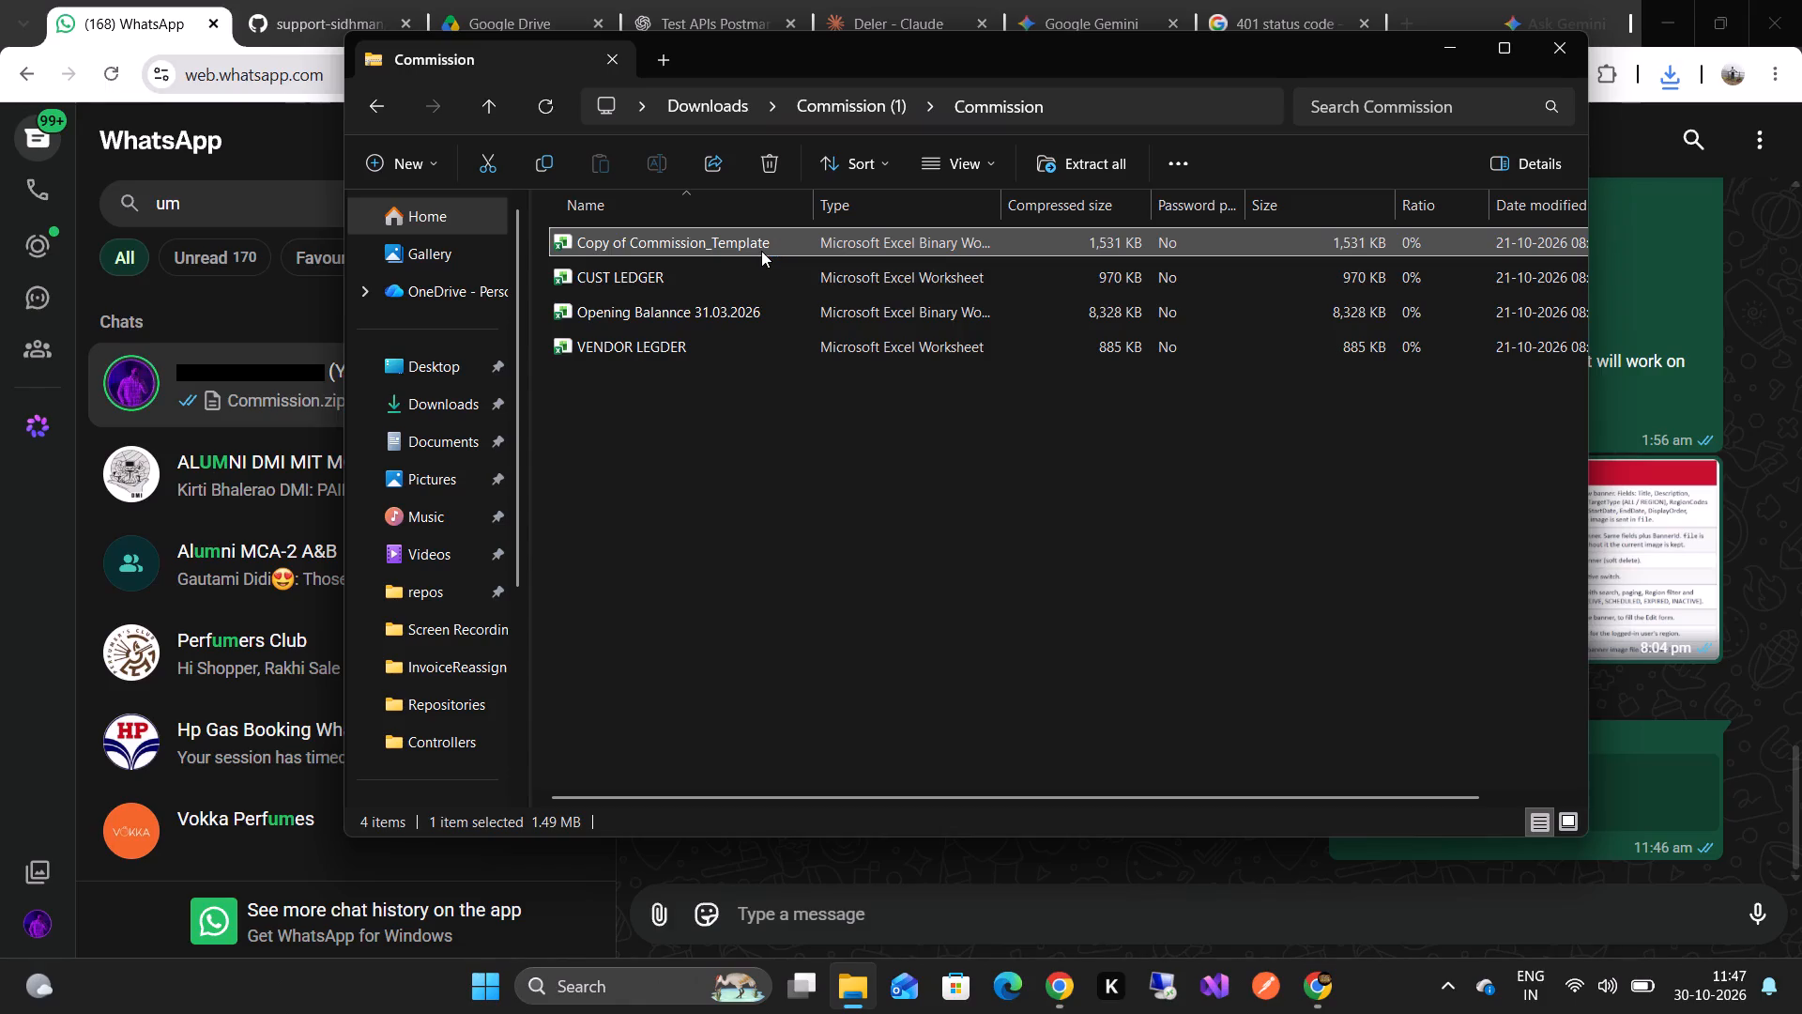
Open the Copy of Commission_Template workbook from the Commission folder.
double_click(761, 251)
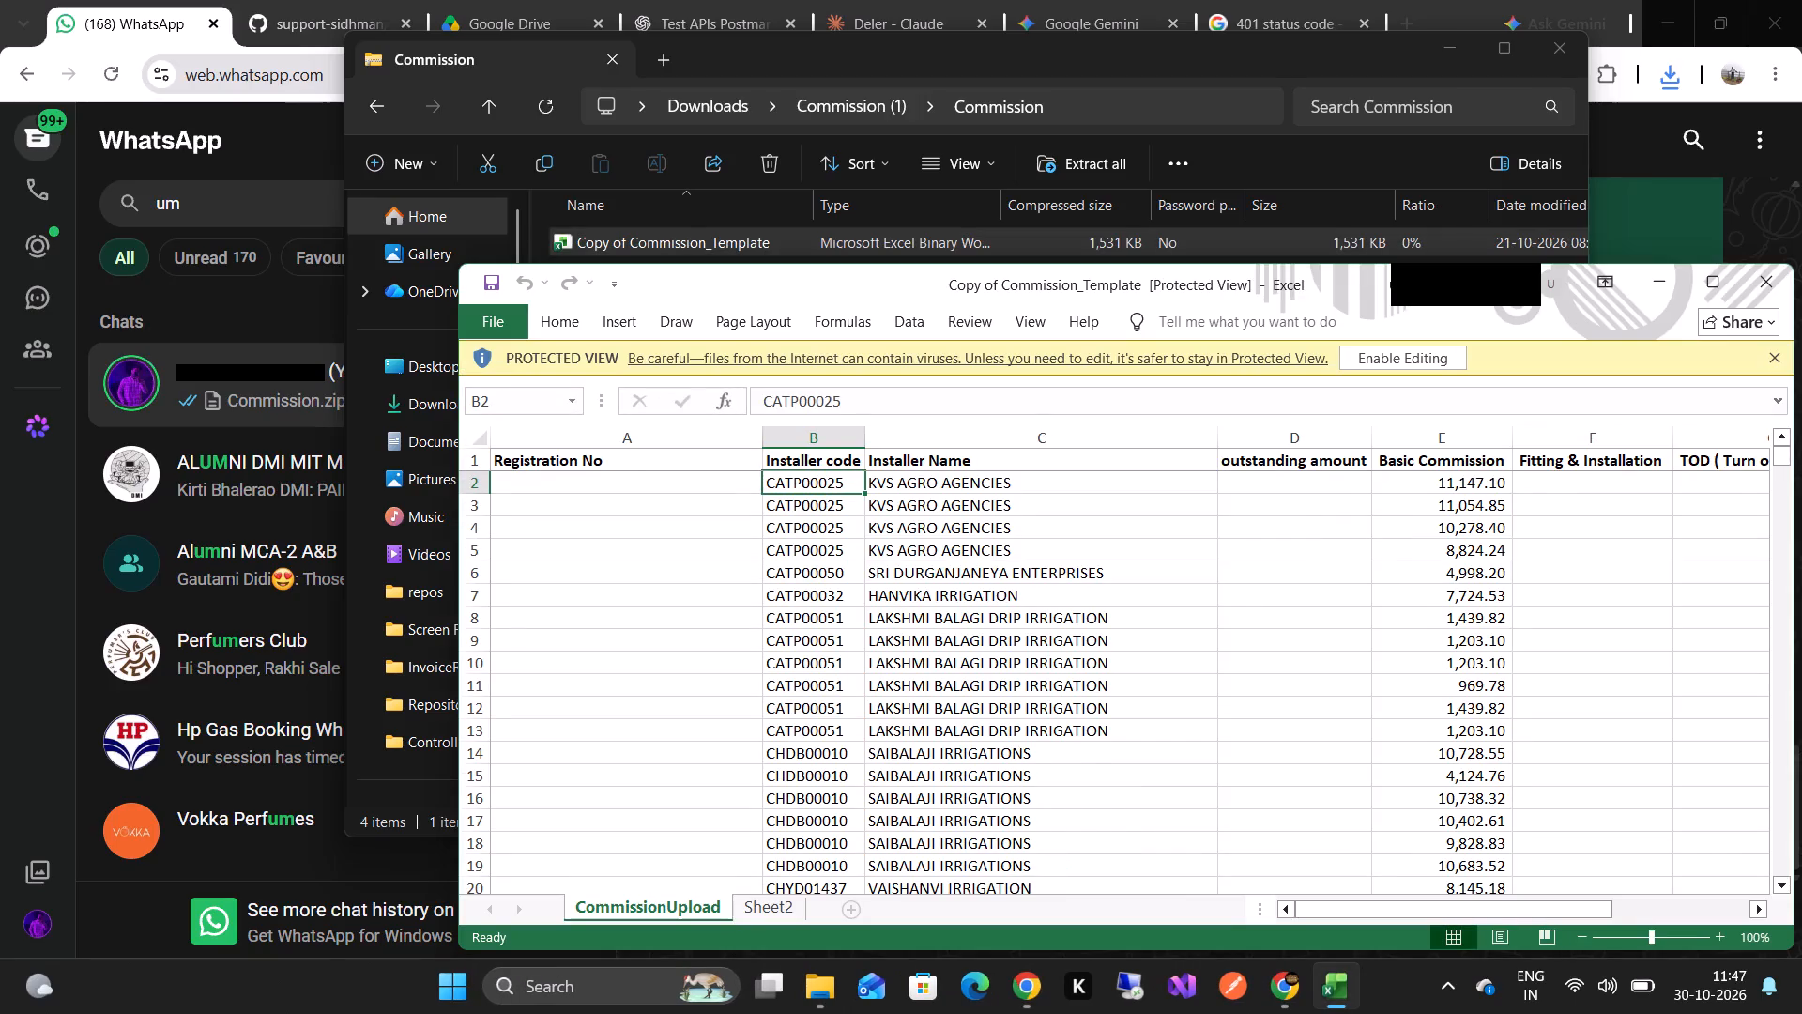
Examine the commission rows and column layout of the CommissionUpload sheet in a full-size window.
scroll(764, 563, "down", 8)
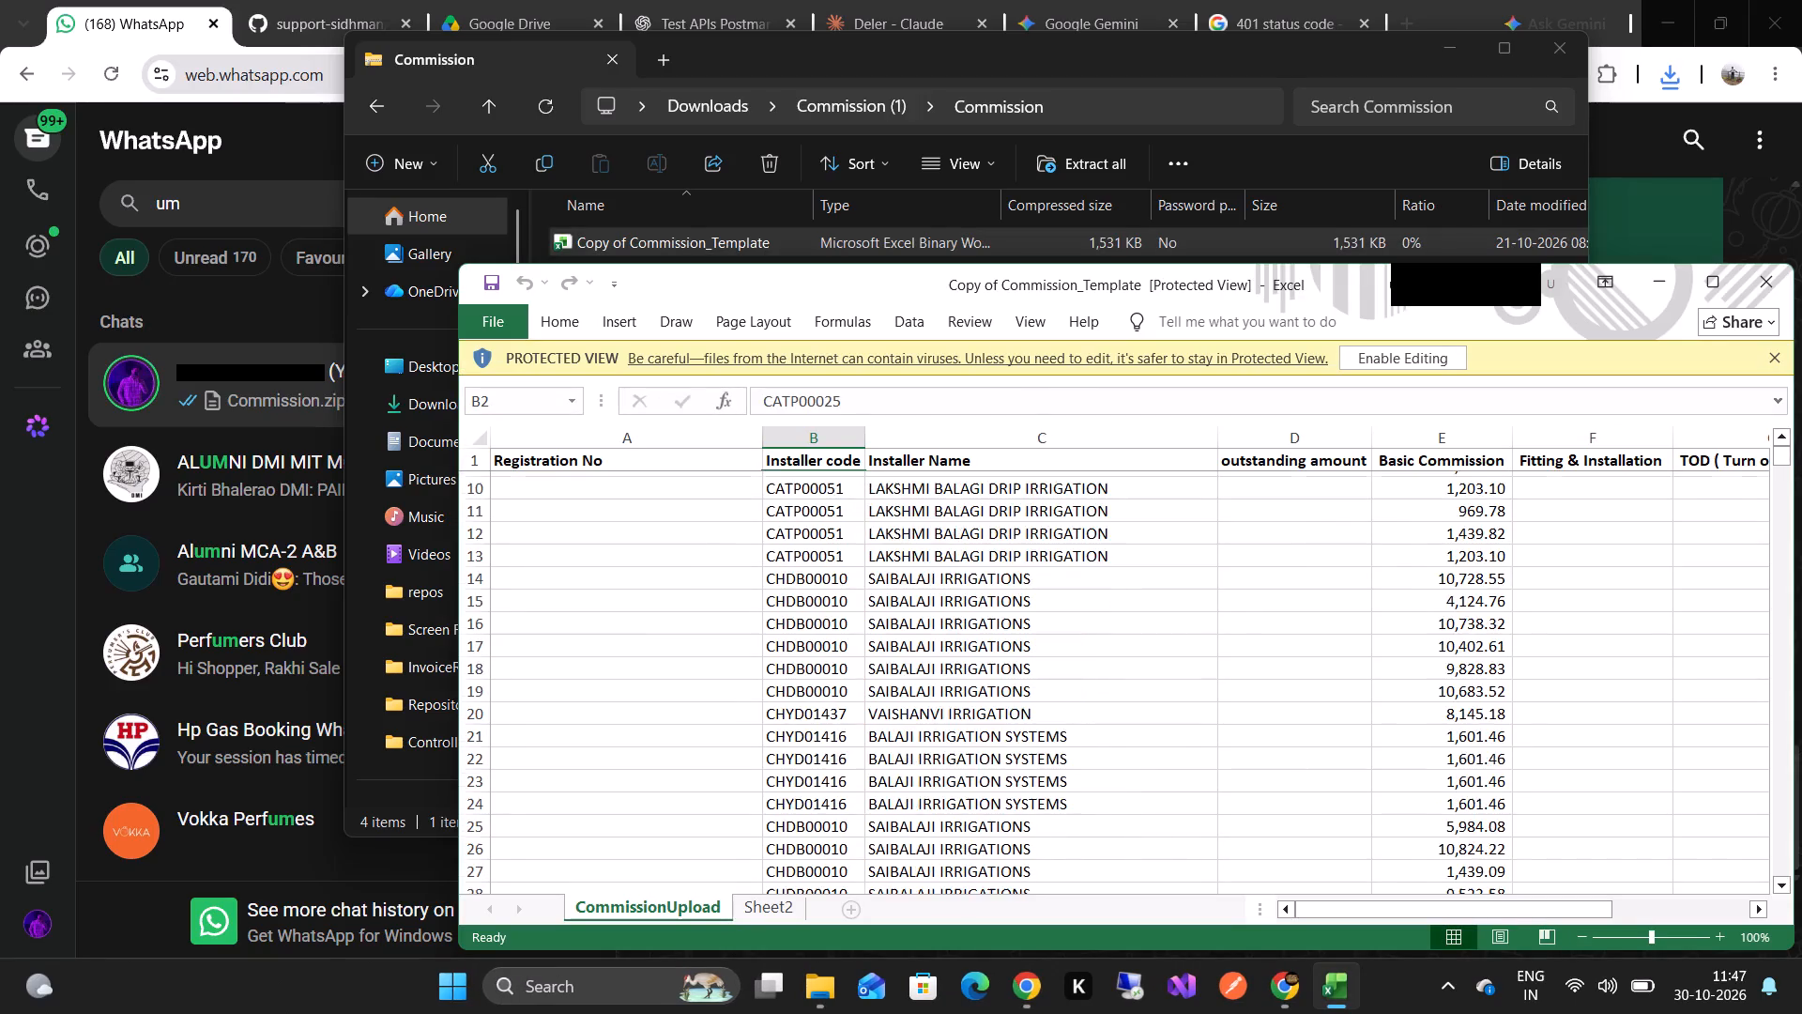
scroll(764, 563, "down", 10)
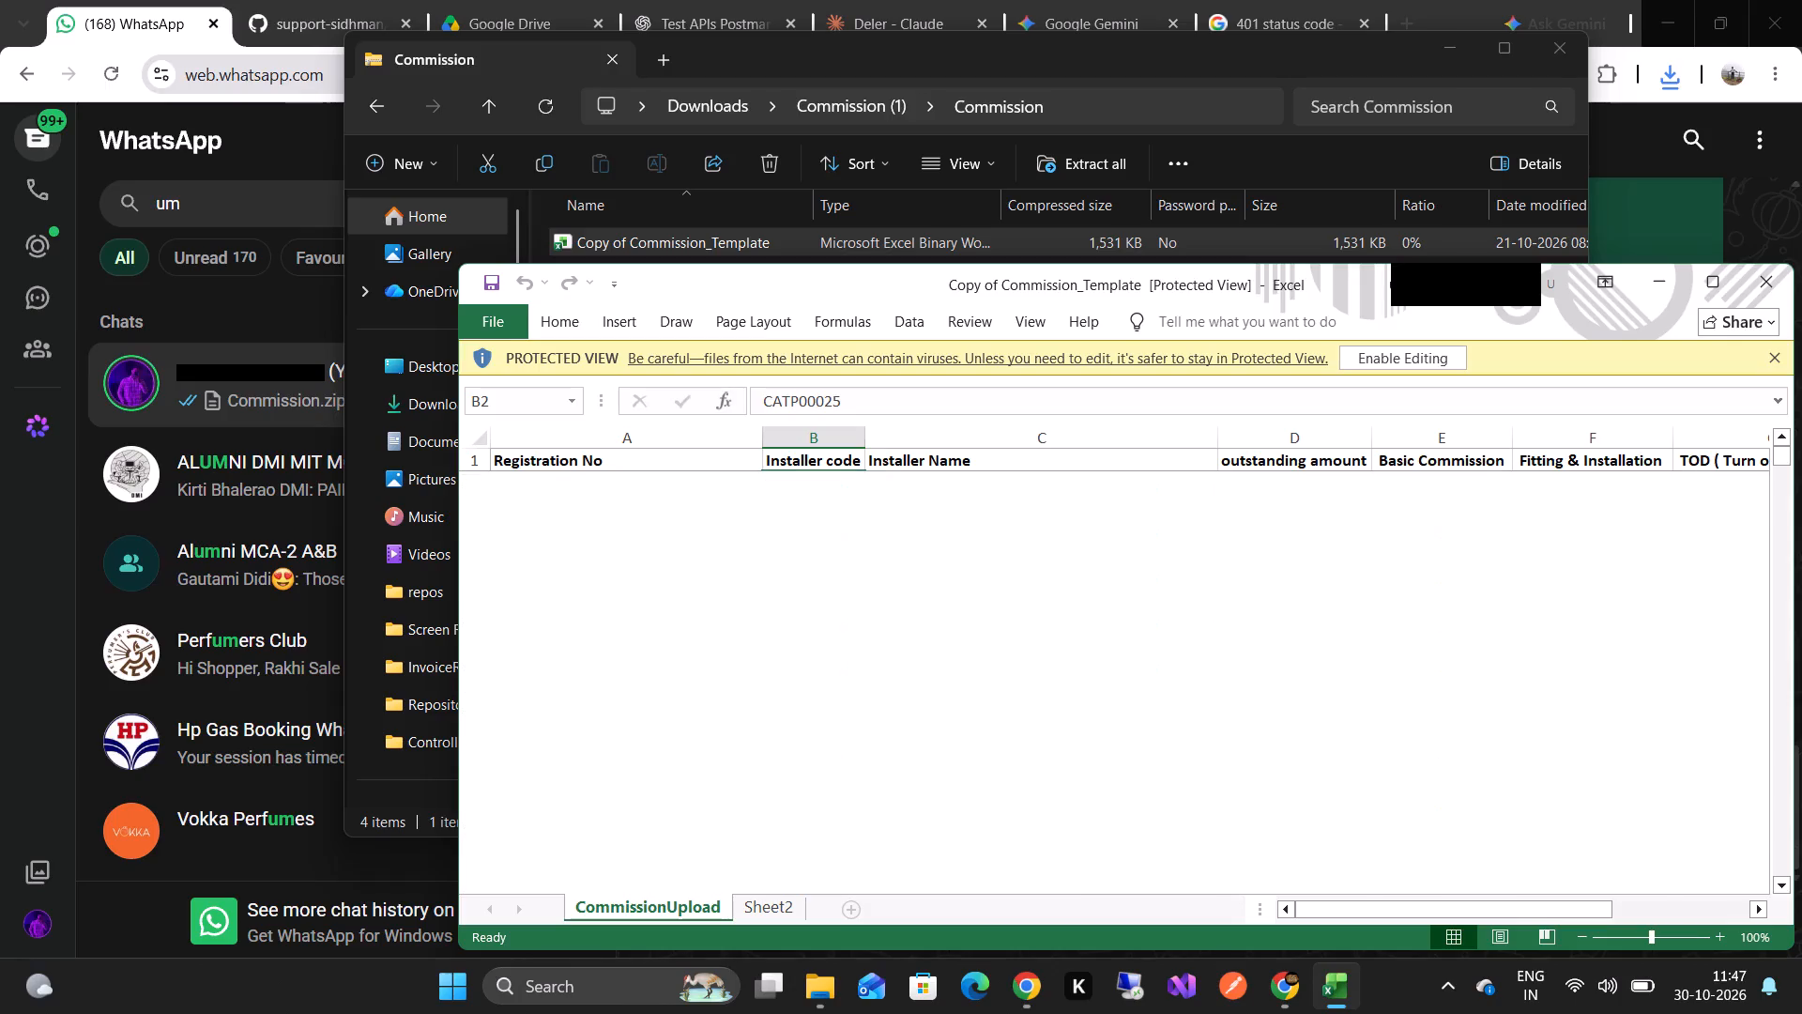
scroll(764, 563, "up", 16)
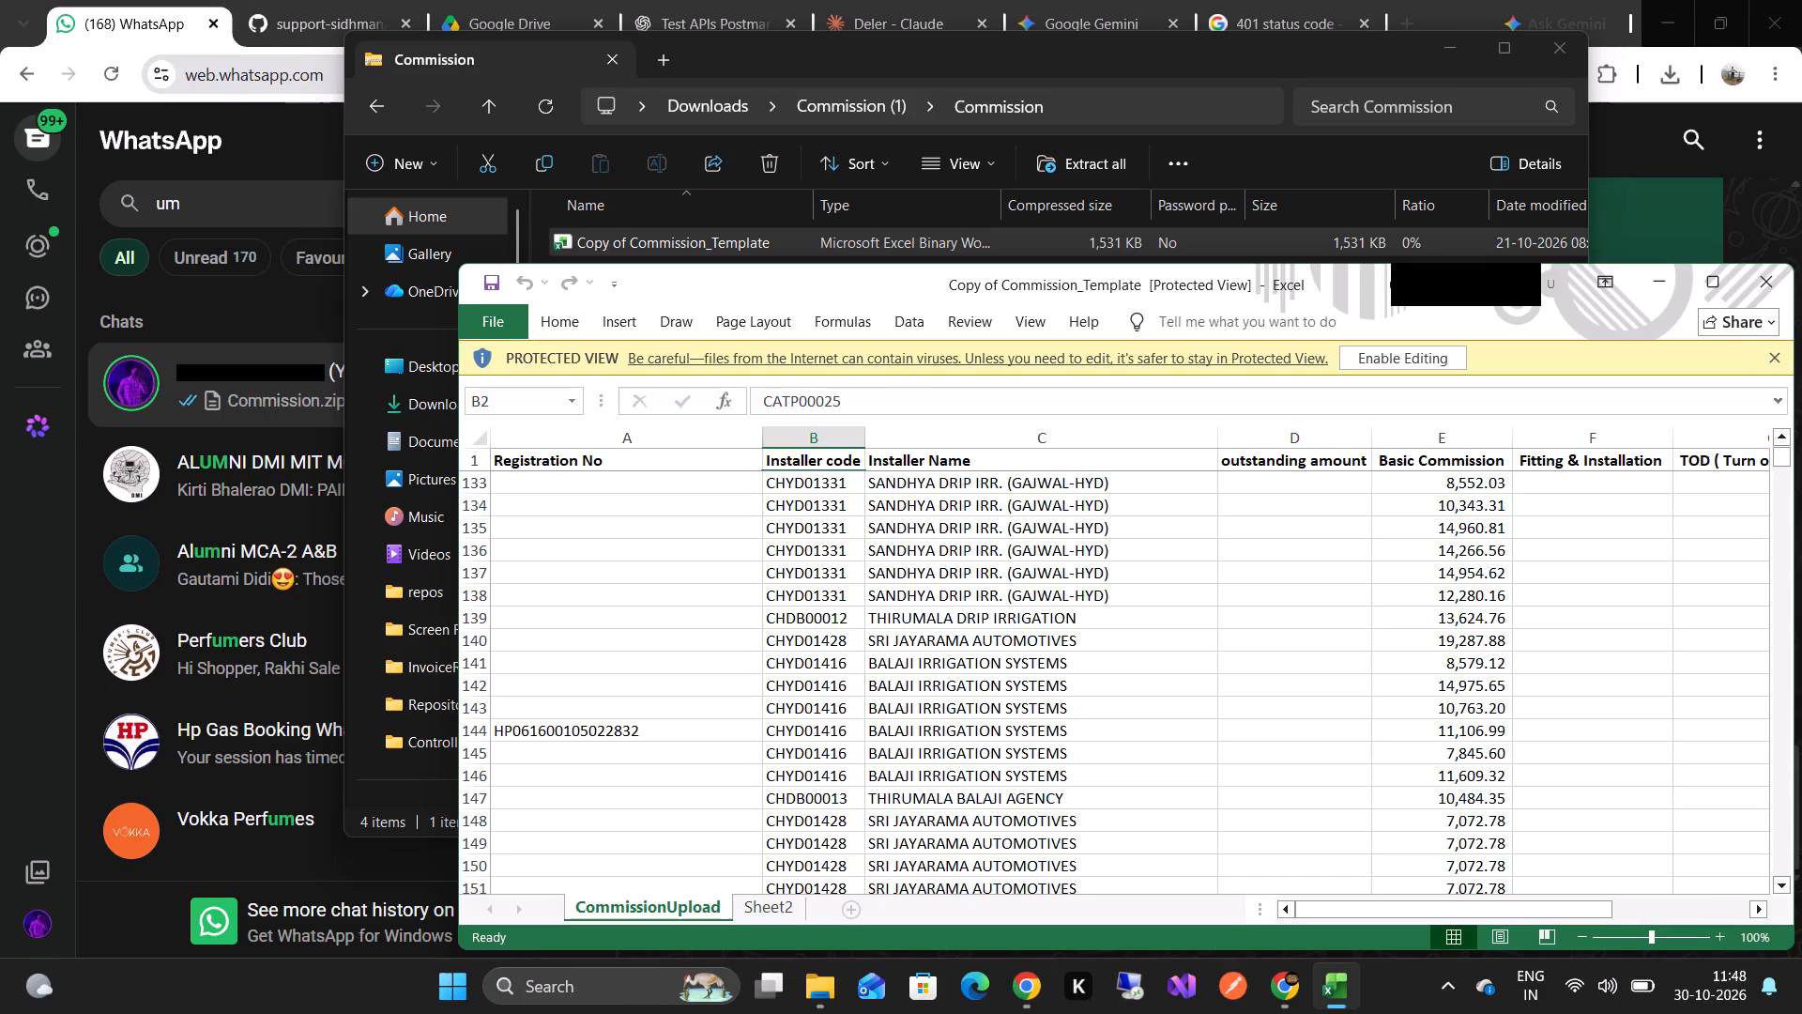
left_click(1698, 272)
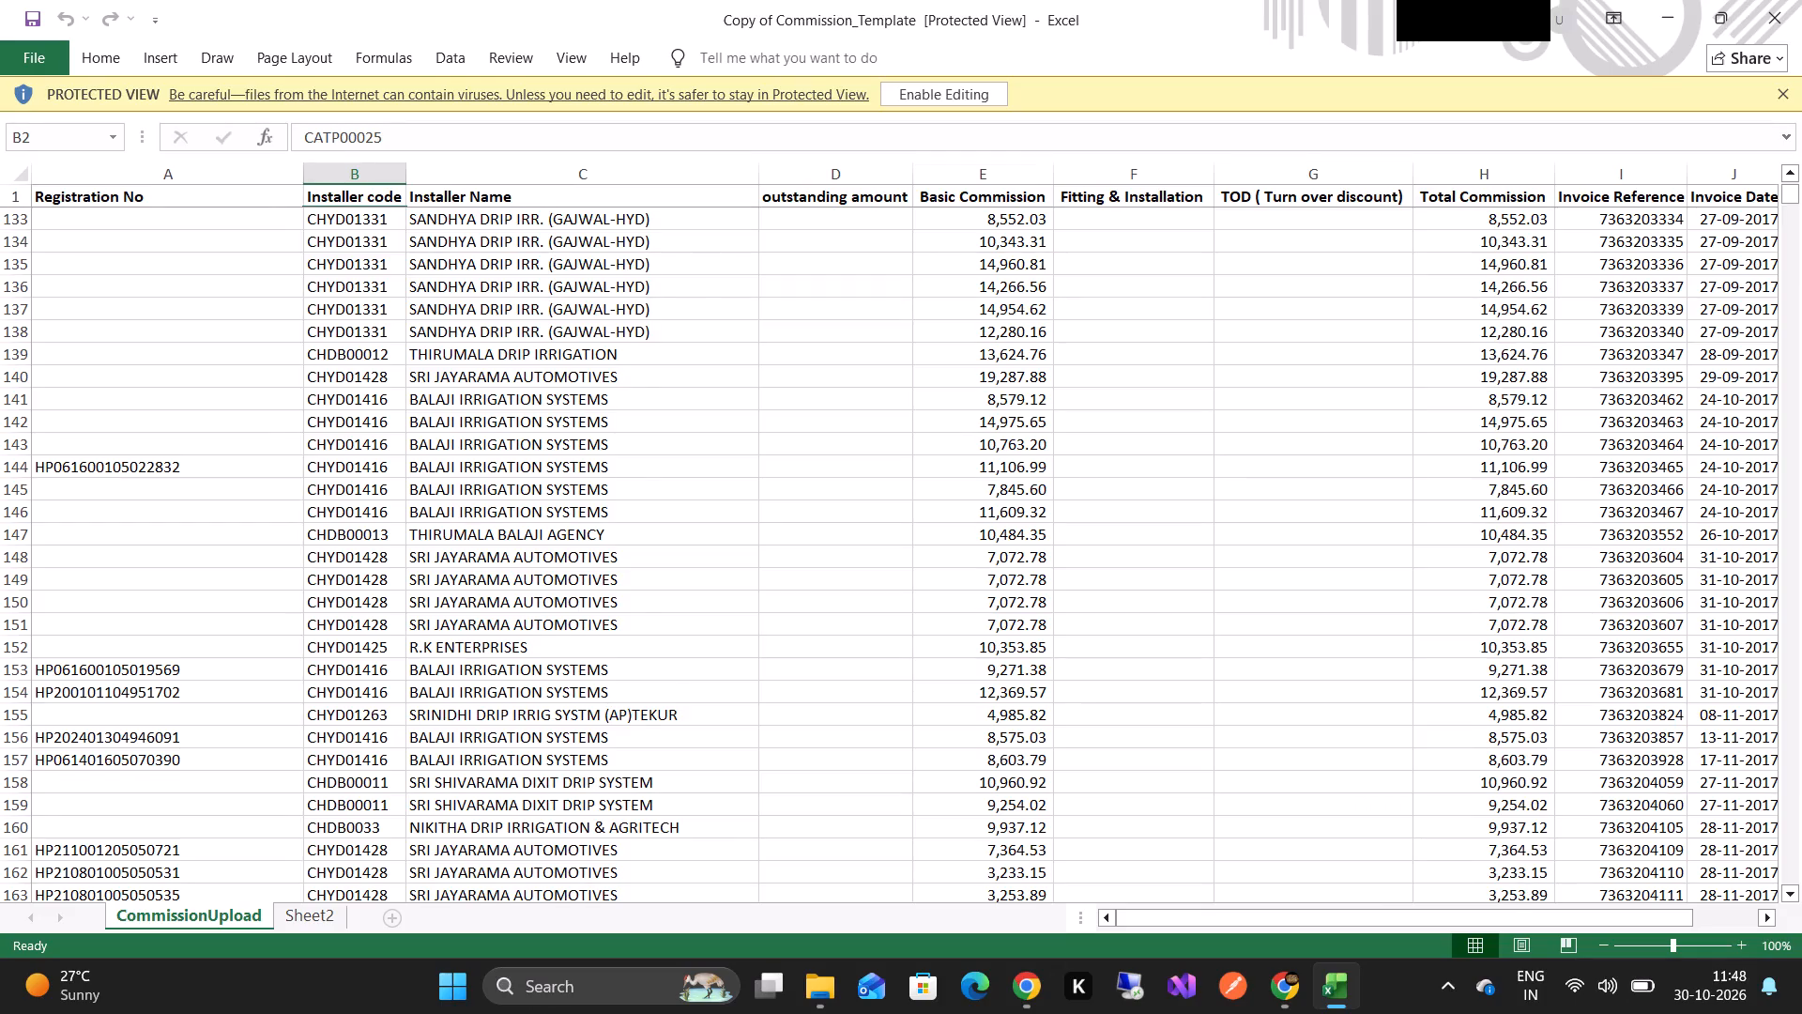
scroll(895, 473, "up", 16)
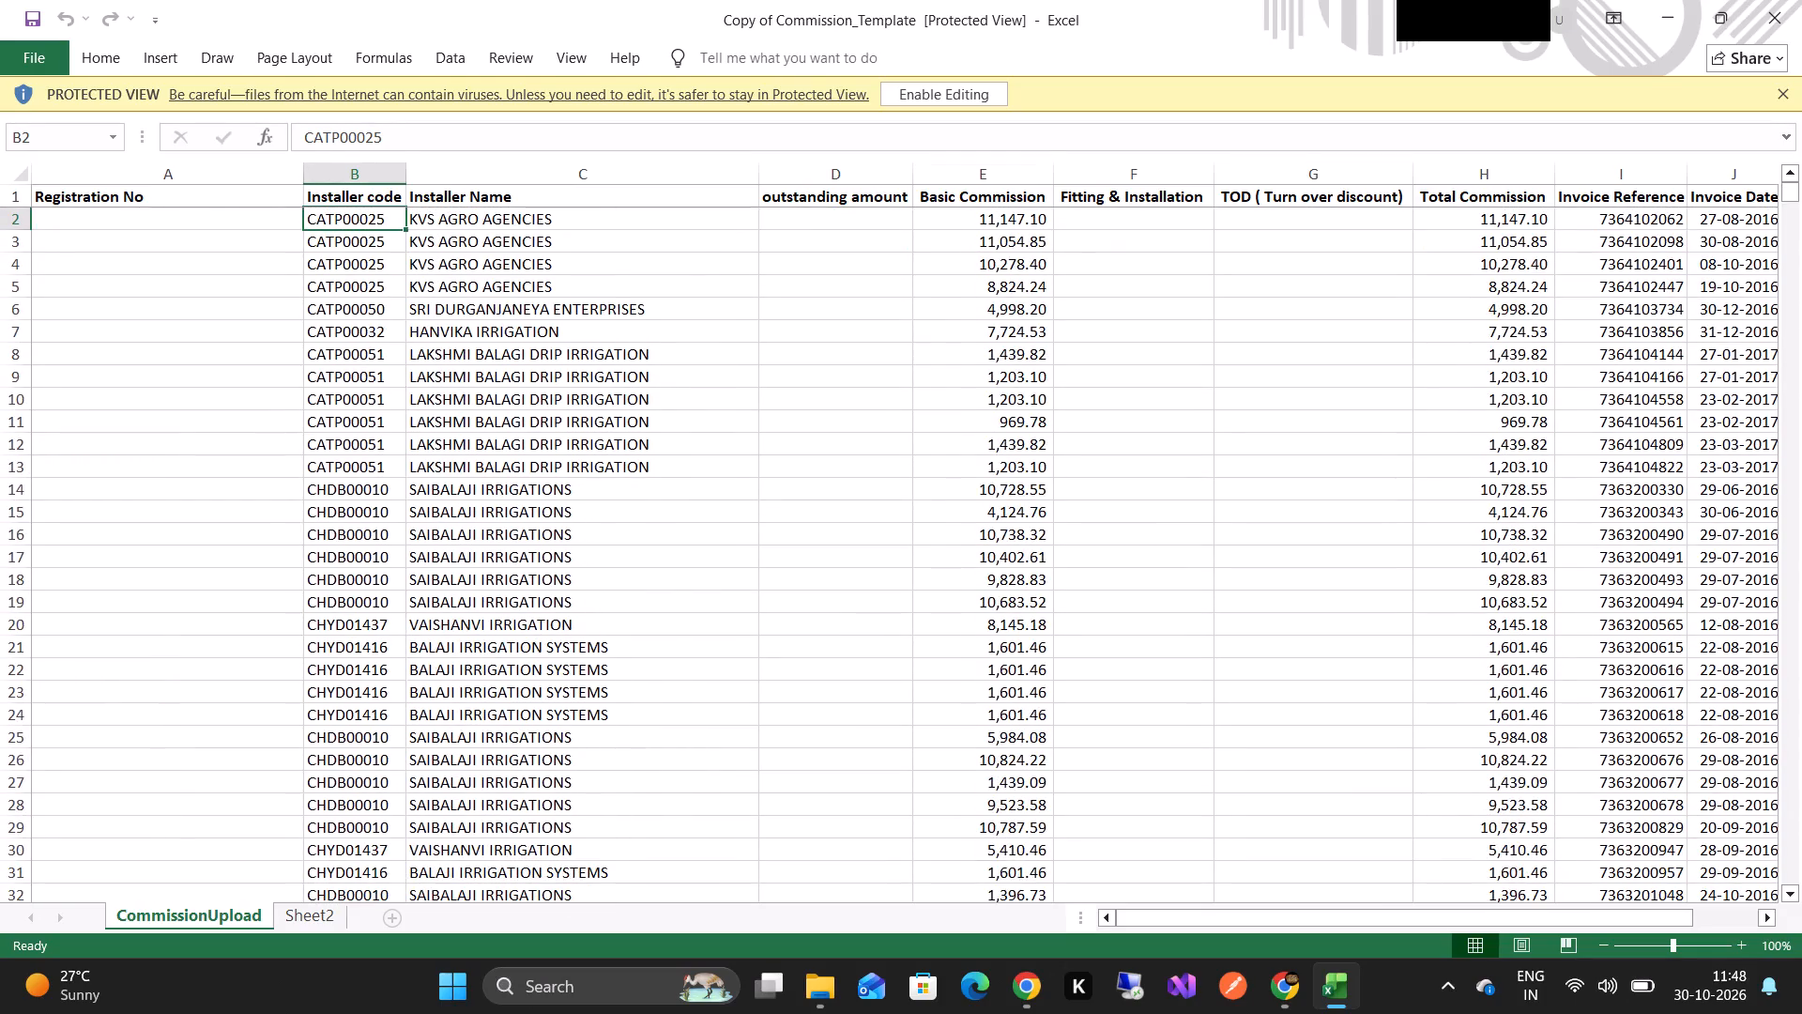
scroll(895, 473, "up", 4)
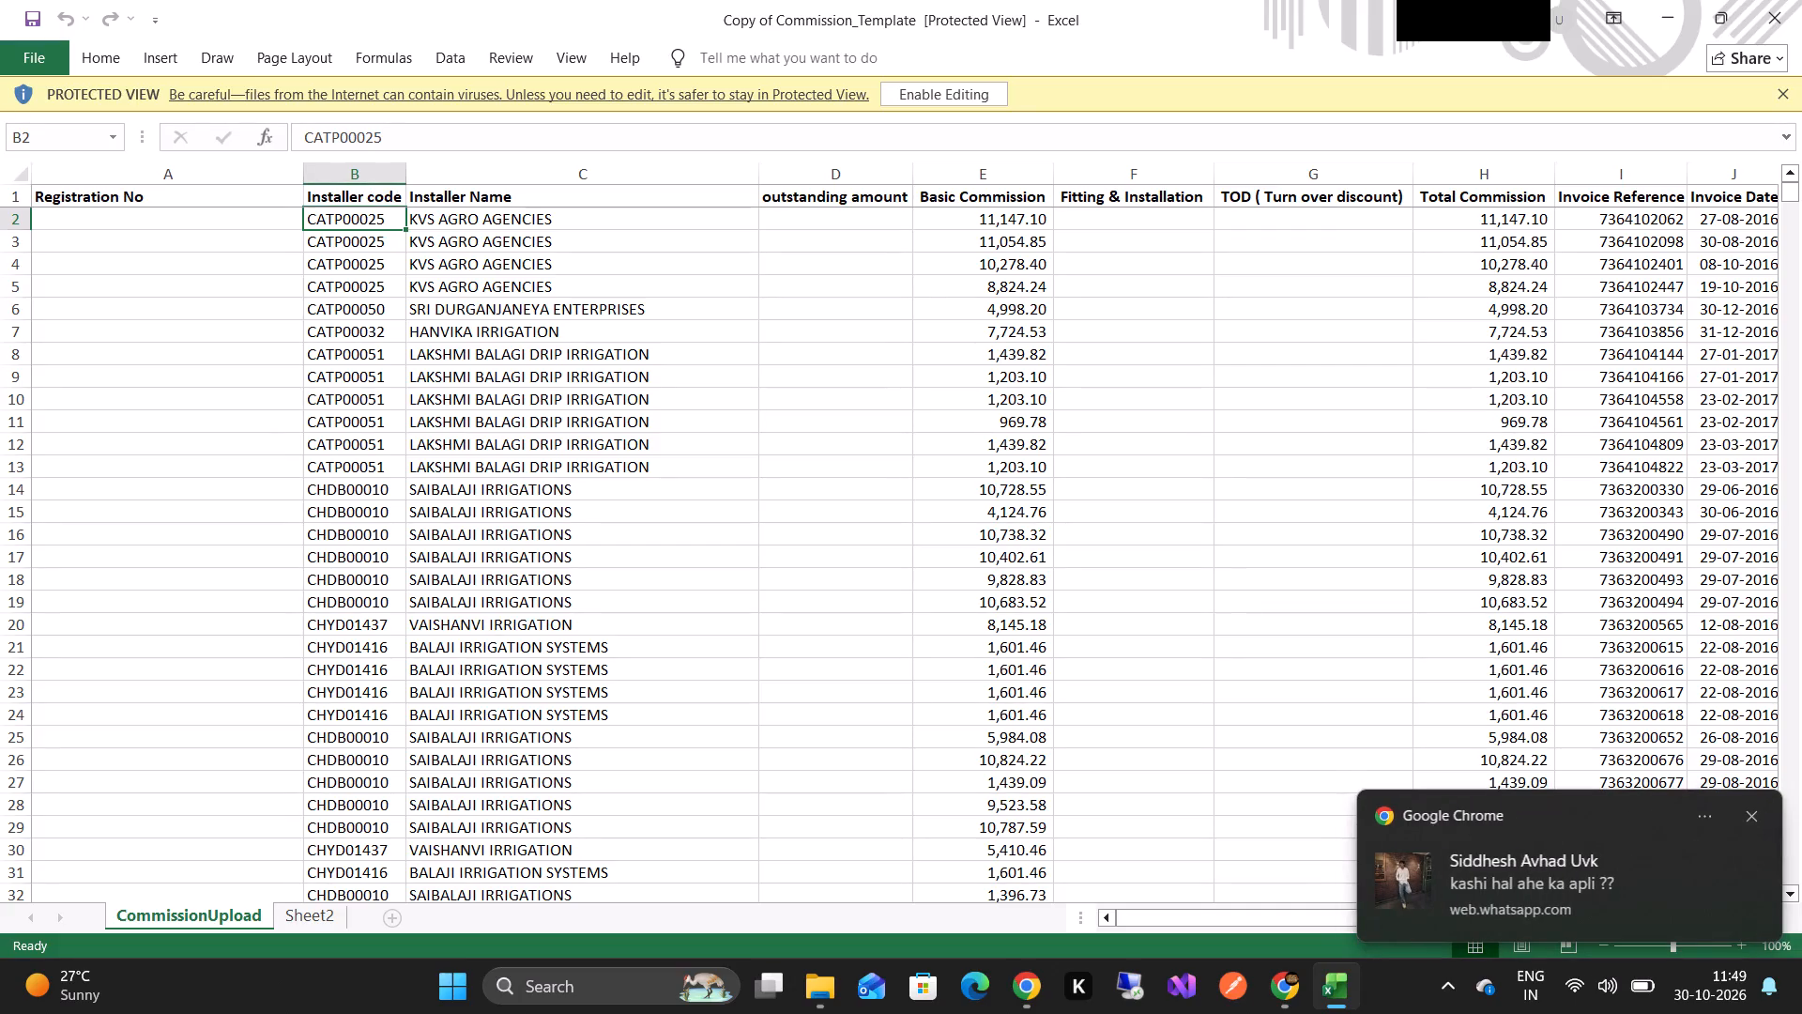
scroll(1083, 614, "down", 4)
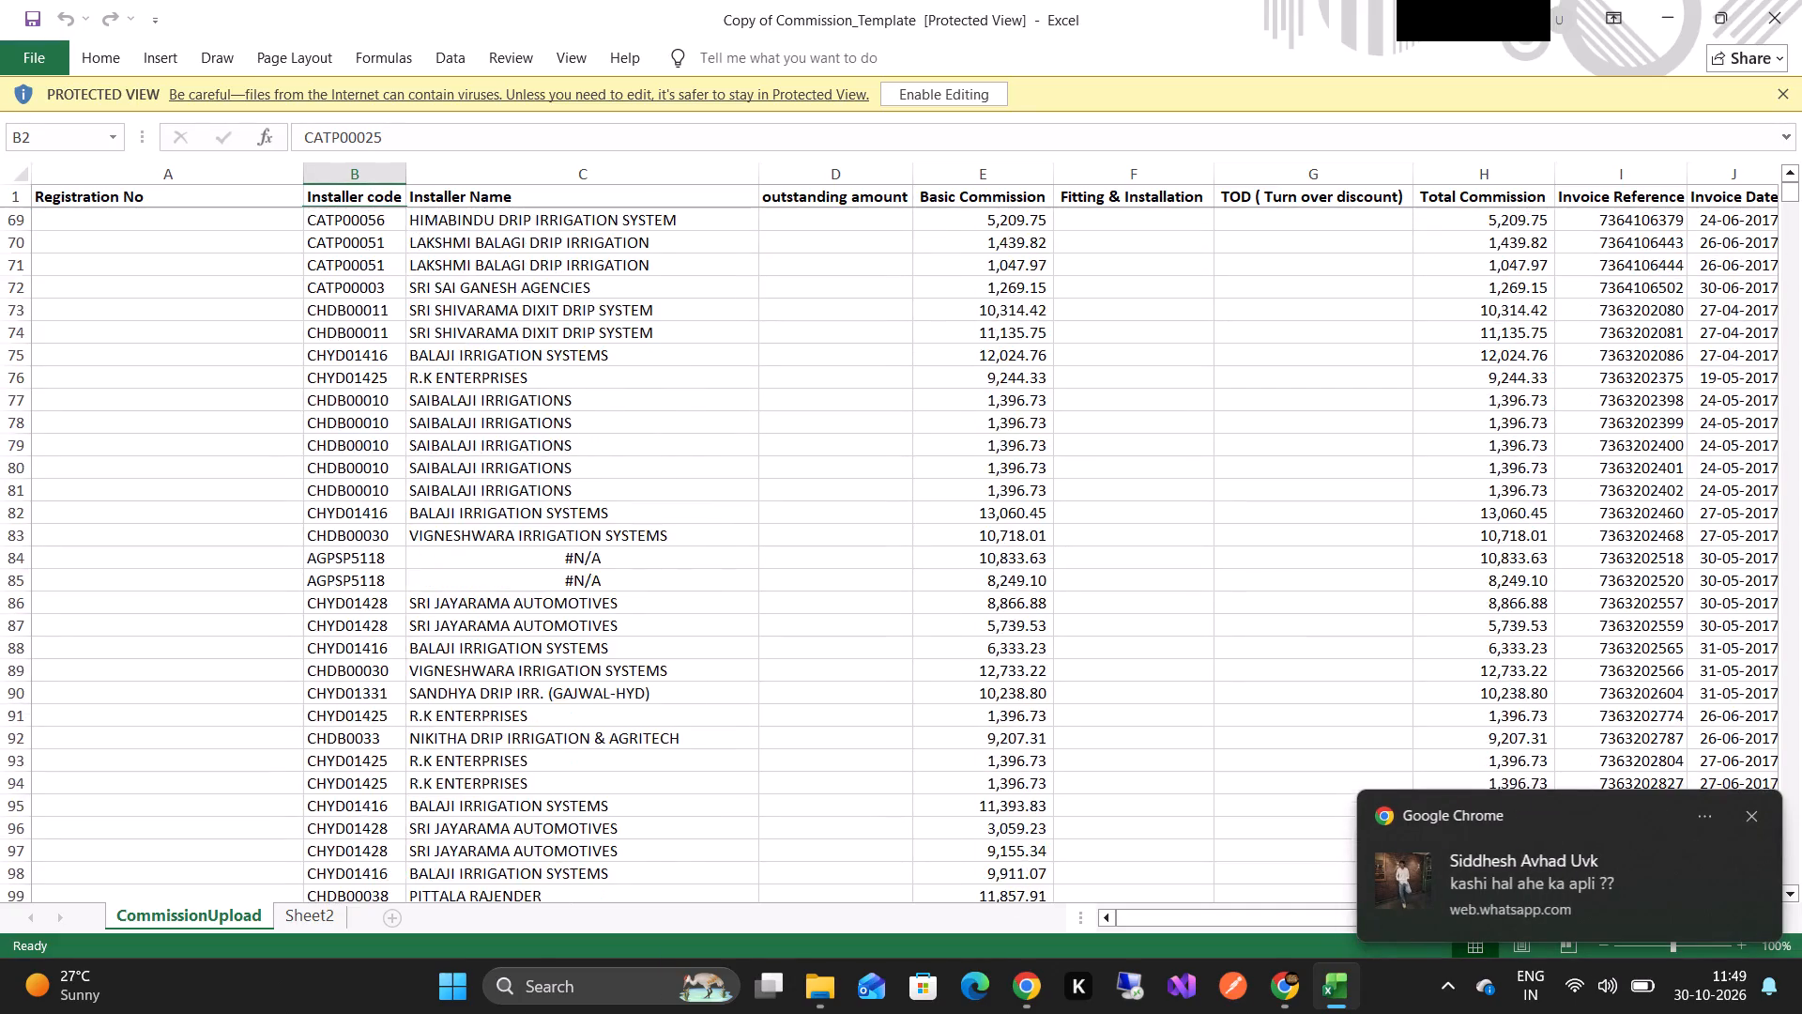
scroll(1083, 614, "down", 14)
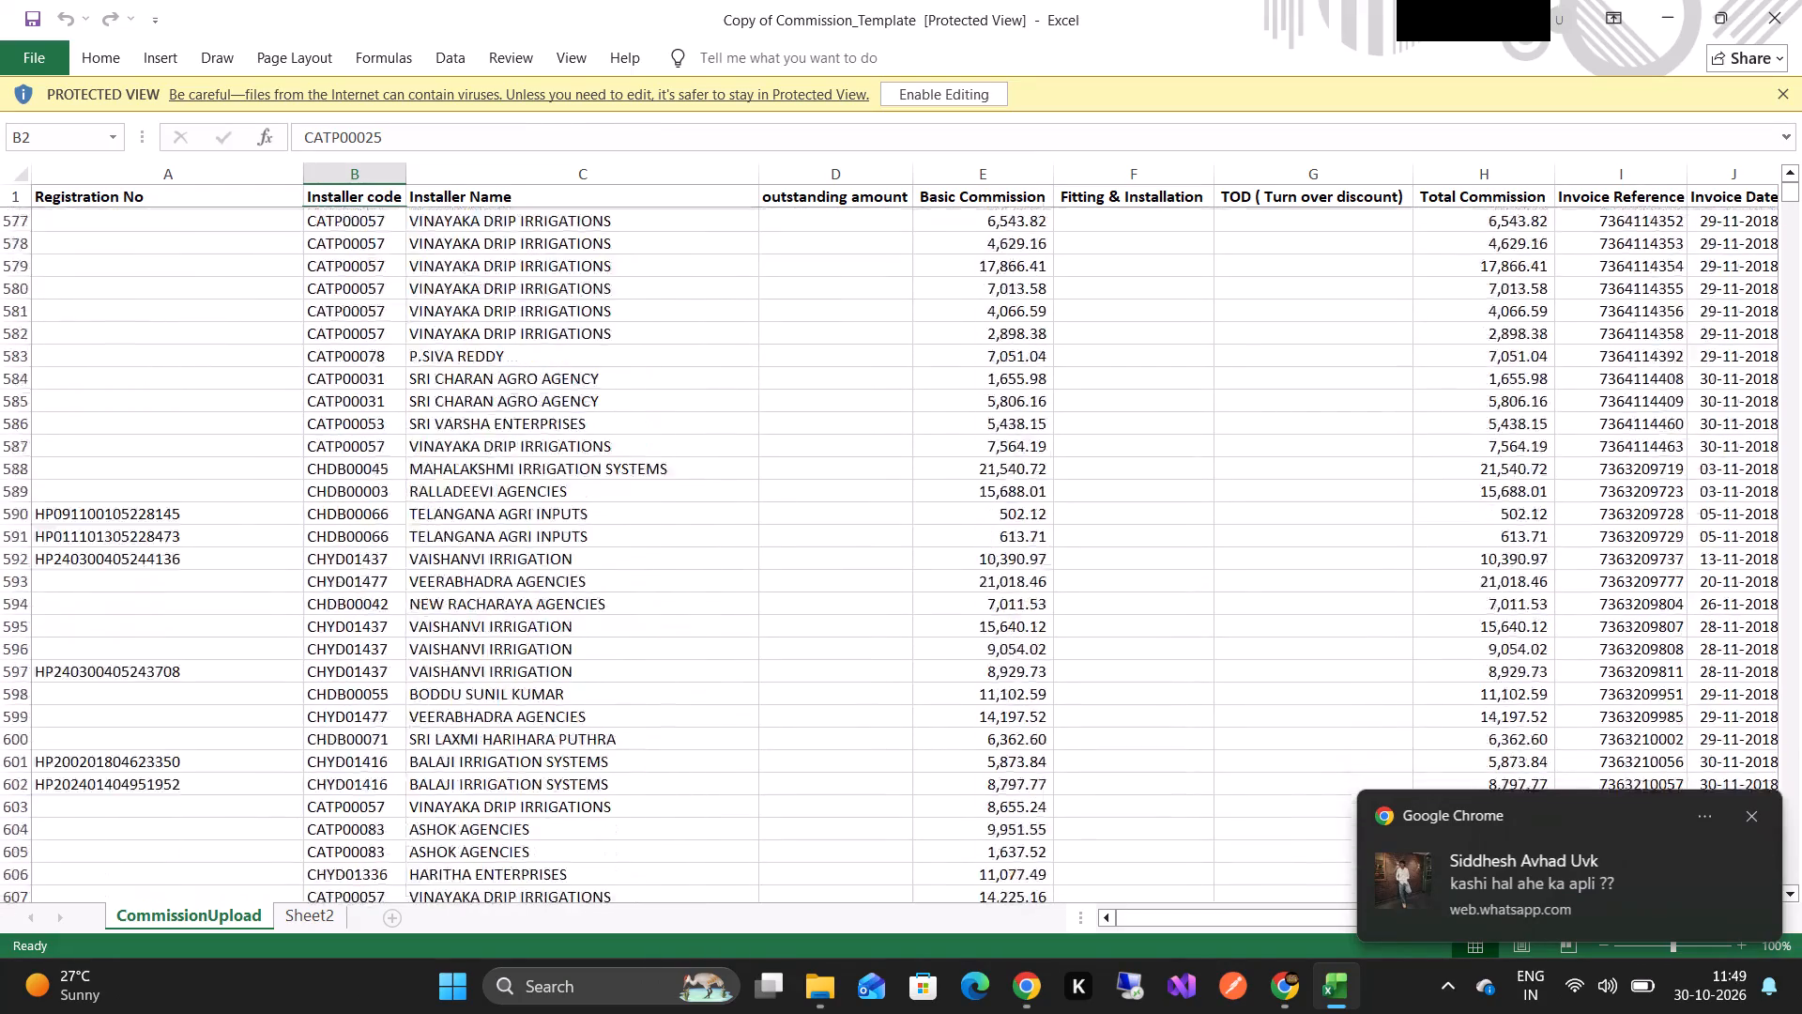
scroll(1083, 614, "down", 9)
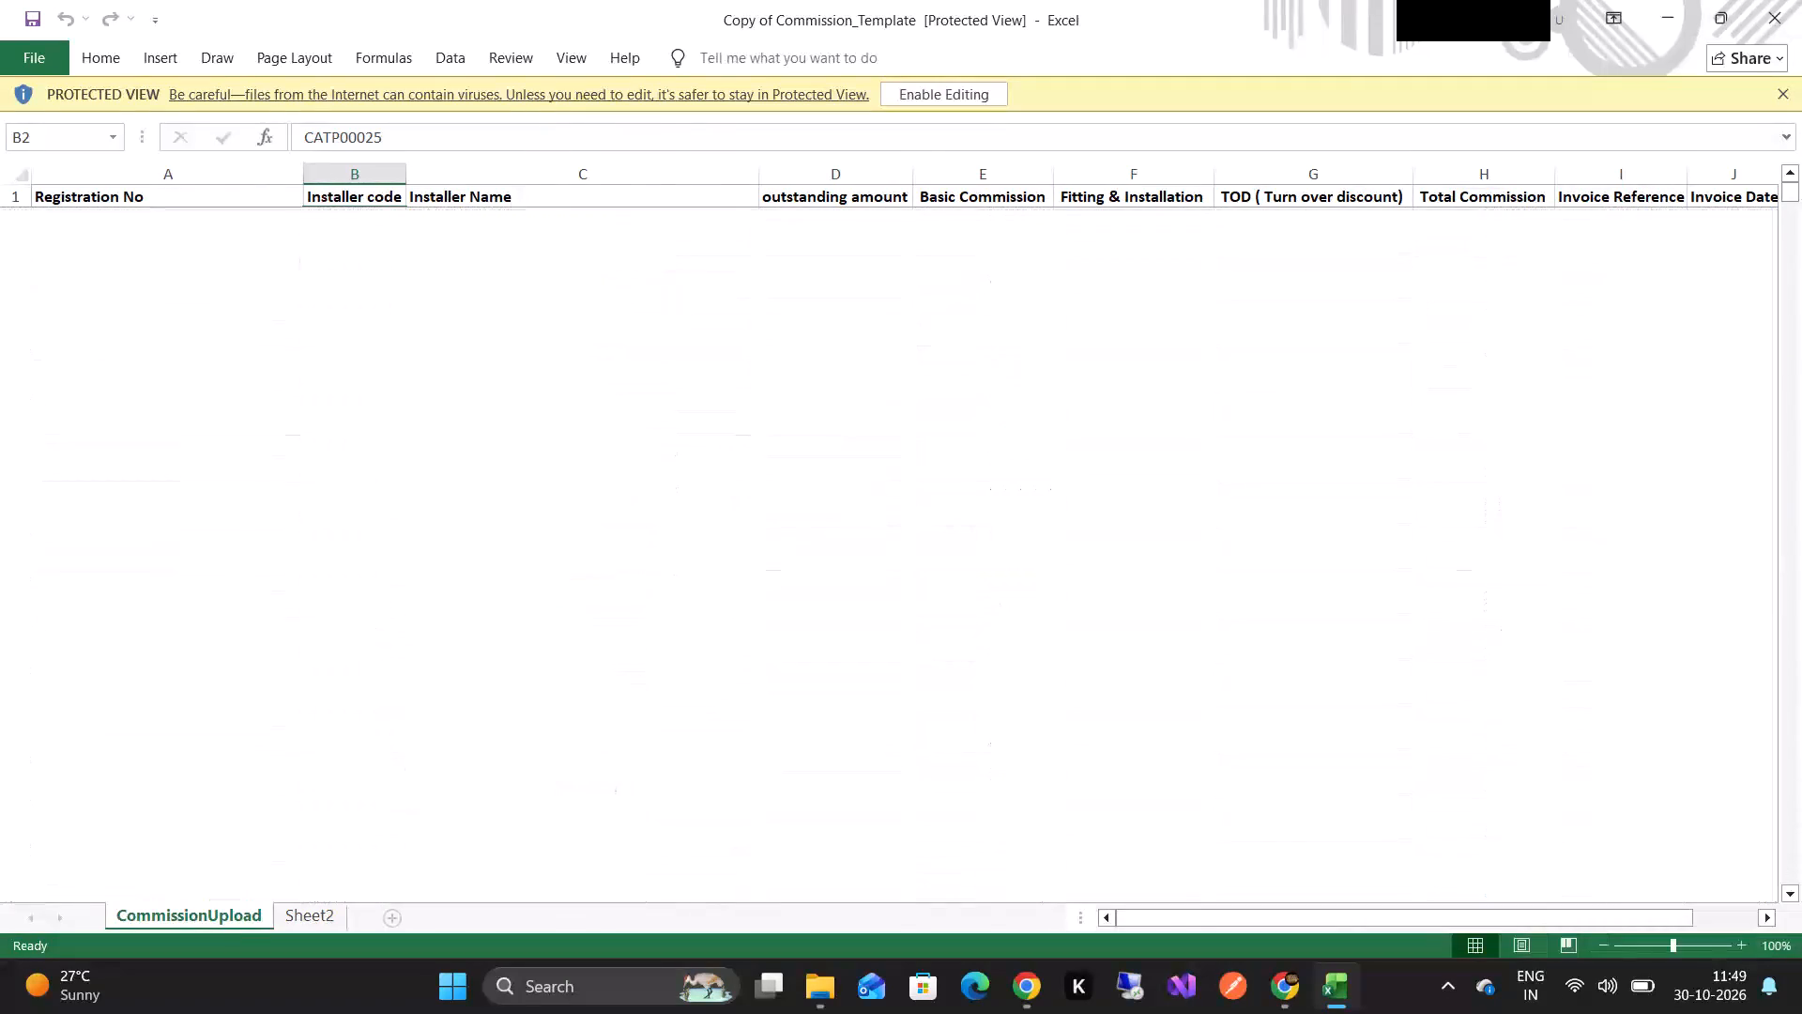
scroll(1083, 614, "down", 3)
scroll(1083, 614, "up", 2)
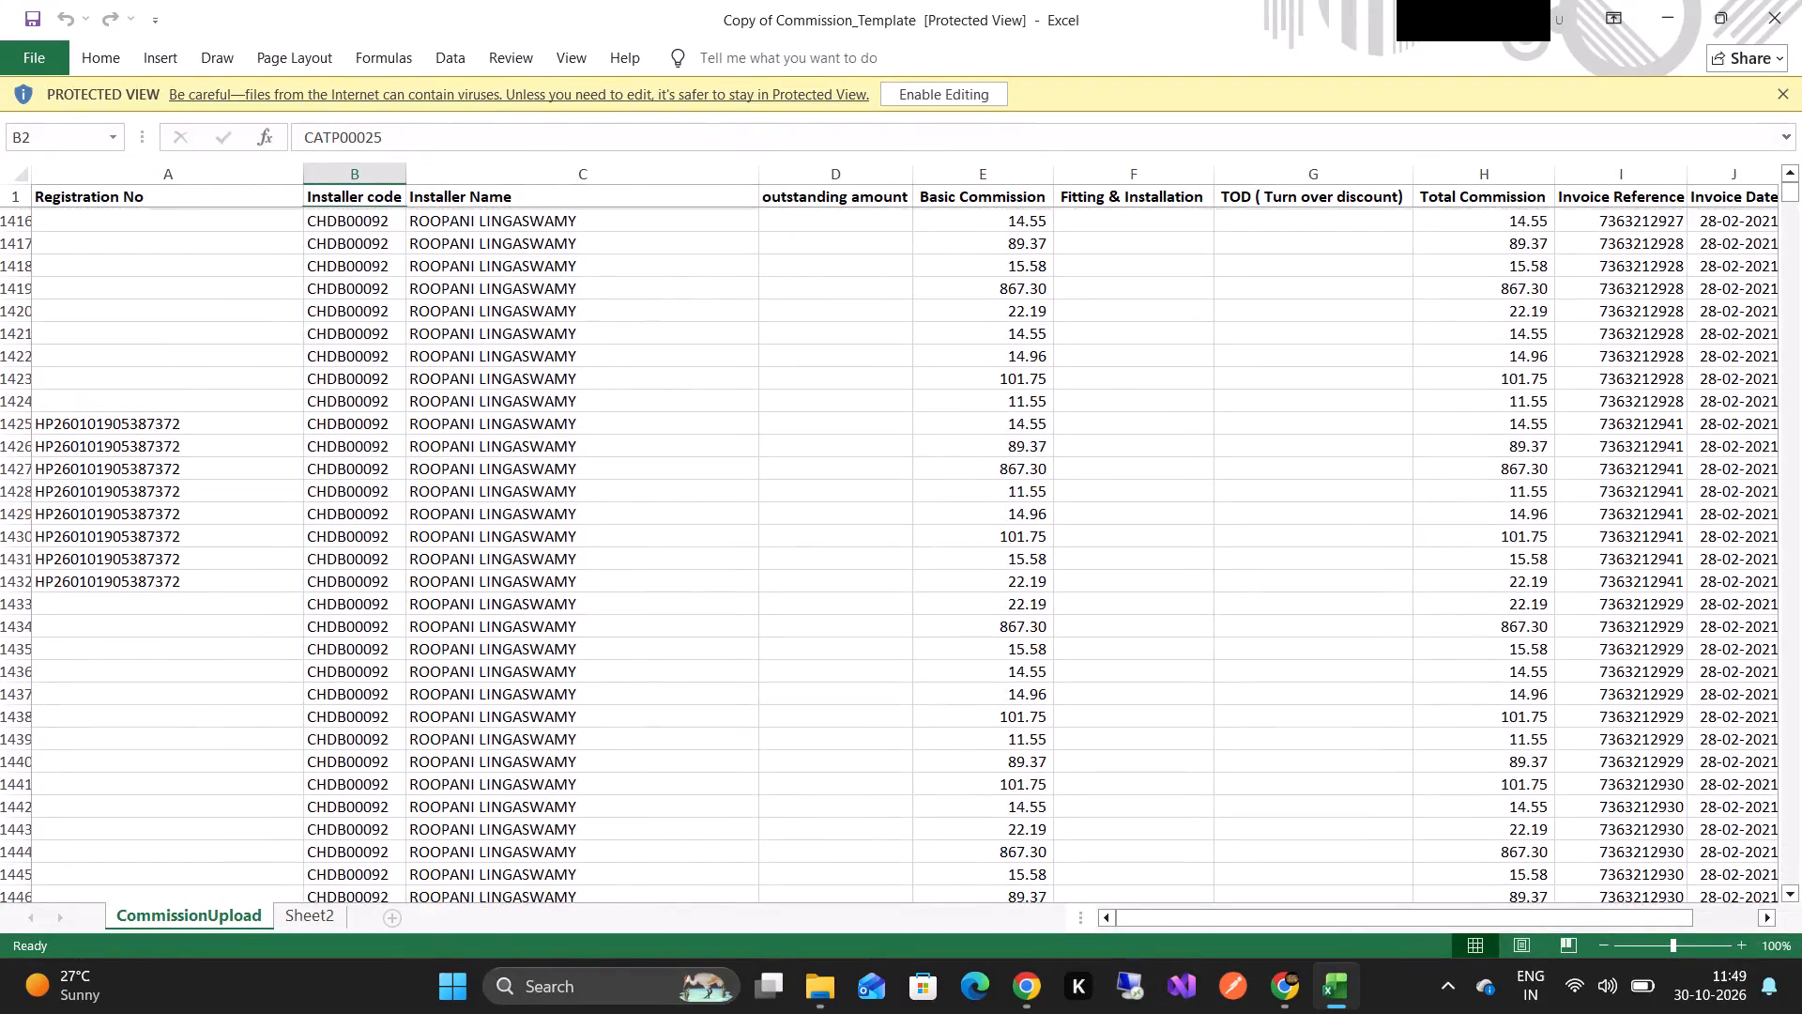
scroll(1083, 614, "up", 1)
left_click(1281, 996)
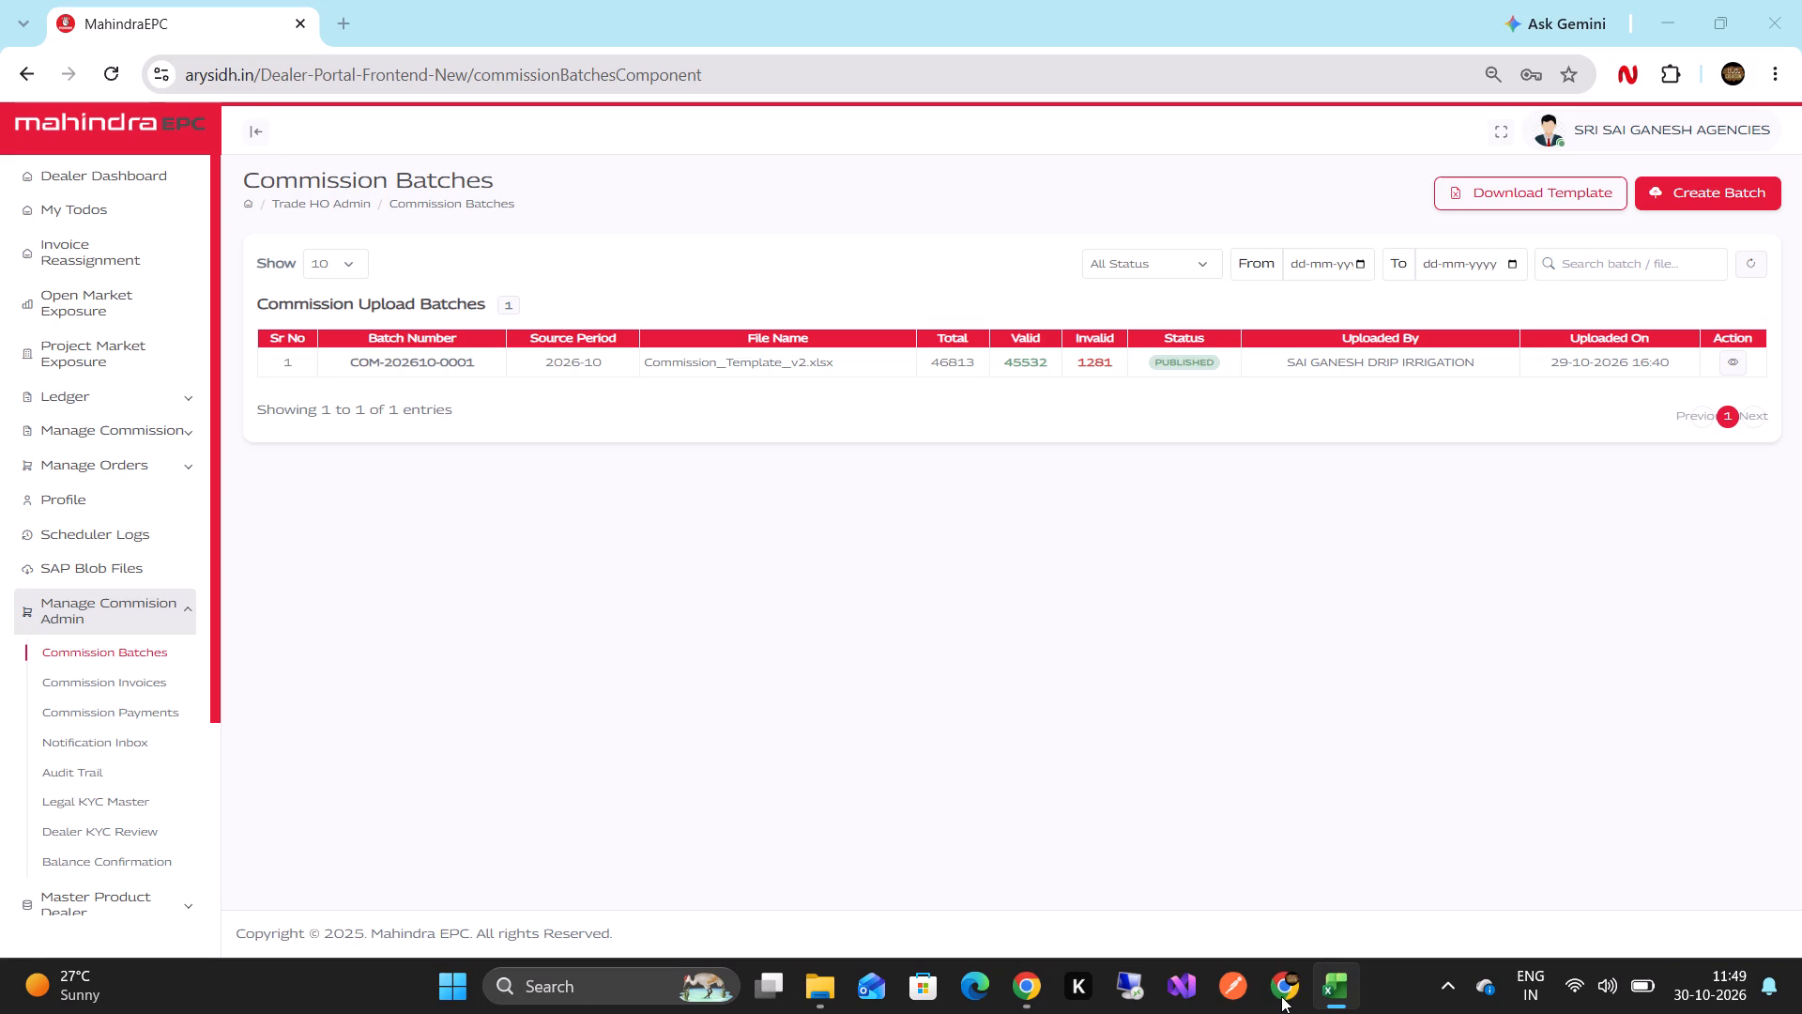
left_click(1734, 368)
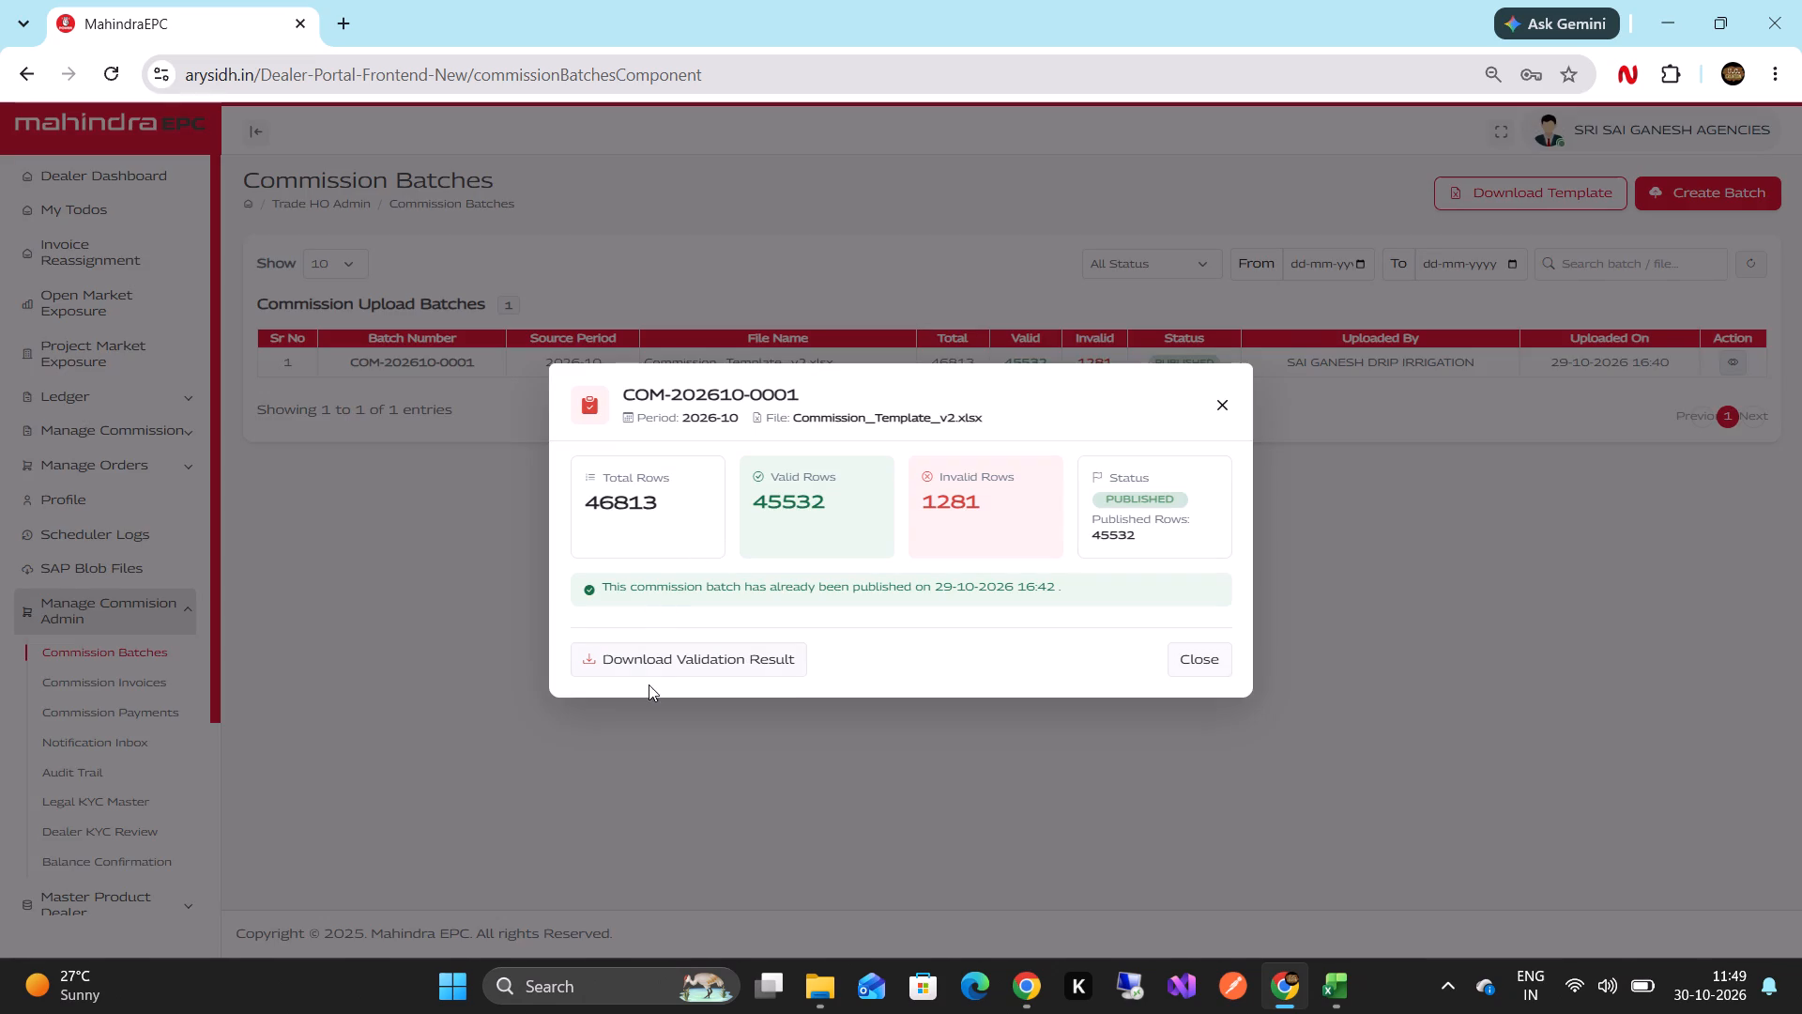
left_click(646, 654)
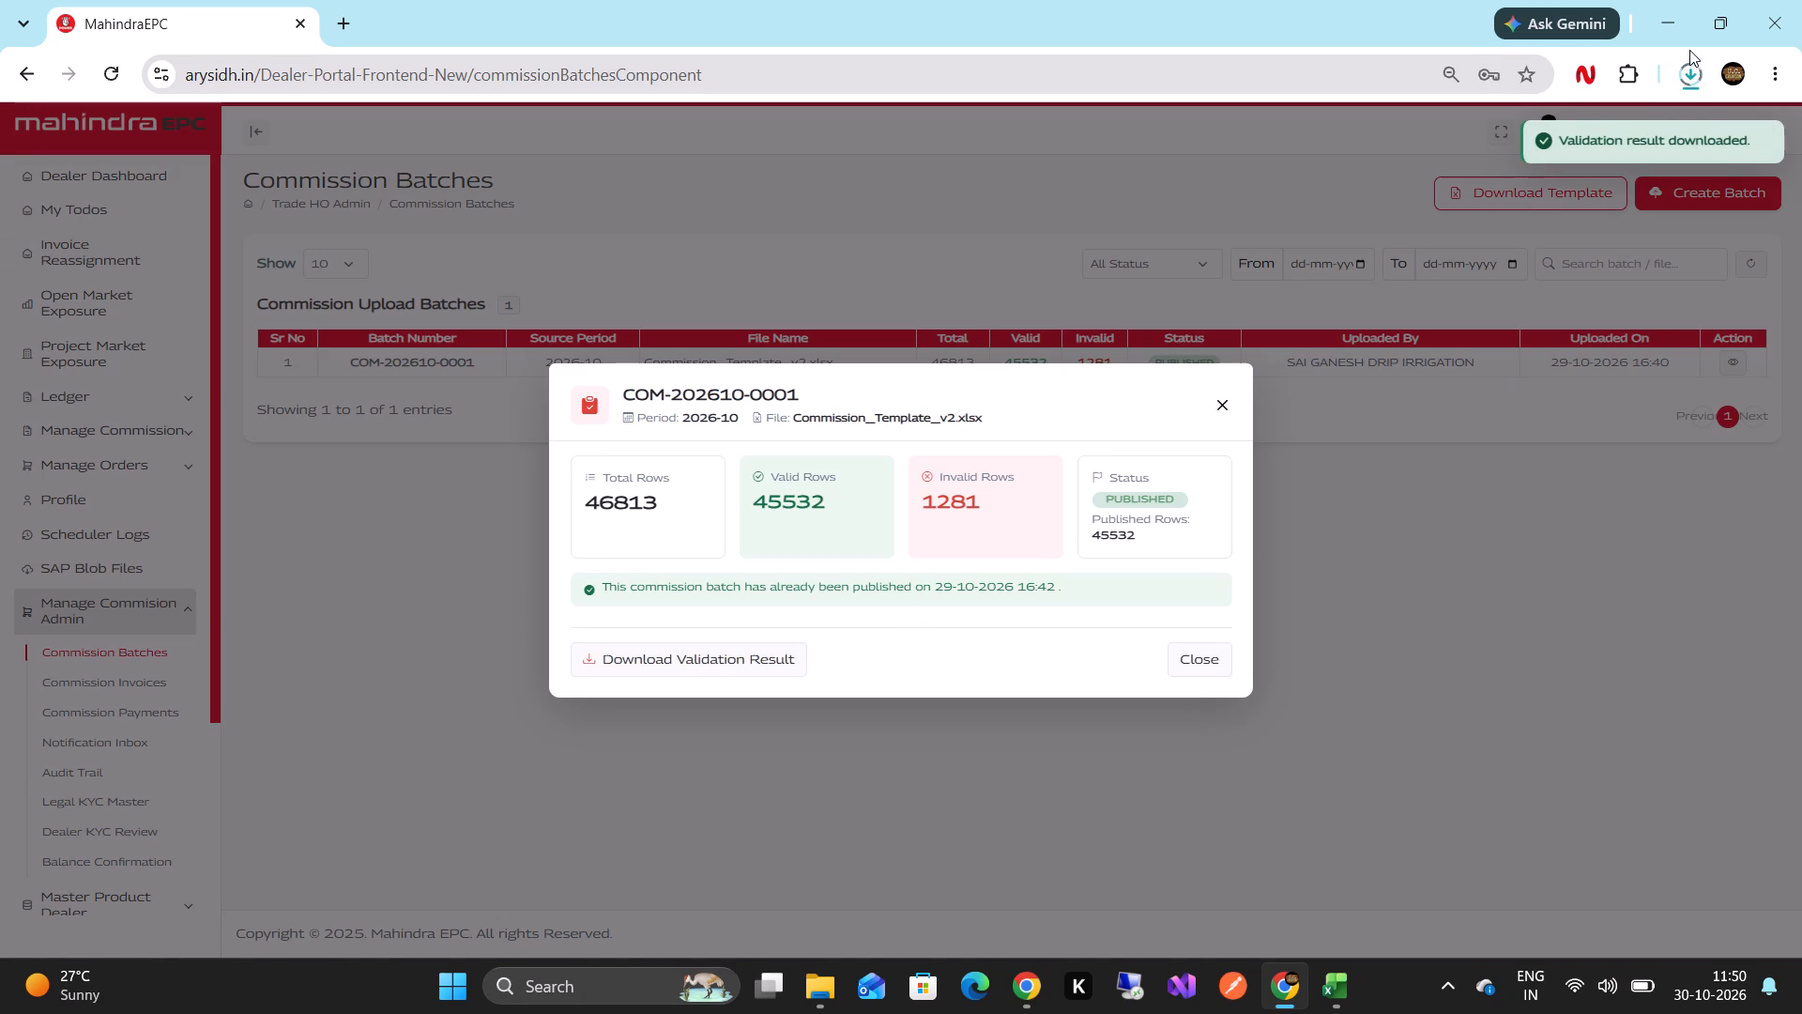
left_click(1689, 76)
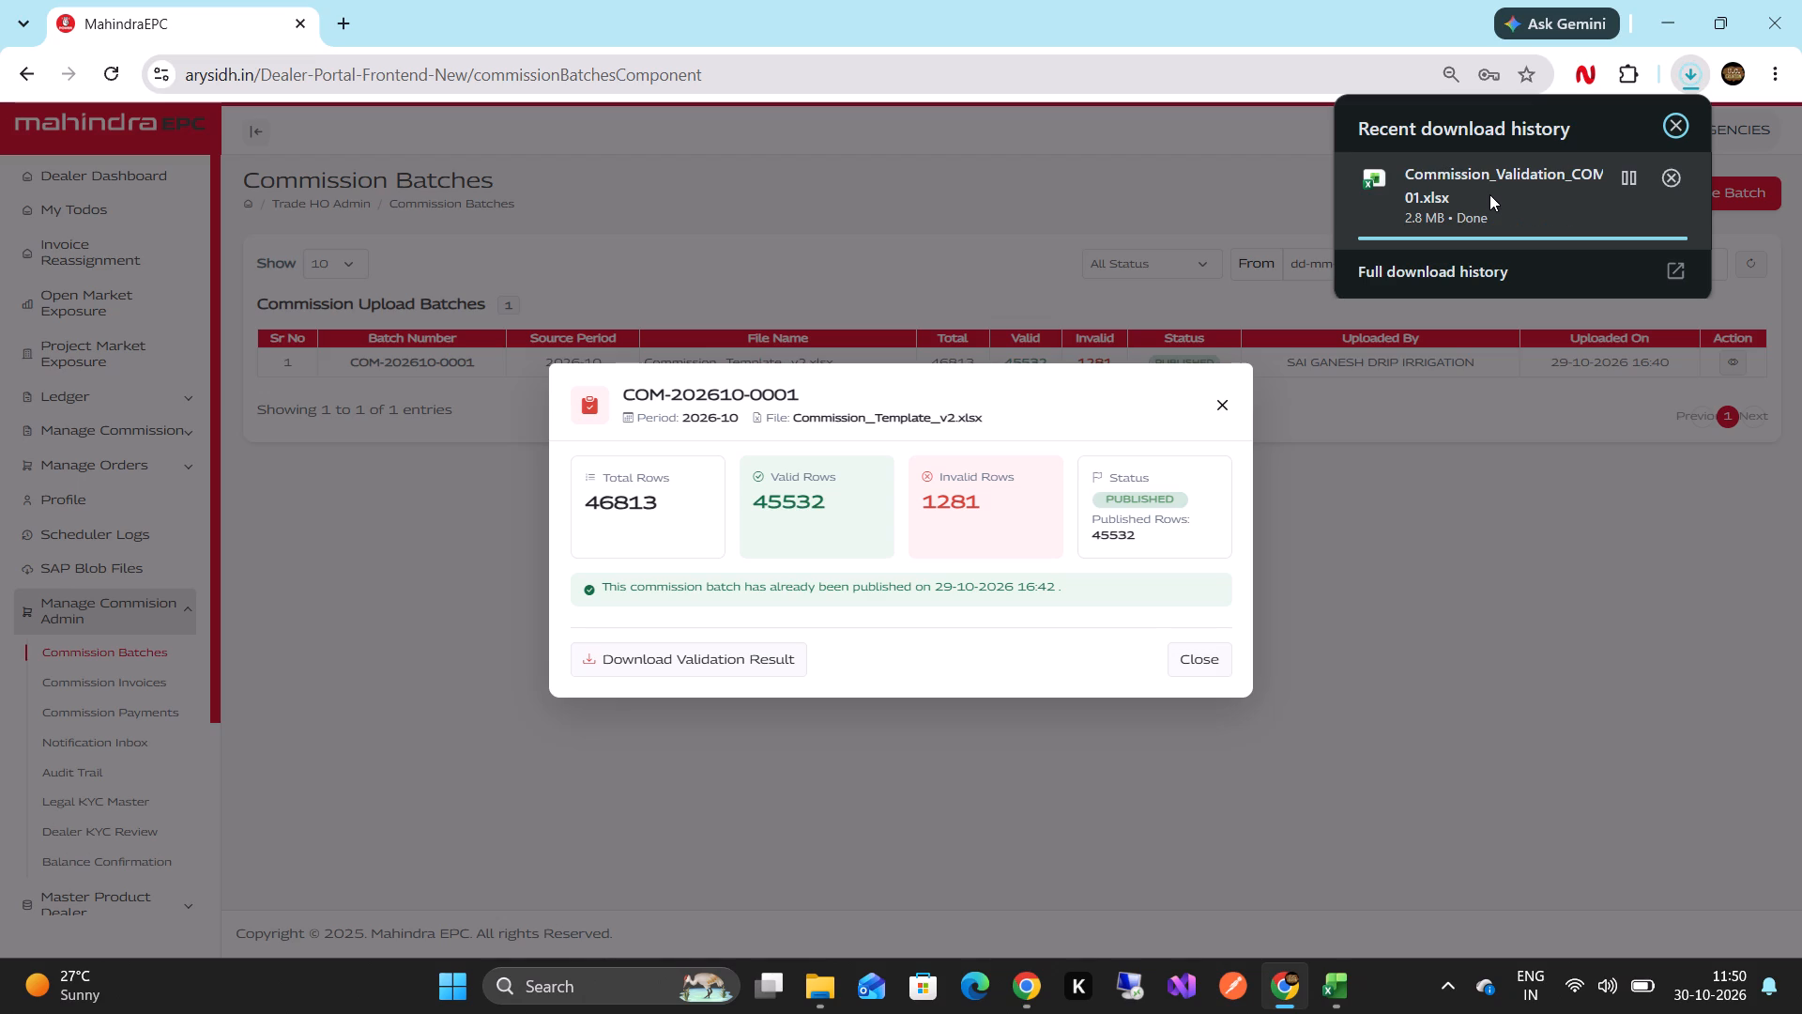
double_click(1489, 194)
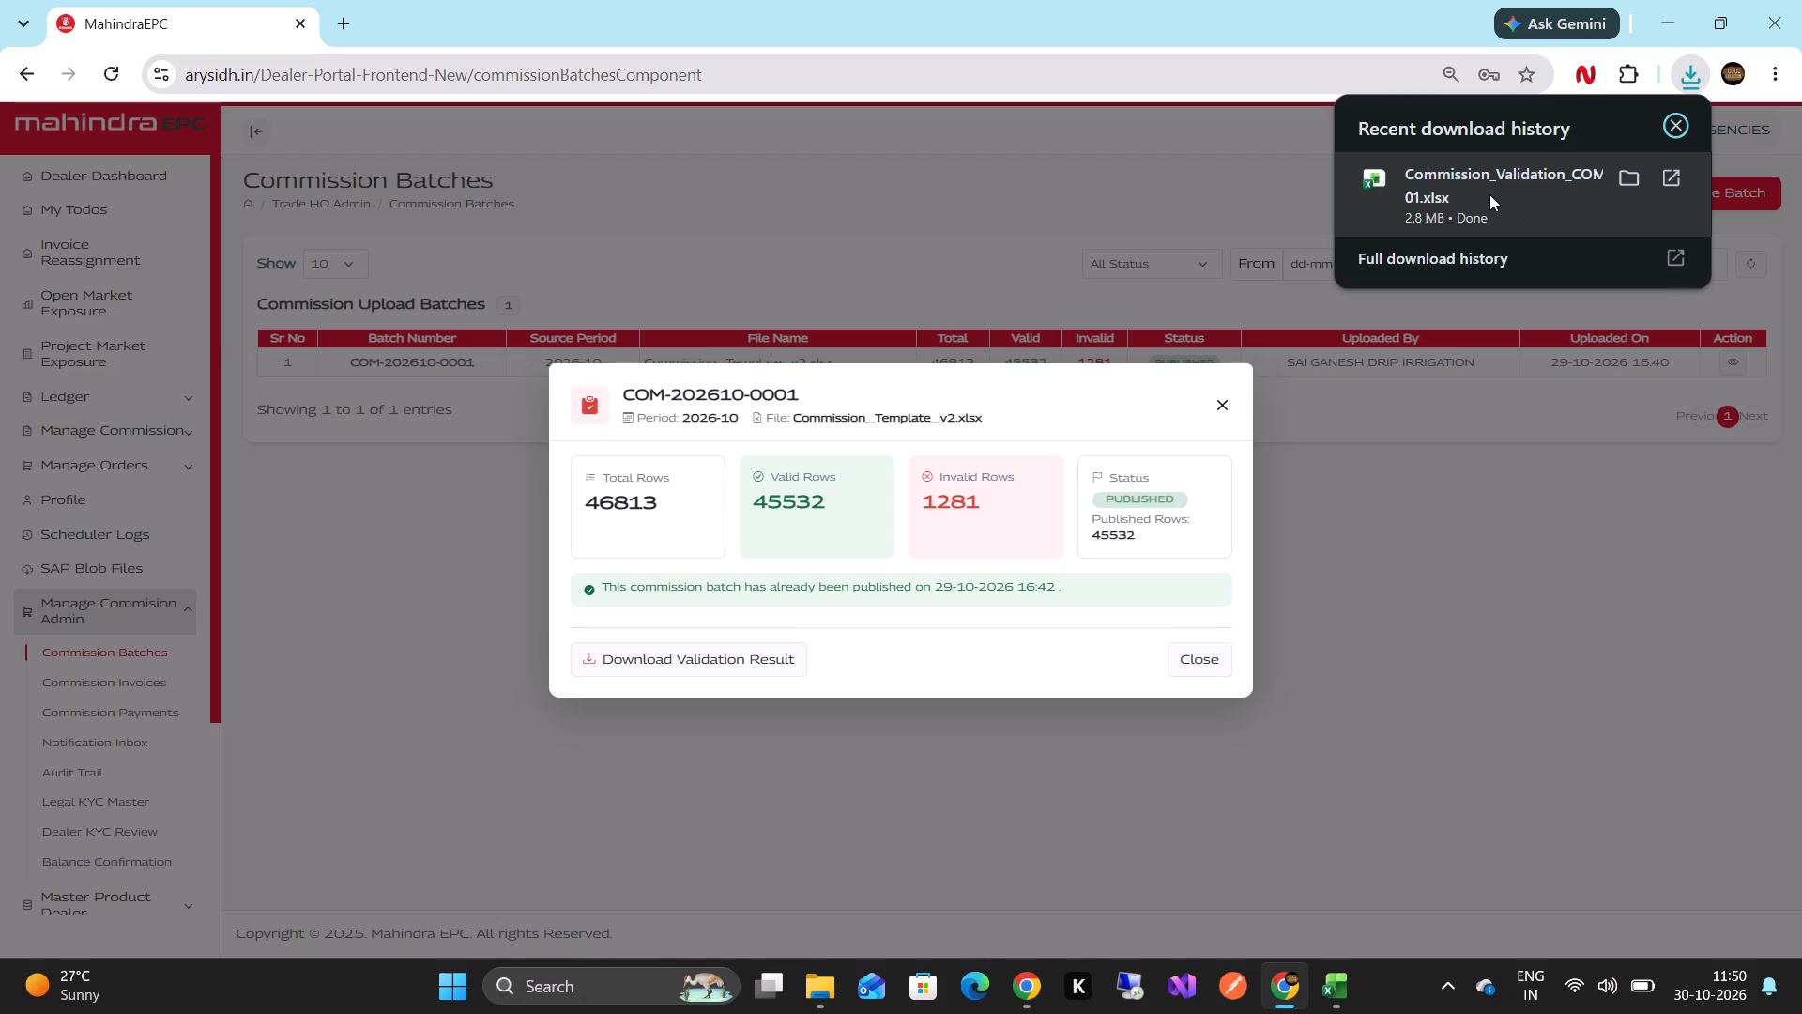
double_click(1489, 194)
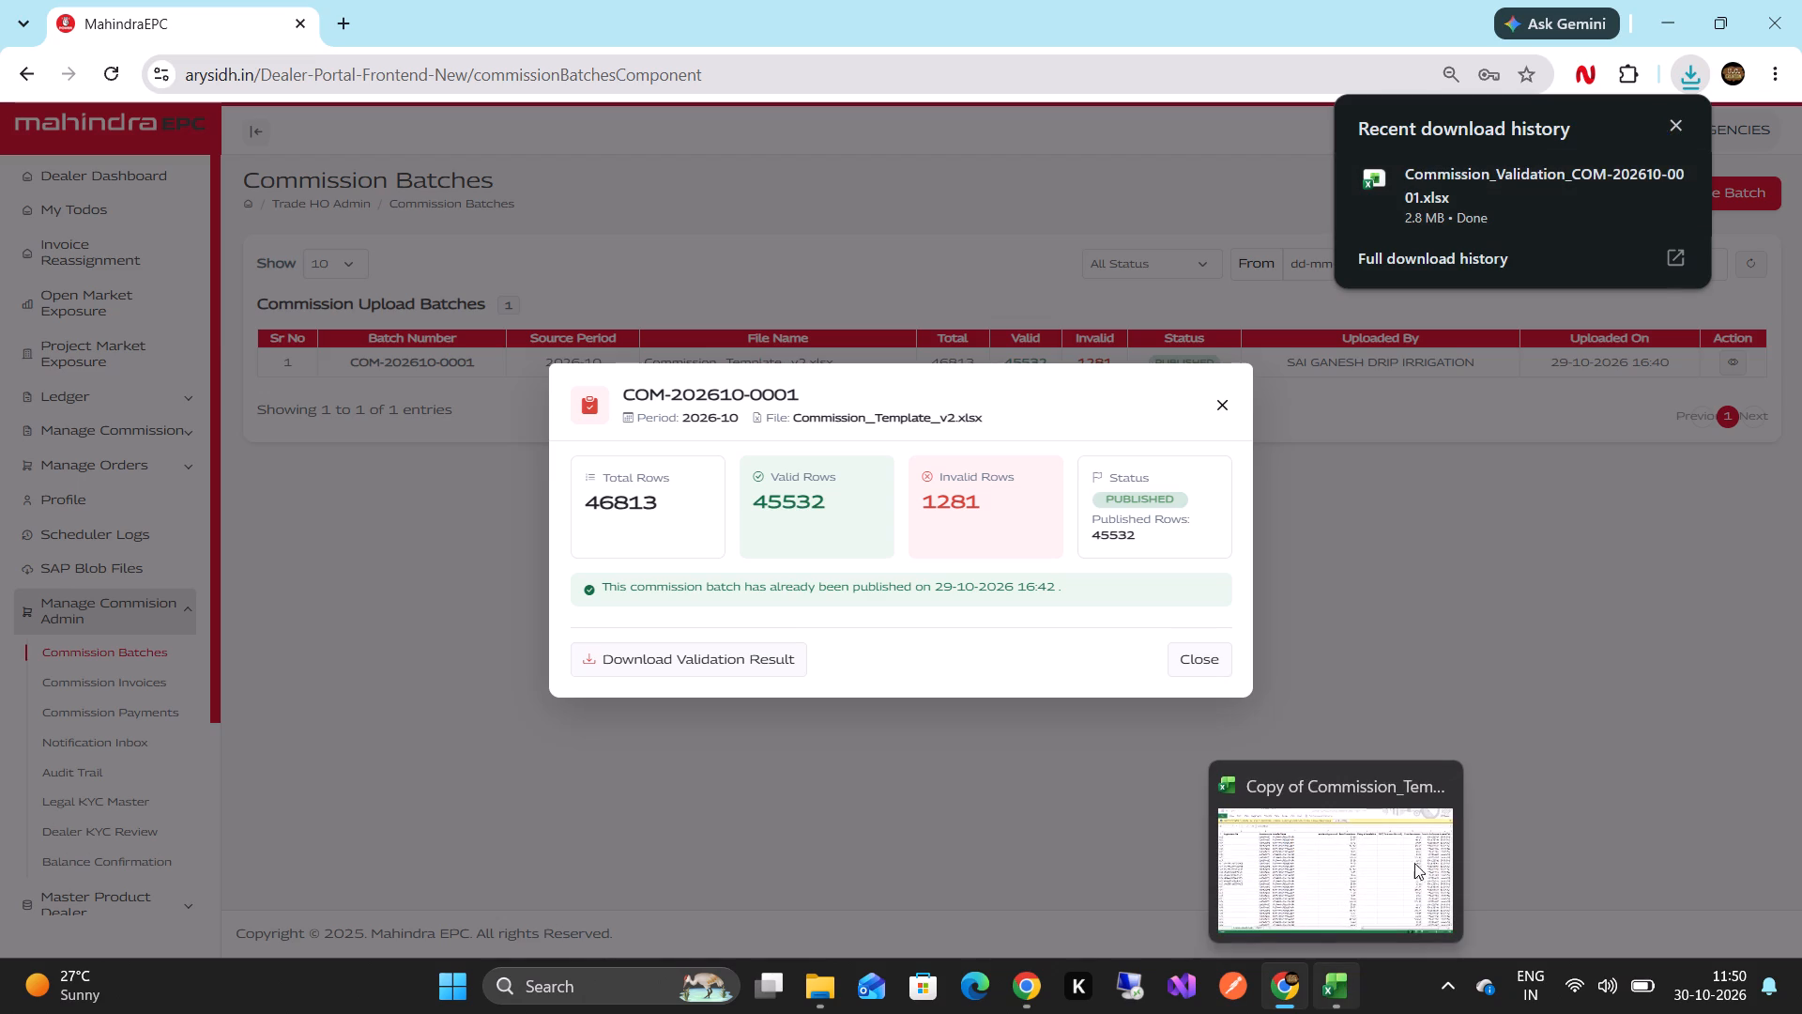
double_click(1486, 185)
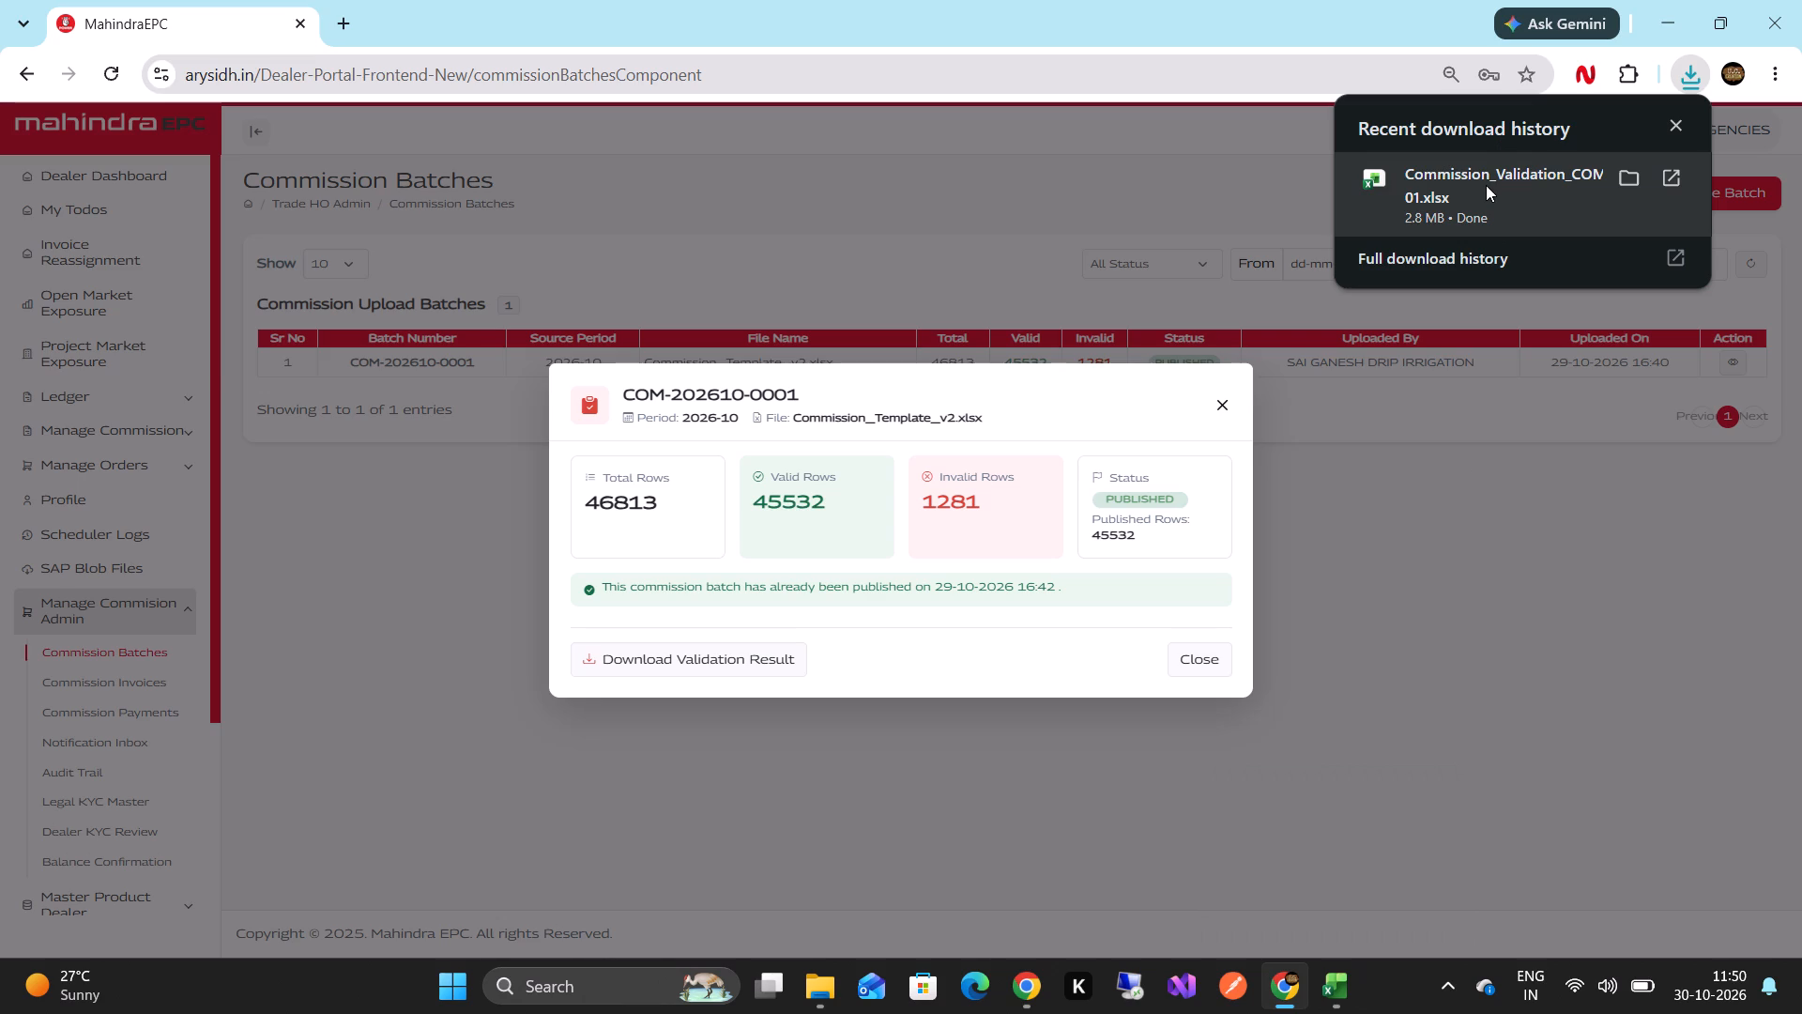
left_click(1663, 181)
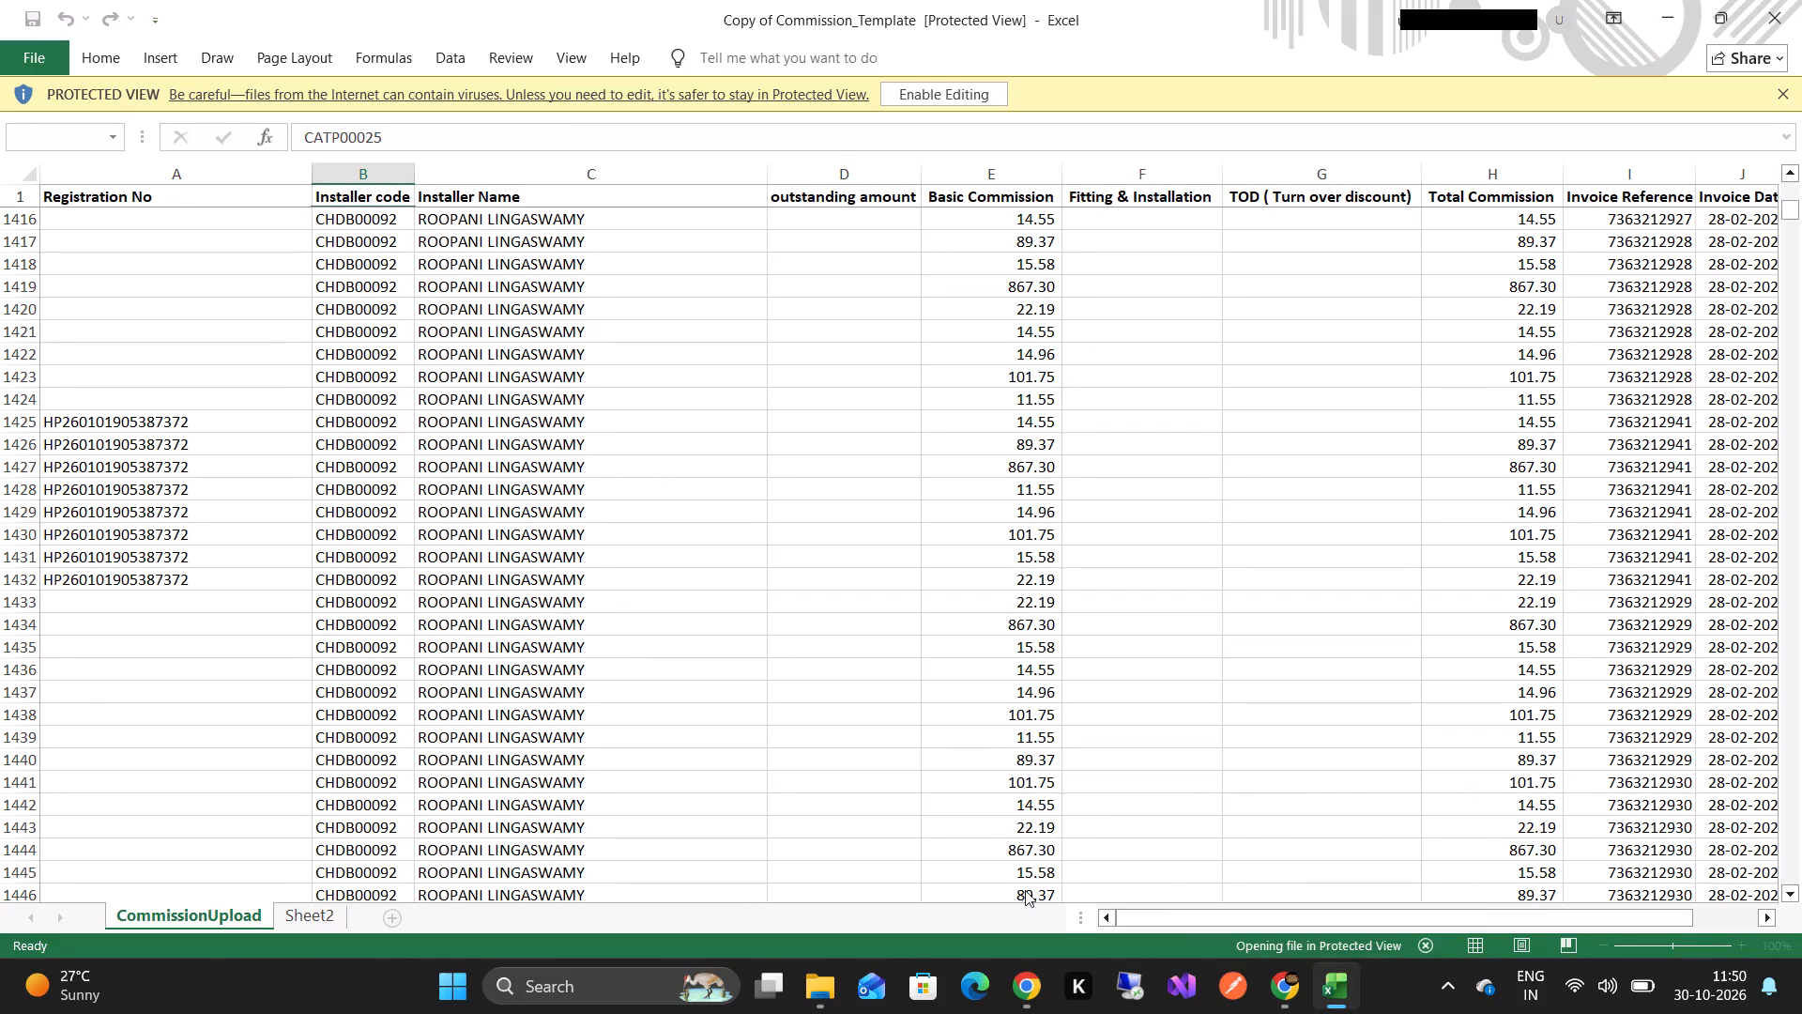
left_click(1273, 990)
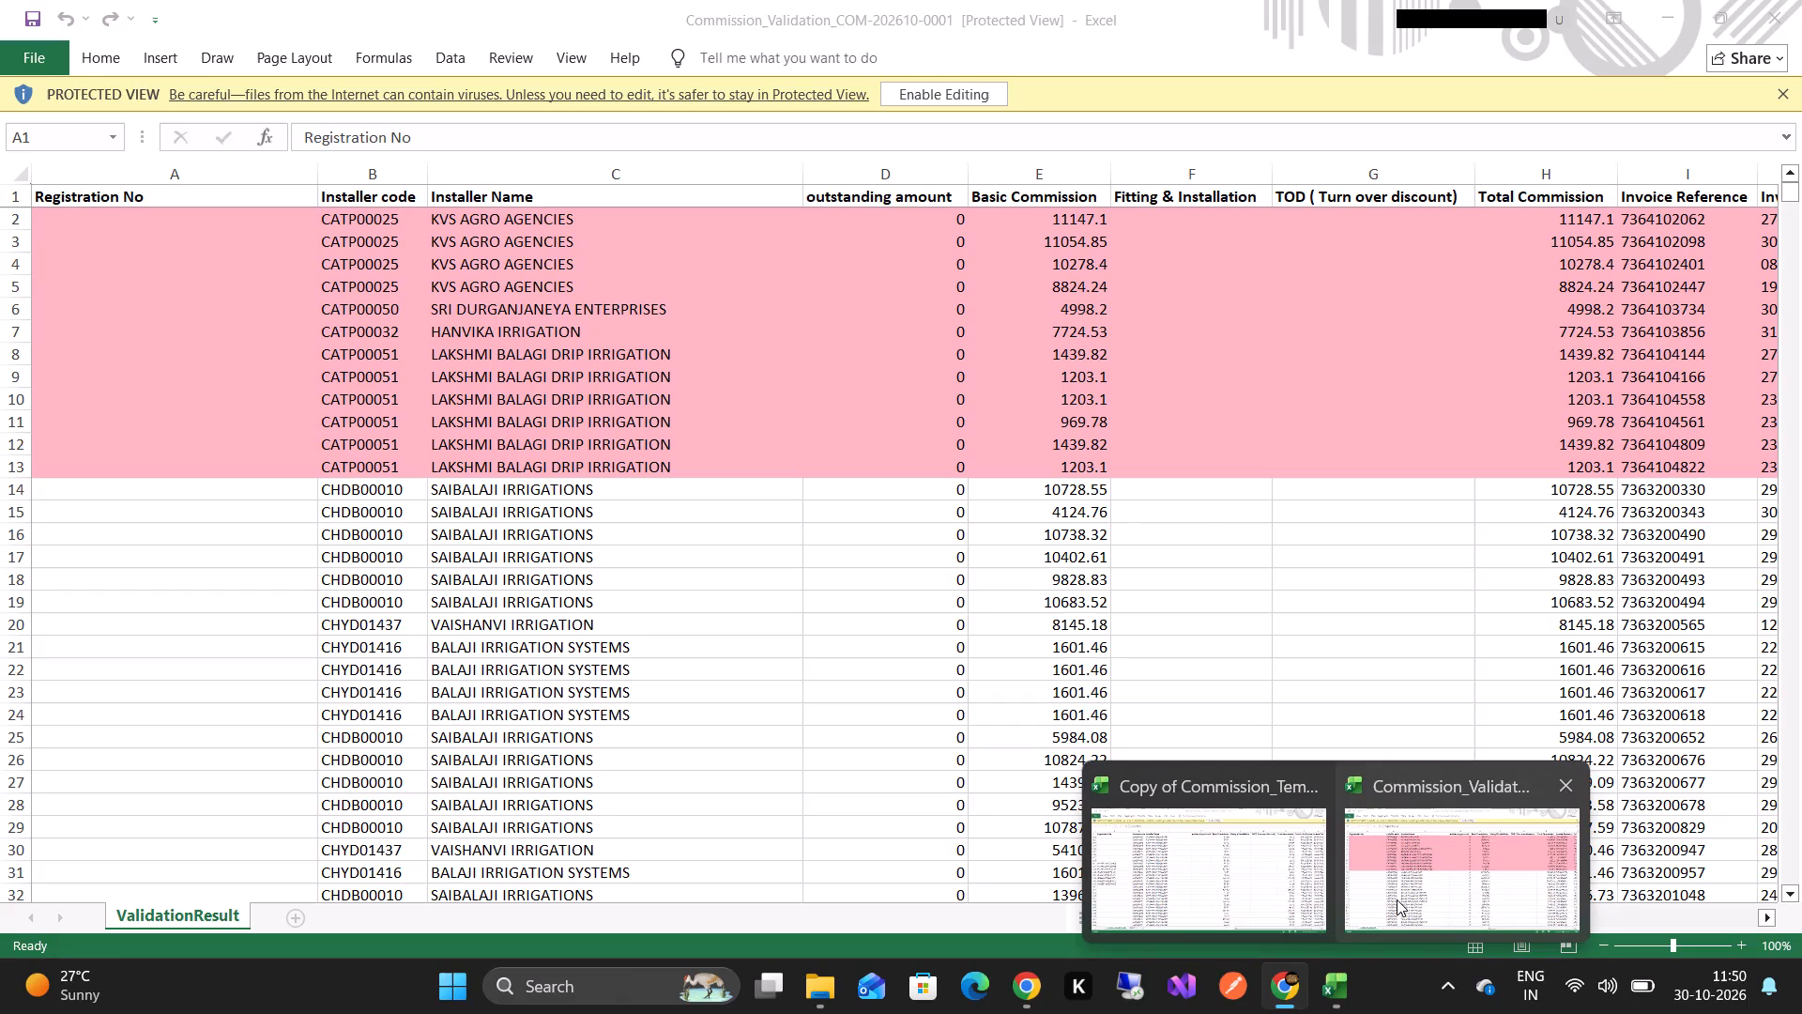
left_click(1396, 899)
Examine the highlighted rows in the first several hundred rows of the ValidationResult sheet, including the ValidationStatus and ErrorCode columns.
scroll(869, 682, "down", 7)
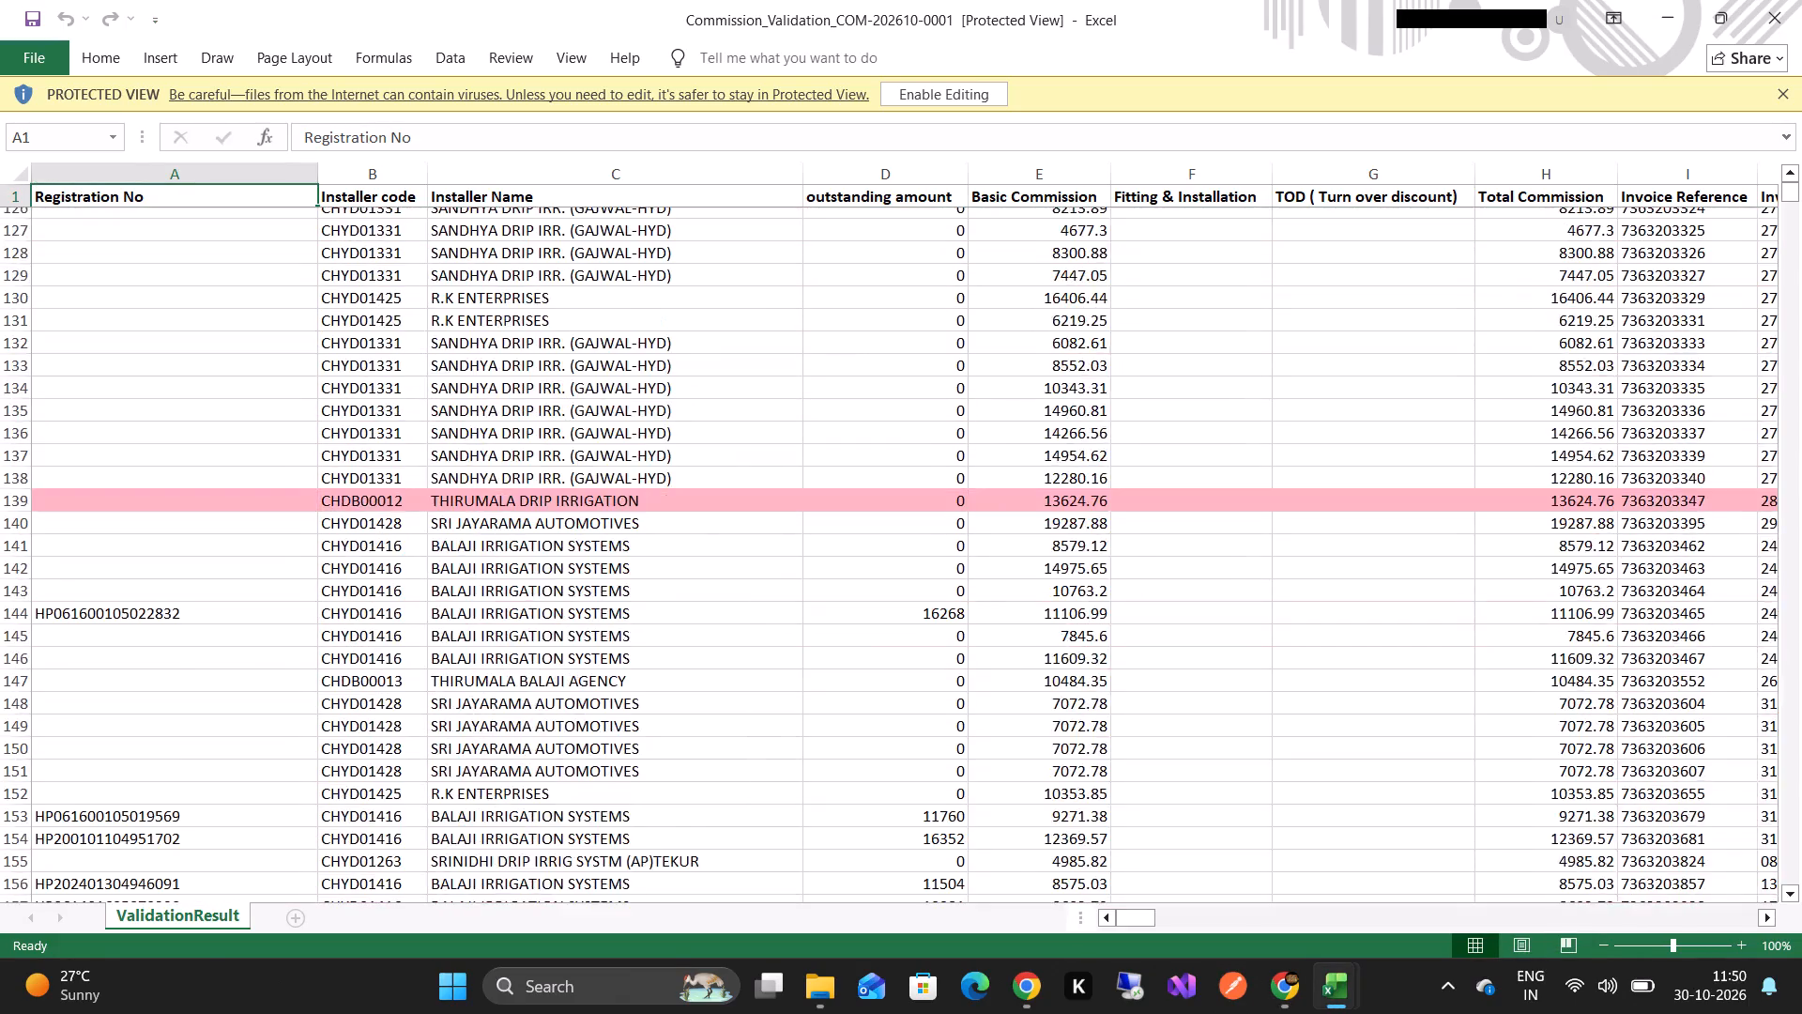
scroll(869, 682, "down", 1)
scroll(869, 682, "left", 6)
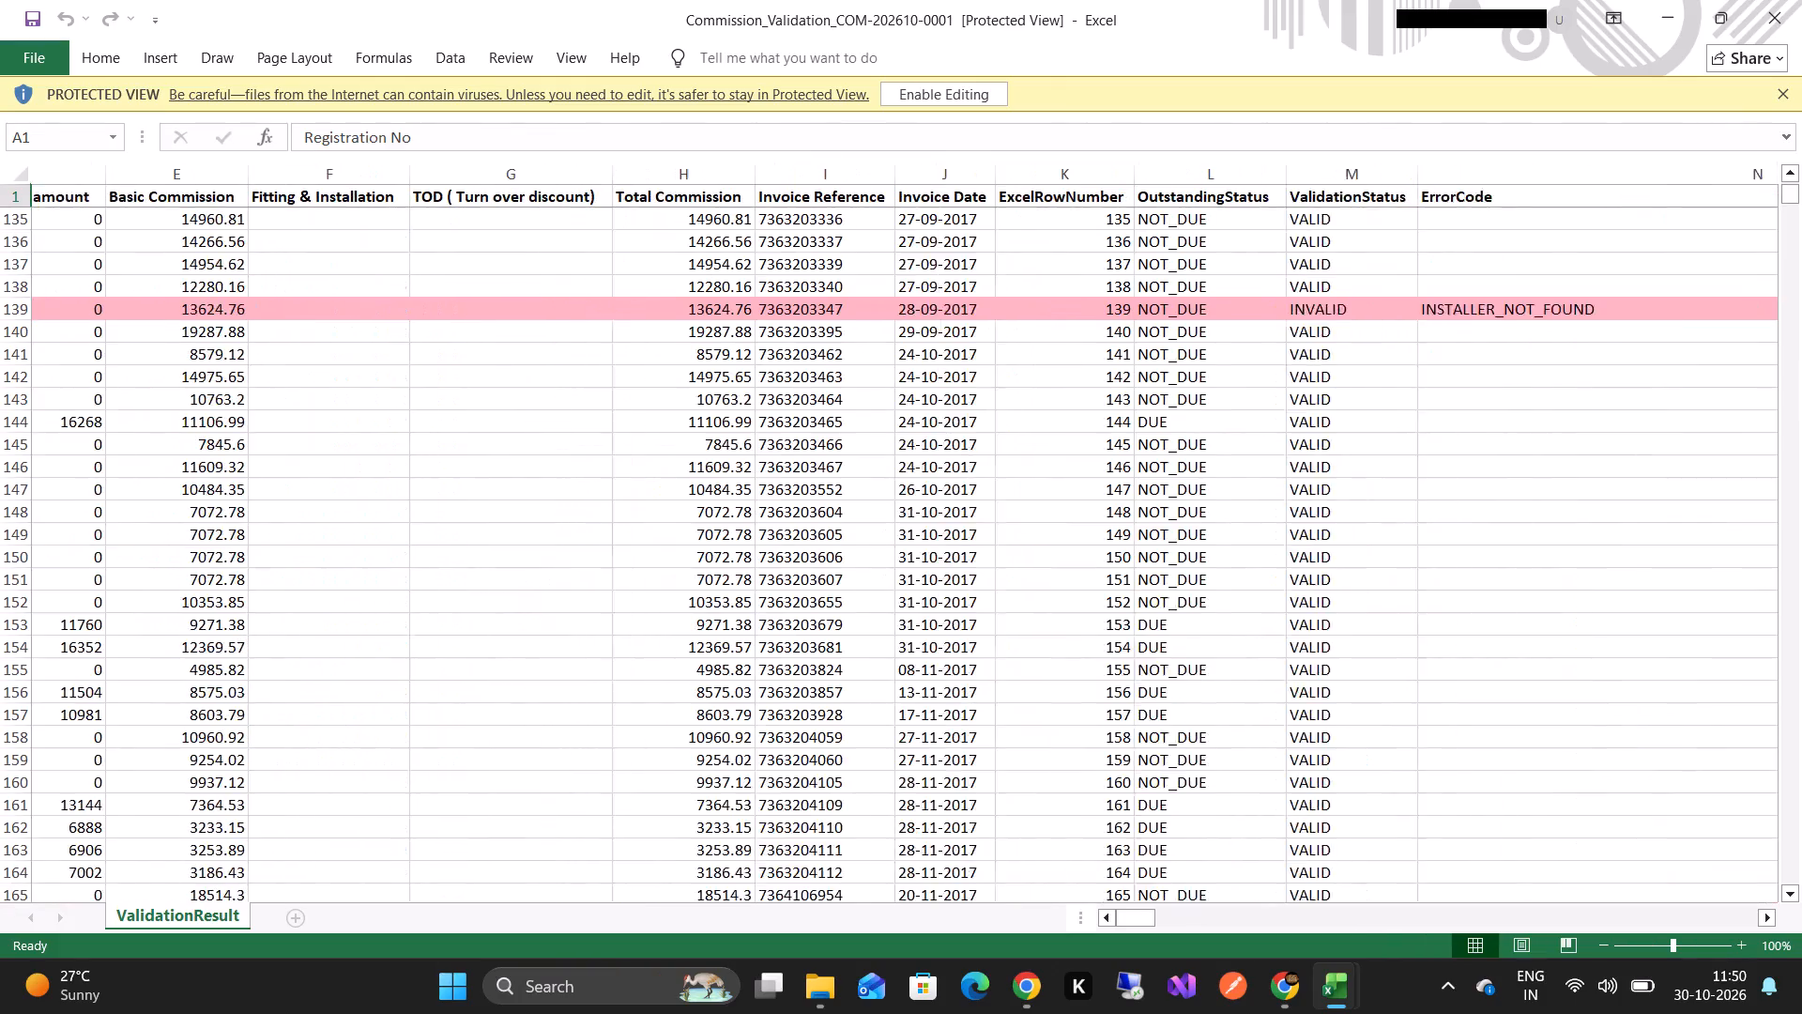
scroll(869, 682, "right", 4)
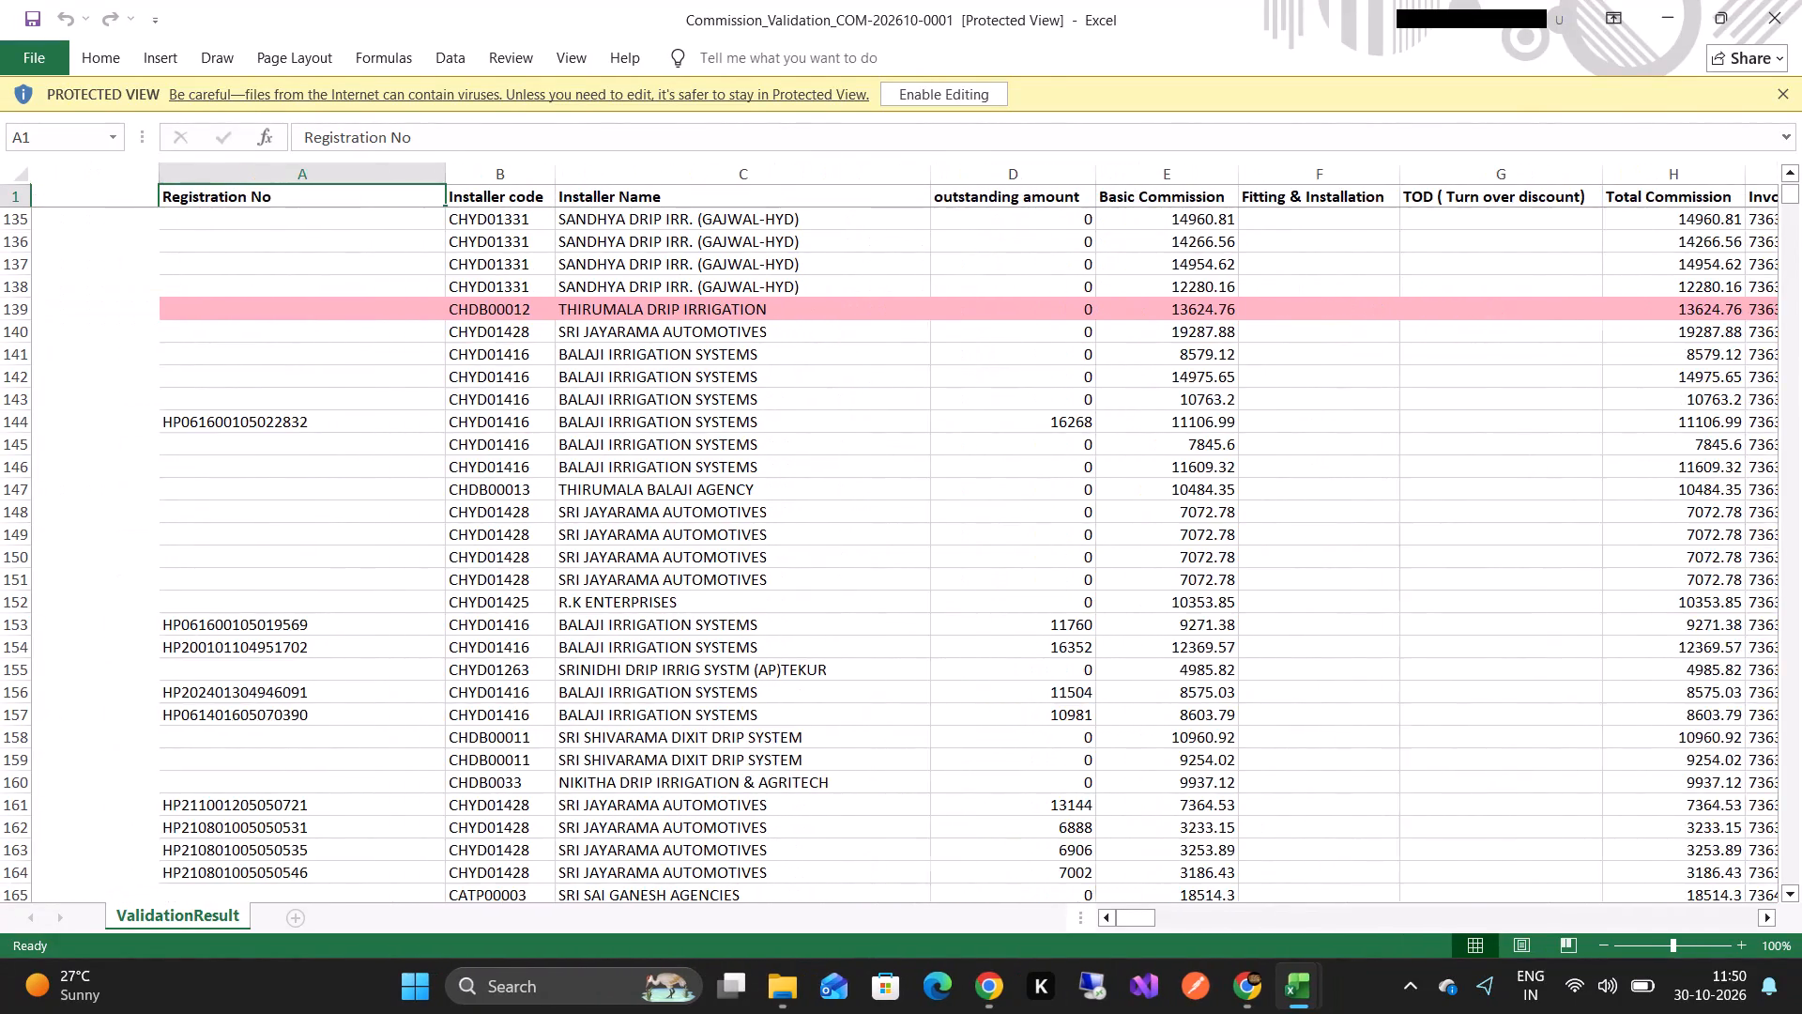
scroll(869, 682, "down", 13)
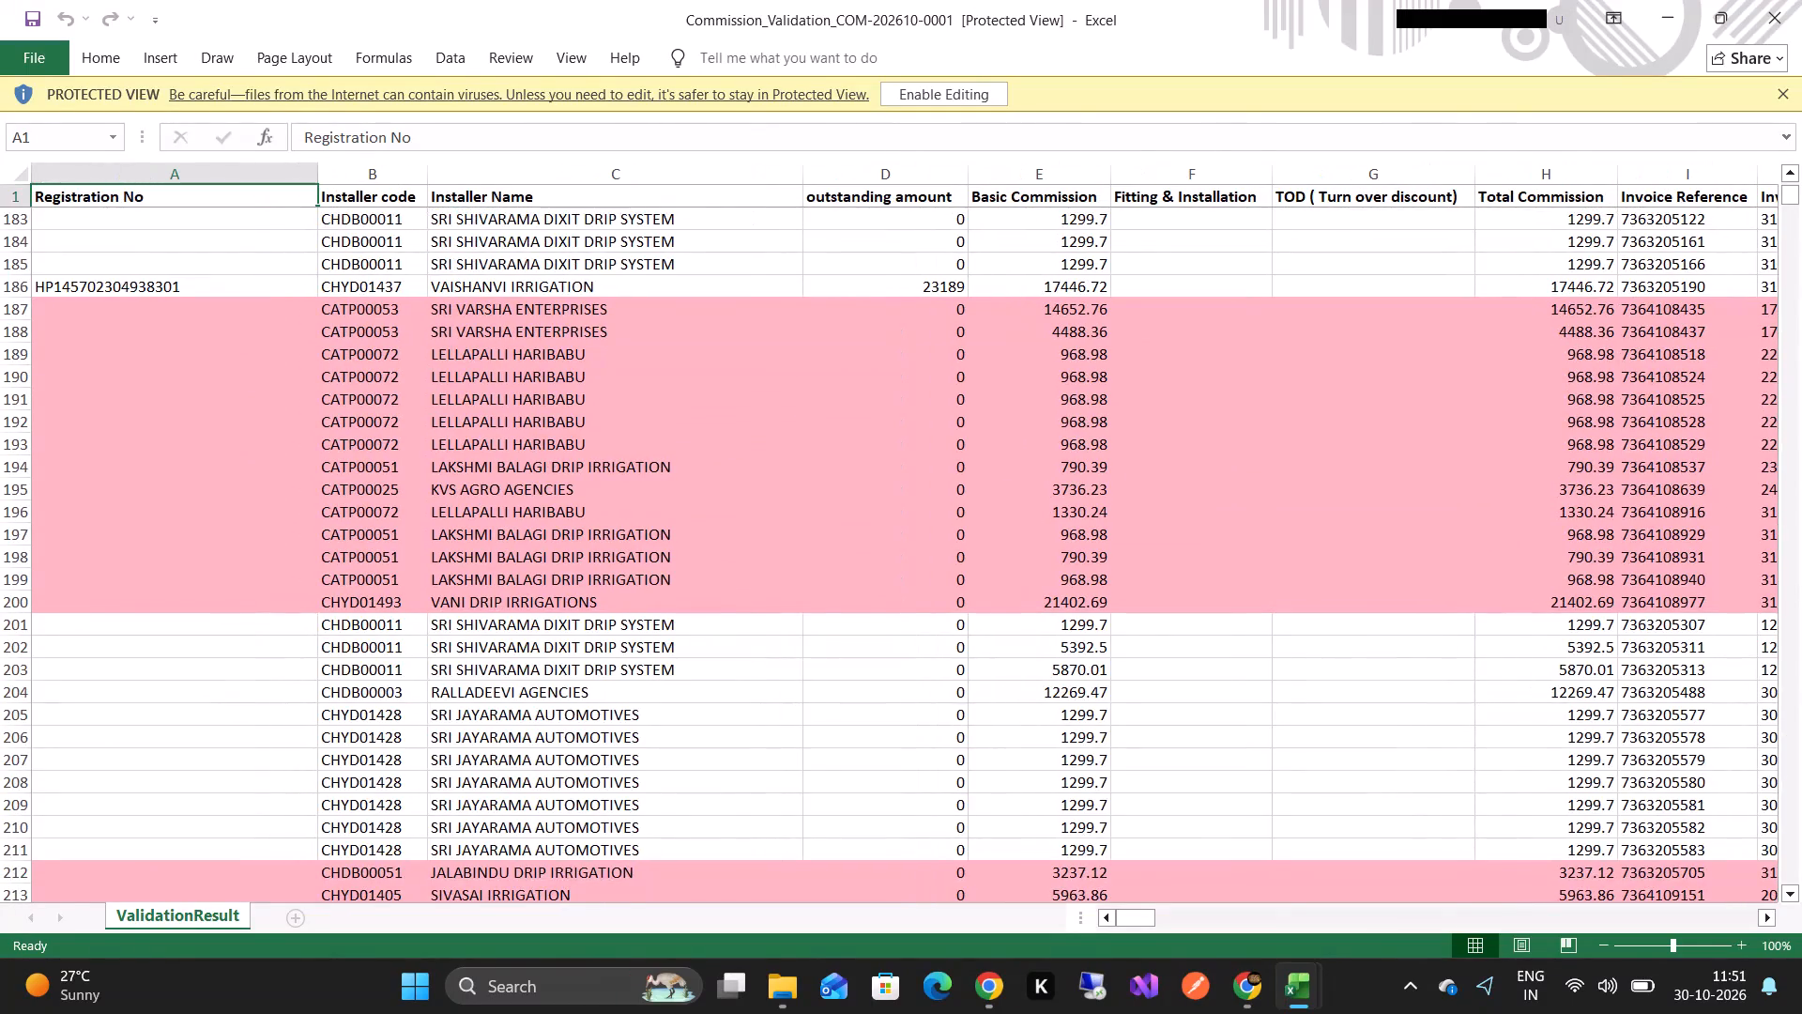
scroll(869, 682, "down", 10)
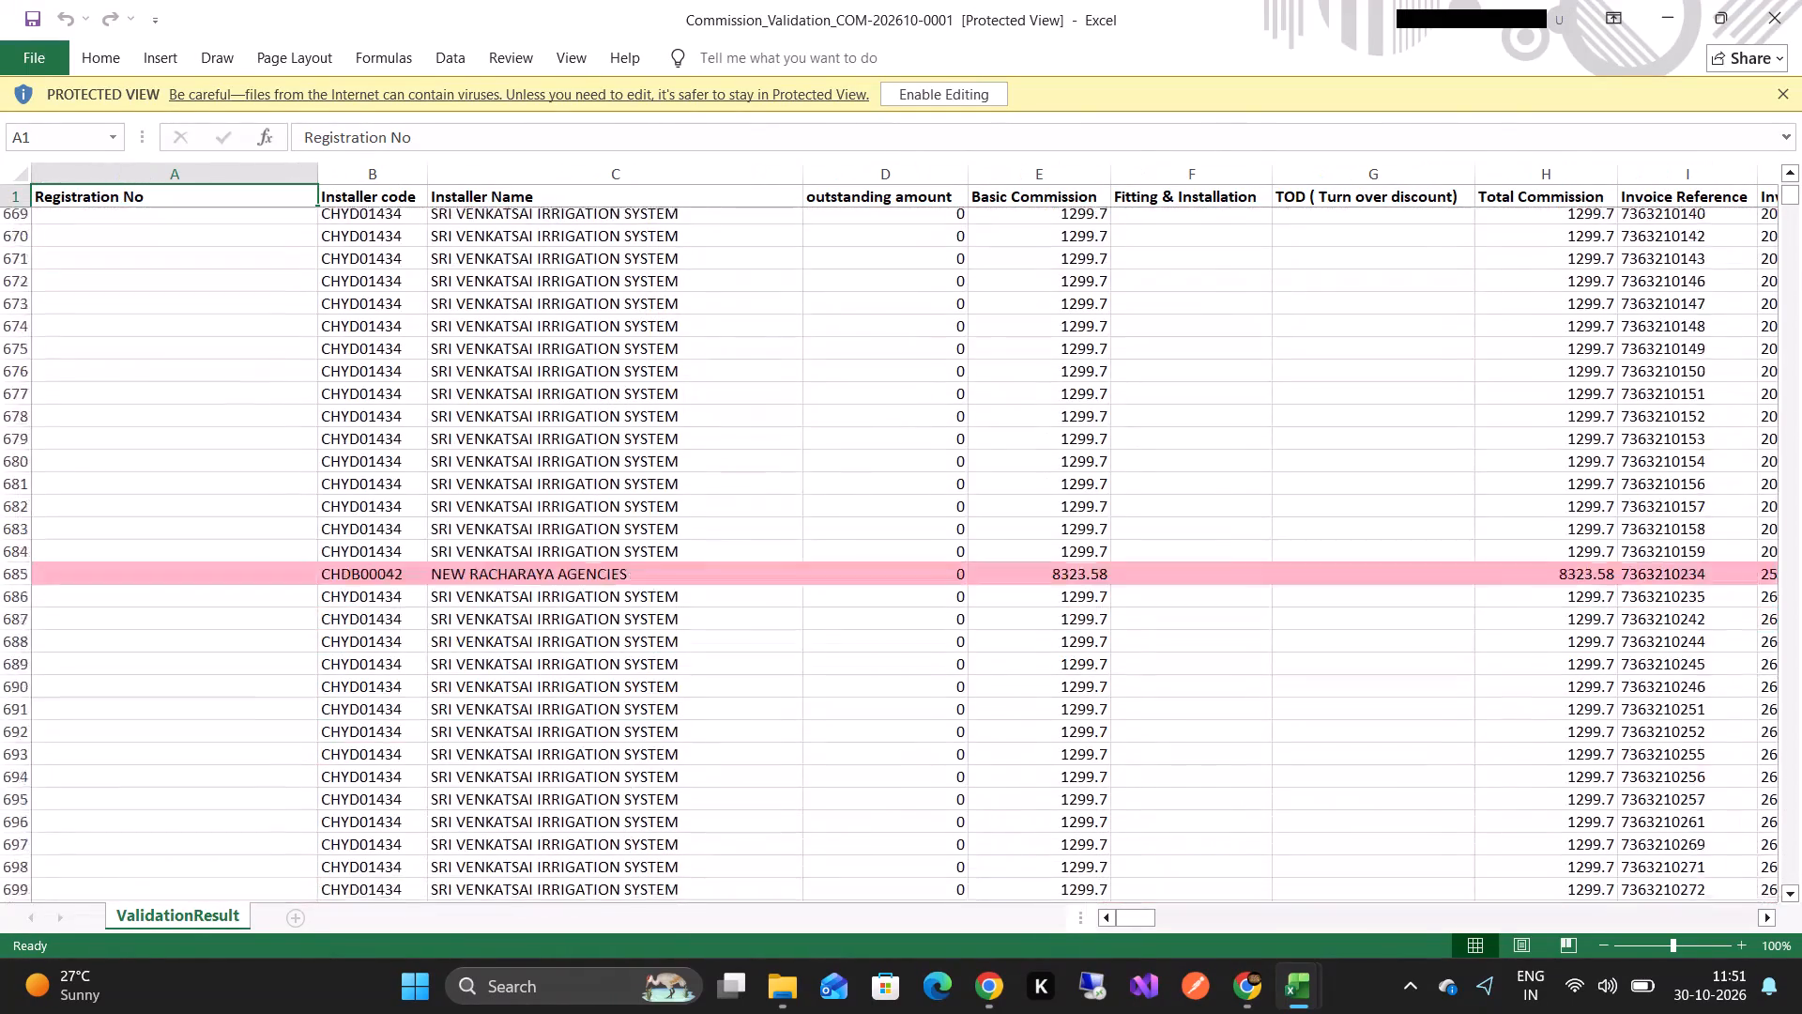
scroll(869, 682, "up", 15)
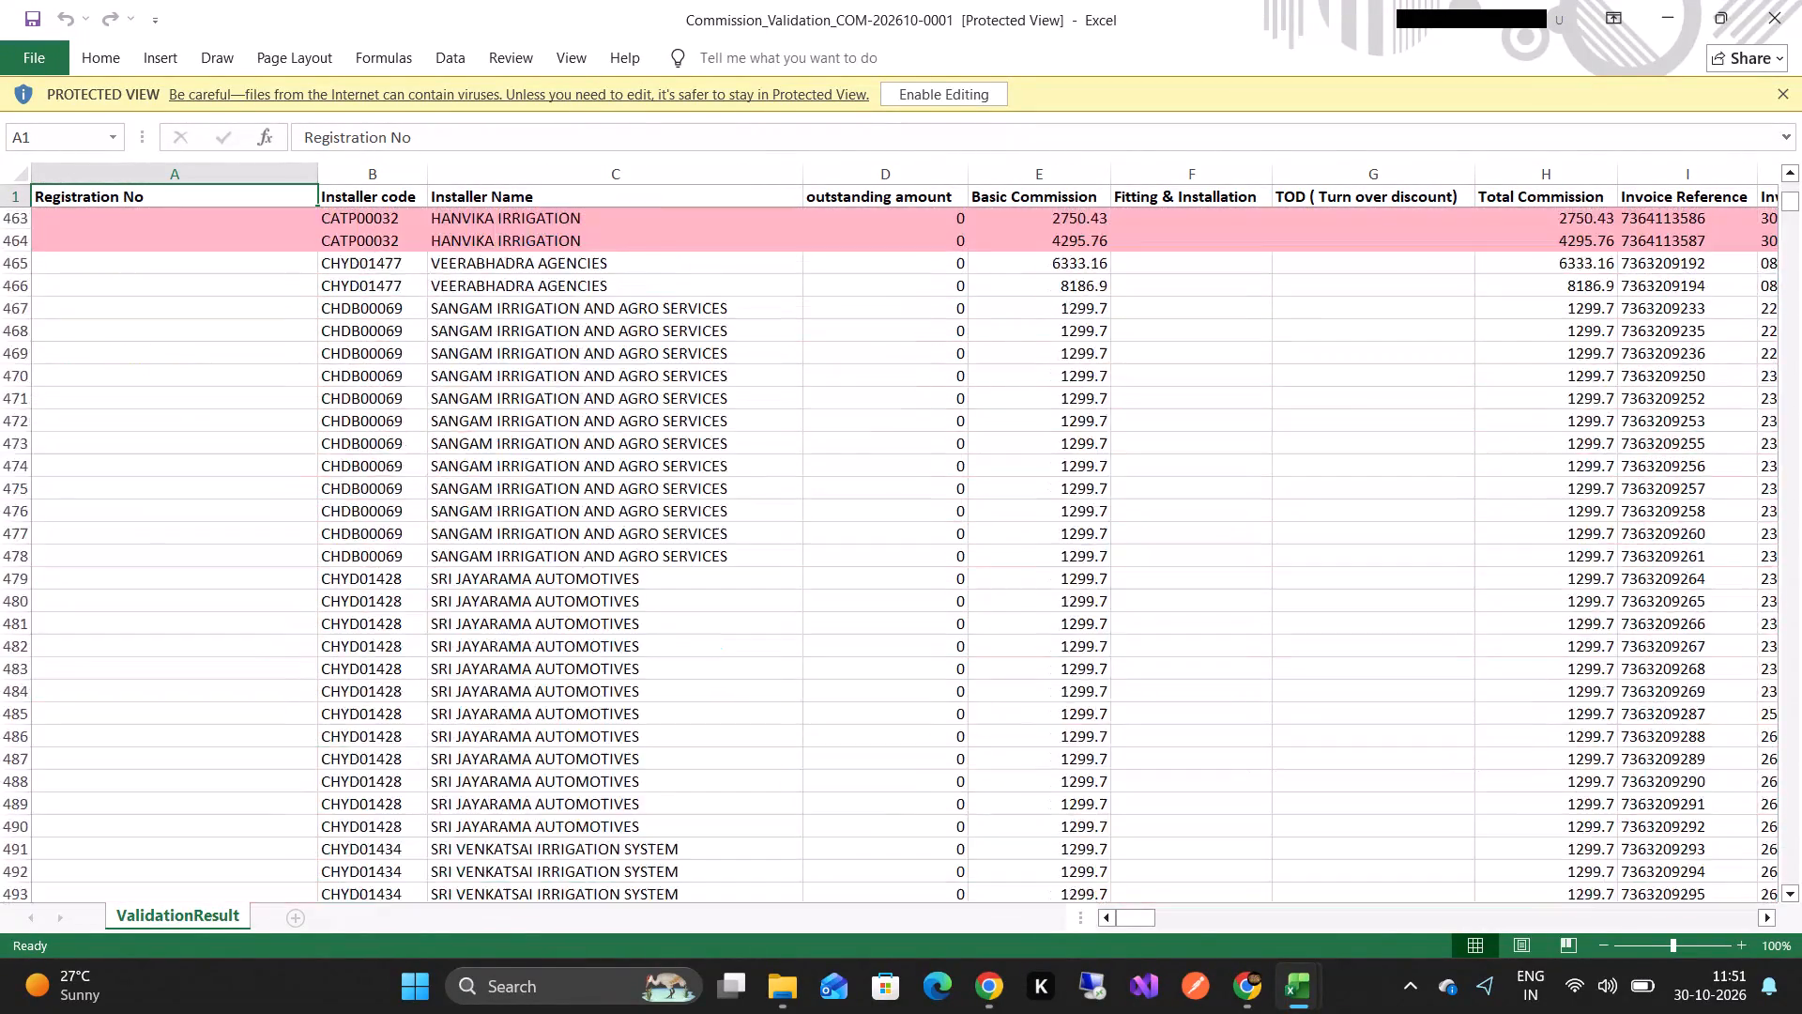
scroll(869, 682, "up", 9)
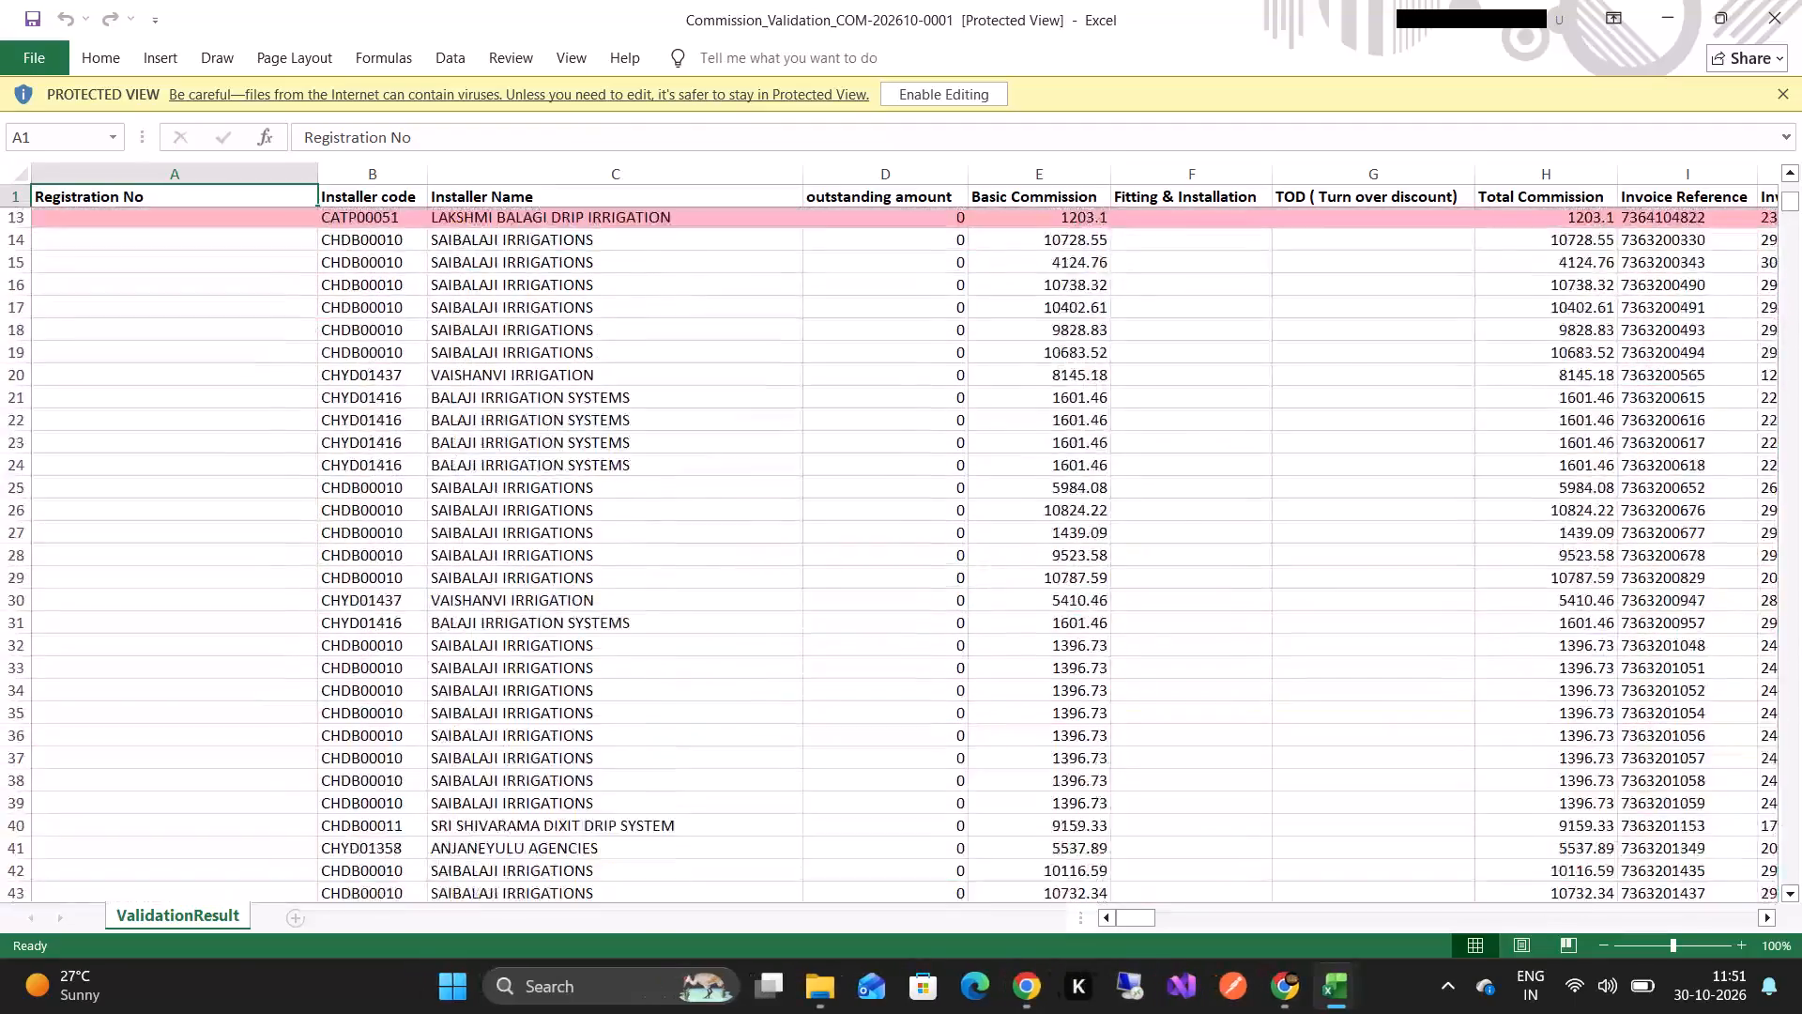
scroll(869, 682, "up", 4)
Examine the commission rows of the ValidationResult sheet from the top down to about row 2680, including highlighted rows and Registration No entries.
scroll(869, 682, "down", 15)
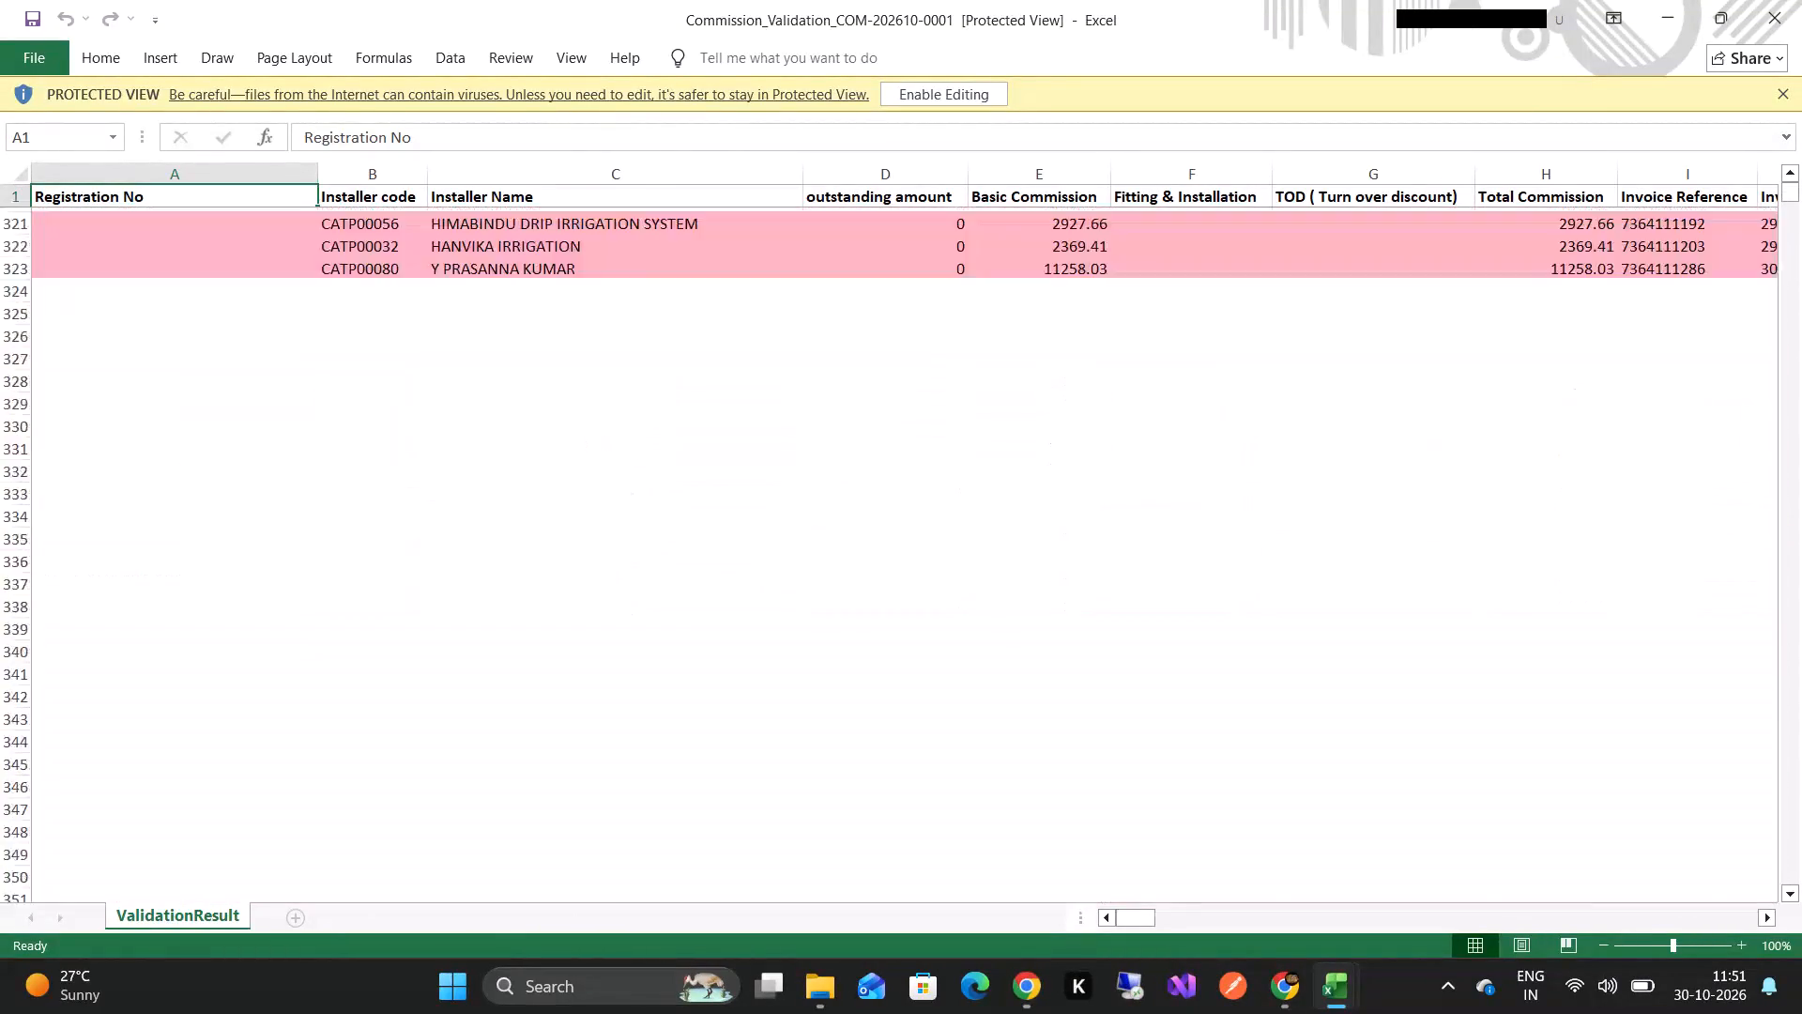
scroll(869, 682, "down", 1)
scroll(869, 682, "up", 6)
scroll(869, 682, "down", 1)
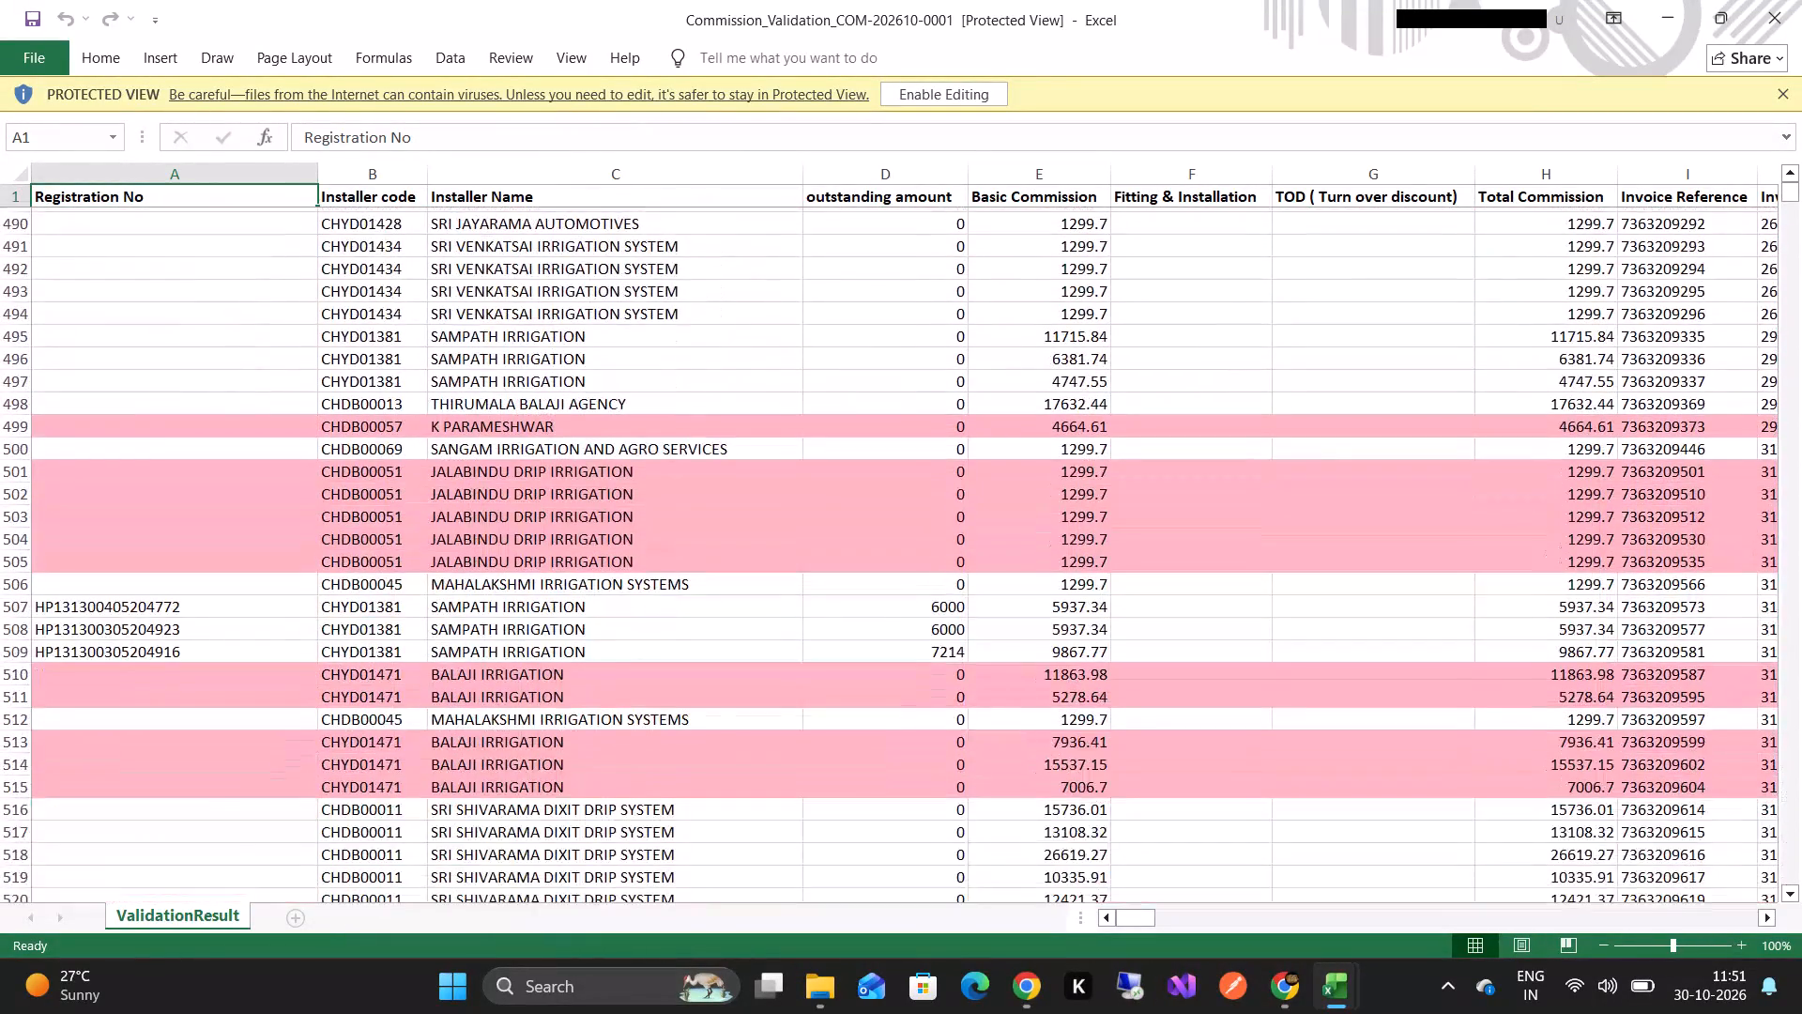
scroll(869, 682, "down", 5)
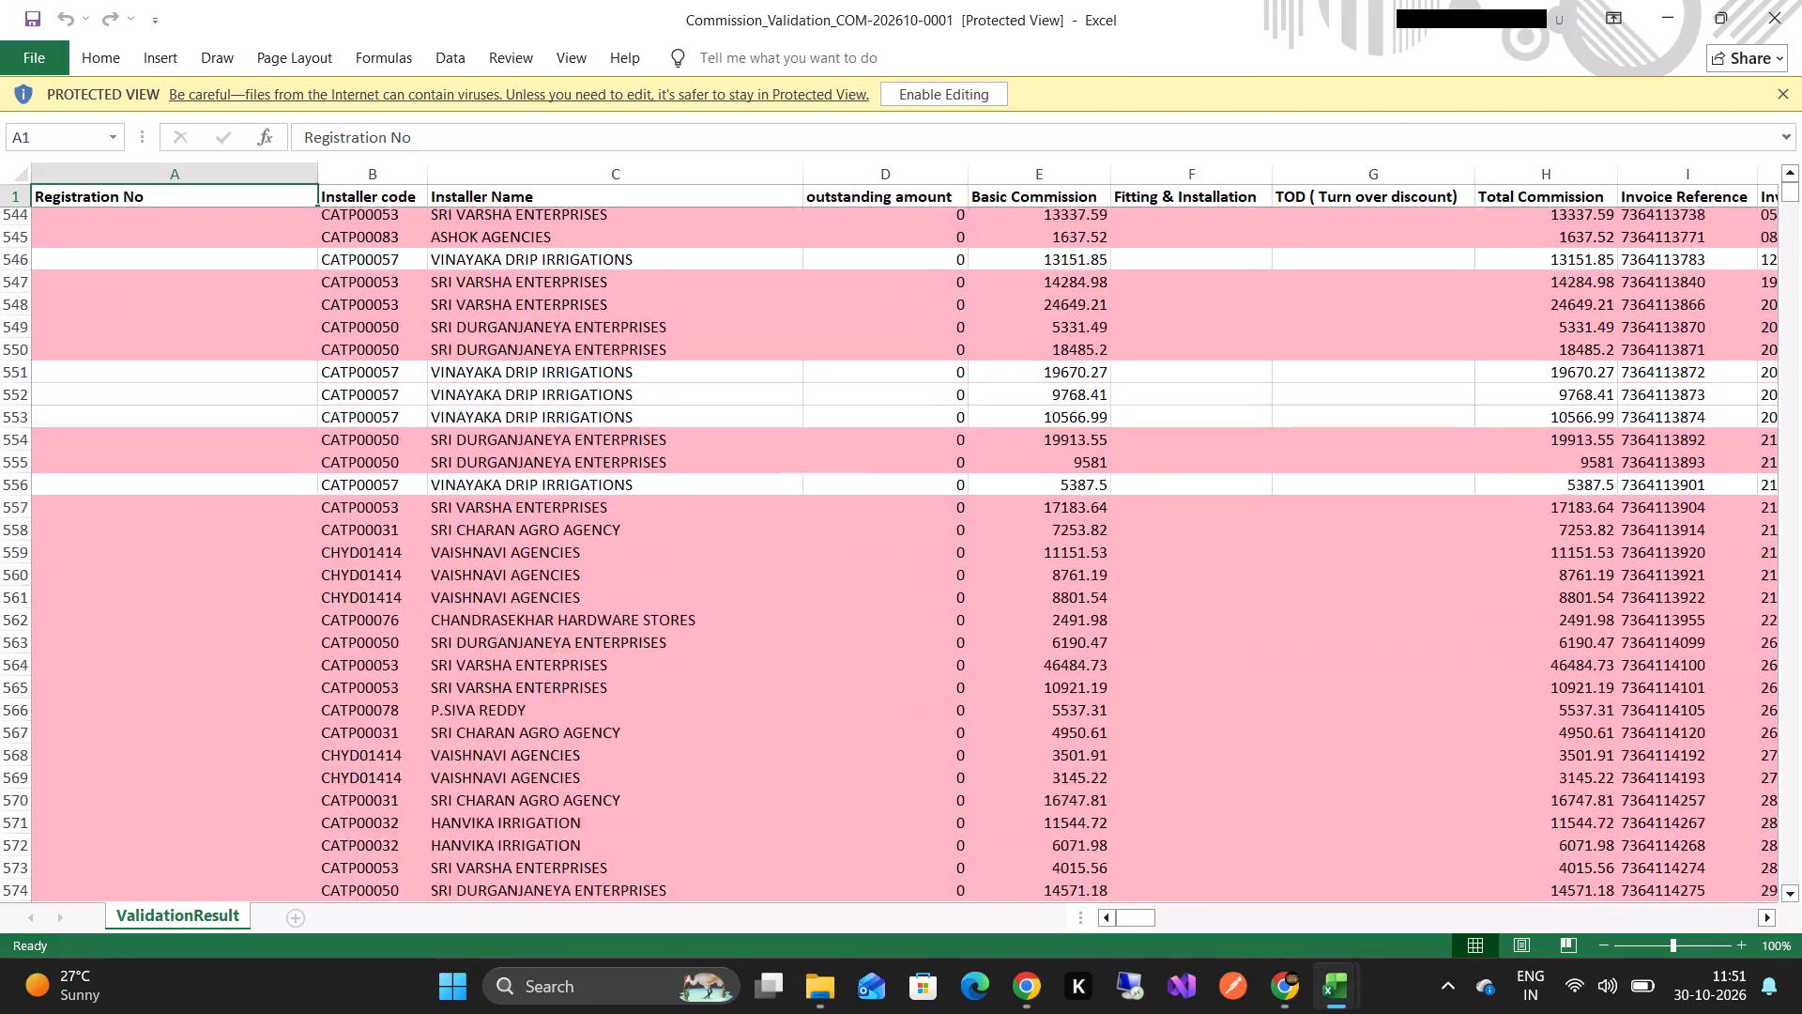
scroll(869, 682, "down", 7)
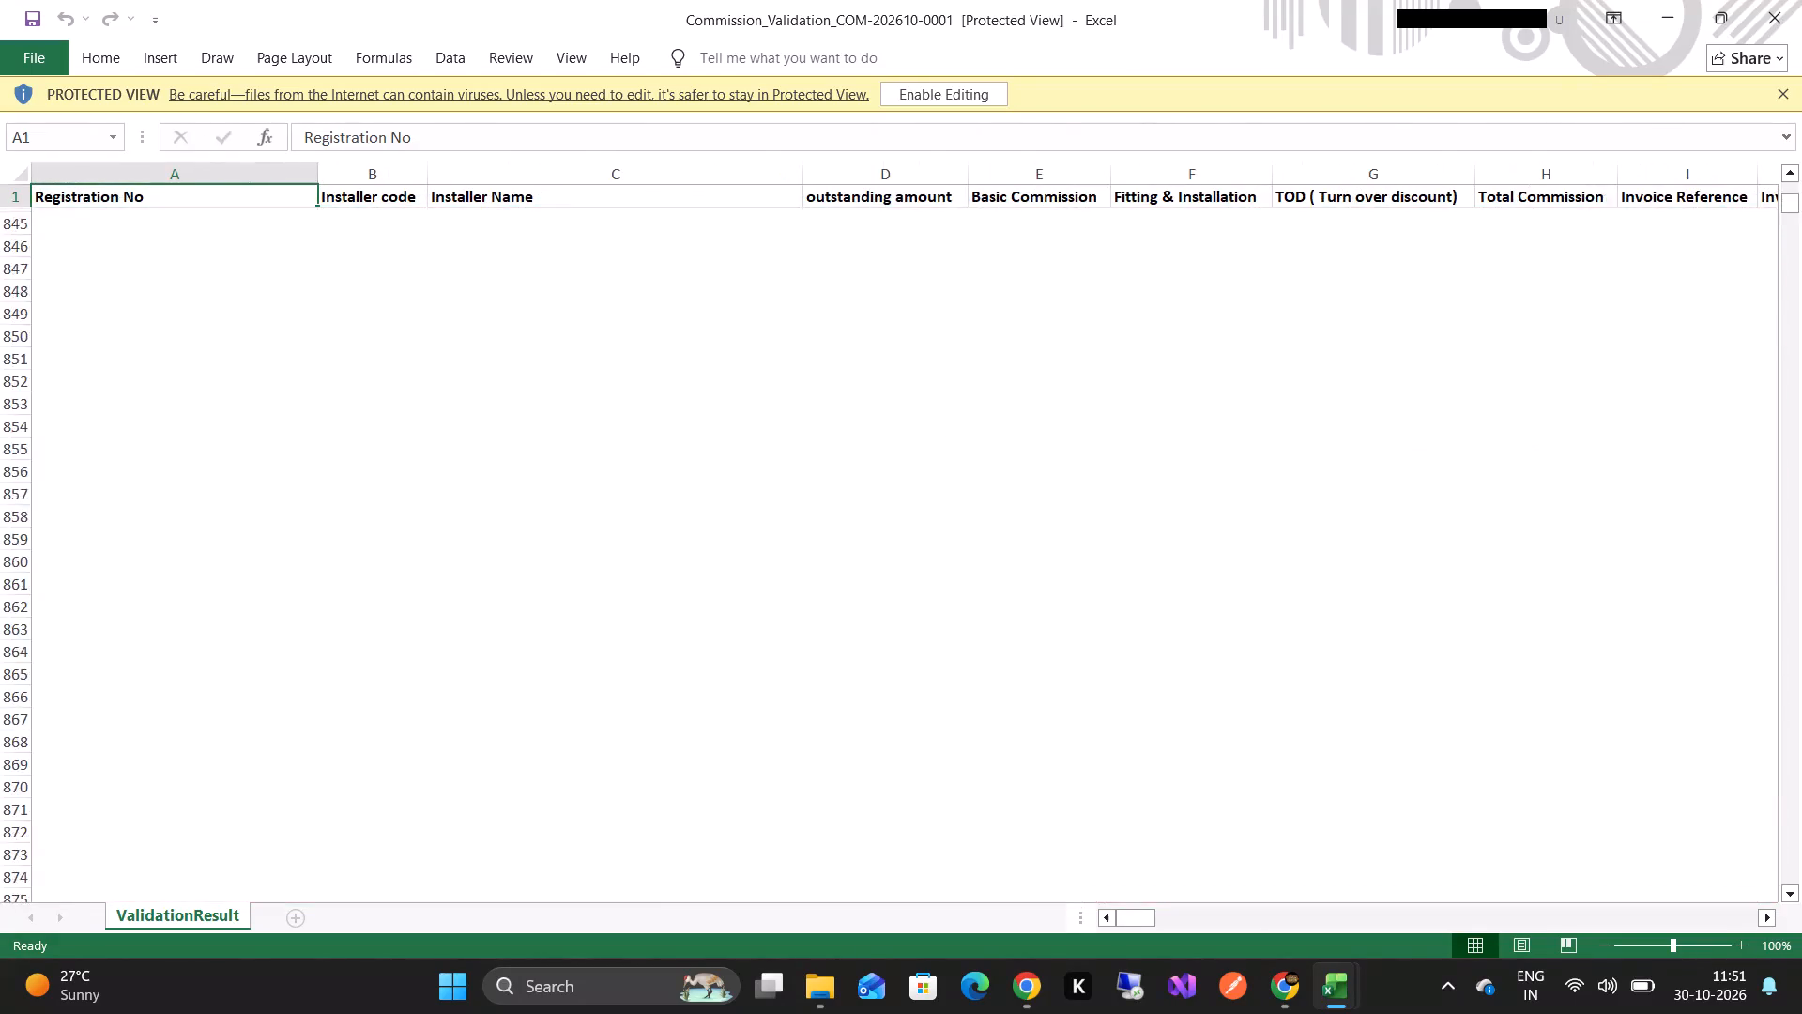
scroll(869, 682, "down", 14)
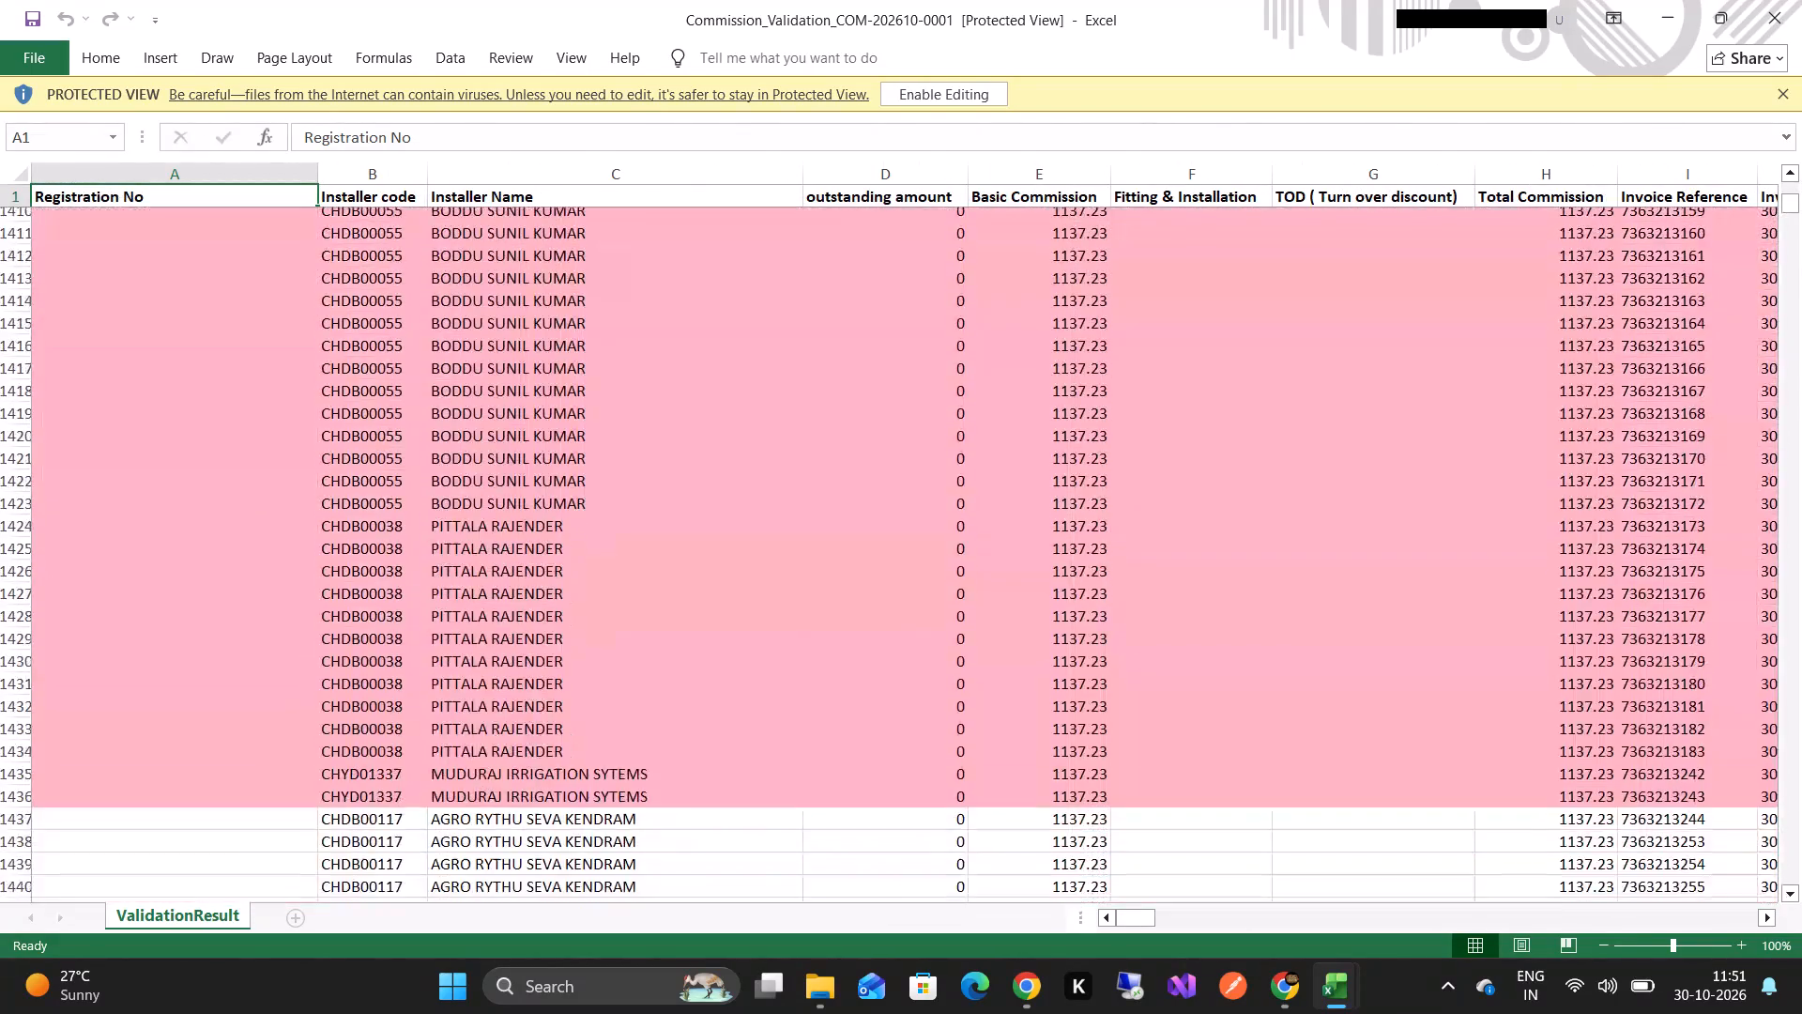
scroll(869, 682, "down", 8)
scroll(869, 682, "right", 5)
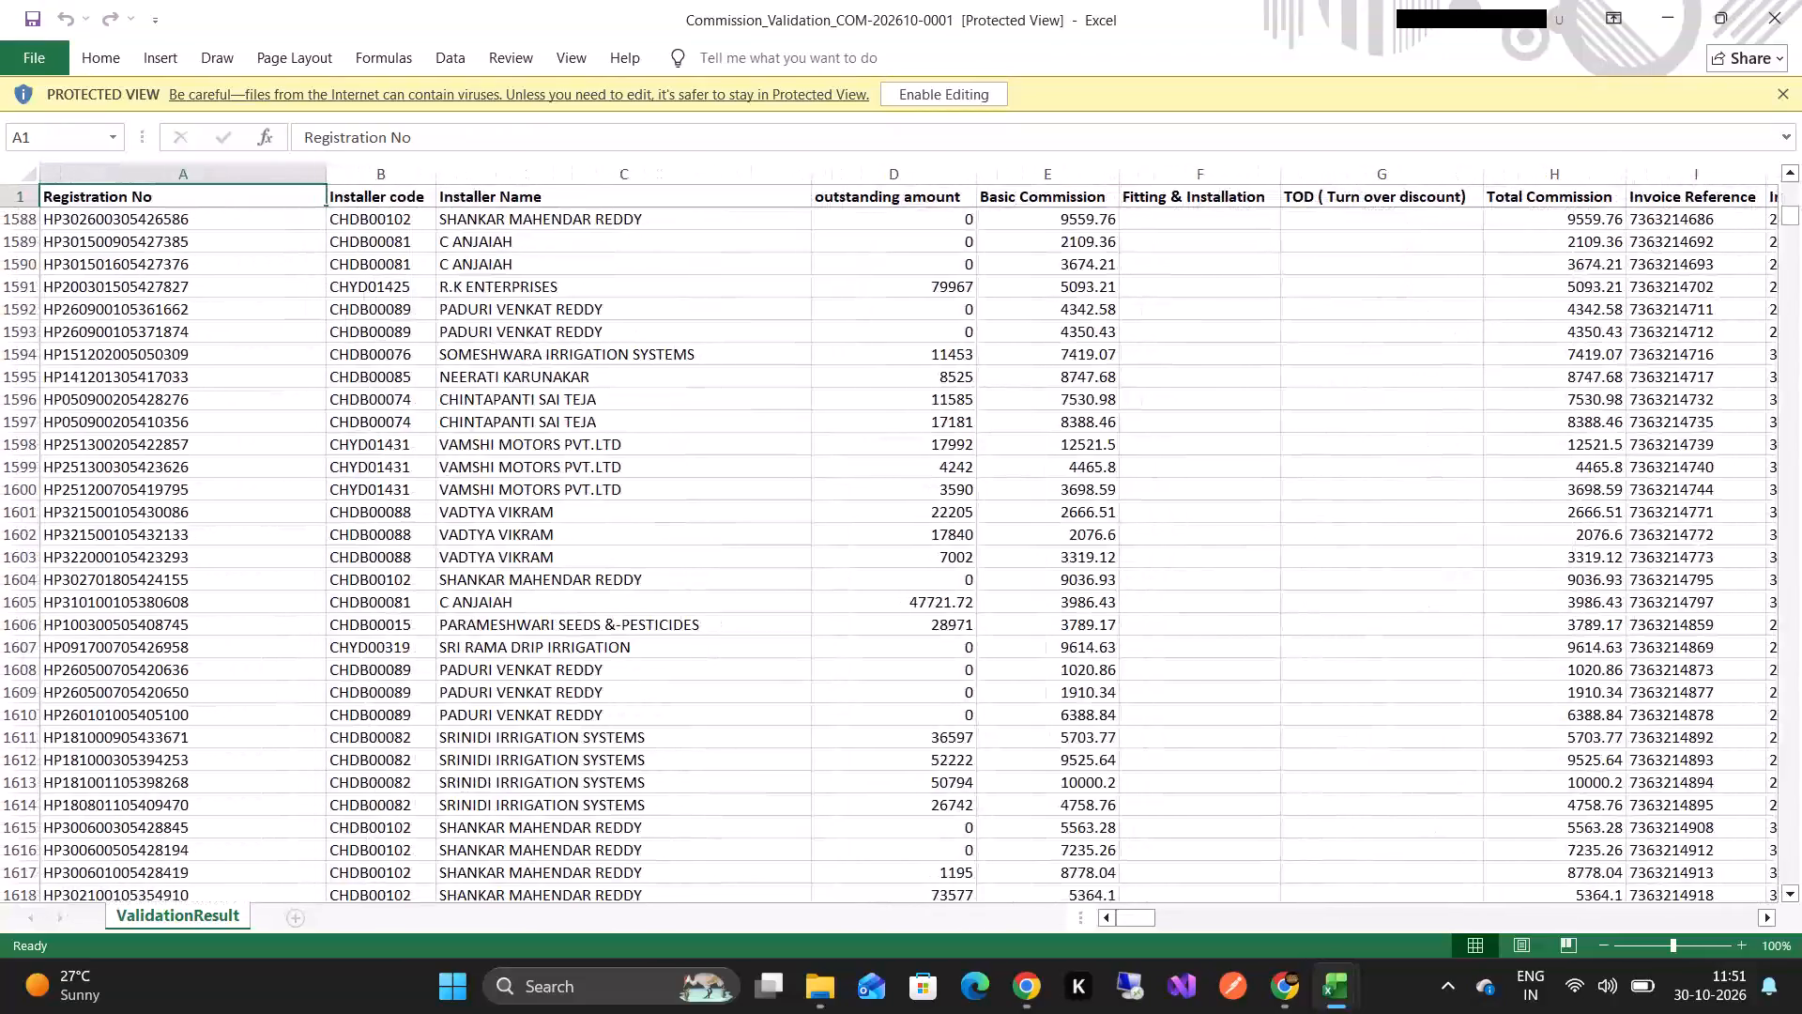
scroll(869, 682, "down", 13)
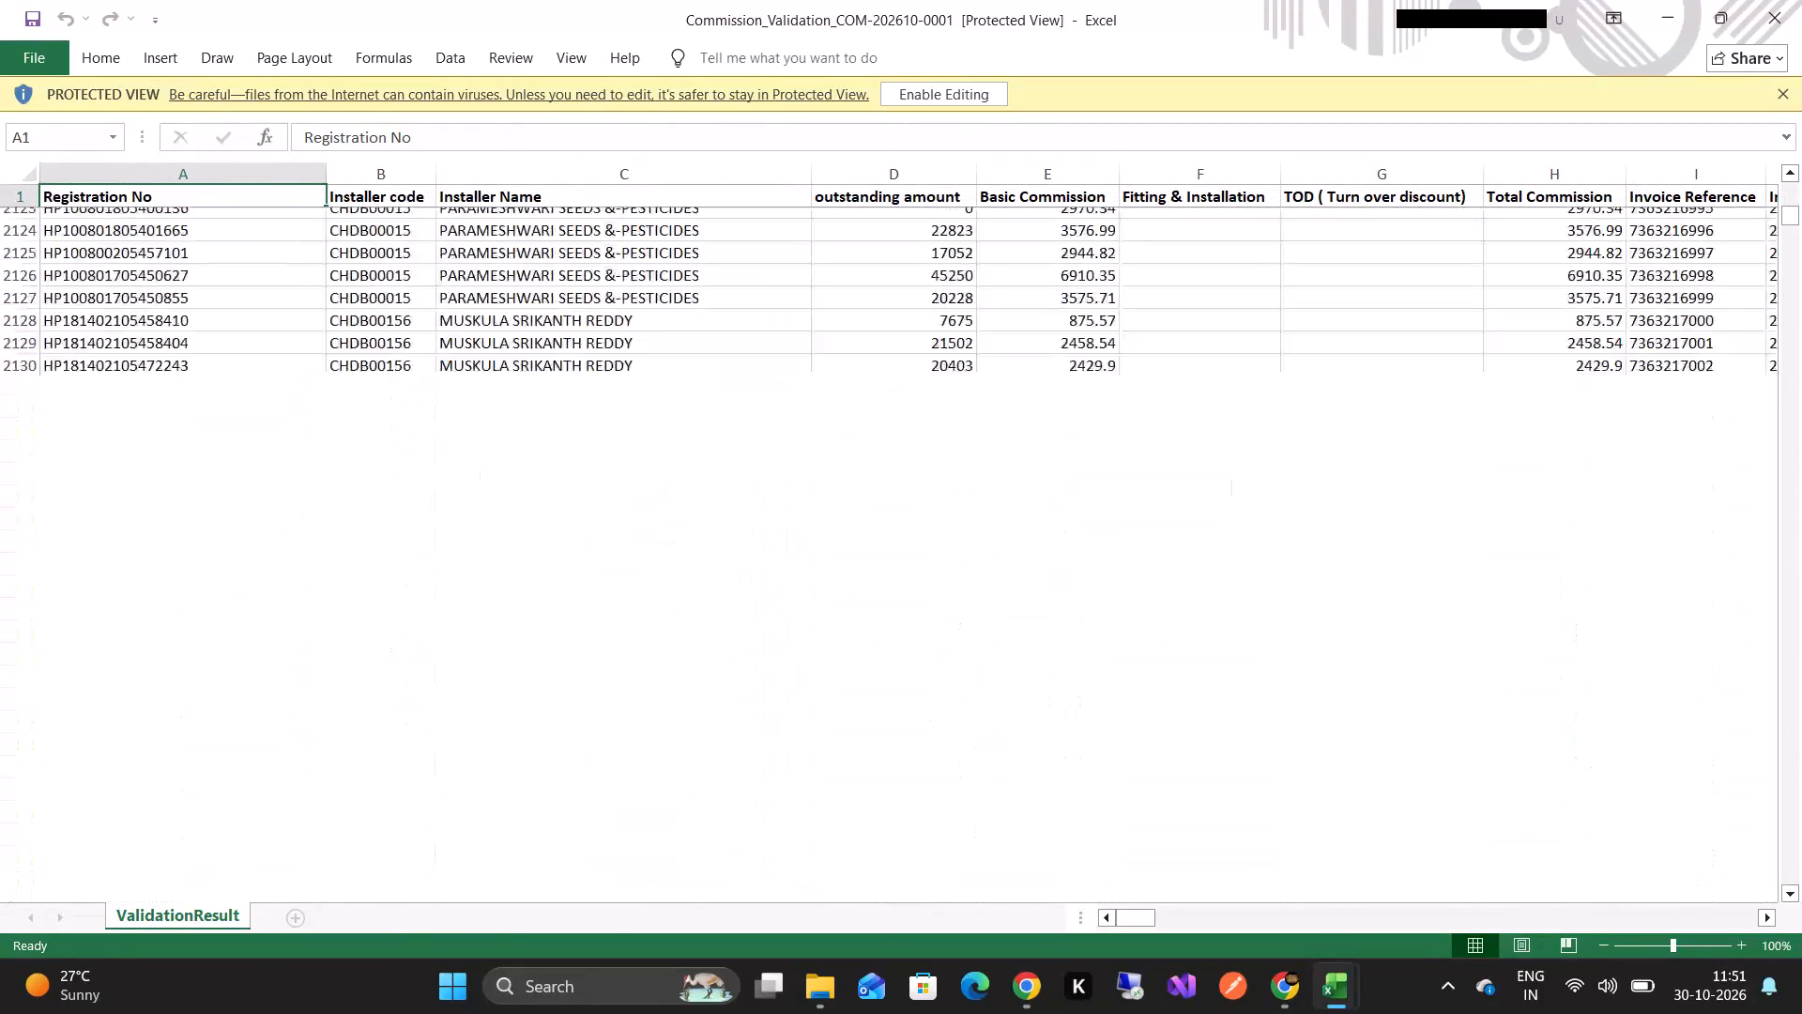
scroll(869, 682, "down", 12)
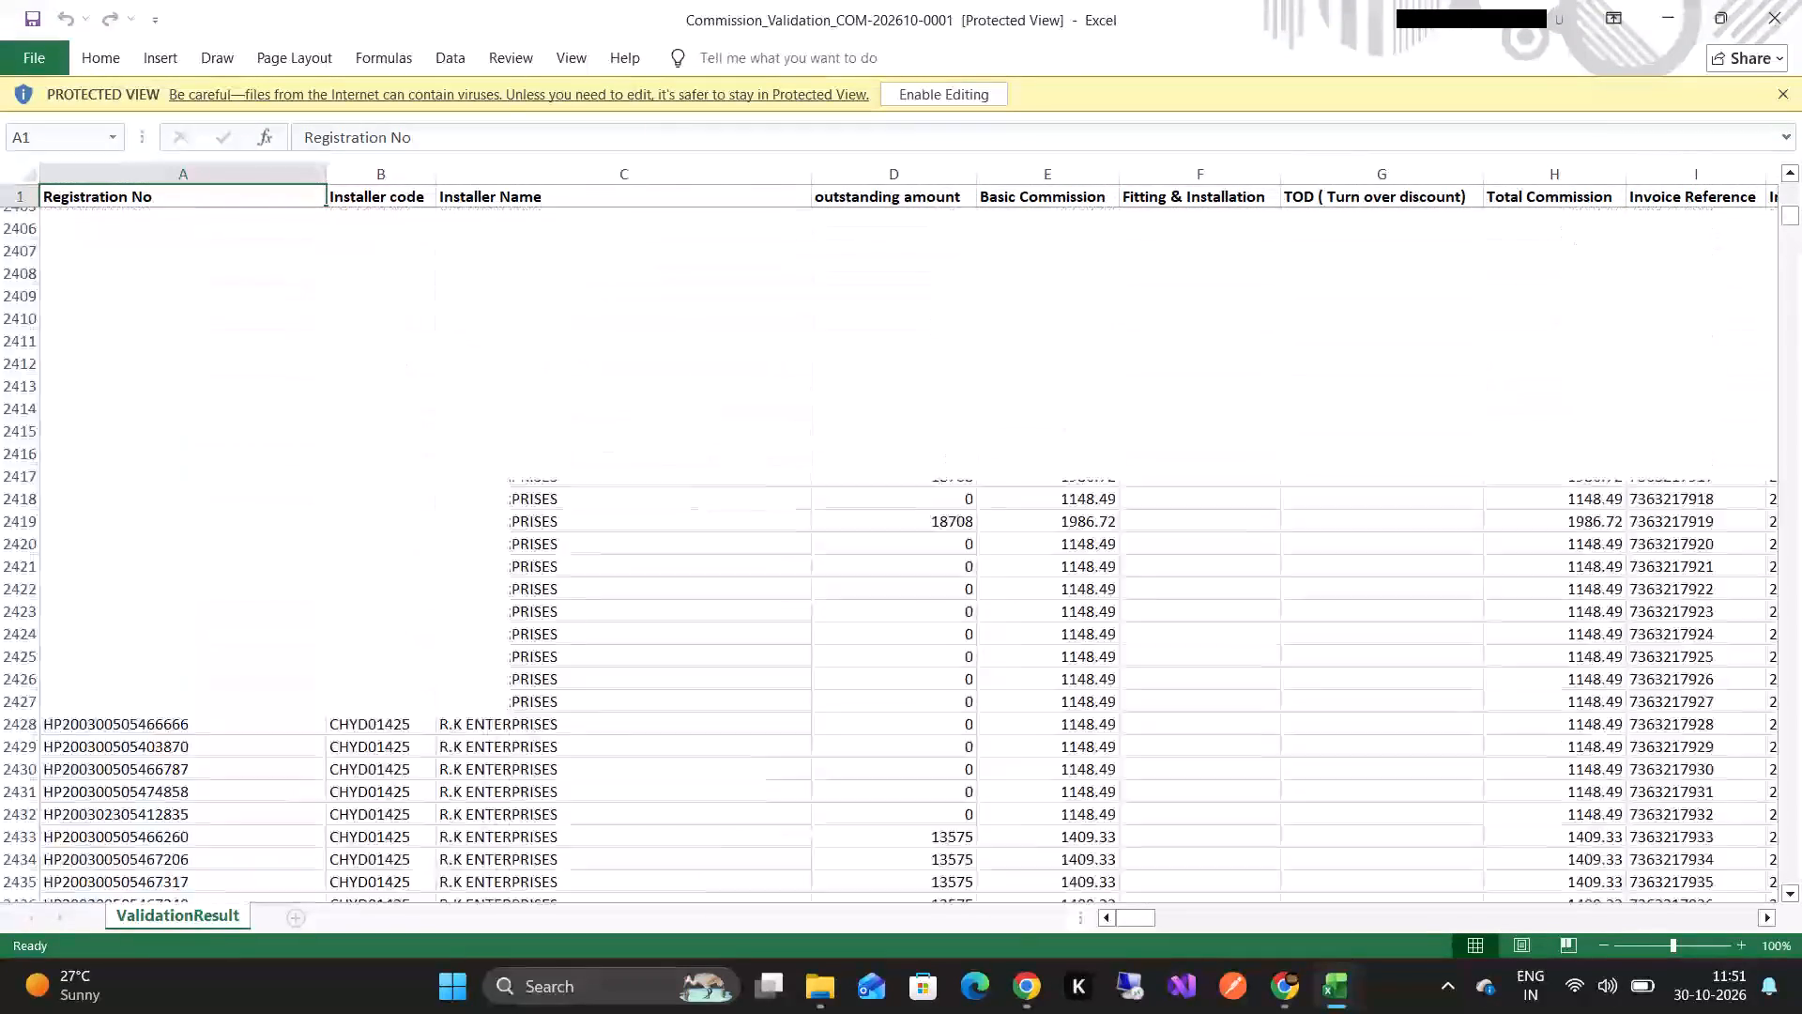
scroll(869, 682, "down", 1)
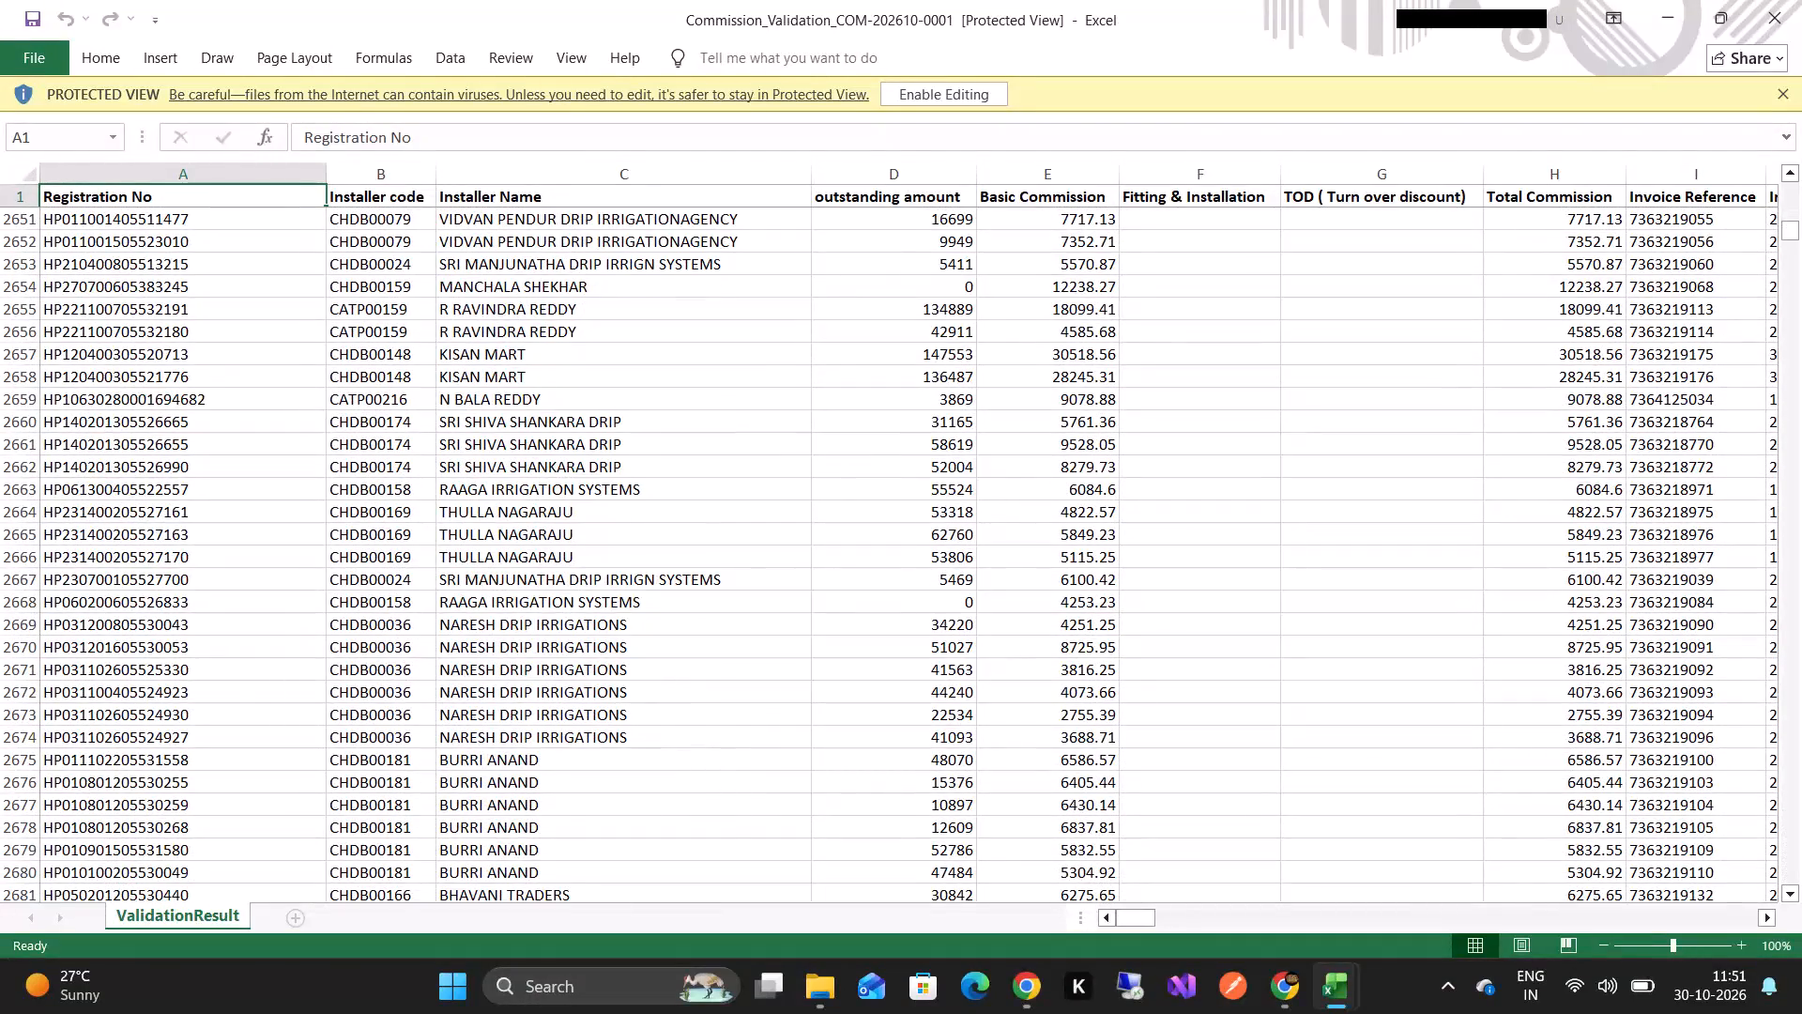
Re-examine the middle part of the ValidationResult sheet, between about rows 1070 and 1930, for highlighted rows and outstanding amounts.
scroll(869, 682, "up", 17)
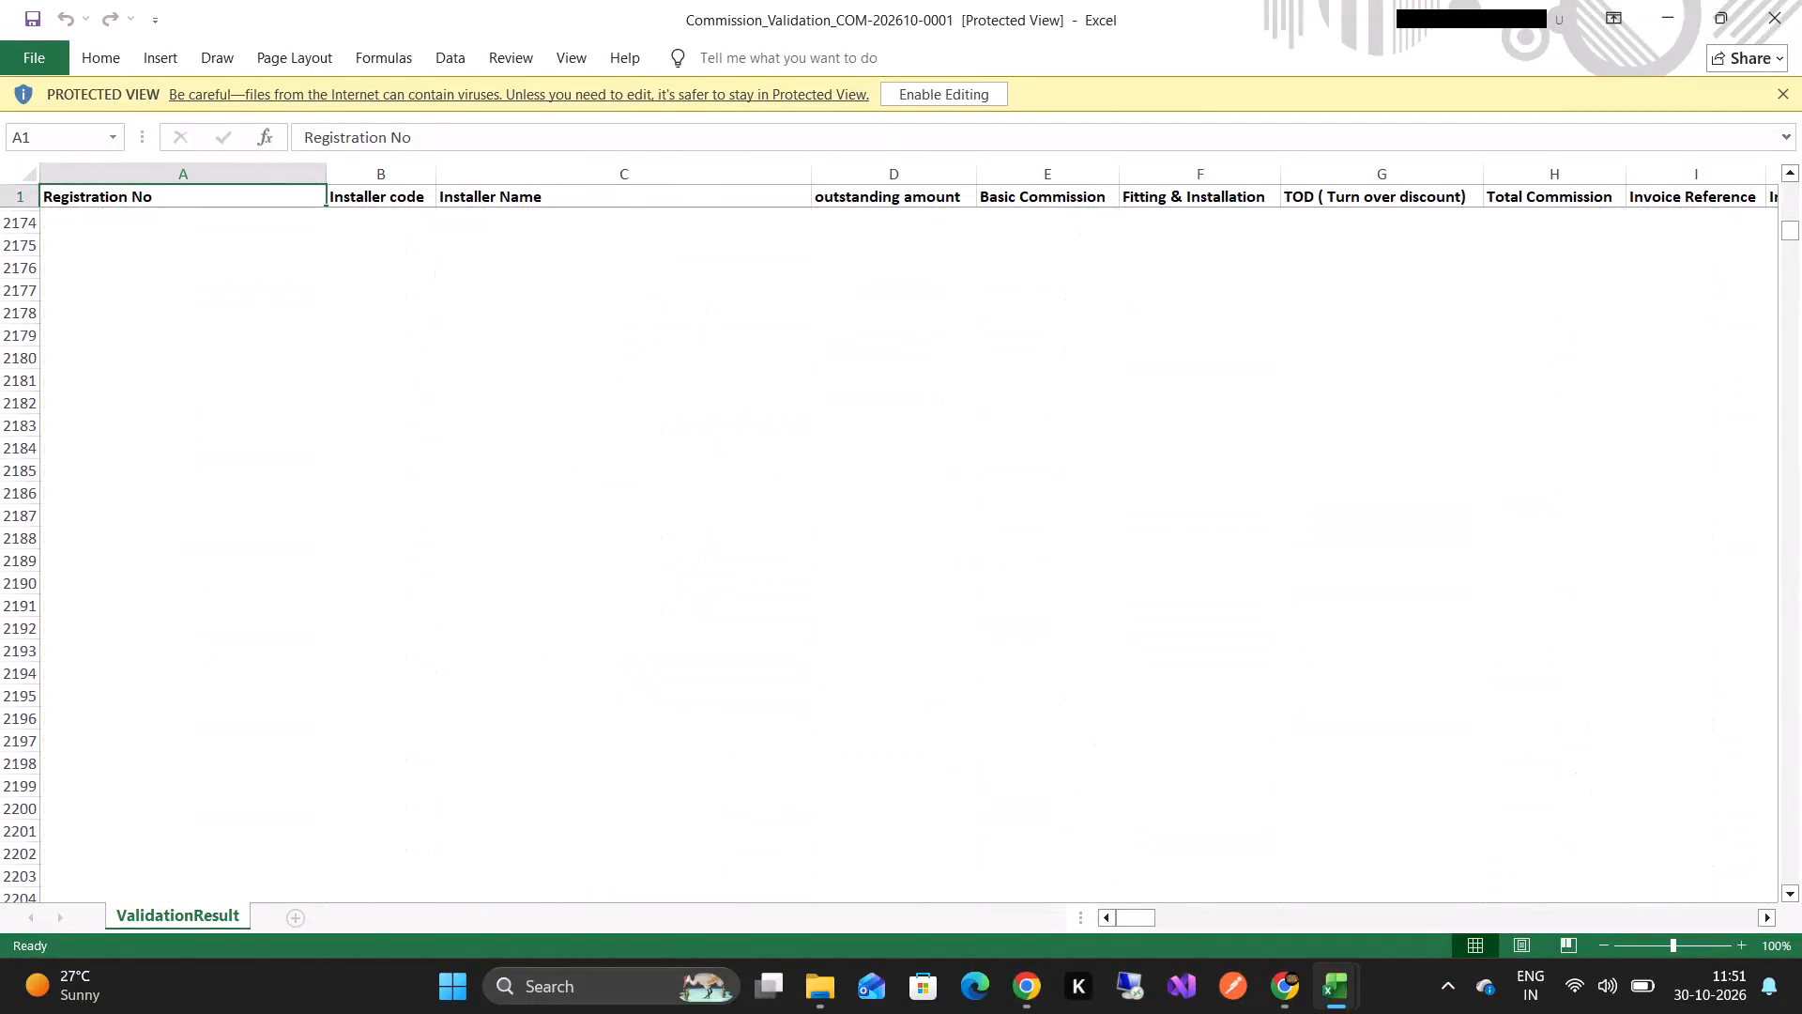
scroll(869, 682, "up", 13)
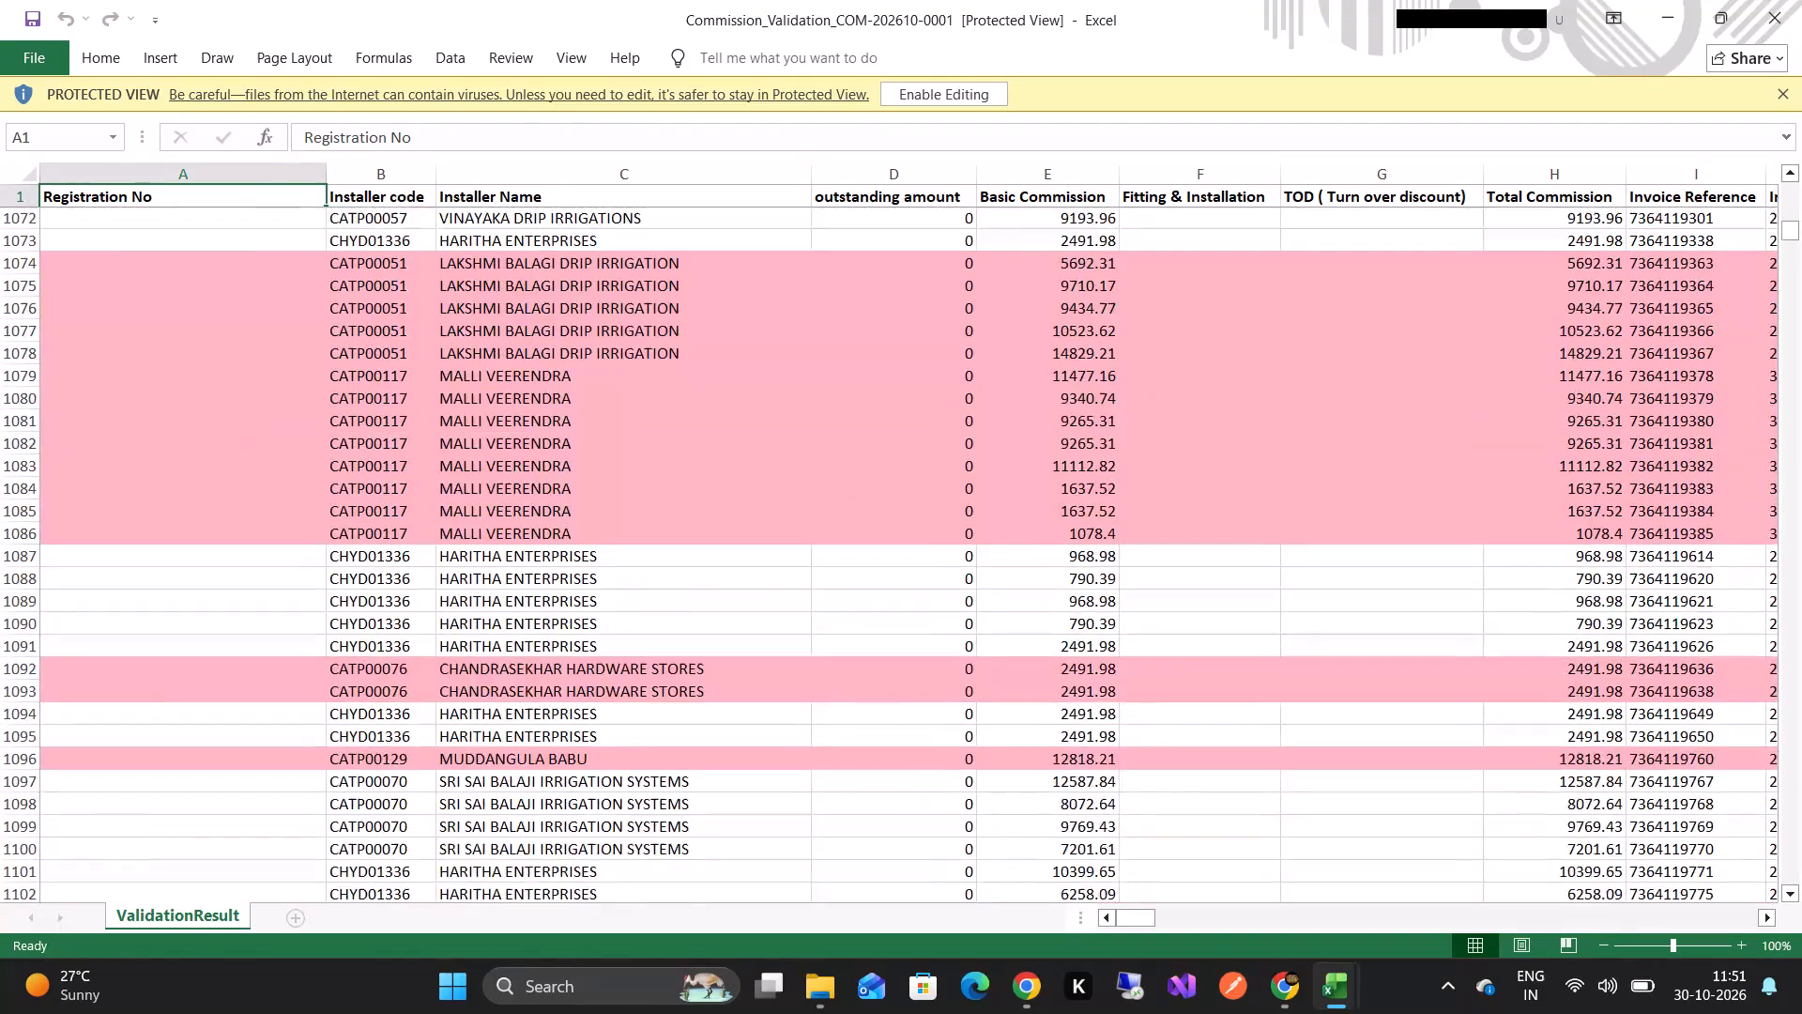
scroll(869, 682, "down", 4)
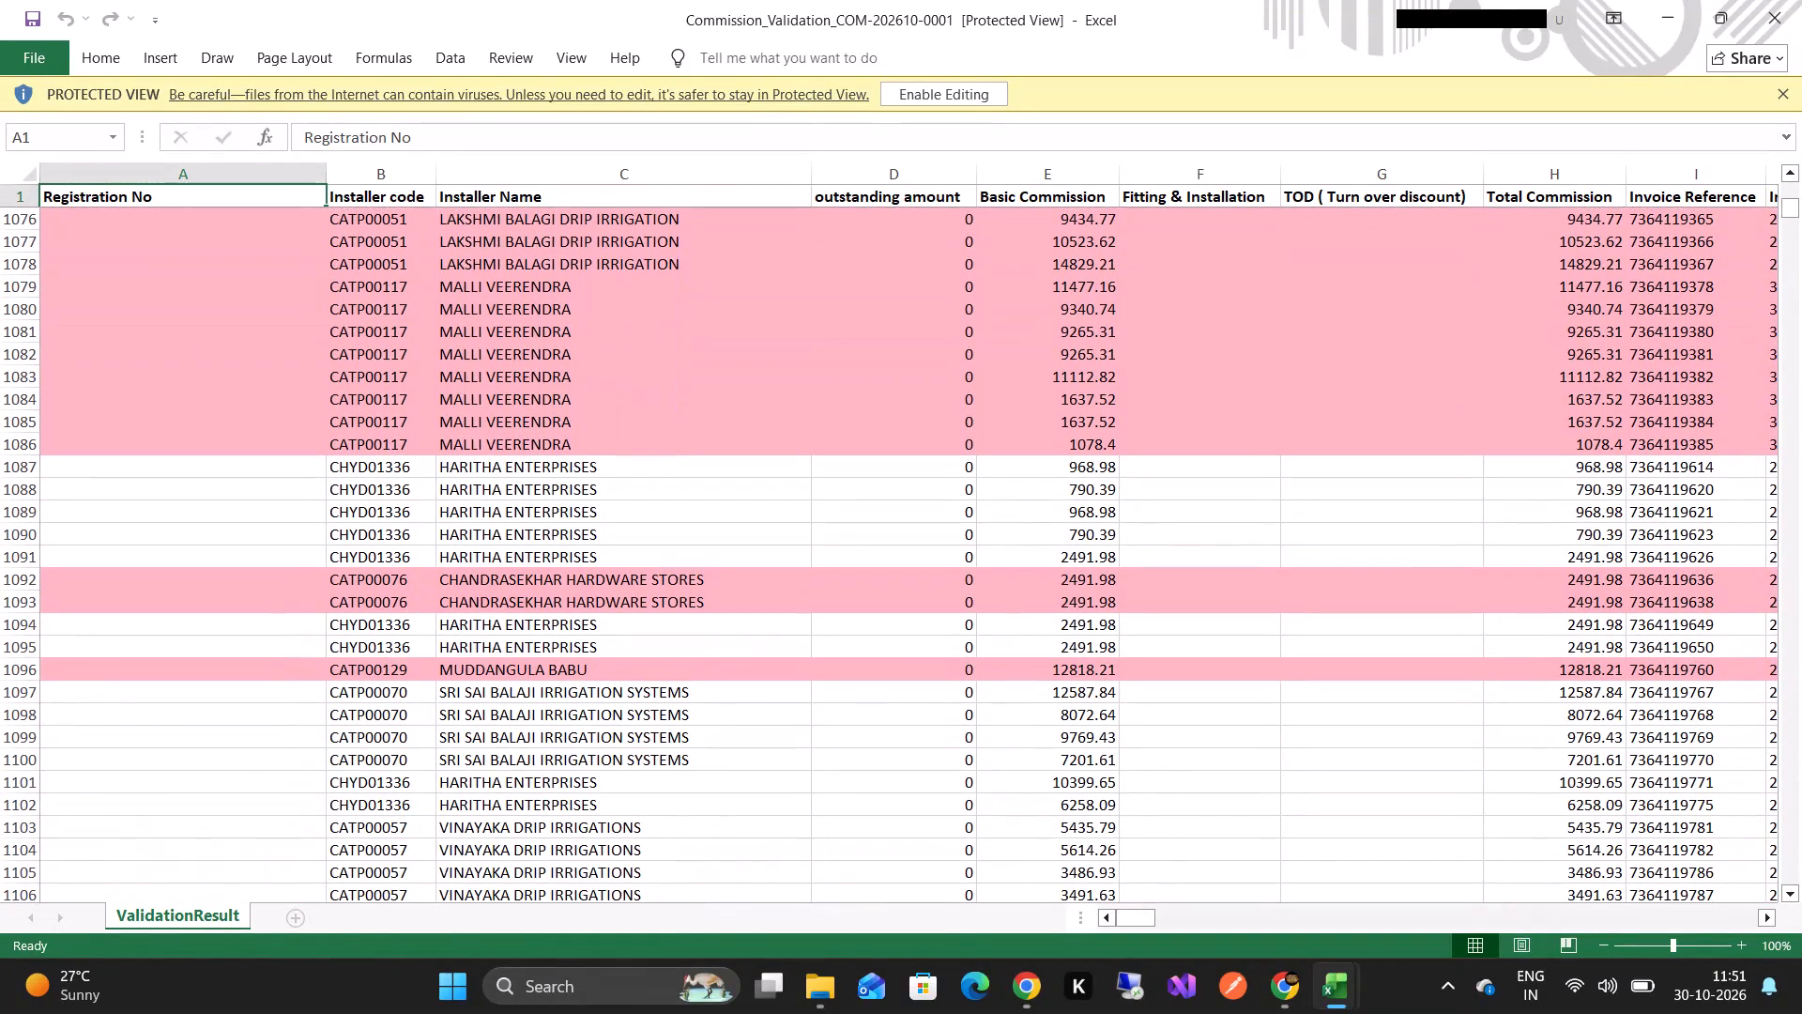
scroll(869, 682, "down", 8)
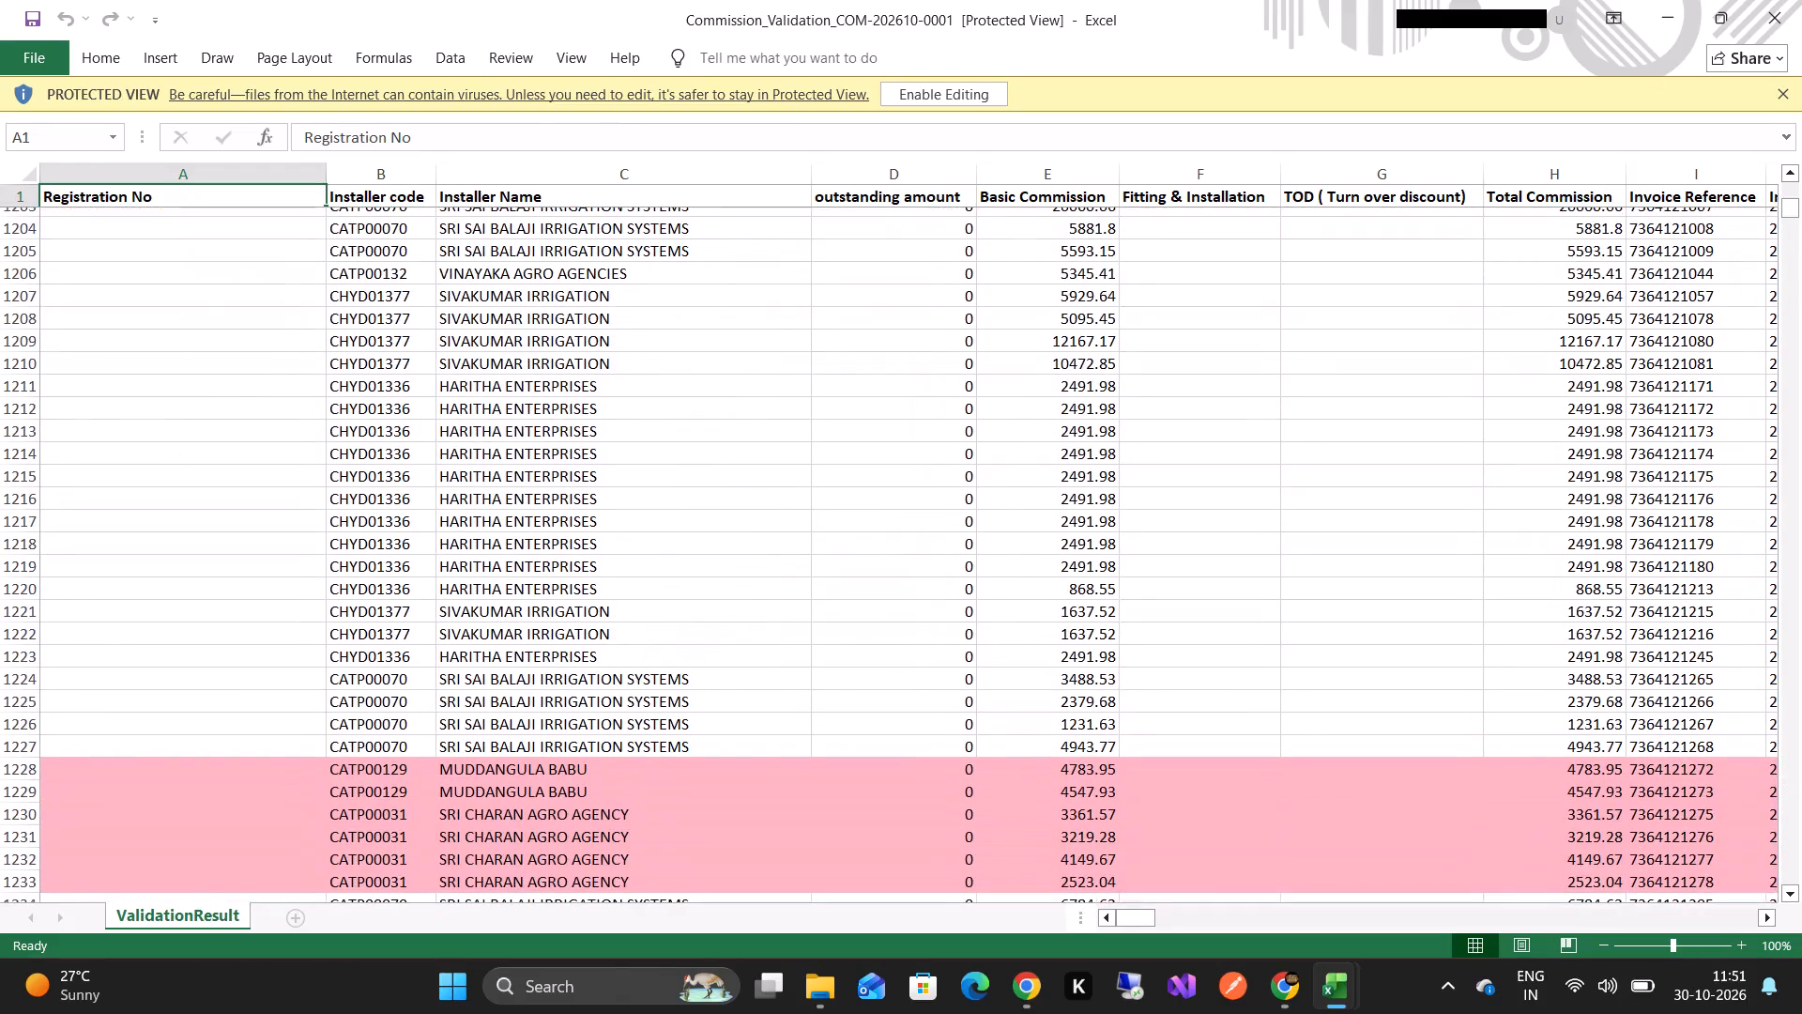
scroll(869, 682, "down", 13)
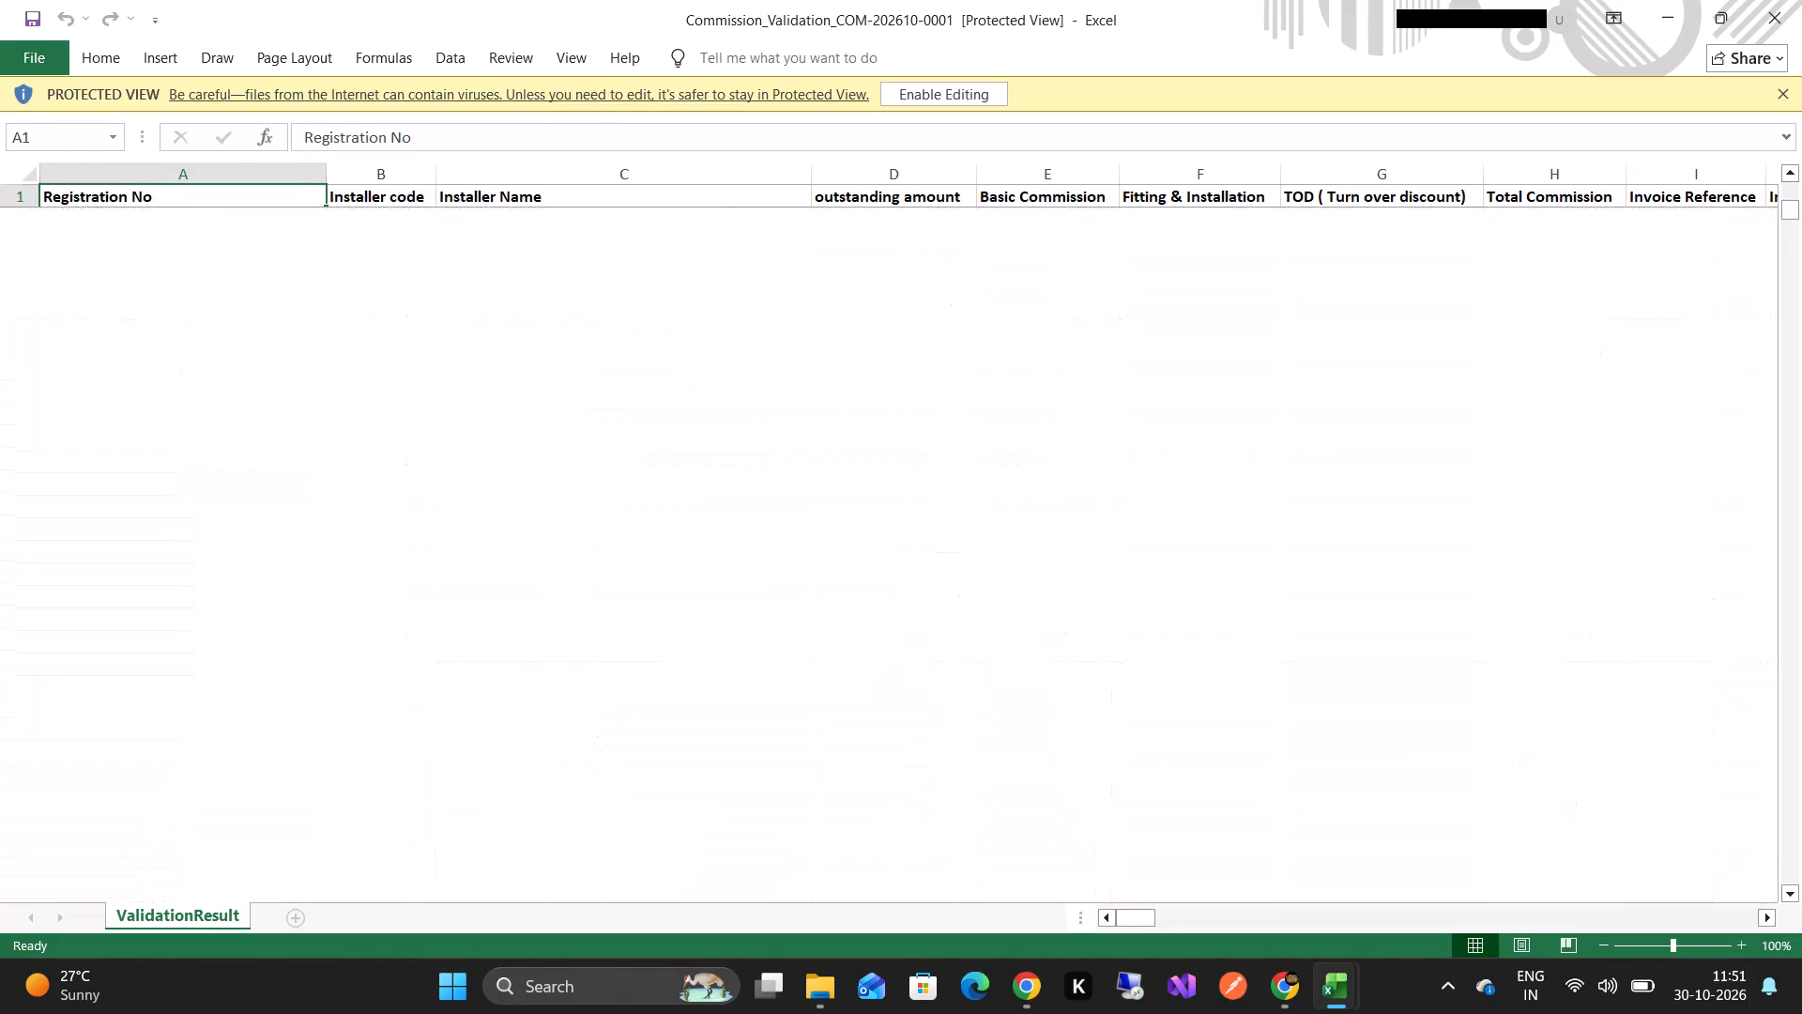
scroll(869, 682, "down", 5)
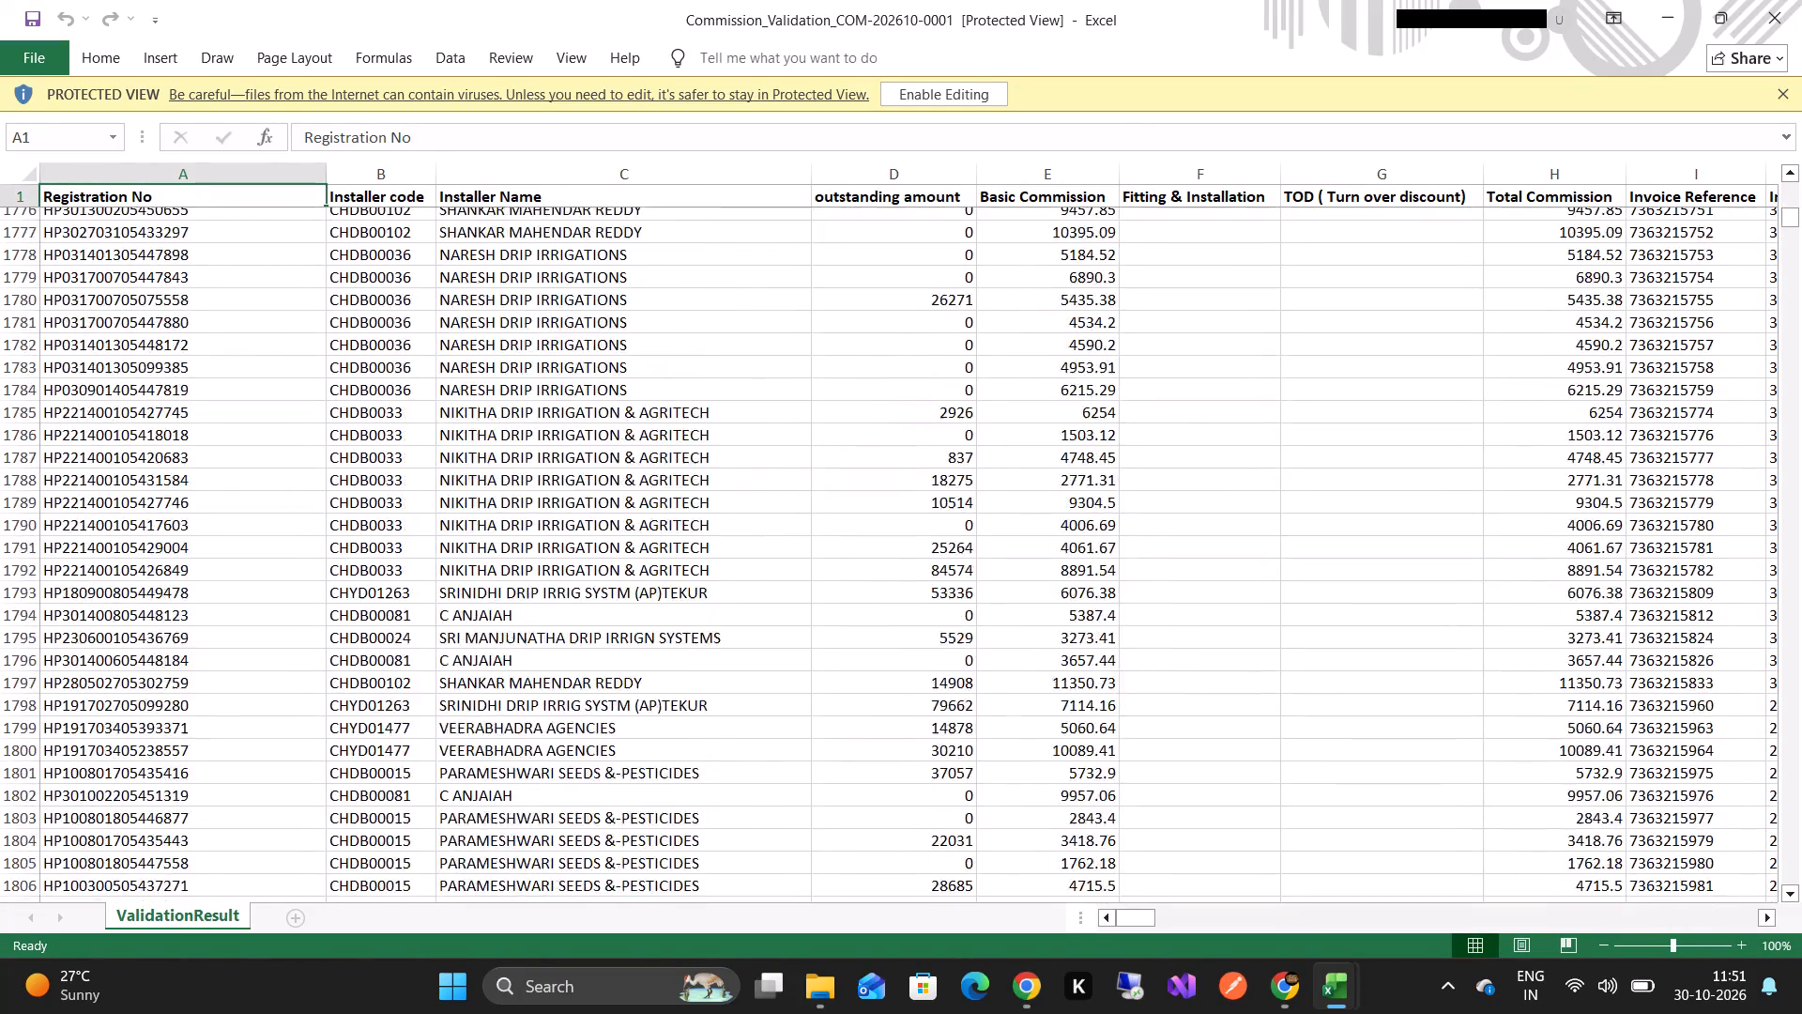
scroll(869, 682, "down", 4)
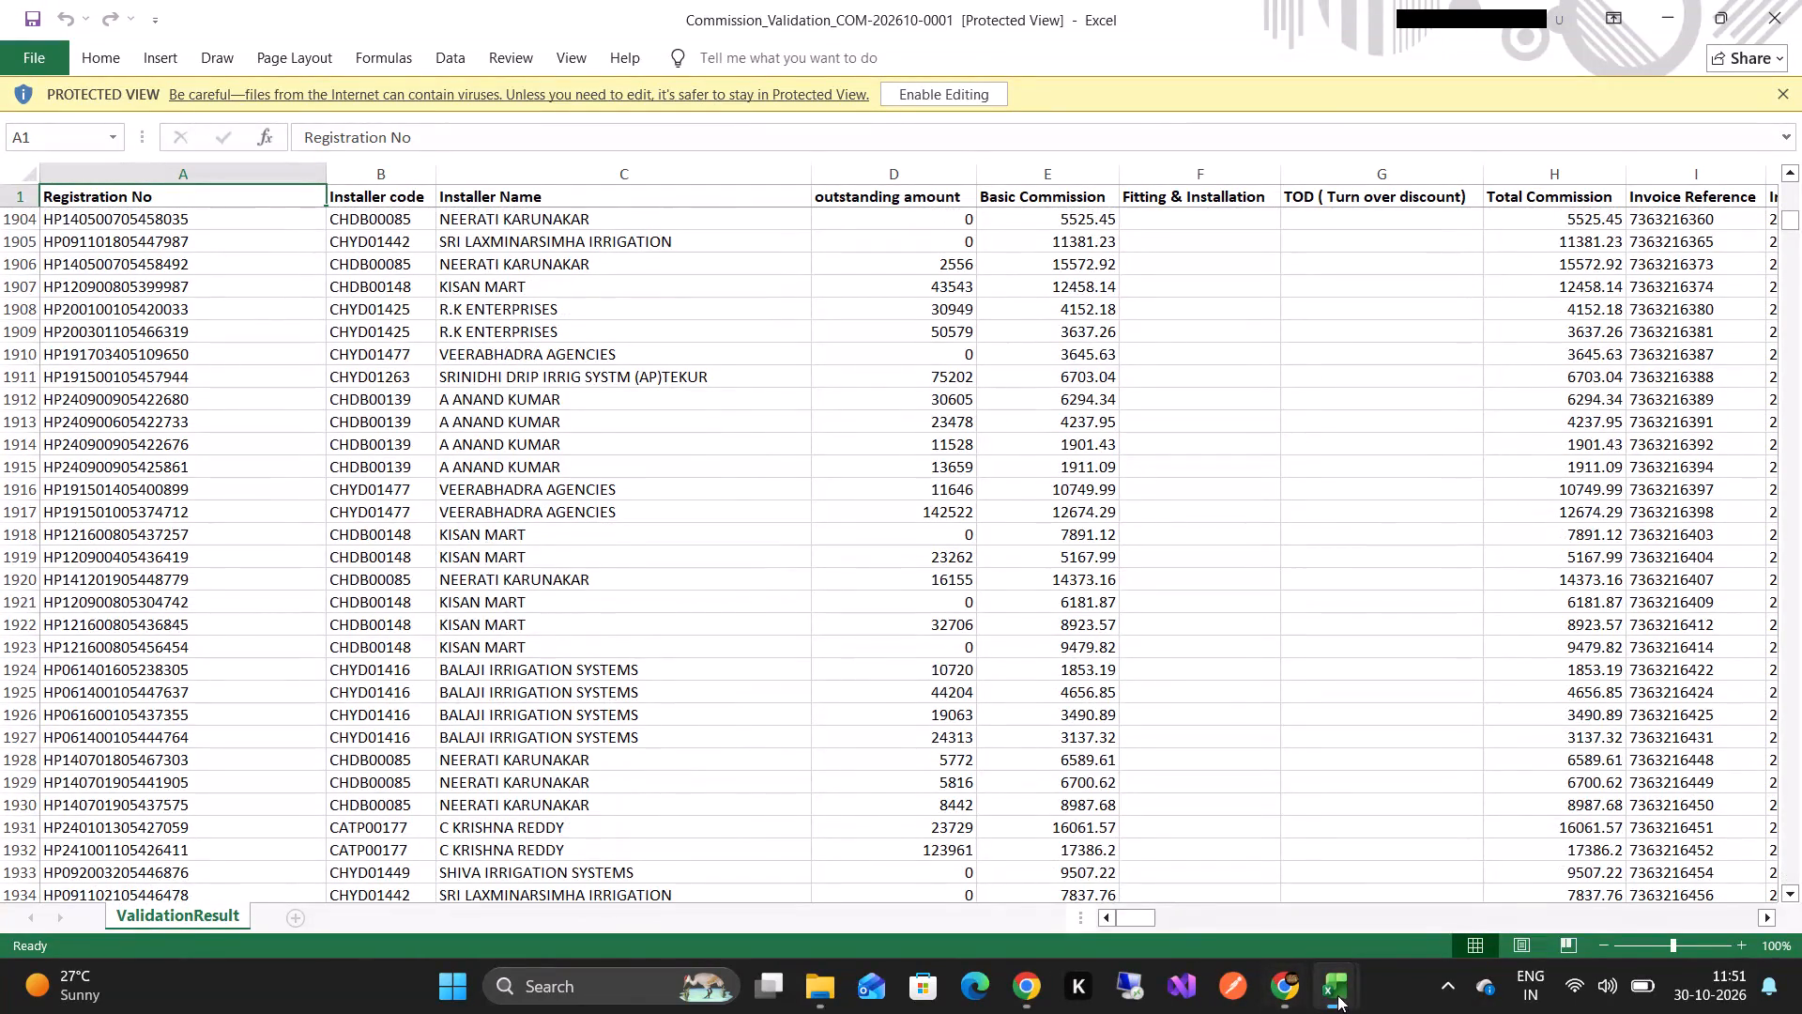
Switch to the Copy of Commission_Template workbook and examine the CommissionUpload rows from about row 1416 down to about row 4450.
left_click(1164, 869)
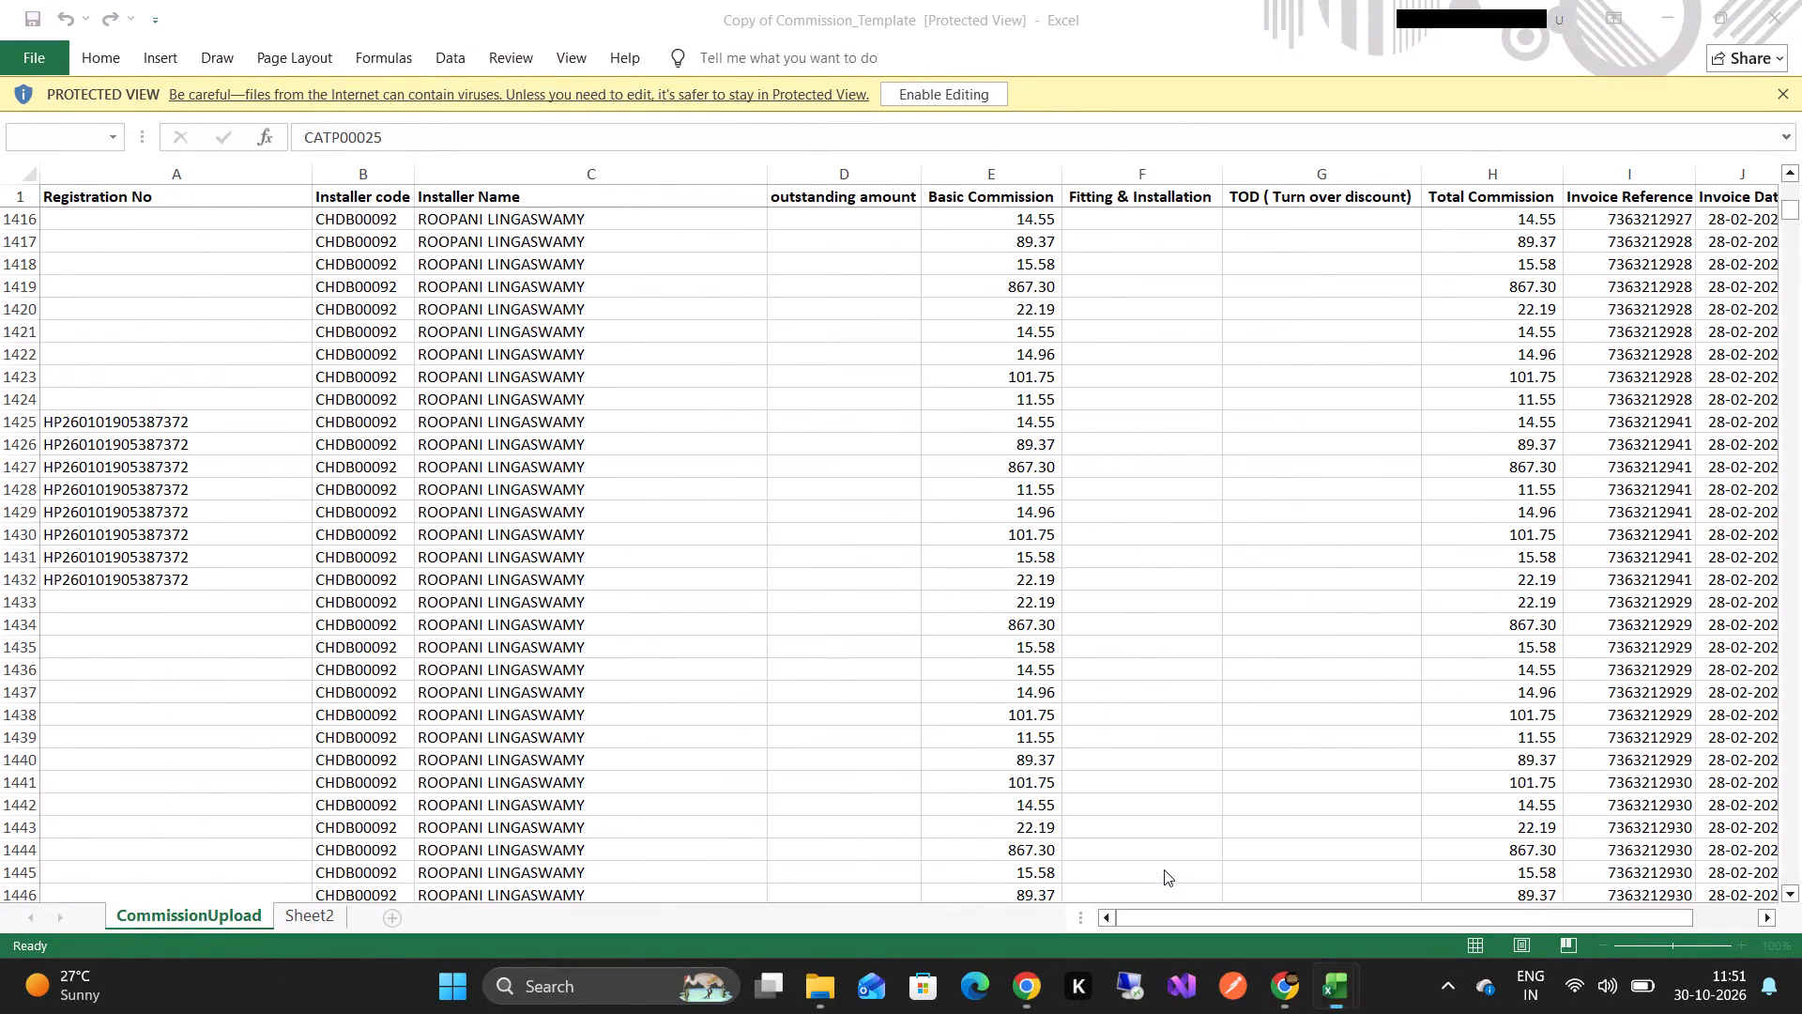
scroll(883, 666, "down", 13)
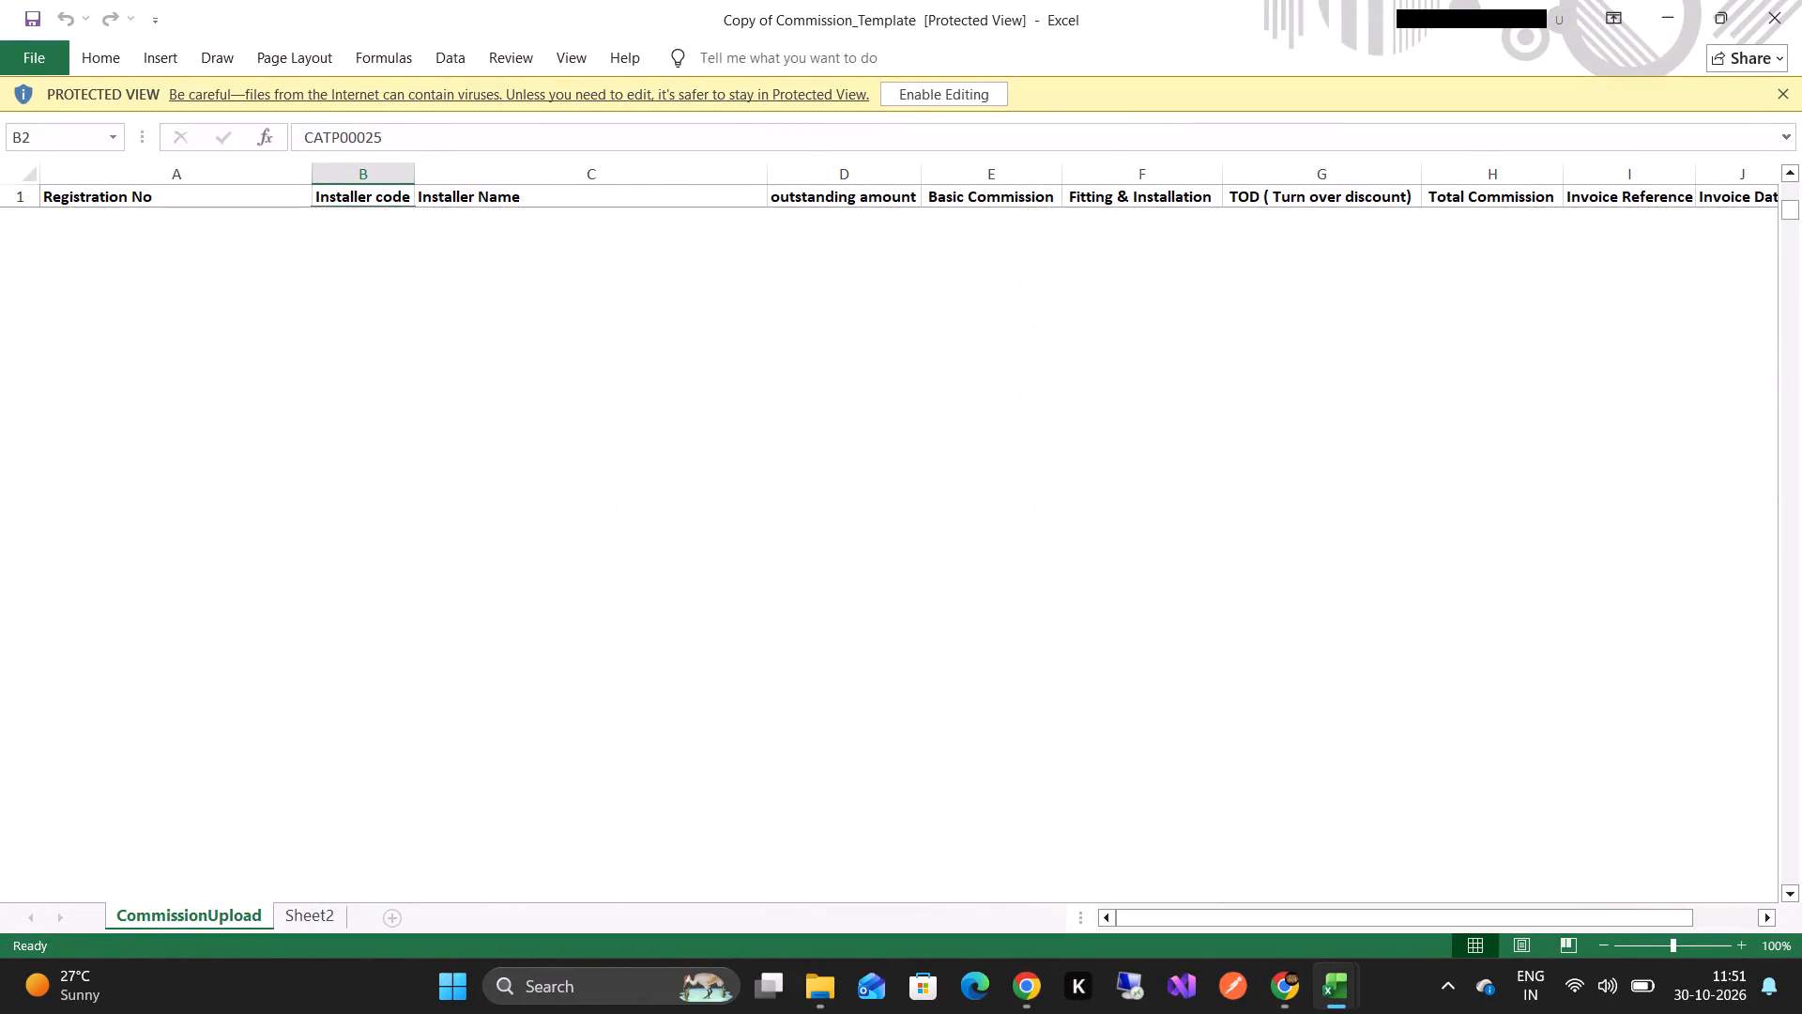
scroll(883, 666, "down", 12)
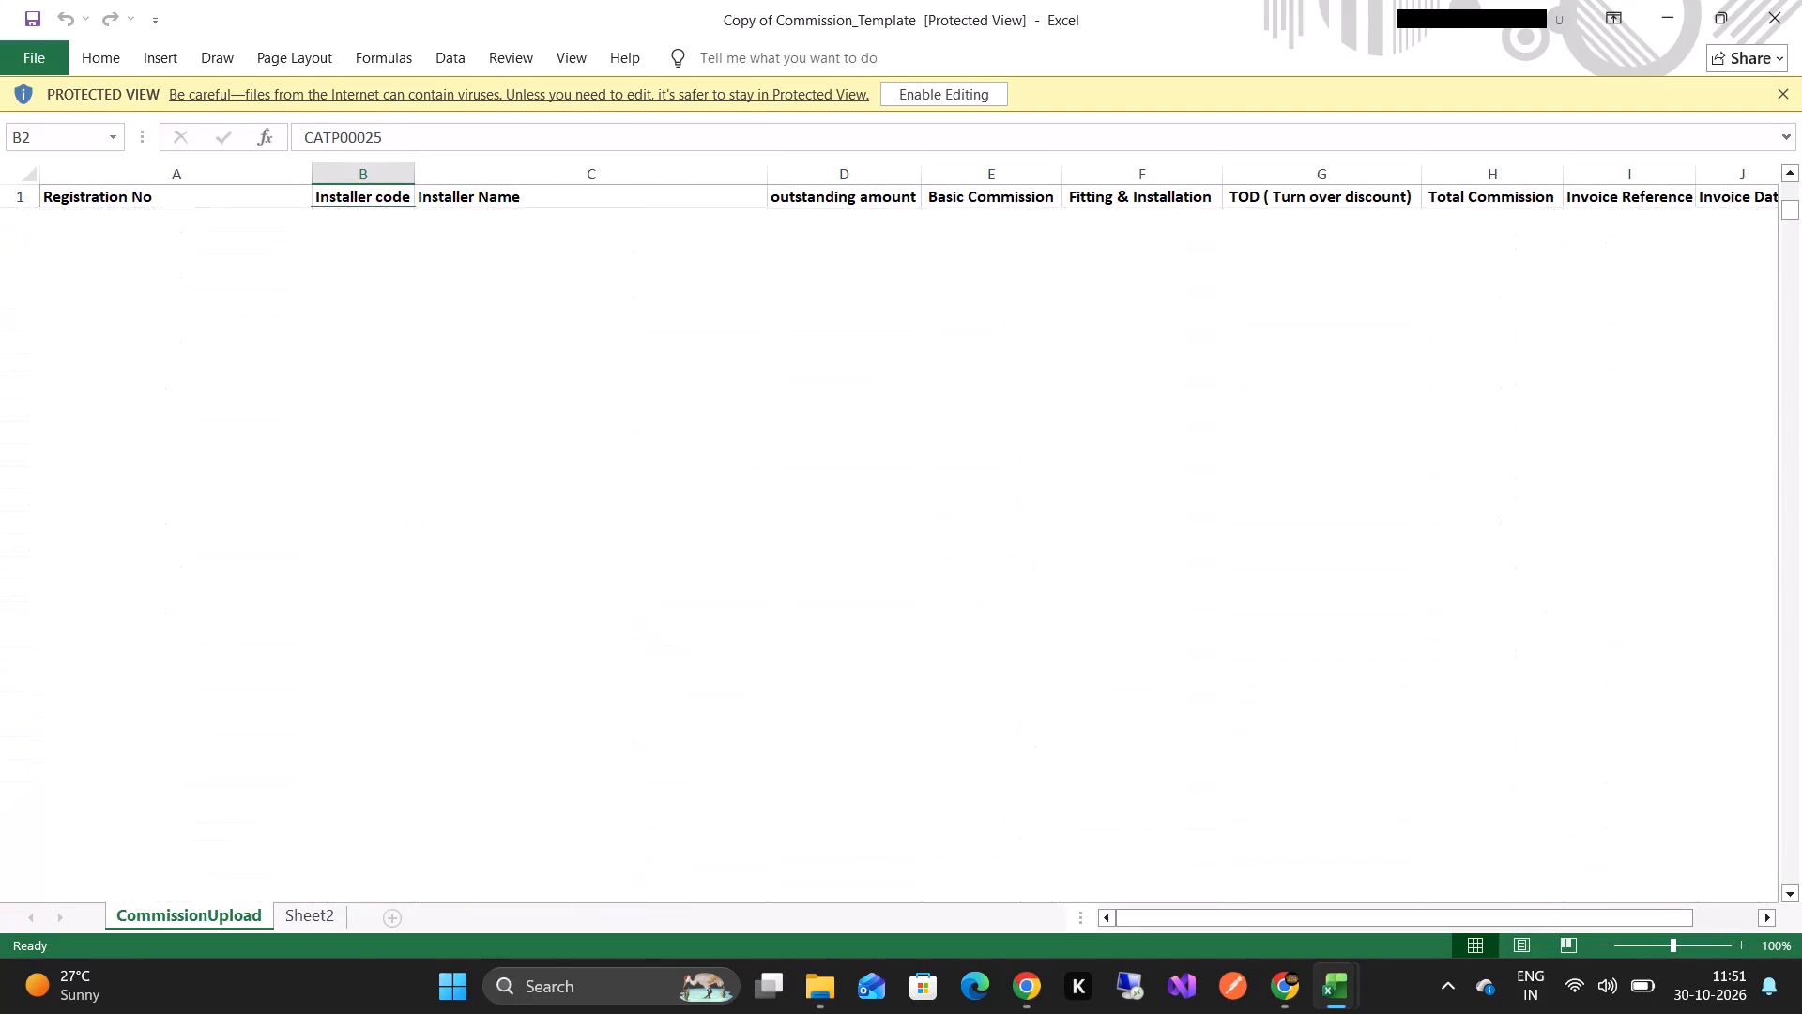
scroll(883, 666, "down", 10)
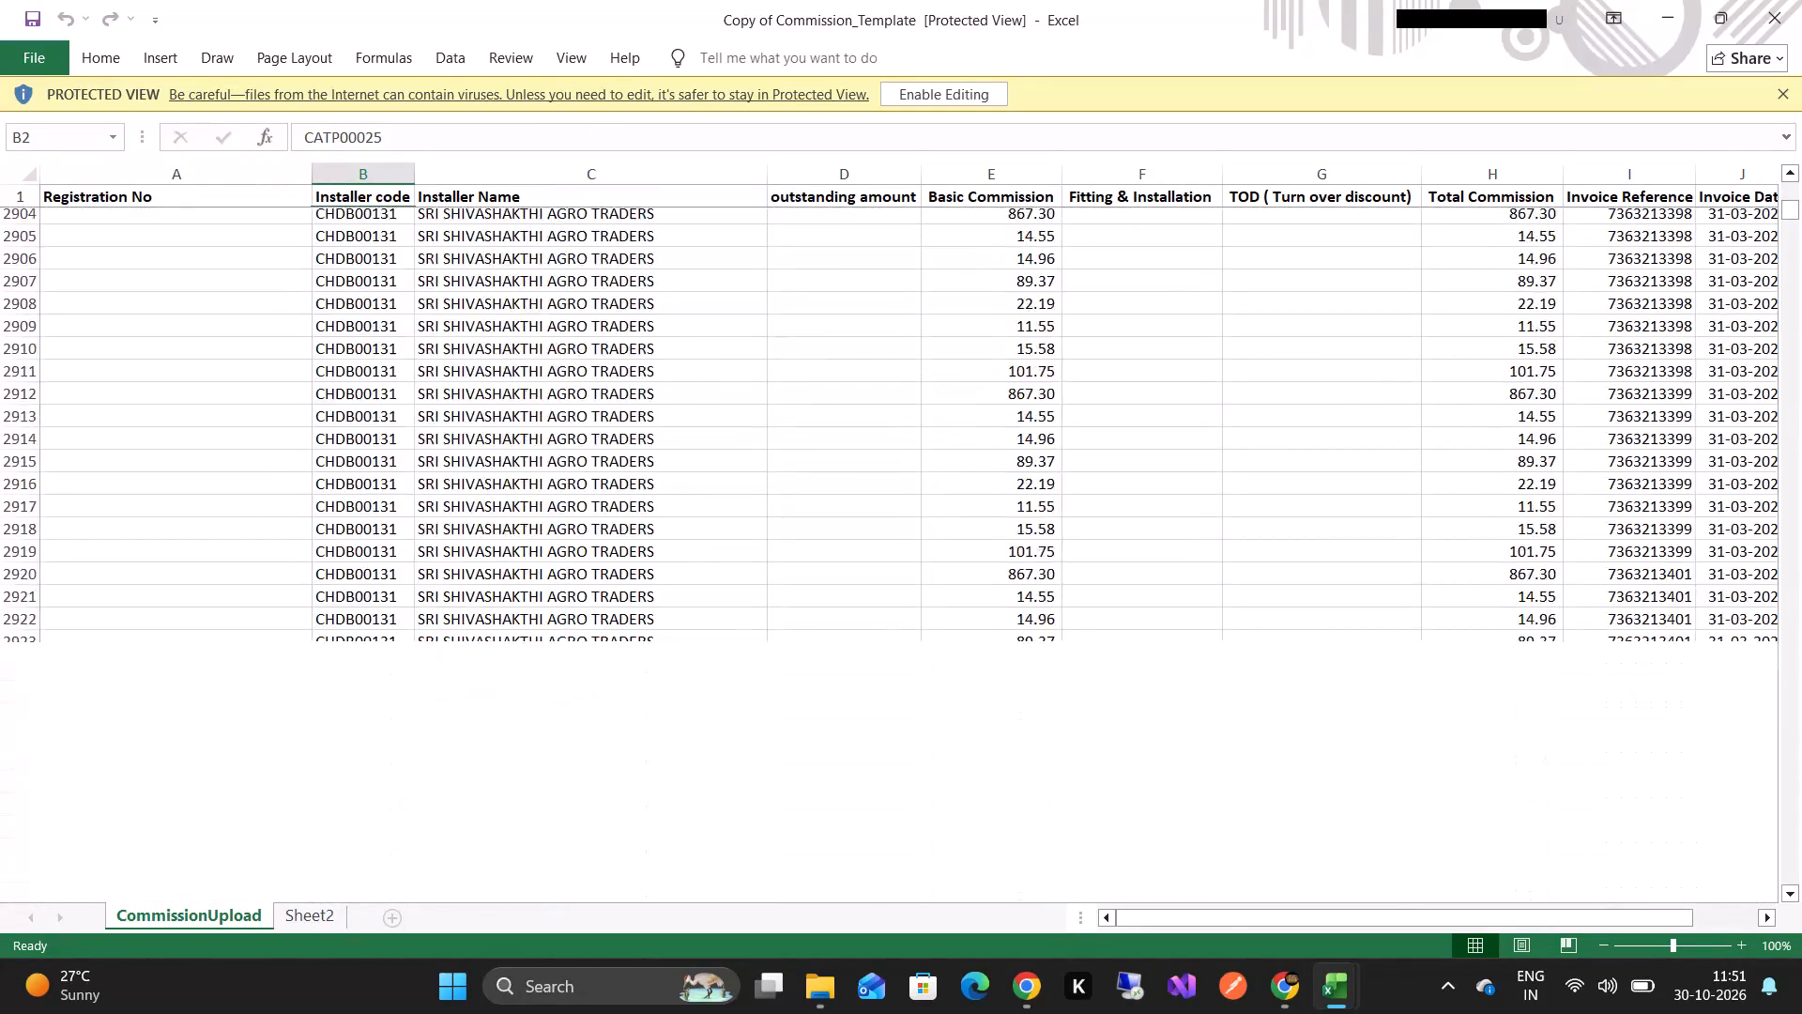
scroll(883, 666, "down", 10)
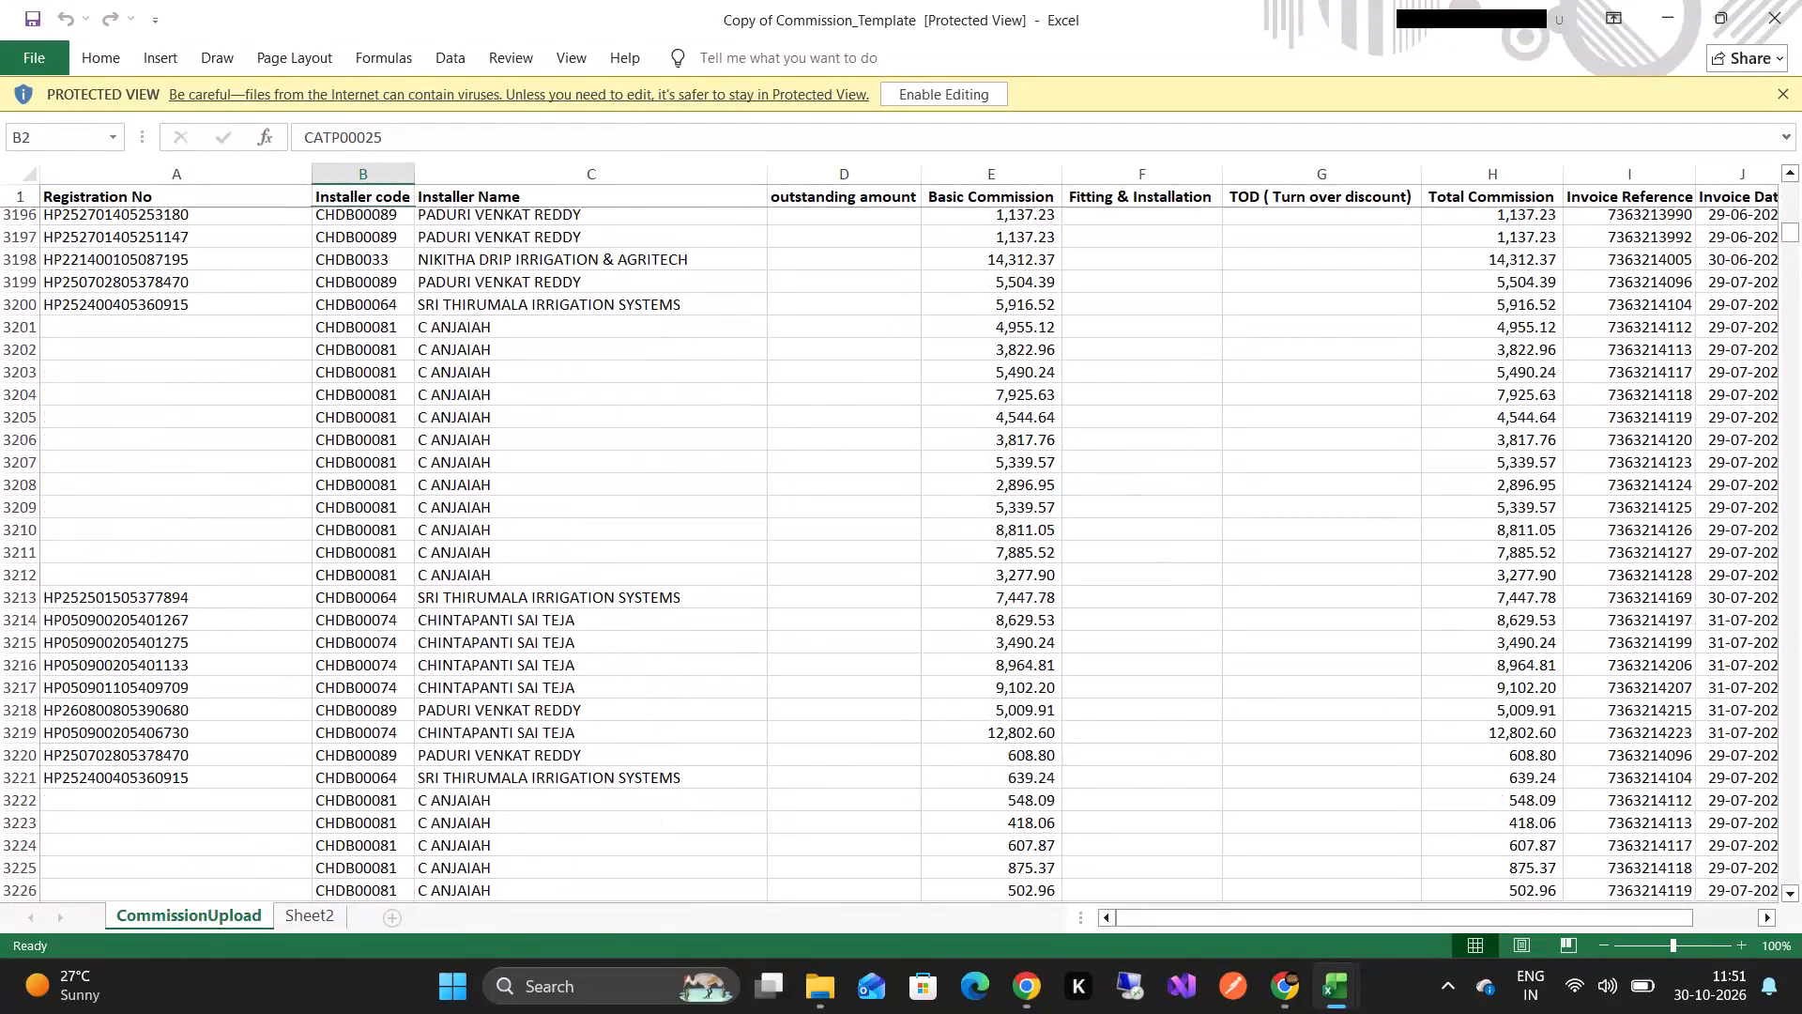
scroll(883, 666, "down", 20)
scroll(883, 666, "down", 3)
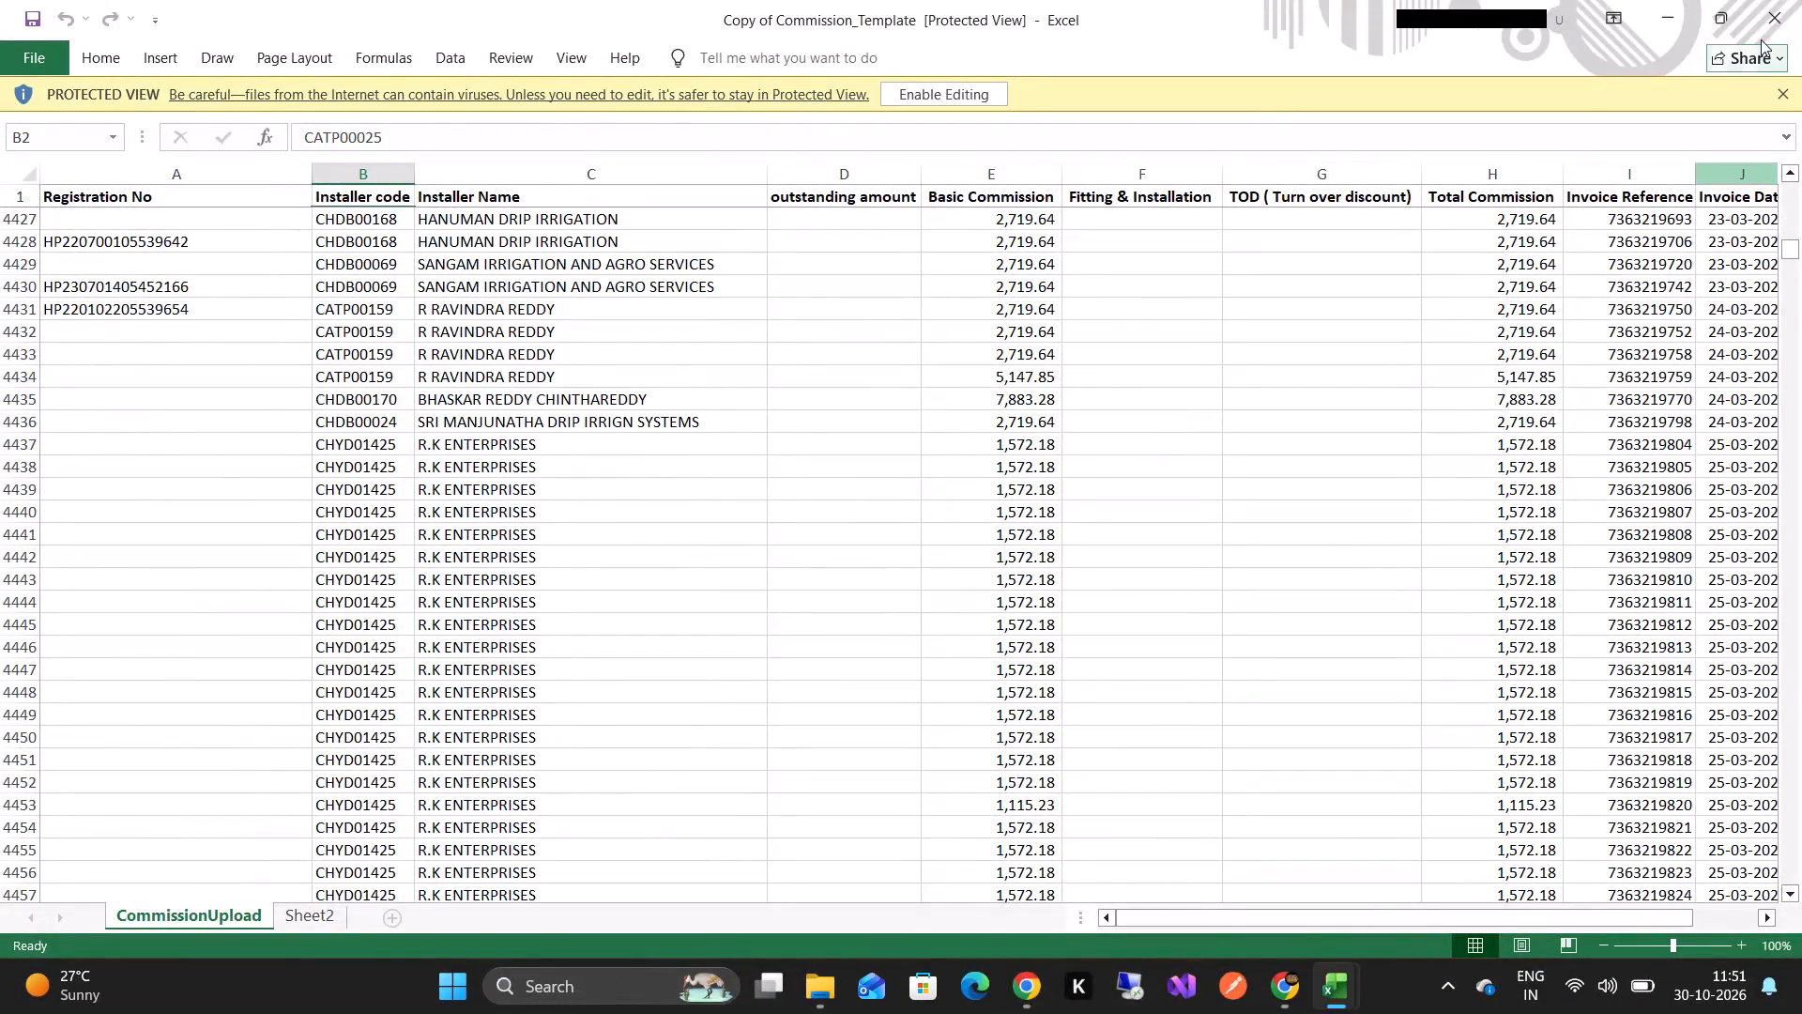
Close the Copy of Commission_Template workbook.
left_click(1780, 12)
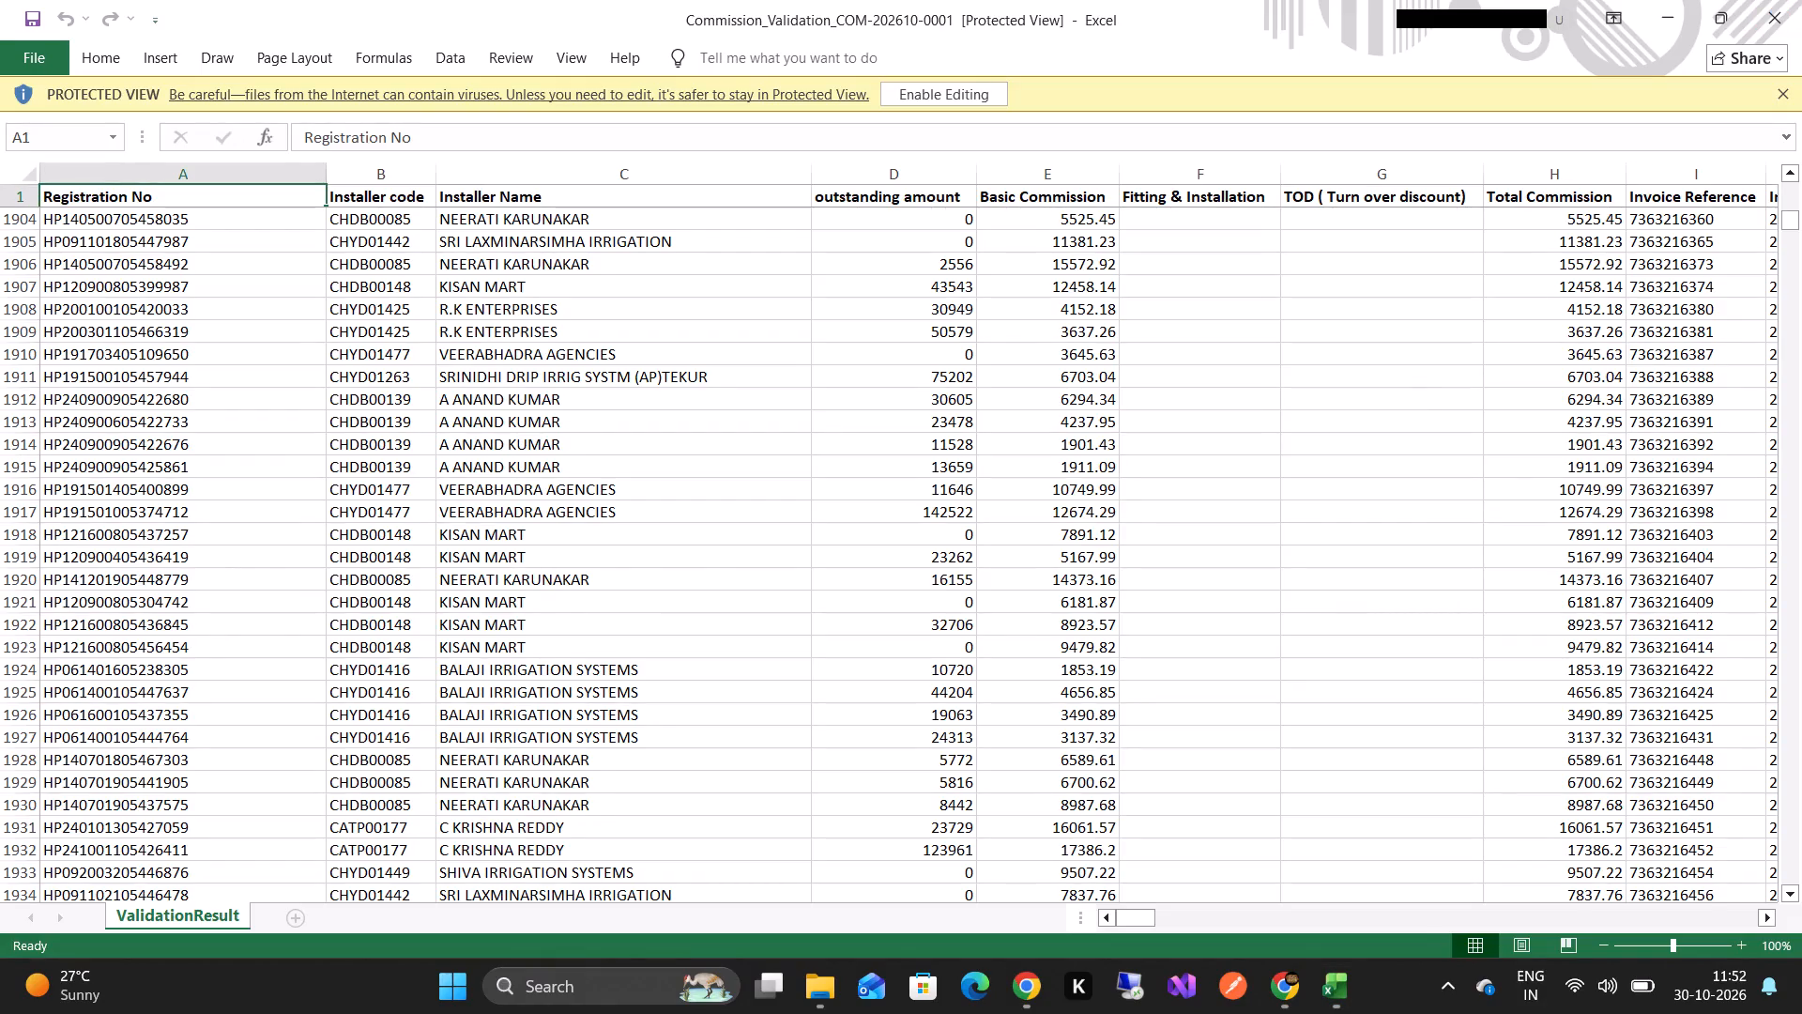
Go back to the first rows of the ValidationResult sheet and examine the OutstandingStatus, ValidationStatus and ErrorCode columns.
scroll(1138, 530, "up", 2)
scroll(1138, 530, "up", 20)
scroll(1138, 530, "up", 7)
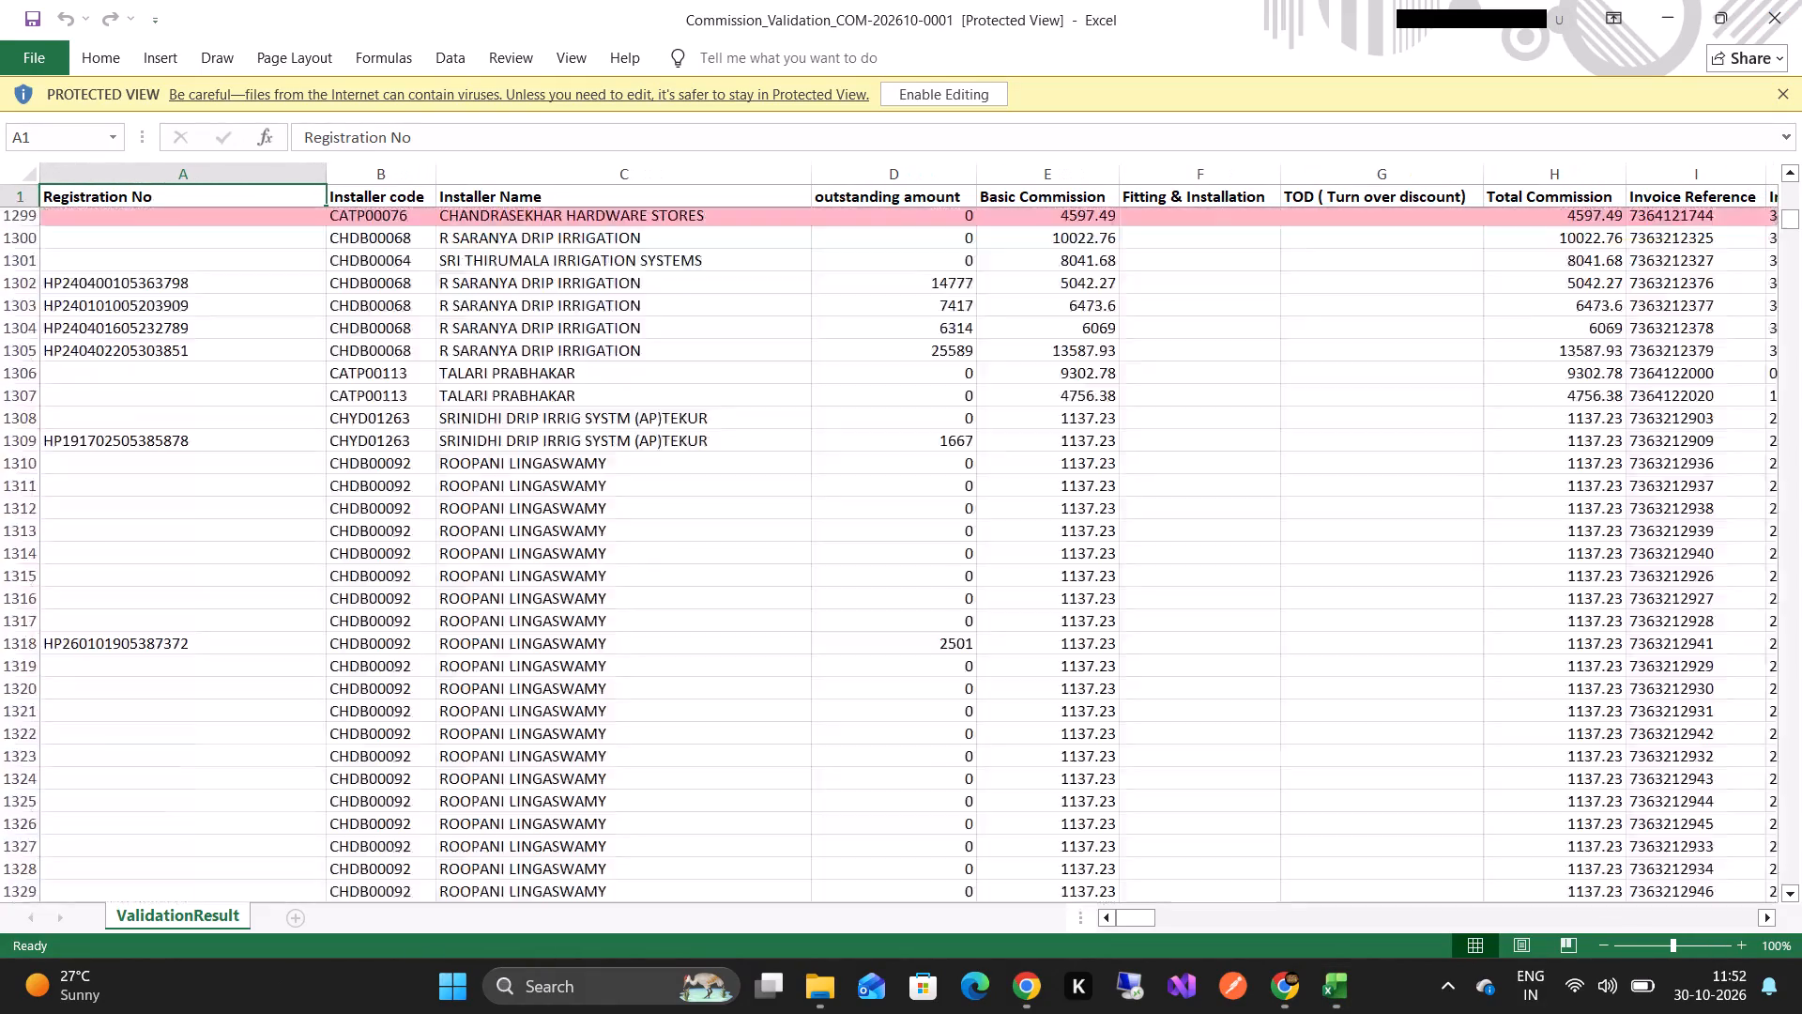
scroll(1138, 530, "up", 17)
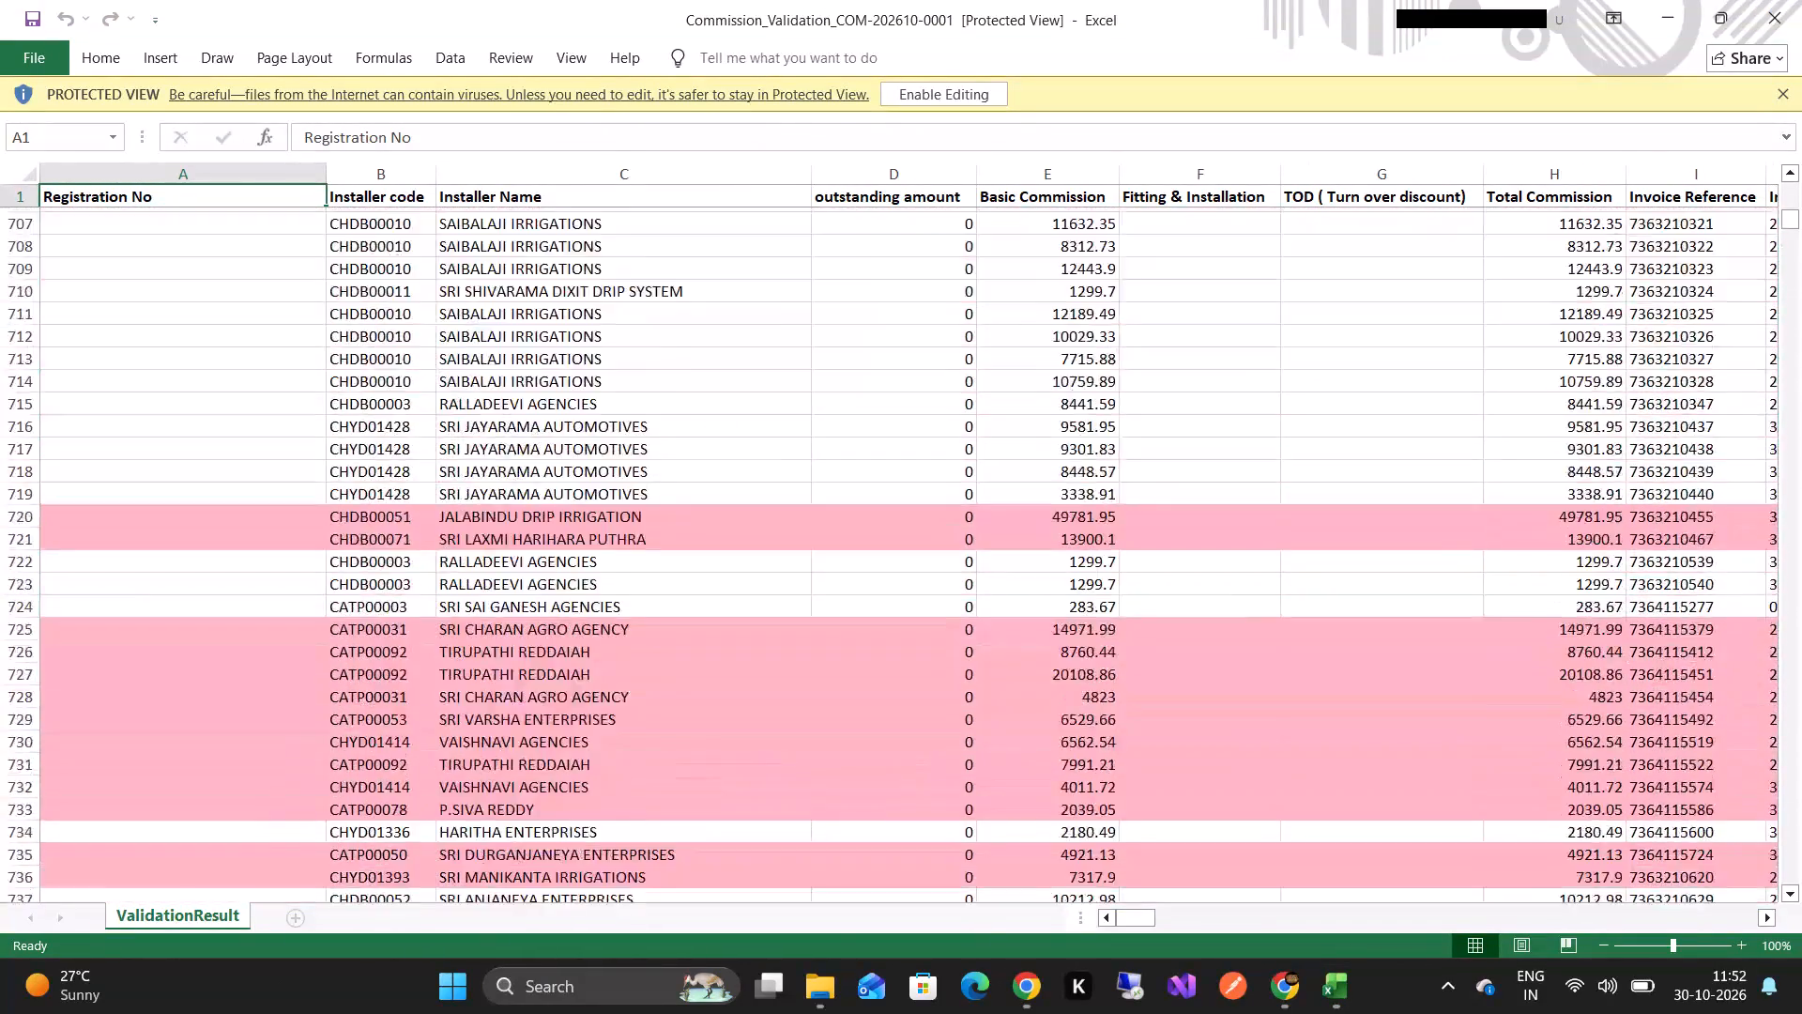
scroll(1138, 530, "up", 13)
scroll(1138, 530, "up", 9)
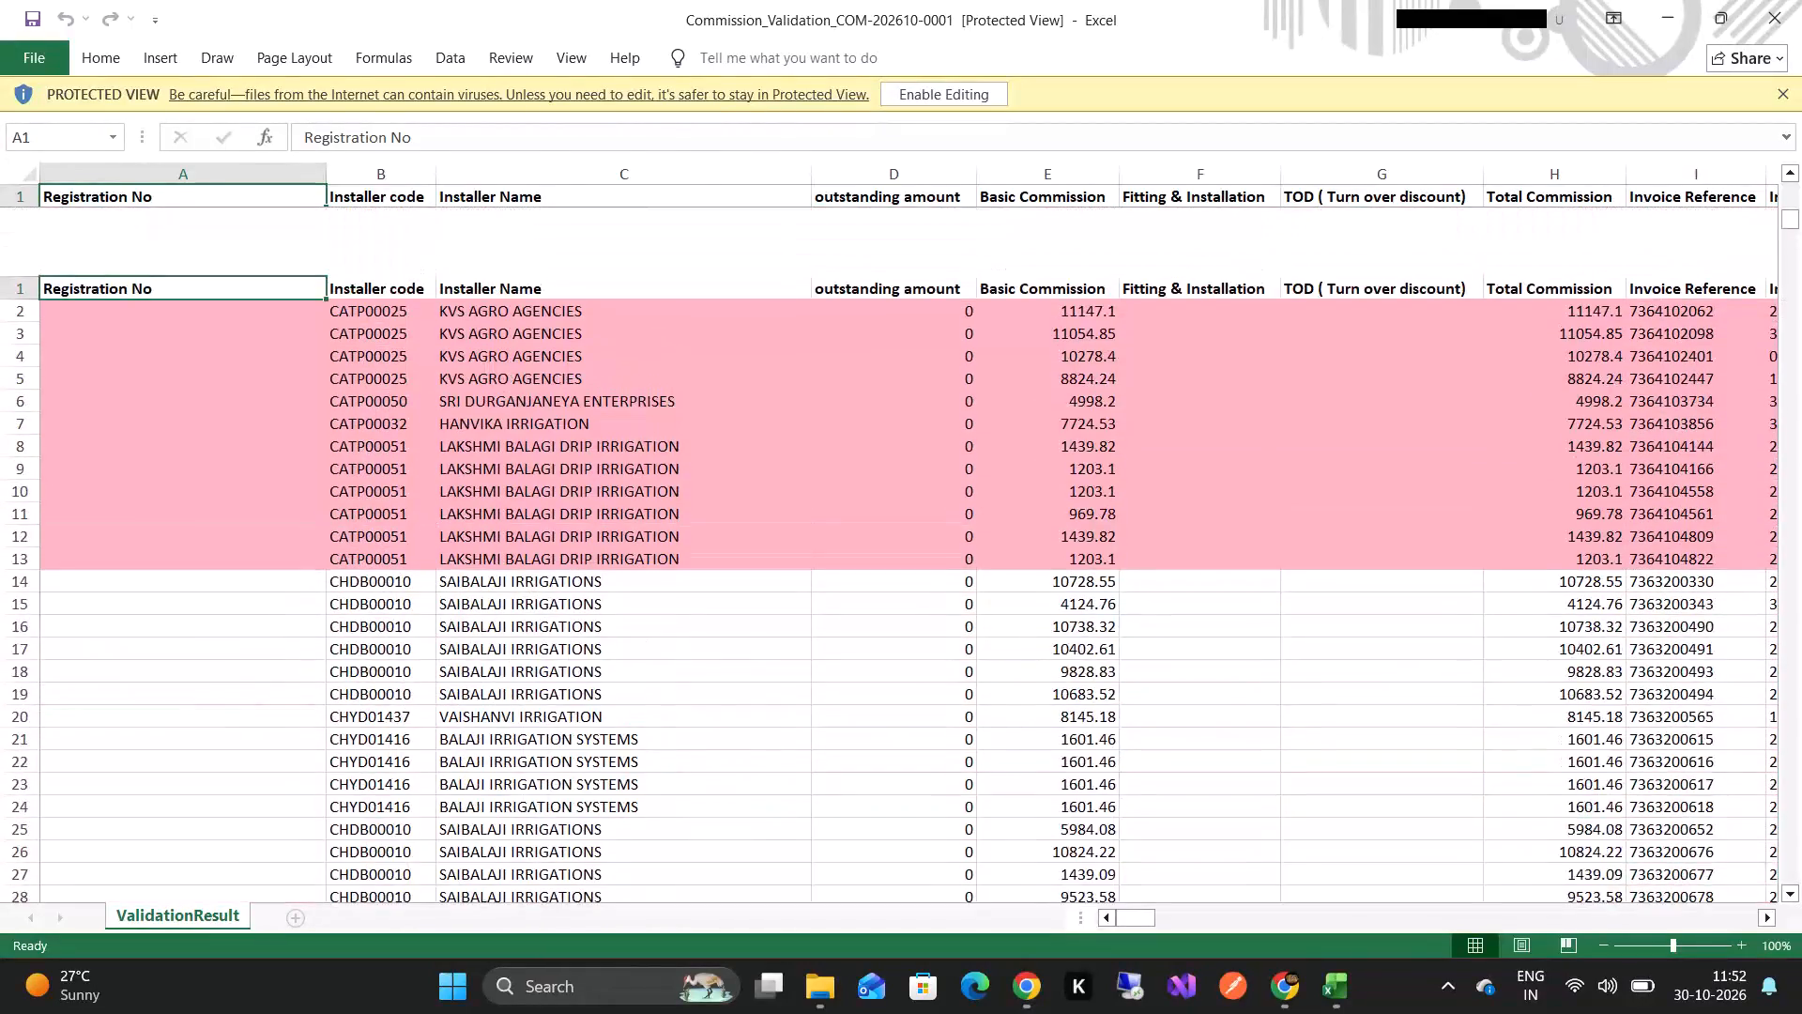
scroll(1138, 530, "up", 2)
left_click(768, 586)
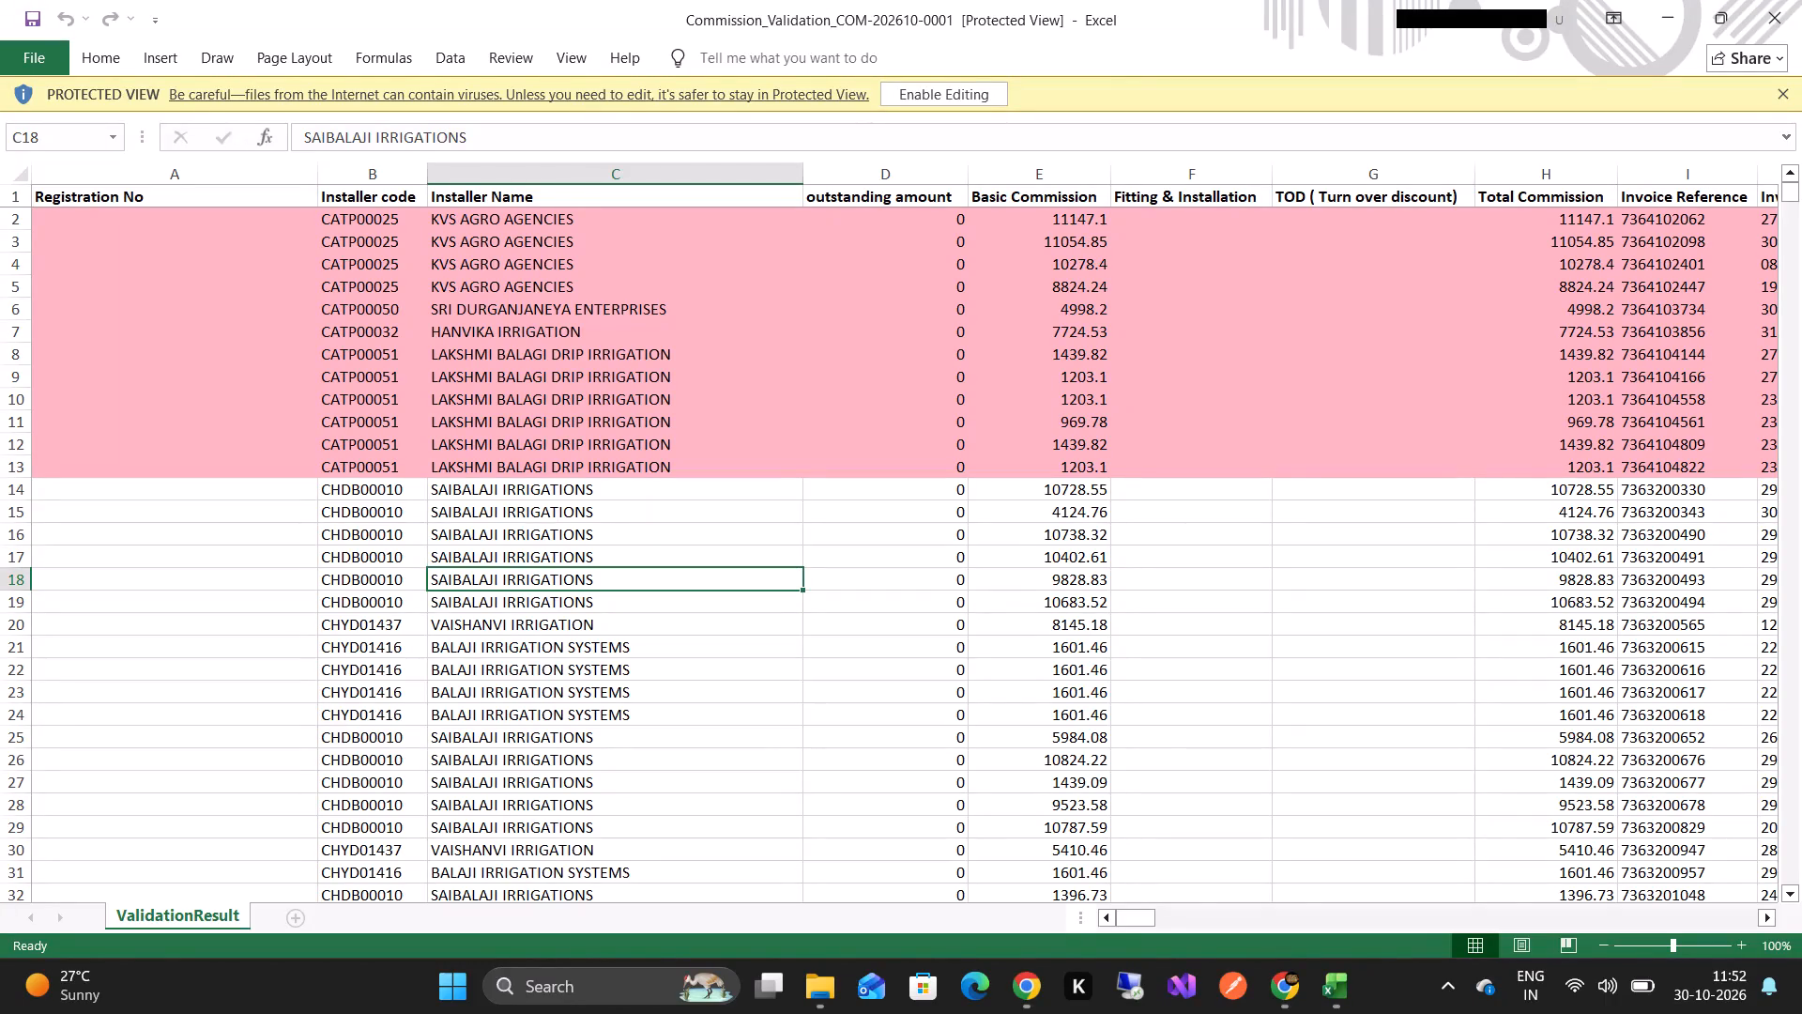
scroll(874, 579, "left", 4)
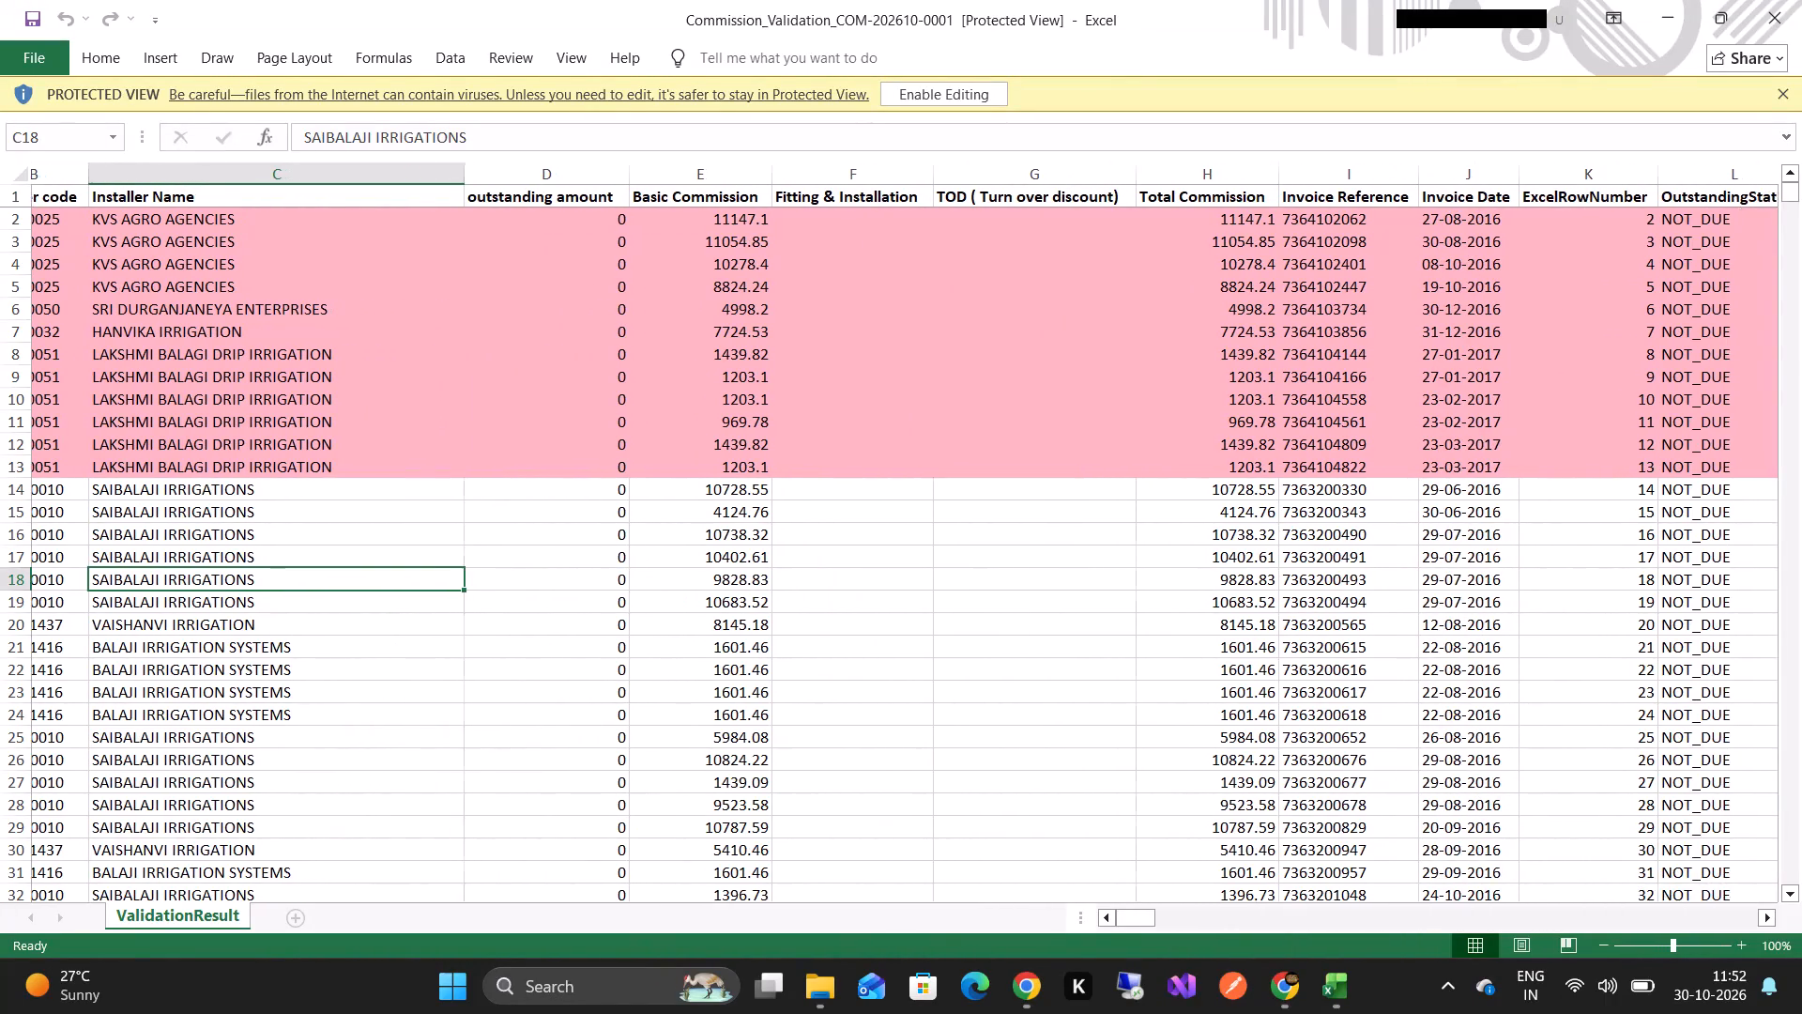
scroll(874, 579, "left", 5)
scroll(874, 579, "right", 1)
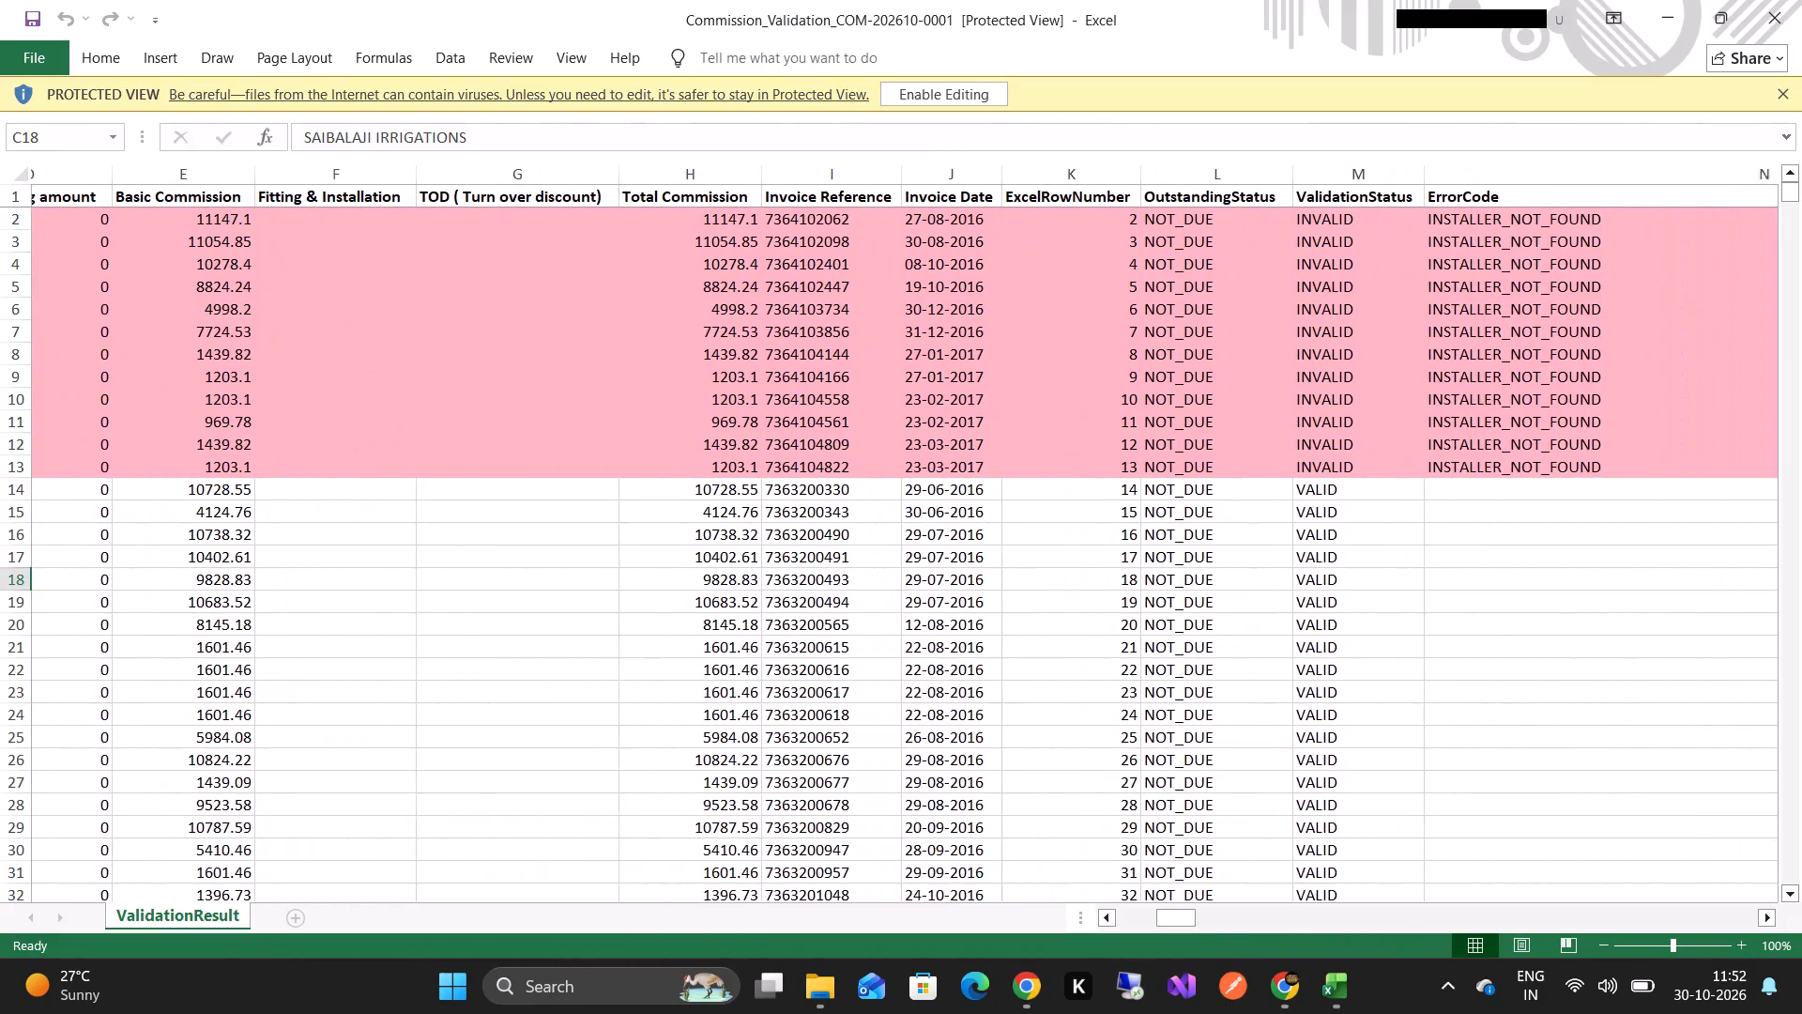
scroll(874, 579, "right", 2)
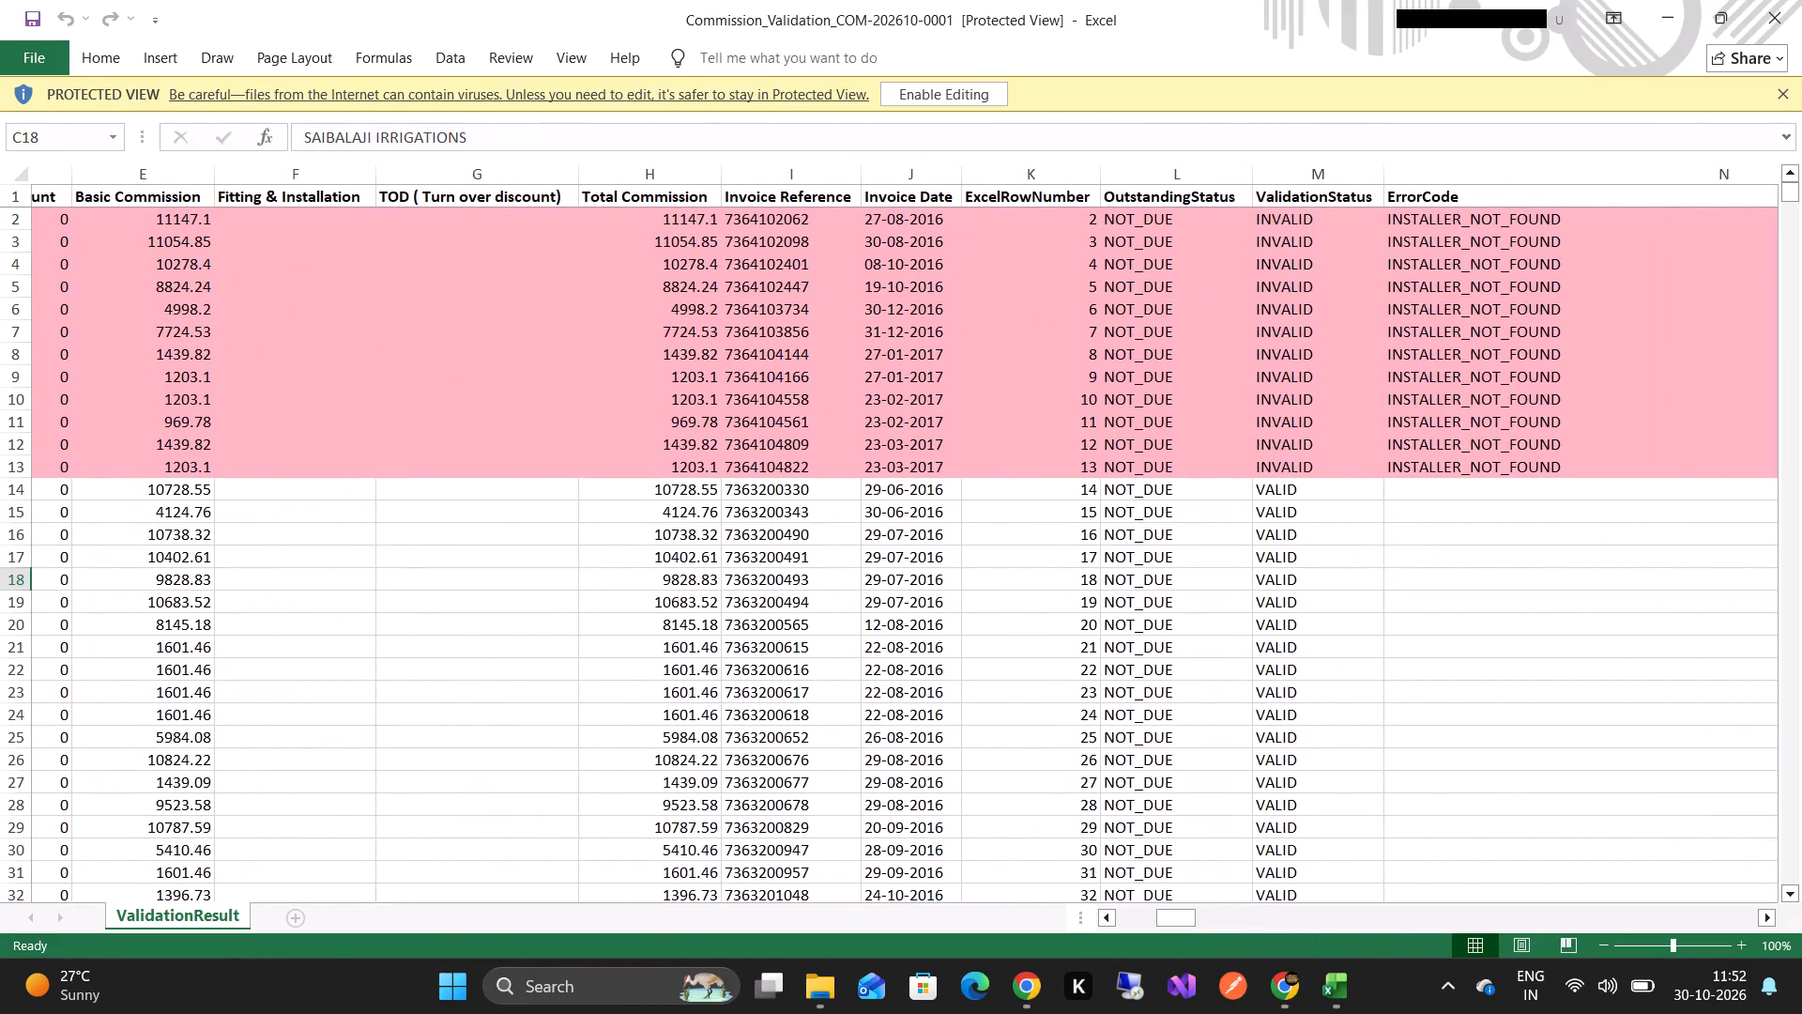
scroll(874, 579, "right", 1)
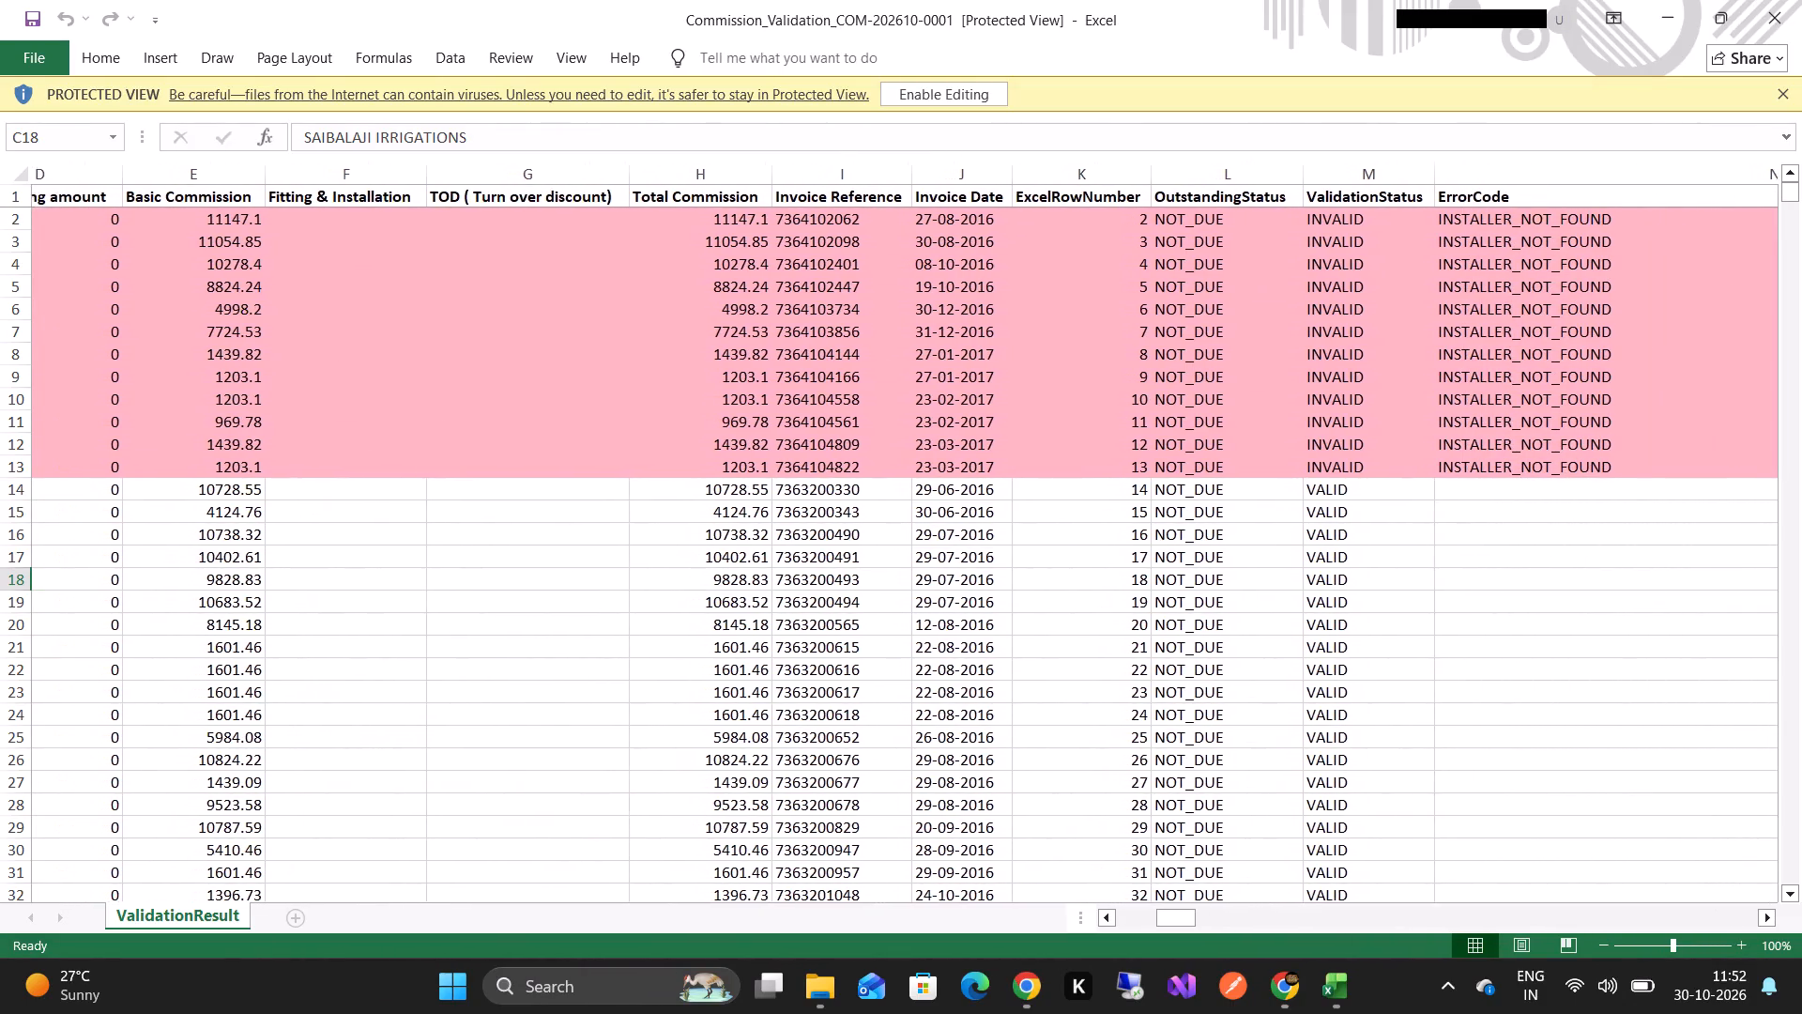
scroll(874, 579, "right", 2)
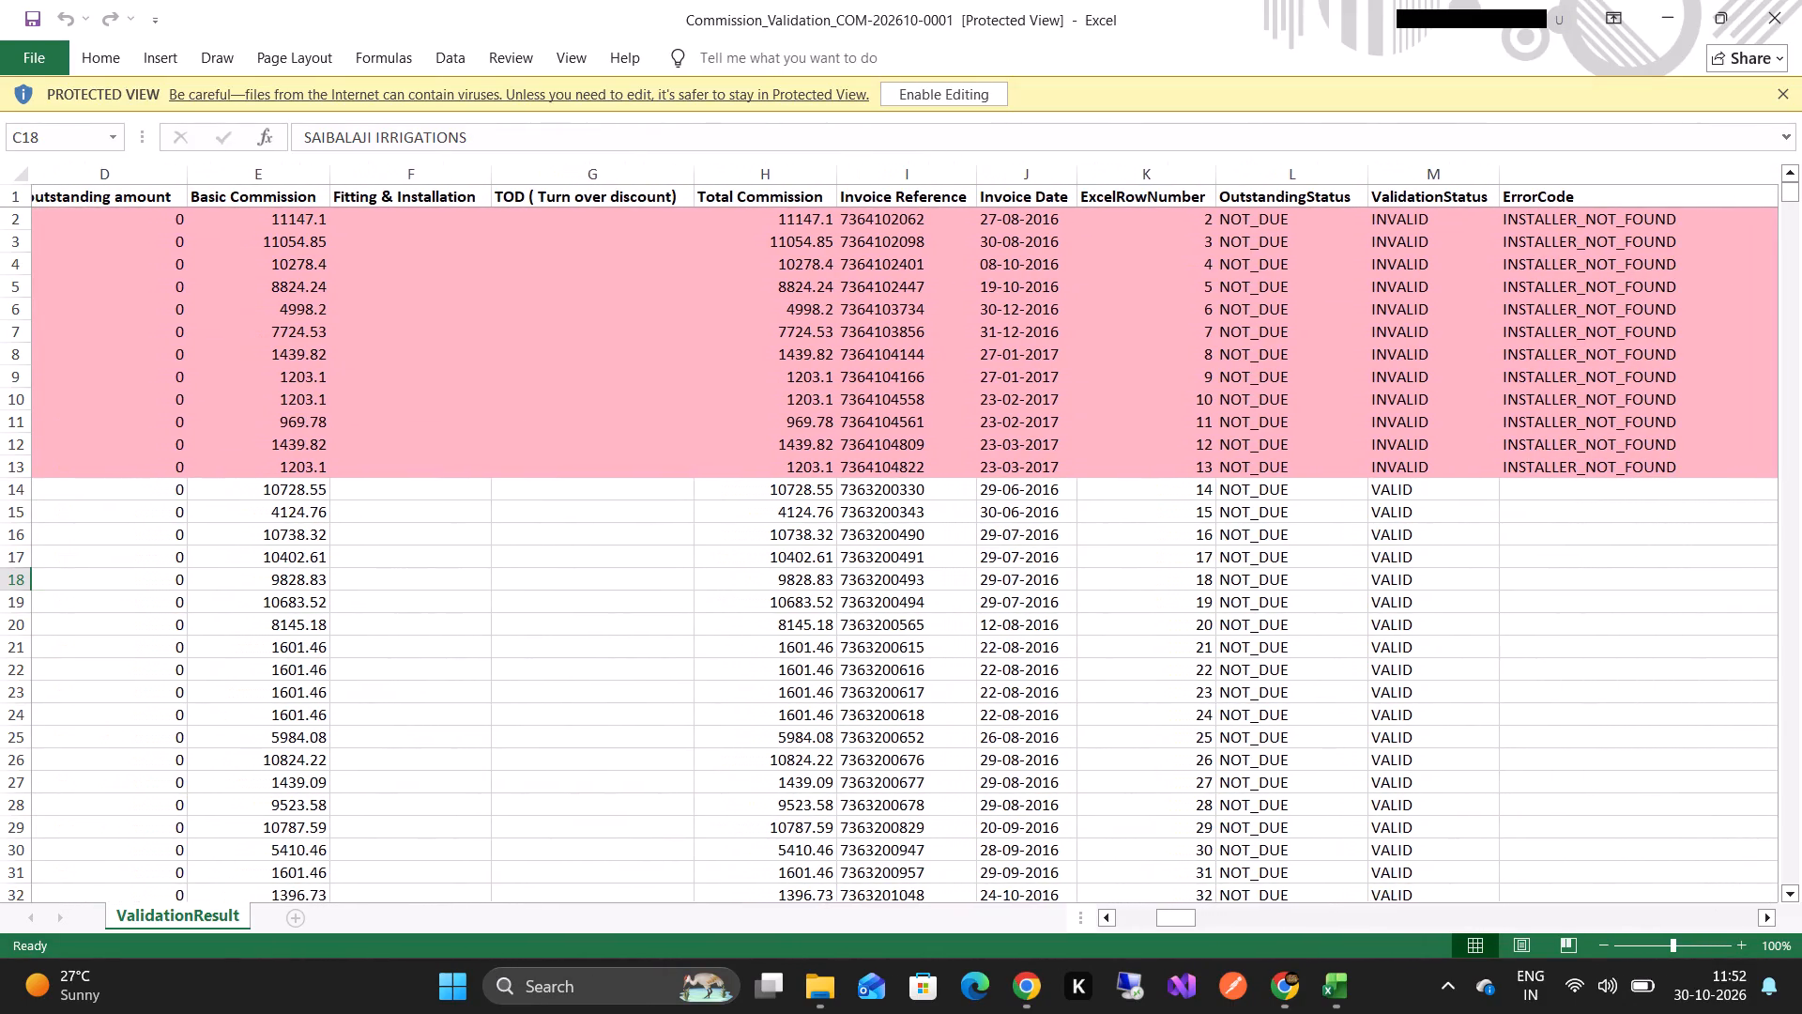
scroll(874, 579, "right", 8)
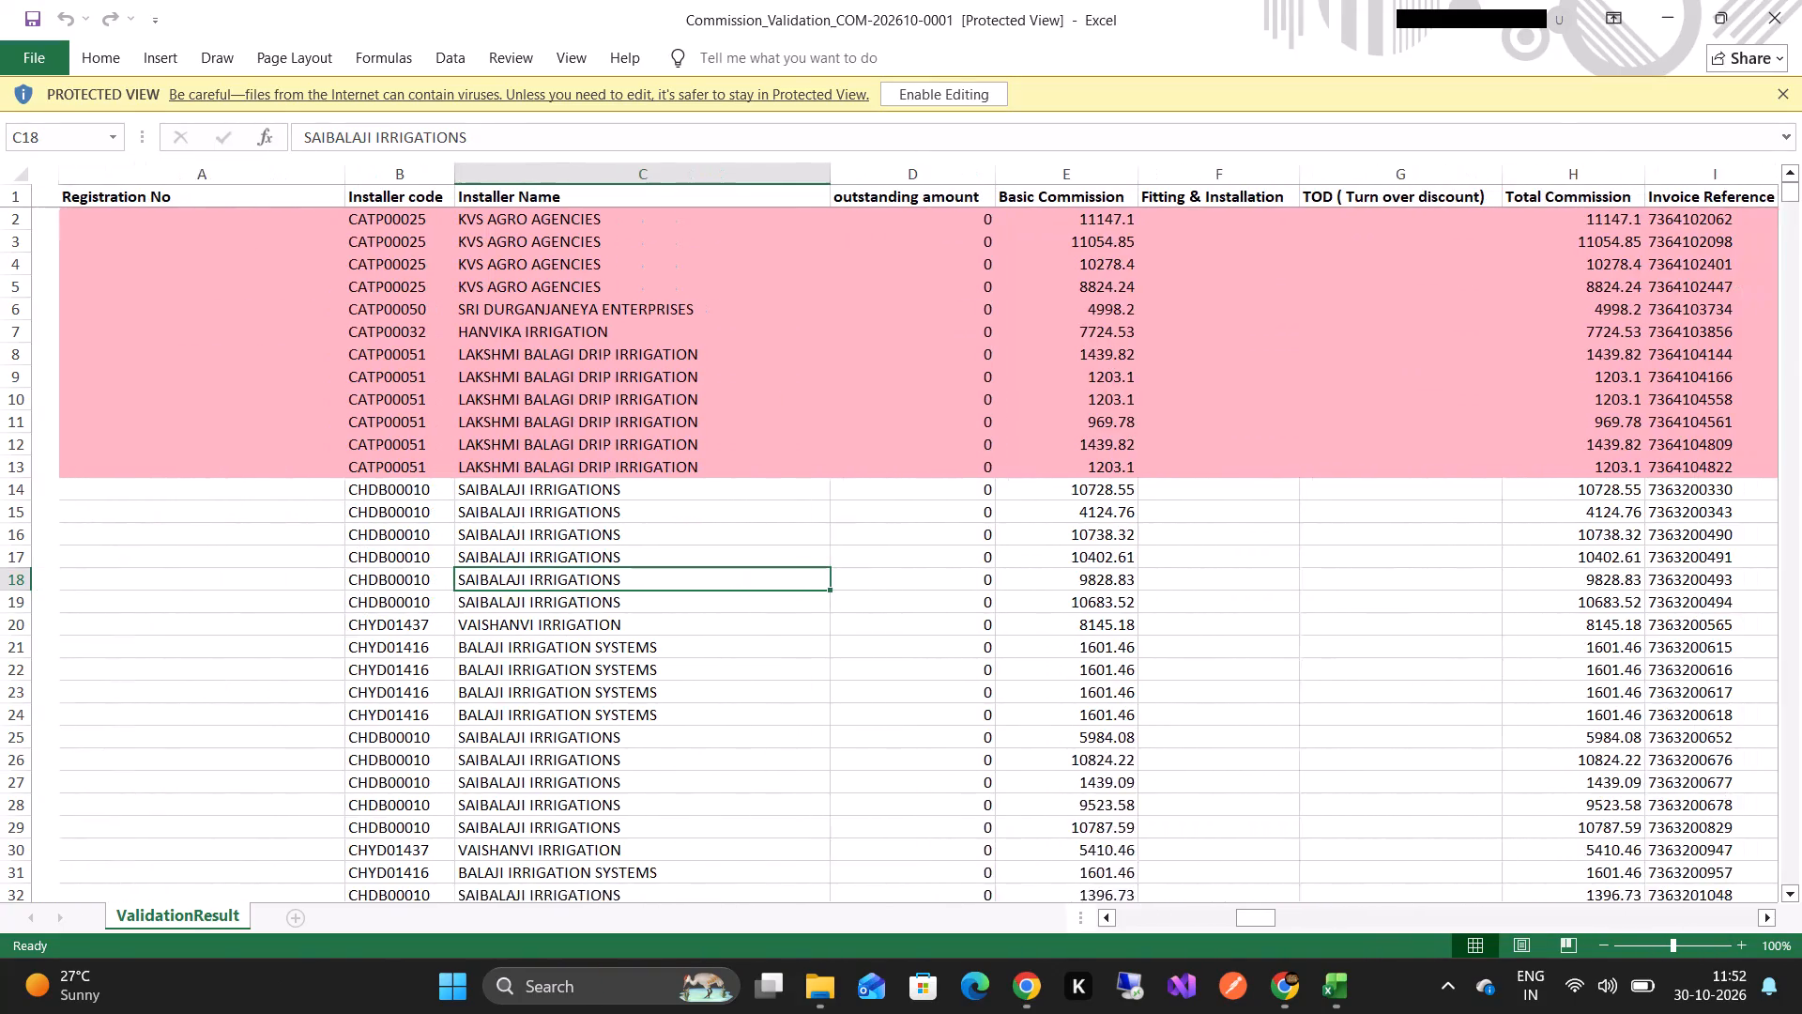
Examine the highlighted and unhighlighted installer rows of the ValidationResult sheet down to about row 290.
scroll(874, 579, "down", 9)
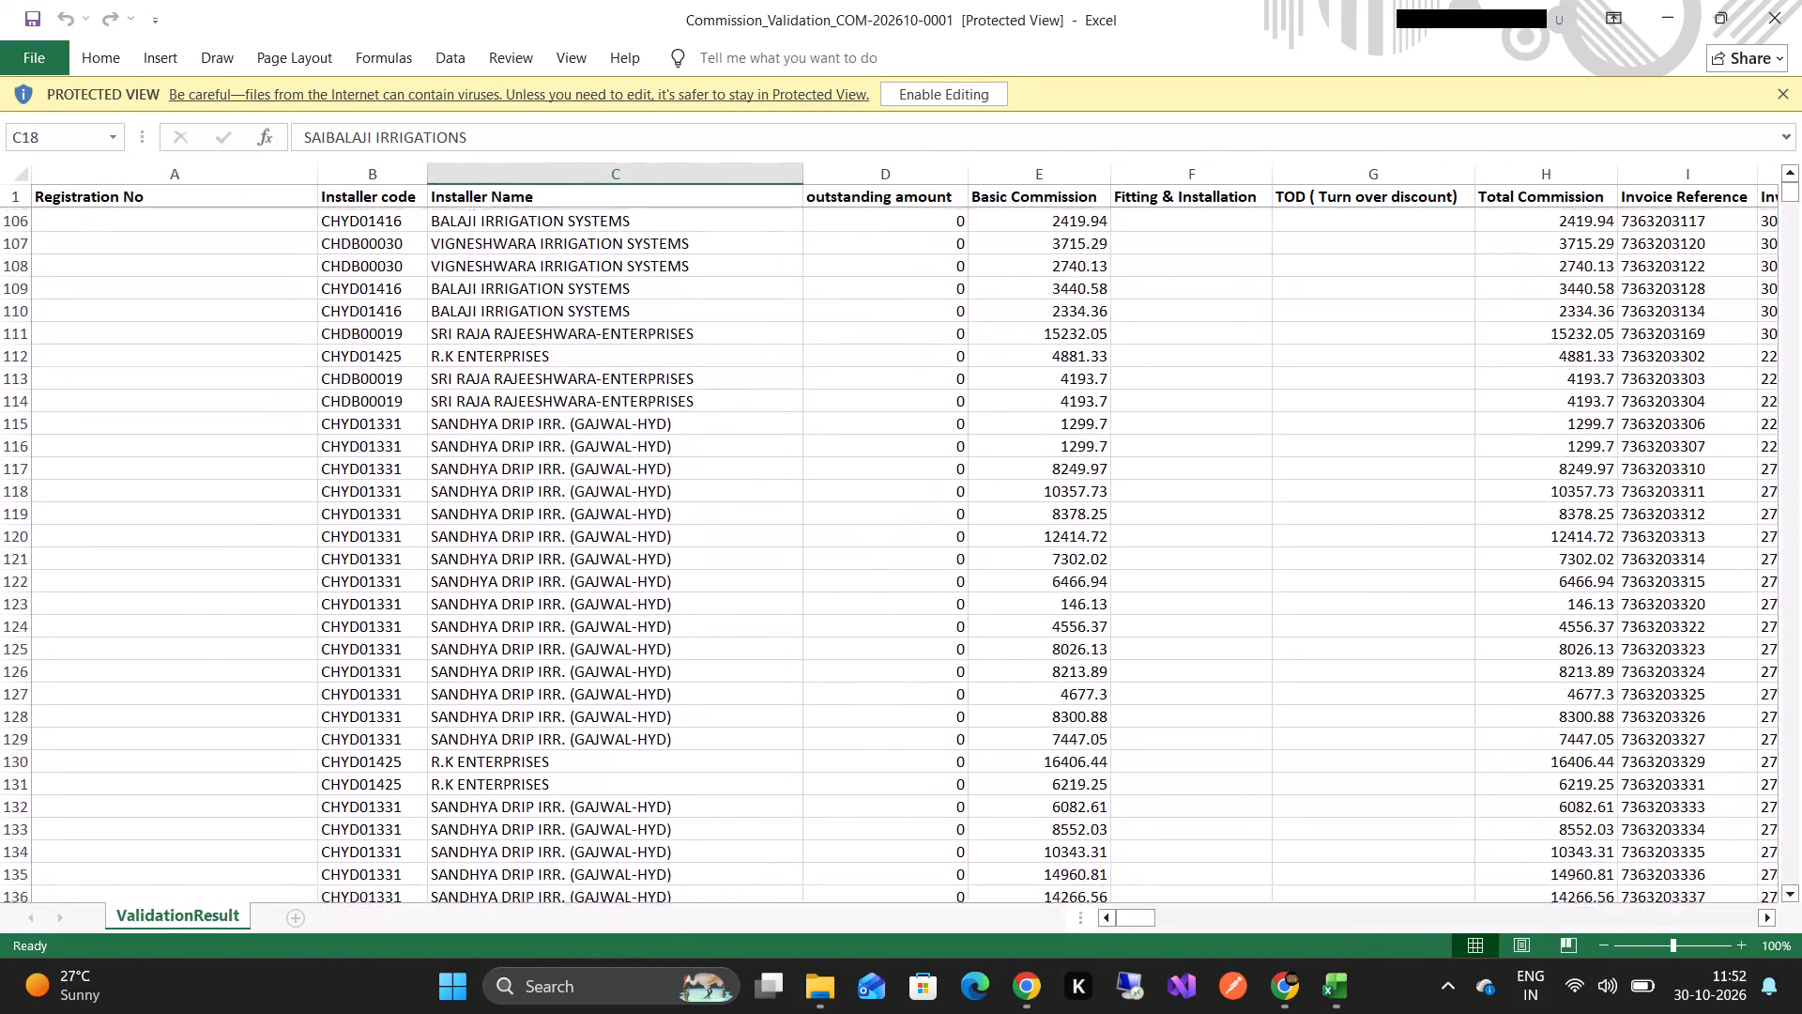
scroll(874, 579, "down", 10)
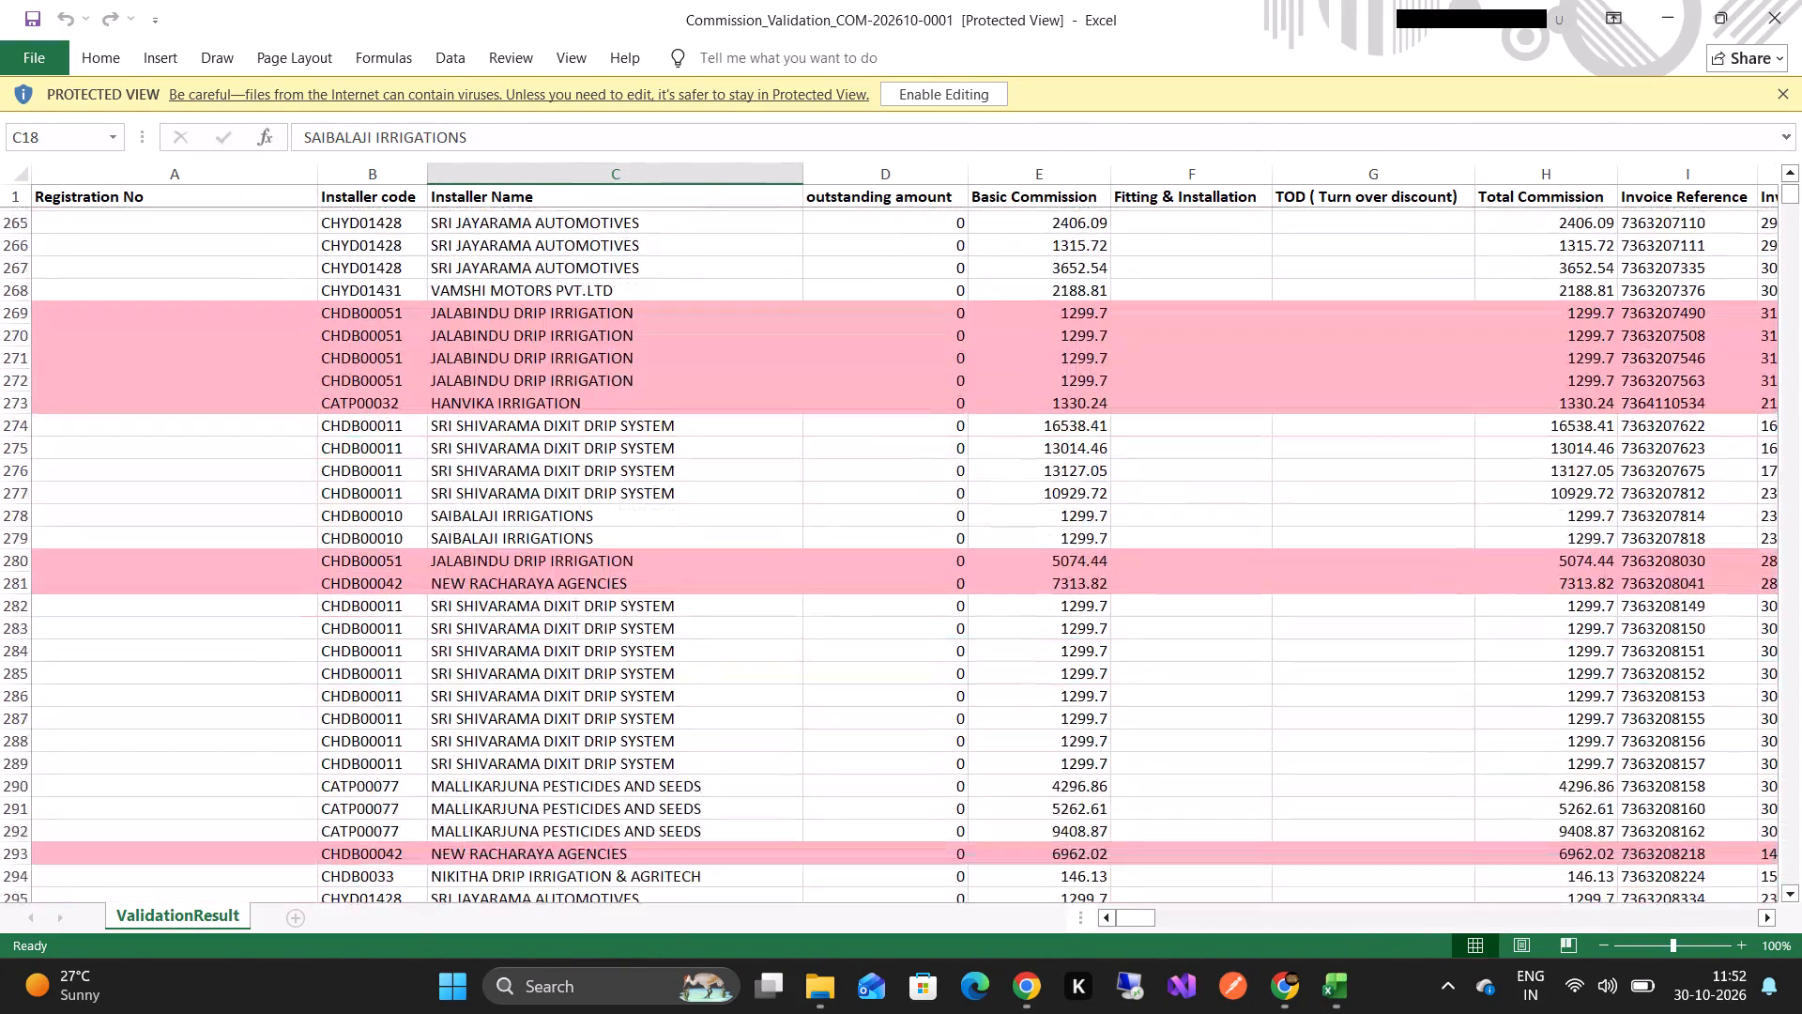
scroll(874, 579, "down", 1)
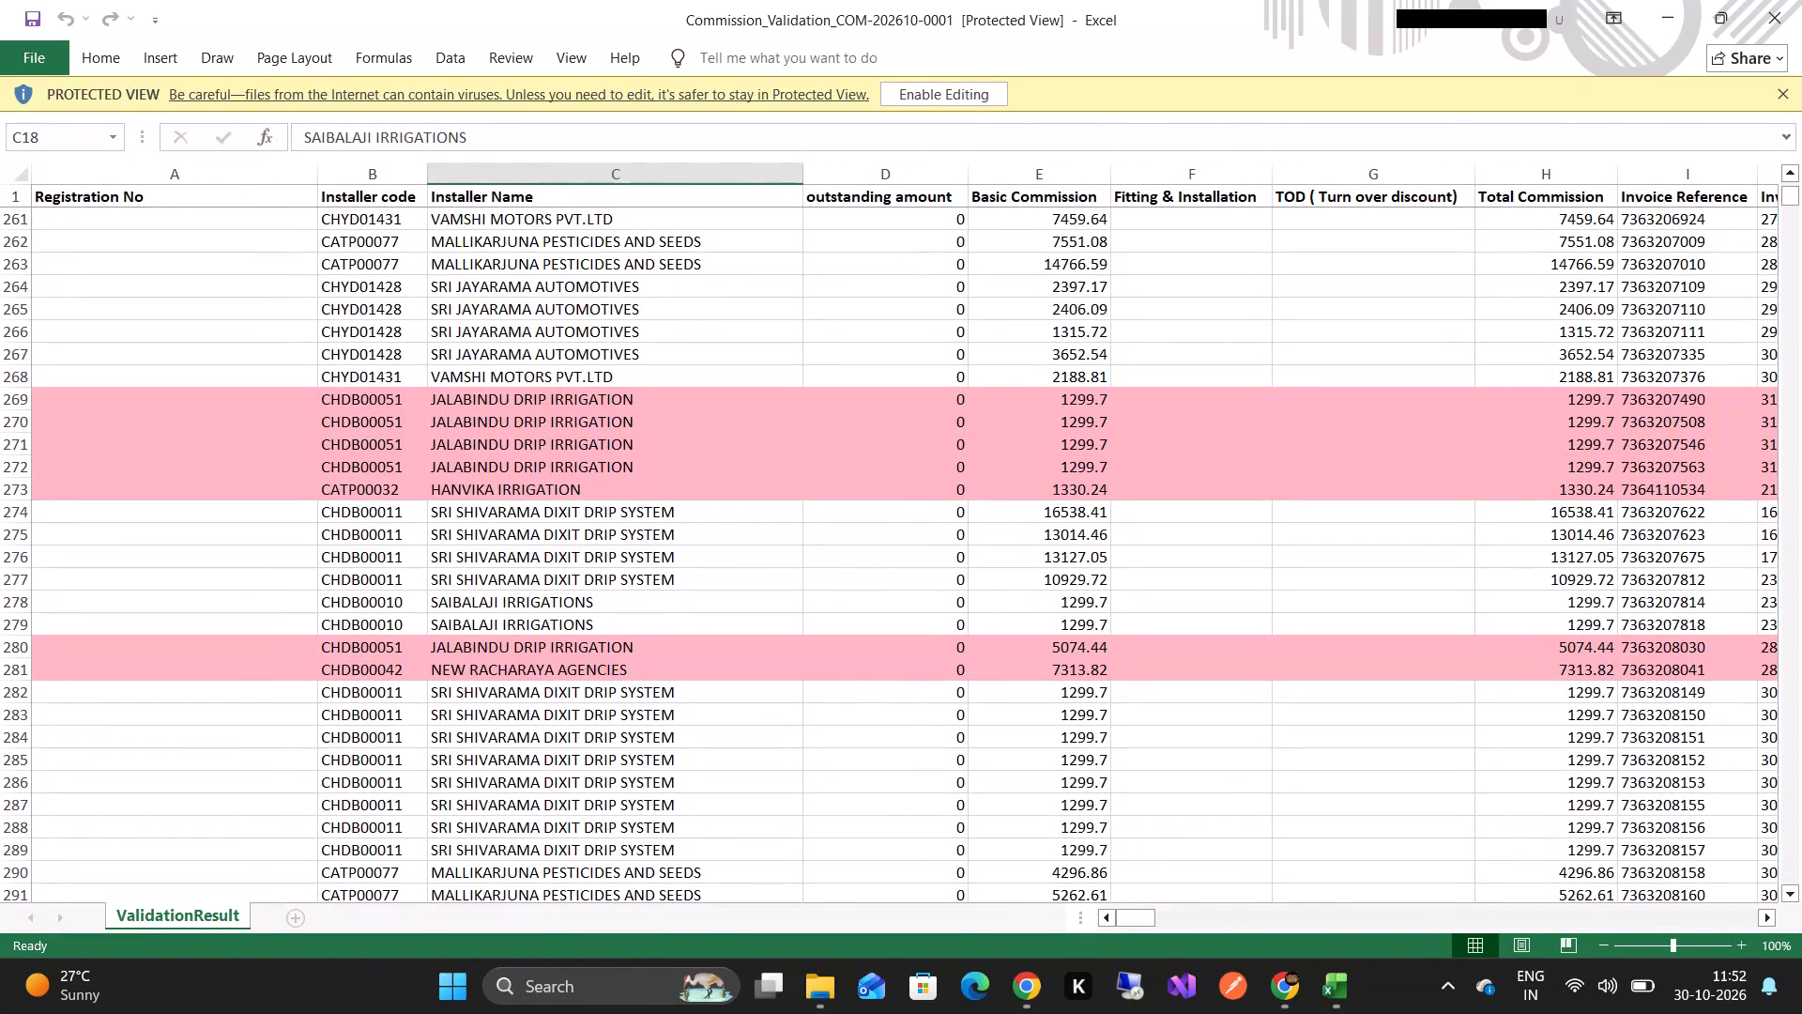
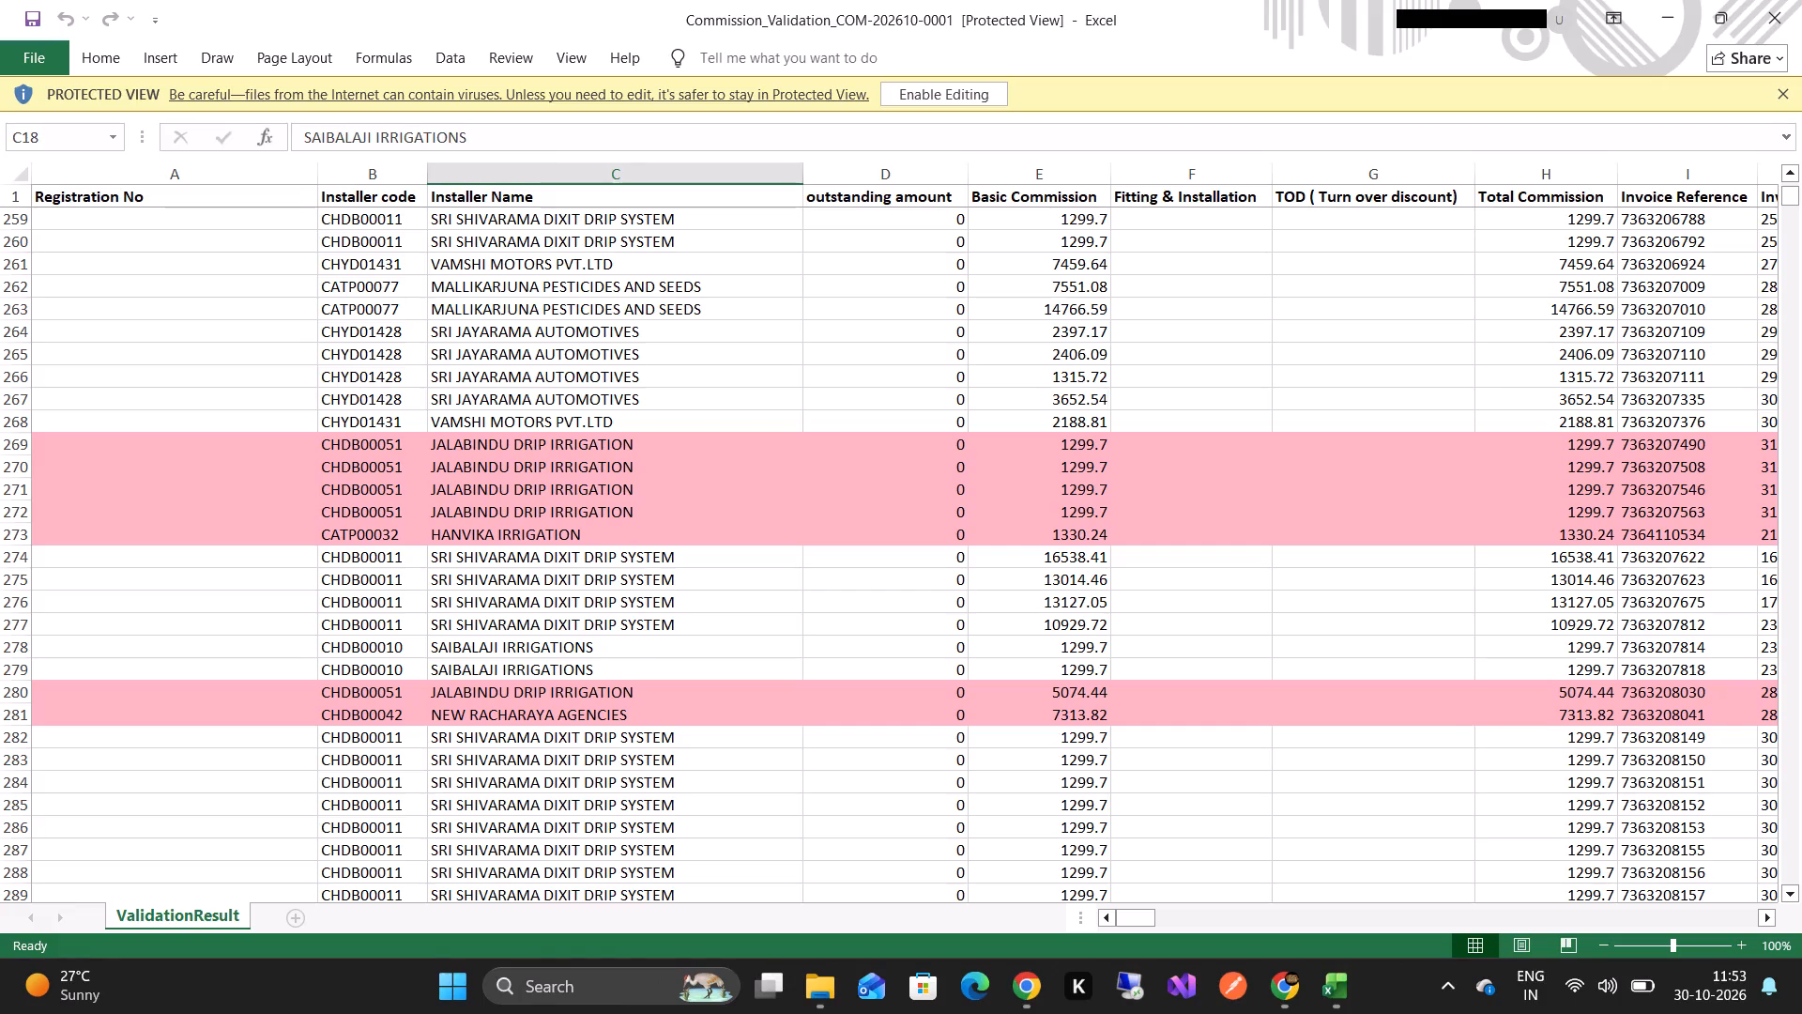
left_click(961, 91)
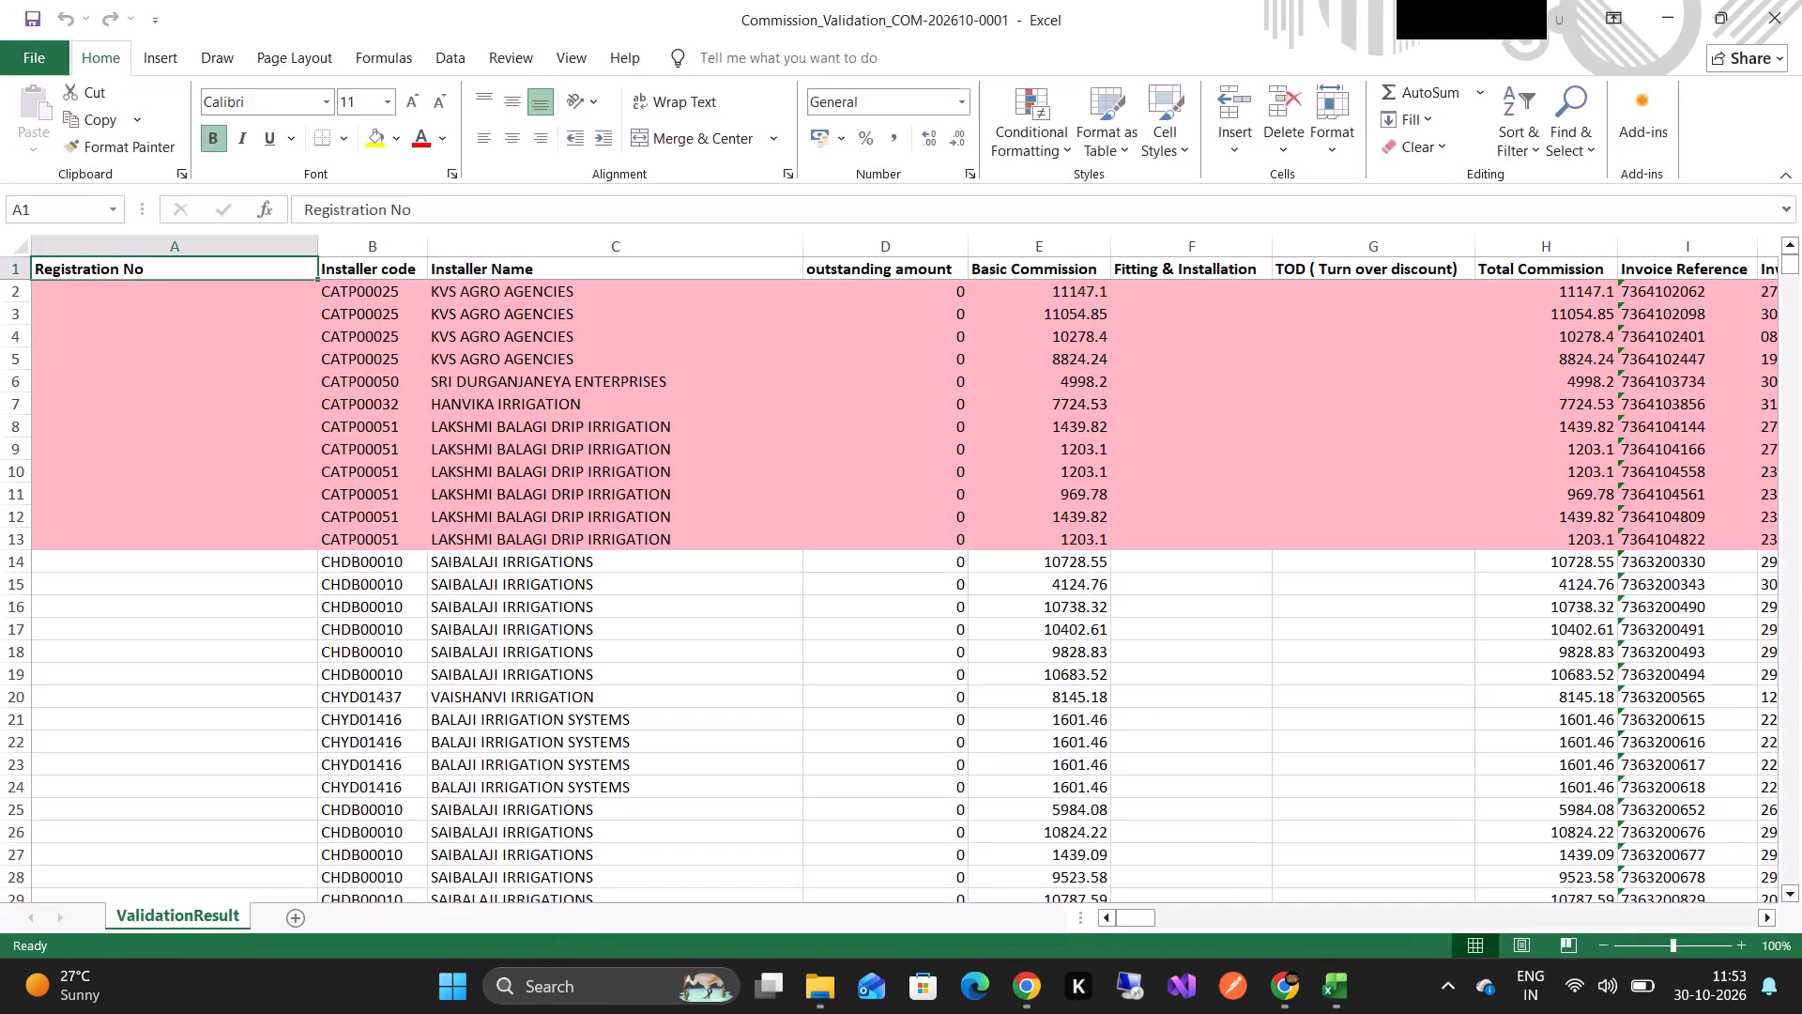
Compare the installer codes of the first highlighted and unhighlighted rows with their ValidationStatus and ErrorCode values.
left_click(387, 537)
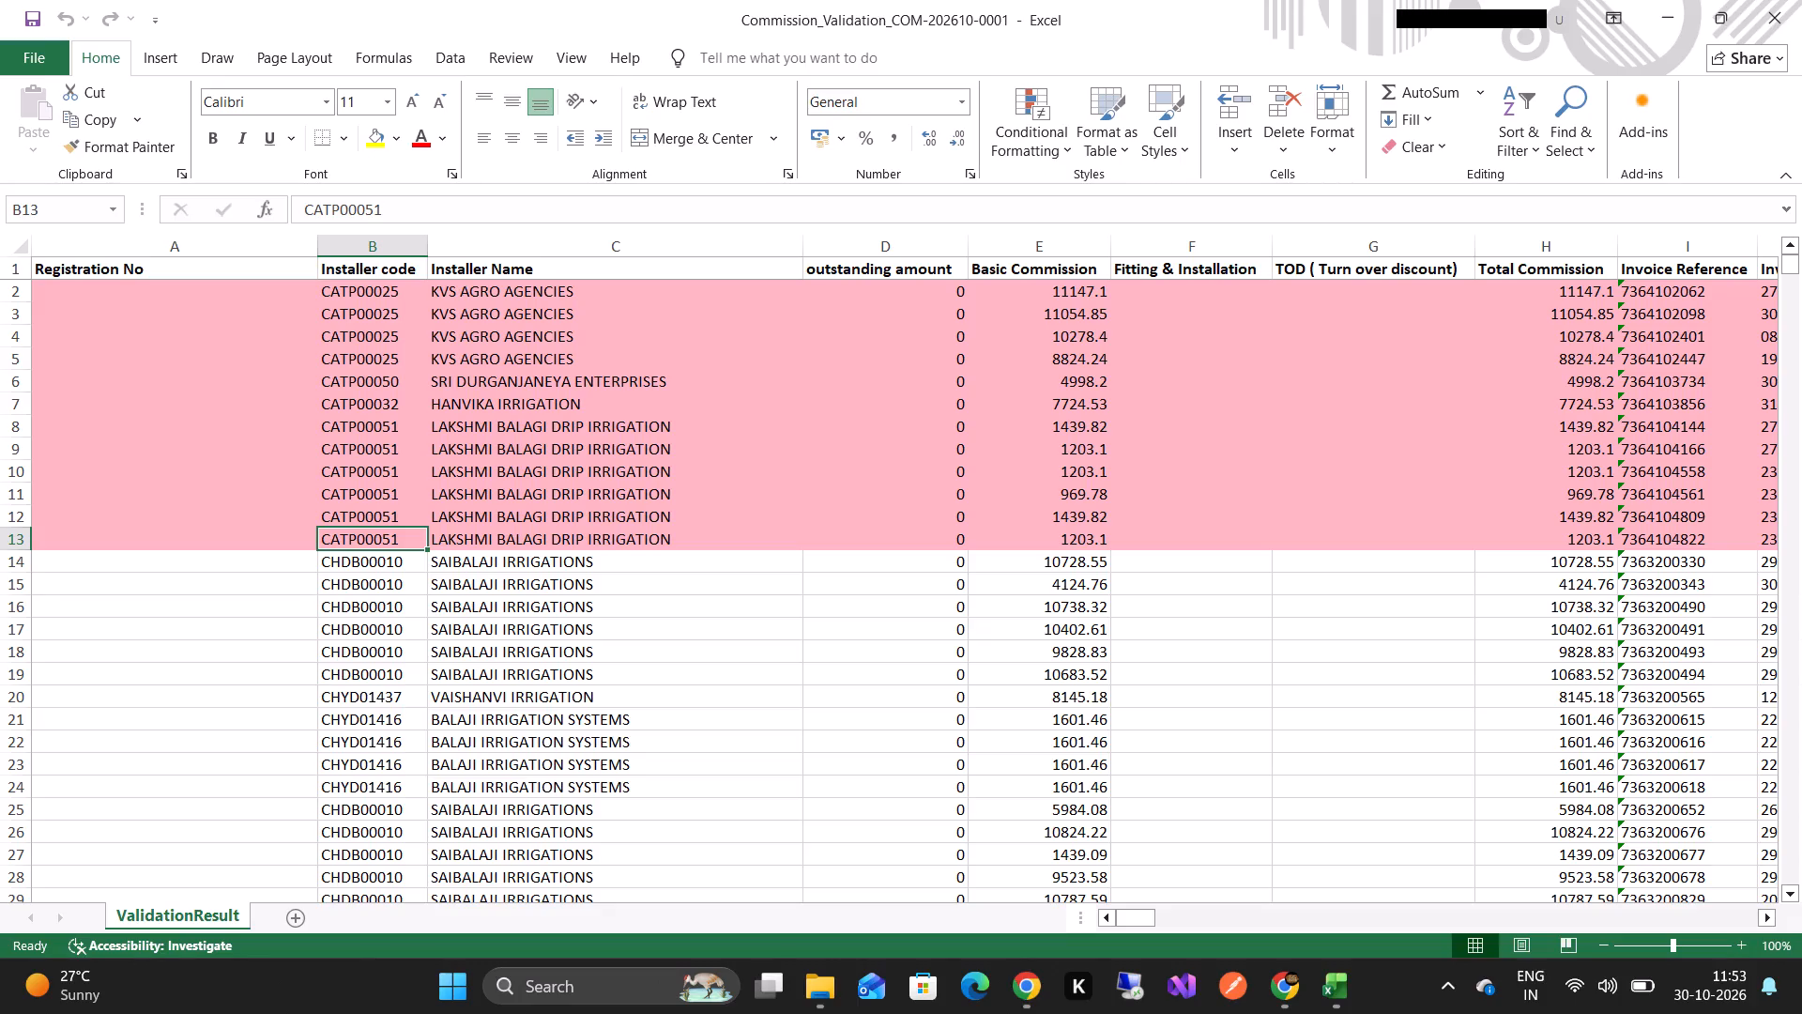
left_click(386, 554)
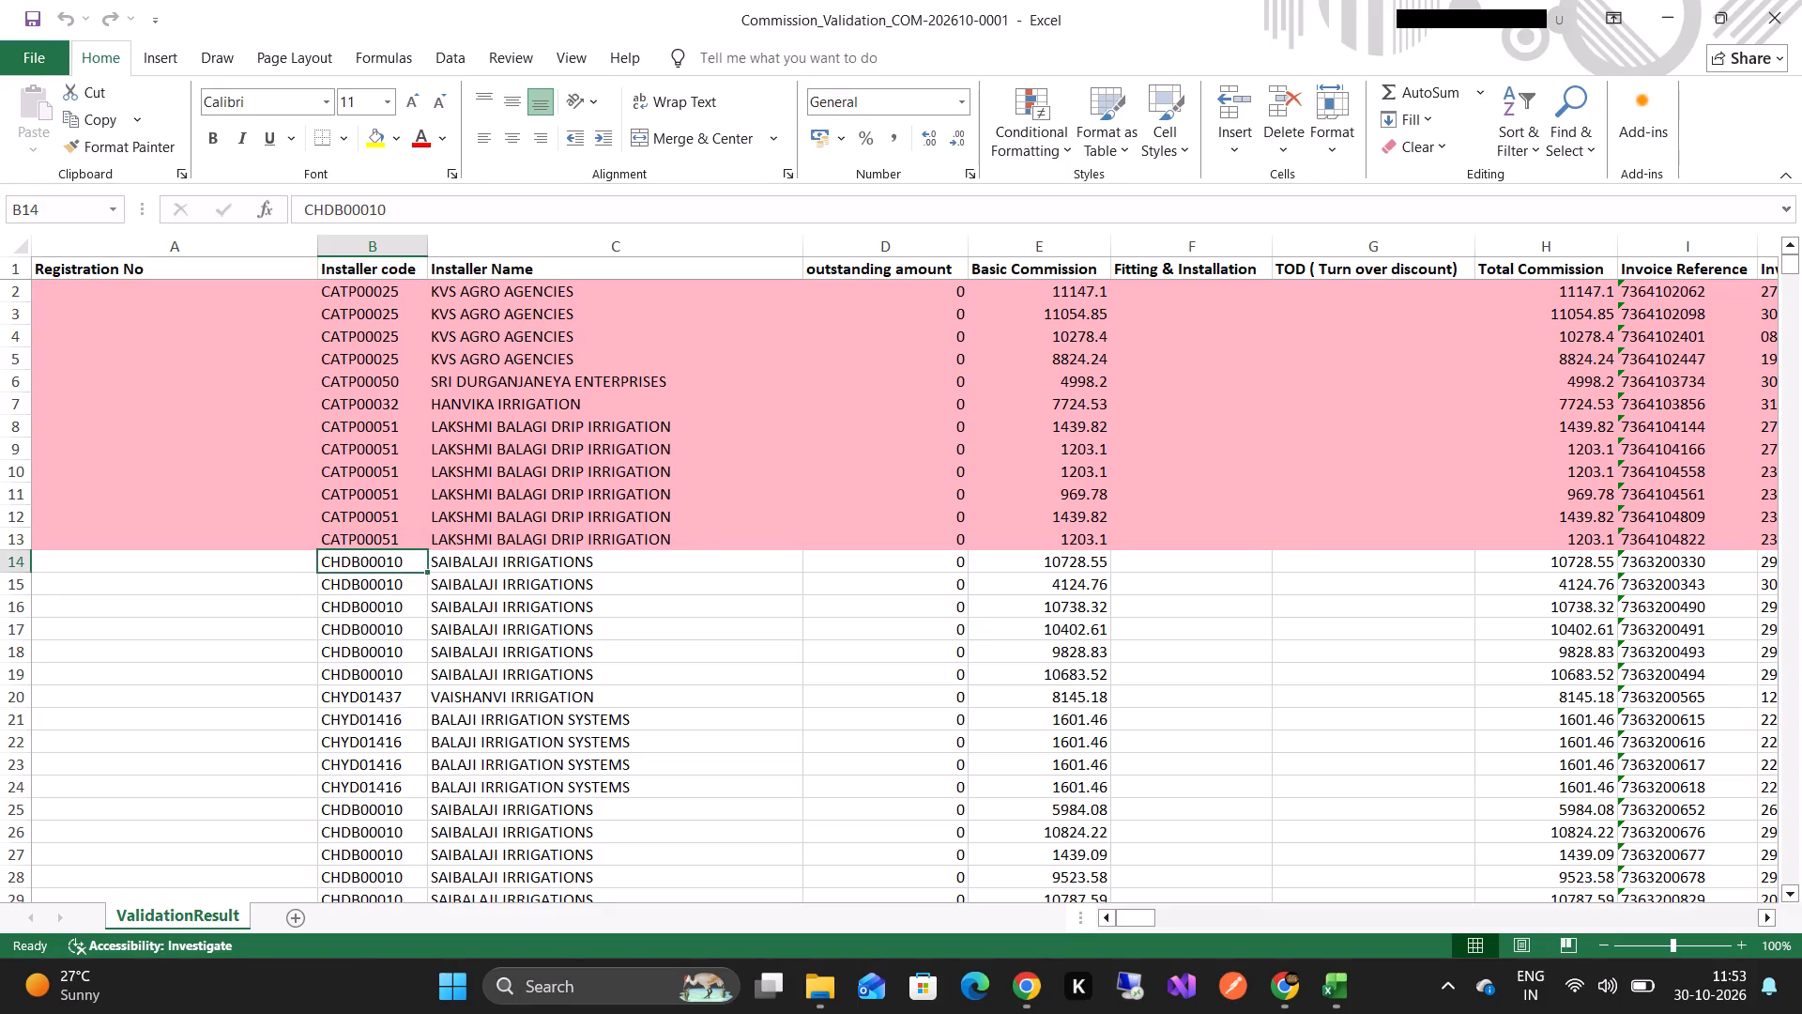
scroll(511, 603, "left", 9)
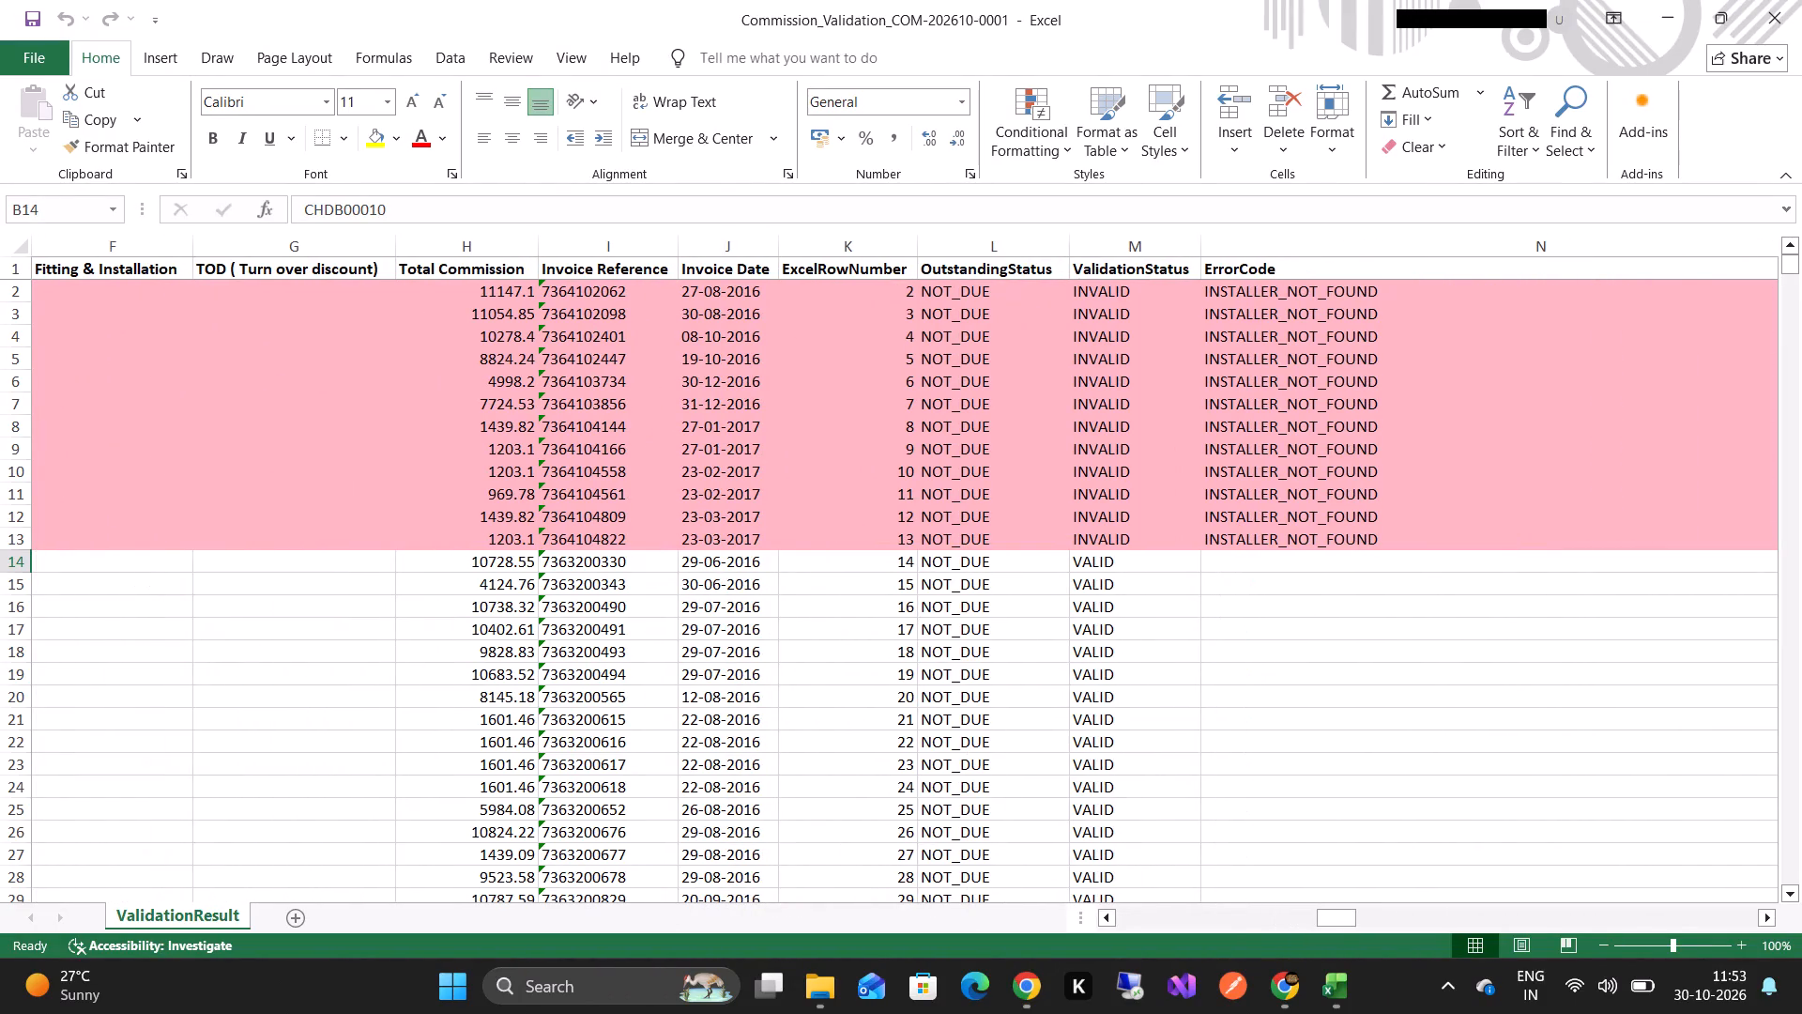
left_click(1142, 588)
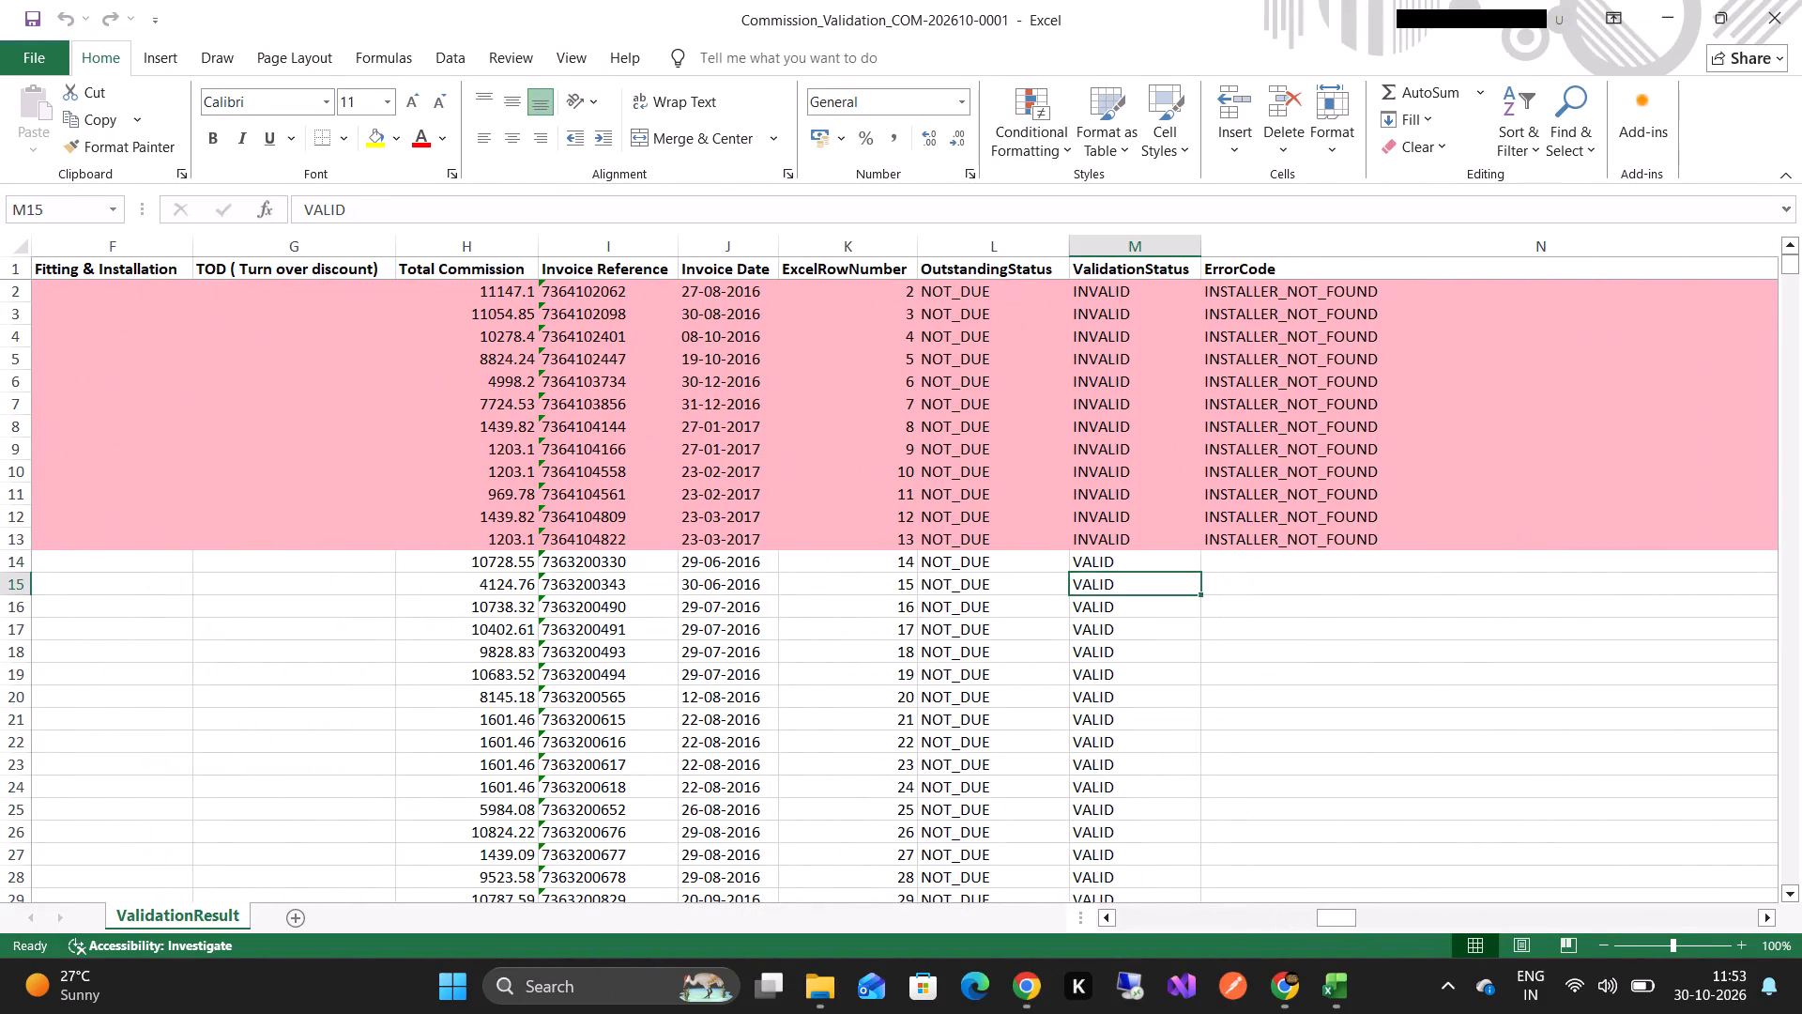
scroll(1142, 588, "right", 3)
scroll(1142, 588, "down", 1)
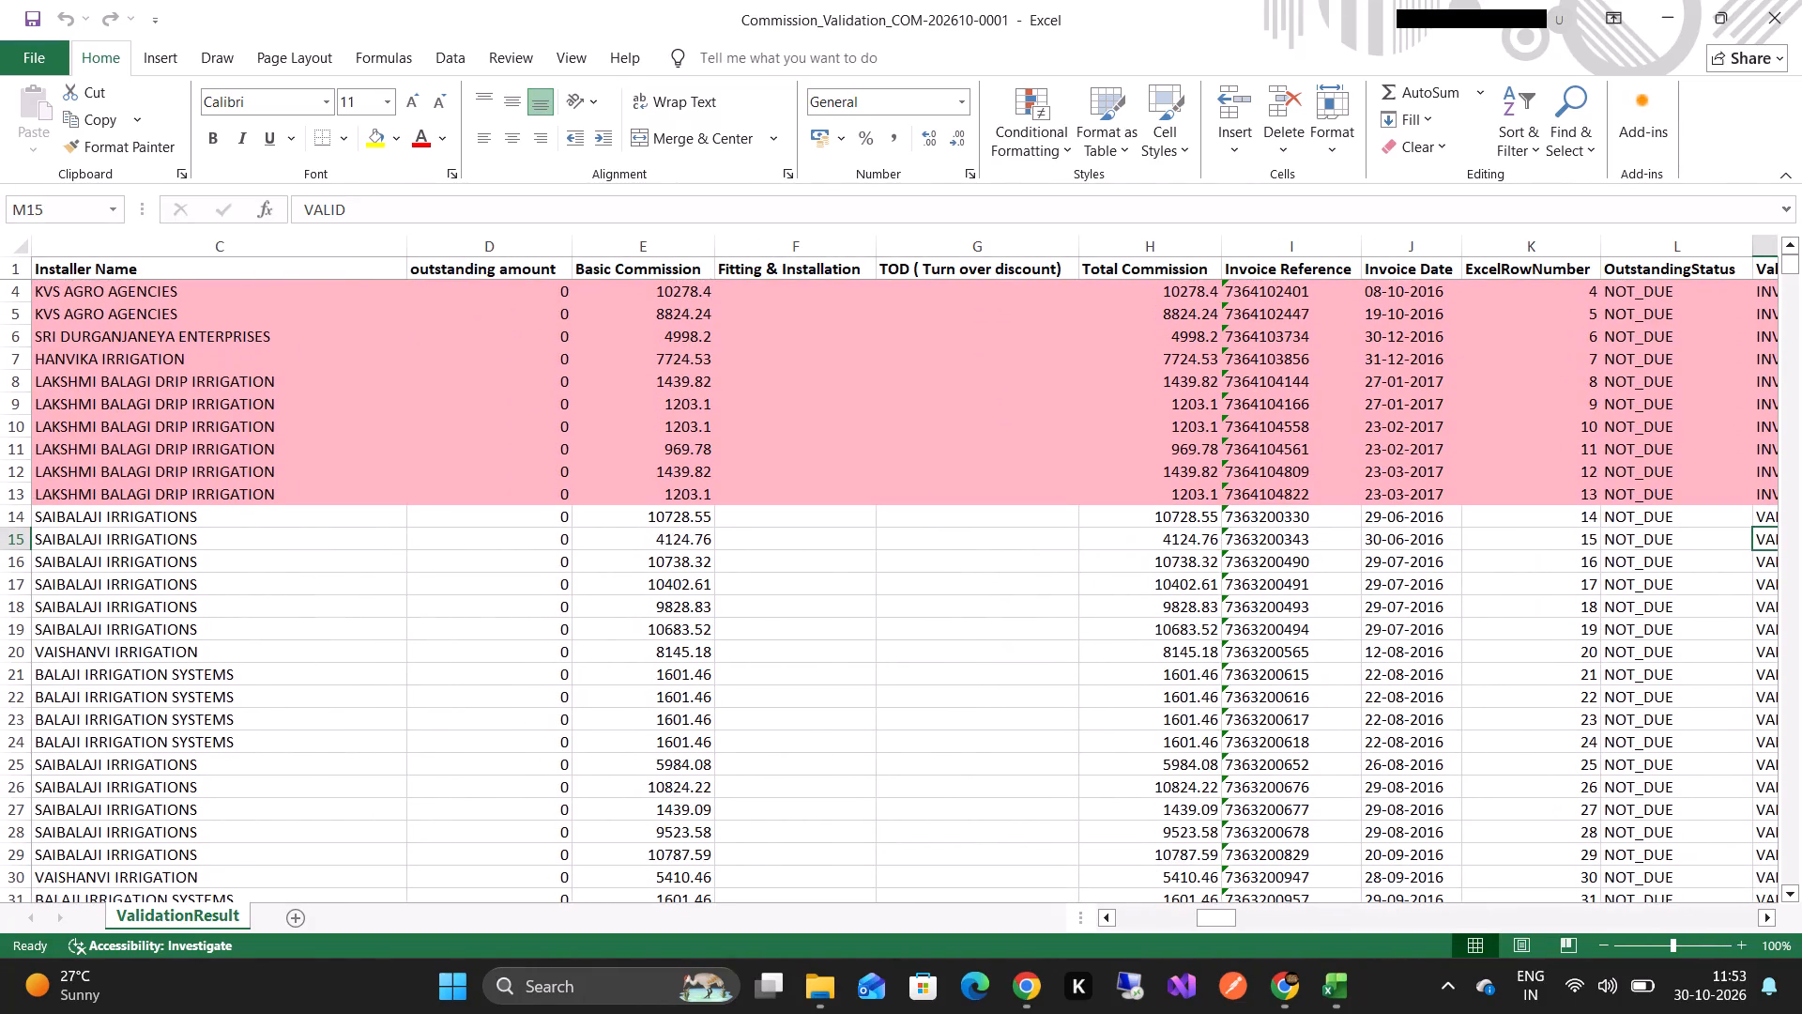
scroll(1142, 588, "right", 5)
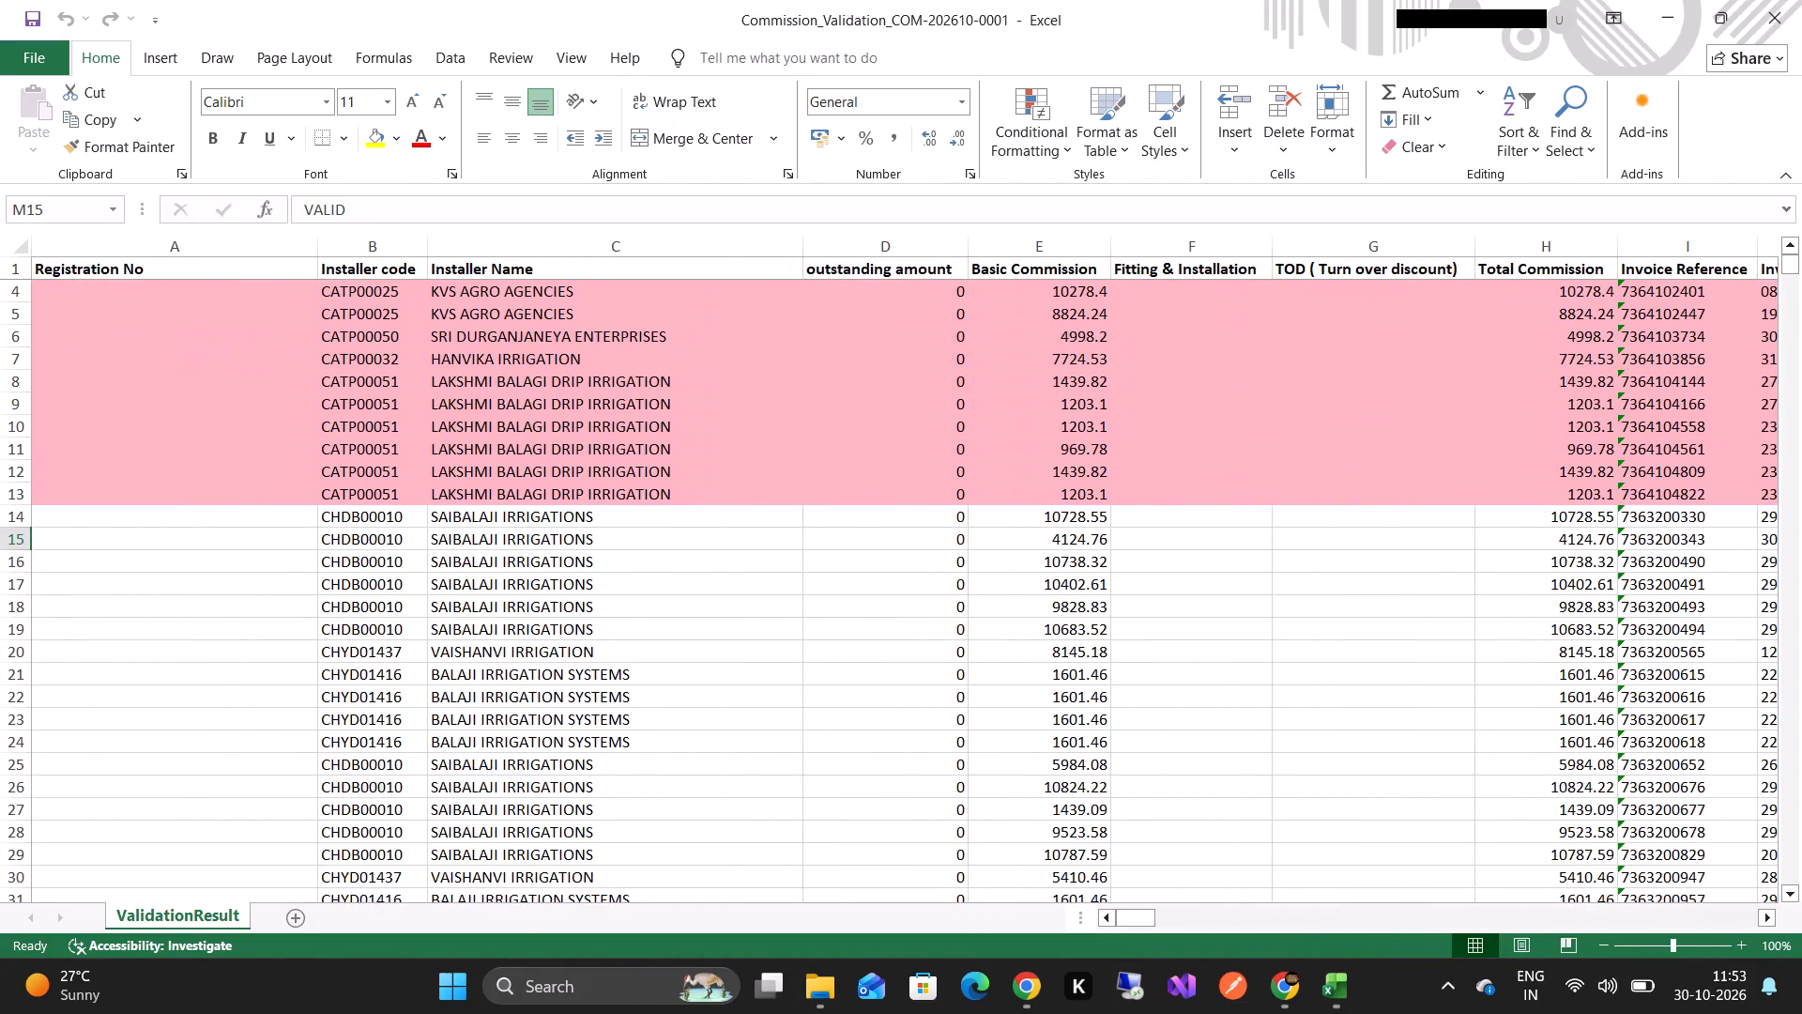
left_click(1275, 987)
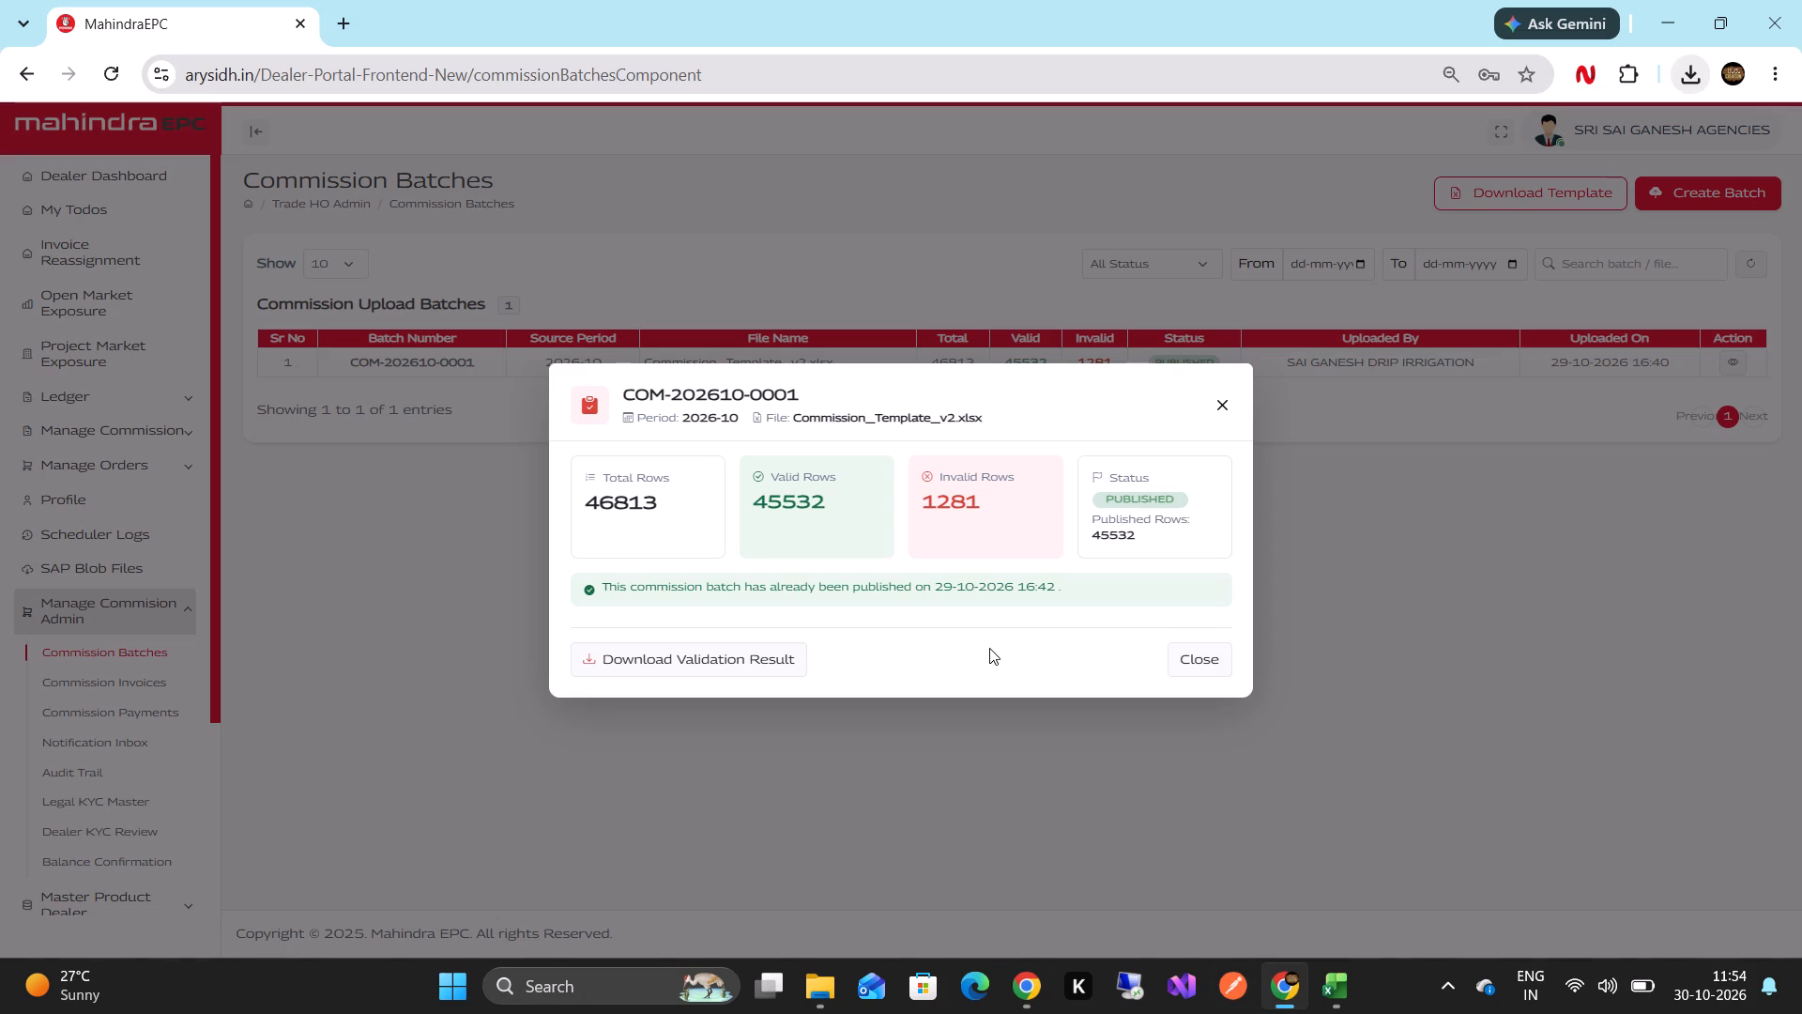
left_click(1219, 407)
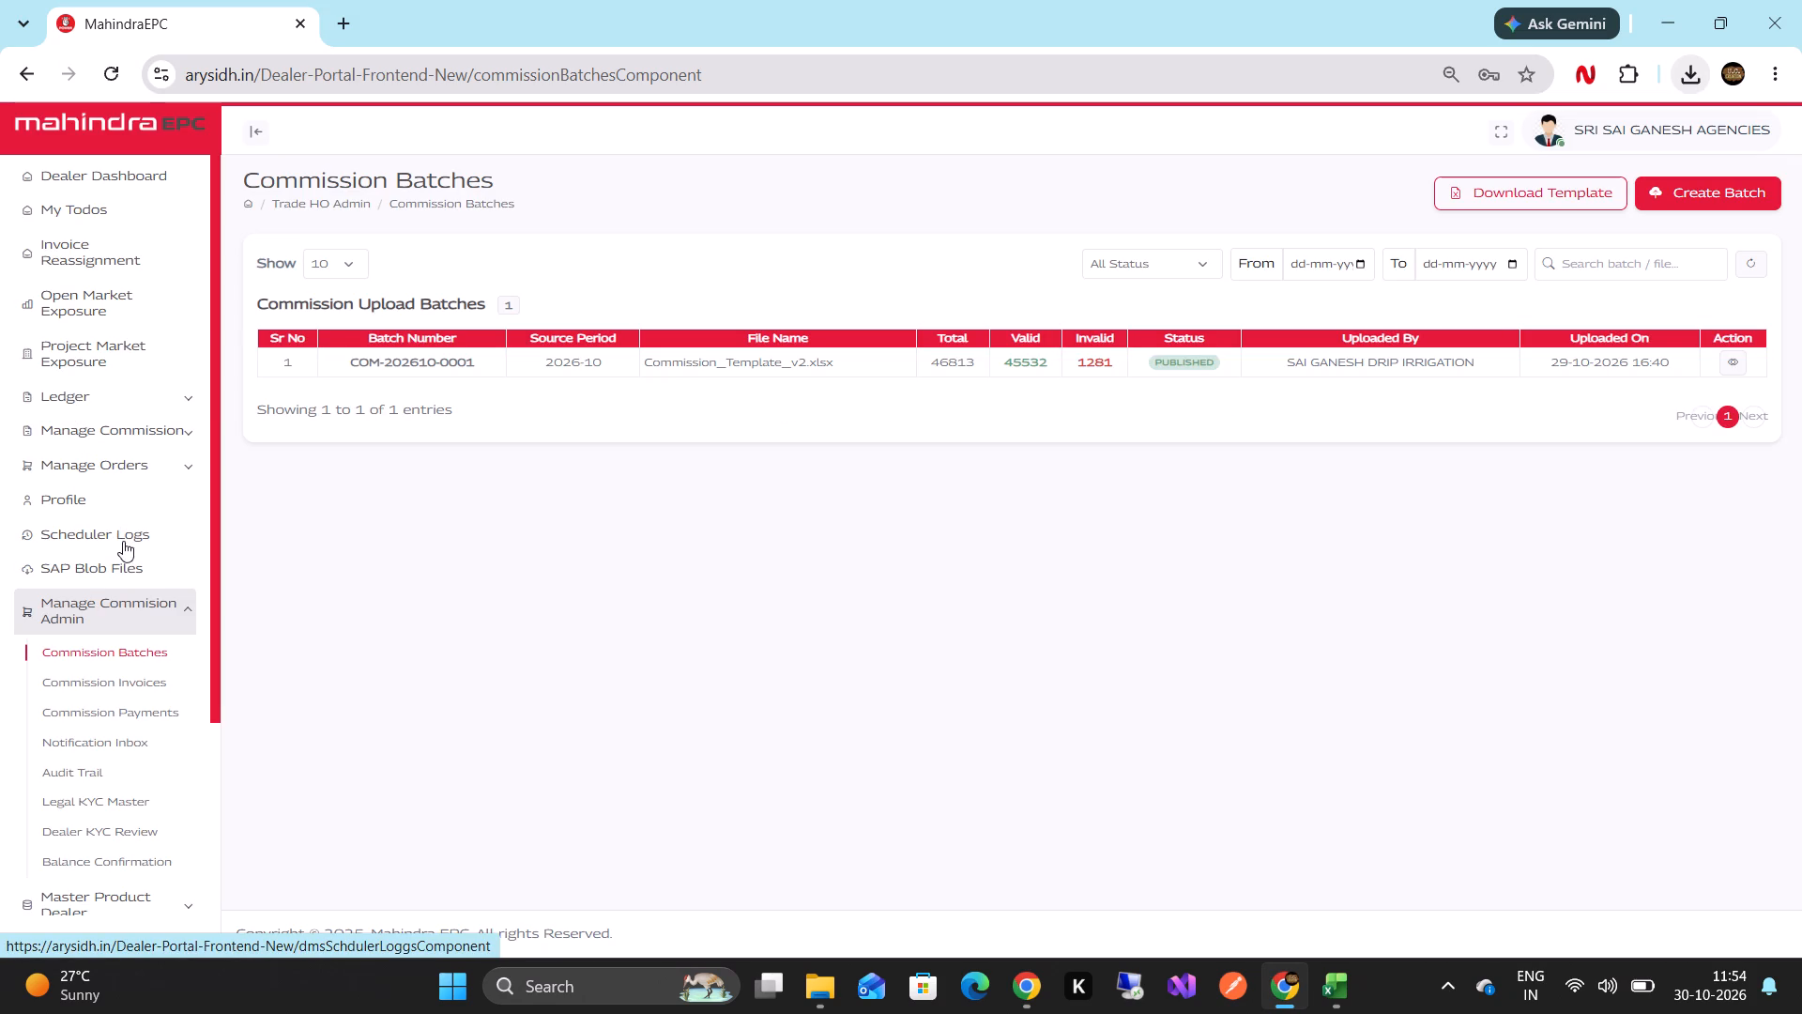
Copy the dealer code CATP00003 from the SRI SAI GANESH AGENCIES account details.
left_click(1584, 146)
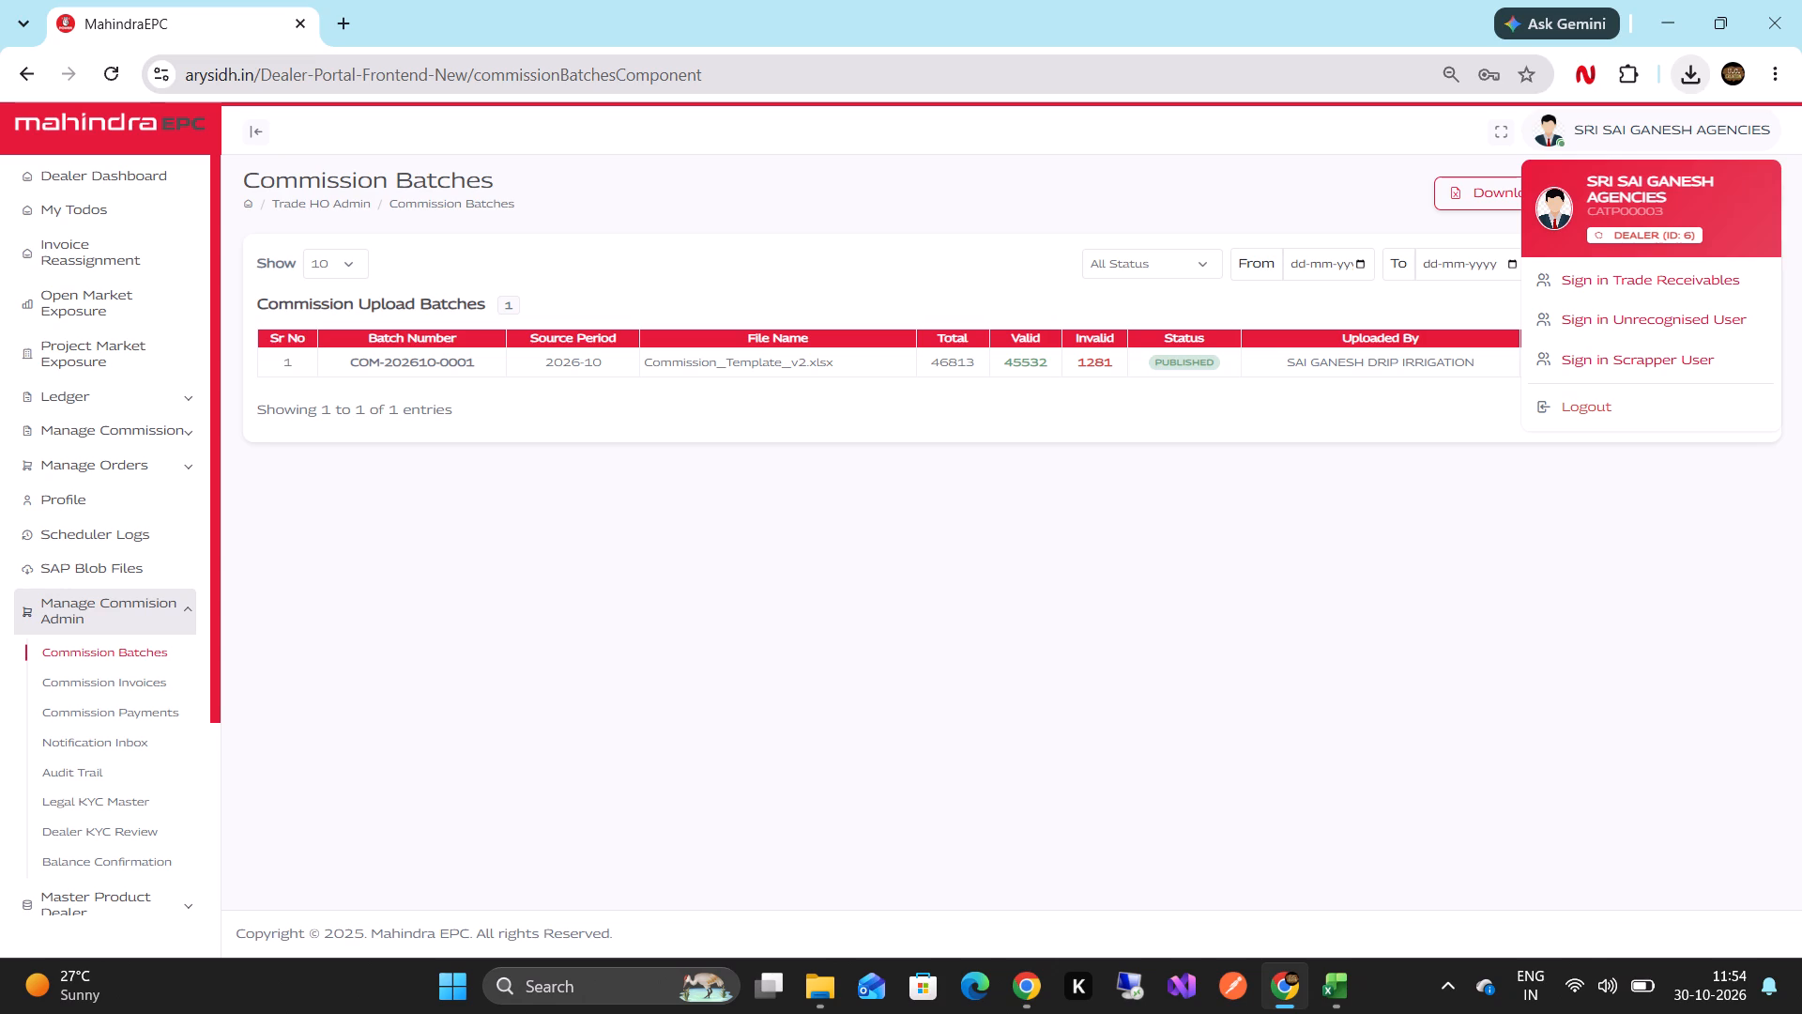
left_click_drag(1587, 210, 1704, 208)
key("ctrl+c")
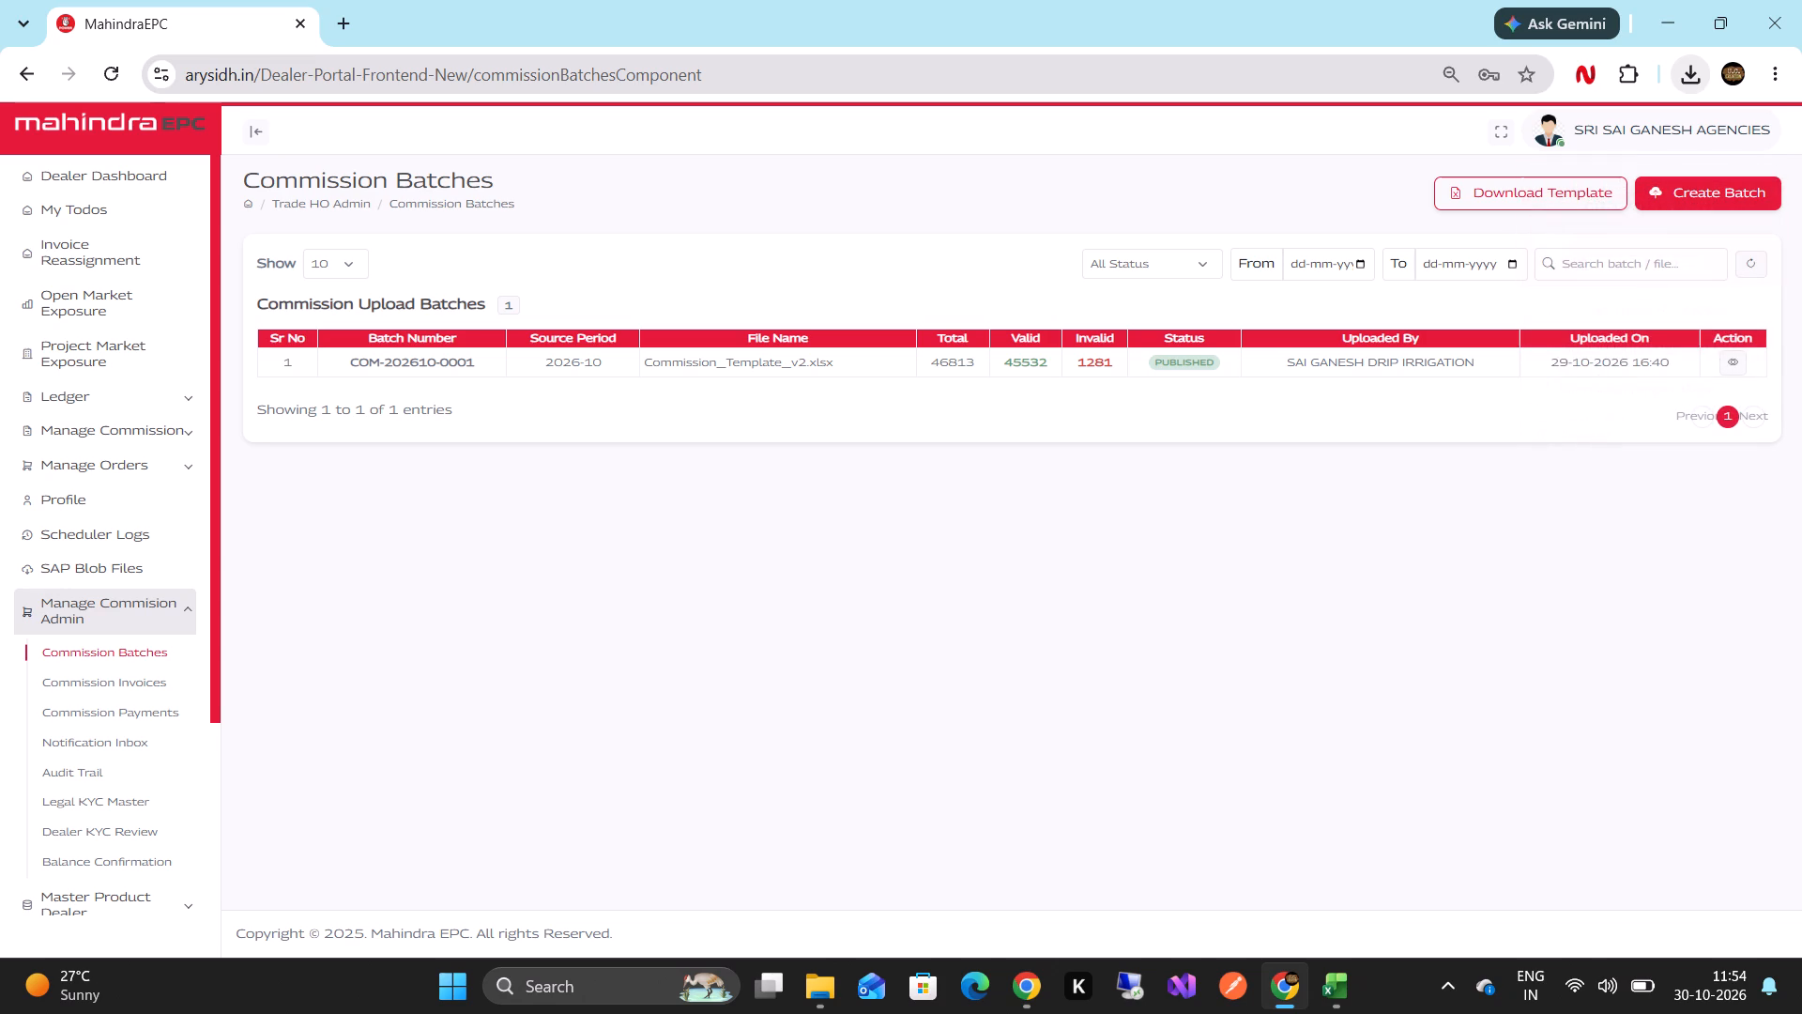
Switch to the validation workbook in Excel, find all CATP00003 entries in the Installer code column and look through the matches.
left_click(1352, 991)
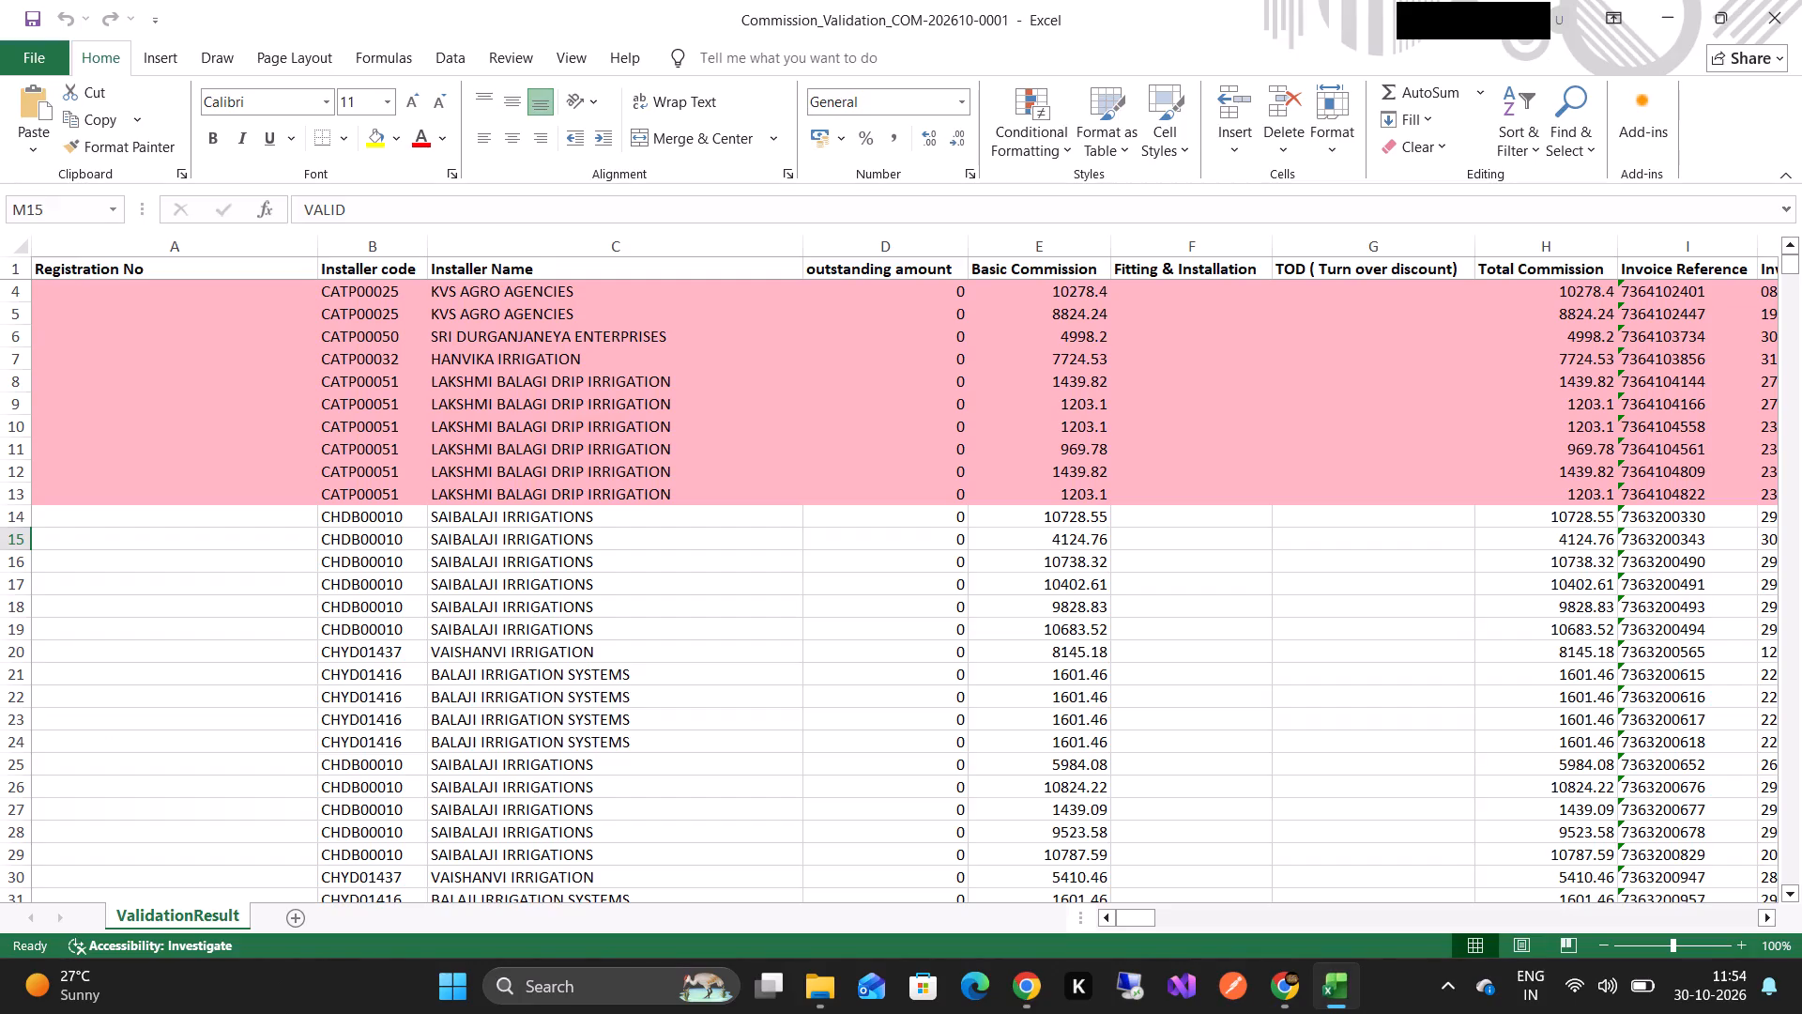
left_click(380, 274)
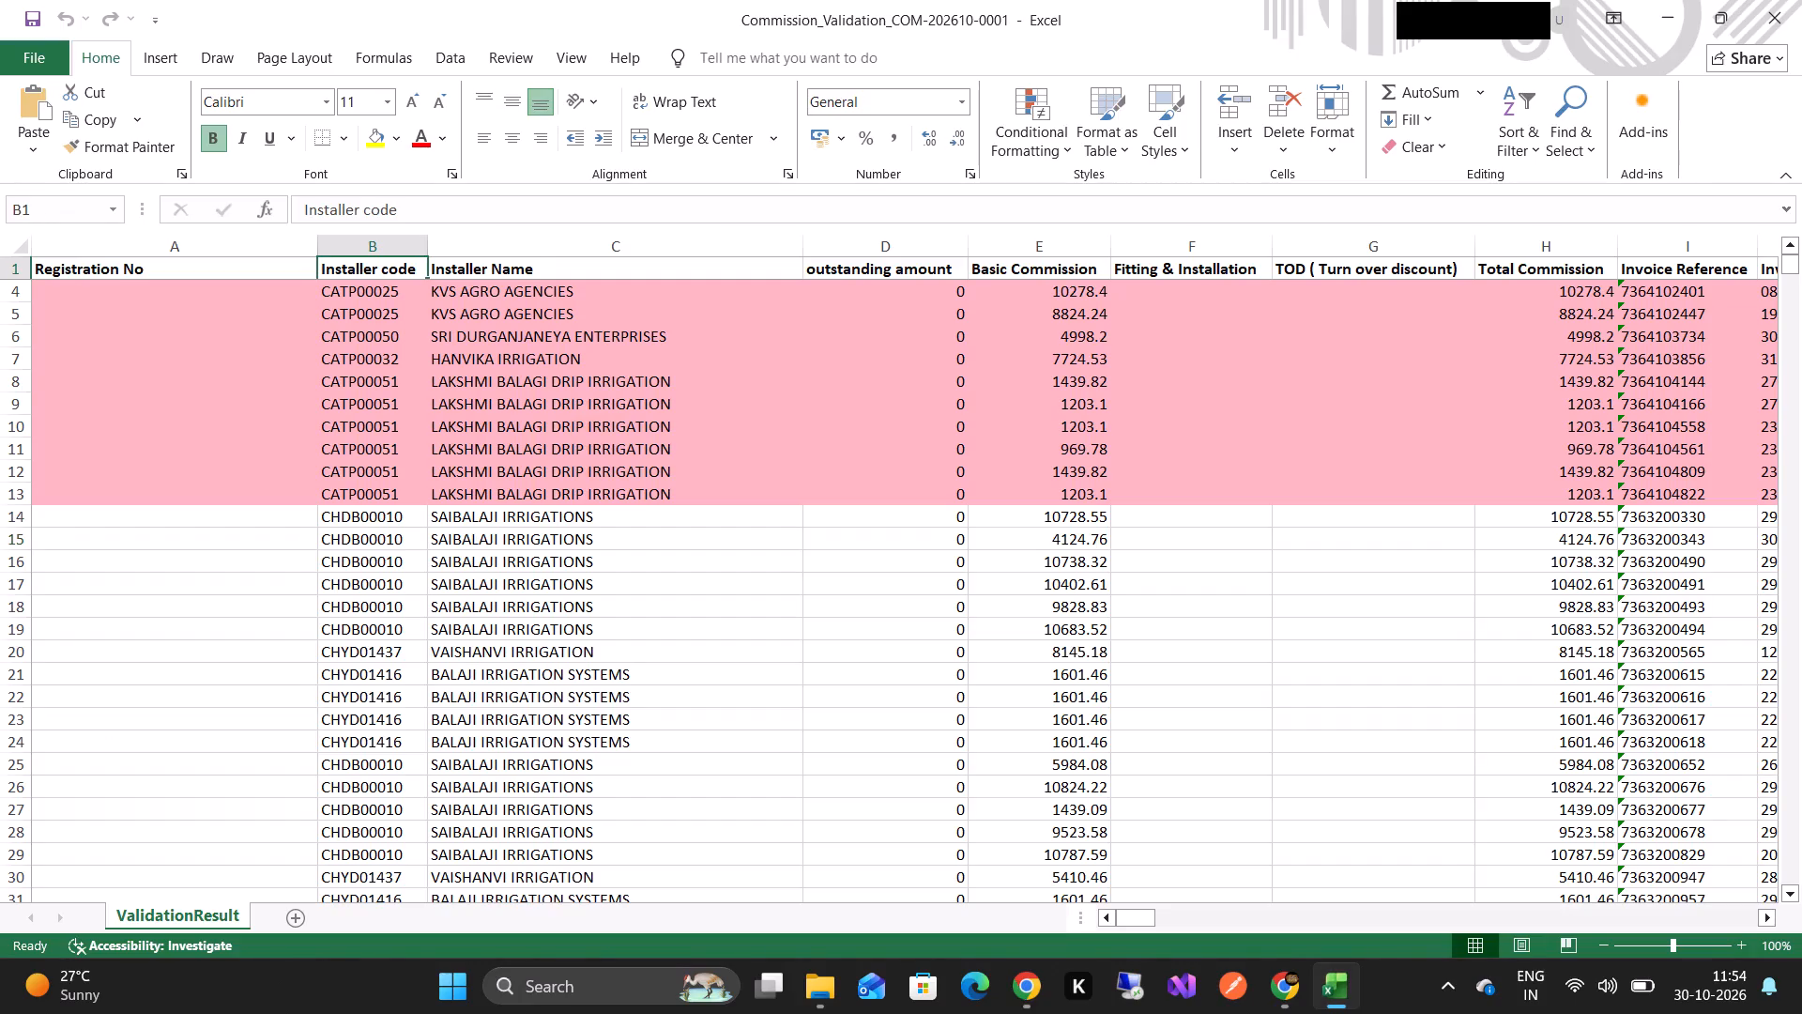
left_click(382, 249)
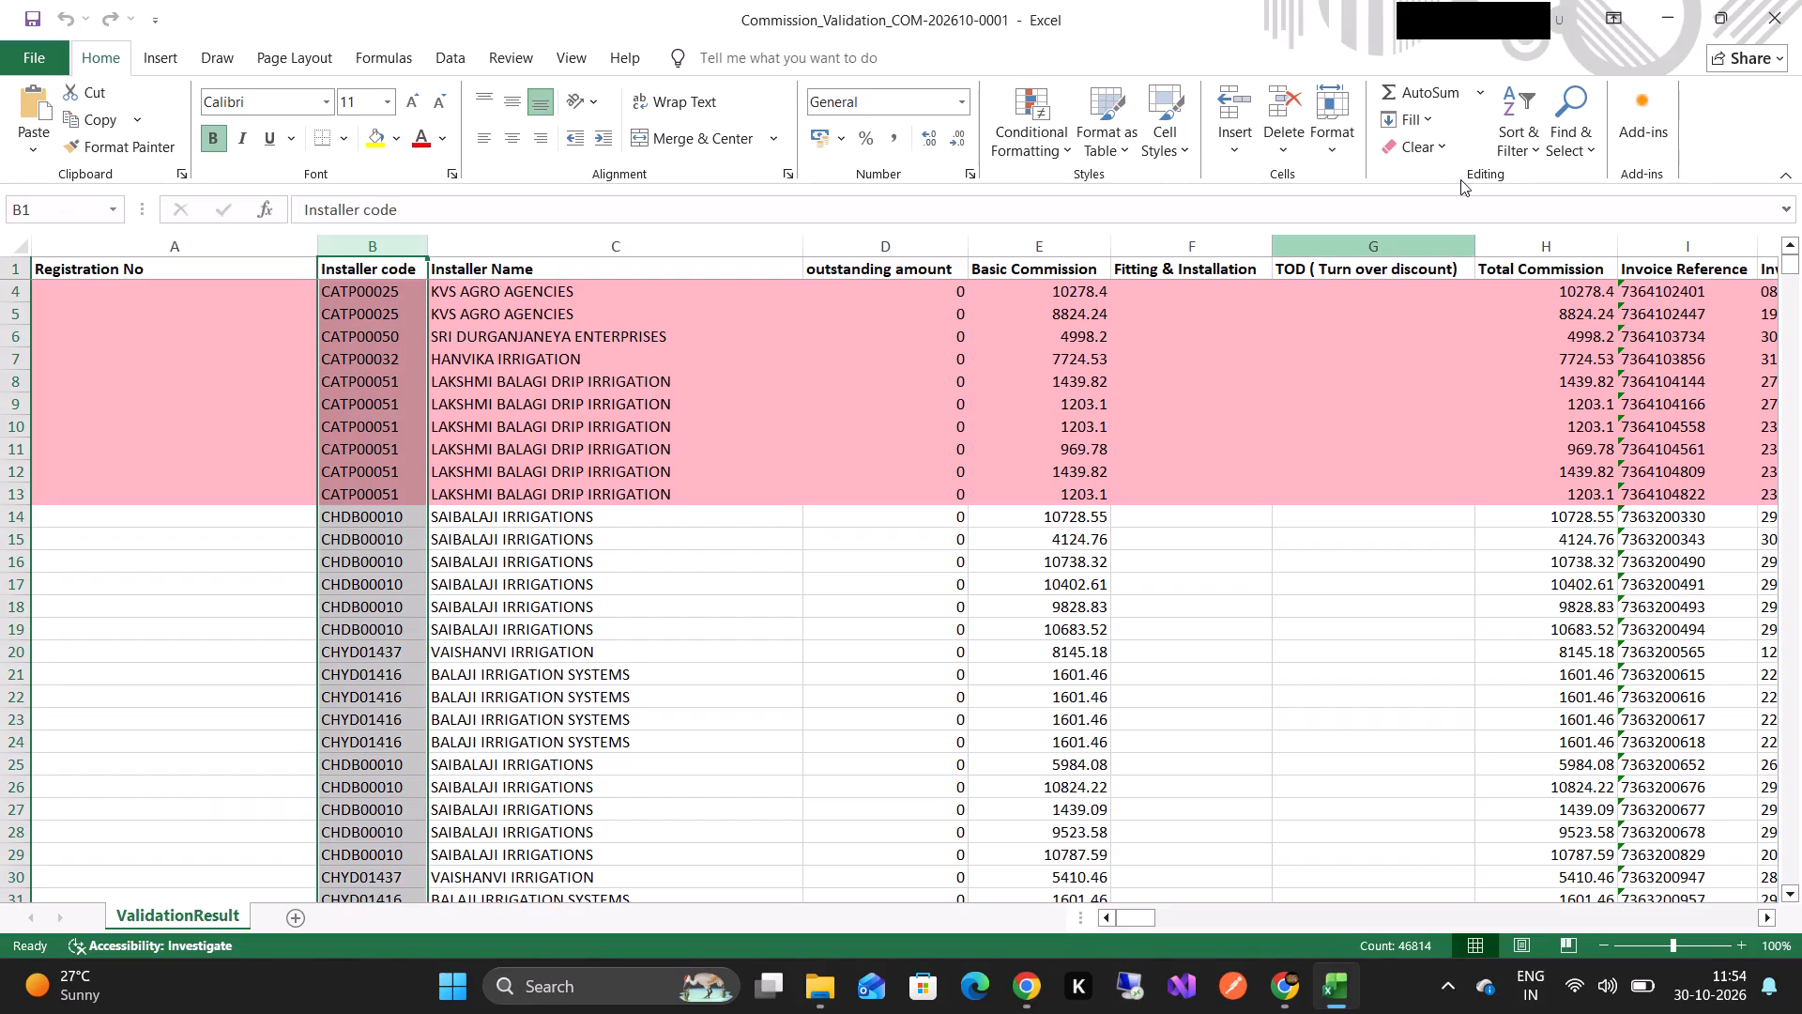
left_click(1557, 131)
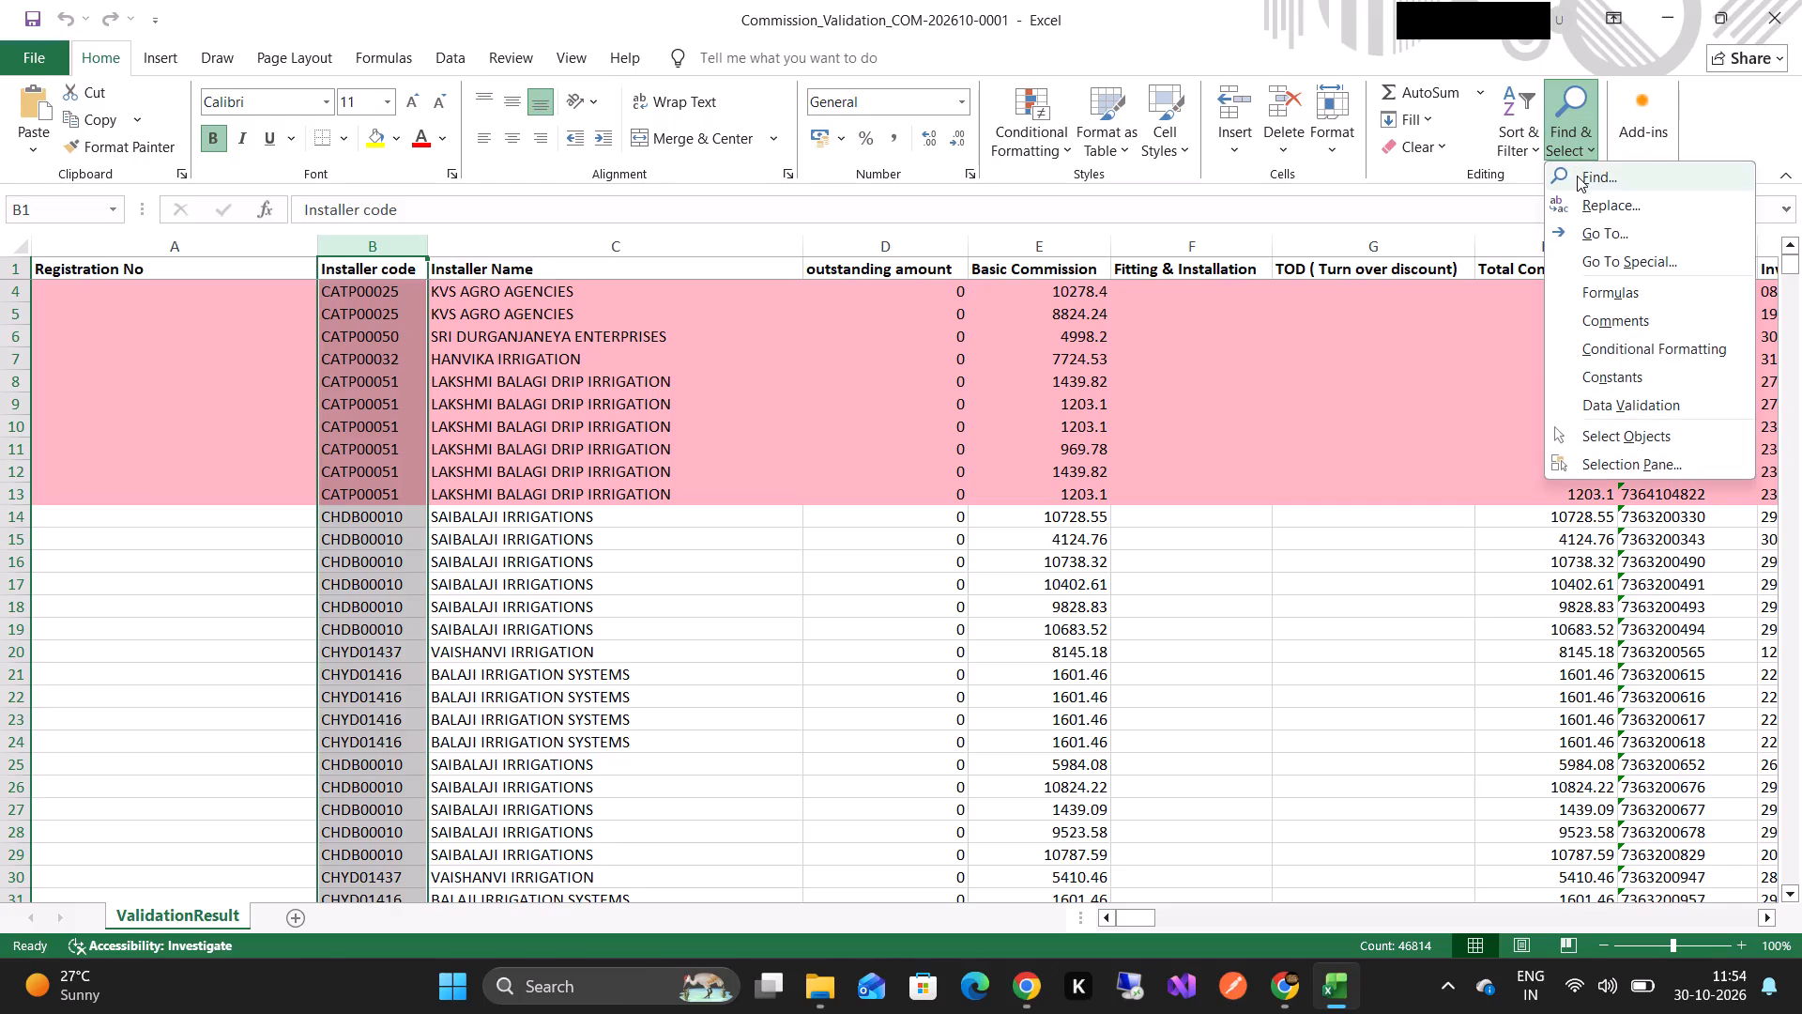
left_click(1577, 176)
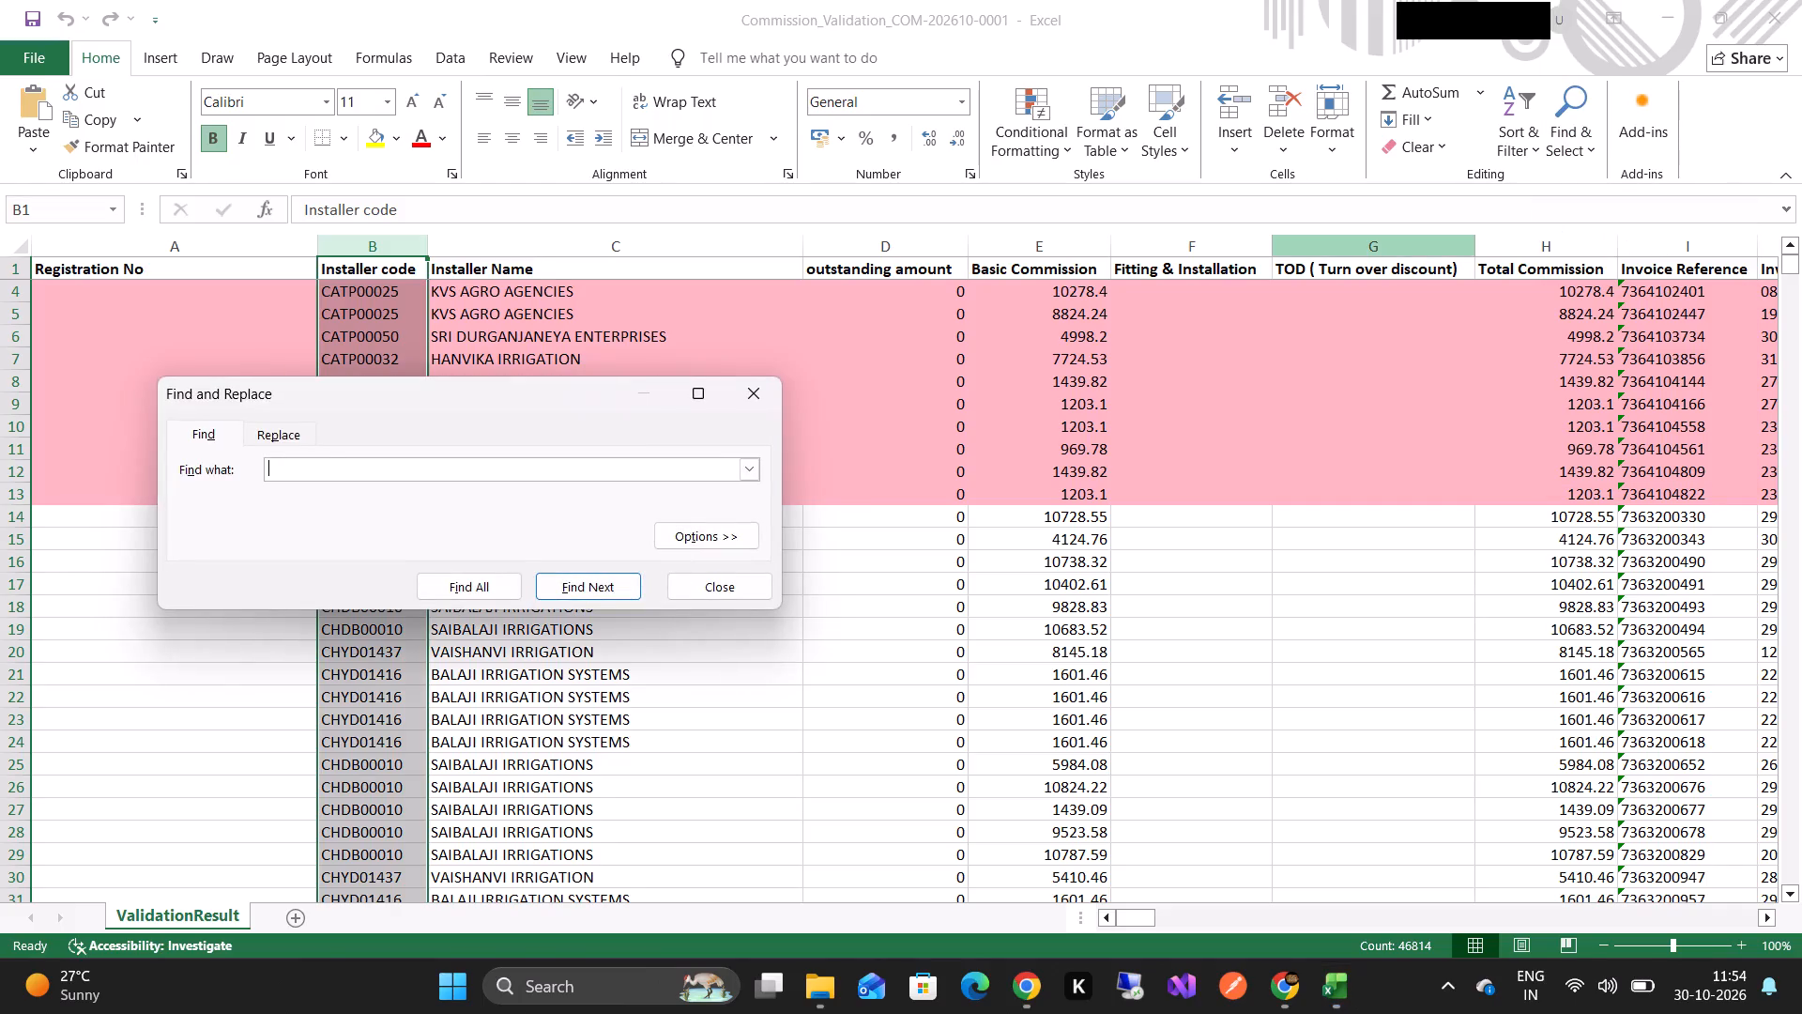
key("ctrl+v")
key("Return")
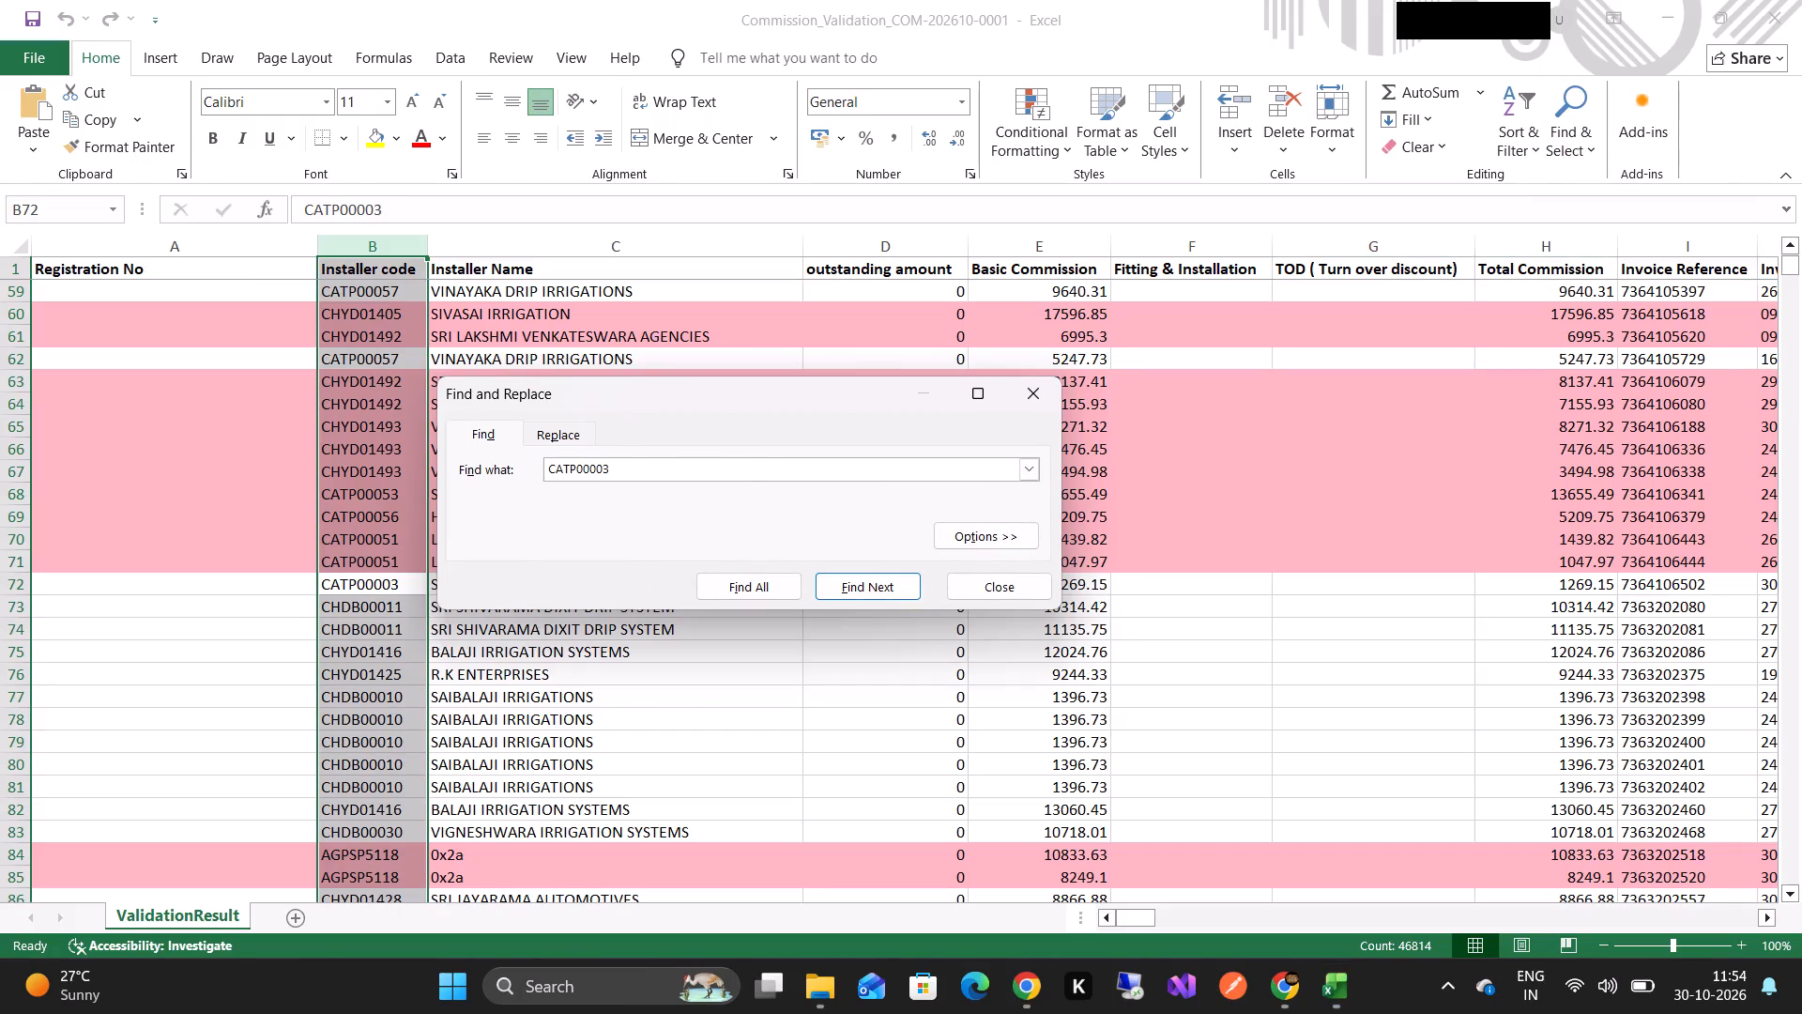
left_click(755, 599)
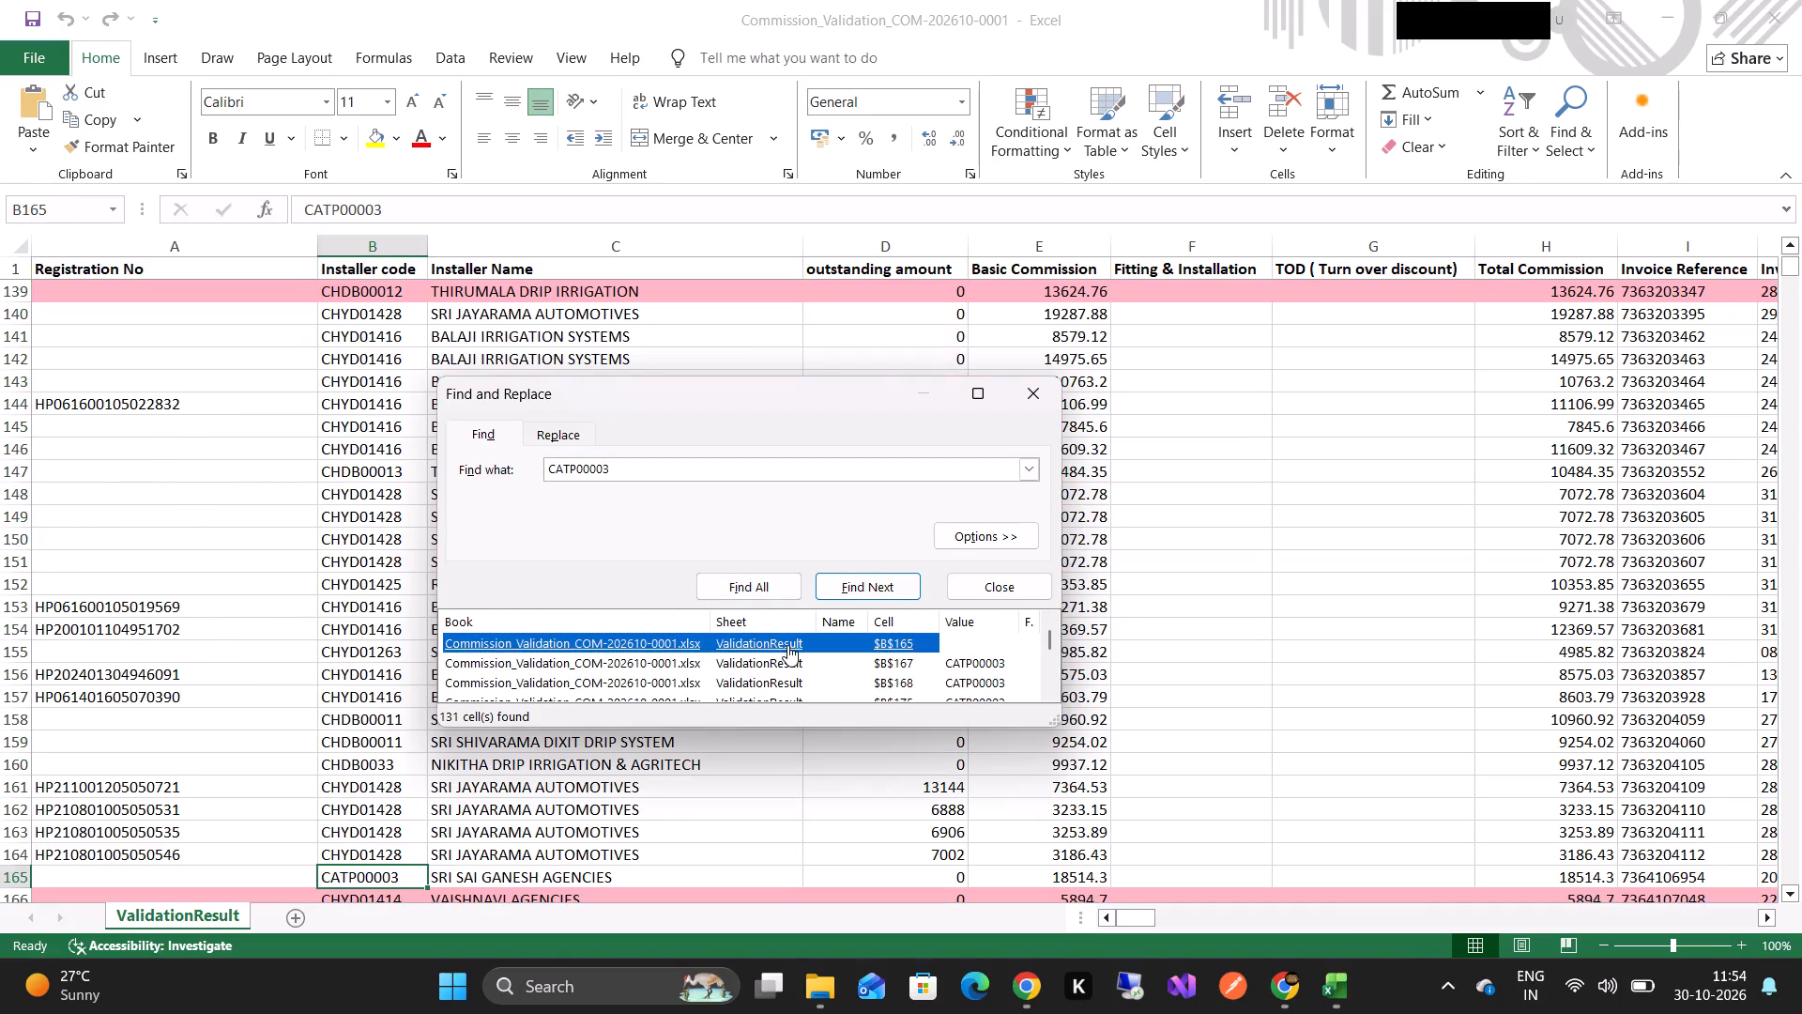
scroll(787, 645, "down", 10)
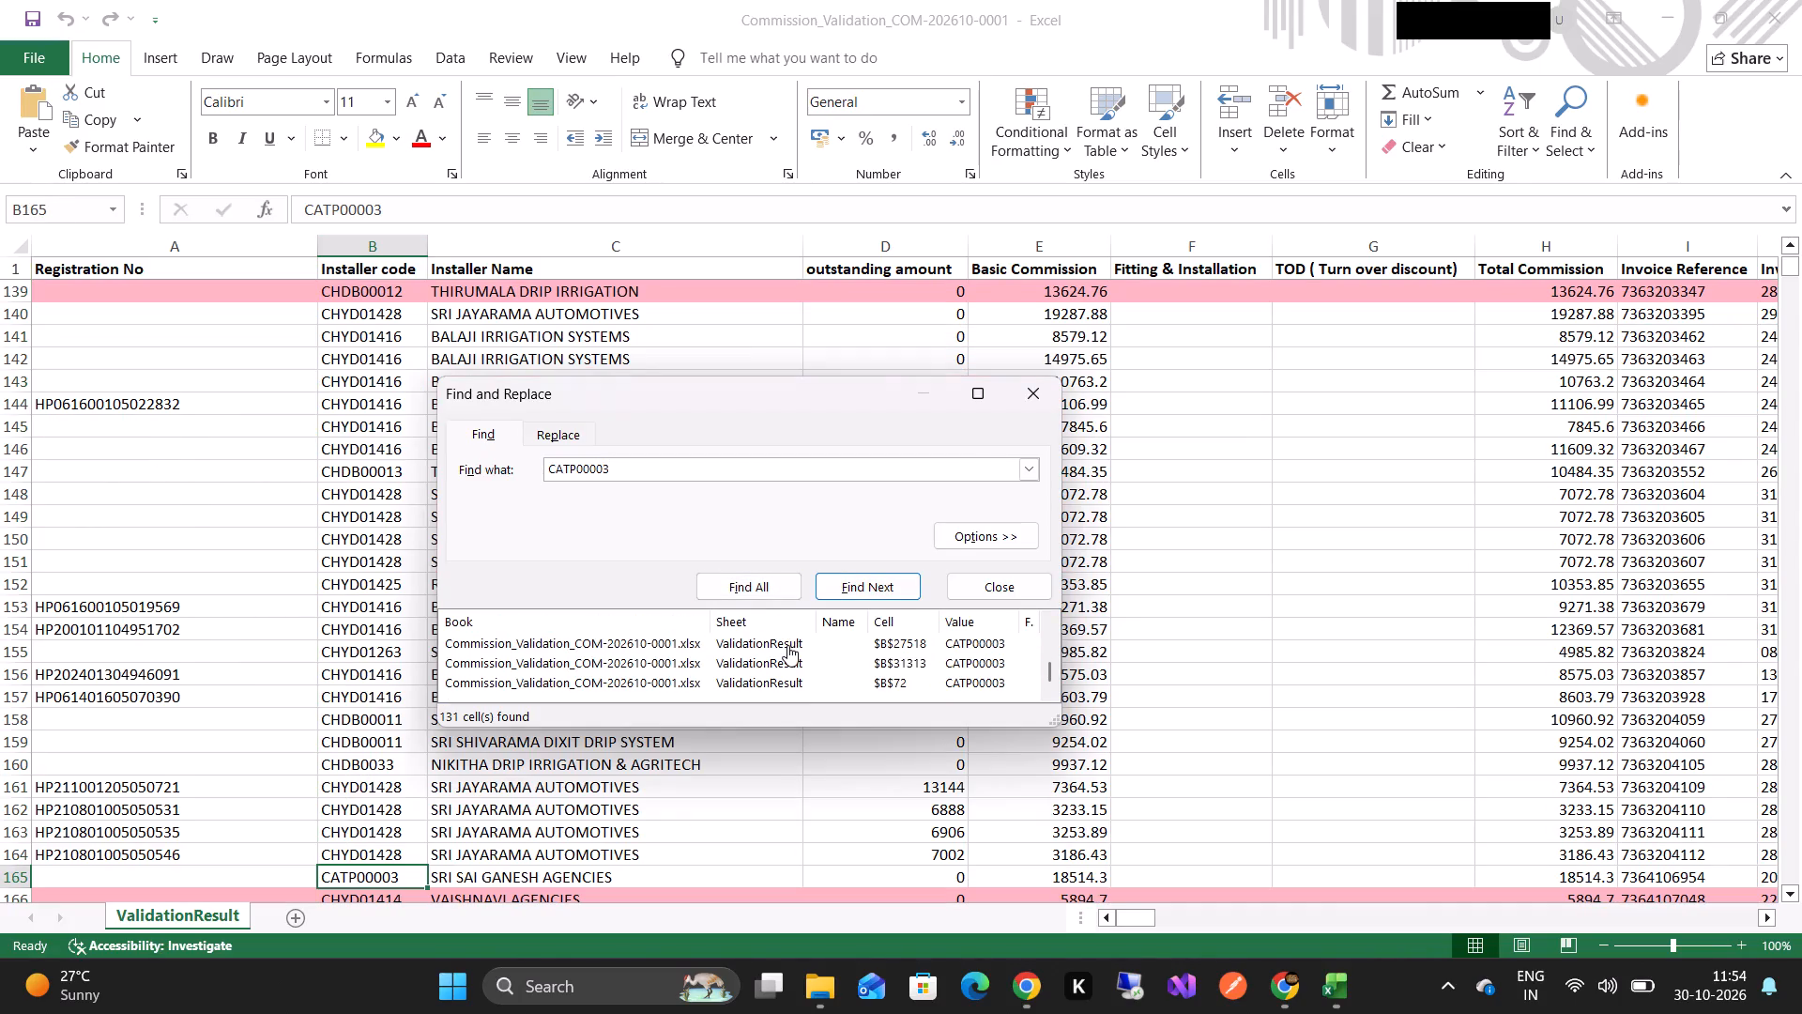
scroll(787, 645, "down", 3)
left_click(1031, 397)
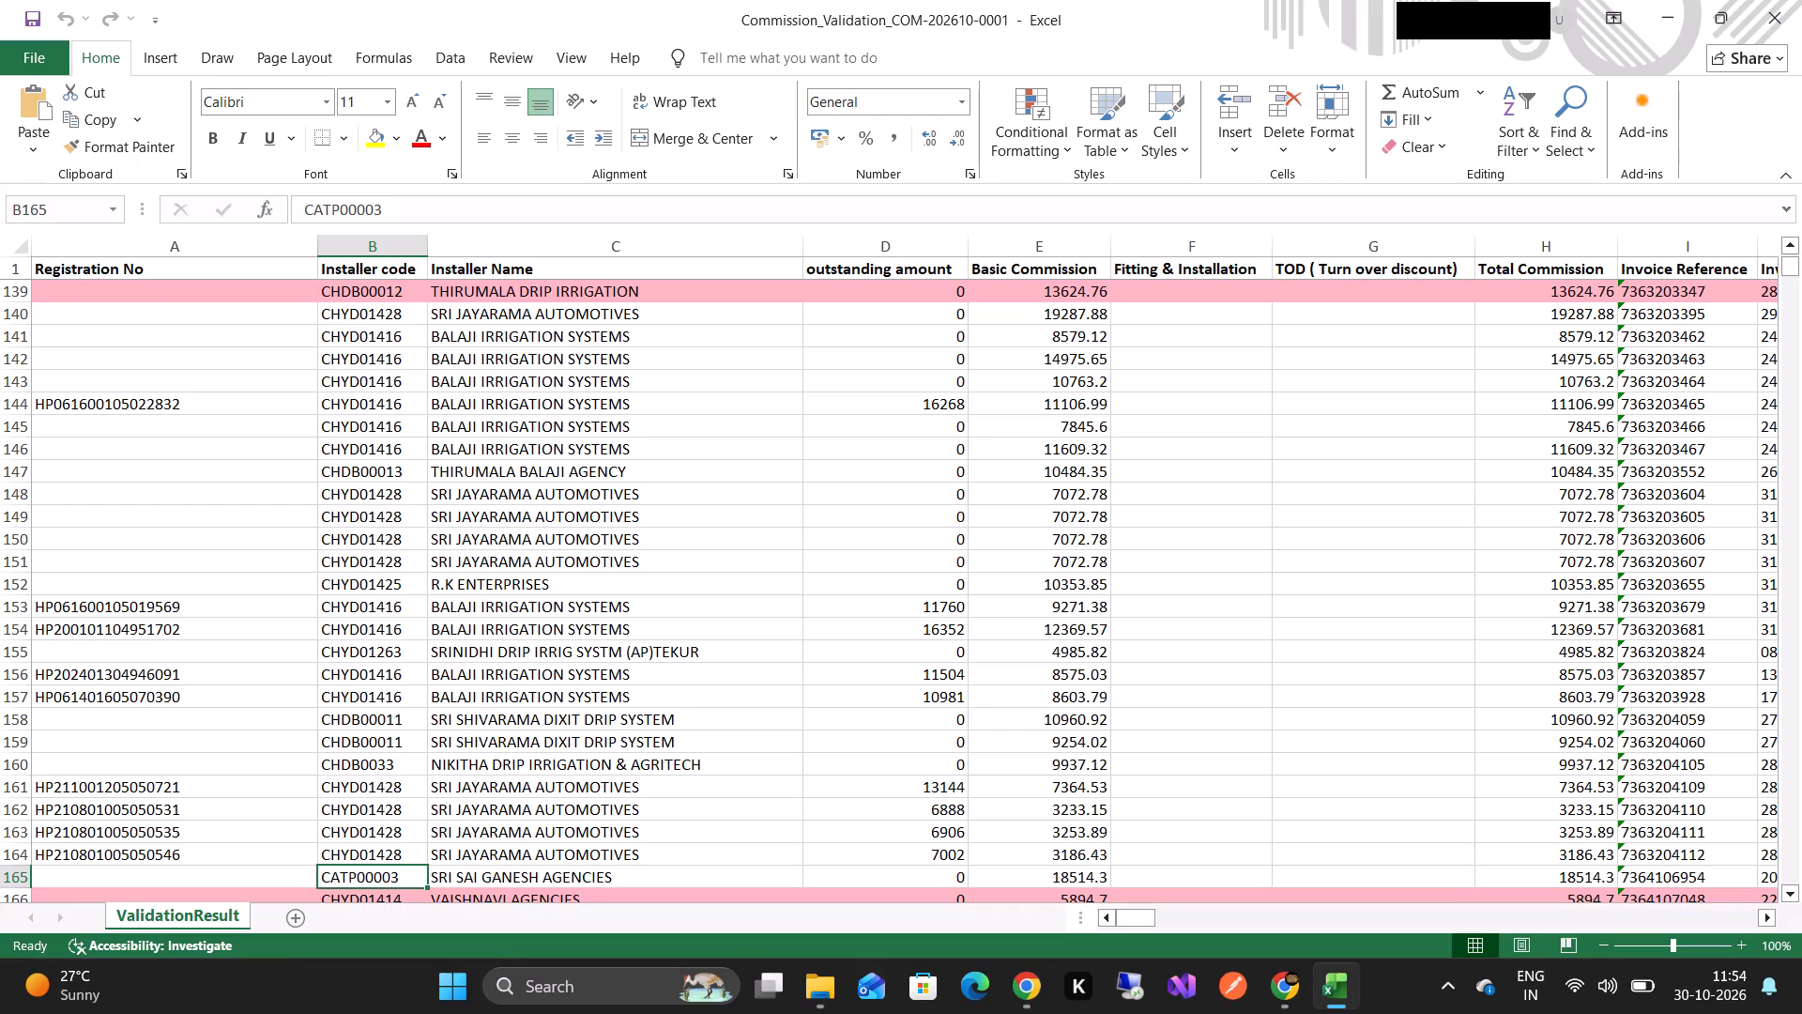
Add a filter to the Installer code column and show only the CATP00003 rows.
left_click(349, 254)
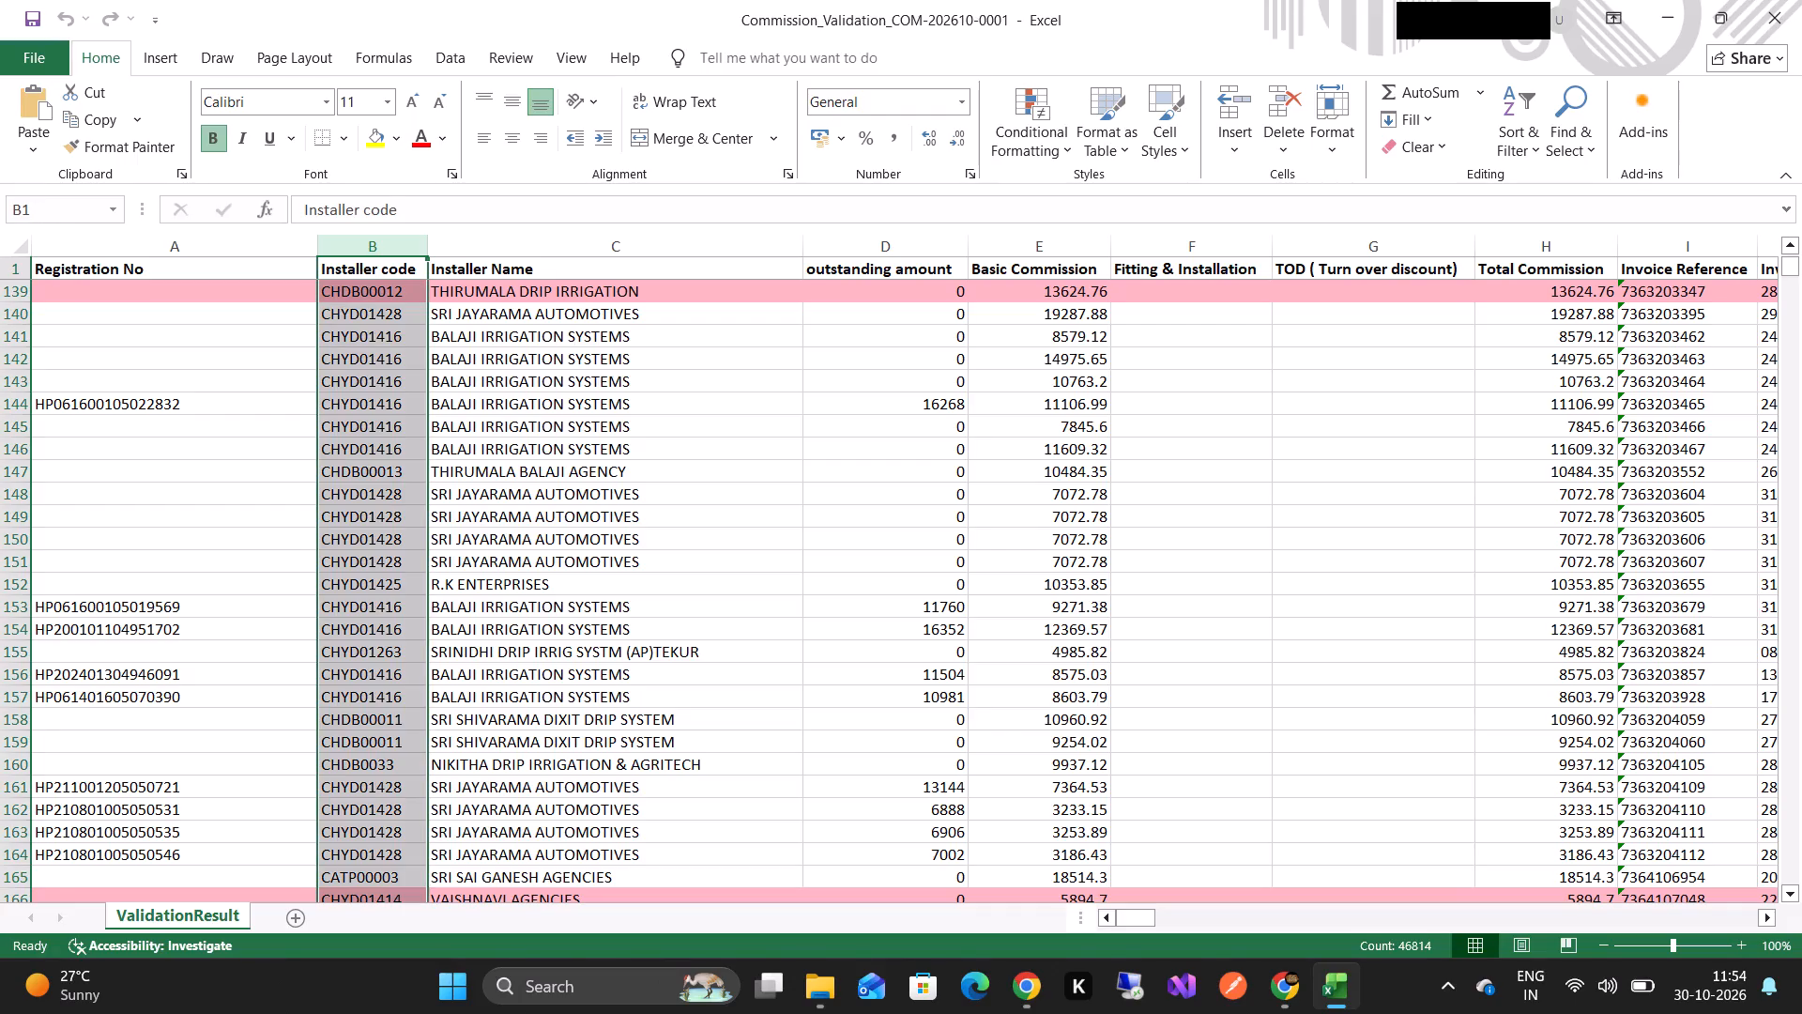
left_click(1512, 115)
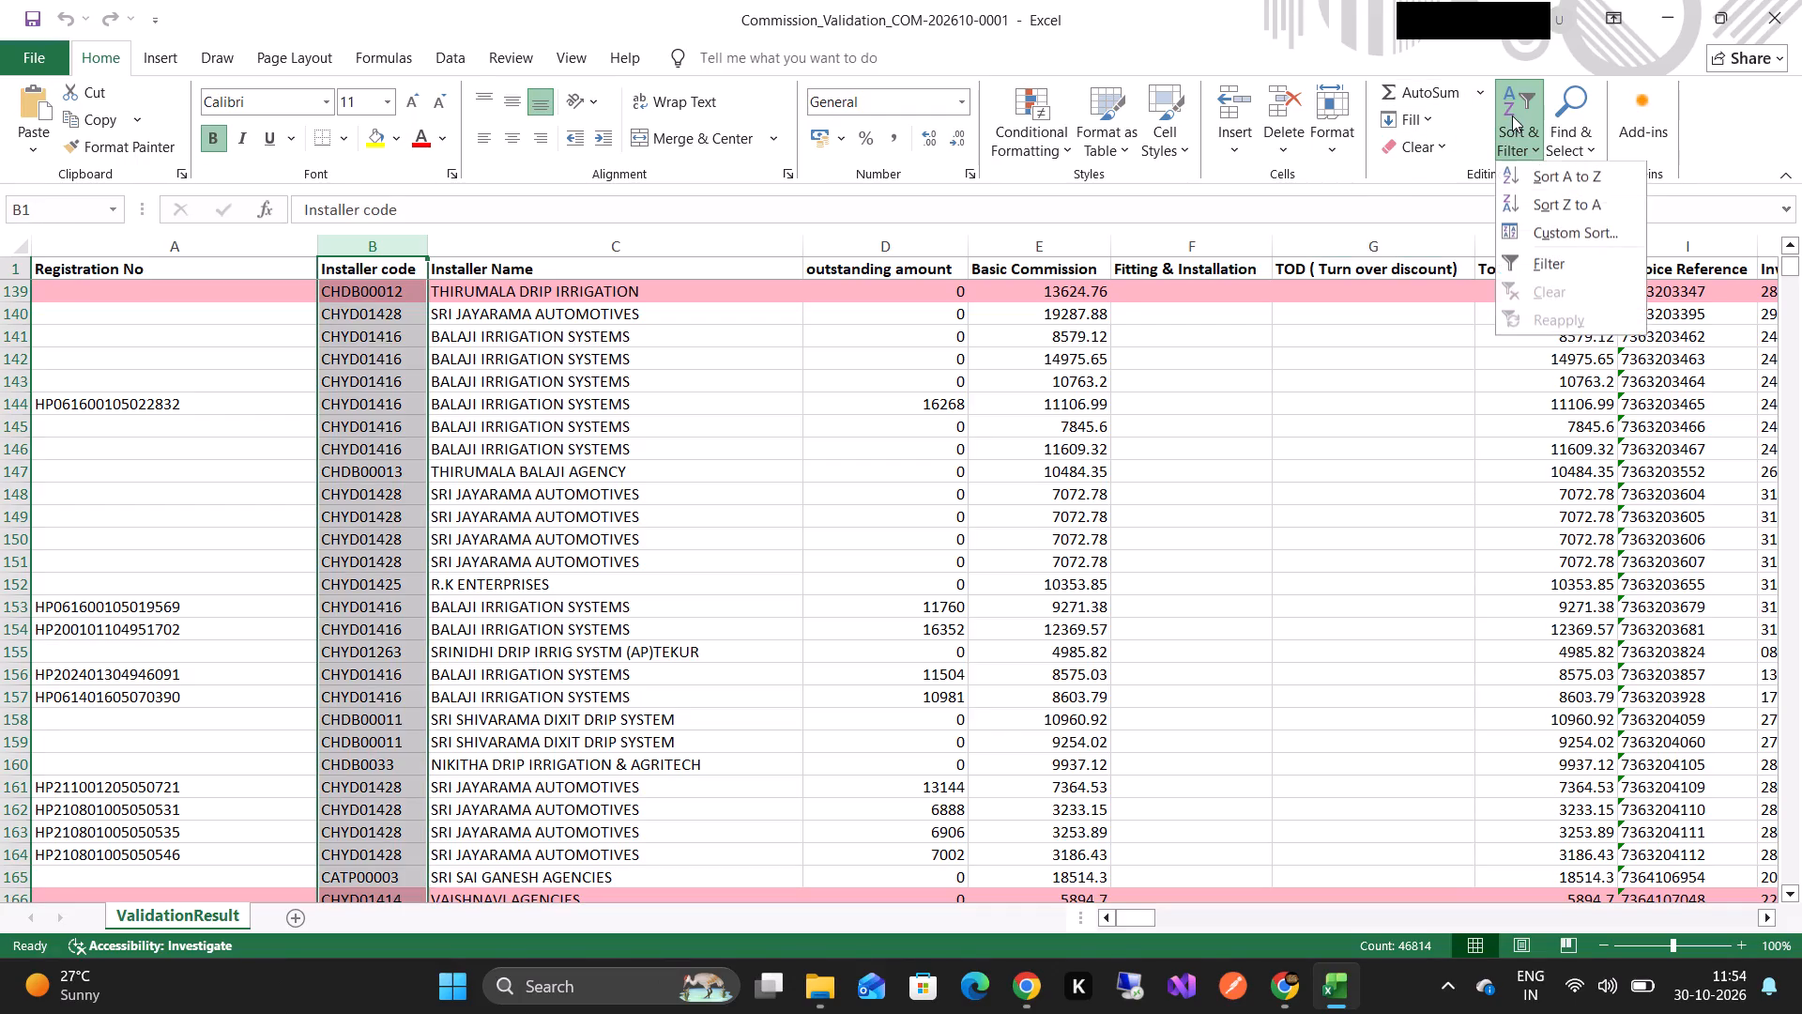
left_click(1525, 258)
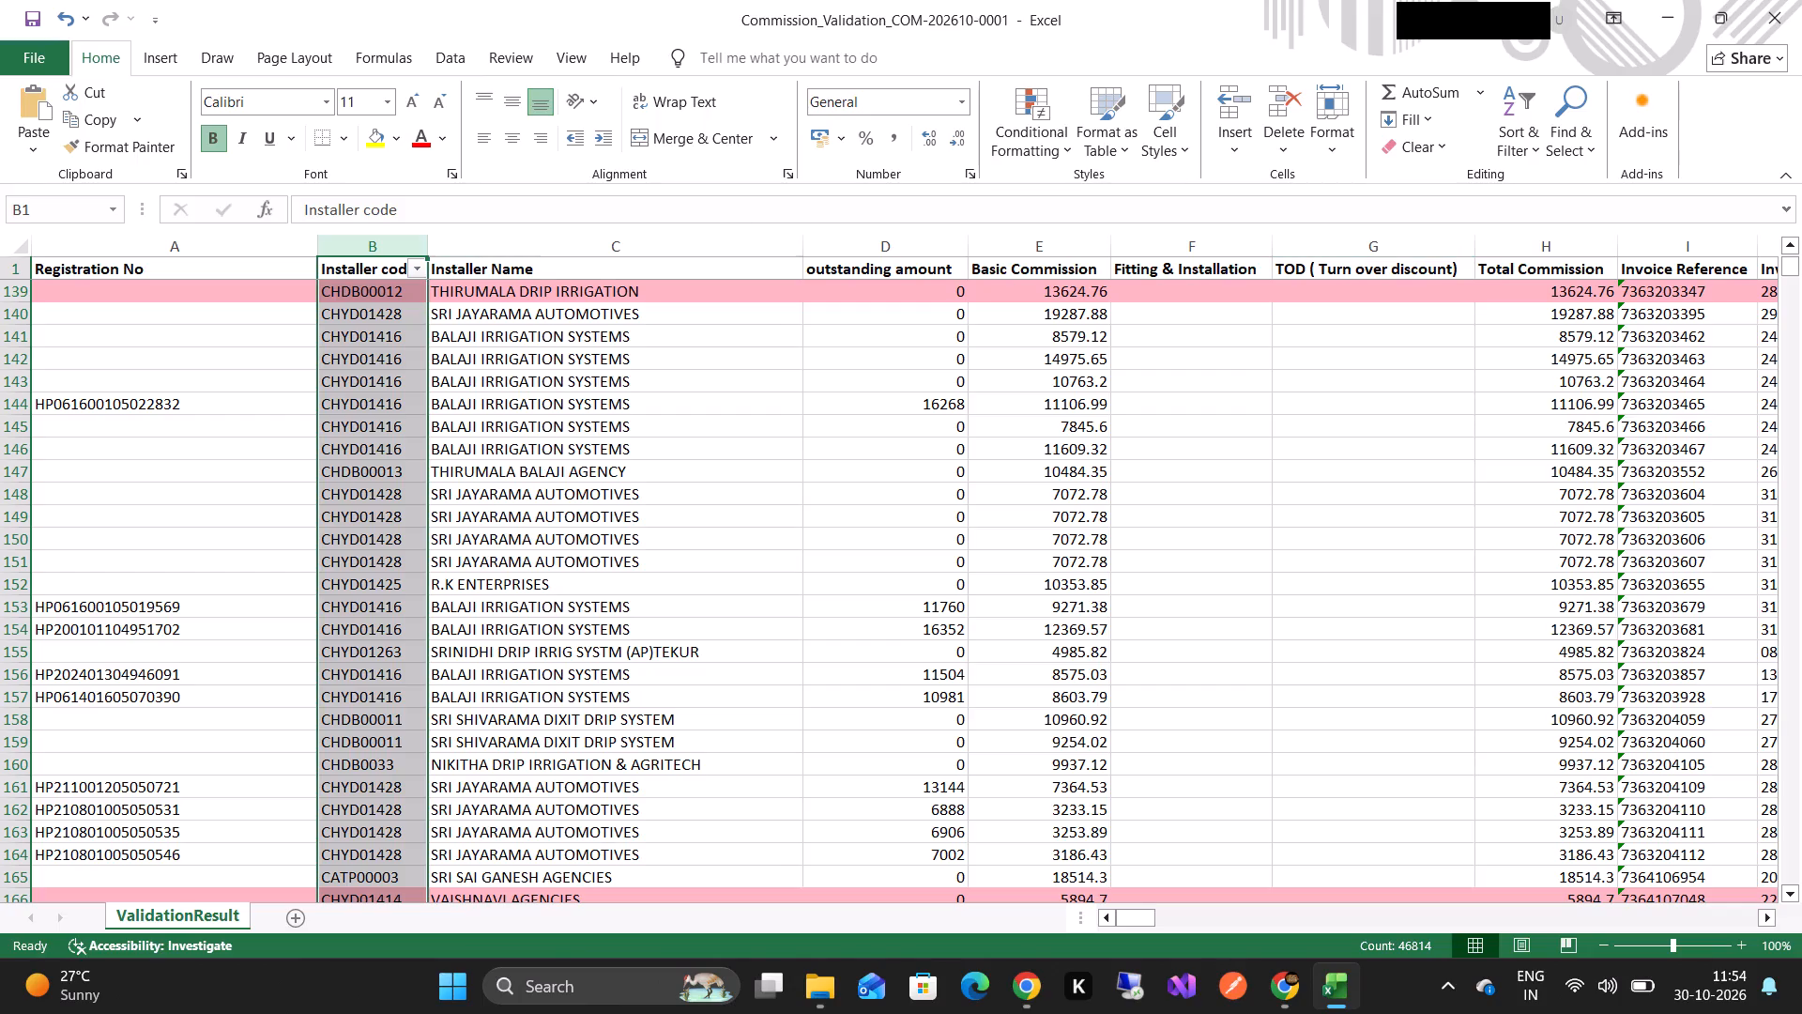
left_click(417, 266)
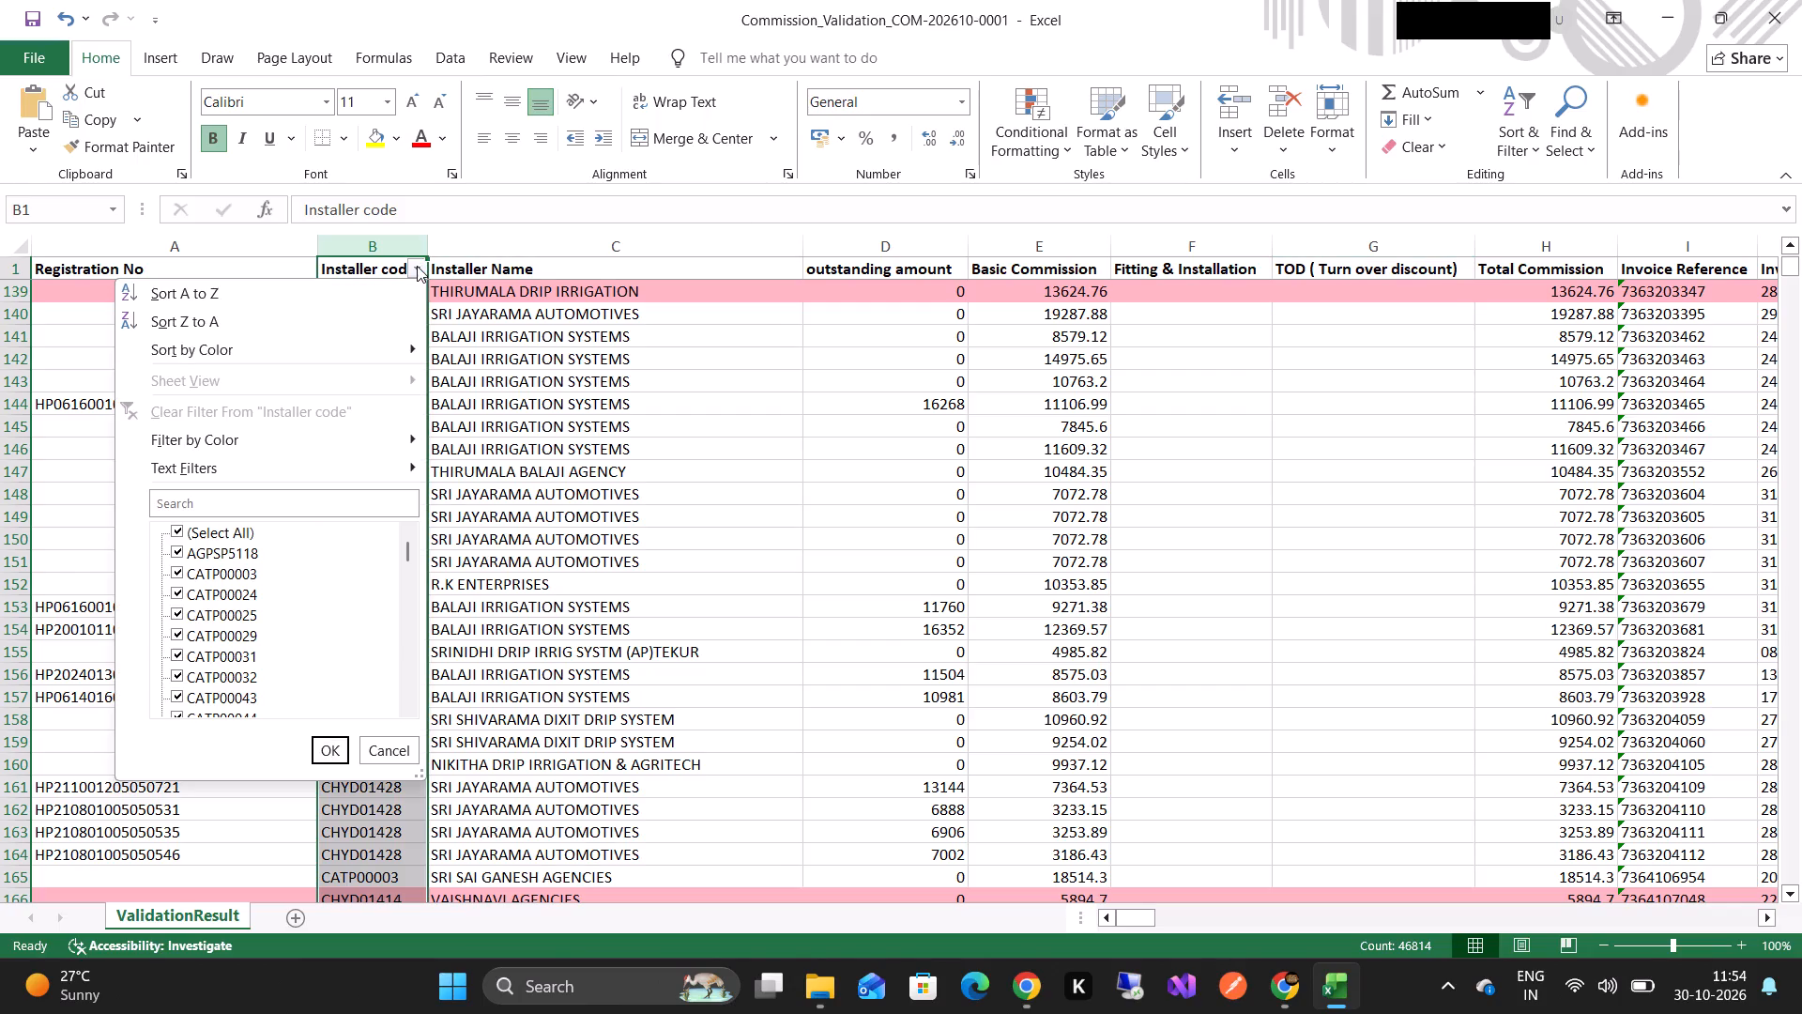
left_click(256, 510)
key("ctrl+v")
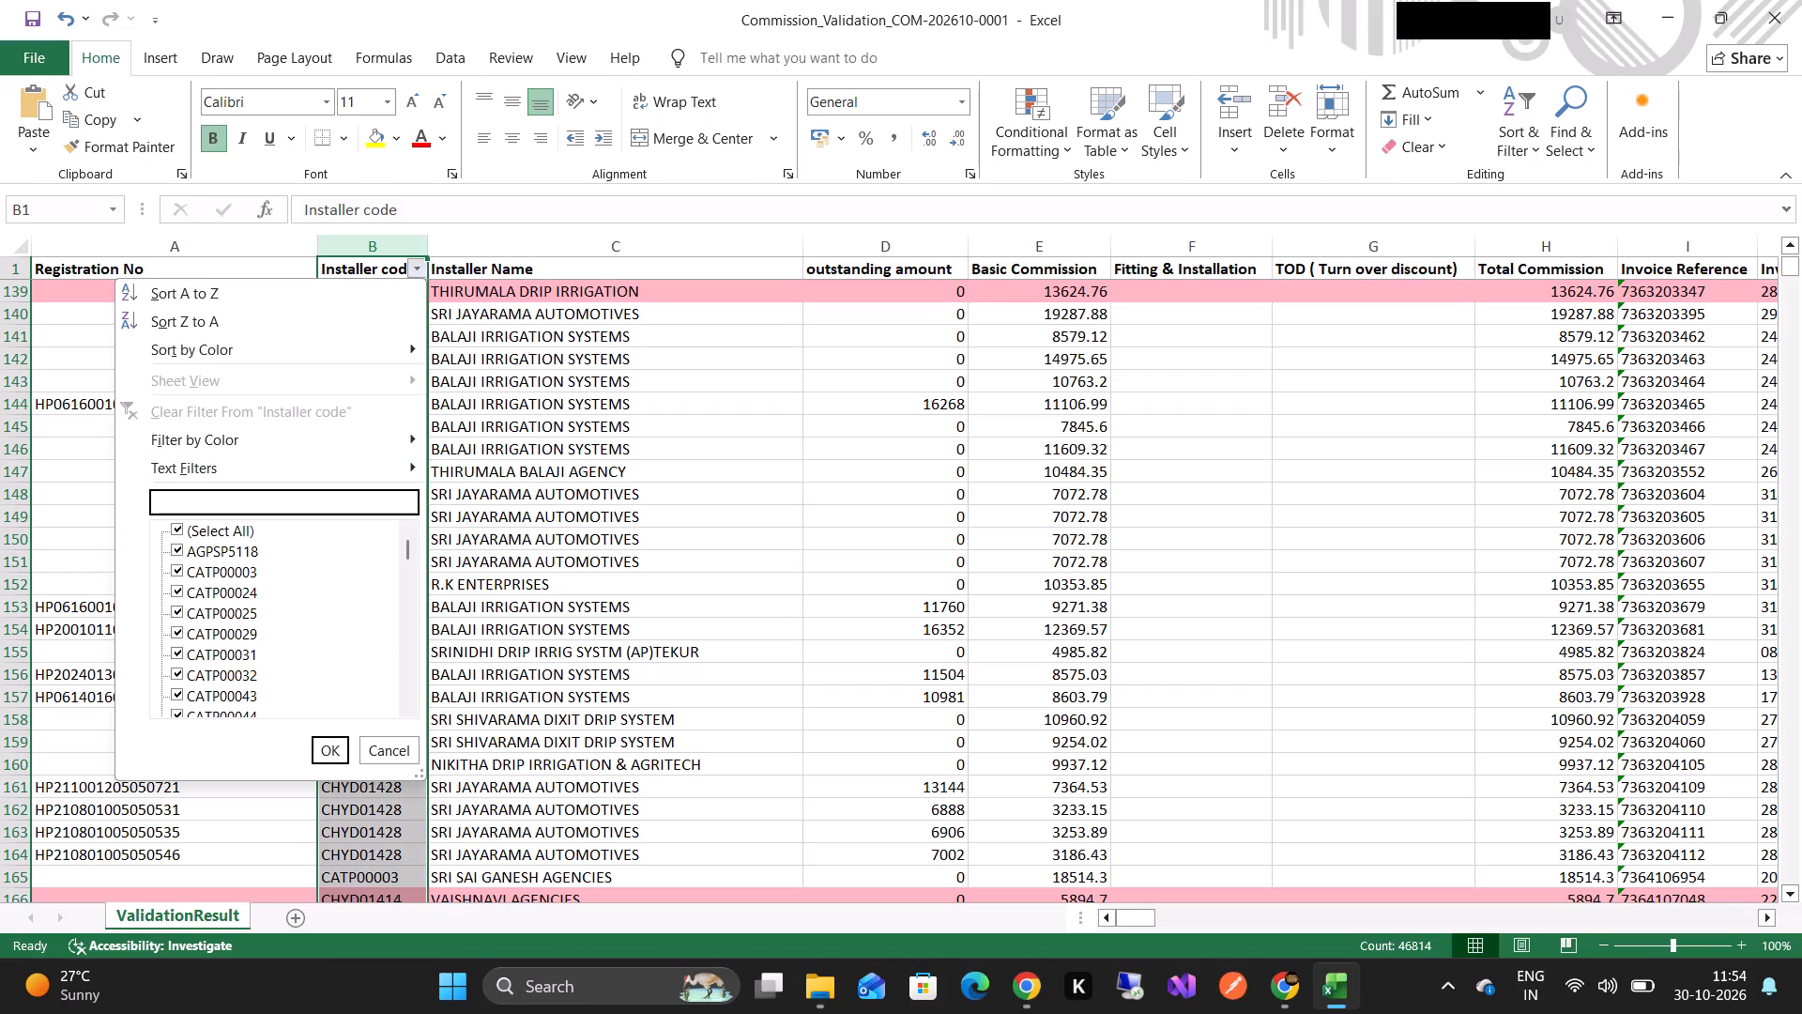
left_click(331, 745)
scroll(568, 750, "down", 1)
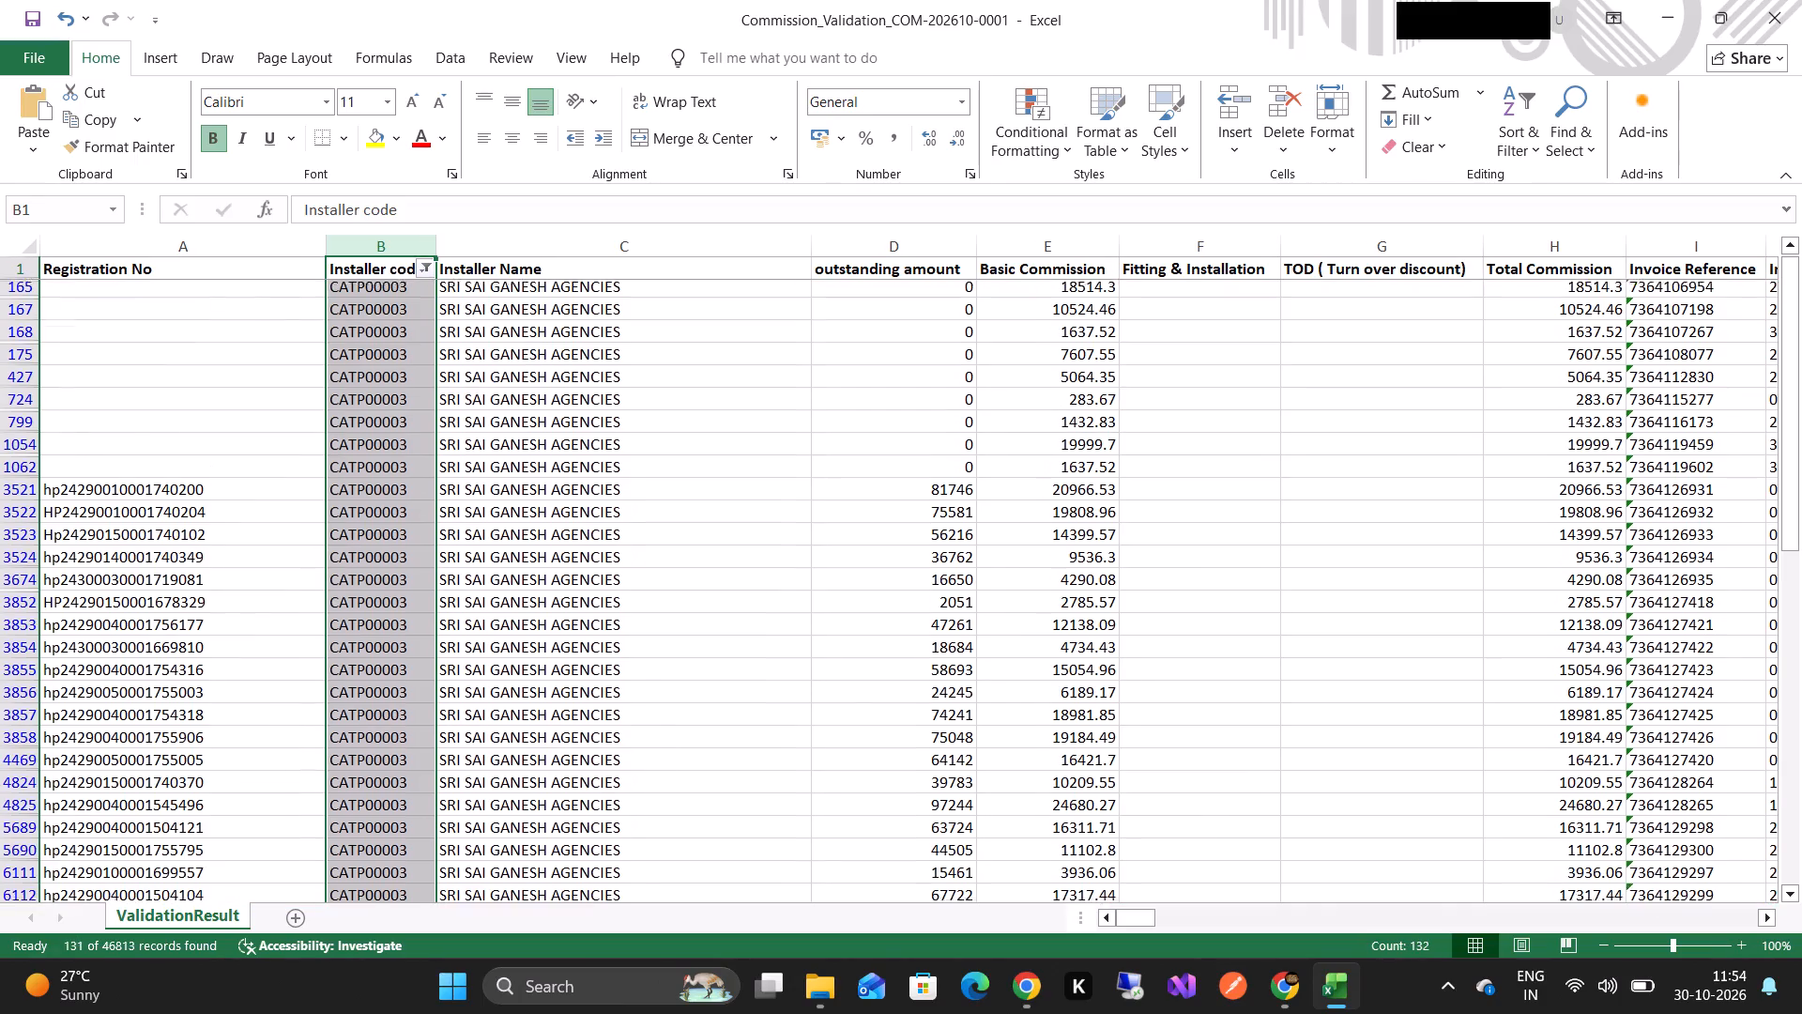
scroll(568, 750, "down", 1)
scroll(568, 750, "left", 4)
scroll(568, 750, "right", 7)
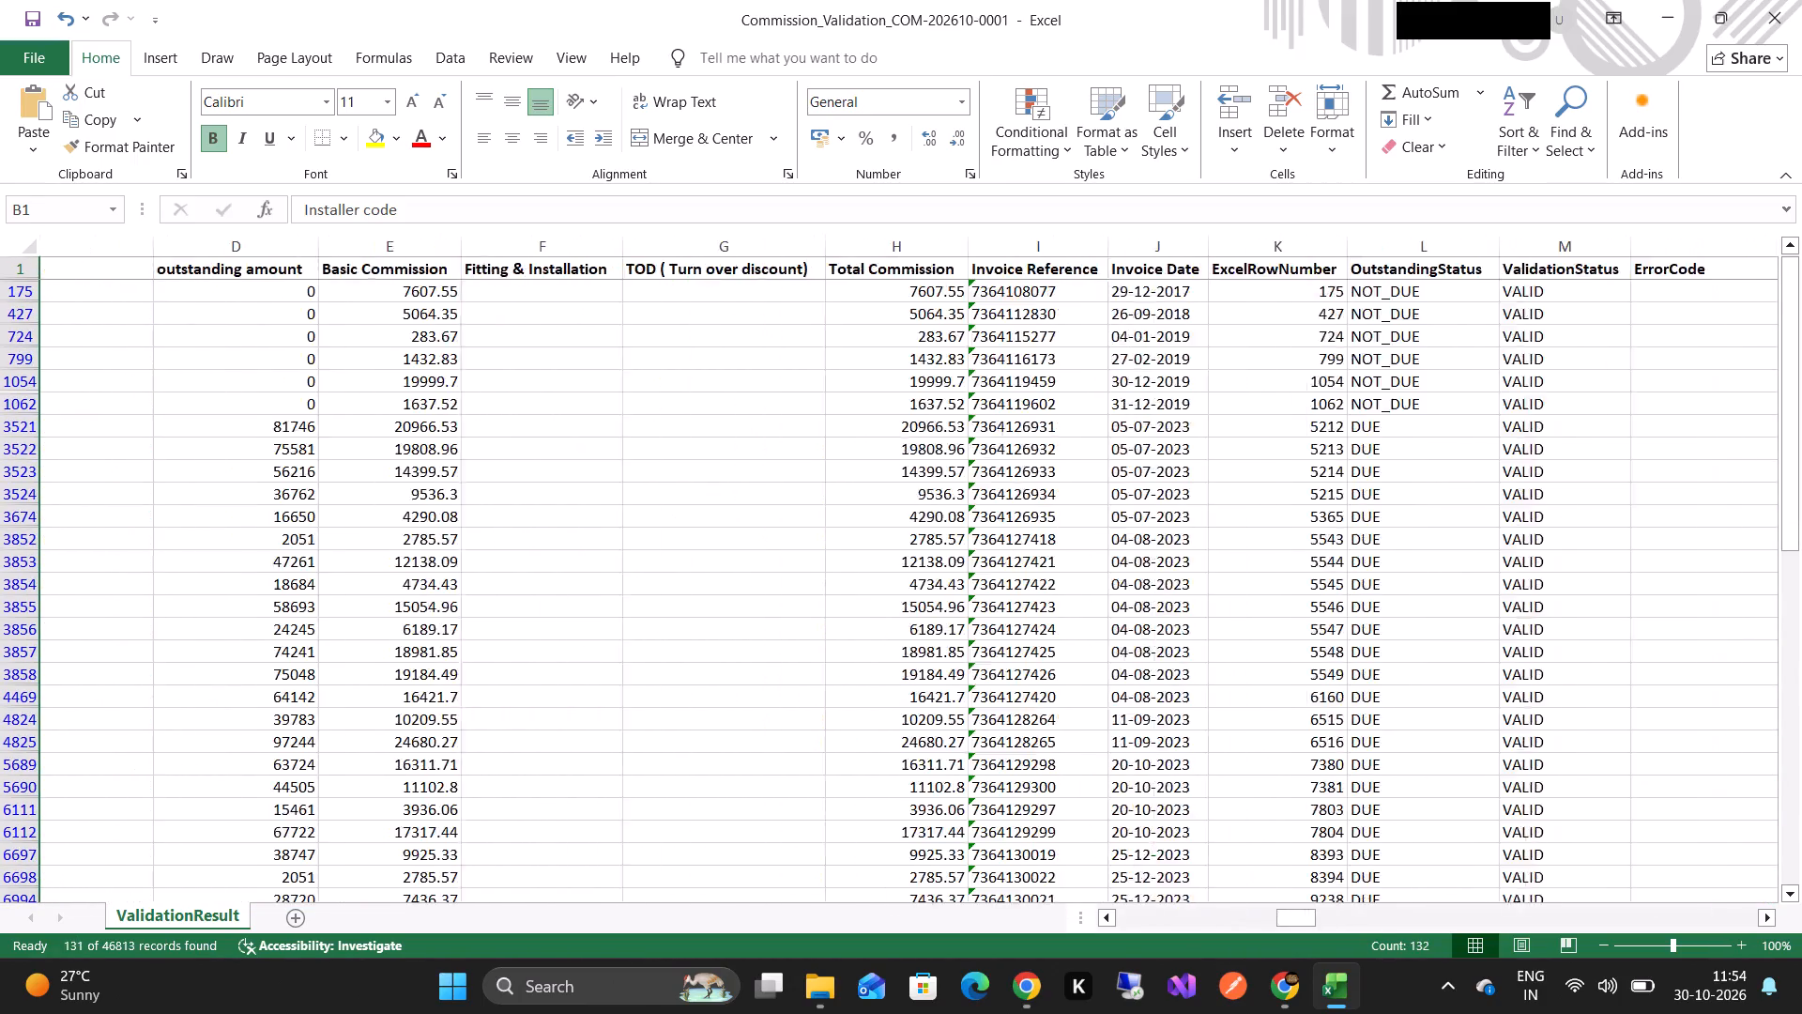
scroll(568, 750, "right", 2)
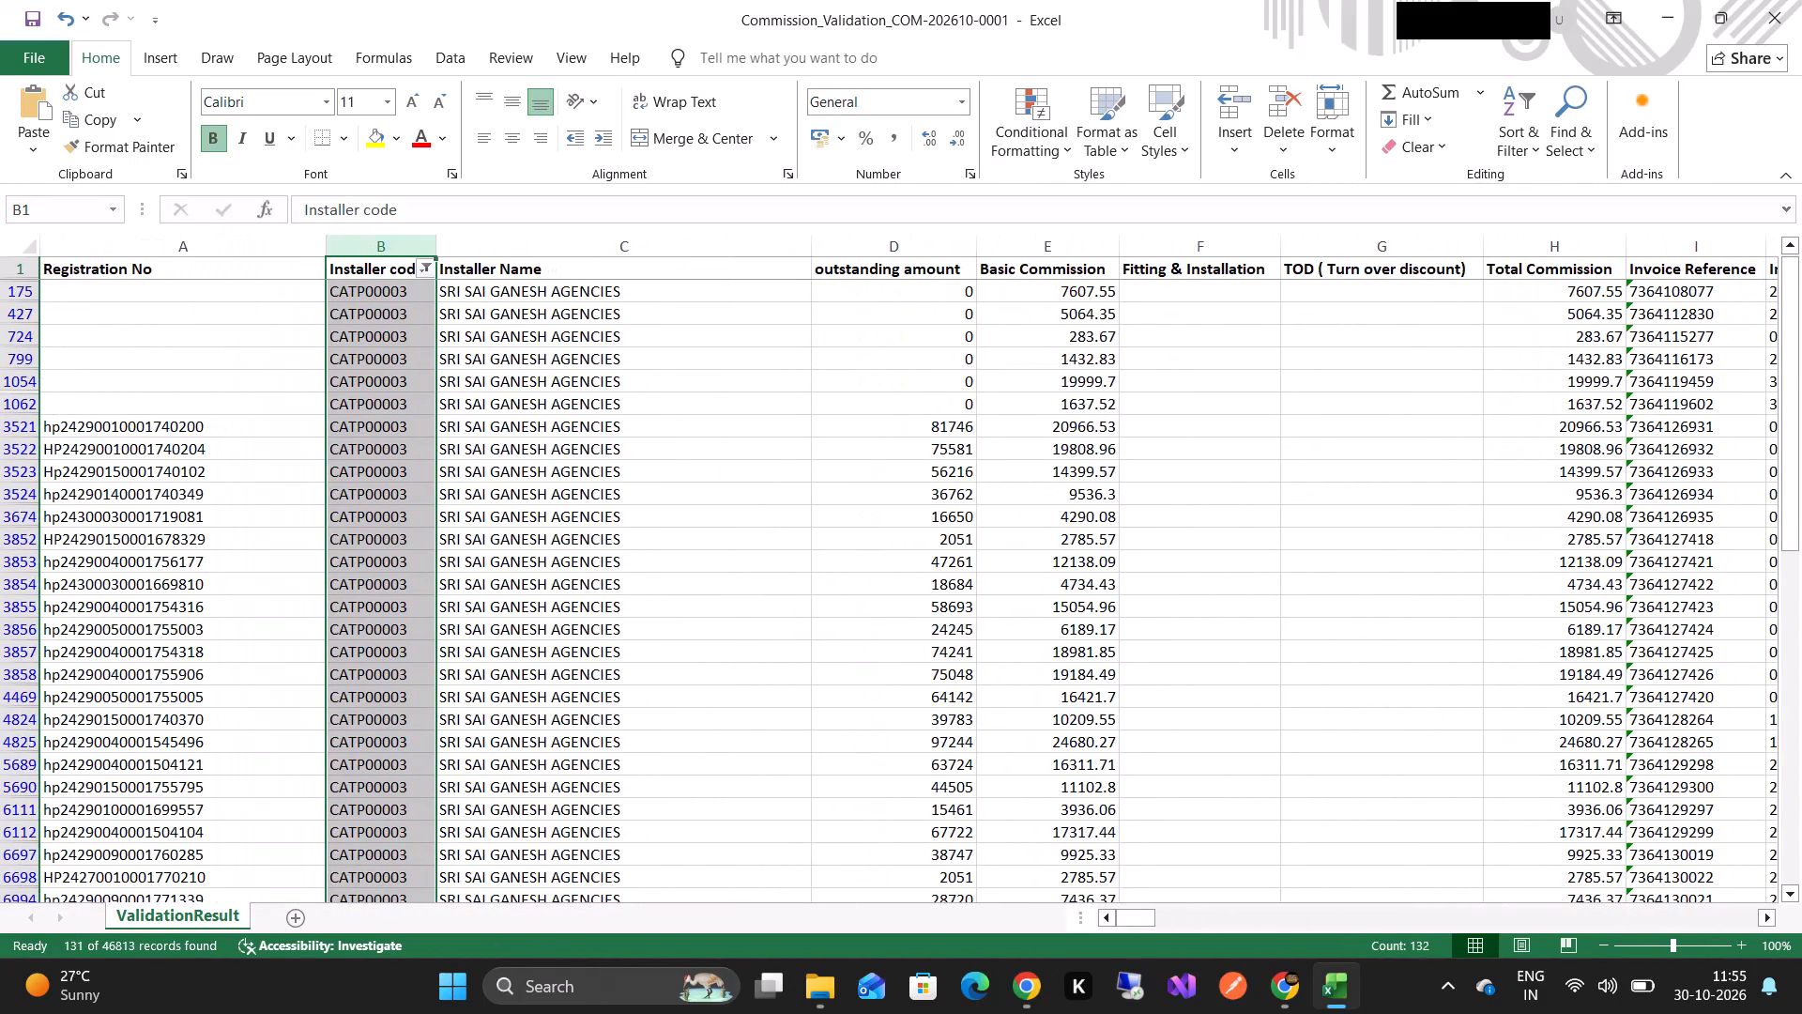
scroll(568, 750, "down", 6)
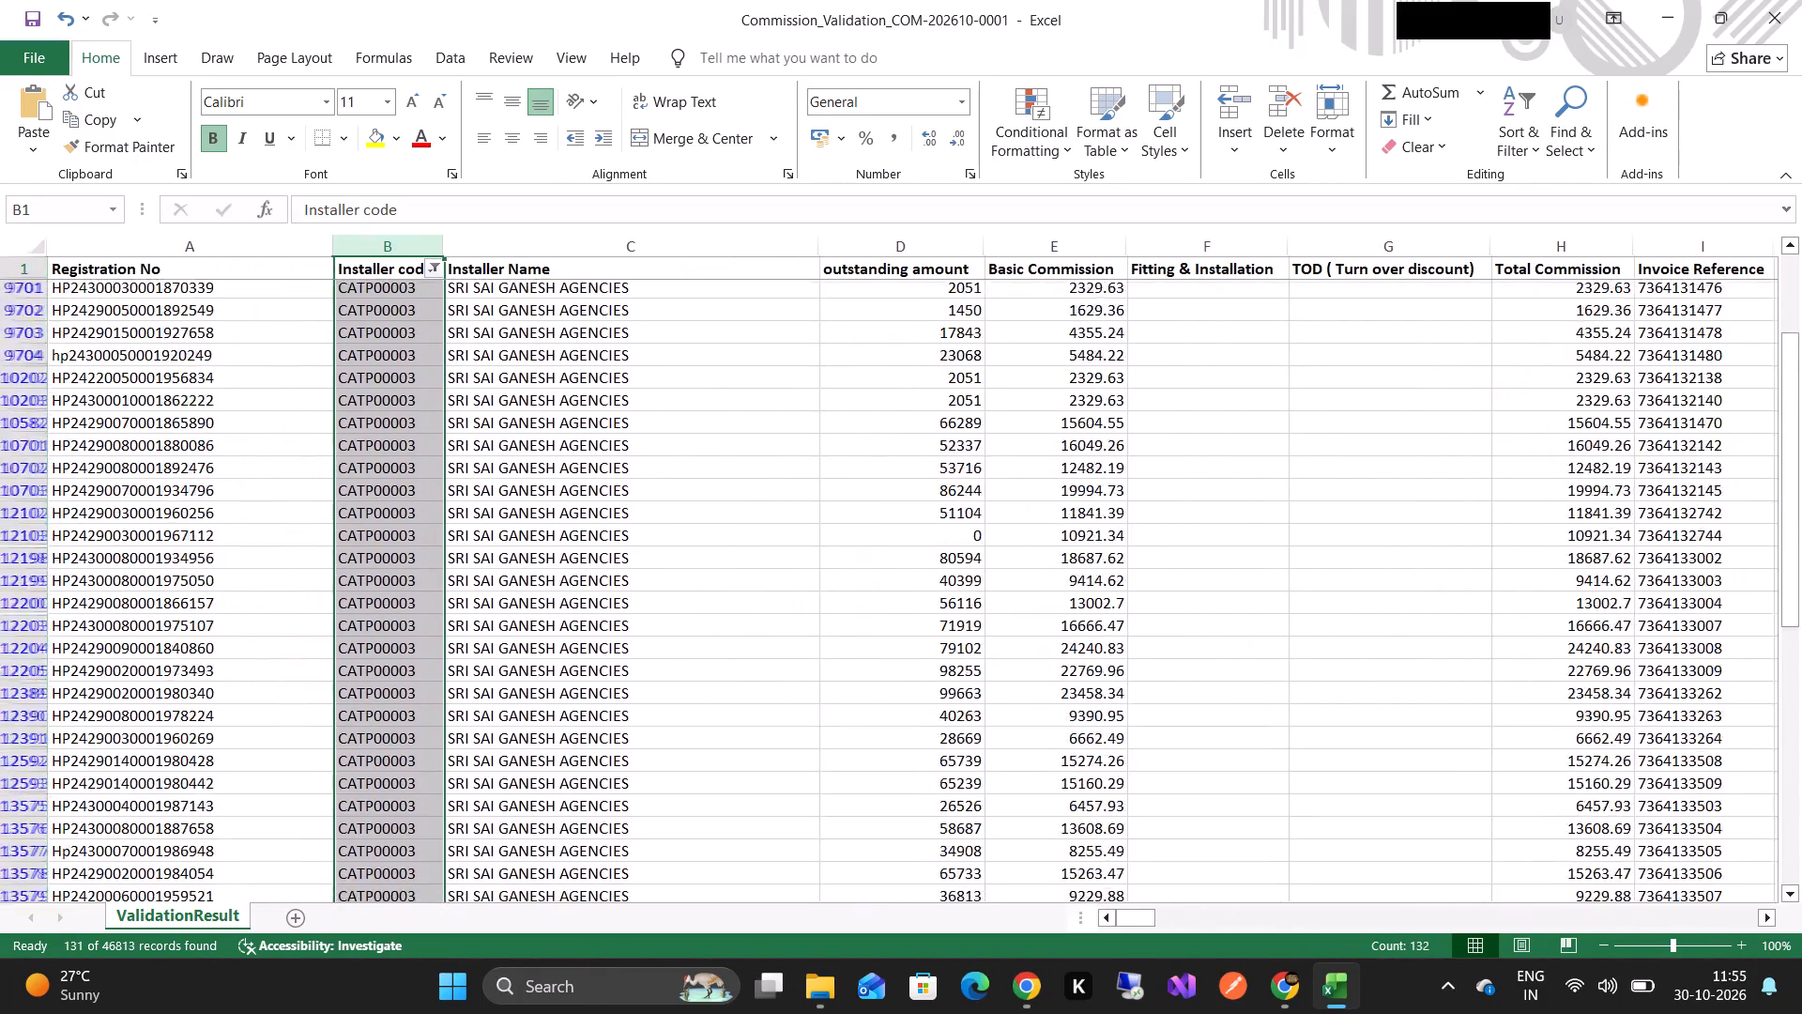
scroll(568, 750, "down", 1)
scroll(568, 750, "up", 10)
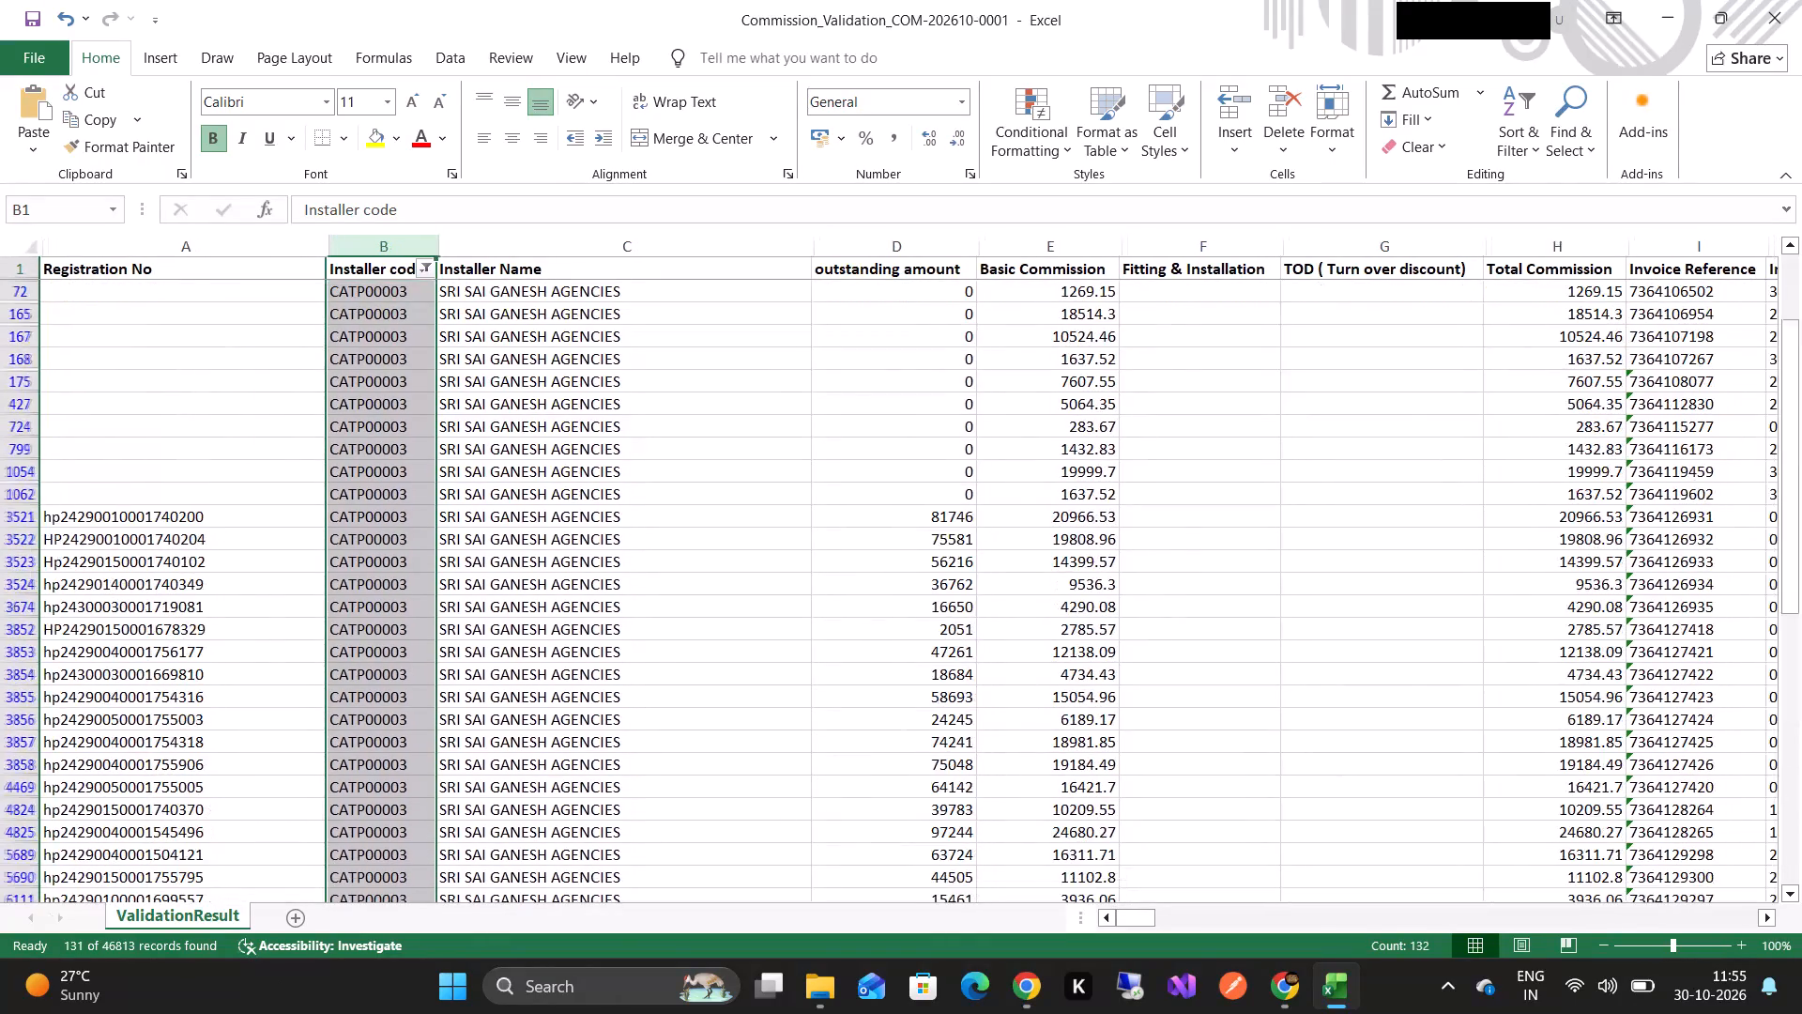
scroll(729, 753, "down", 6)
scroll(729, 753, "left", 4)
scroll(729, 753, "right", 1)
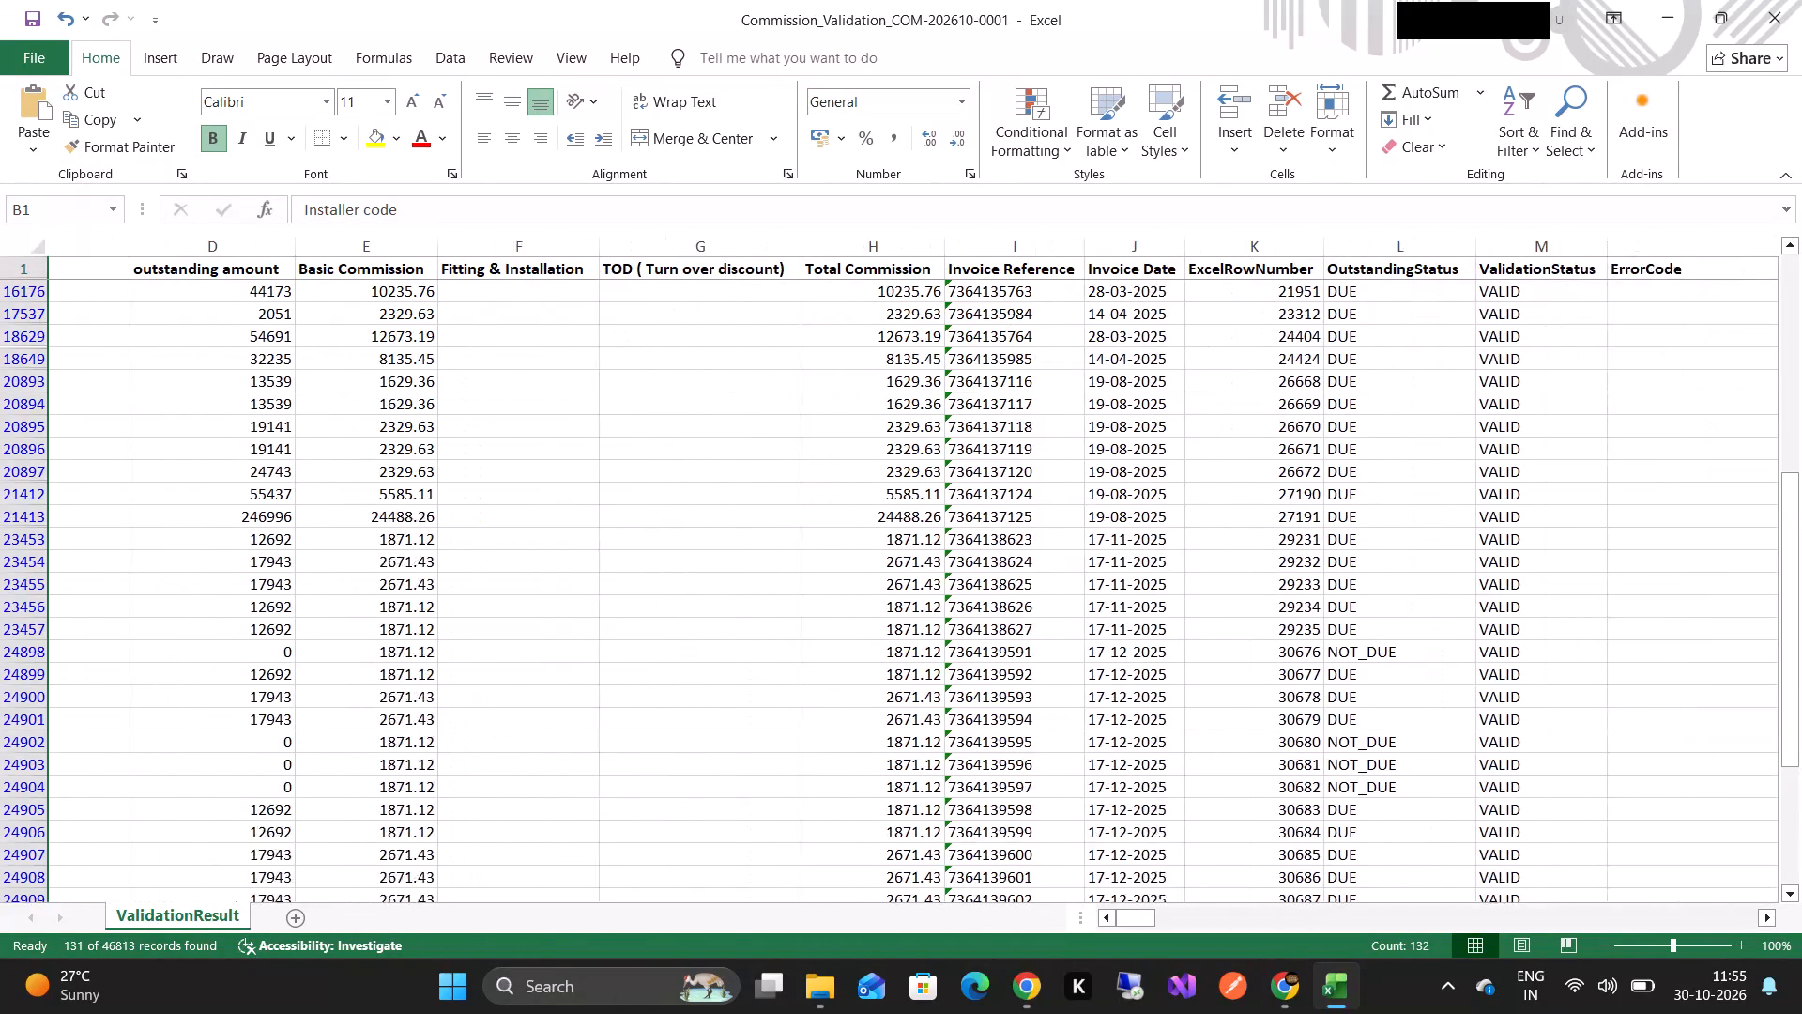
scroll(729, 753, "right", 1)
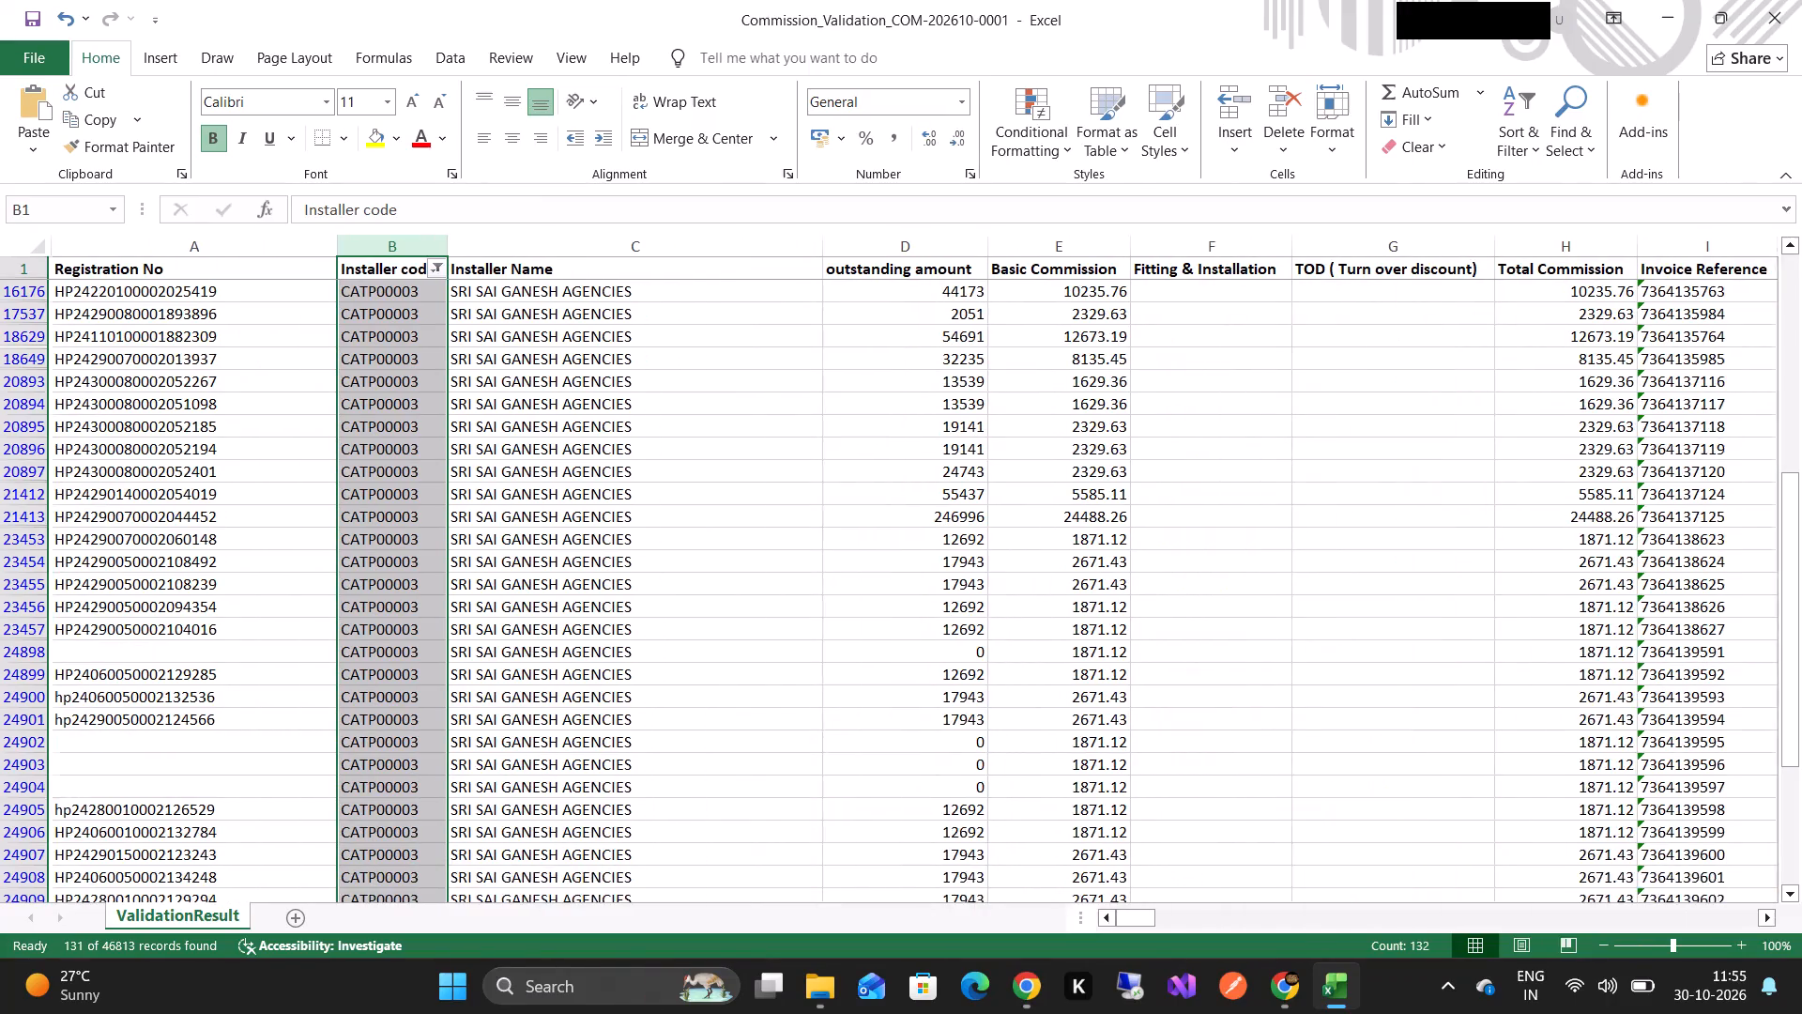
scroll(729, 753, "up", 6)
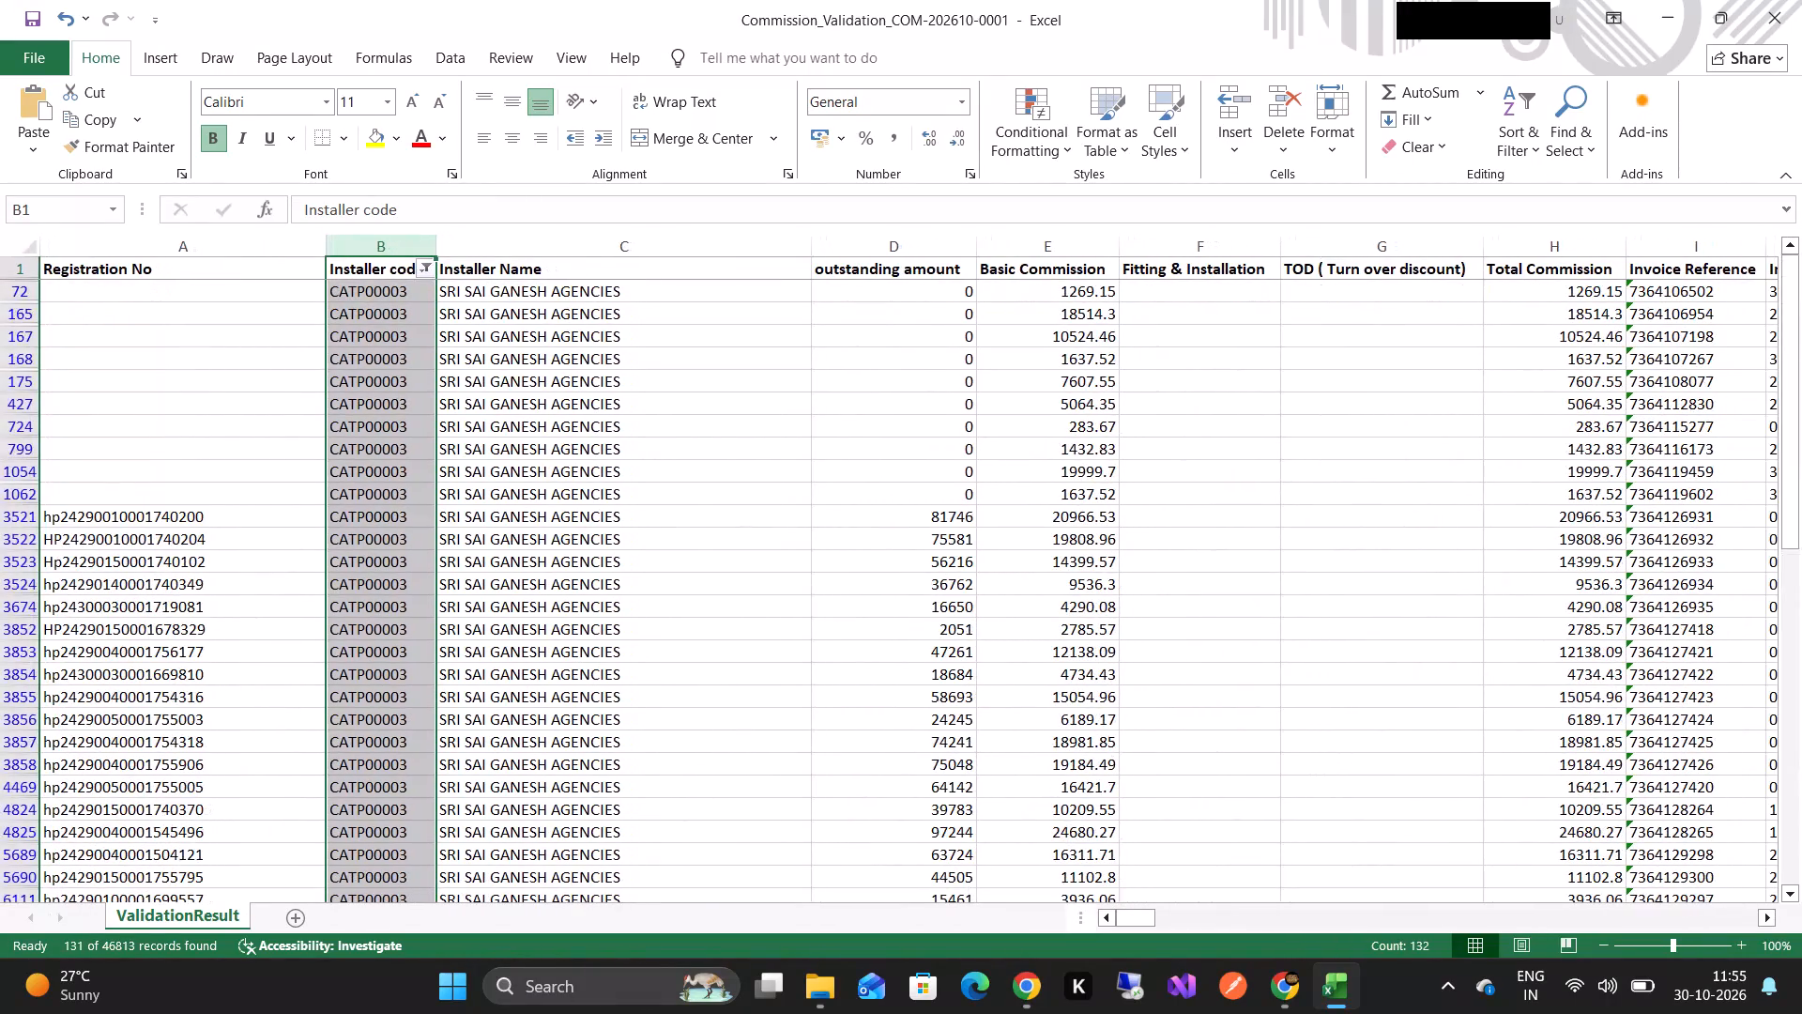
Switch to the MahindraEPC portal in Chrome and open the Due Commission page under Manage Commission.
key("alt+Tab")
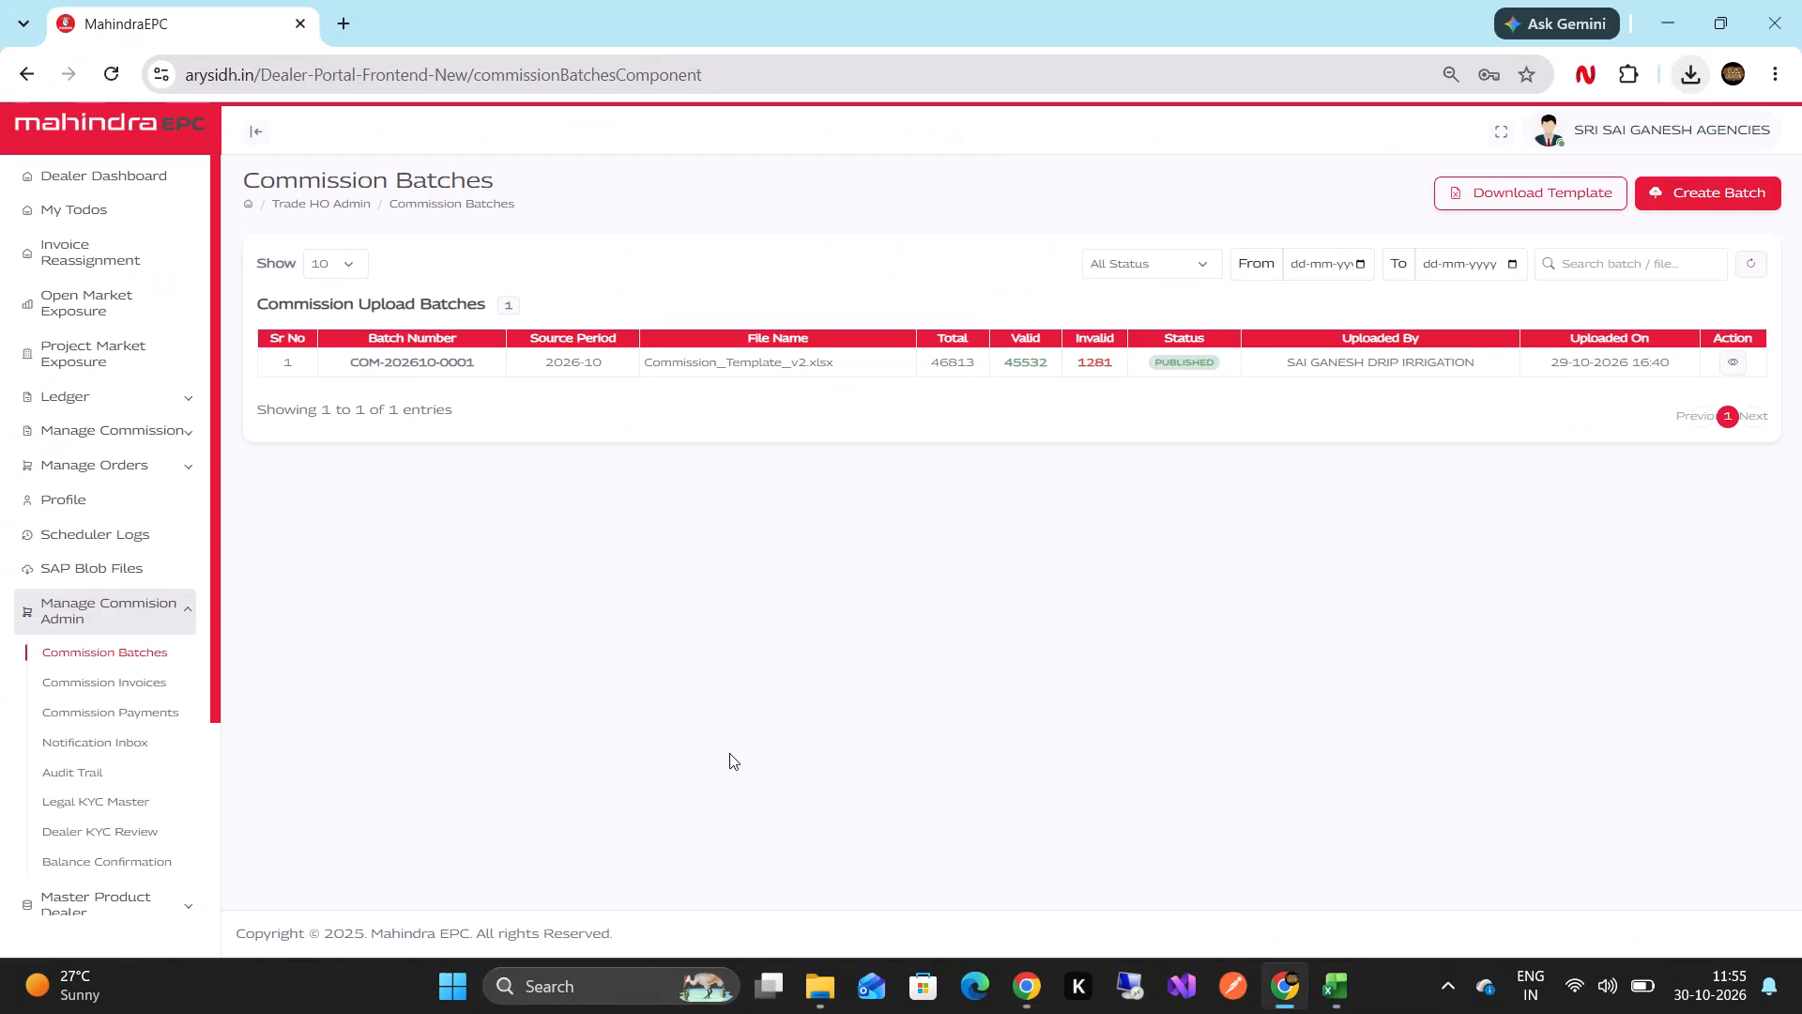
left_click(115, 427)
left_click(116, 458)
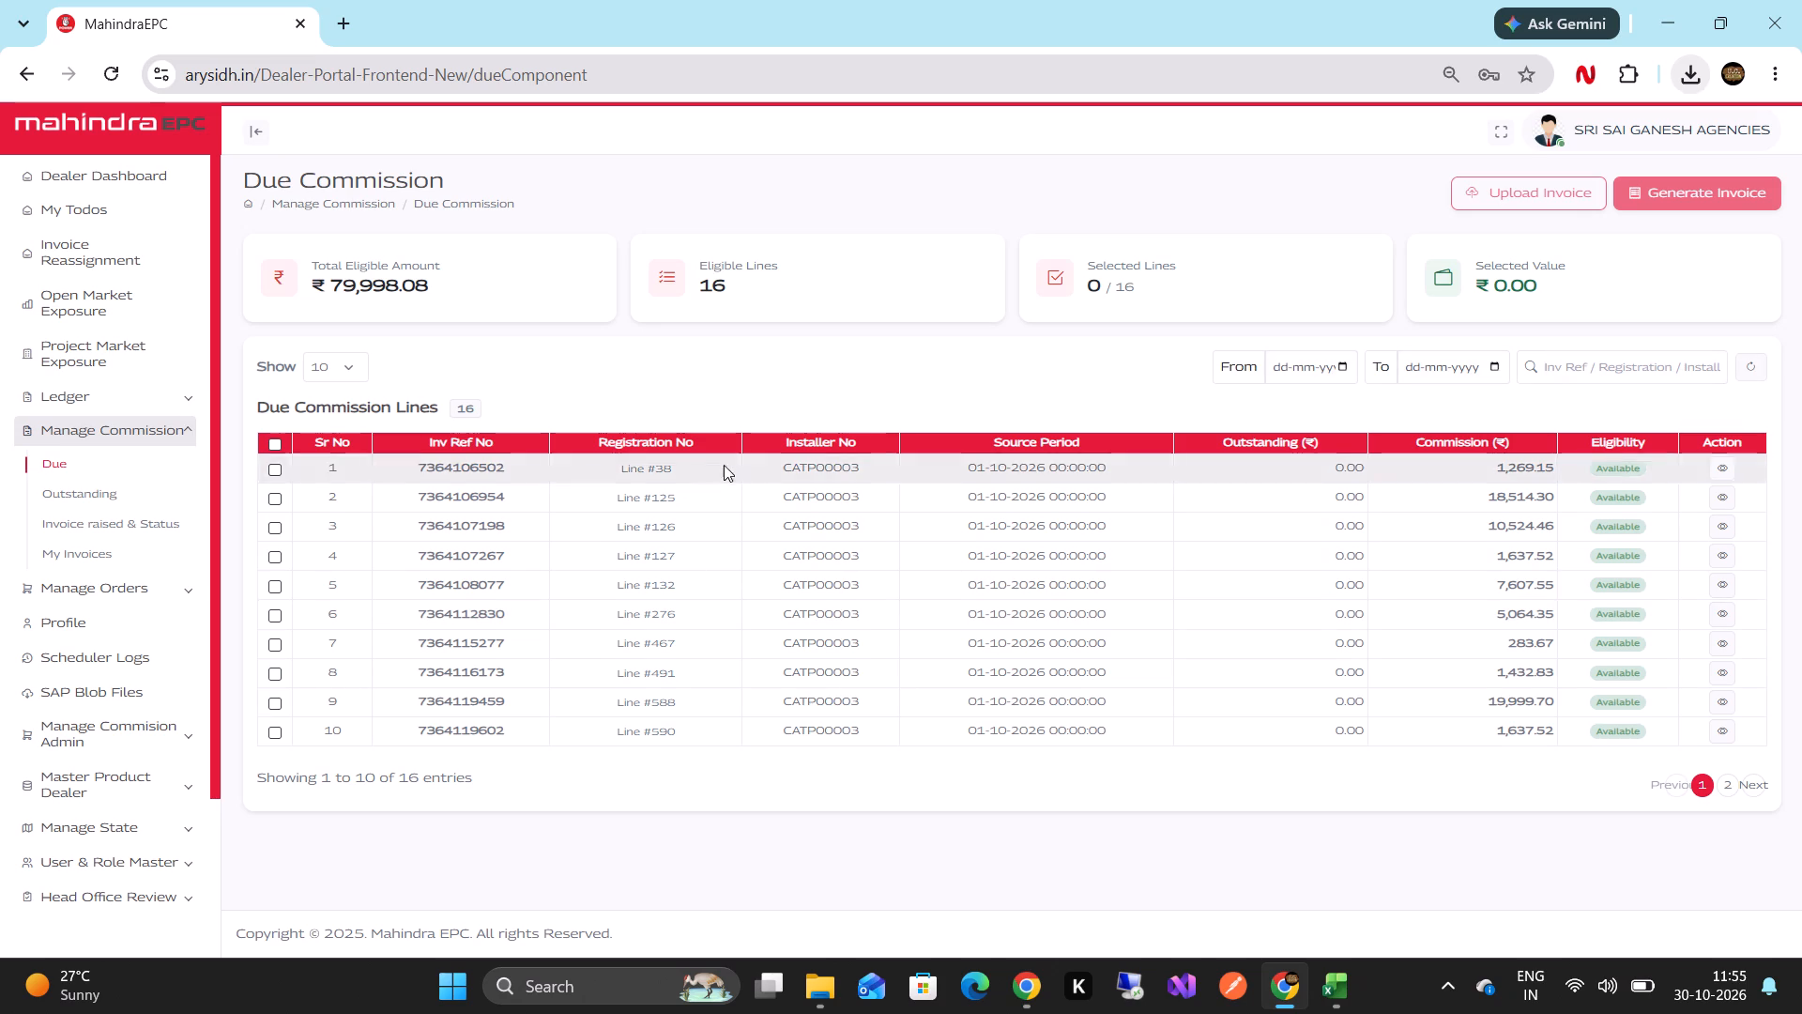
Switch to the validation workbook in Excel and select all filtered Basic Commission values from row 72 down to check their sum.
key("alt+Tab")
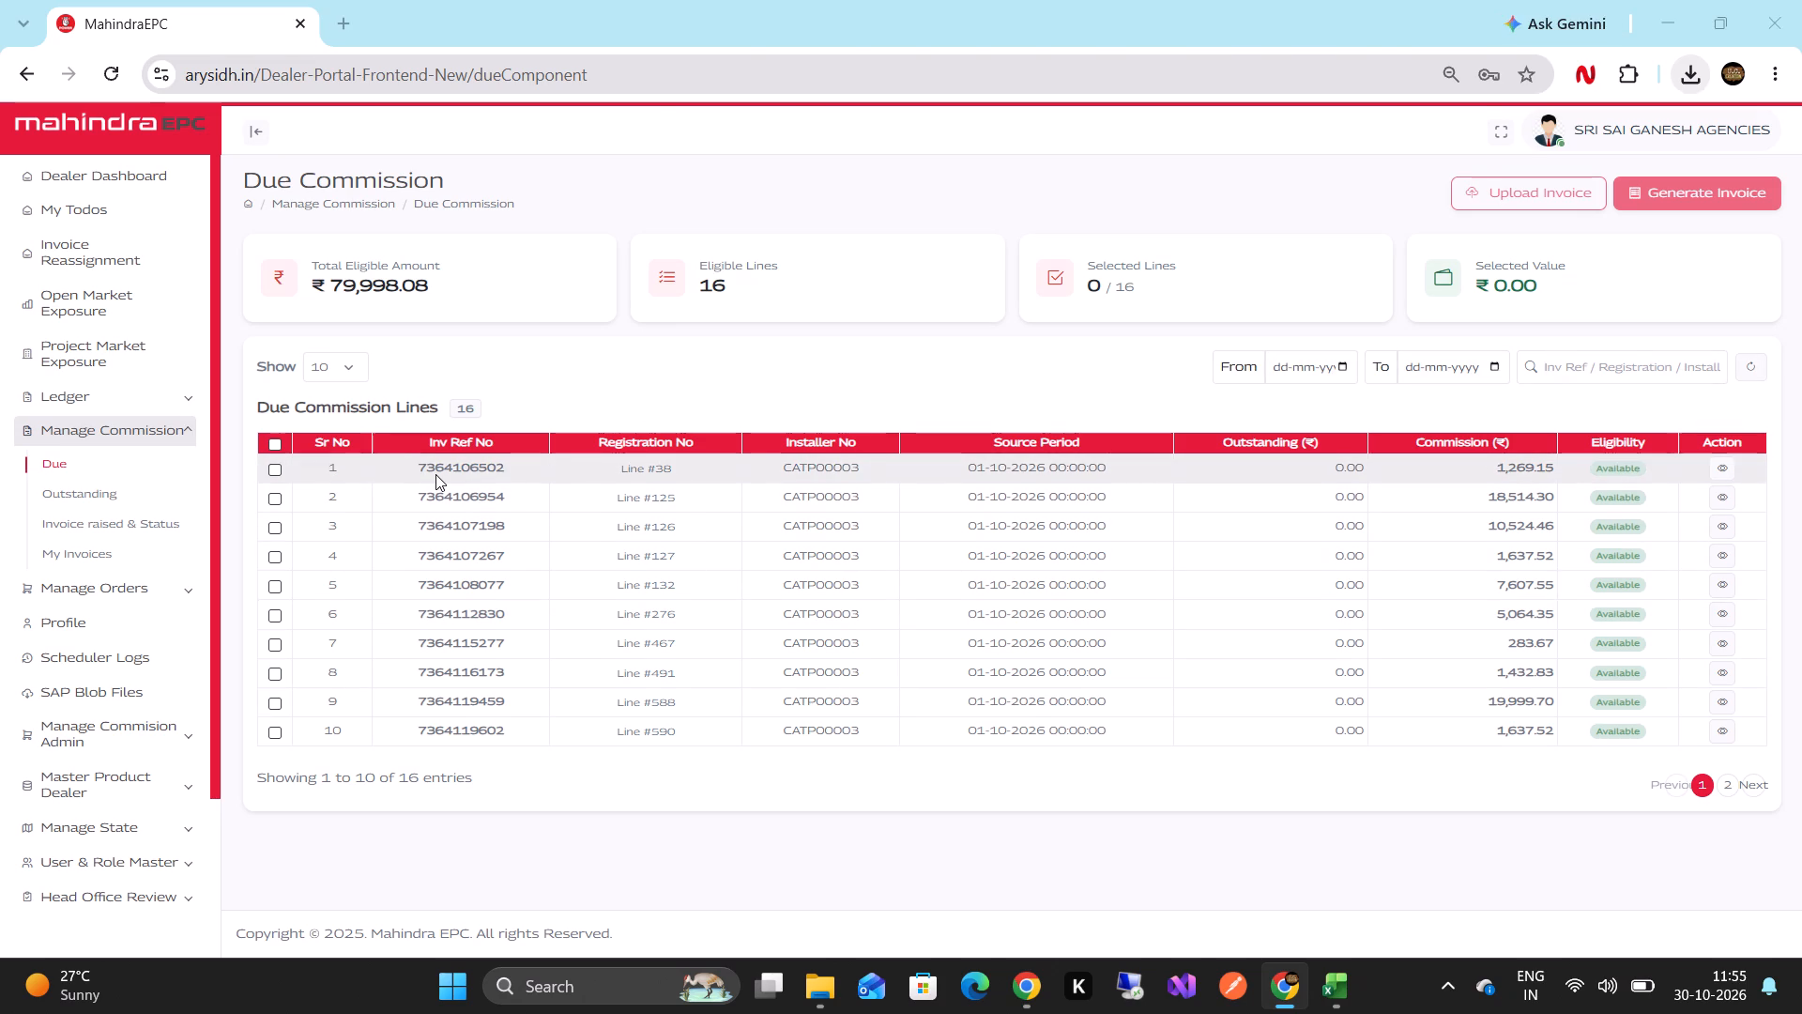
key("alt+Tab")
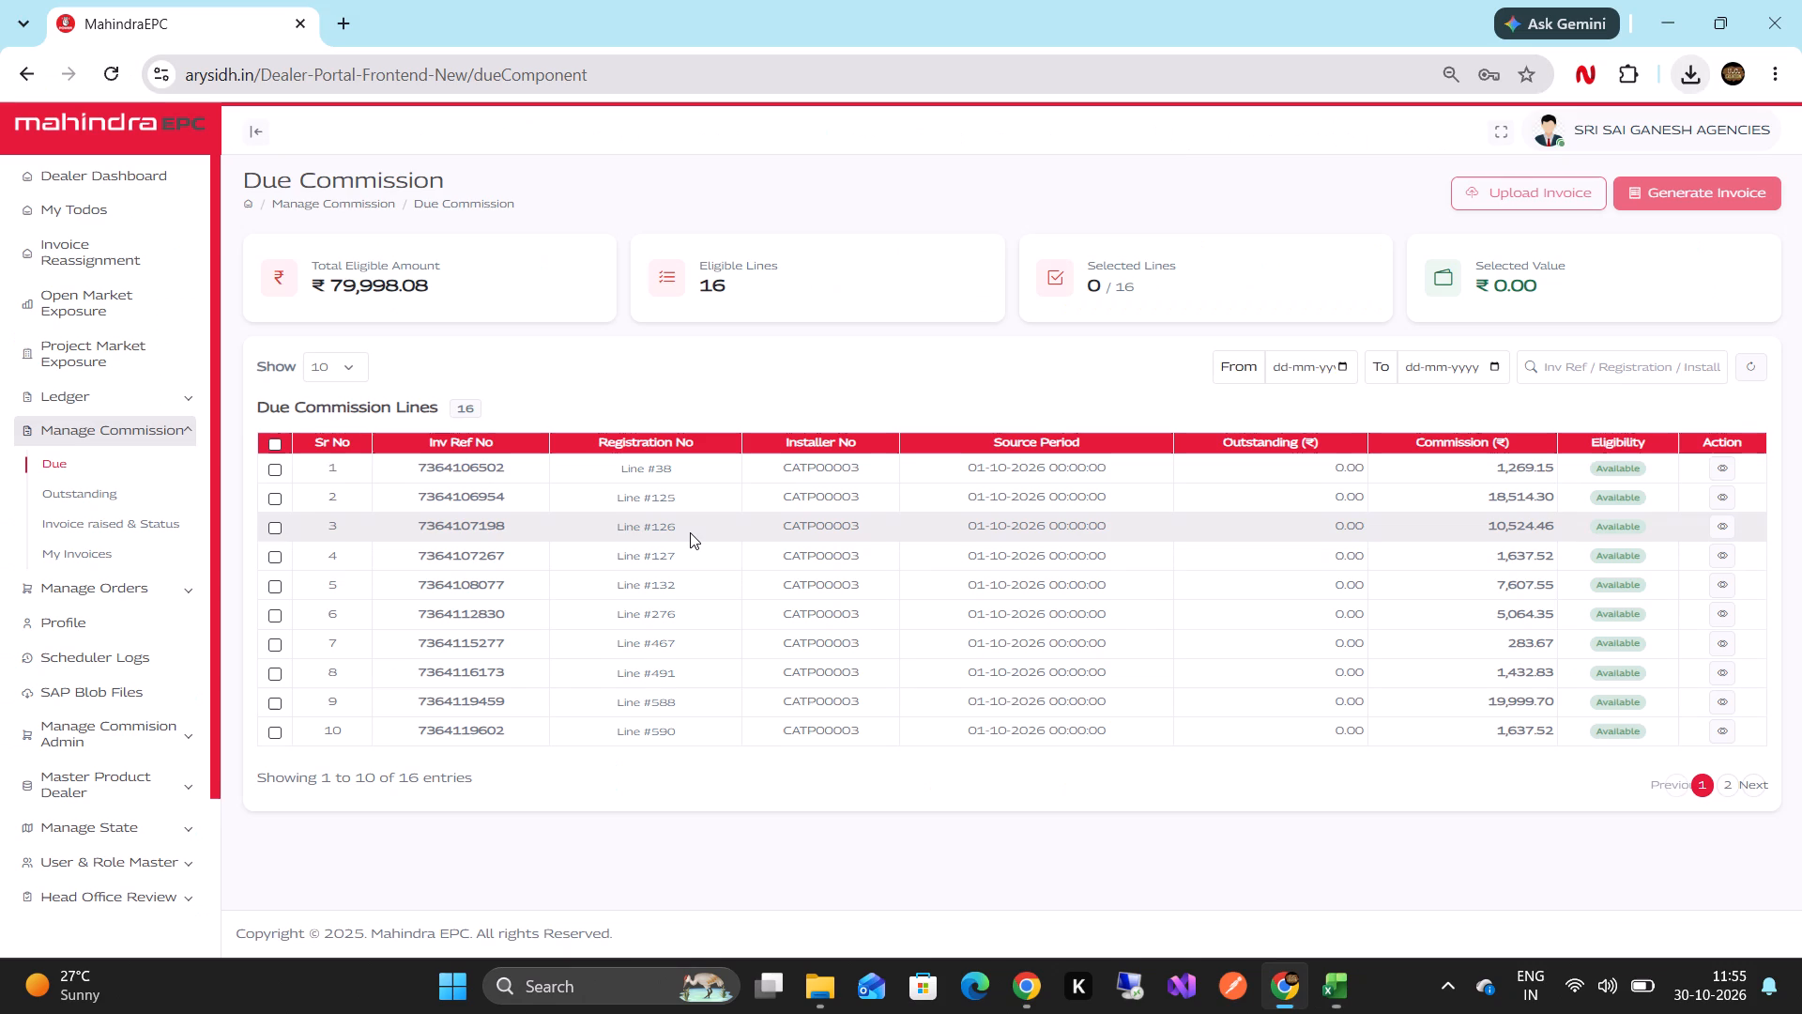
key("alt+Tab")
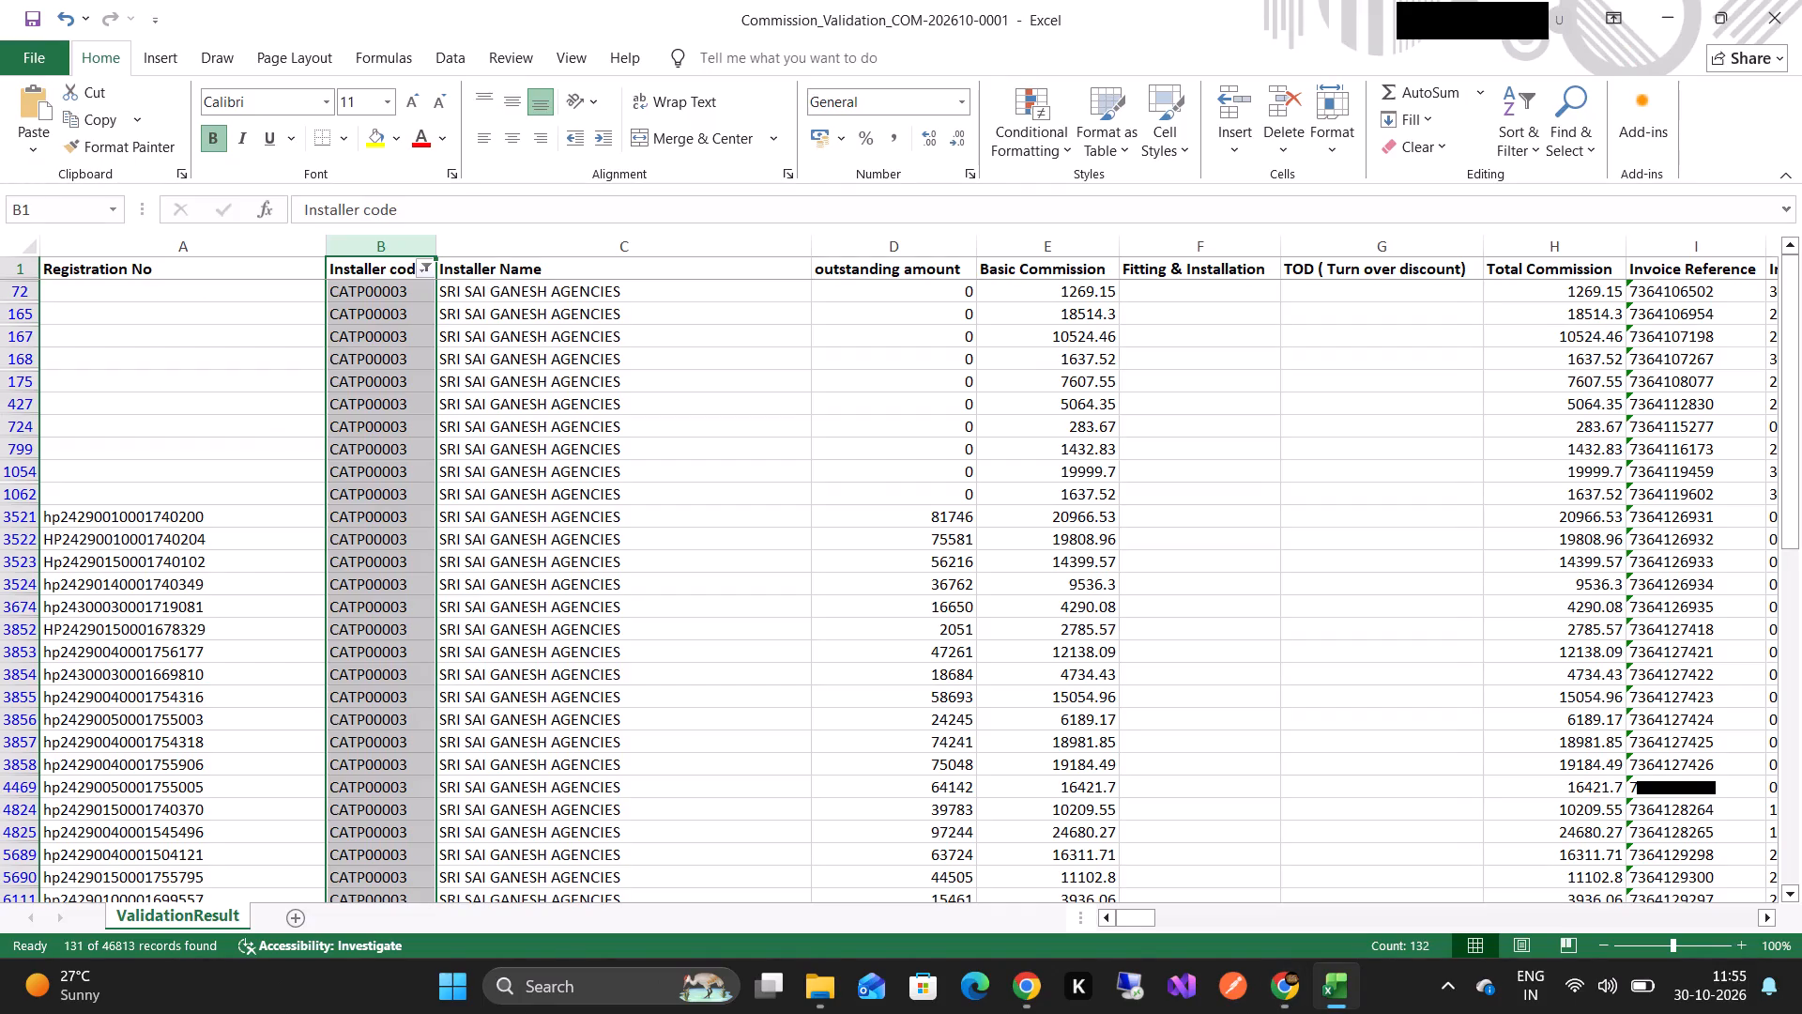
key("Right")
key("Right")
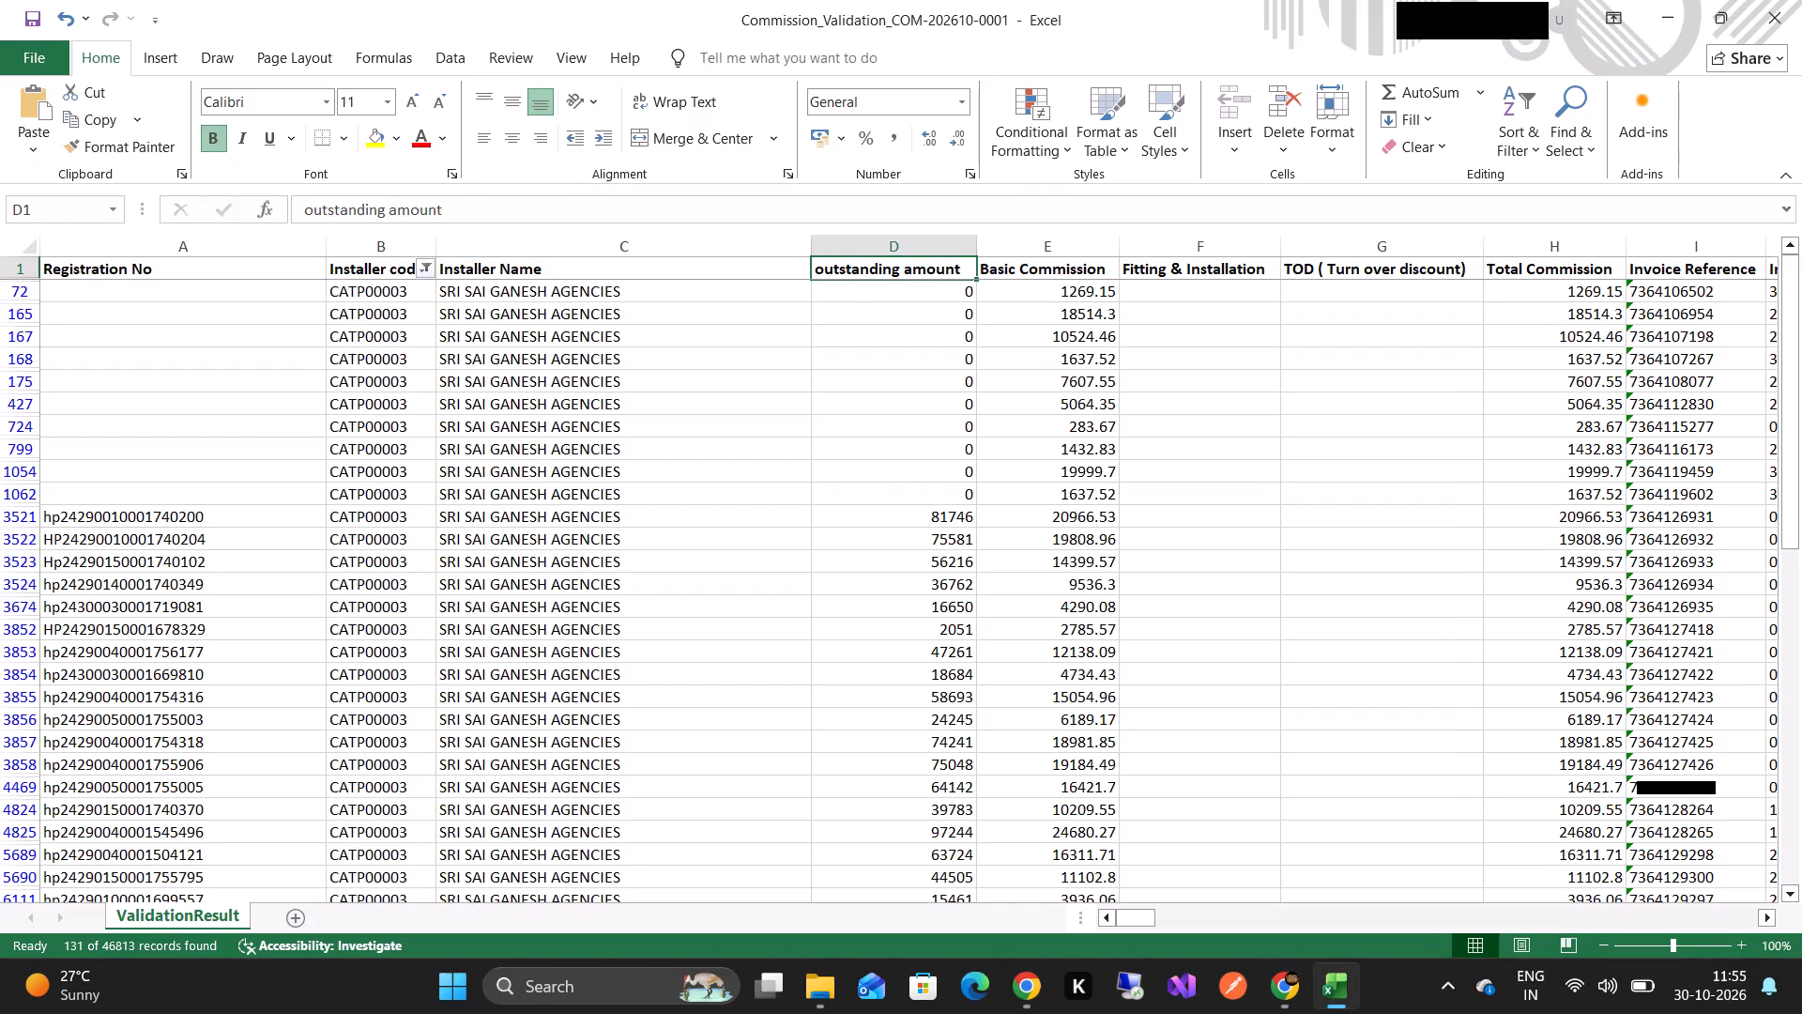
key("Down")
key("Right")
key("Up")
key("Down")
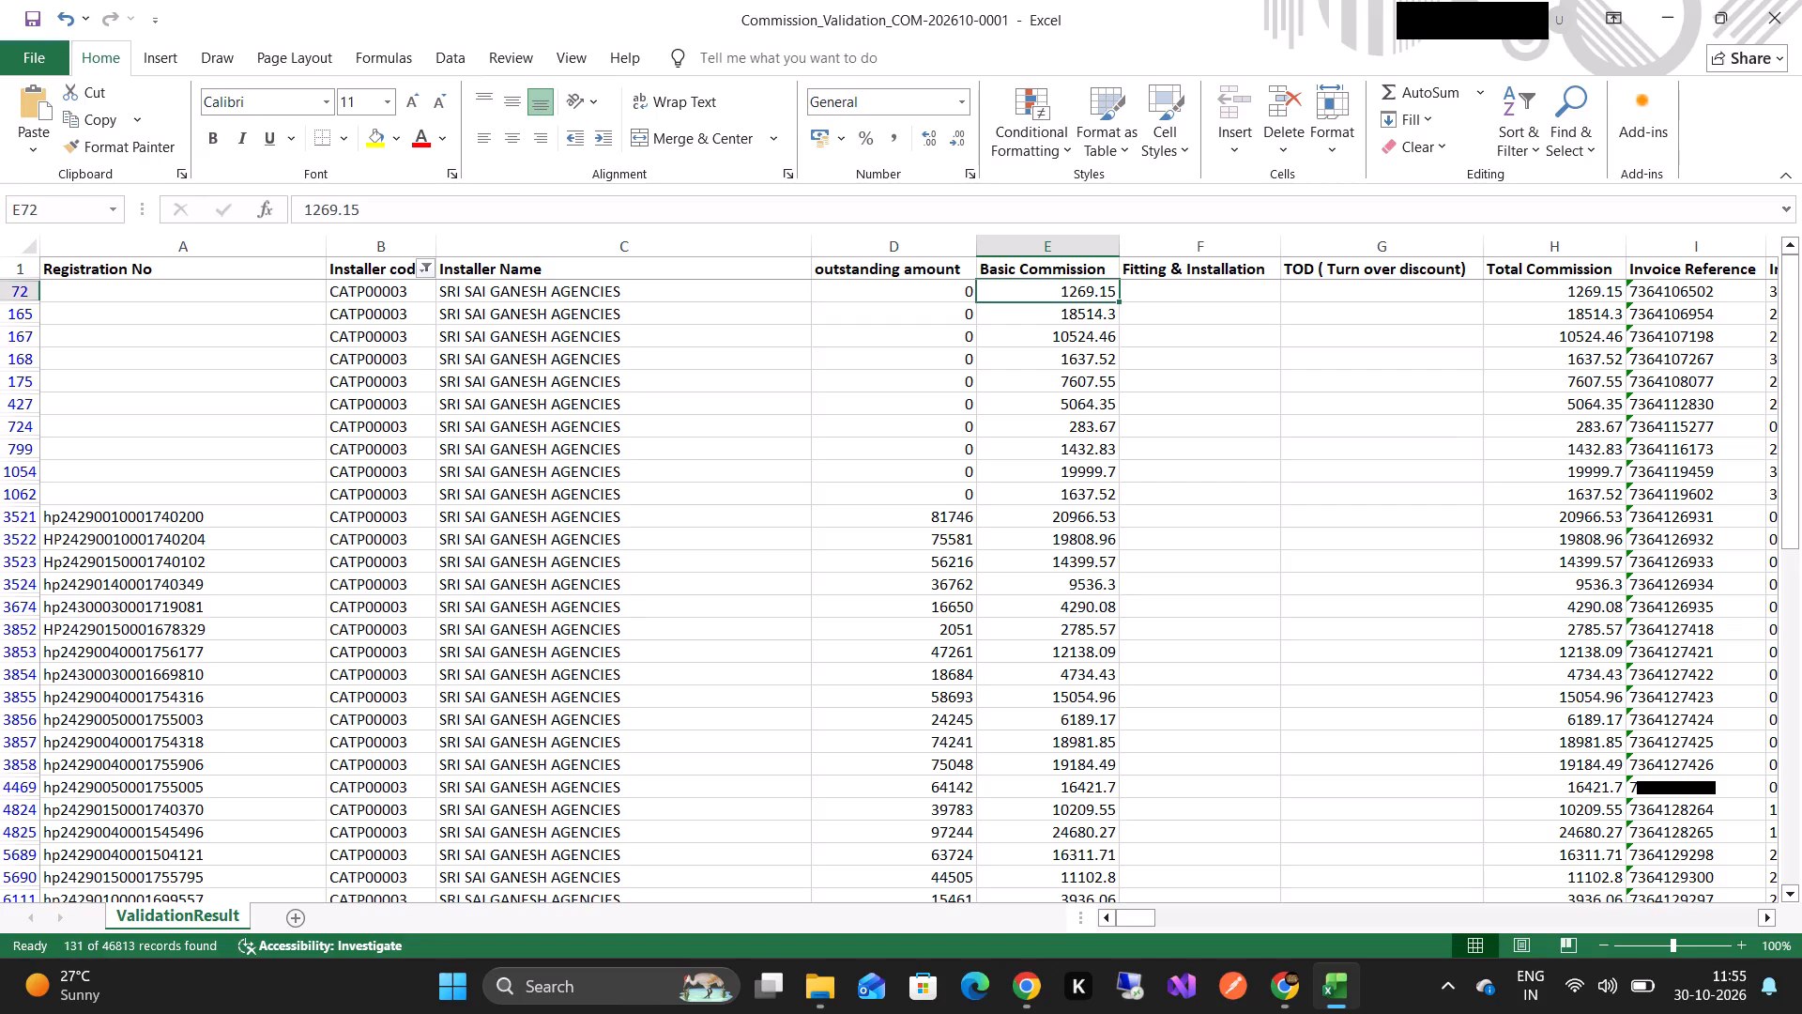
key("ctrl+shift+Down")
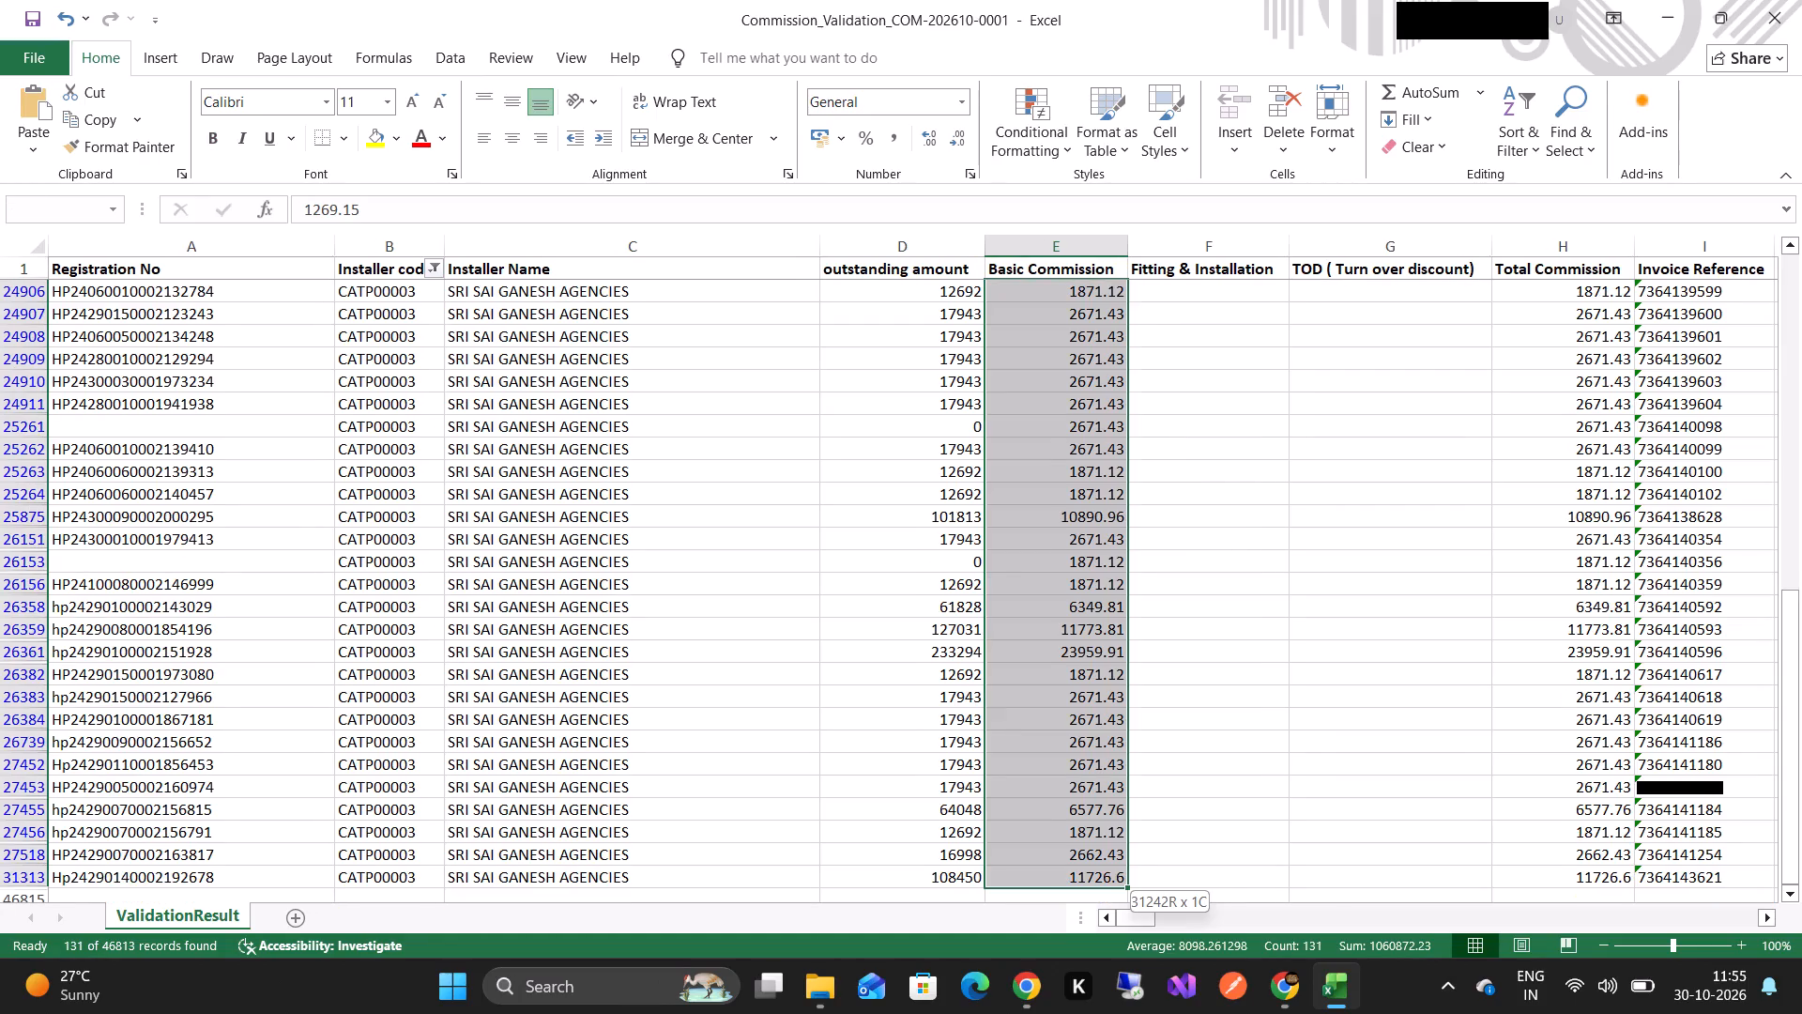
key("shift+Down")
key("shift+Up")
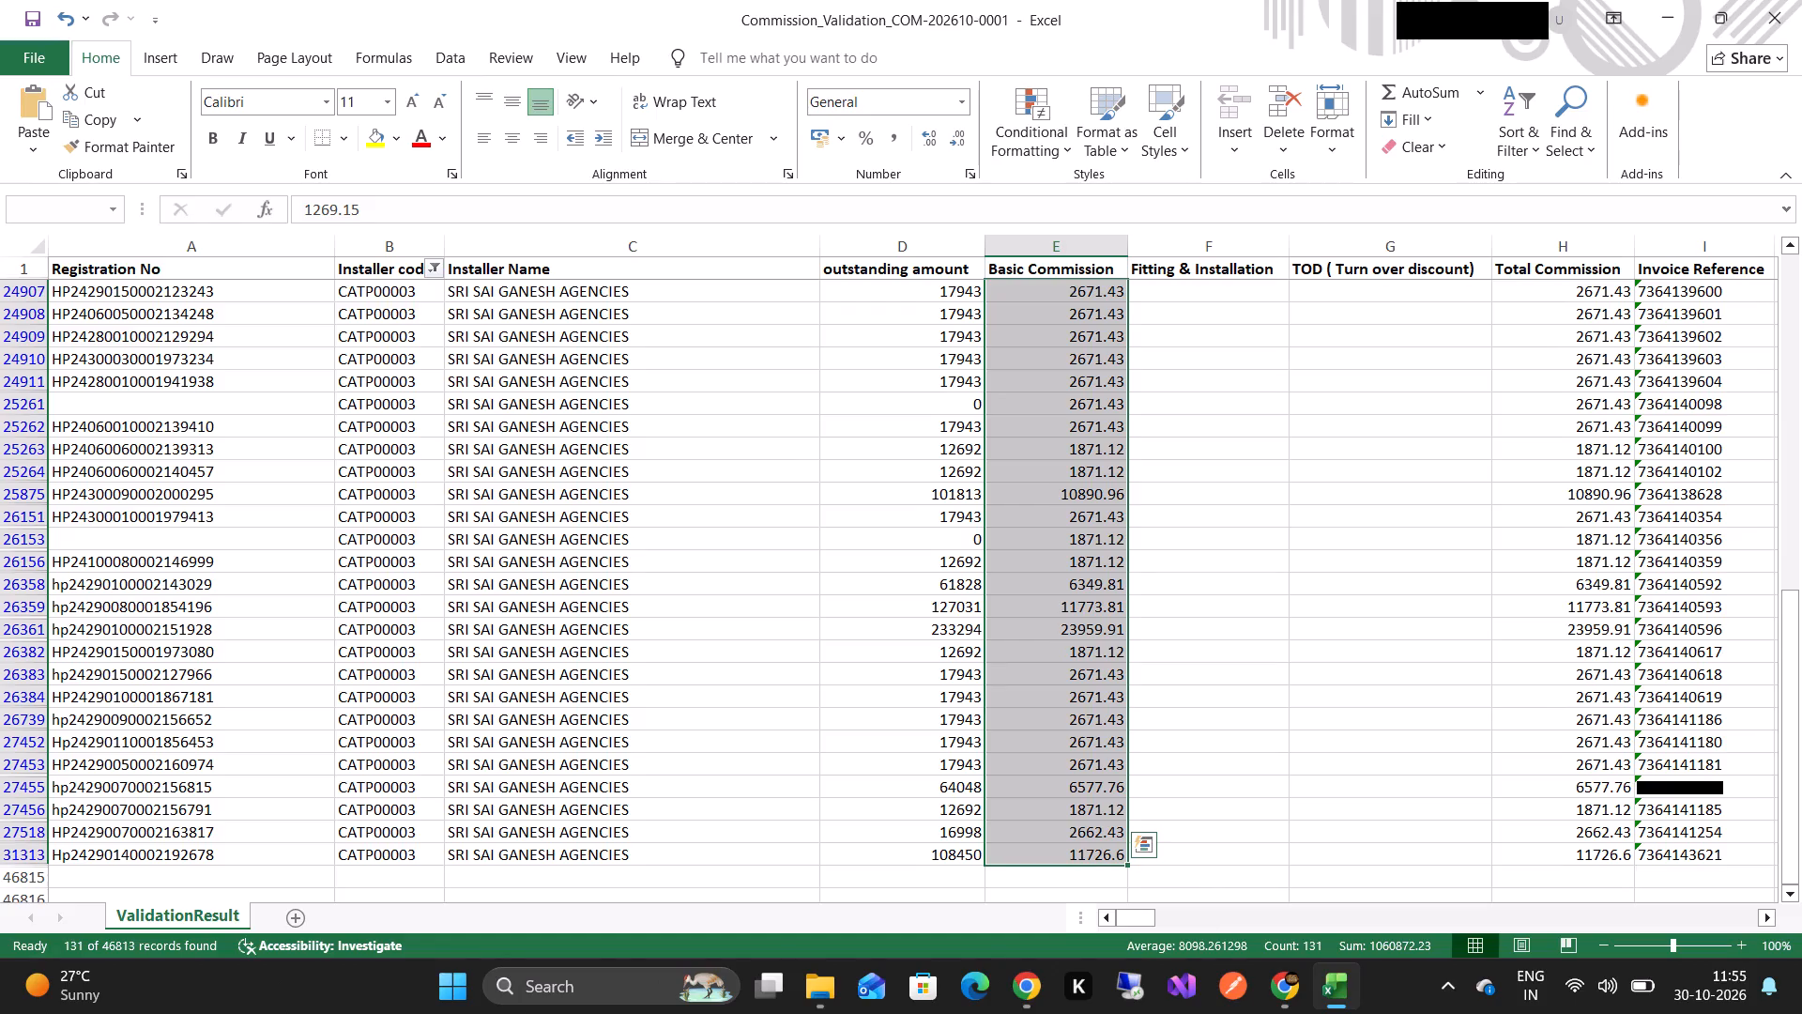
Switch to the MahindraEPC portal in Chrome, show 100 entries per page and view the Due Commission Lines through to the last one.
key("alt+Tab")
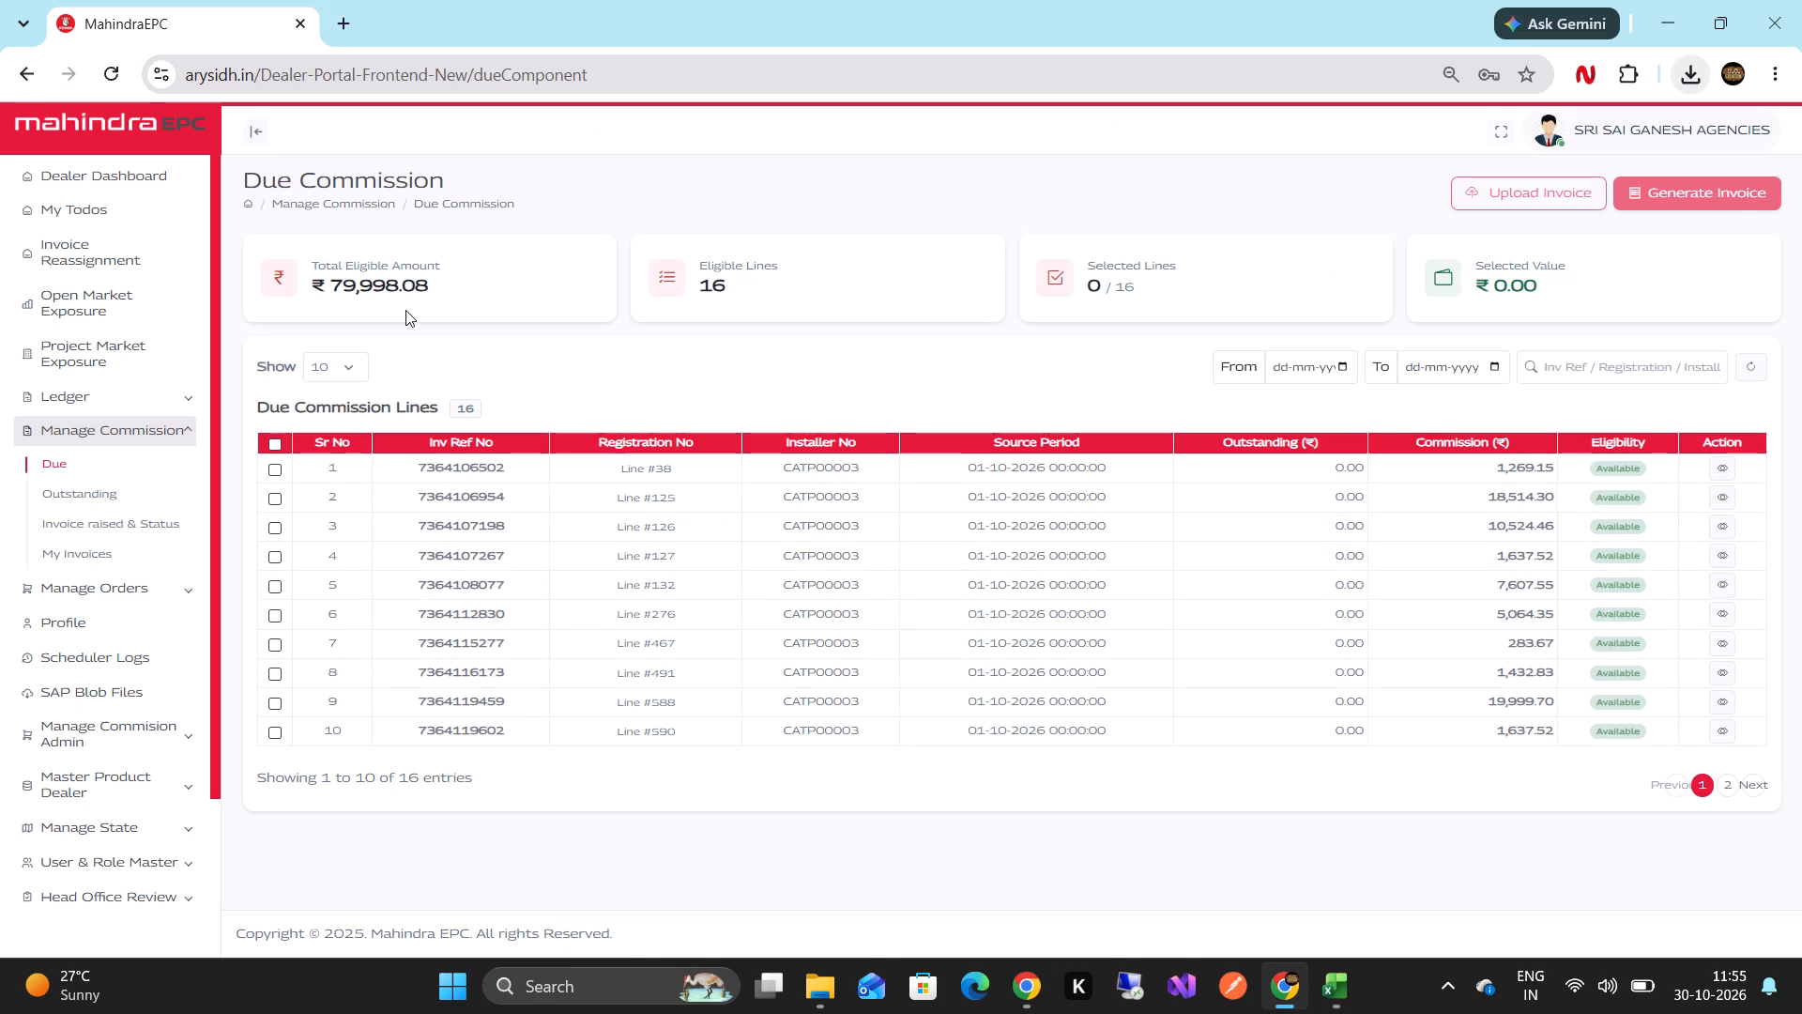
left_click(377, 304)
scroll(759, 654, "down", 1)
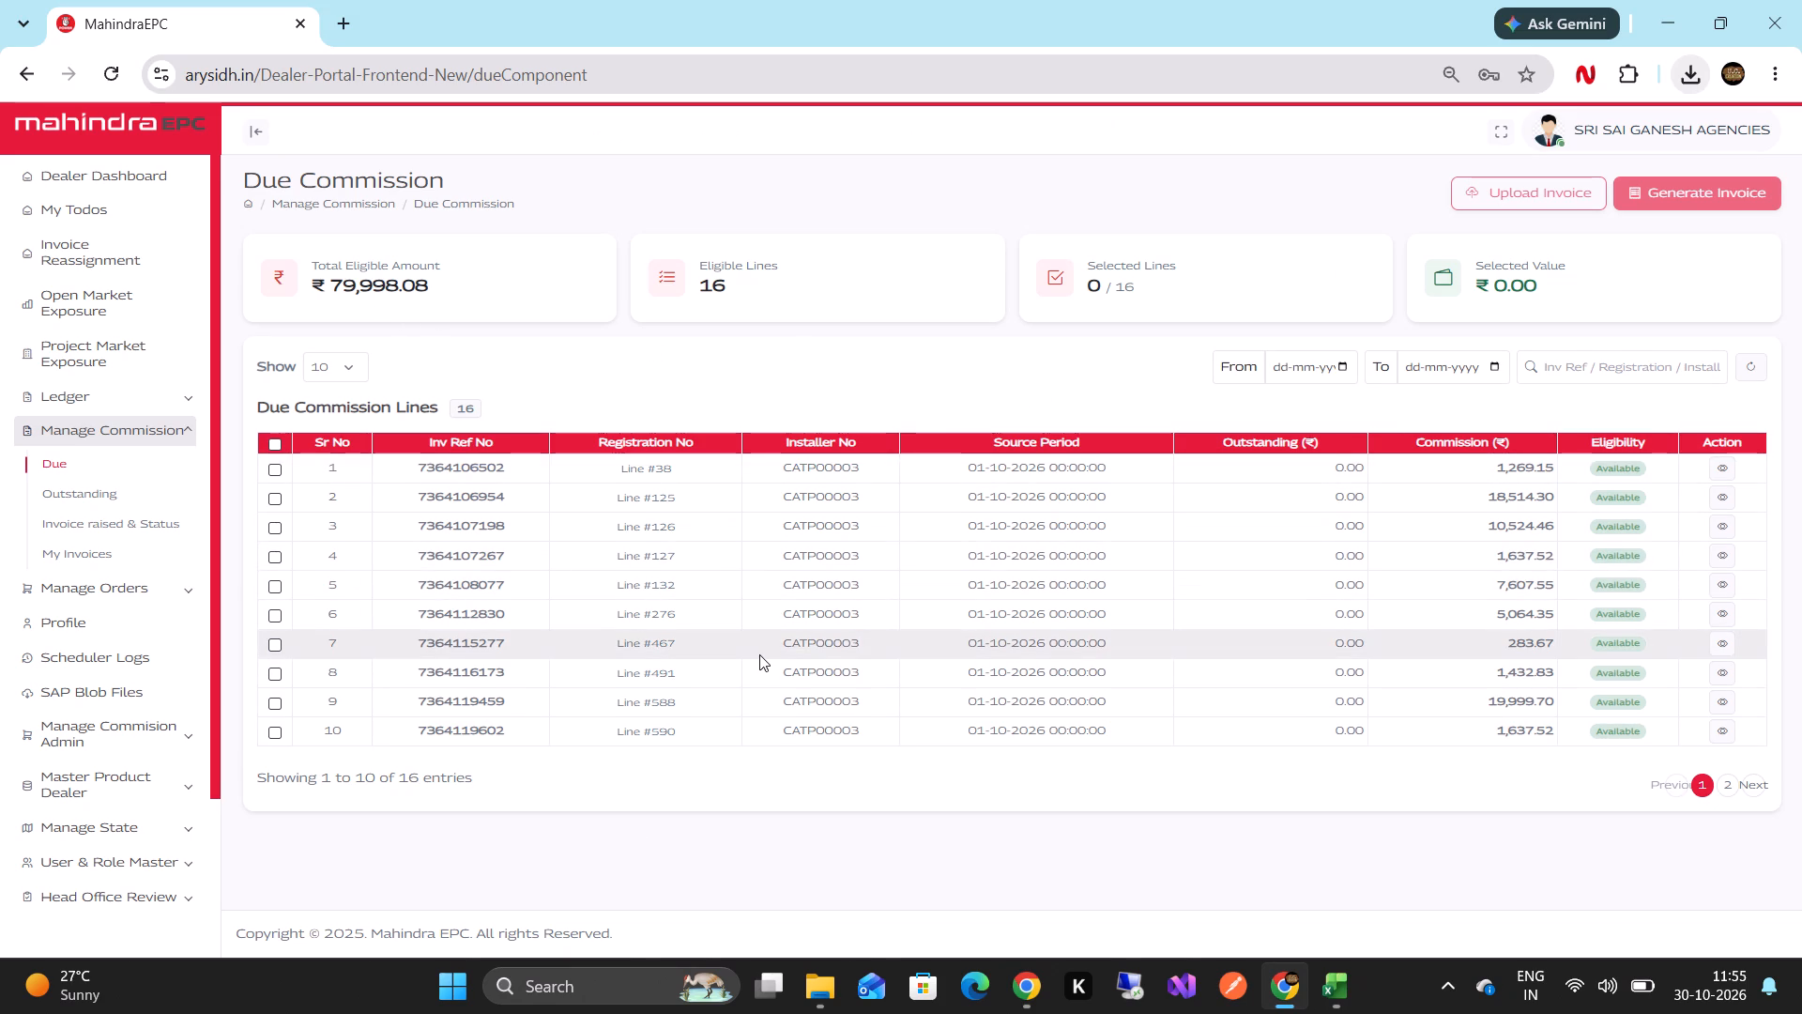
left_click(344, 356)
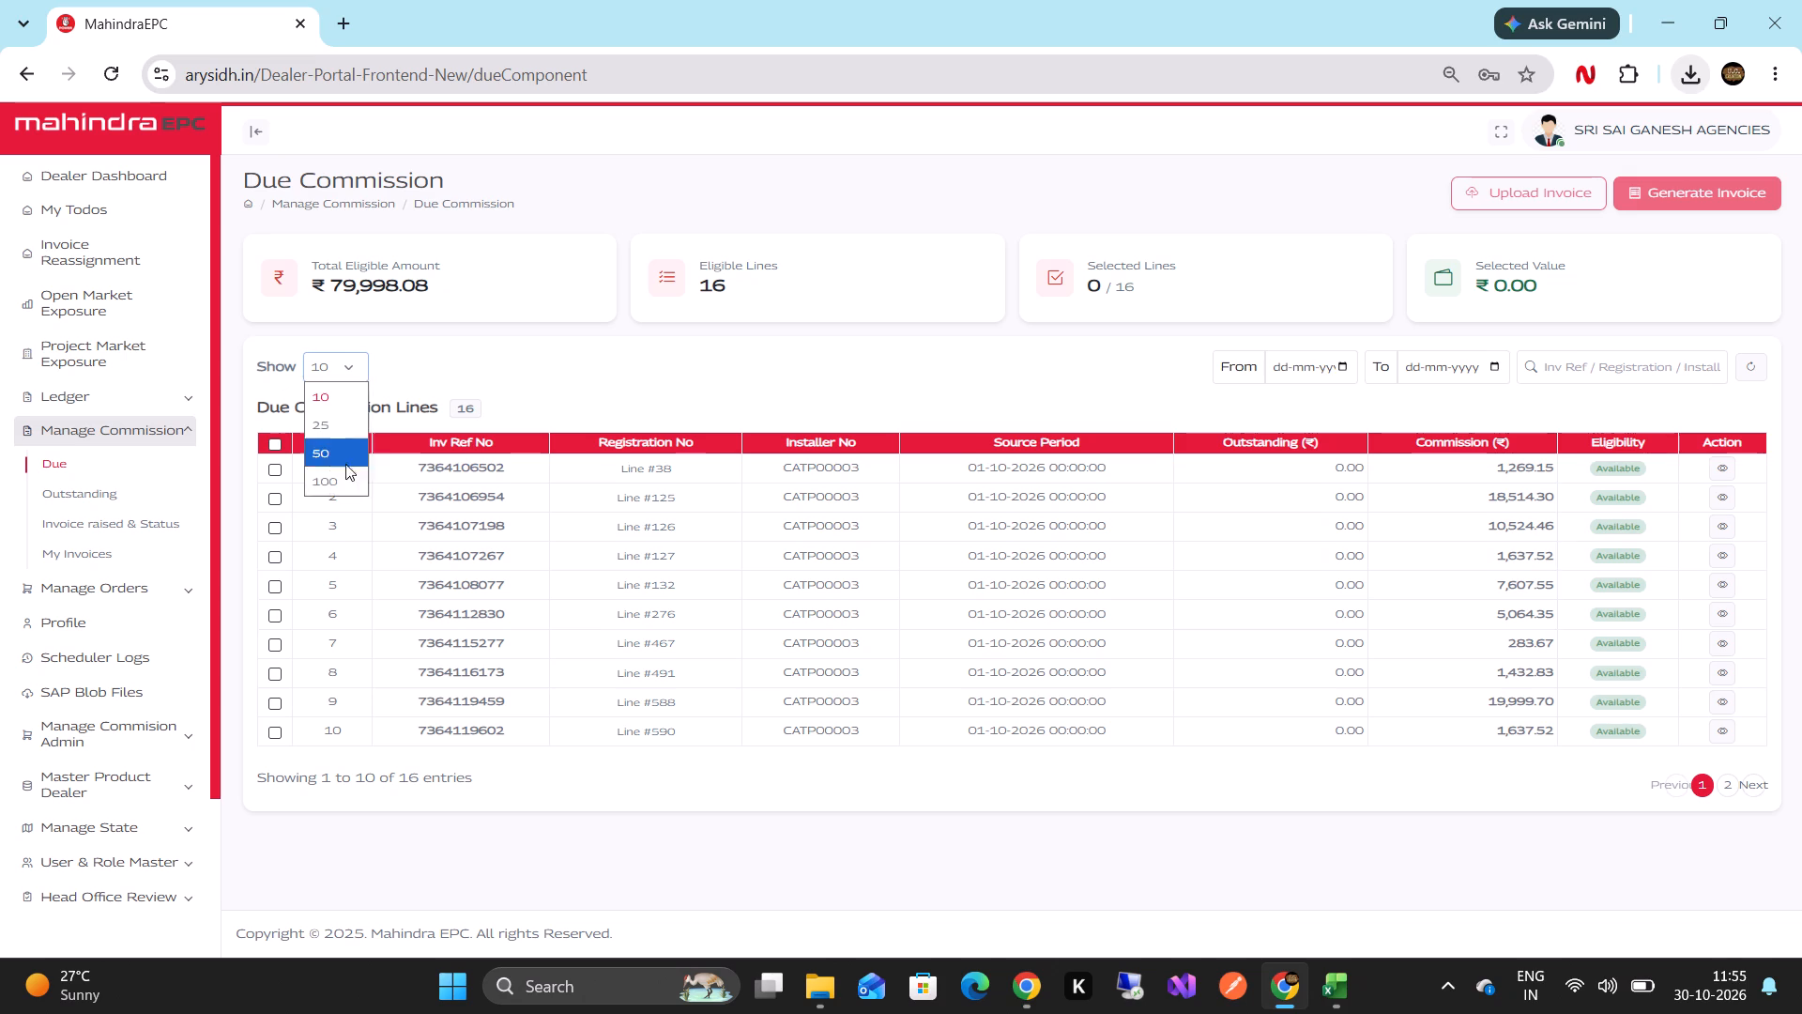
left_click(345, 476)
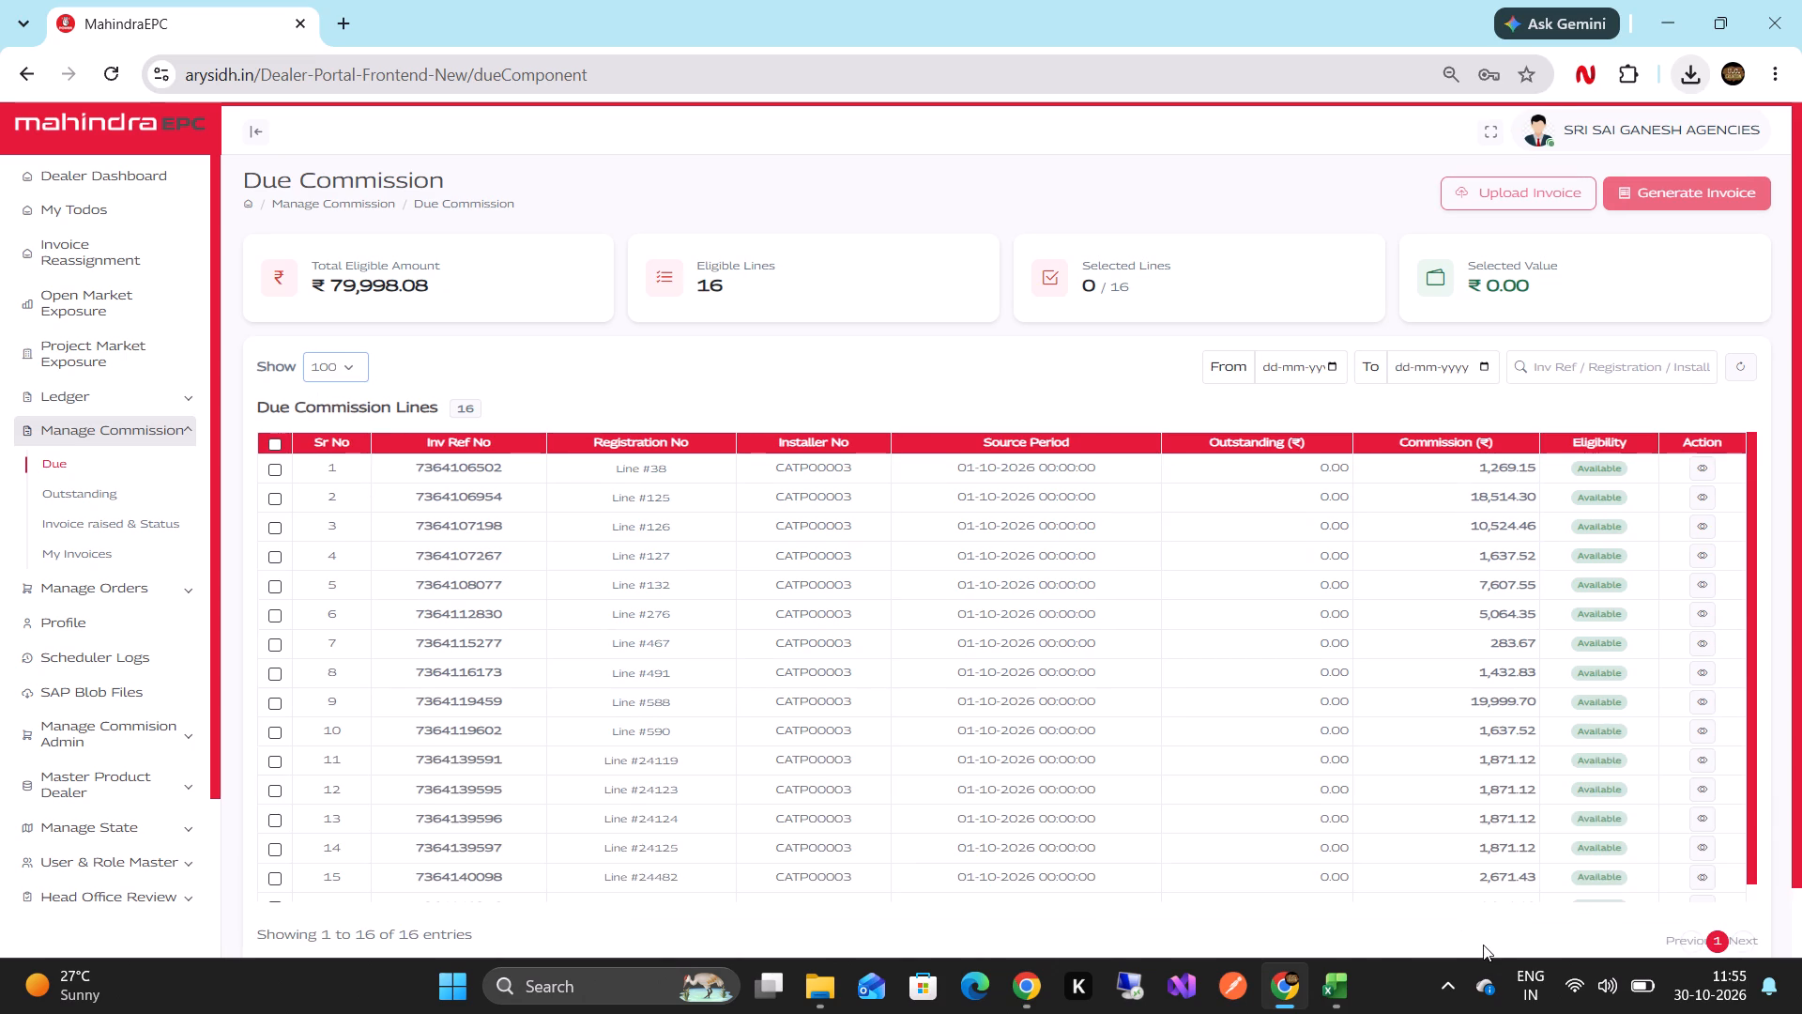
scroll(1499, 852, "down", 19)
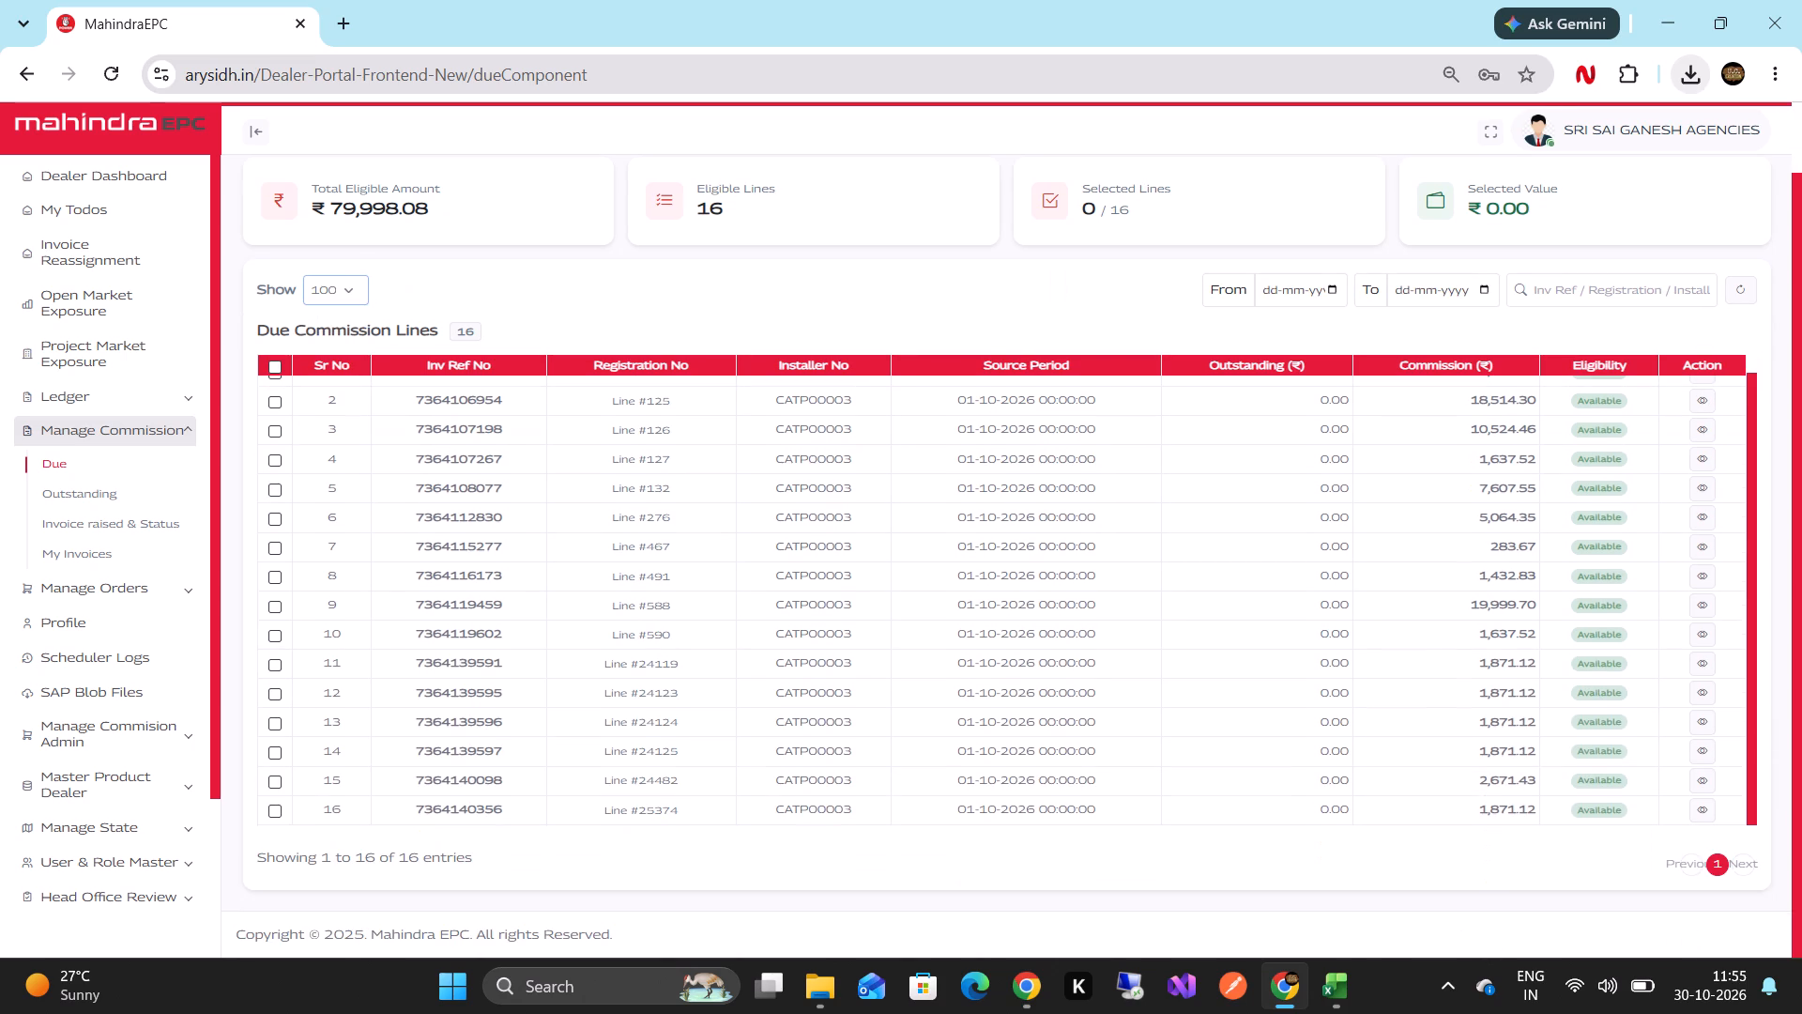
Compare the last filtered CATP00003 rows in the Excel workbook with the Due Commission Lines in the Chrome portal.
key("alt+Tab")
scroll(963, 770, "down", 1)
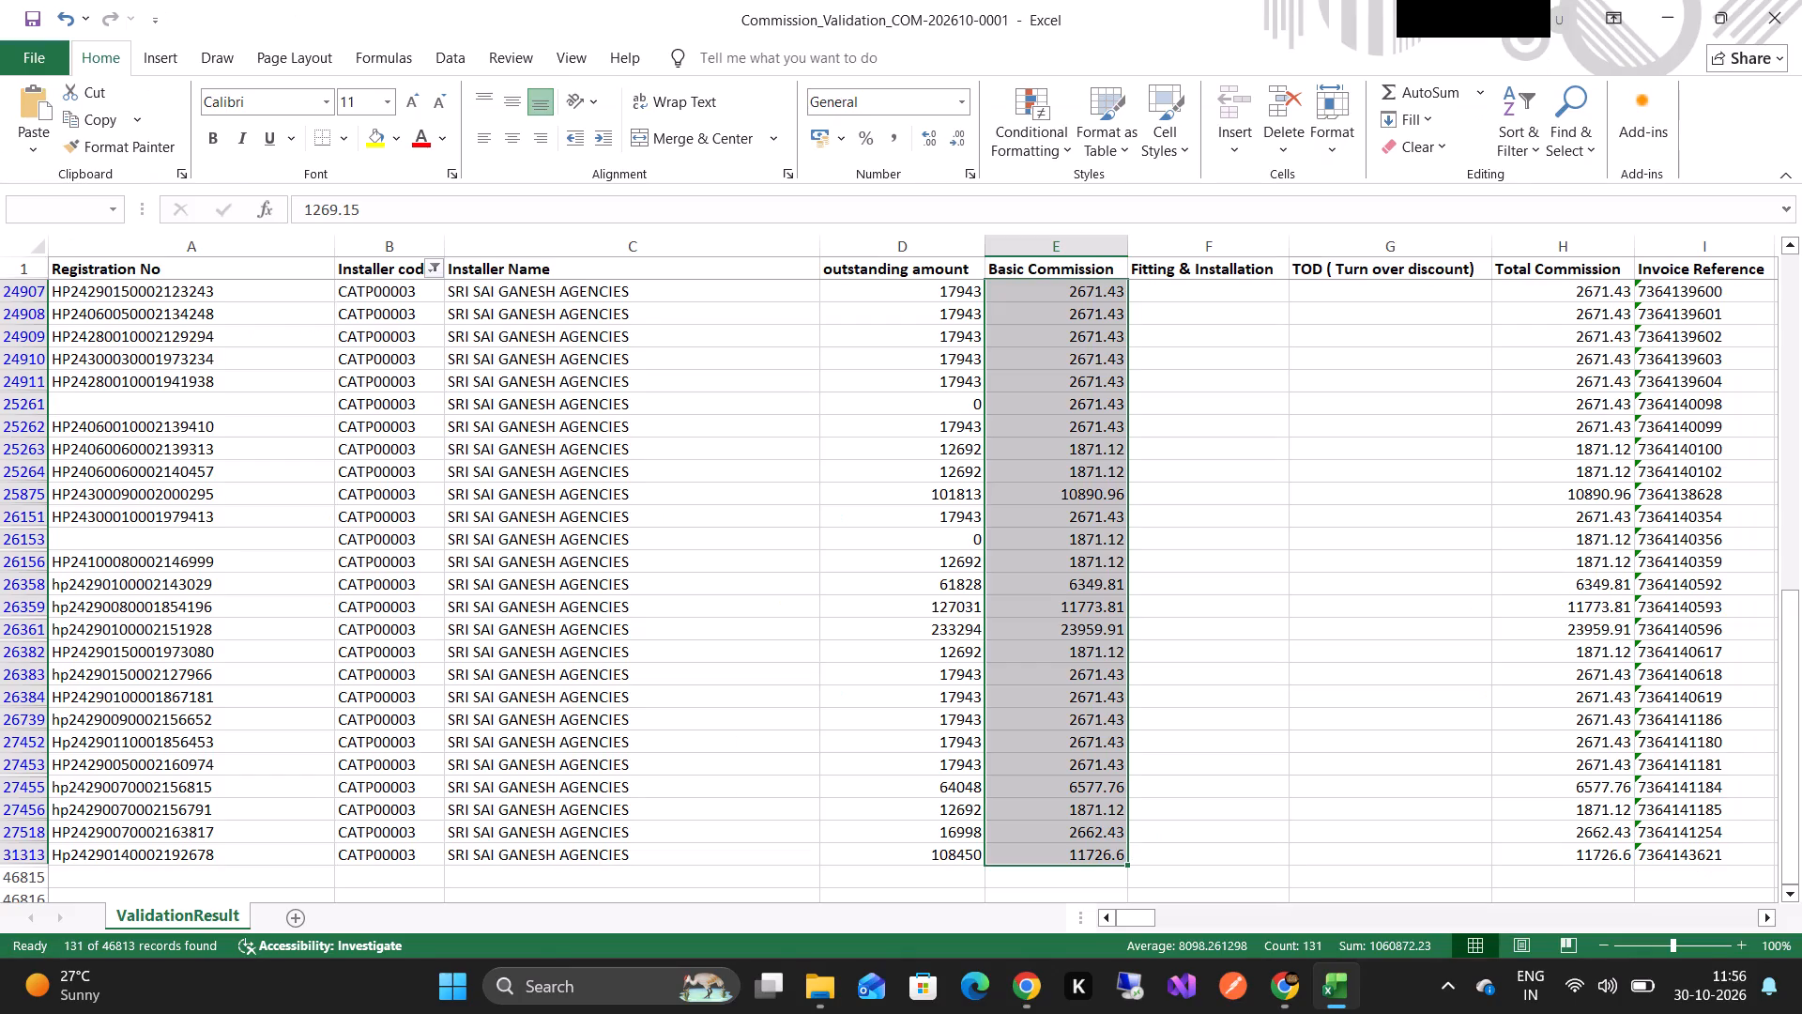
scroll(963, 770, "down", 1)
key("alt+Tab")
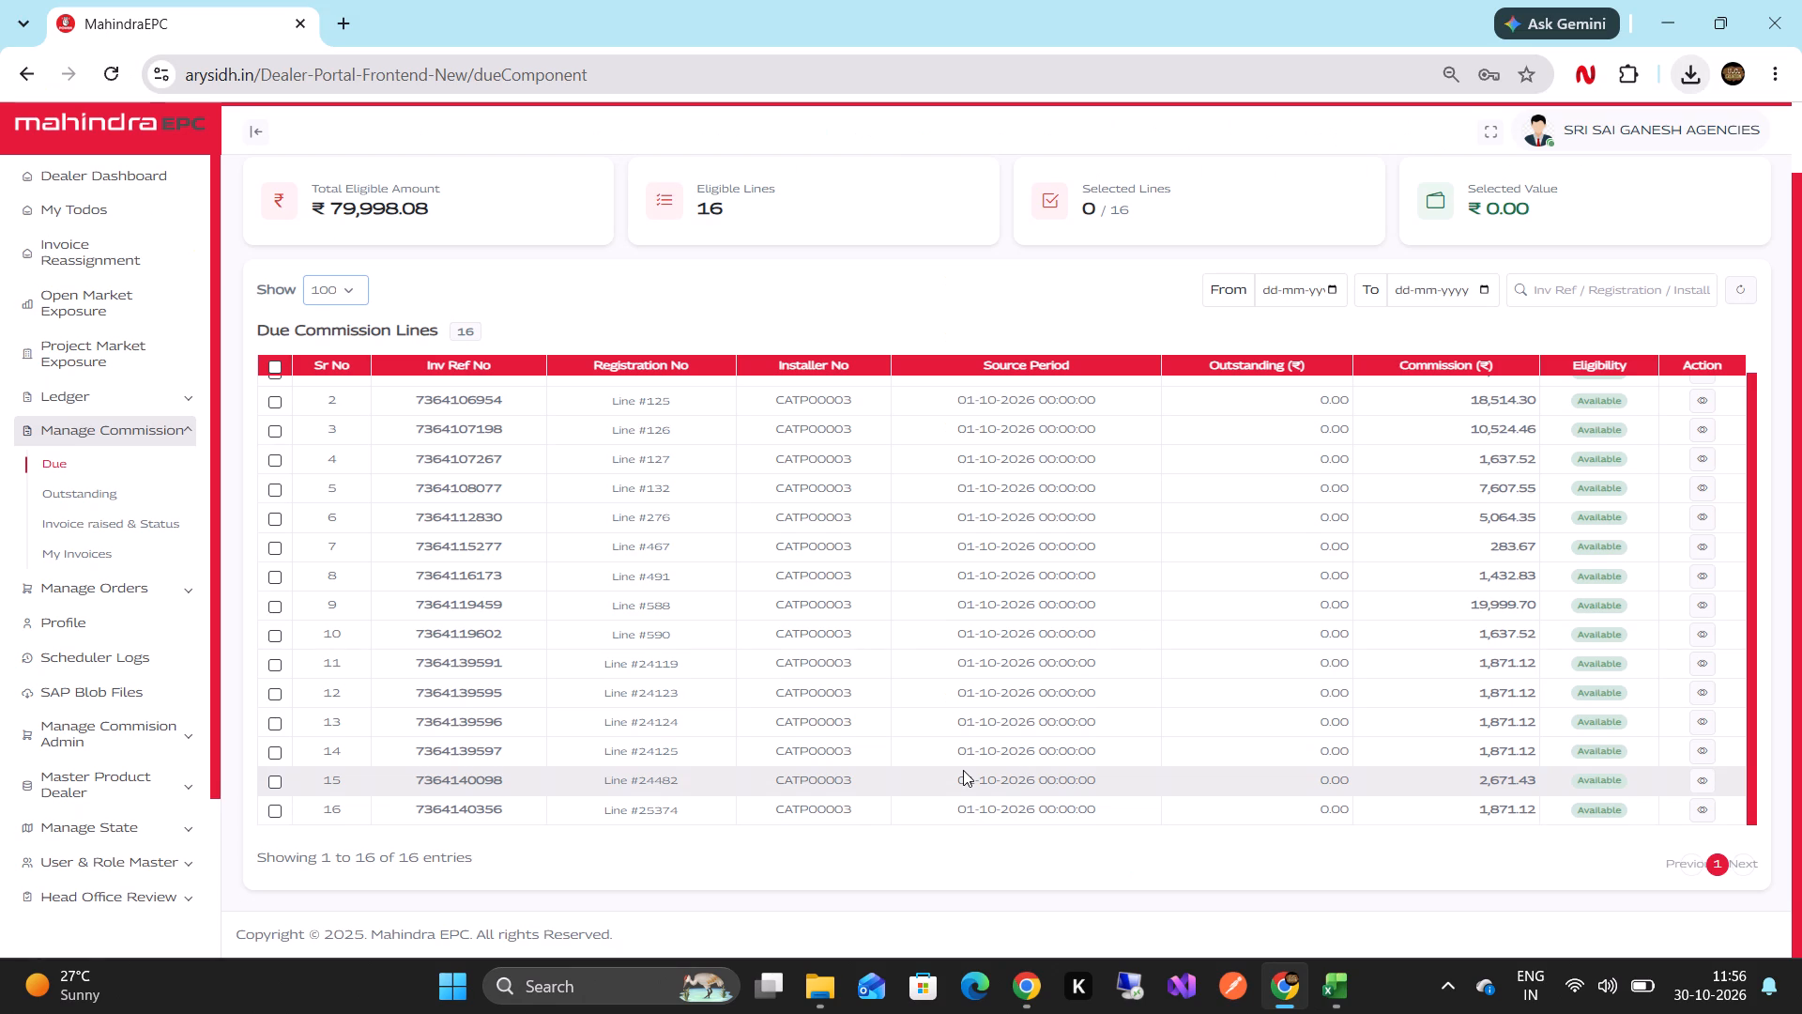
key("alt+Tab")
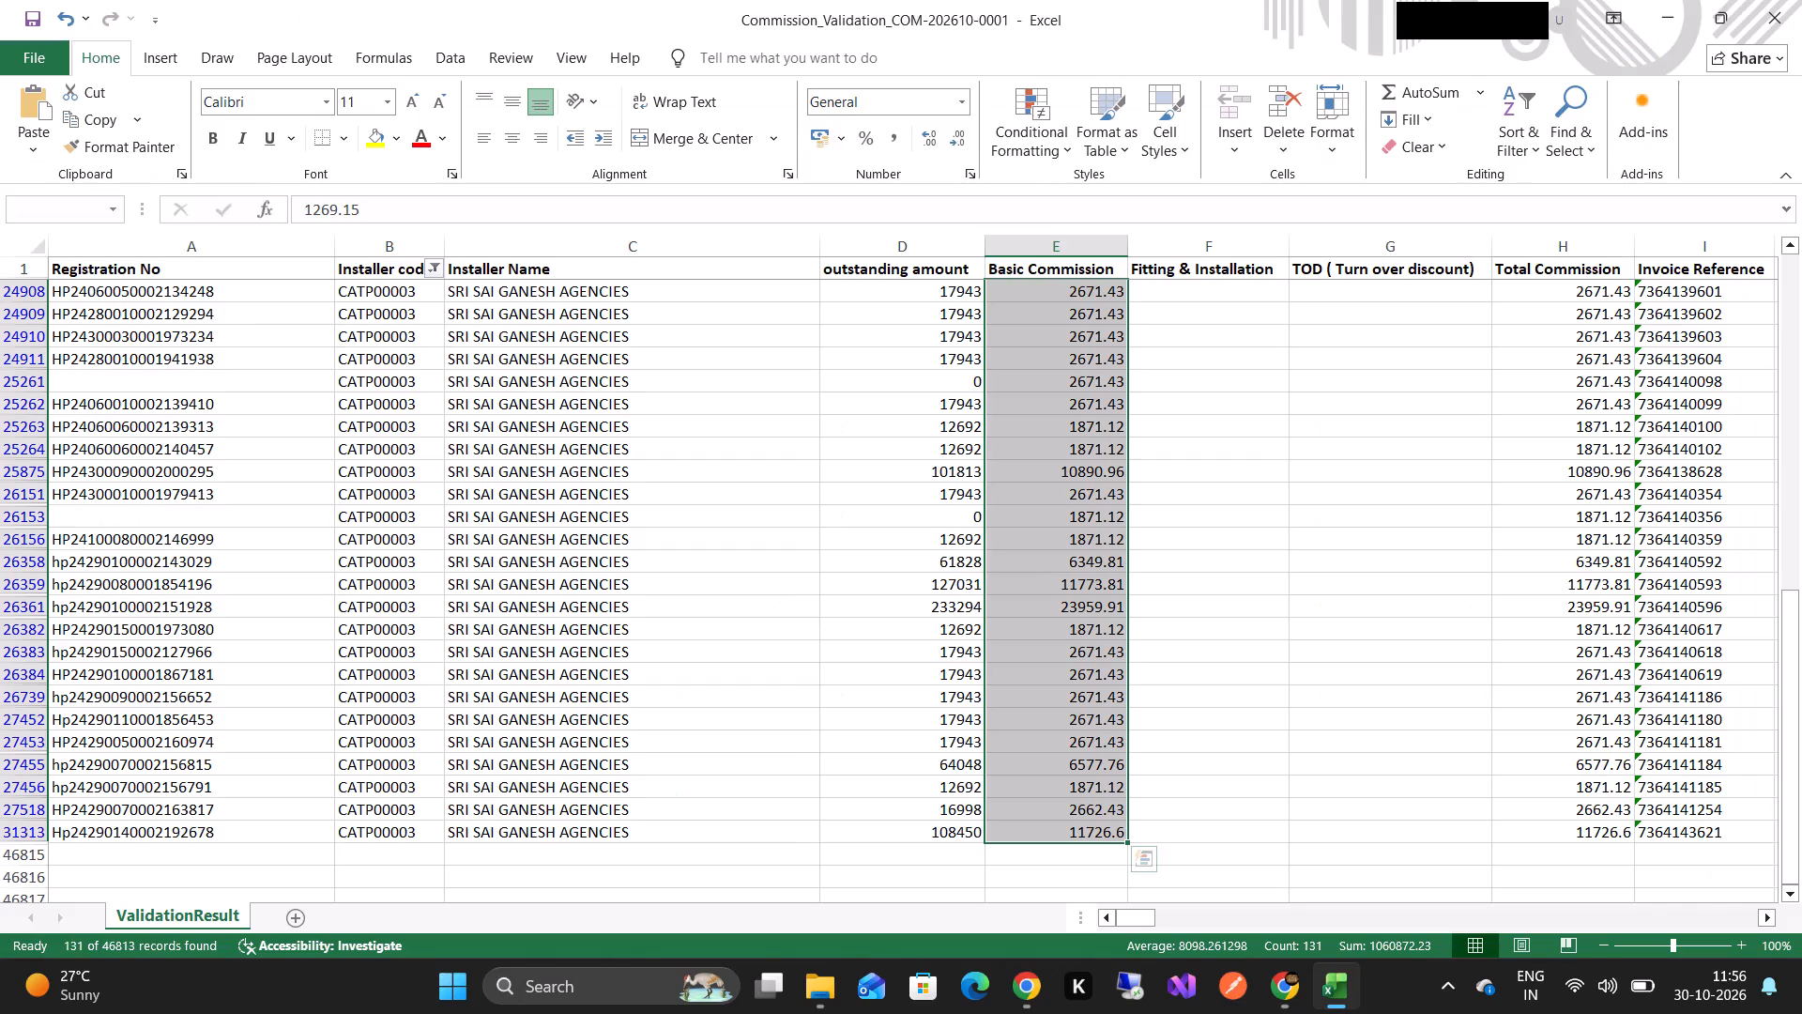
scroll(929, 636, "up", 1)
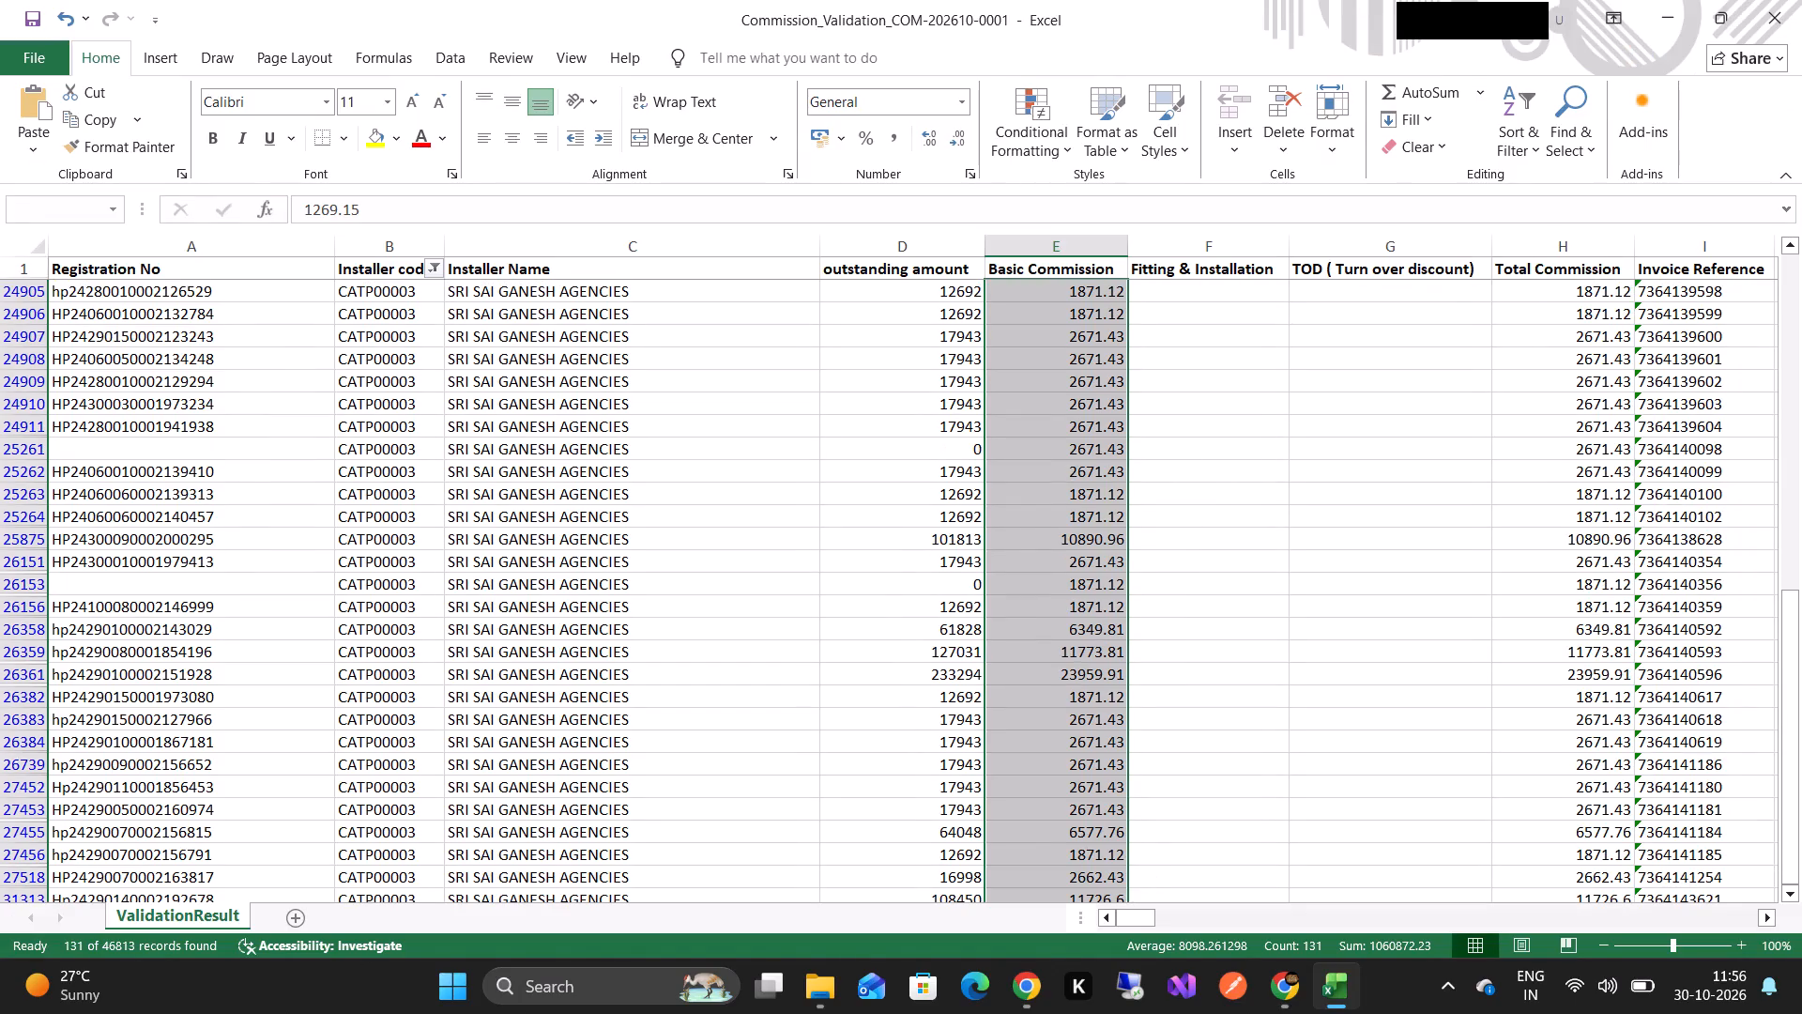
key("ctrl+Up")
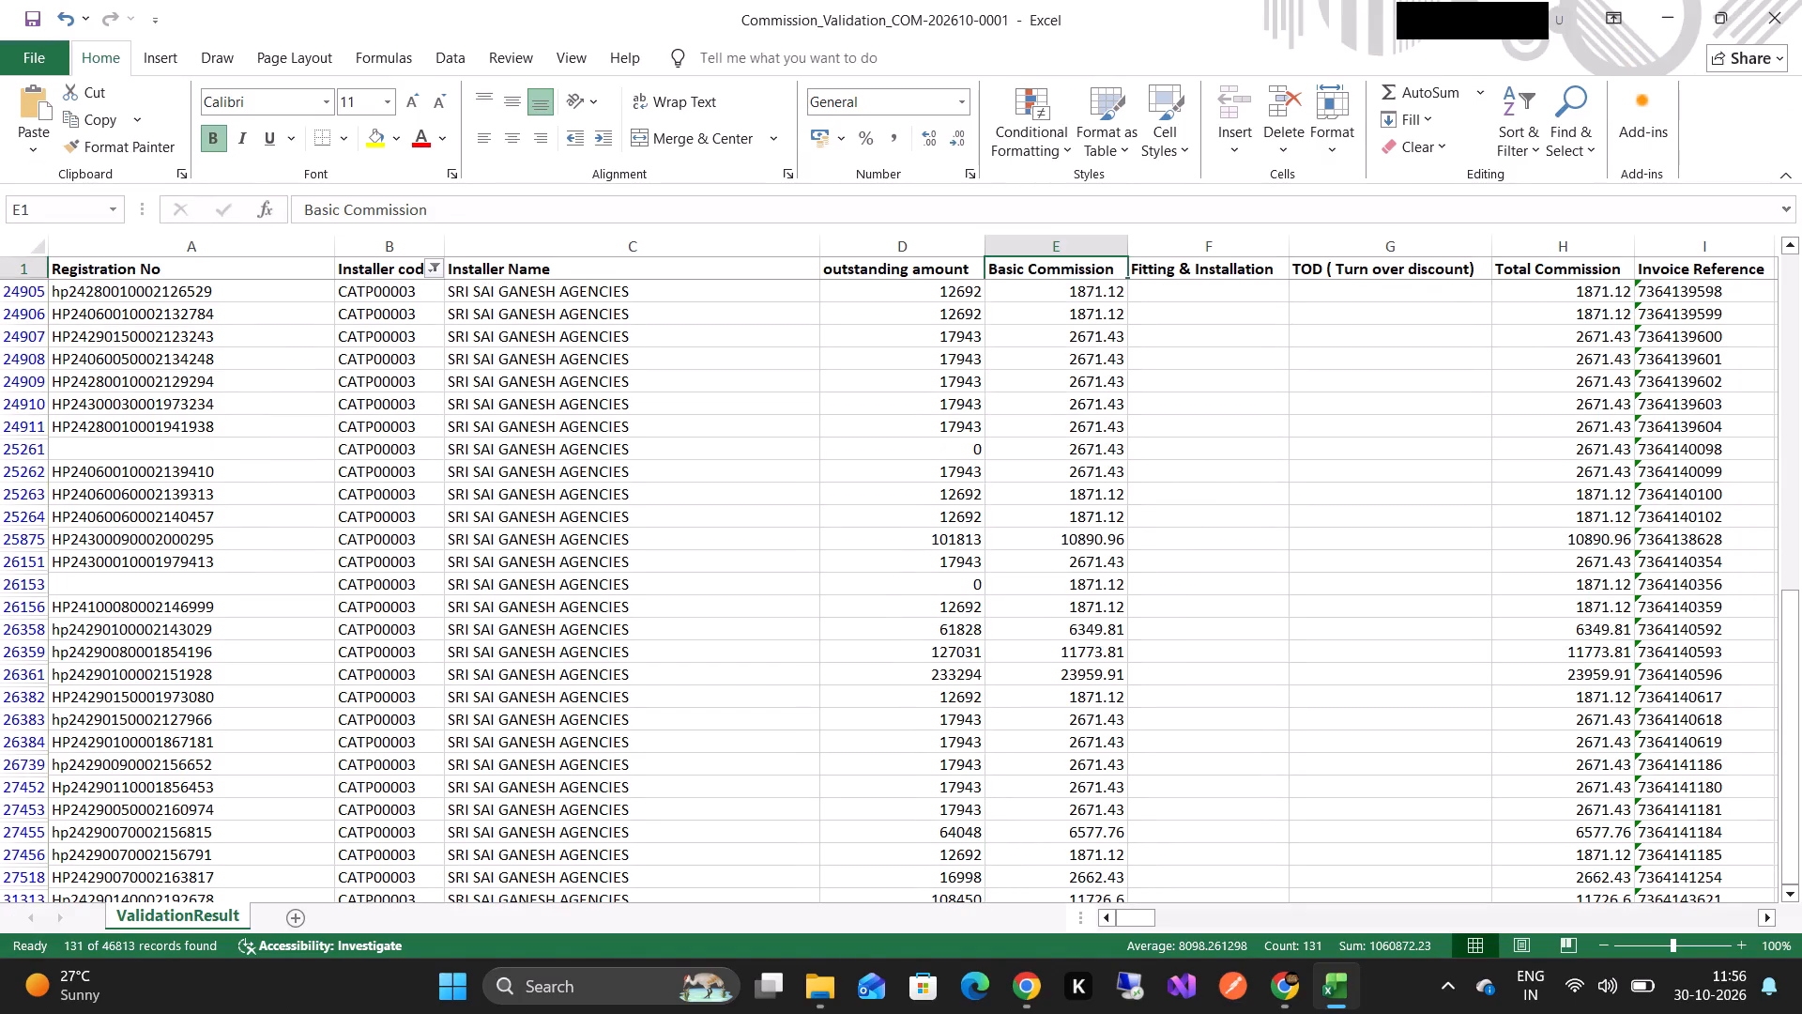
key("ctrl+Left")
key("ctrl+shift+Down")
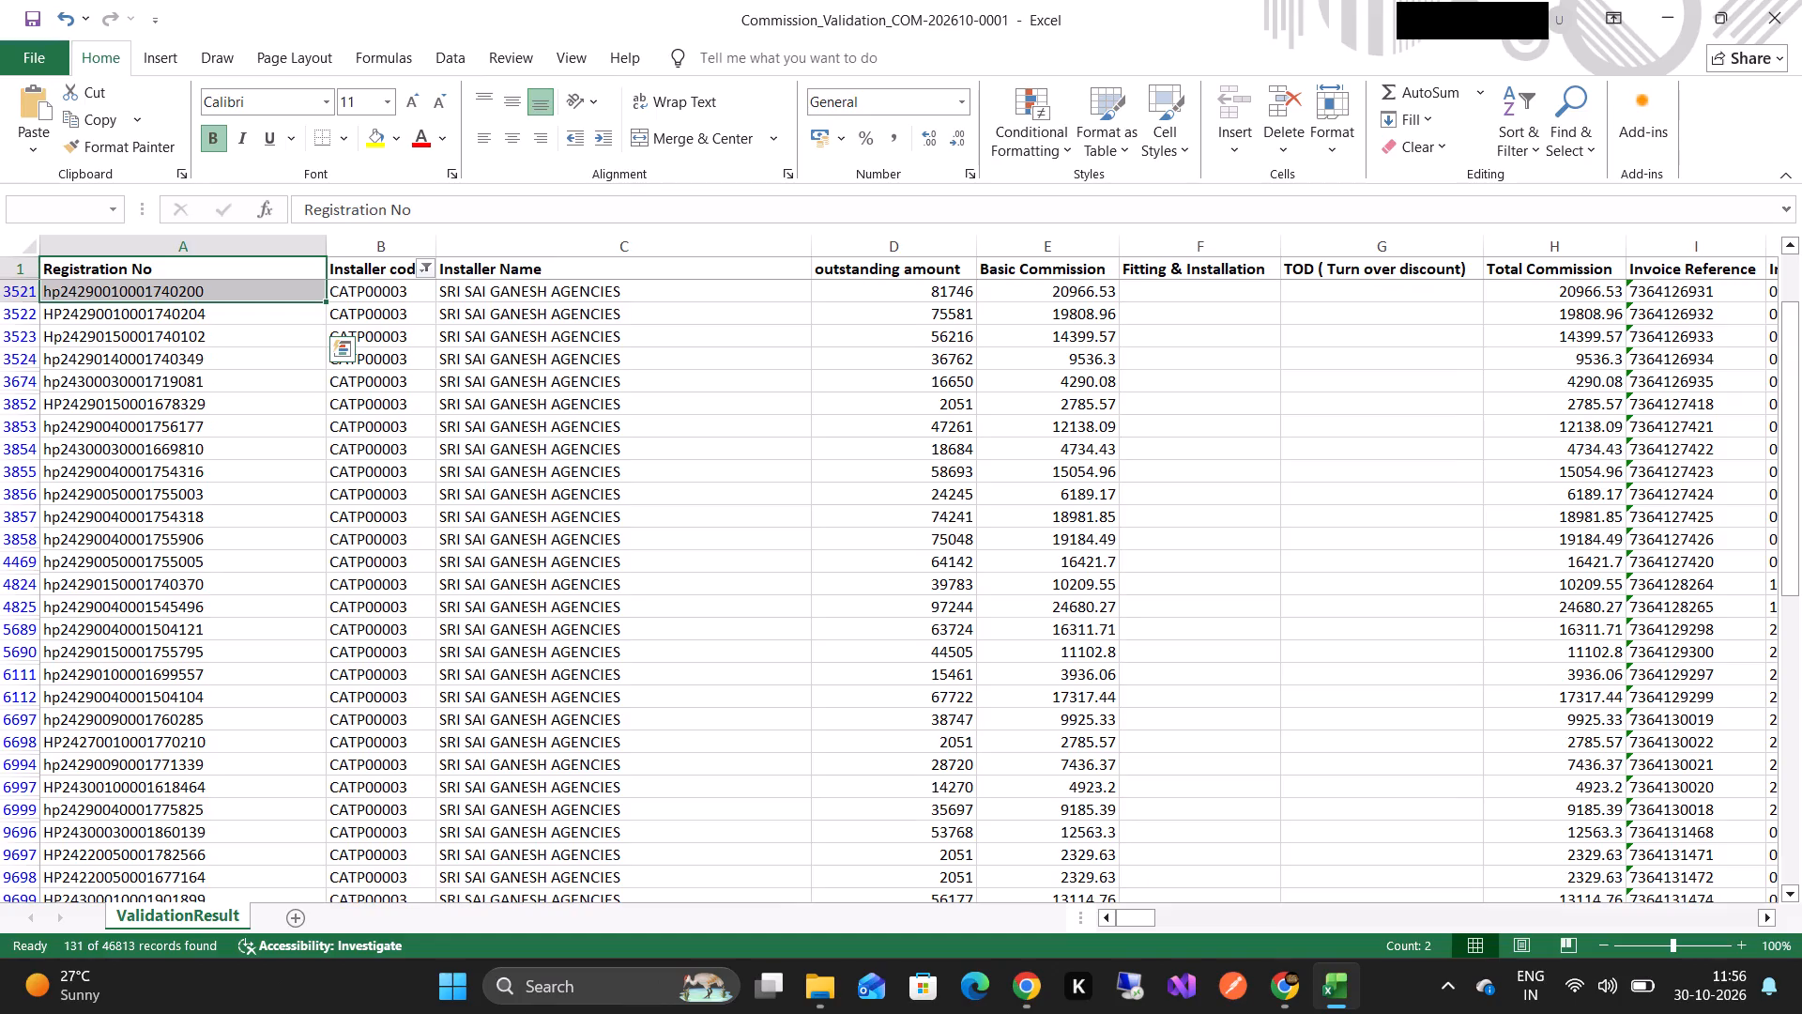
key("Up")
key("shift+Right")
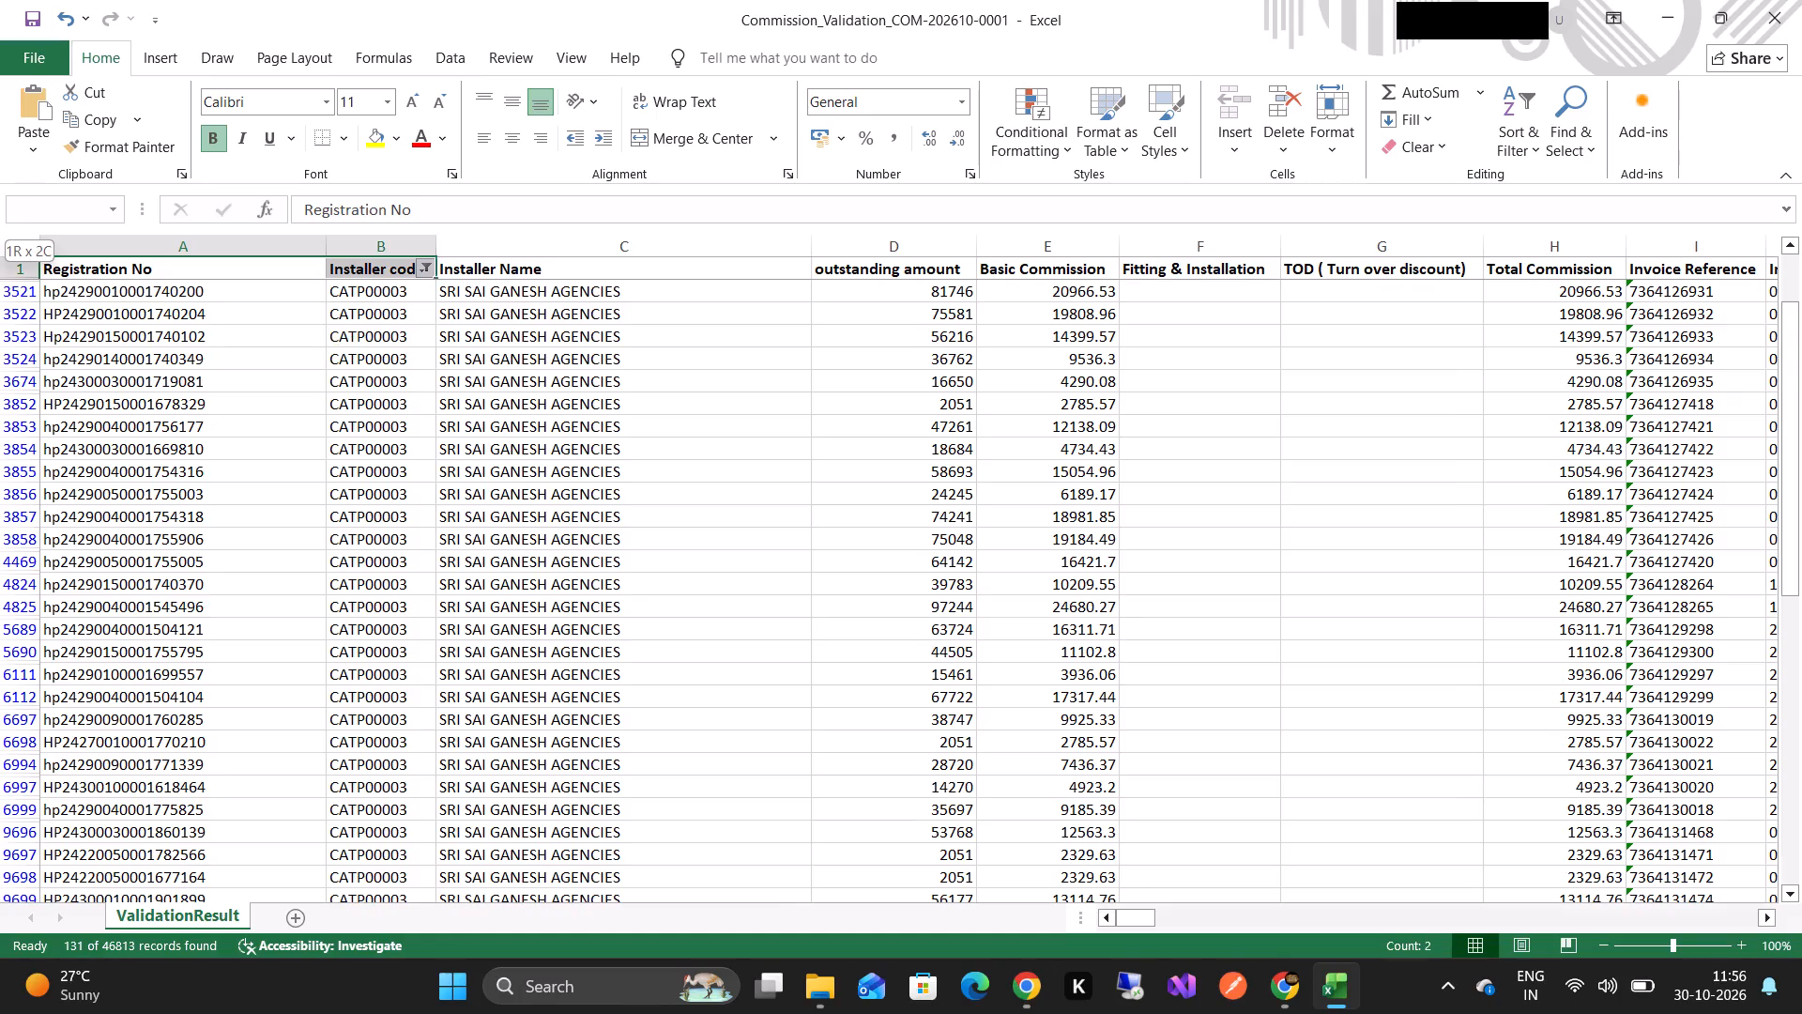
key("shift+Right")
key("shift+Right")
key("shift+Right")
key("shift+Right")
key("shift+Right")
key("shift+Right")
key("shift+Right")
key("shift+Right")
key("shift+Right")
key("shift+Right")
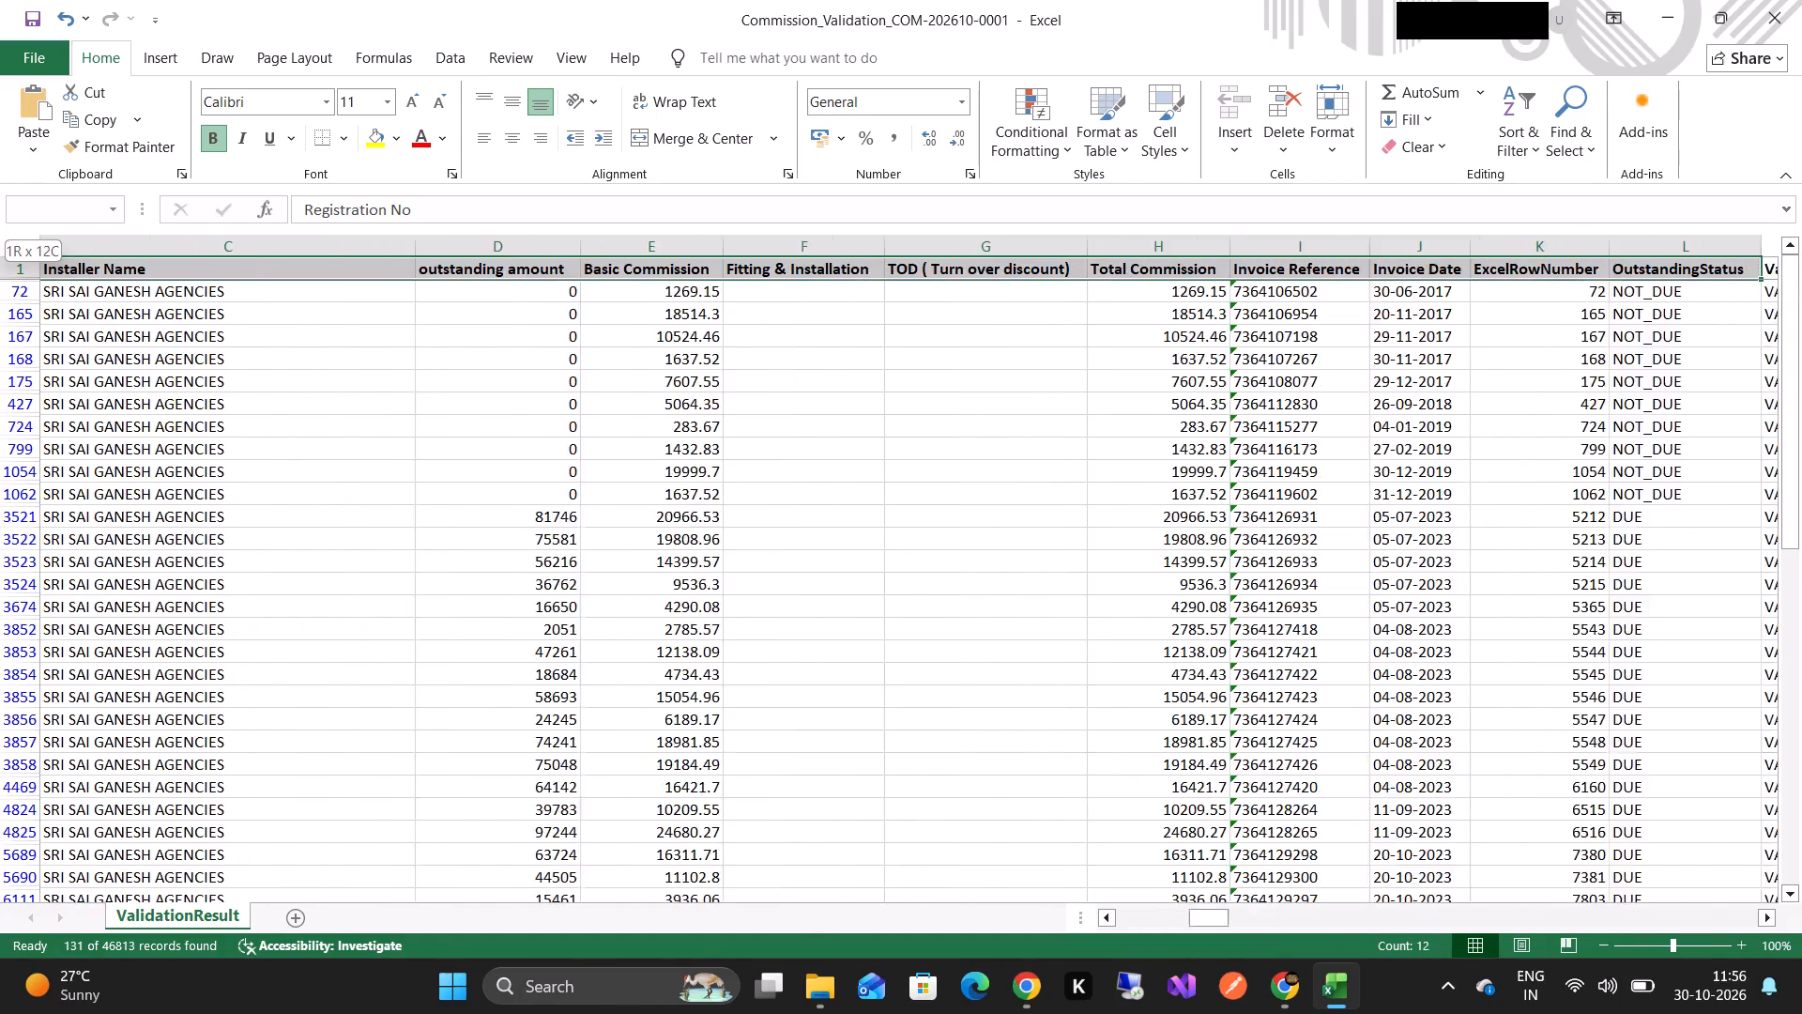
key("shift+Right")
key("shift+Right")
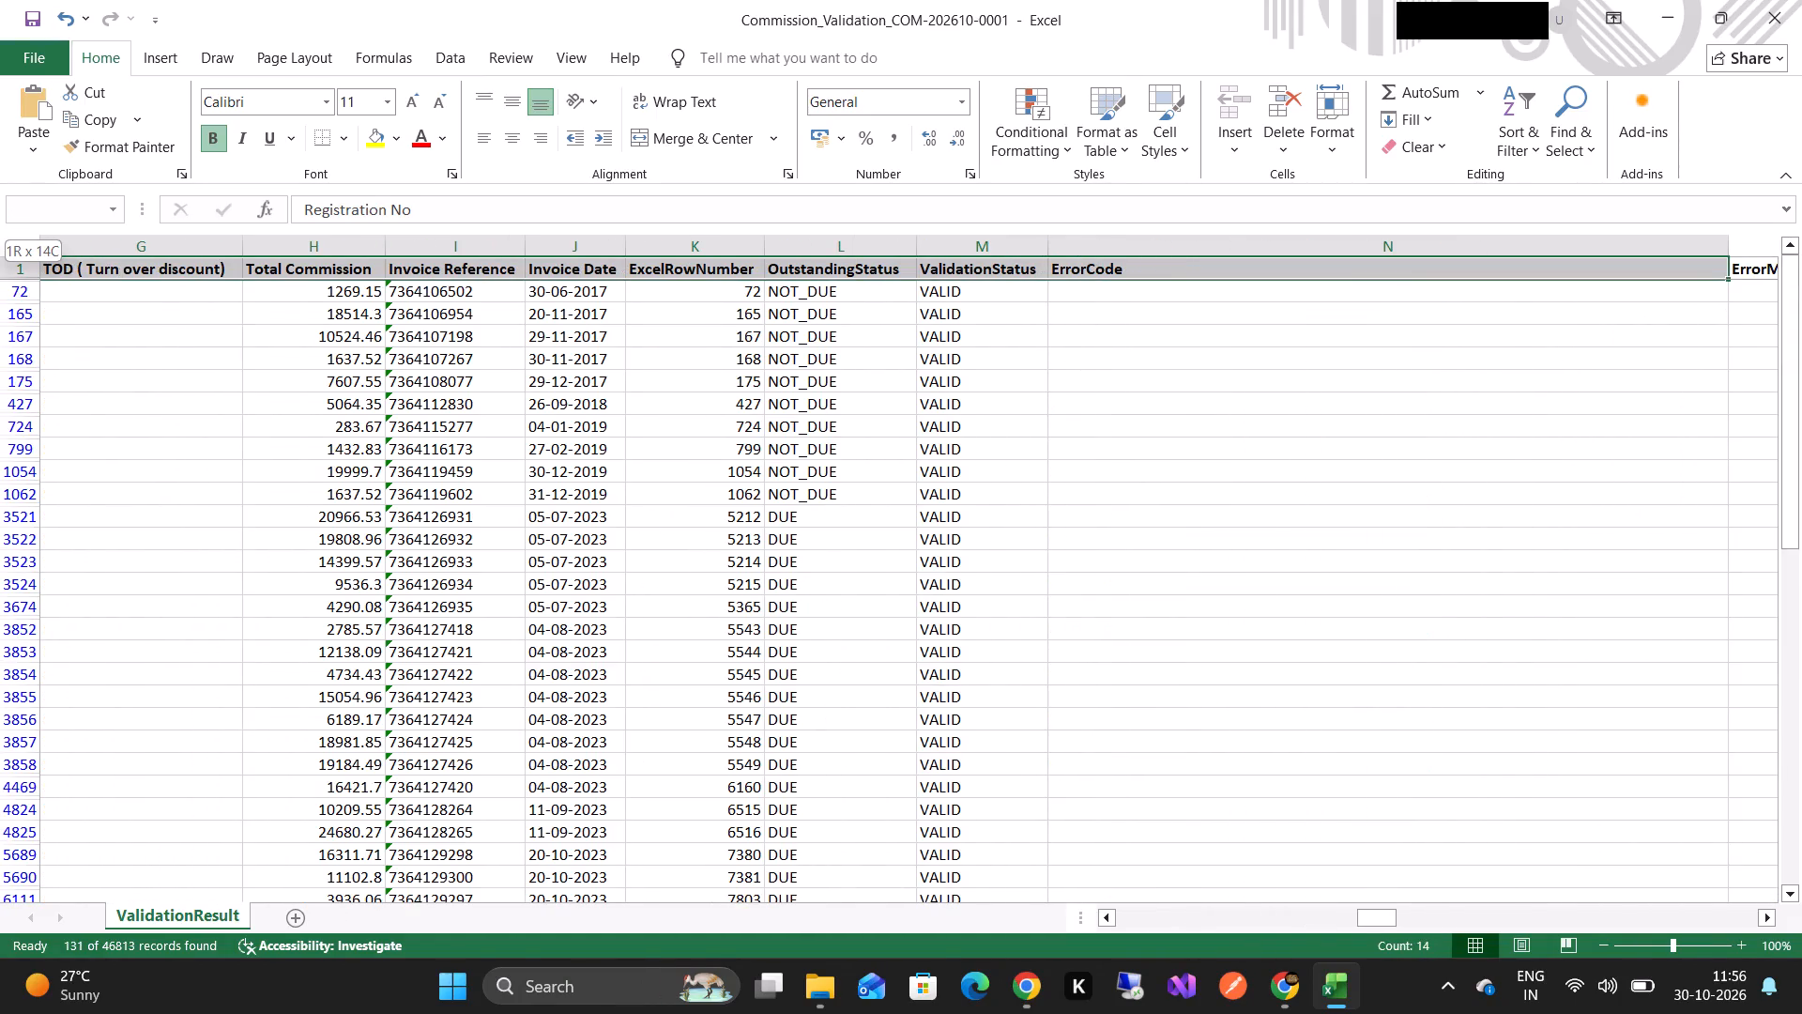
key("shift+Left")
key("shift+Left")
key("shift+Left")
key("shift+Left")
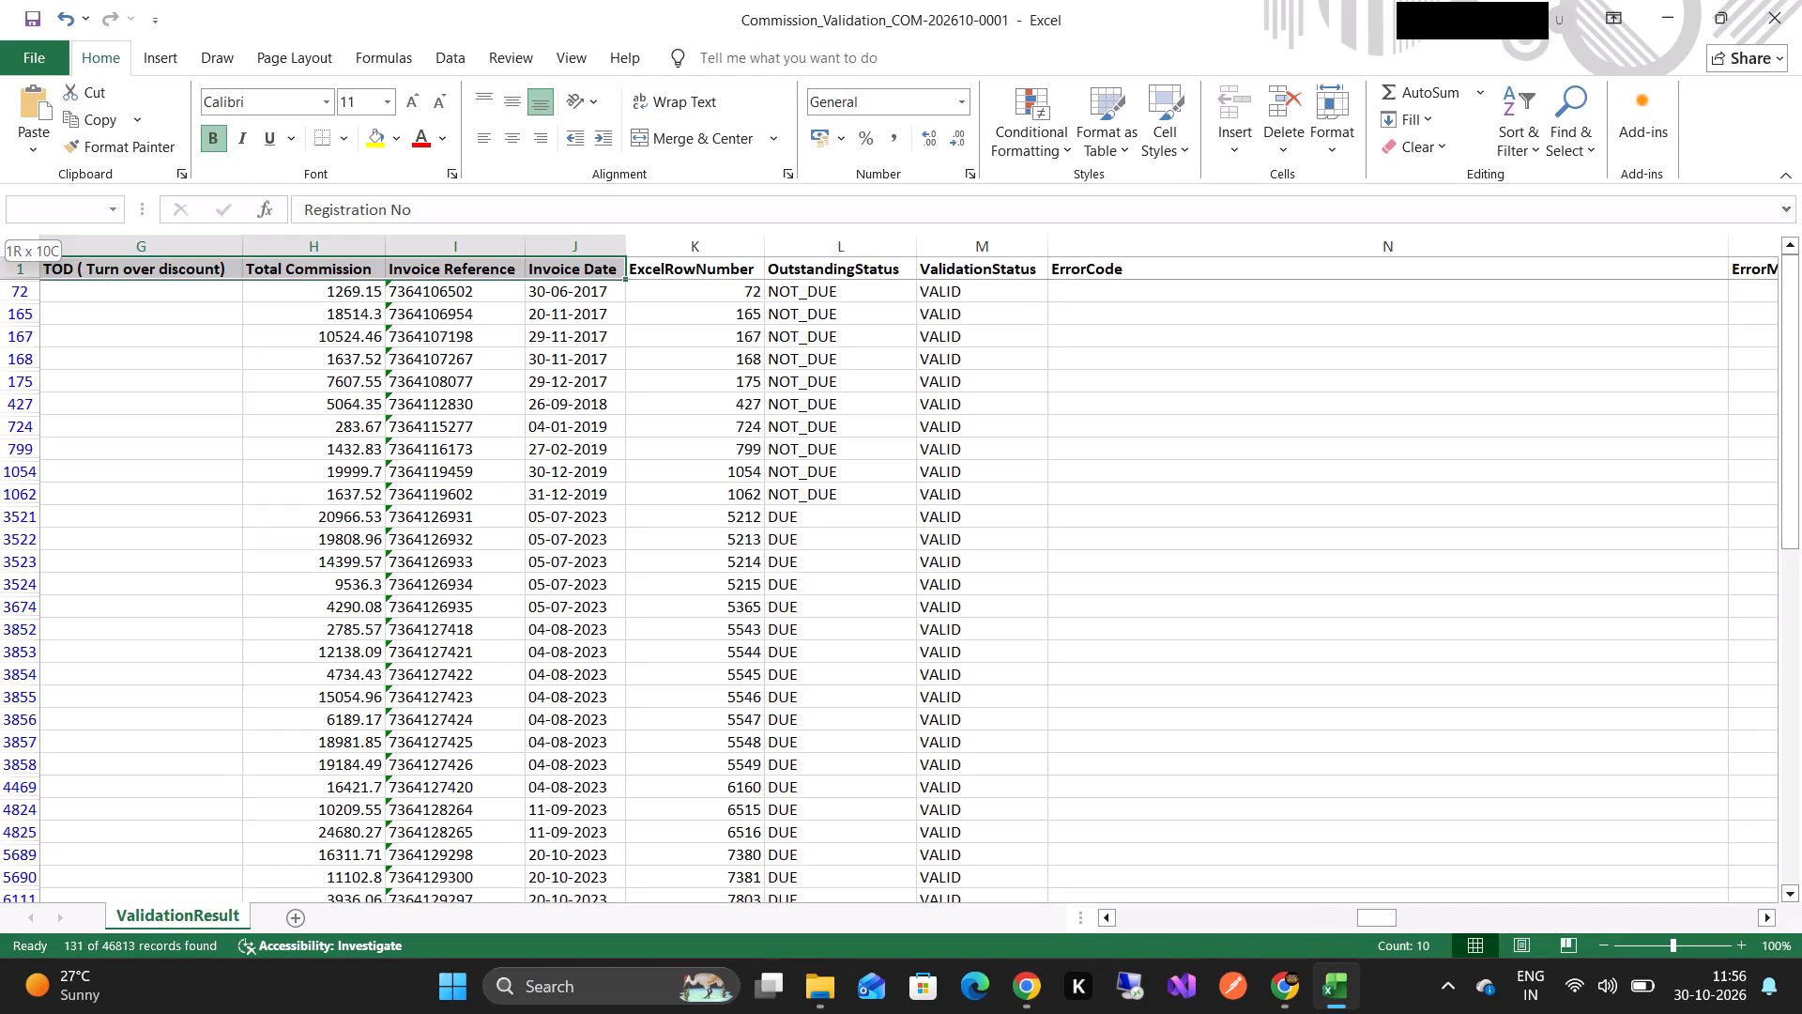
key("ctrl+shift+Down")
key("ctrl+shift+Down")
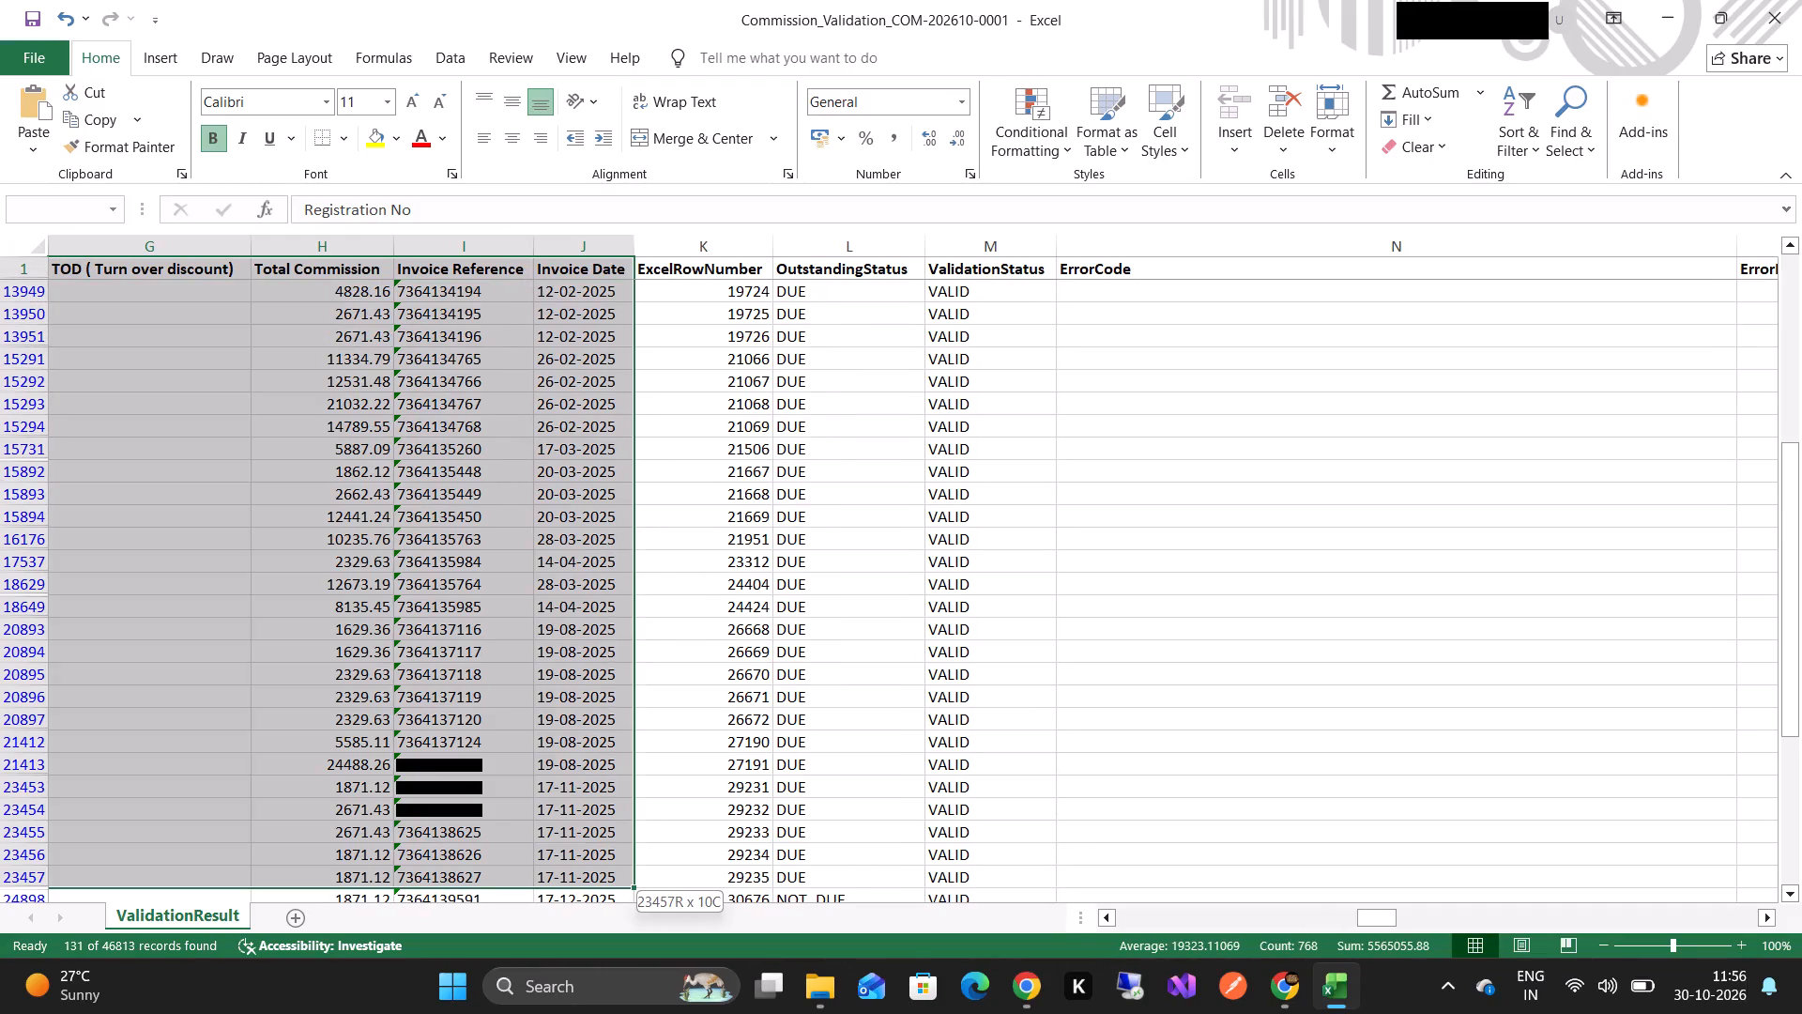
key("ctrl+shift+Down")
key("ctrl+shift+Down")
key("ctrl+shift+Down")
key("ctrl+shift+Down")
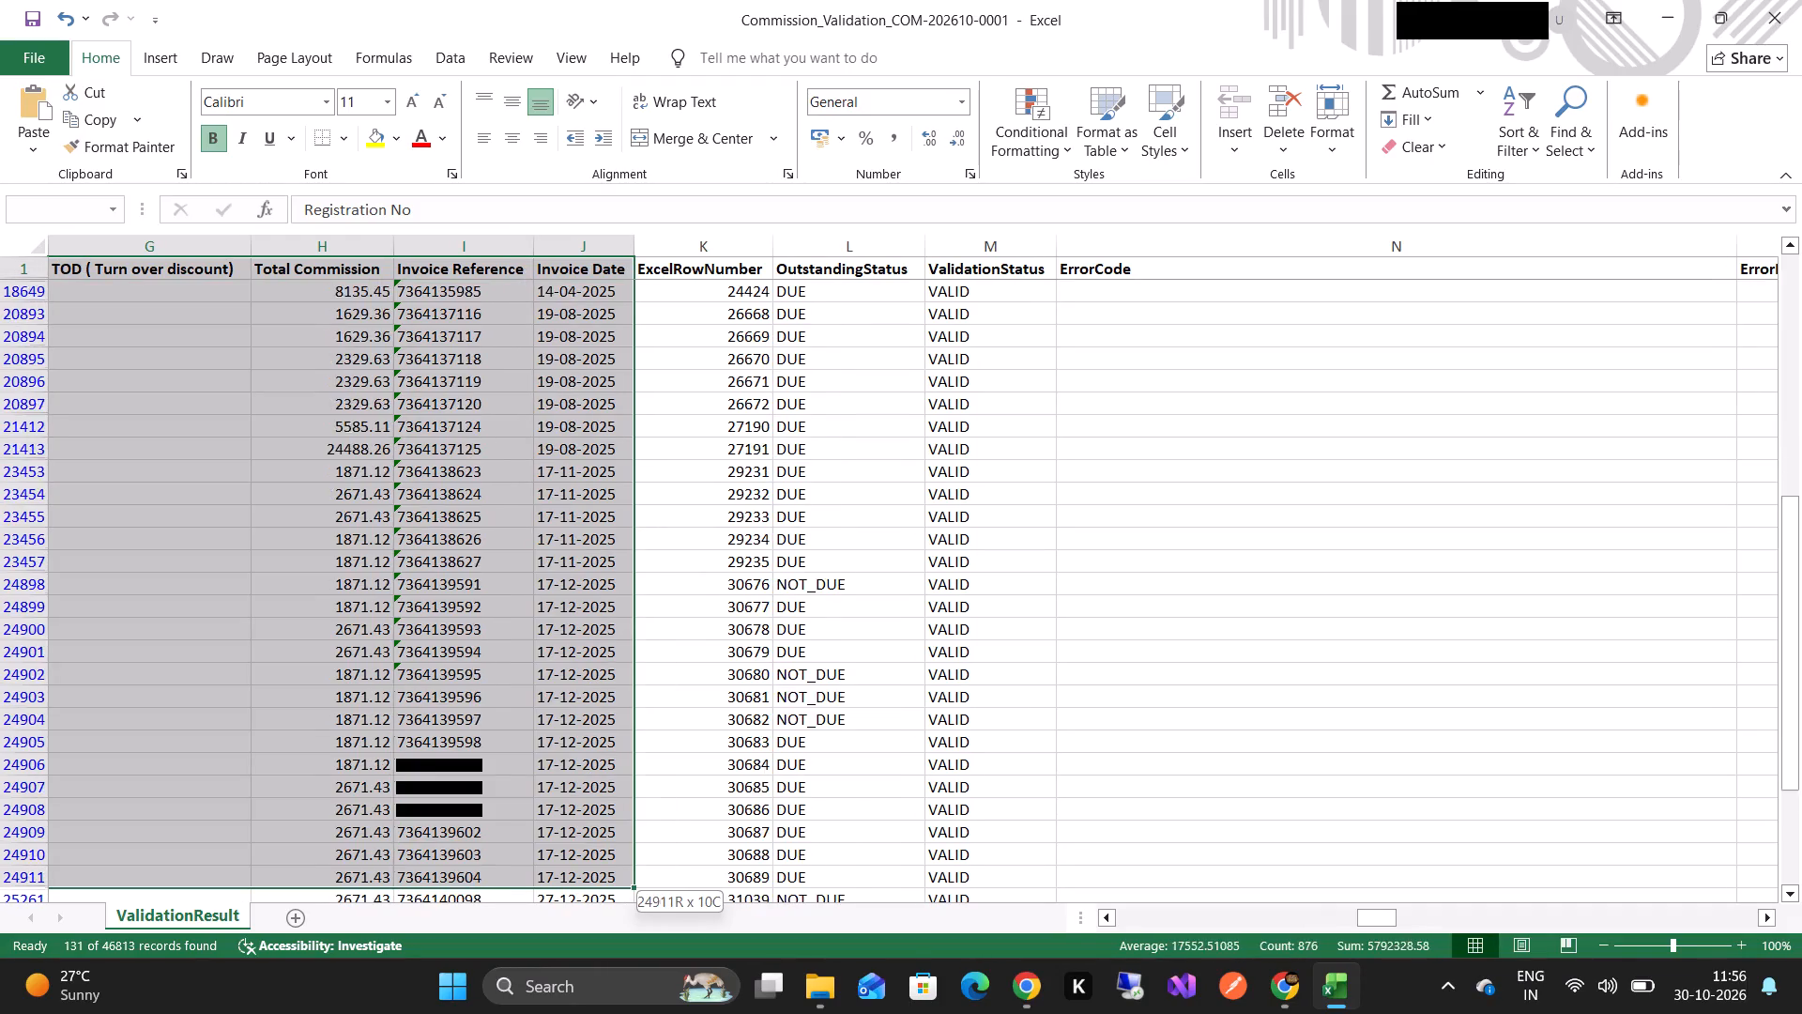
key("ctrl+shift+Down")
key("ctrl+shift+Down")
key("ctrl+shift+Down")
key("ctrl+shift+Down")
key("ctrl+shift+Down")
key("ctrl+shift+Down")
key("ctrl+shift+Up")
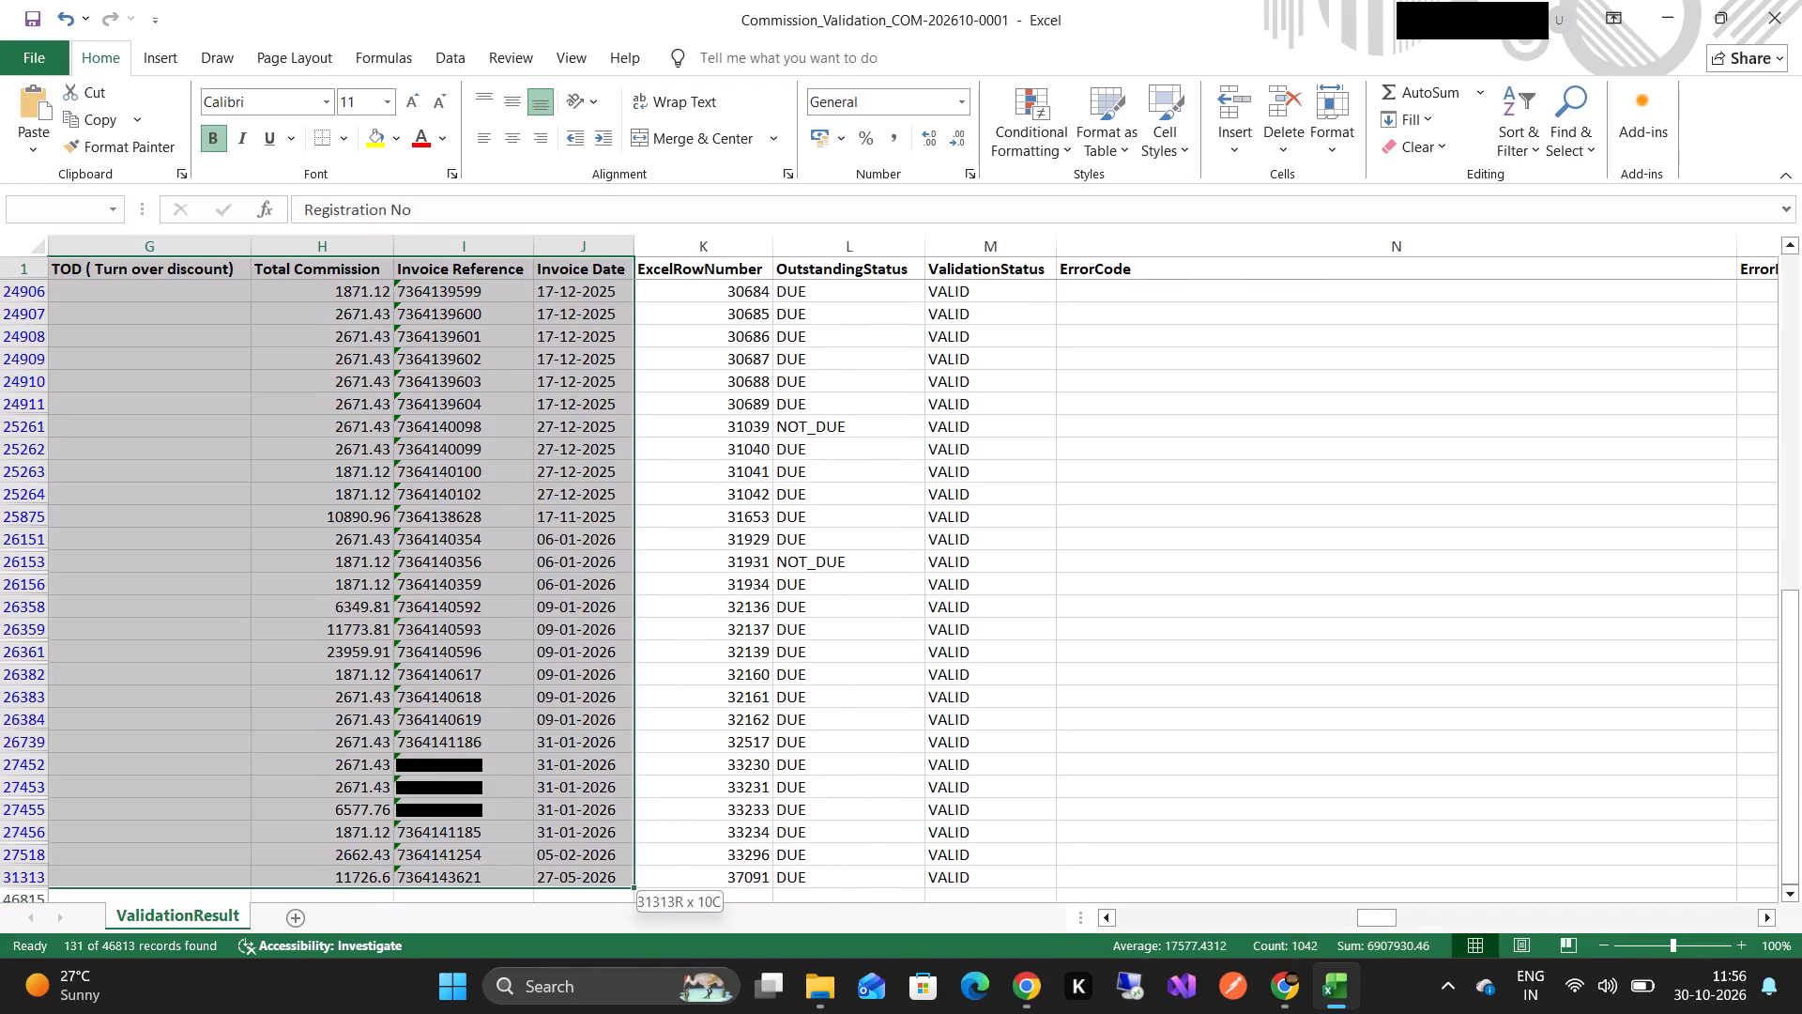
key("ctrl+c")
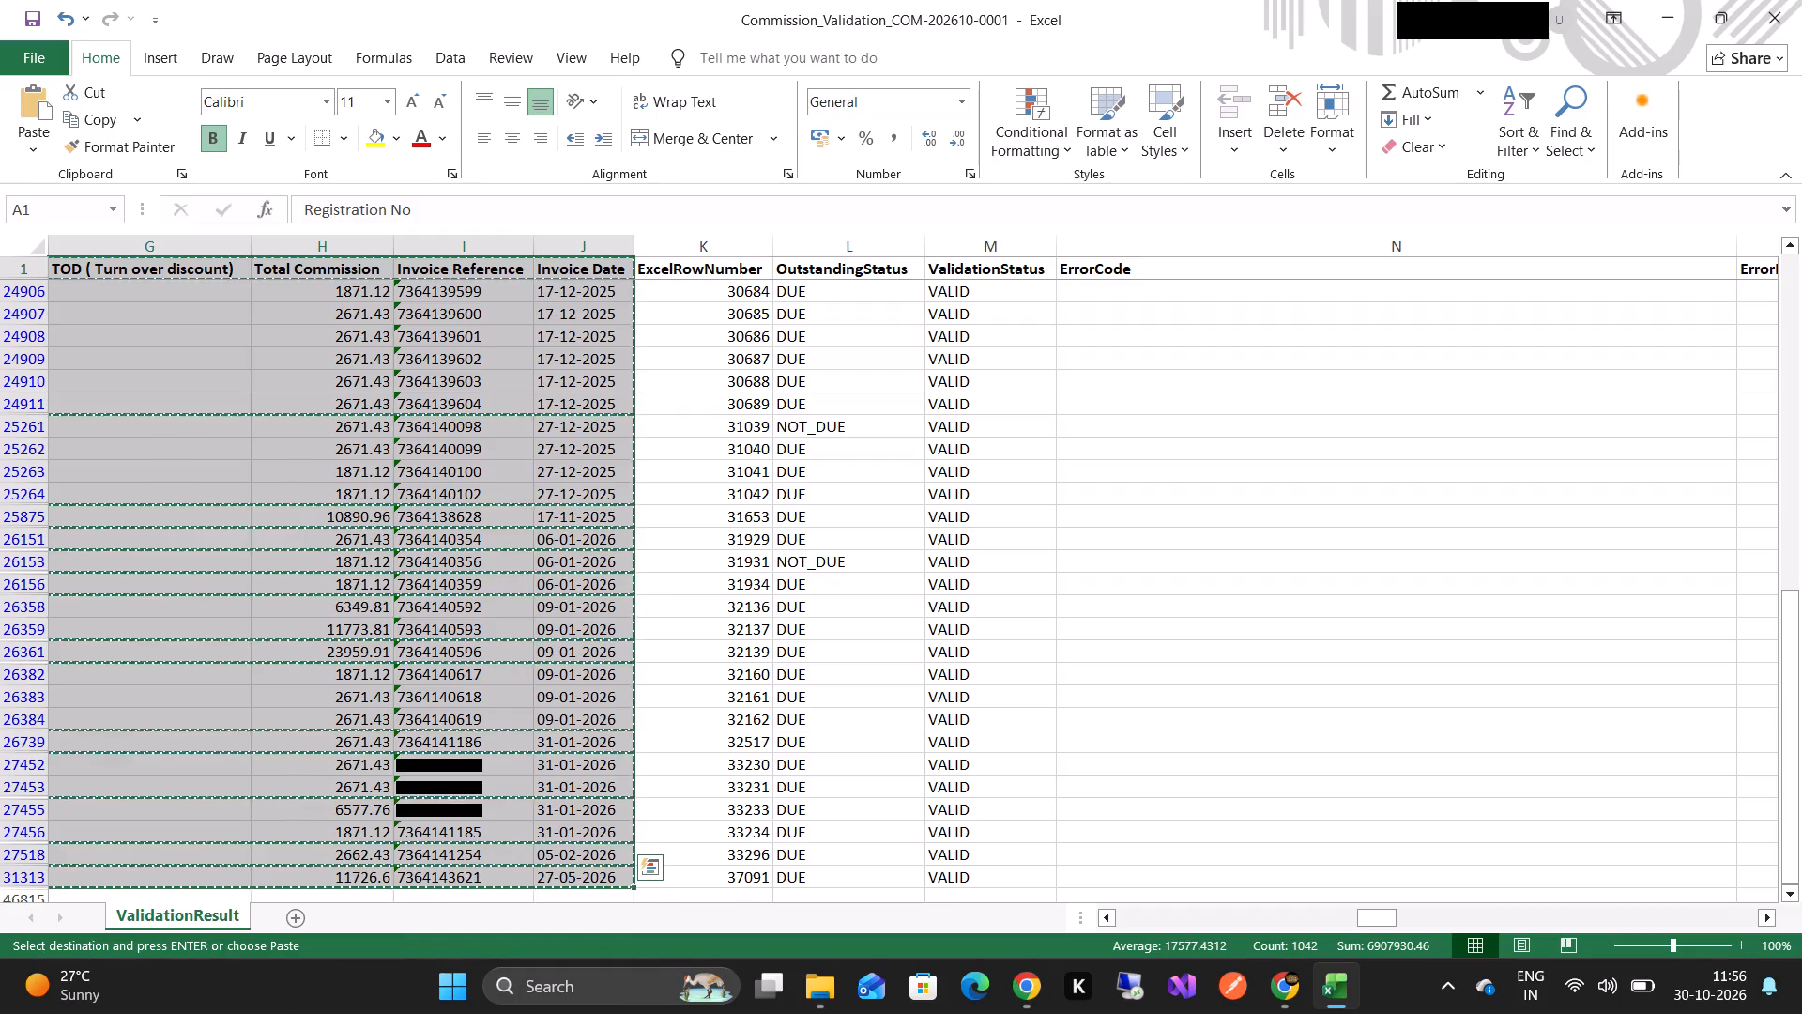
Paste the copied rows into a new worksheet starting at cell A1 and auto-fit all column widths.
left_click(300, 927)
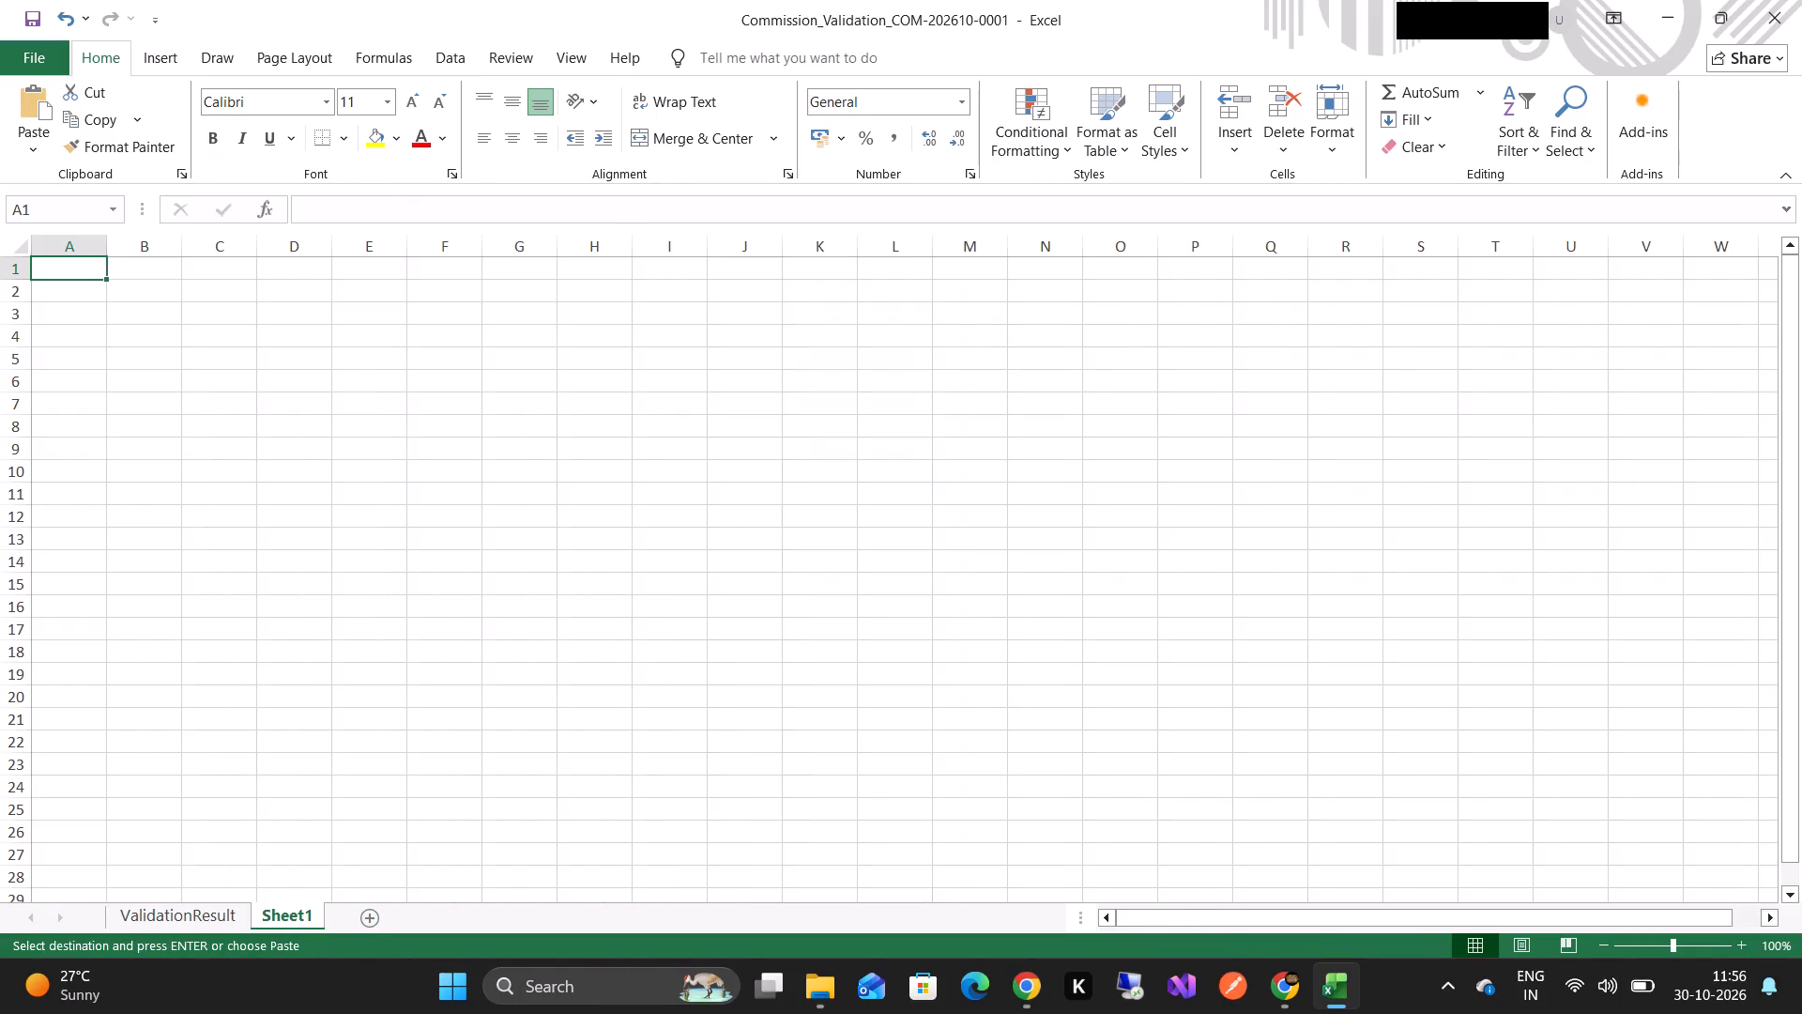
key("ctrl+v")
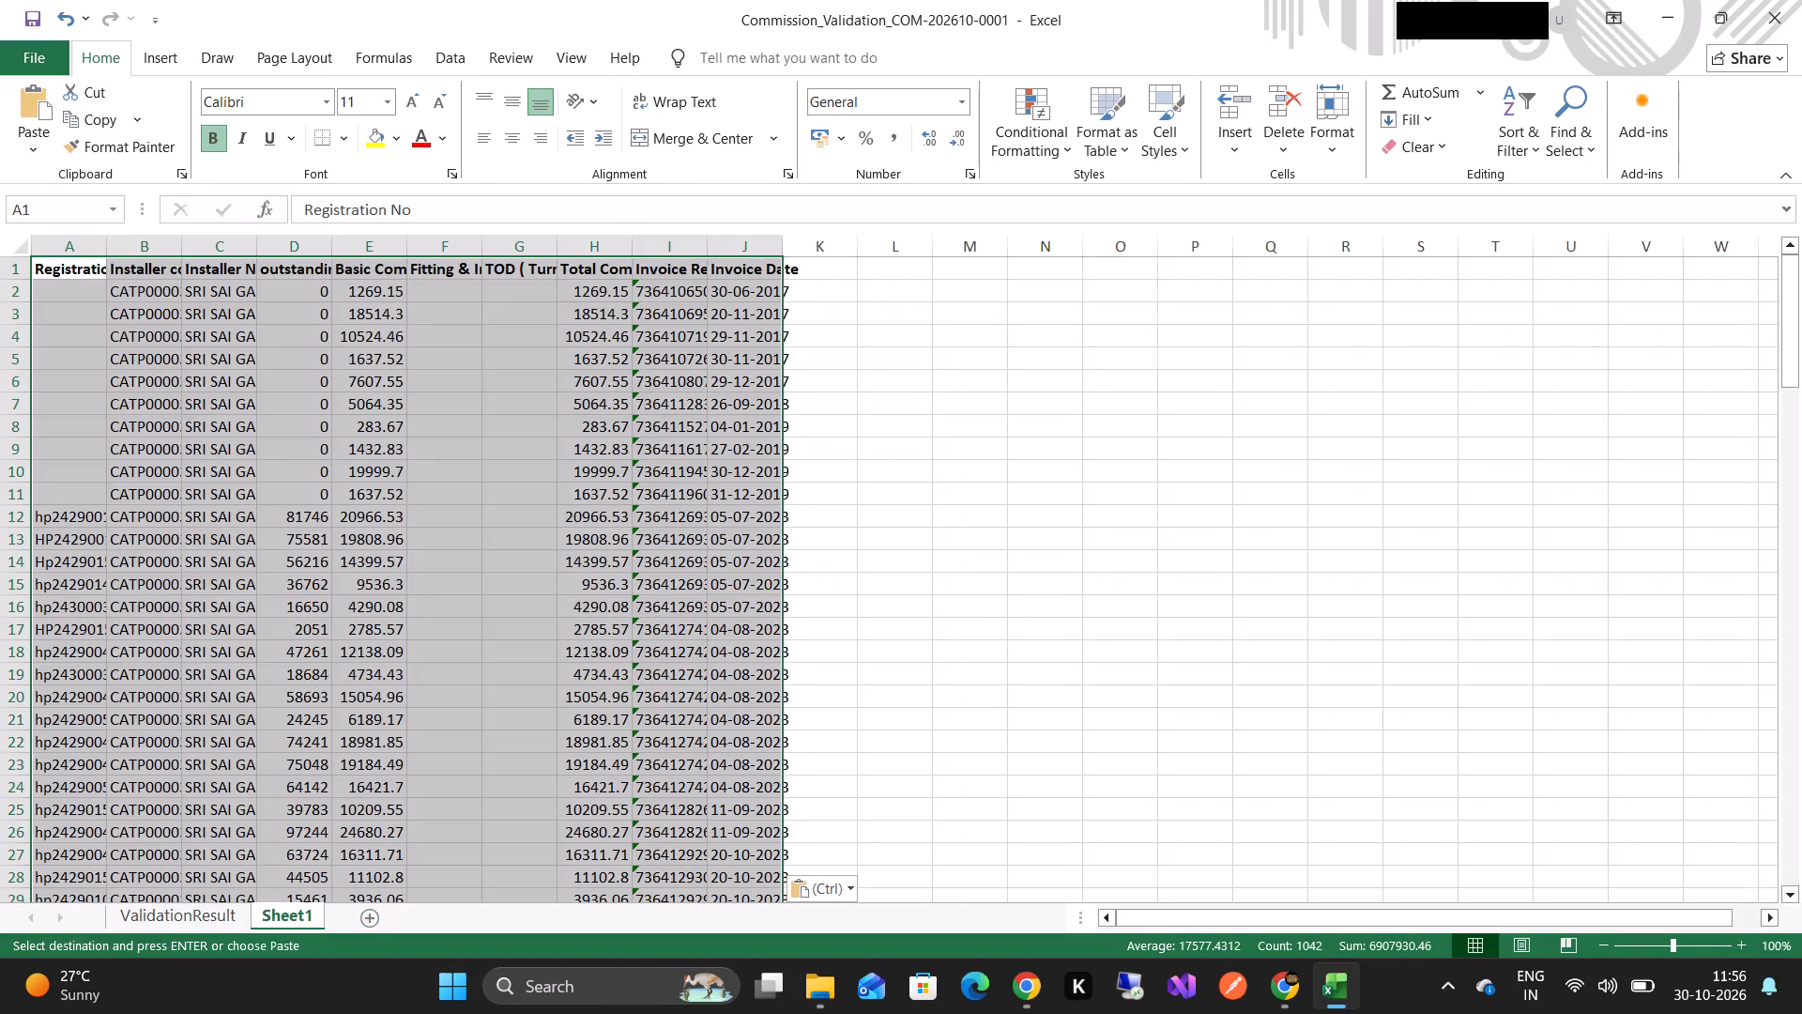
left_click(20, 247)
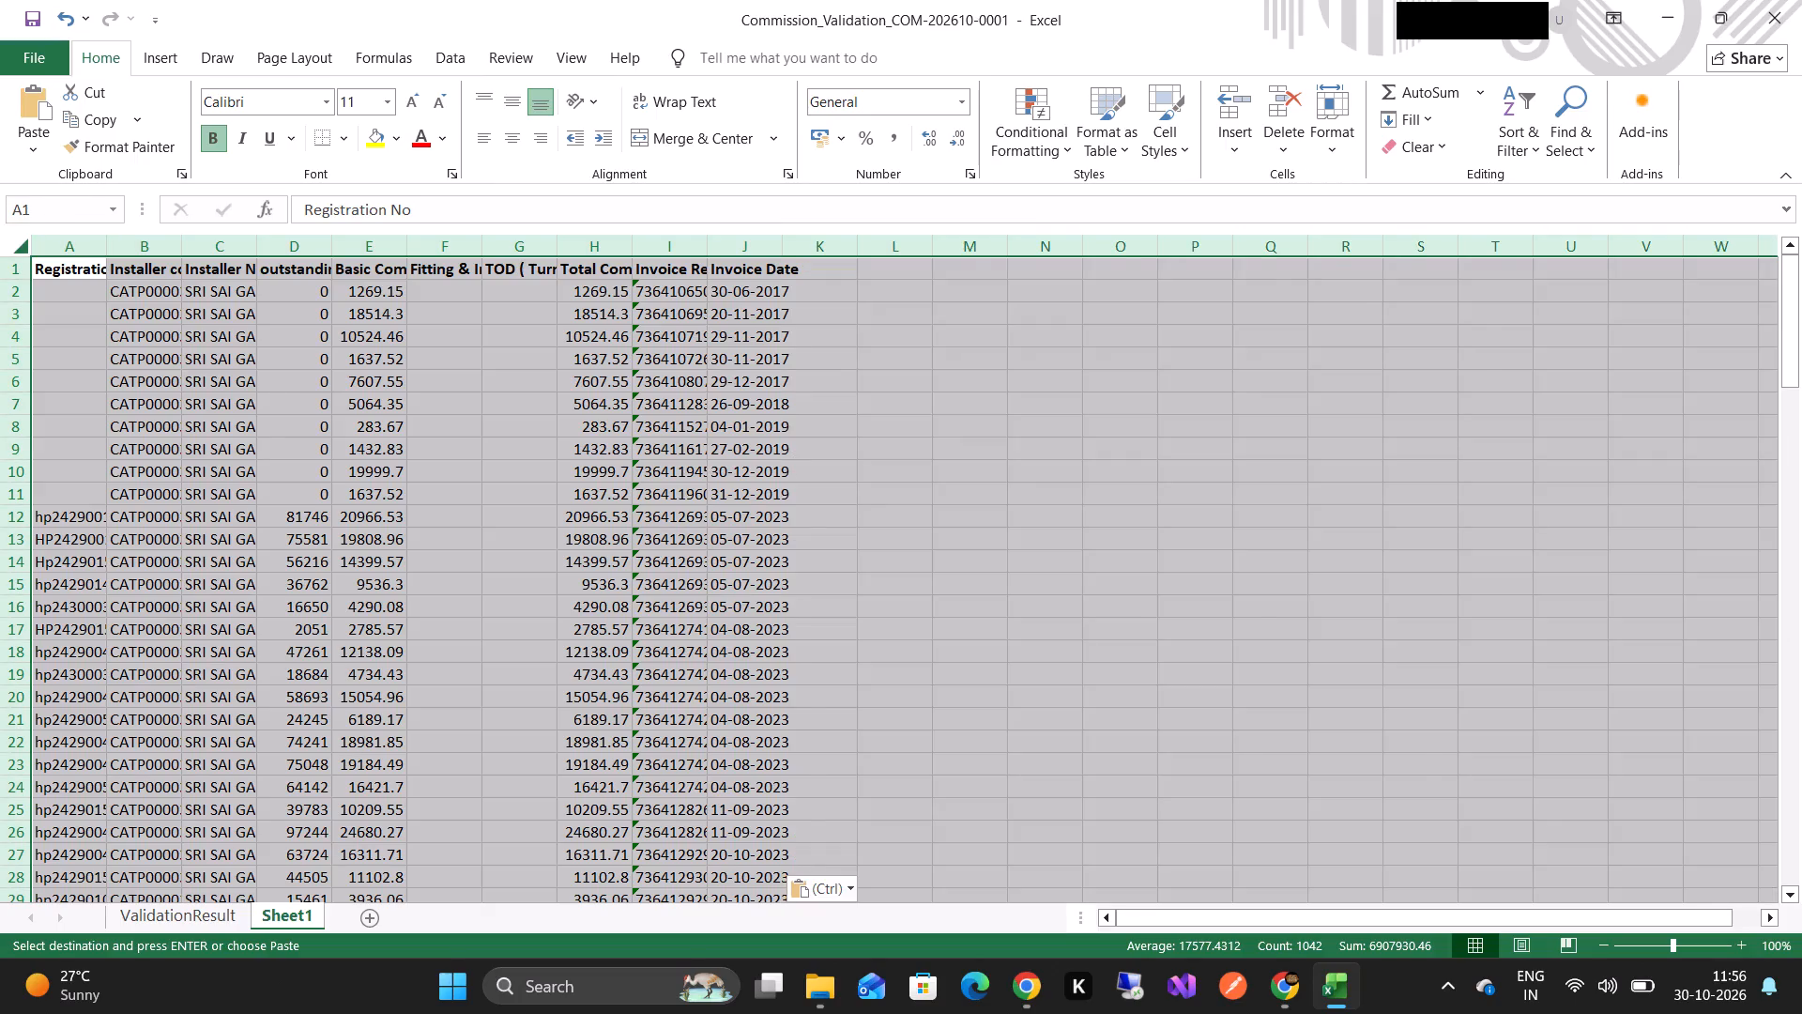
double_click(102, 242)
left_click(455, 396)
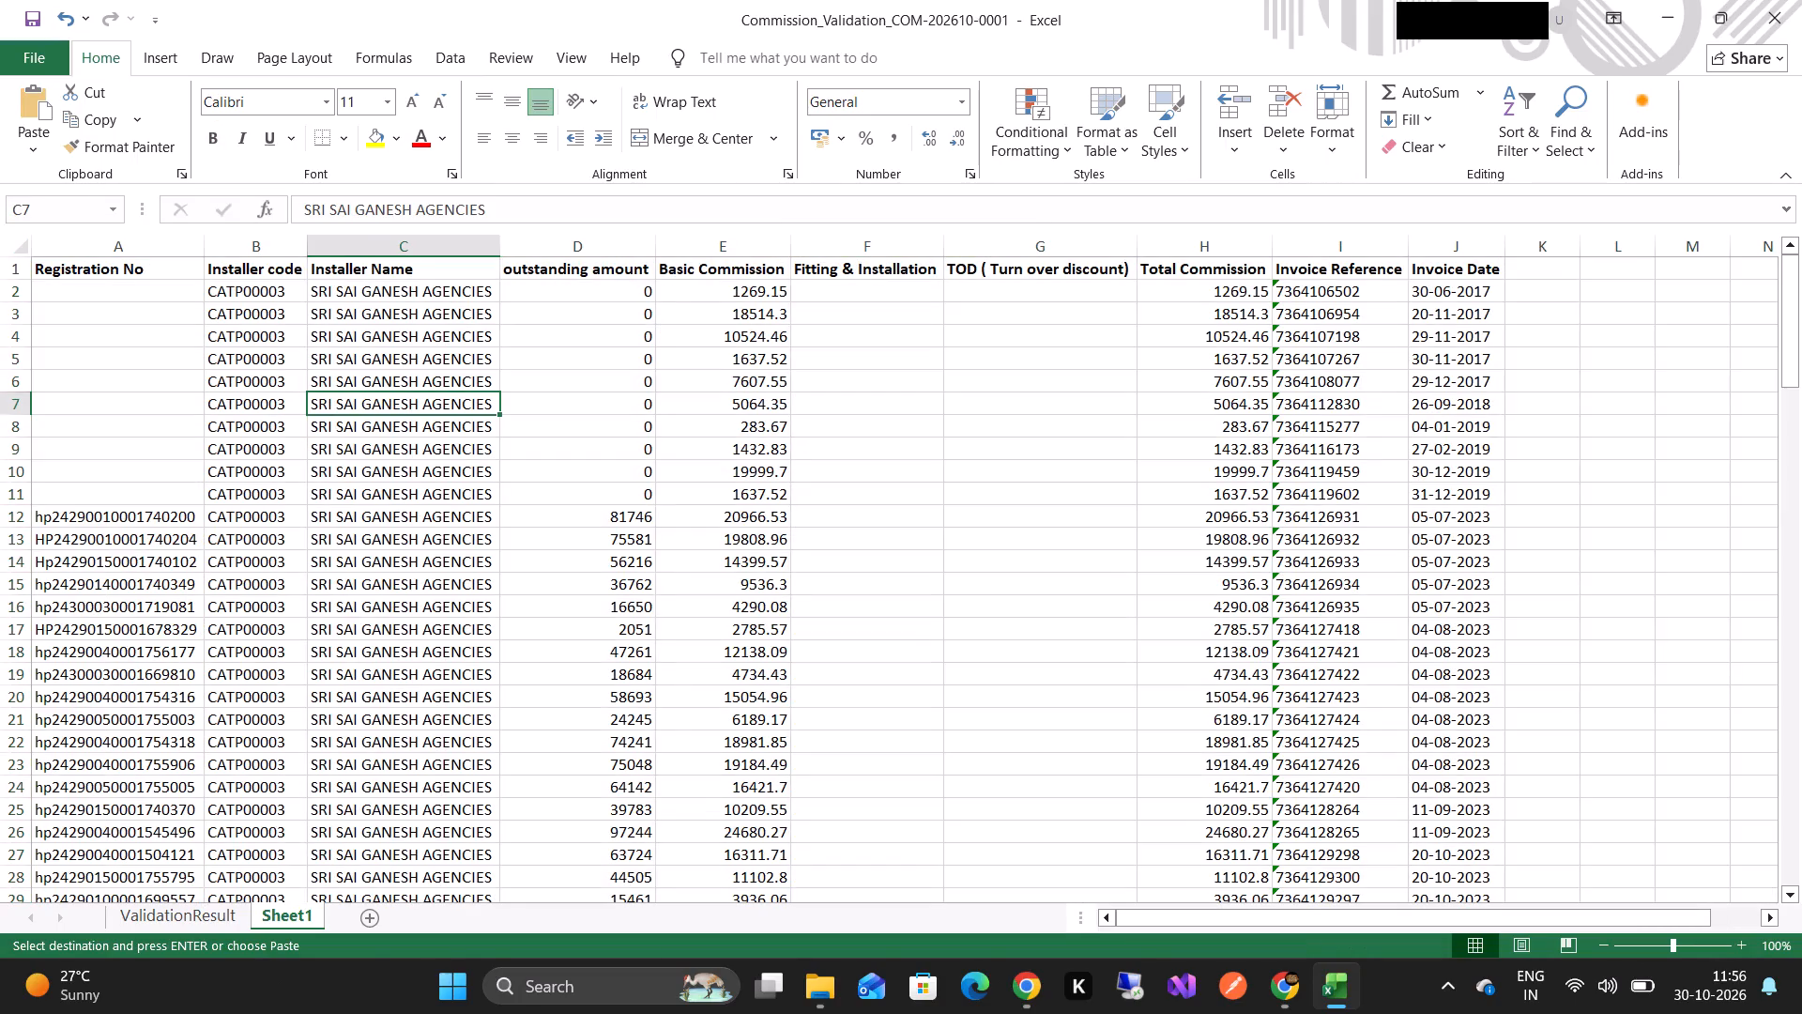
Look through the pasted CATP00003 rows in the new sheet down to the last record.
left_click(1355, 521)
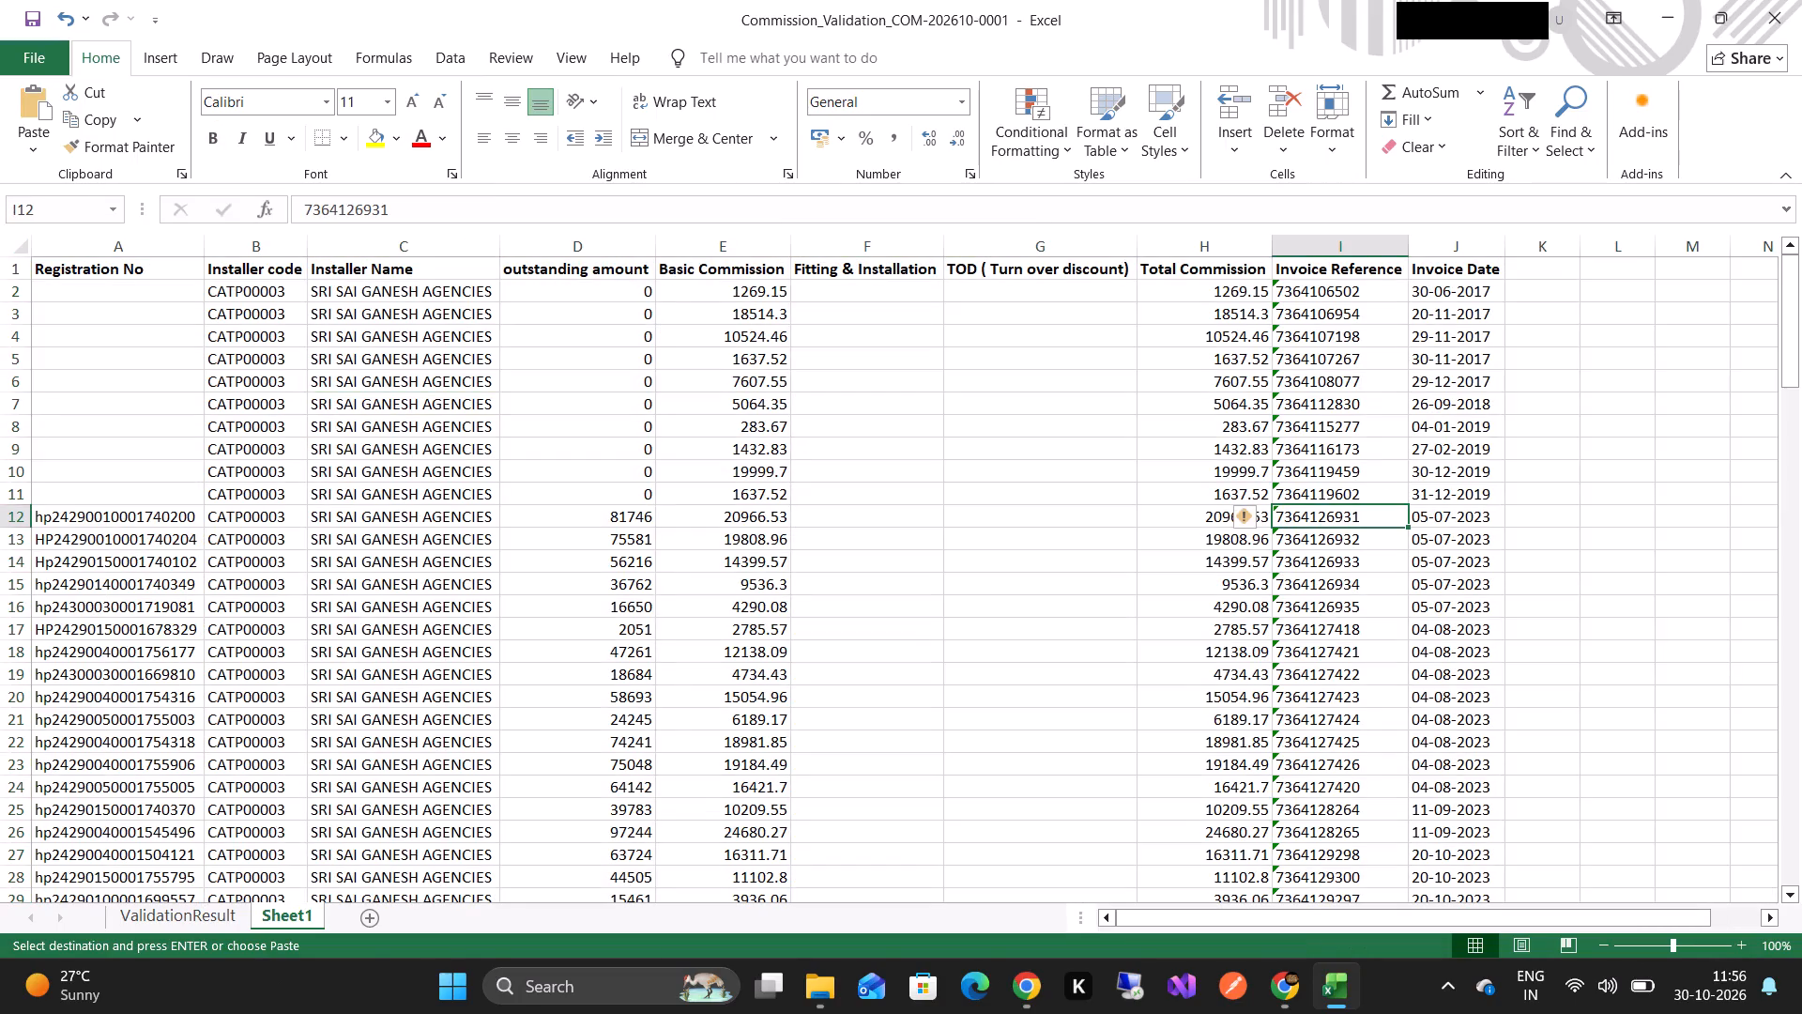
scroll(538, 495, "up", 3)
scroll(538, 495, "down", 3)
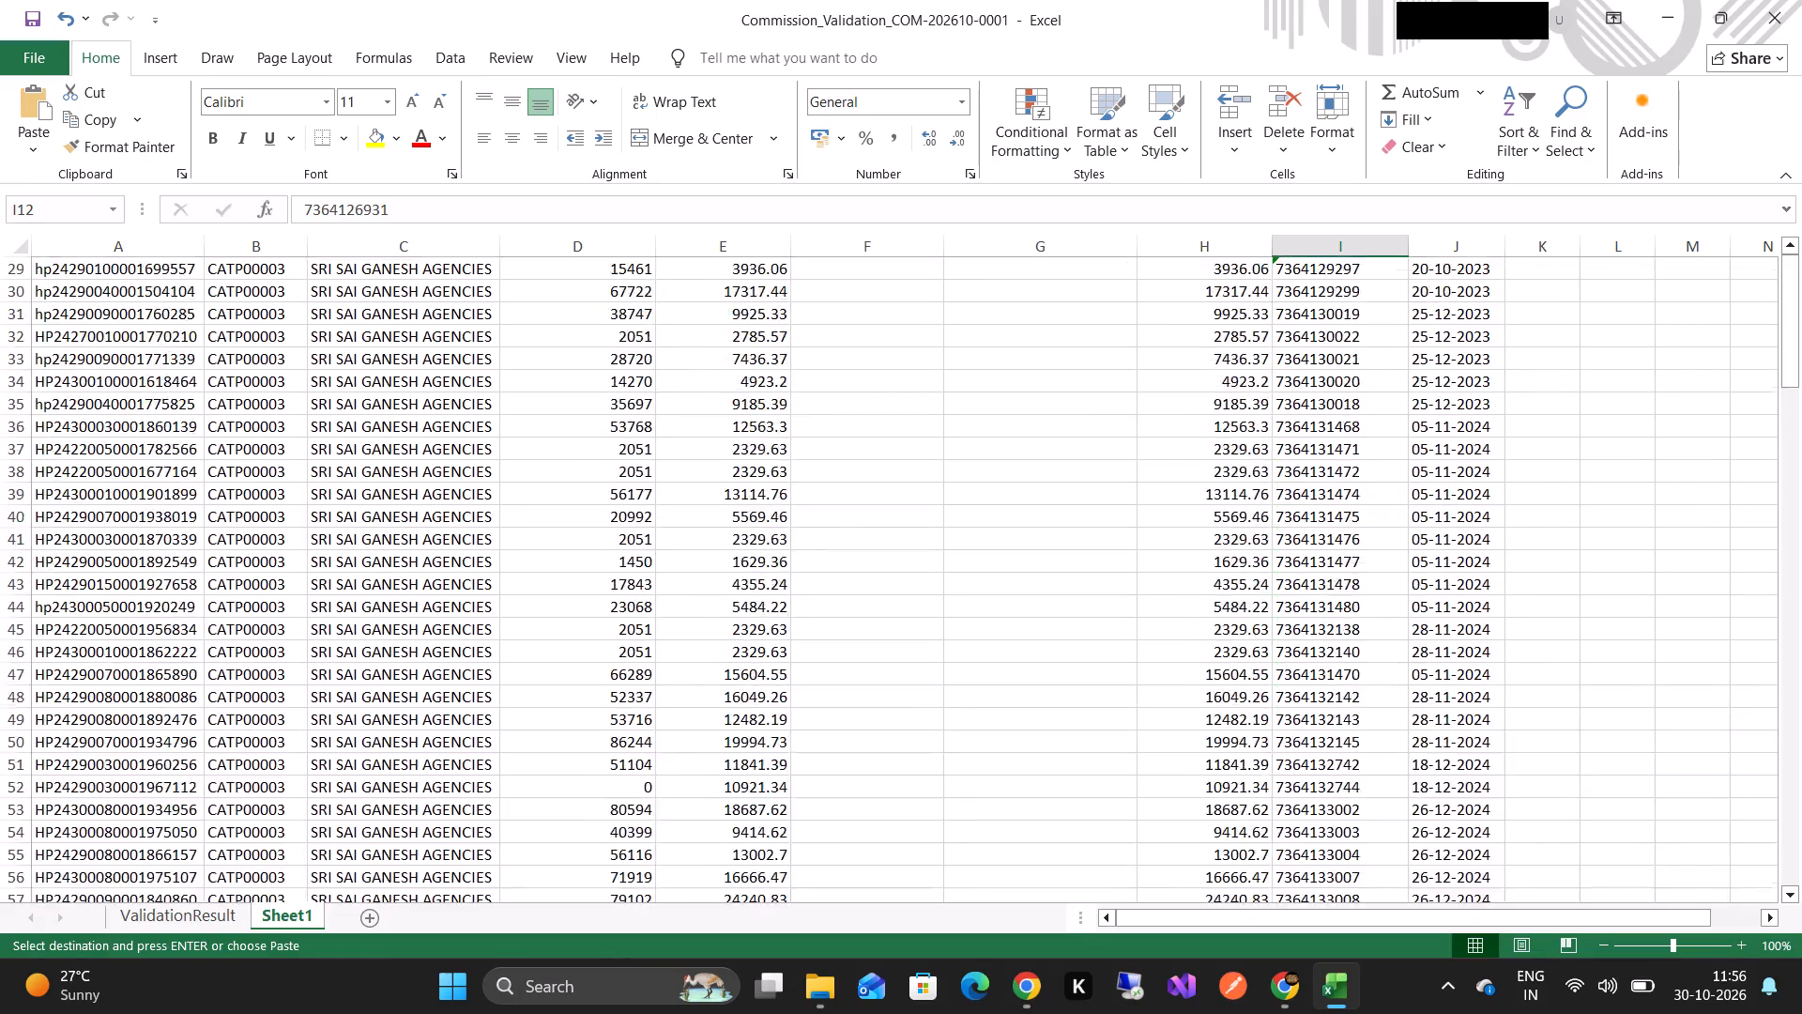
scroll(538, 495, "down", 3)
scroll(538, 495, "up", 7)
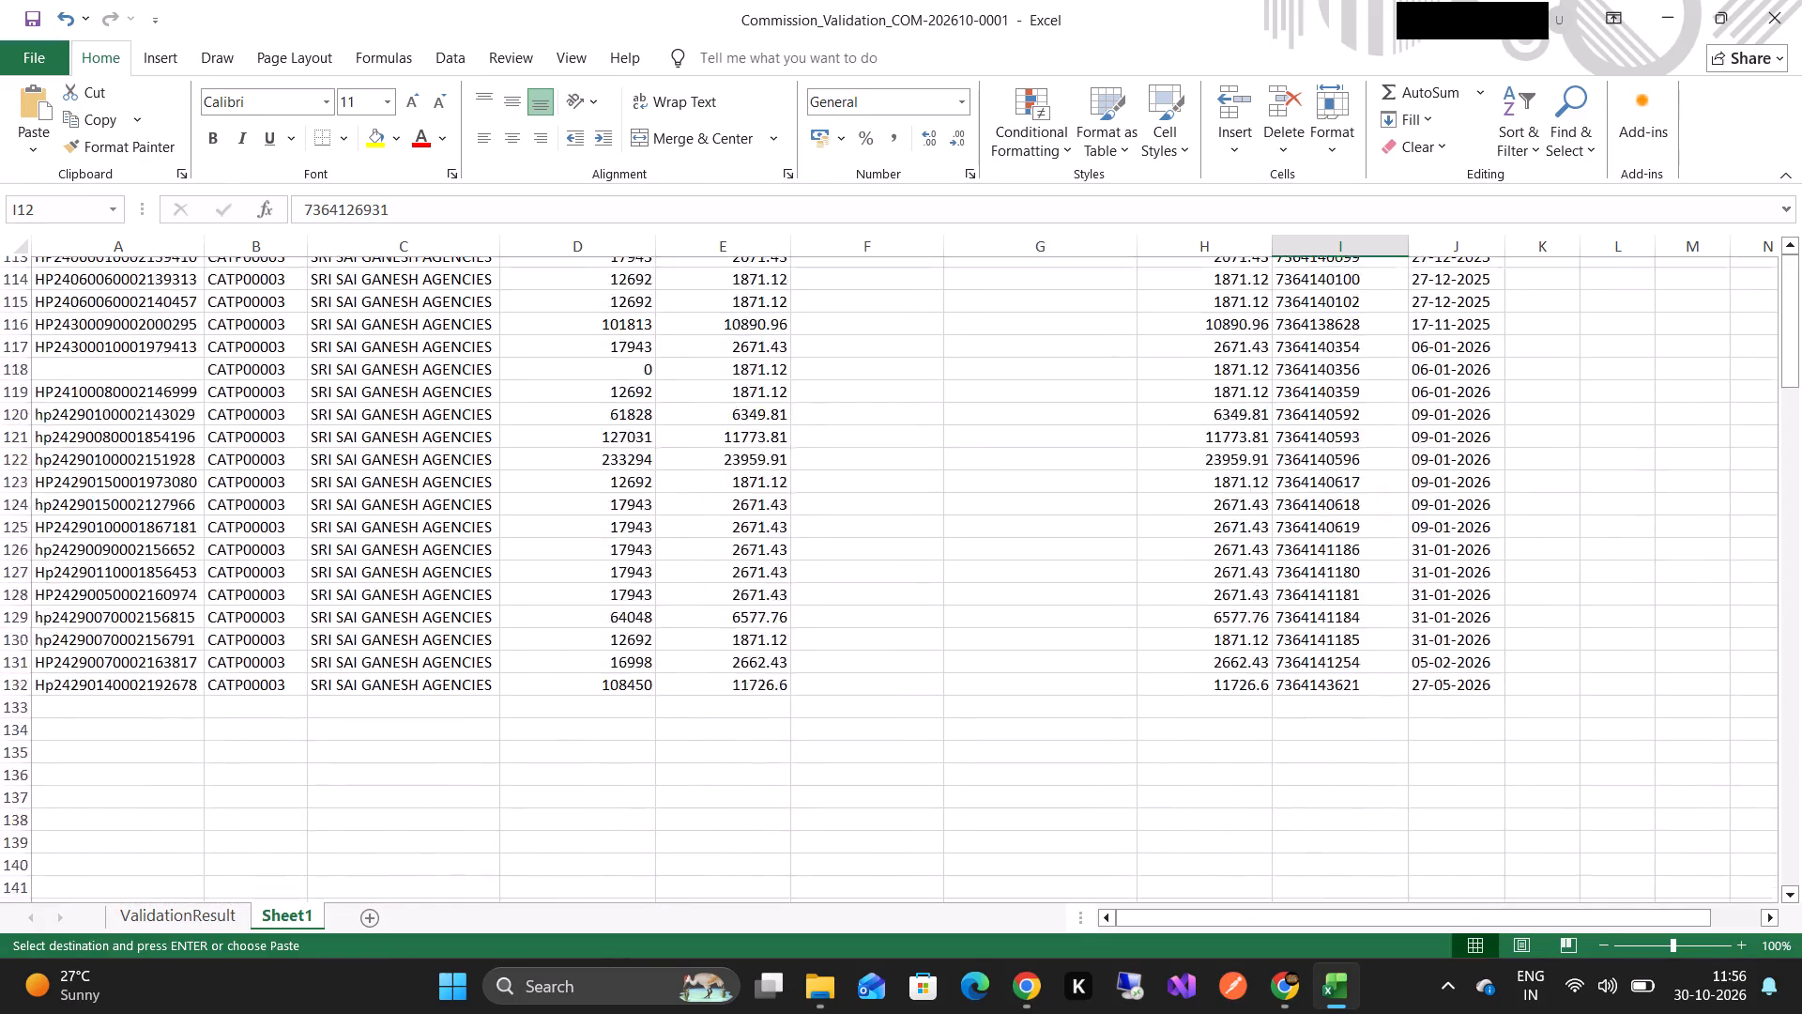
Compare the first CATP00003 rows in Sheet1 of the Excel workbook with the first Due Commission Lines in the Chrome portal.
scroll(538, 495, "up", 1)
scroll(538, 495, "down", 2)
scroll(538, 495, "up", 2)
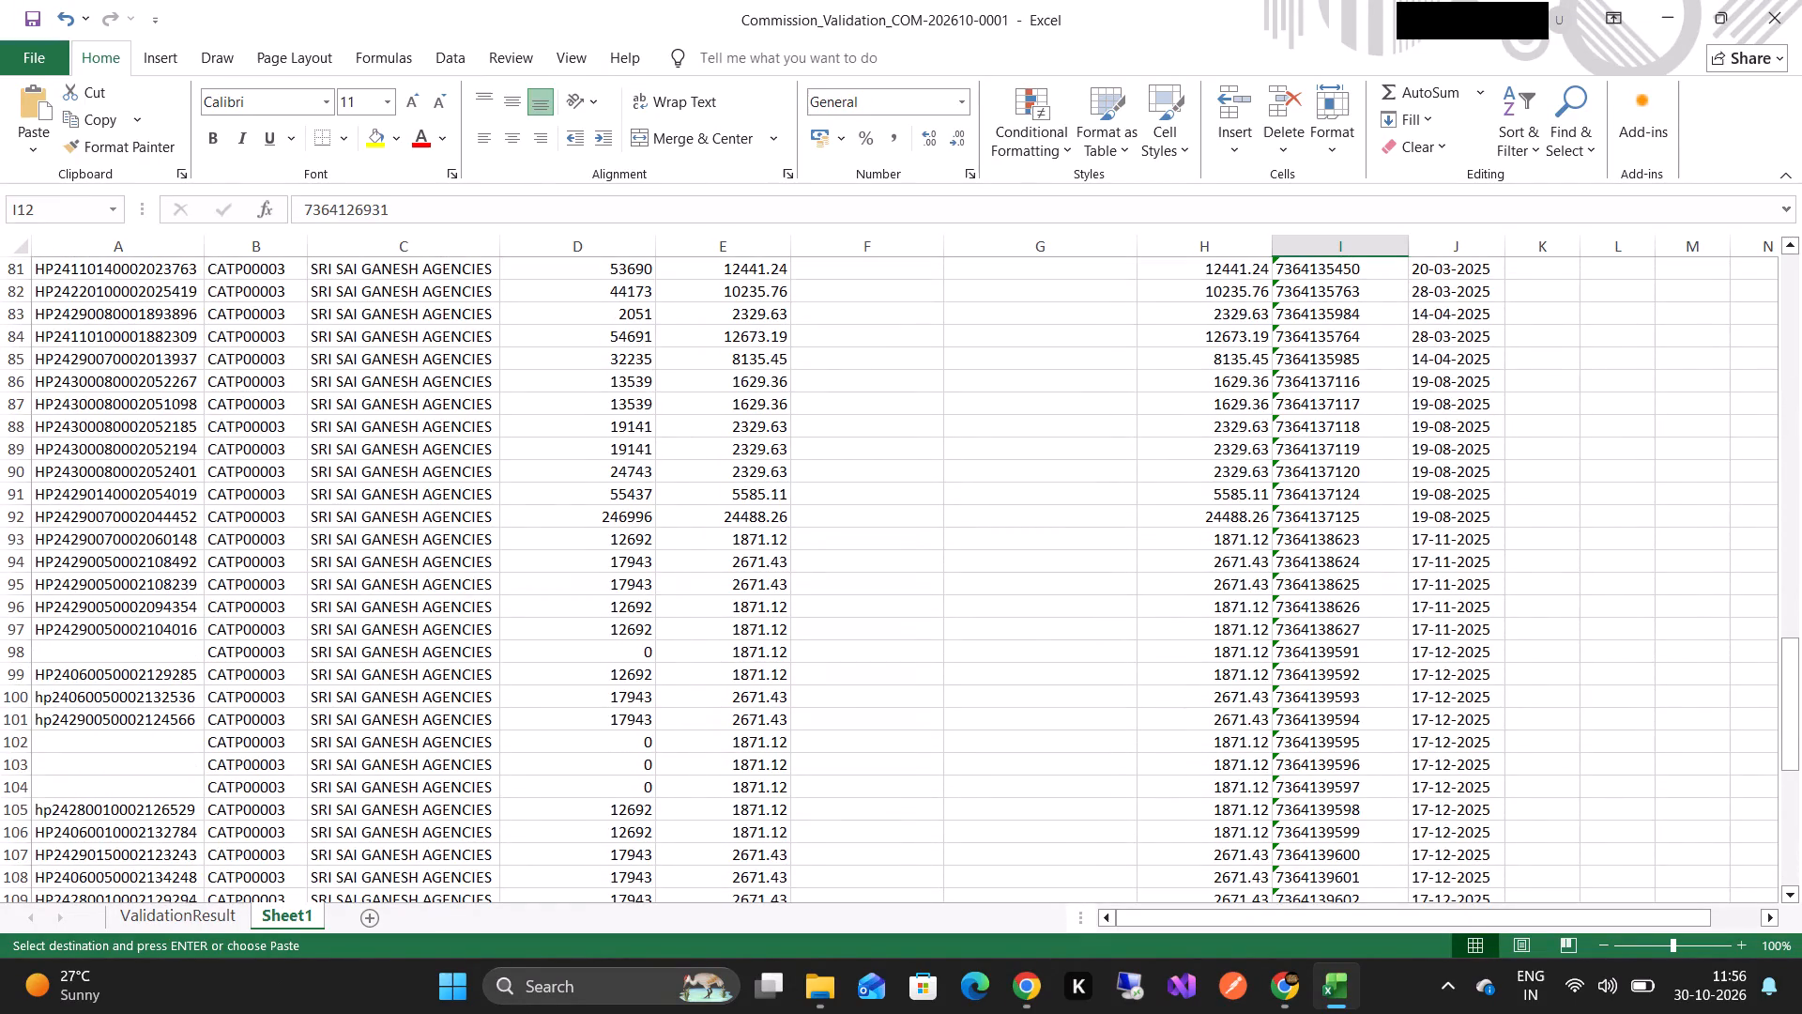
key("alt+Tab")
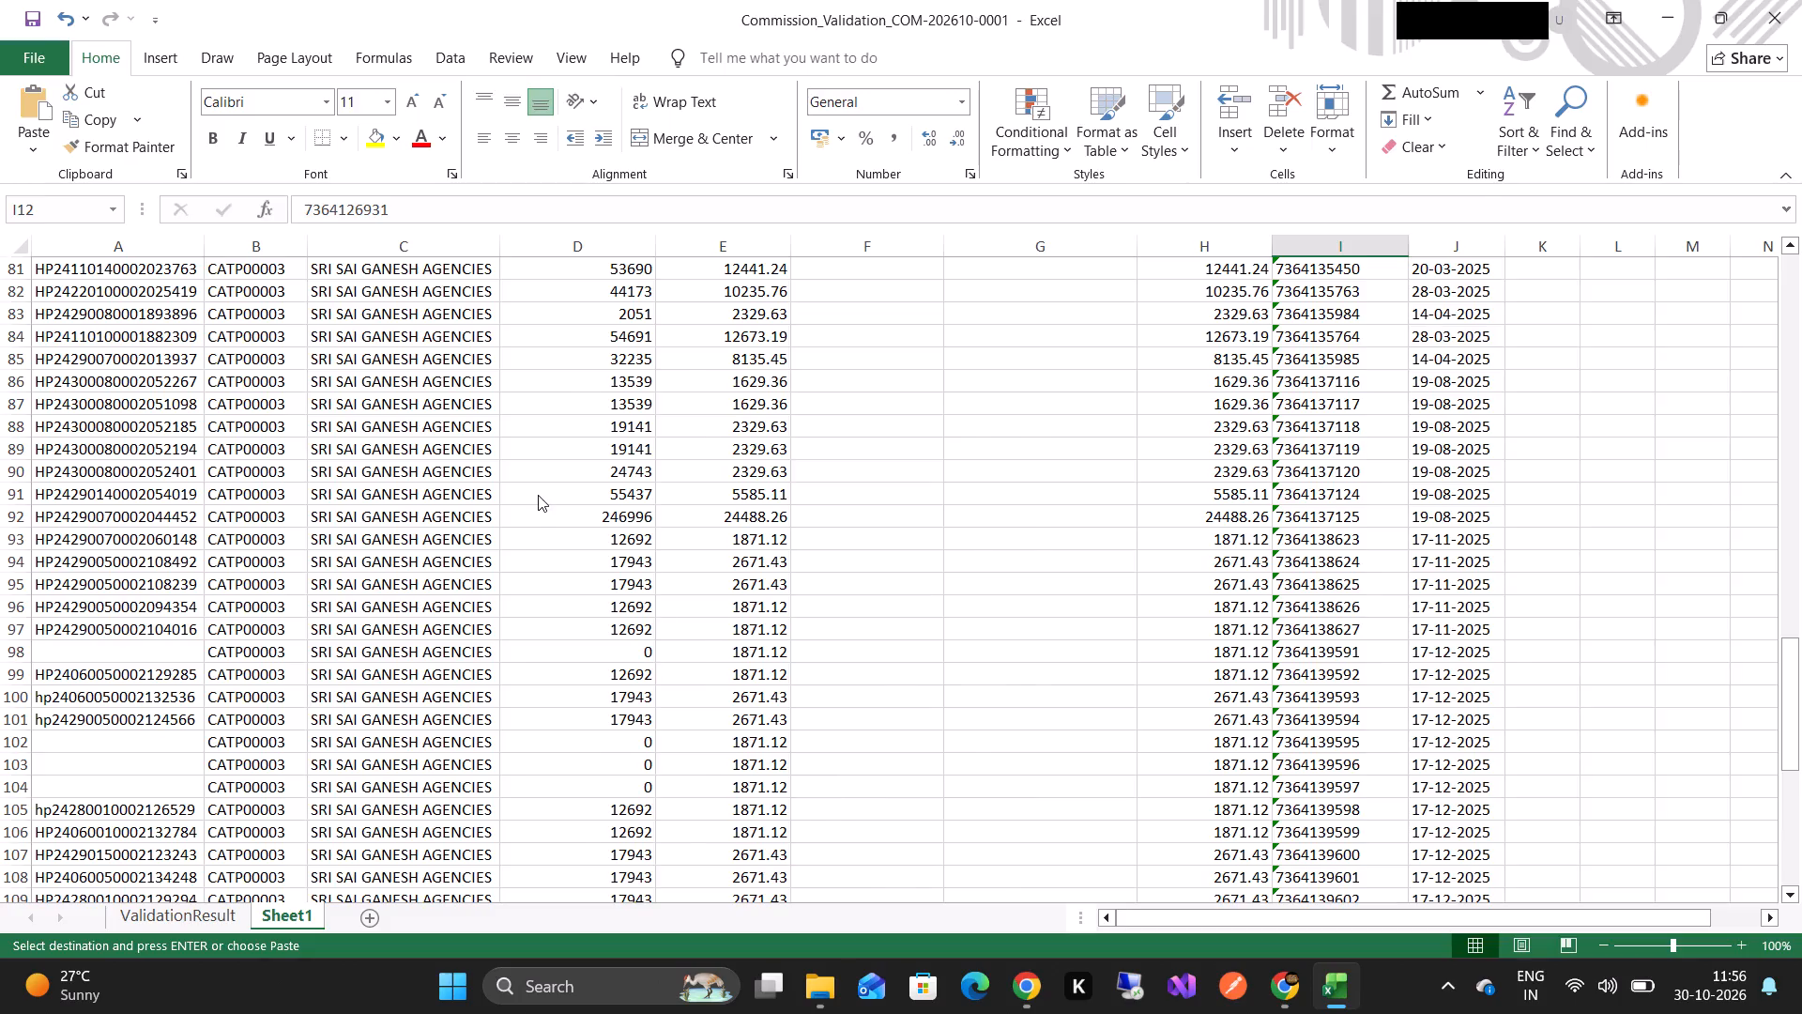
key("alt+Tab")
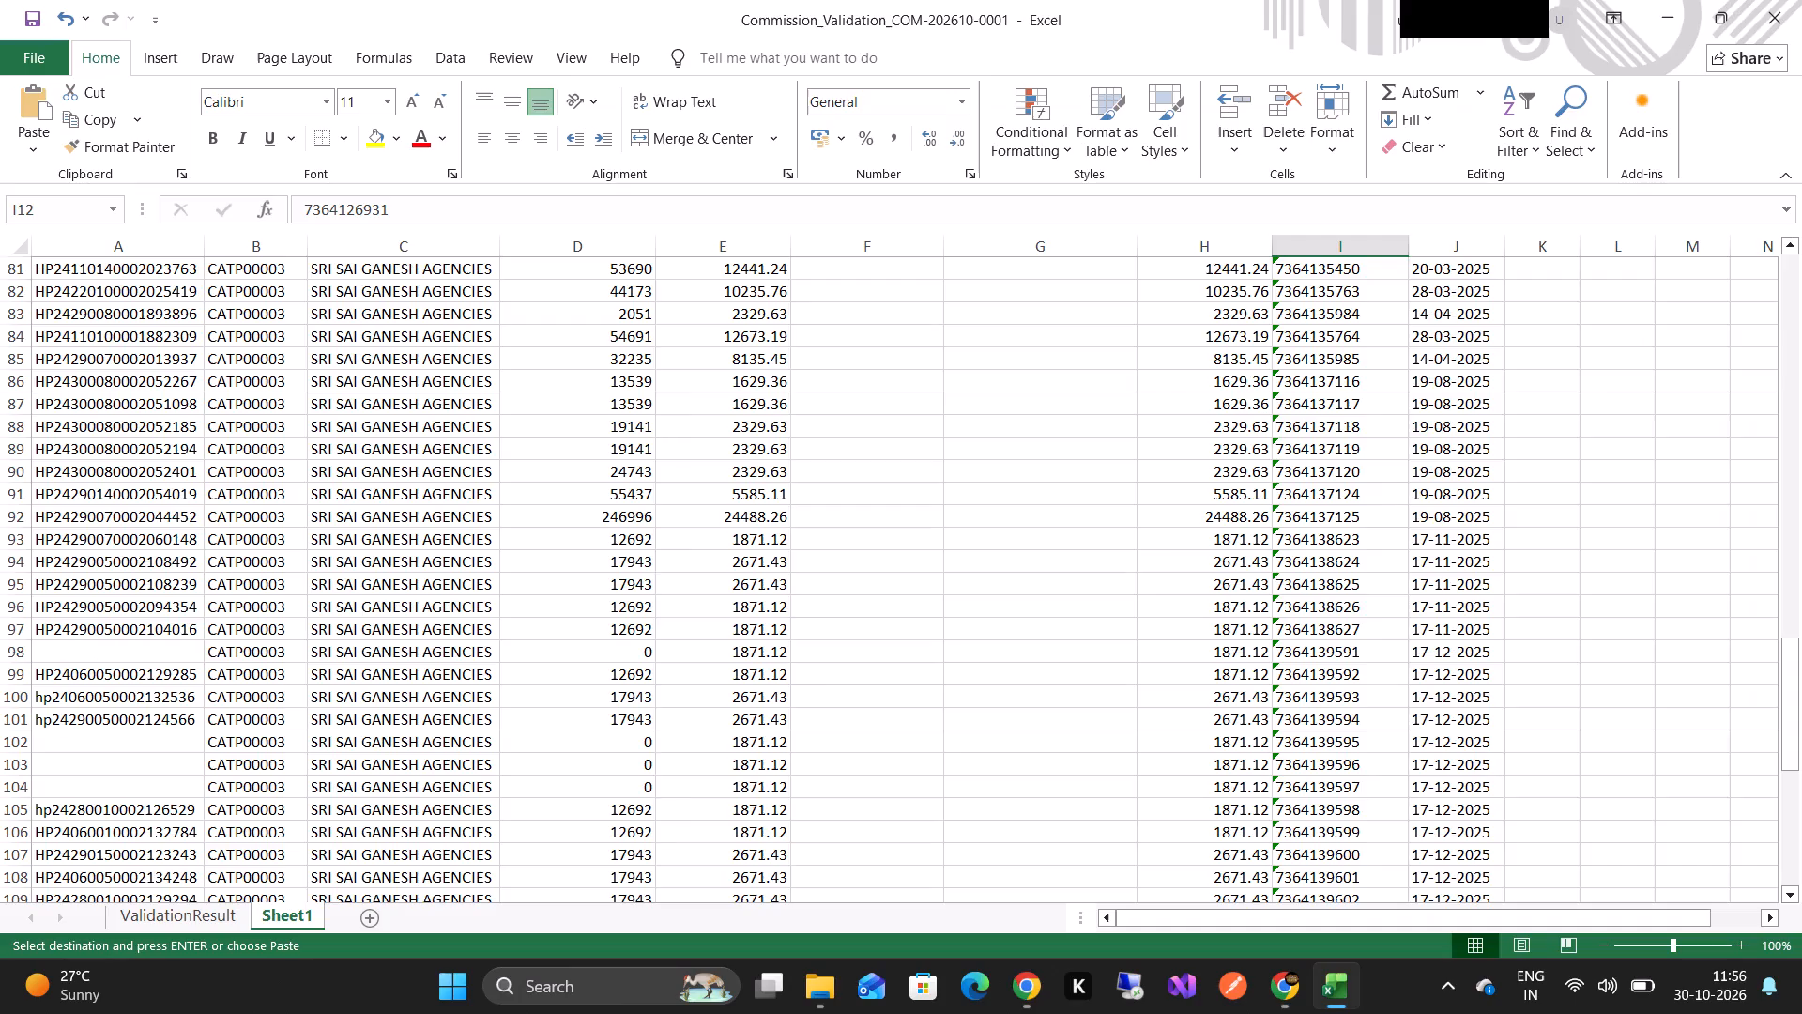
scroll(808, 382, "up", 10)
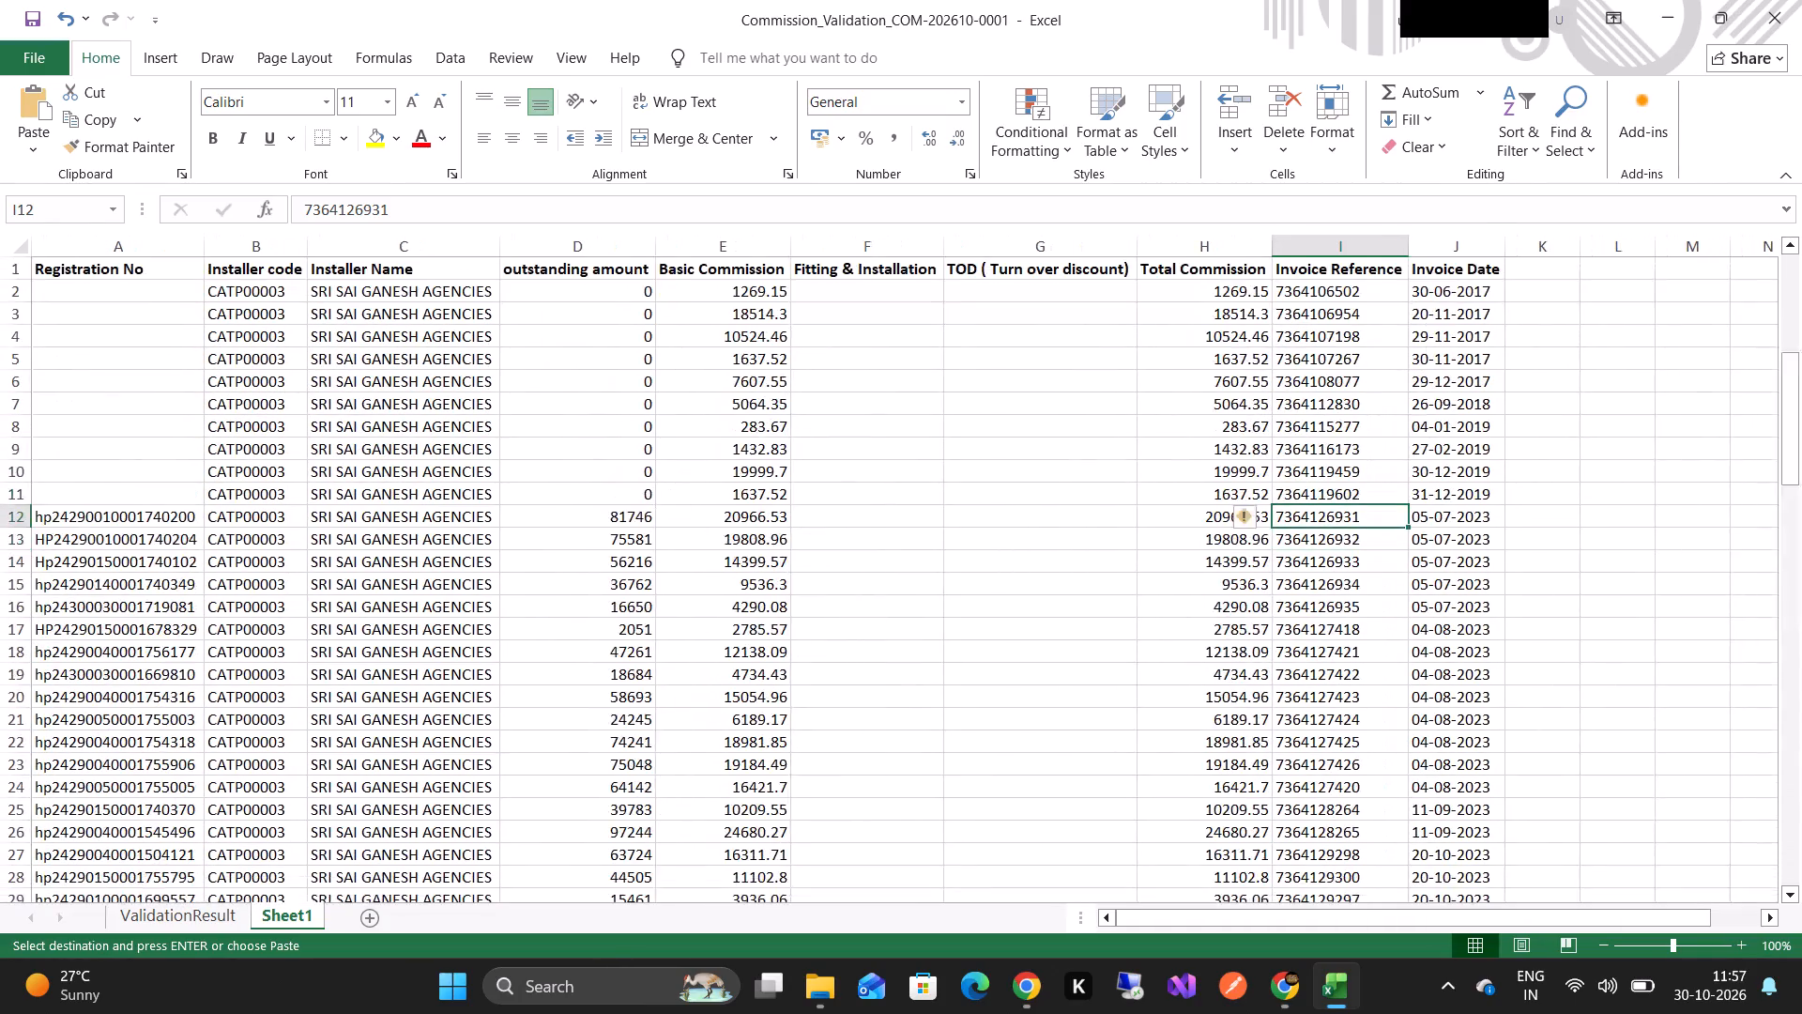
key("alt+Tab")
scroll(963, 507, "up", 11)
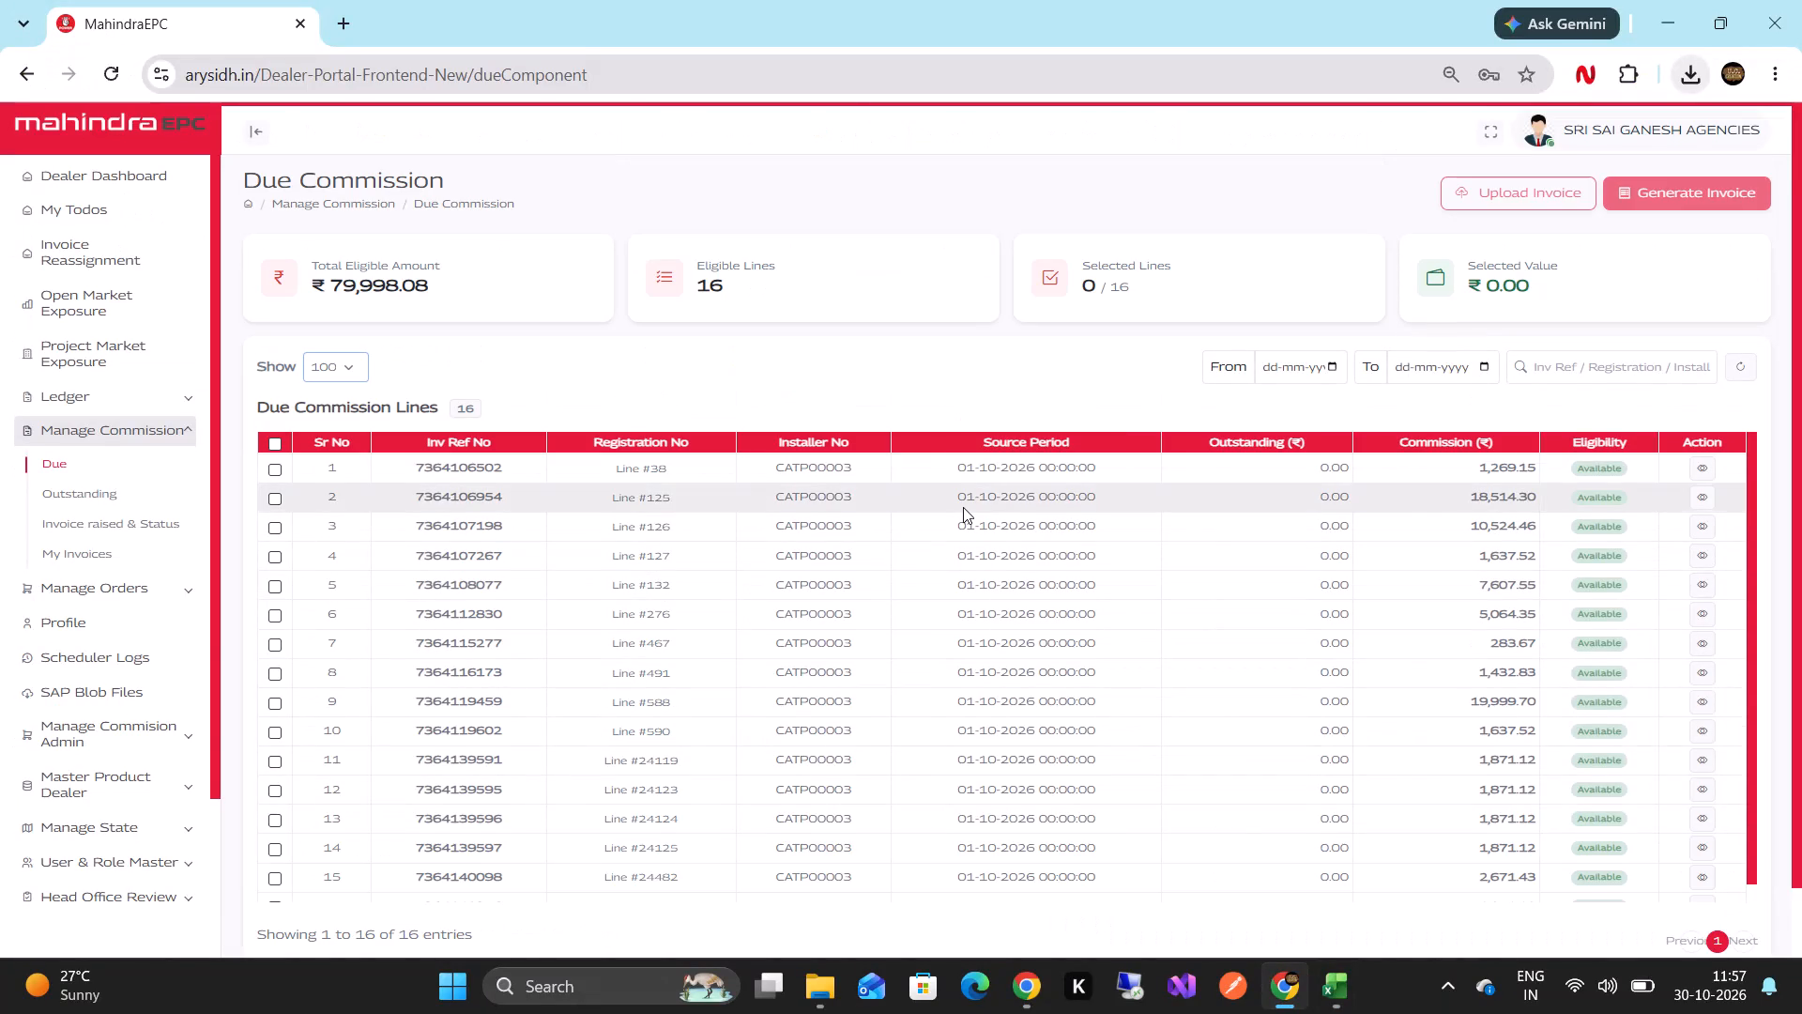
scroll(963, 507, "up", 1)
key("alt+Tab")
key("alt+Tab")
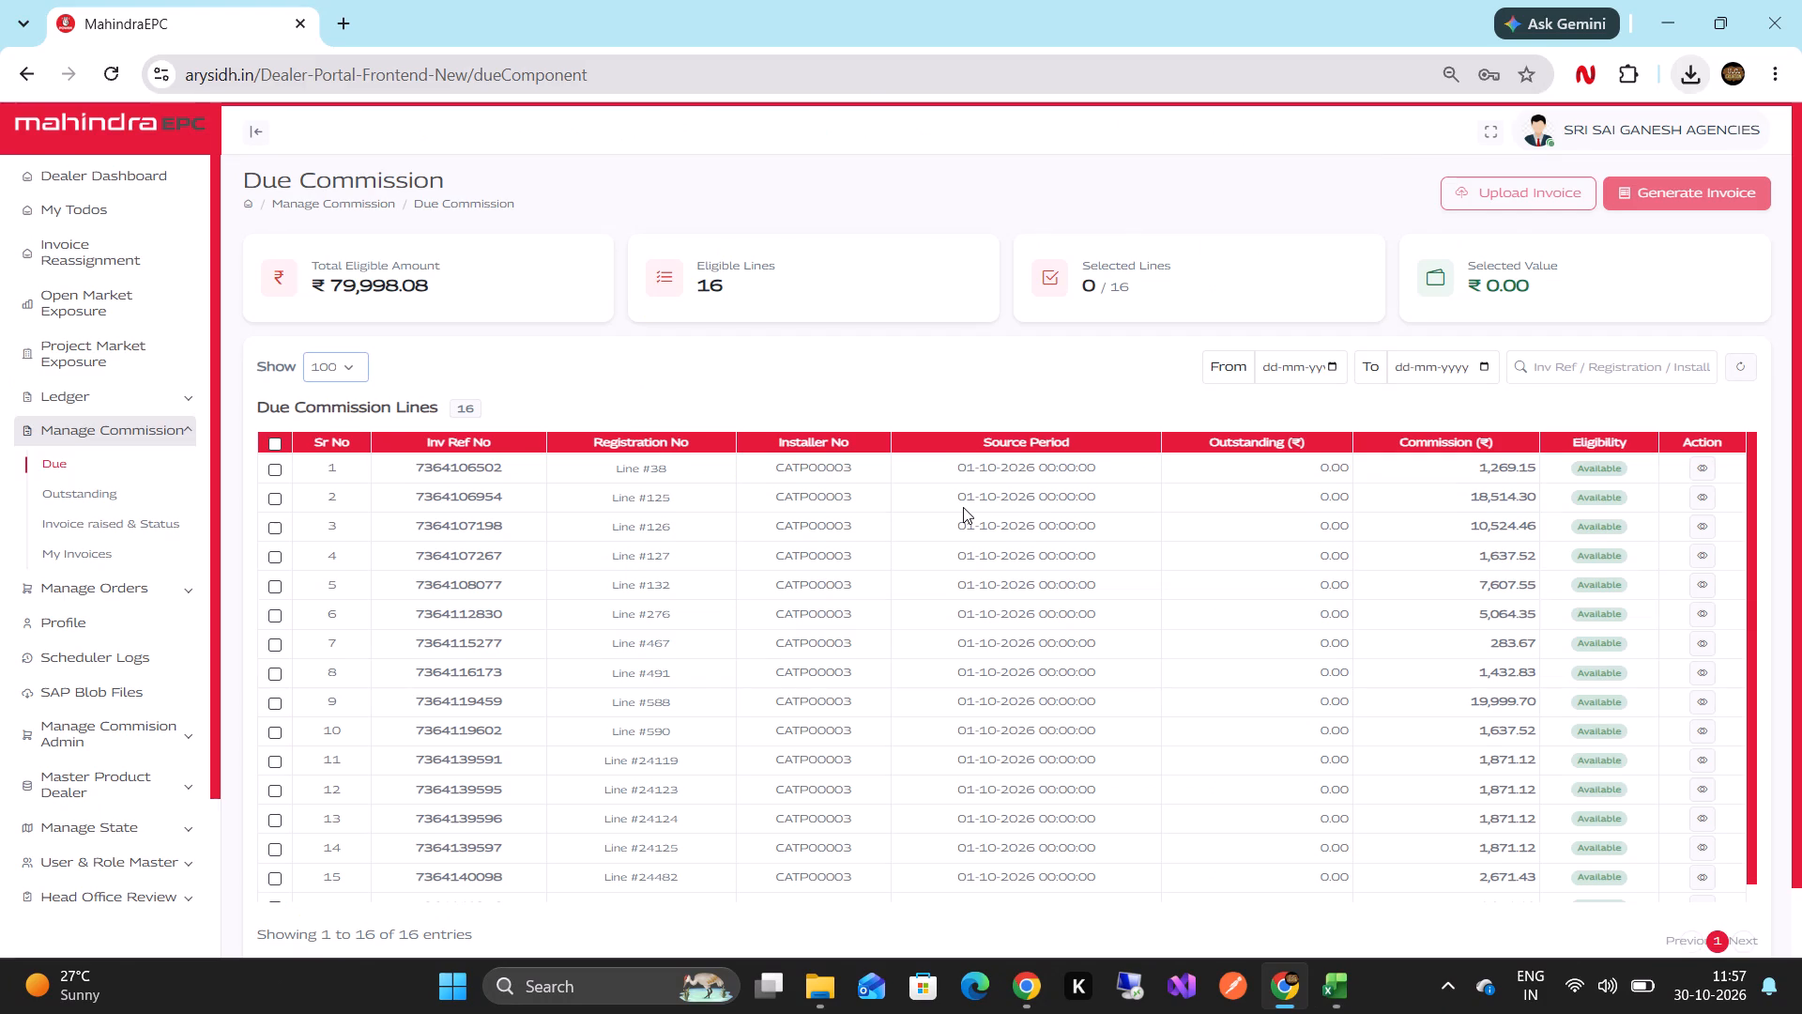
key("alt+Tab")
key("alt+Tab")
key("alt+Tab")
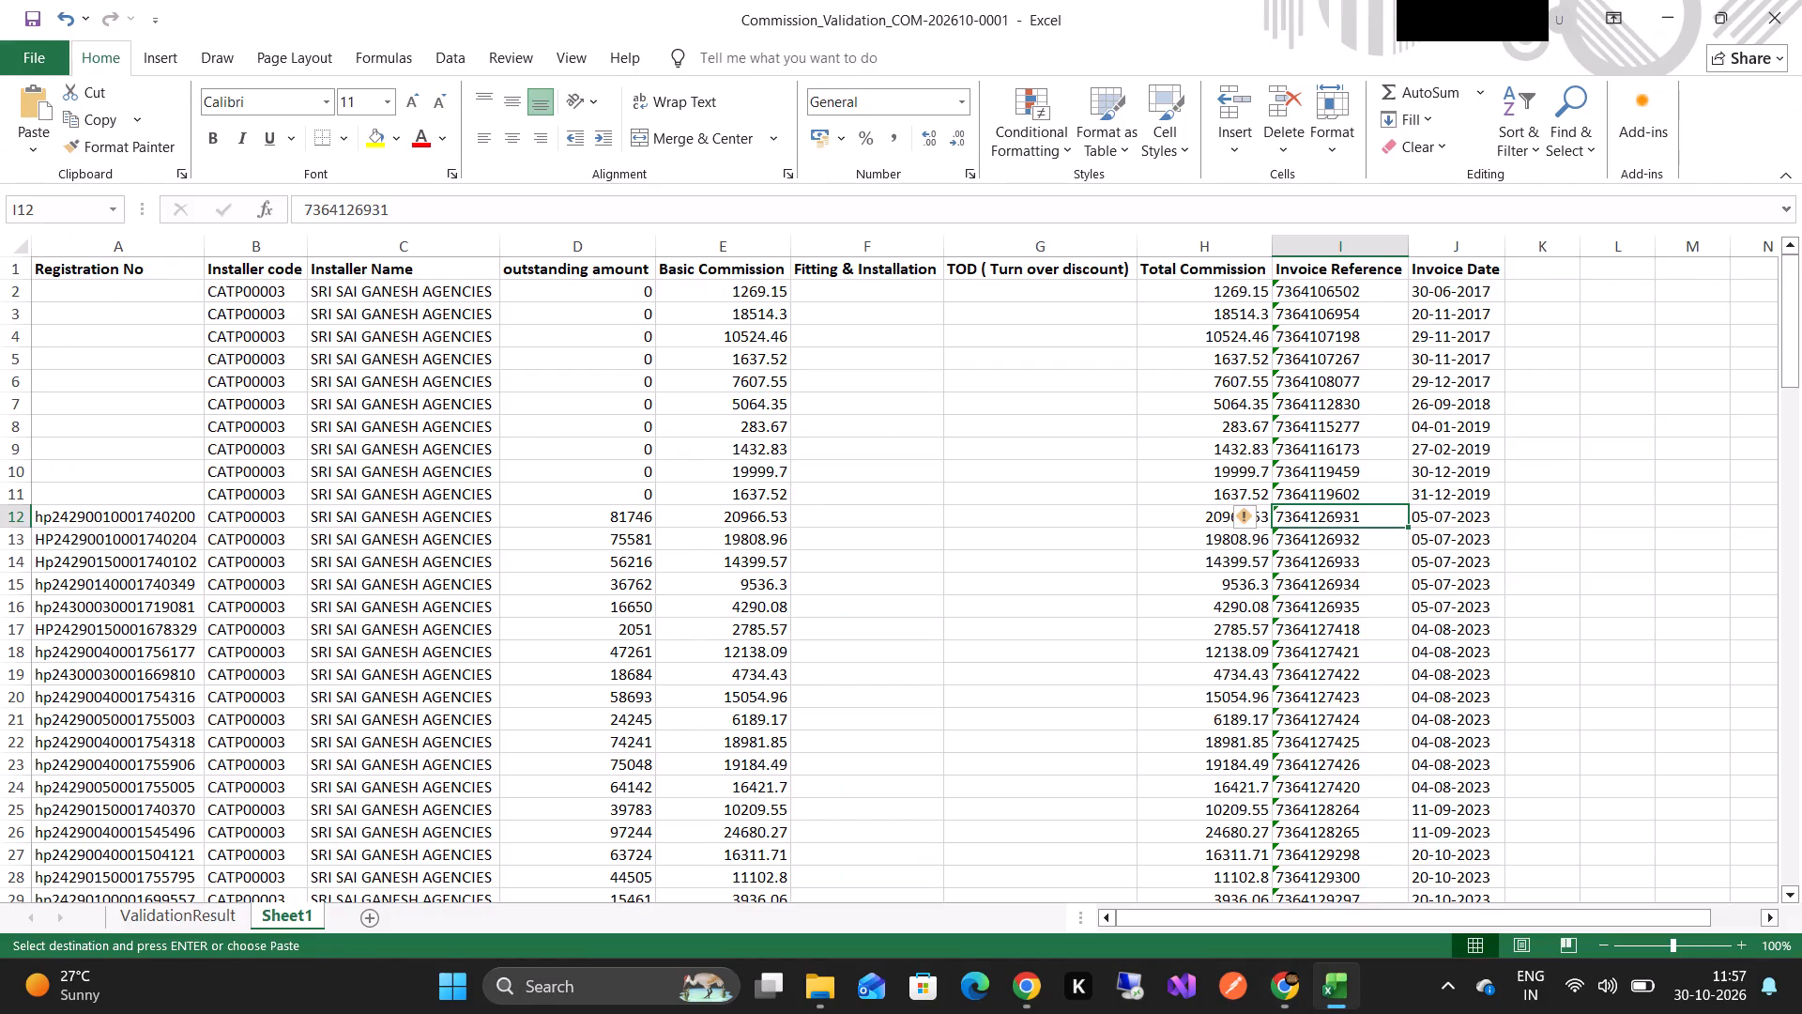
scroll(836, 515, "down", 1)
Review the Due Commission Lines to the last entry in Chrome, and look through Sheet1 in Excel to its last record.
key("alt+Tab")
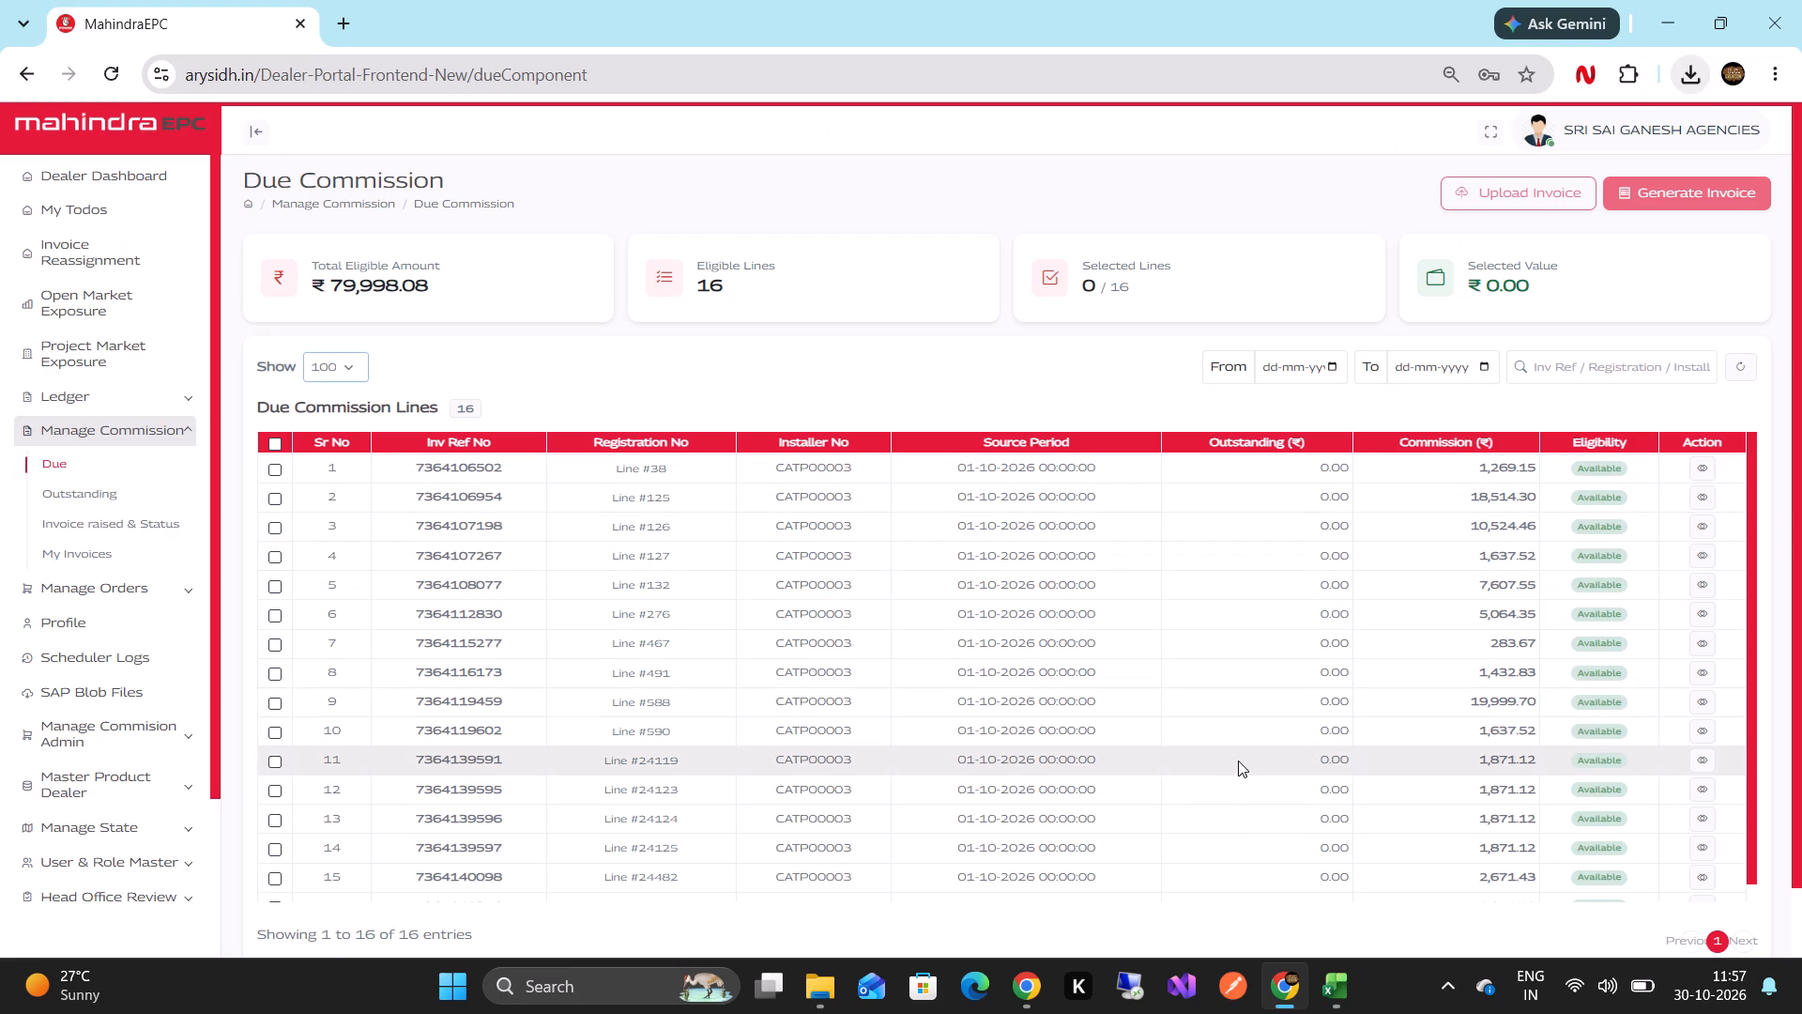
scroll(1238, 760, "down", 6)
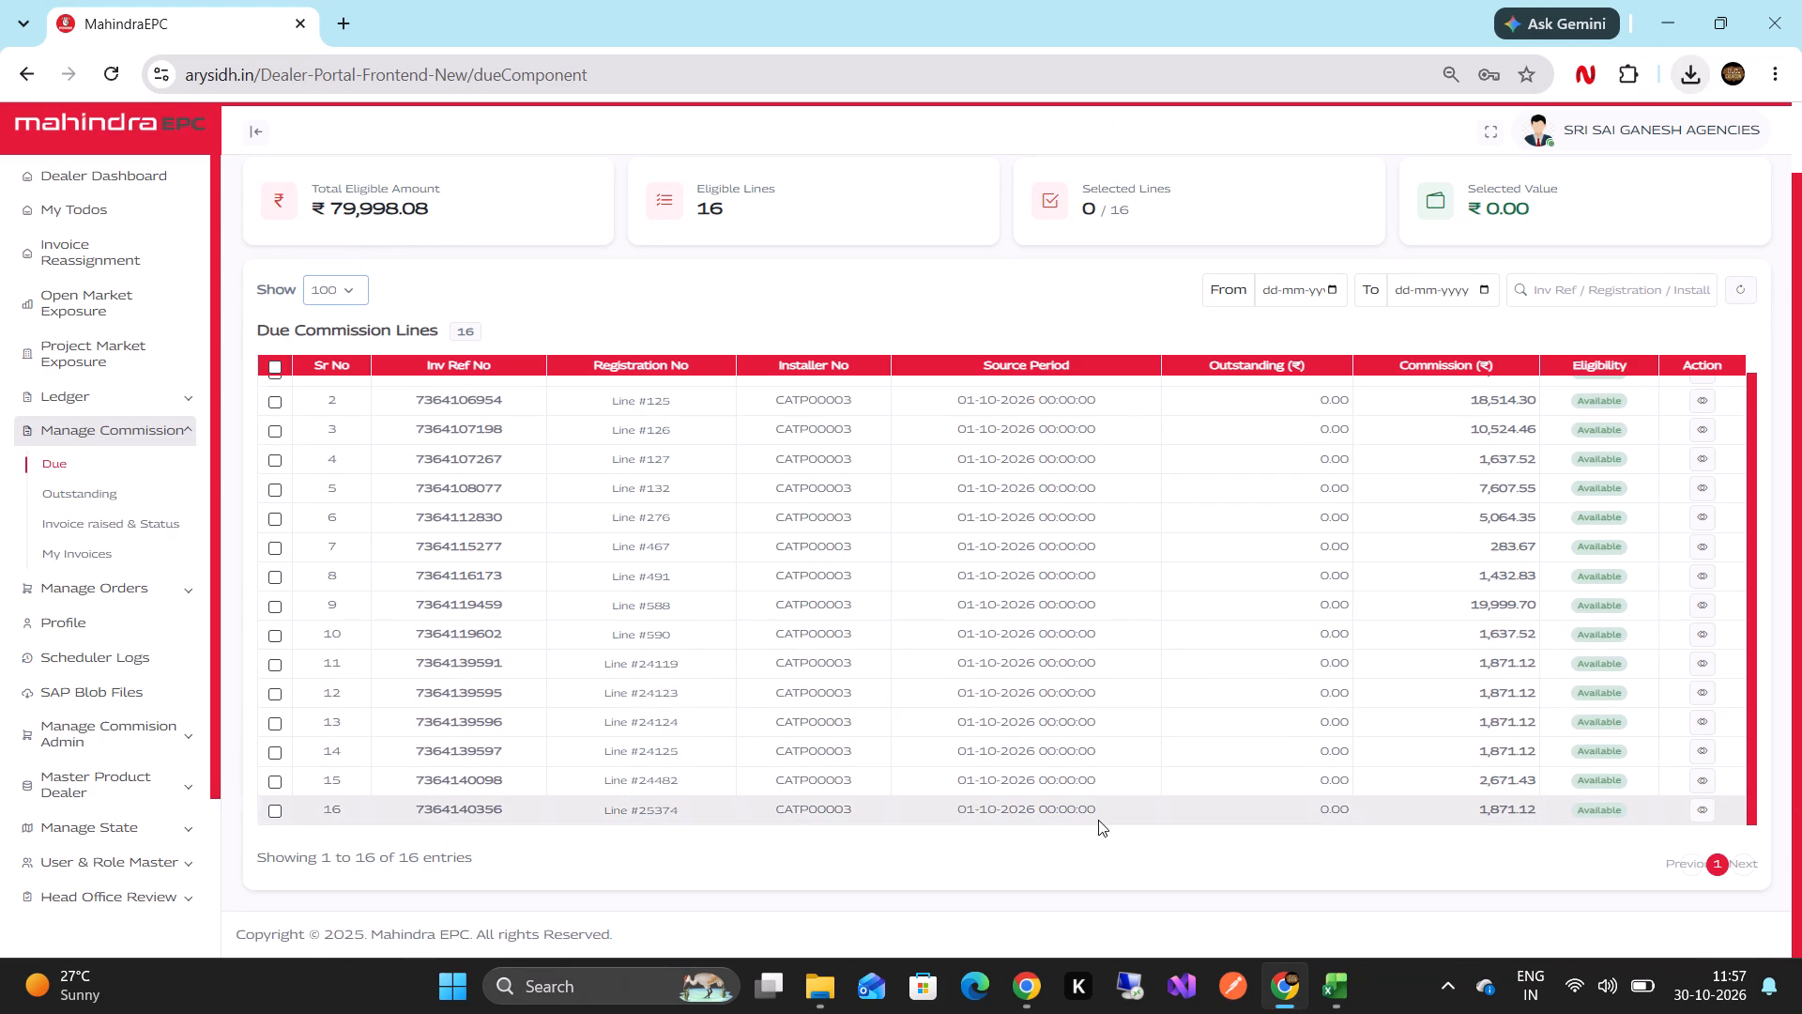
left_click_drag(1743, 881, 1743, 857)
left_click(1743, 857)
key("alt+Tab")
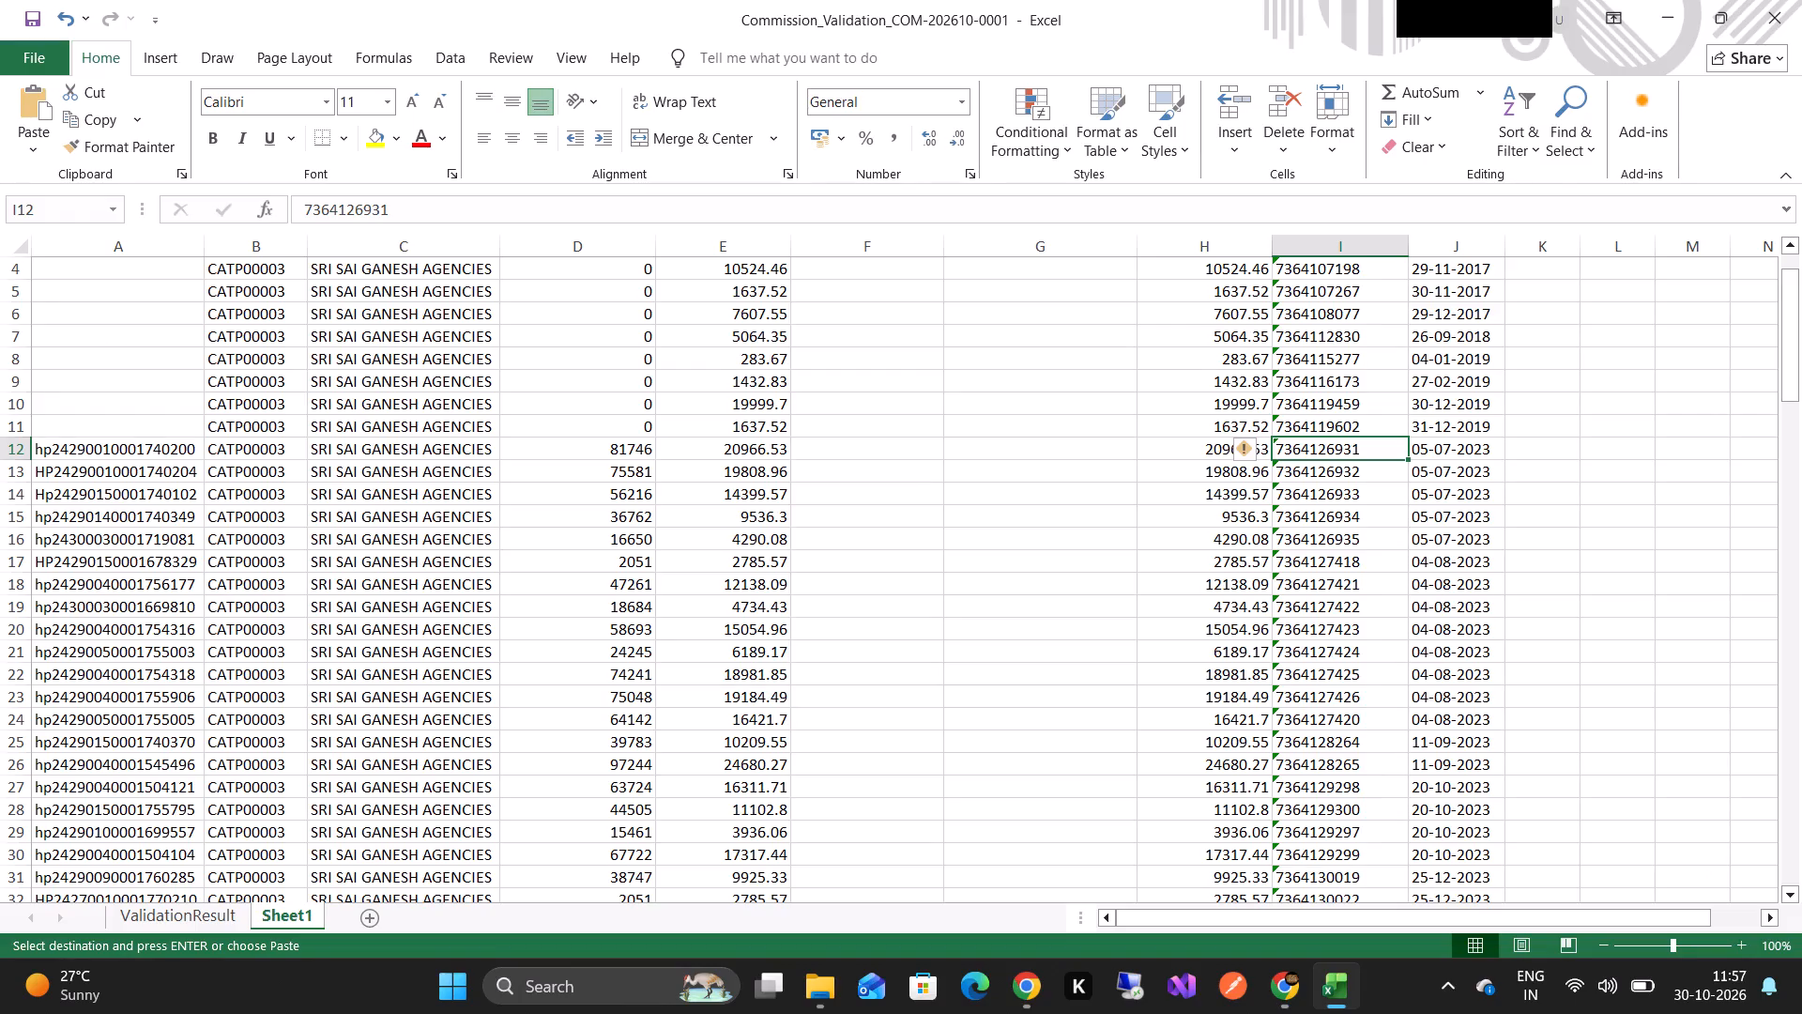
scroll(848, 815, "down", 6)
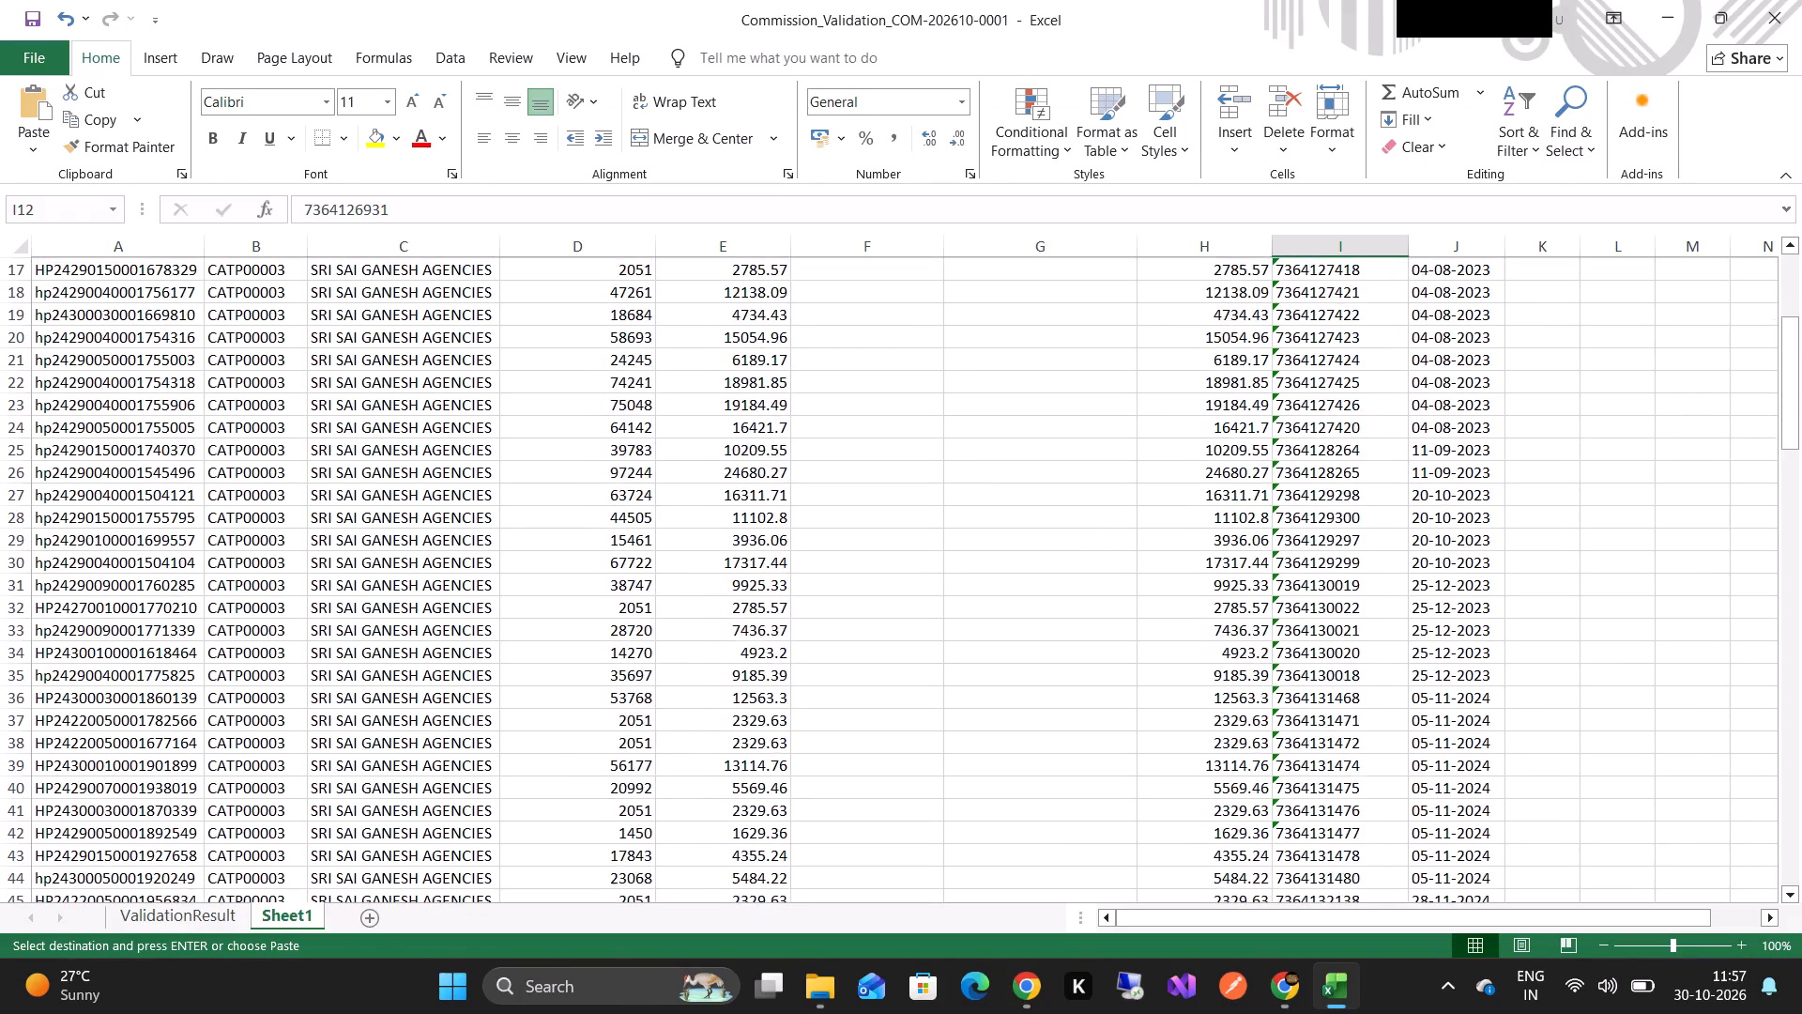
scroll(848, 815, "down", 5)
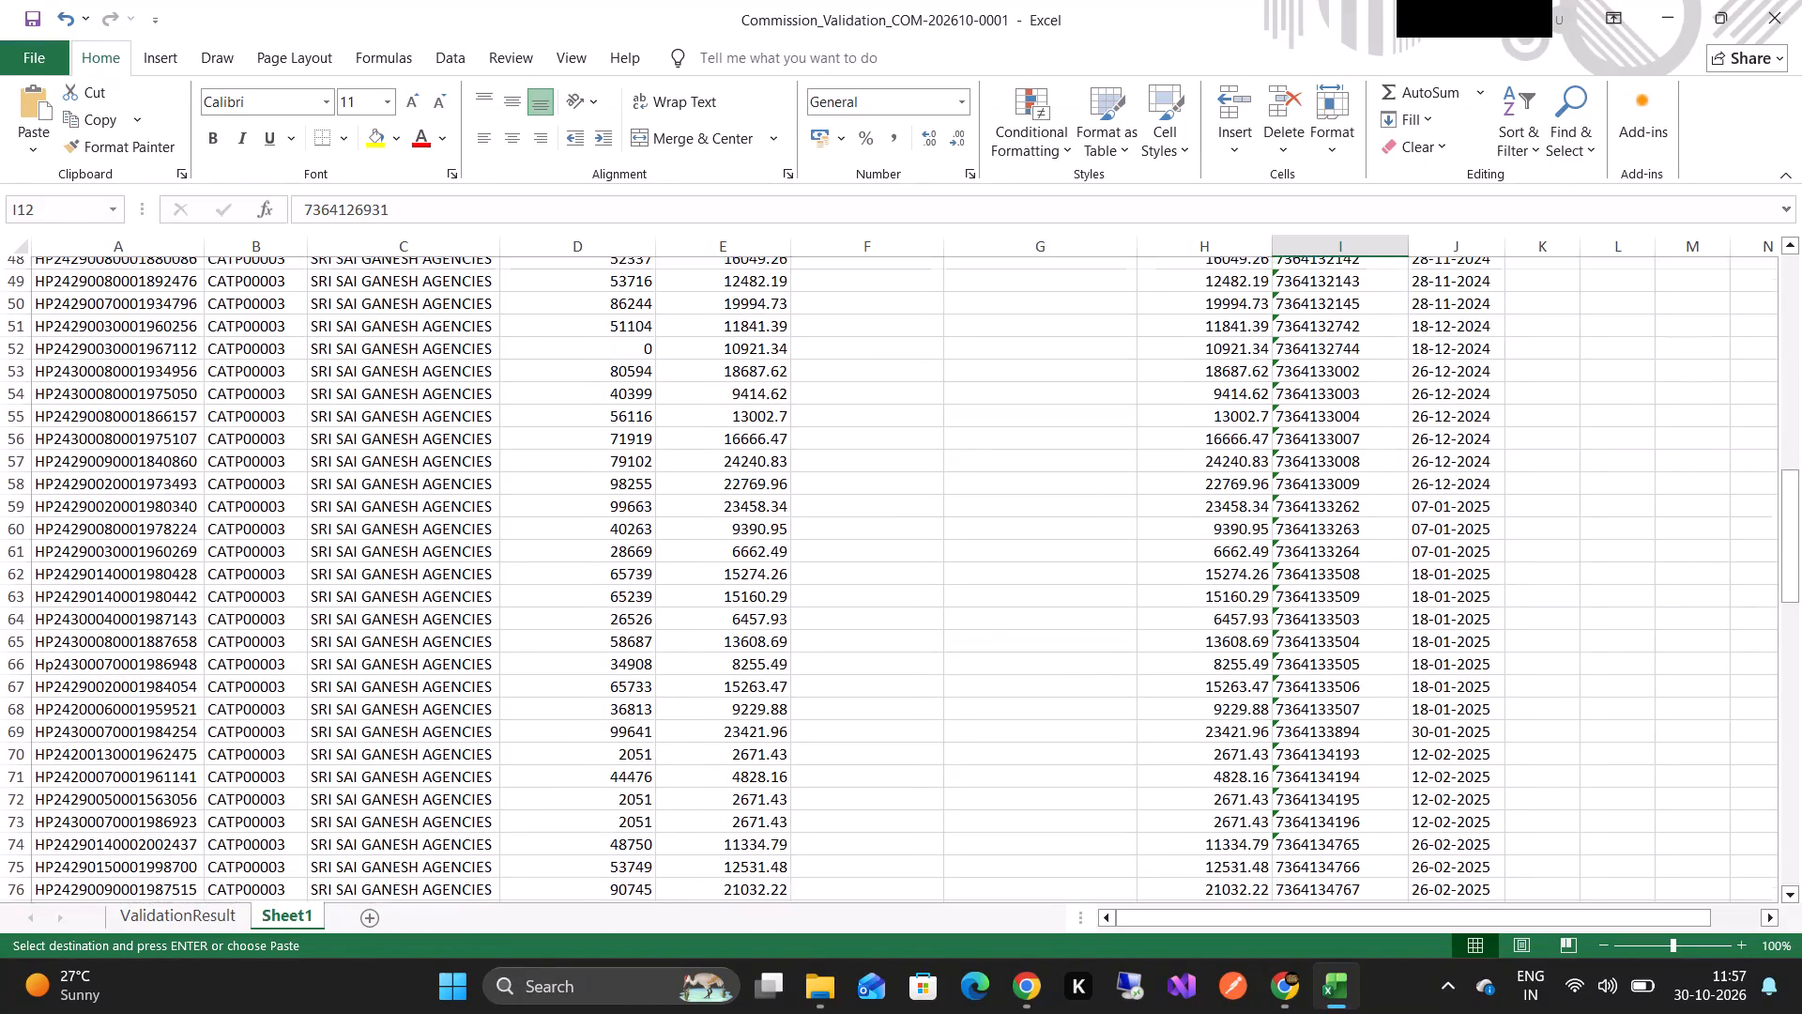
scroll(848, 815, "down", 1)
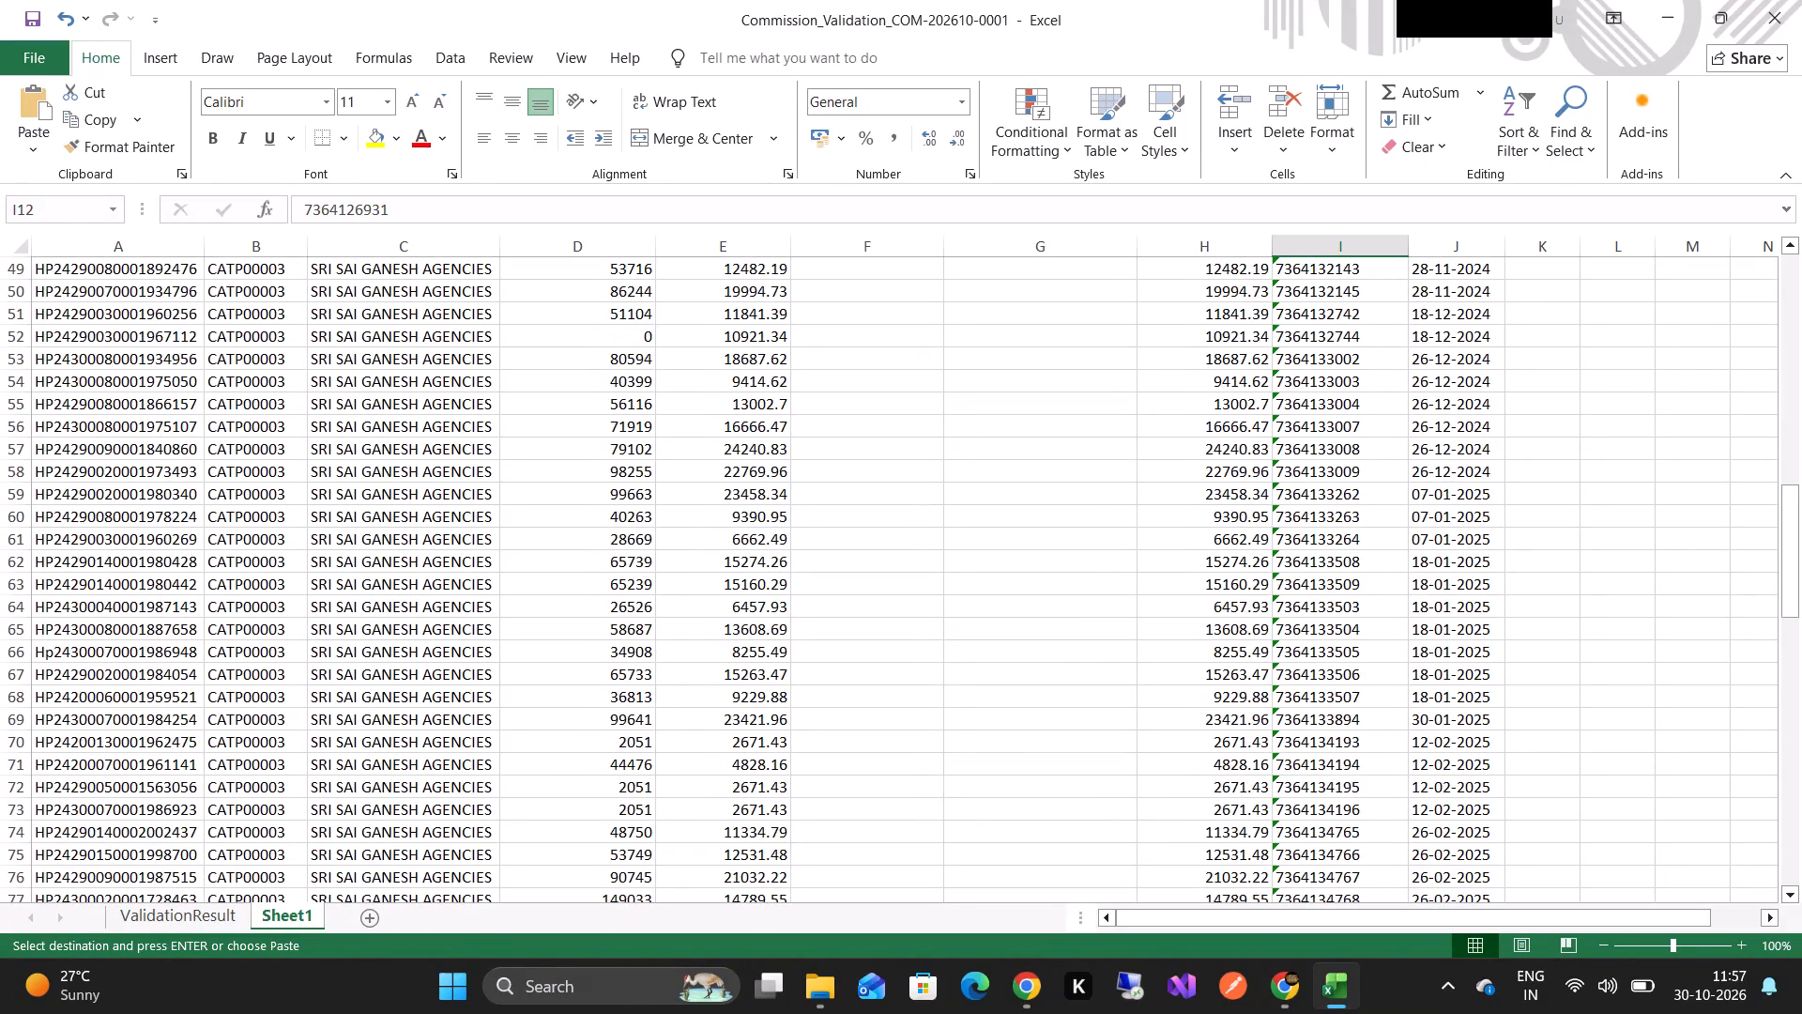
scroll(848, 815, "up", 3)
scroll(848, 815, "down", 6)
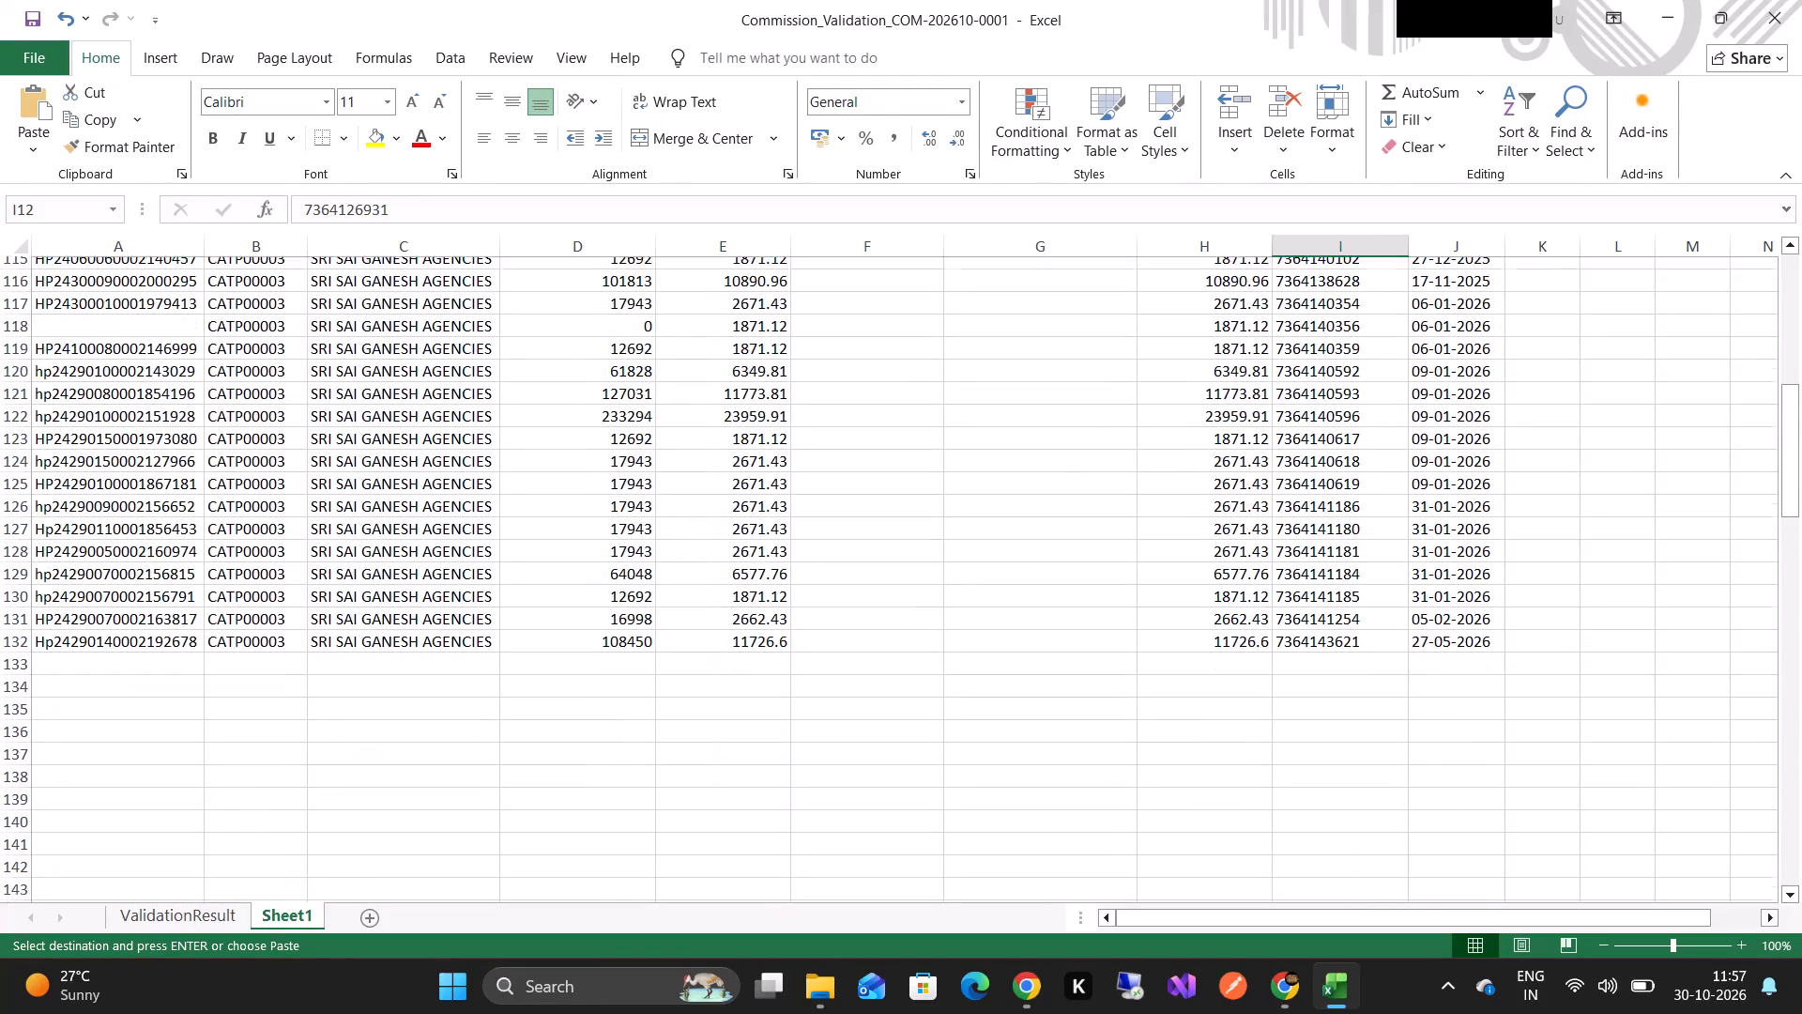
Examine the Sheet1 rows with blank Registration No around rows 98 to 118 against the portal's last due lines.
scroll(848, 815, "up", 1)
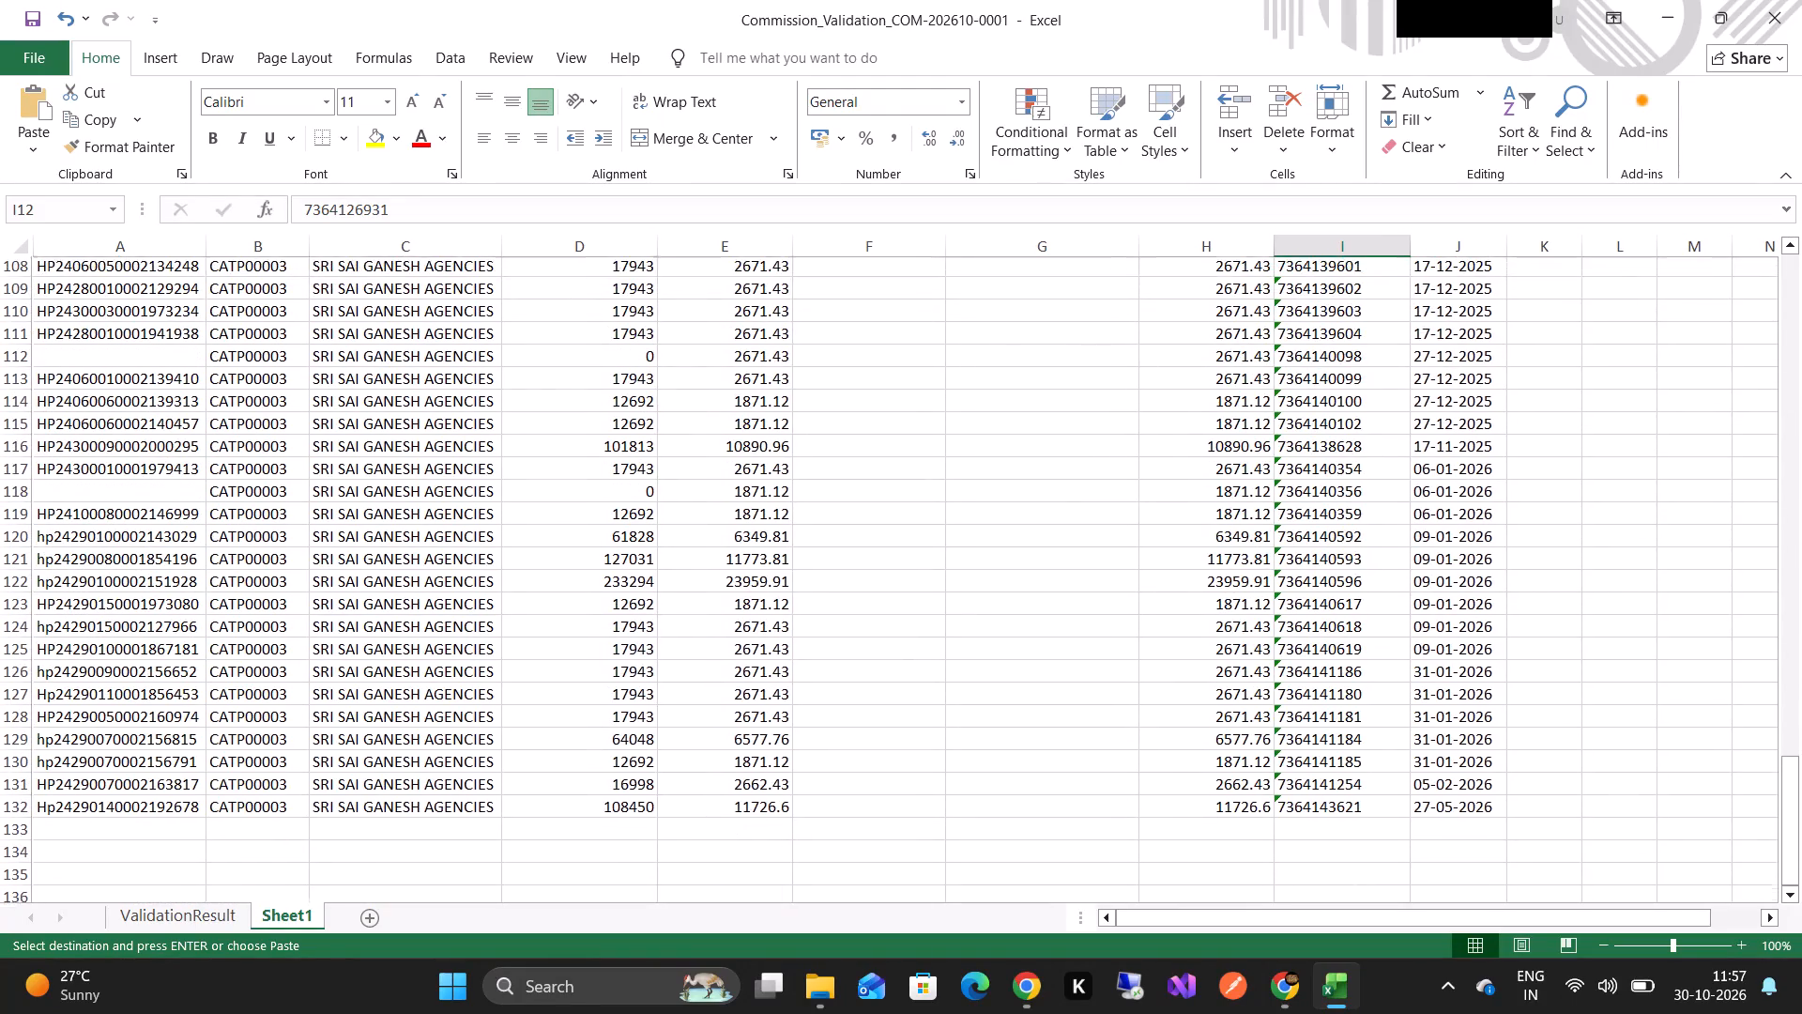
scroll(848, 815, "up", 1)
scroll(848, 815, "right", 3)
scroll(848, 815, "up", 1)
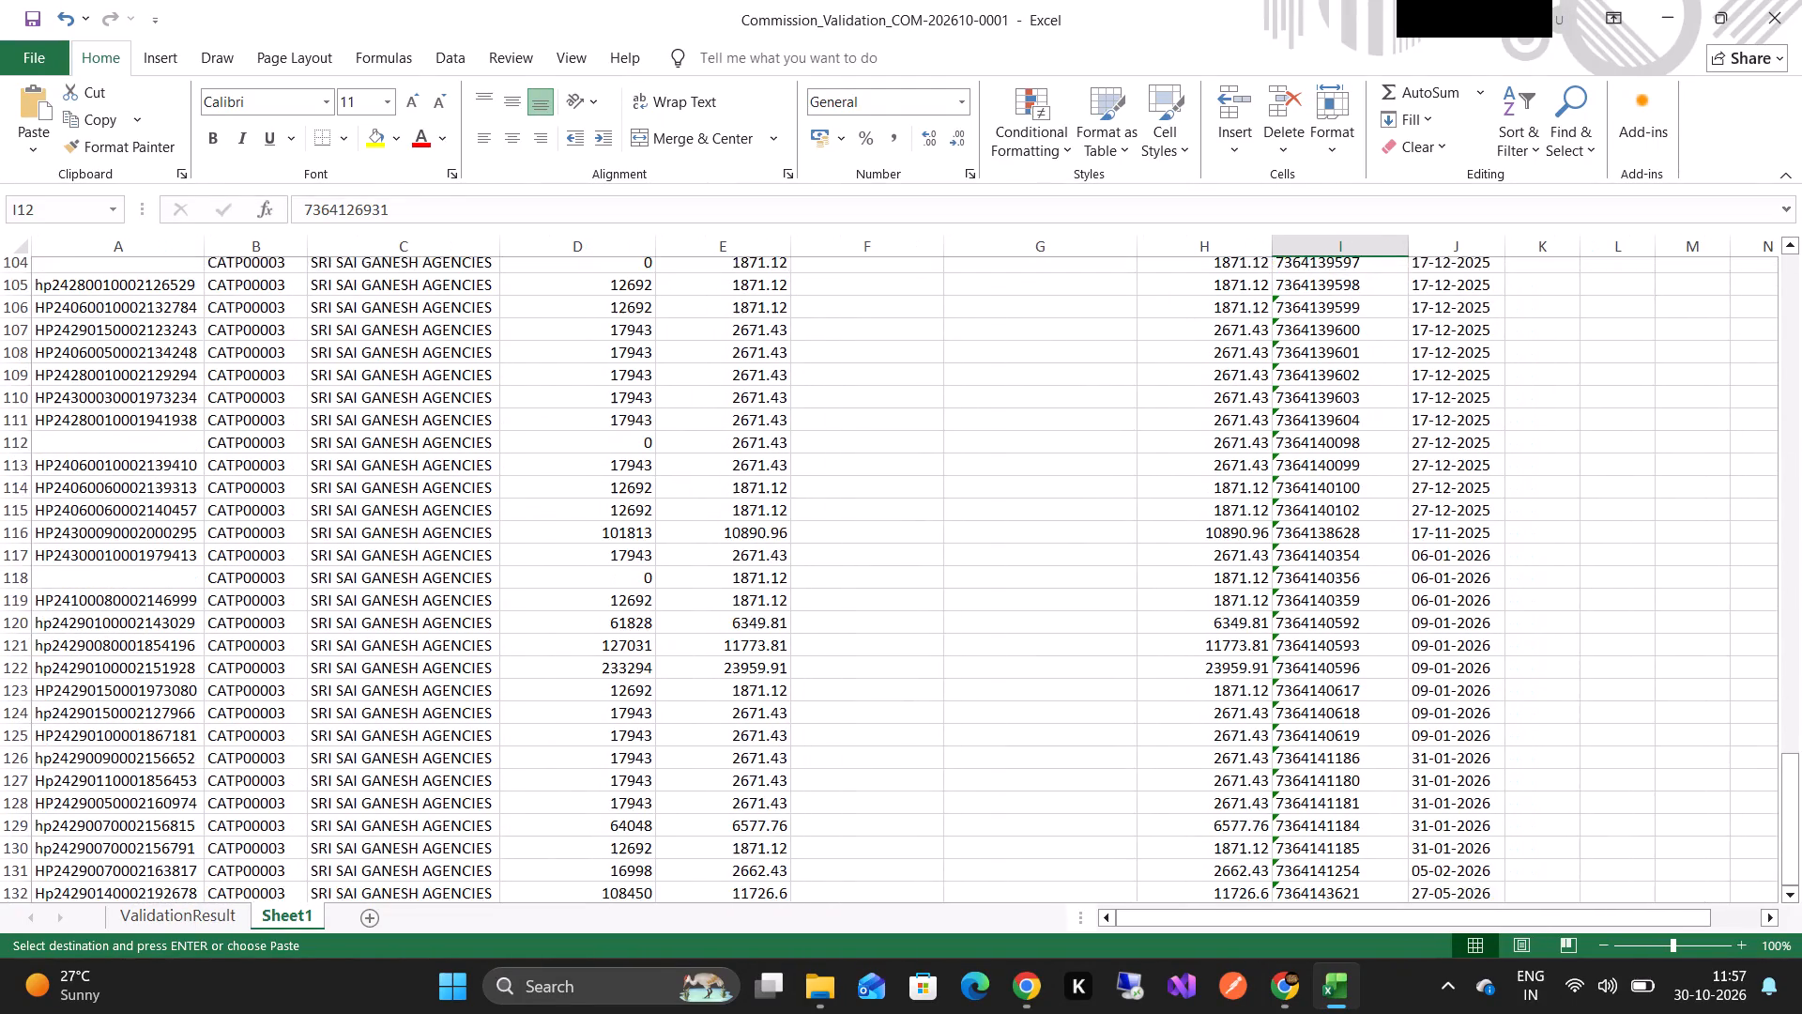
scroll(848, 815, "up", 1)
scroll(612, 660, "up", 4)
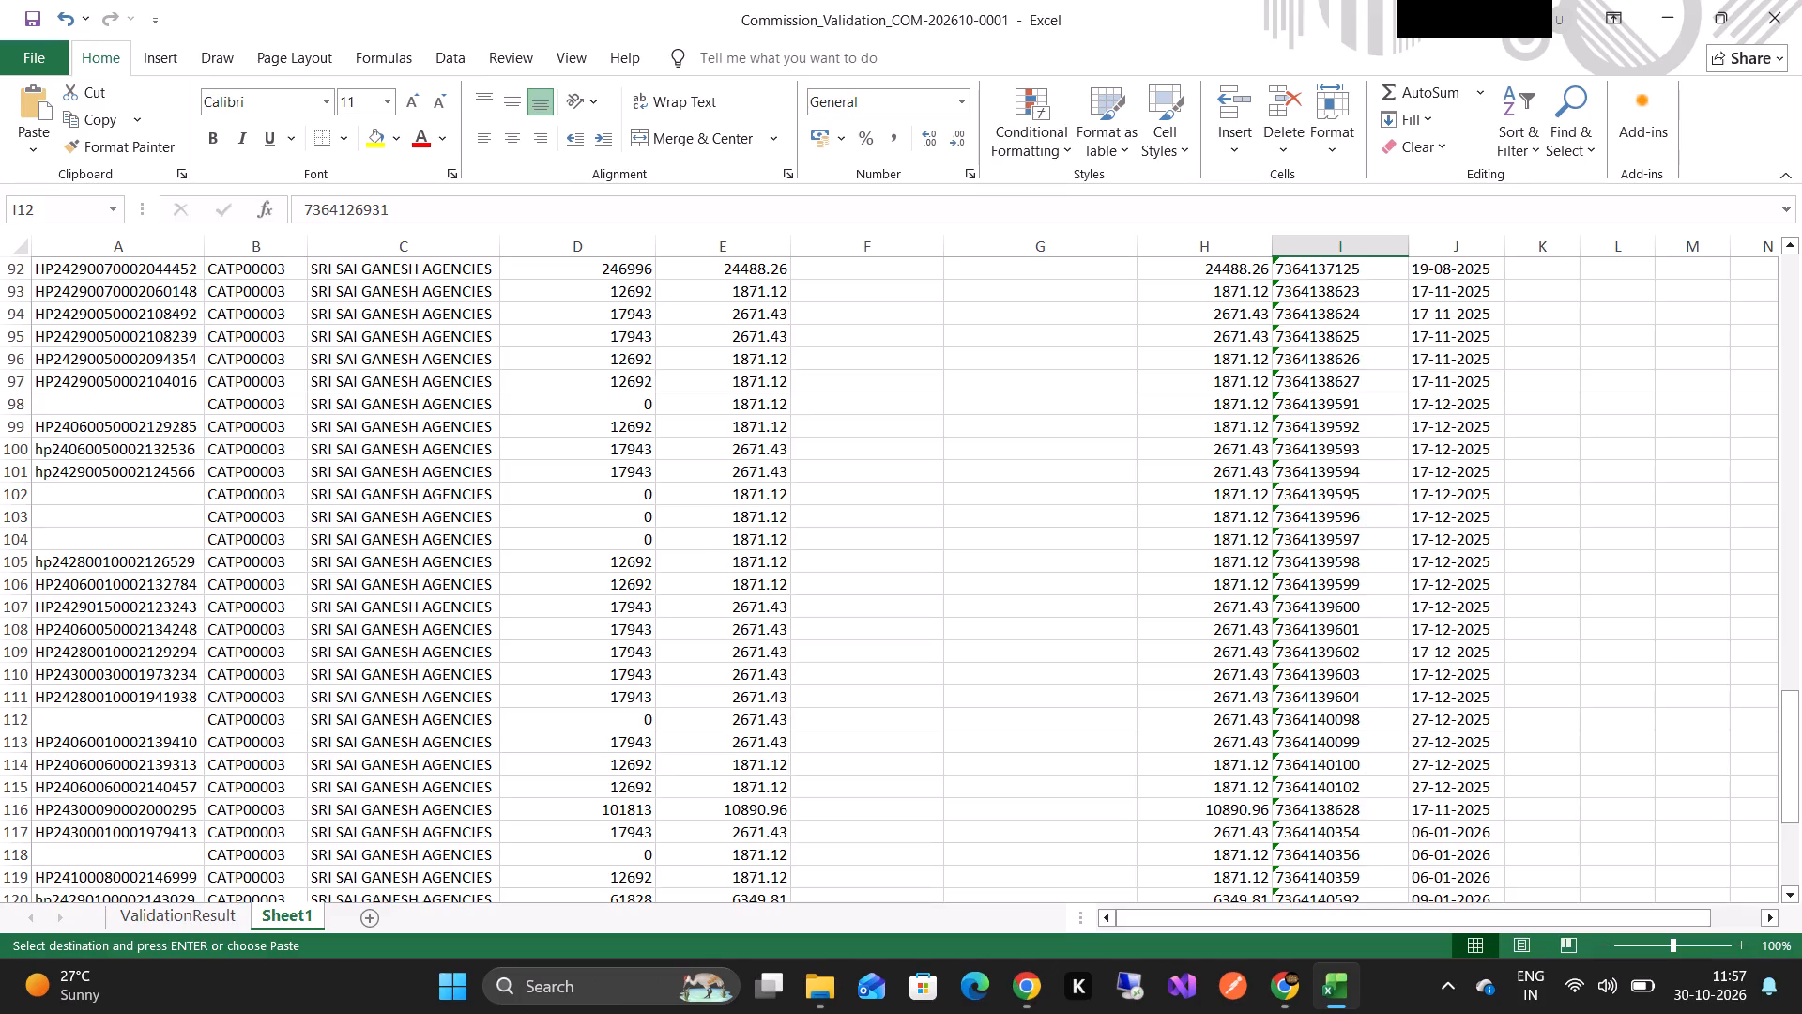
left_click(1199, 451)
key("alt+Tab")
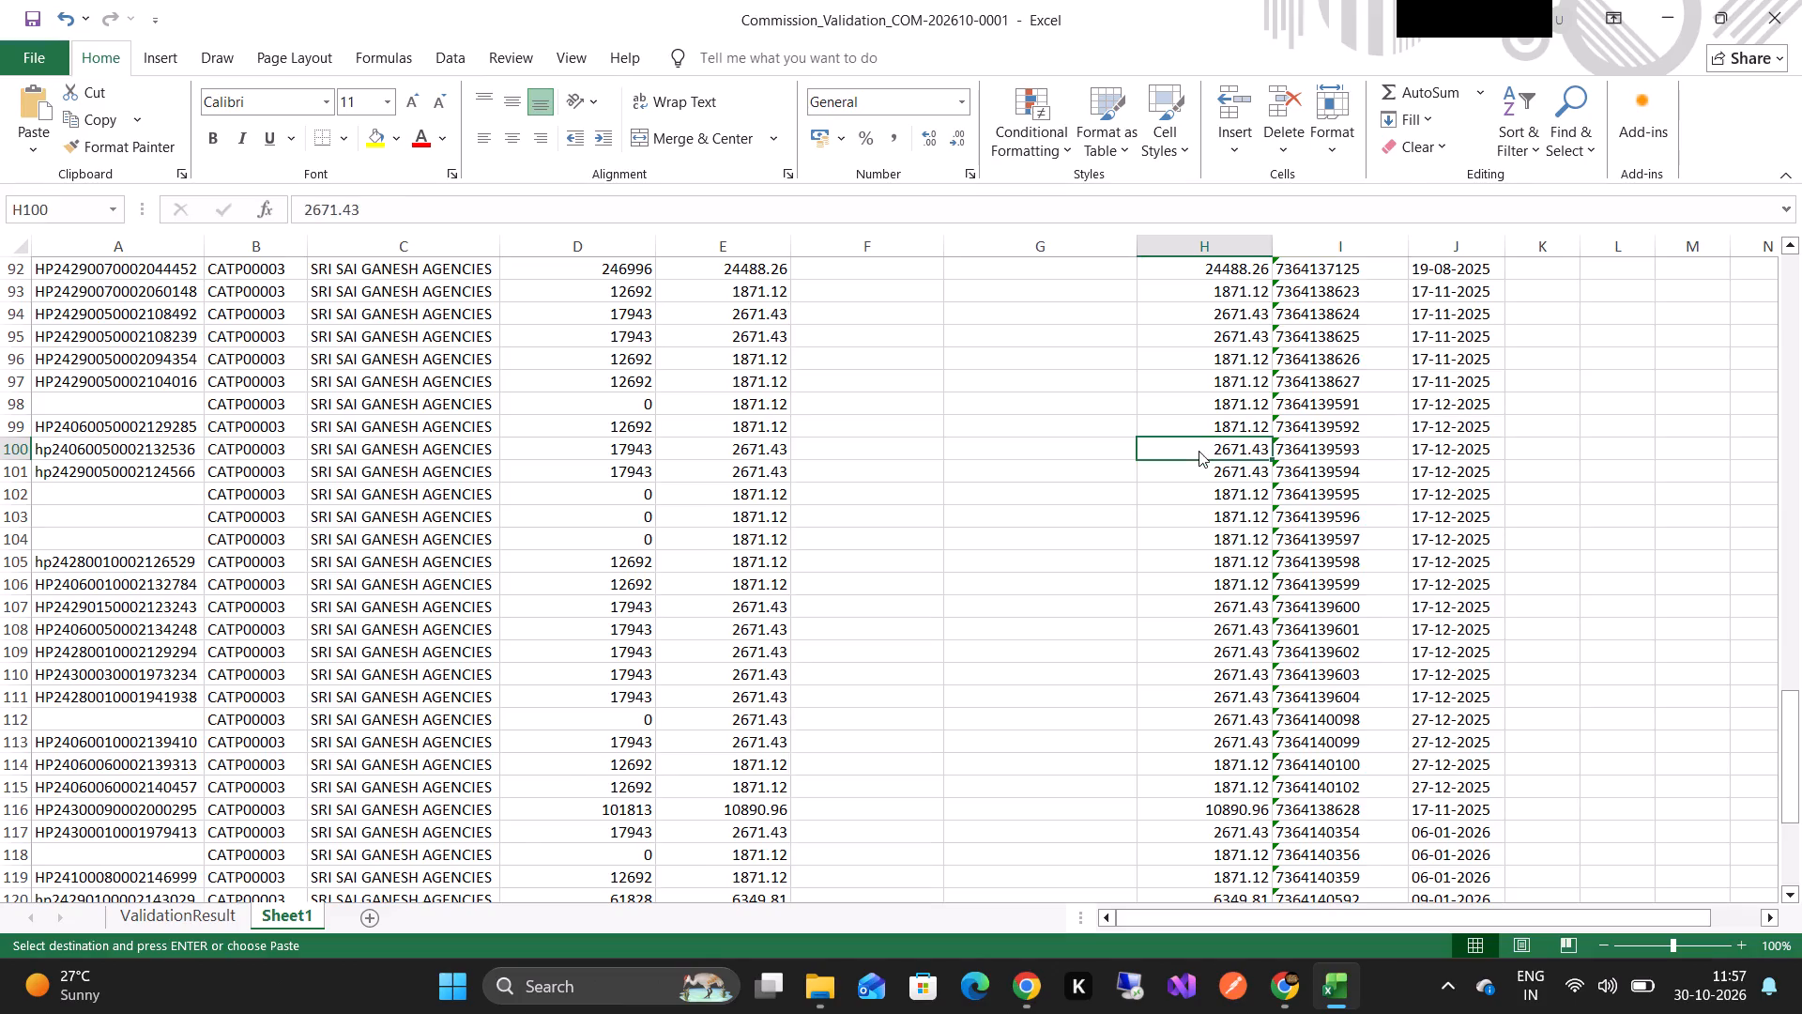
key("alt+Tab")
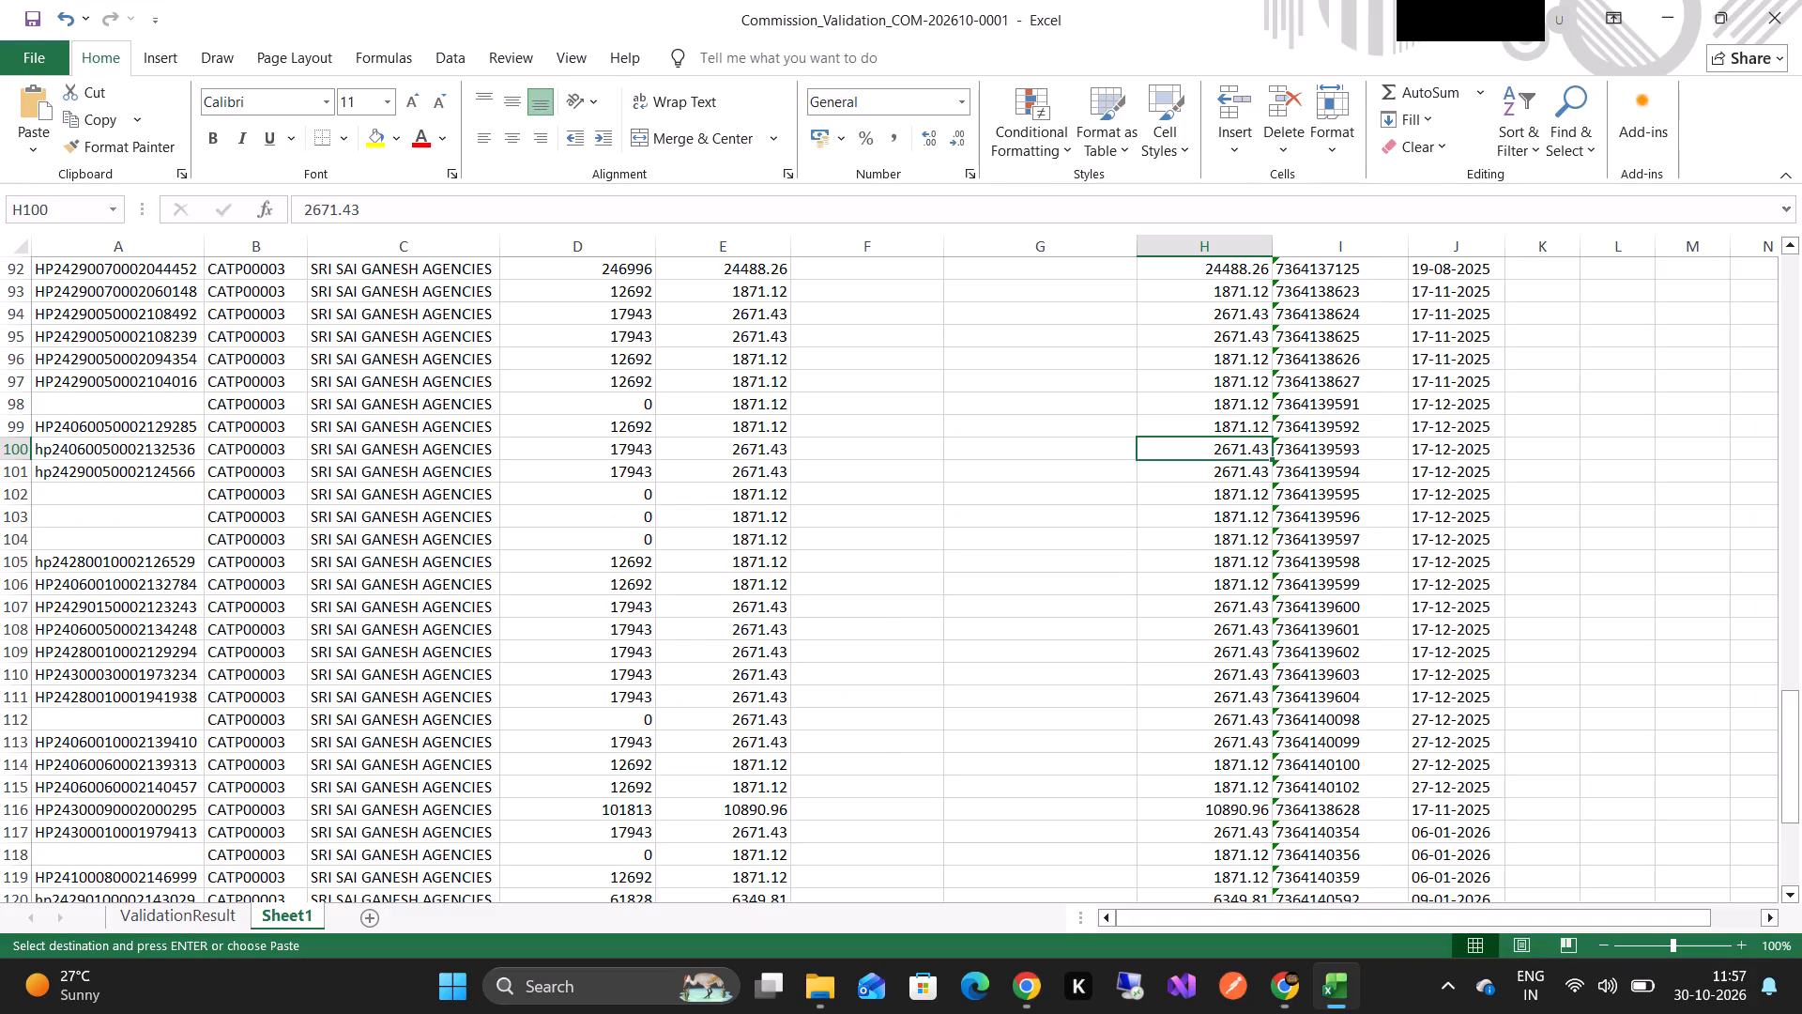
left_click(1203, 425)
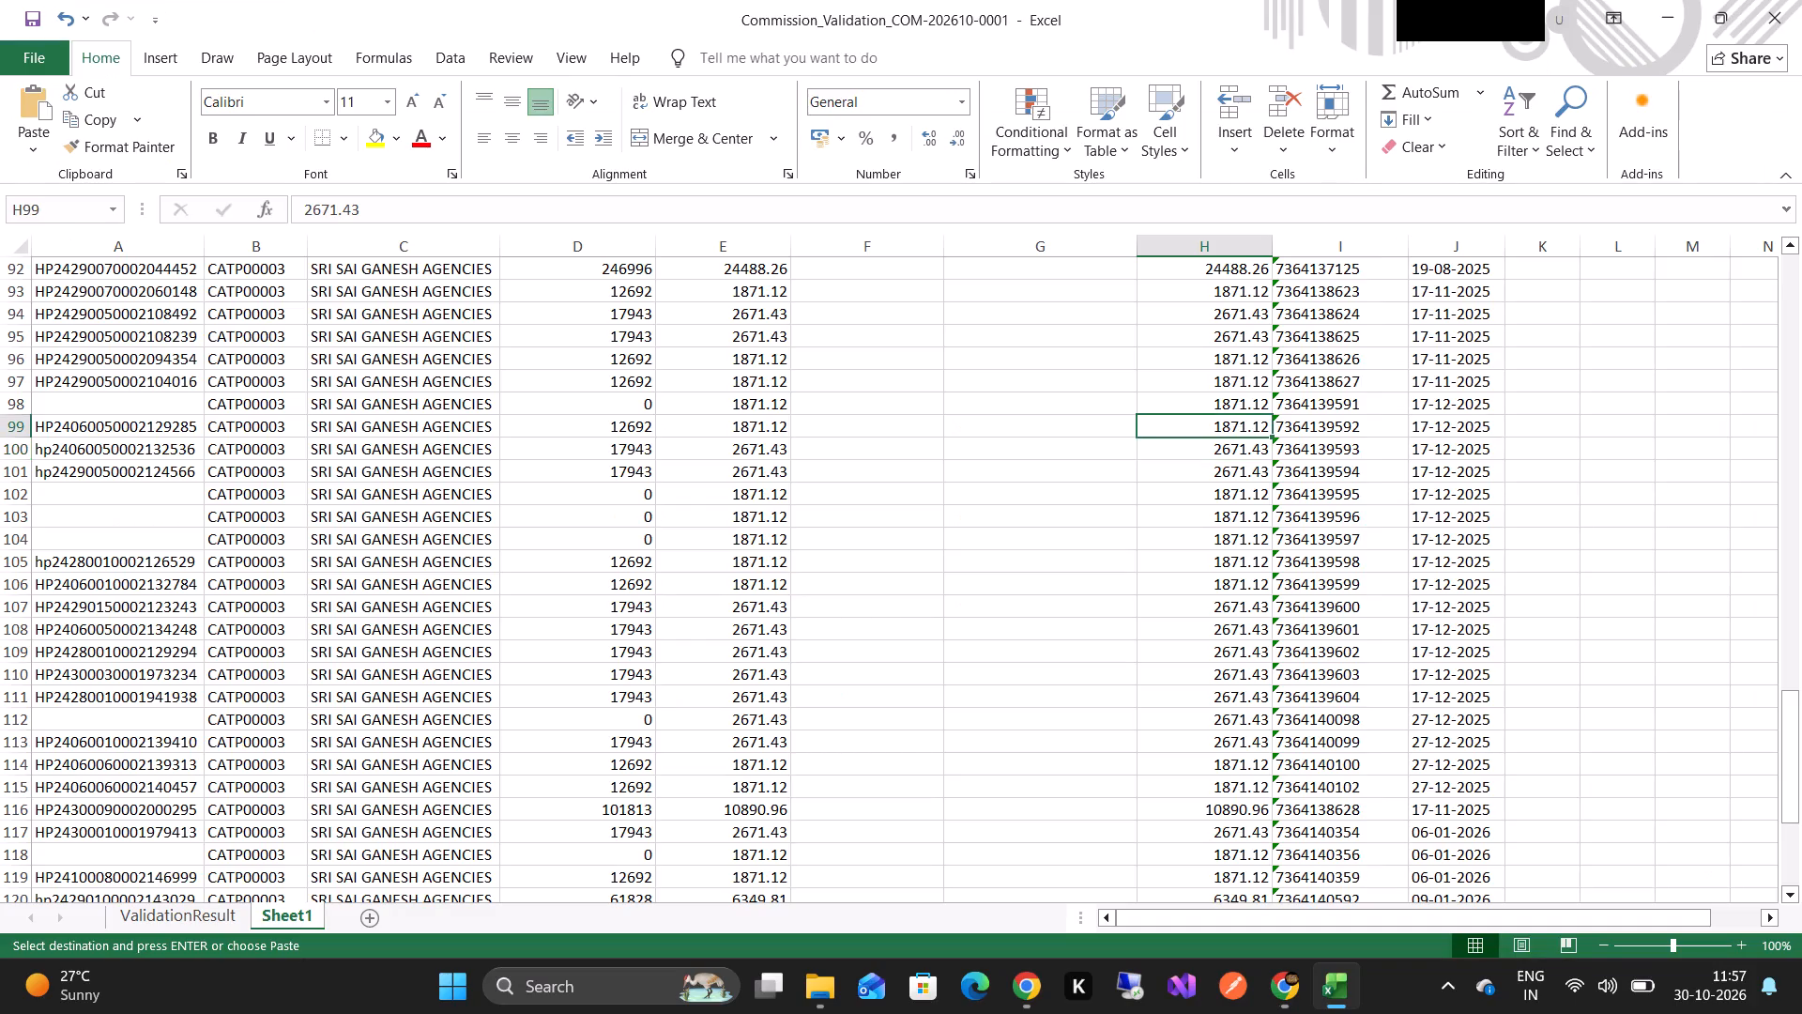
Review the Due Commission Lines in the Chrome portal again from the first to the last entry.
key("alt+Tab")
scroll(1240, 615, "up", 1)
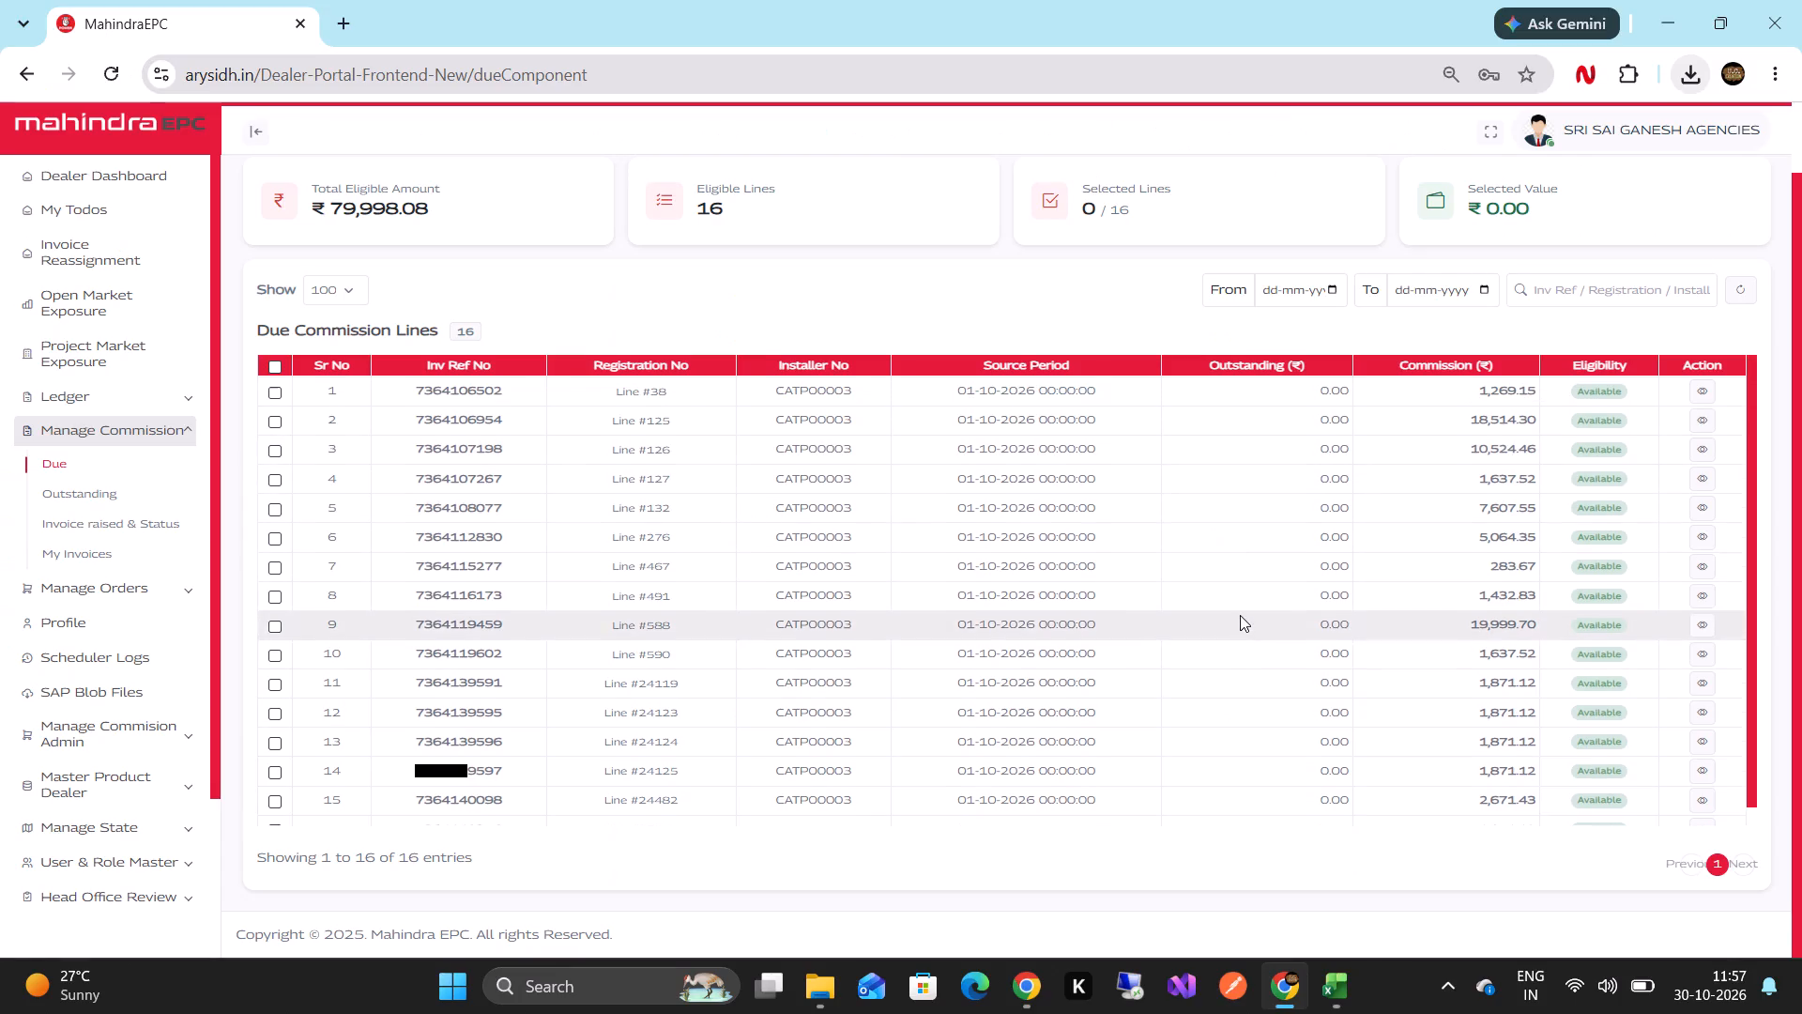
scroll(1240, 615, "up", 5)
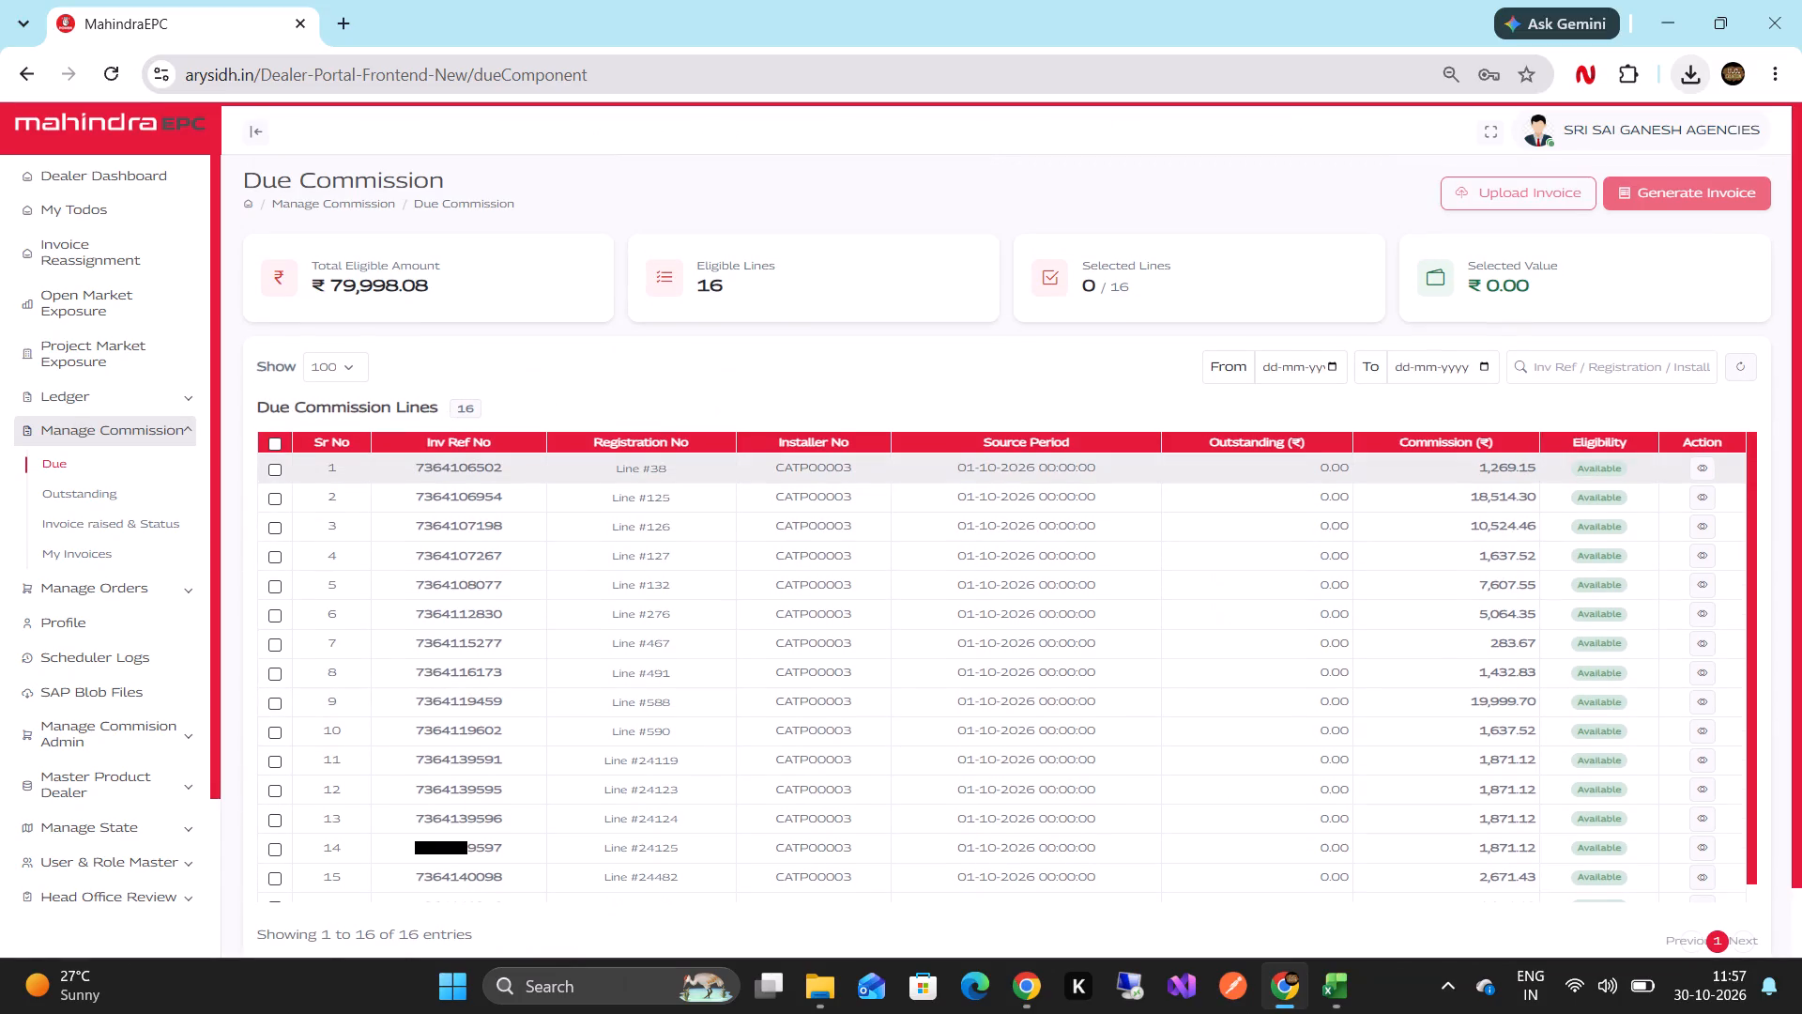
left_click(469, 406)
scroll(704, 437, "down", 5)
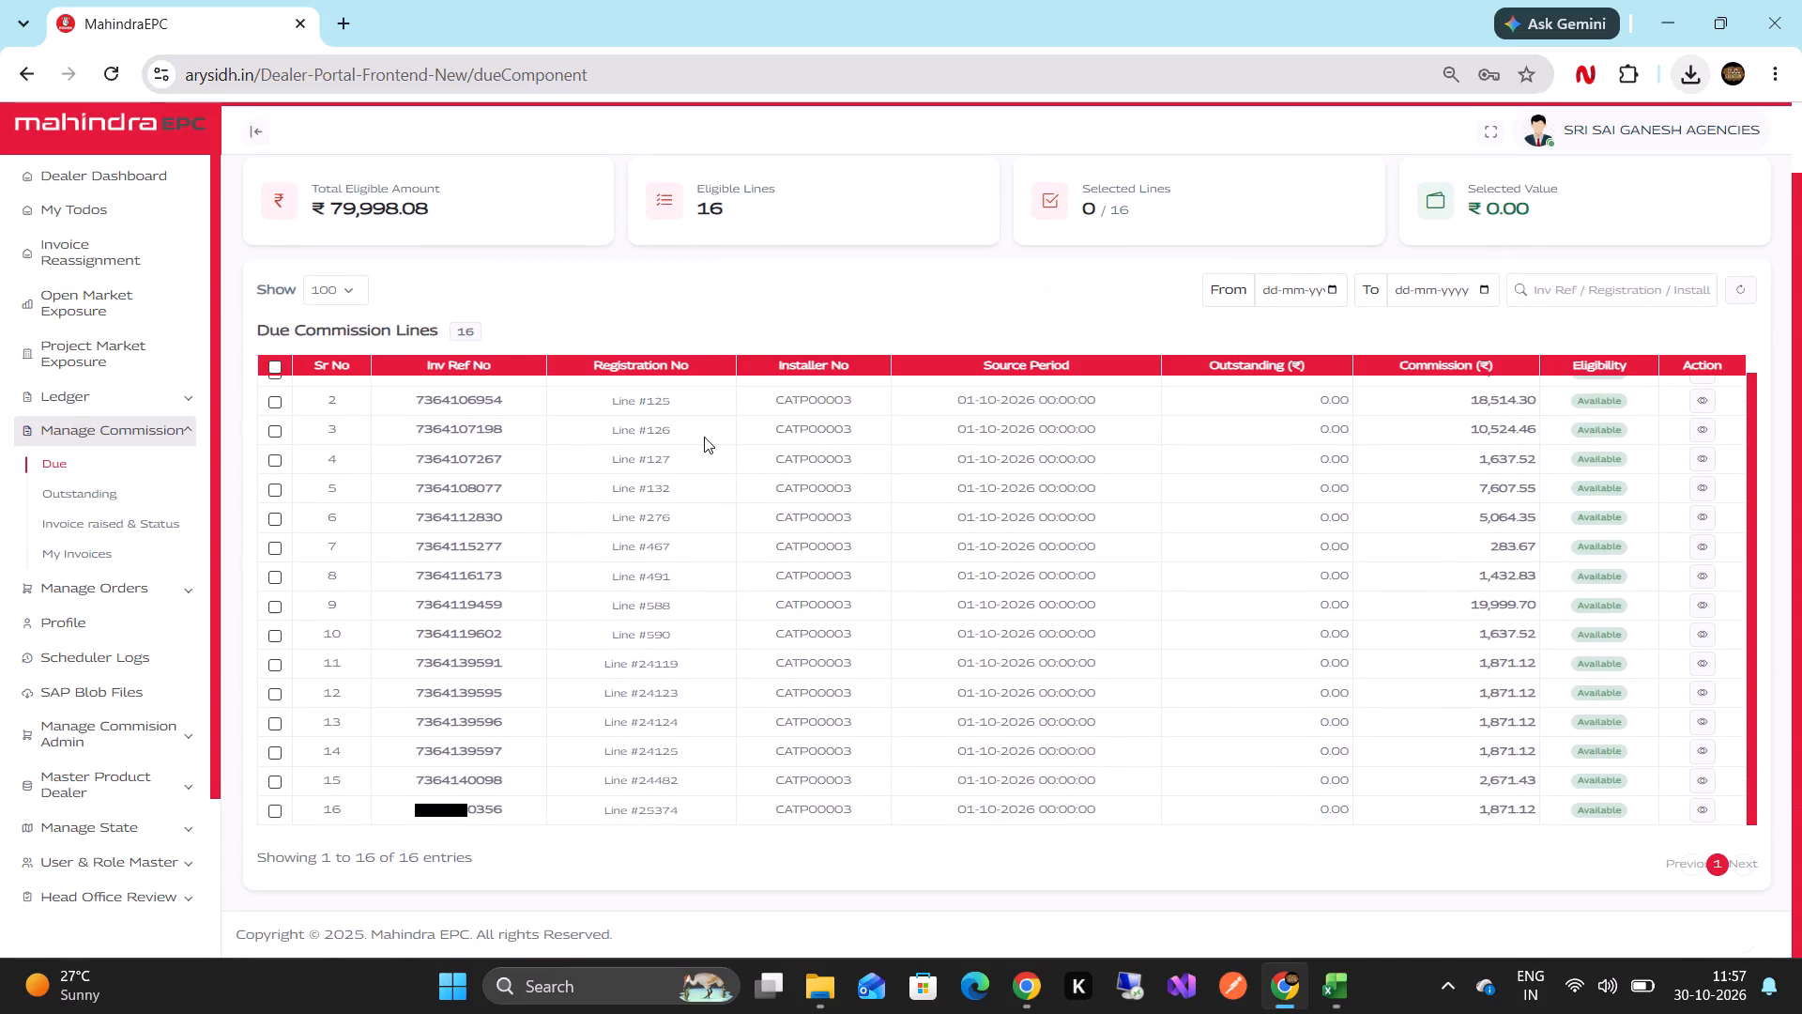
scroll(704, 437, "down", 6)
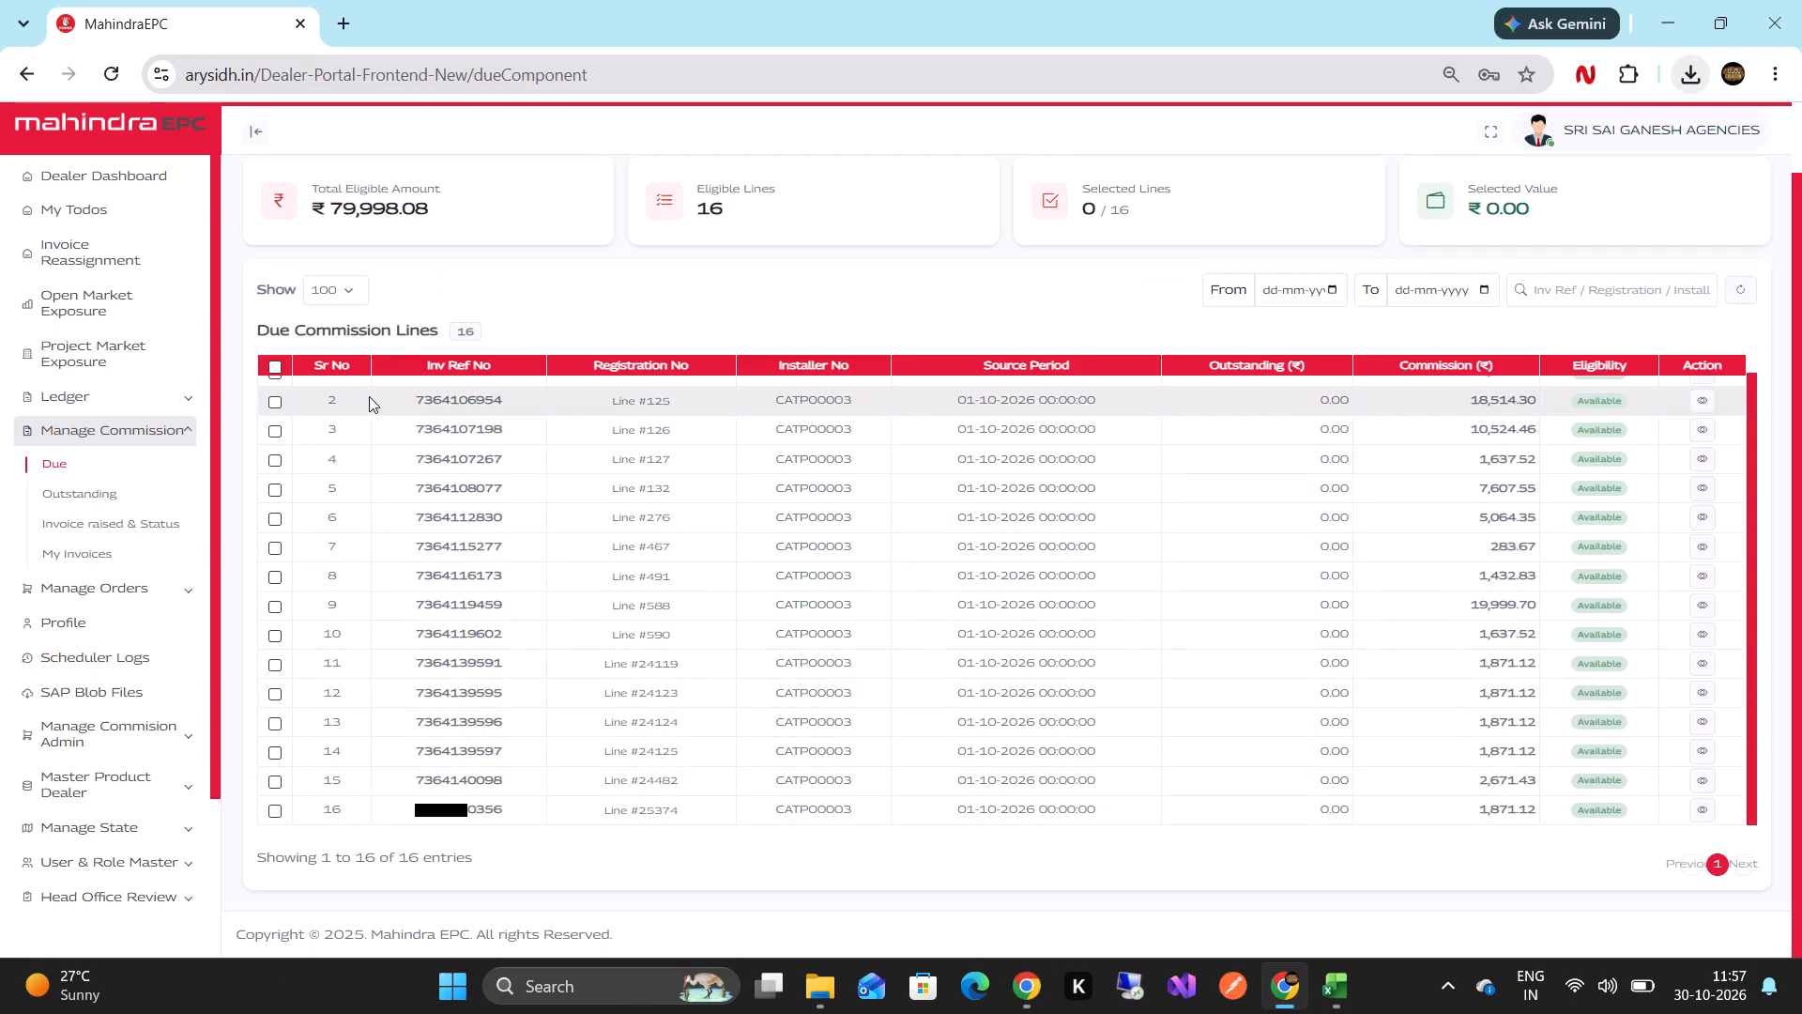
Open the Outstanding commission page and show All Stages with 100 entries per page.
left_click(125, 491)
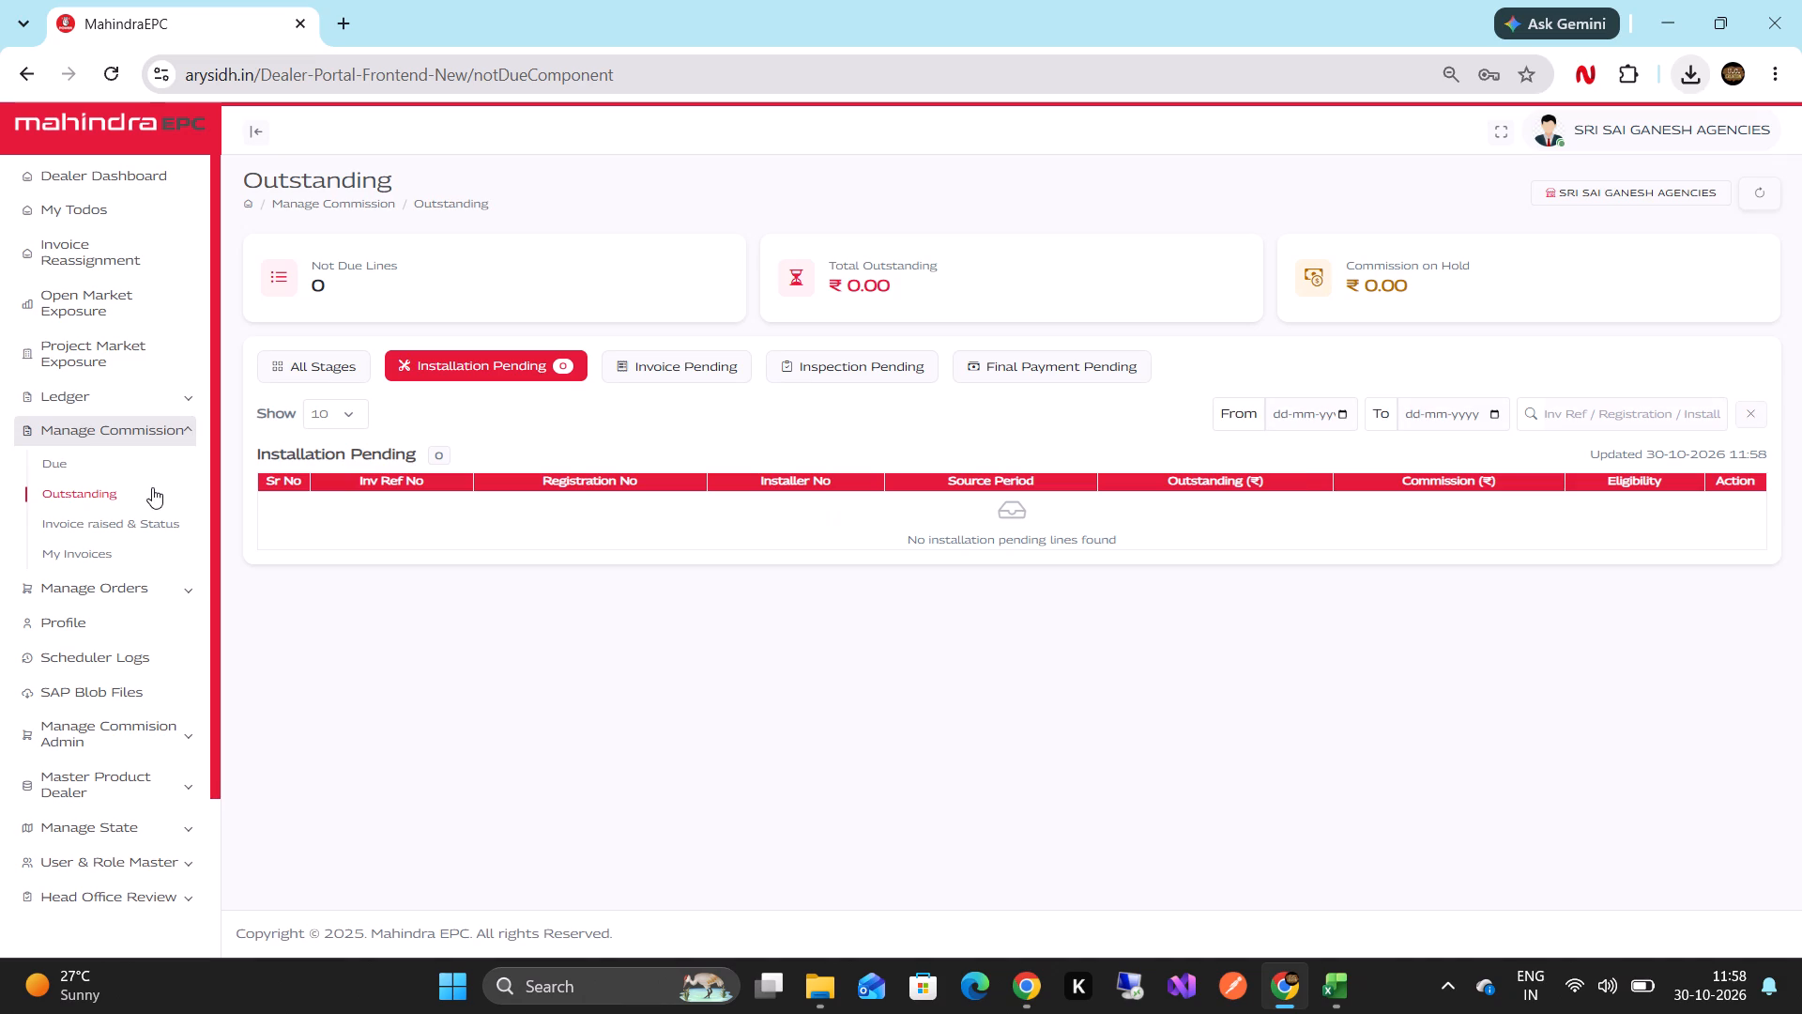
left_click(285, 366)
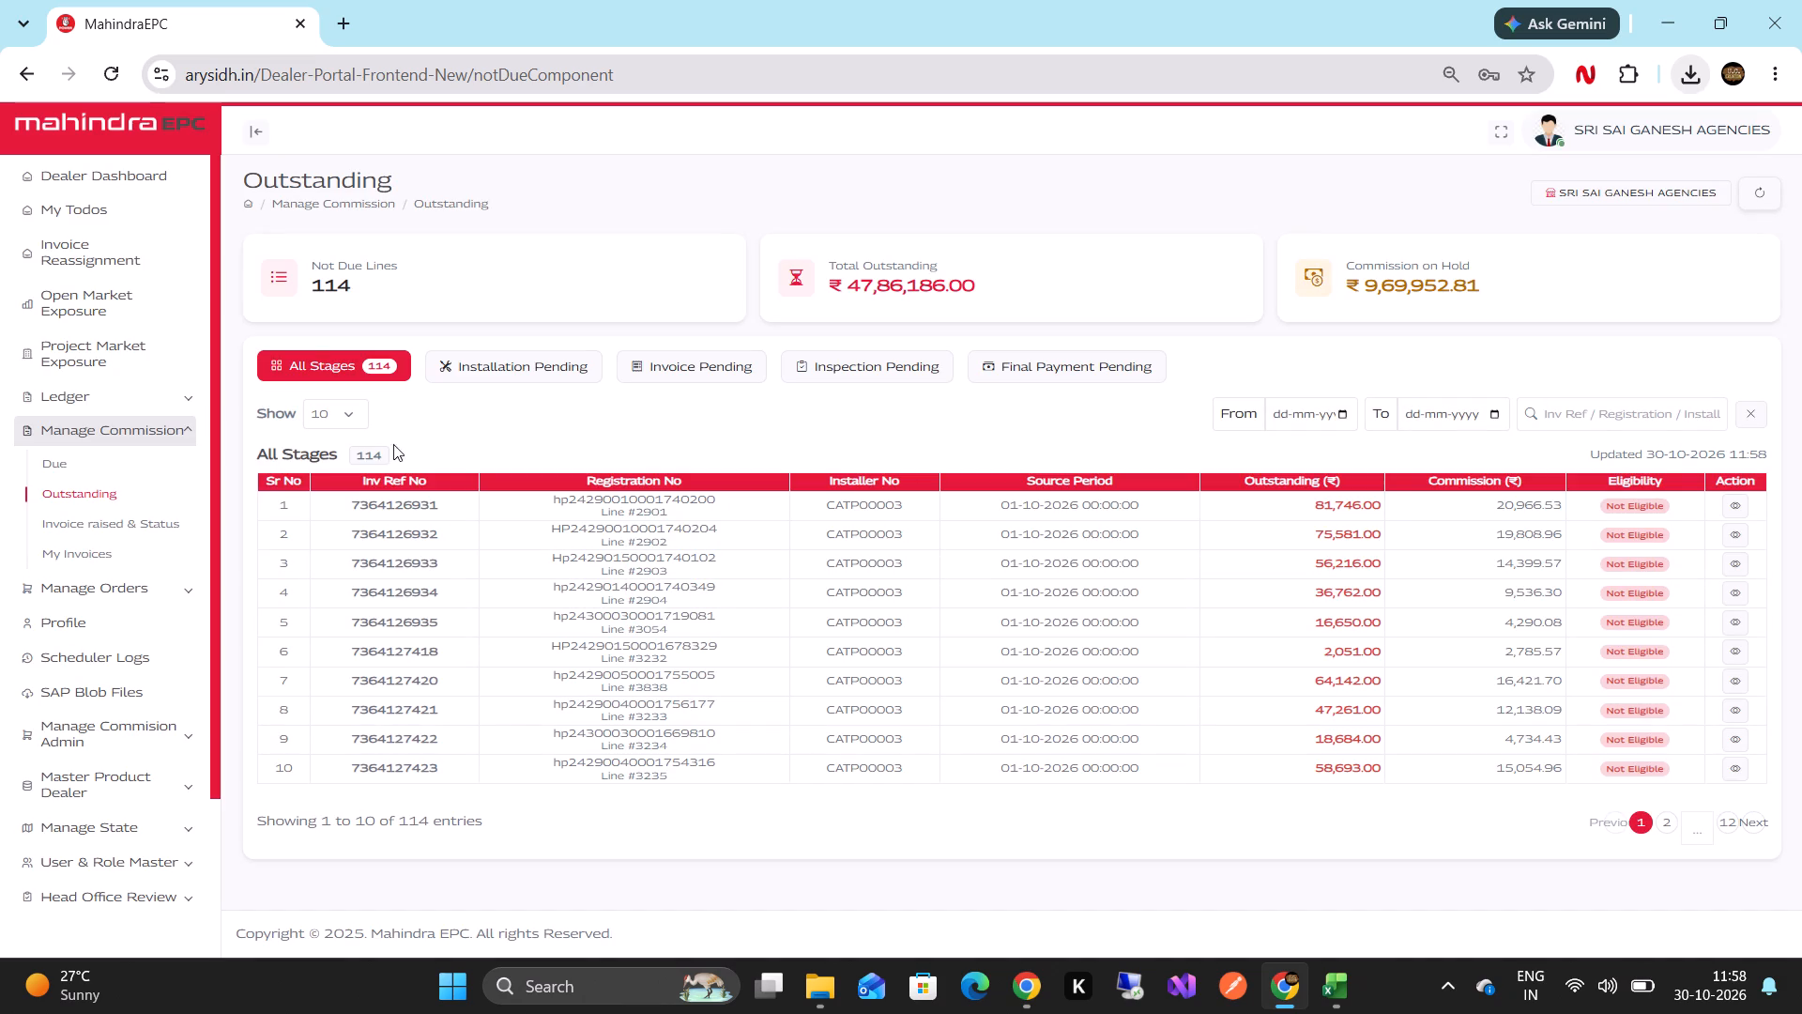
left_click(344, 408)
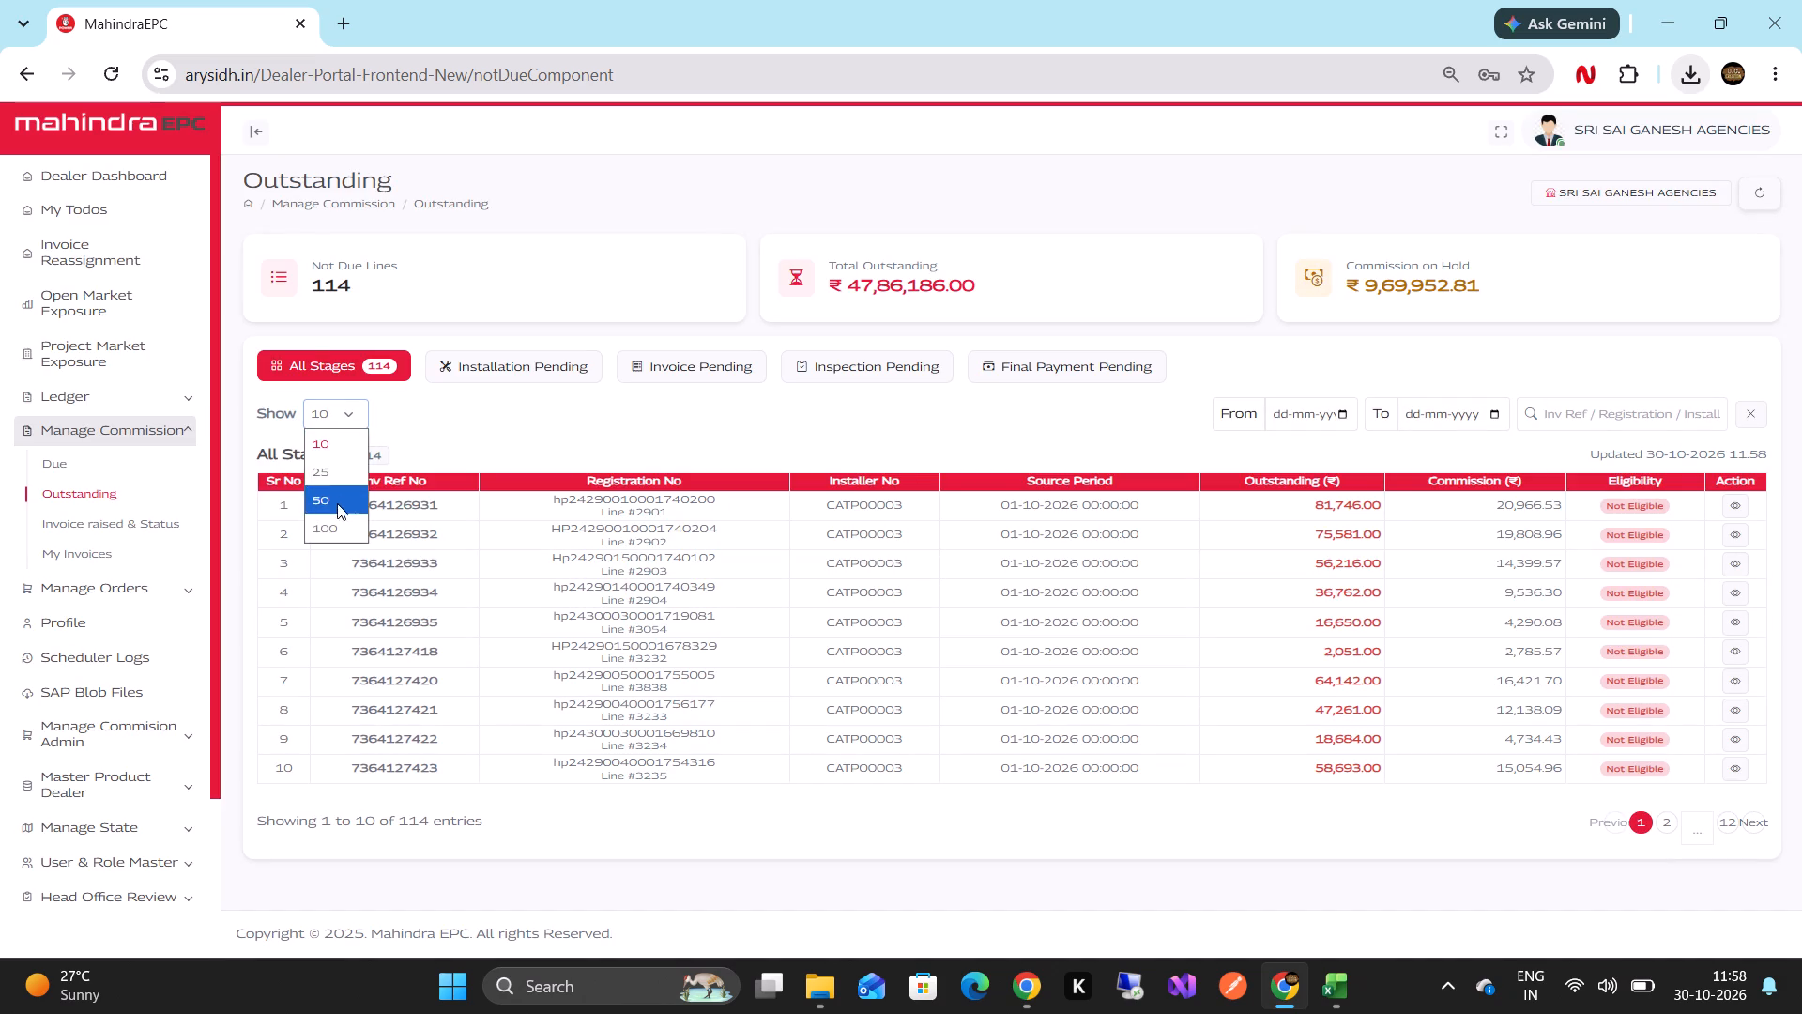
left_click(335, 519)
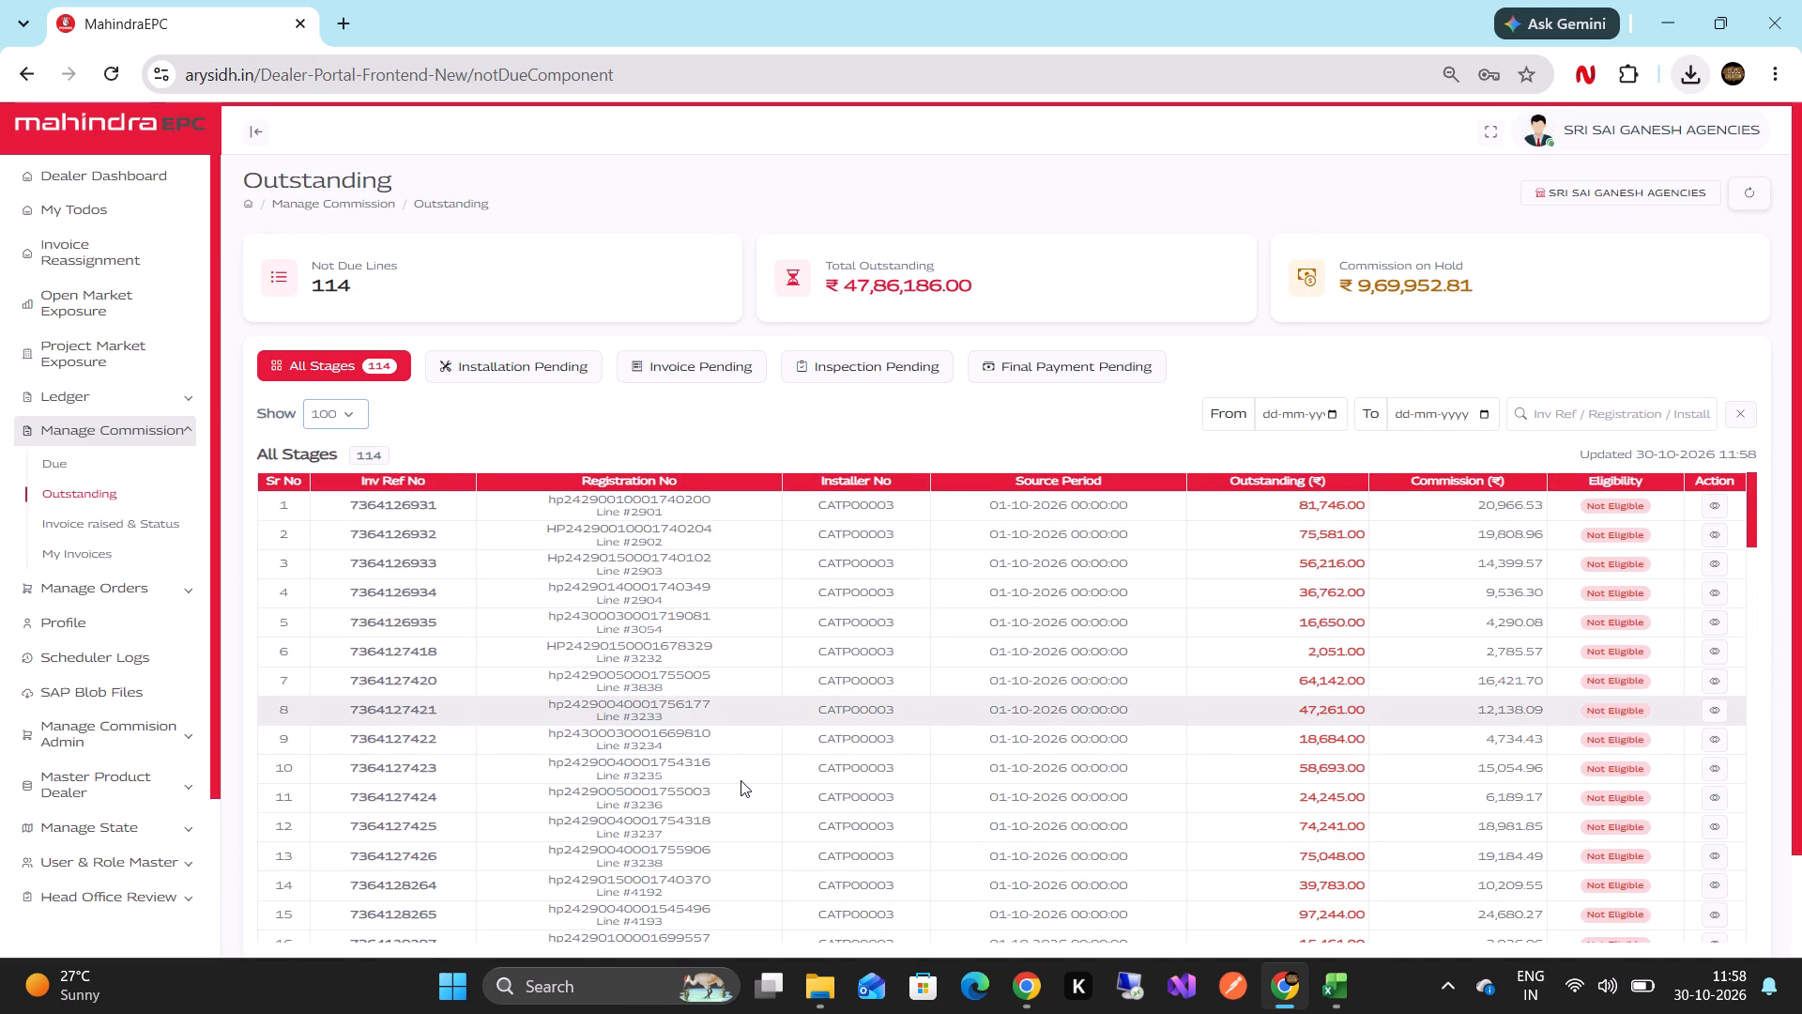
Review Outstanding lines 1 to 100 in the Chrome portal, and bring Sheet1's last records into view in Excel.
scroll(741, 780, "down", 9)
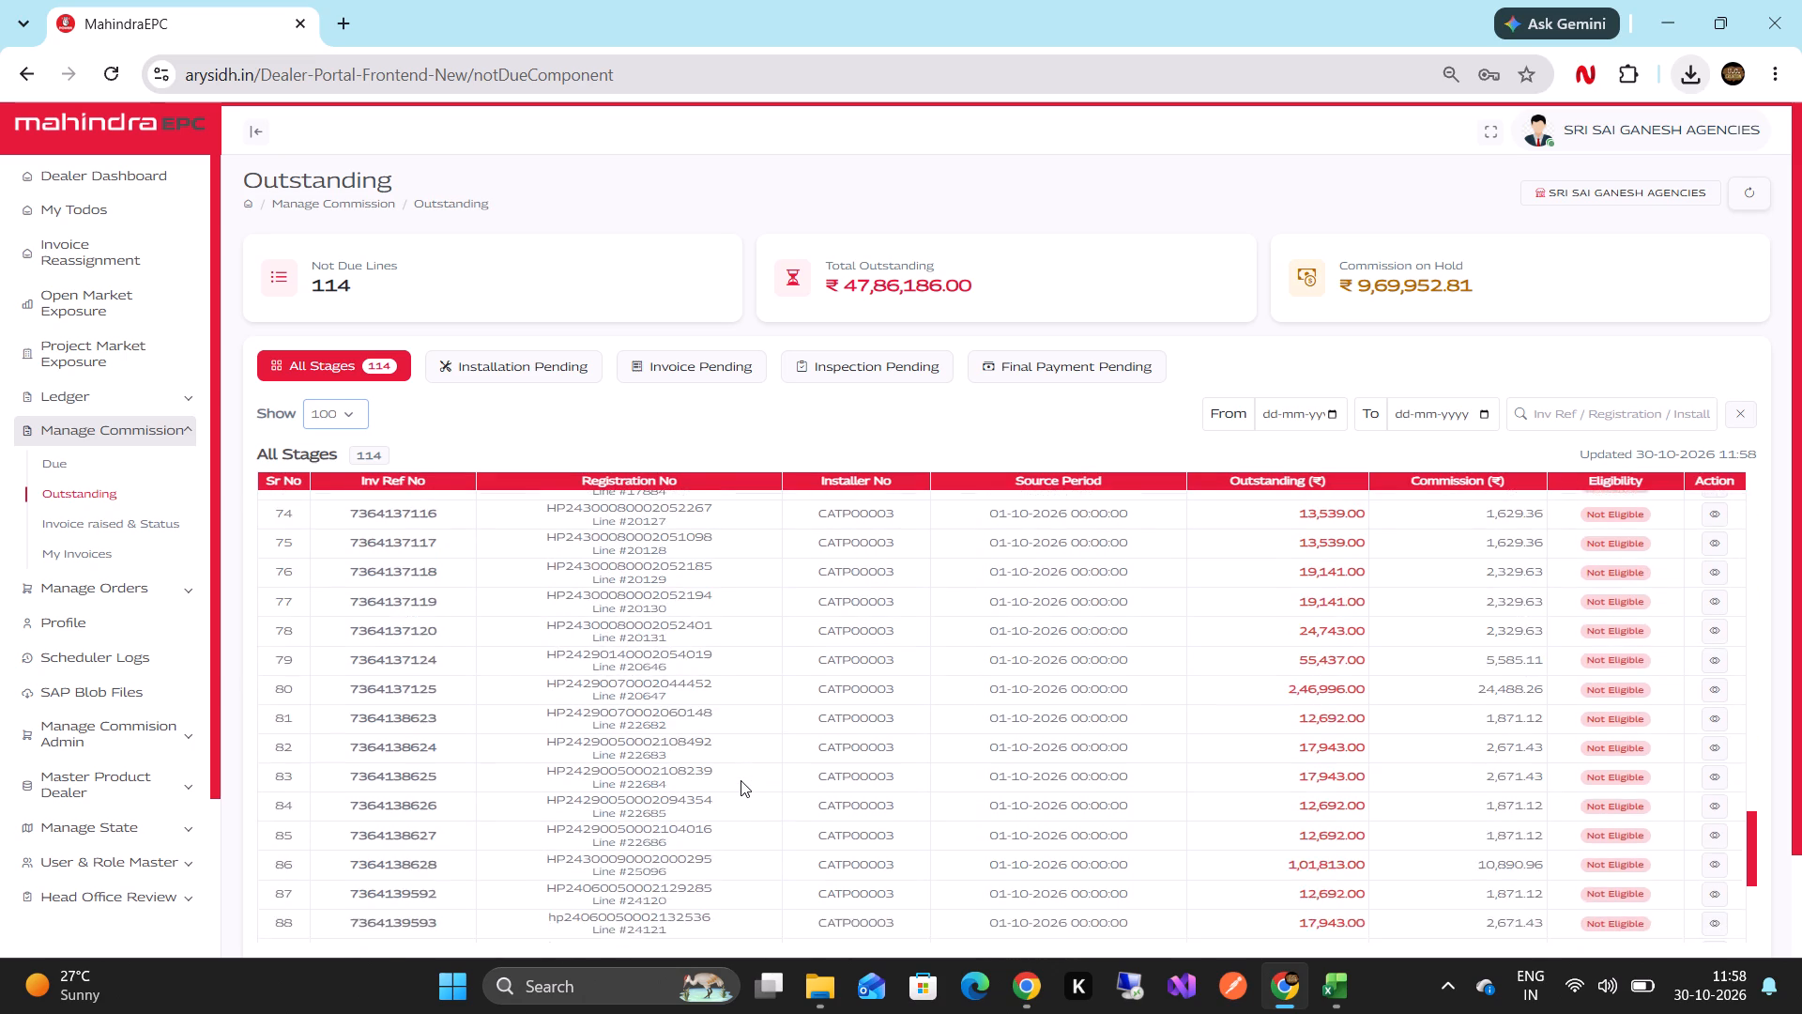
scroll(741, 780, "down", 3)
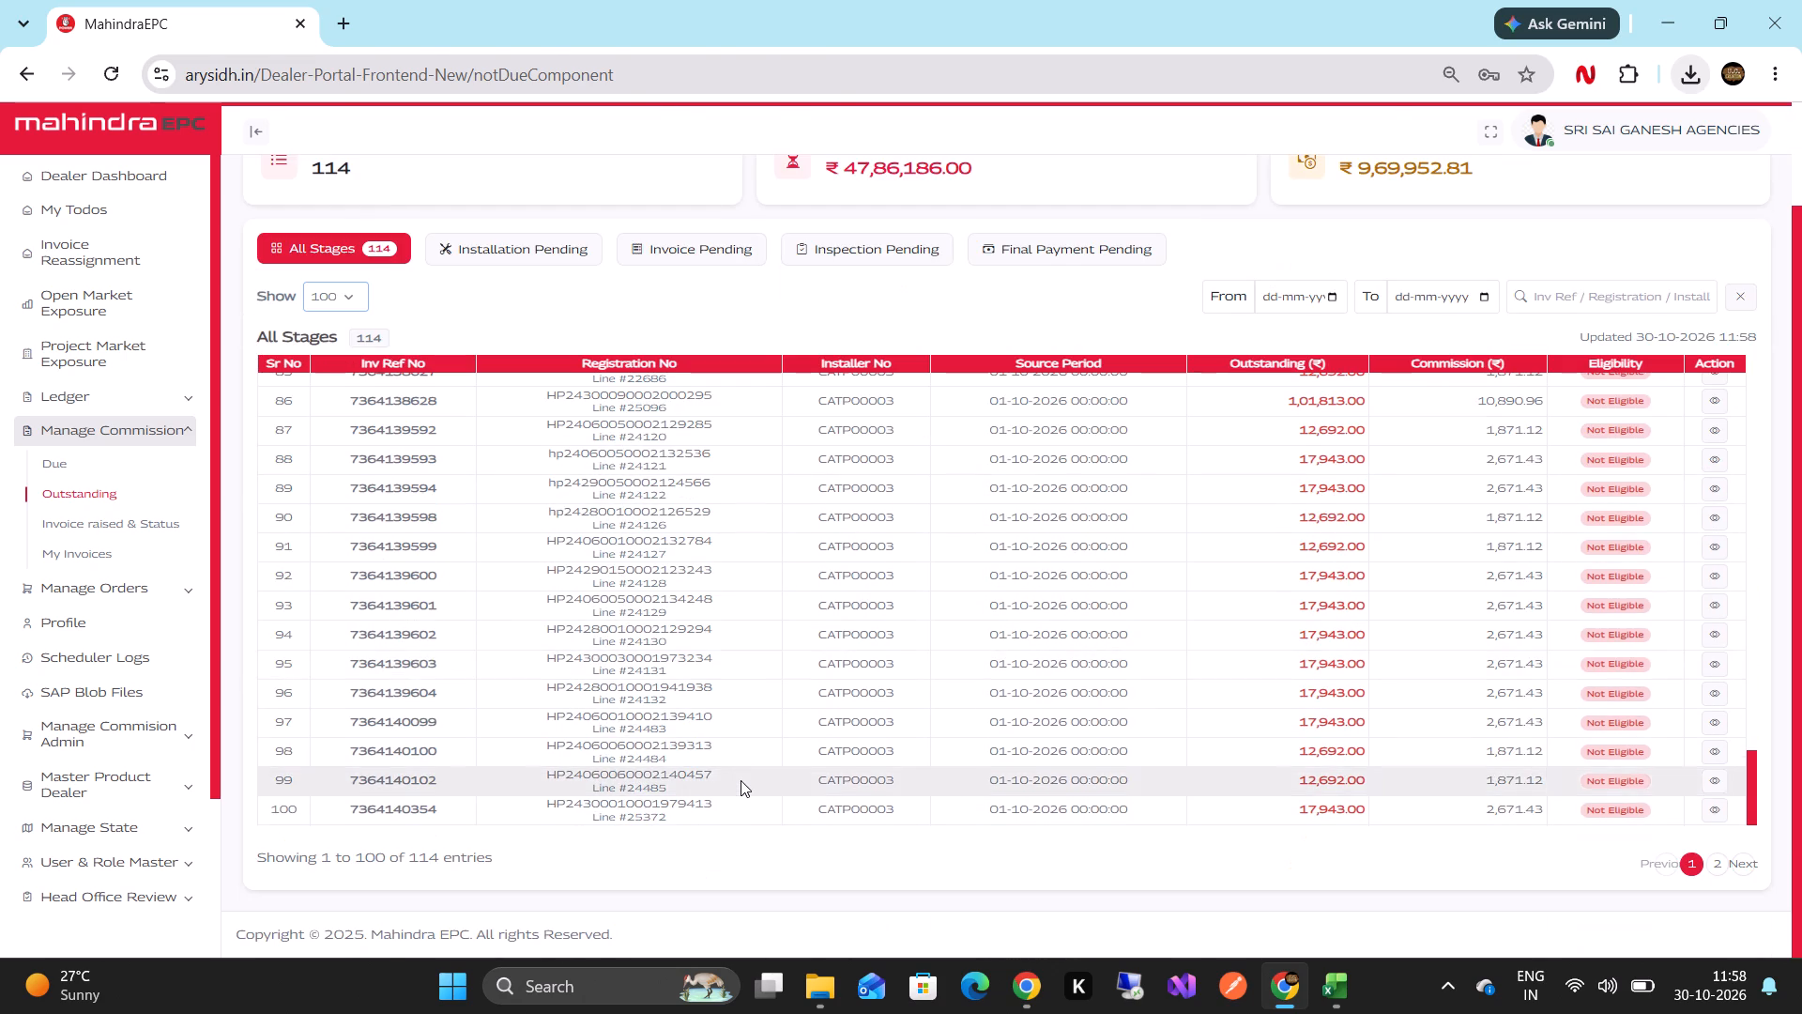
key("alt+Tab")
scroll(741, 780, "down", 7)
scroll(741, 780, "up", 2)
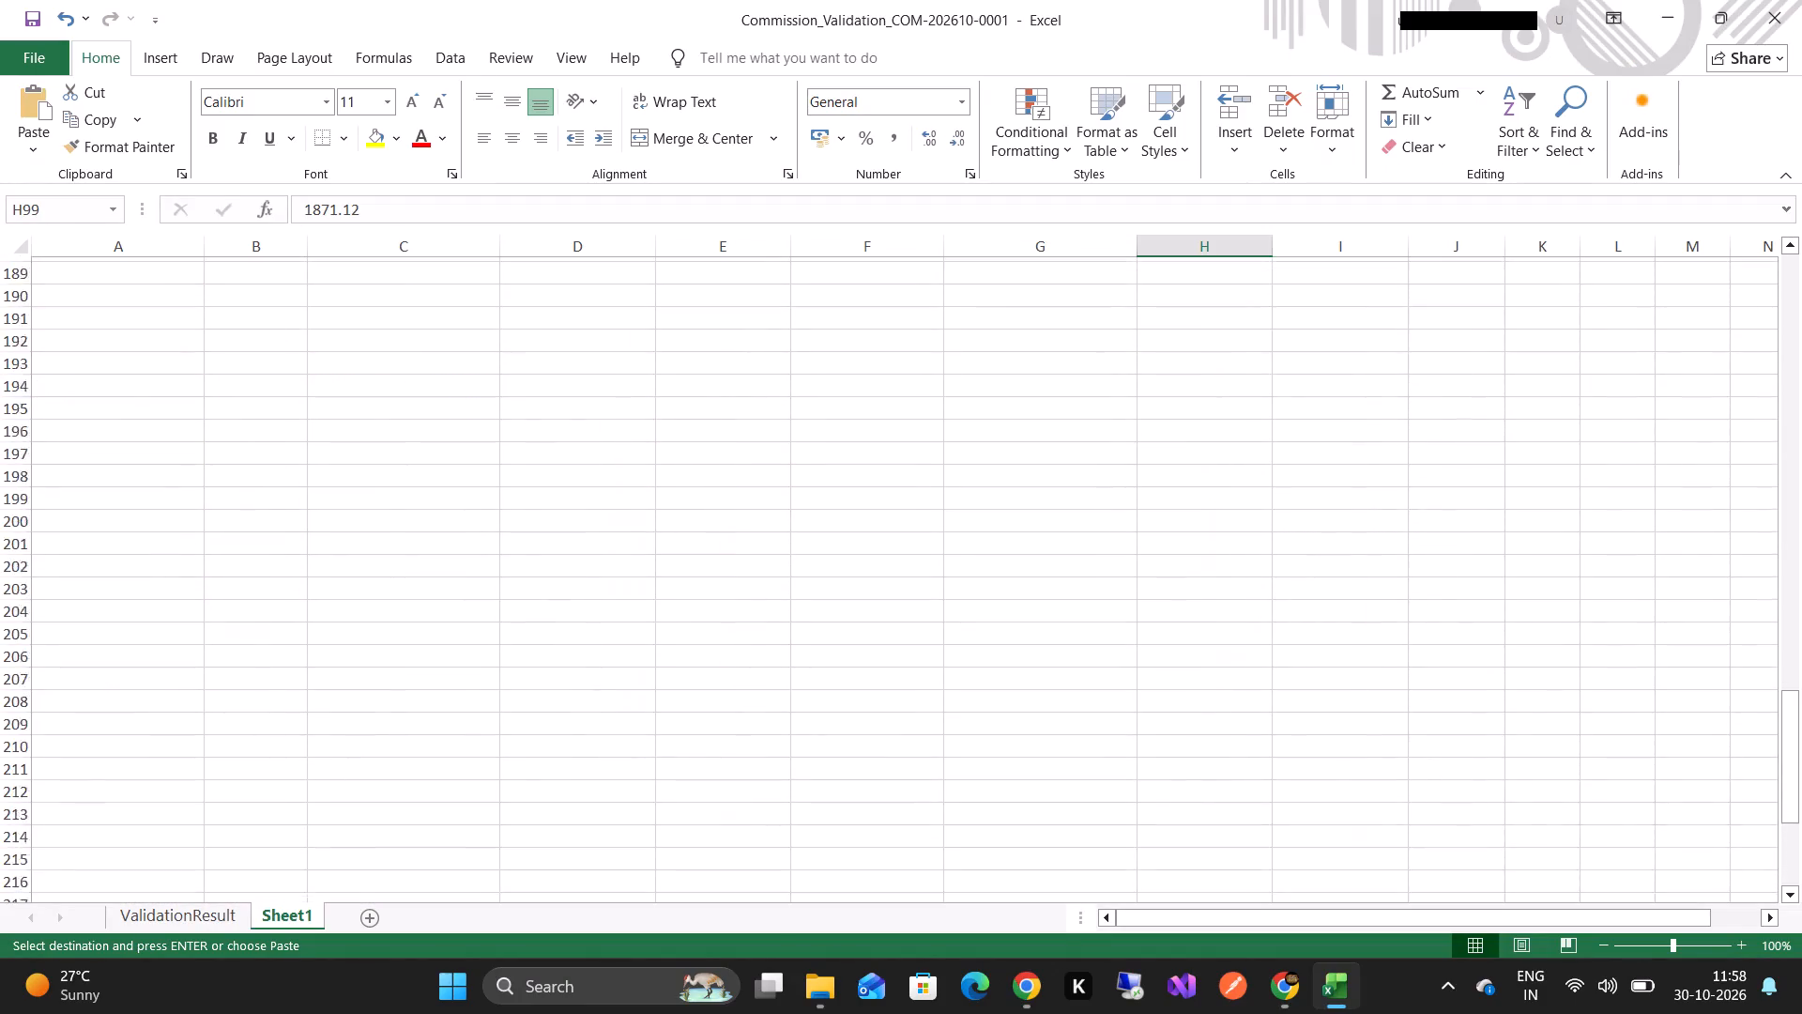
scroll(741, 780, "up", 4)
key("alt+Tab")
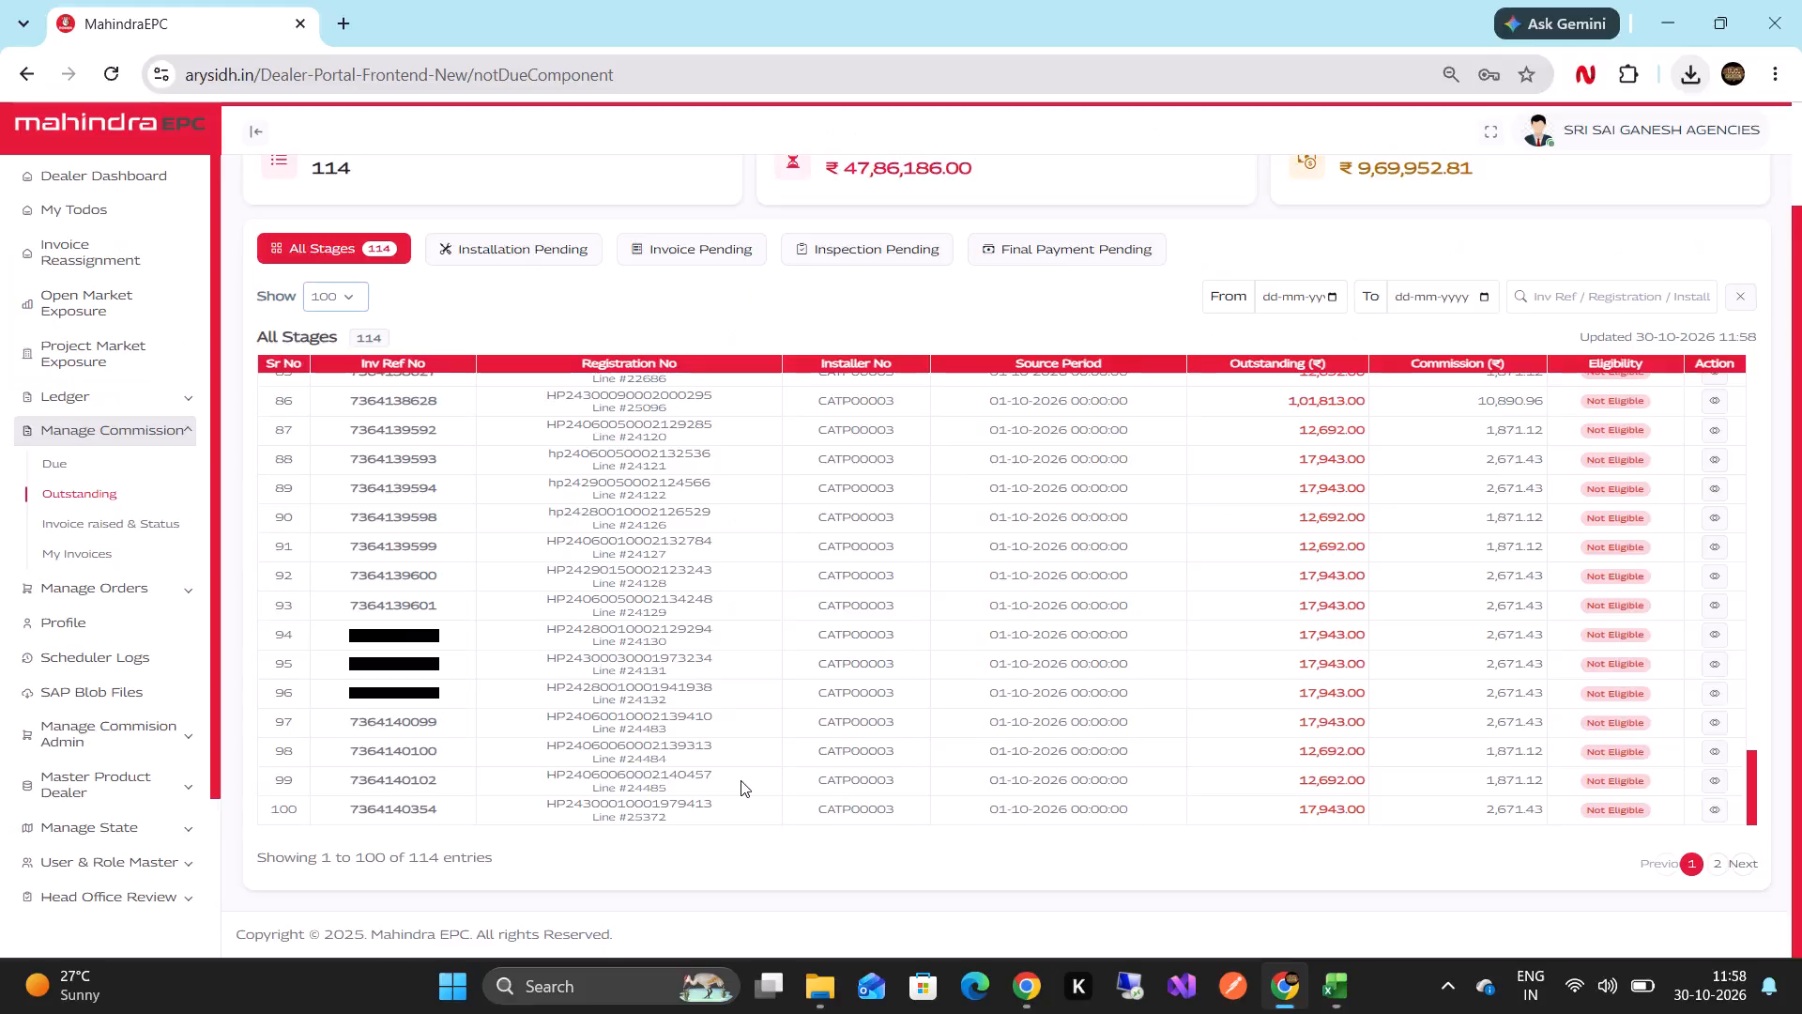
Open page 2 of the Outstanding lines and compare its entries with Sheet1's last rows in Excel.
left_click(1715, 862)
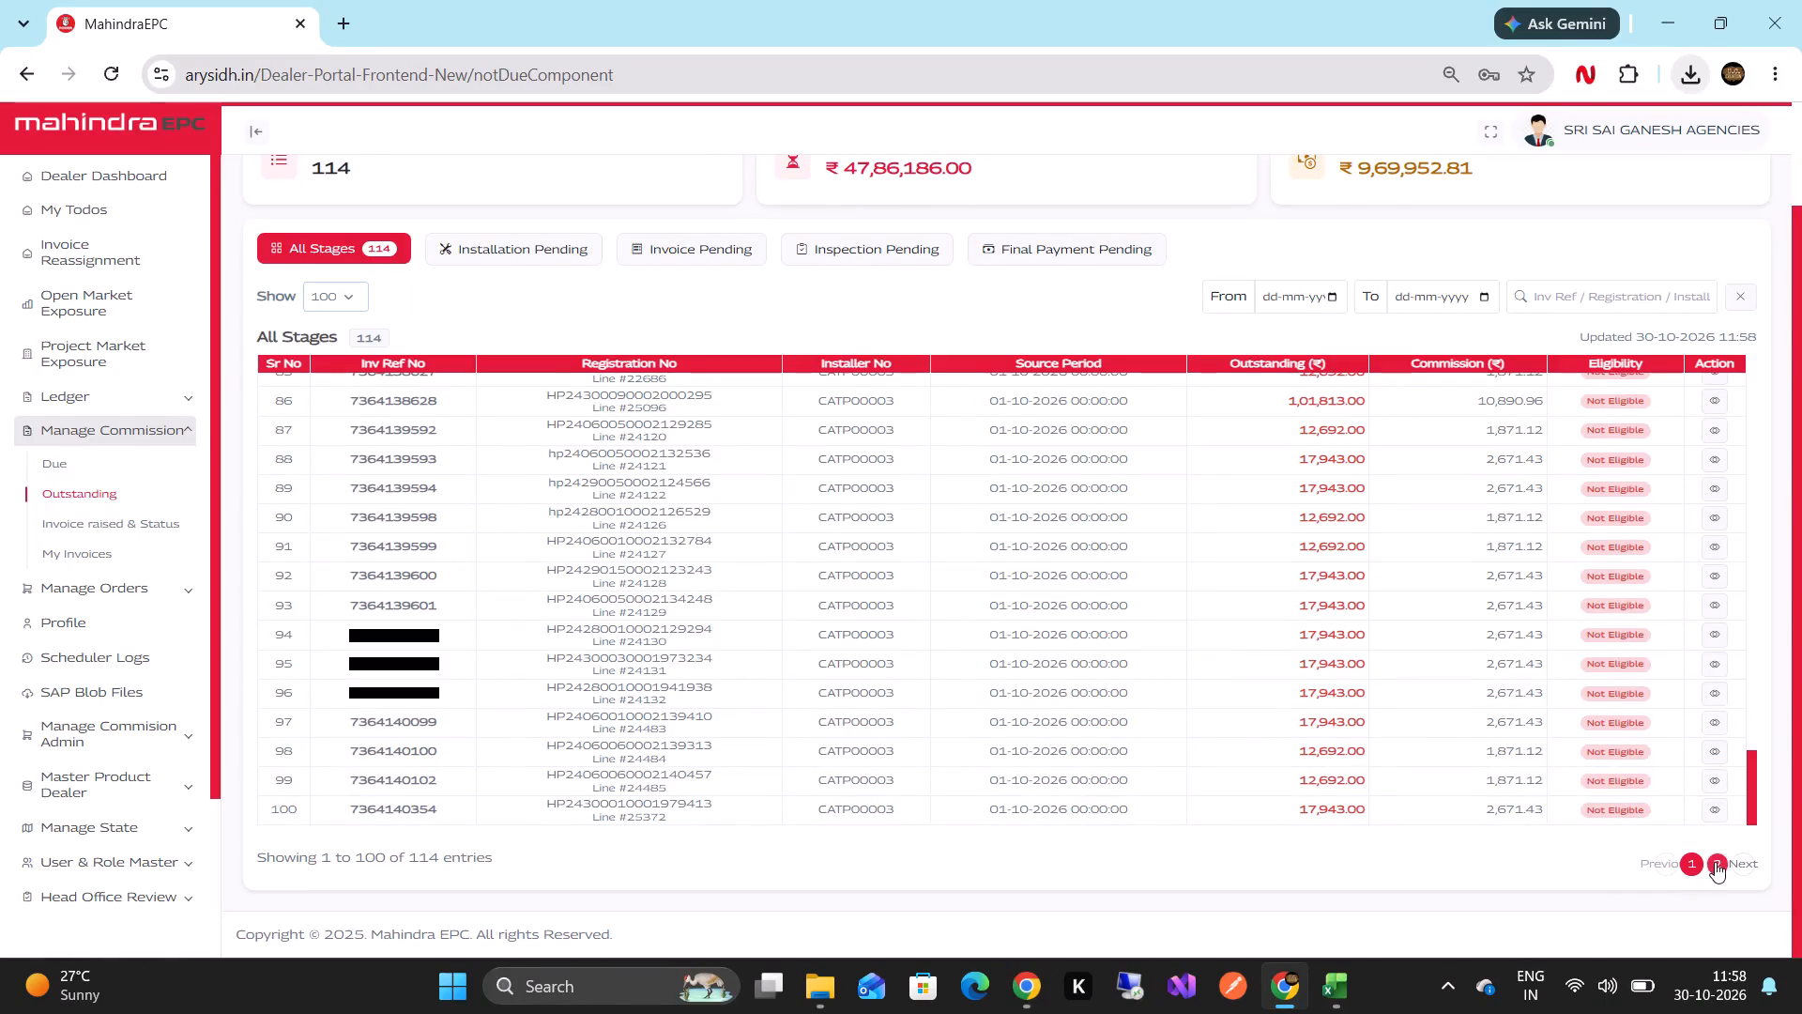
scroll(1518, 845, "down", 1)
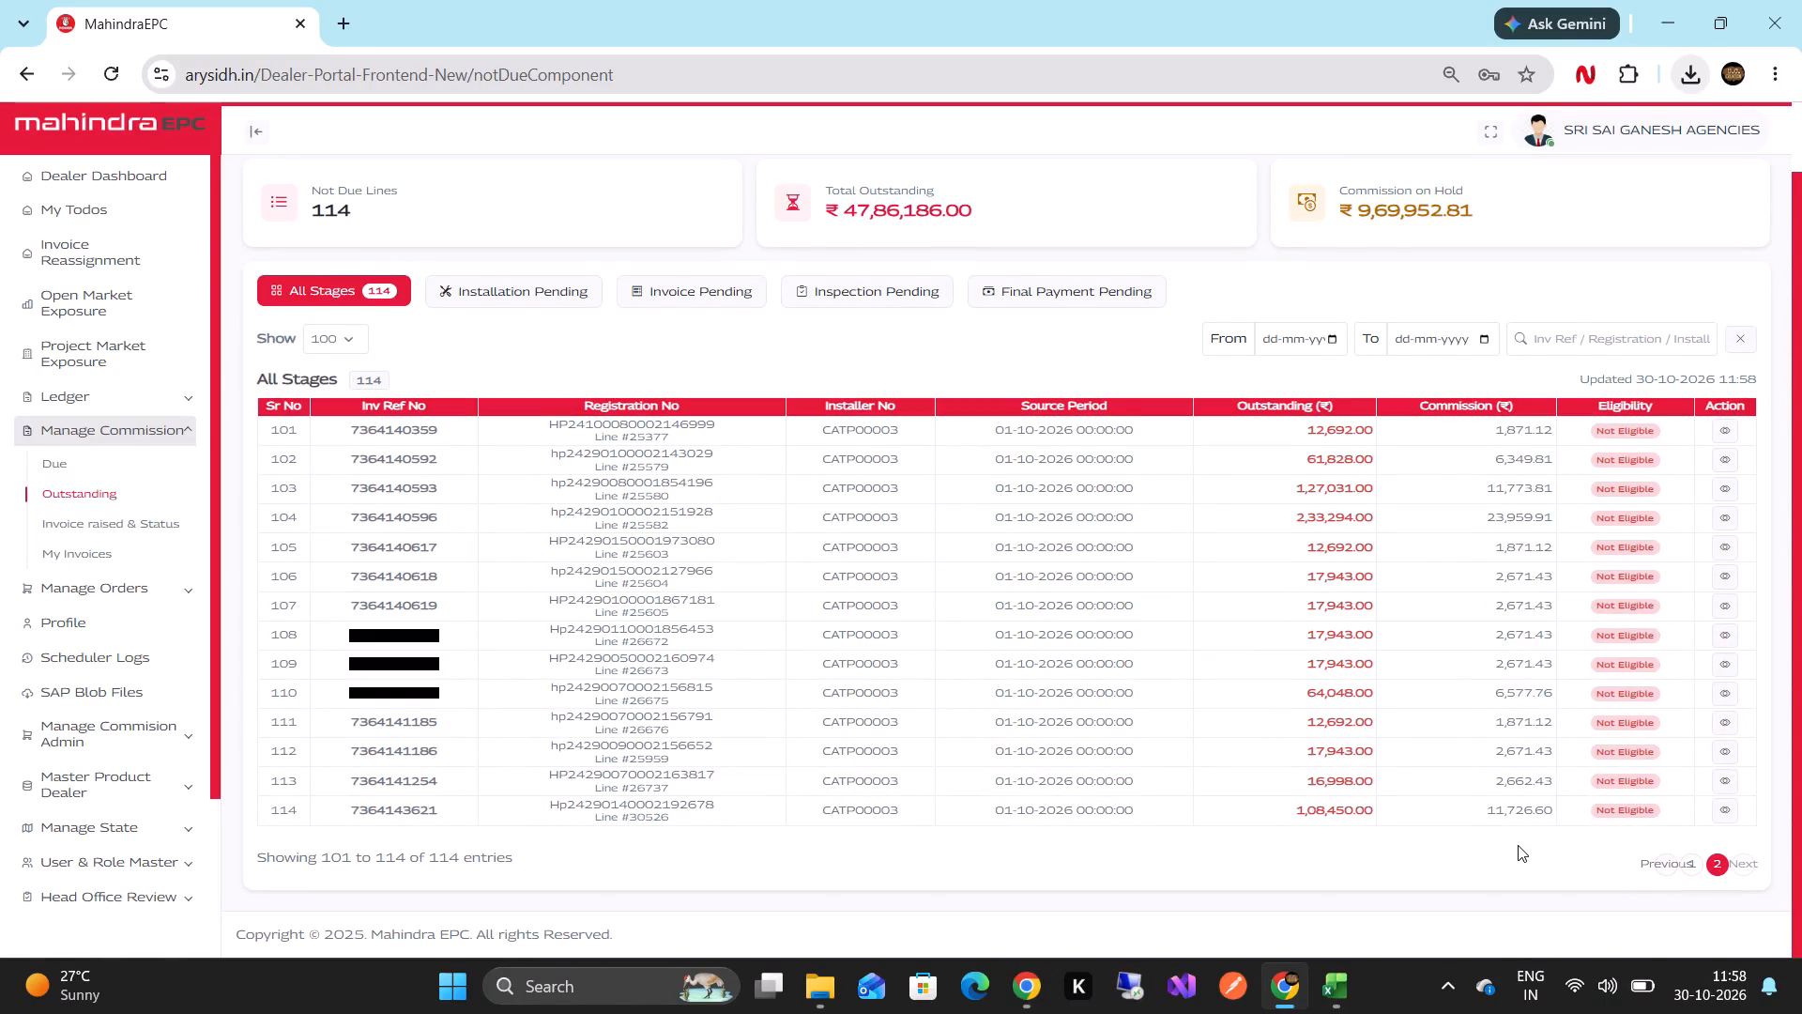
scroll(1518, 845, "down", 1)
key("alt+Tab")
key("alt+Tab")
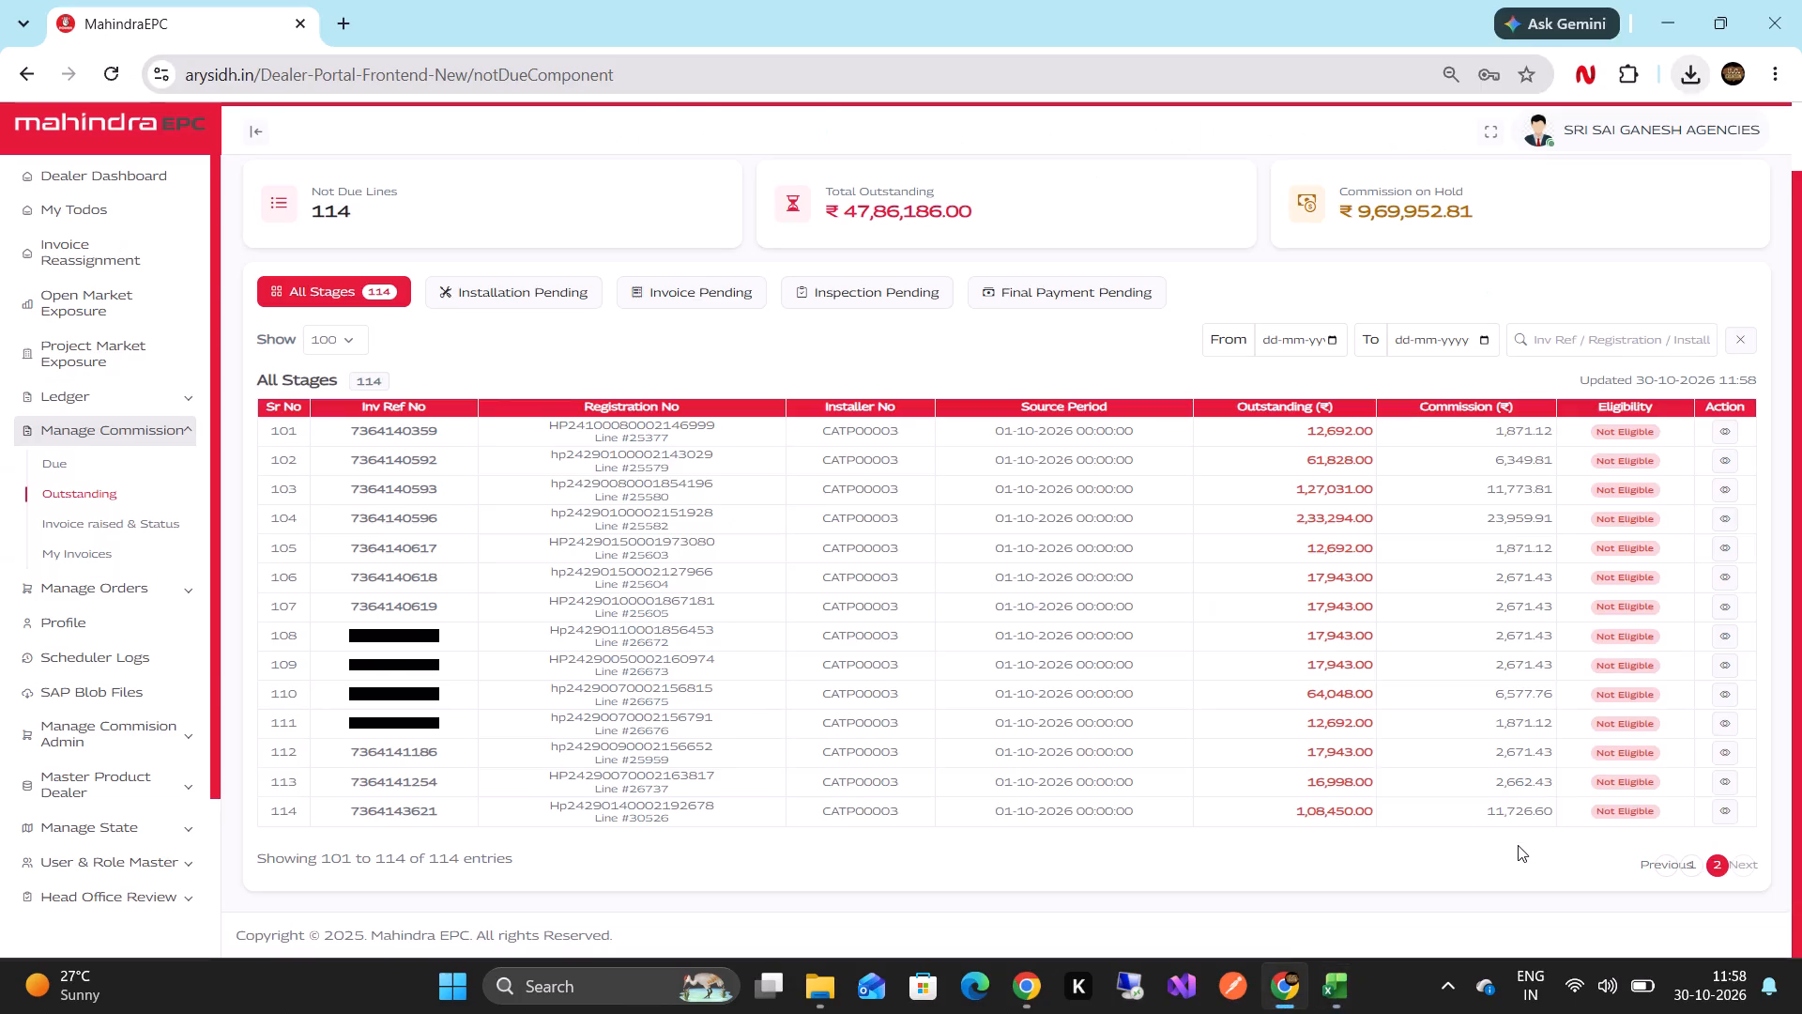
key("alt+Tab")
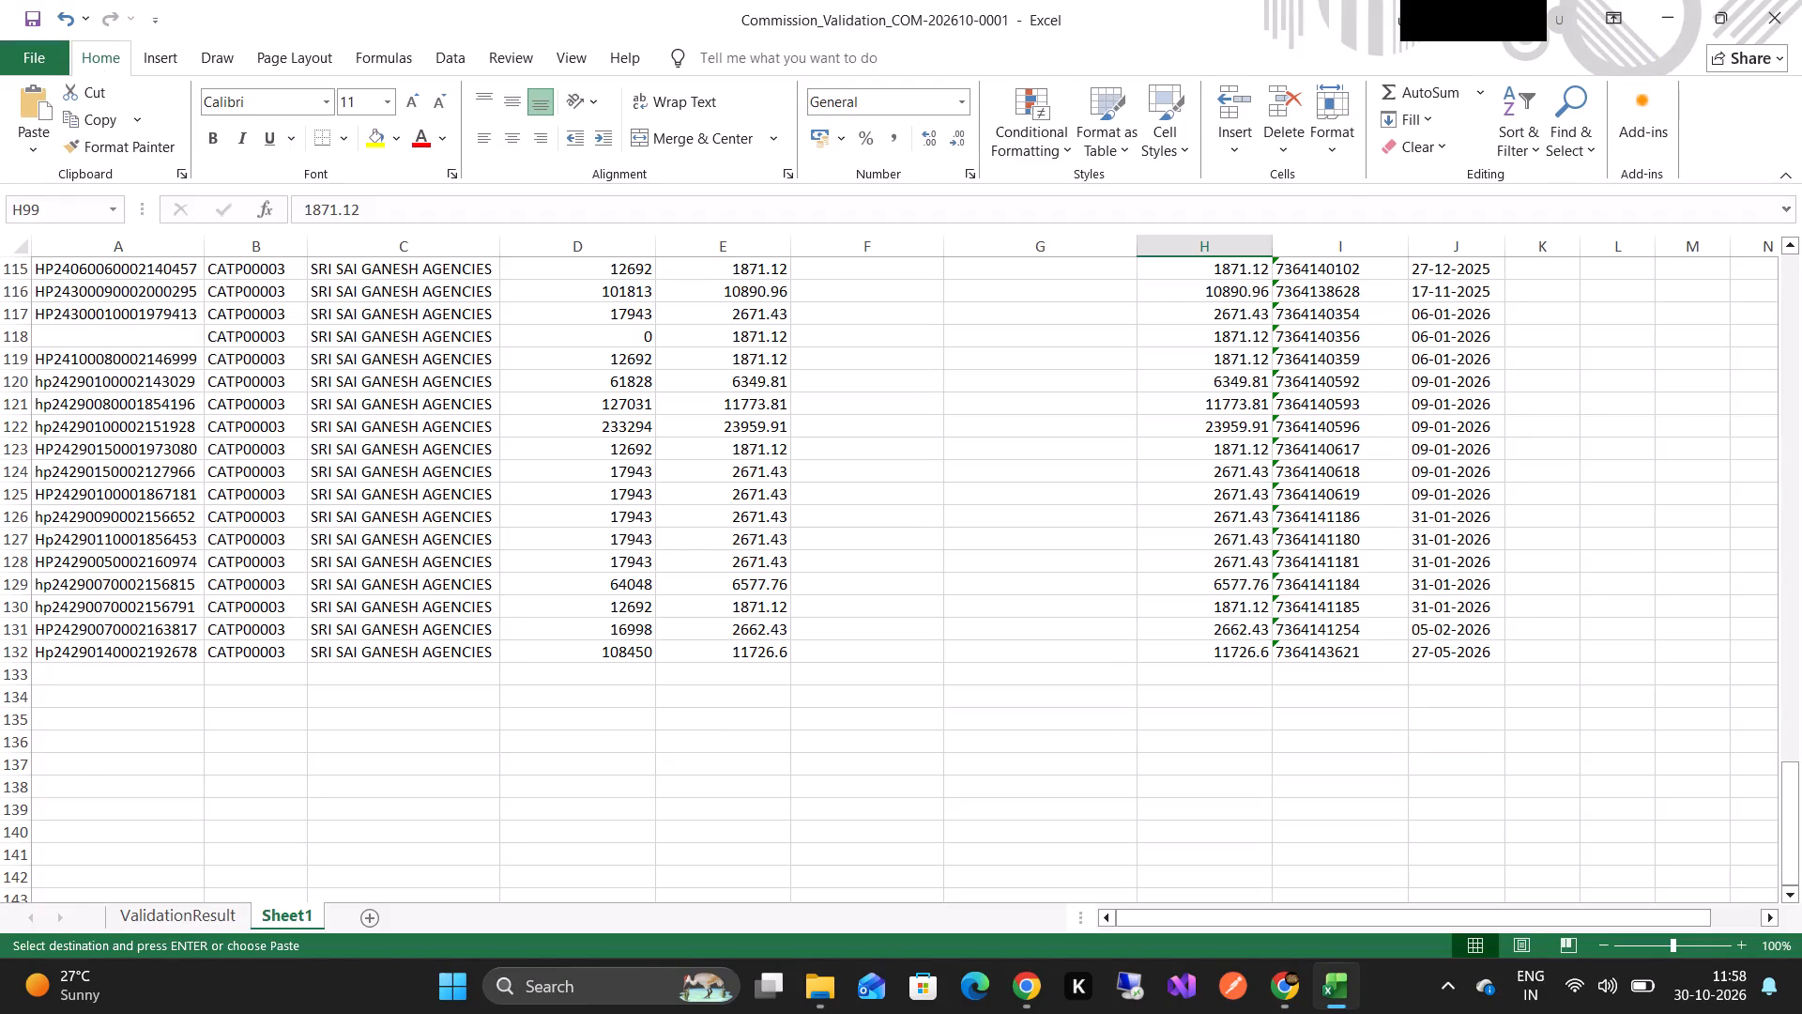
key("alt+Tab")
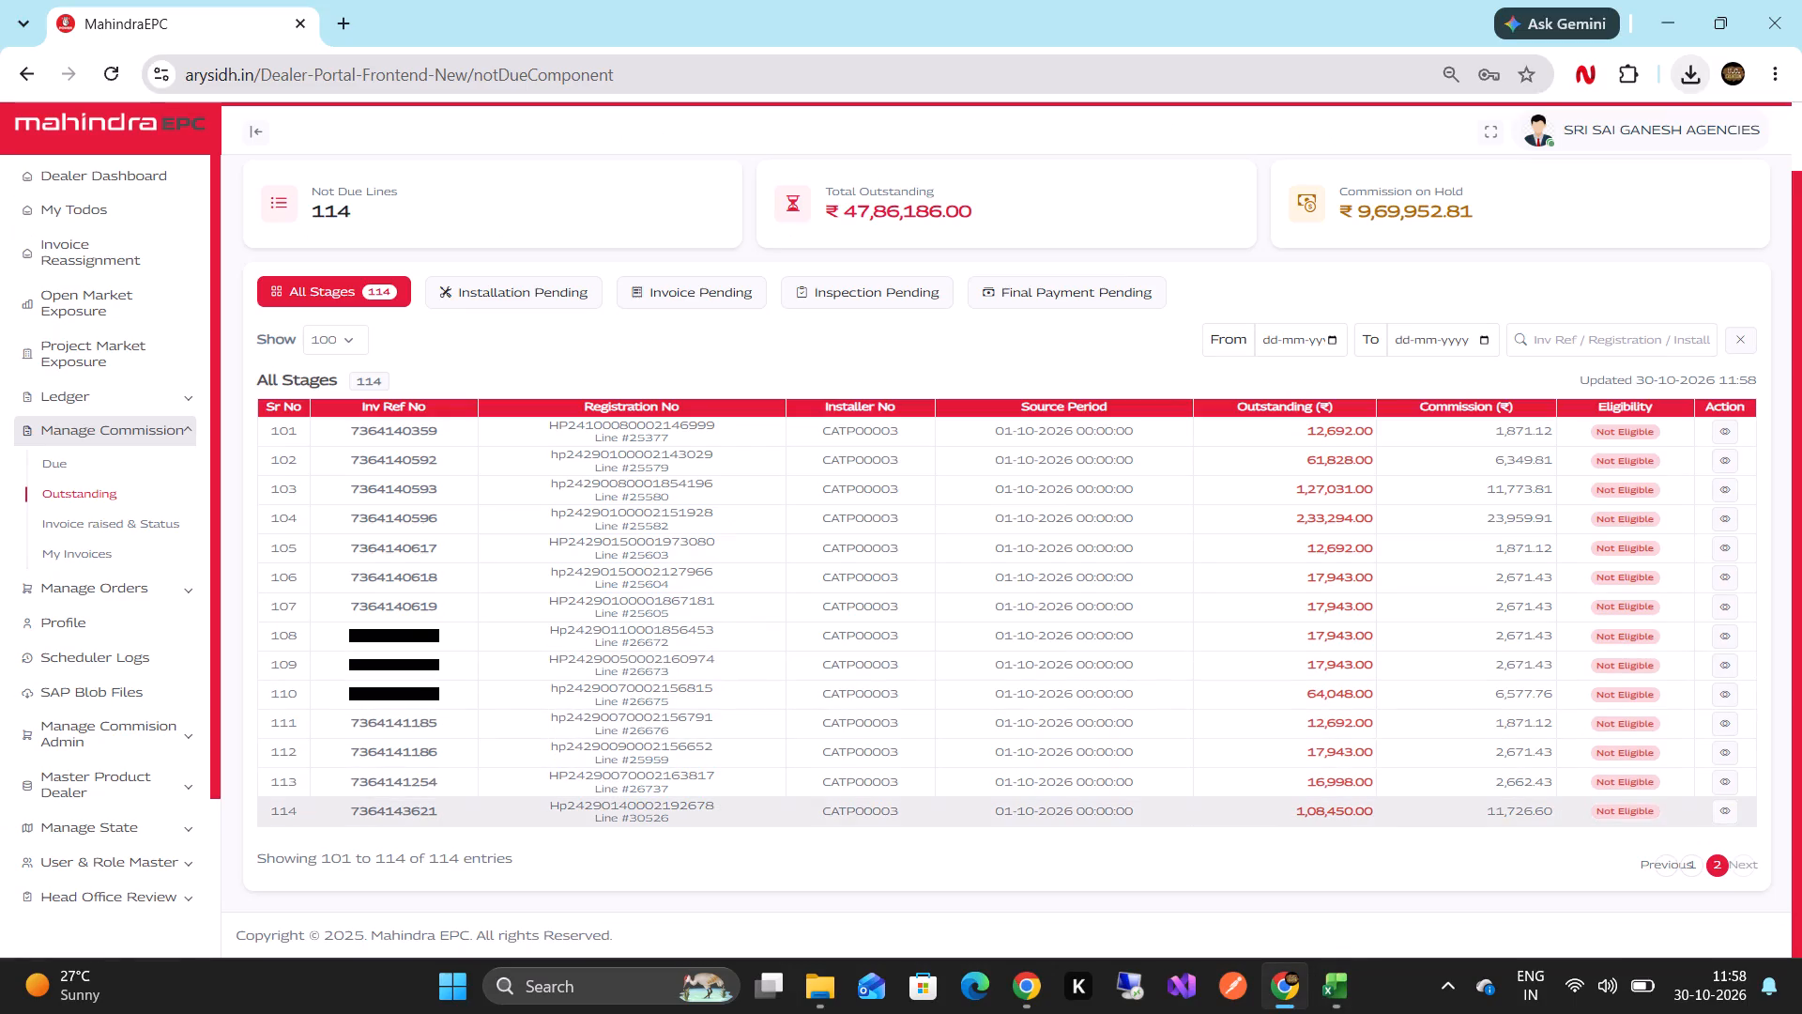
key("alt+Tab")
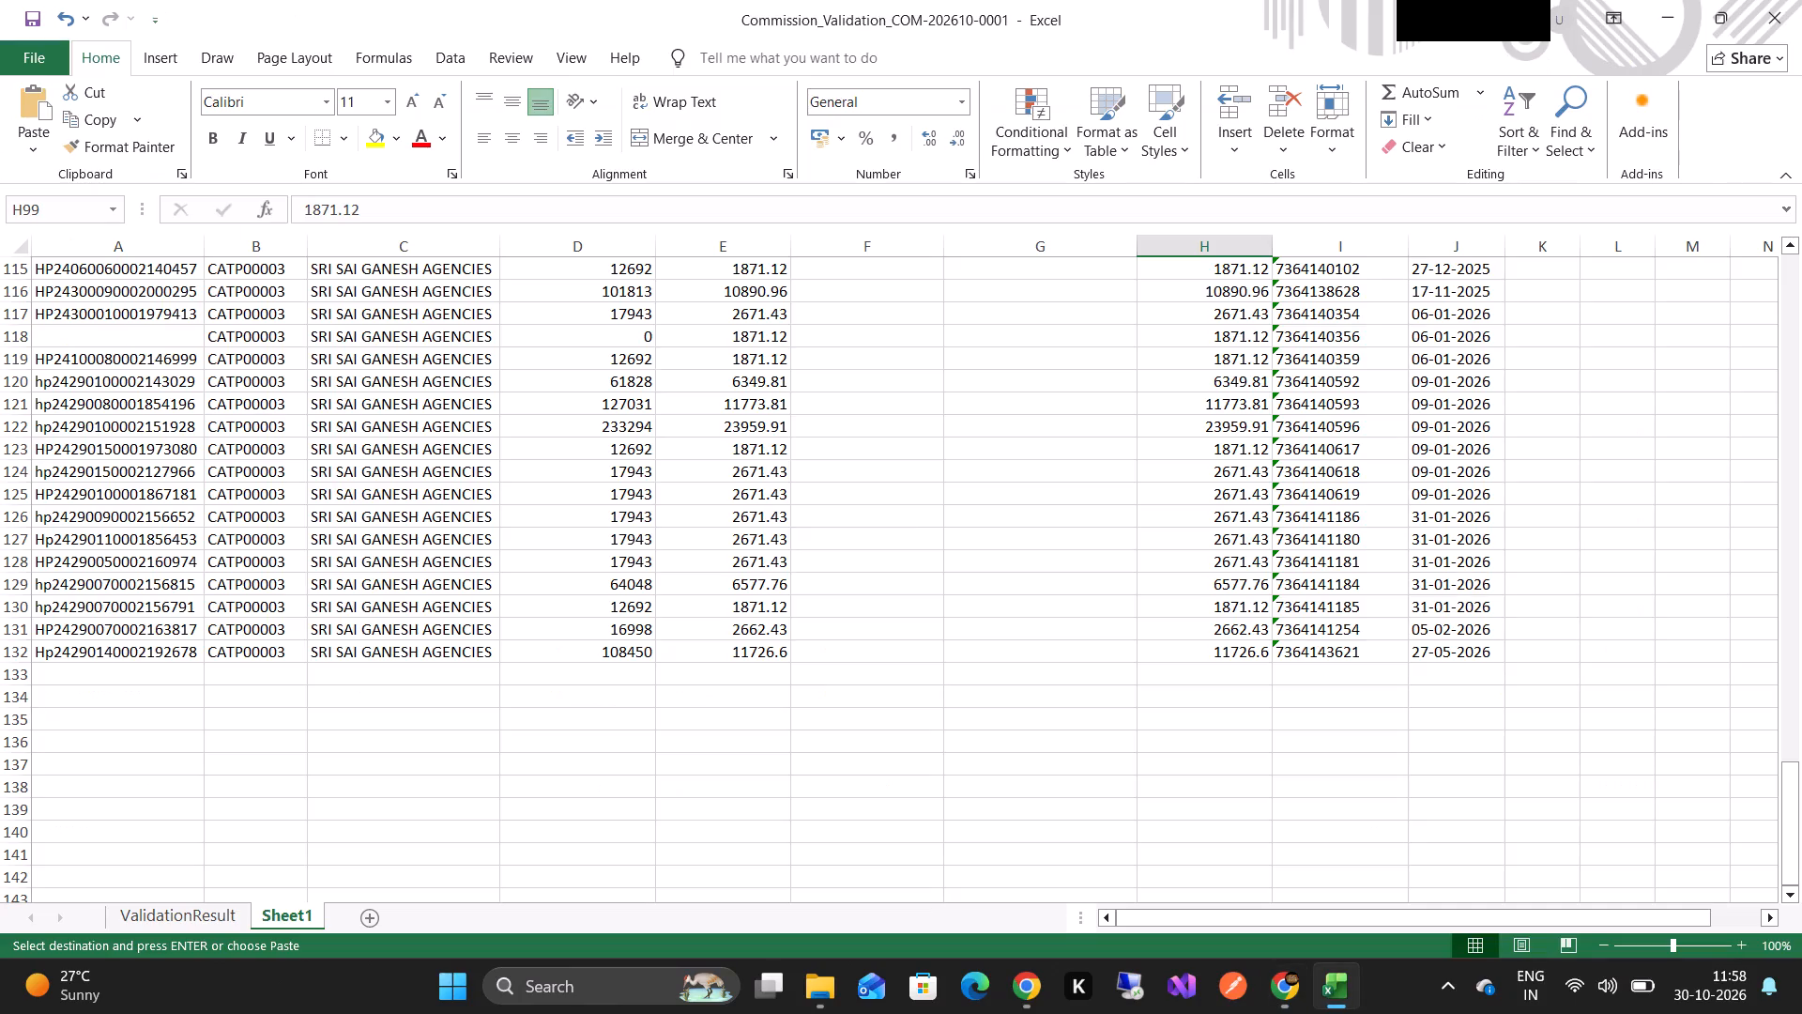
key("alt+Tab")
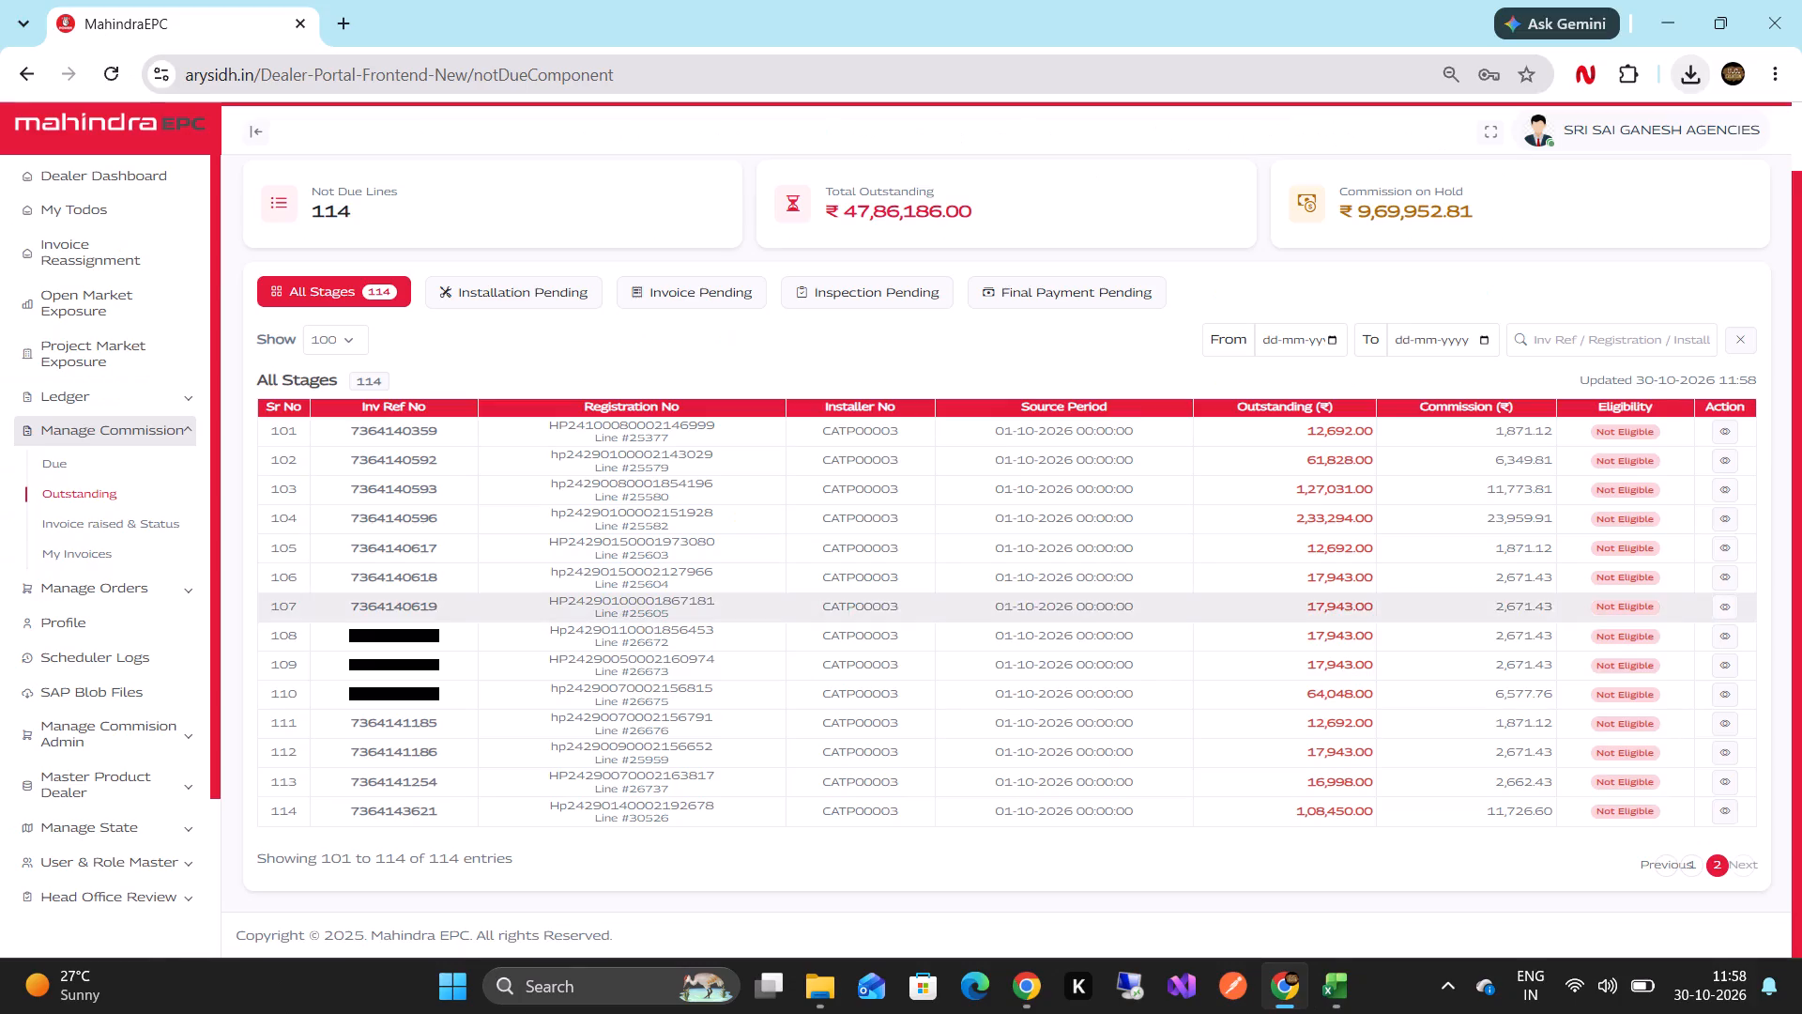
Check the last Outstanding line's registration, outstanding amount and commission in Chrome against Sheet1's row 132 in Excel, selecting its Total Commission cell.
scroll(557, 516, "up", 3)
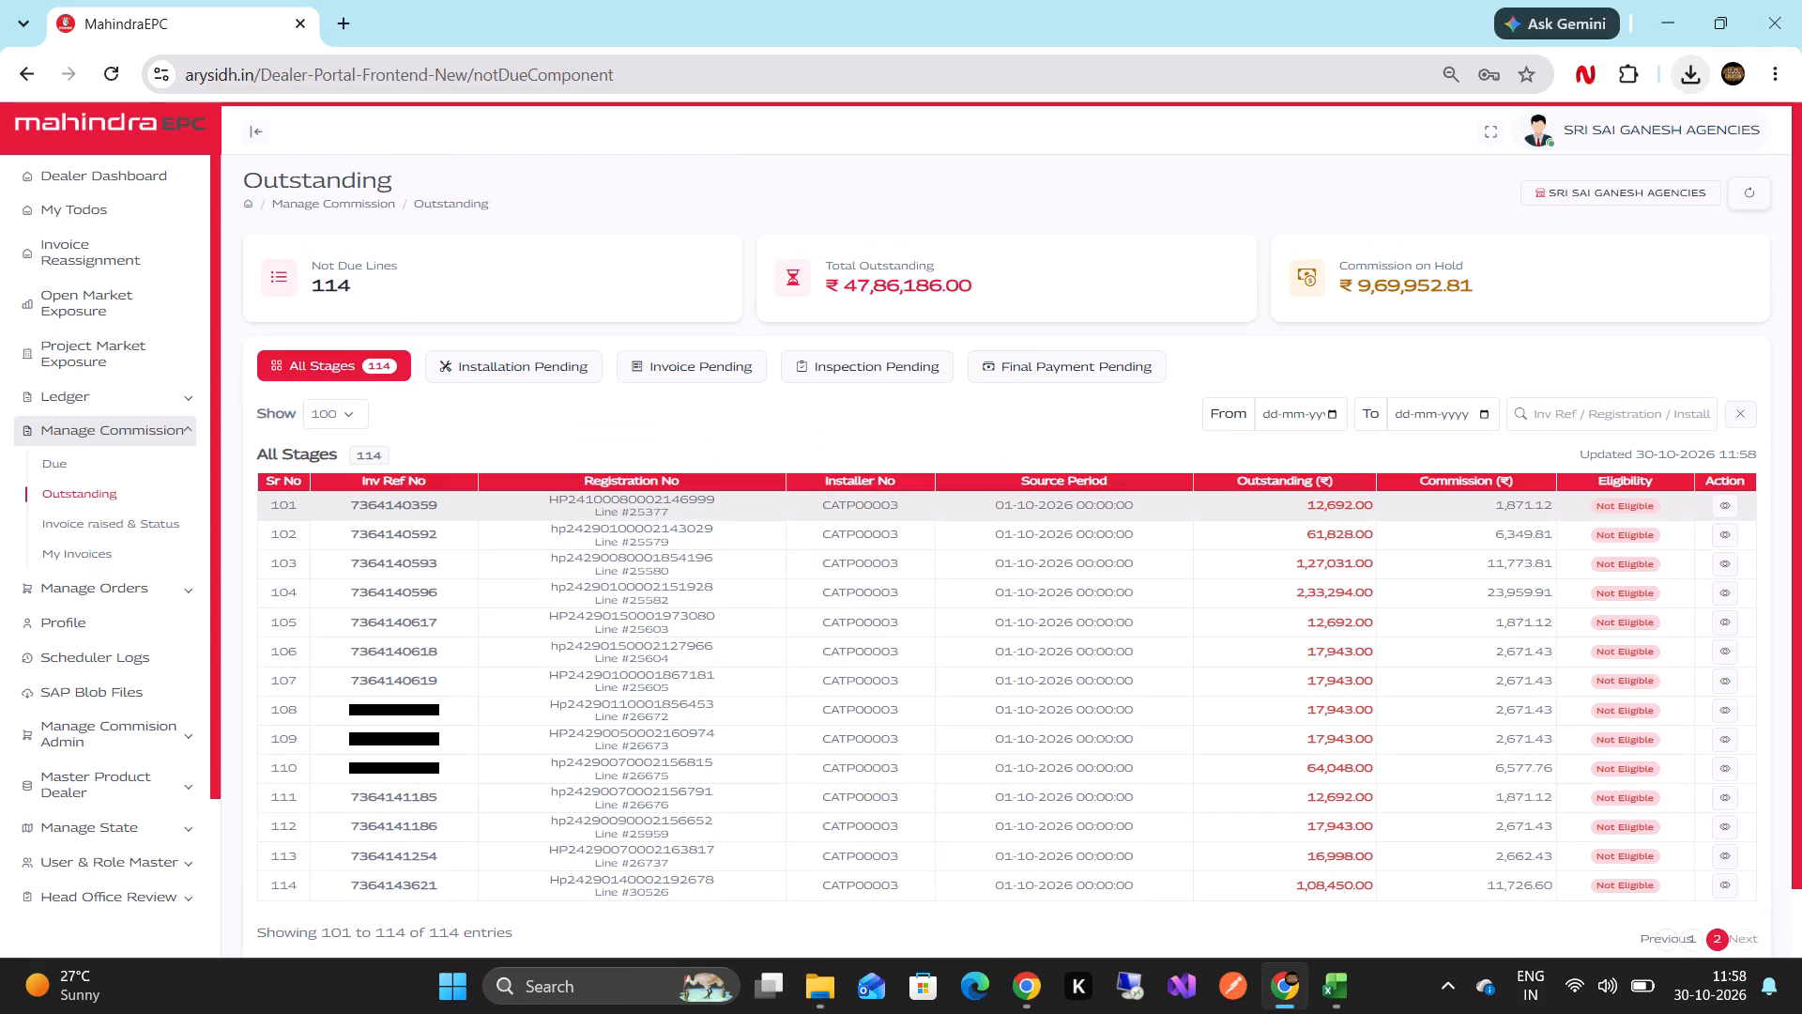
scroll(678, 618, "down", 2)
key("alt+Tab")
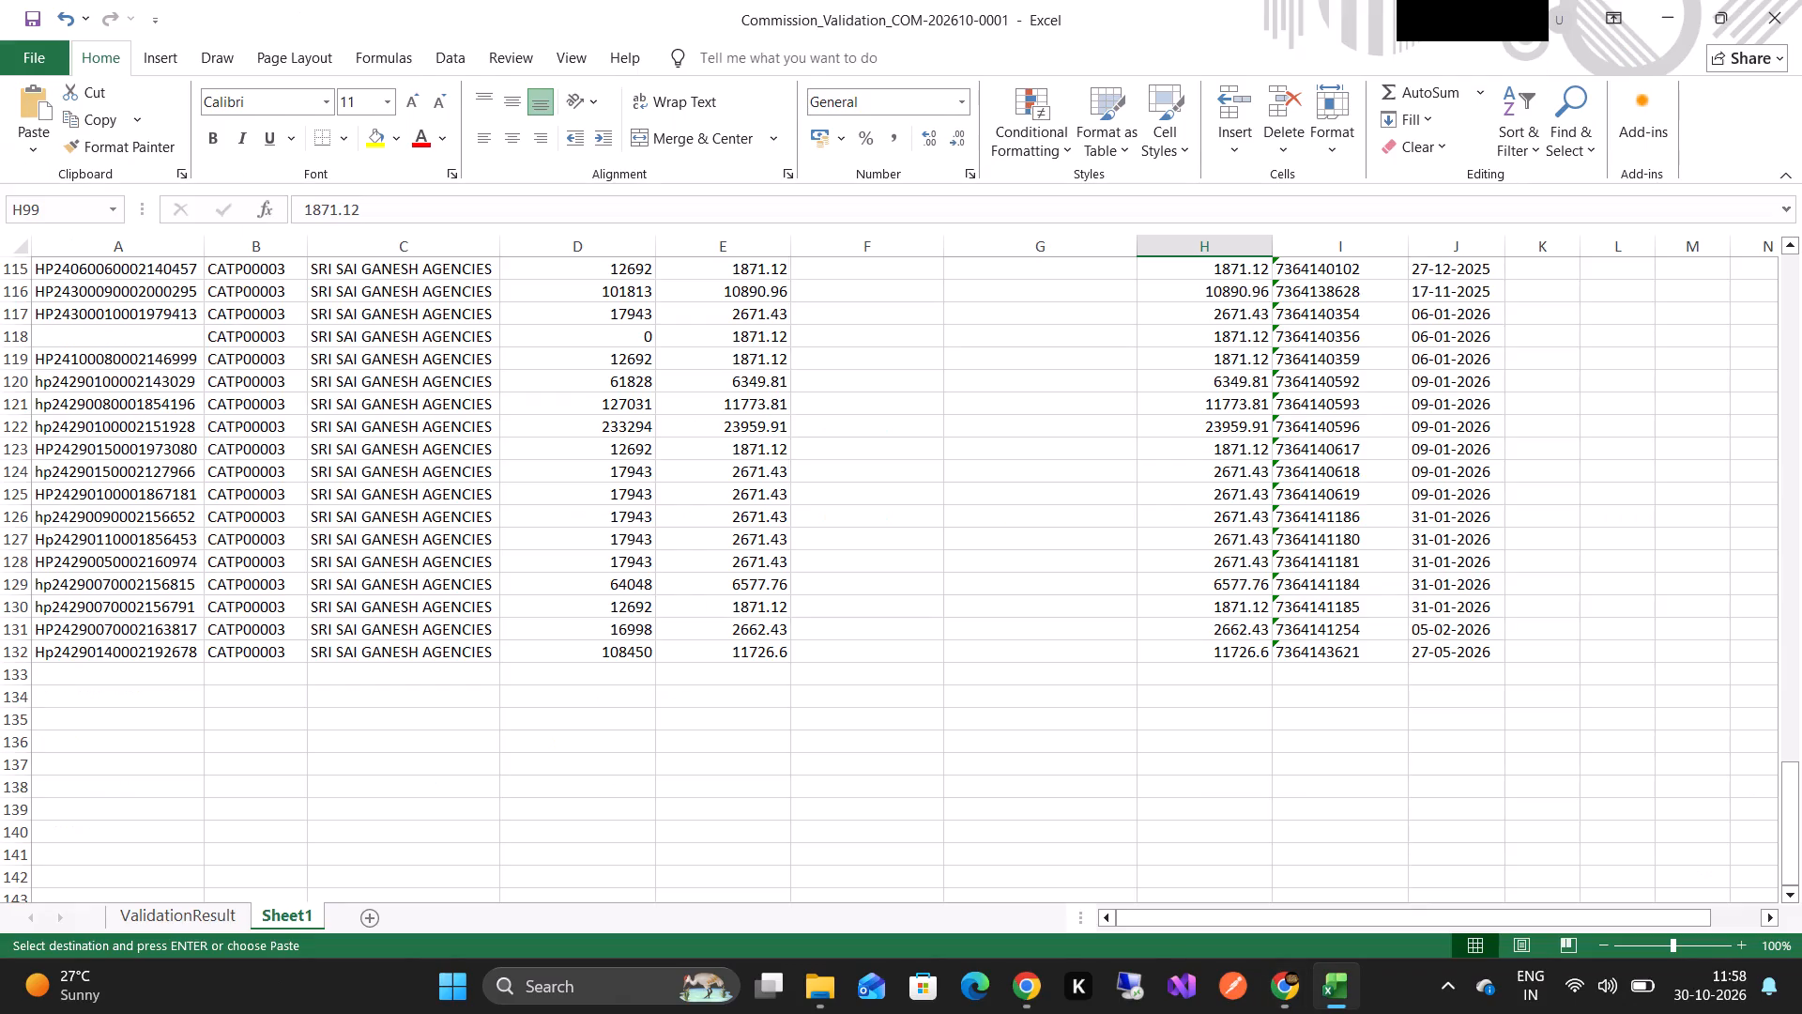
scroll(72, 671, "right", 2)
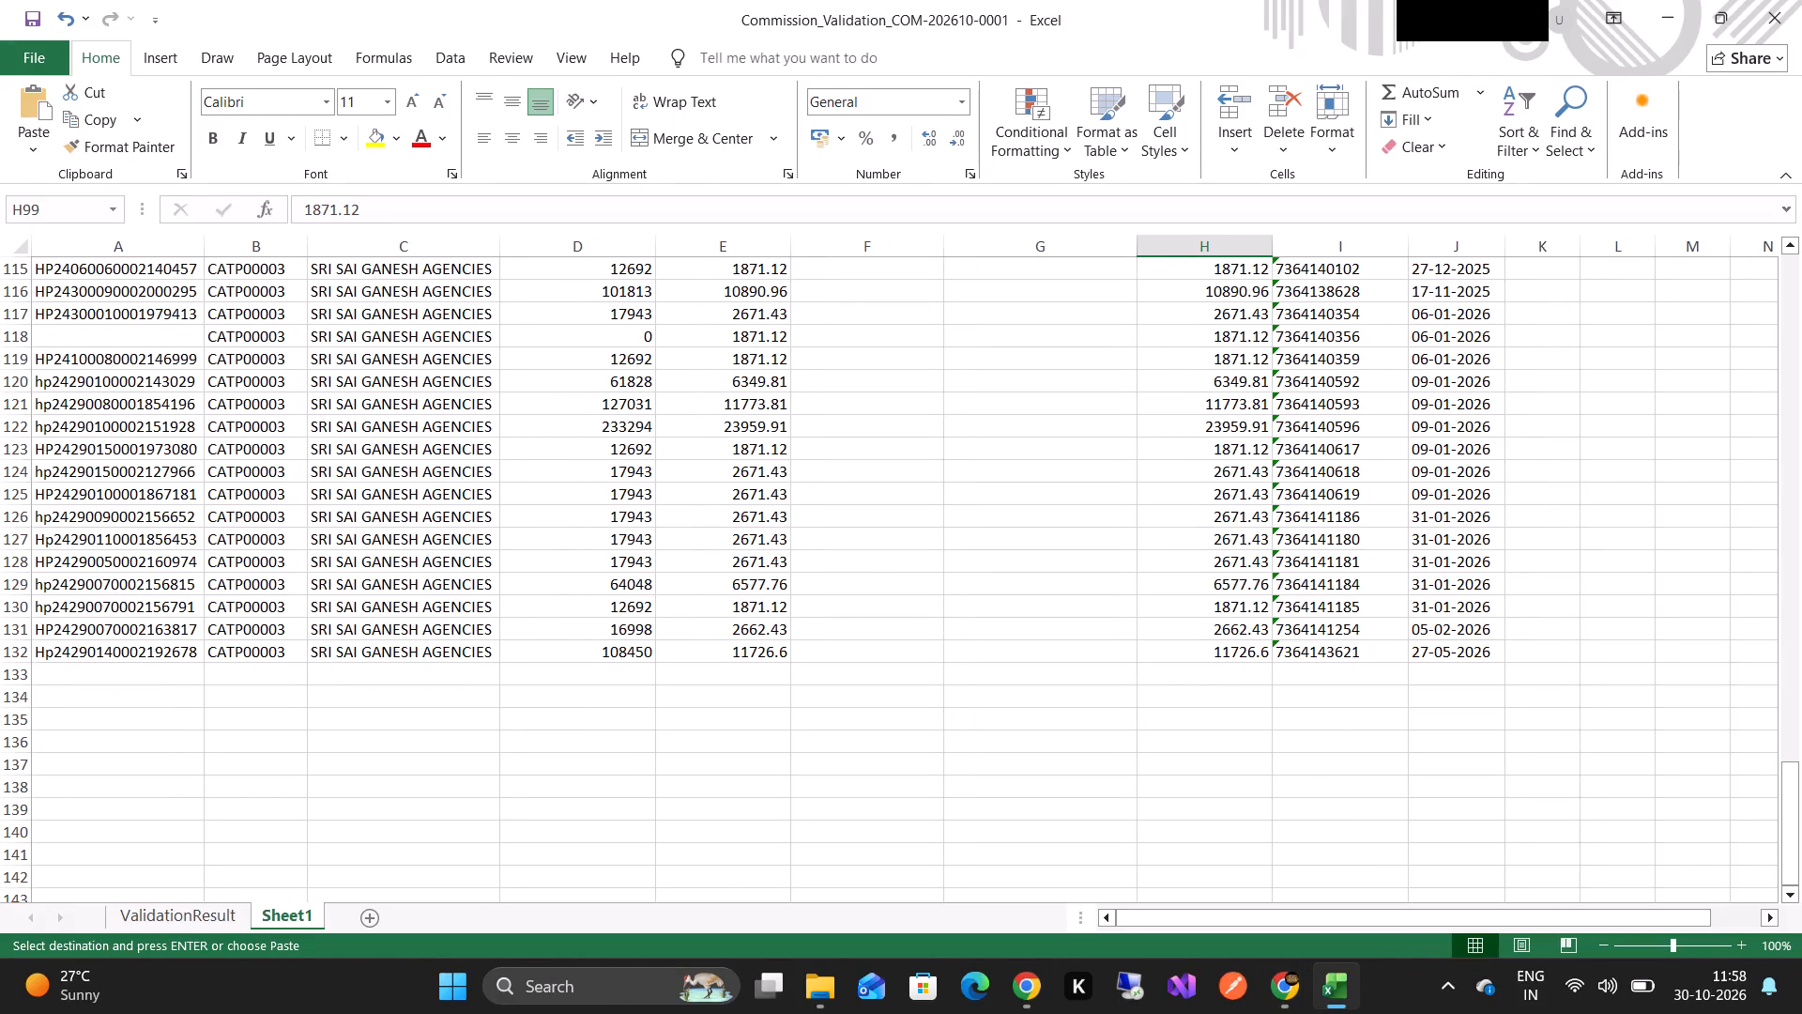
key("alt+Tab")
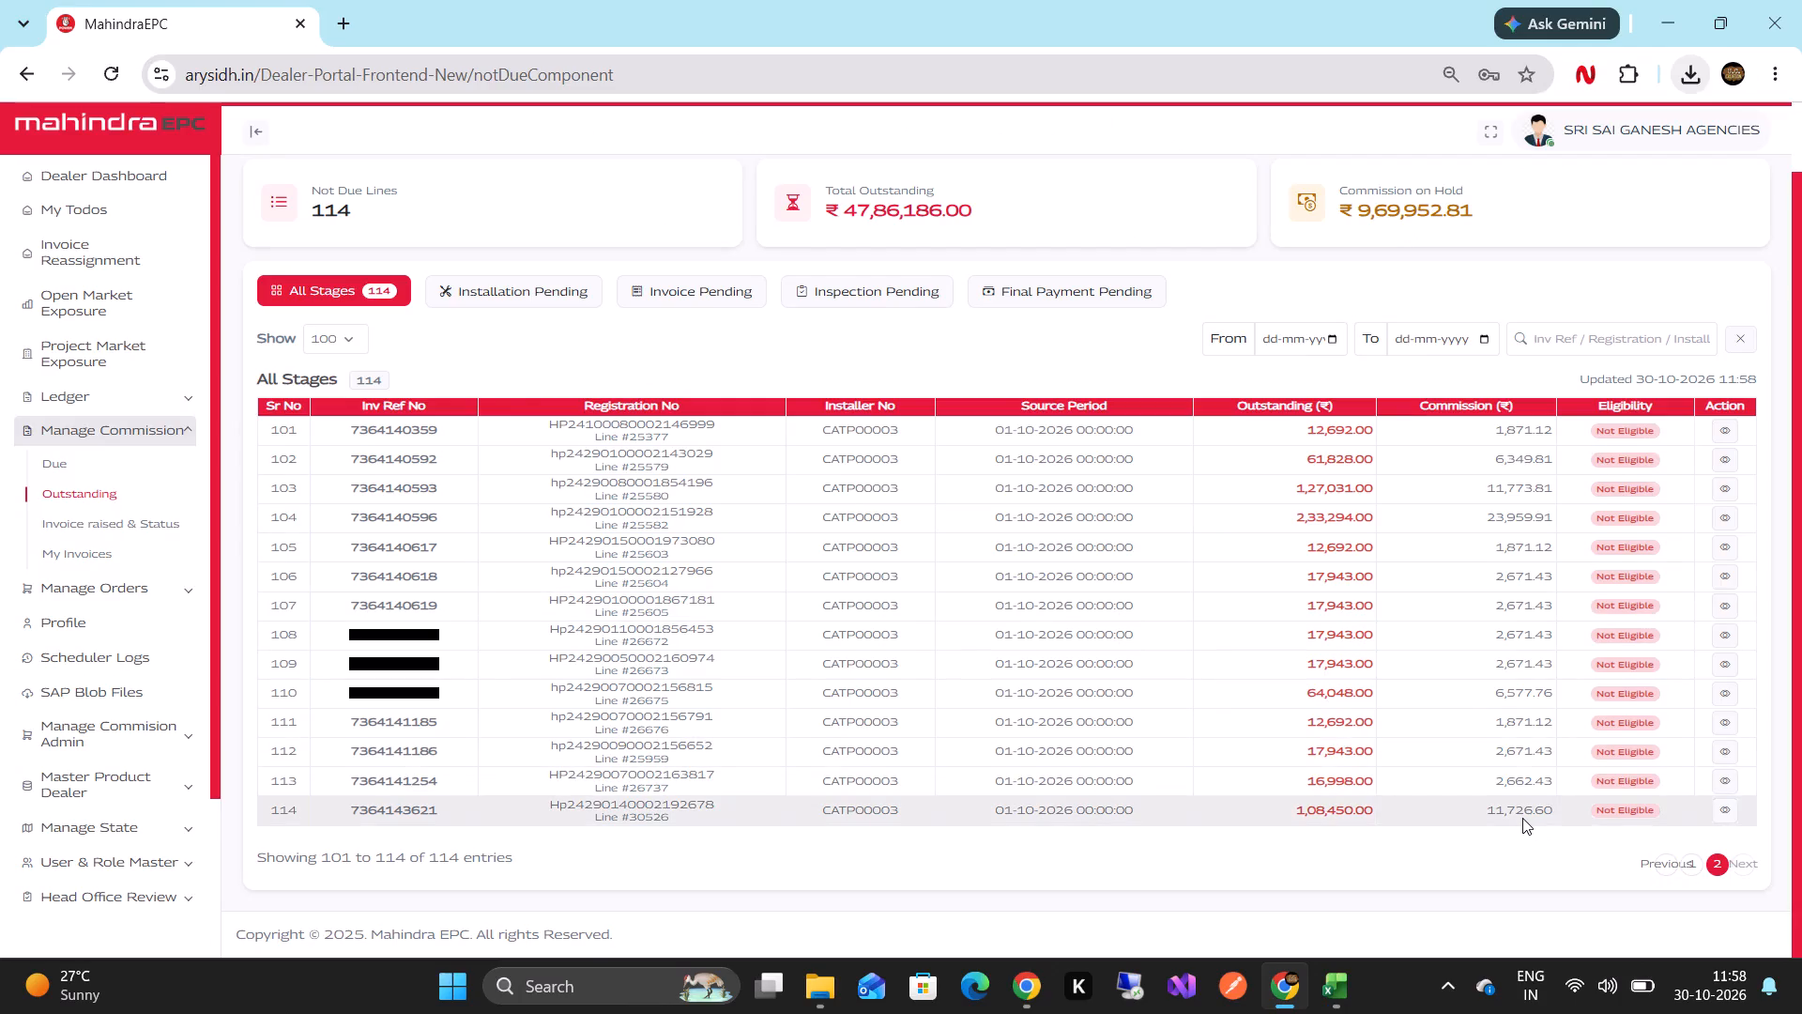
key("alt+Tab")
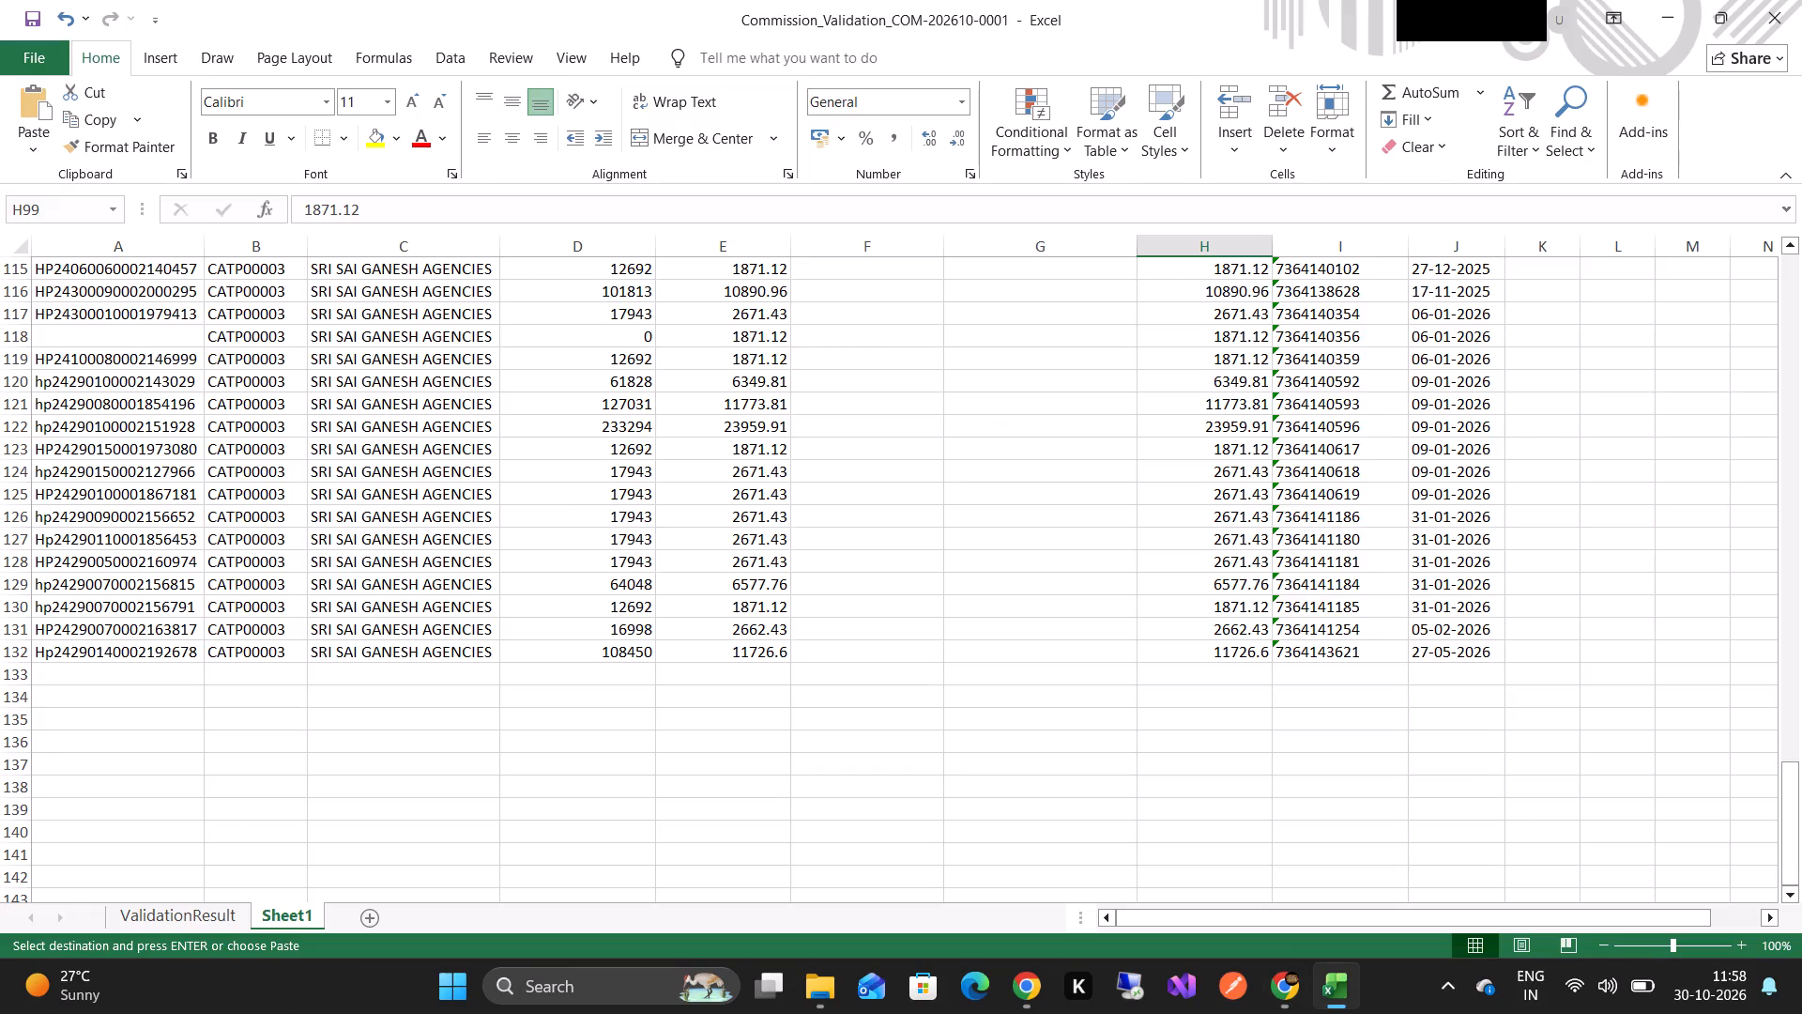
left_click(1242, 650)
key("alt+Tab")
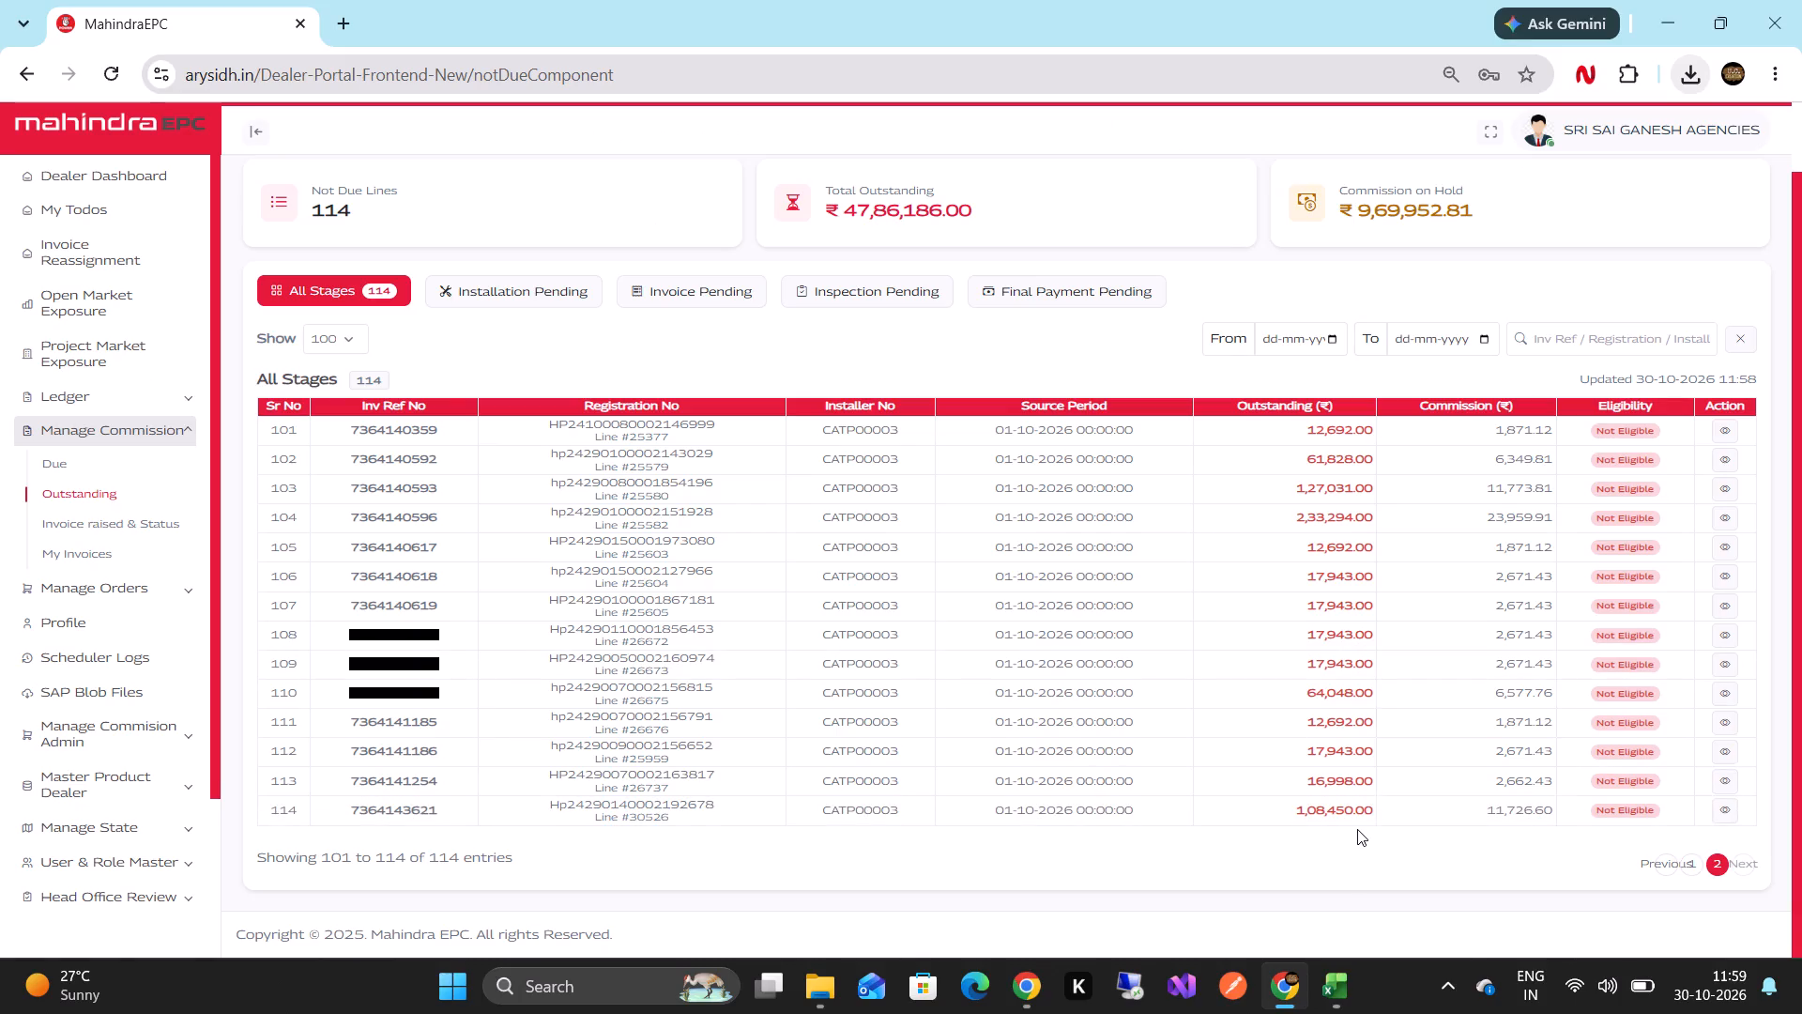
key("alt+Tab")
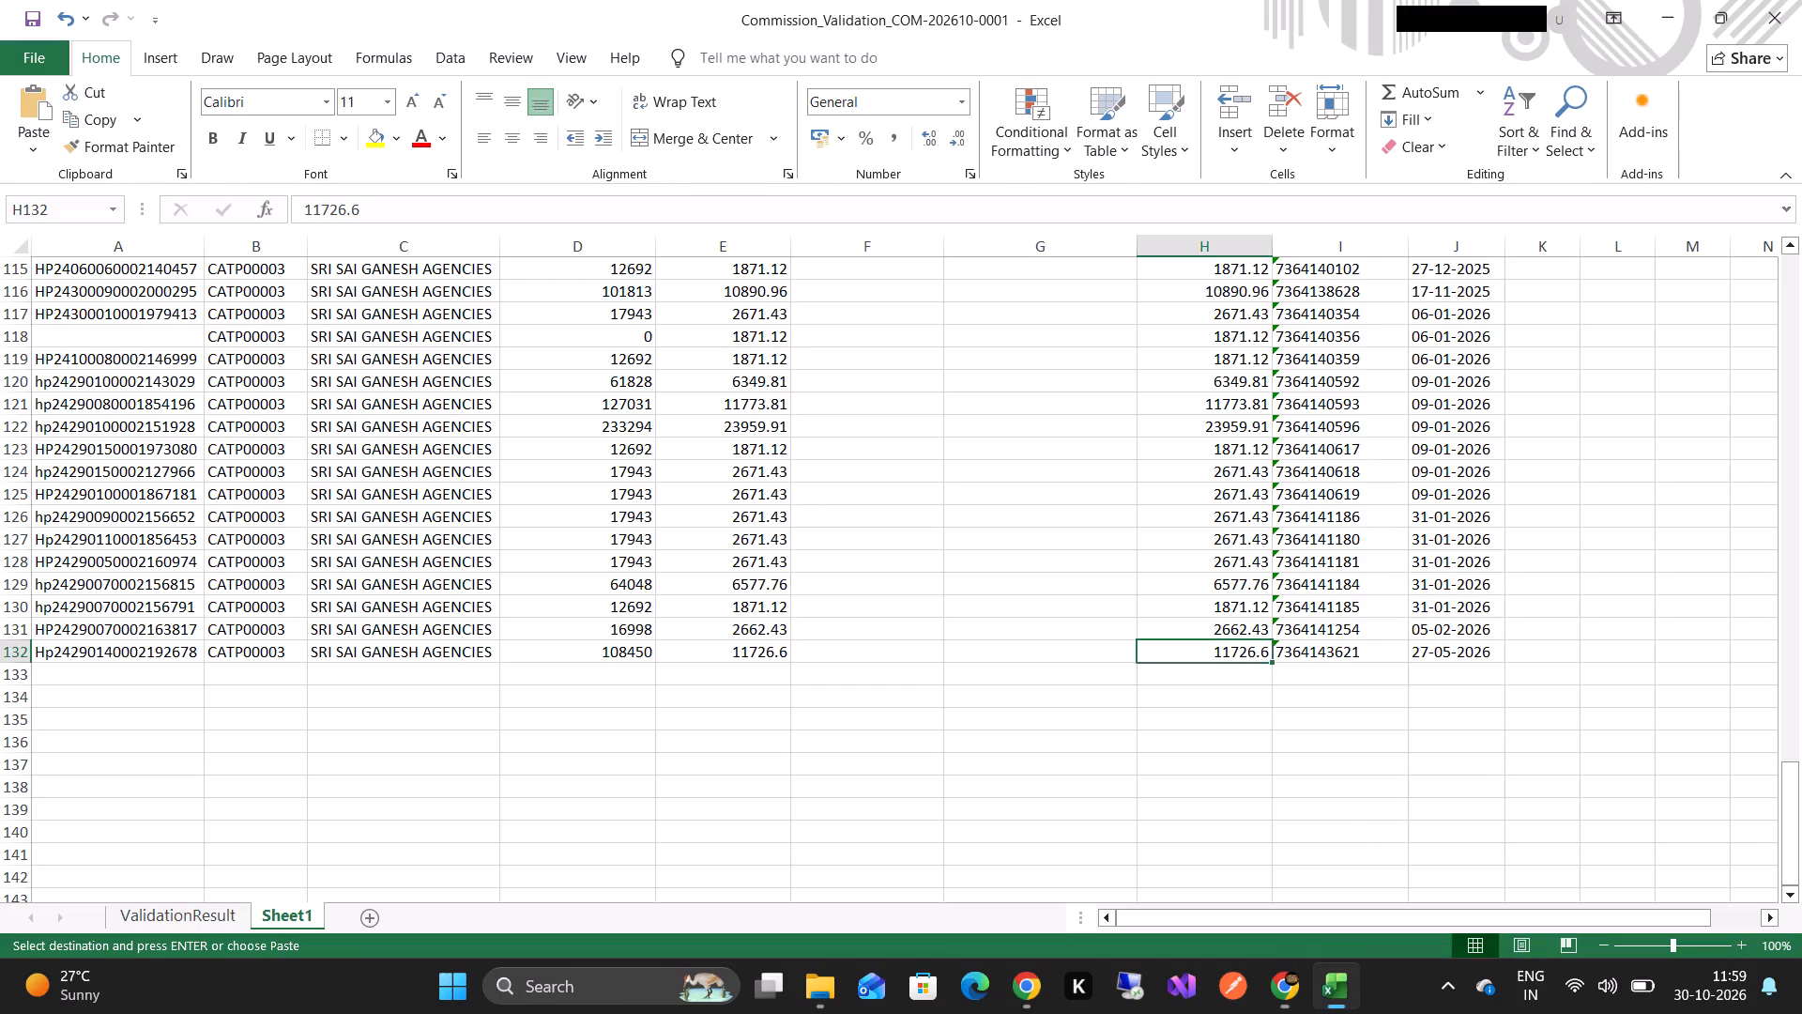
key("alt+Tab")
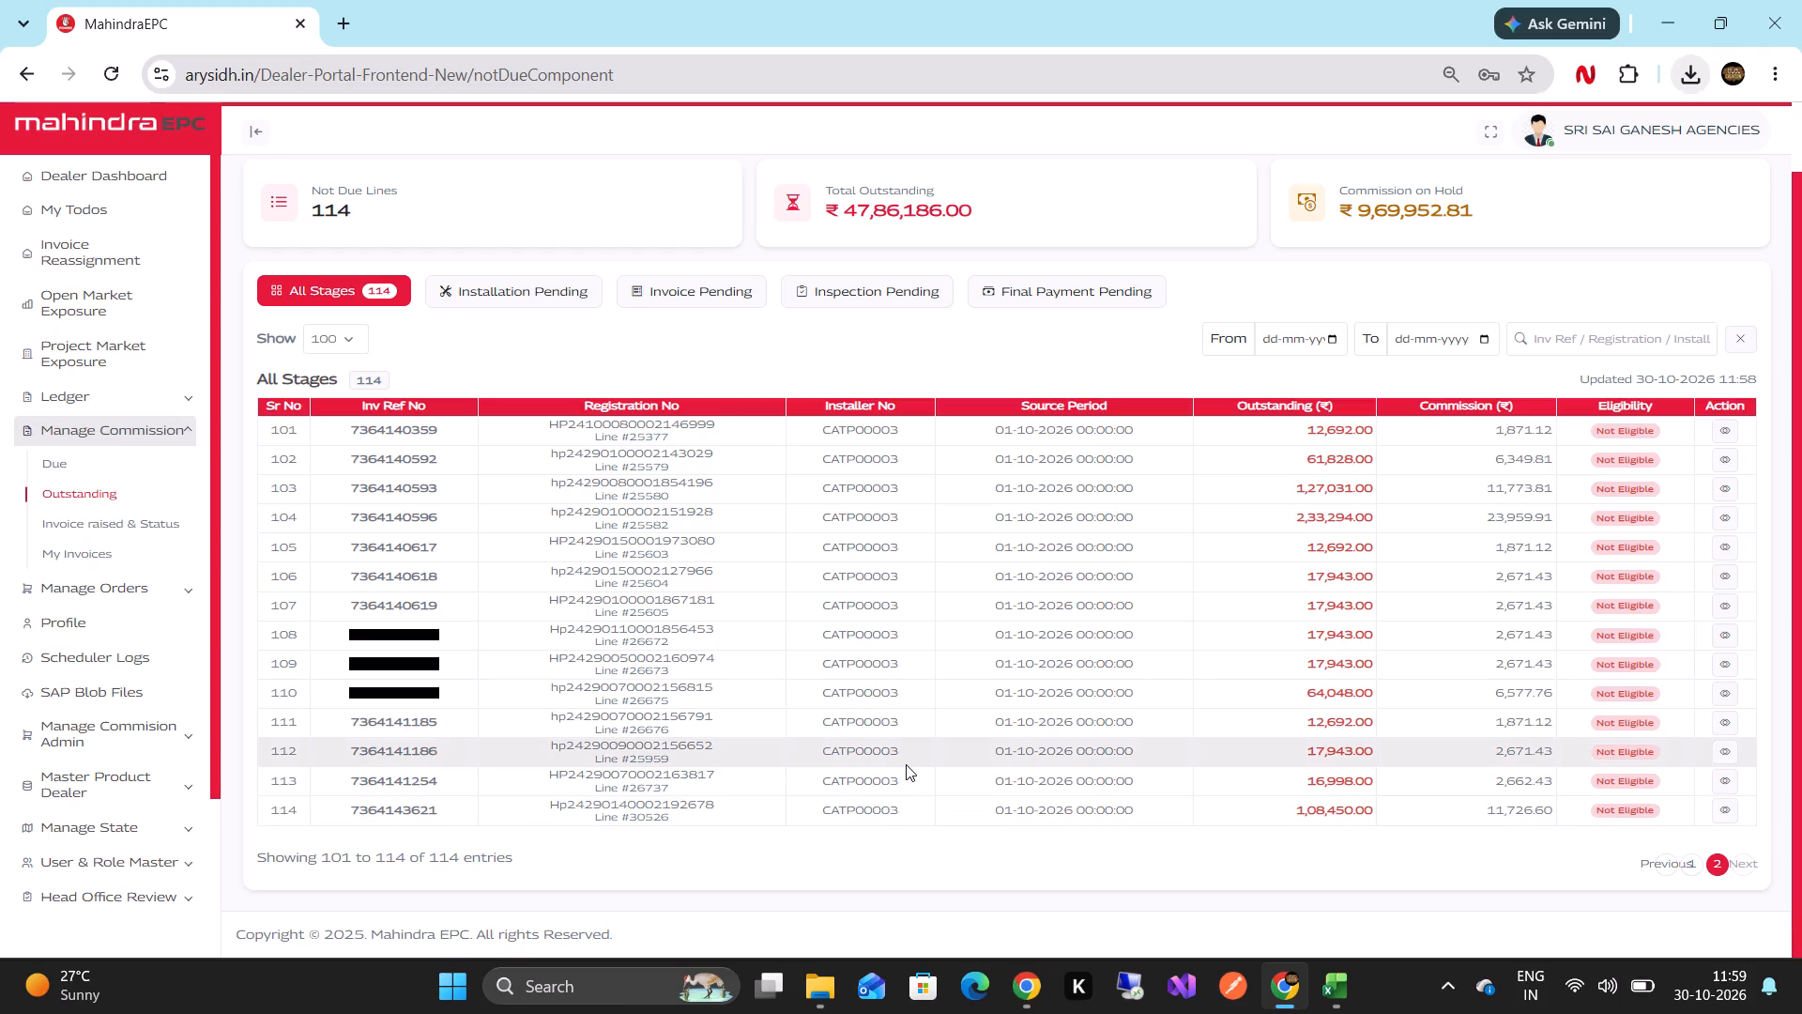
Look through Sheet1 in Excel between its last record and the blank Registration No rows at the start.
key("alt+Tab")
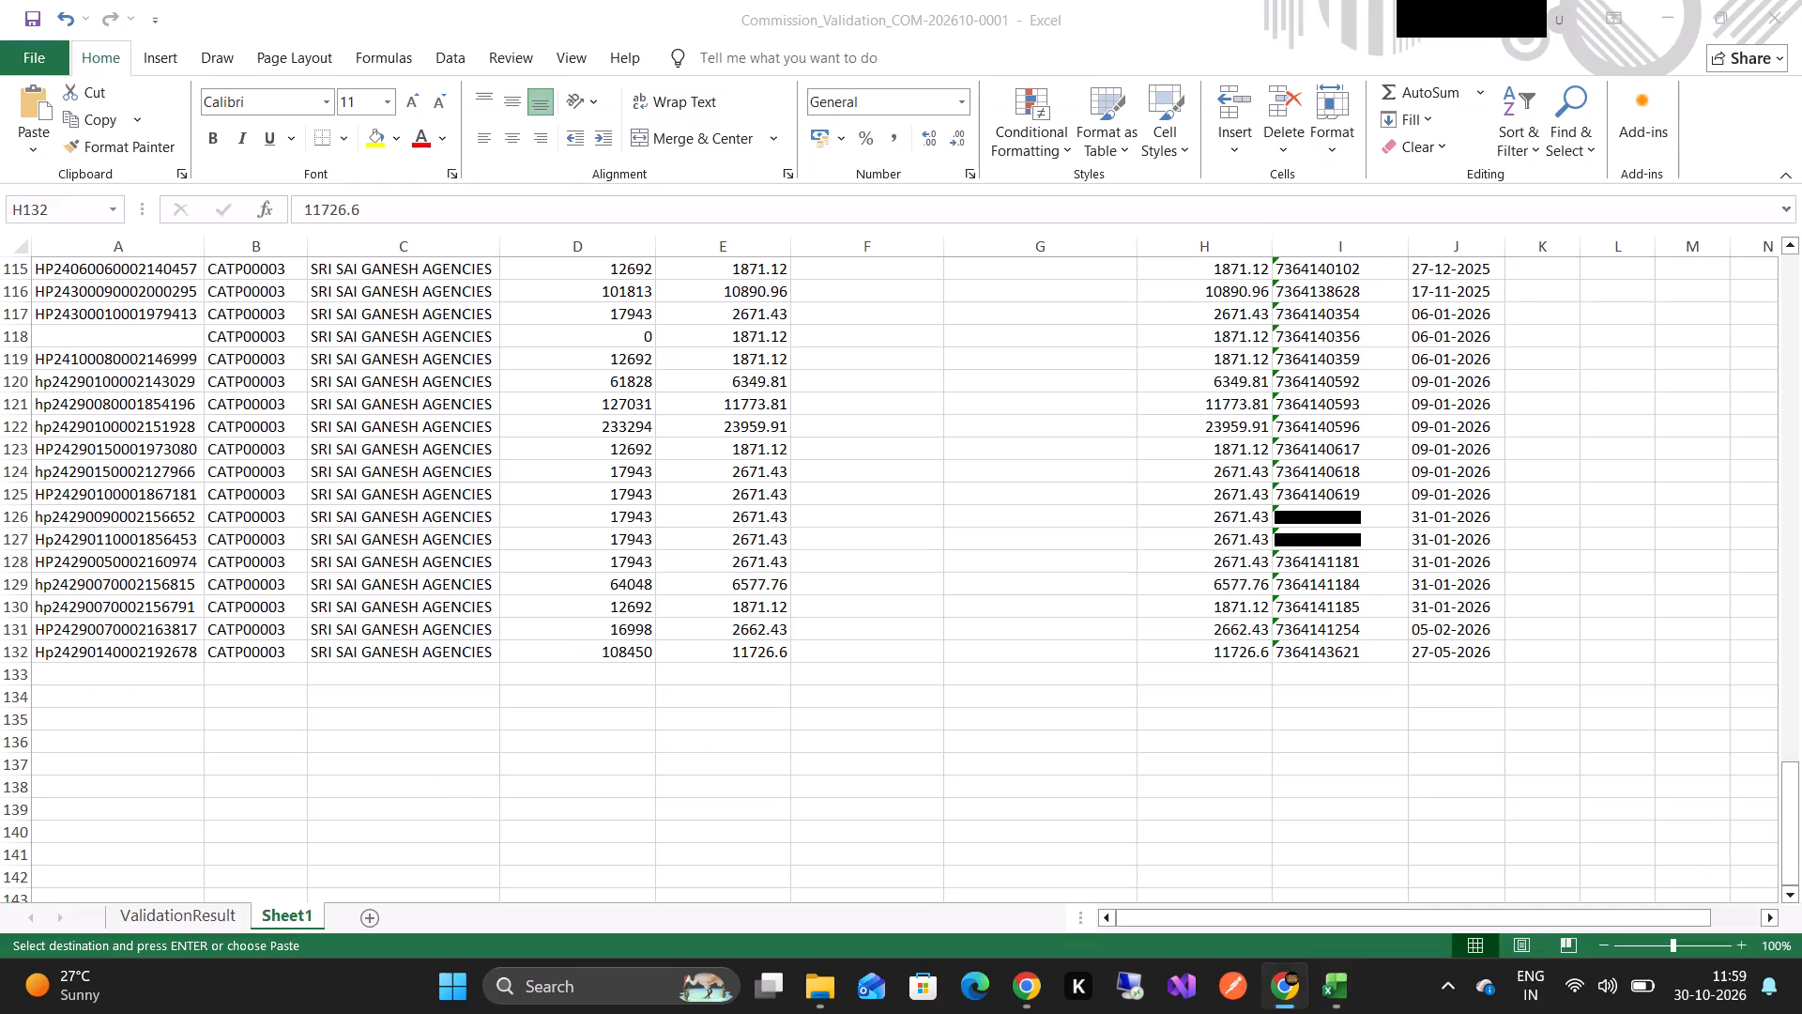
scroll(711, 714, "up", 2)
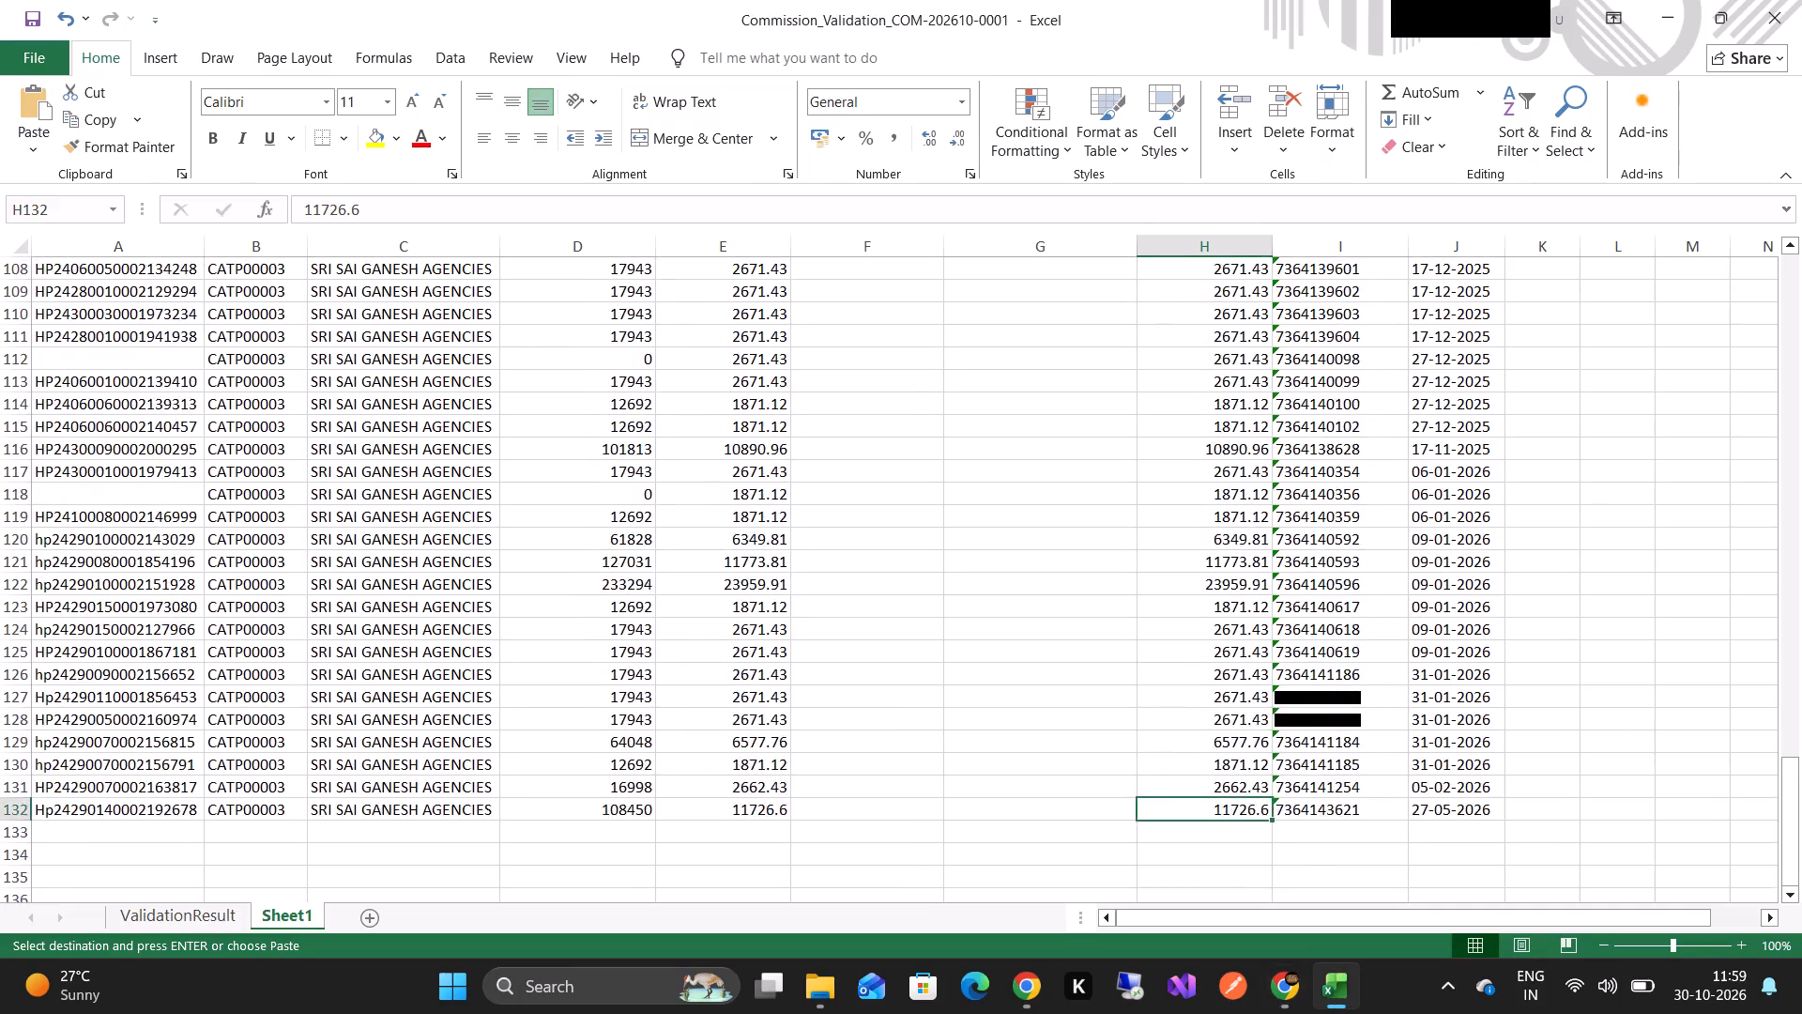
scroll(711, 714, "up", 7)
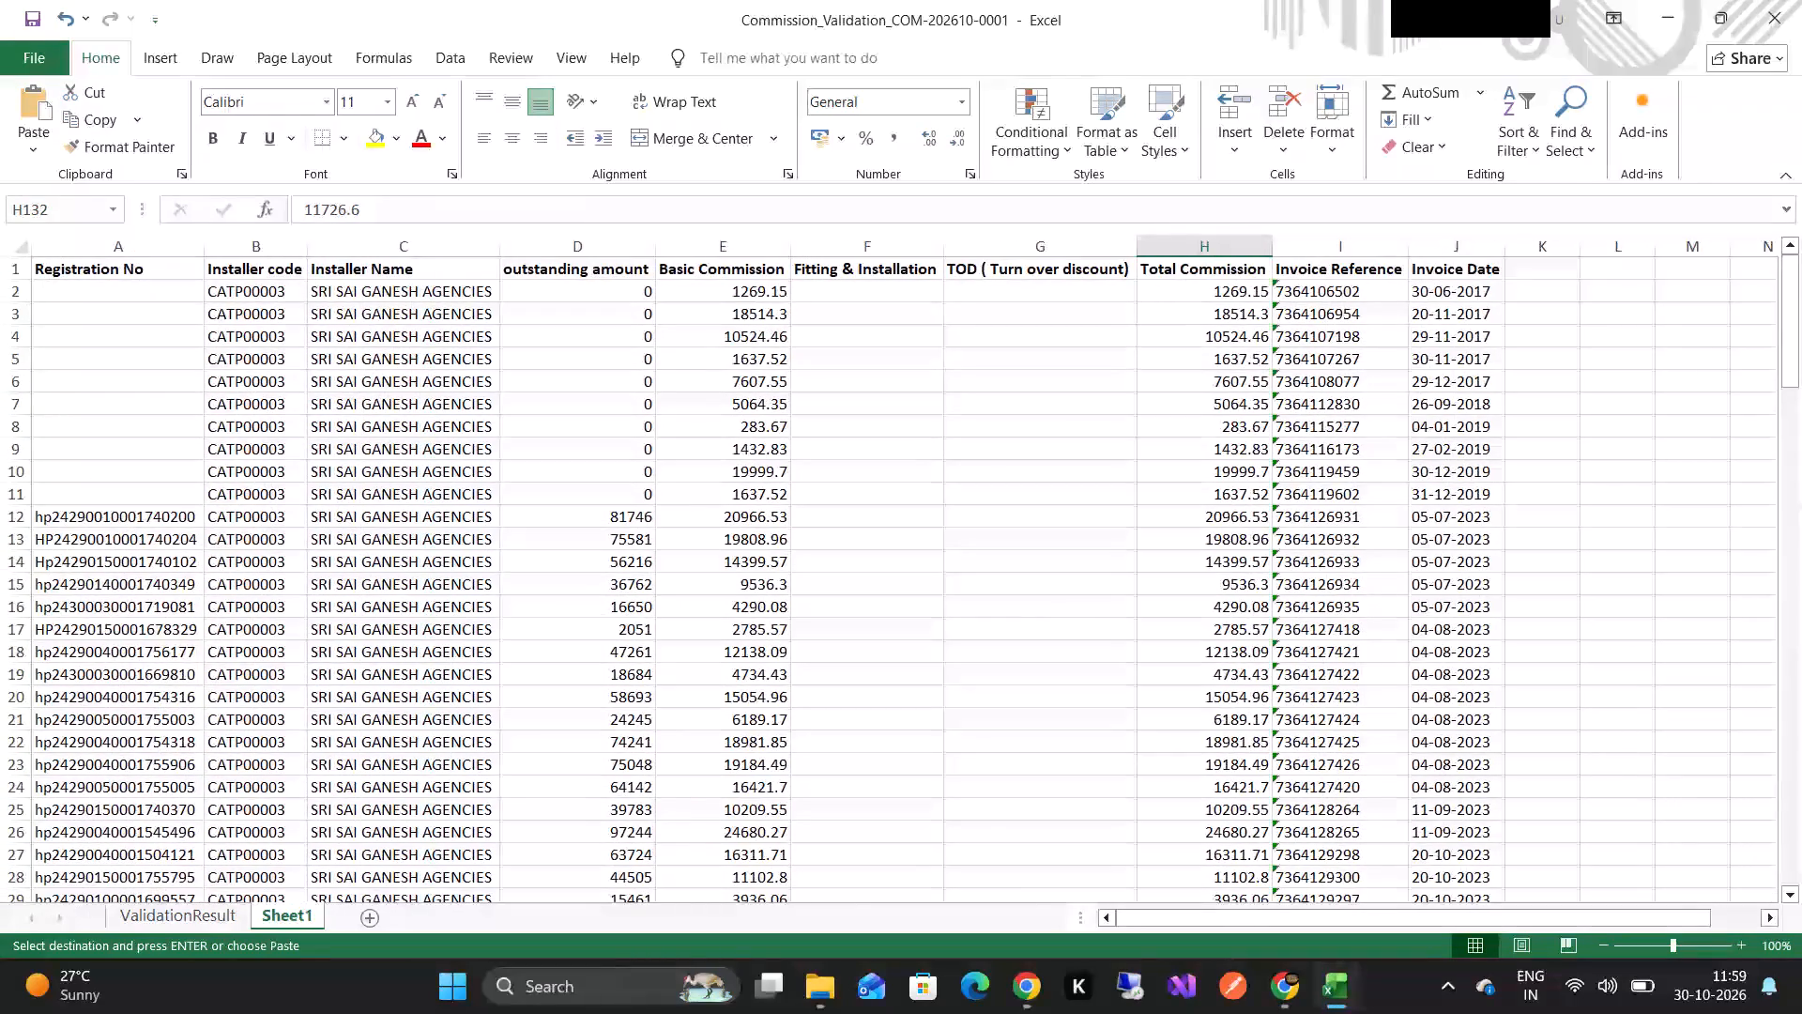
scroll(235, 674, "down", 1)
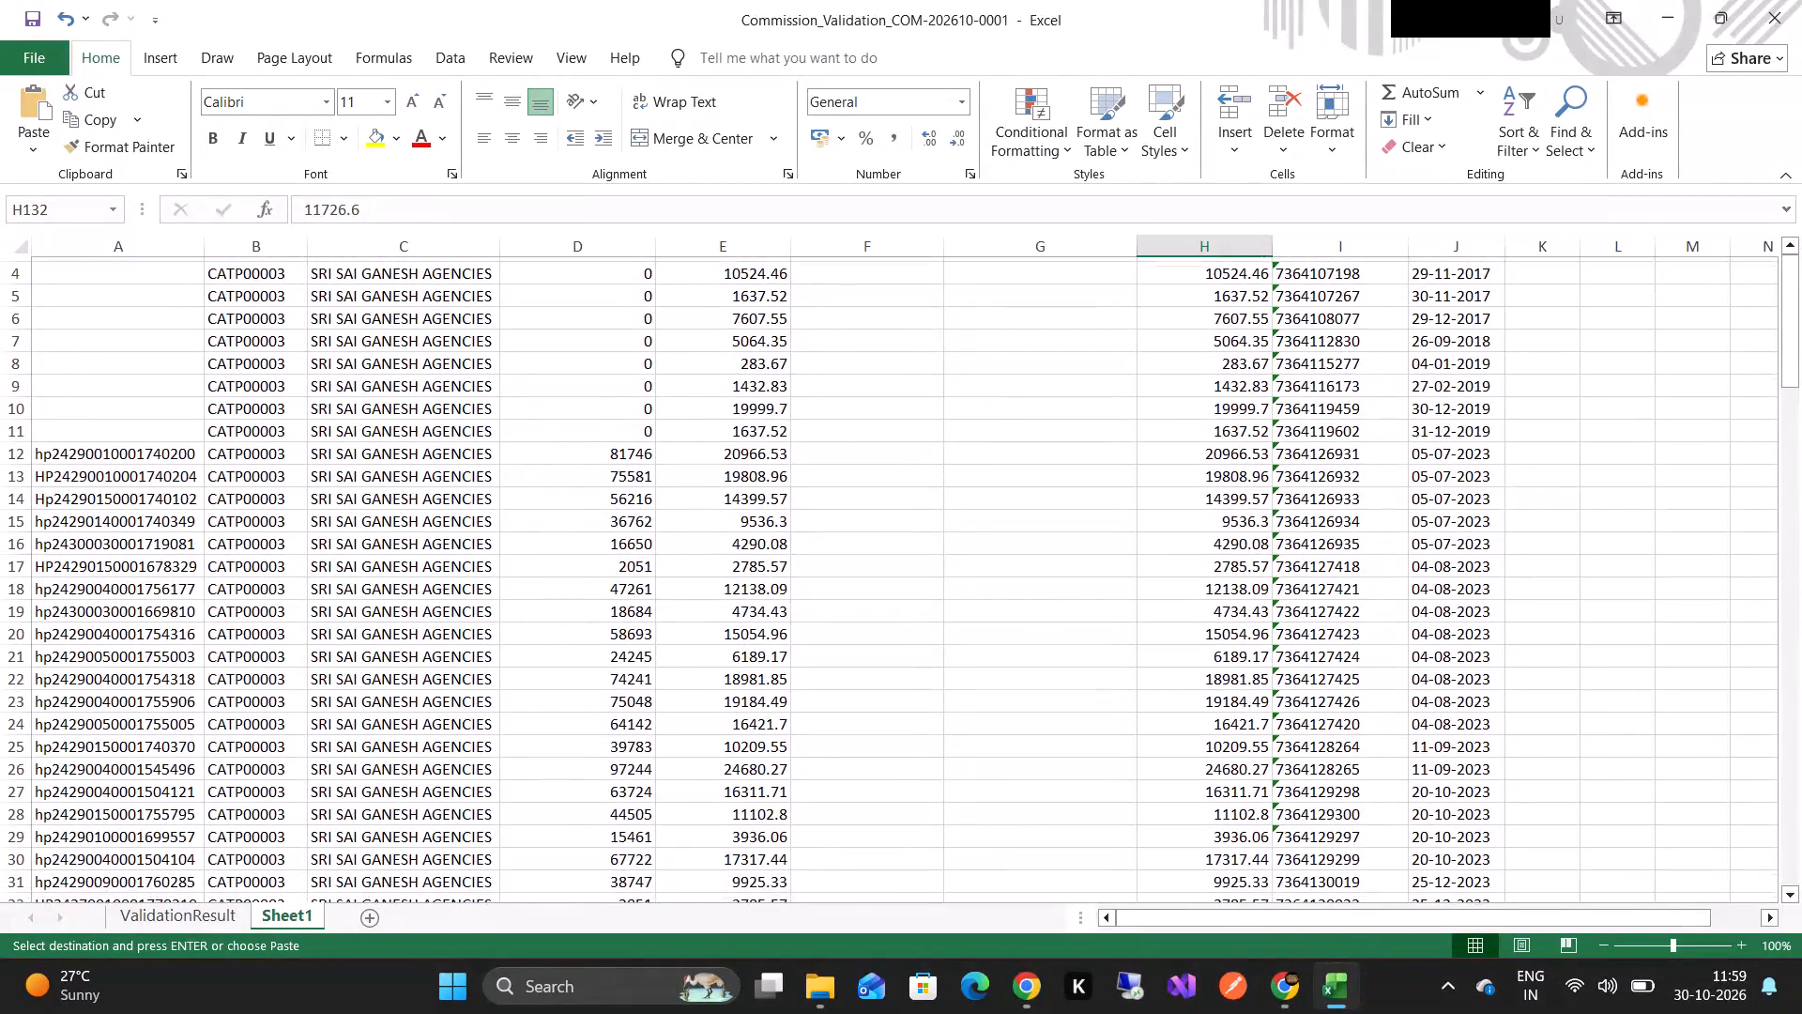
scroll(235, 674, "down", 8)
scroll(235, 674, "up", 1)
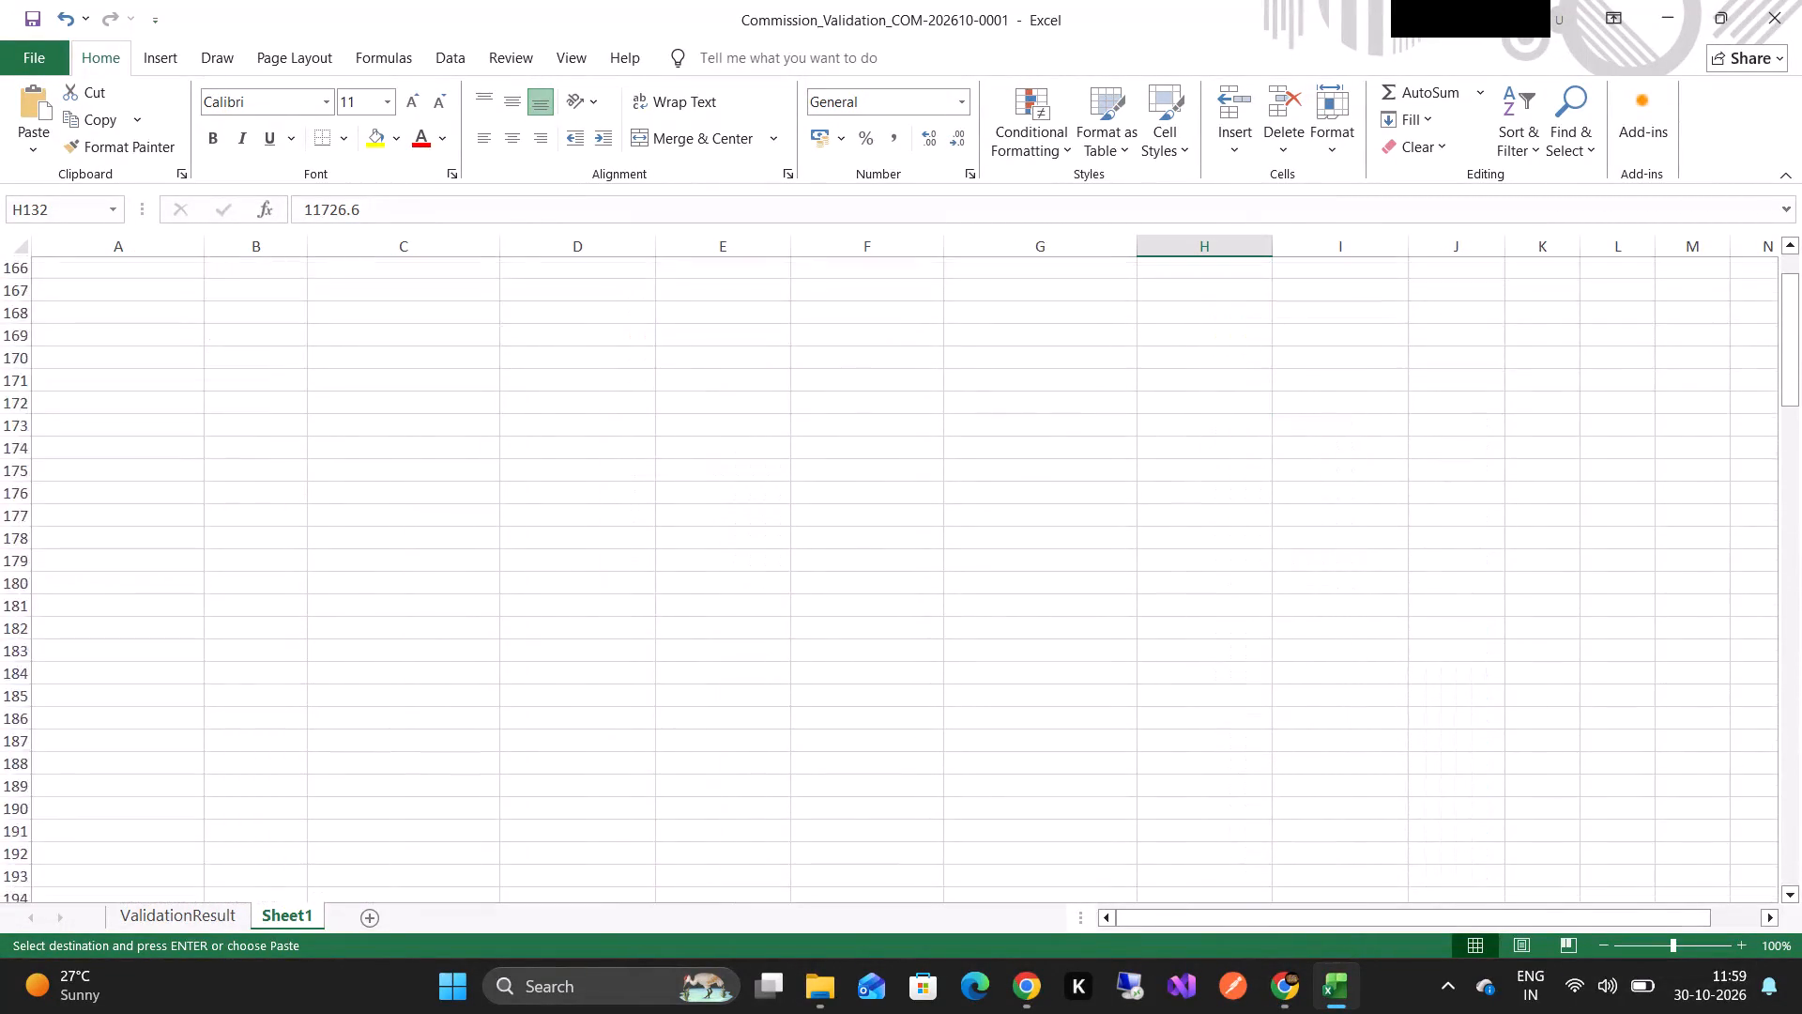
scroll(235, 674, "up", 4)
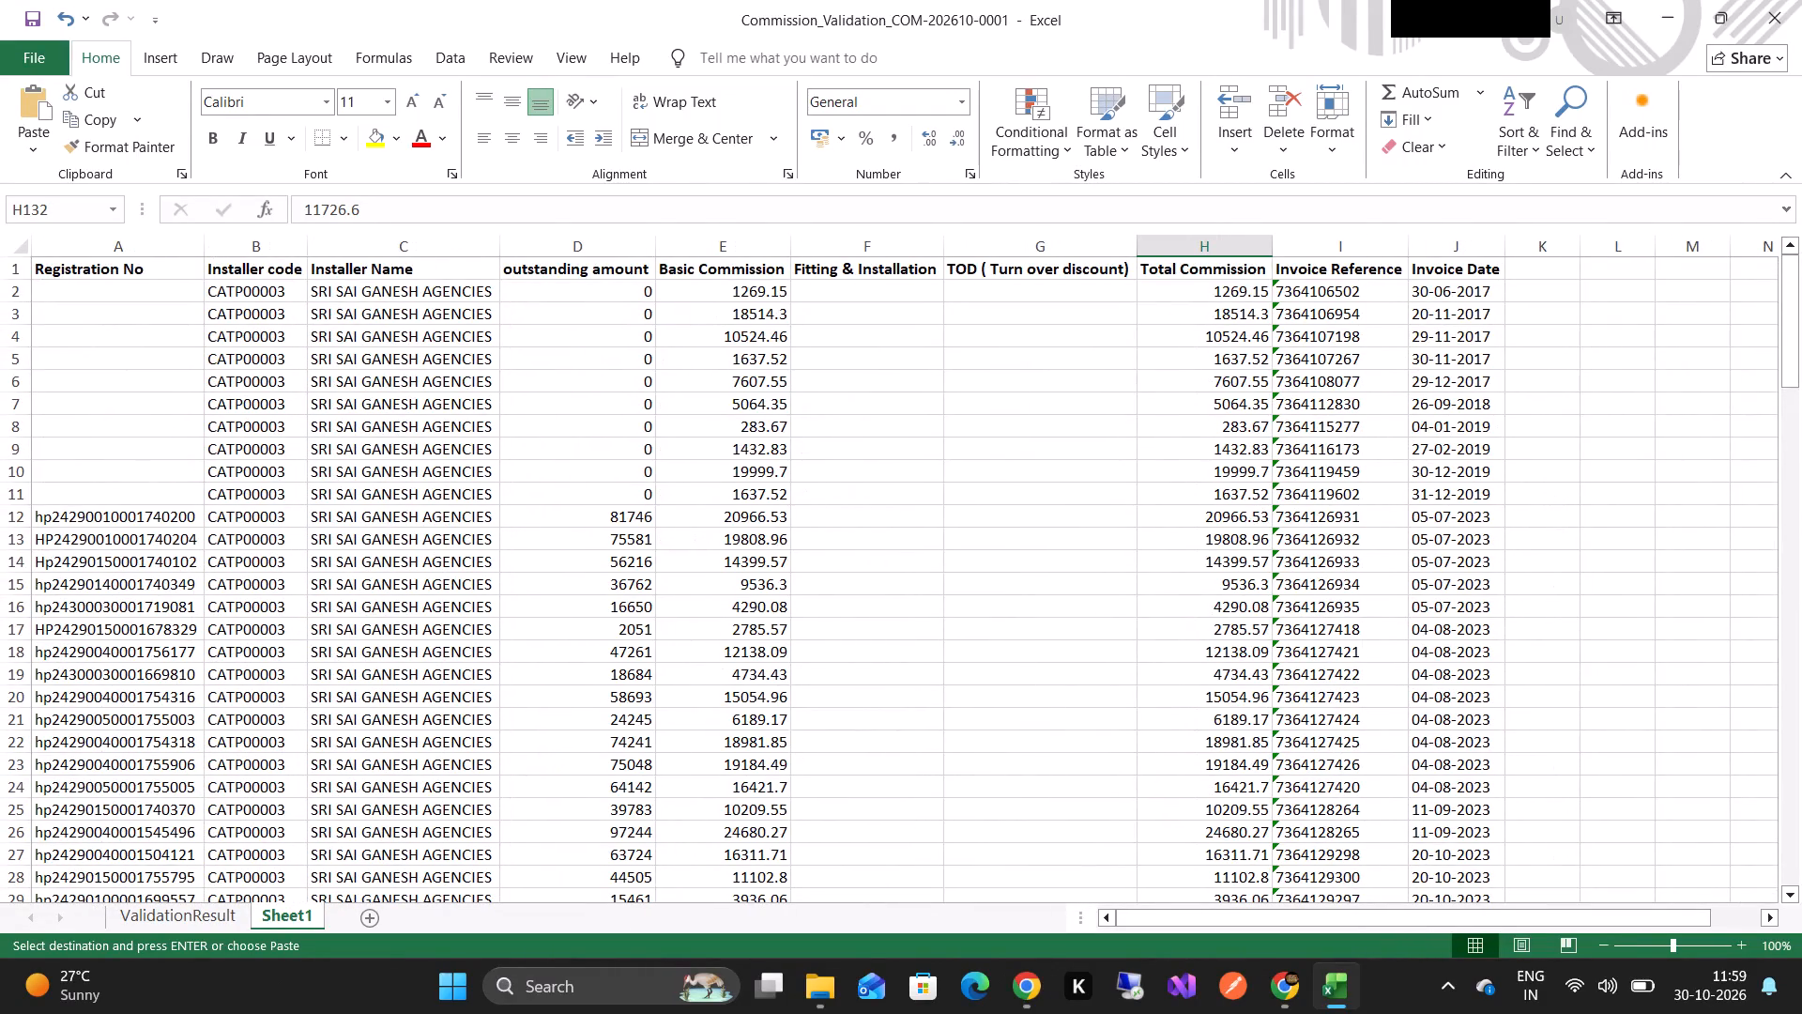
Count Sheet1's filled Registration No cells by selecting A2 to A132 and the whole column A, finishing on cell A132.
left_click_drag(85, 288, 96, 705)
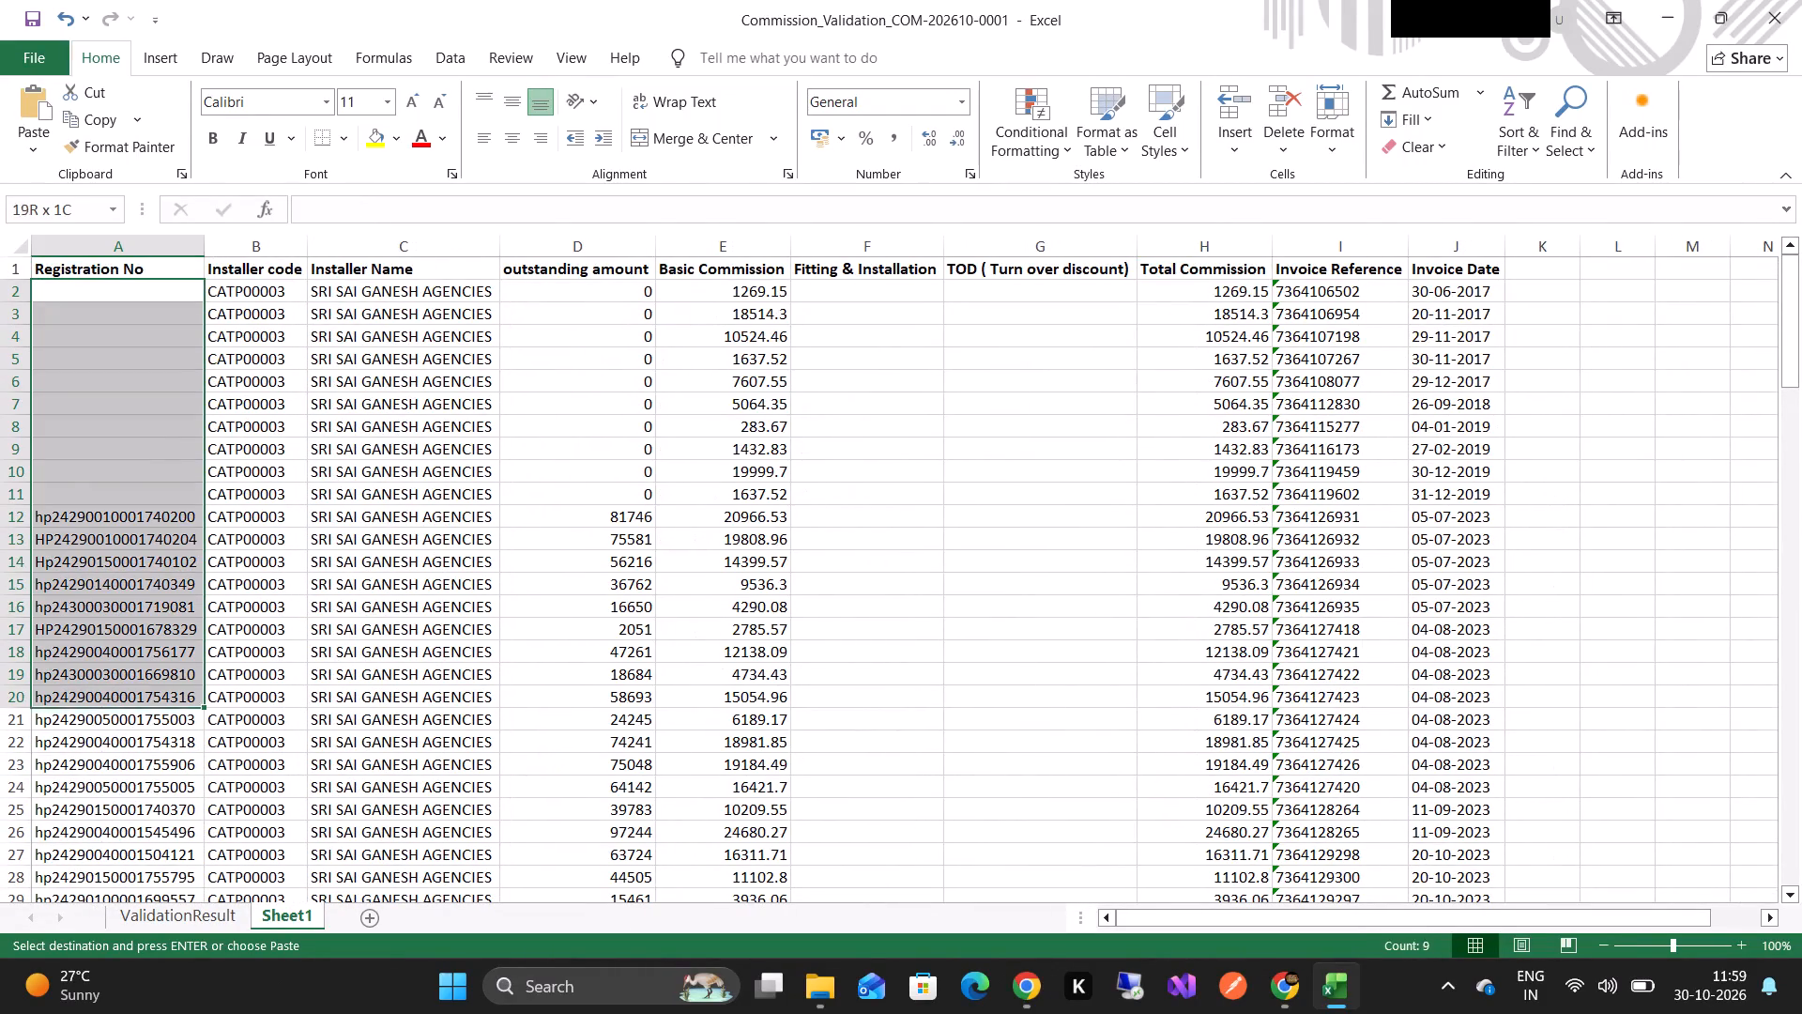
left_click_drag(96, 705, 94, 1013)
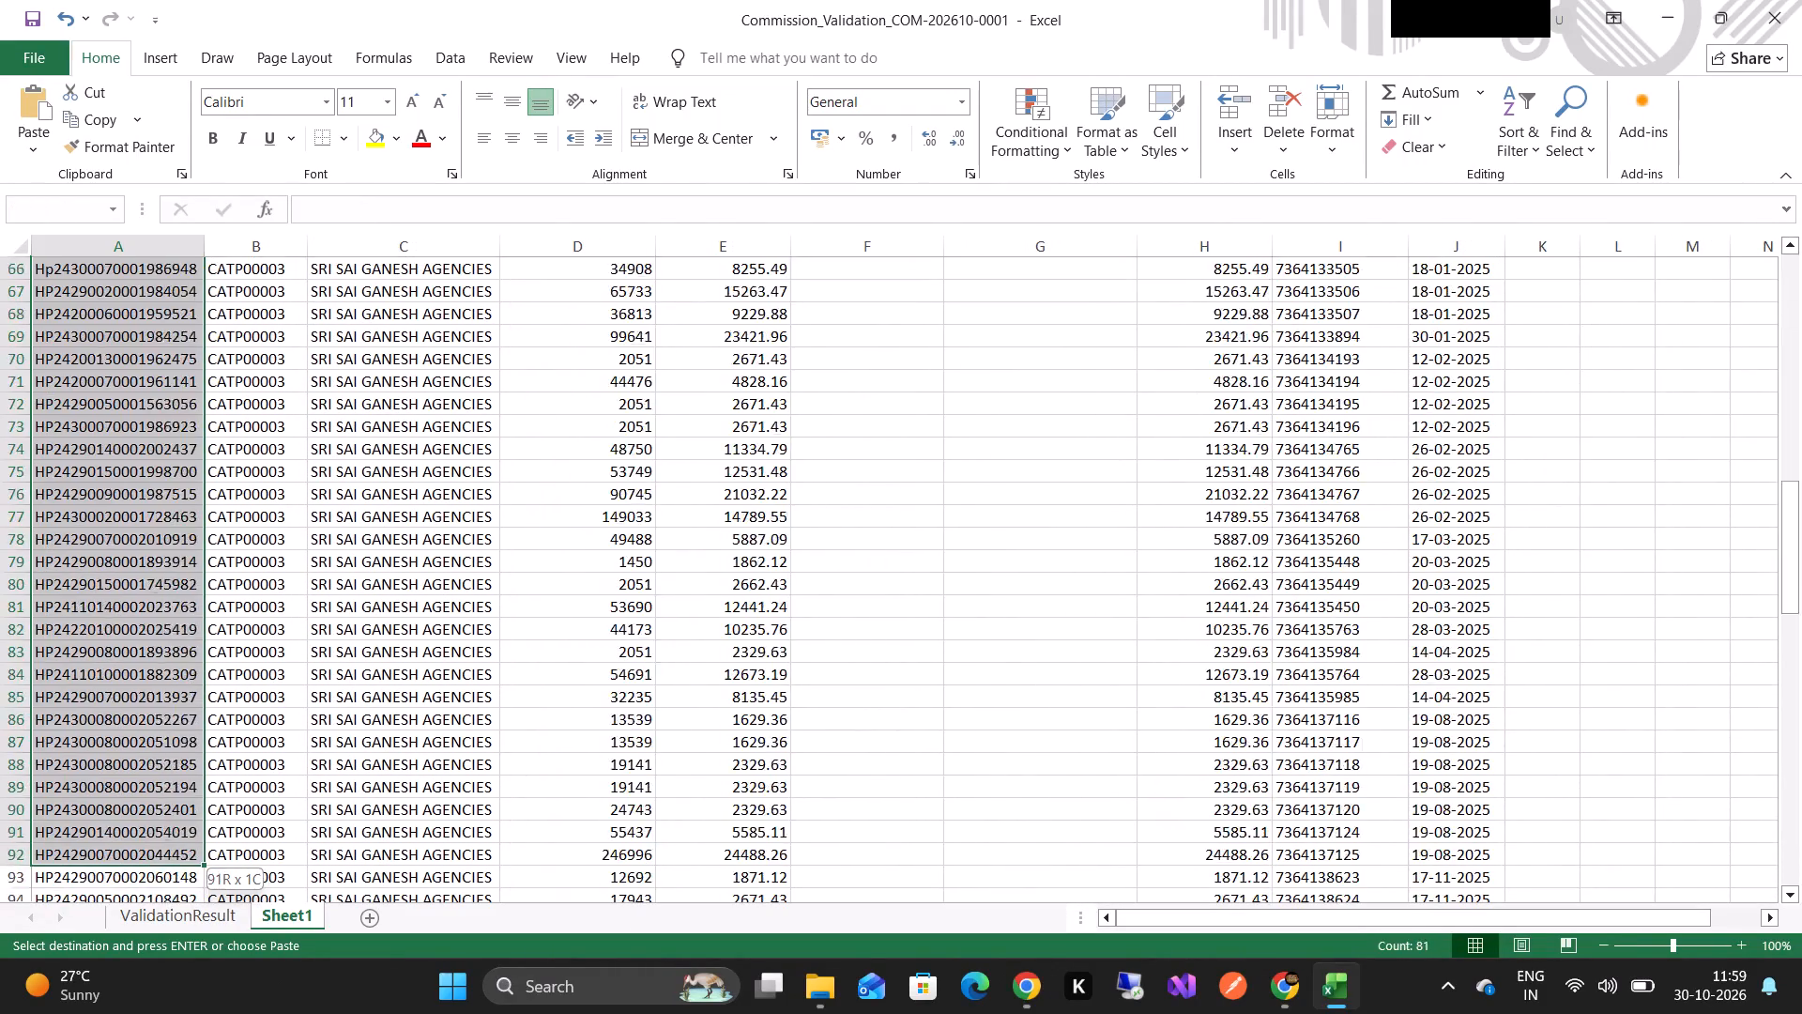
left_click_drag(94, 1013, 78, 870)
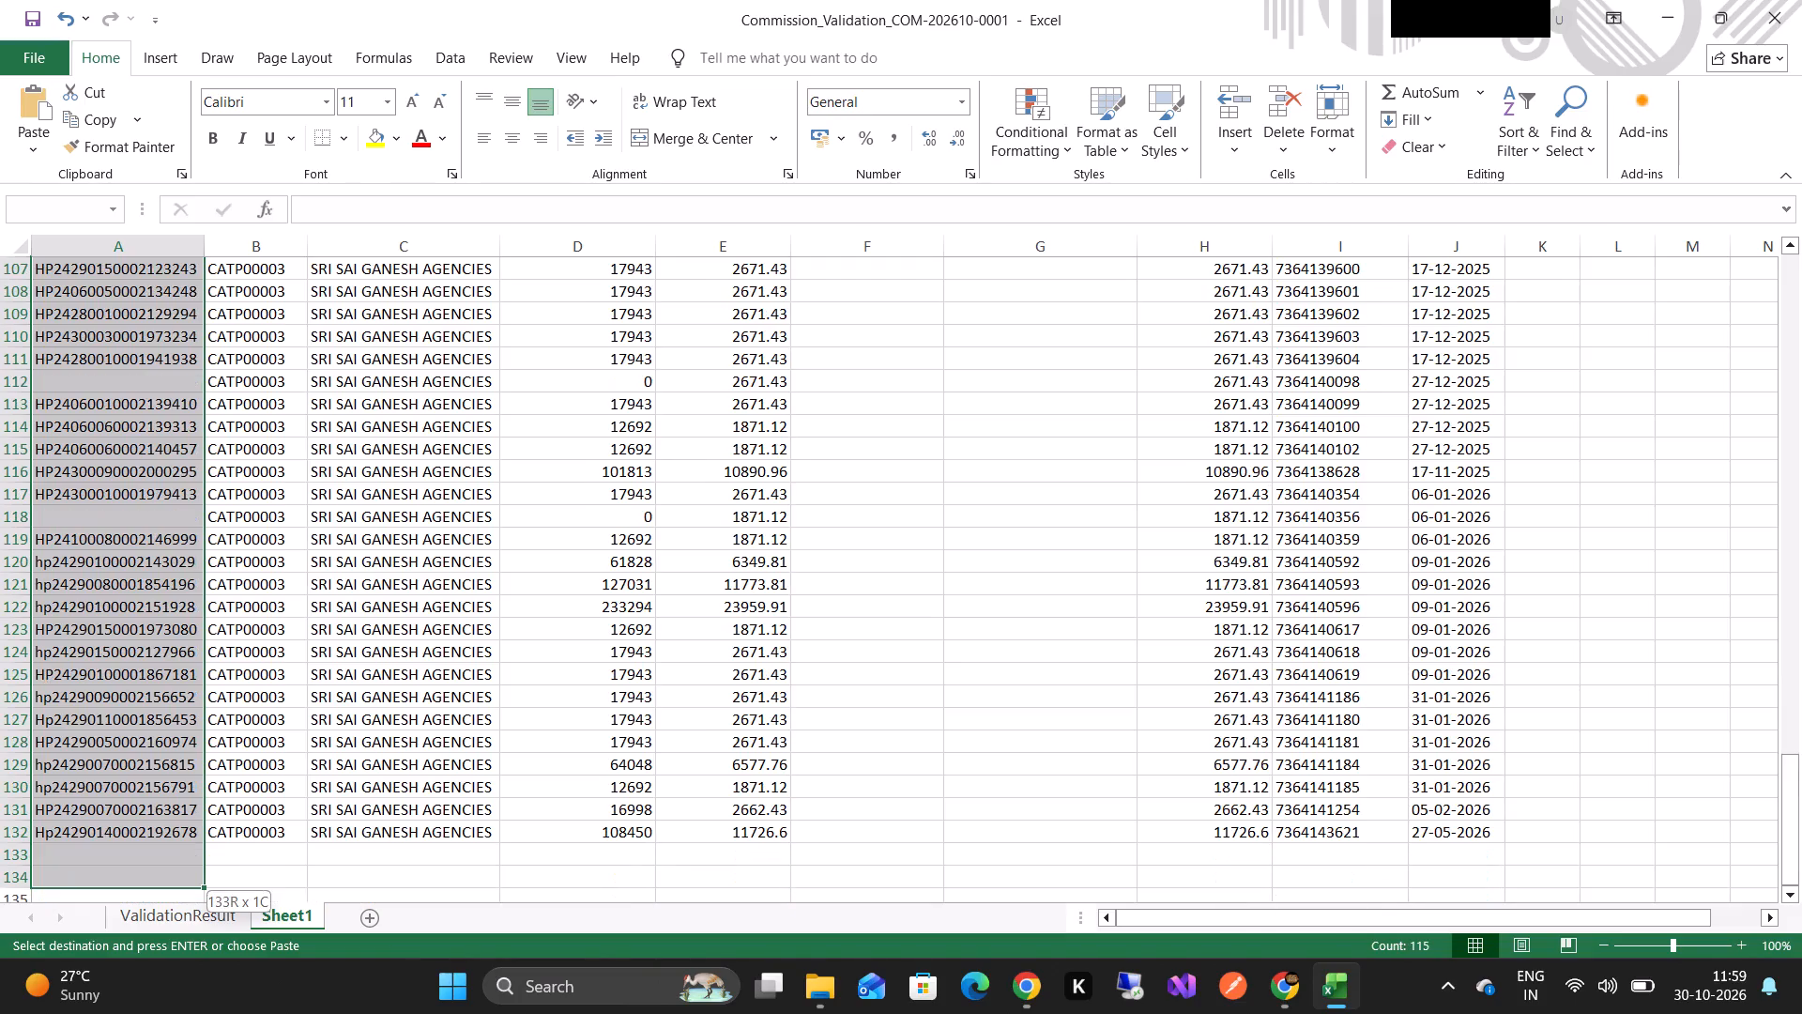
left_click_drag(78, 870, 78, 840)
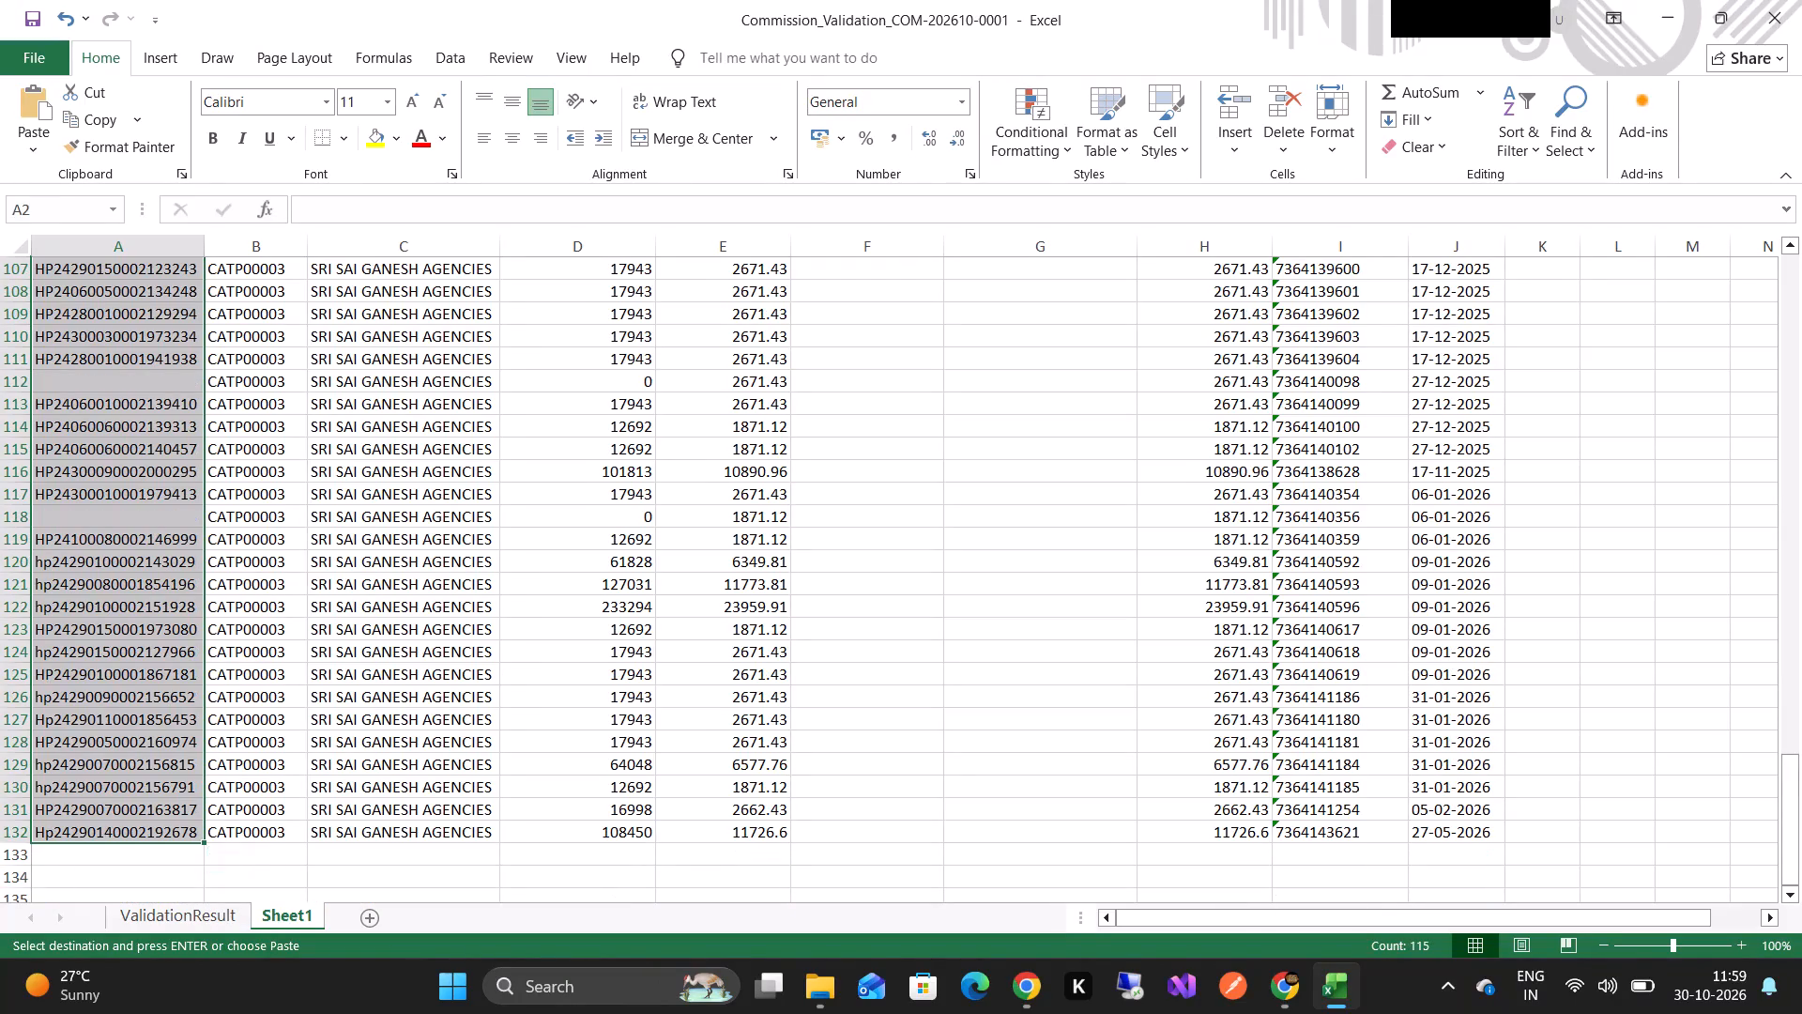
scroll(160, 407, "up", 20)
scroll(160, 407, "up", 15)
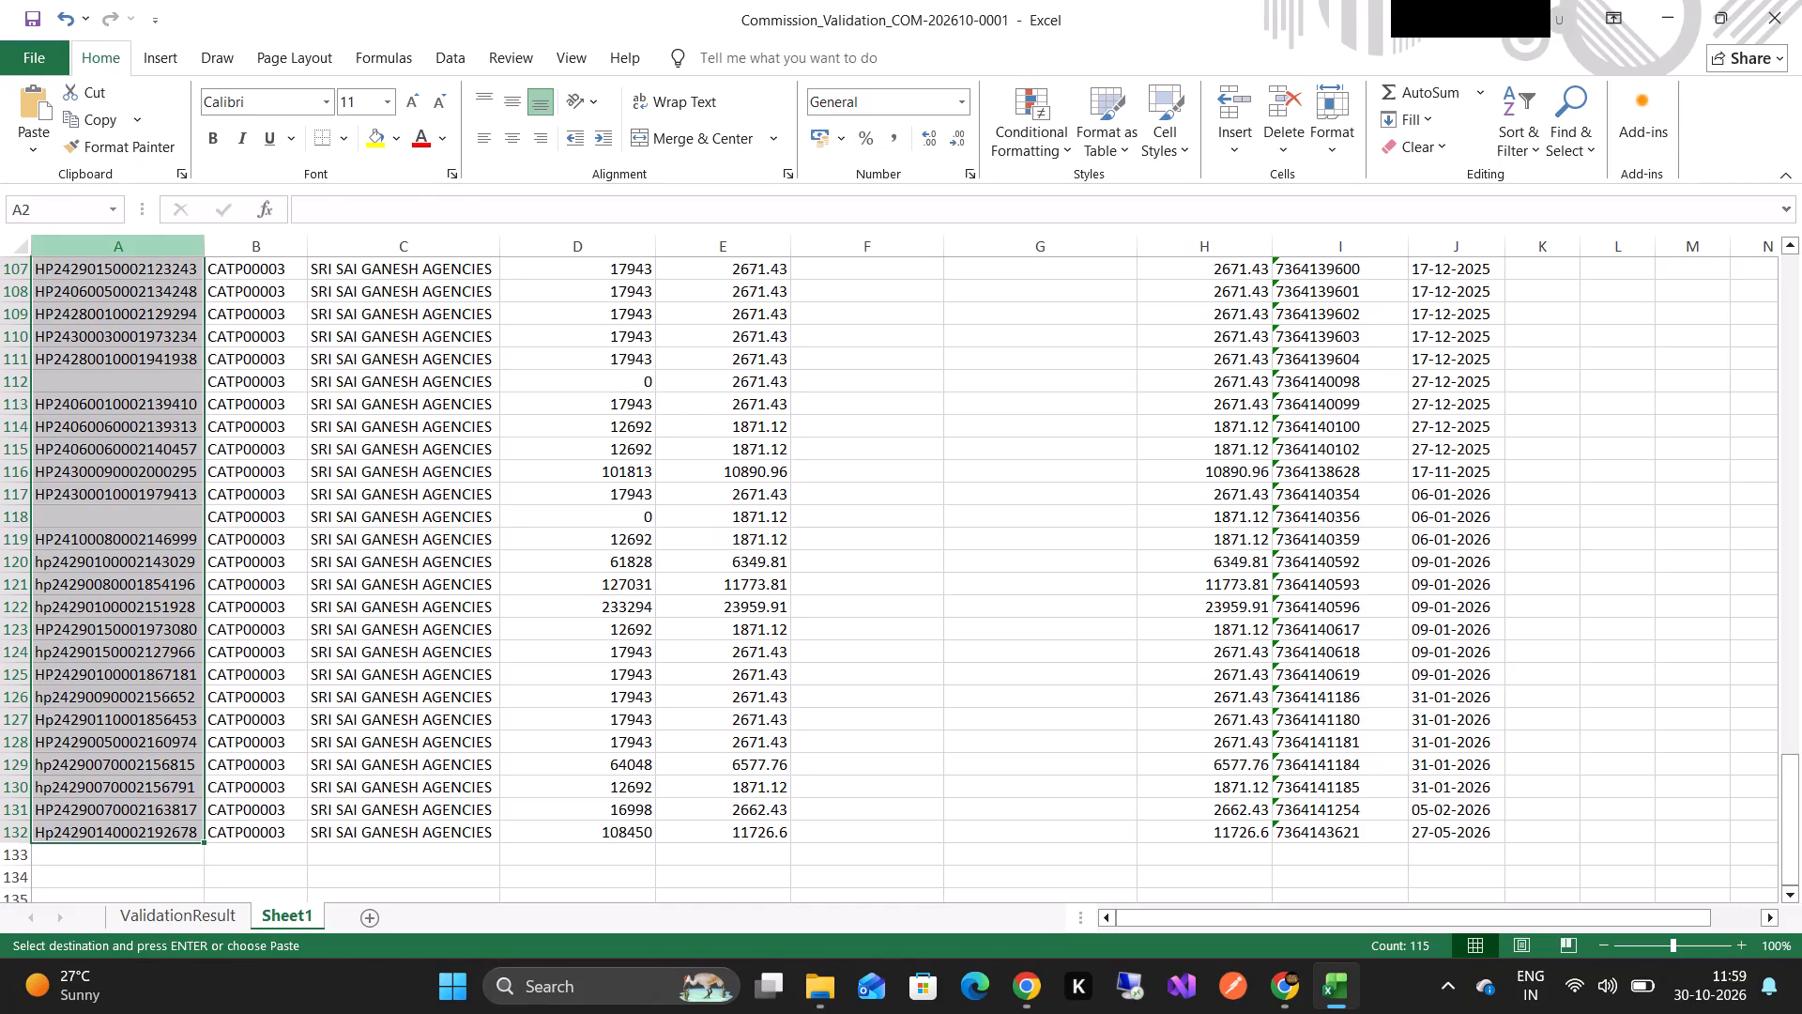
left_click(138, 244)
left_click(138, 244)
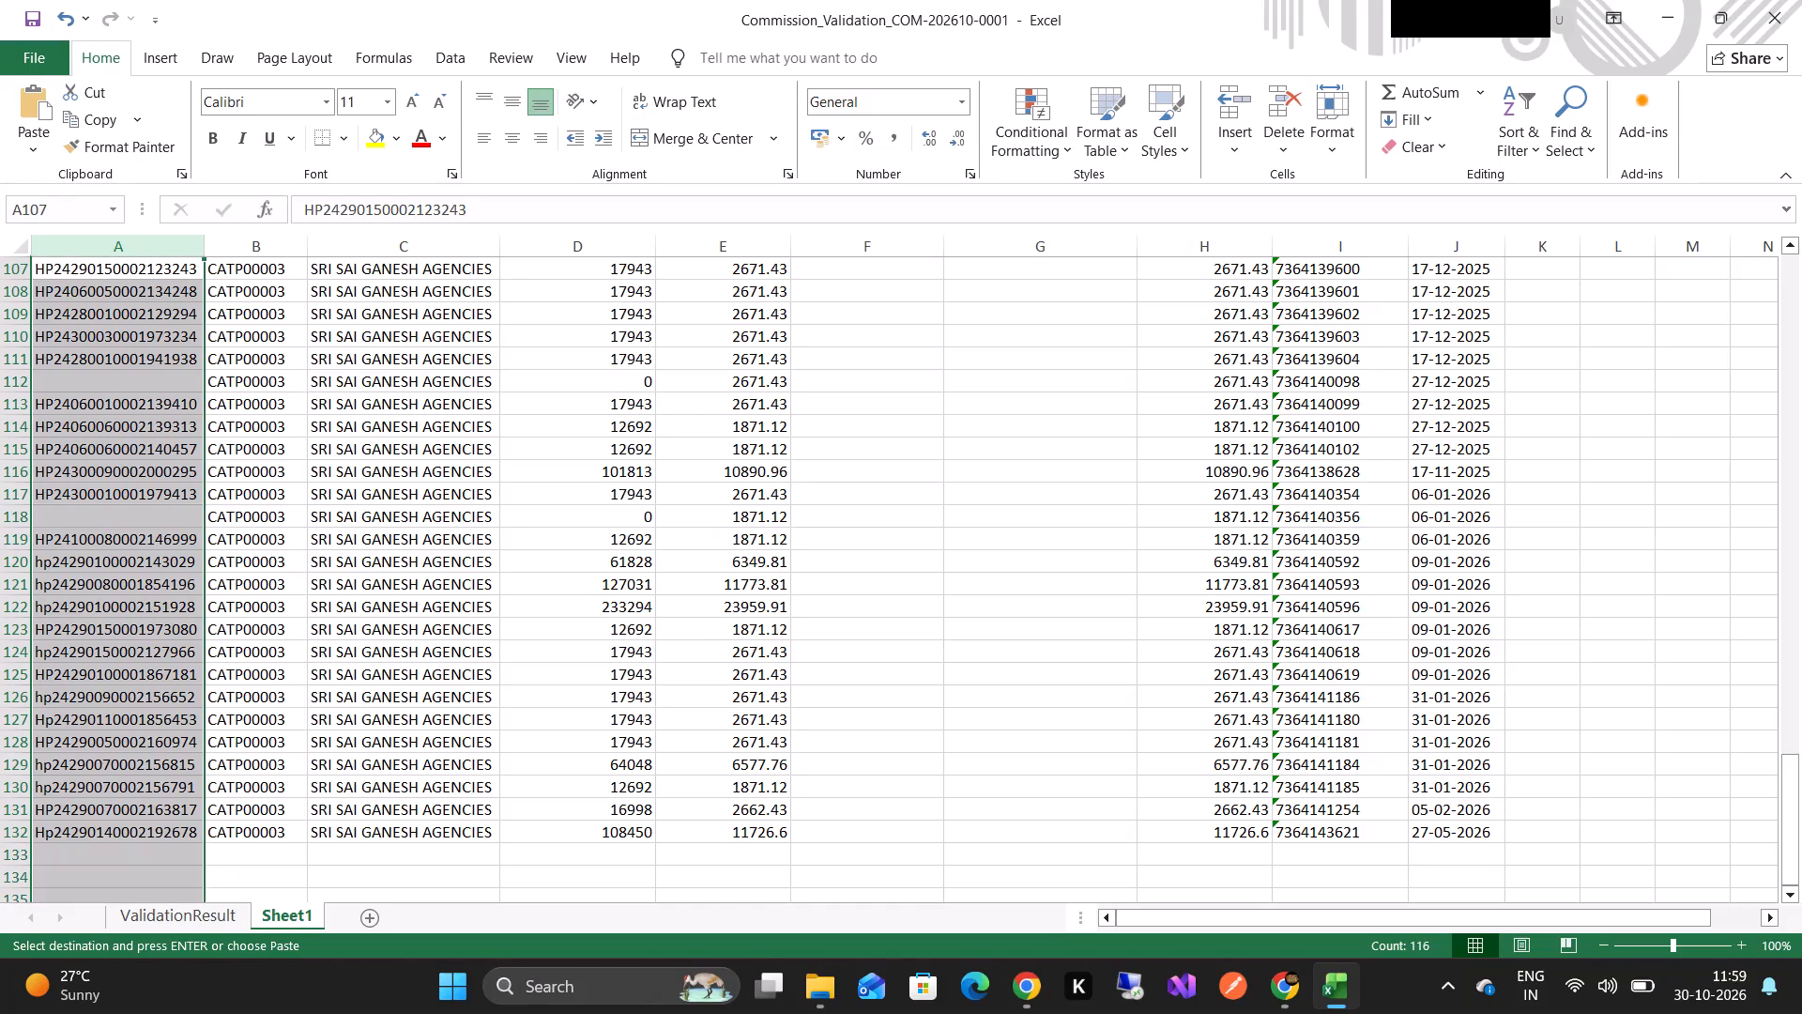
left_click(89, 827)
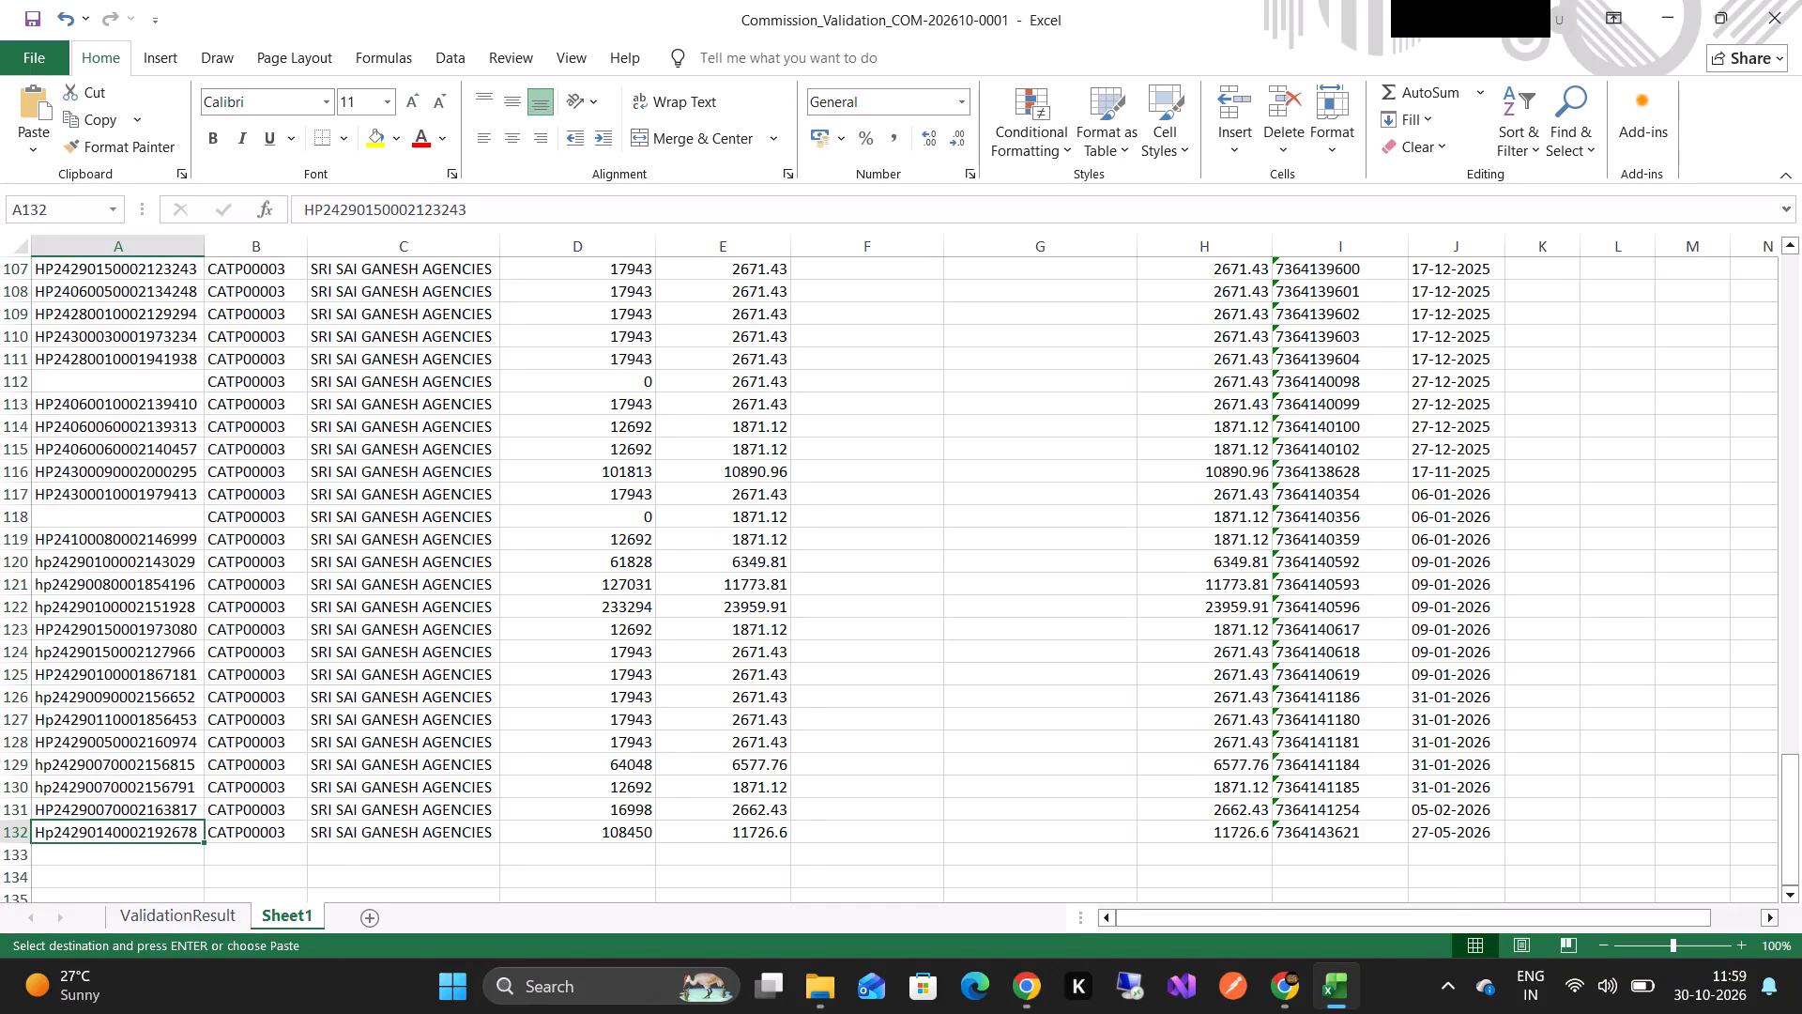
Look through Sheet1 in Excel from row 132 up to the blank Registration No rows, comparing with the Outstanding lines in Chrome.
scroll(217, 690, "up", 3)
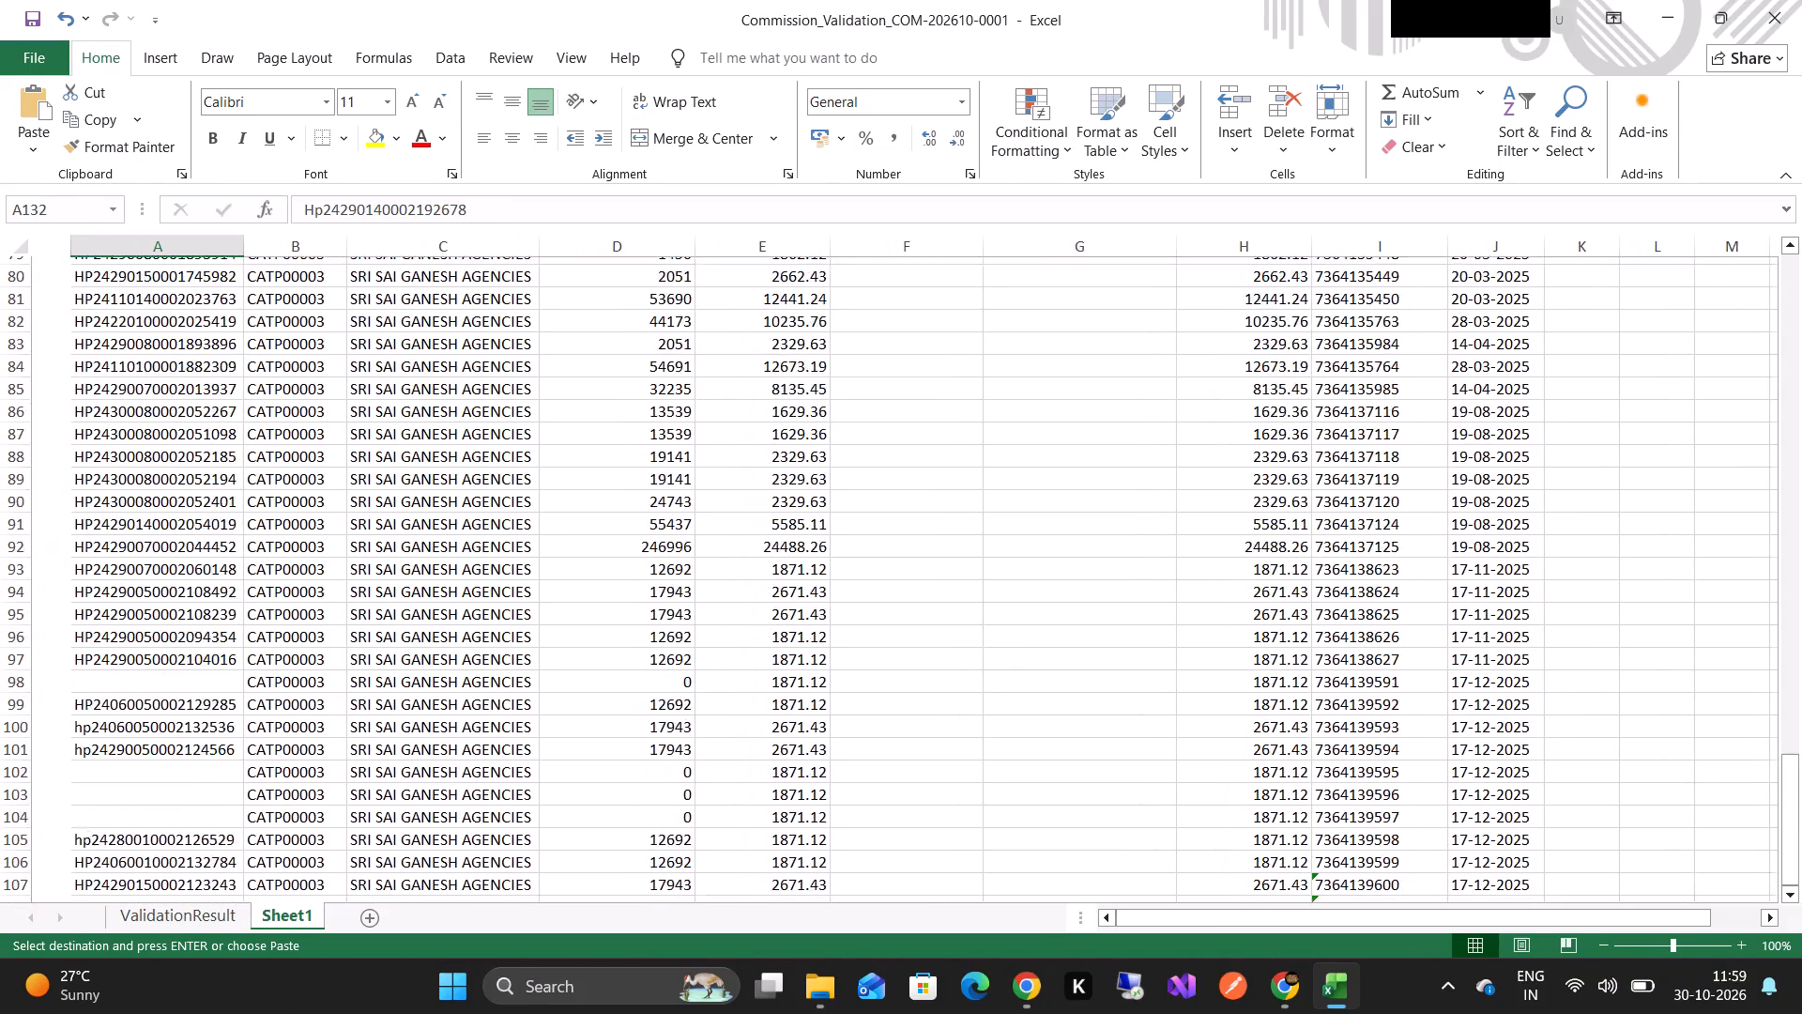
scroll(217, 690, "up", 4)
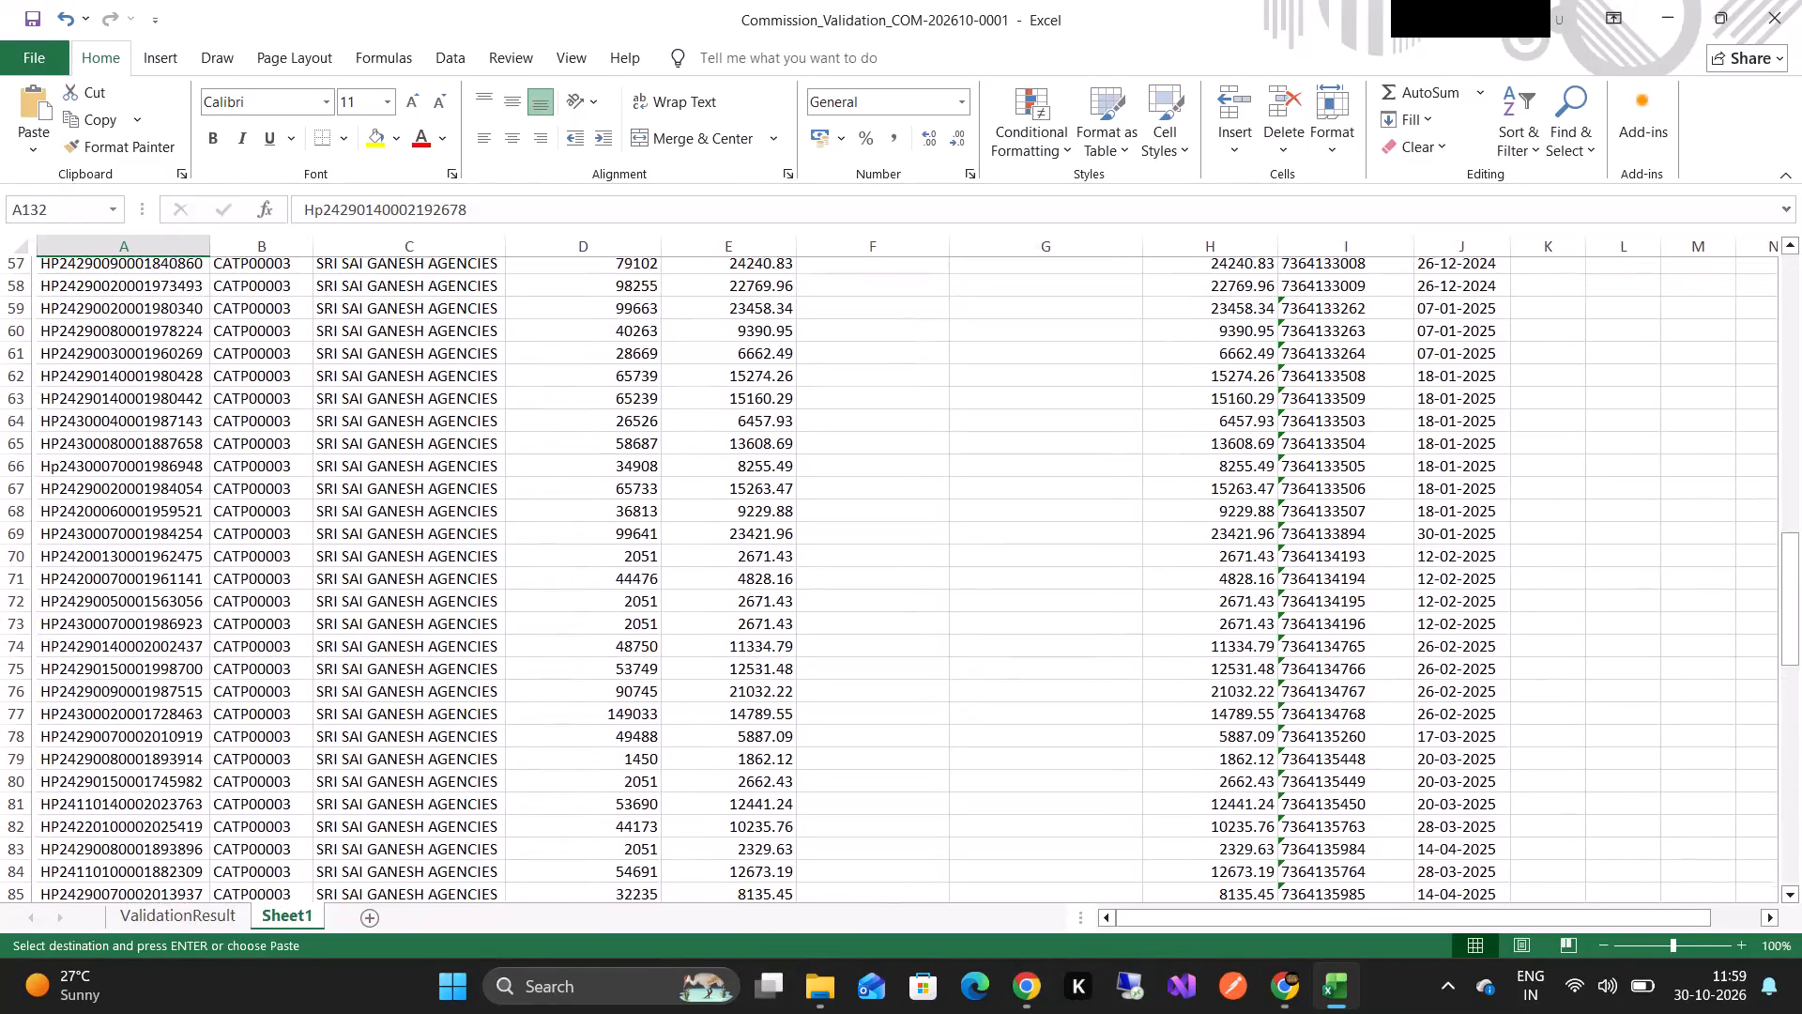
scroll(217, 690, "up", 4)
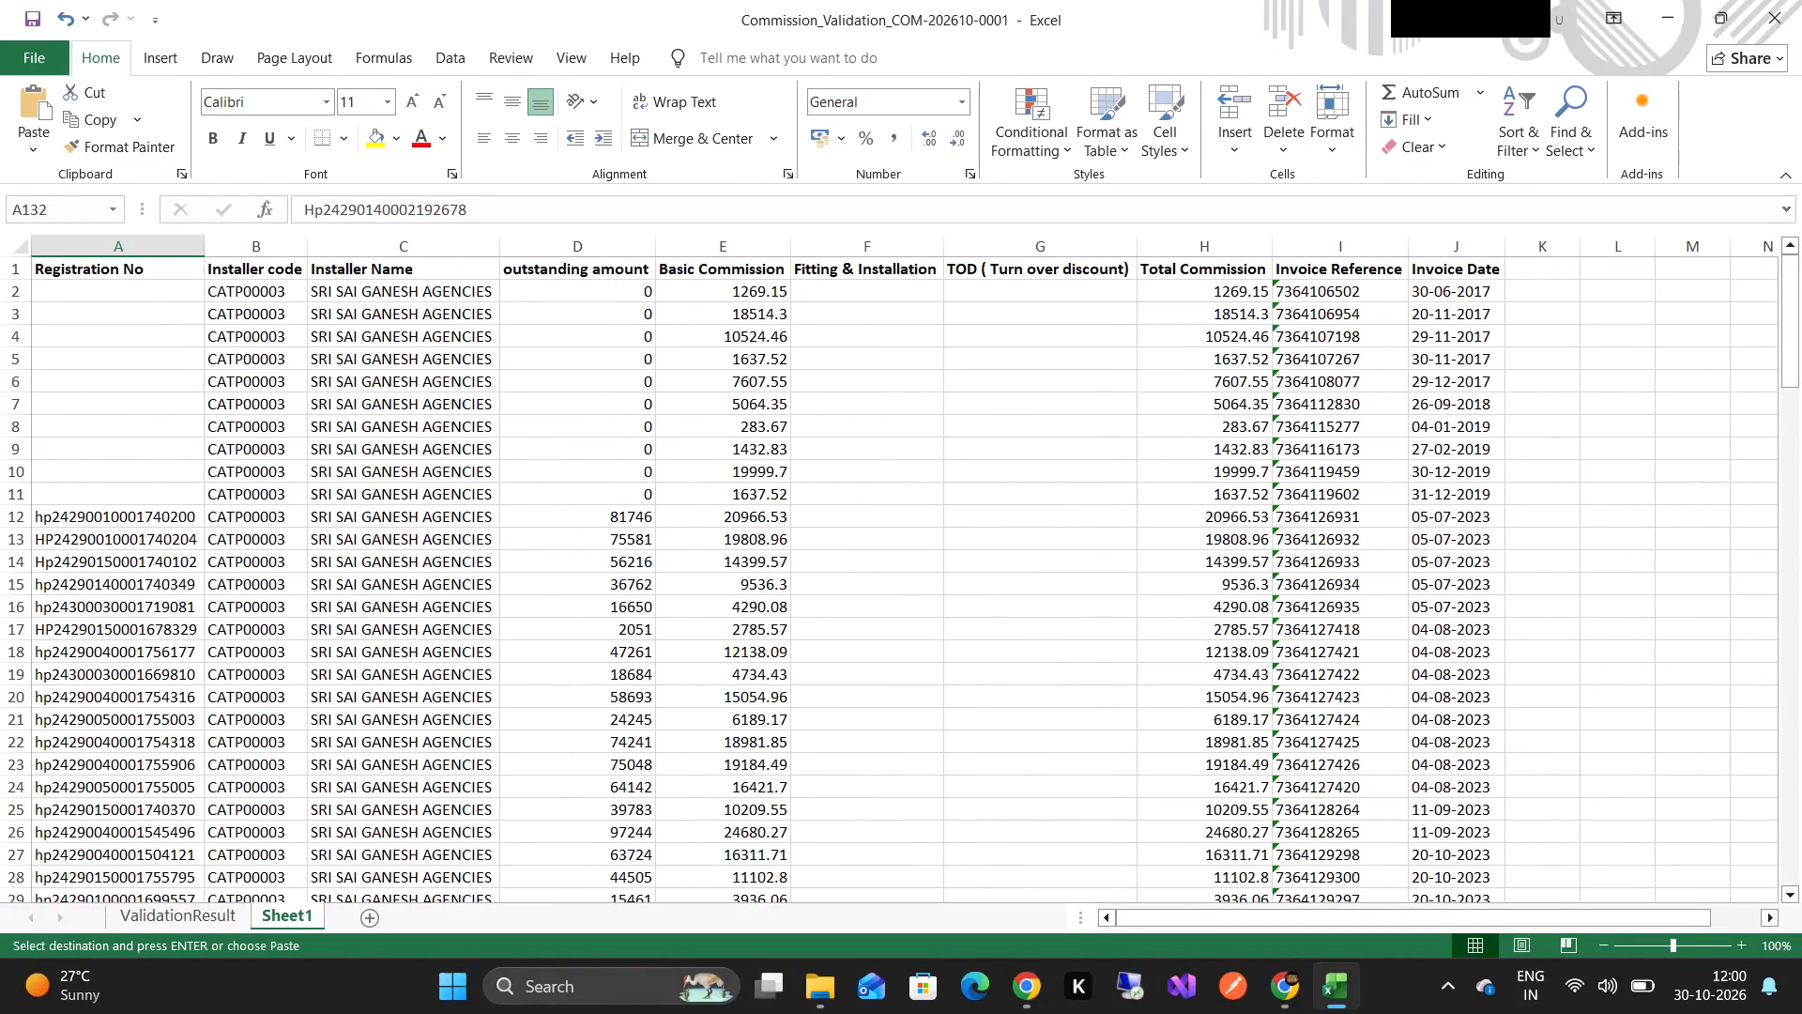
scroll(53, 491, "down", 3)
key("alt+Tab")
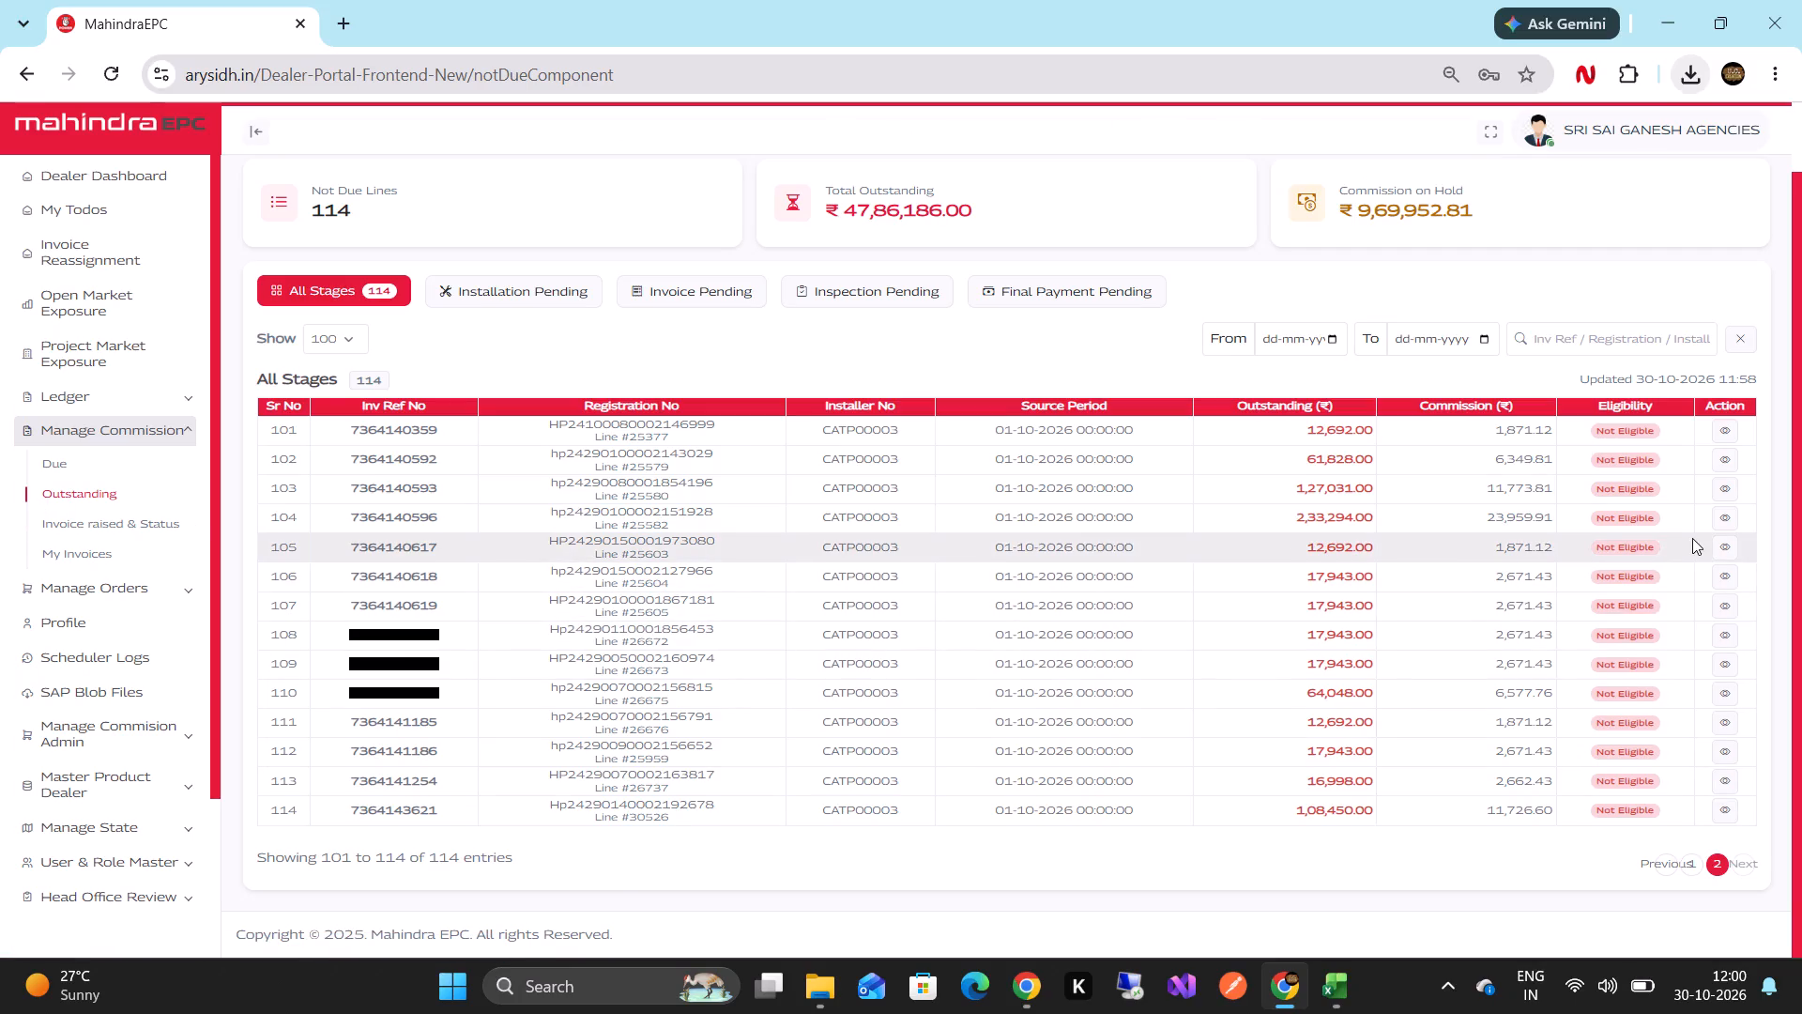
key("alt+Tab")
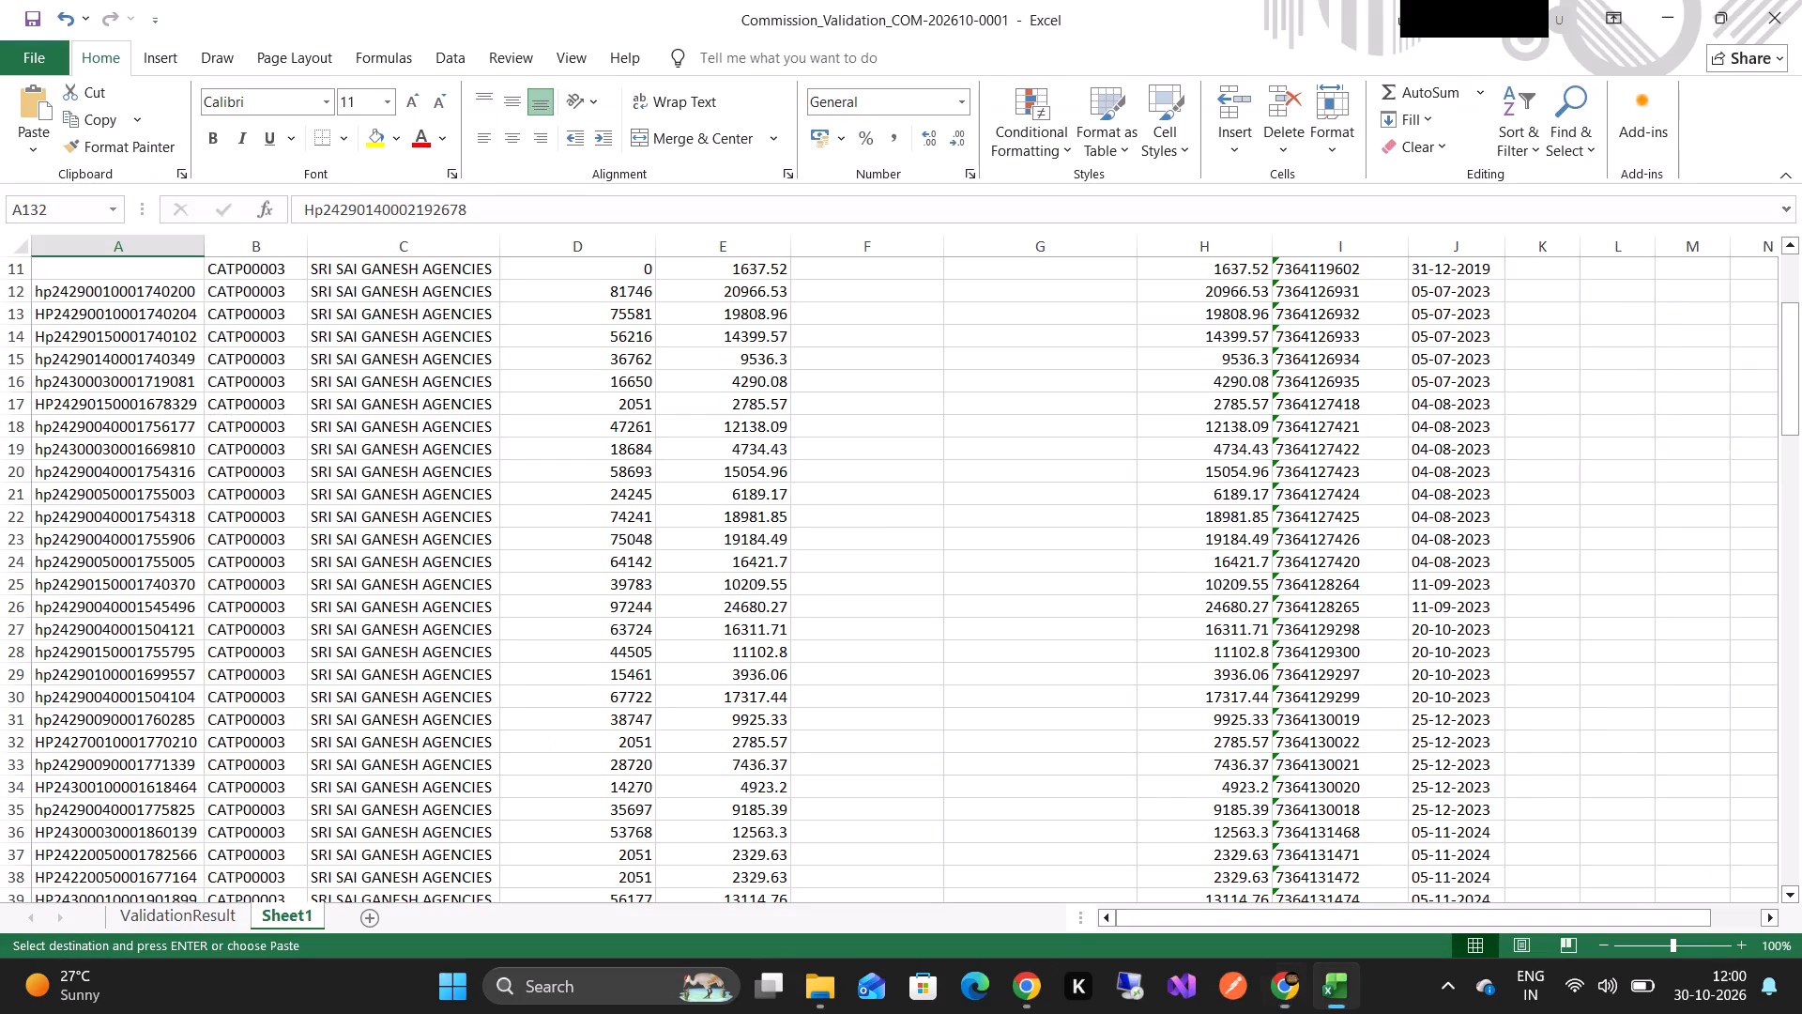
scroll(1421, 578, "up", 2)
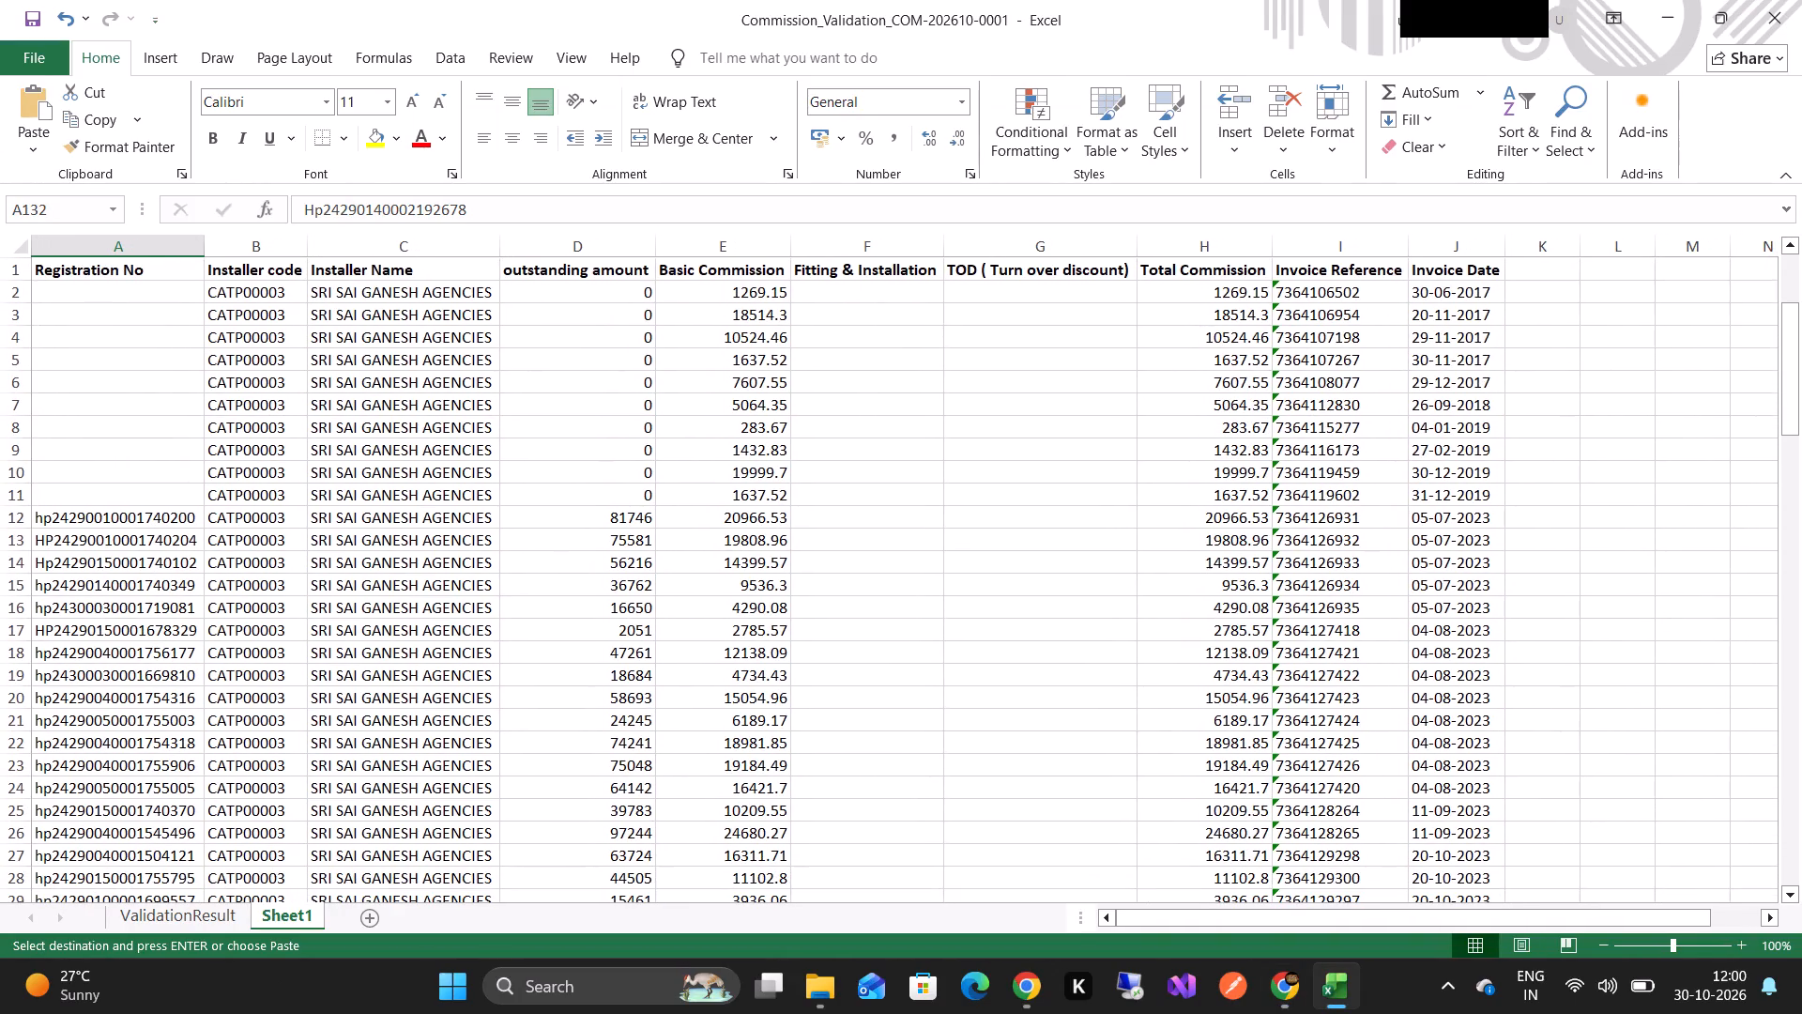
key("alt+Tab")
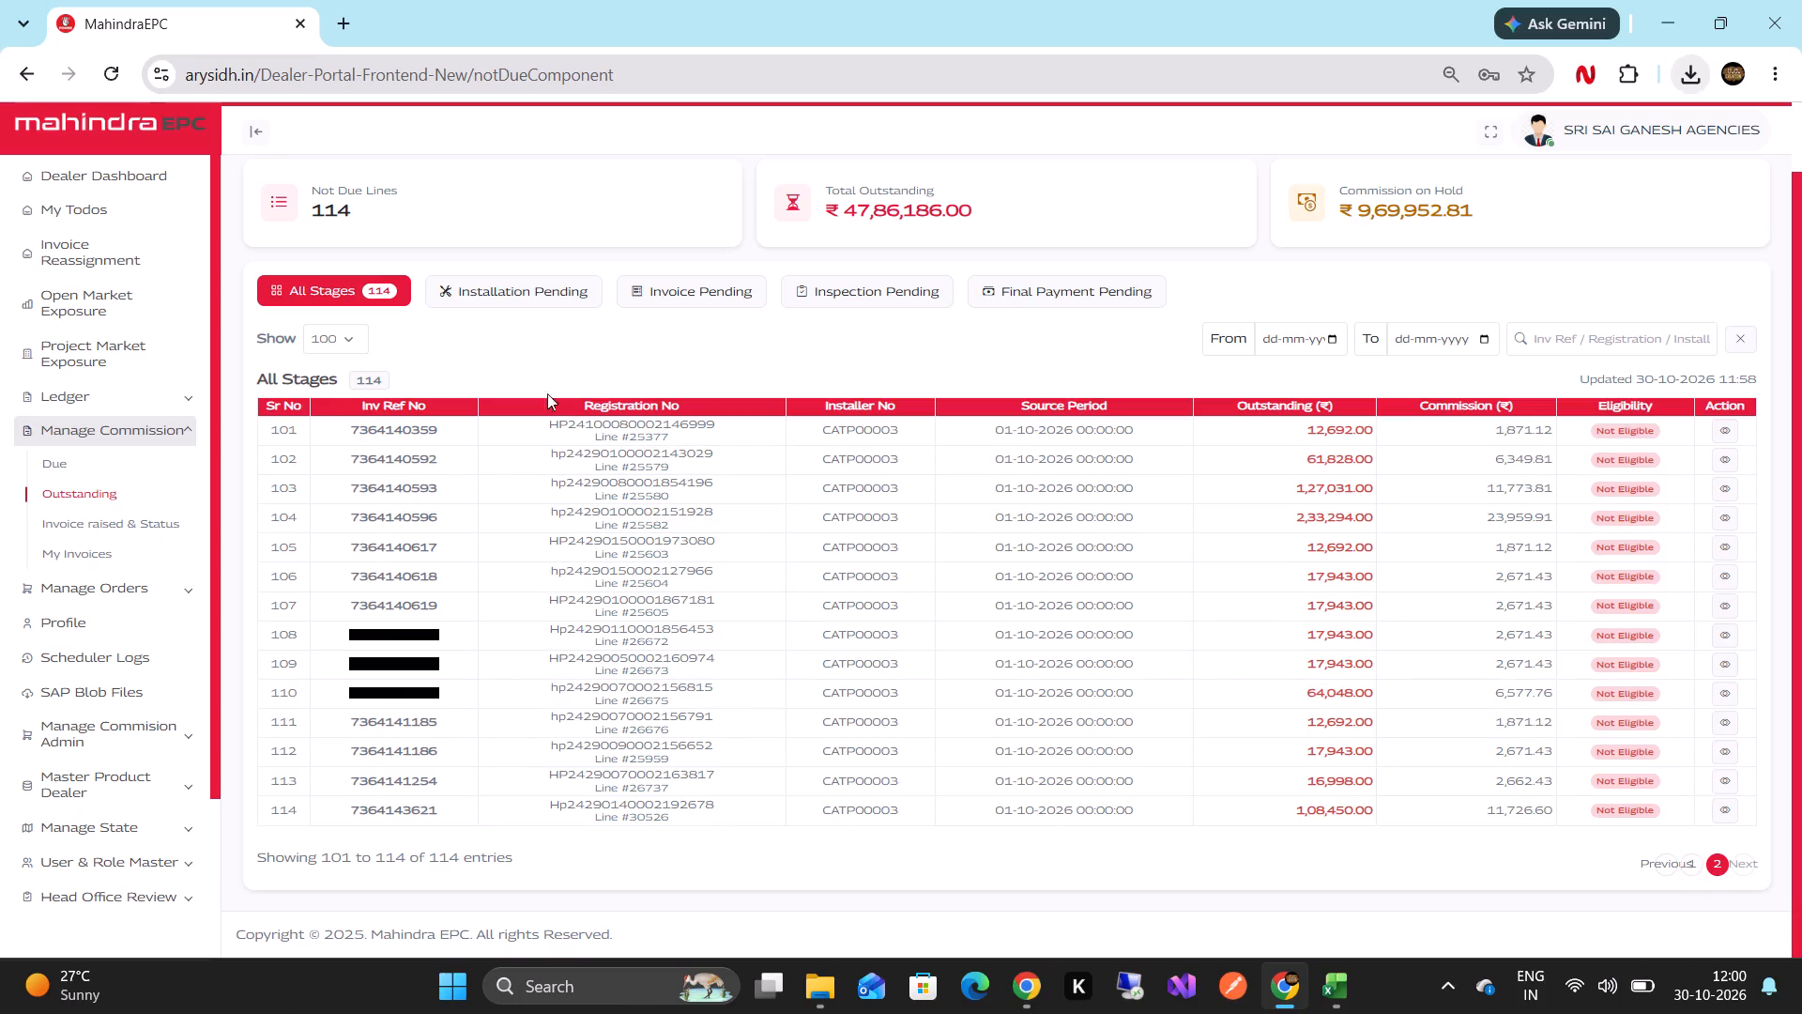
key("alt+Tab")
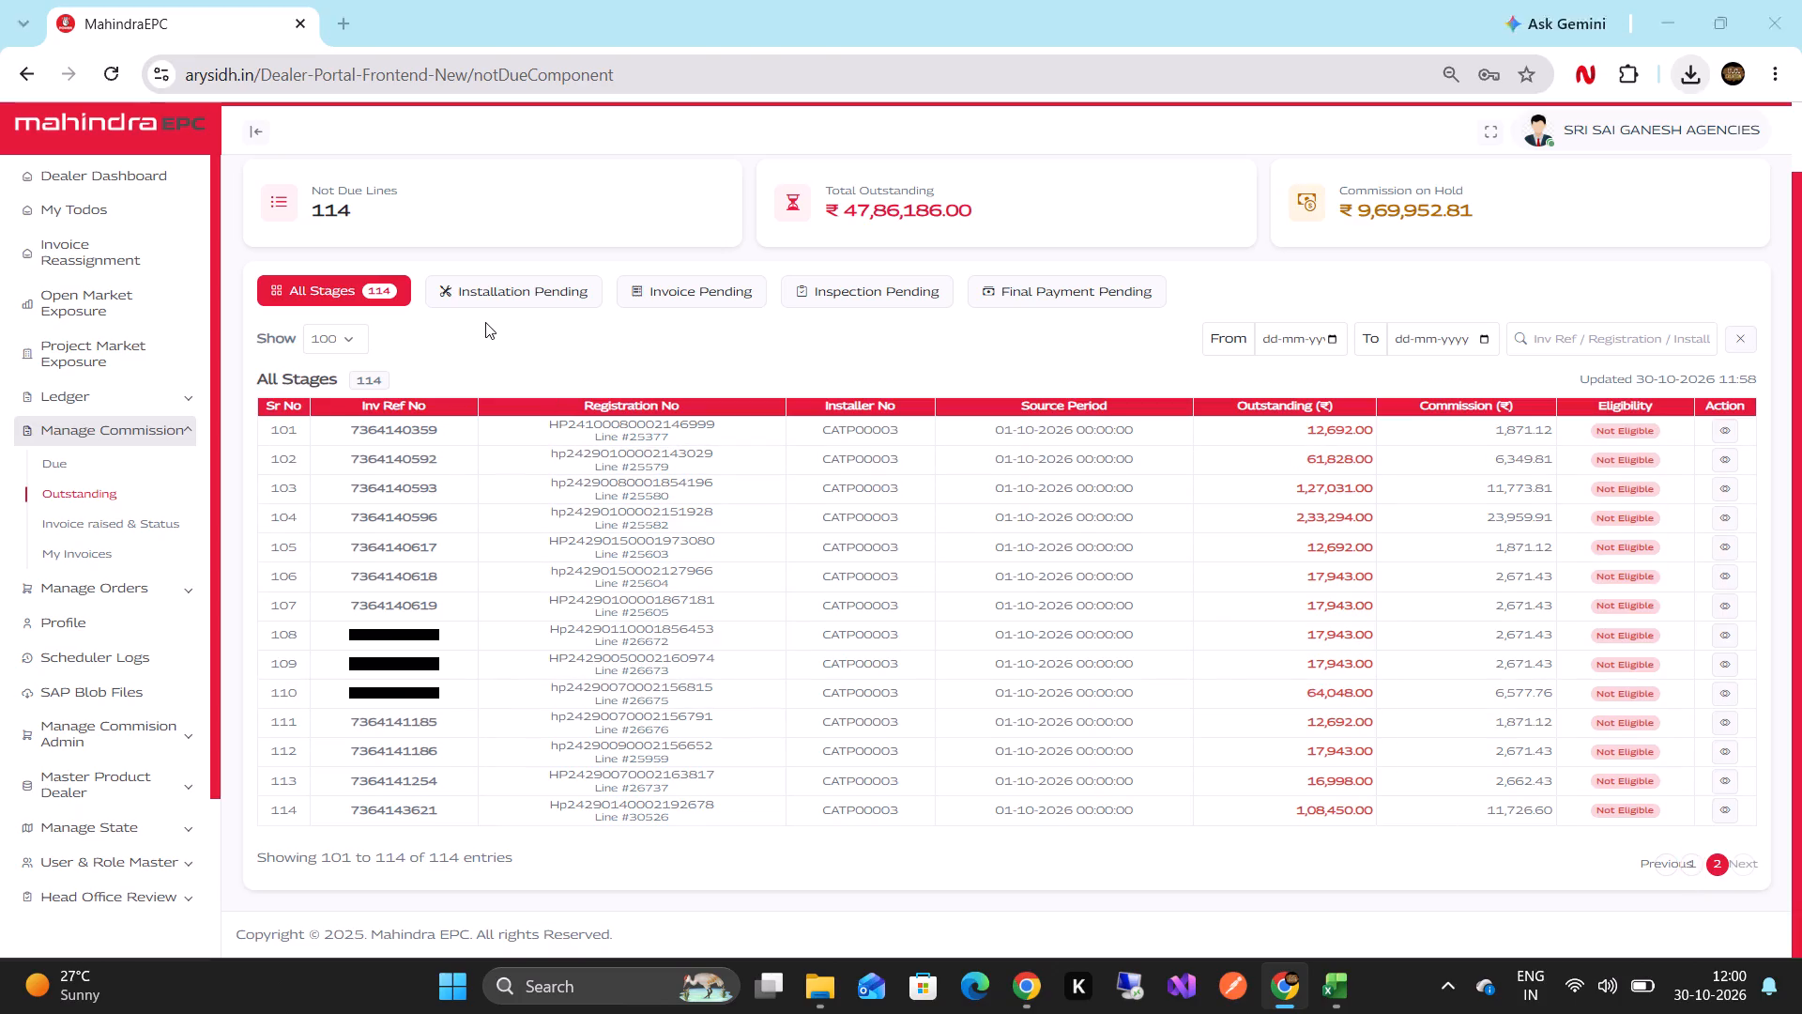
key("alt+Tab")
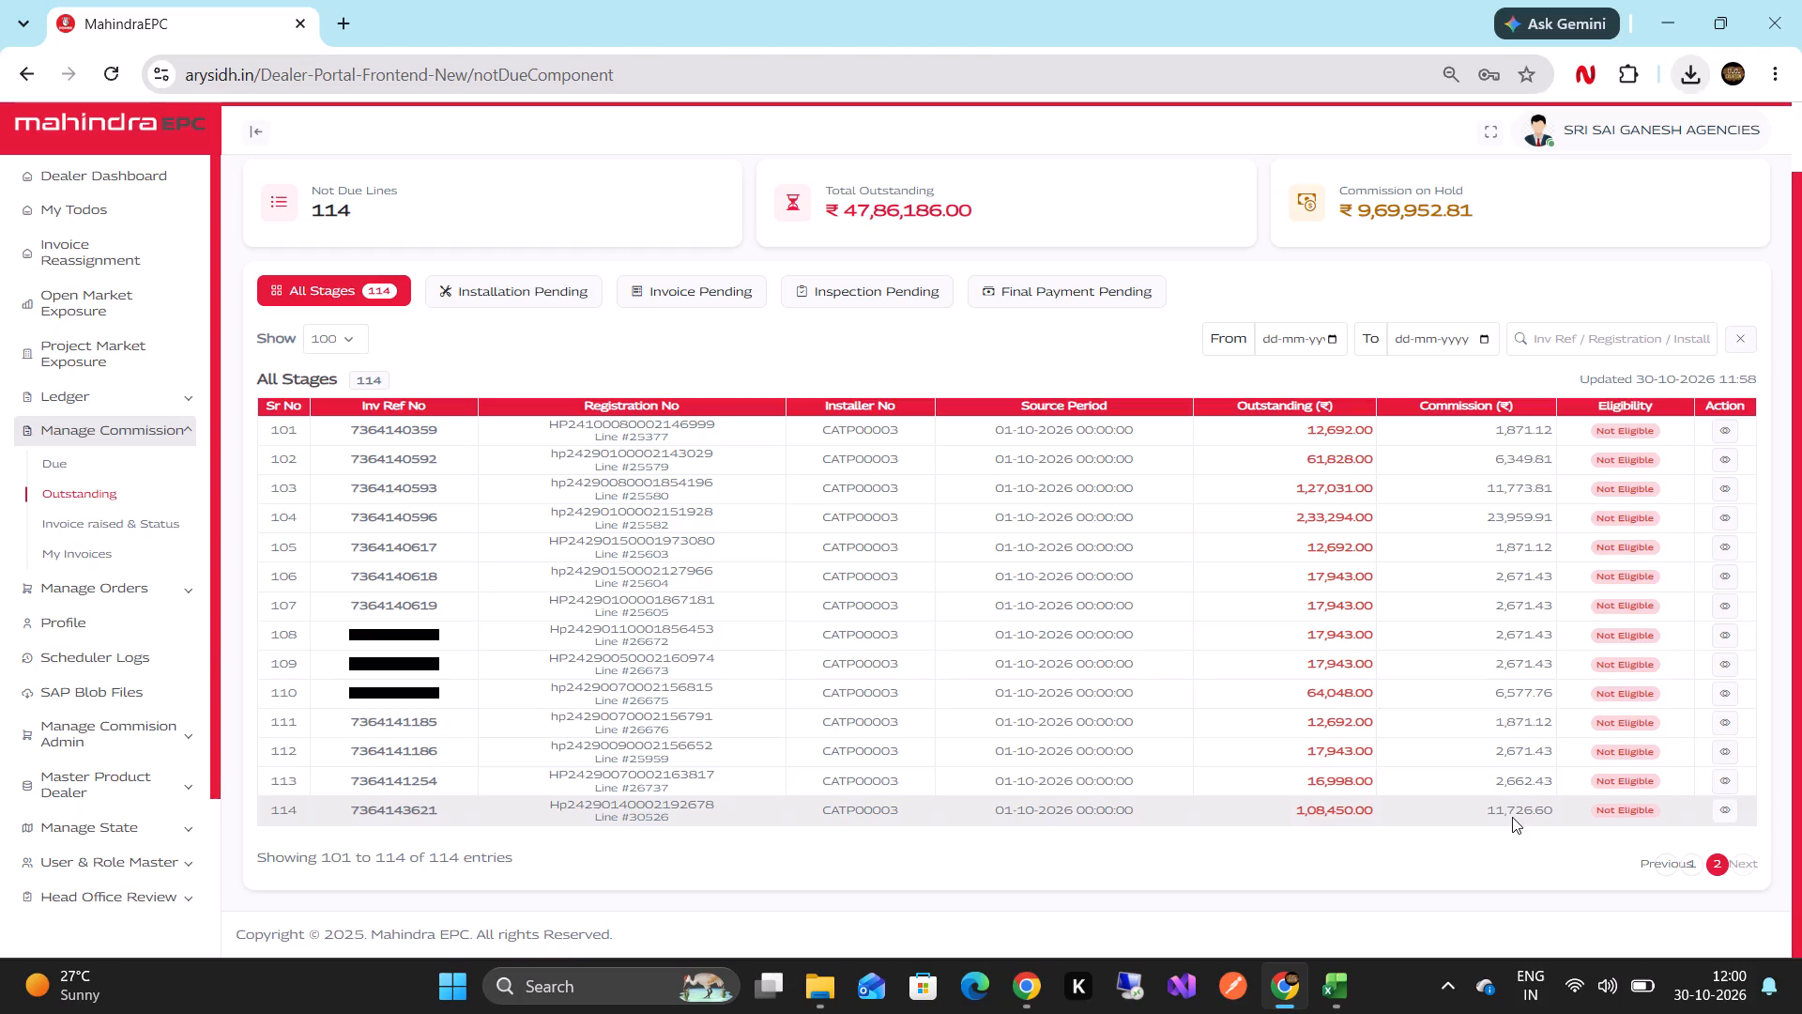
Return to Sheet1's last rows in Excel, up to row 132, and check them against page 2 of the Outstanding lines in Chrome.
key("alt+Tab")
scroll(1321, 678, "down", 4)
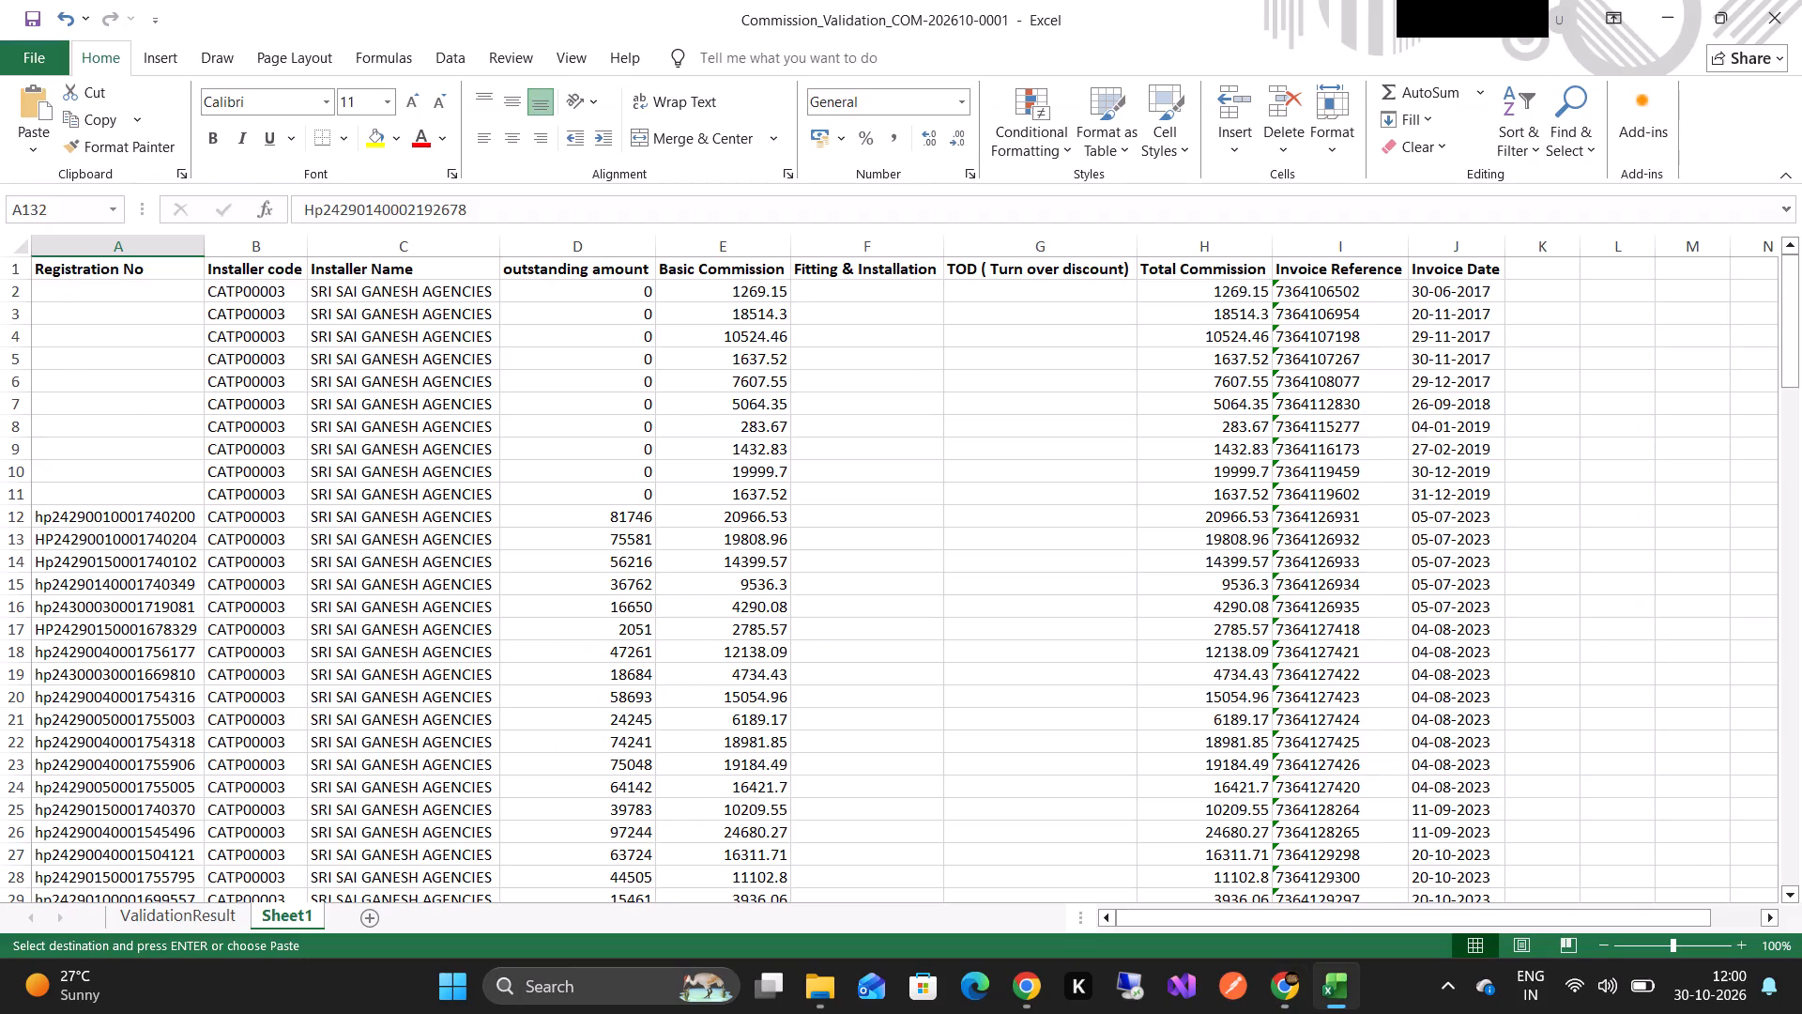
scroll(1321, 678, "down", 8)
scroll(1321, 678, "up", 2)
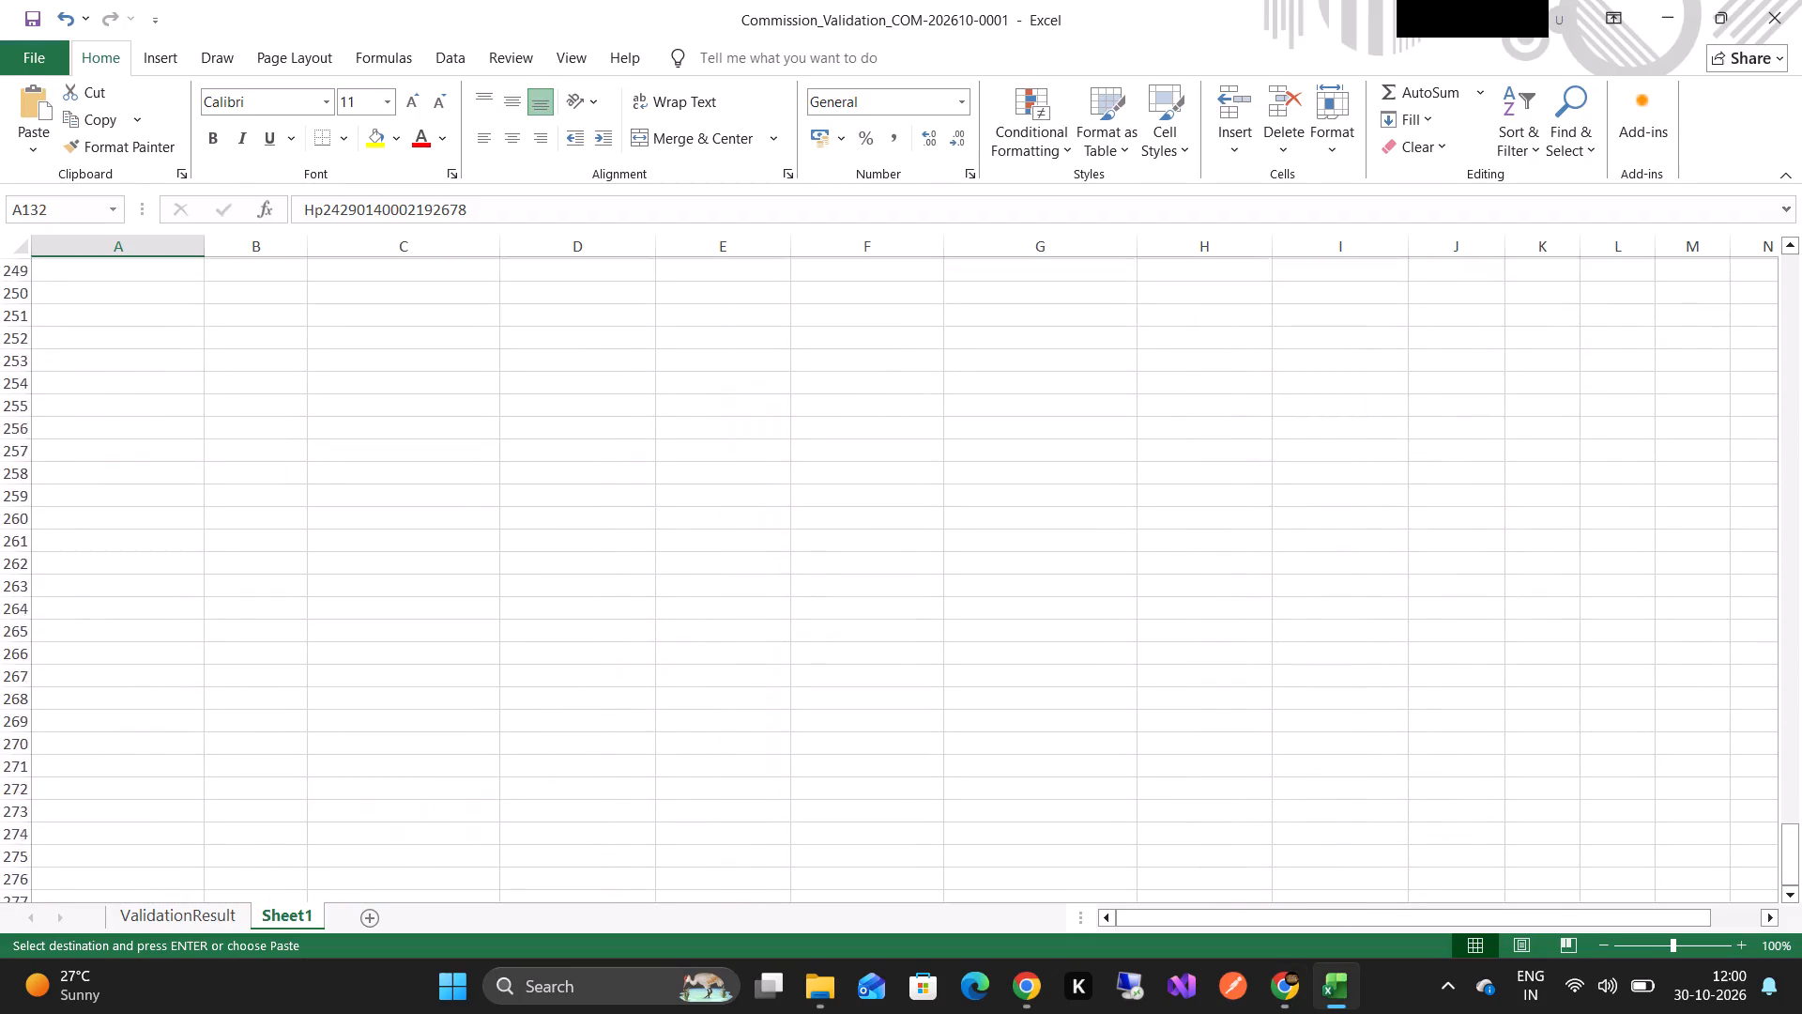
scroll(1321, 678, "up", 6)
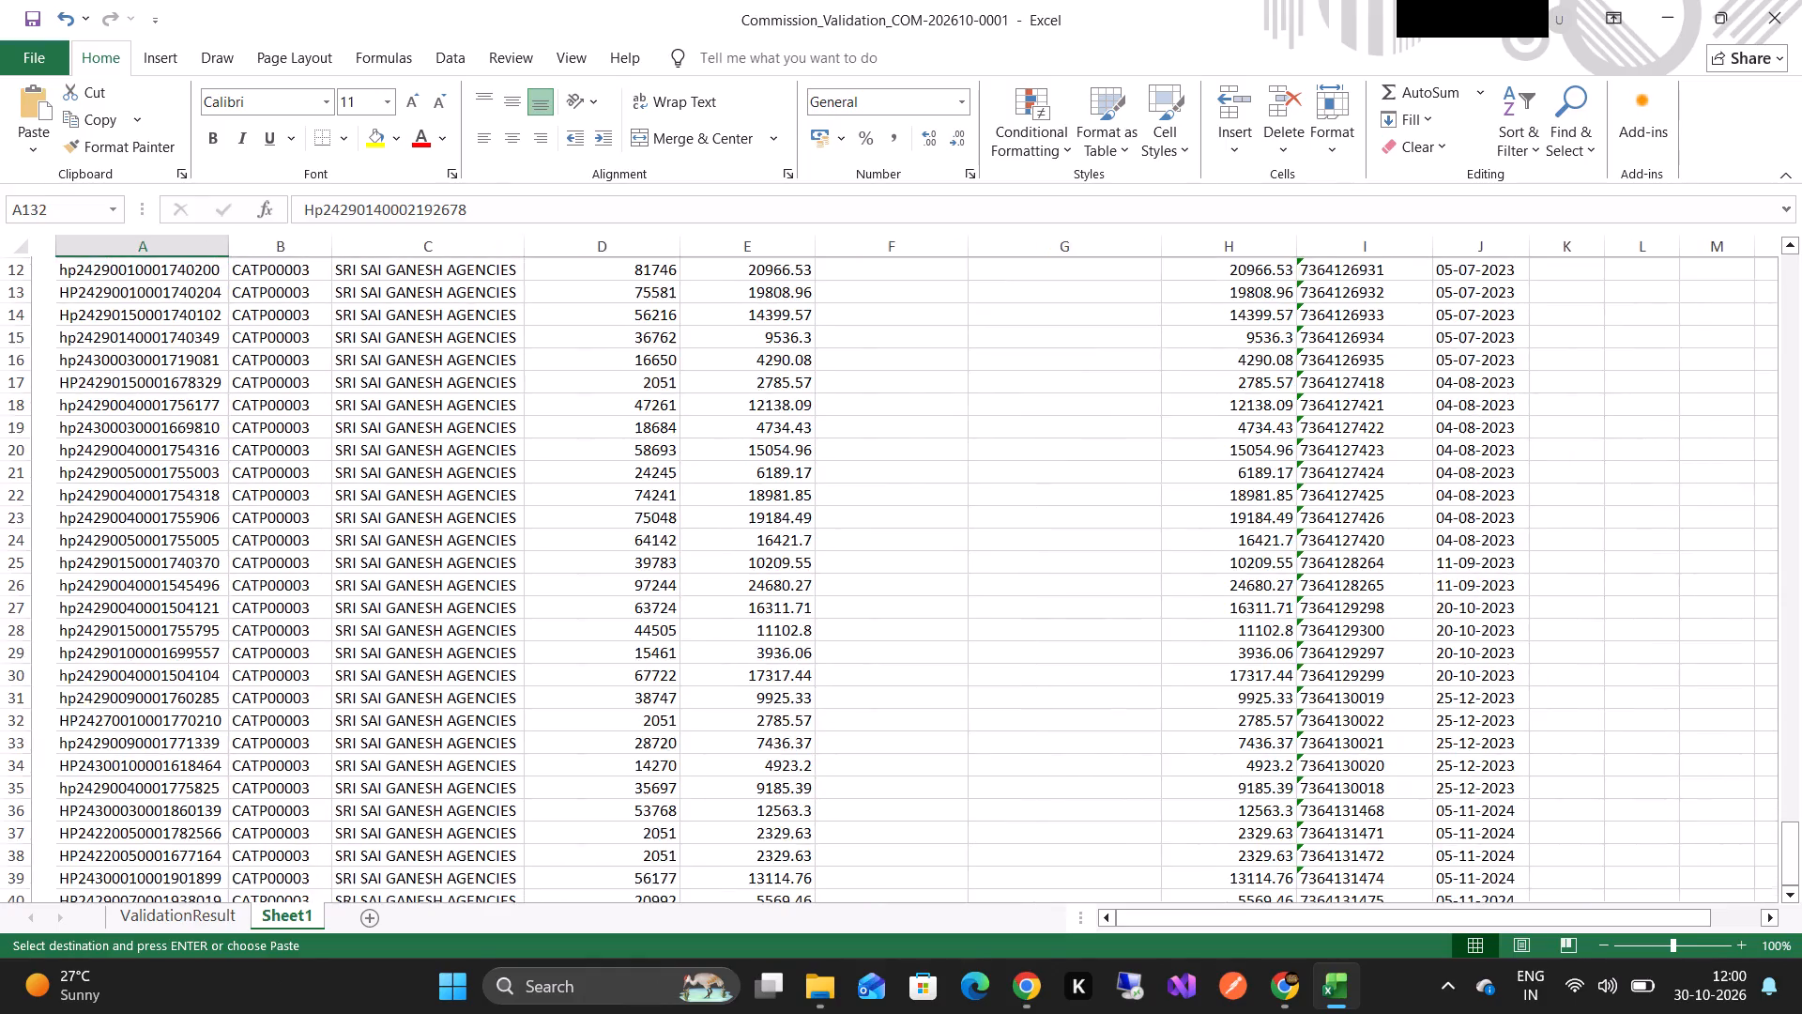
scroll(1321, 678, "down", 6)
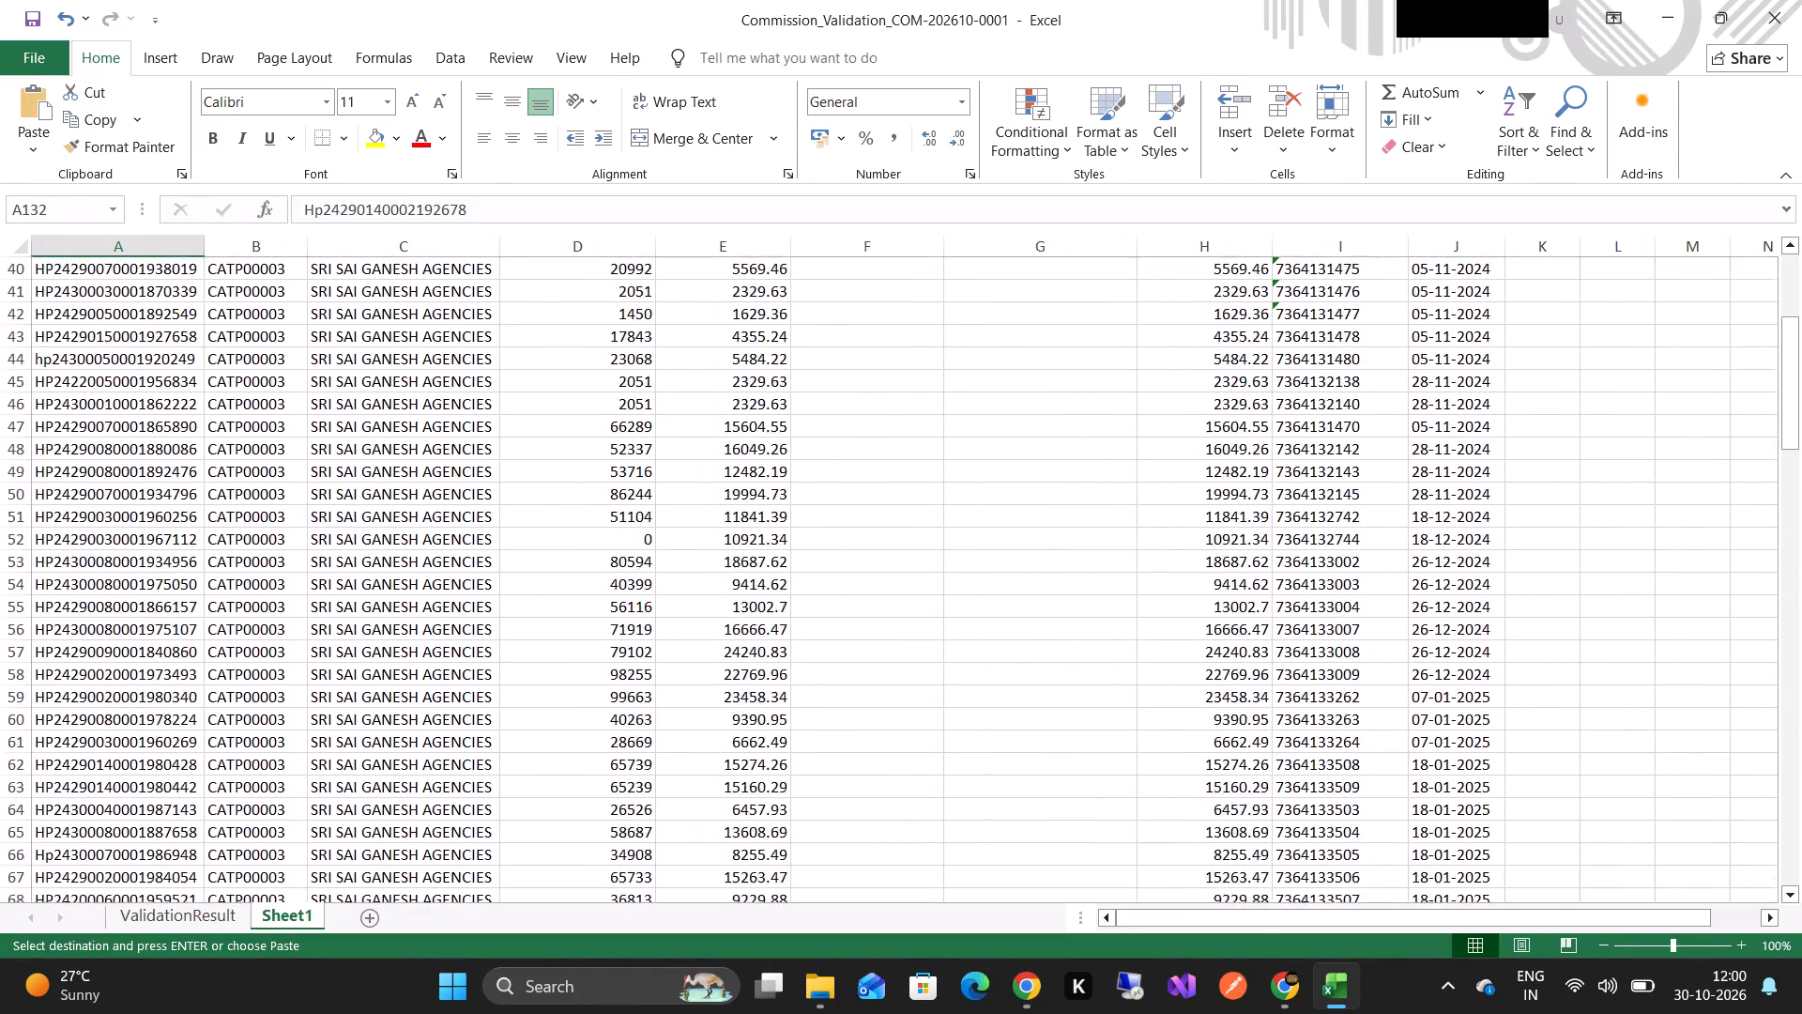
scroll(1321, 678, "down", 3)
scroll(1321, 678, "up", 2)
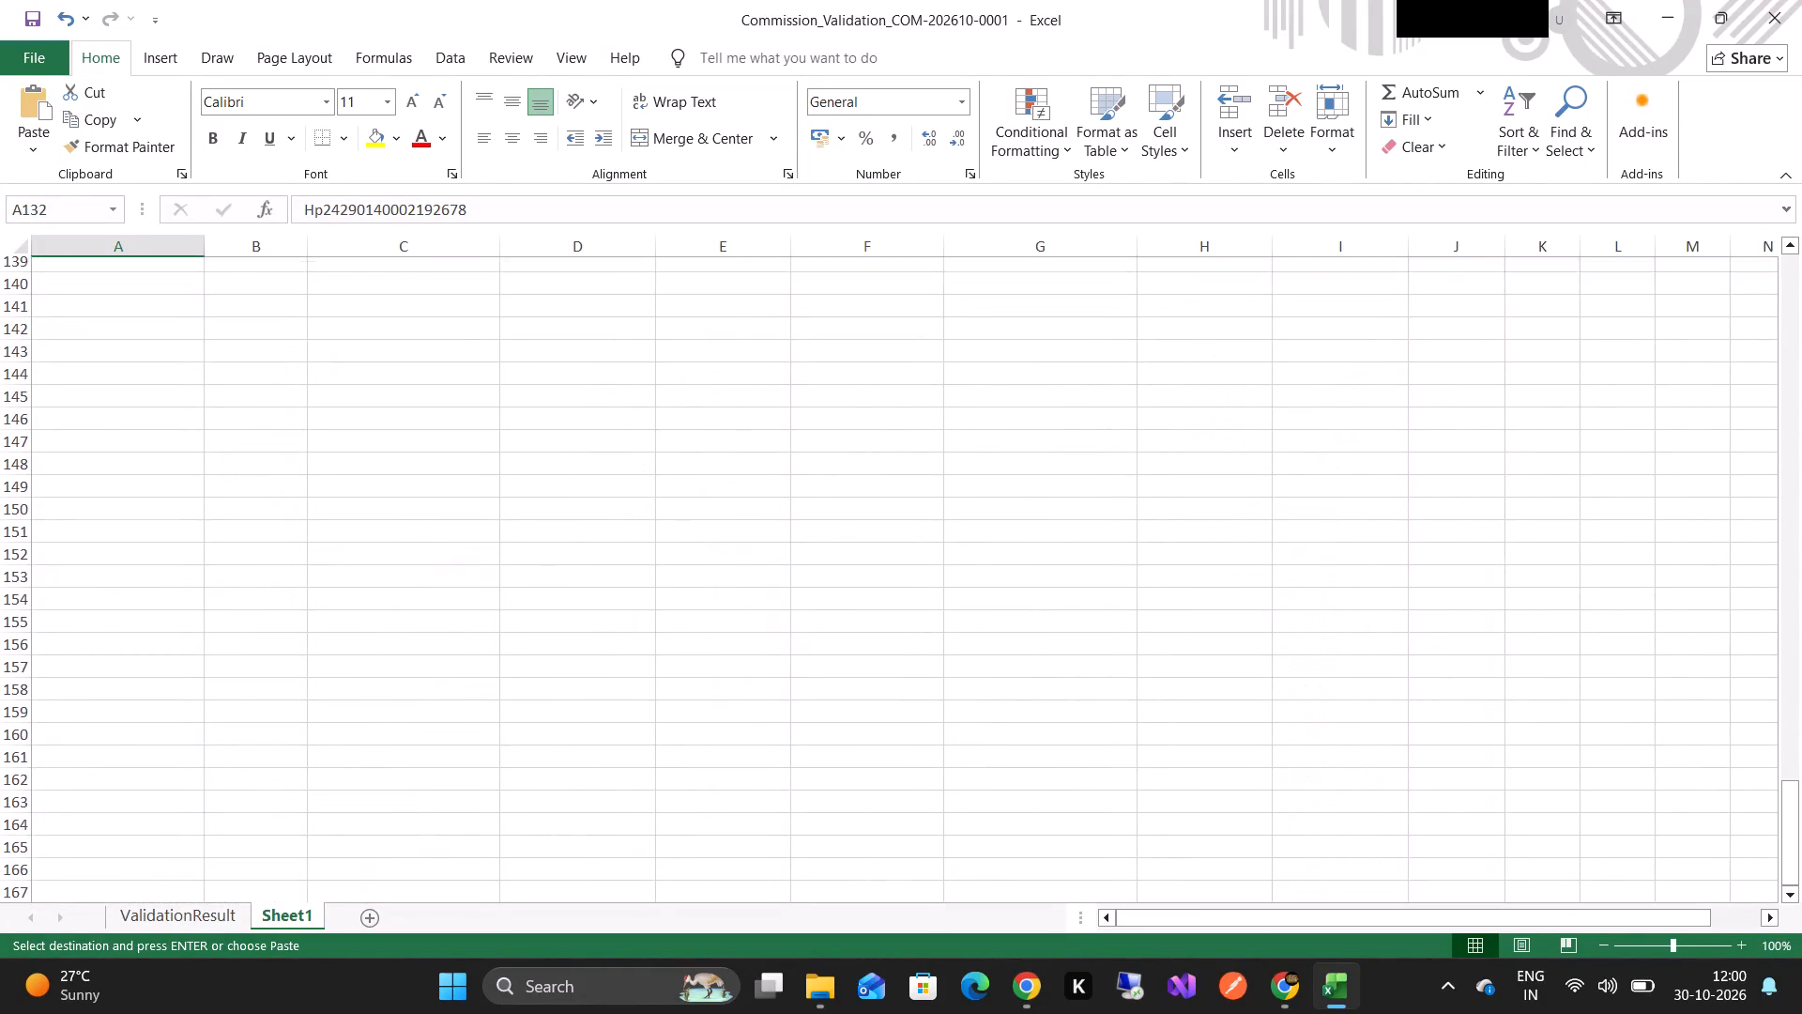
scroll(1321, 678, "up", 1)
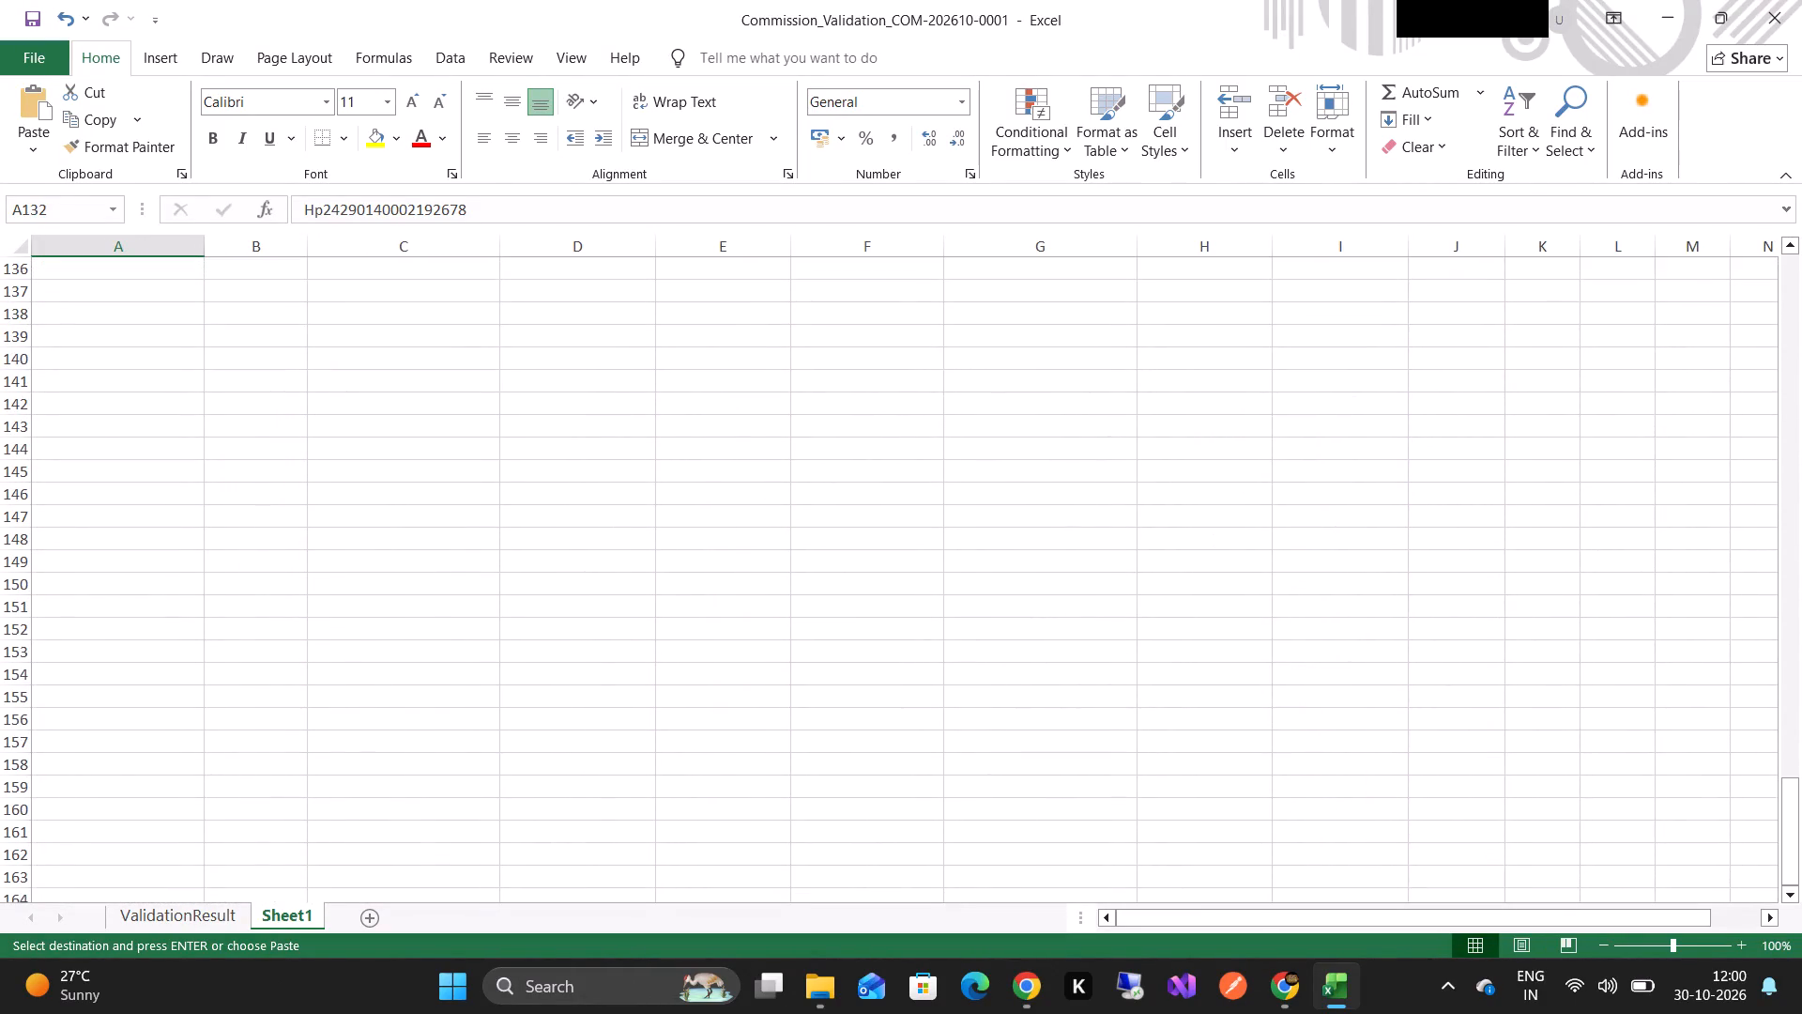
key("Up")
key("Up")
key("Up")
key("Up")
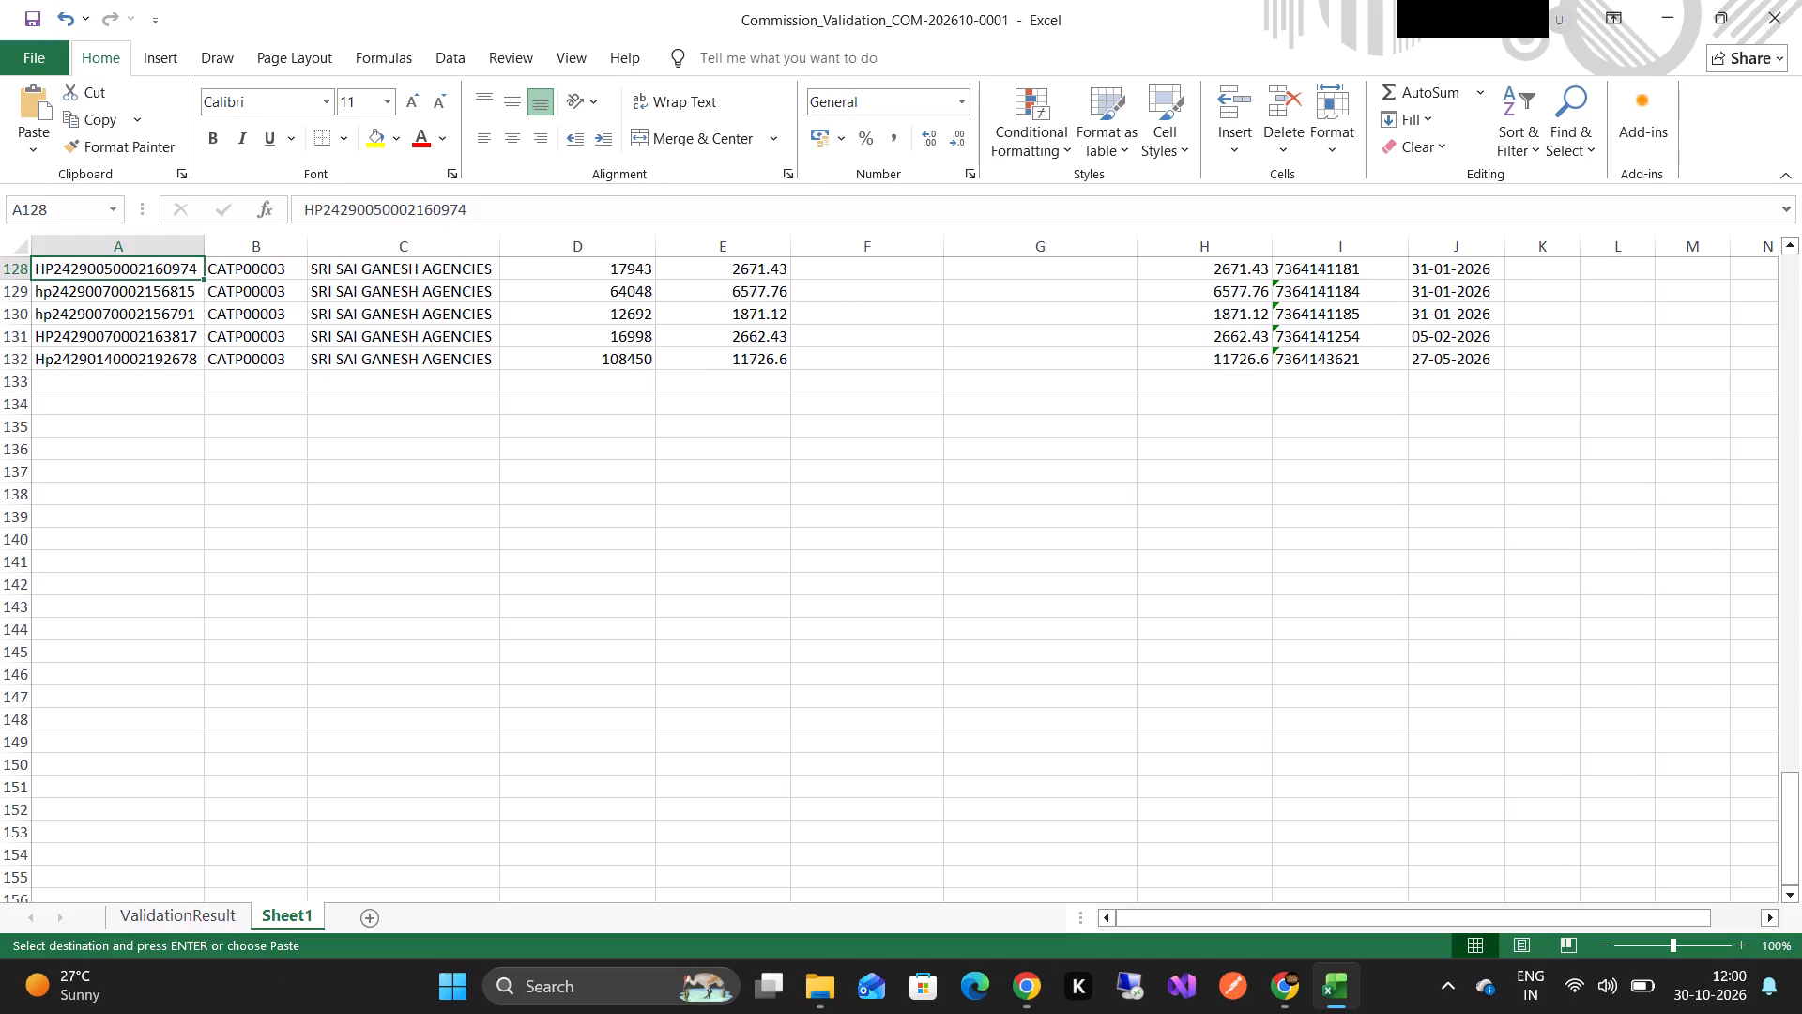
key("alt+Tab")
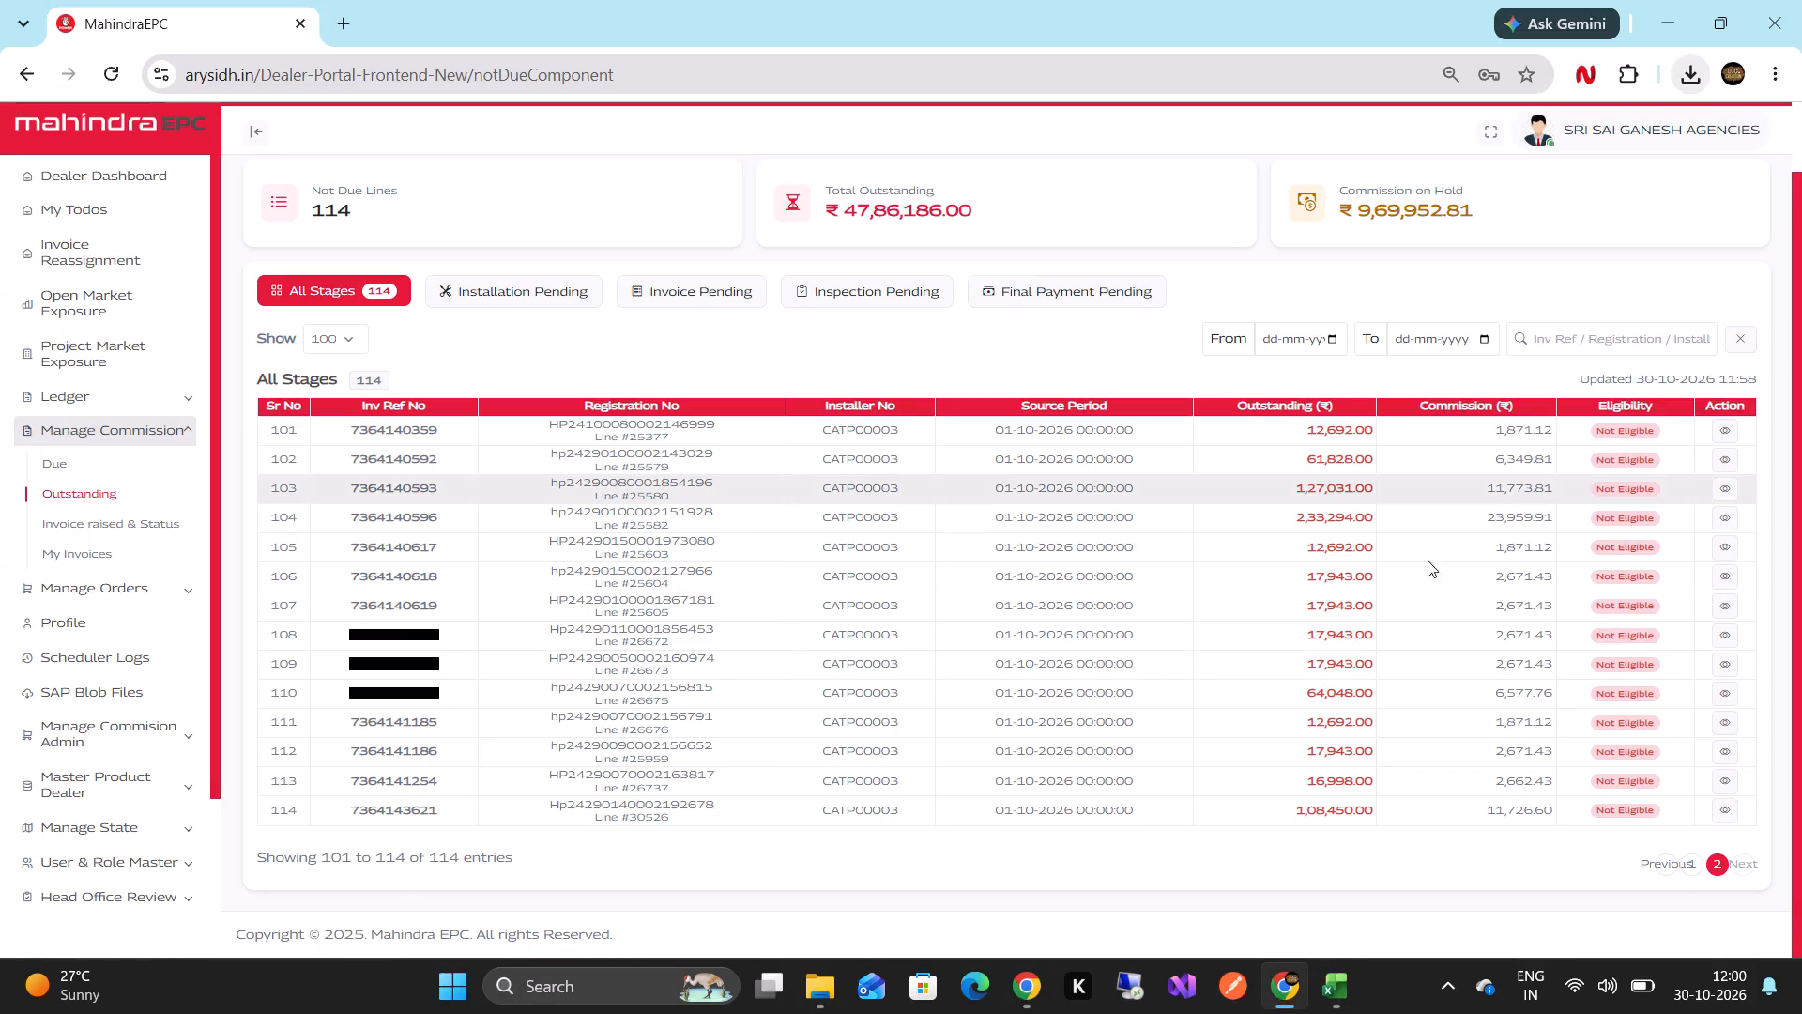
key("alt+Tab")
scroll(1419, 429, "up", 3)
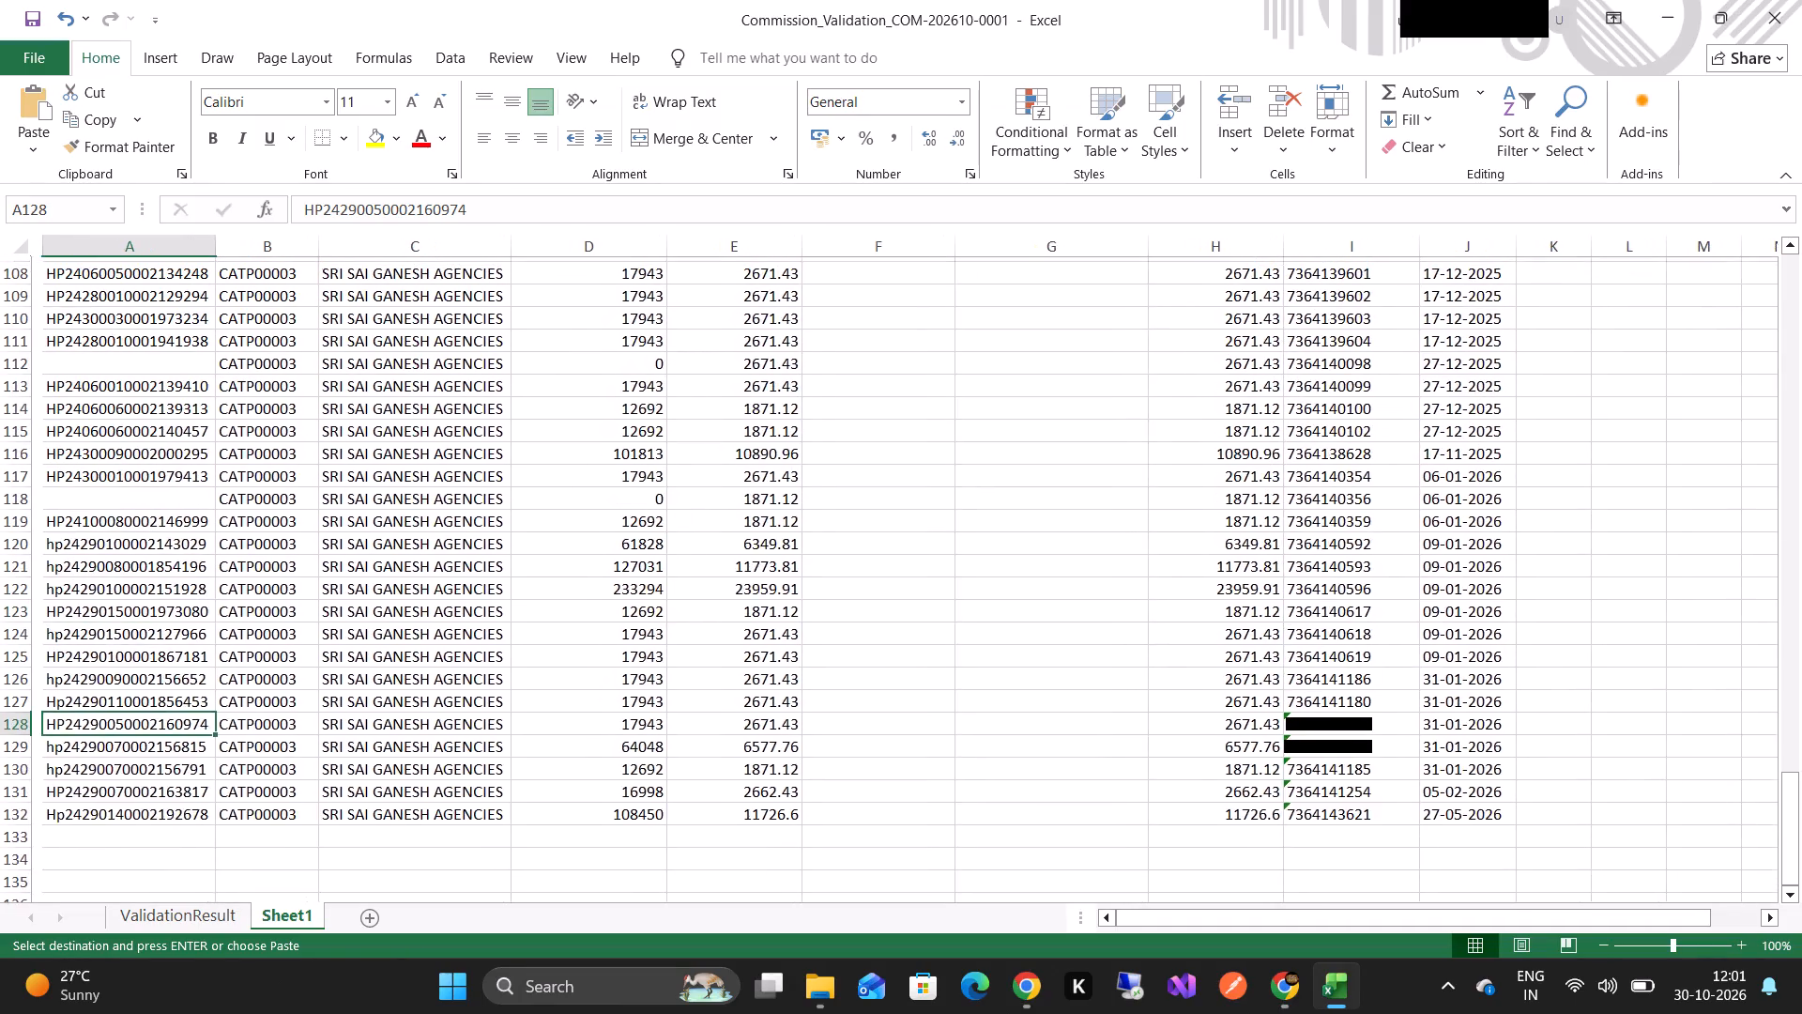
scroll(1419, 429, "up", 1)
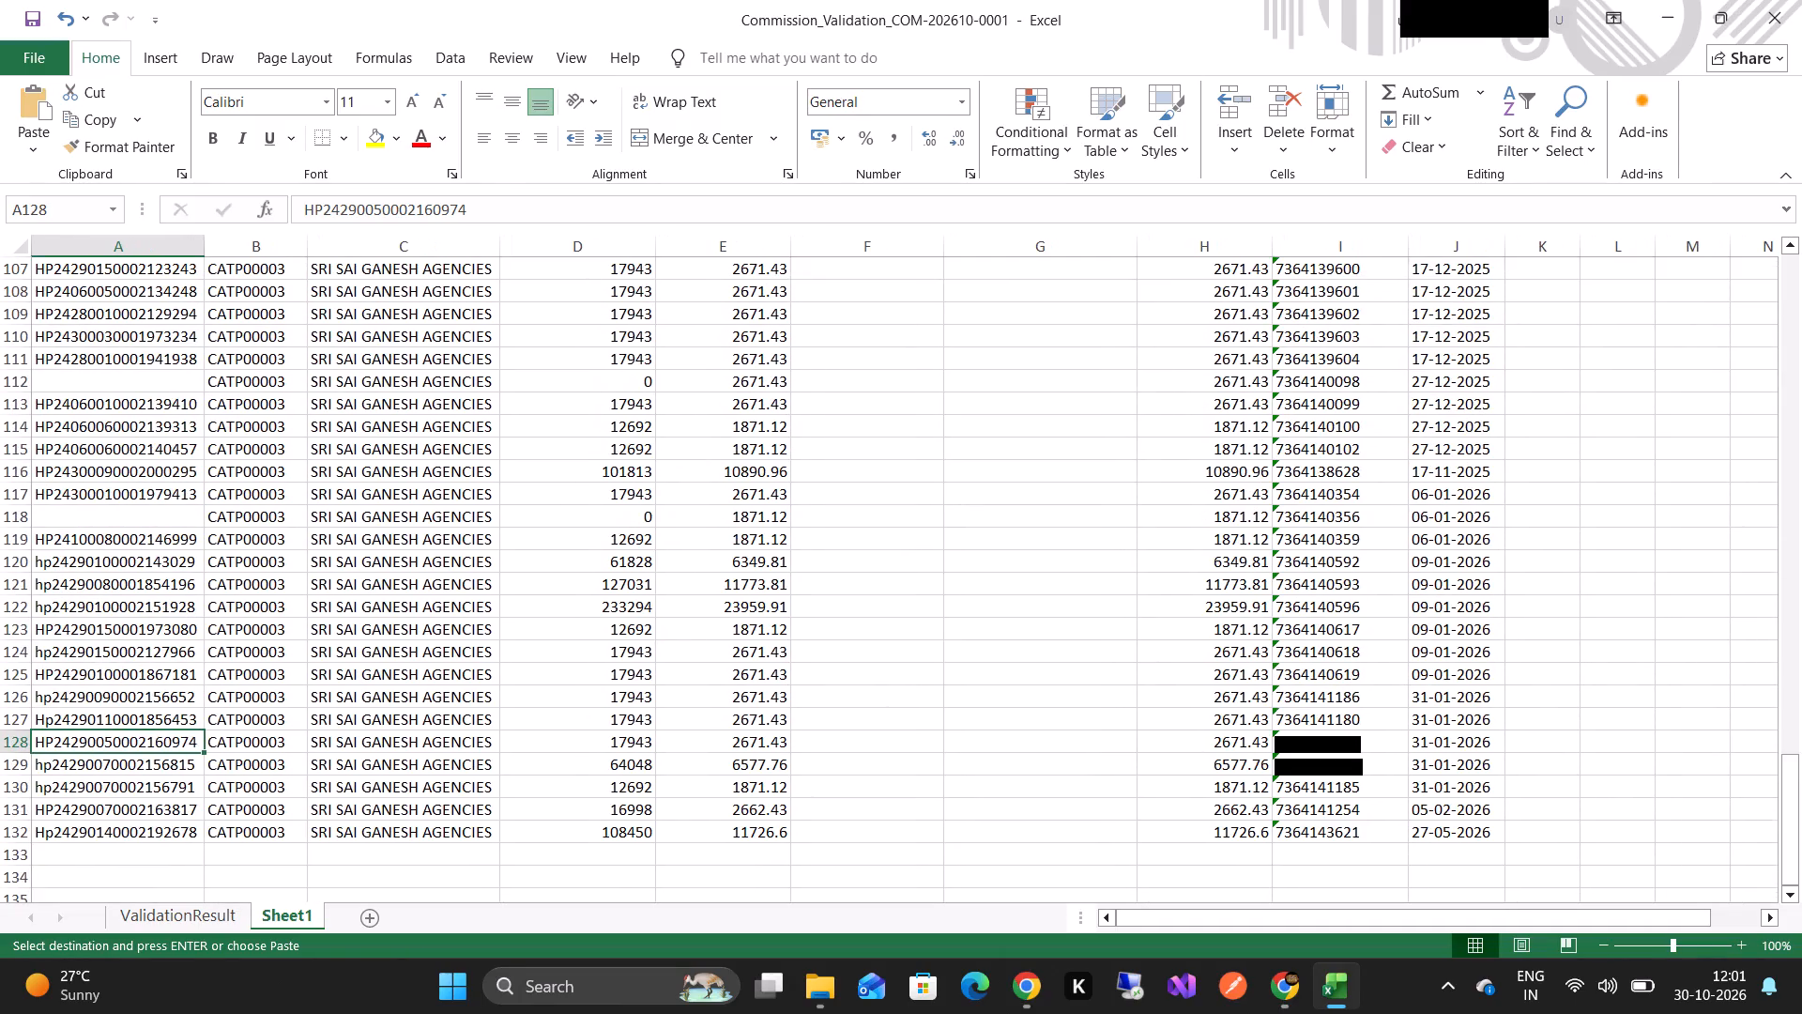
Select Sheet1's Basic Commission values from E2 to E132 to check their sum.
key("ctrl+Up")
key("ctrl+Up")
key("Right")
key("ctrl+Up")
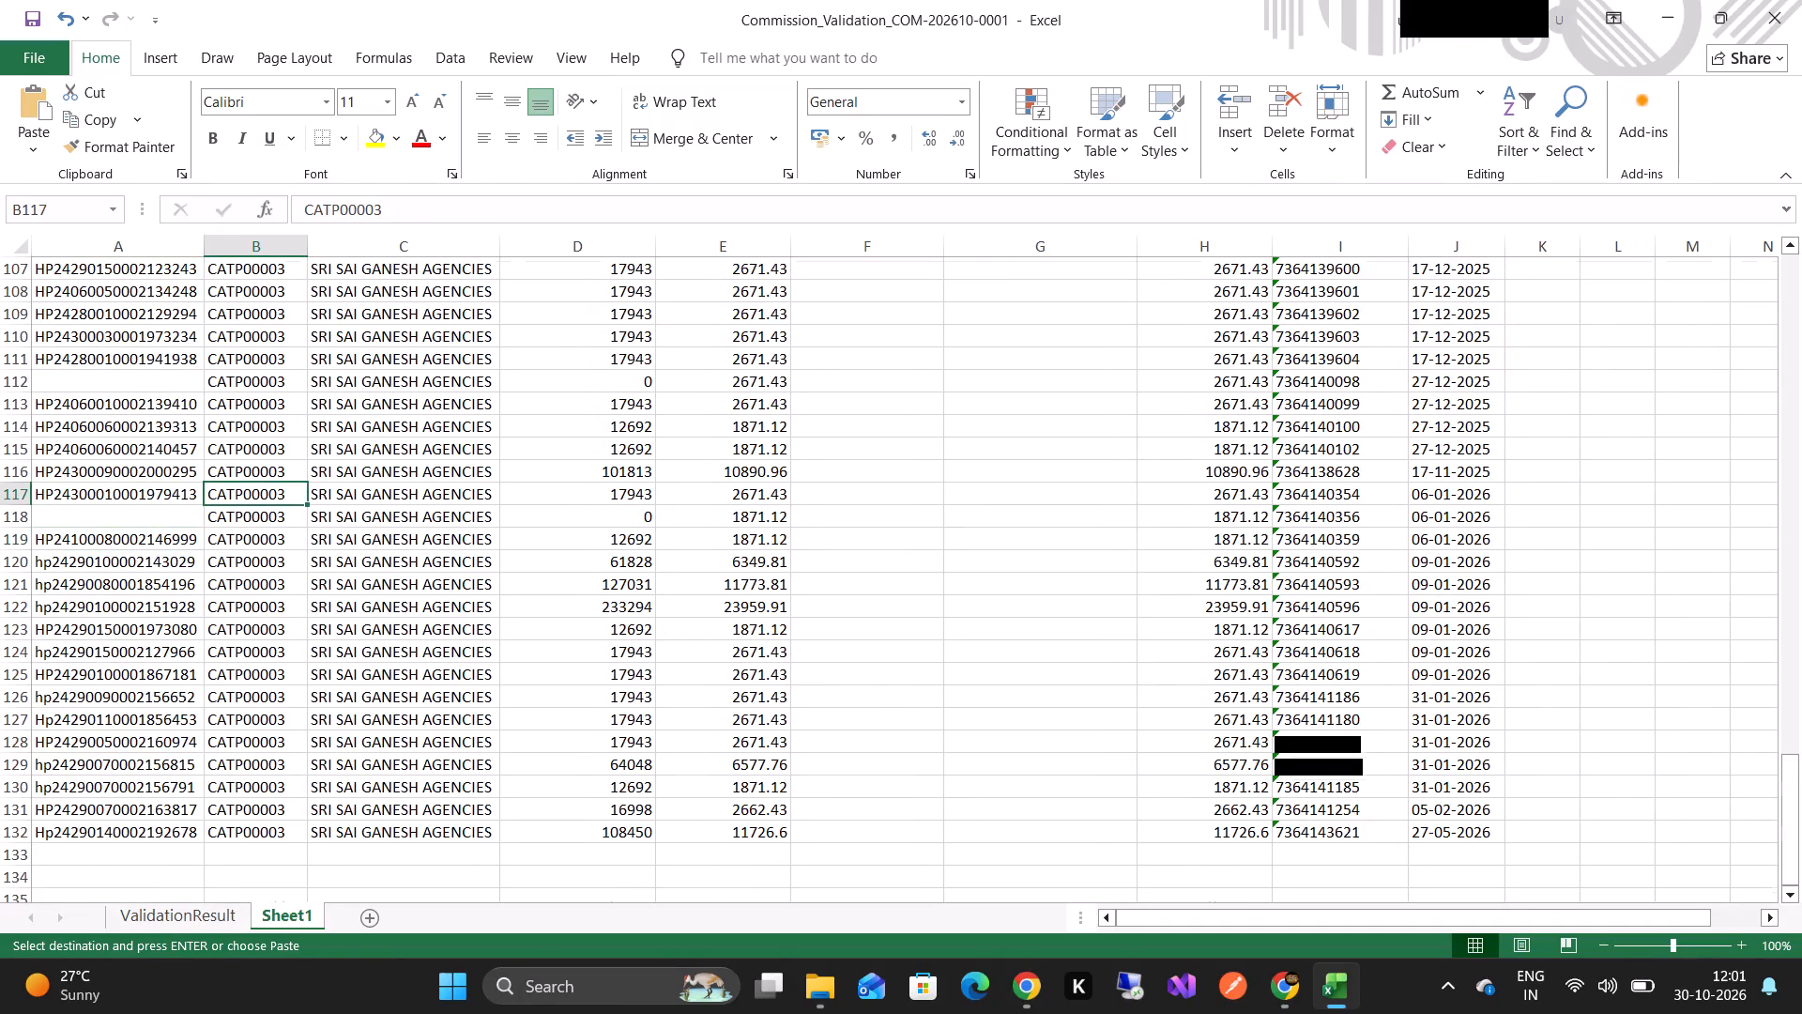
key("ctrl+Up")
key("ctrl+Up")
key("Right")
key("Right")
key("Right")
key("Right")
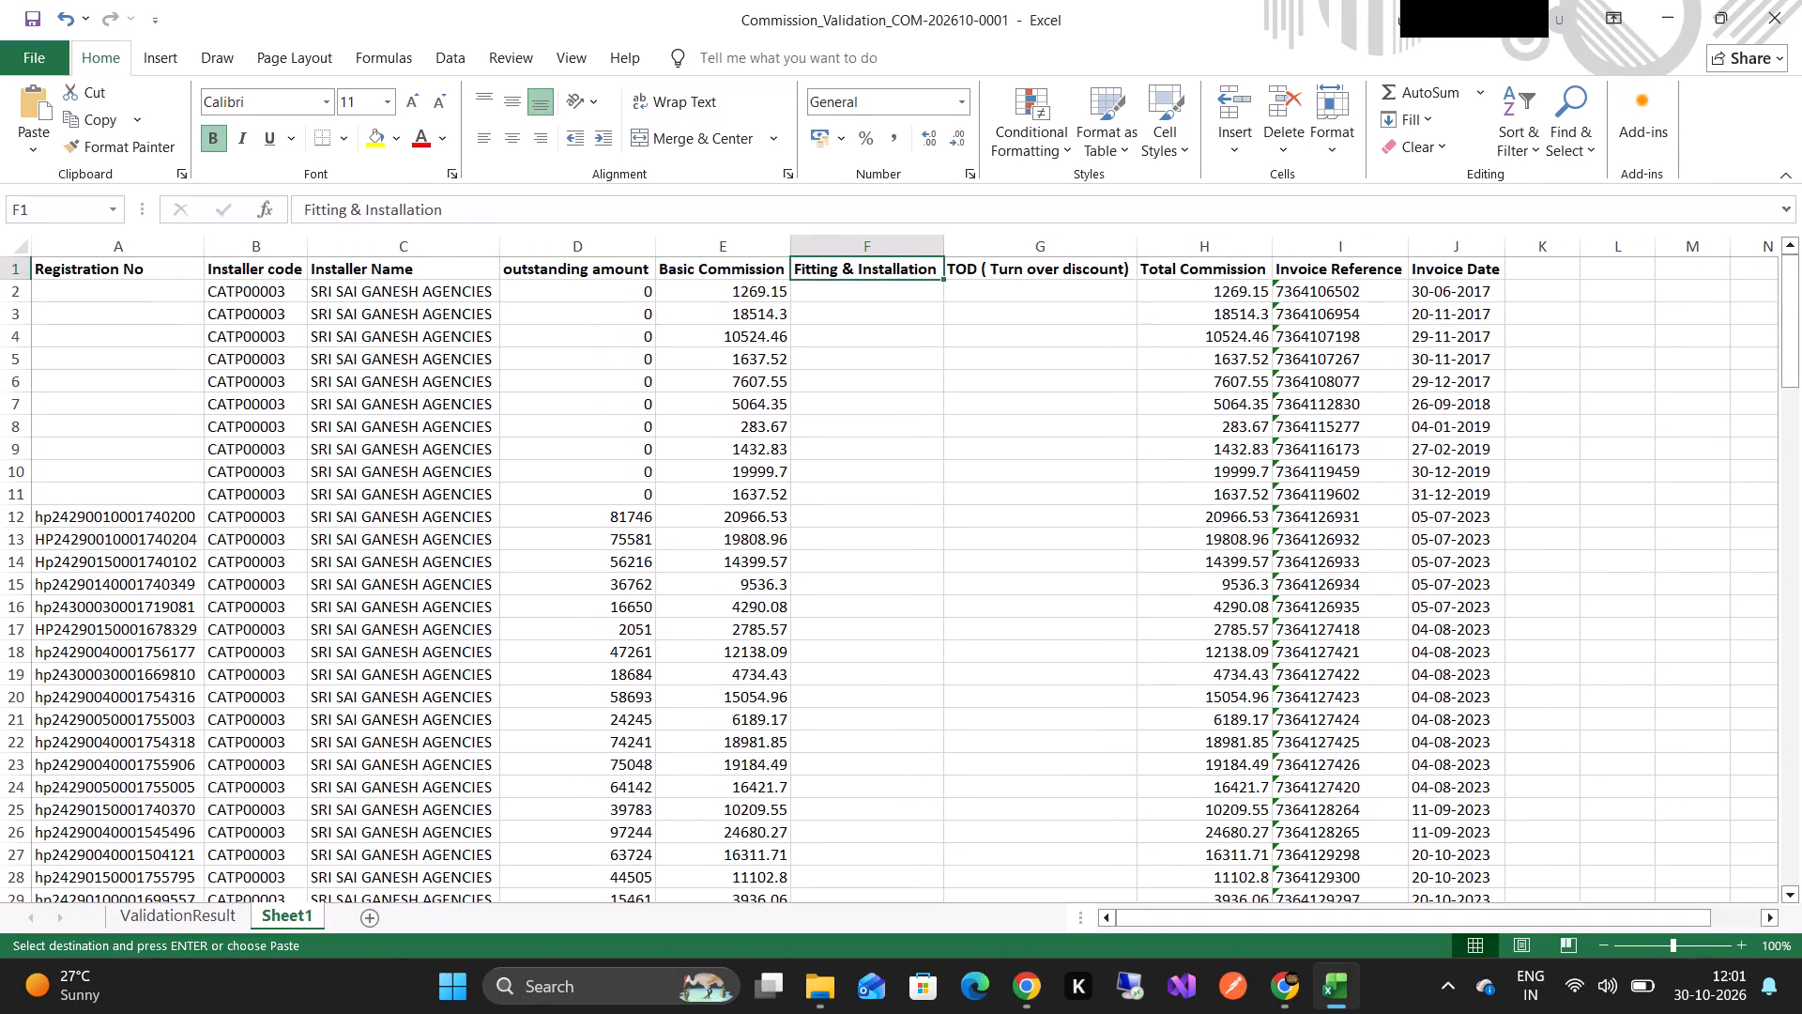
key("Down")
key("Left")
key("shift+Down")
key("ctrl+shift+Down")
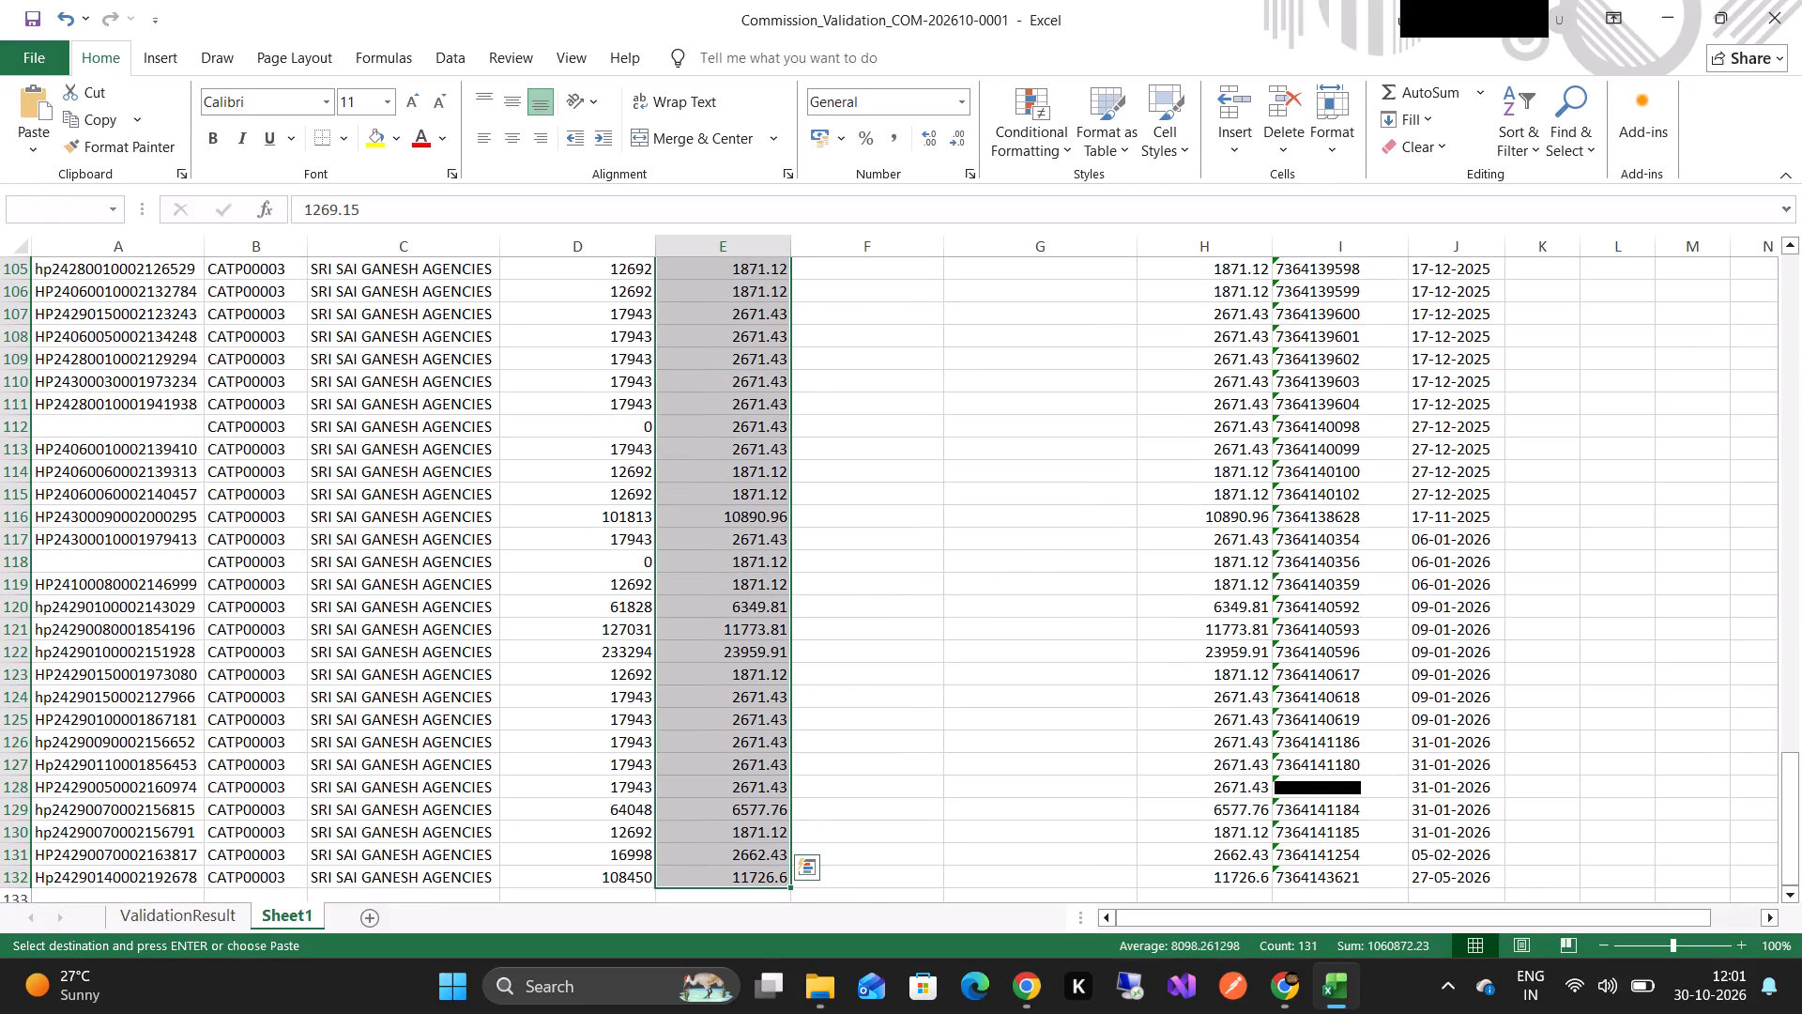
Enter a SUM formula over E1:E132 in cell E134 to total the Basic Commission column.
key("ctrl+Down")
key("Down")
key("Down")
key("Down")
key("Up")
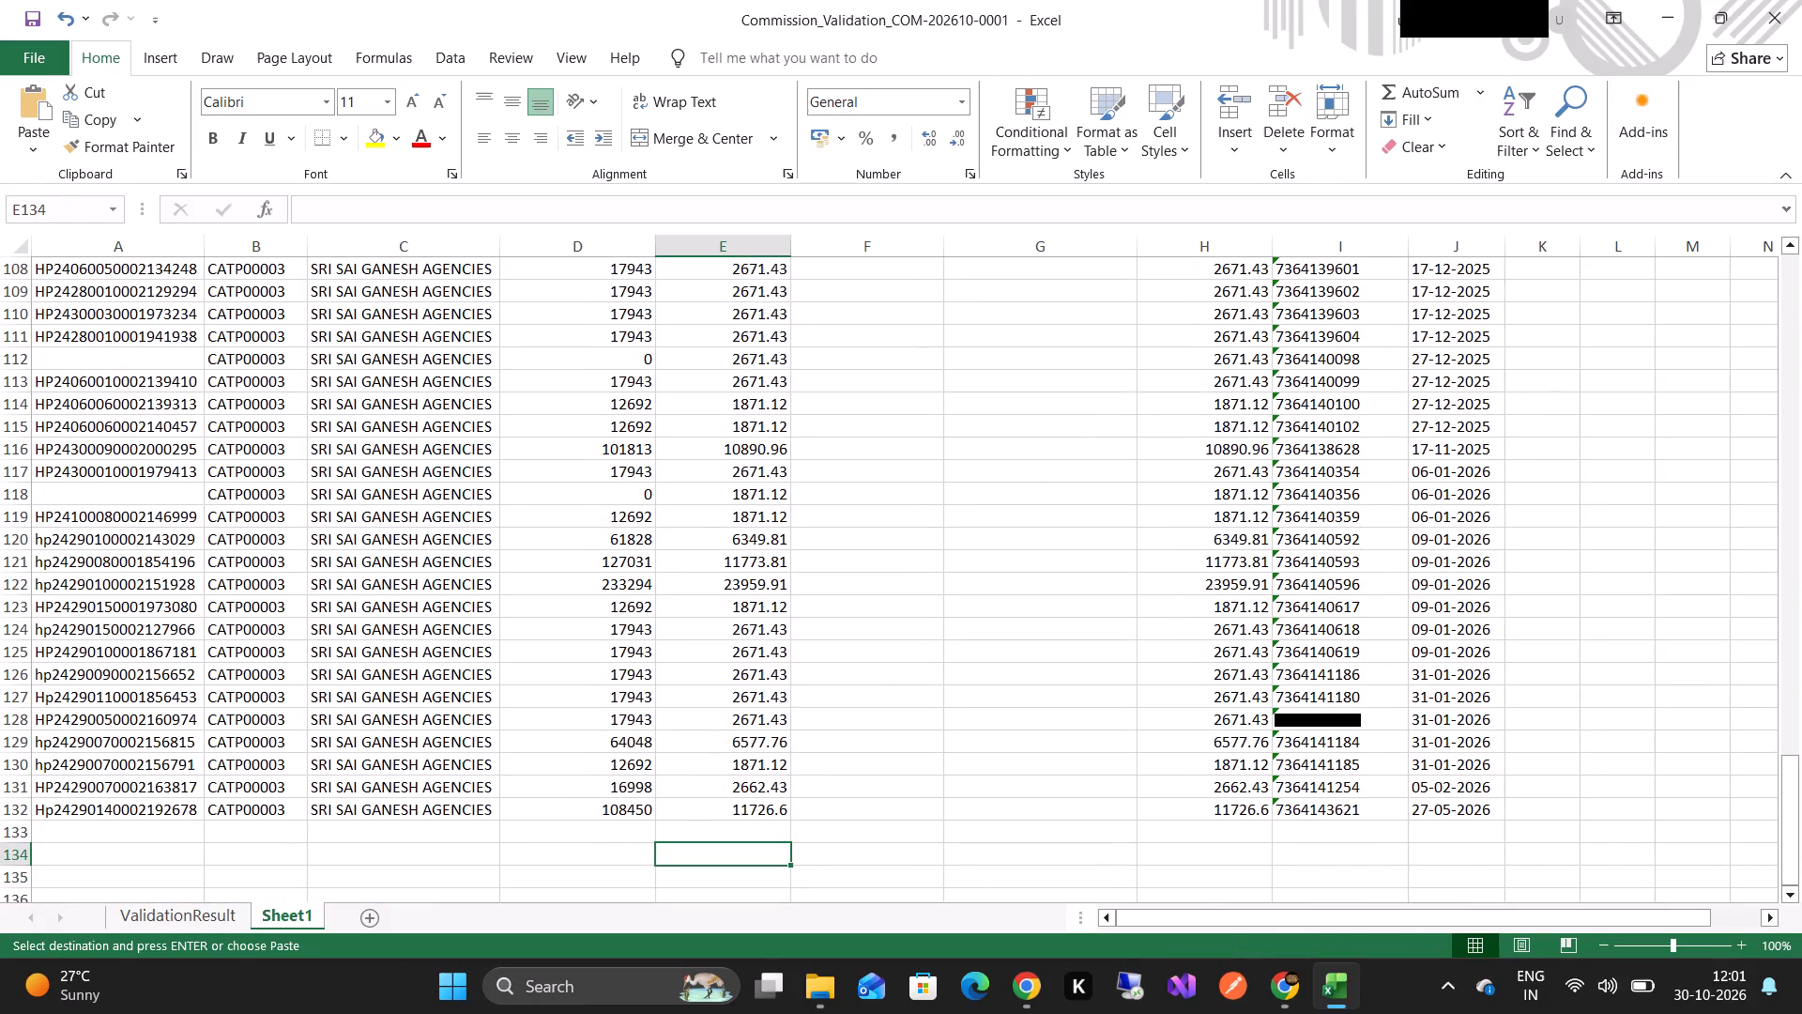
type("=sum")
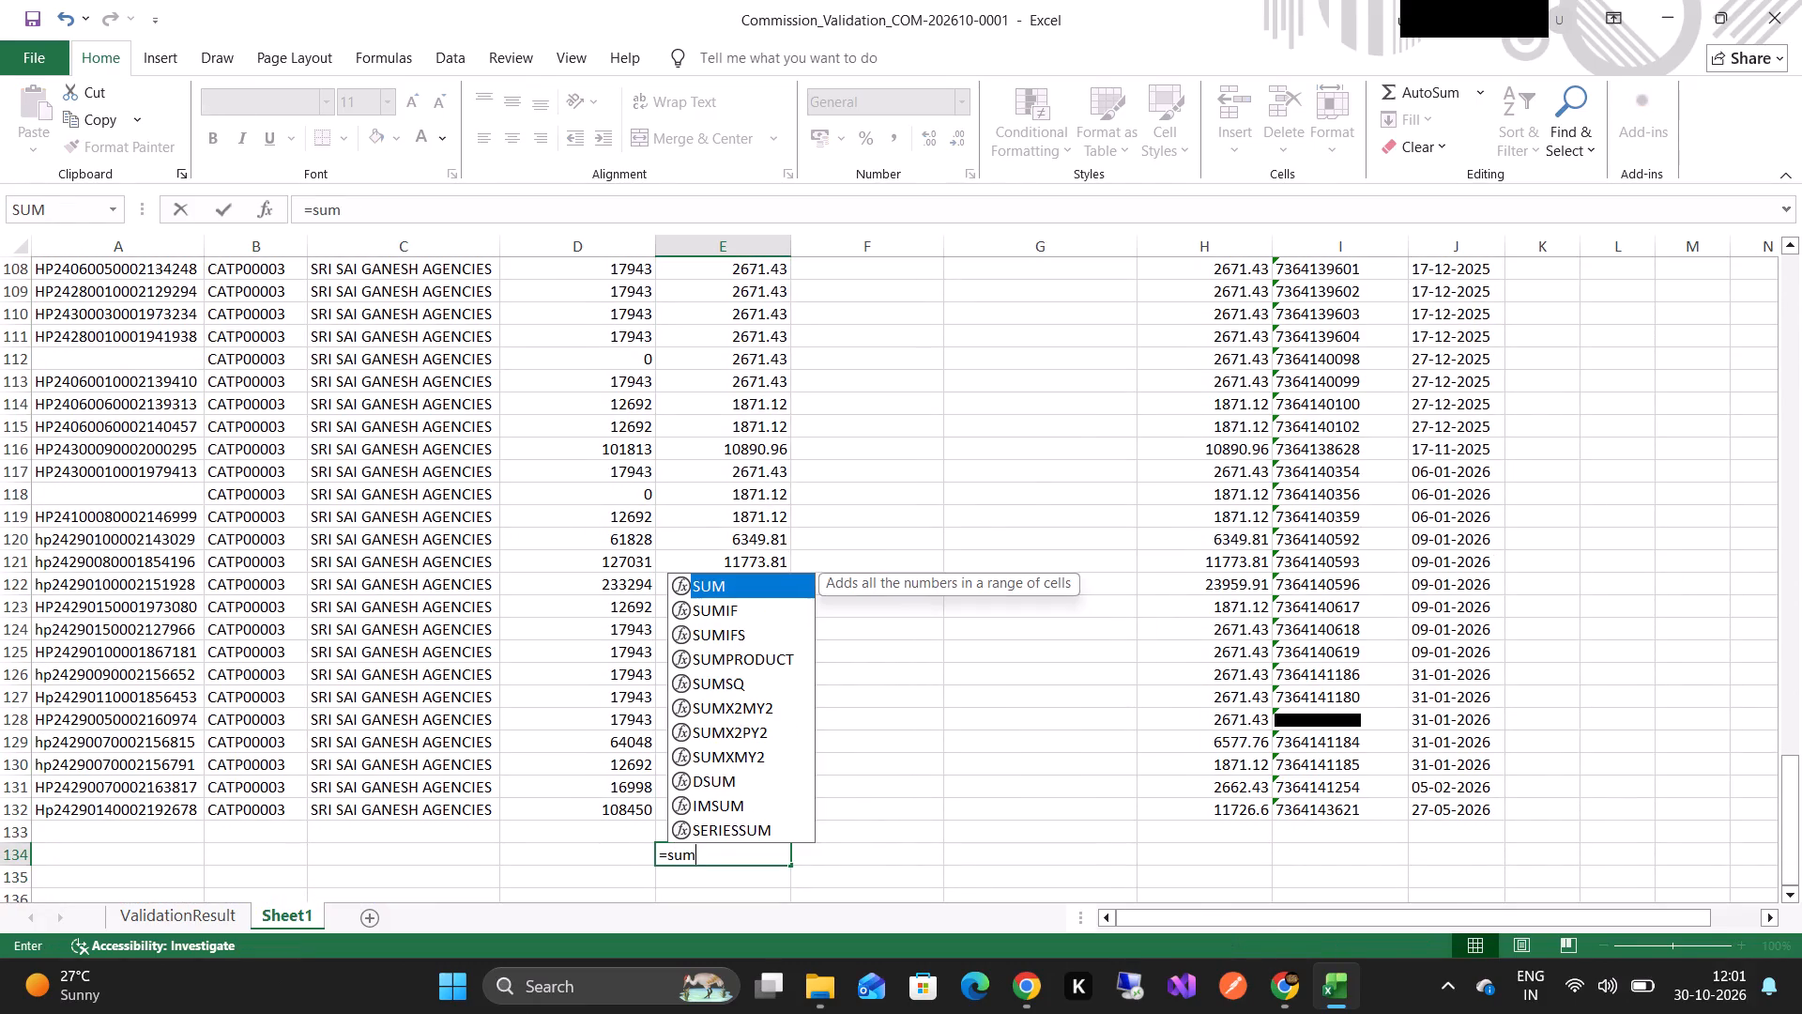
key("Tab")
key("Up")
key("Up")
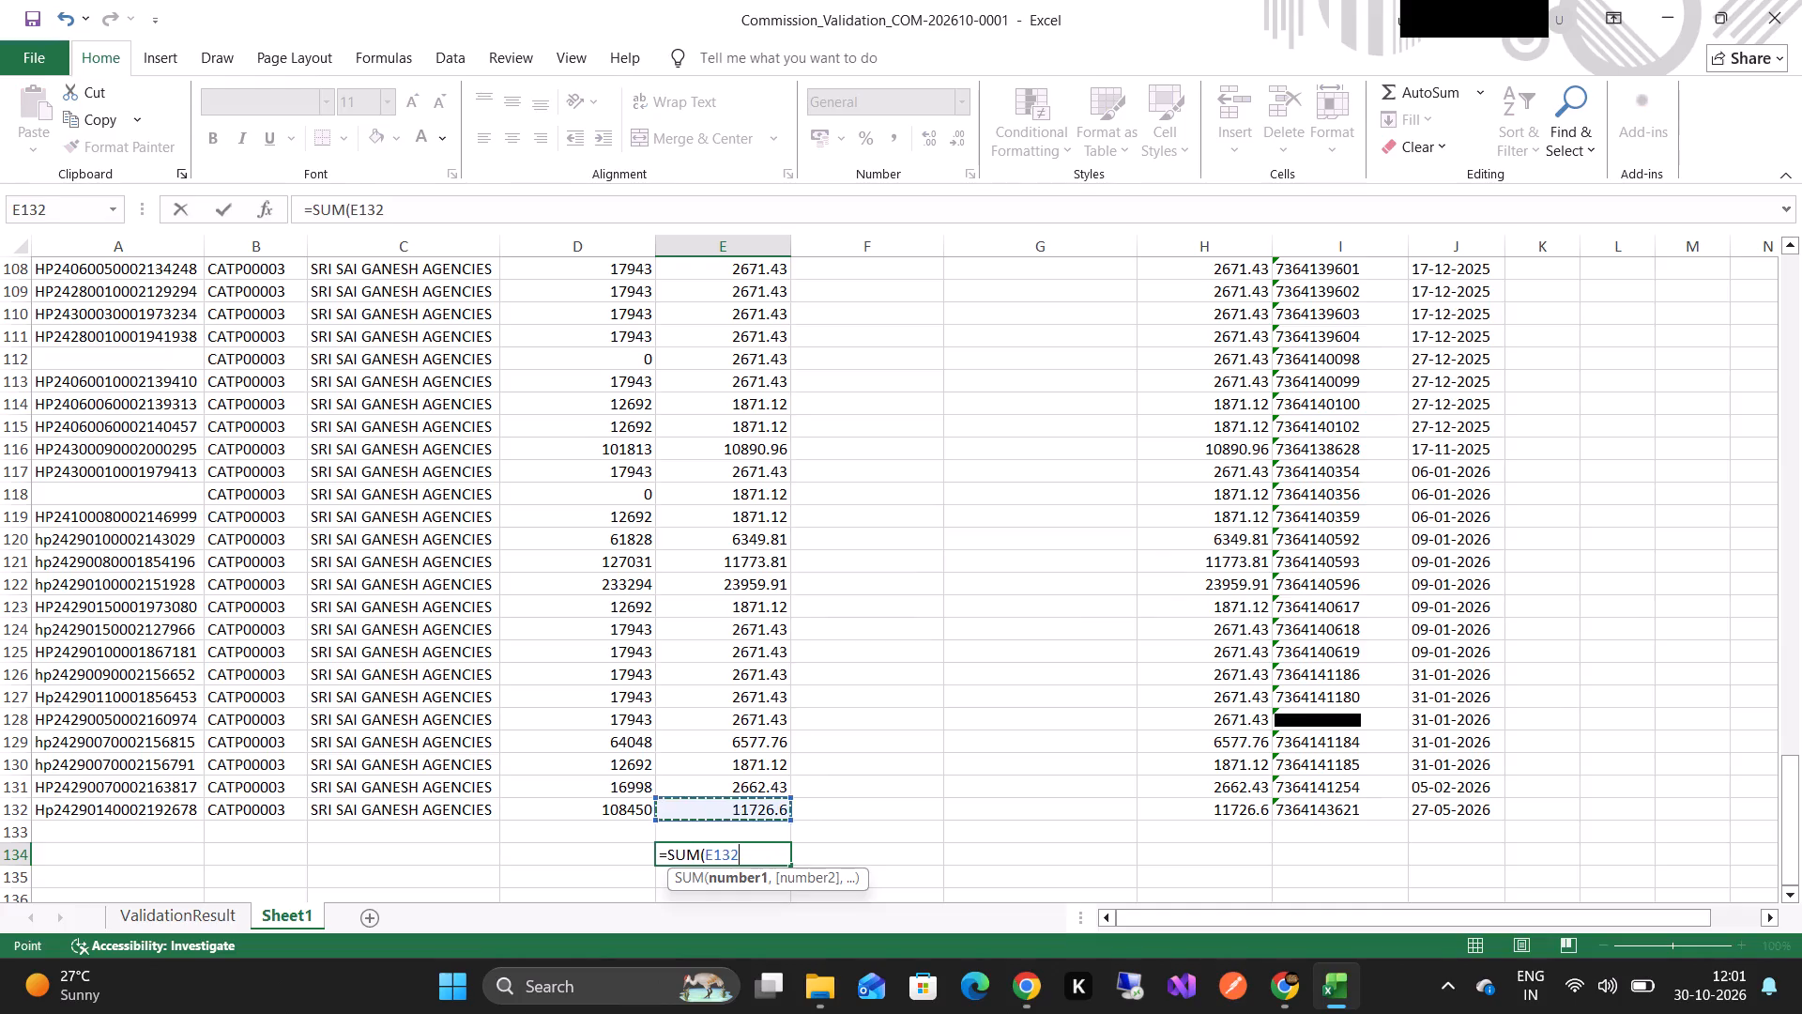
key("ctrl+shift+Up")
key("shift+Up")
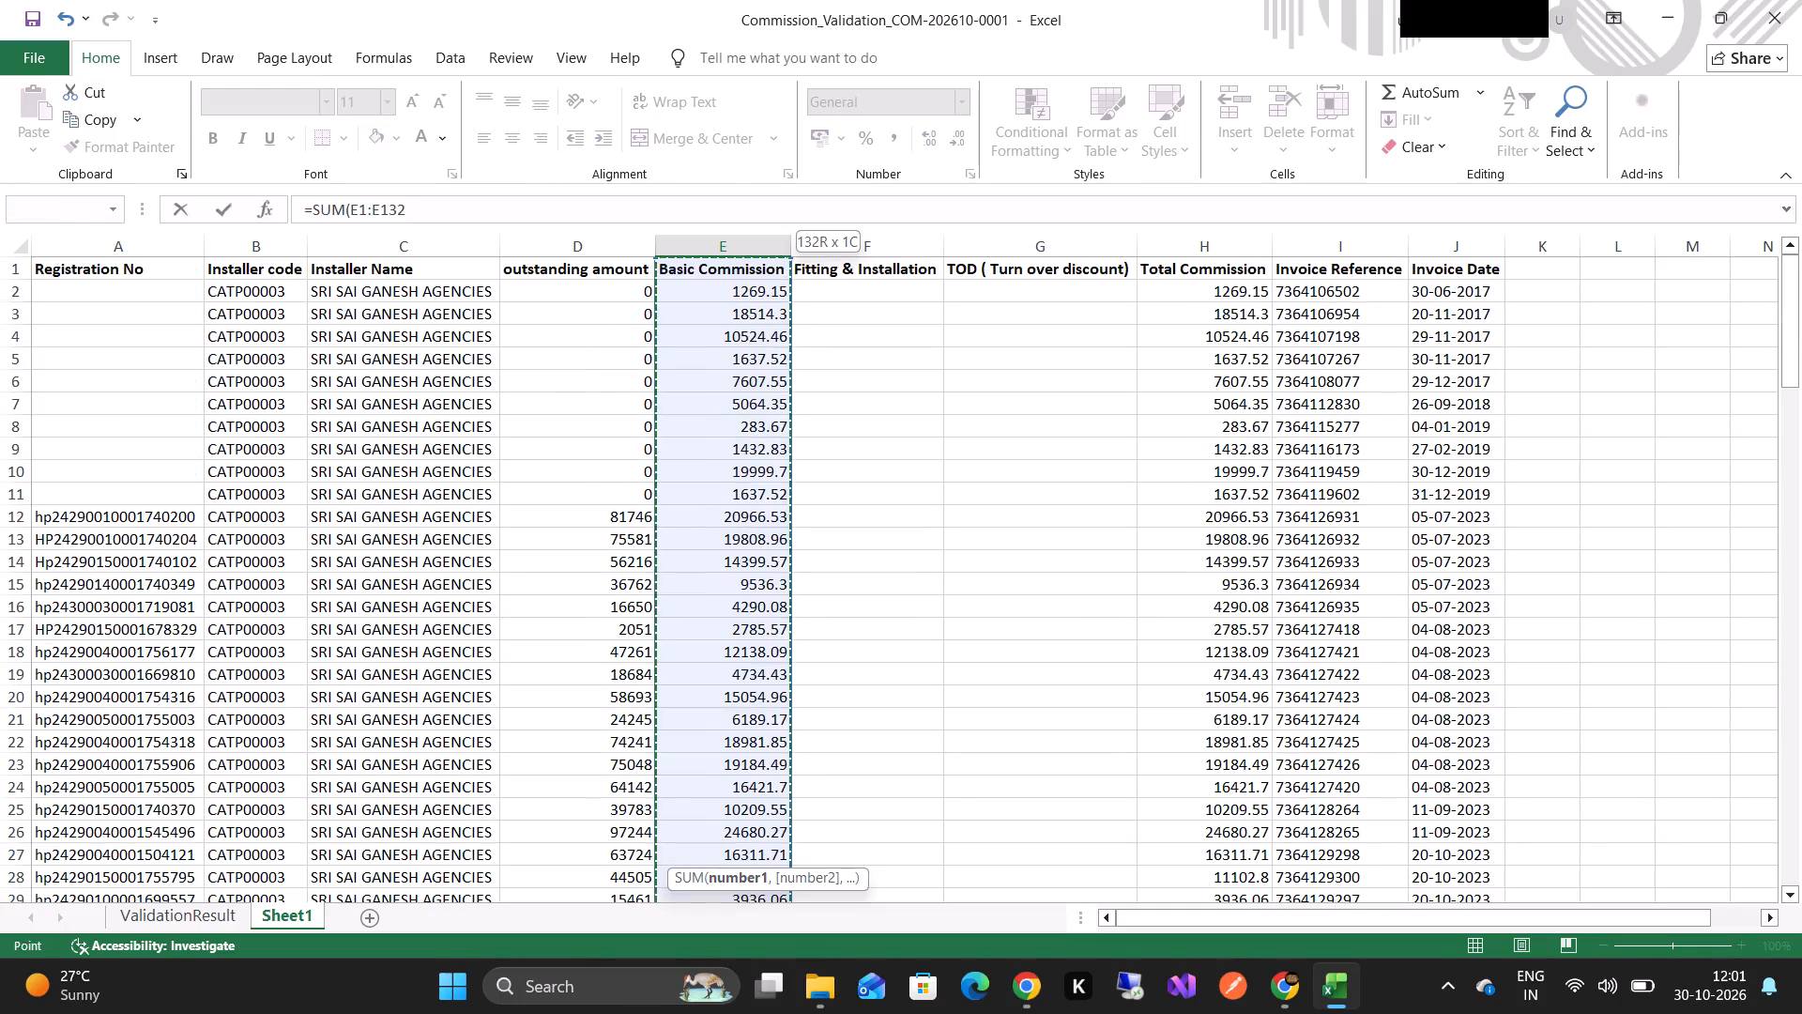
key("Return")
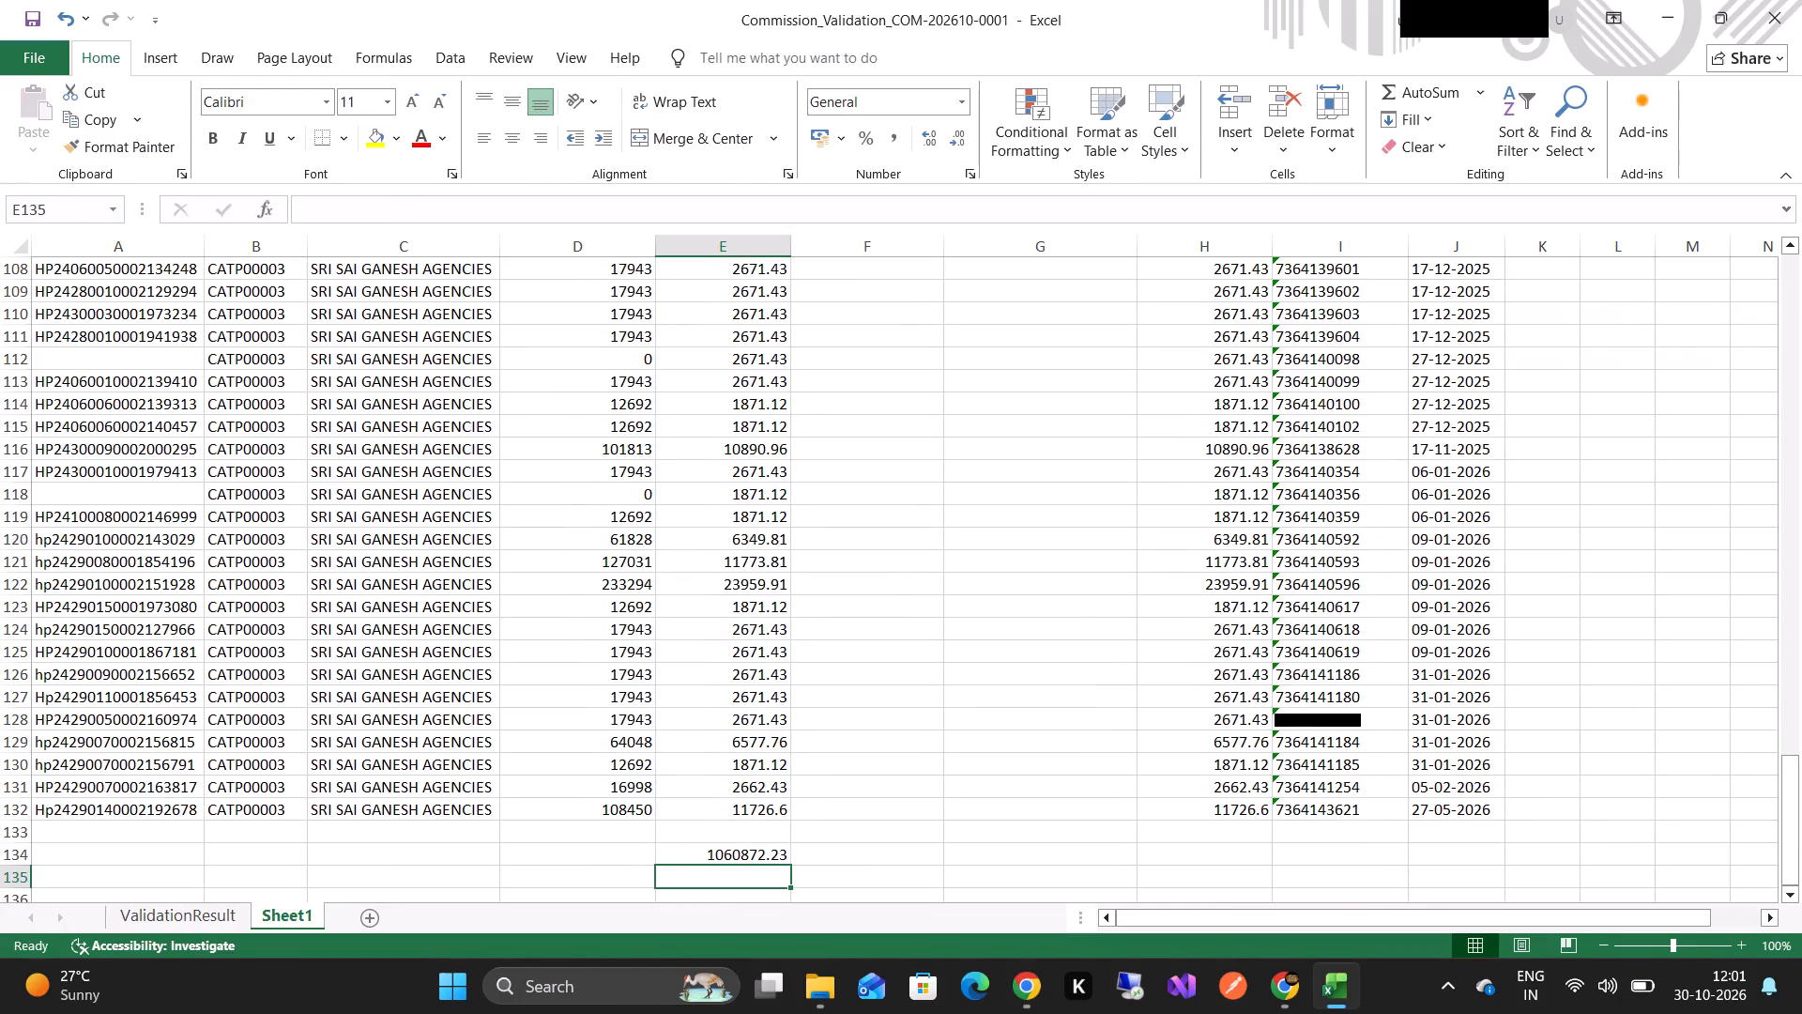
Switch to Chrome and review the Outstanding page's summary figures and last line, selecting that line's outstanding amount.
key("alt+grave")
key("alt+Tab")
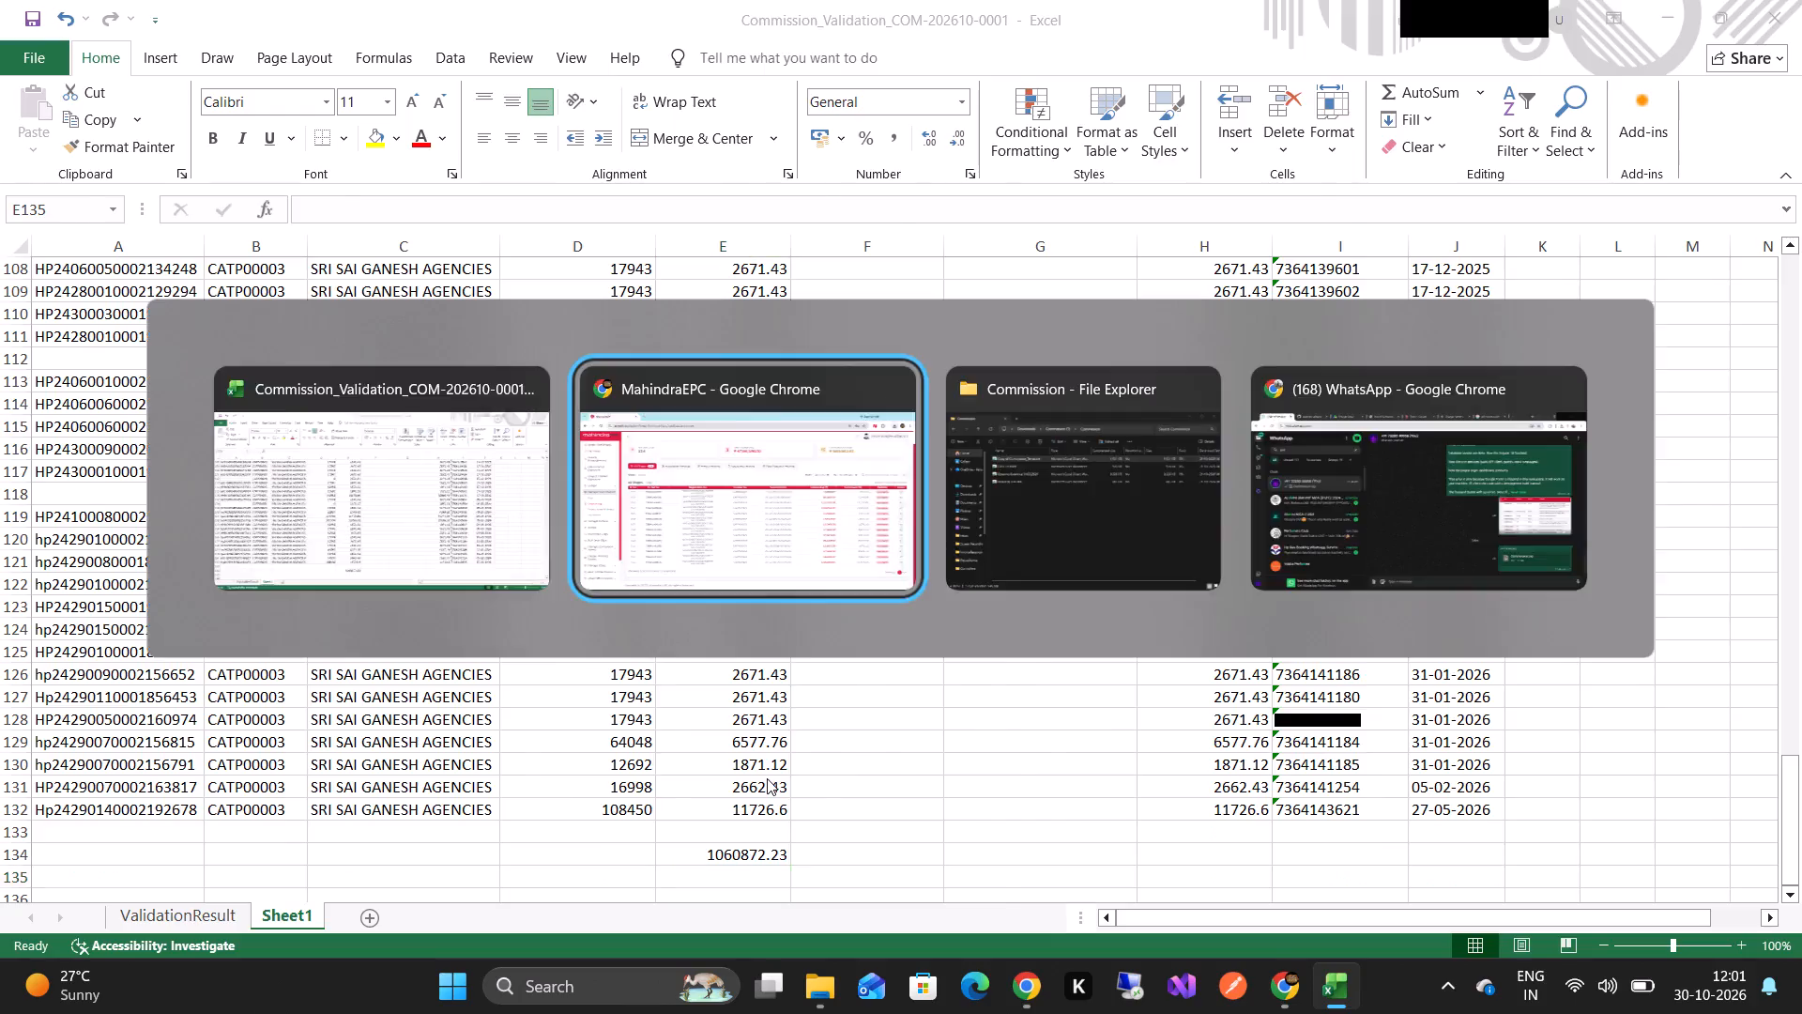
scroll(1016, 763, "down", 6)
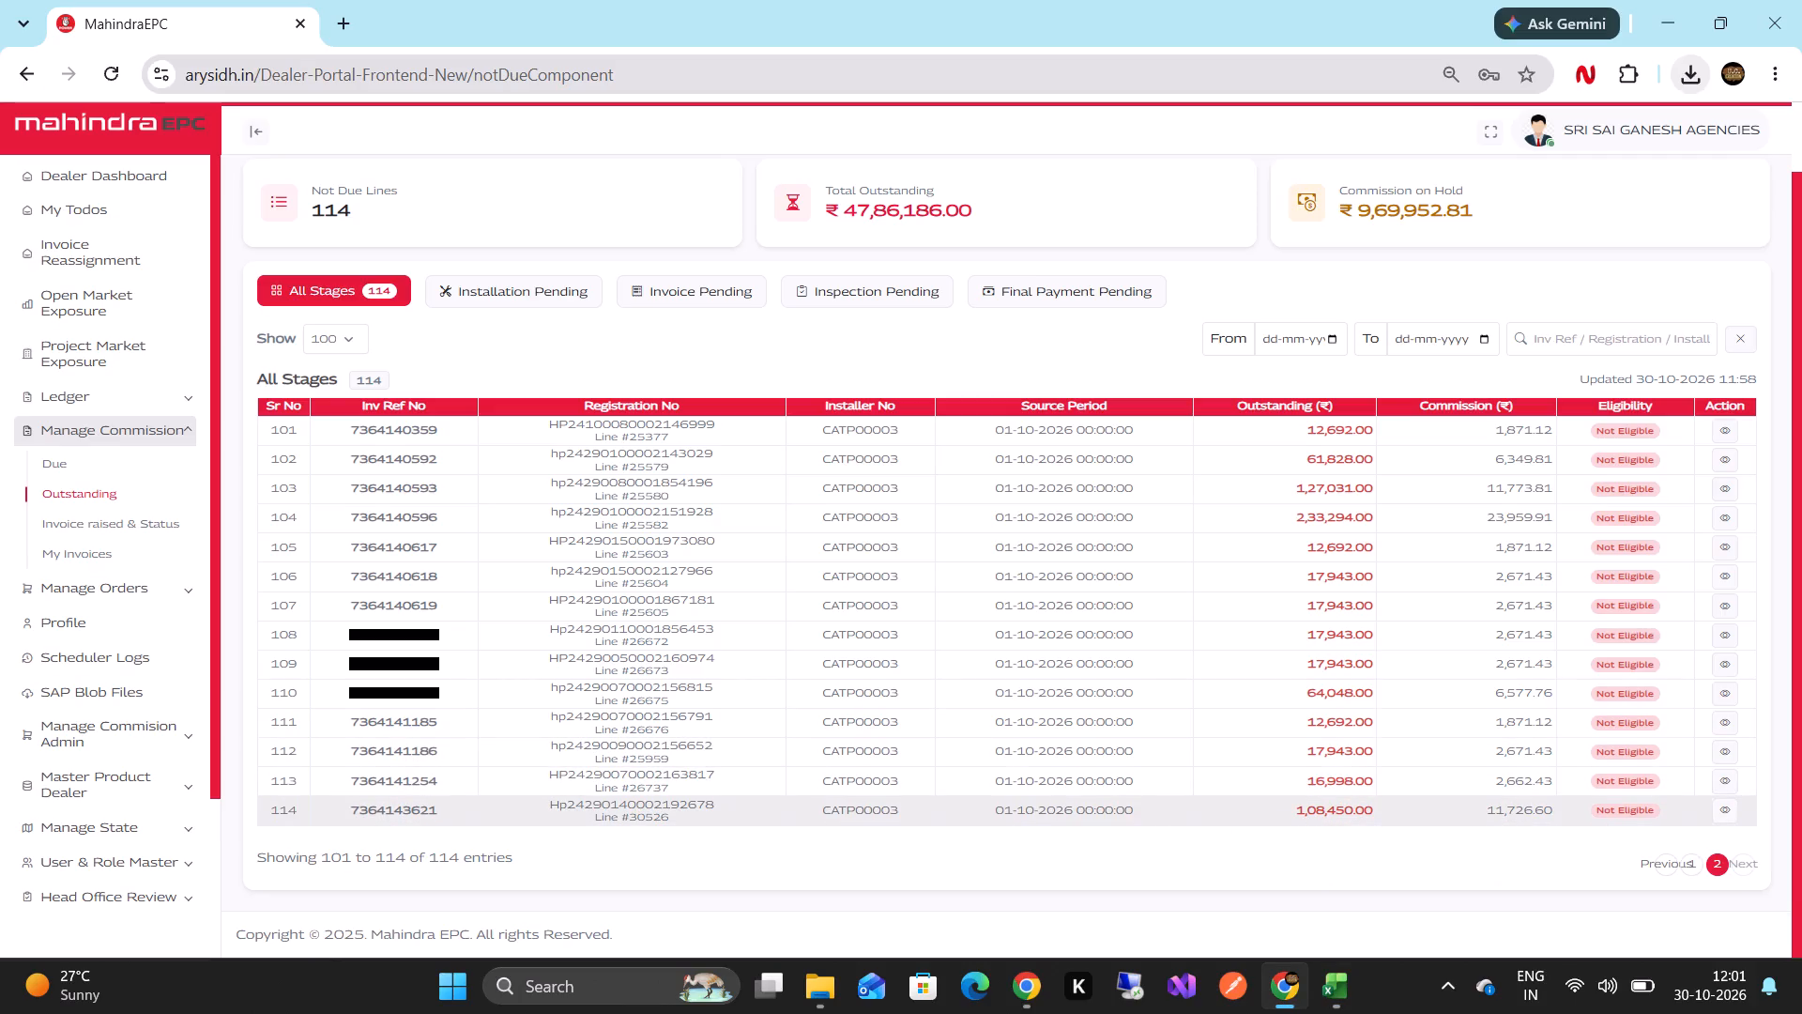
left_click_drag(1291, 810, 1380, 810)
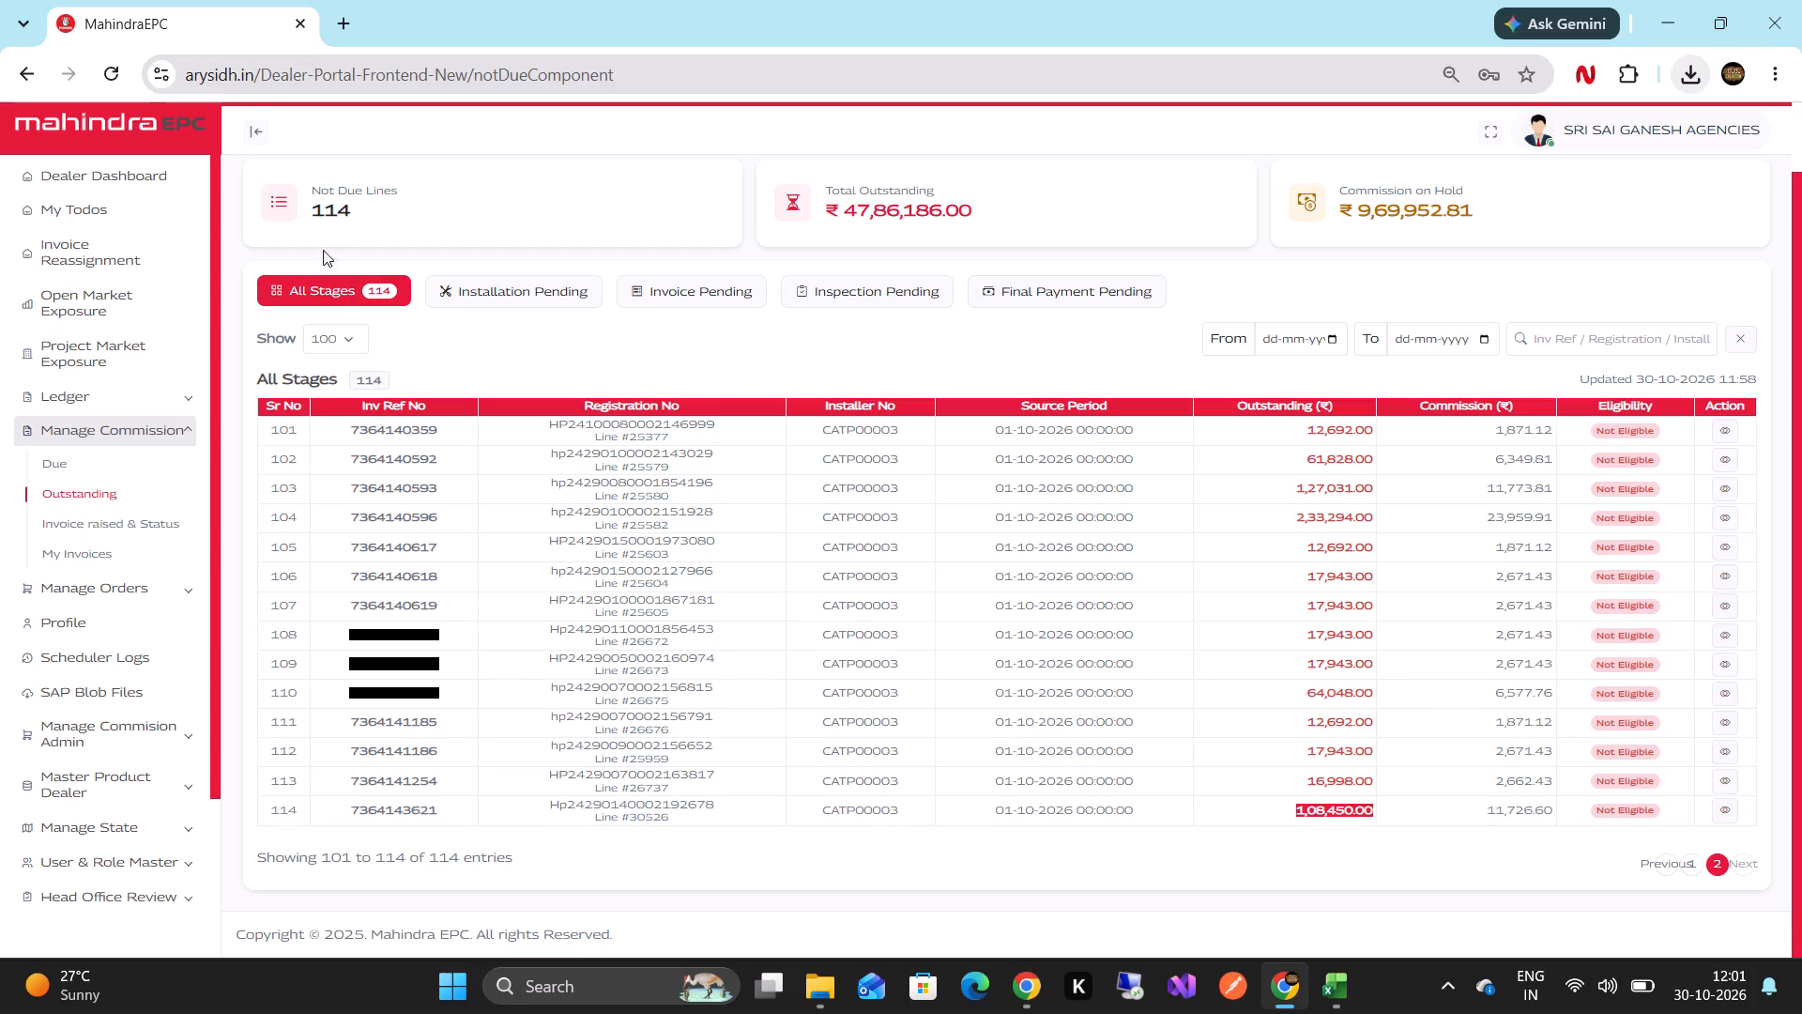
Open the Due commission lines, show 100 entries per page, and examine the eligible total and the lines through to the last one.
left_click(61, 460)
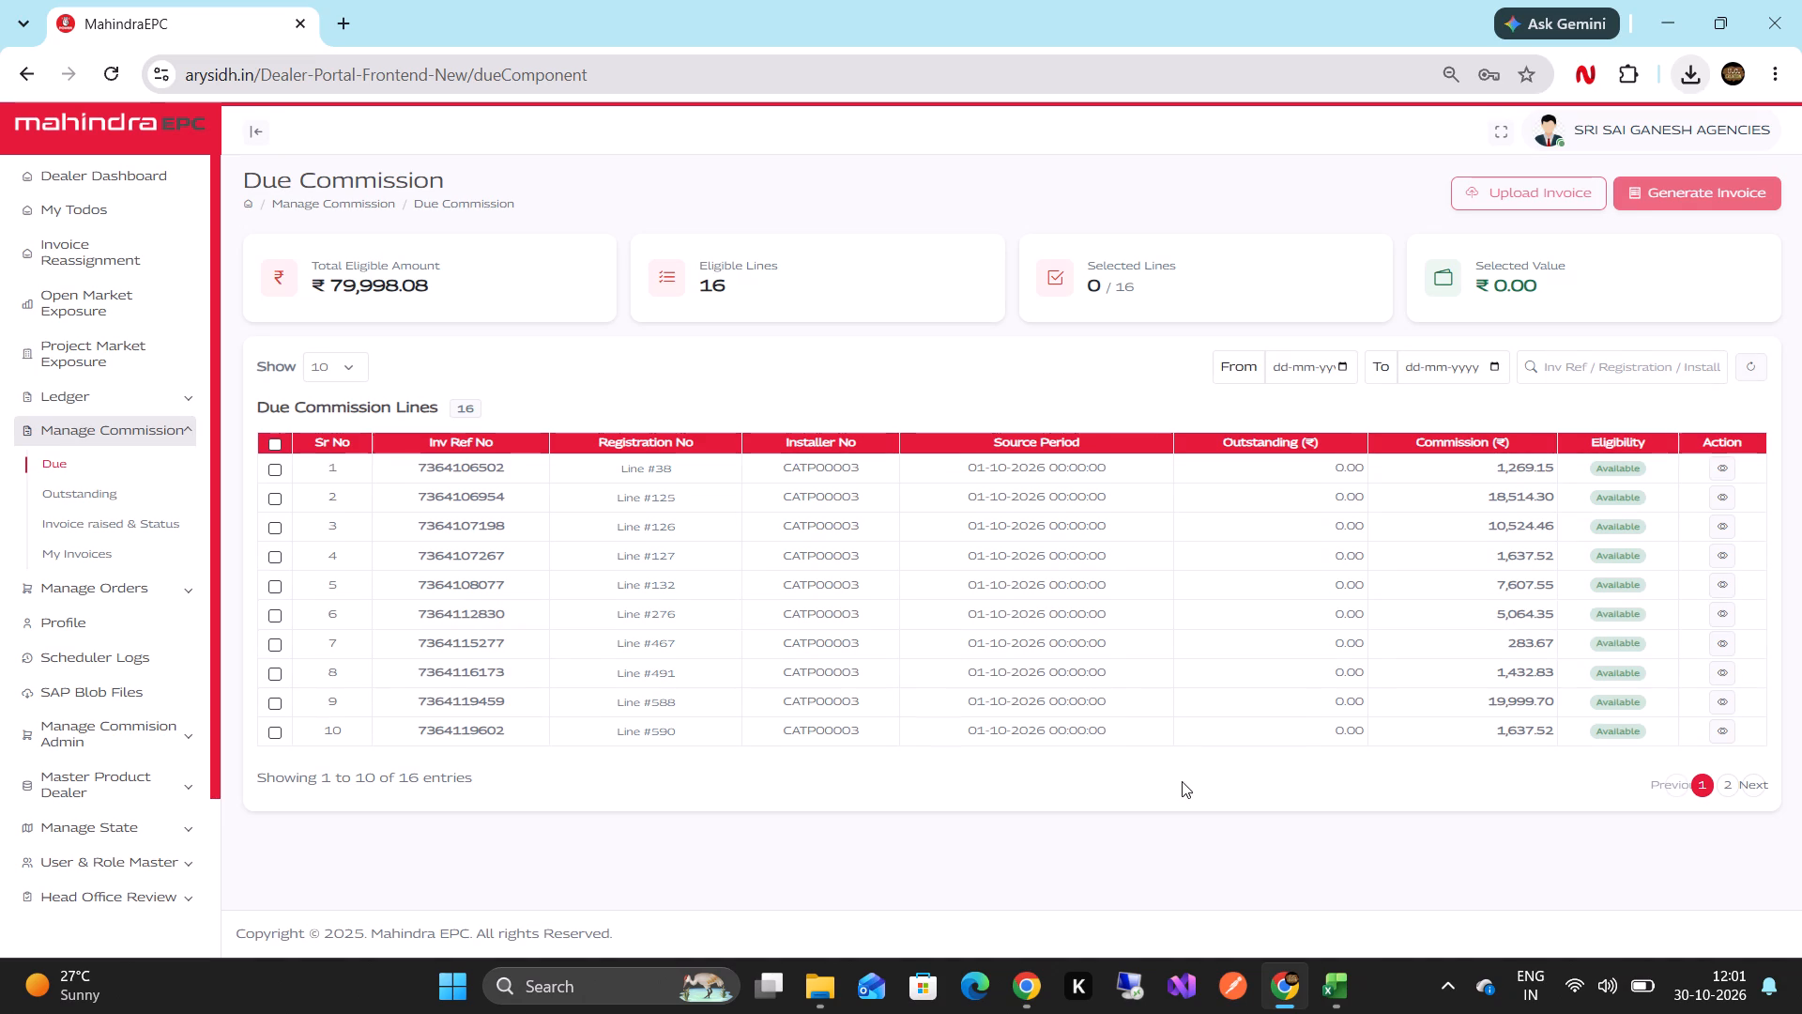
scroll(1220, 628, "down", 1)
left_click(342, 375)
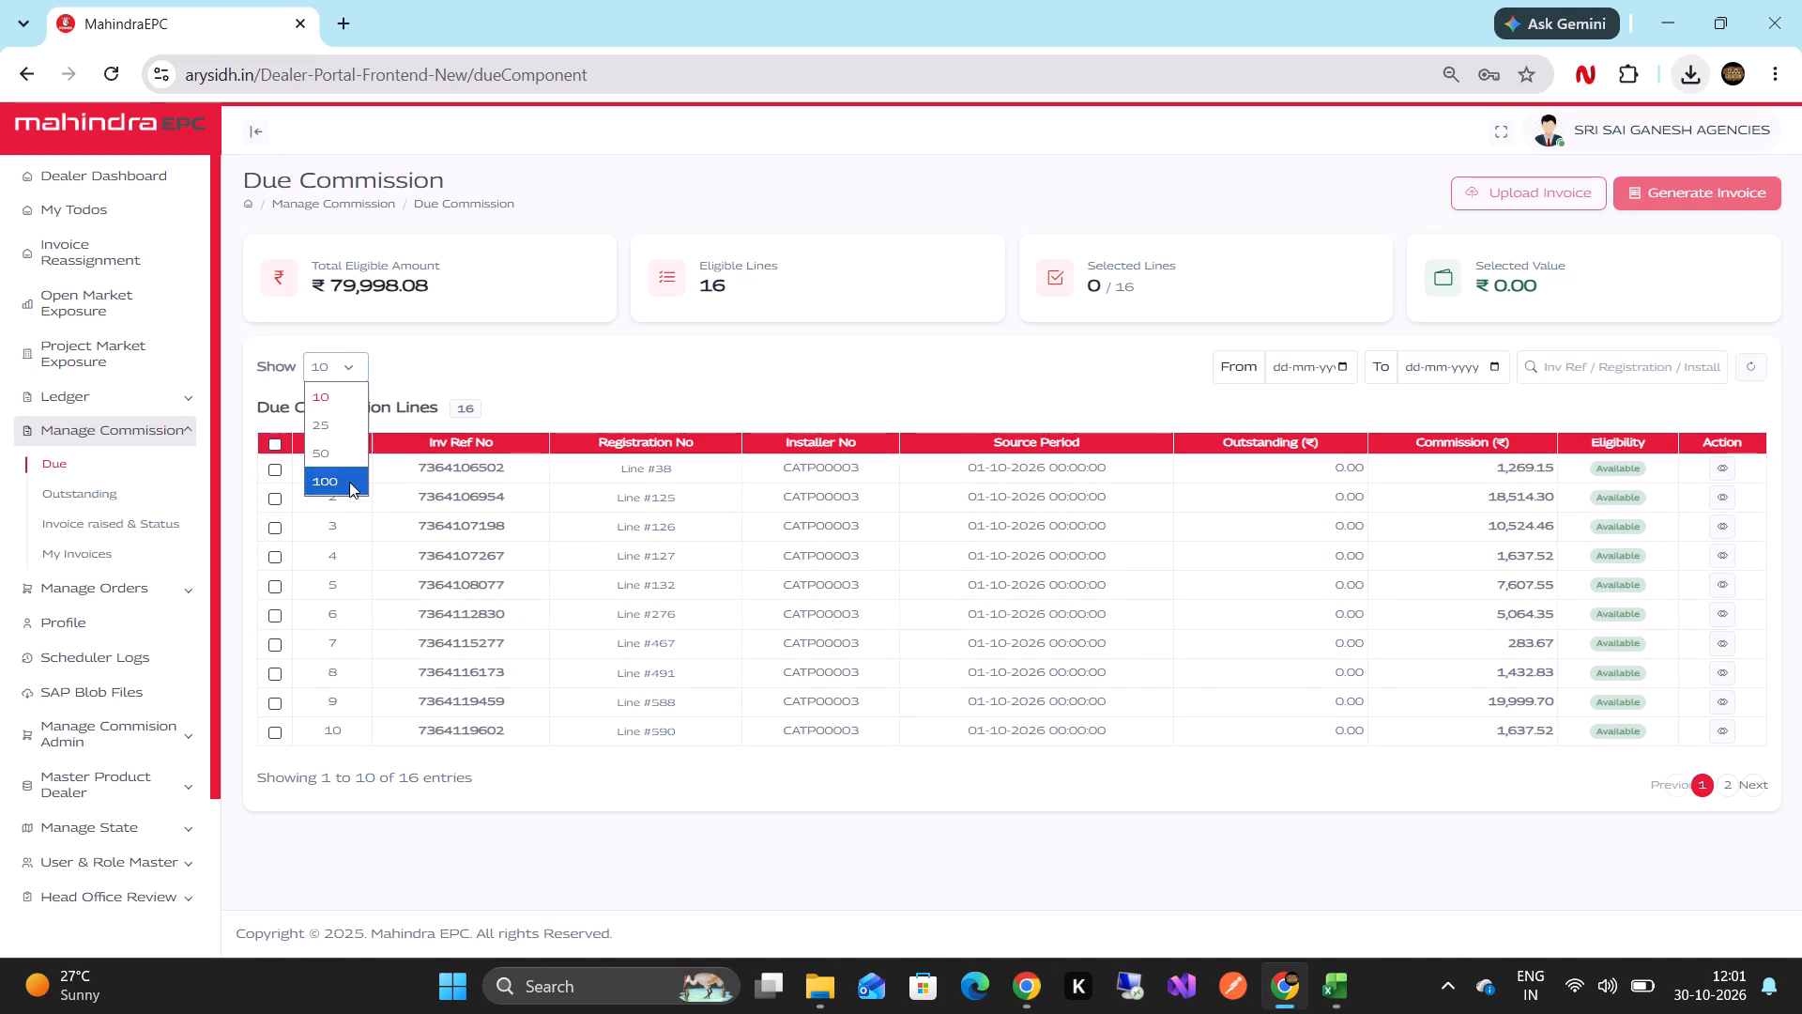
left_click(347, 483)
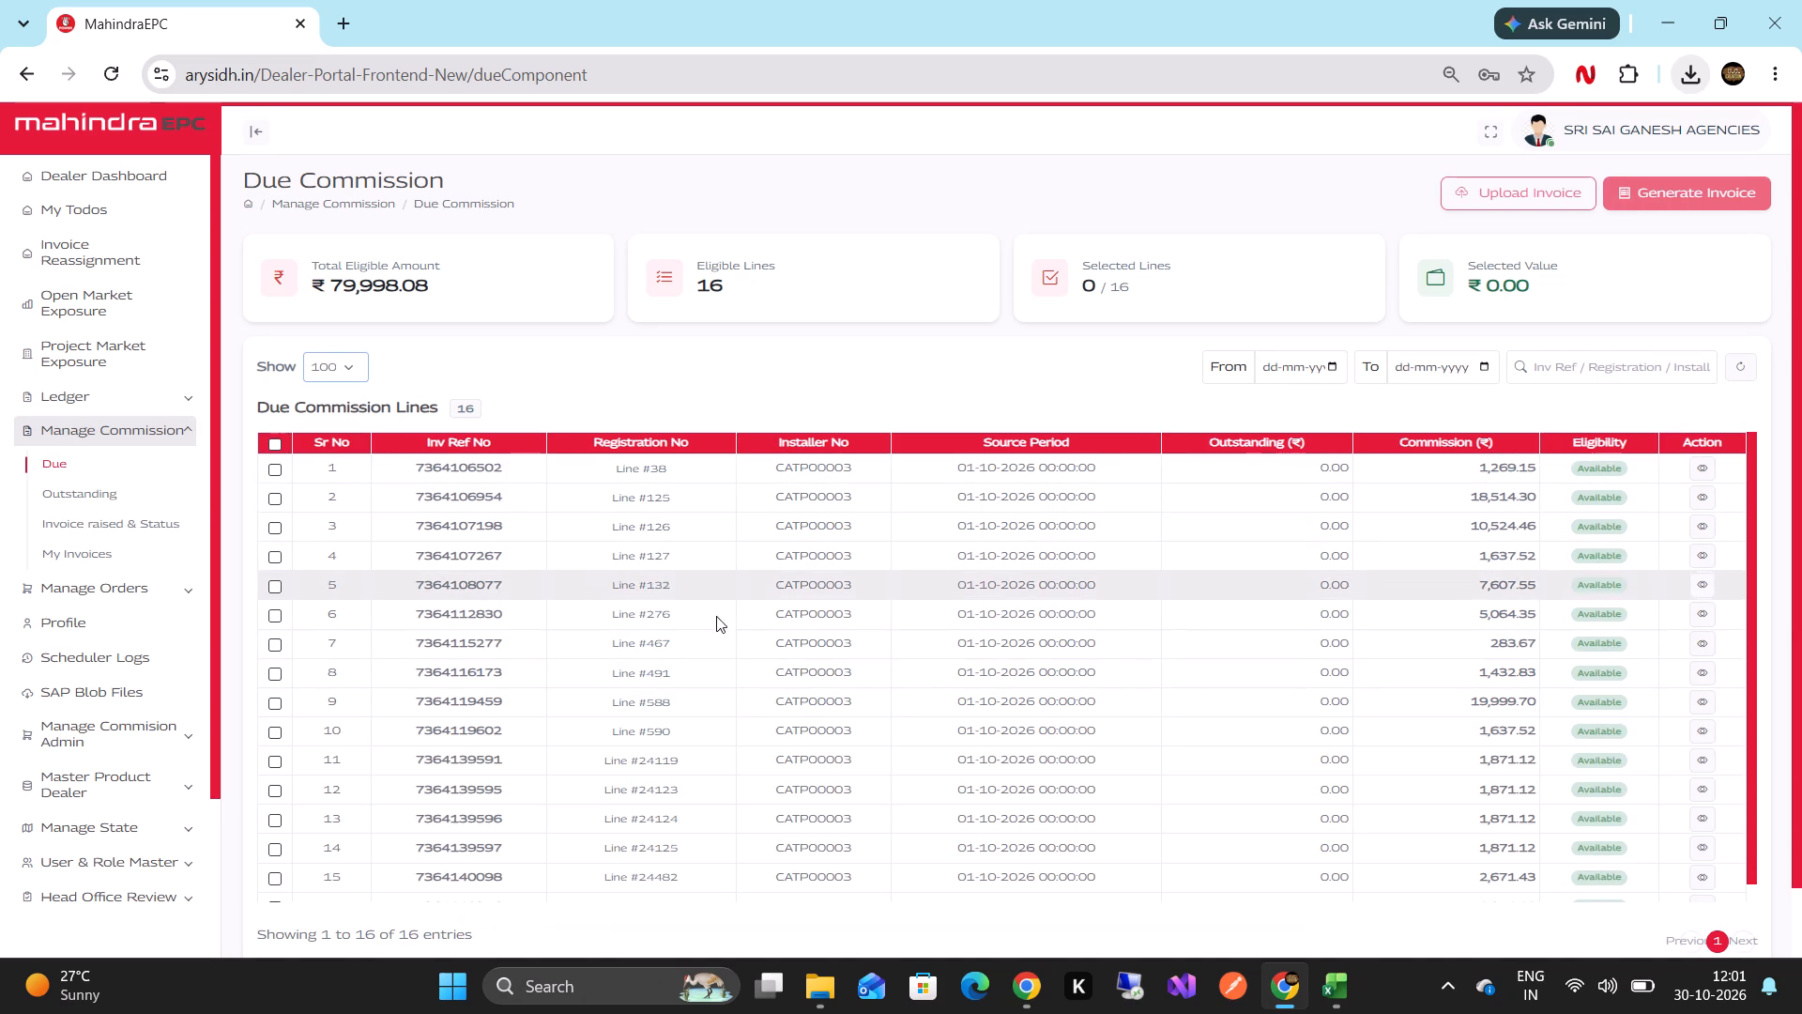
scroll(802, 679, "down", 9)
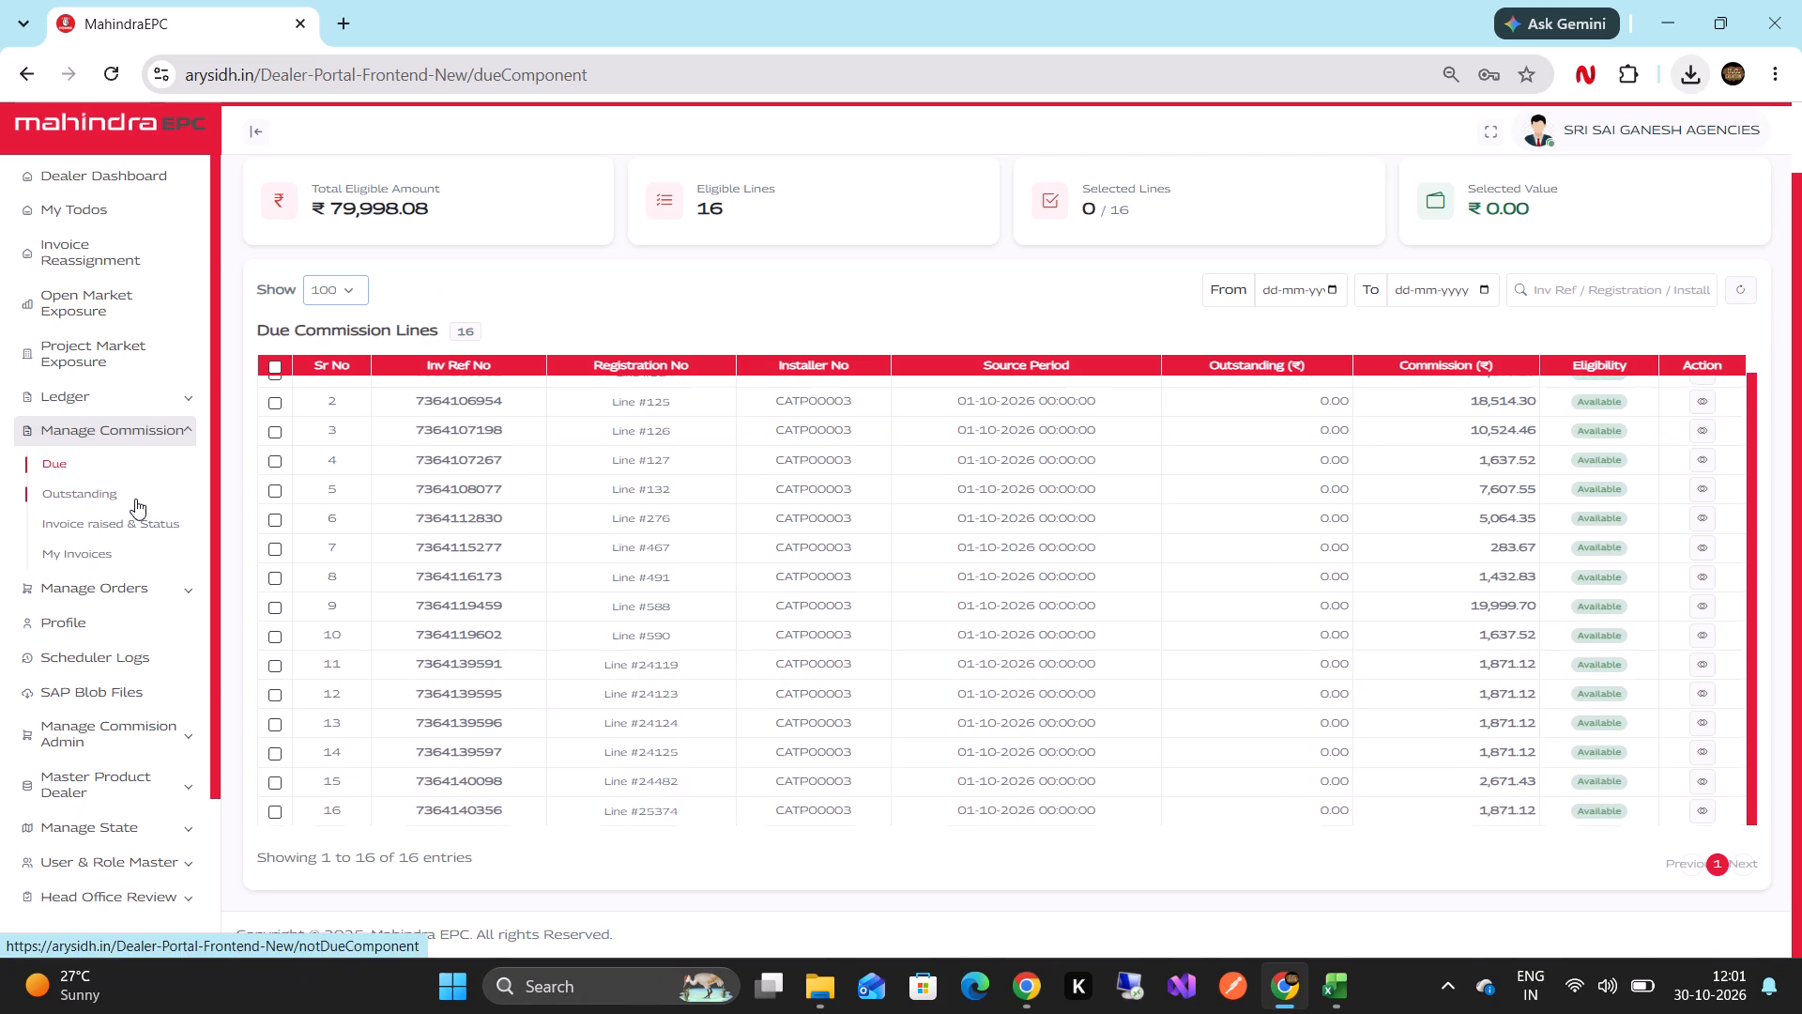
Open the Outstanding lines for all stages, go through to the last page, and compare its lines with Sheet1's last rows in Excel.
left_click(80, 498)
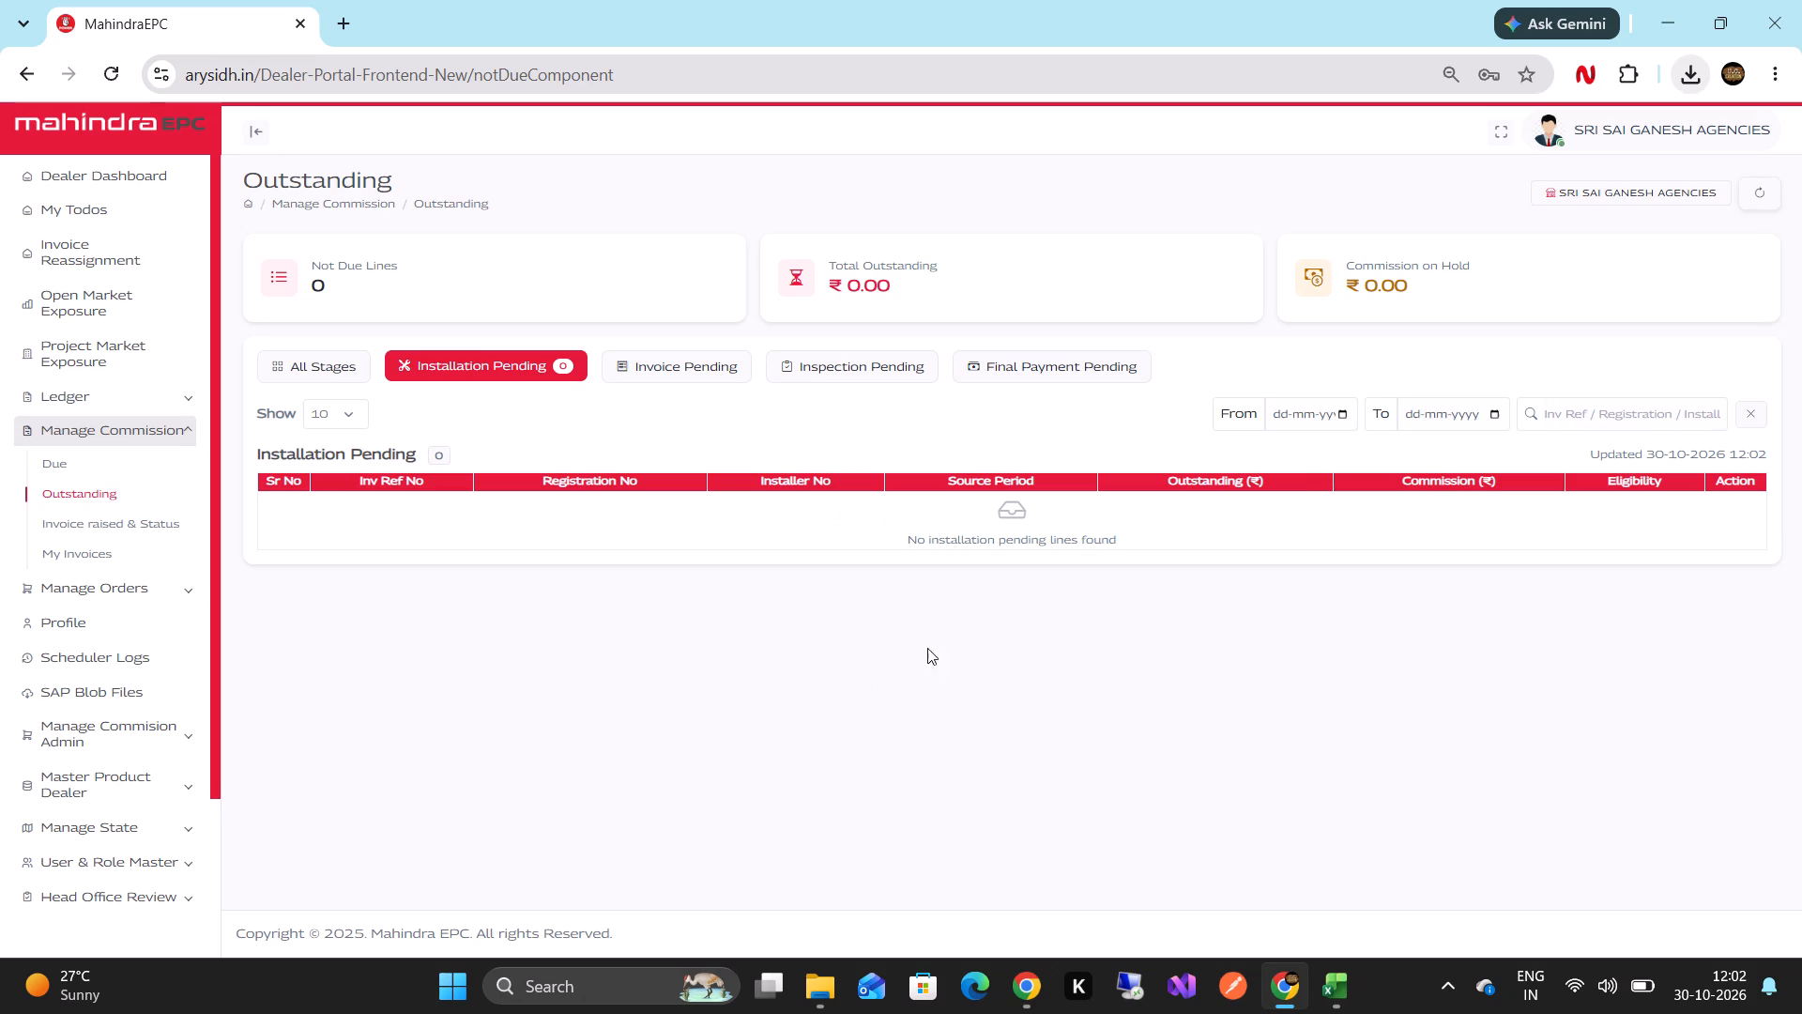
left_click(335, 374)
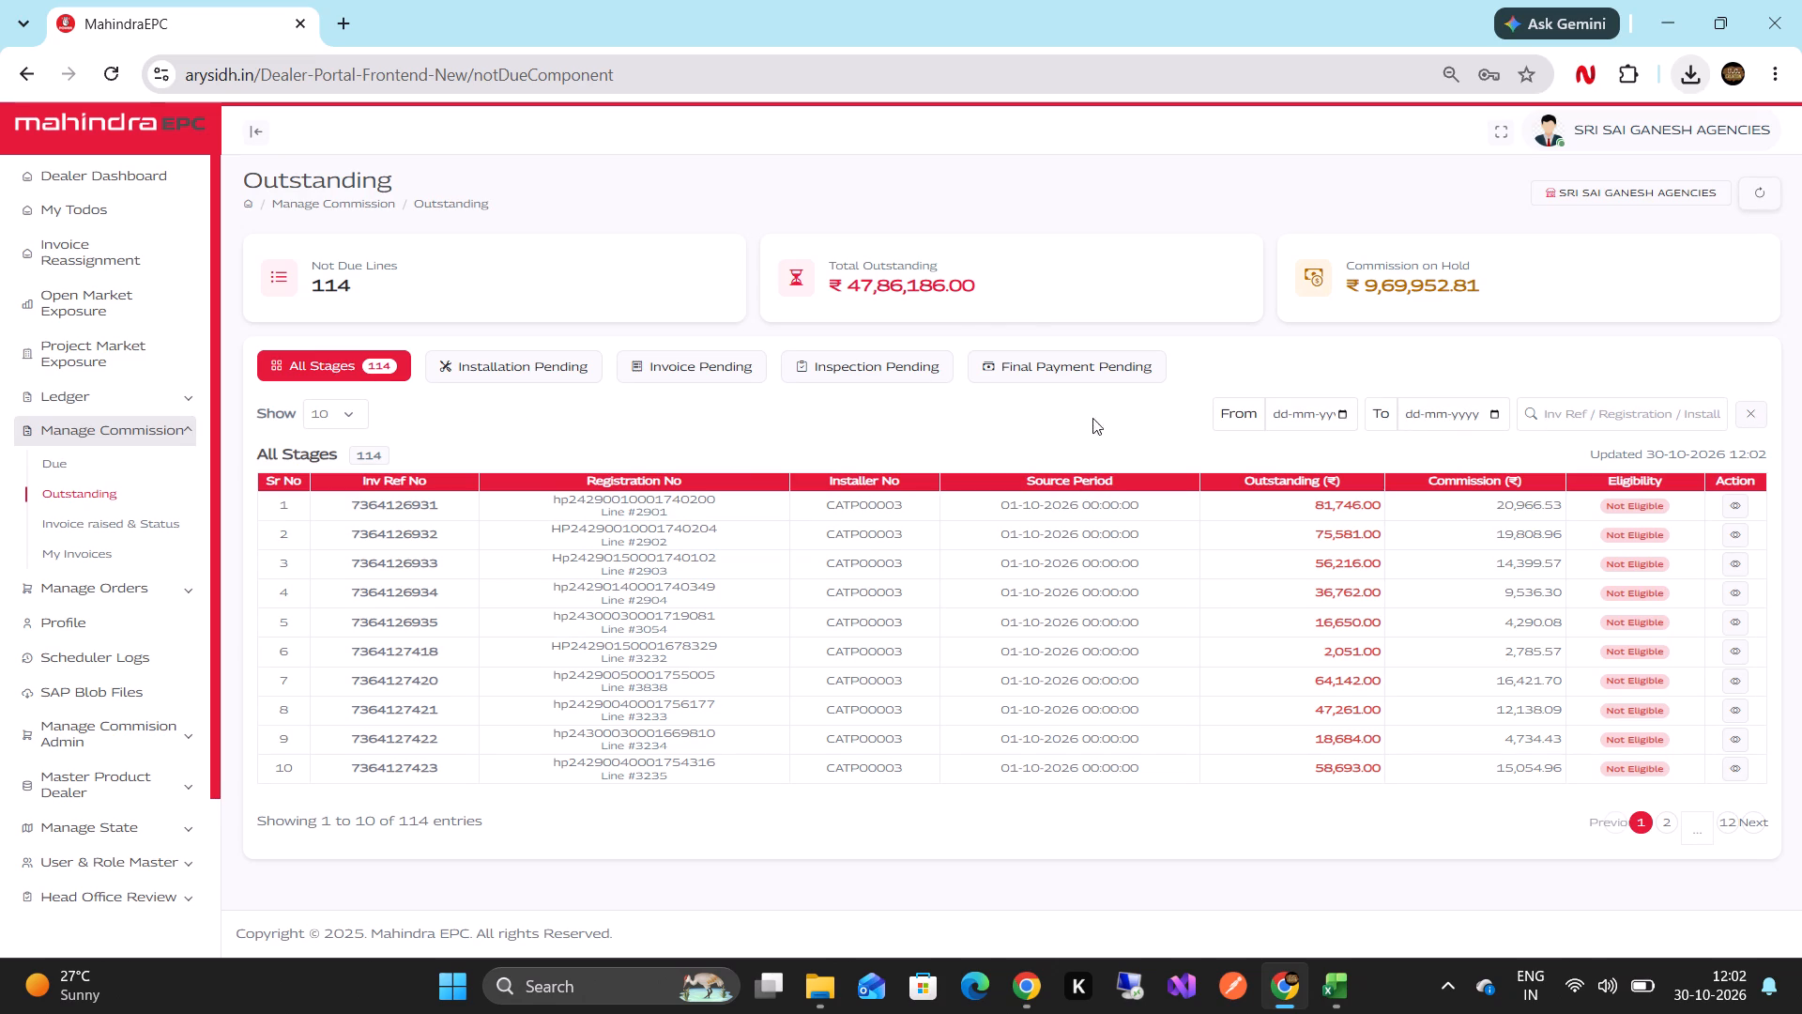
key("alt+Tab")
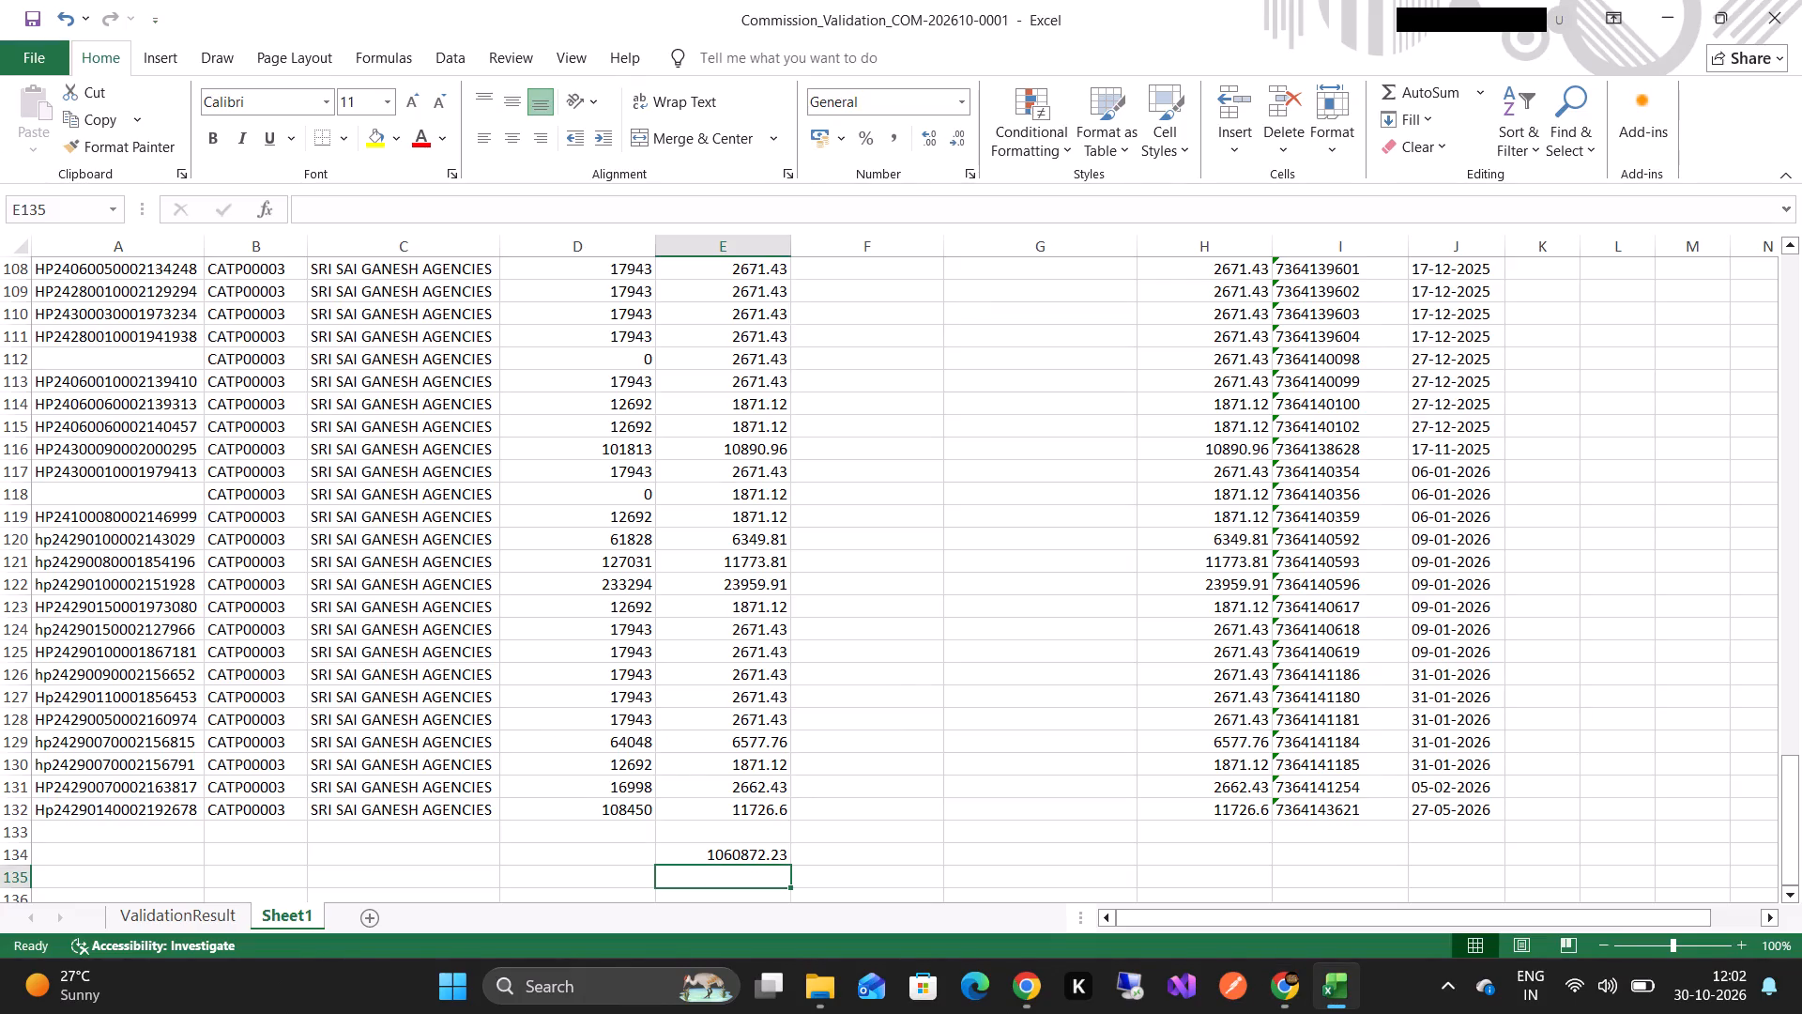
key("alt+Tab")
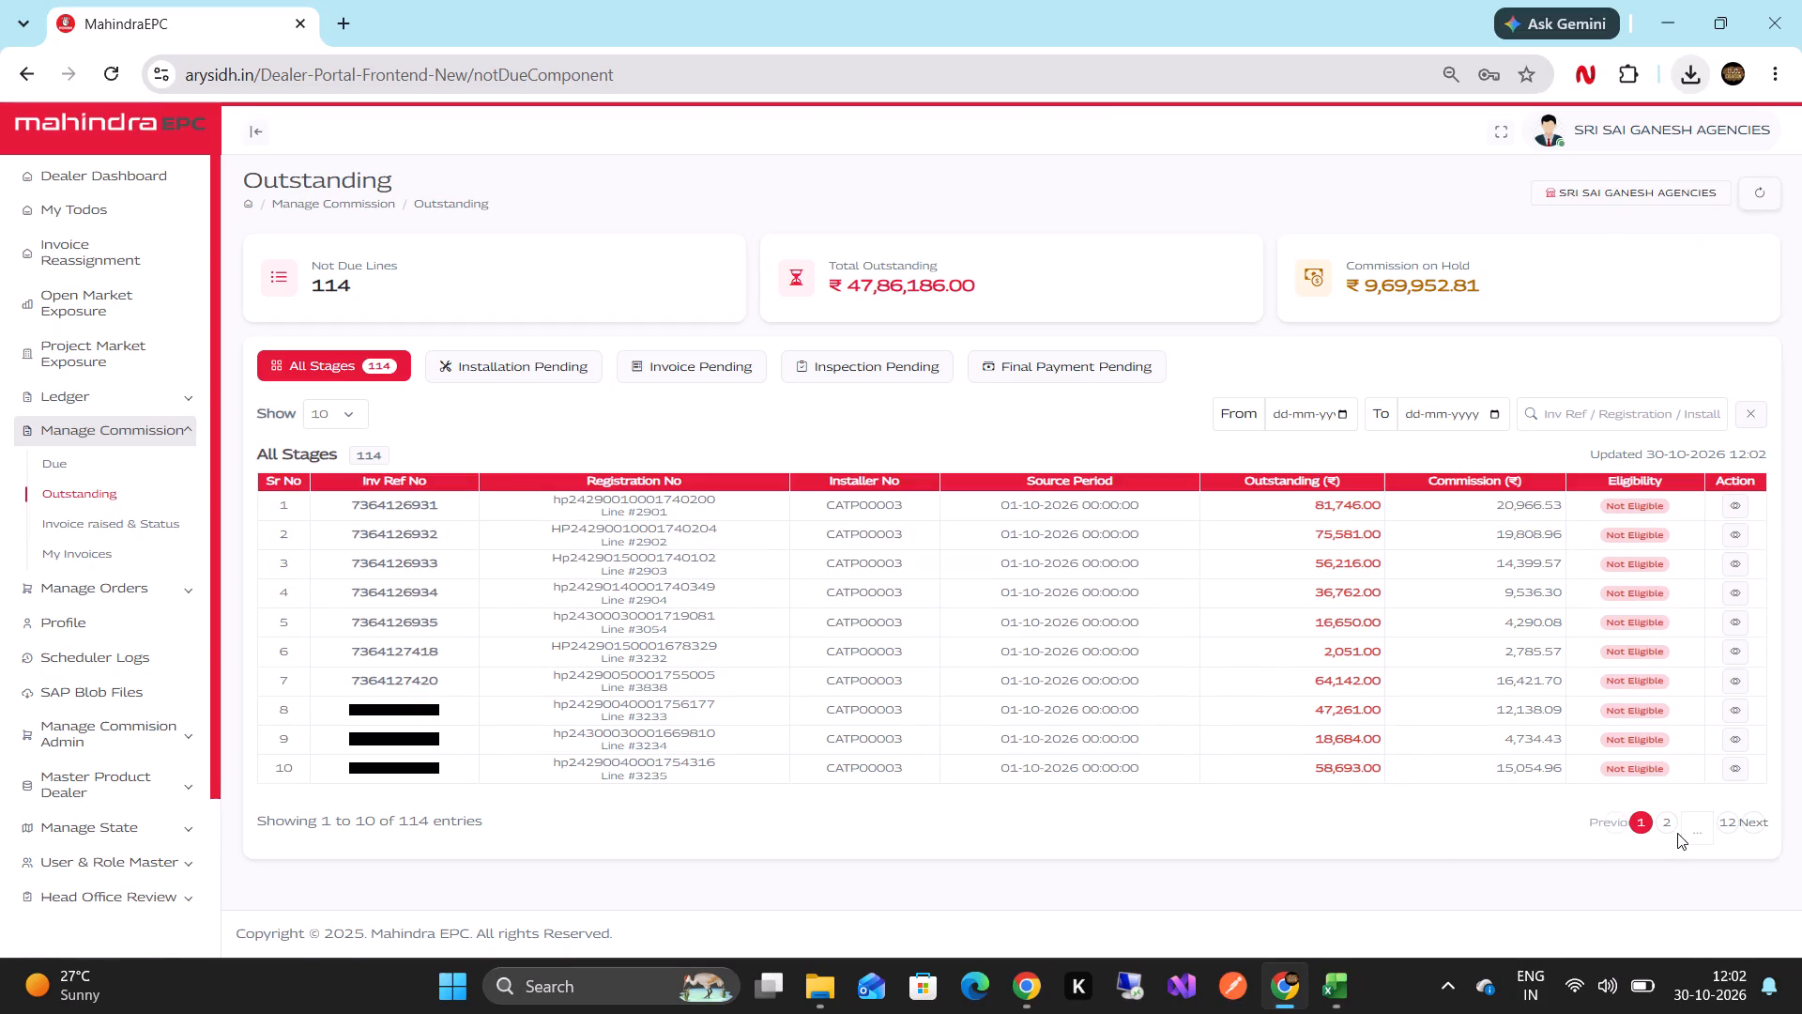
left_click(1740, 826)
triple_click(1740, 826)
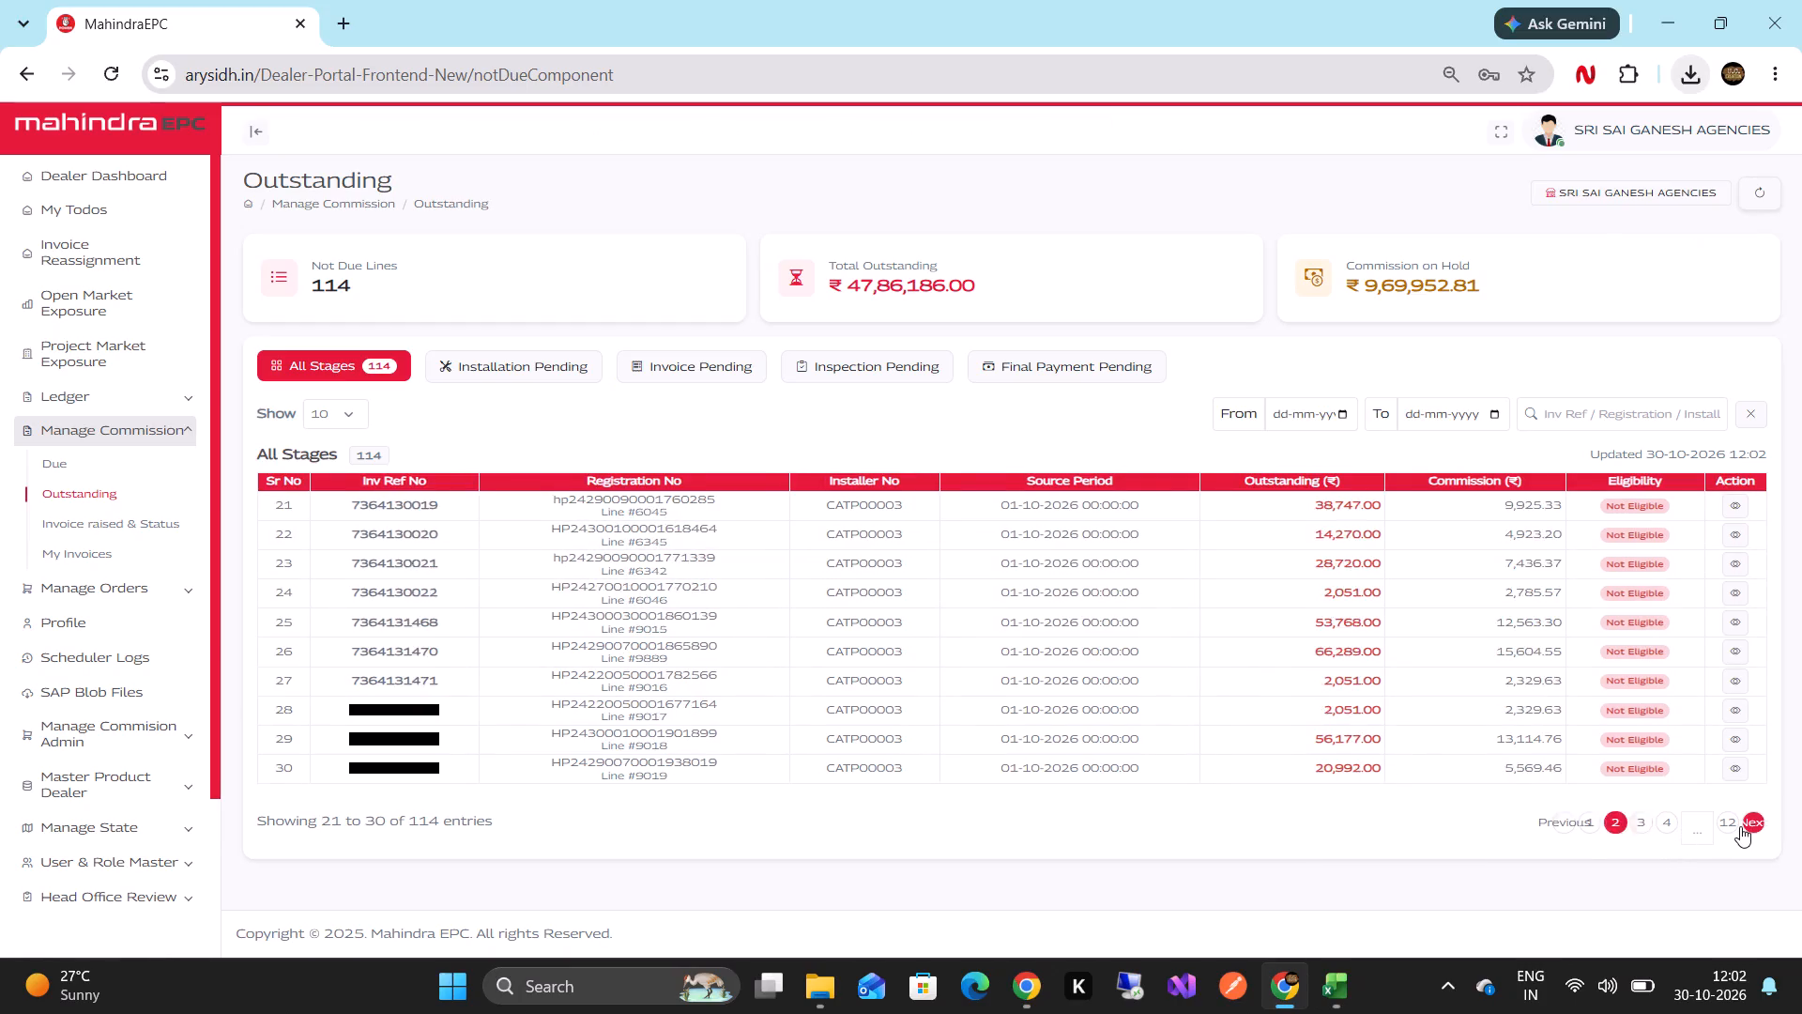
triple_click(1740, 826)
triple_click(1740, 826)
triple_click(1740, 826)
left_click(1740, 826)
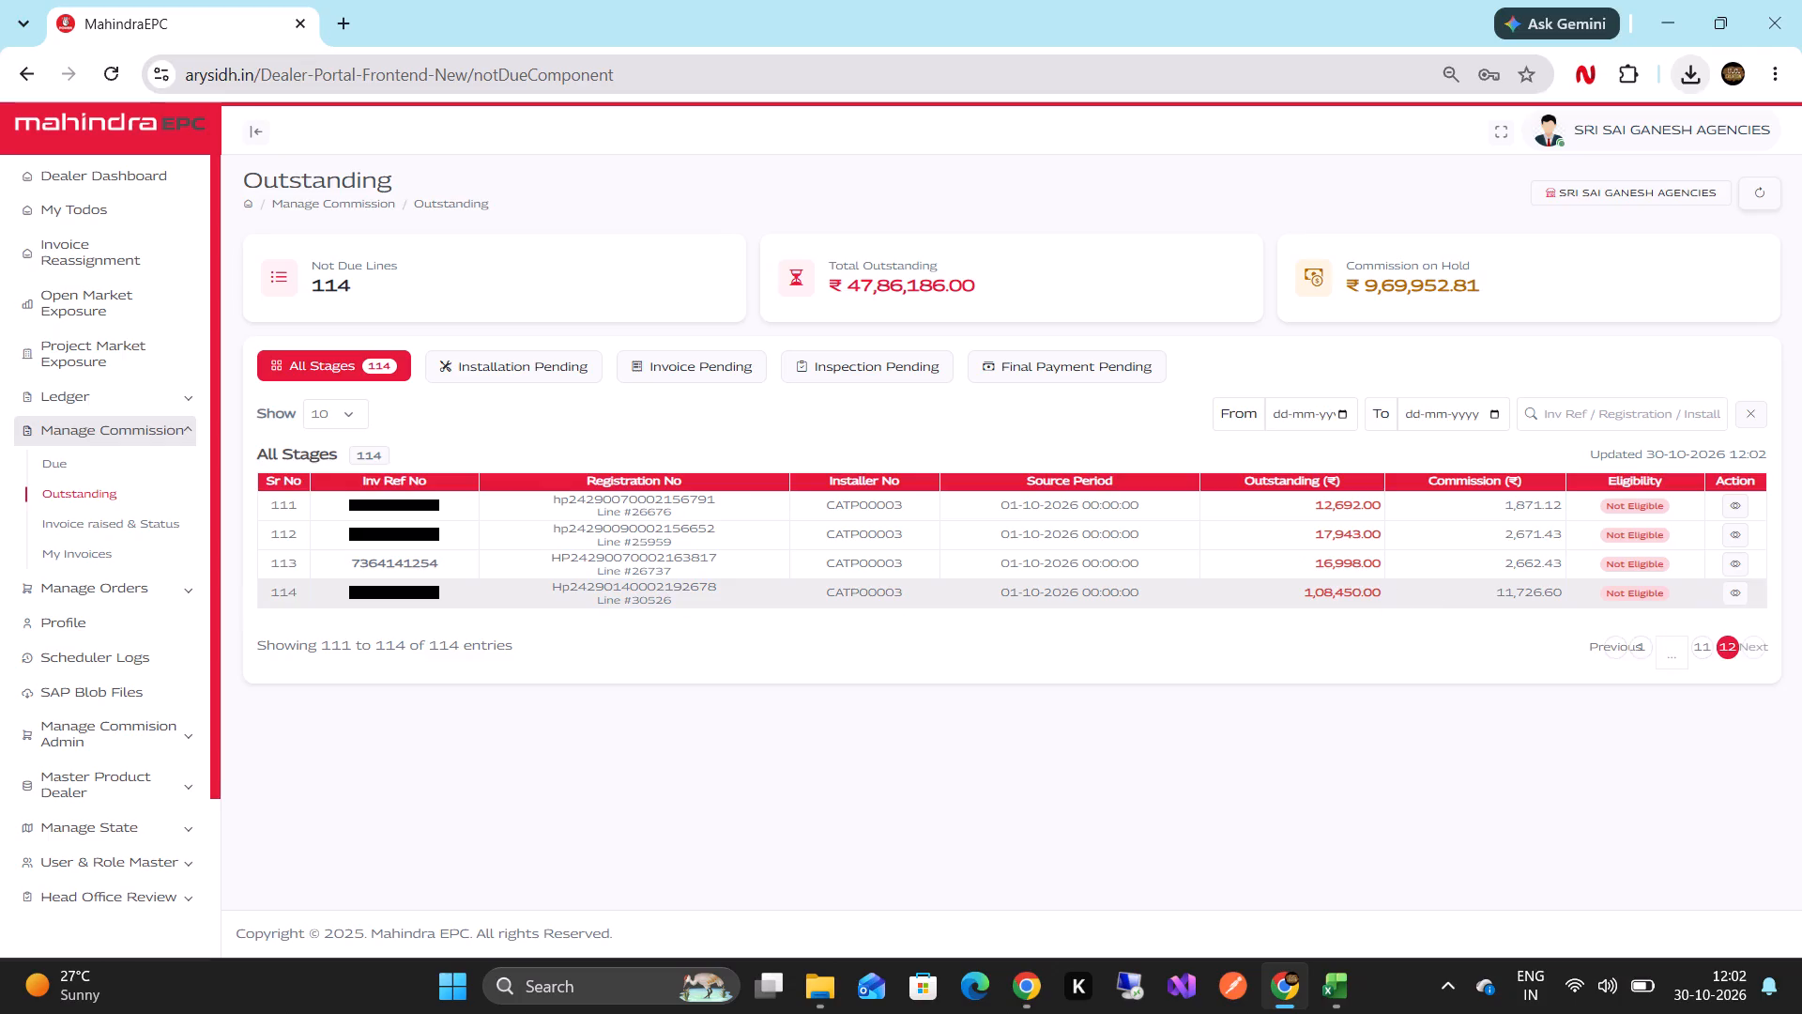
key("alt+Tab")
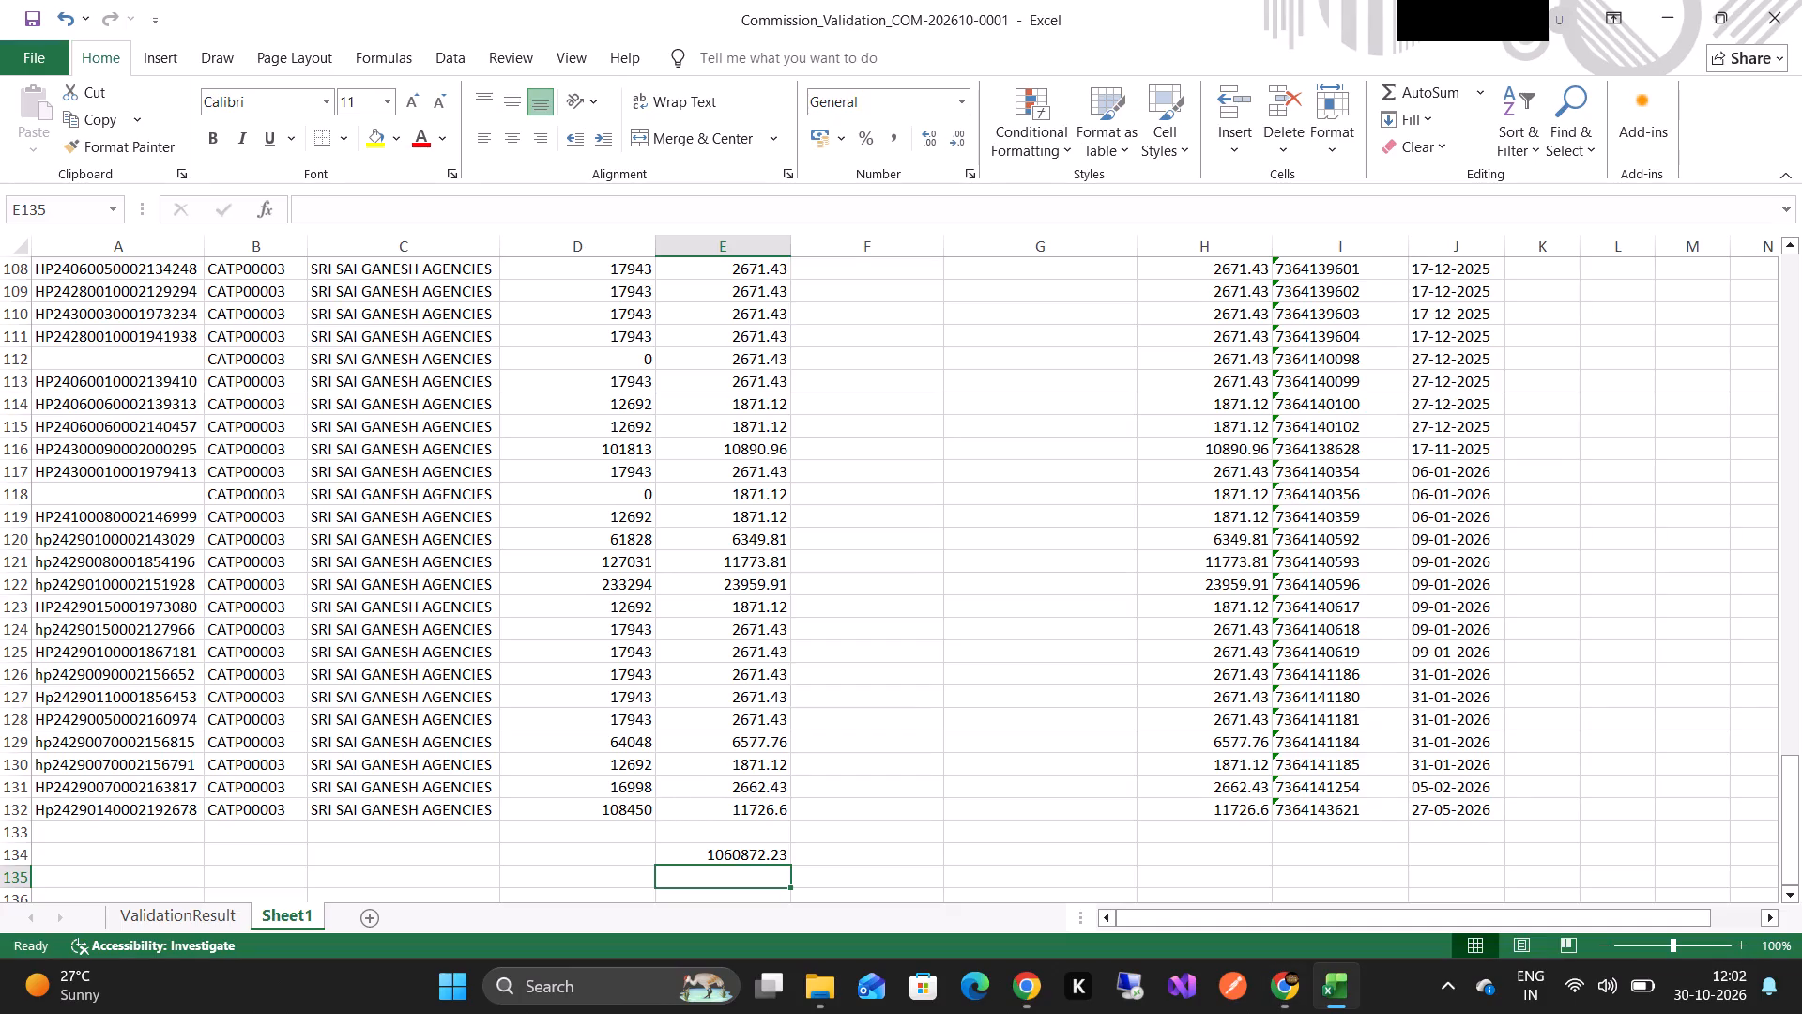
key("alt+Tab")
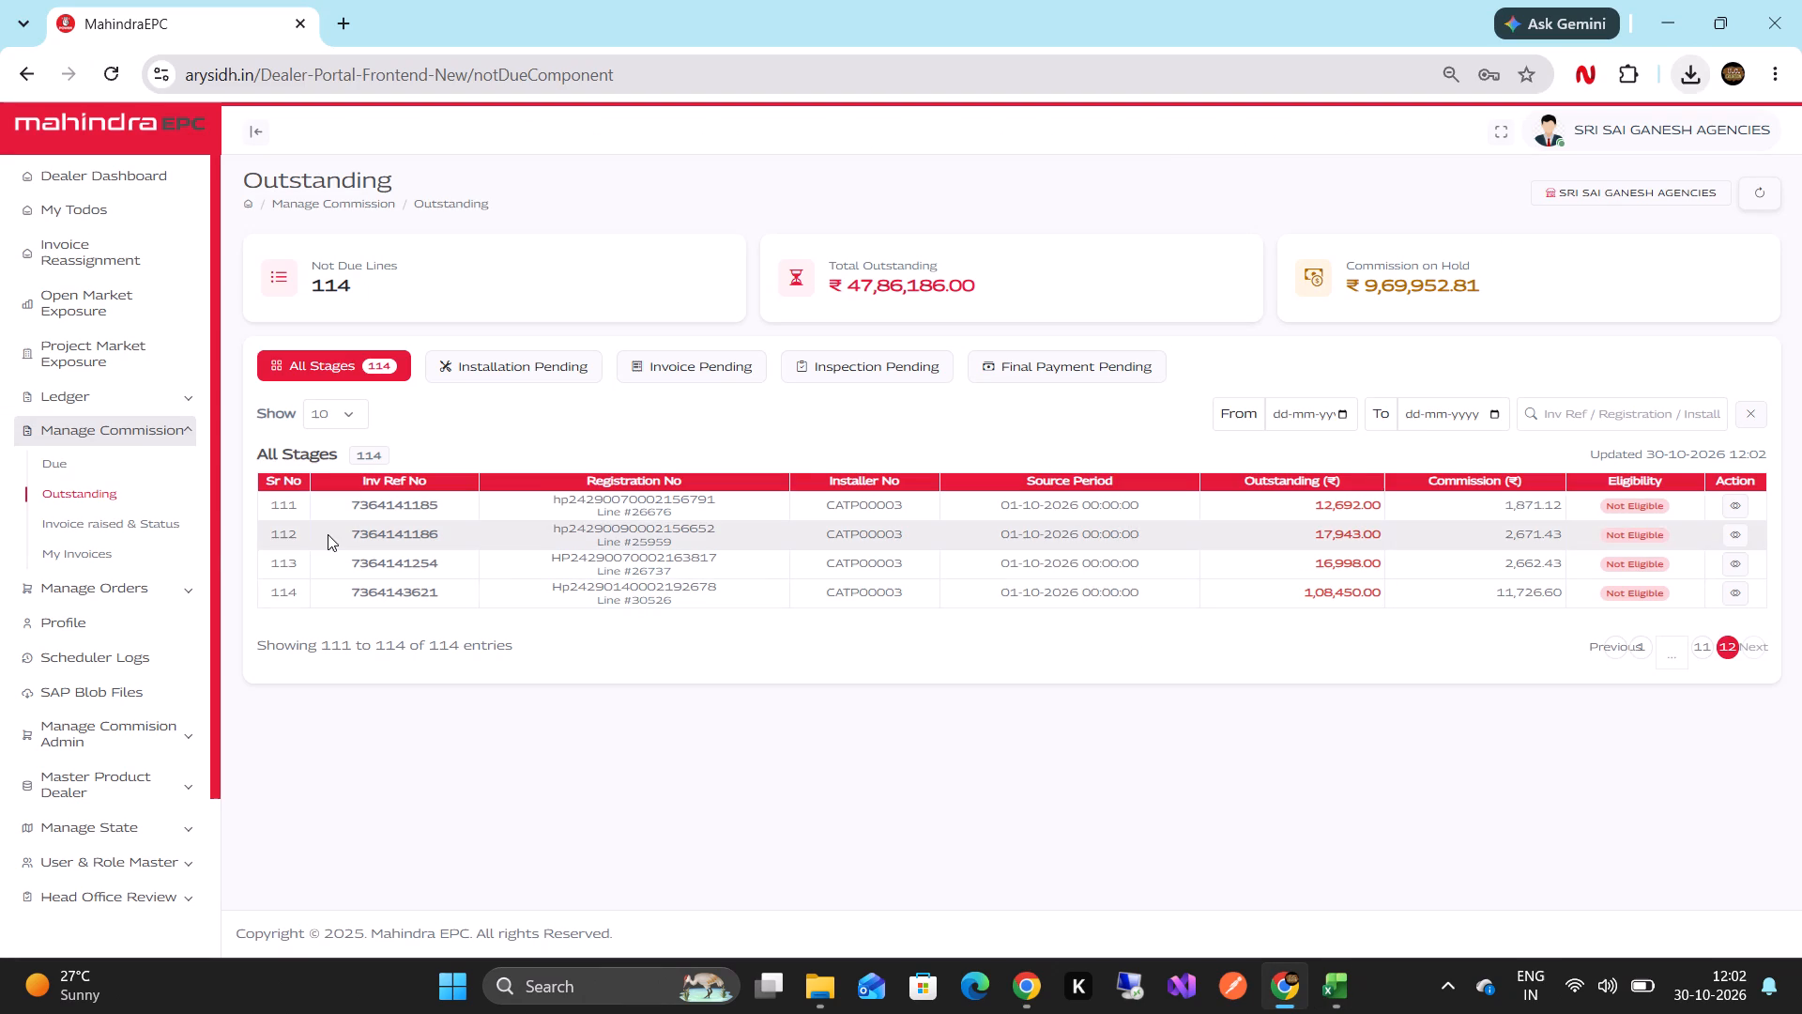
Compare the Due Commission summary figures with the Outstanding summary figures for all stages.
left_click(102, 465)
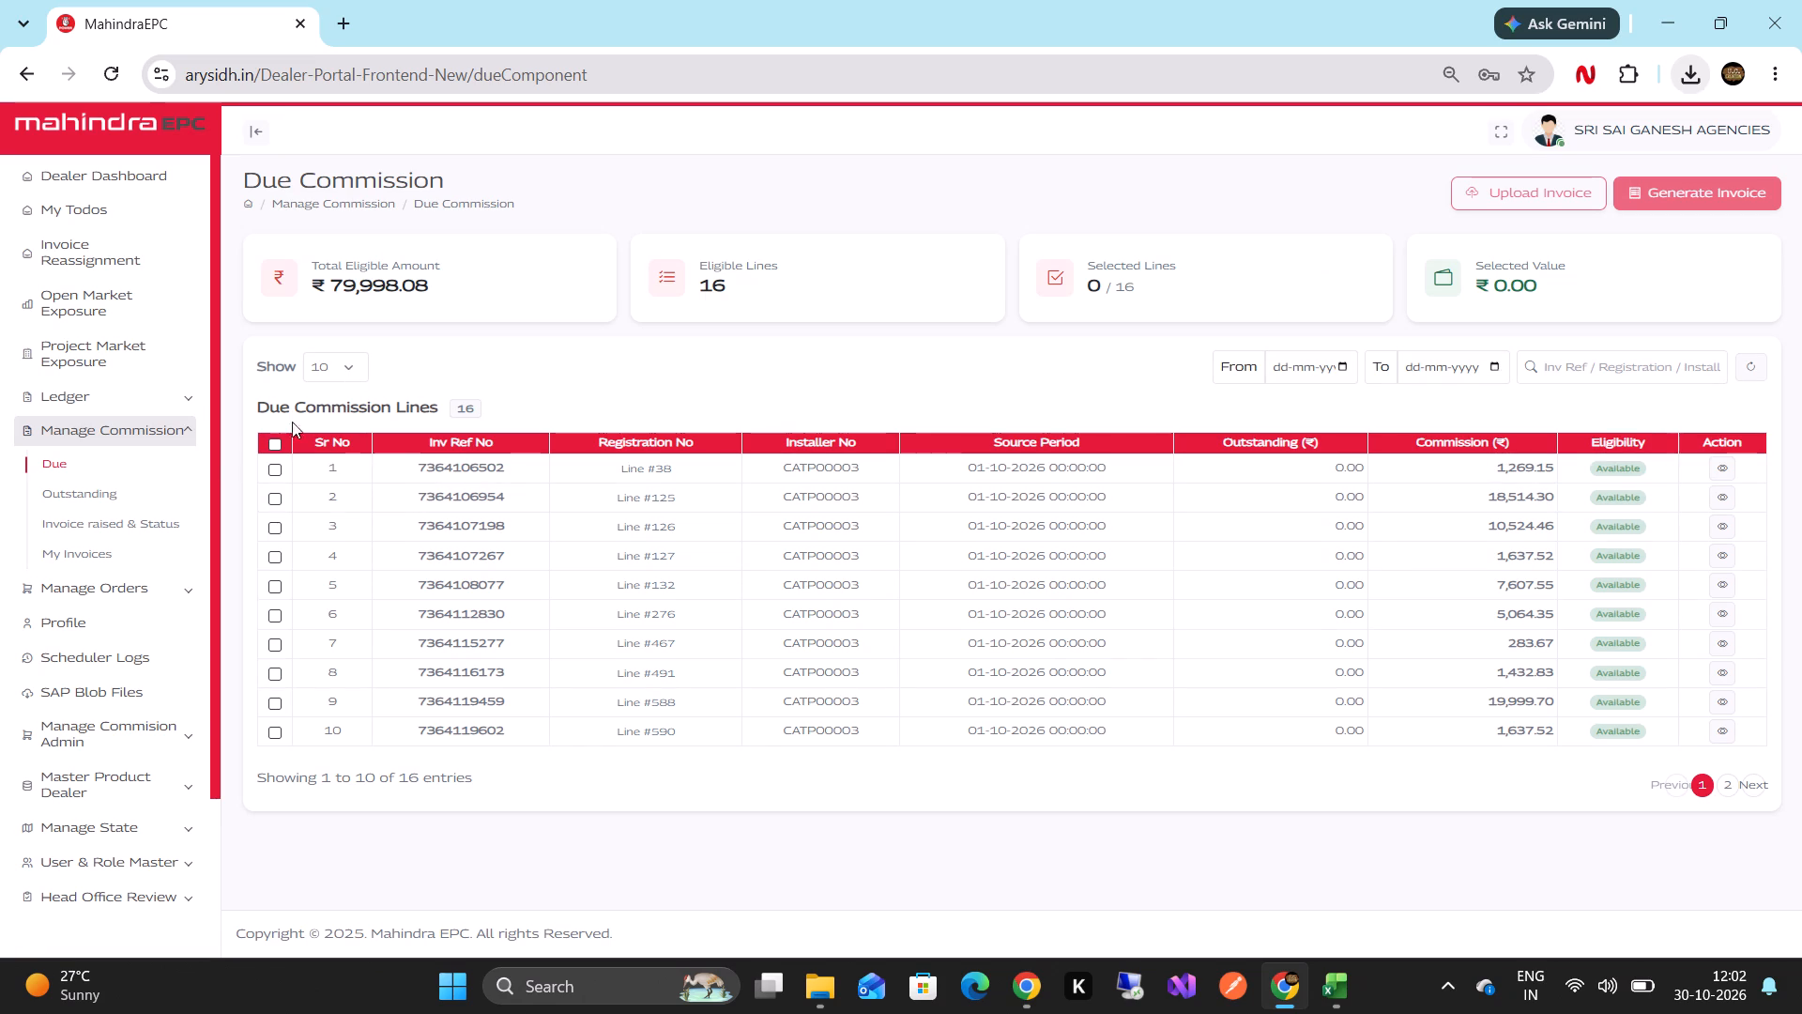
left_click(143, 488)
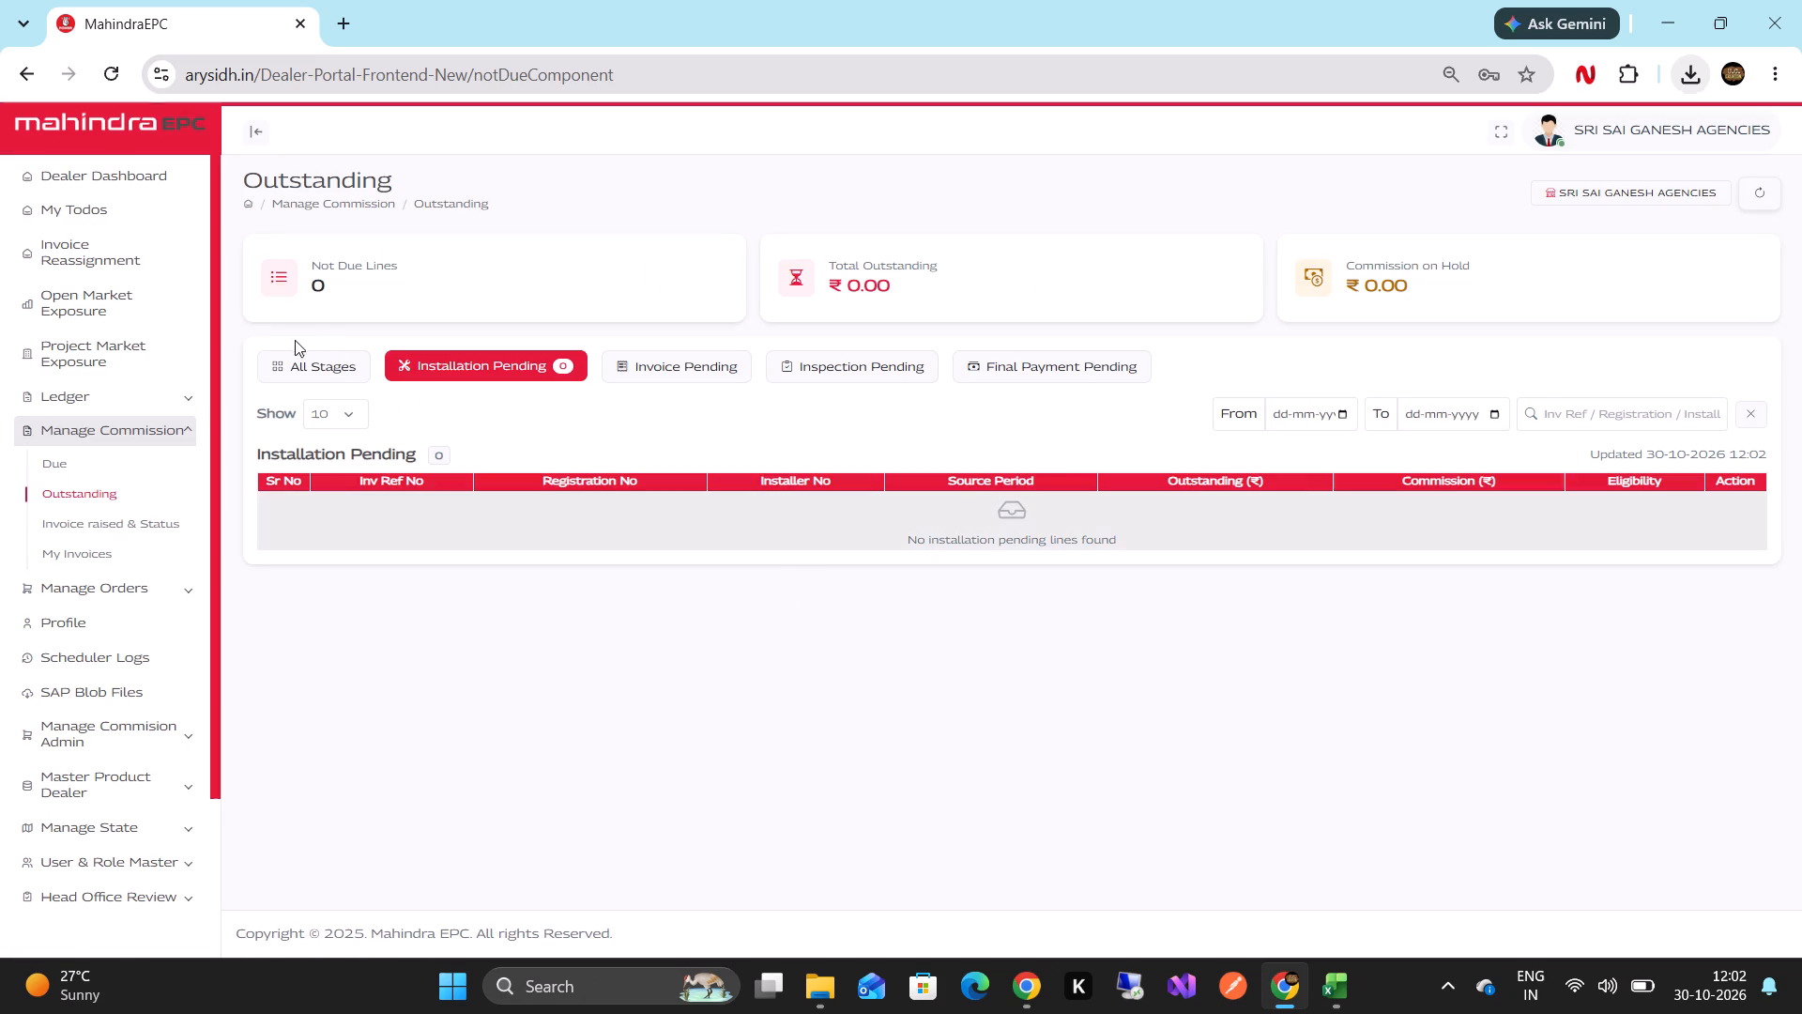
left_click(297, 356)
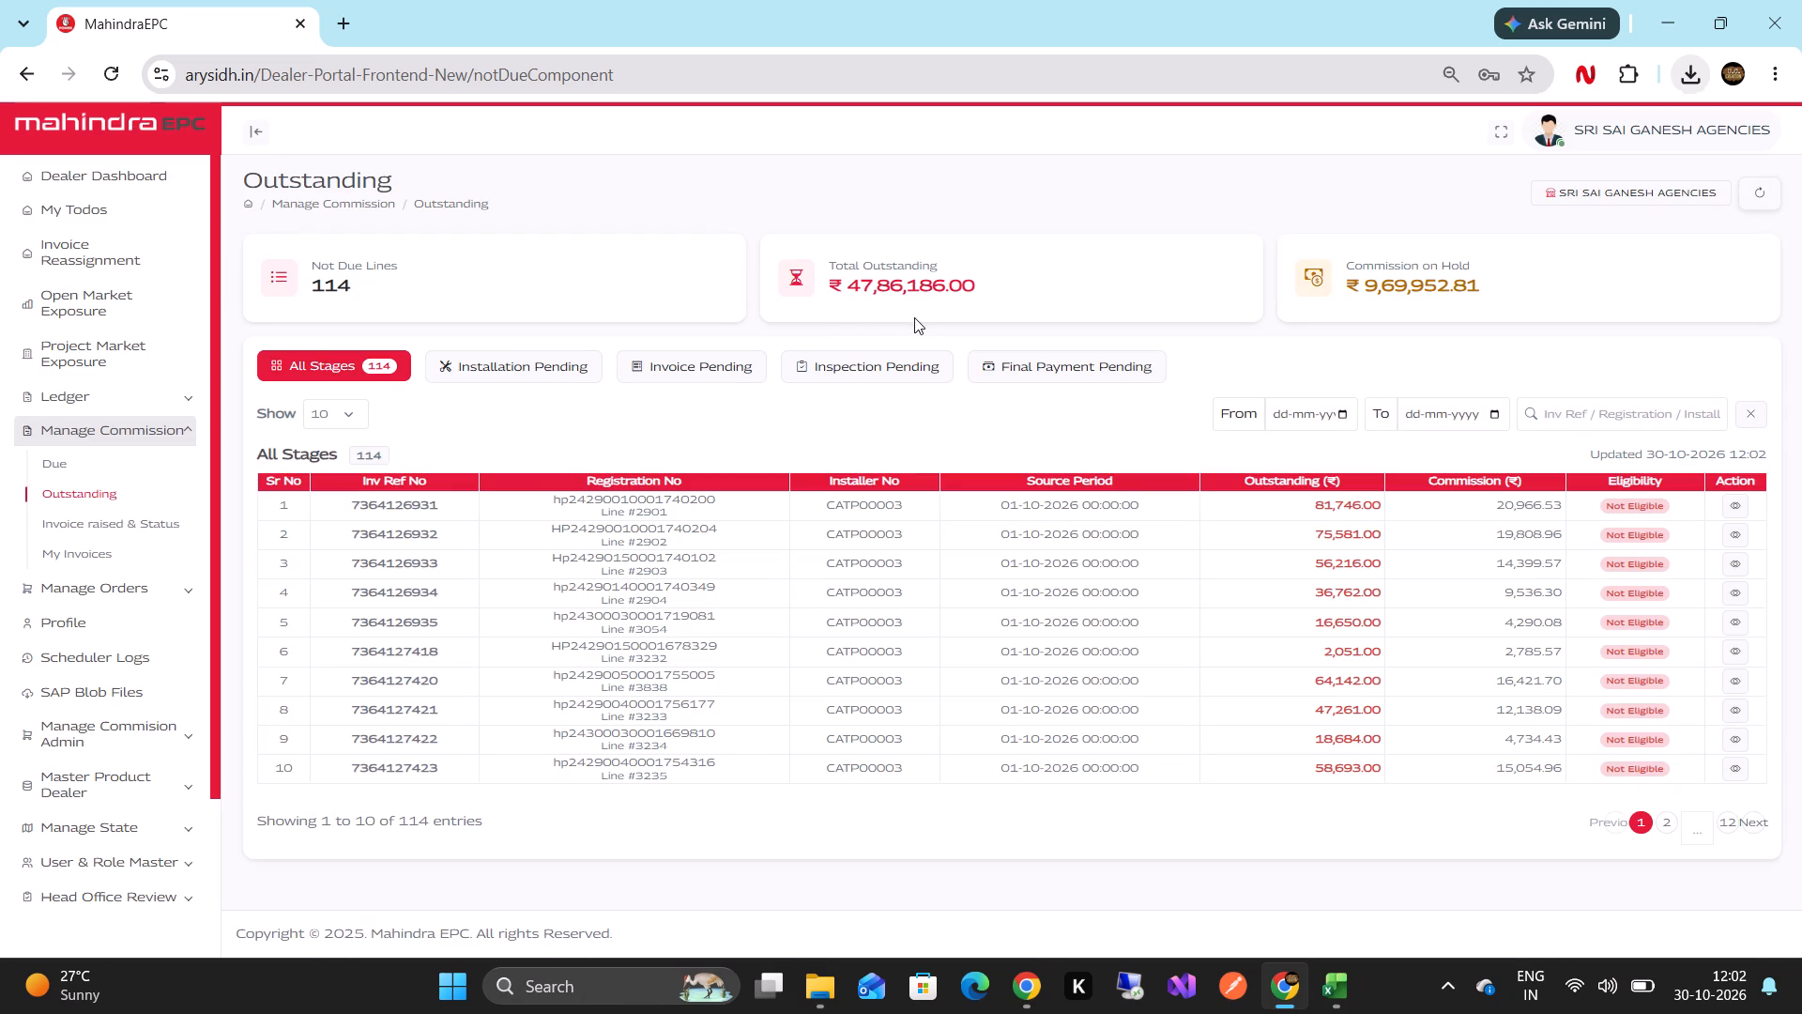
Check the Outstanding lines under the Installation, Invoice, Inspection and Final Payment Pending stages, ending back on All Stages.
left_click(1024, 370)
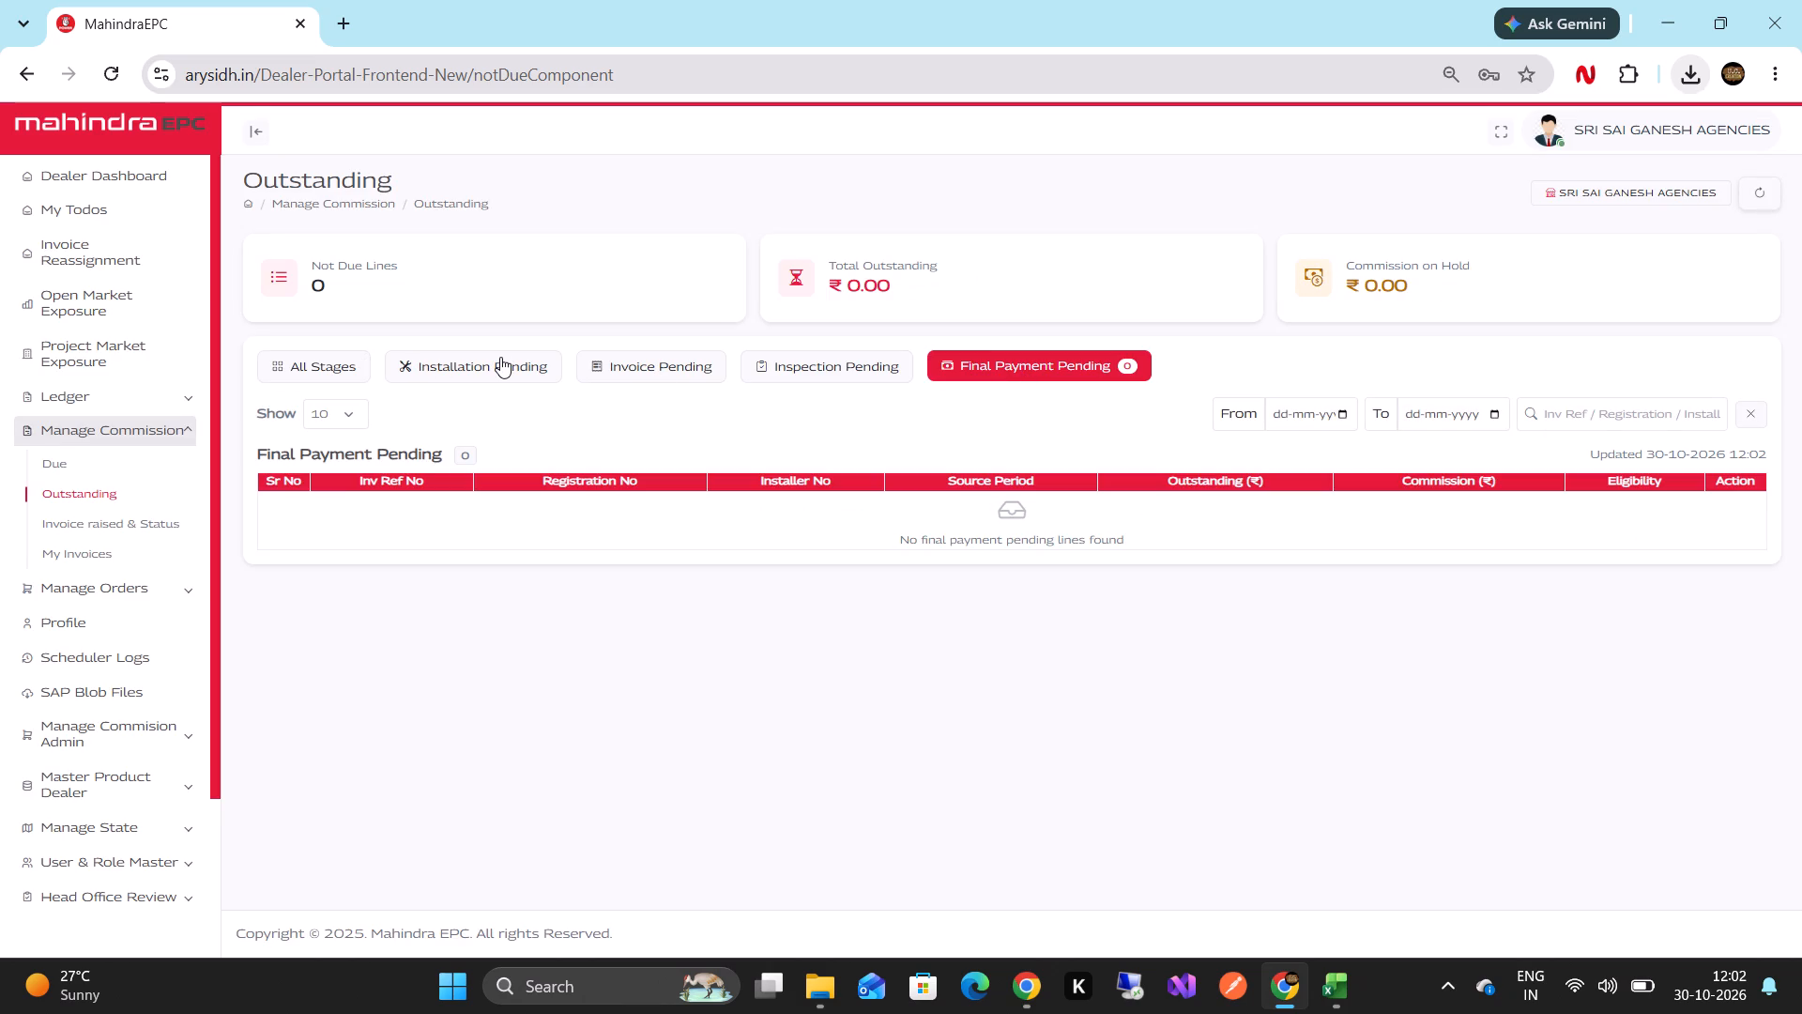
left_click(500, 357)
left_click(626, 371)
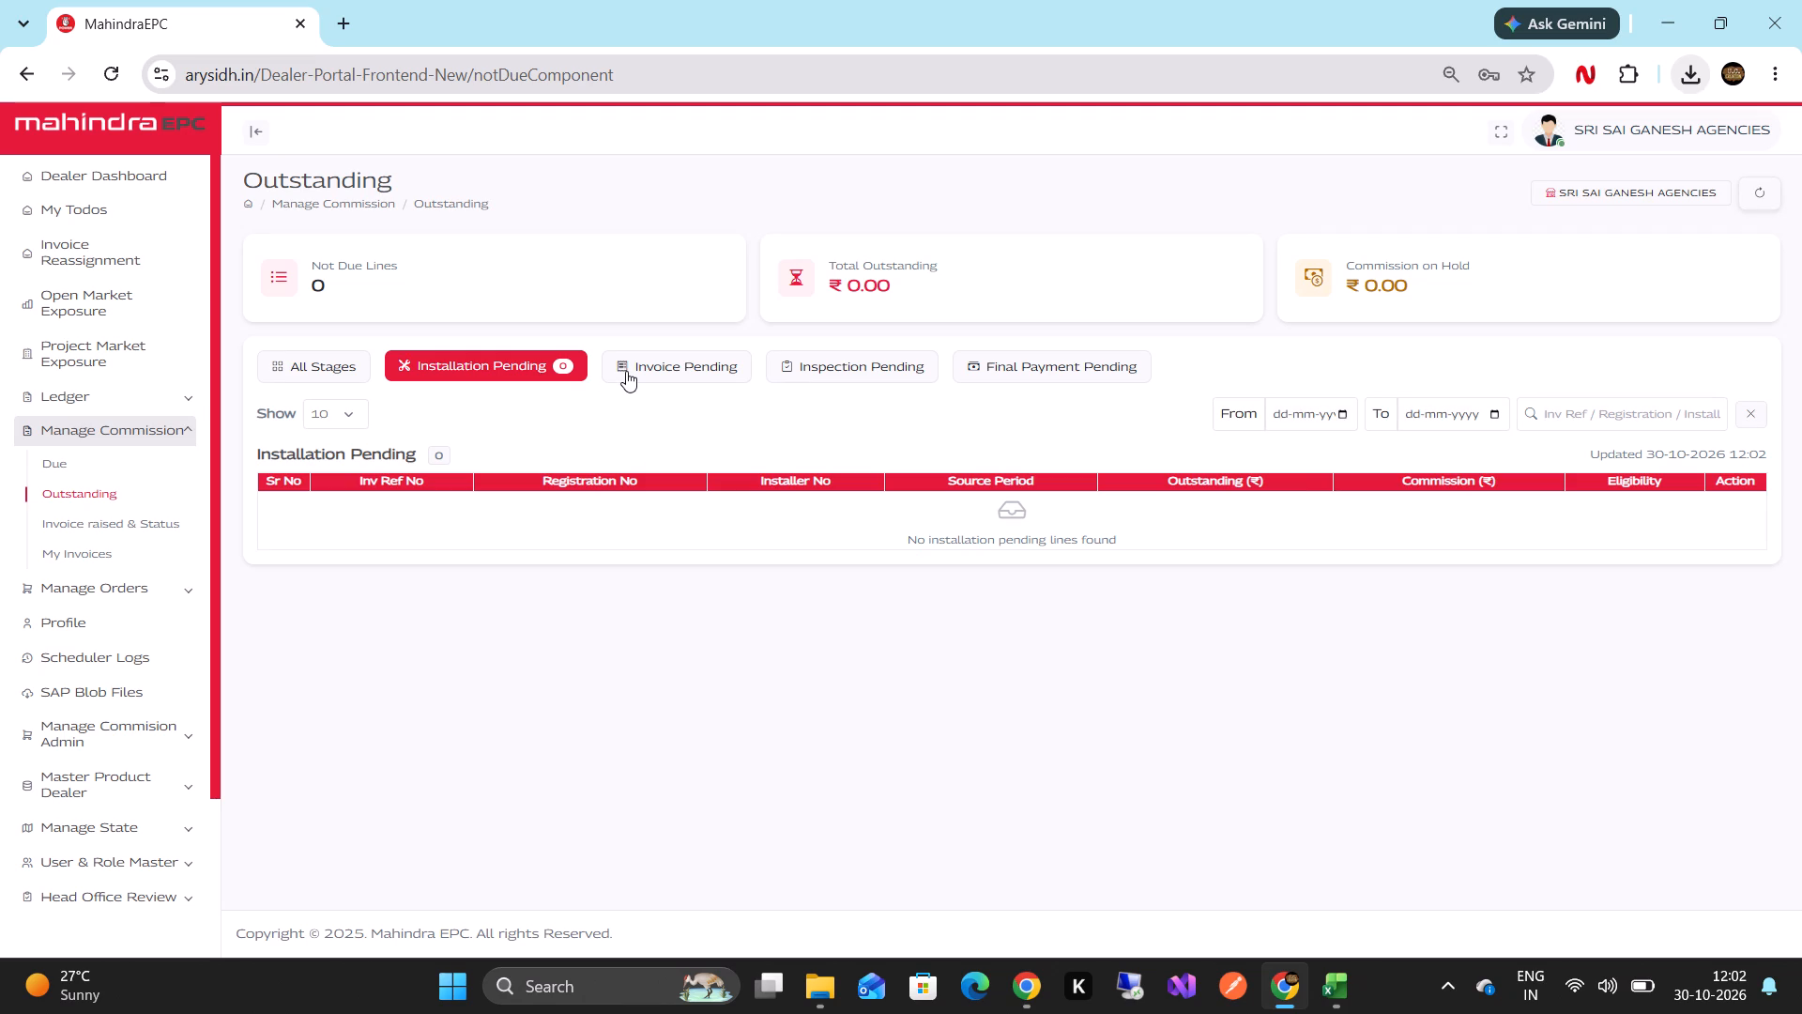
left_click(809, 375)
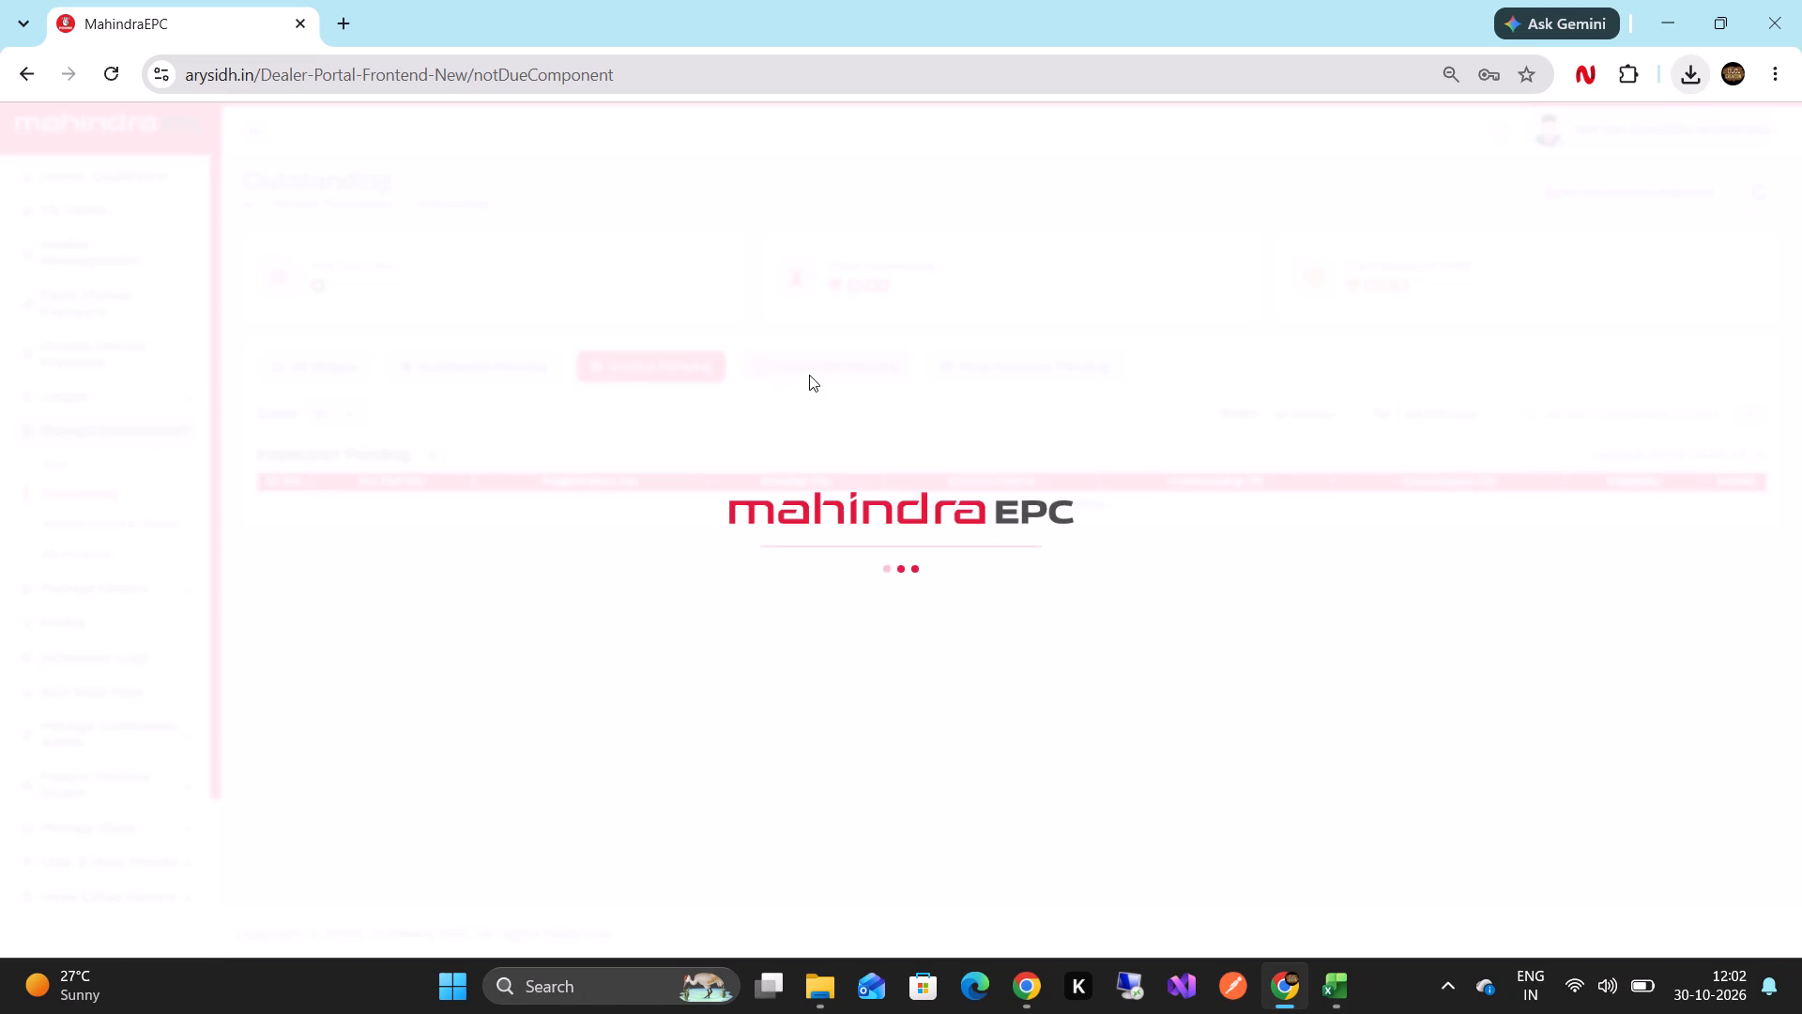
left_click(992, 369)
left_click(349, 366)
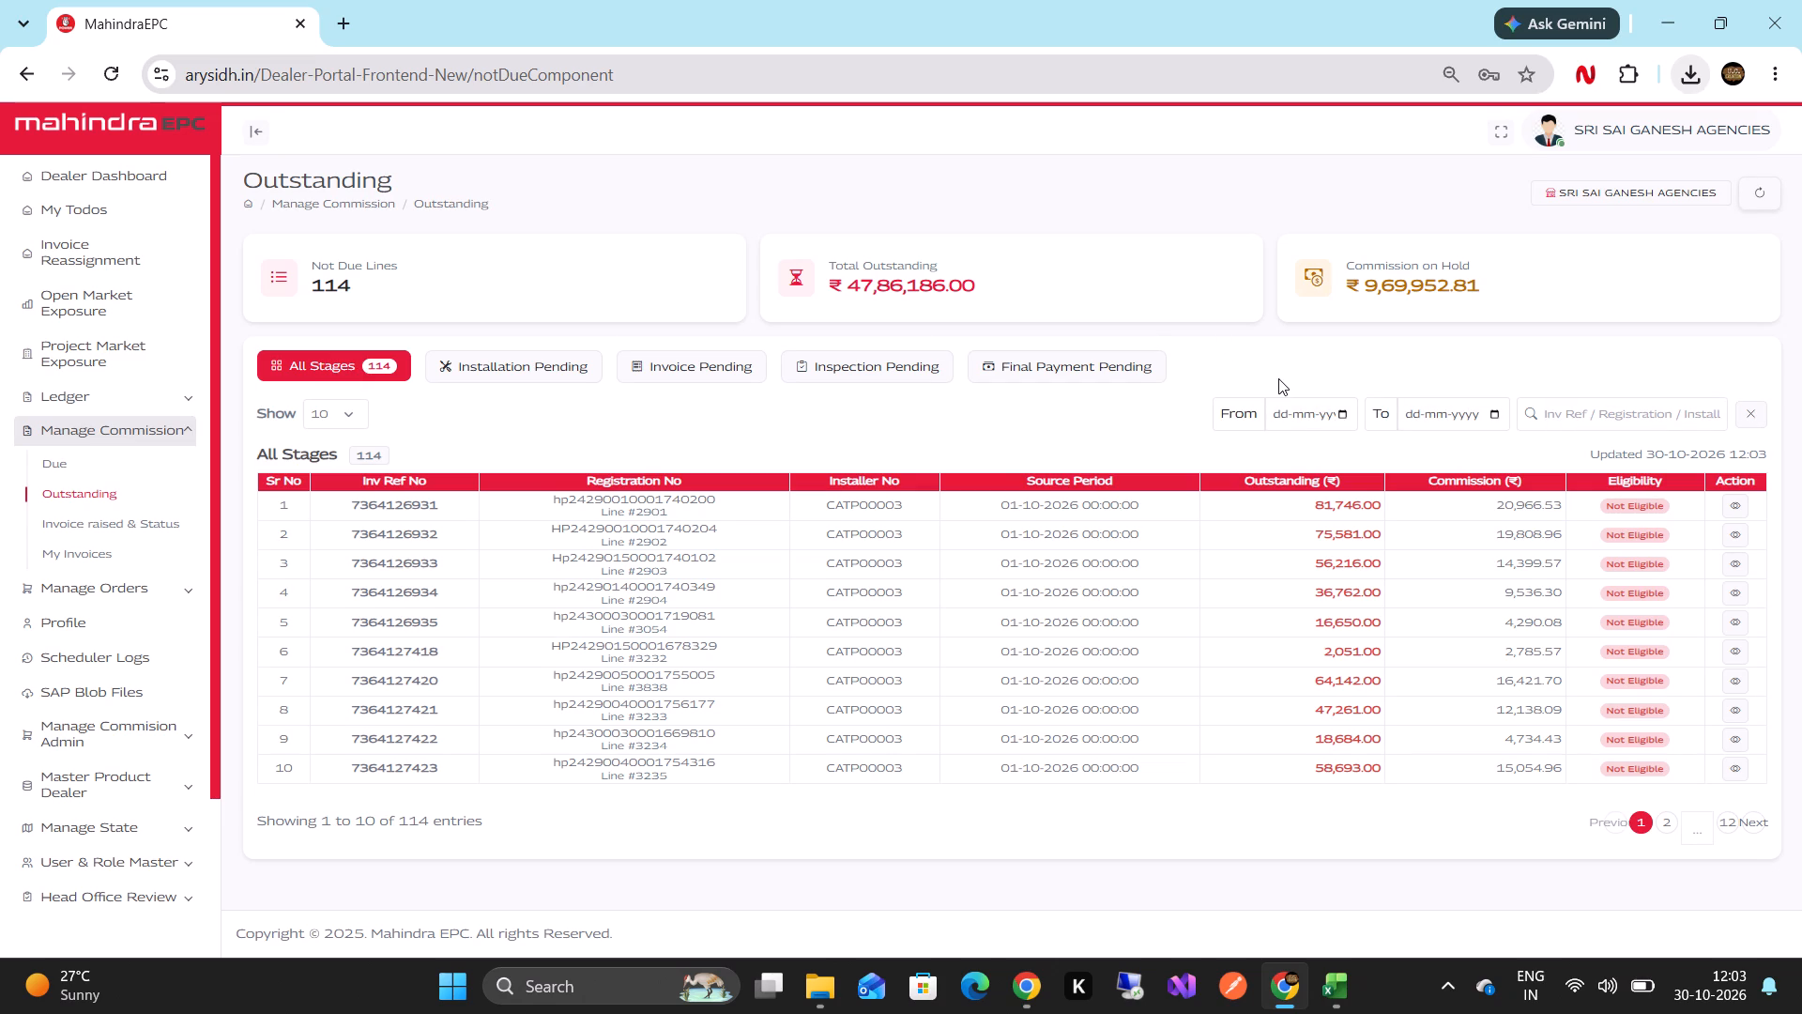
Switch to Excel and check the Basic Commission total in E134 against the sum of Sheet1's column H.
key("alt+grave")
key("Tab")
key("alt+Tab")
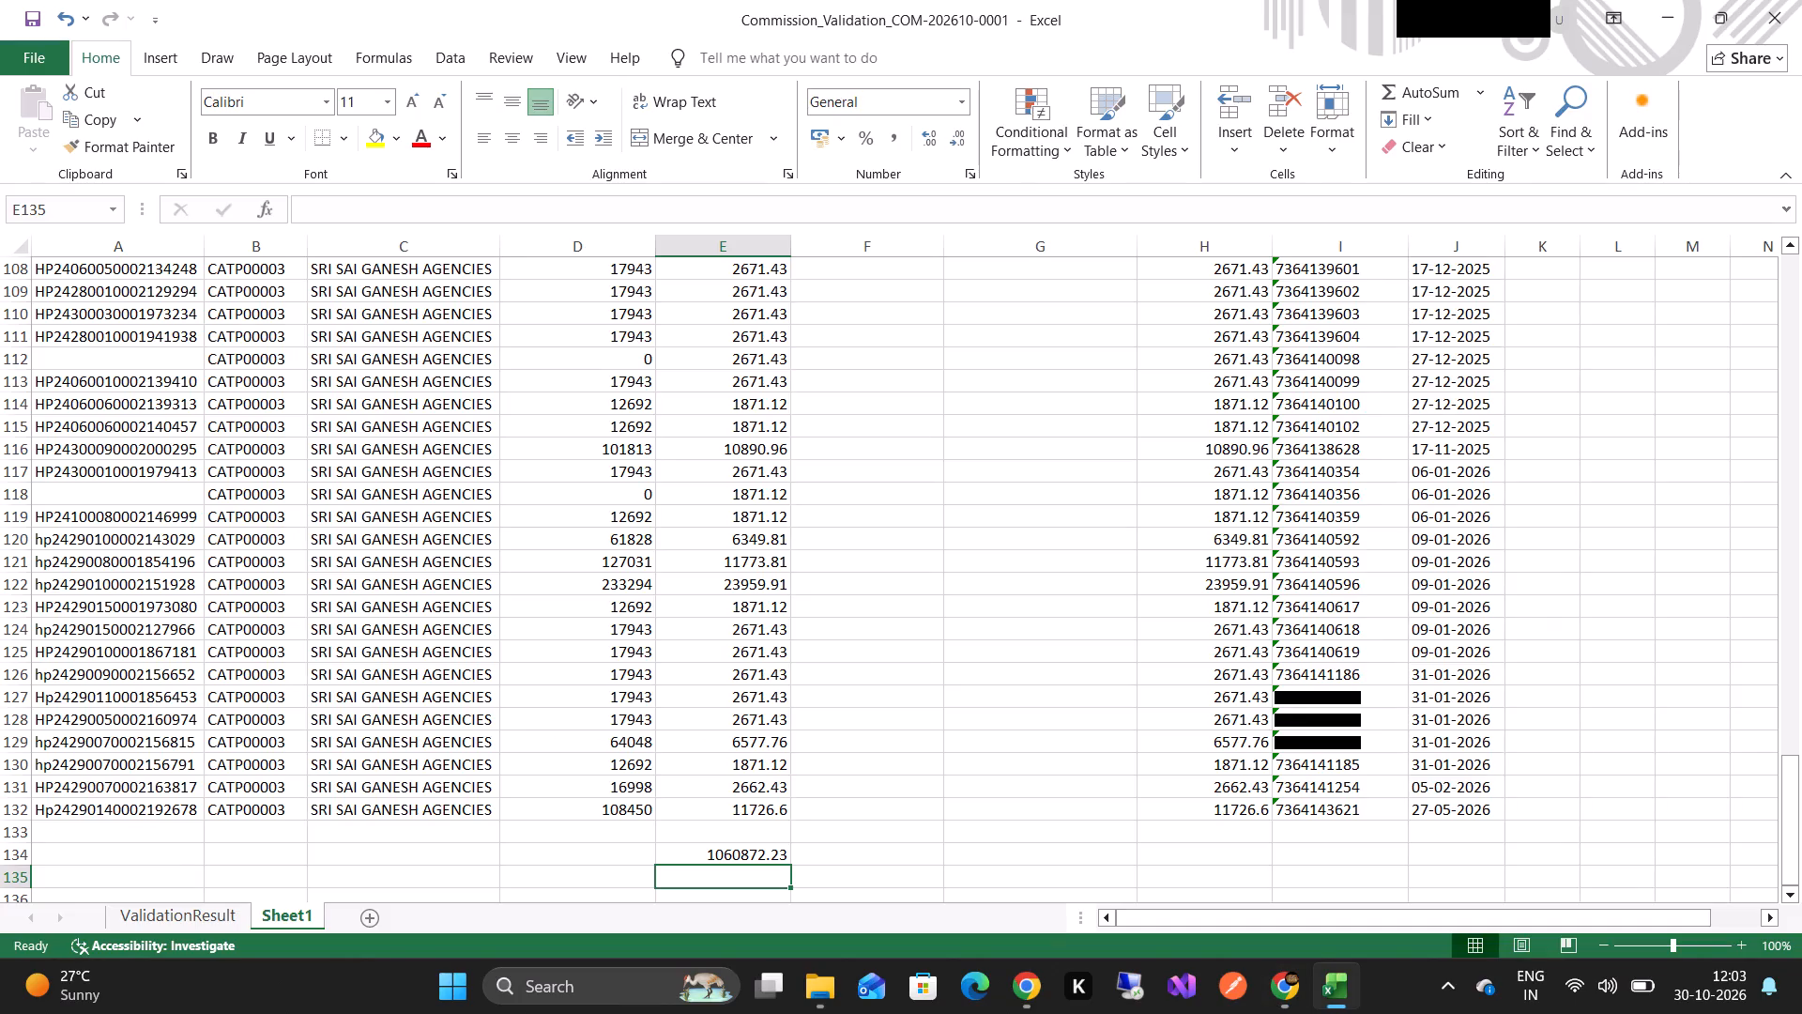
left_click(735, 854)
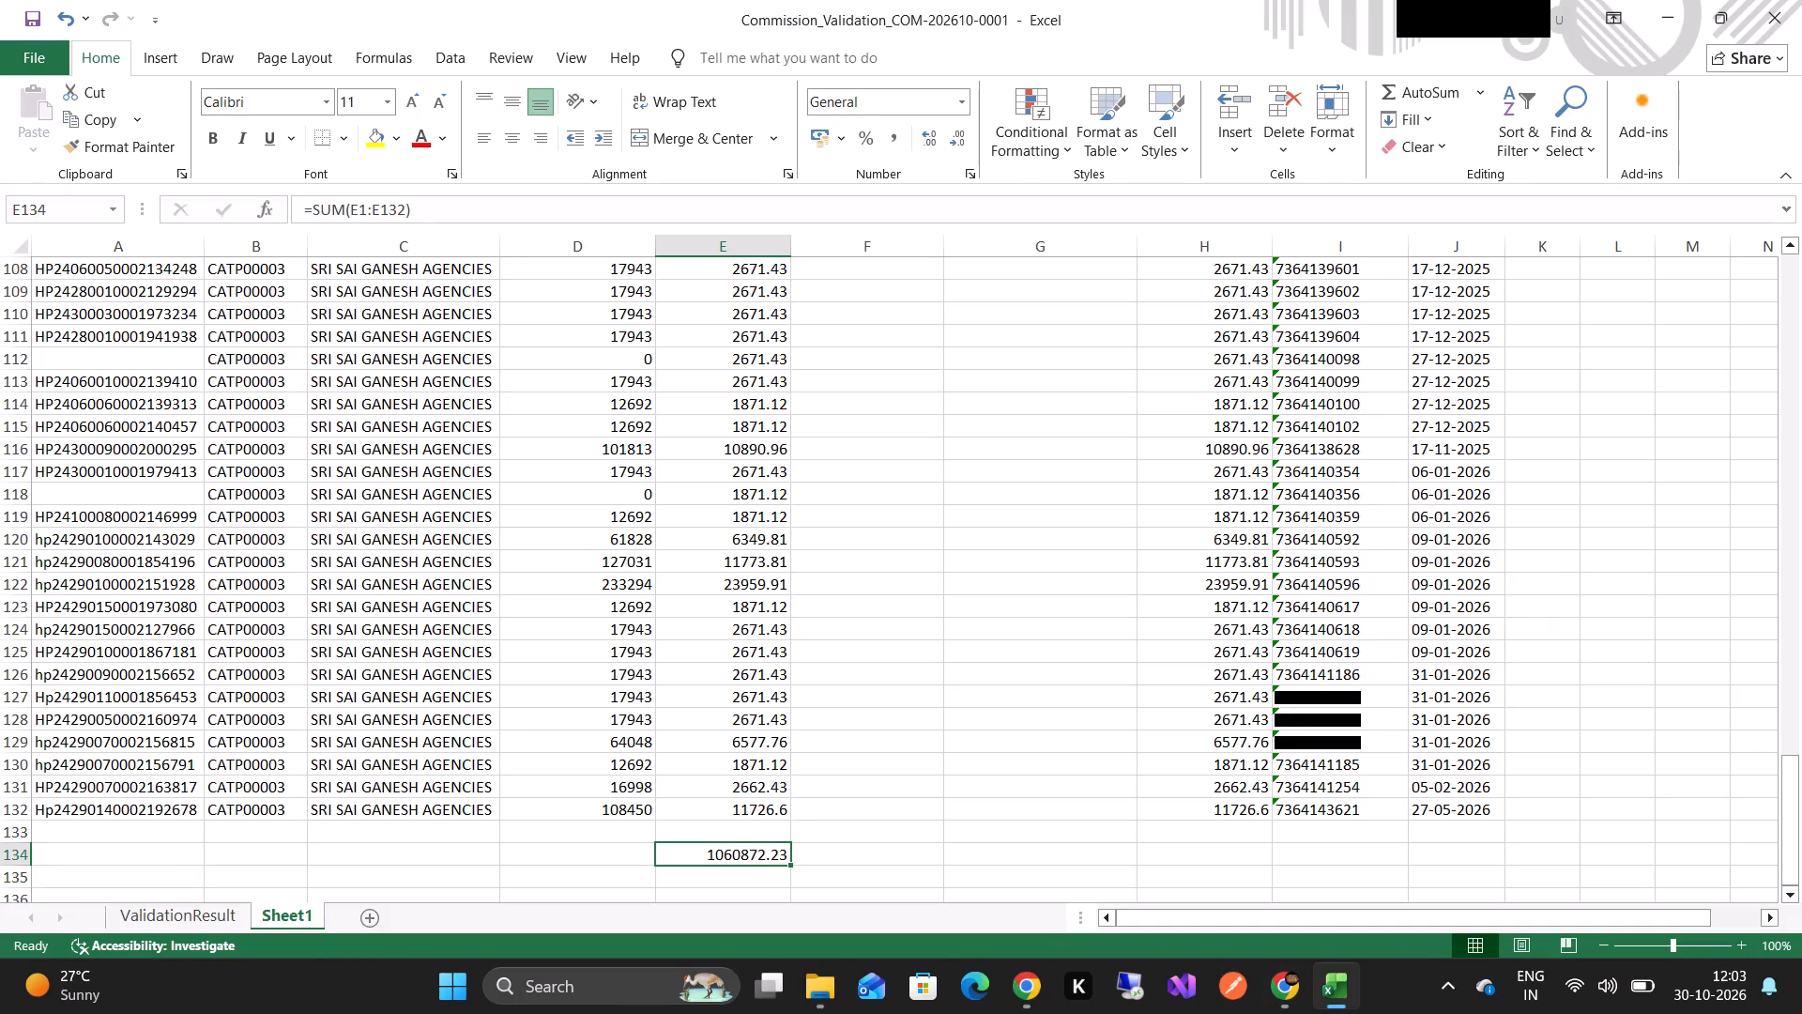
left_click(1216, 235)
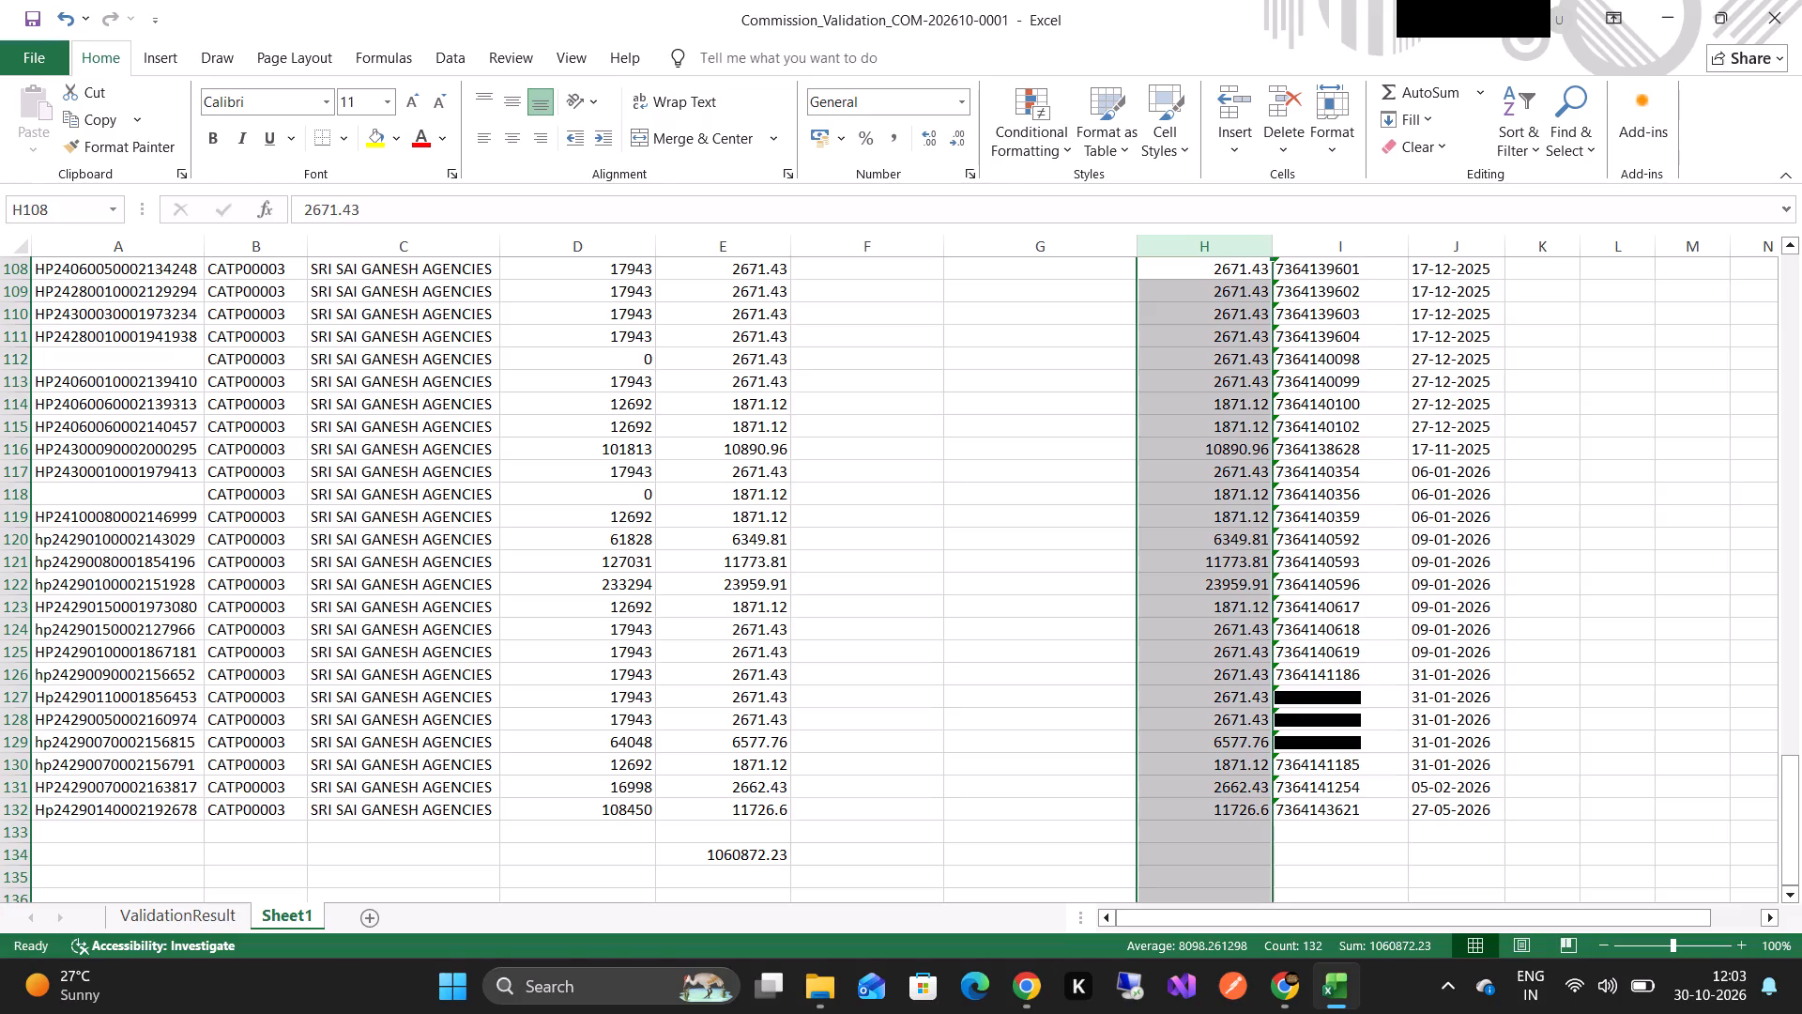
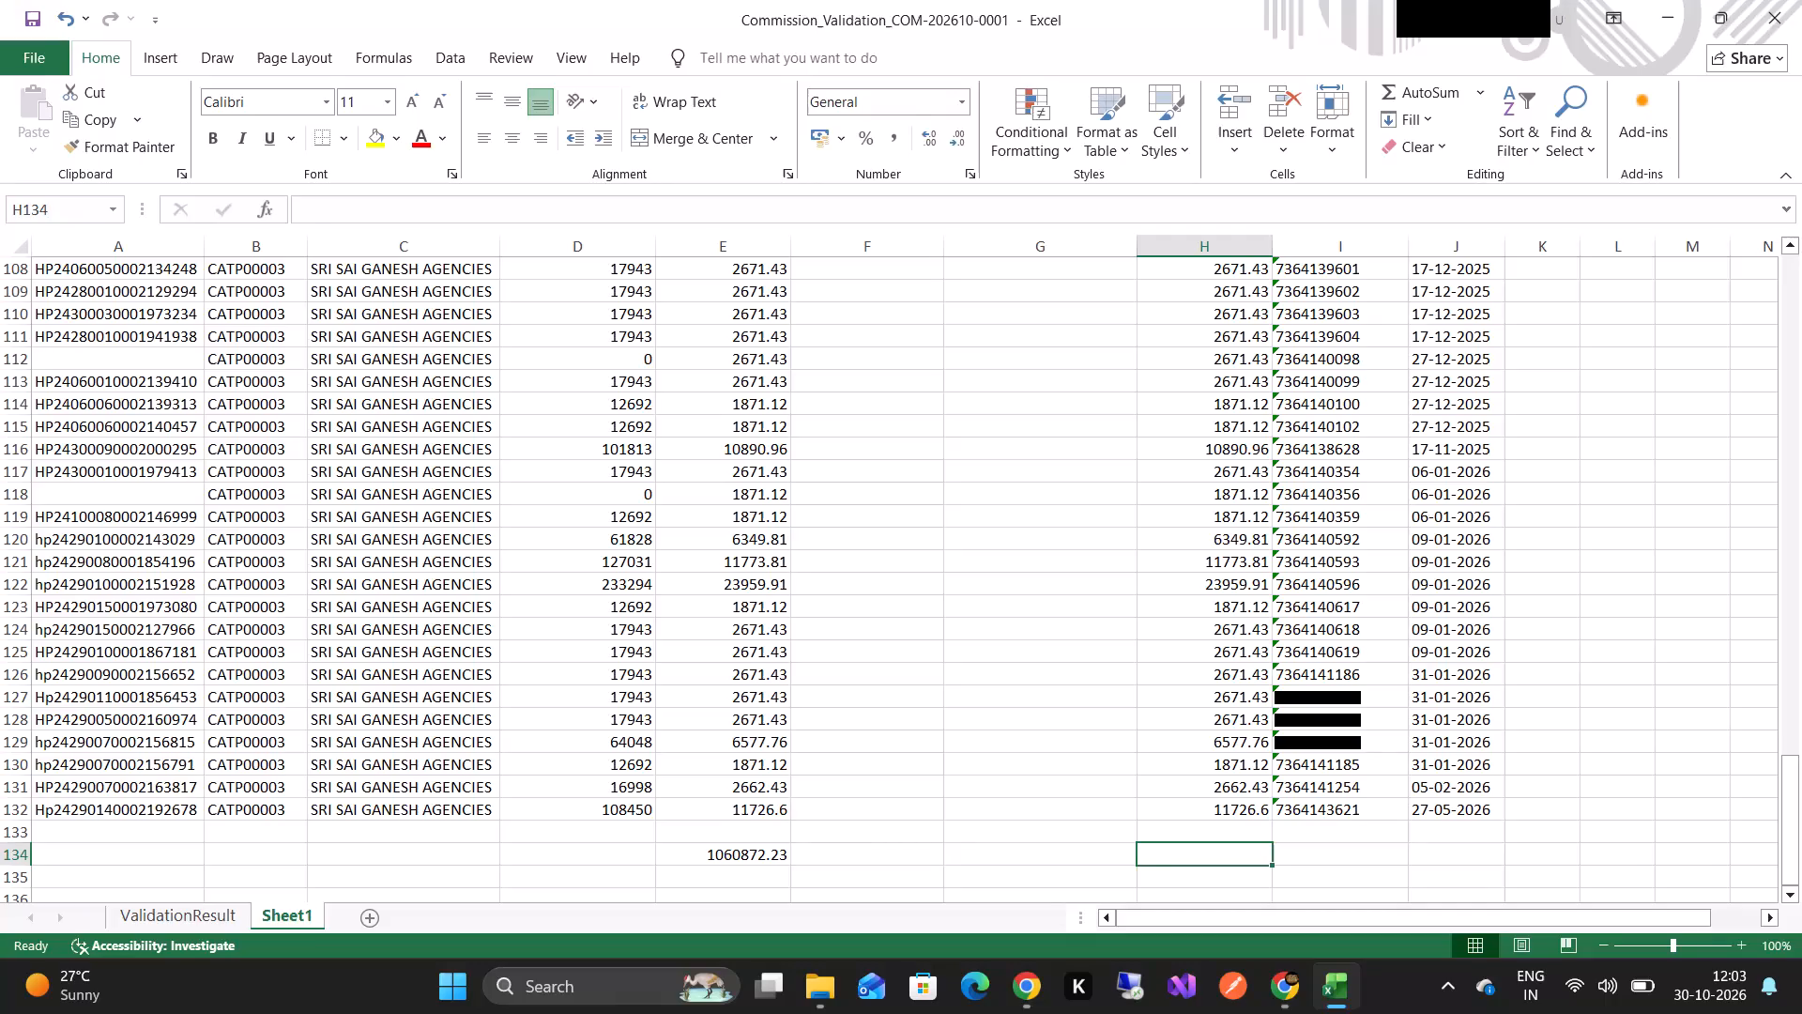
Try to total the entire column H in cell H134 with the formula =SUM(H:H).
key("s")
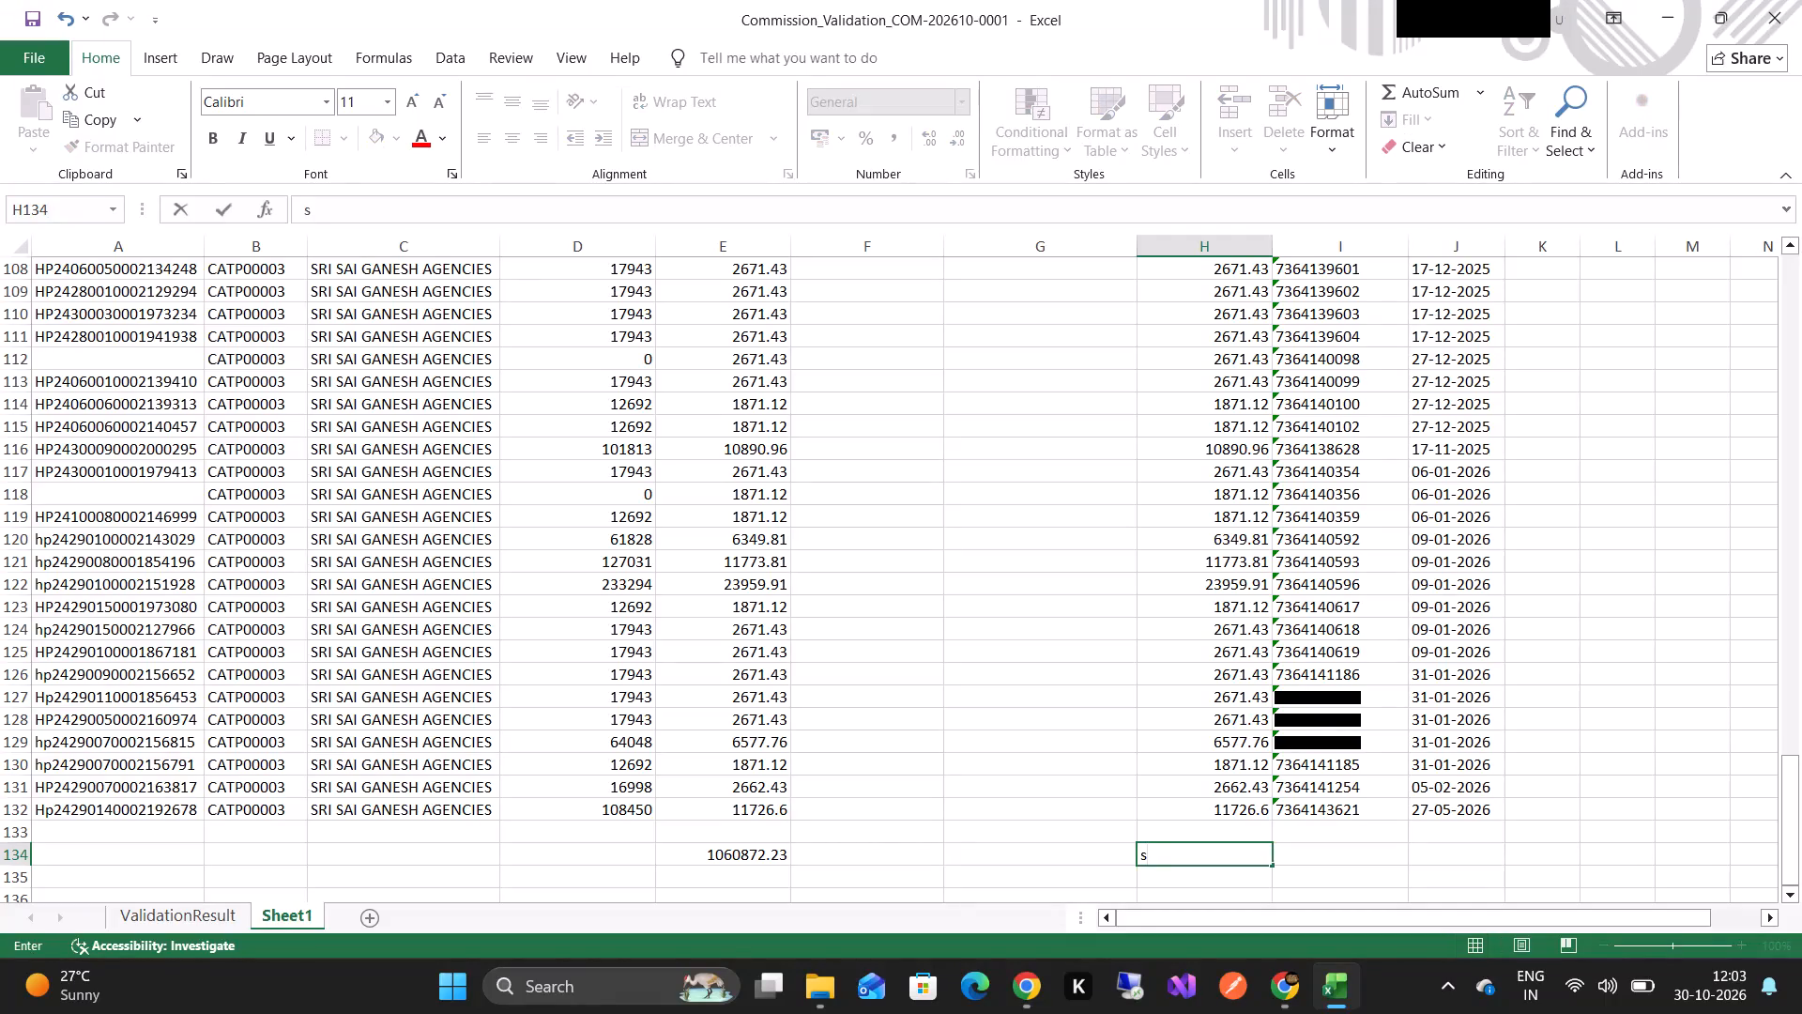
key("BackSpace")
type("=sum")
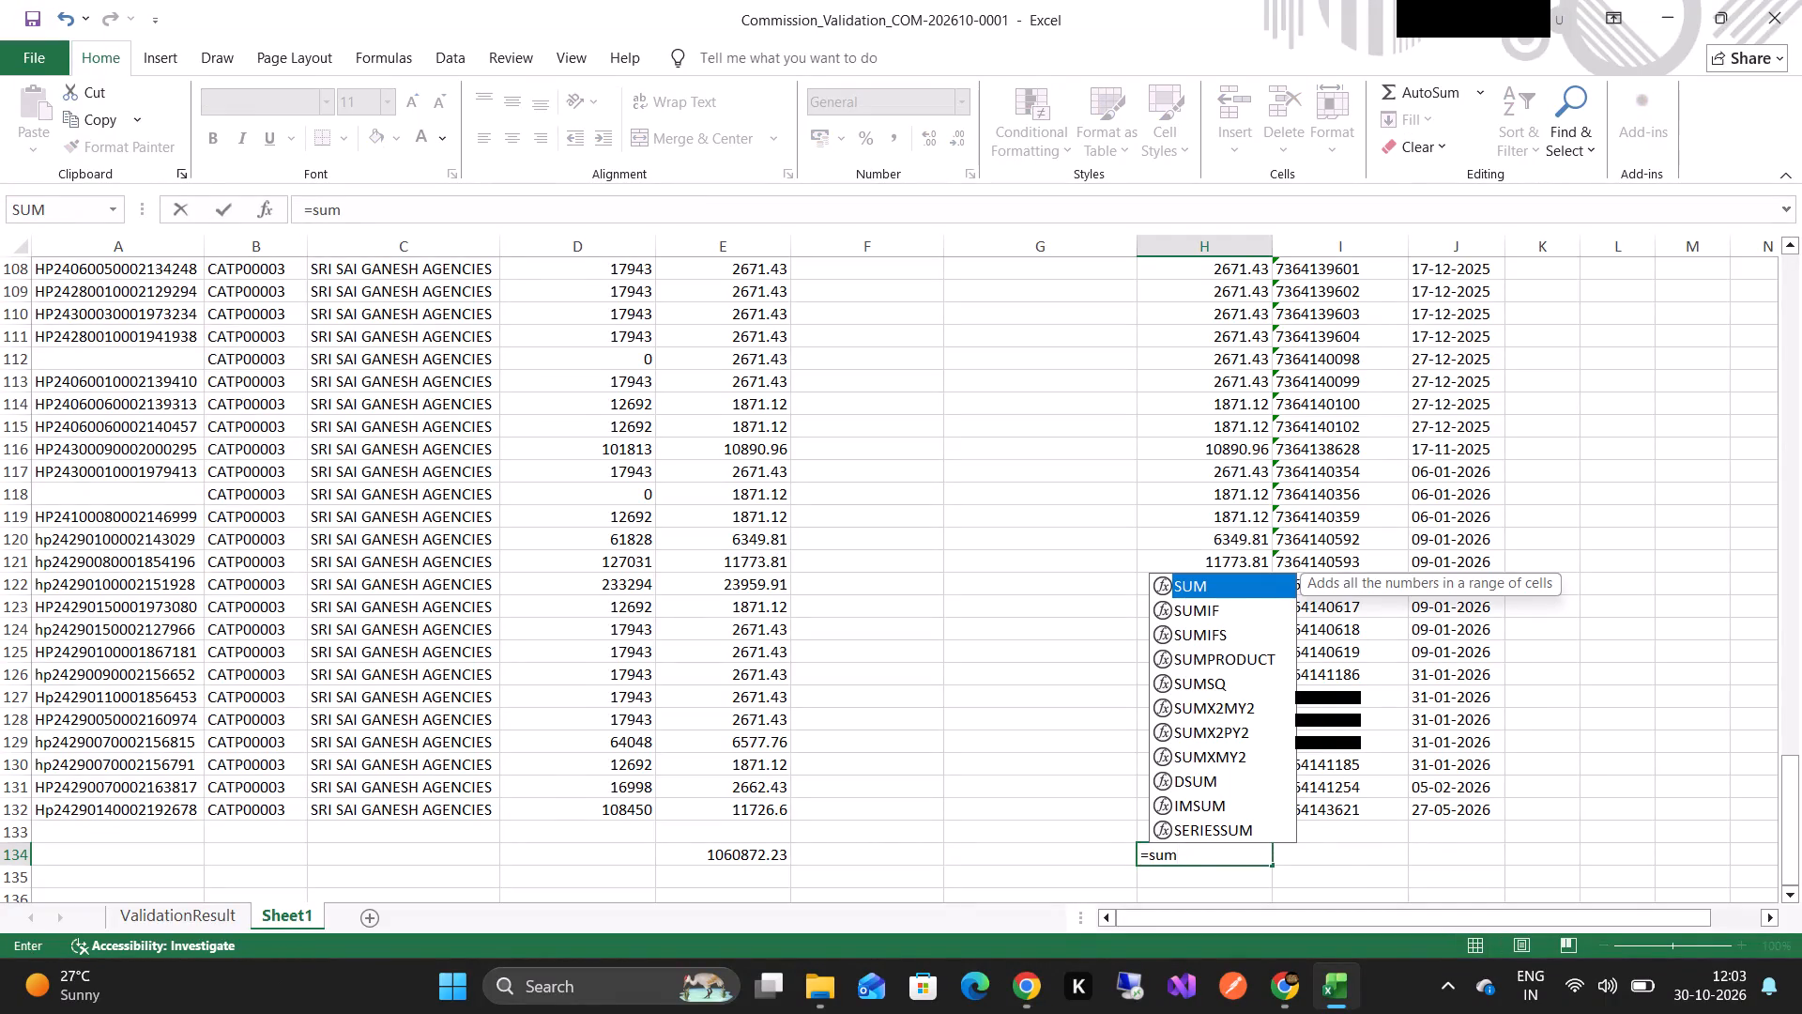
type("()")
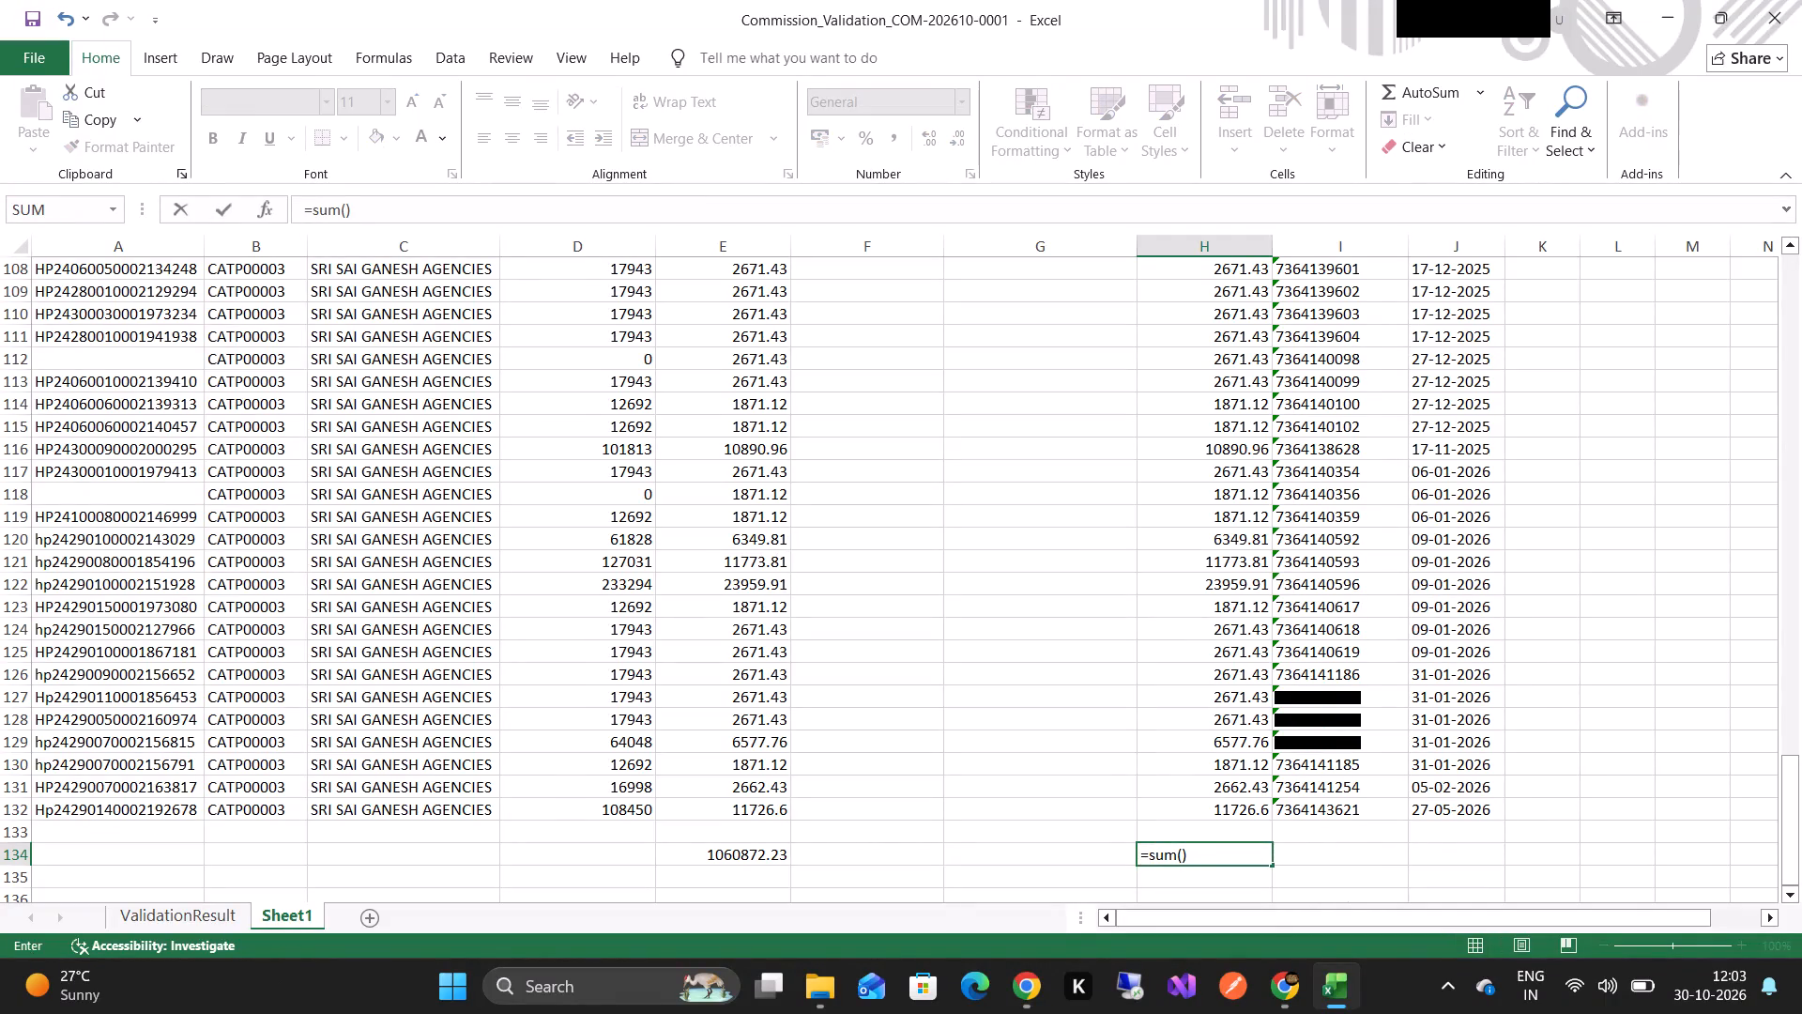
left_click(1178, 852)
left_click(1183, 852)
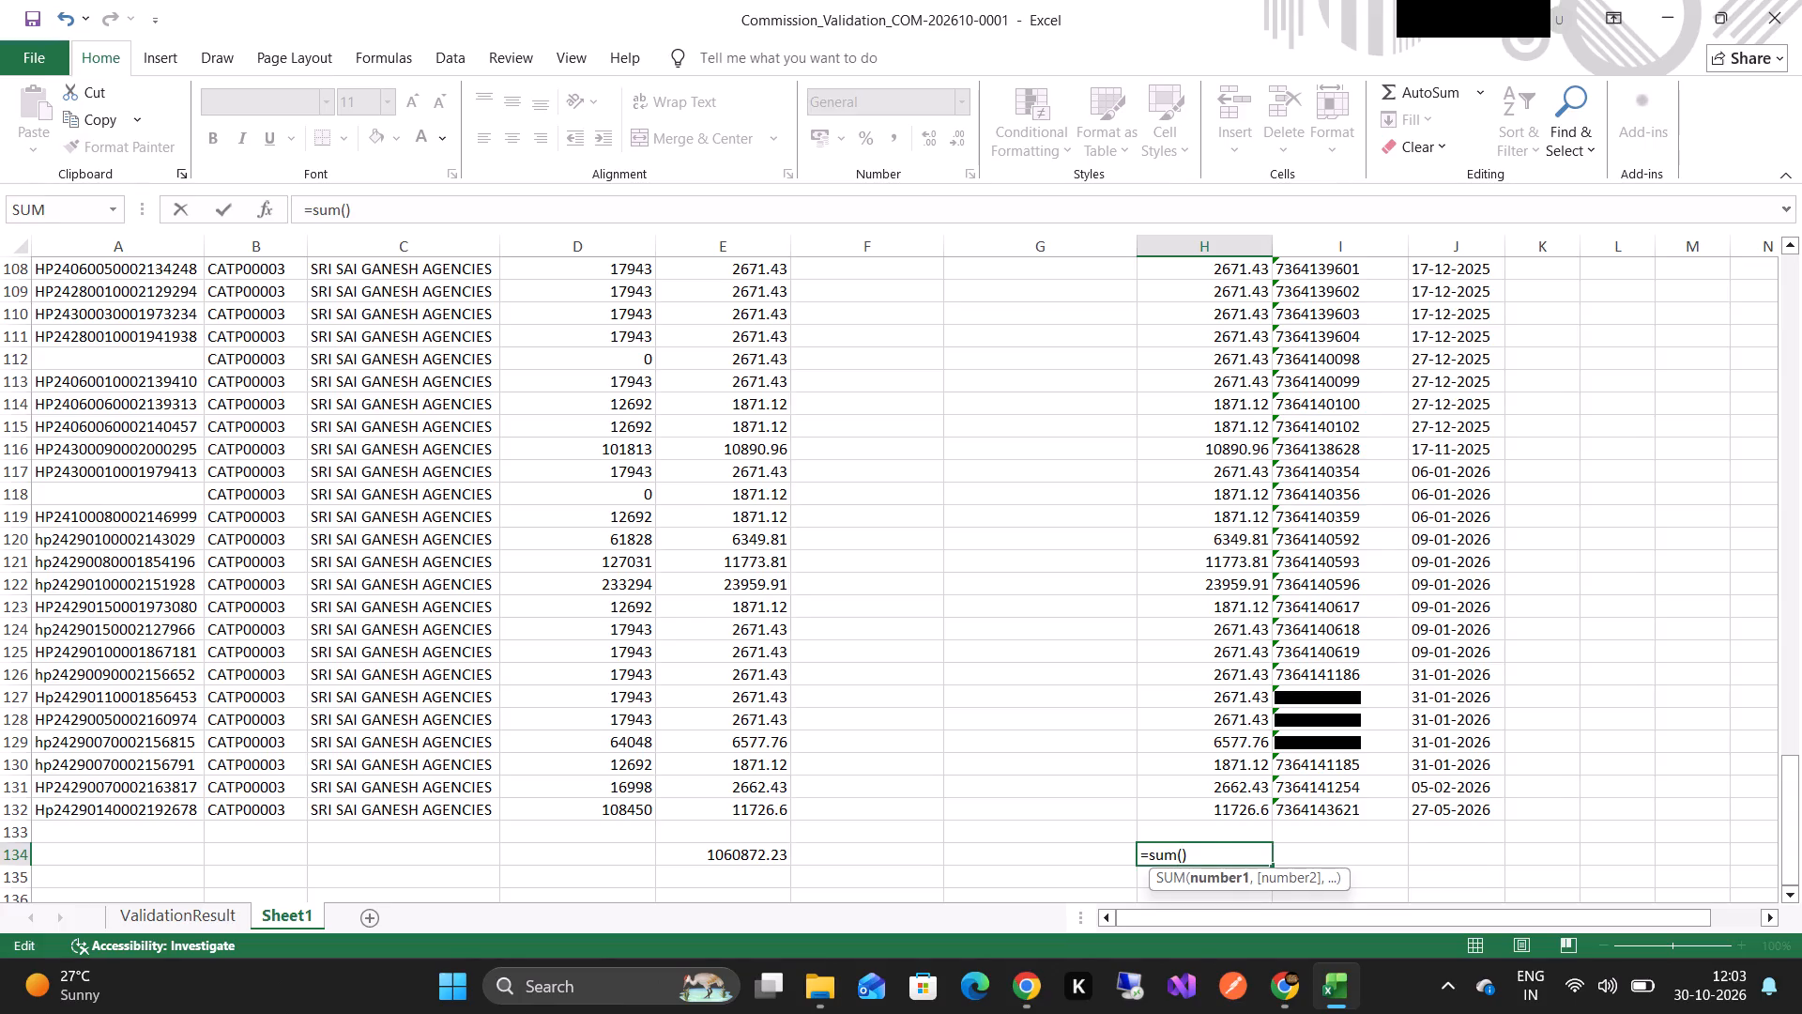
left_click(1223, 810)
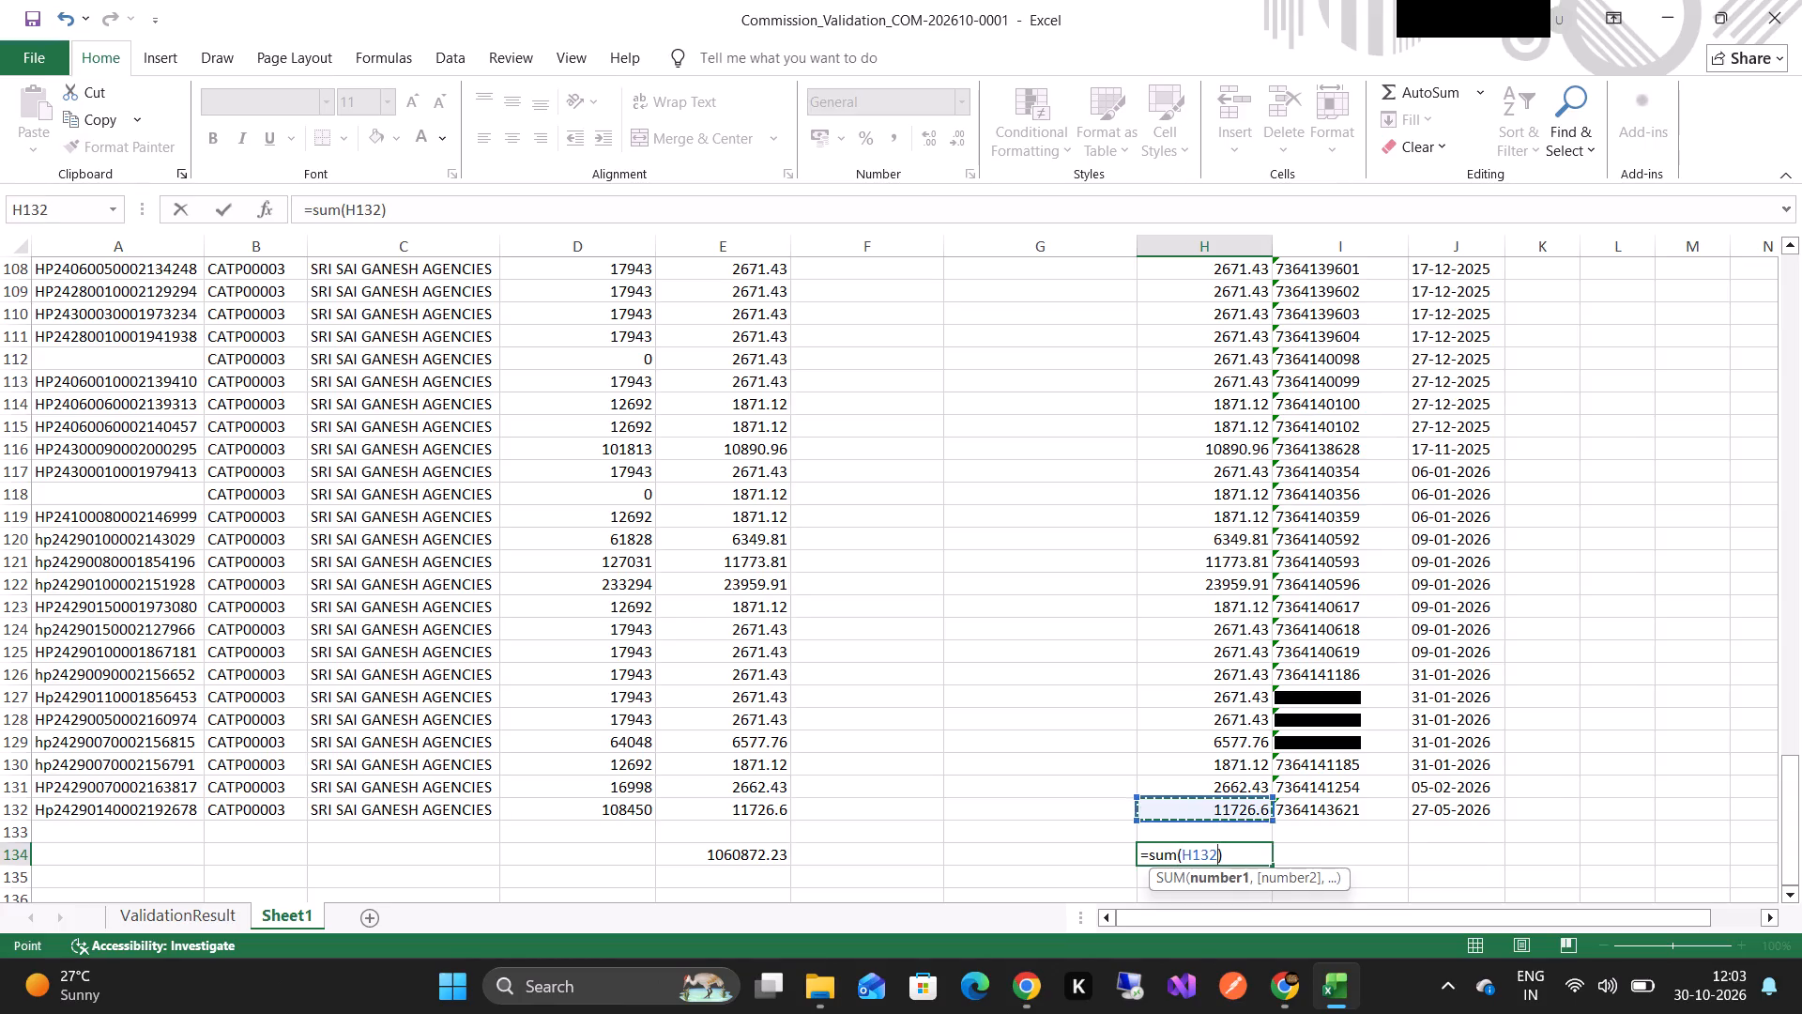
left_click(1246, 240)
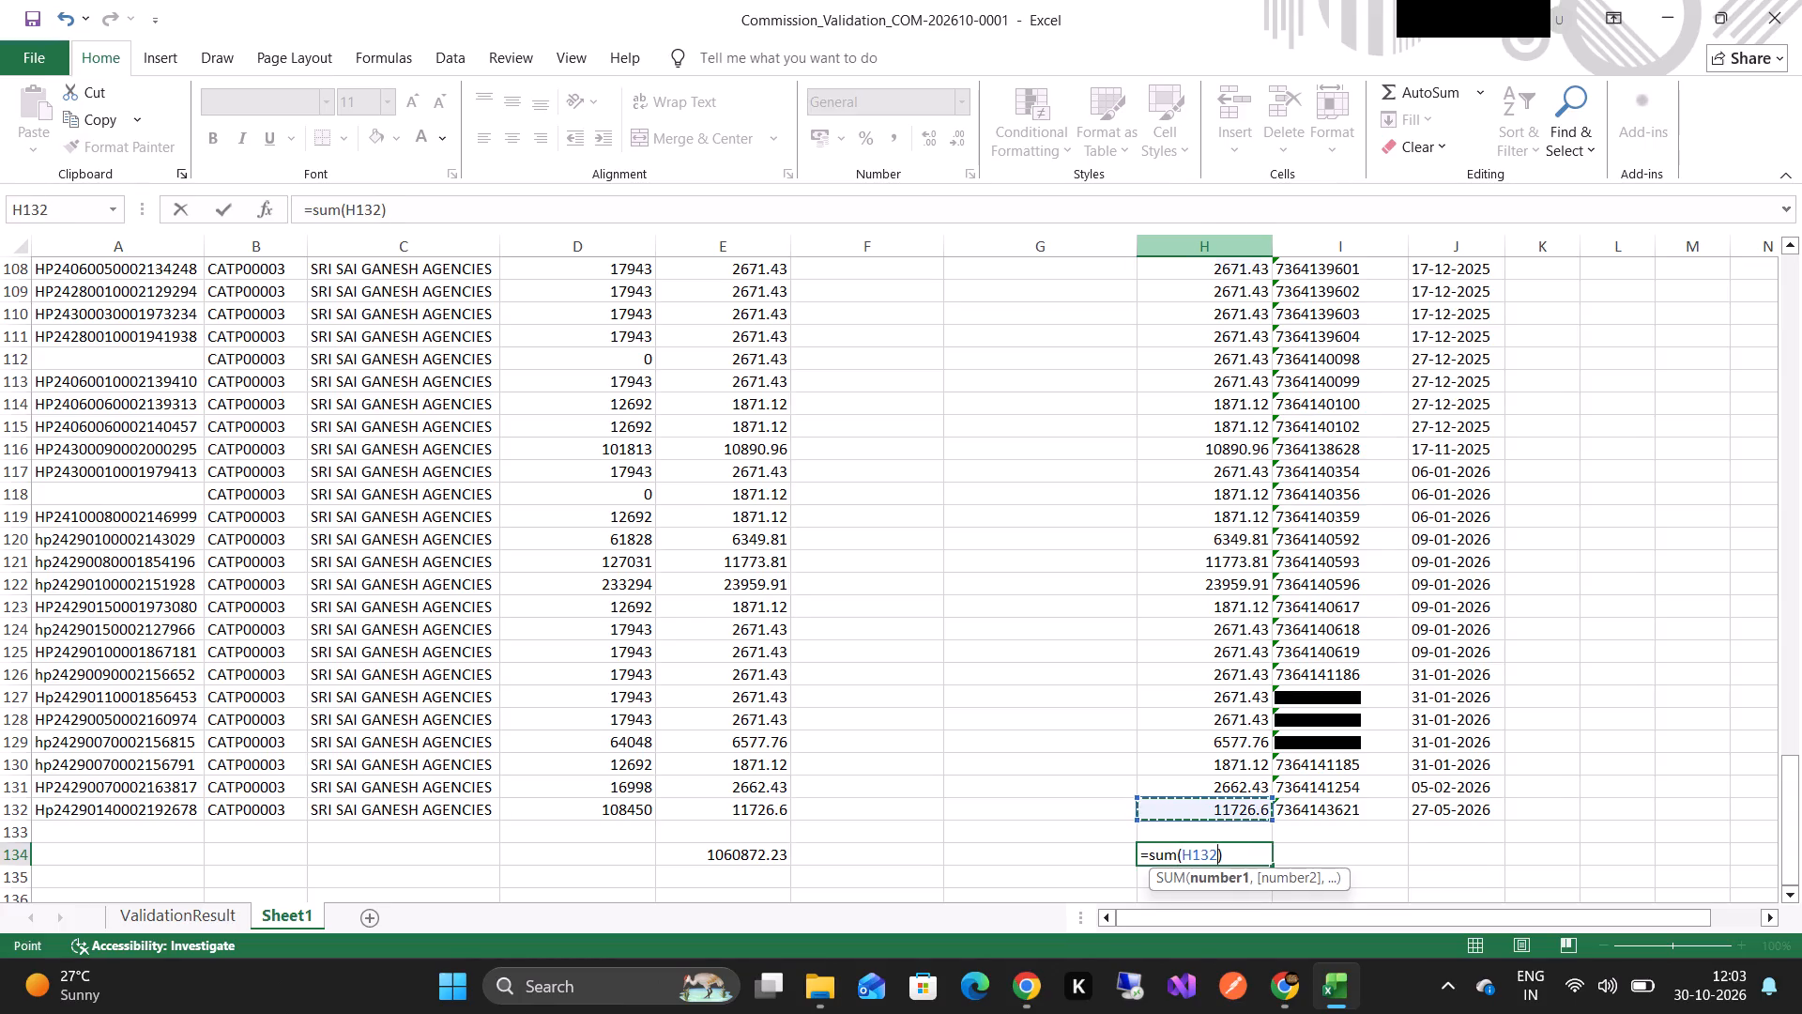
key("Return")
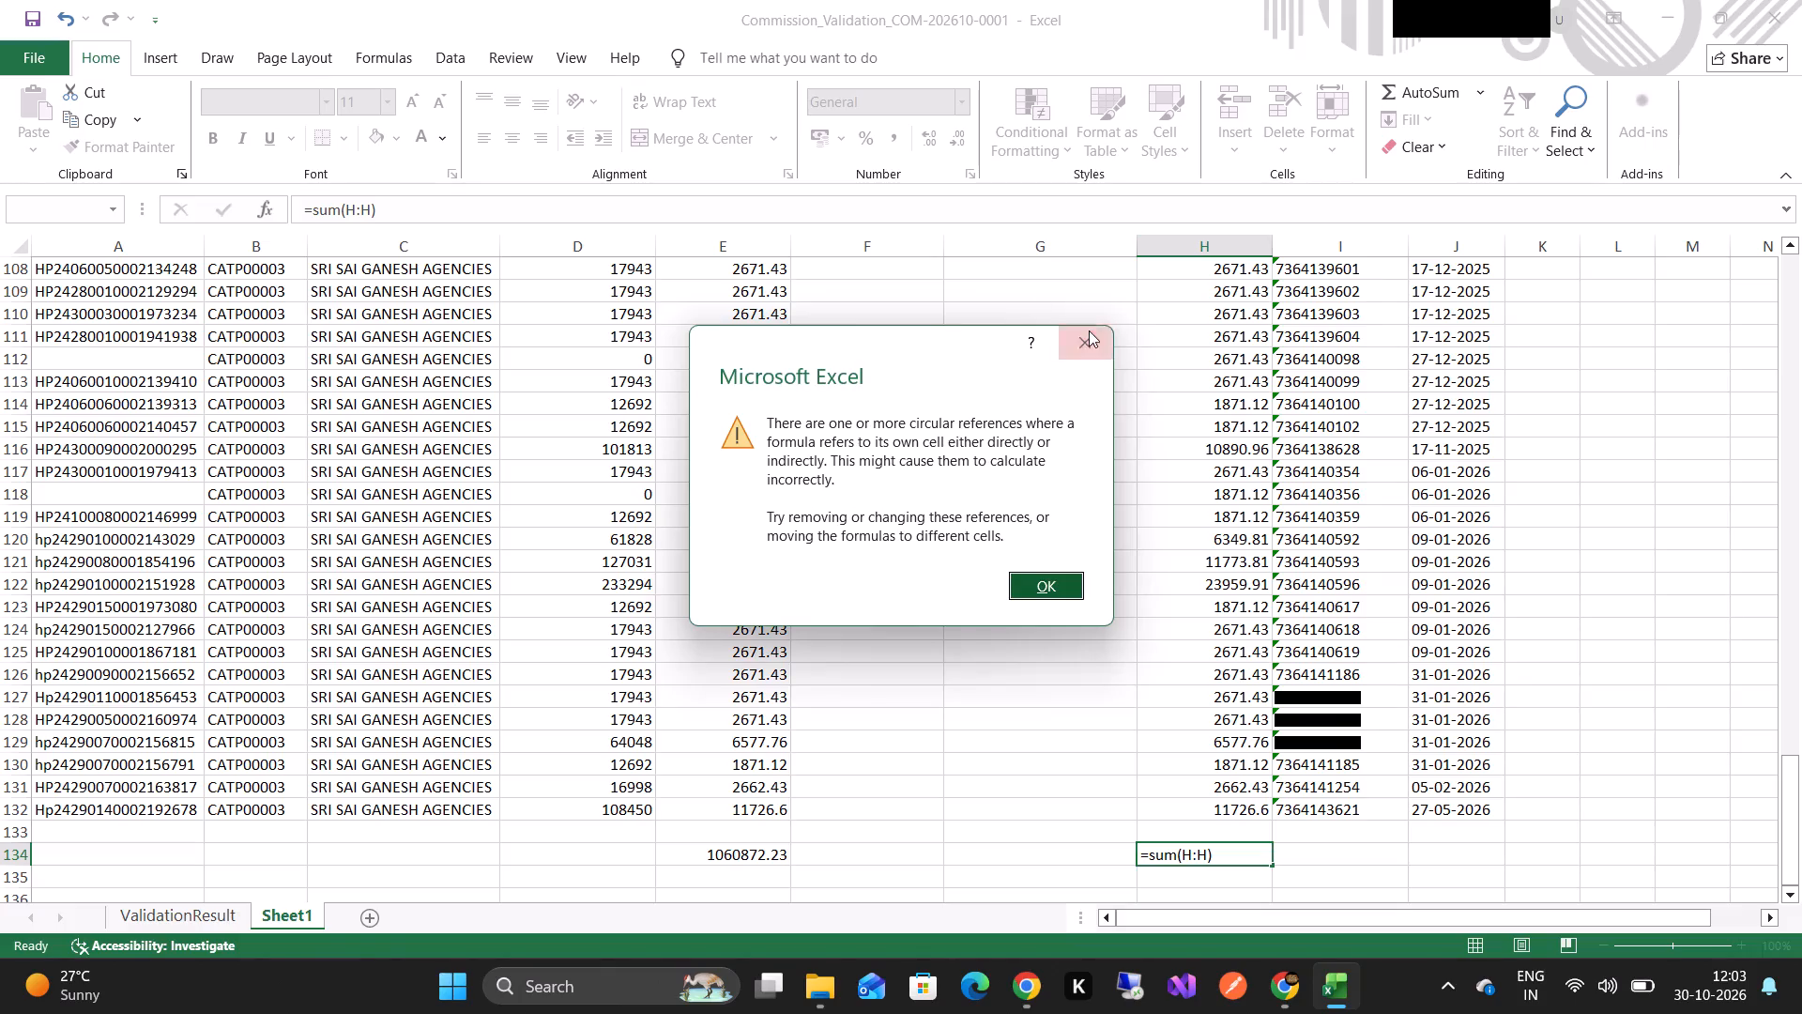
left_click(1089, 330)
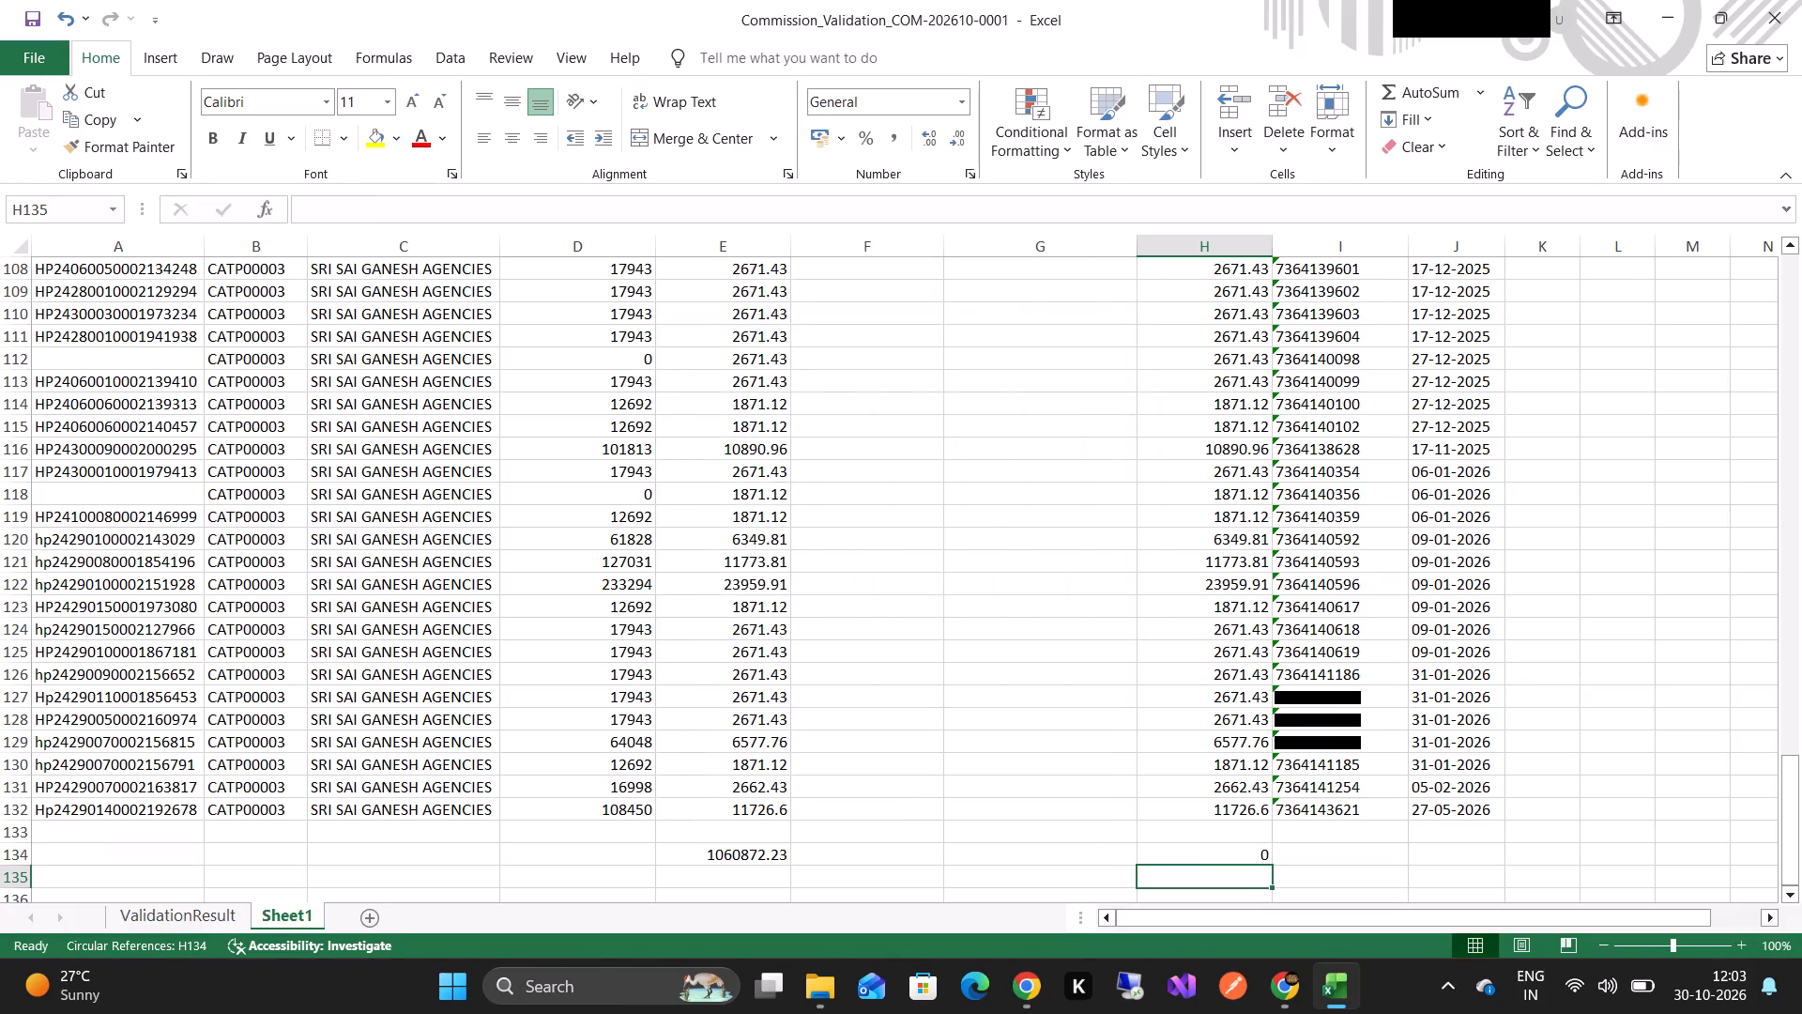
Replace the formula in H134 with a SUM that references H2, trying to extend it down the Total Commission column.
left_click(1226, 854)
key("BackSpace")
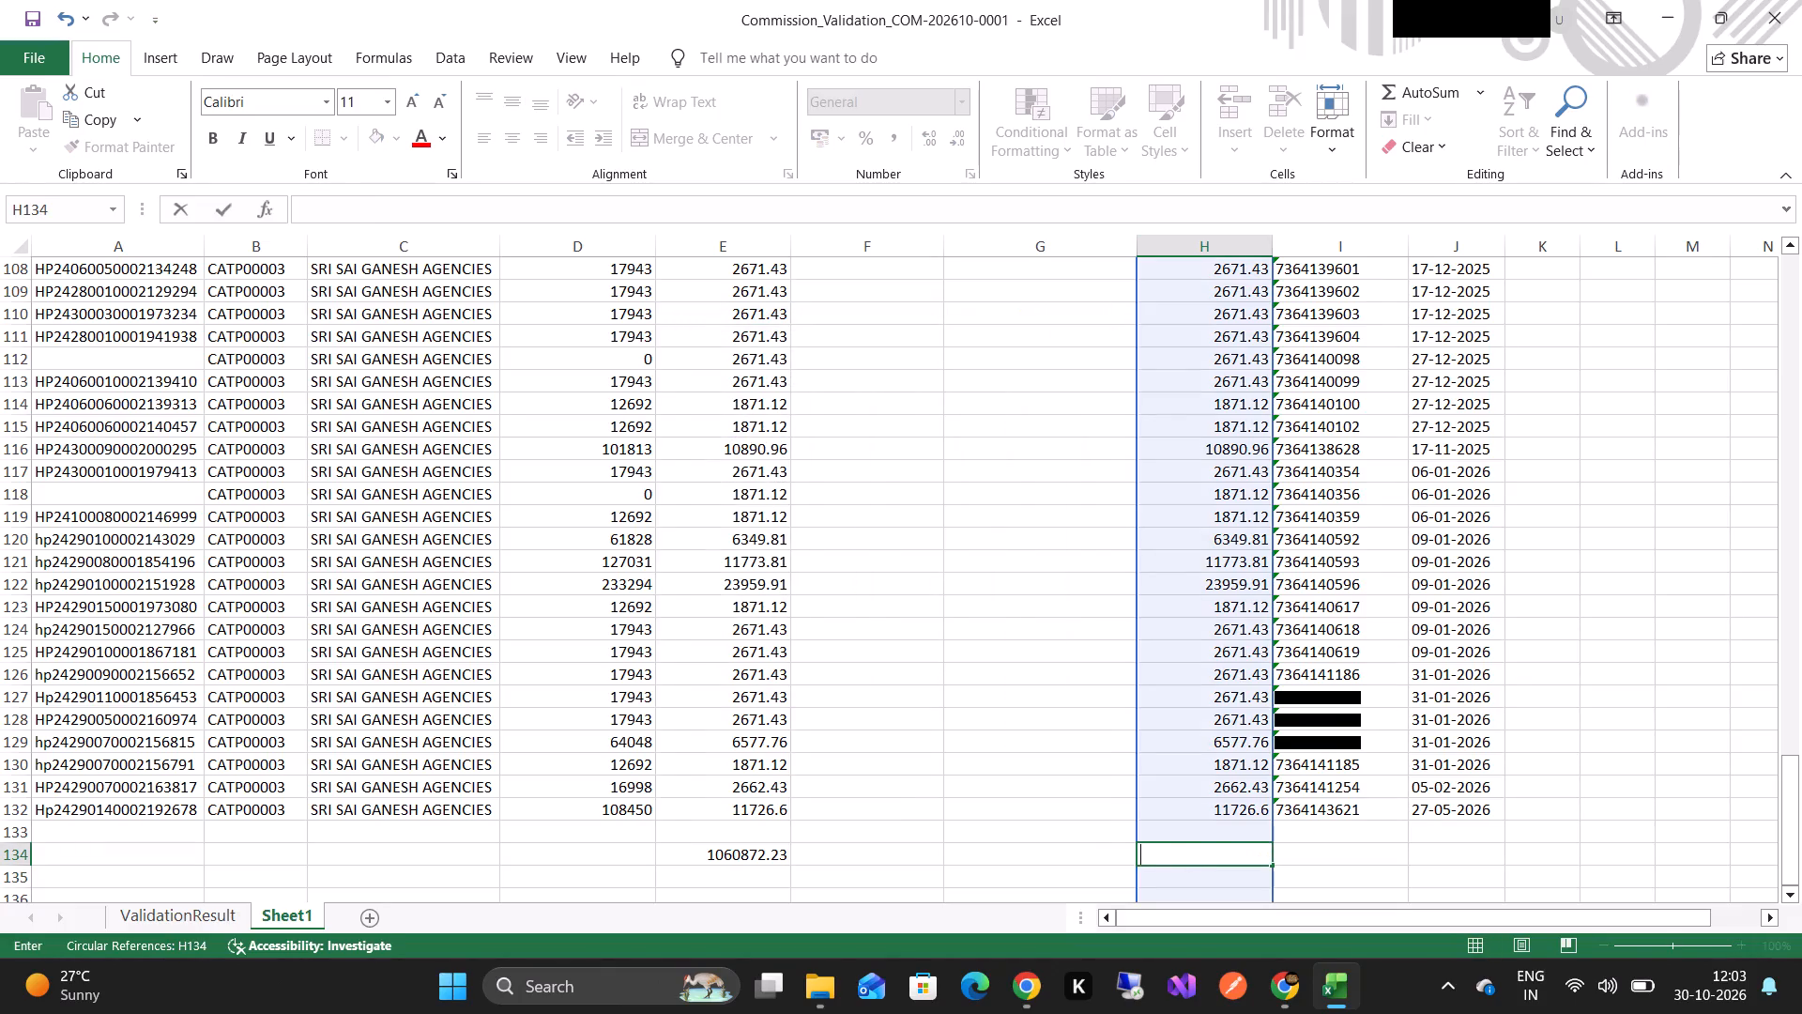
type("=sim")
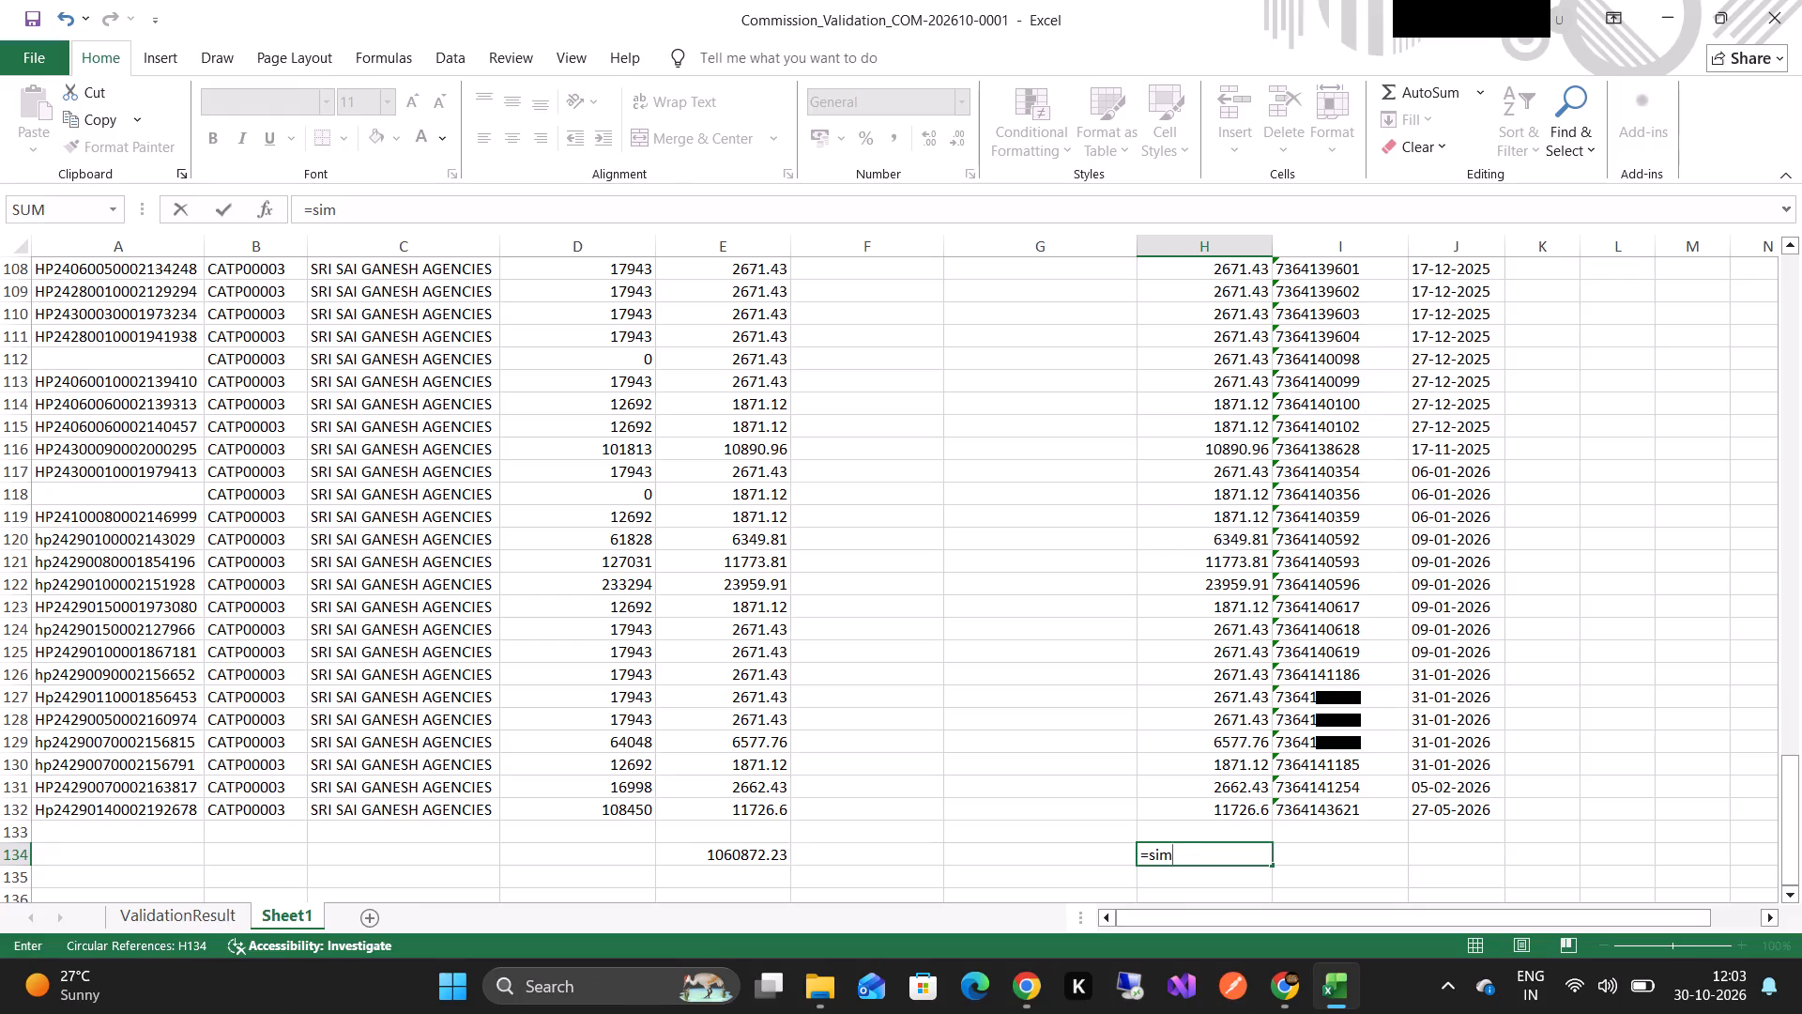
type("()")
key("BackSpace")
key("BackSpace")
key("BackSpace")
key("BackSpace")
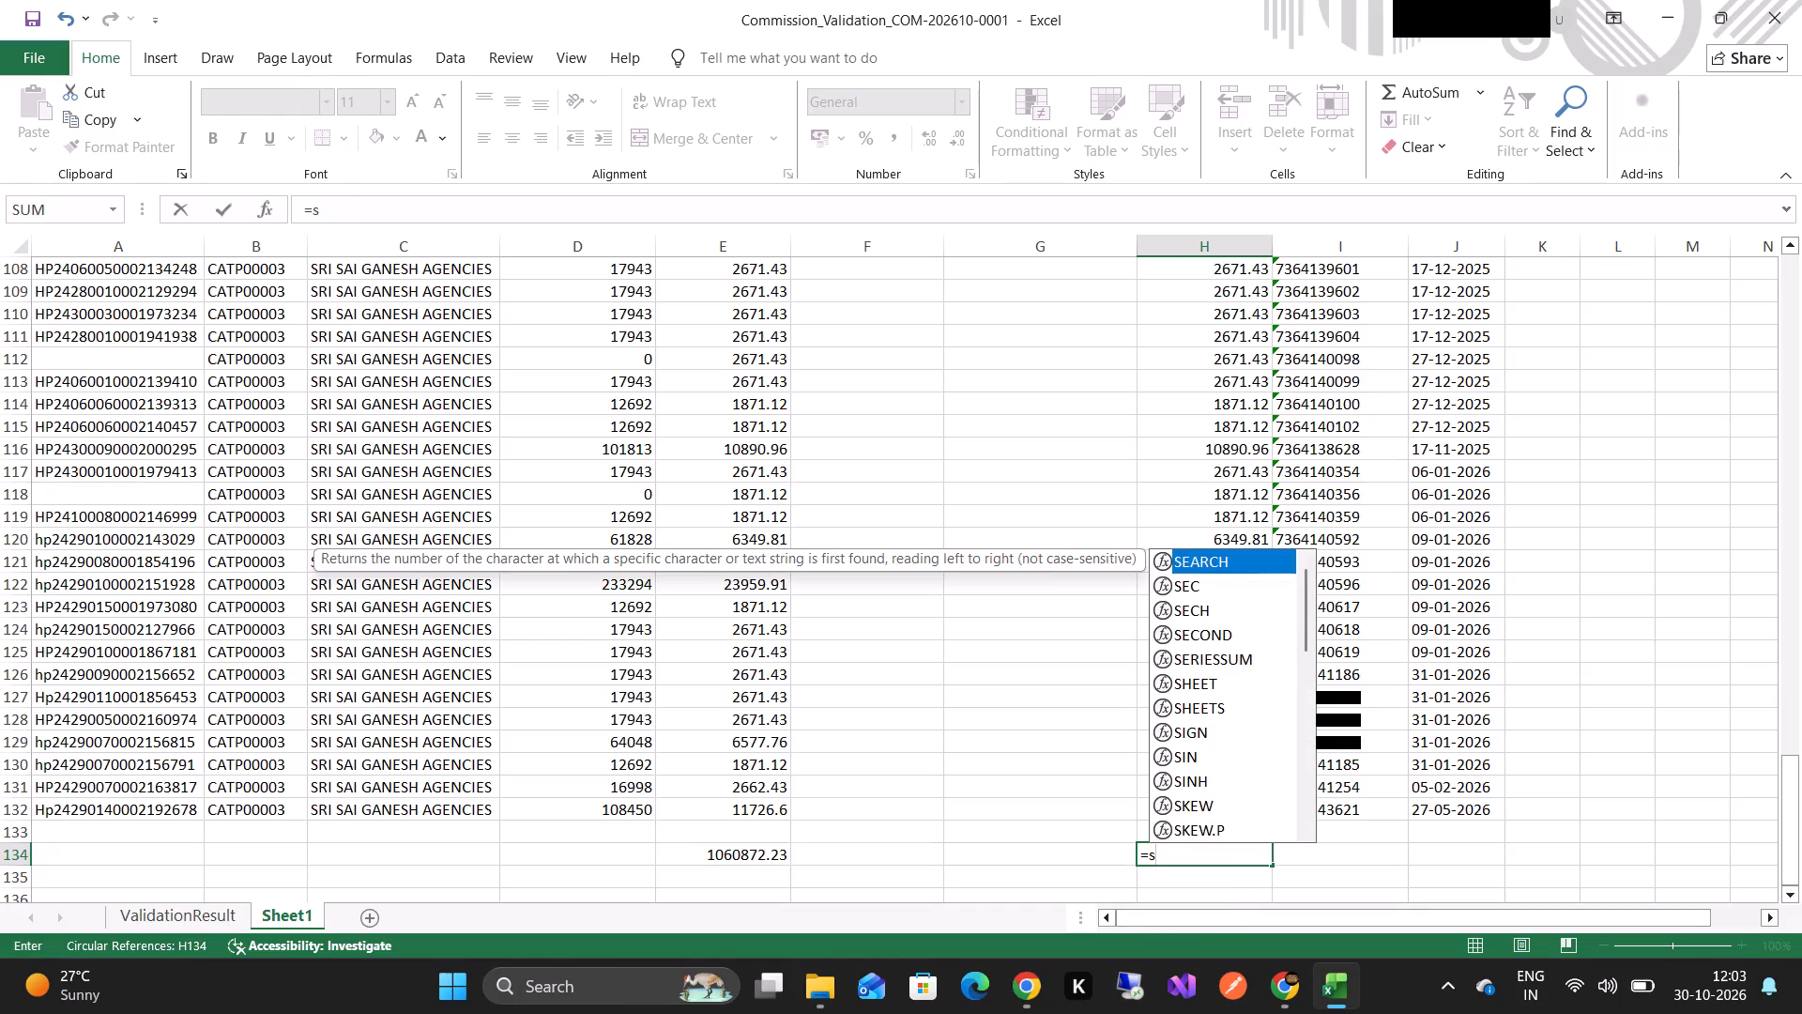
type("um")
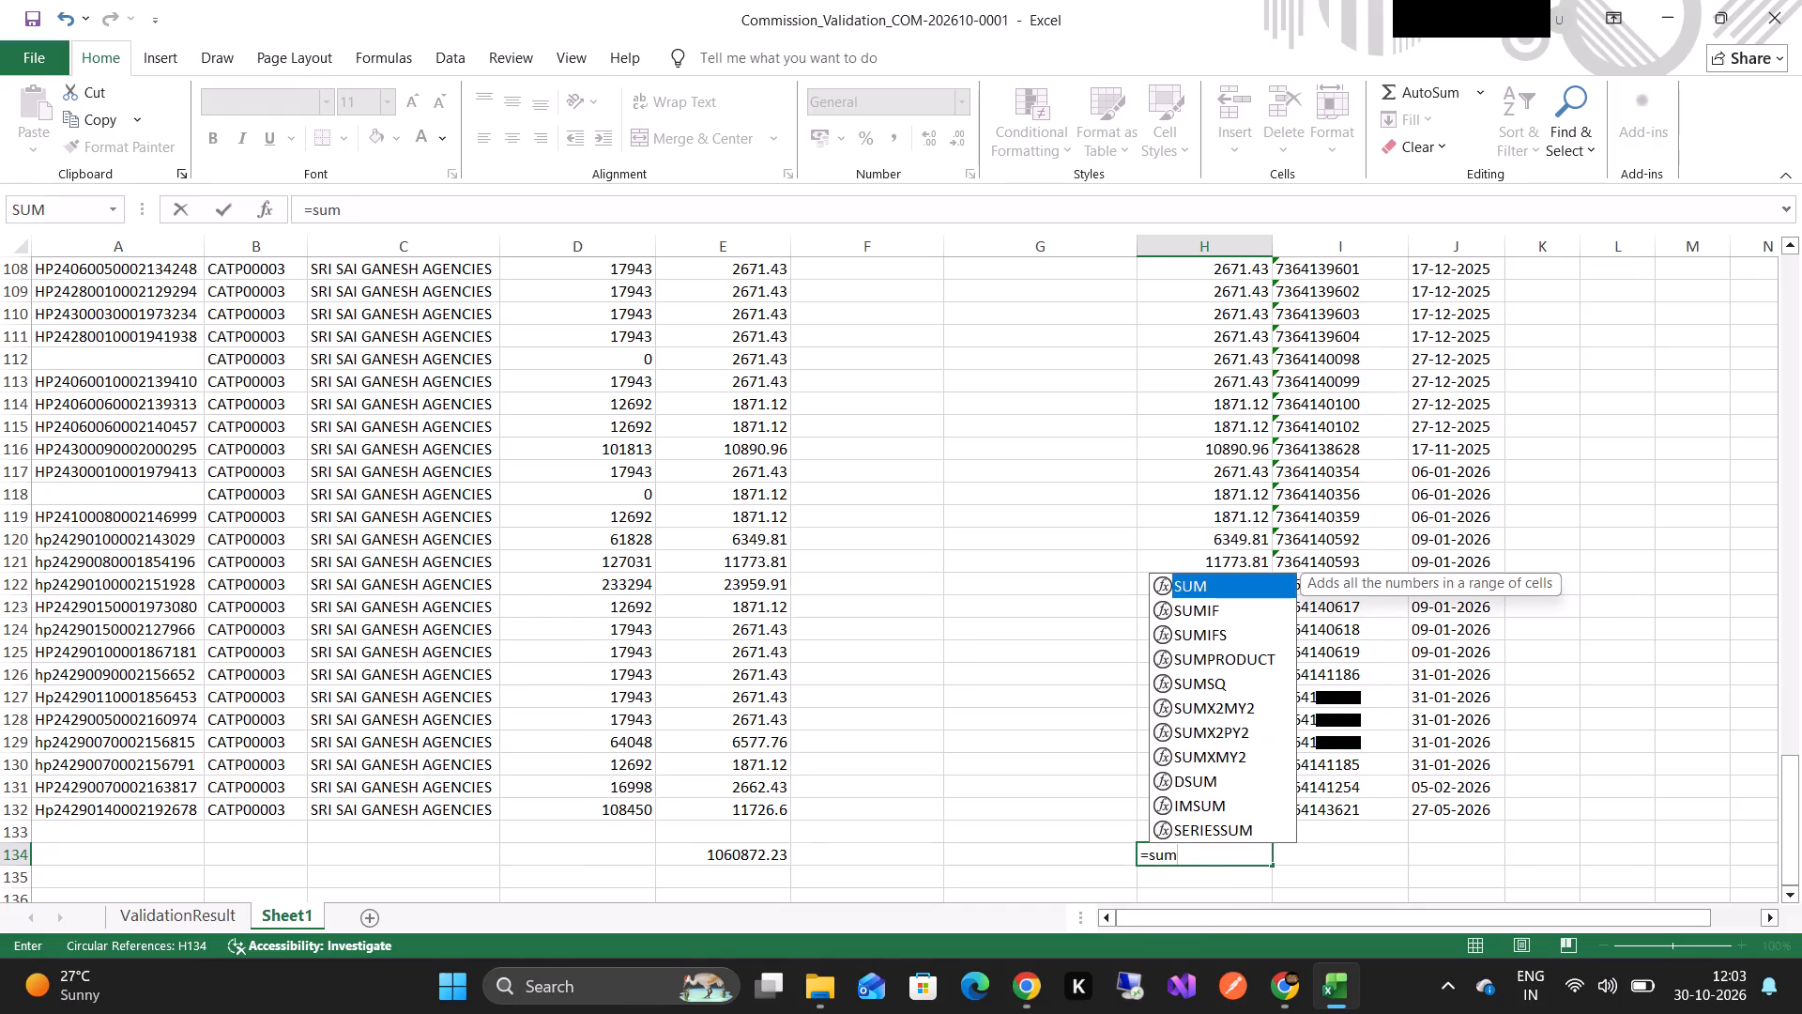
key("9")
key("BackSpace")
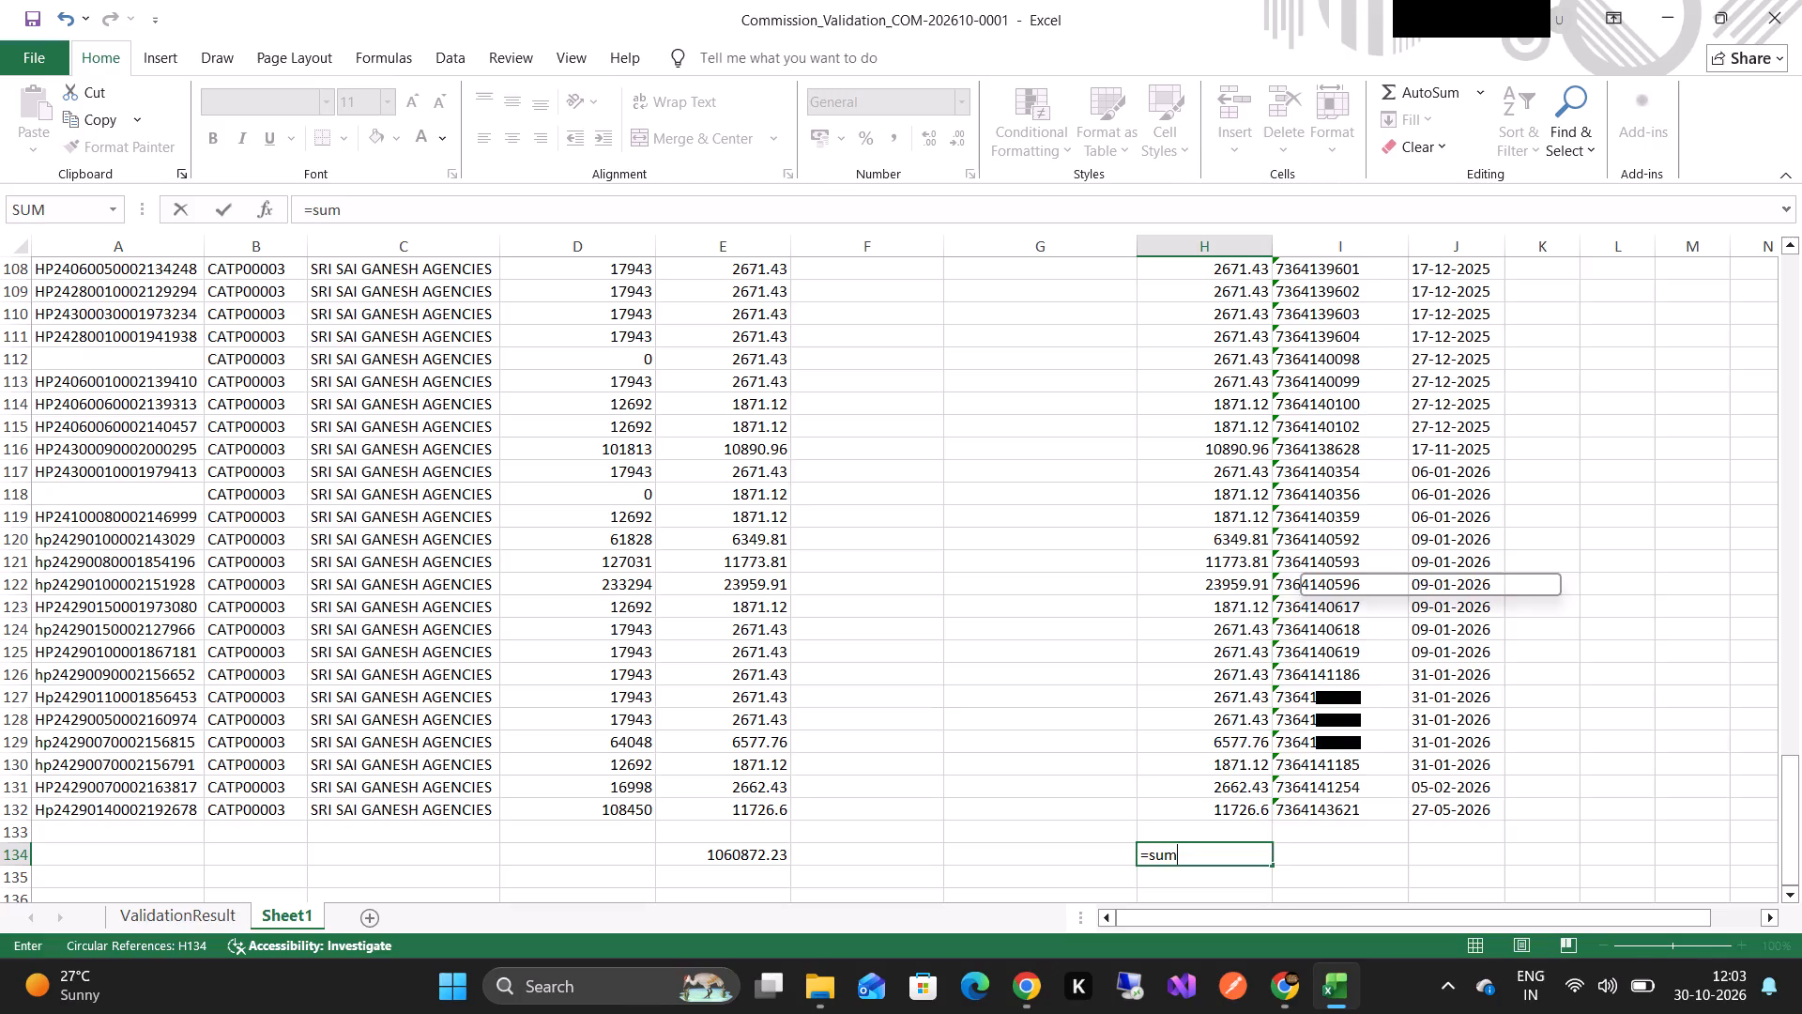
key("shift+parenleft")
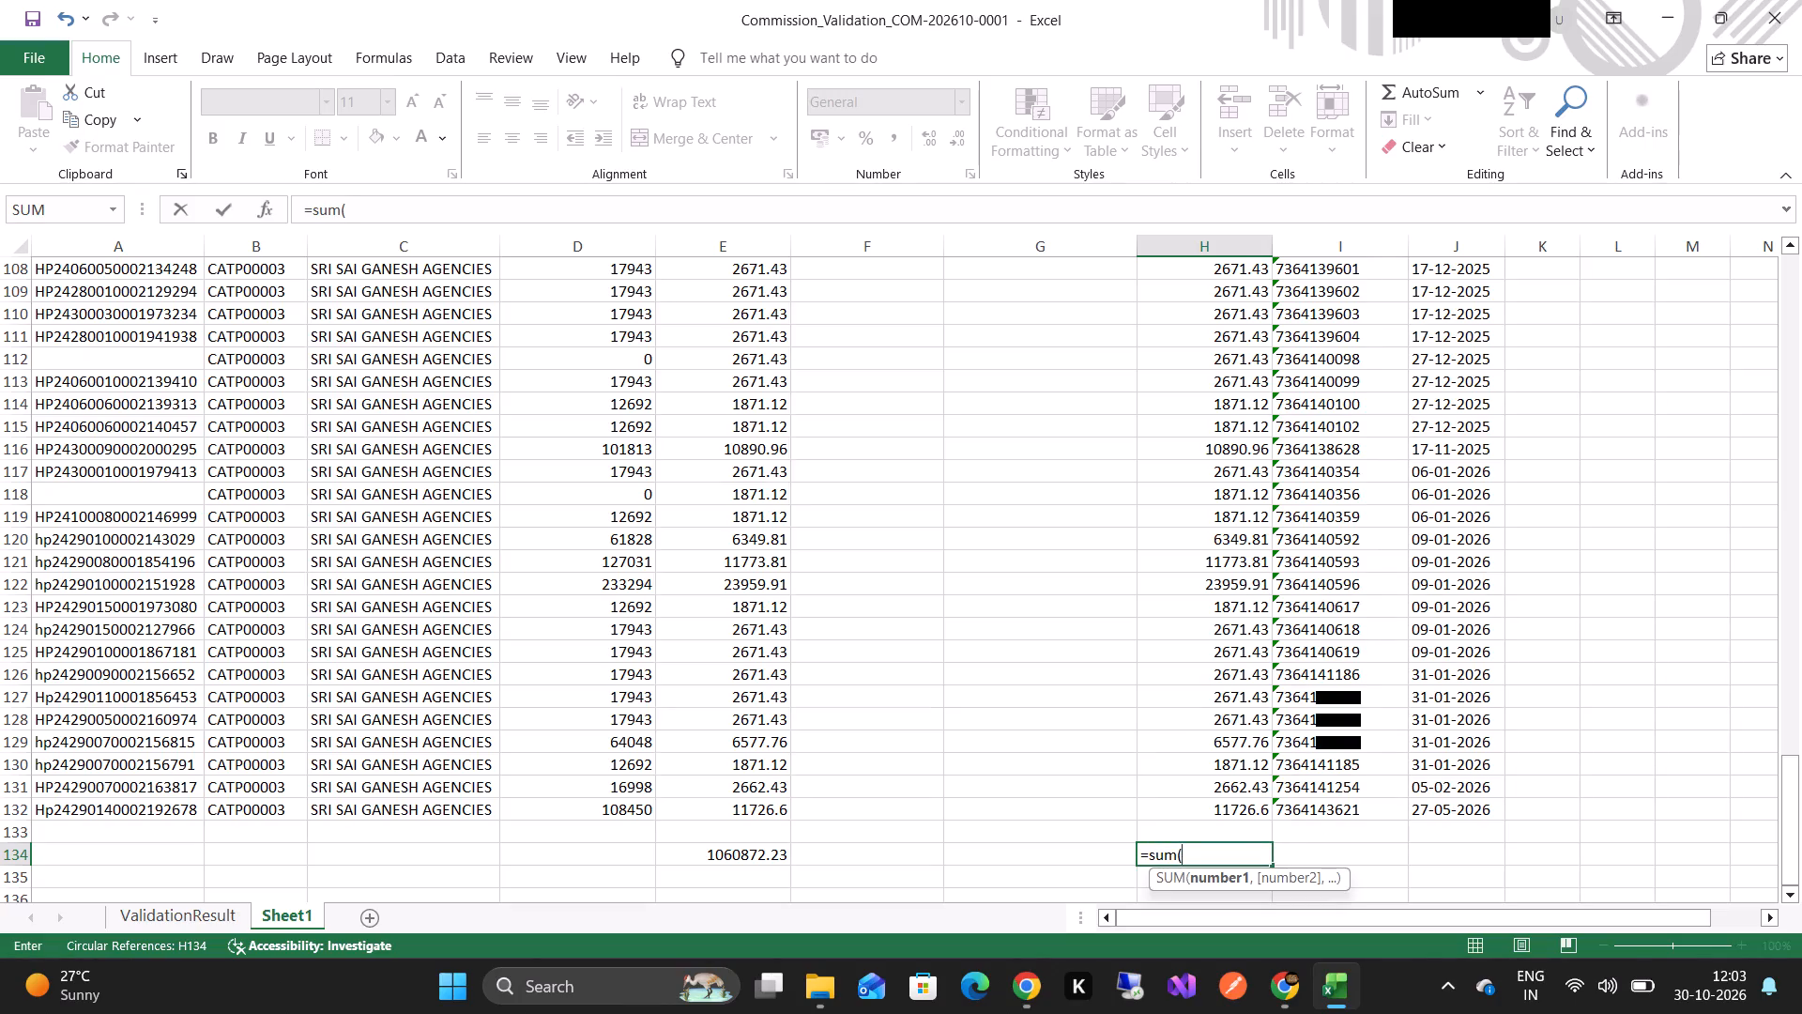
left_click(1228, 807)
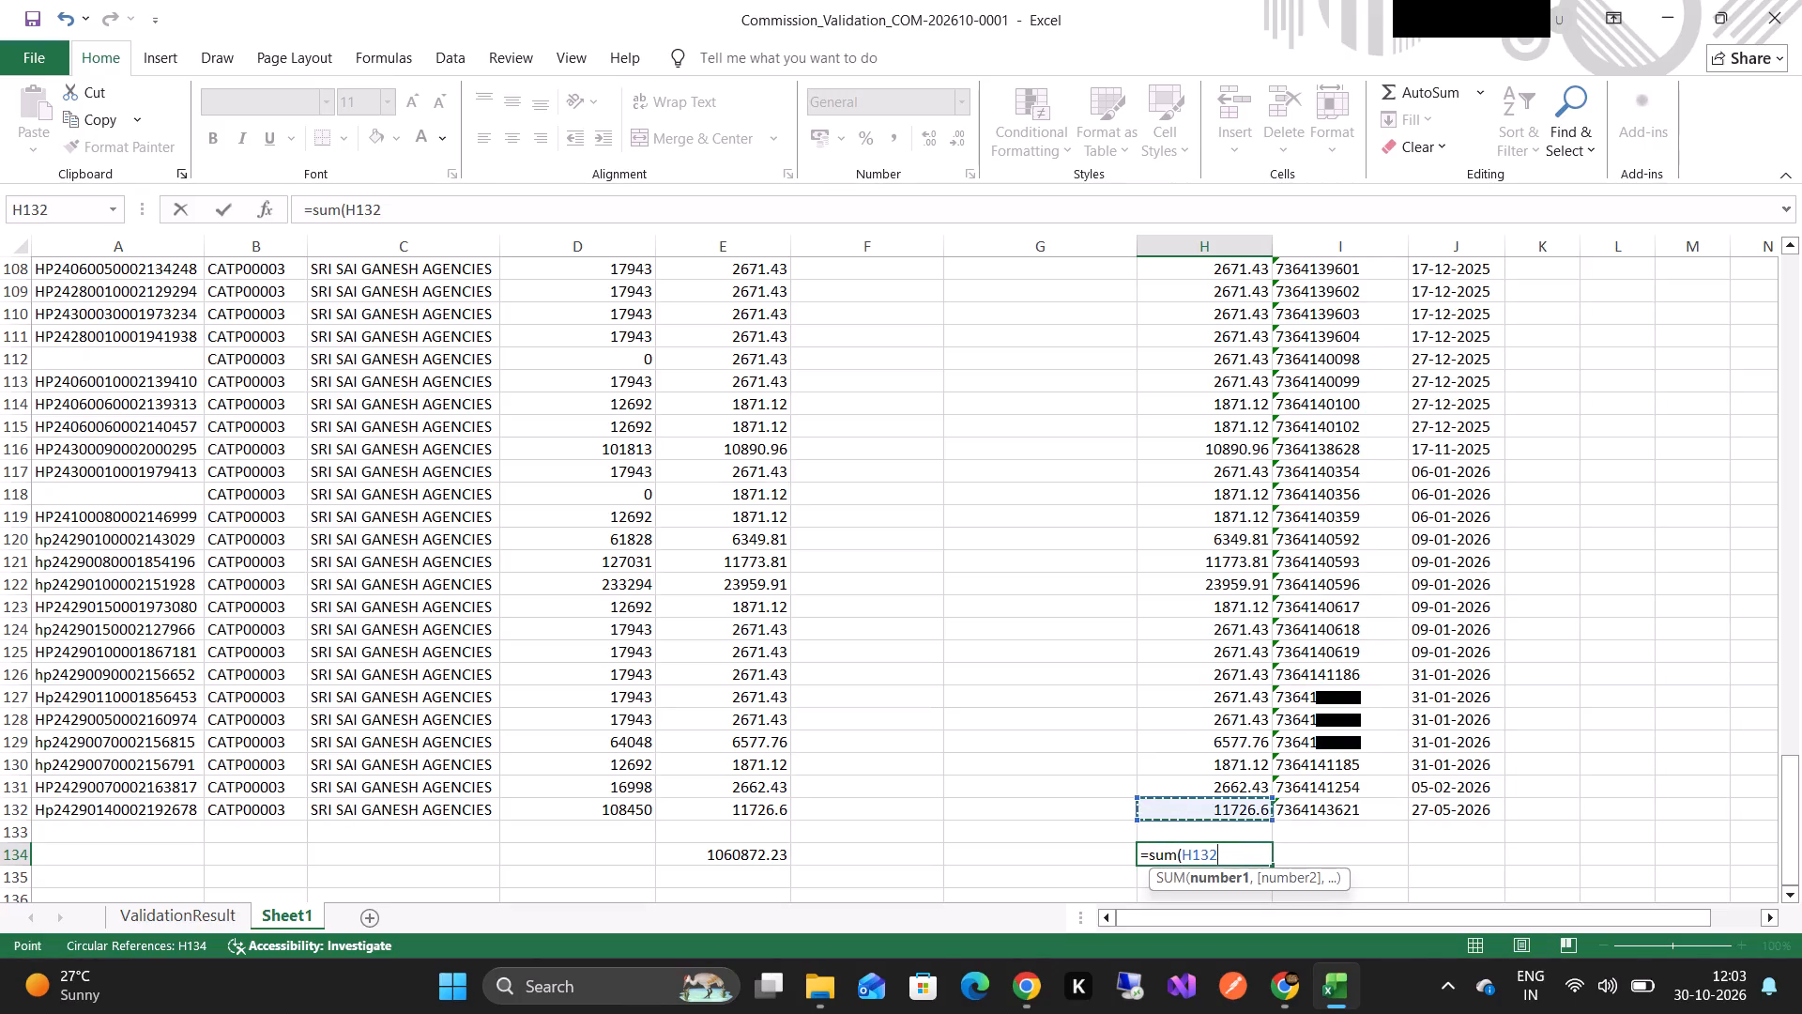
left_click_drag(1229, 798, 1206, 552)
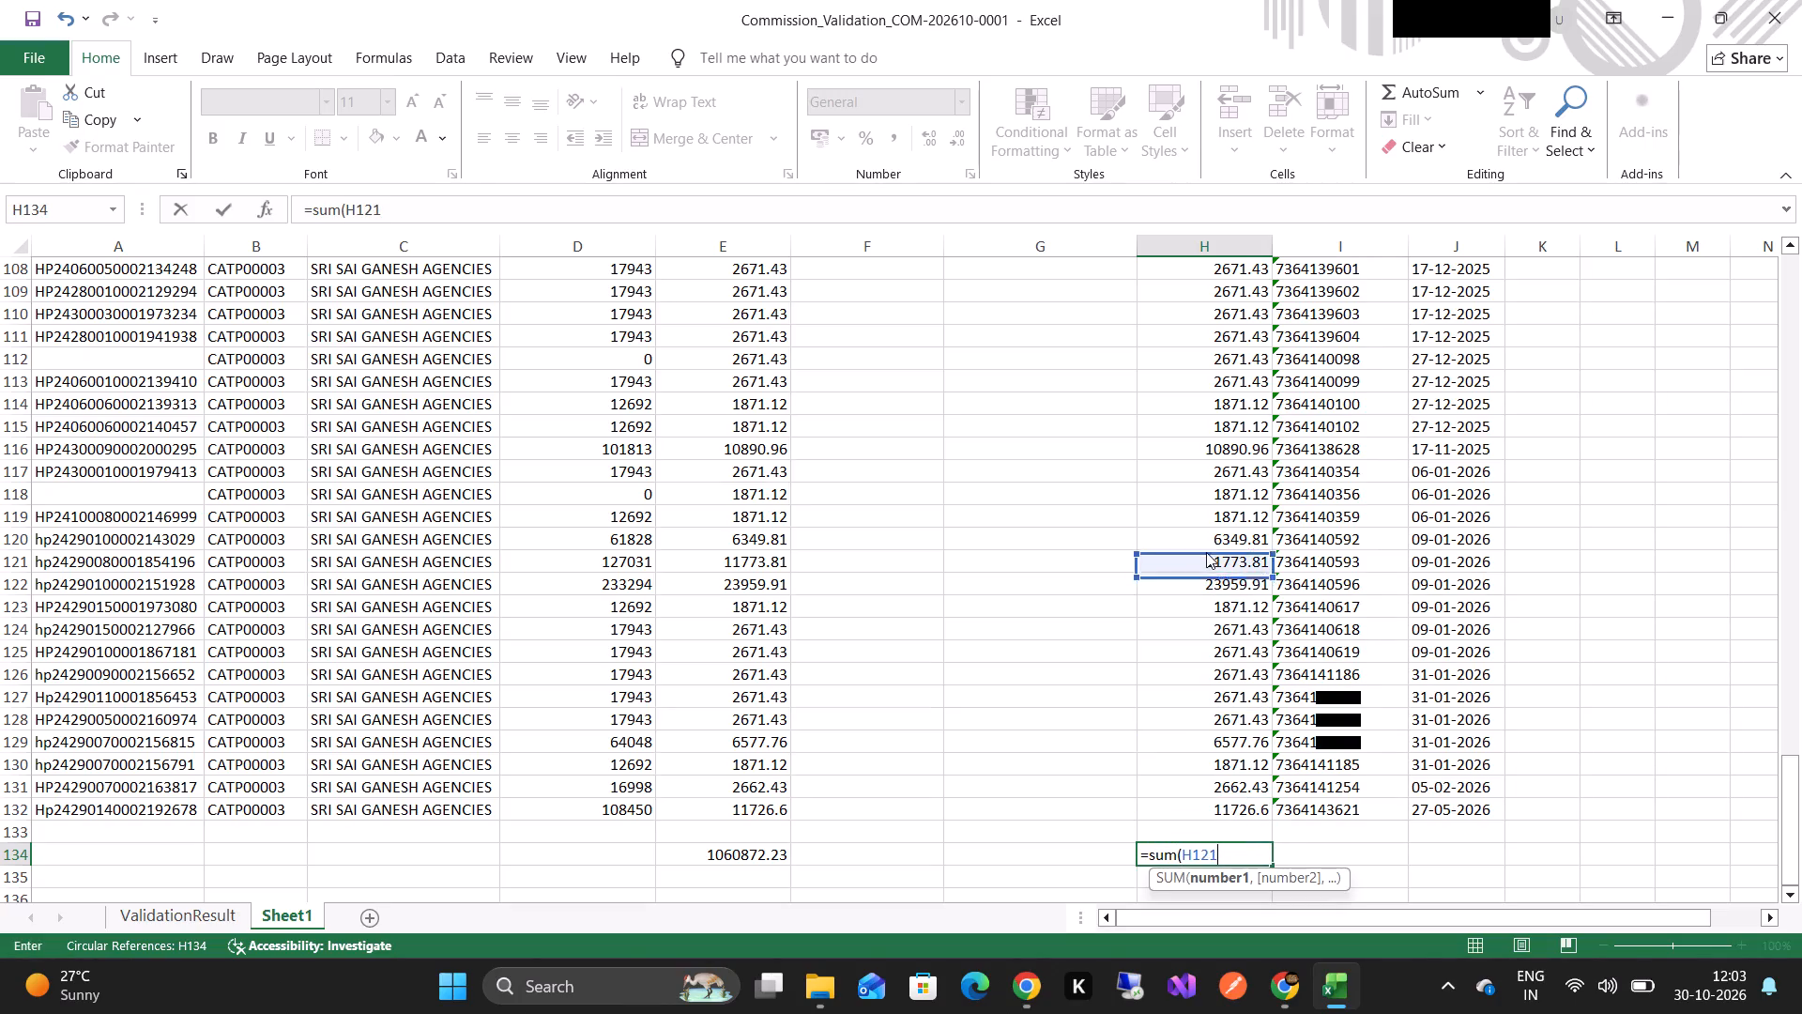
left_click_drag(1206, 552, 1210, 236)
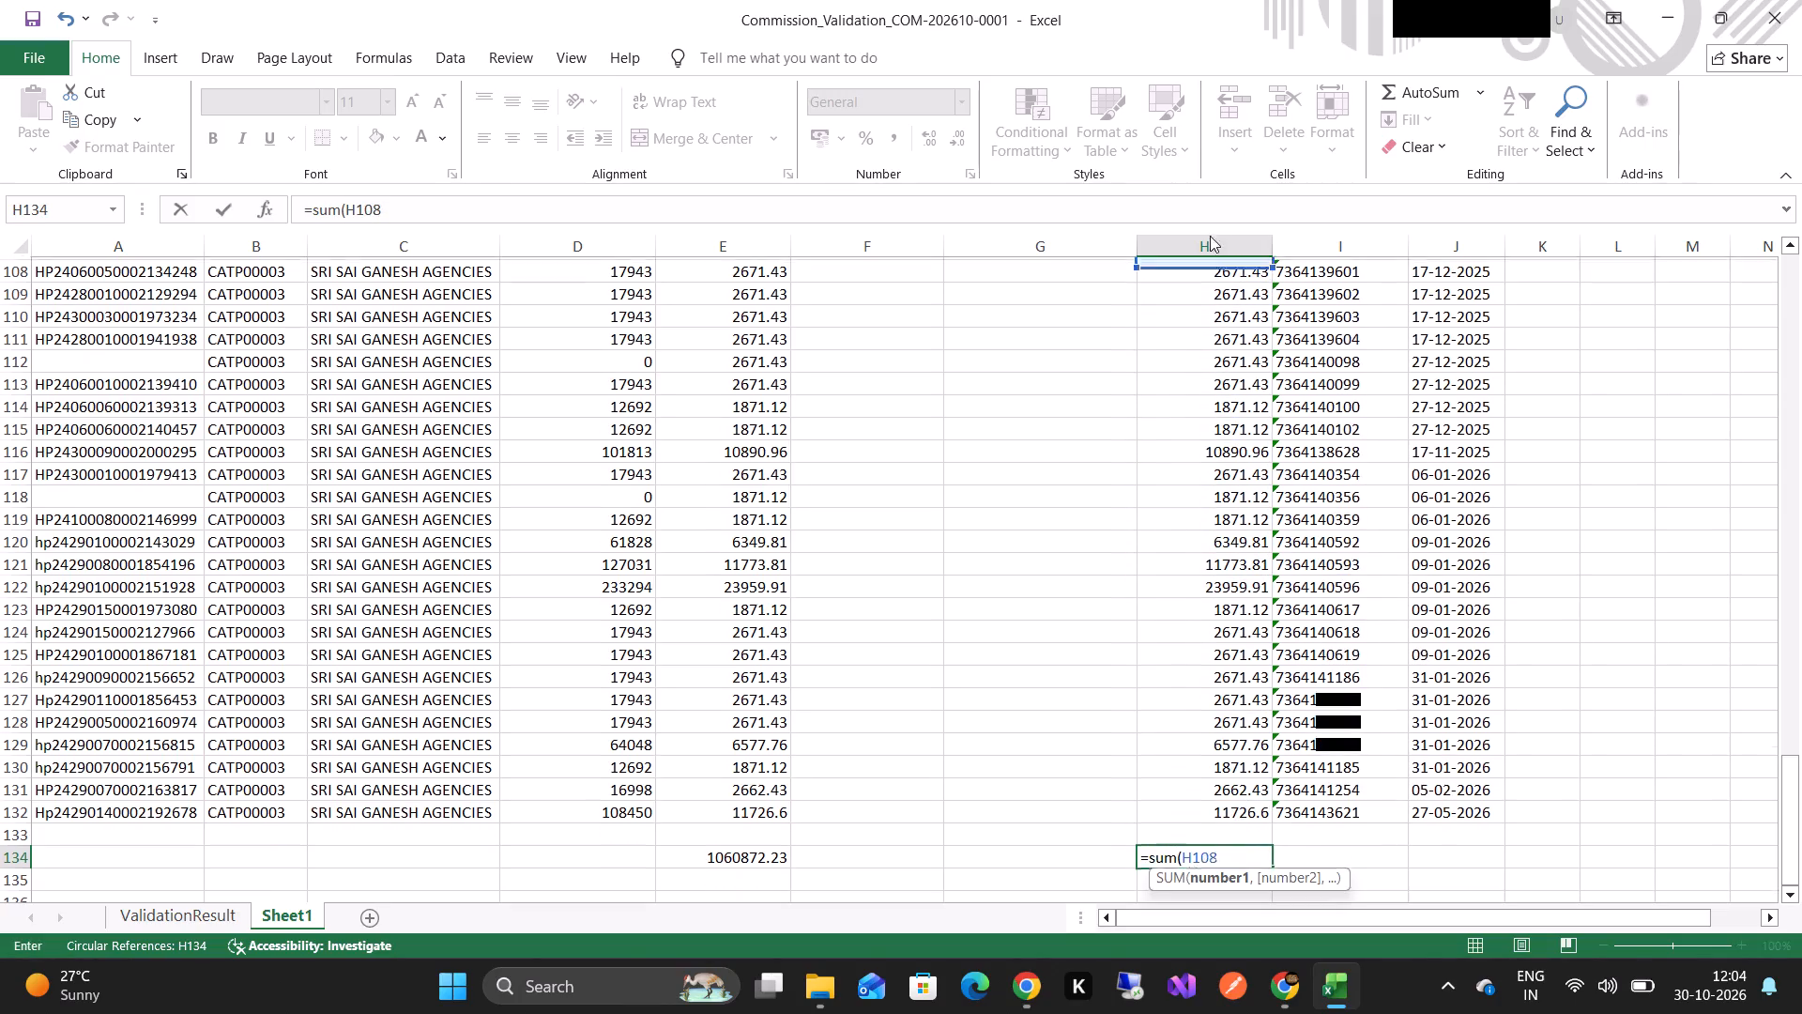
left_click_drag(1210, 236, 1210, 0)
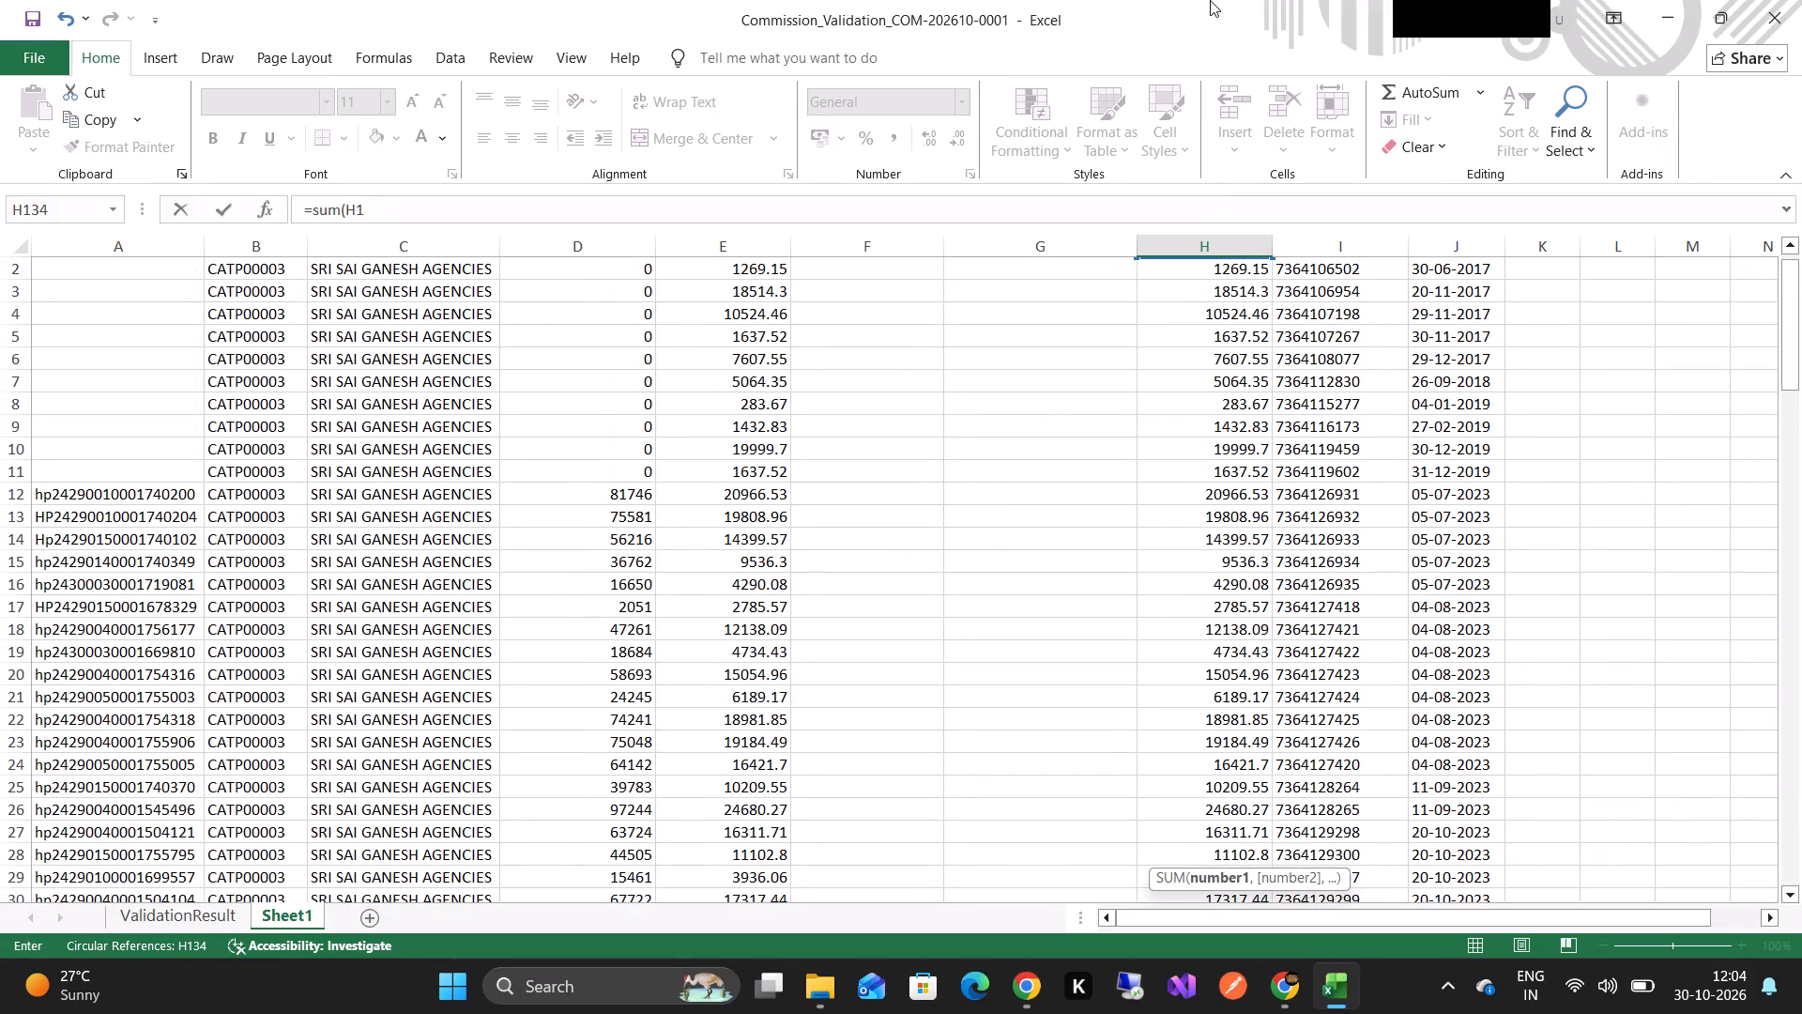
left_click_drag(1210, 0, 1215, 291)
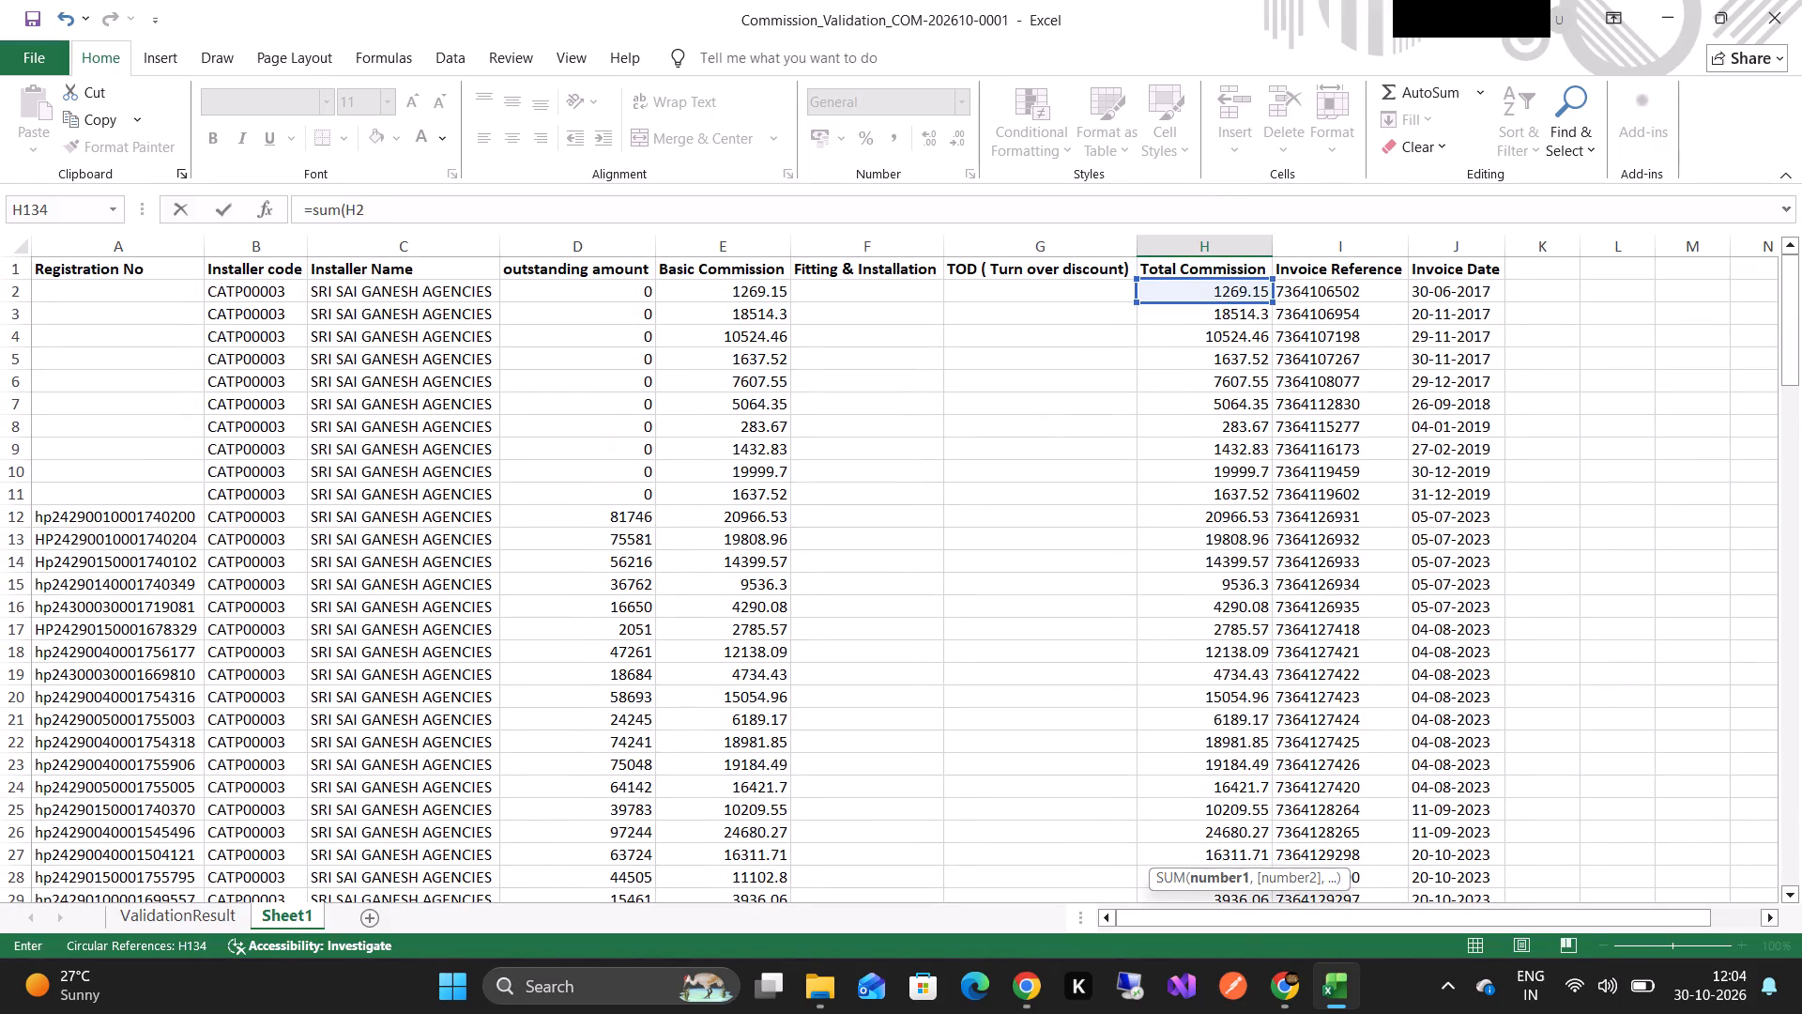
left_click_drag(1267, 304, 1256, 737)
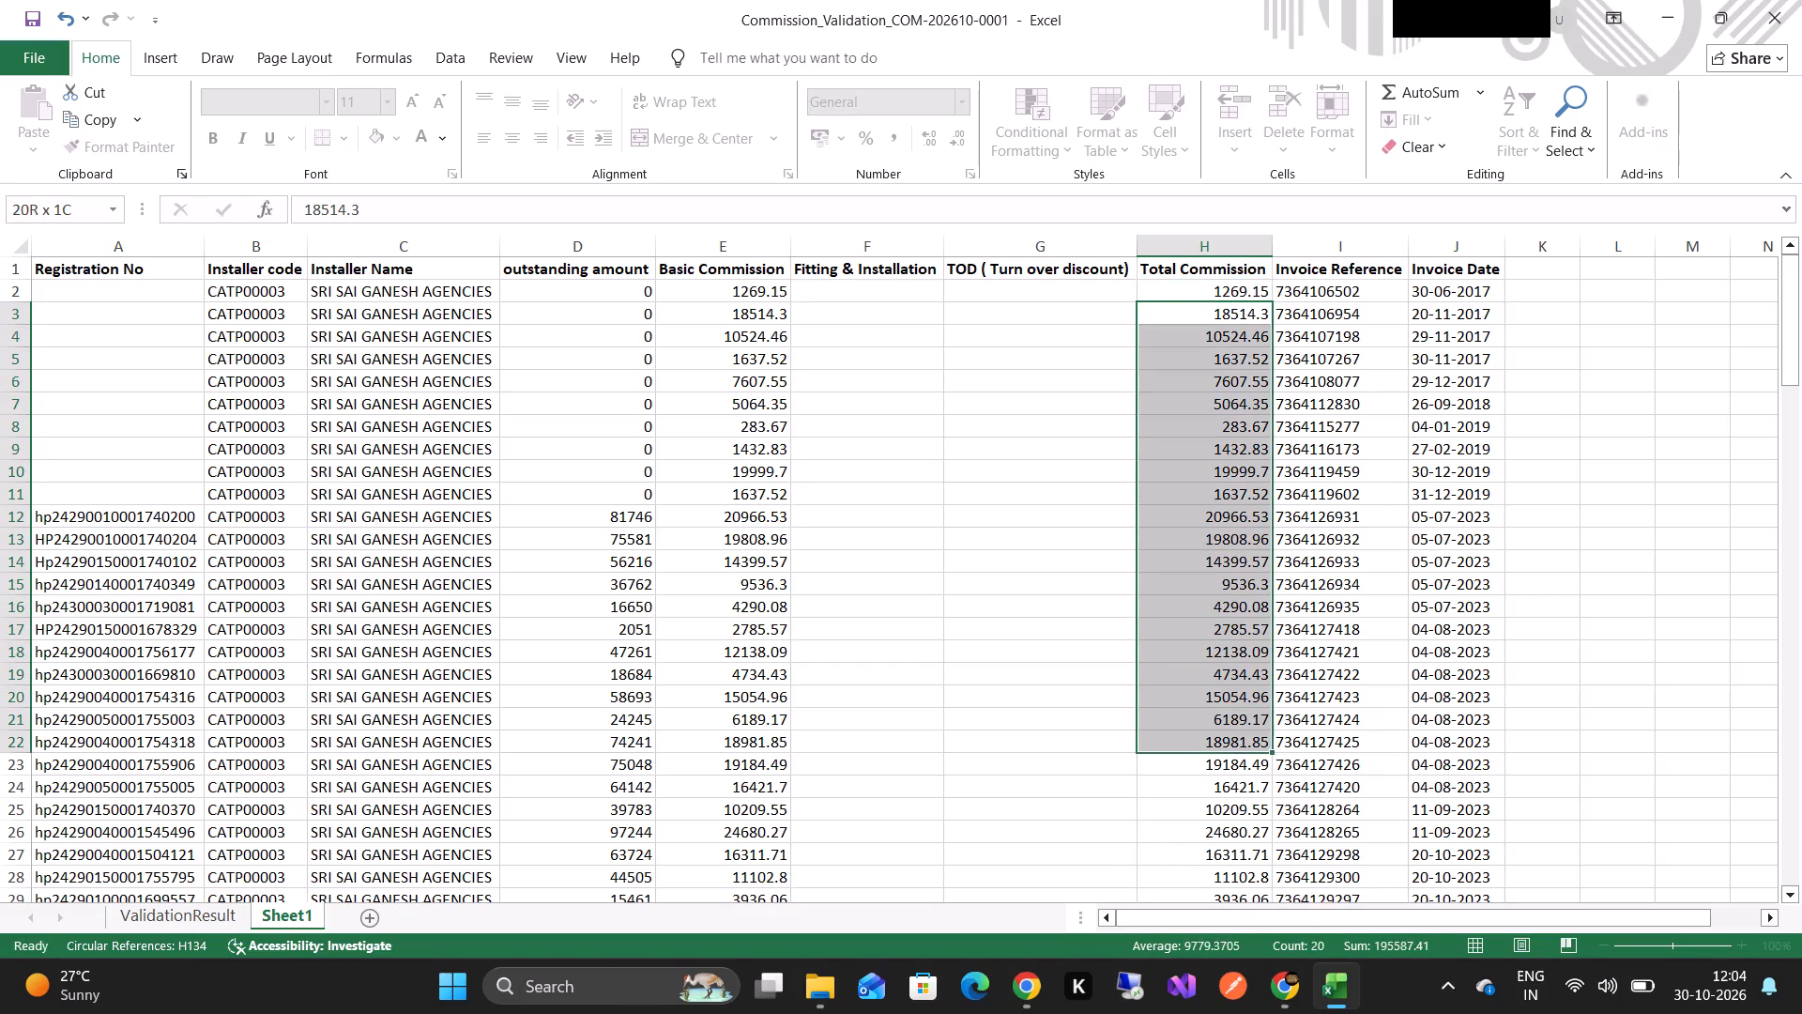
left_click_drag(1256, 737, 1256, 815)
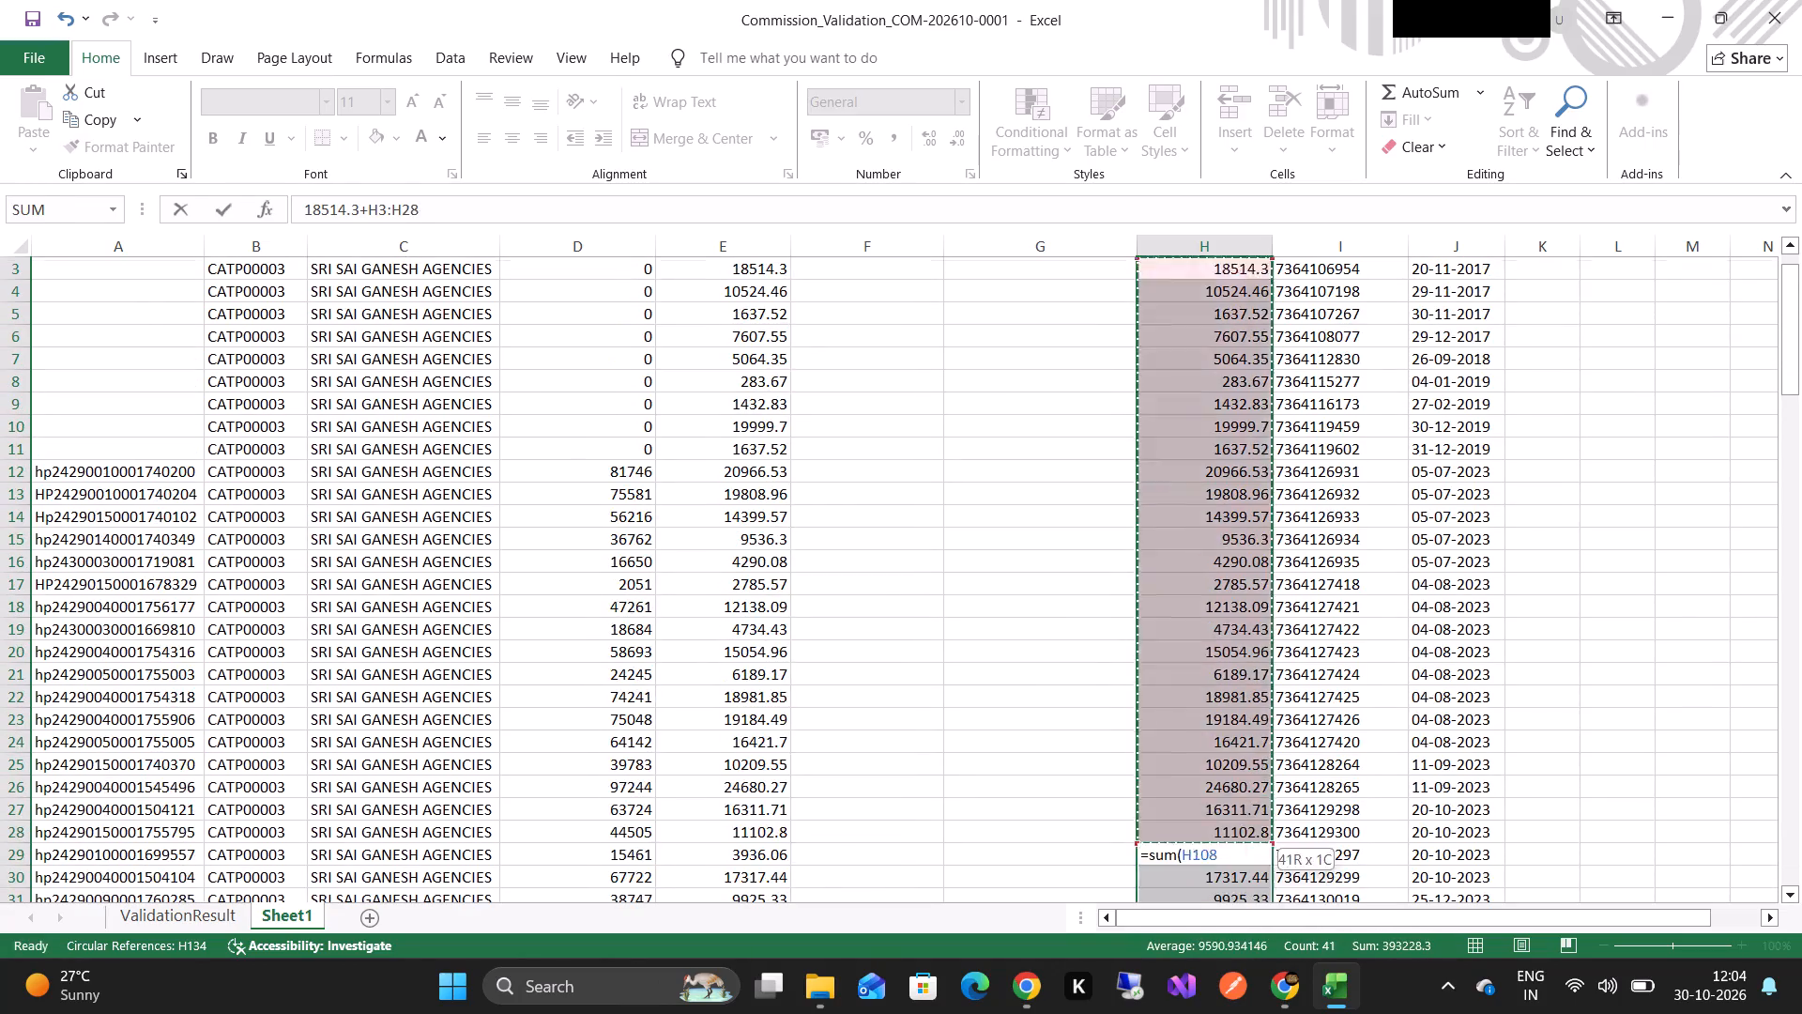
left_click_drag(1256, 815, 1260, 924)
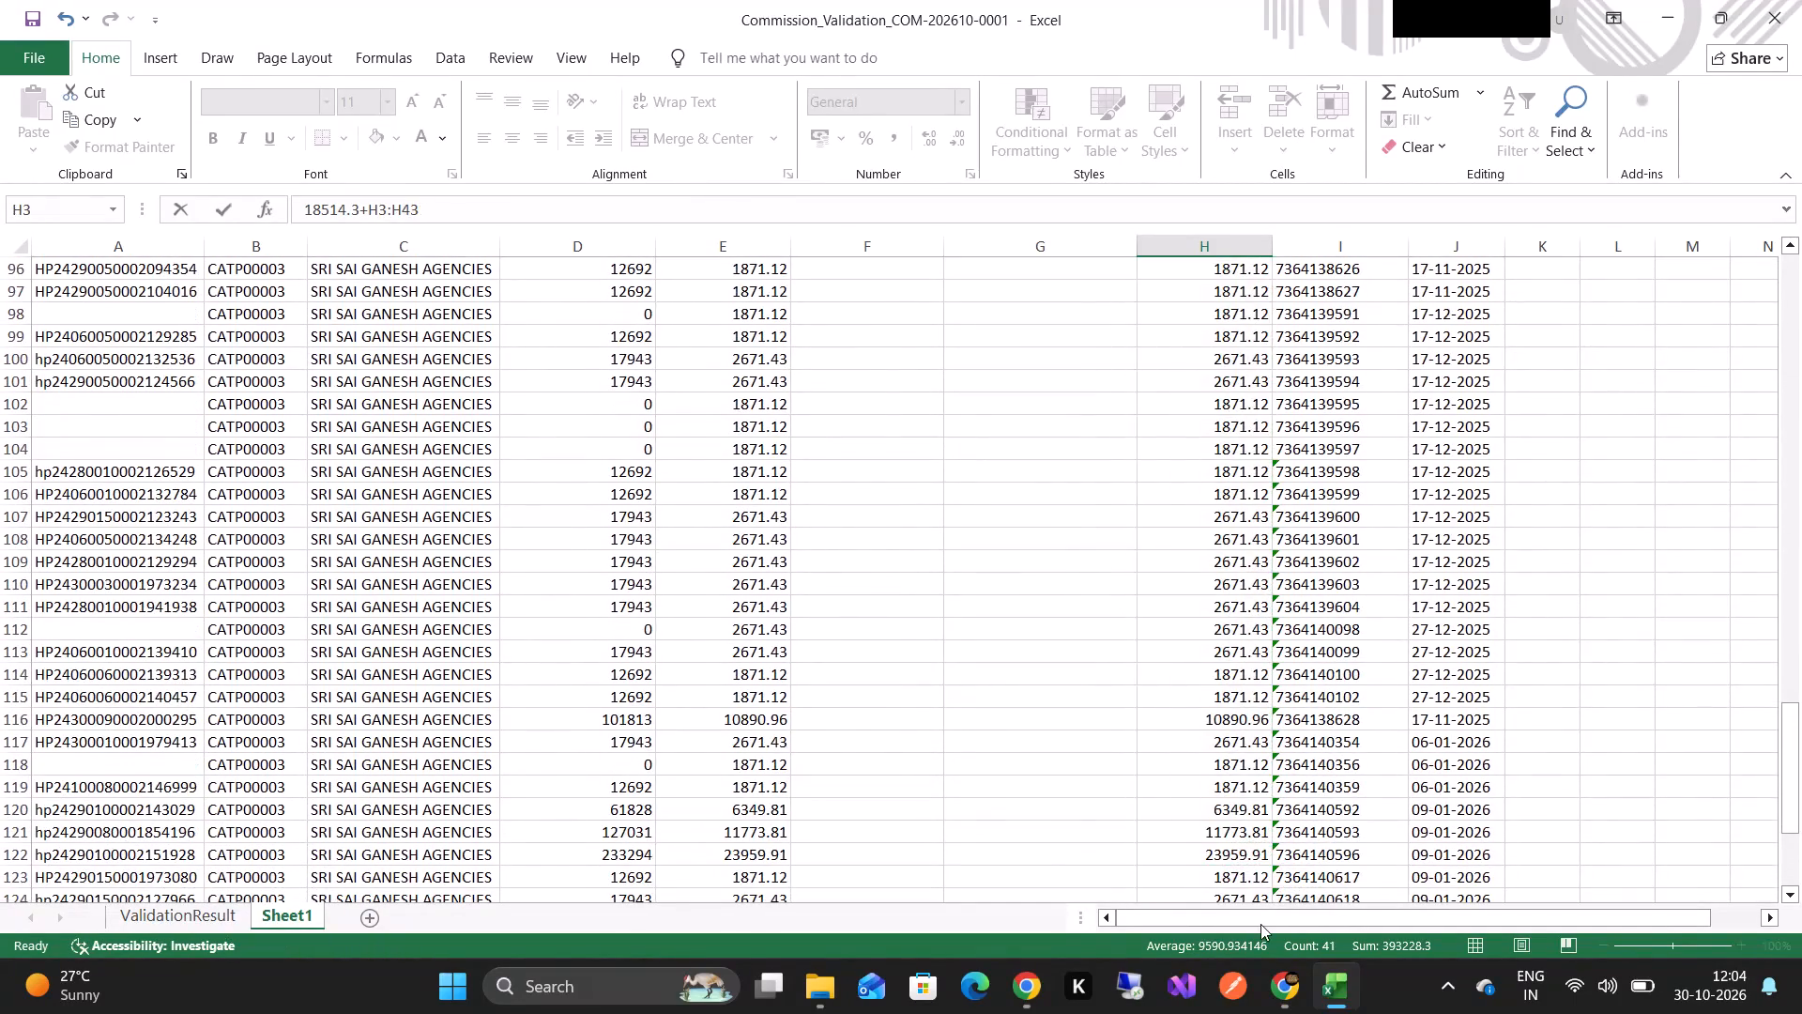
Replace the formula in H134 with =SUM(H2:H132) to total Sheet1's Total Commission column.
scroll(1282, 834, "down", 3)
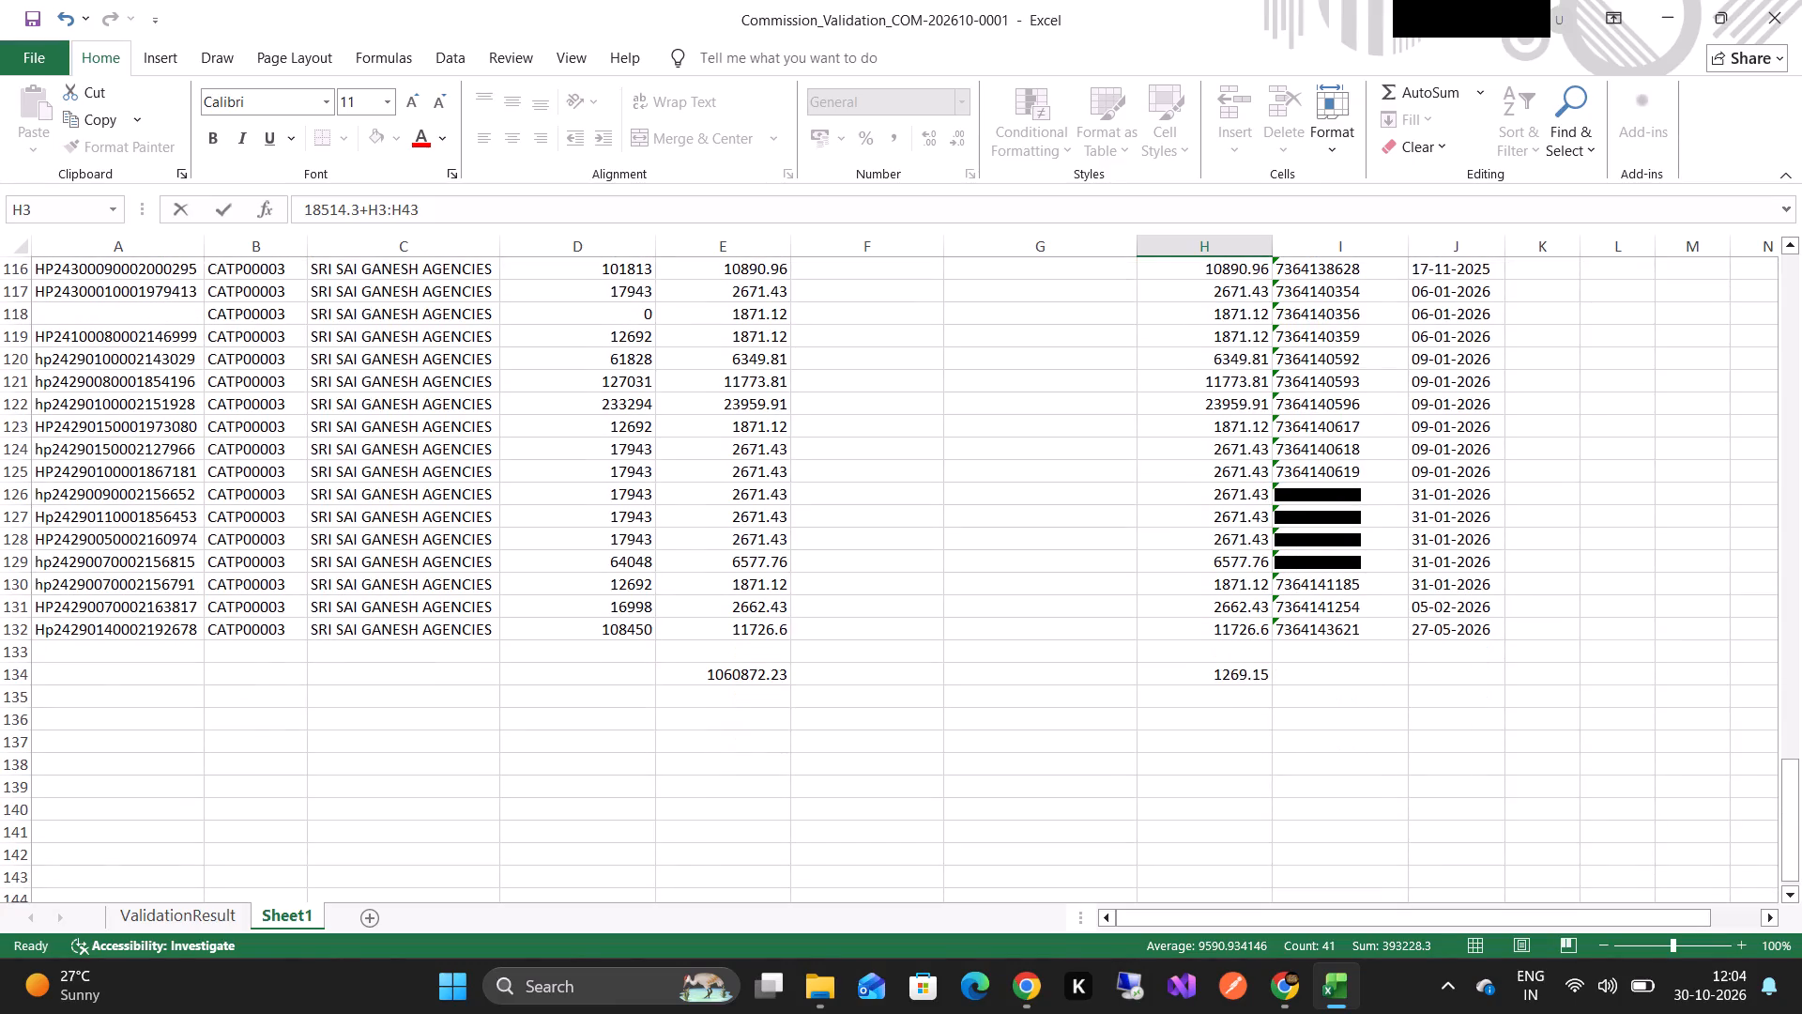
left_click(1229, 671)
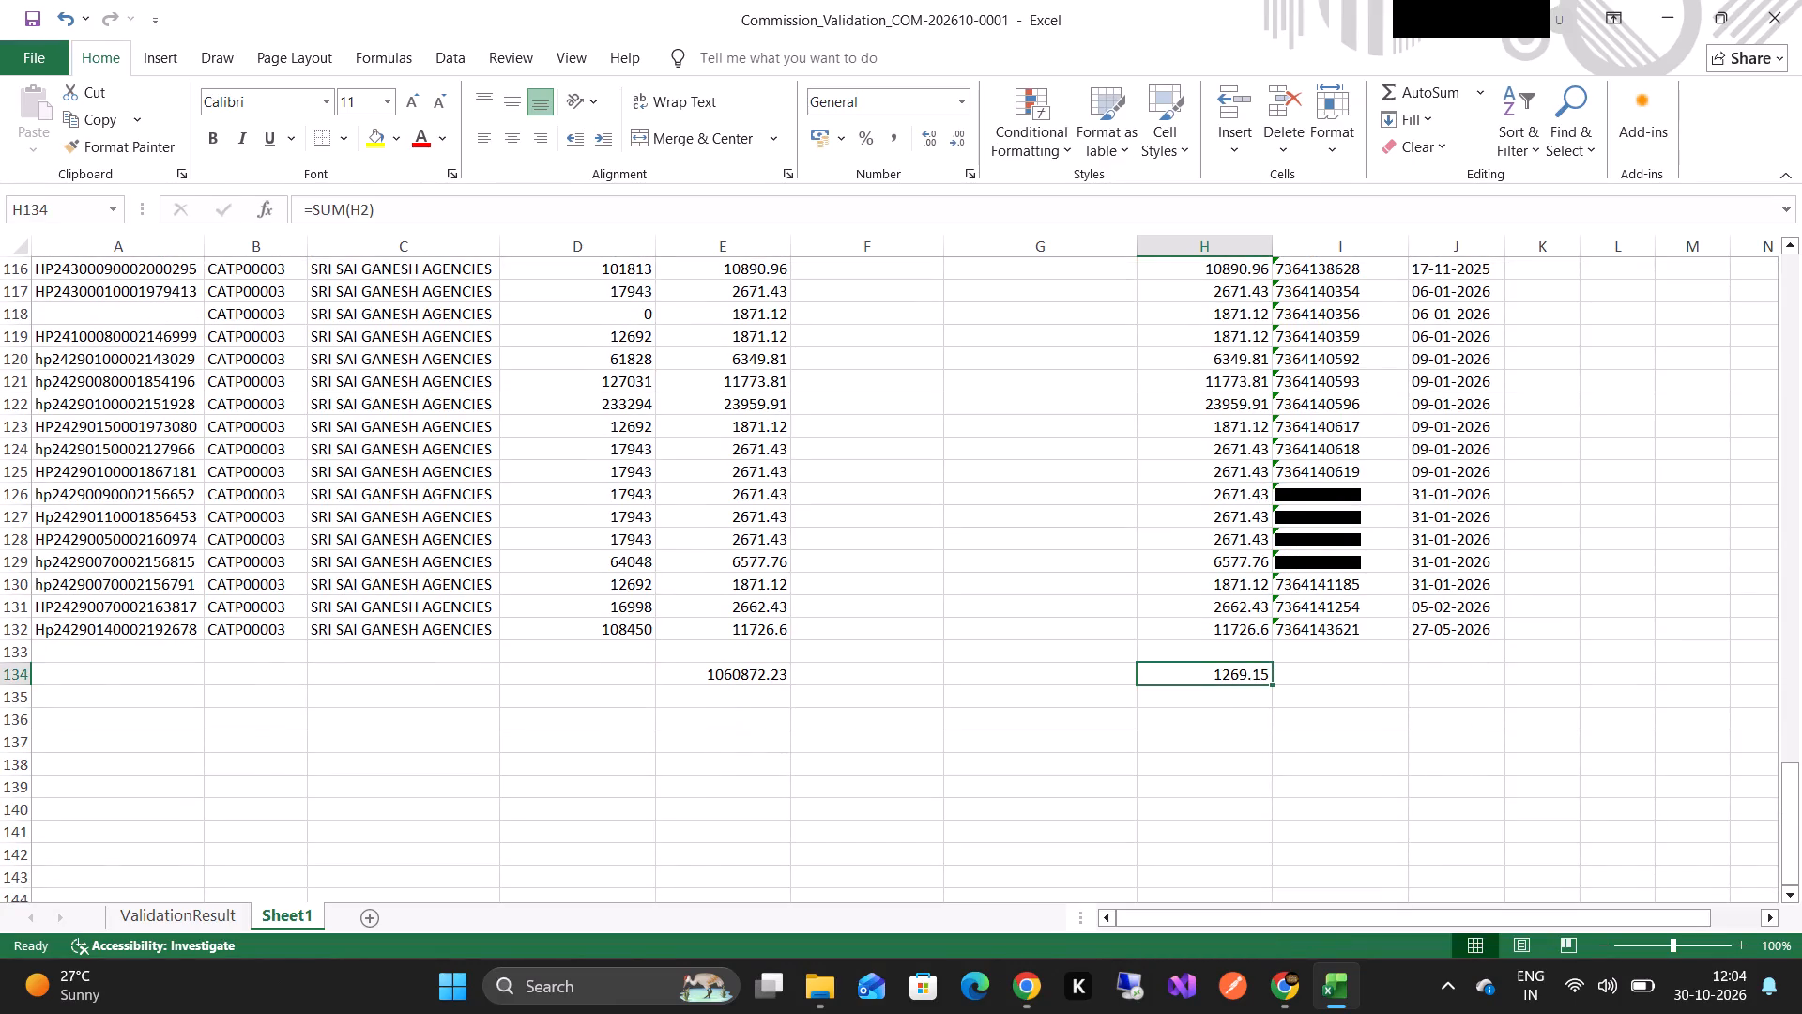
left_click(1221, 677)
left_click(363, 210)
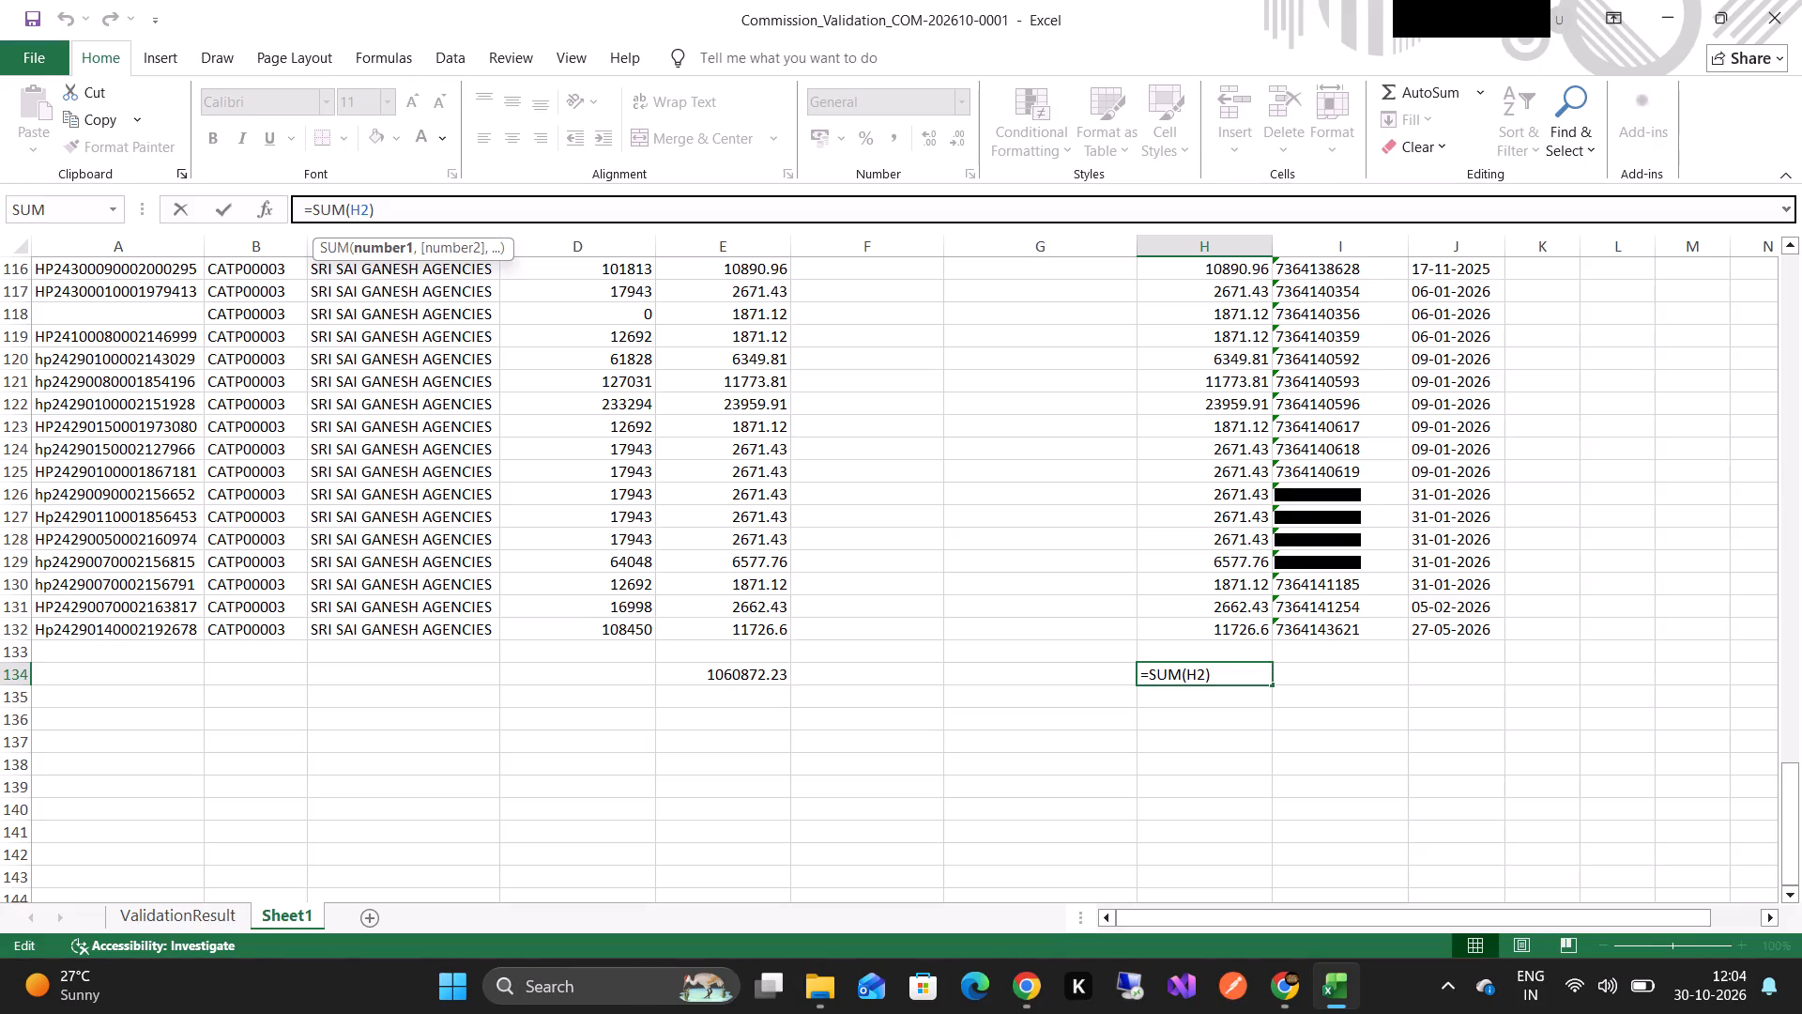
left_click(1201, 677)
key("BackSpace")
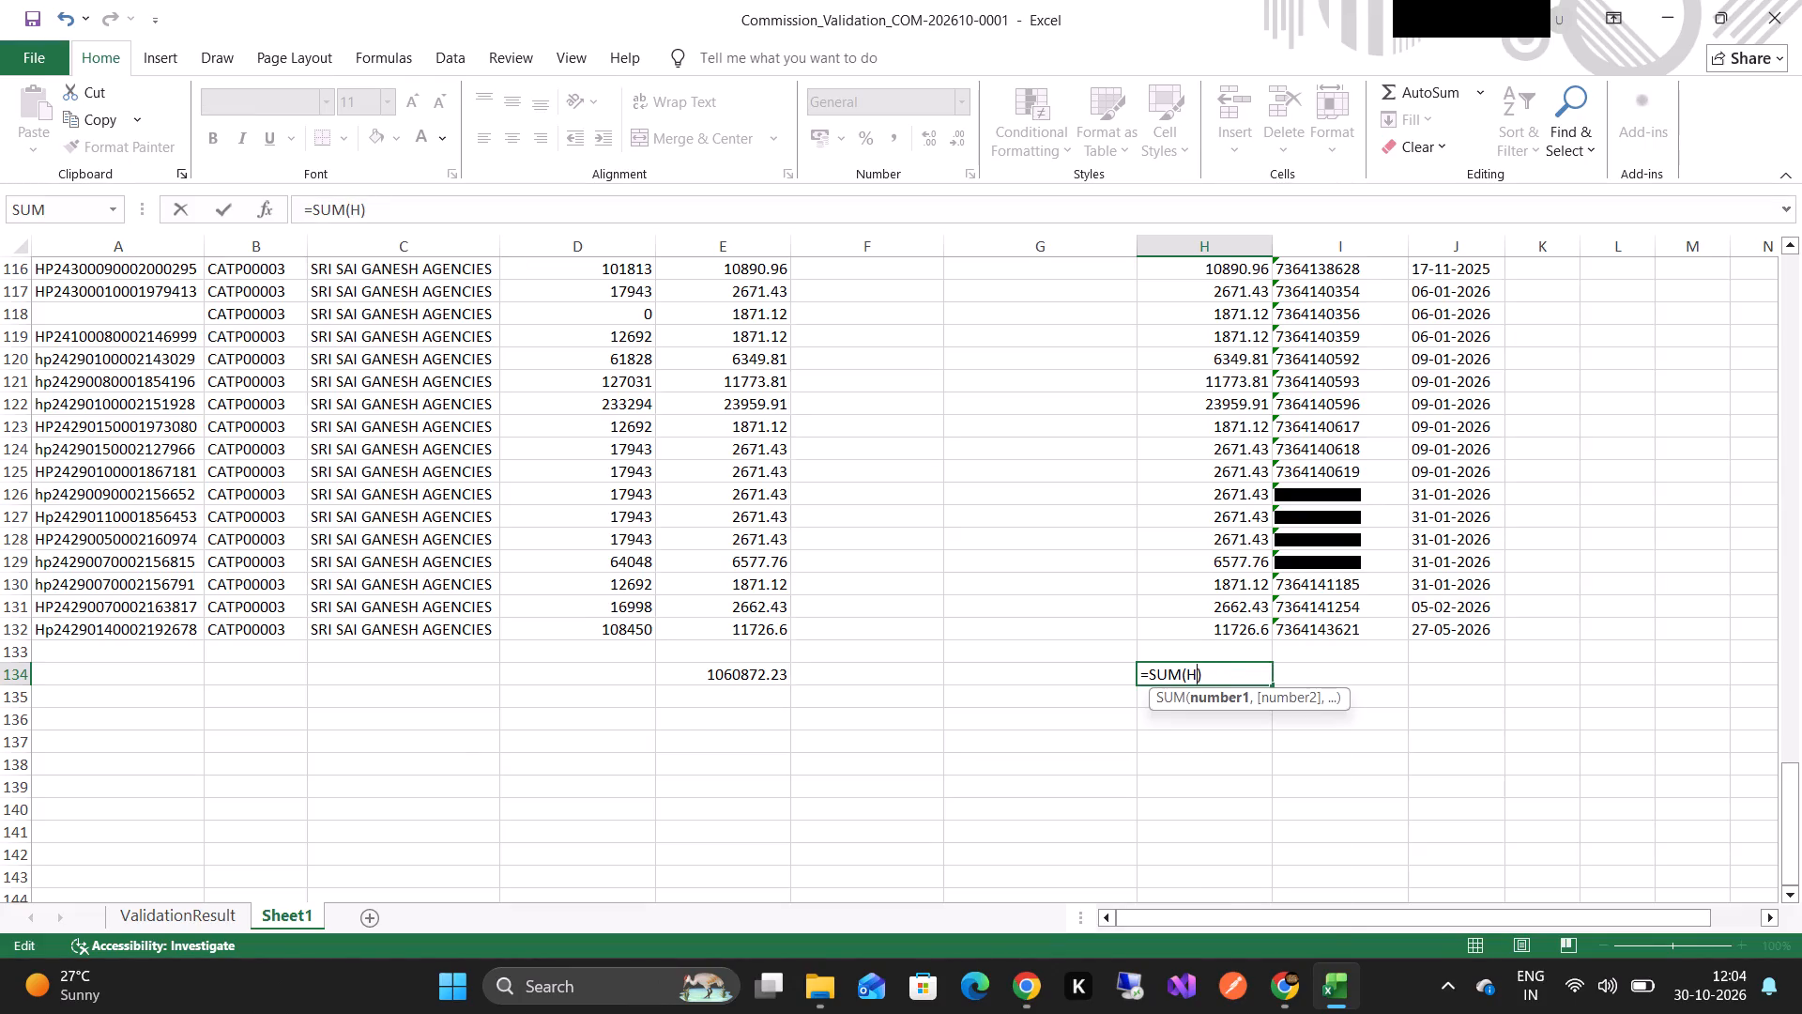
key("BackSpace")
left_click(1217, 626)
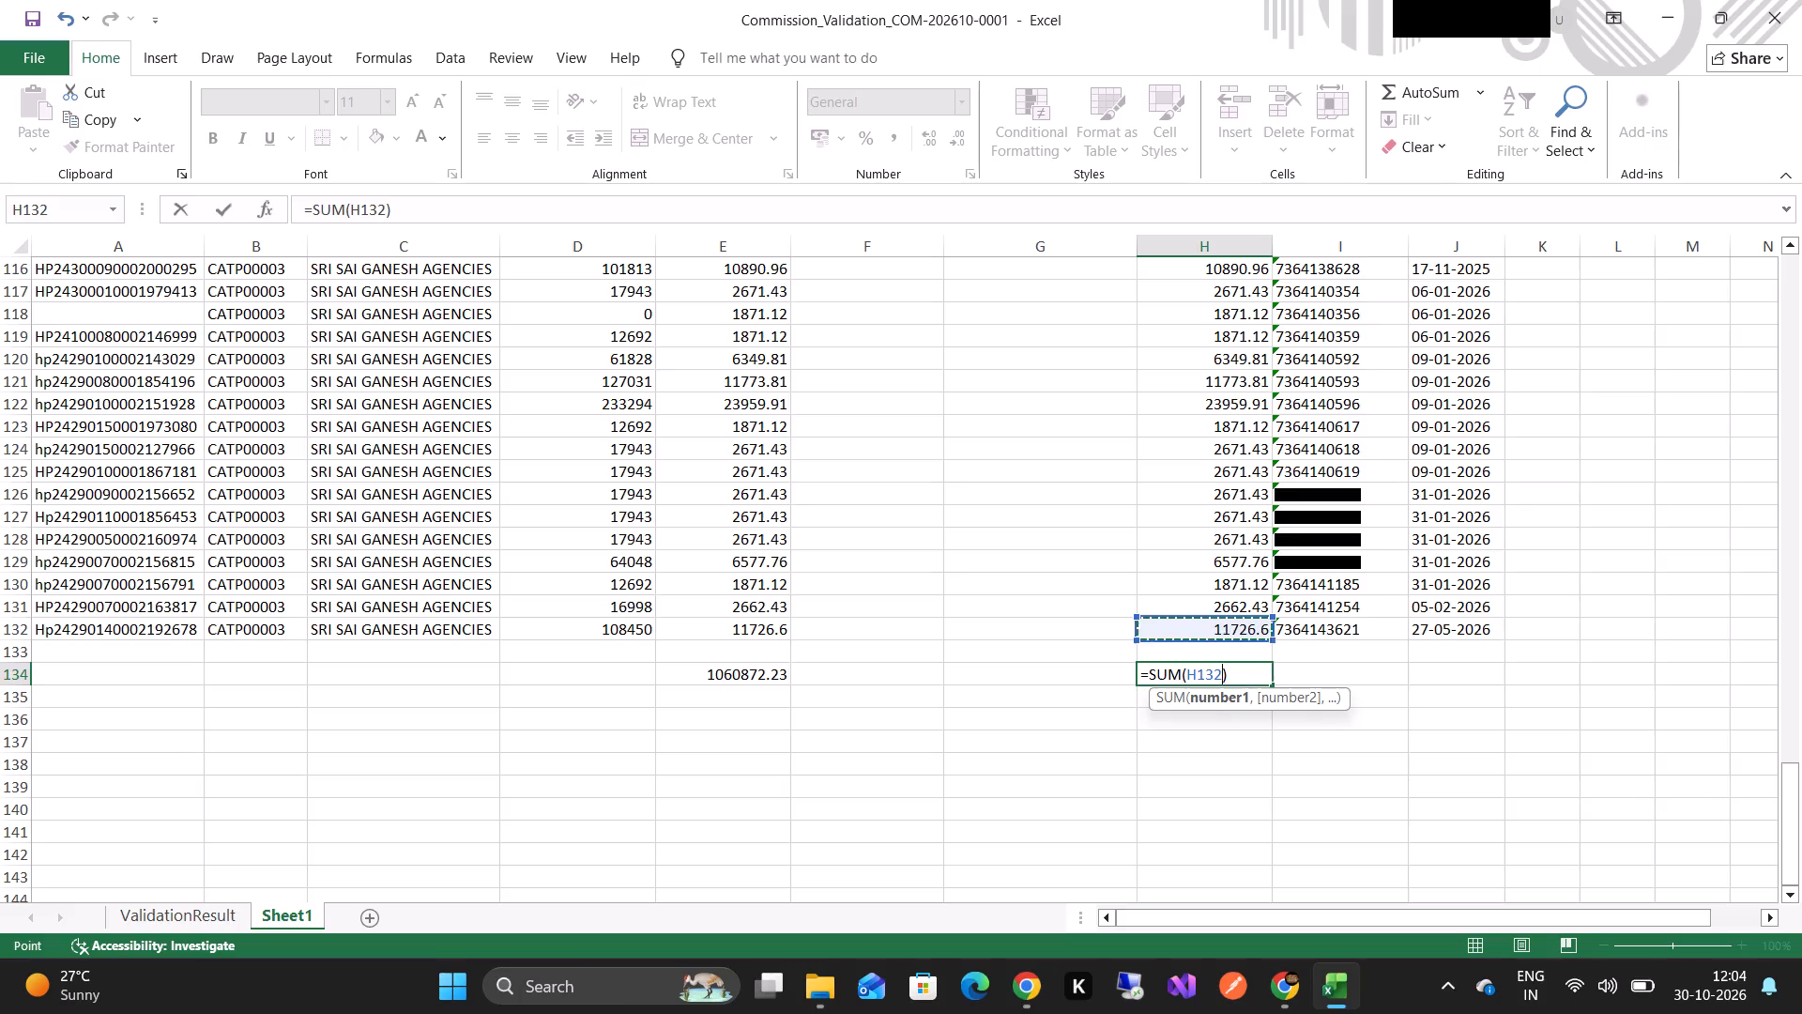
left_click_drag(1206, 620, 1206, 606)
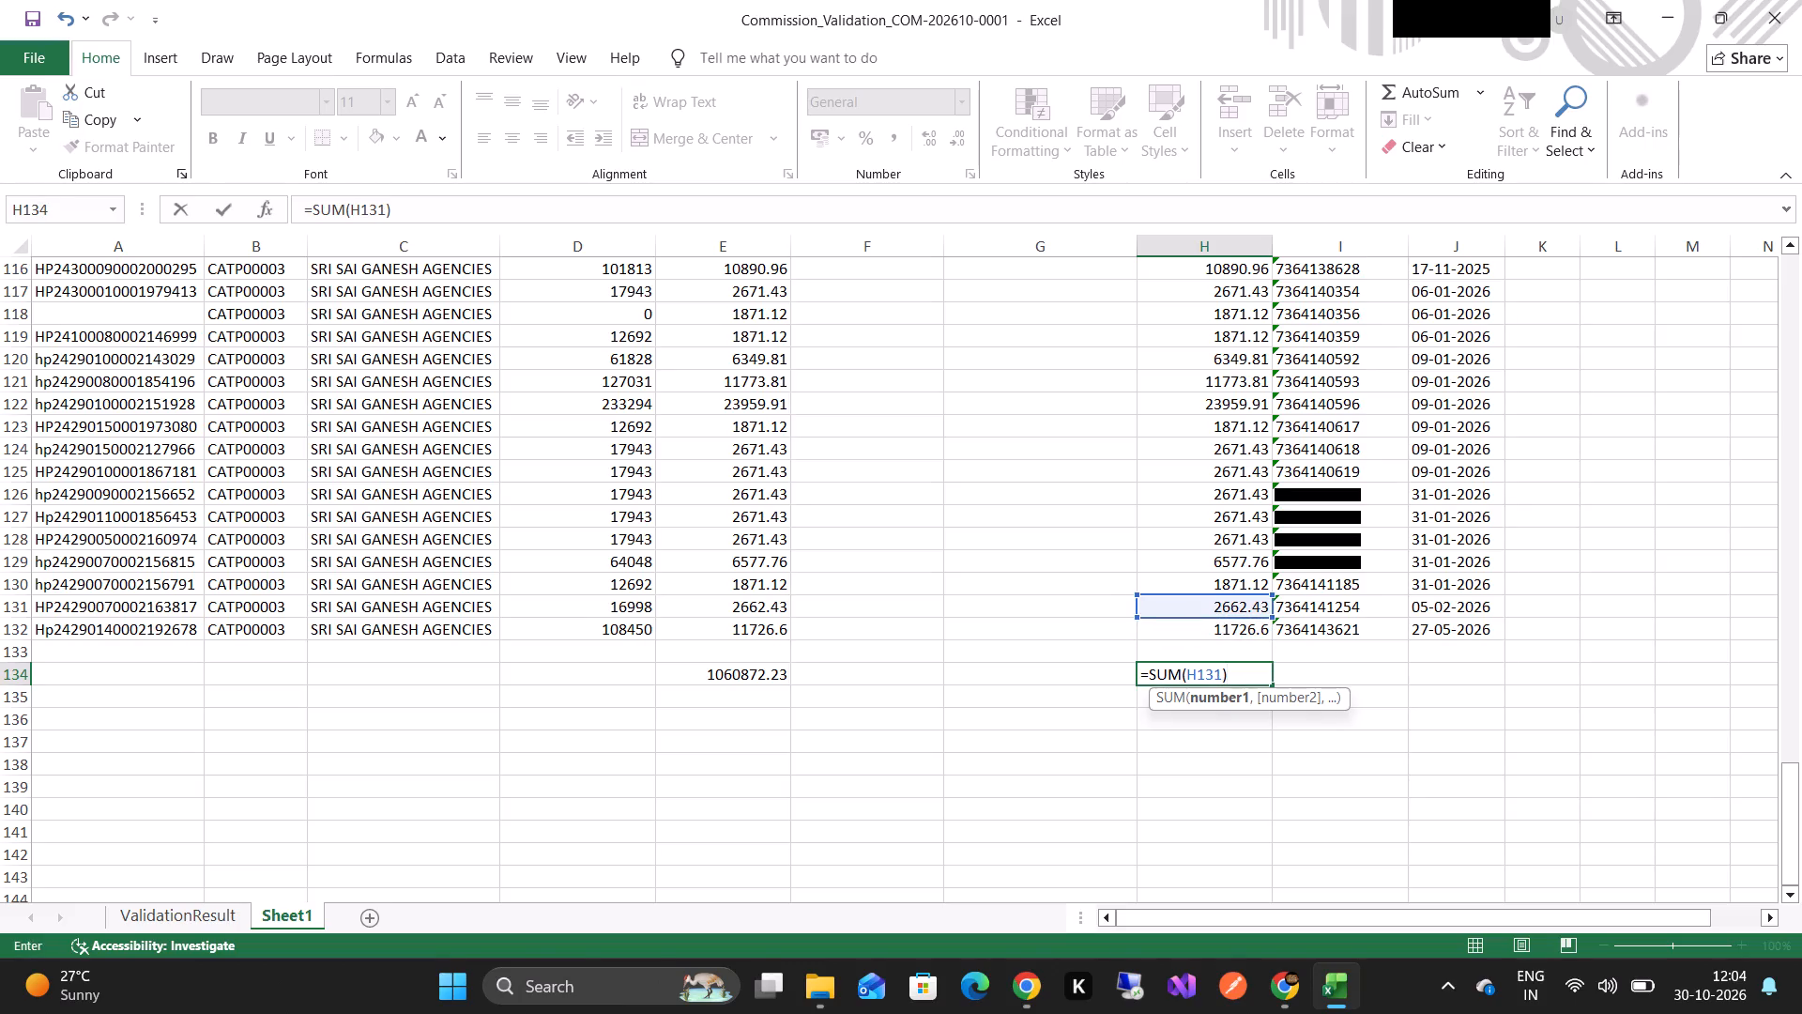
left_click_drag(1266, 616, 1266, 625)
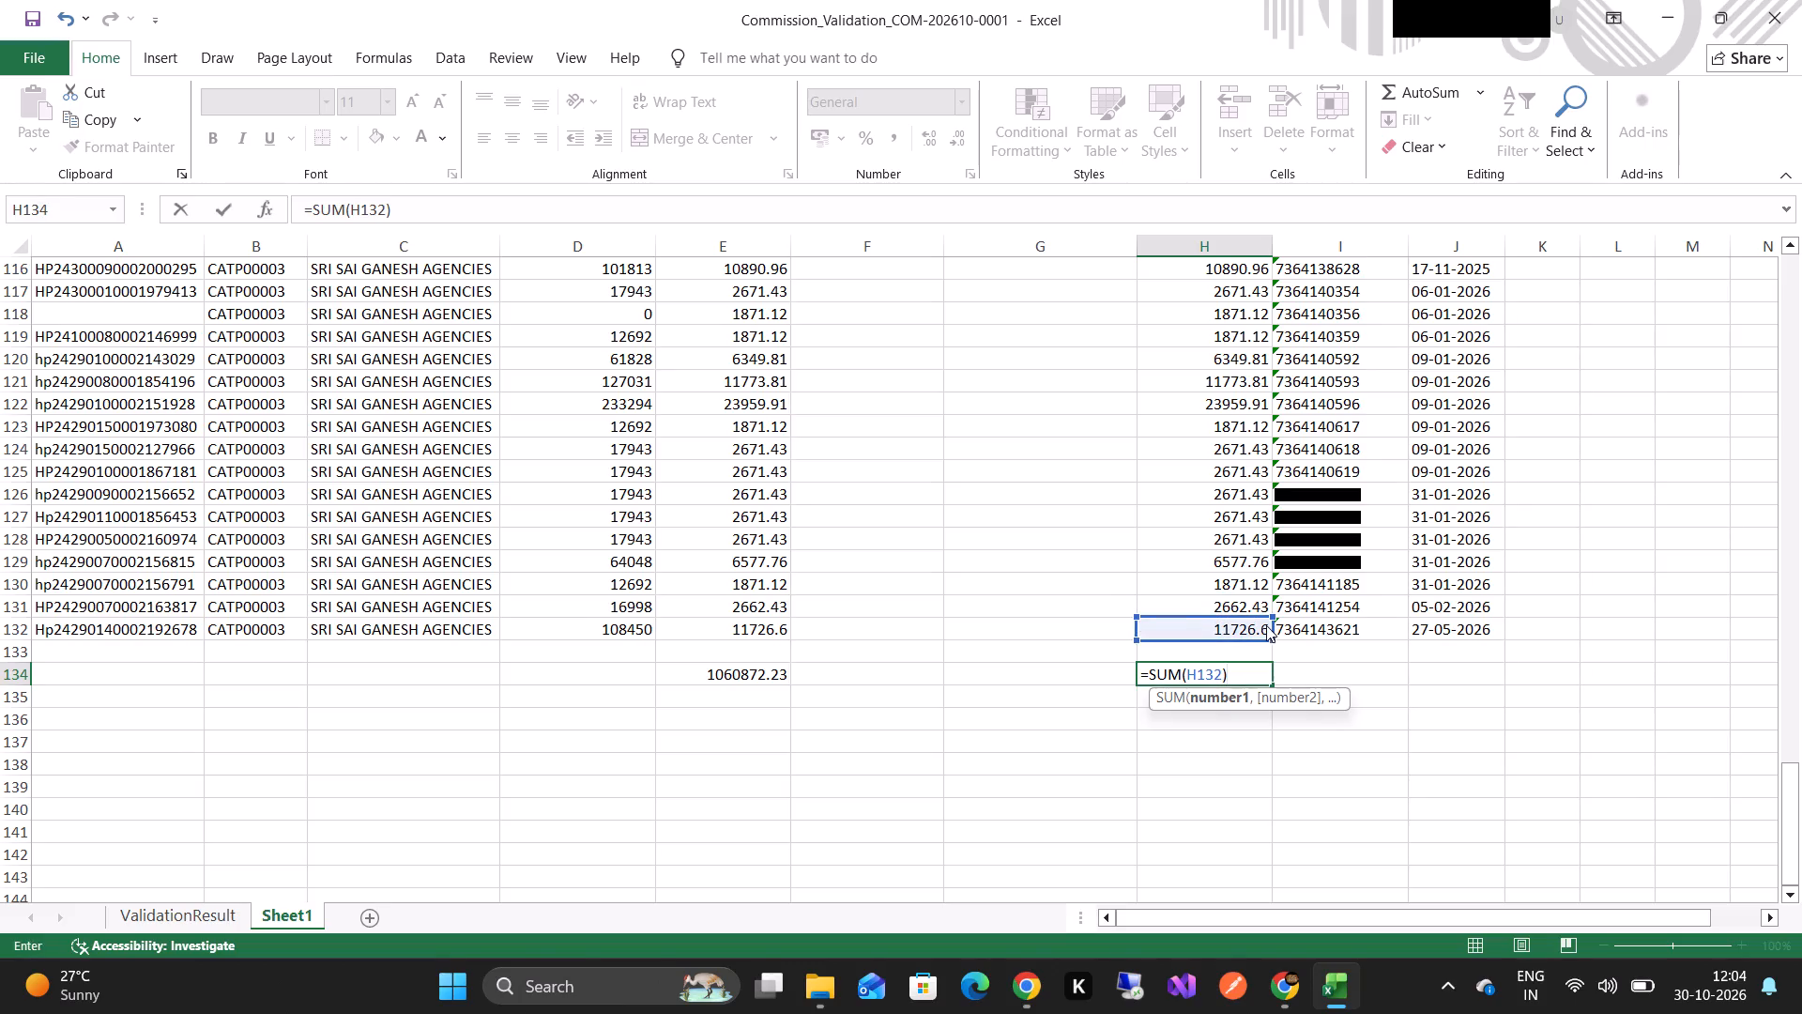
left_click_drag(1266, 625, 1266, 626)
left_click_drag(1138, 615, 1136, 312)
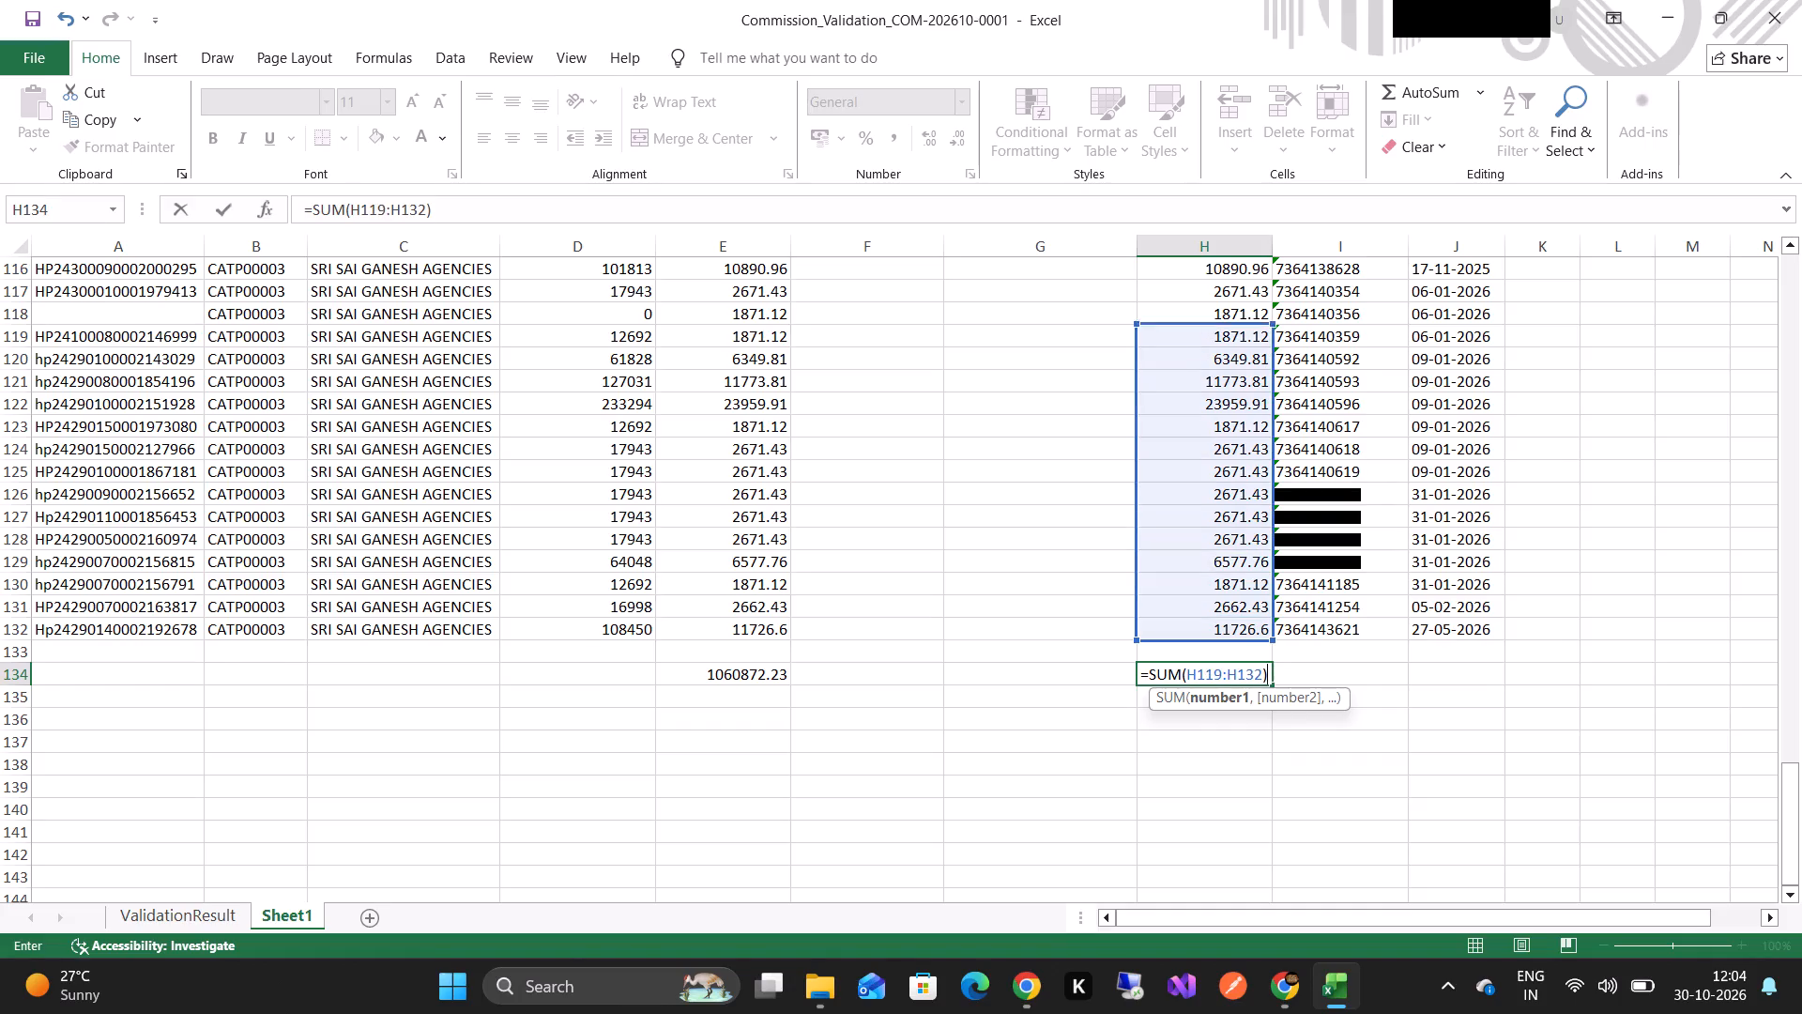
left_click_drag(1136, 312, 1136, 0)
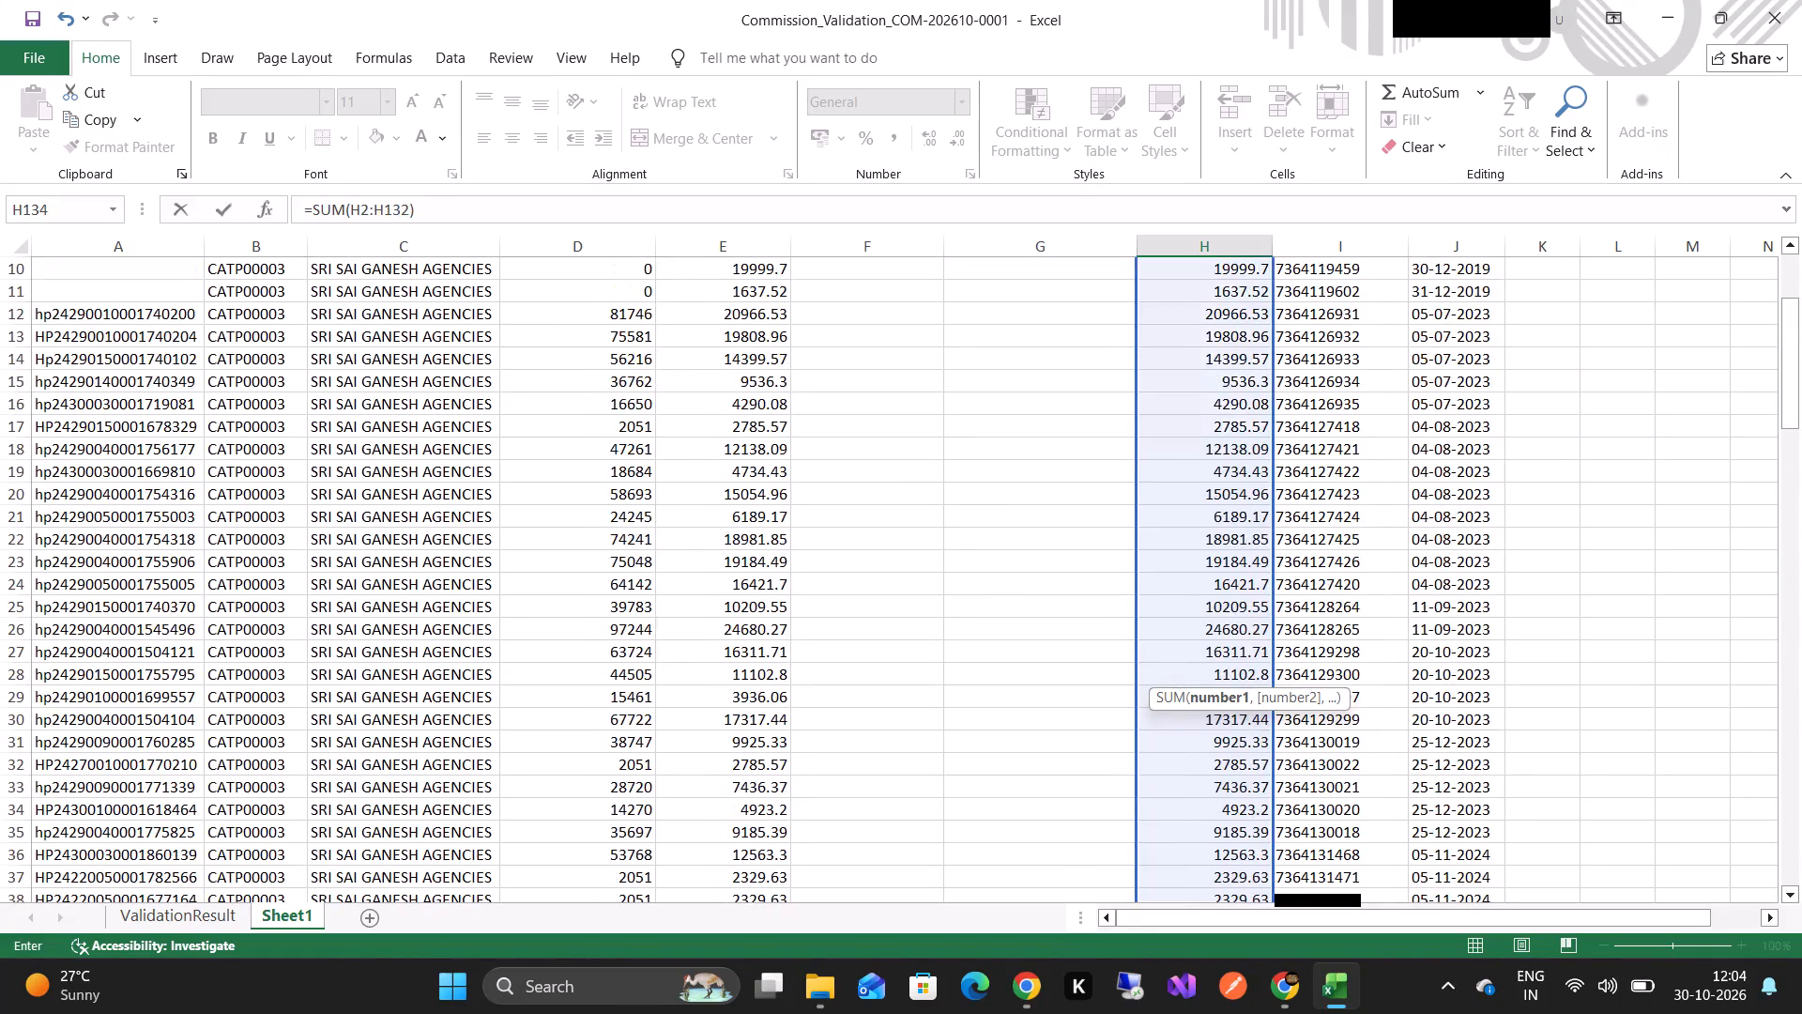
left_click_drag(1136, 0, 1133, 0)
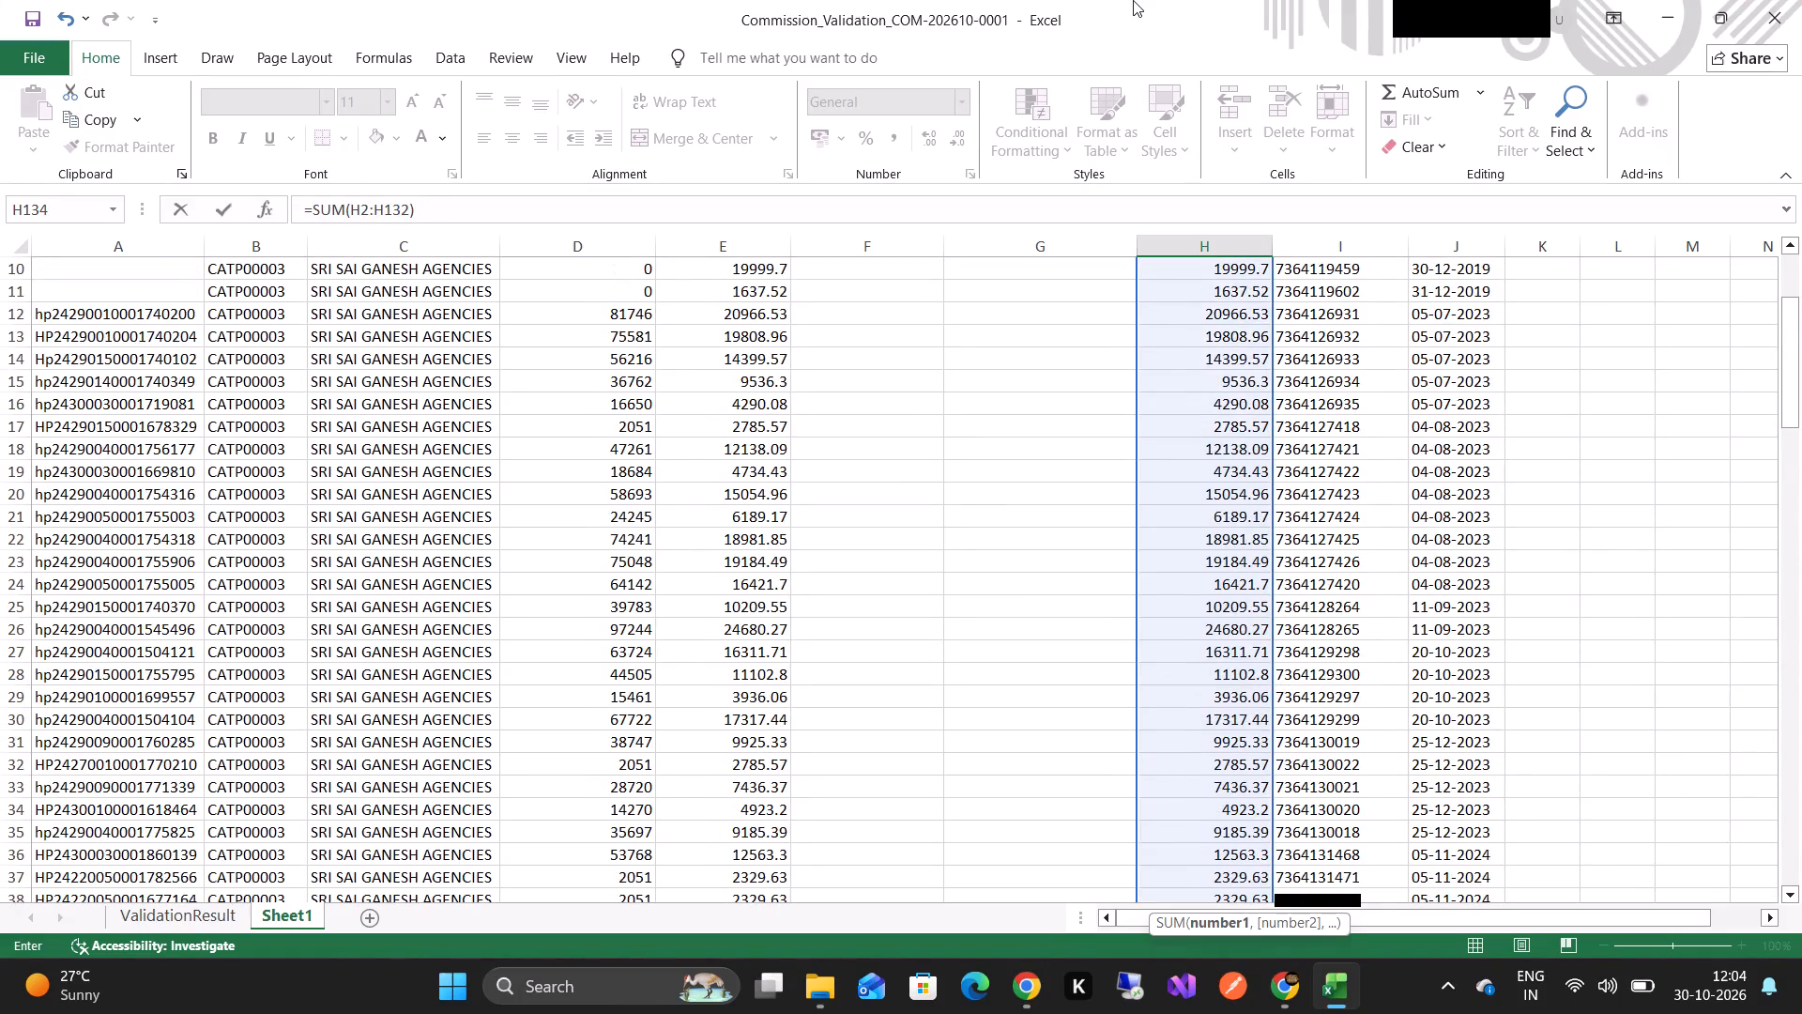
scroll(1151, 338, "up", 2)
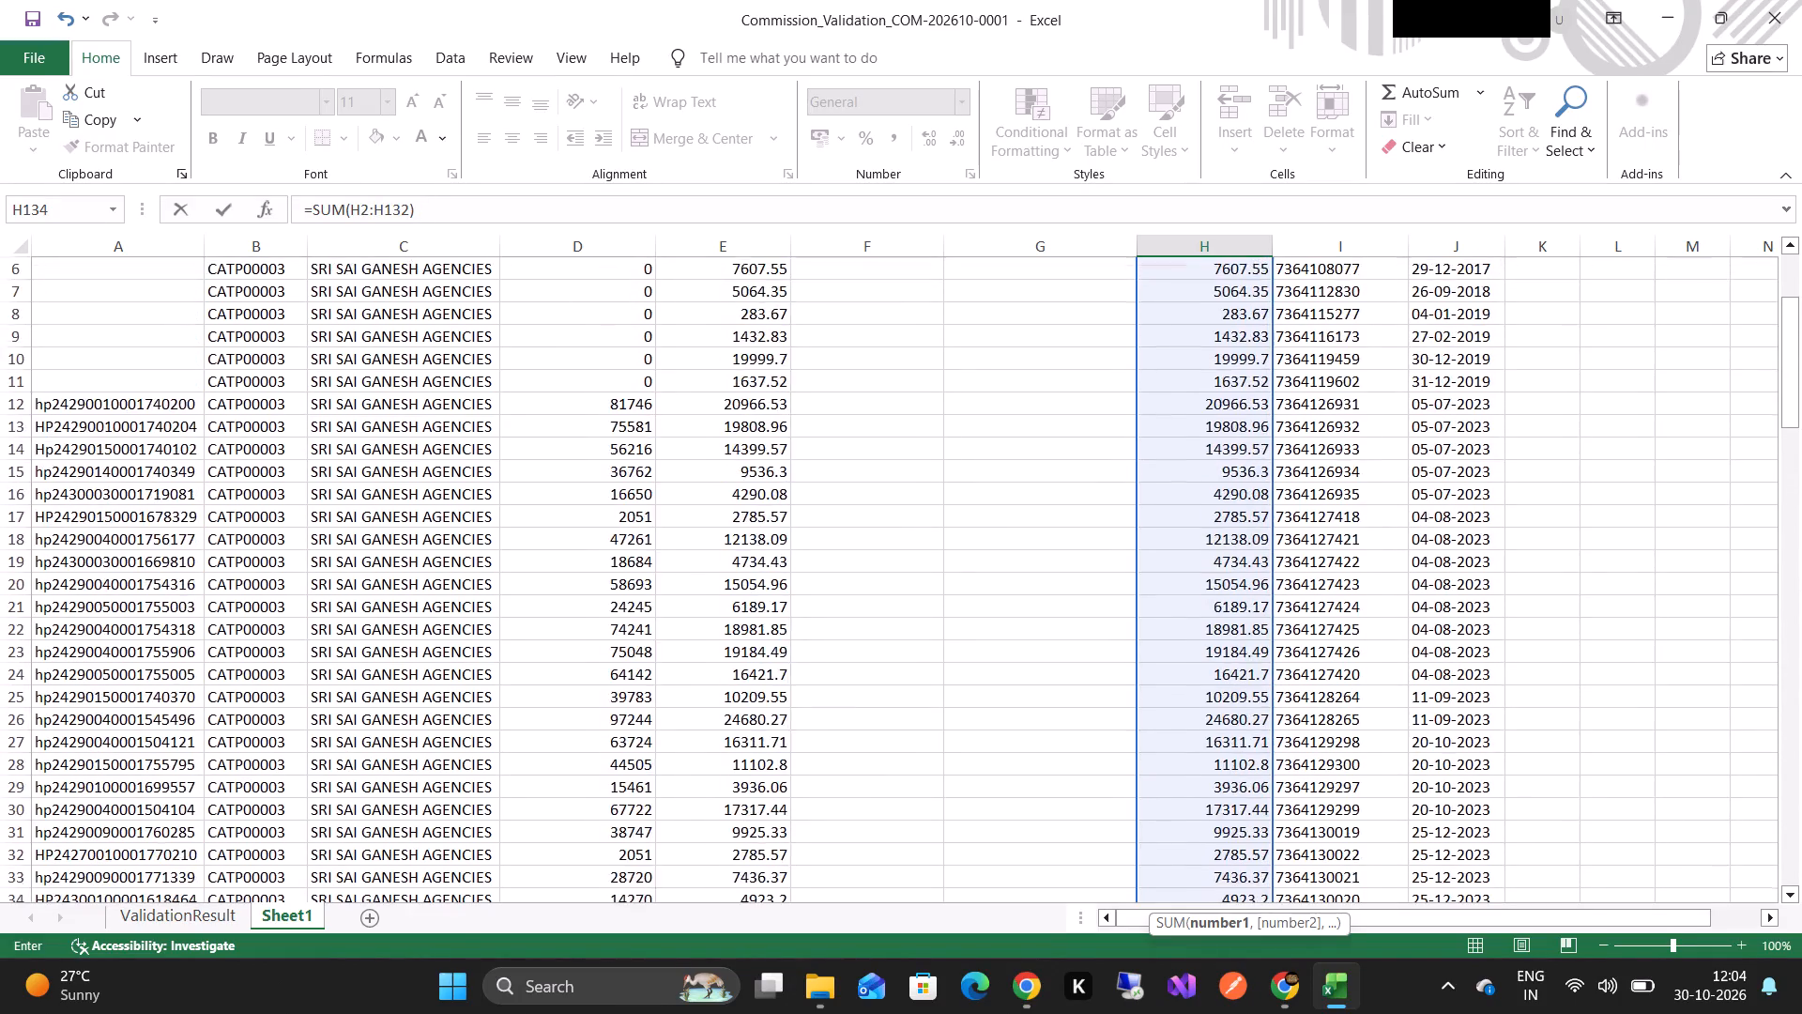
scroll(1151, 338, "up", 2)
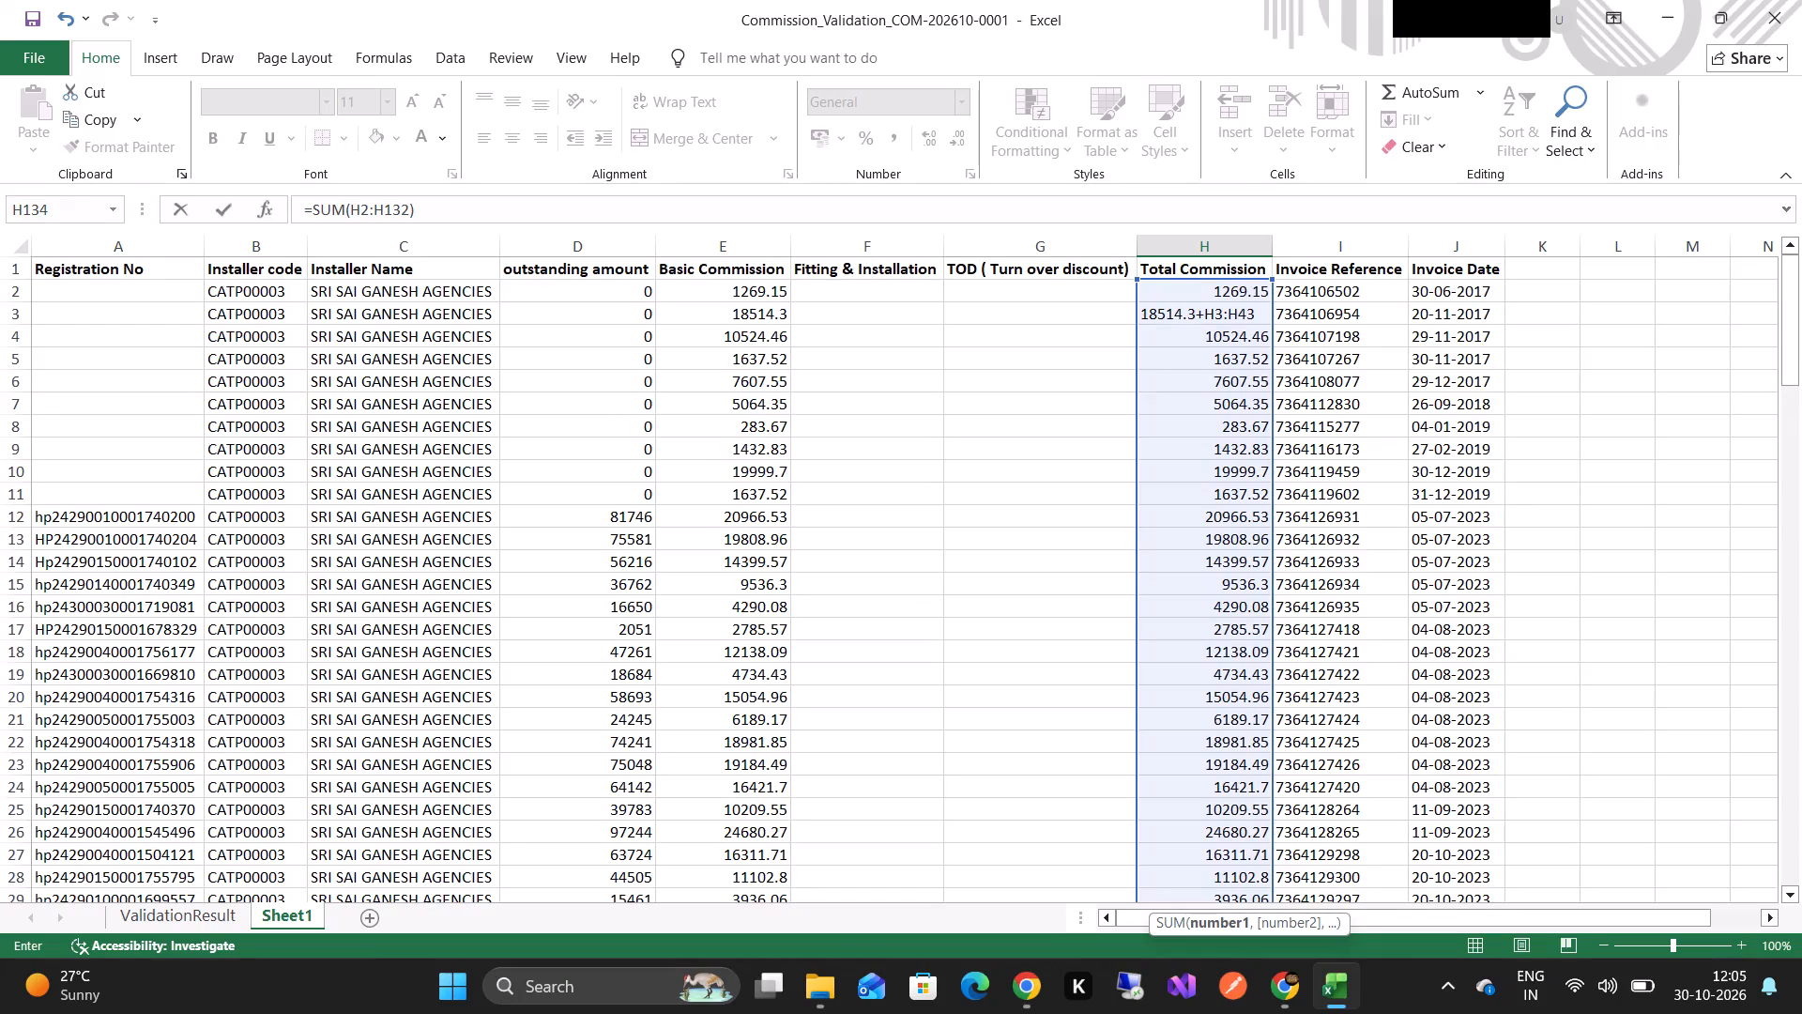
key("Return")
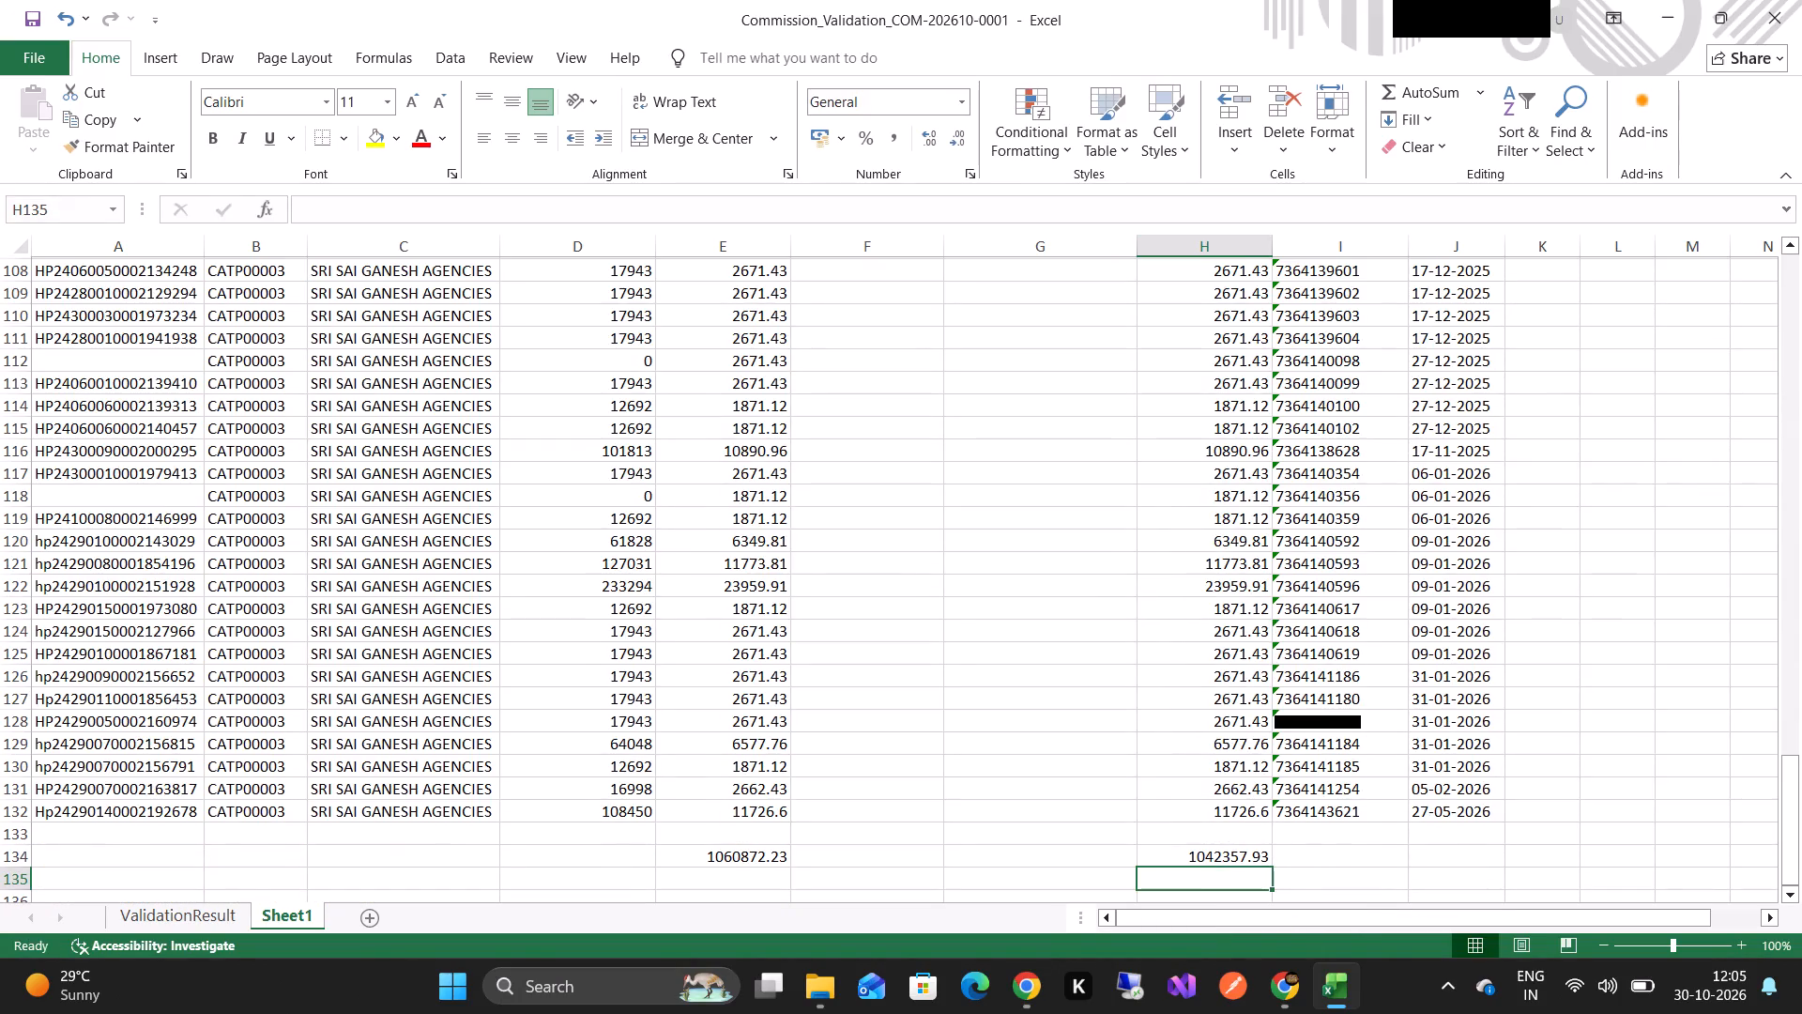
Switch to the MahindraEPC portal, reload Outstanding for All Stages and compare its Commission on Hold with Sheet1's totals in row 134.
key("alt+Tab")
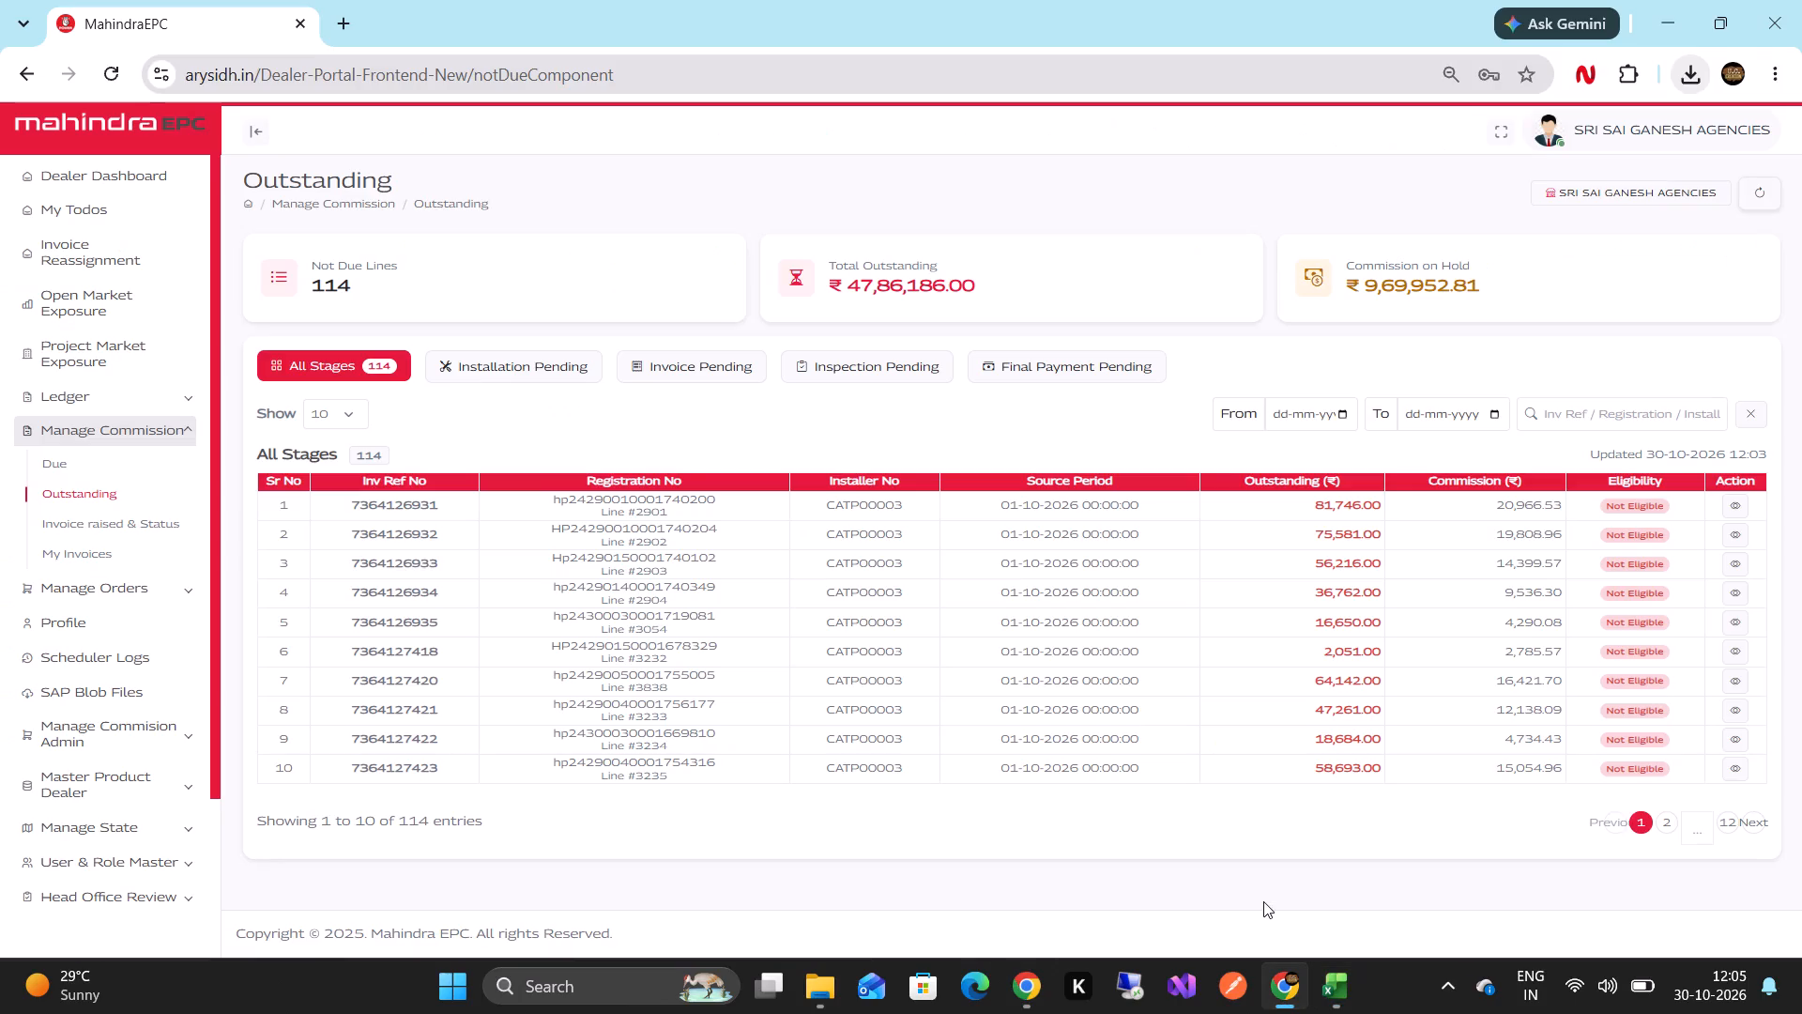
left_click(99, 466)
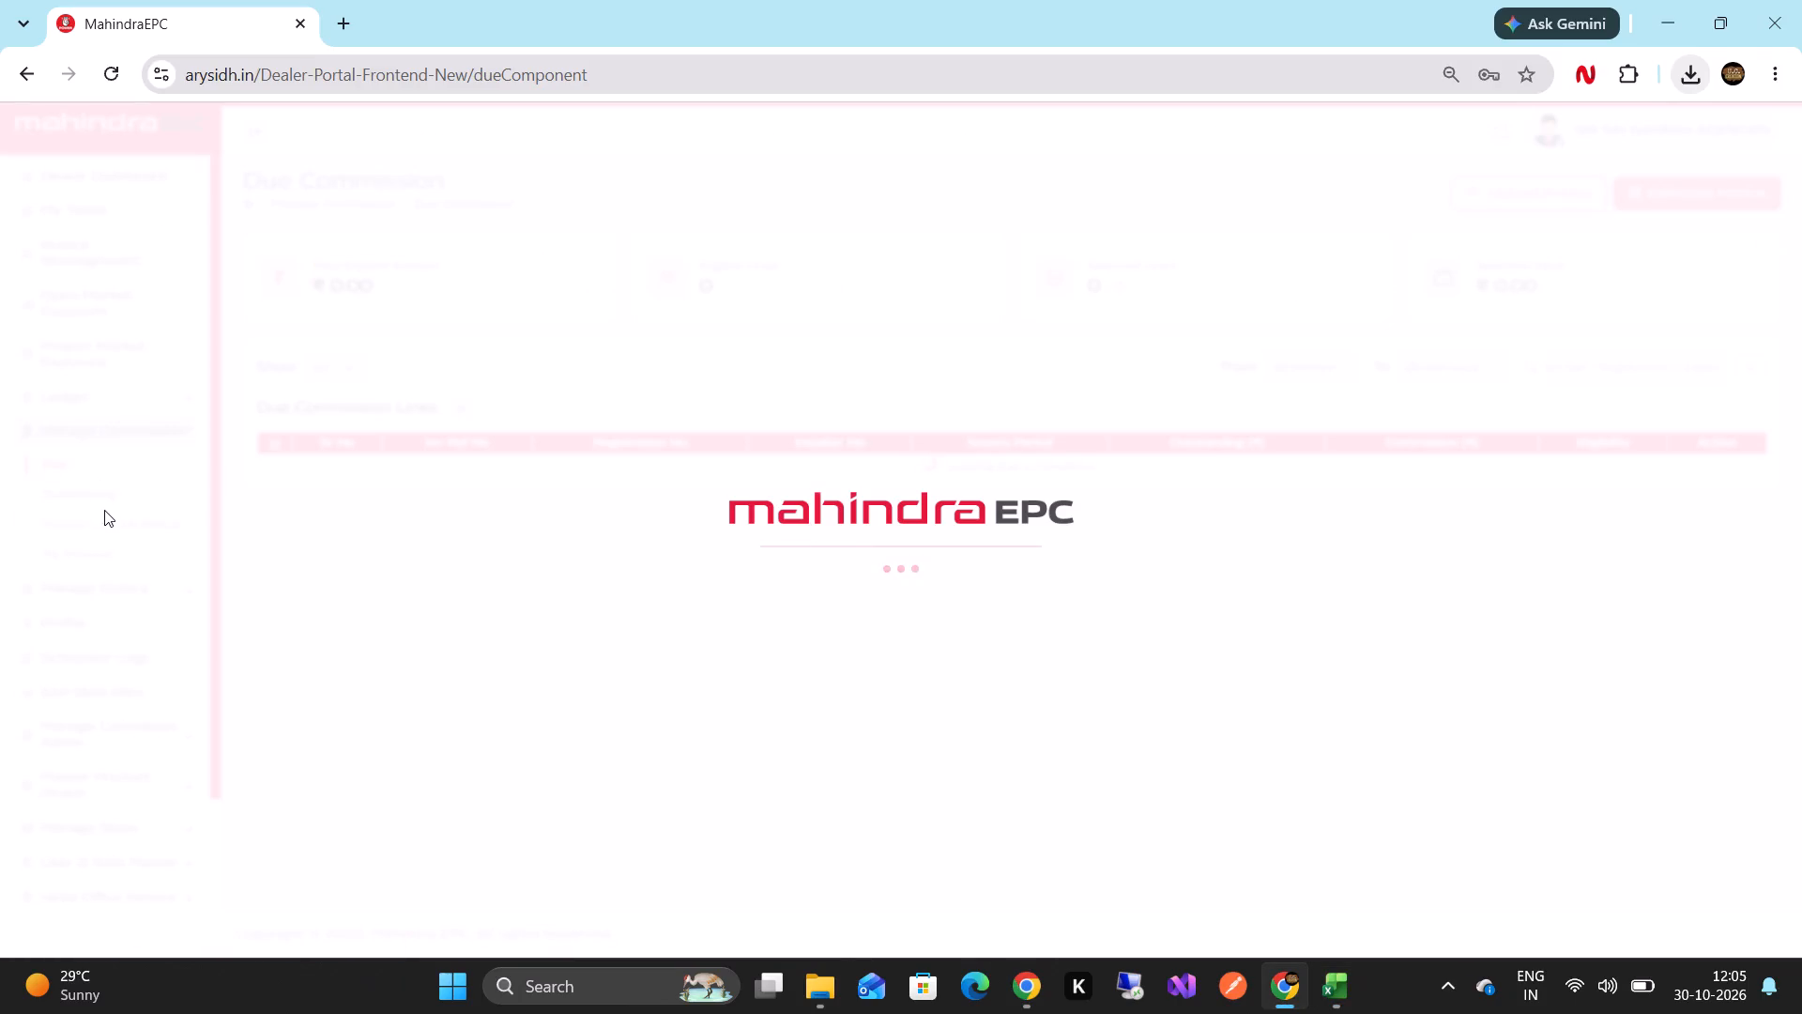
left_click(106, 489)
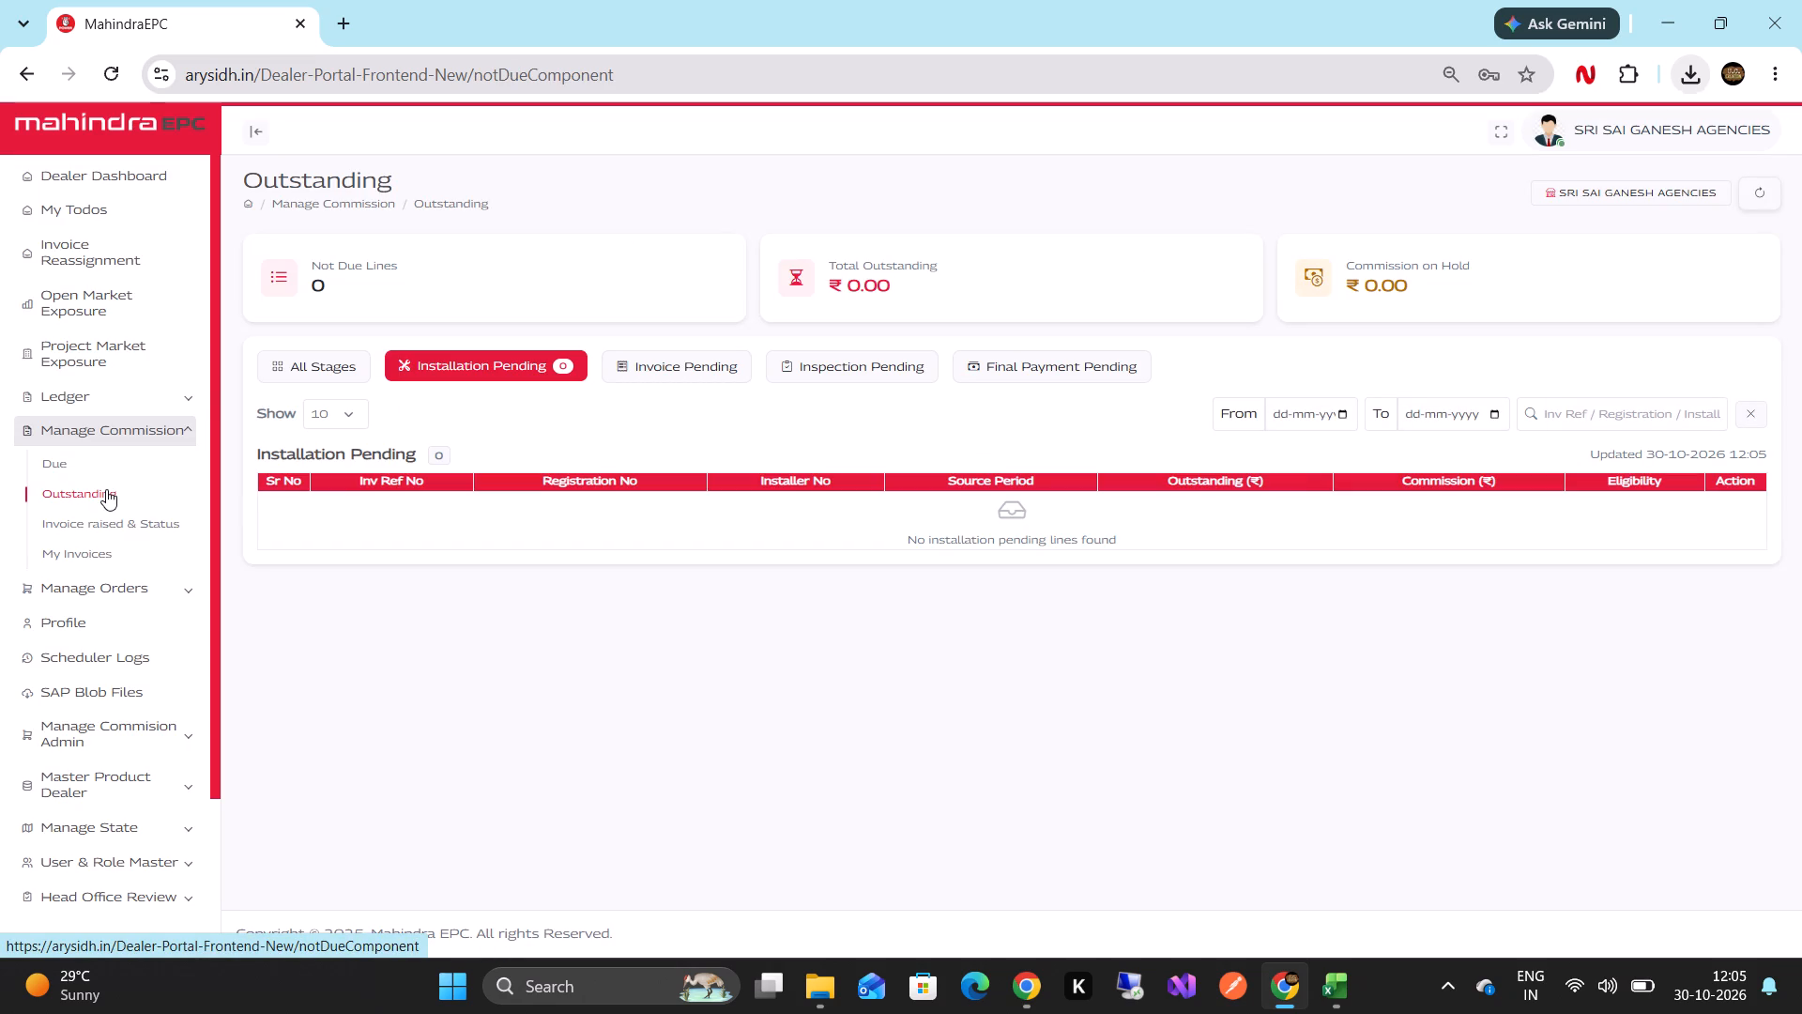
left_click(284, 365)
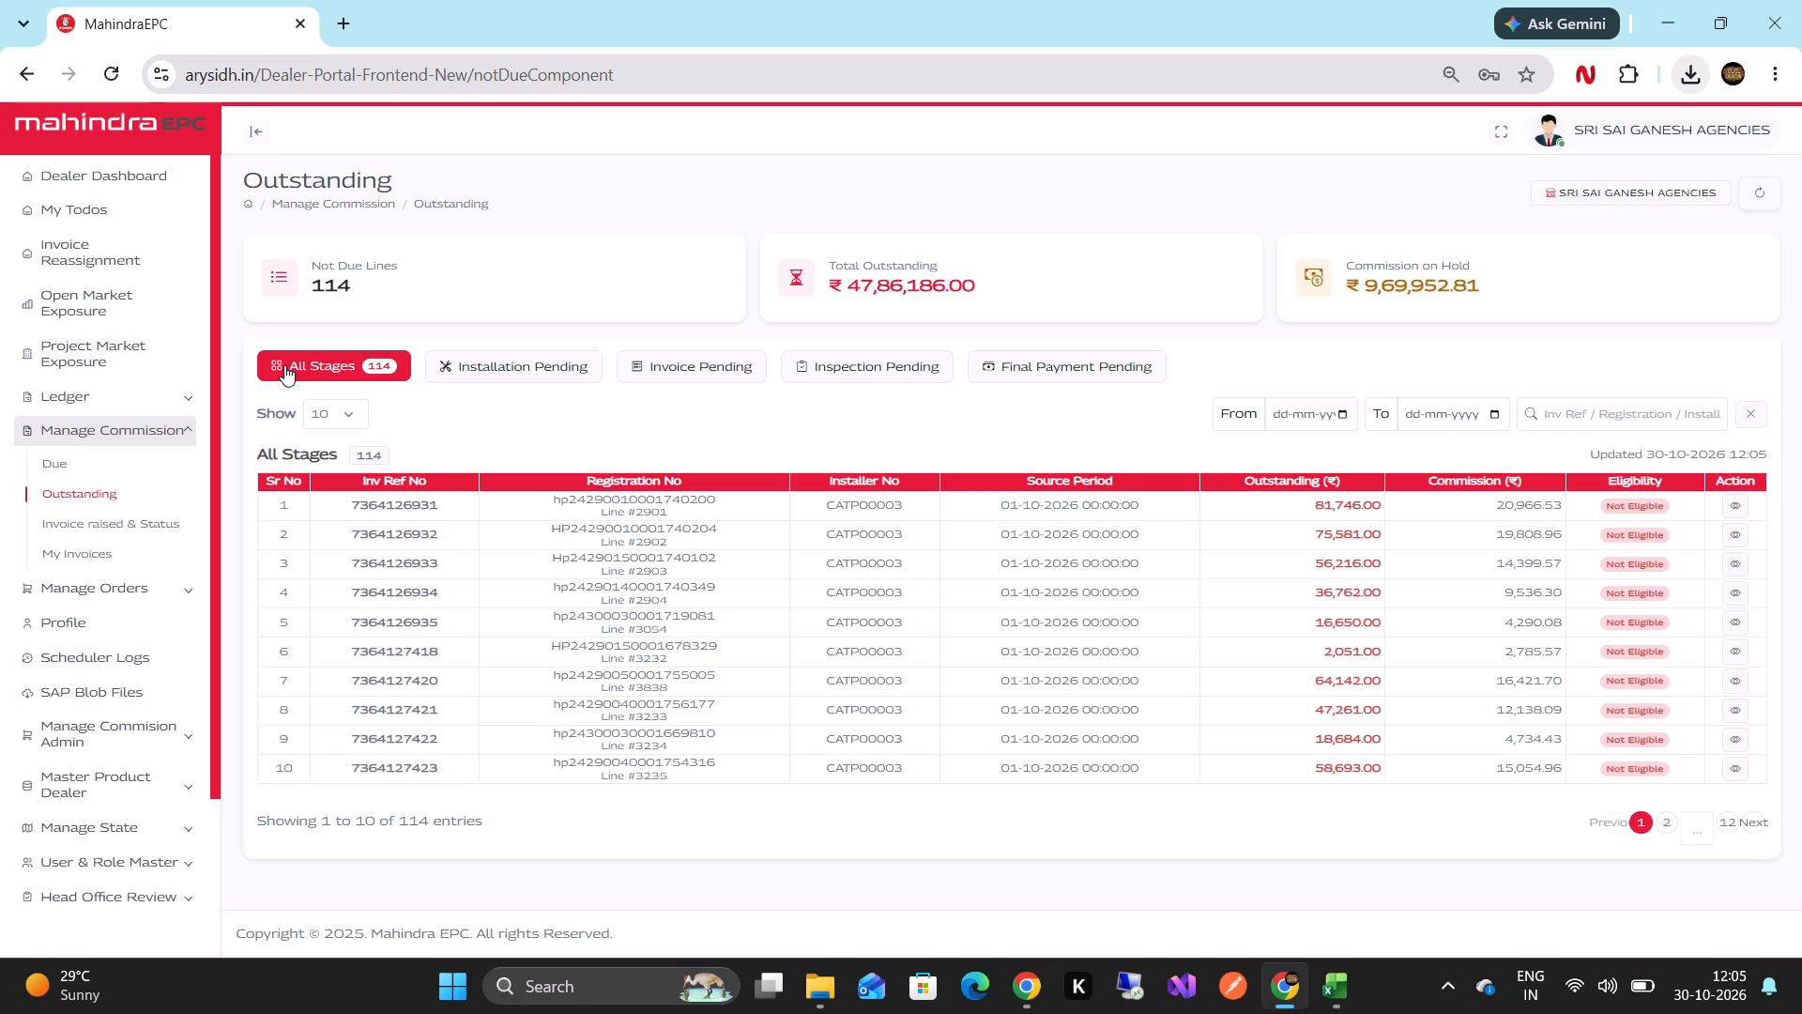
key("alt+Tab")
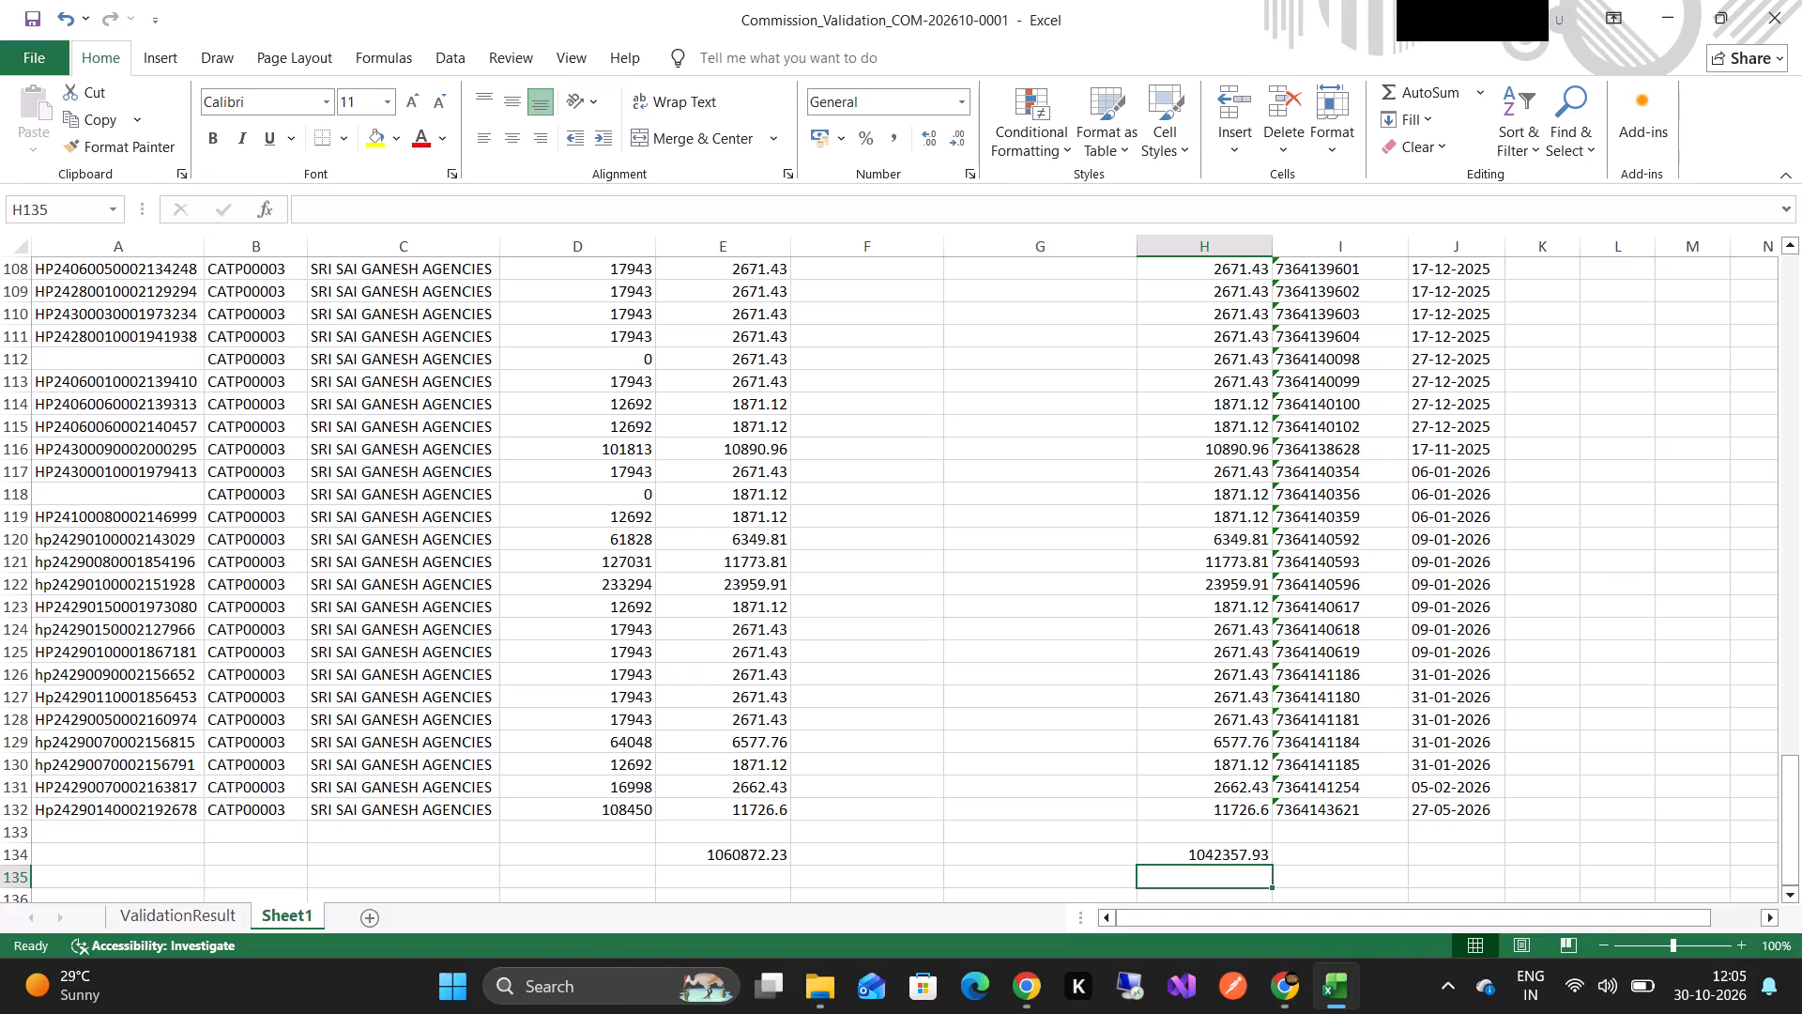
key("alt+Tab")
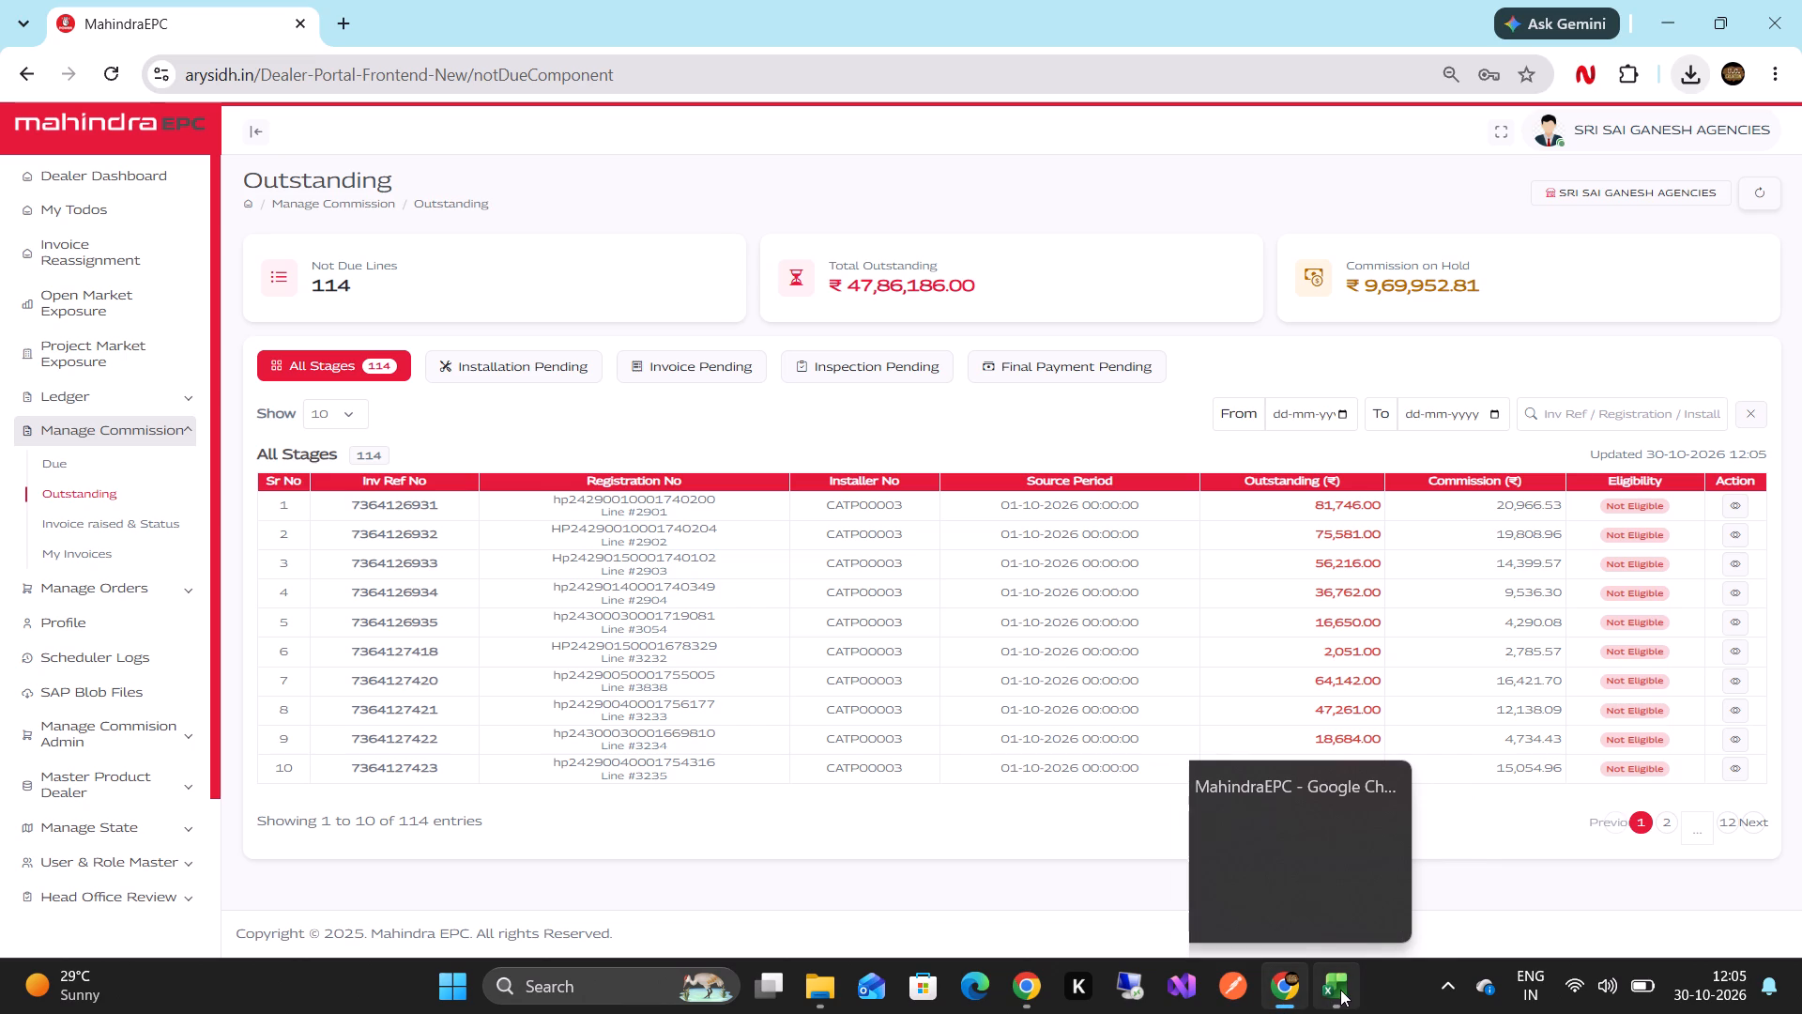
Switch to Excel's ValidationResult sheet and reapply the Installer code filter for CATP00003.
left_click(1342, 906)
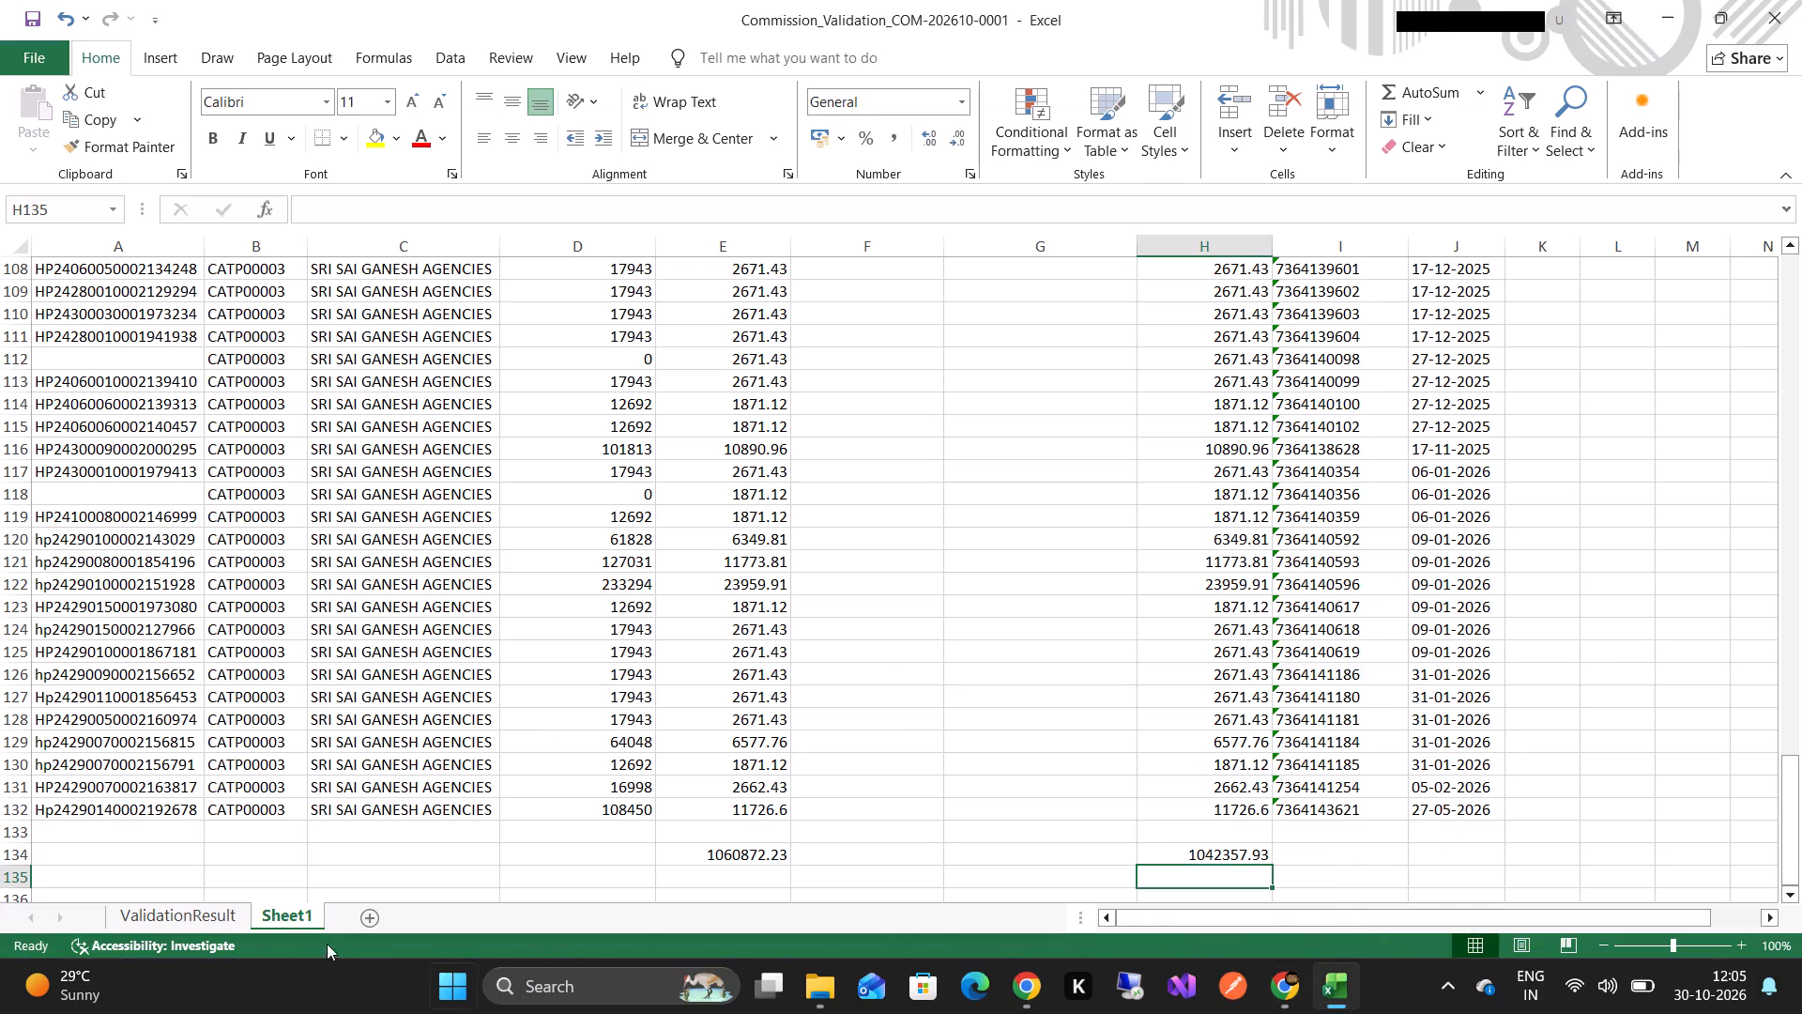
left_click(202, 919)
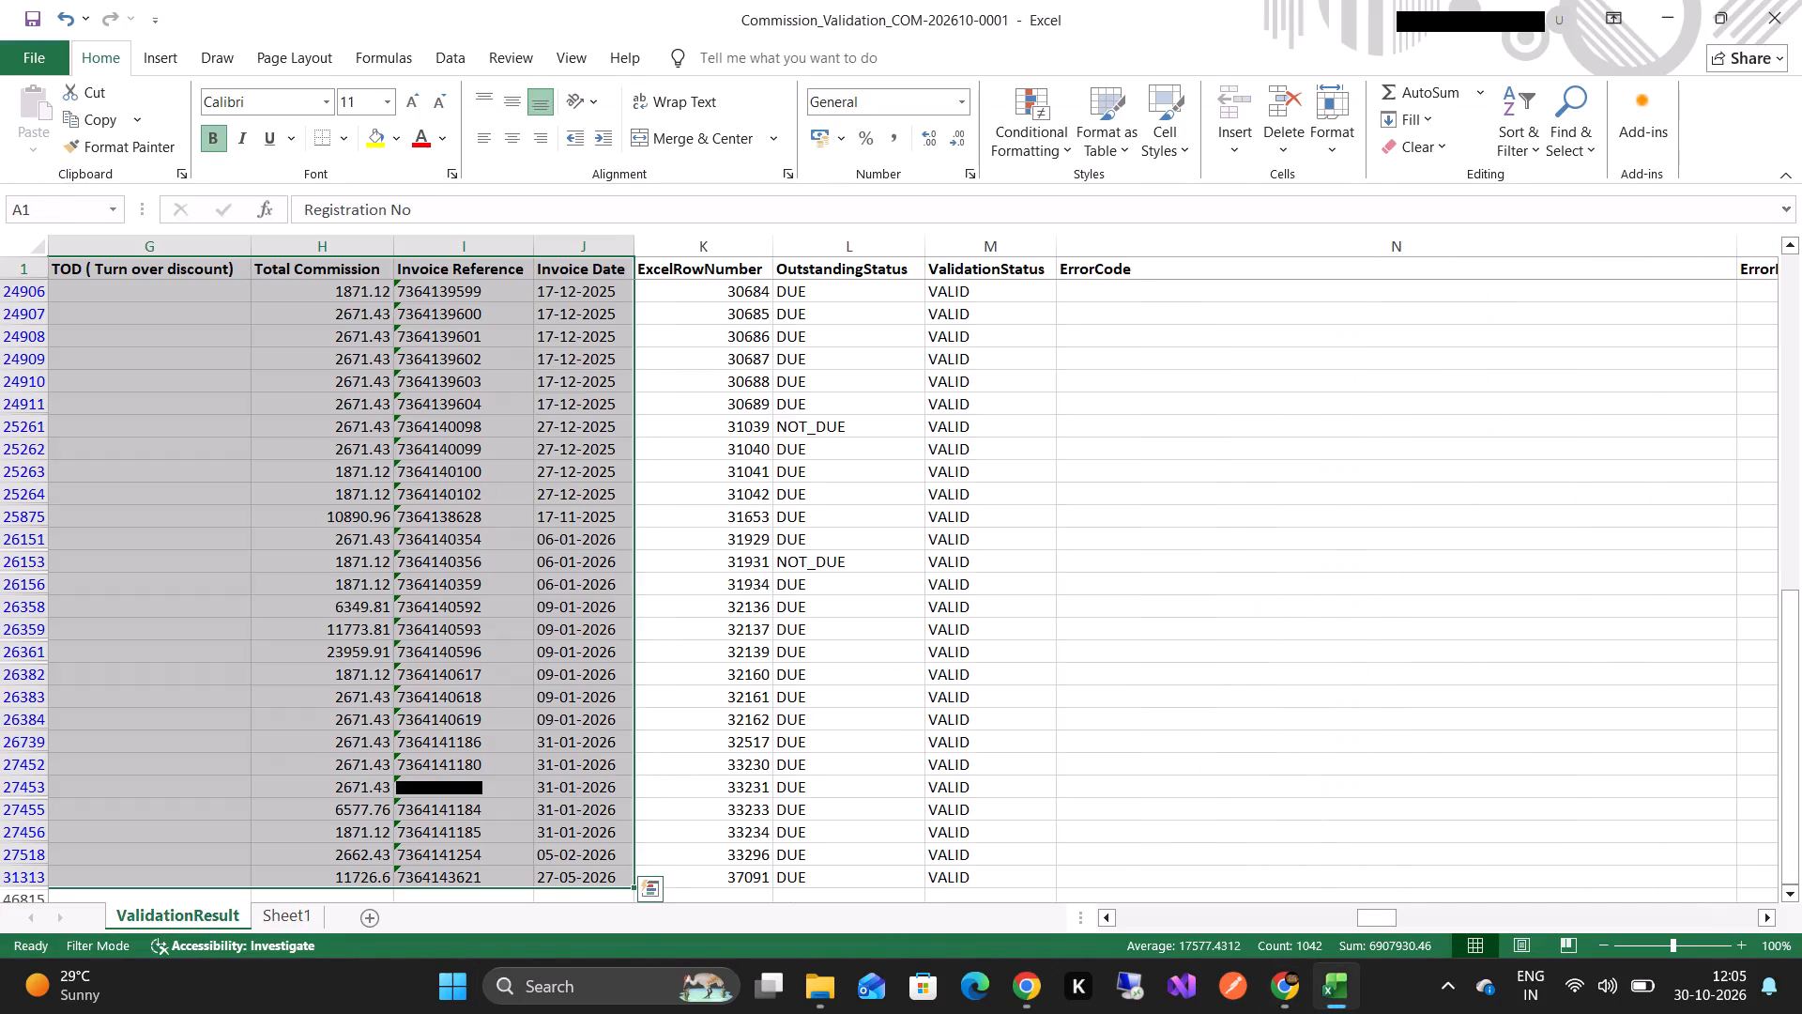
left_click(568, 521)
scroll(568, 521, "right", 9)
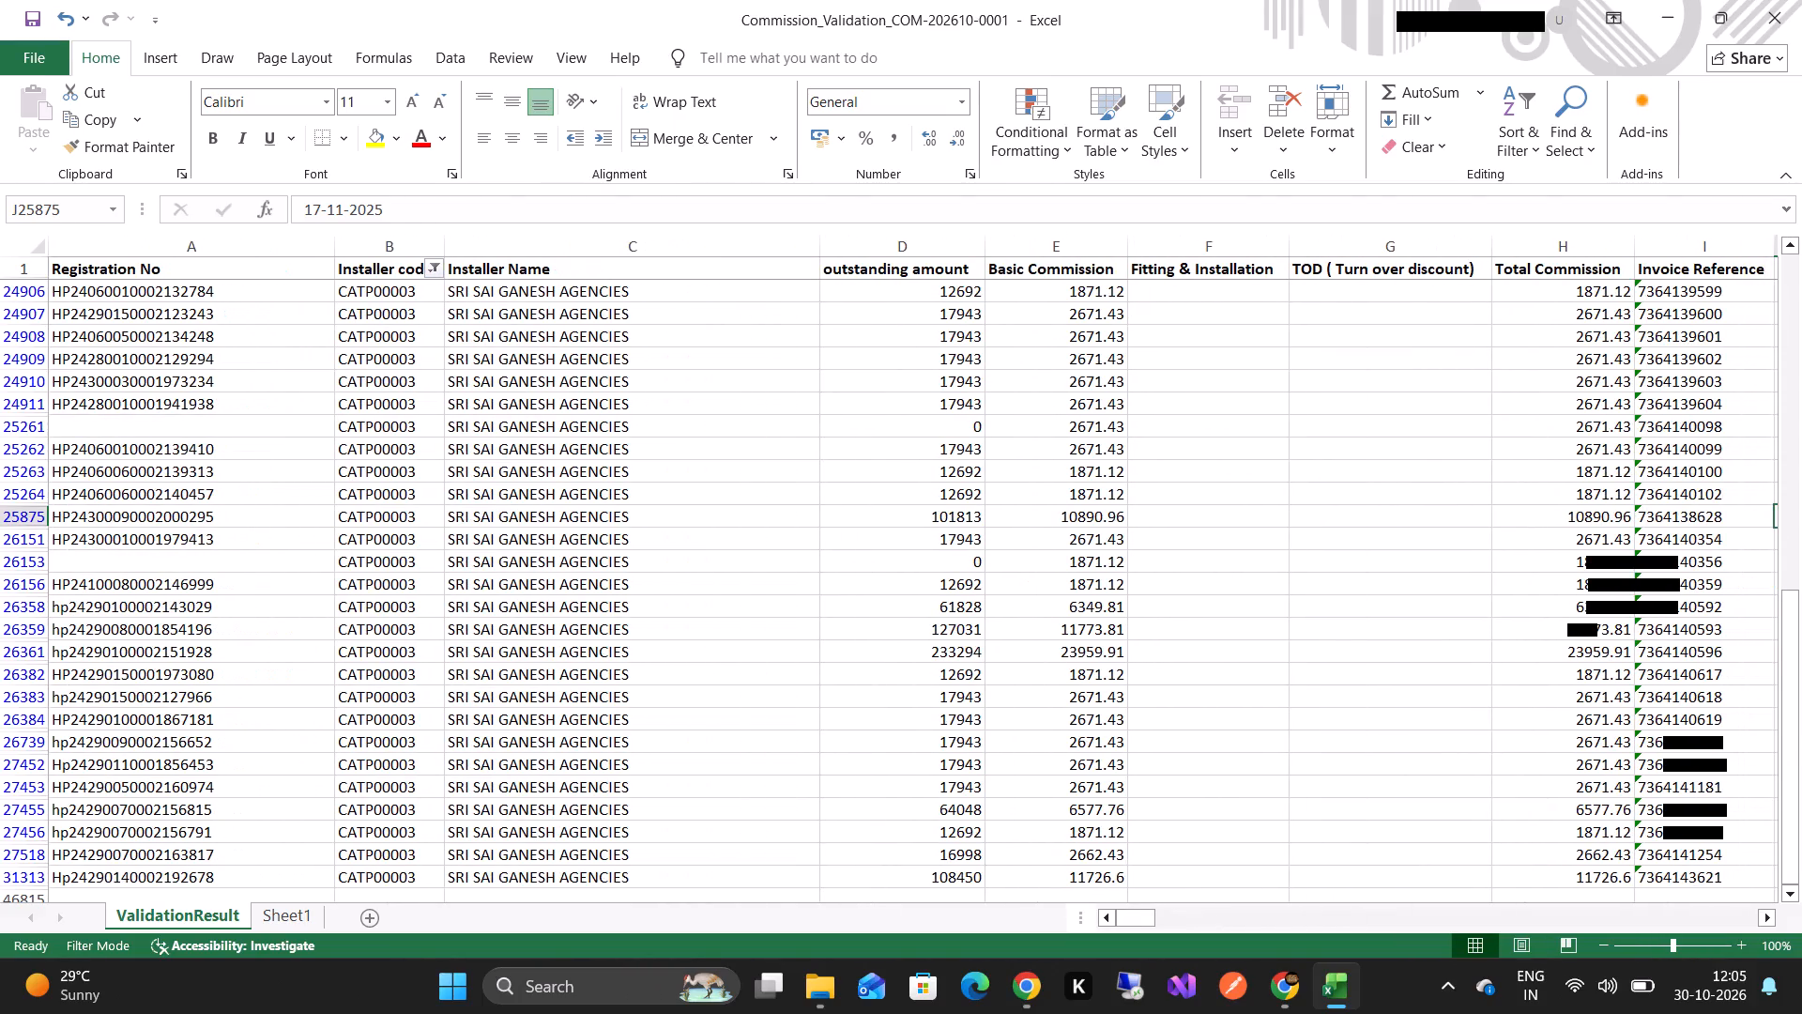
left_click(430, 270)
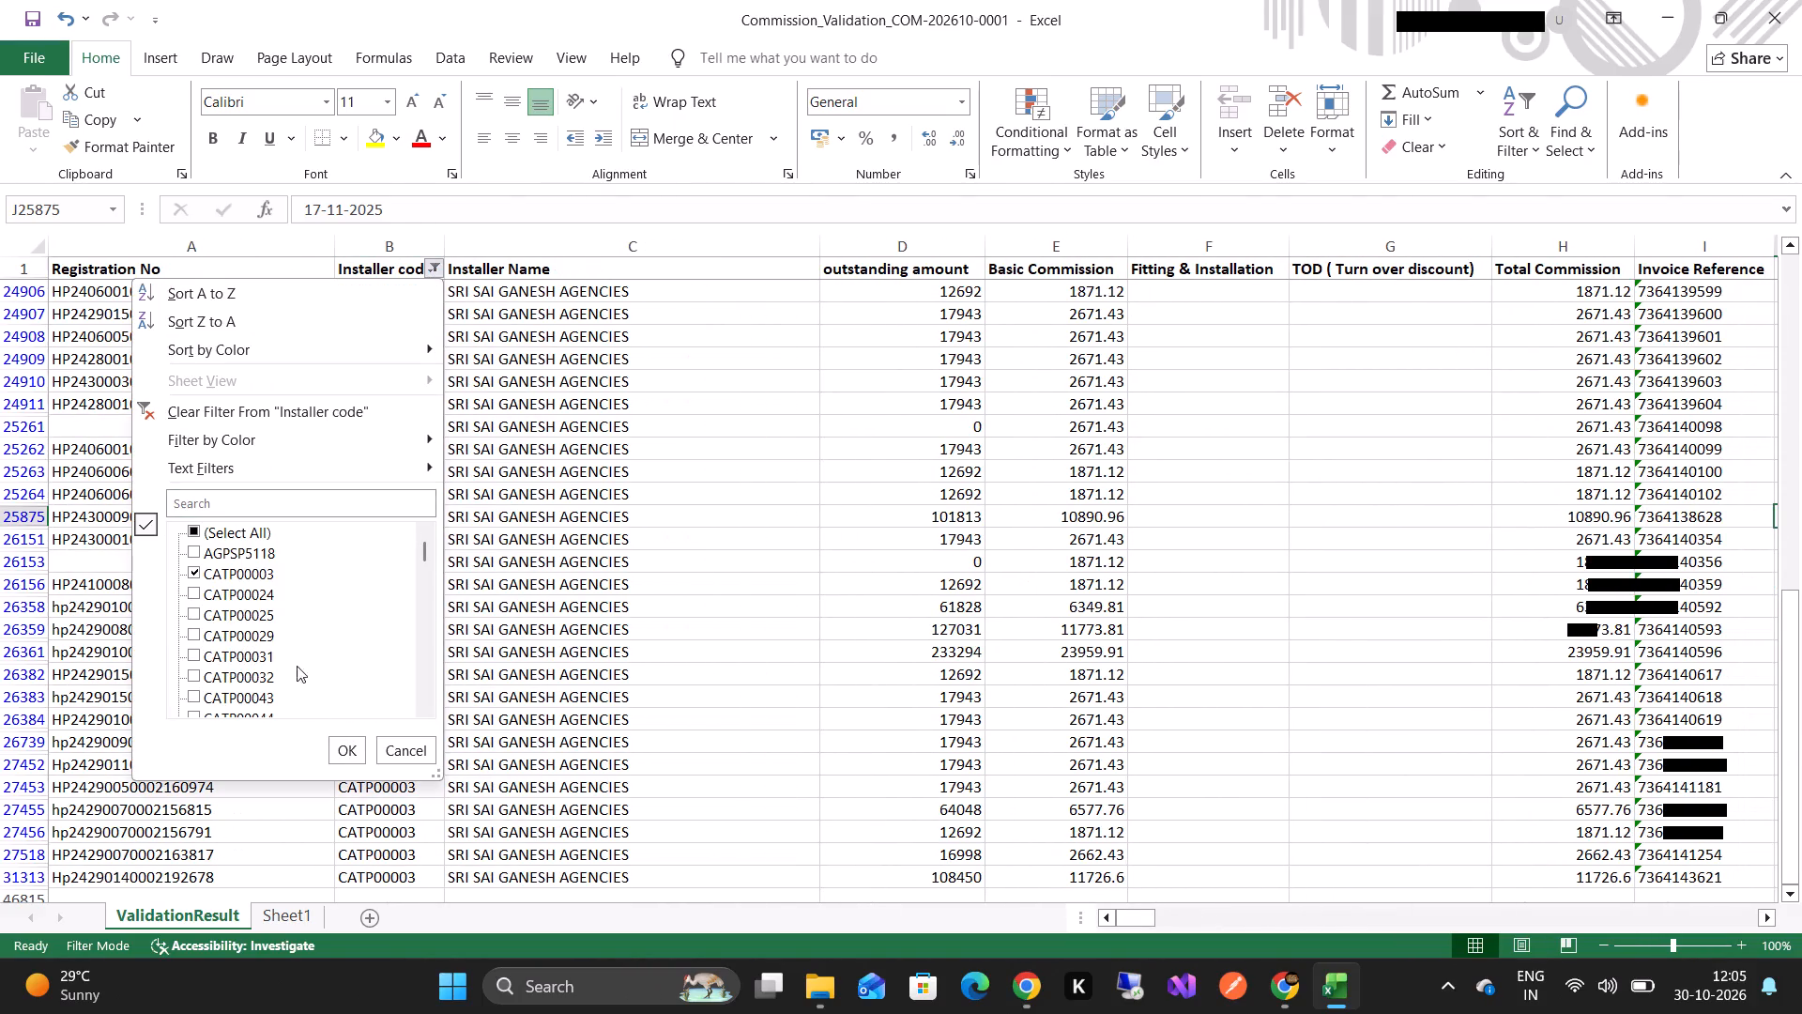
left_click(344, 746)
scroll(636, 688, "left", 4)
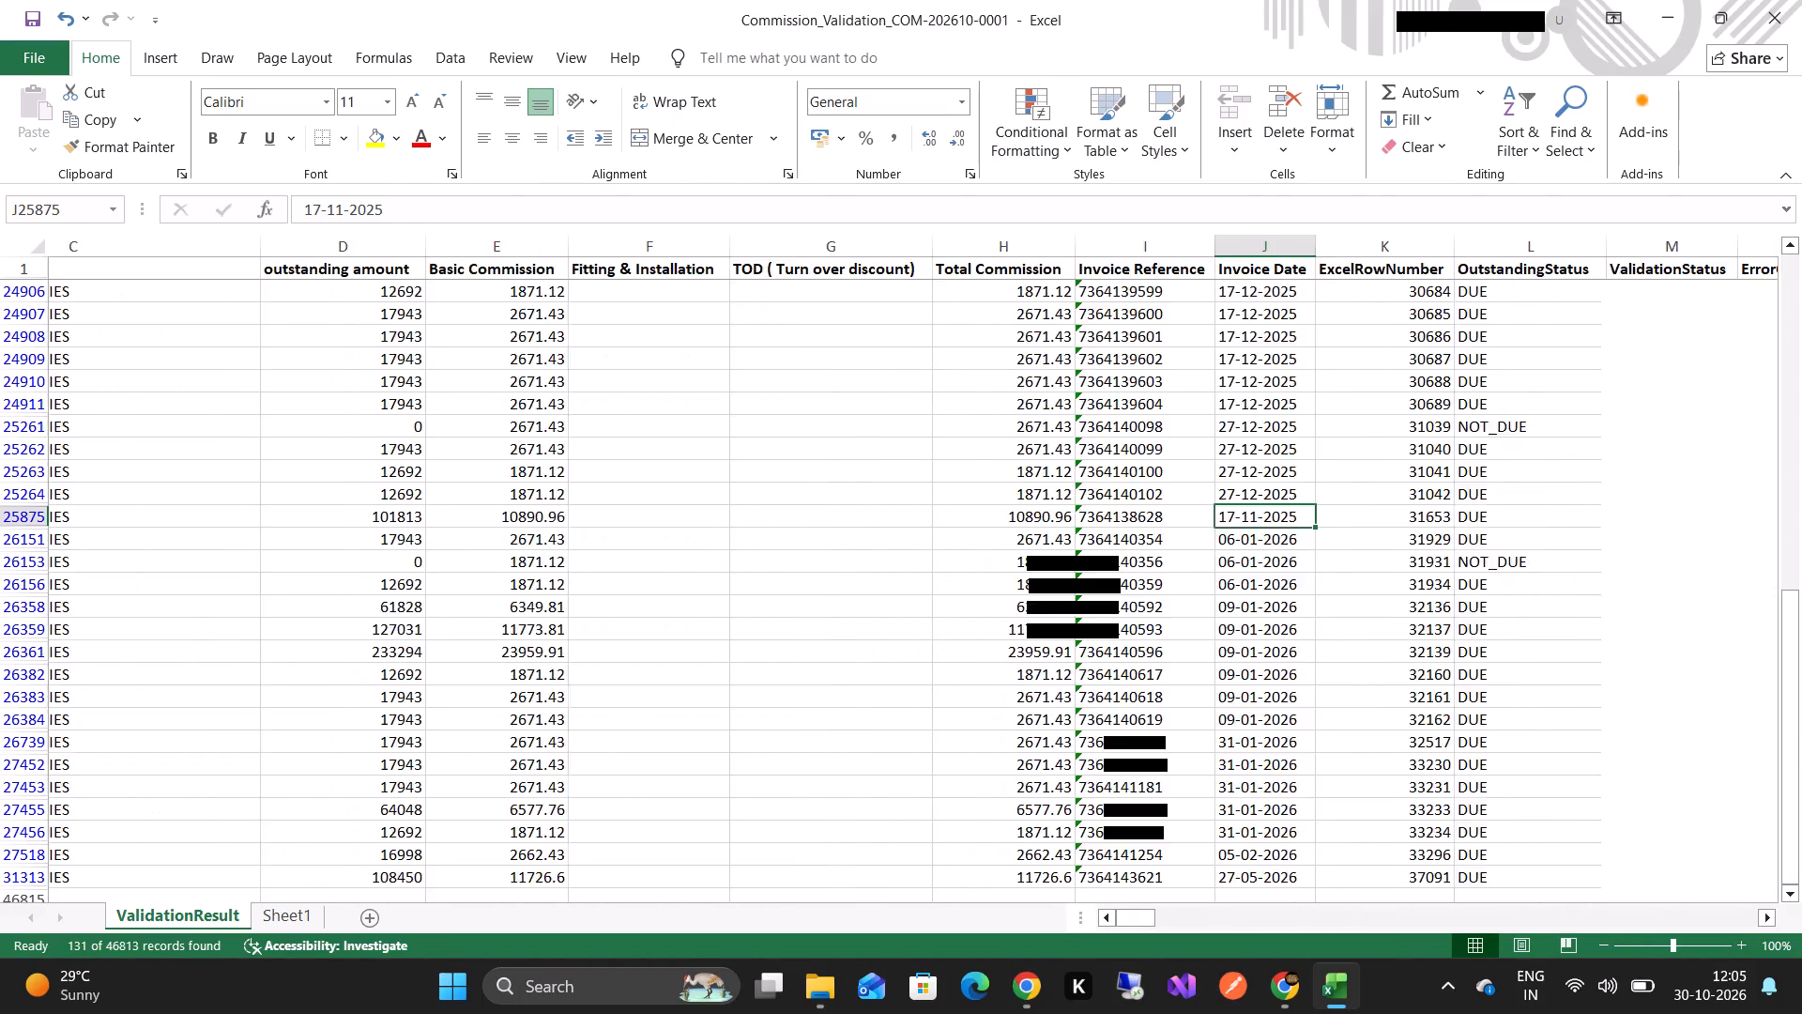
scroll(636, 688, "down", 4)
scroll(636, 688, "up", 8)
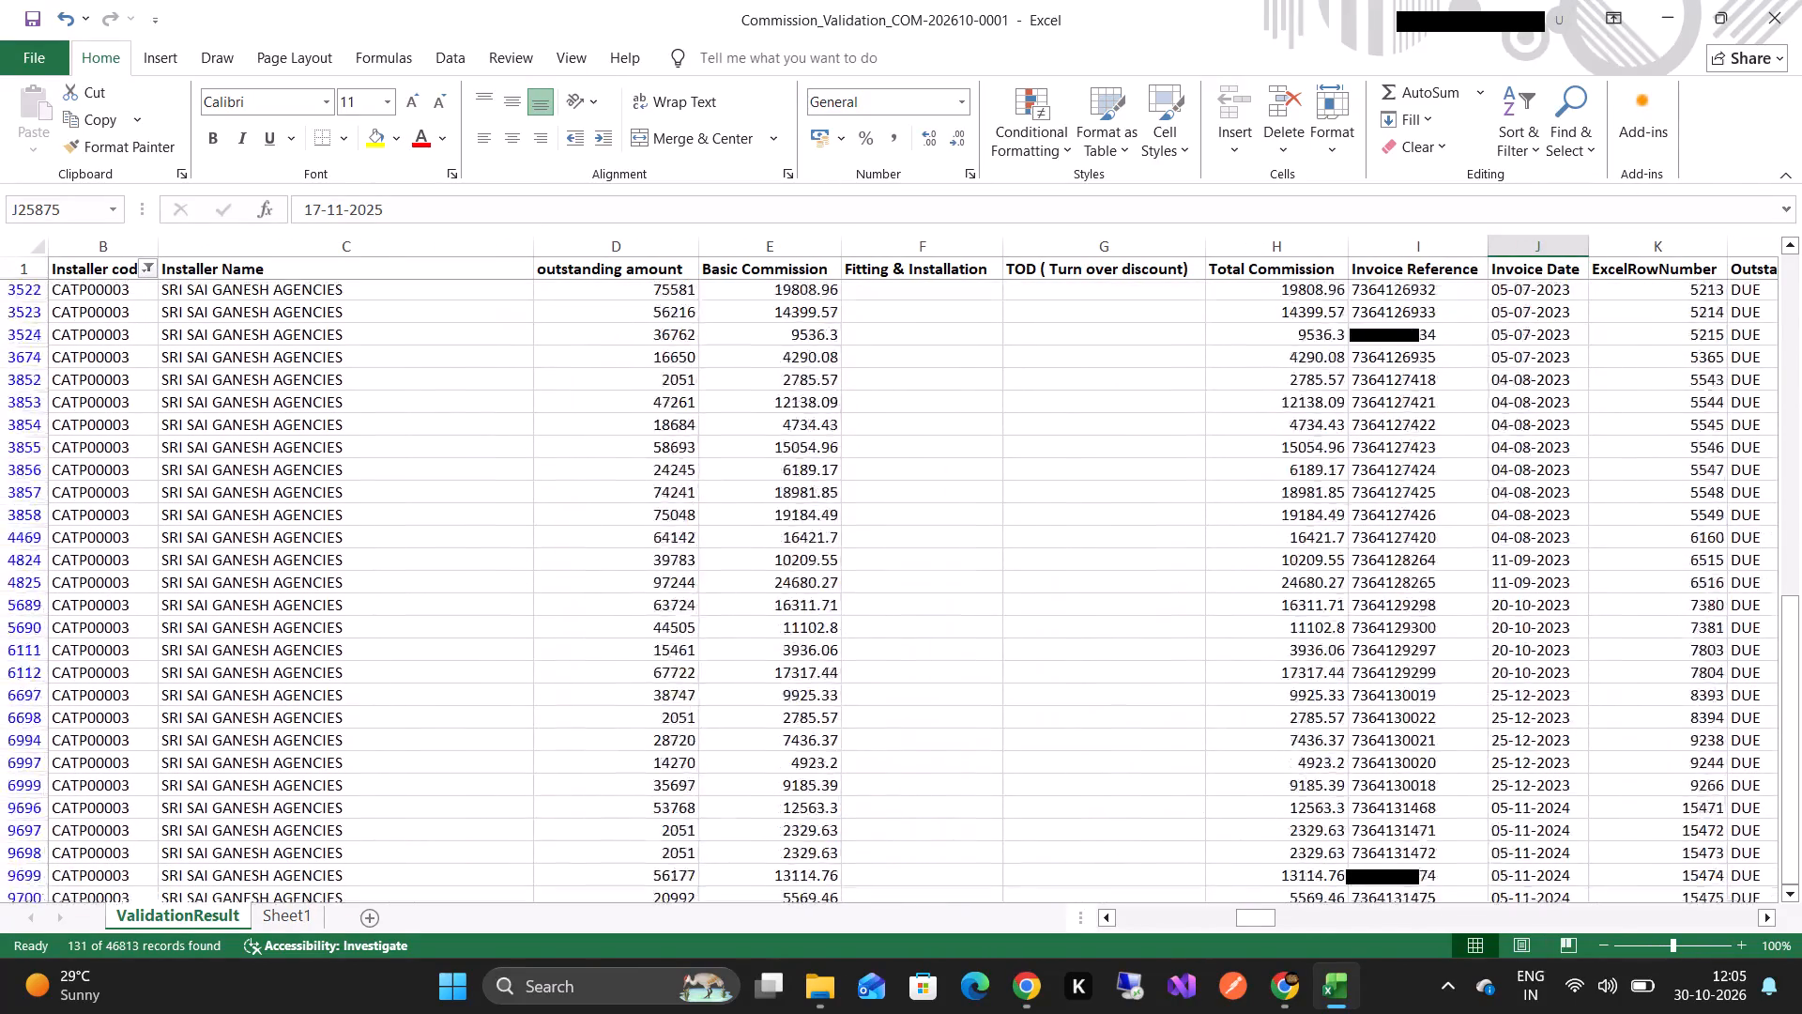
scroll(636, 688, "up", 3)
scroll(278, 608, "right", 2)
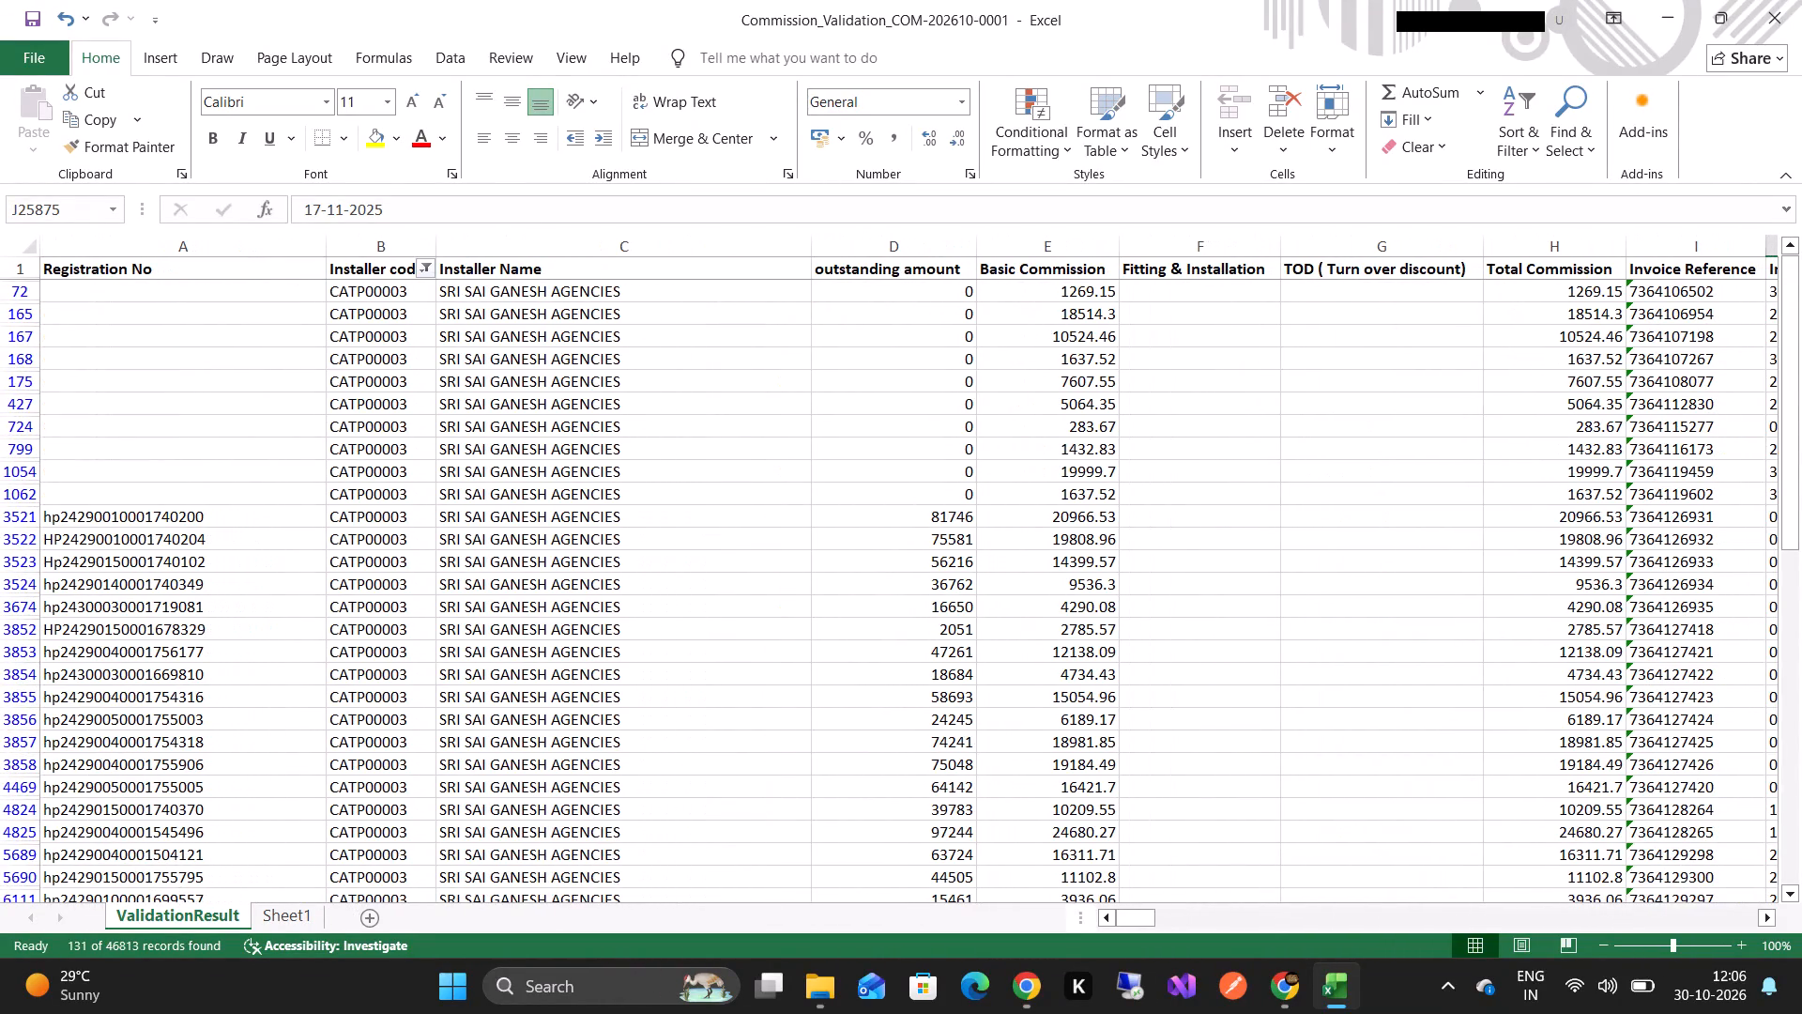
scroll(278, 608, "down", 5)
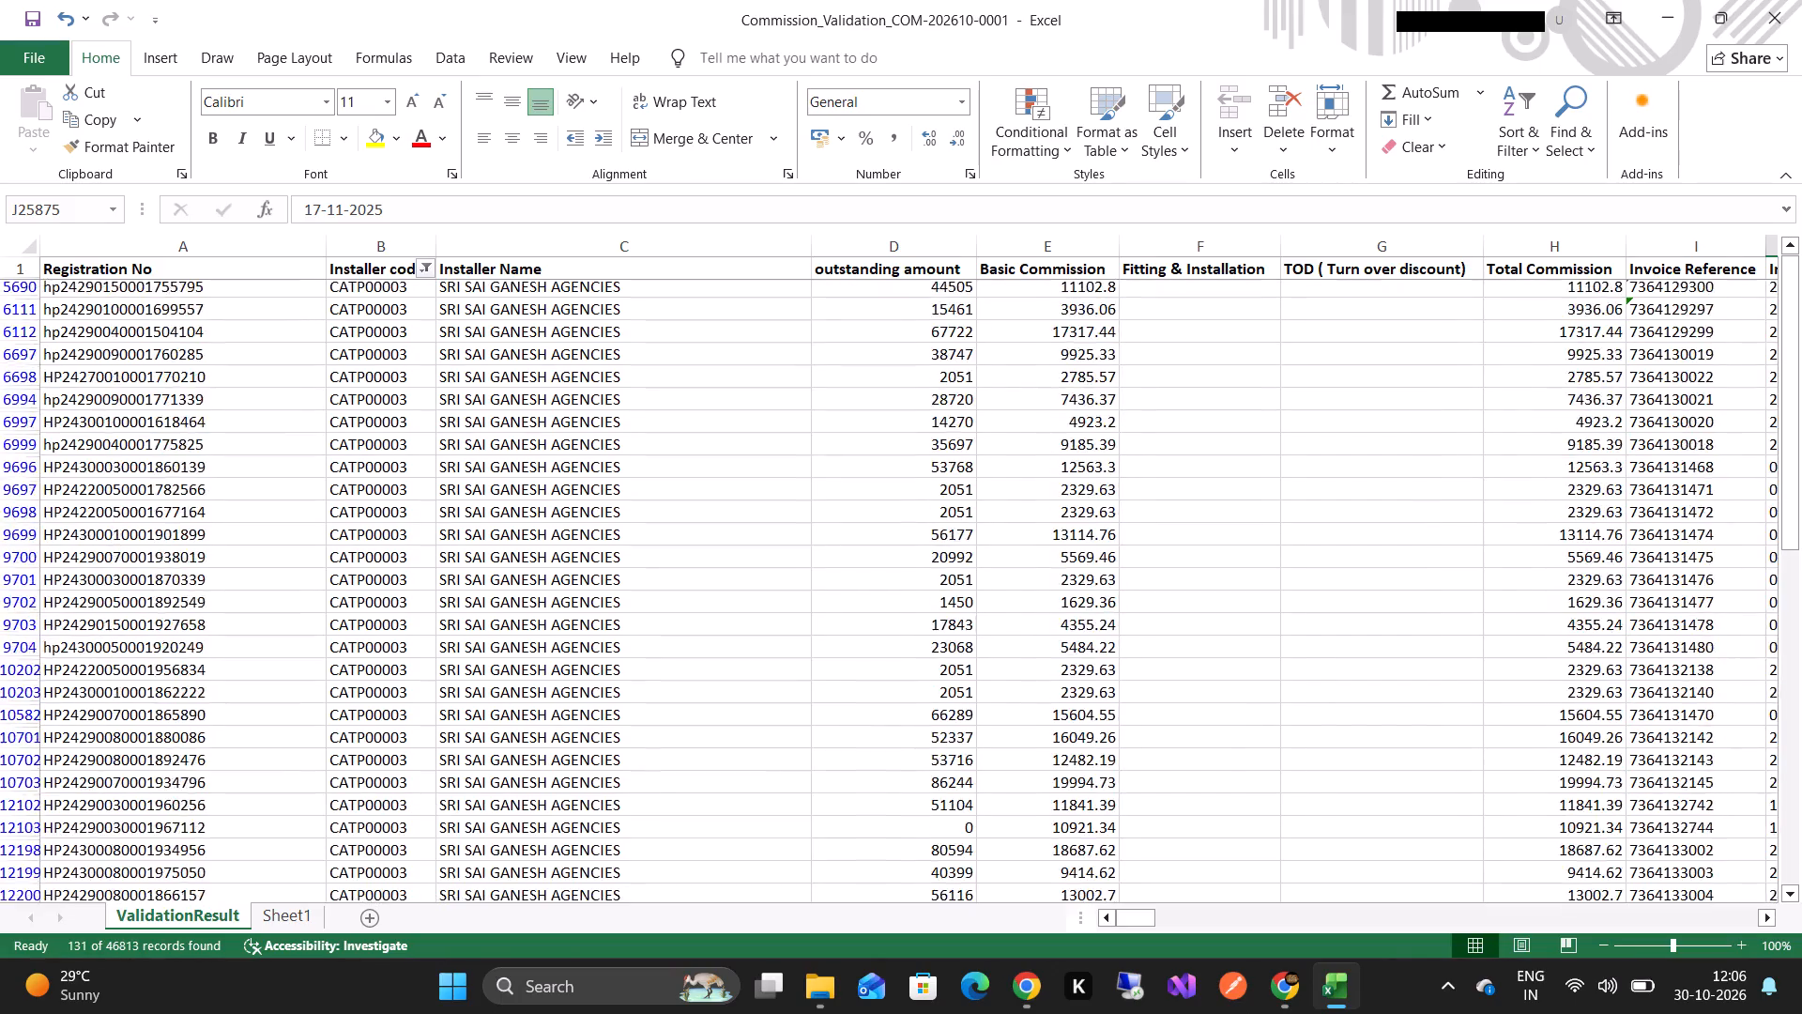
scroll(278, 608, "down", 4)
scroll(278, 608, "up", 1)
scroll(278, 608, "down", 1)
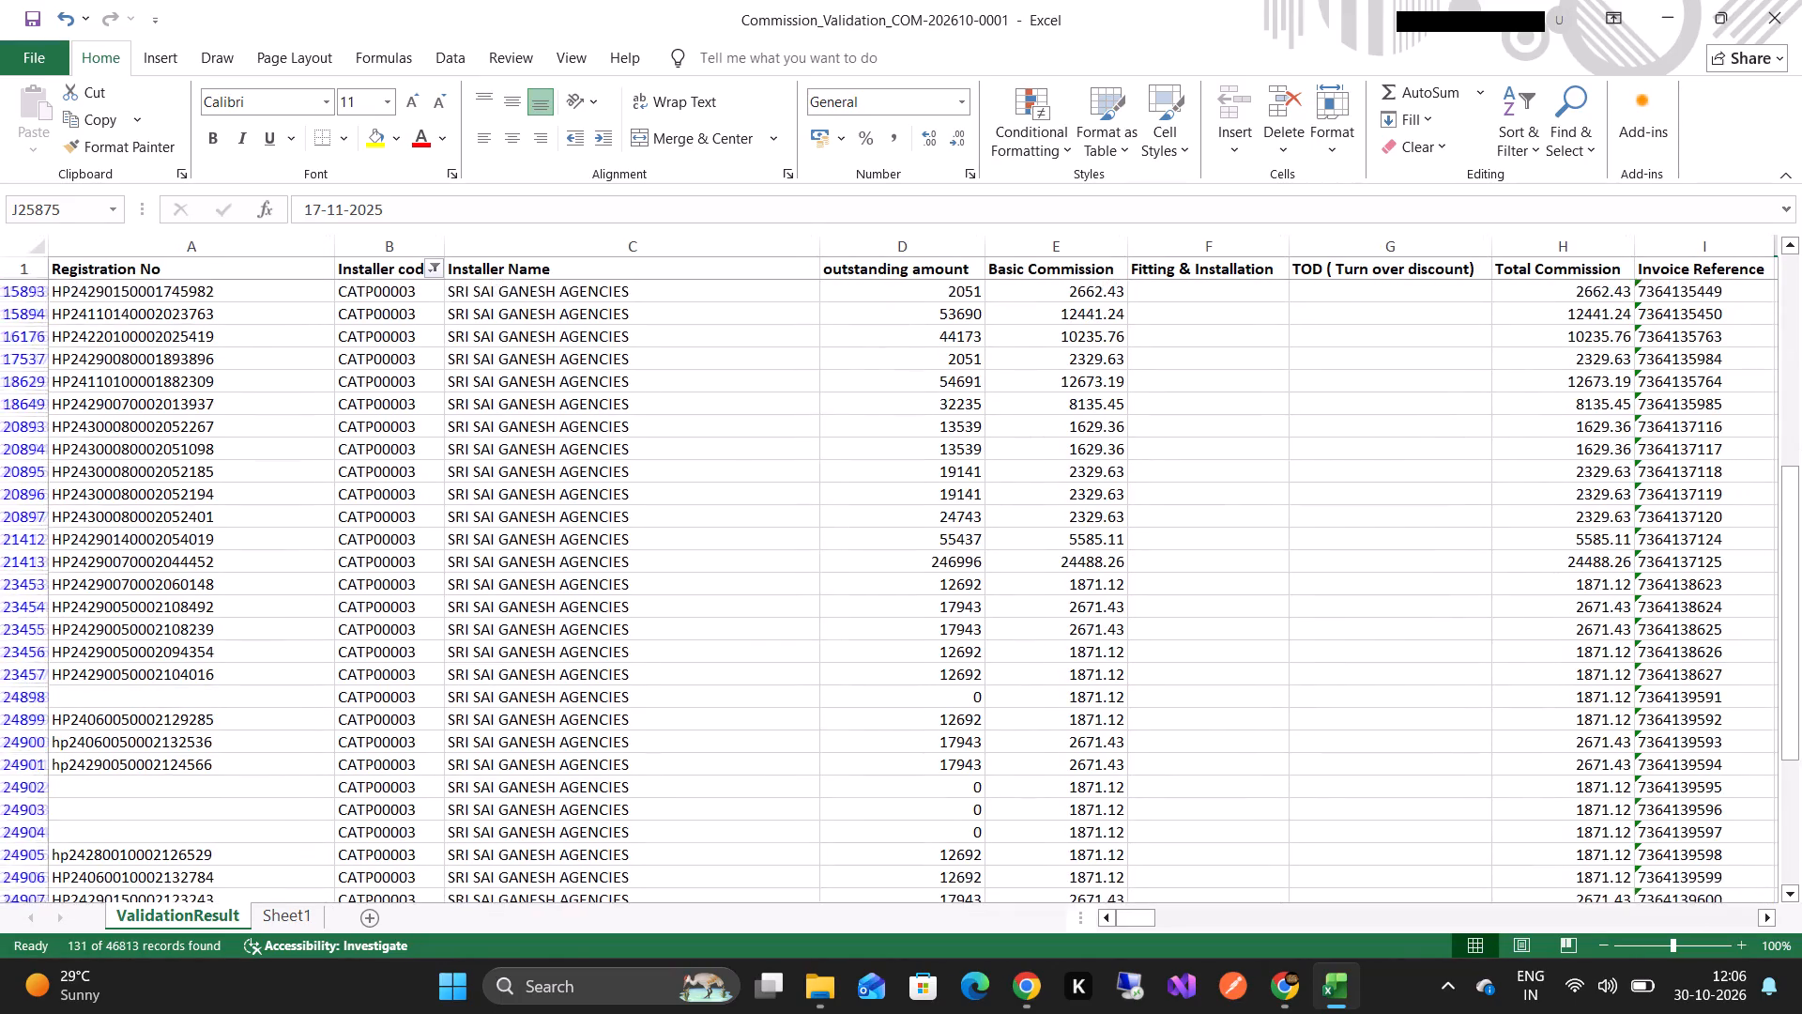
scroll(278, 608, "down", 7)
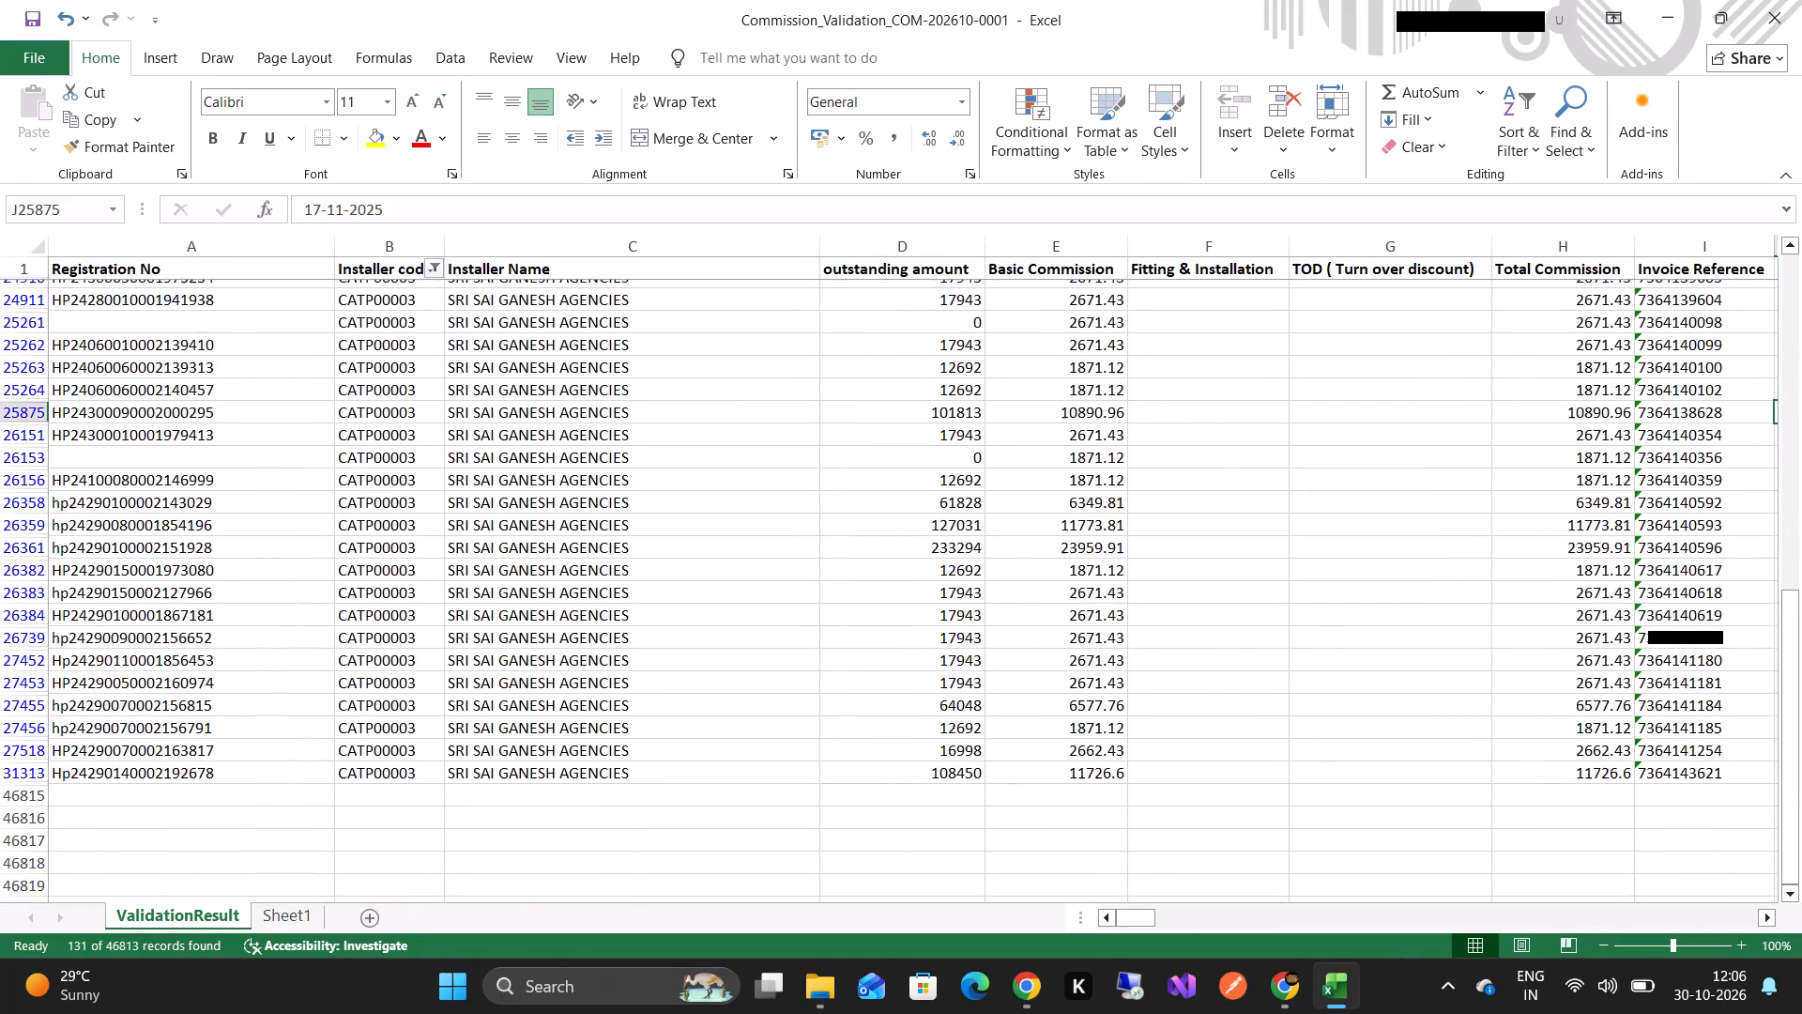
scroll(278, 608, "down", 1)
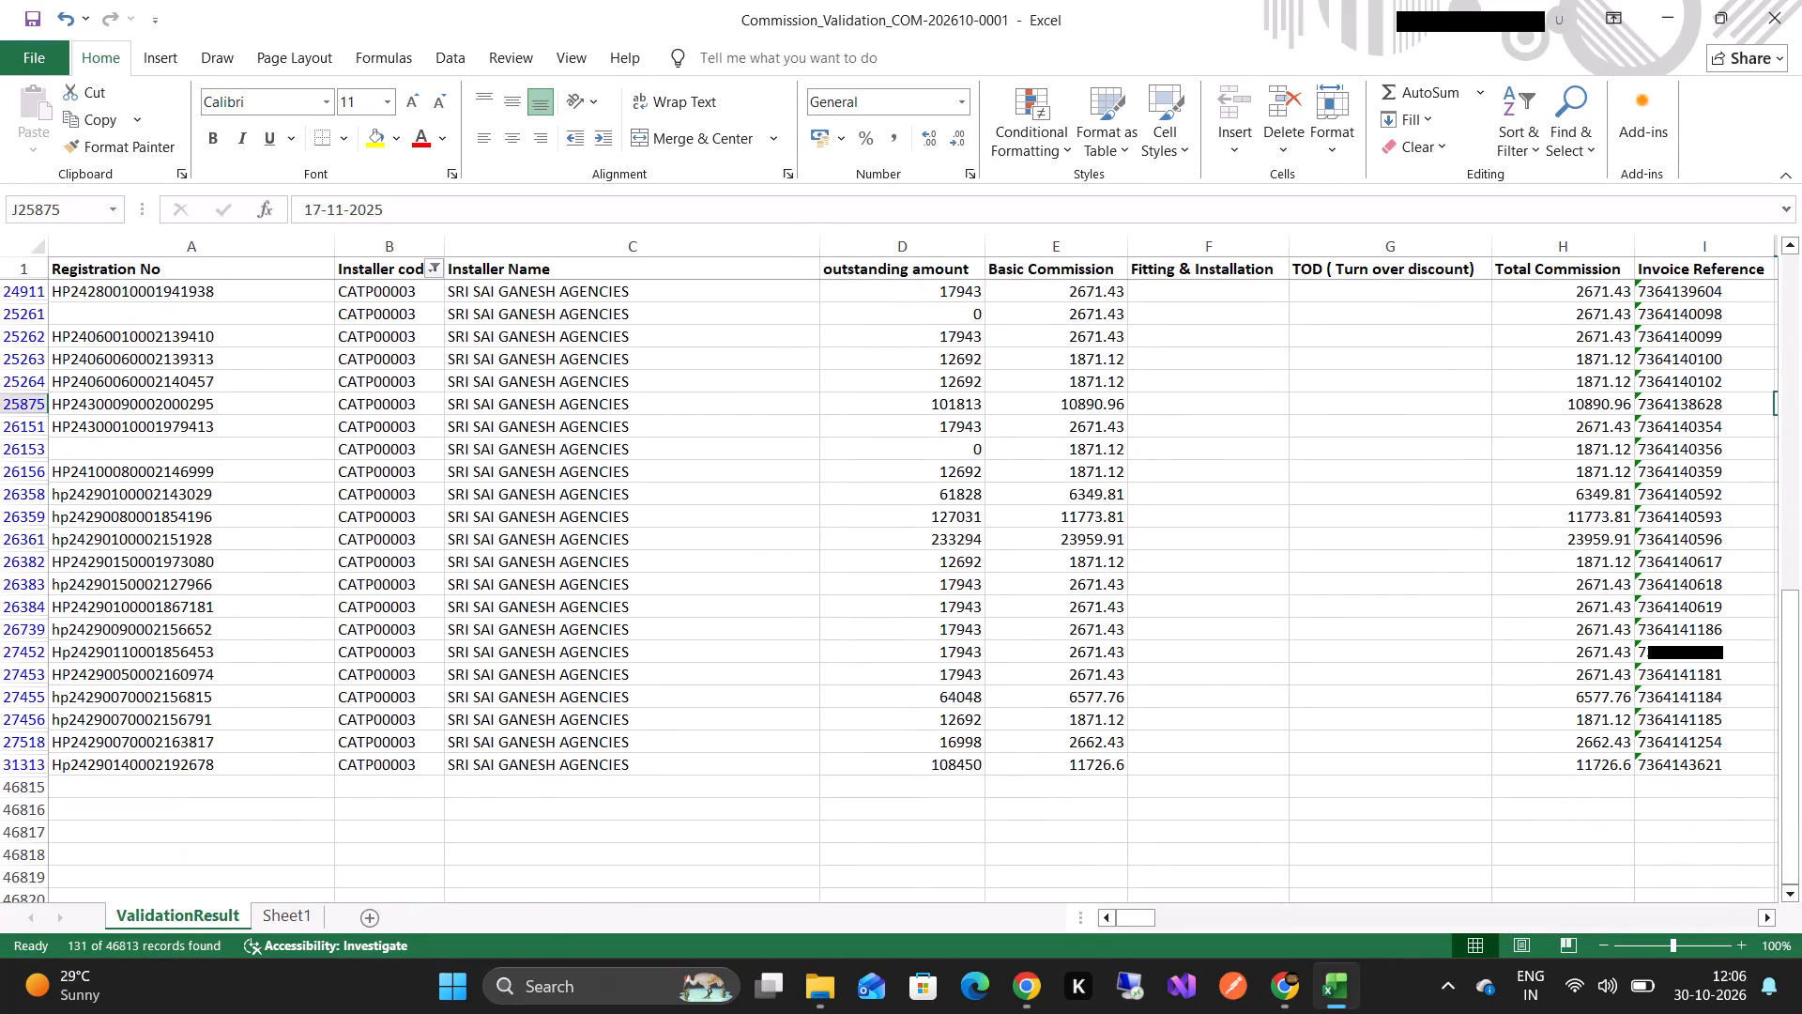
Switch to the MahindraEPC portal and open the Due commission page to check its eligible amount and lines.
key("alt+Tab")
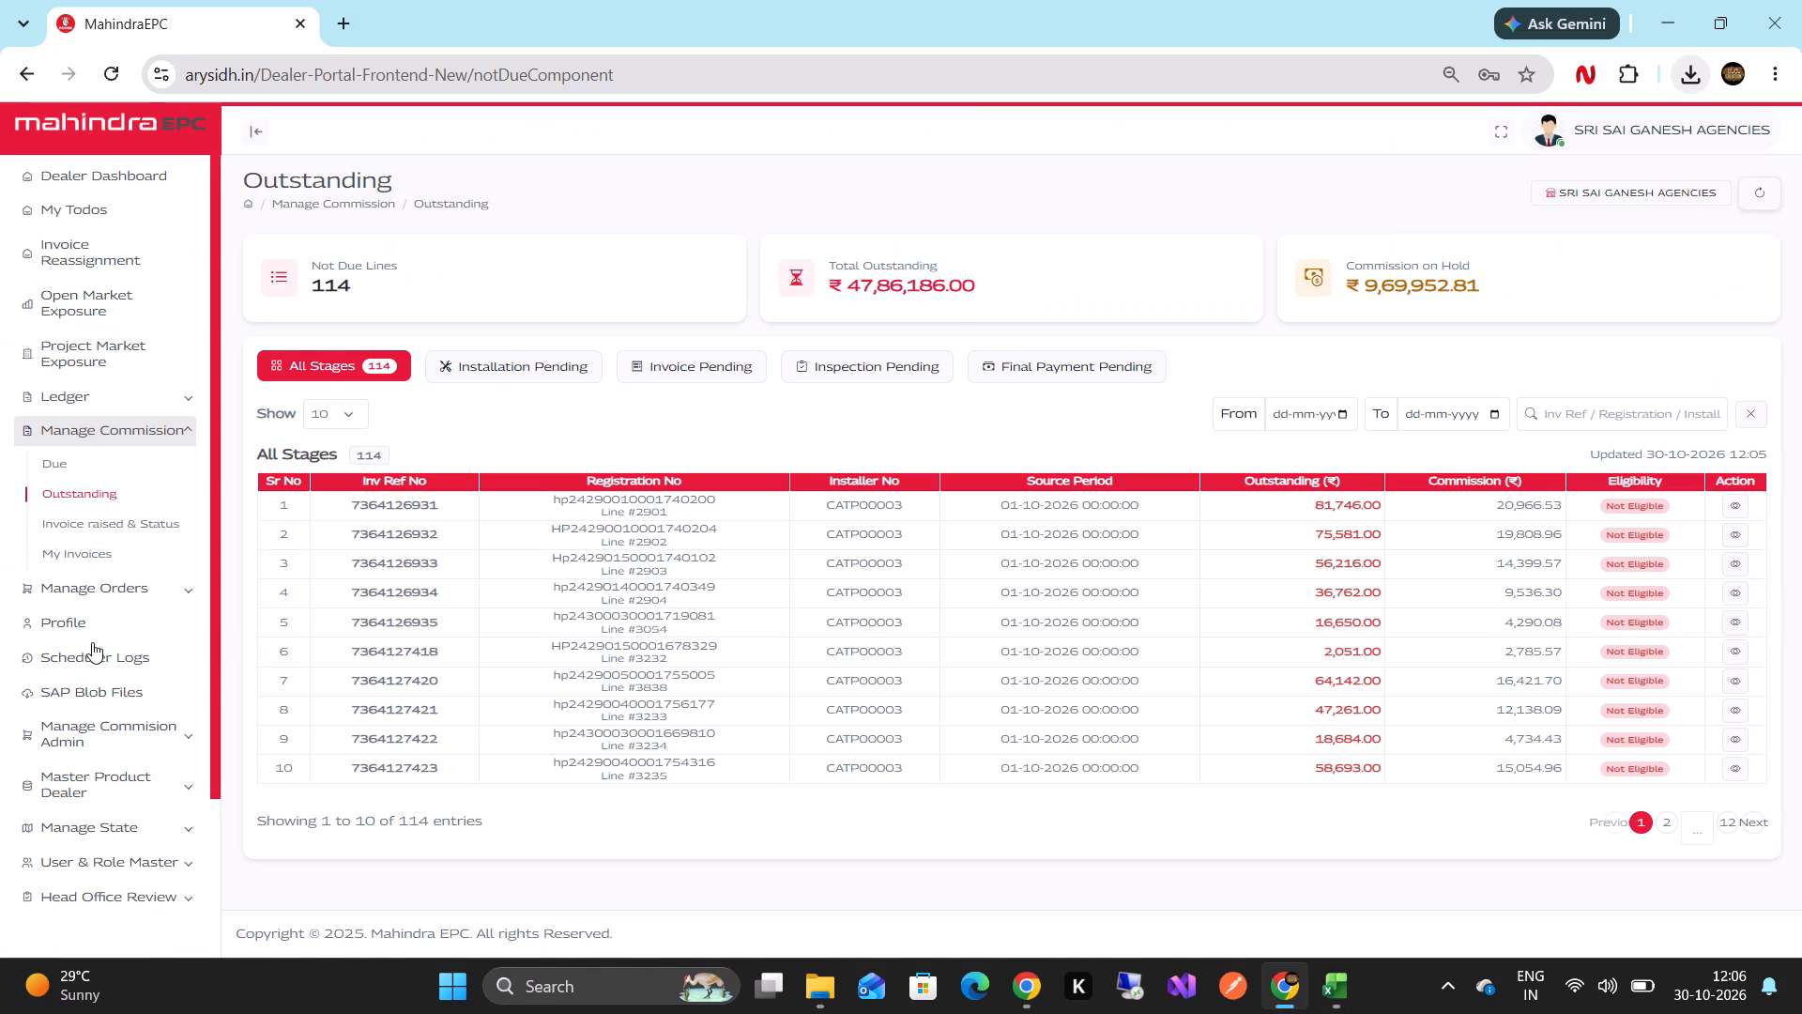
left_click(83, 555)
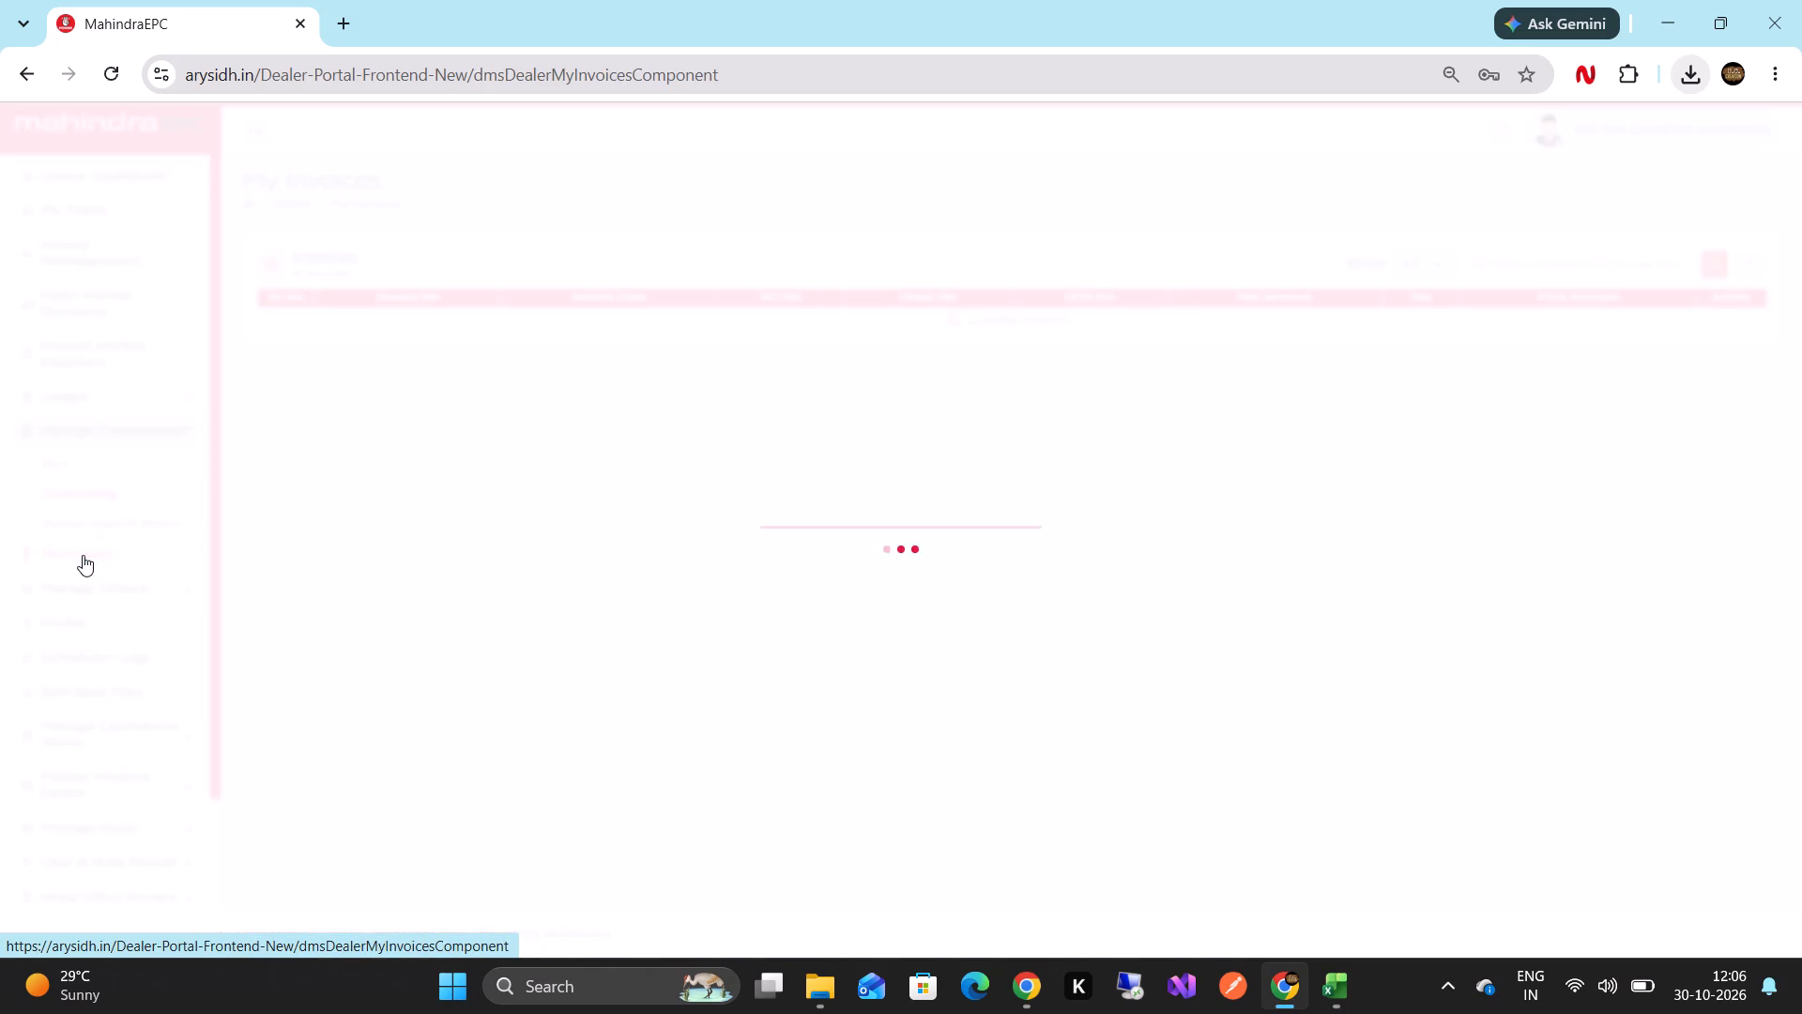
left_click(80, 466)
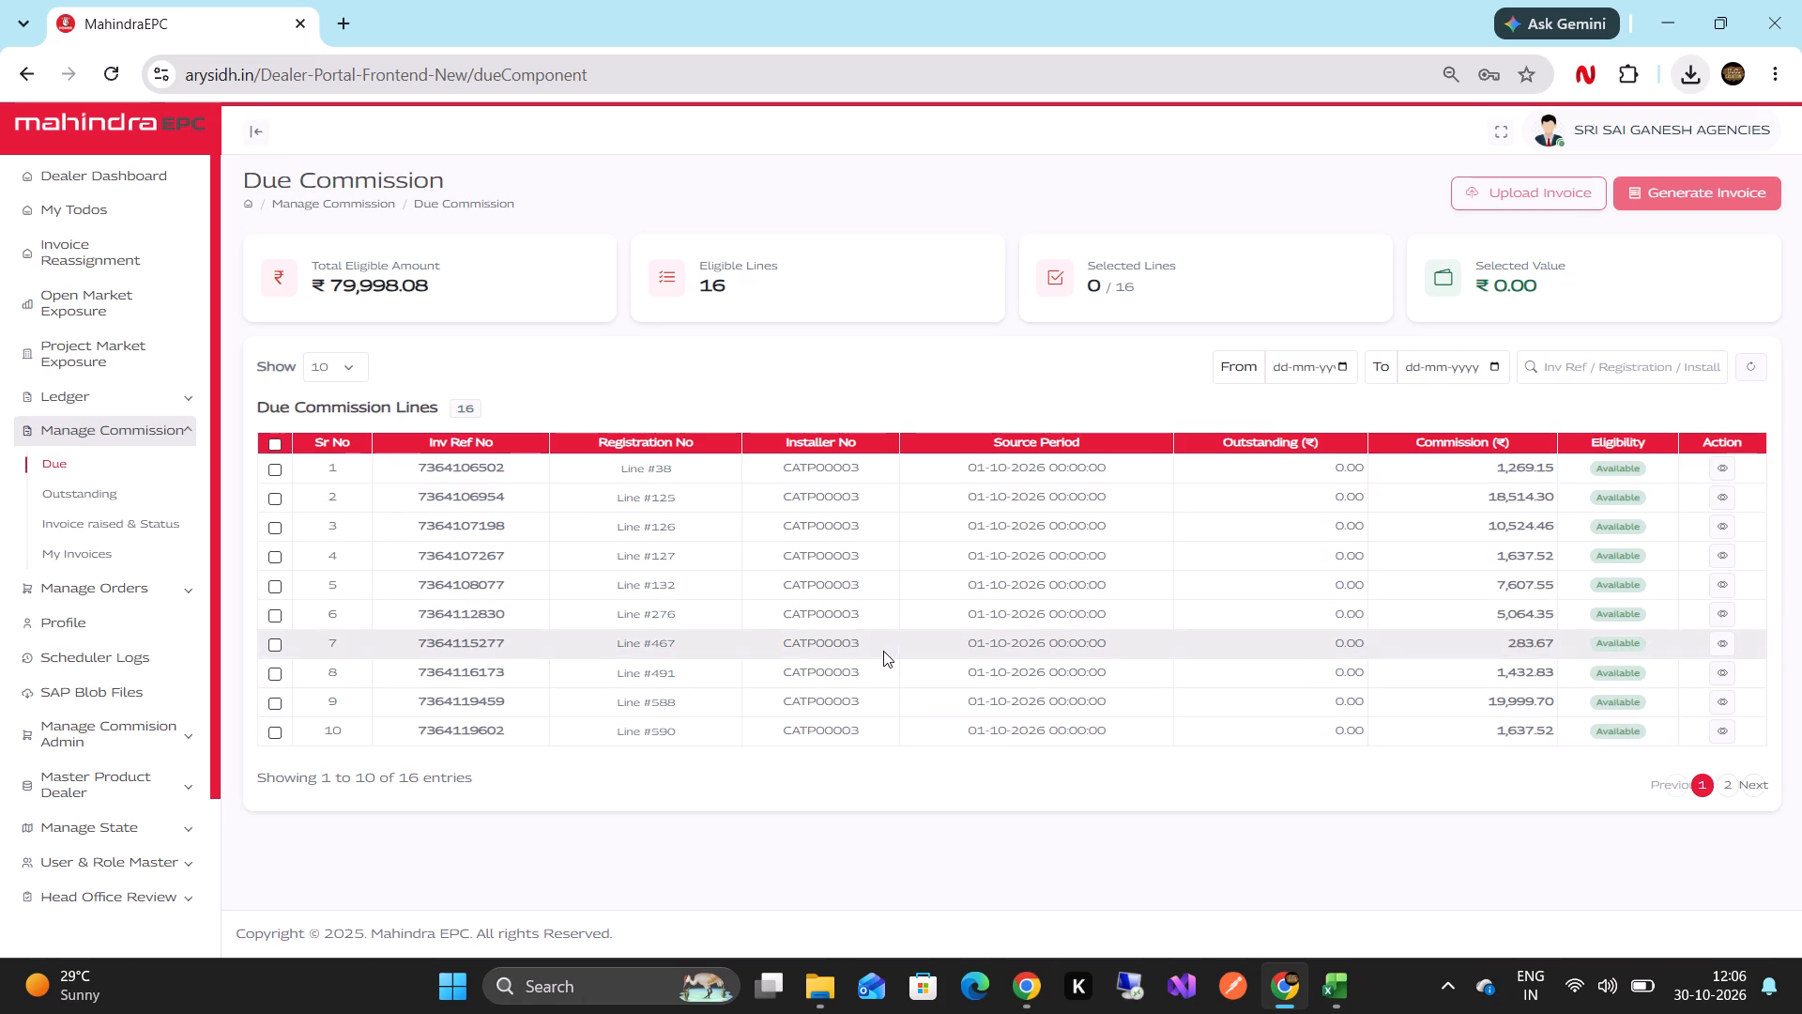
Show 100 entries per page on Due Commission and review every due line's invoice reference, outstanding and commission amounts.
left_click(352, 373)
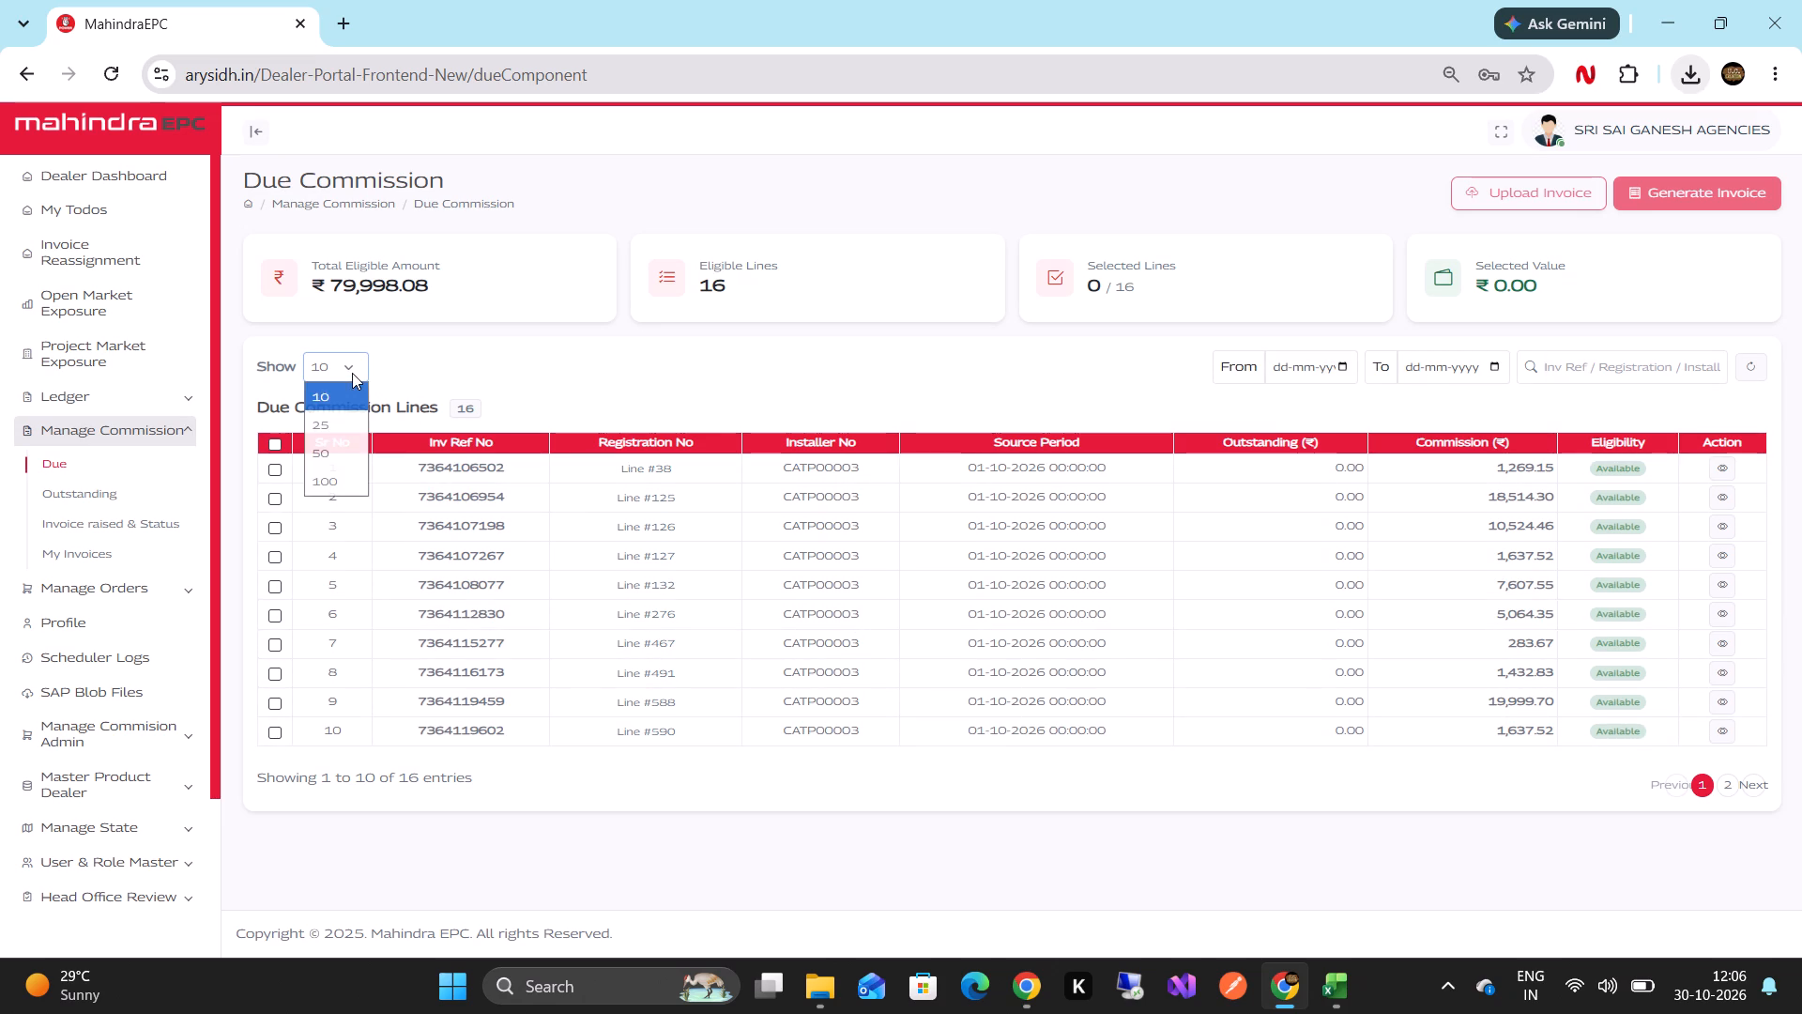
left_click(354, 479)
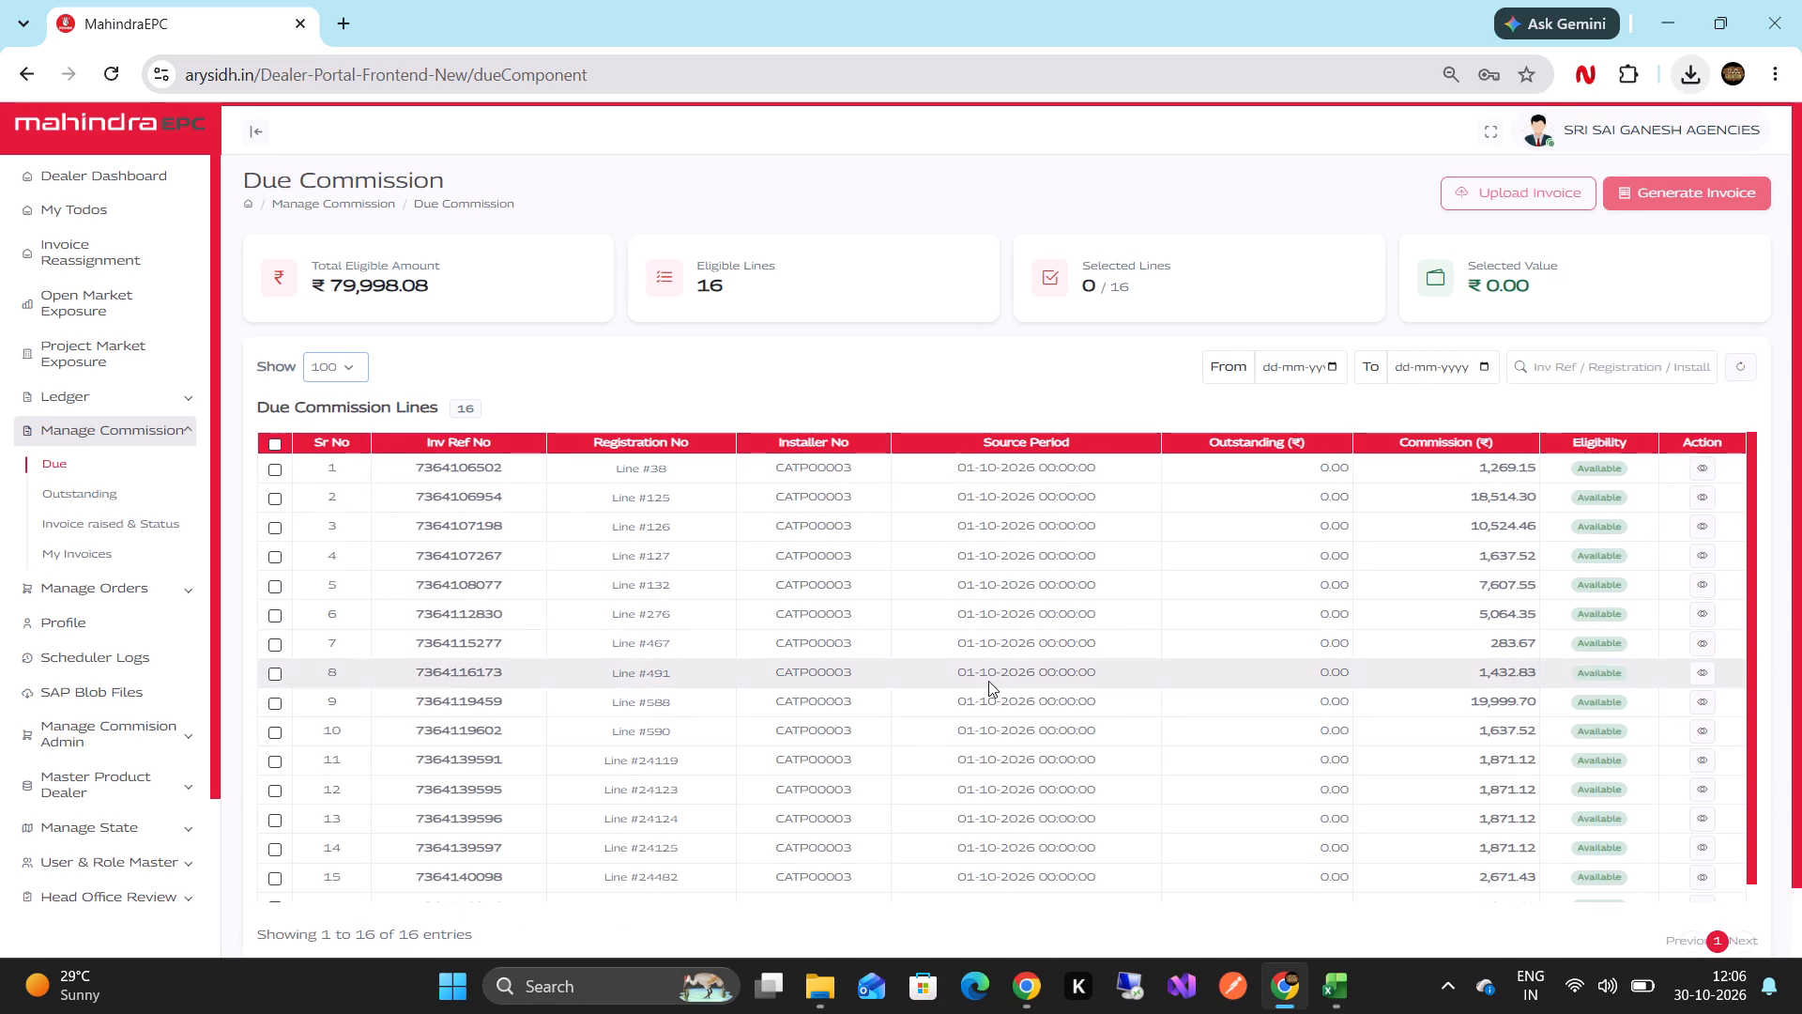
scroll(1222, 807, "down", 9)
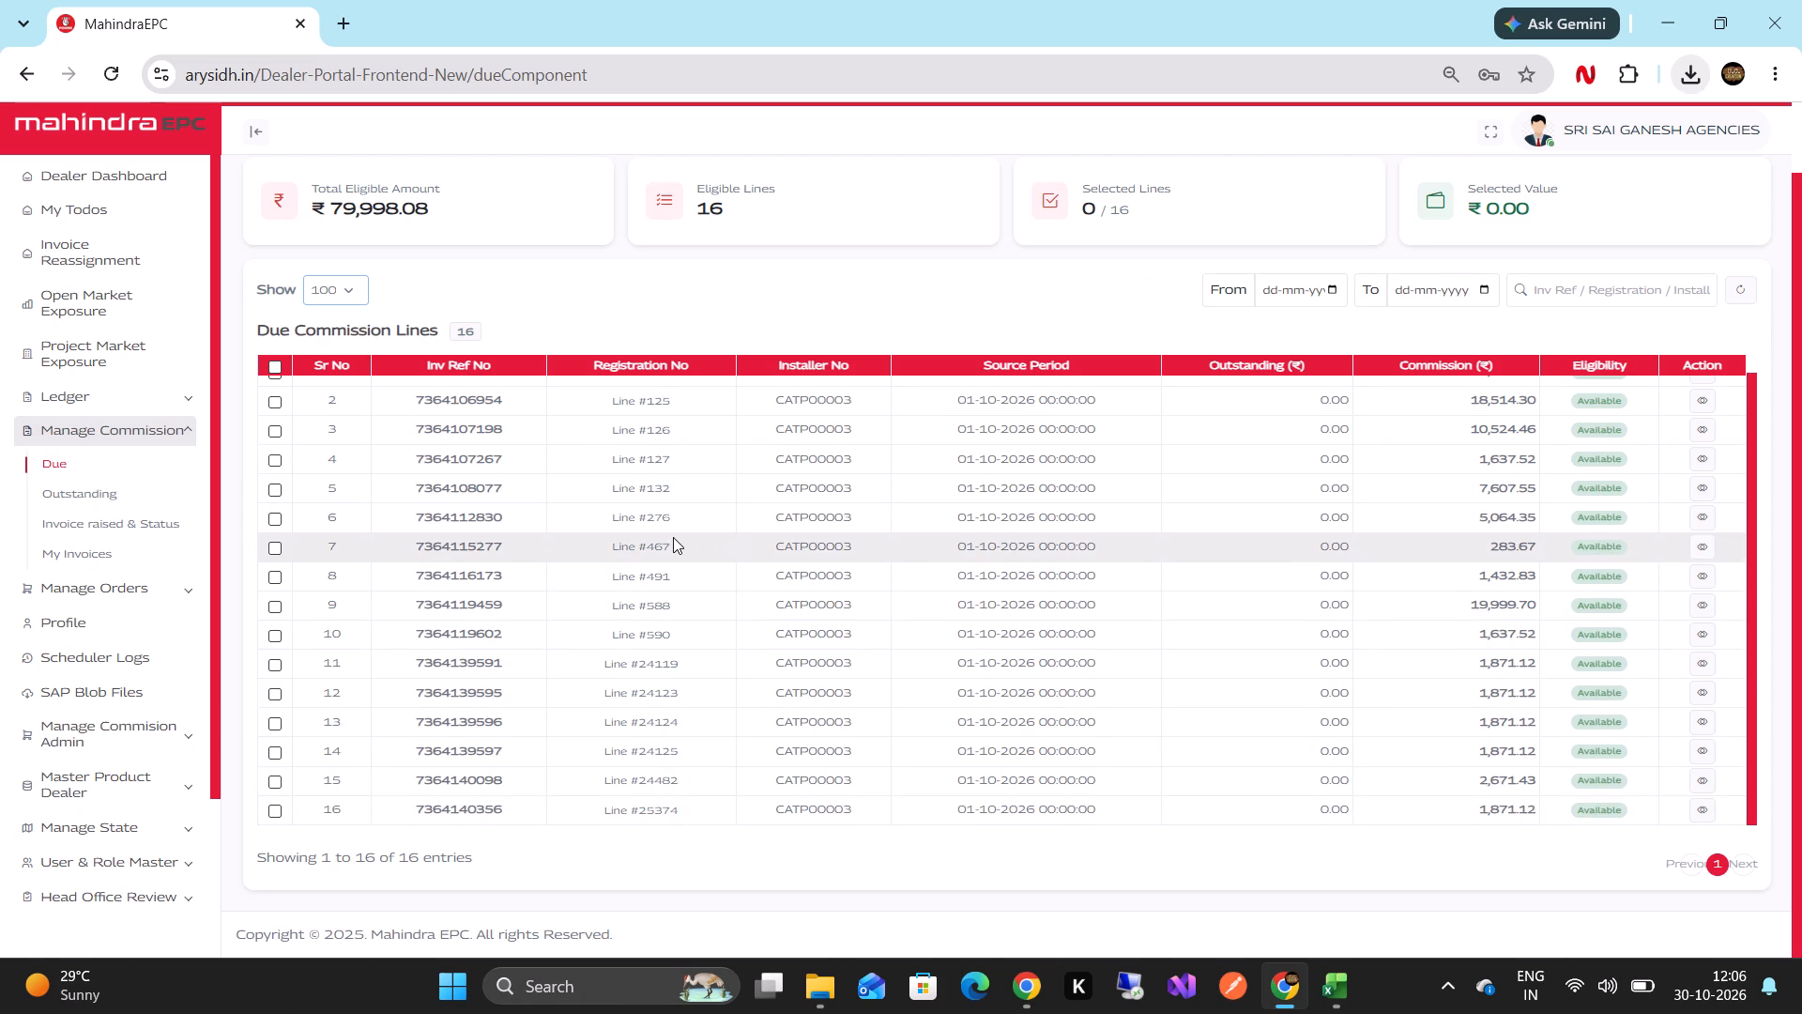
scroll(672, 537, "up", 5)
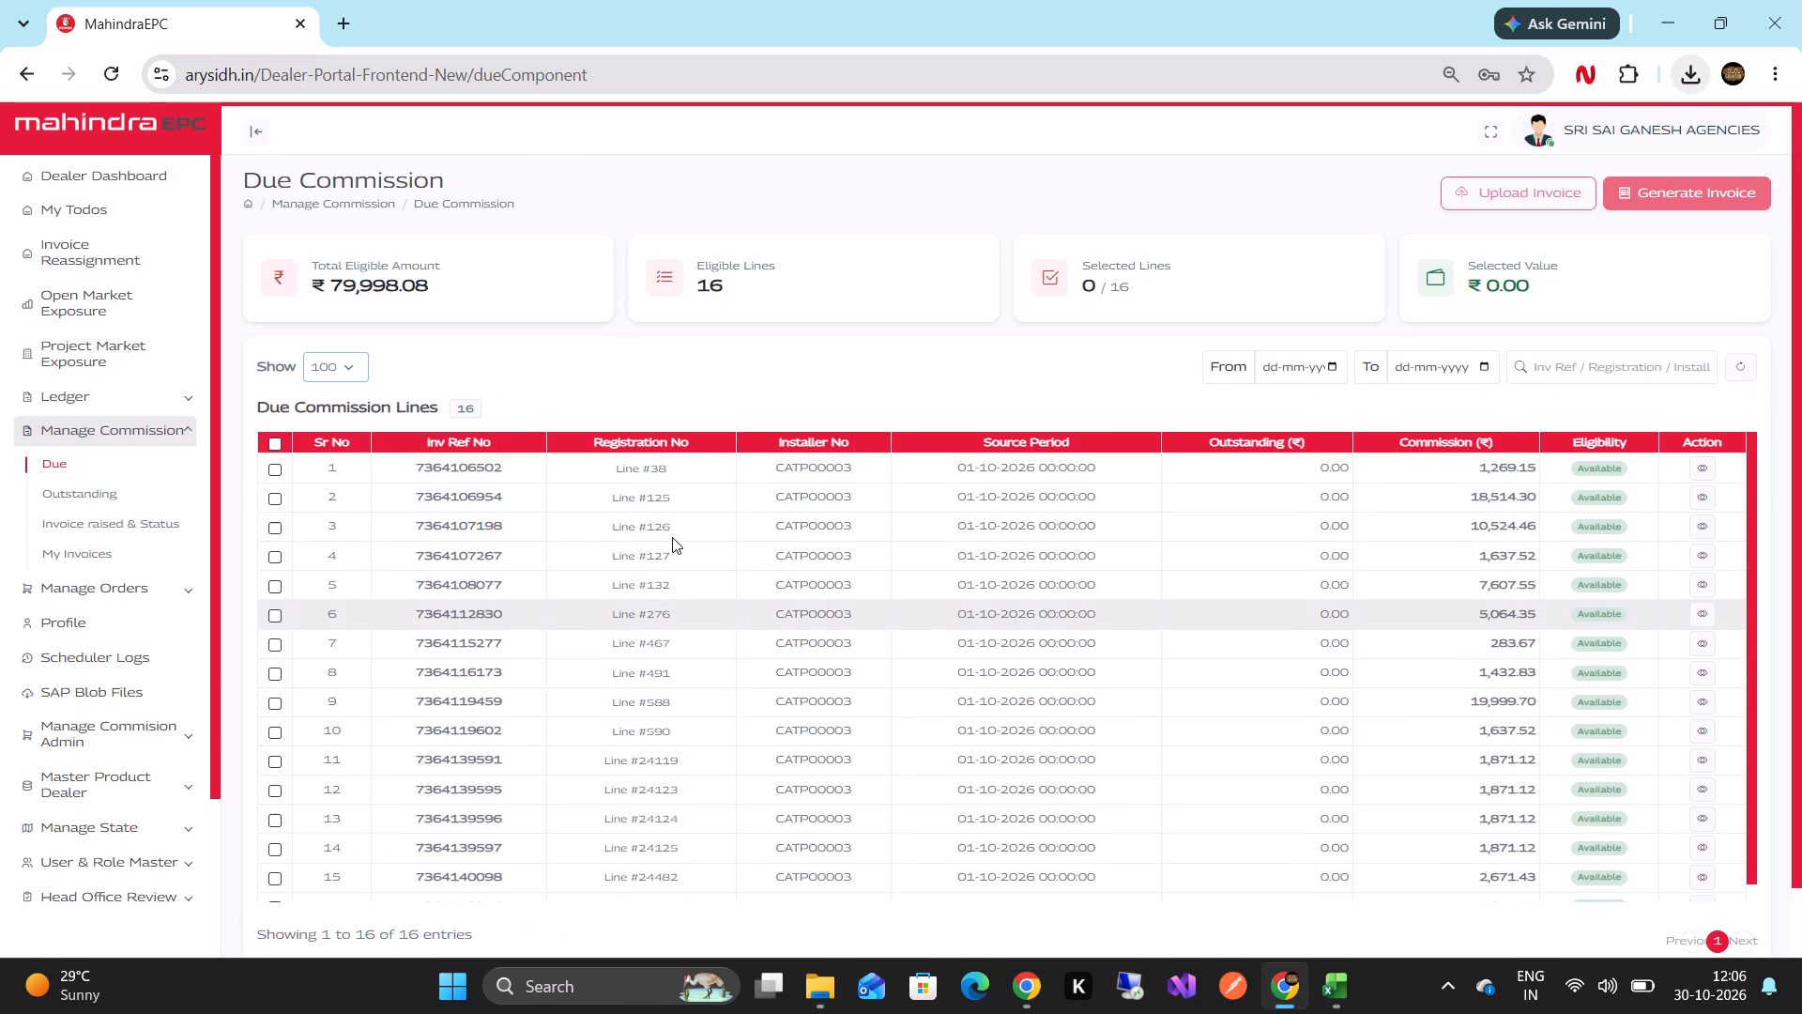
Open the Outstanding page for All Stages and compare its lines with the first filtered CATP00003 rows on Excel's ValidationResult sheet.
left_click(109, 498)
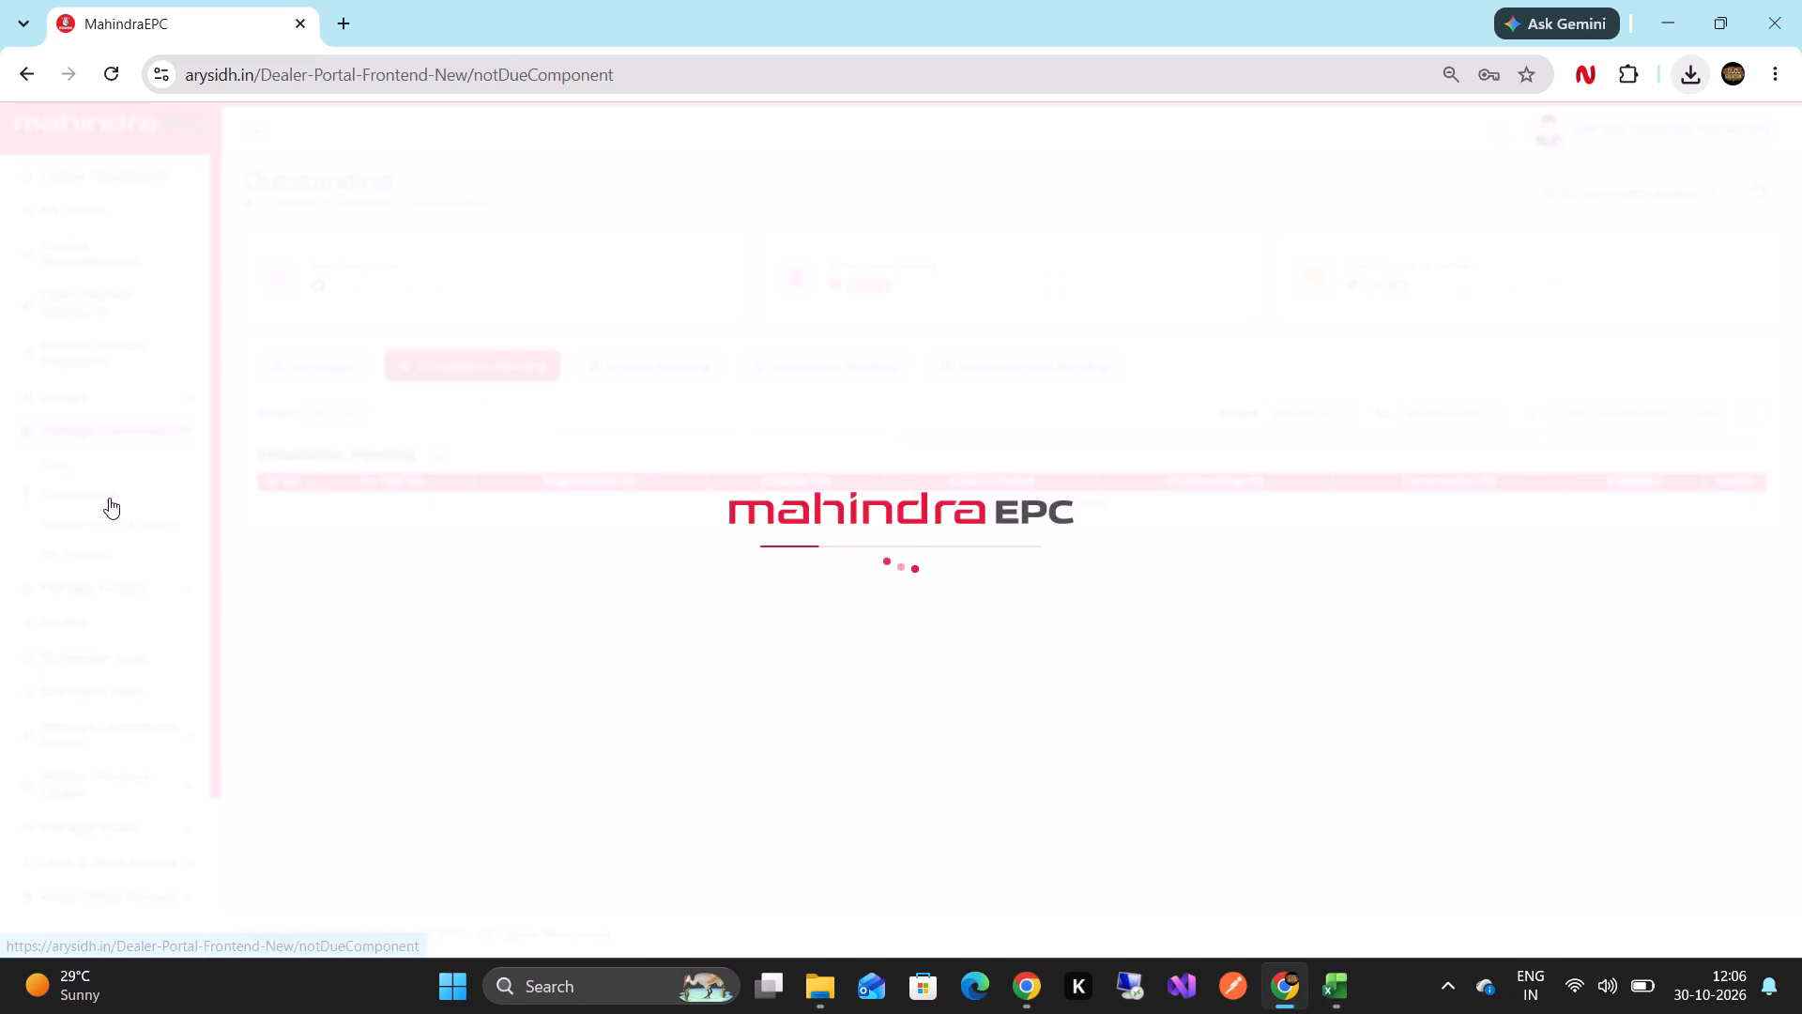
left_click(323, 370)
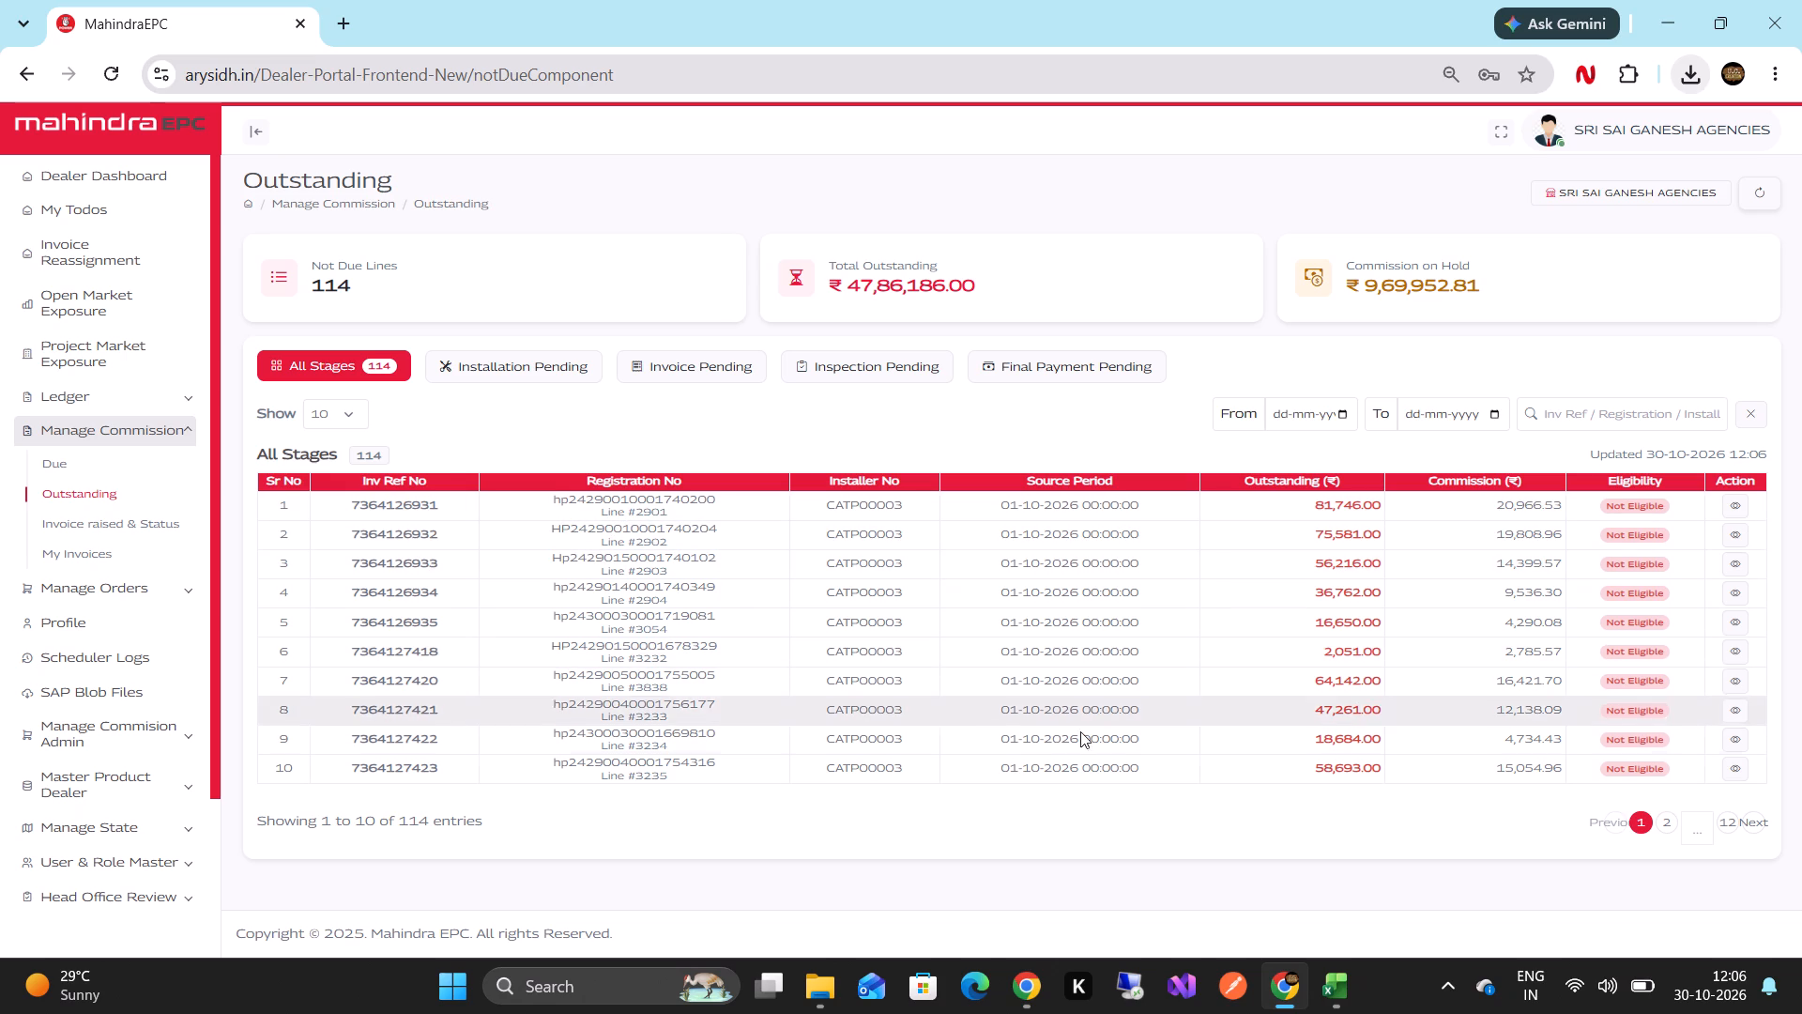
key("alt+Tab")
scroll(1048, 454, "up", 2)
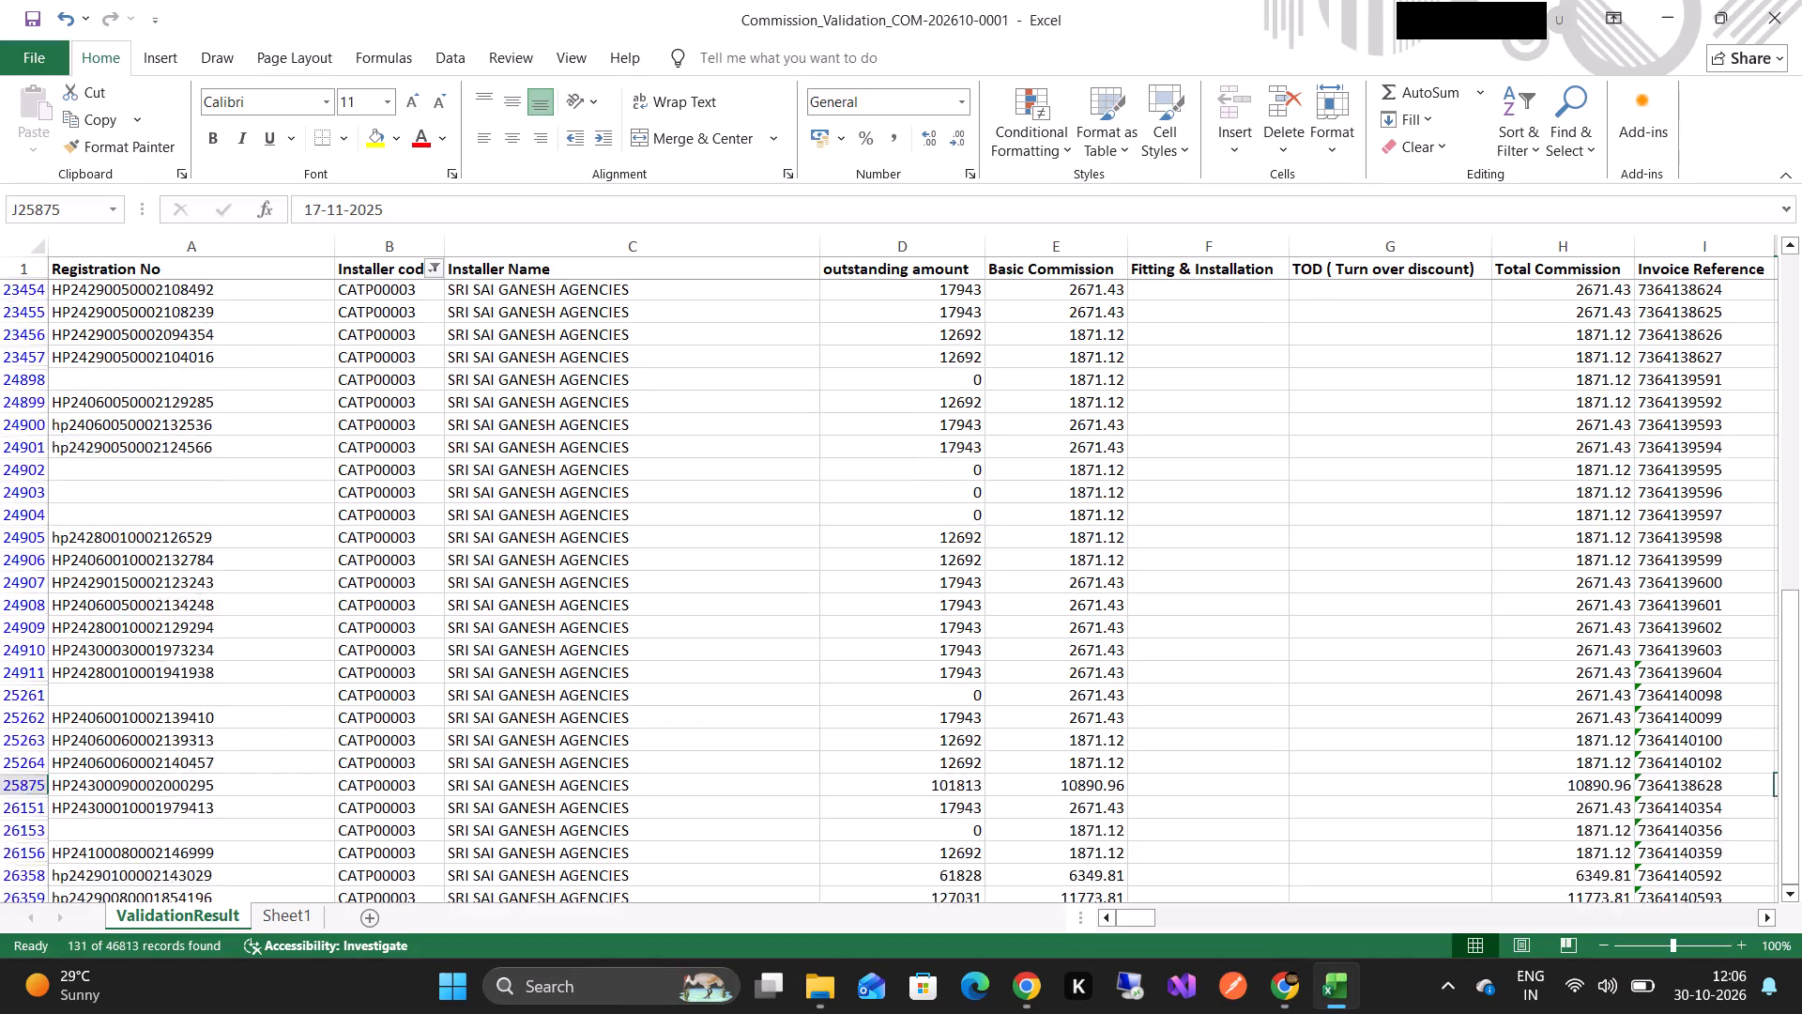
scroll(1048, 454, "up", 8)
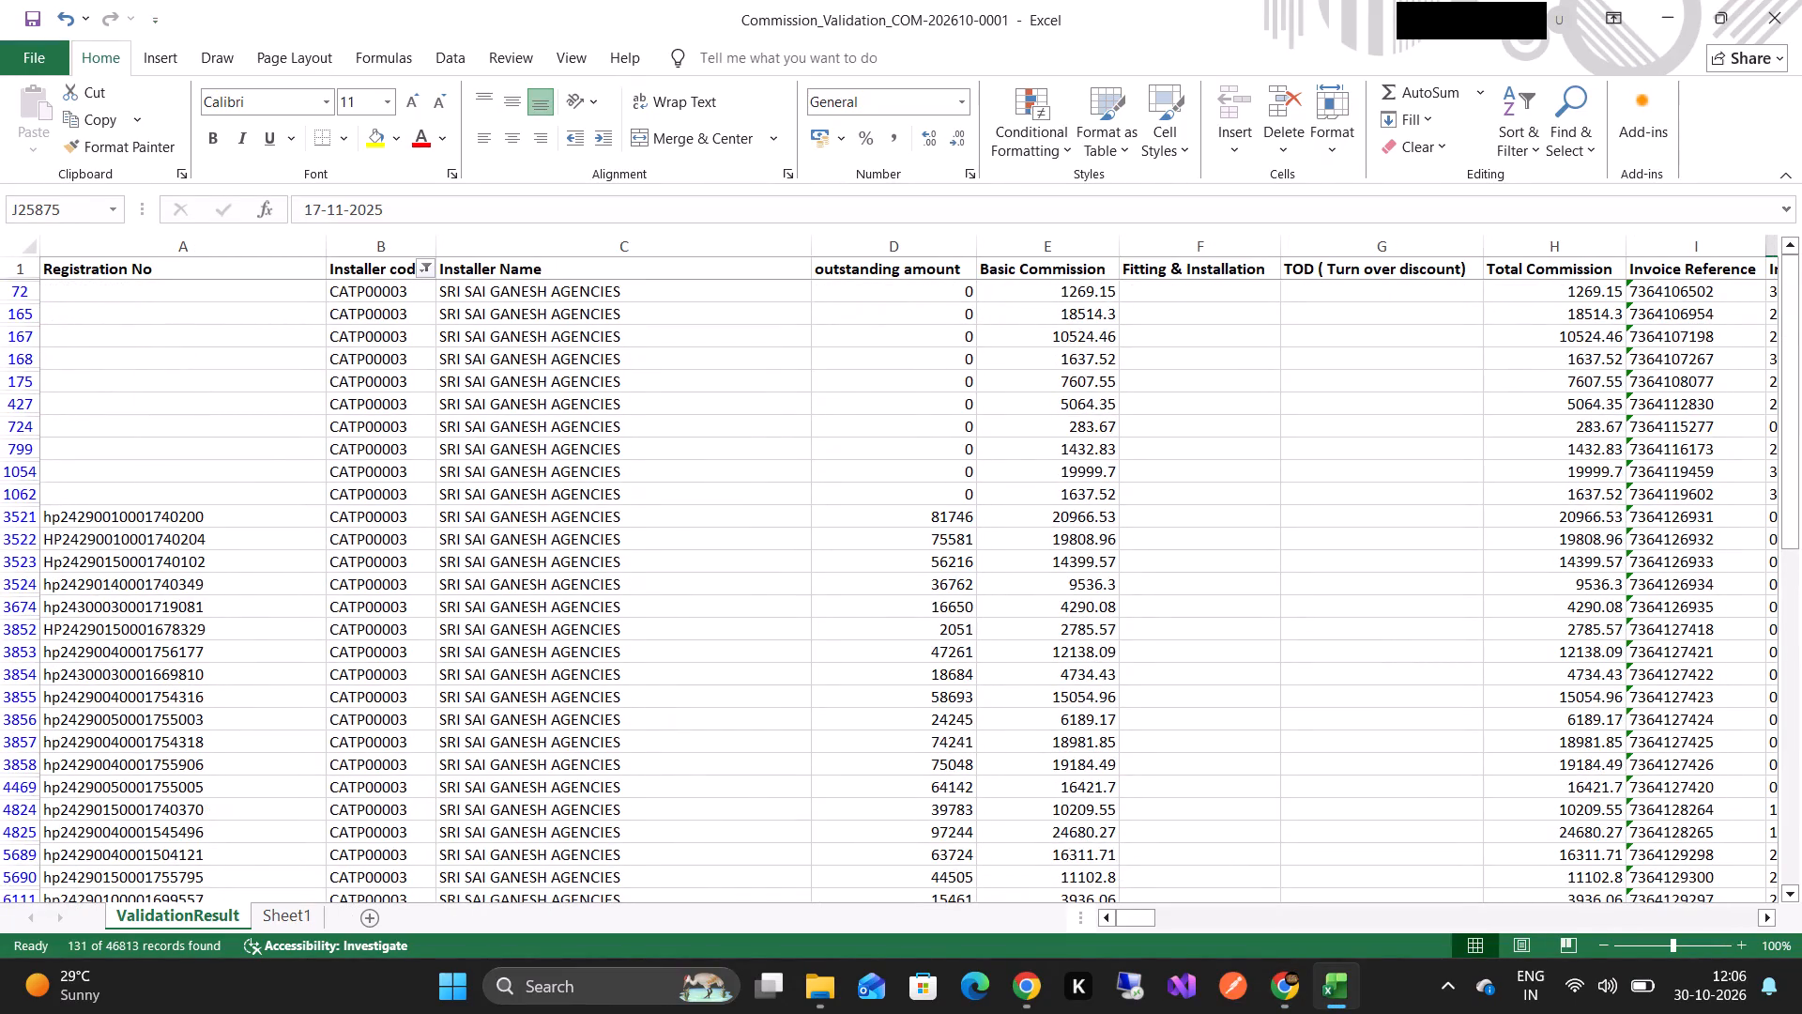
key("alt+Tab")
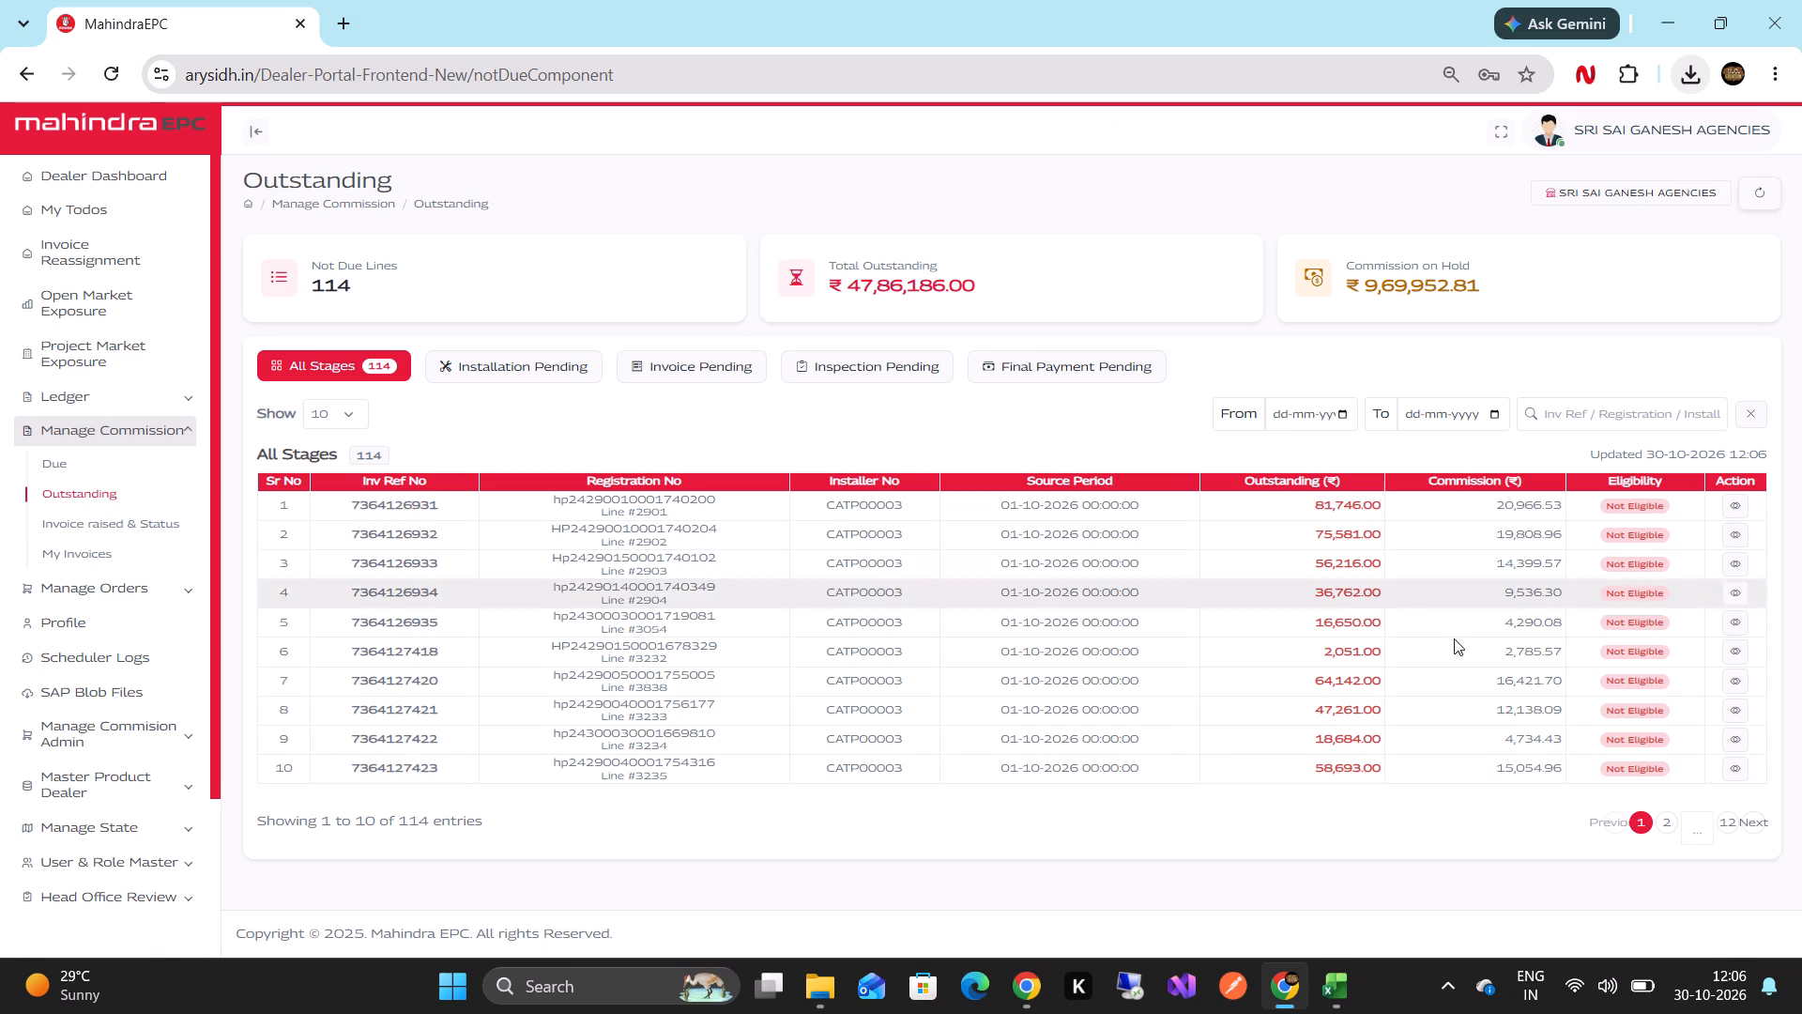
key("alt+Tab")
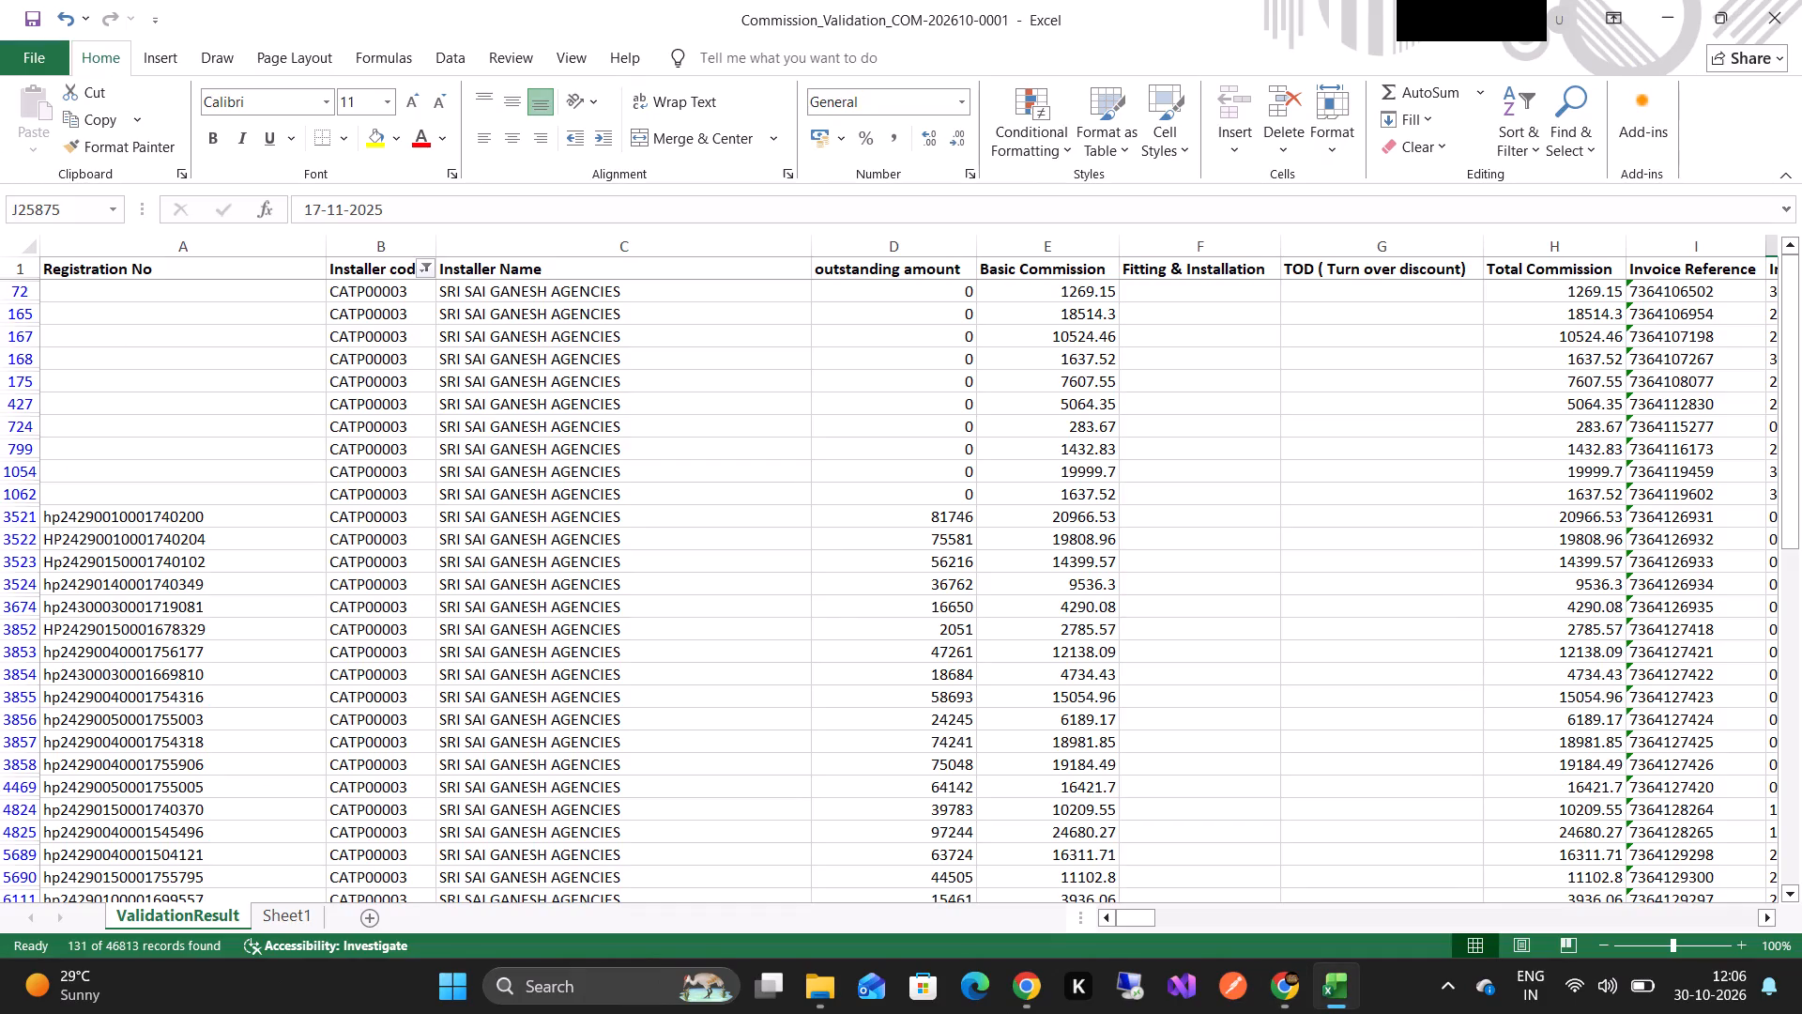
key("alt+Tab")
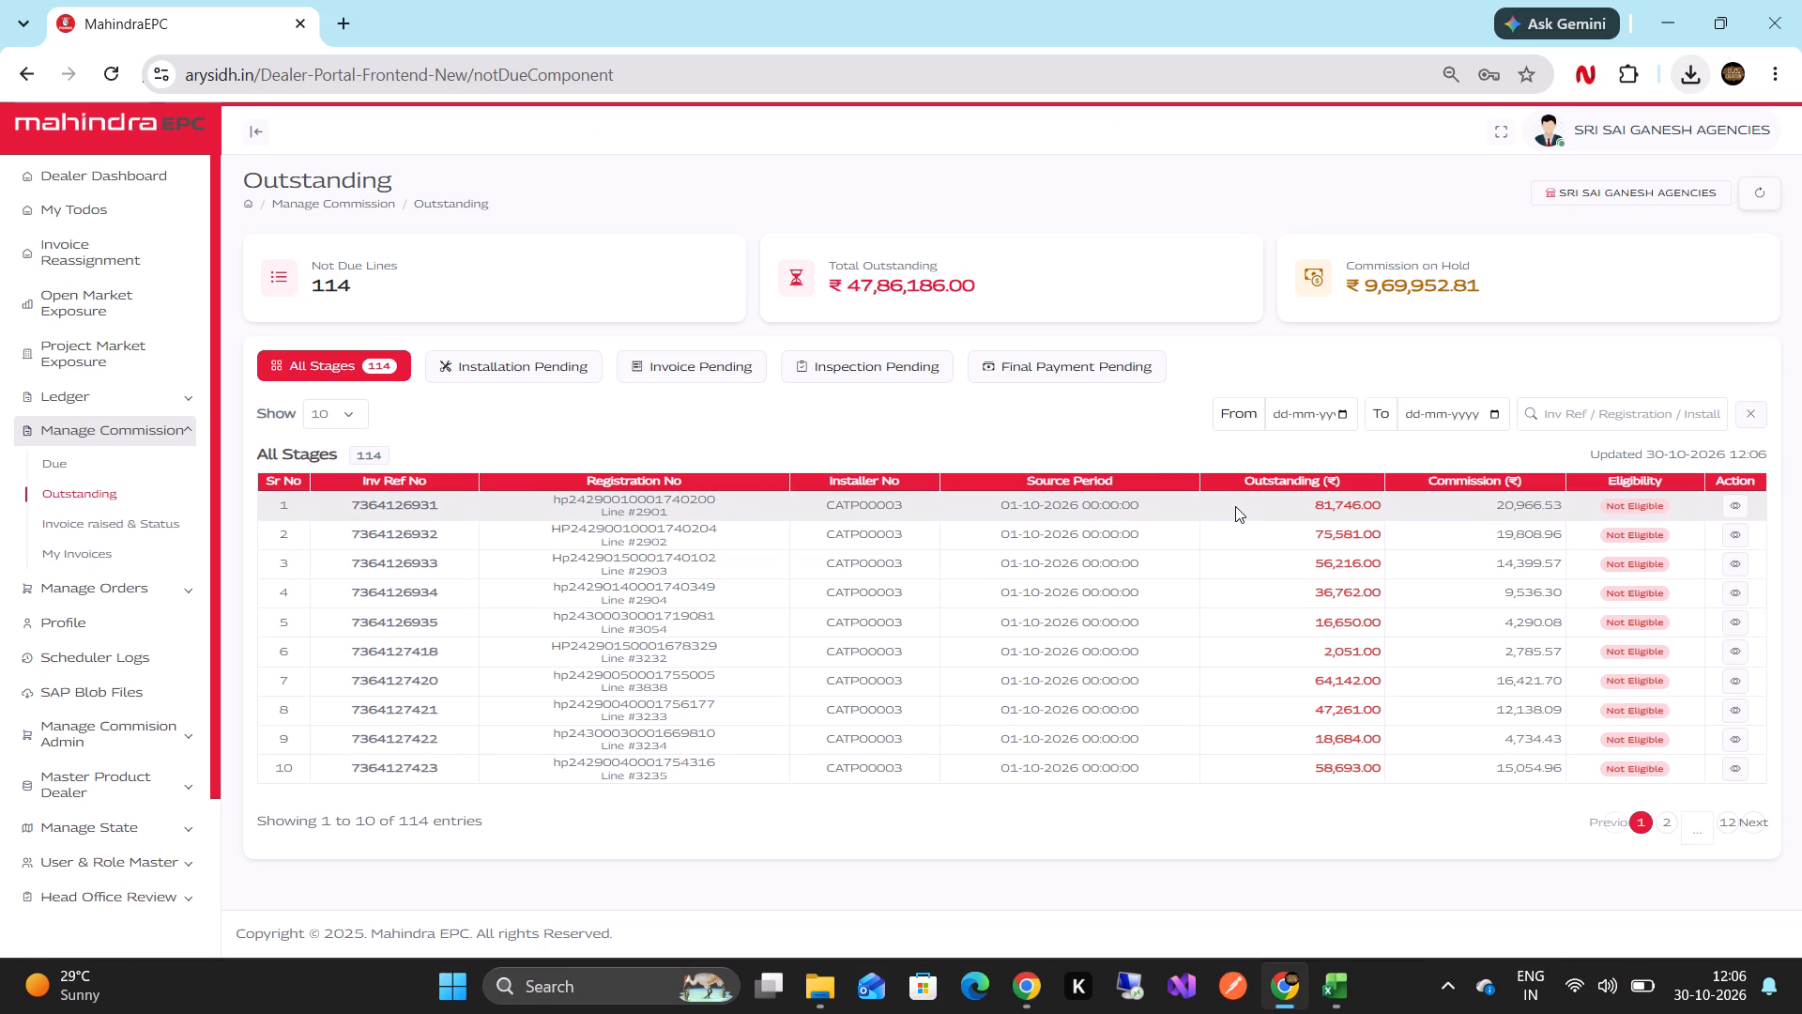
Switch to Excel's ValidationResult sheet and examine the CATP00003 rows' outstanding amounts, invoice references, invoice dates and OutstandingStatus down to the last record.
key("alt+Tab")
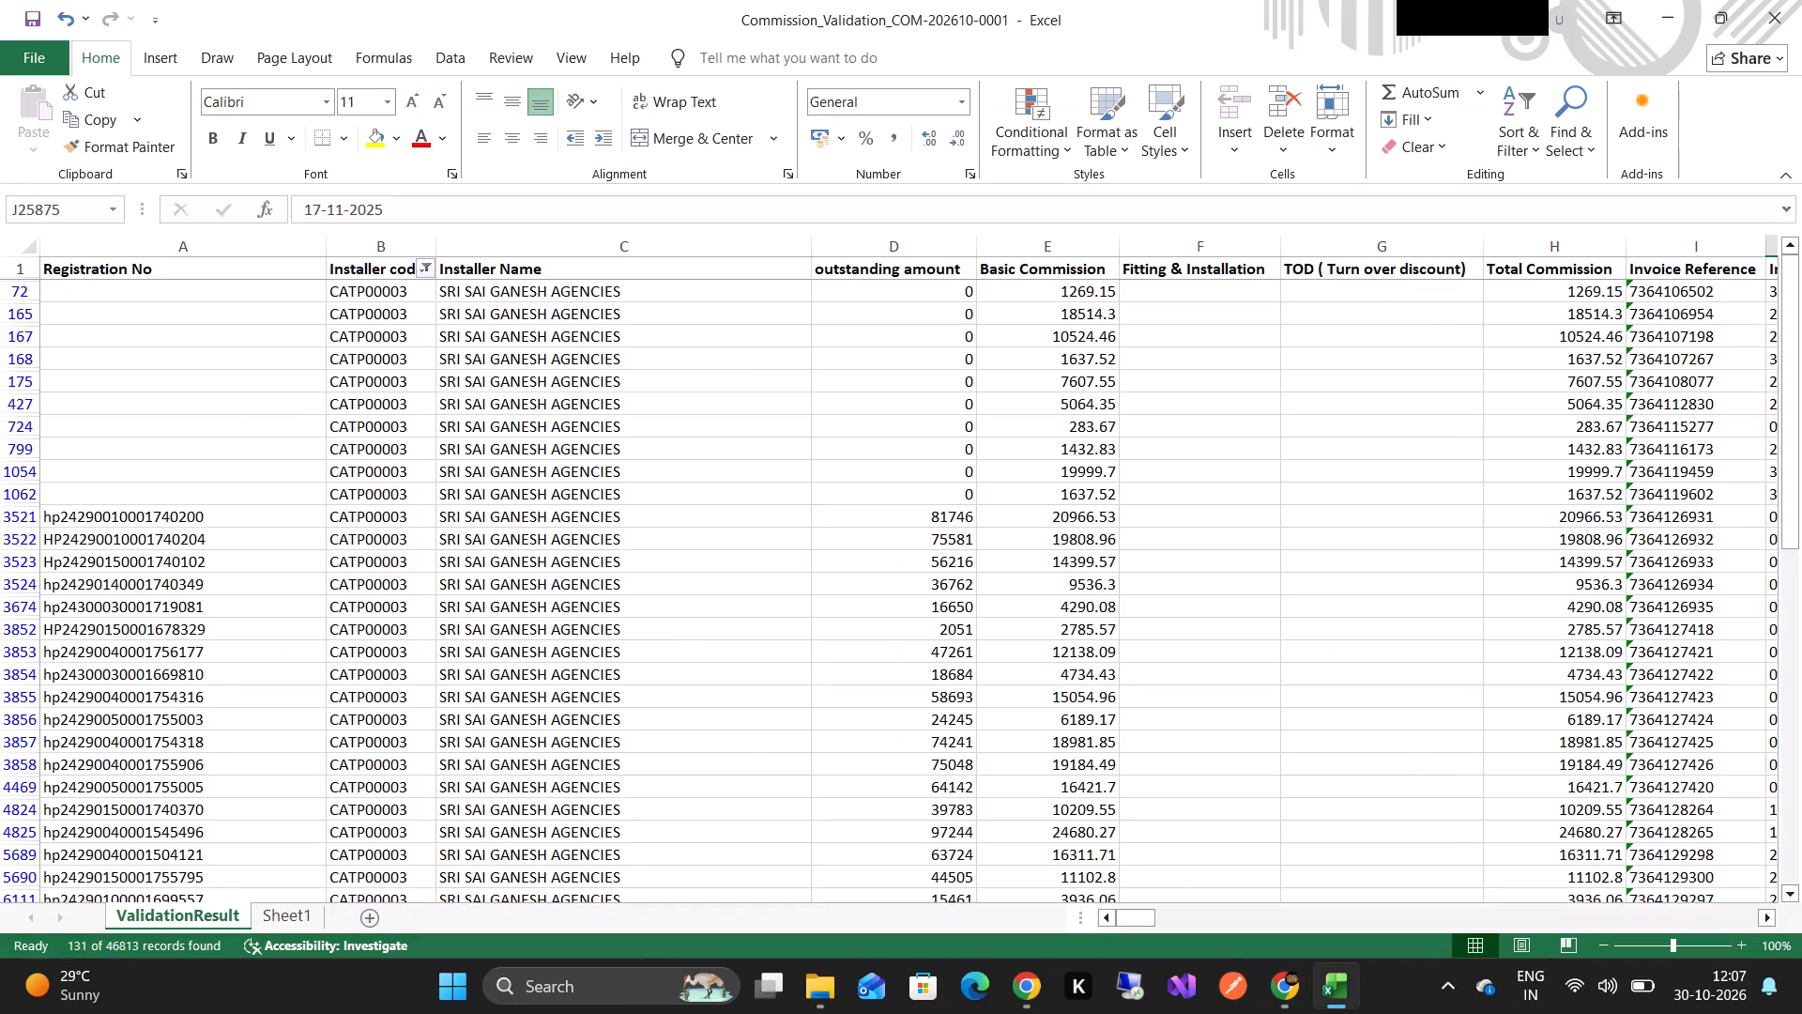
scroll(1079, 508, "left", 6)
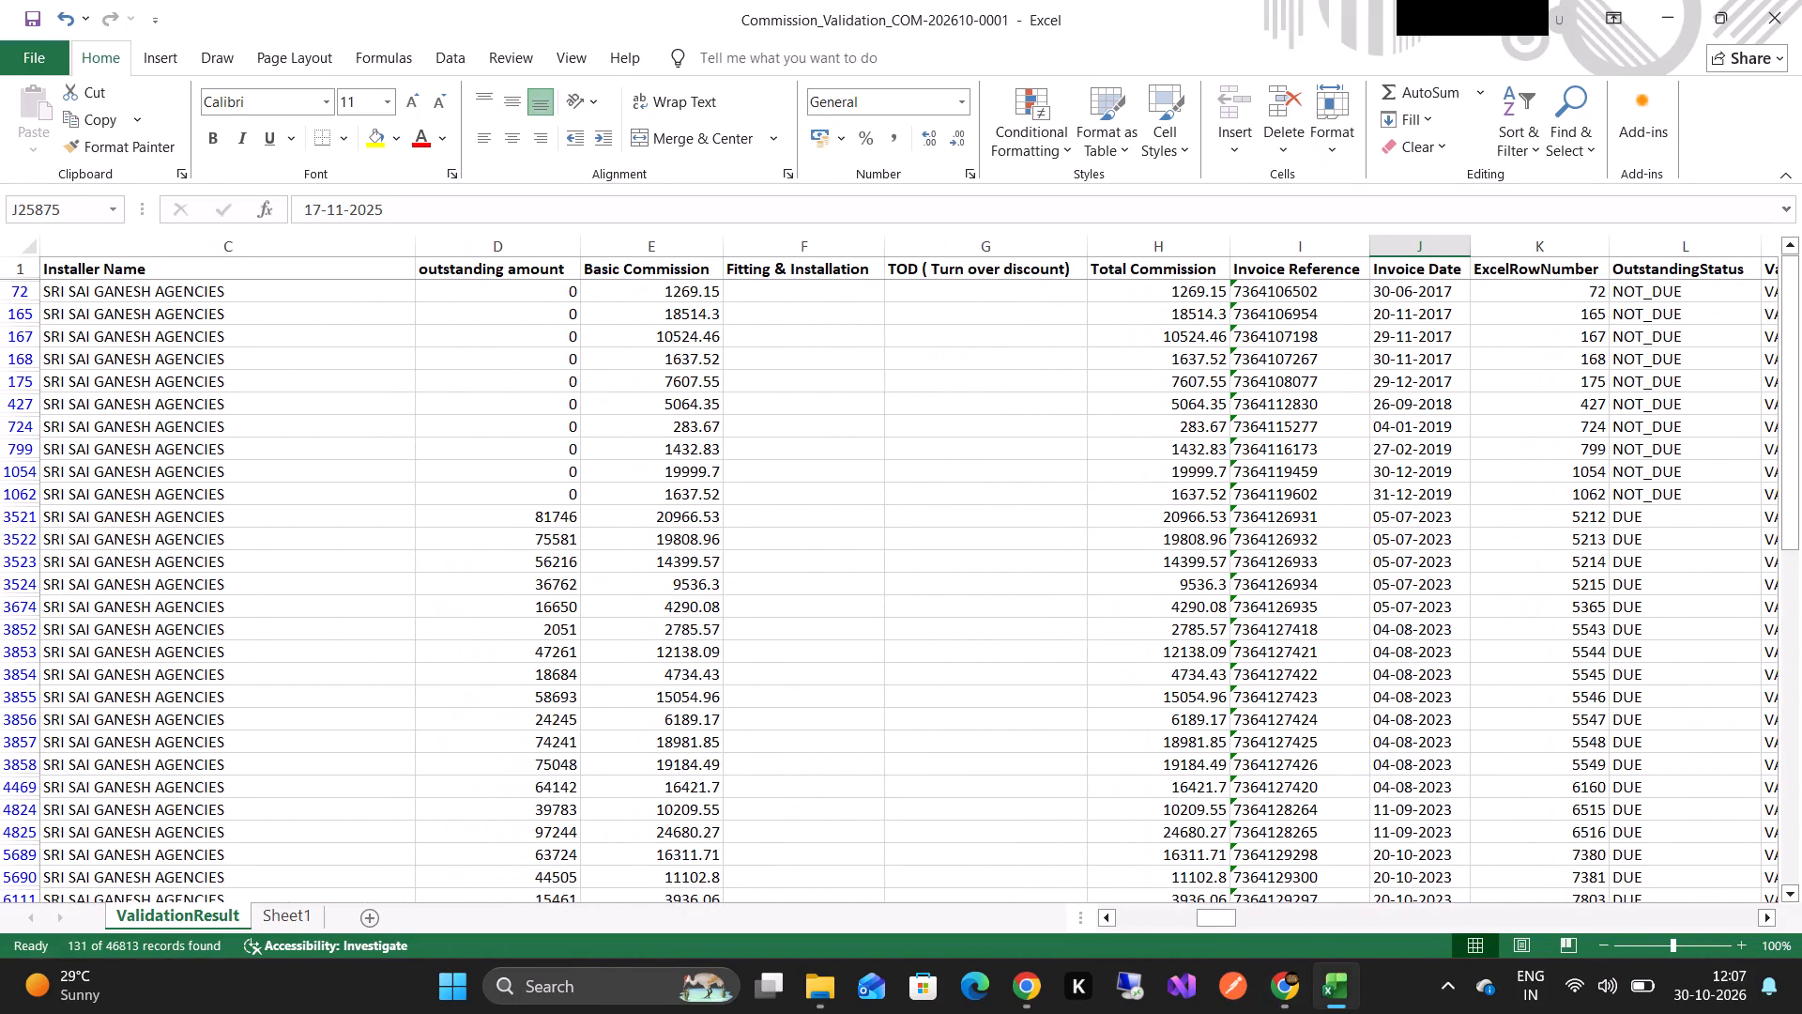
scroll(1445, 533, "down", 4)
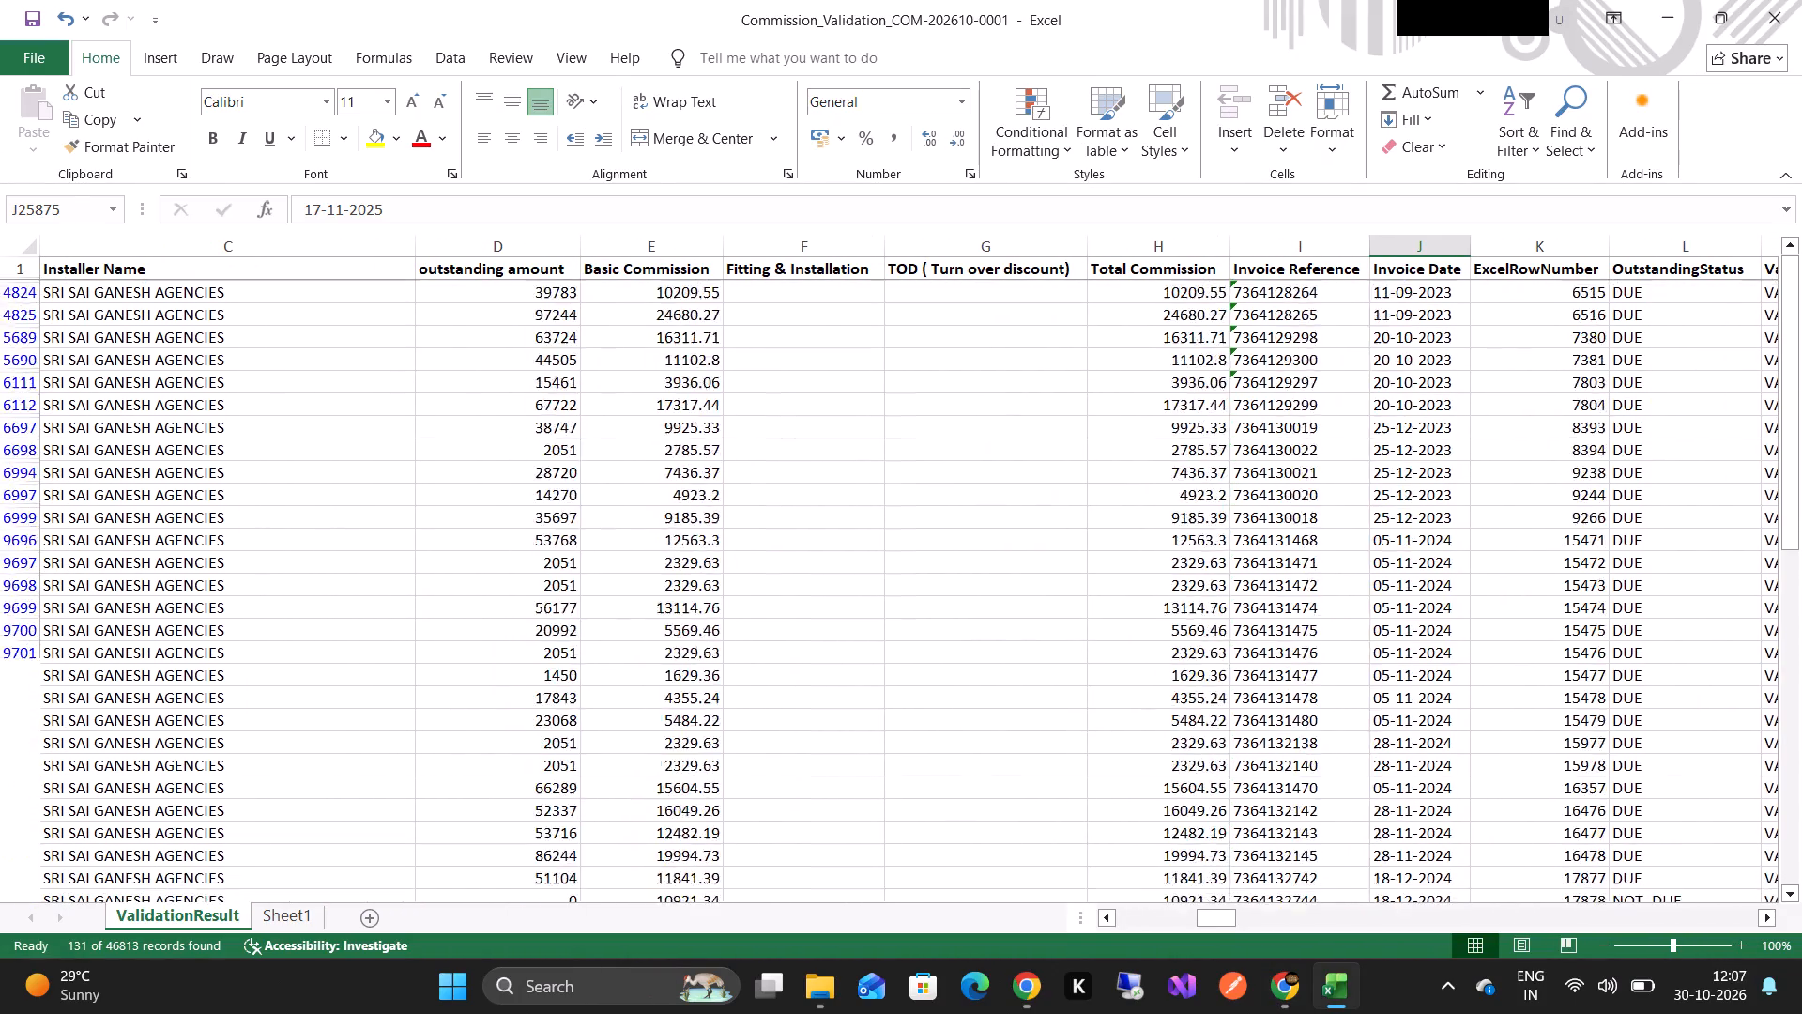
scroll(1445, 533, "down", 6)
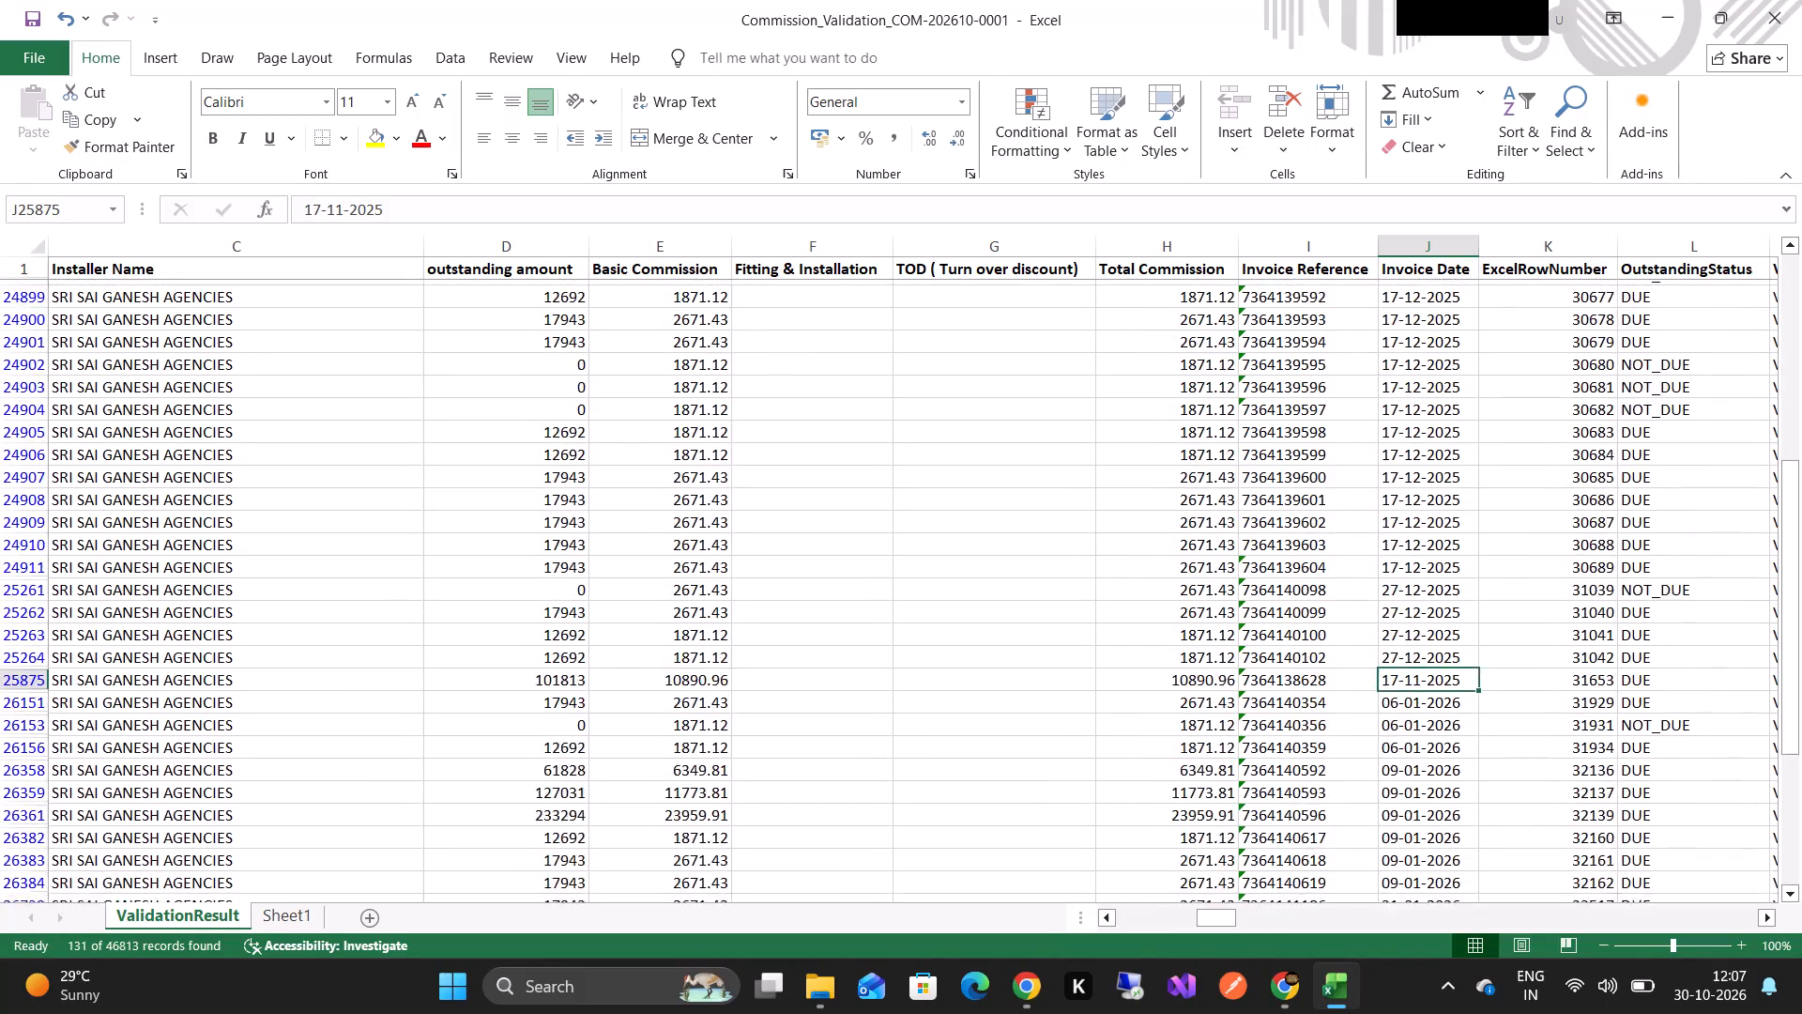
scroll(1445, 533, "down", 1)
scroll(1445, 533, "up", 1)
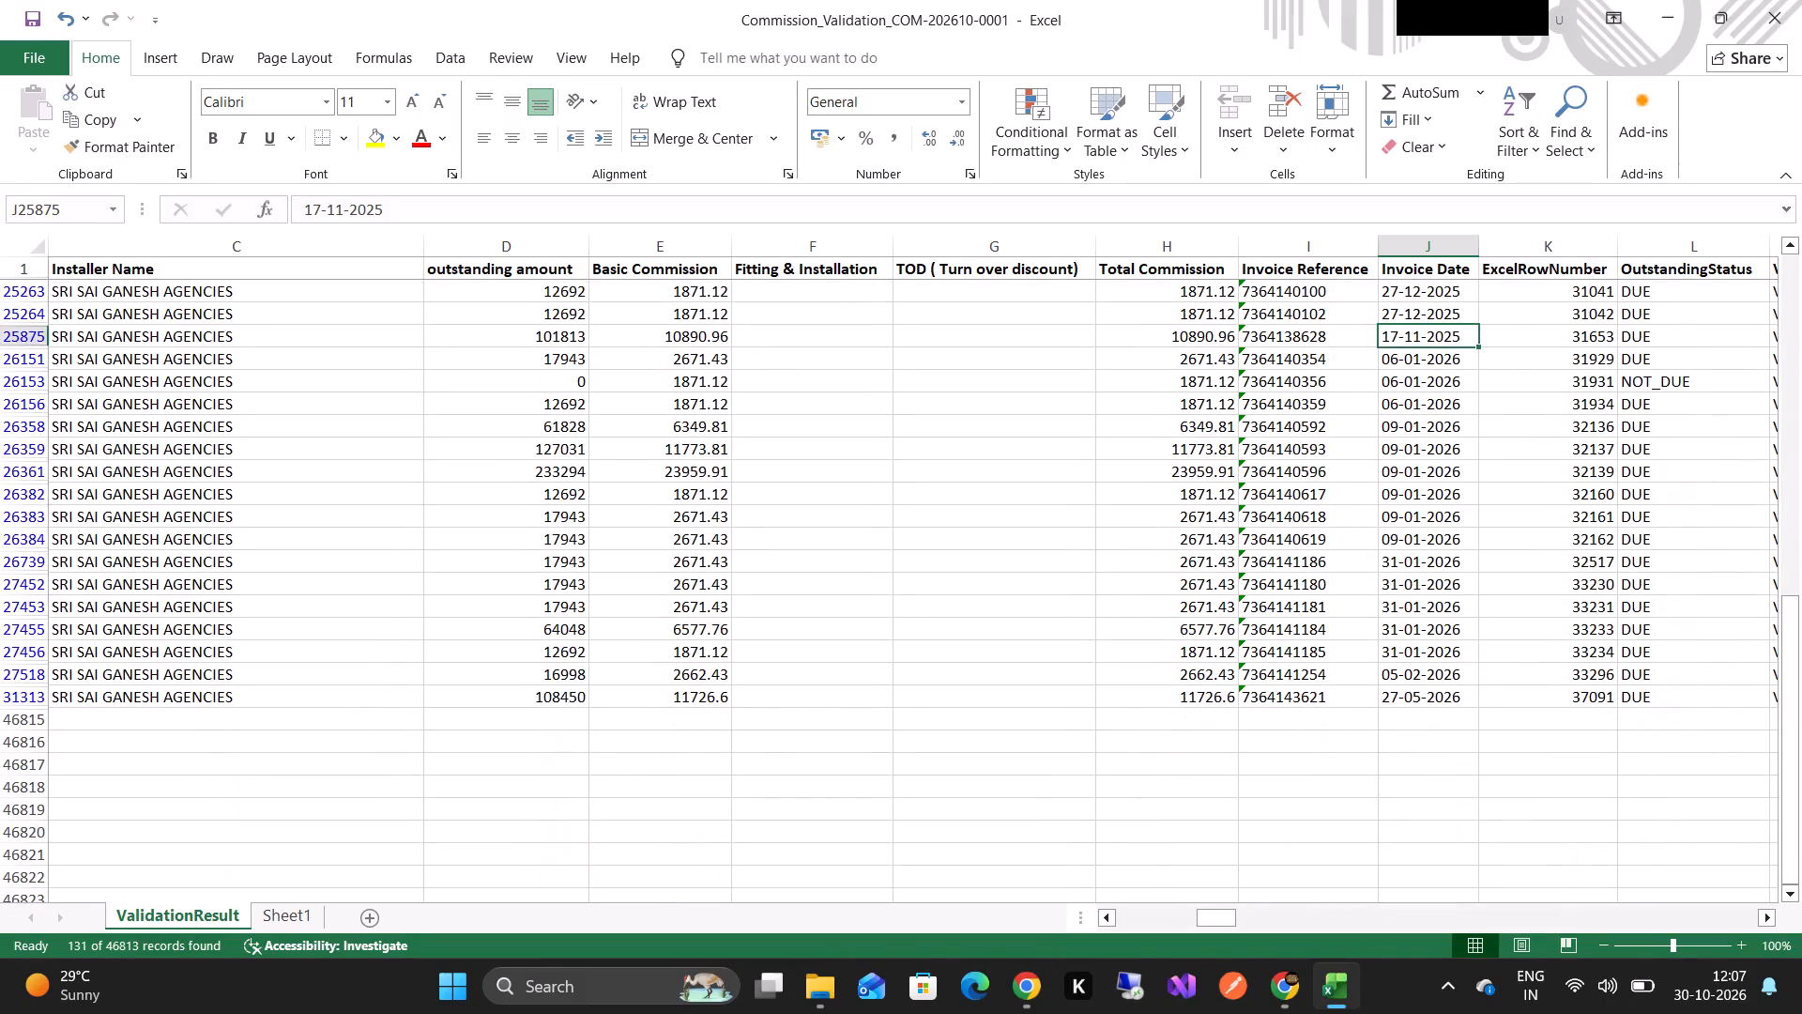
scroll(1445, 533, "up", 7)
key("alt+Tab")
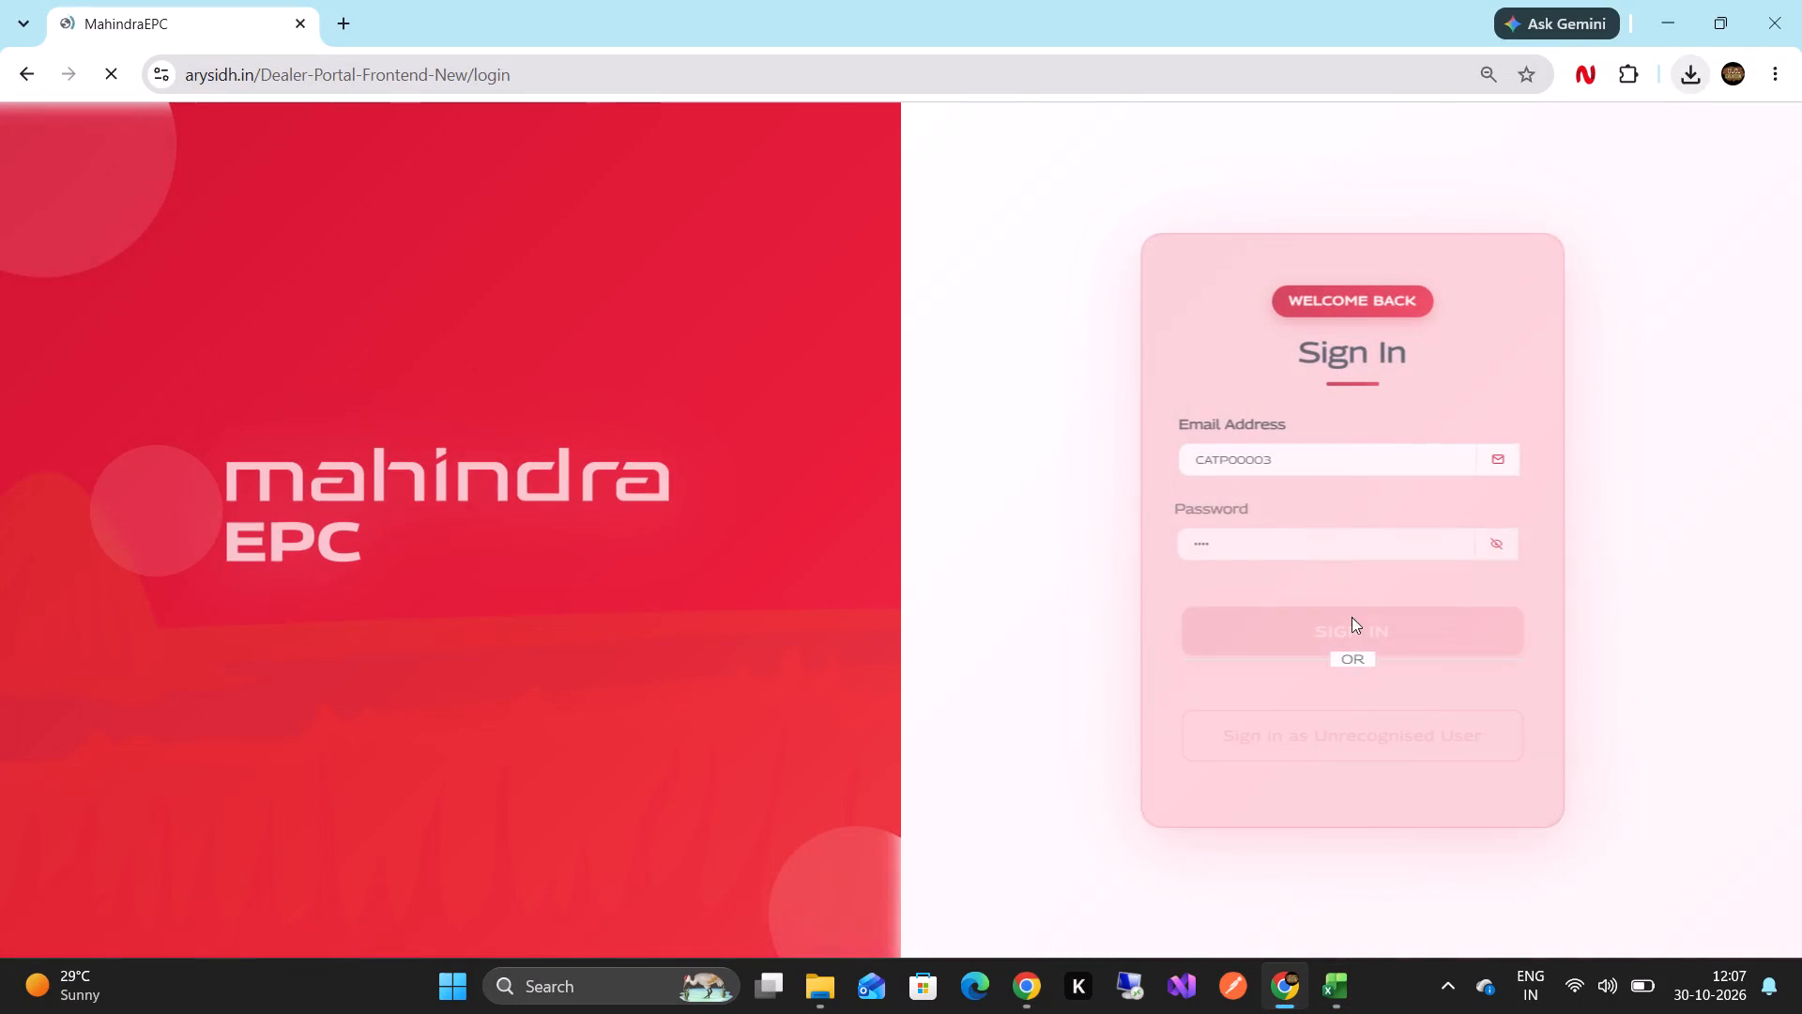
left_click(1353, 643)
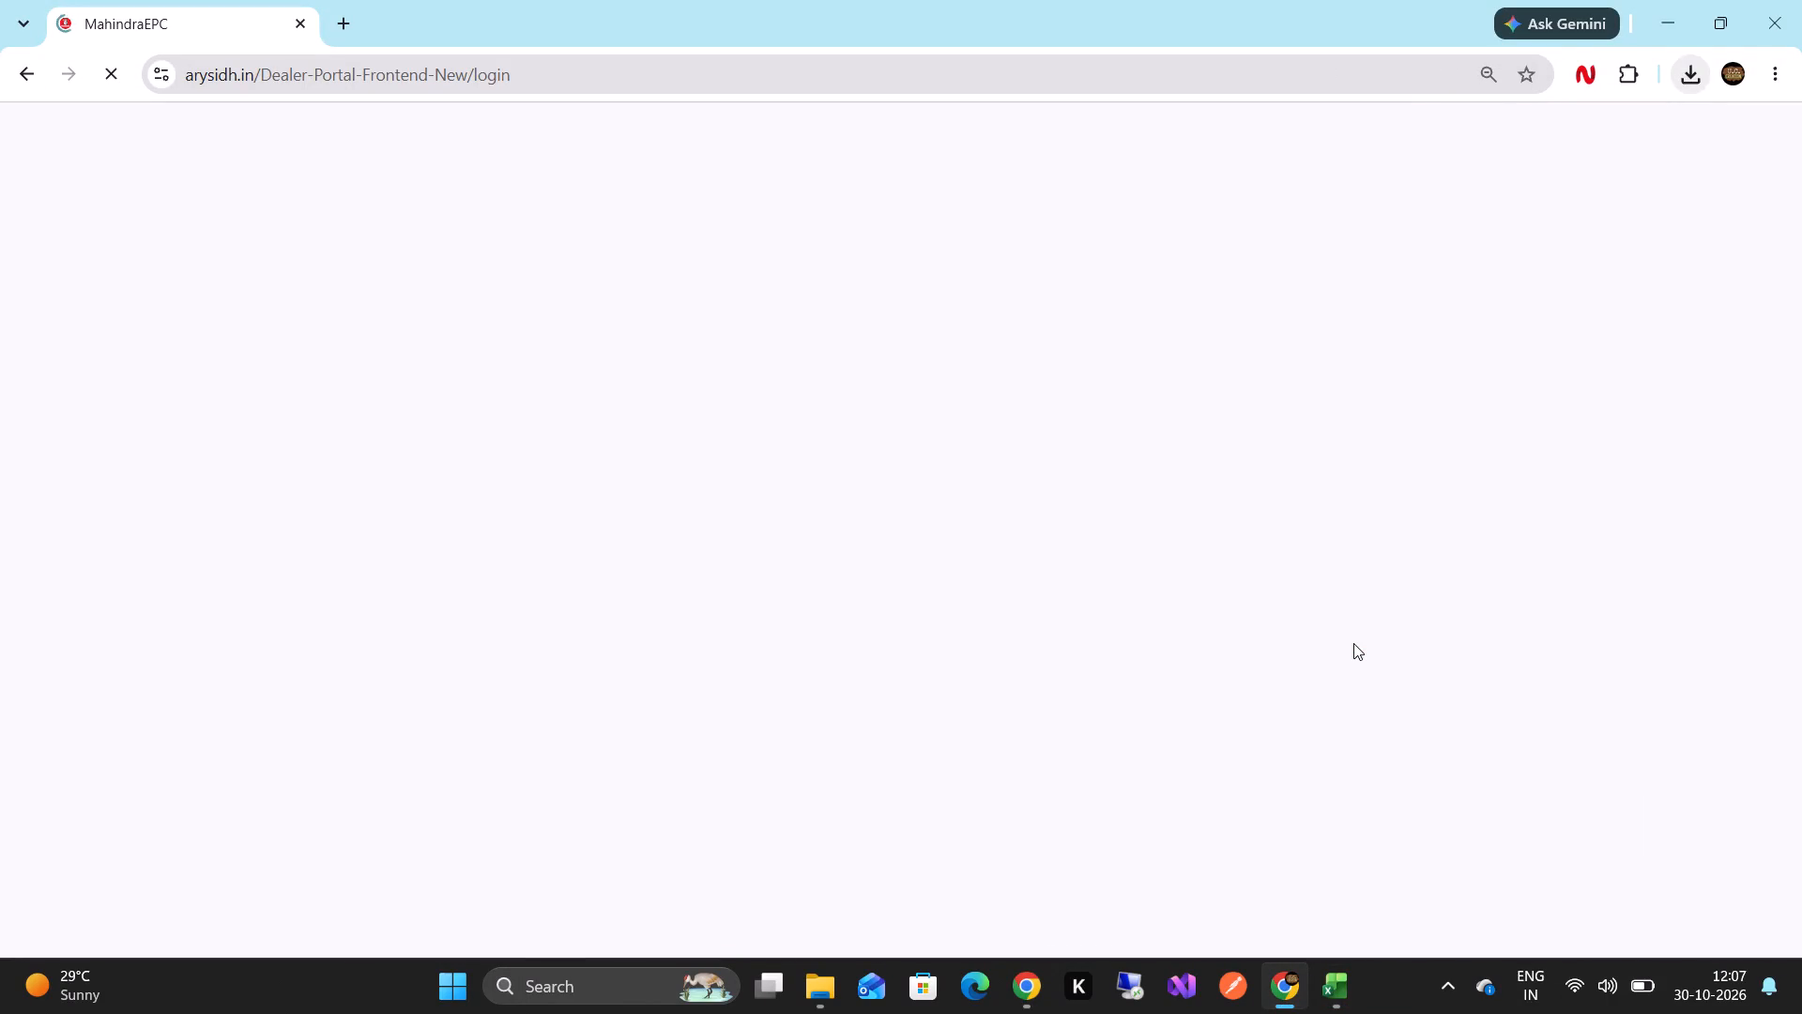
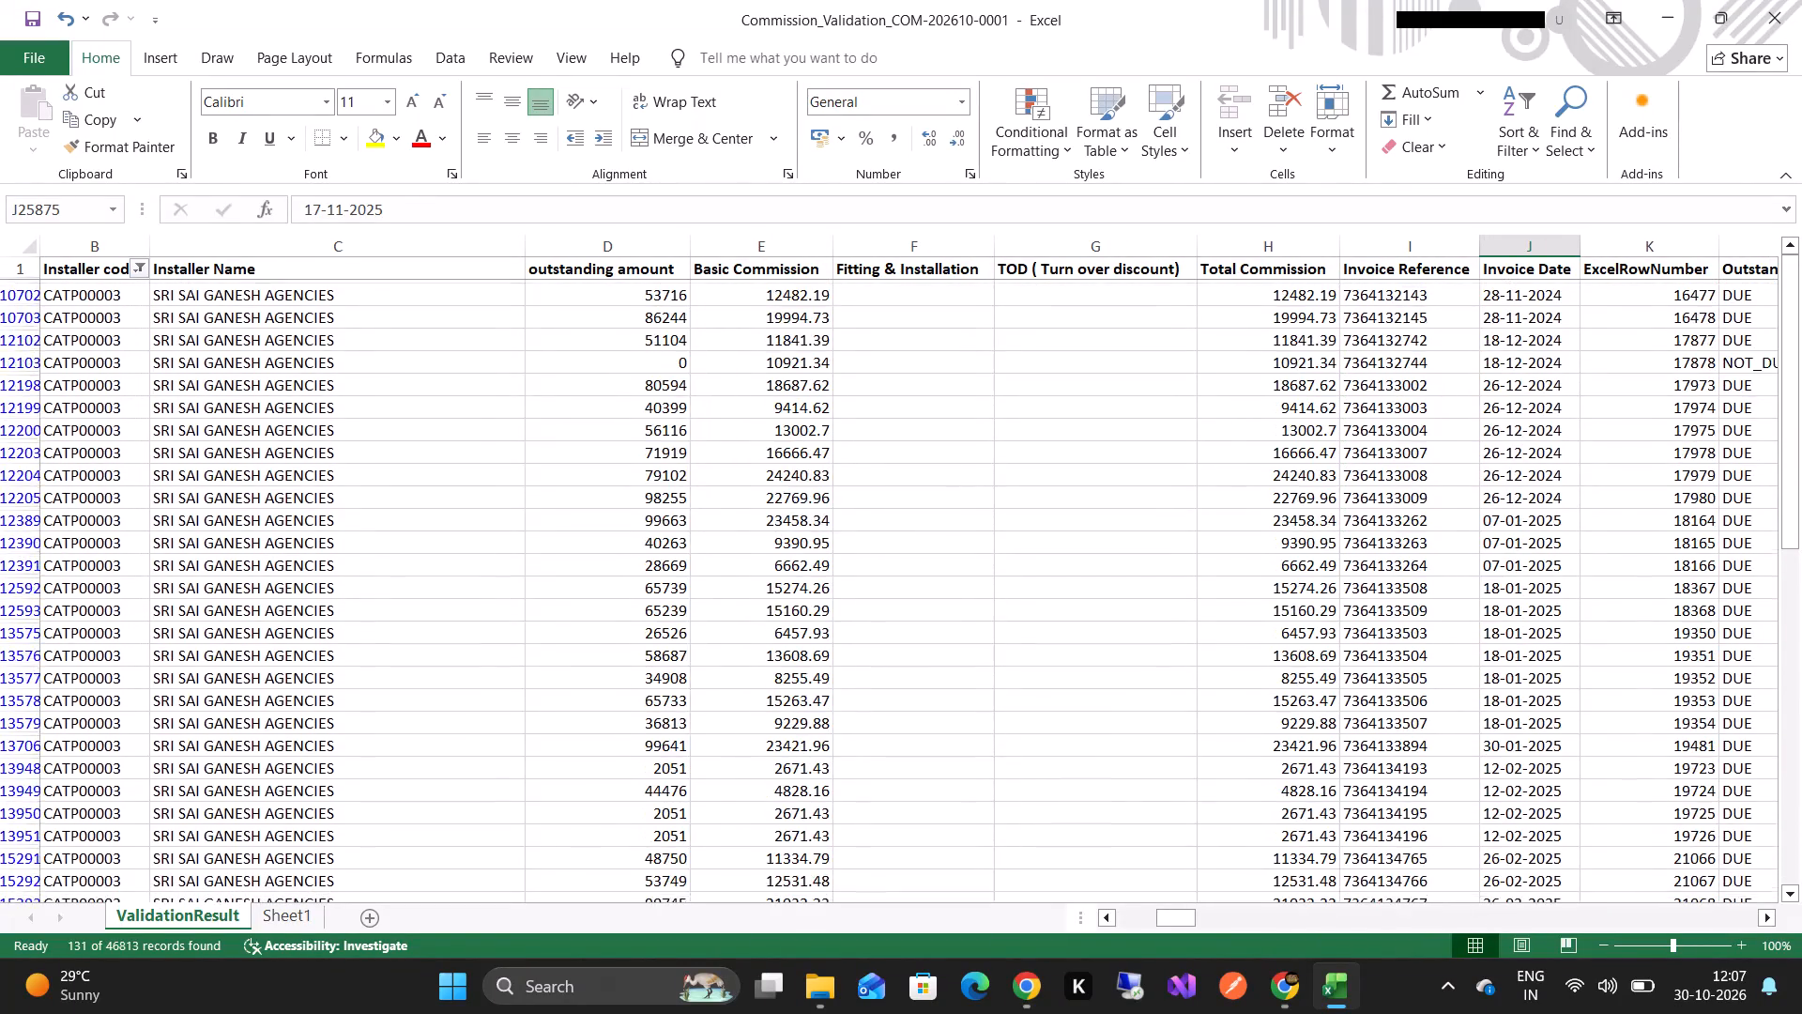
Look past the end of the filtered ValidationResult rows, and inspect the column E commission total in cell E134 on Sheet1.
scroll(725, 575, "down", 7)
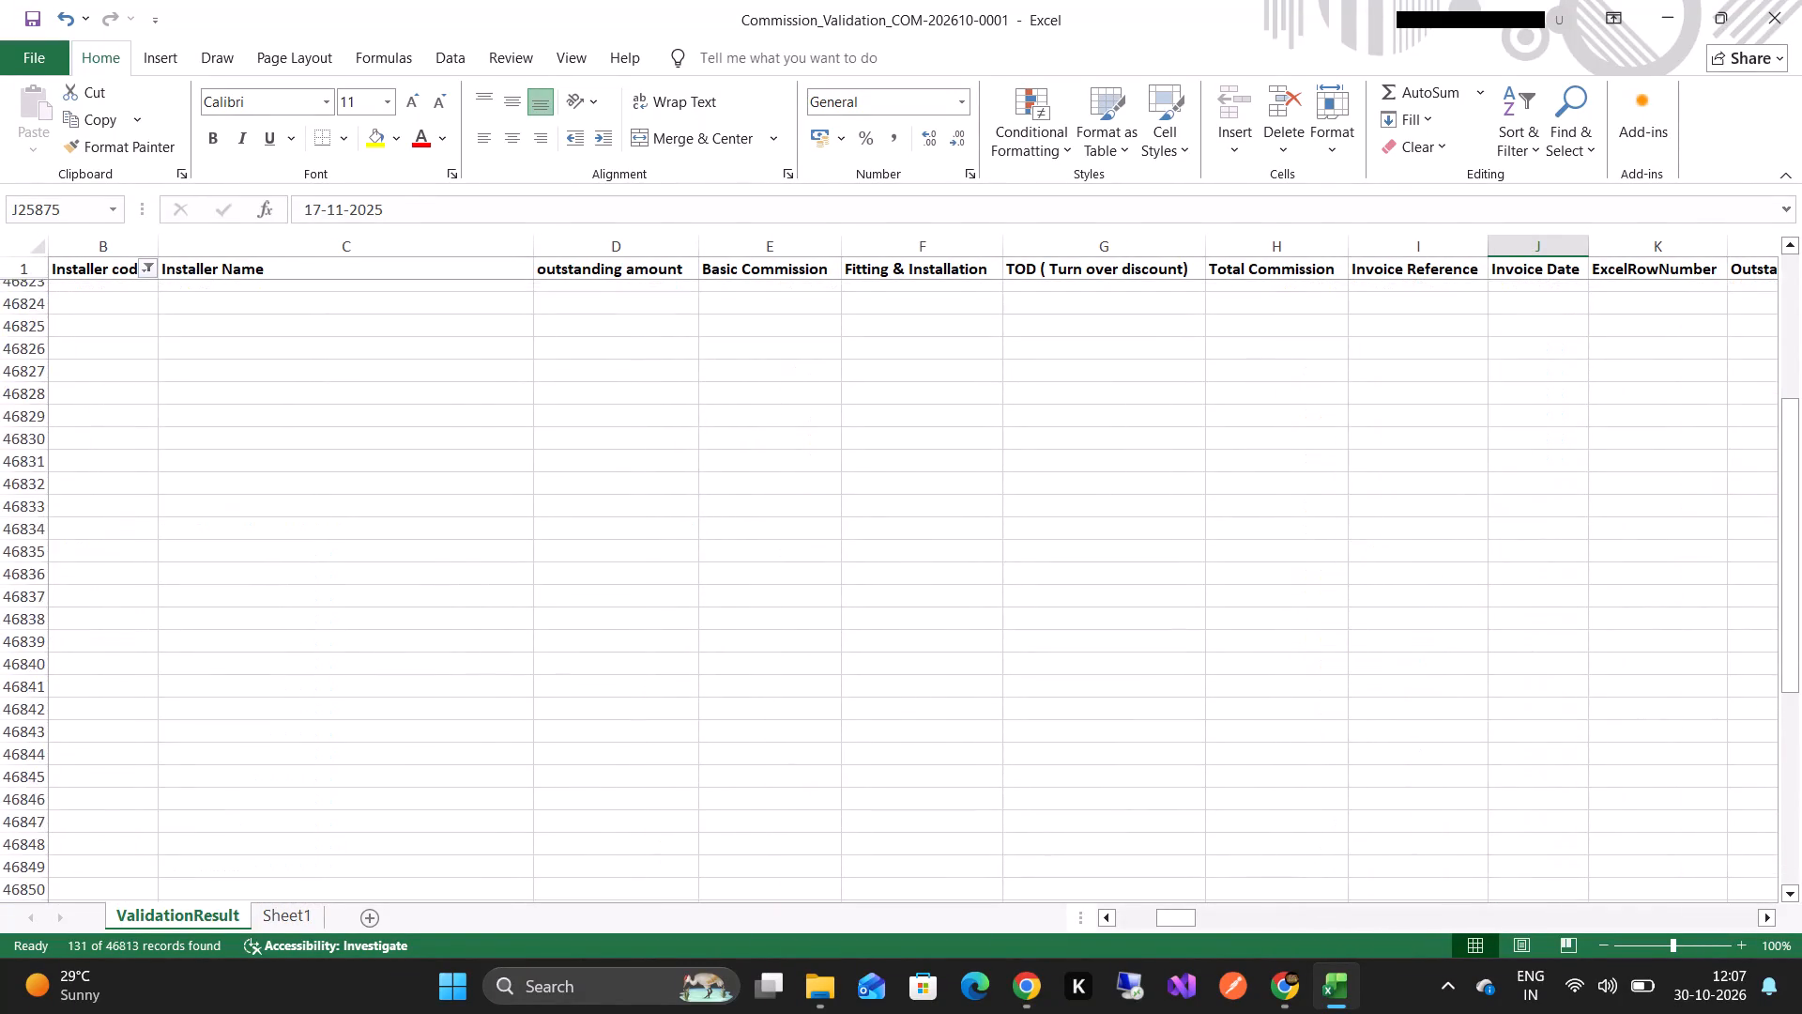
scroll(725, 575, "up", 2)
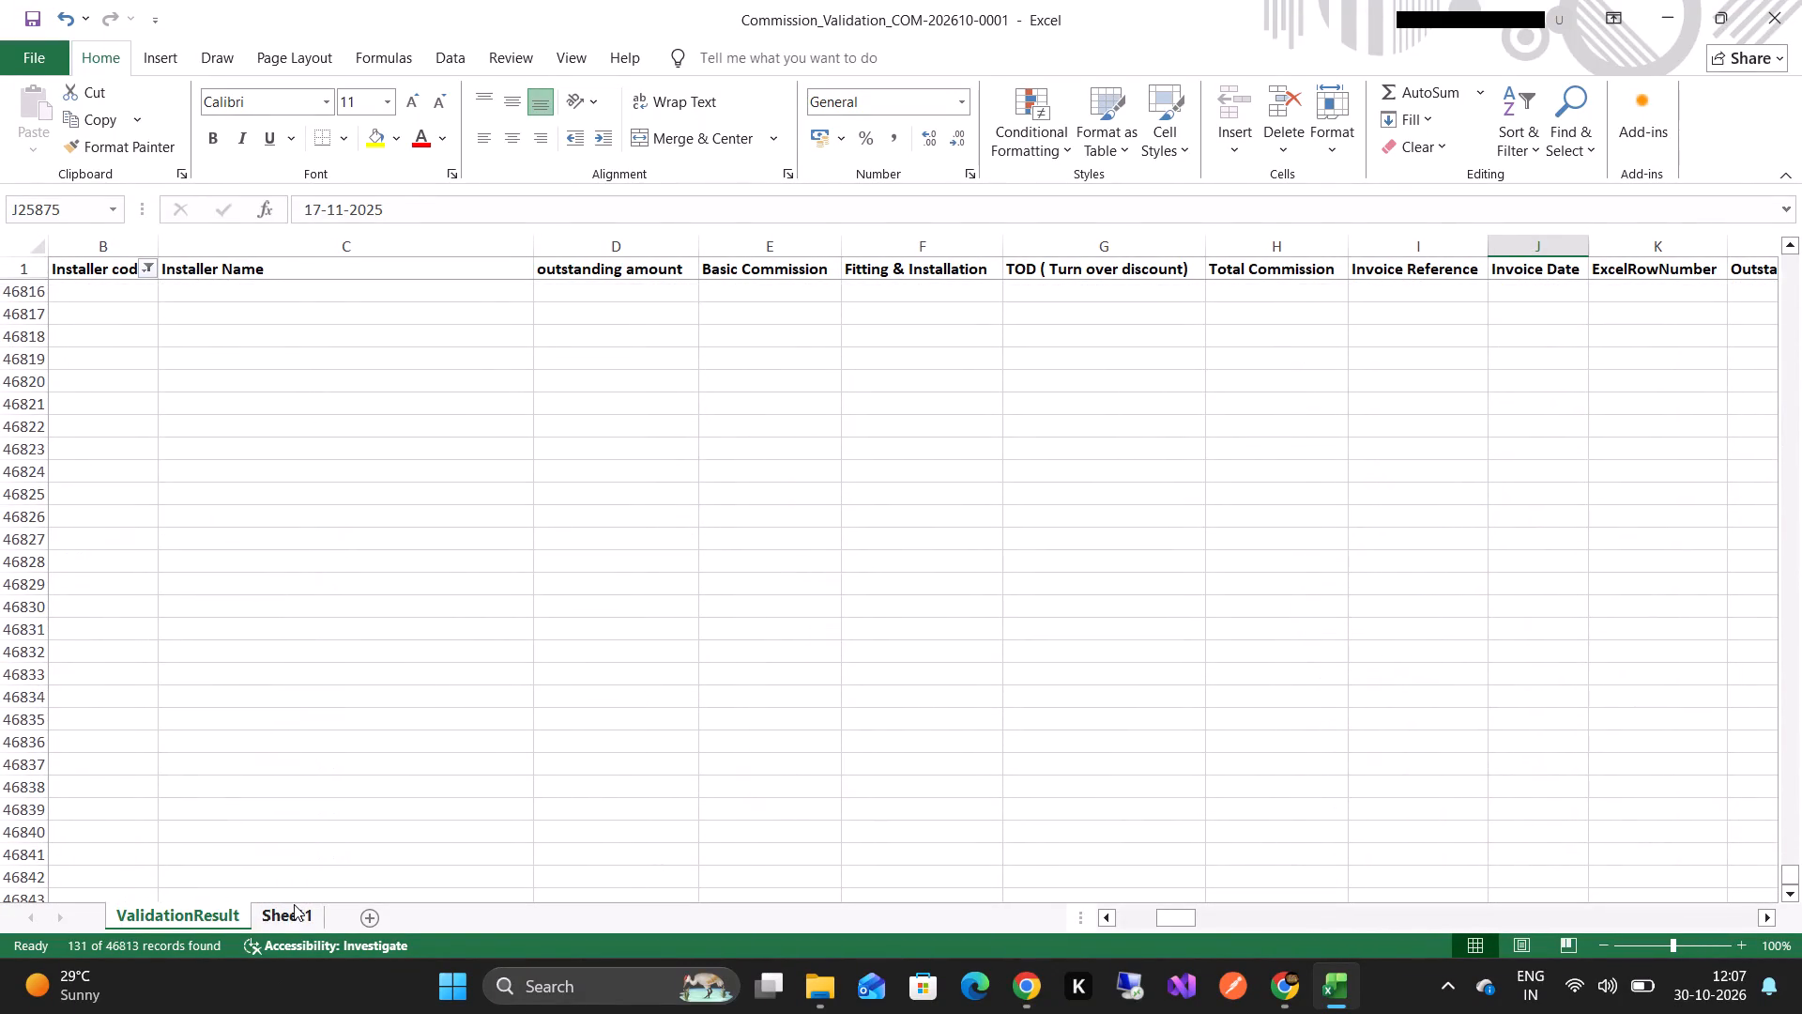
left_click(294, 904)
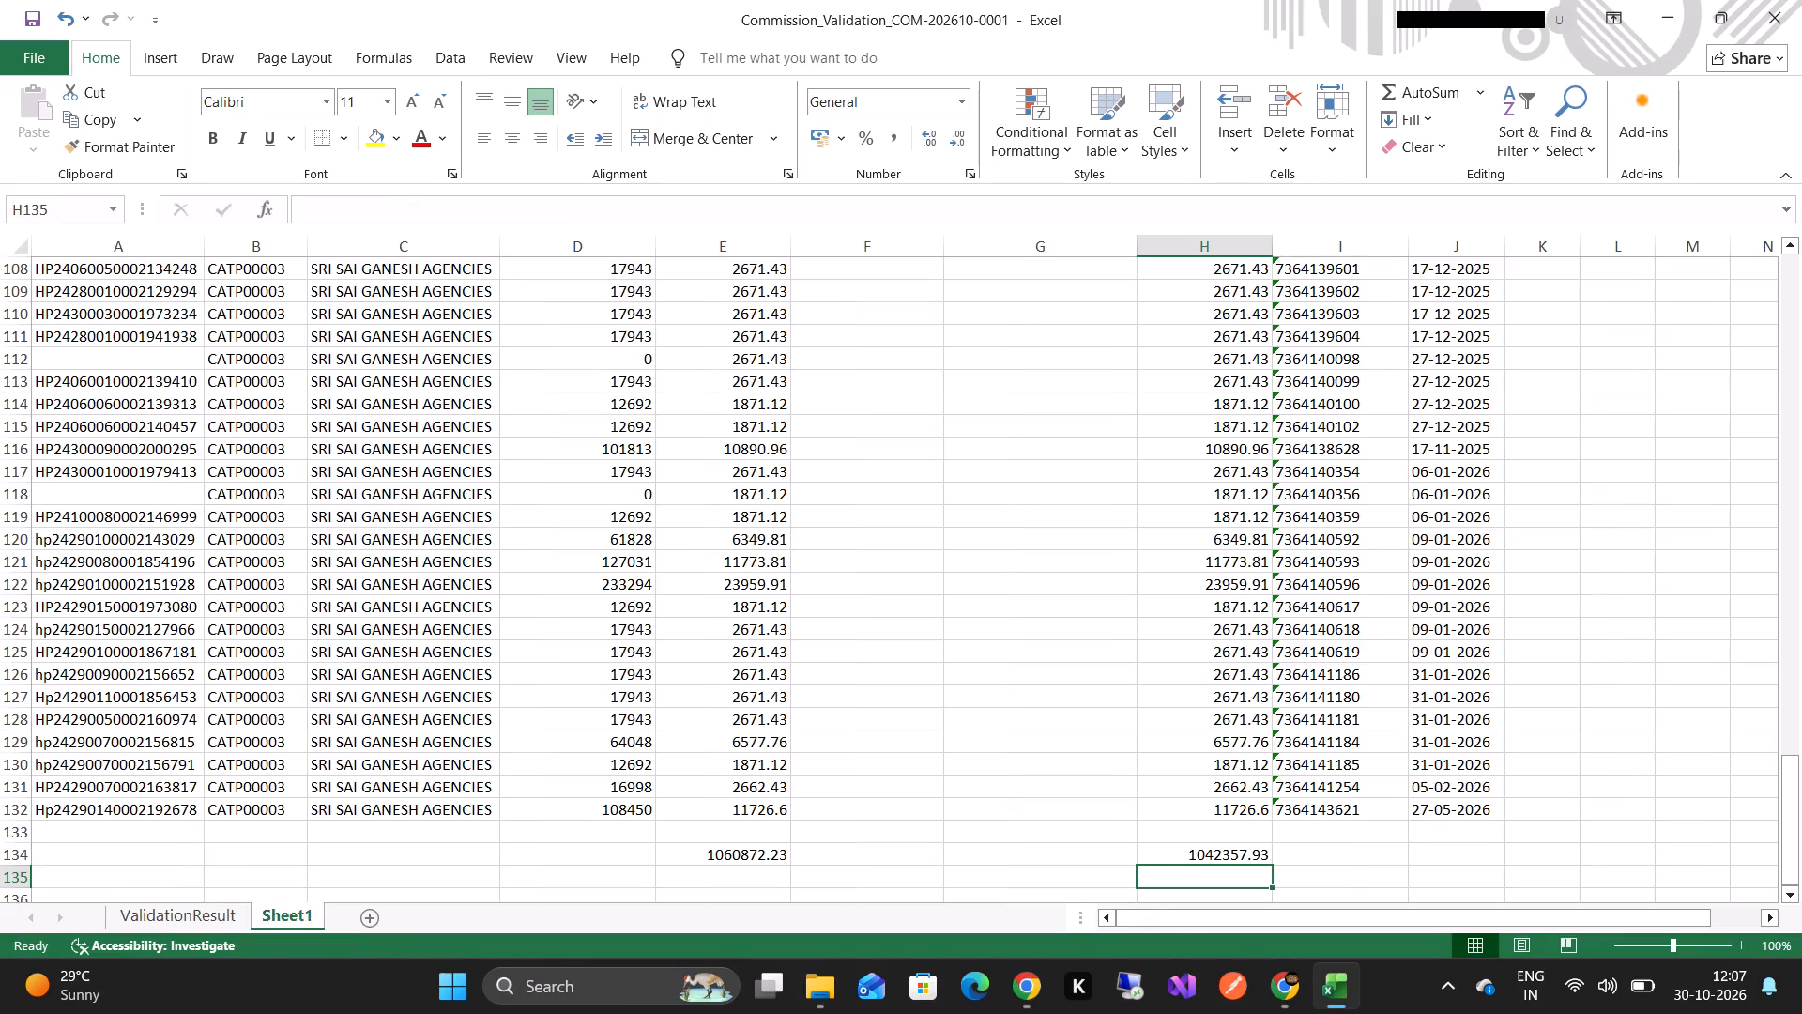
left_click(704, 855)
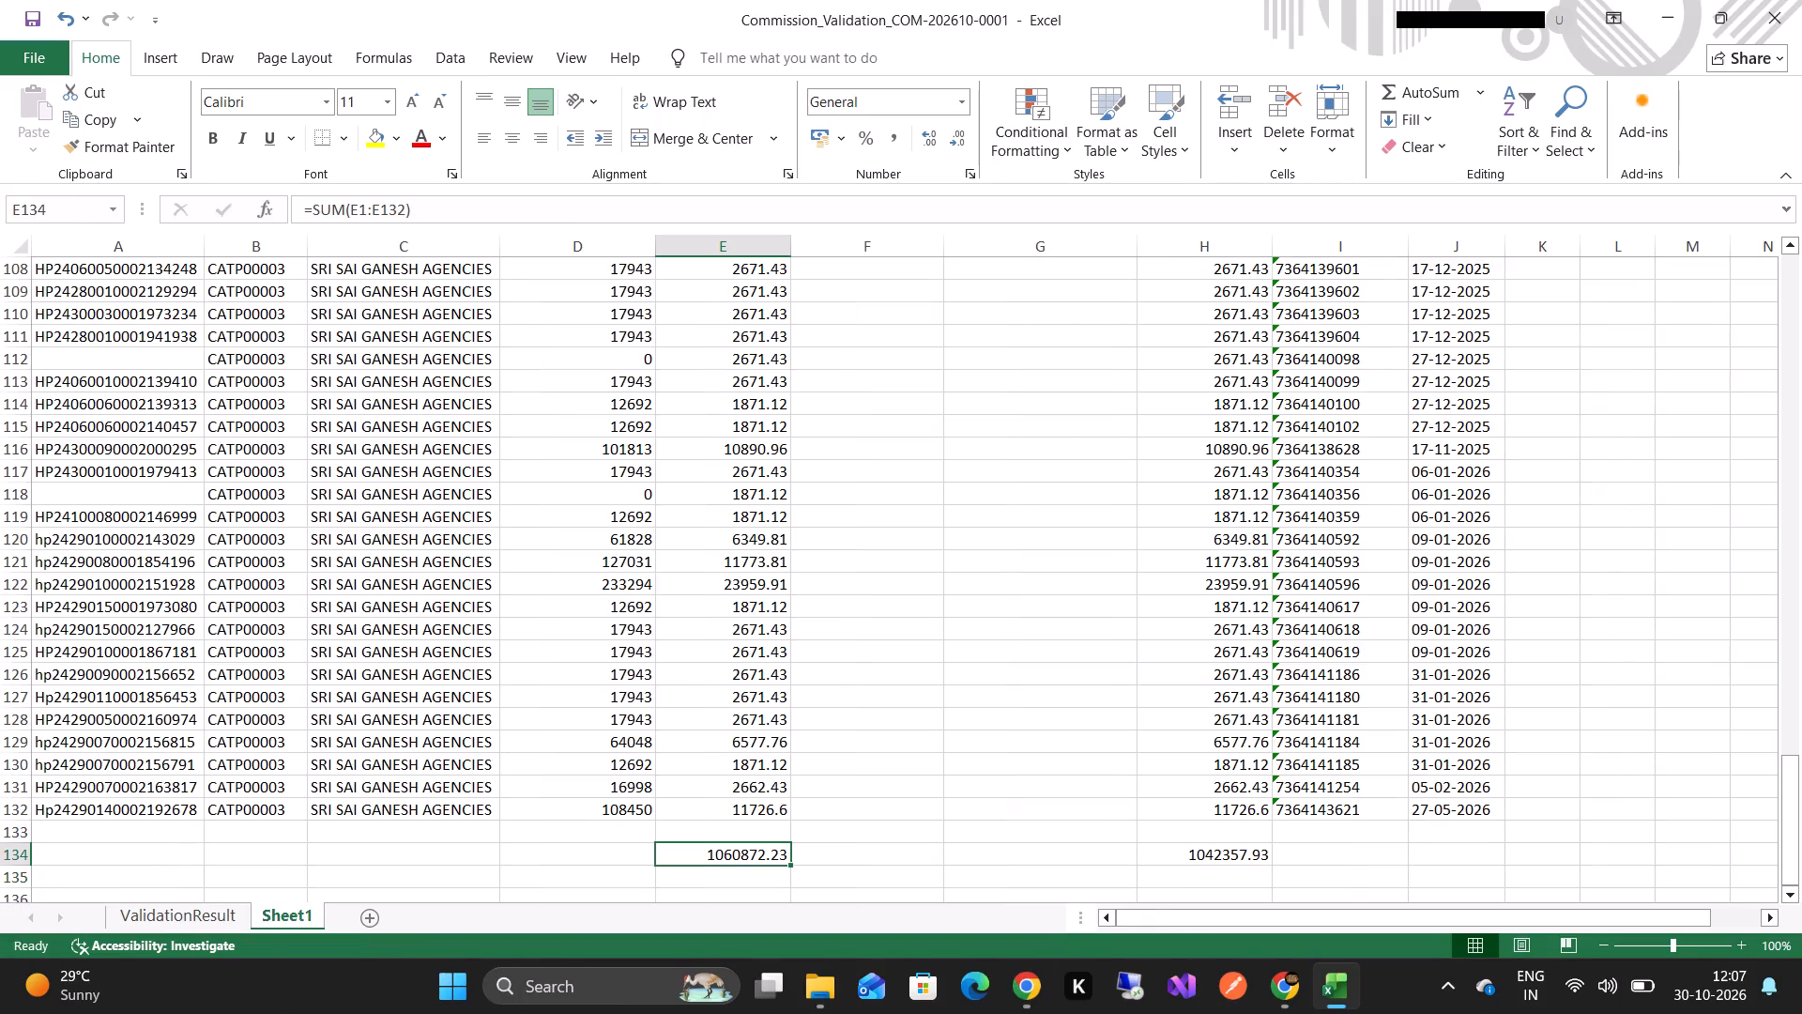
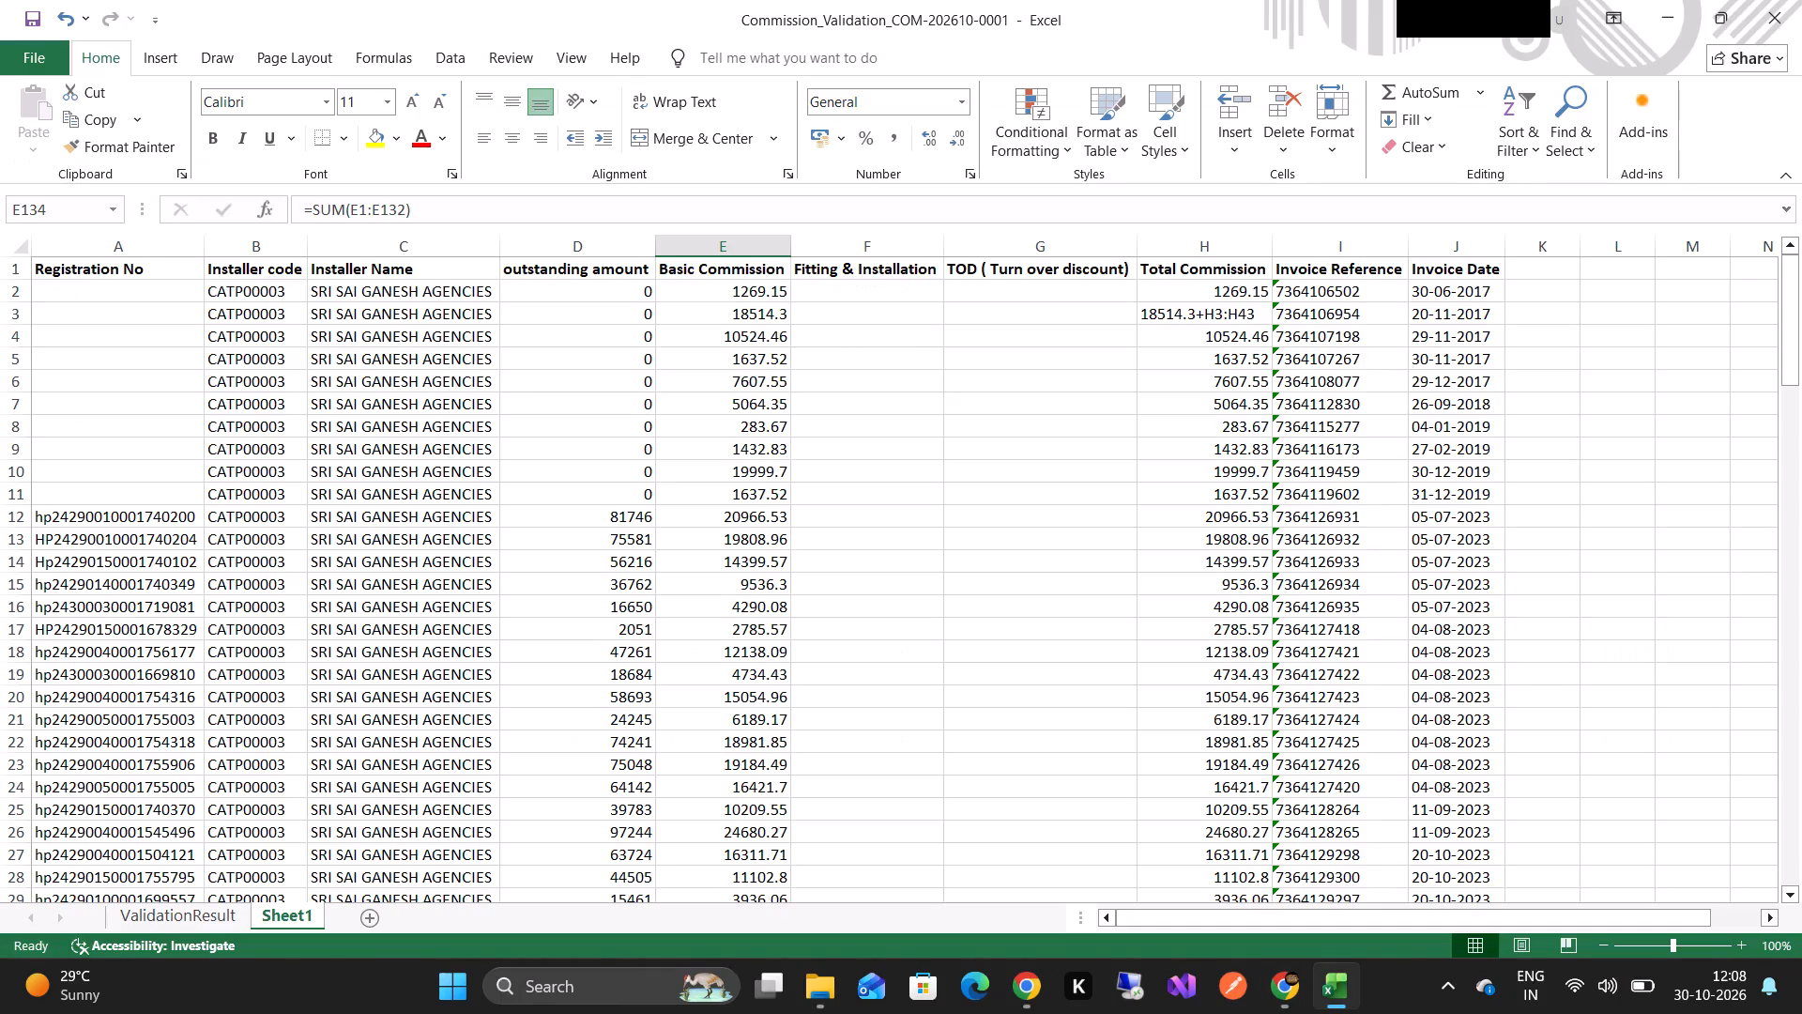
Correct the Total Commission in cell H3 on Sheet1 to 18514.3 by removing the stray +H3:H43 text.
scroll(1340, 462, "up", 1)
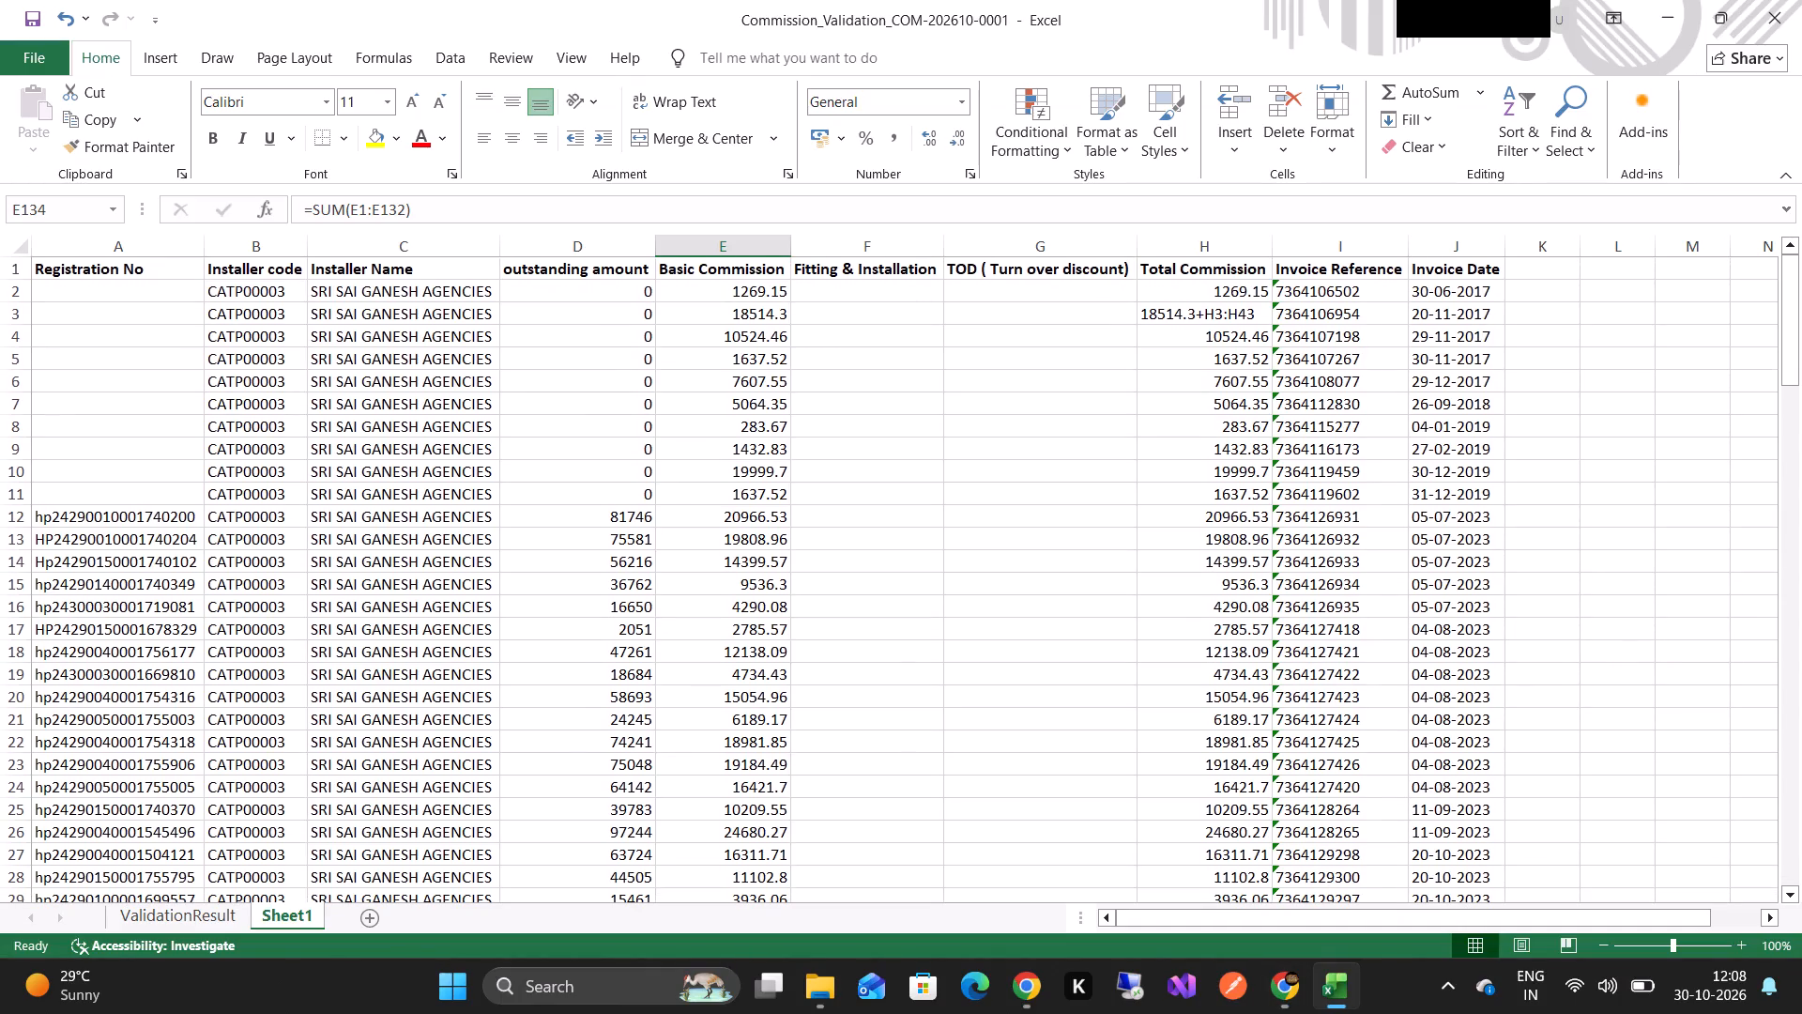
left_click(1251, 313)
left_click(1251, 313)
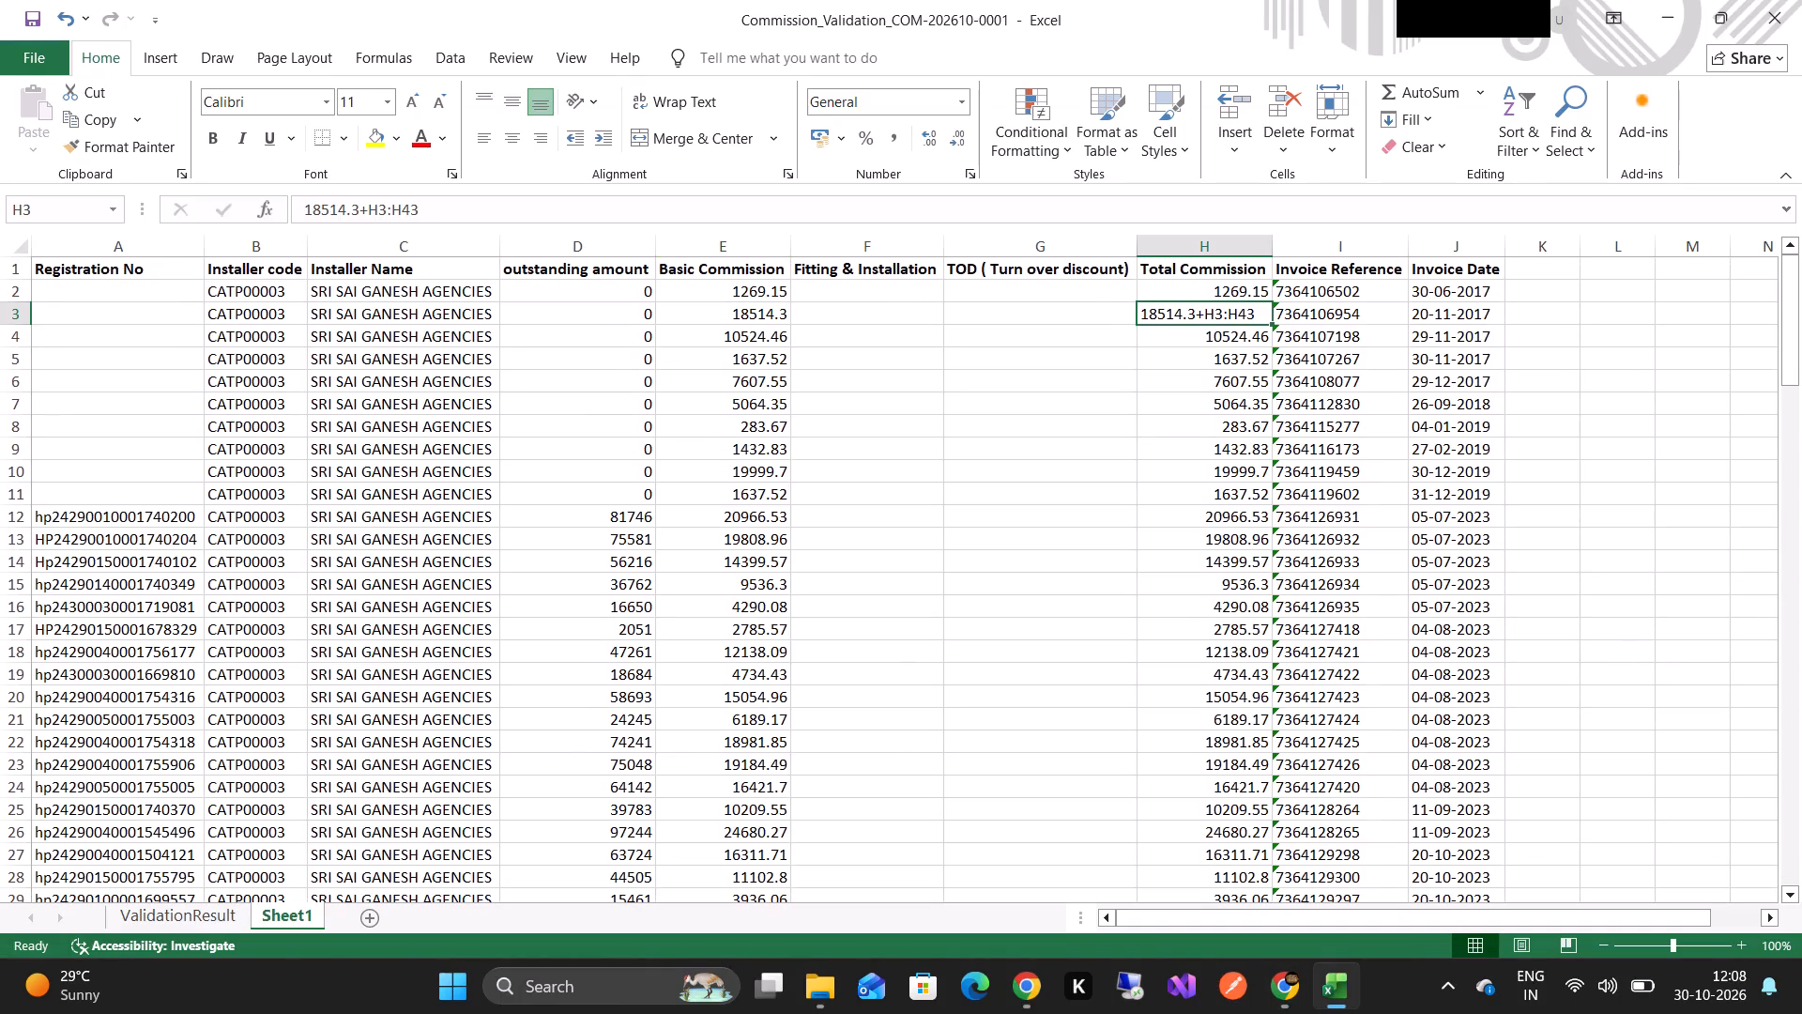
left_click(634, 216)
key("BackSpace")
key("BackSpace")
key("BackSpace")
key("BackSpace")
key("BackSpace")
key("BackSpace")
key("BackSpace")
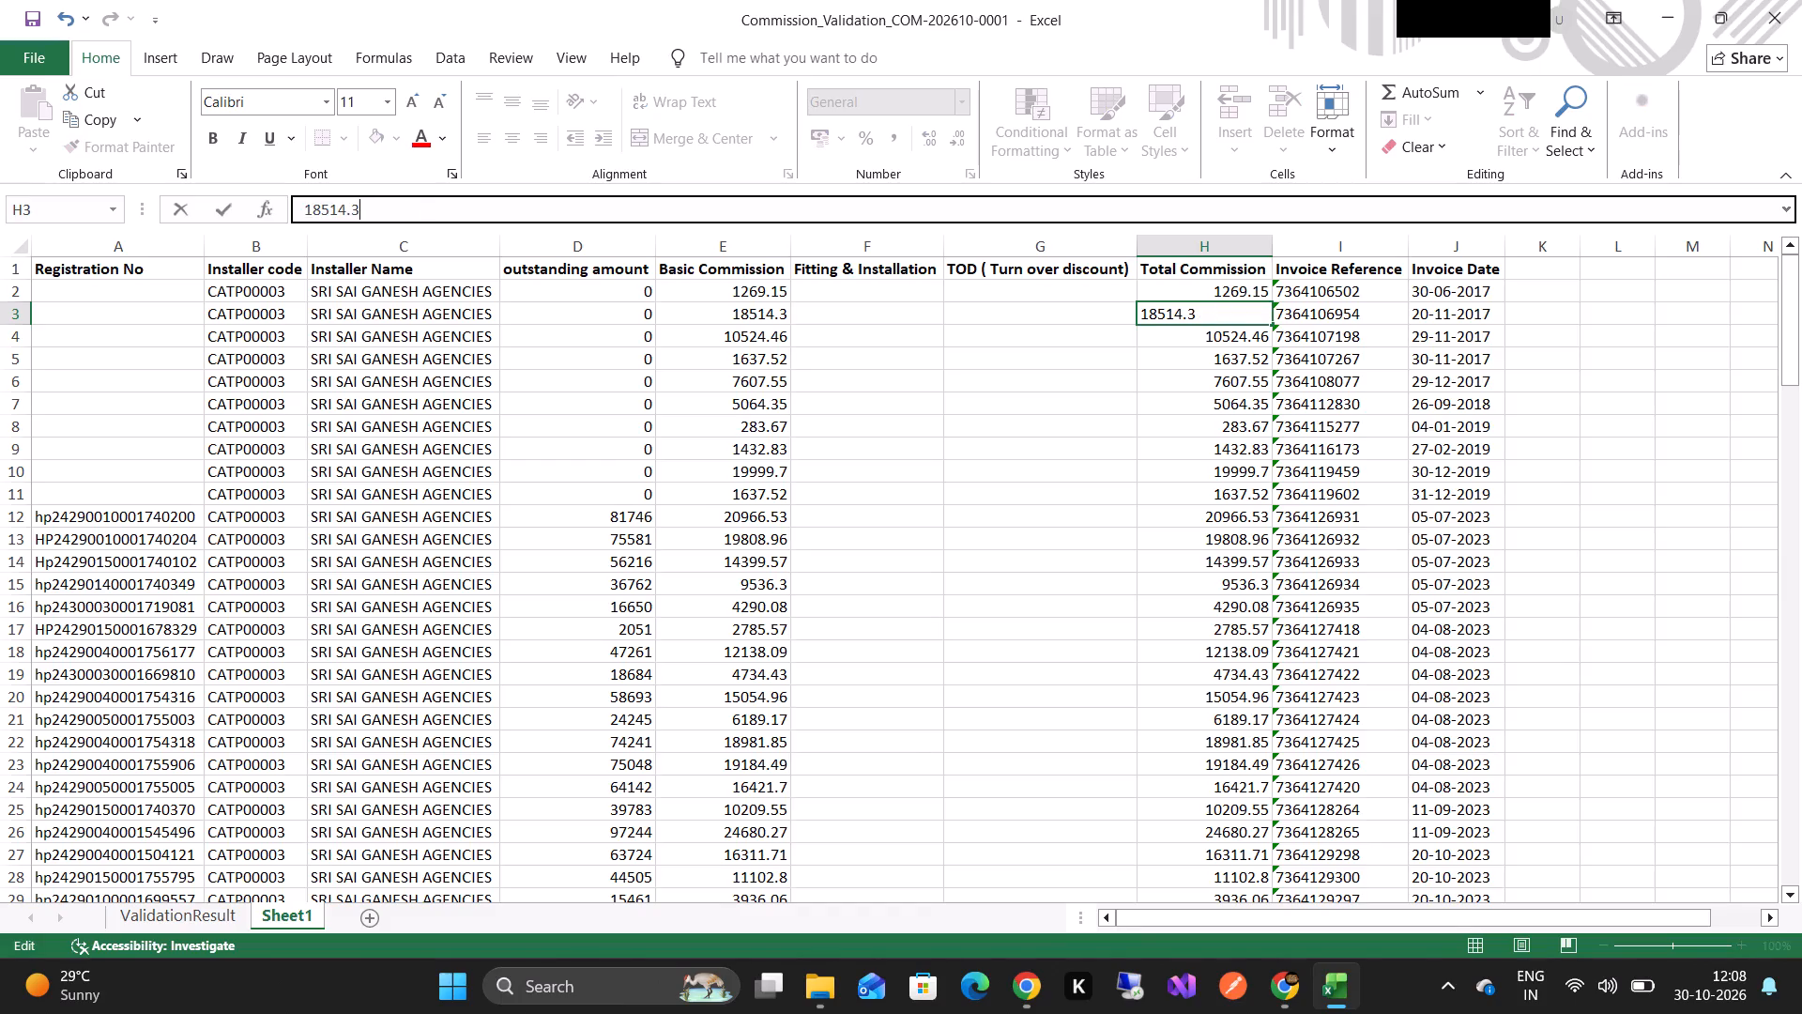
key("ctrl+z")
key("BackSpace")
key("BackSpace")
key("BackSpace")
key("BackSpace")
key("BackSpace")
key("BackSpace")
key("BackSpace")
key("Return")
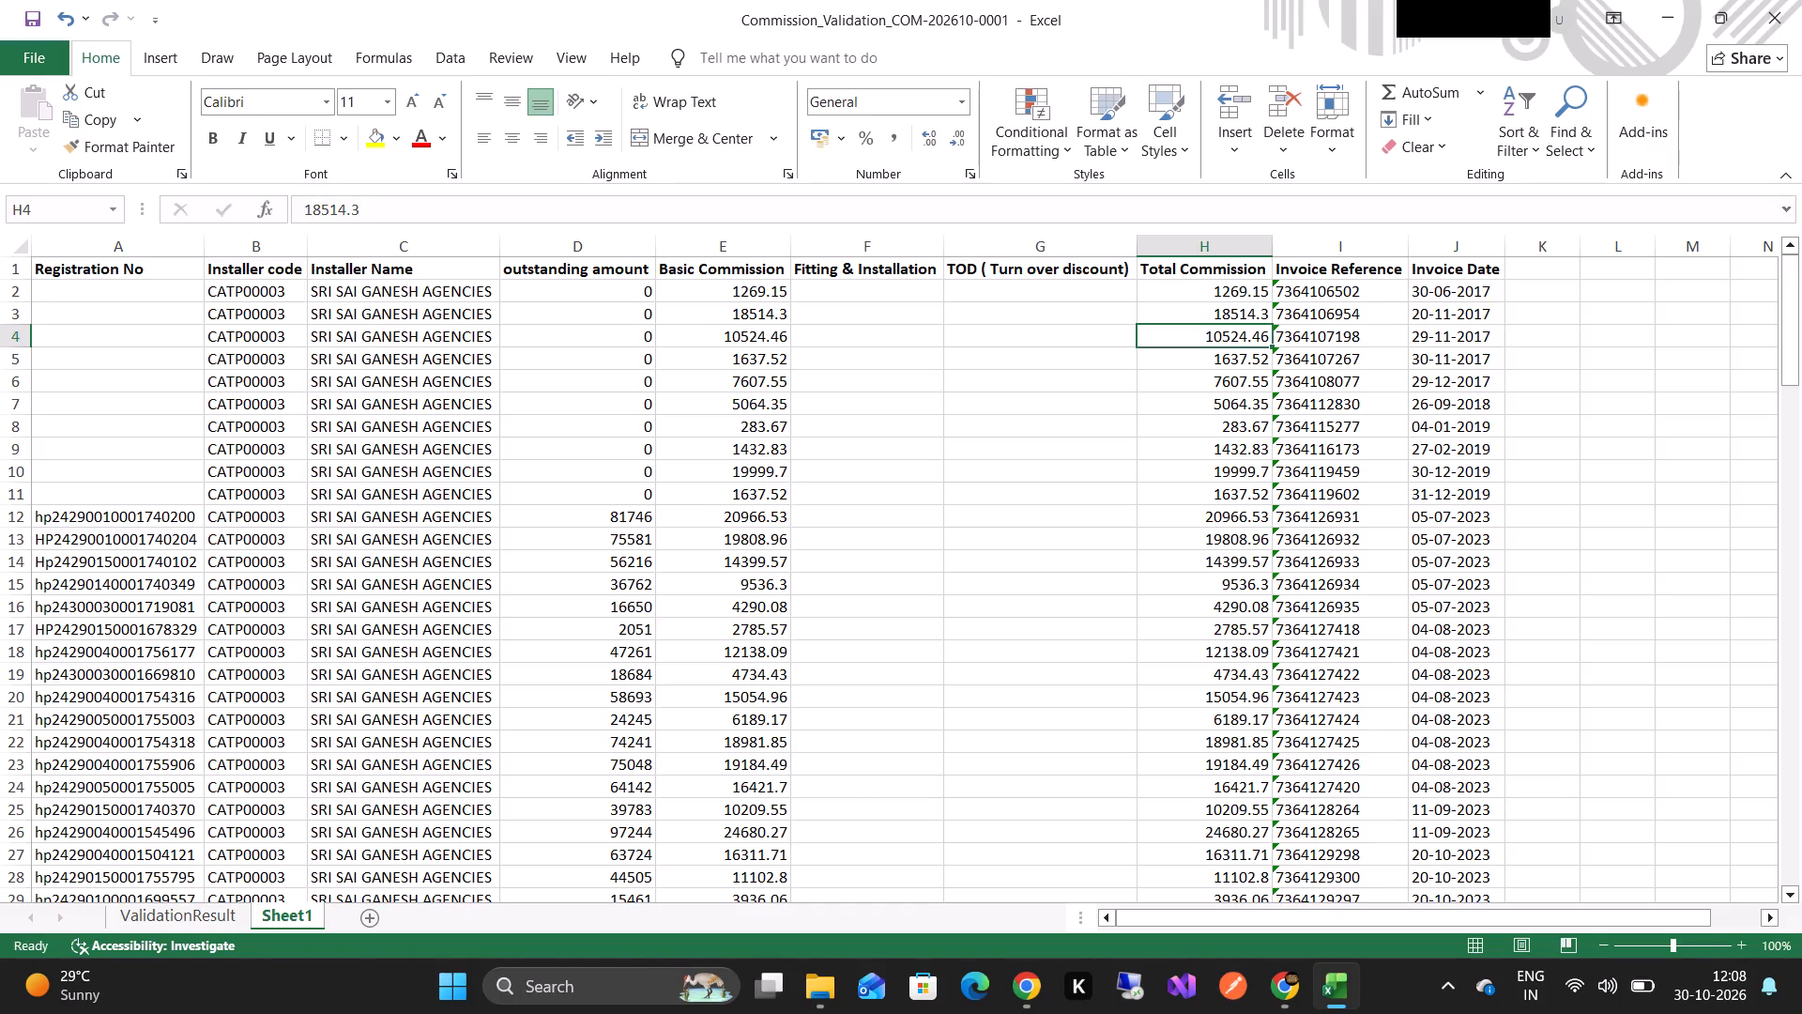
Total the outstanding amount column in cell D134 on Sheet1 with a SUM of D2:D132.
left_click(1031, 515)
scroll(1031, 515, "down", 6)
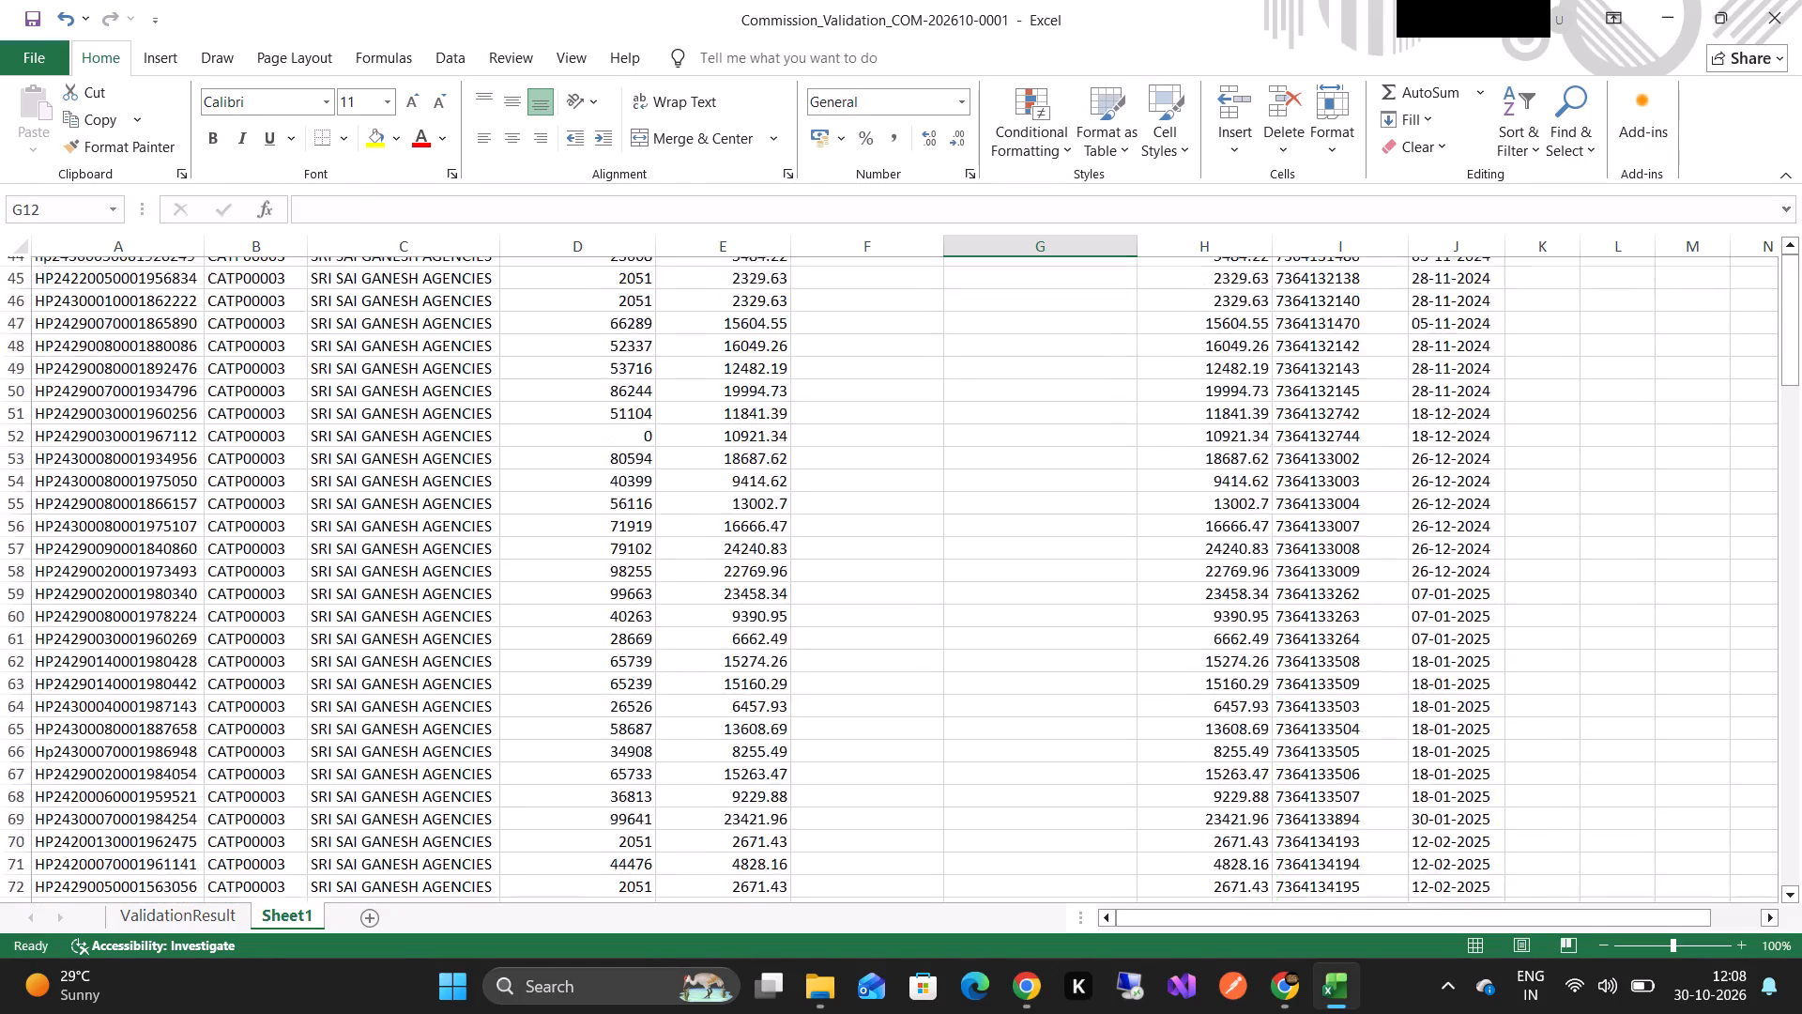
scroll(1031, 515, "down", 3)
scroll(1031, 515, "up", 6)
scroll(1031, 515, "down", 1)
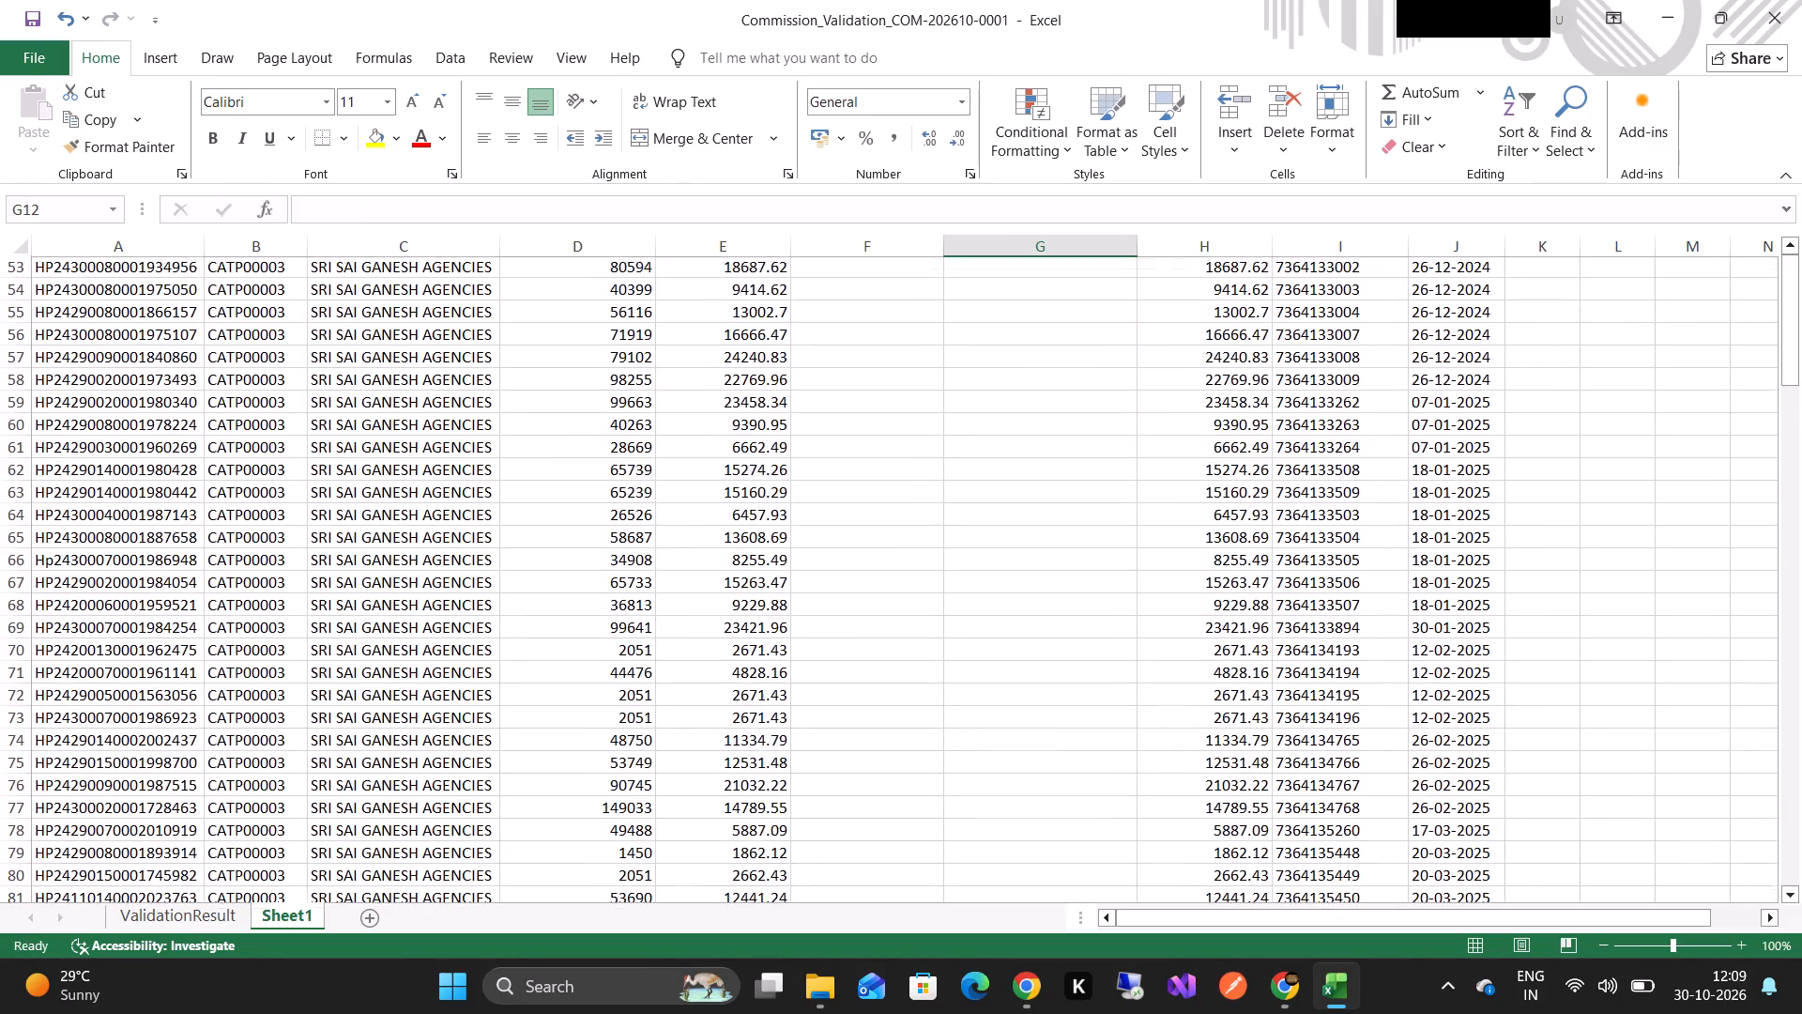
scroll(1031, 515, "up", 7)
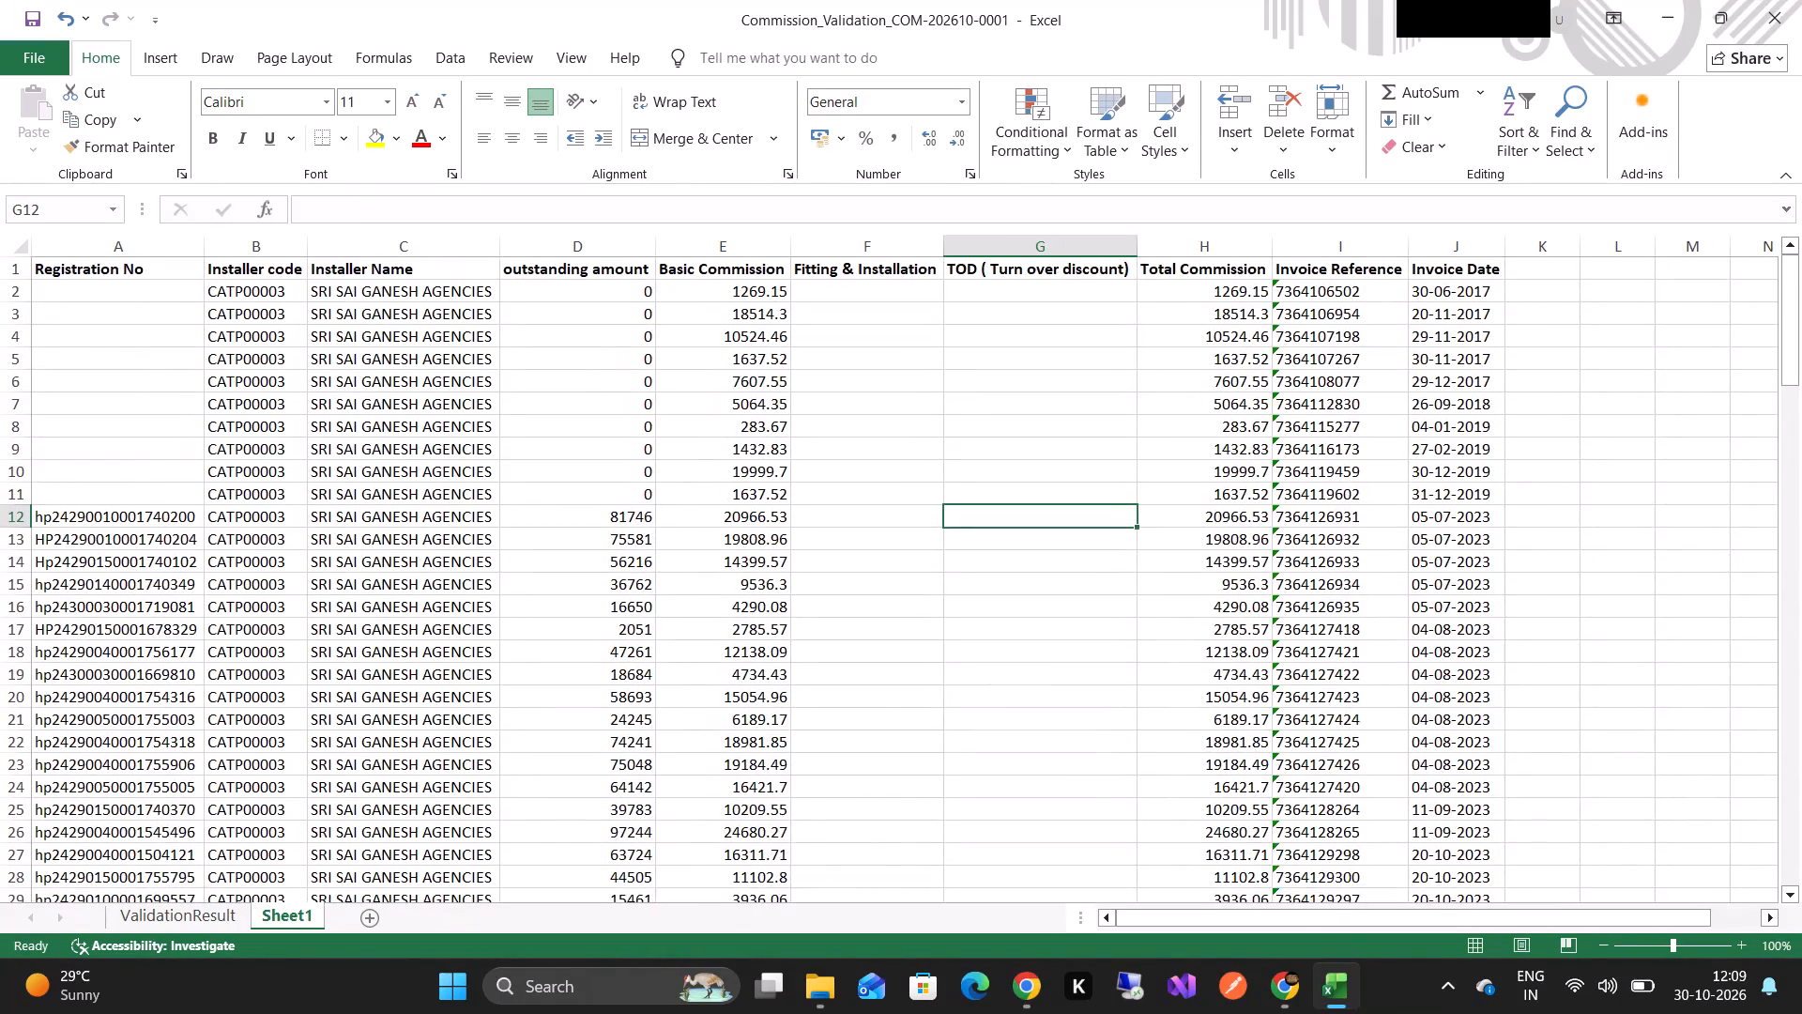
scroll(589, 676, "down", 8)
scroll(589, 676, "up", 1)
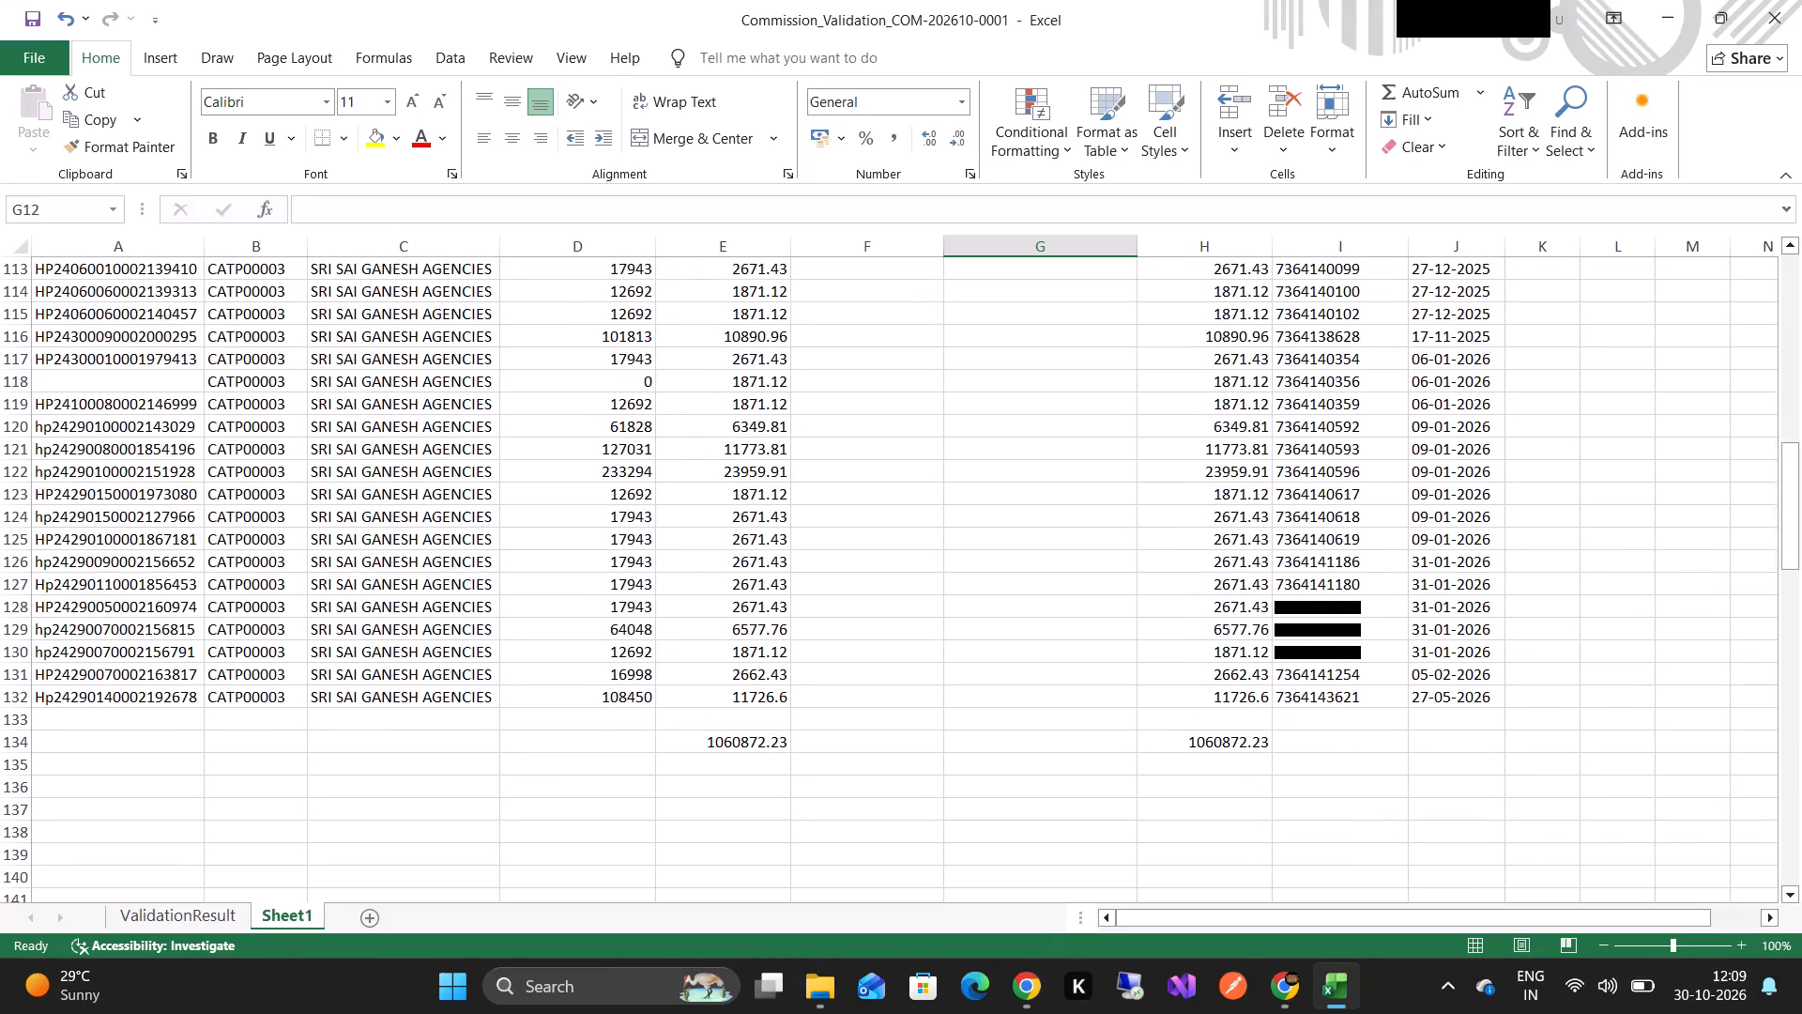
left_click(576, 747)
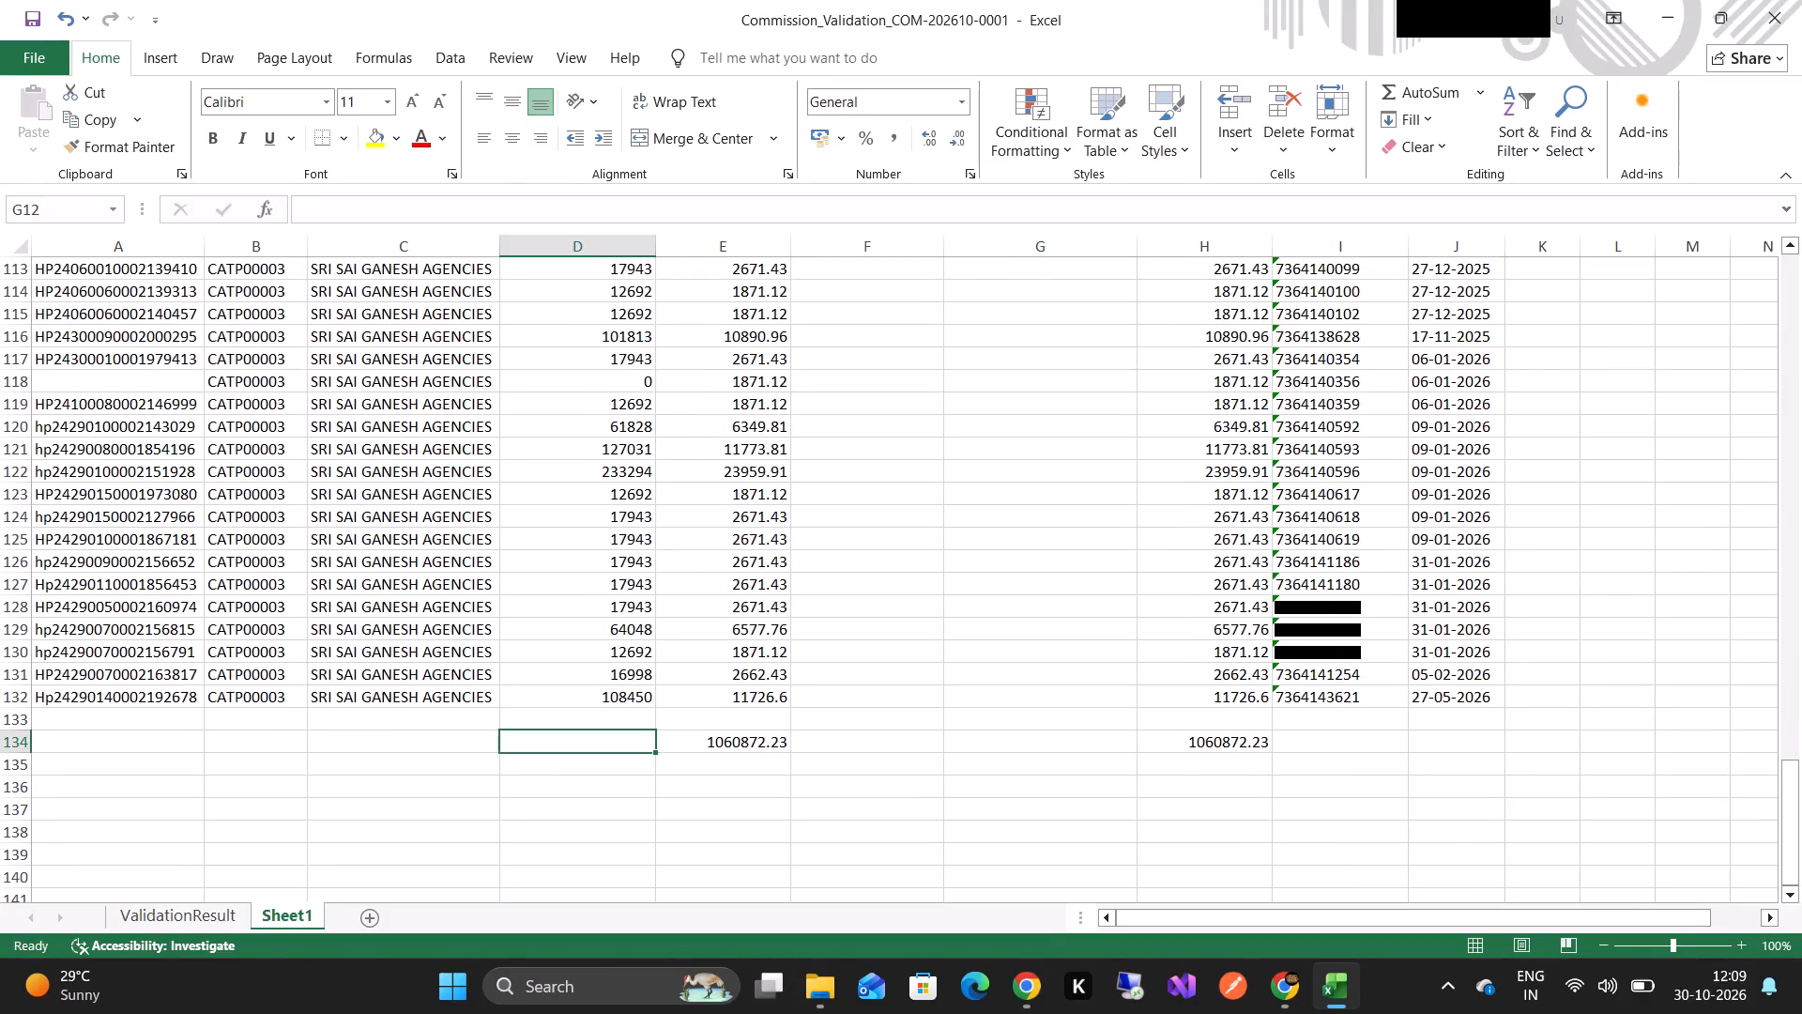
type("=sum90")
key("BackSpace")
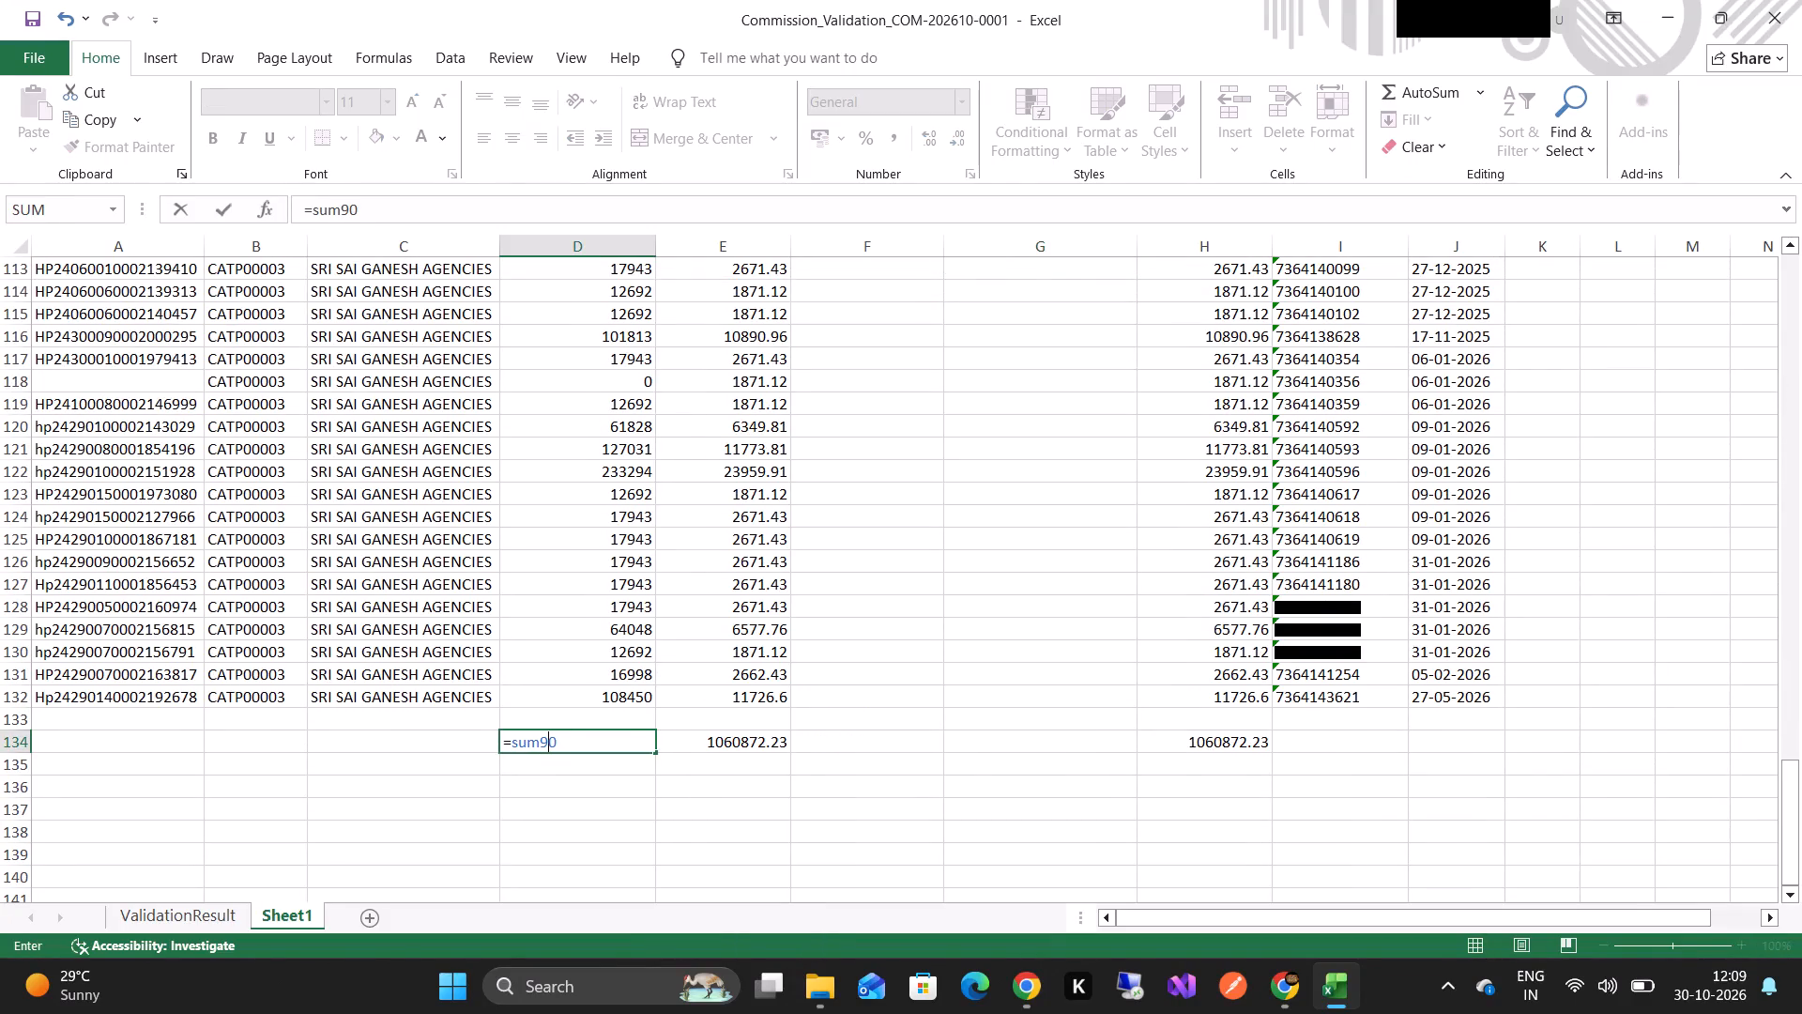
key("BackSpace")
key("shift+parenleft")
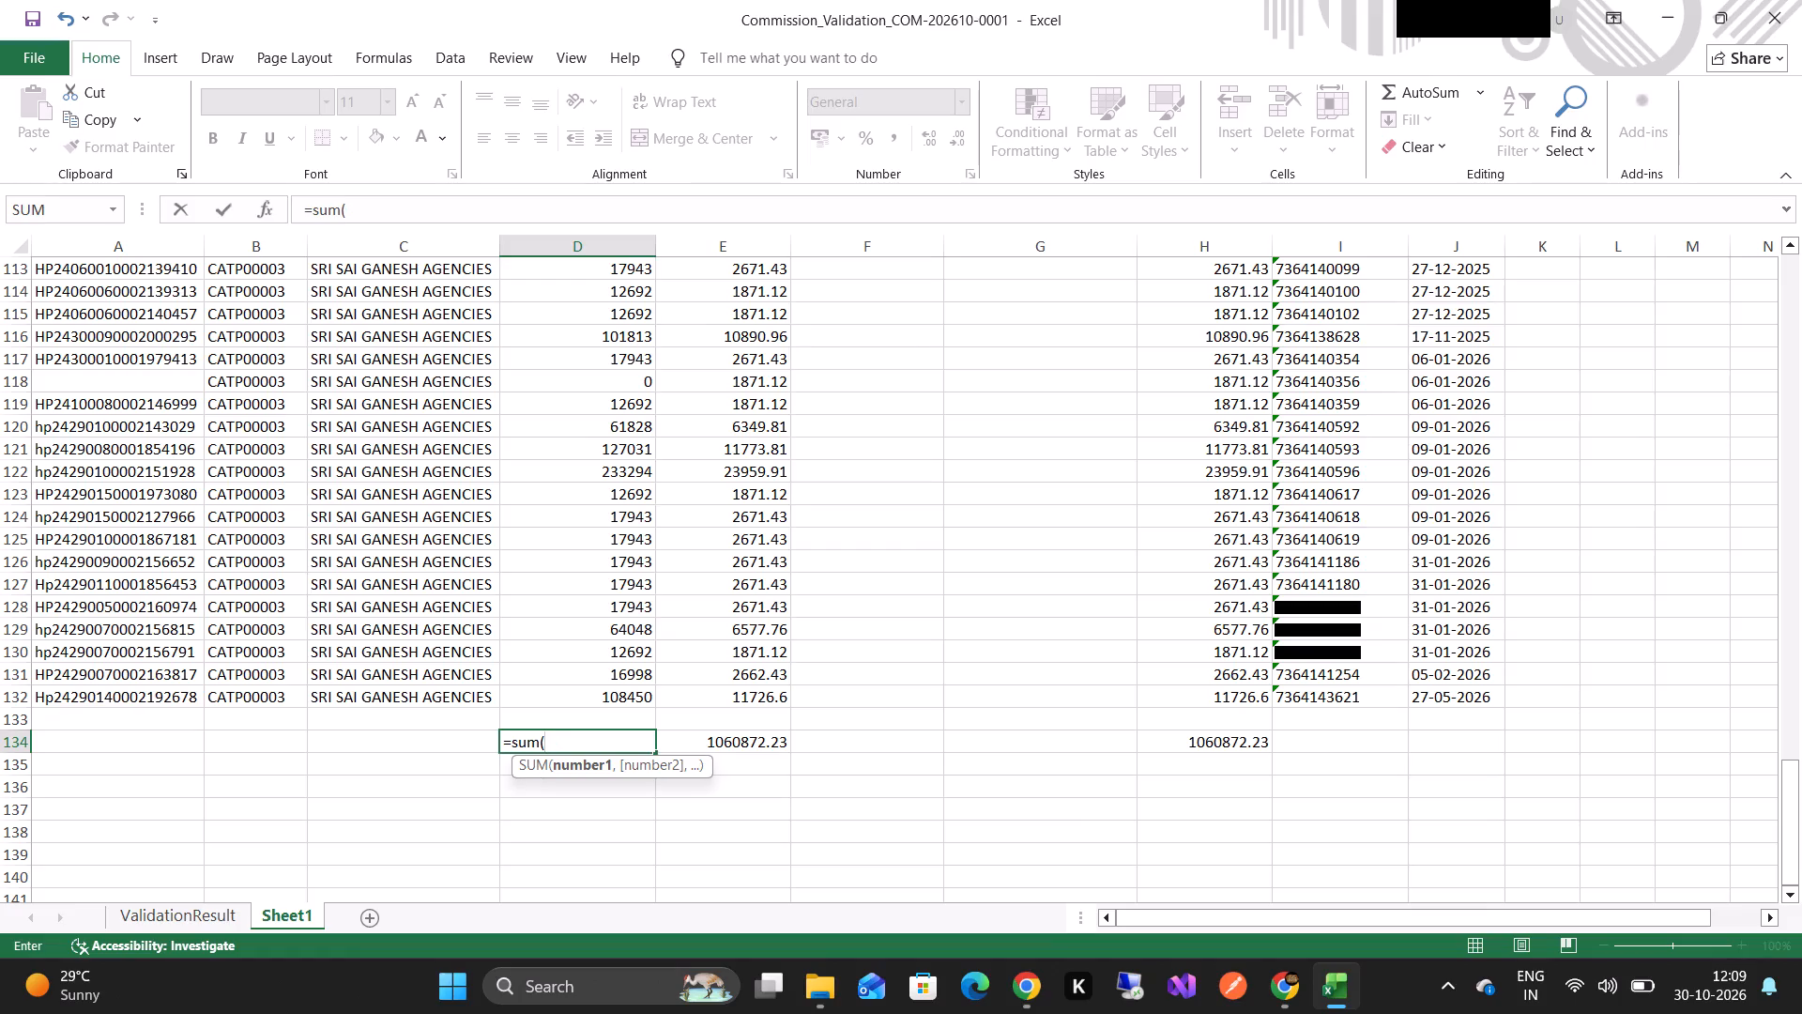
left_click(615, 695)
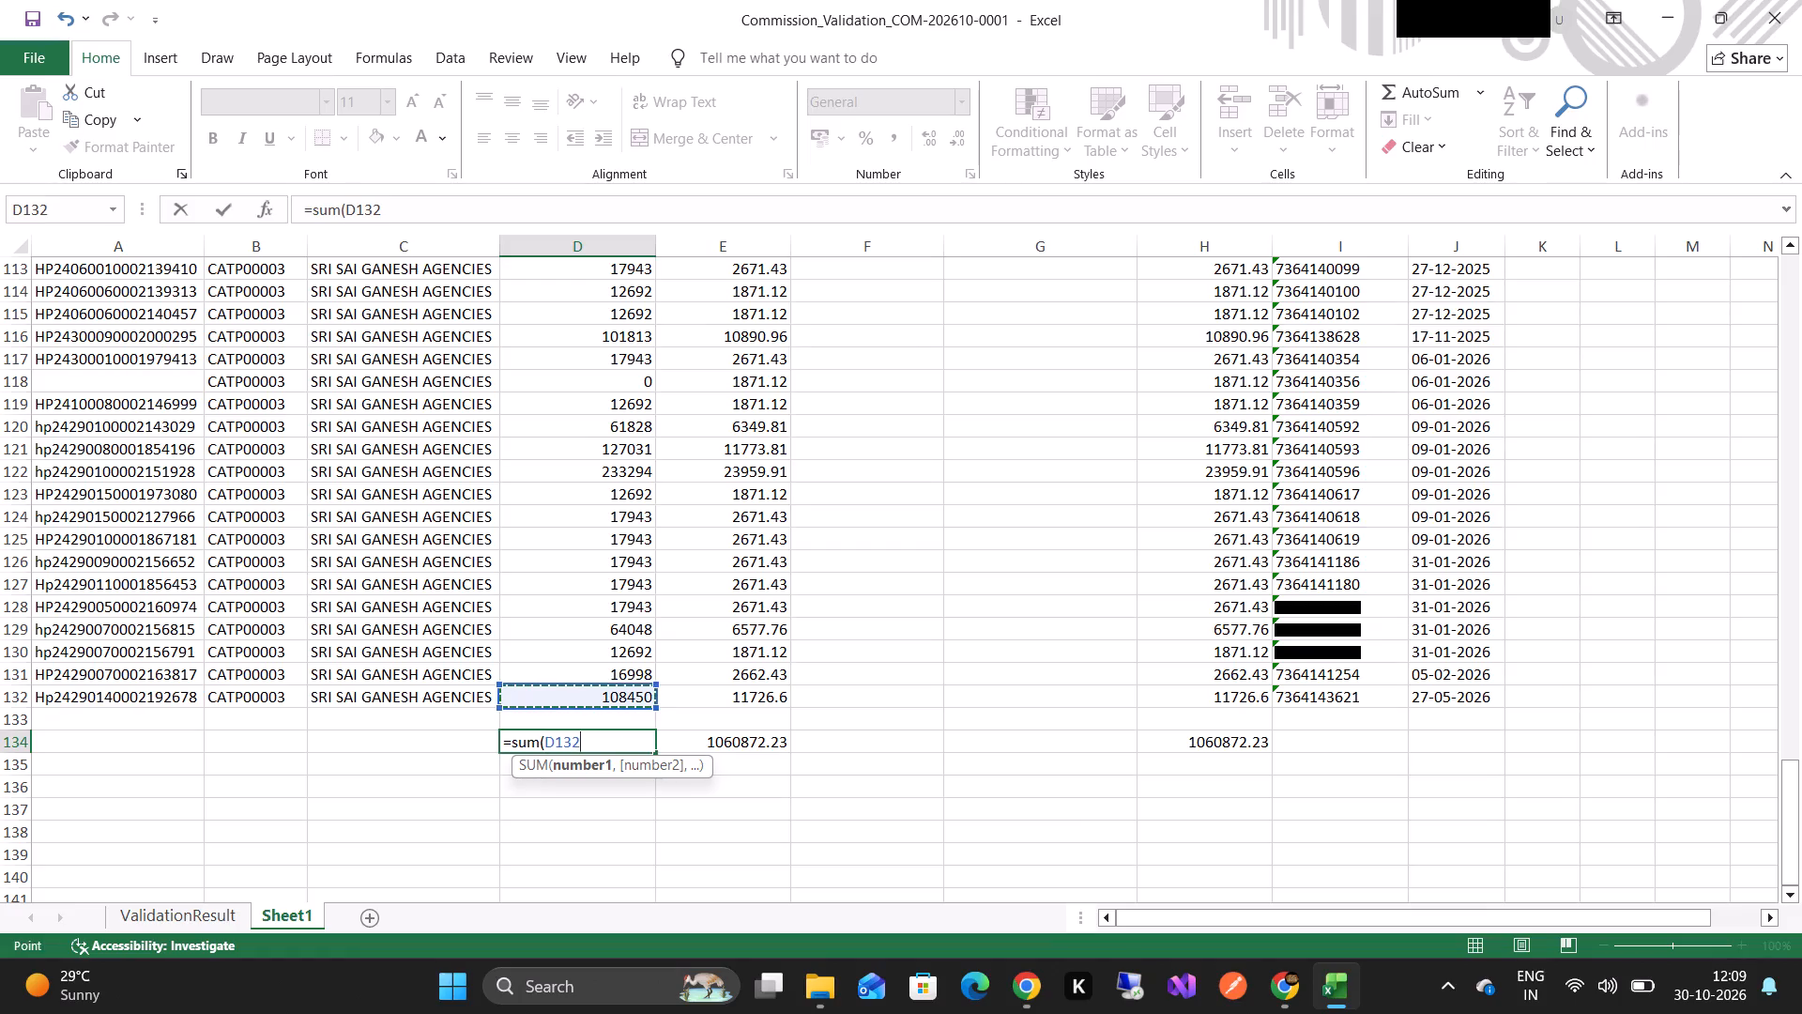
left_click_drag(501, 683, 506, 527)
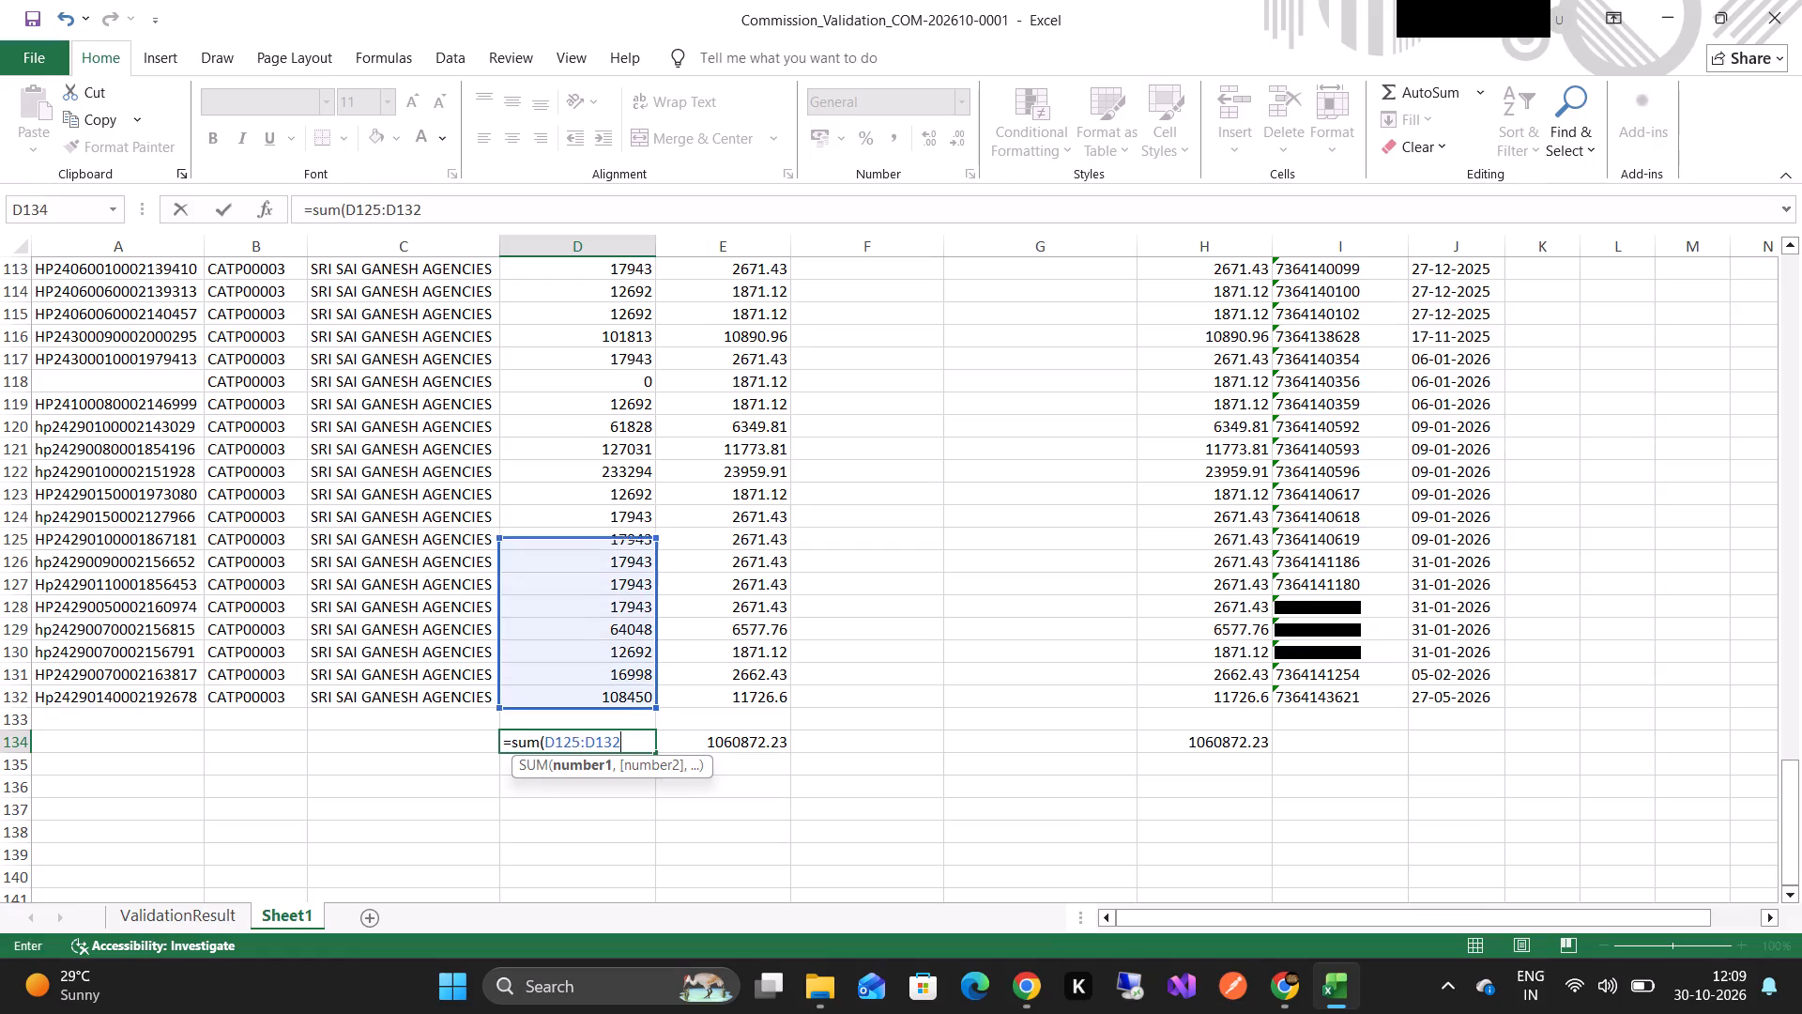
left_click_drag(506, 527, 507, 209)
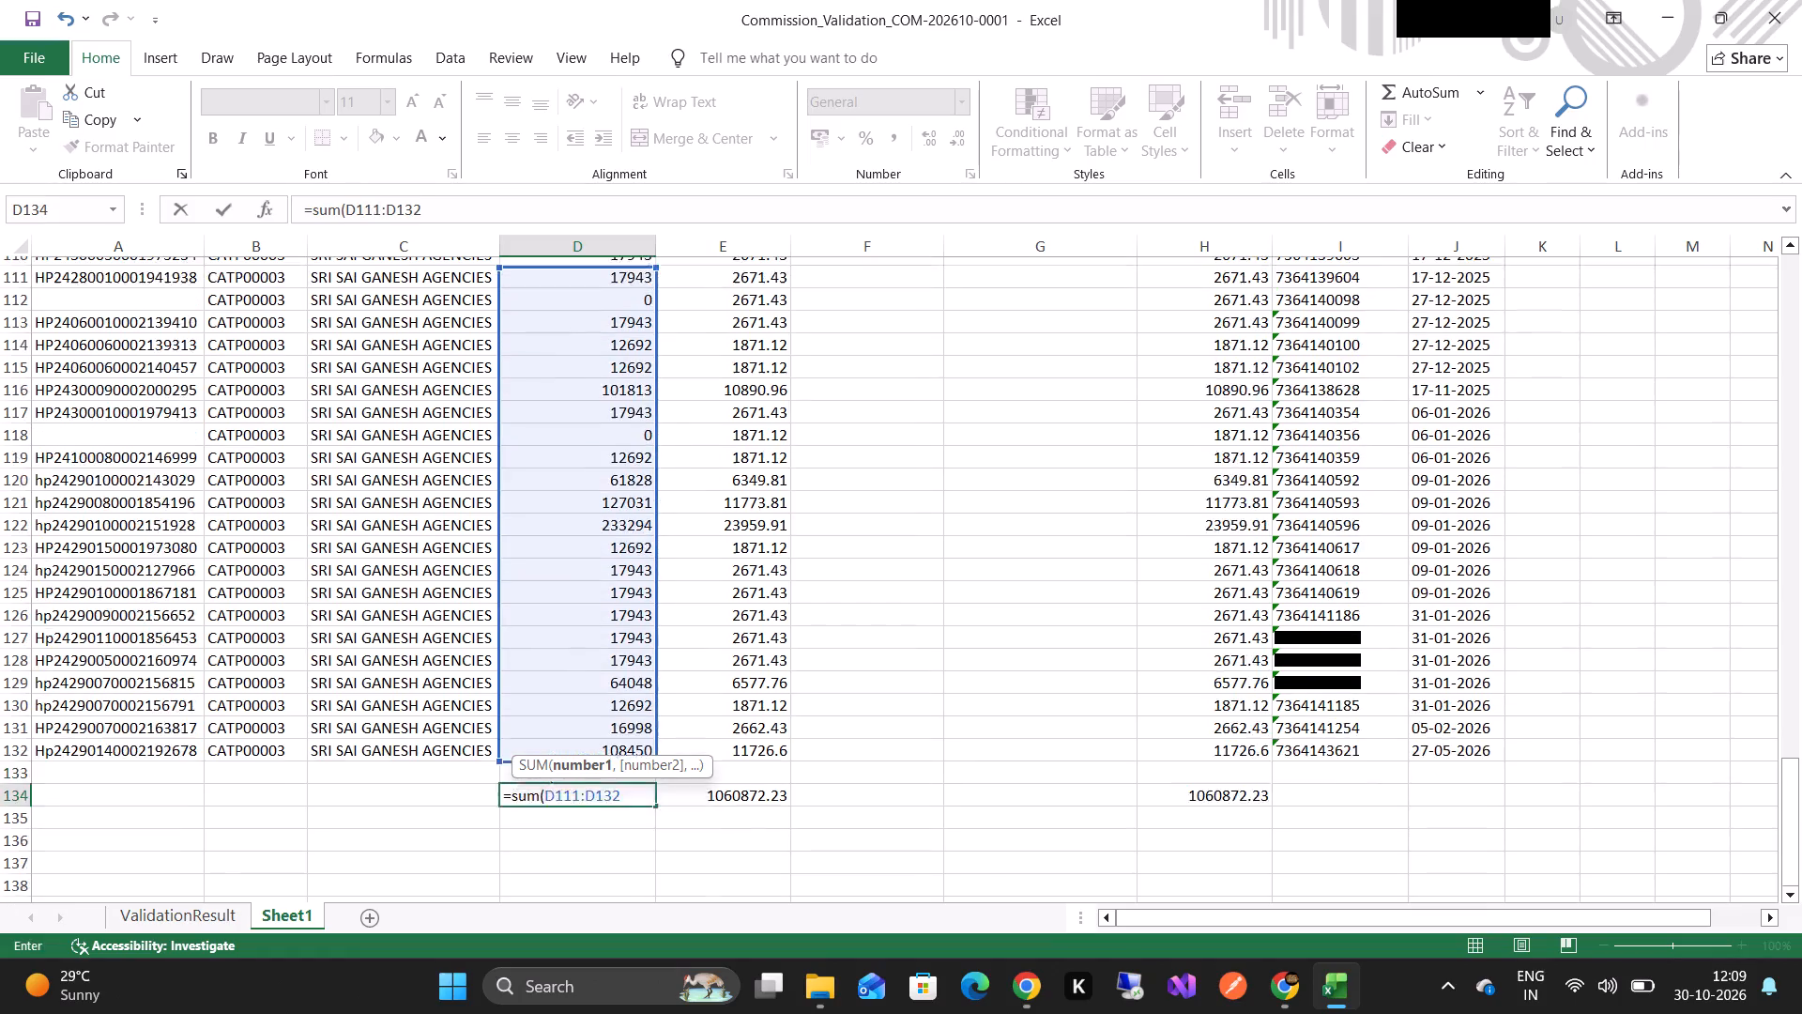
left_click_drag(507, 209, 507, 0)
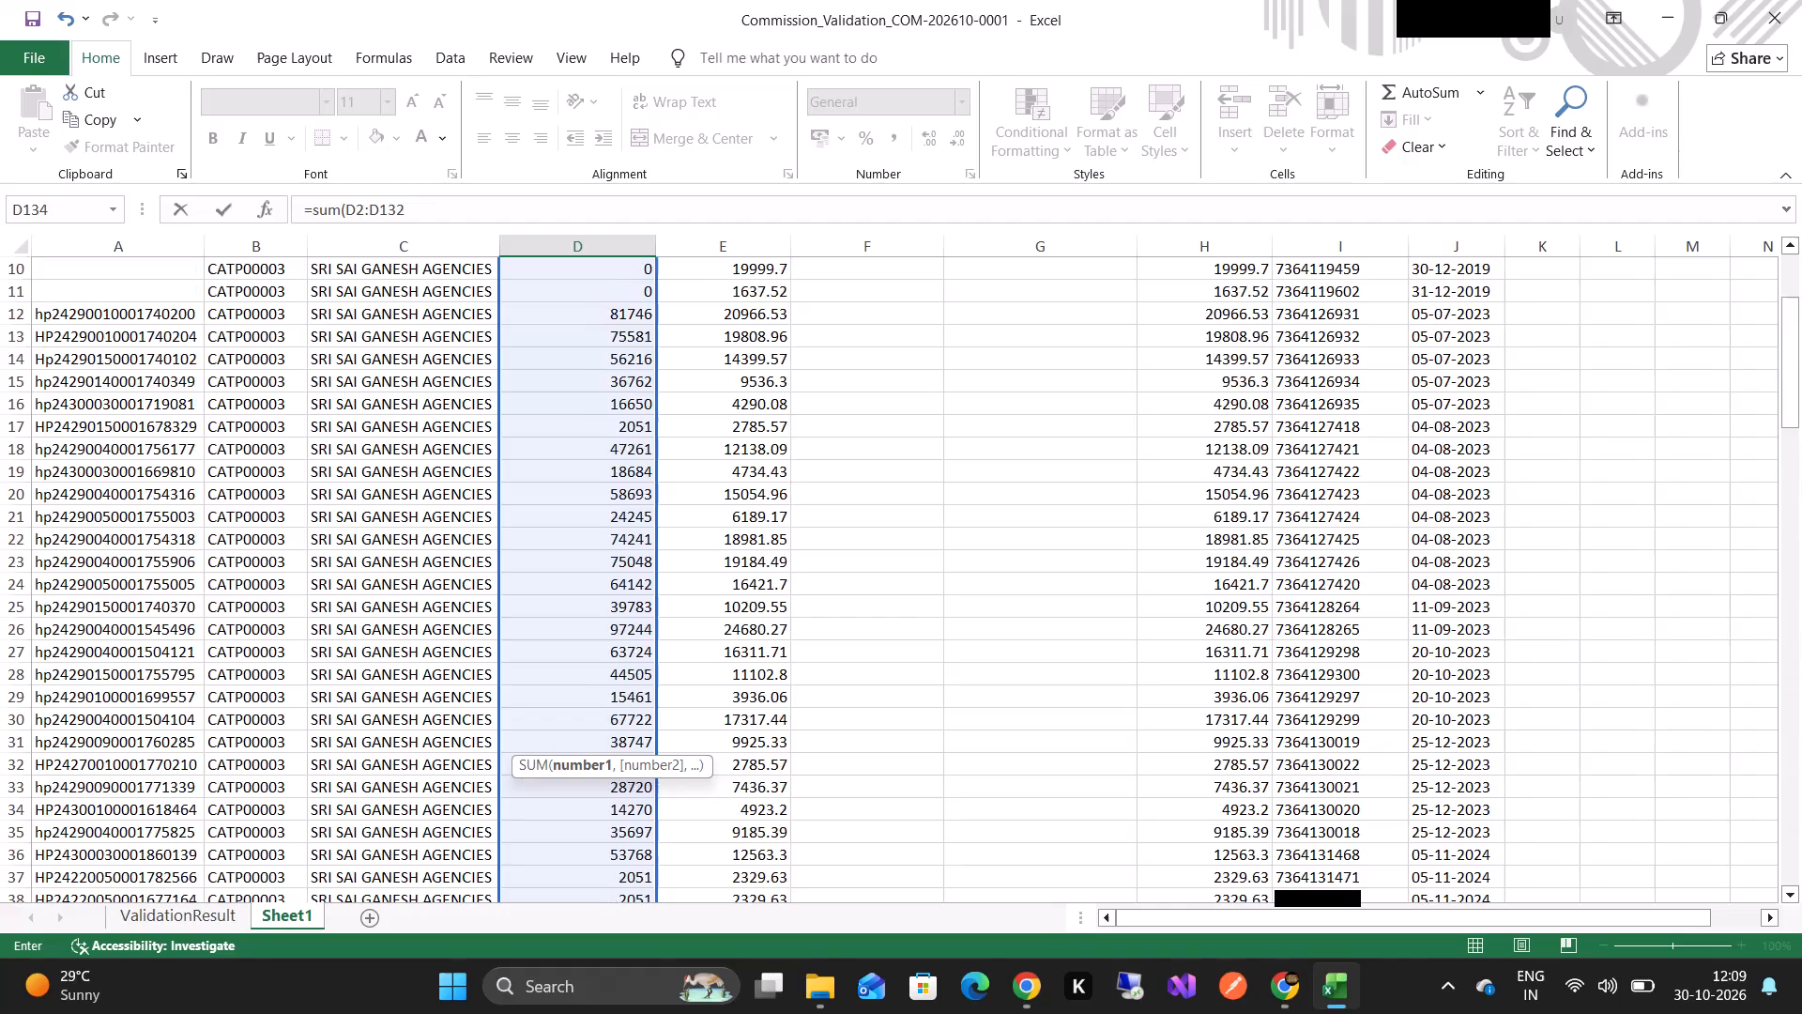
left_click_drag(507, 0, 506, 0)
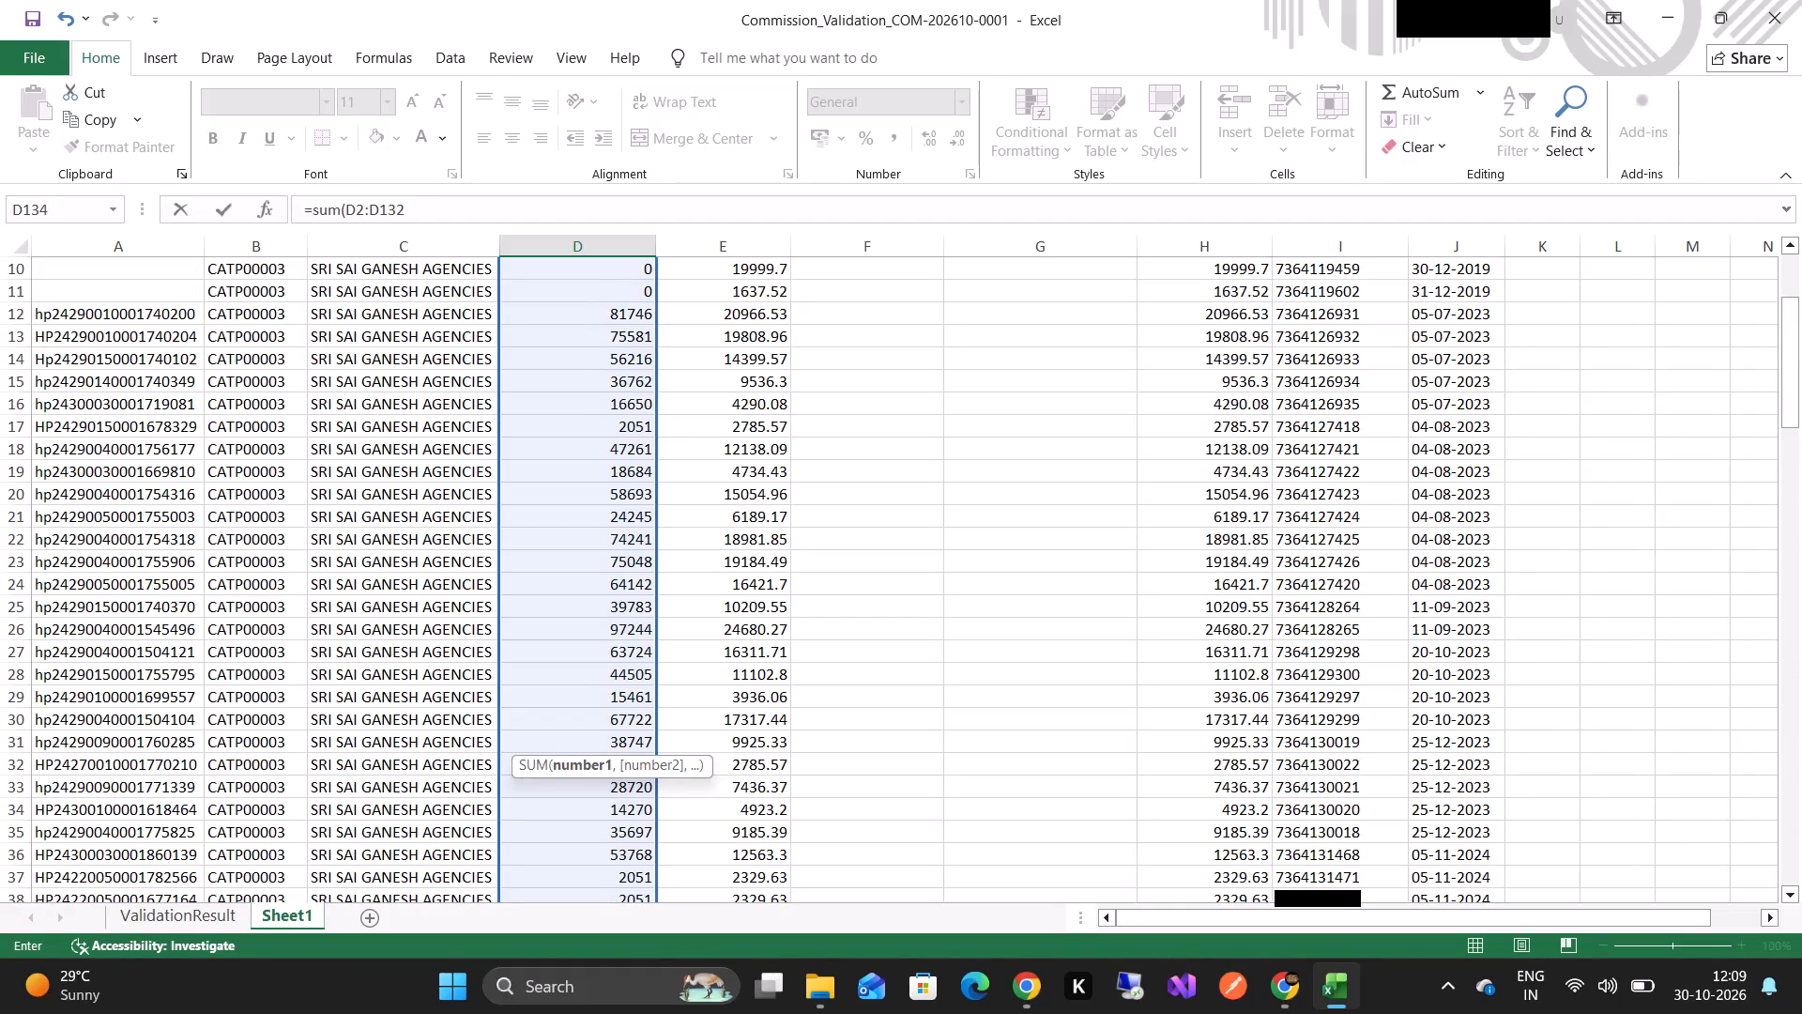
left_click_drag(506, 0, 507, 0)
scroll(641, 334, "up", 3)
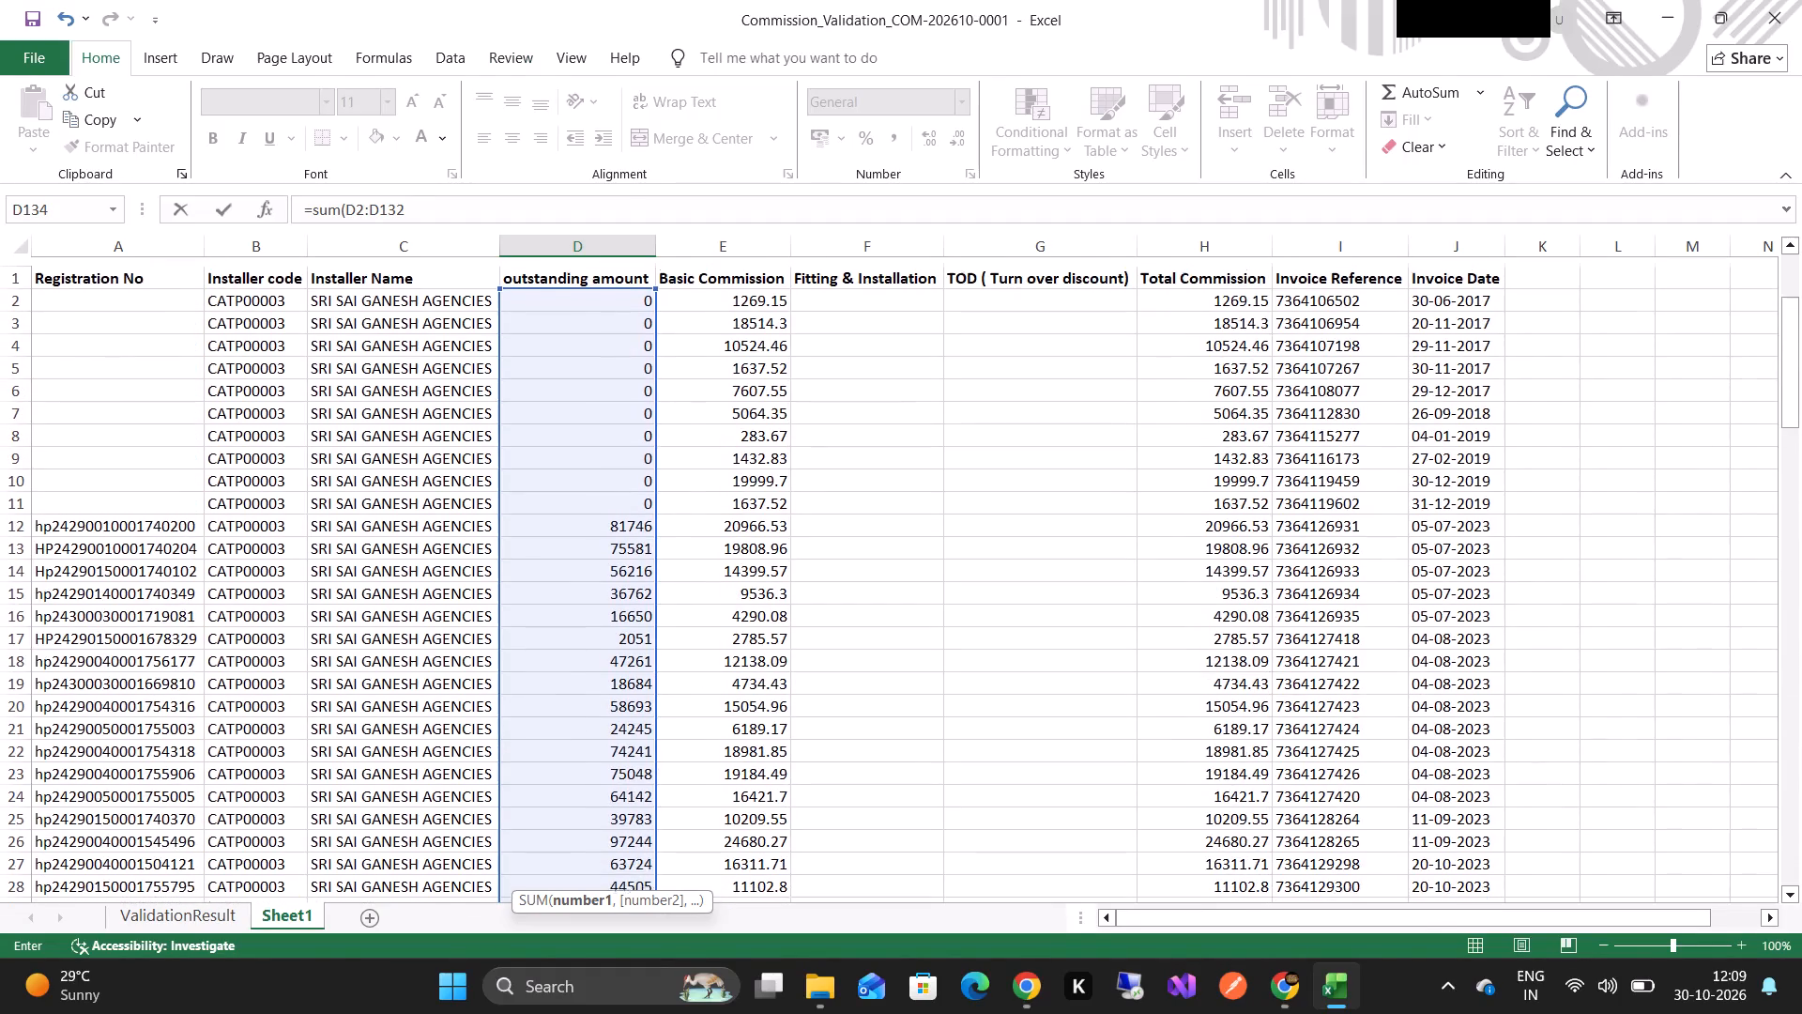
scroll(641, 334, "up", 1)
key("Return")
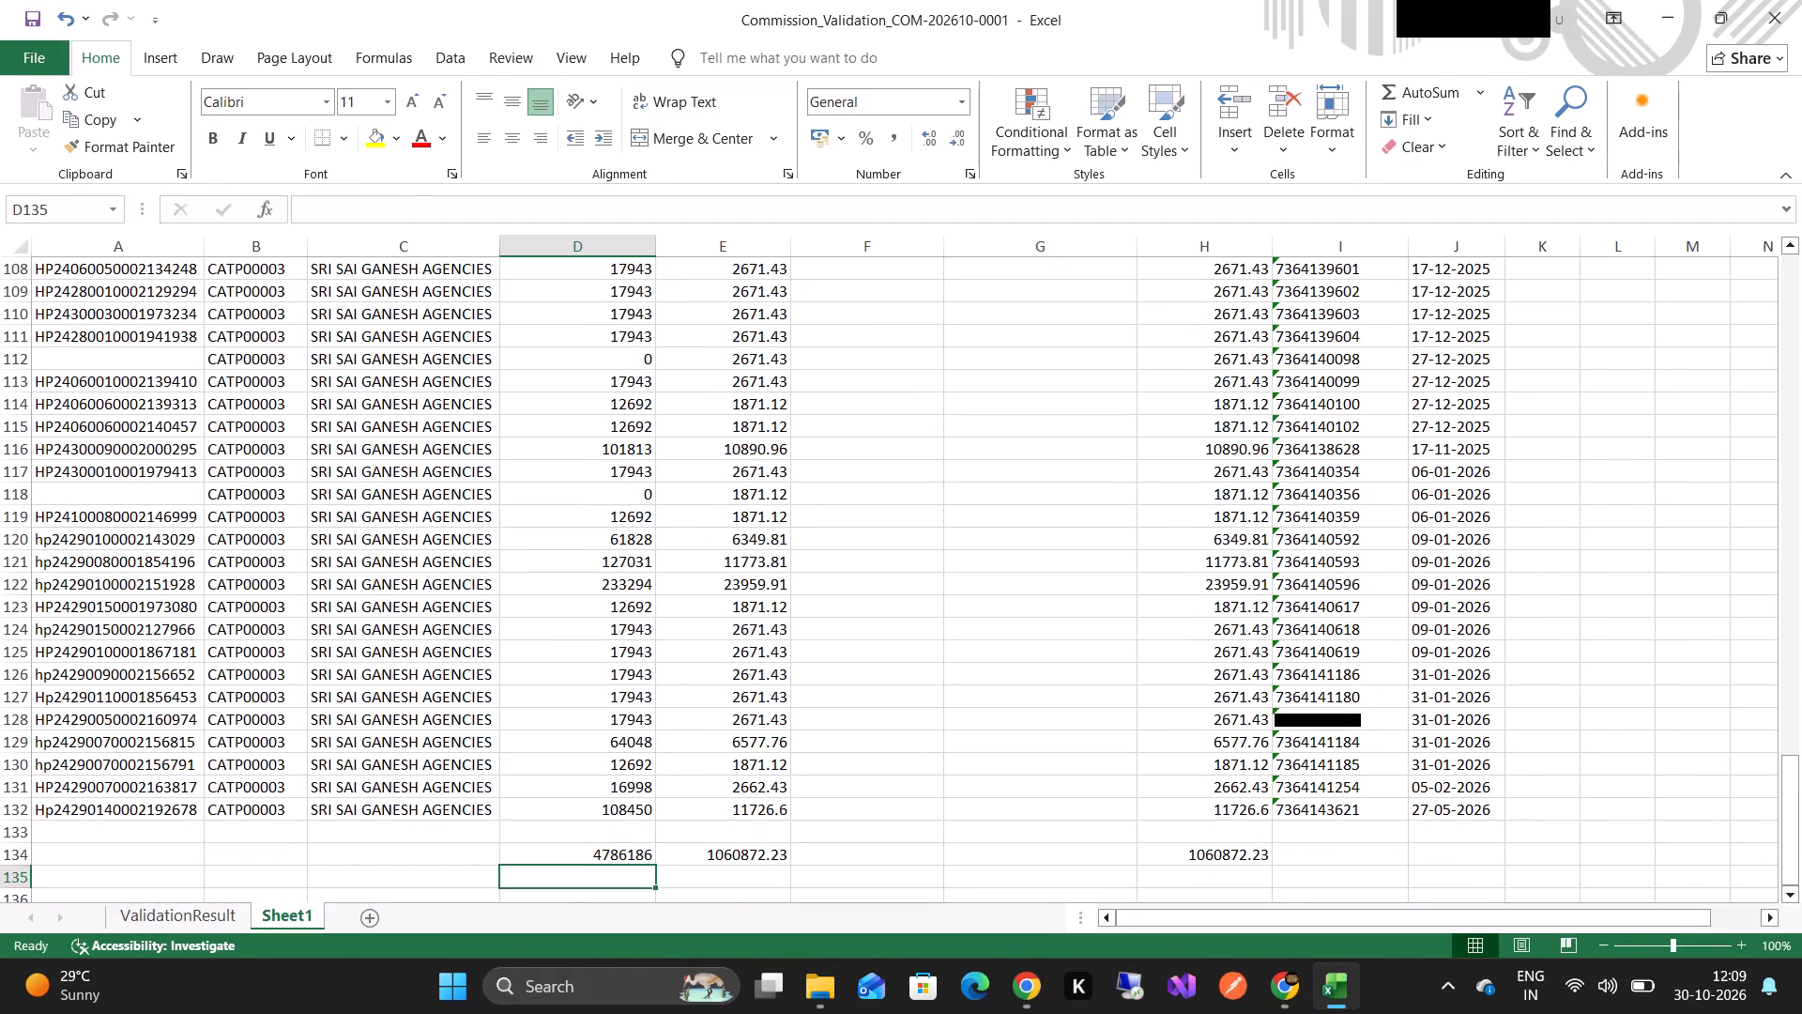
Compare the outstanding total in D134 with the Total Outstanding on the MahindraEPC portal's Outstanding page.
key("alt+Tab")
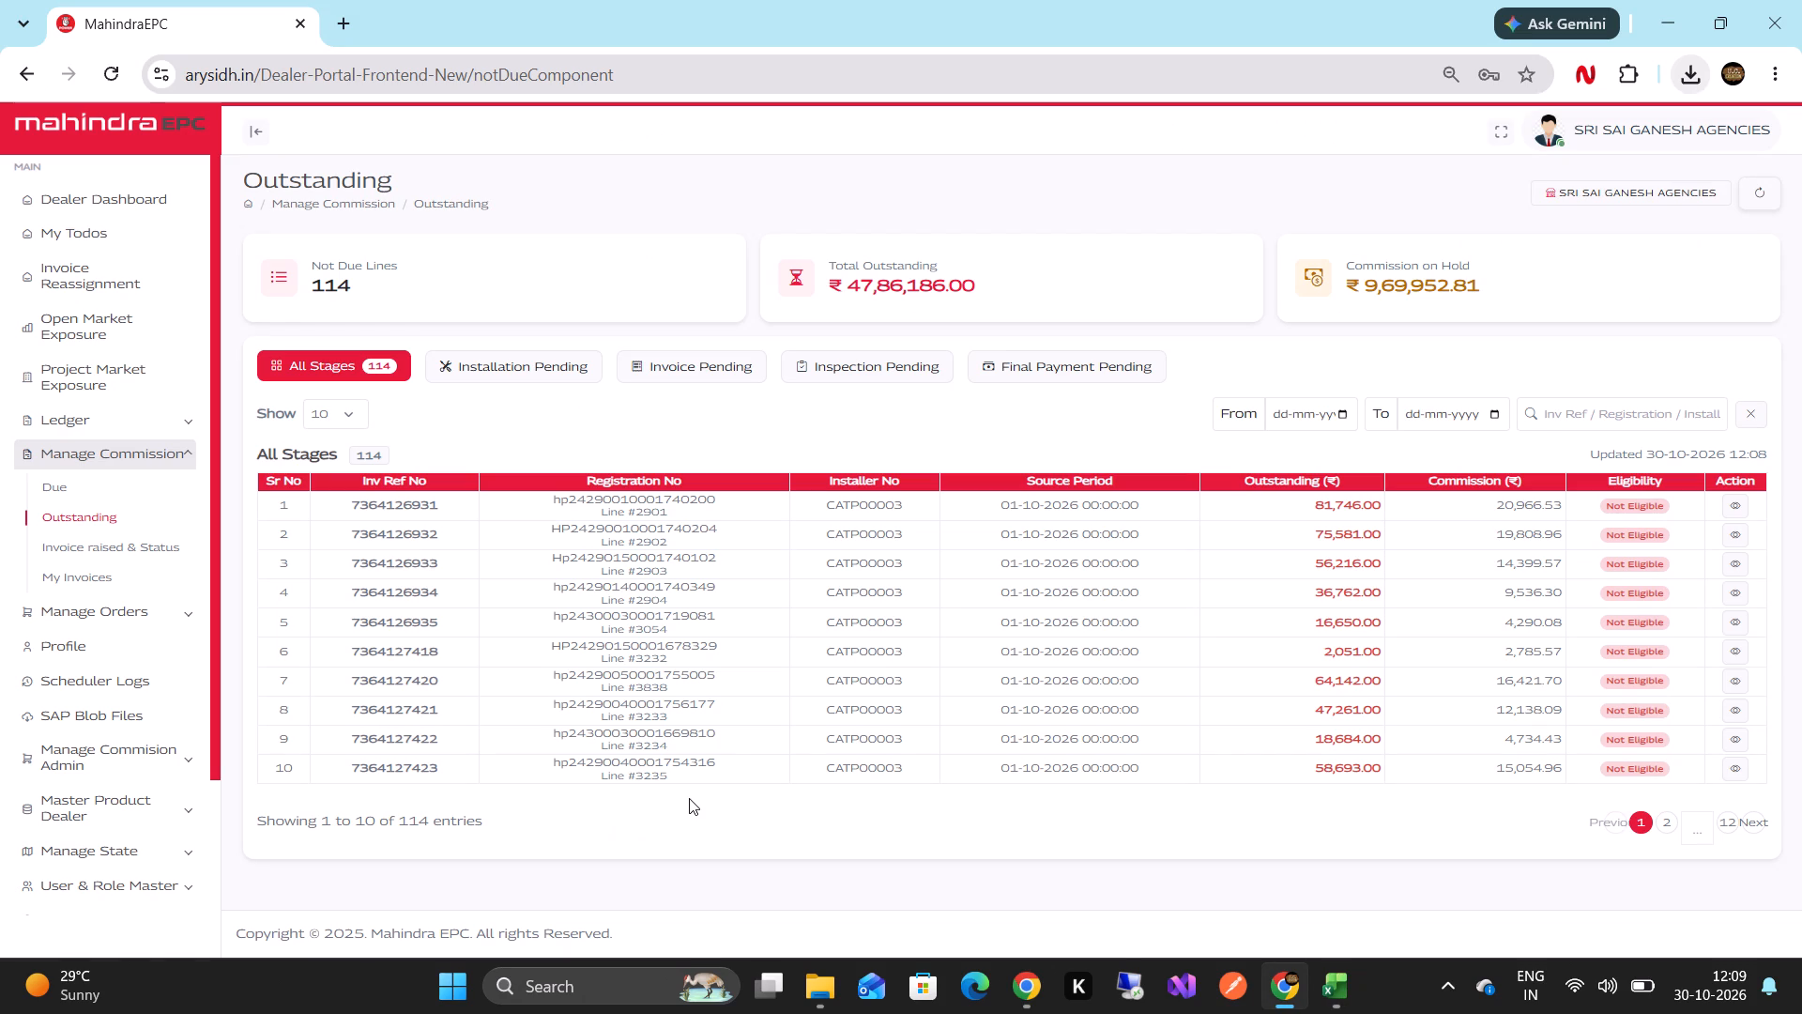
key("alt+Tab")
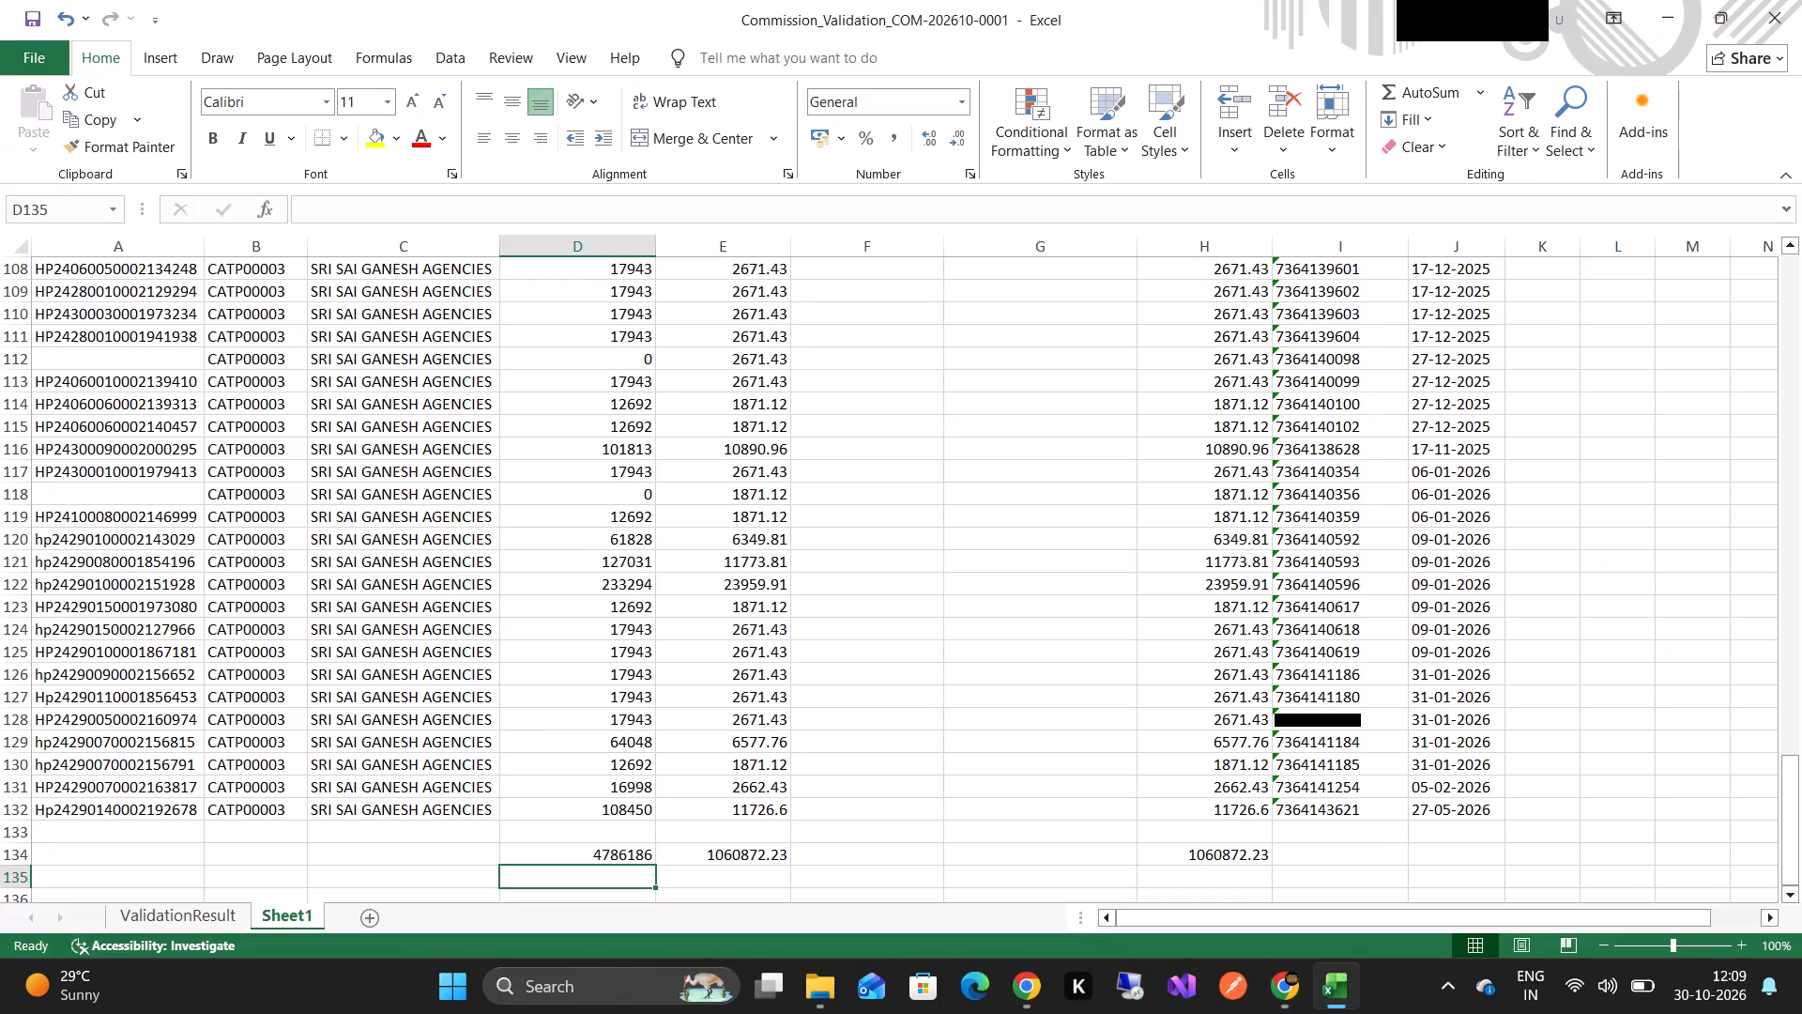
left_click(632, 863)
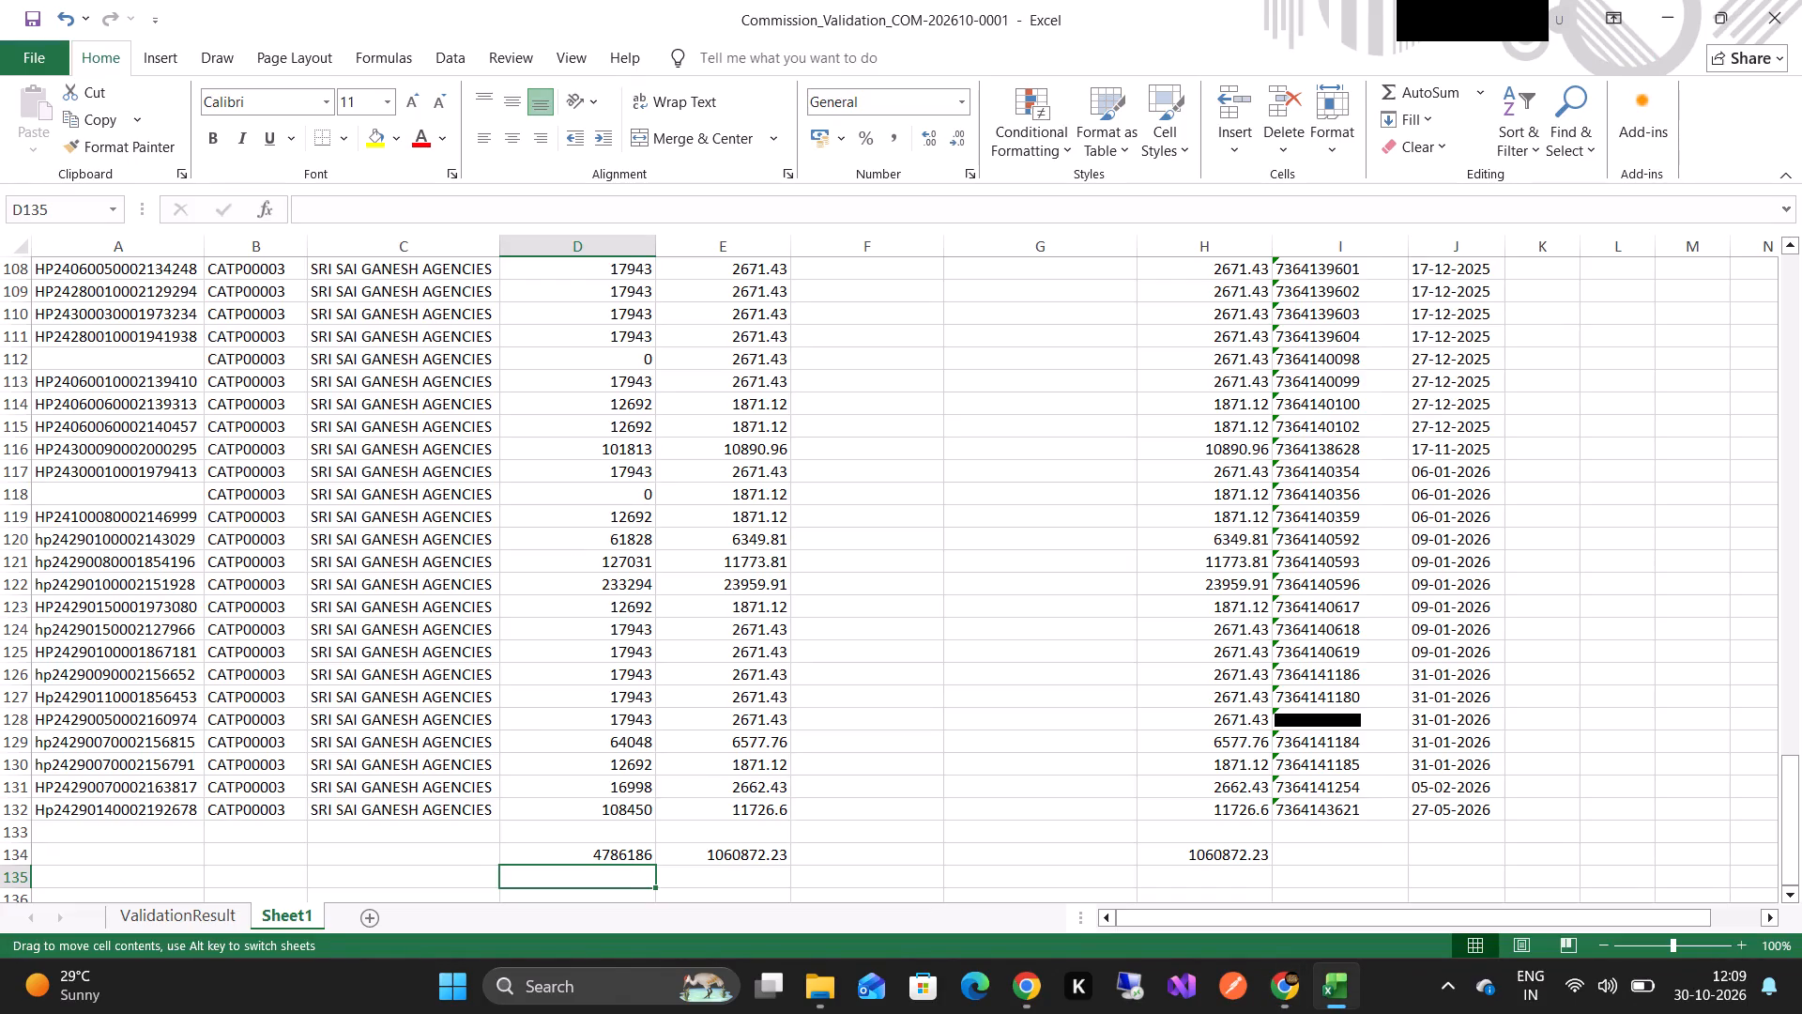
left_click(632, 855)
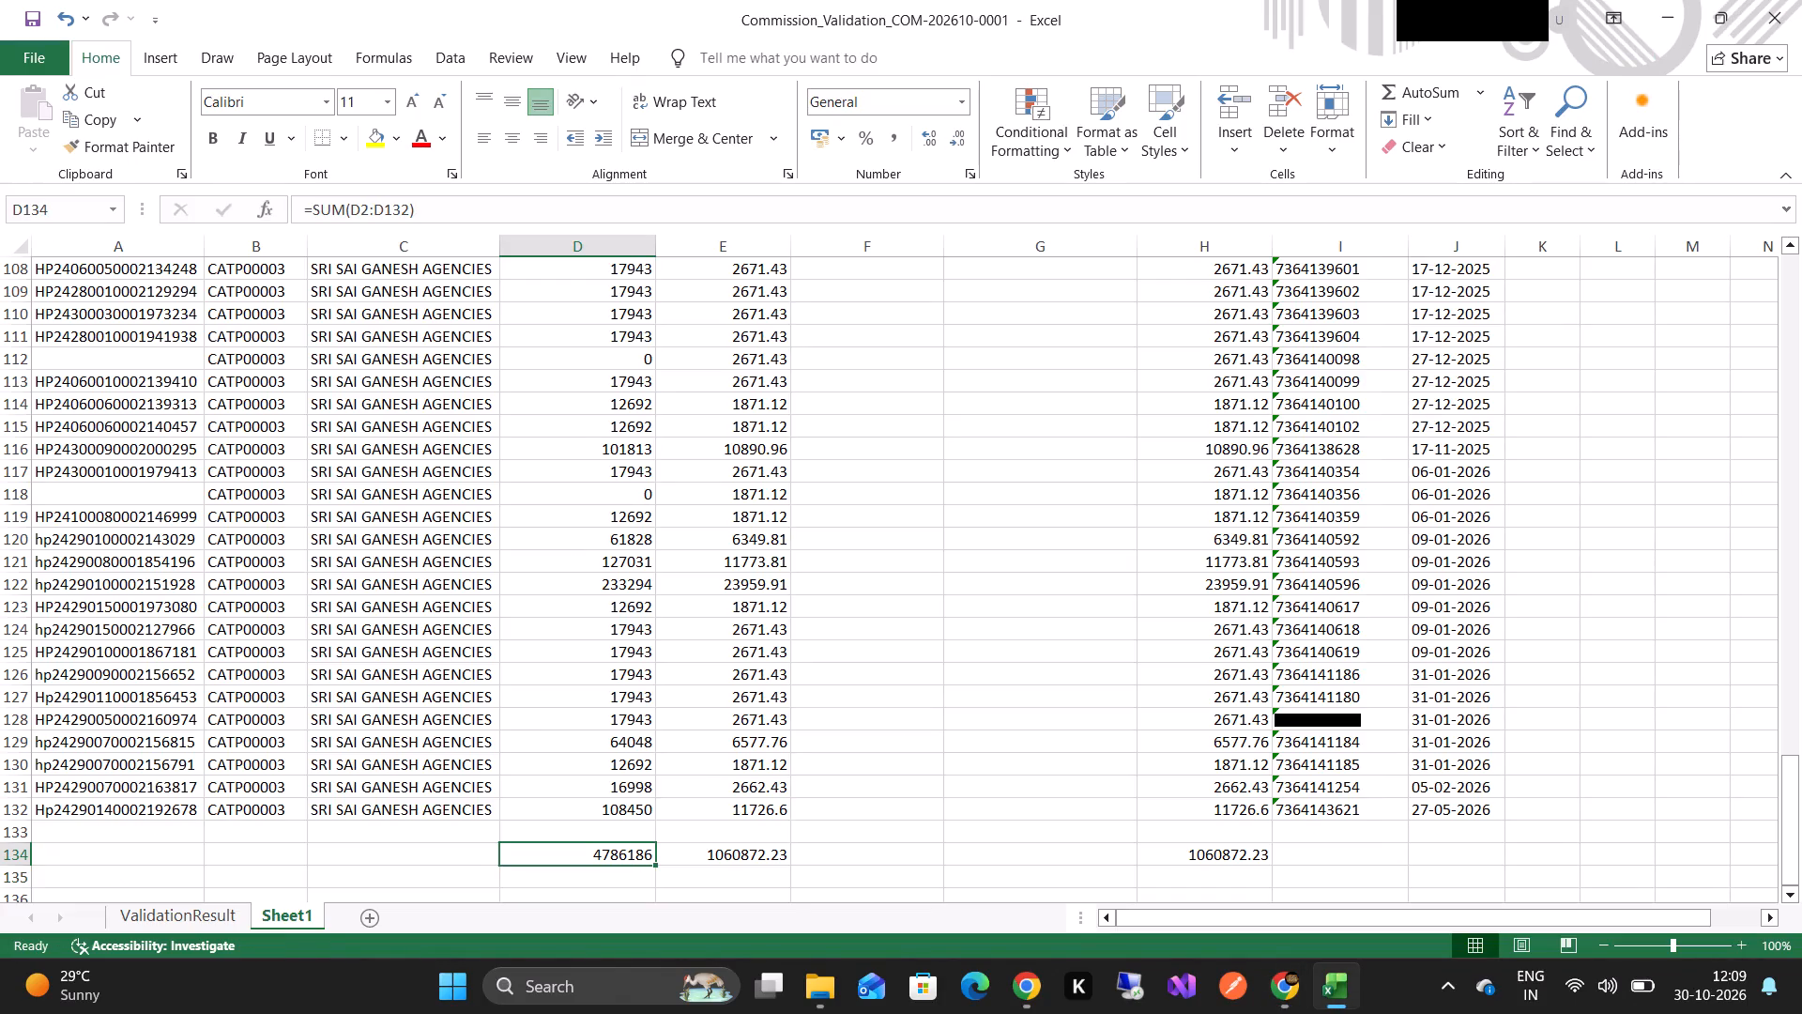
key("alt+Tab")
key("alt+Tab")
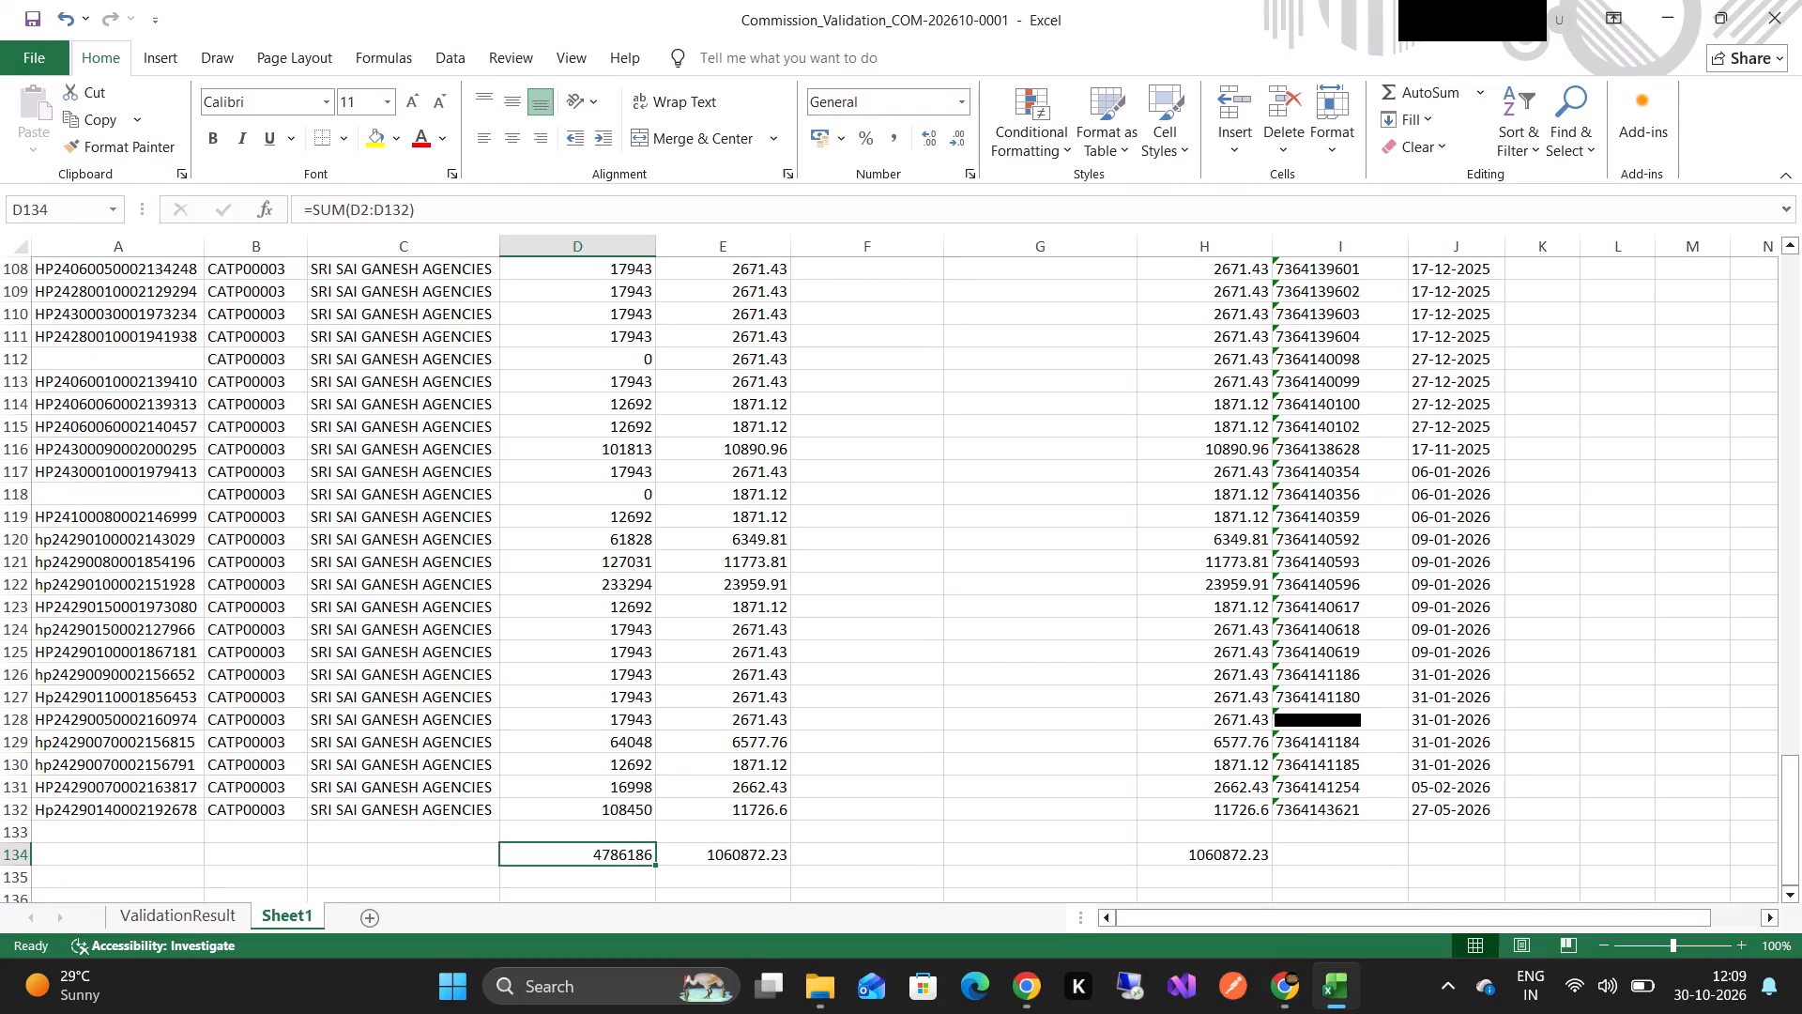
key("alt+Tab")
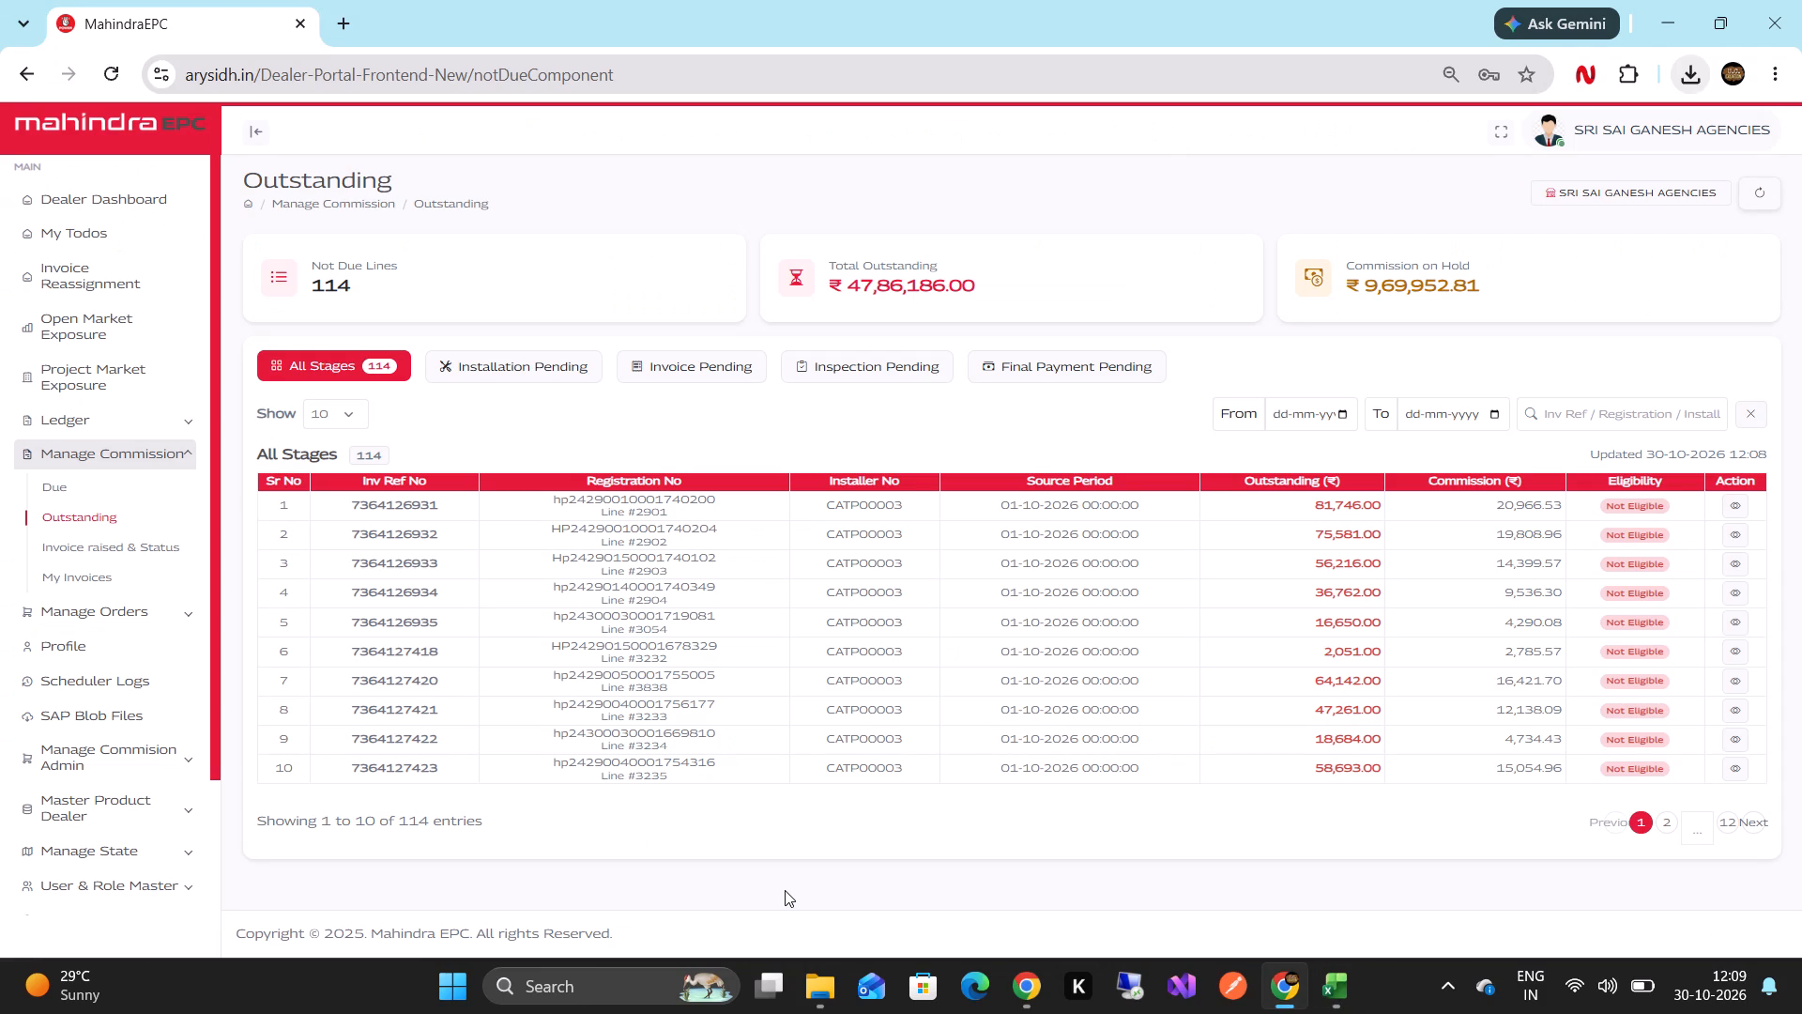
key("alt+Tab")
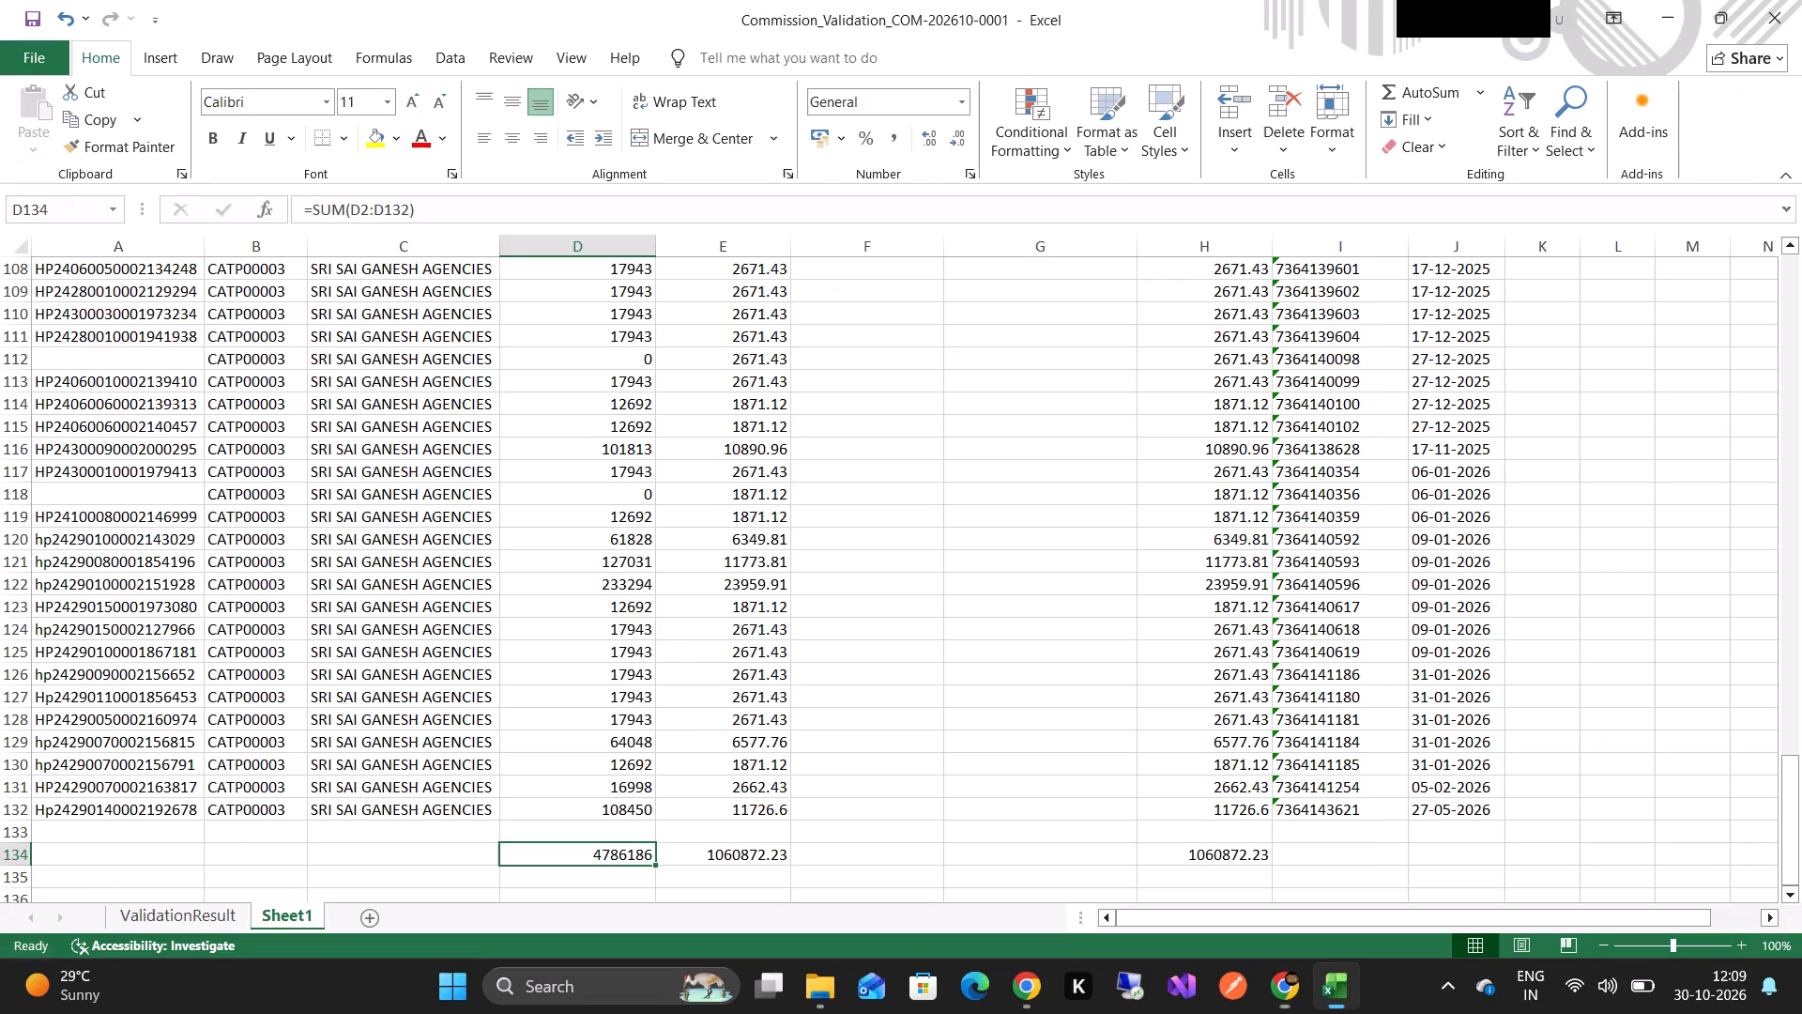
Review the Sheet1 rows from the first entries to the totals row against the portal's Outstanding lines.
scroll(948, 847, "up", 6)
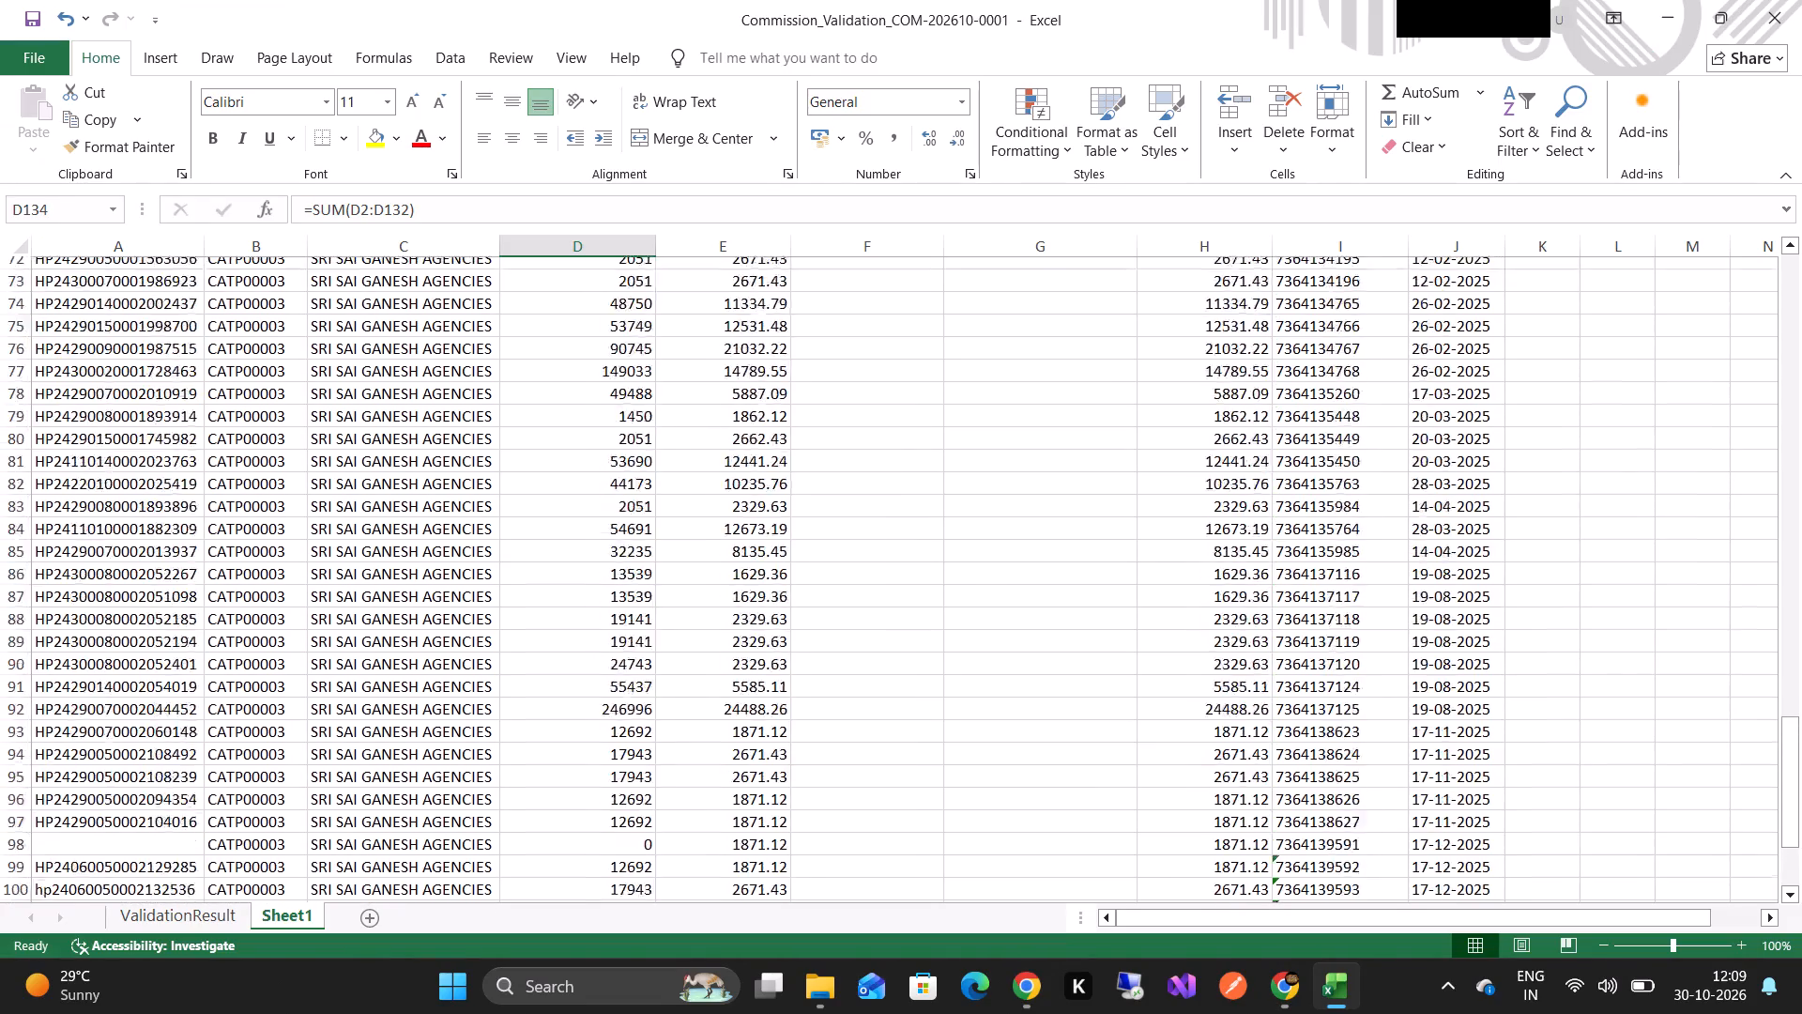
scroll(948, 847, "up", 5)
key("alt+Tab")
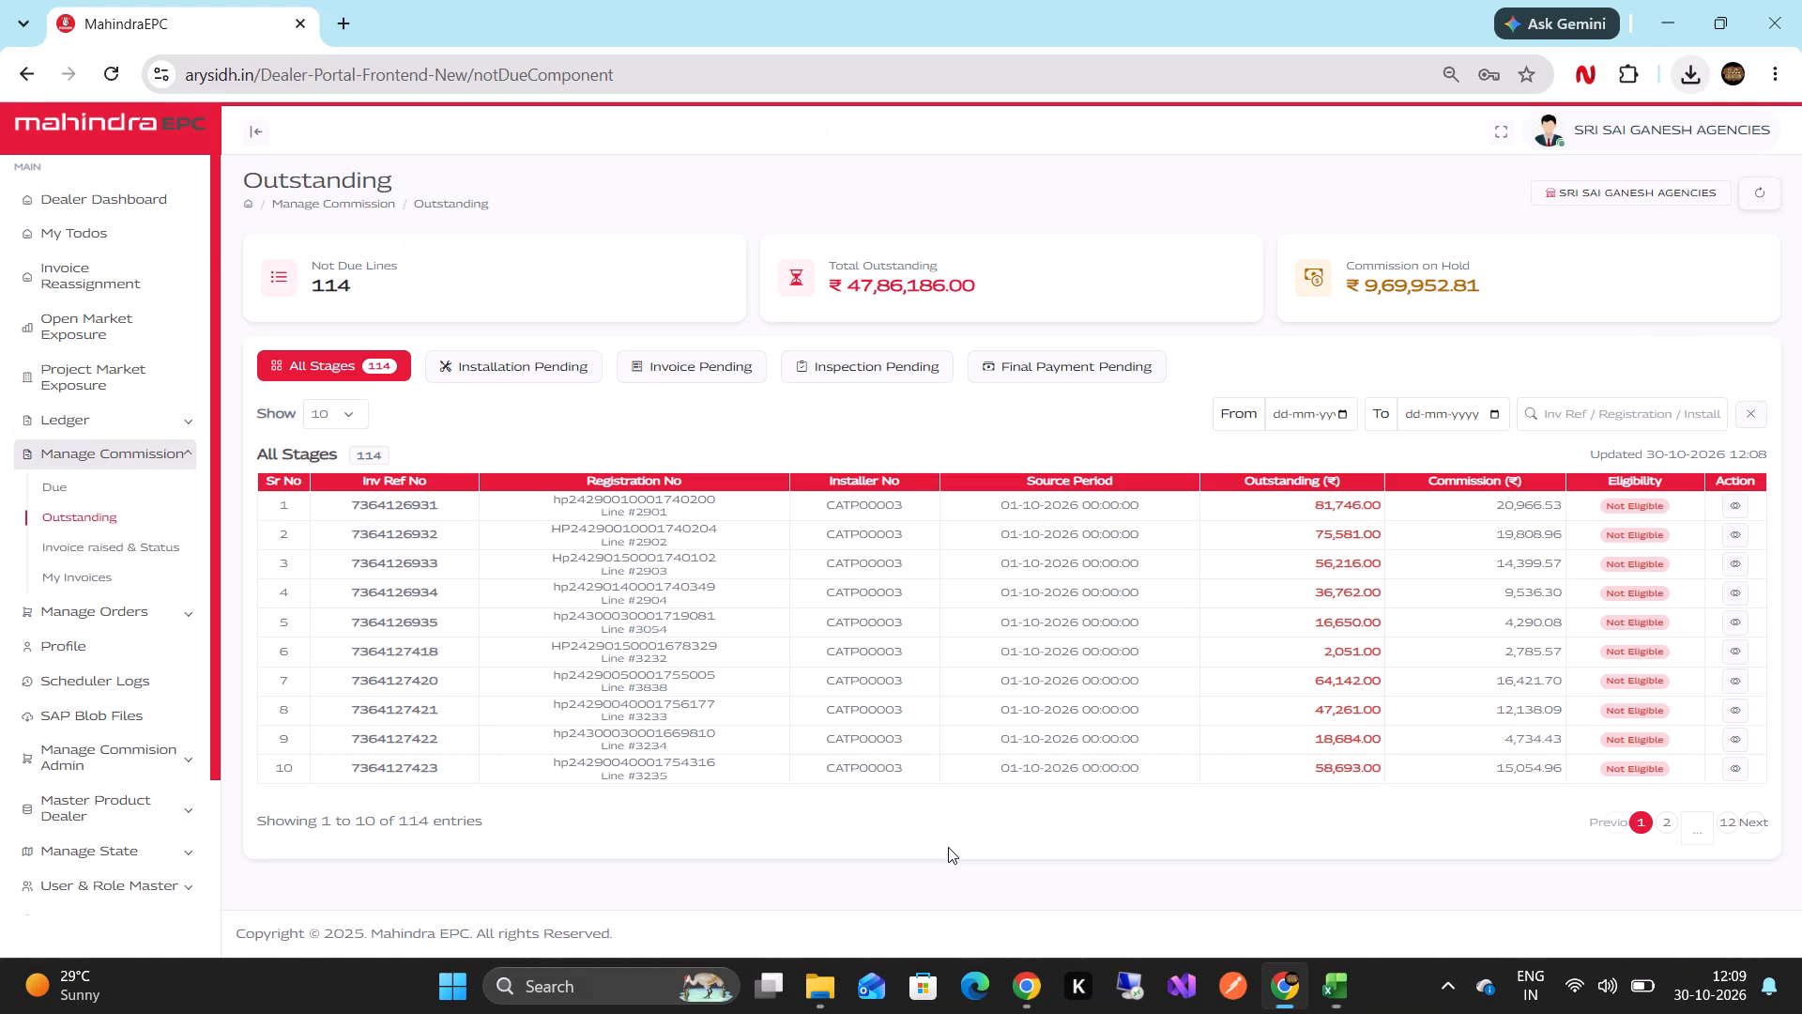
key("alt+Tab")
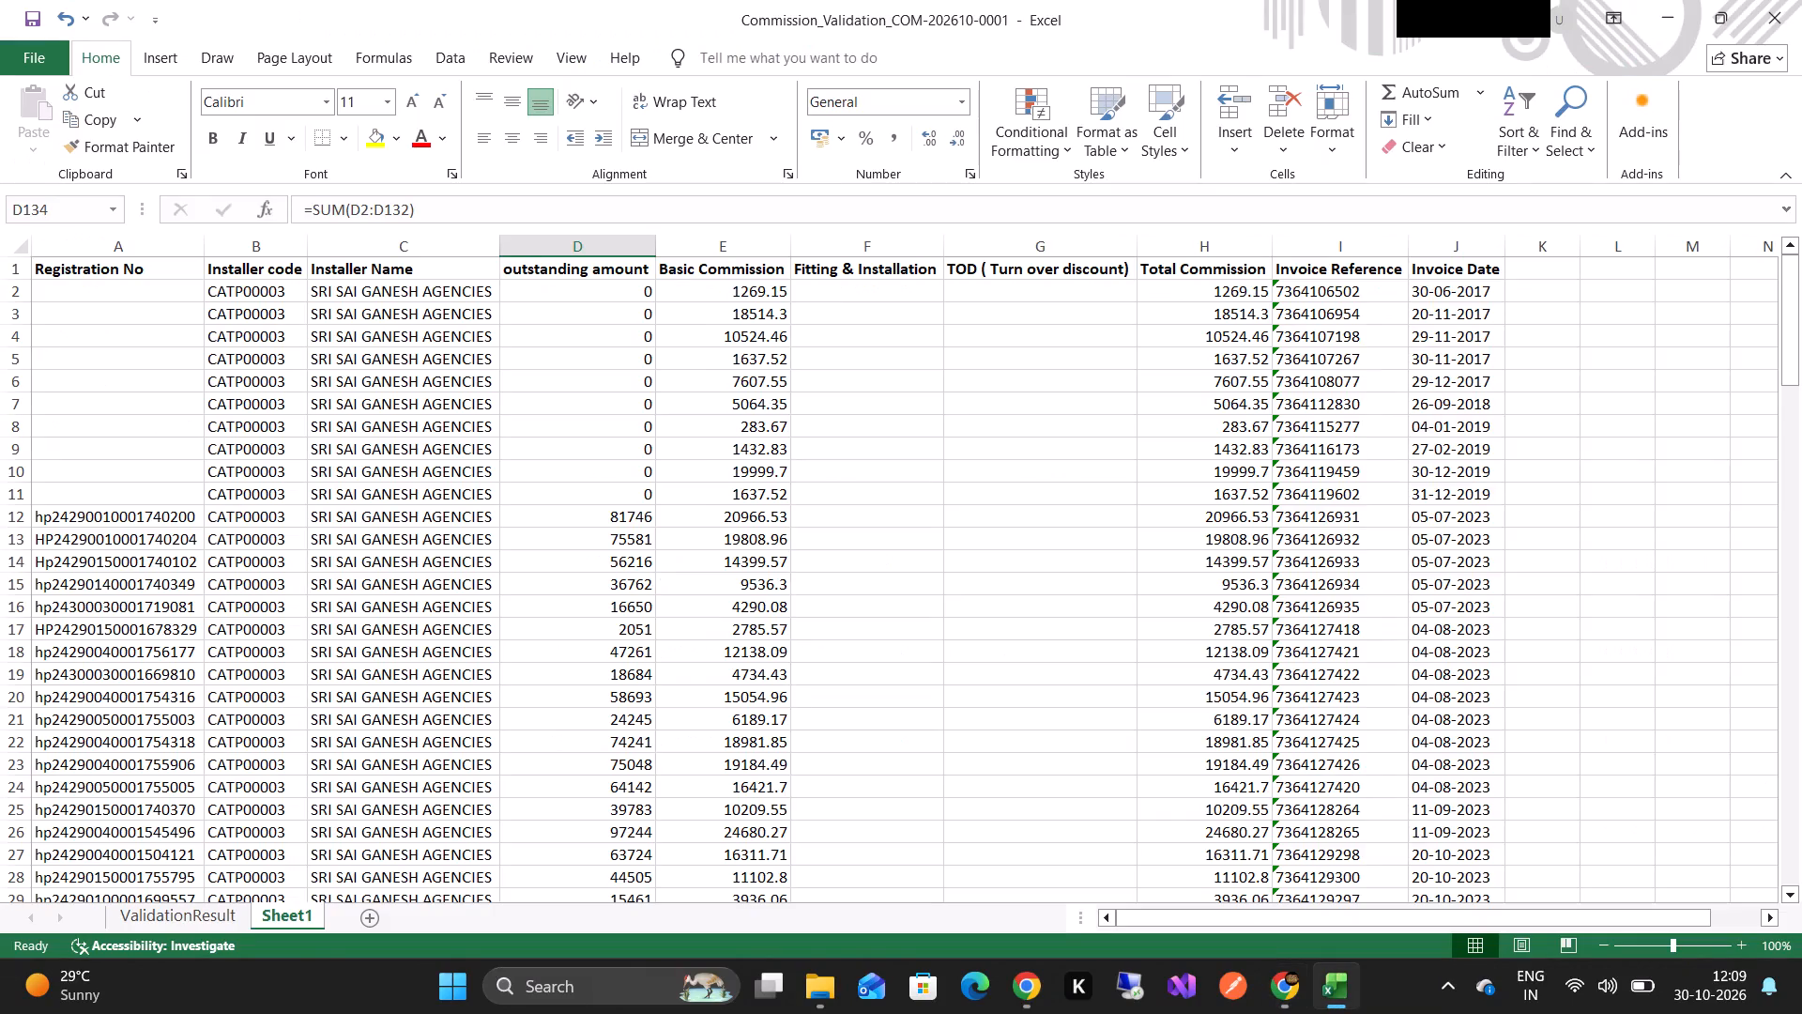
scroll(948, 847, "down", 8)
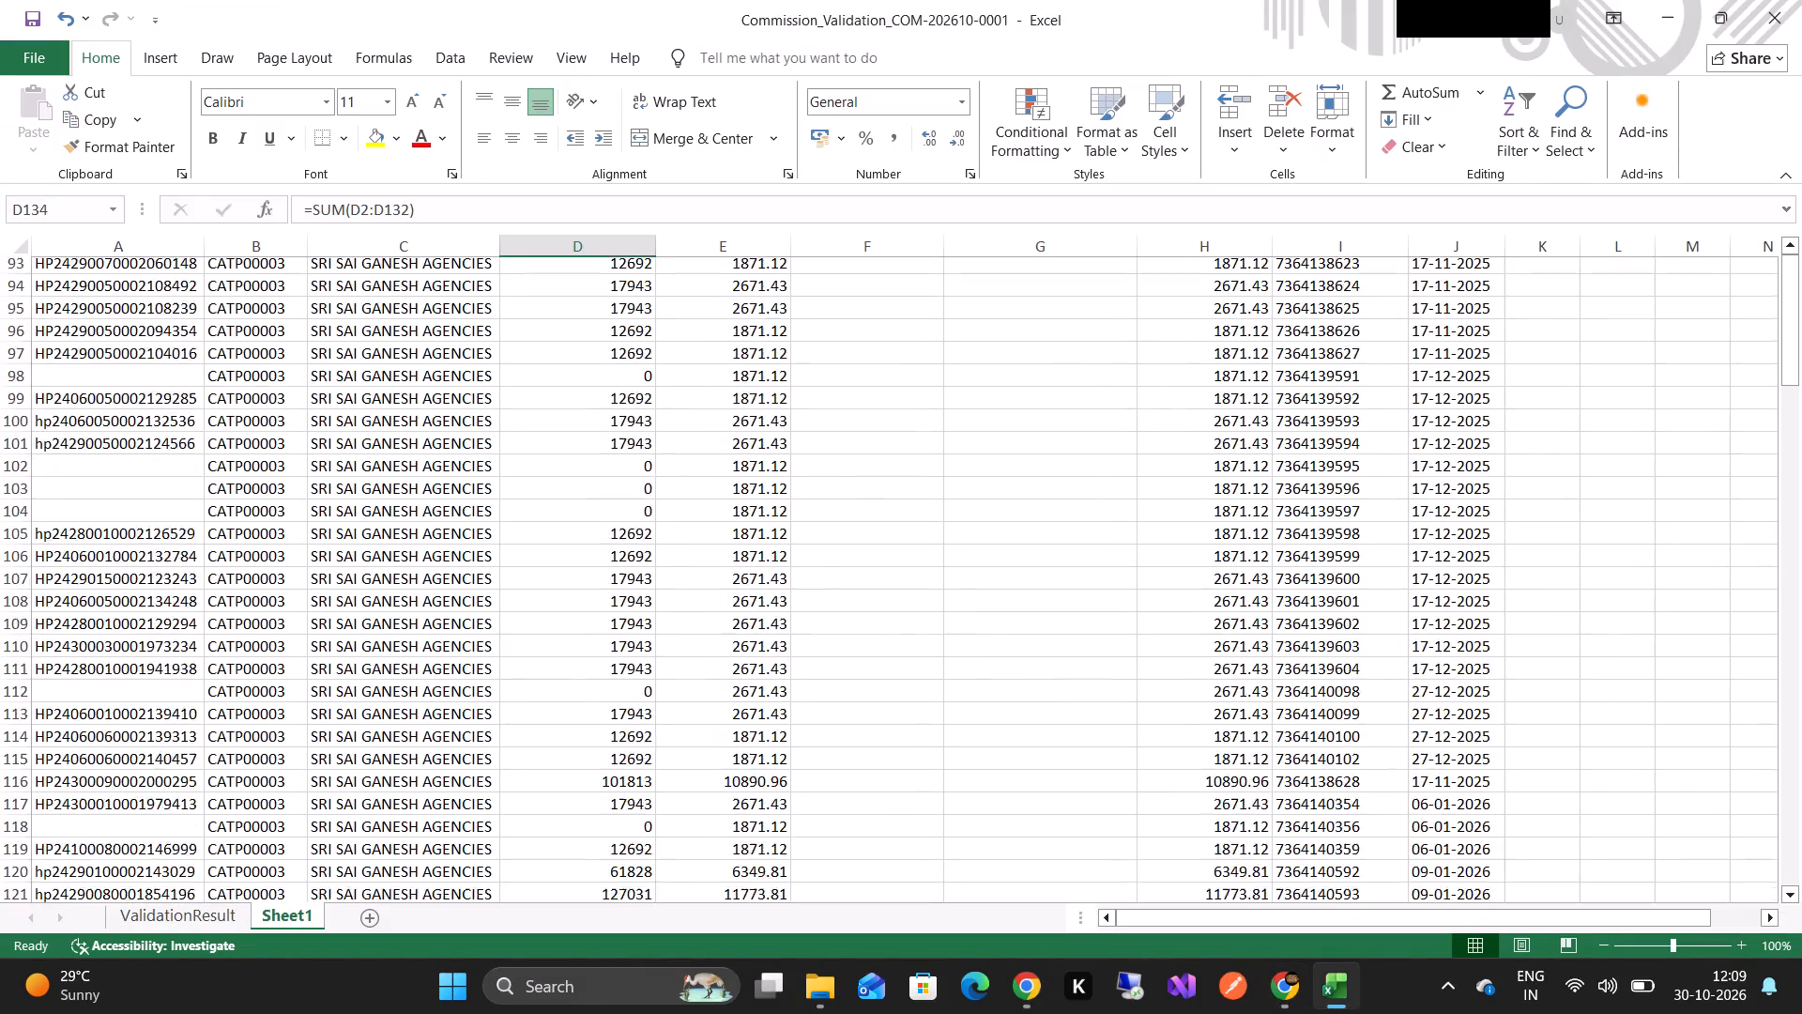
scroll(948, 847, "down", 1)
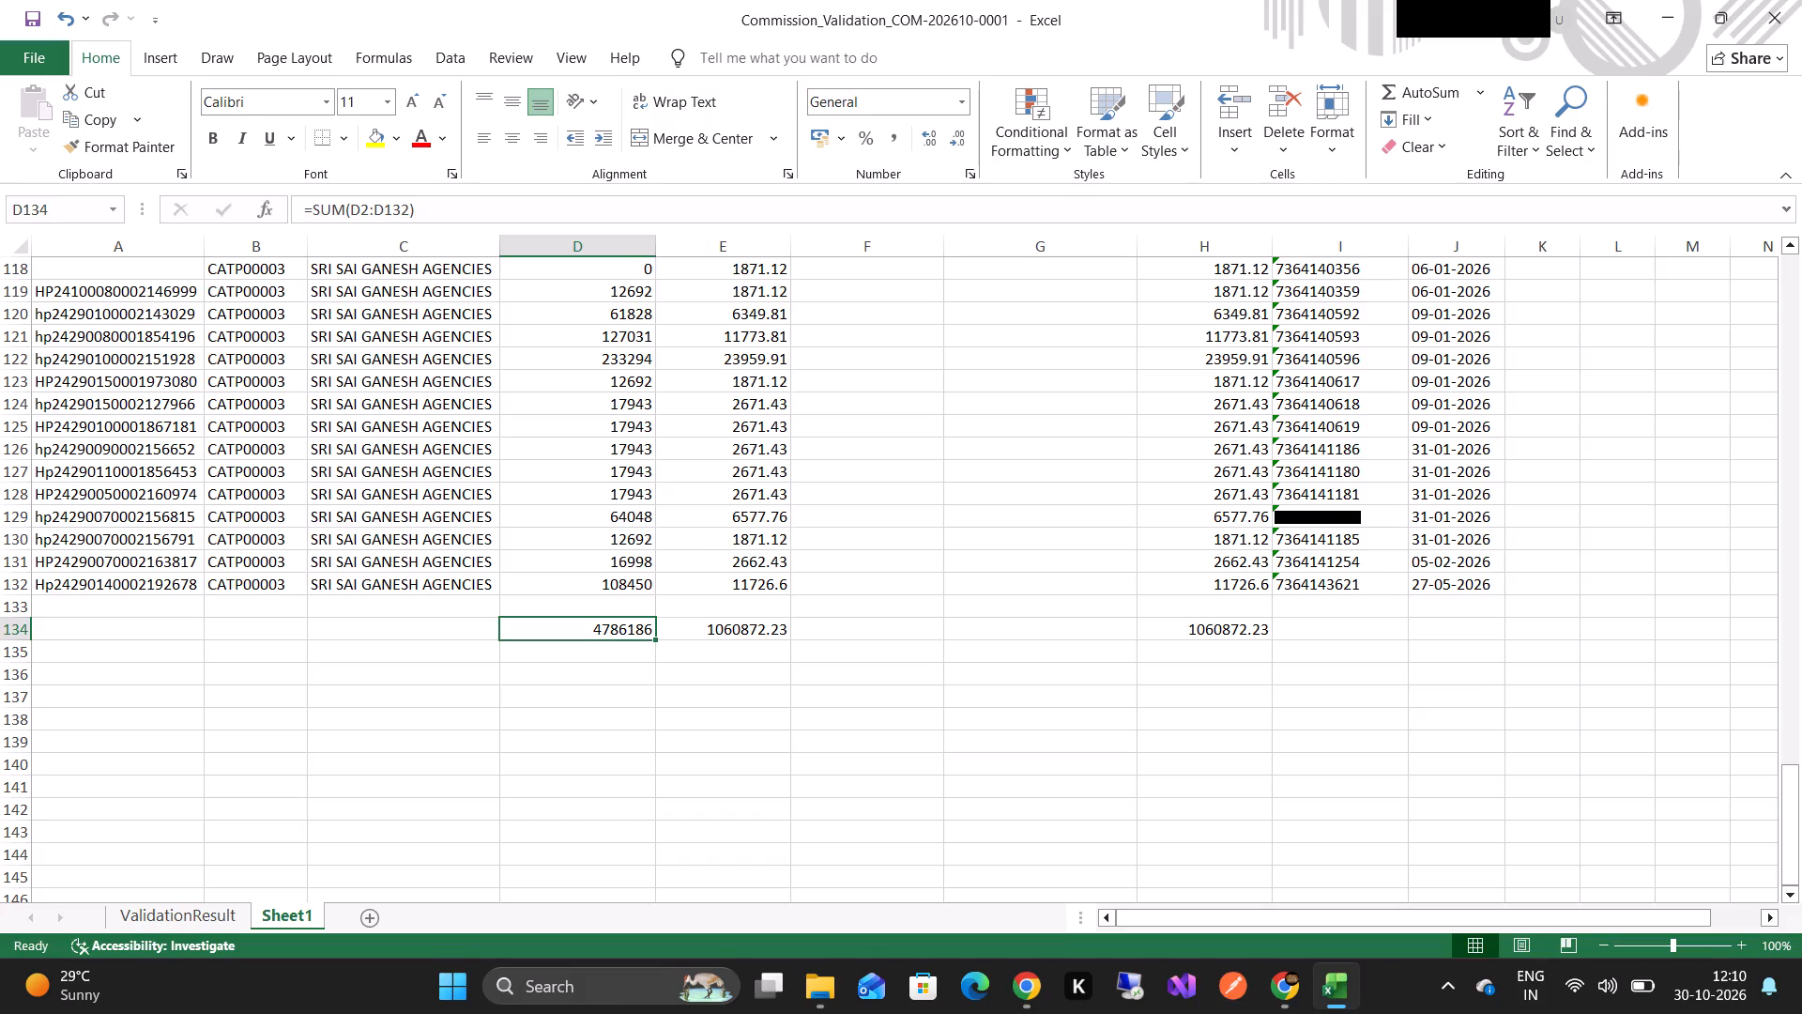
Switch to the MahindraEPC portal and check the Due Commission page and the Outstanding page's All Stages list.
left_click(1274, 992)
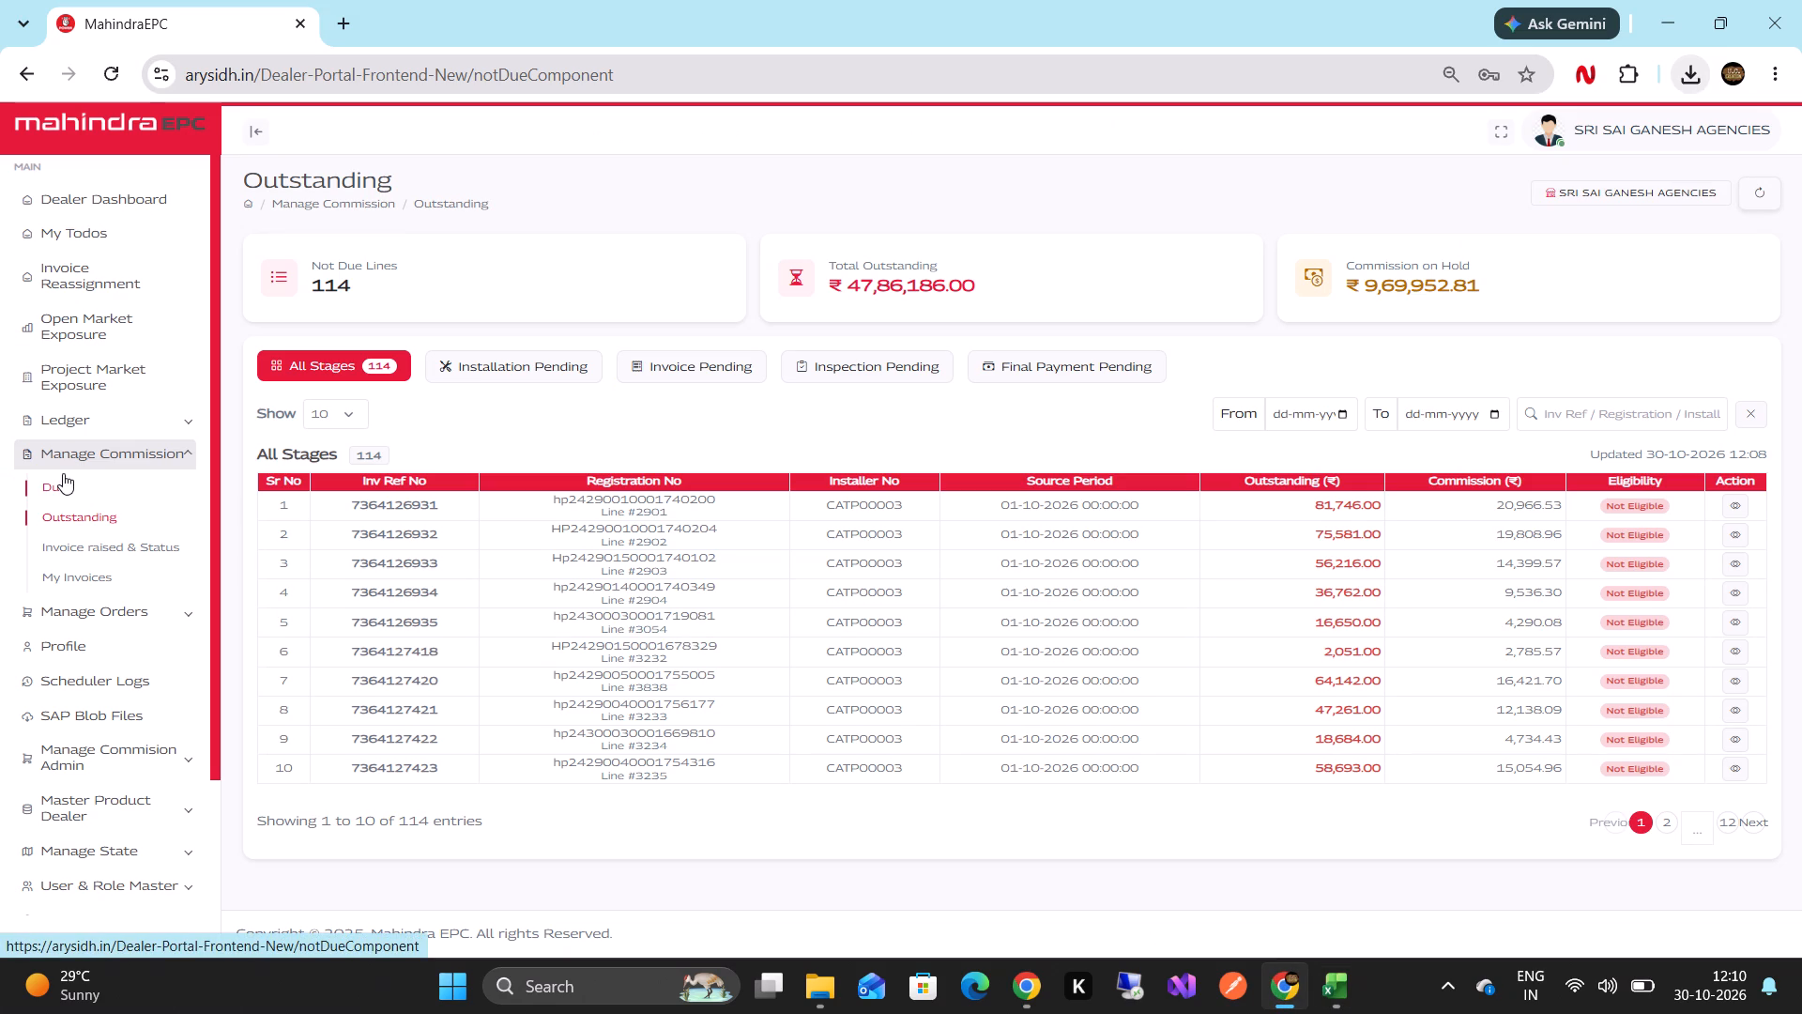
left_click(63, 473)
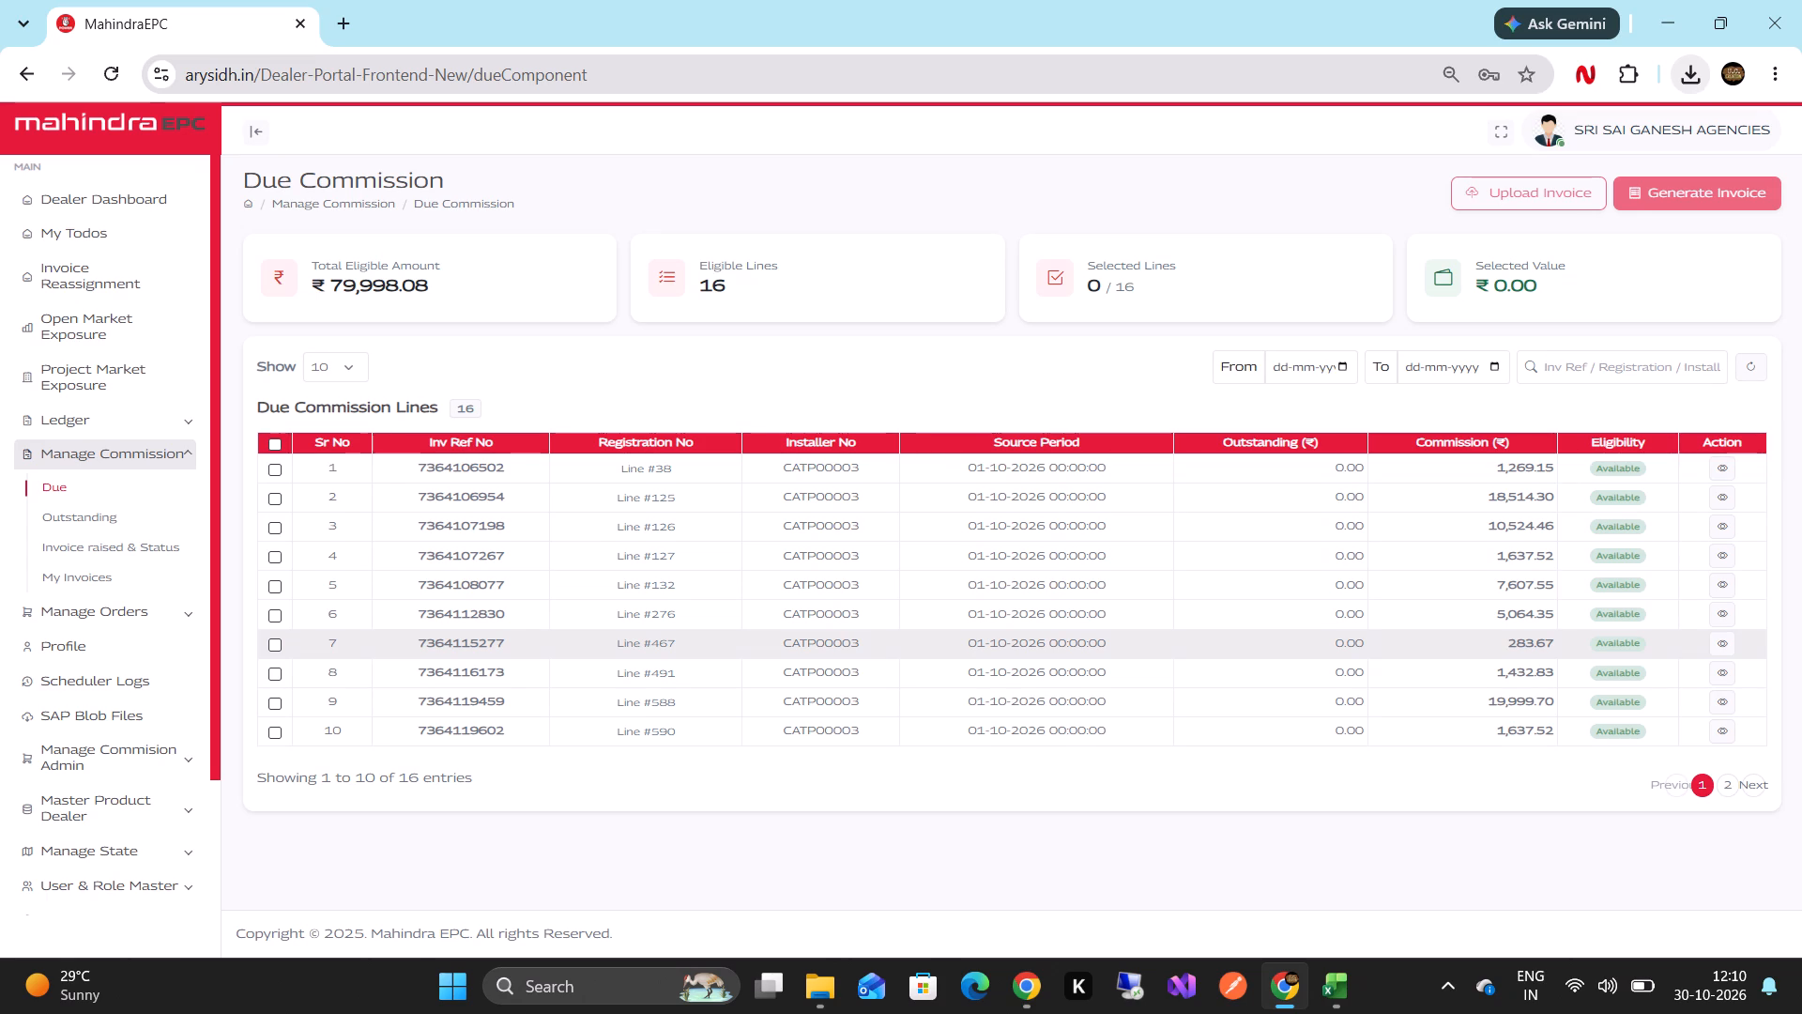
left_click(162, 519)
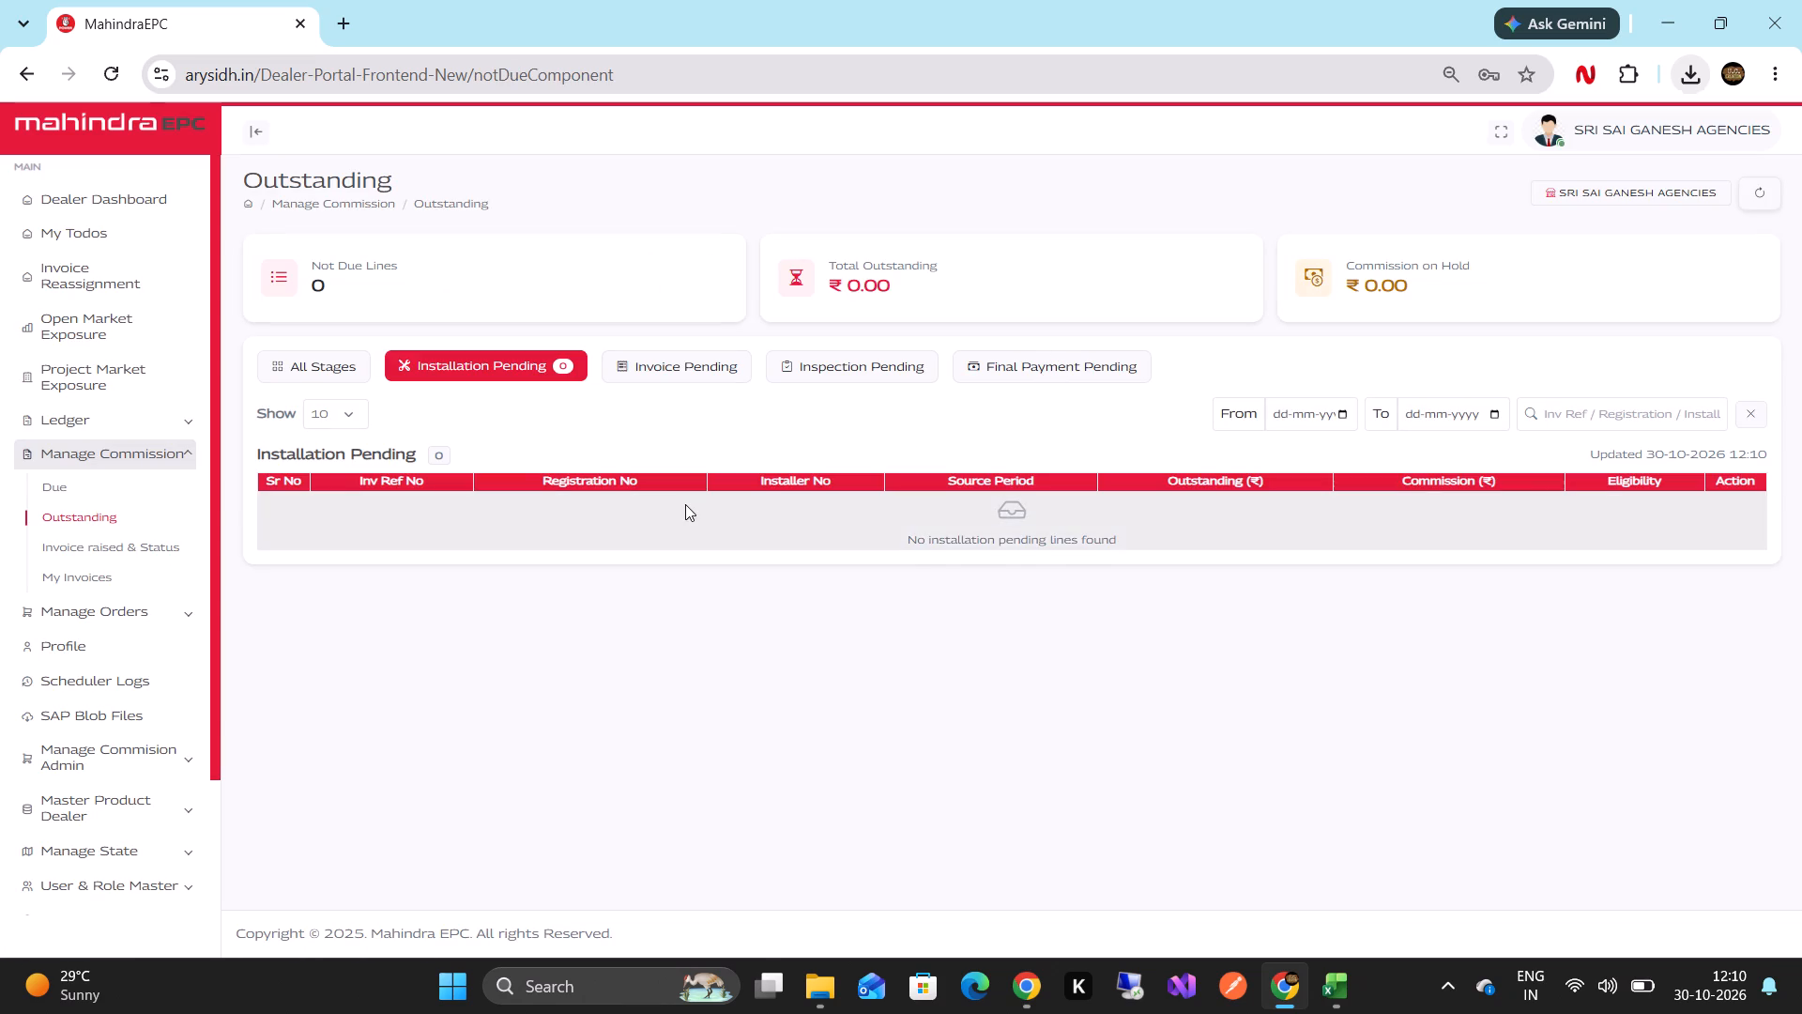
left_click(355, 365)
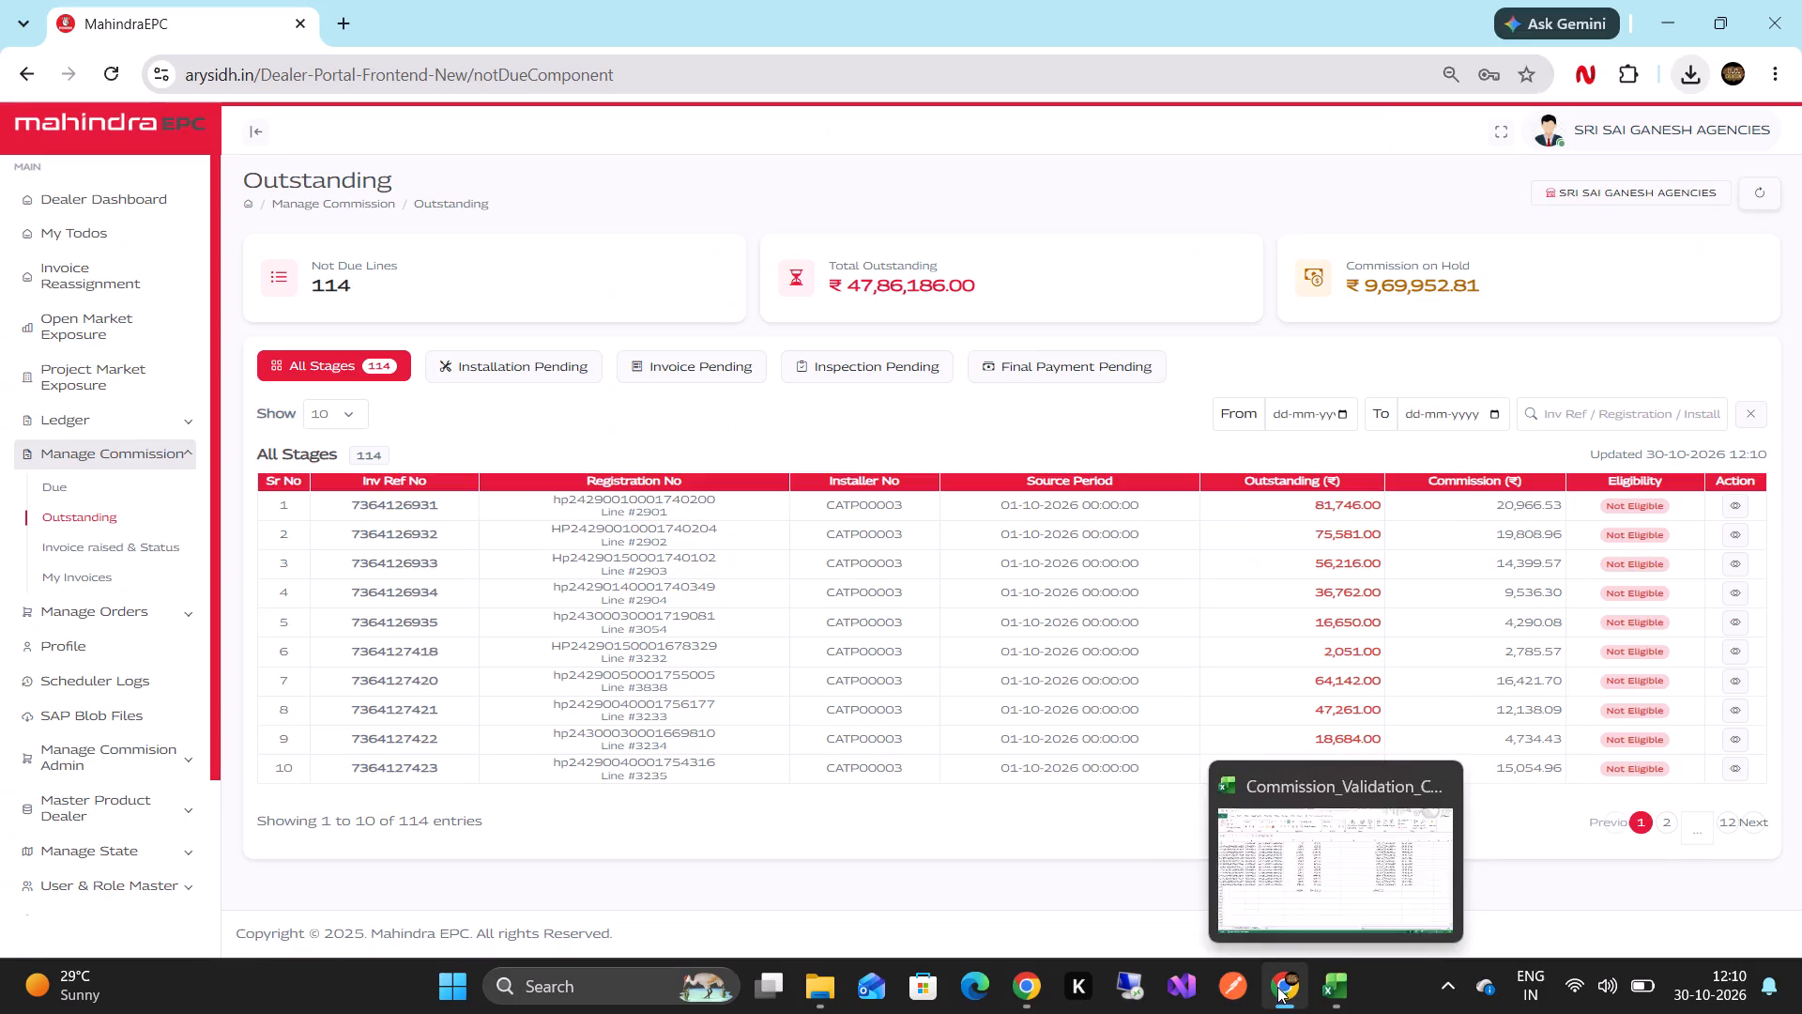
Review the dealer's due commission lines on the Due page with 100 entries shown per page.
left_click(1279, 988)
left_click(1279, 988)
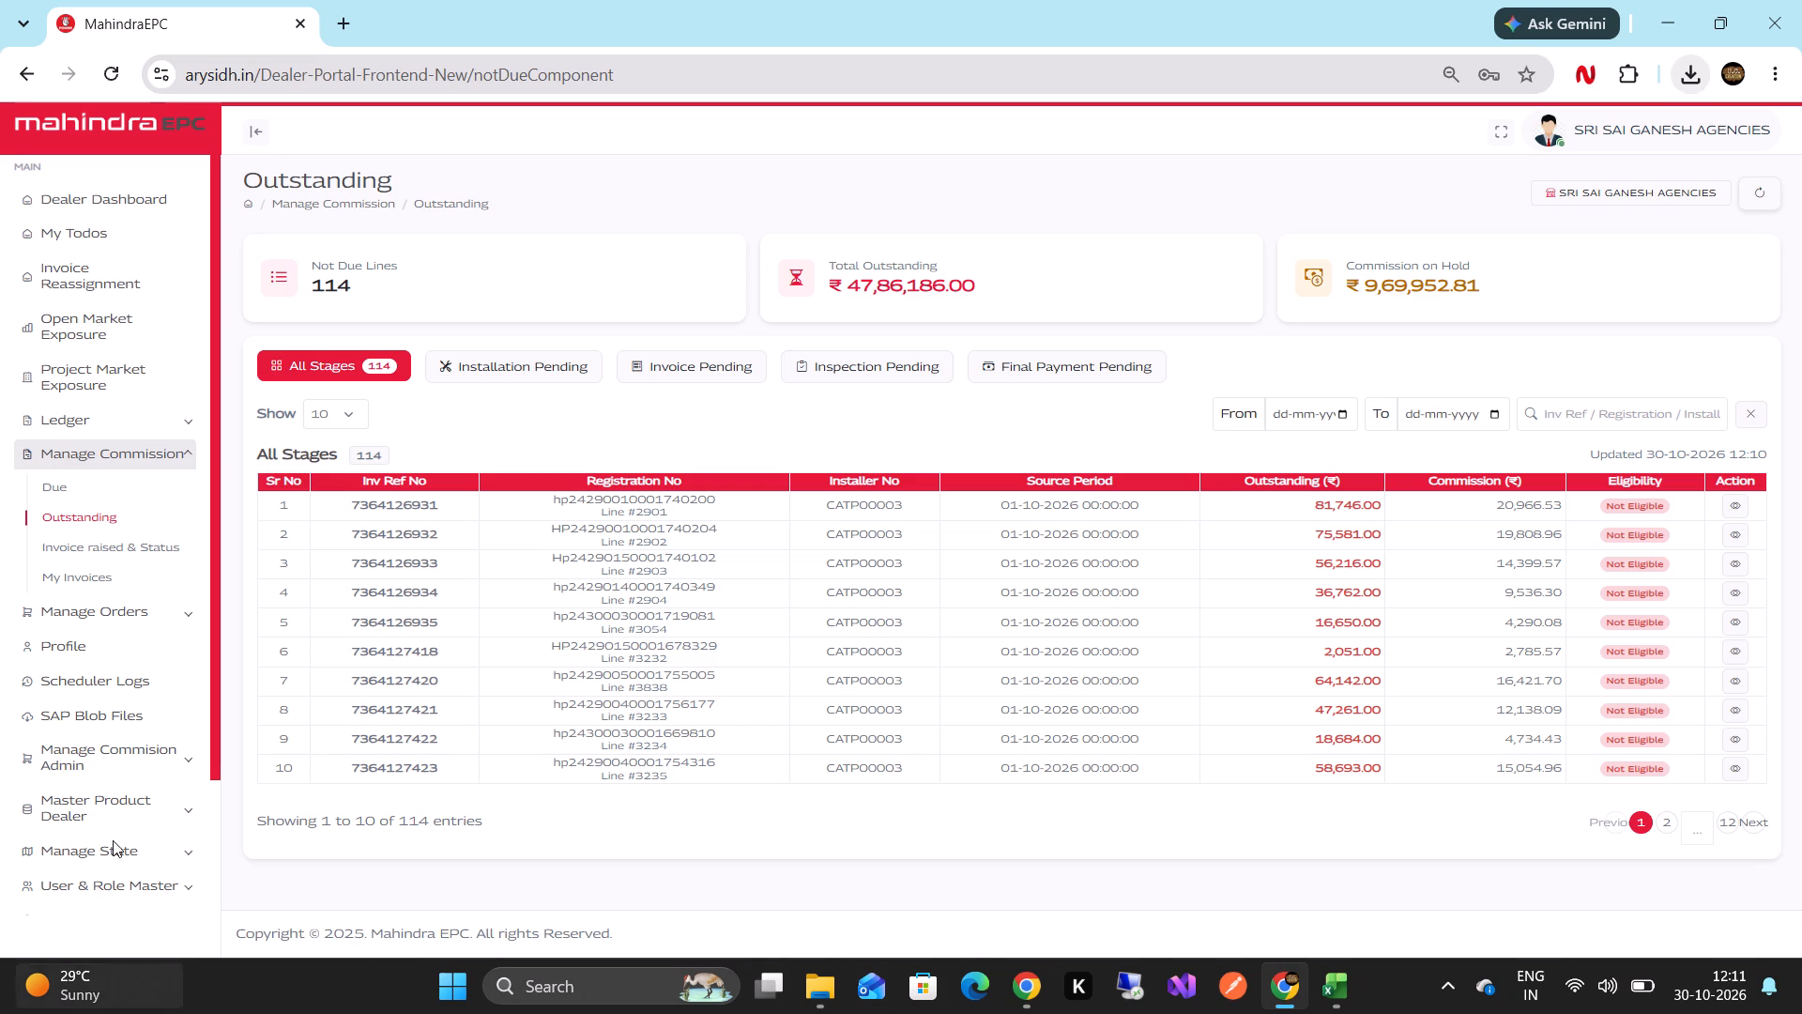
left_click(117, 490)
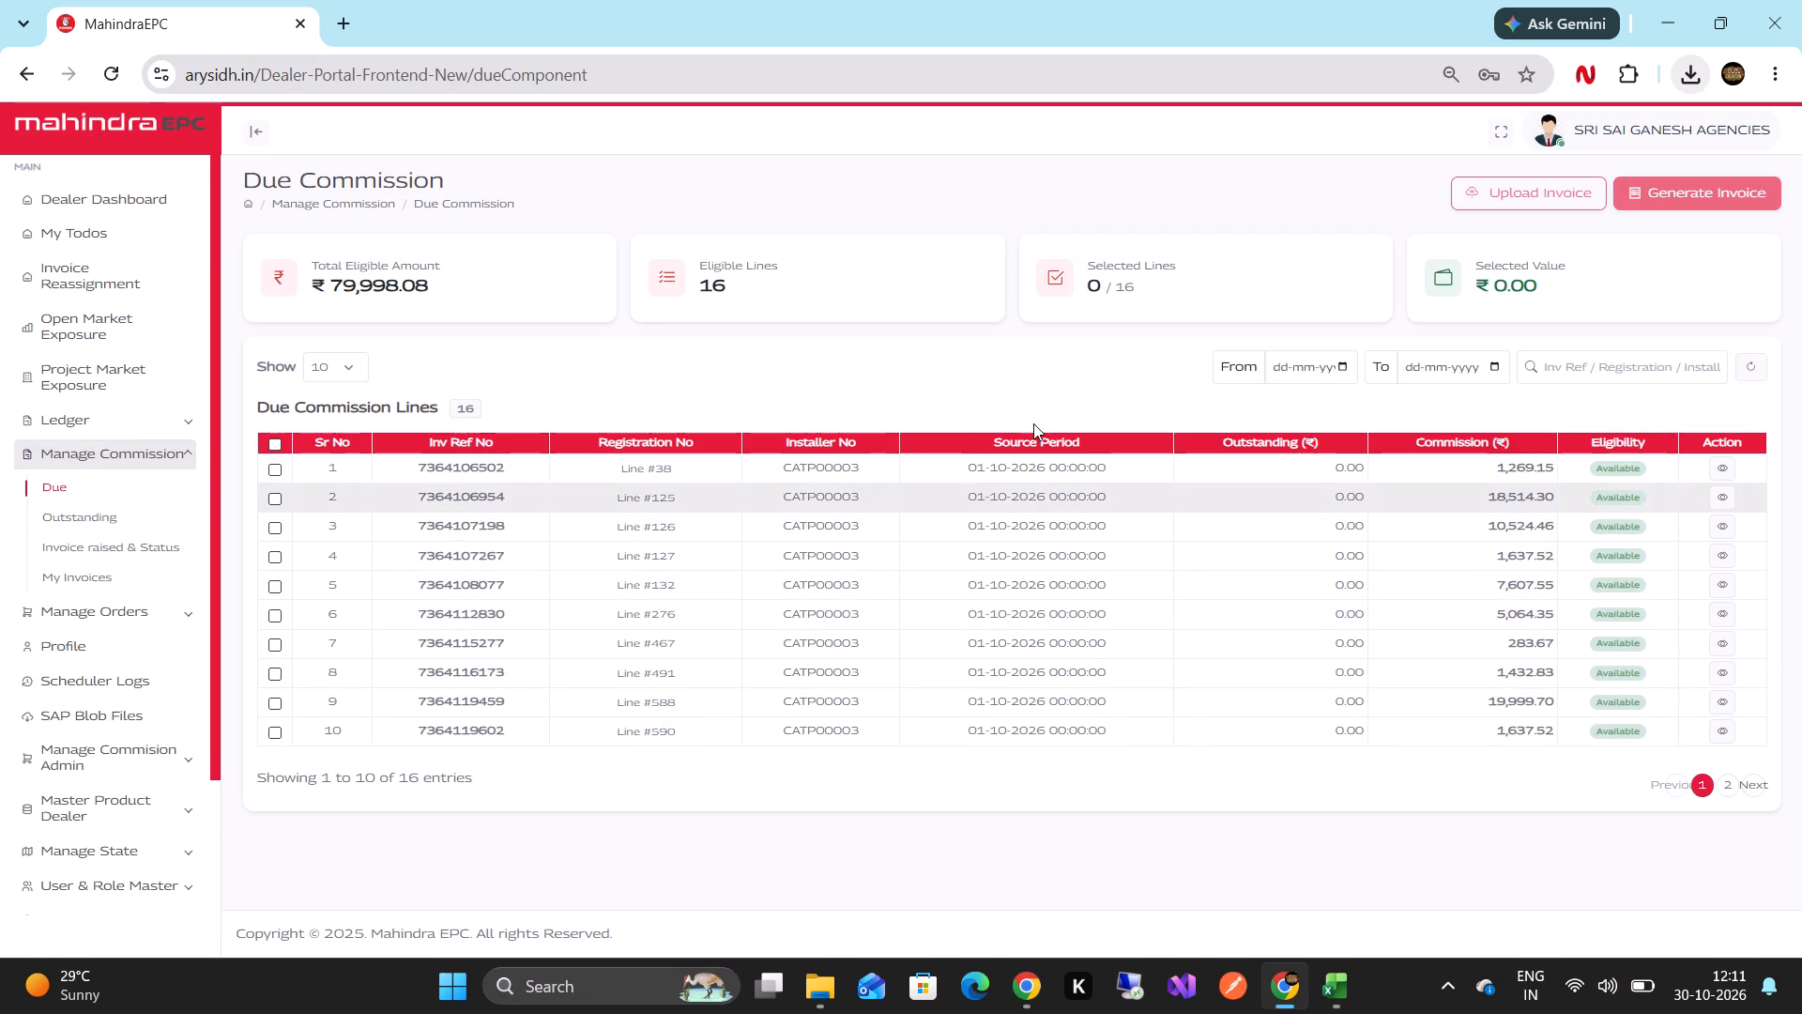
left_click(352, 359)
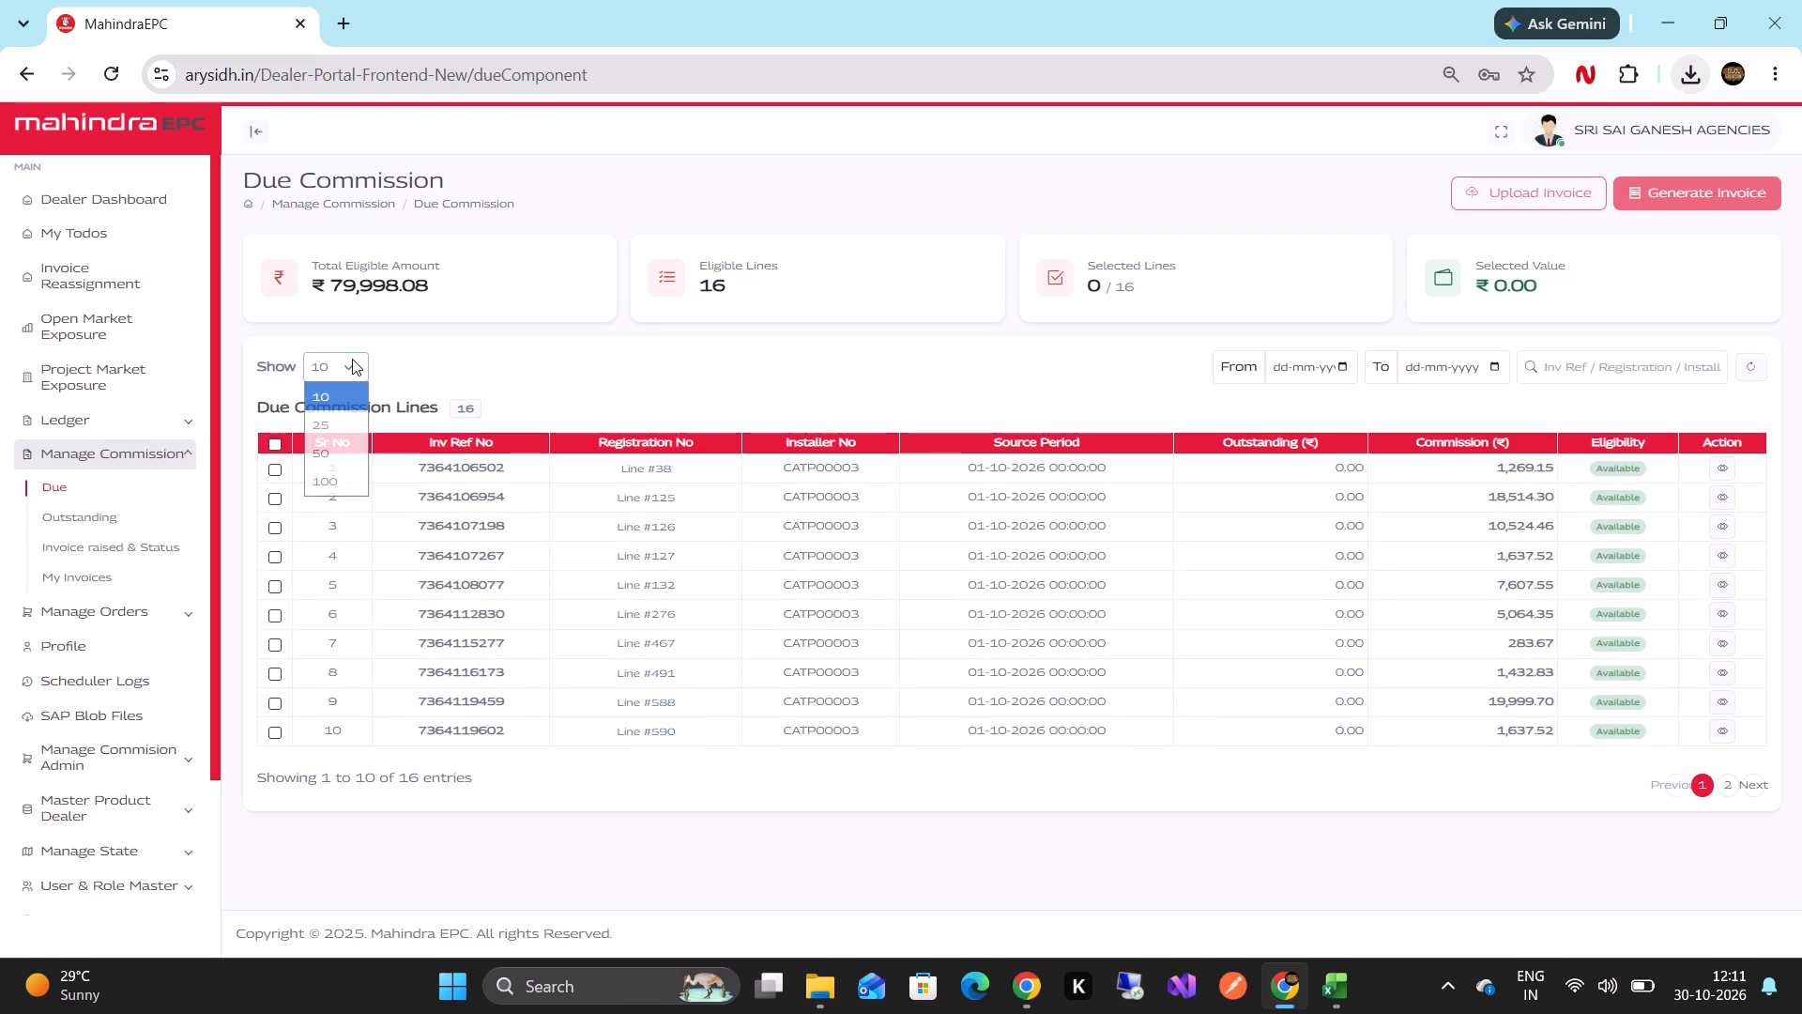
left_click(342, 467)
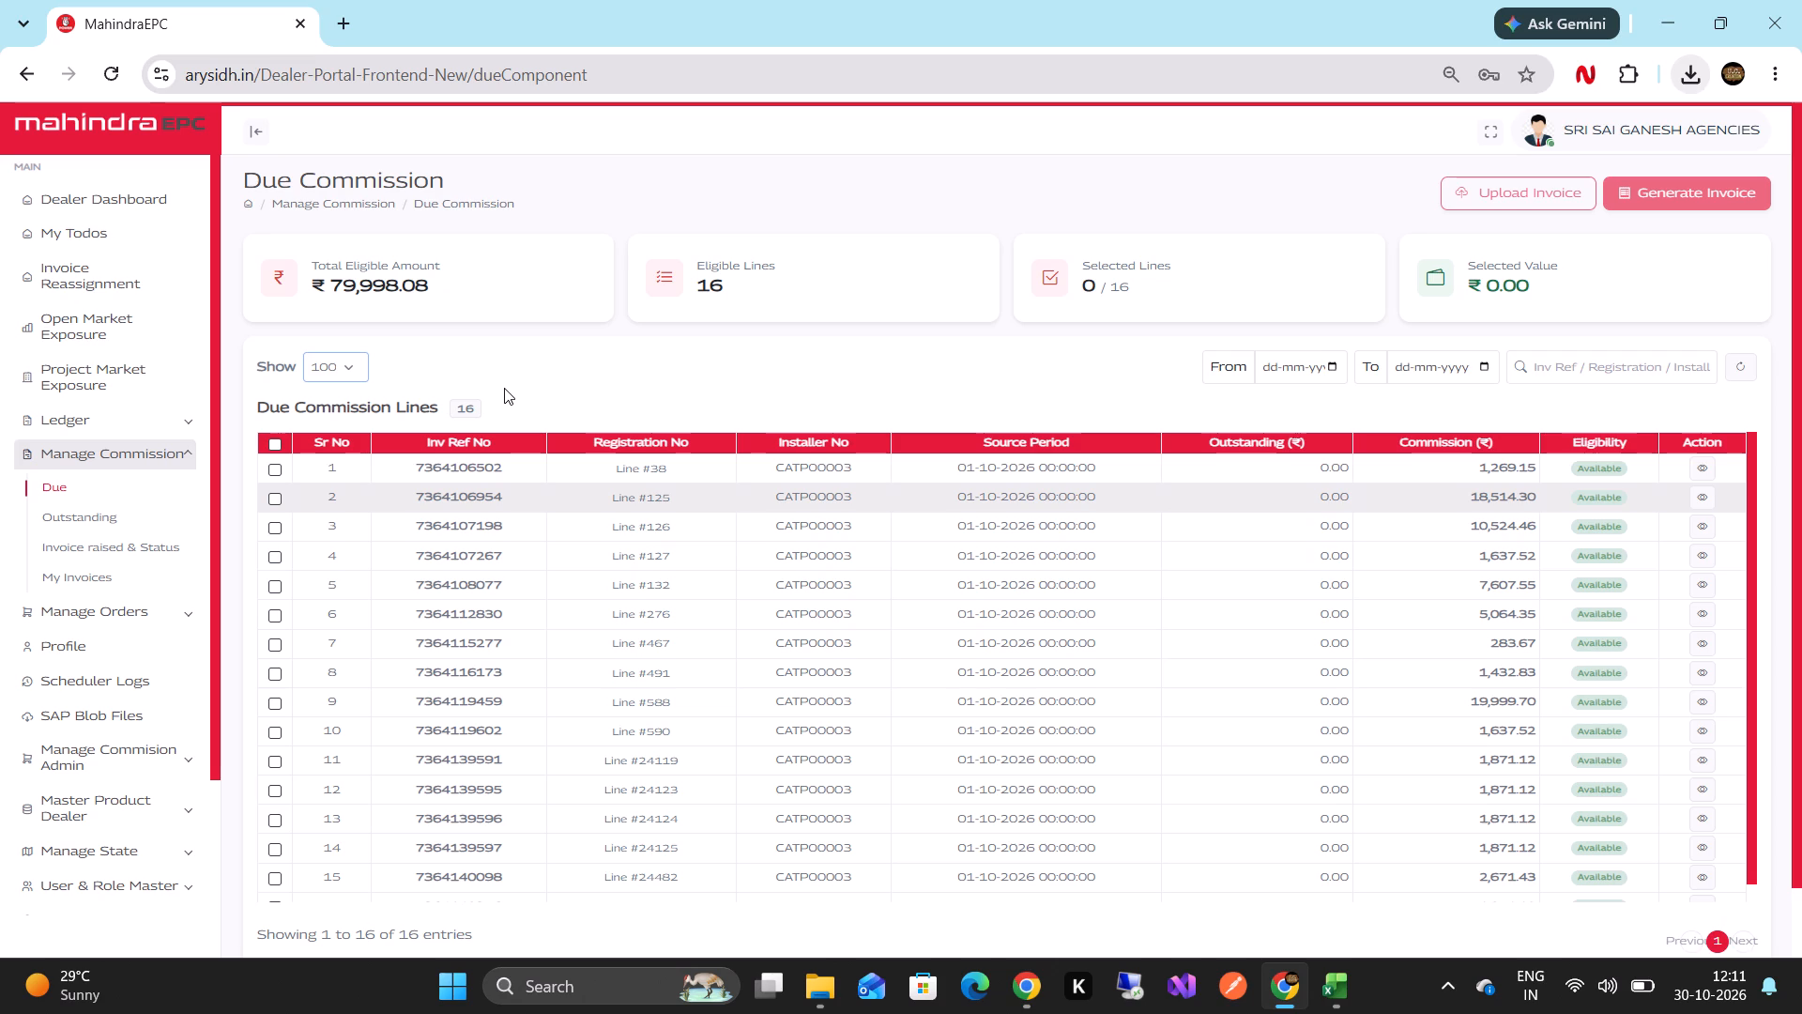
Check the Outstanding page's All Stages list, including its Commission column.
left_click(130, 509)
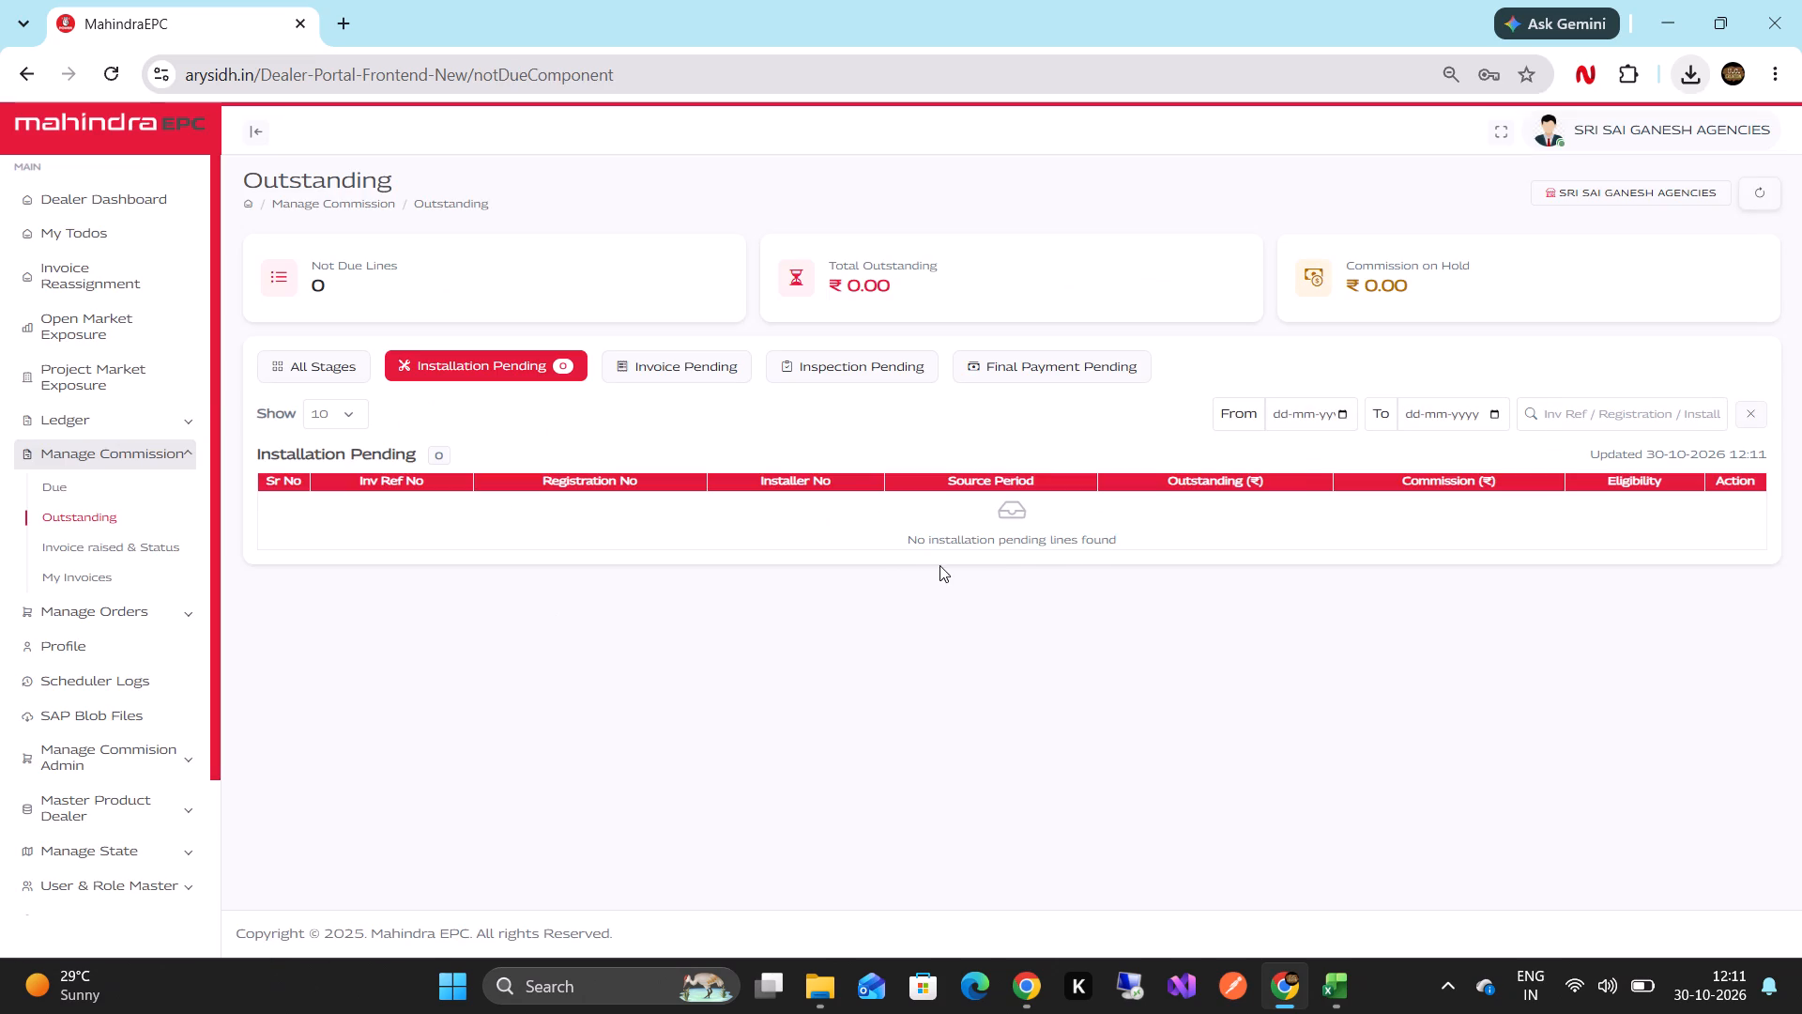
left_click(291, 381)
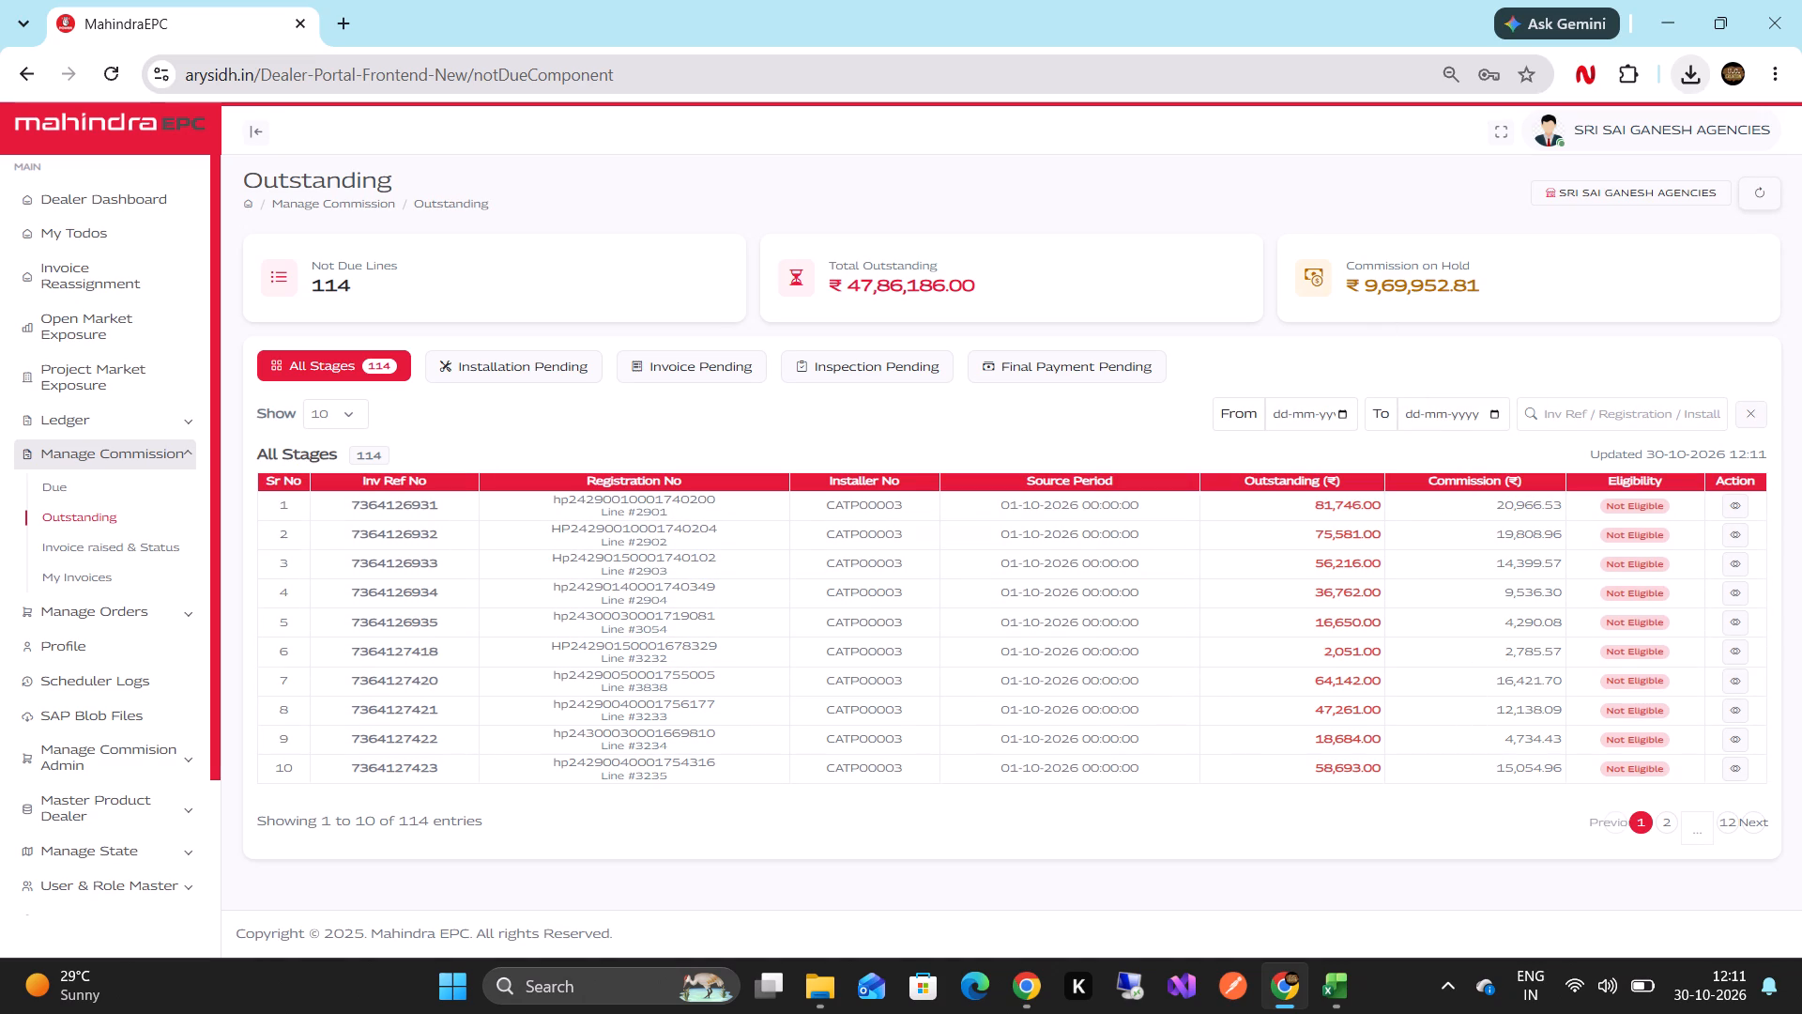
left_click(1452, 485)
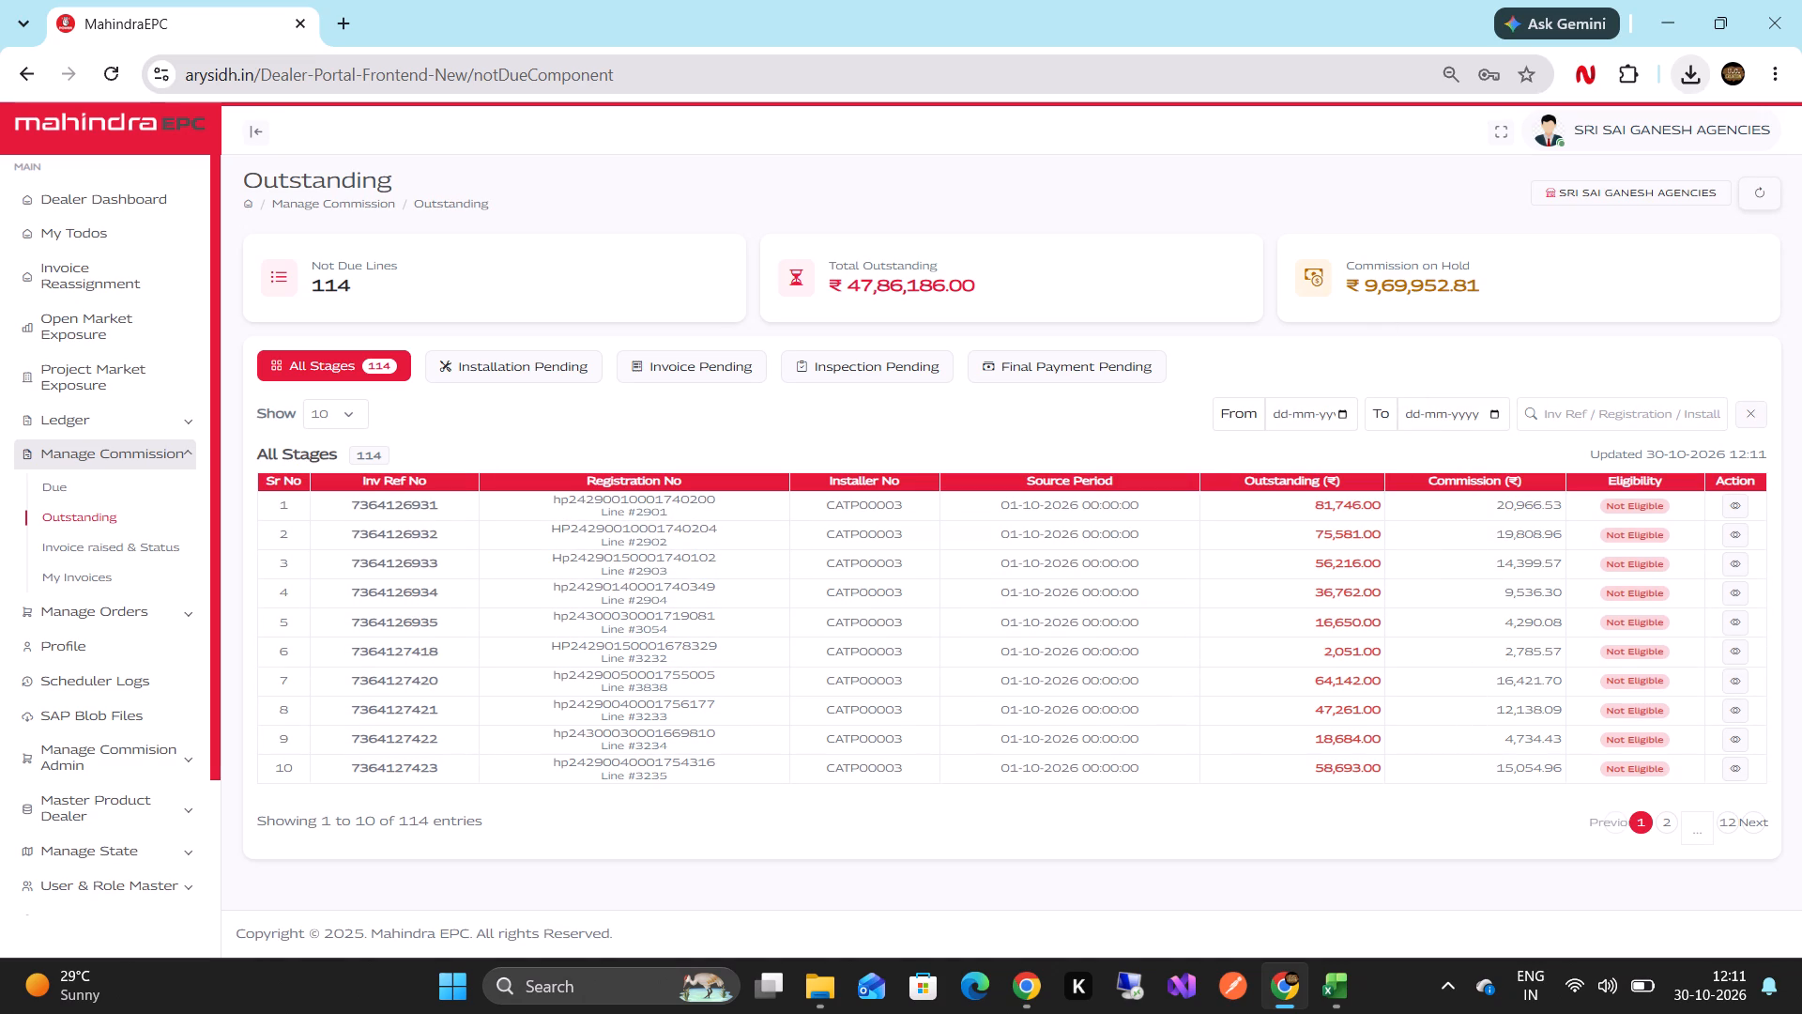
double_click(1452, 485)
Look through the Invoice Raised & Status, My Invoices, Commission Invoices, Commission Payments and Commission Batches pages for existing records.
left_click(122, 550)
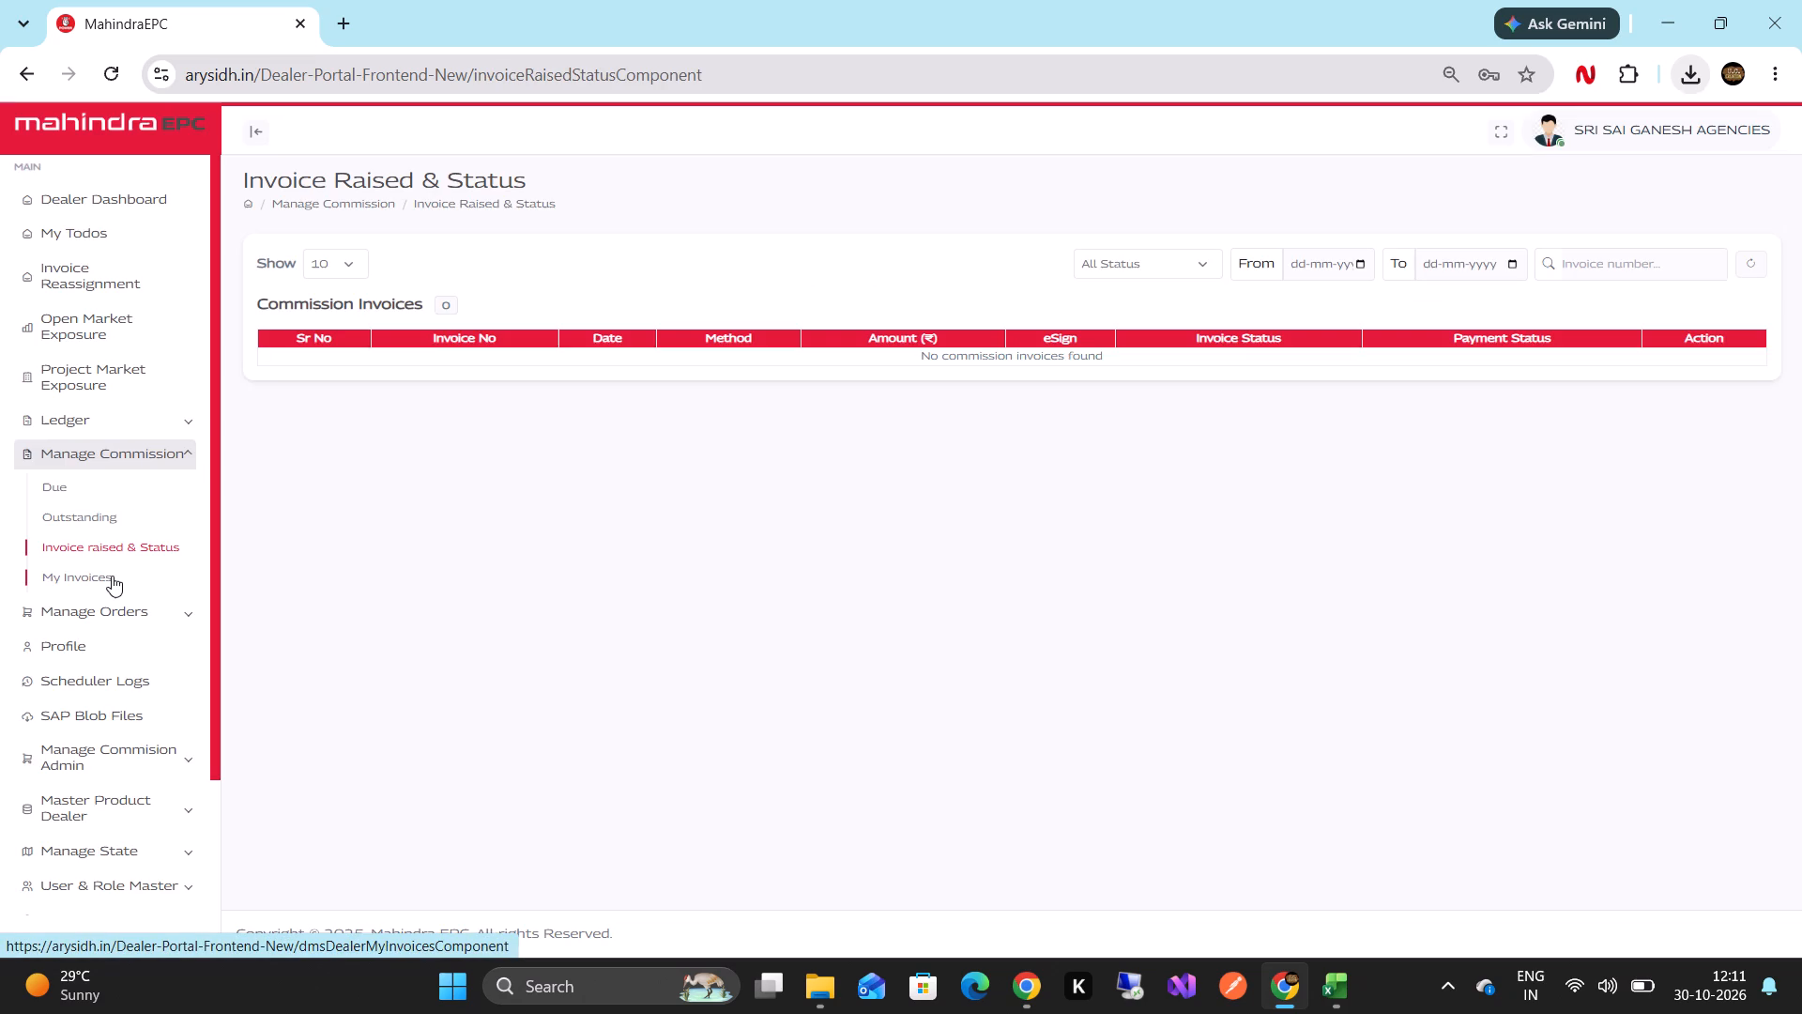
left_click(109, 579)
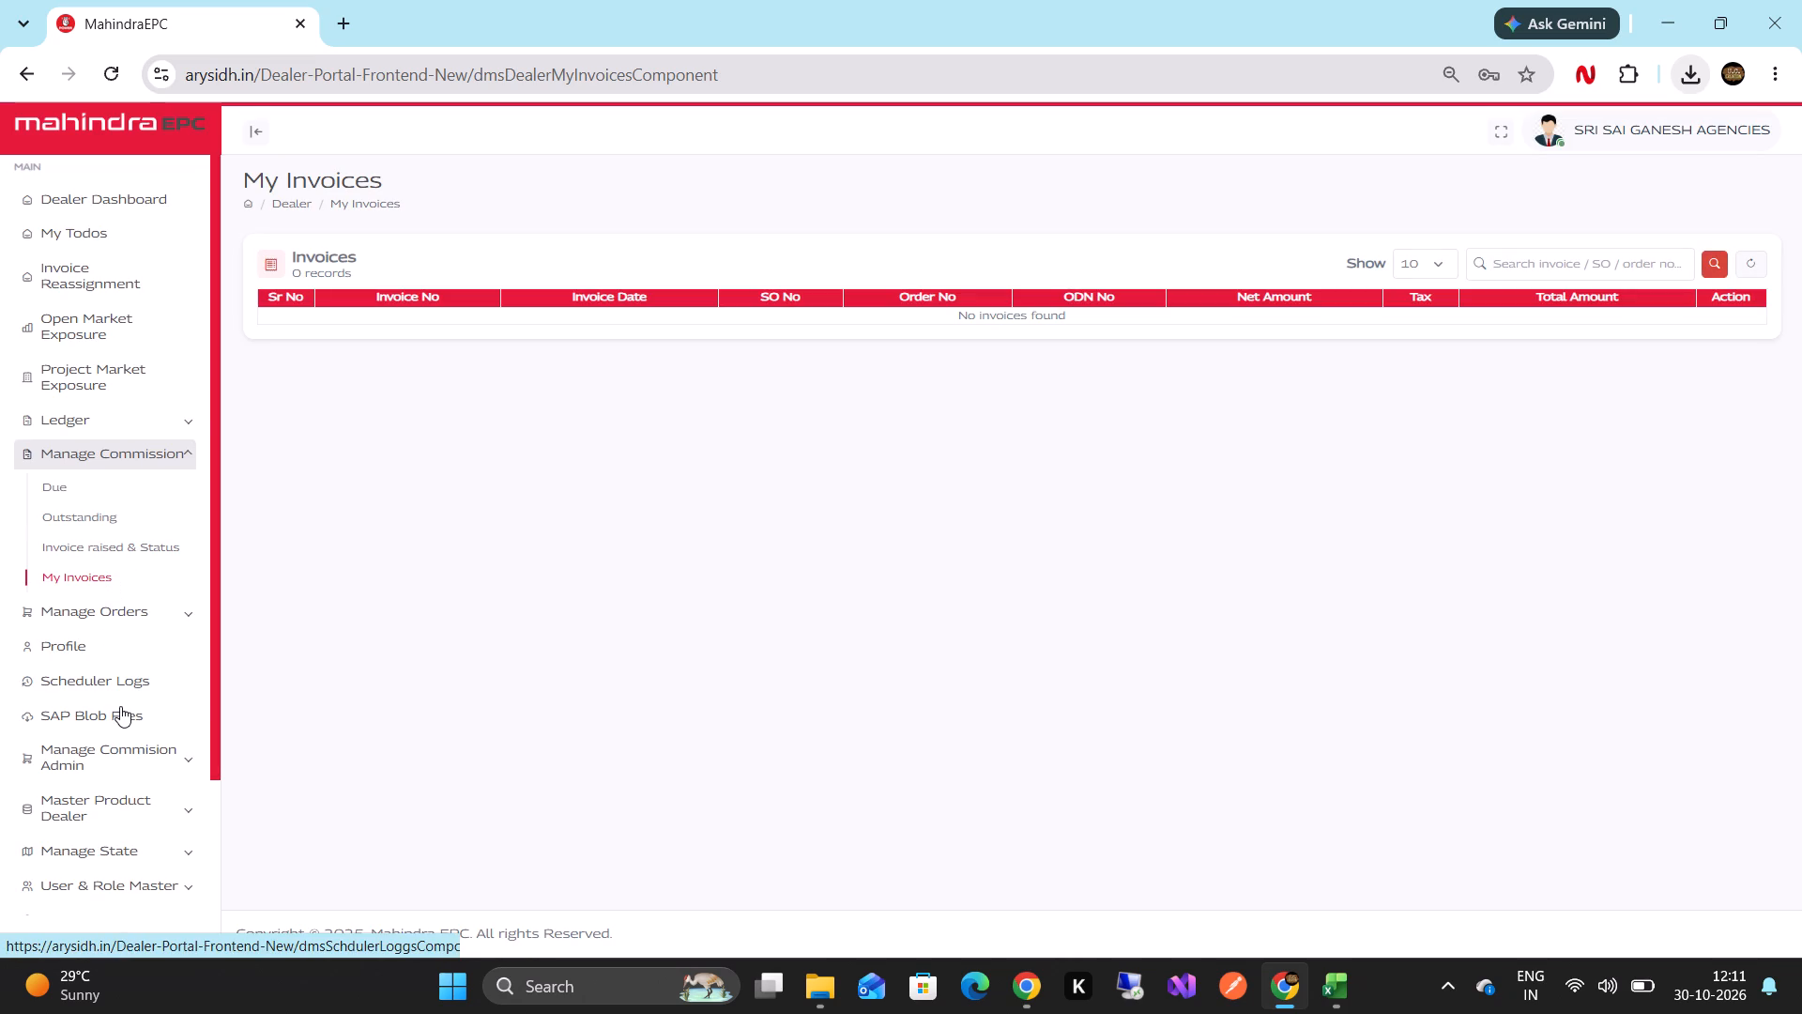
left_click(116, 749)
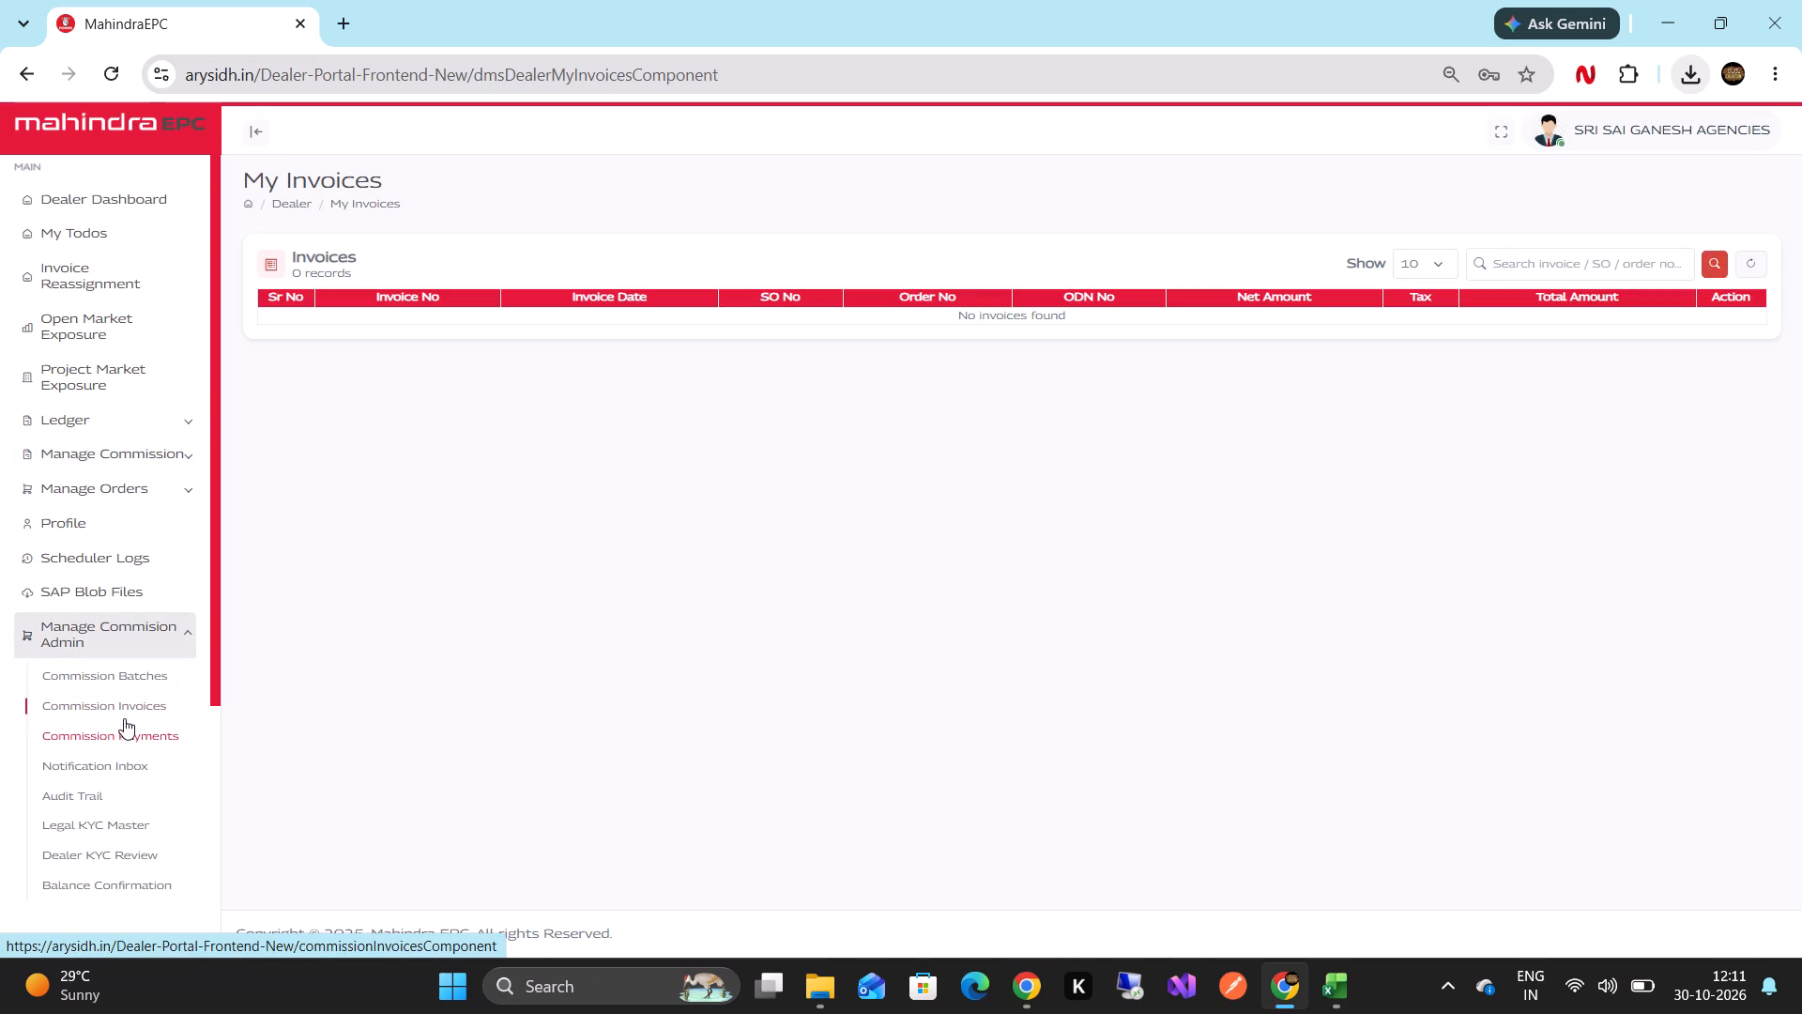
left_click(124, 710)
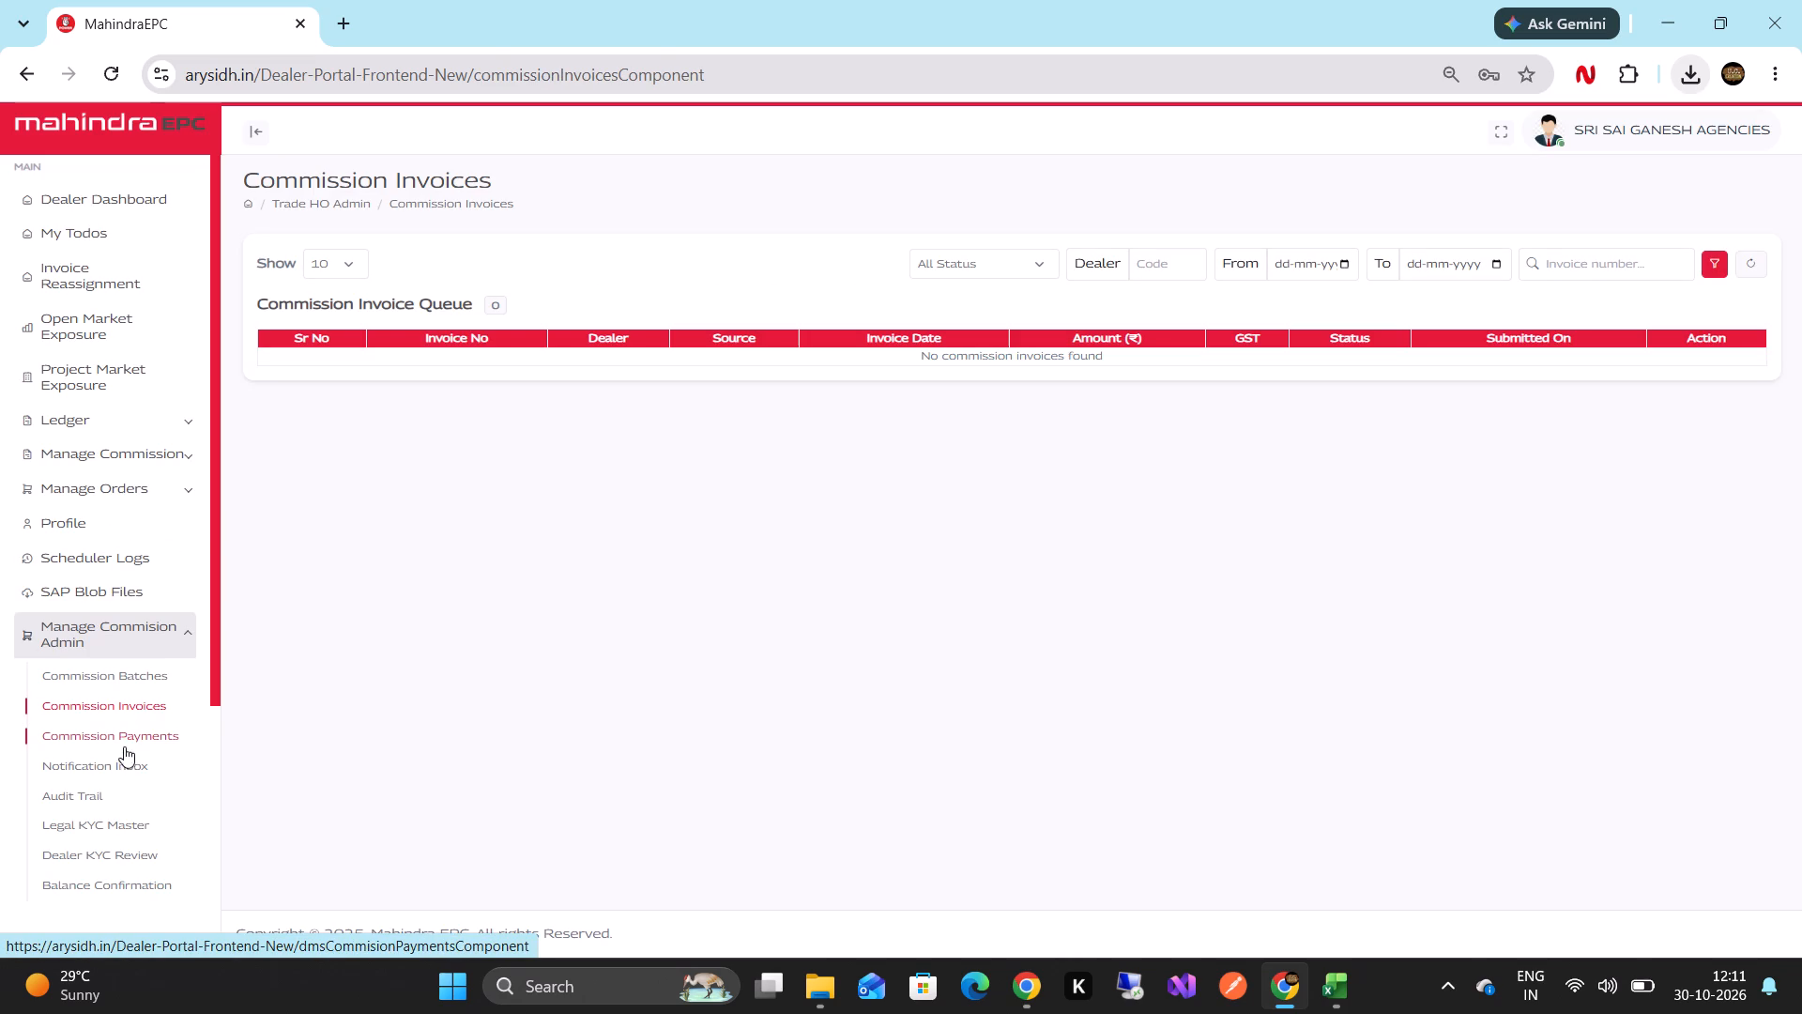
left_click(124, 738)
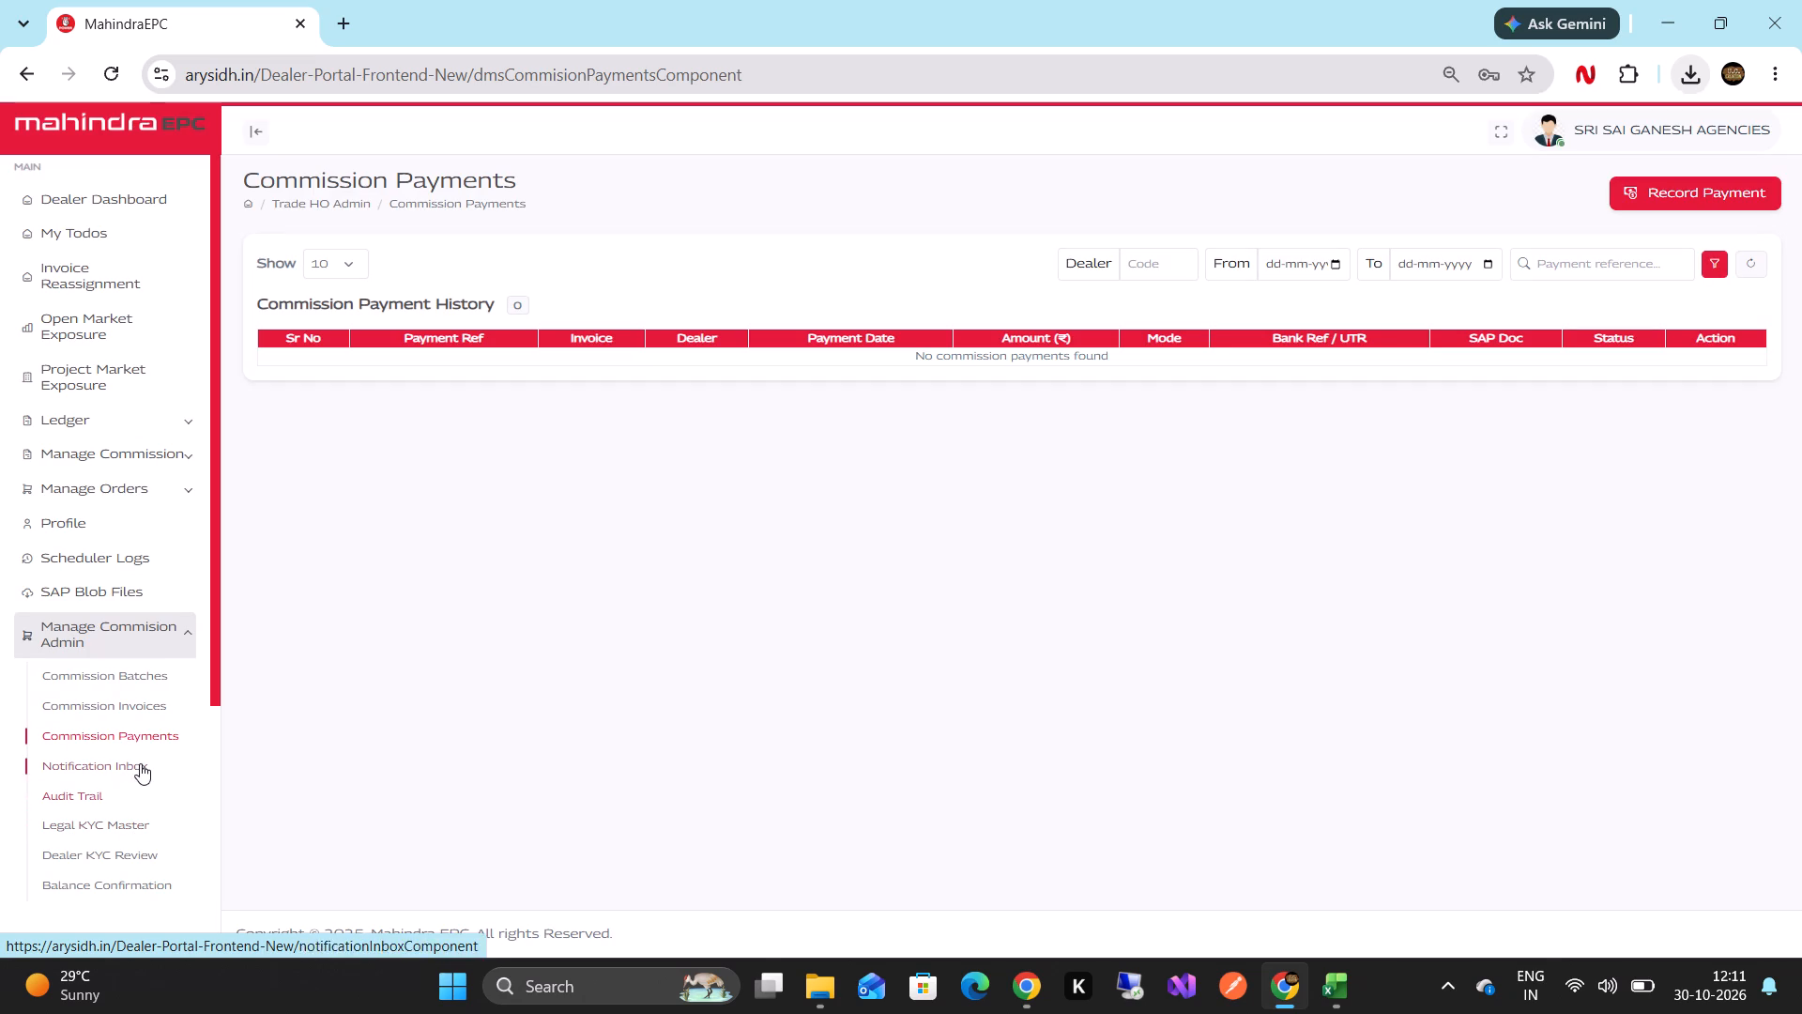
left_click(127, 678)
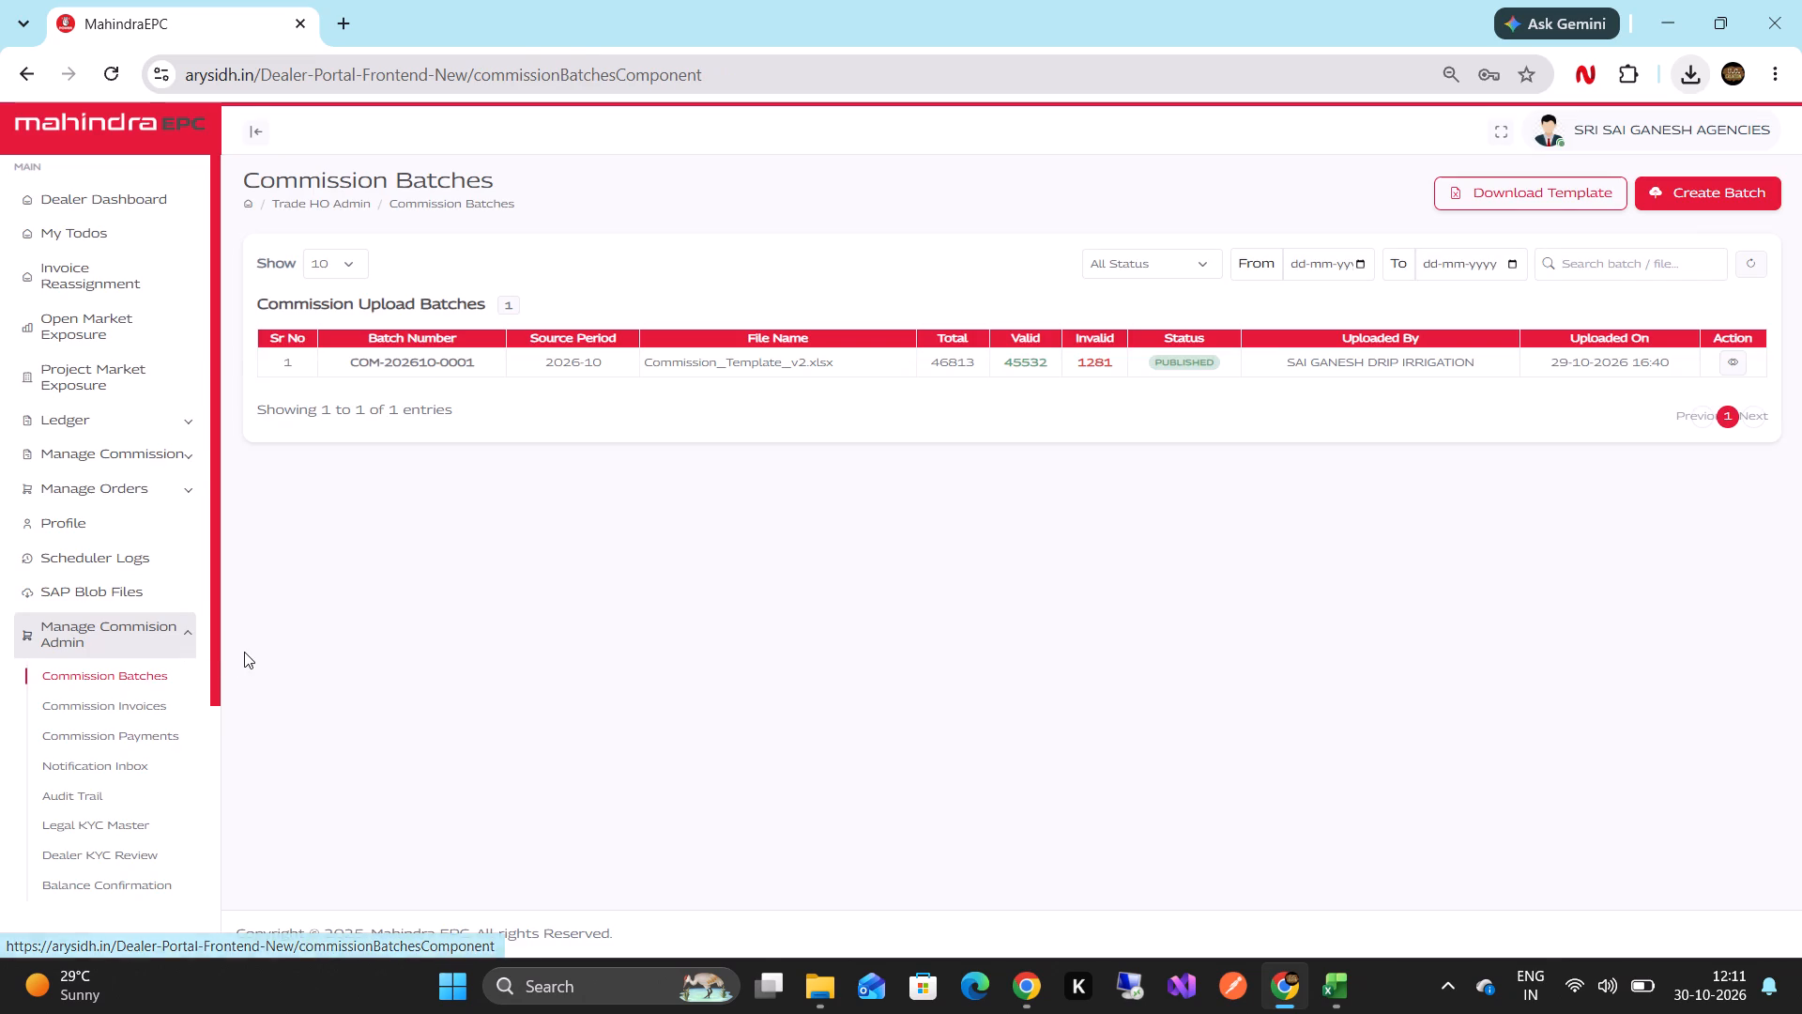
Compare the commission total in E134 of the Excel Sheet1 with the Outstanding page's All Stages Commission on Hold.
left_click(129, 452)
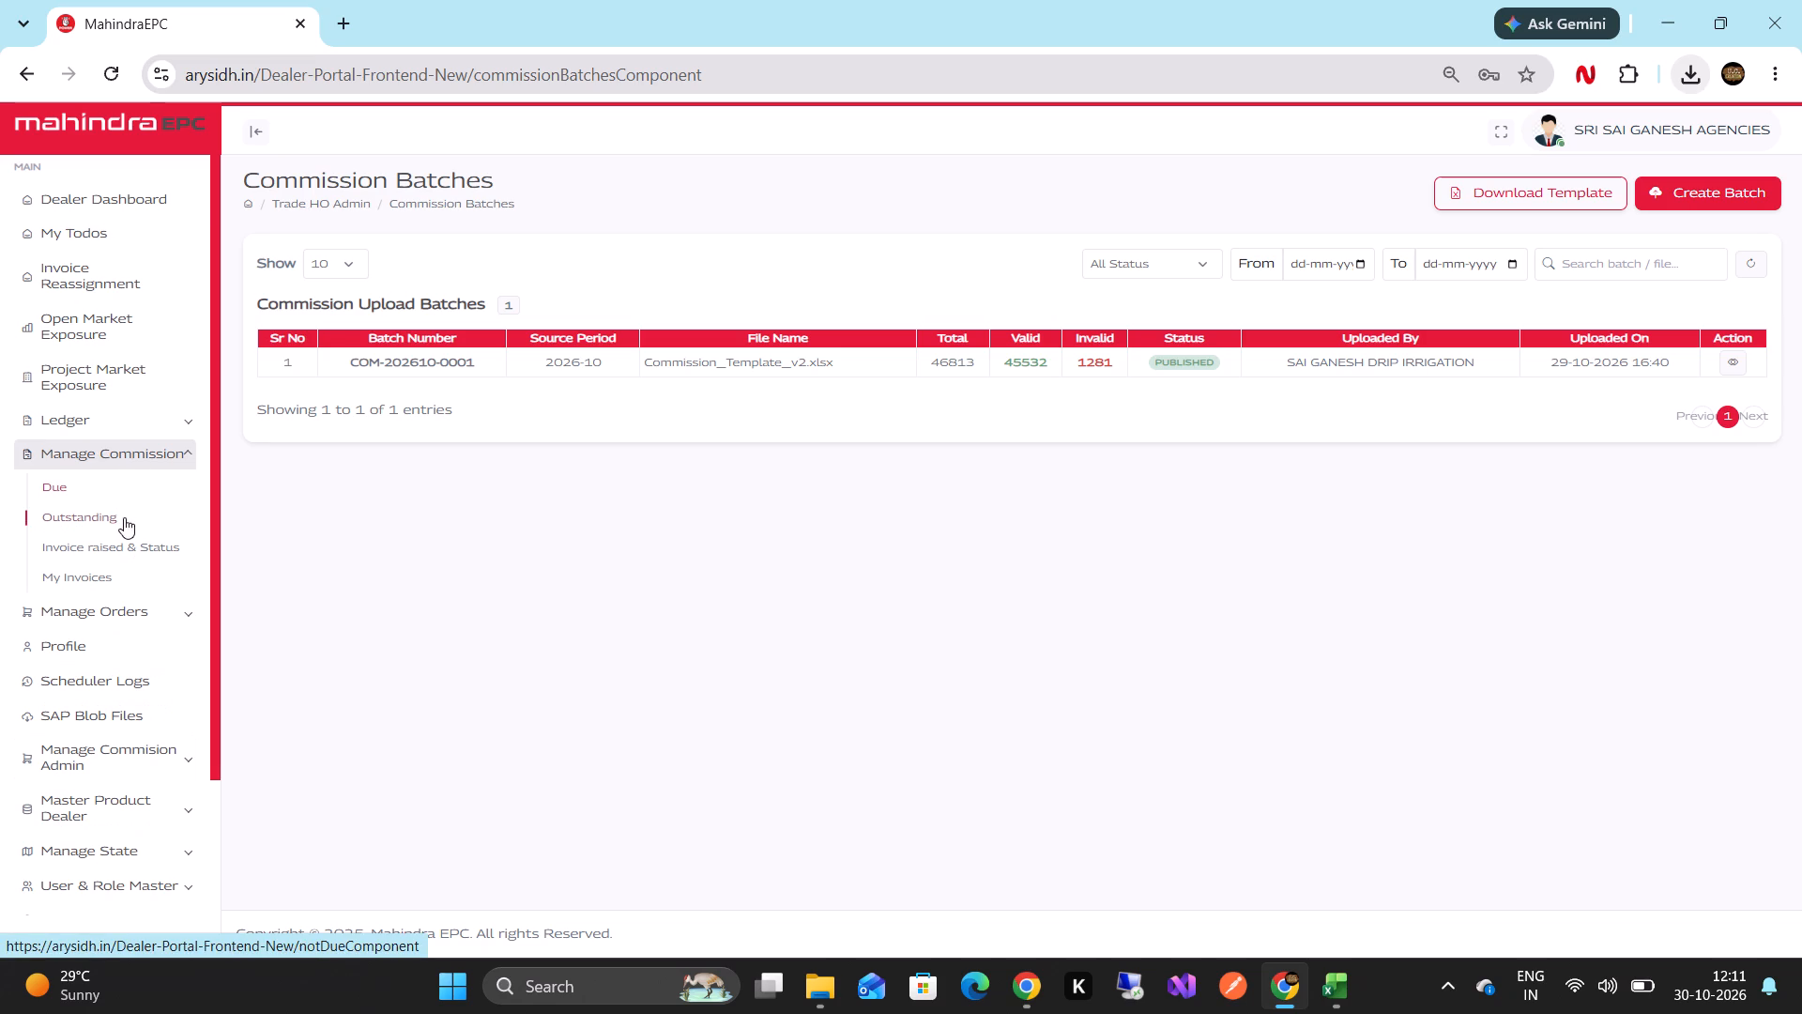
left_click(124, 518)
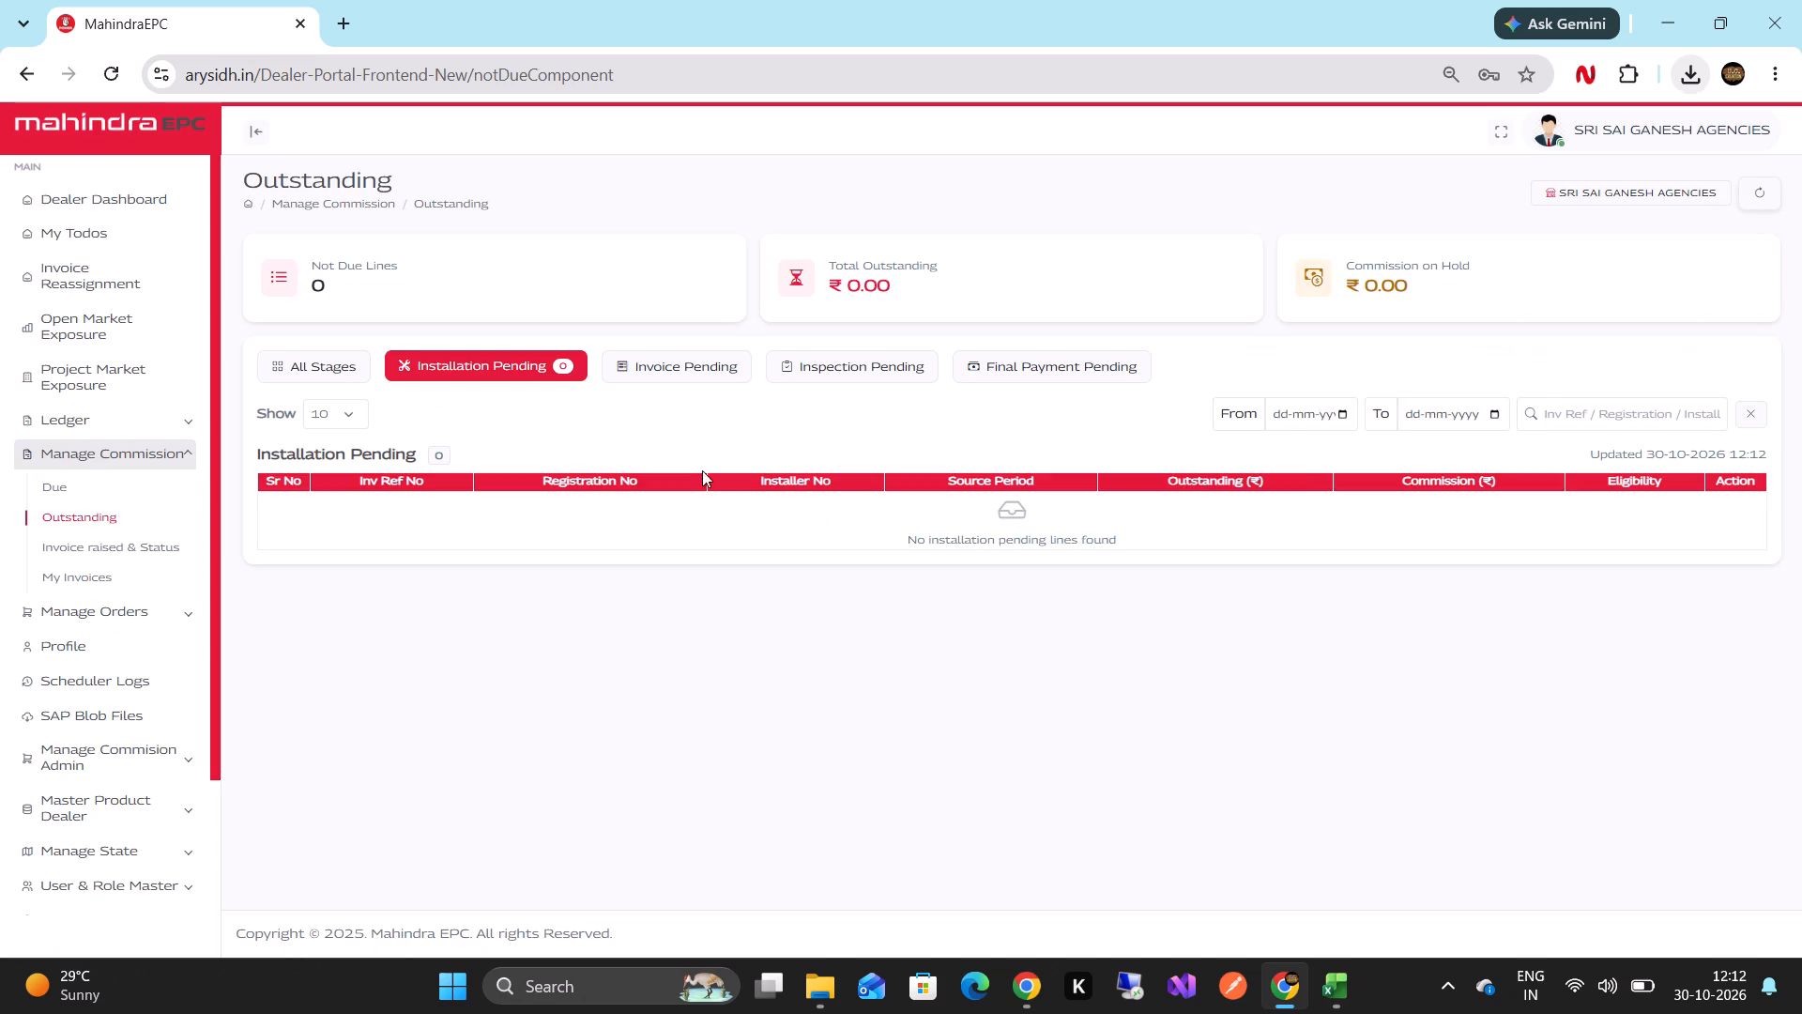
left_click(297, 358)
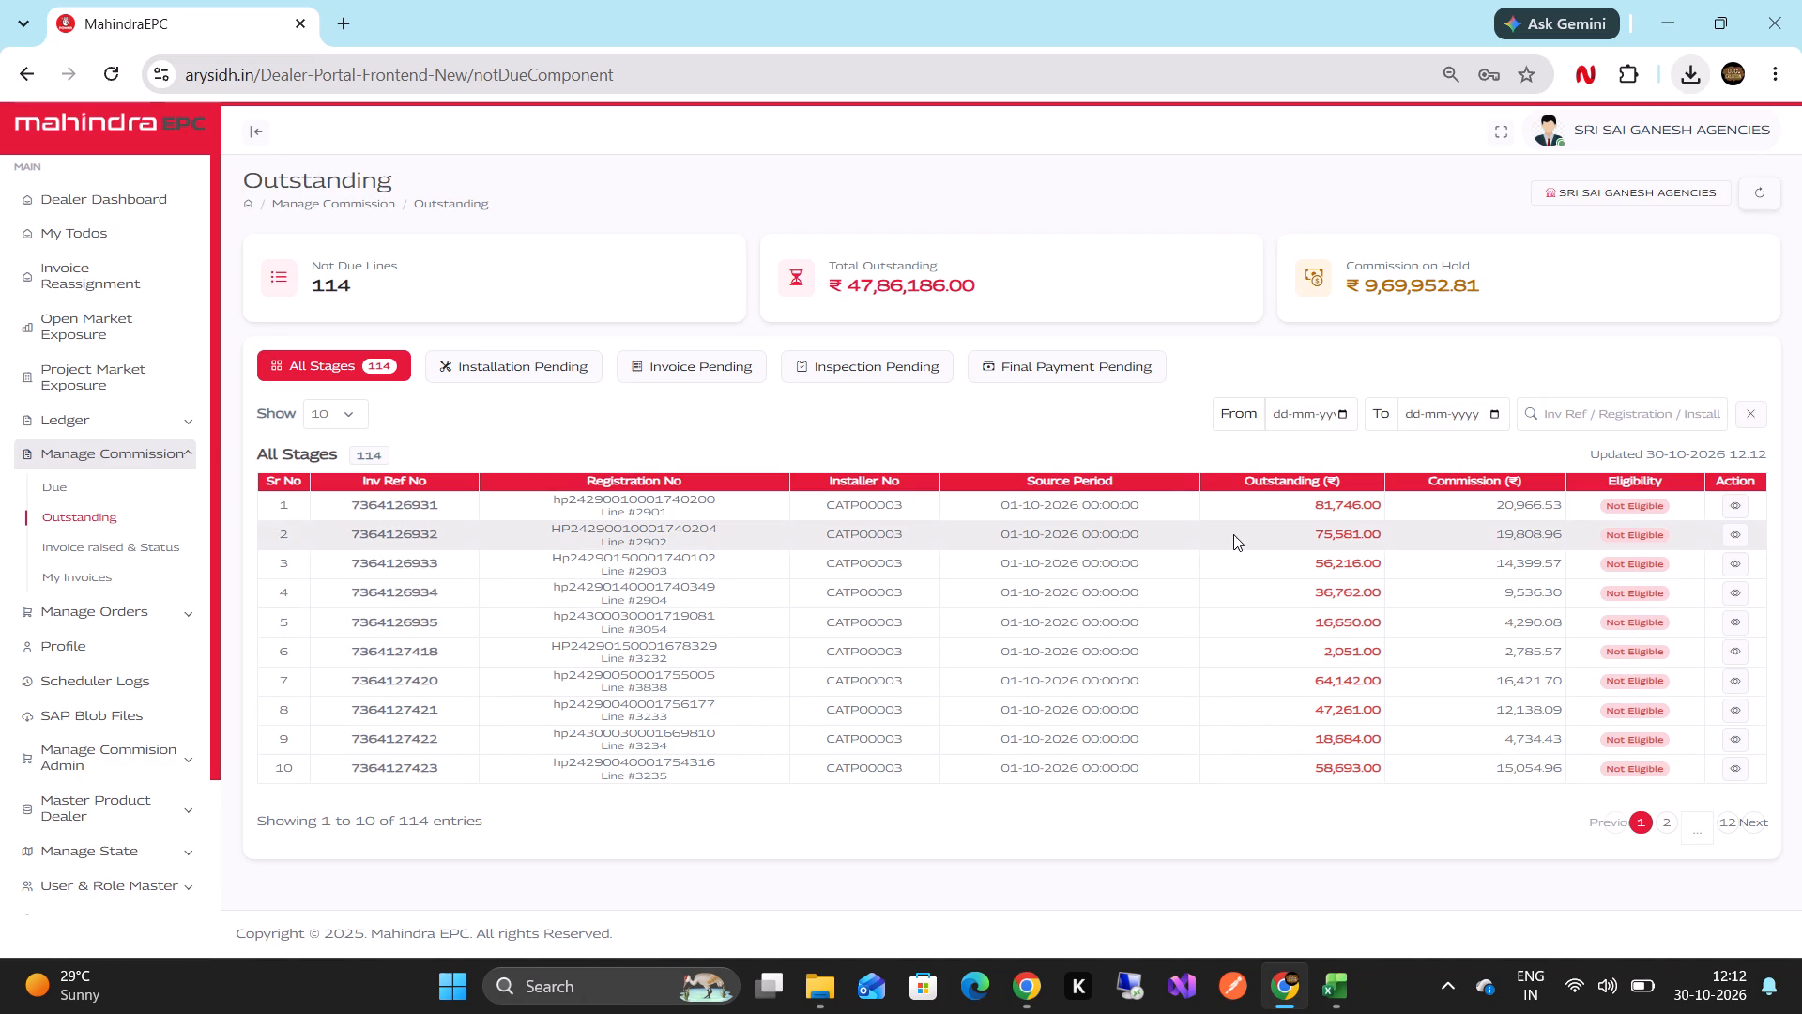
key("alt+Tab")
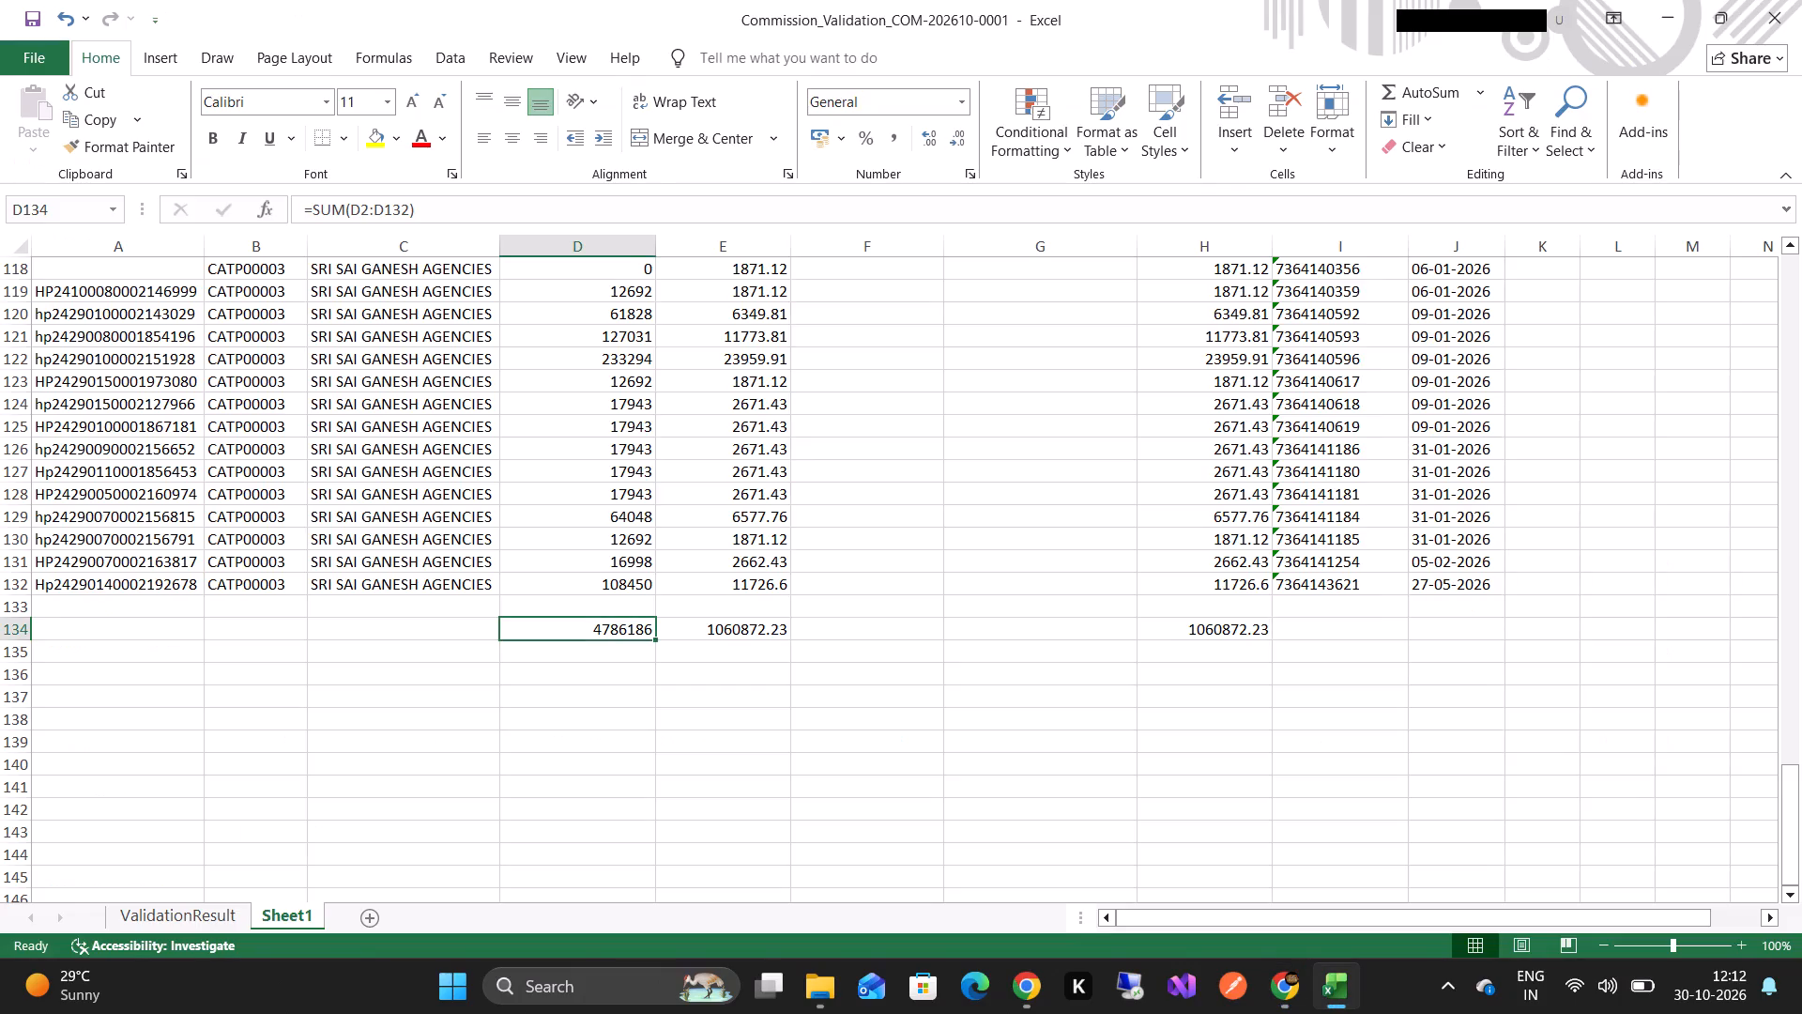
left_click(760, 631)
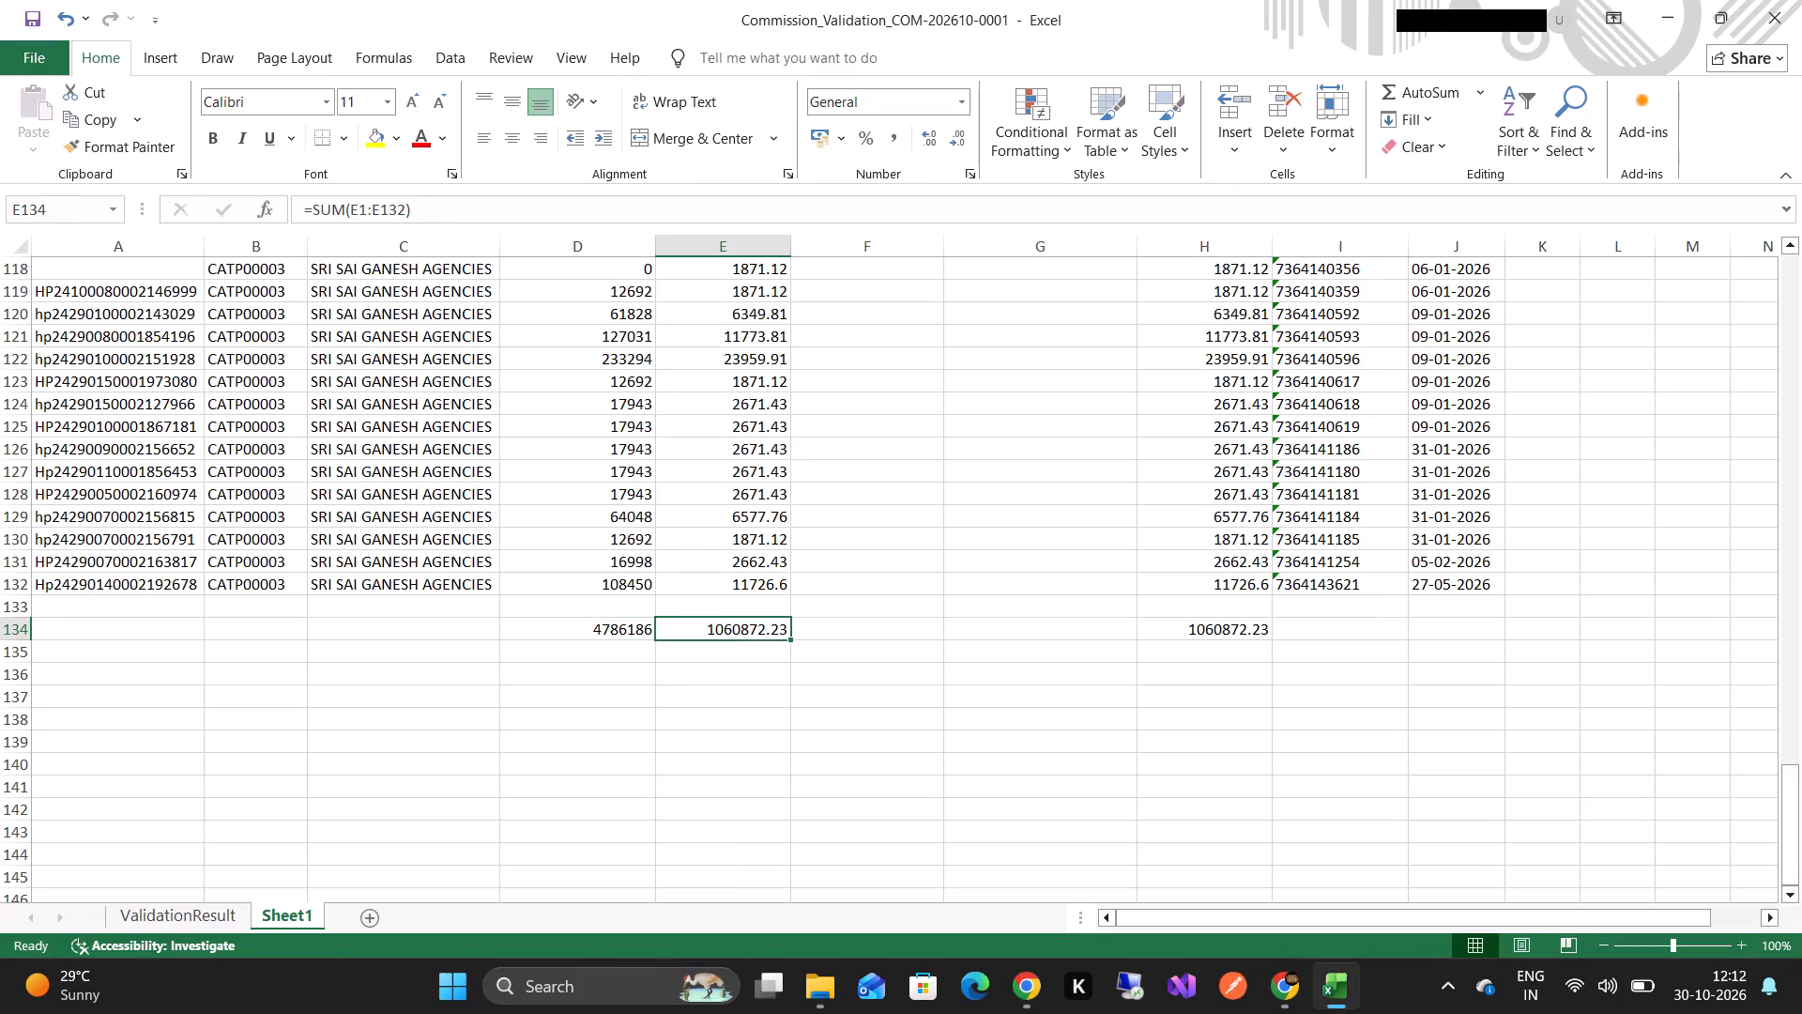
key("alt+Tab")
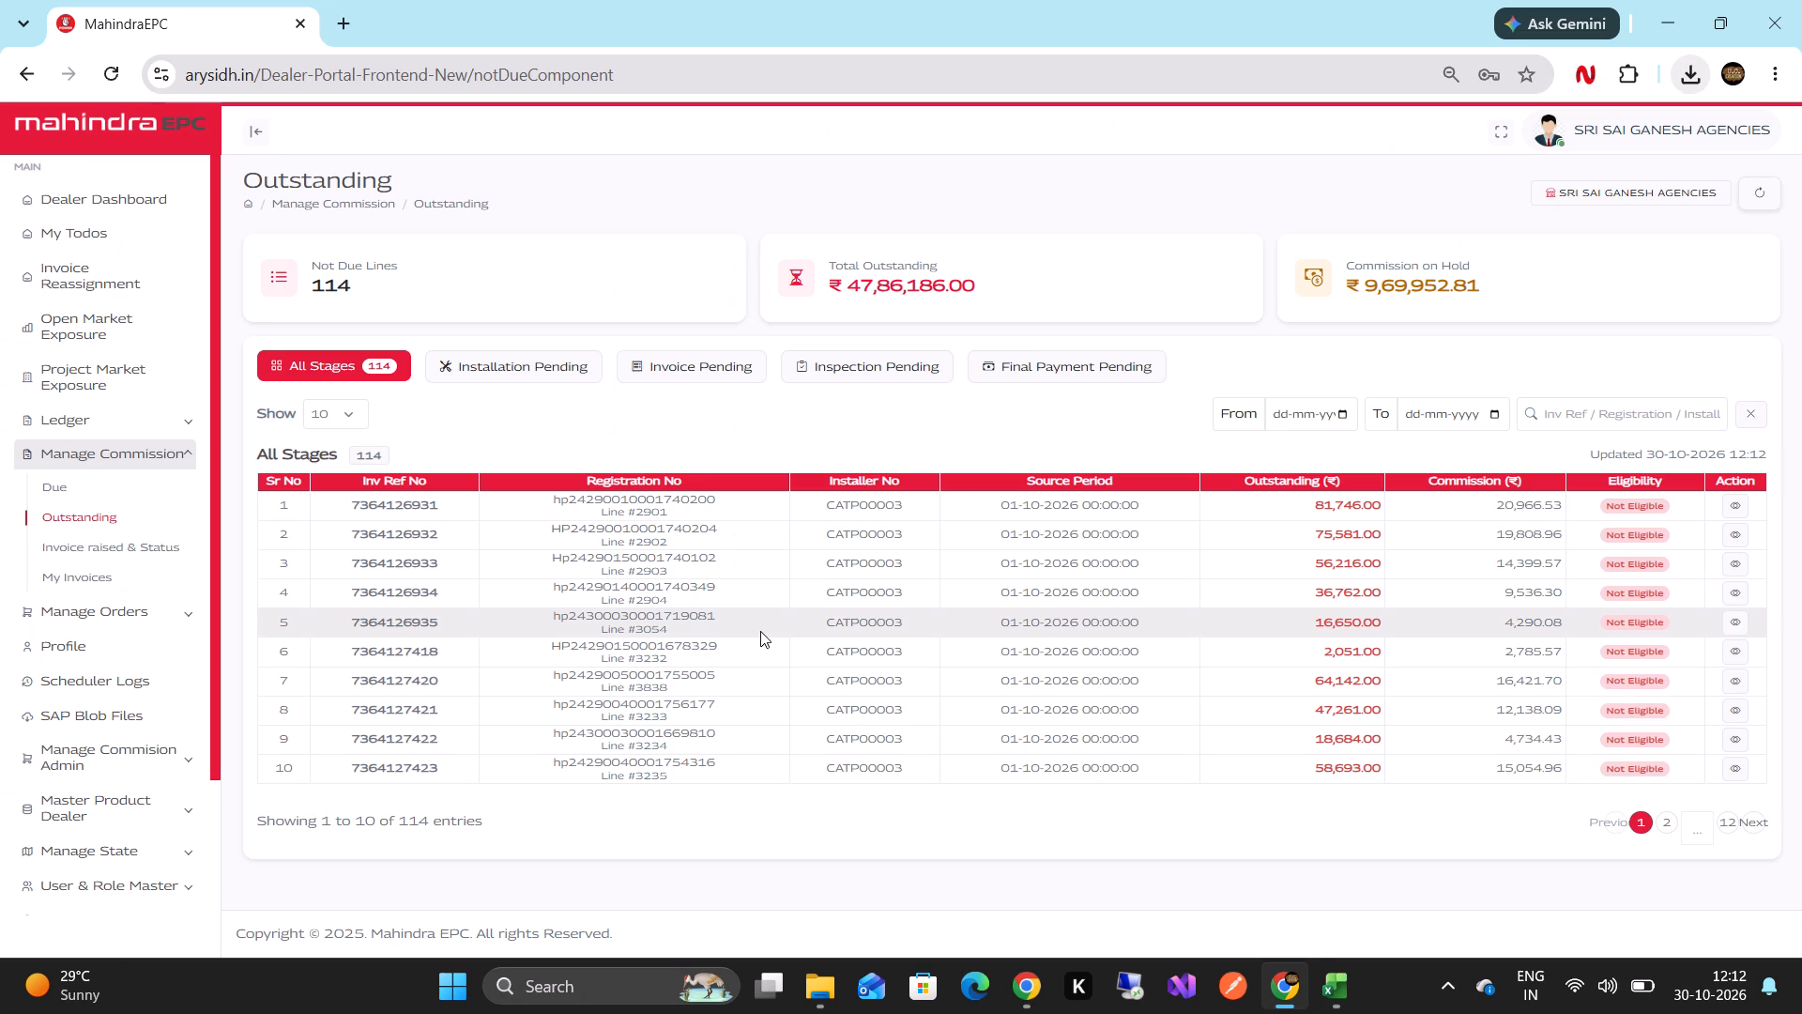
scroll(835, 587, "up", 1)
Cross-check the Due page's Total Eligible Amount against the Outstanding page's All Stages Commission on Hold.
left_click(103, 479)
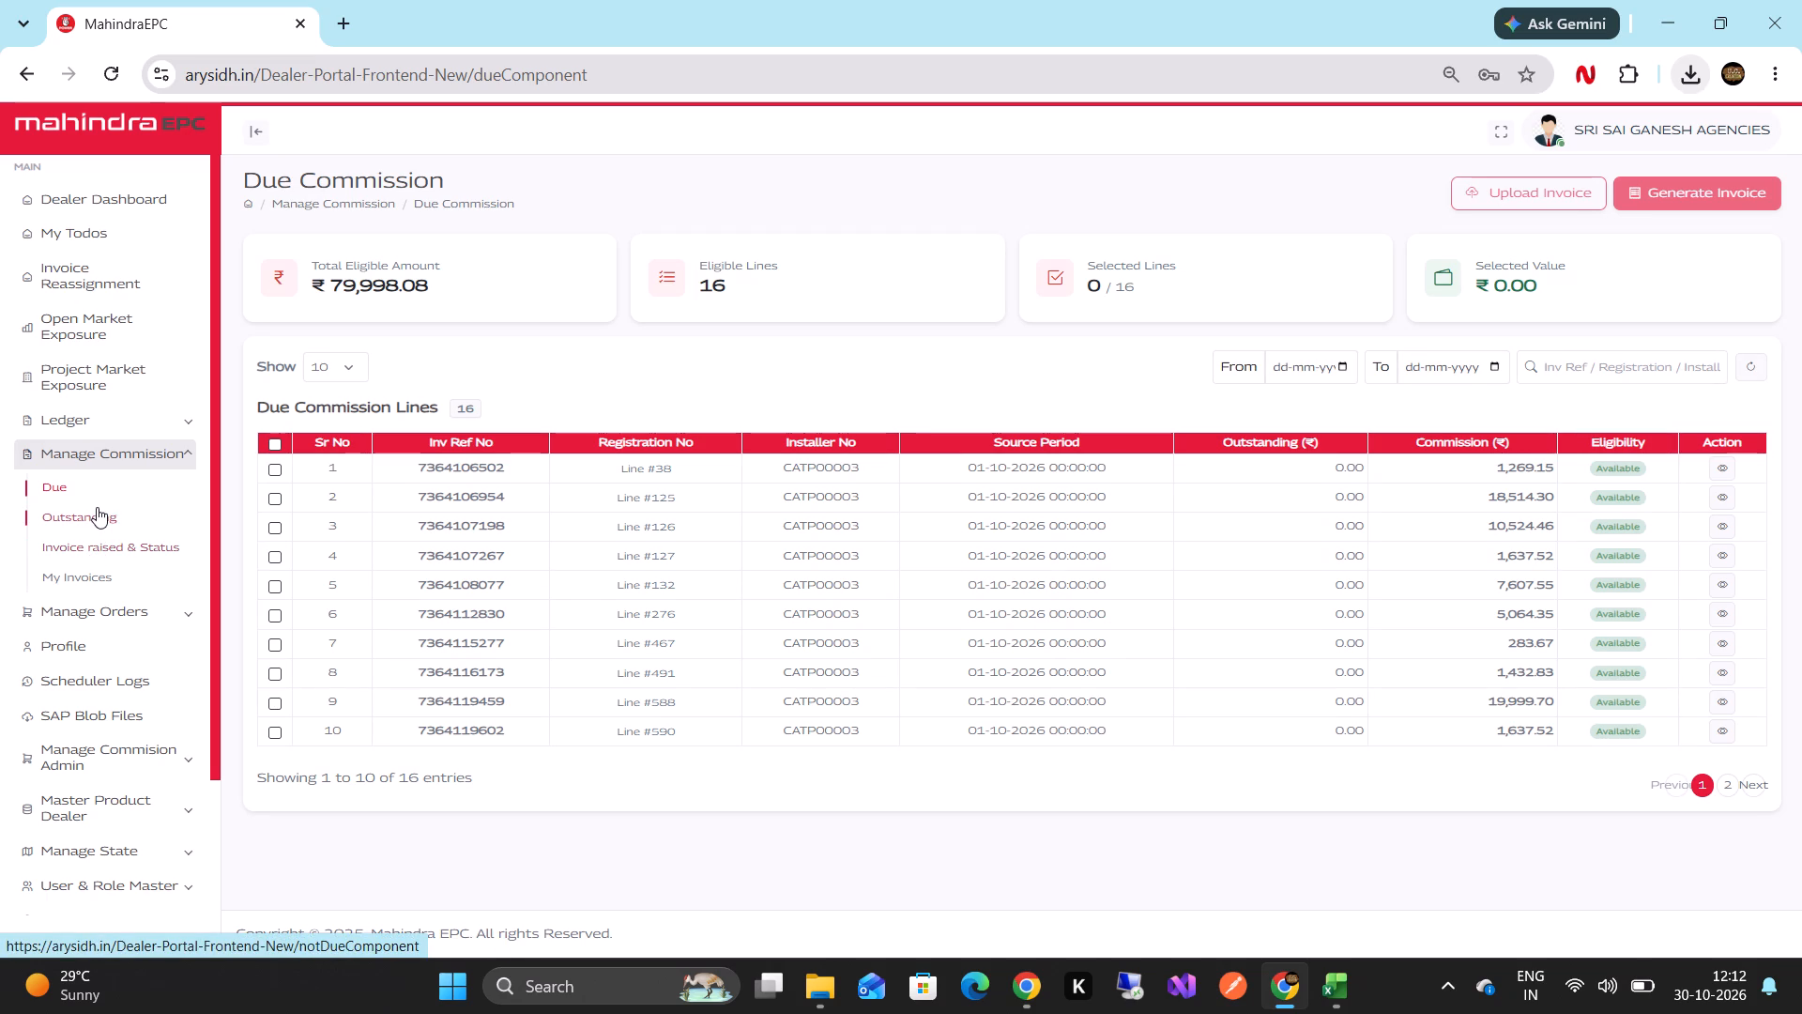
left_click(97, 507)
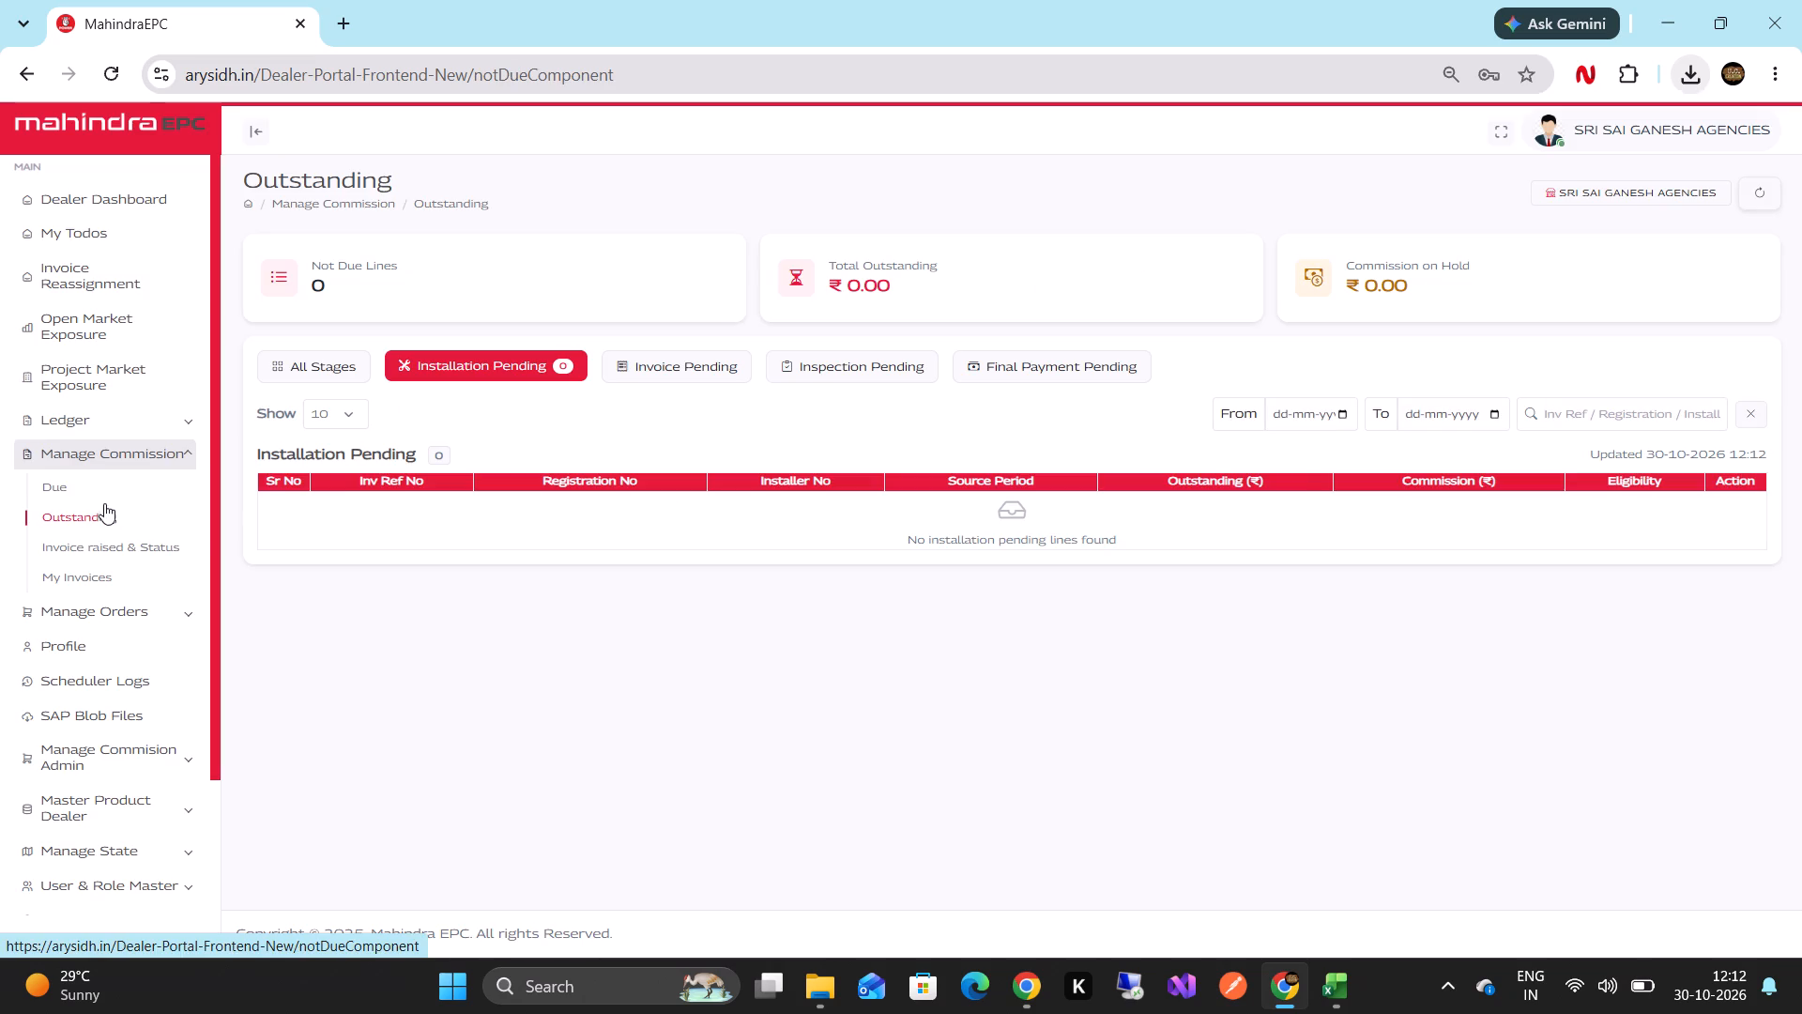
left_click(92, 488)
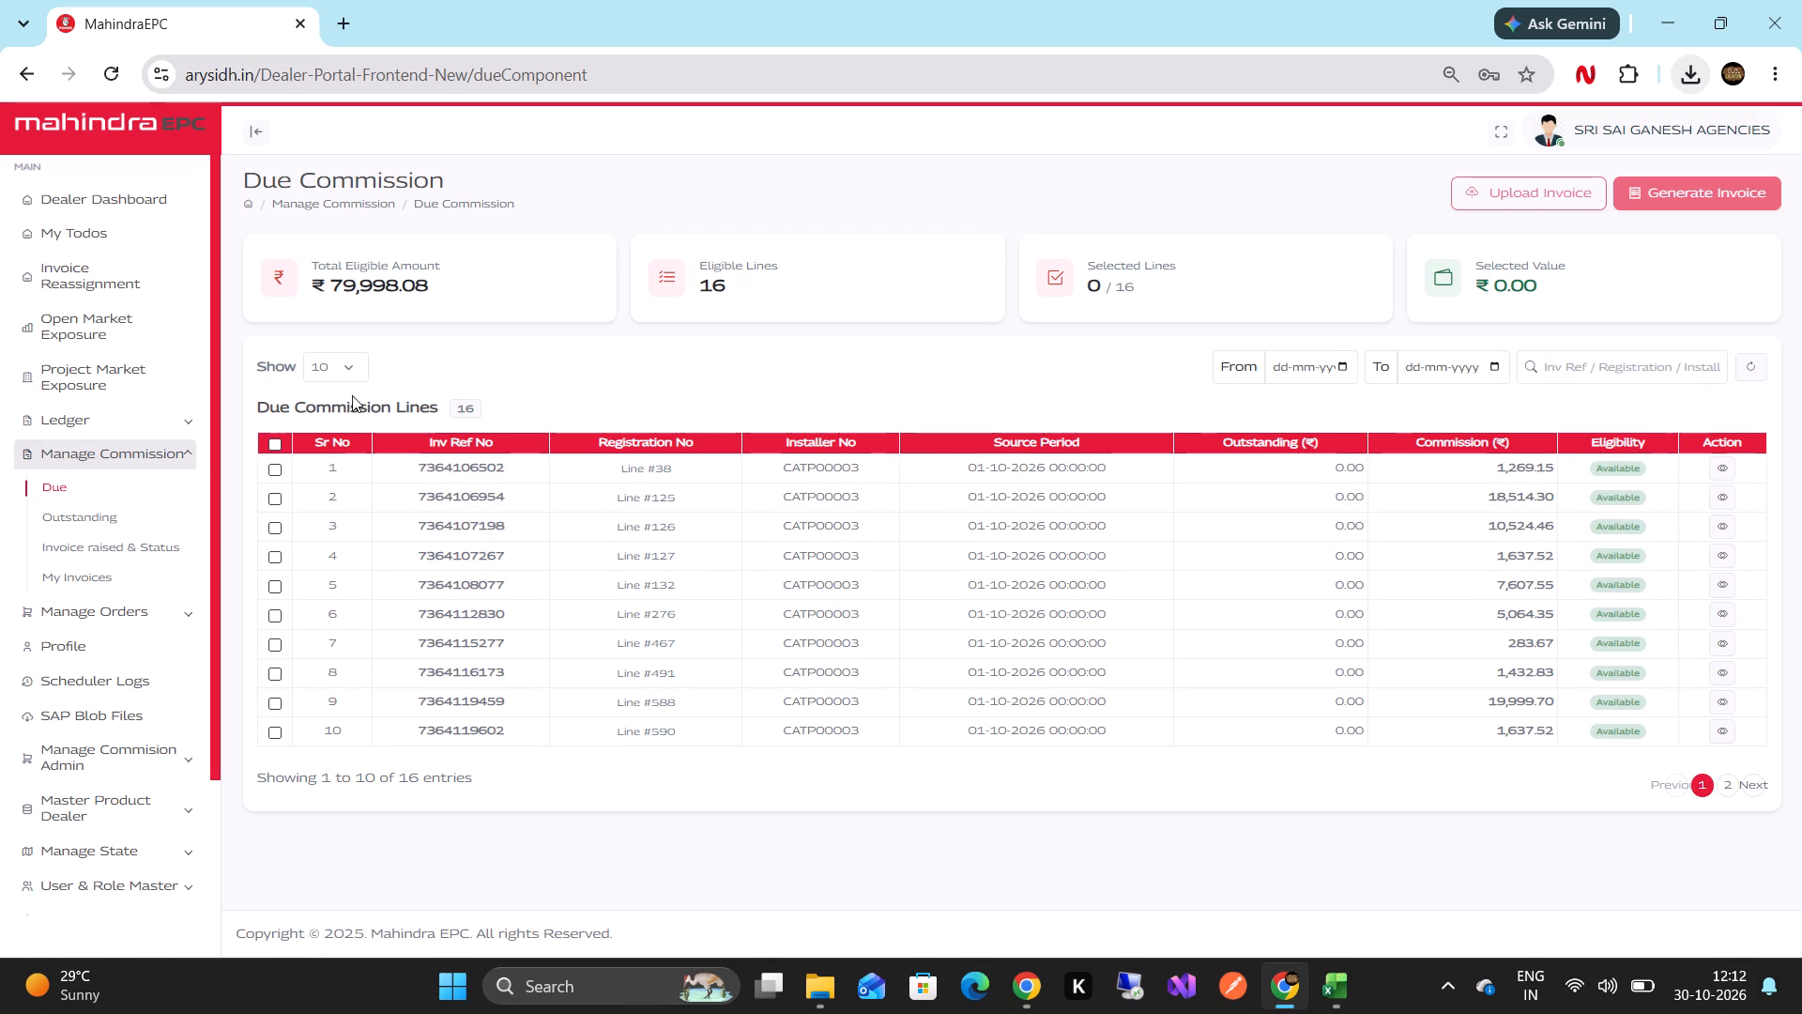
left_click(116, 514)
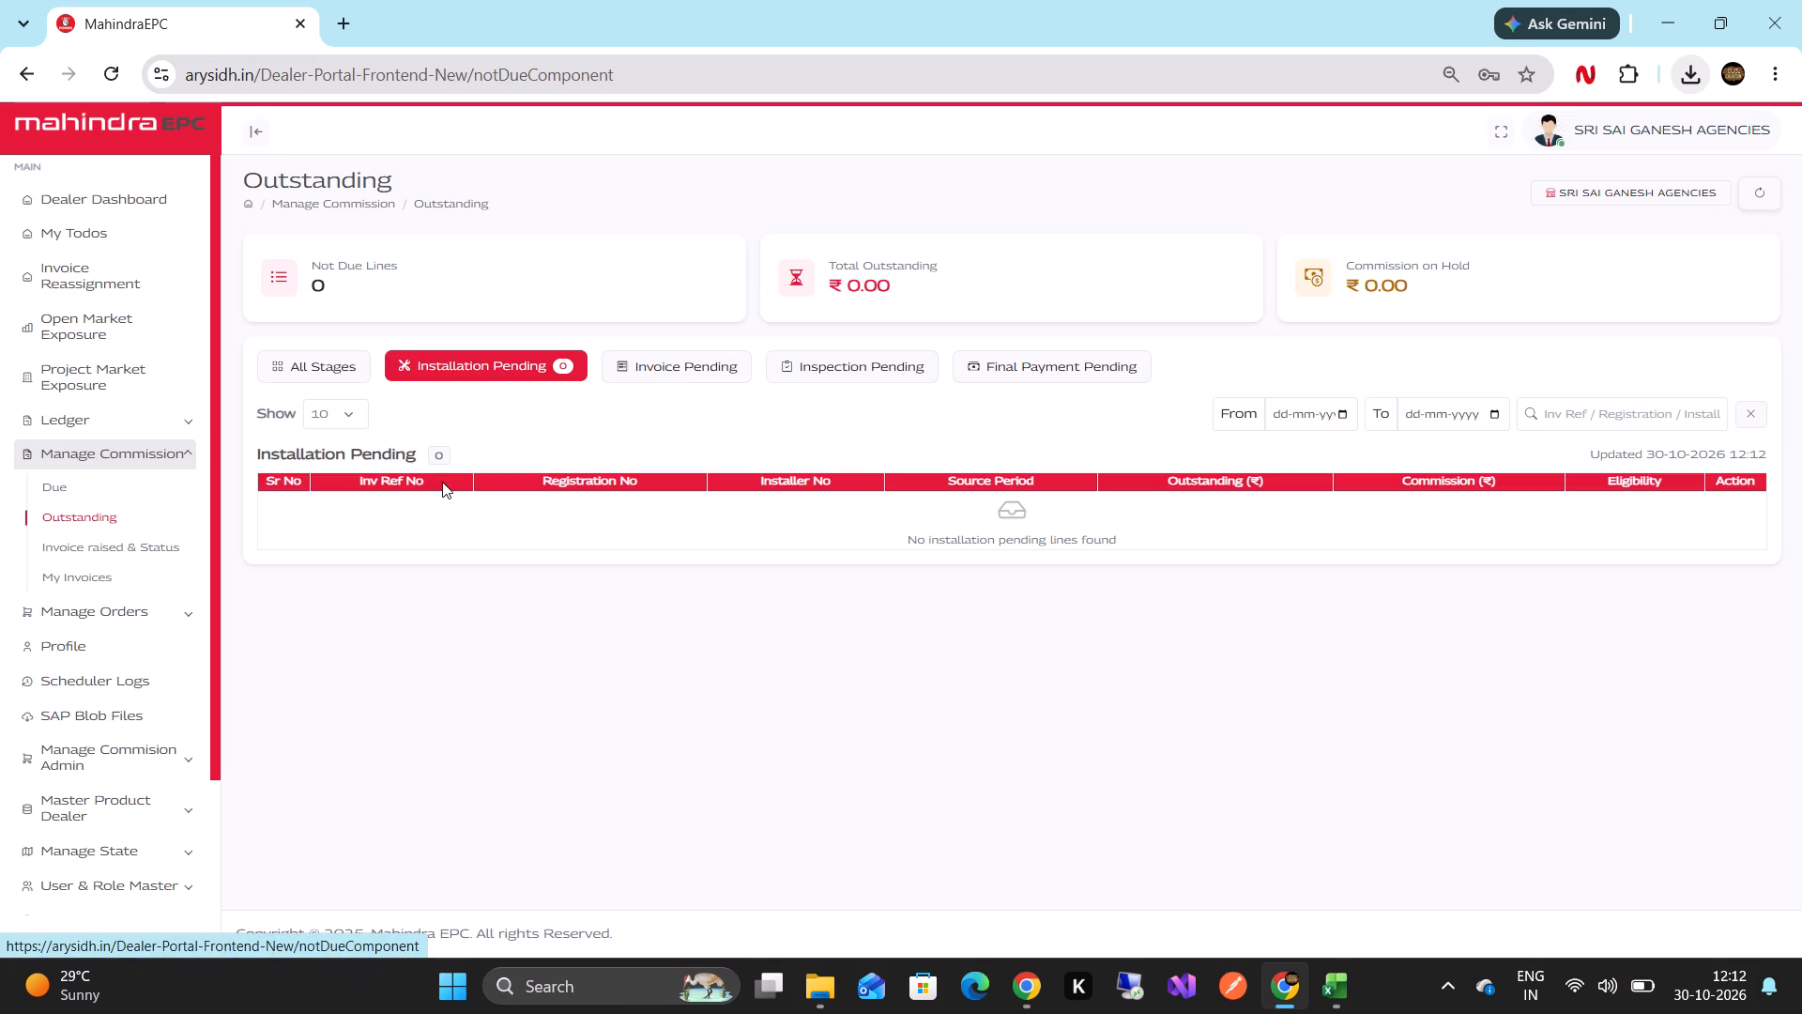
left_click(306, 379)
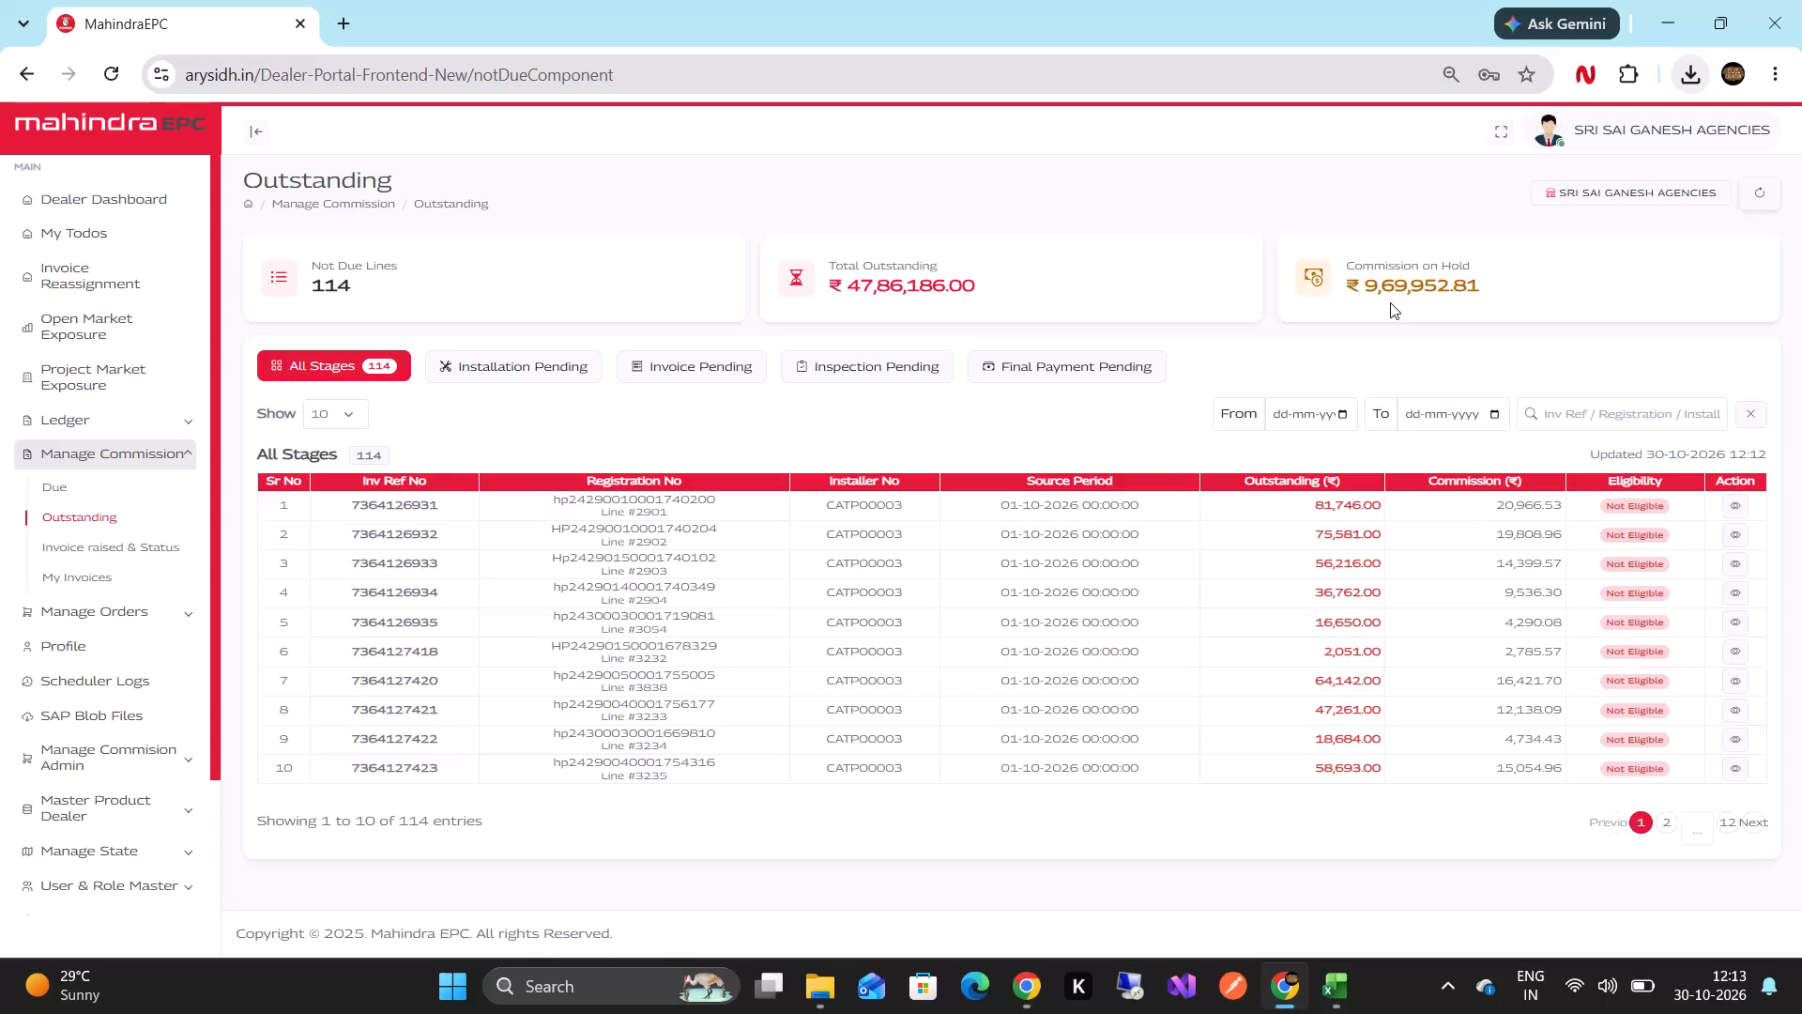
left_click(87, 472)
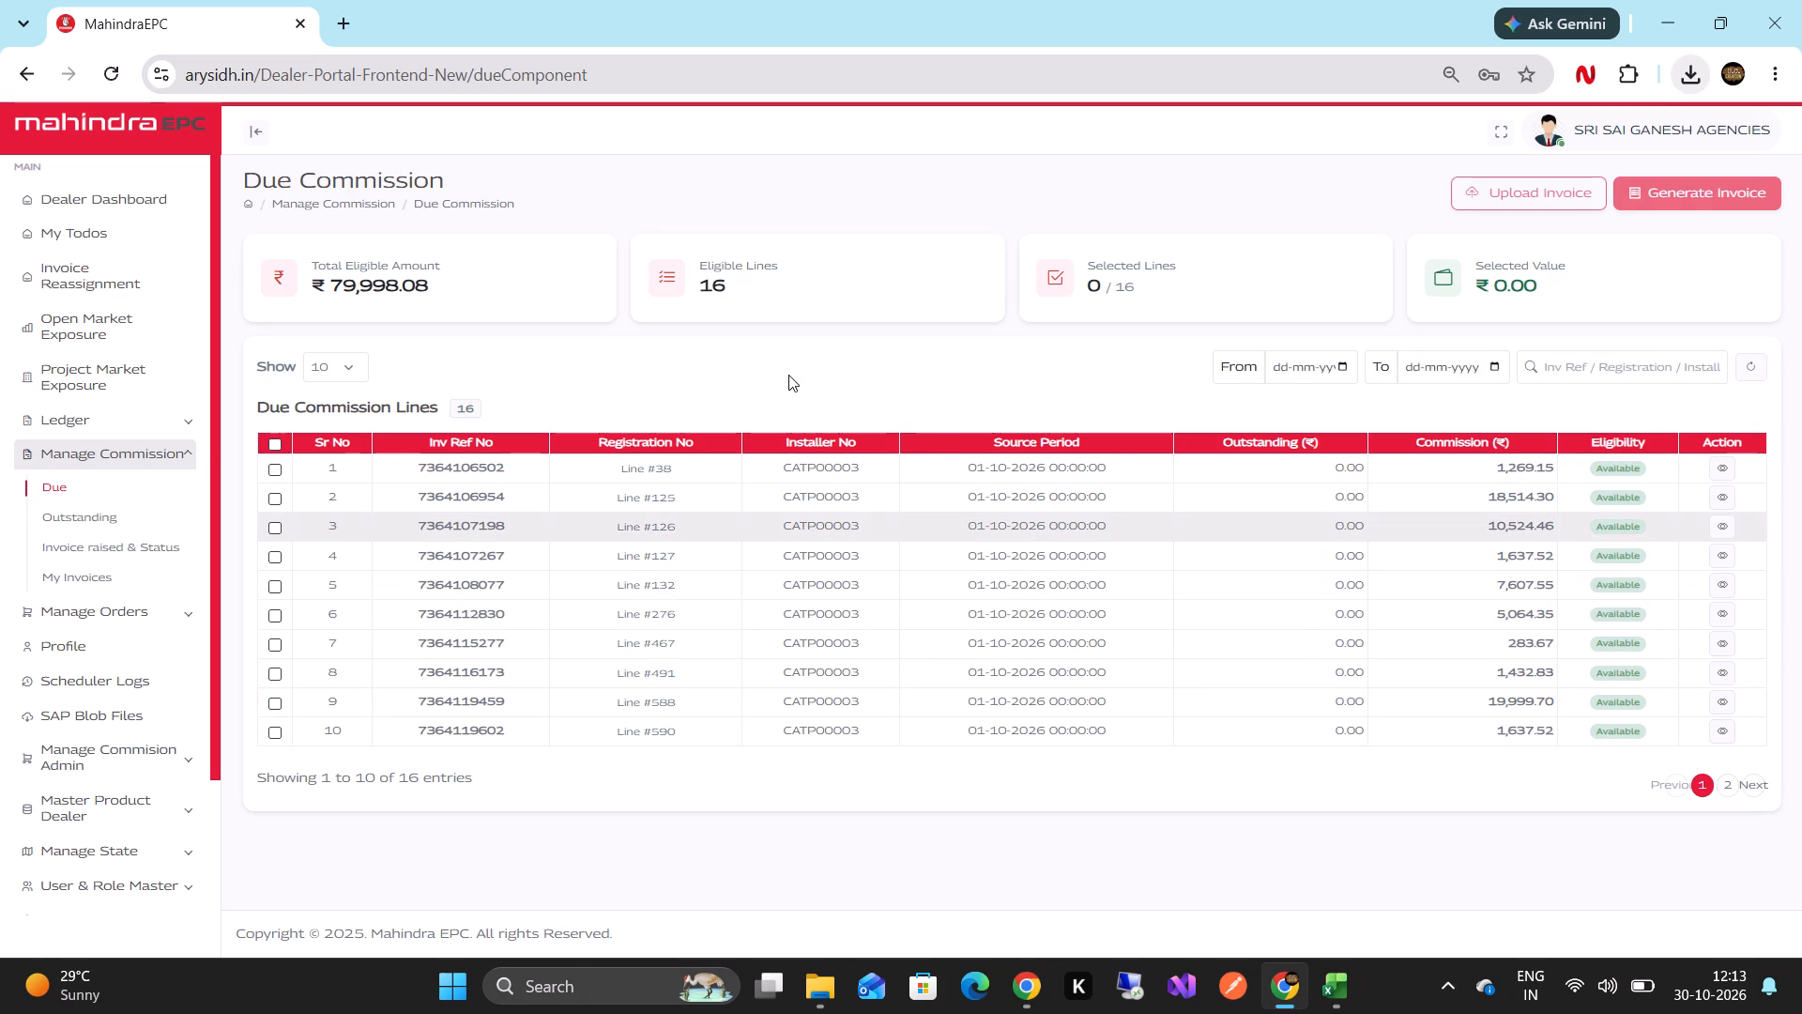
left_click(92, 516)
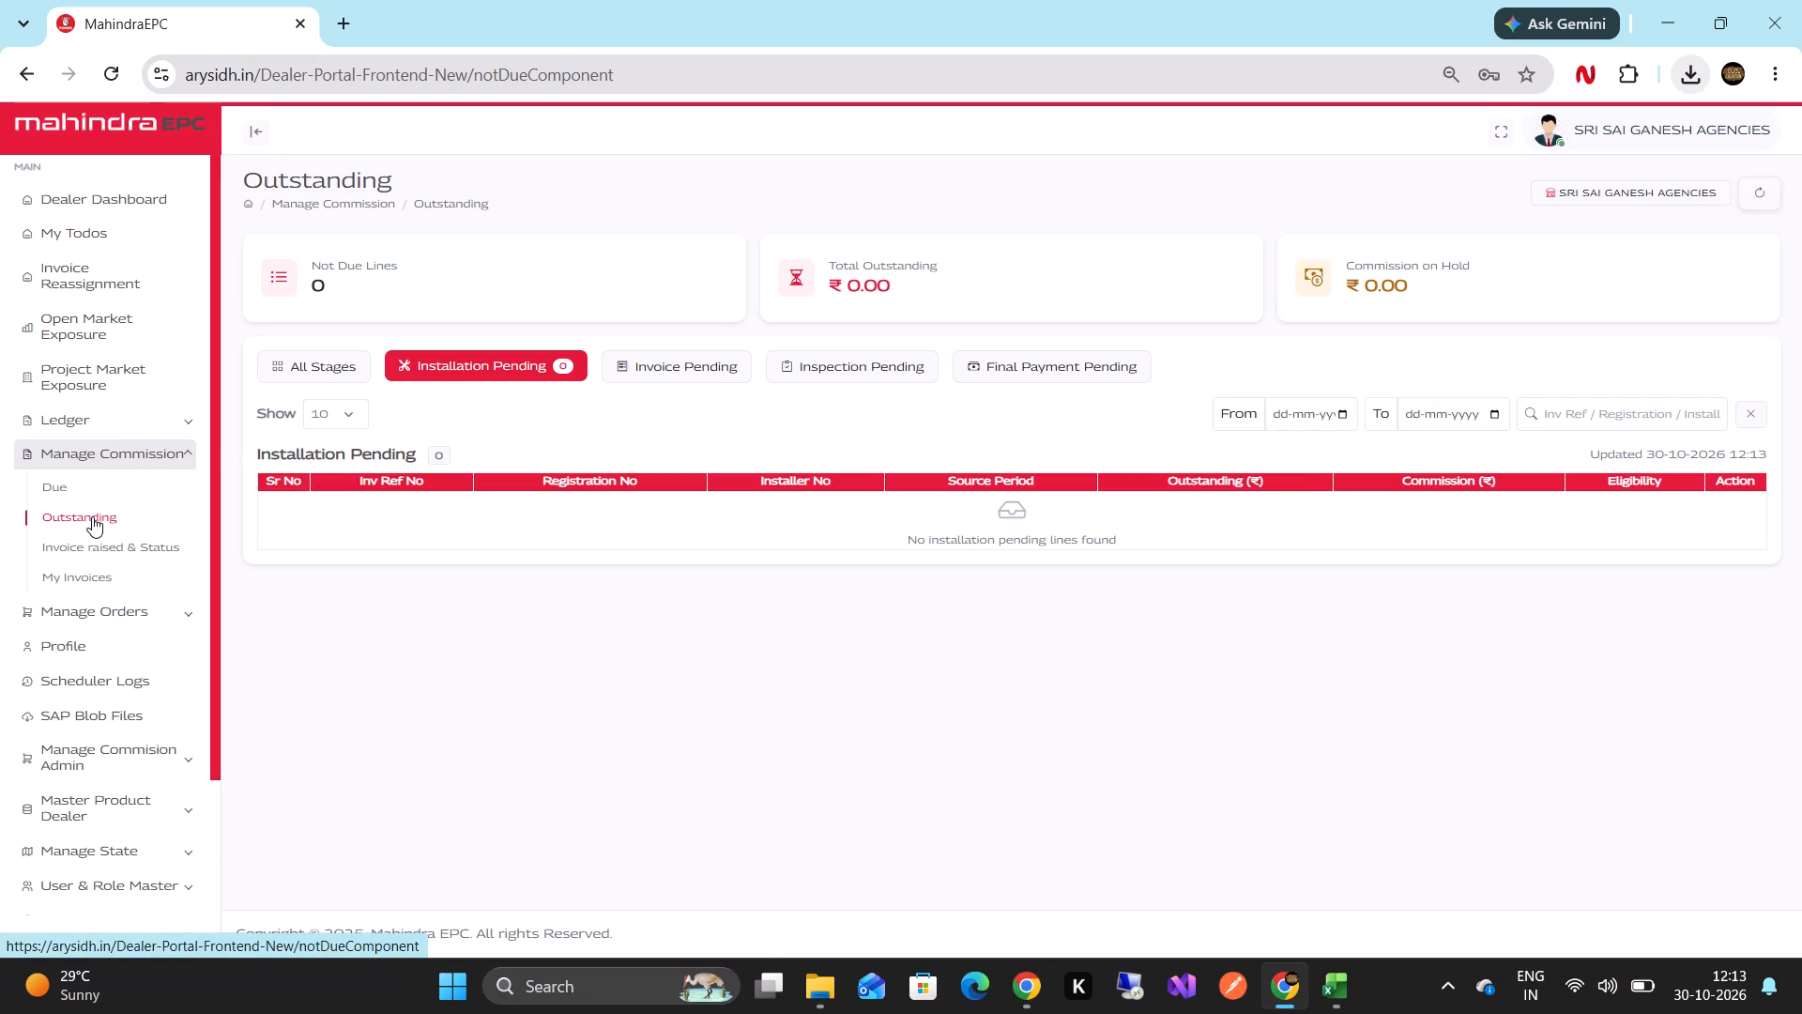
left_click(306, 368)
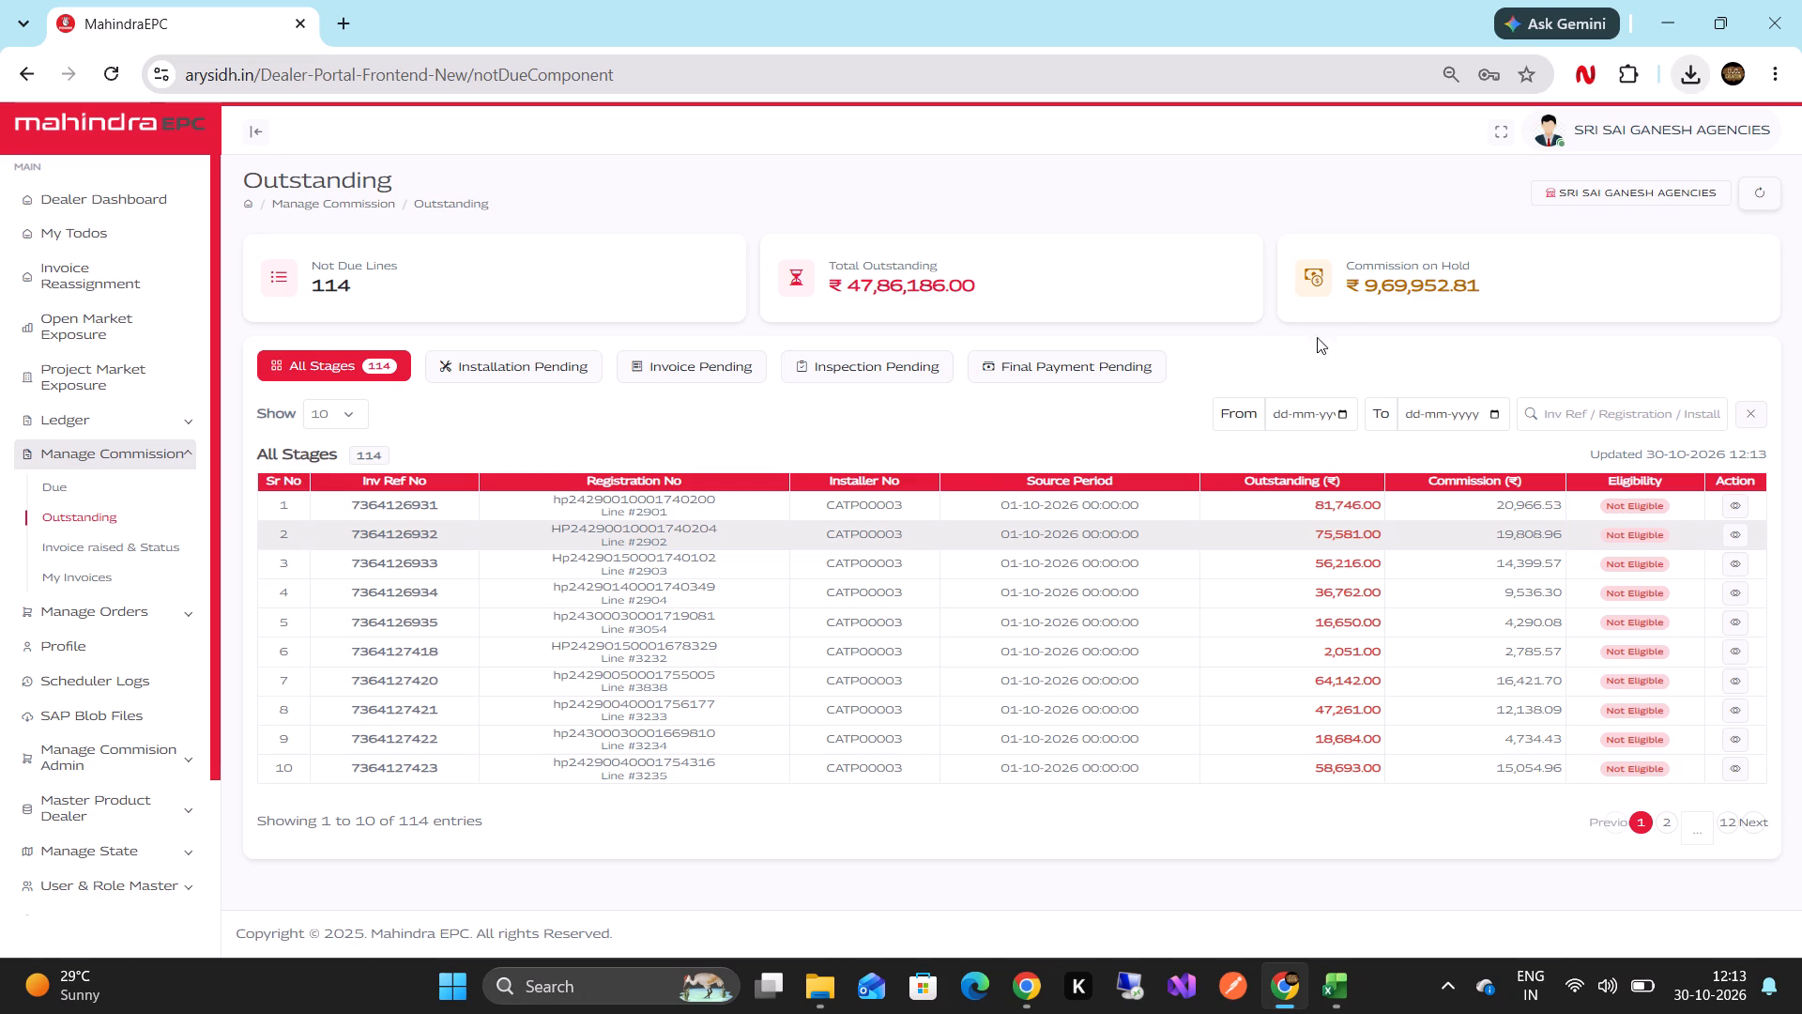
Show 100 entries per page on the Due Commission page and select all the due commission lines.
left_click(84, 485)
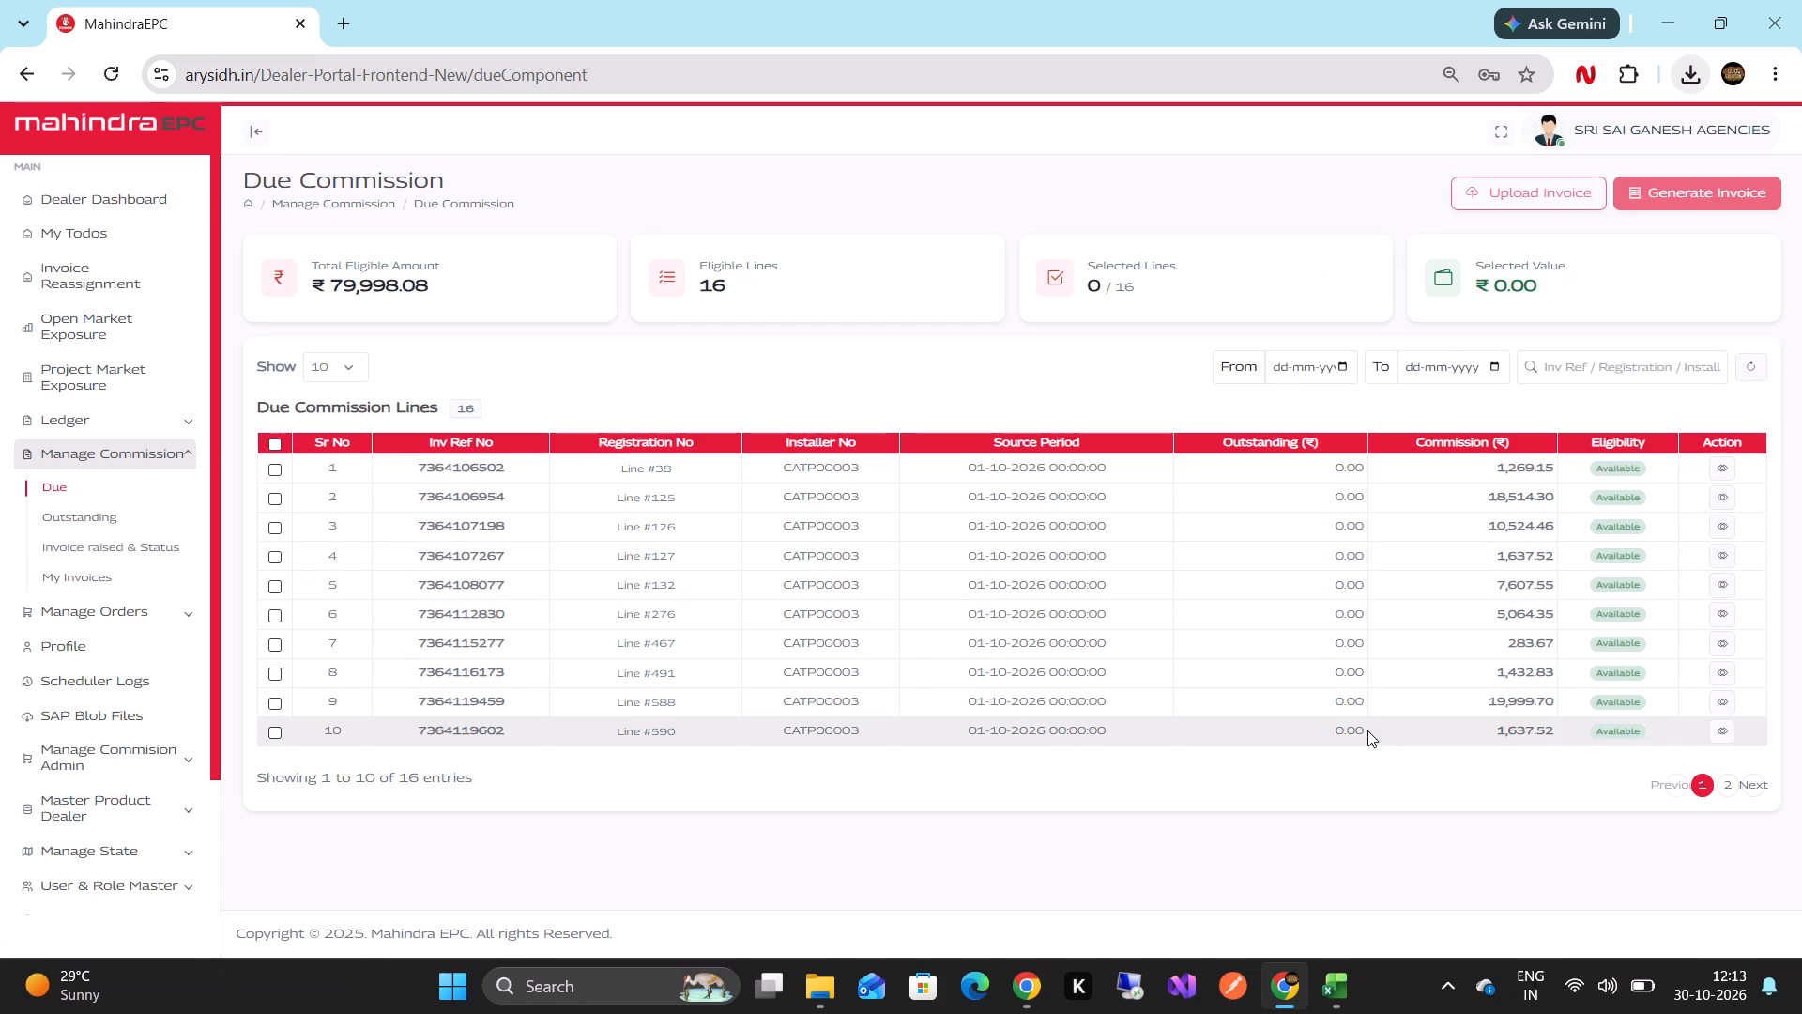
left_click(326, 362)
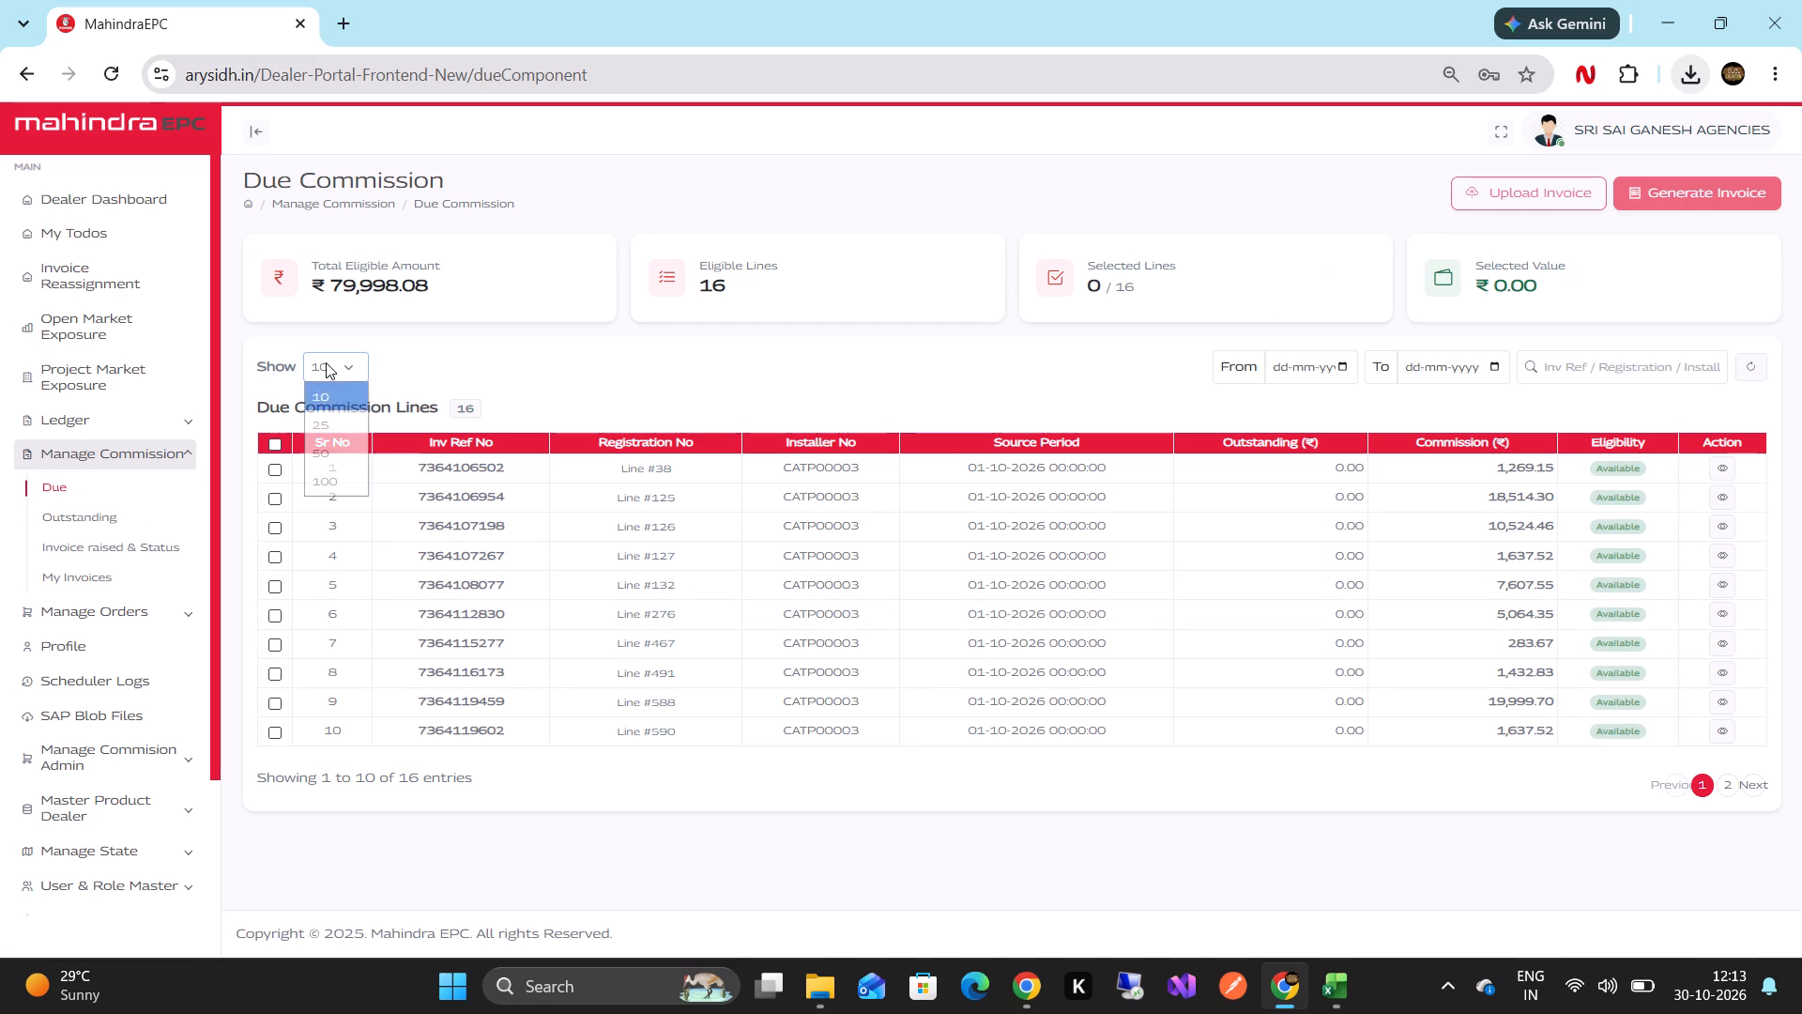
left_click(340, 474)
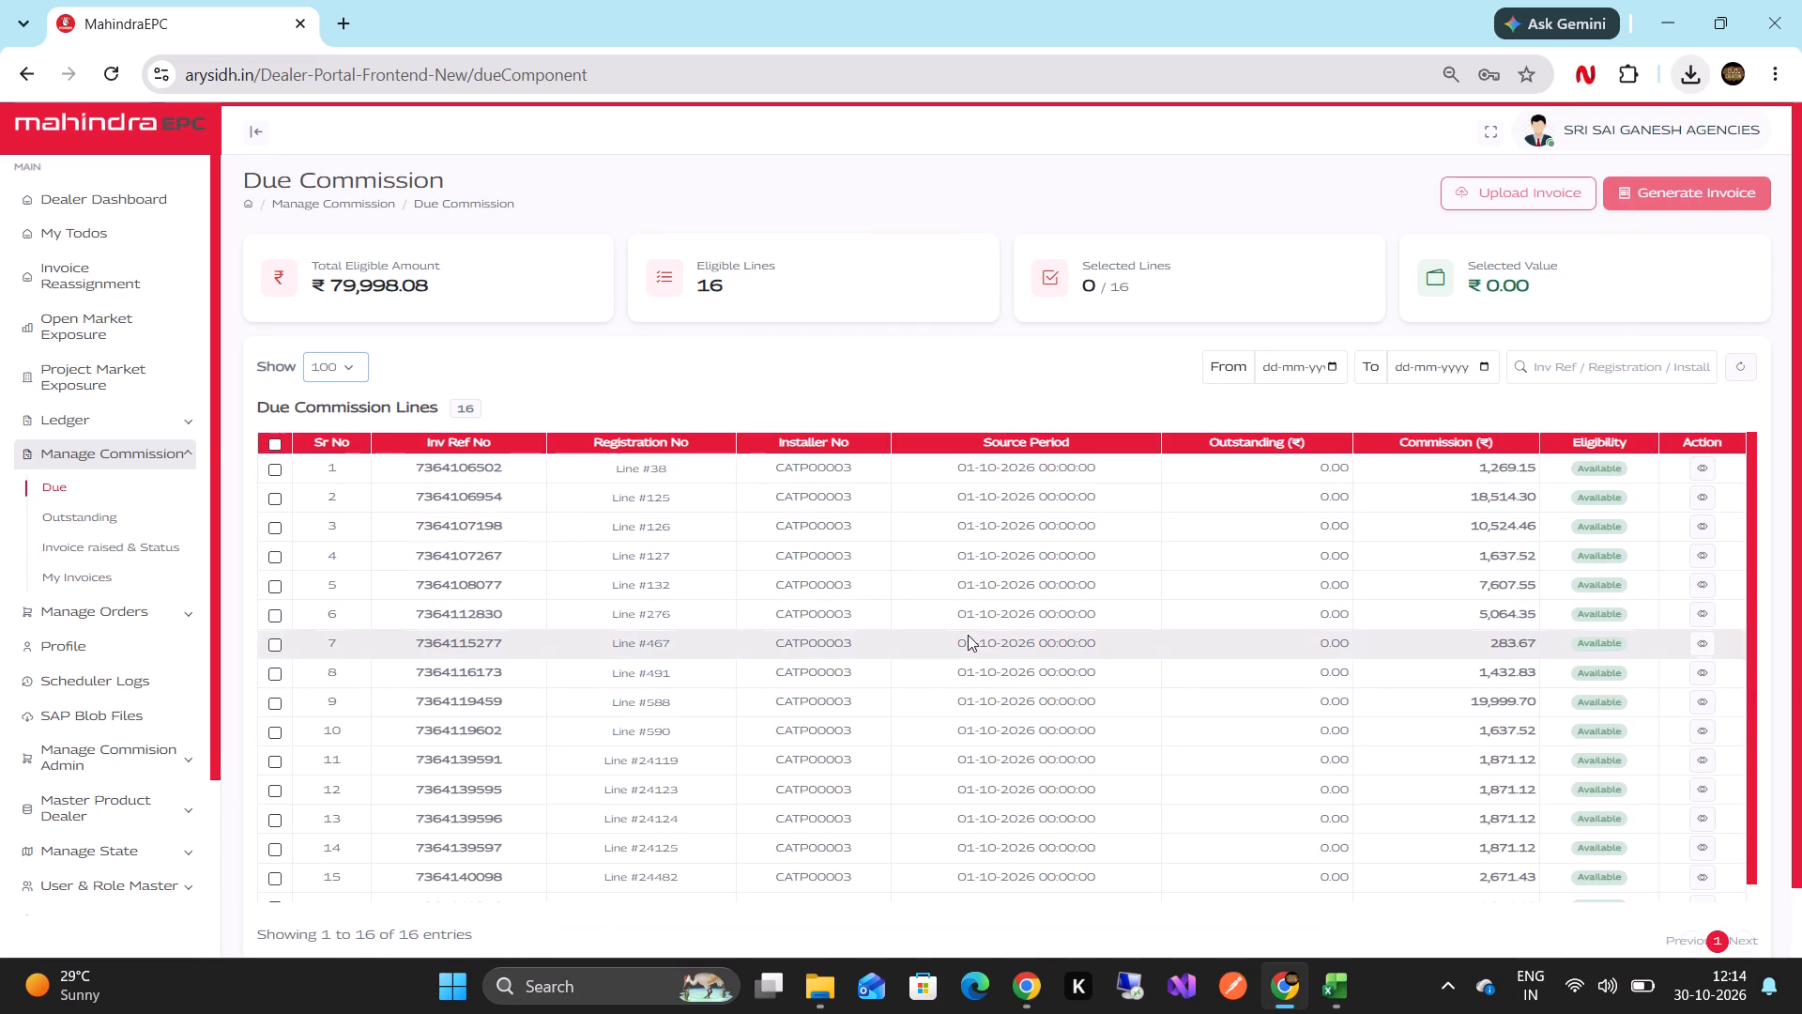
scroll(1034, 802, "down", 6)
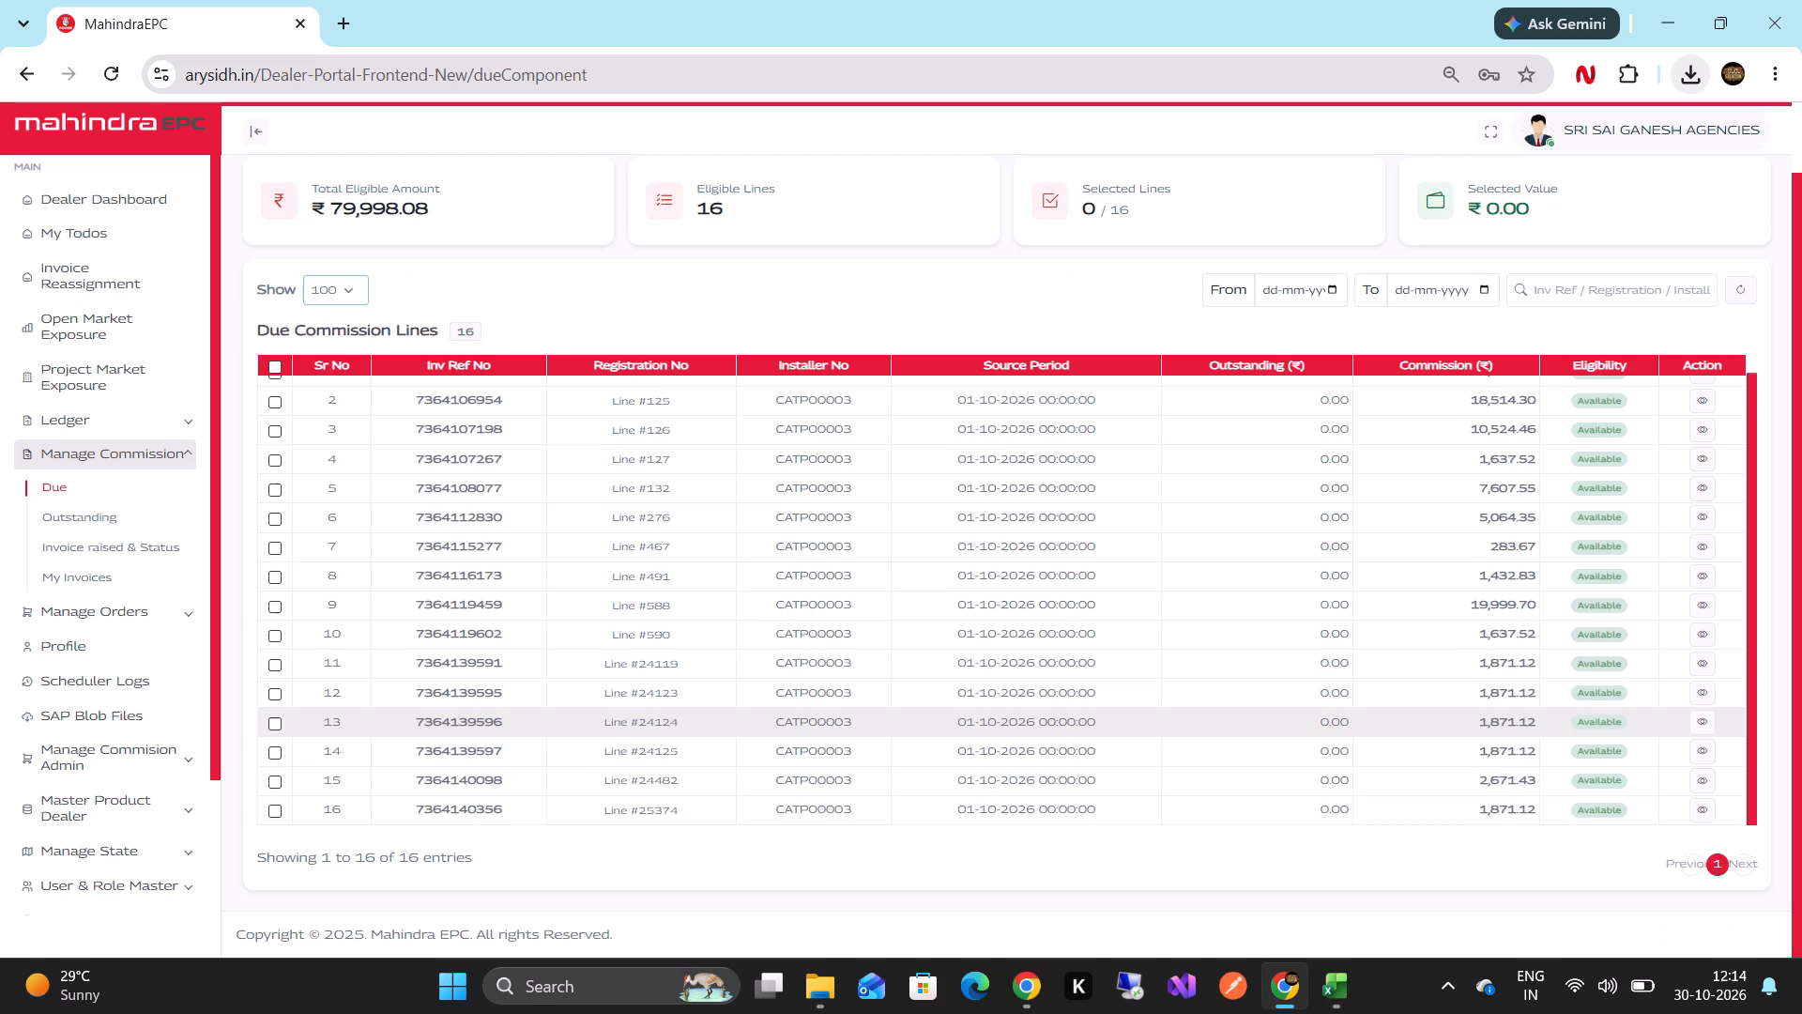
scroll(1034, 802, "up", 1)
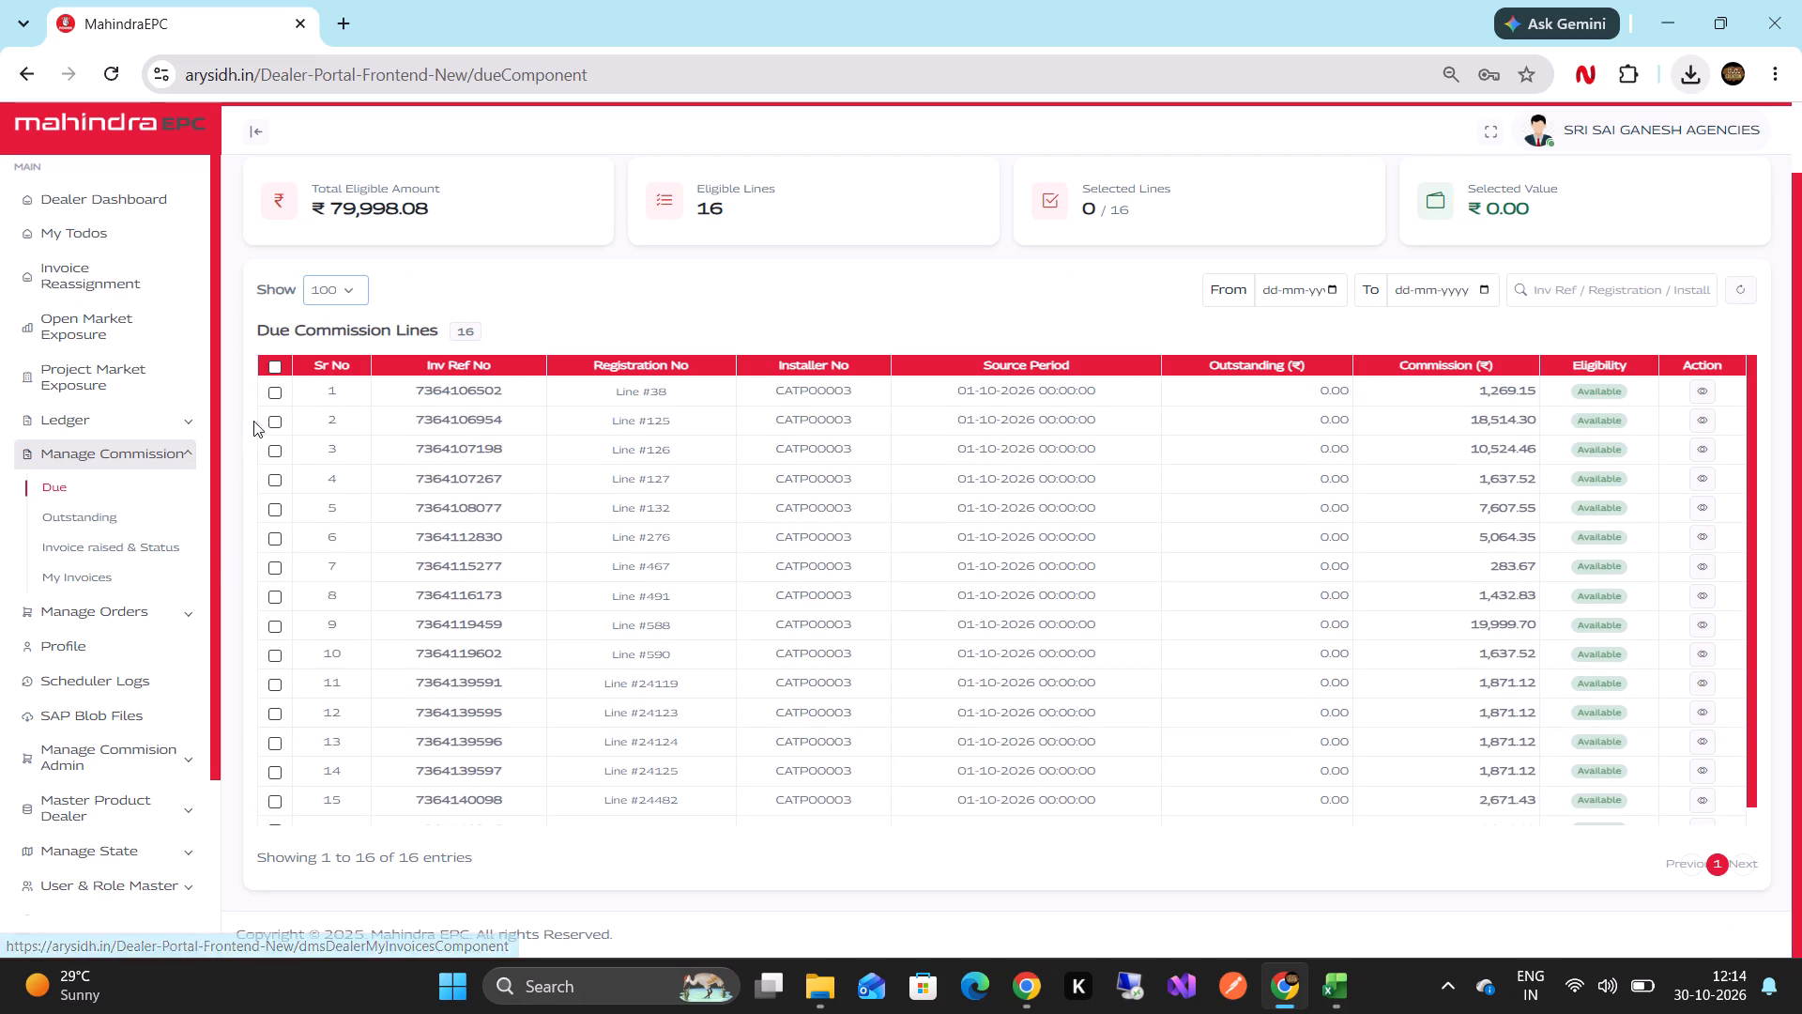
left_click(277, 368)
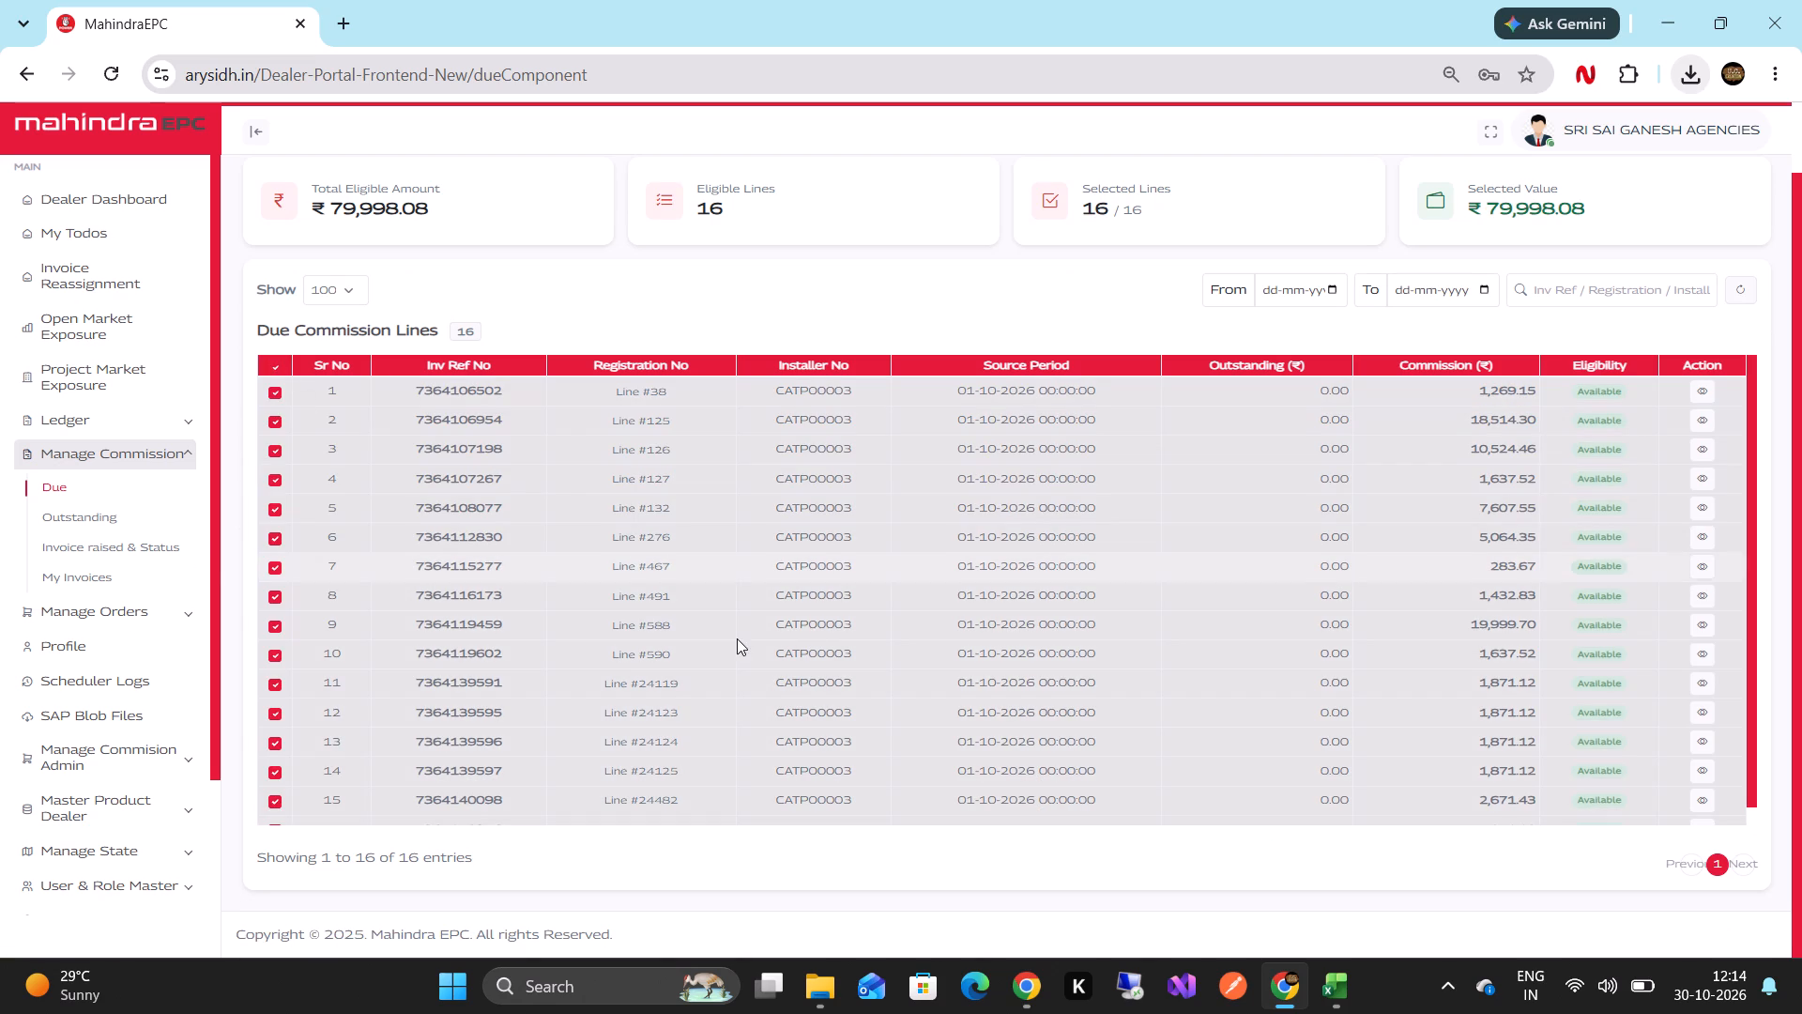
Check the Outstanding page's Installation Pending, Invoice Pending, Inspection Pending, Final Payment Pending and All Stages commission lines.
scroll(910, 754, "down", 4)
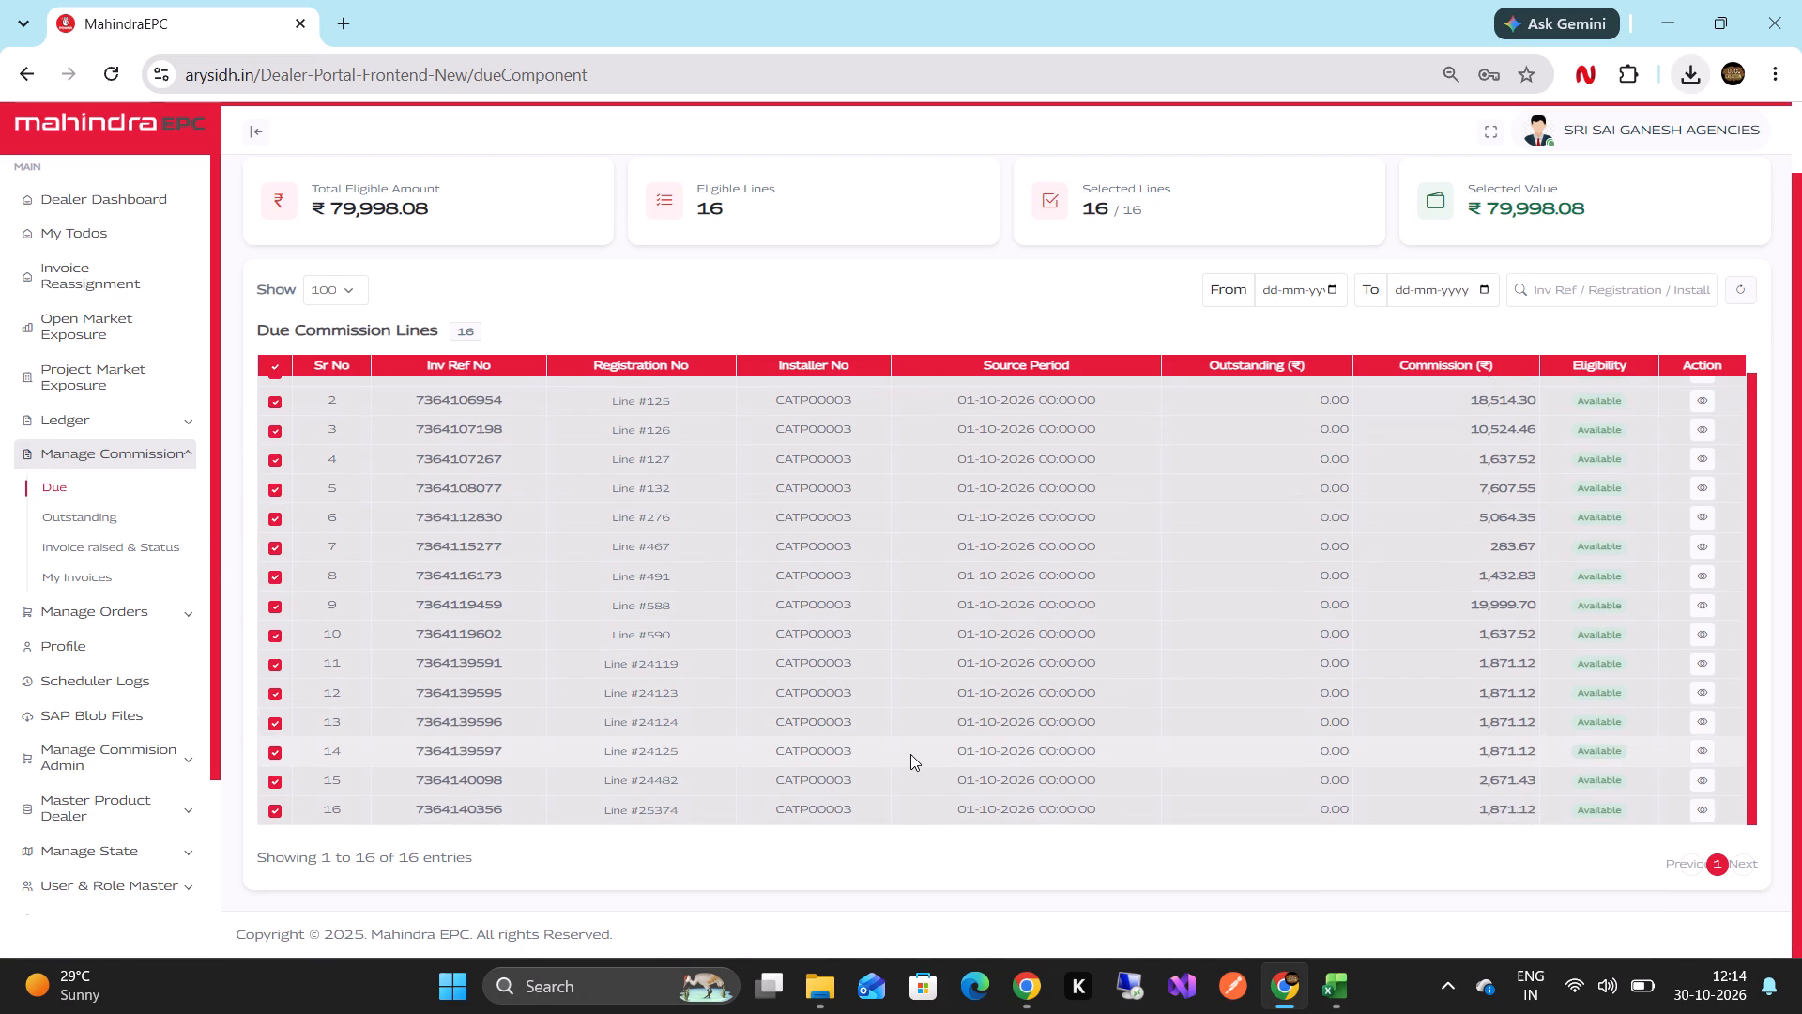
left_click(74, 520)
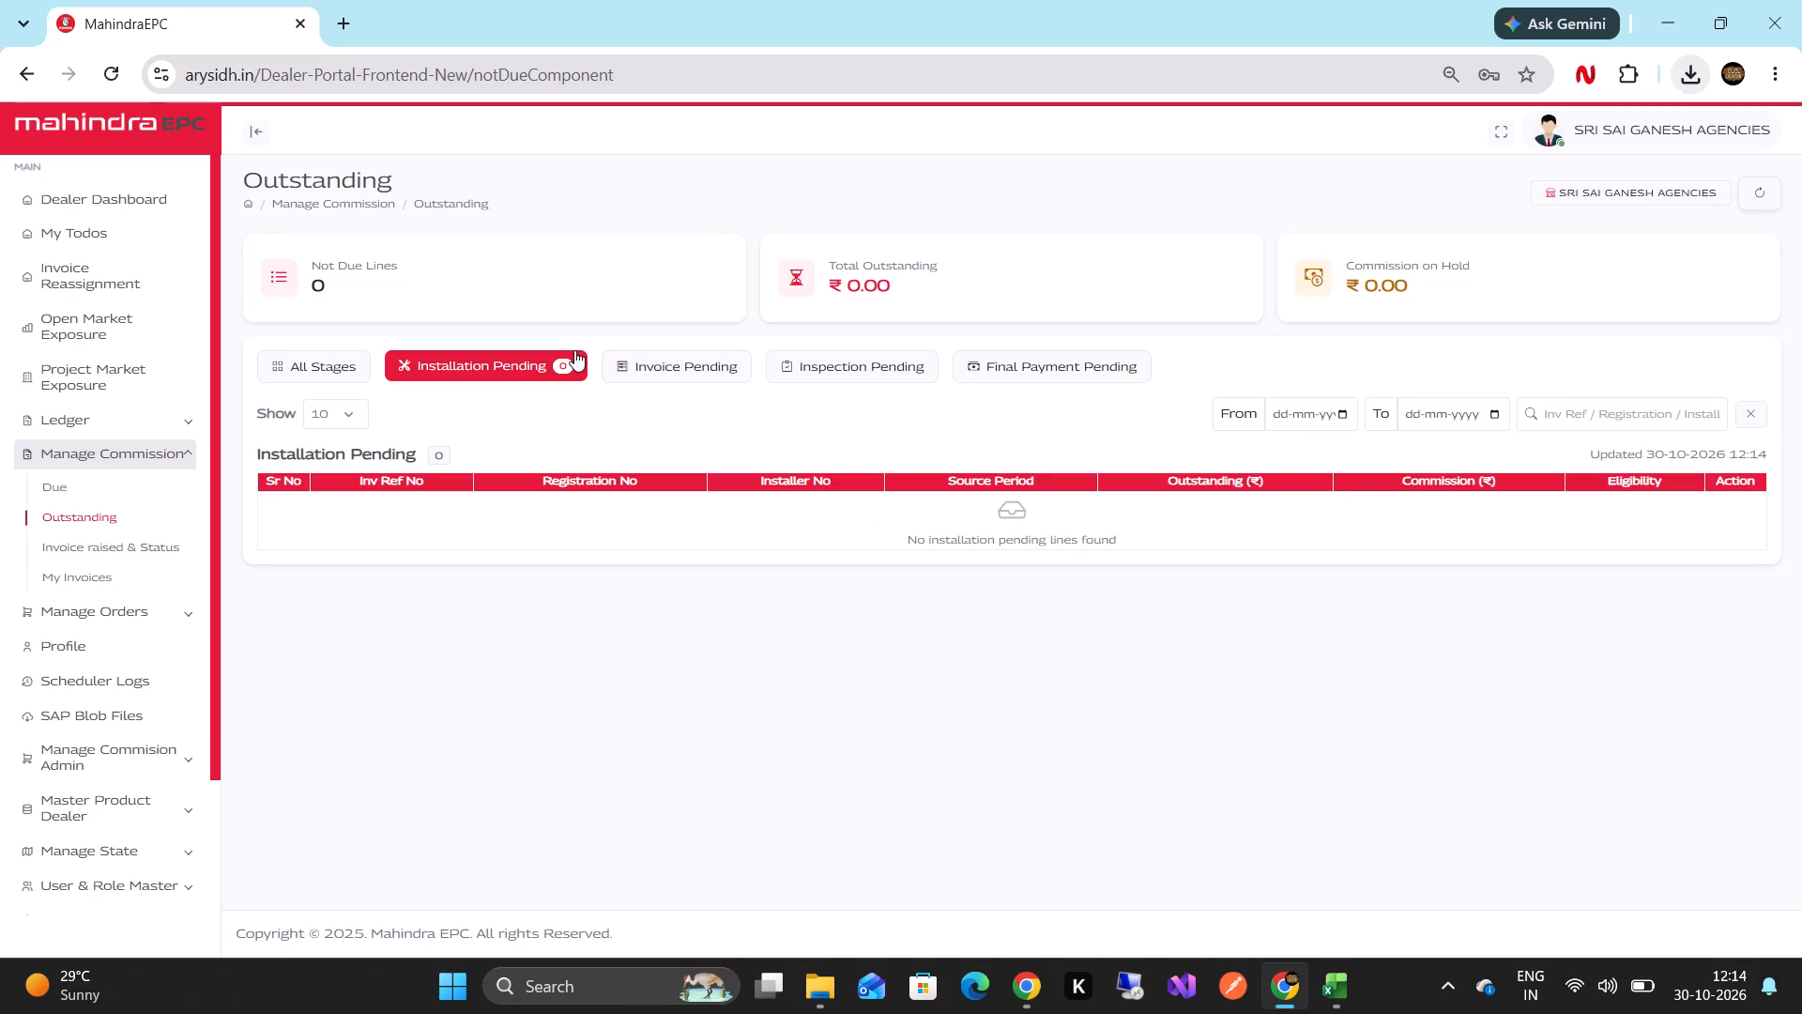
left_click(660, 371)
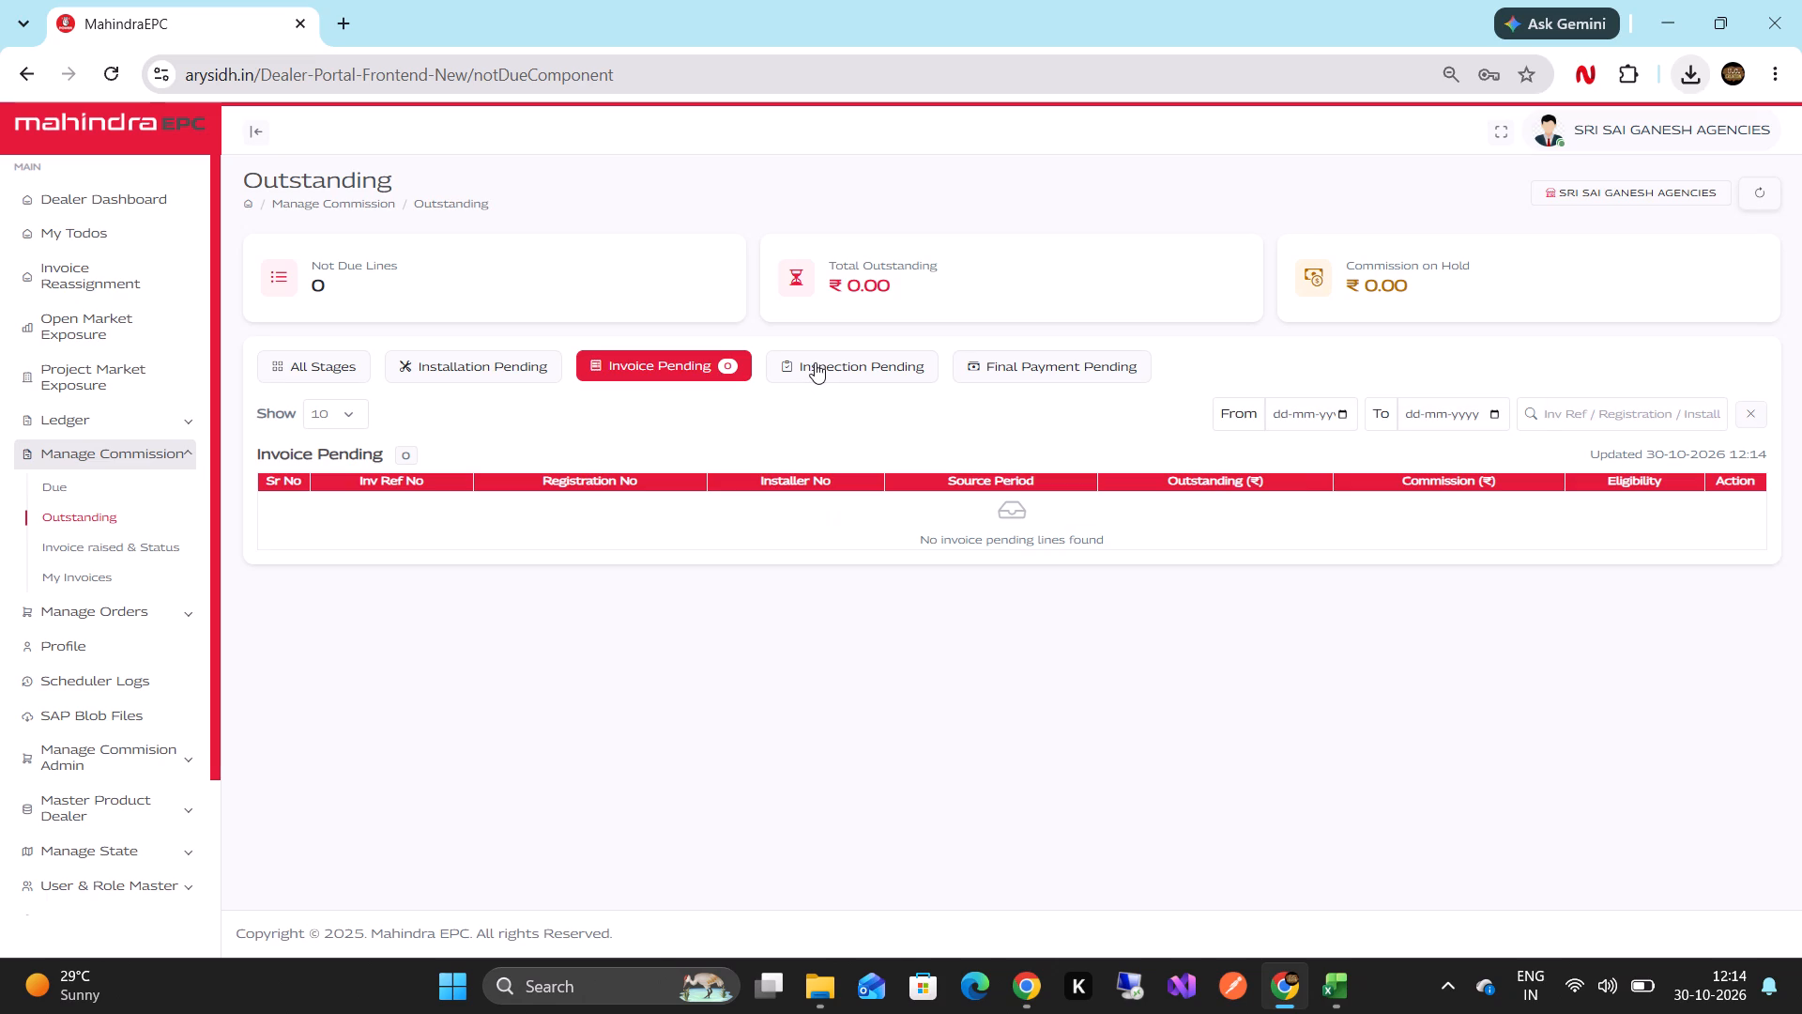
left_click(815, 362)
left_click(1034, 375)
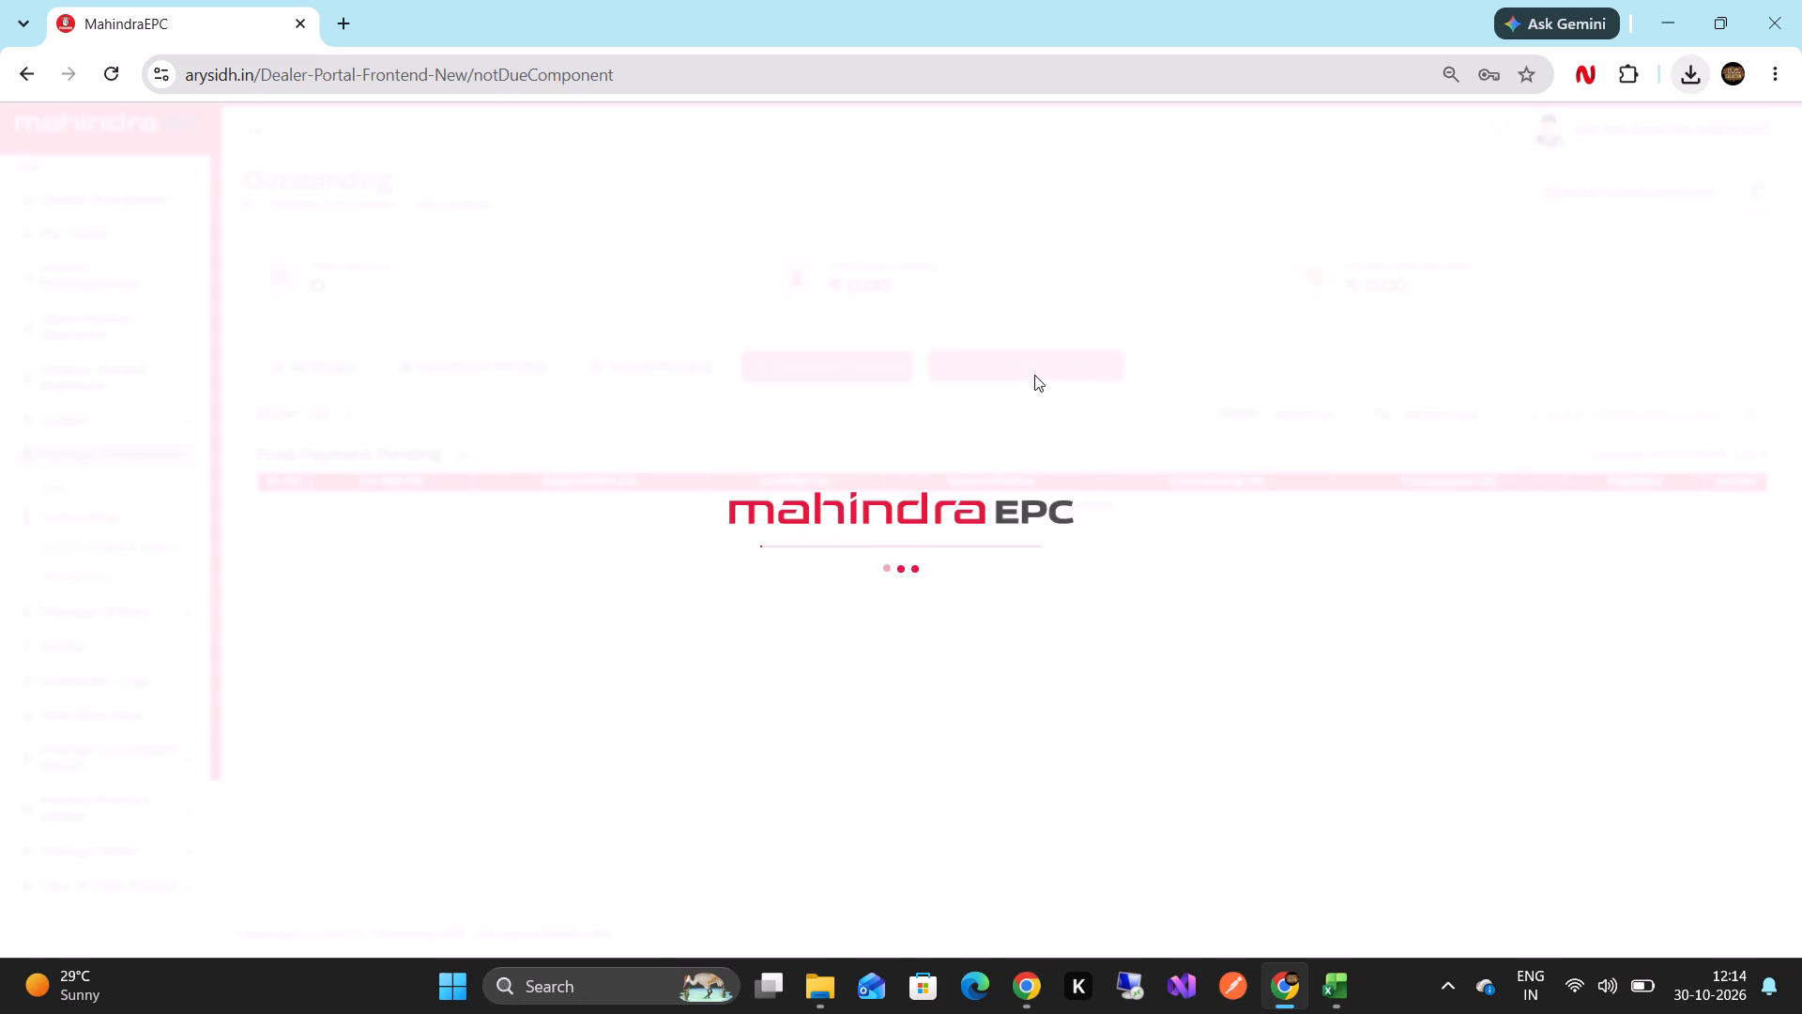
left_click(327, 381)
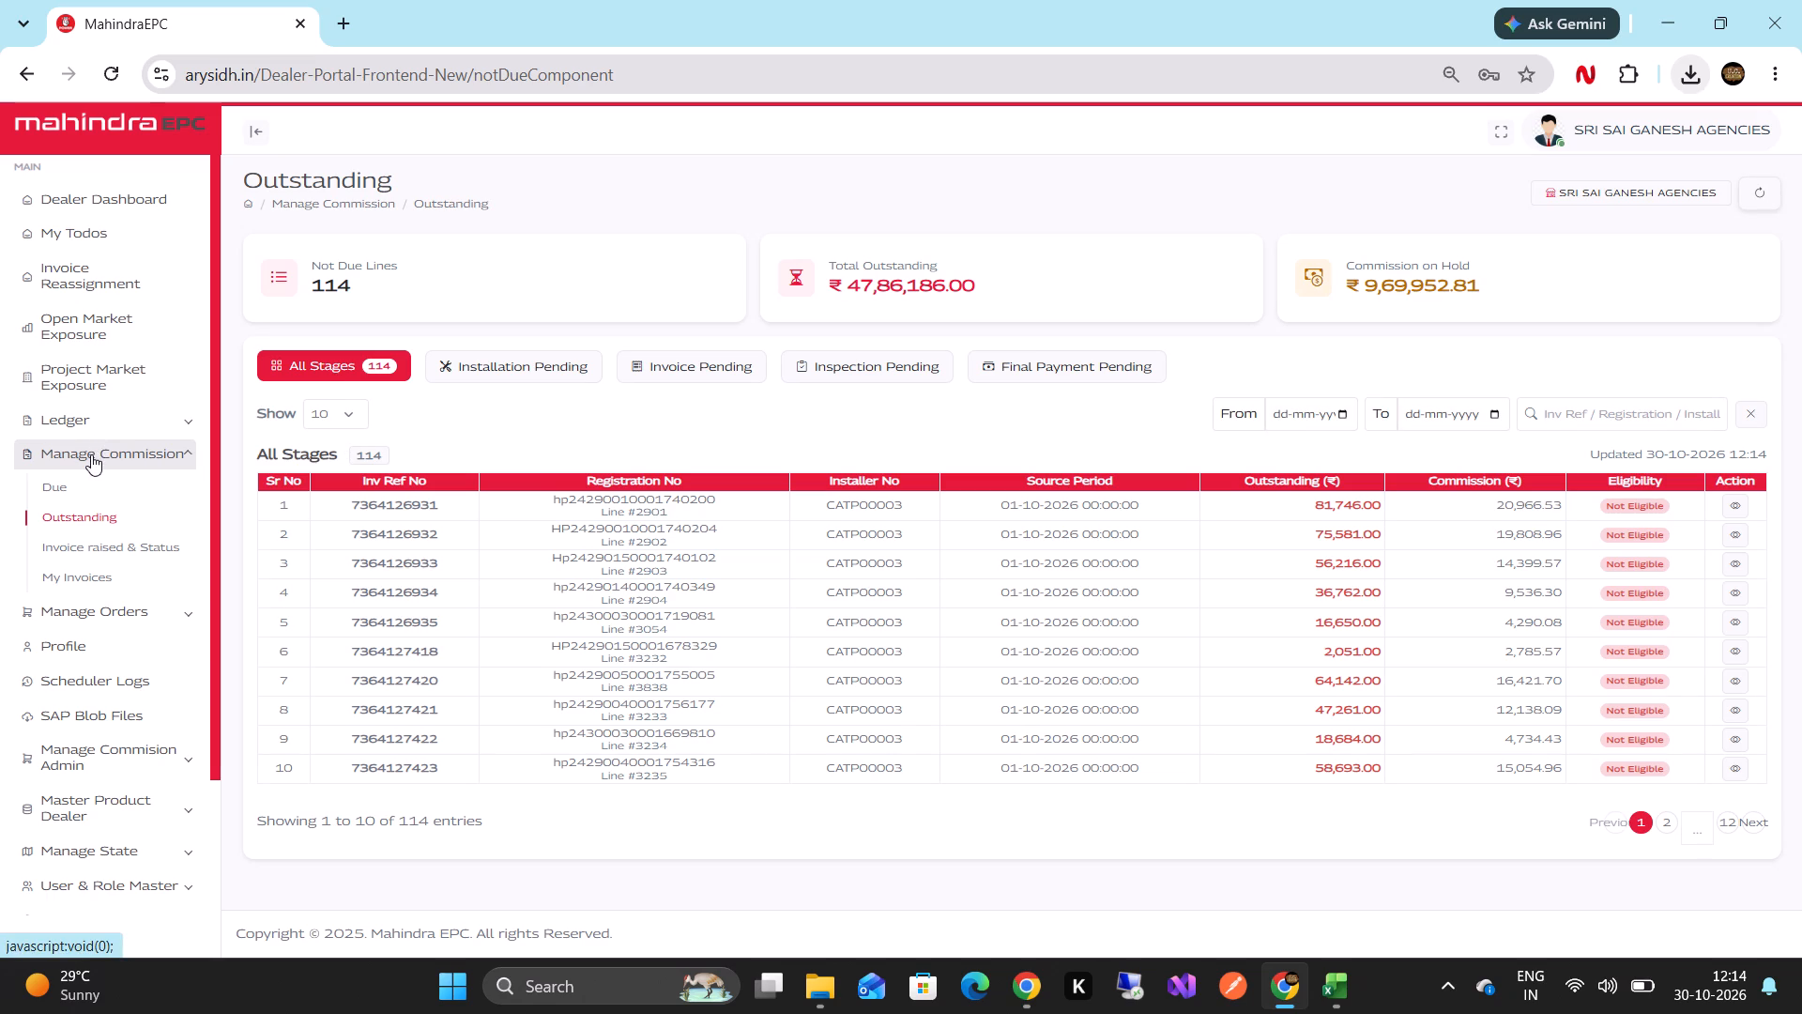
Open the Manage Orders section.
left_click(84, 607)
Revisit the Due page under Manage Commission, and return to the Outstanding page.
left_click(115, 482)
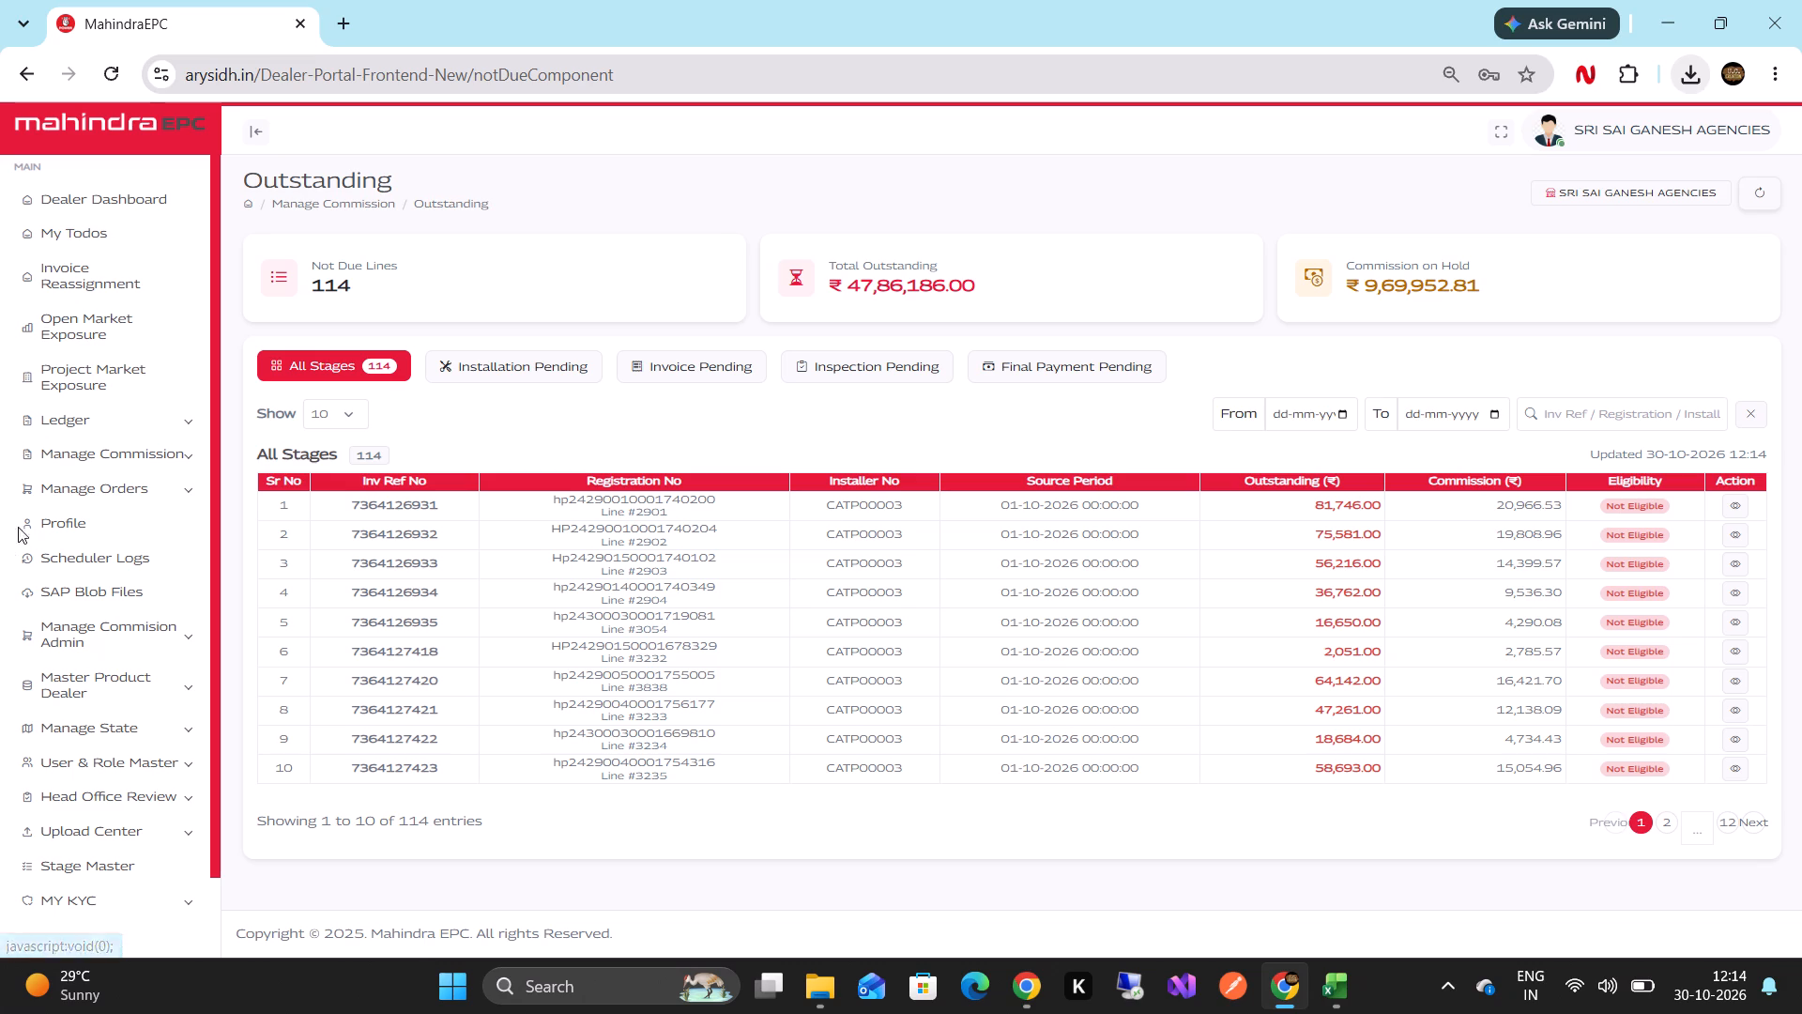
left_click(133, 453)
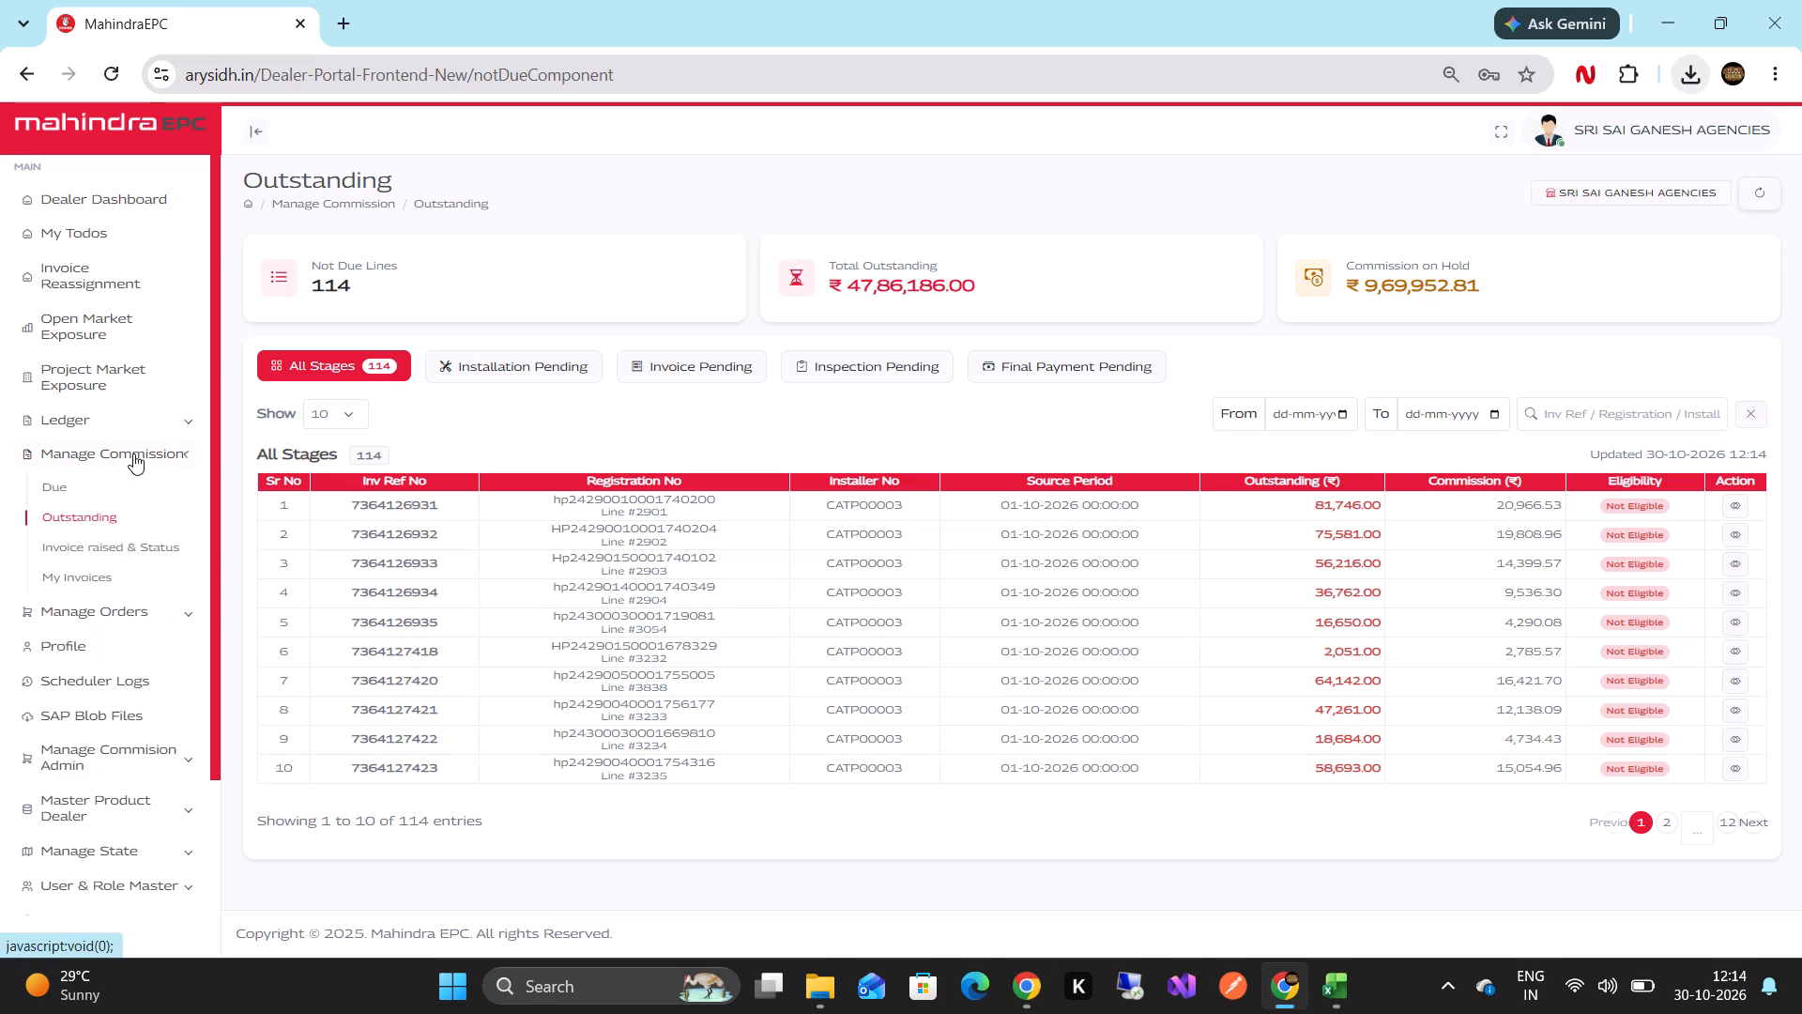
left_click(124, 483)
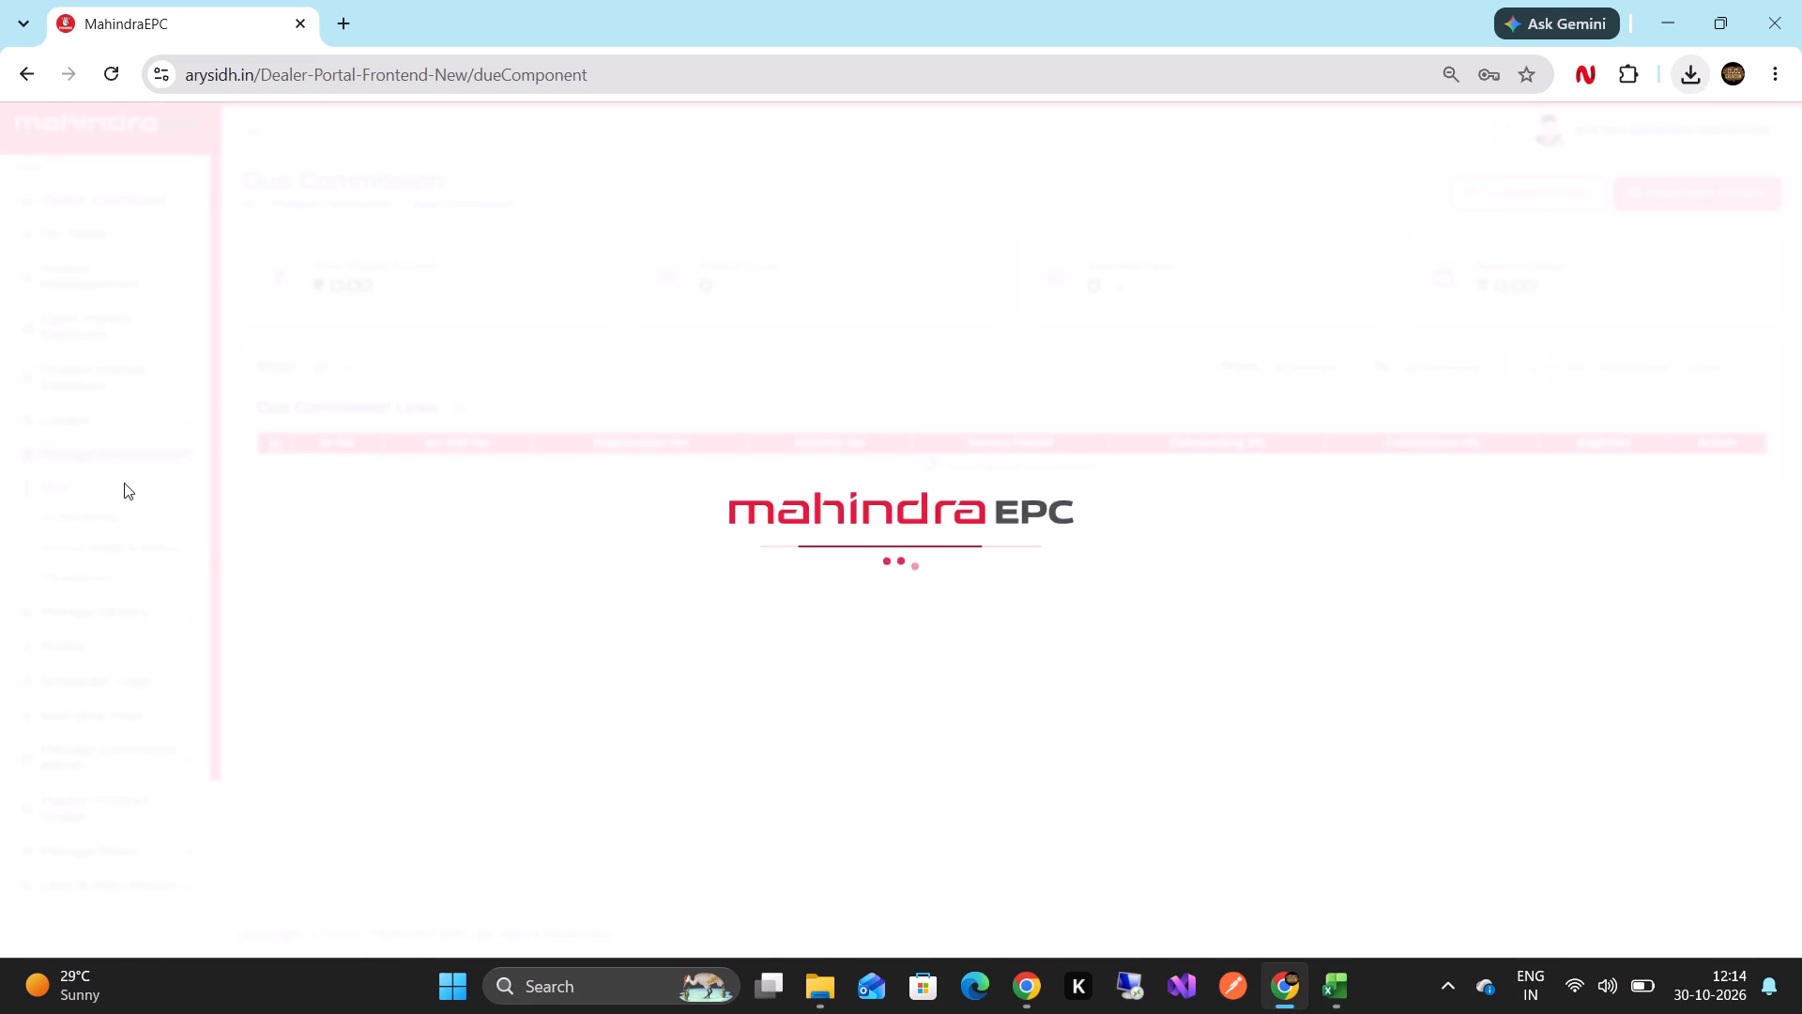
left_click(129, 508)
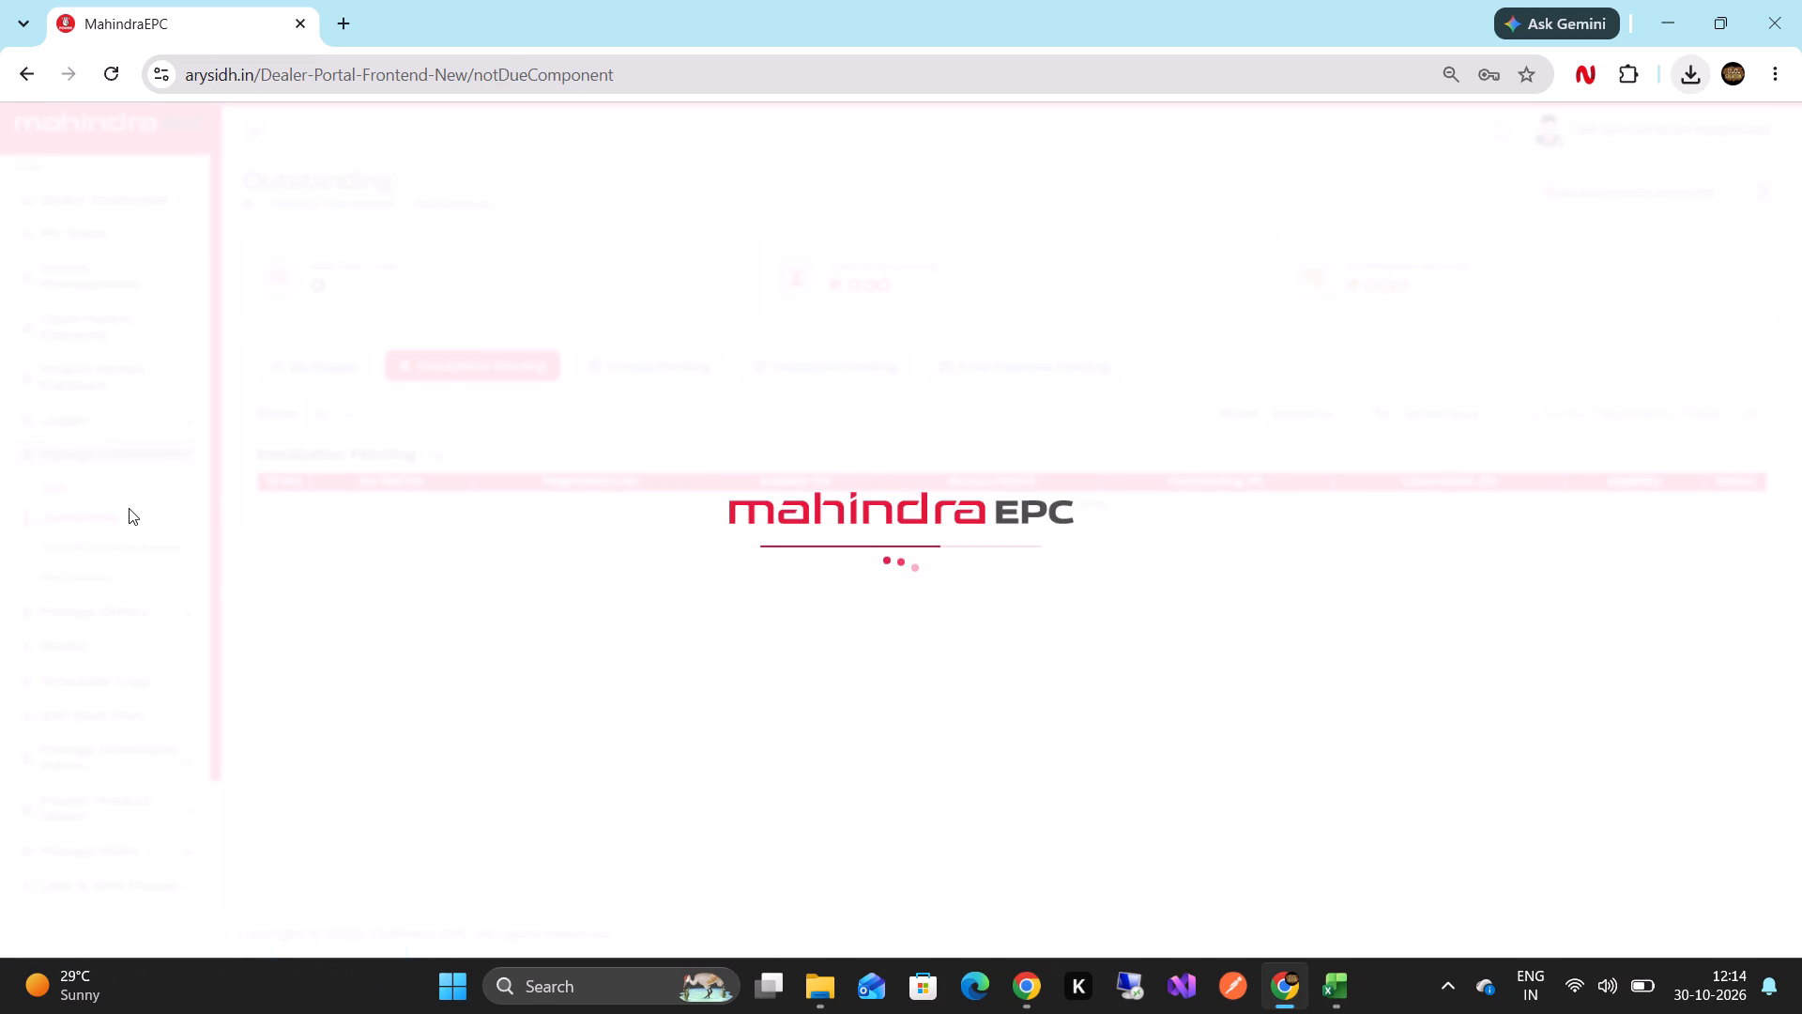
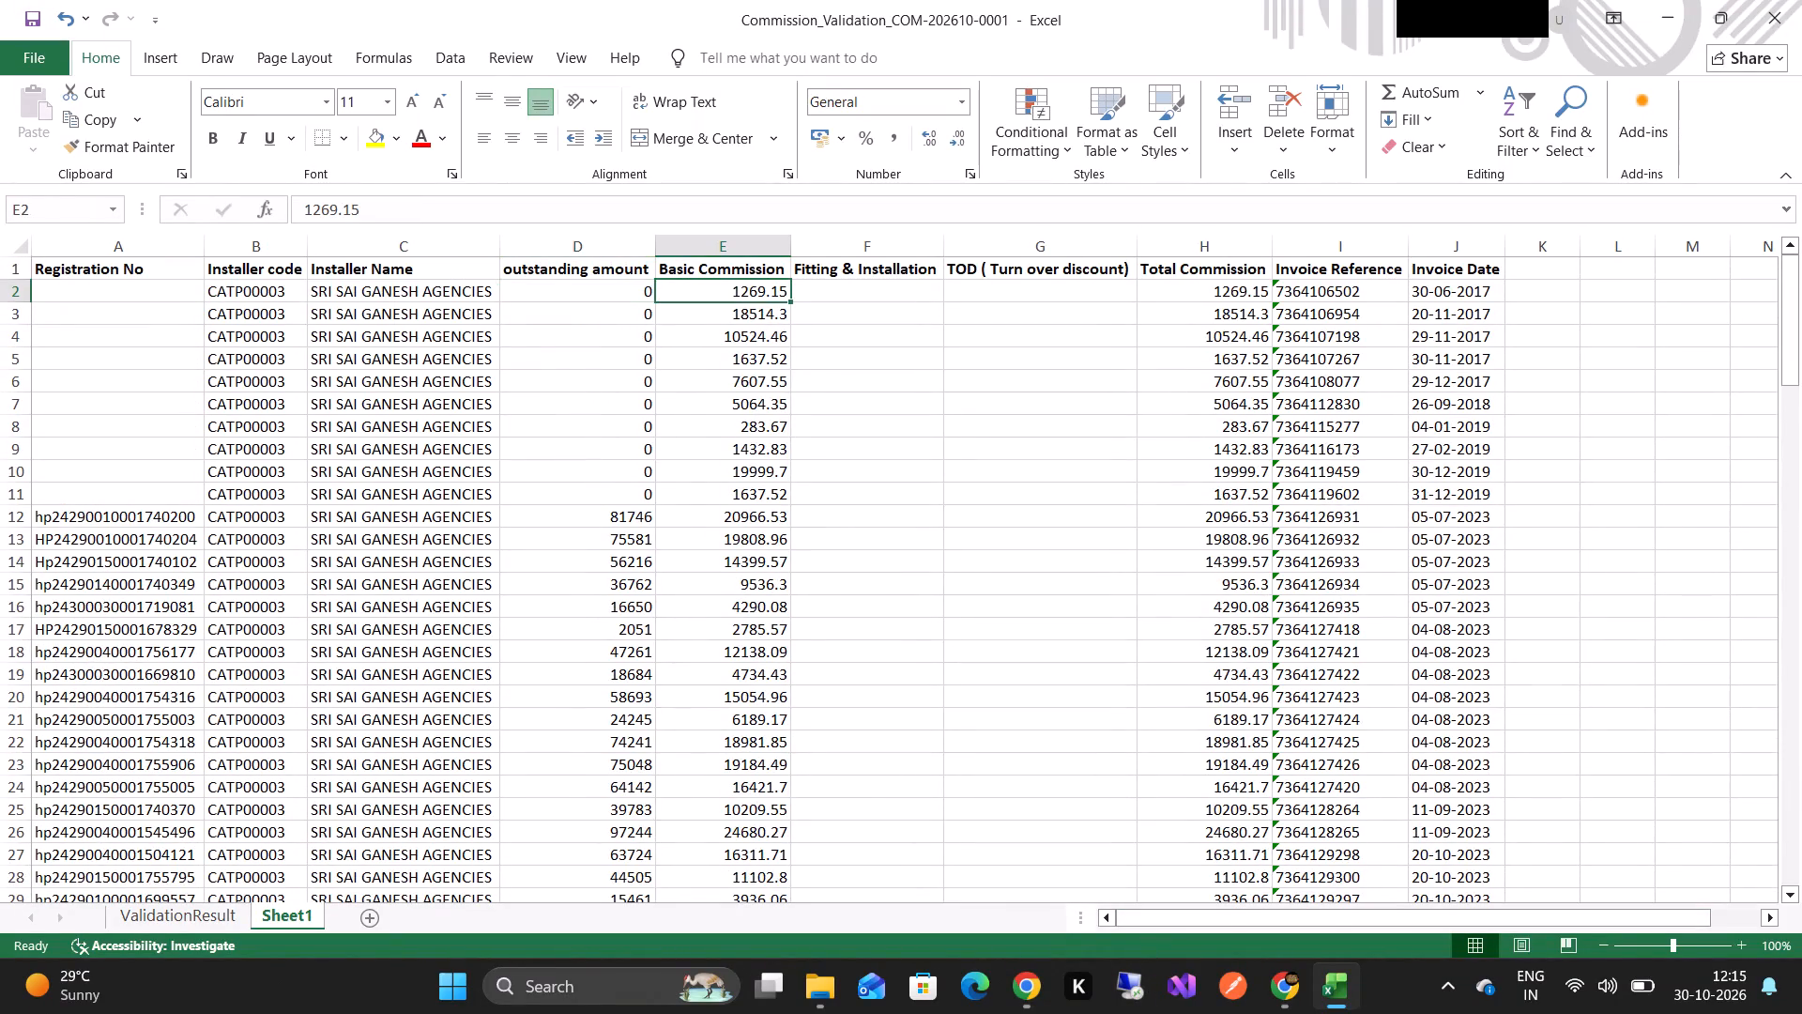
left_click(717, 247)
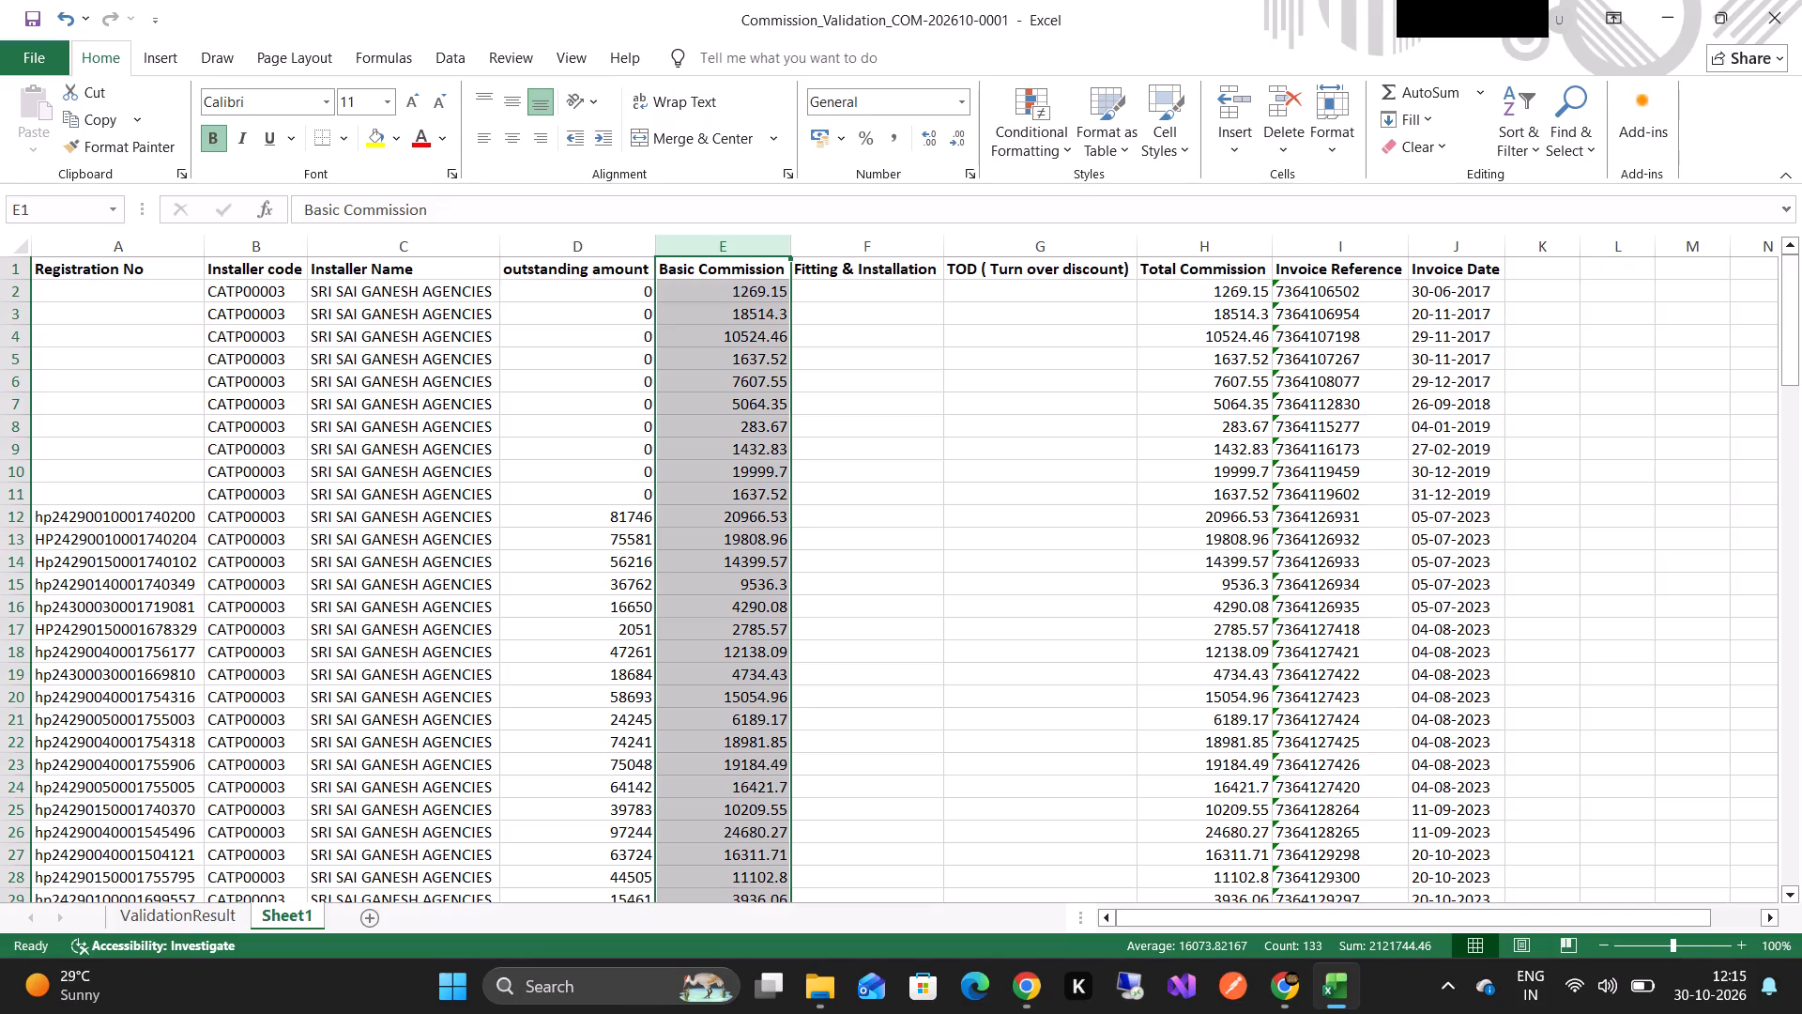
left_click(181, 341)
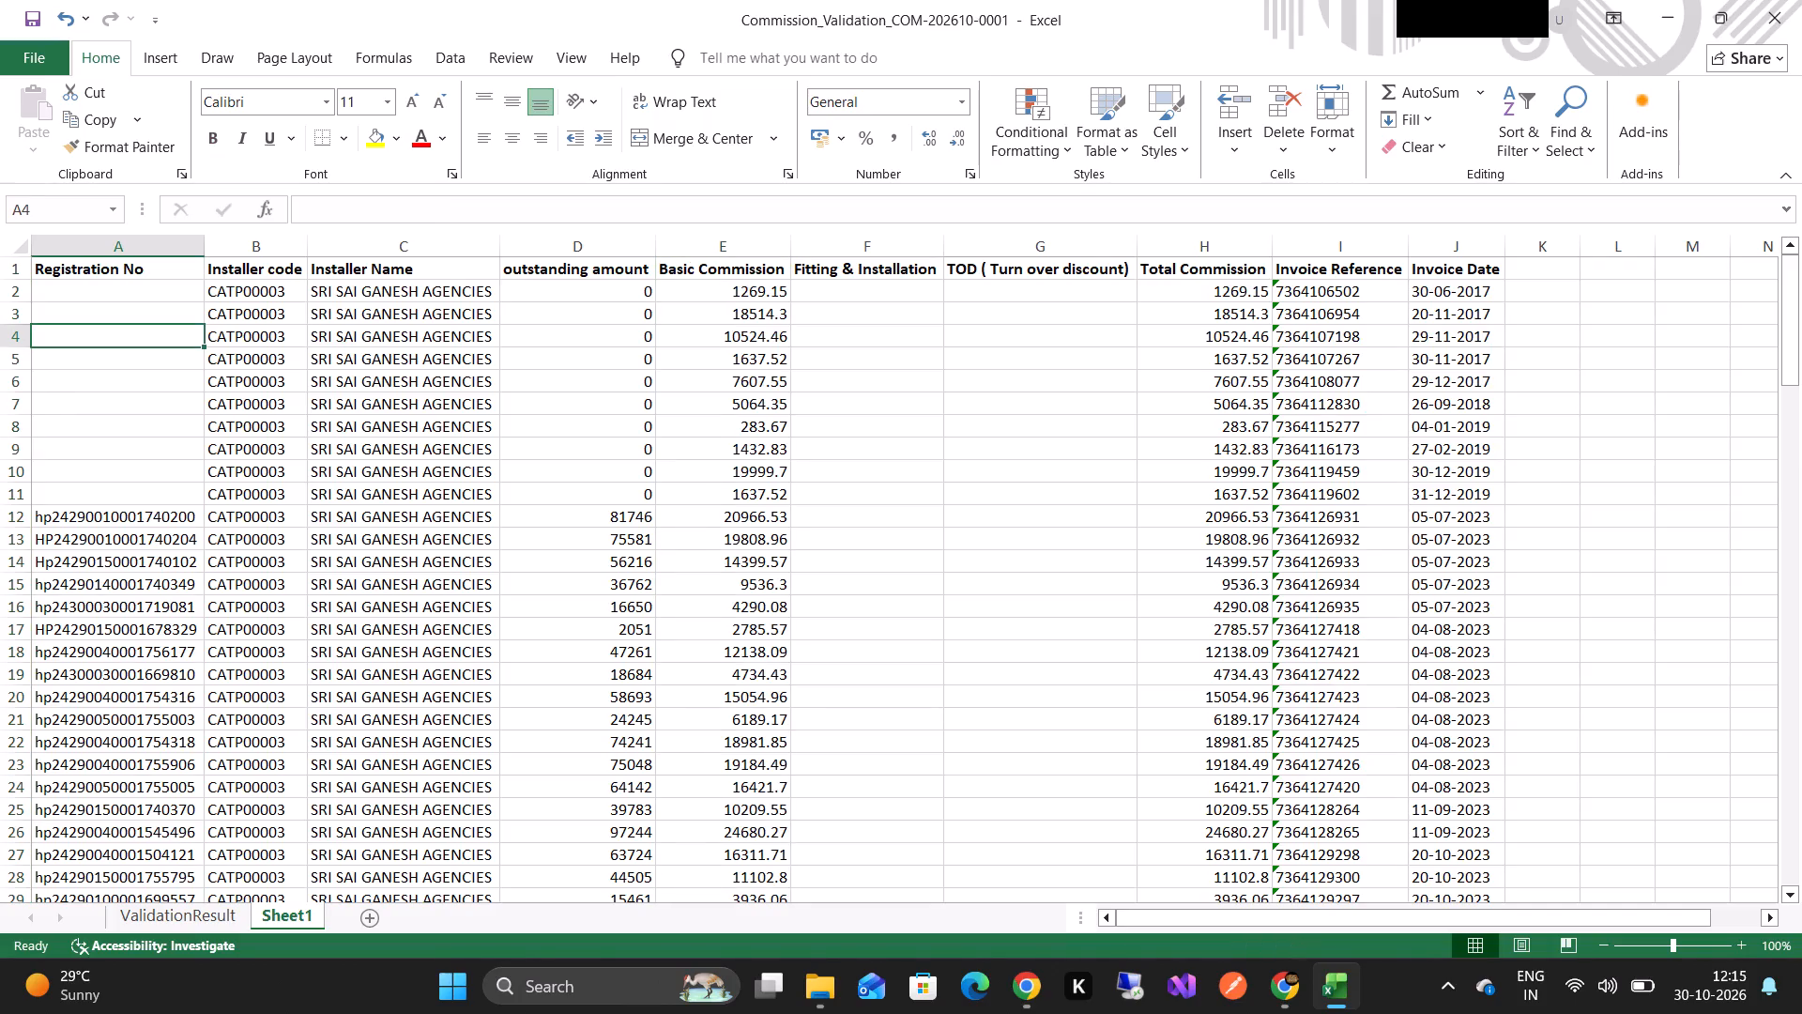
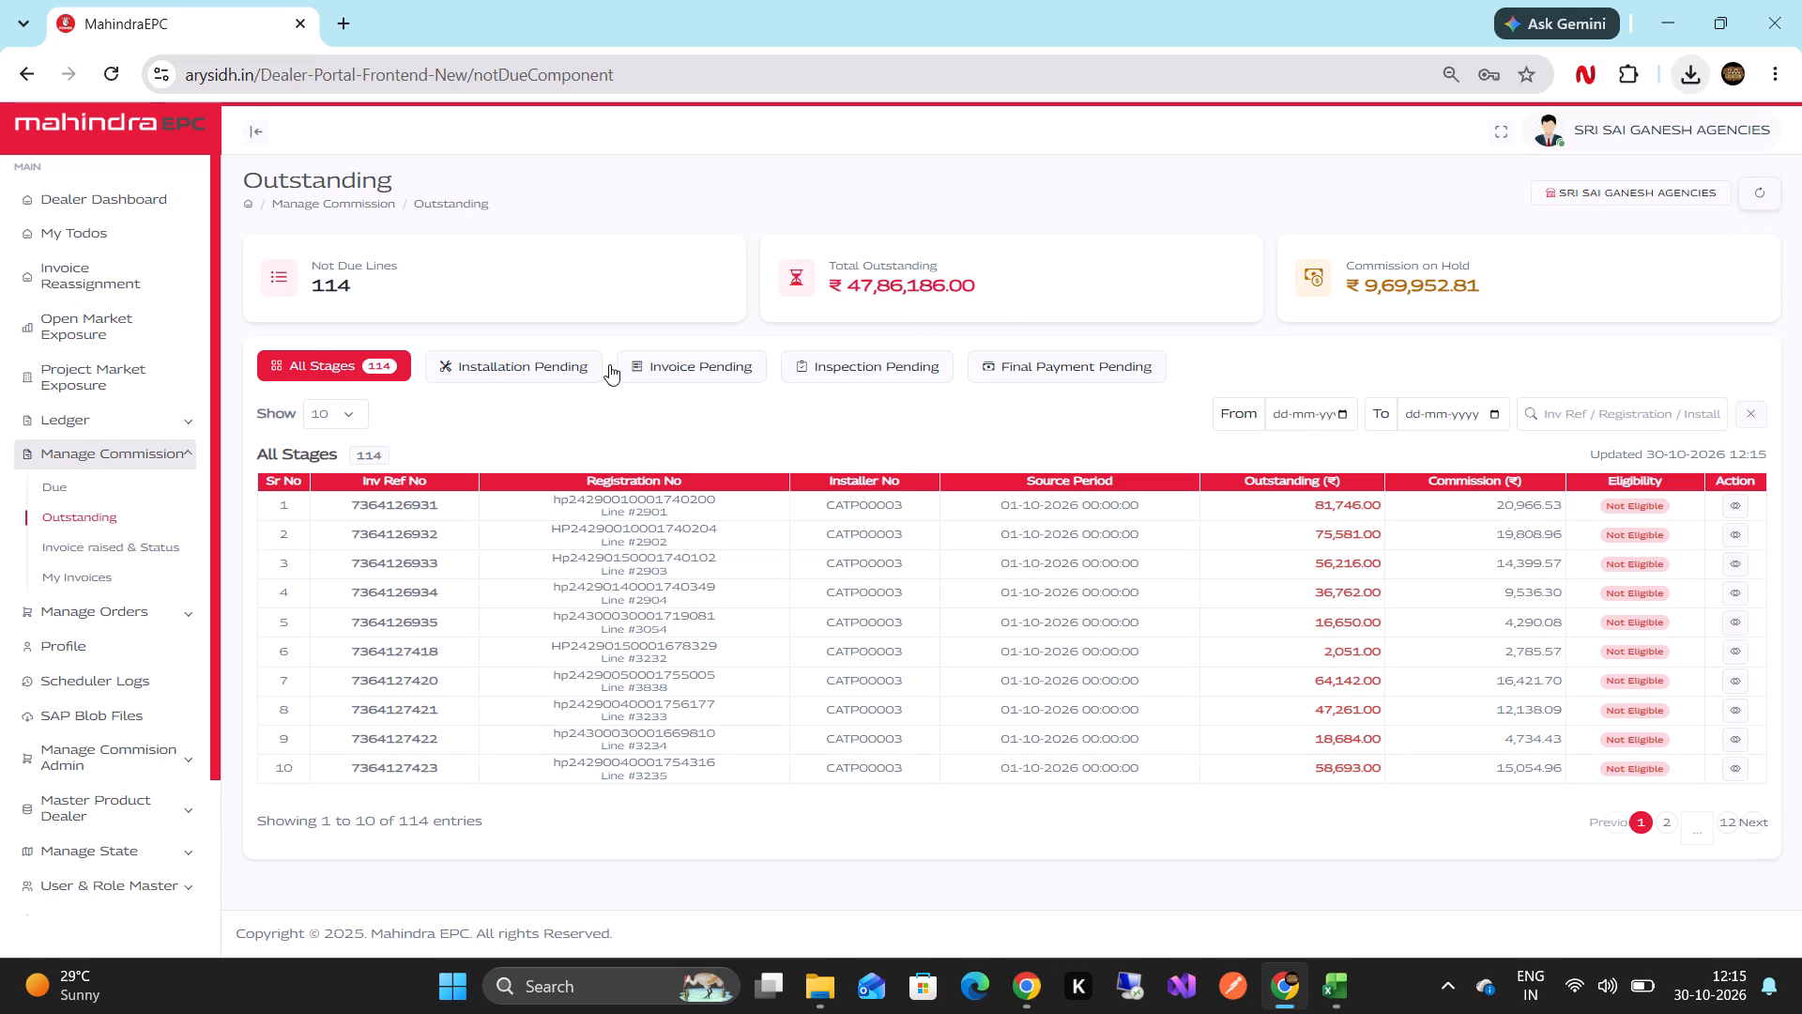
Highlight the Not Due Lines count in the Outstanding page's summary to check it.
double_click(335, 284)
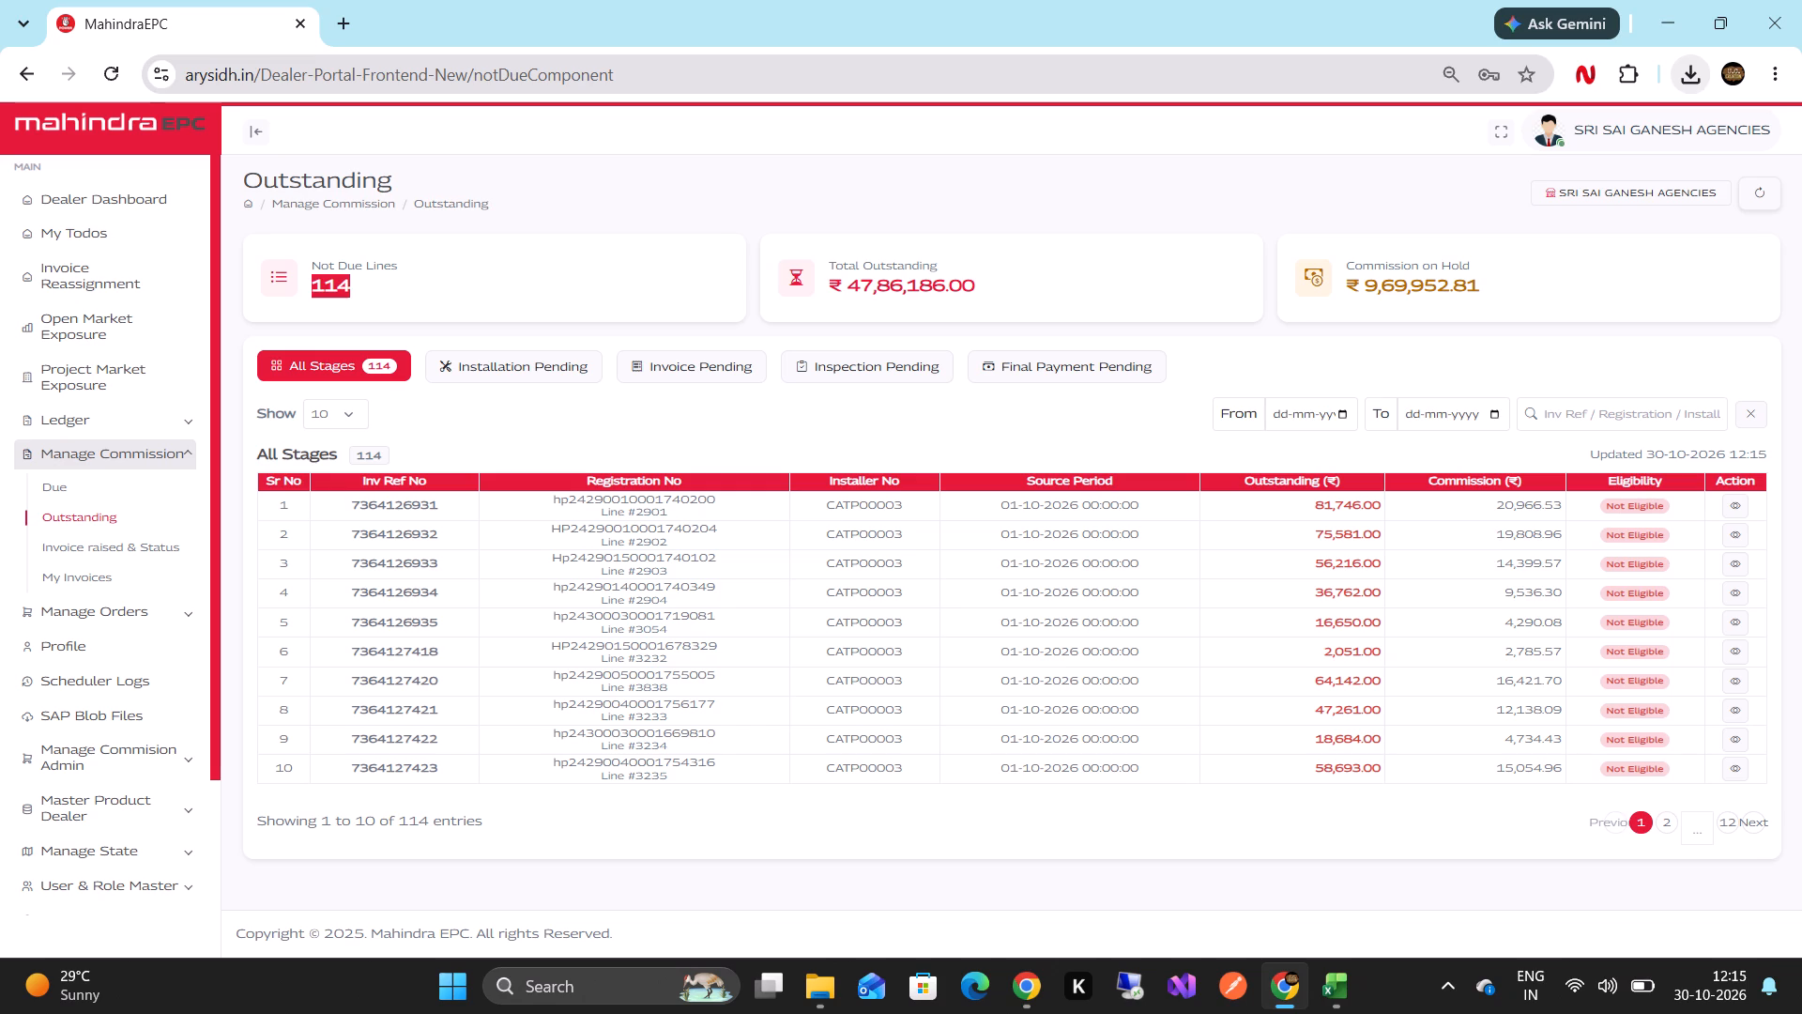
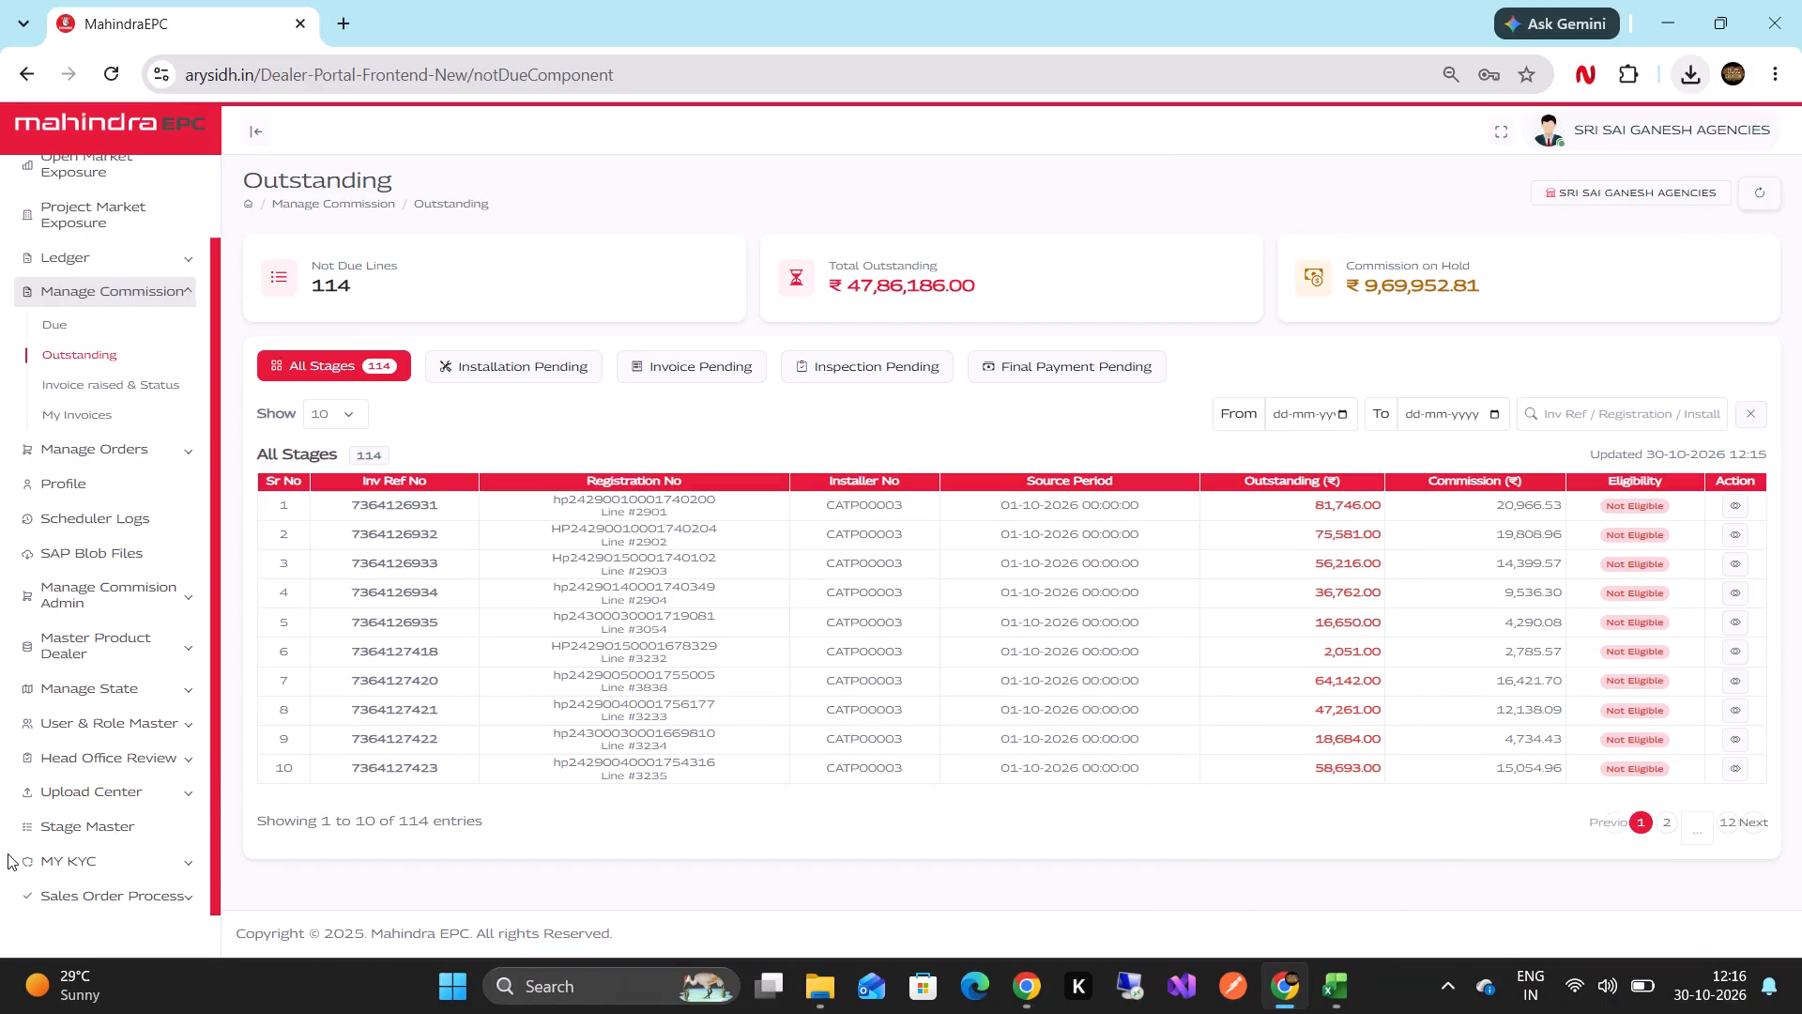
Open the dealer's KYC documents list and view the Bank Proof document, closing it after viewing.
scroll(8, 853, "down", 2)
left_click(62, 865)
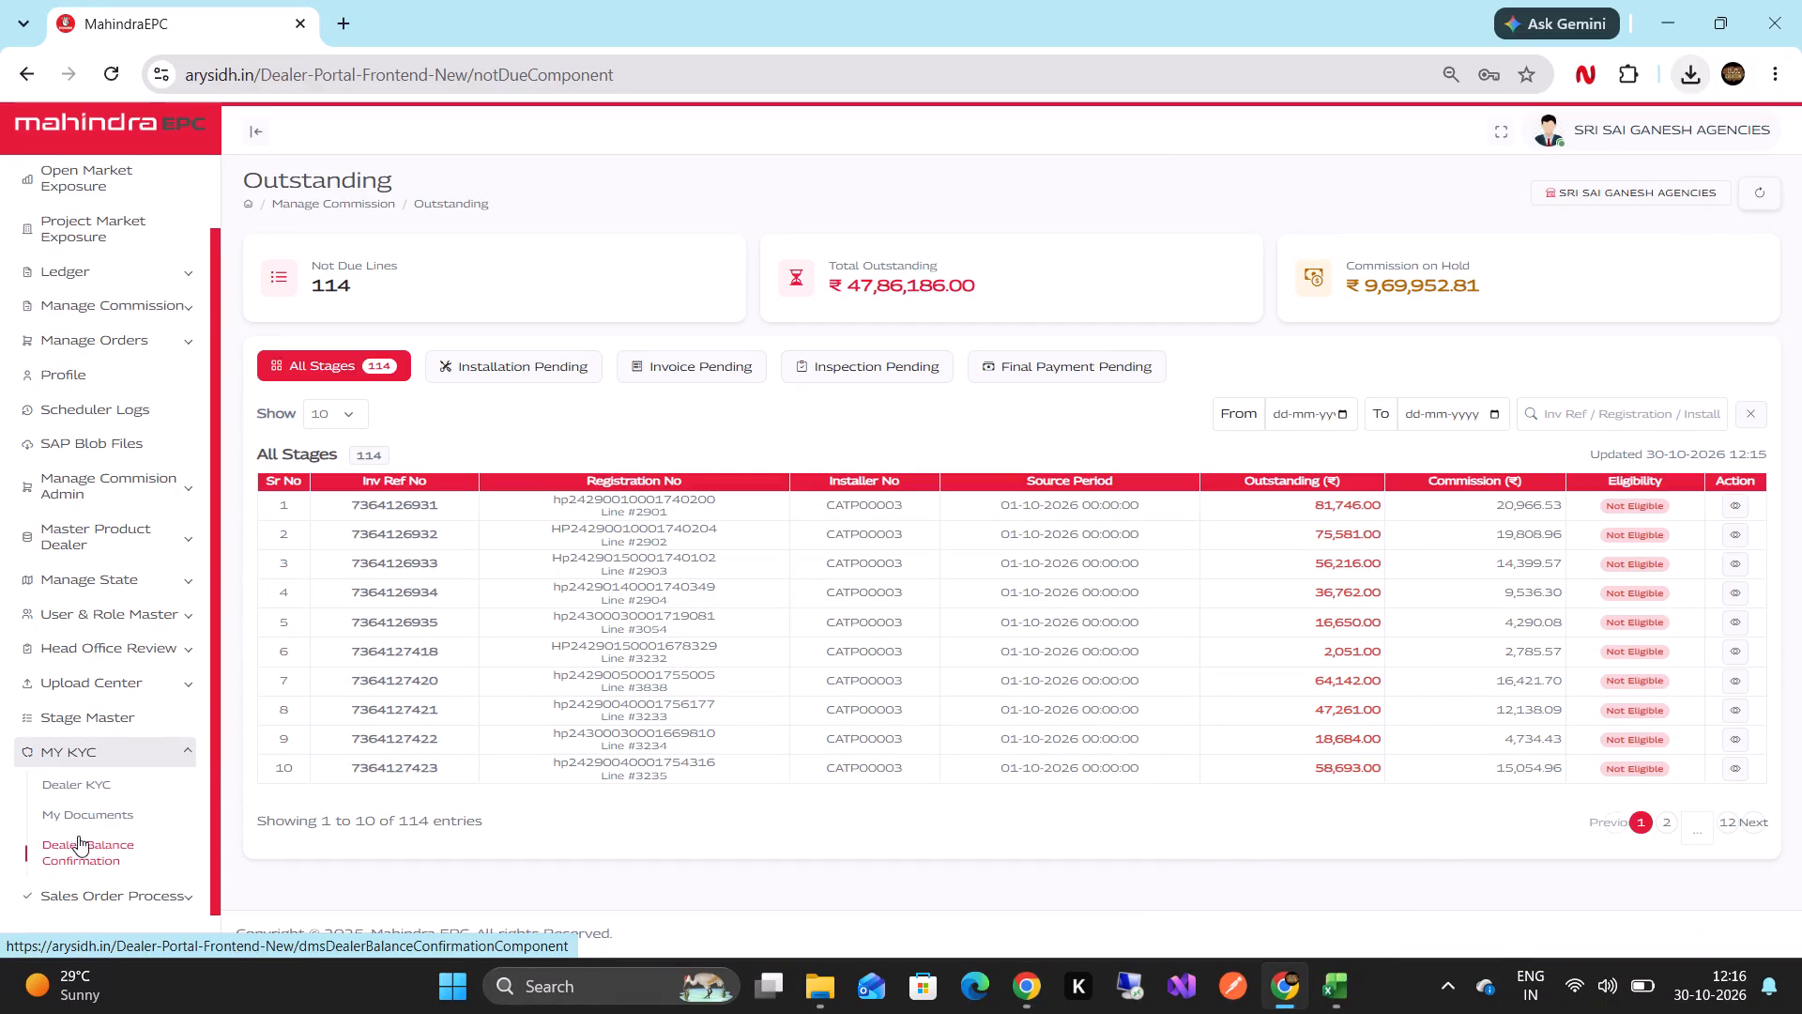
left_click(75, 822)
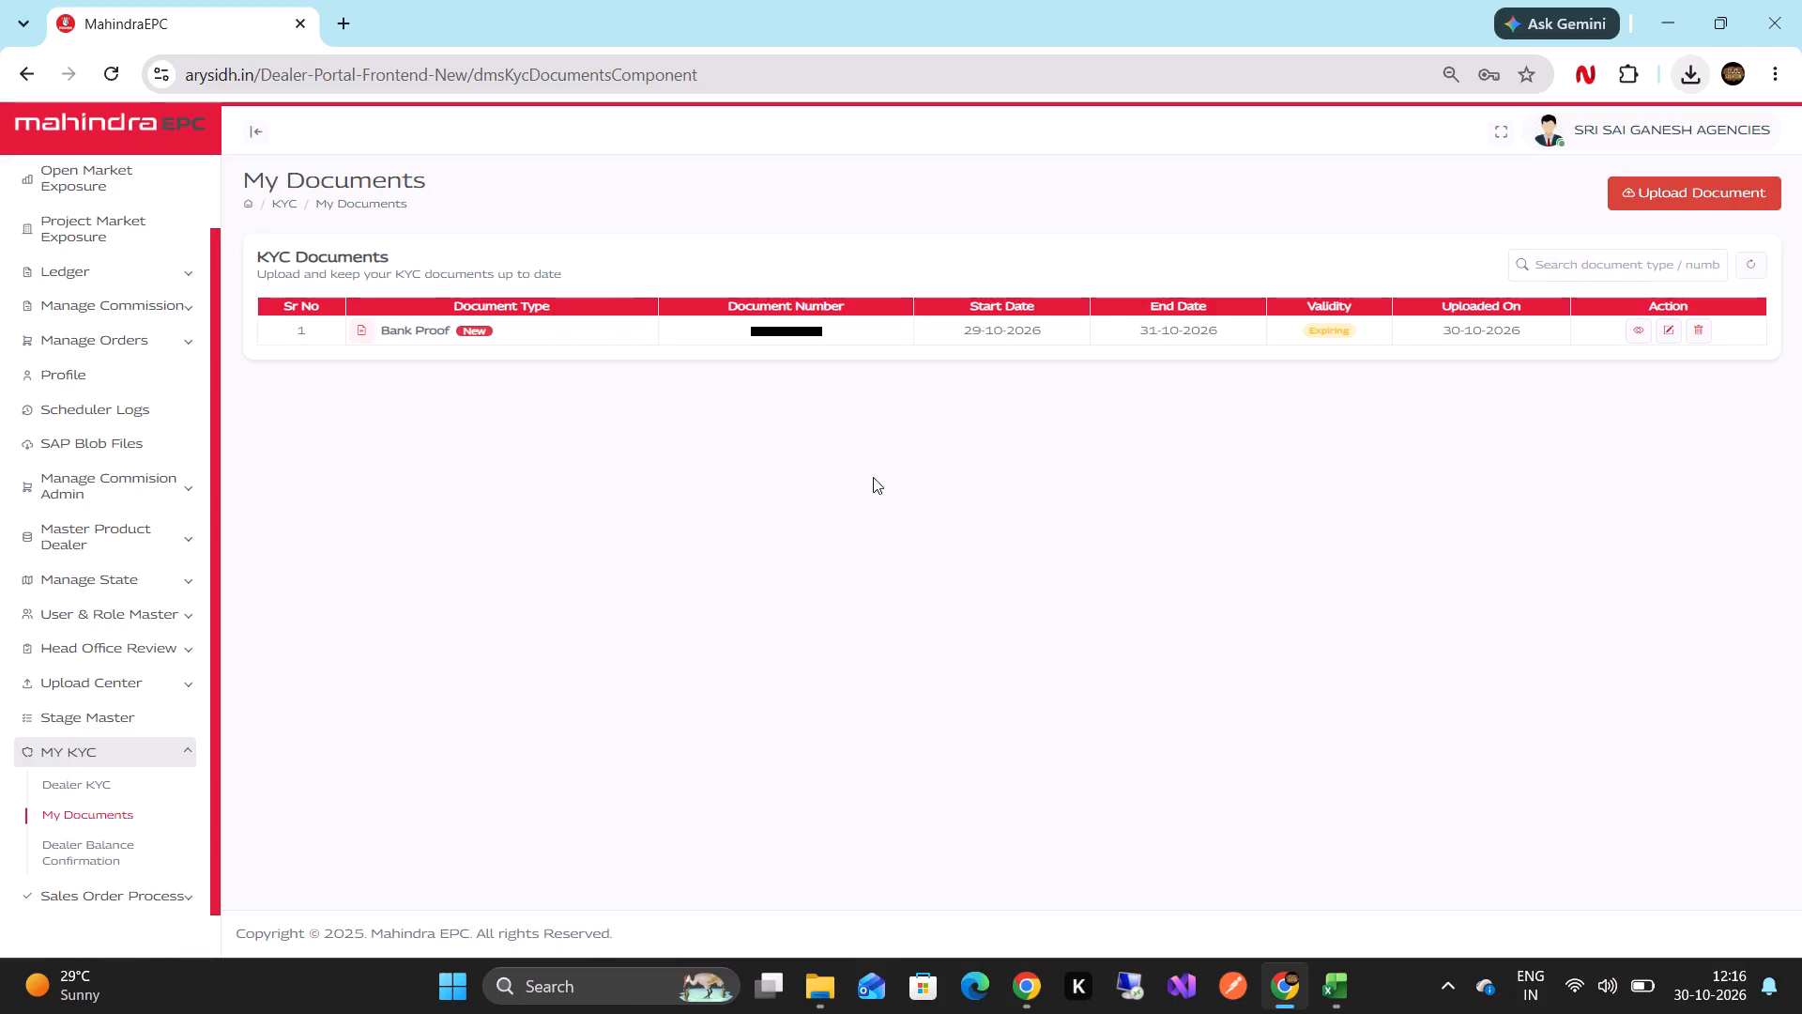
left_click(1641, 328)
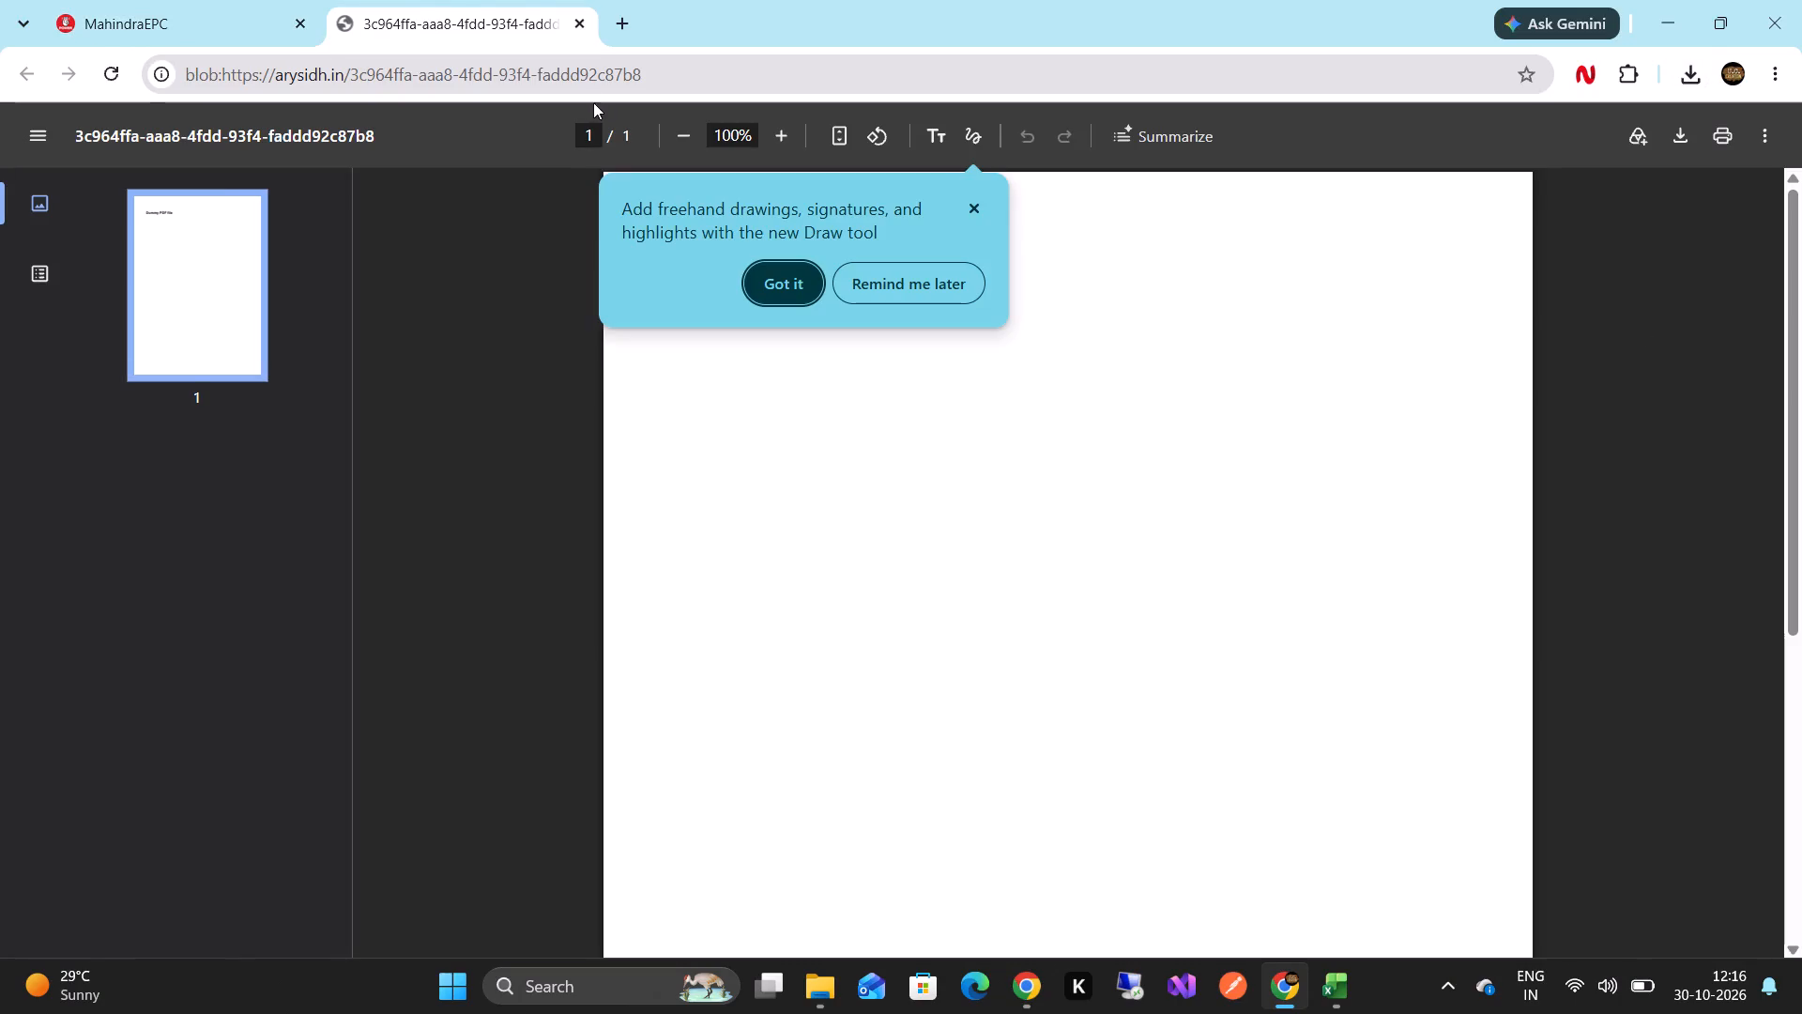
left_click(572, 27)
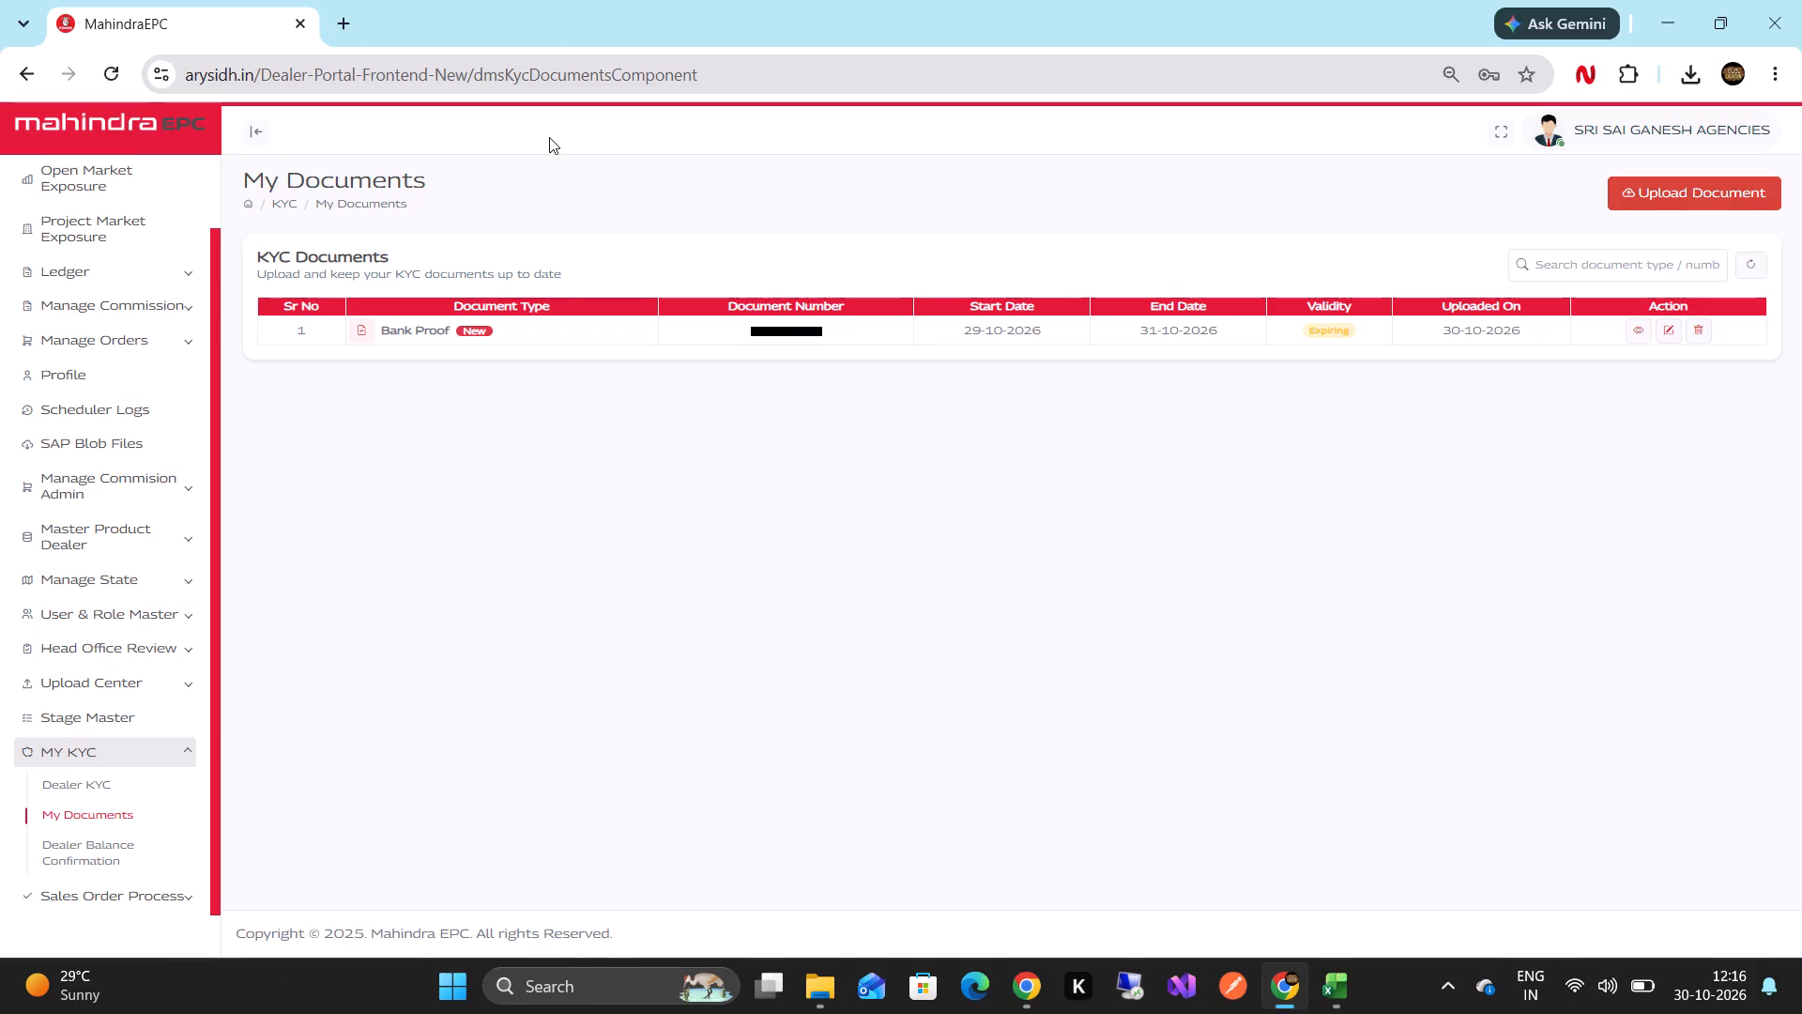
left_click(111, 278)
left_click(111, 278)
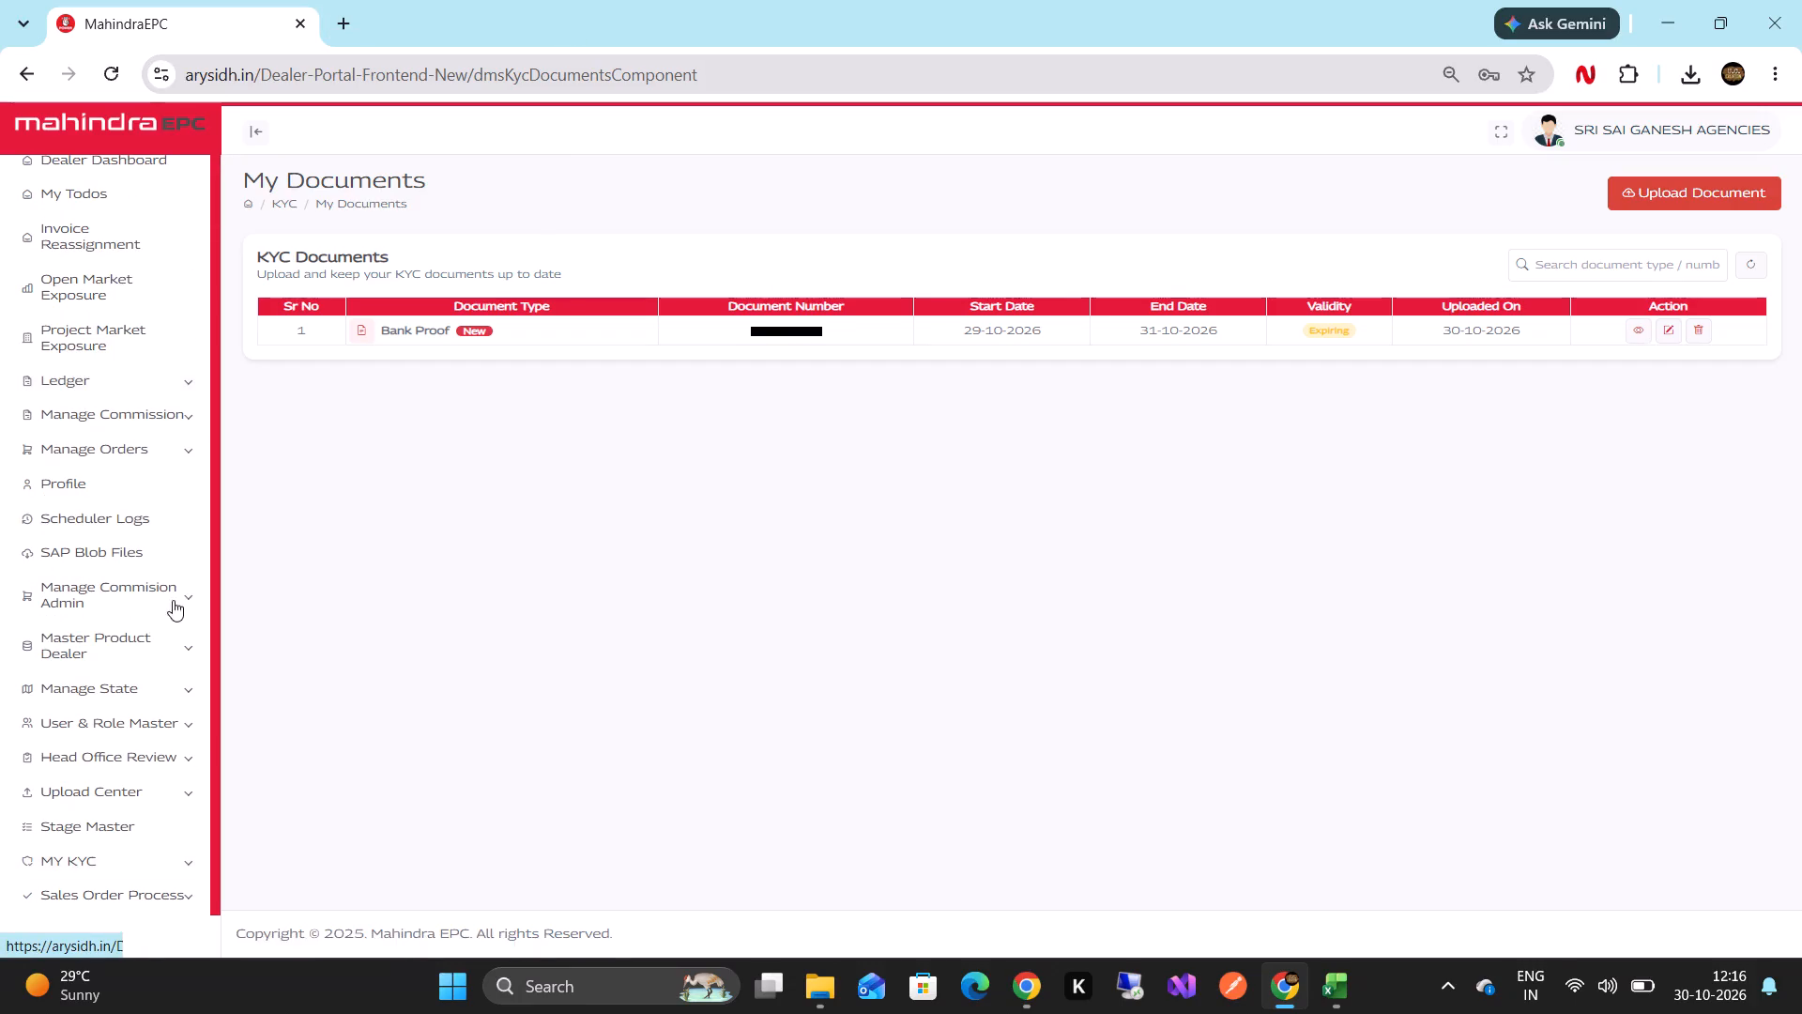
scroll(173, 600, "down", 5)
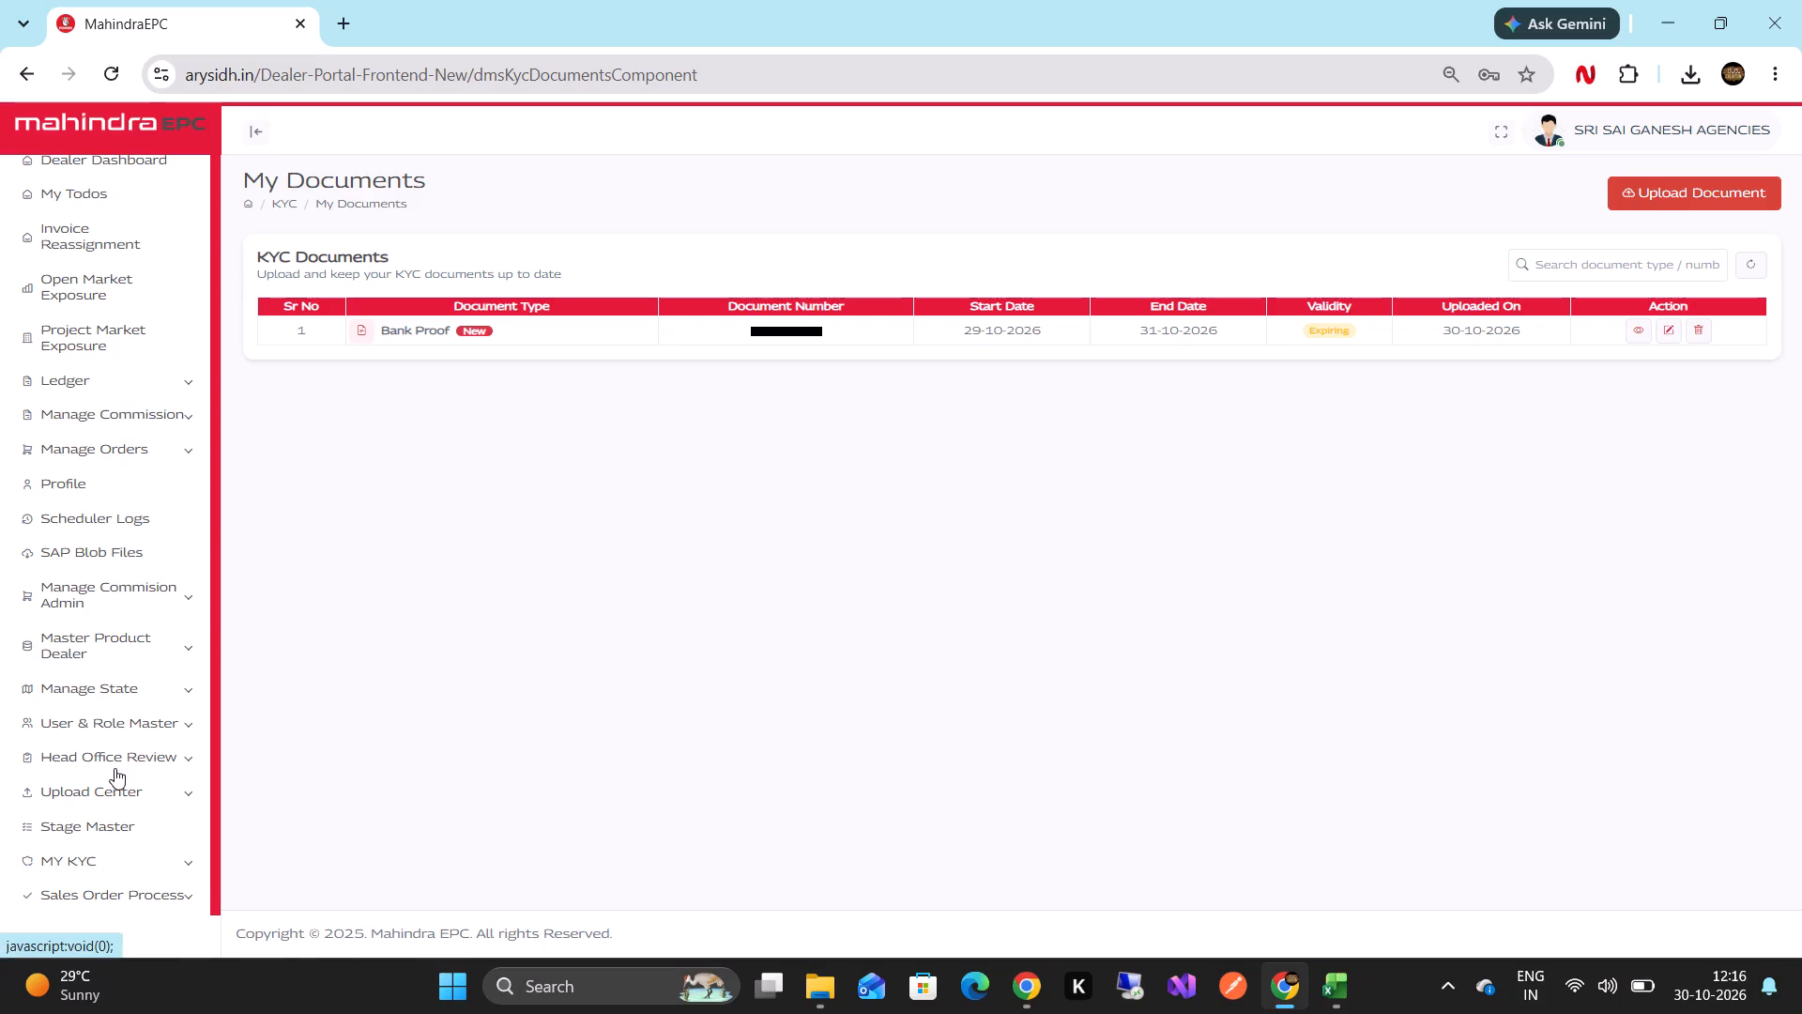
left_click(148, 597)
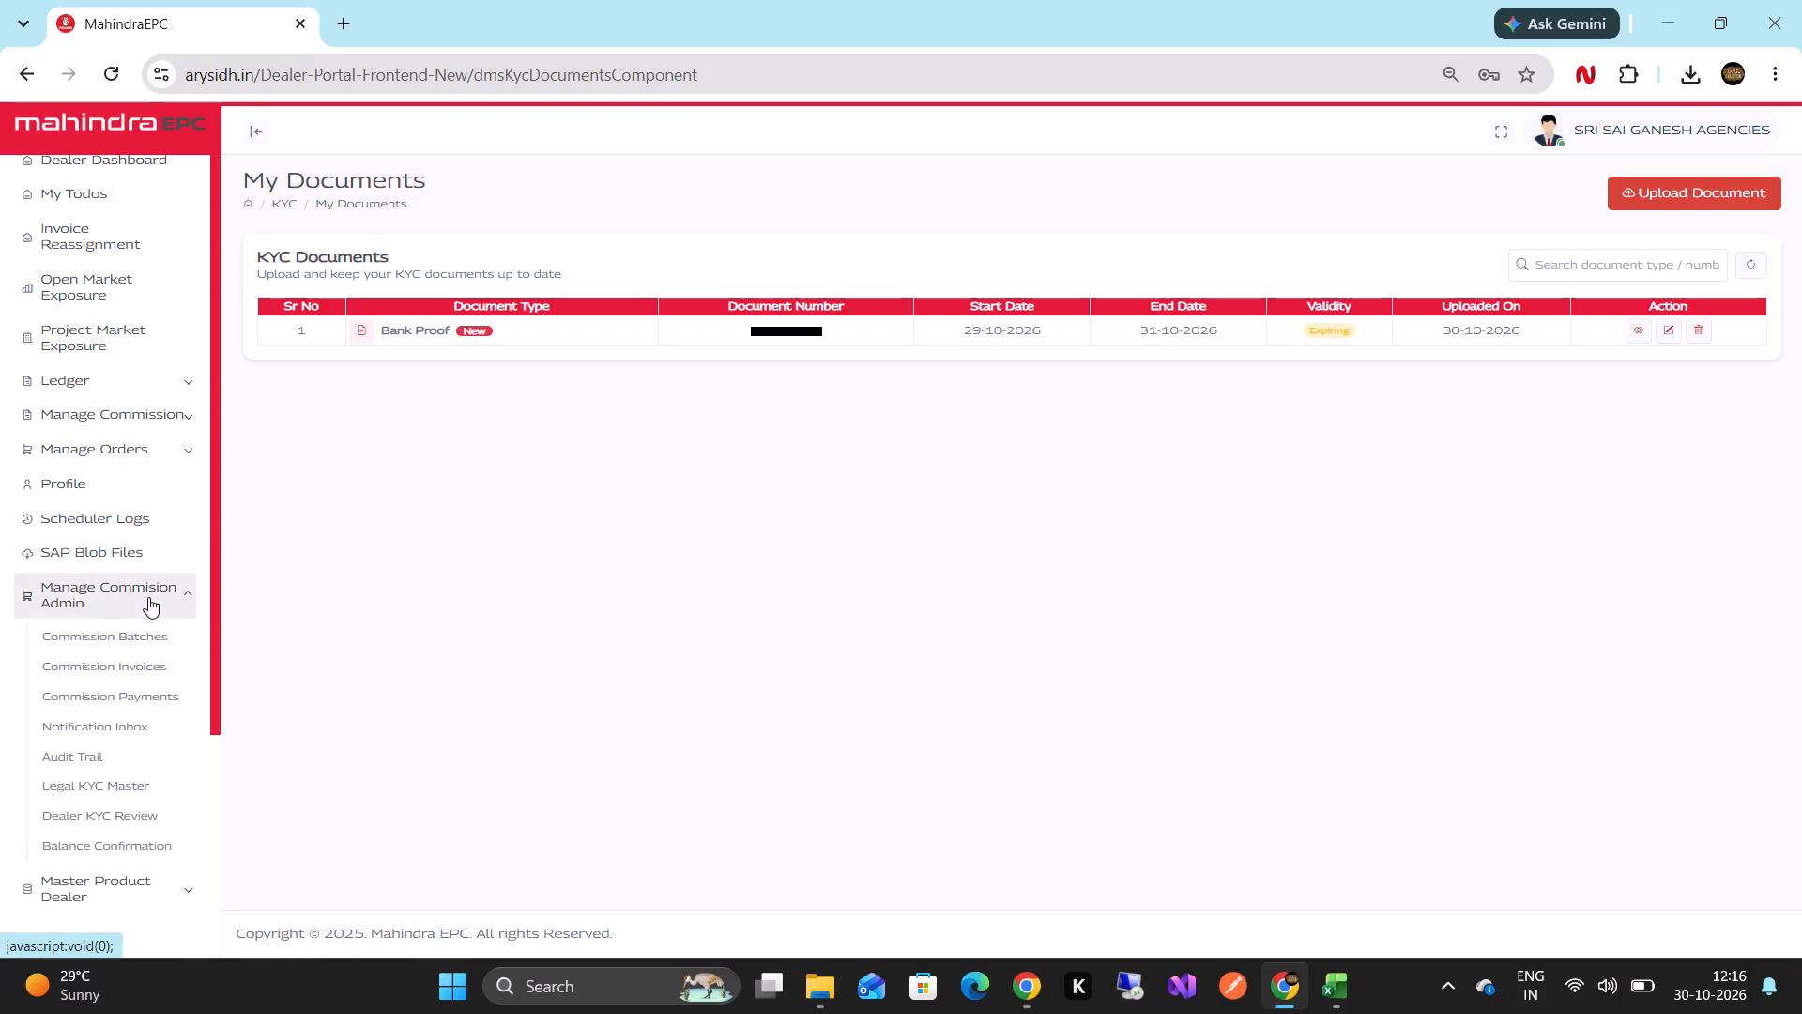
left_click(144, 631)
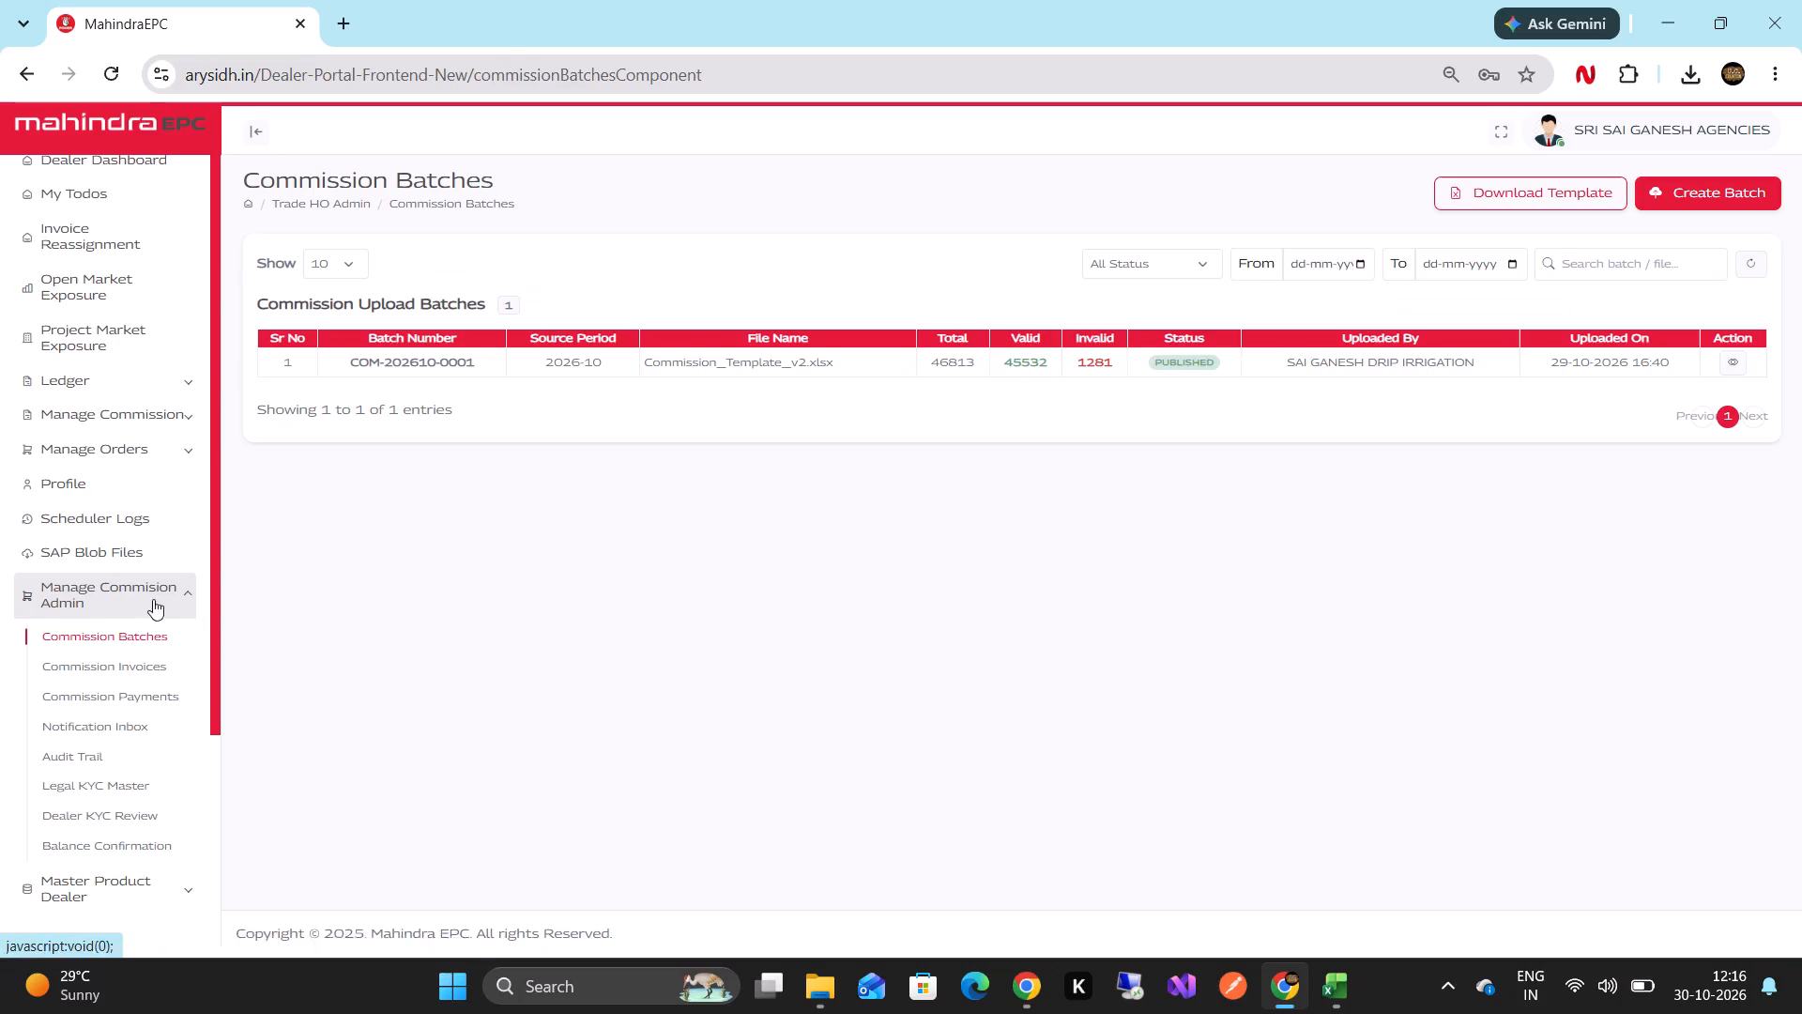
Open the dealer's Due Commission page to view the eligible lines.
left_click(111, 418)
left_click(111, 439)
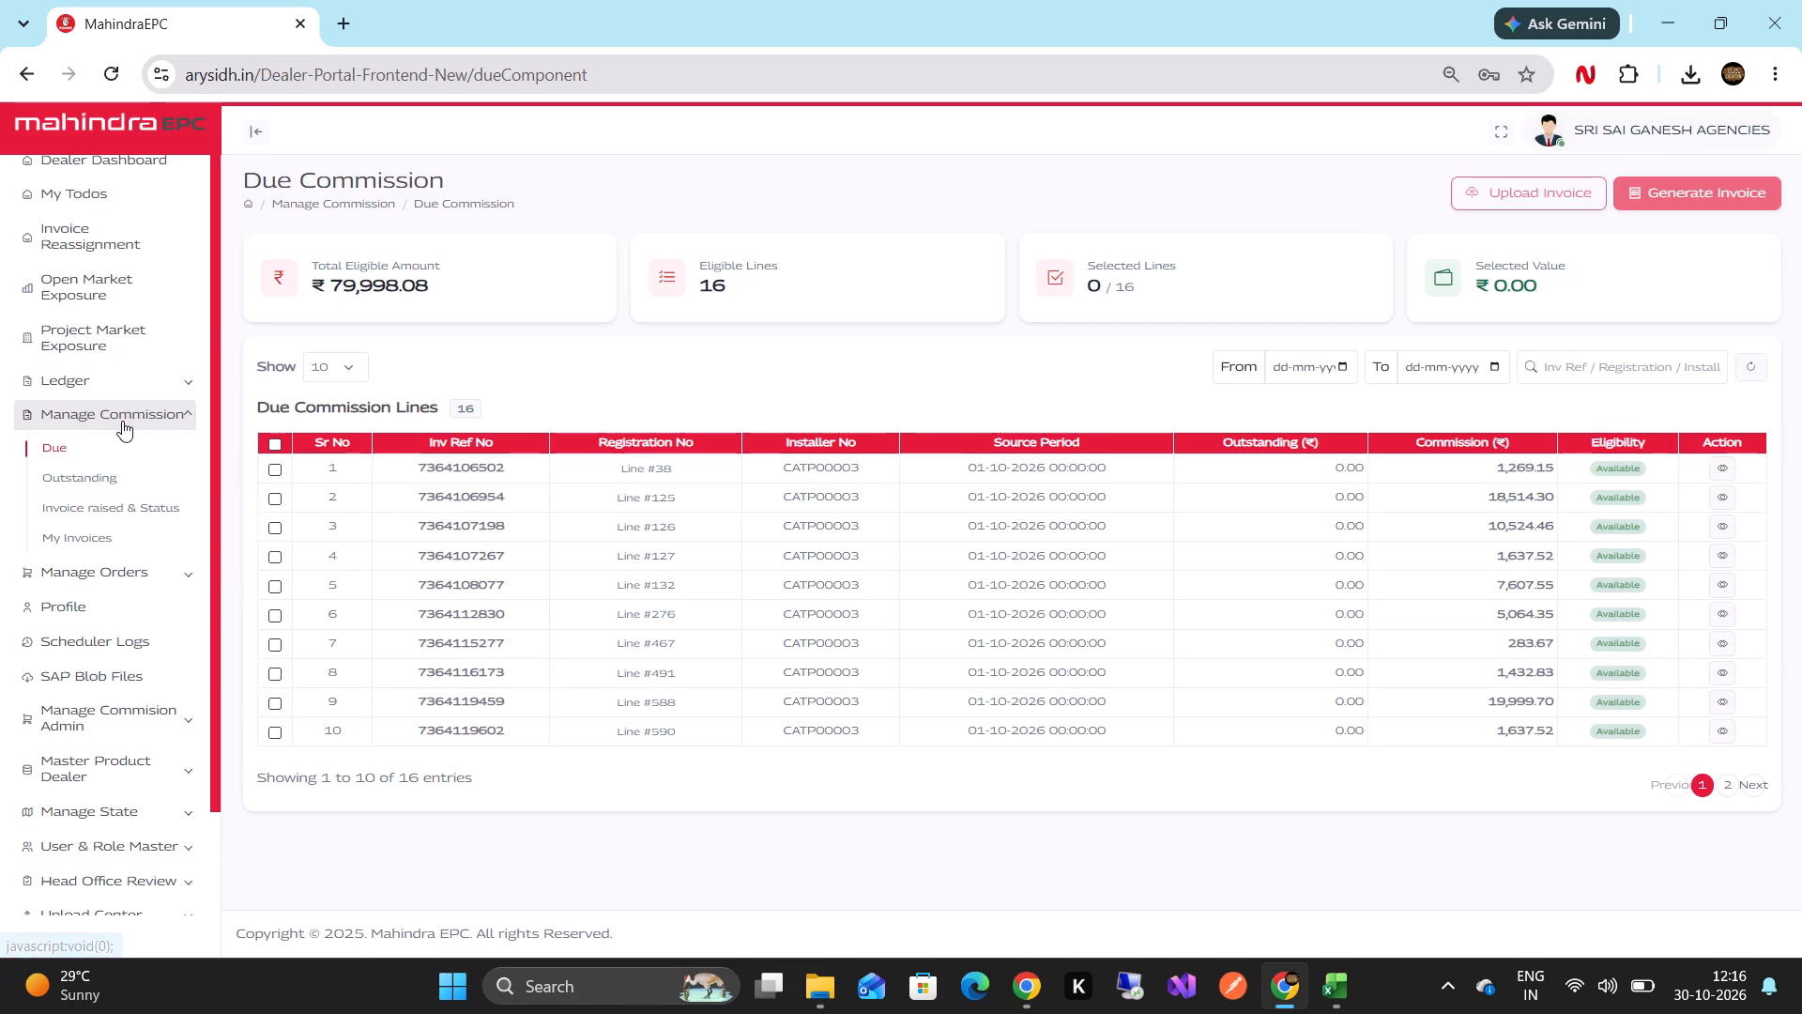
Show All Stages on the Outstanding page and highlight the Total Outstanding and Commission on Hold amounts to check them.
left_click(100, 470)
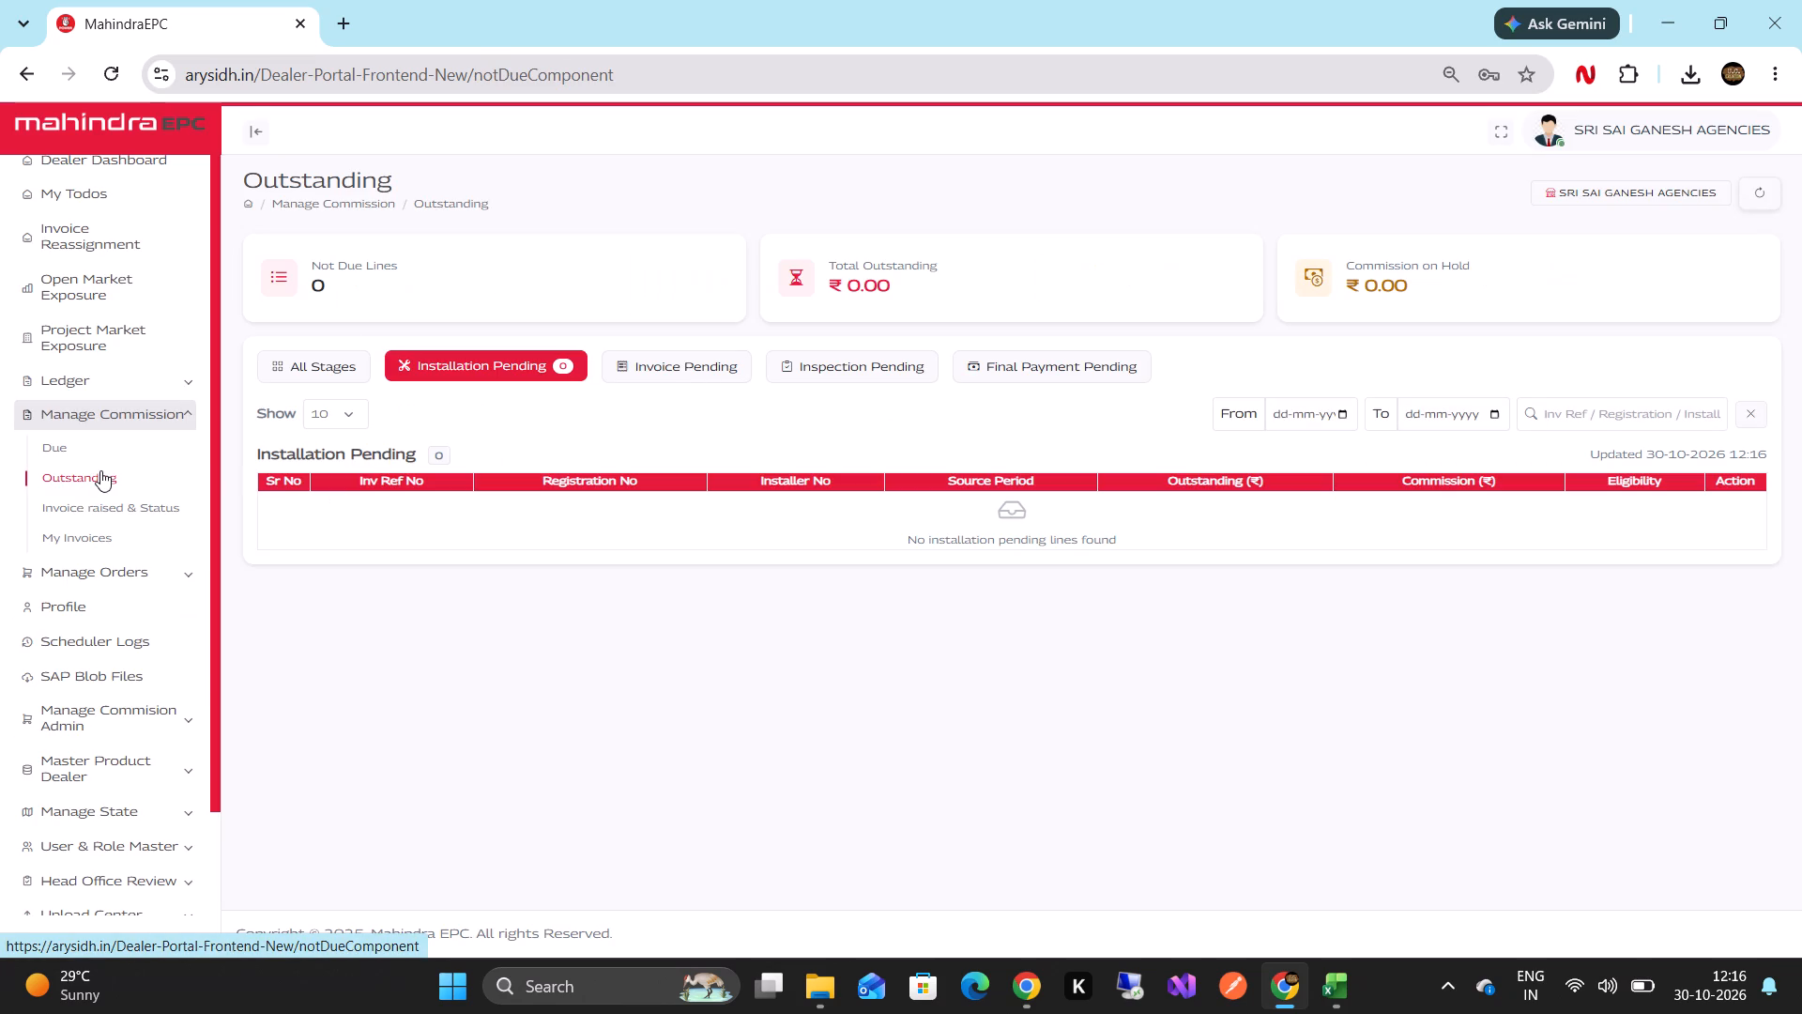
left_click(334, 352)
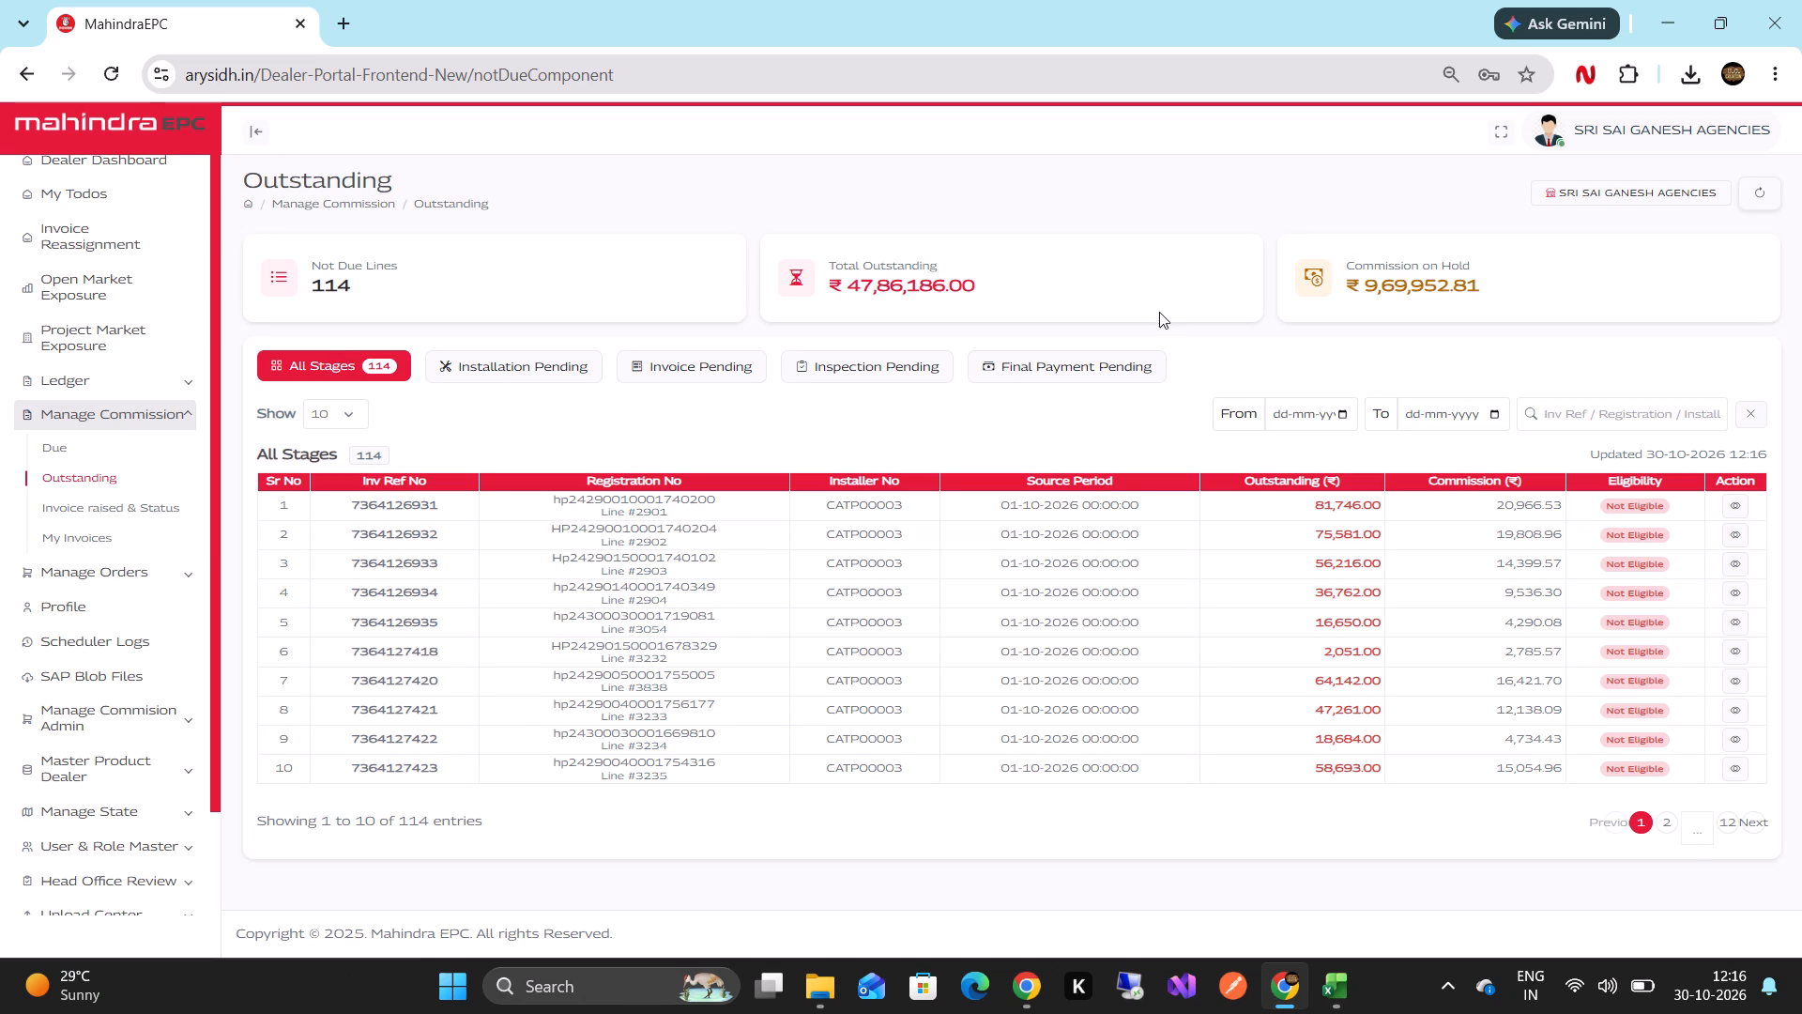
triple_click(896, 285)
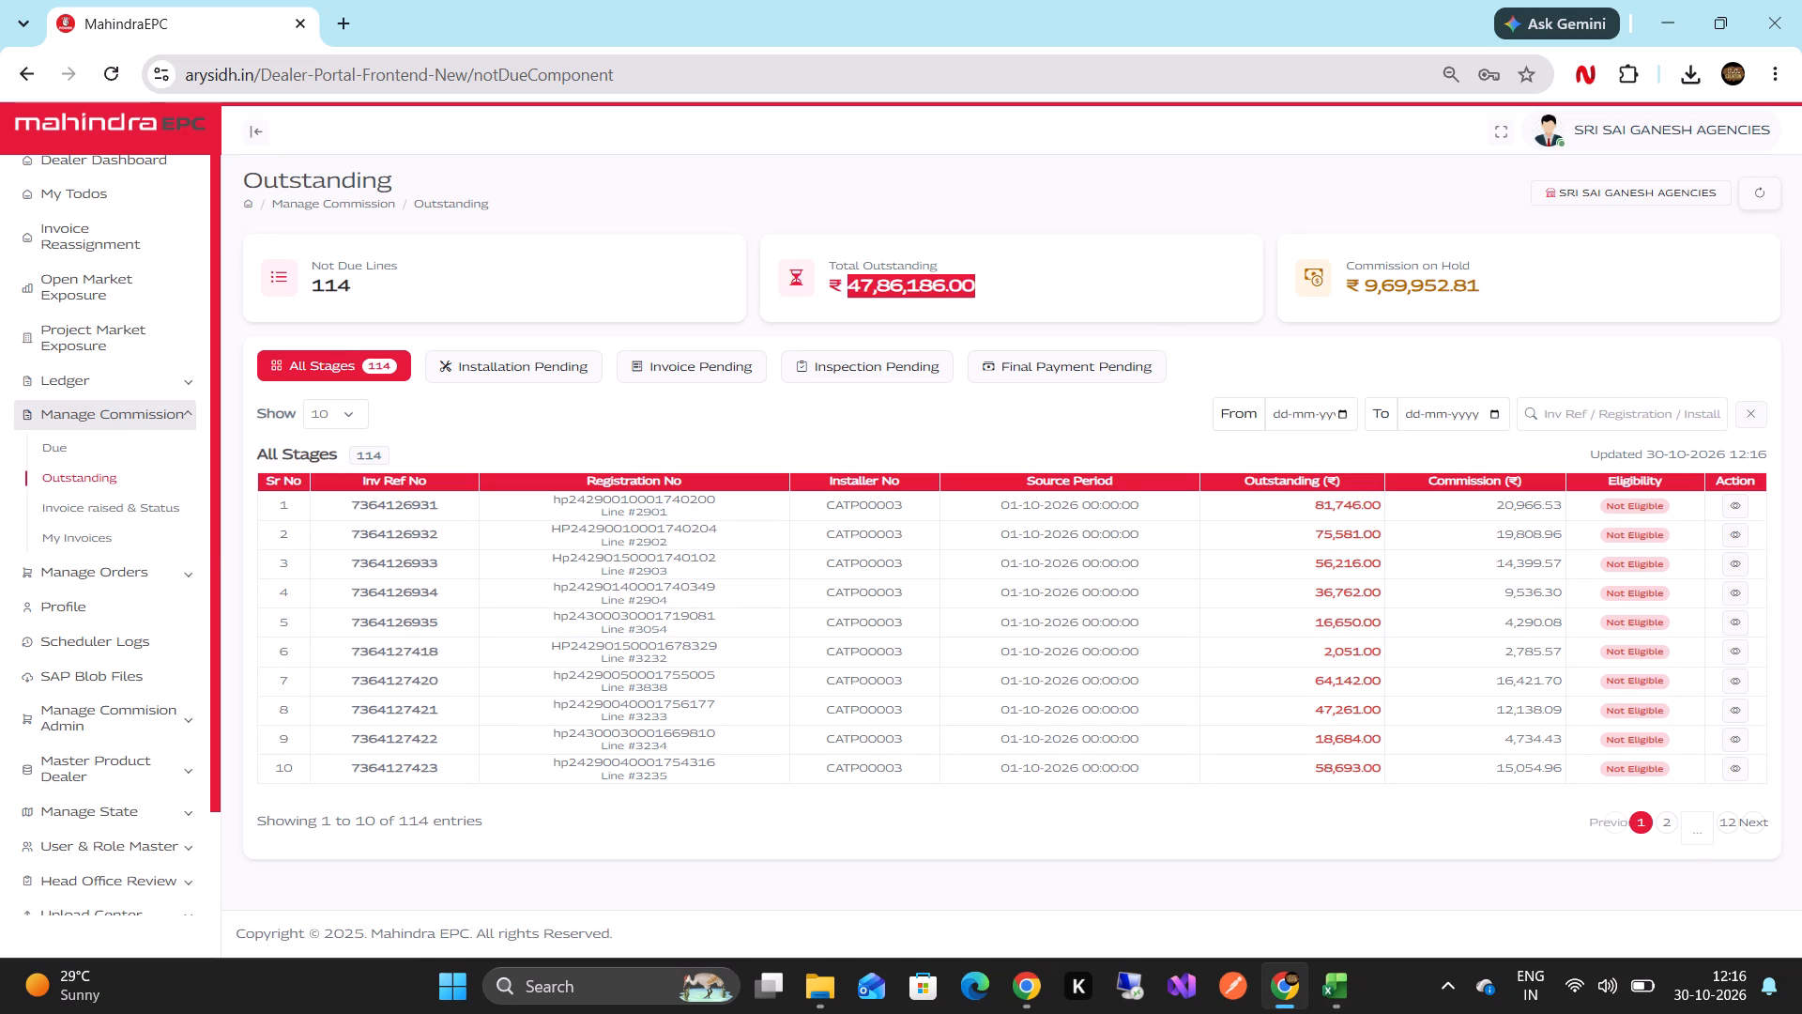
triple_click(896, 285)
left_click(896, 285)
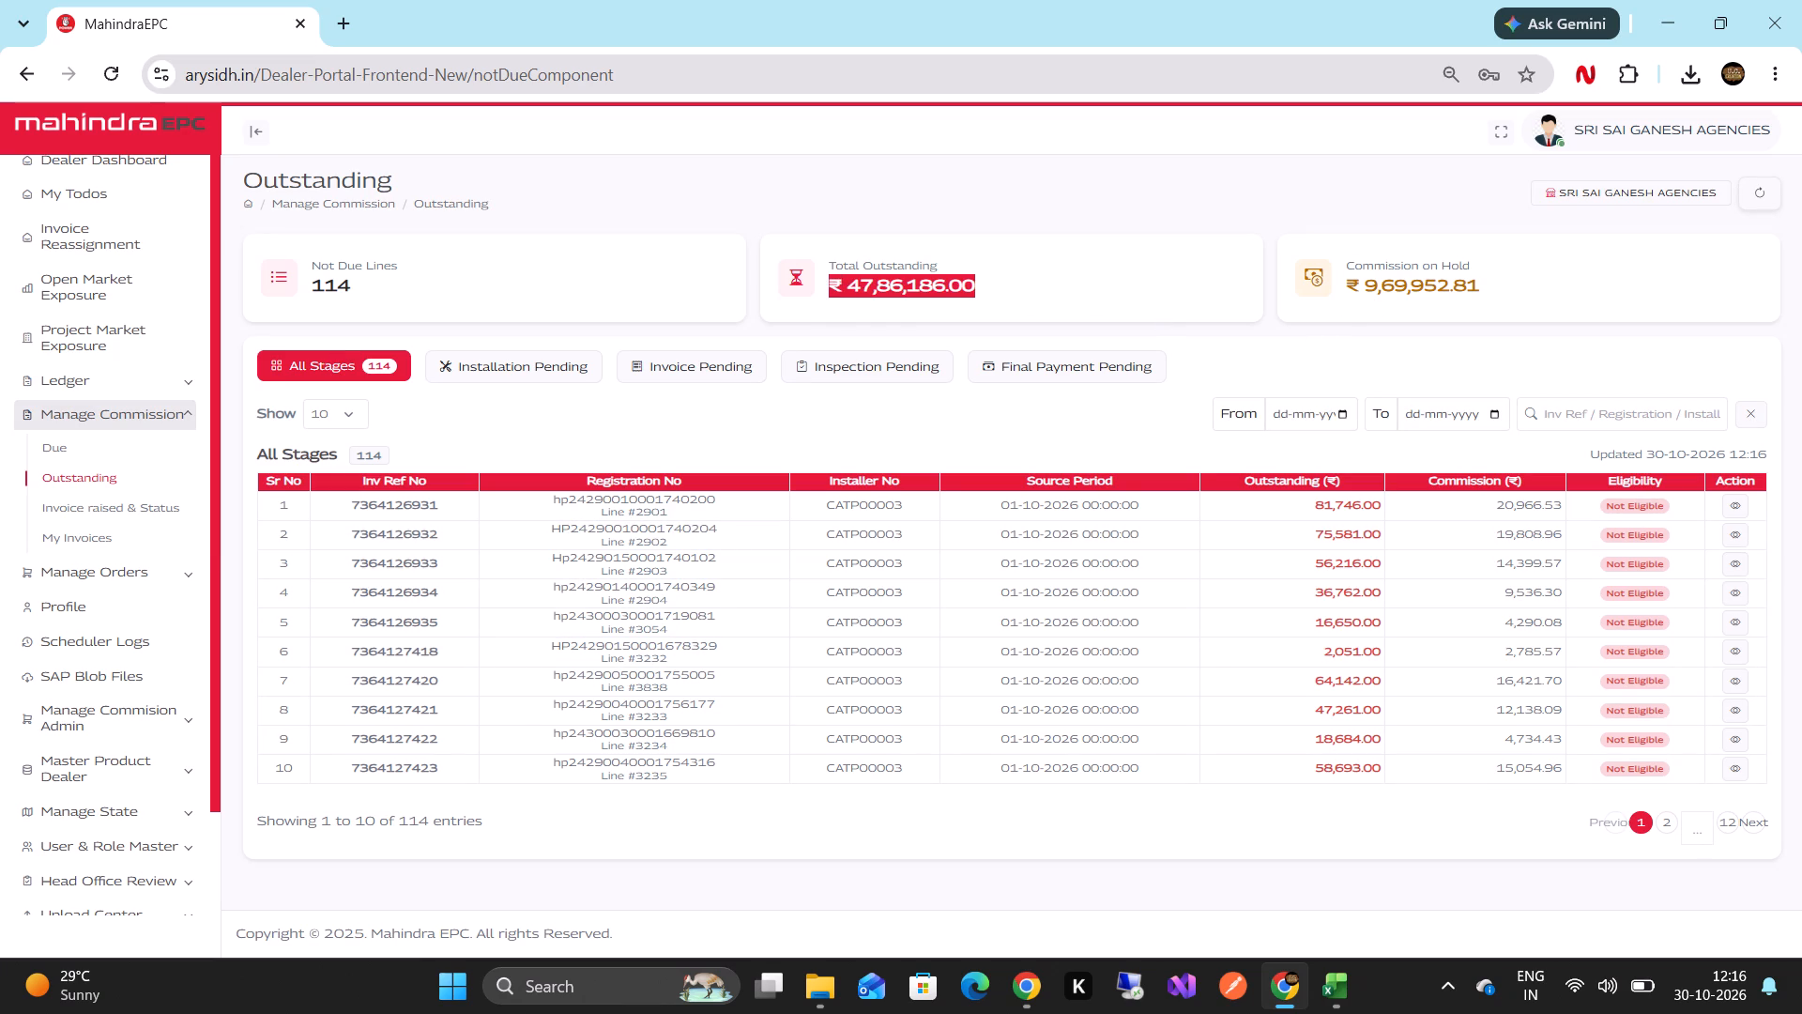
triple_click(1387, 286)
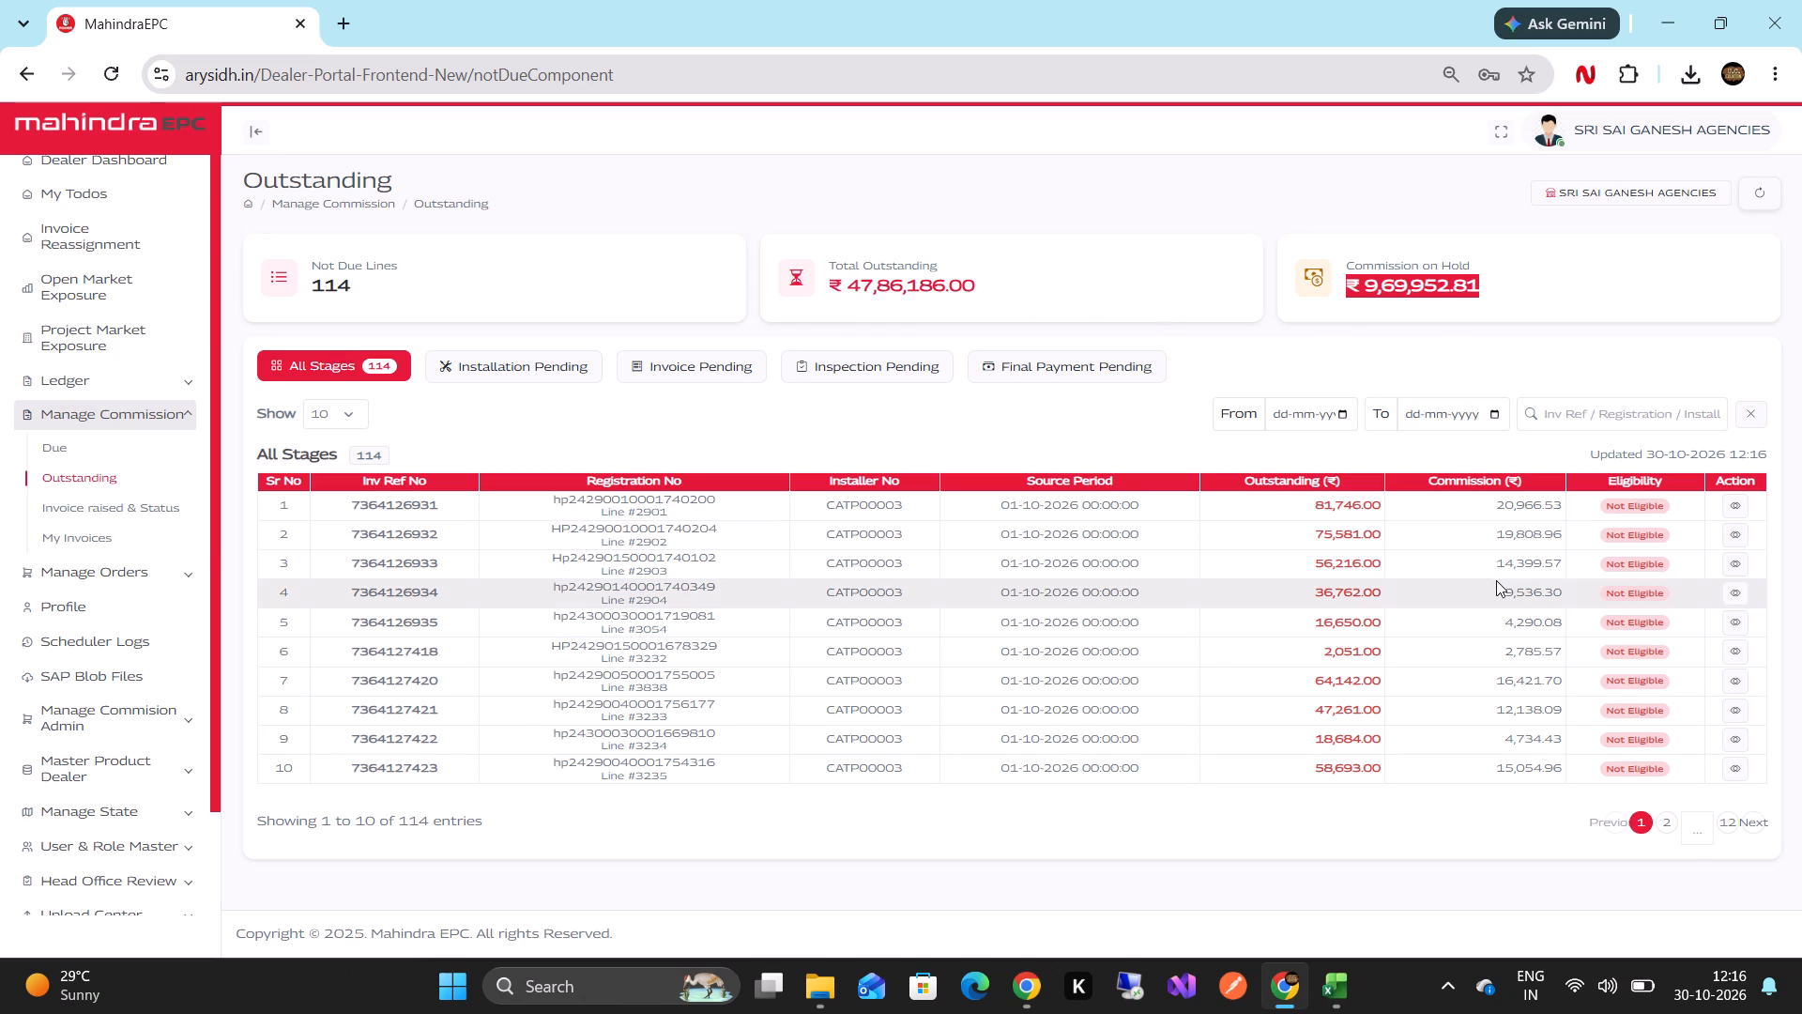
Switch to the Excel validation workbook and remove the installer code filter from the ValidationResult sheet.
left_click(1335, 1003)
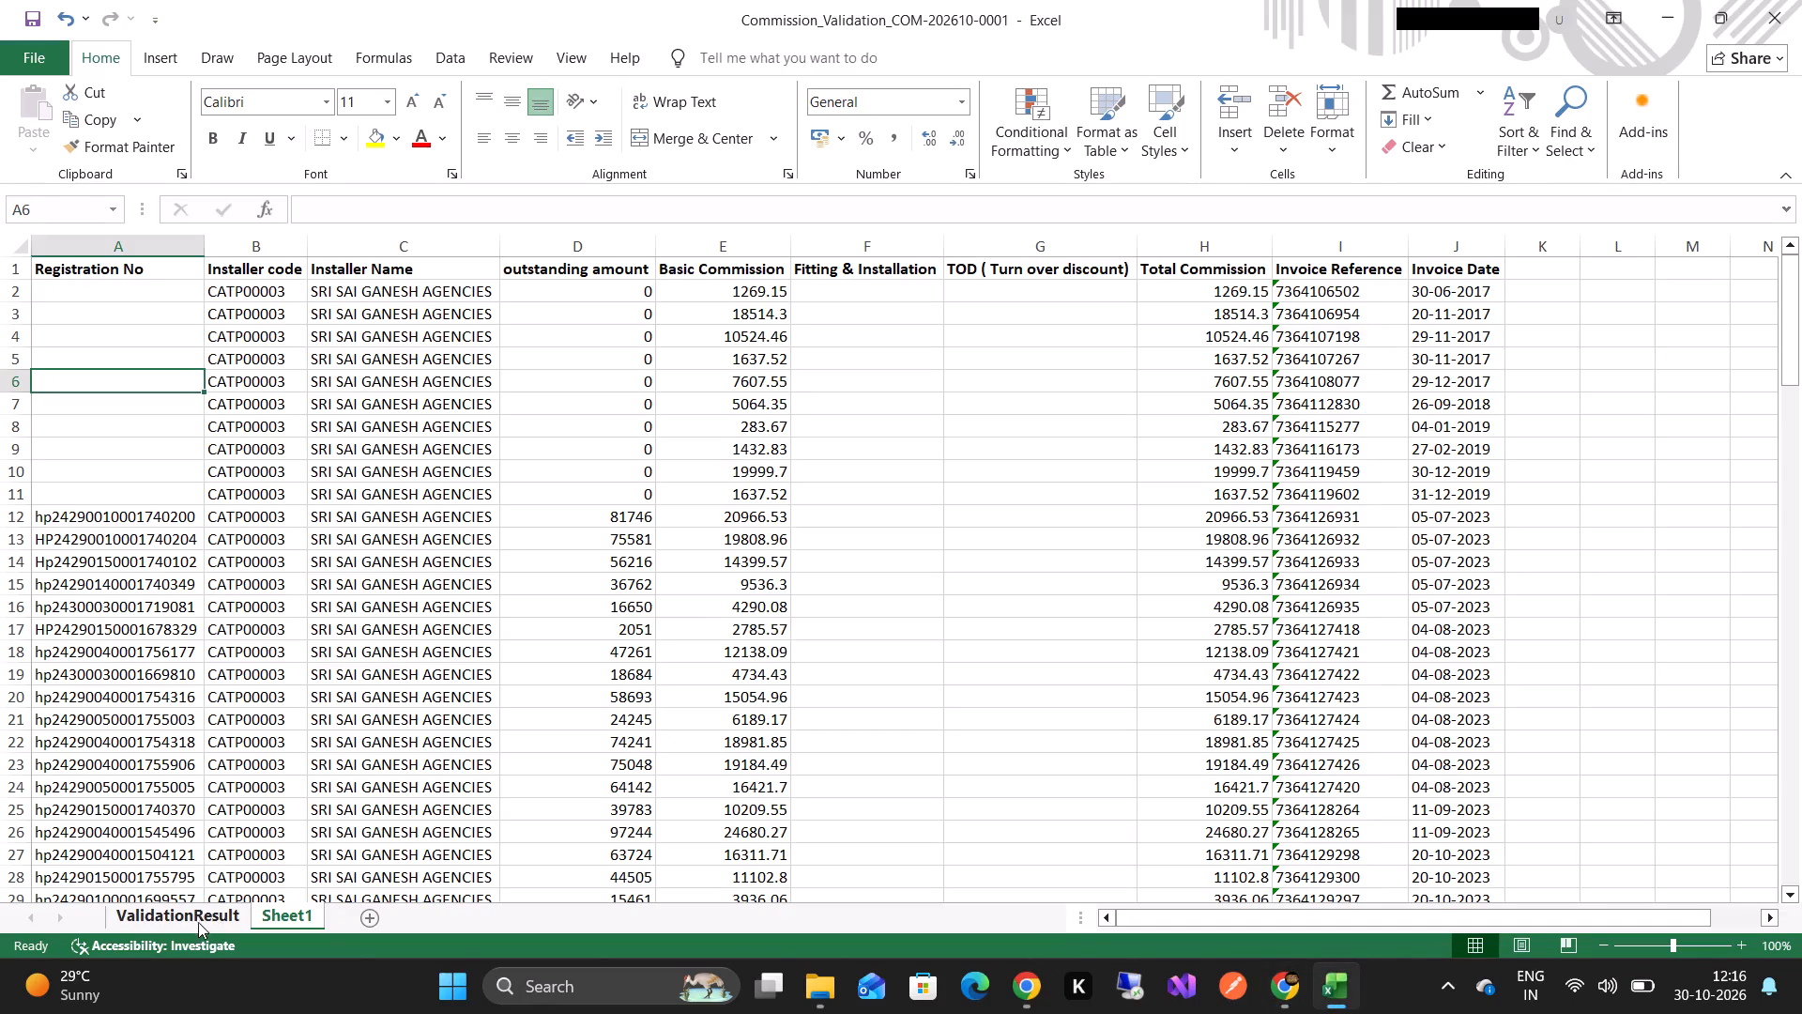
left_click(196, 923)
scroll(472, 600, "up", 5)
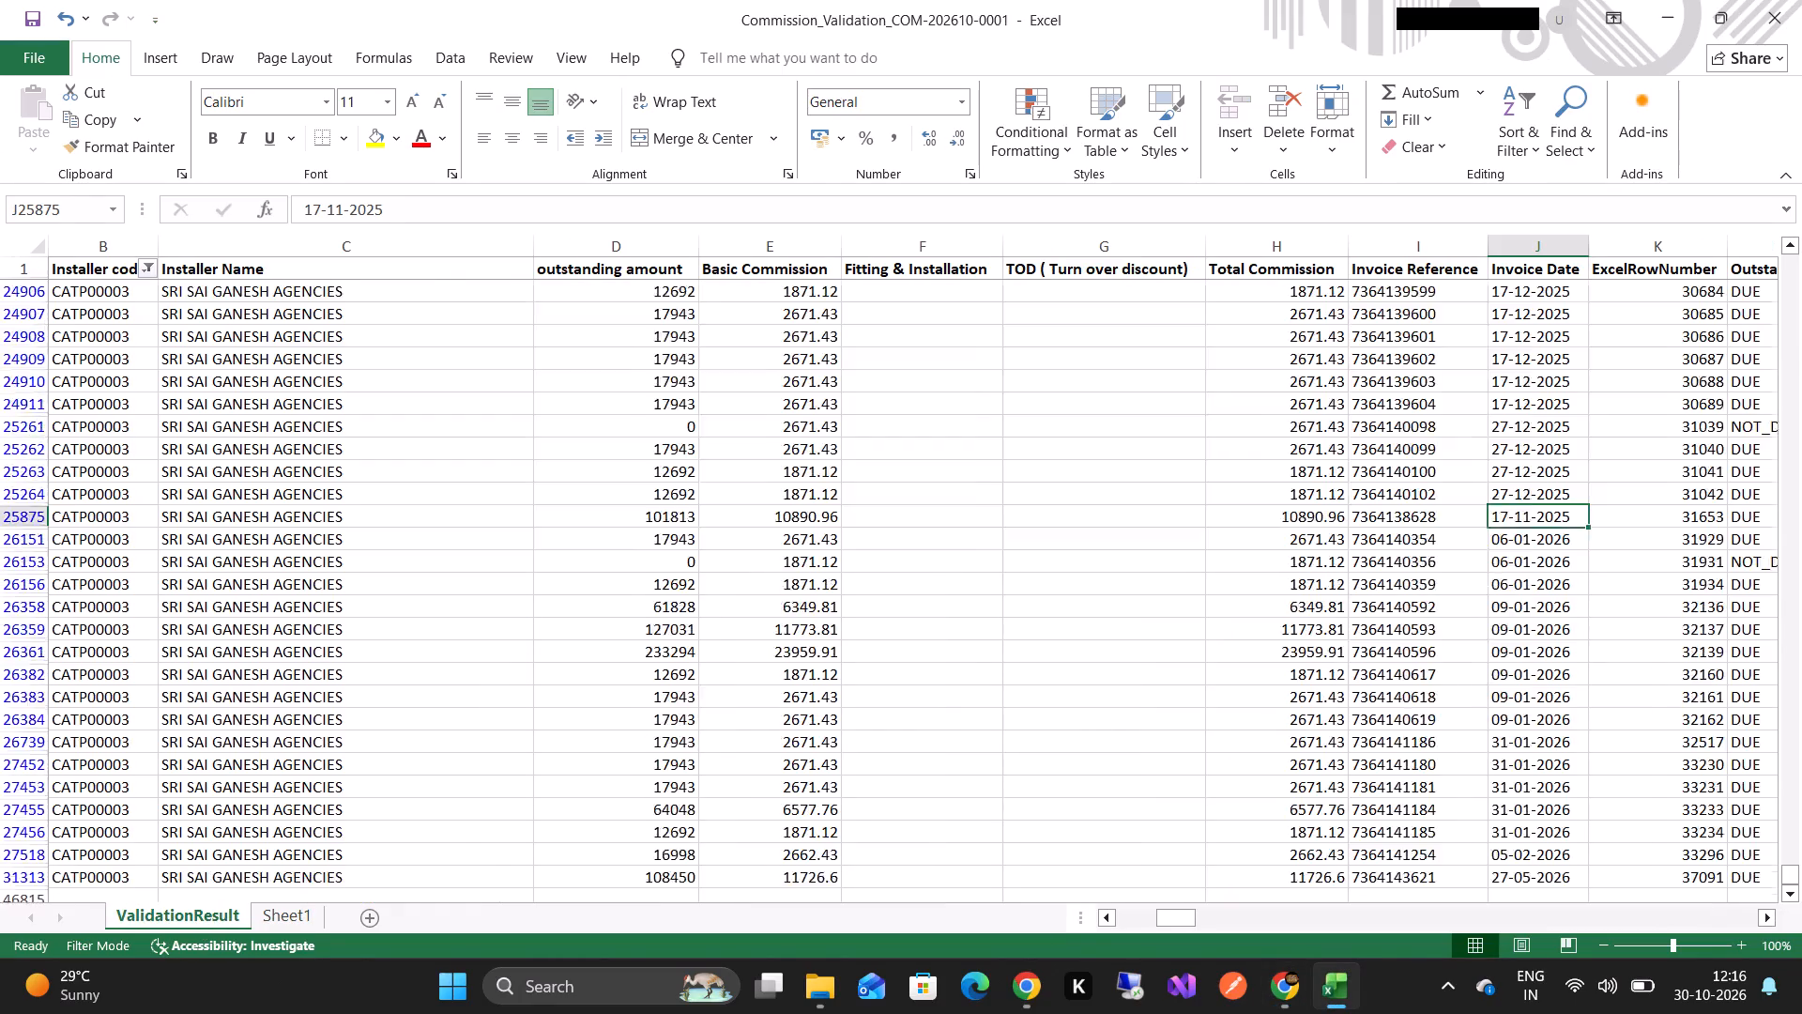
scroll(472, 600, "up", 1)
scroll(472, 600, "left", 9)
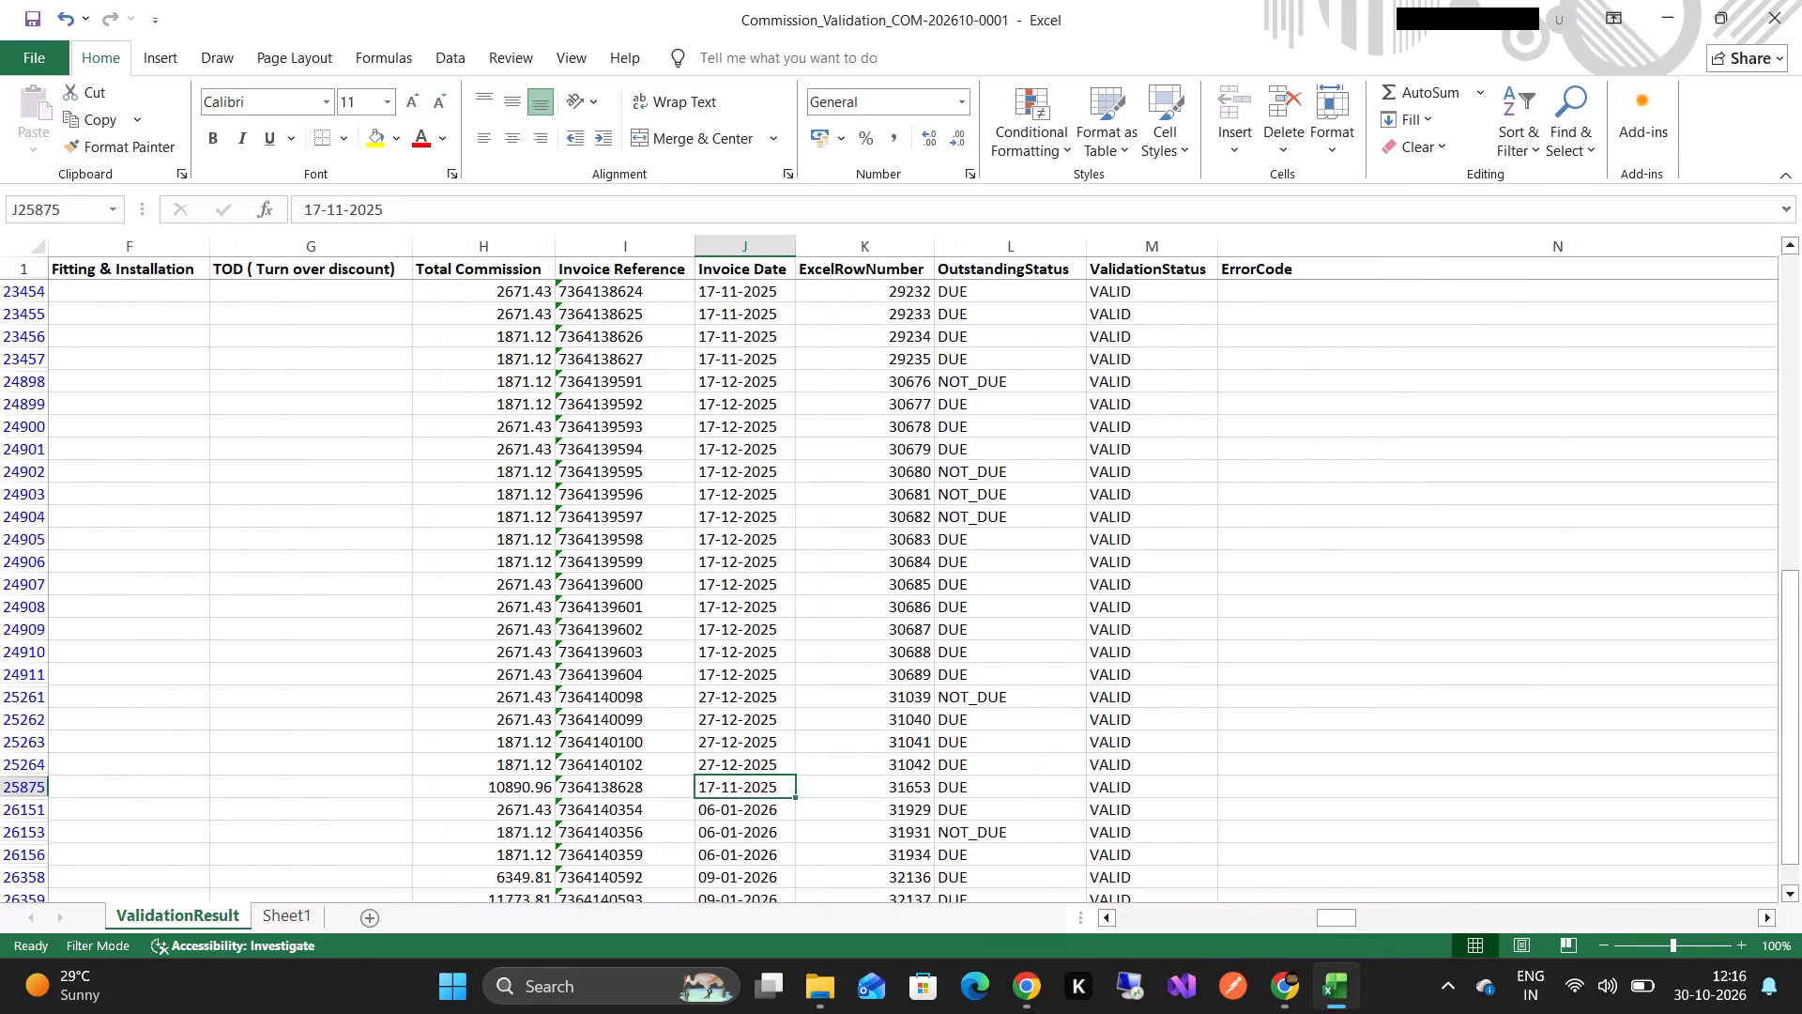
scroll(472, 600, "up", 7)
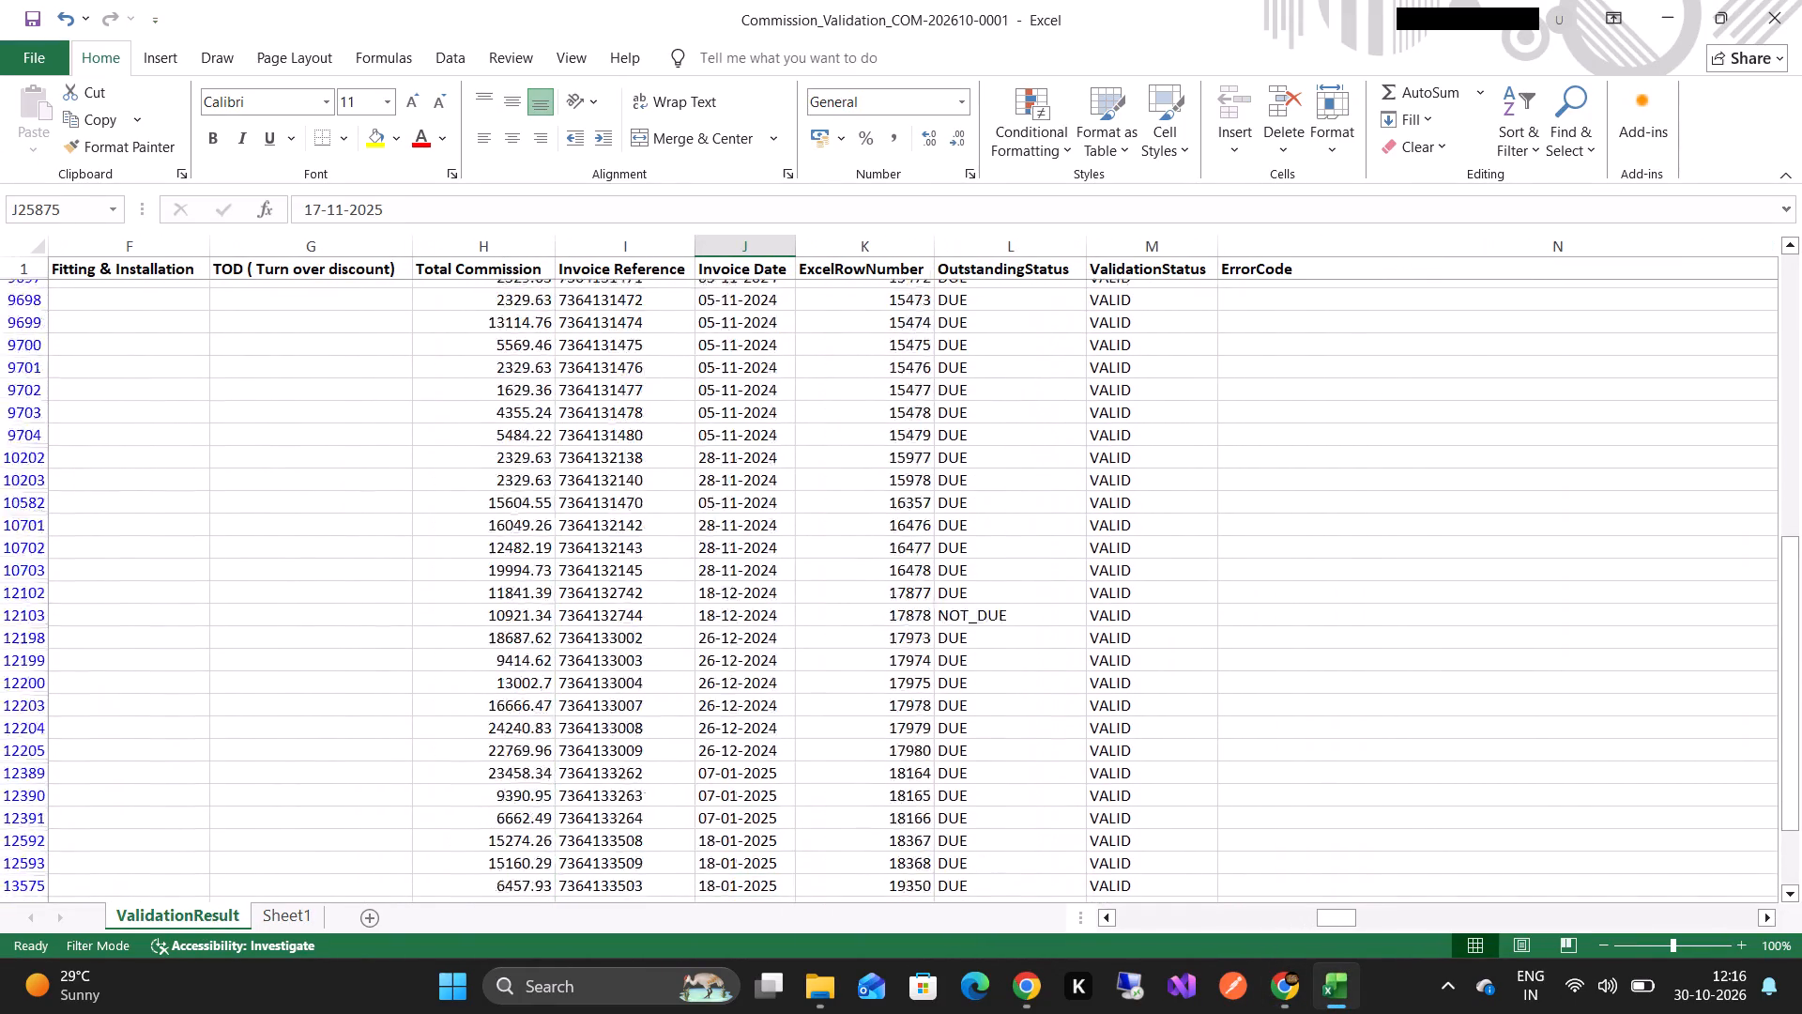
scroll(472, 600, "up", 3)
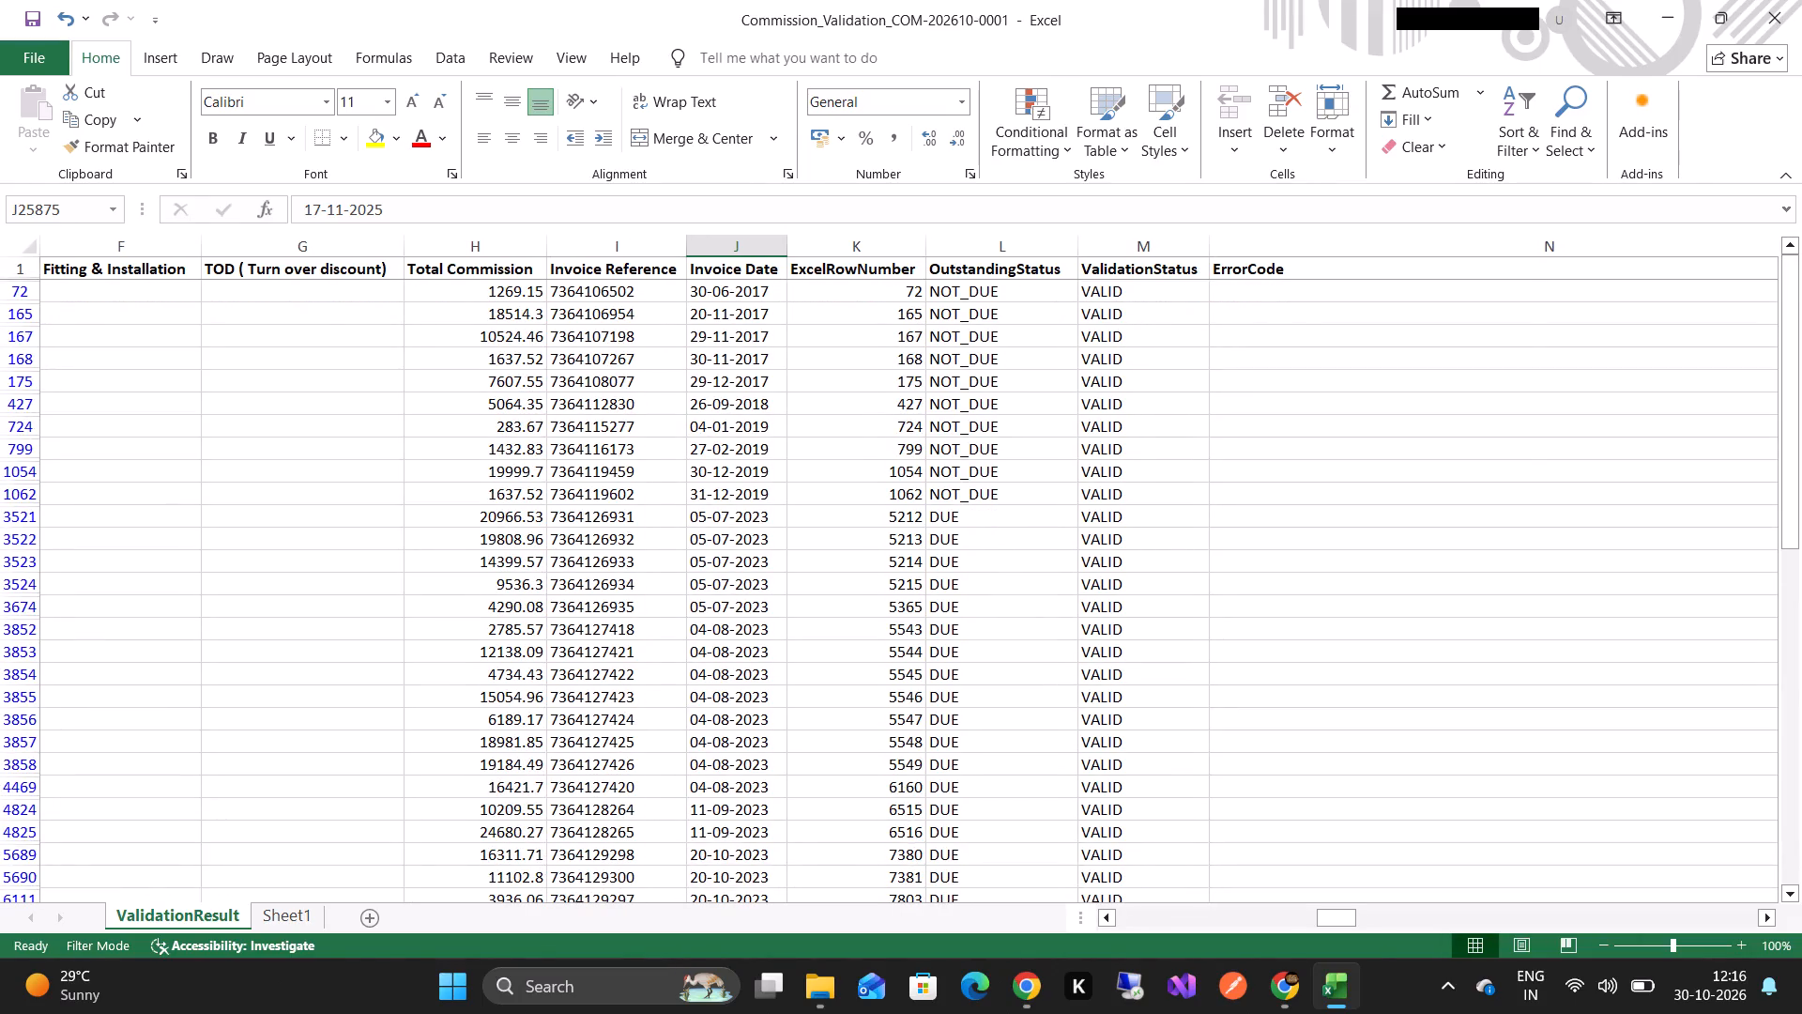
left_click(985, 271)
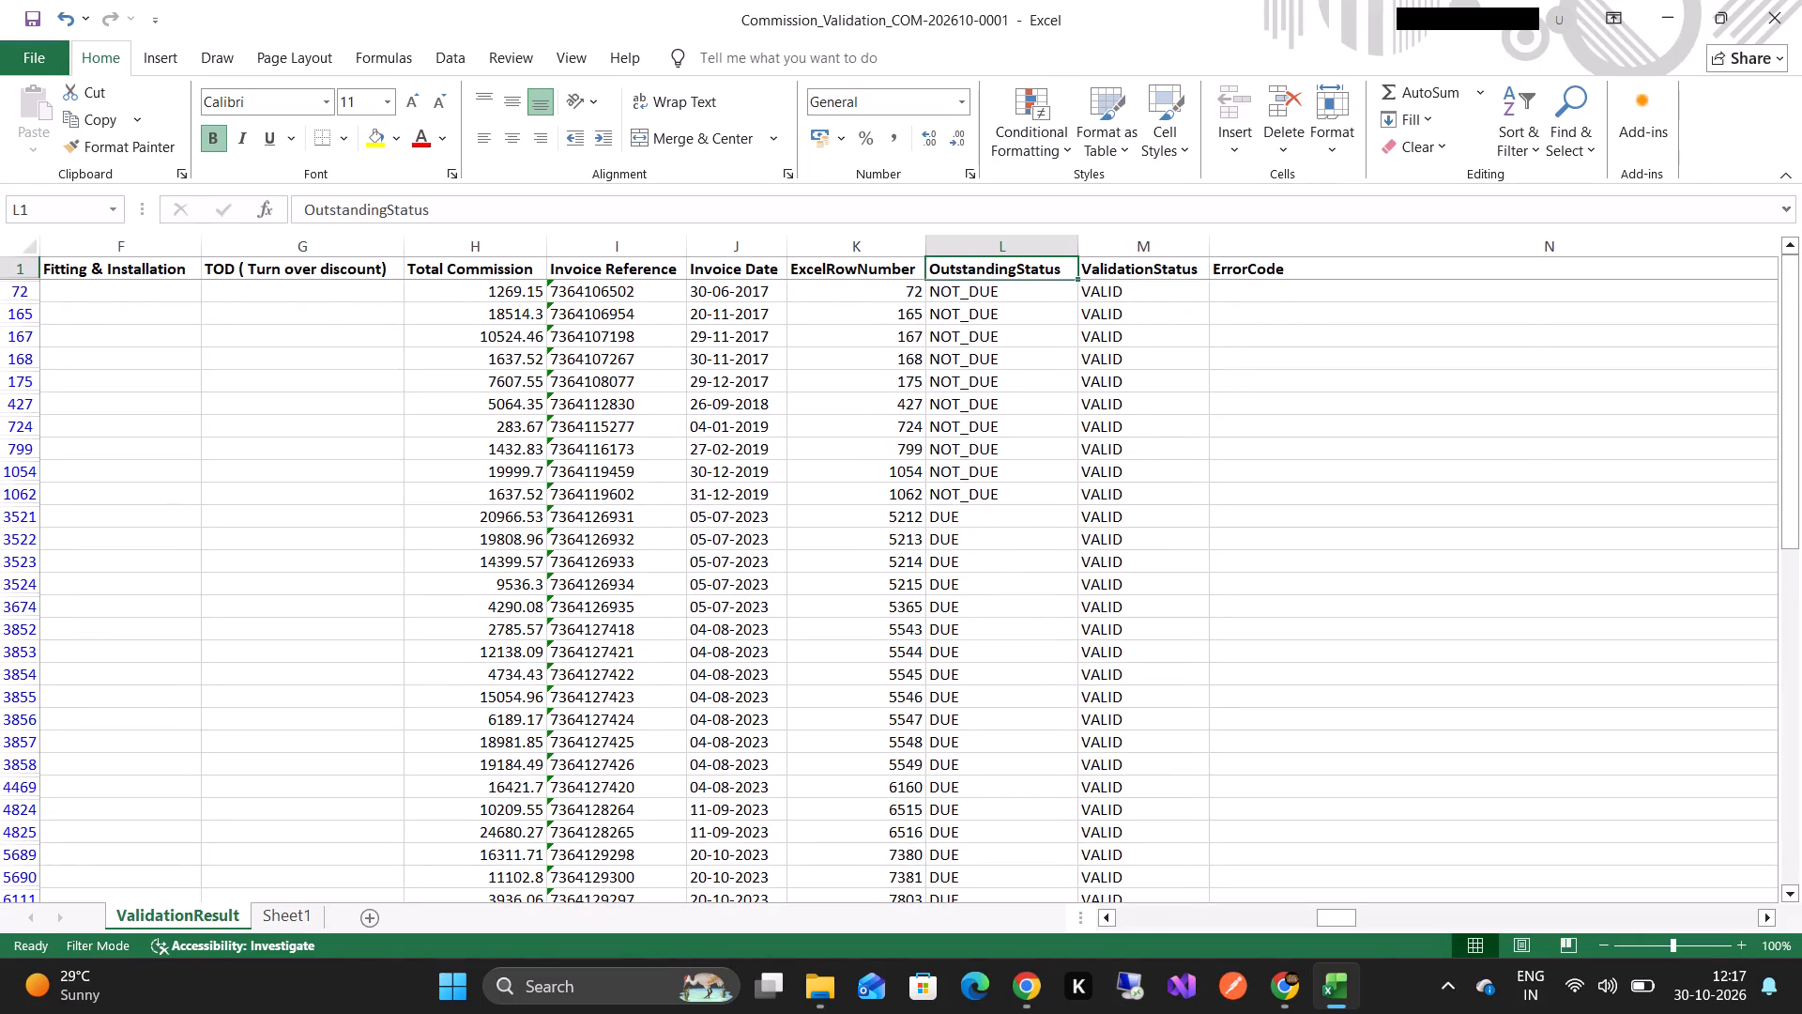
left_click(994, 252)
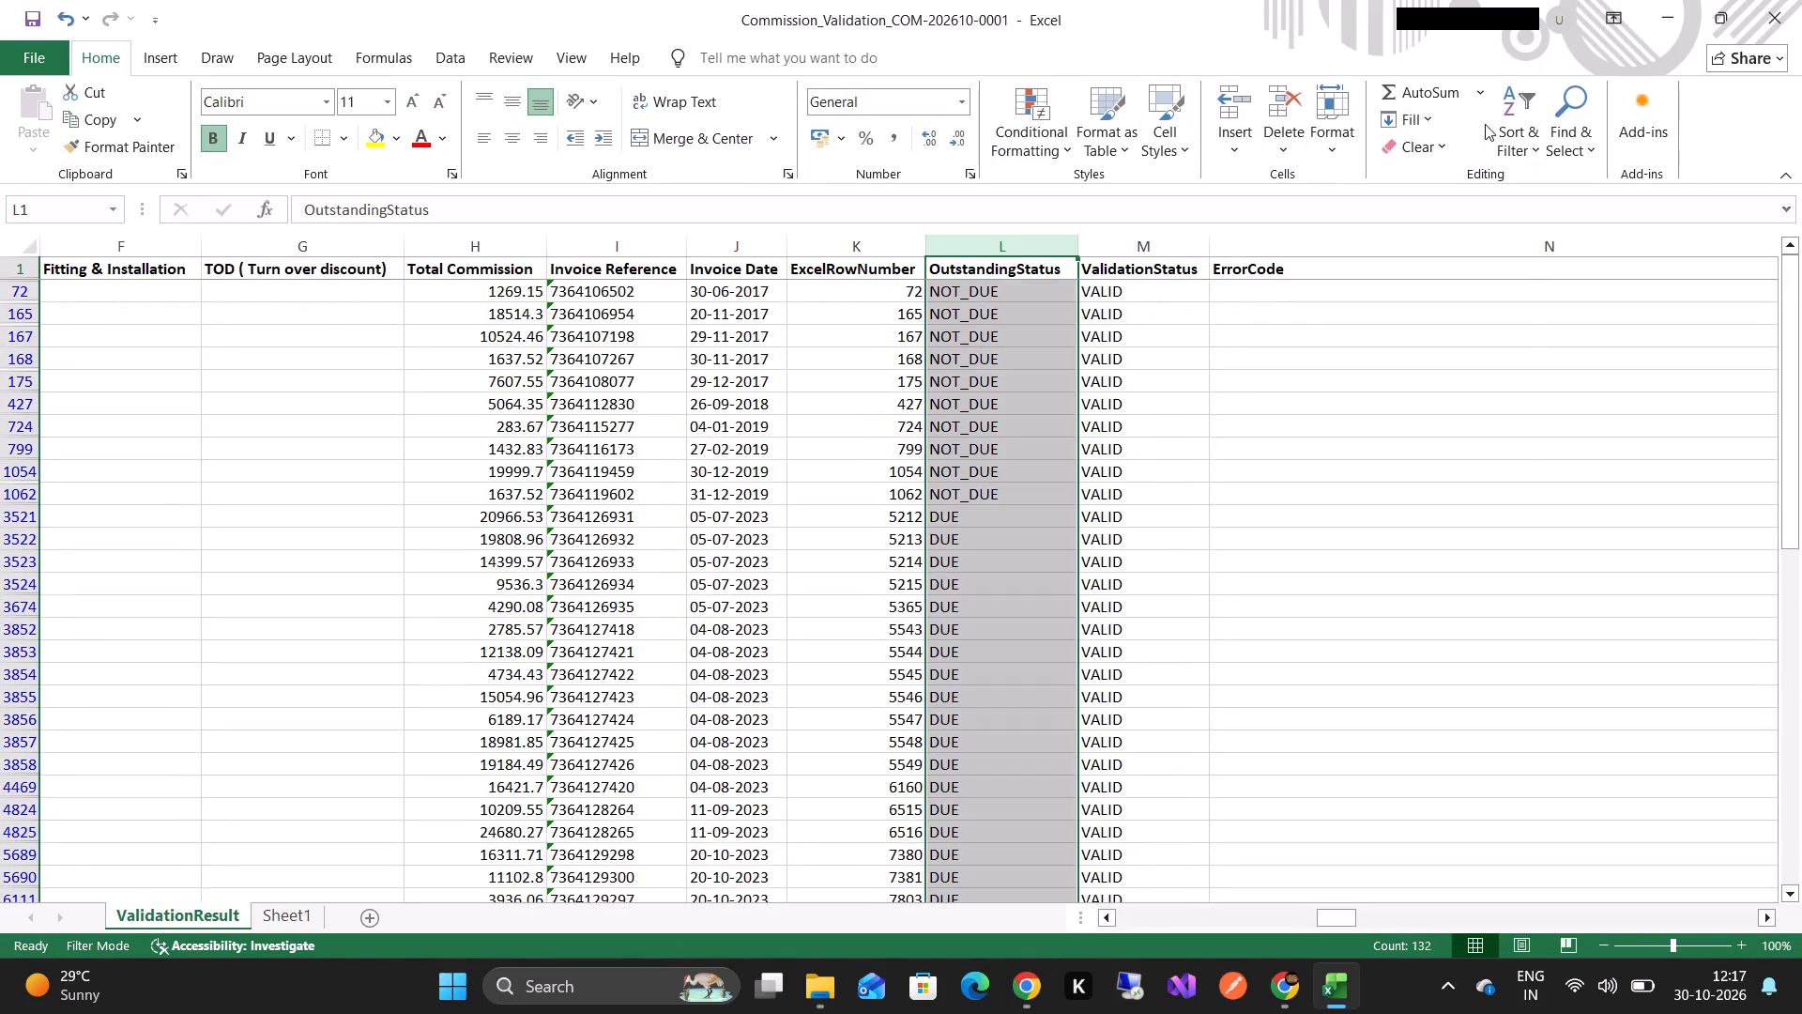
left_click(1509, 123)
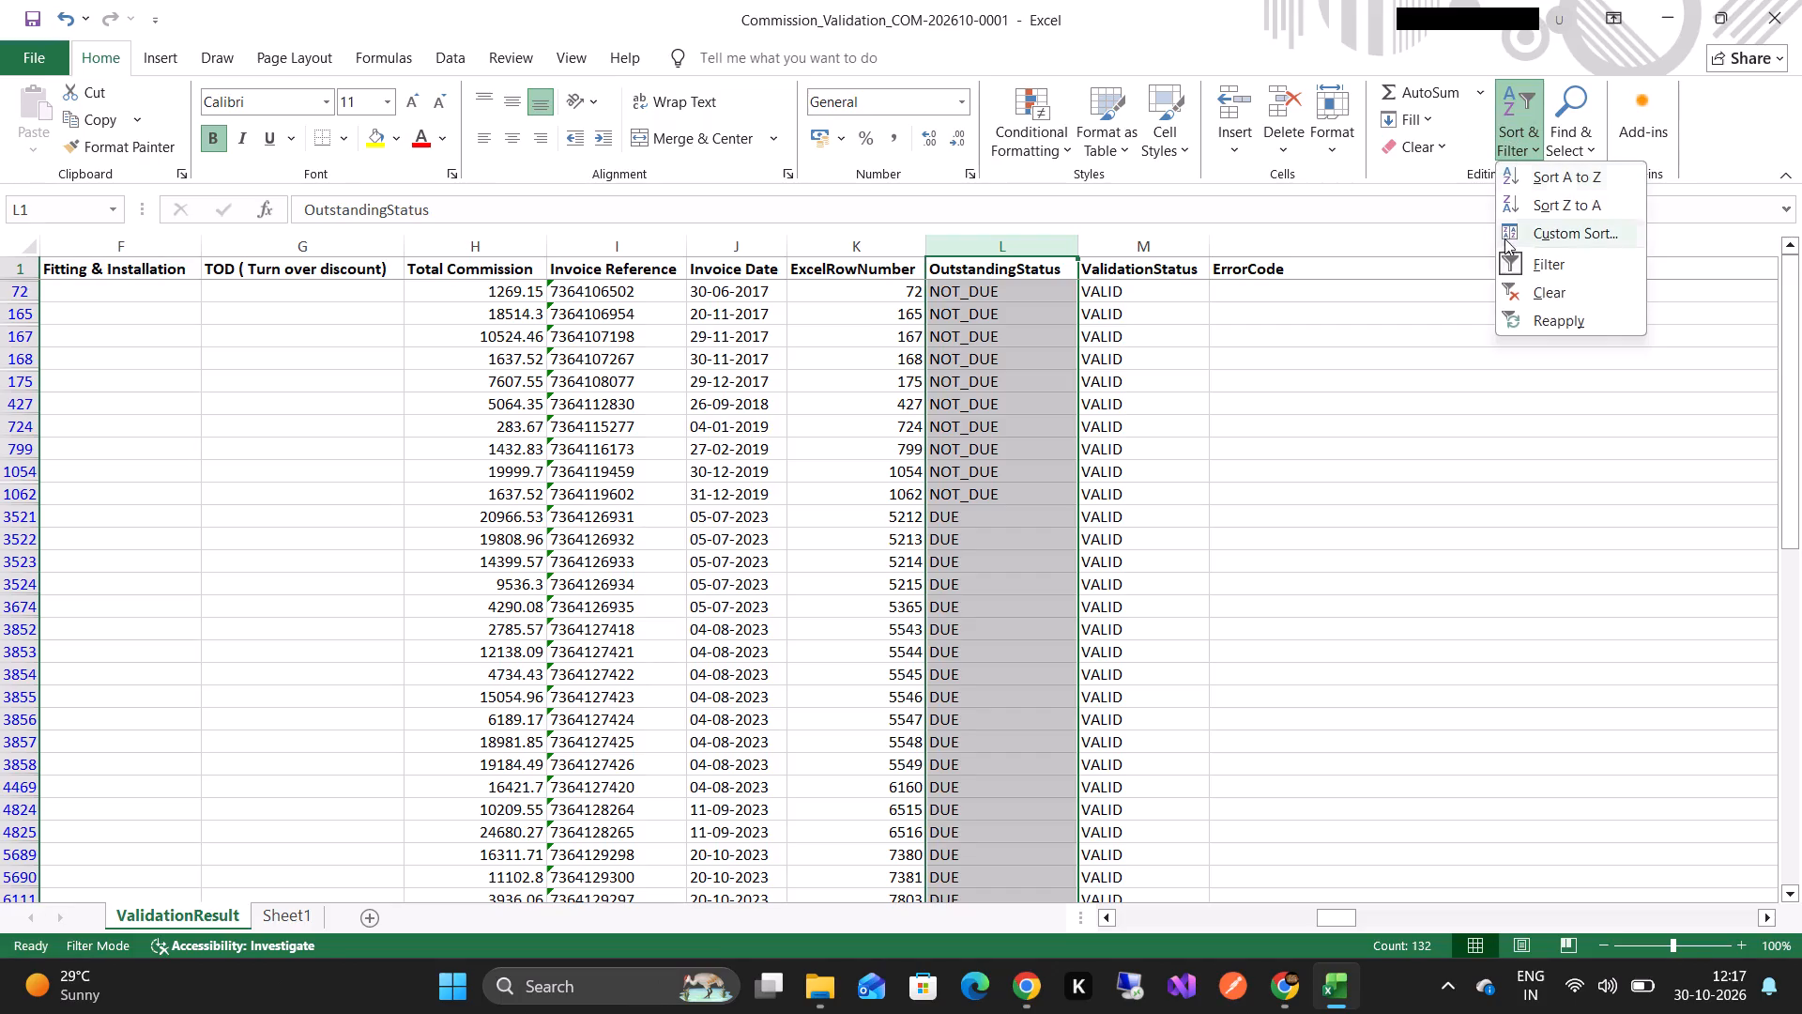
left_click(1508, 263)
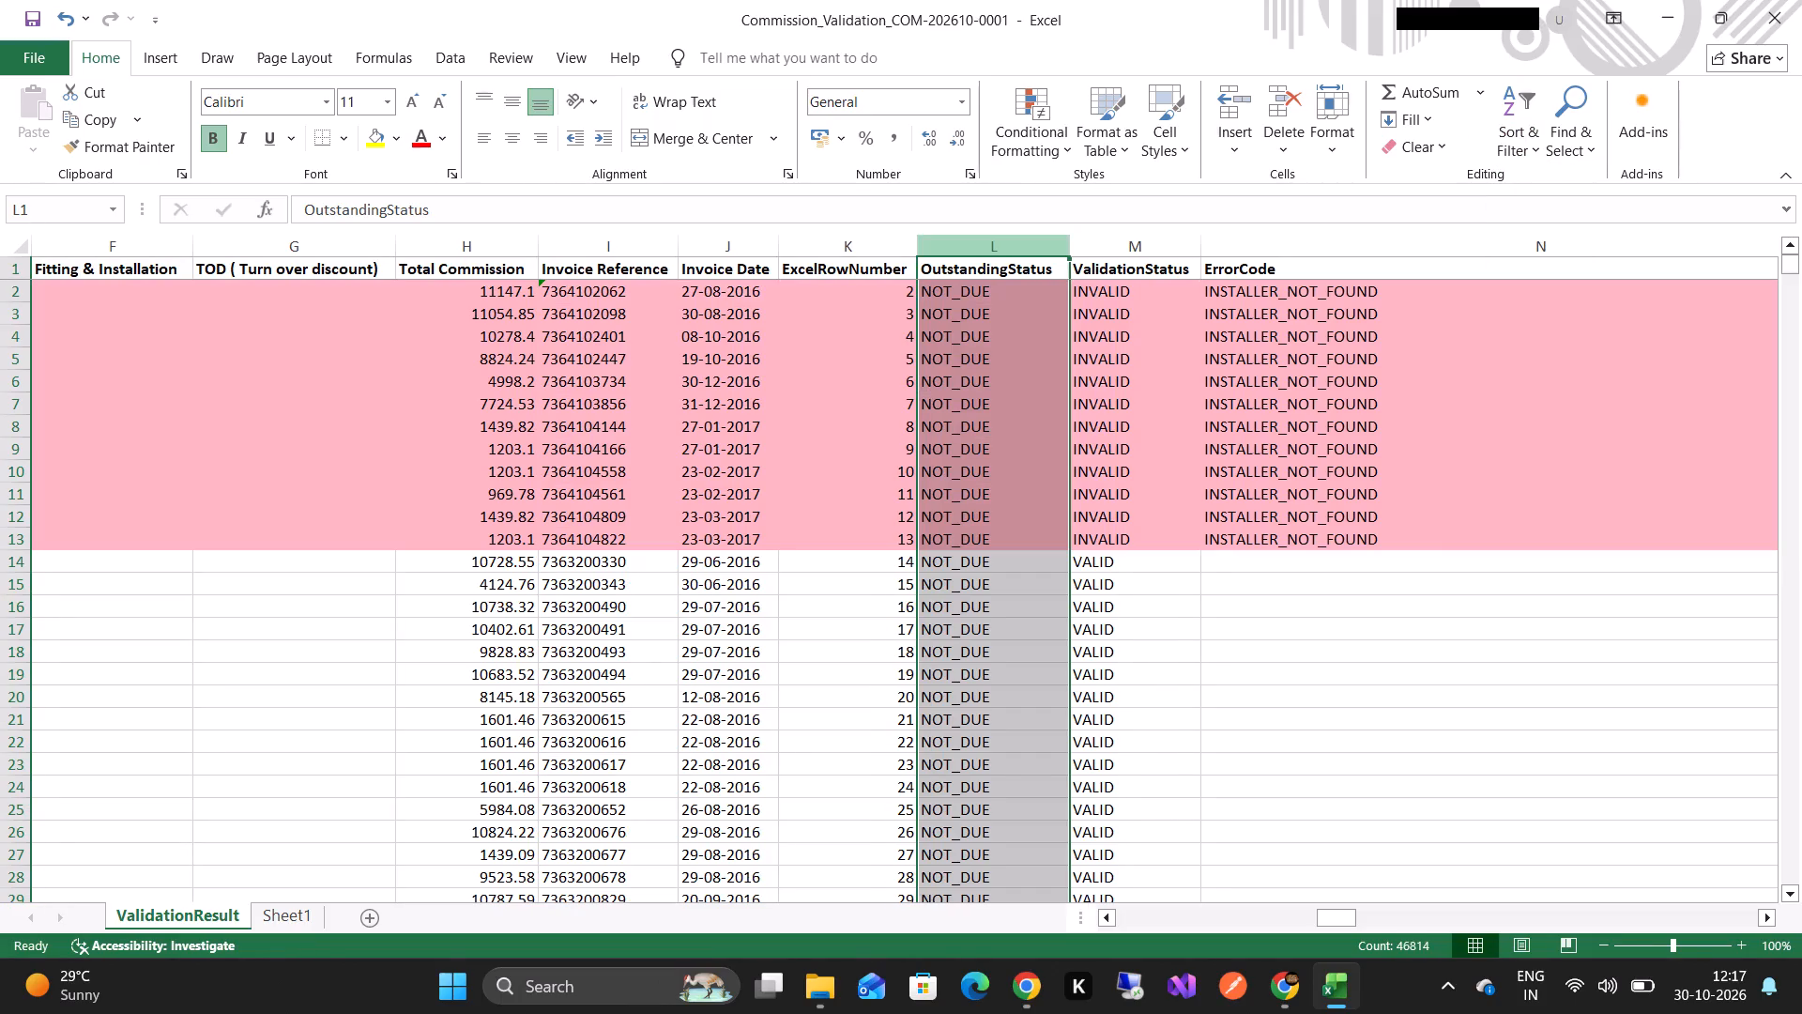
Filter the OutstandingStatus column of the ValidationResult sheet to show only NOT_DUE rows.
left_click(1510, 127)
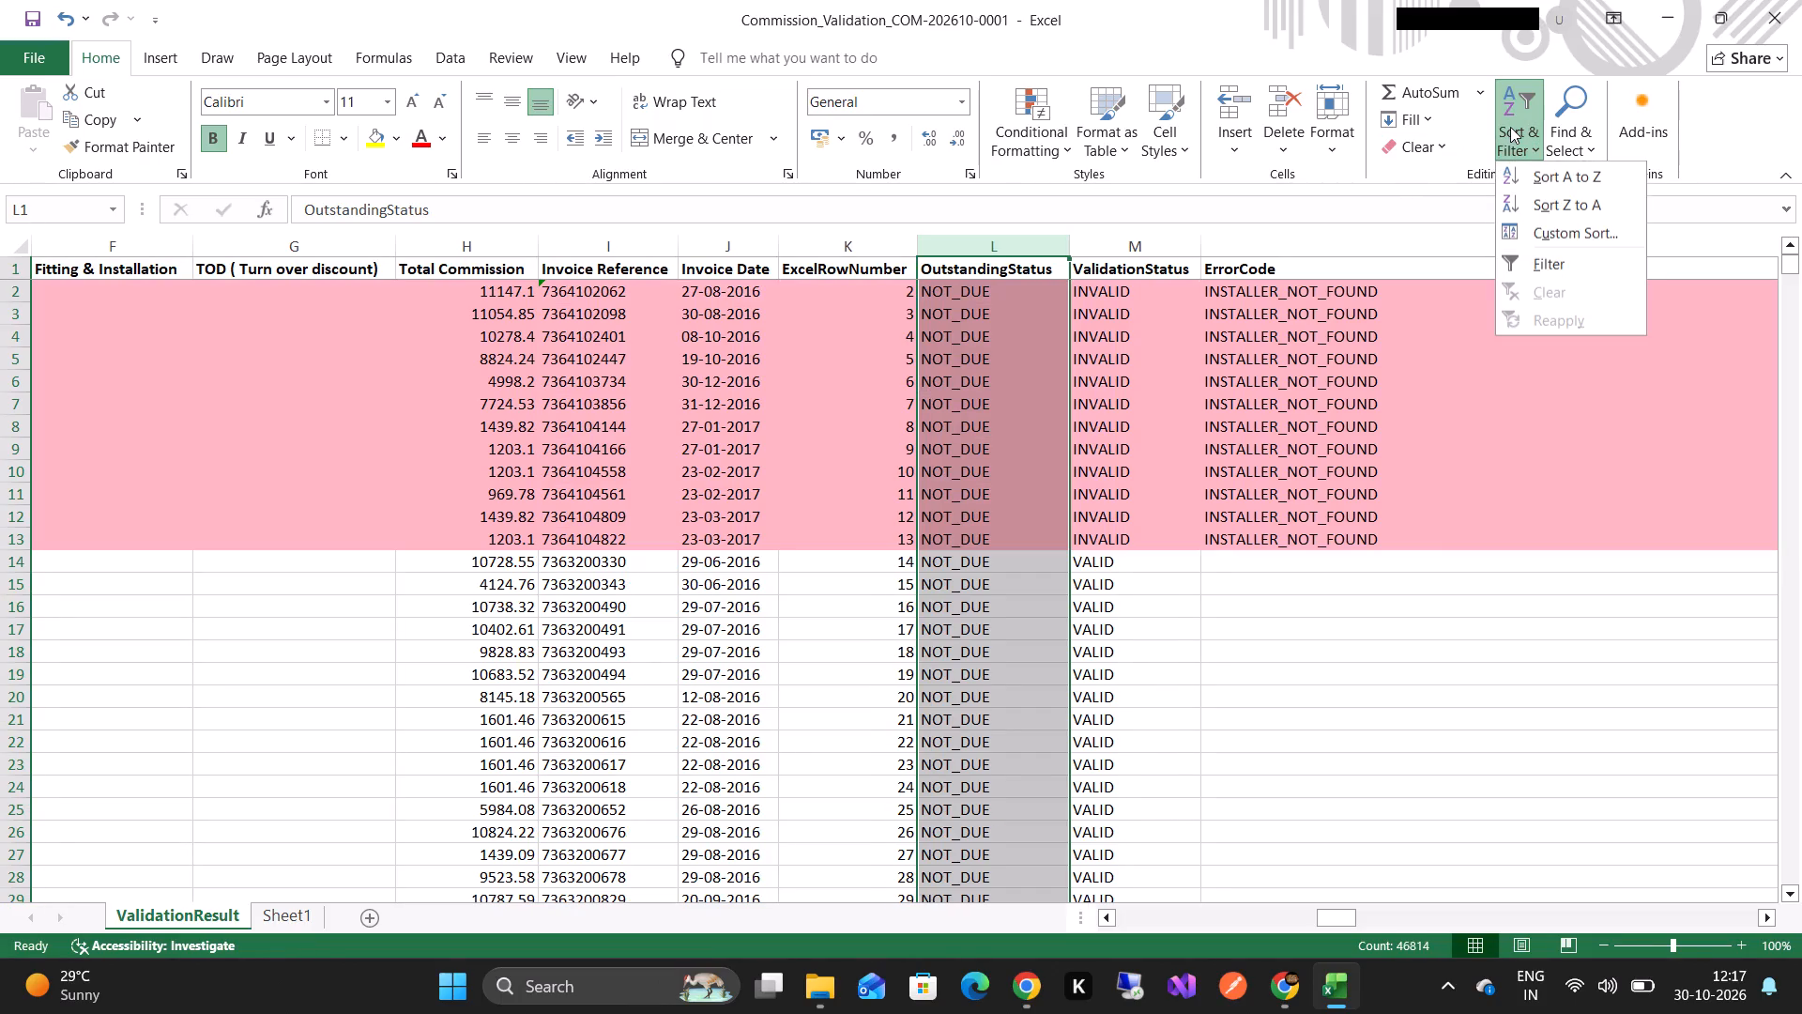
left_click(1540, 260)
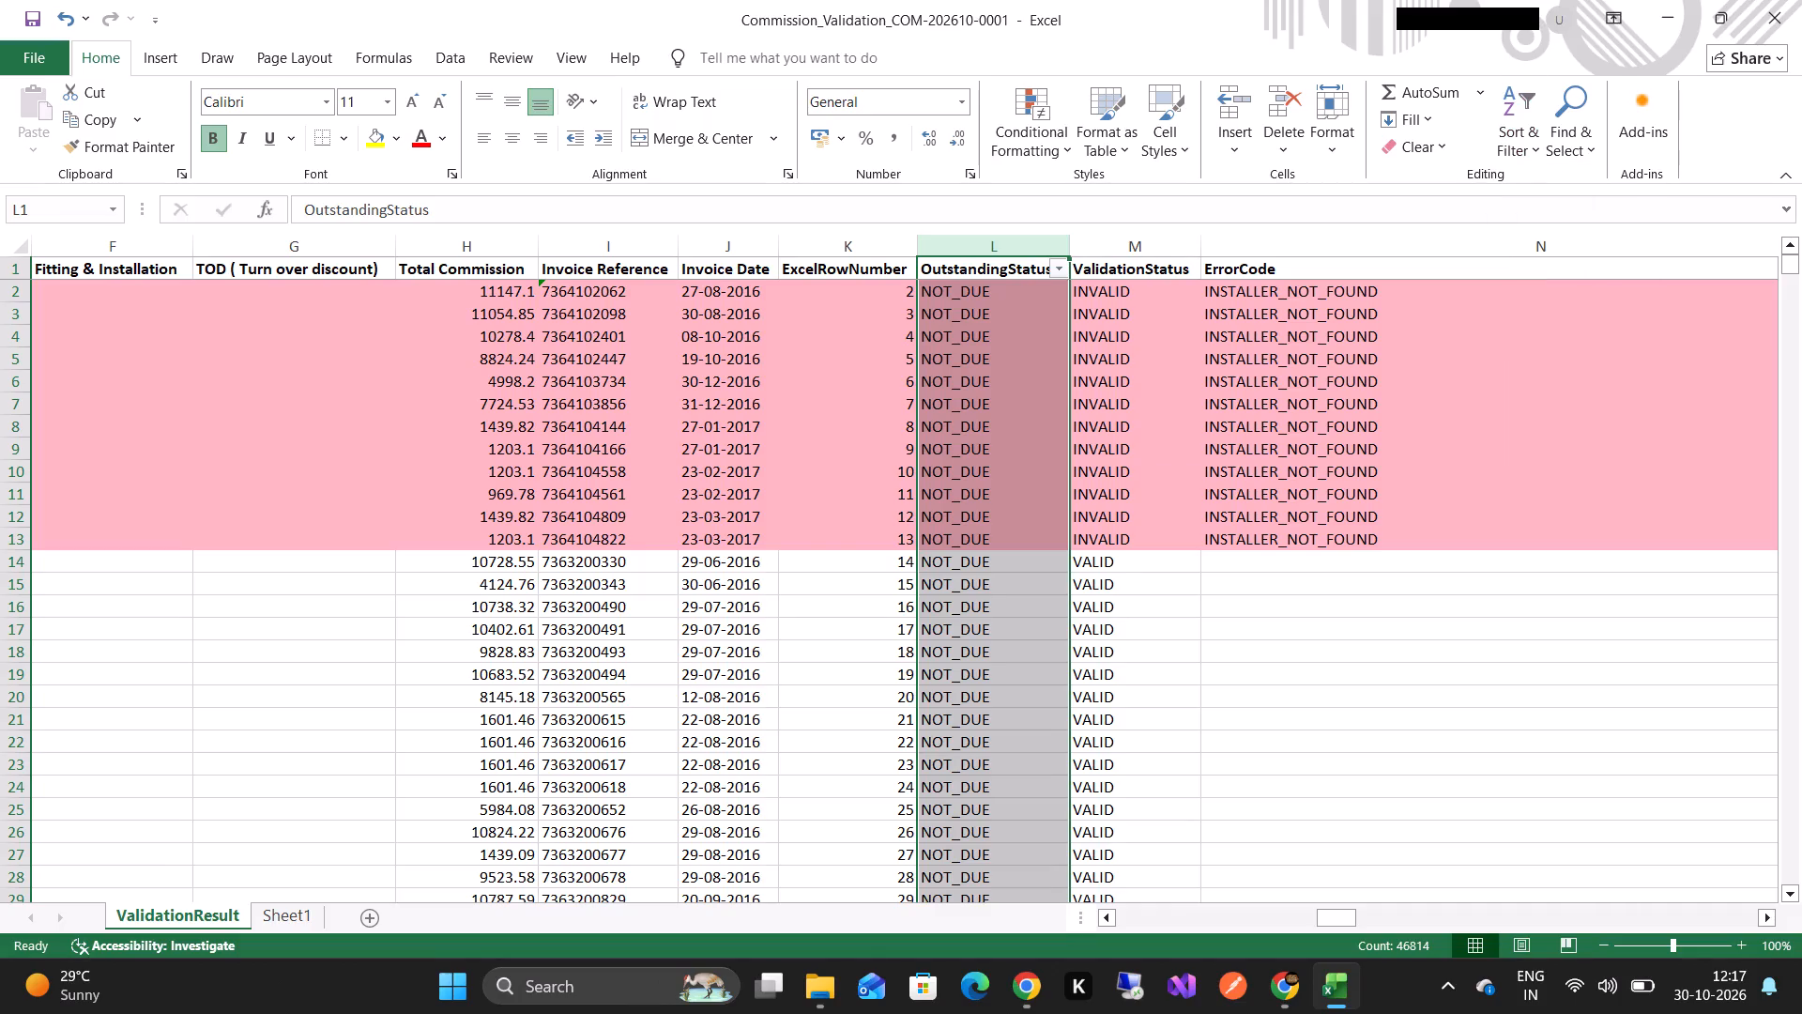
left_click(1057, 267)
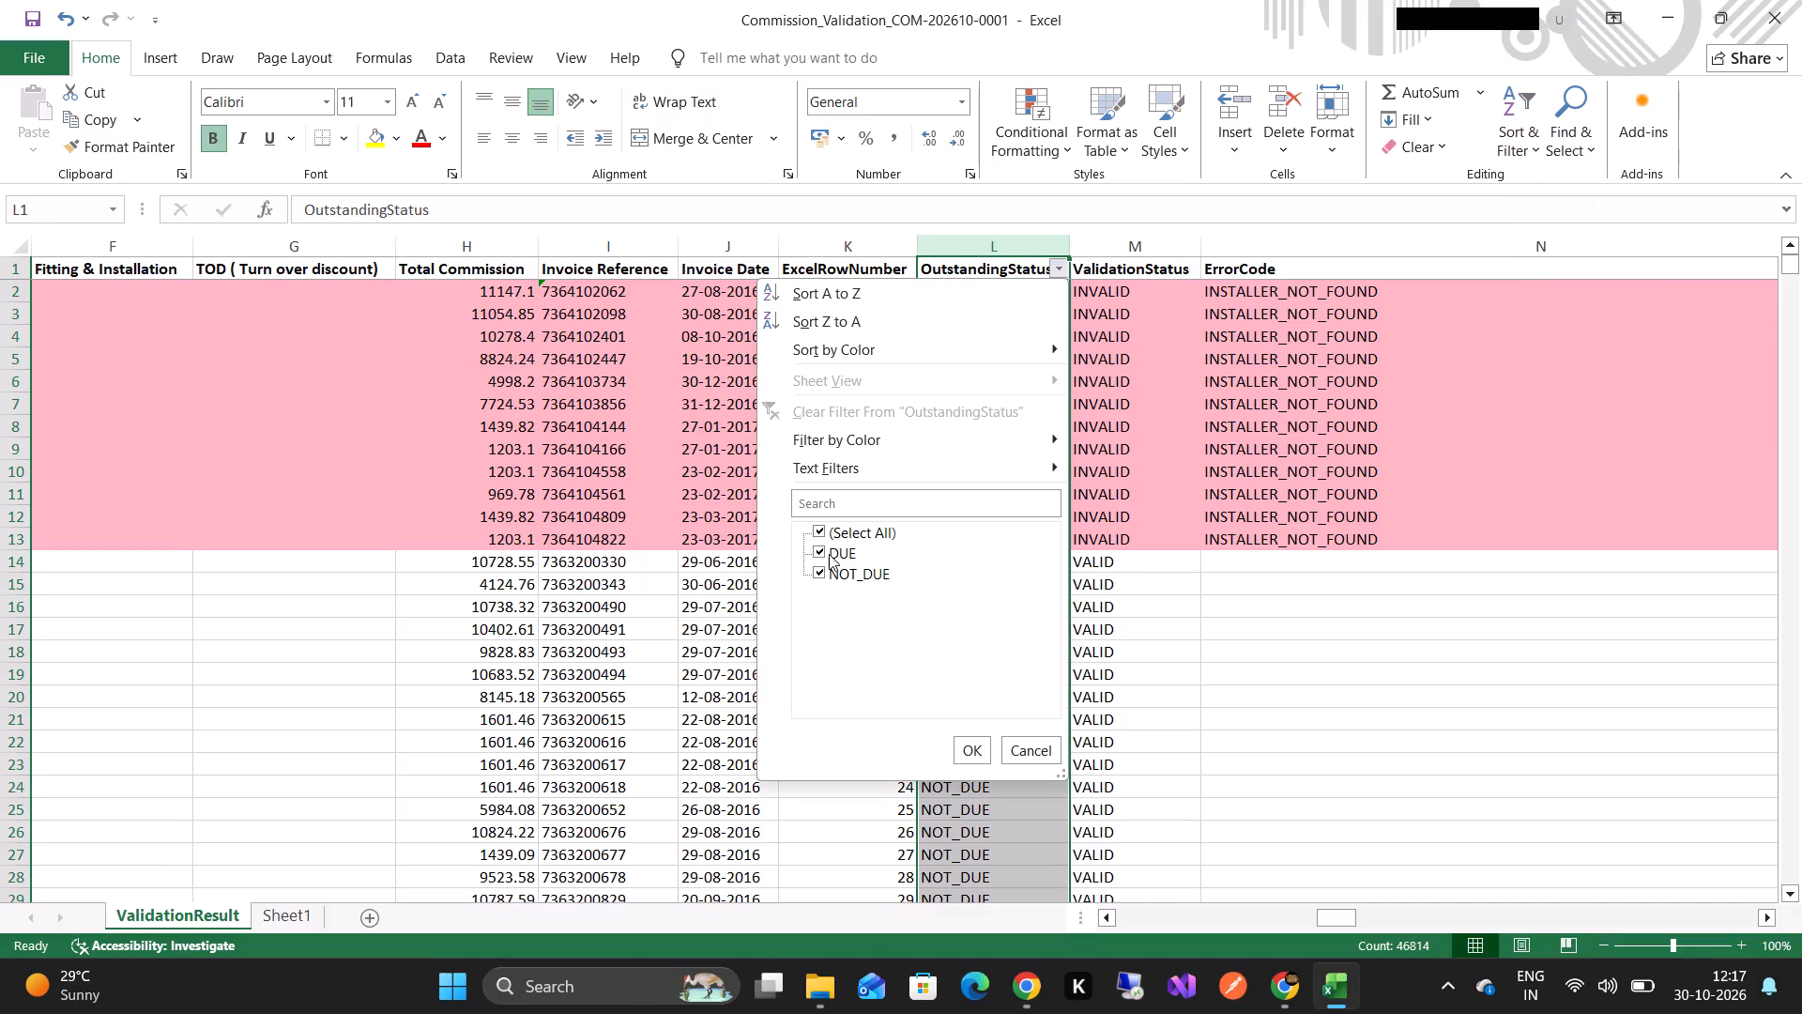
left_click(818, 527)
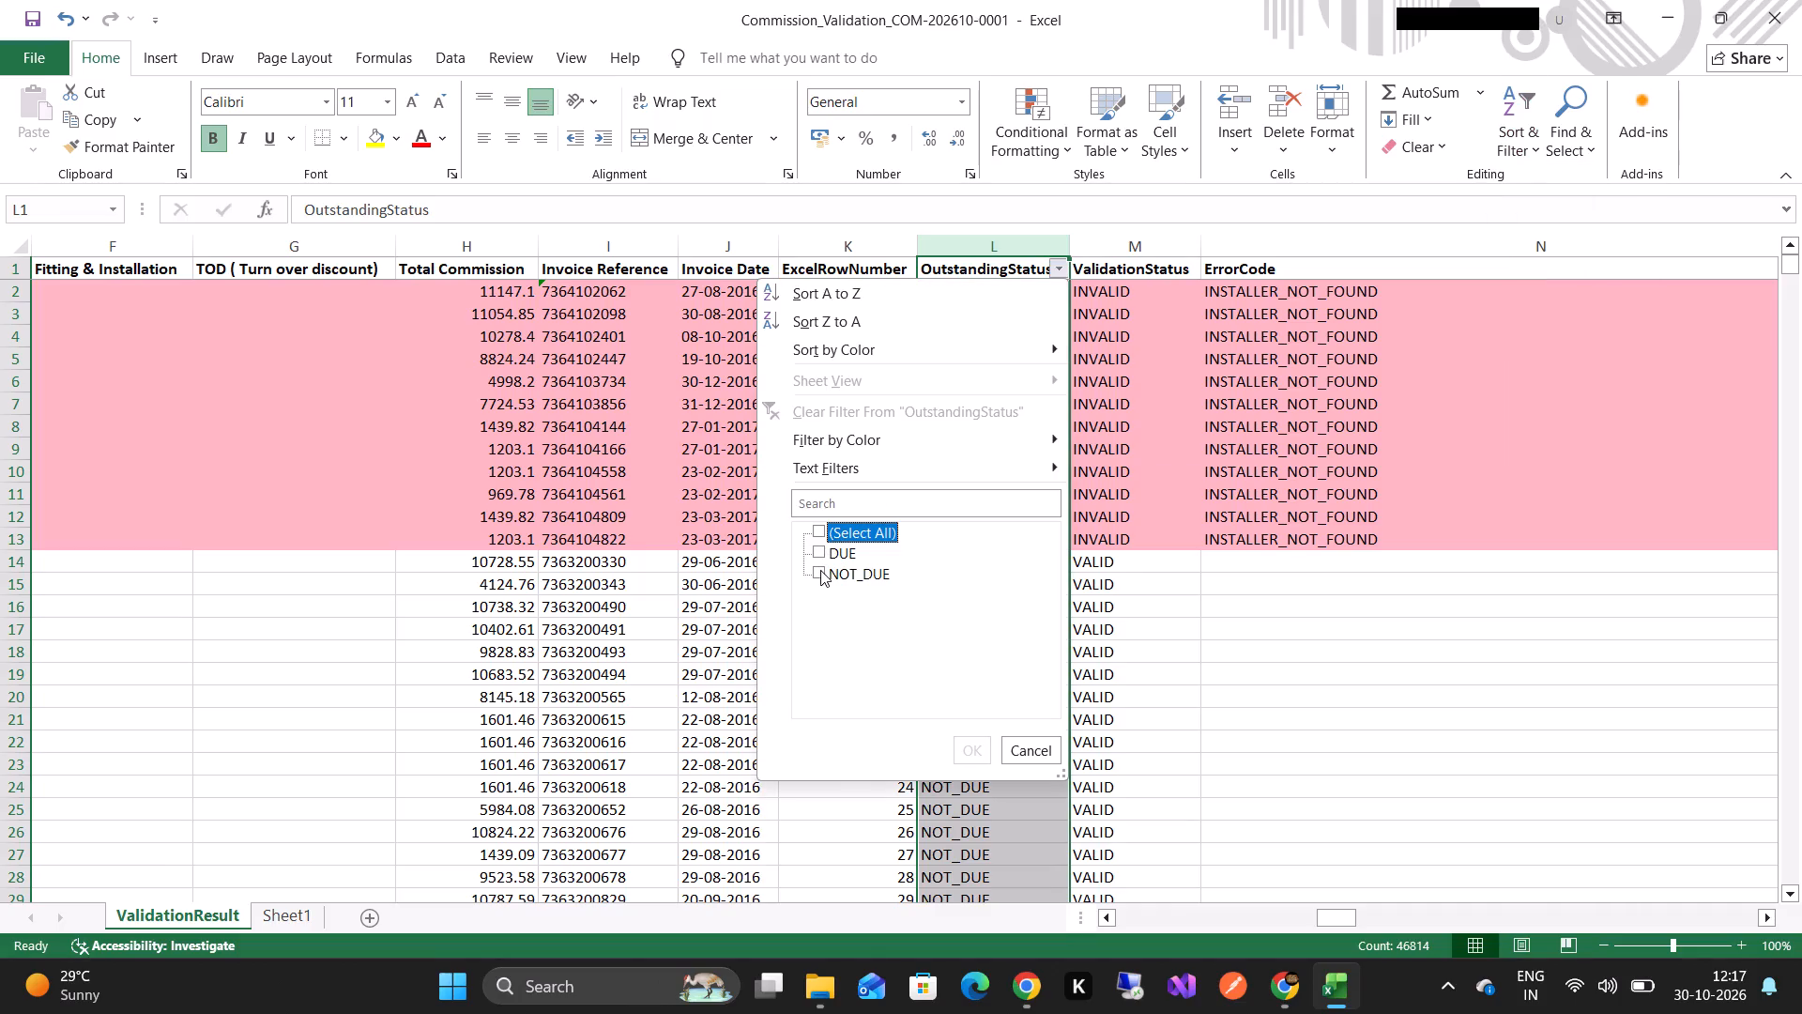
left_click(820, 574)
left_click(980, 752)
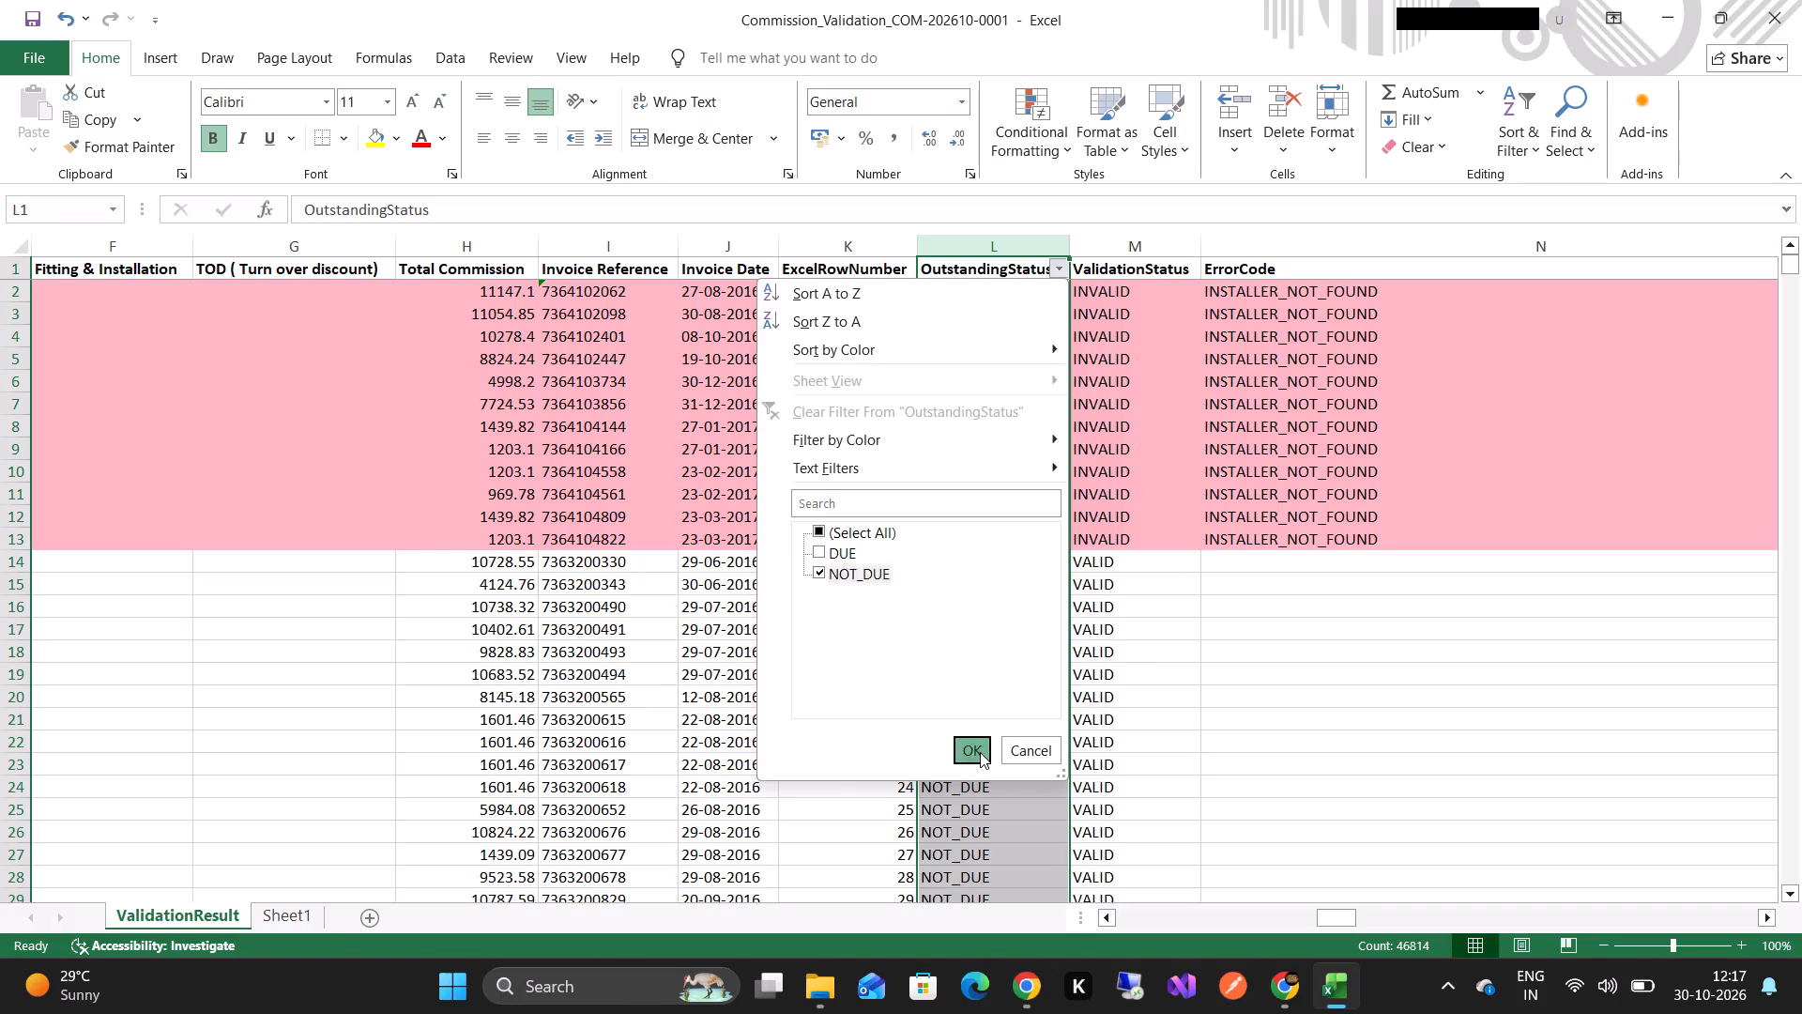
Look through the NOT_DUE rows of the ValidationResult sheet, examining their outstanding amounts, commissions, invoice dates and validation status.
scroll(1014, 689, "right", 3)
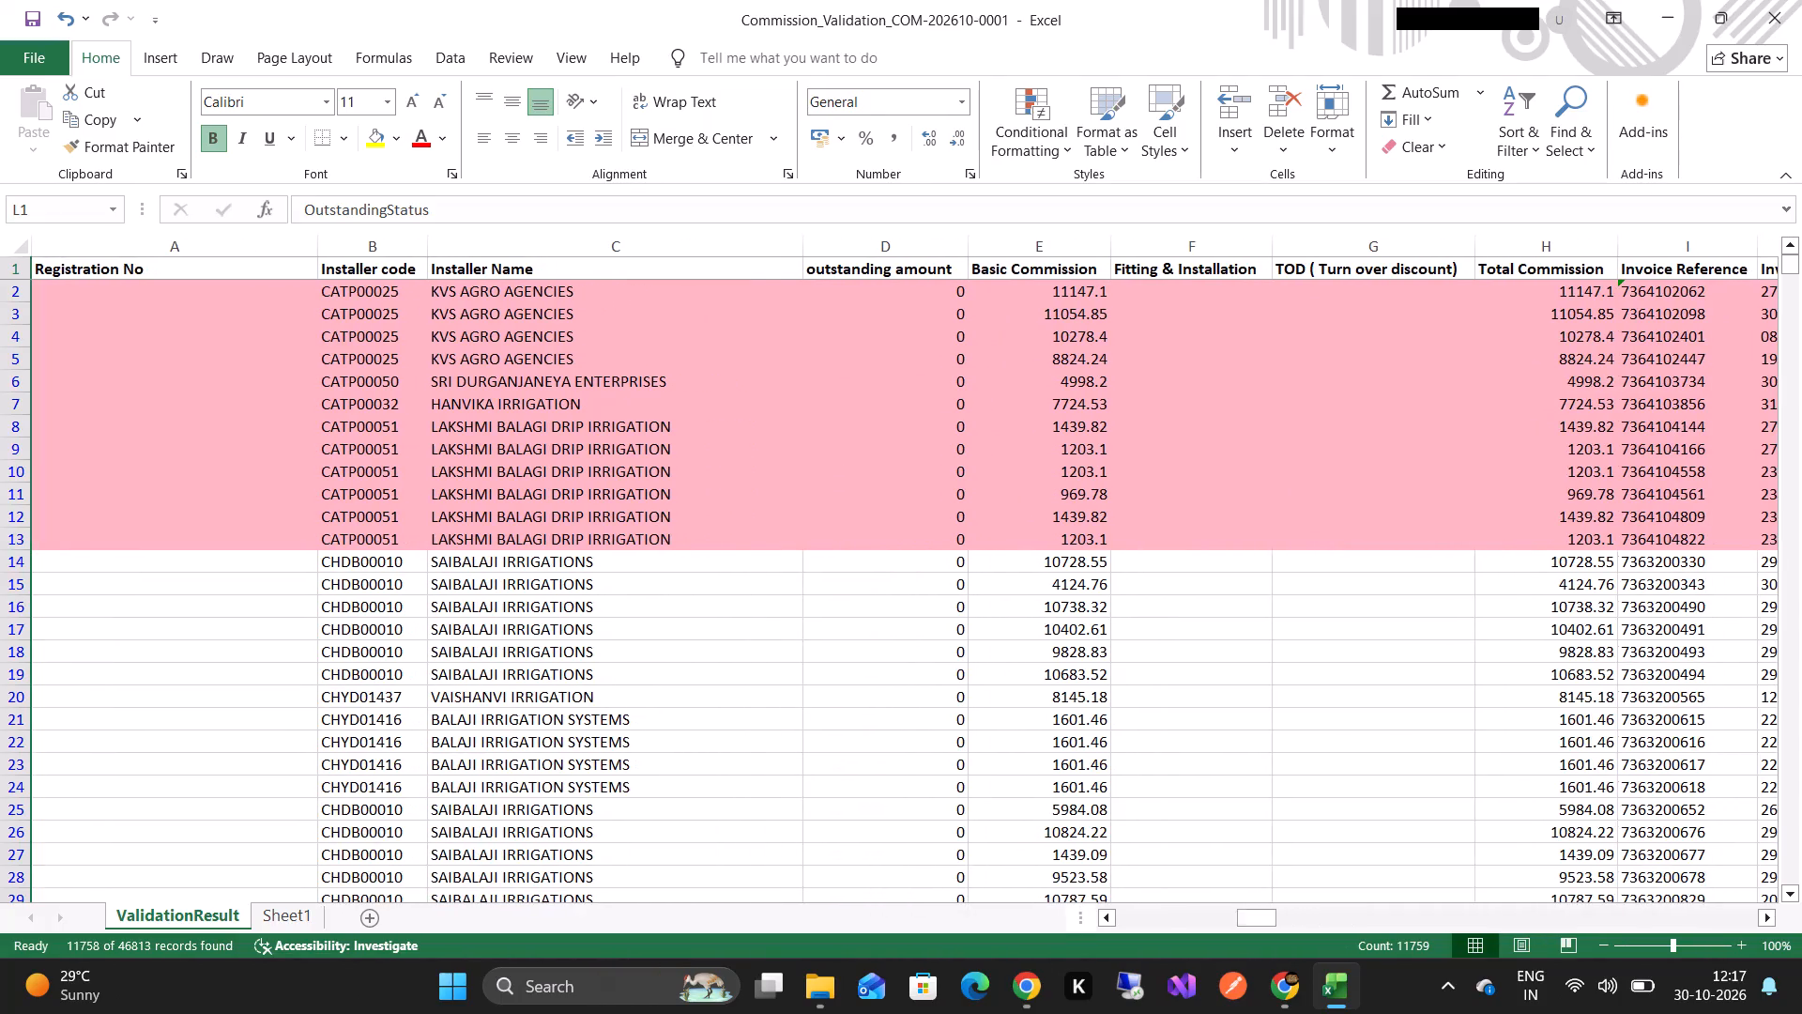
scroll(1014, 689, "down", 5)
scroll(1014, 689, "left", 5)
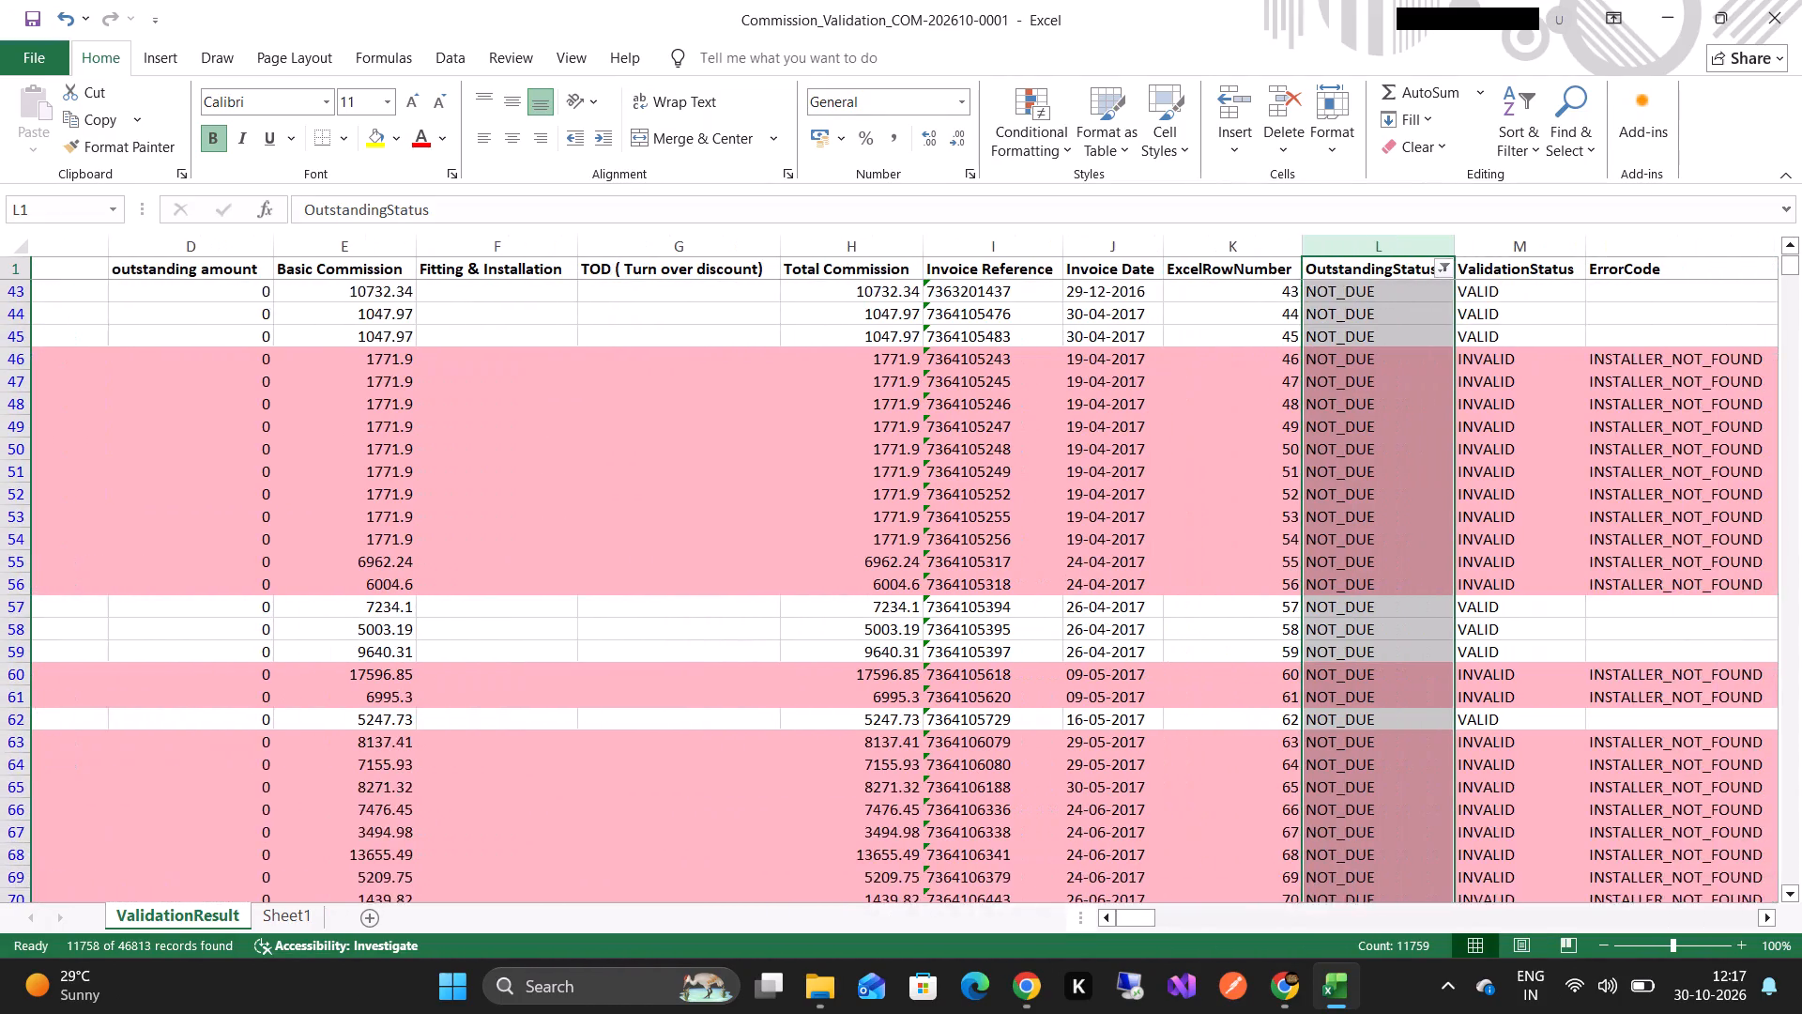
scroll(1014, 689, "down", 10)
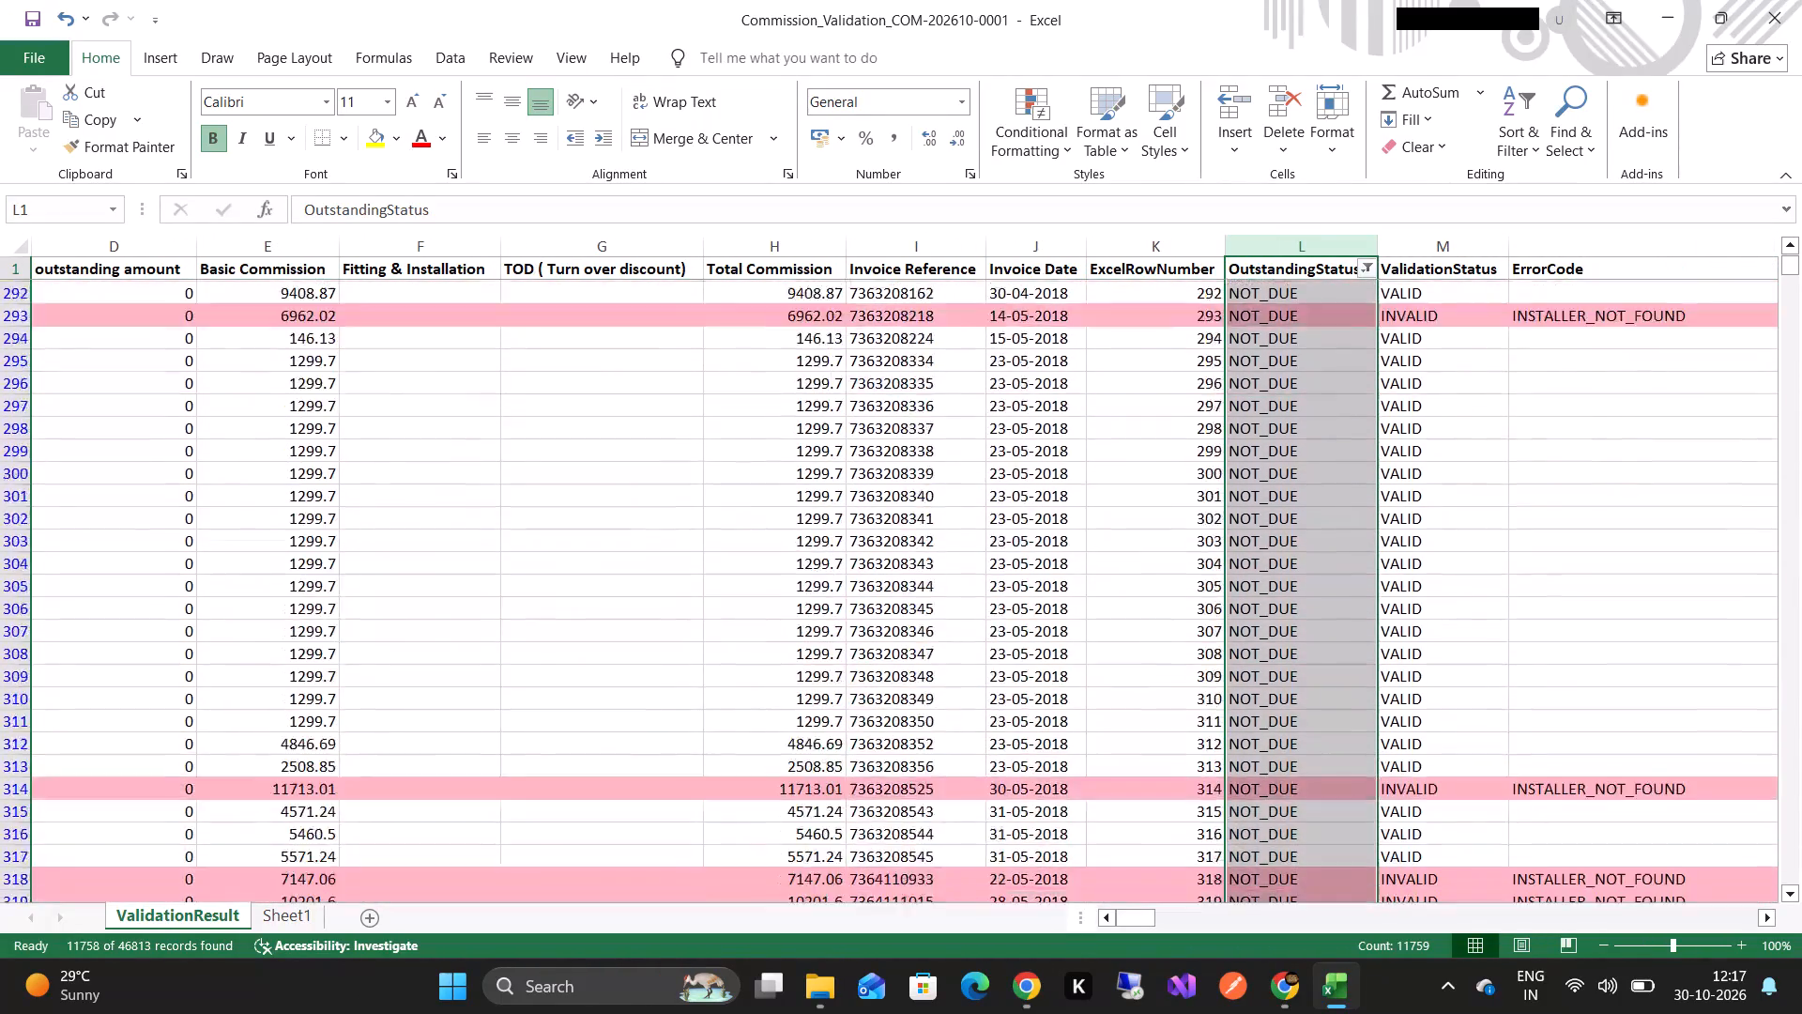
scroll(1014, 689, "down", 8)
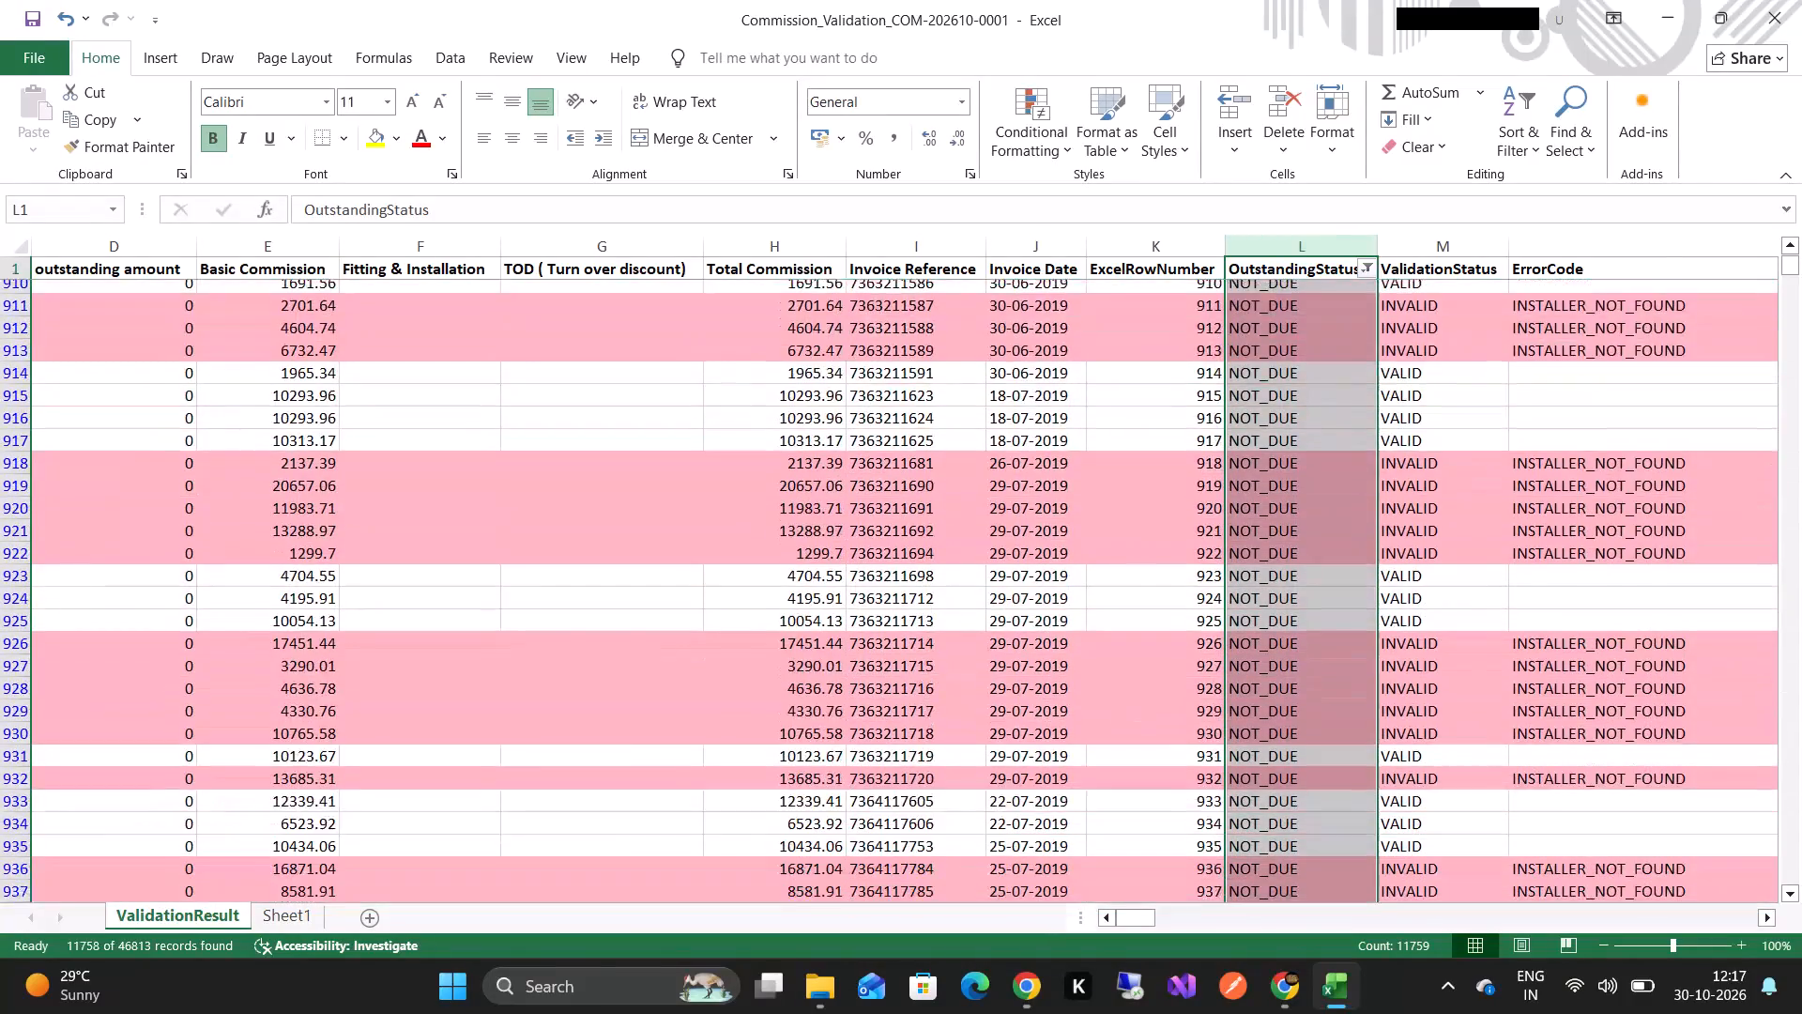
scroll(1014, 689, "down", 9)
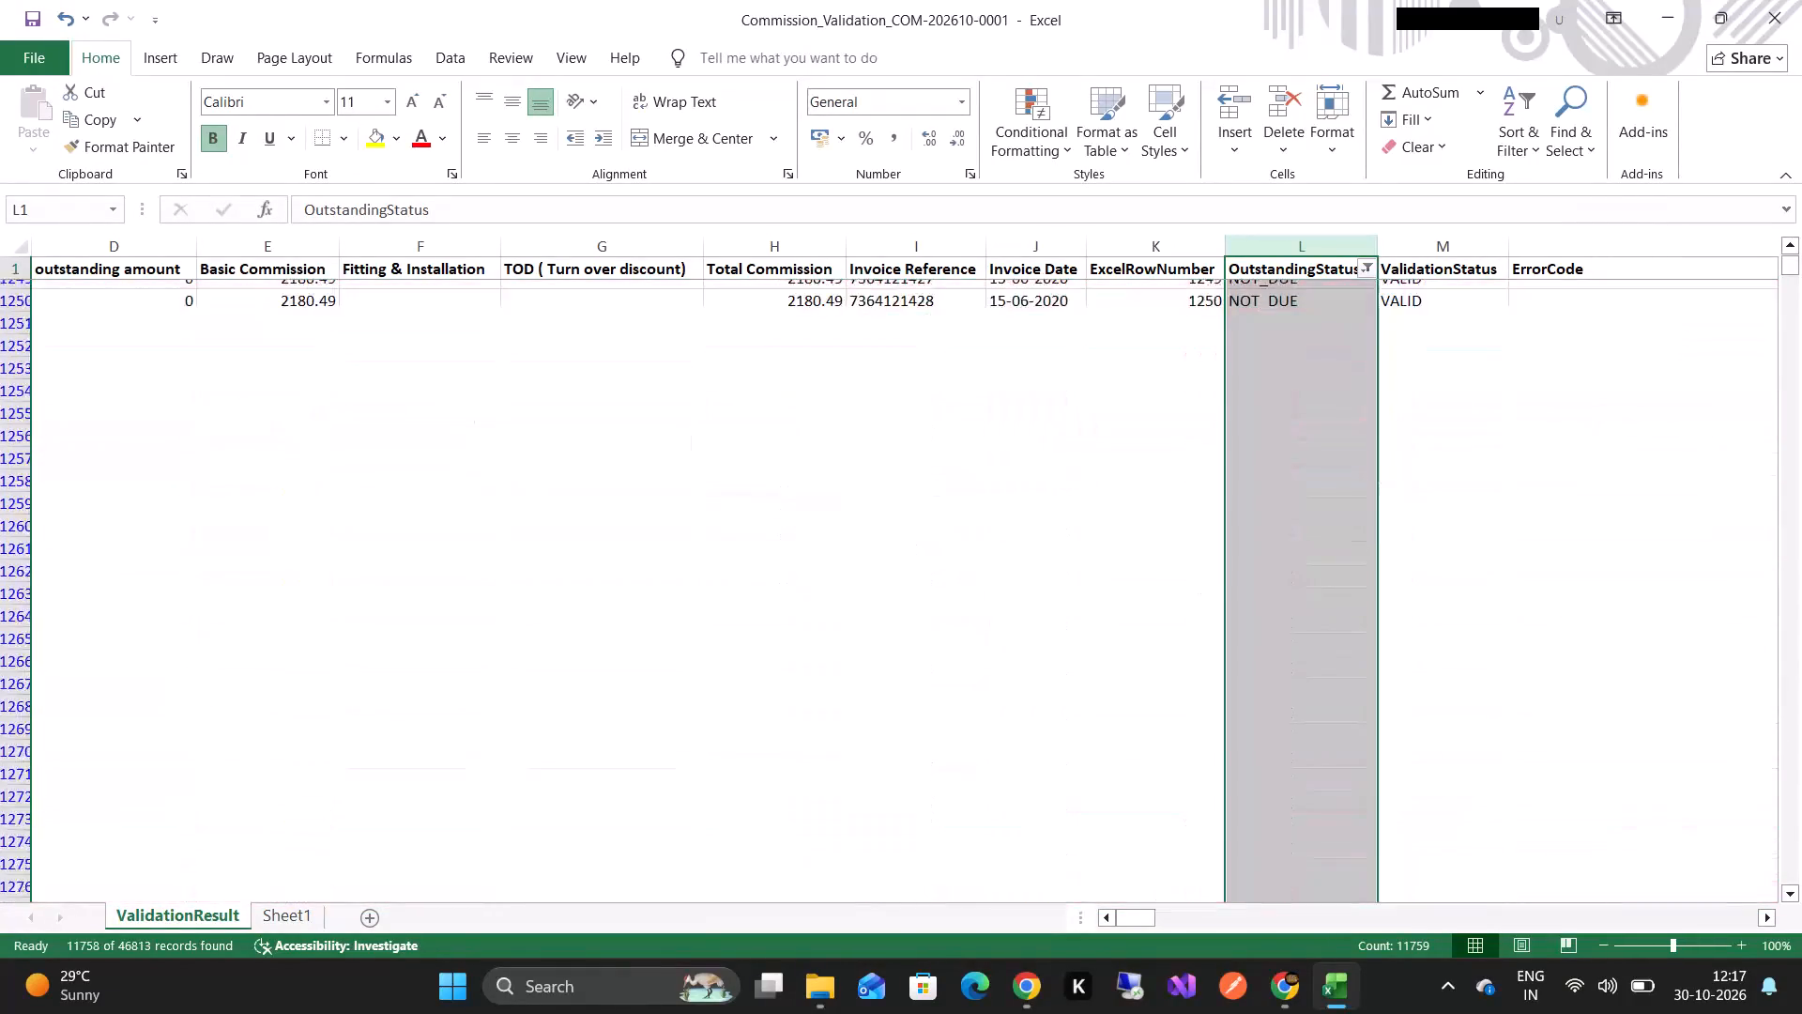
scroll(1014, 689, "down", 14)
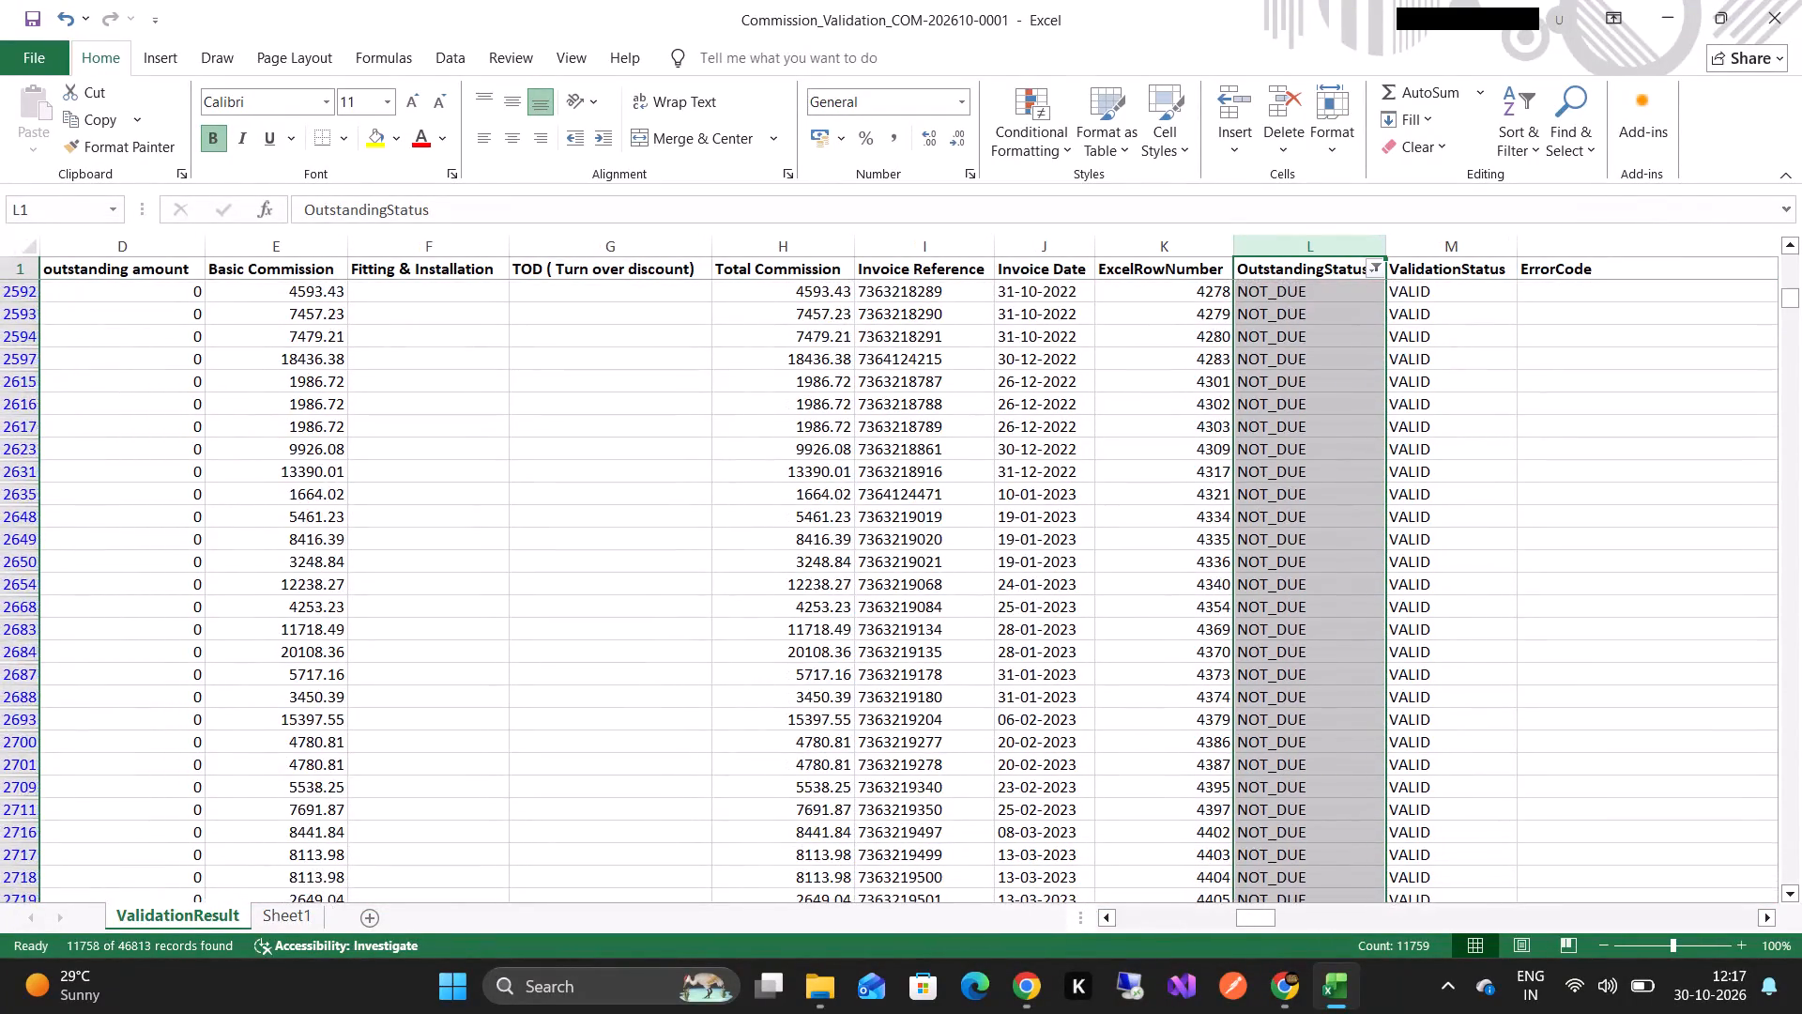
scroll(1014, 689, "down", 15)
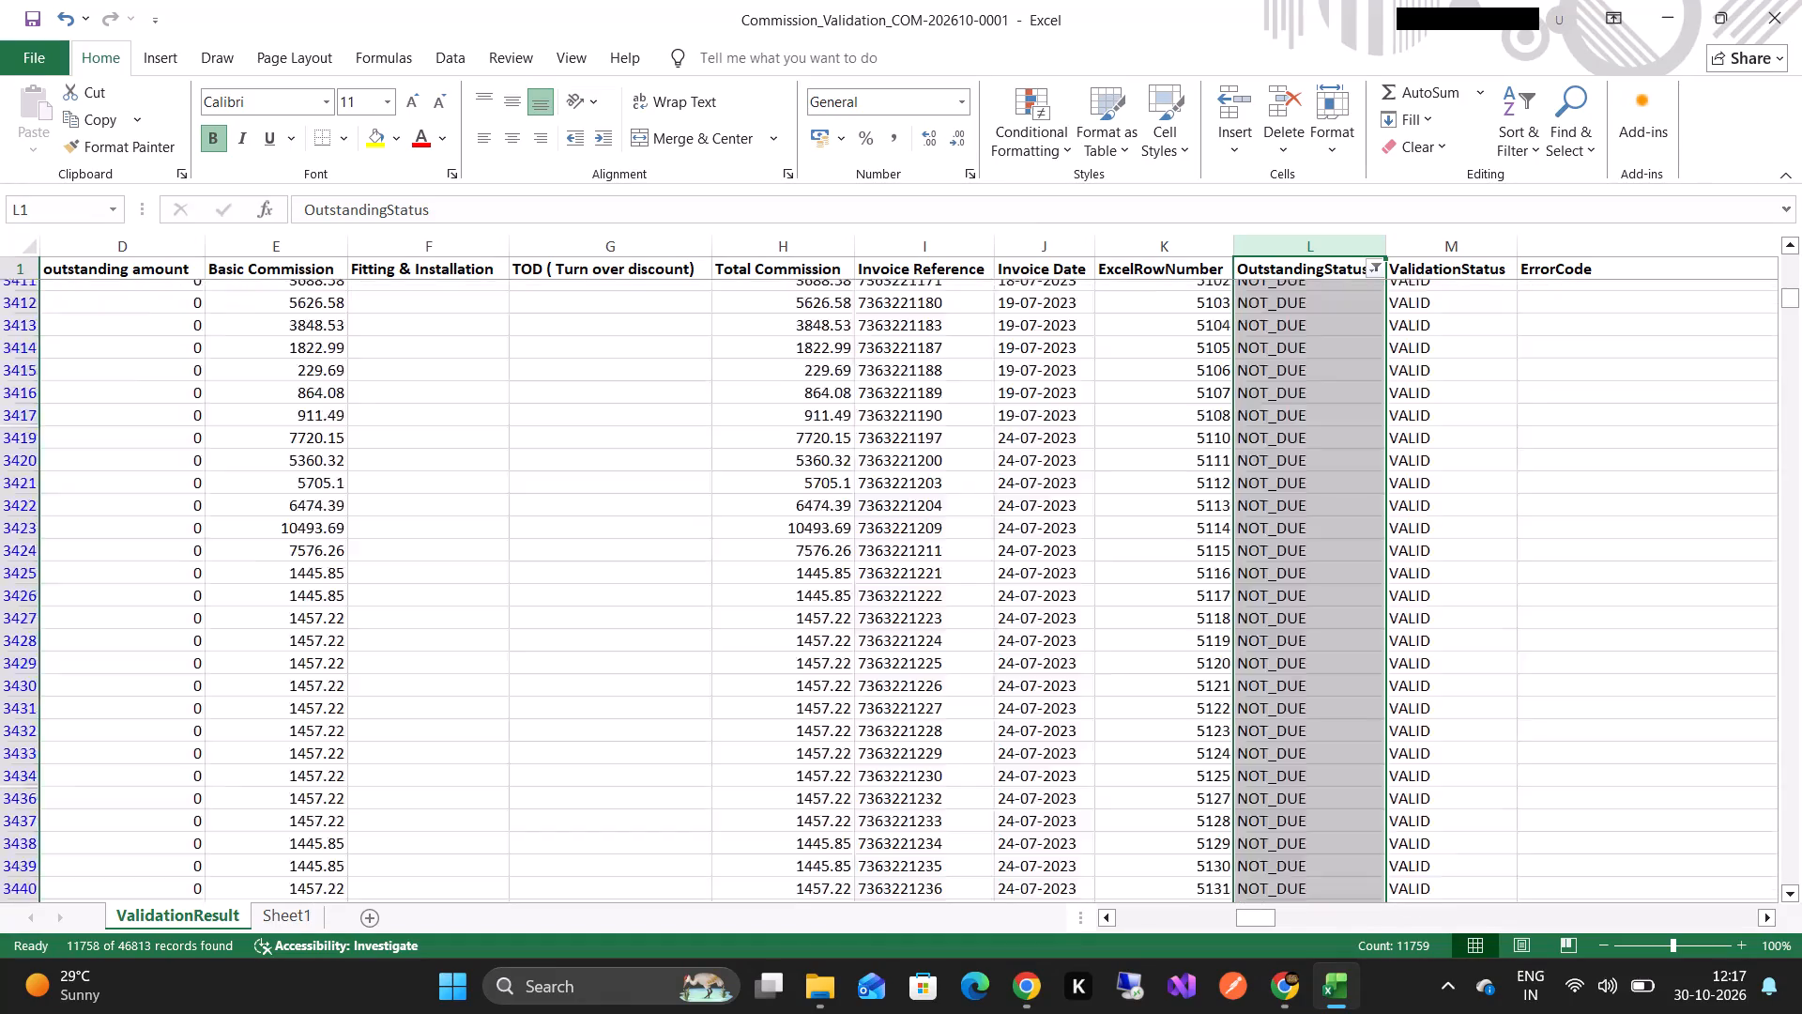
scroll(1014, 689, "down", 14)
scroll(1014, 689, "up", 10)
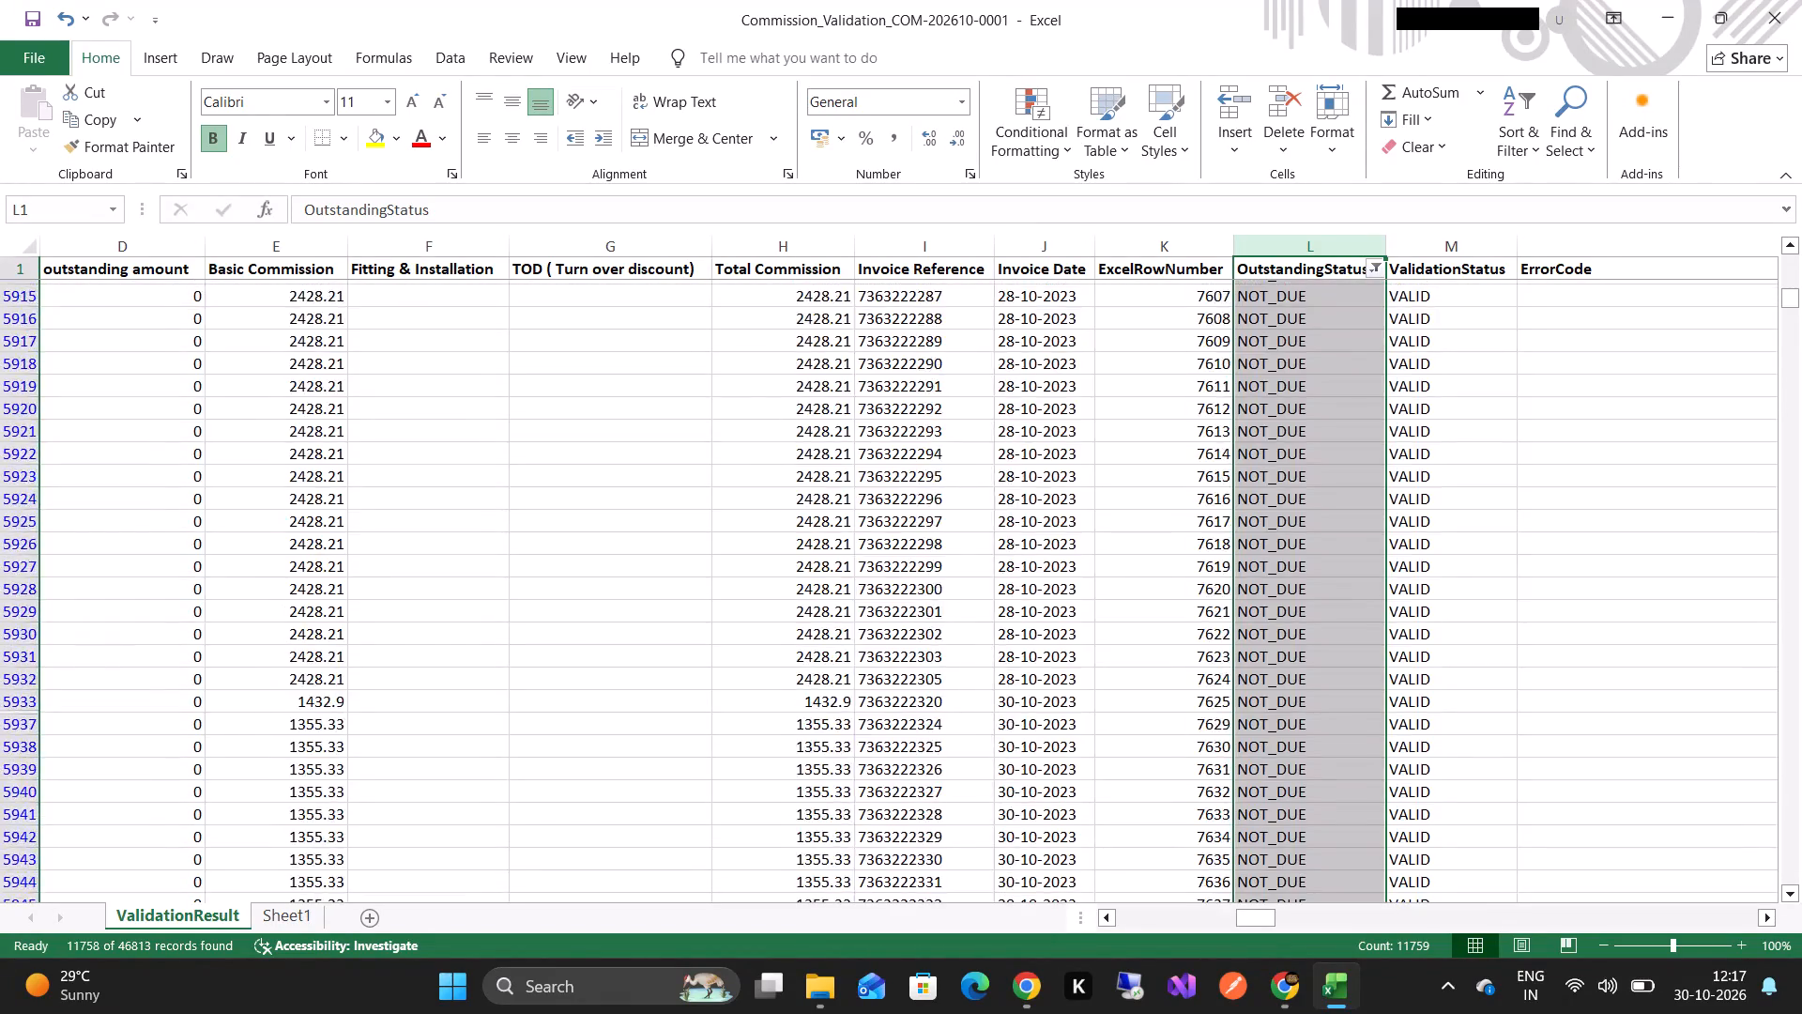
scroll(1014, 689, "up", 7)
scroll(1129, 1013, "up", 13)
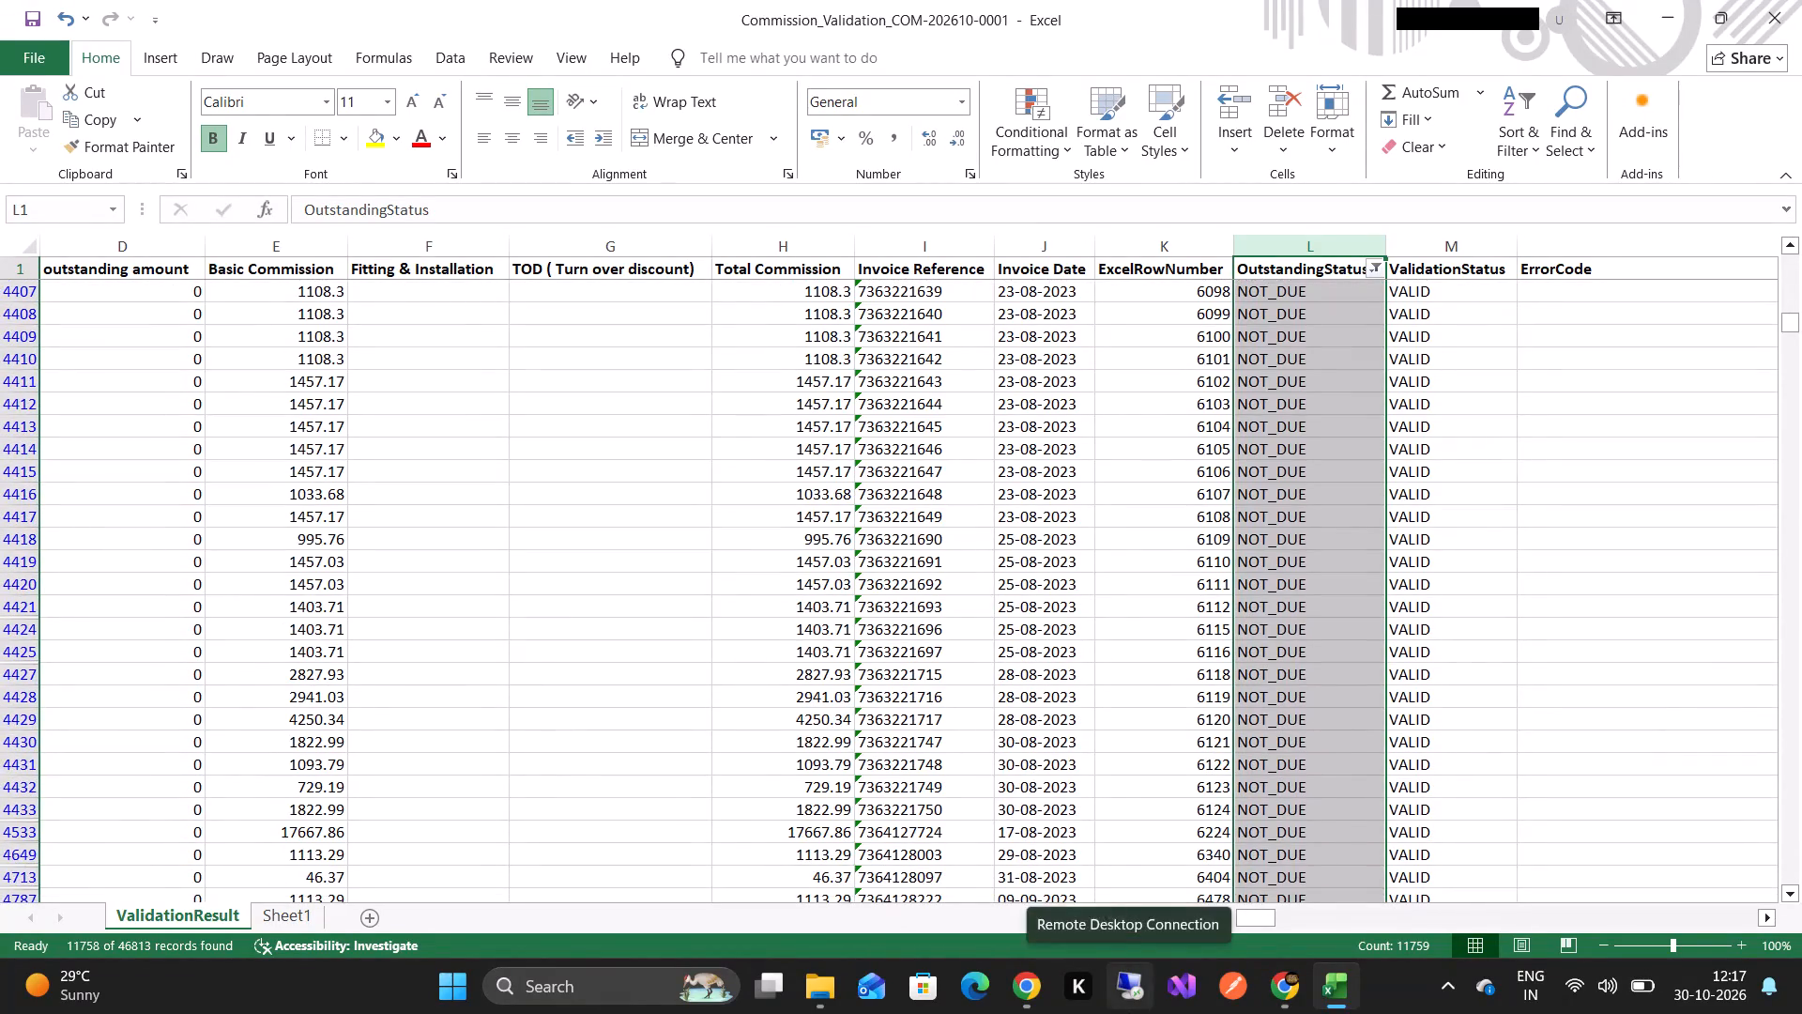
Remove the OutstandingStatus filter from the ValidationResult sheet, leaving the Installer code column selected.
scroll(404, 531, "right", 5)
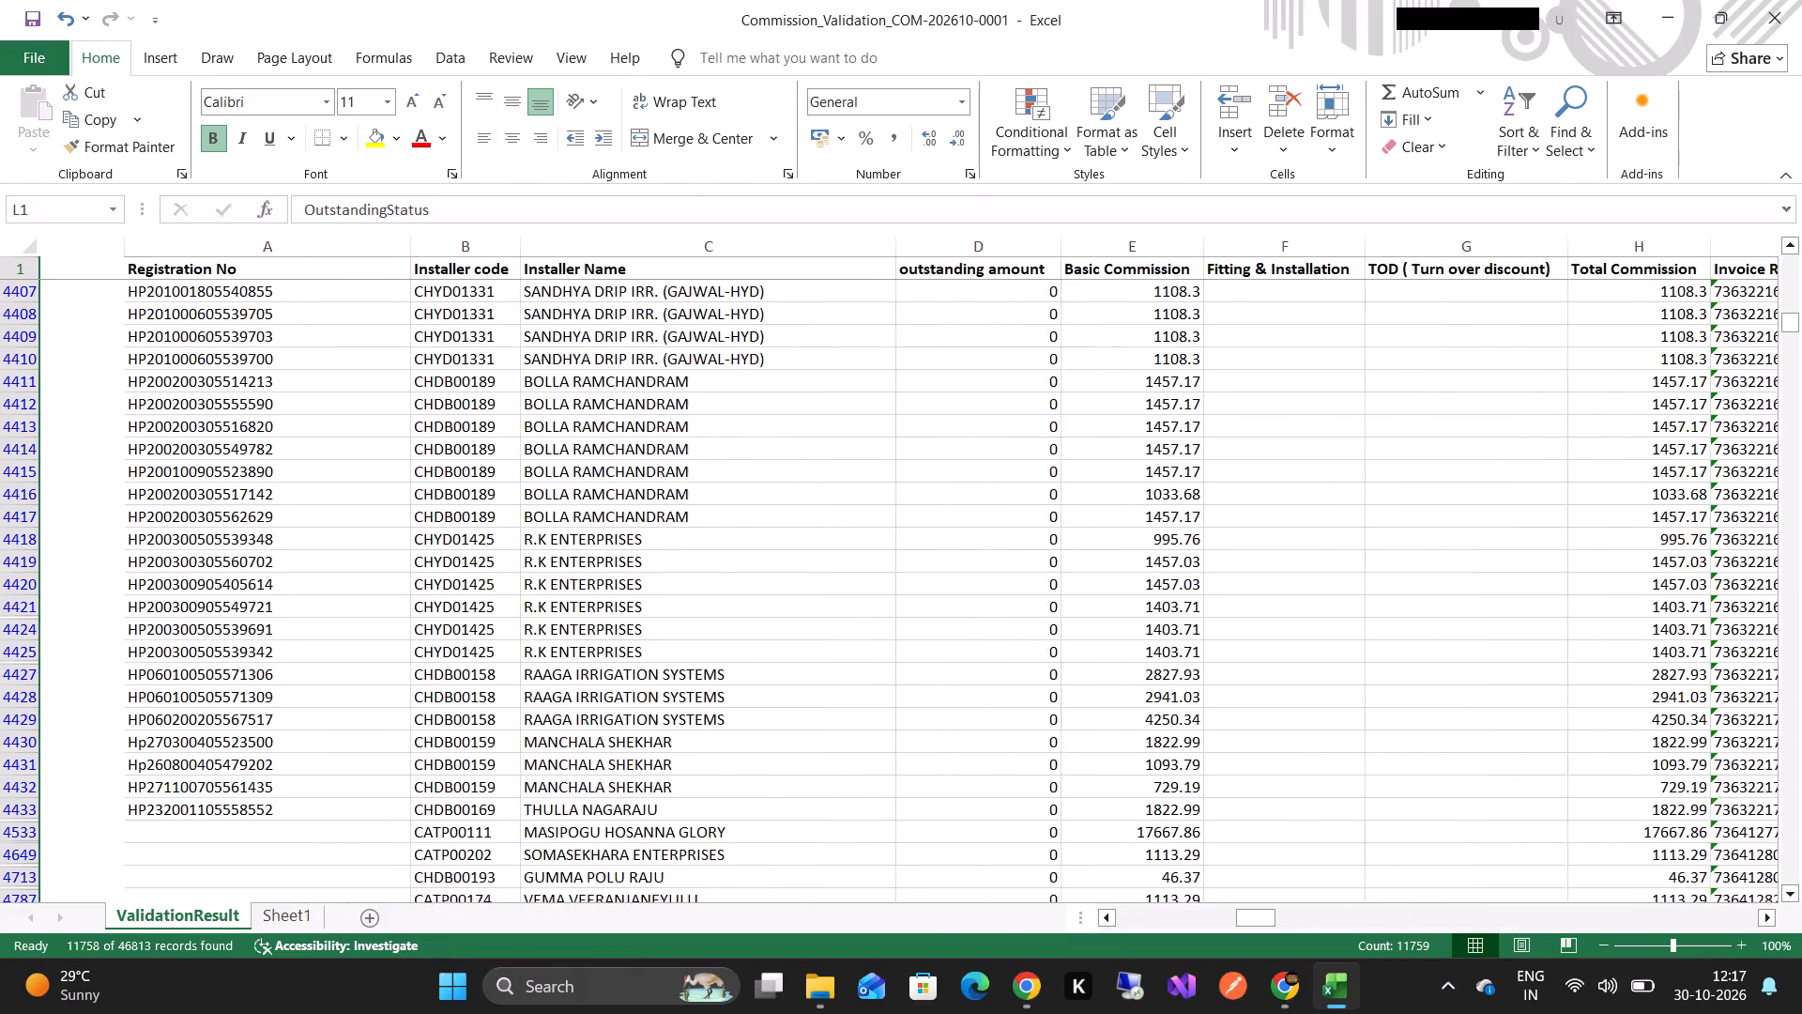
left_click(391, 264)
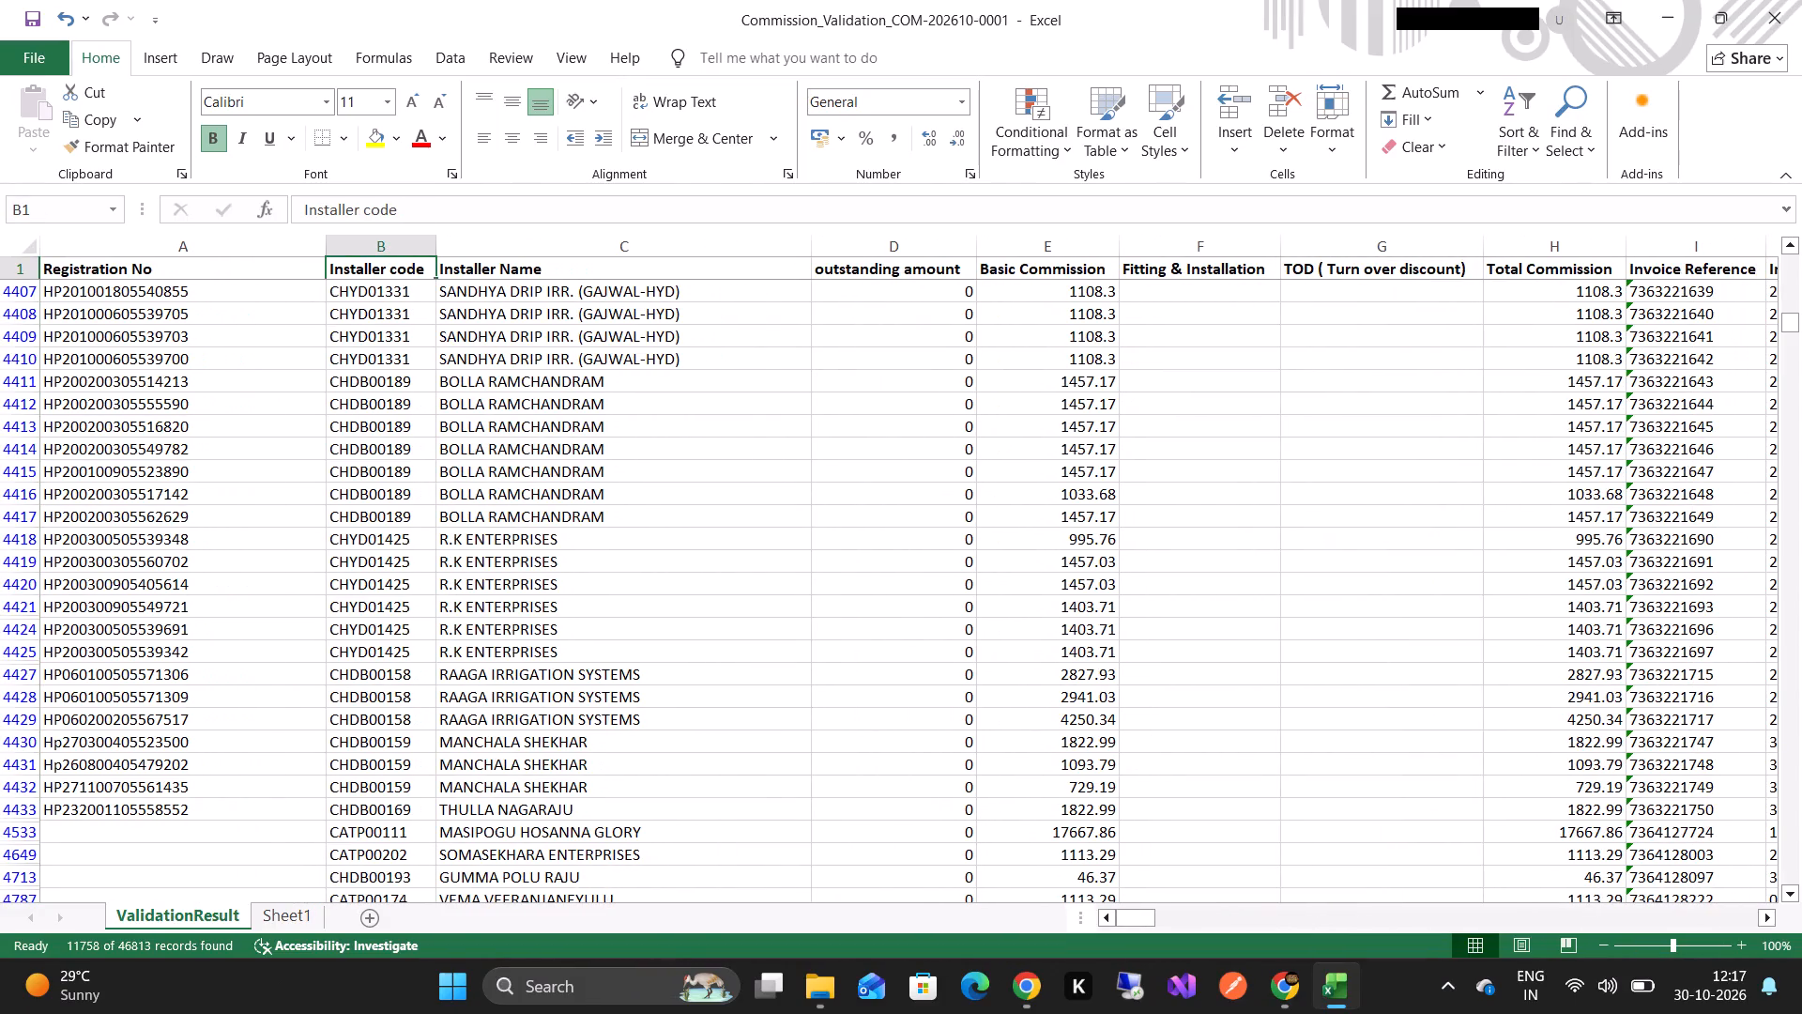
left_click(391, 251)
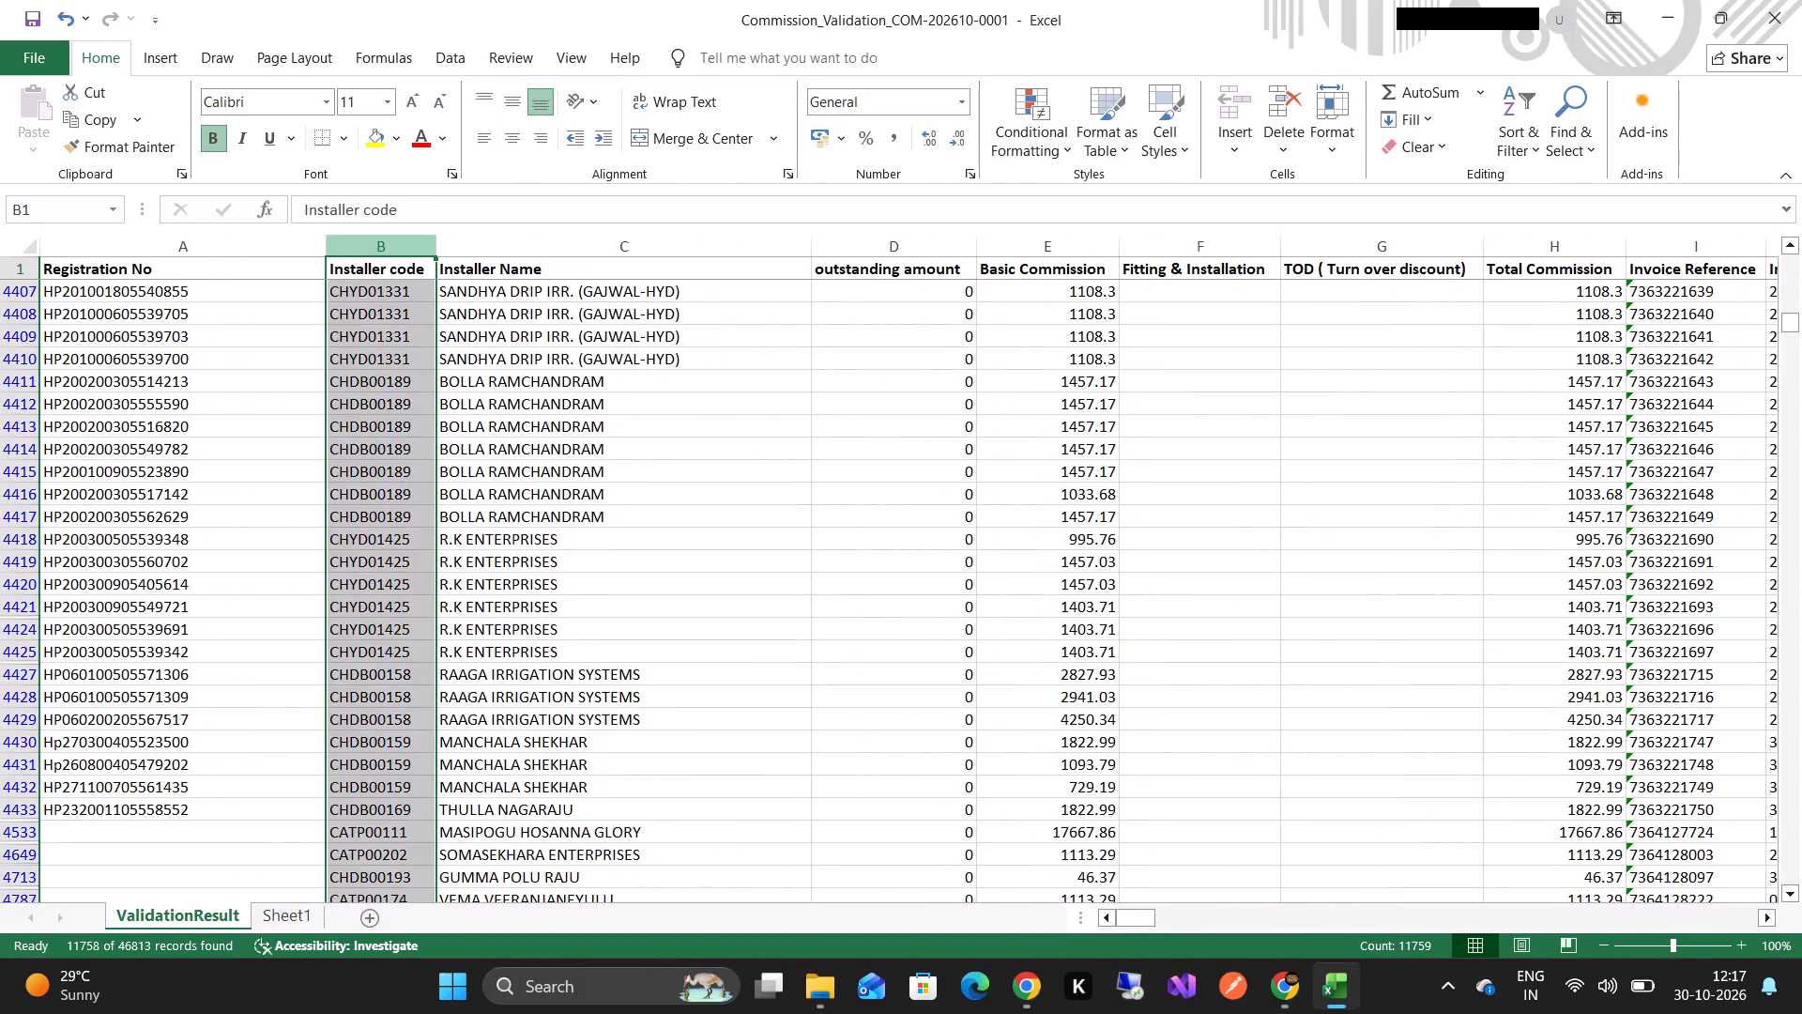
left_click(1512, 107)
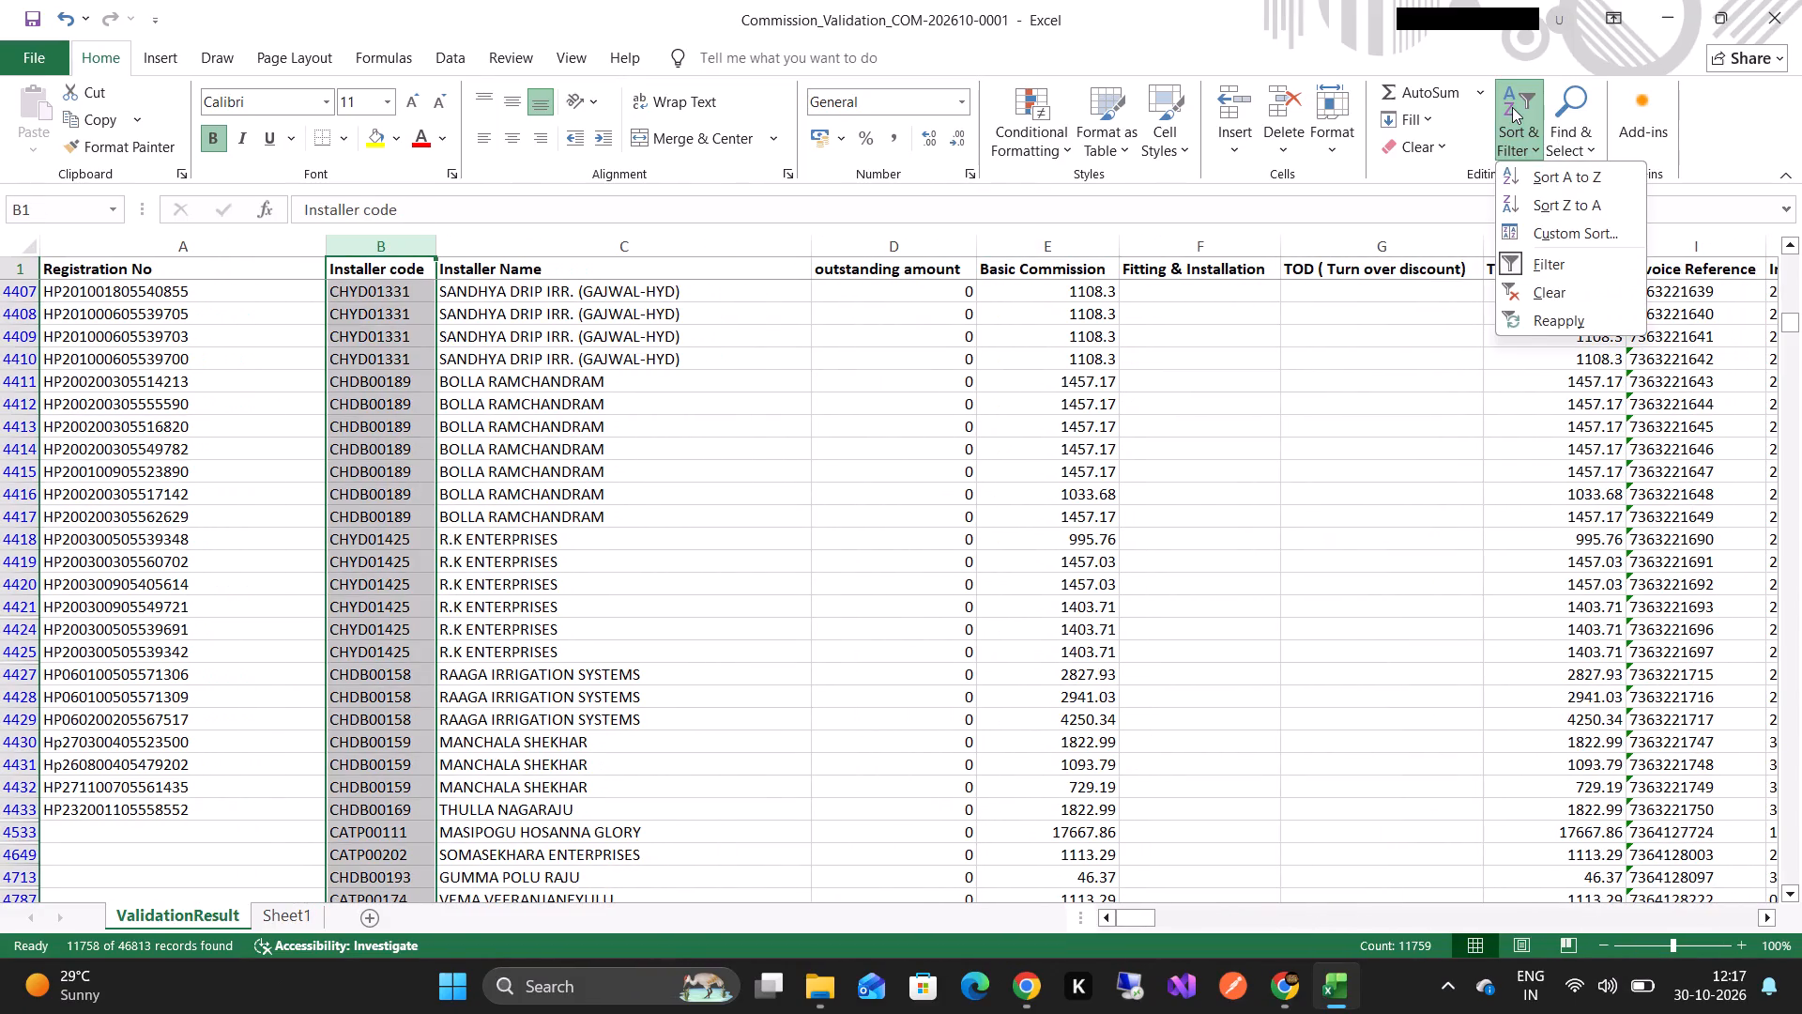
left_click(1540, 267)
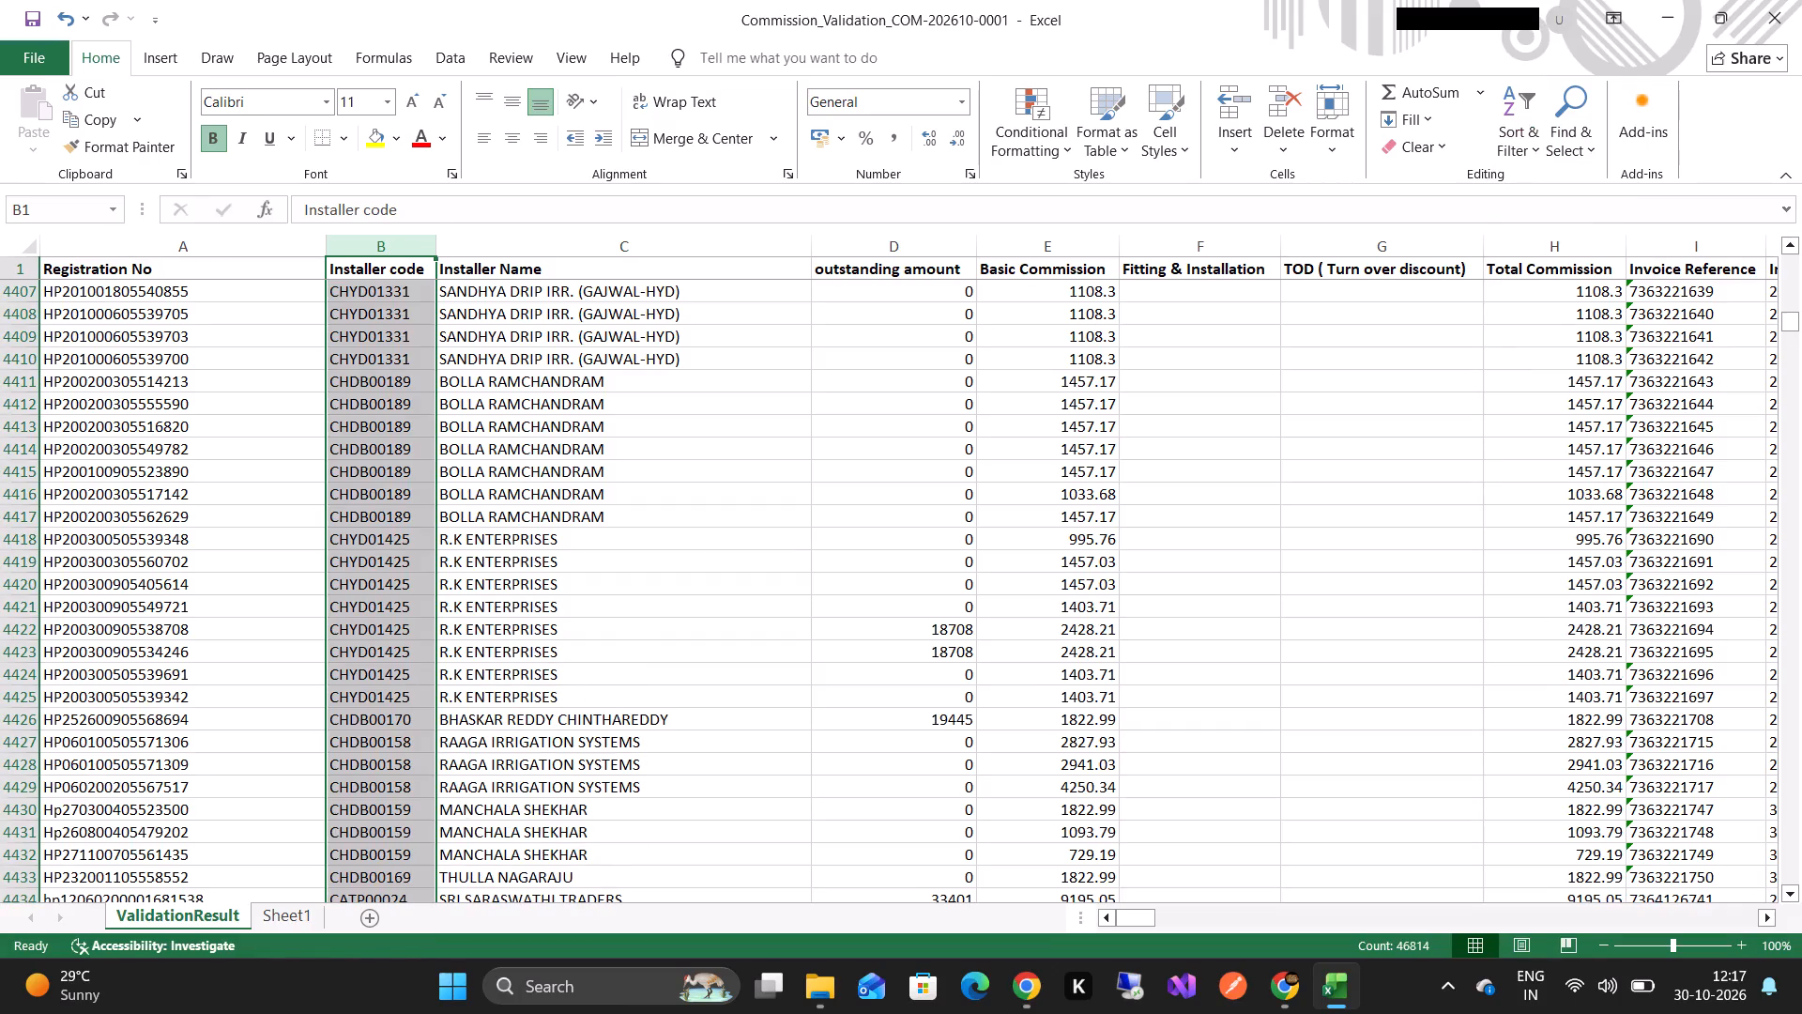
Add a filter to the Installer code column and show only the rows for CATP00003.
left_click(1510, 125)
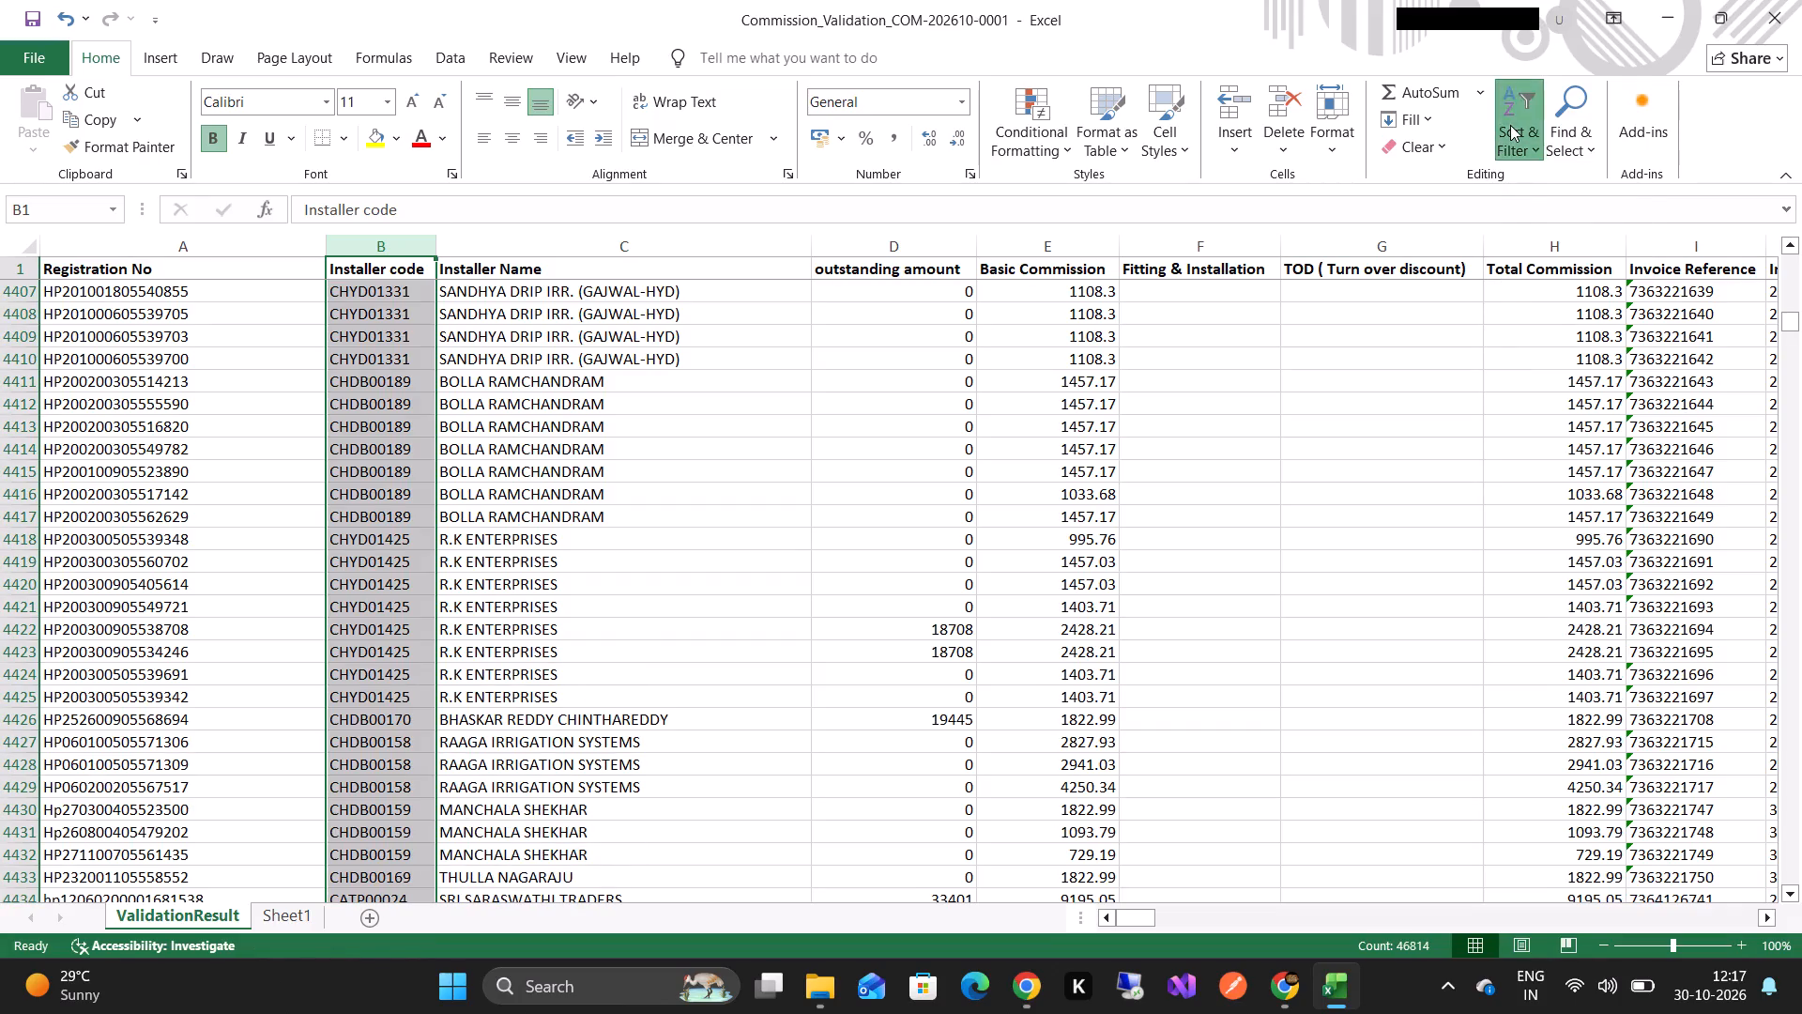
left_click(1535, 264)
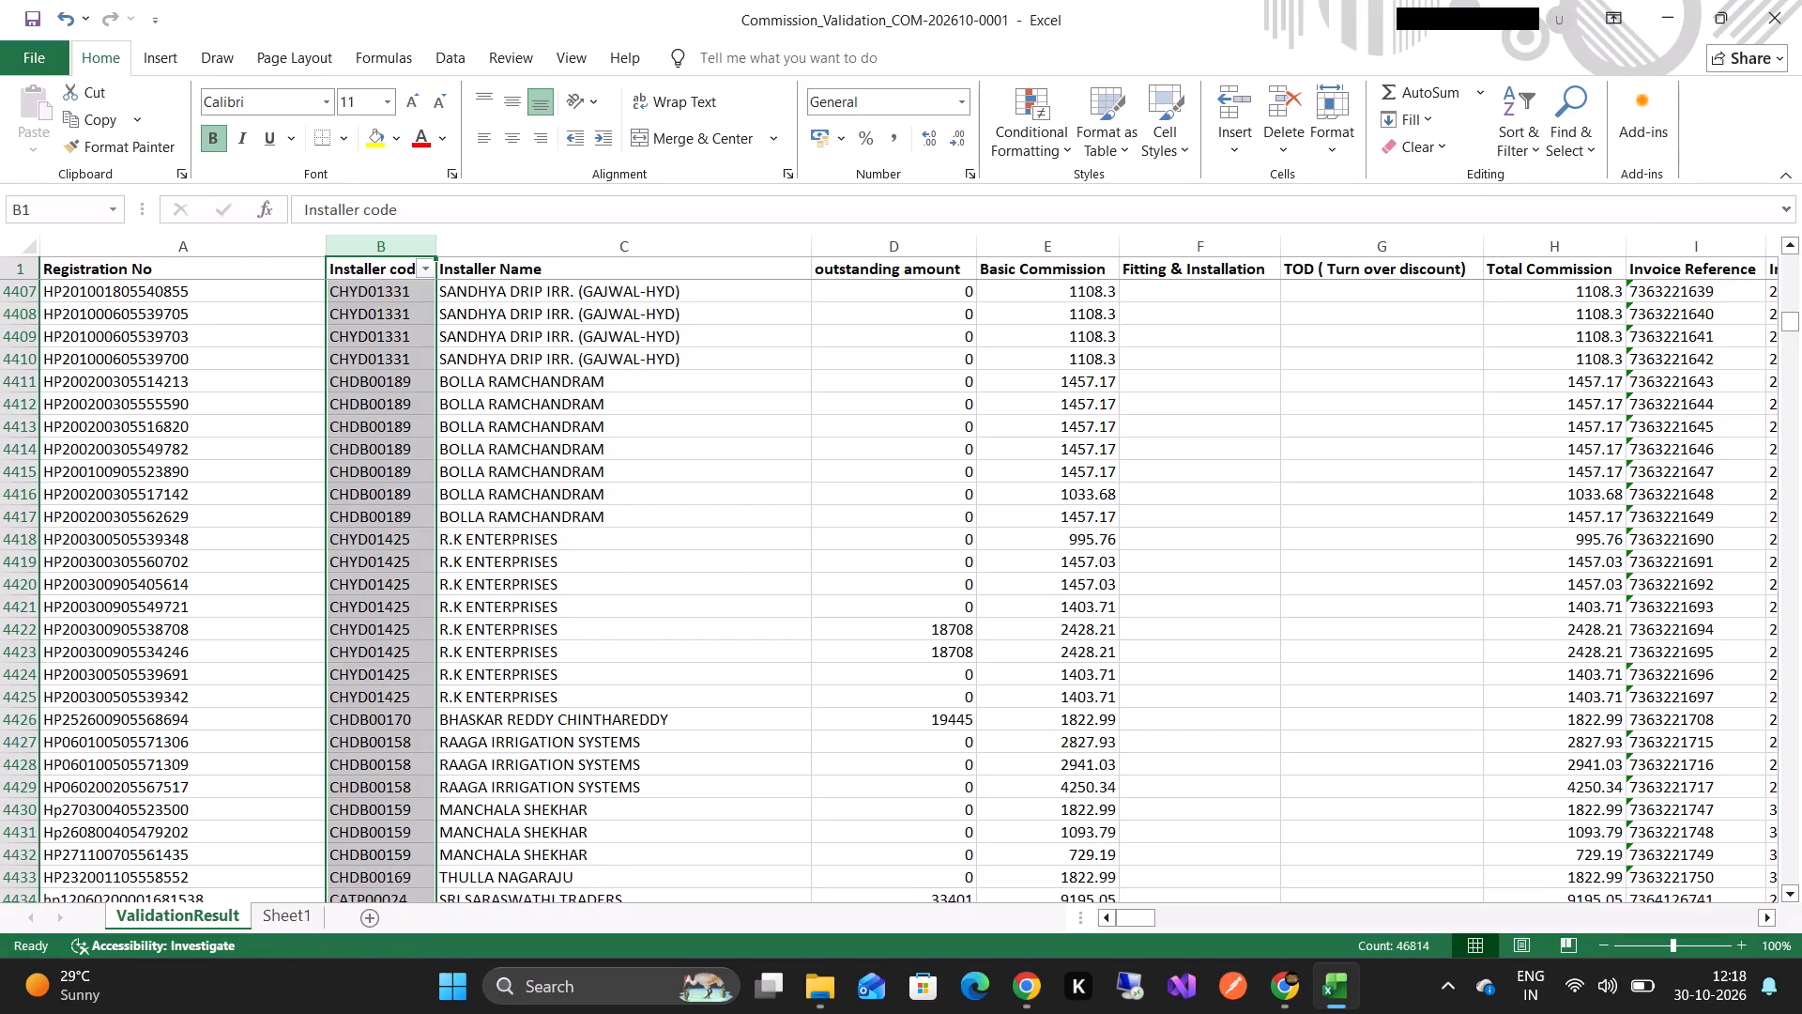
left_click(424, 270)
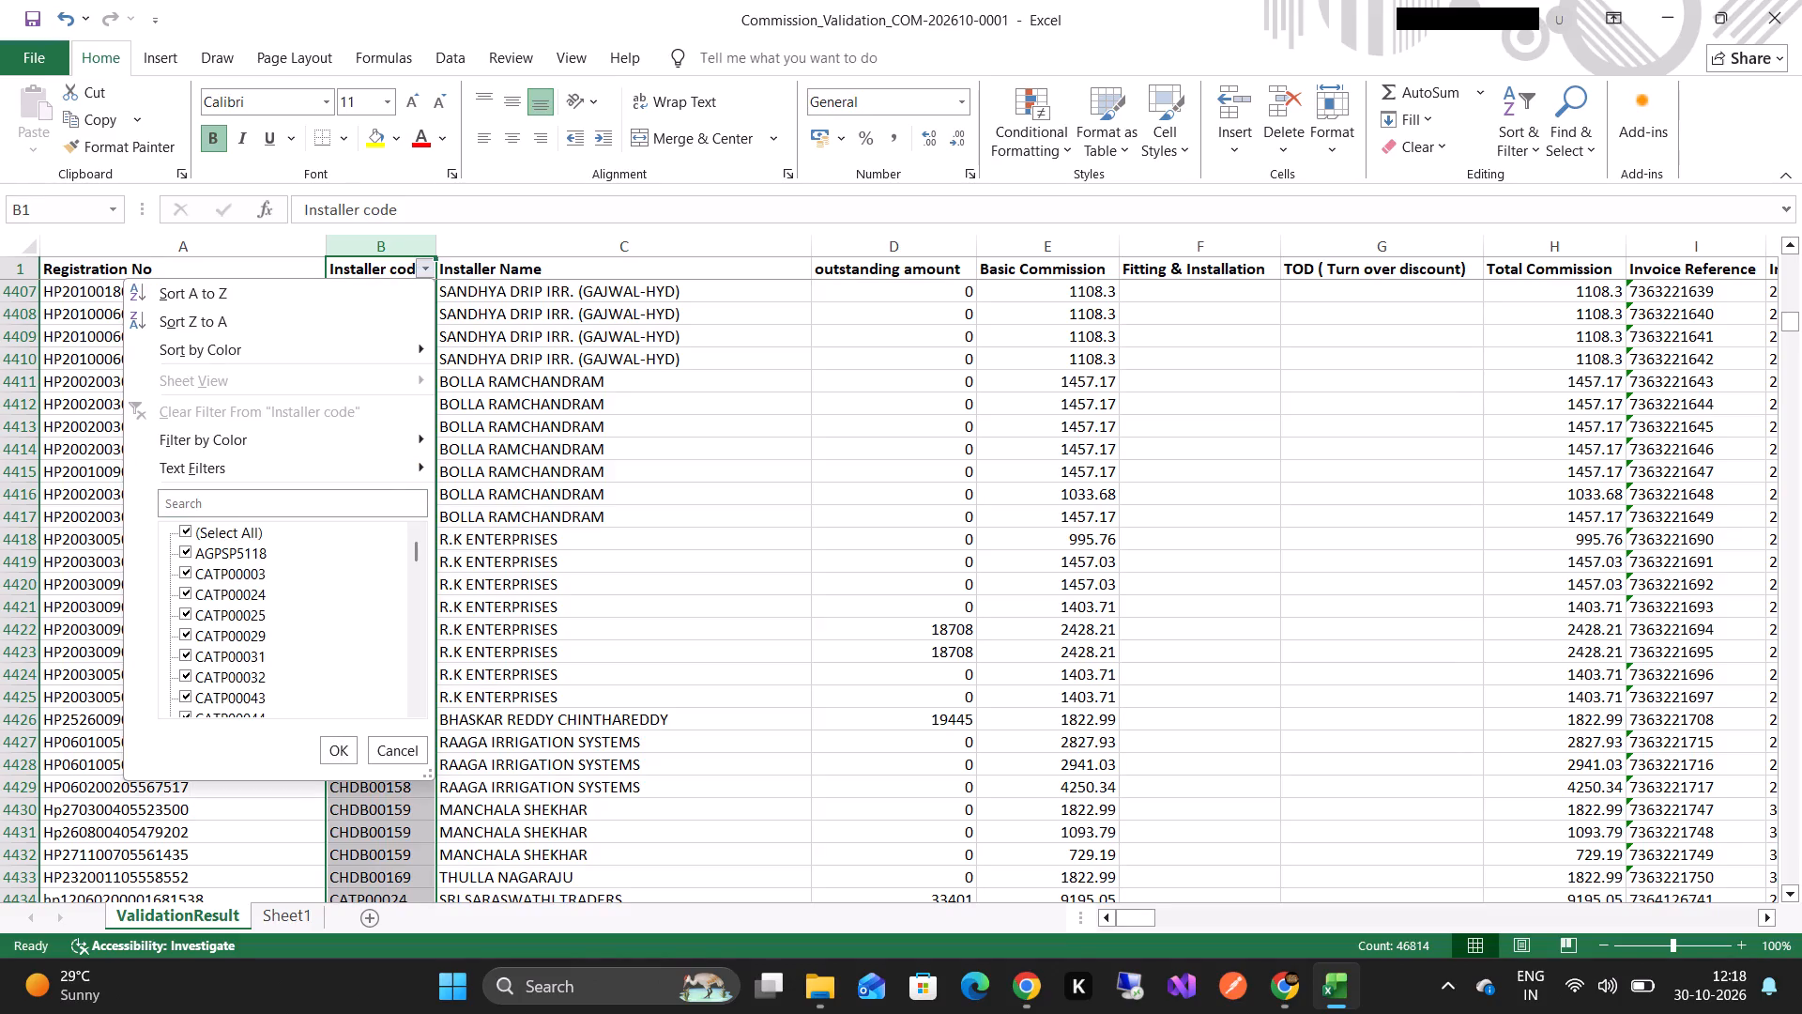
left_click(245, 503)
key("shift+c")
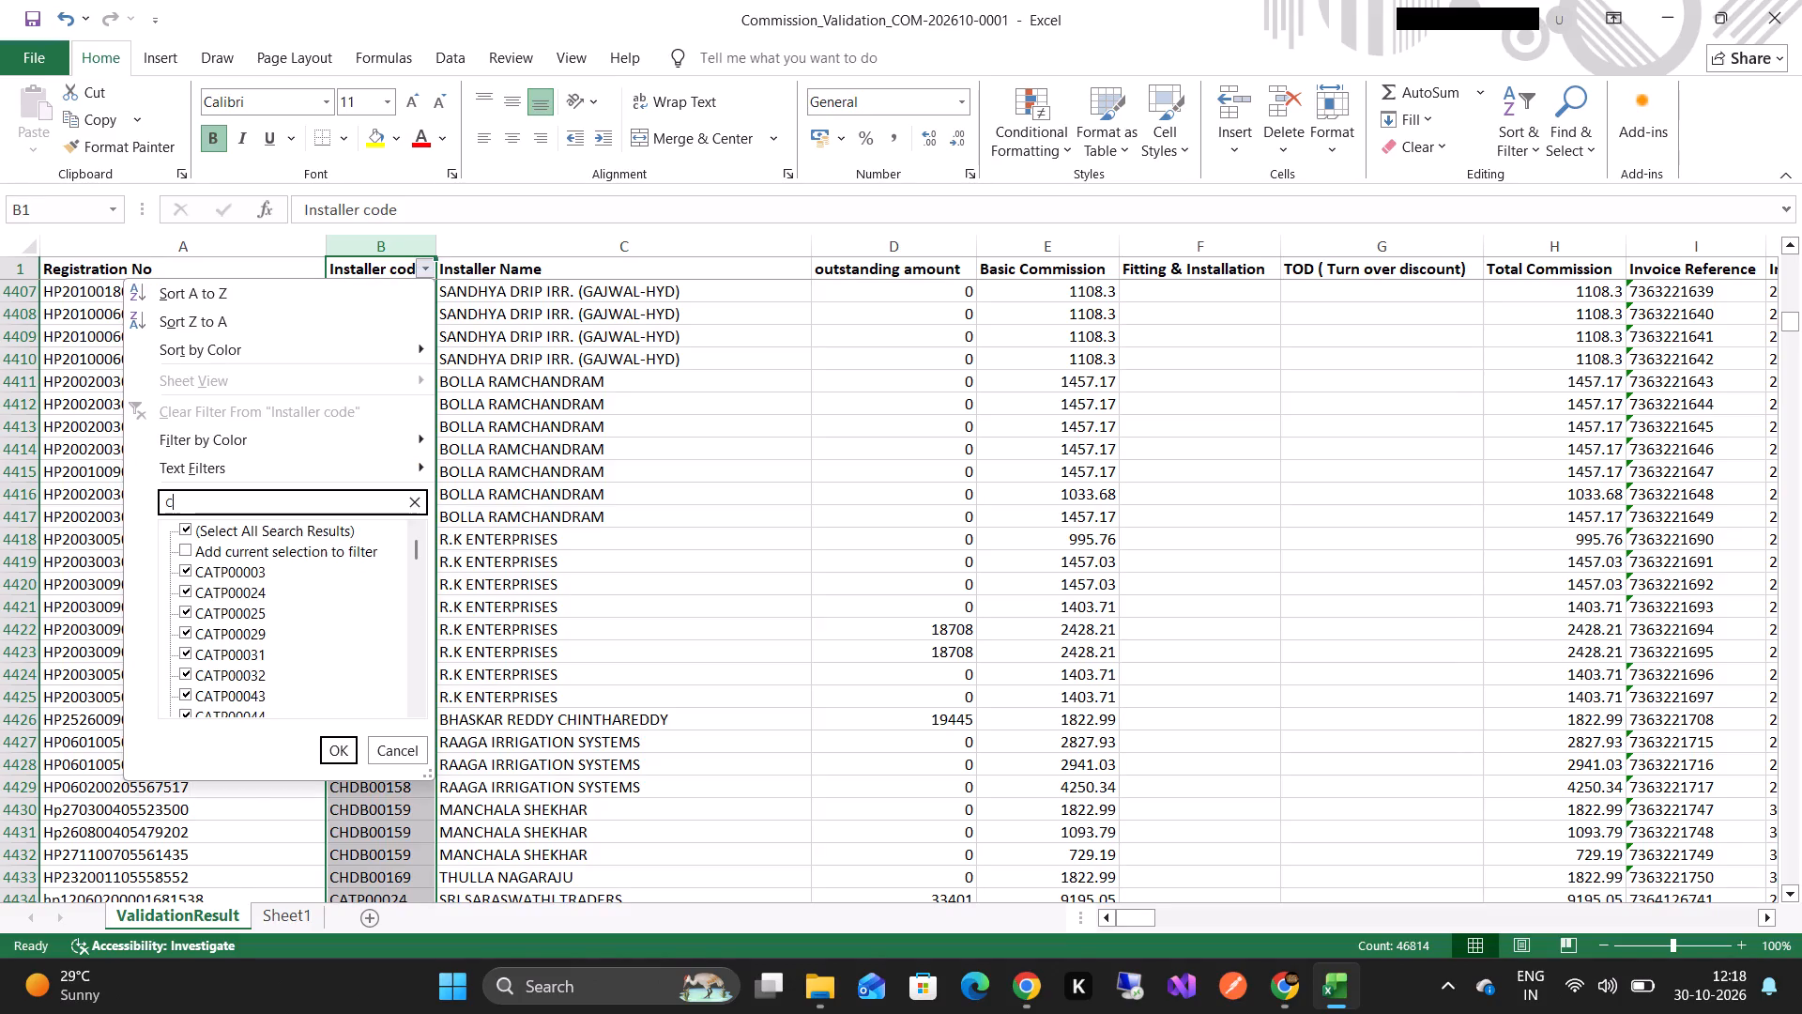
double_click(205, 569)
key("ctrl+c")
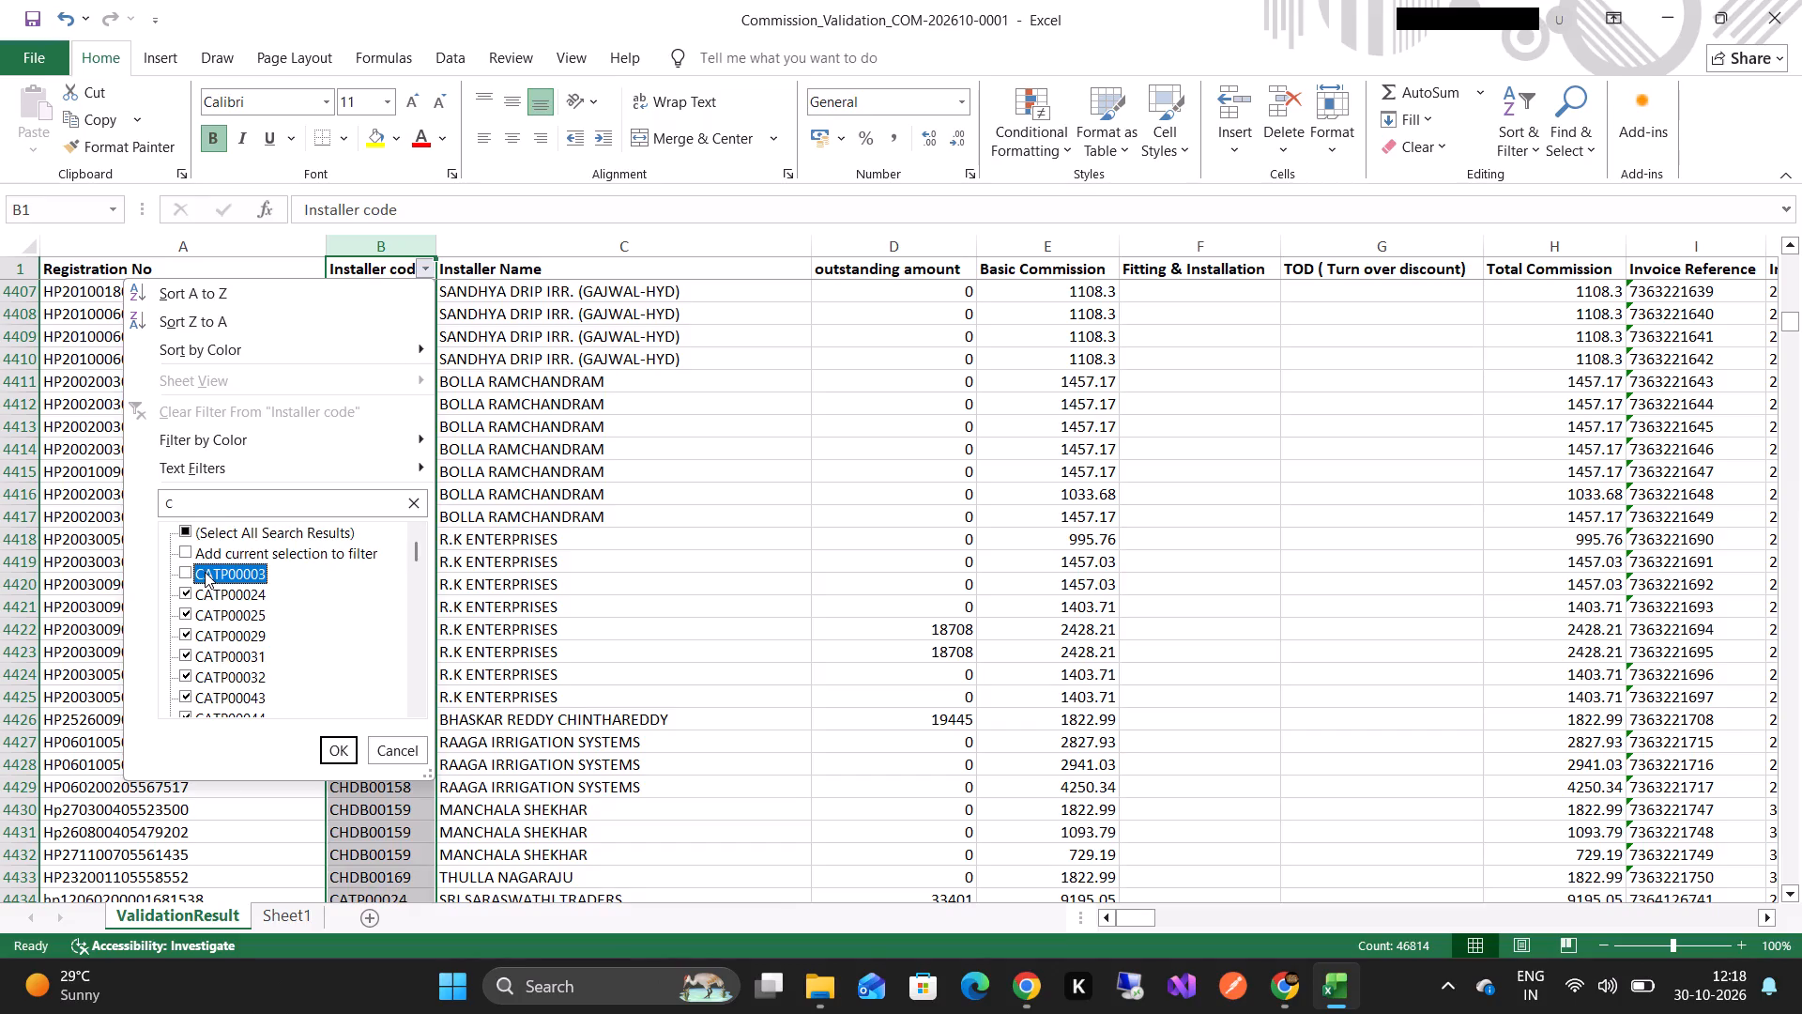
left_click(195, 504)
key("BackSpace")
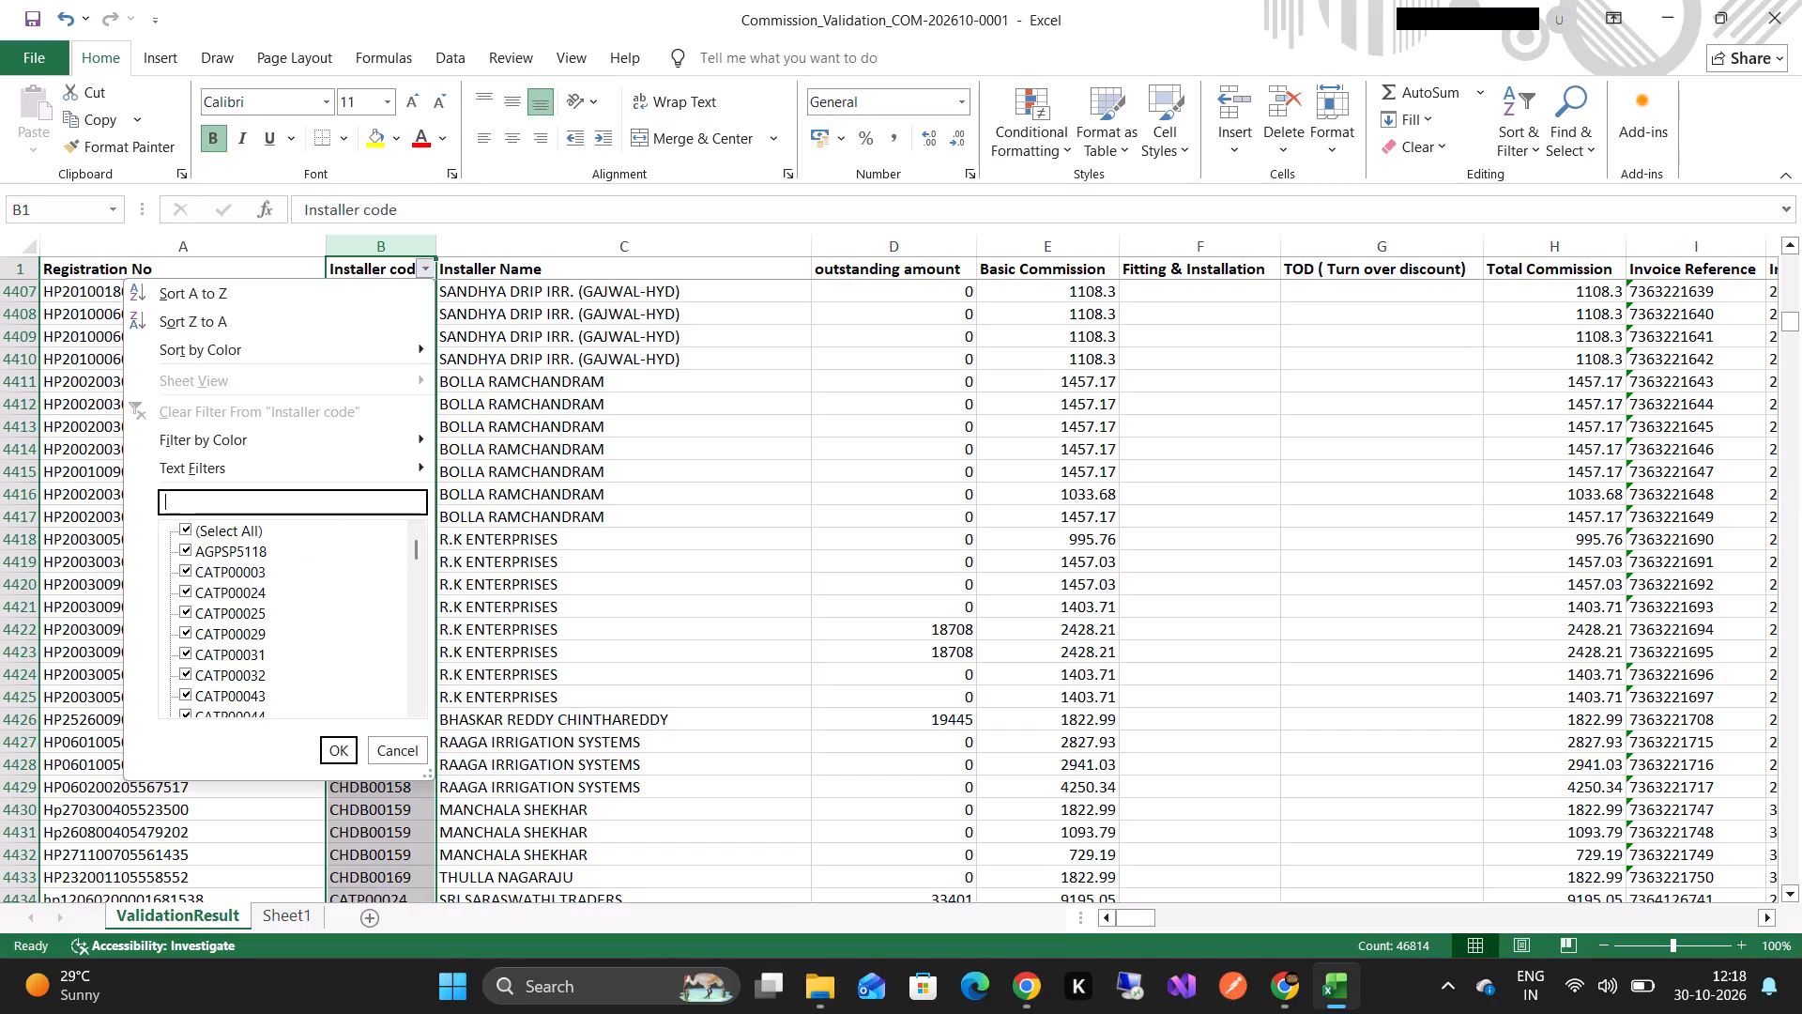
key("ctrl+v")
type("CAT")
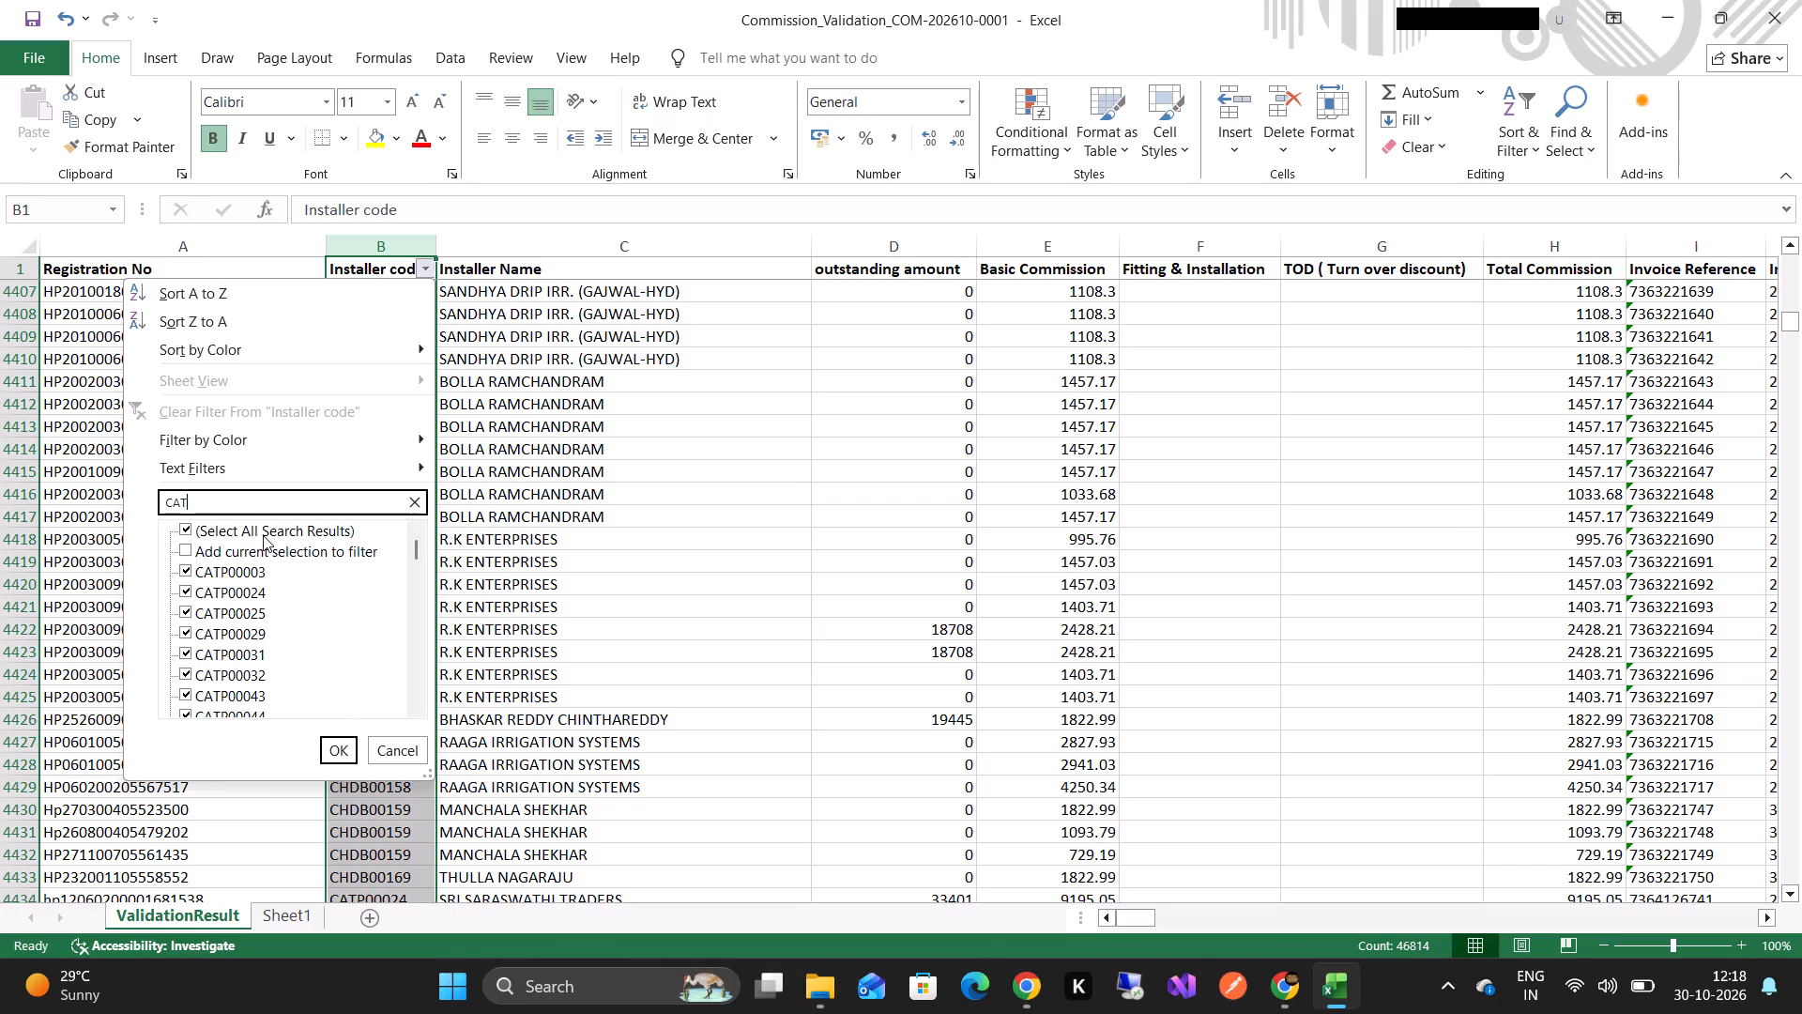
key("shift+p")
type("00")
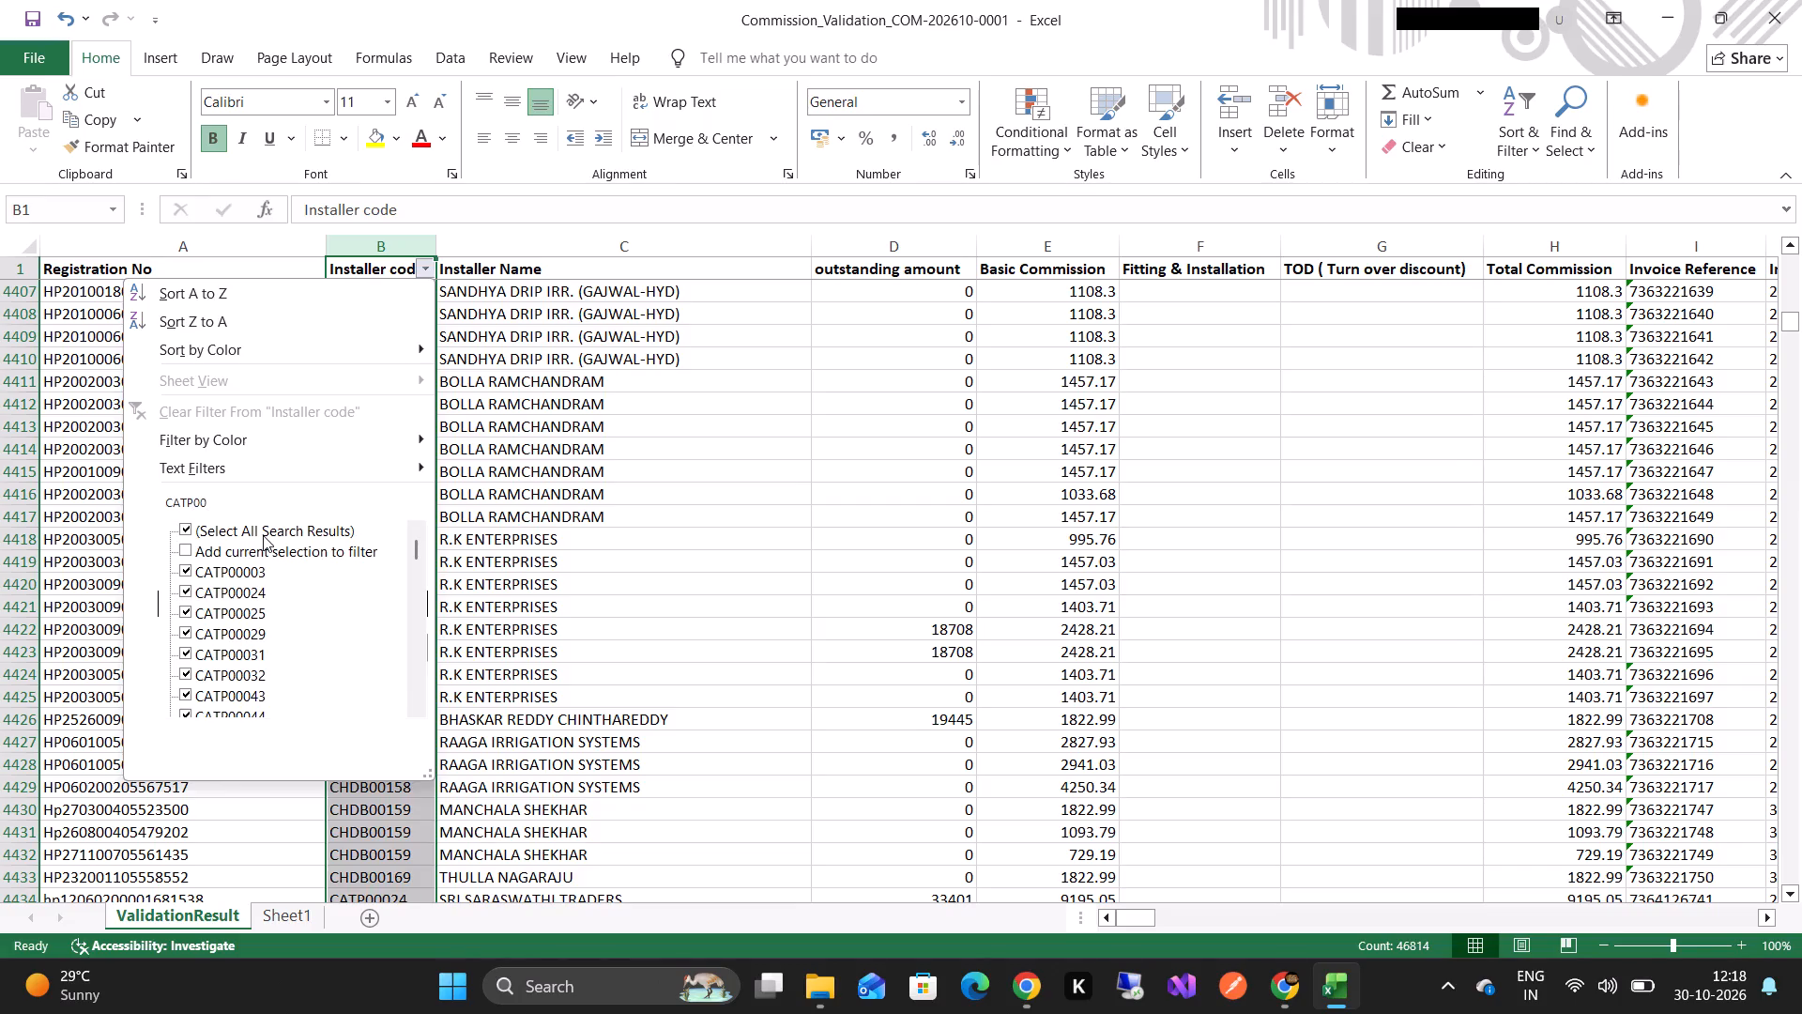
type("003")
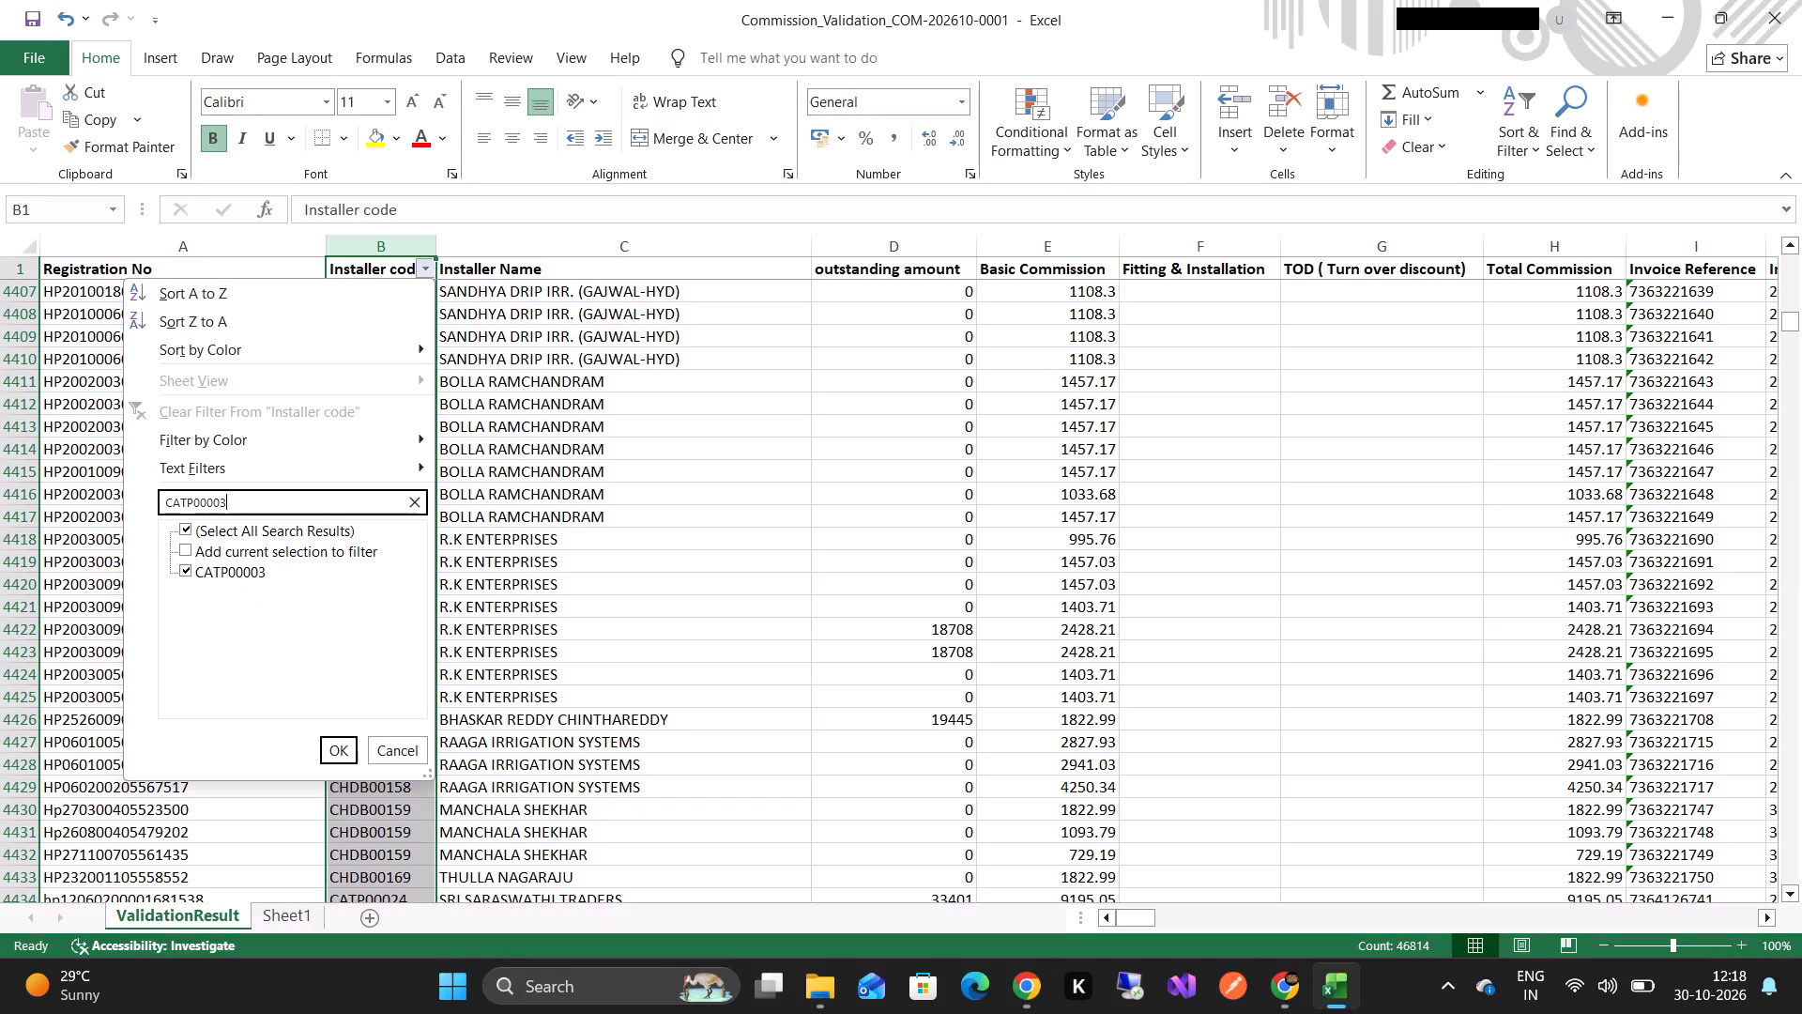
left_click(338, 751)
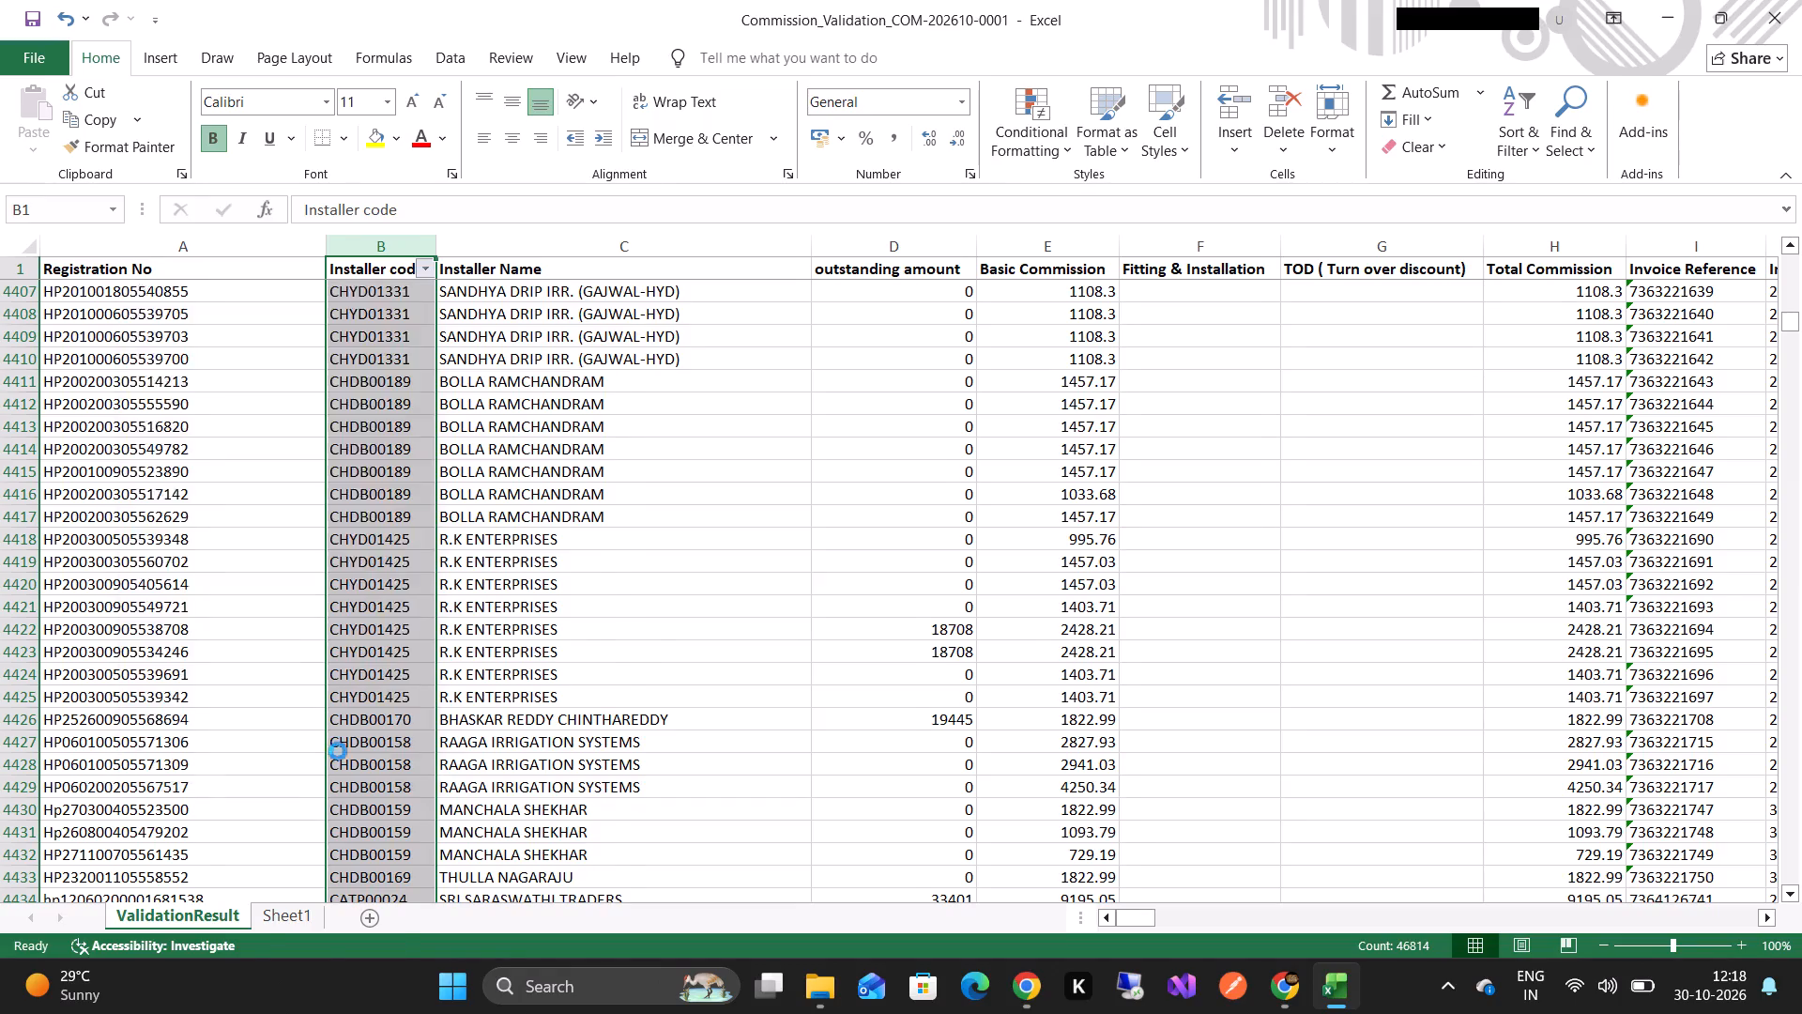
scroll(338, 751, "down", 4)
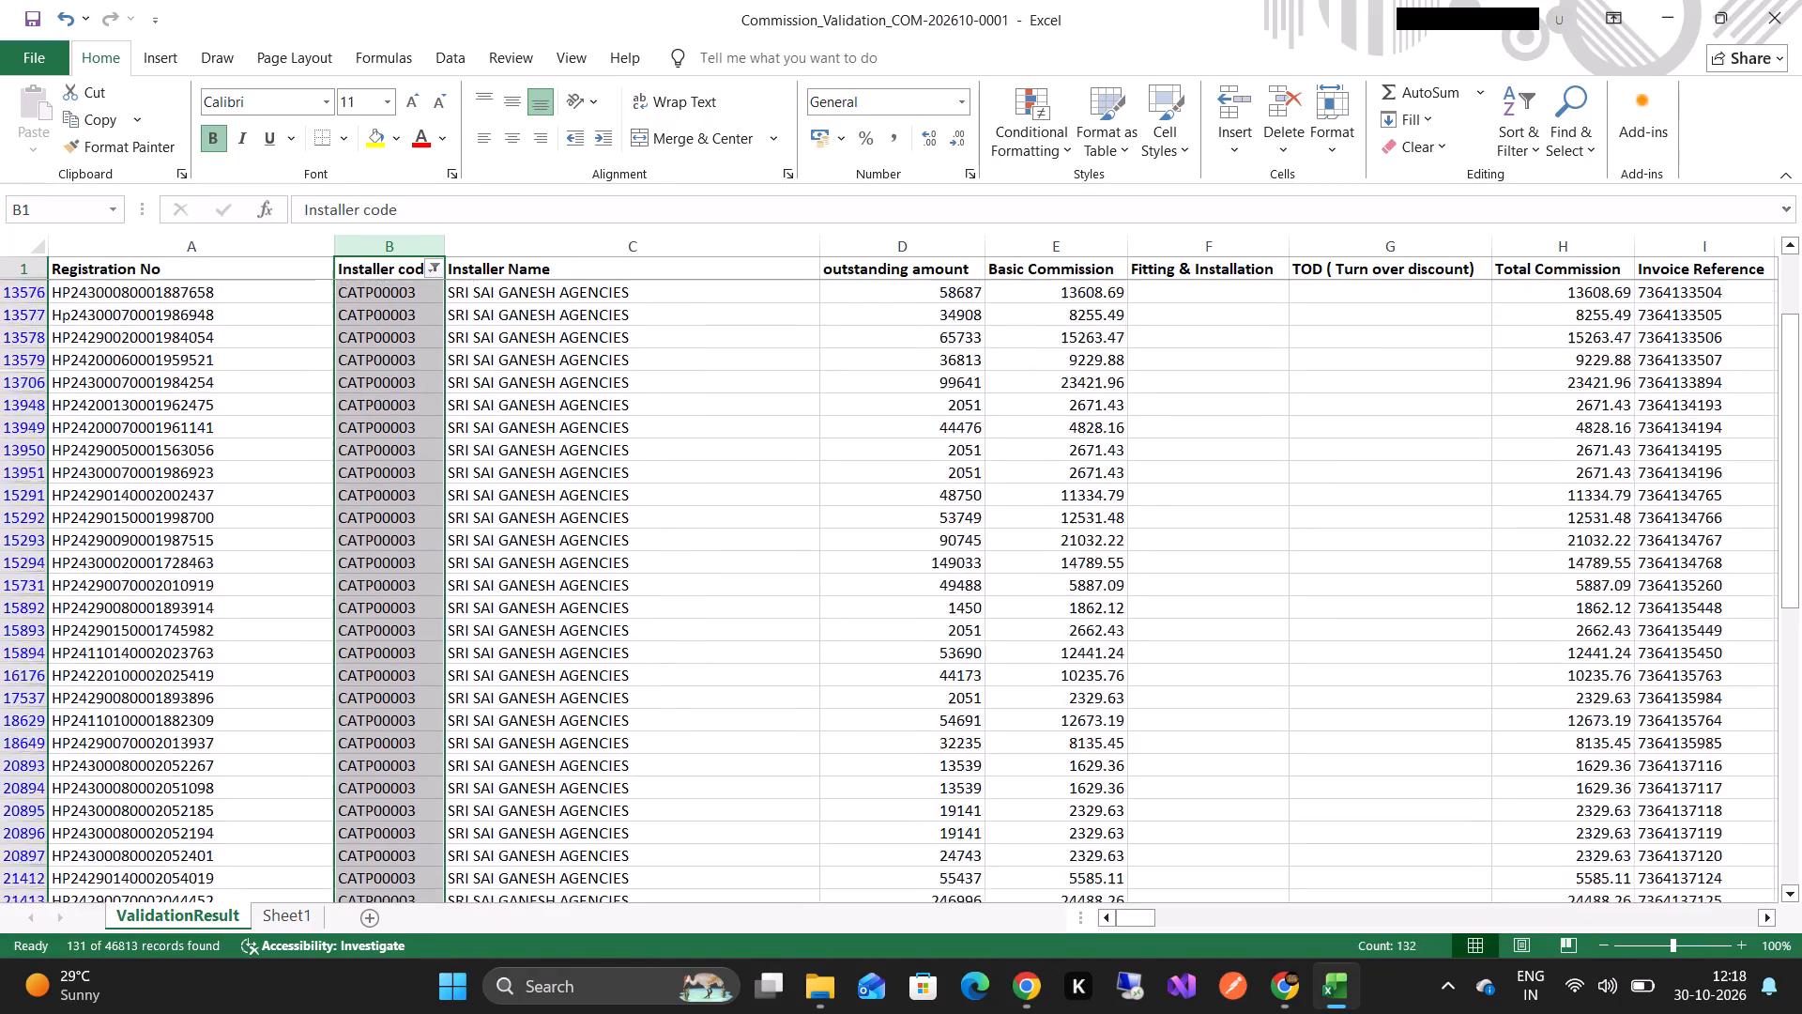
scroll(338, 751, "down", 3)
scroll(338, 751, "up", 4)
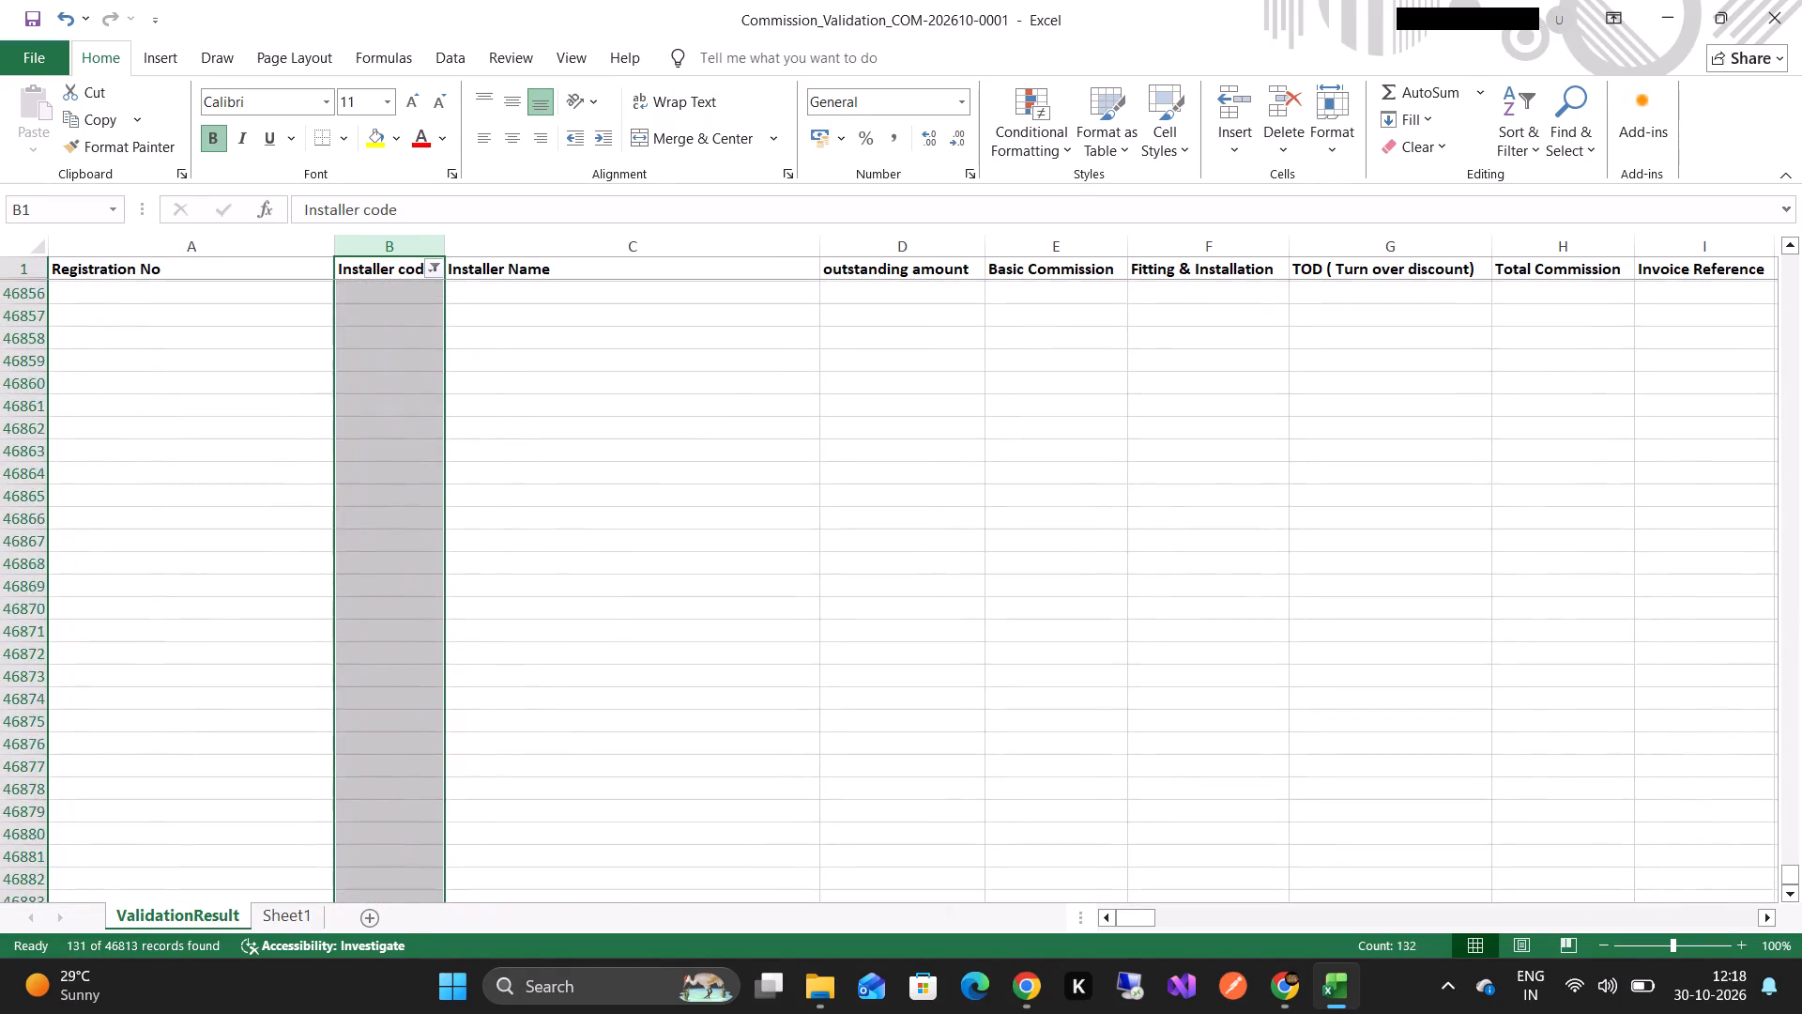
scroll(338, 751, "up", 3)
scroll(338, 751, "left", 6)
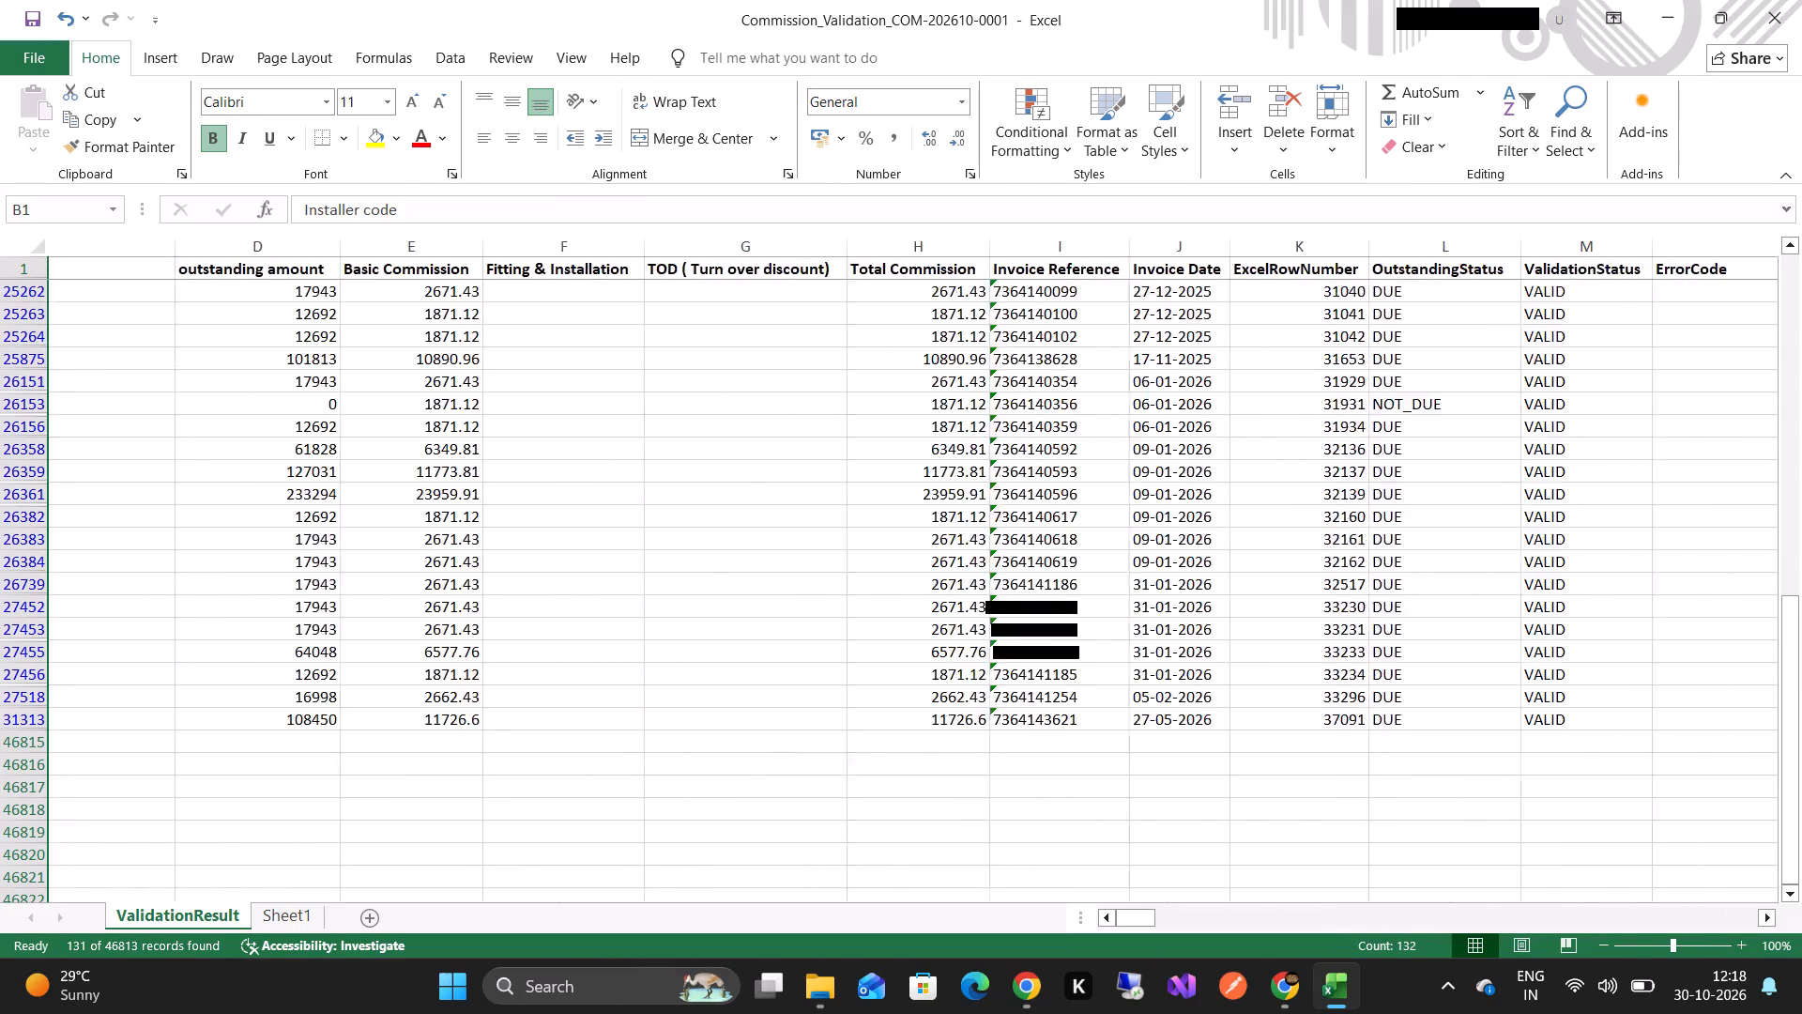
scroll(338, 751, "left", 2)
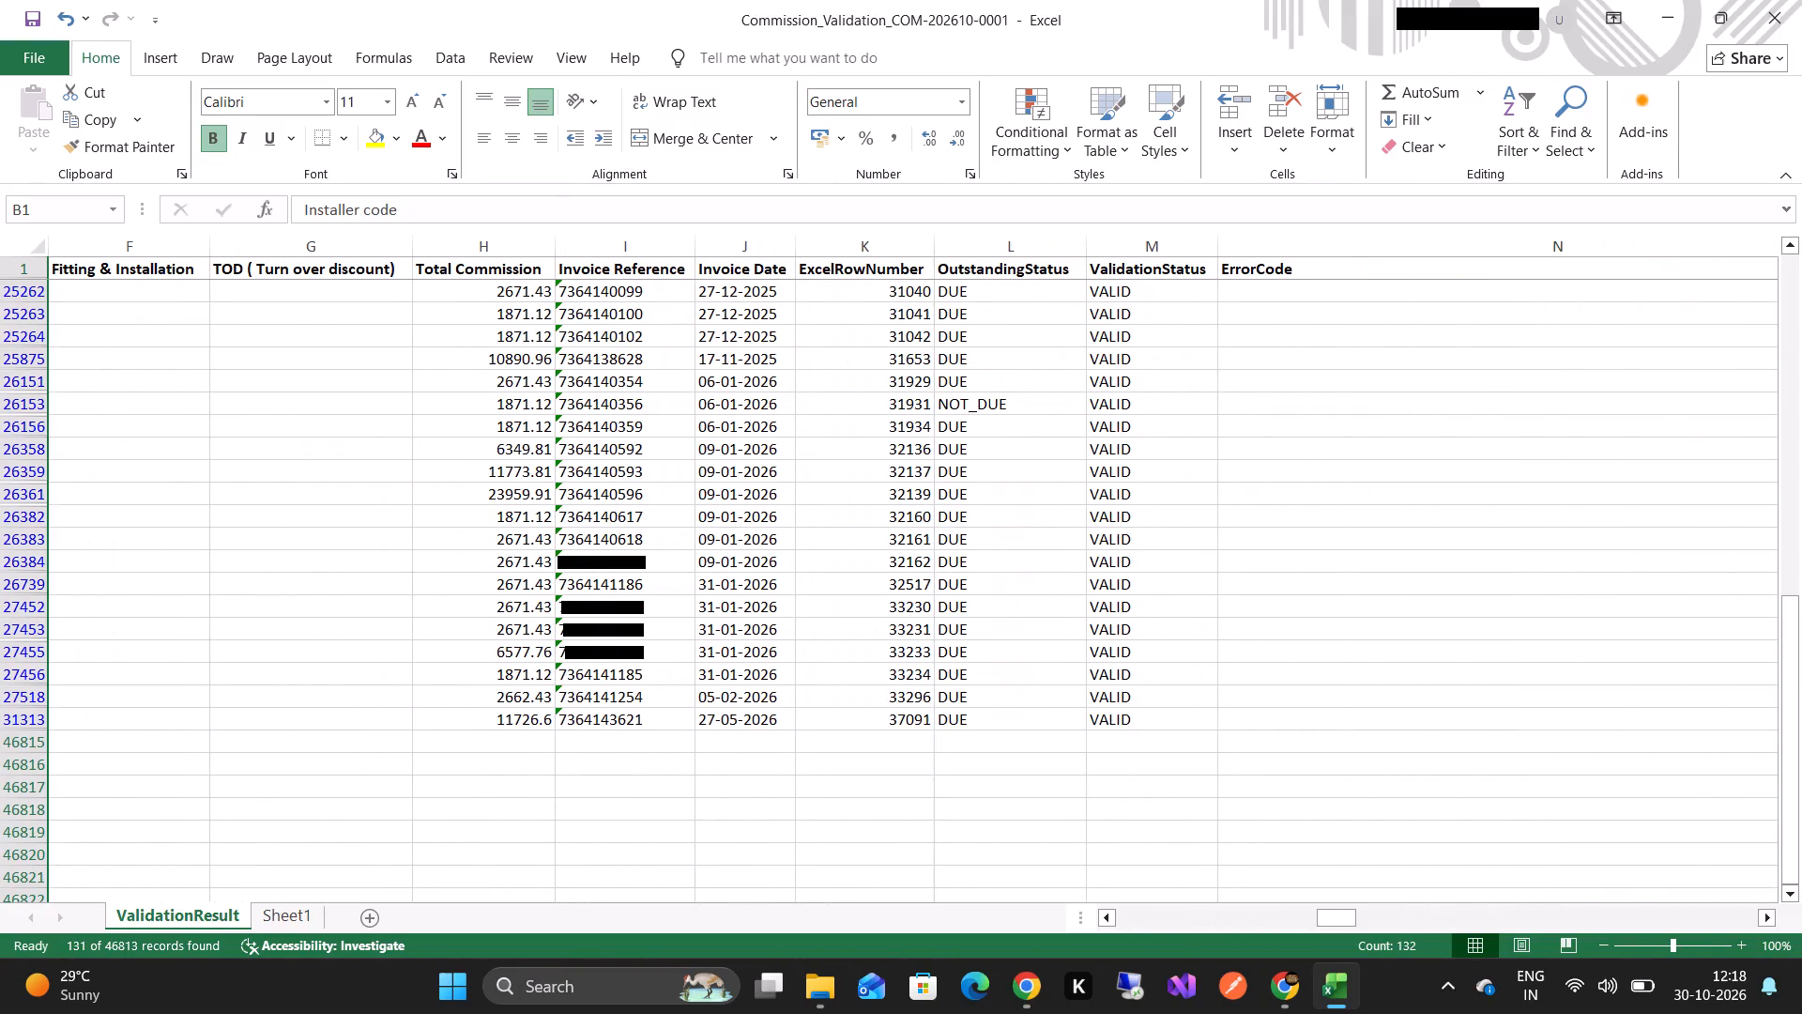
scroll(572, 690, "up", 2)
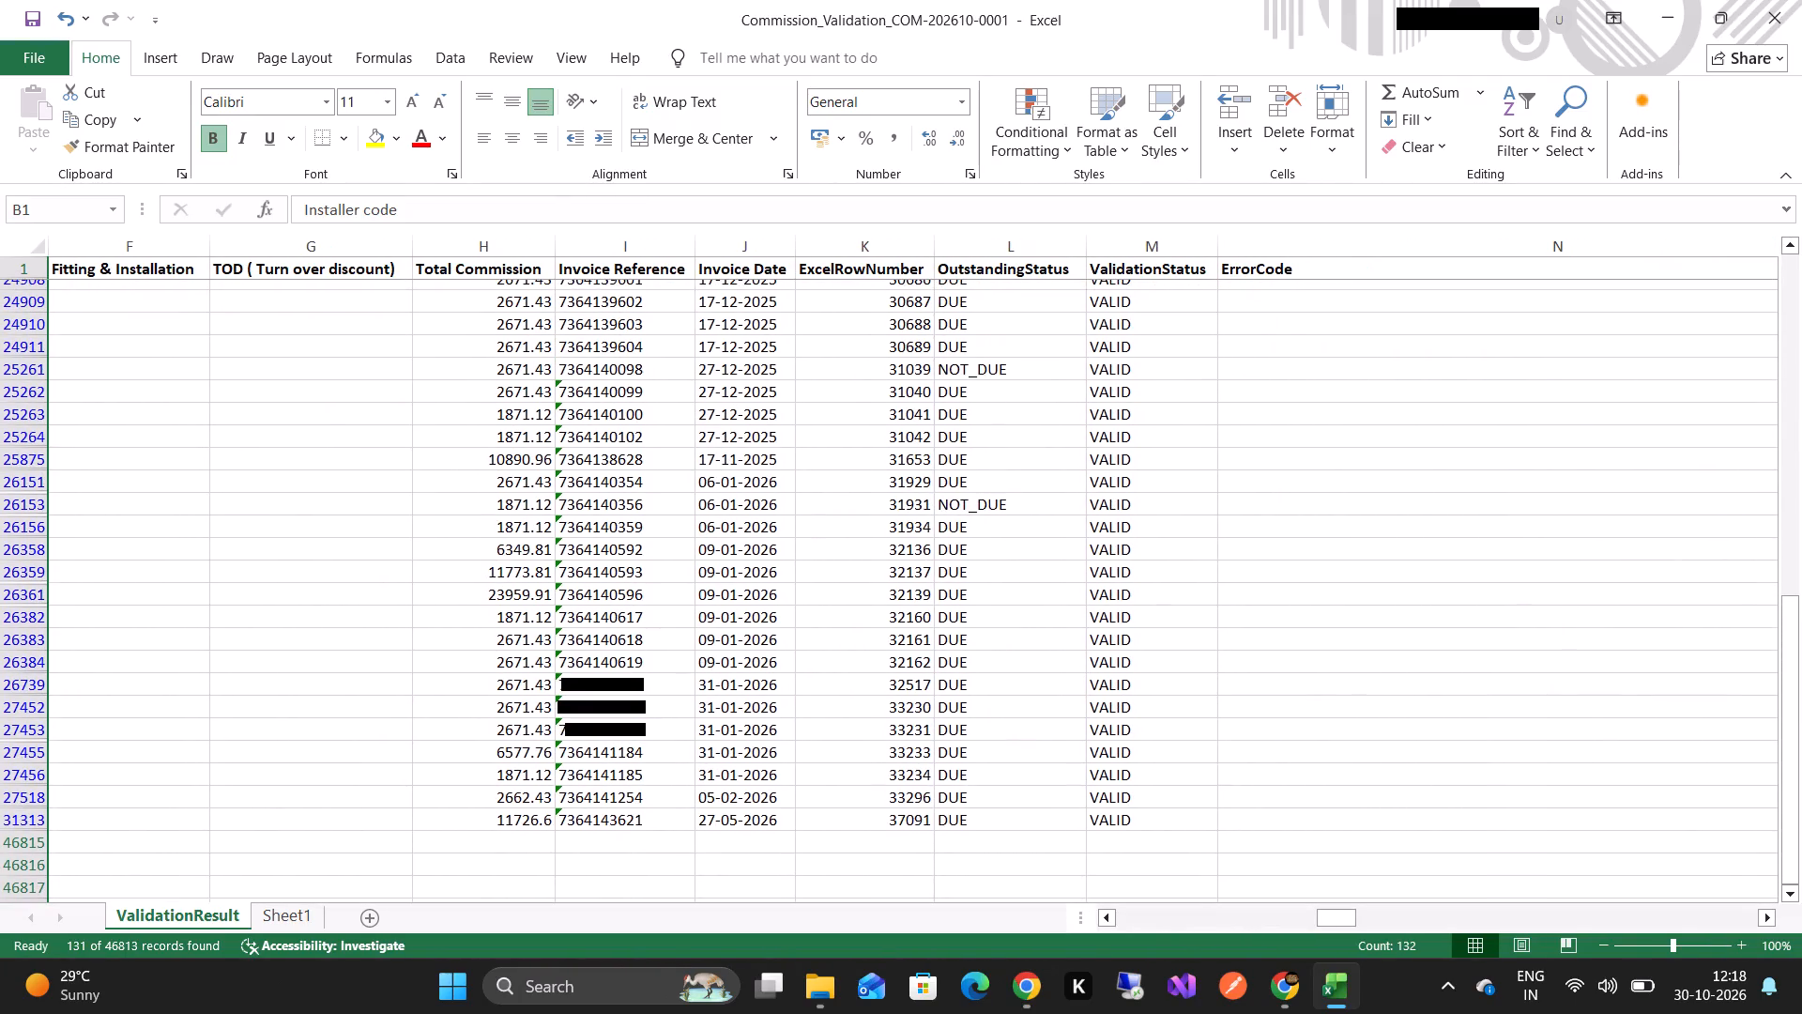
scroll(572, 690, "up", 1)
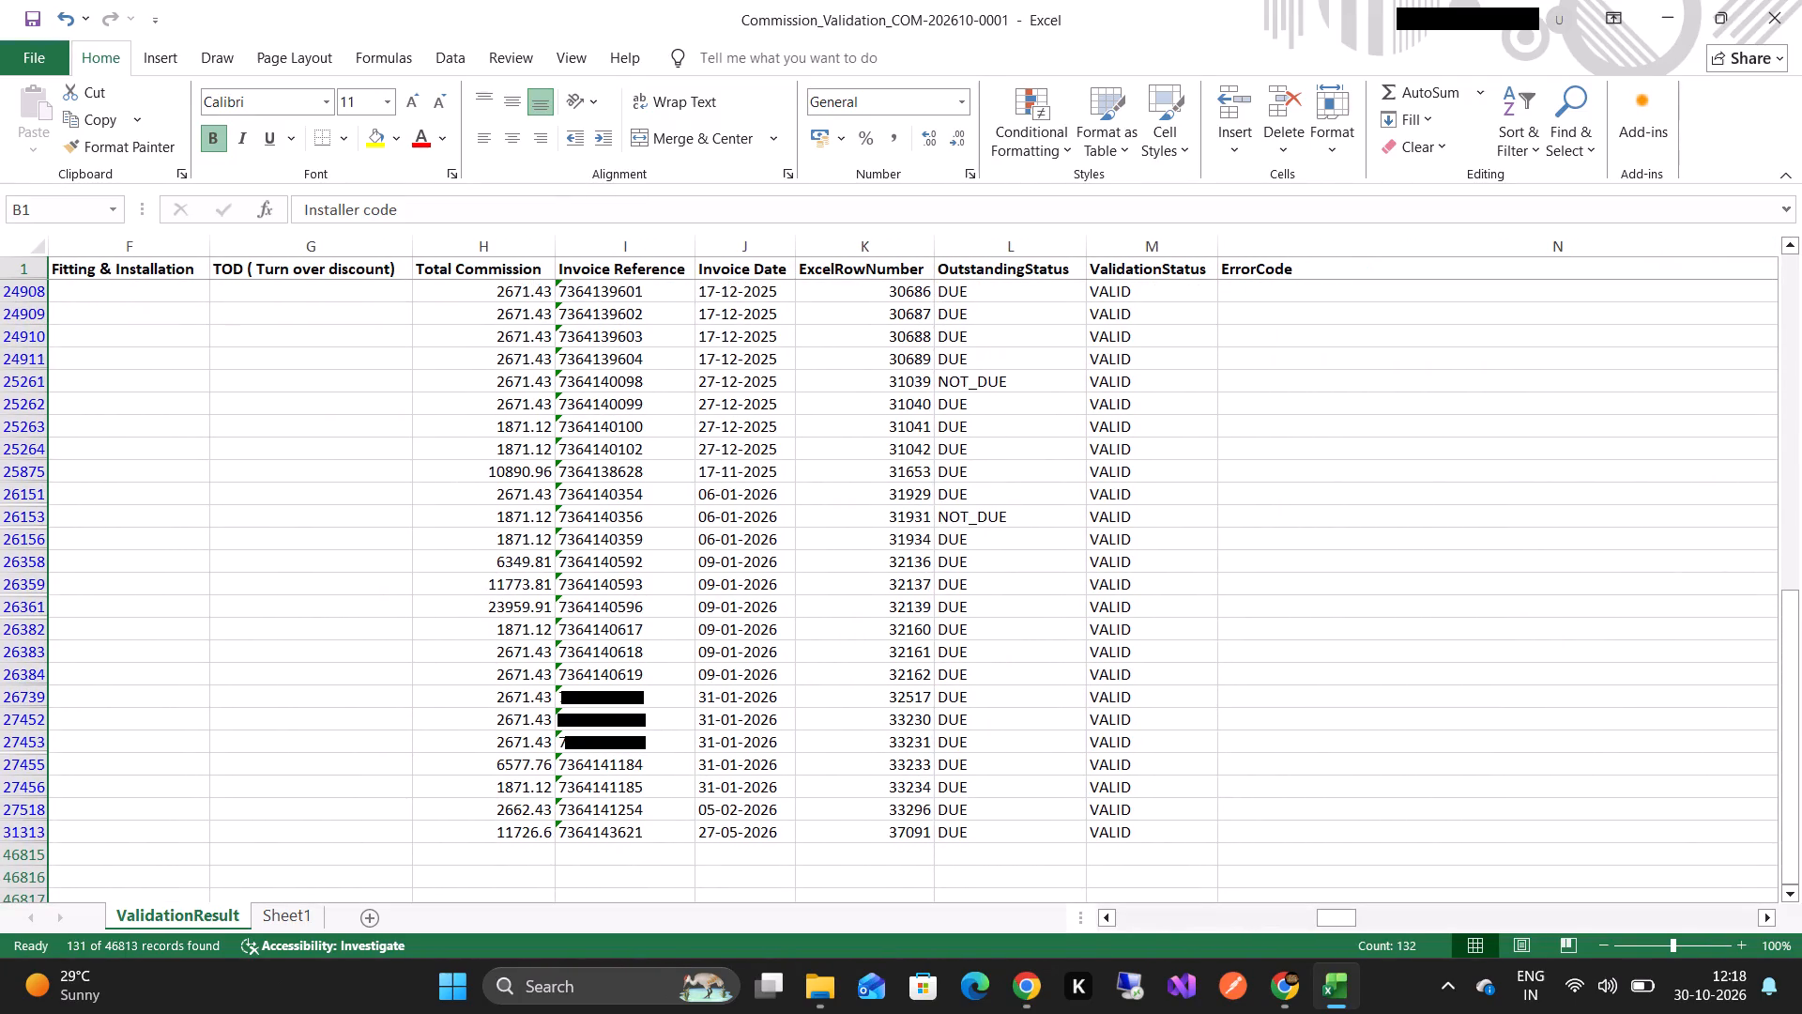
Select the OutstandingStatus column and remove the Installer code filter from the ValidationResult sheet.
left_click(1021, 247)
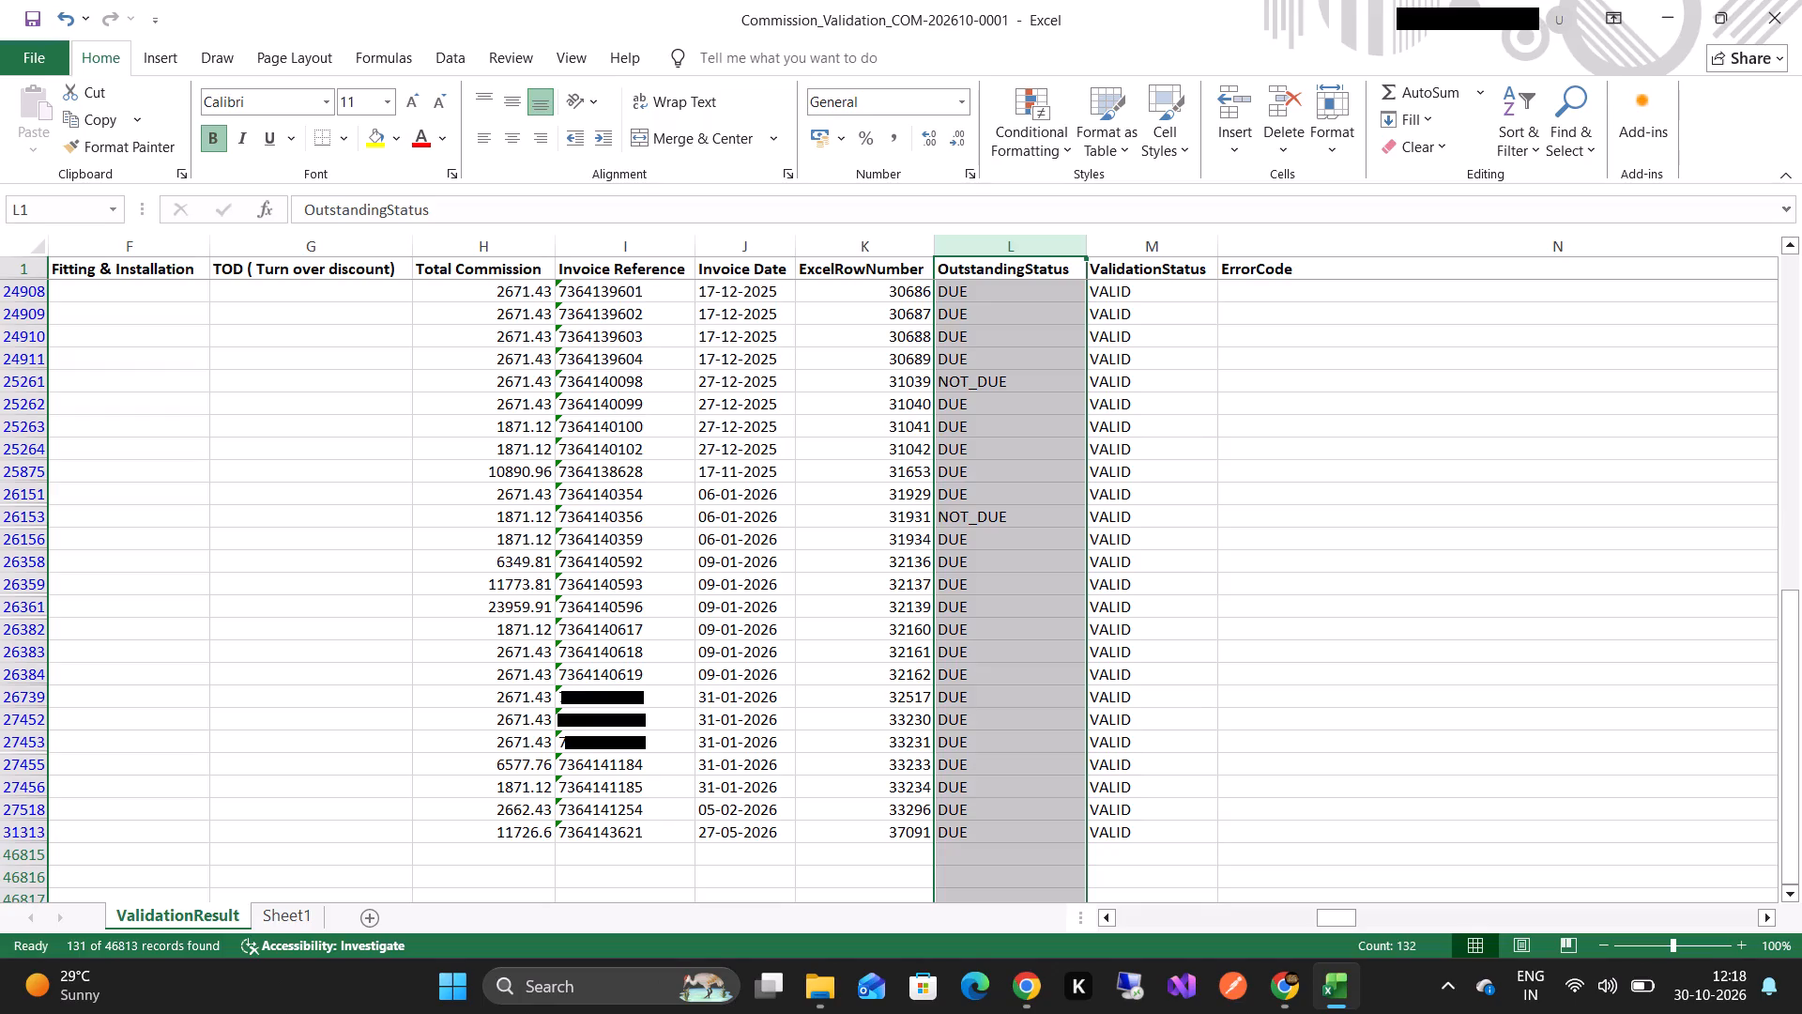
left_click(1503, 127)
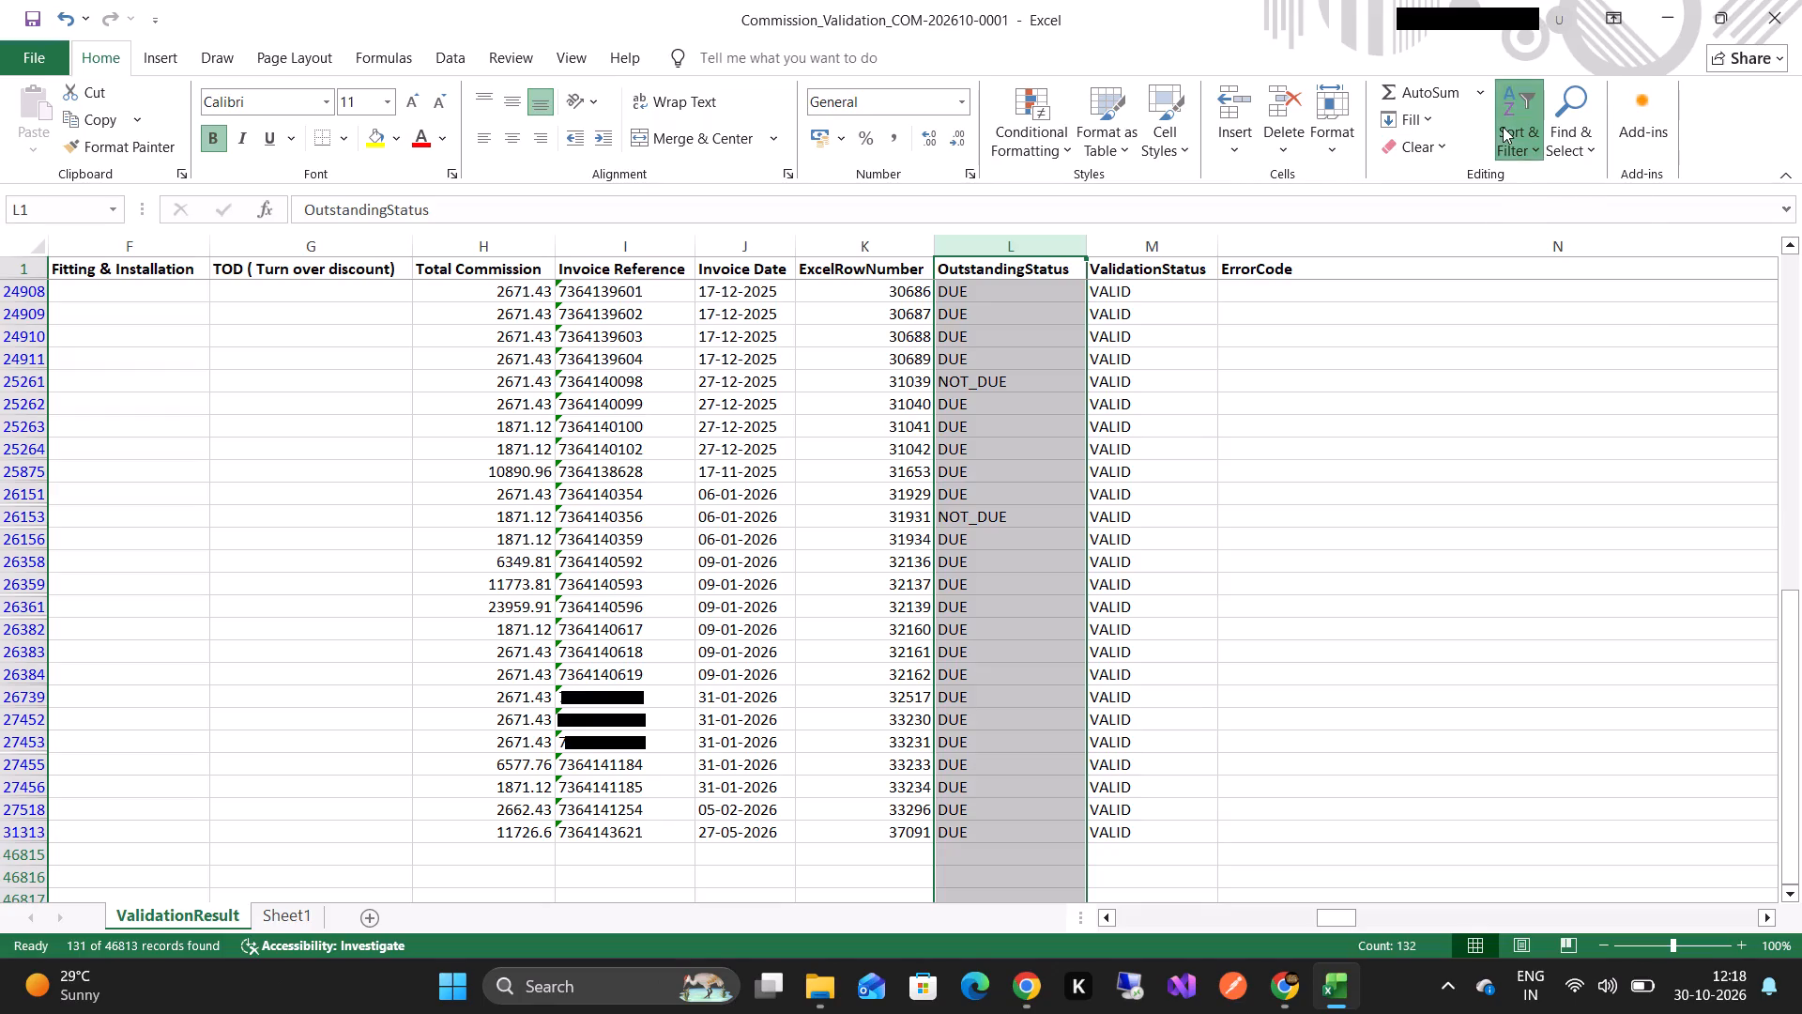
left_click(1540, 267)
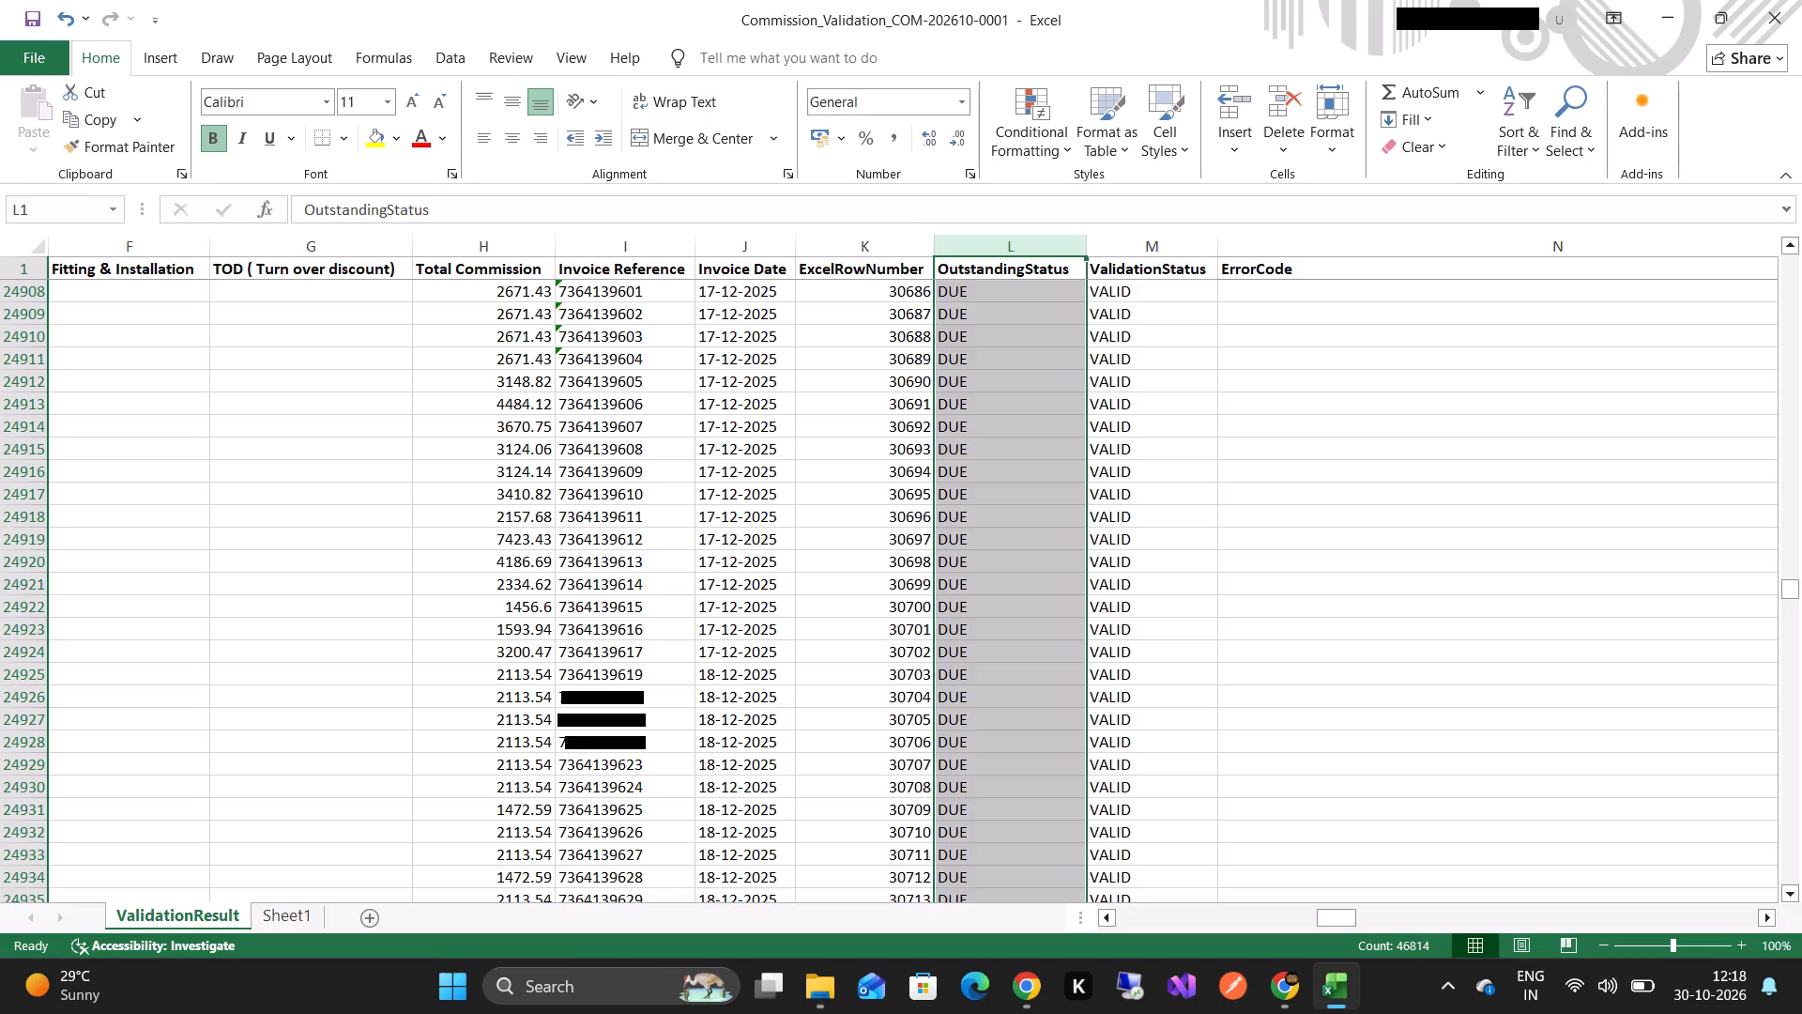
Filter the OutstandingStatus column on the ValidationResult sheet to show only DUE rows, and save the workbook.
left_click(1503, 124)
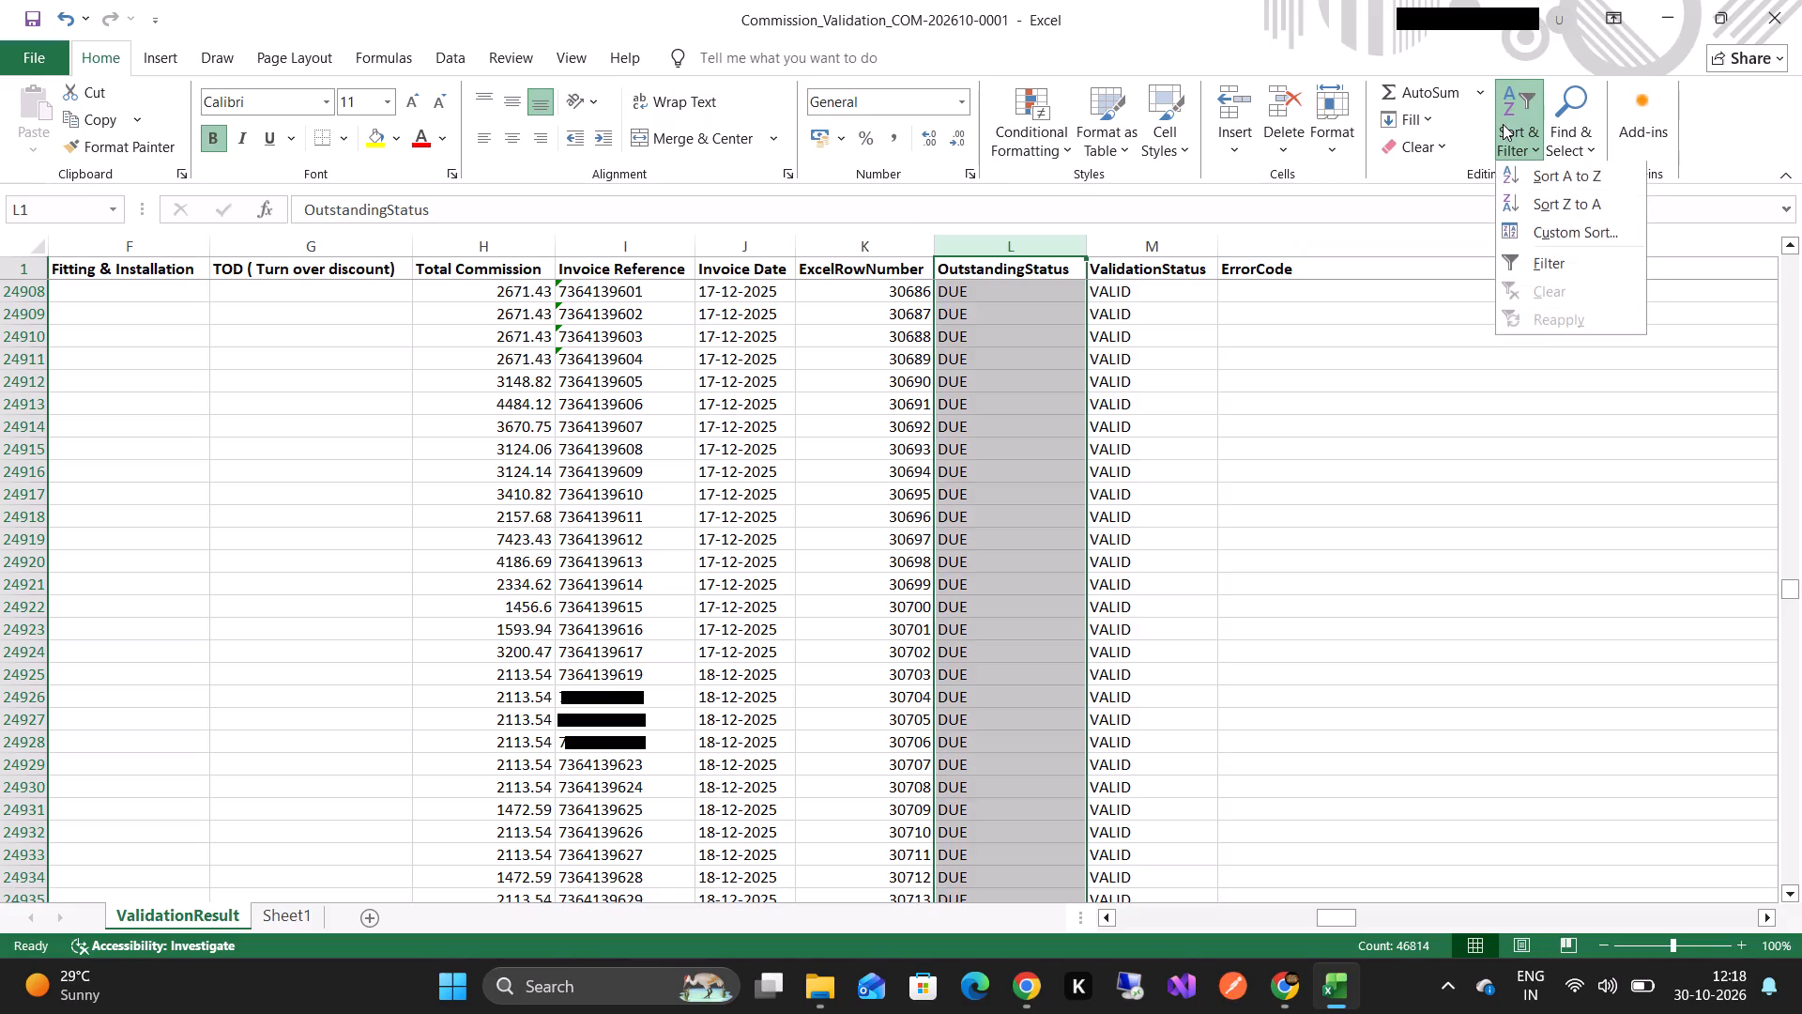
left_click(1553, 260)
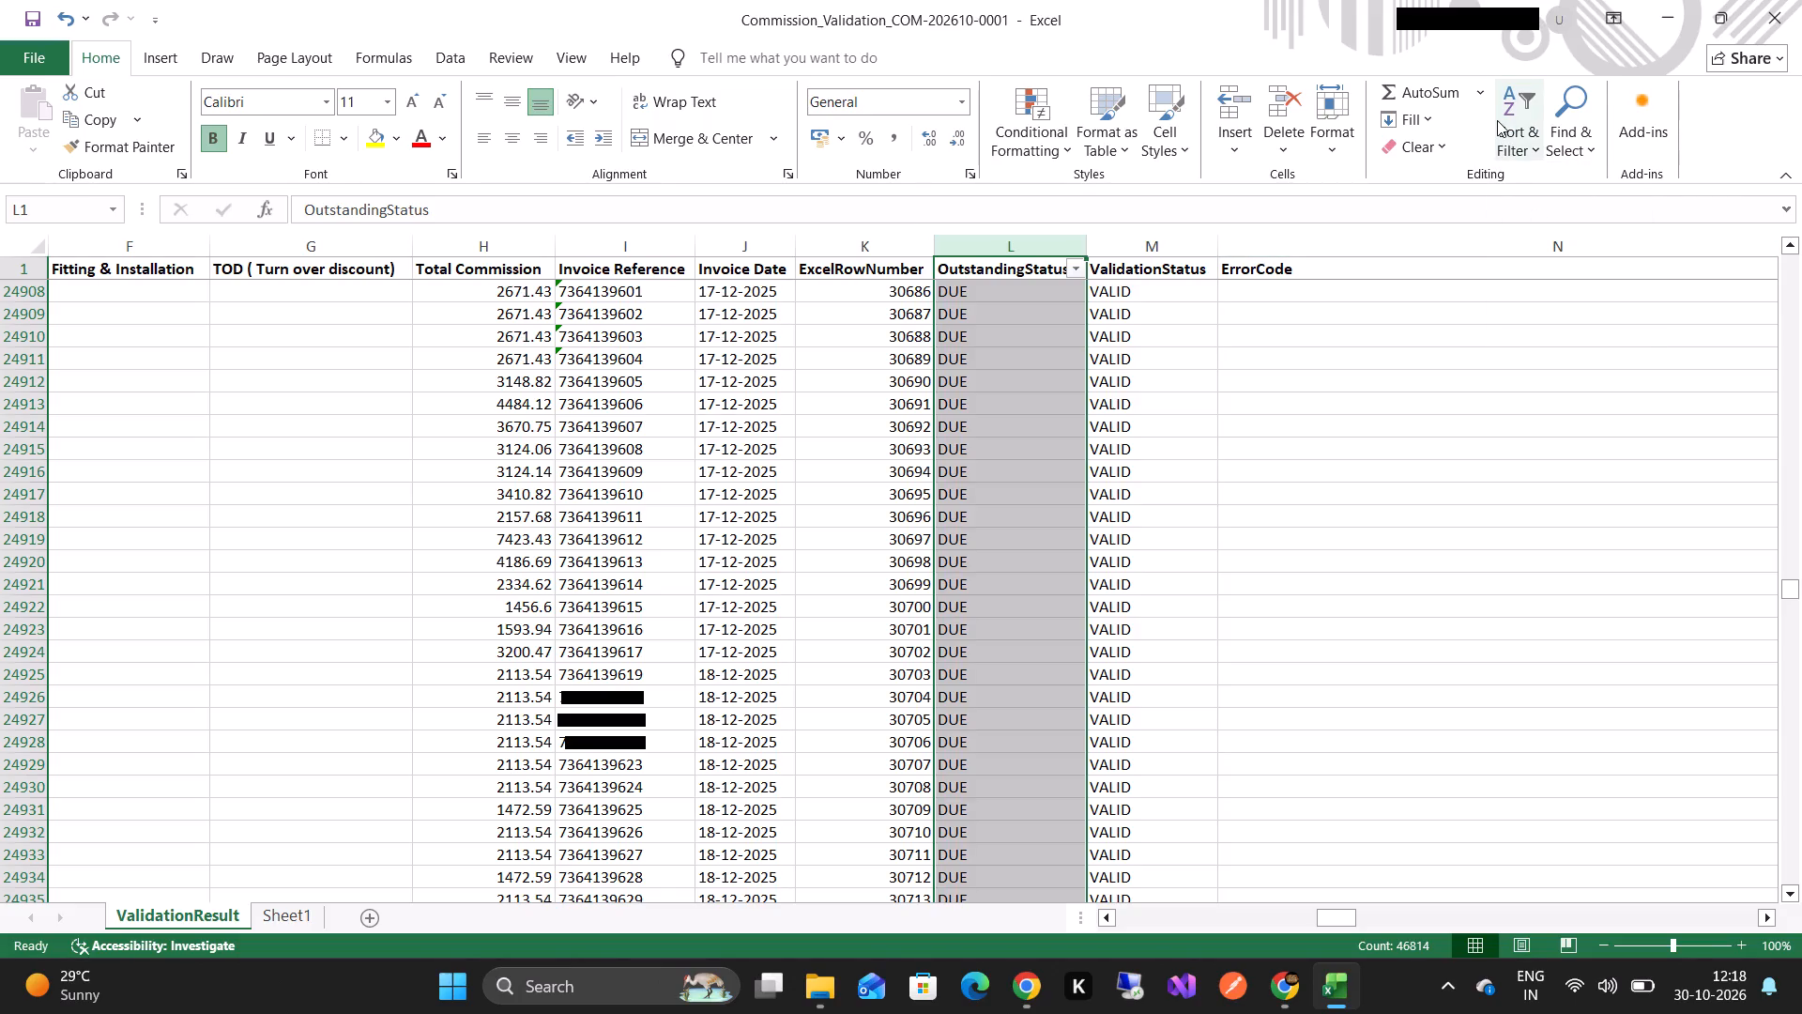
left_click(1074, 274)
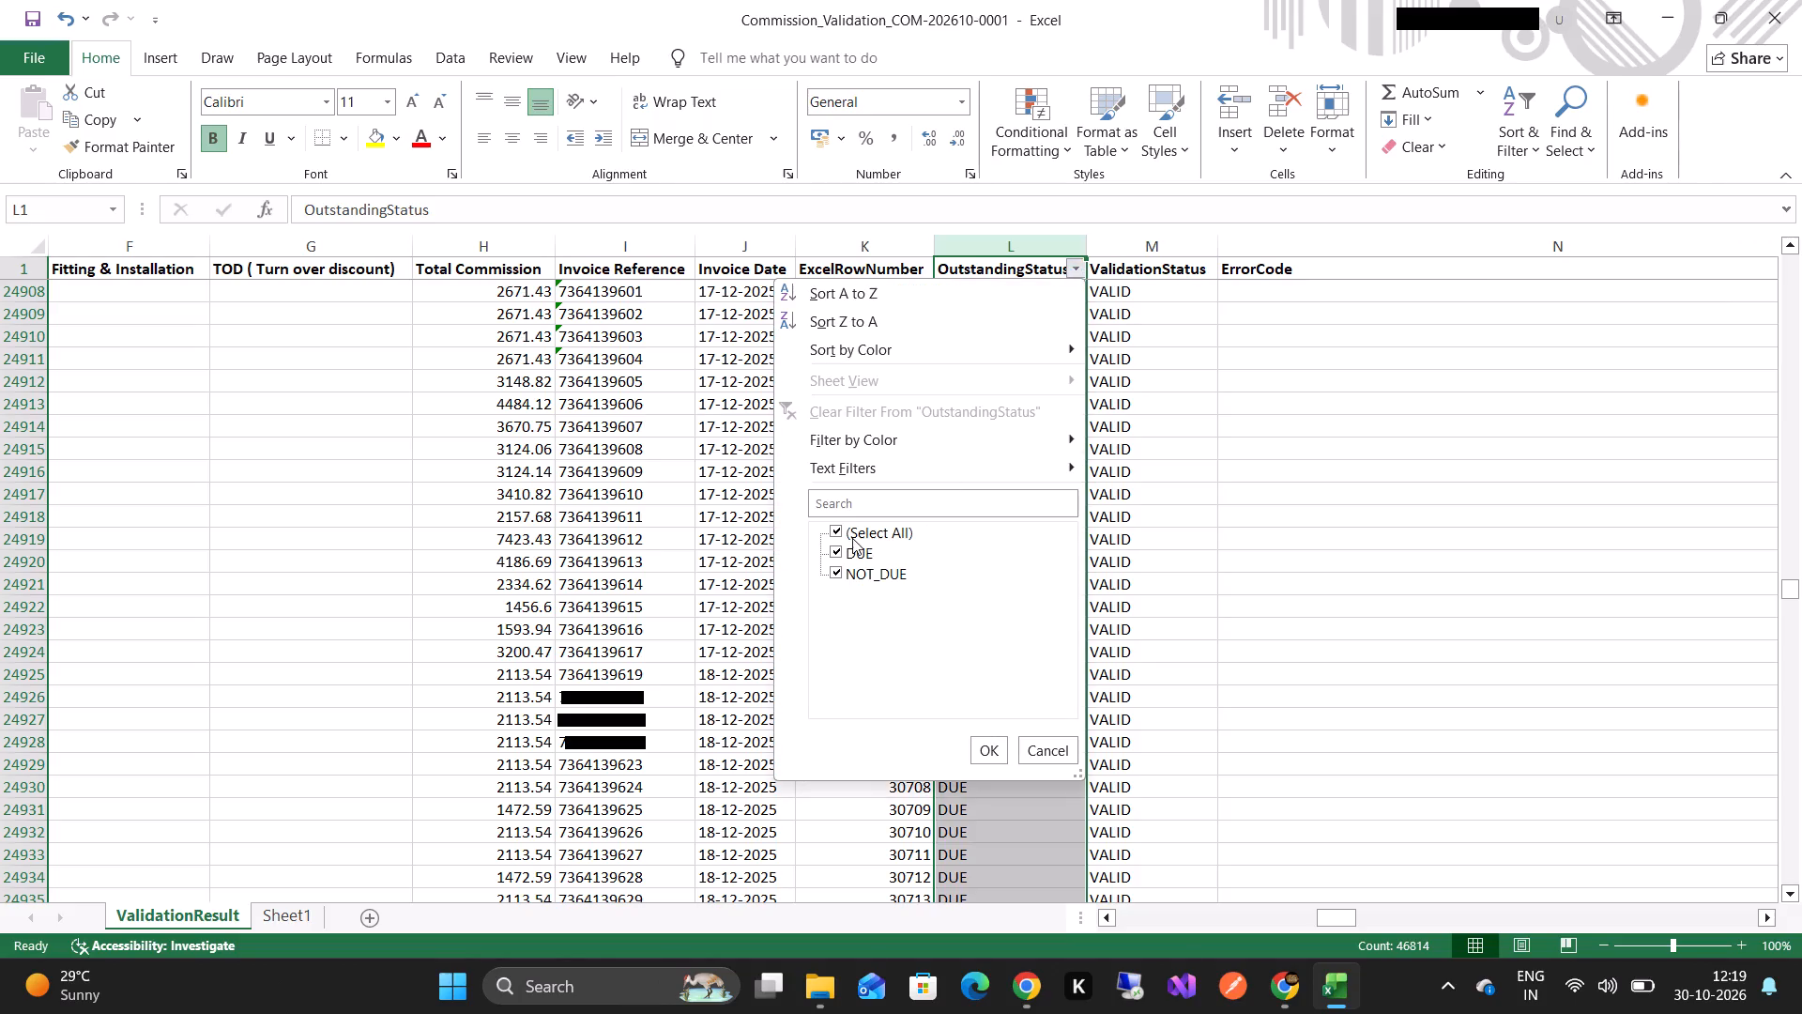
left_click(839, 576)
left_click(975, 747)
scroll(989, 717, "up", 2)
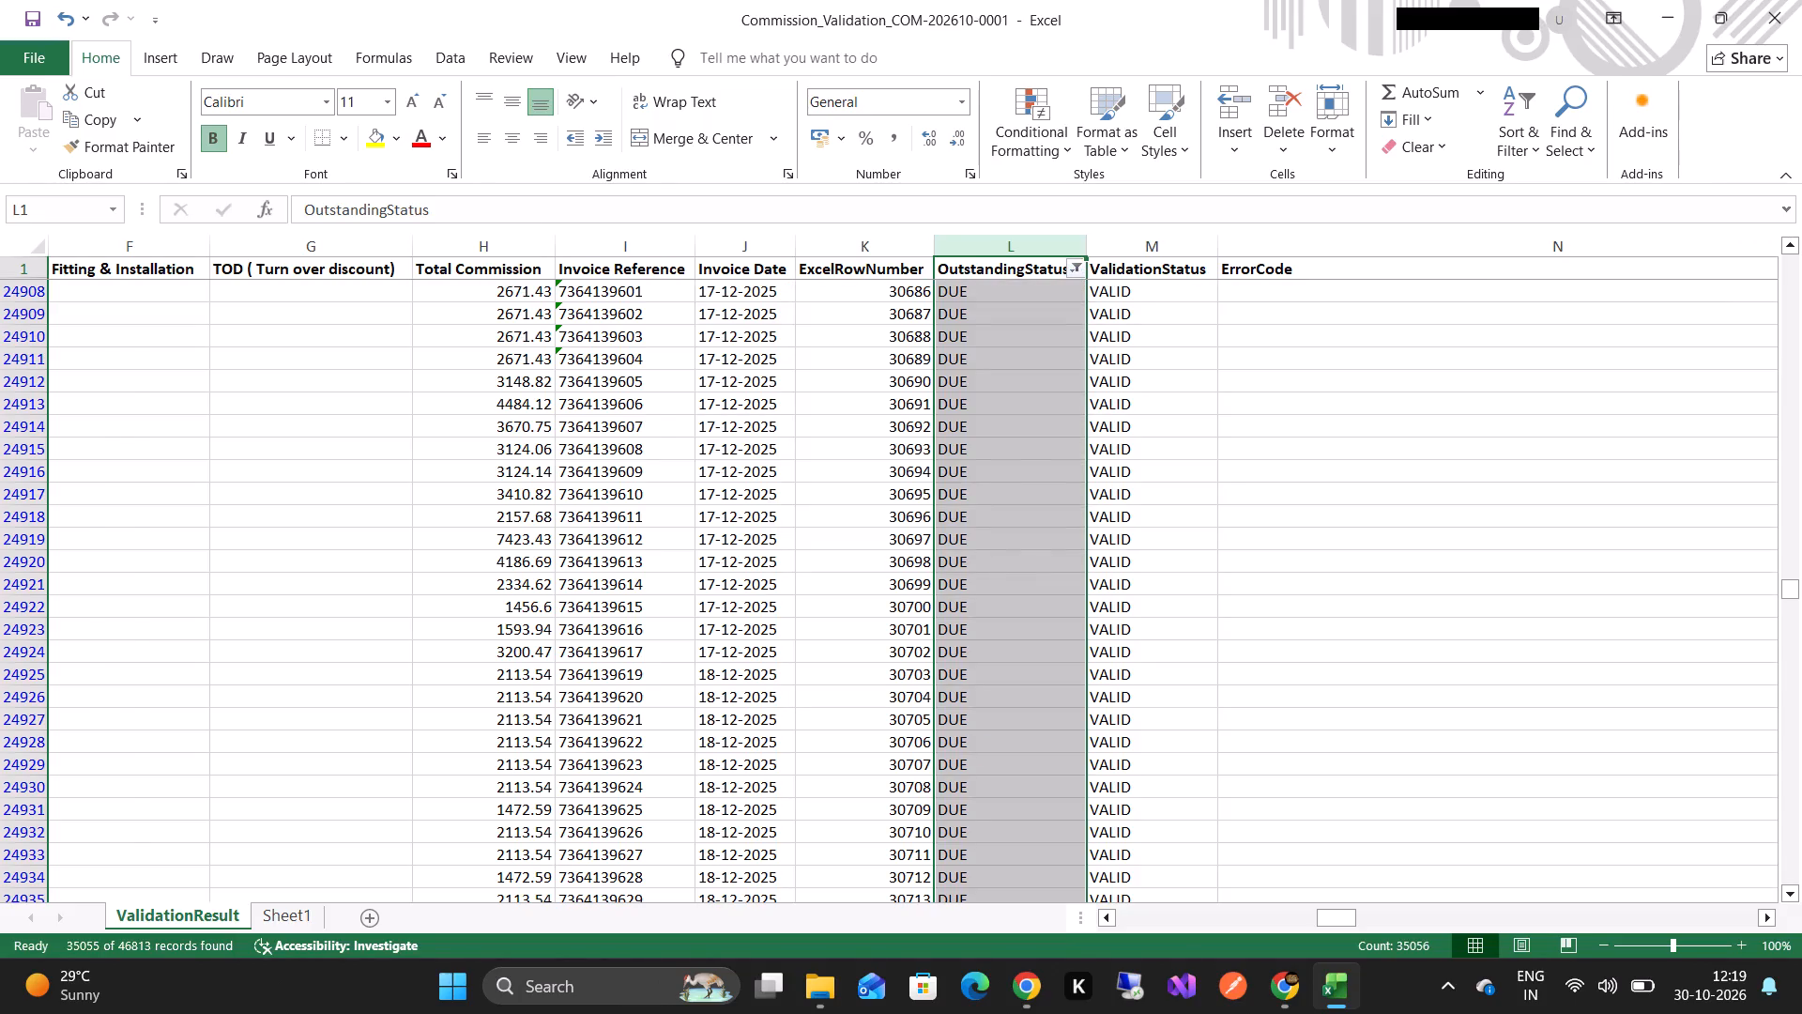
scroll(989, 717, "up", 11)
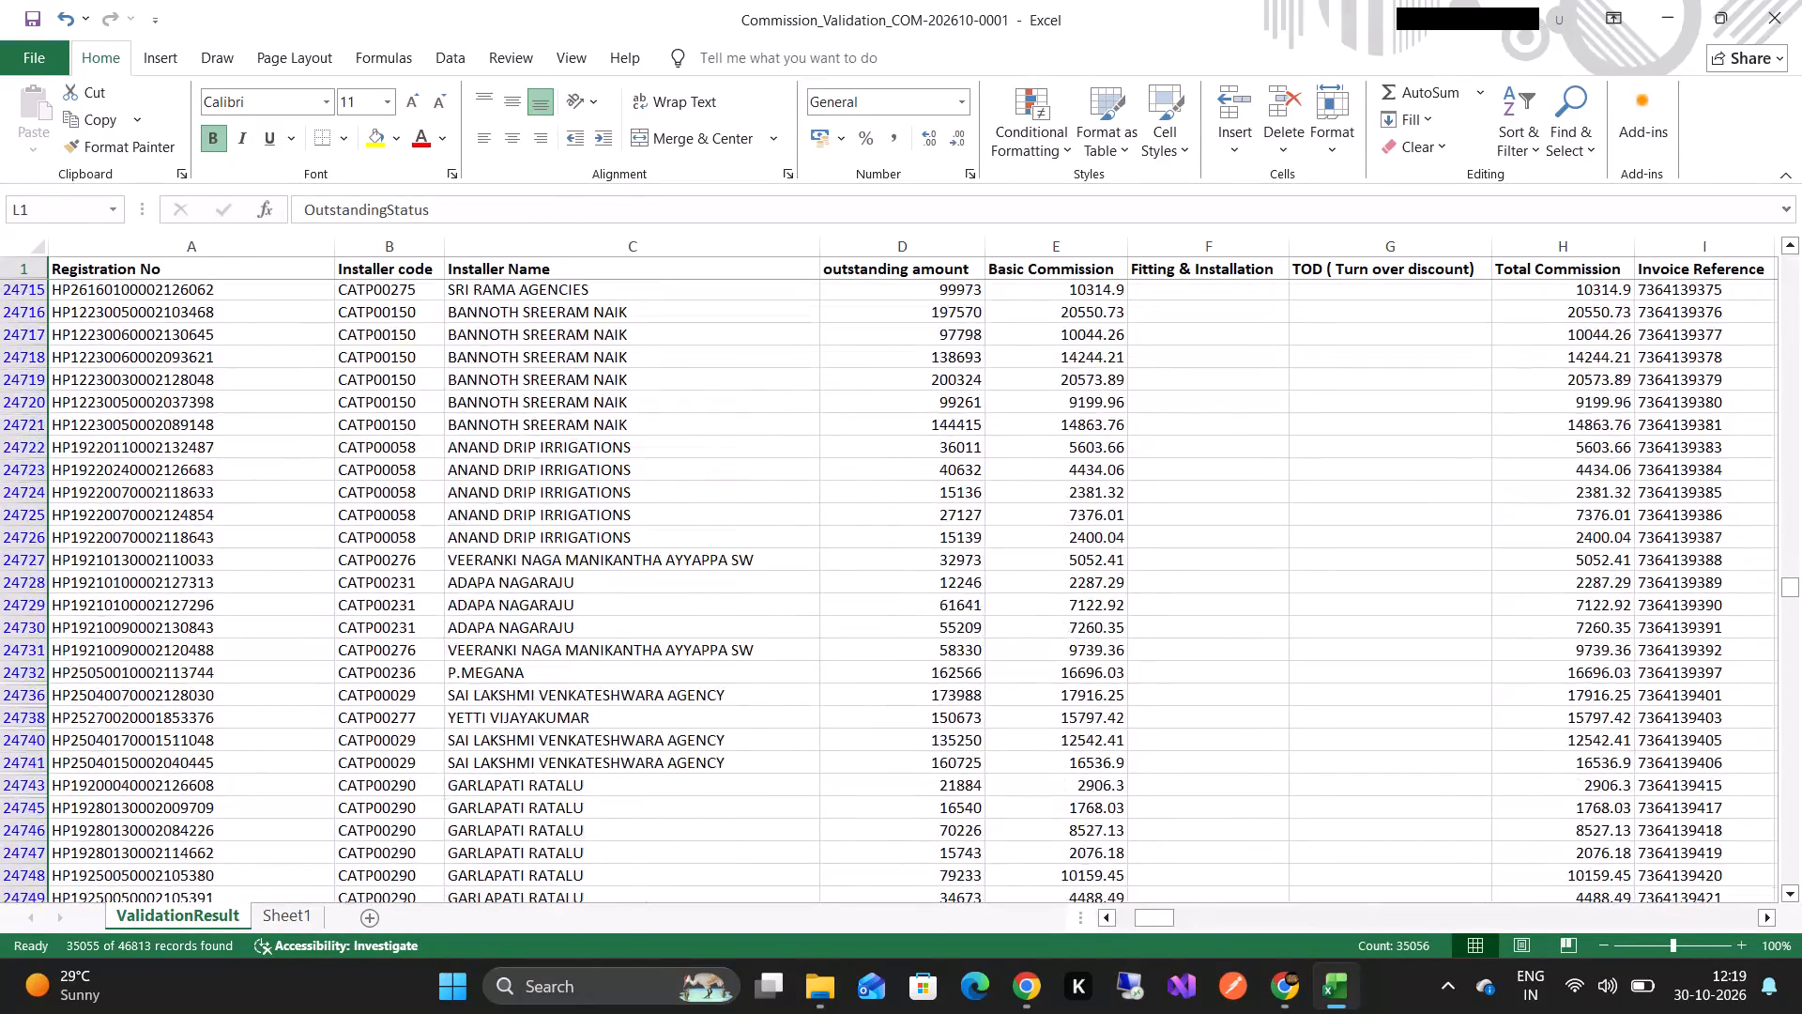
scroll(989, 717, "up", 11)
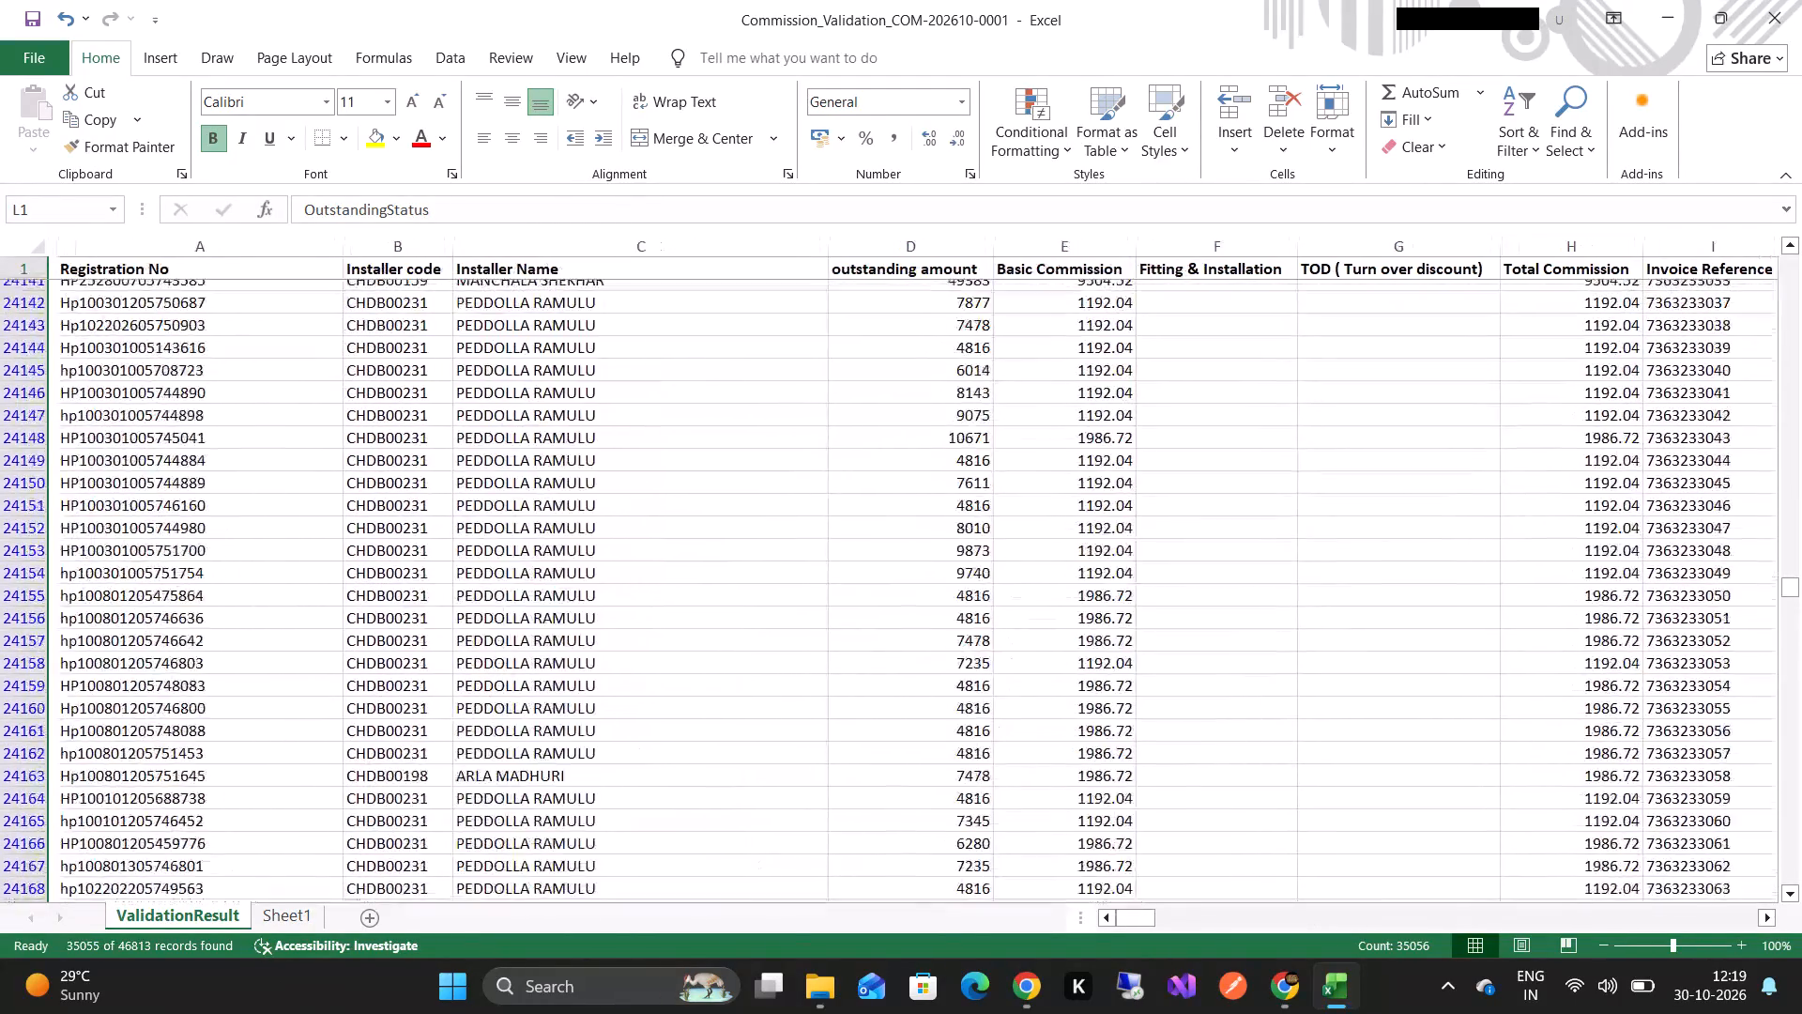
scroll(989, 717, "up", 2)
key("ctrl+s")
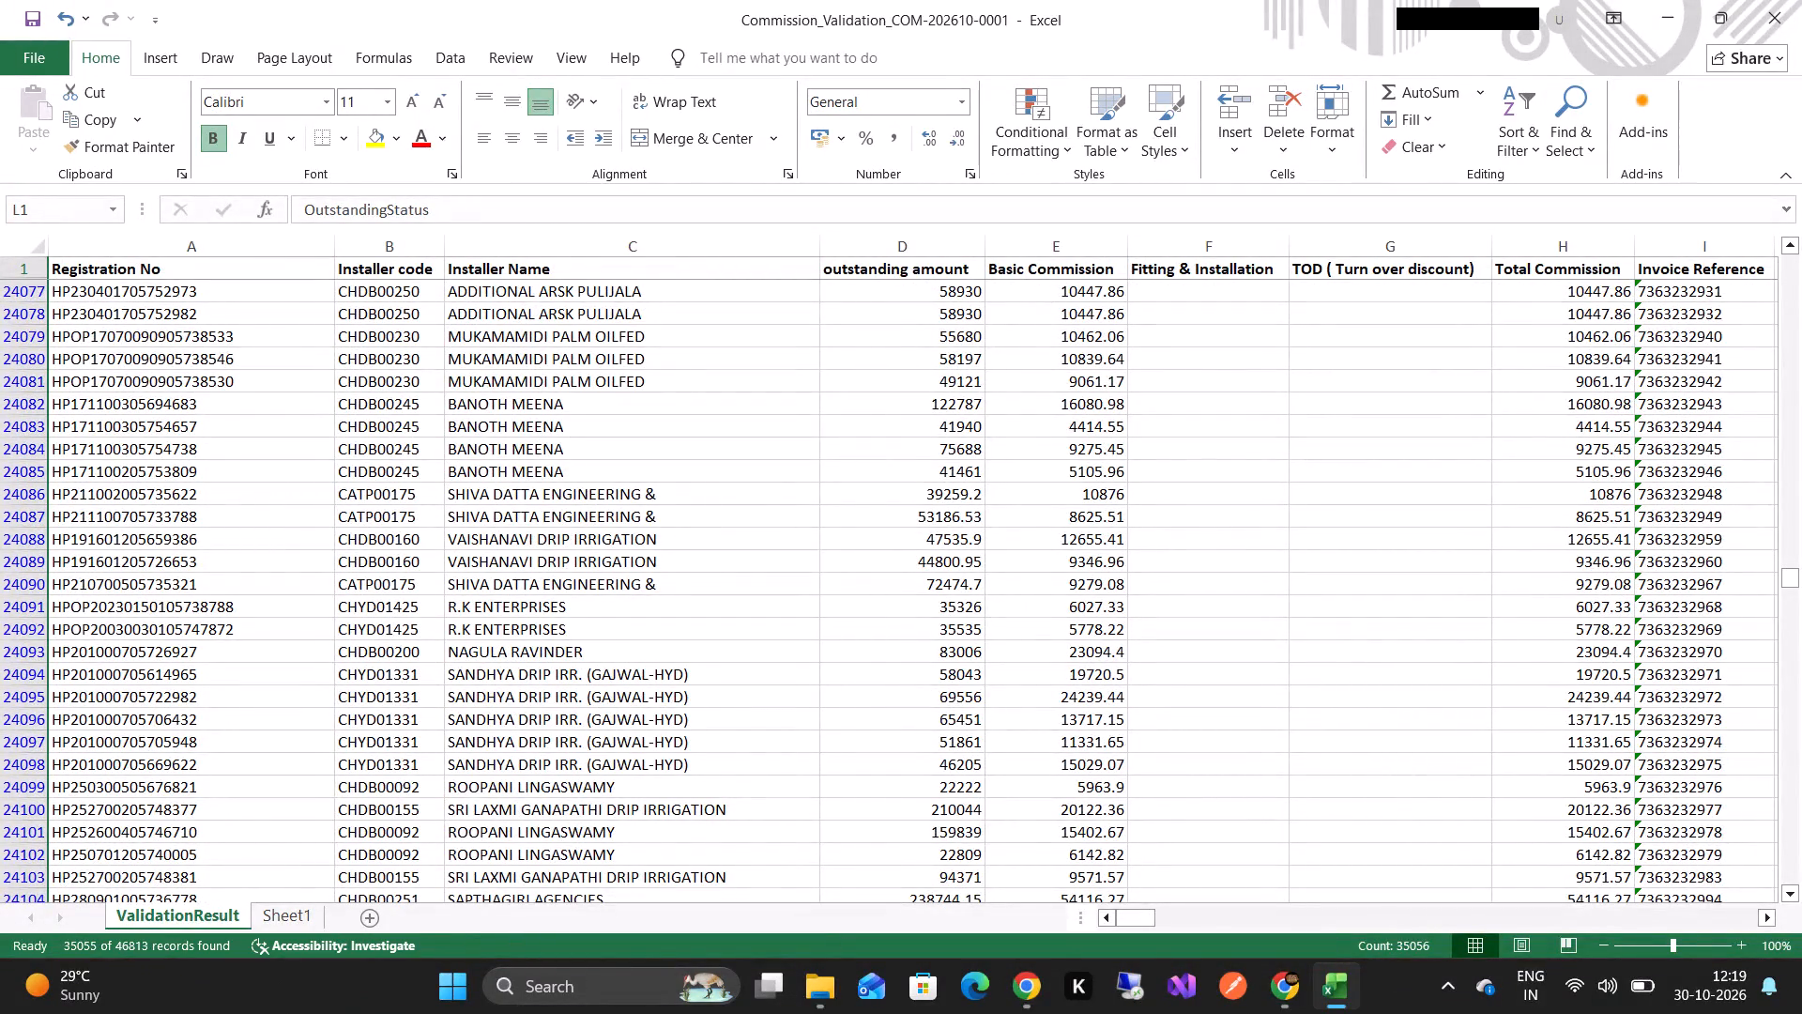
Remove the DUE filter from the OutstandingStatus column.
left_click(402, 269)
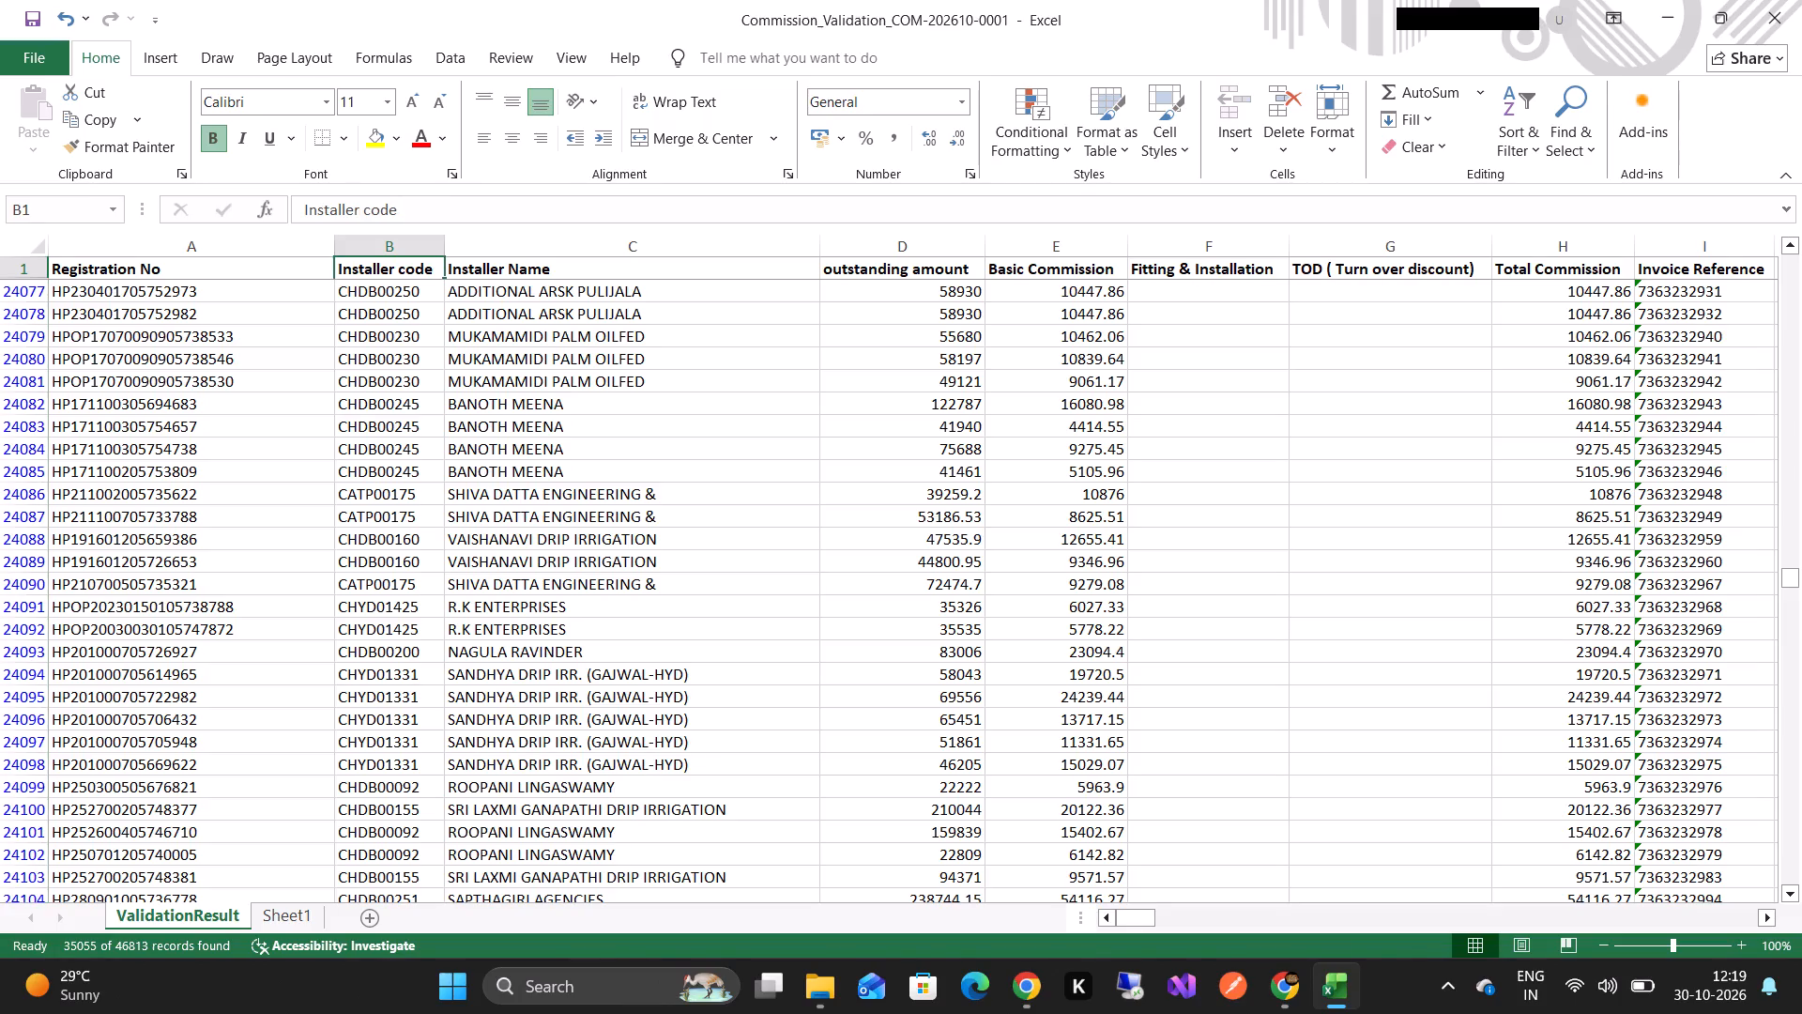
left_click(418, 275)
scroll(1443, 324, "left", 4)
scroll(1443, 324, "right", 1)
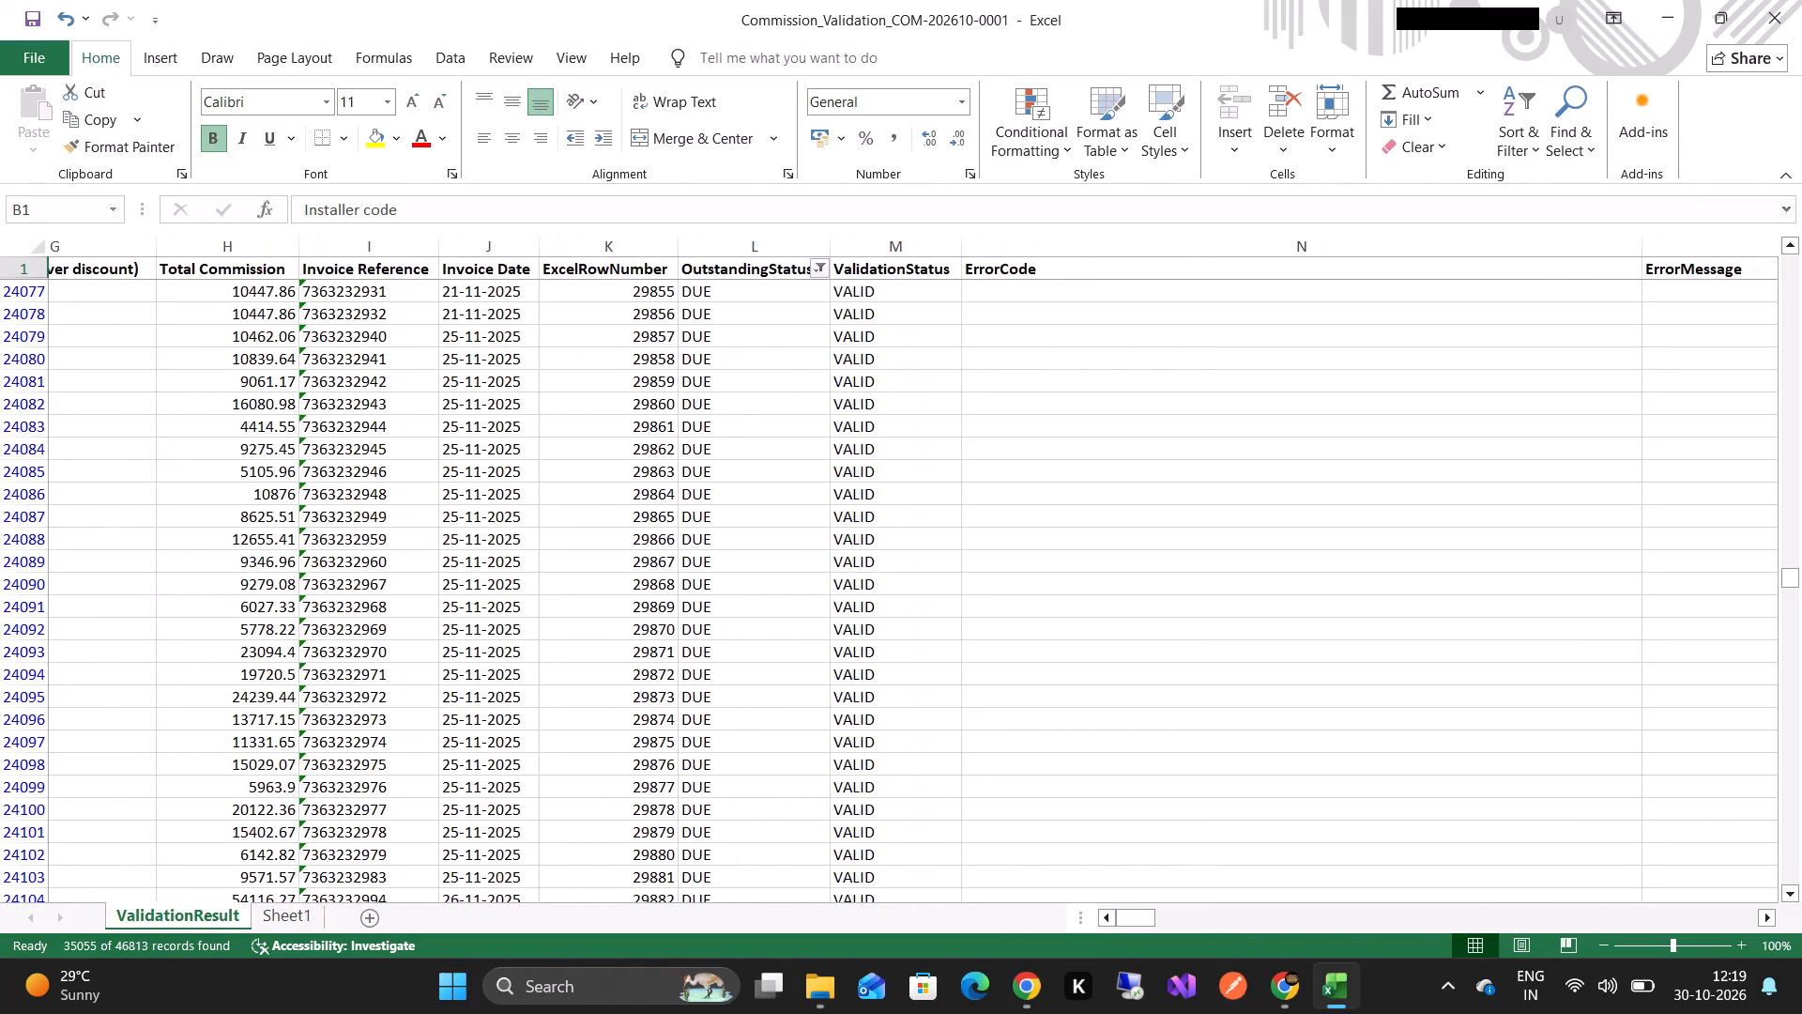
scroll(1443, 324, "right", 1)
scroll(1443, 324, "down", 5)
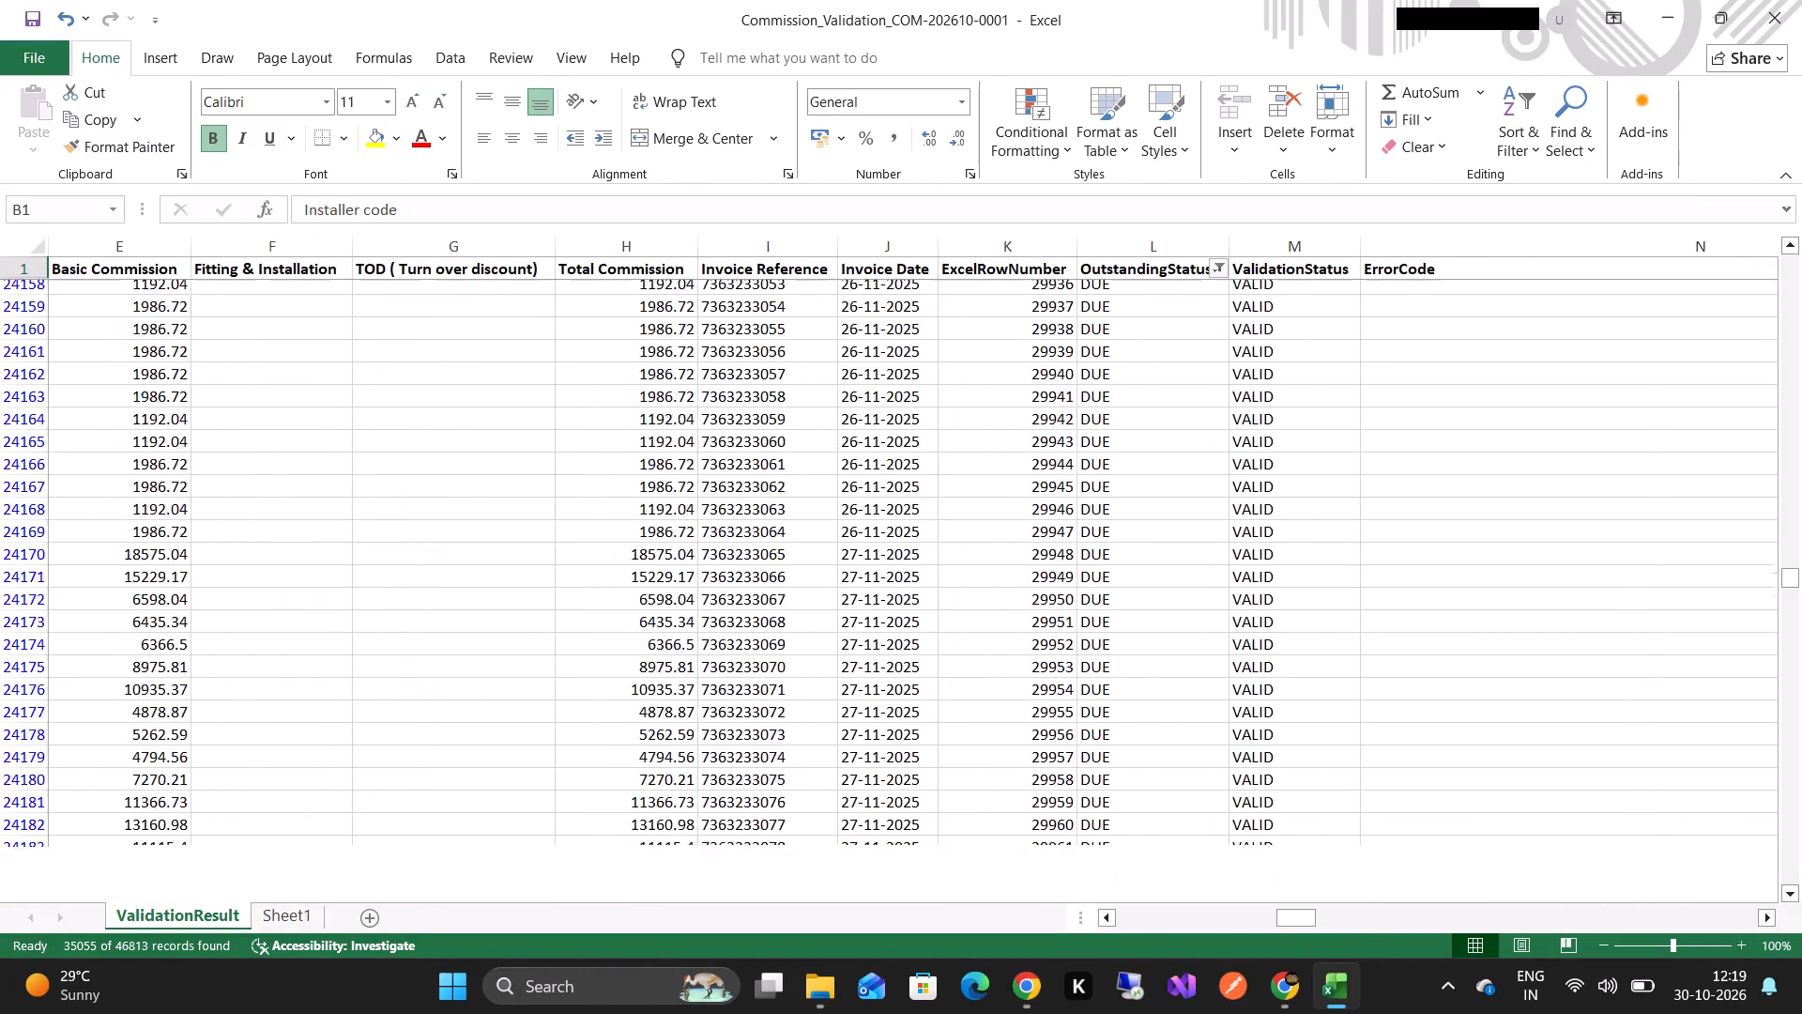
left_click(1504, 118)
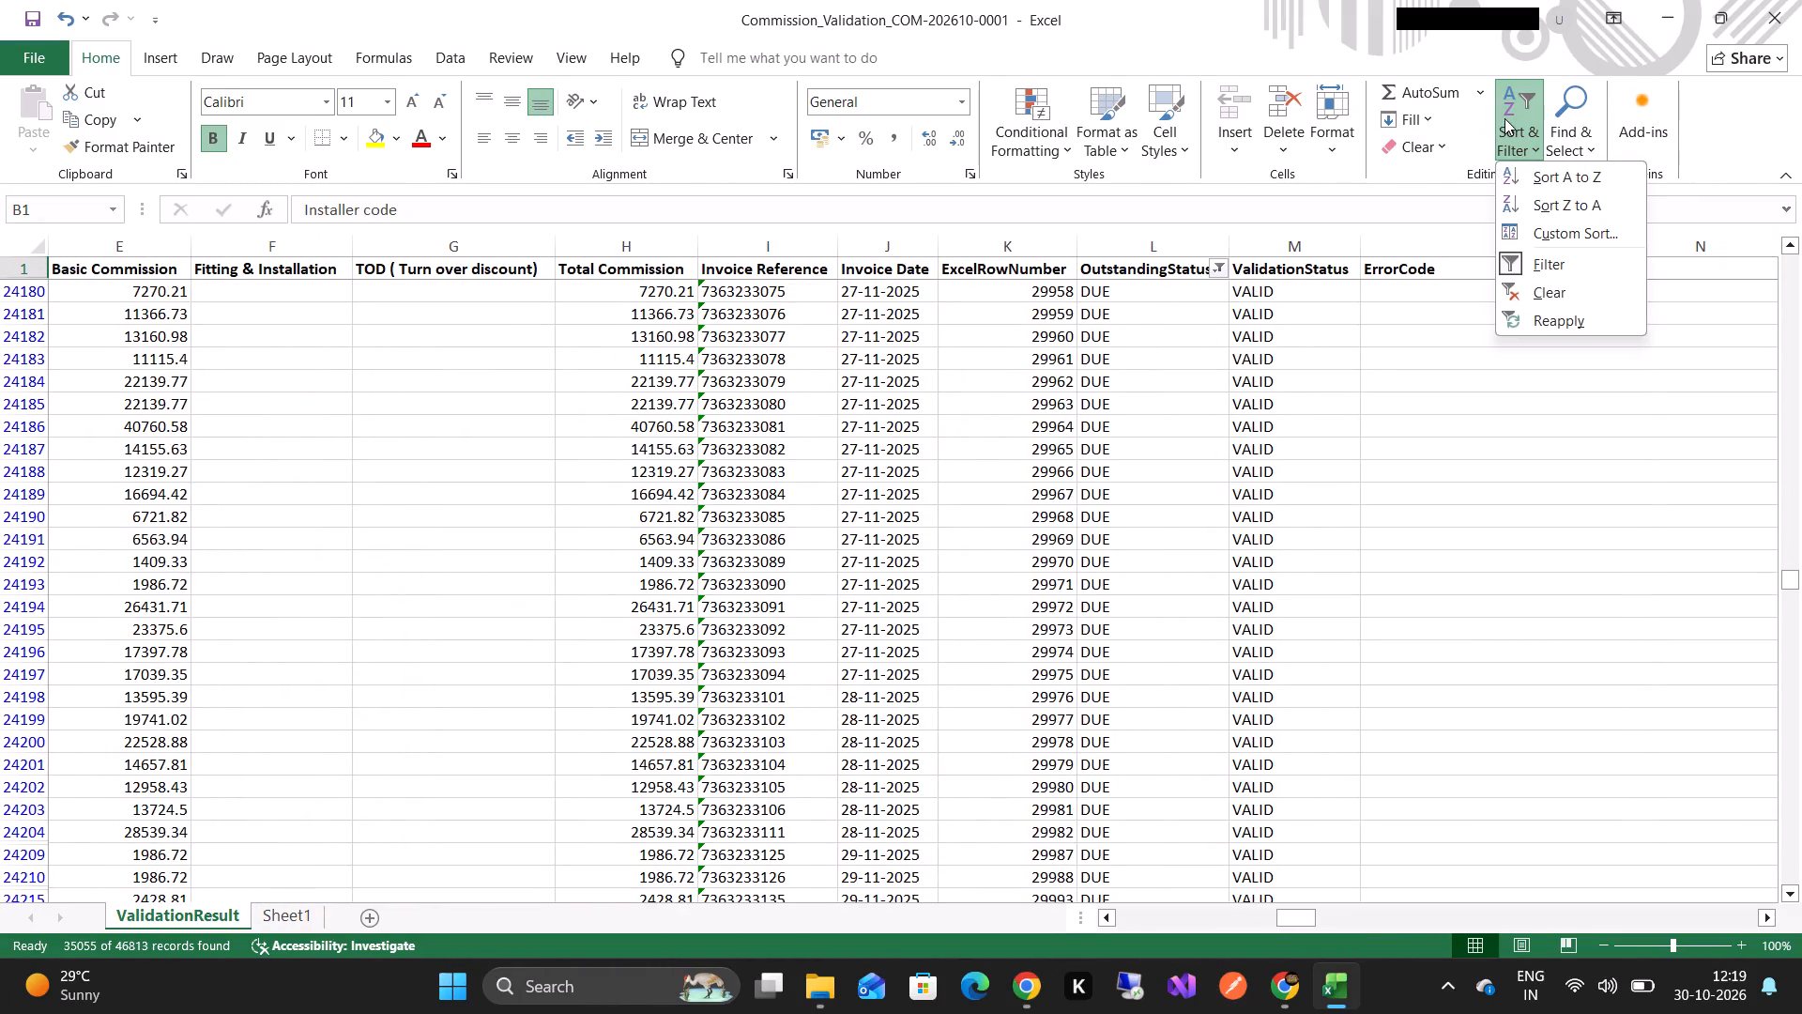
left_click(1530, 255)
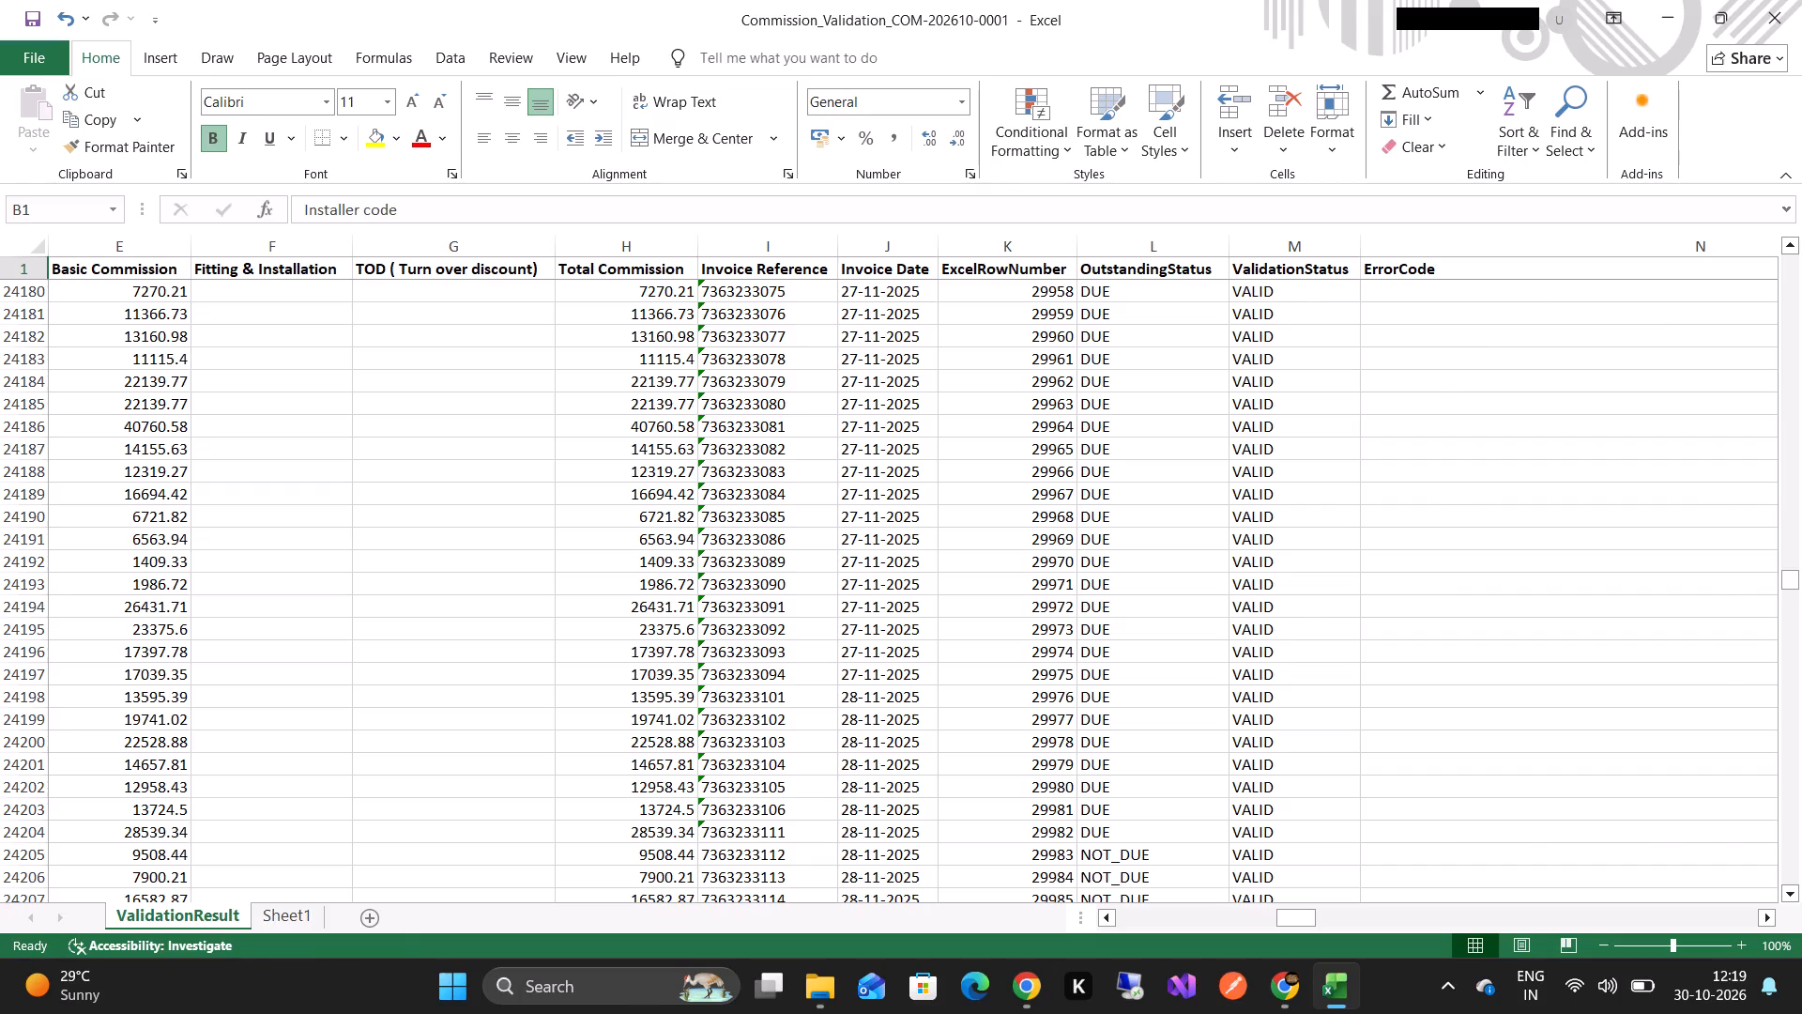
Add a filter to the Installer code column and show only the rows for CATP00003.
scroll(479, 430, "right", 6)
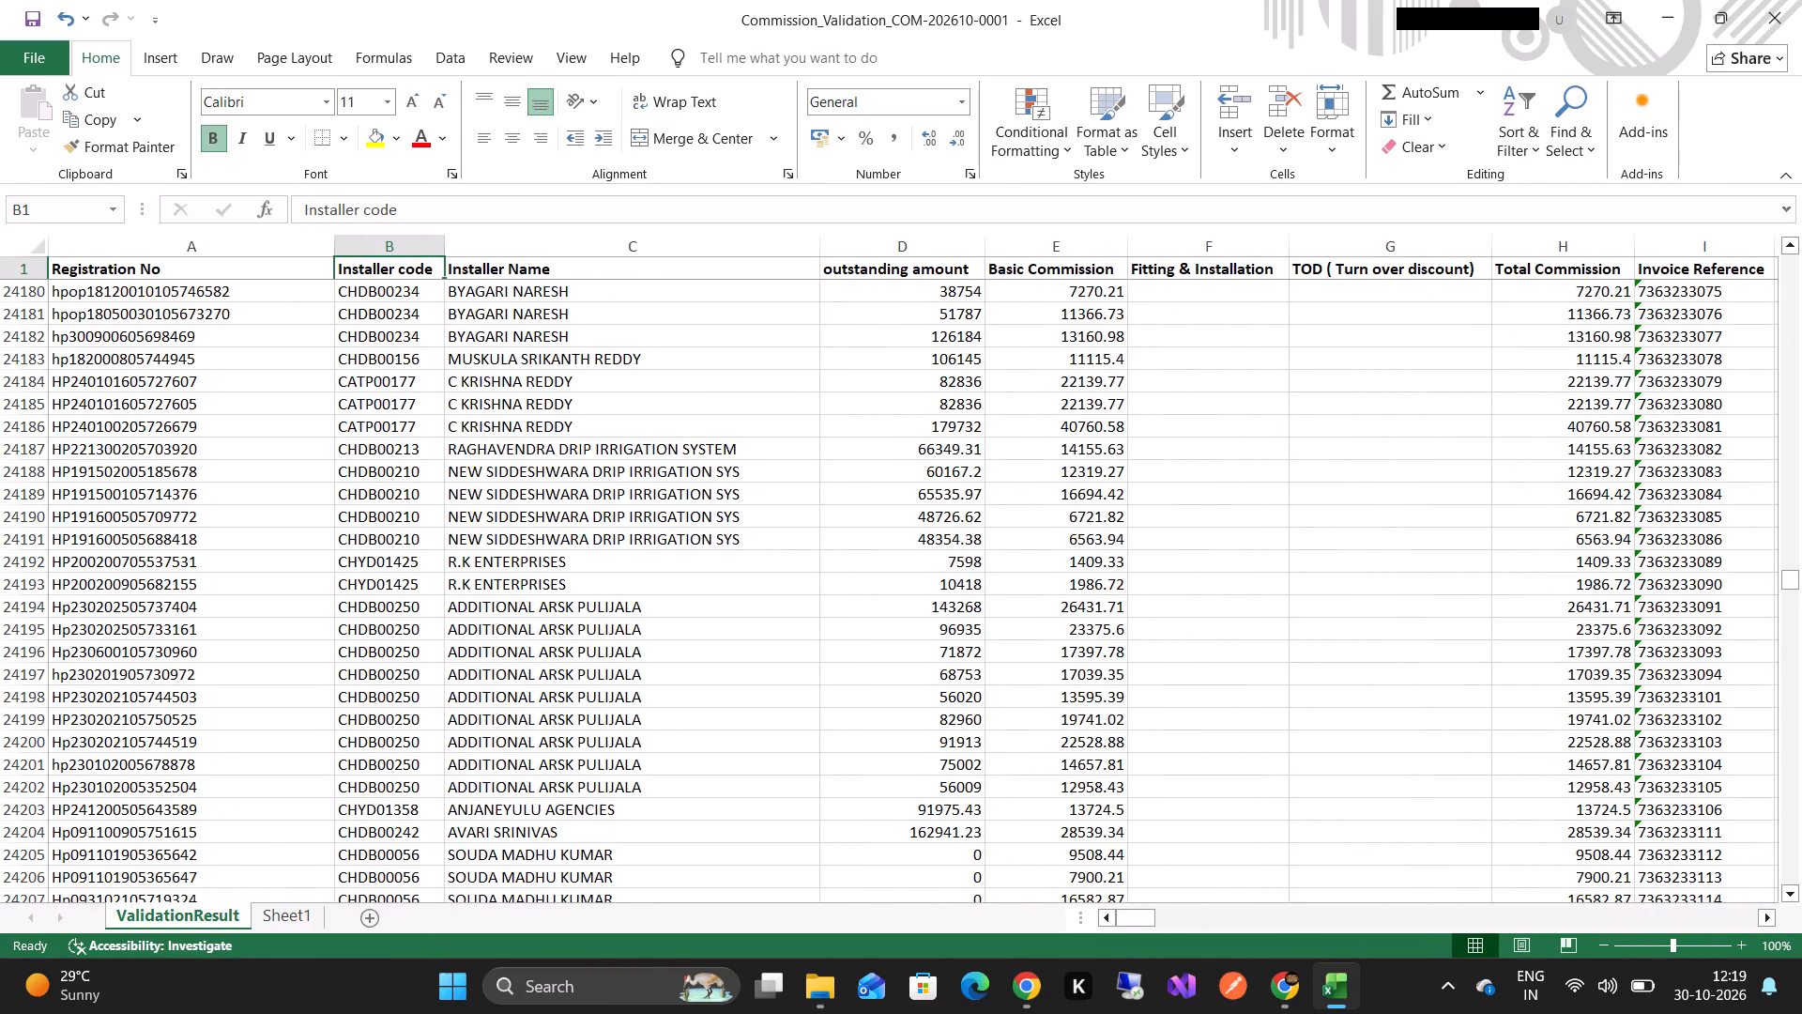
left_click(399, 248)
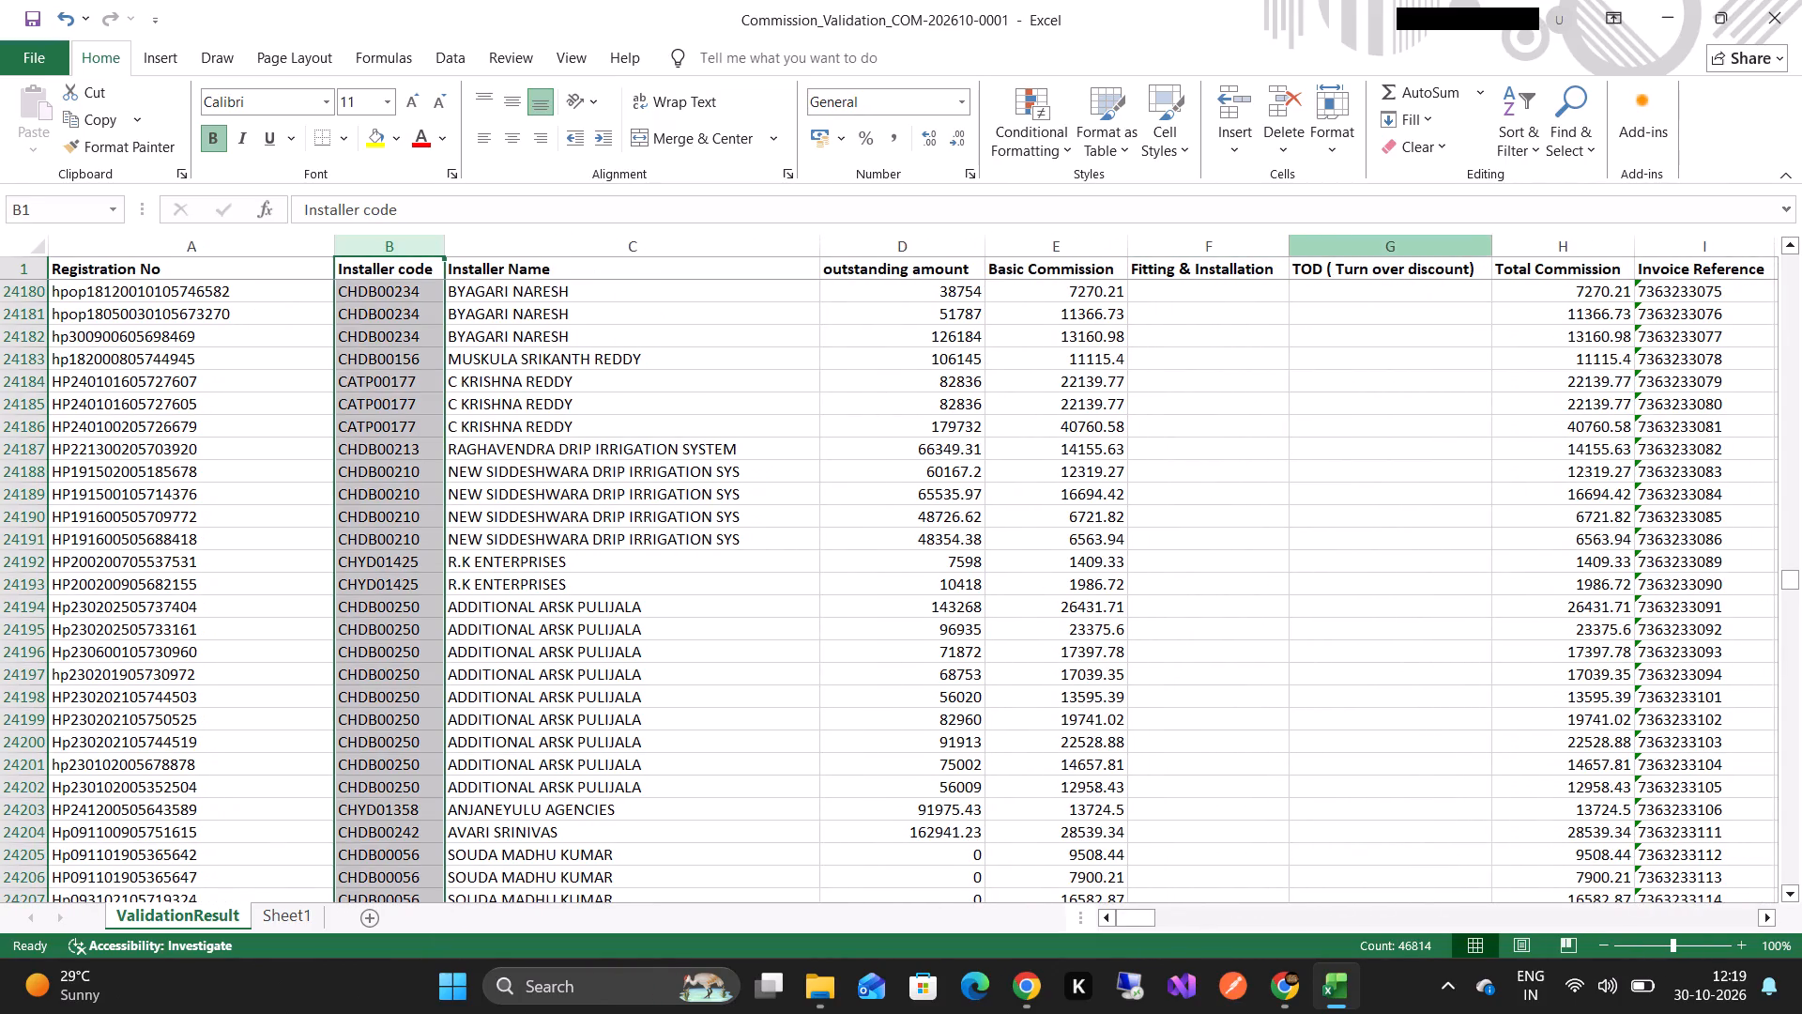
left_click(1509, 124)
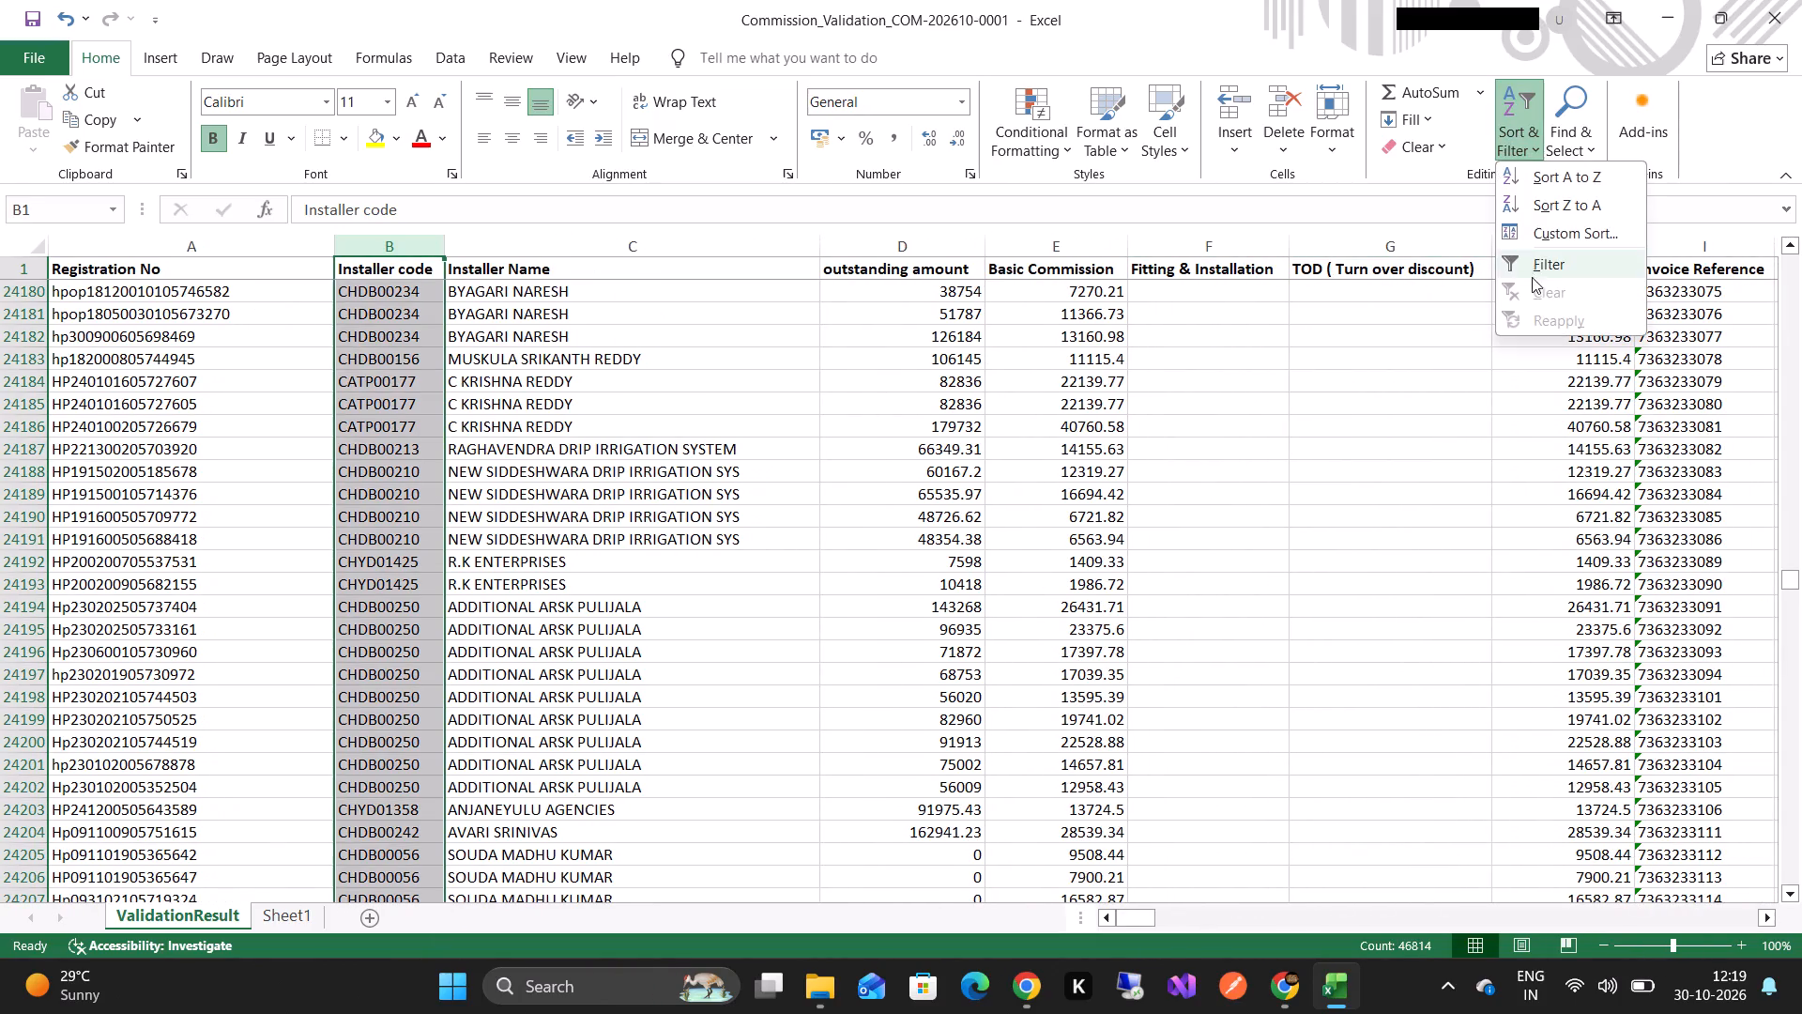
left_click(1535, 265)
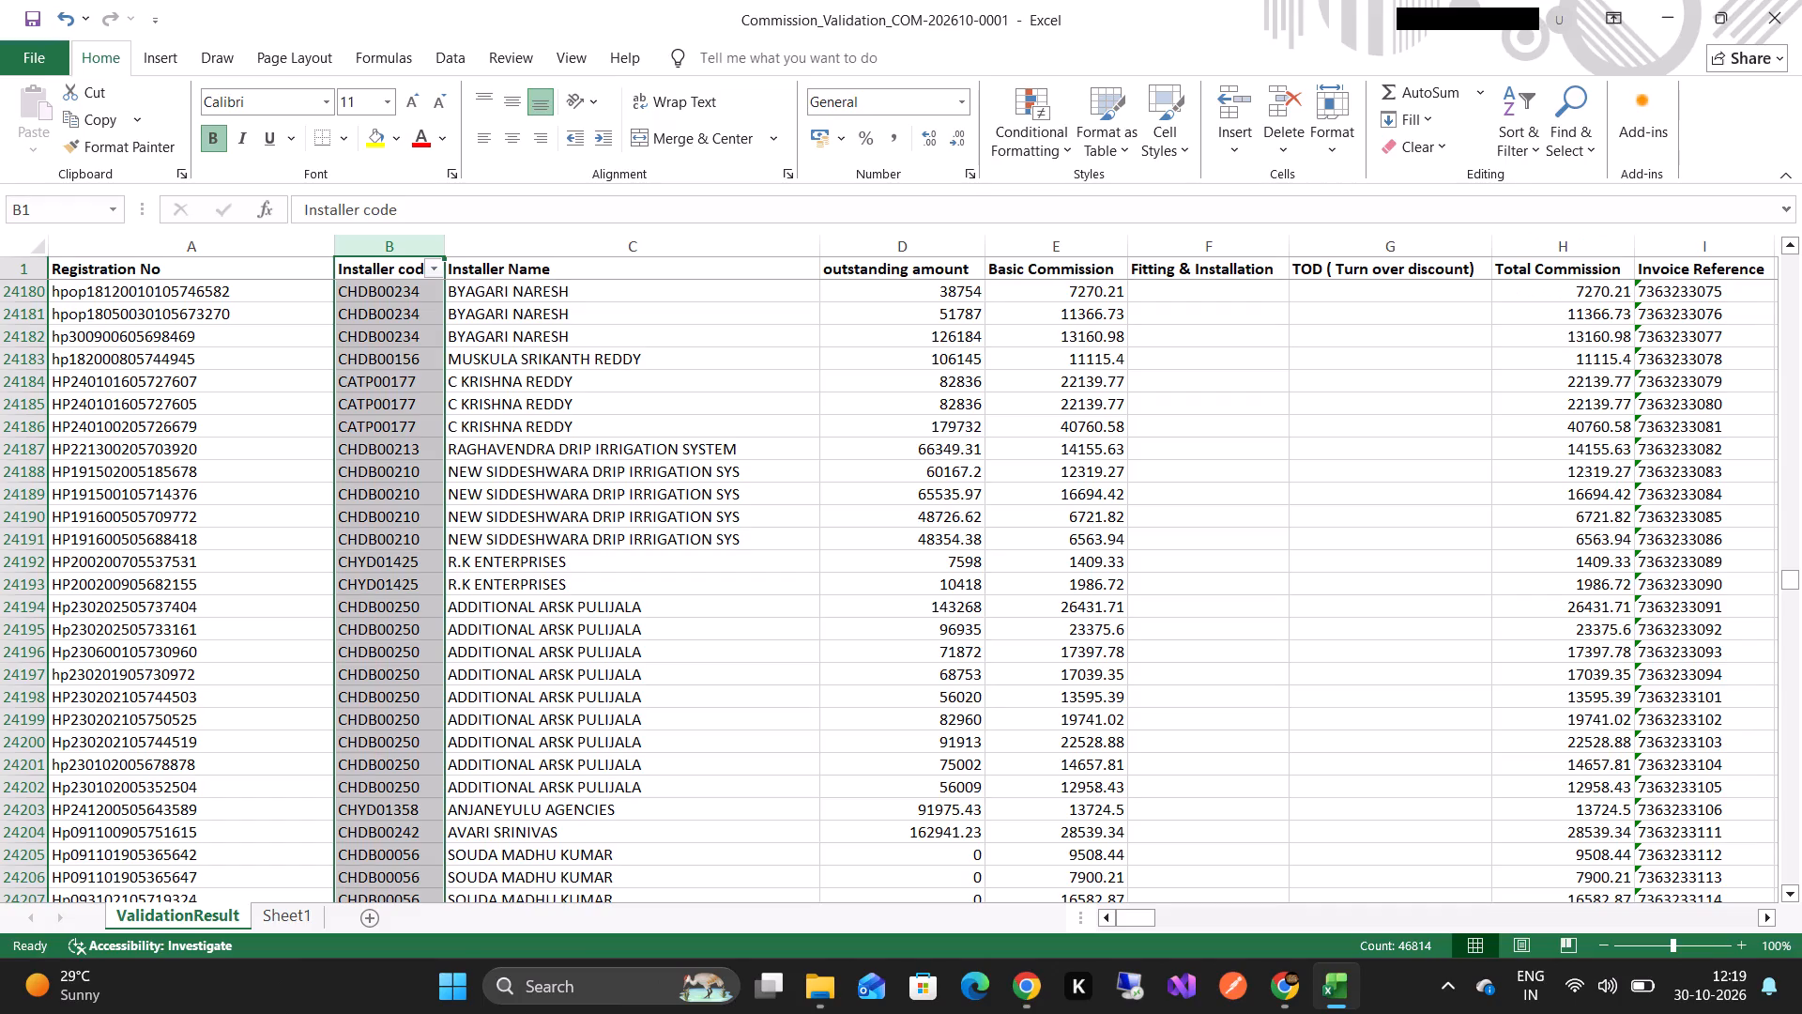
left_click(433, 277)
left_click(269, 496)
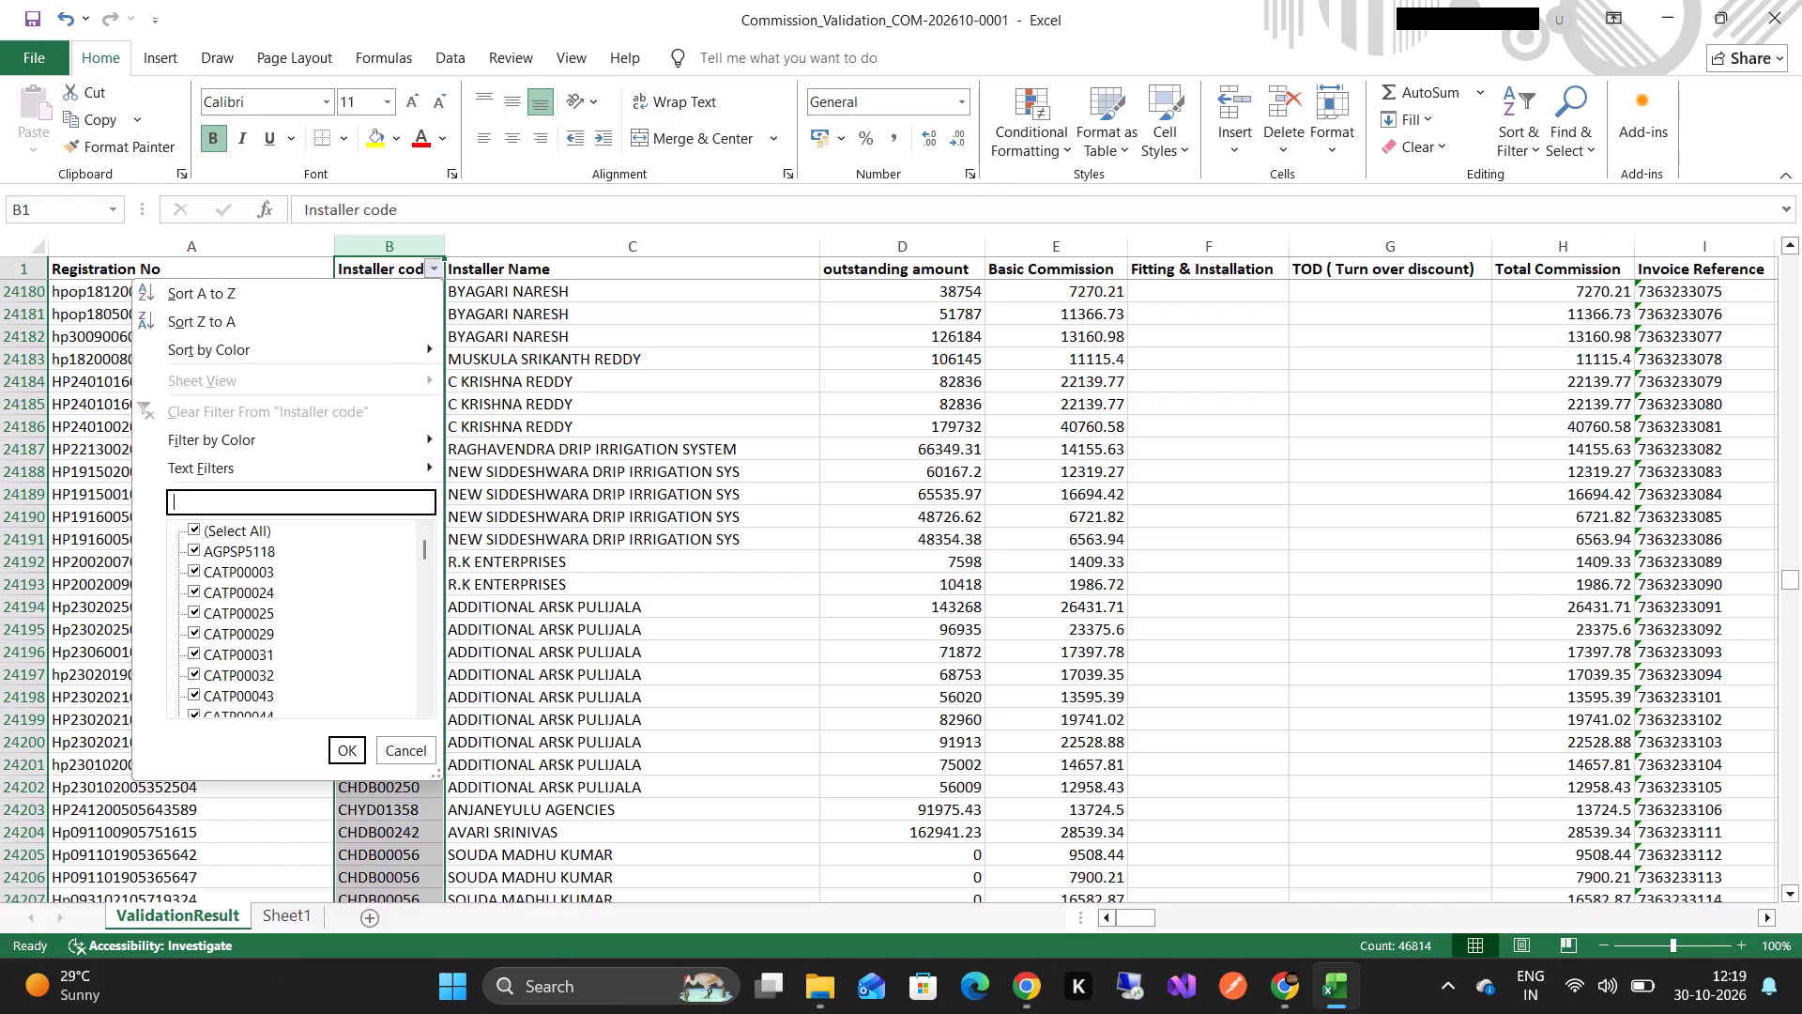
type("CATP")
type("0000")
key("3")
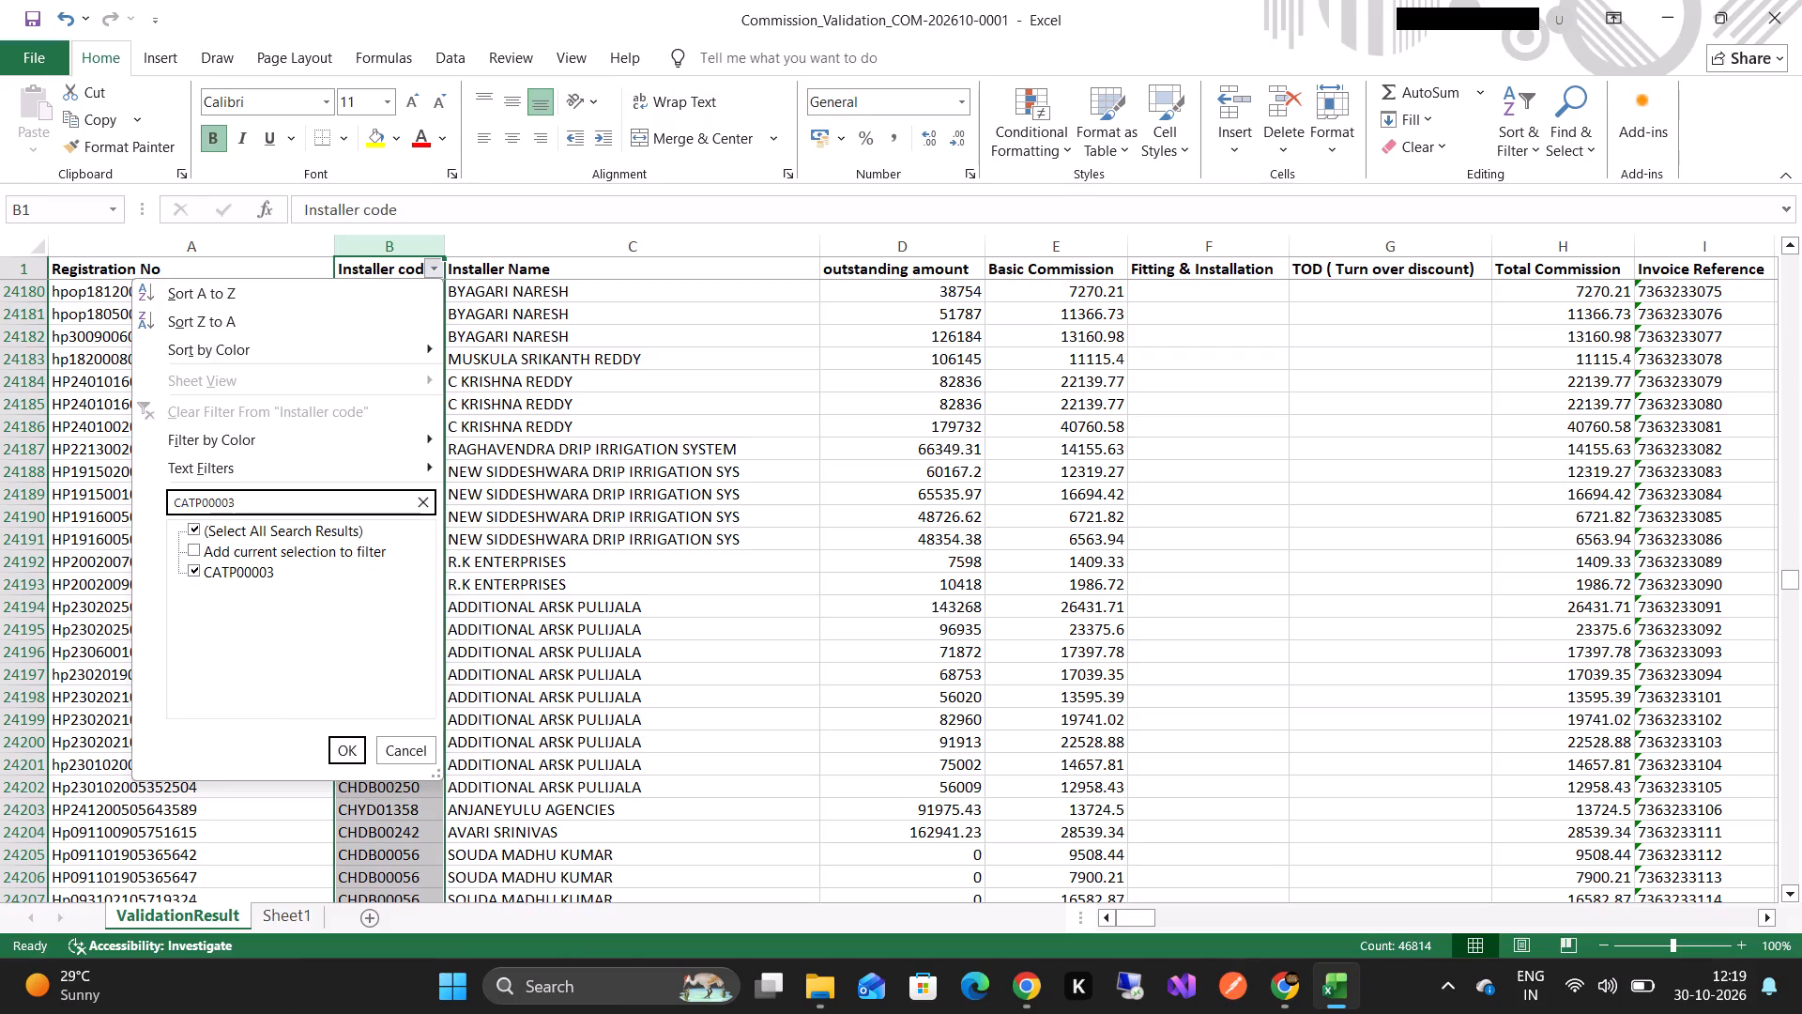
left_click(349, 742)
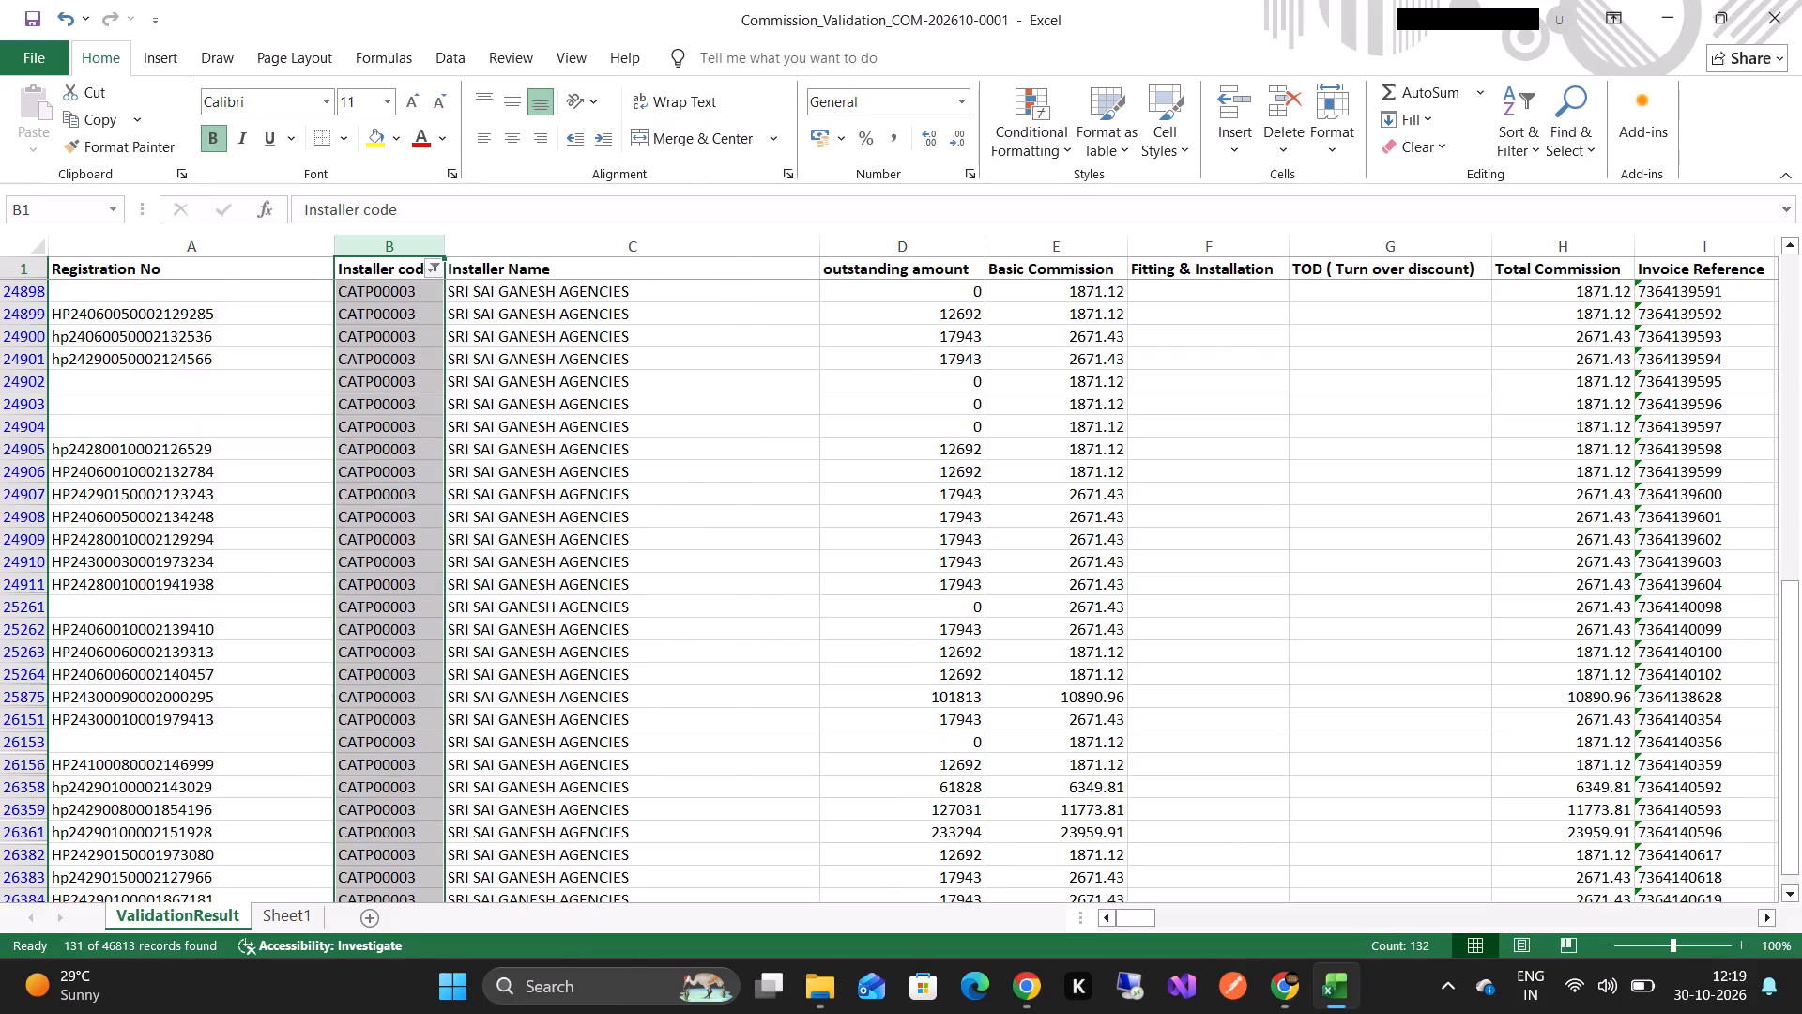
scroll(792, 638, "left", 9)
scroll(792, 638, "right", 10)
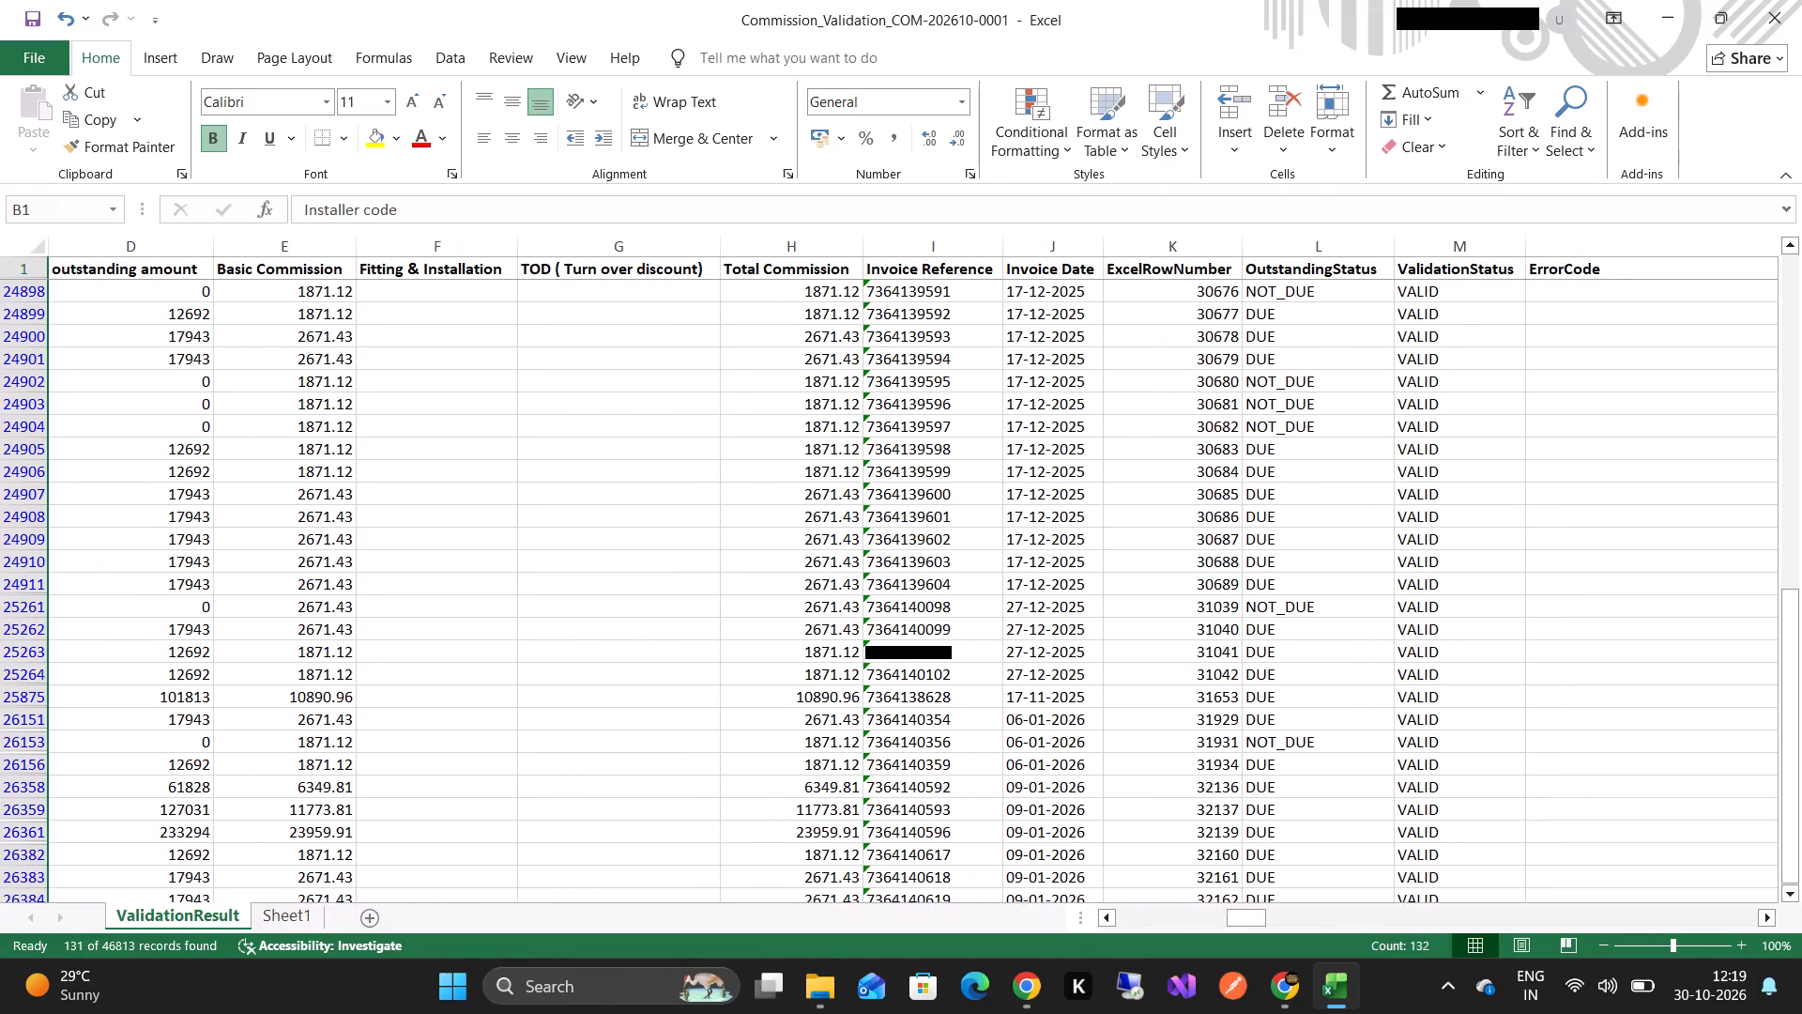
scroll(792, 638, "down", 5)
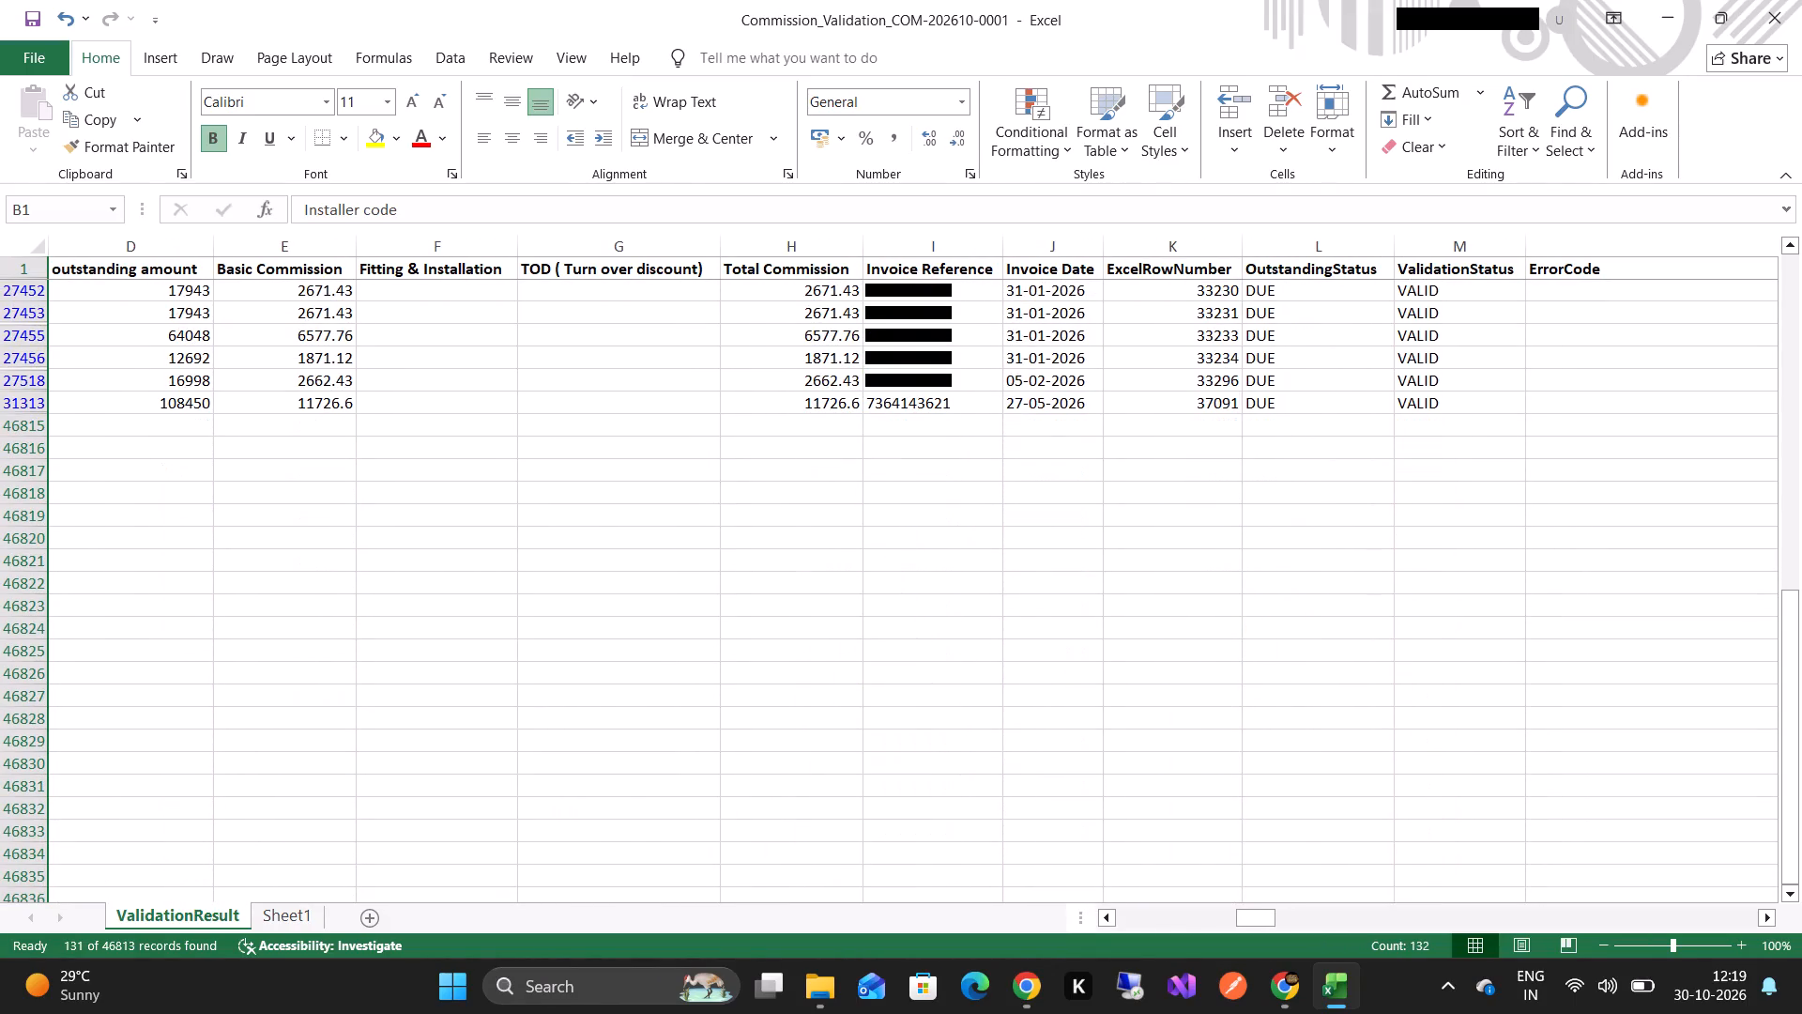
scroll(792, 638, "up", 3)
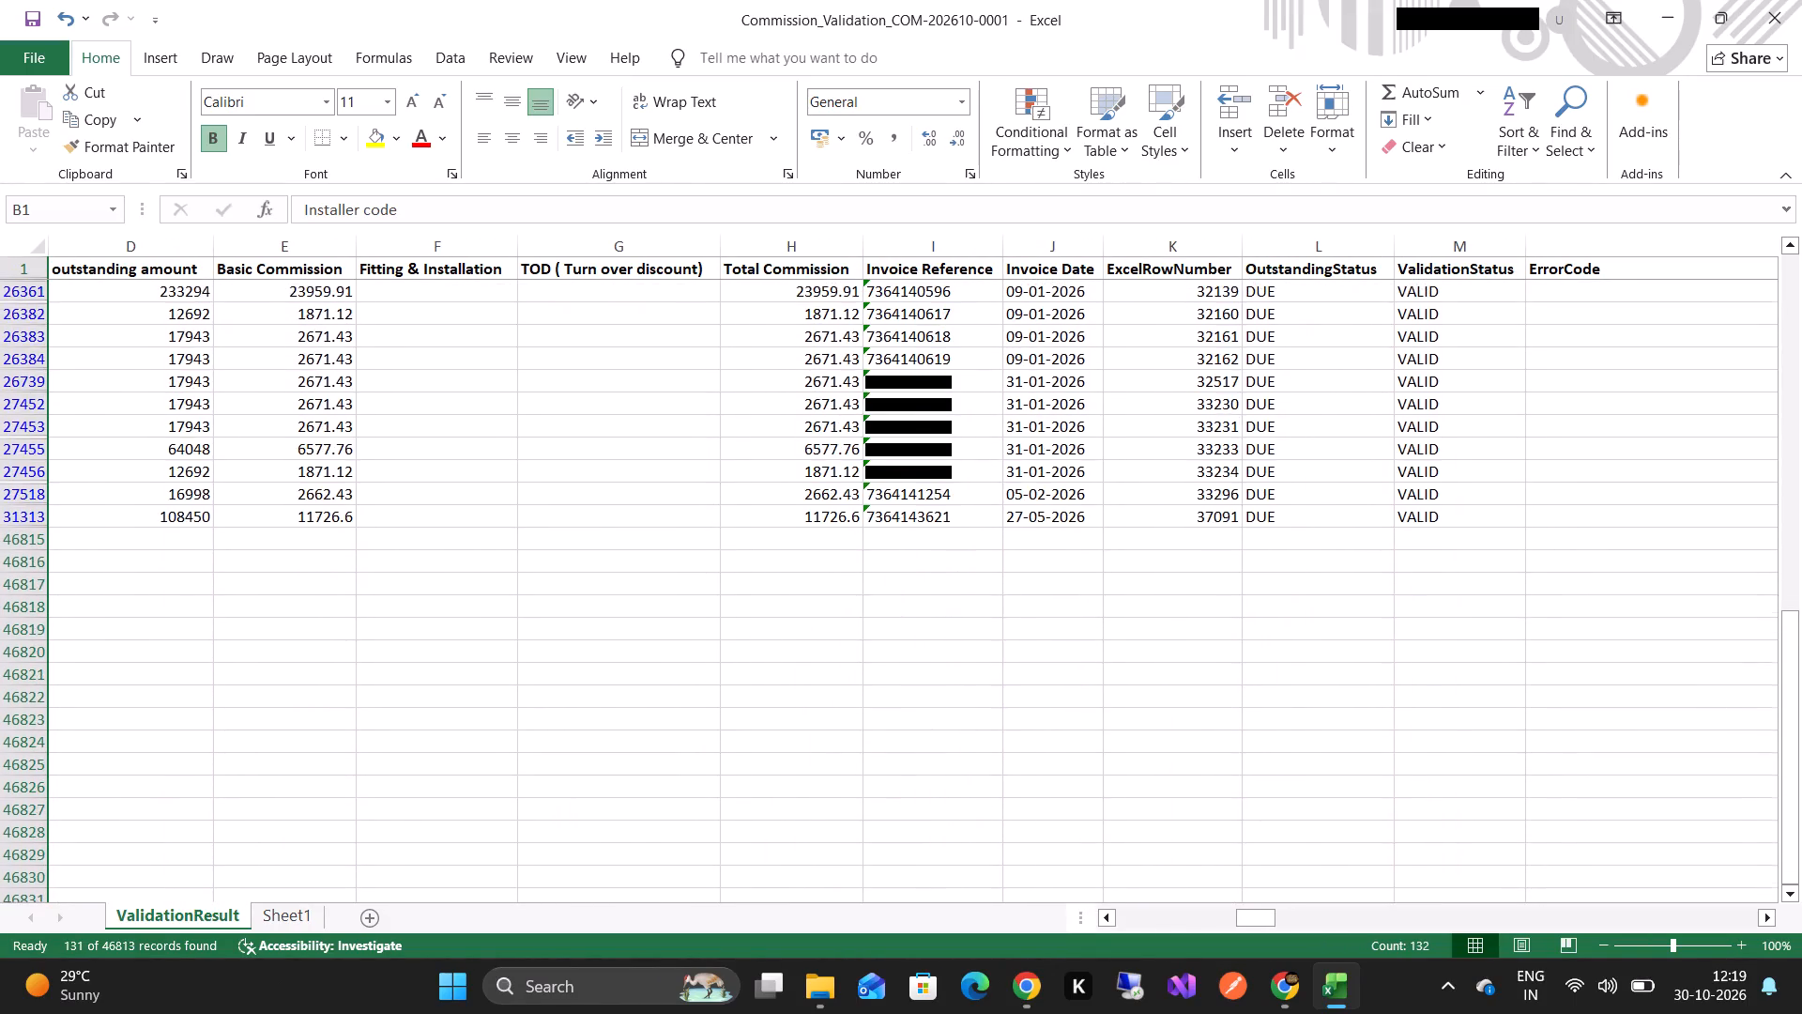
scroll(792, 638, "up", 4)
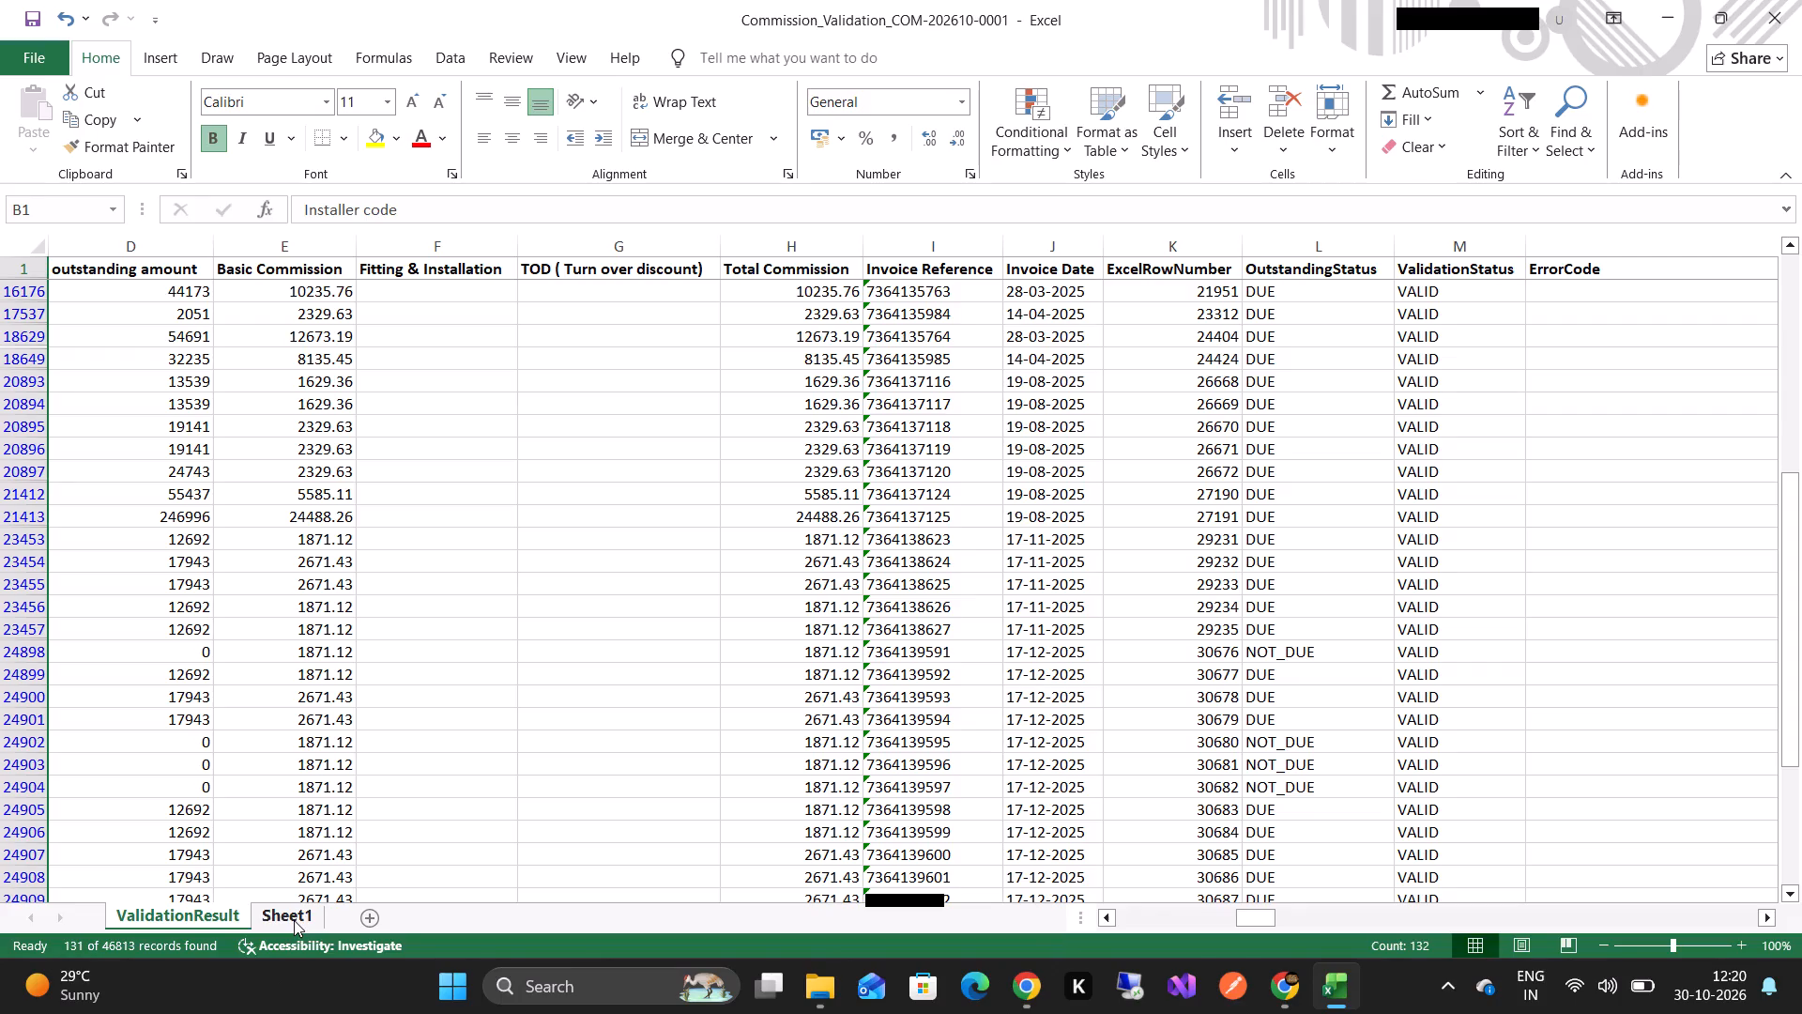
scroll(311, 550, "up", 7)
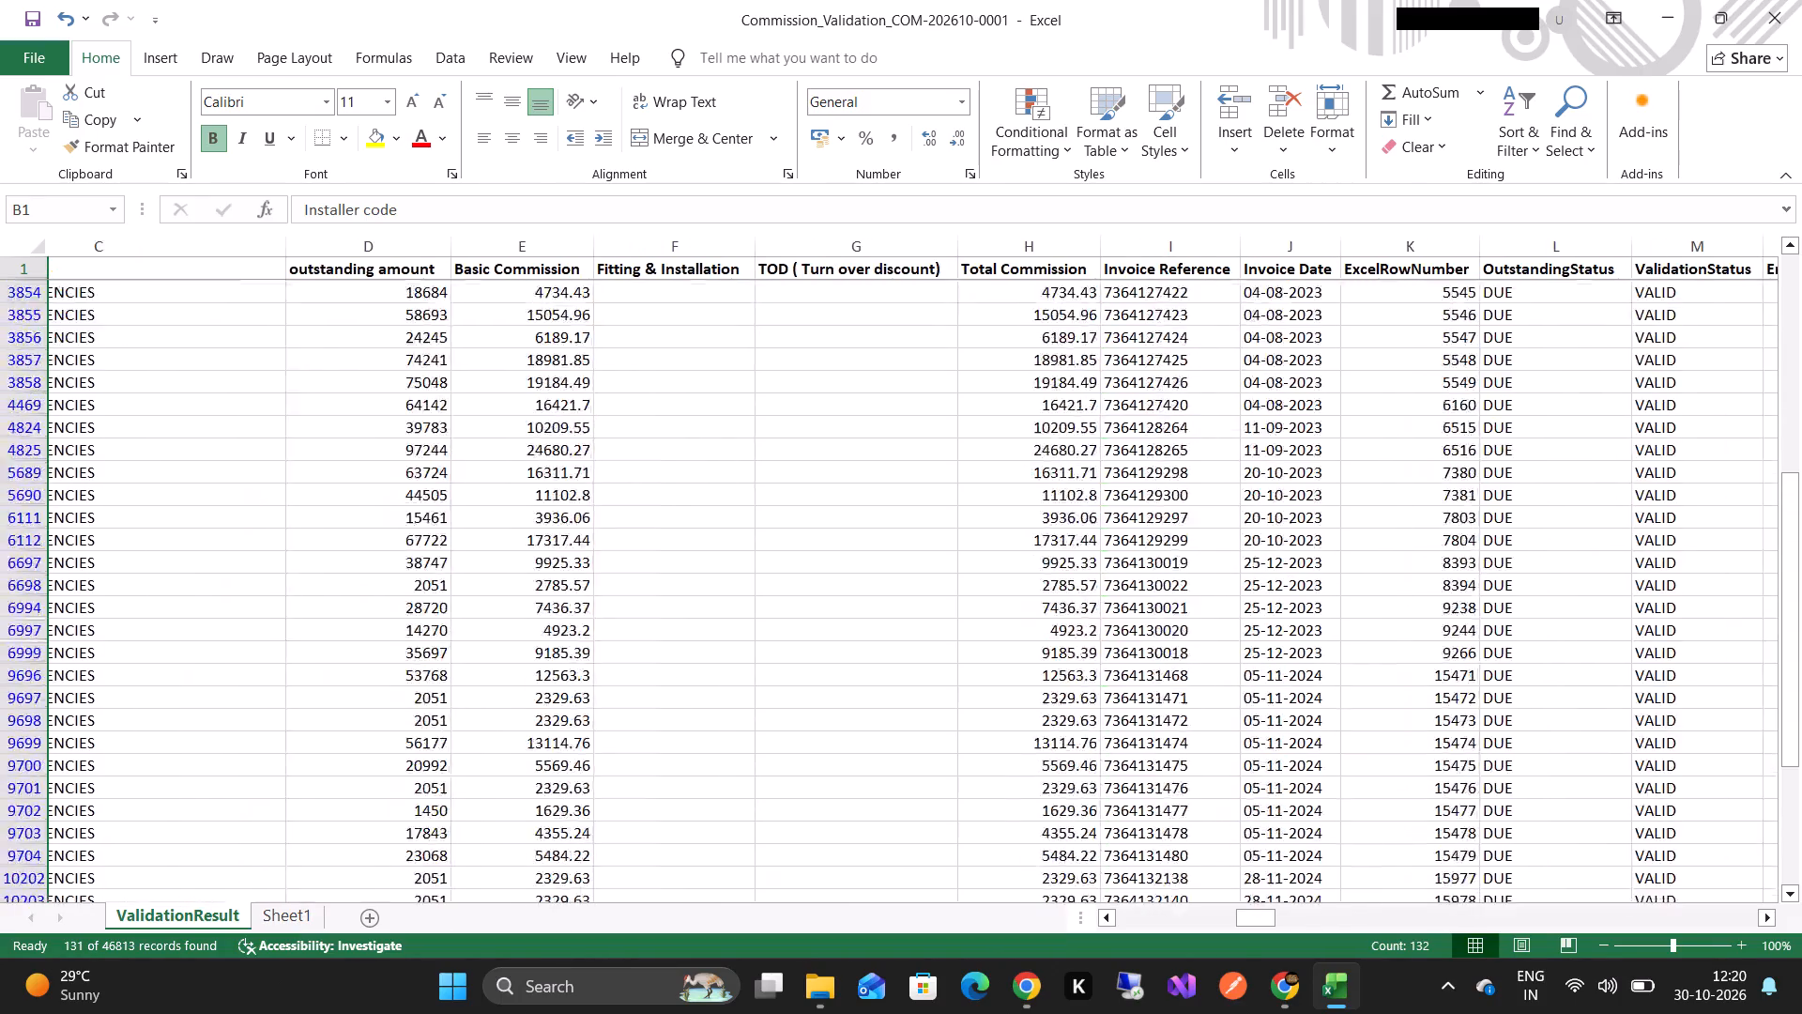
scroll(311, 550, "up", 3)
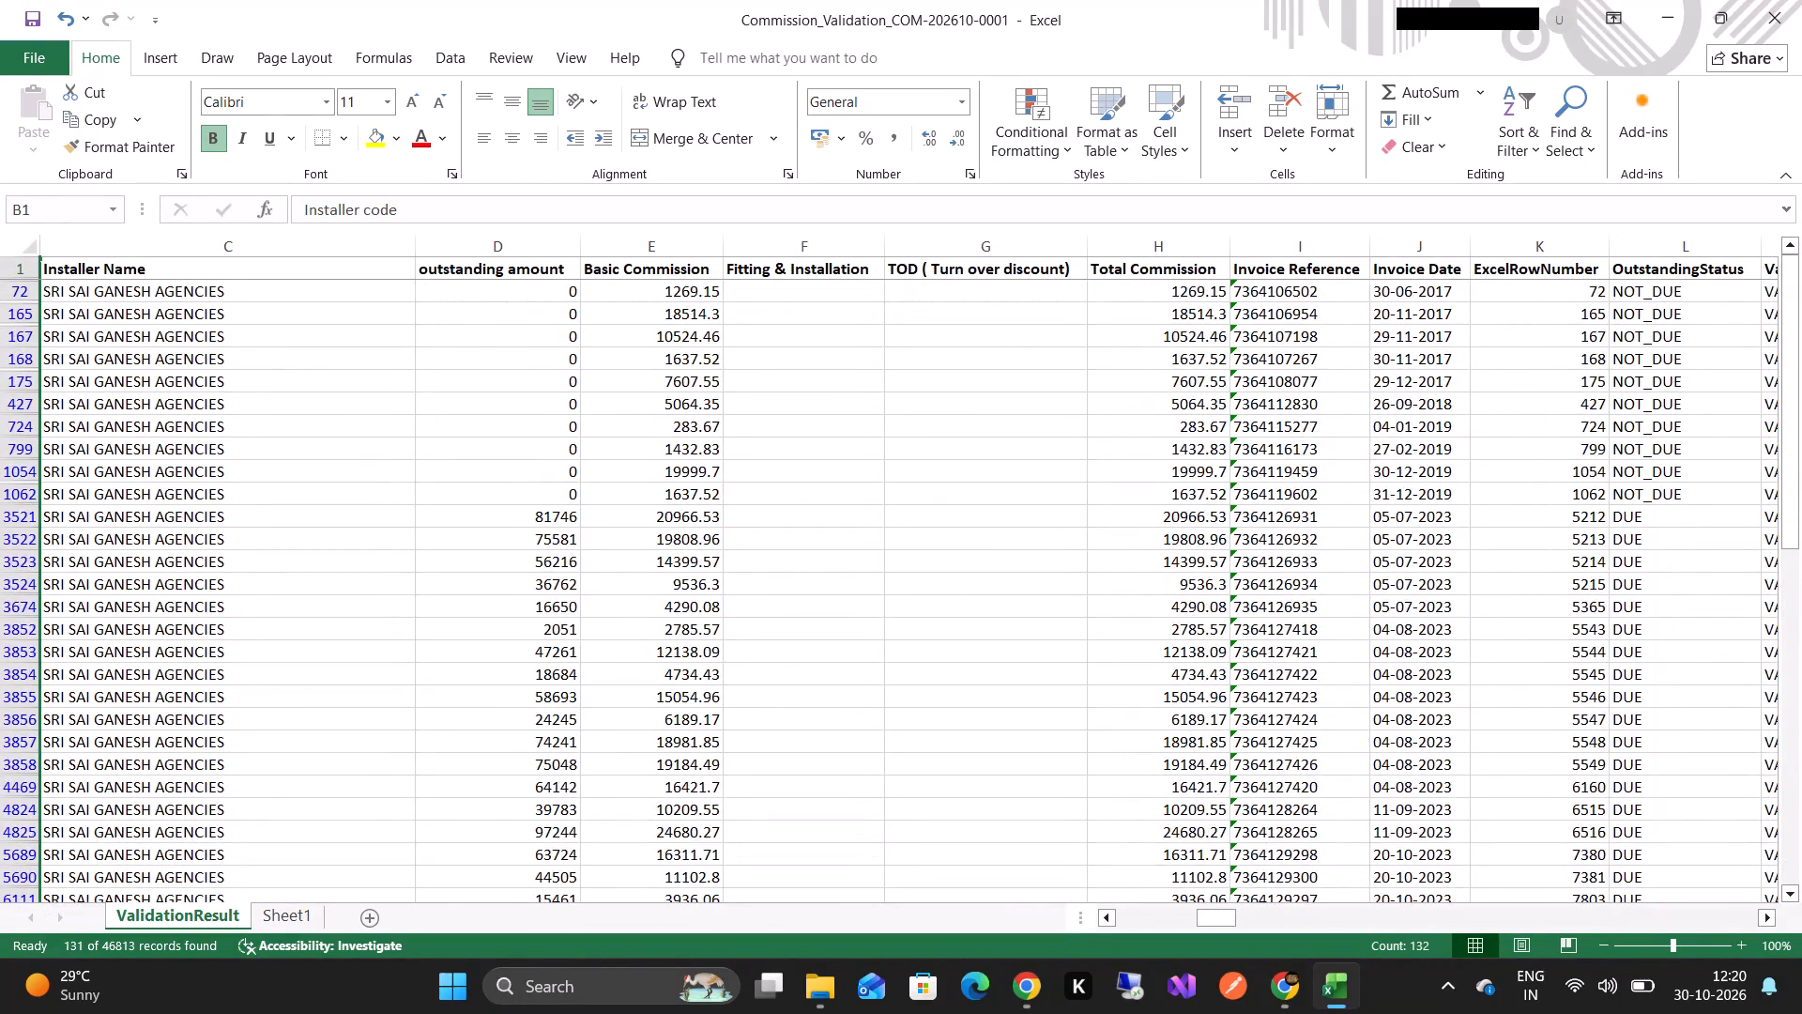
Copy the filtered CATP00003 rows with their headers from ValidationResult into a new worksheet starting at cell A1.
key("ctrl+a")
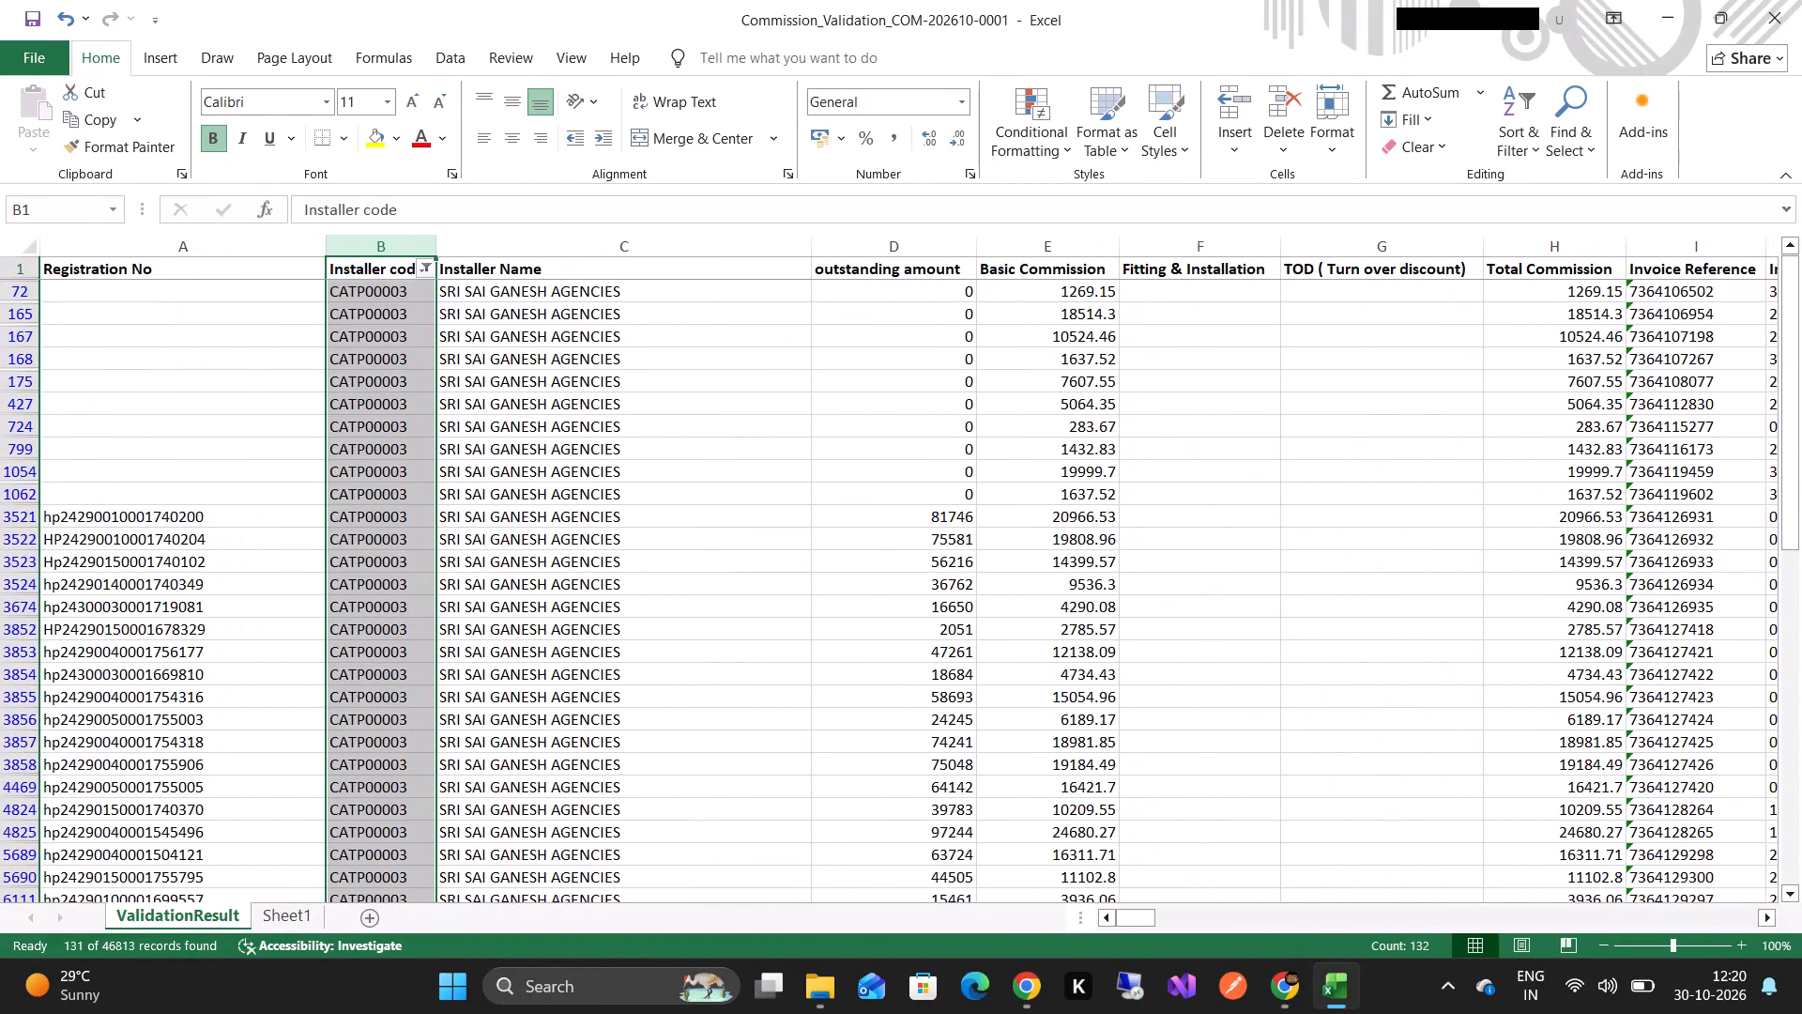
scroll(457, 536, "down", 10)
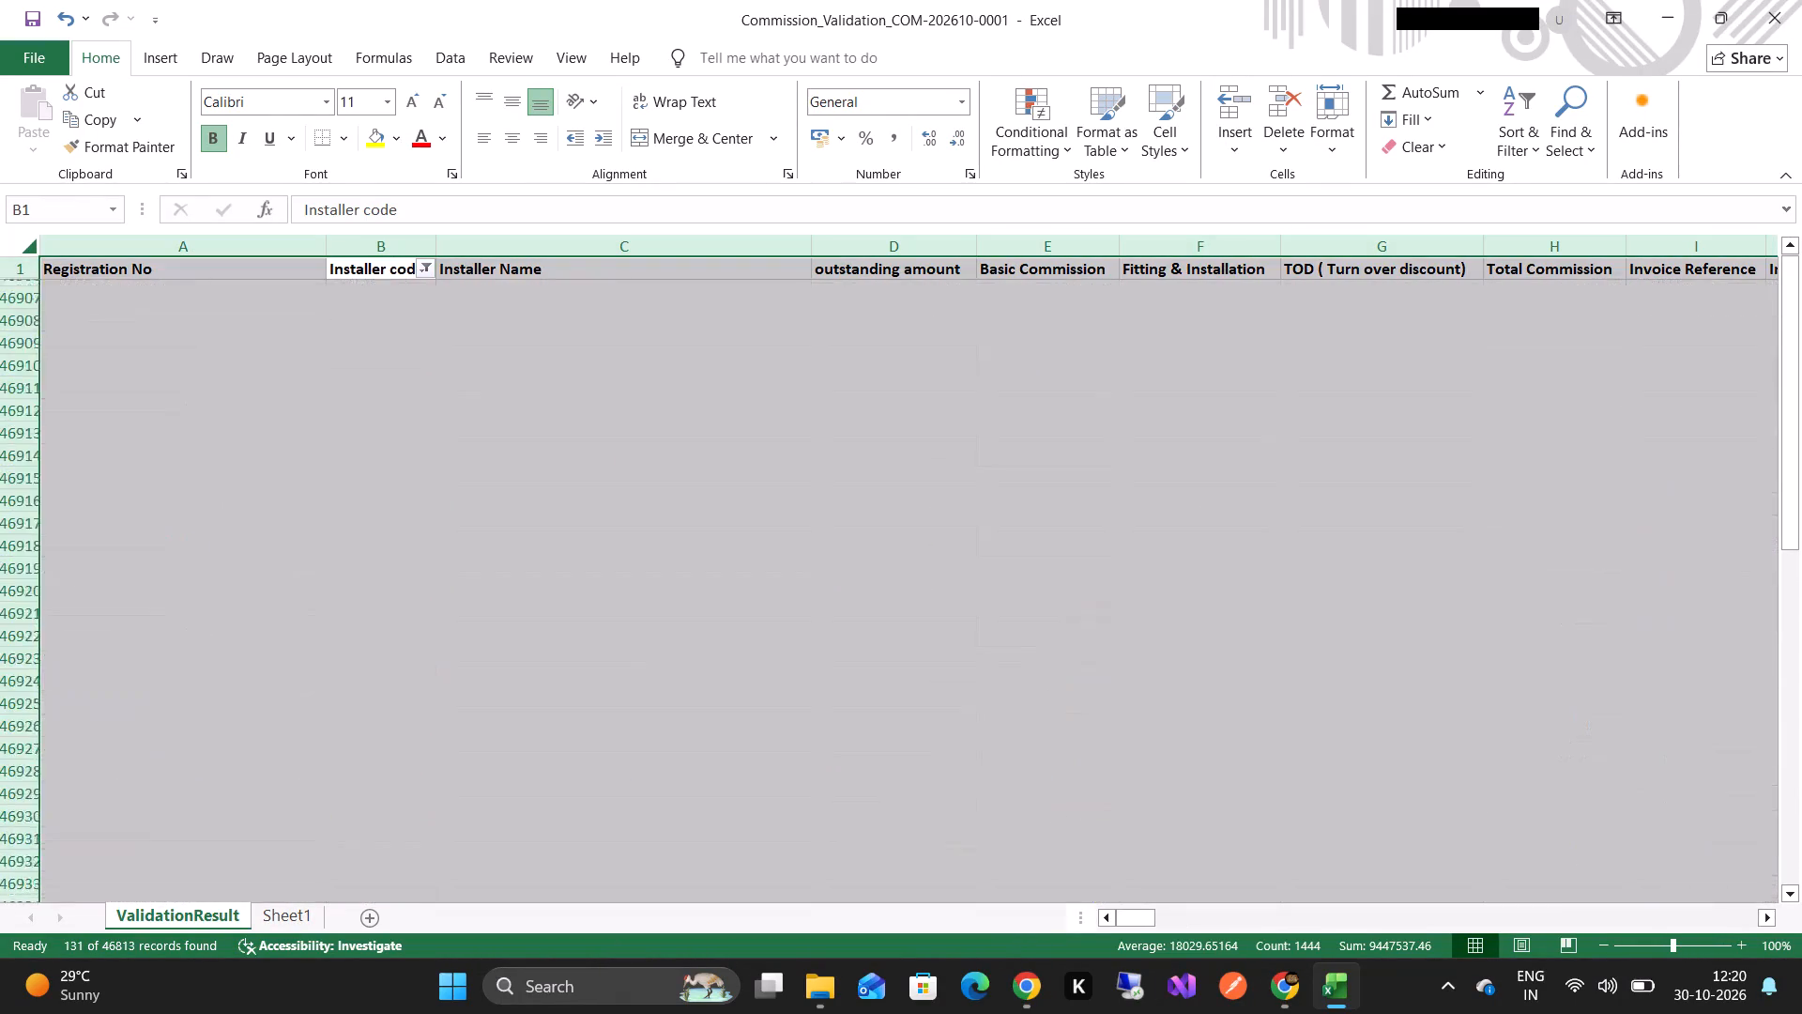
scroll(457, 536, "down", 2)
scroll(457, 536, "up", 1)
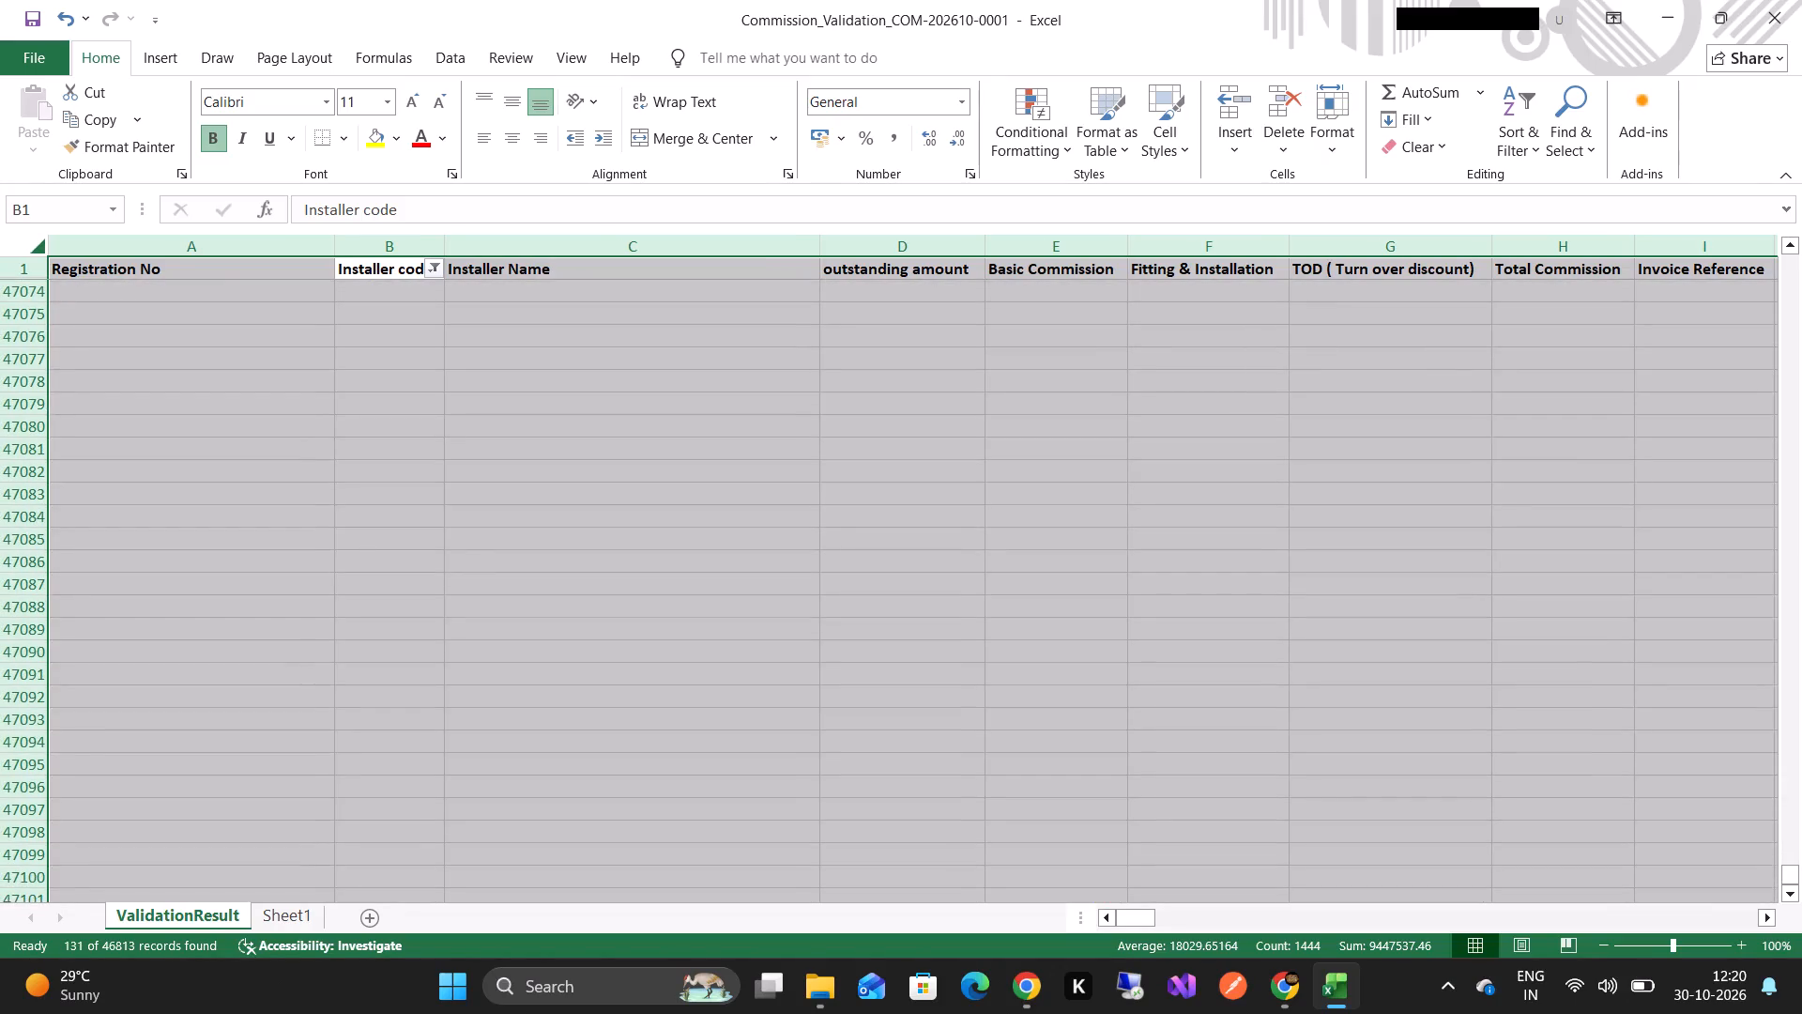
key("ctrl+c")
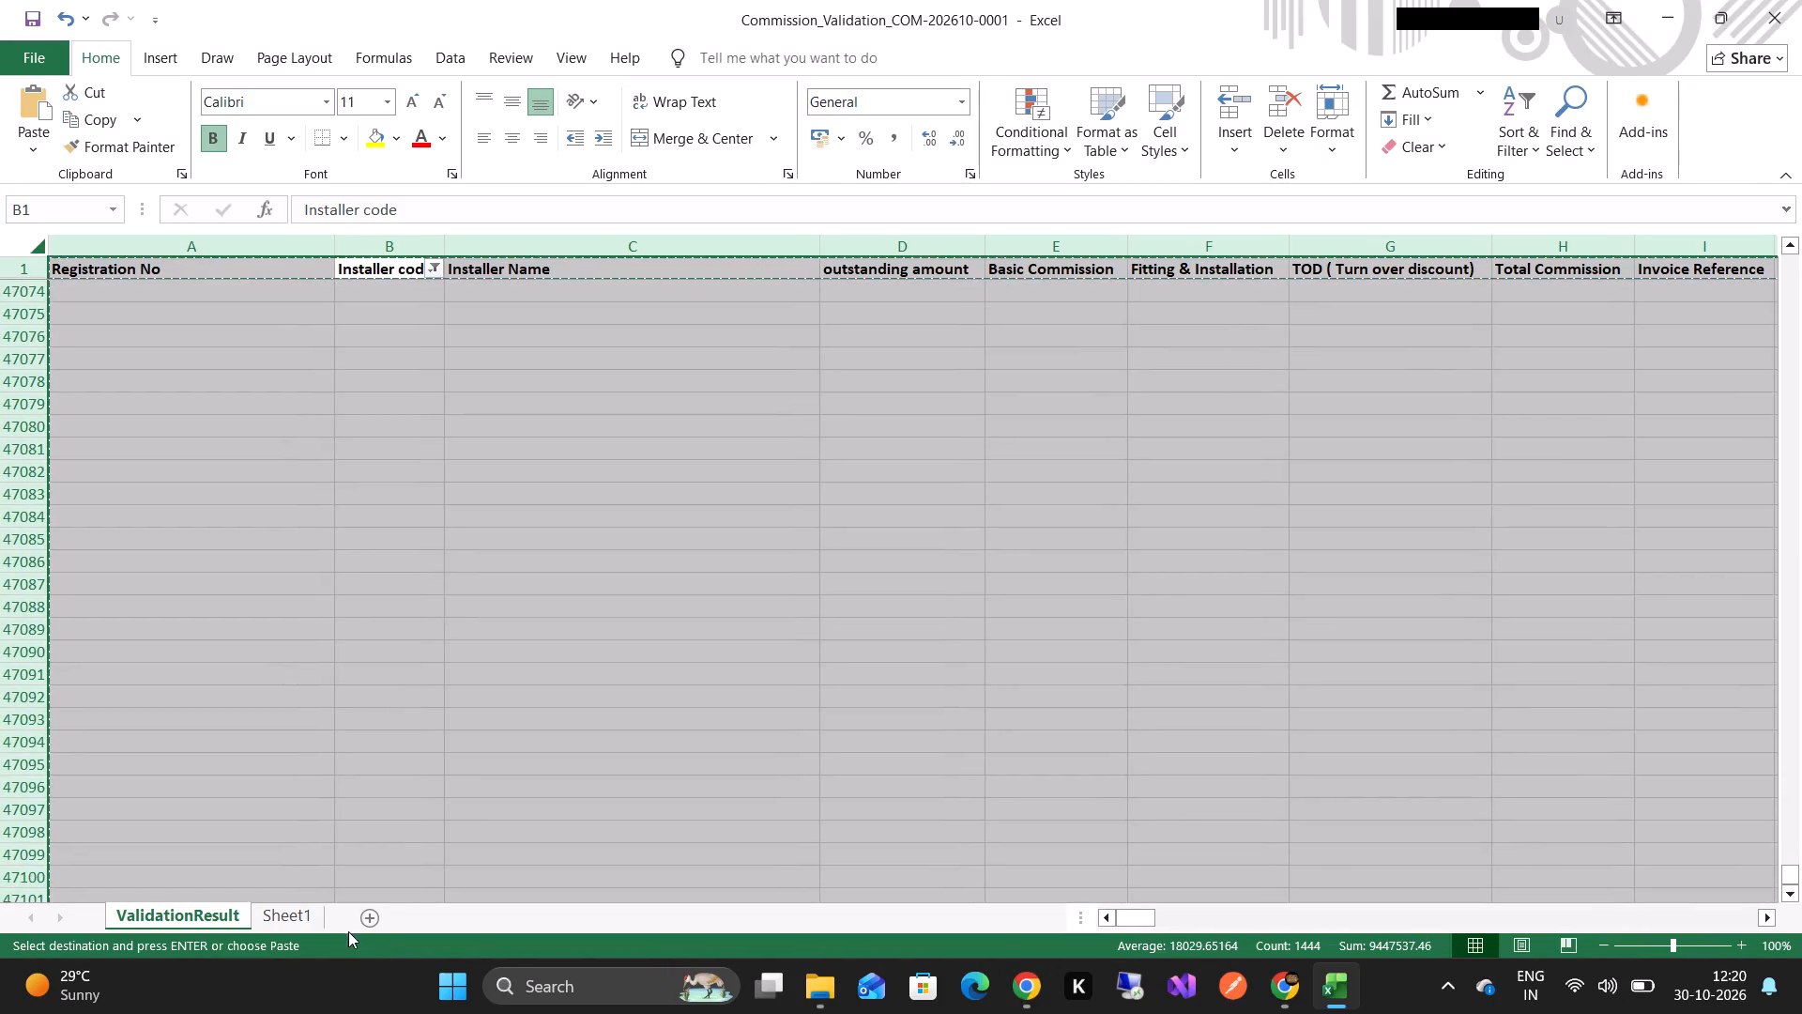
left_click(369, 918)
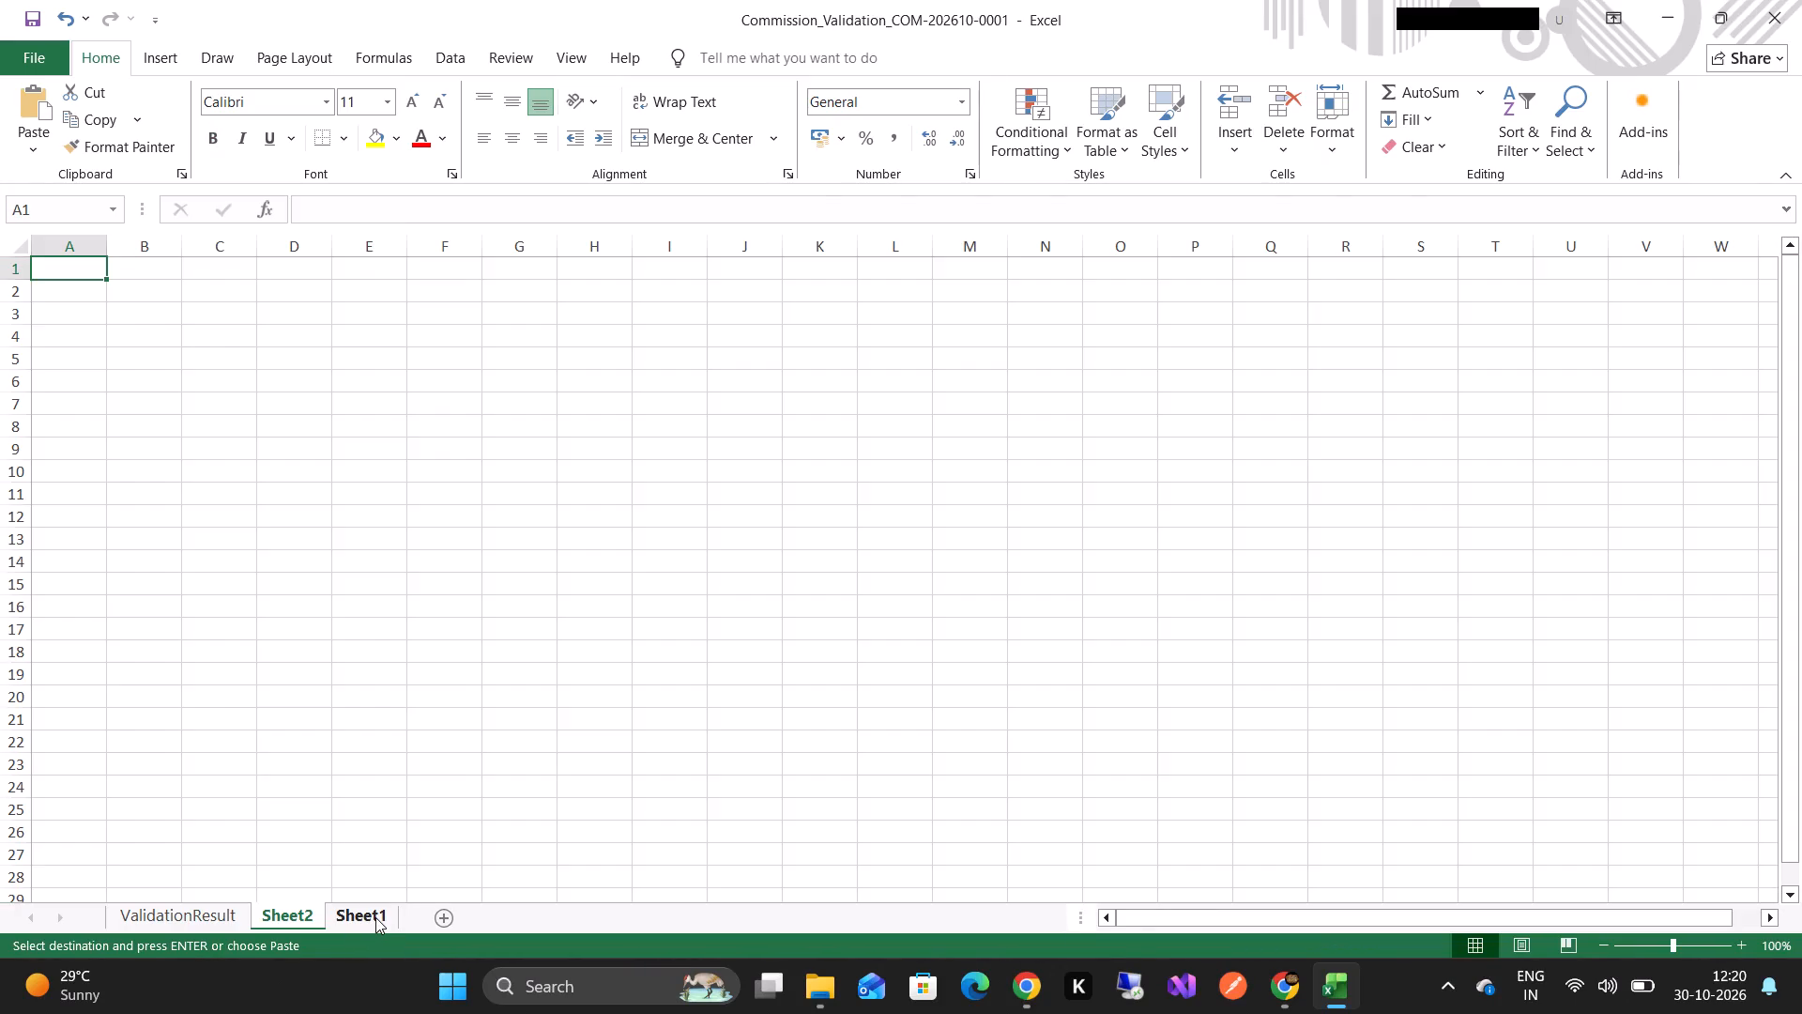
key("ctrl+v")
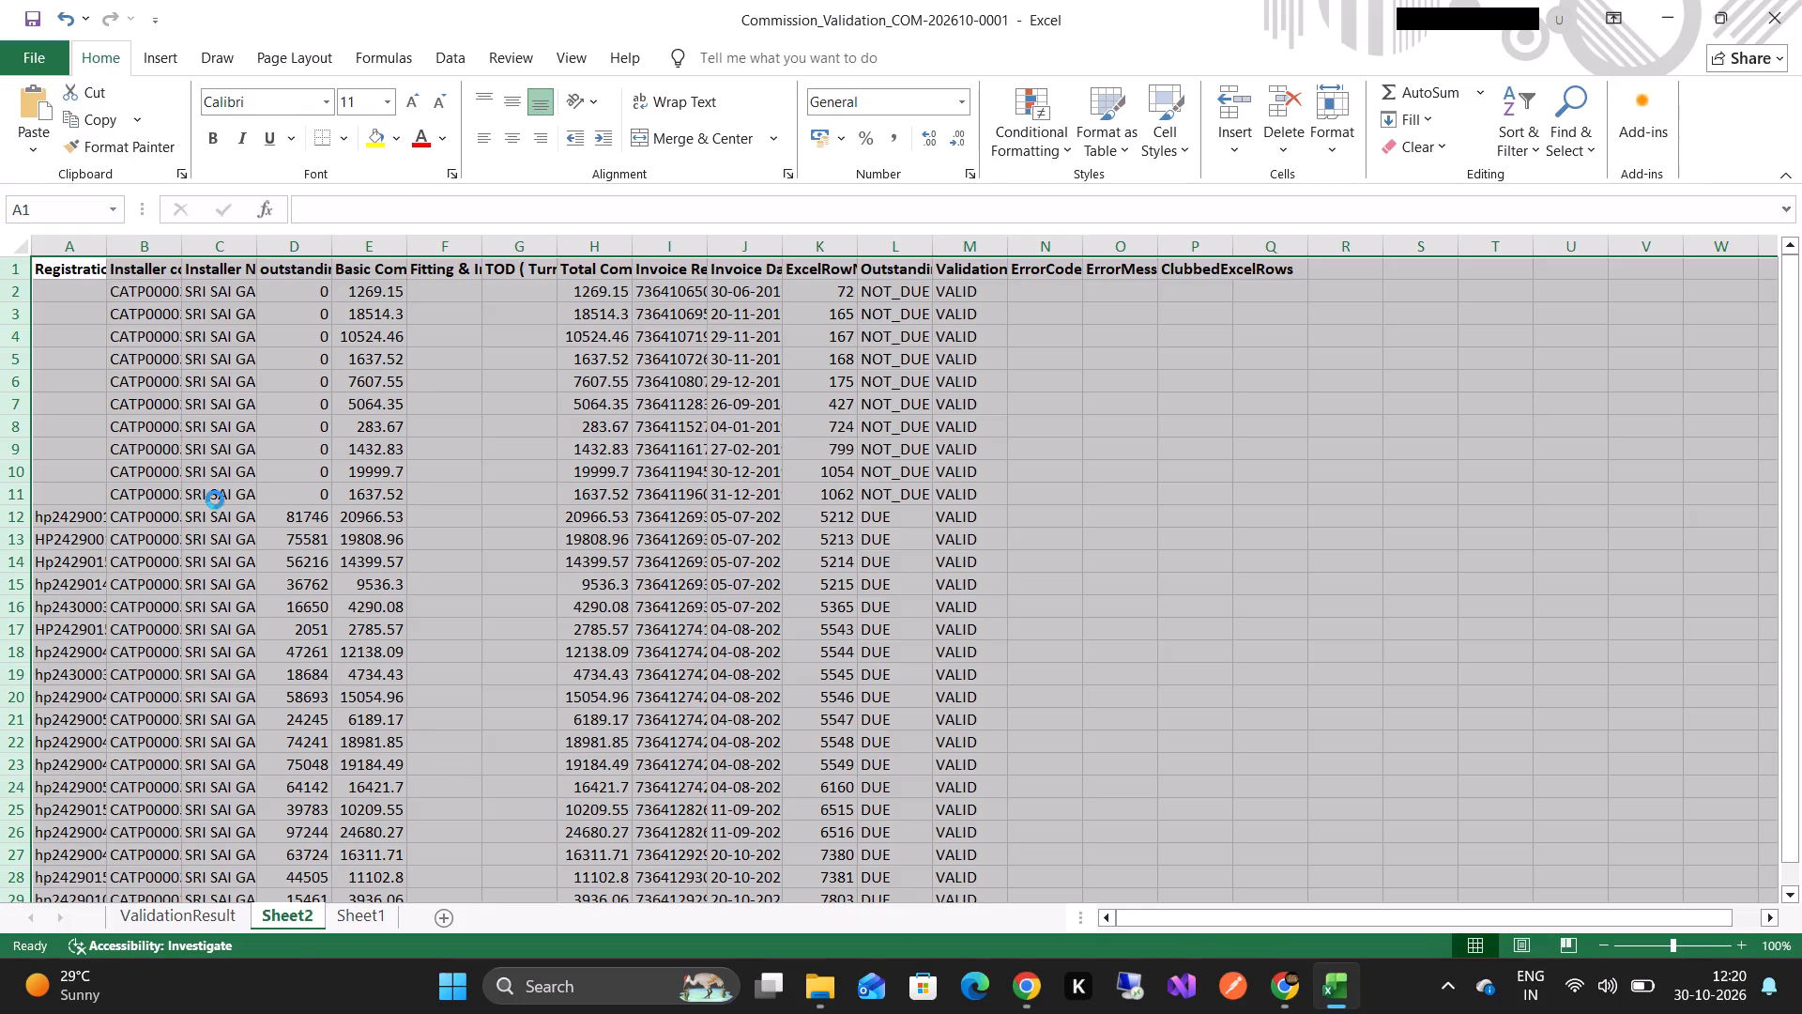
Widen the Registration No, Installer code and Installer Name columns so their full contents fit.
left_click_drag(107, 247, 167, 241)
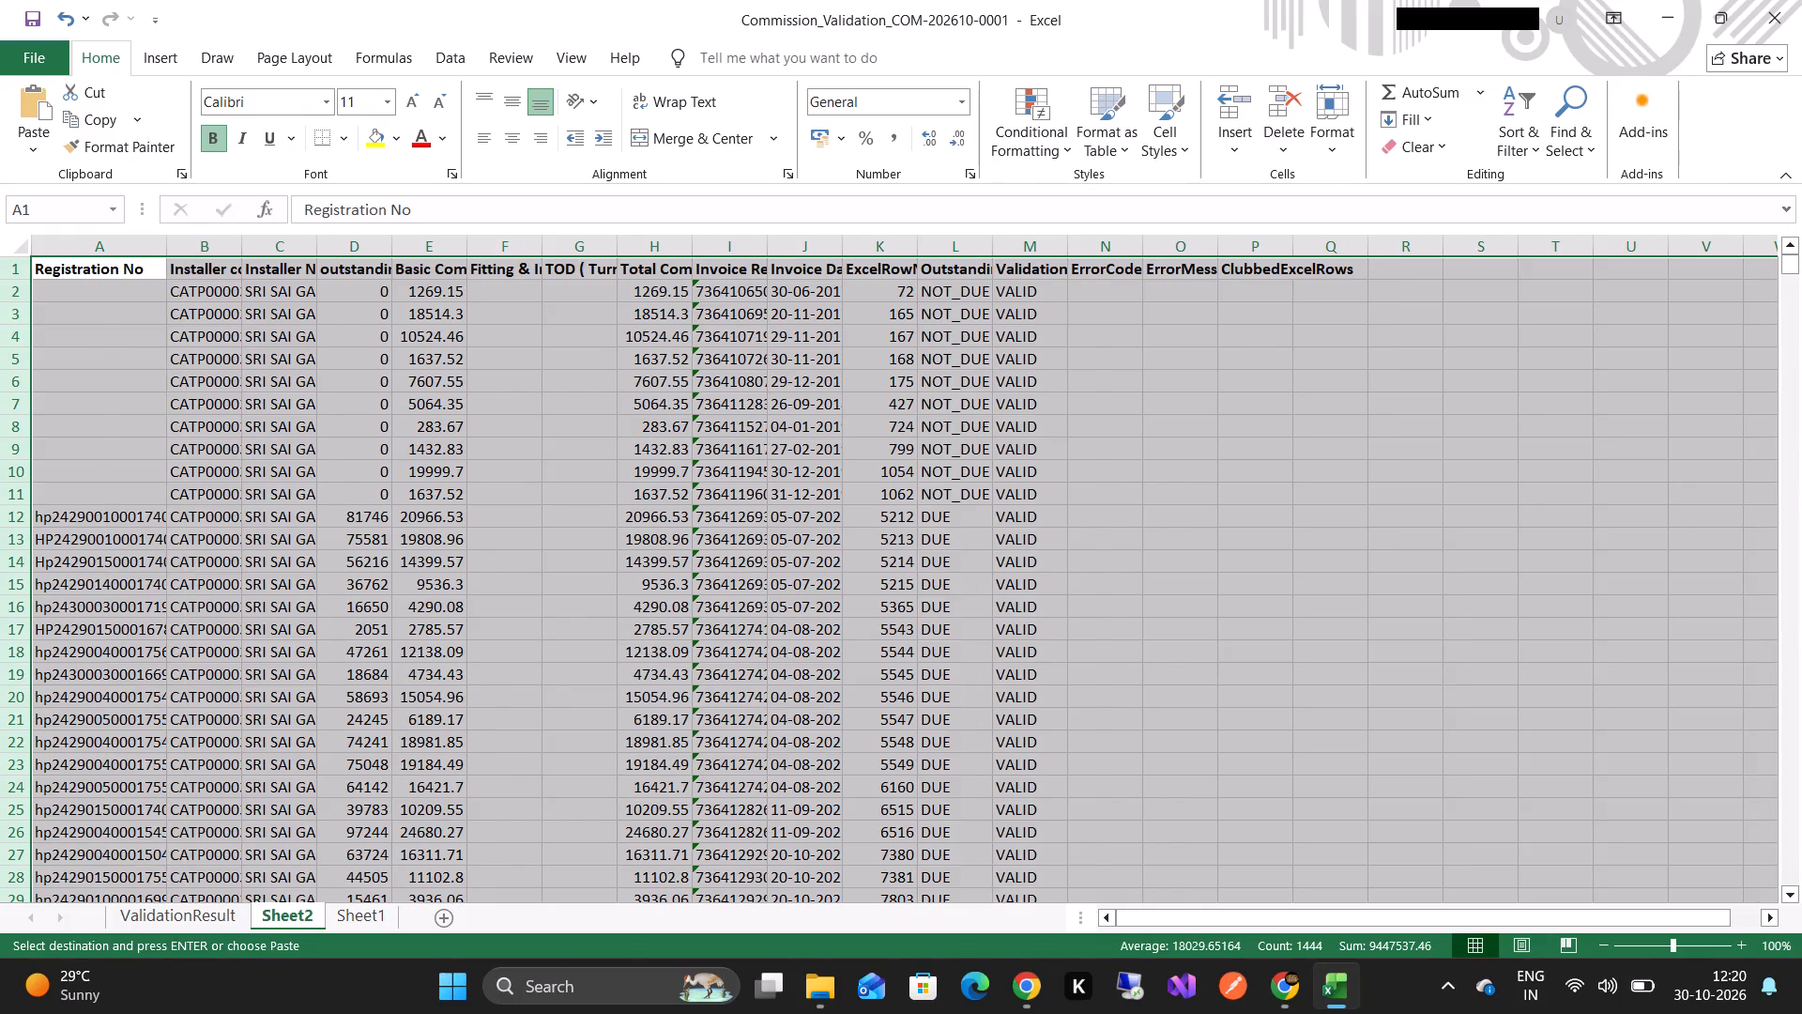
left_click(22, 247)
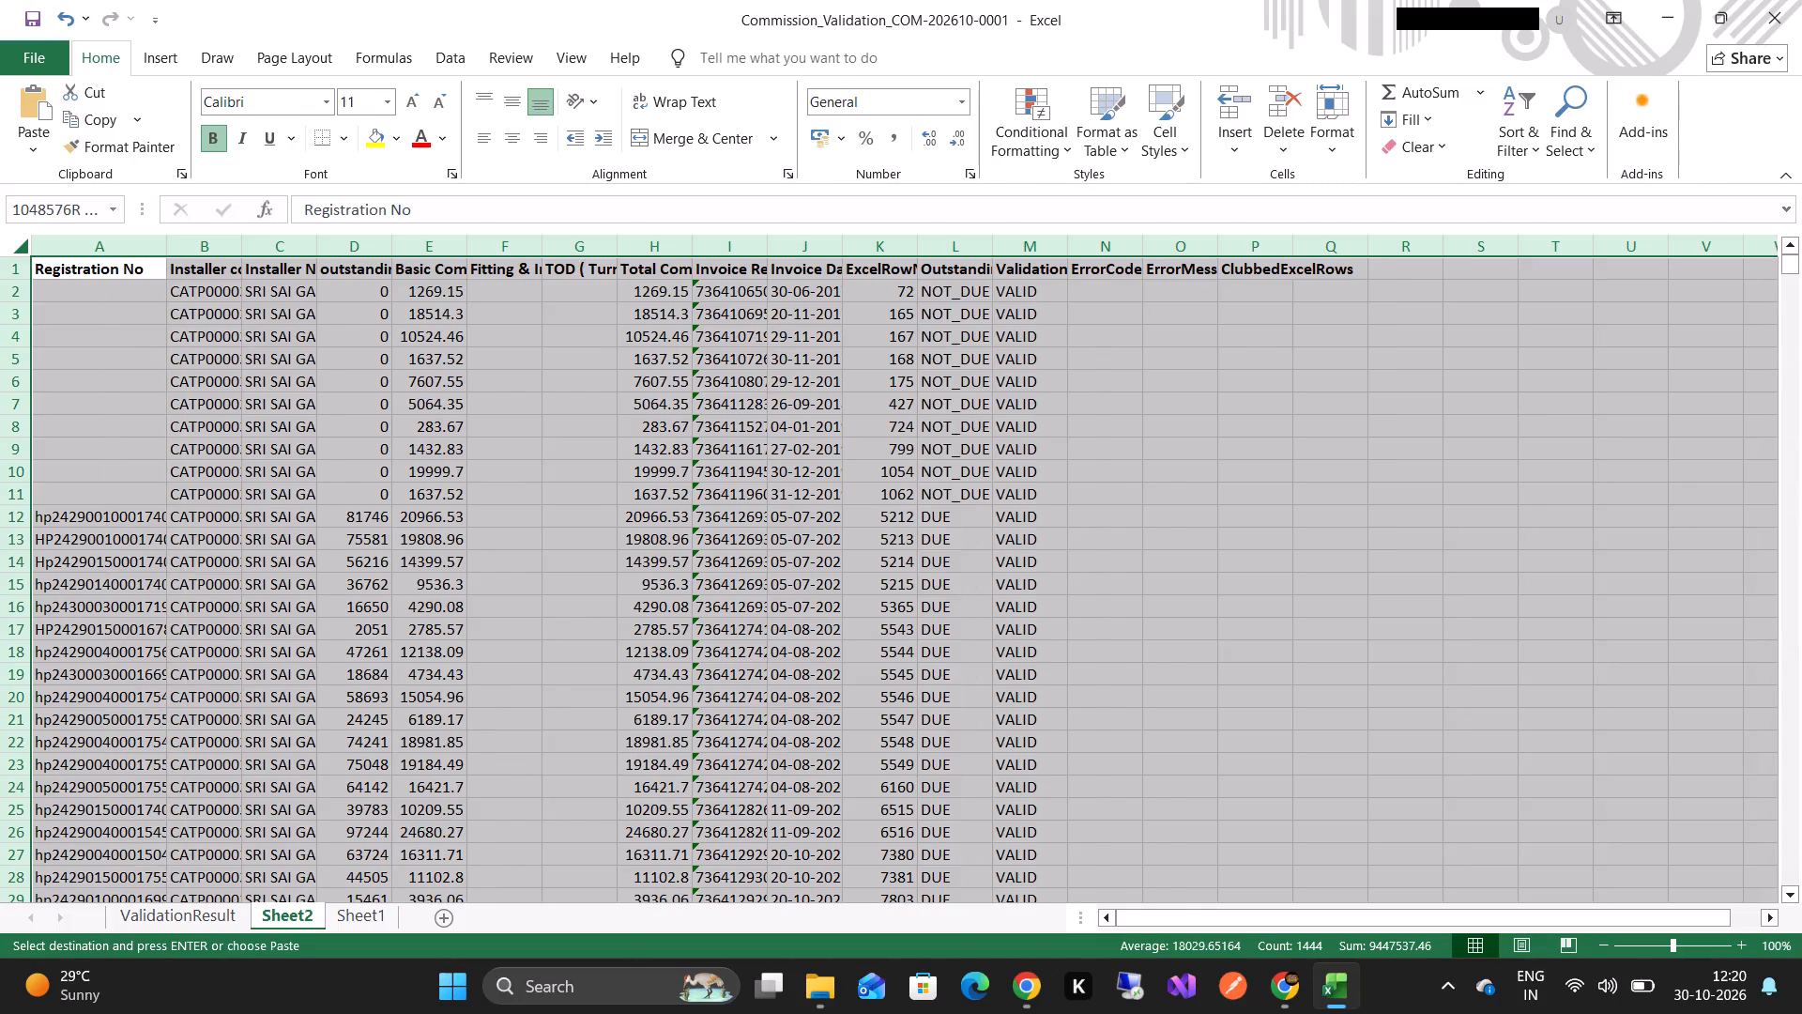
left_click(30, 242)
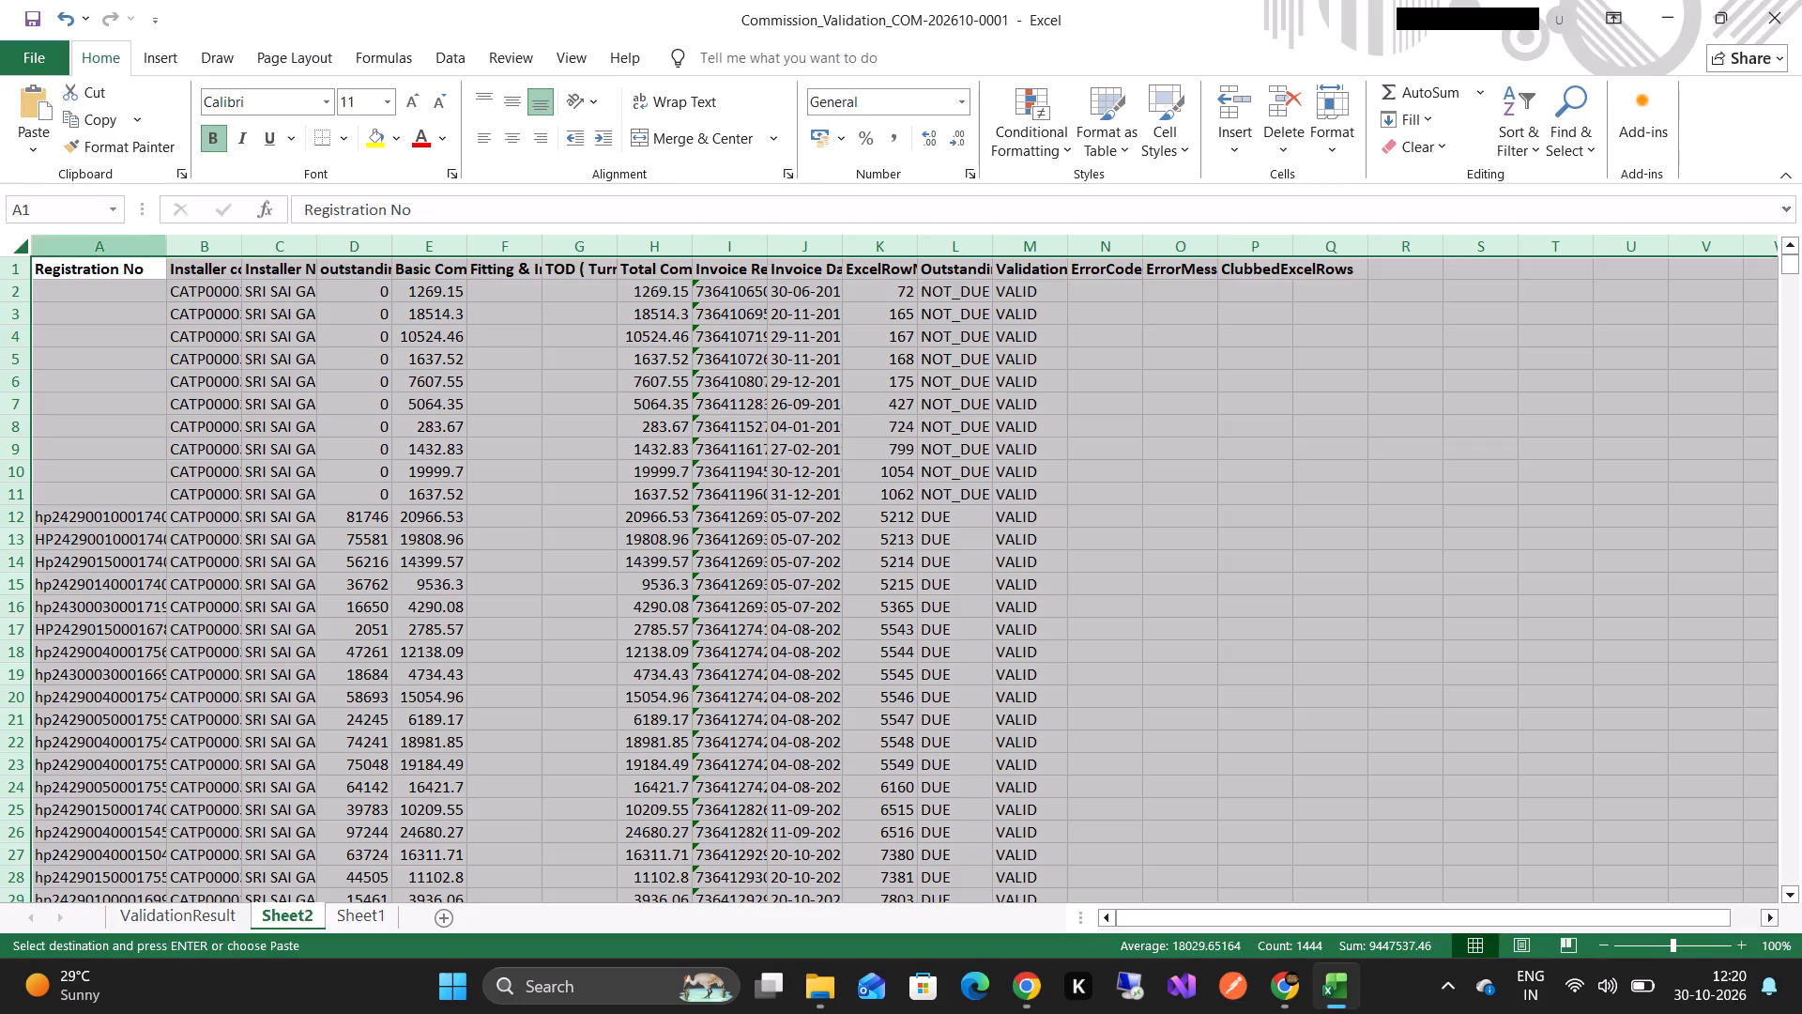
left_click(205, 248)
left_click_drag(239, 245, 308, 242)
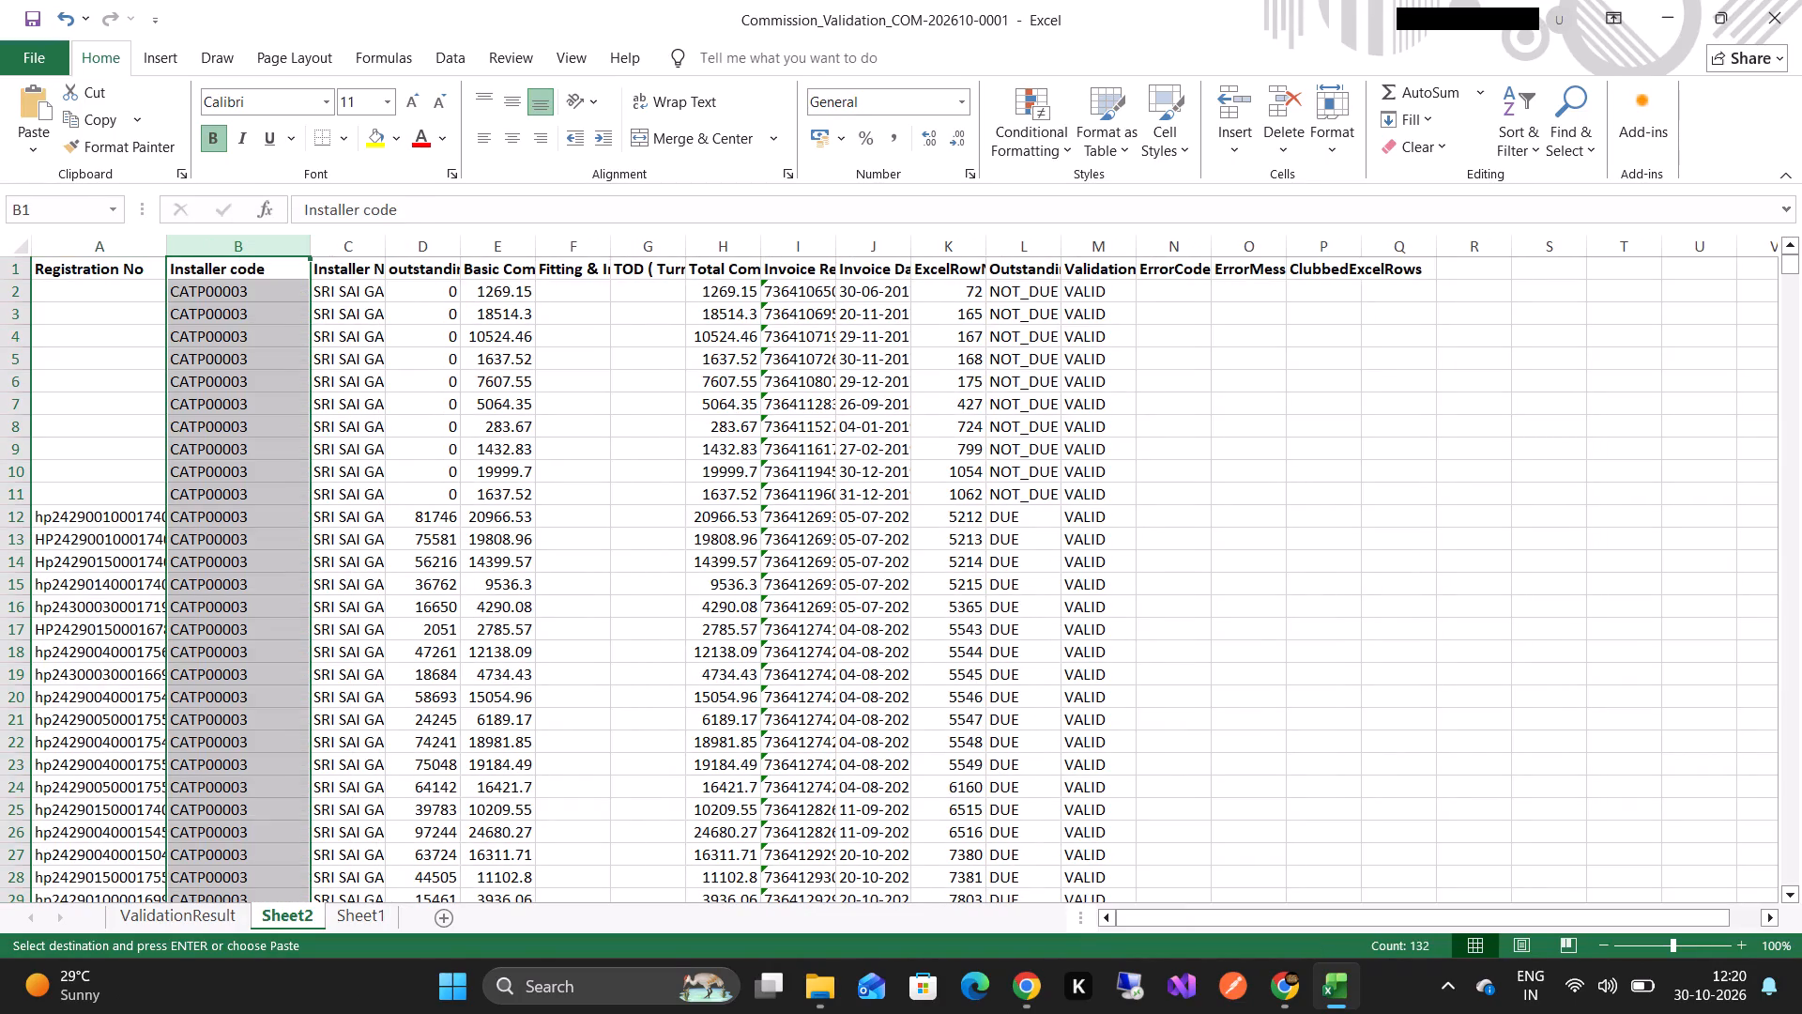
left_click_drag(386, 245, 520, 246)
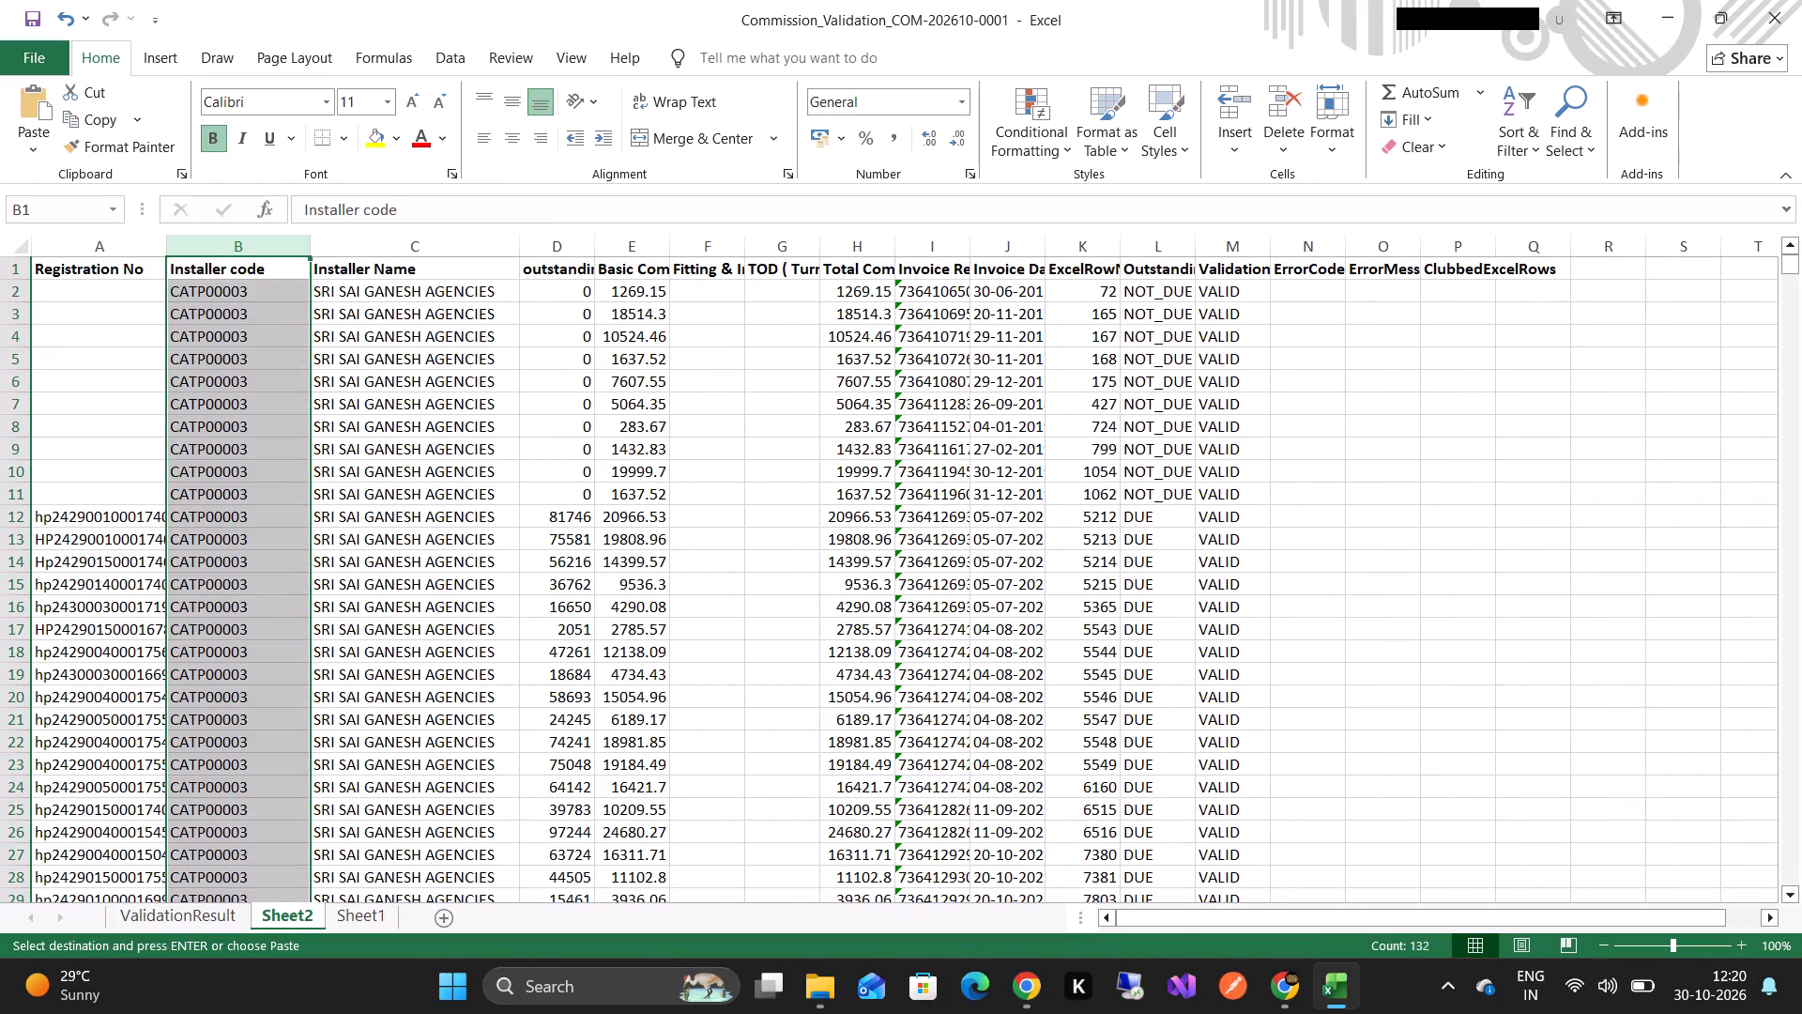
left_click(120, 255)
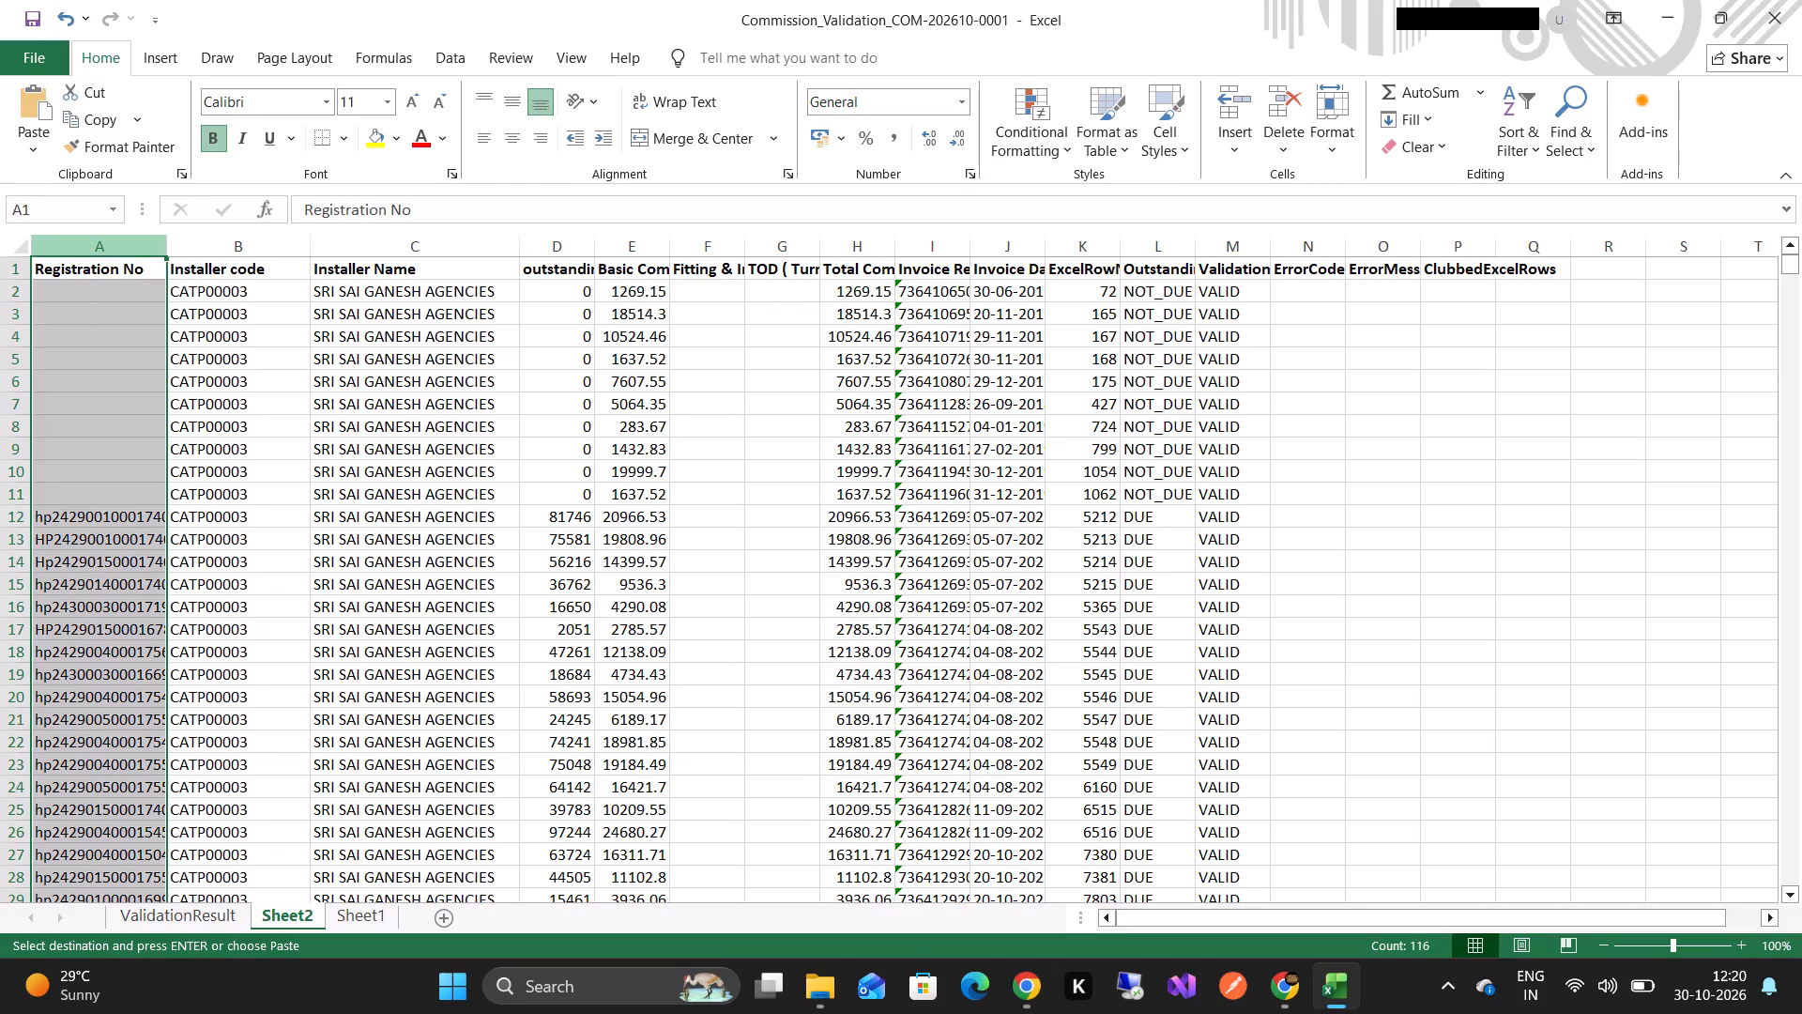
left_click_drag(170, 246, 205, 246, "ctrl")
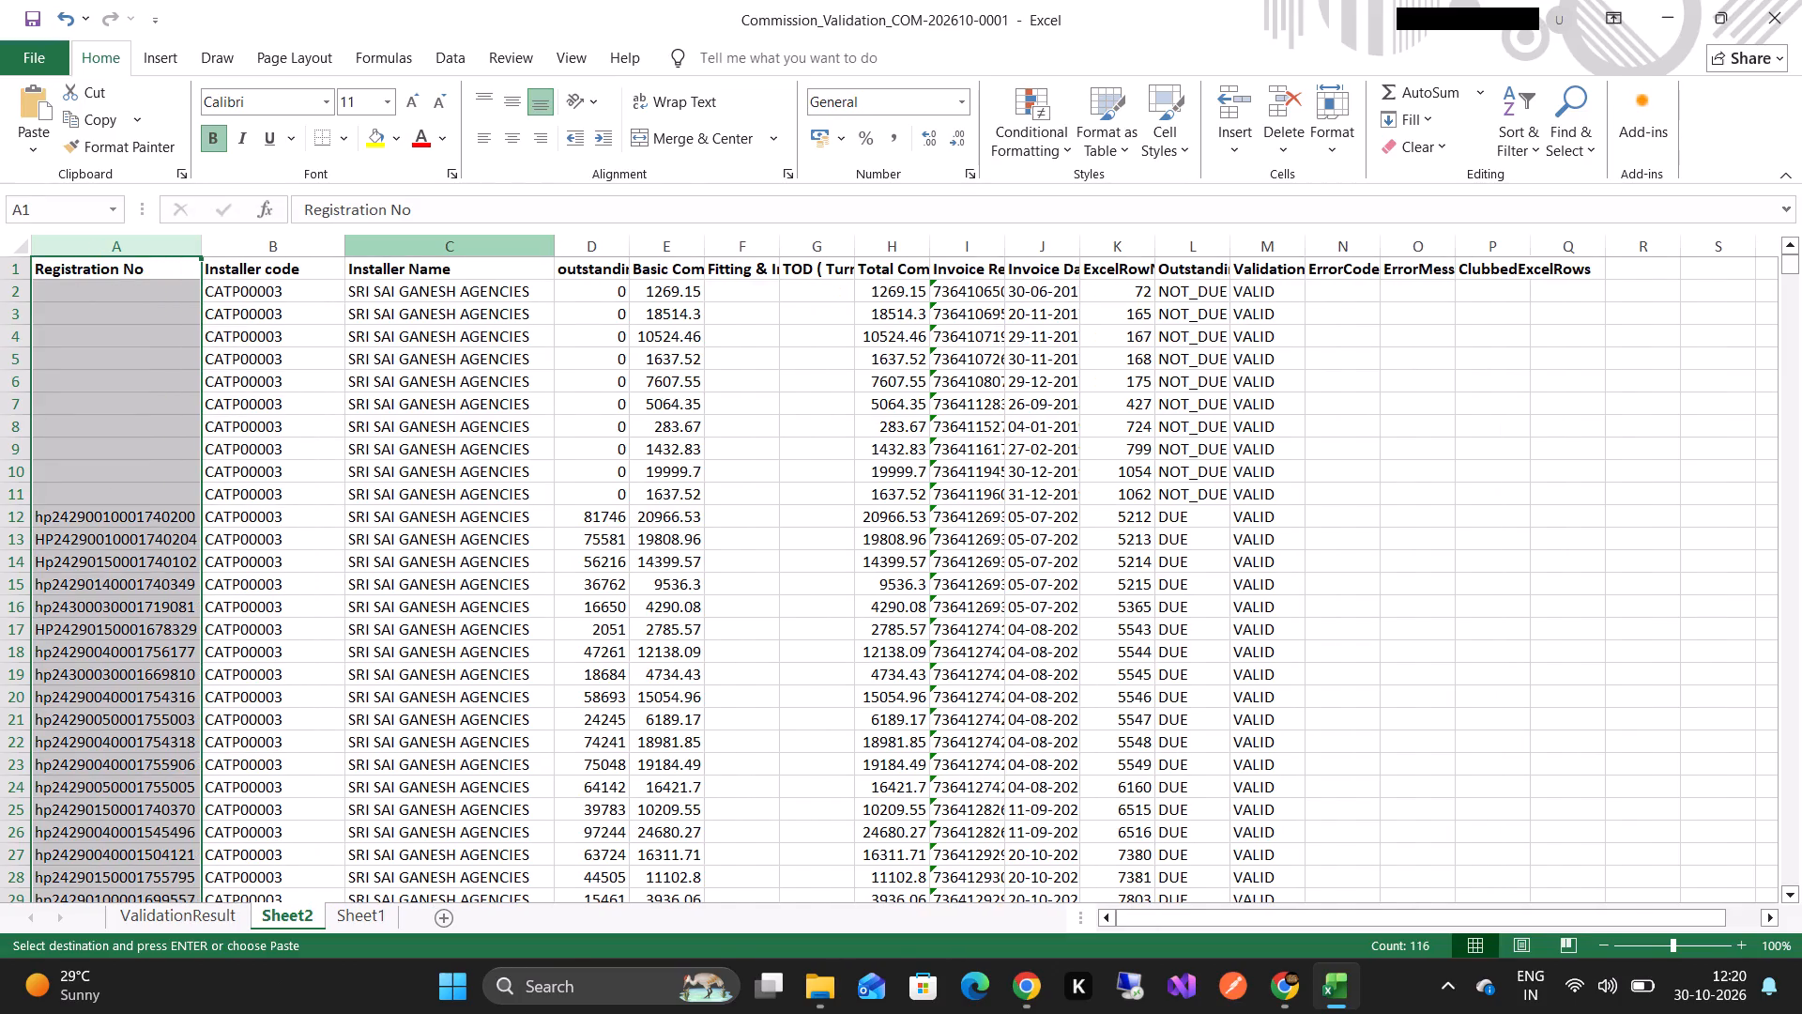
Widen the Fitting & Installation, TOD and OutstandingStatus columns.
left_click(766, 240)
left_click_drag(777, 243, 855, 247)
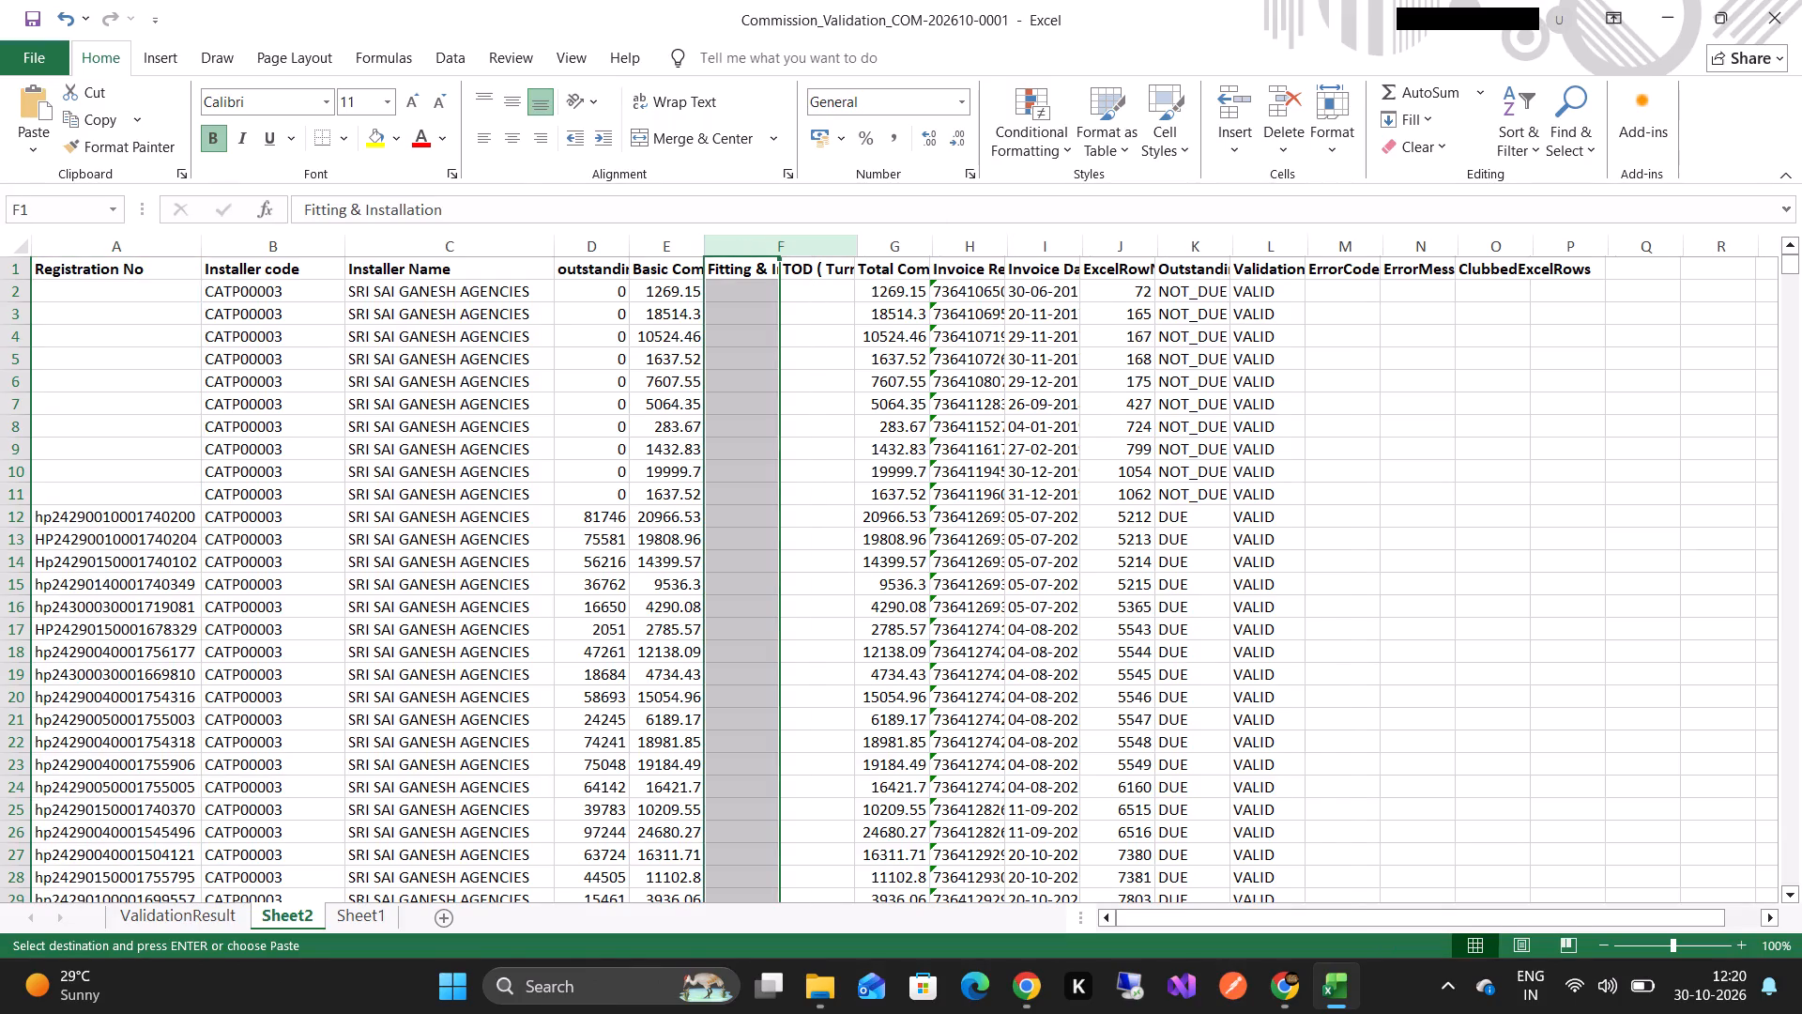
left_click_drag(934, 244, 955, 244)
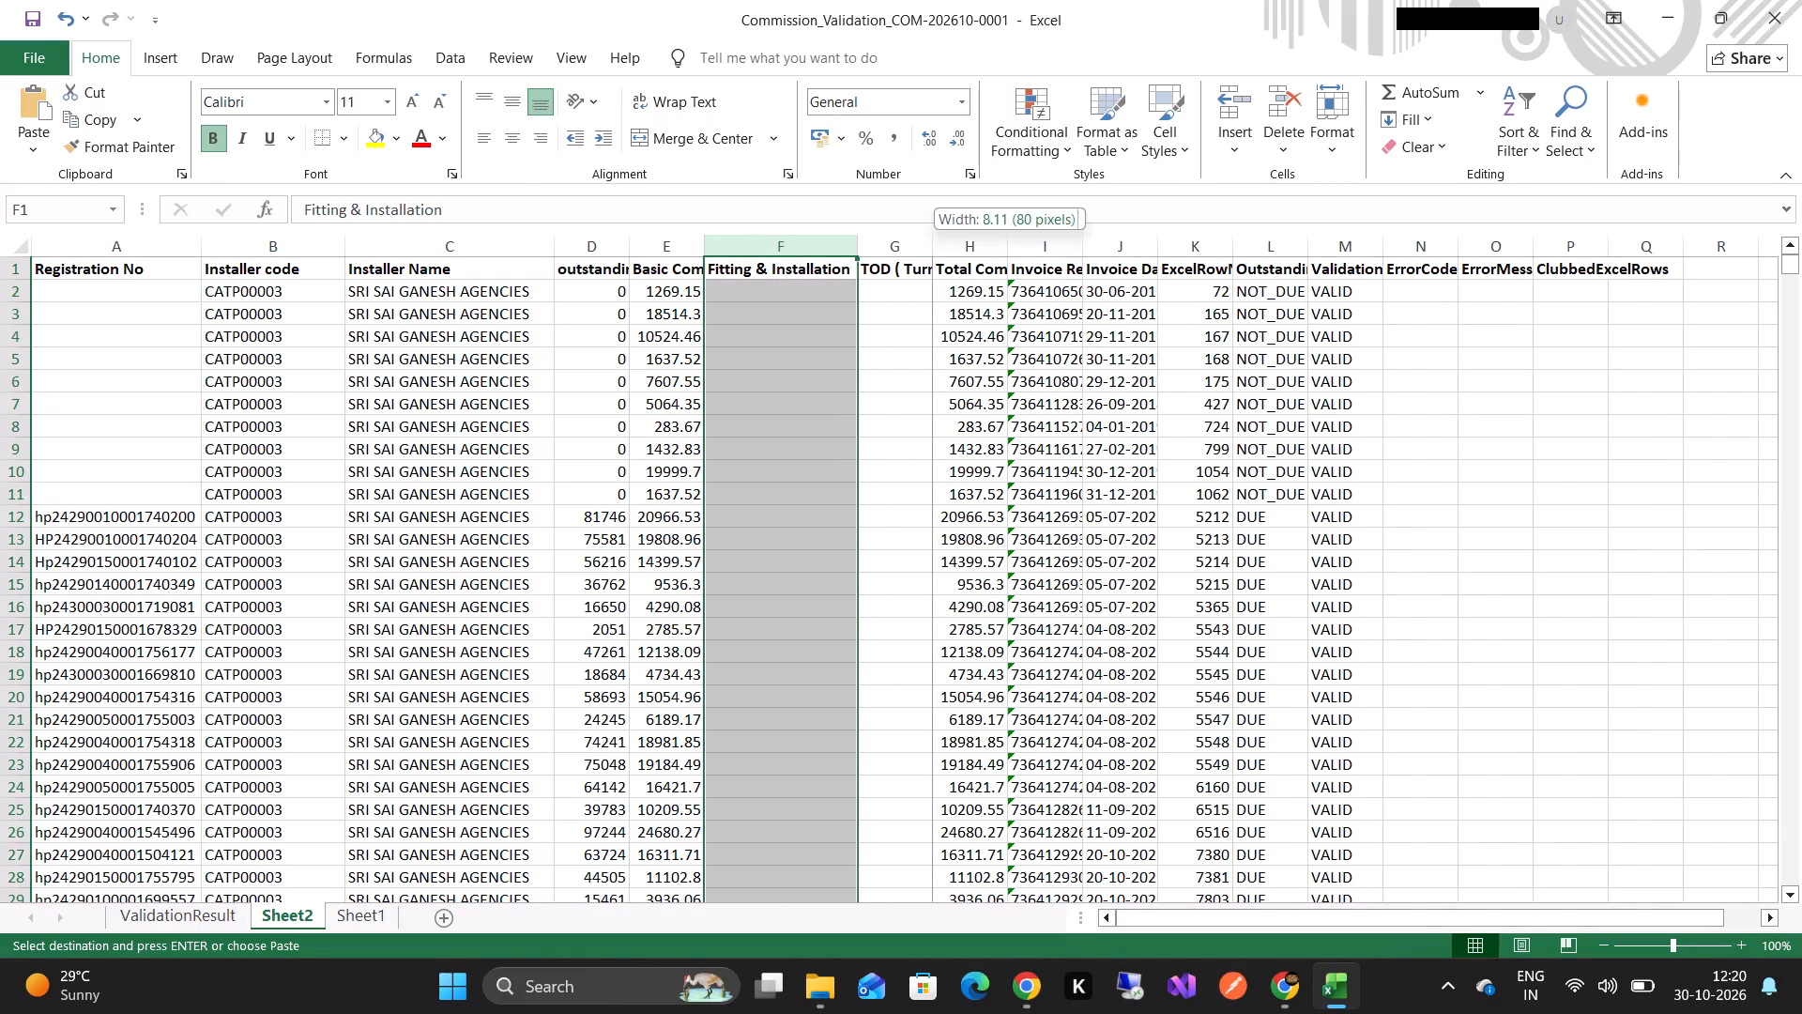
left_click_drag(955, 244, 961, 244)
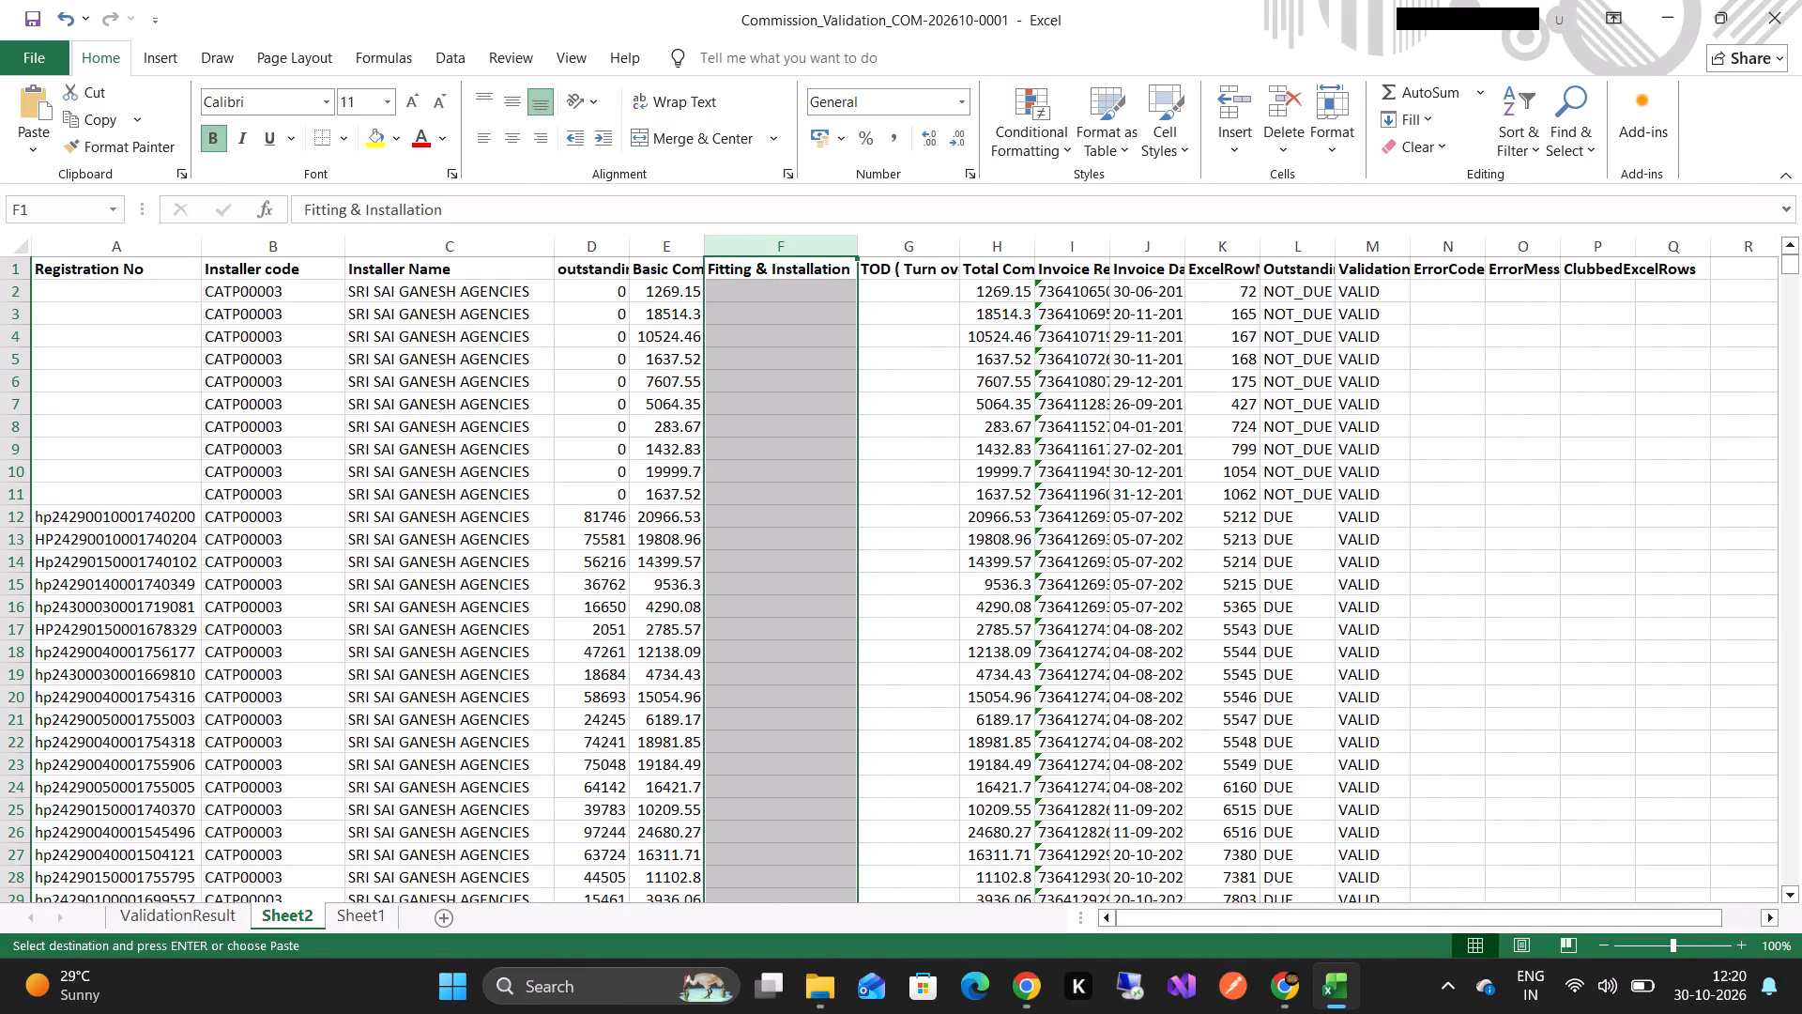
left_click_drag(1335, 251, 1379, 102)
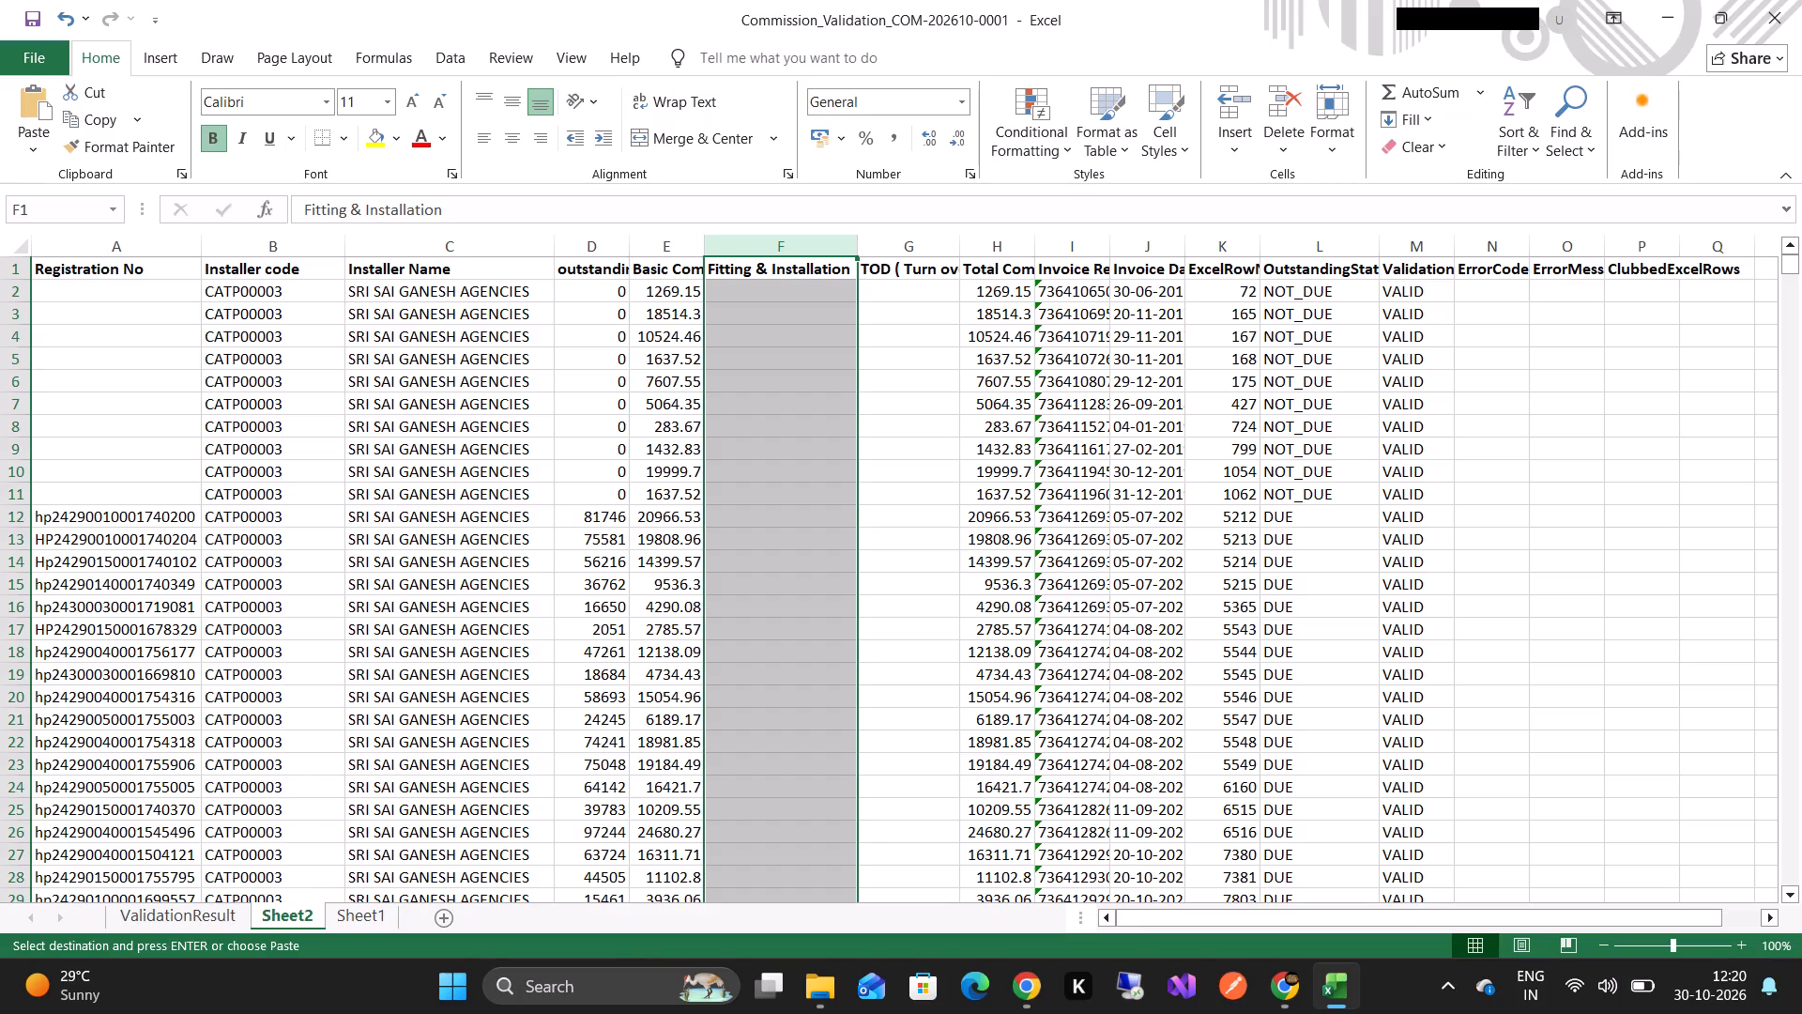
Add a filter to the OutstandingStatus column and exclude DUE, keeping NOT_DUE and blanks selected.
left_click(1316, 252)
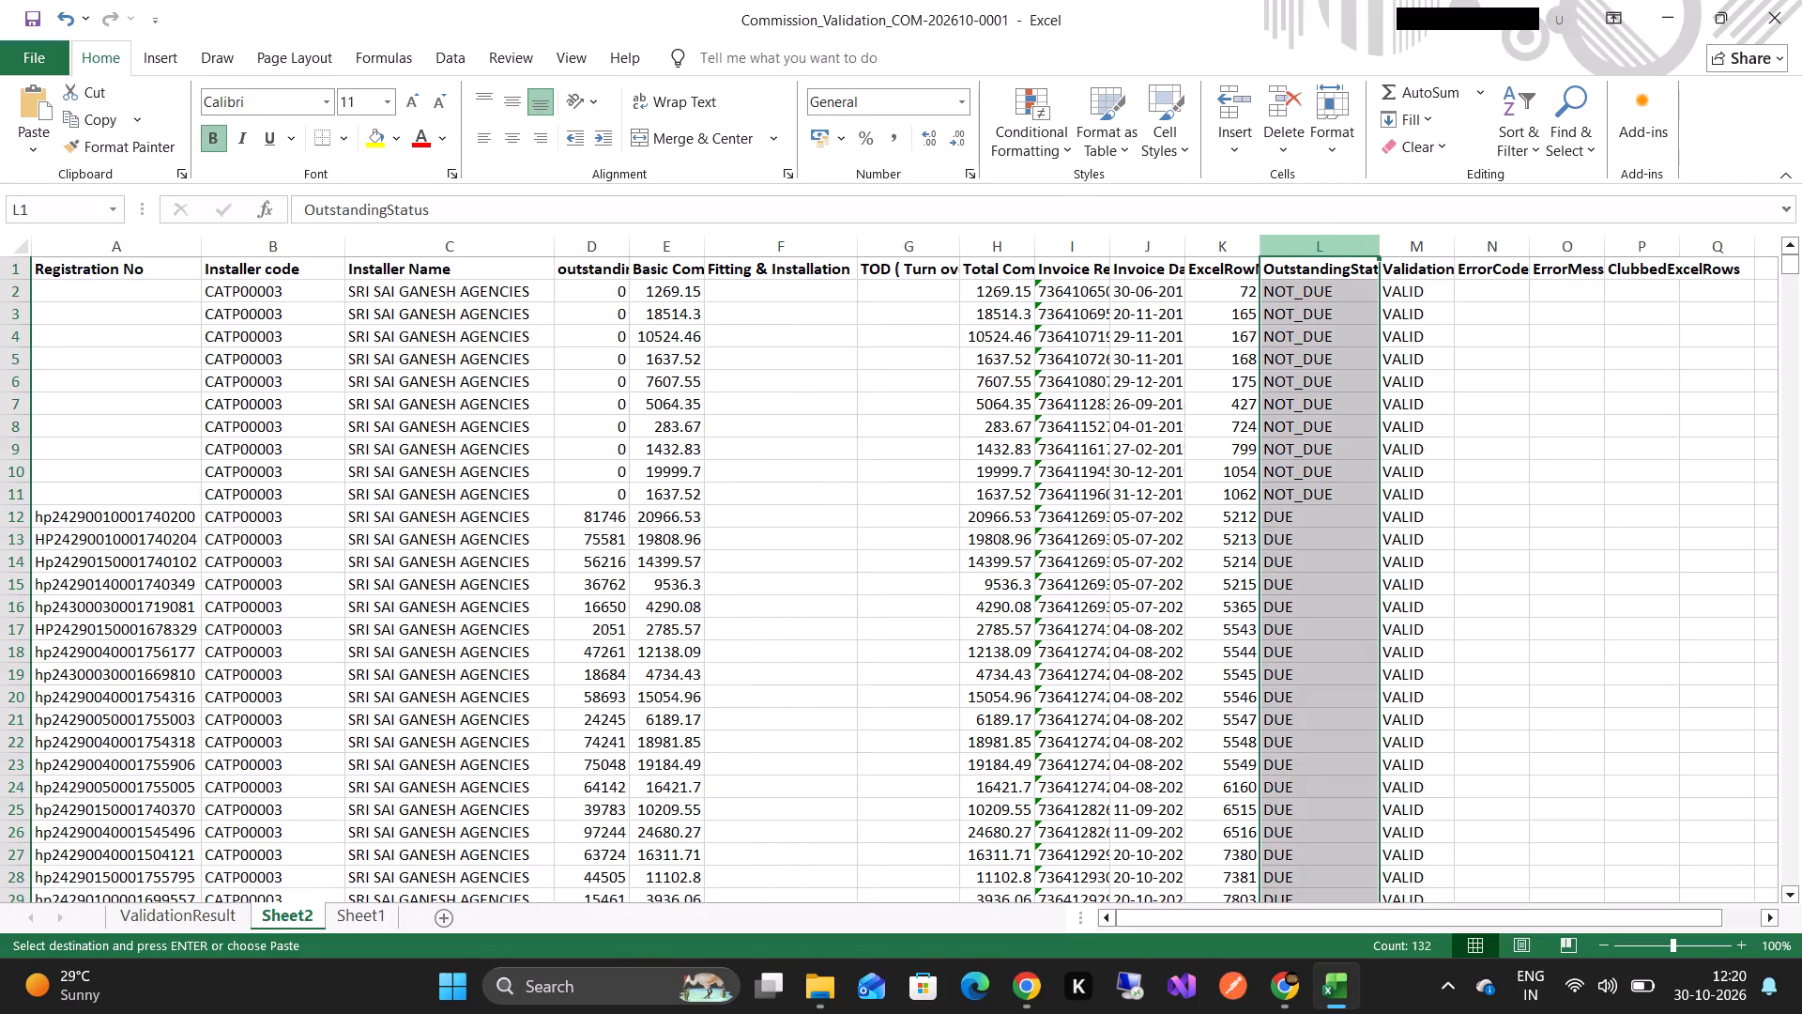
left_click(1322, 243)
left_click(1529, 134)
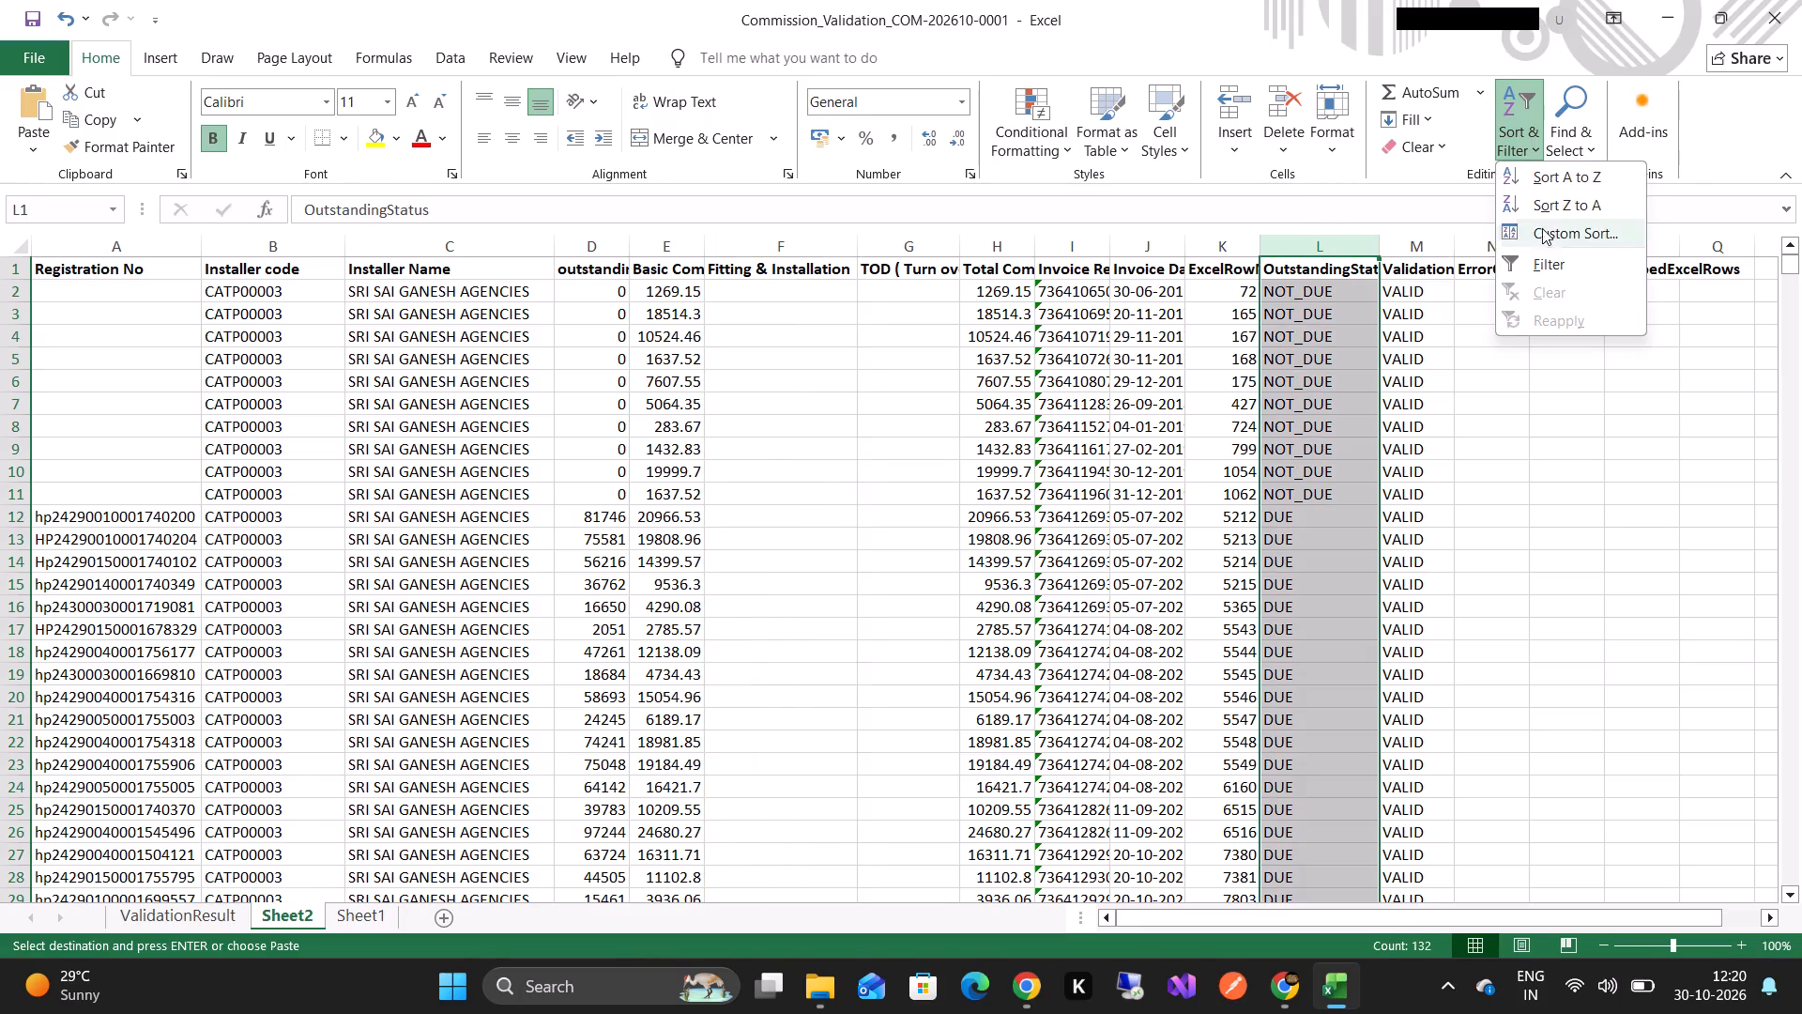
left_click(1539, 256)
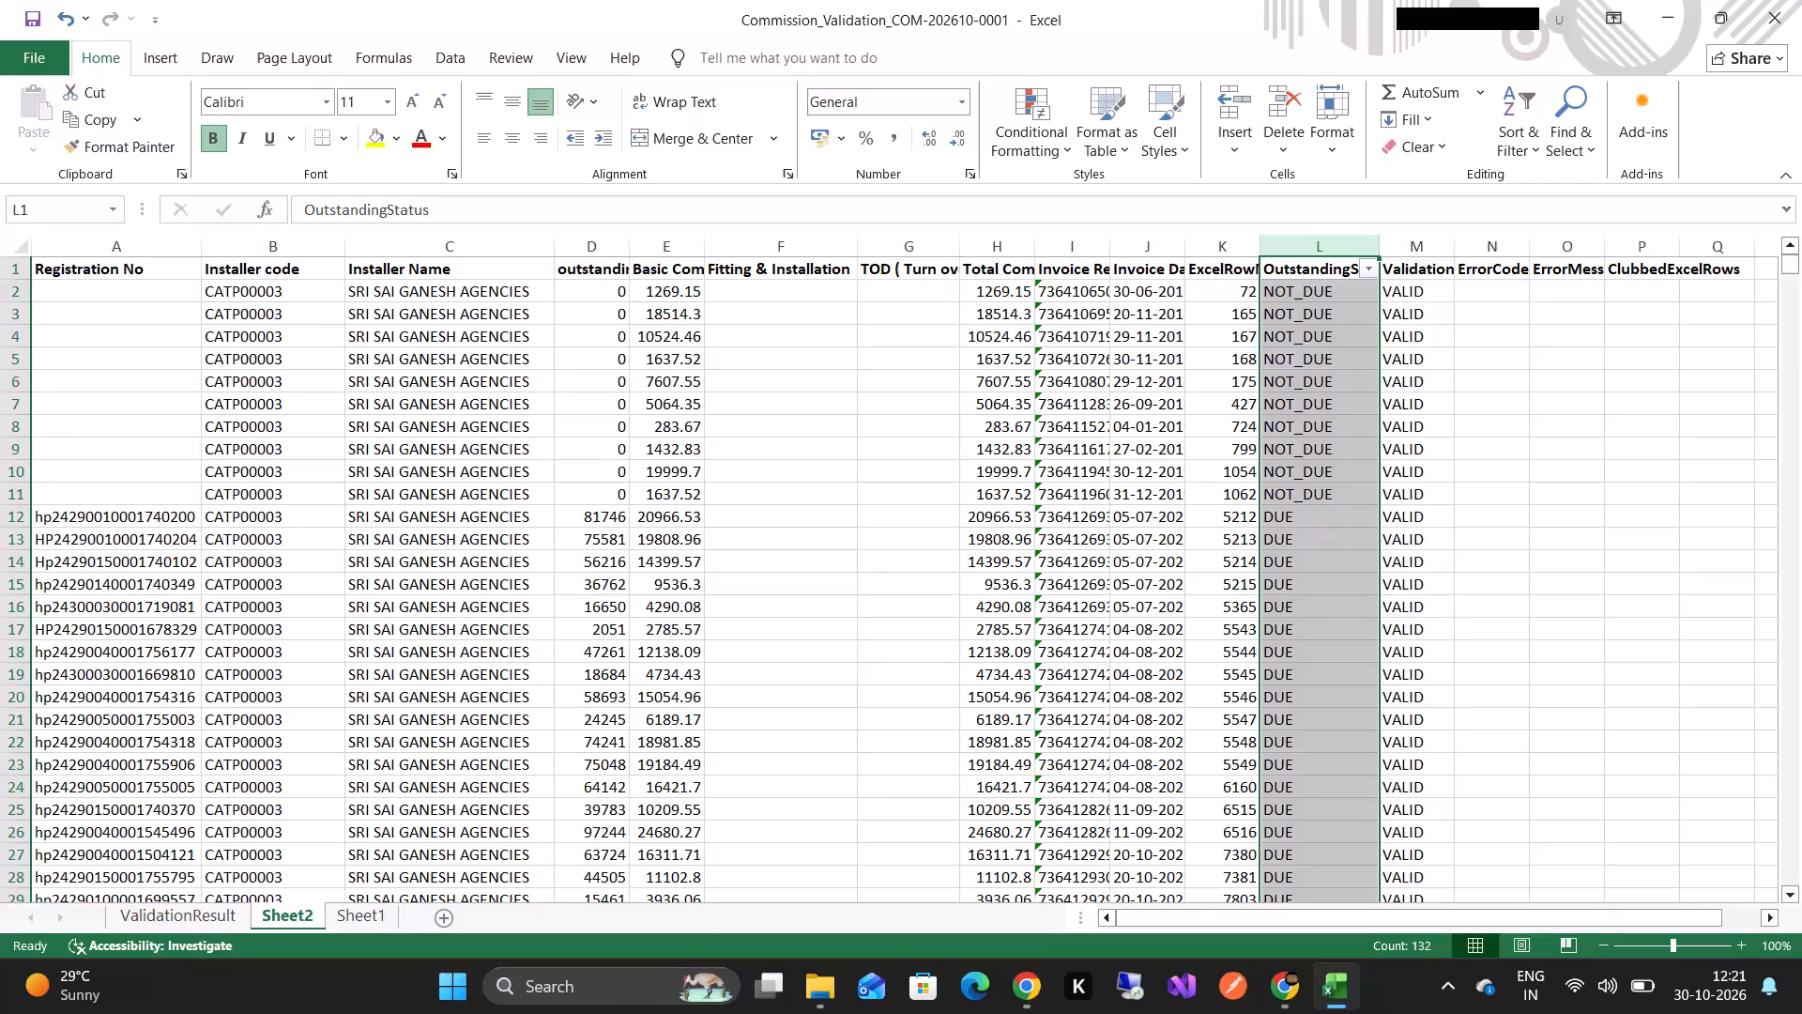
left_click(1366, 273)
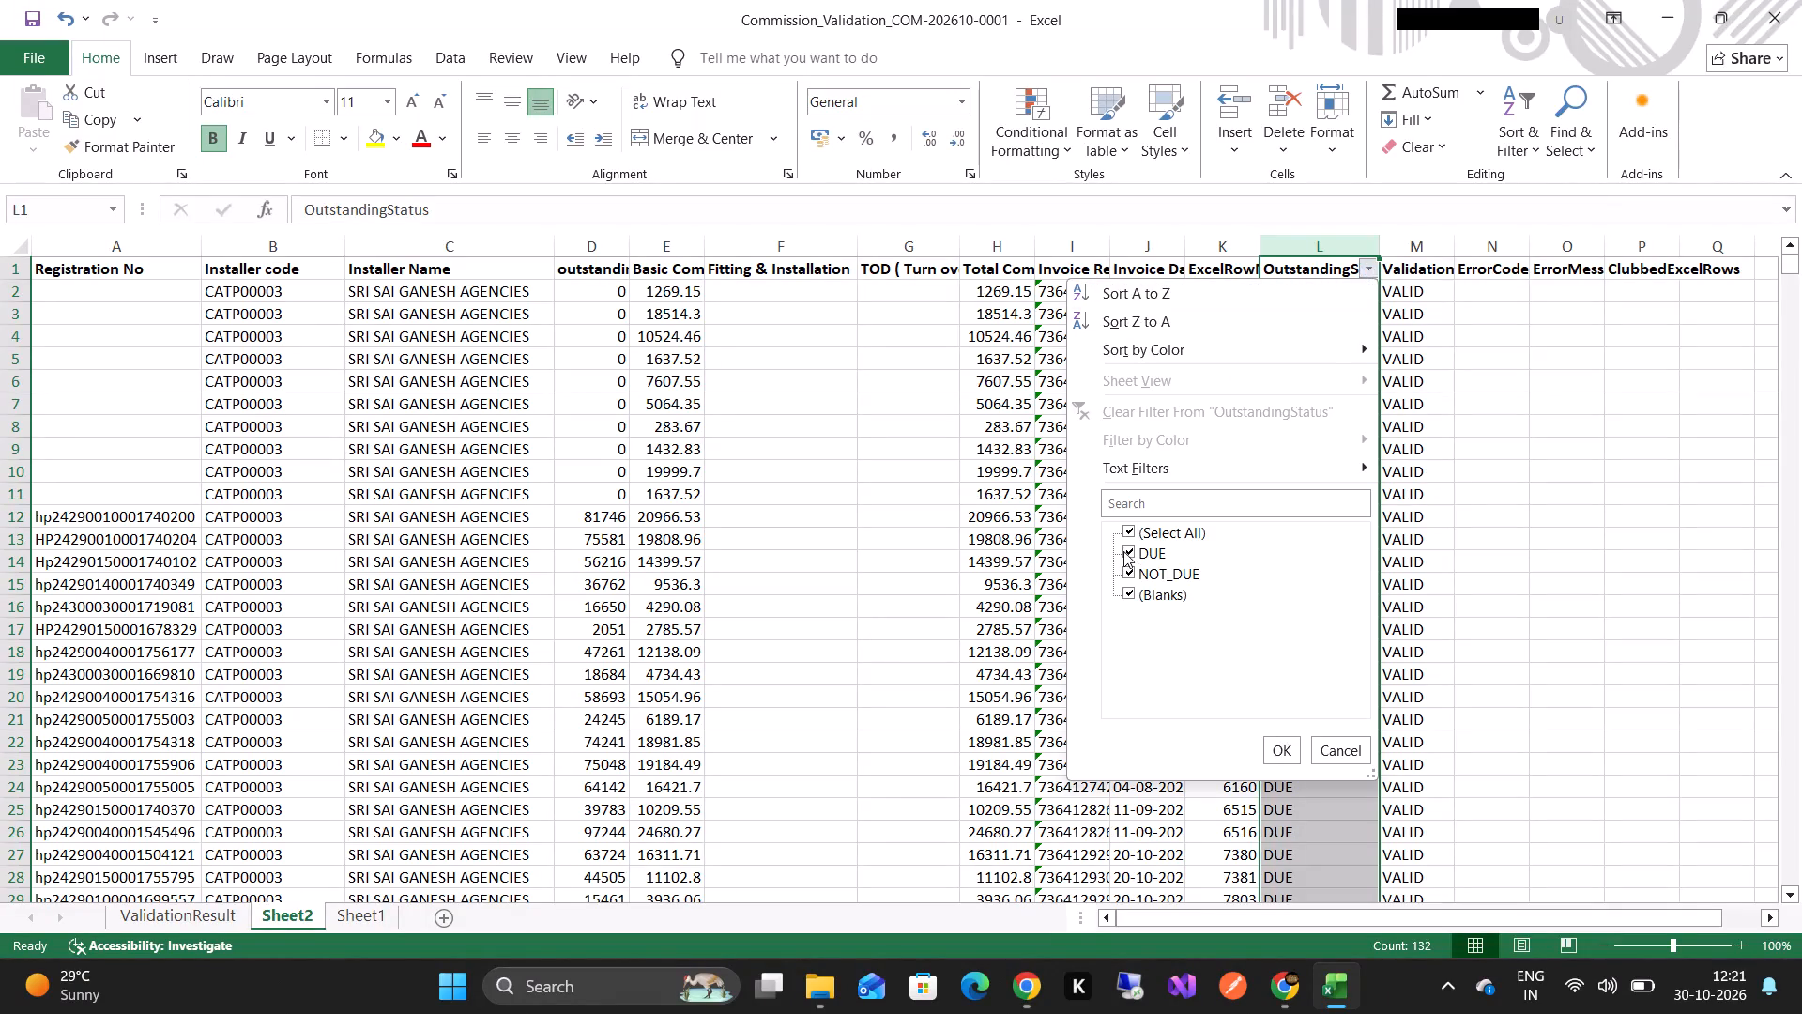
left_click(1125, 551)
left_click(1279, 762)
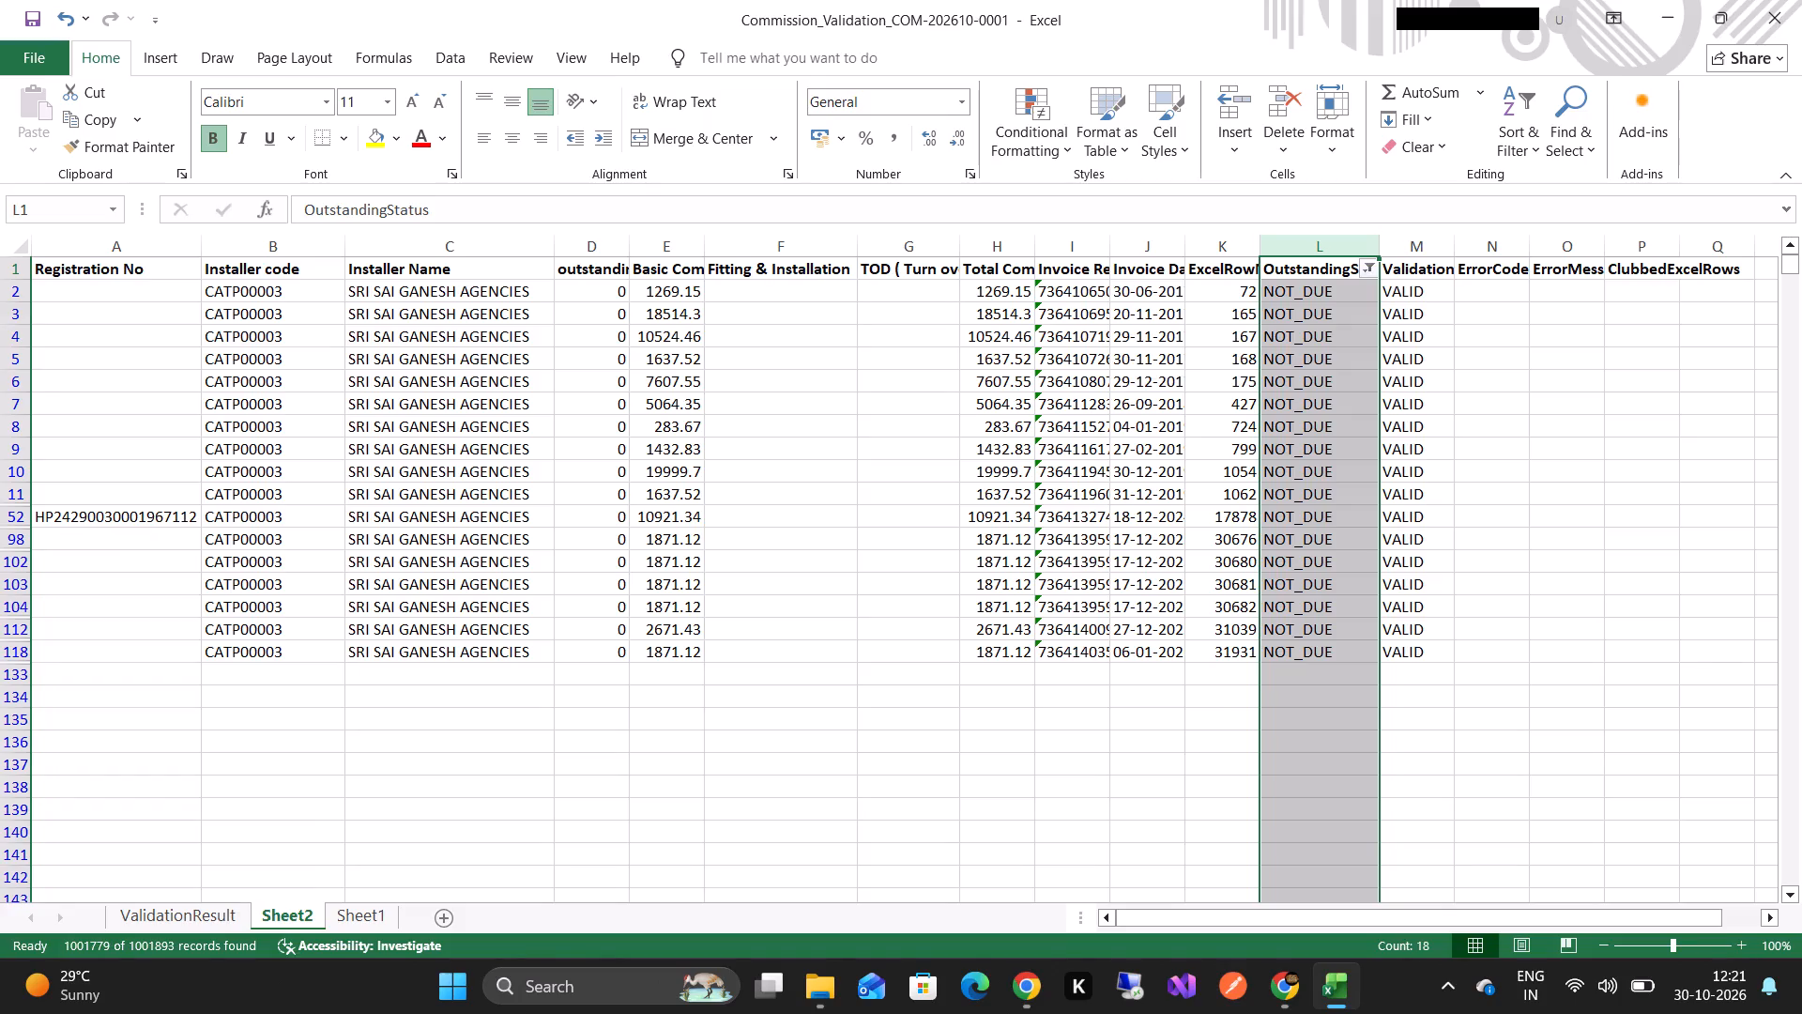
scroll(1311, 759, "up", 1)
scroll(1311, 759, "right", 2)
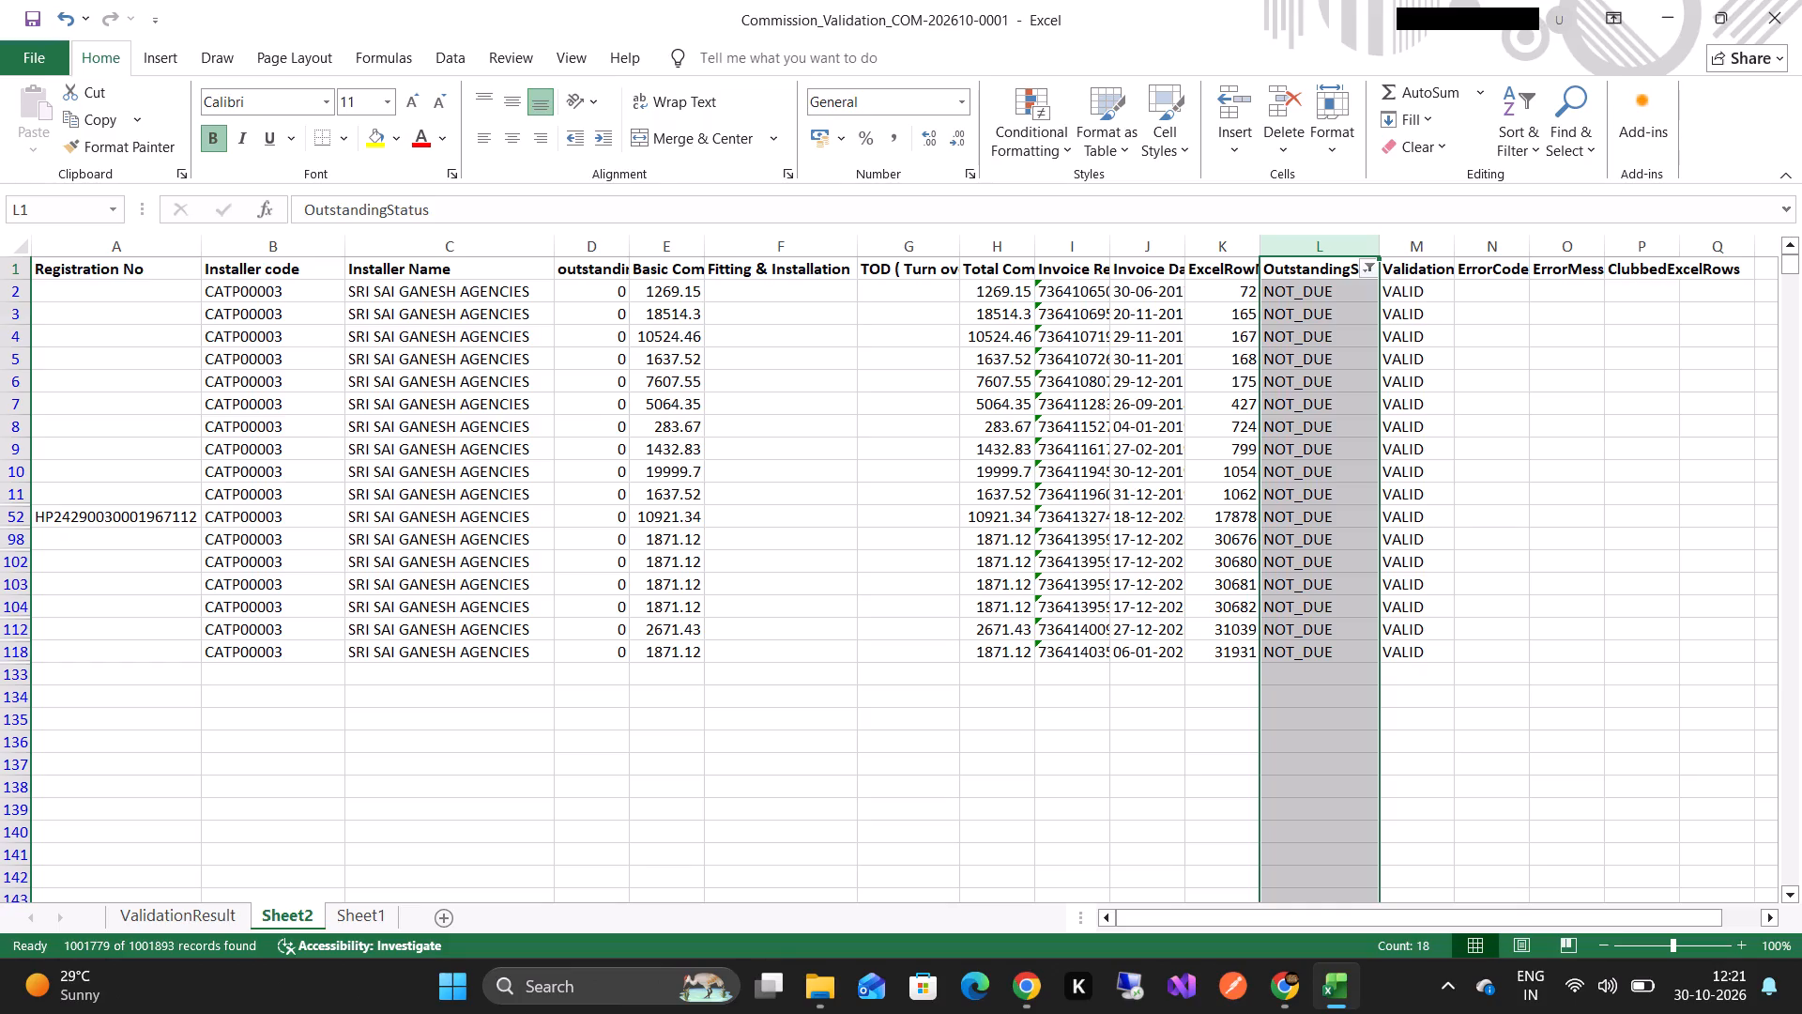
scroll(1018, 506, "up", 2)
left_click(1368, 264)
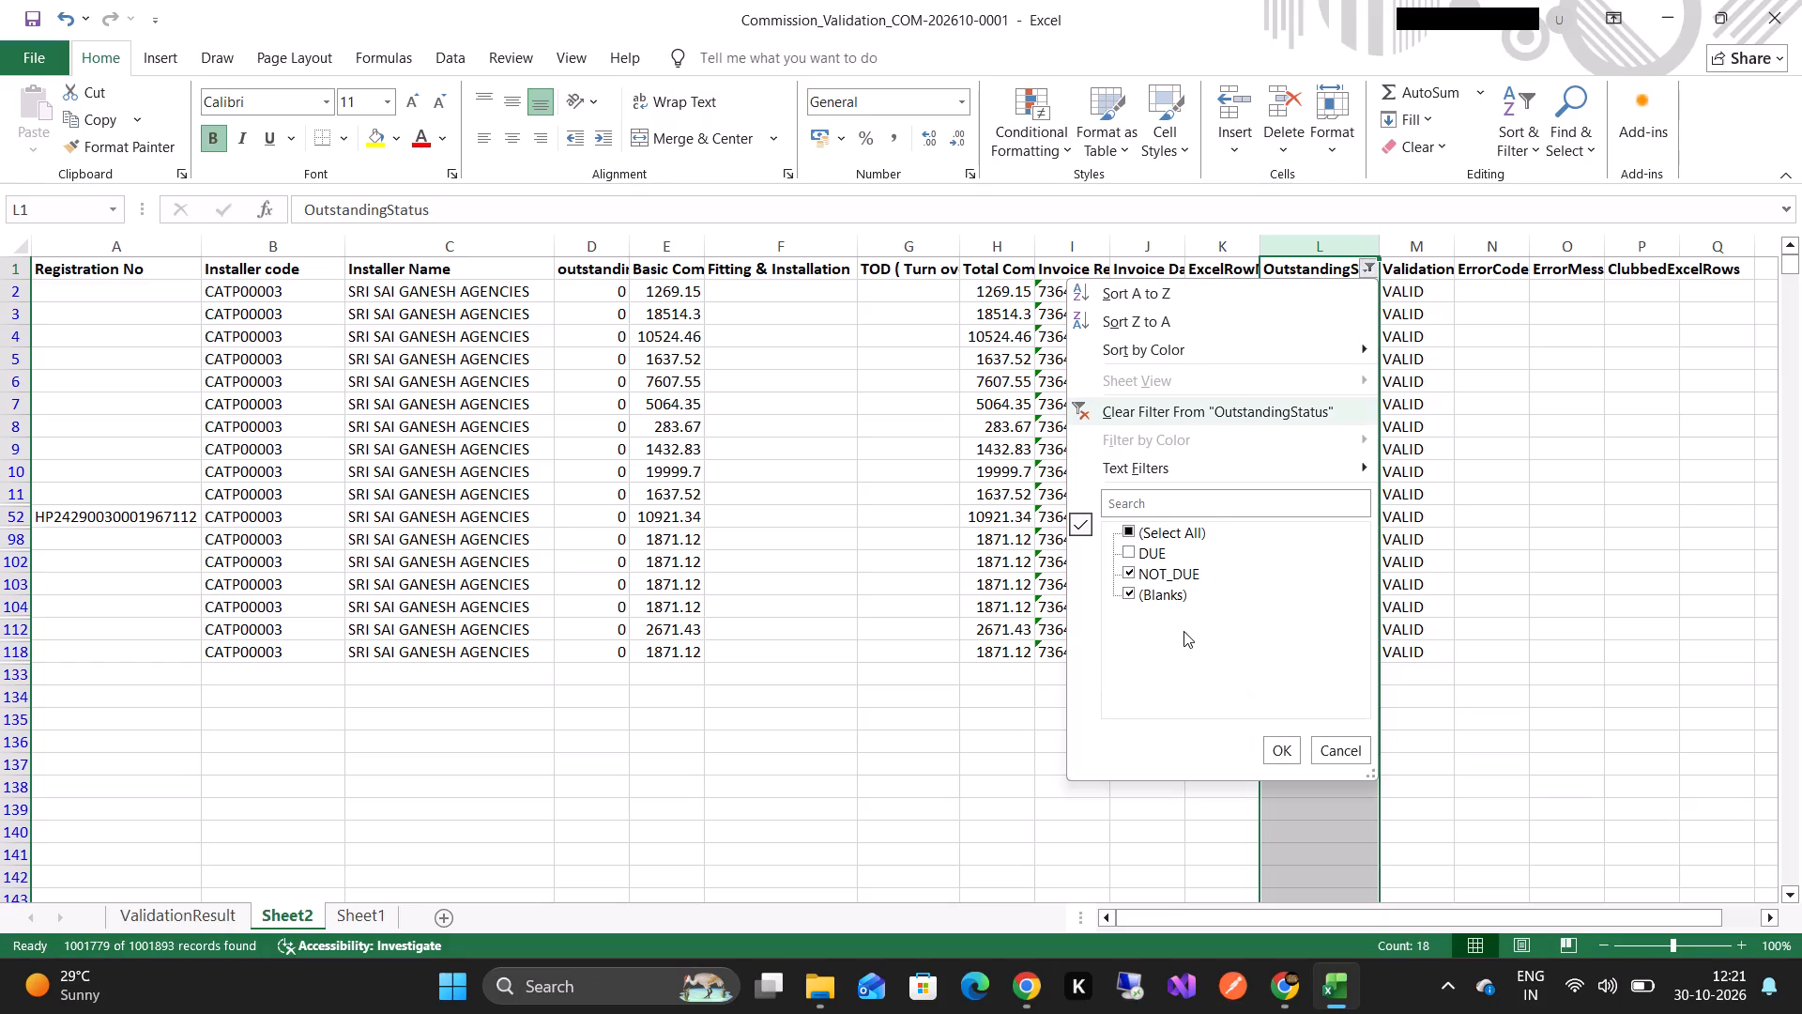
left_click(1129, 551)
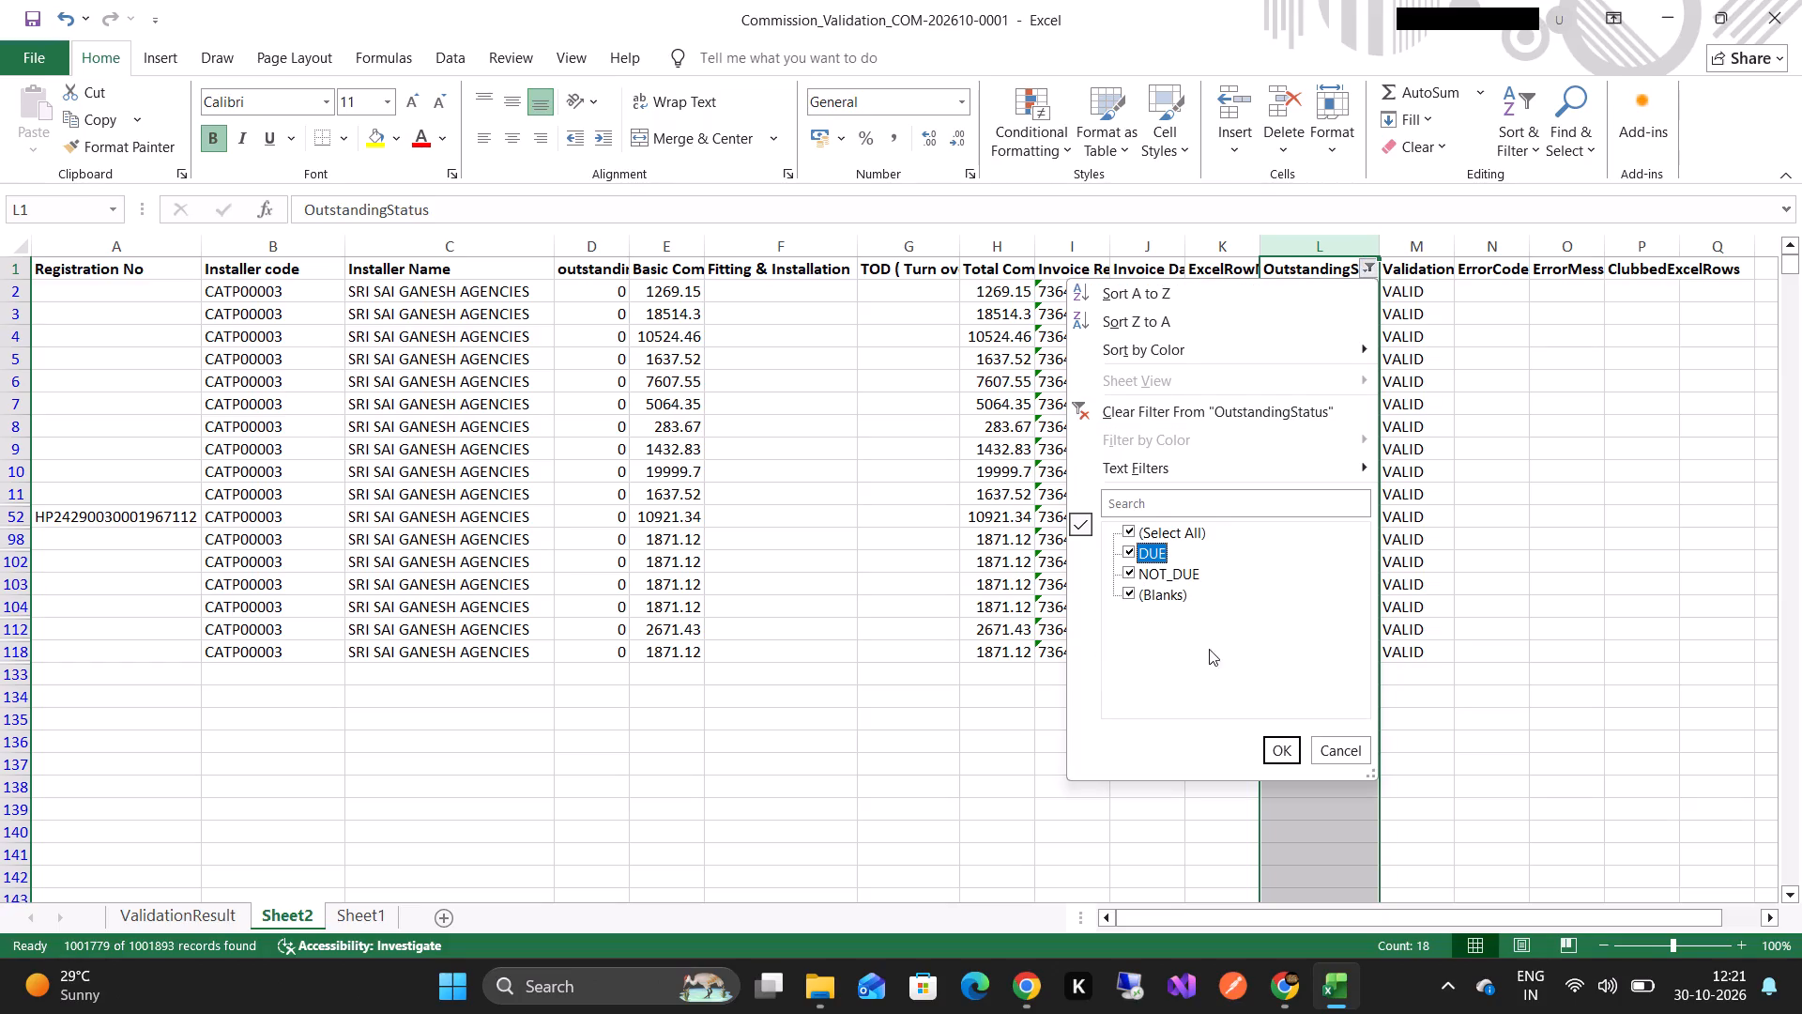
left_click(1280, 754)
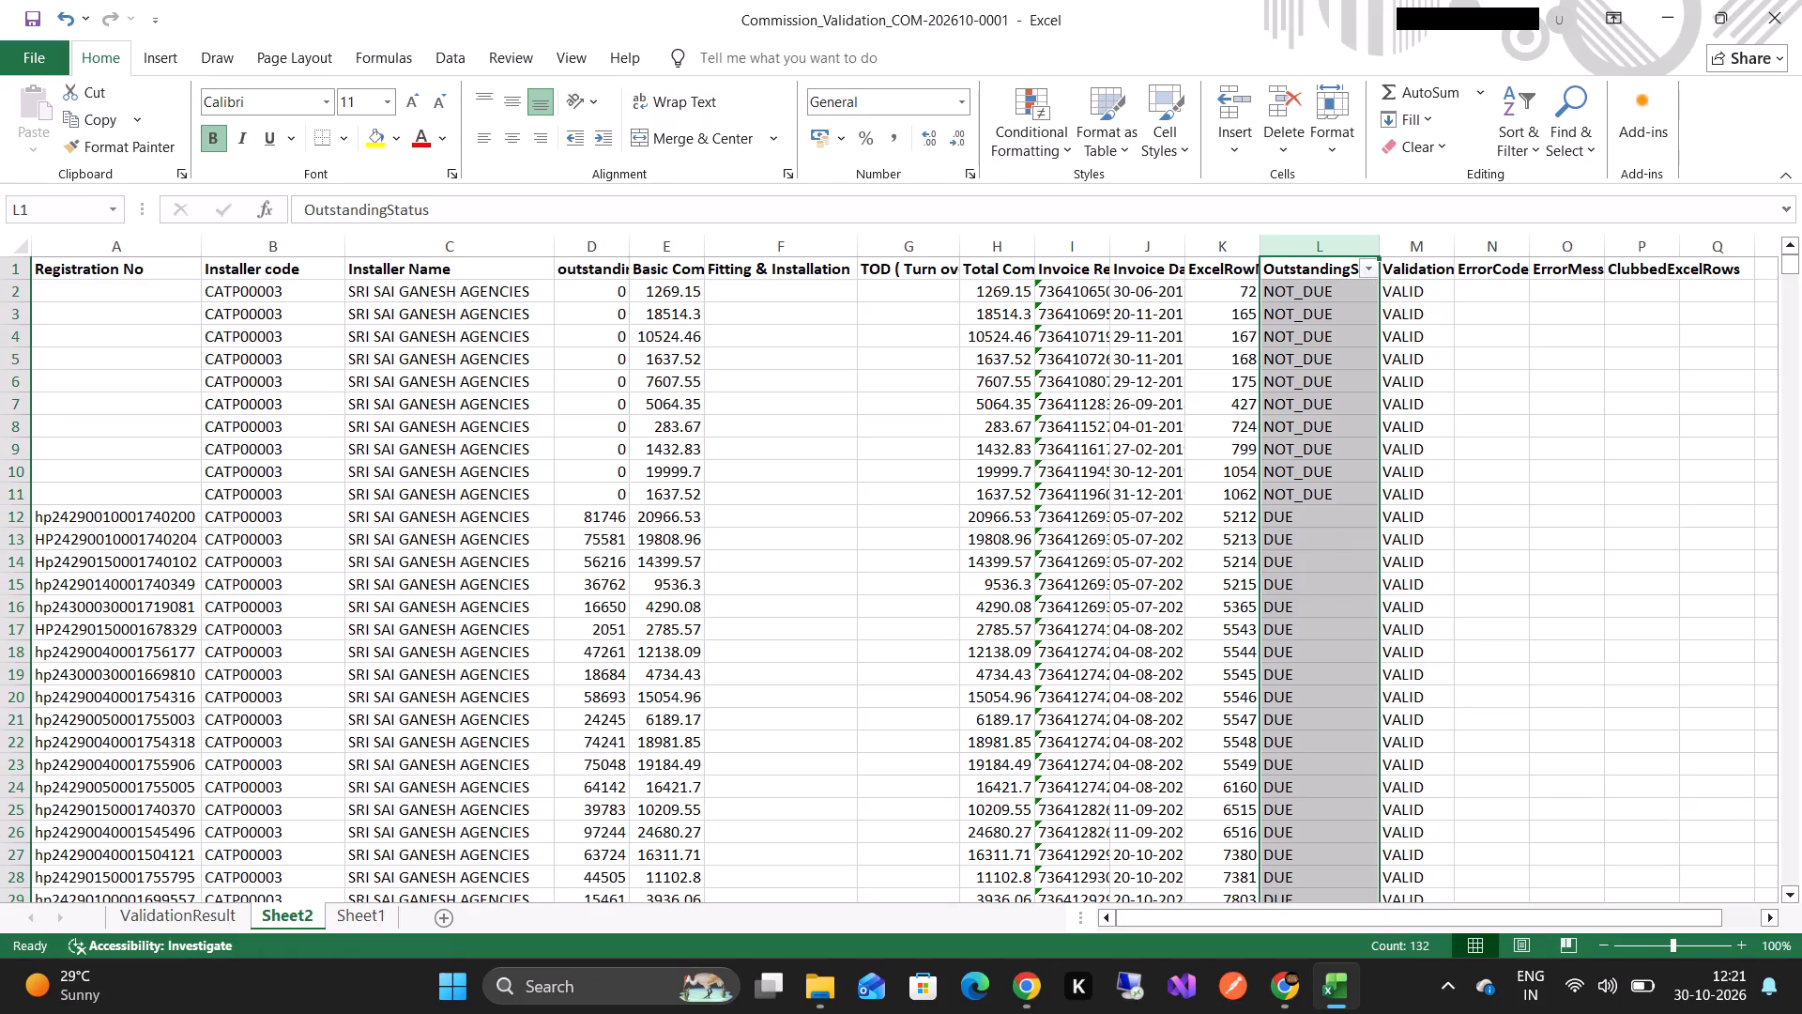
Look over the unfiltered CATP00003 rows, including the OutstandingStatus and ClubbedExcelRows columns.
scroll(1092, 803, "down", 6)
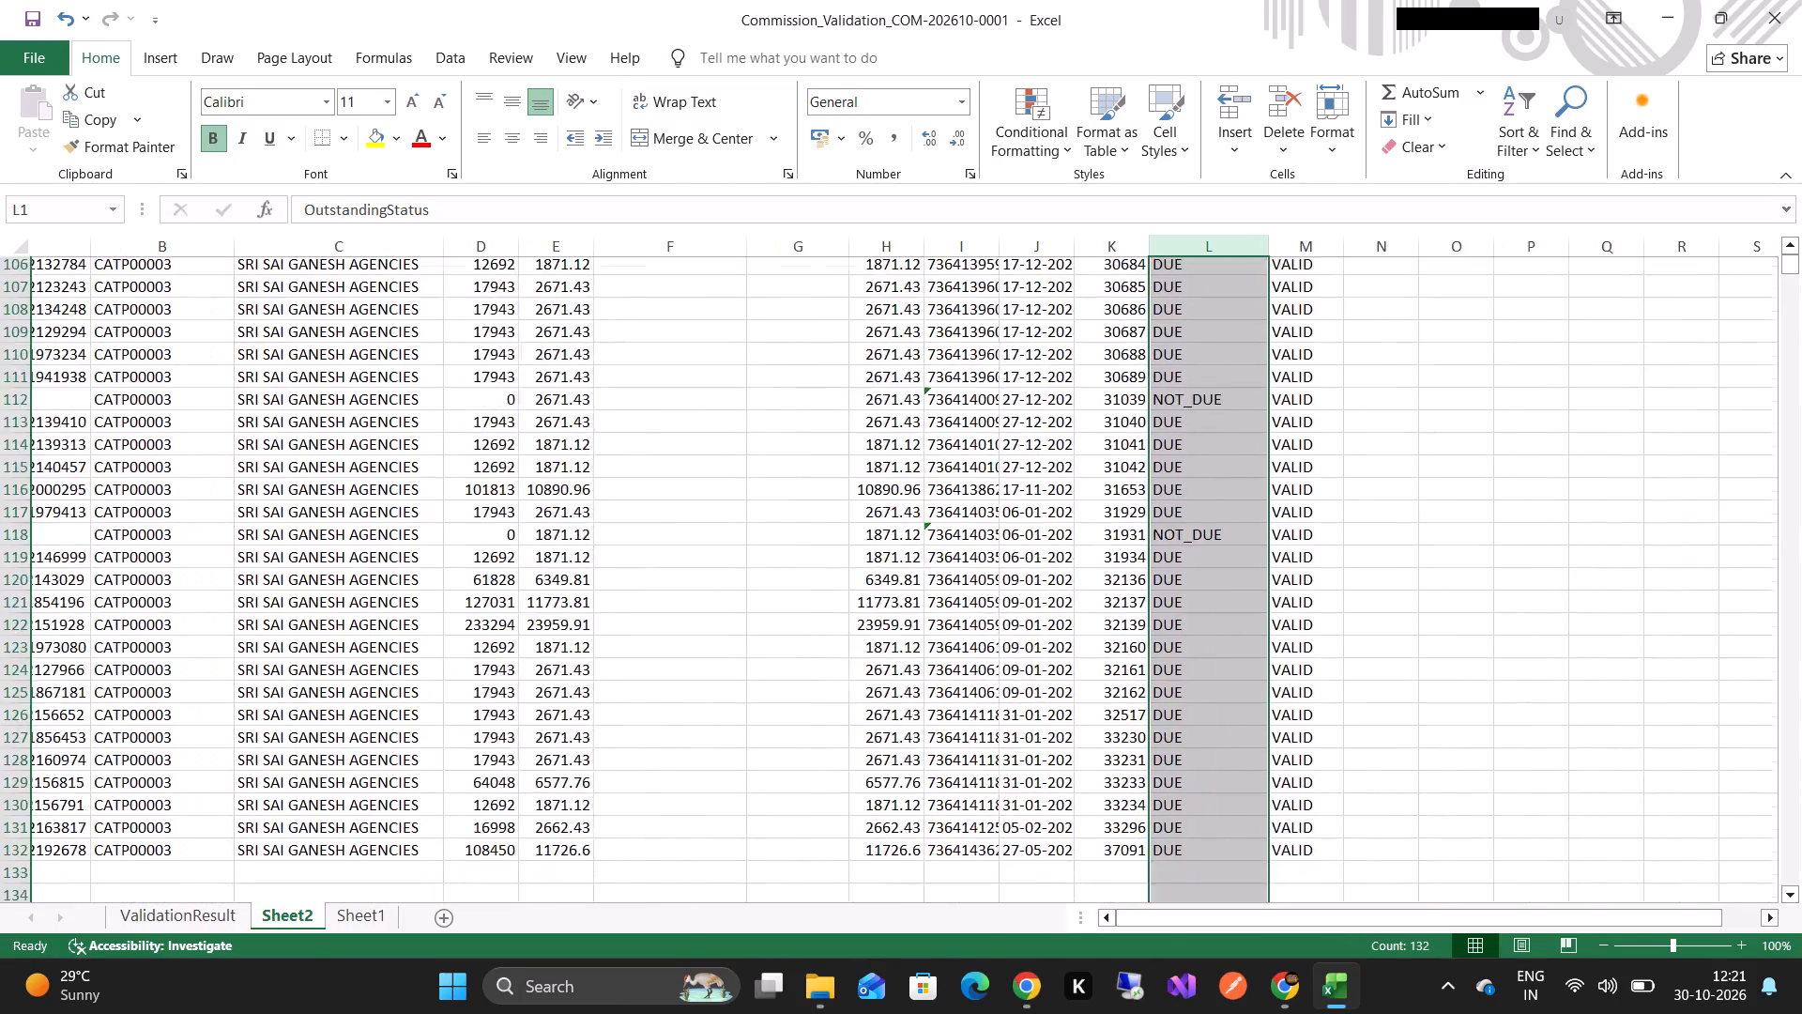
scroll(1092, 803, "down", 3)
scroll(1092, 803, "right", 6)
scroll(1092, 803, "up", 3)
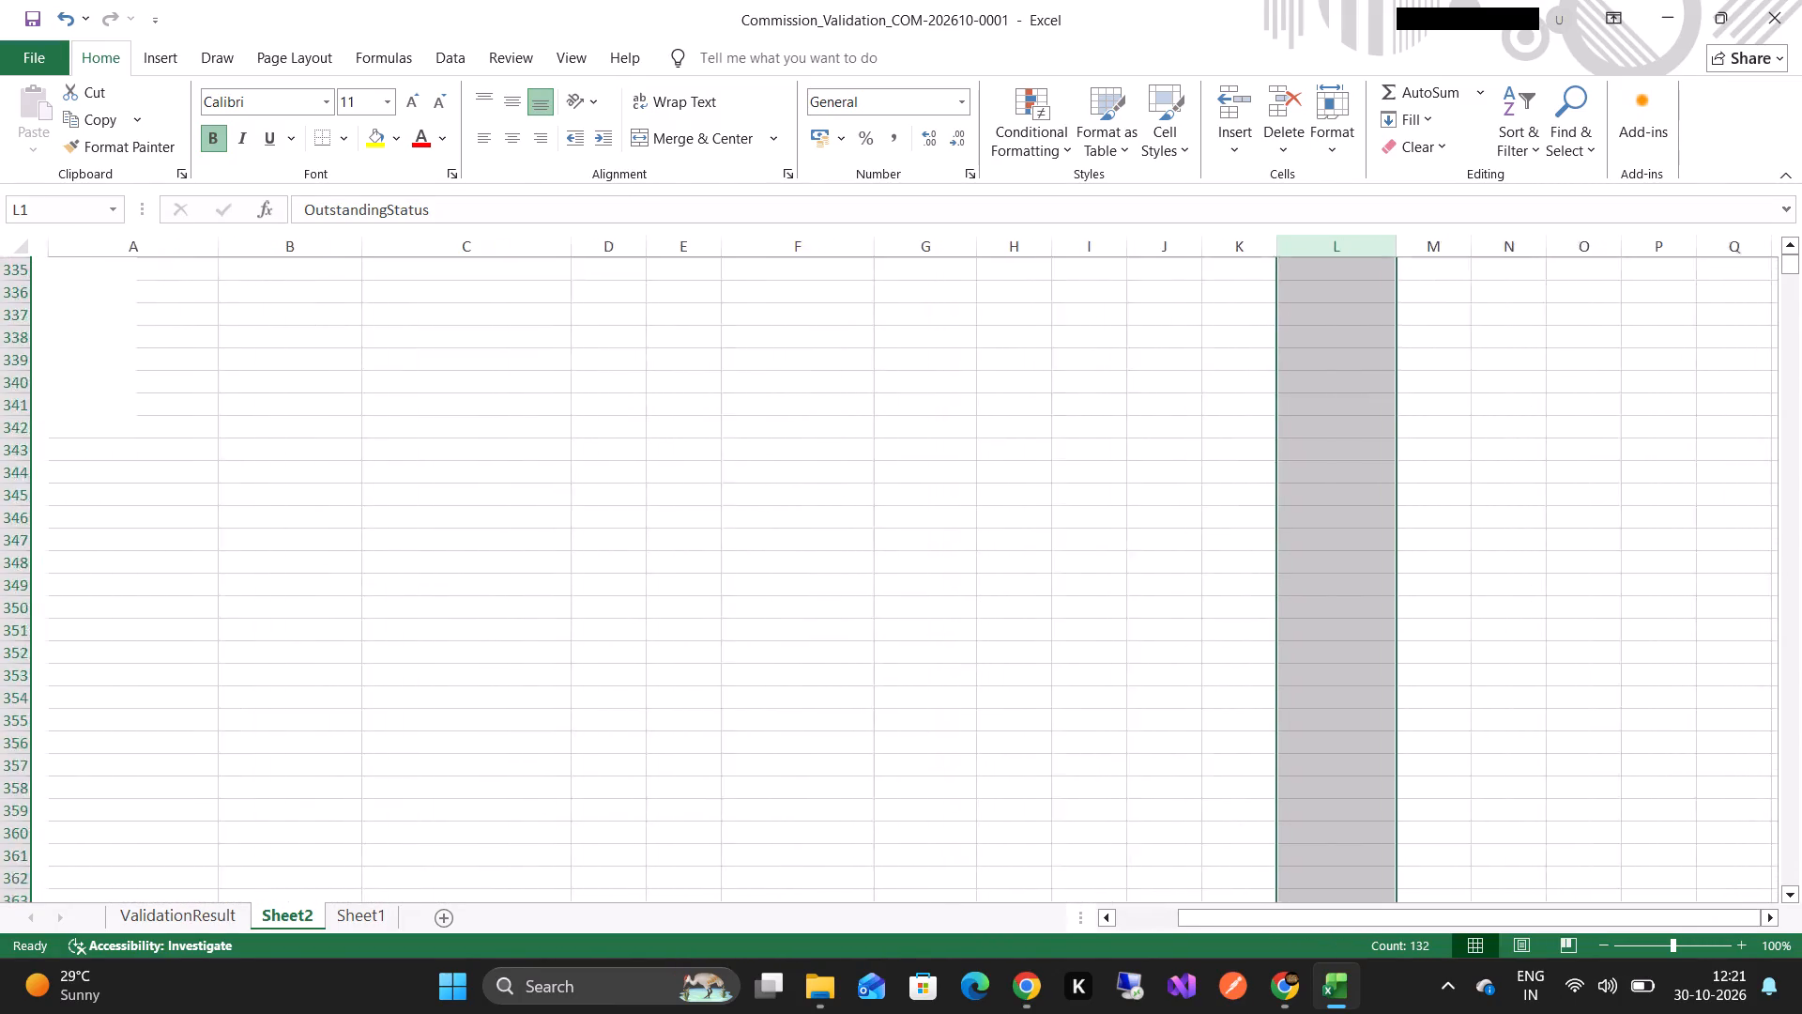
scroll(1092, 803, "up", 6)
scroll(1092, 803, "down", 3)
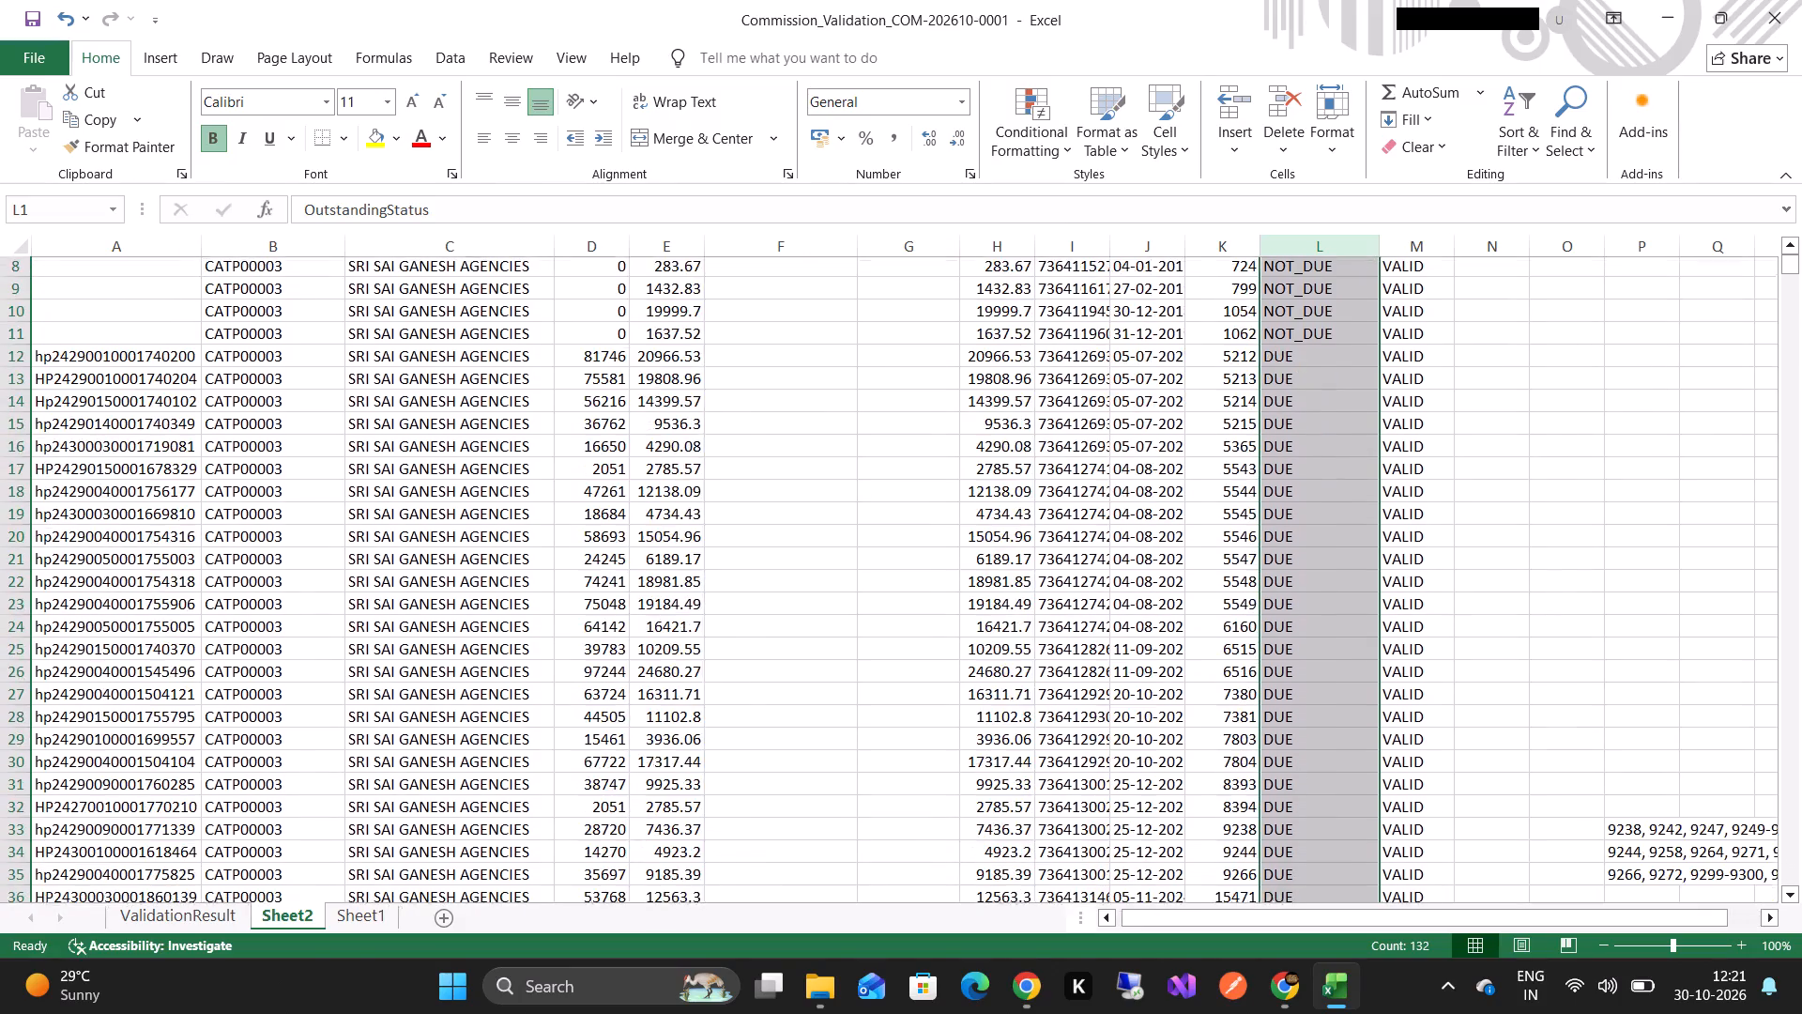
scroll(1092, 803, "down", 4)
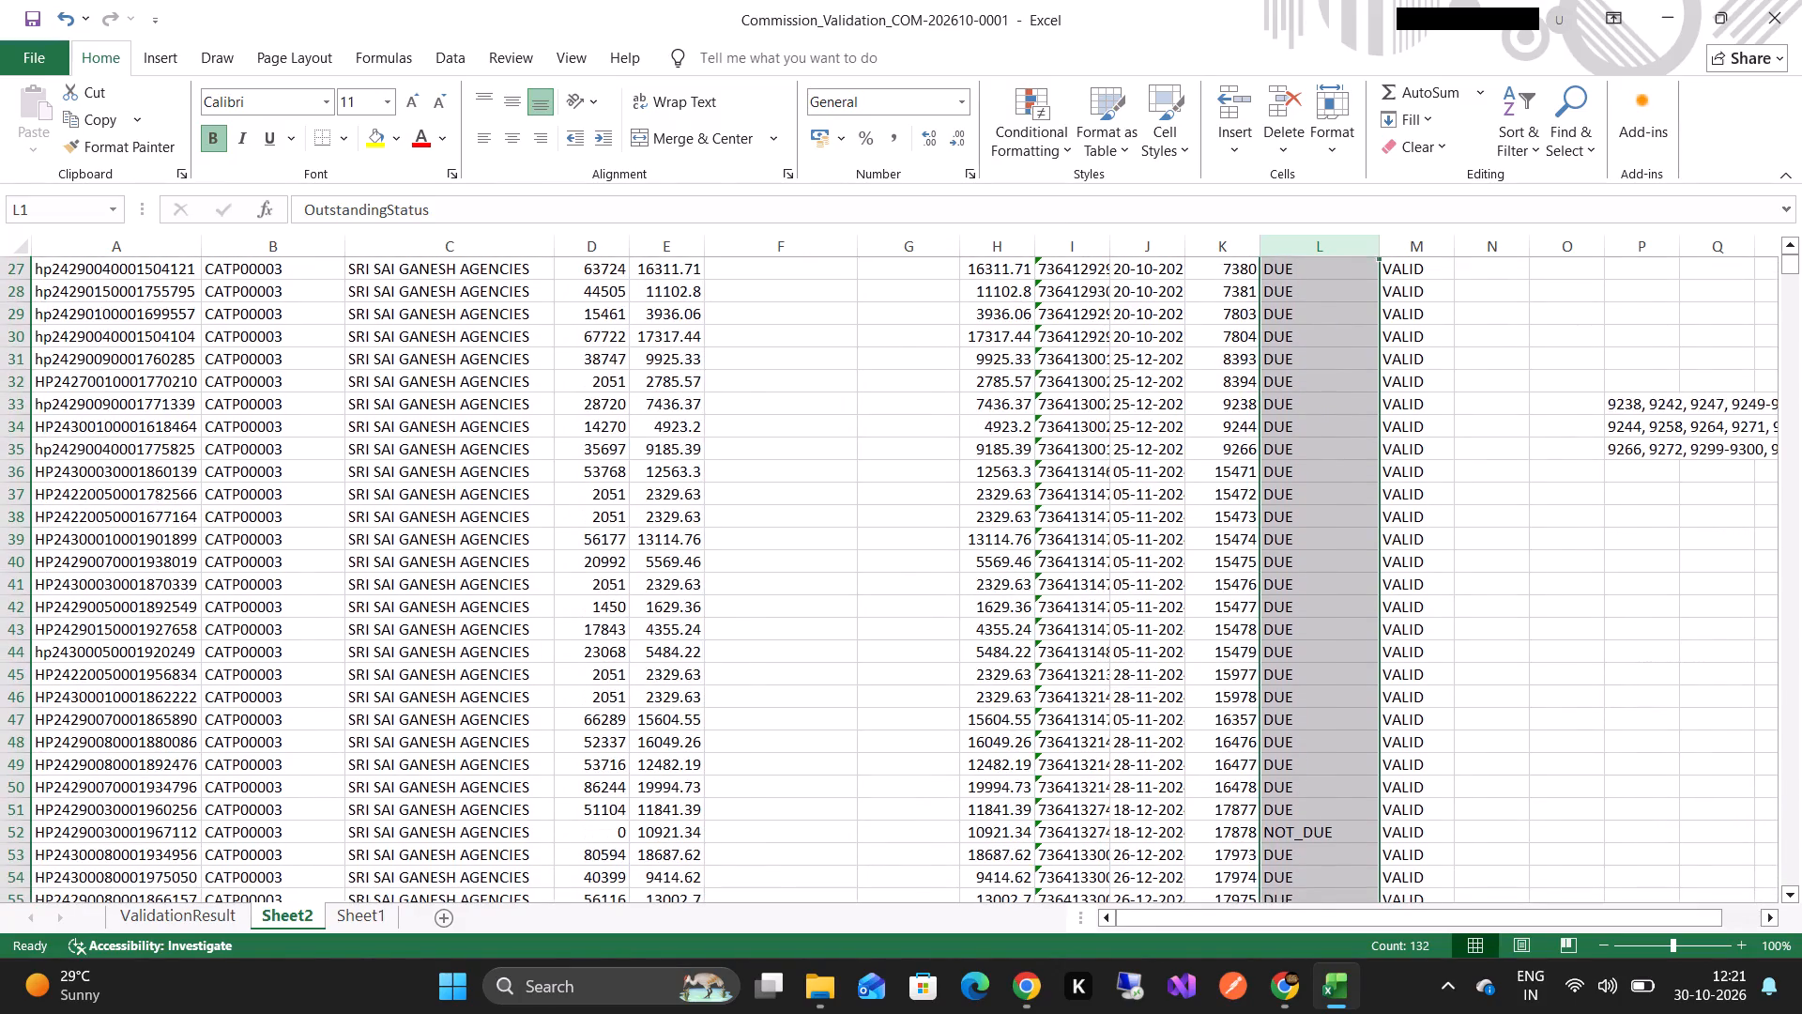
scroll(1092, 803, "left", 7)
scroll(1092, 803, "up", 1)
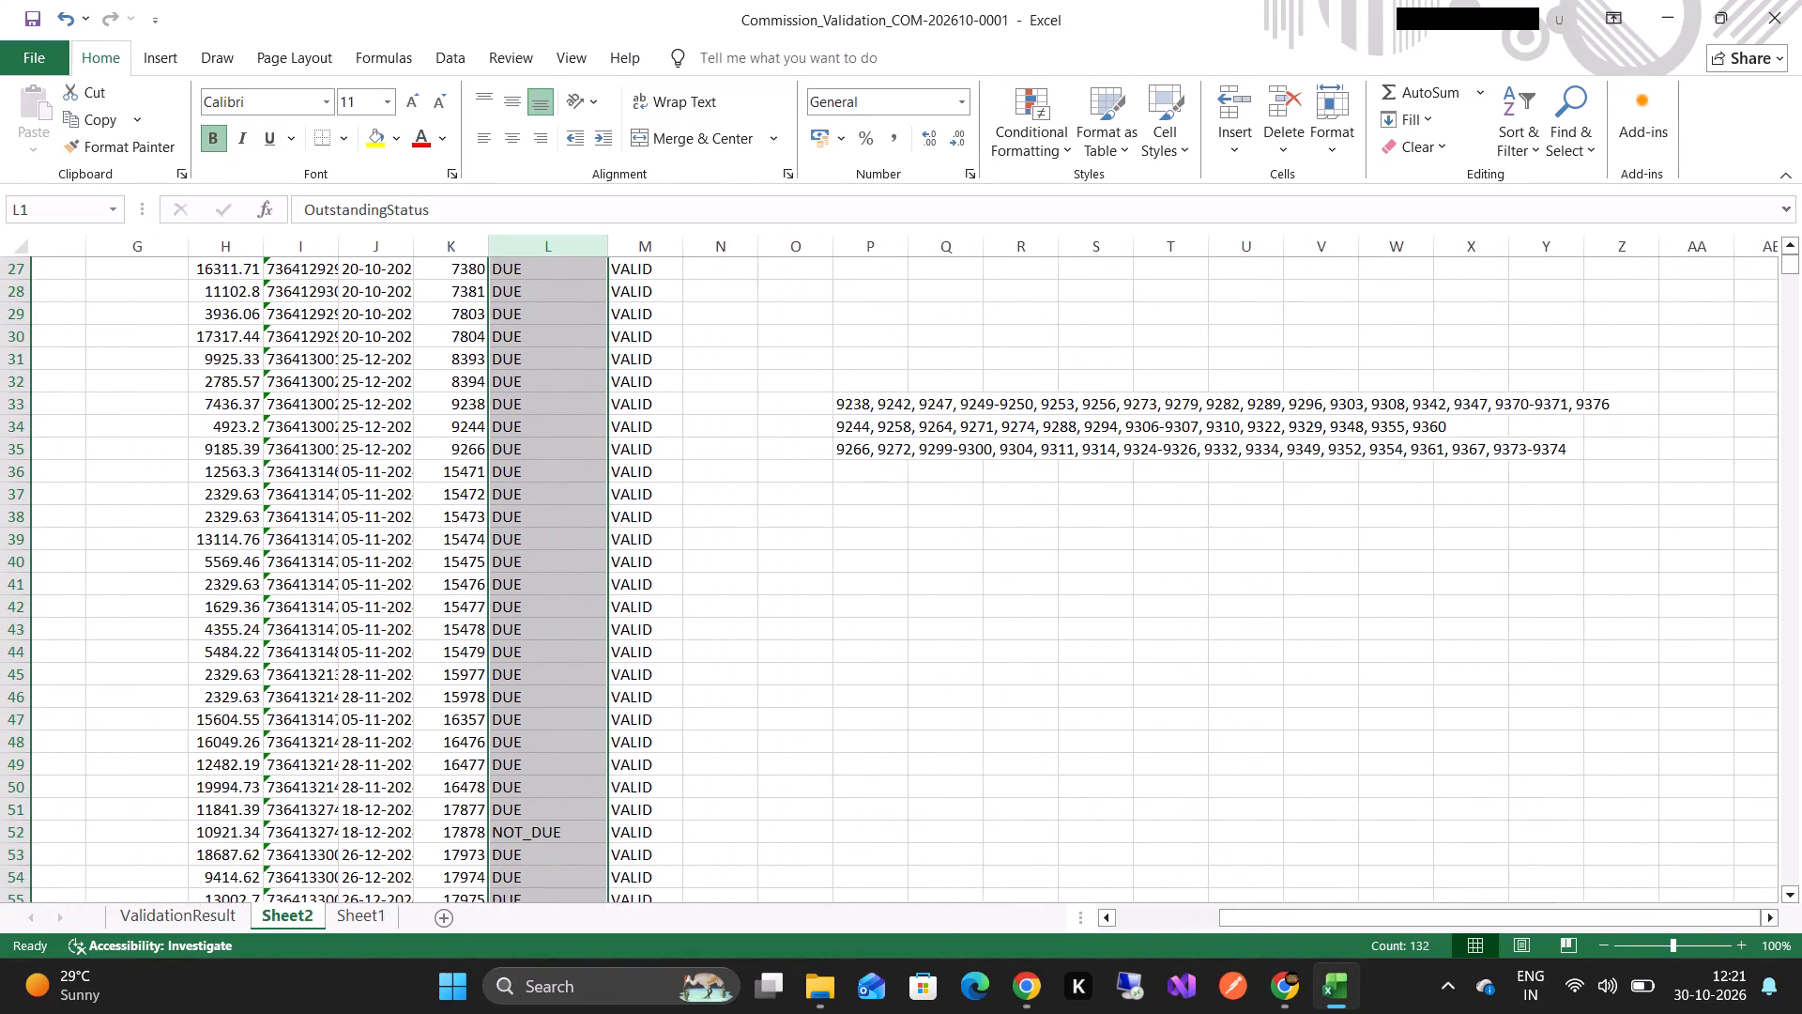
scroll(1092, 803, "up", 6)
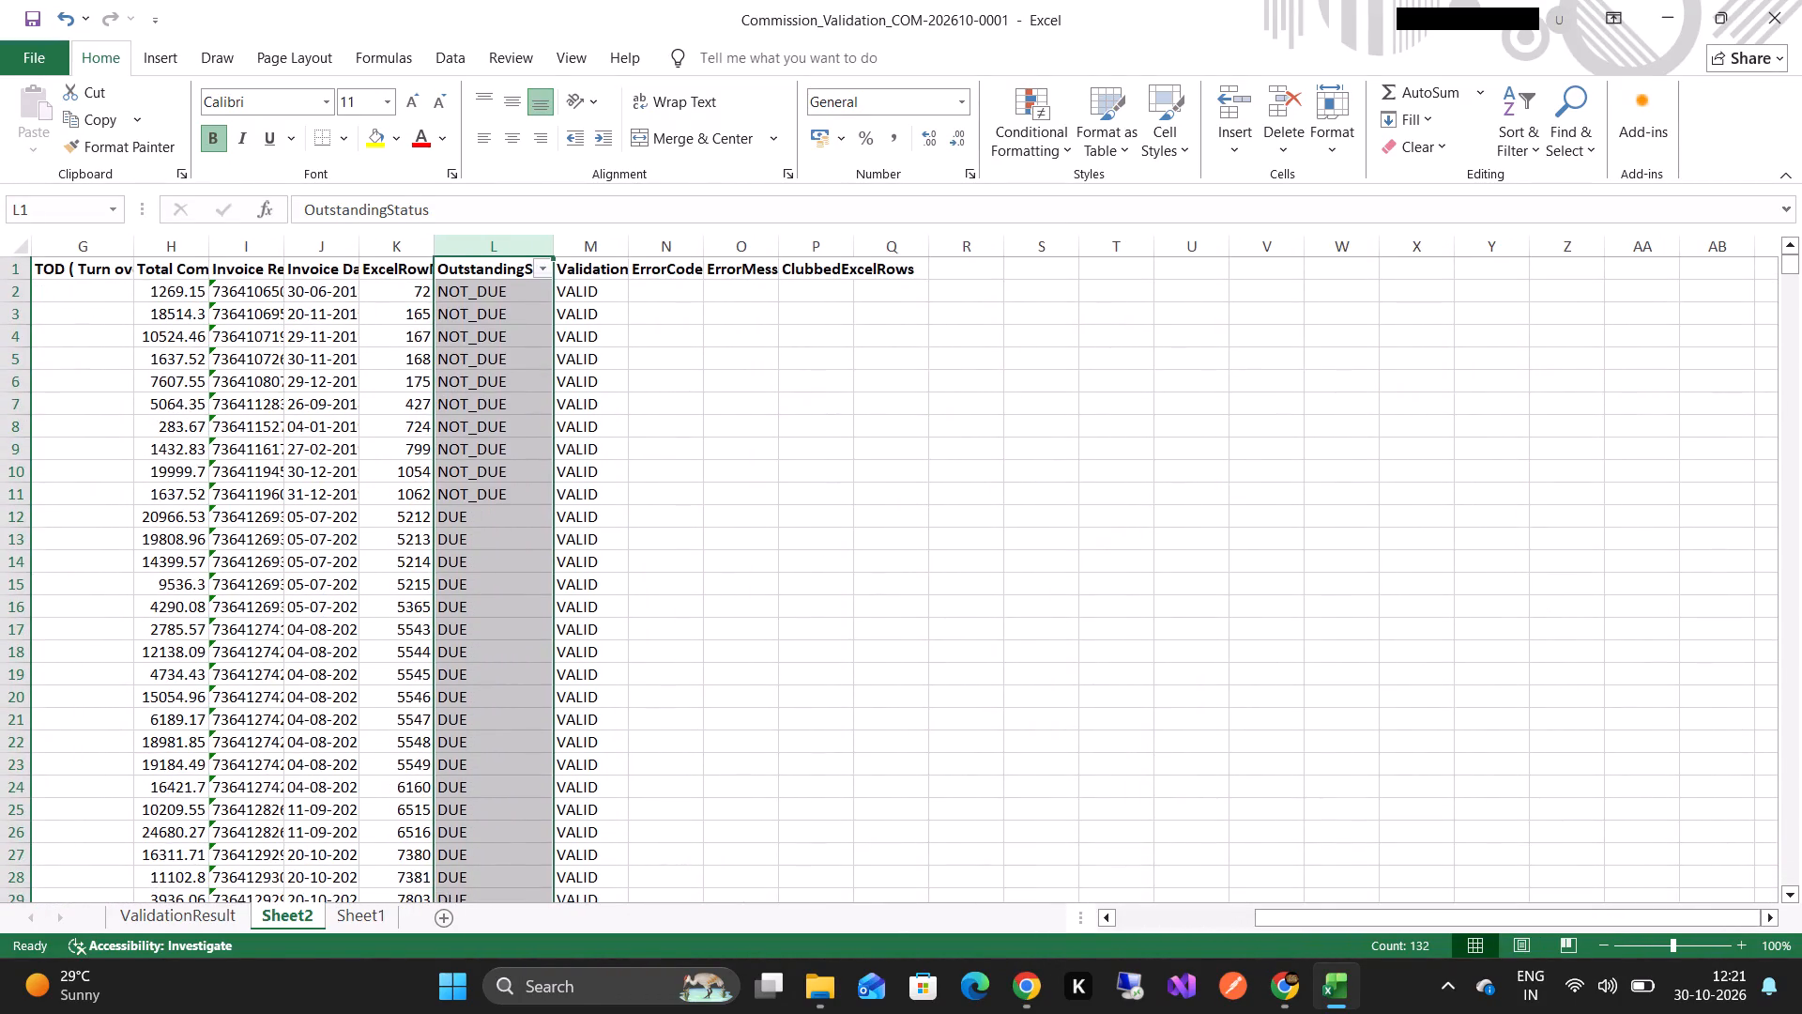
Examine the CATP00003 rows down to the last one, comparing registration numbers, outstanding amounts and OutstandingStatus values.
scroll(1092, 803, "down", 4)
scroll(1092, 803, "right", 4)
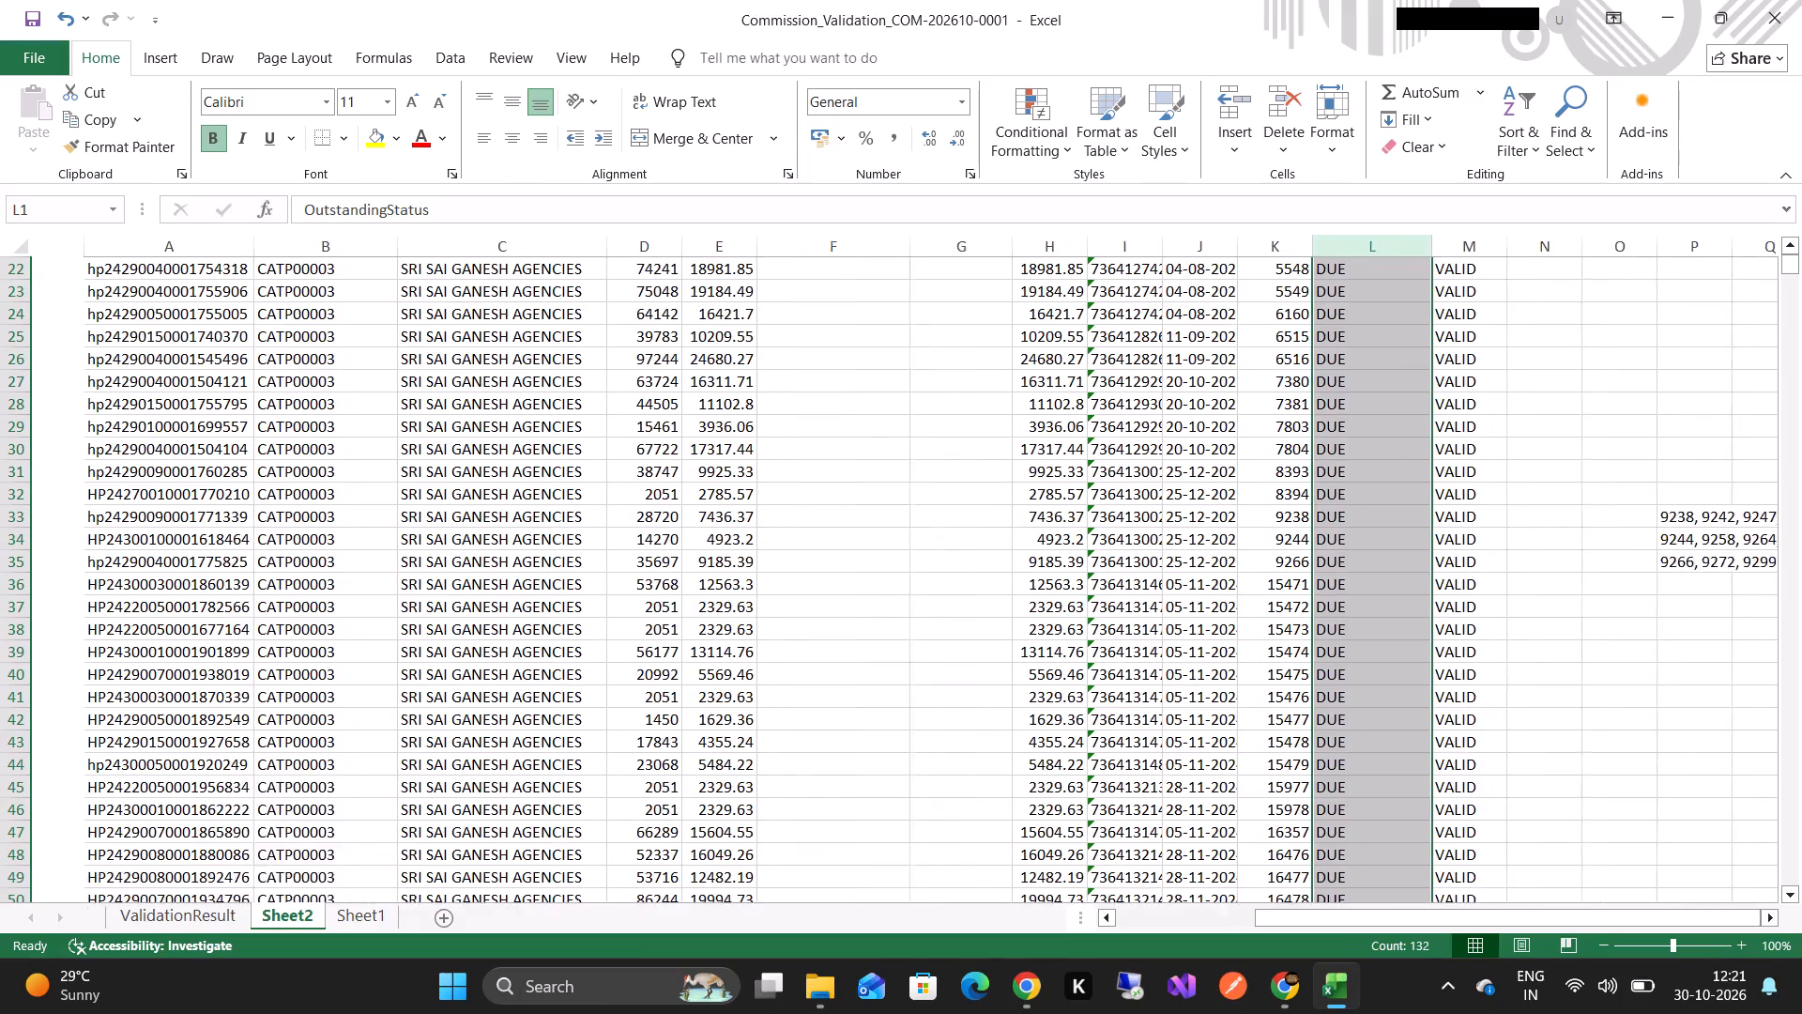
scroll(1092, 803, "down", 7)
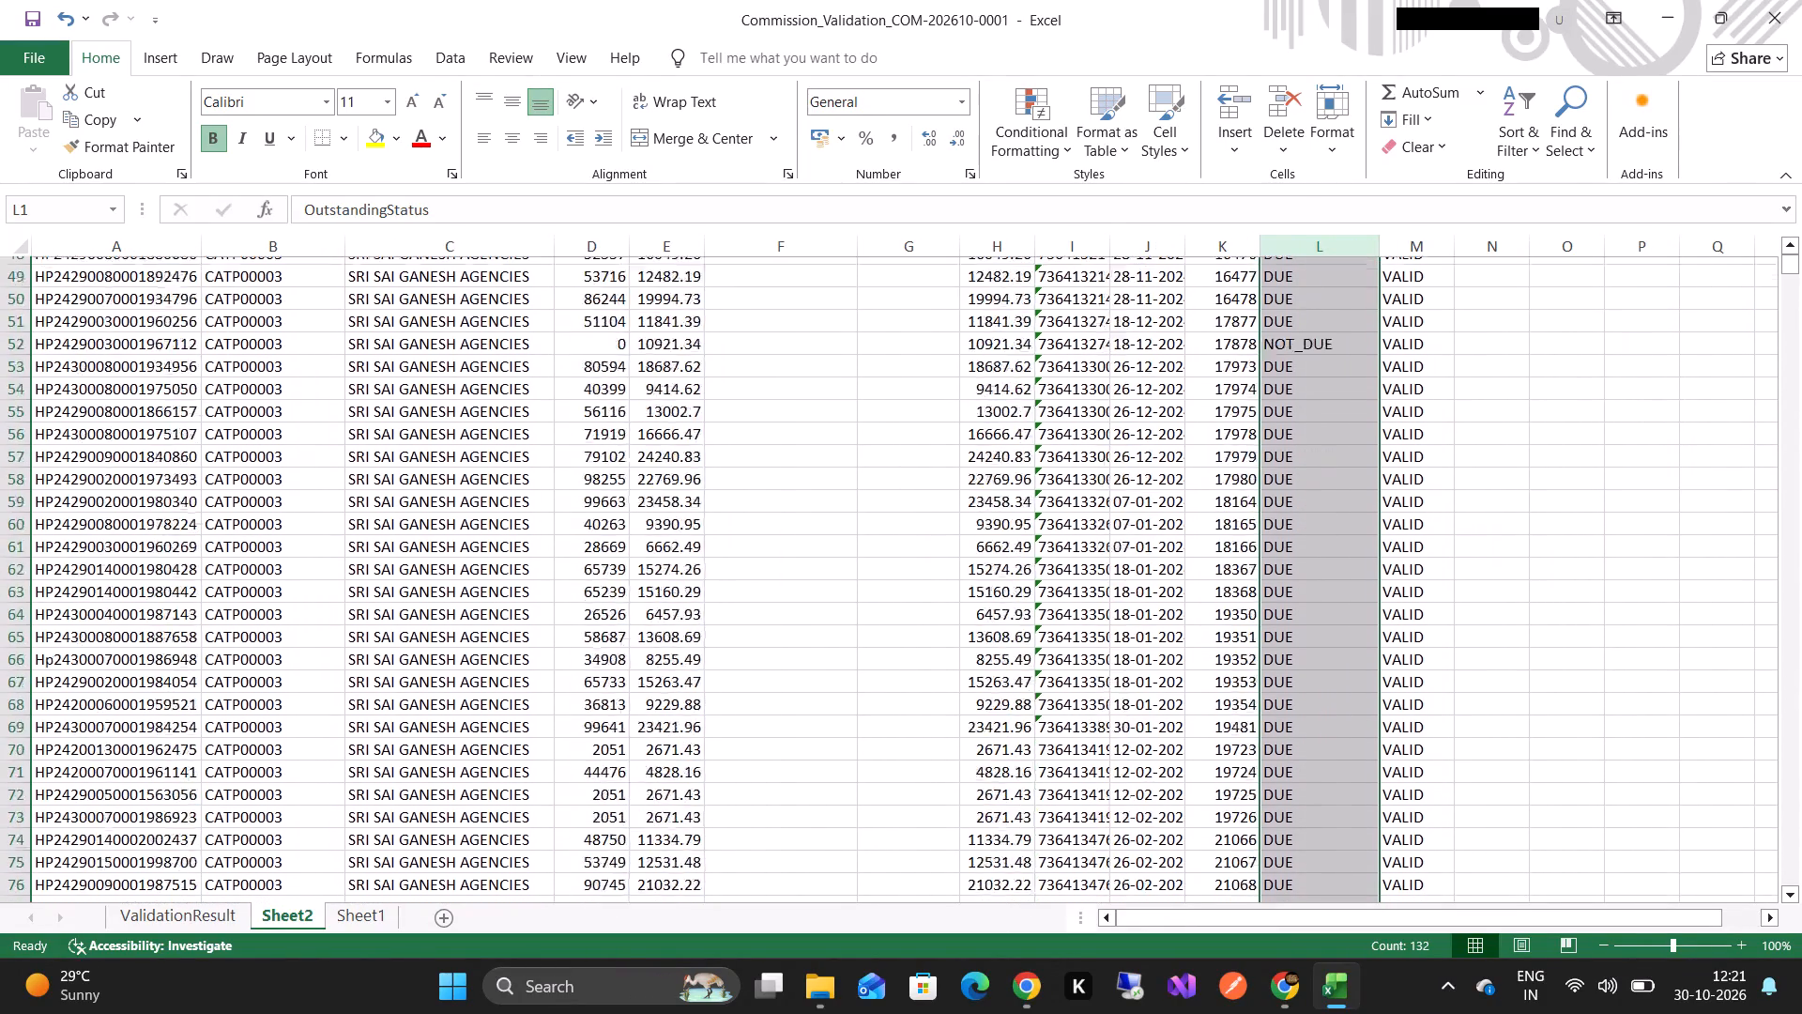
scroll(1092, 803, "down", 9)
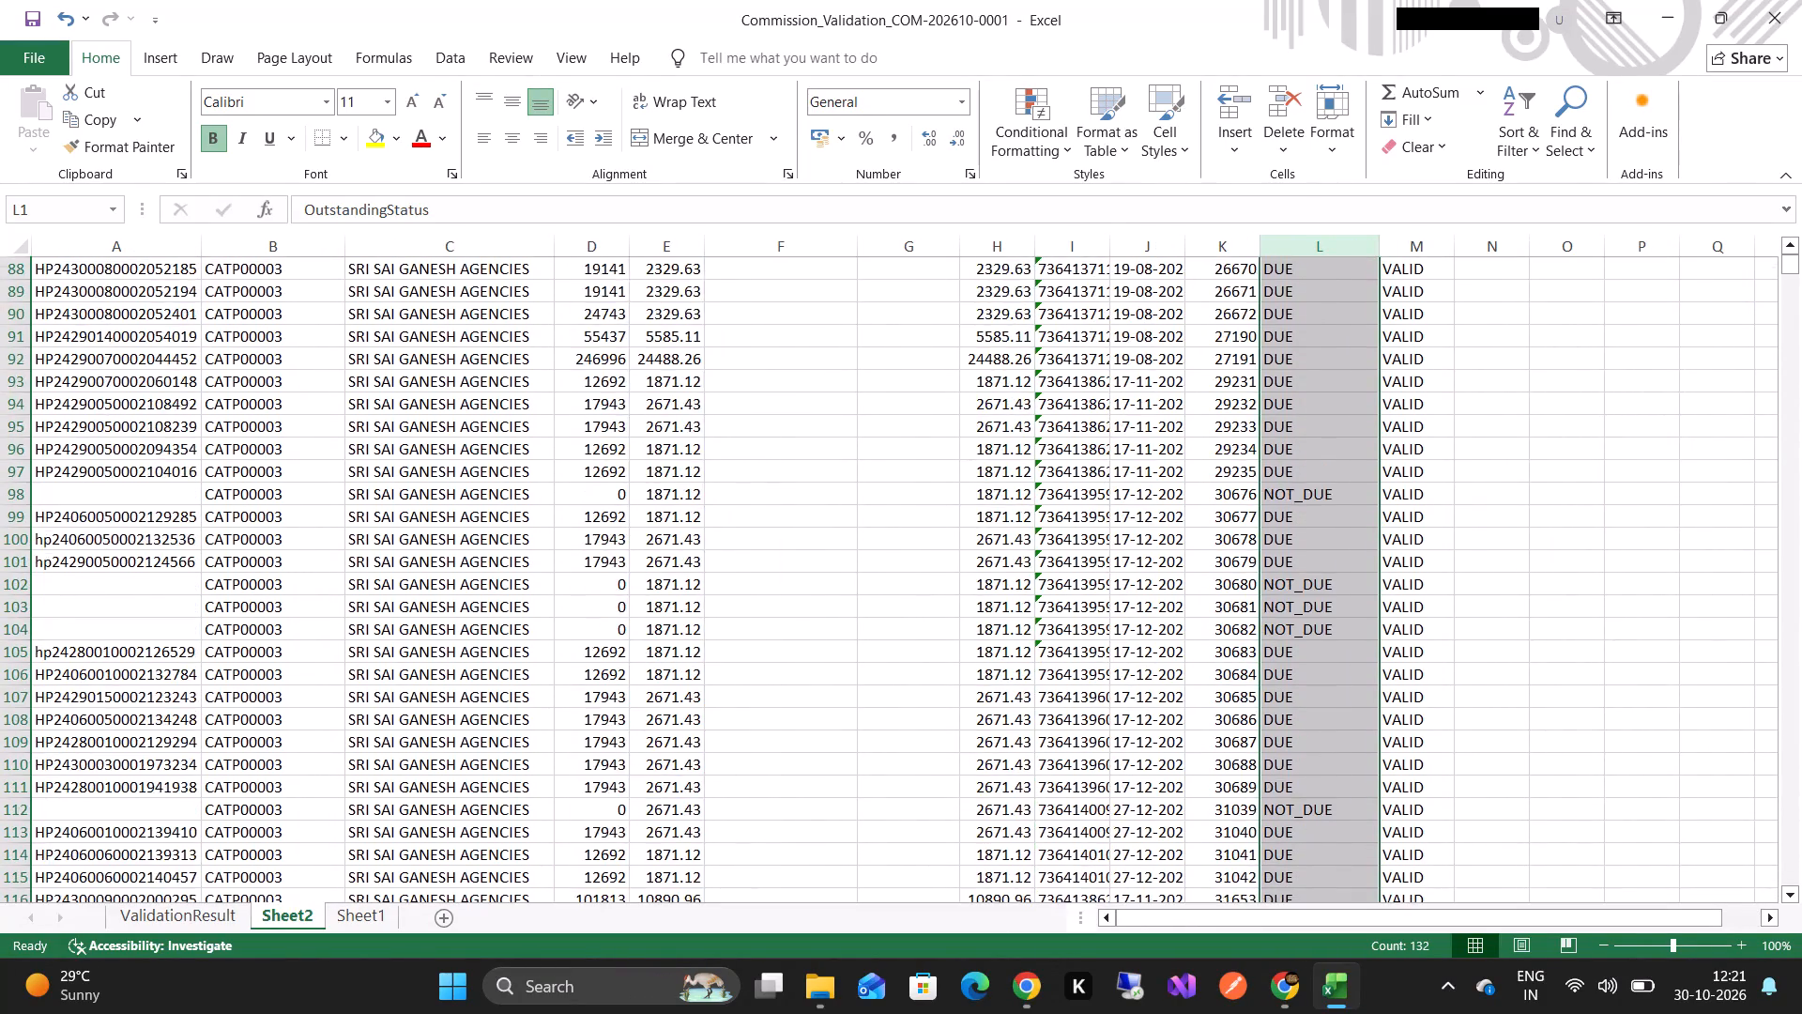
scroll(1092, 803, "down", 7)
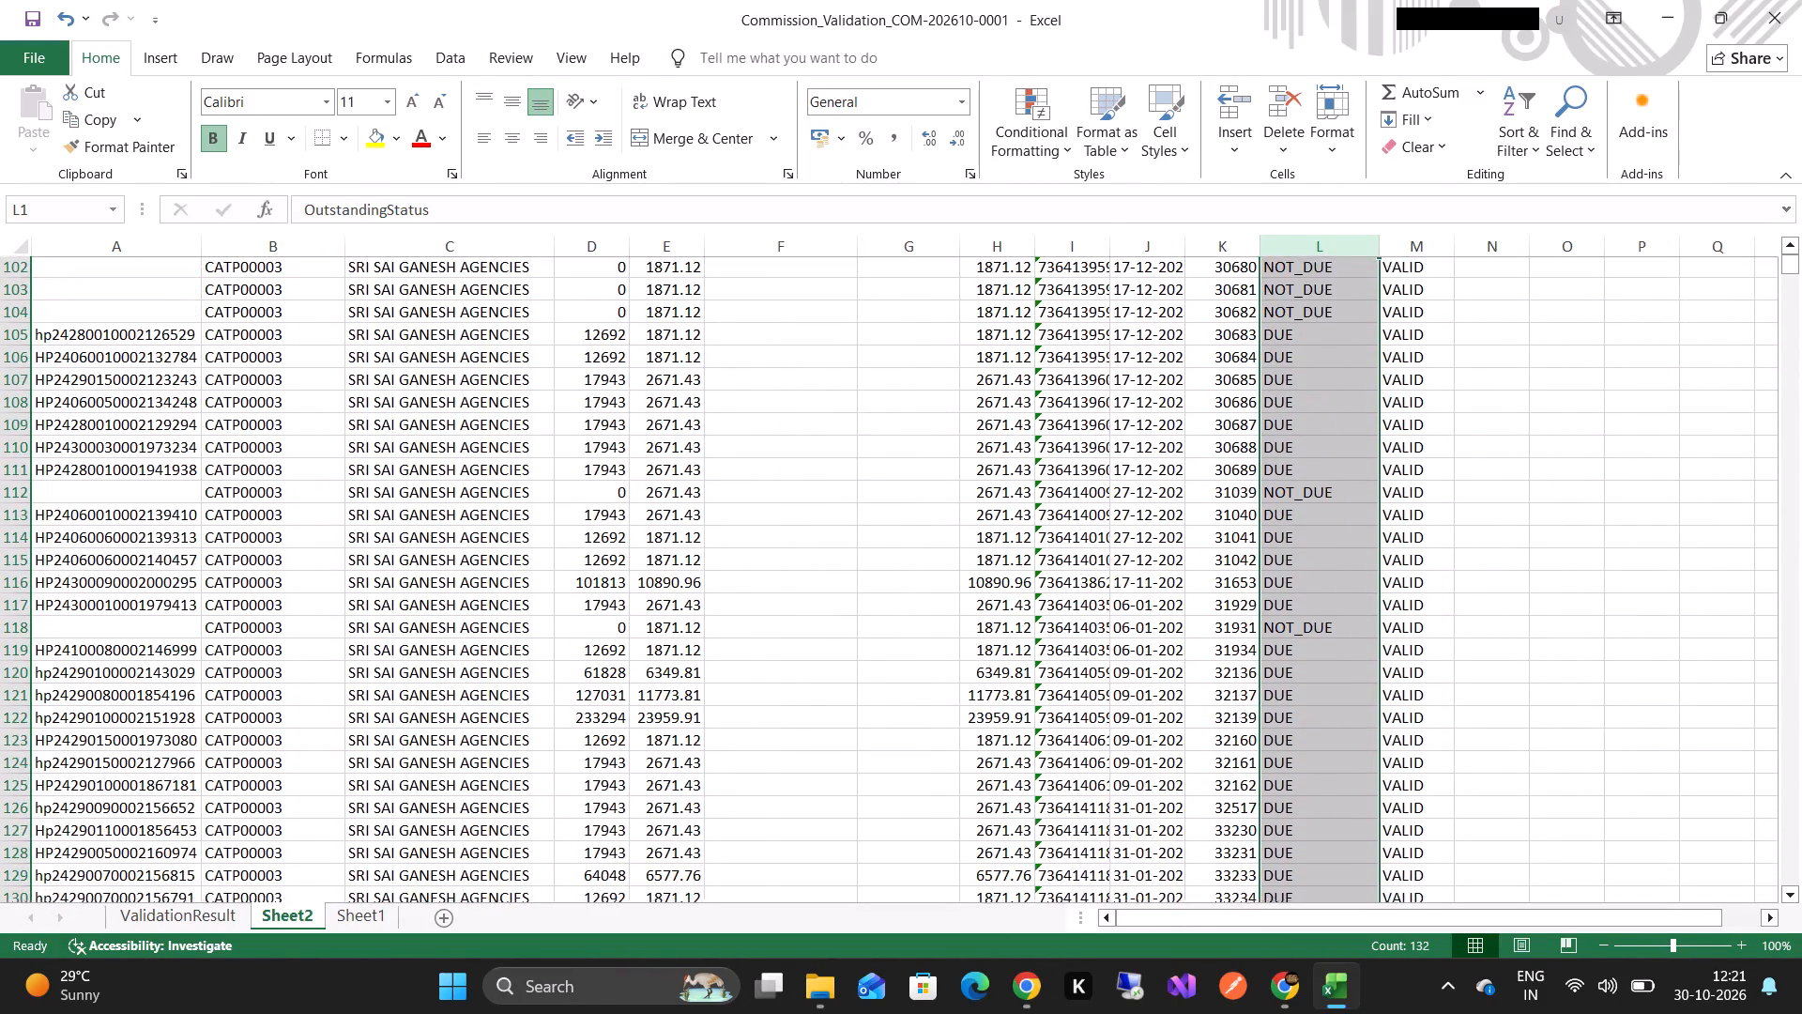
scroll(1092, 803, "down", 2)
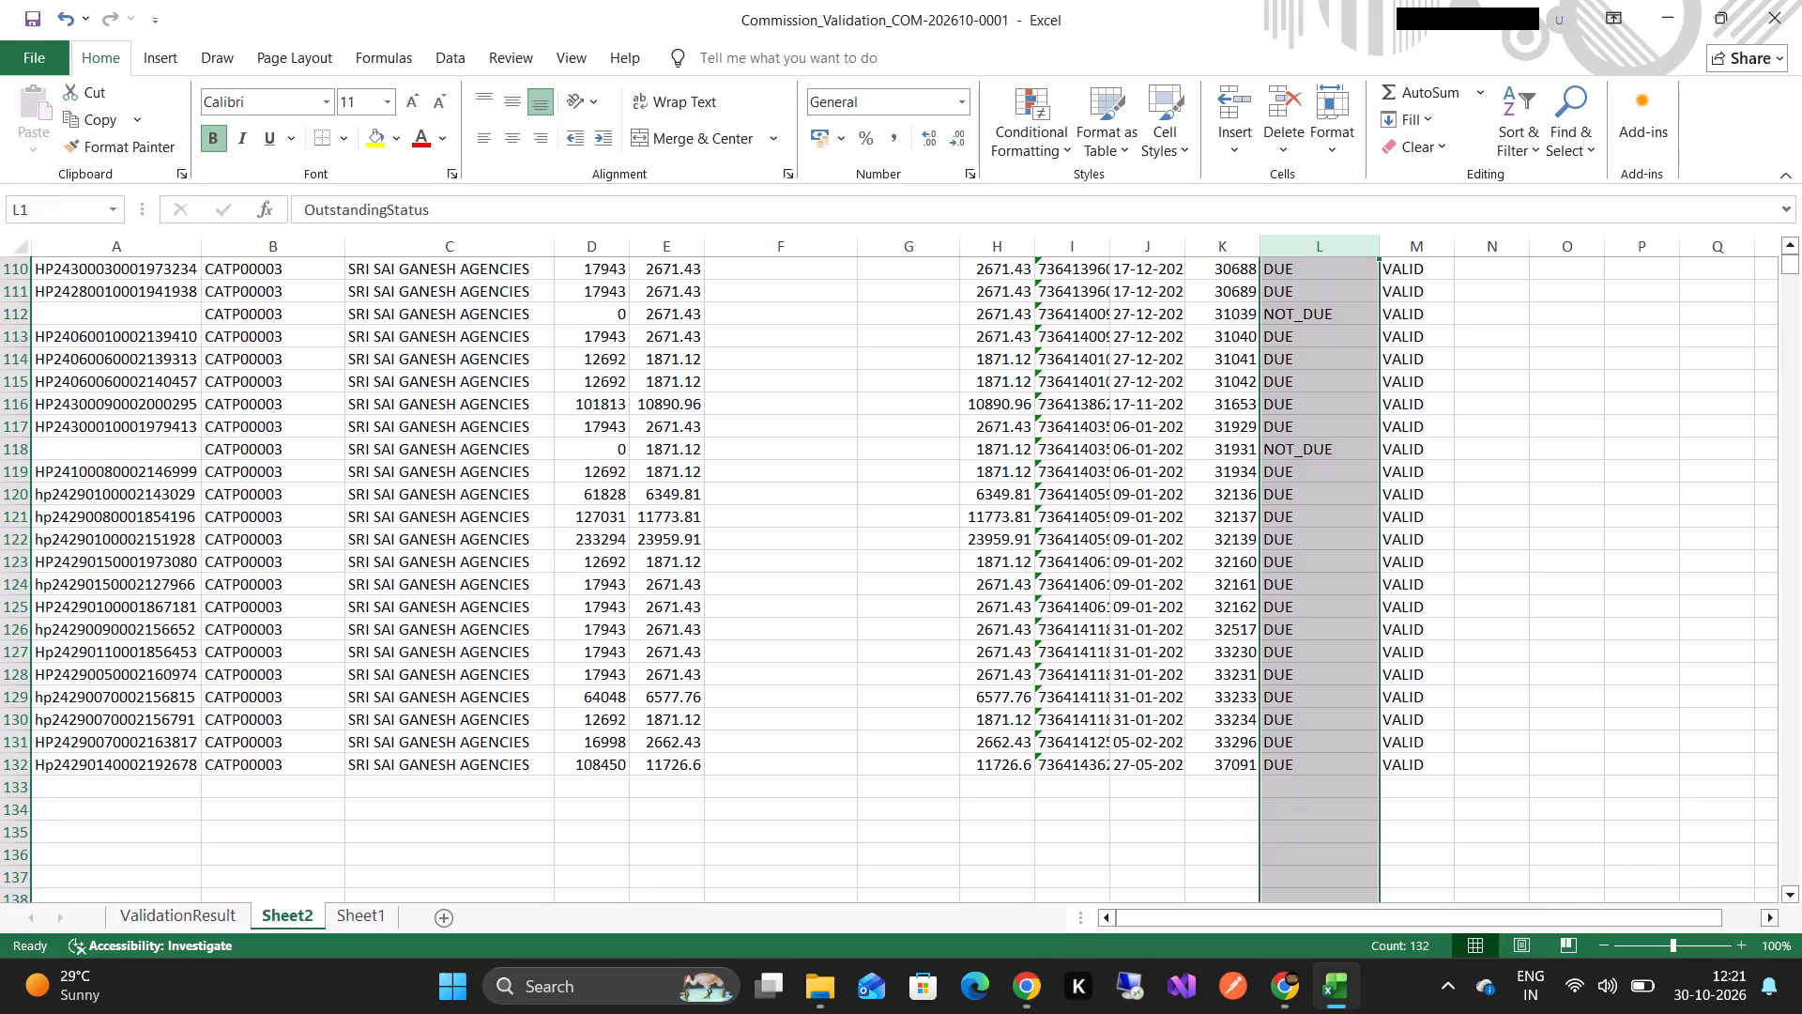
Filter the OutstandingStatus column to show only the DUE rows.
scroll(1092, 803, "up", 8)
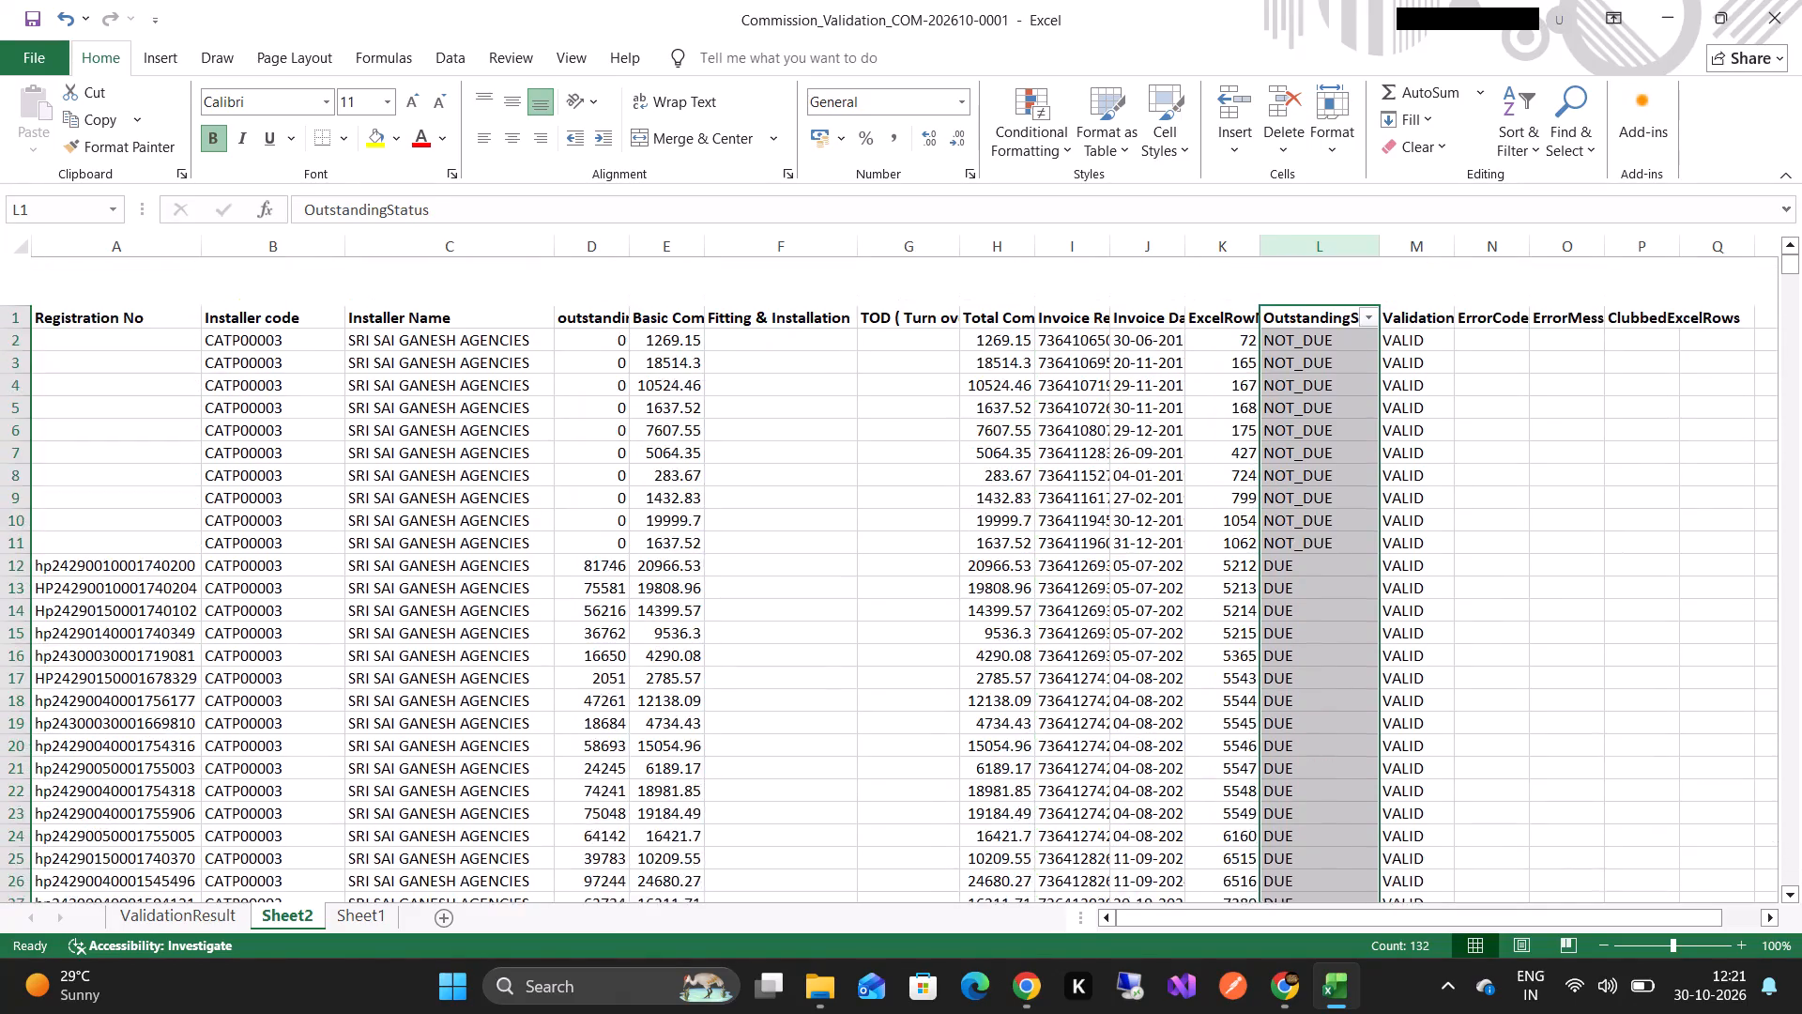
scroll(1092, 803, "up", 3)
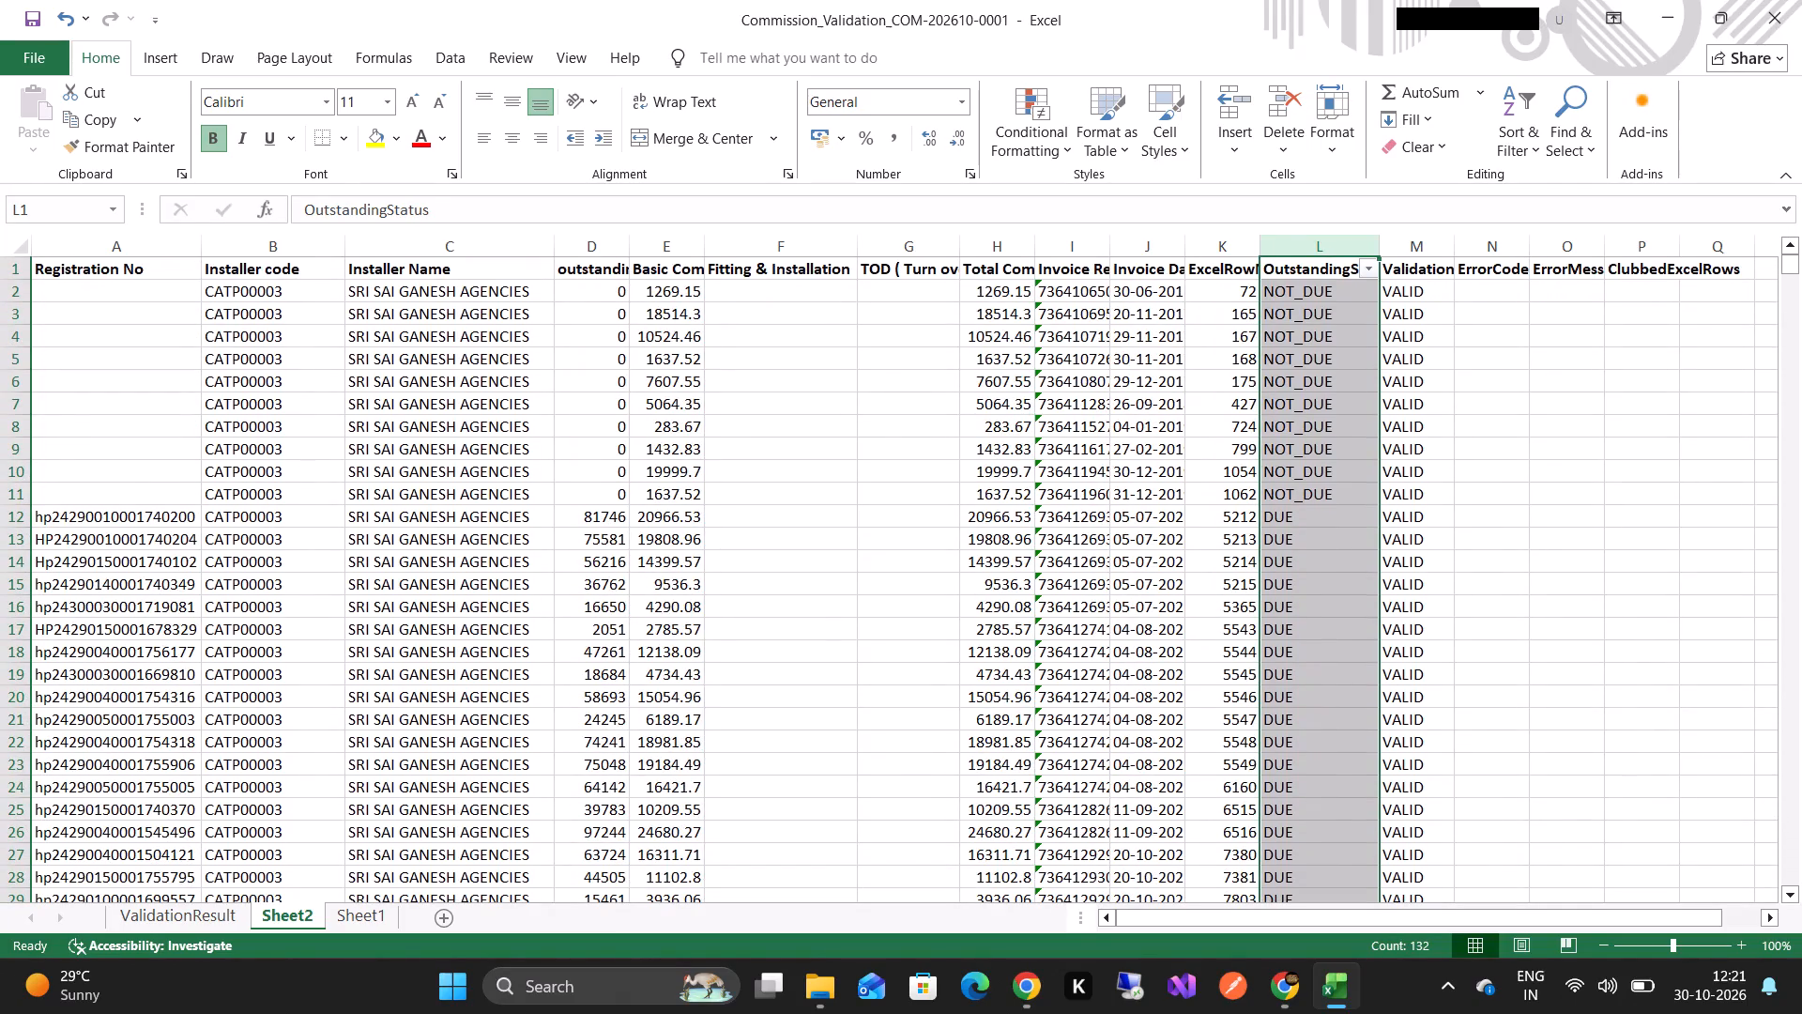
left_click(1372, 272)
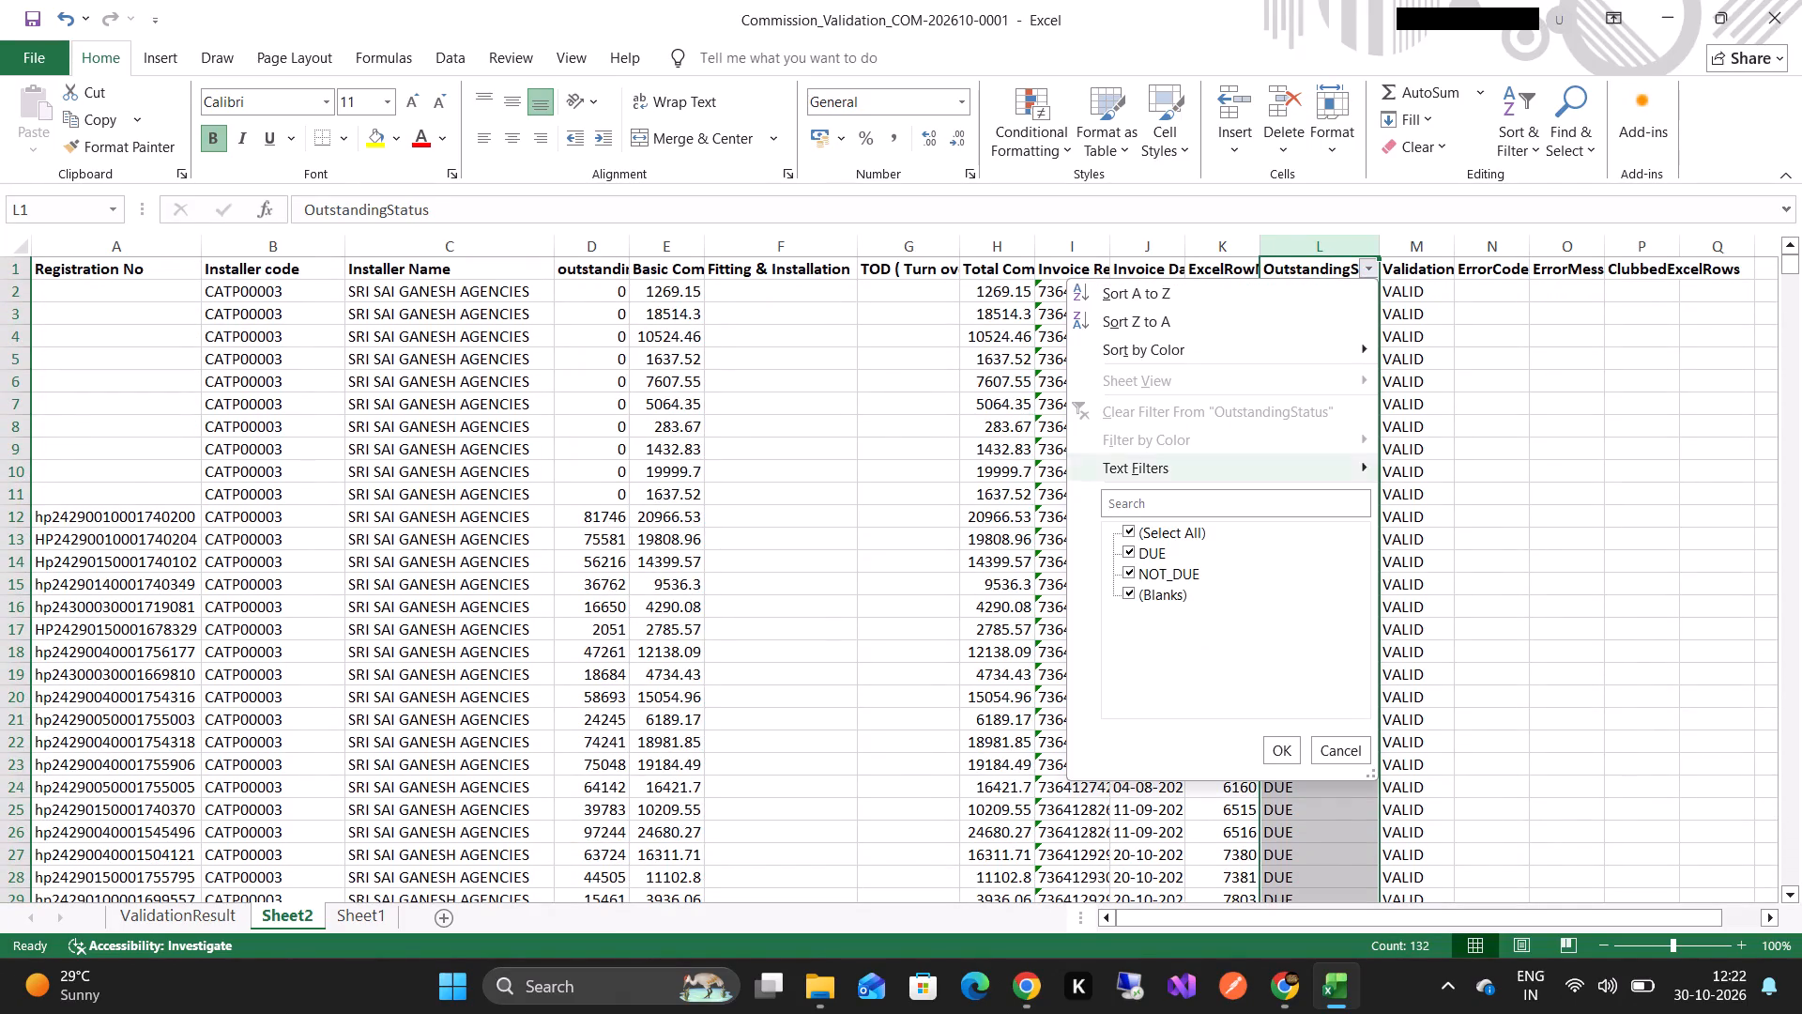
left_click(1129, 528)
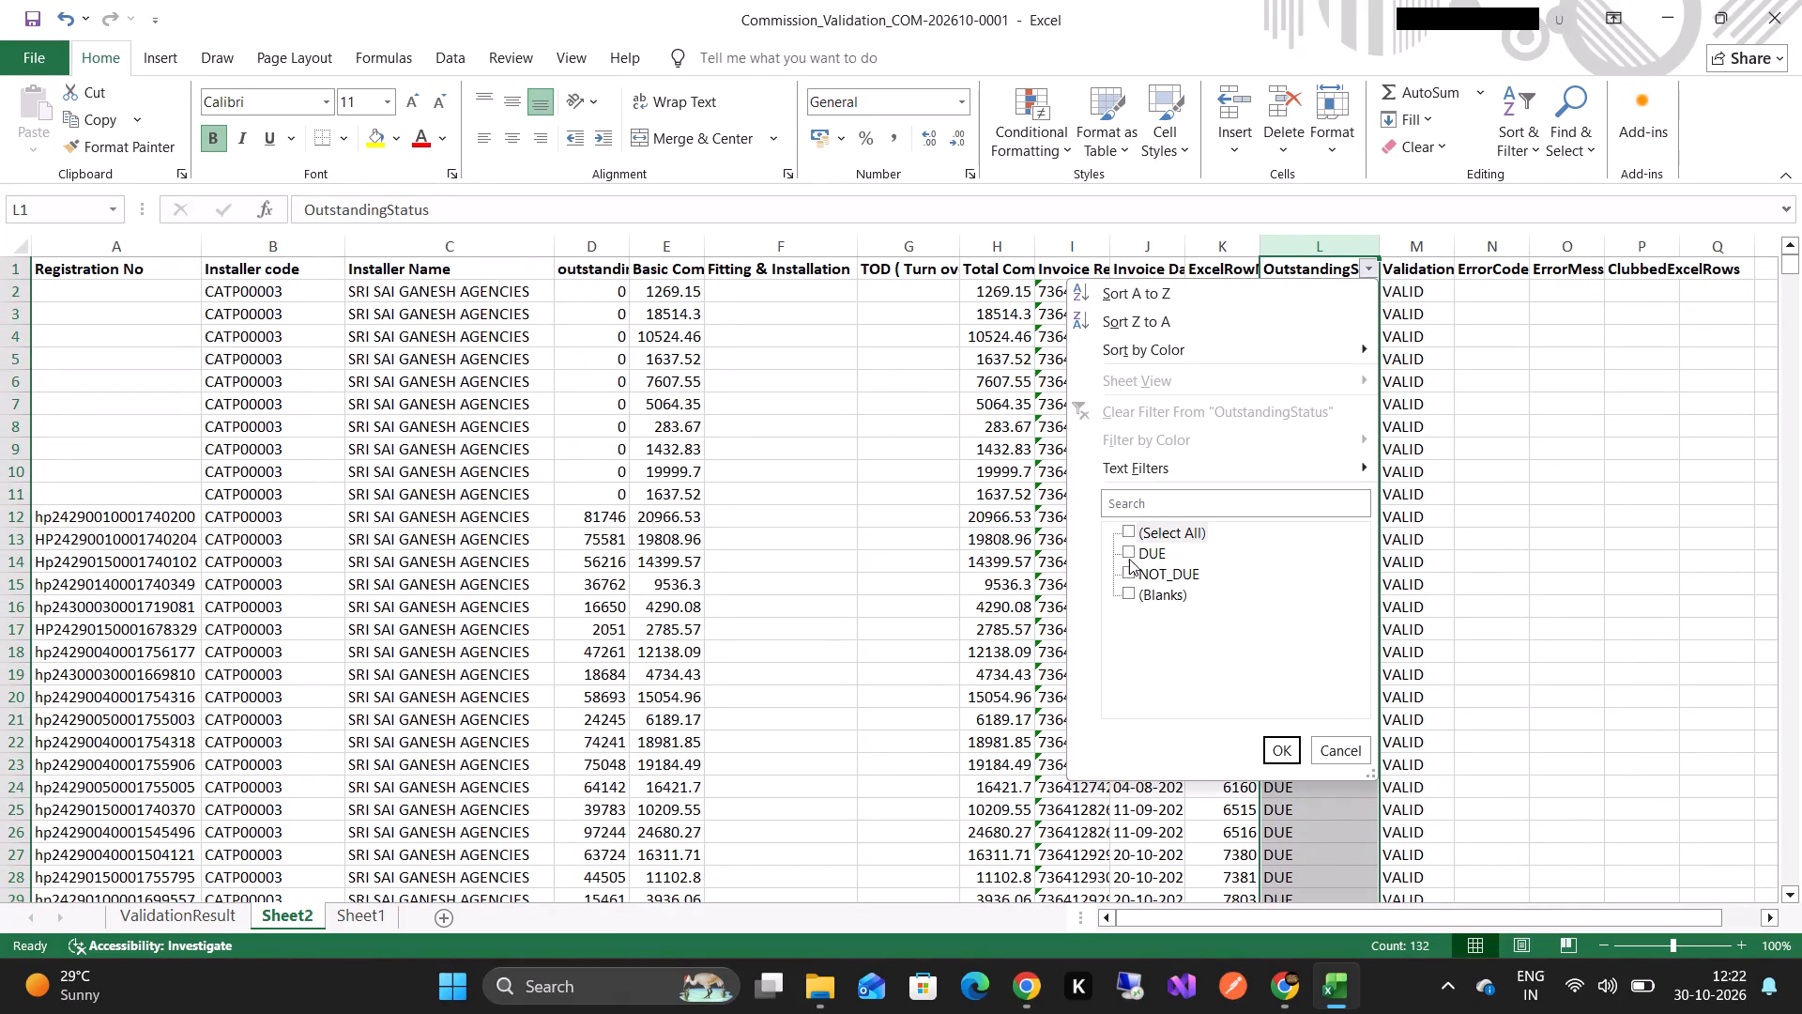
left_click(1126, 545)
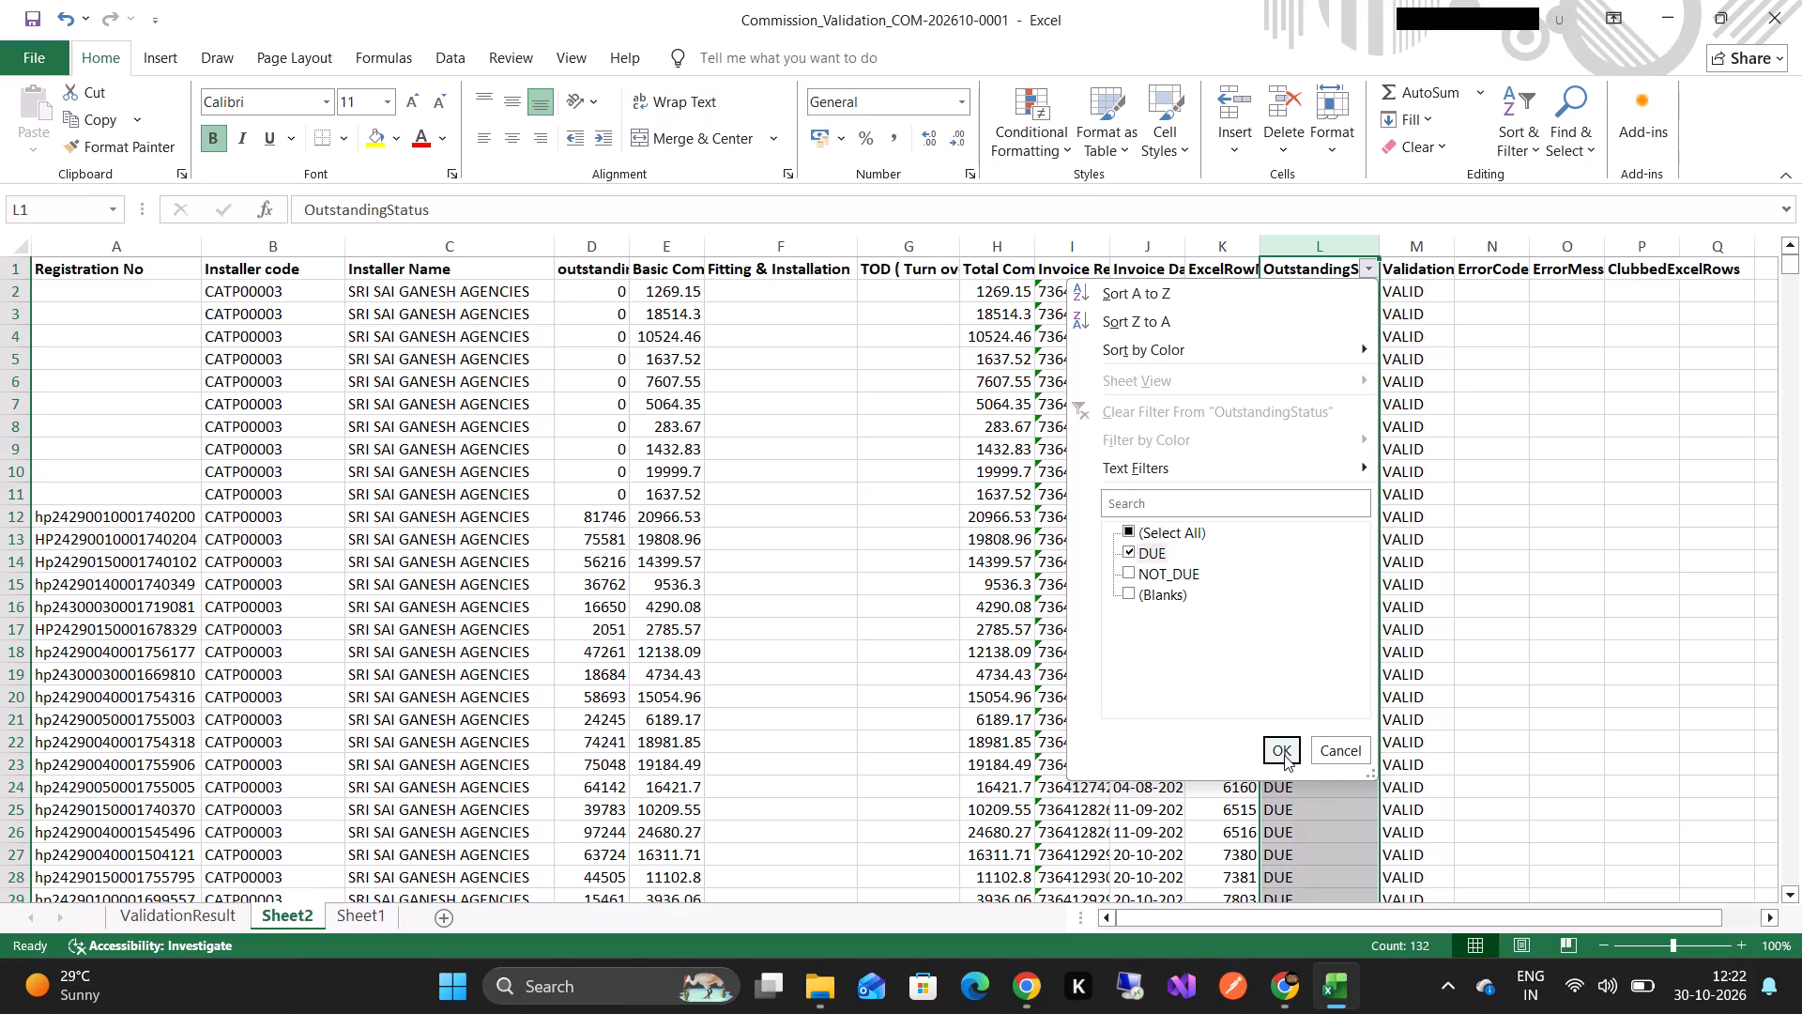
left_click(1284, 755)
Look through the filtered DUE rows down to the last CATP00003 entry, including the ClubbedExcelRows column.
scroll(1132, 735, "down", 2)
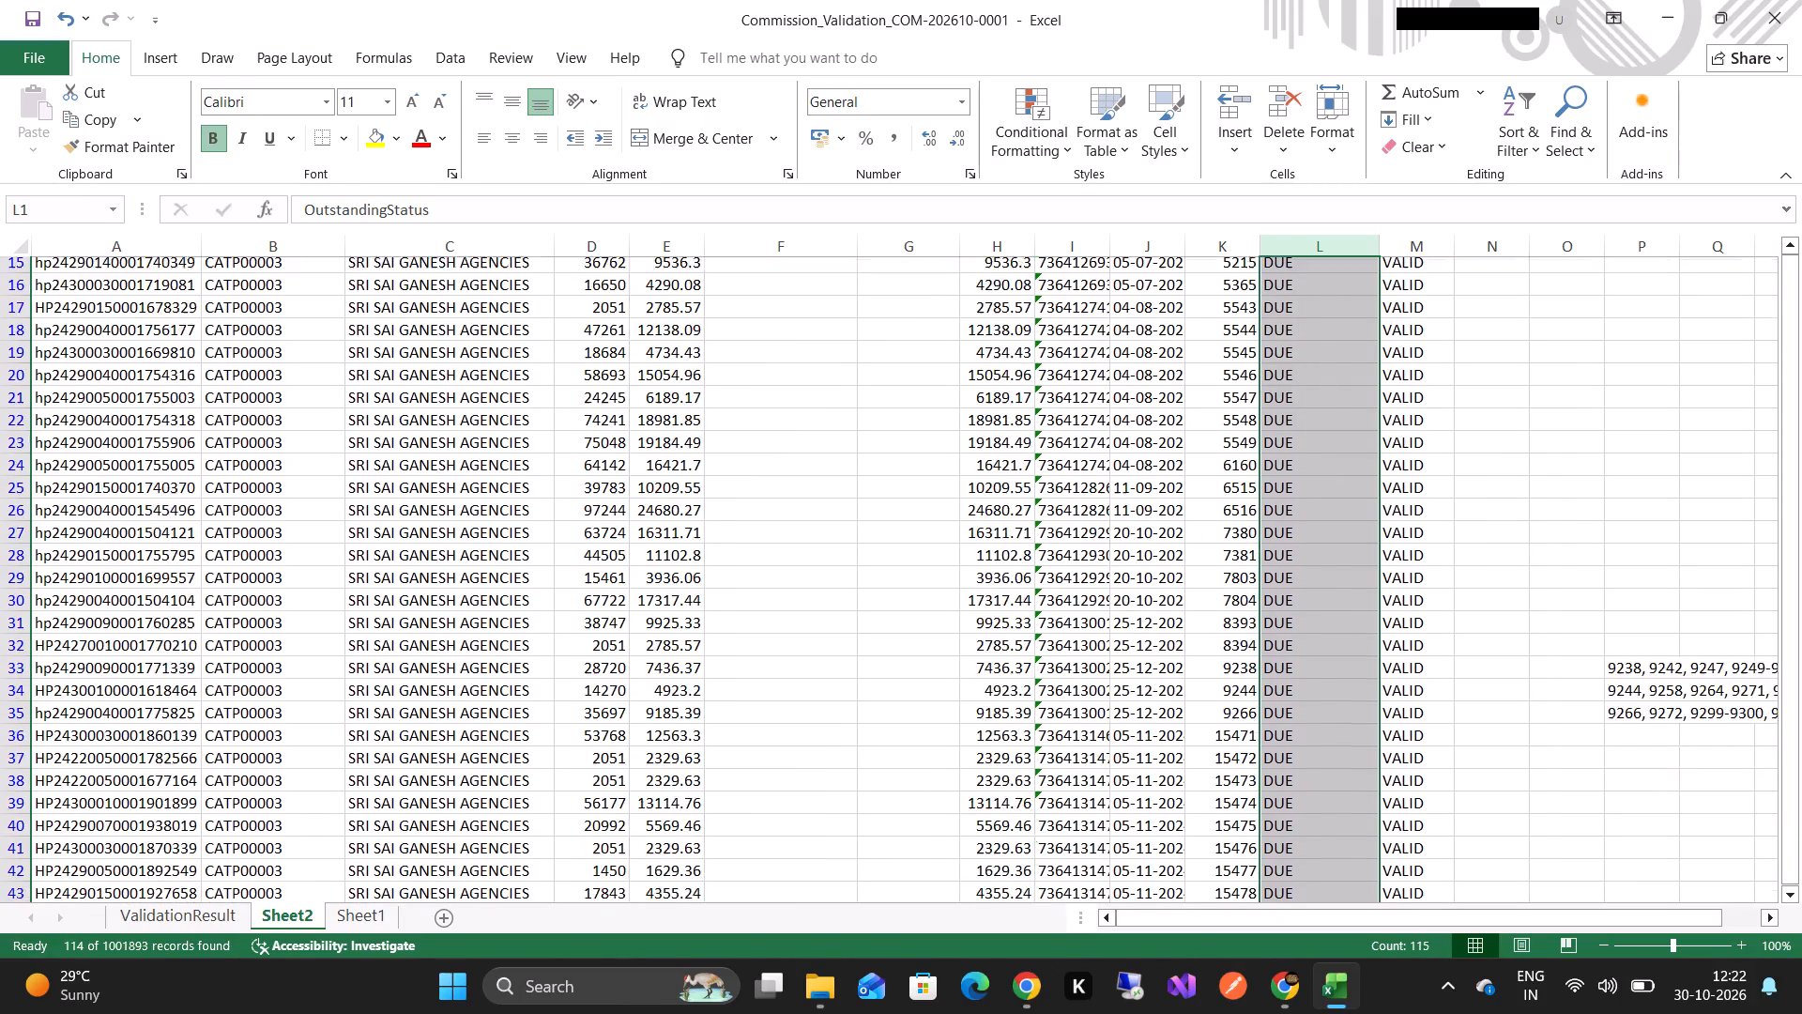
scroll(1132, 735, "right", 8)
scroll(1132, 735, "down", 8)
scroll(1132, 735, "up", 1)
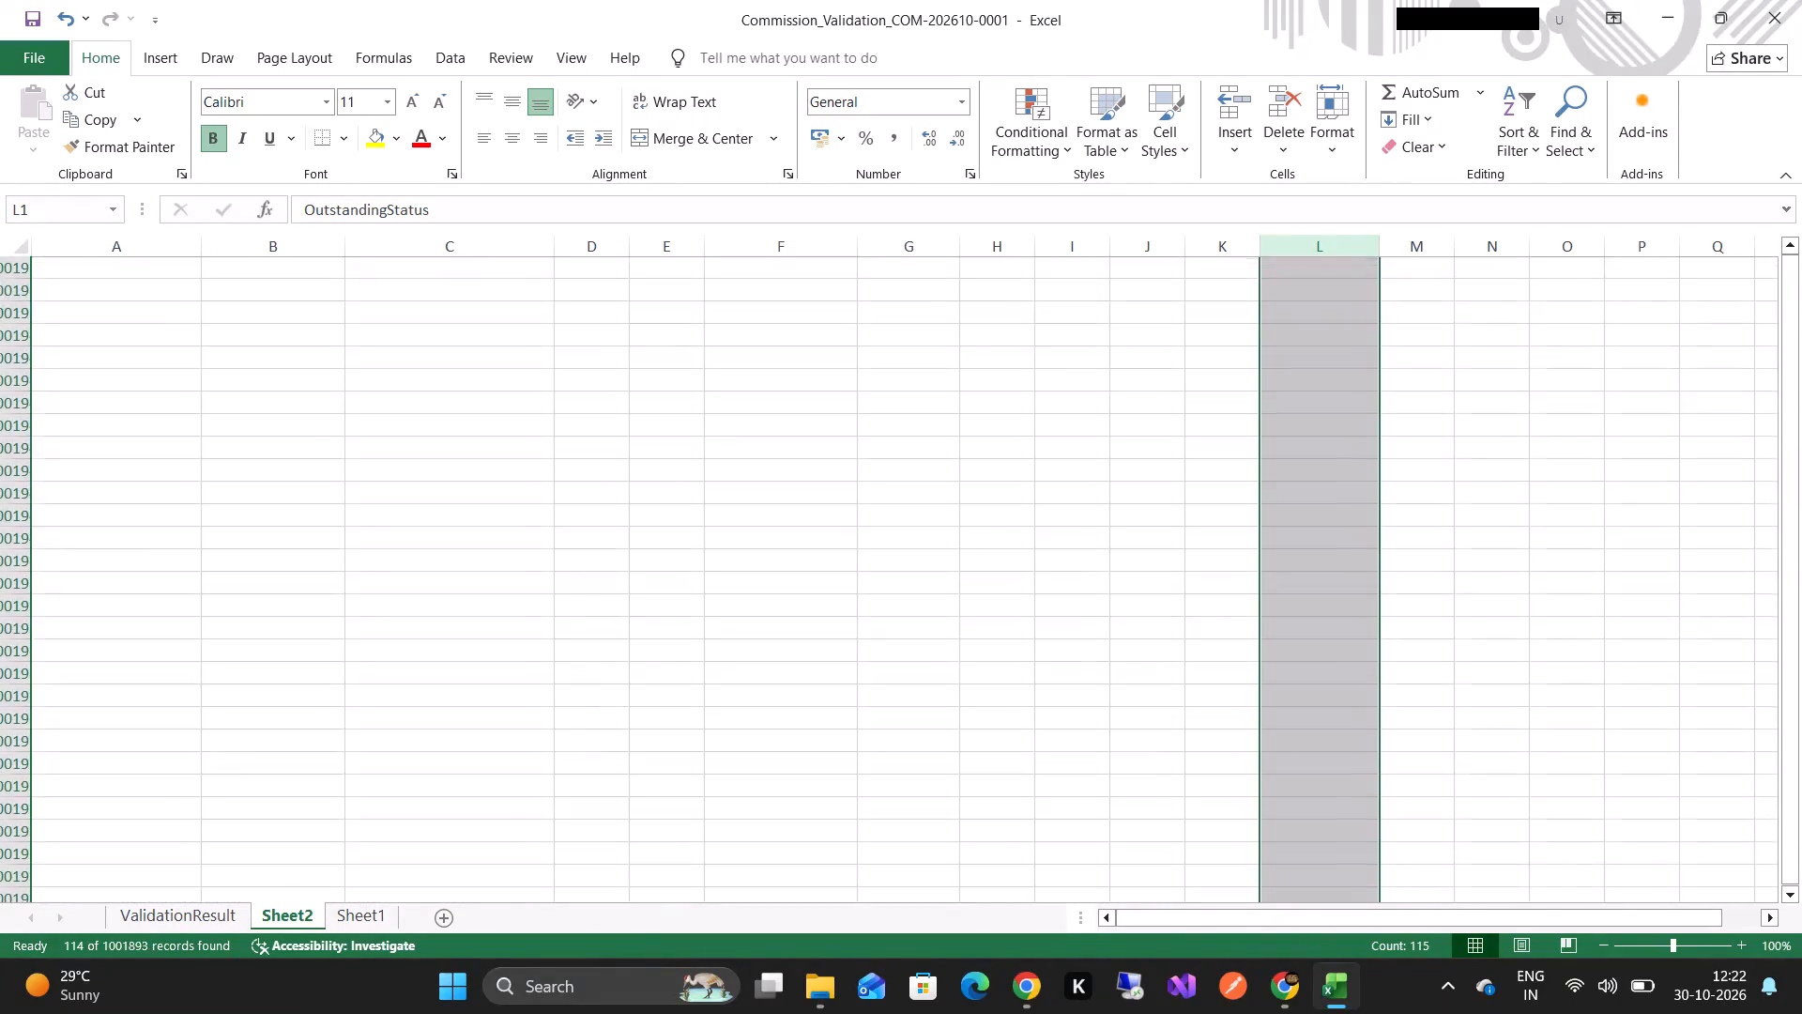
scroll(1132, 735, "up", 1)
scroll(1132, 735, "down", 1)
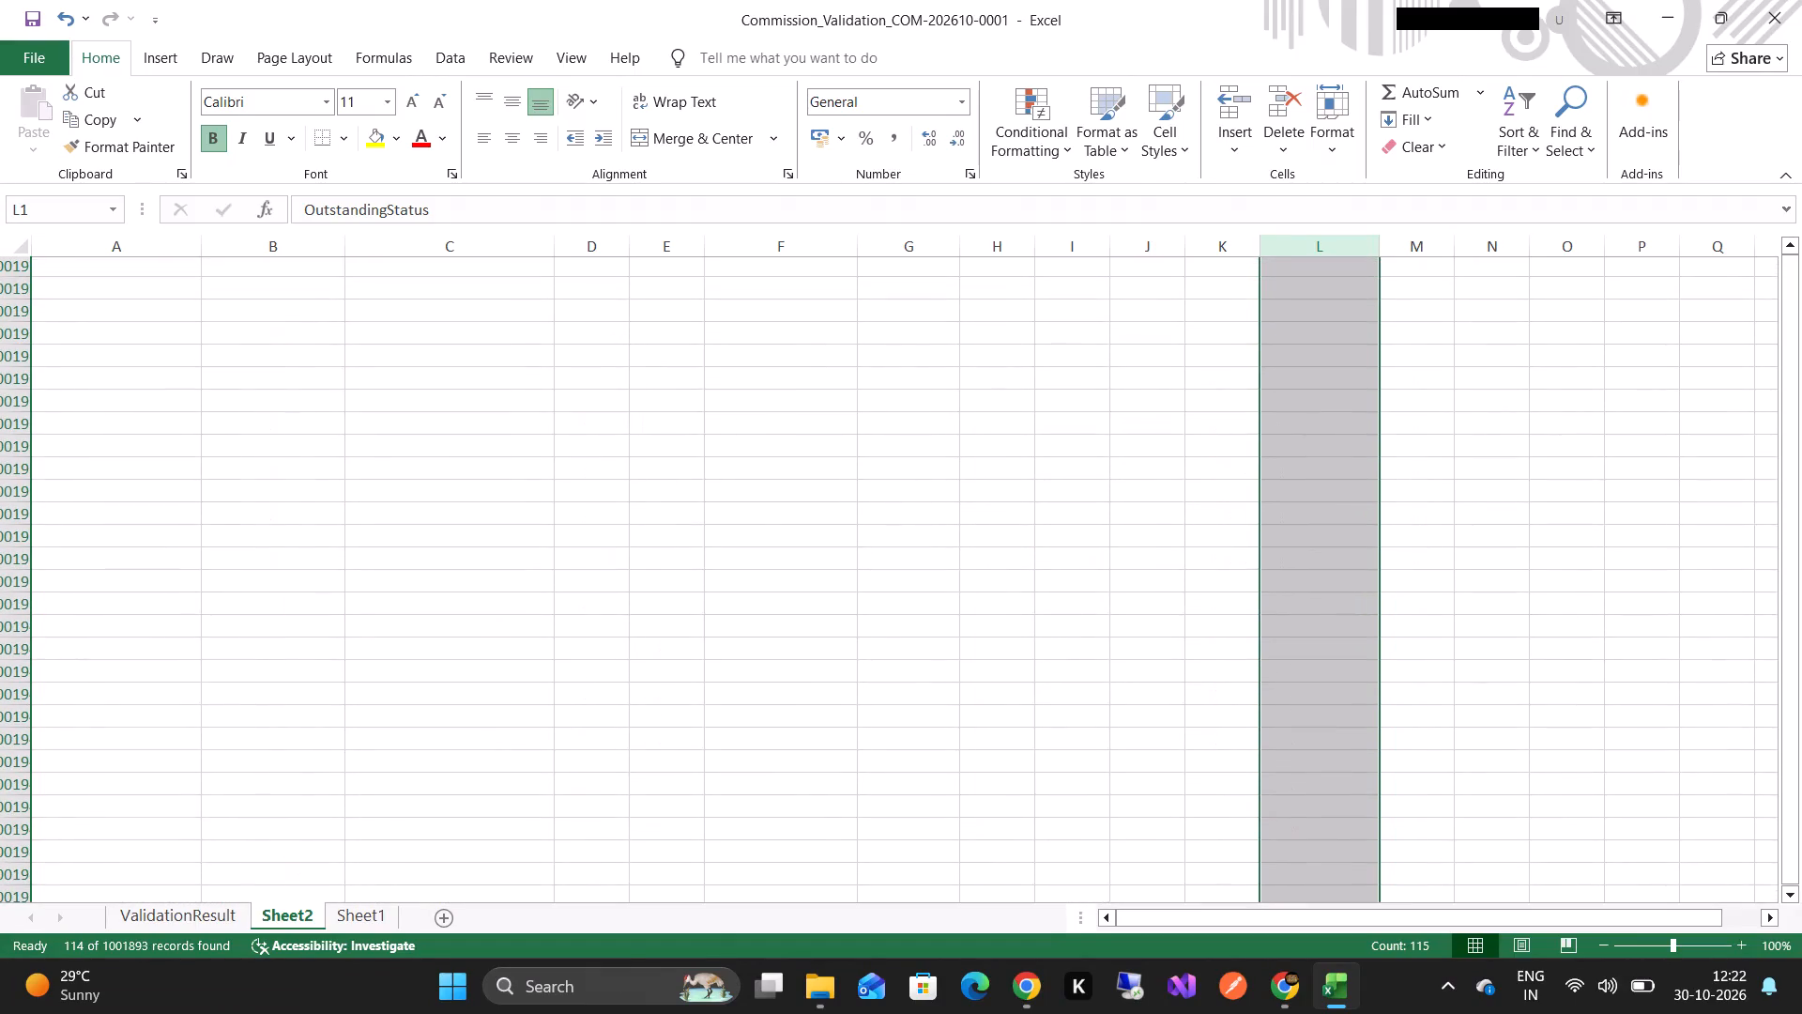
scroll(1132, 735, "up", 9)
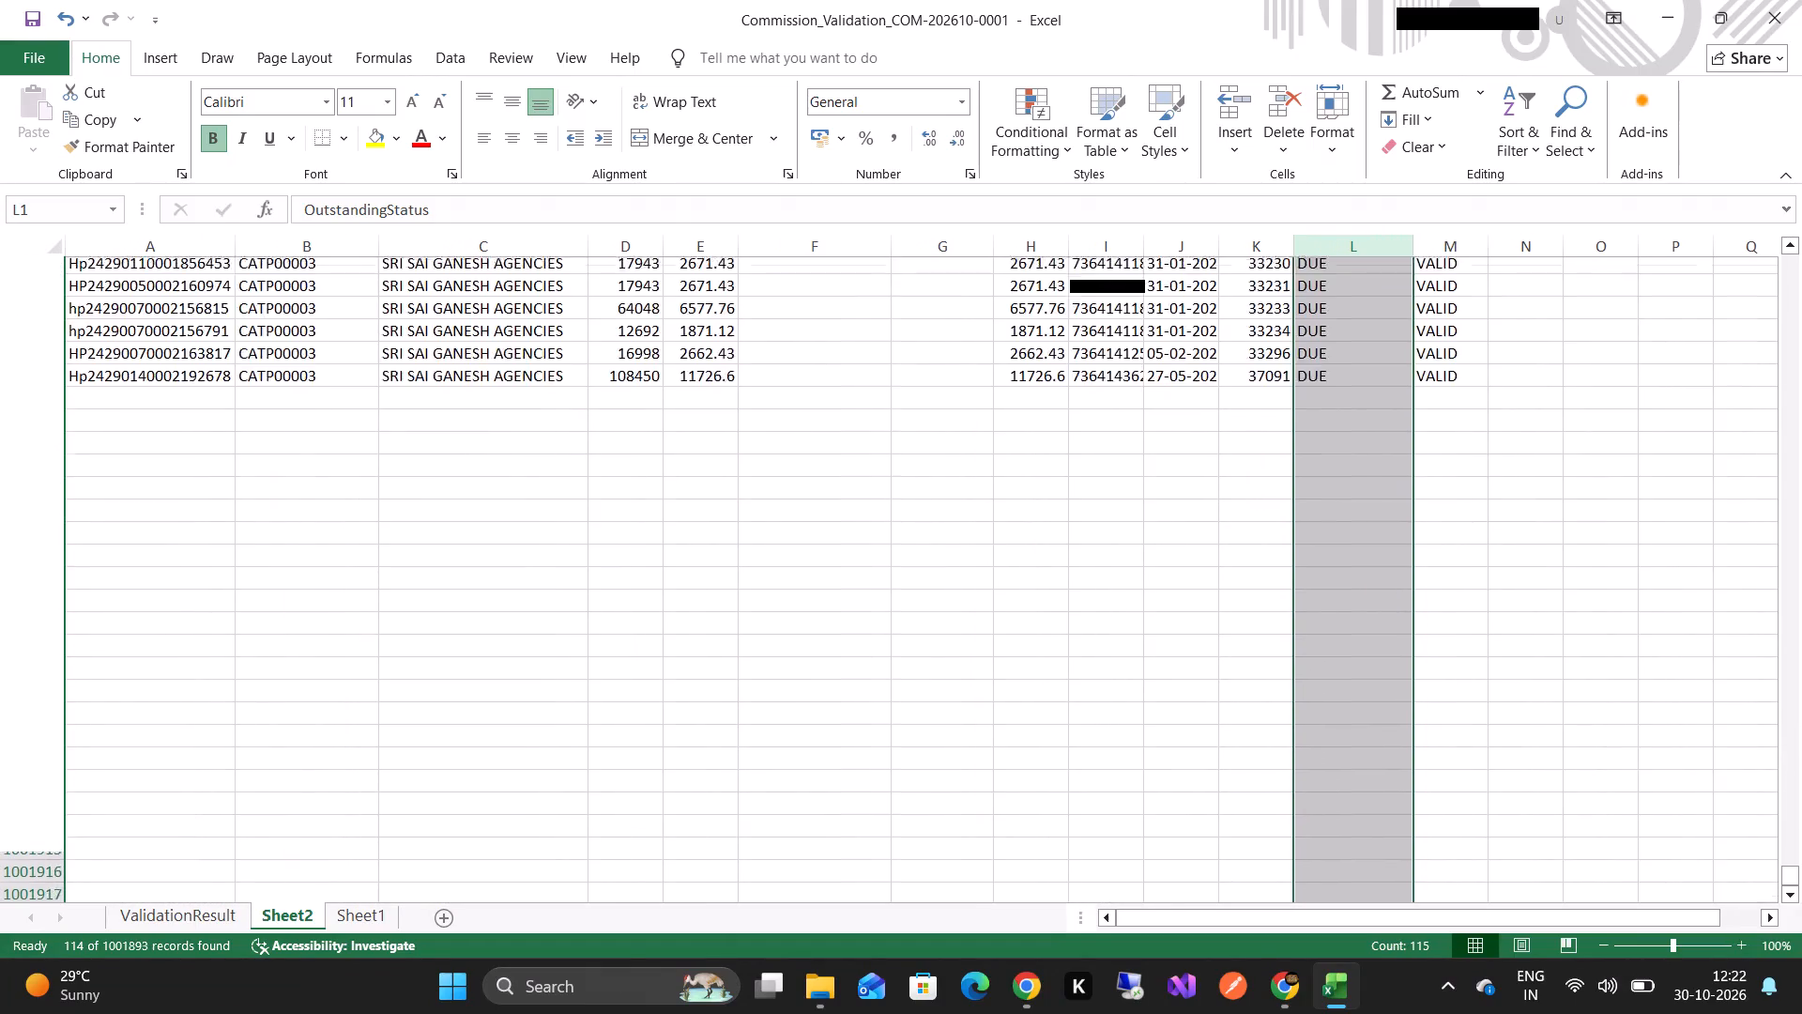
scroll(1132, 735, "up", 3)
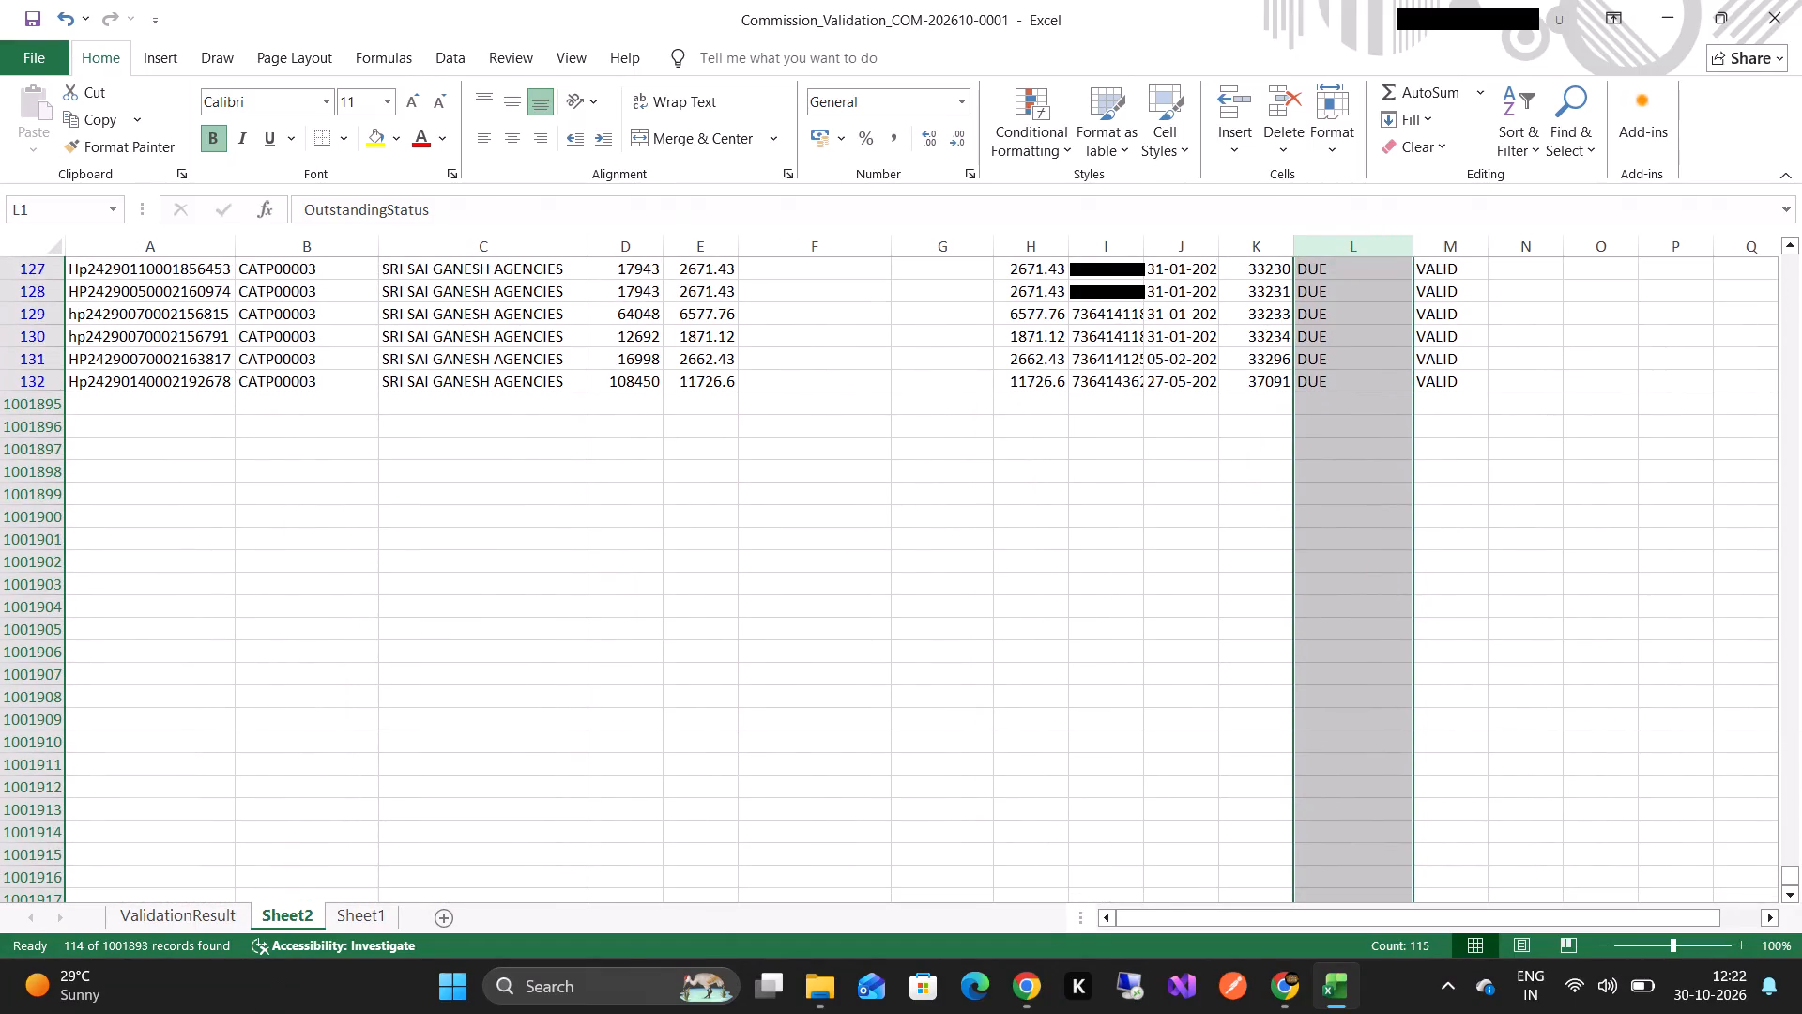
scroll(1132, 735, "up", 2)
scroll(769, 319, "up", 6)
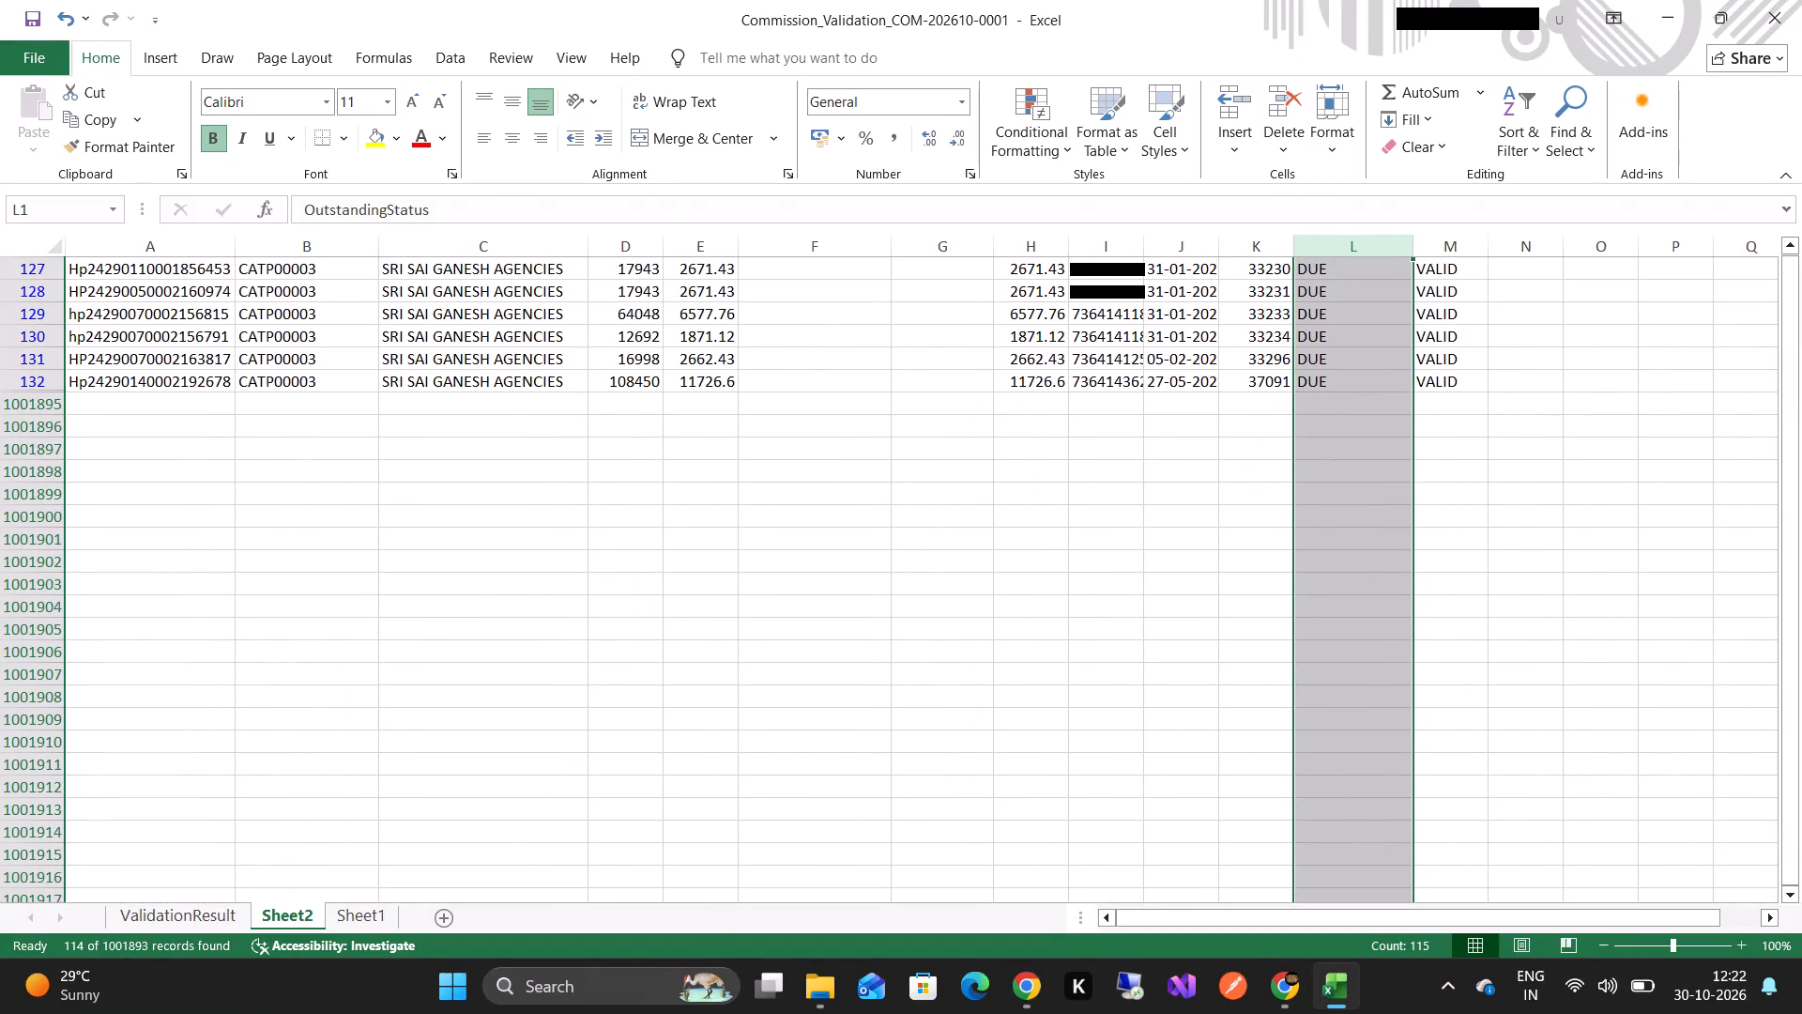
Select the basic commission column E to check the sum of its DUE amounts.
left_click(633, 242)
left_click(700, 242)
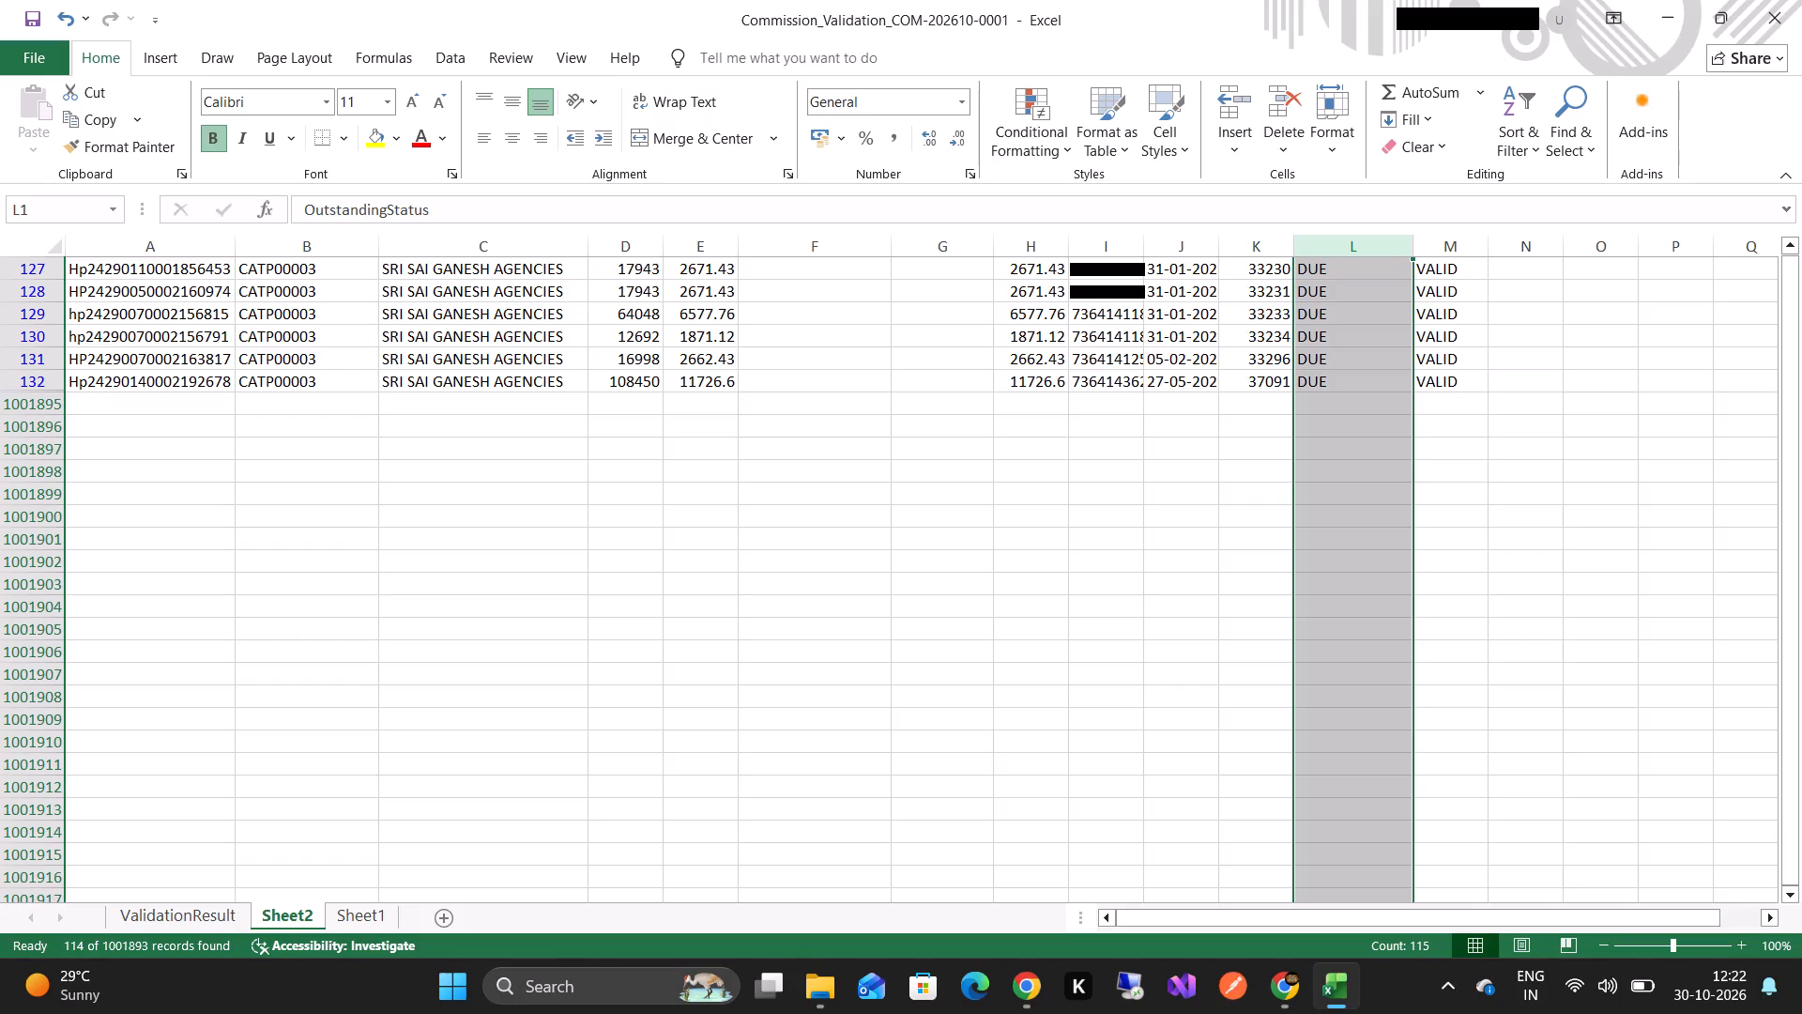
left_click(707, 257)
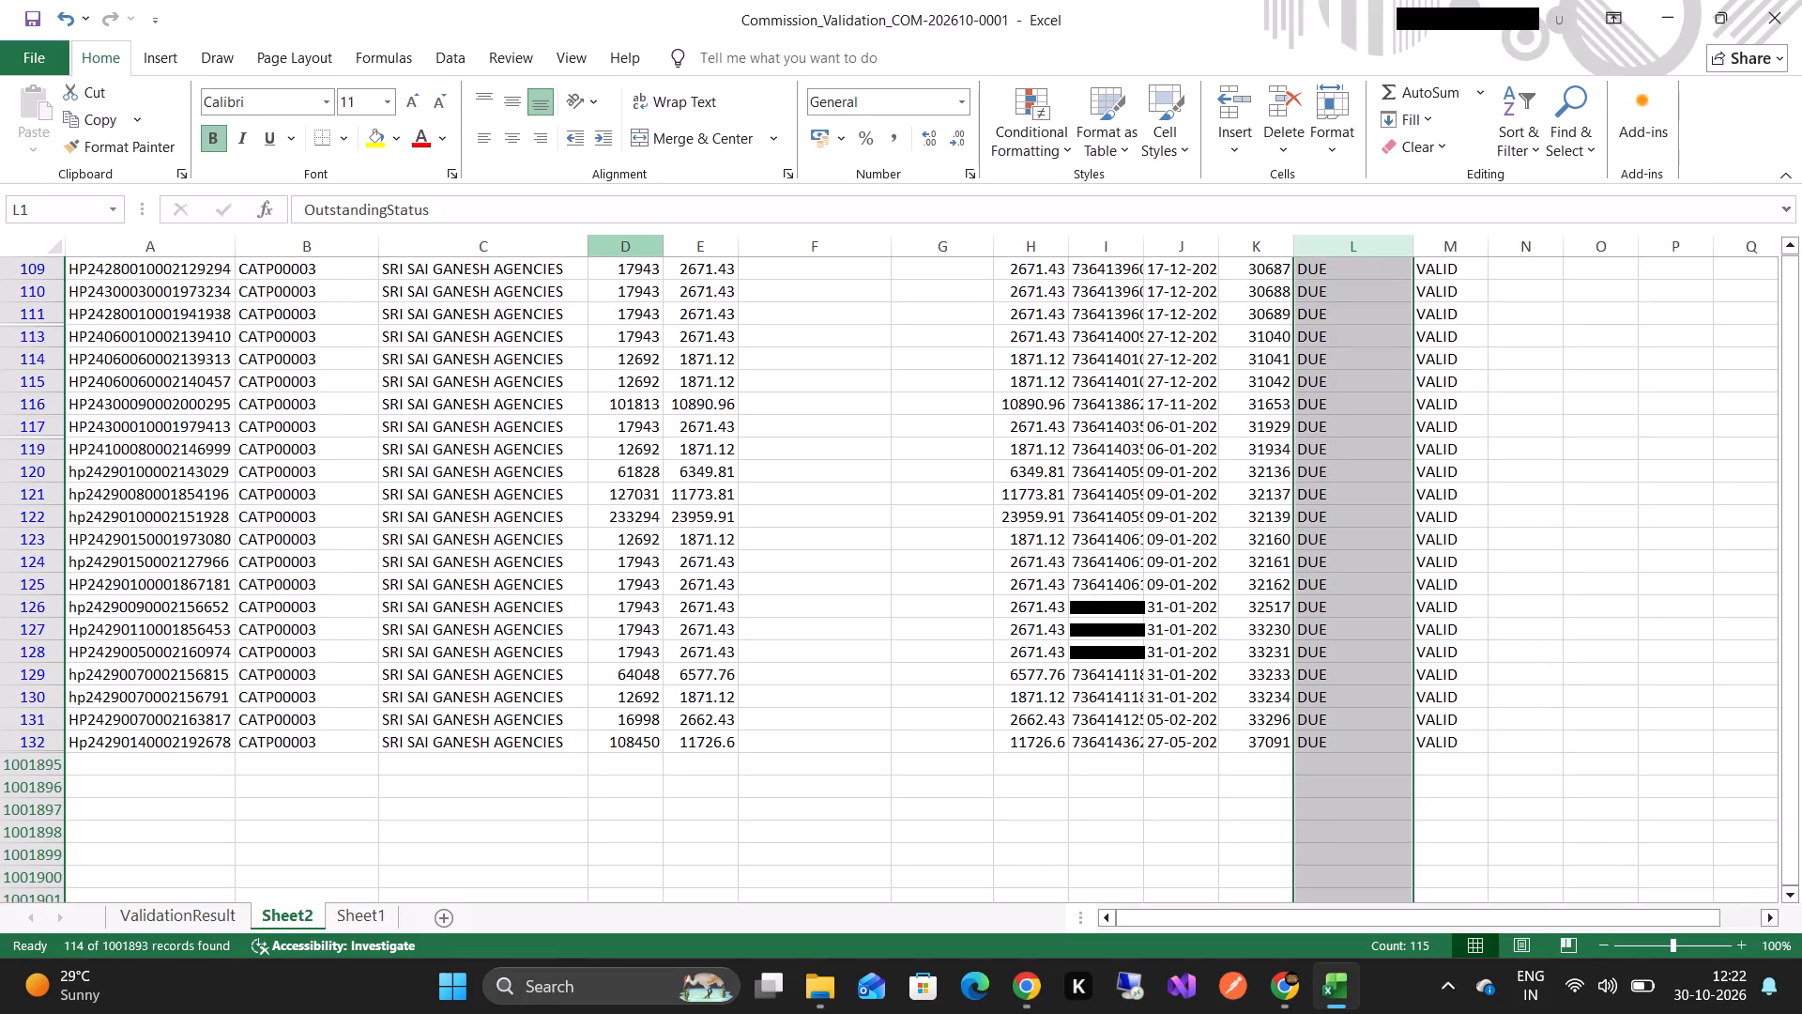
left_click(692, 772)
left_click(698, 245)
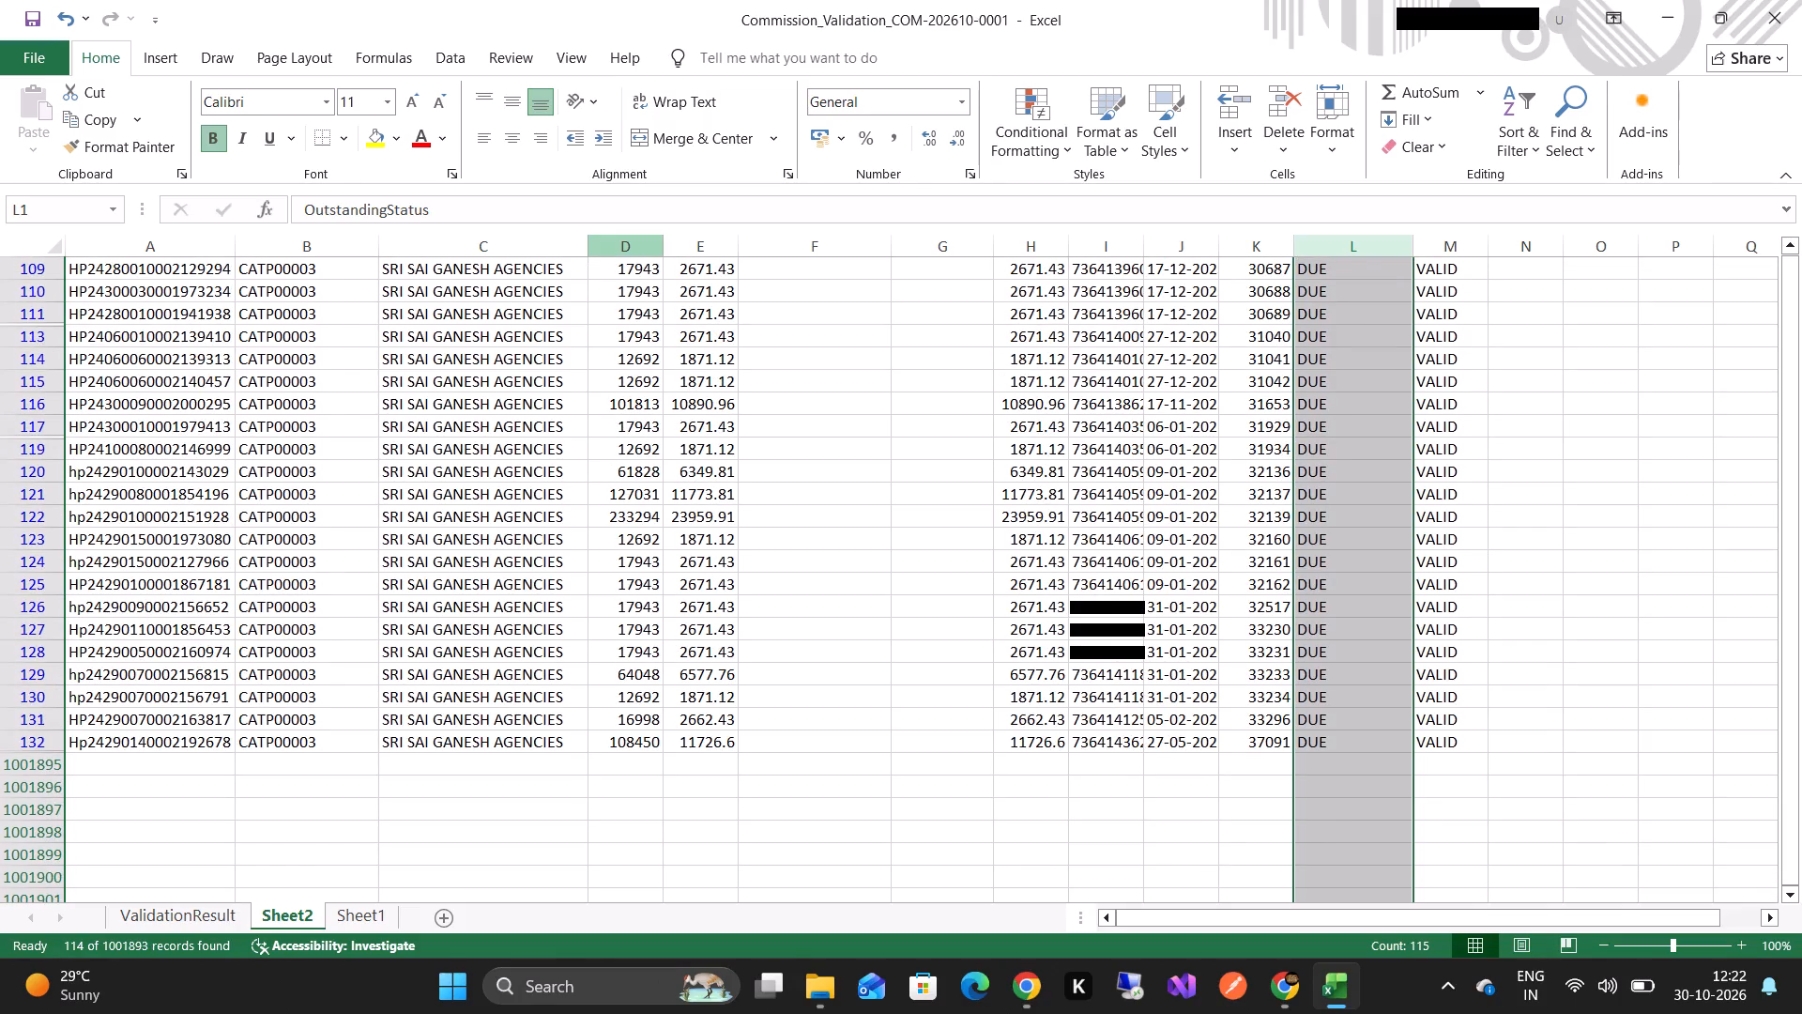
left_click(698, 245)
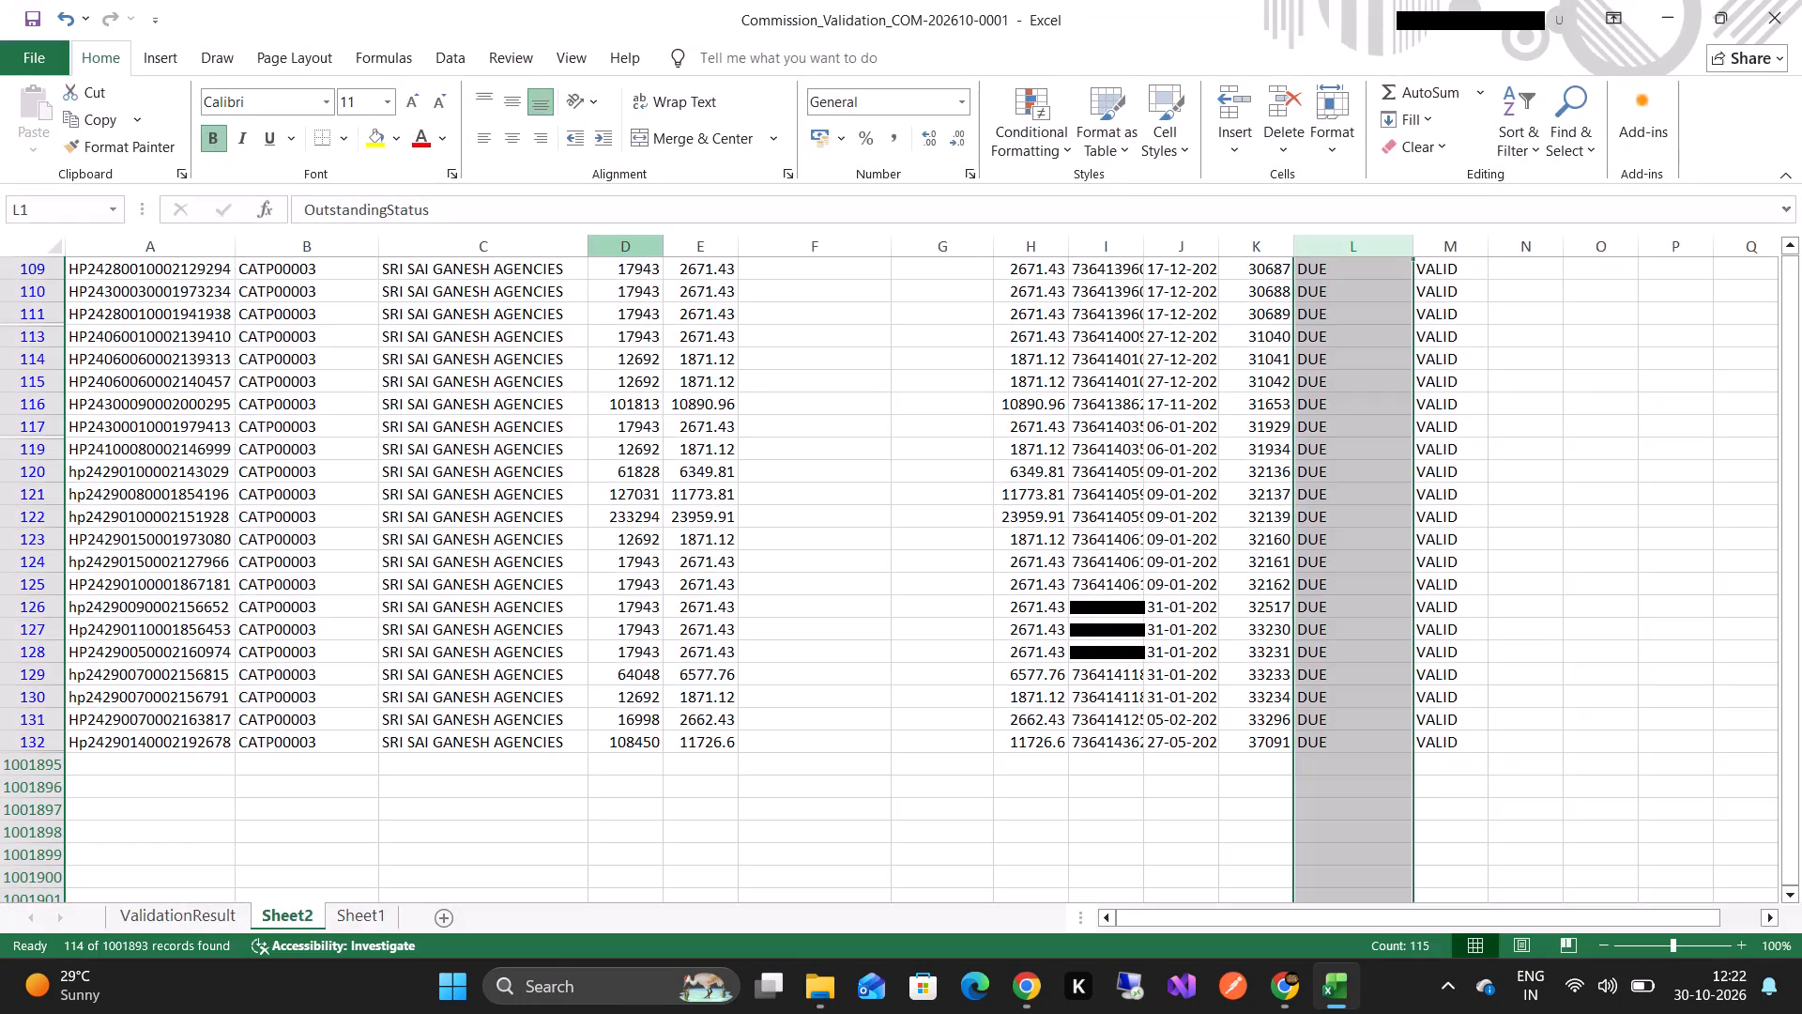
left_click(698, 245)
left_click(698, 245)
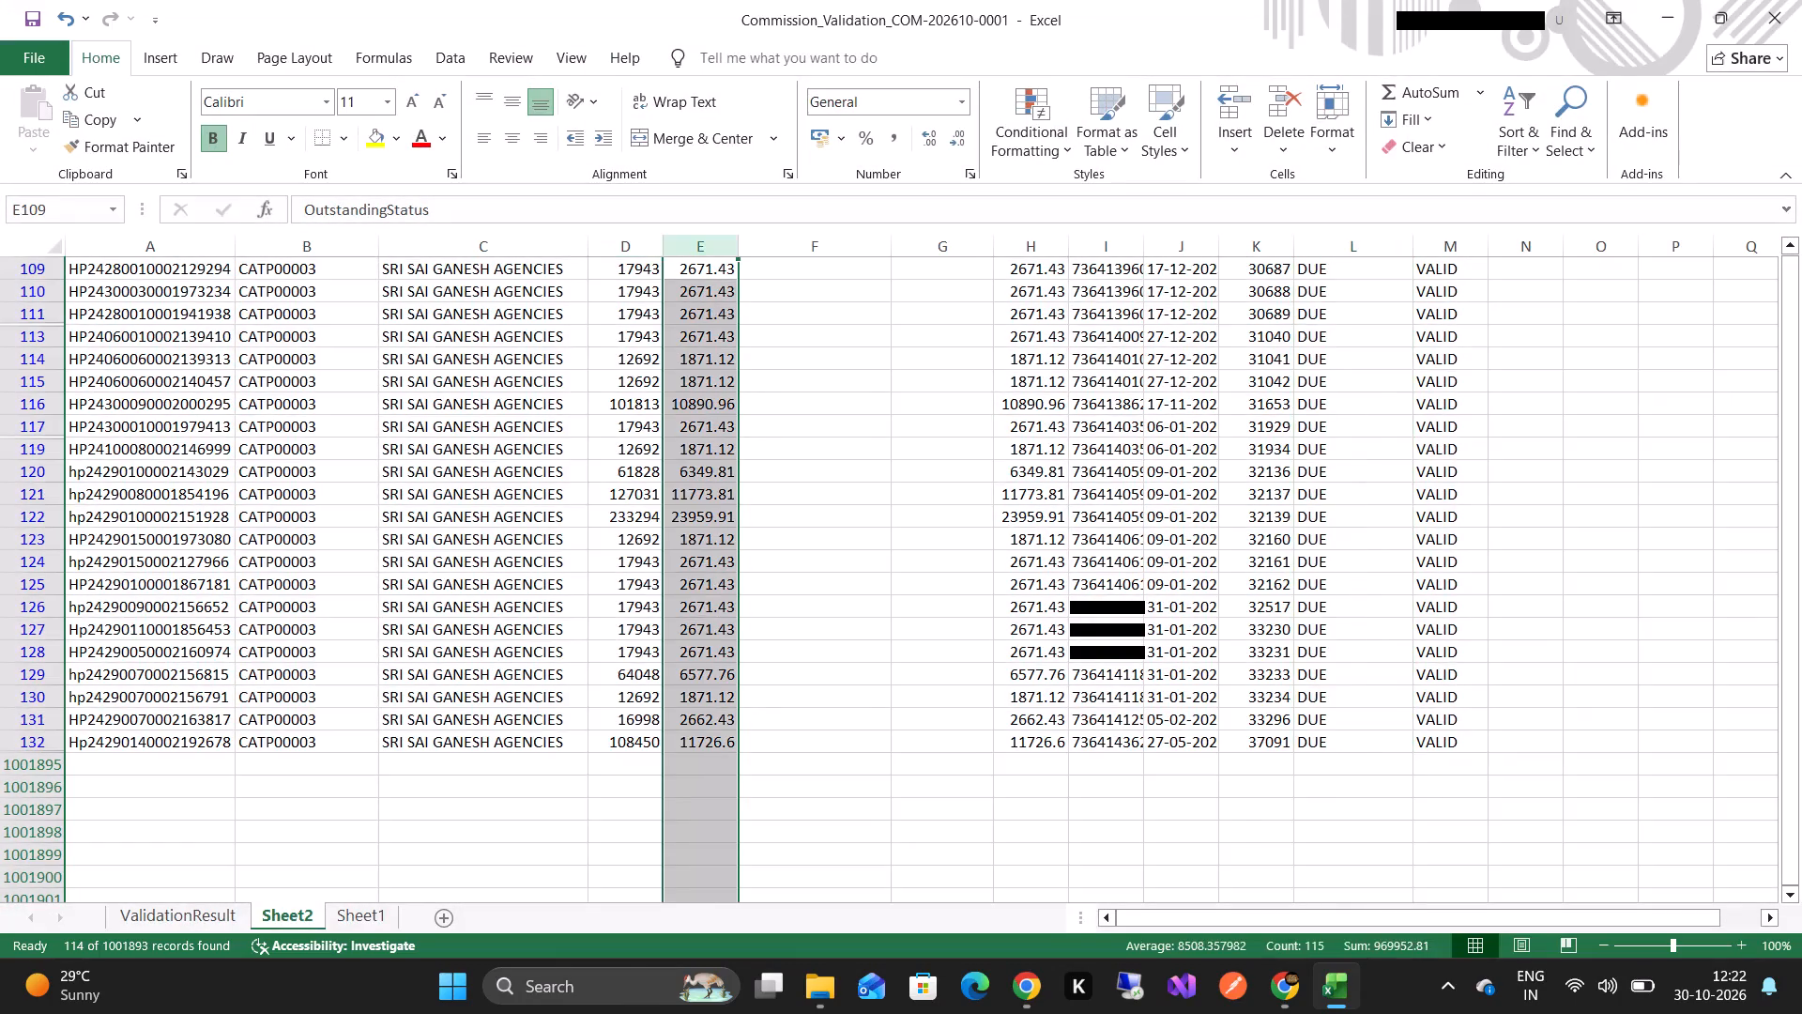
left_click(693, 776)
left_click(693, 791)
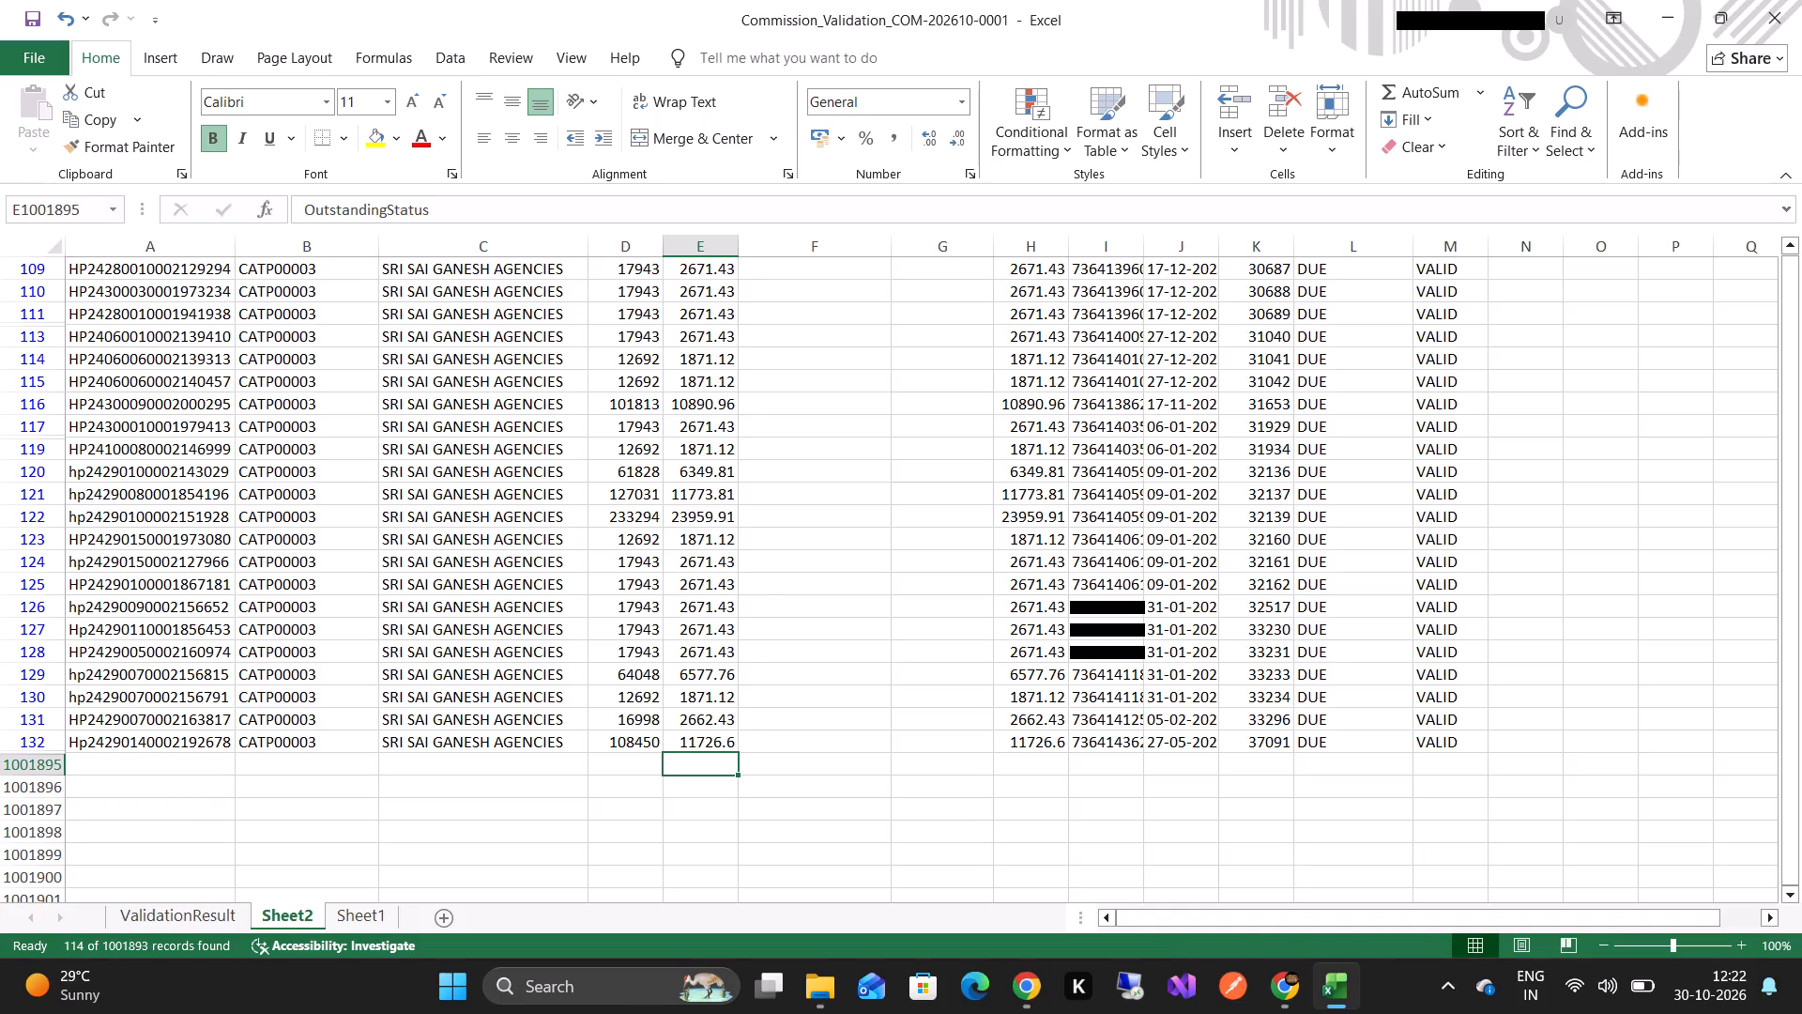
double_click(693, 791)
left_click(693, 791)
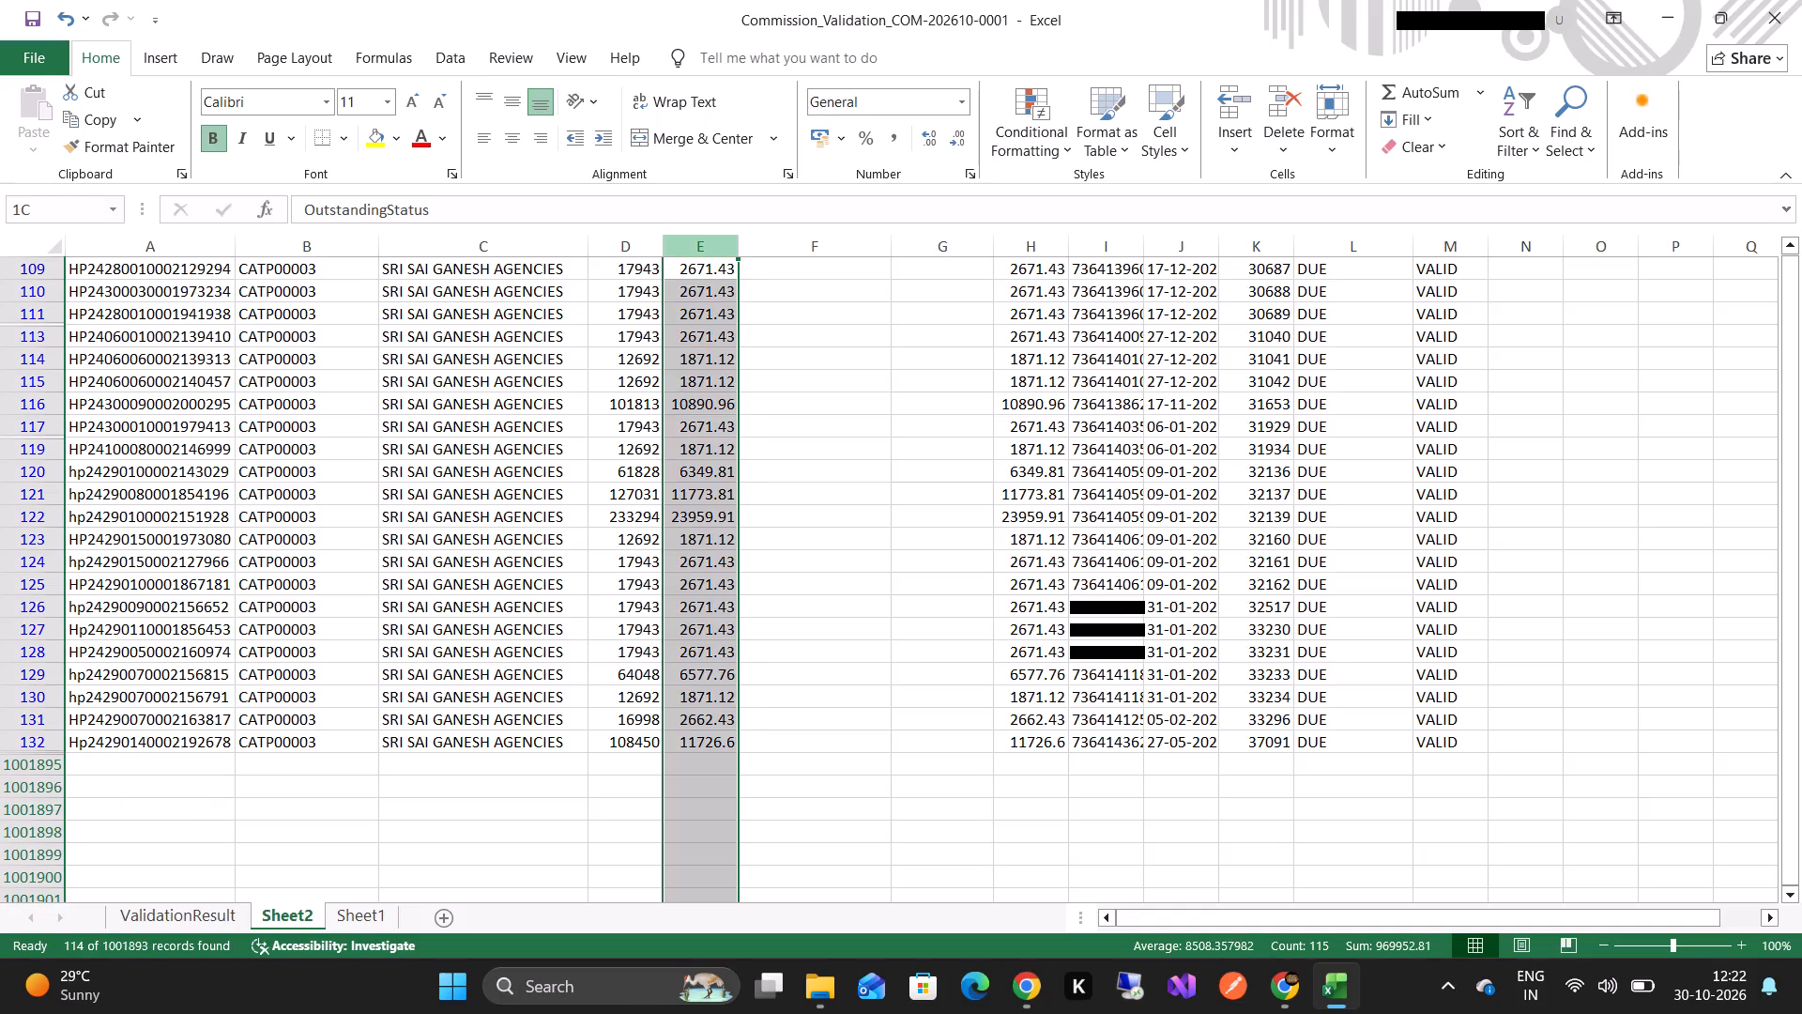
Try to enter a sum formula, =sum, in cell F1001896 below the filtered DUE rows.
left_click(771, 791)
type("=sum")
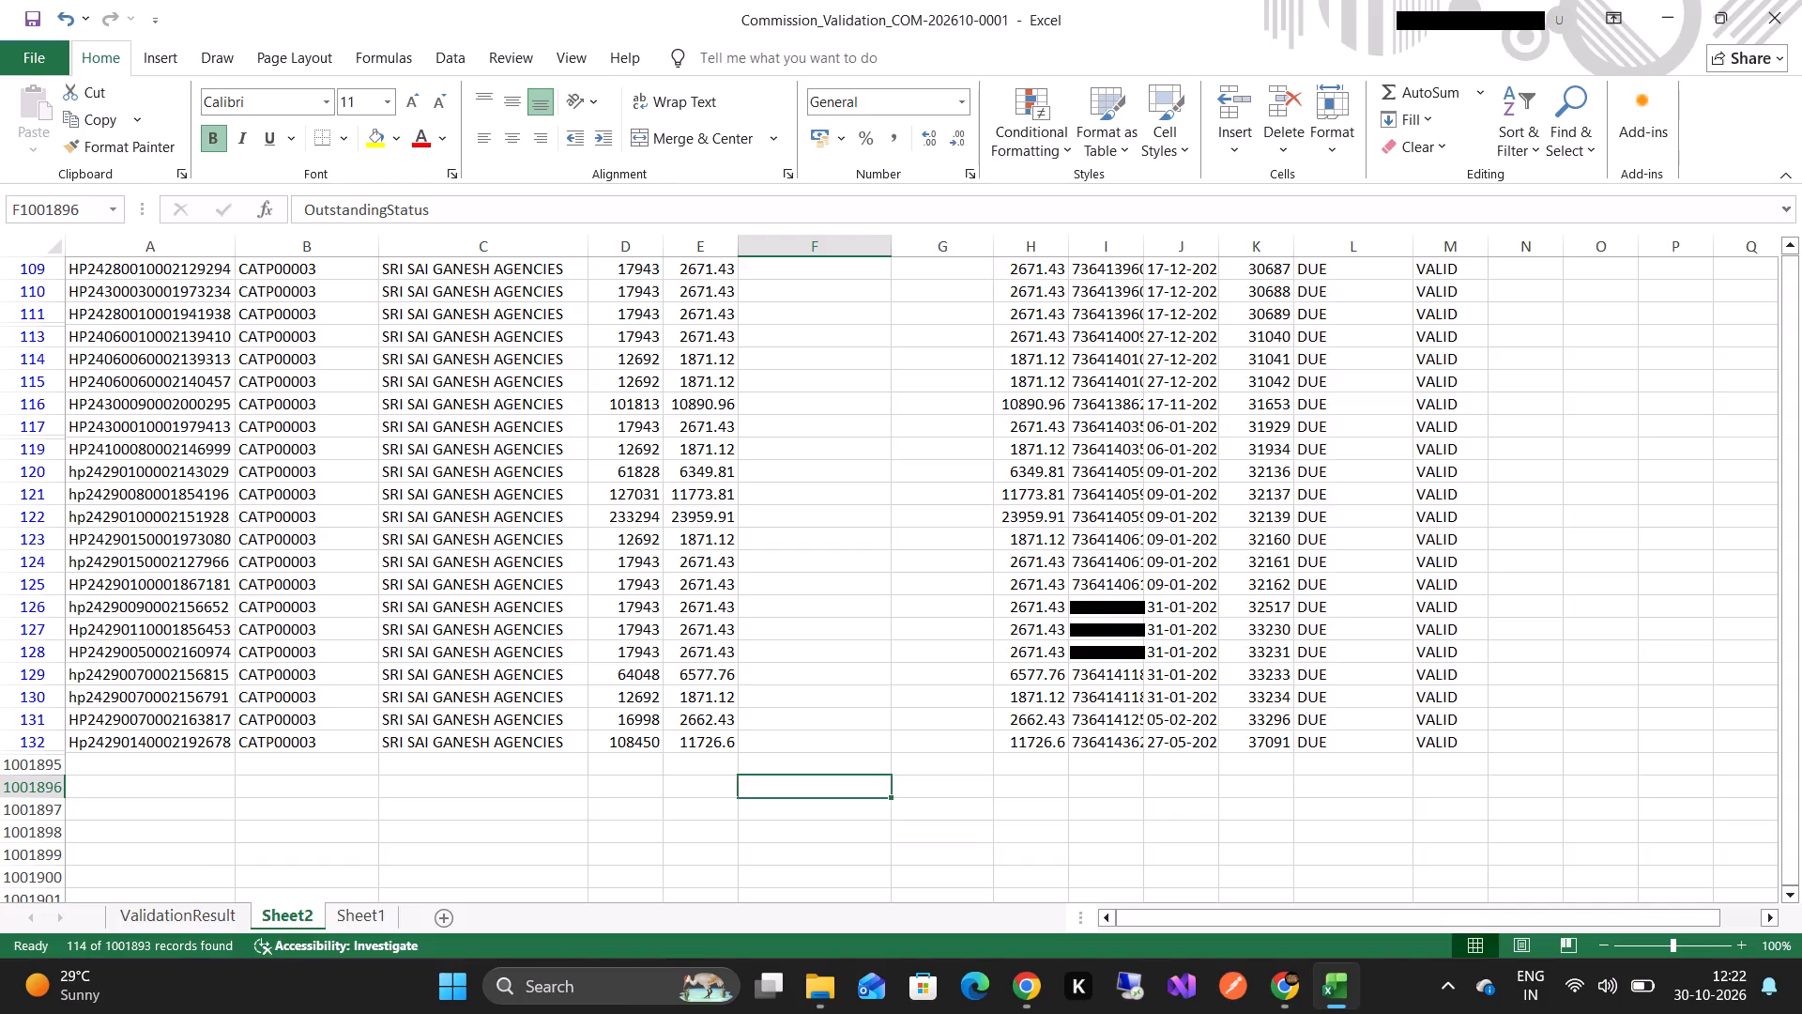
left_click(696, 779)
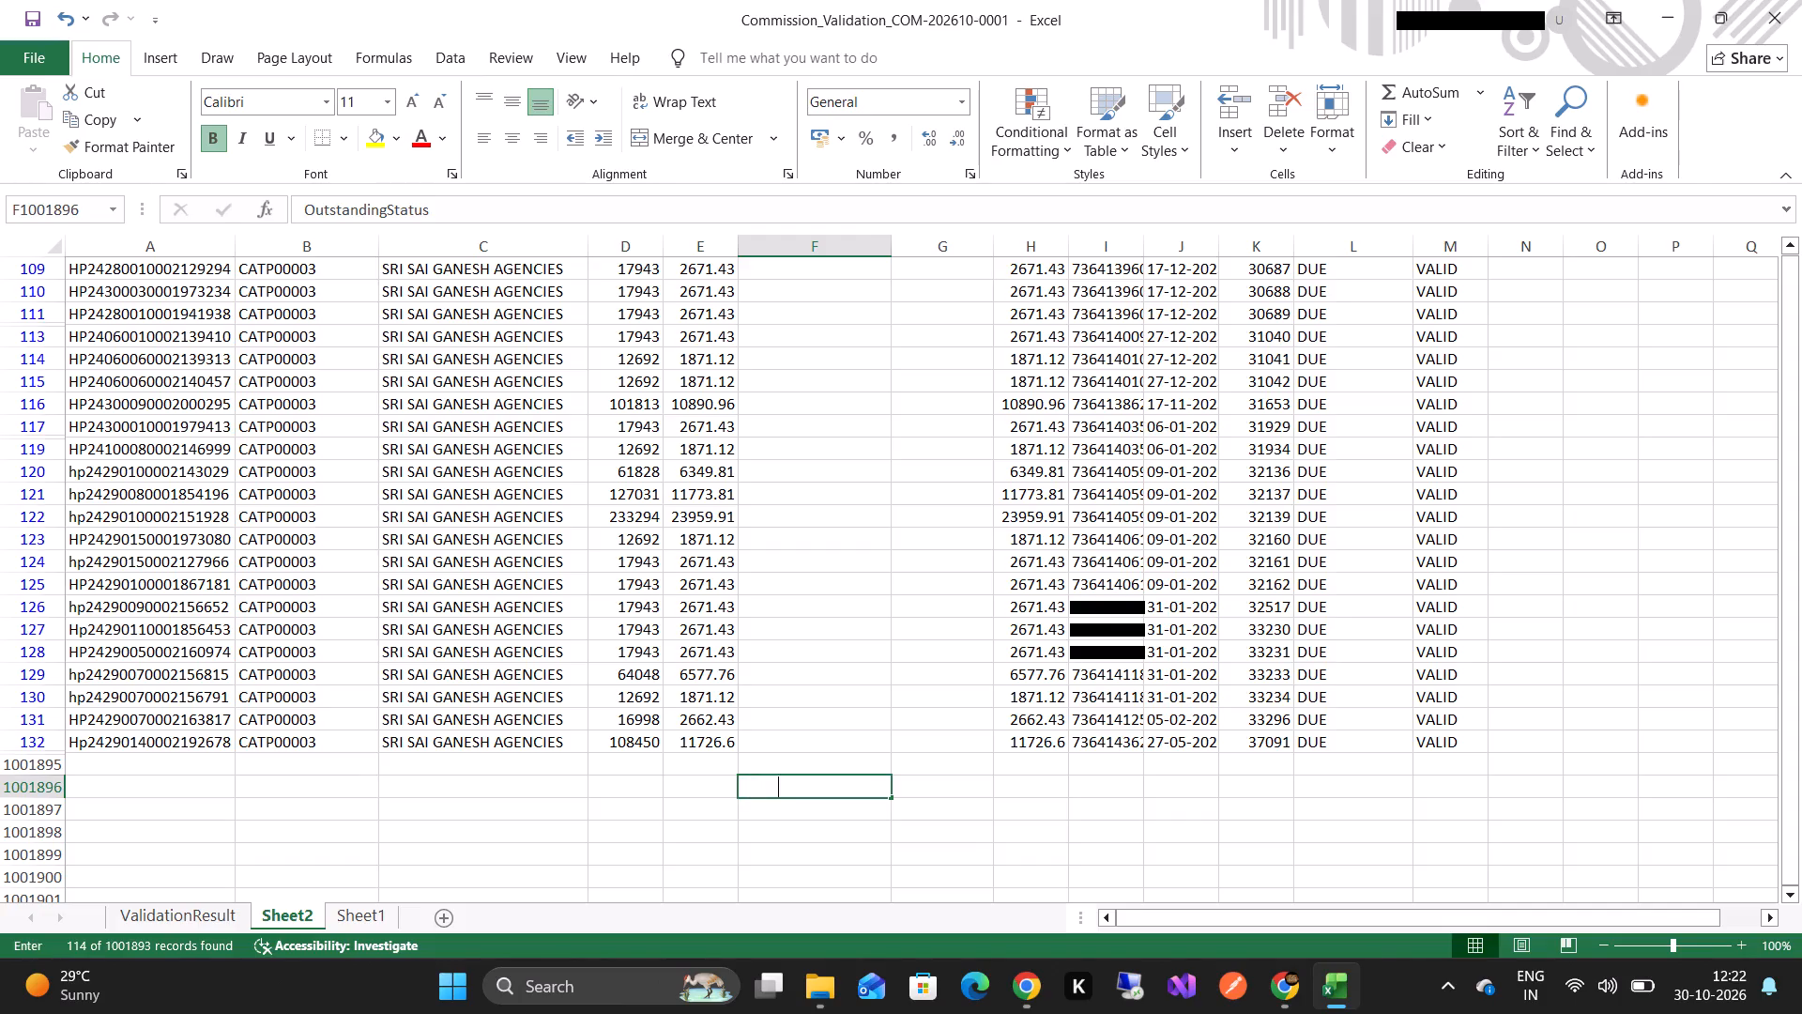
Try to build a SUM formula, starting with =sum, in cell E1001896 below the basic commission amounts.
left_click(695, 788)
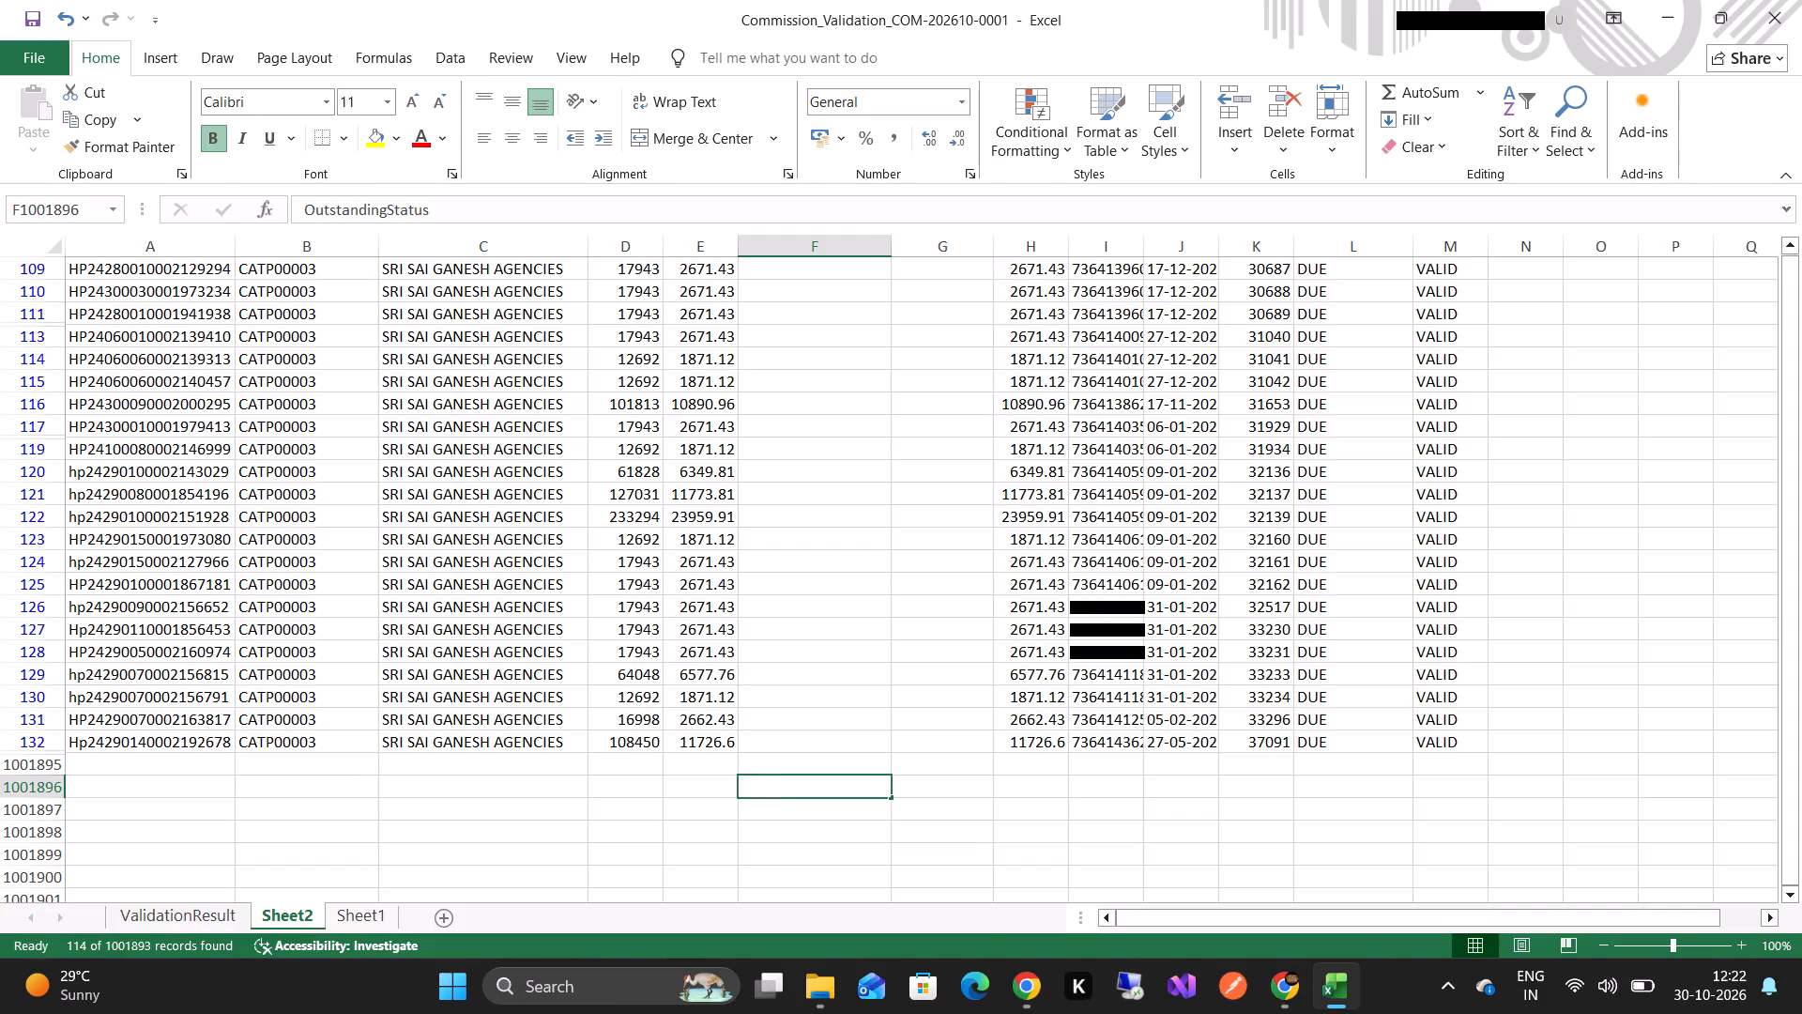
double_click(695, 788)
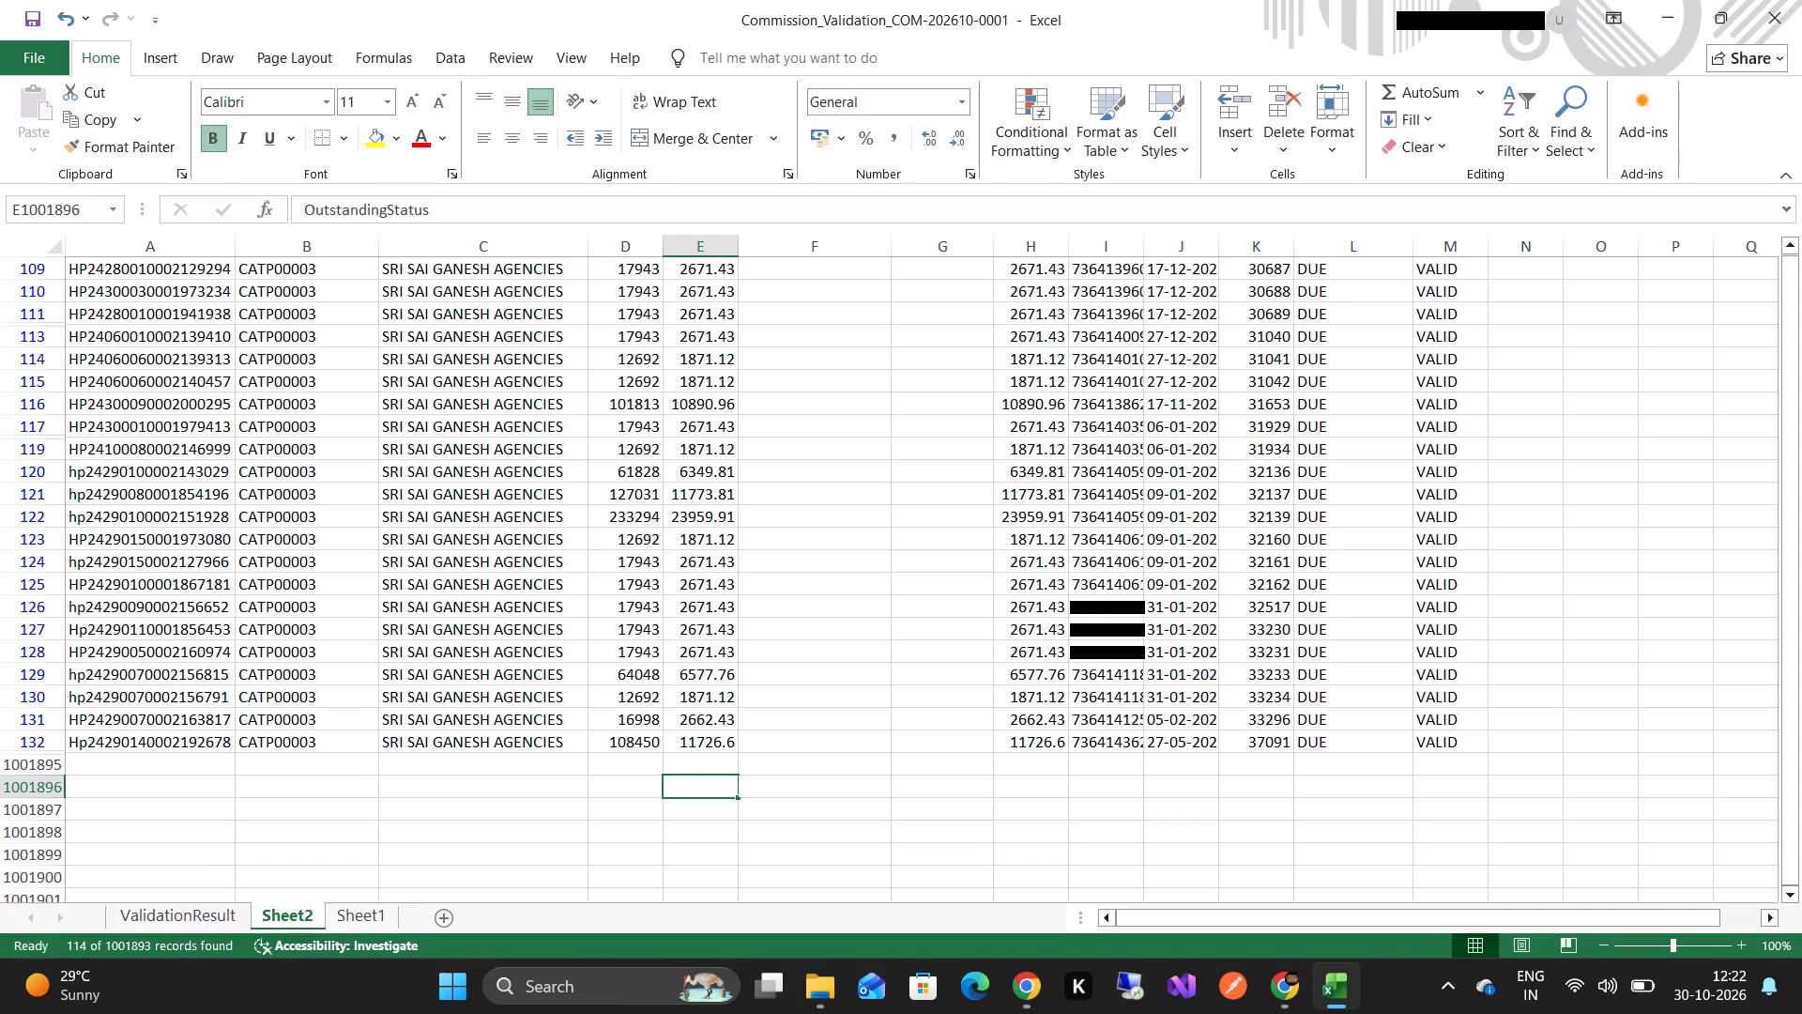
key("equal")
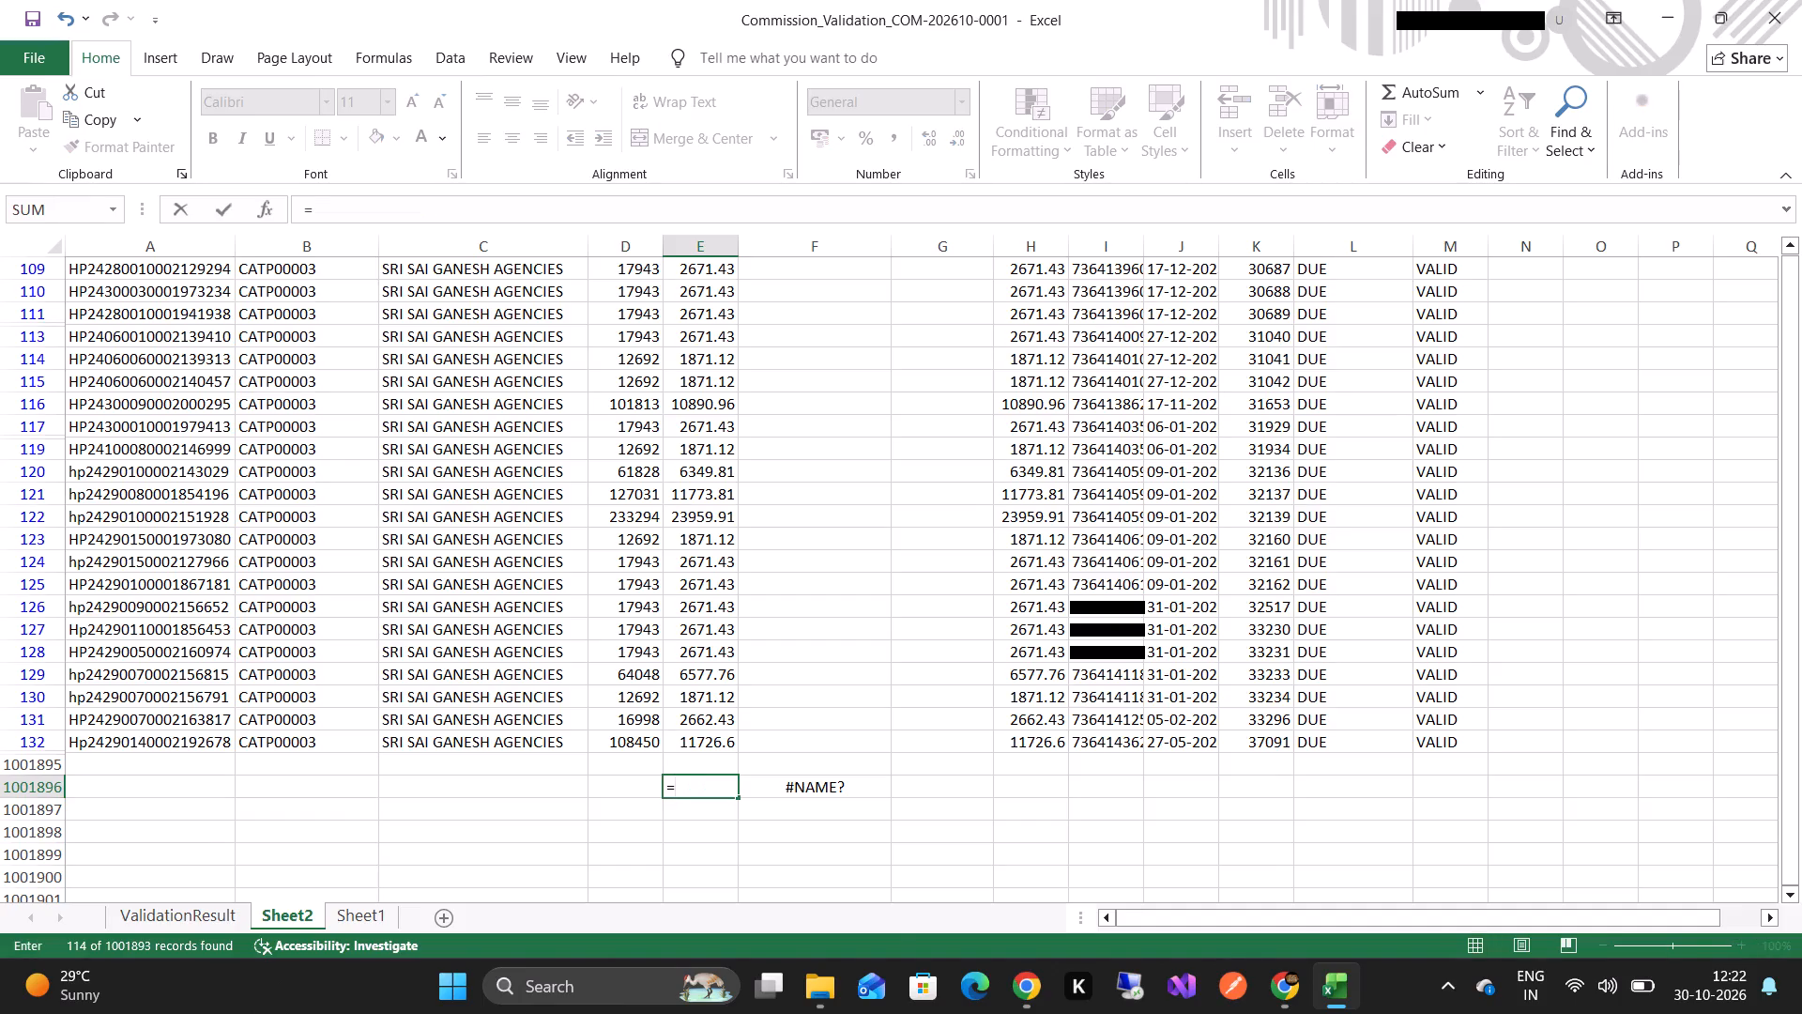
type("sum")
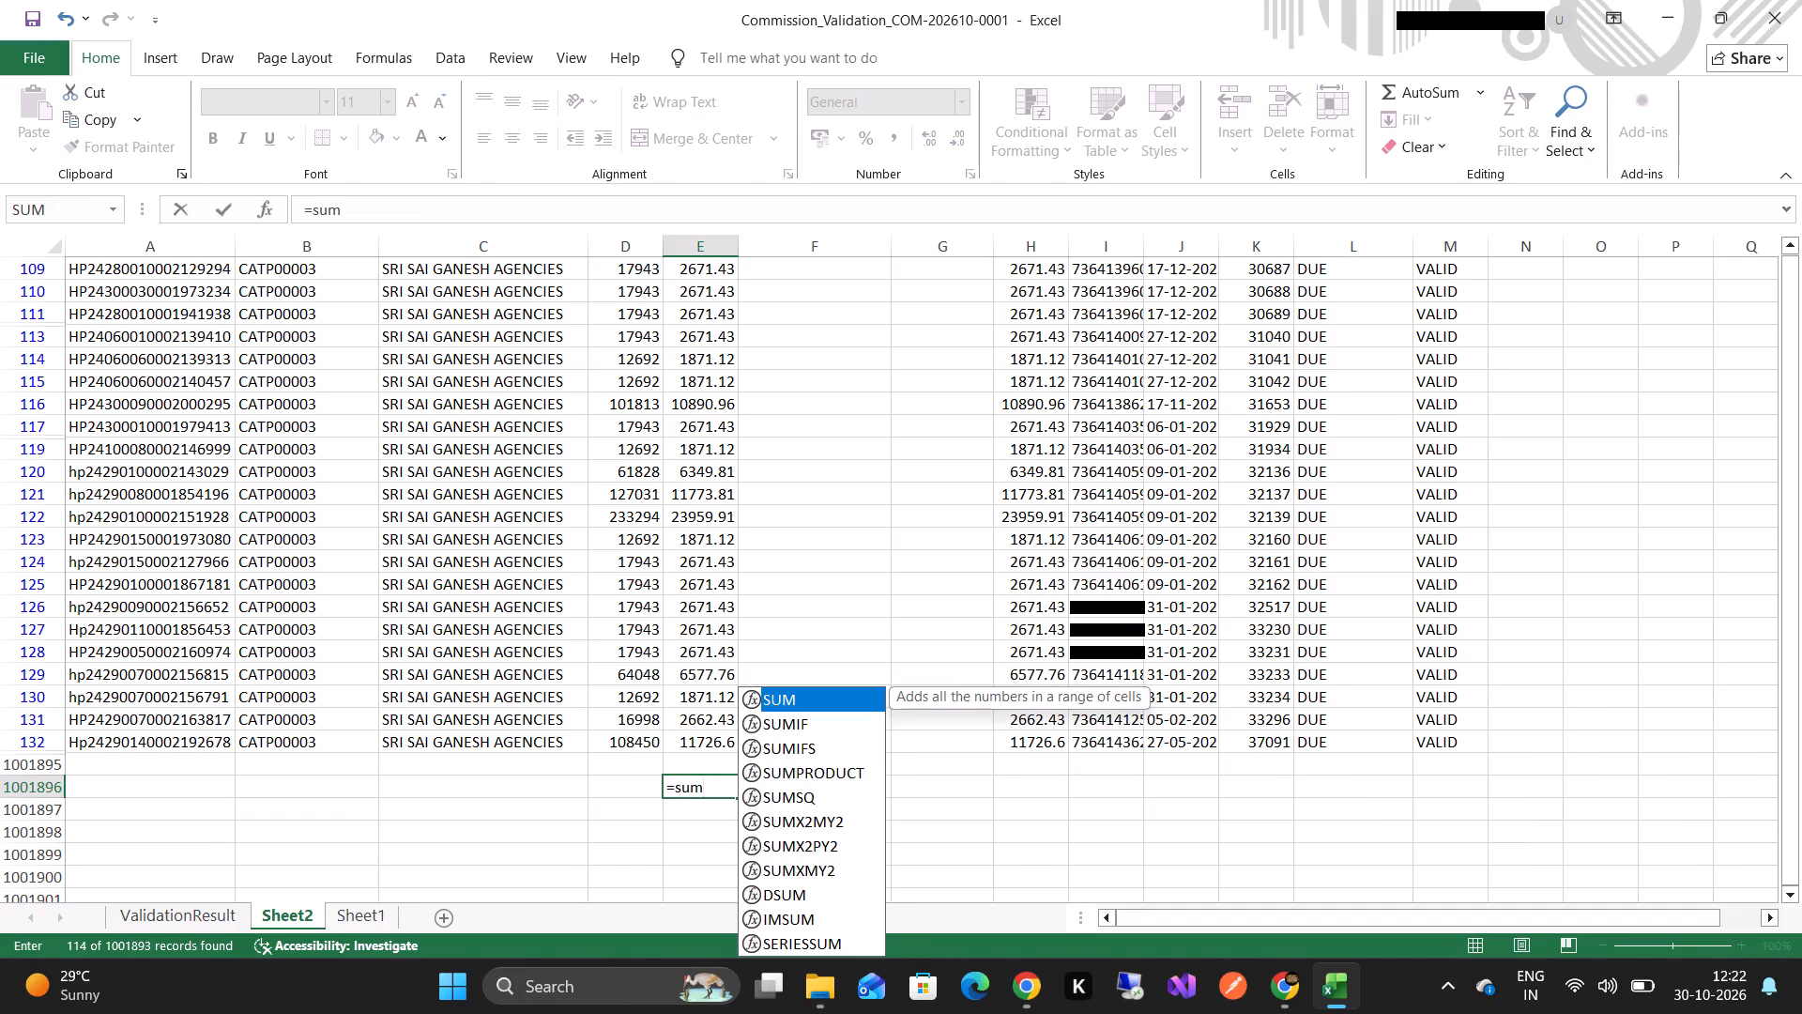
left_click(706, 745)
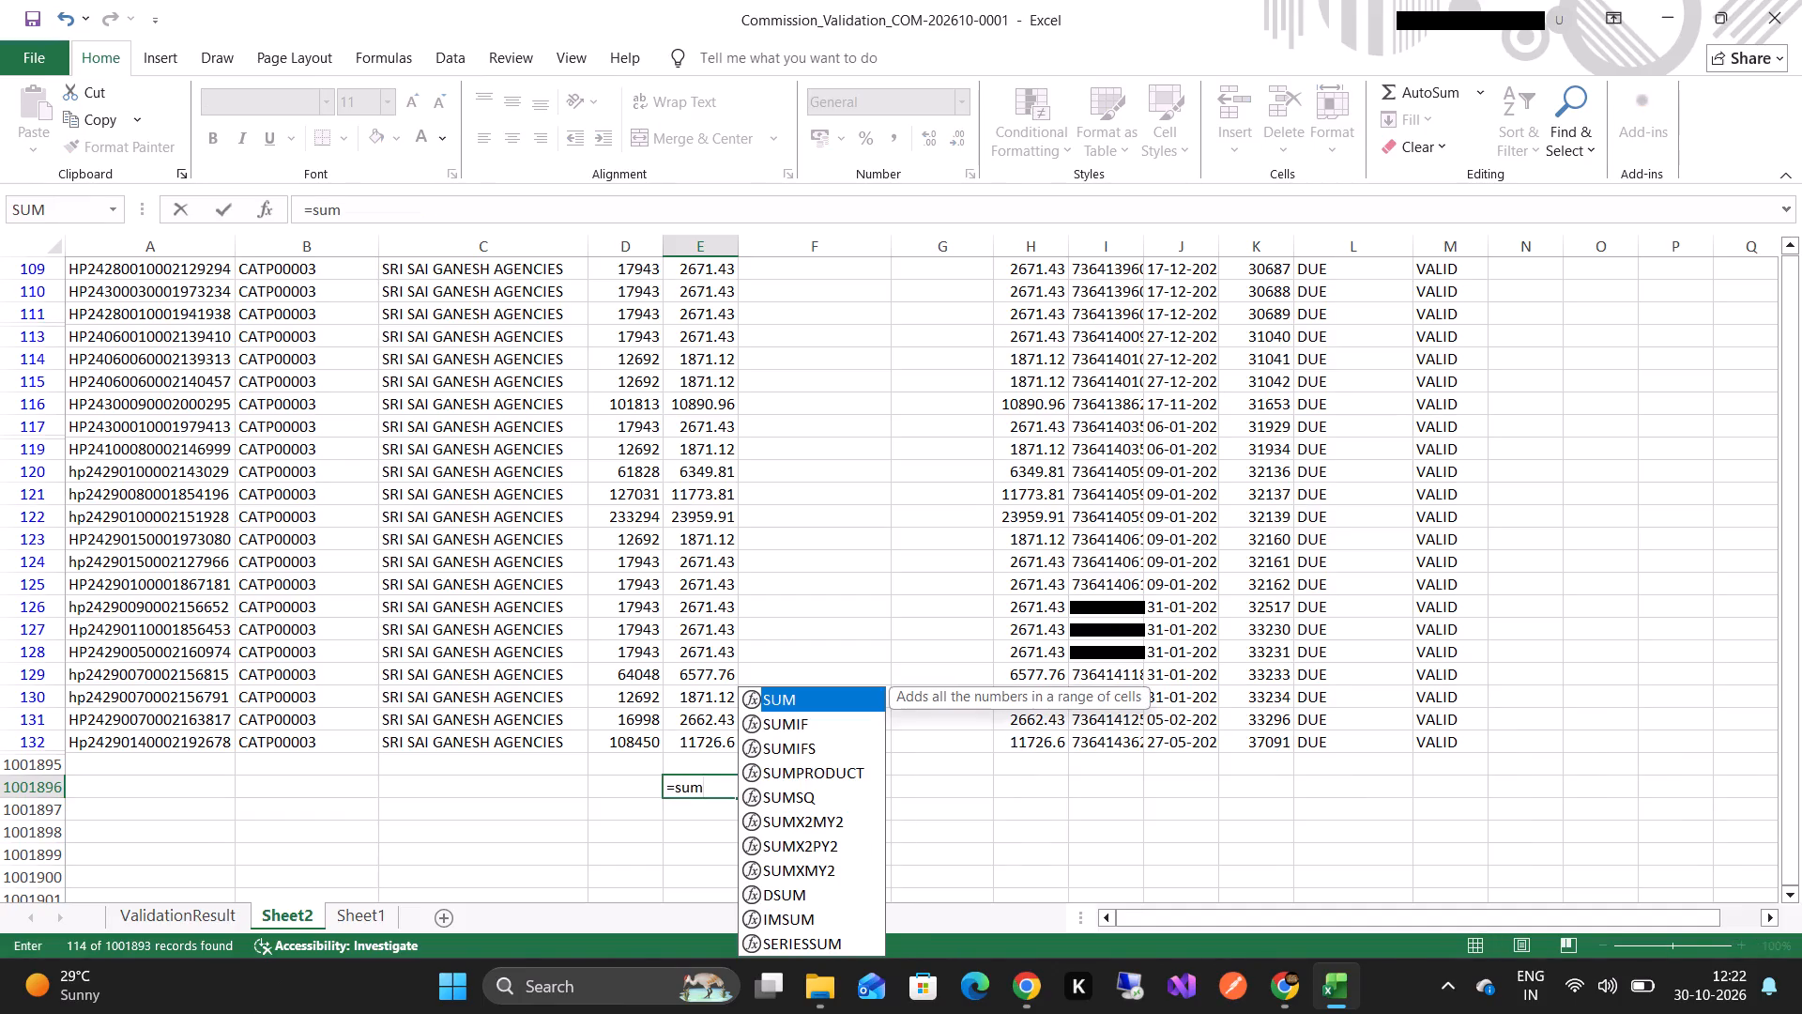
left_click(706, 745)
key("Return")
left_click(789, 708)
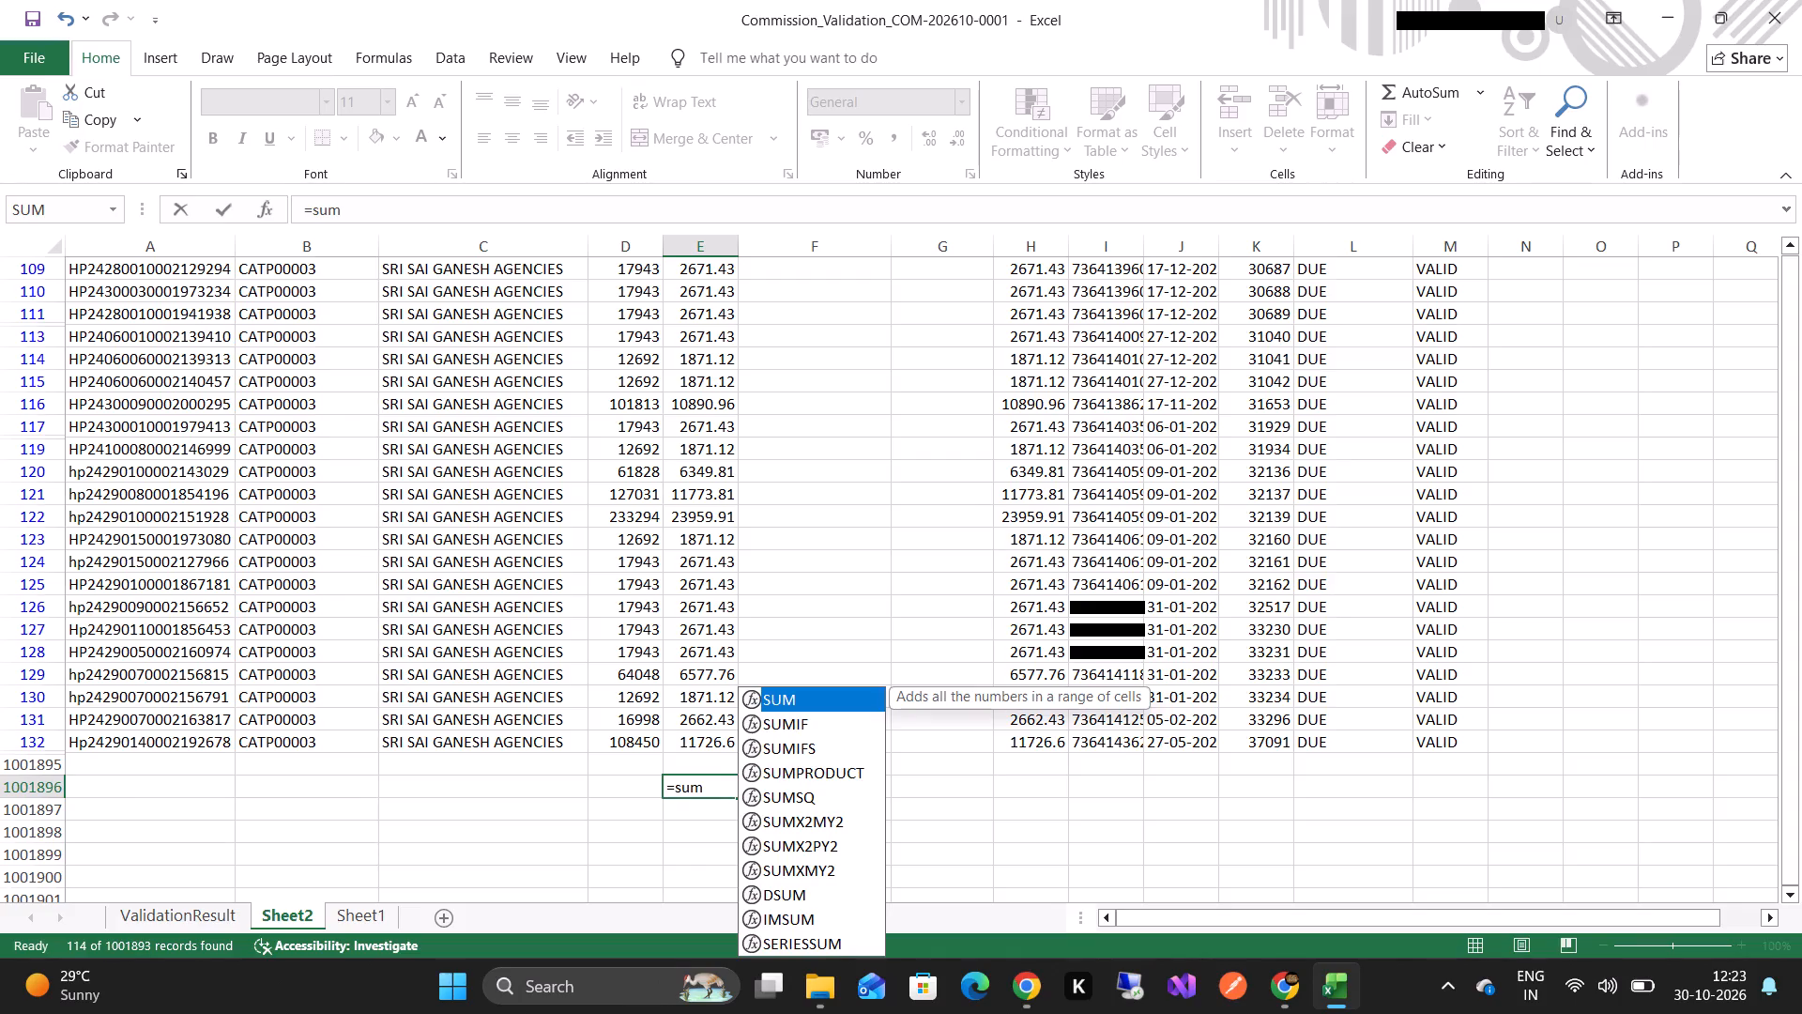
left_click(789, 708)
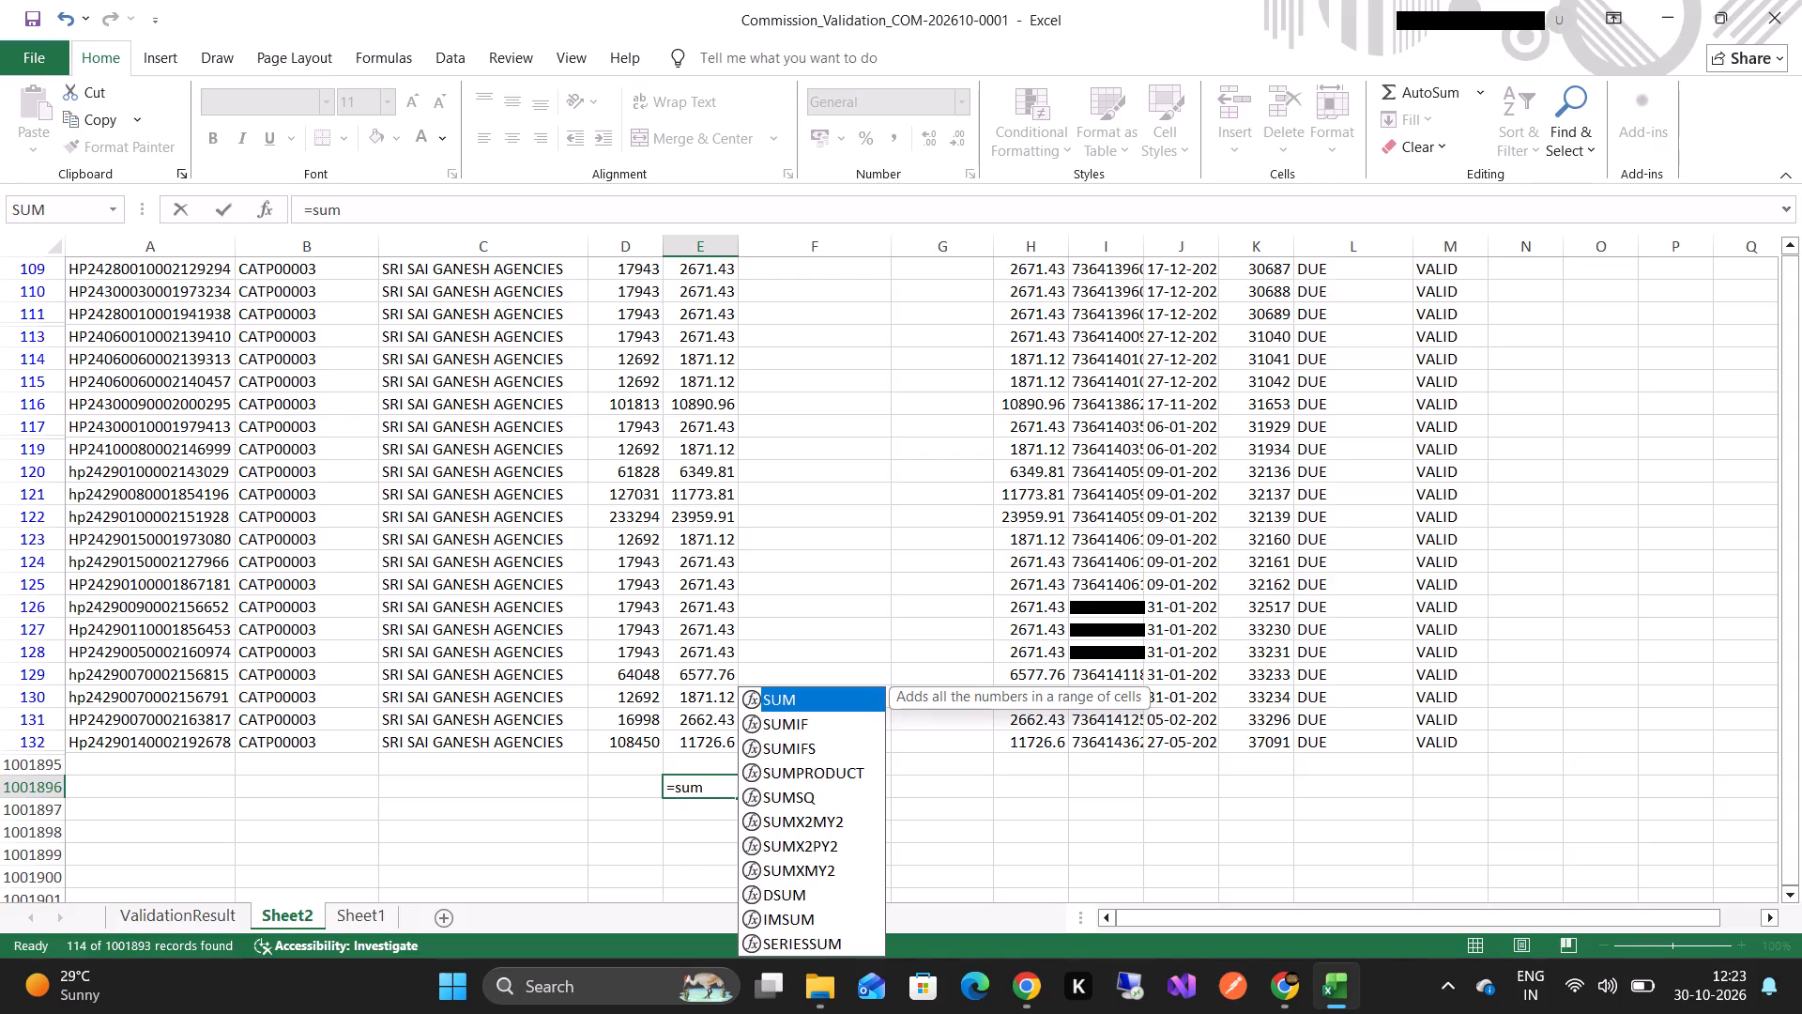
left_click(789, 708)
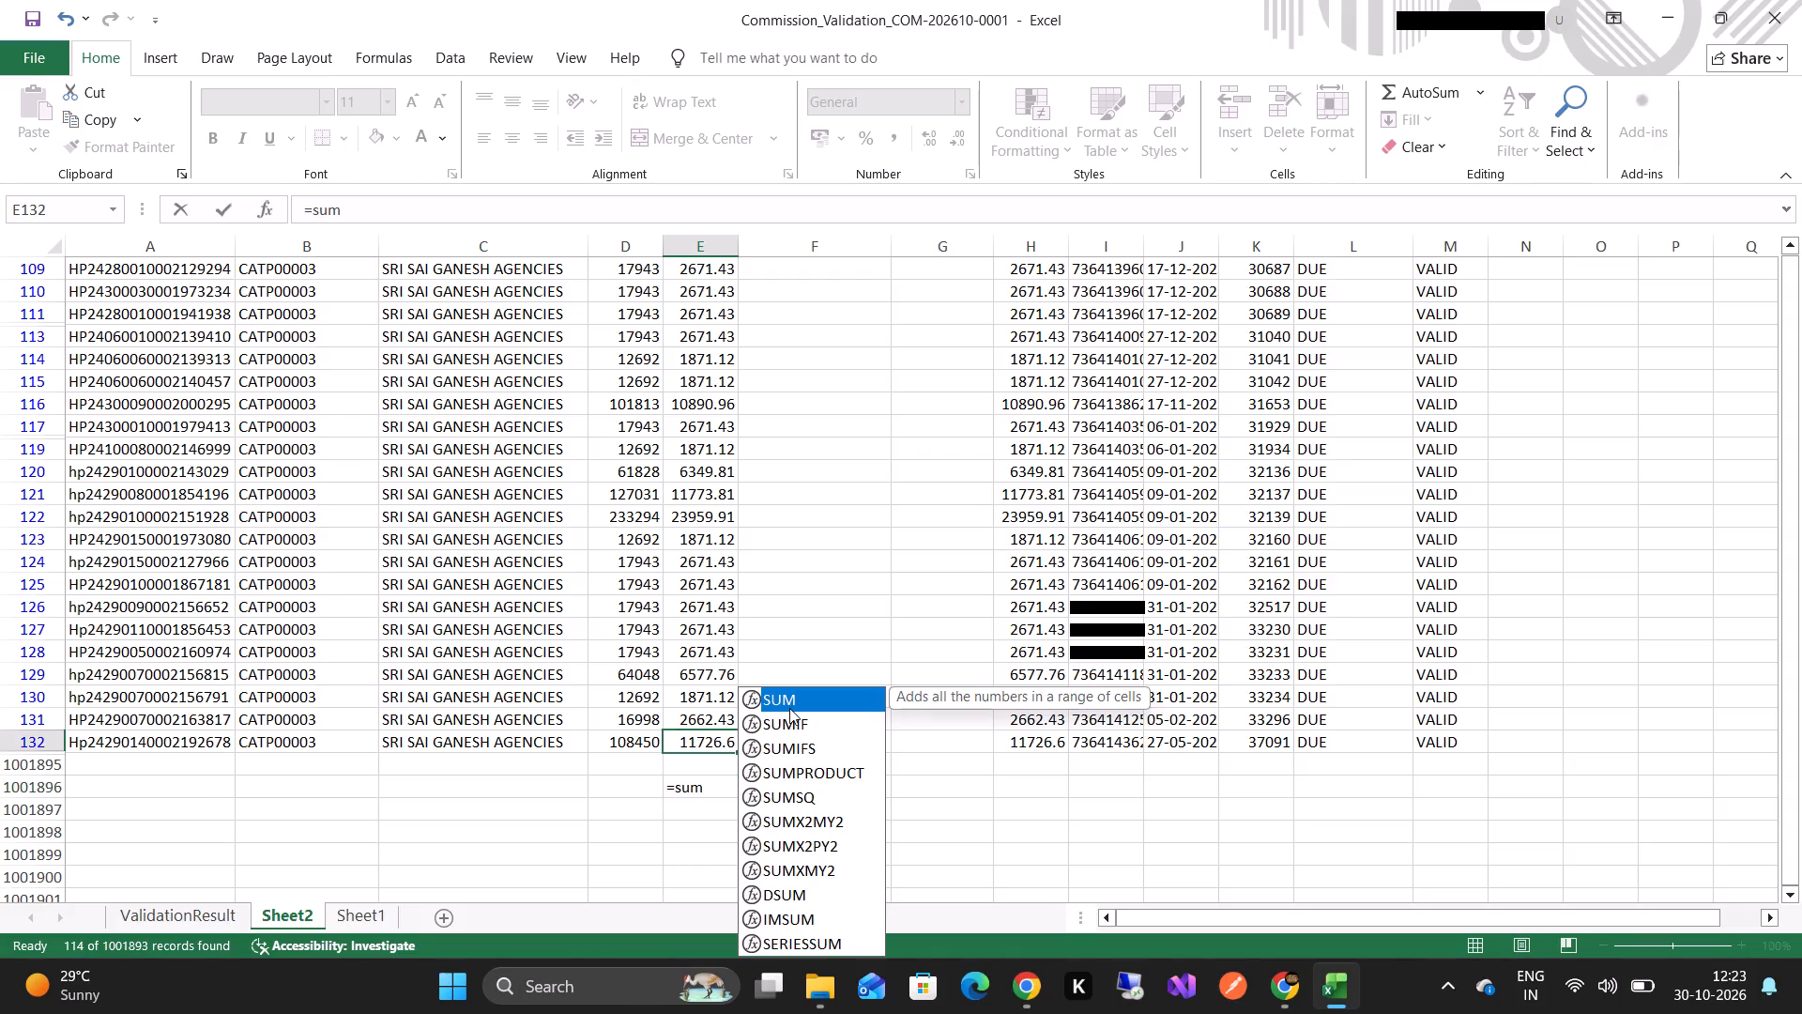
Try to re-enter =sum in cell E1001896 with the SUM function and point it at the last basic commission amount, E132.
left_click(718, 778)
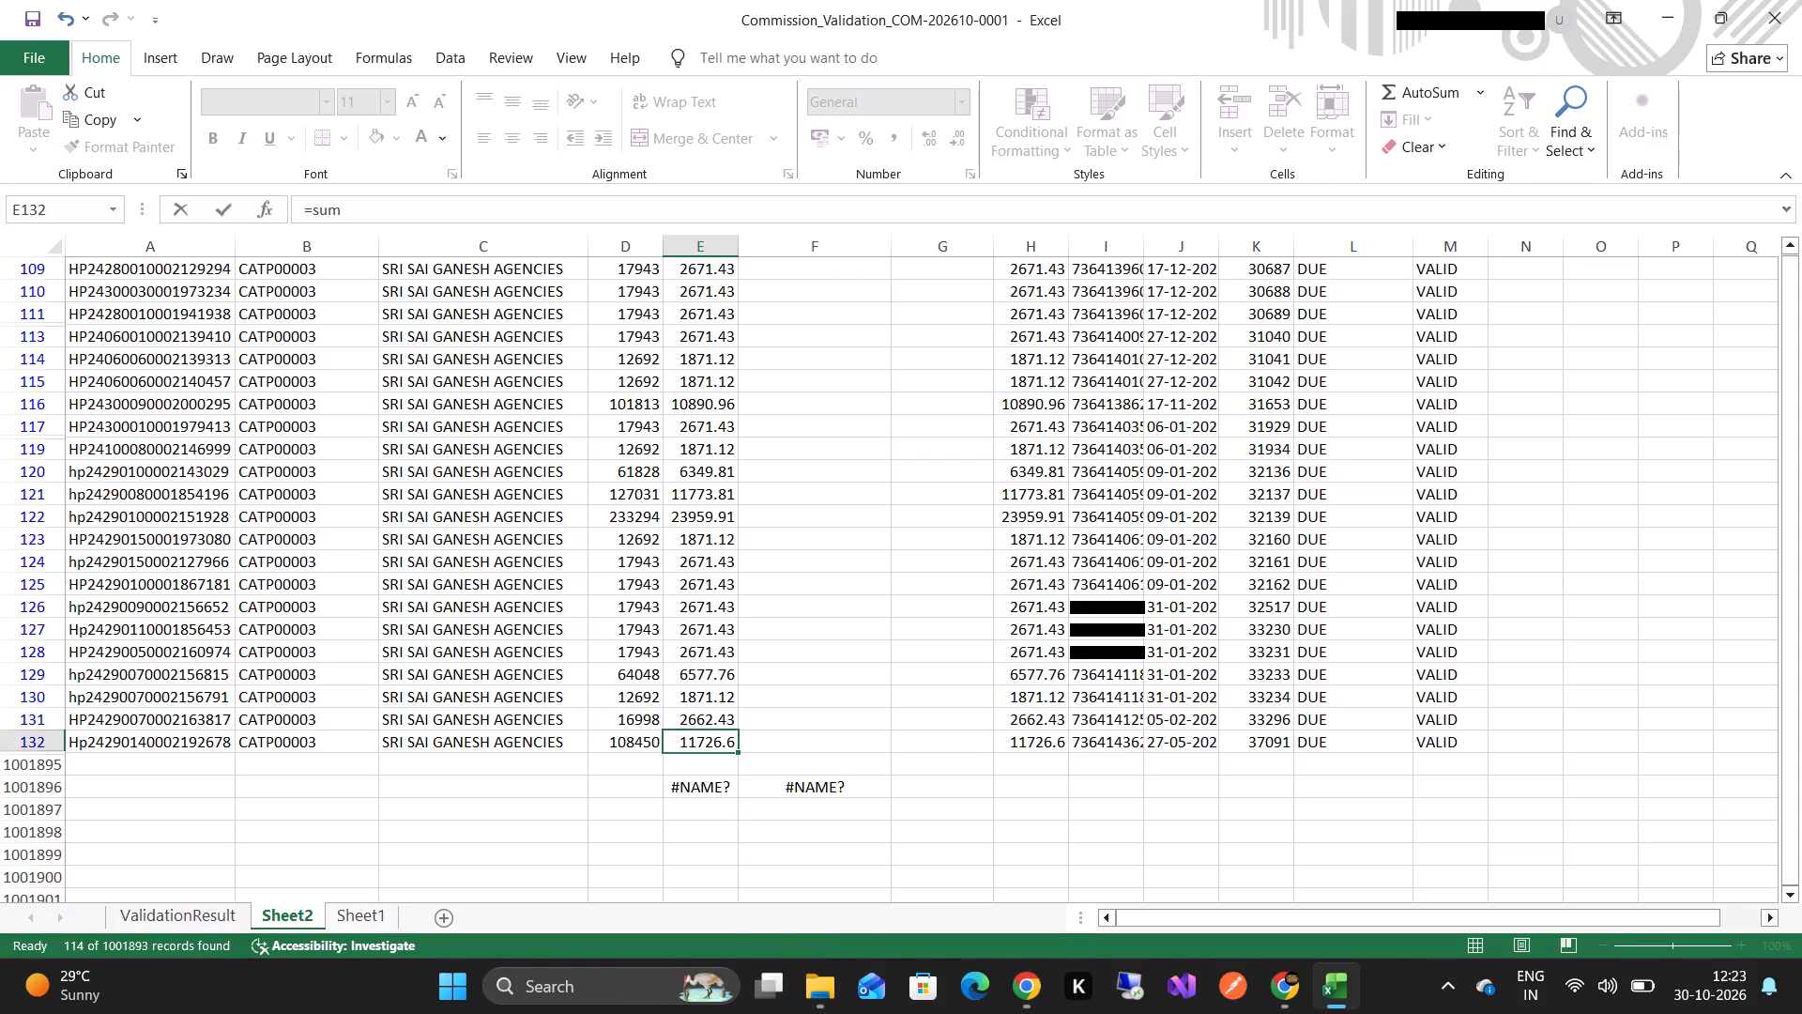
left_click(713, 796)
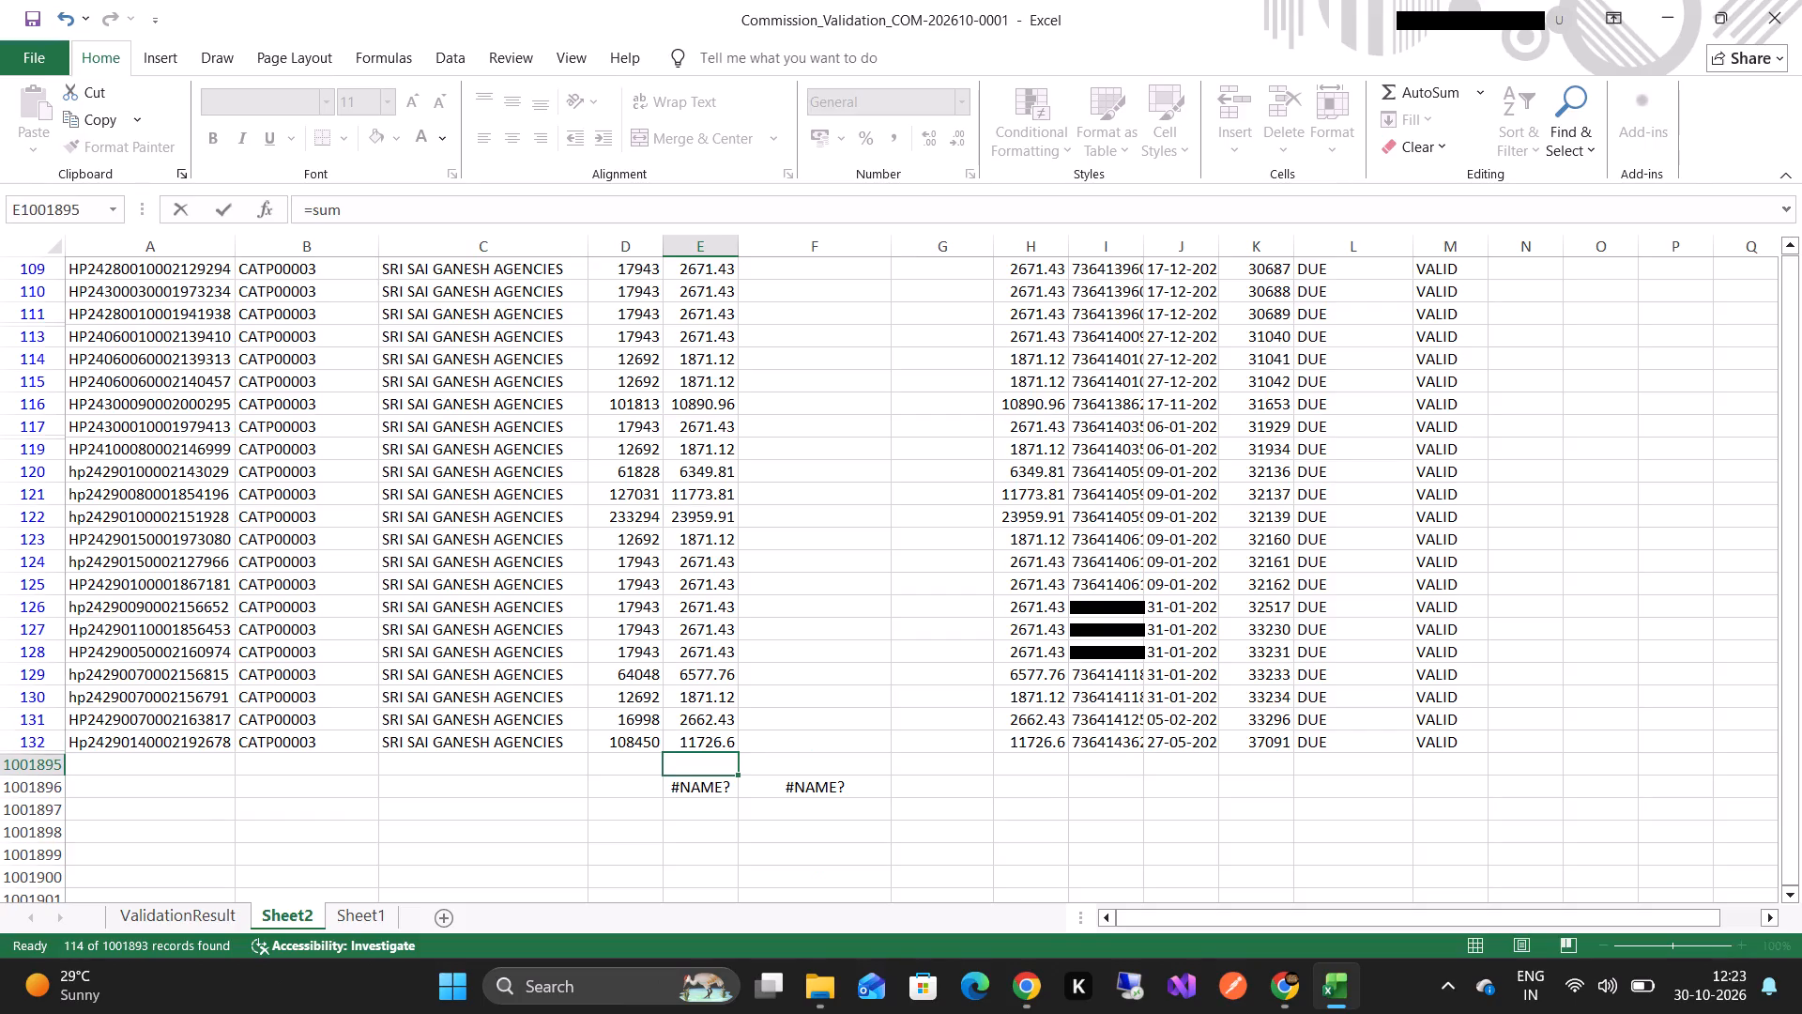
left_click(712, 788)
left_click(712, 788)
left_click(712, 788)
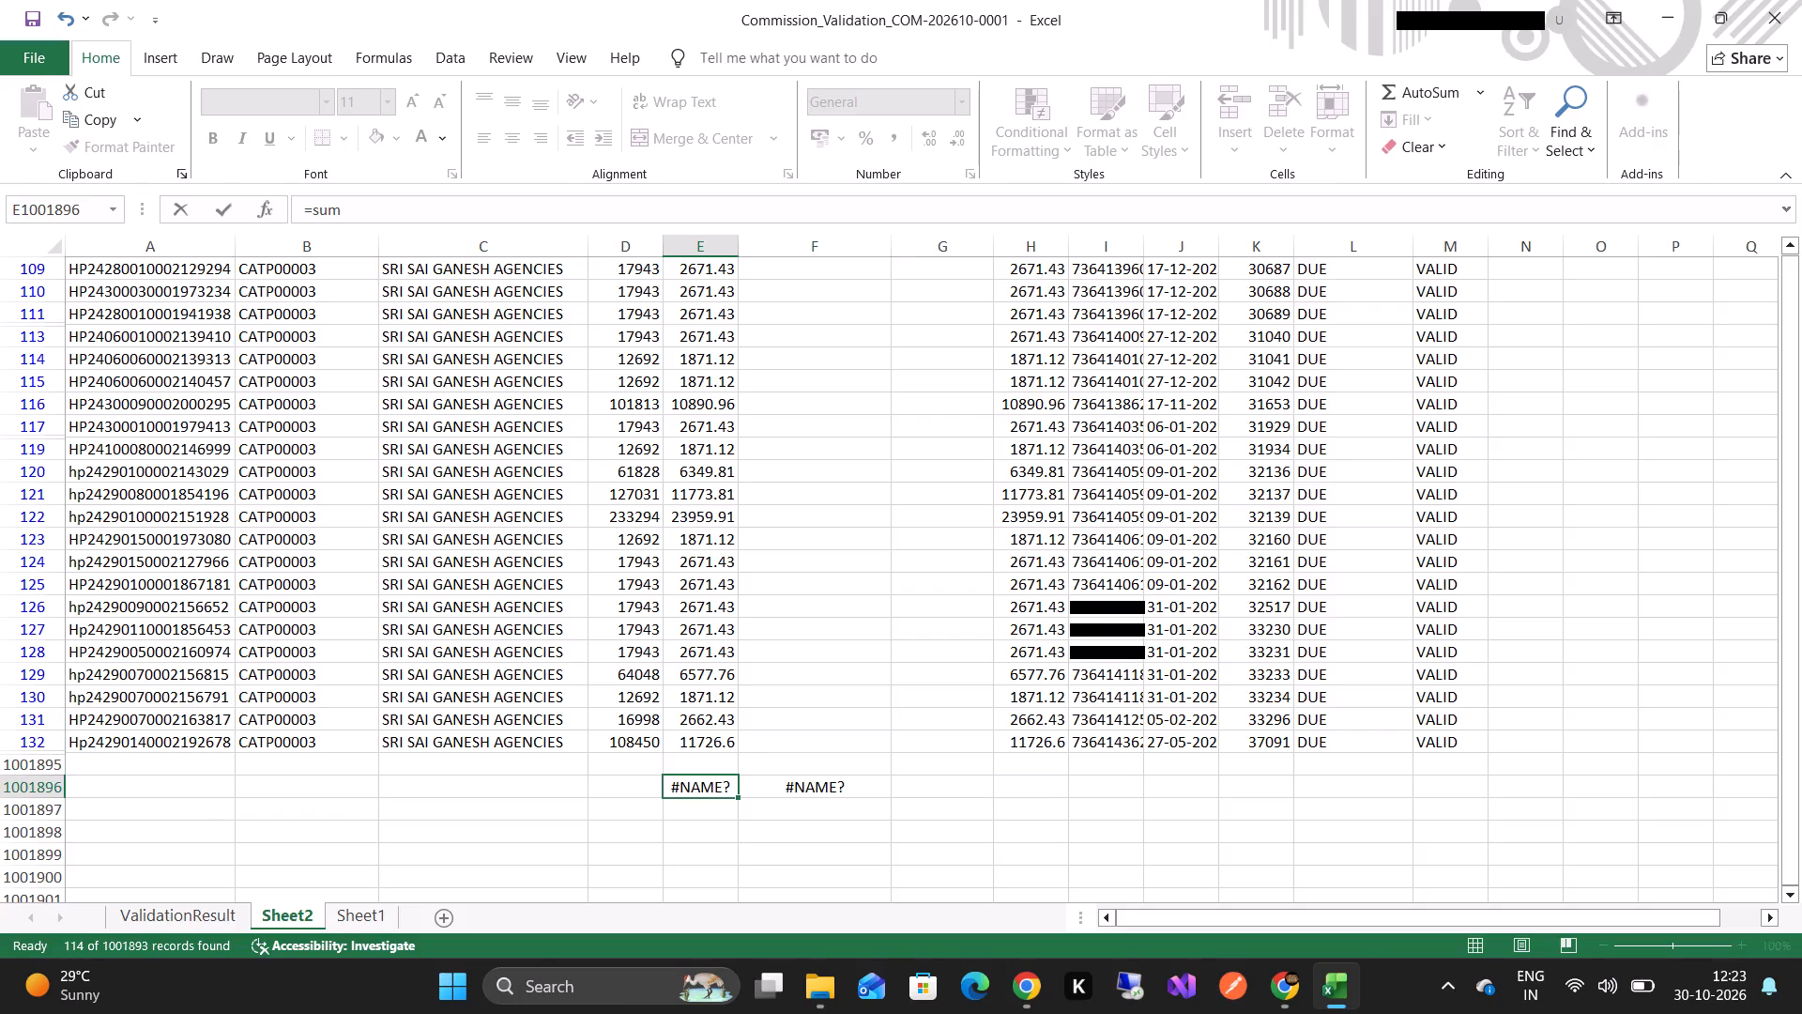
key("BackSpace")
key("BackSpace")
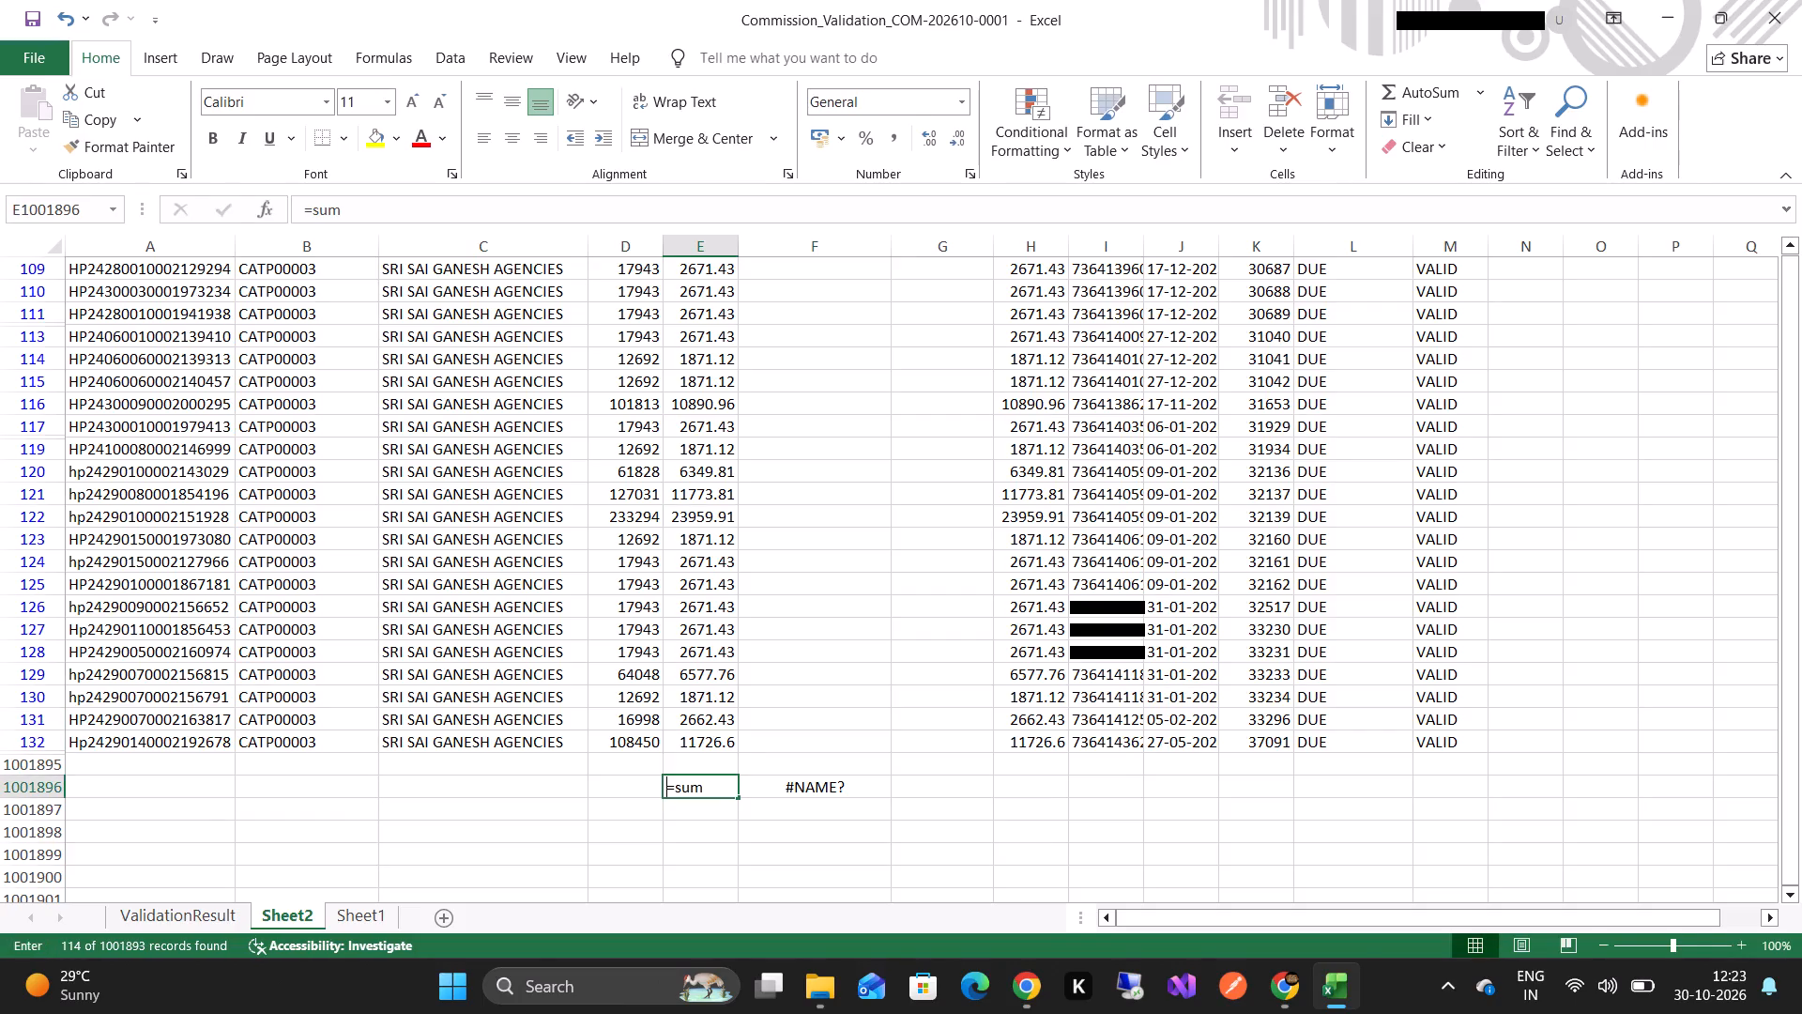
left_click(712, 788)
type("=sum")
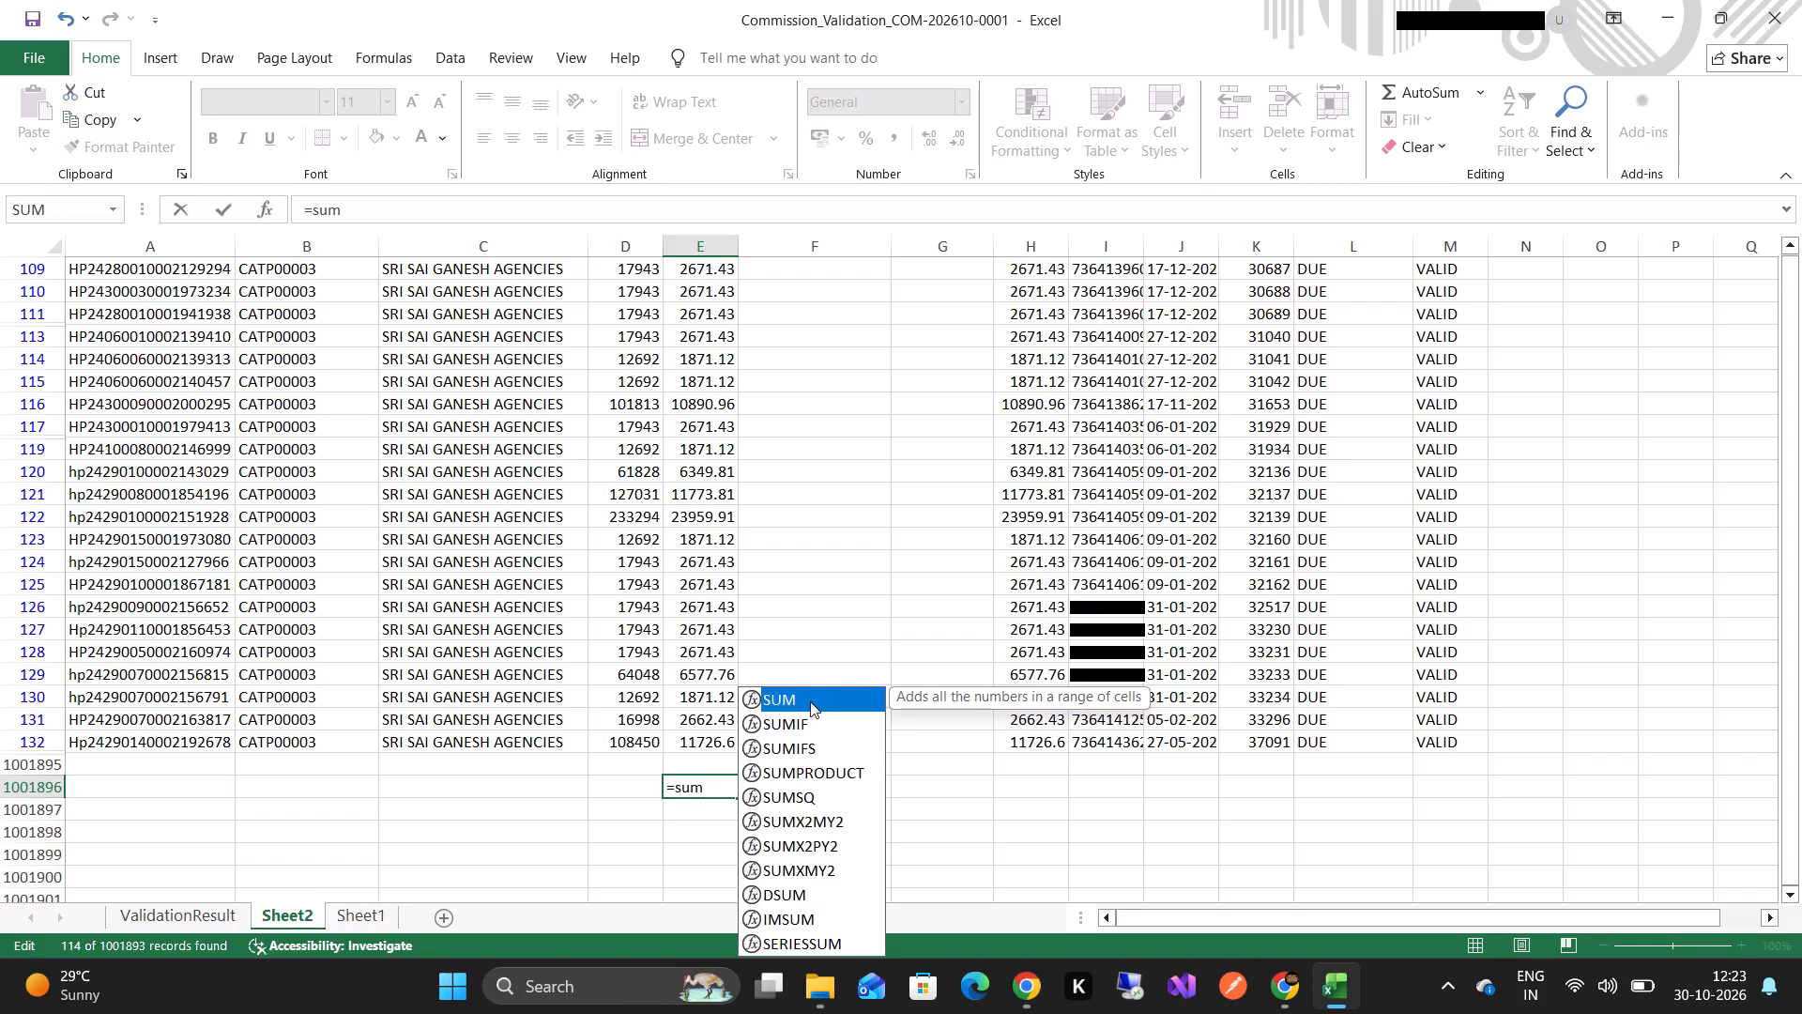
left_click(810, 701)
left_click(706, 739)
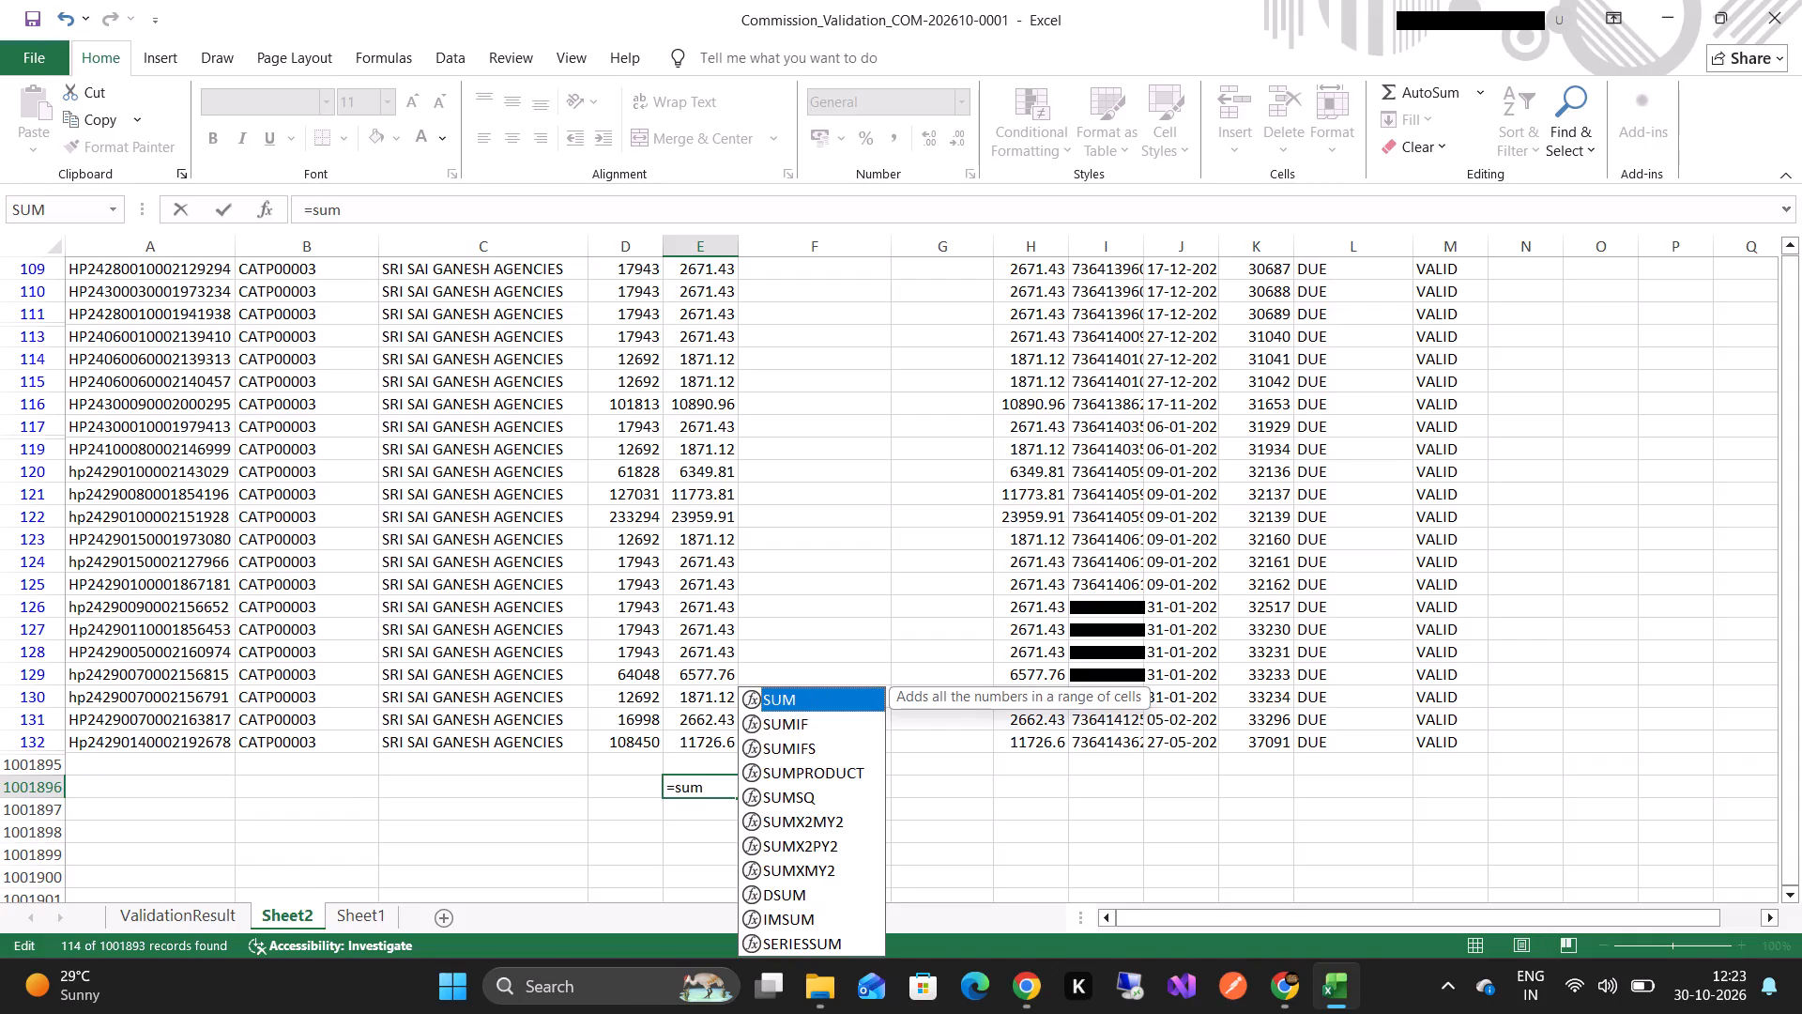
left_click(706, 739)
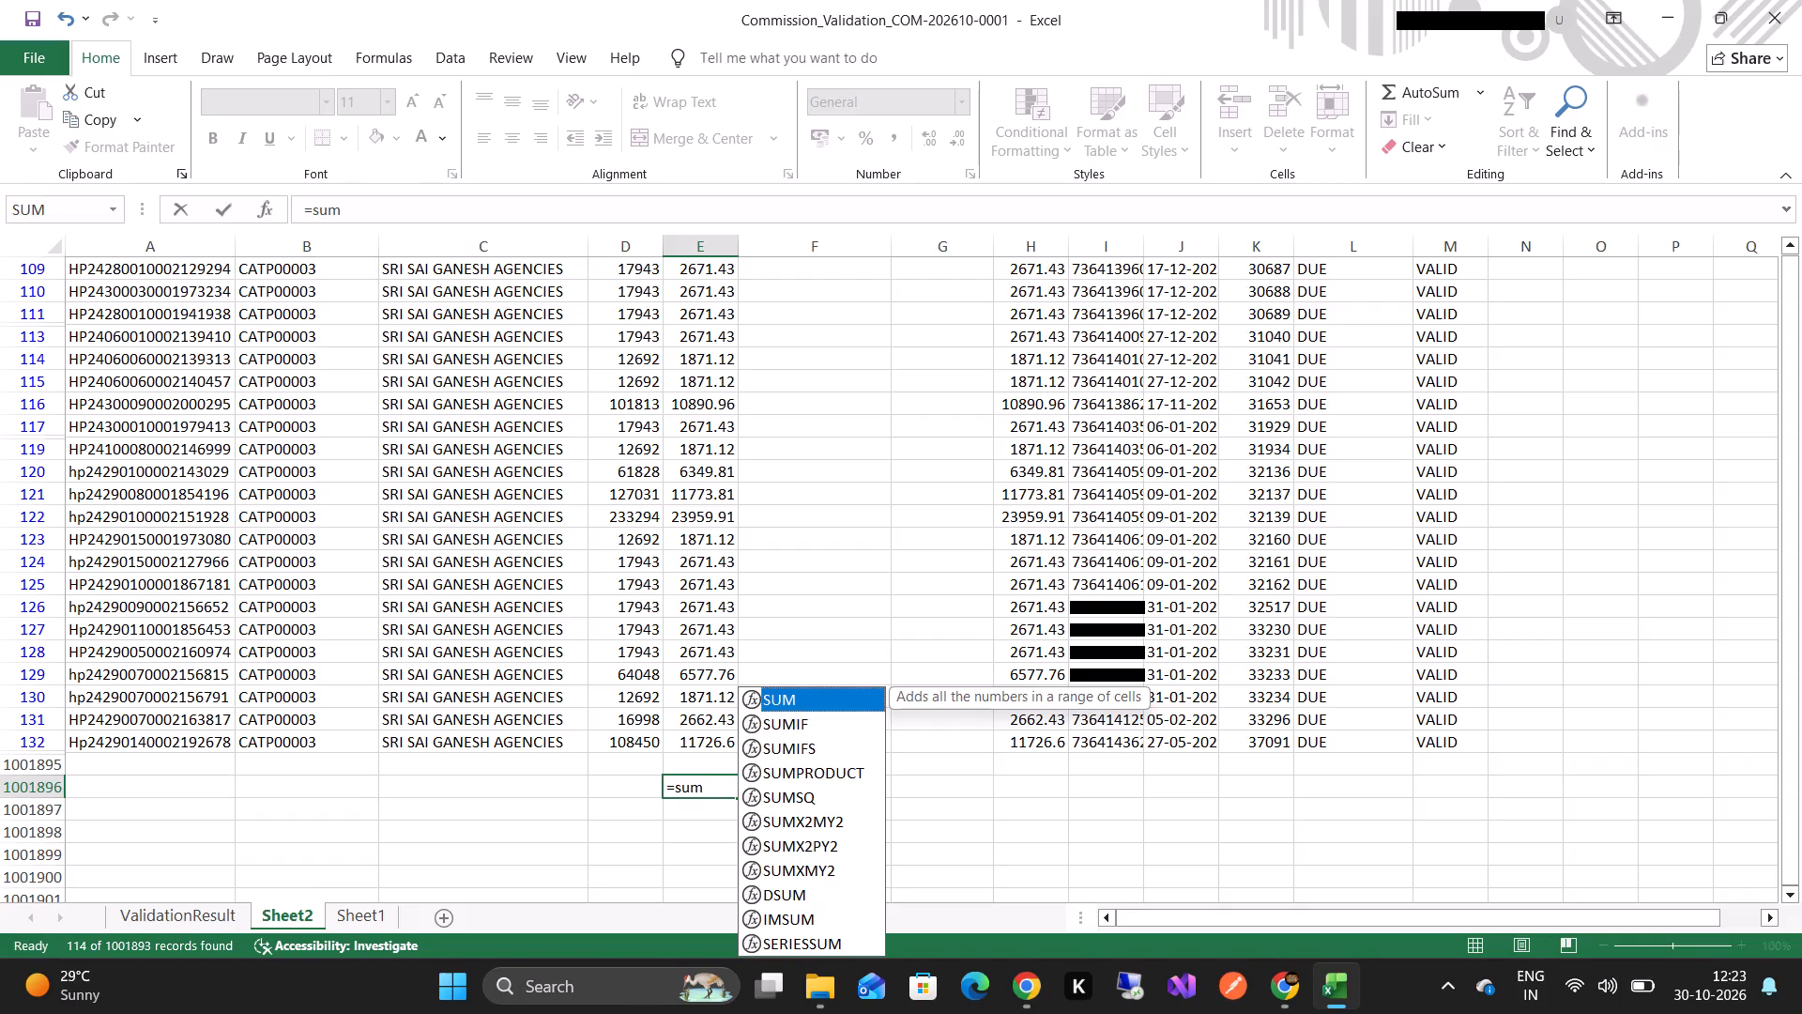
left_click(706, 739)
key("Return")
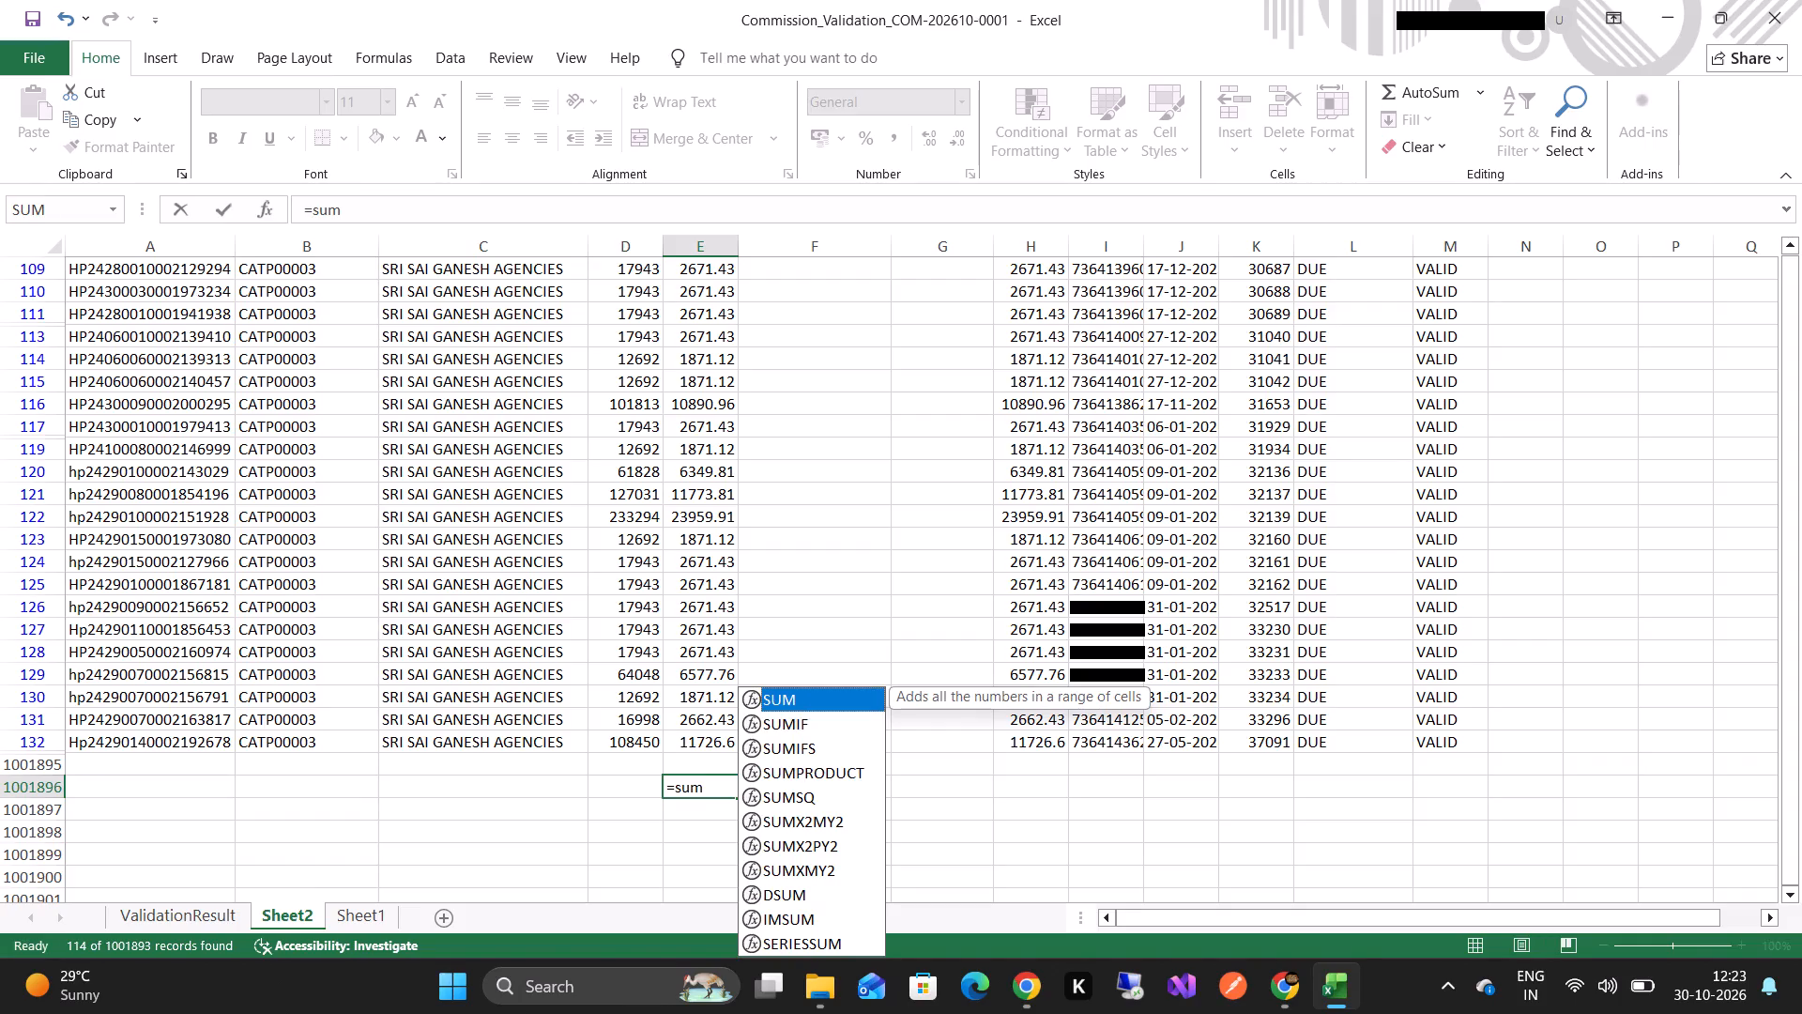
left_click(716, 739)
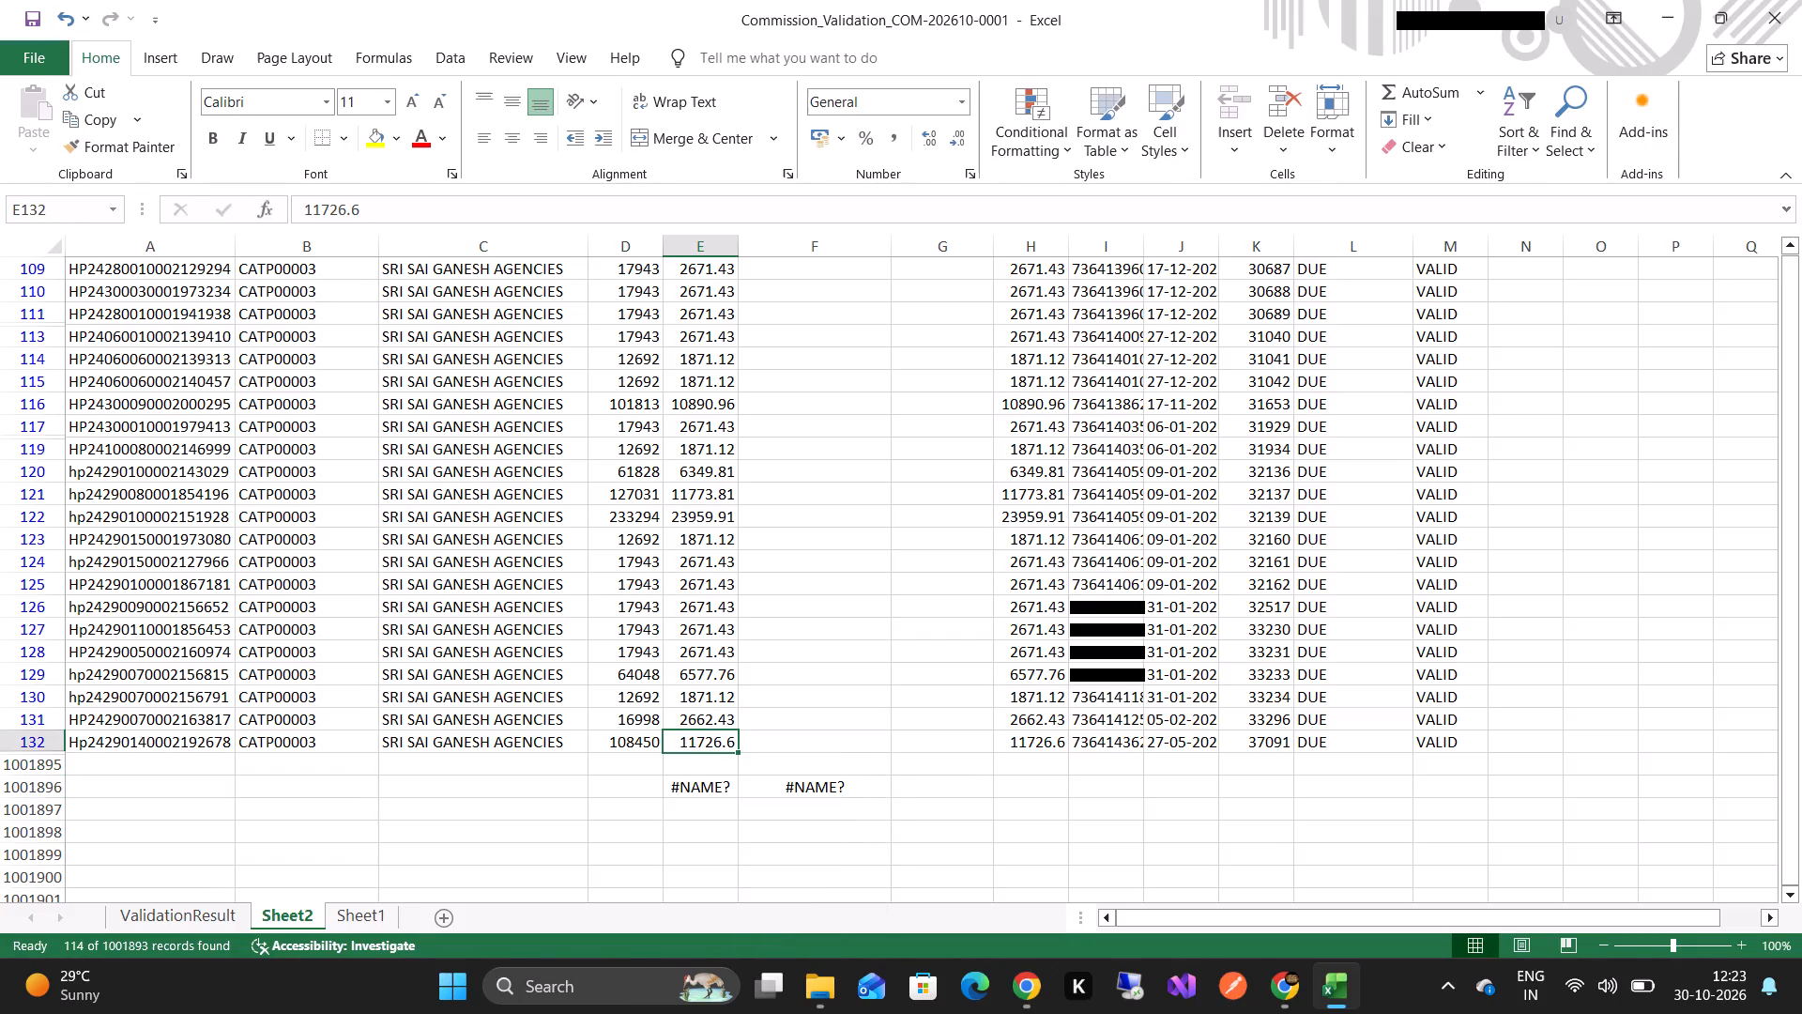
Complete the formula in cell E1001896 as =sum(E12:E132), covering the basic commission amounts of the DUE rows.
left_click(704, 791)
double_click(704, 791)
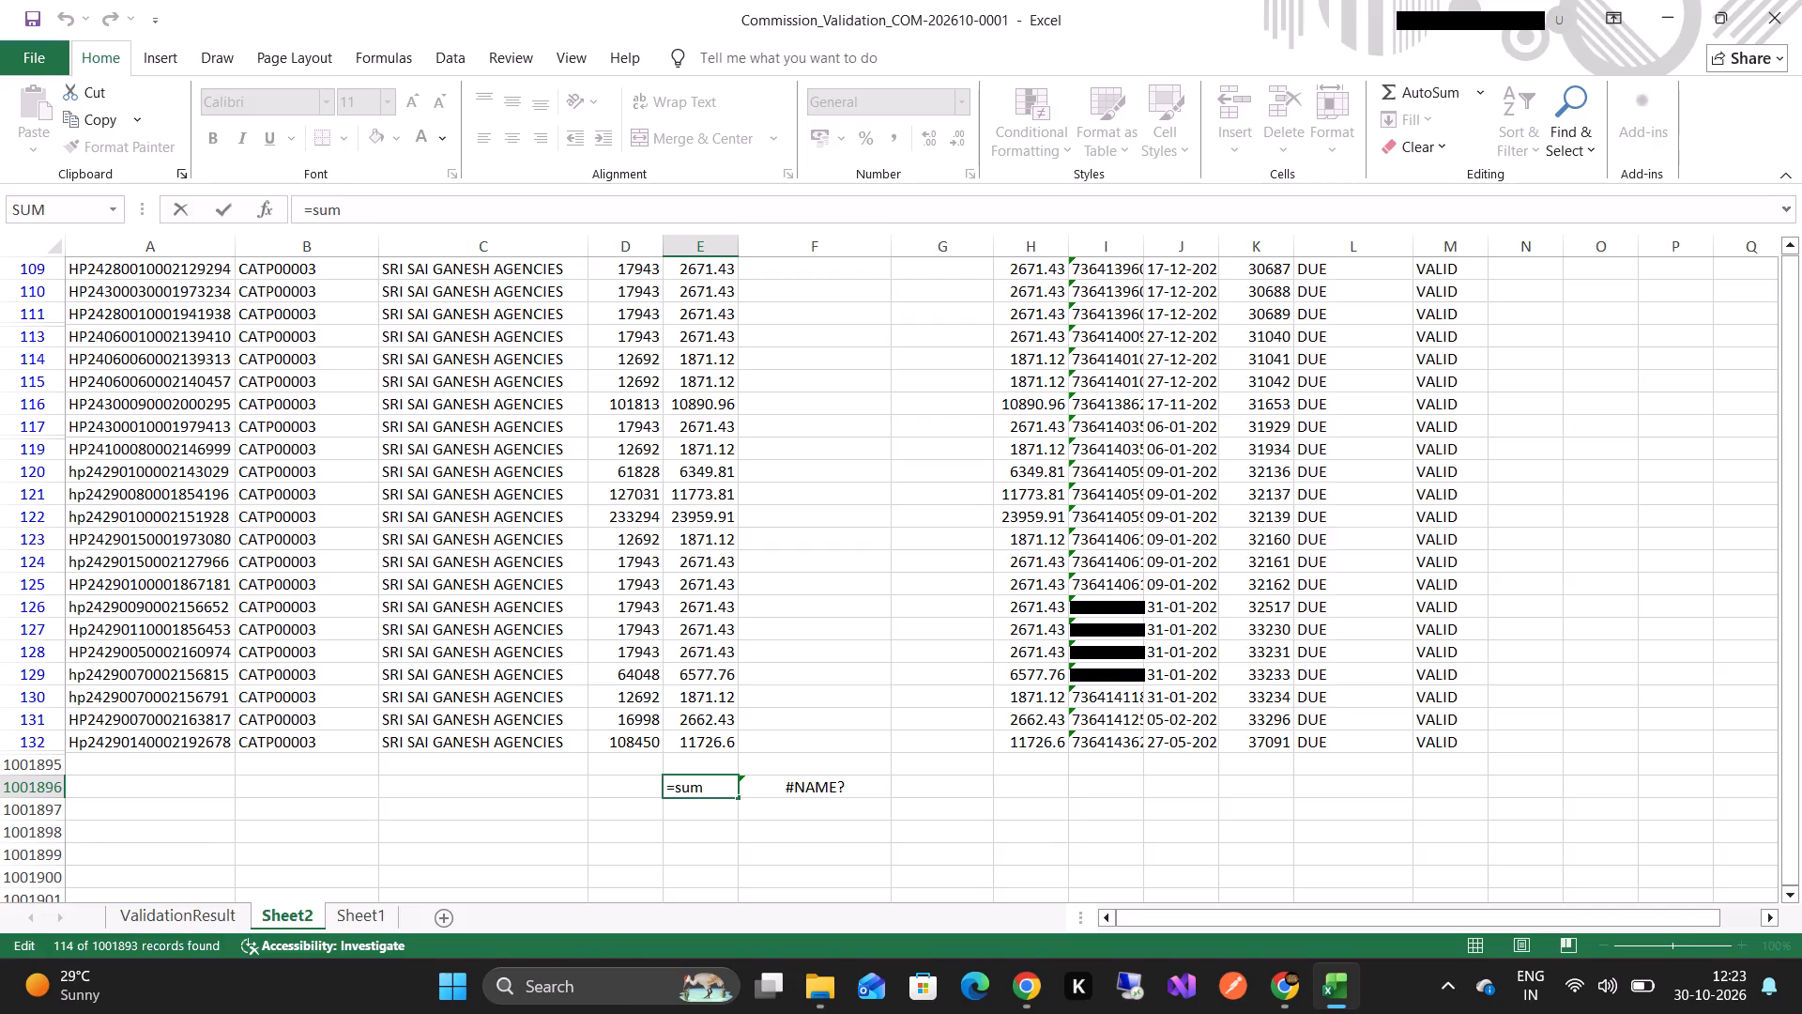
key("shift+parenleft")
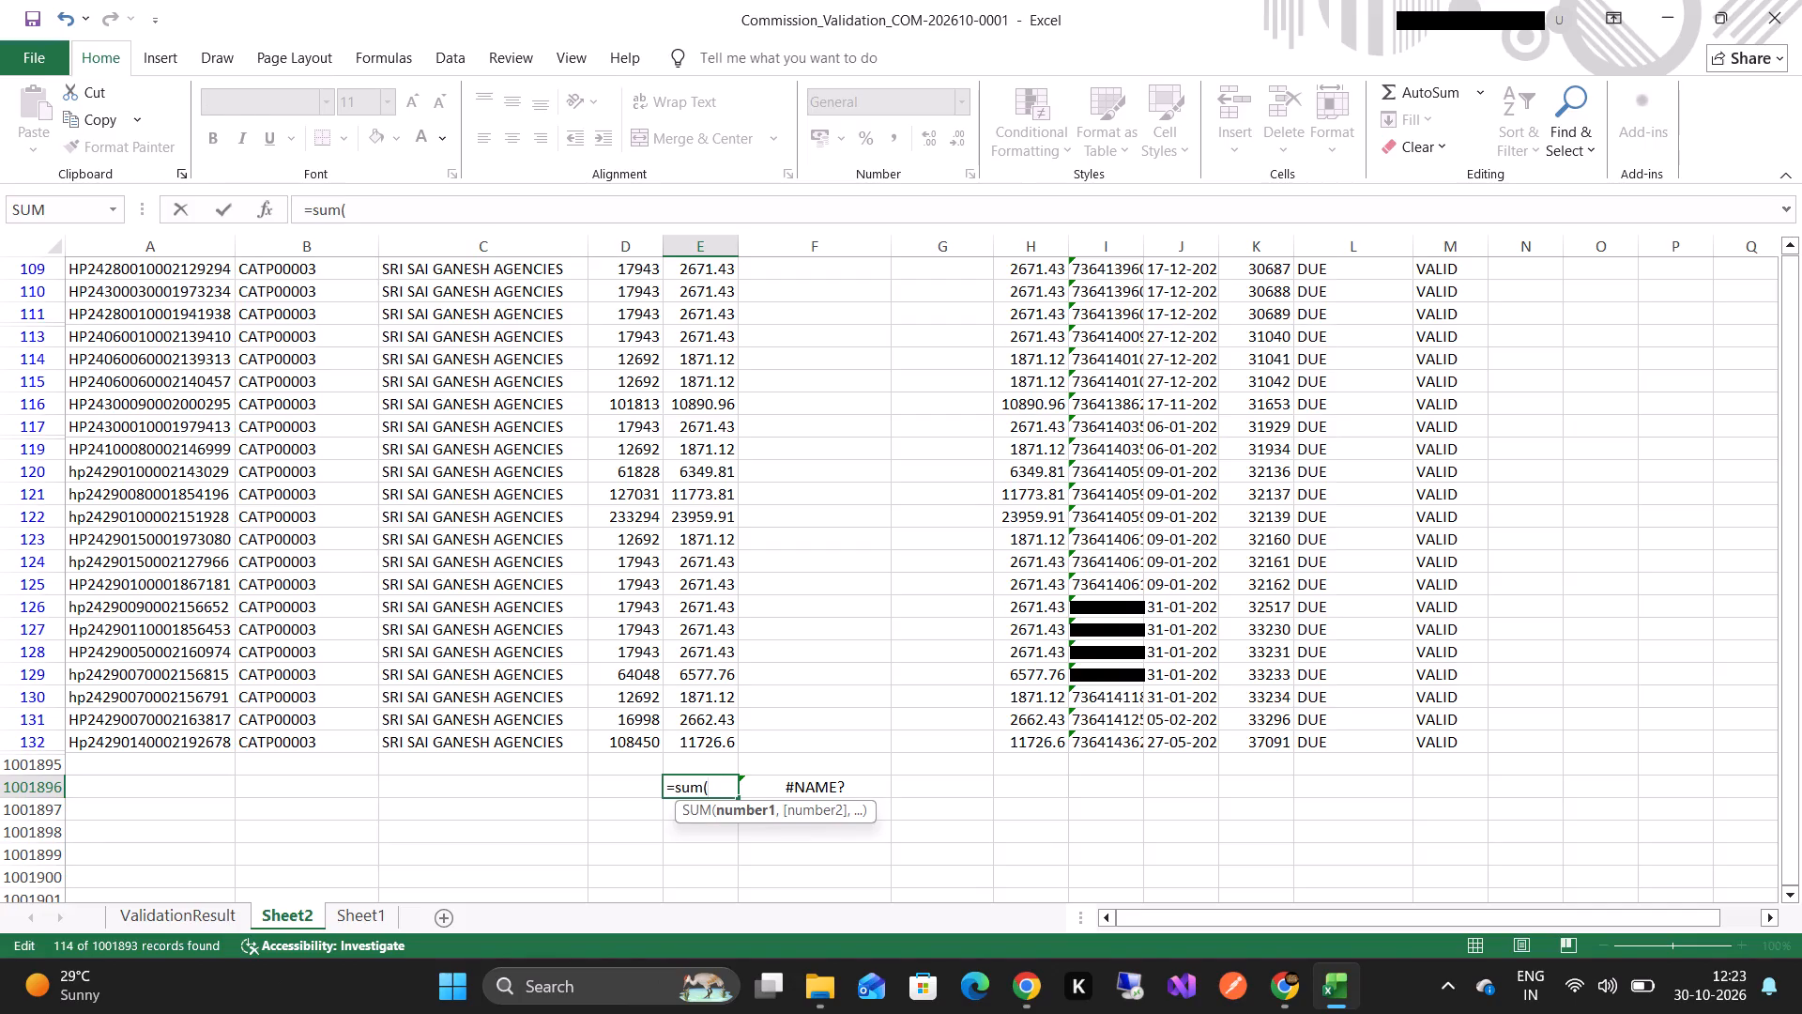
left_click(704, 741)
triple_click(704, 741)
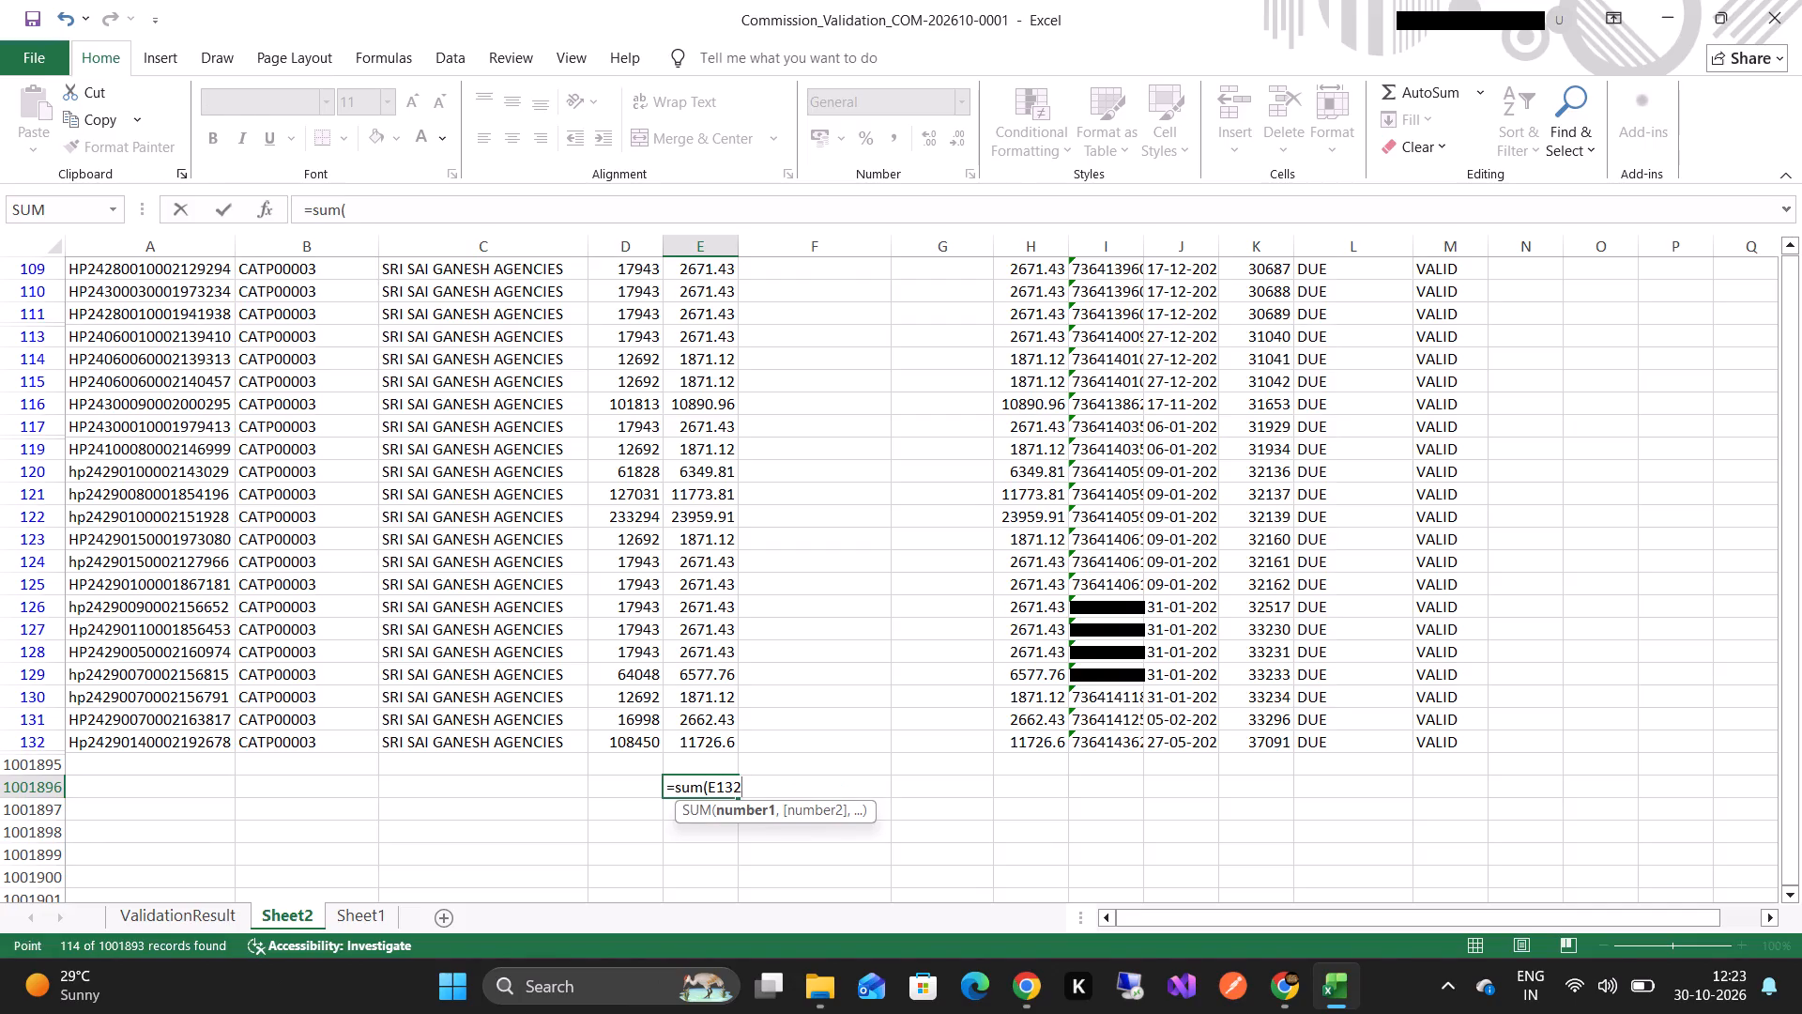
triple_click(704, 741)
scroll(704, 741, "right", 5)
scroll(704, 741, "up", 2)
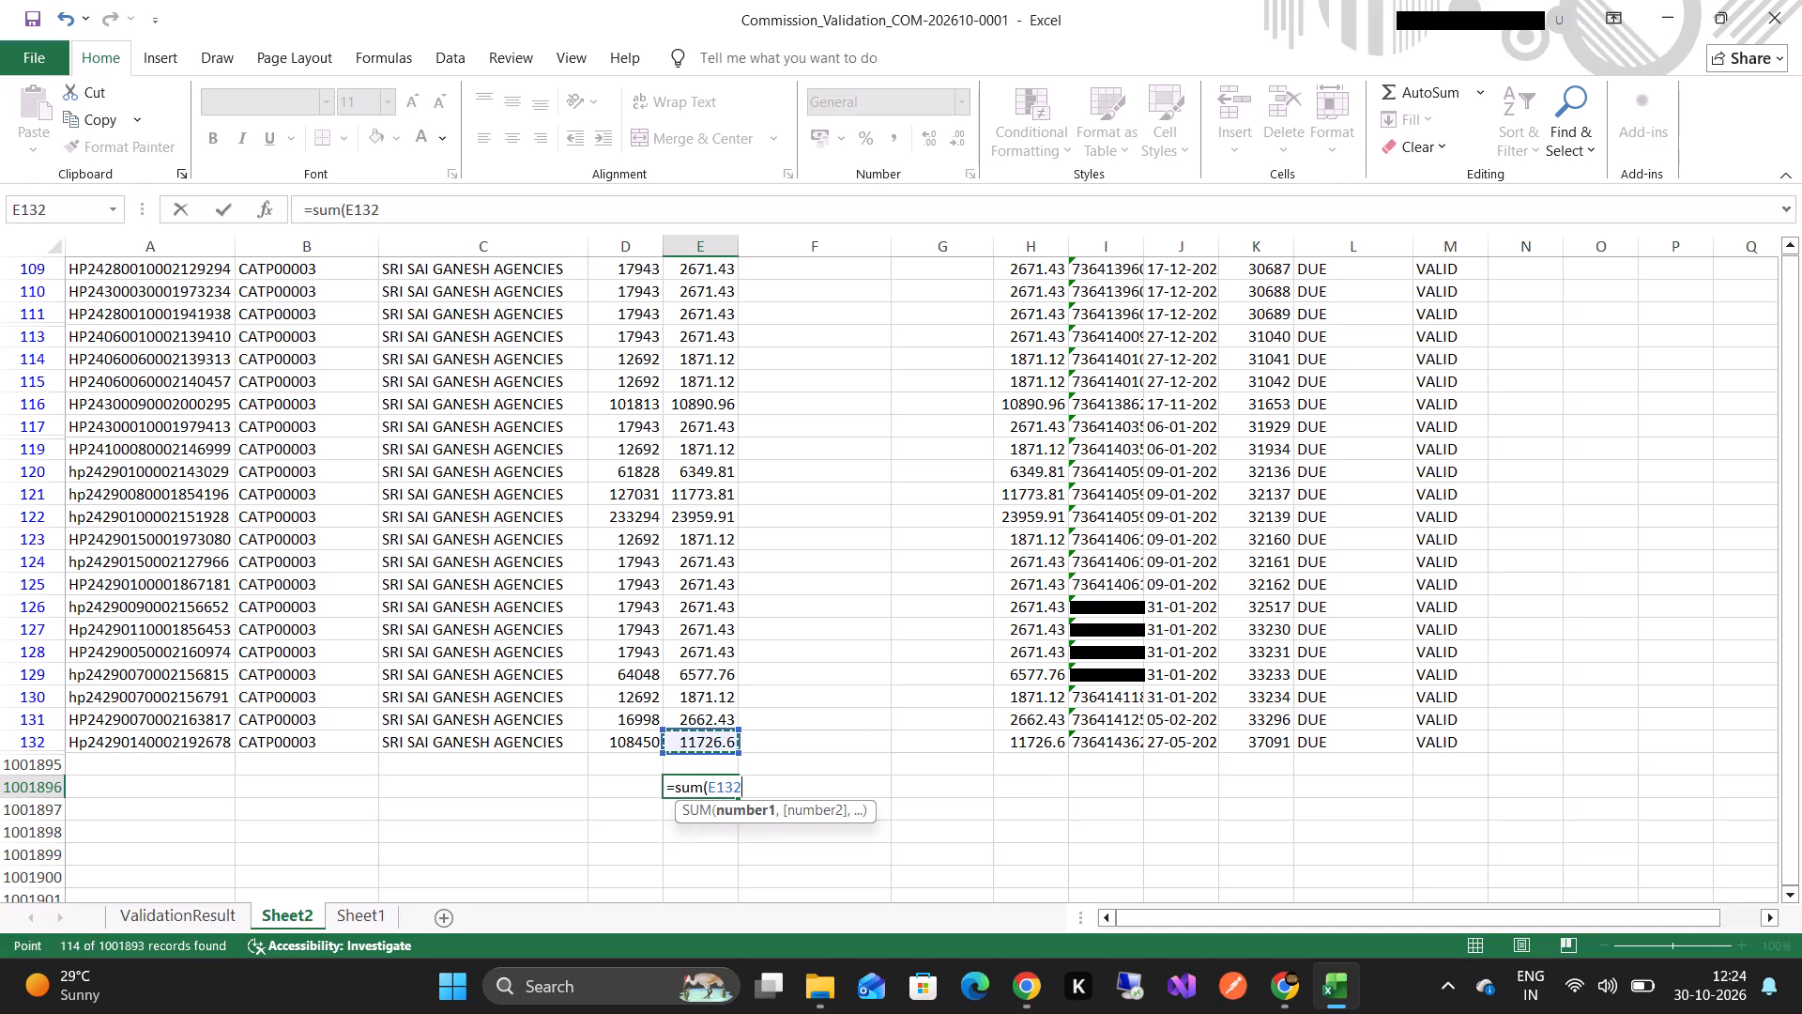
left_click_drag(664, 730, 647, 572)
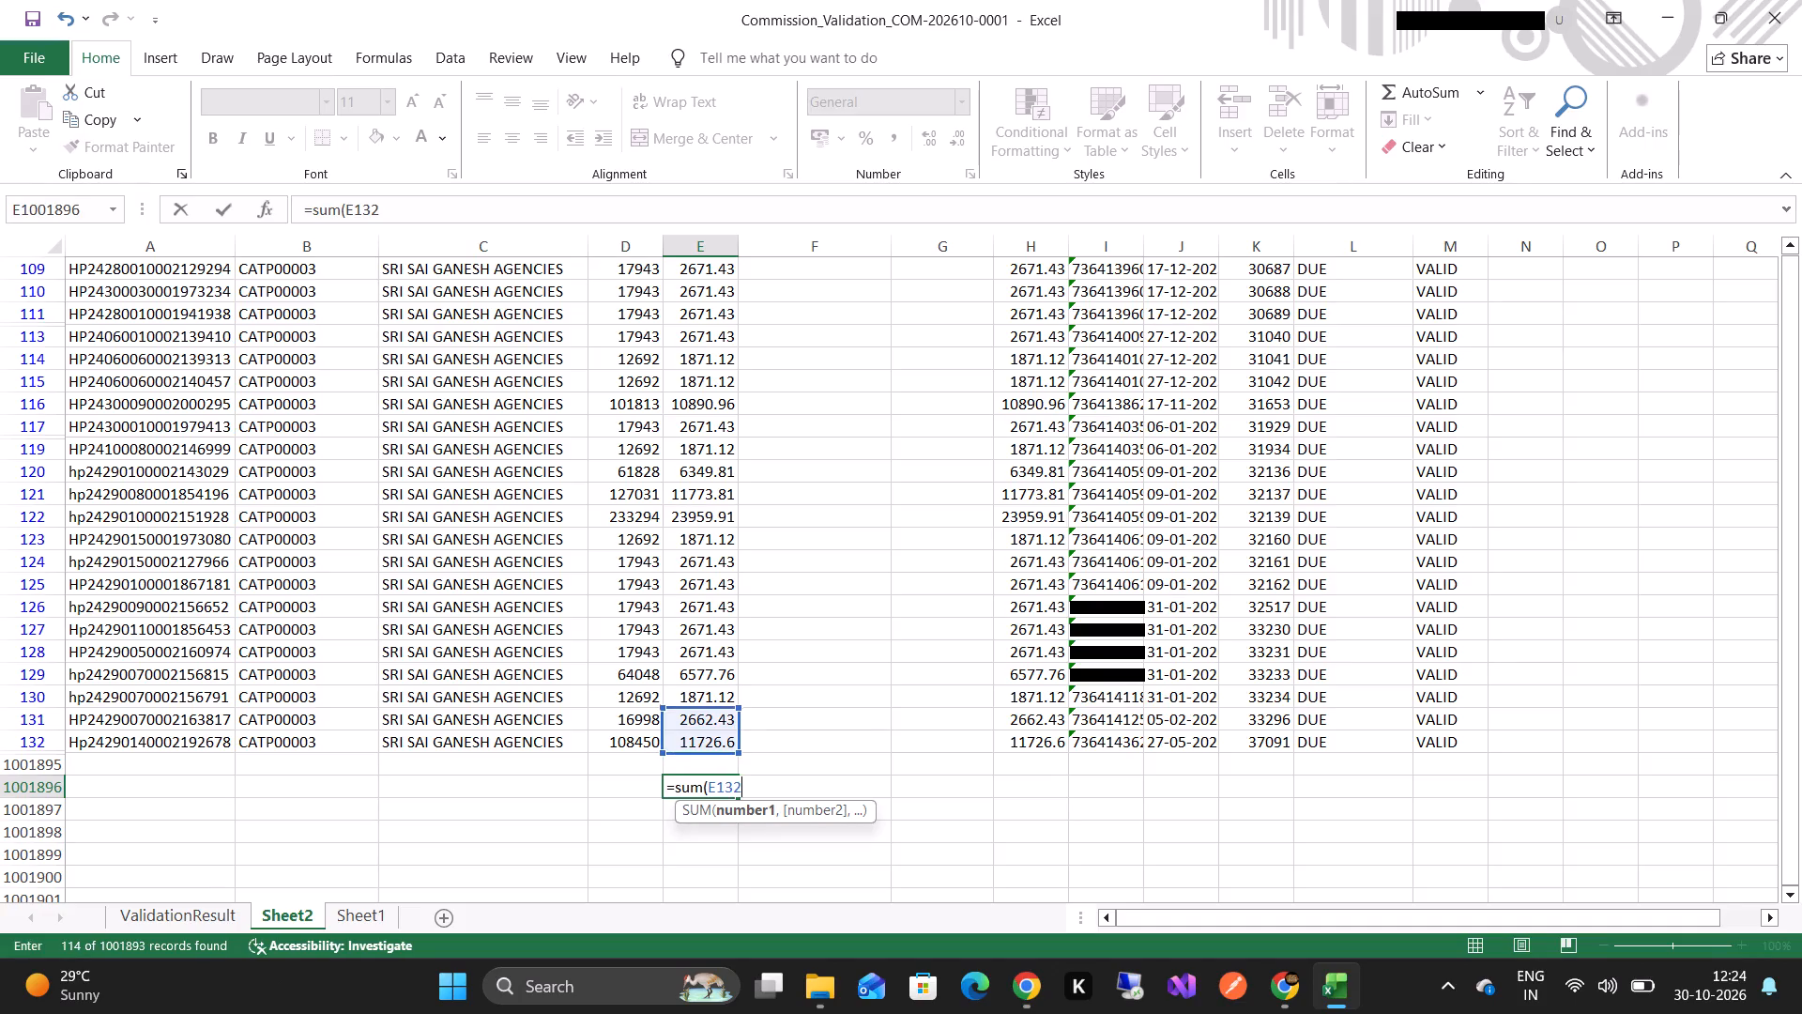
left_click_drag(647, 572, 673, 191)
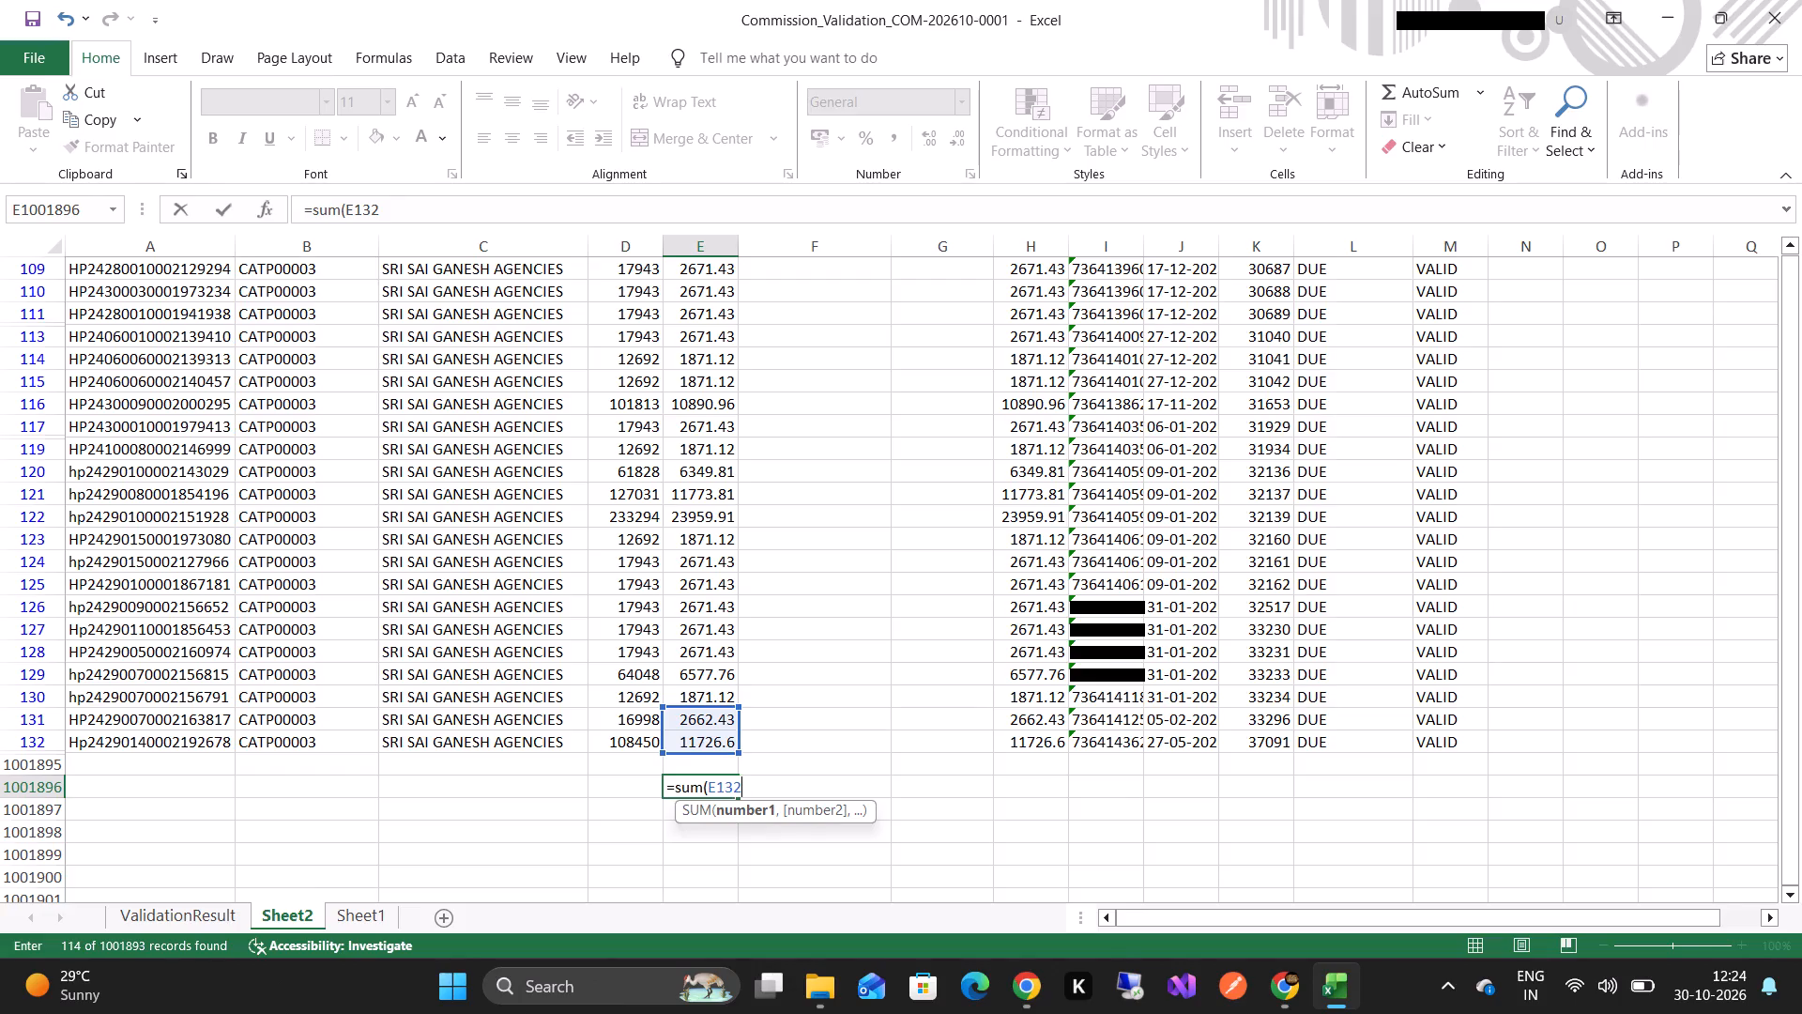
left_click_drag(673, 191, 673, 0)
left_click_drag(673, 0, 688, 229)
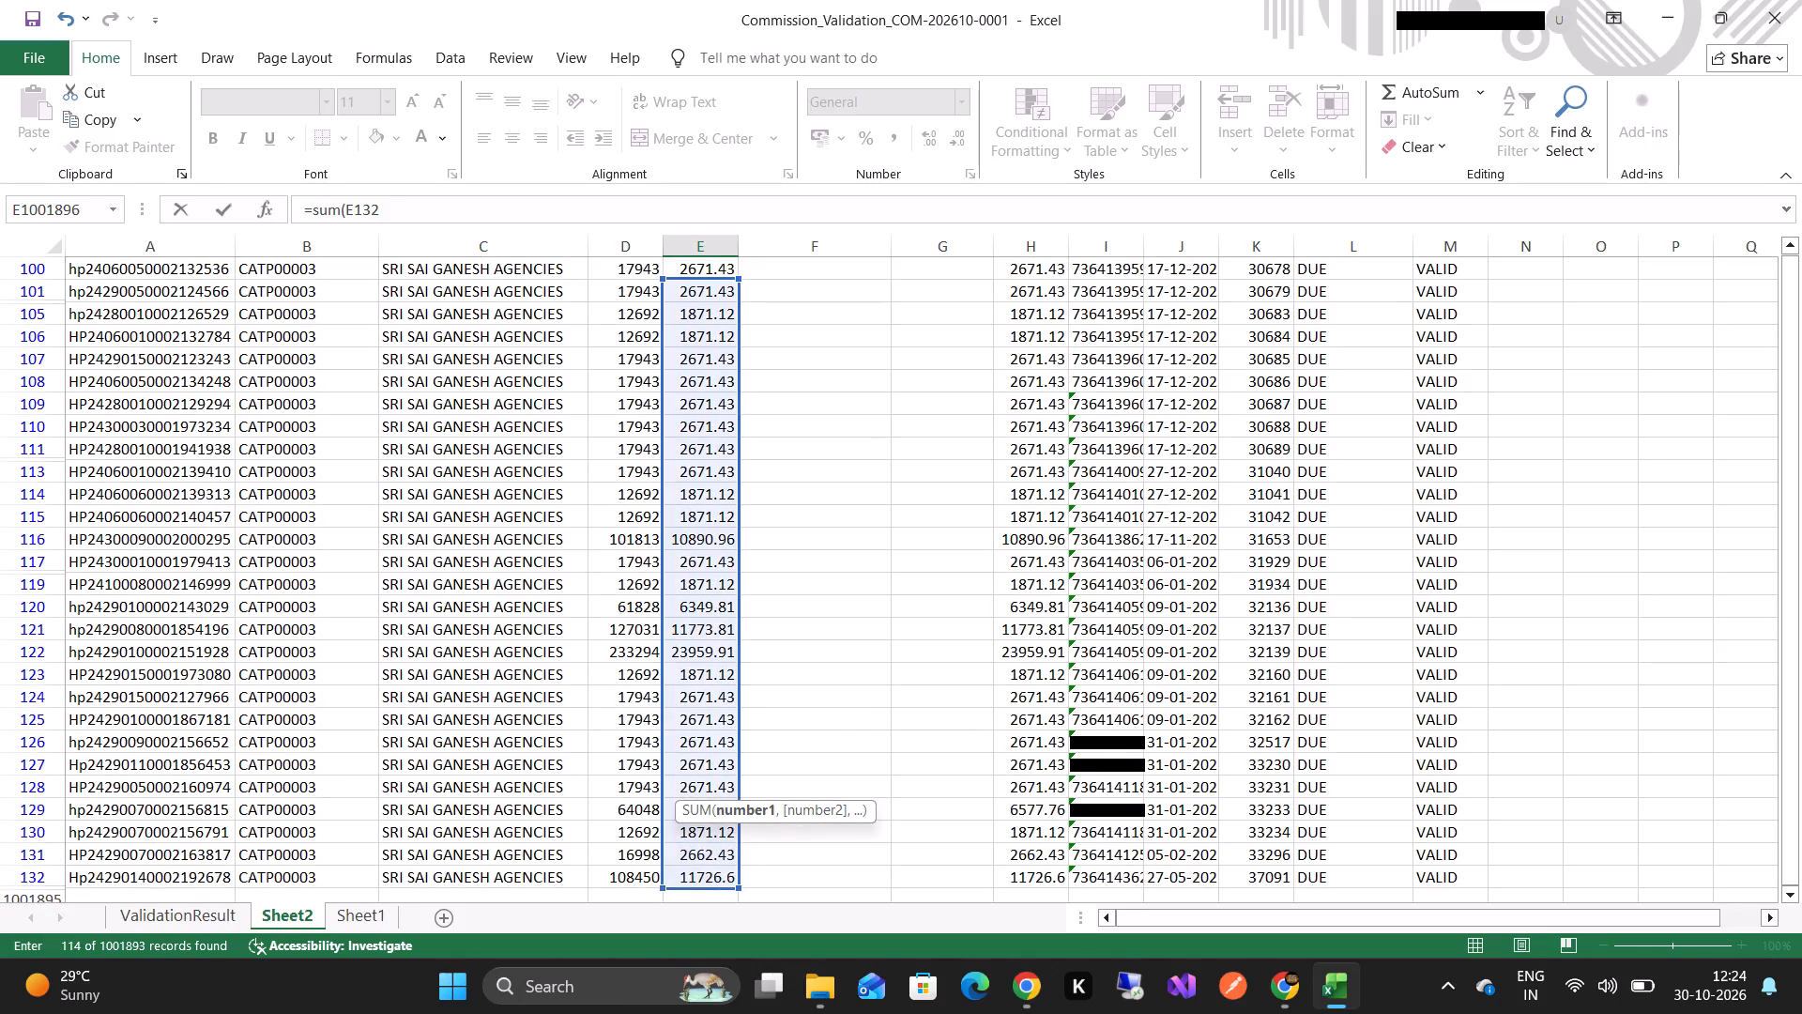
left_click_drag(688, 229, 687, 209)
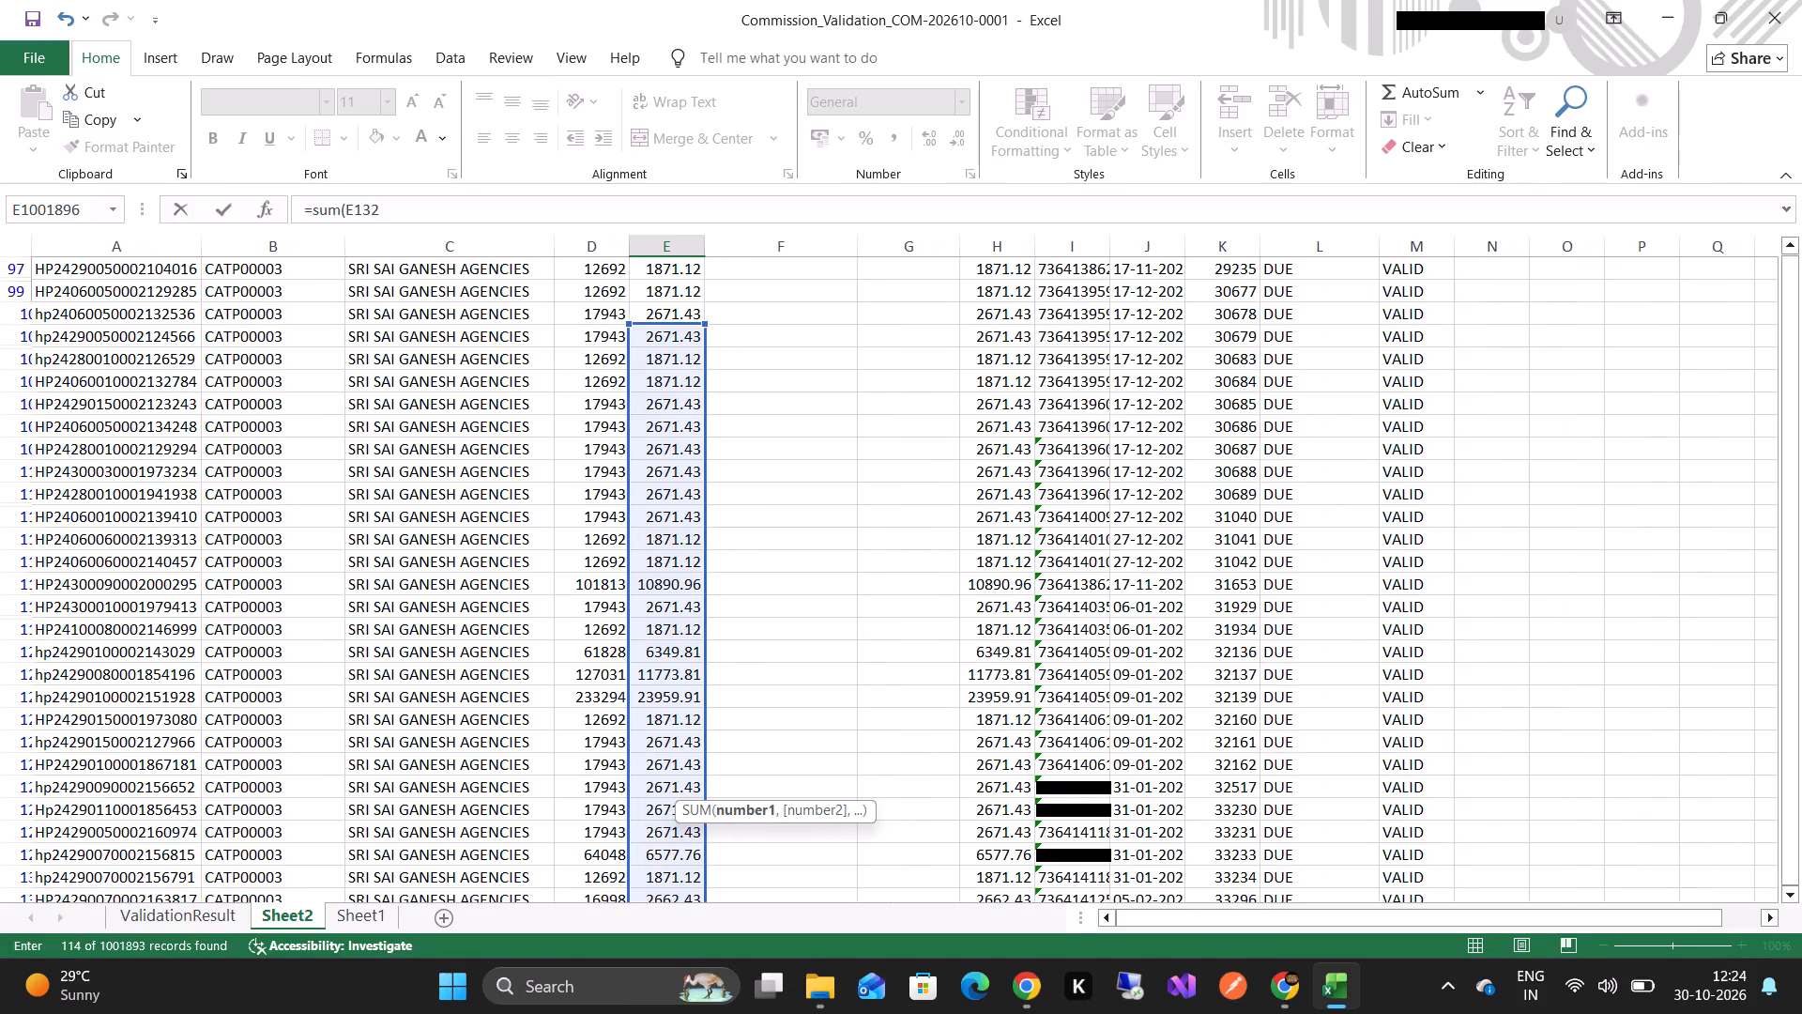
left_click_drag(687, 209, 650, 117)
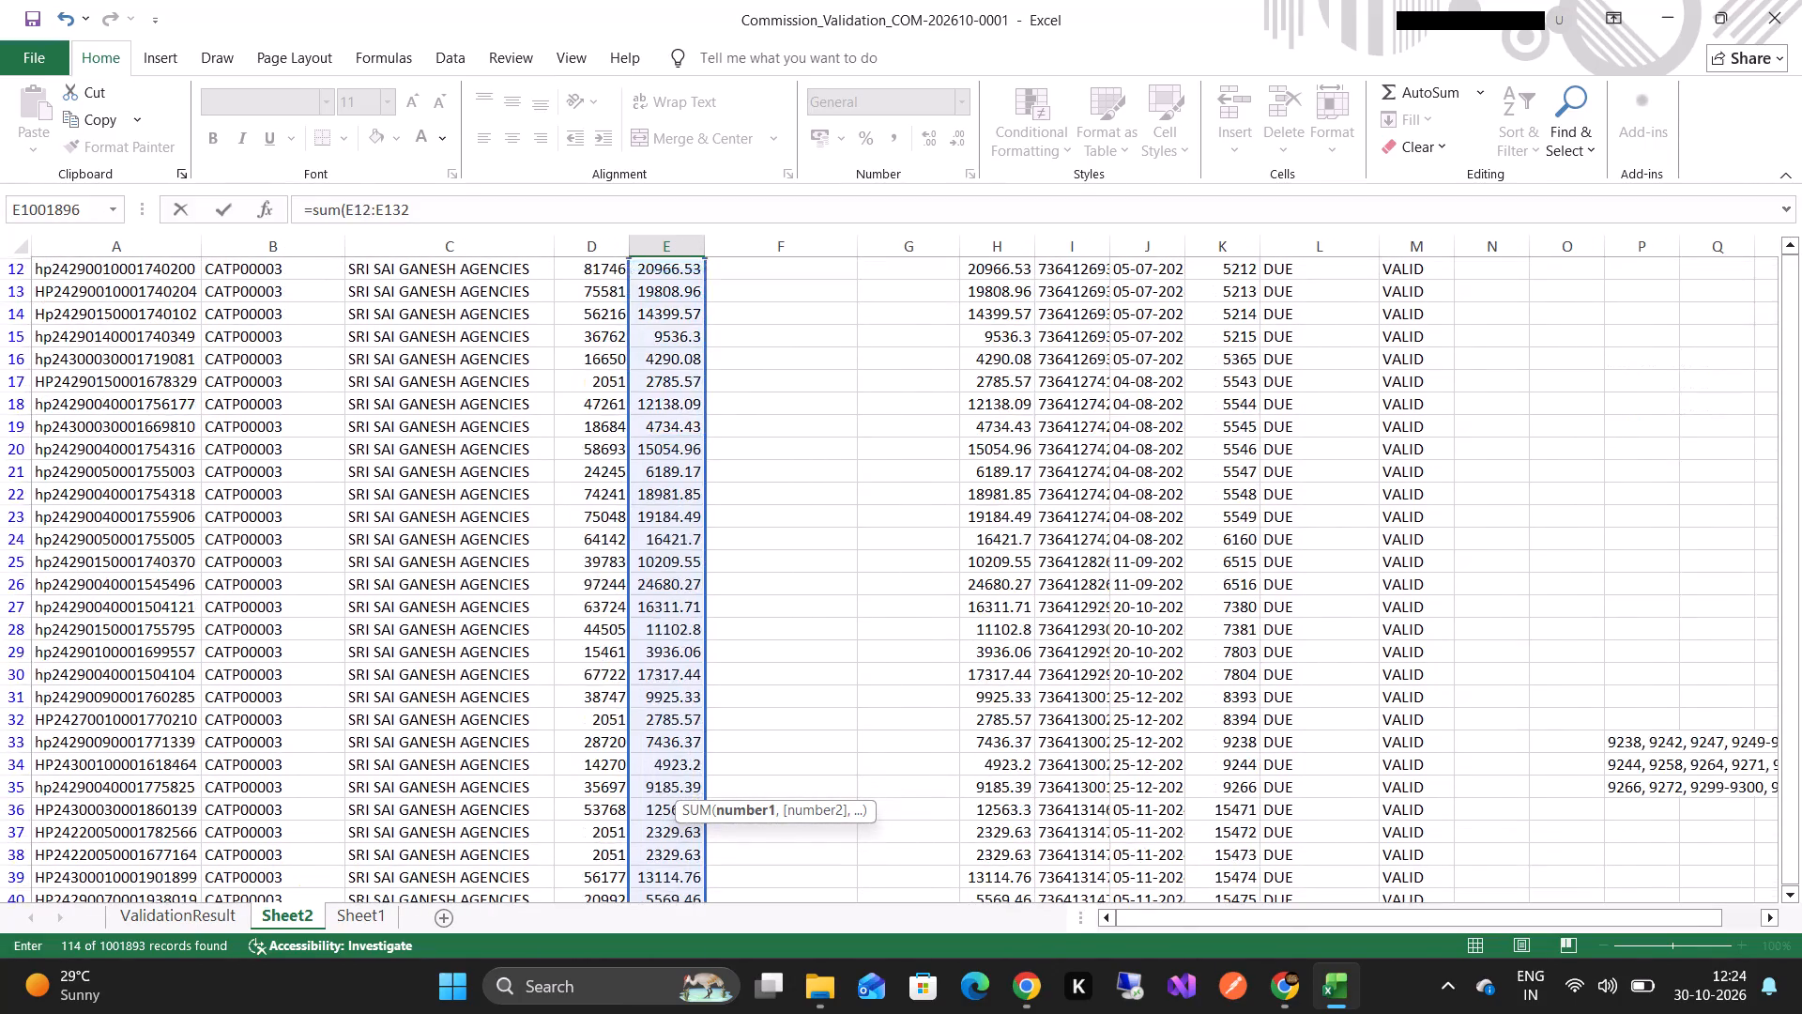
left_click_drag(650, 117, 645, 93)
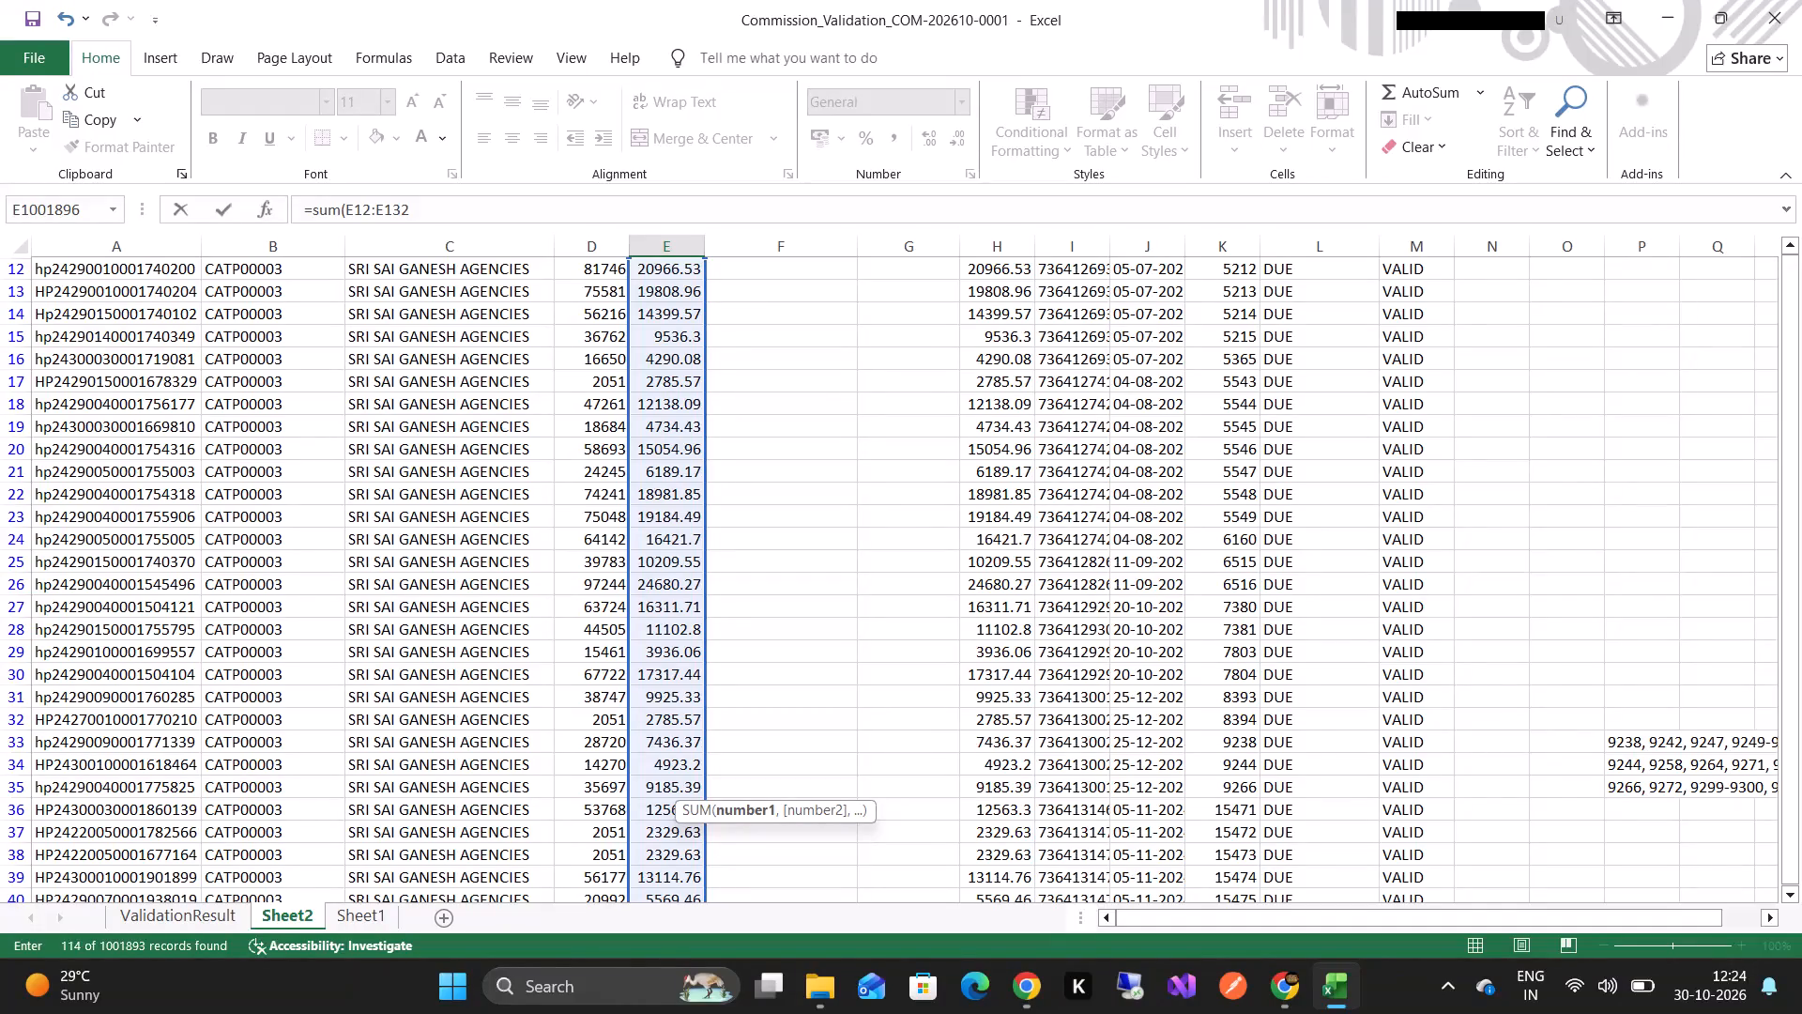
left_click_drag(645, 93, 641, 79)
left_click_drag(641, 79, 642, 83)
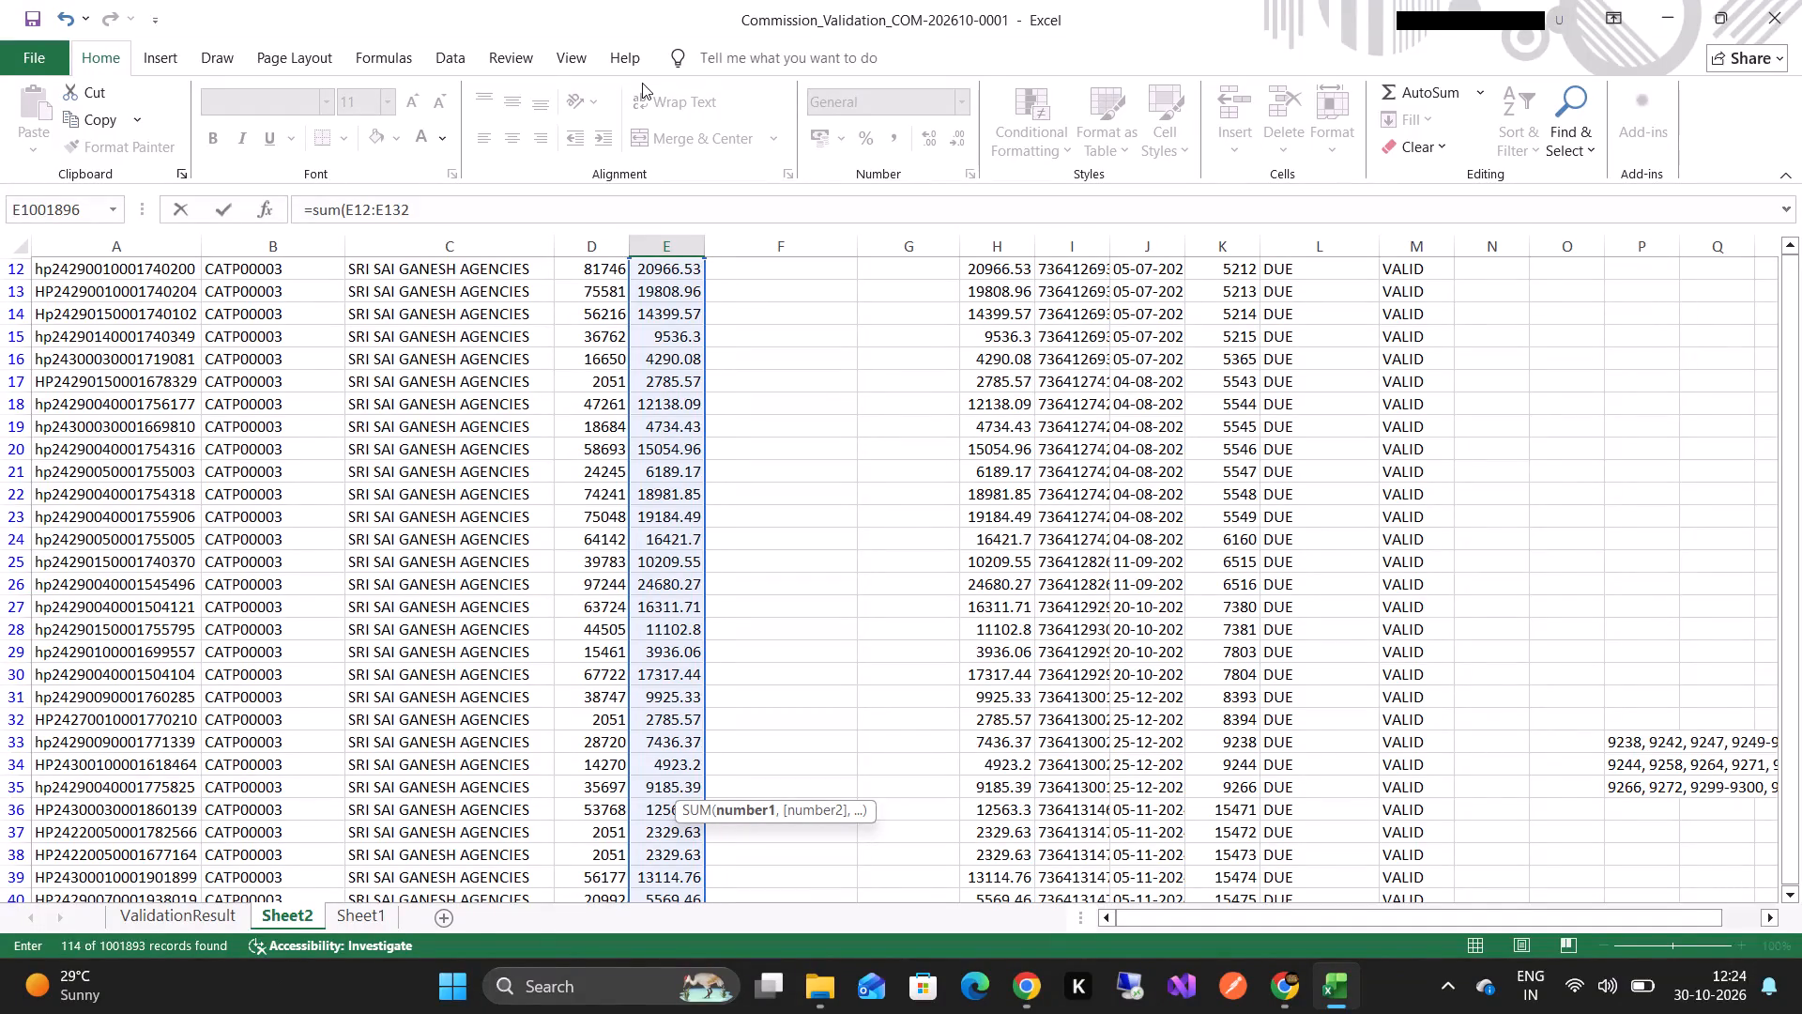
scroll(757, 556, "up", 3)
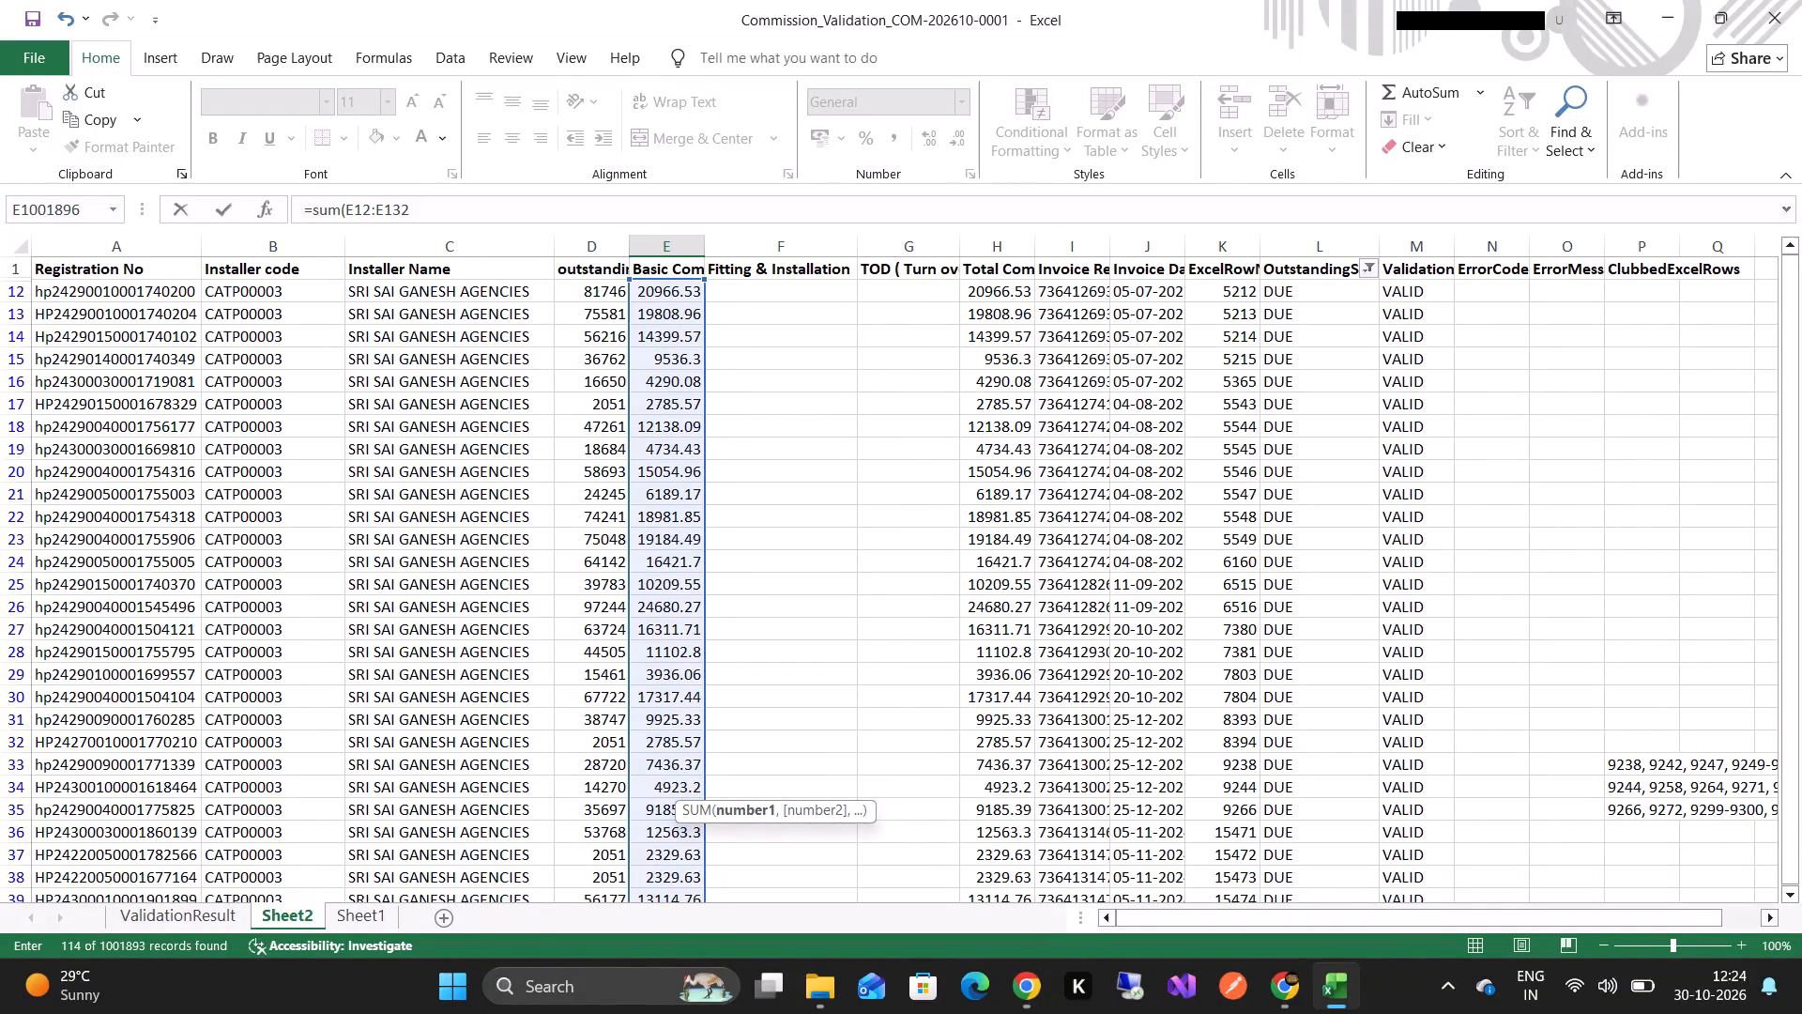
key("Return")
Compare the basic commission total below the DUE rows with the Commission on Hold figure on the MahindraEPC Outstanding page in Chrome.
scroll(757, 556, "down", 5)
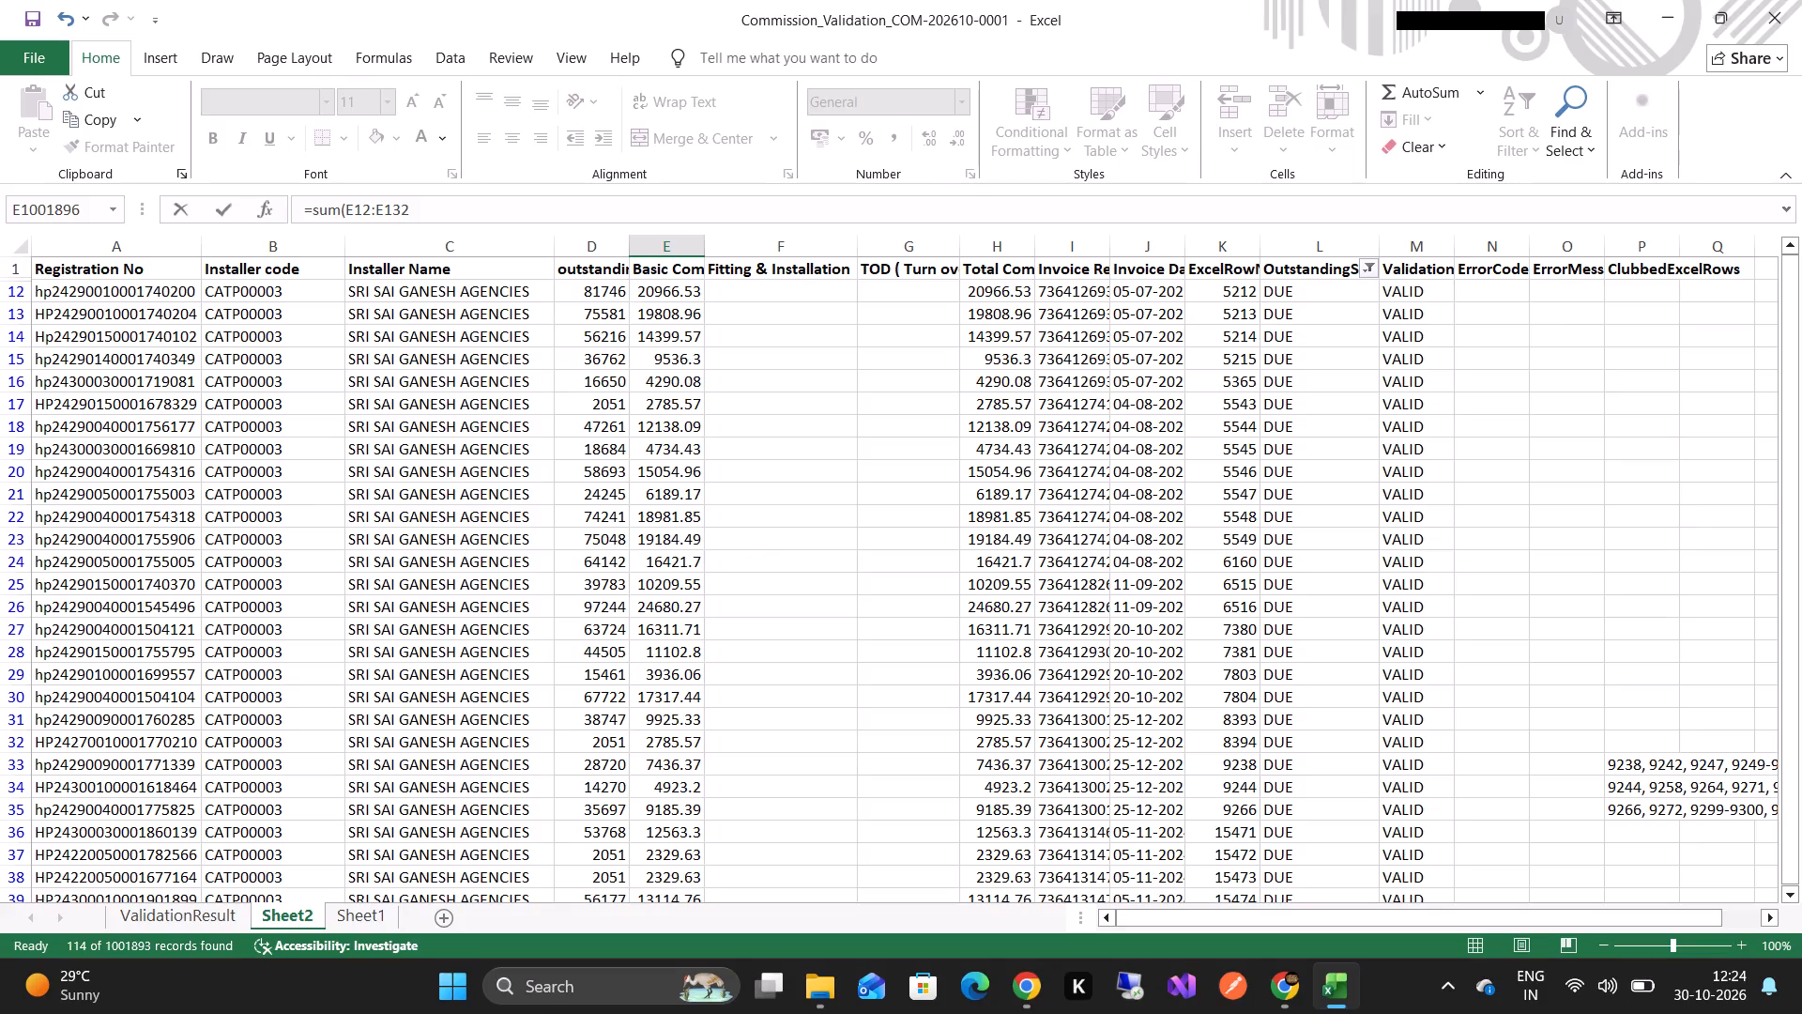
scroll(757, 556, "down", 12)
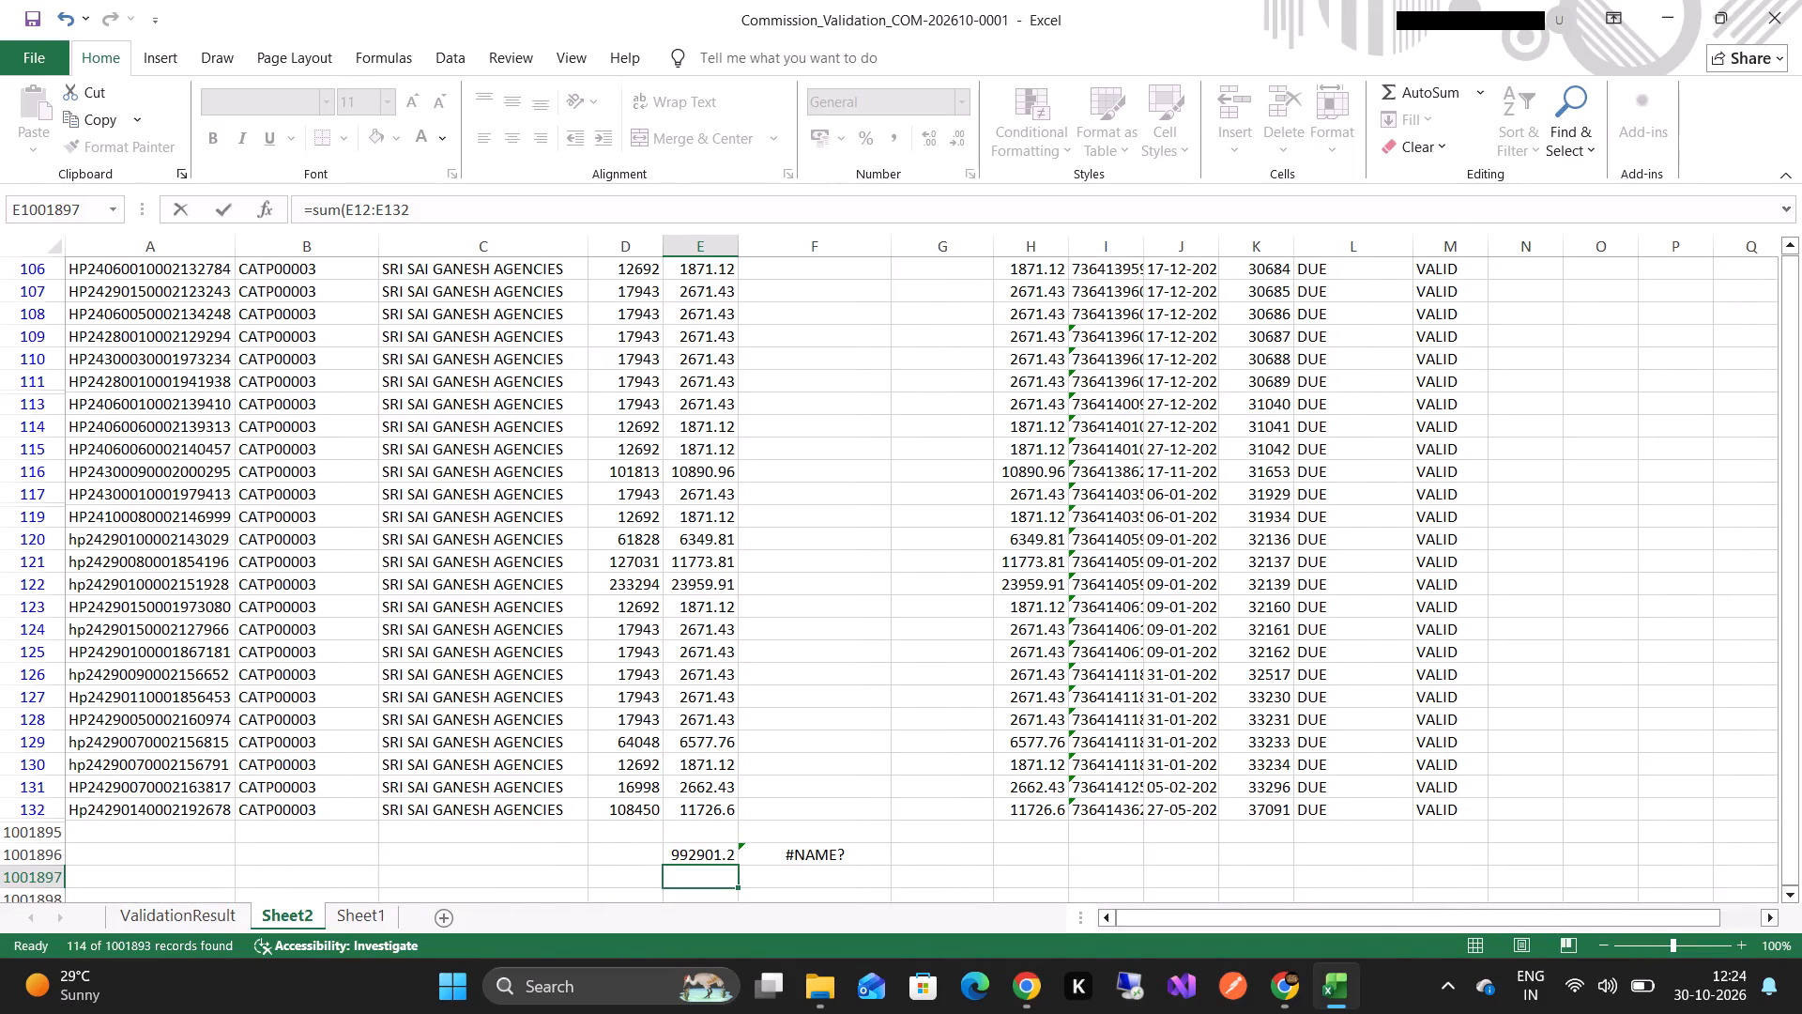
scroll(1276, 994, "down", 3)
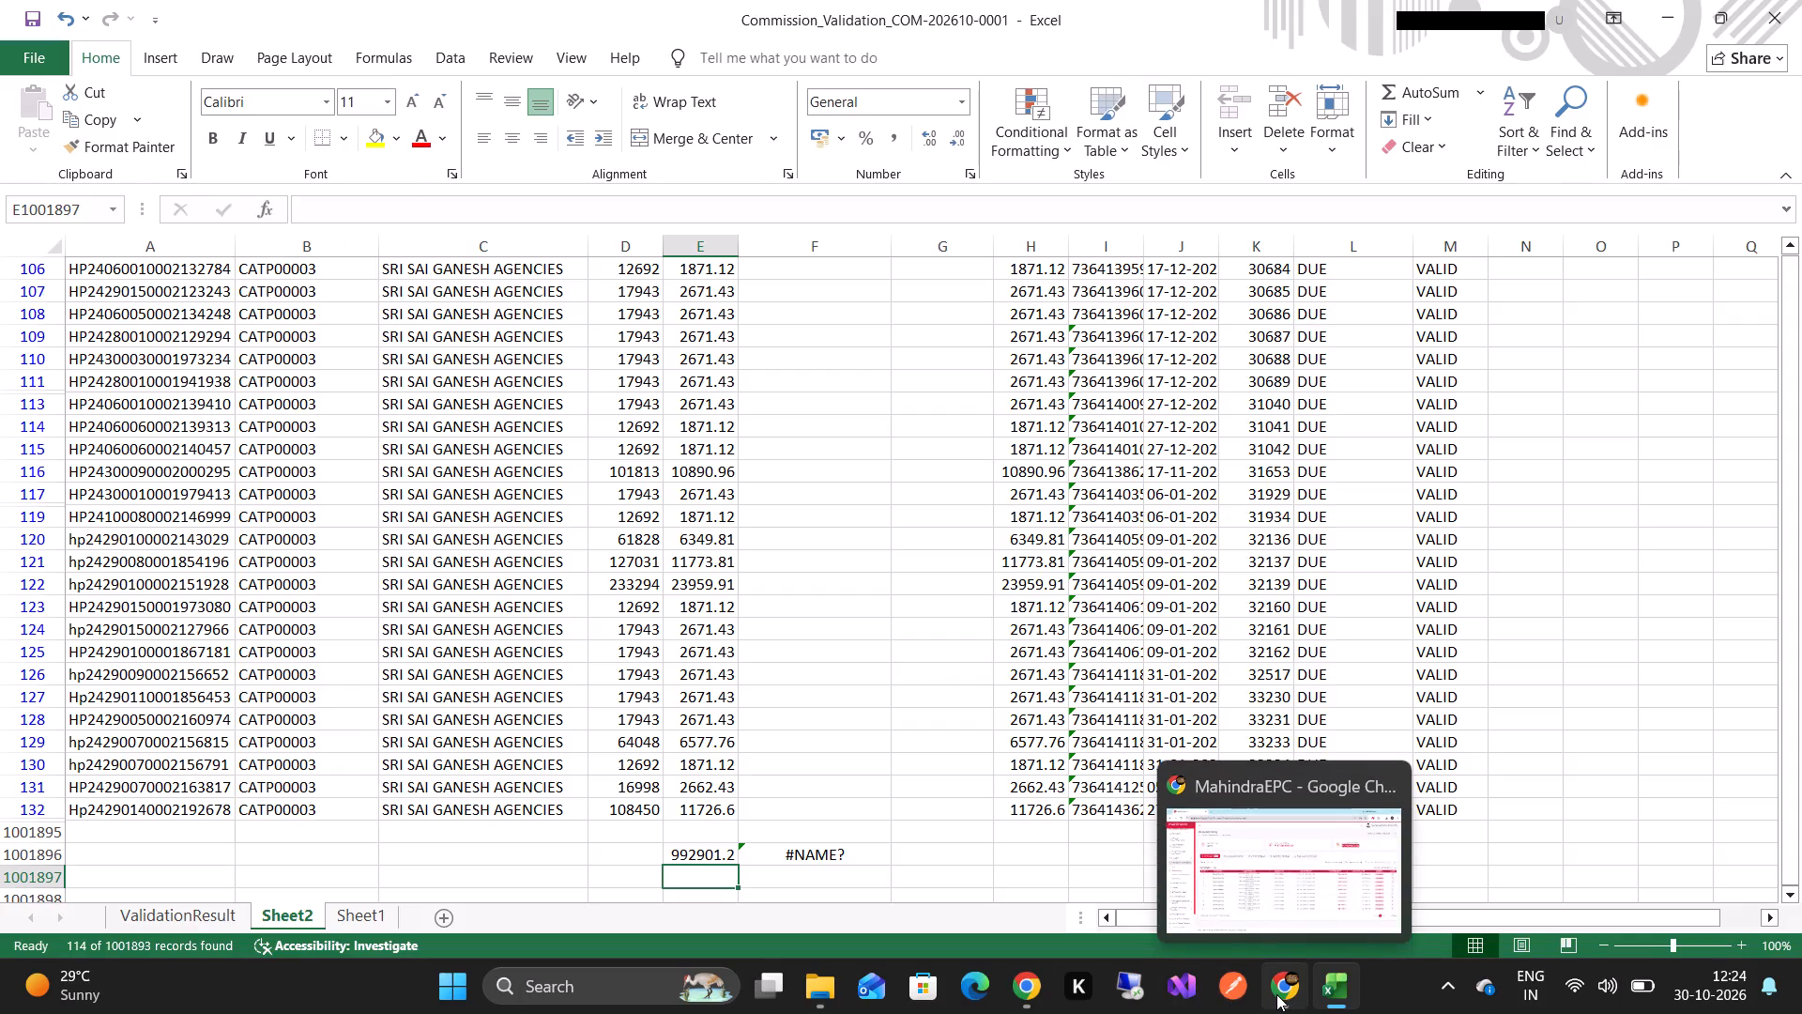
left_click(1276, 994)
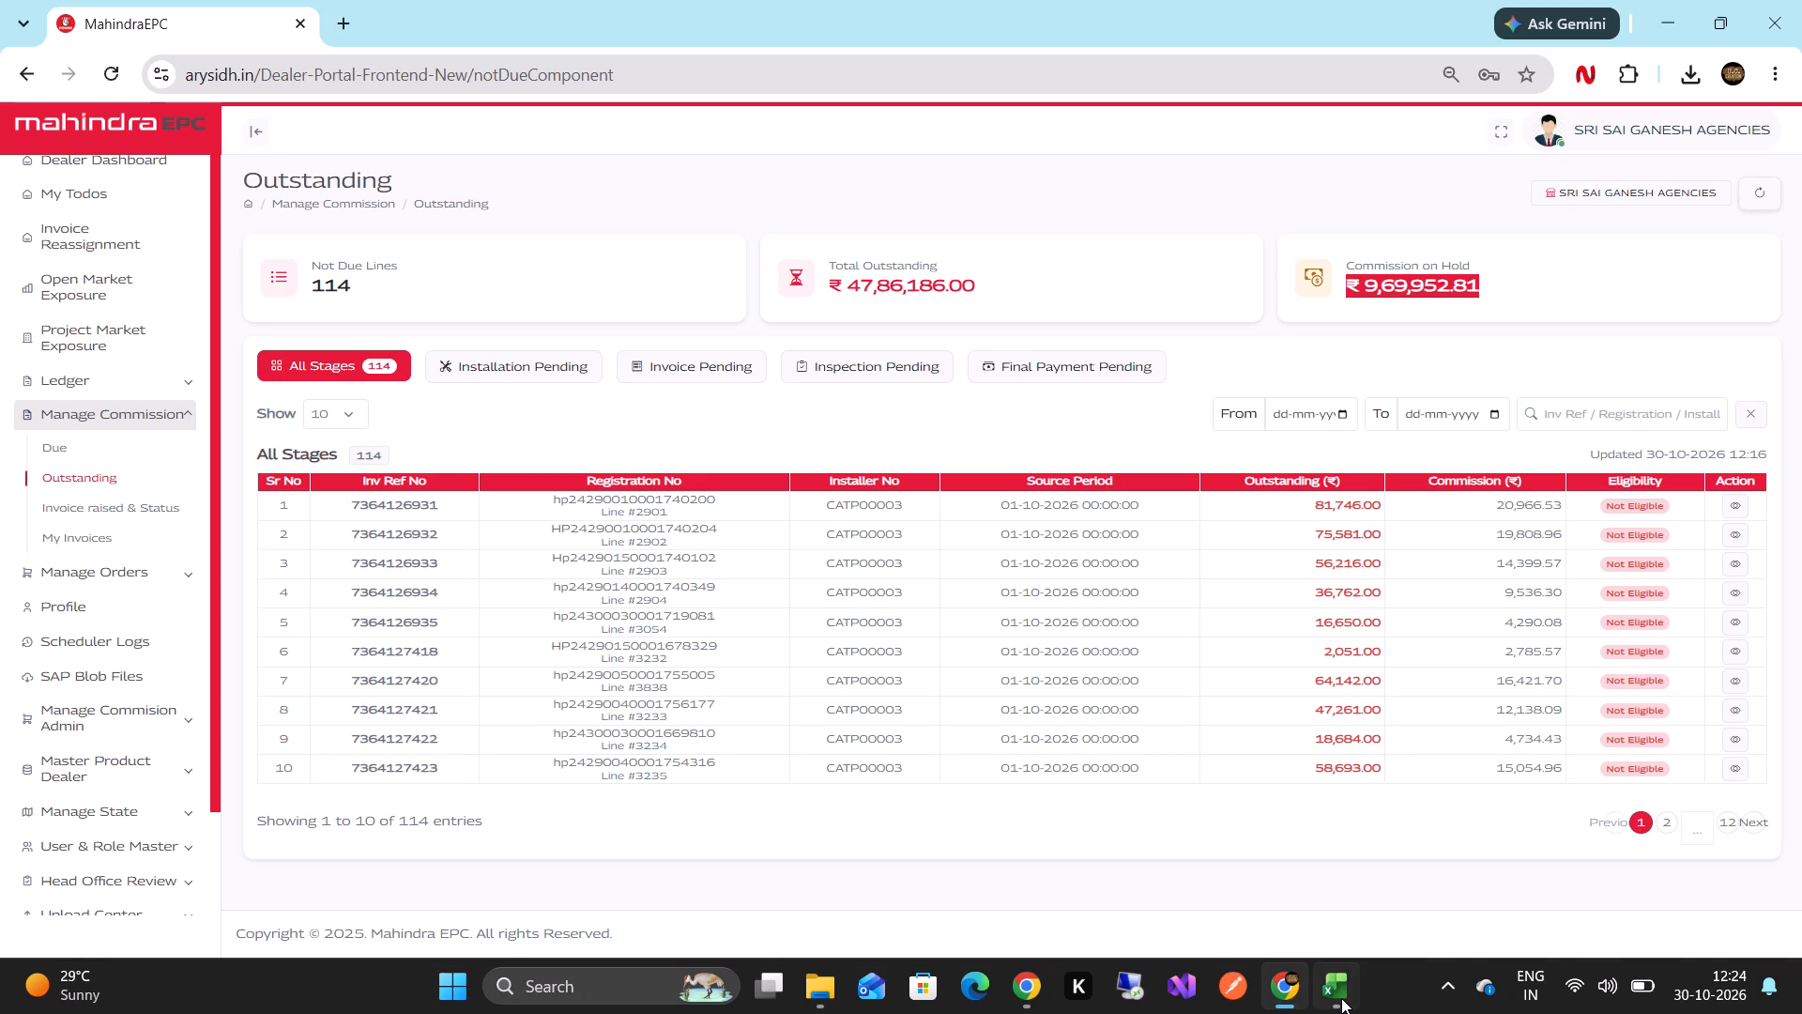
left_click(1341, 998)
left_click(1341, 998)
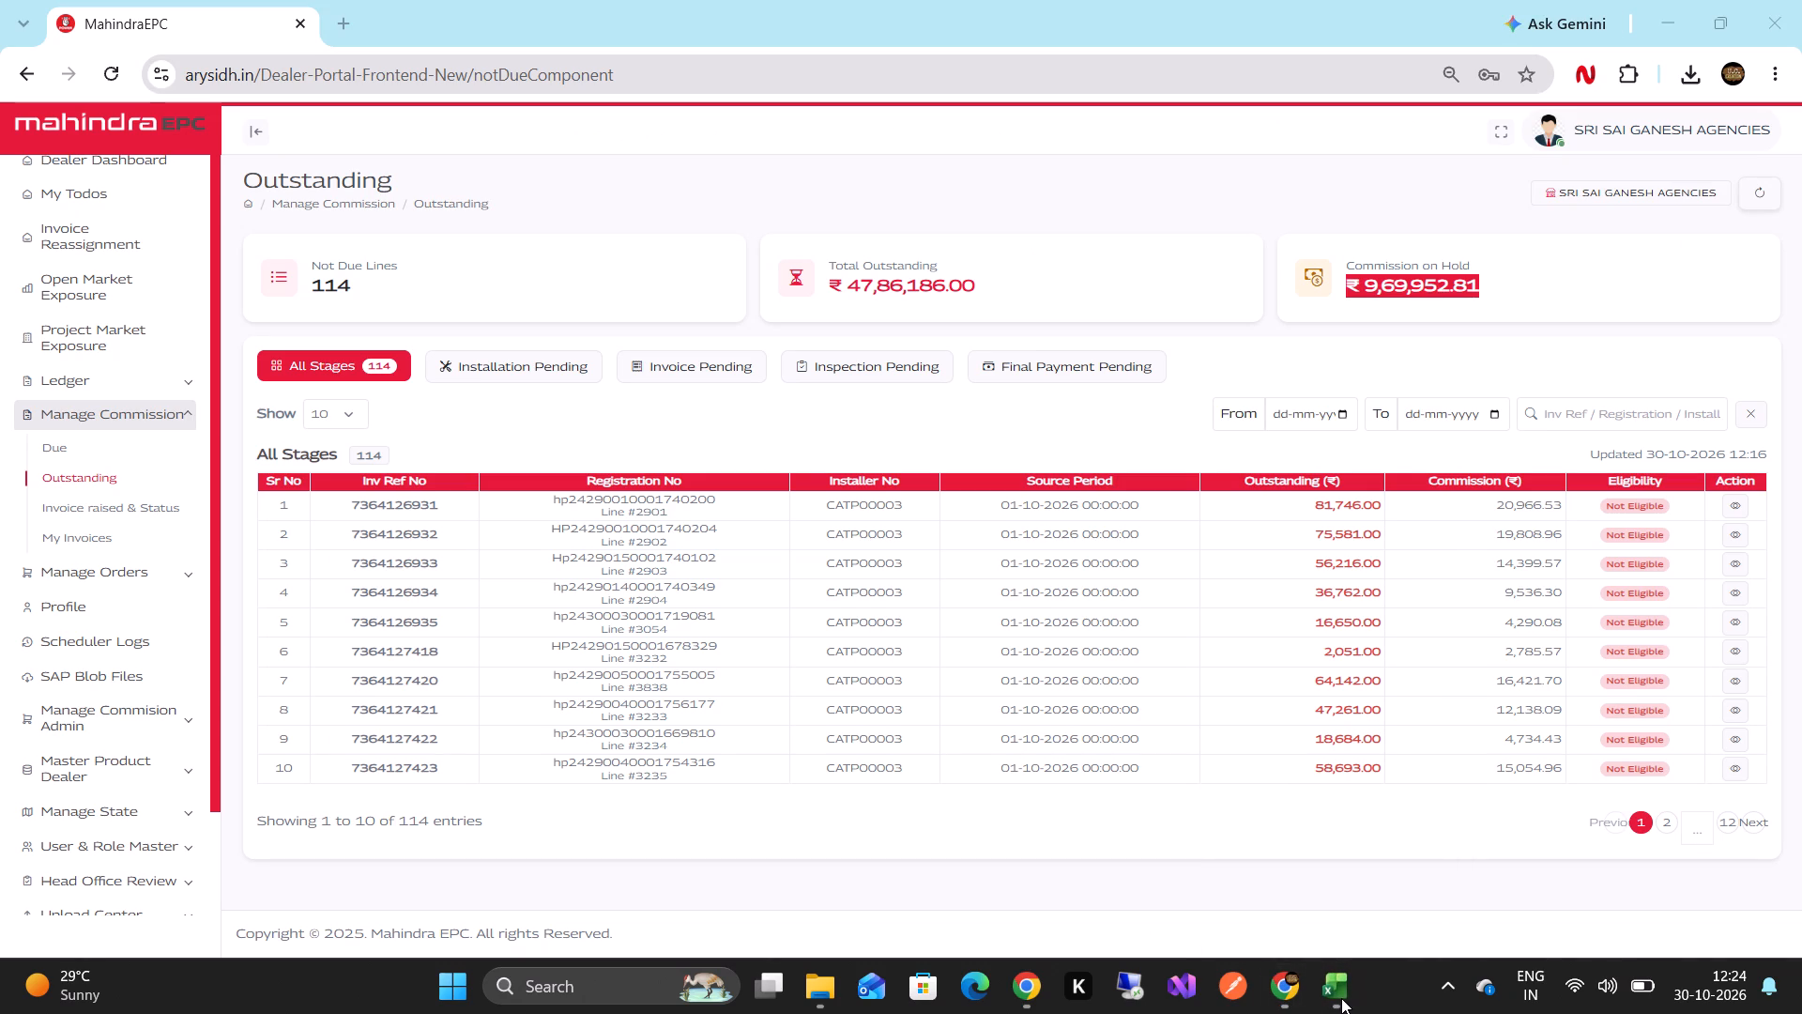
left_click(1331, 997)
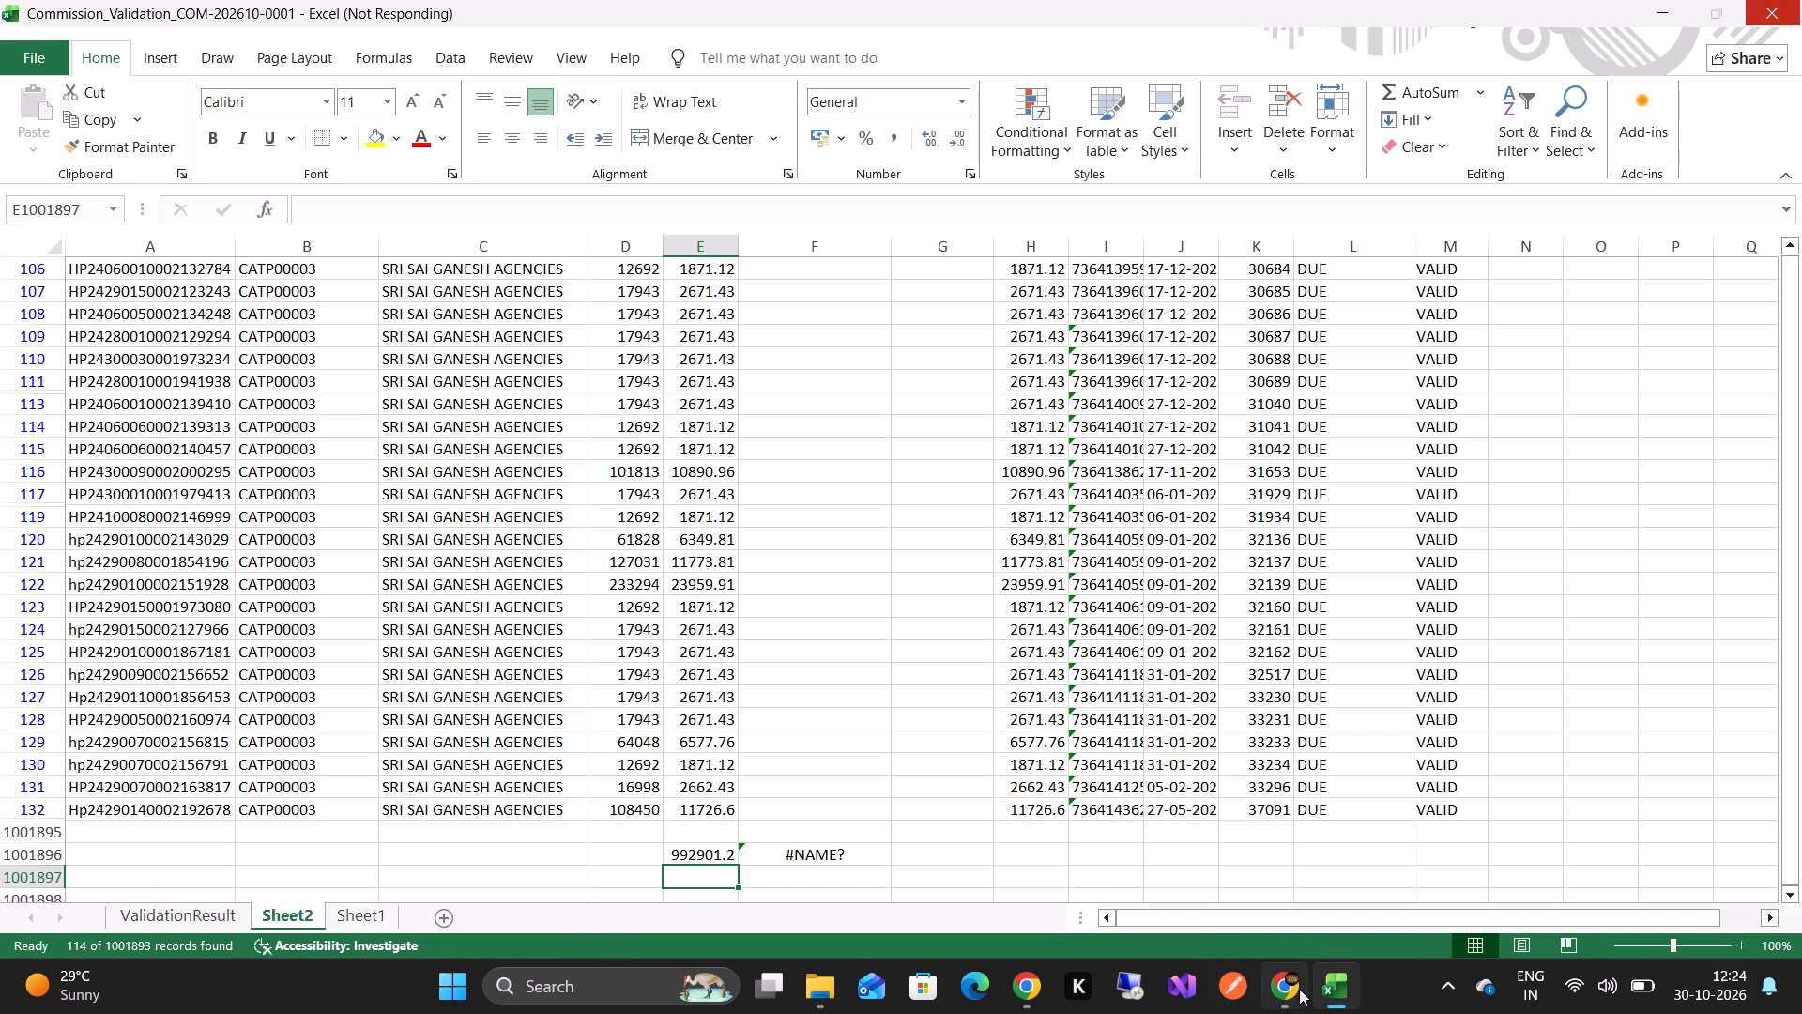
left_click(1298, 988)
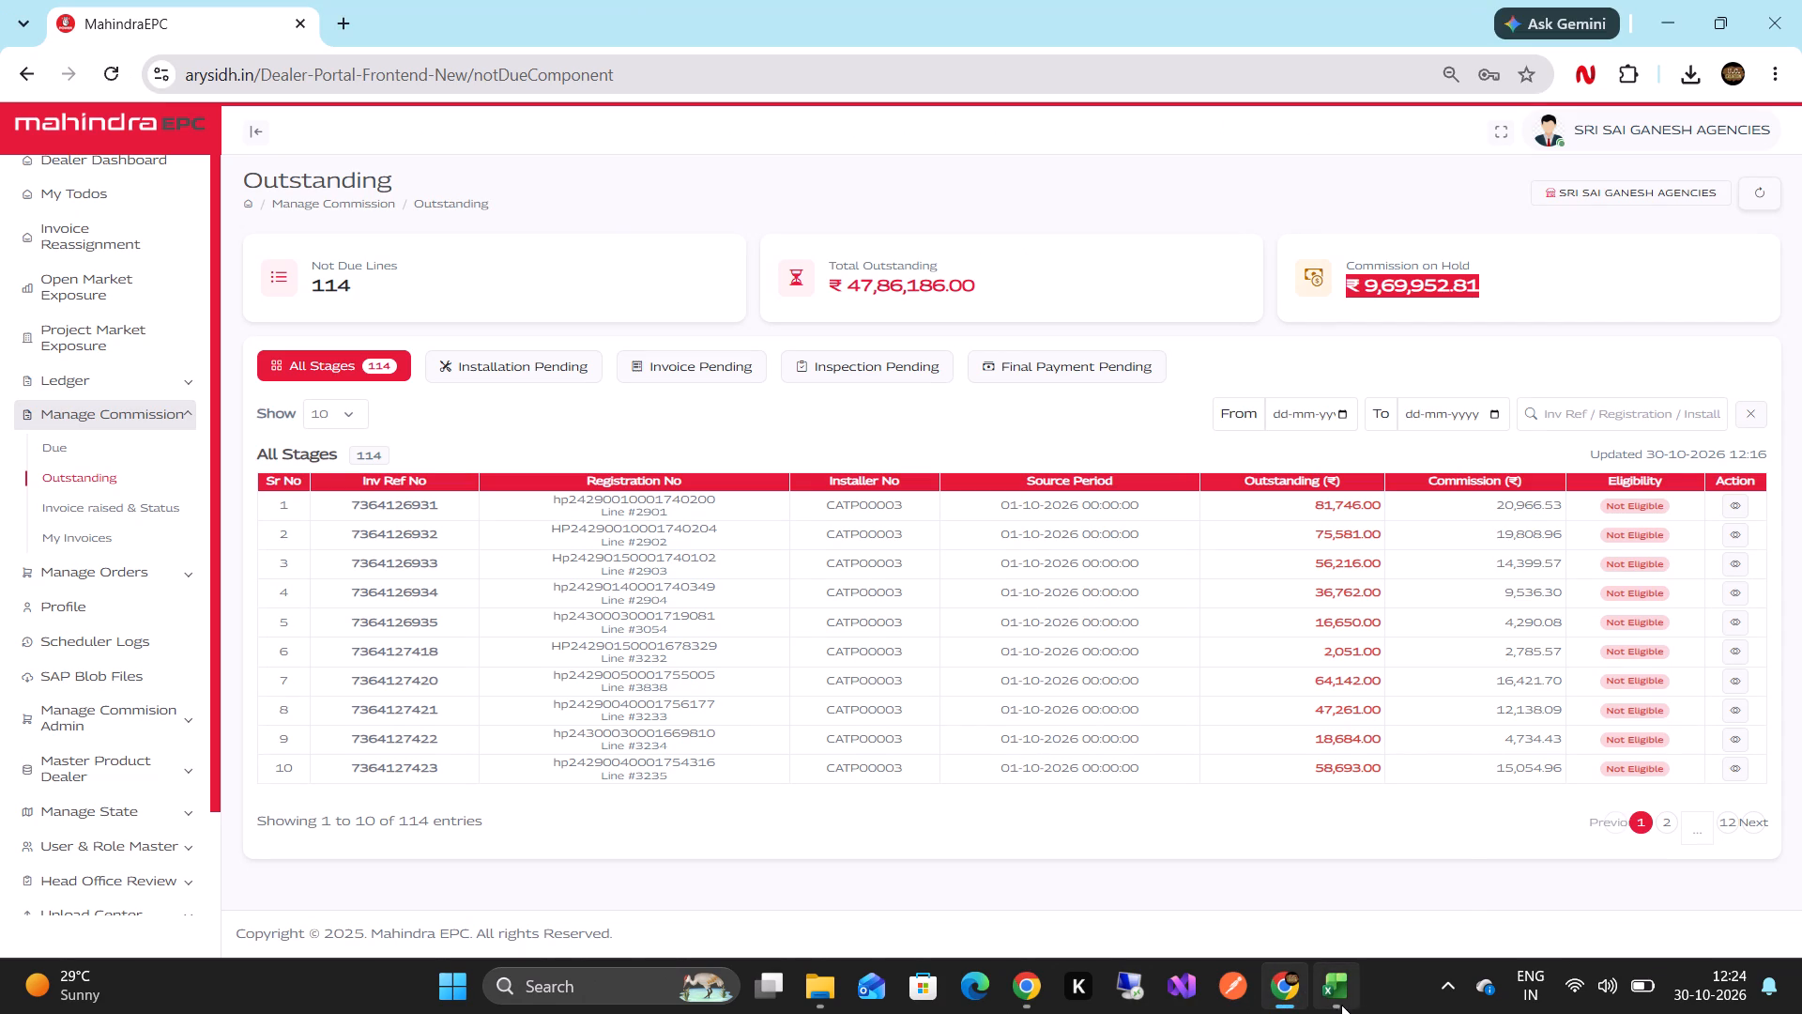
left_click(1346, 1002)
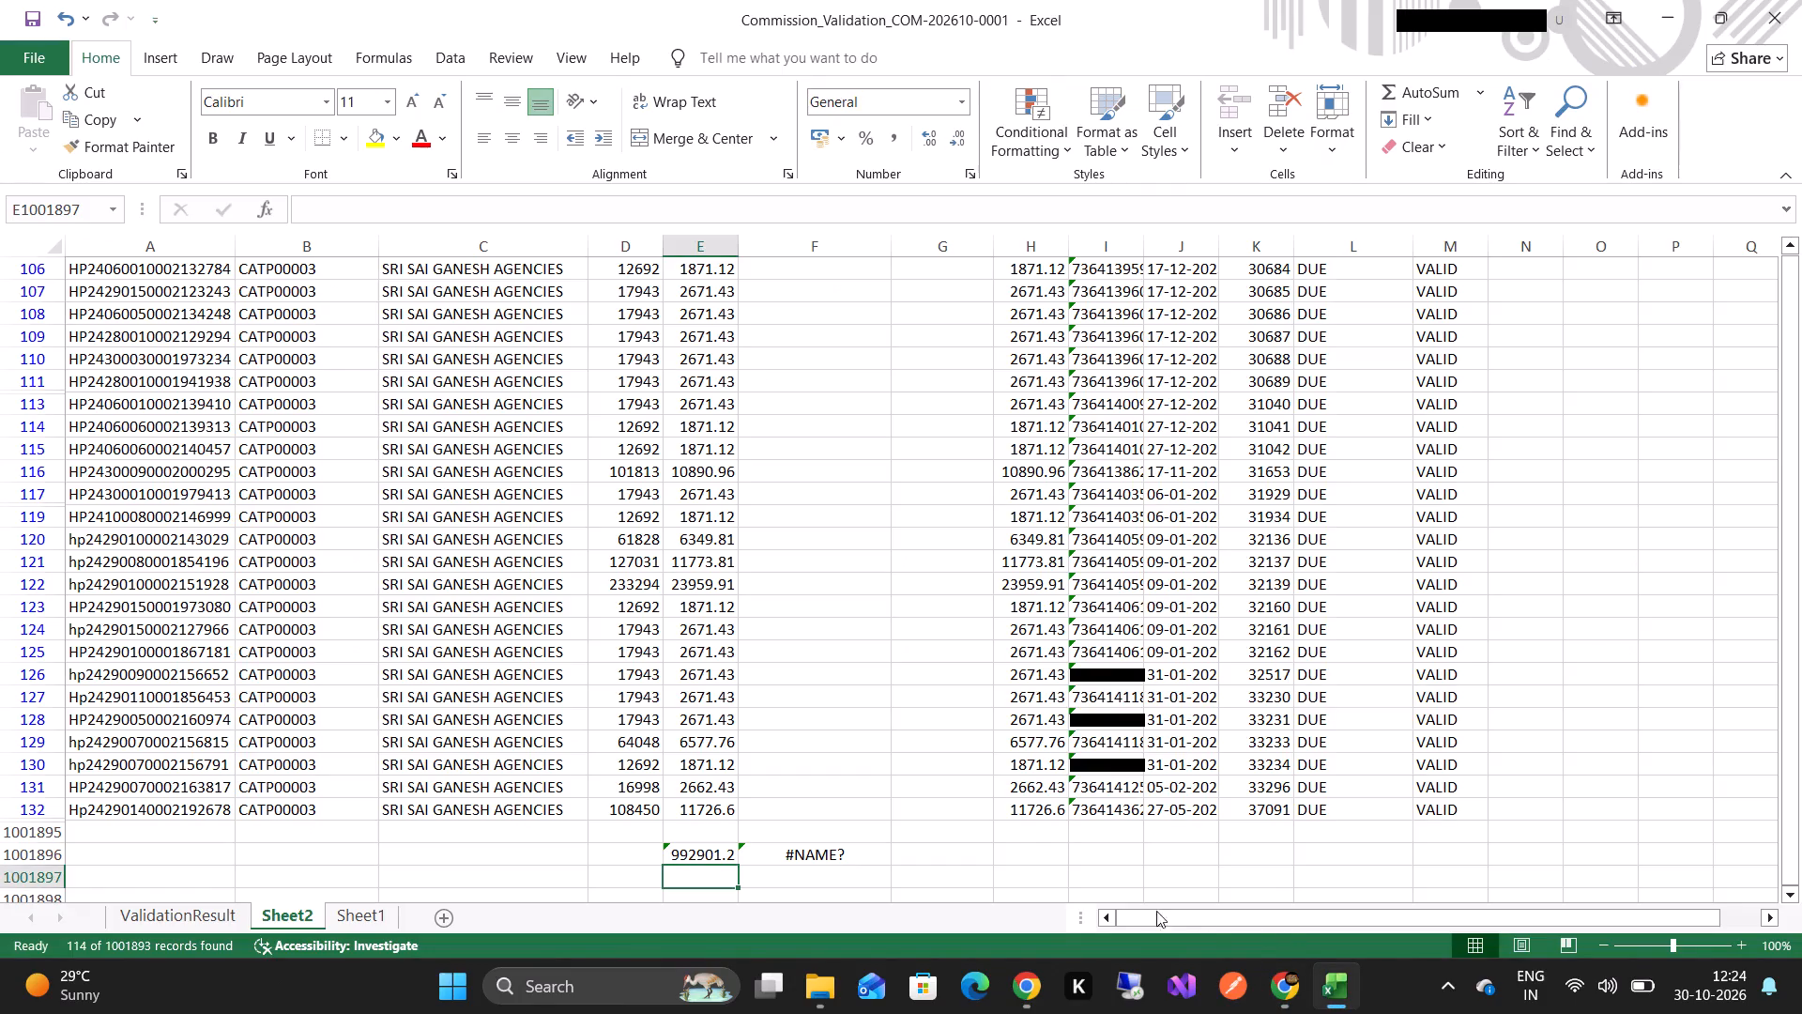
Clear the leftover =sum formula from cell F1001896 beside the basic commission total.
left_click(826, 860)
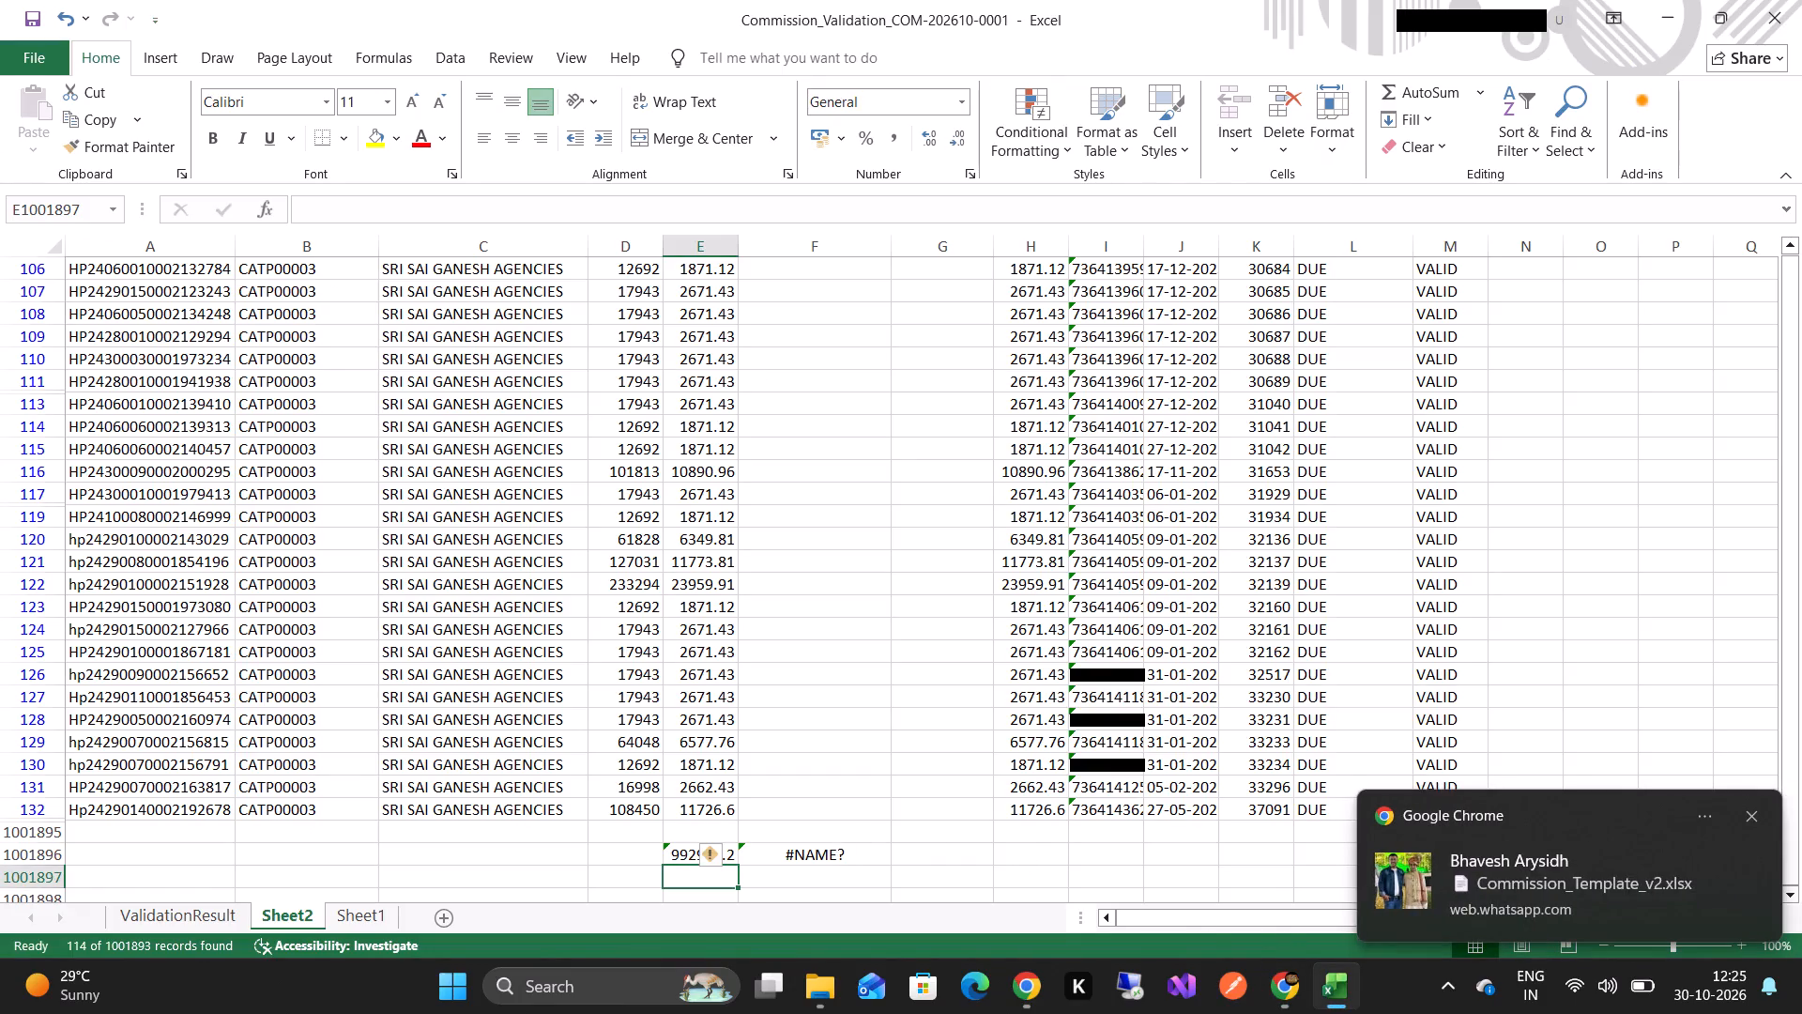
left_click(826, 860)
key("BackSpace")
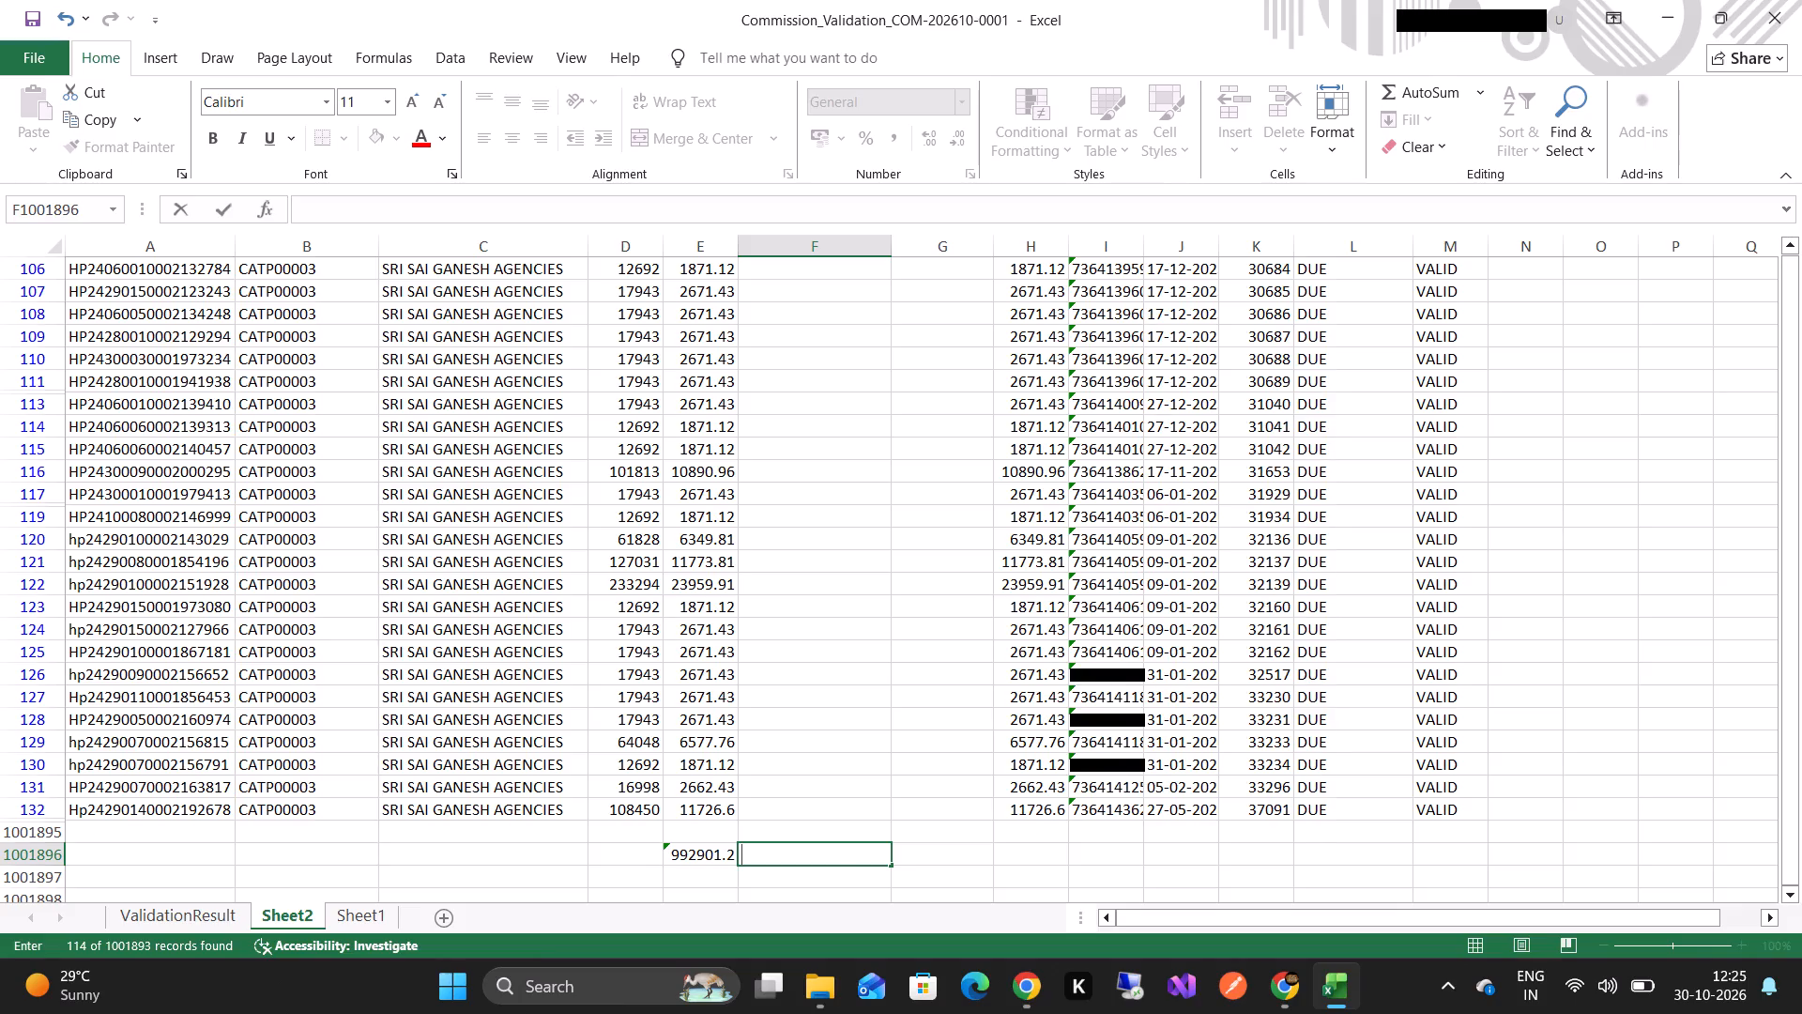
scroll(753, 648, "up", 7)
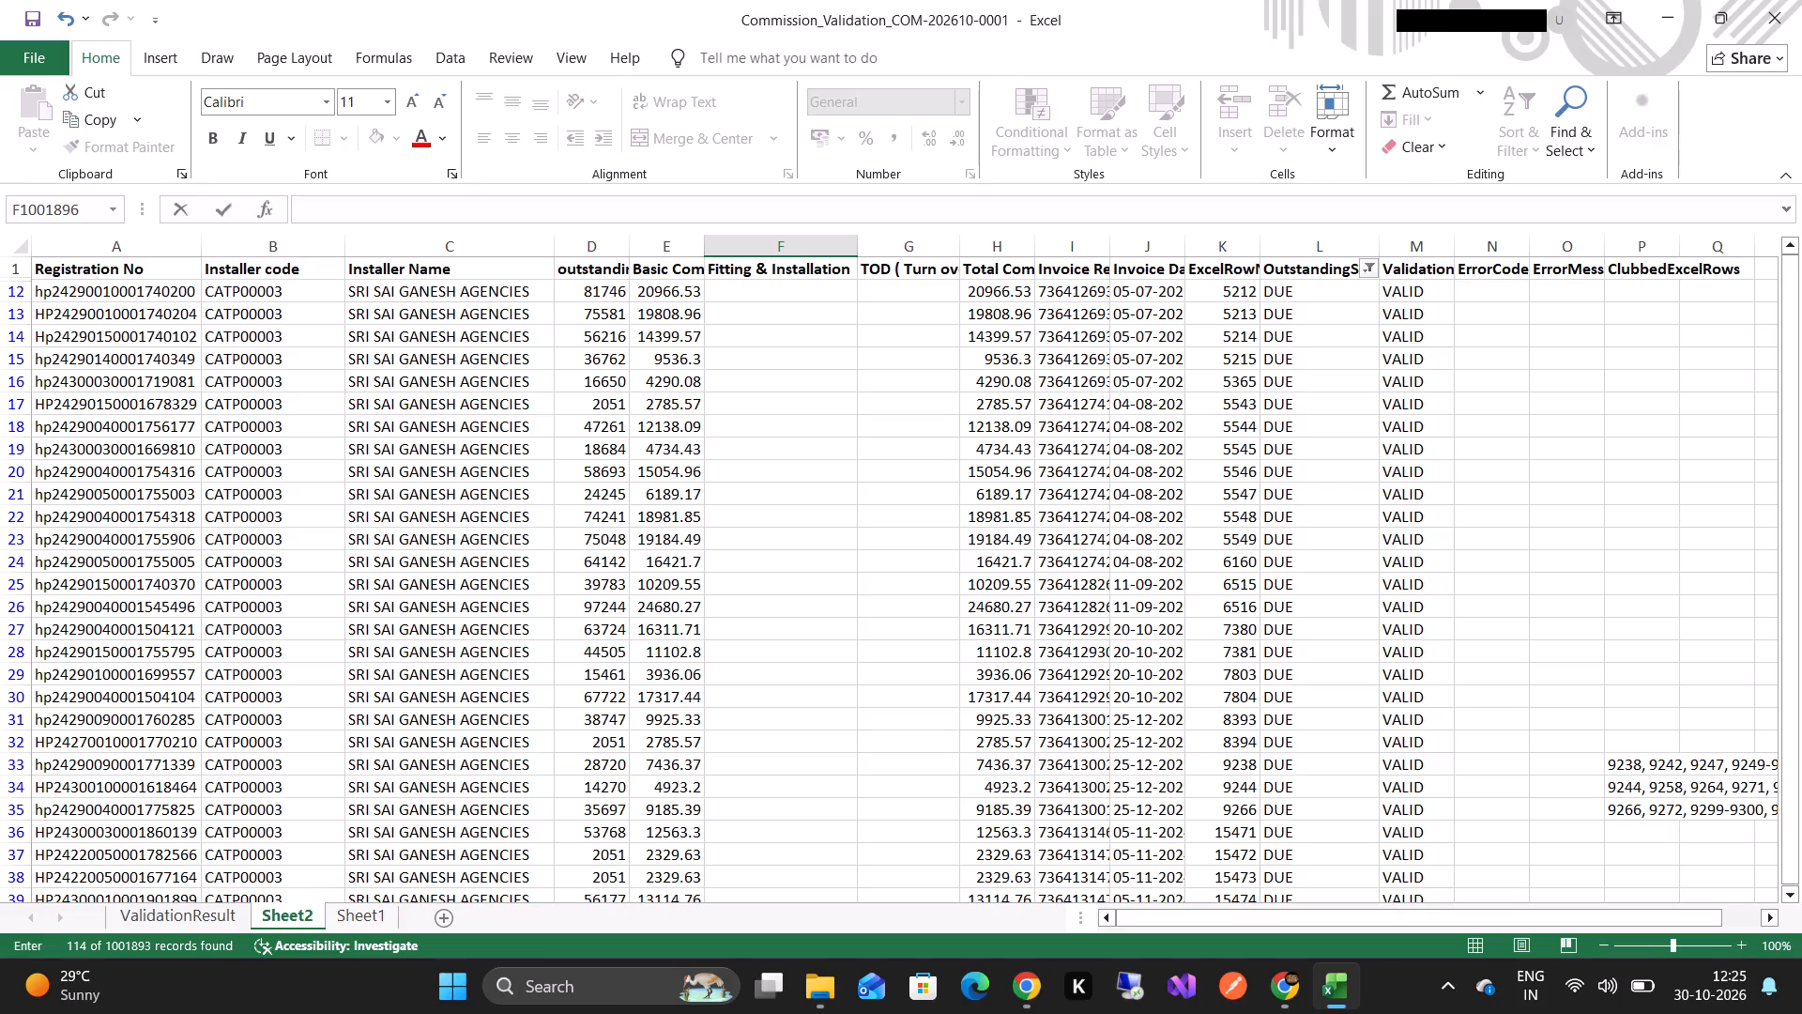
left_click(1290, 982)
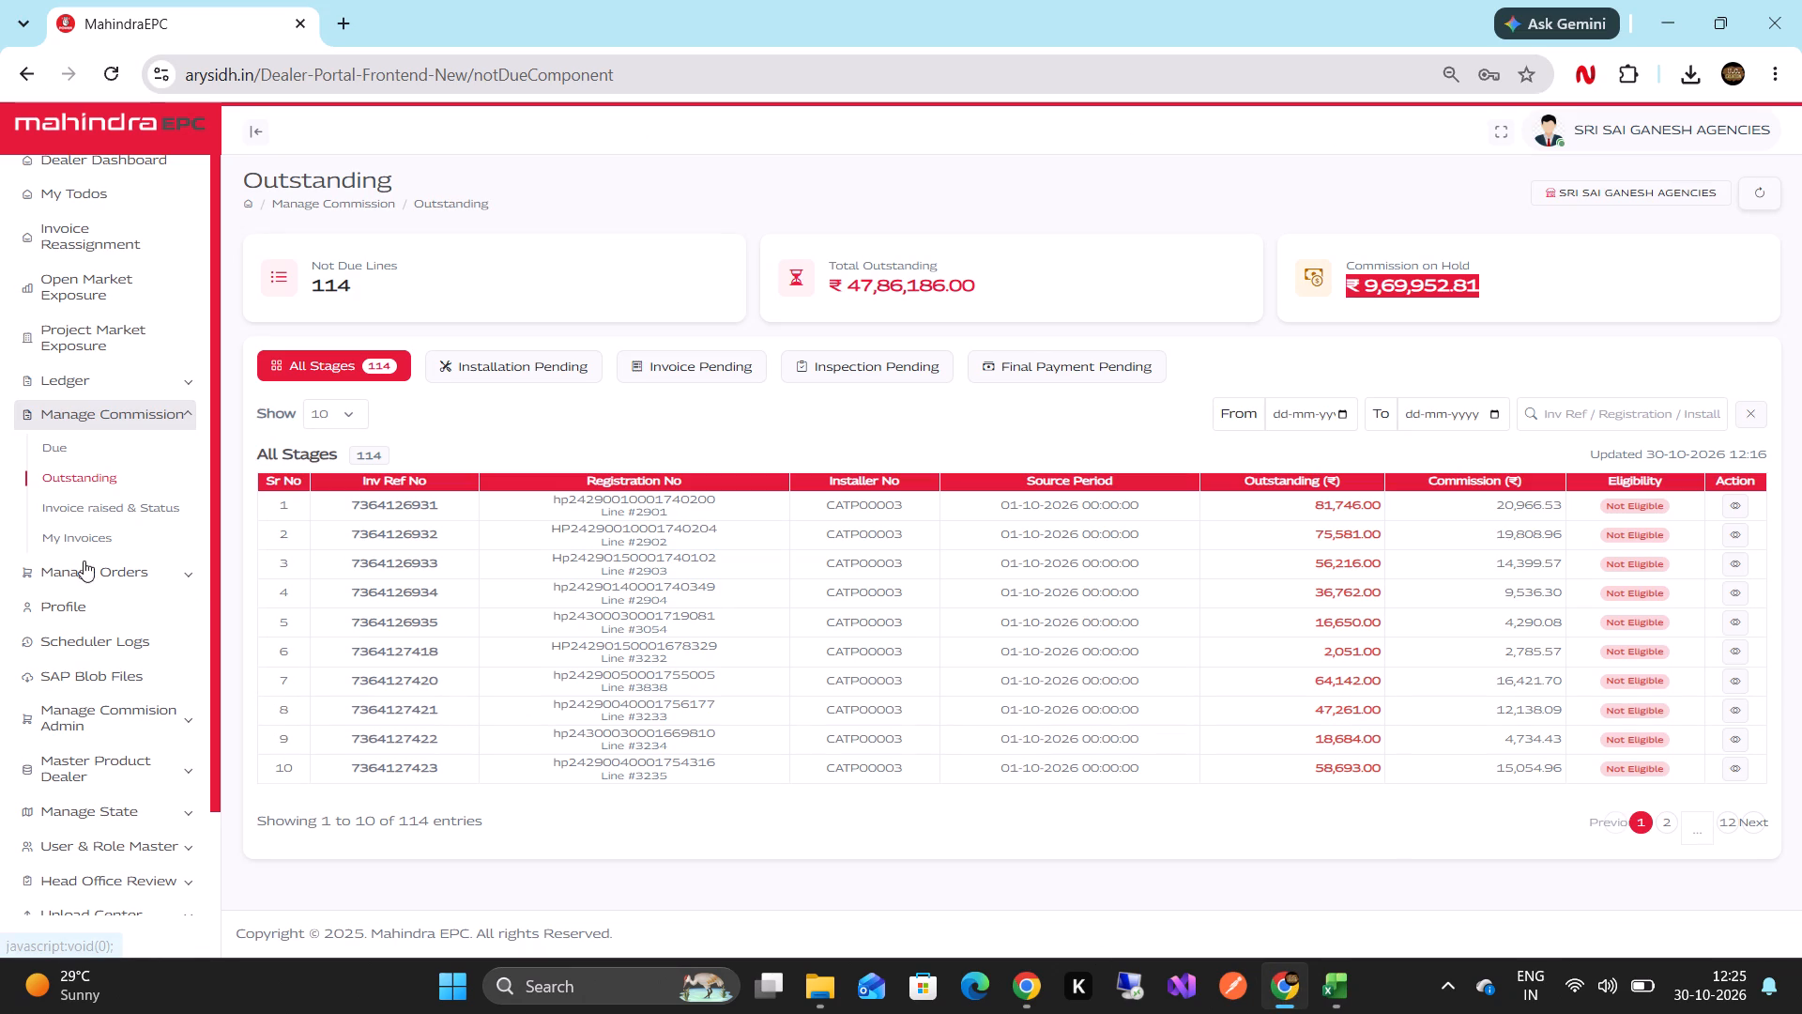
left_click(63, 714)
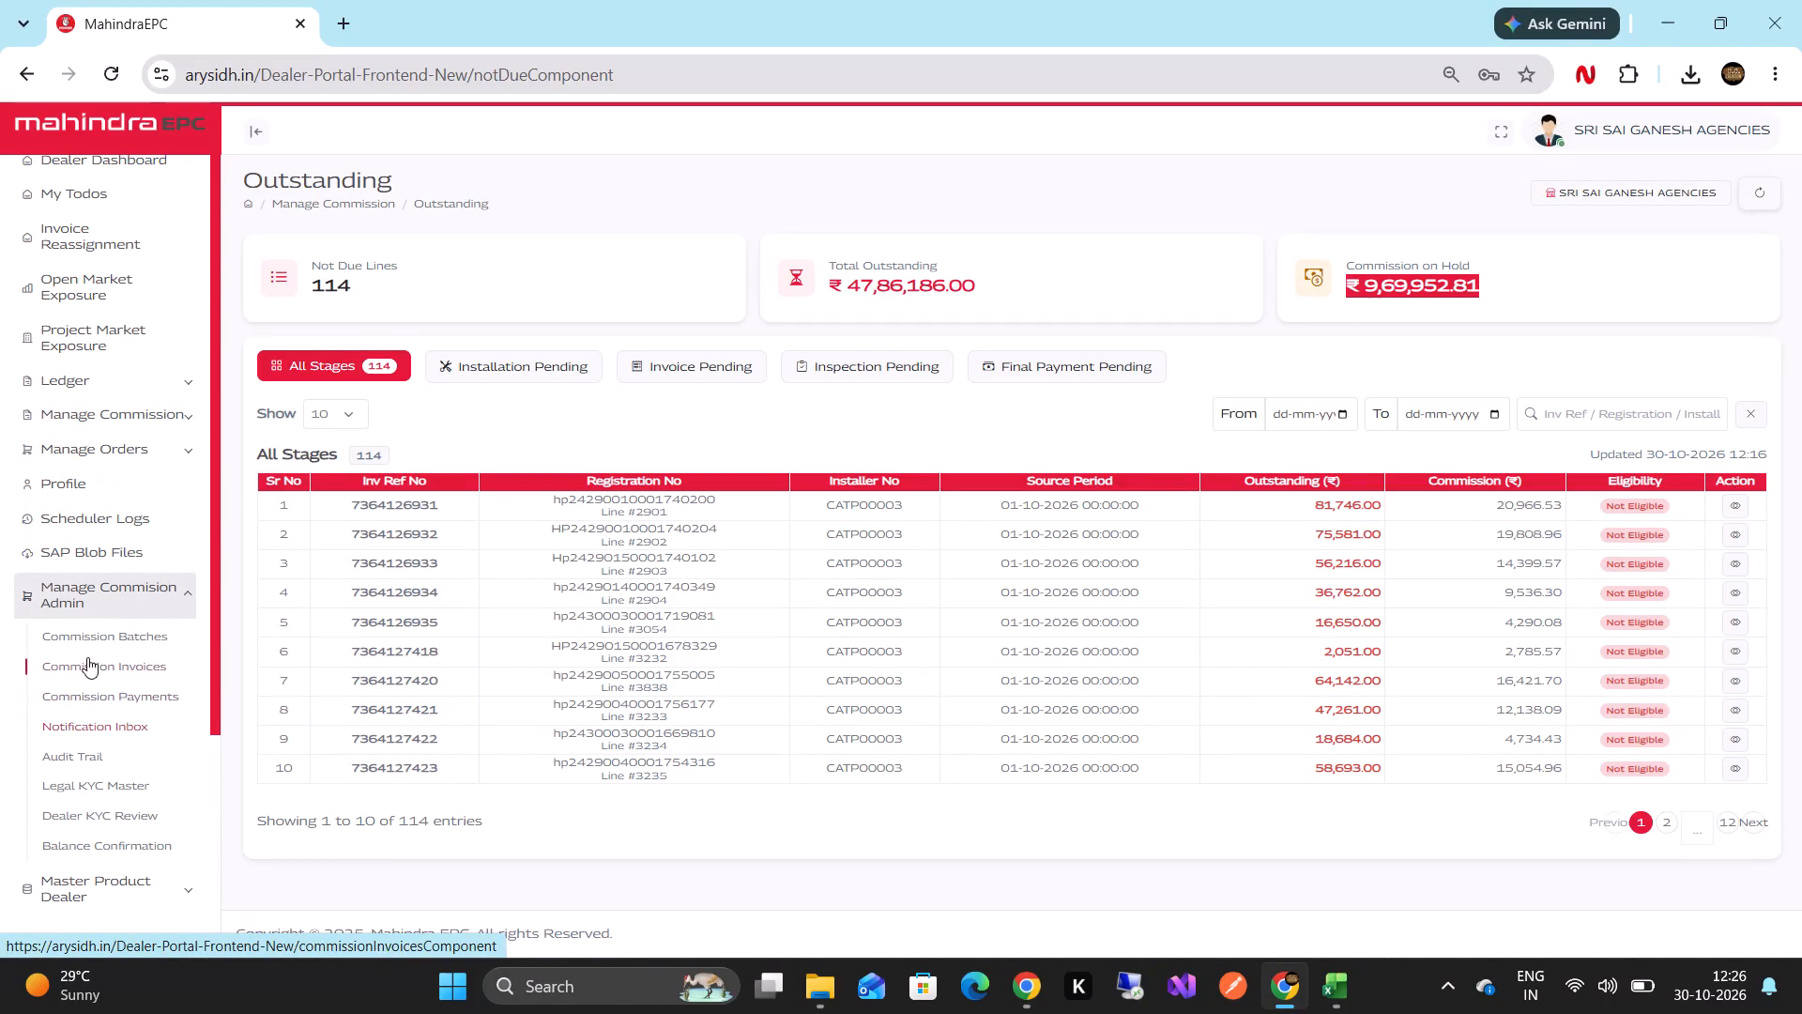
left_click(85, 644)
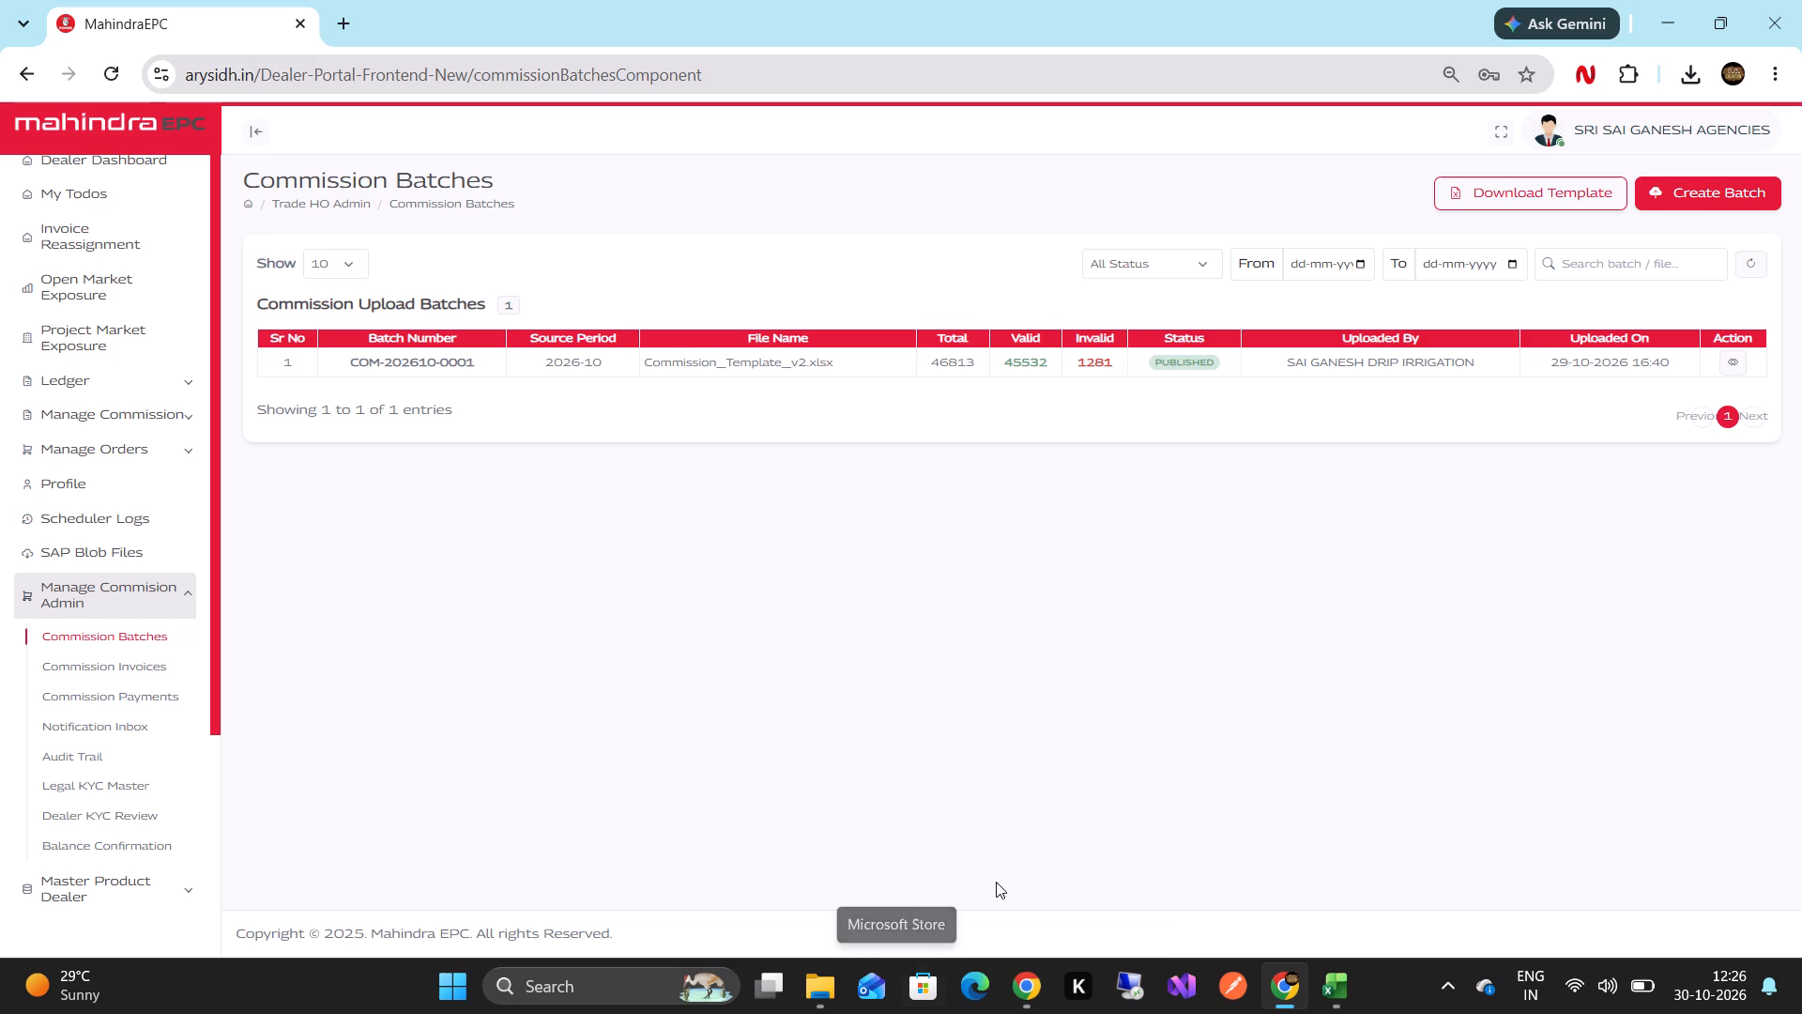
left_click(1339, 990)
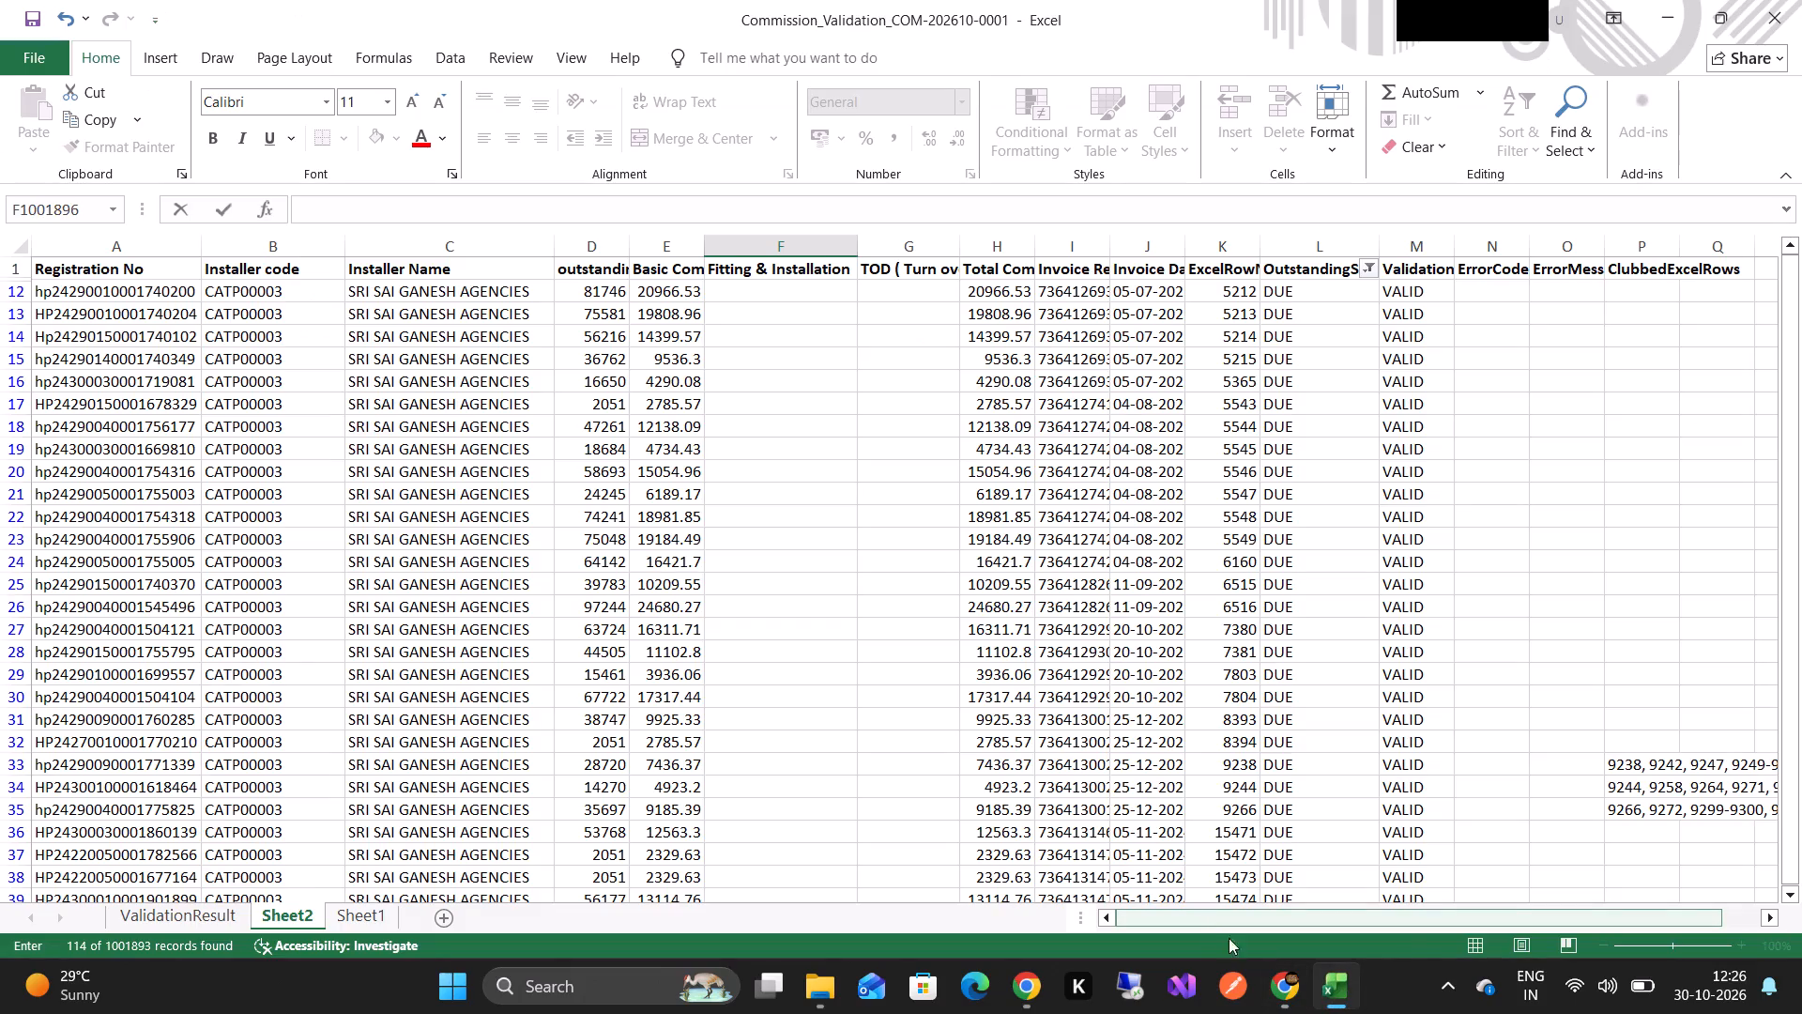
left_click(1288, 990)
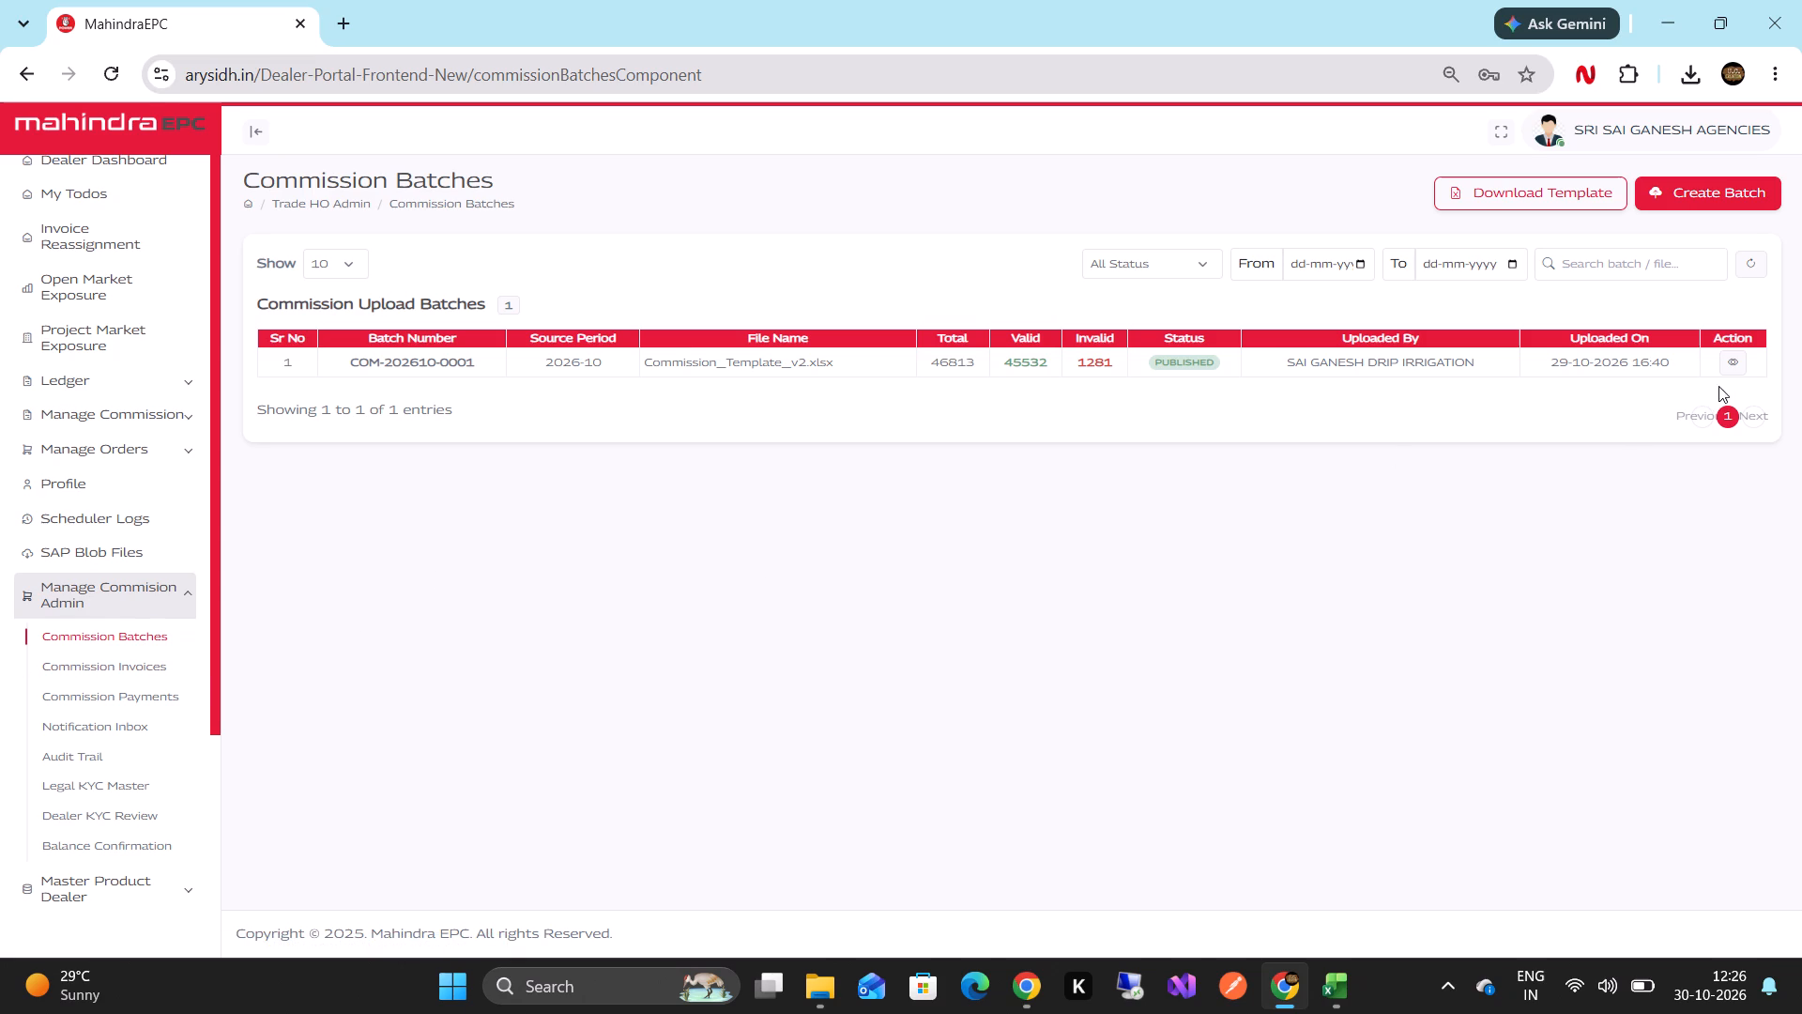
left_click(1737, 362)
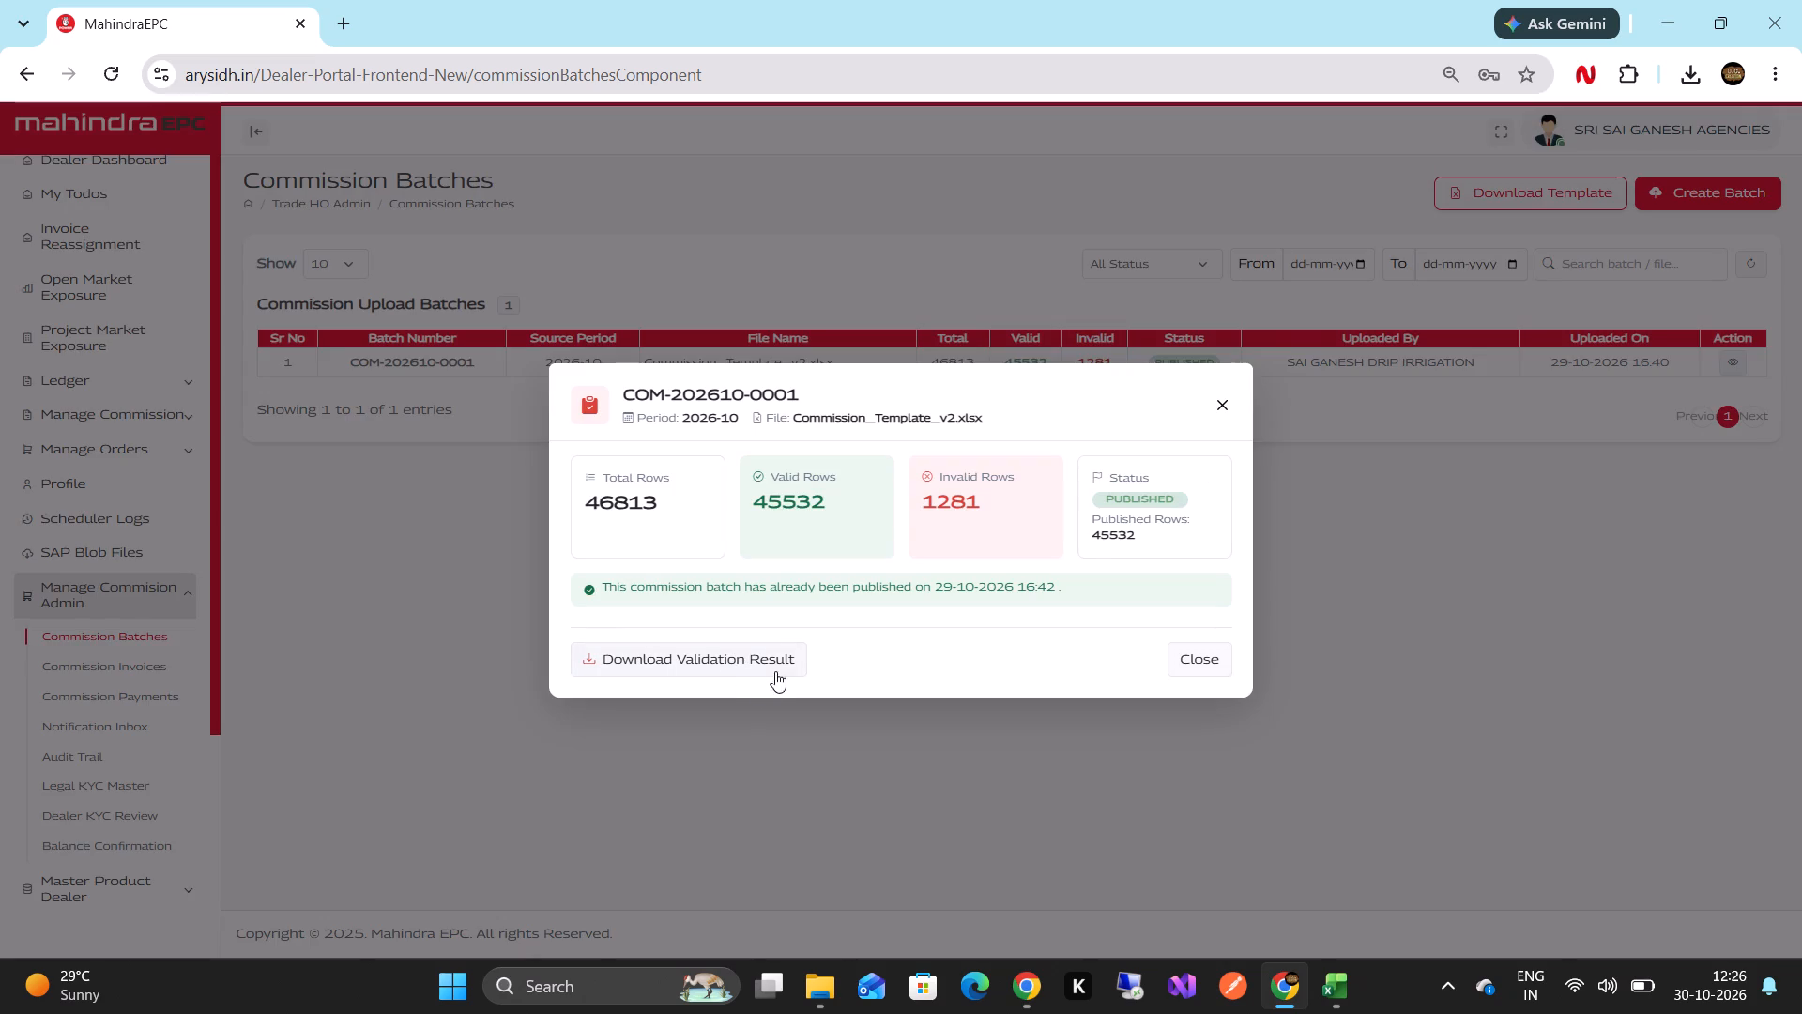
left_click(1226, 396)
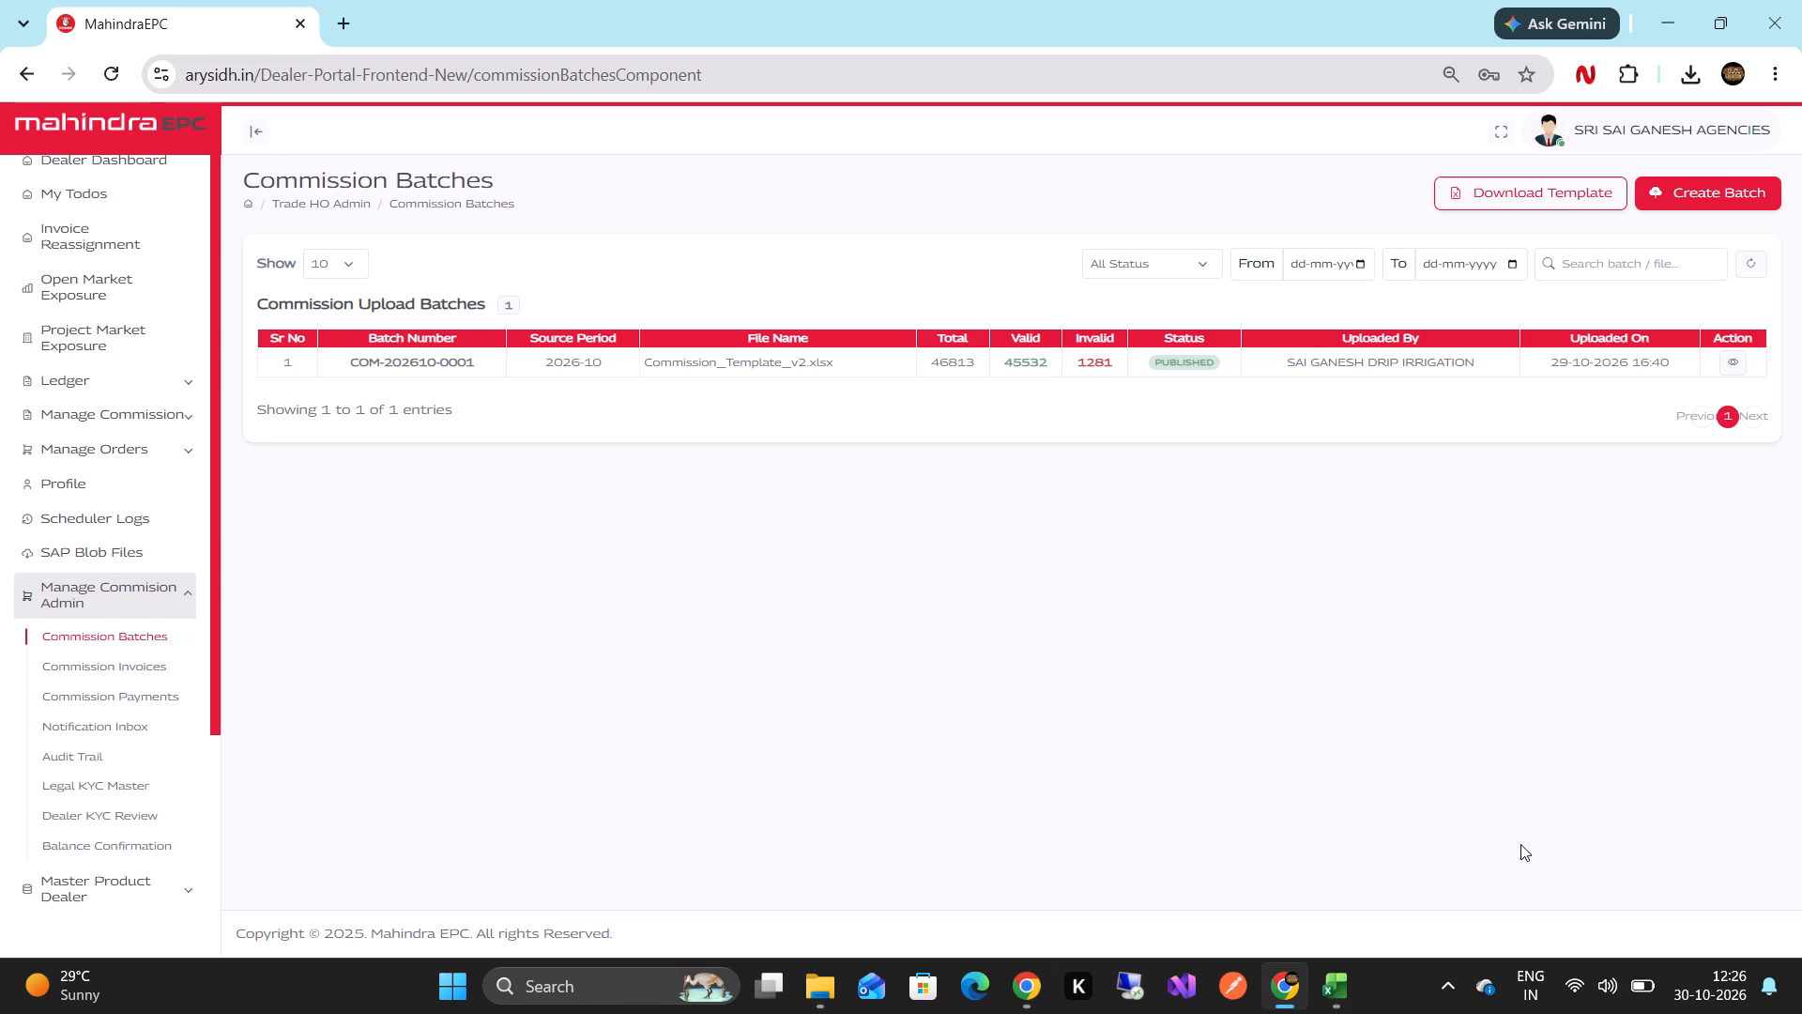
Switch to Excel and examine the DUE rows on Sheet2, from row 12 down to the basic commission total in E1001896.
left_click(1330, 995)
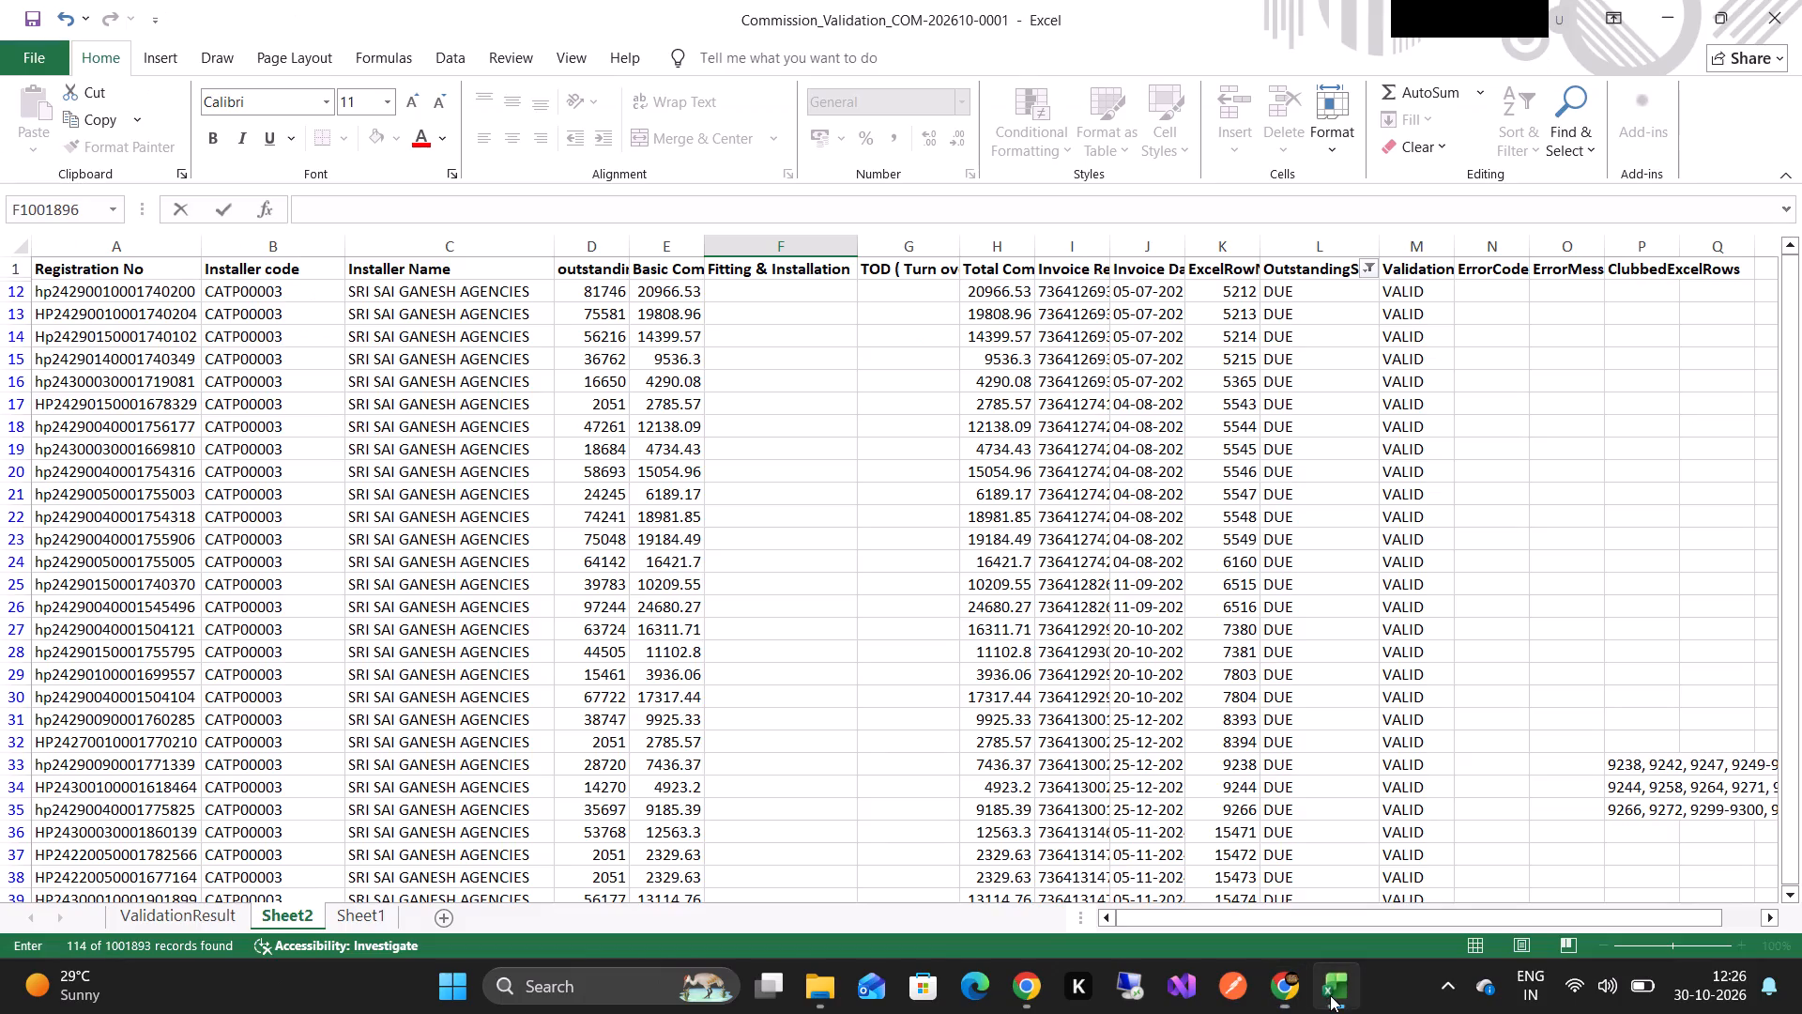
scroll(895, 634, "right", 2)
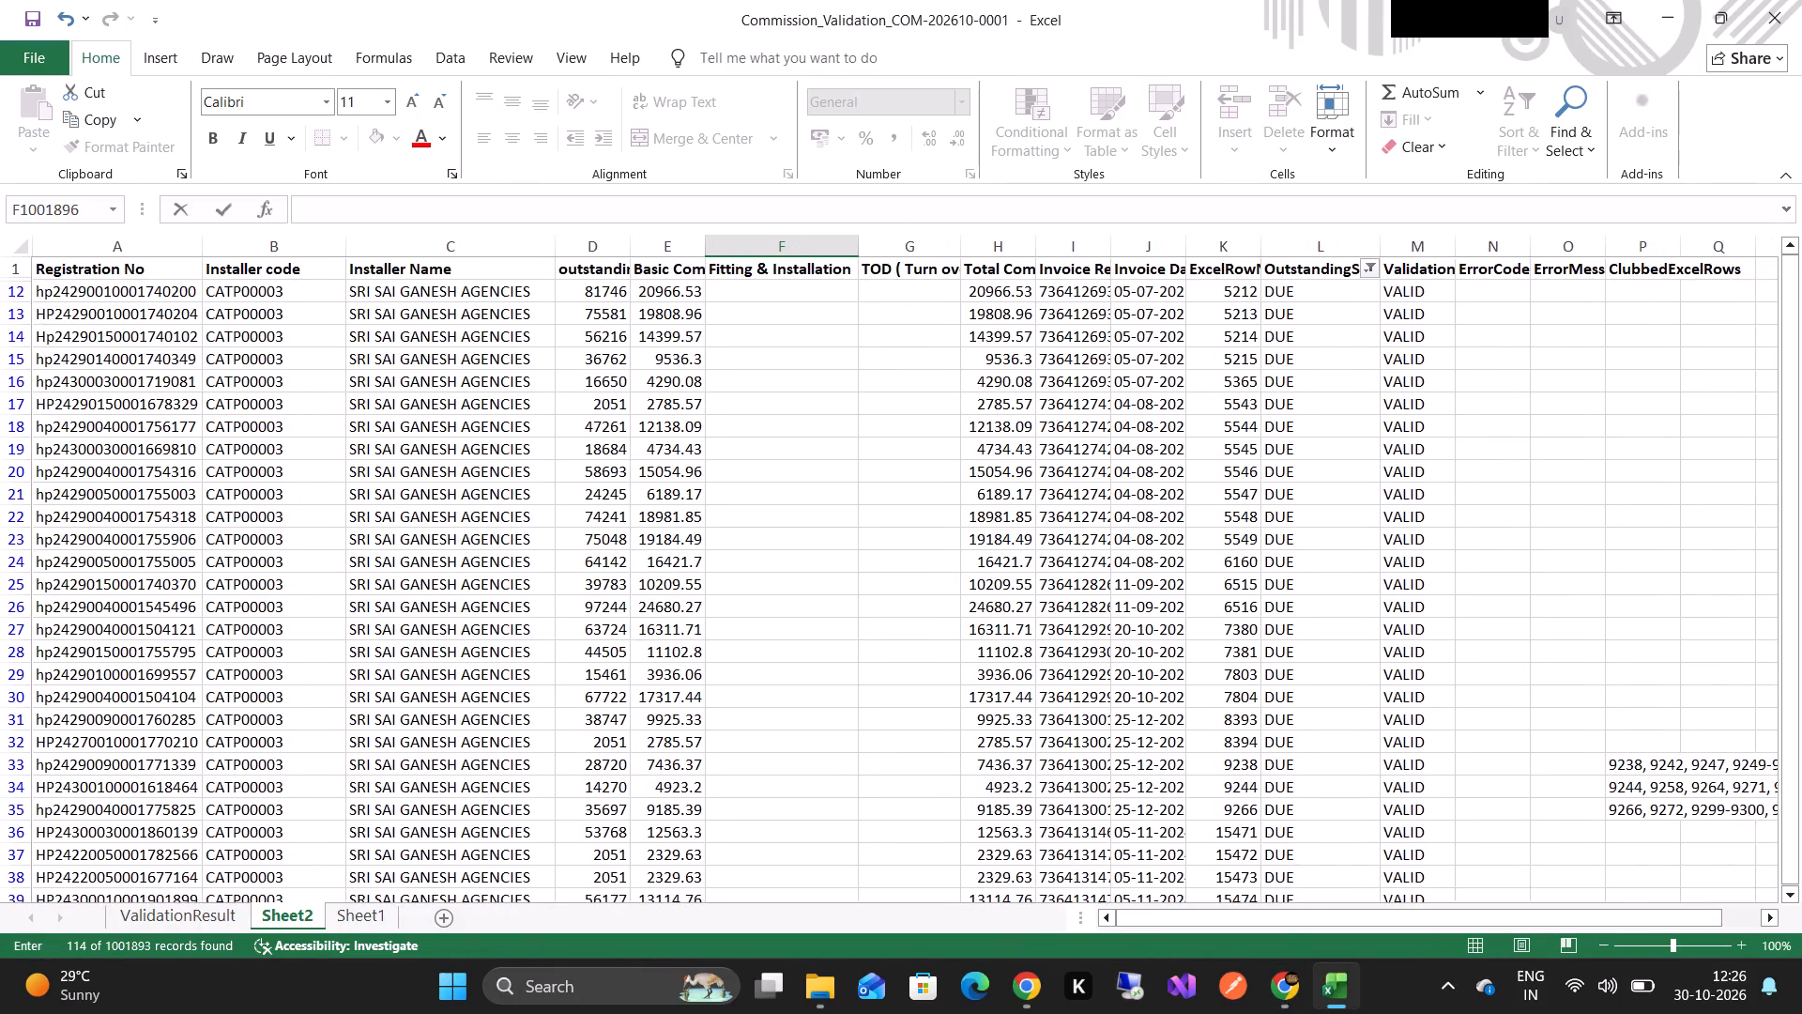
scroll(895, 634, "down", 3)
scroll(895, 634, "up", 1)
scroll(895, 634, "down", 1)
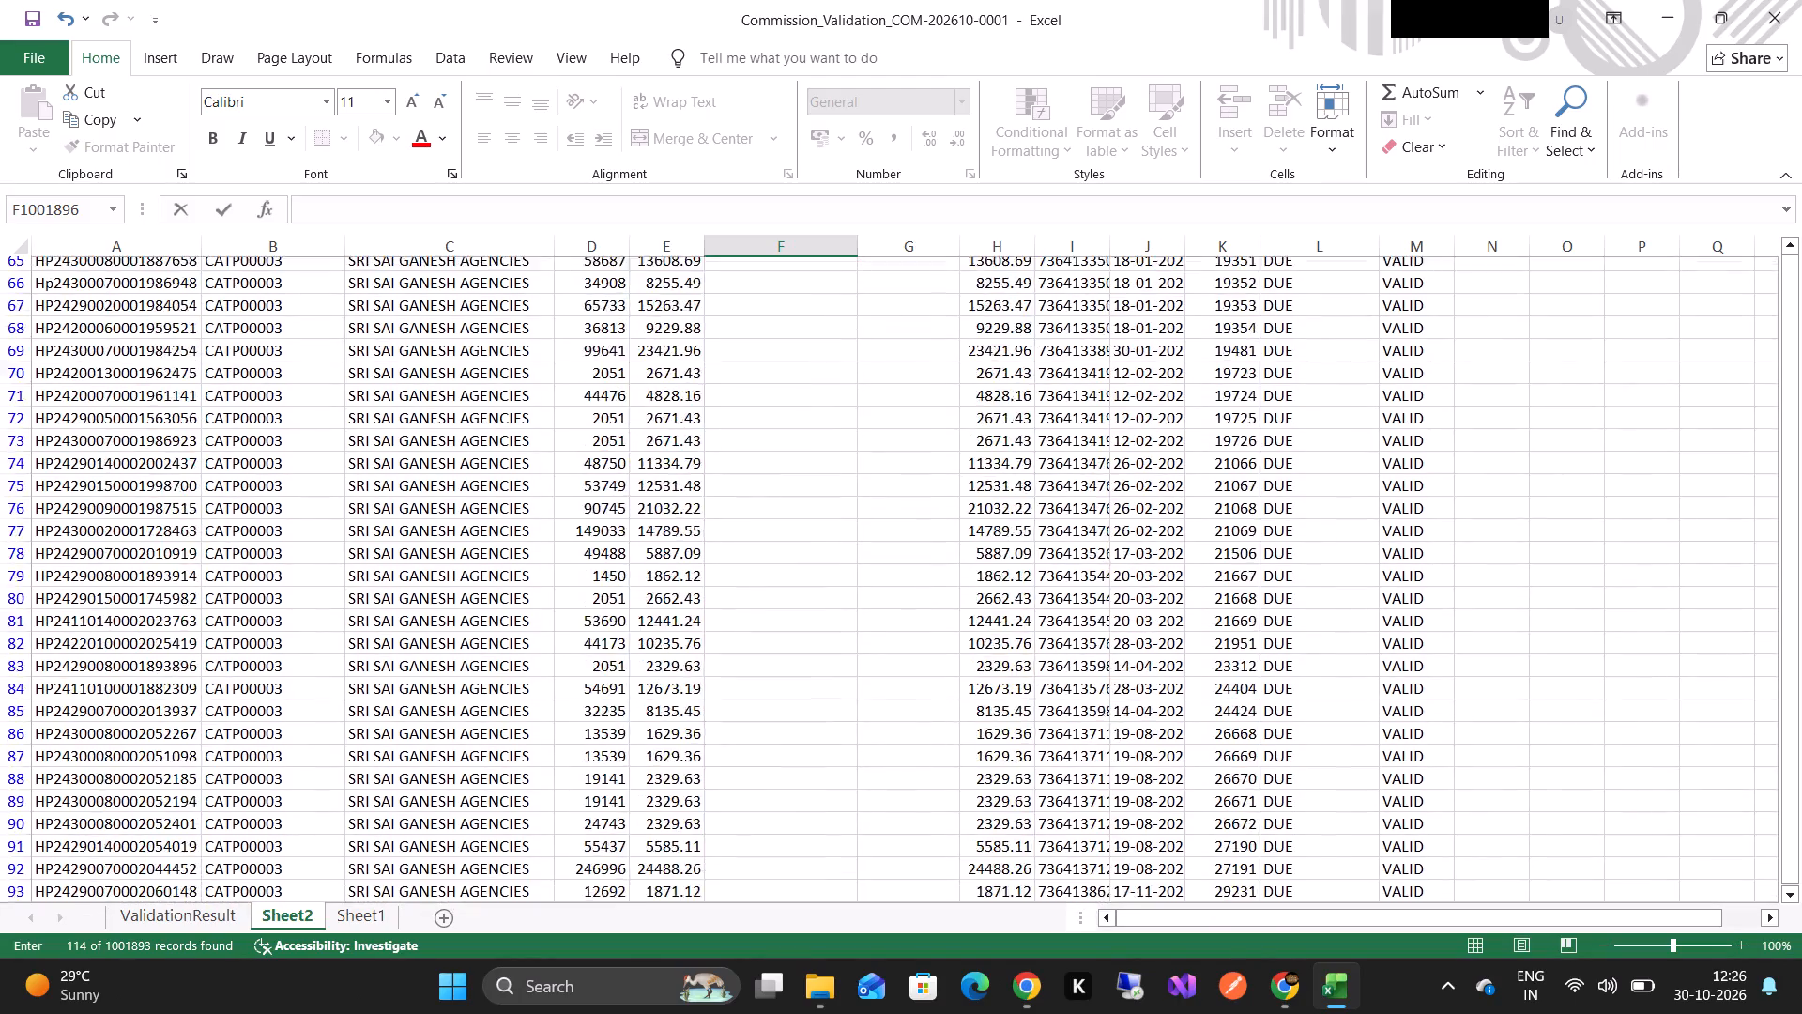
scroll(895, 634, "down", 2)
scroll(895, 634, "up", 5)
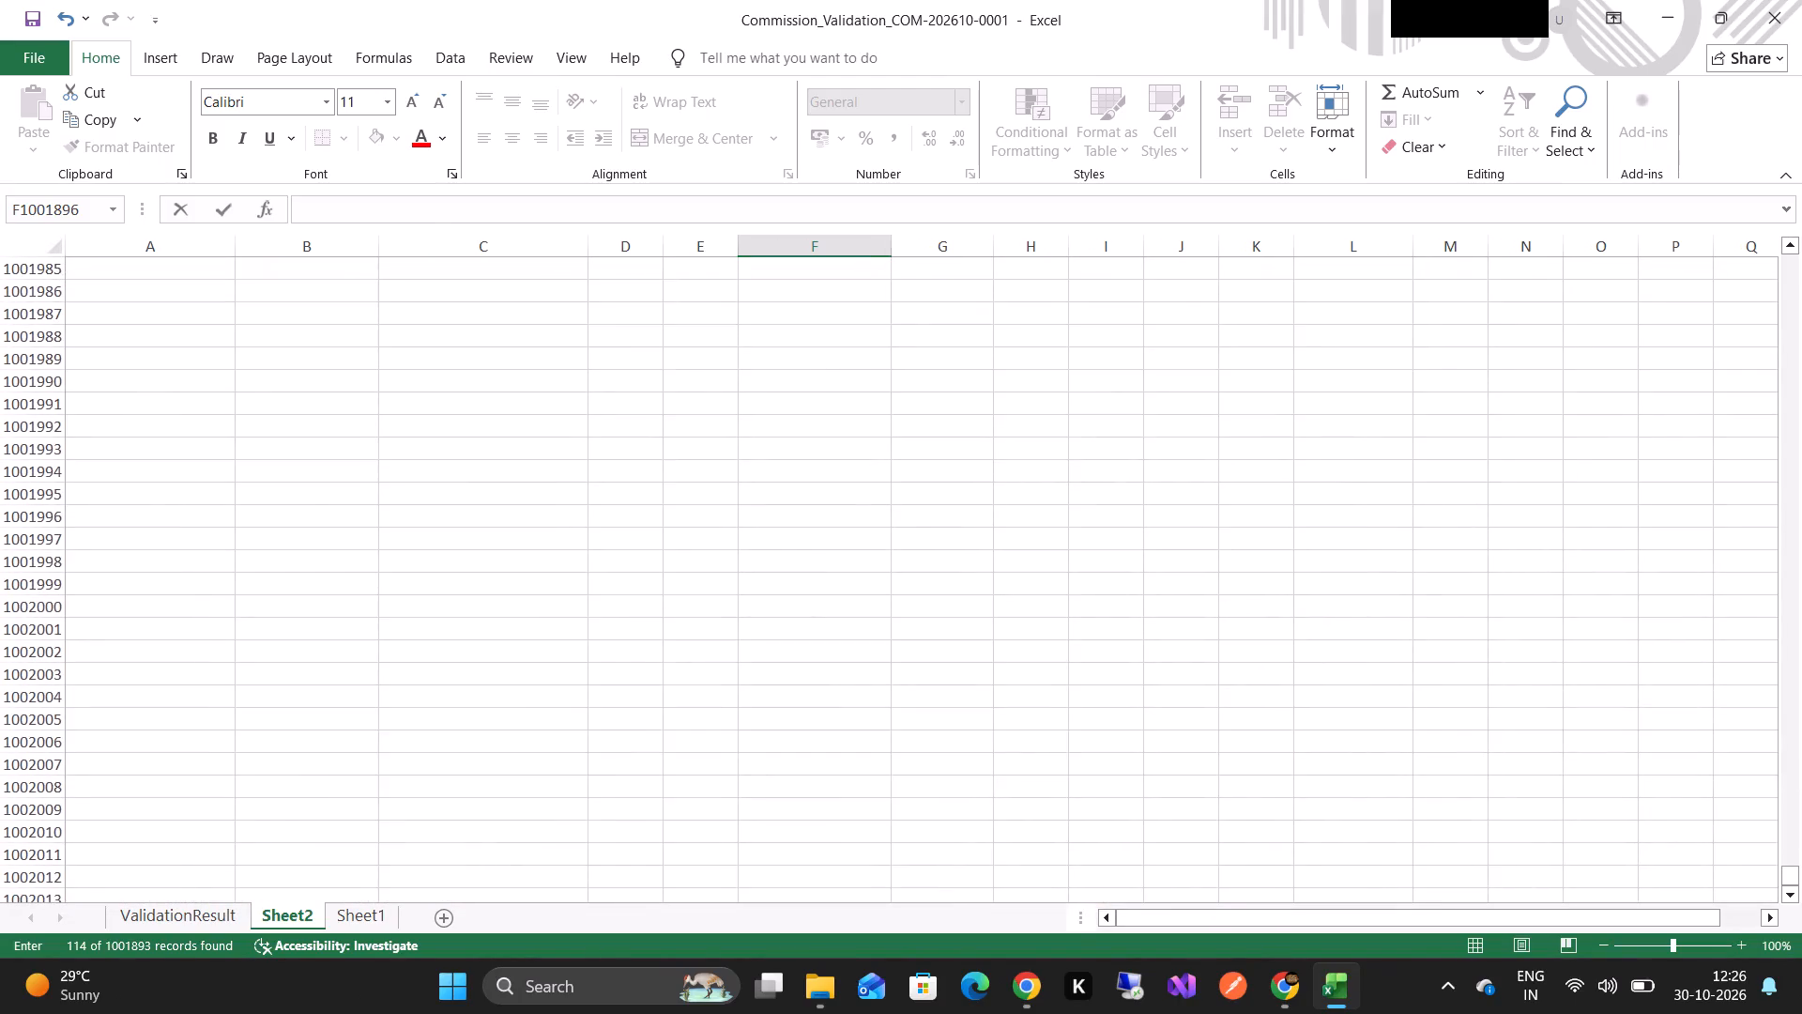
scroll(895, 634, "up", 8)
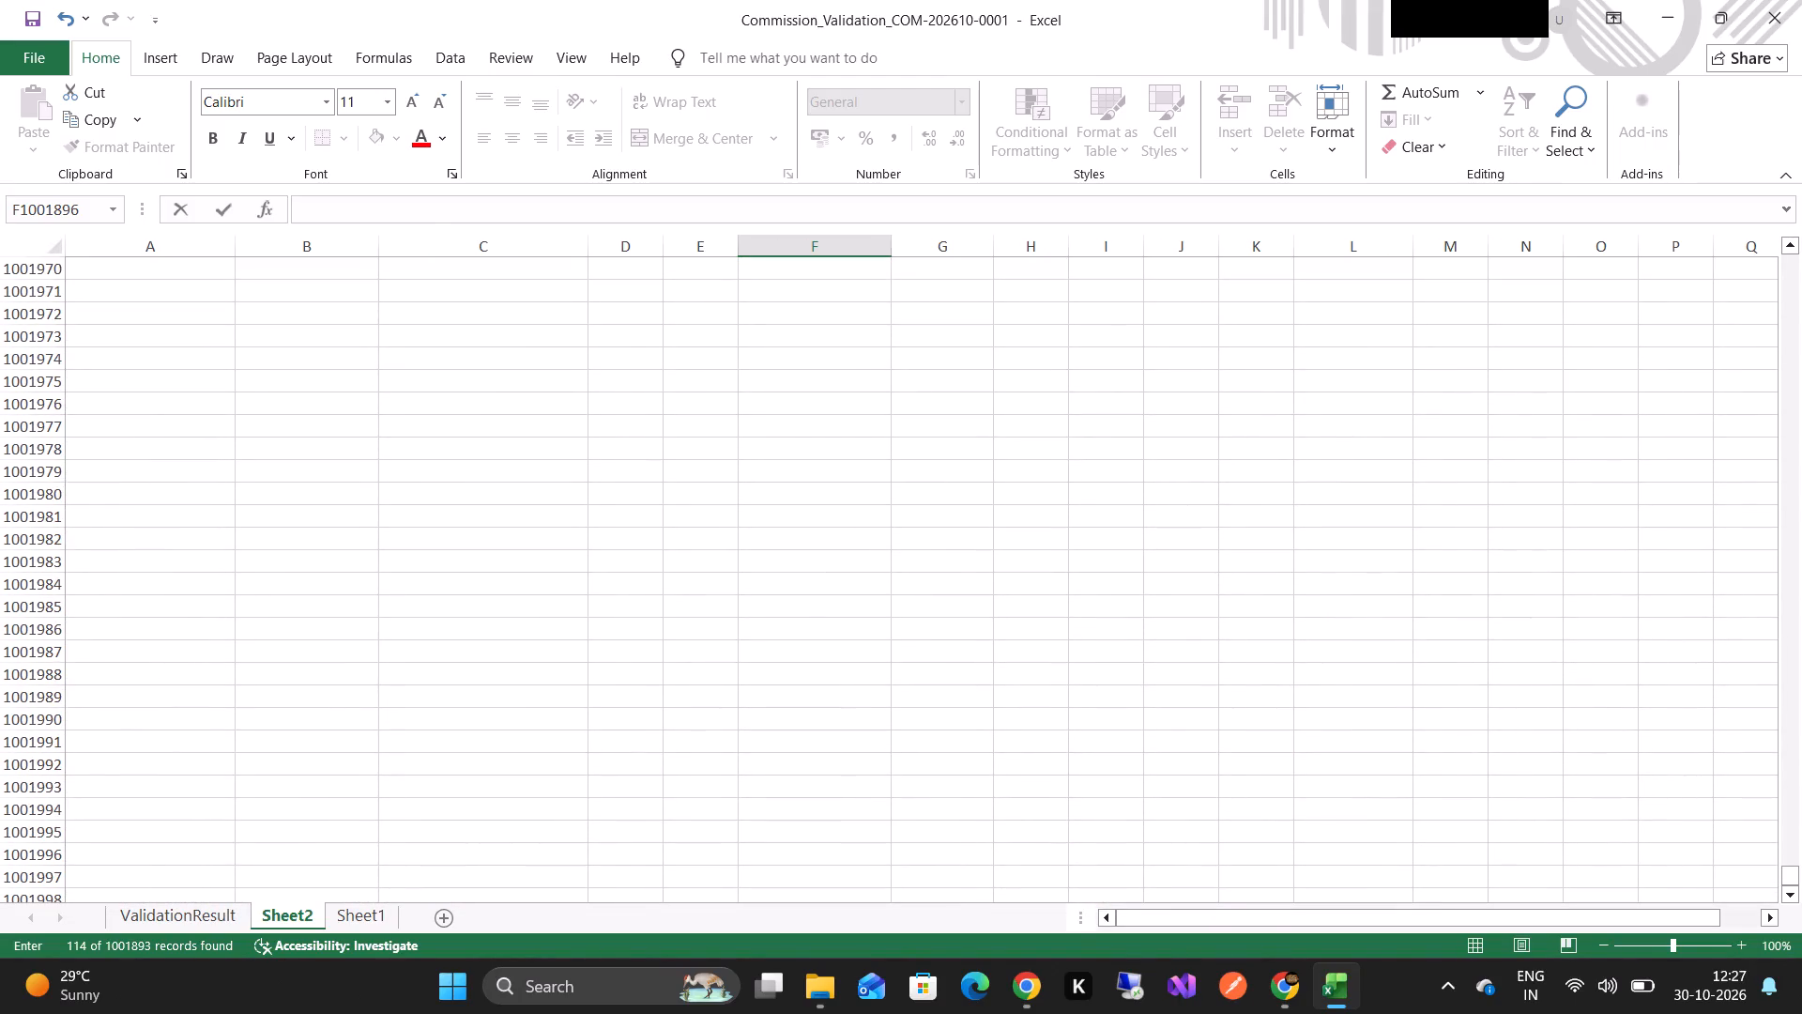
scroll(895, 634, "up", 16)
scroll(895, 634, "down", 3)
scroll(895, 634, "up", 3)
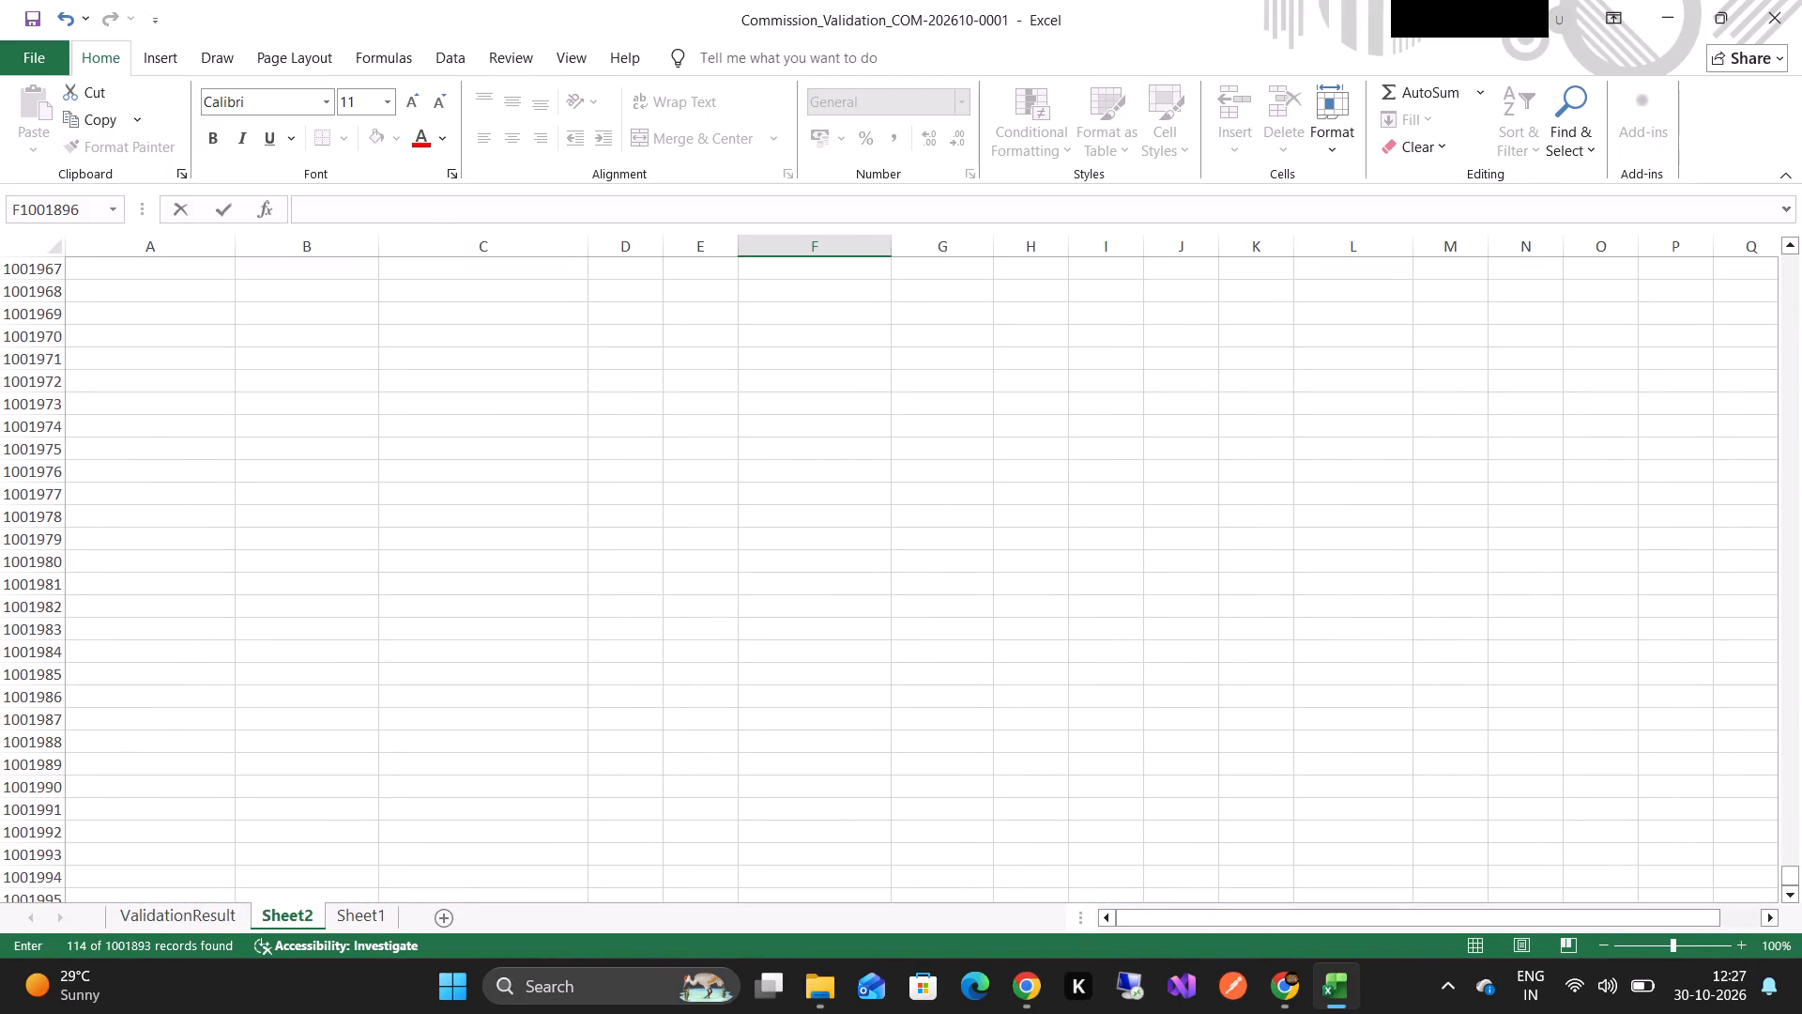
scroll(895, 634, "up", 9)
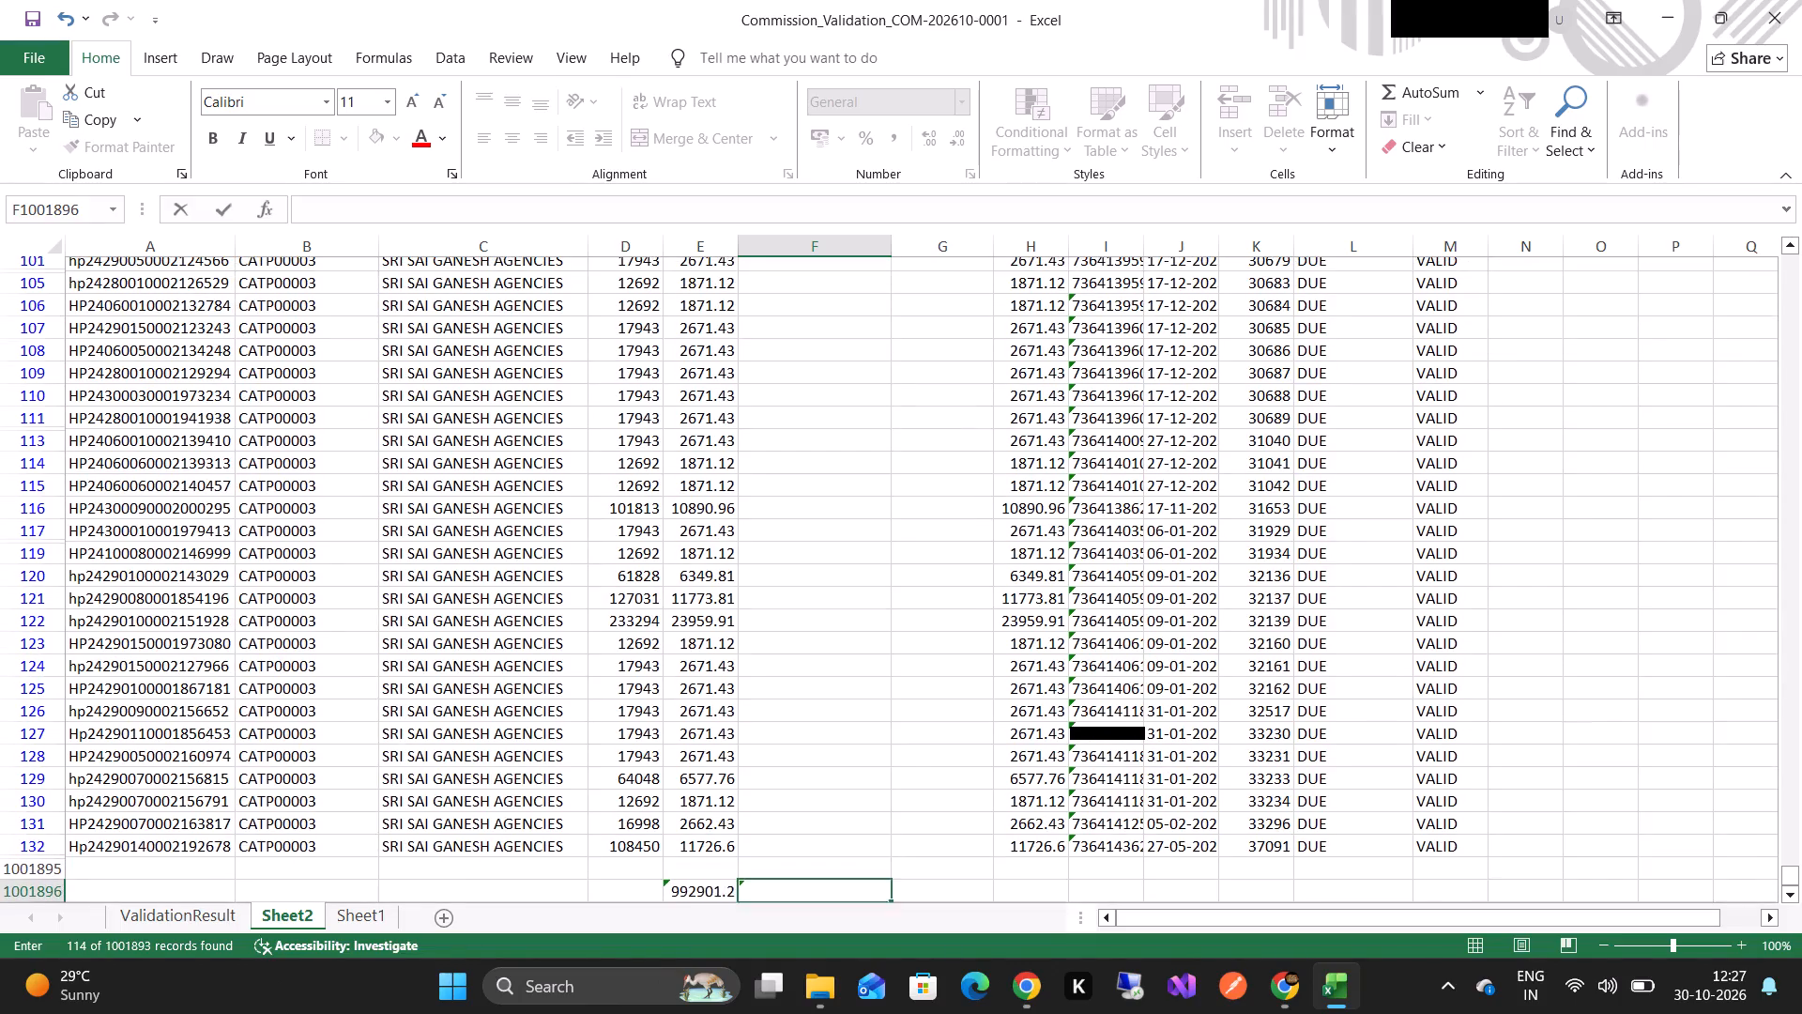
scroll(895, 634, "up", 1)
scroll(895, 634, "down", 2)
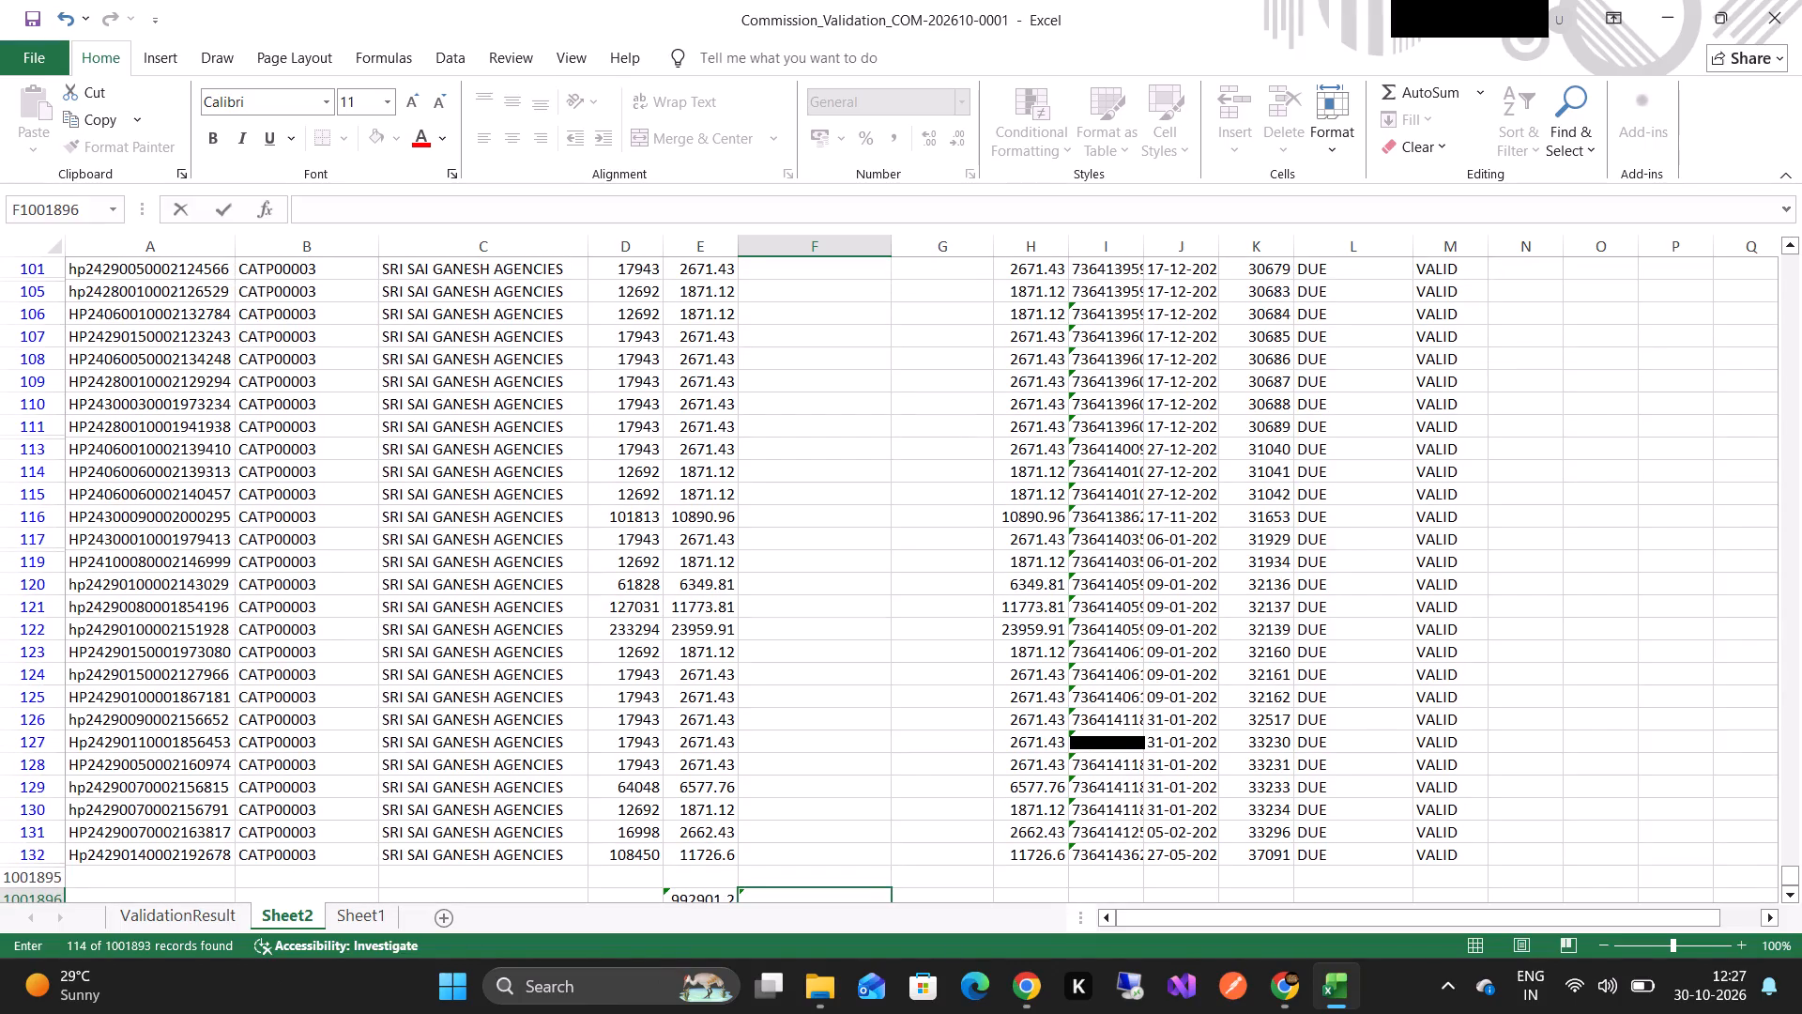
scroll(895, 634, "down", 1)
scroll(680, 615, "down", 1)
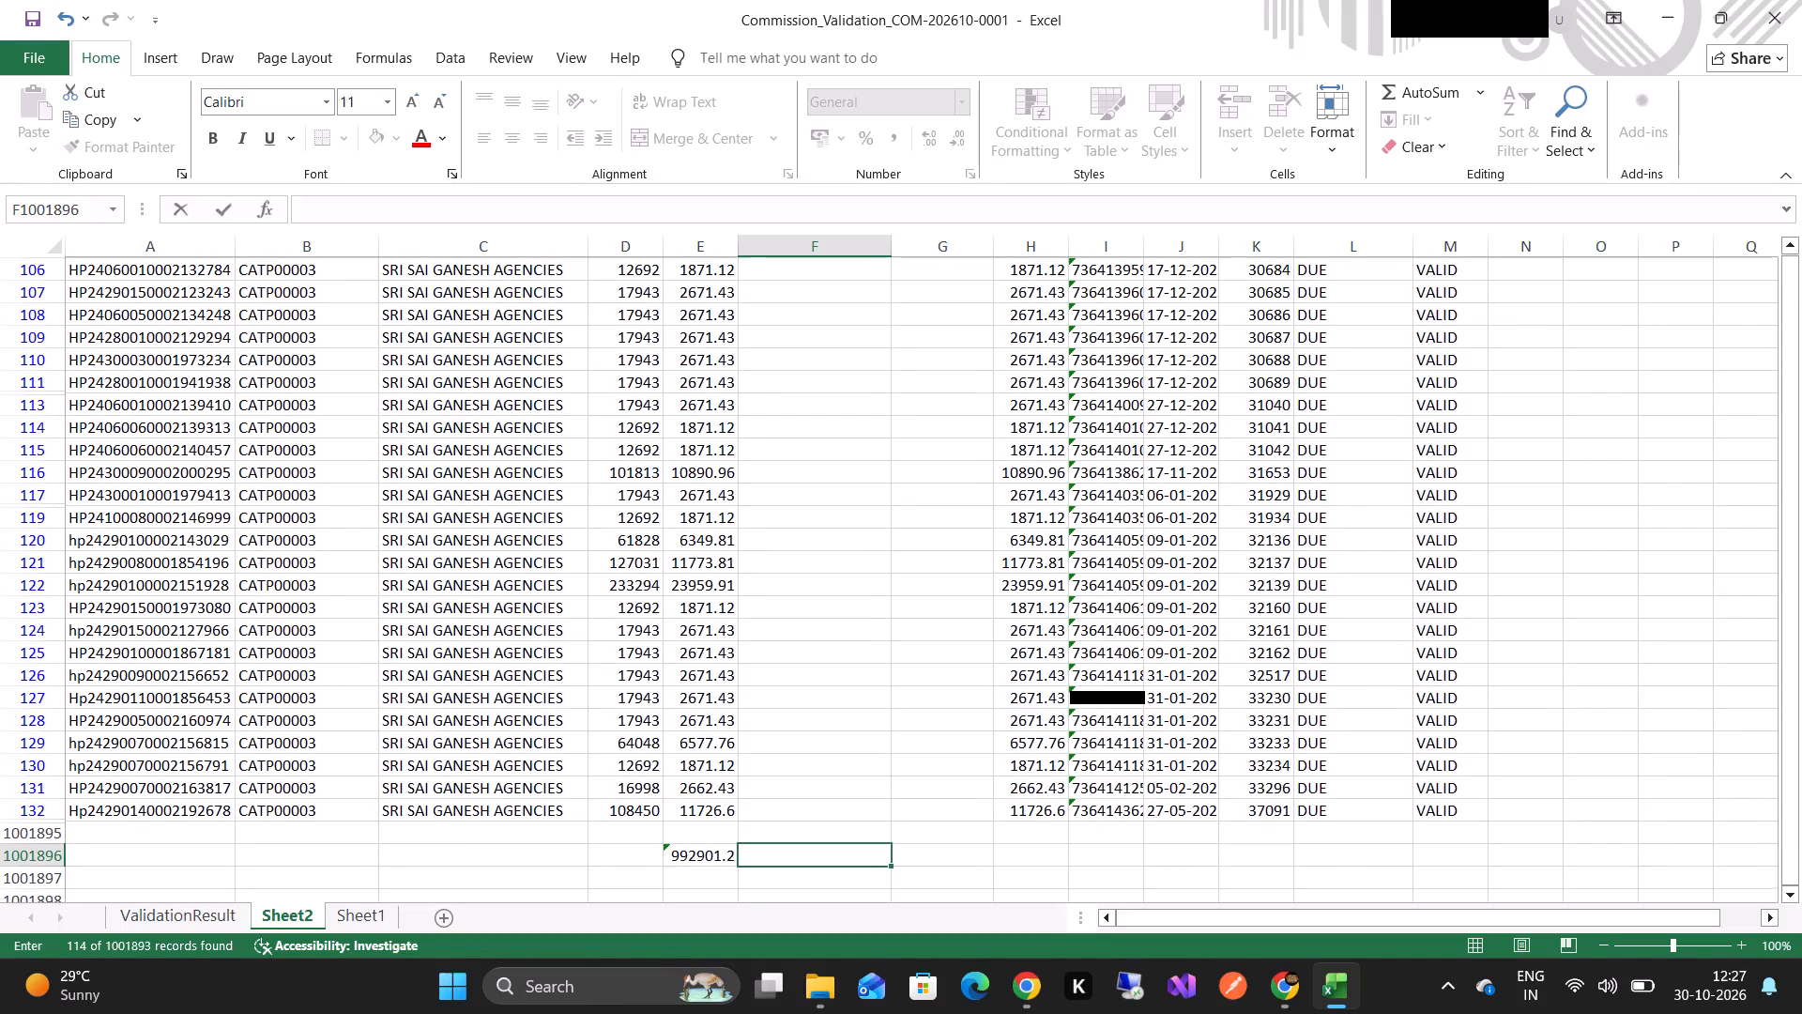
scroll(304, 339, "up", 20)
scroll(304, 339, "up", 20)
scroll(304, 339, "up", 20)
scroll(304, 339, "up", 20)
scroll(304, 339, "up", 20)
scroll(304, 339, "up", 20)
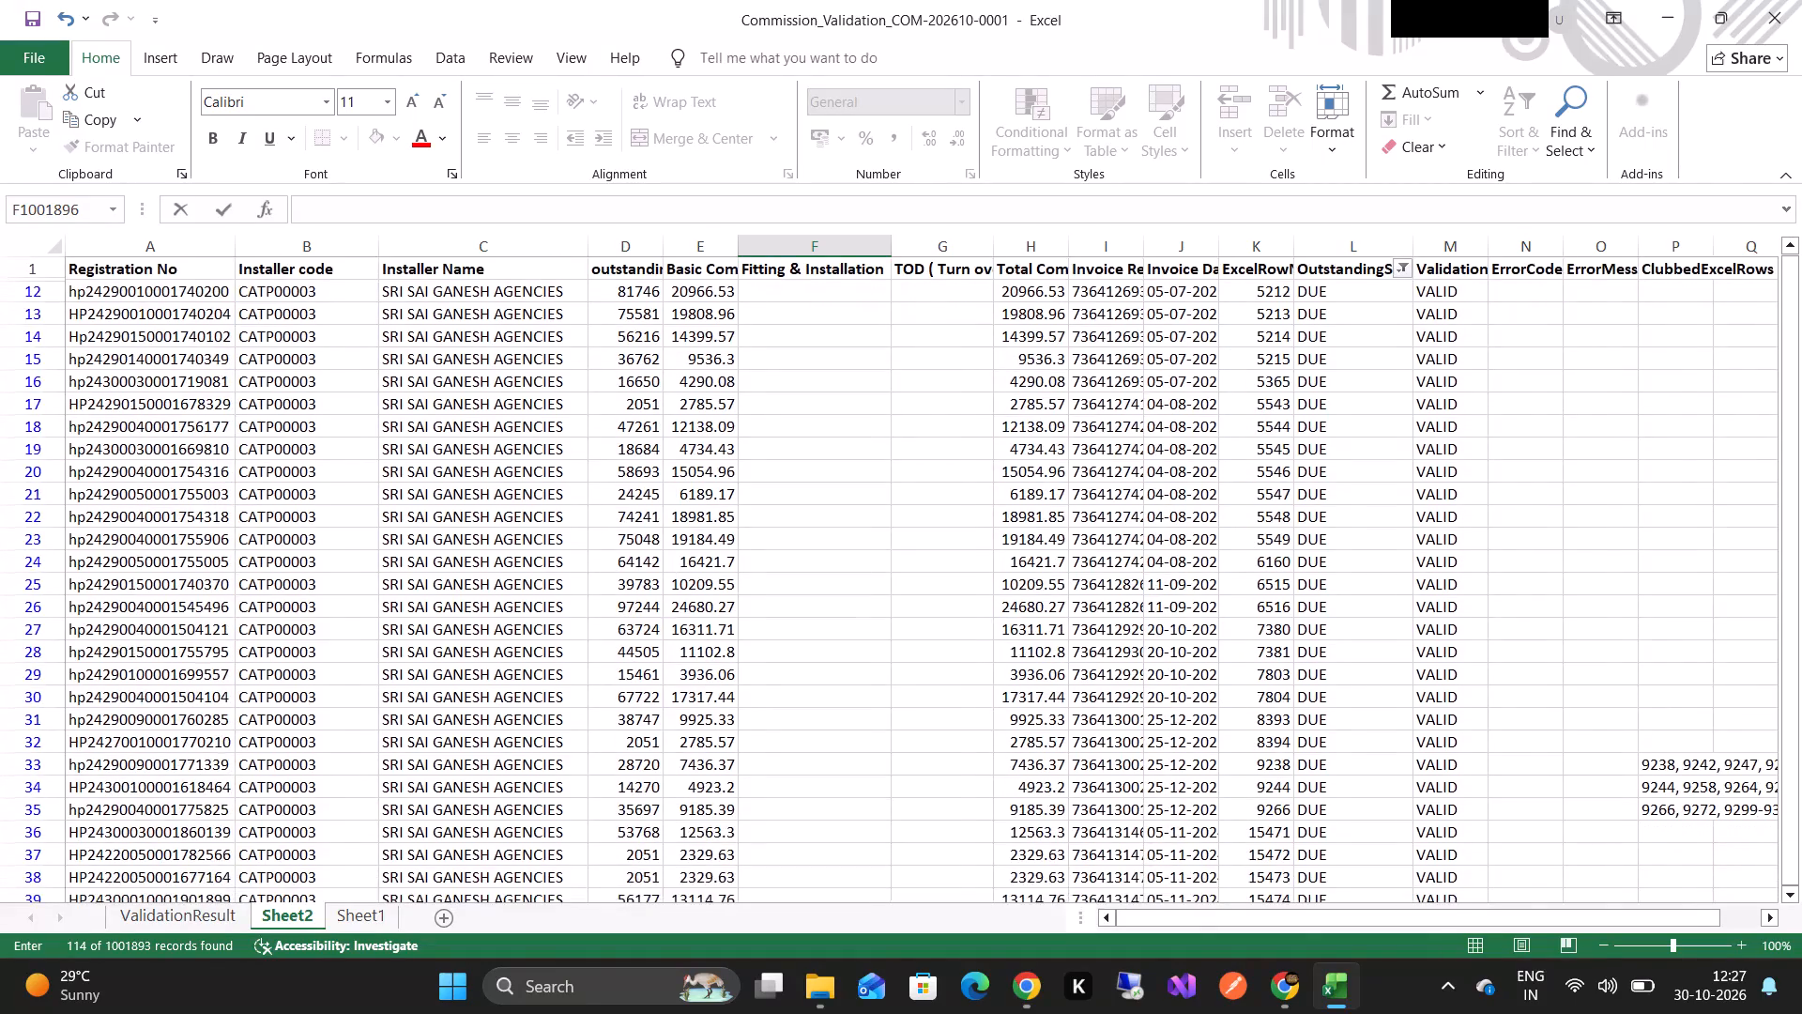
scroll(304, 339, "down", 6)
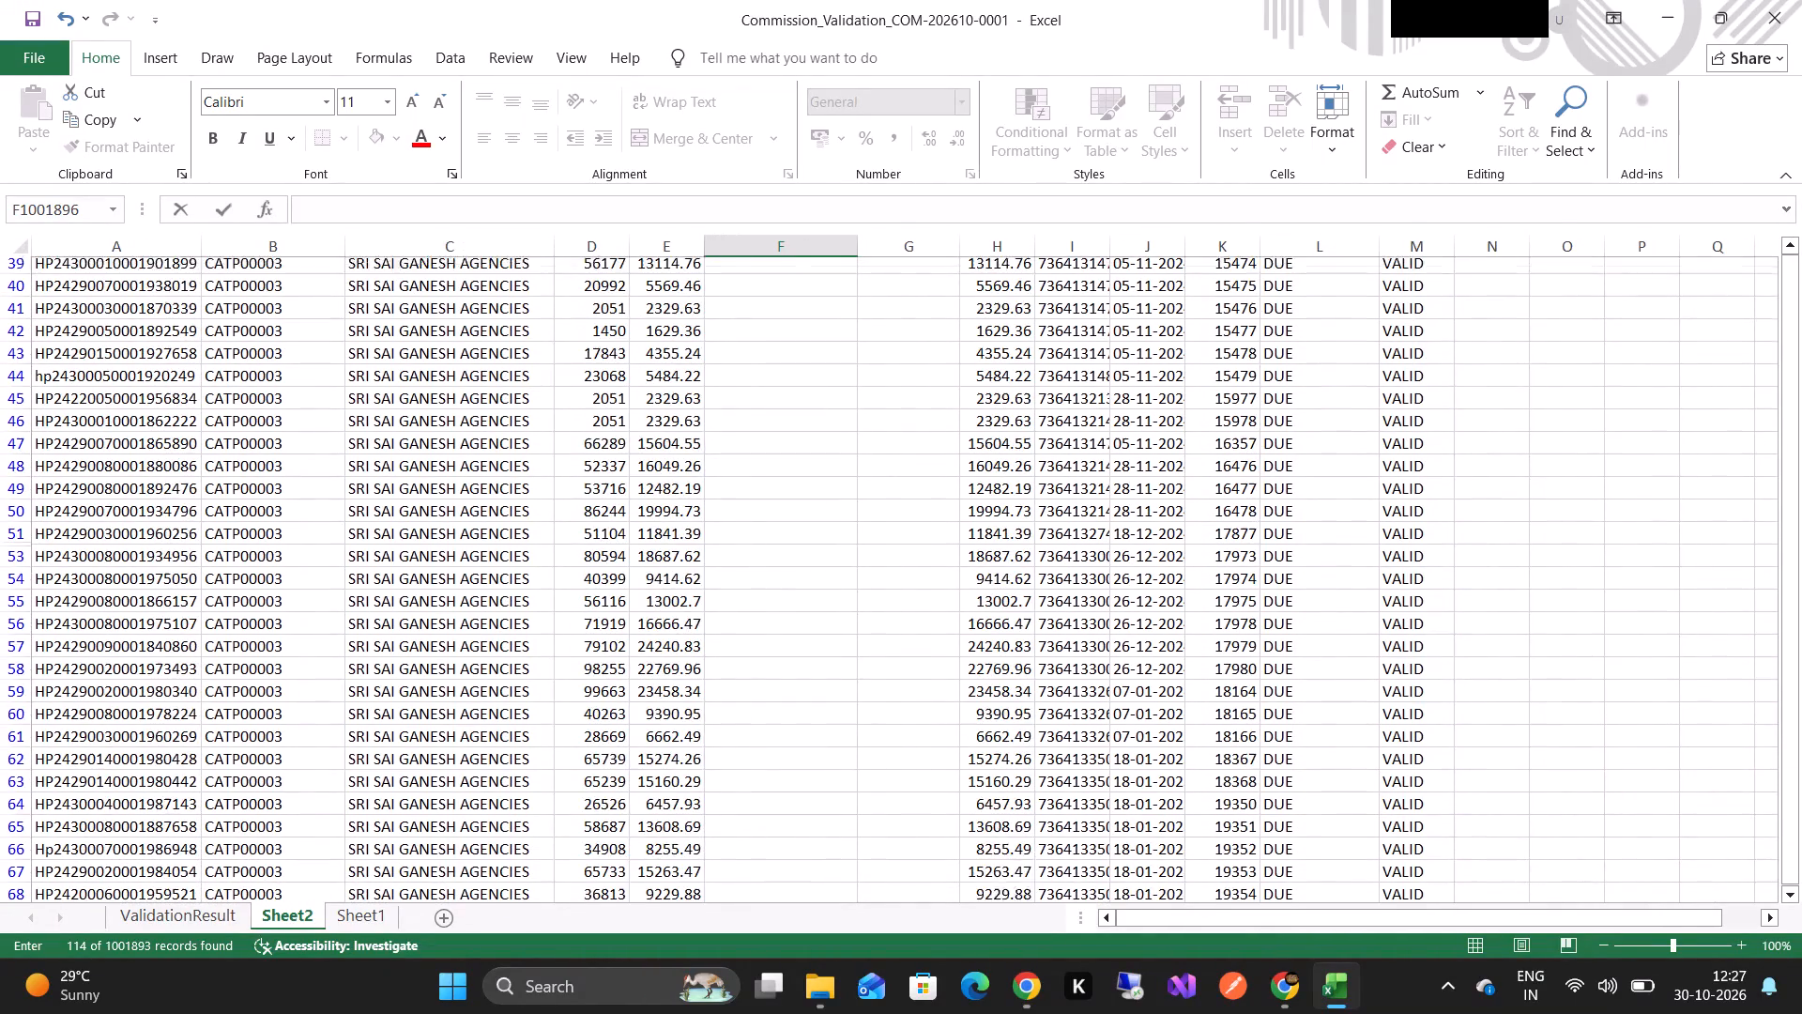
scroll(304, 339, "down", 1)
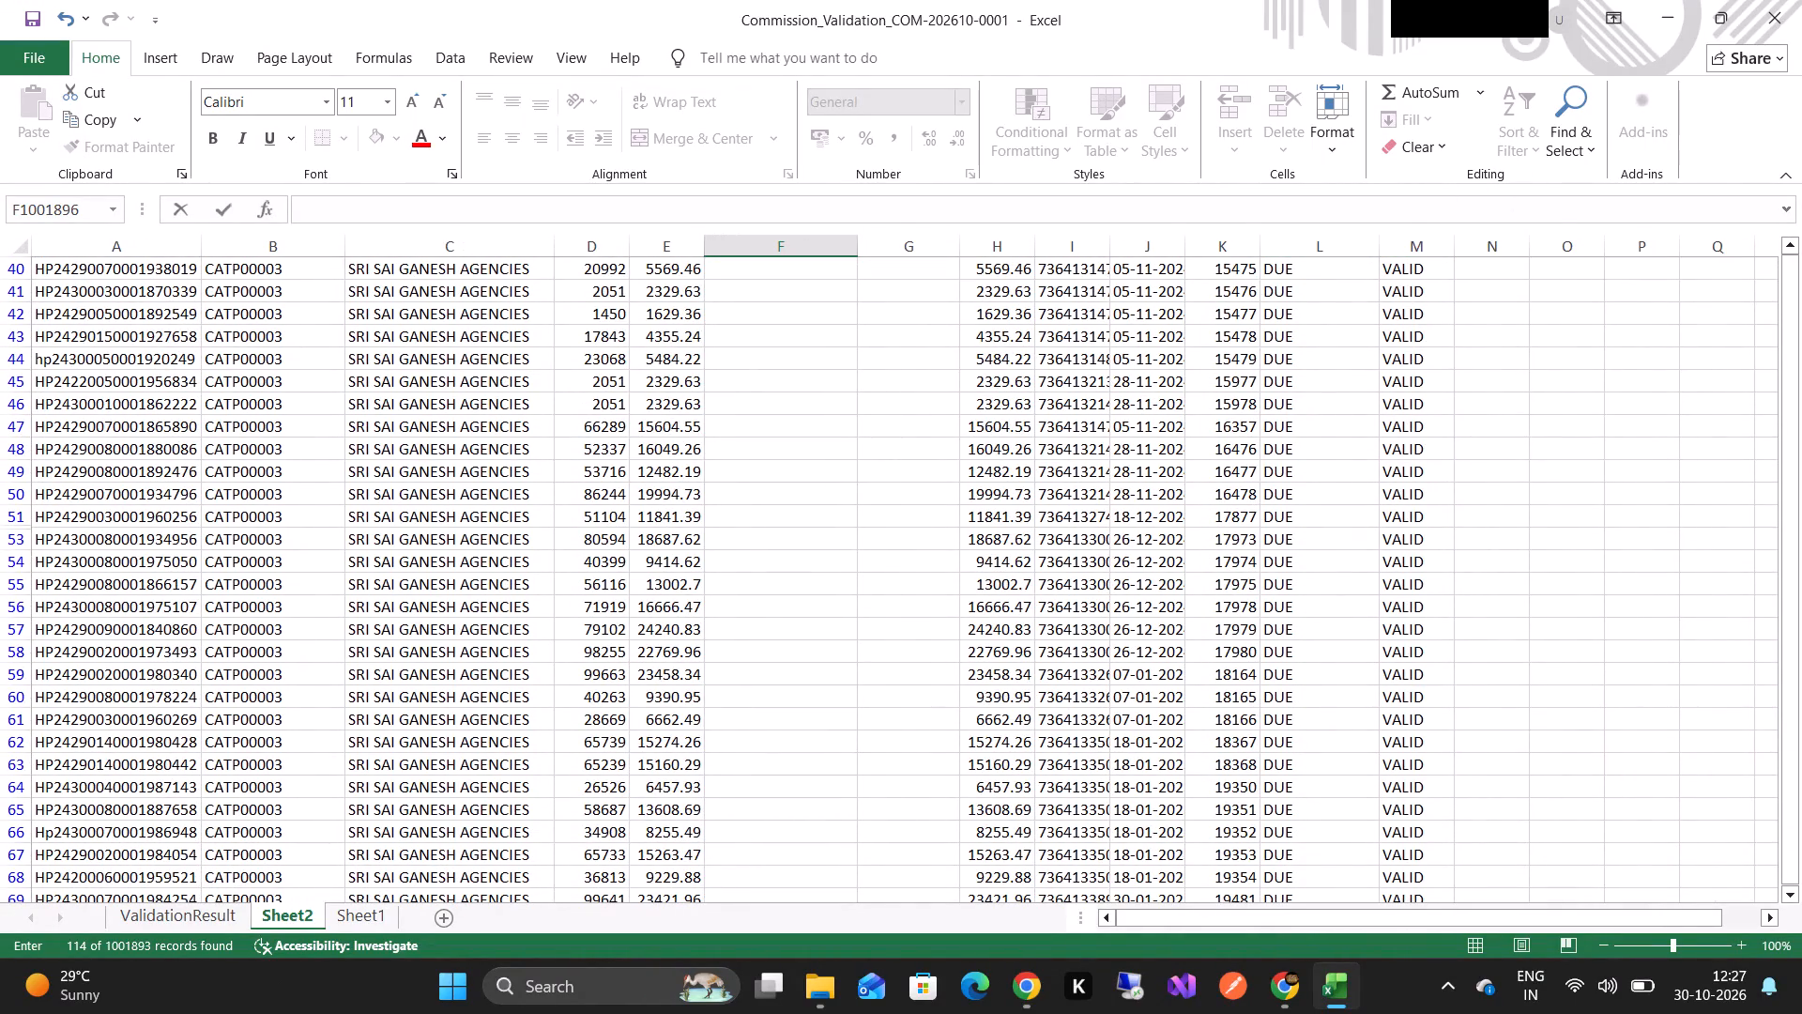
Select the whole Installer code column on Sheet2 to check the number of filtered CATP00003 entries.
left_click(307, 254)
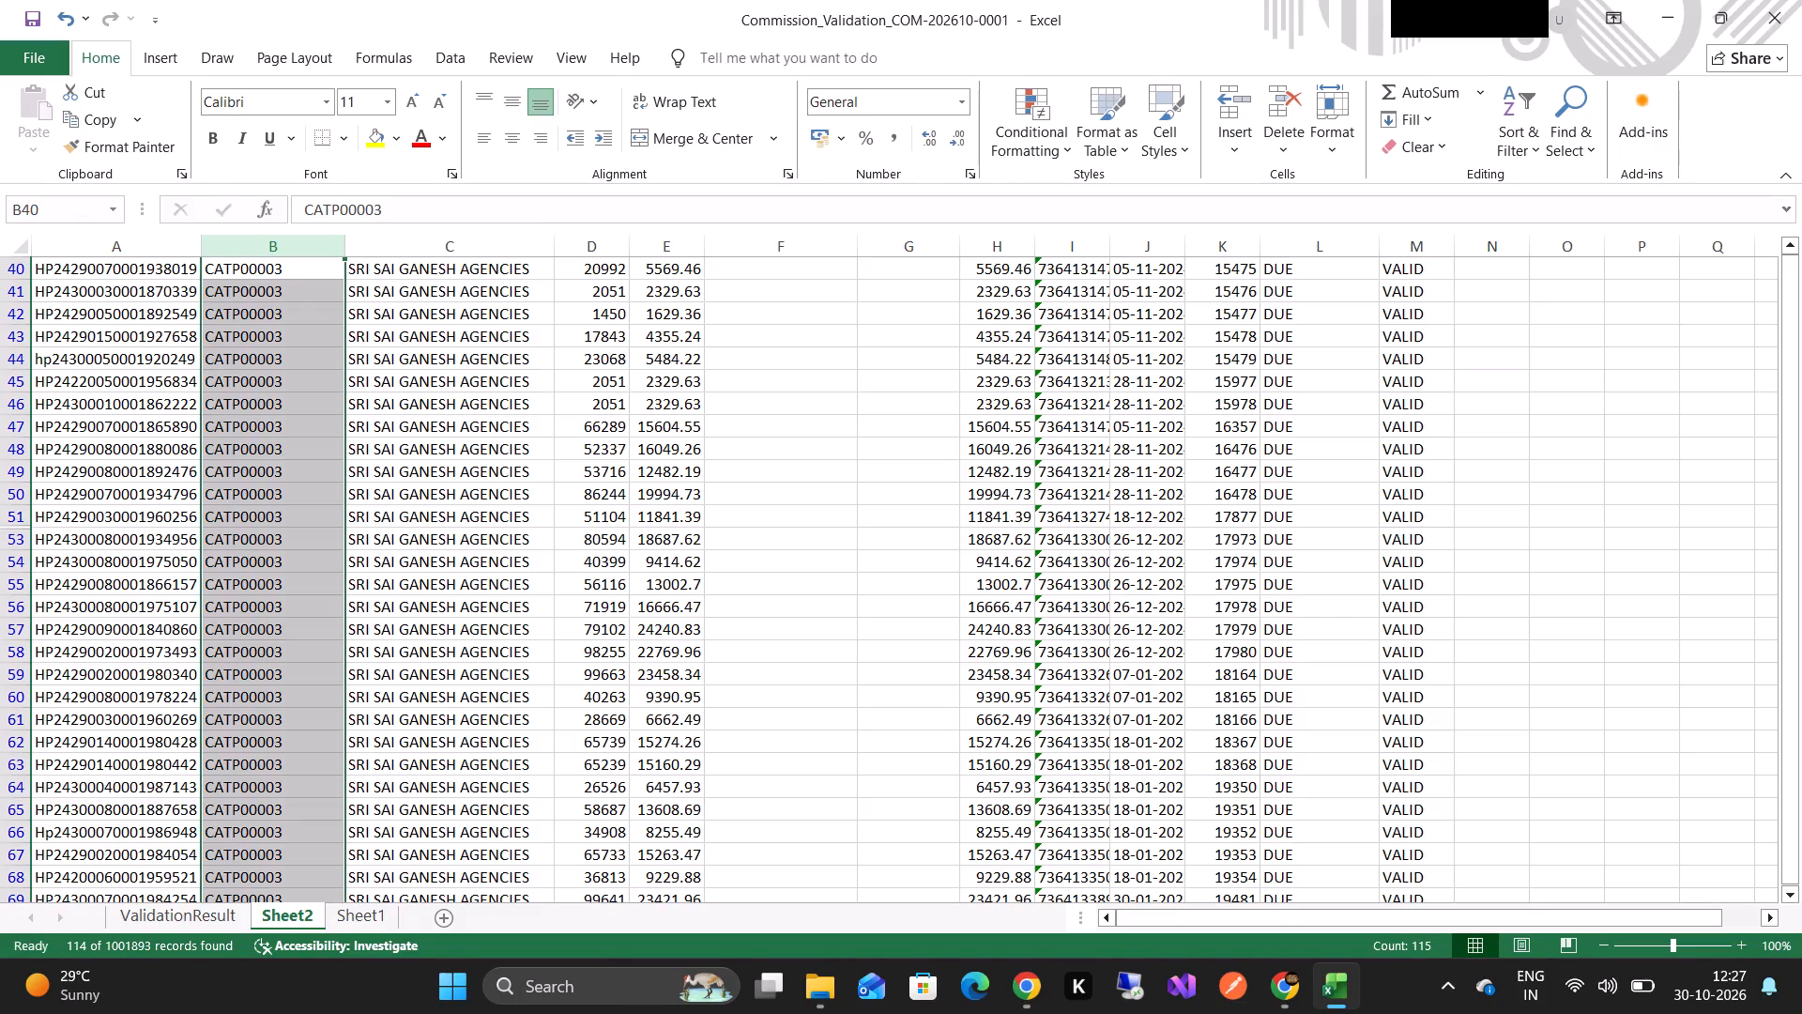
scroll(747, 477, "down", 6)
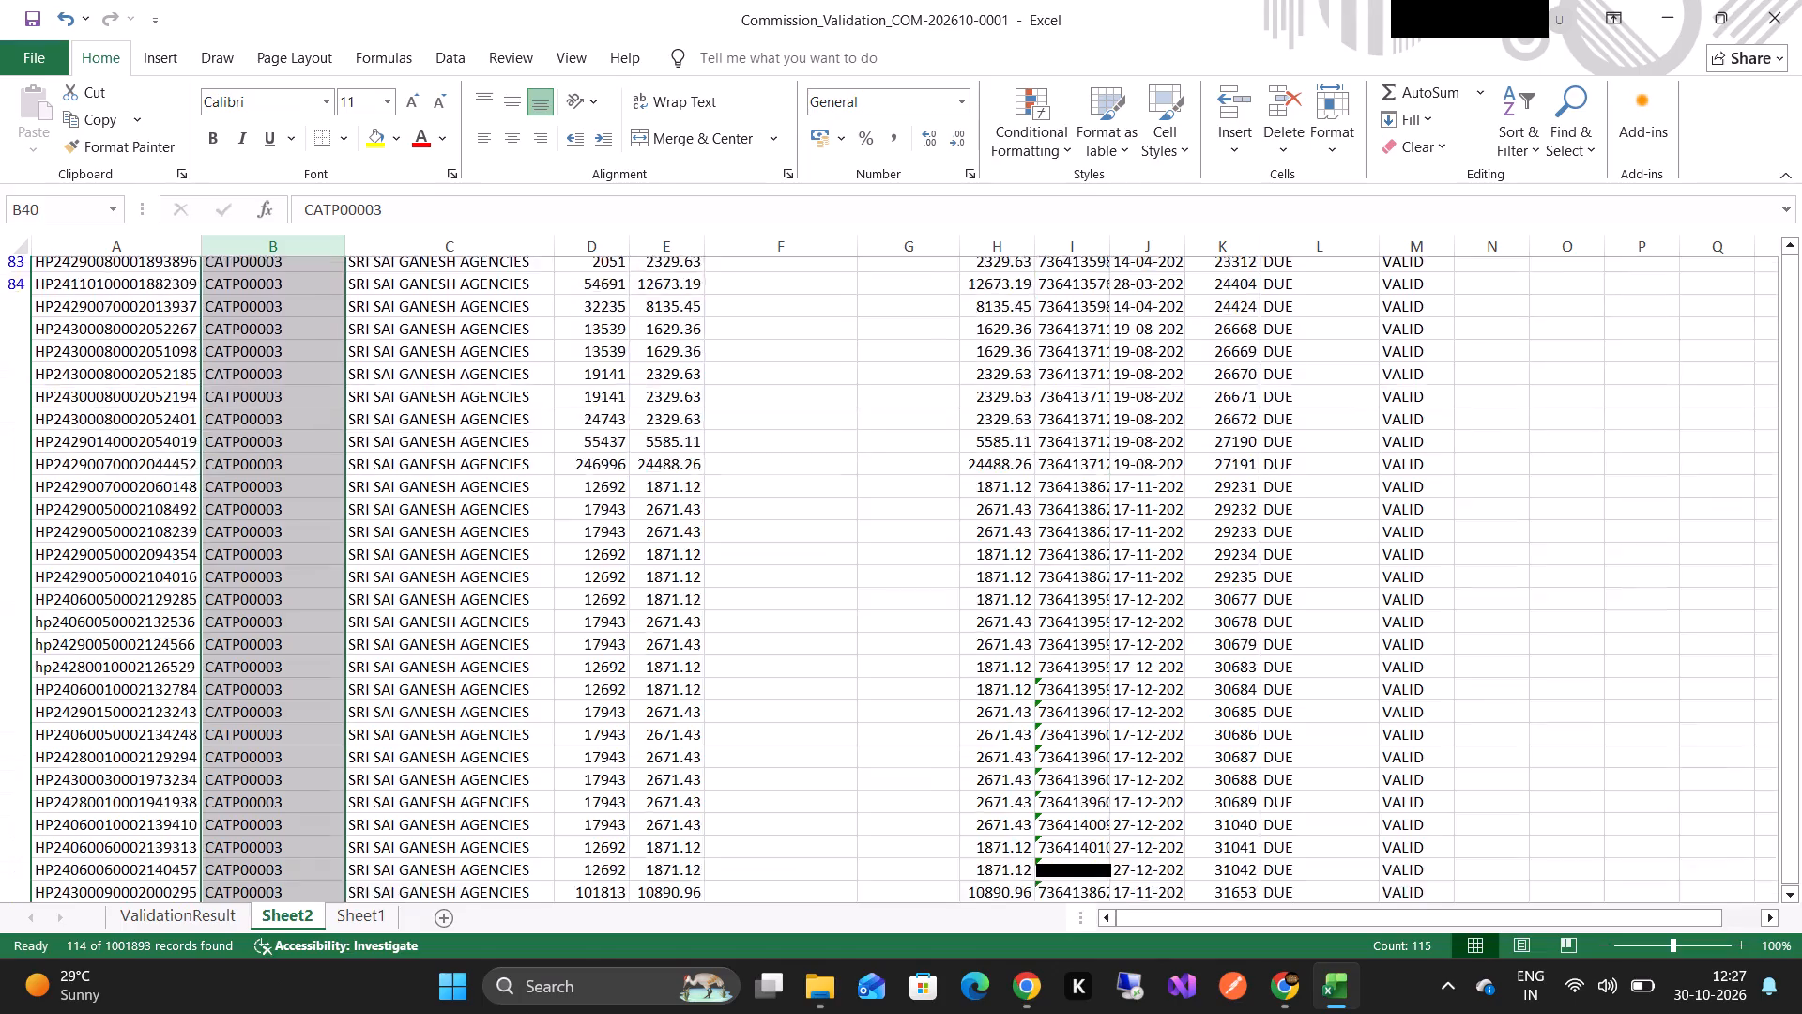
scroll(747, 477, "down", 4)
scroll(747, 477, "up", 4)
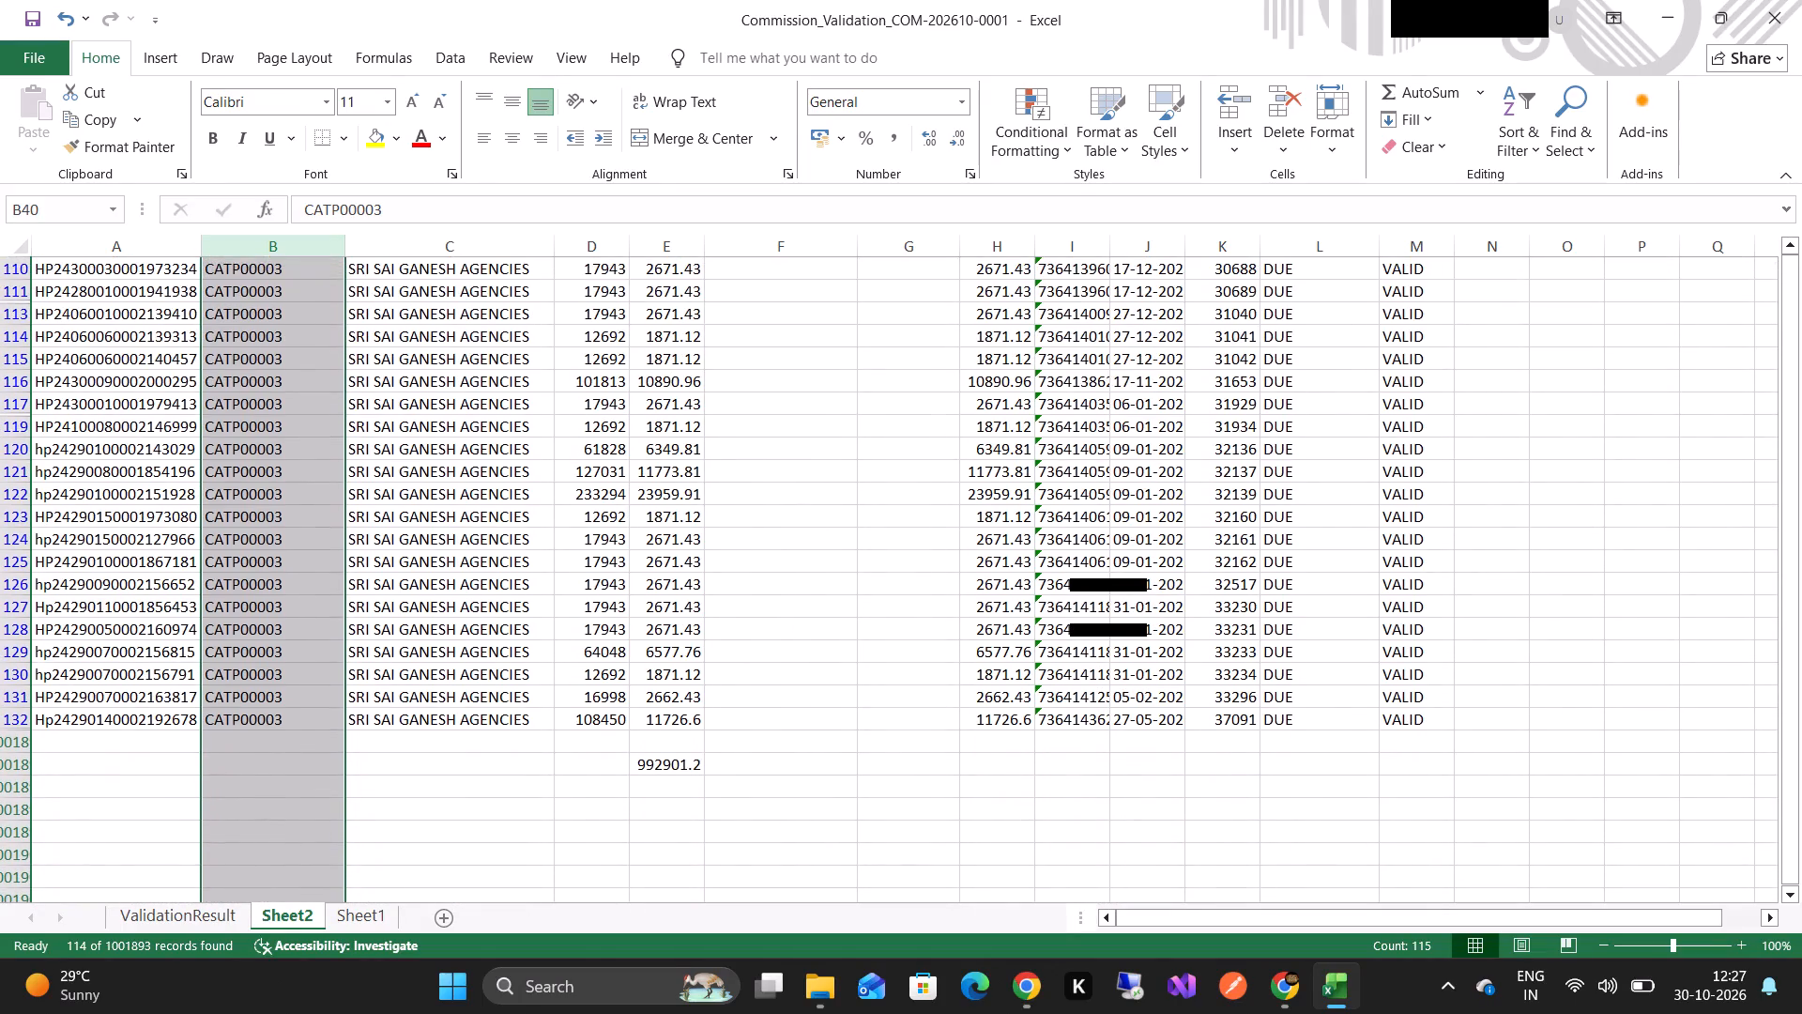
left_click(262, 678)
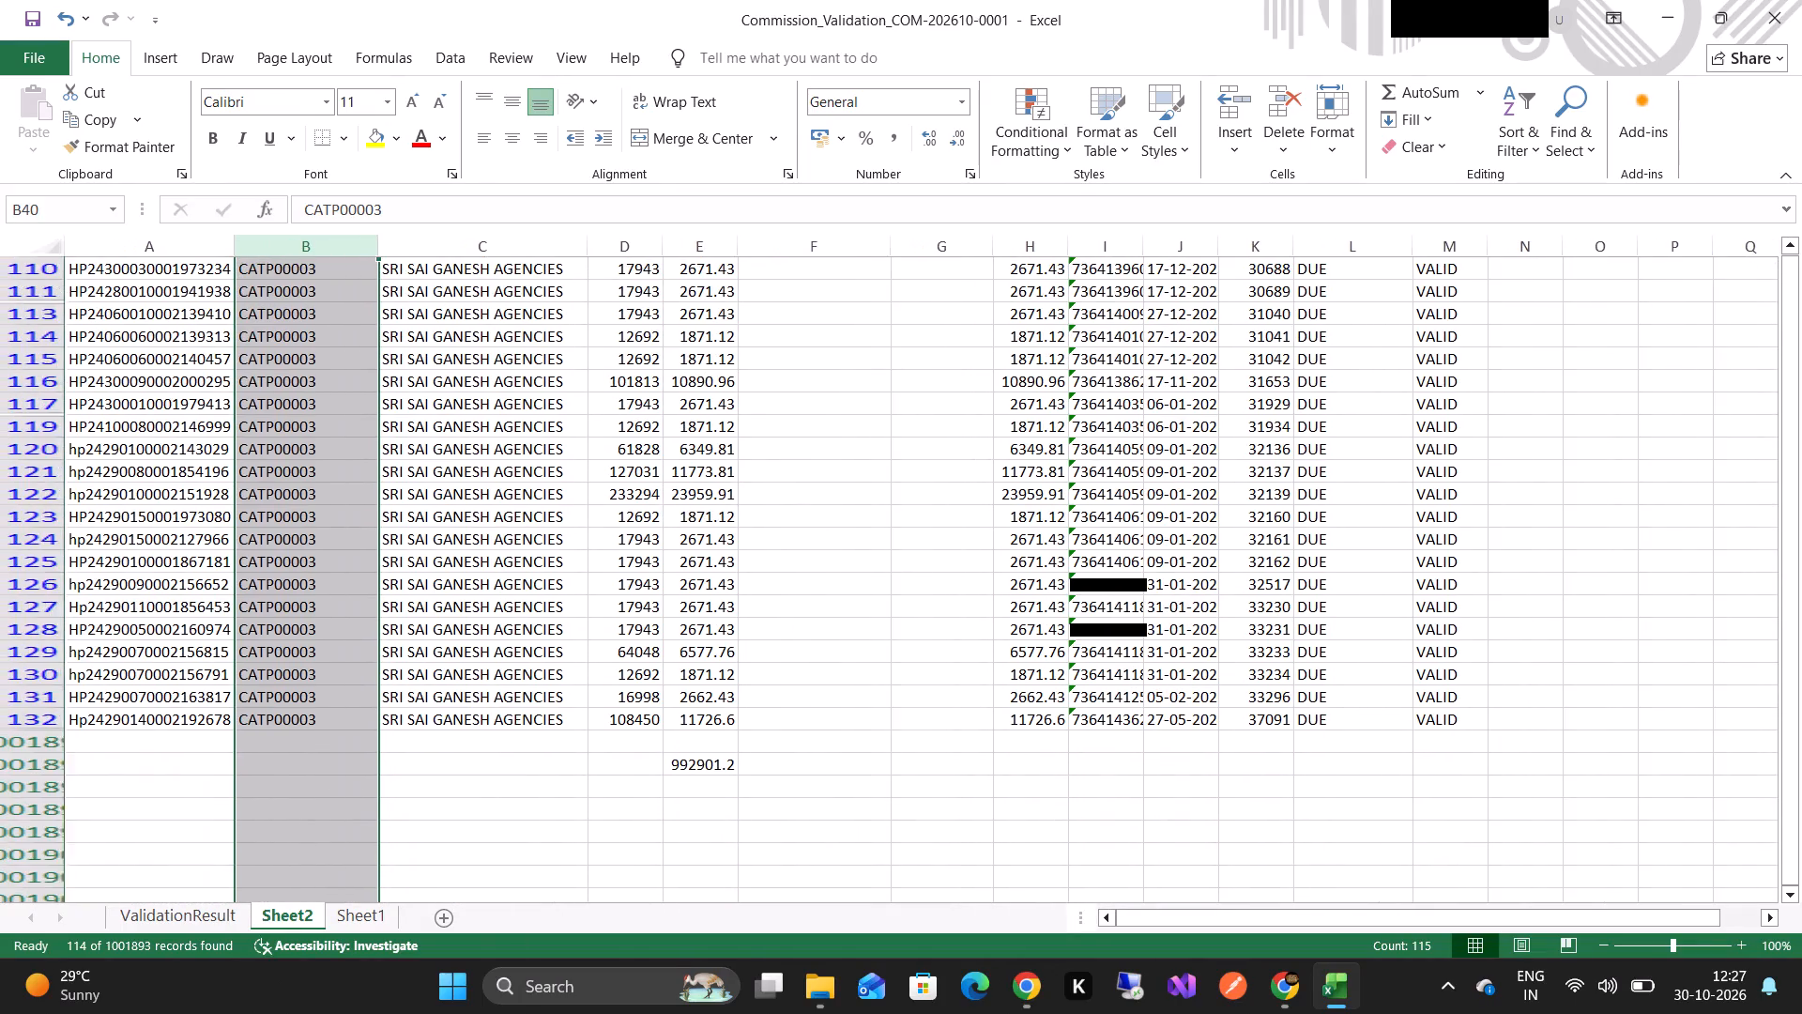
left_click(357, 245)
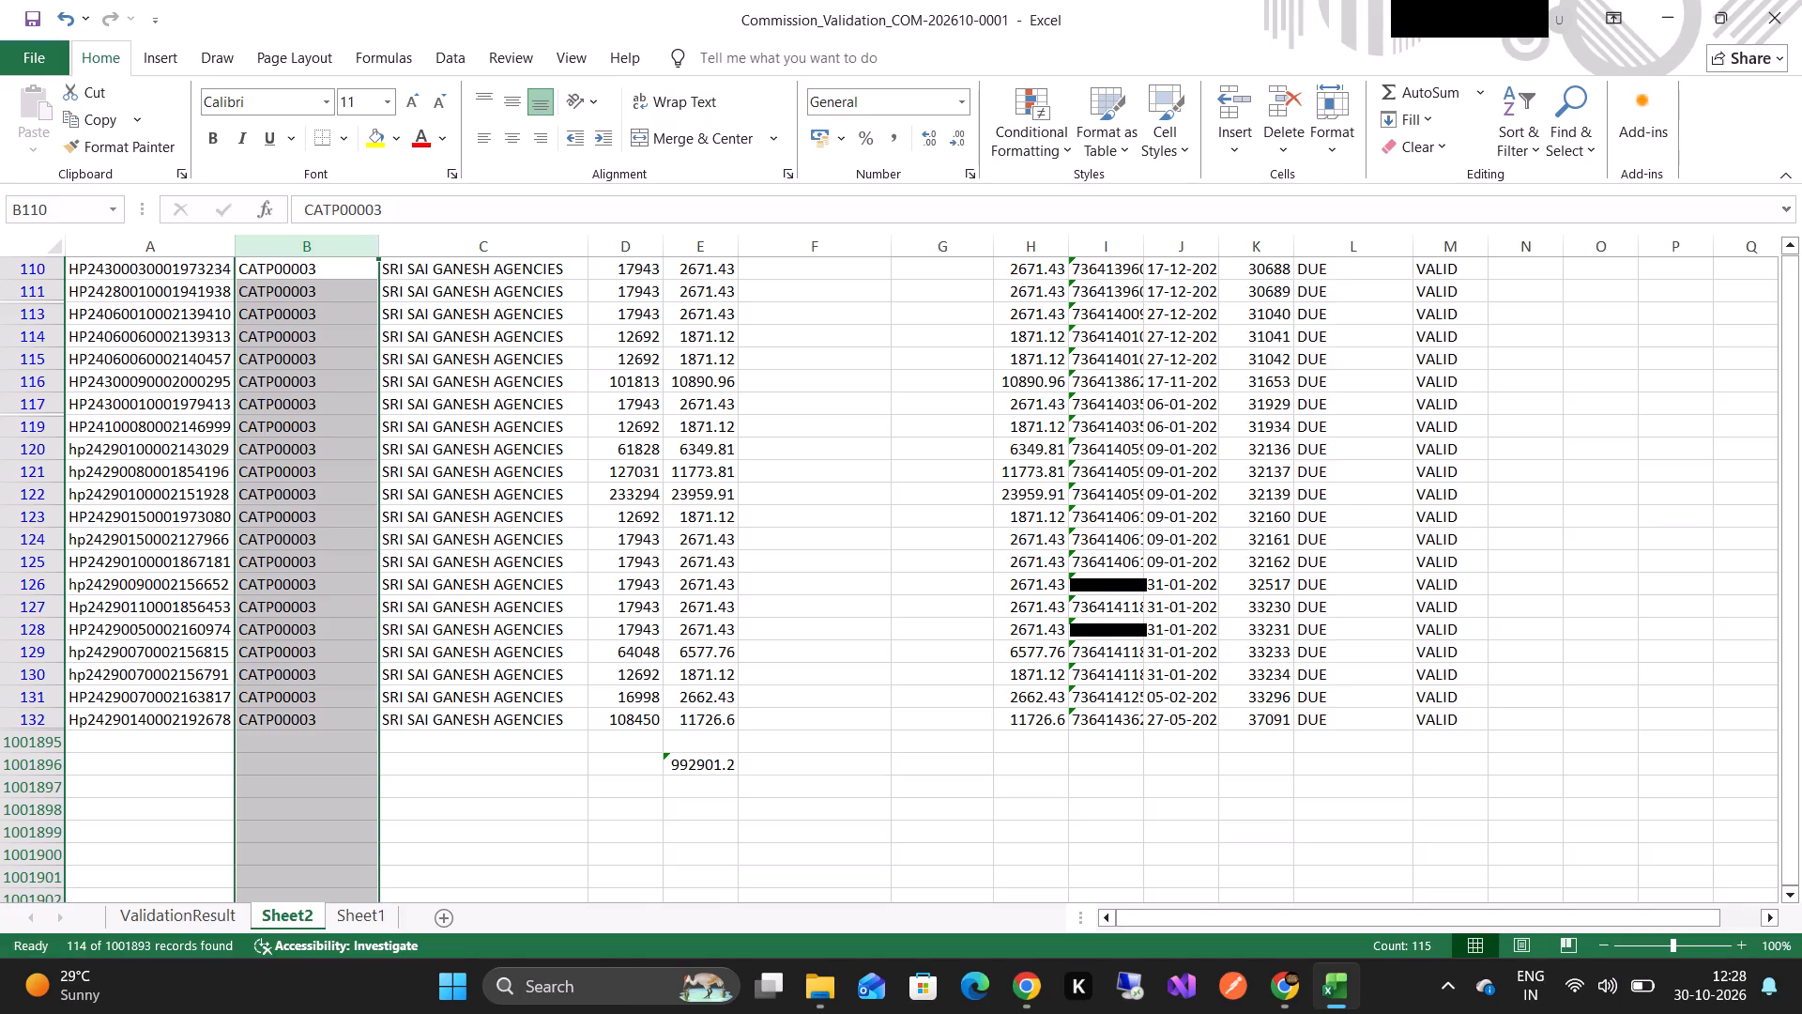
Examine the filtered DUE rows on Sheet2 again, including their commission and validation columns, between the header and the total in E1001896.
scroll(465, 521, "up", 5)
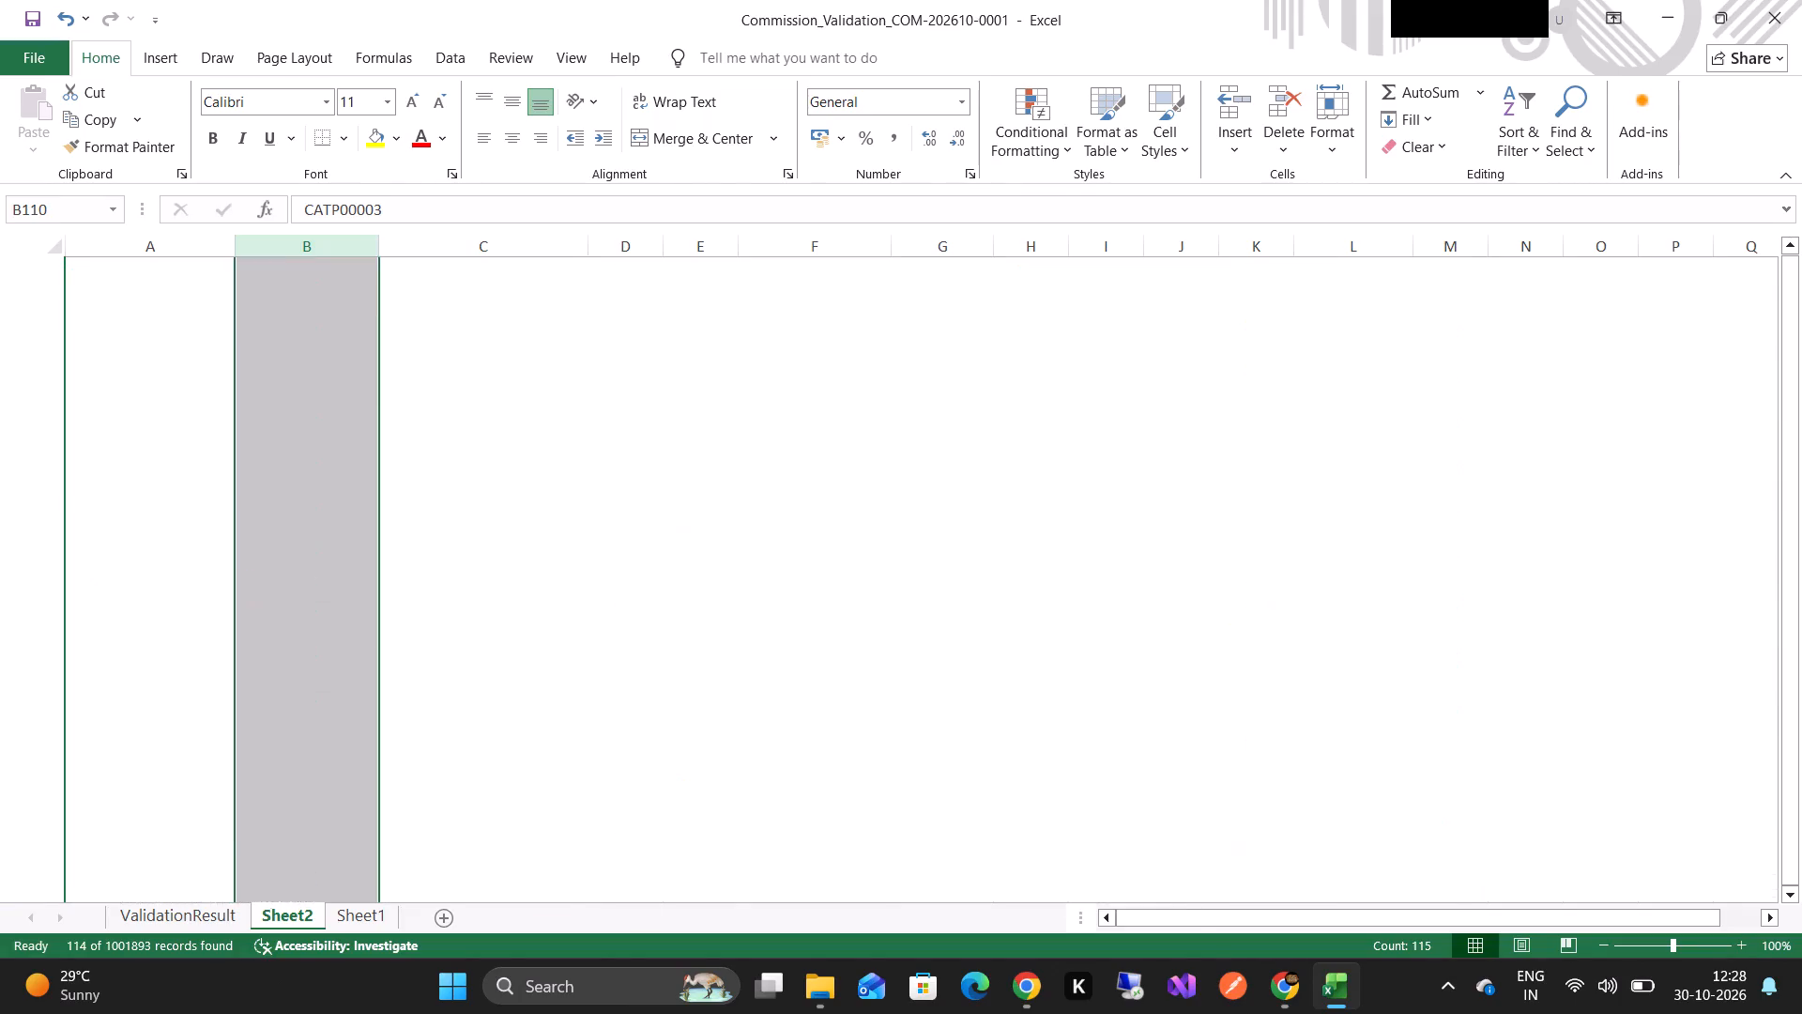
scroll(465, 521, "up", 5)
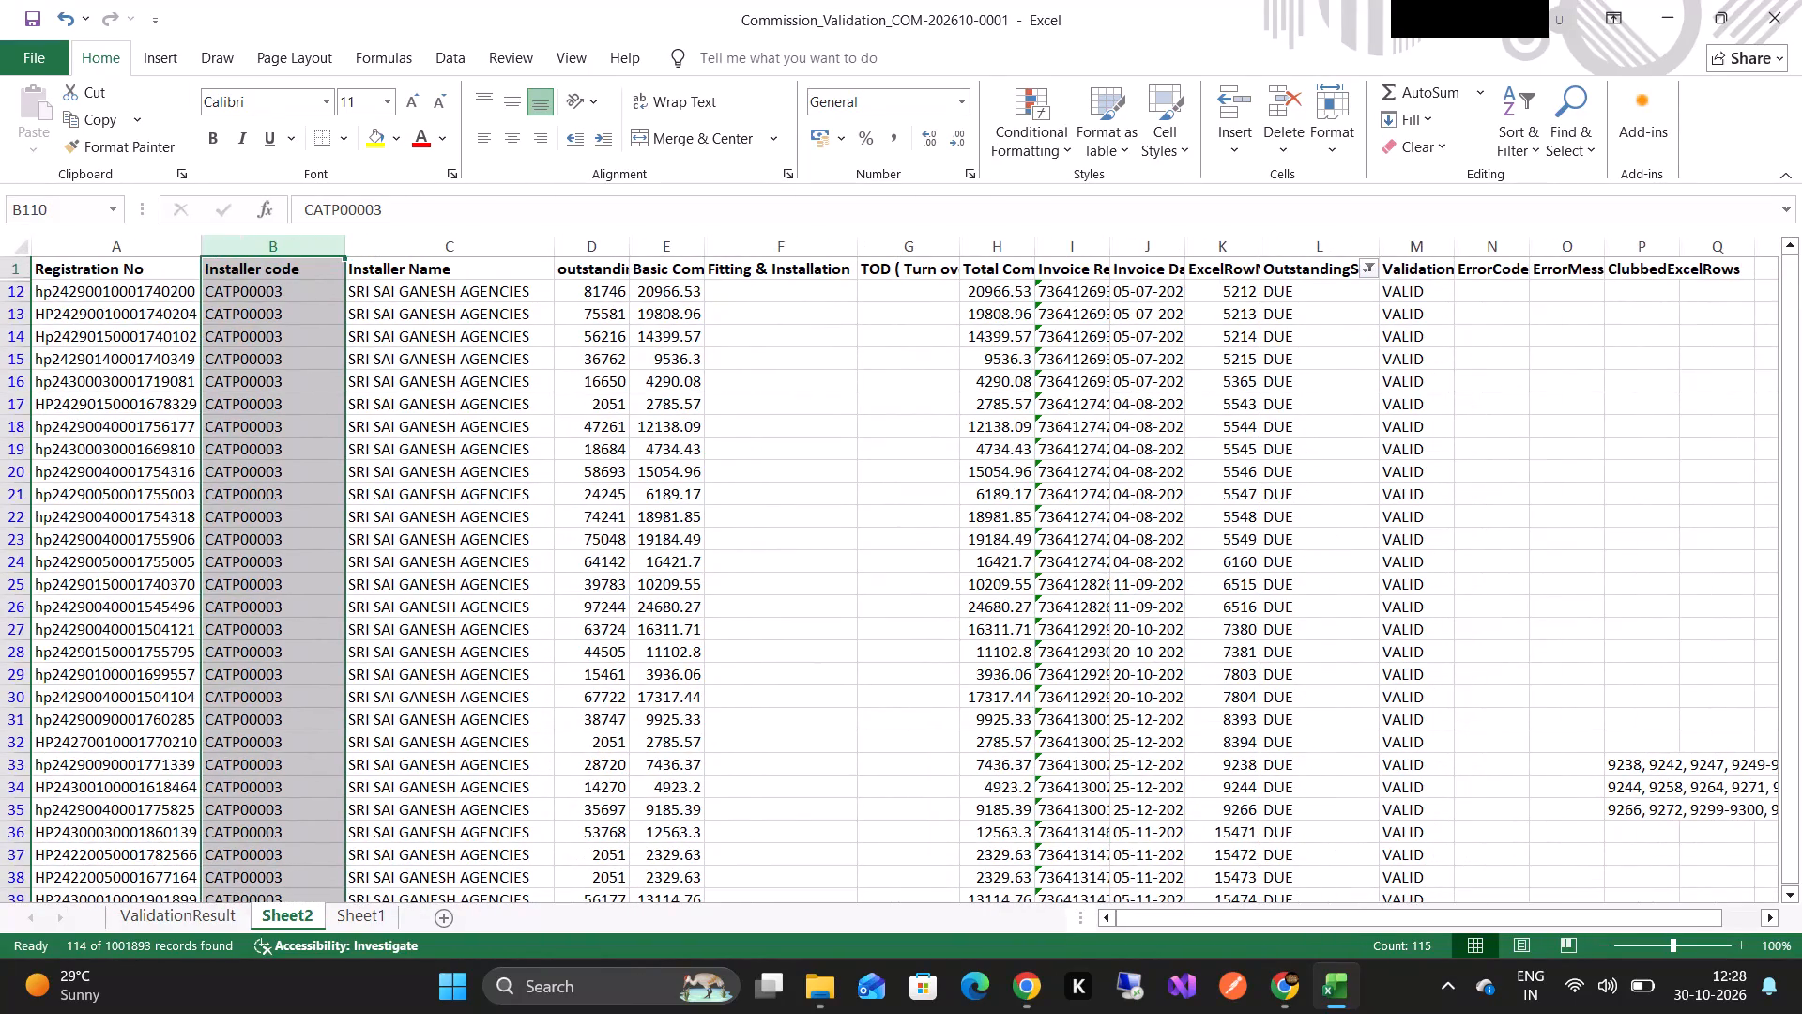
scroll(480, 426, "down", 8)
scroll(480, 426, "up", 2)
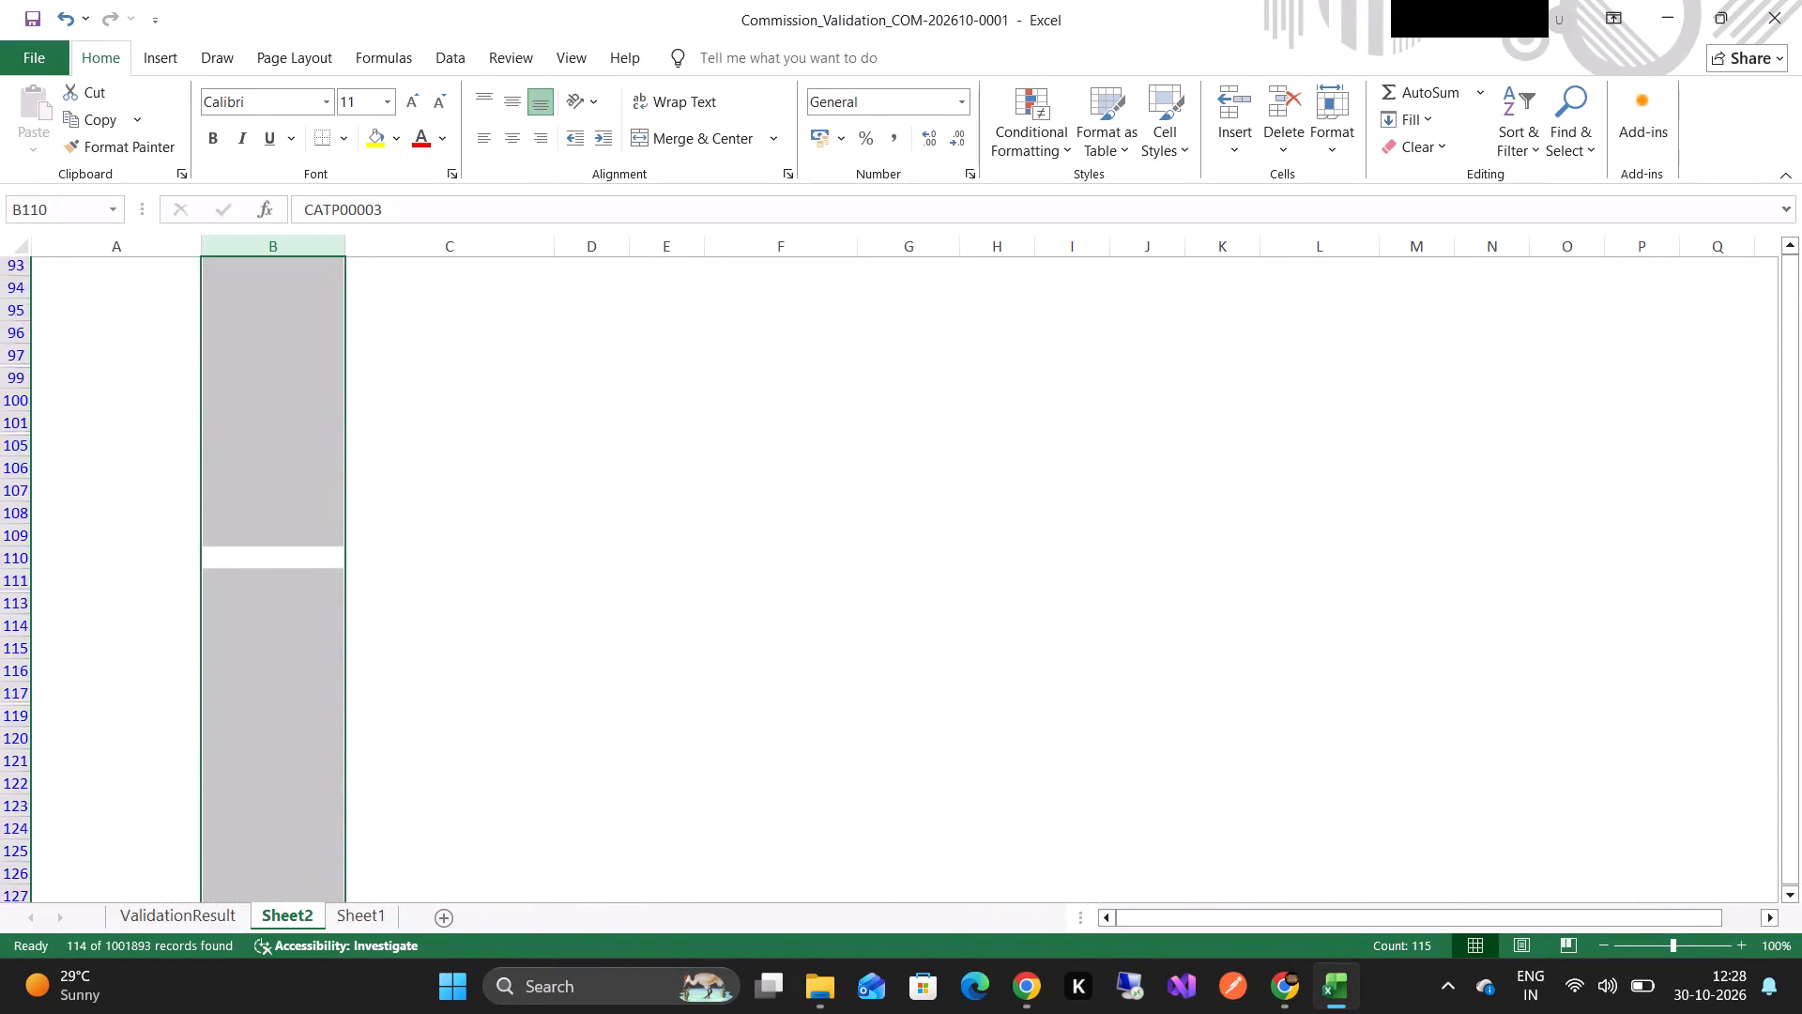
scroll(480, 426, "up", 1)
scroll(480, 426, "down", 1)
scroll(480, 426, "right", 7)
scroll(480, 426, "up", 3)
scroll(480, 426, "down", 2)
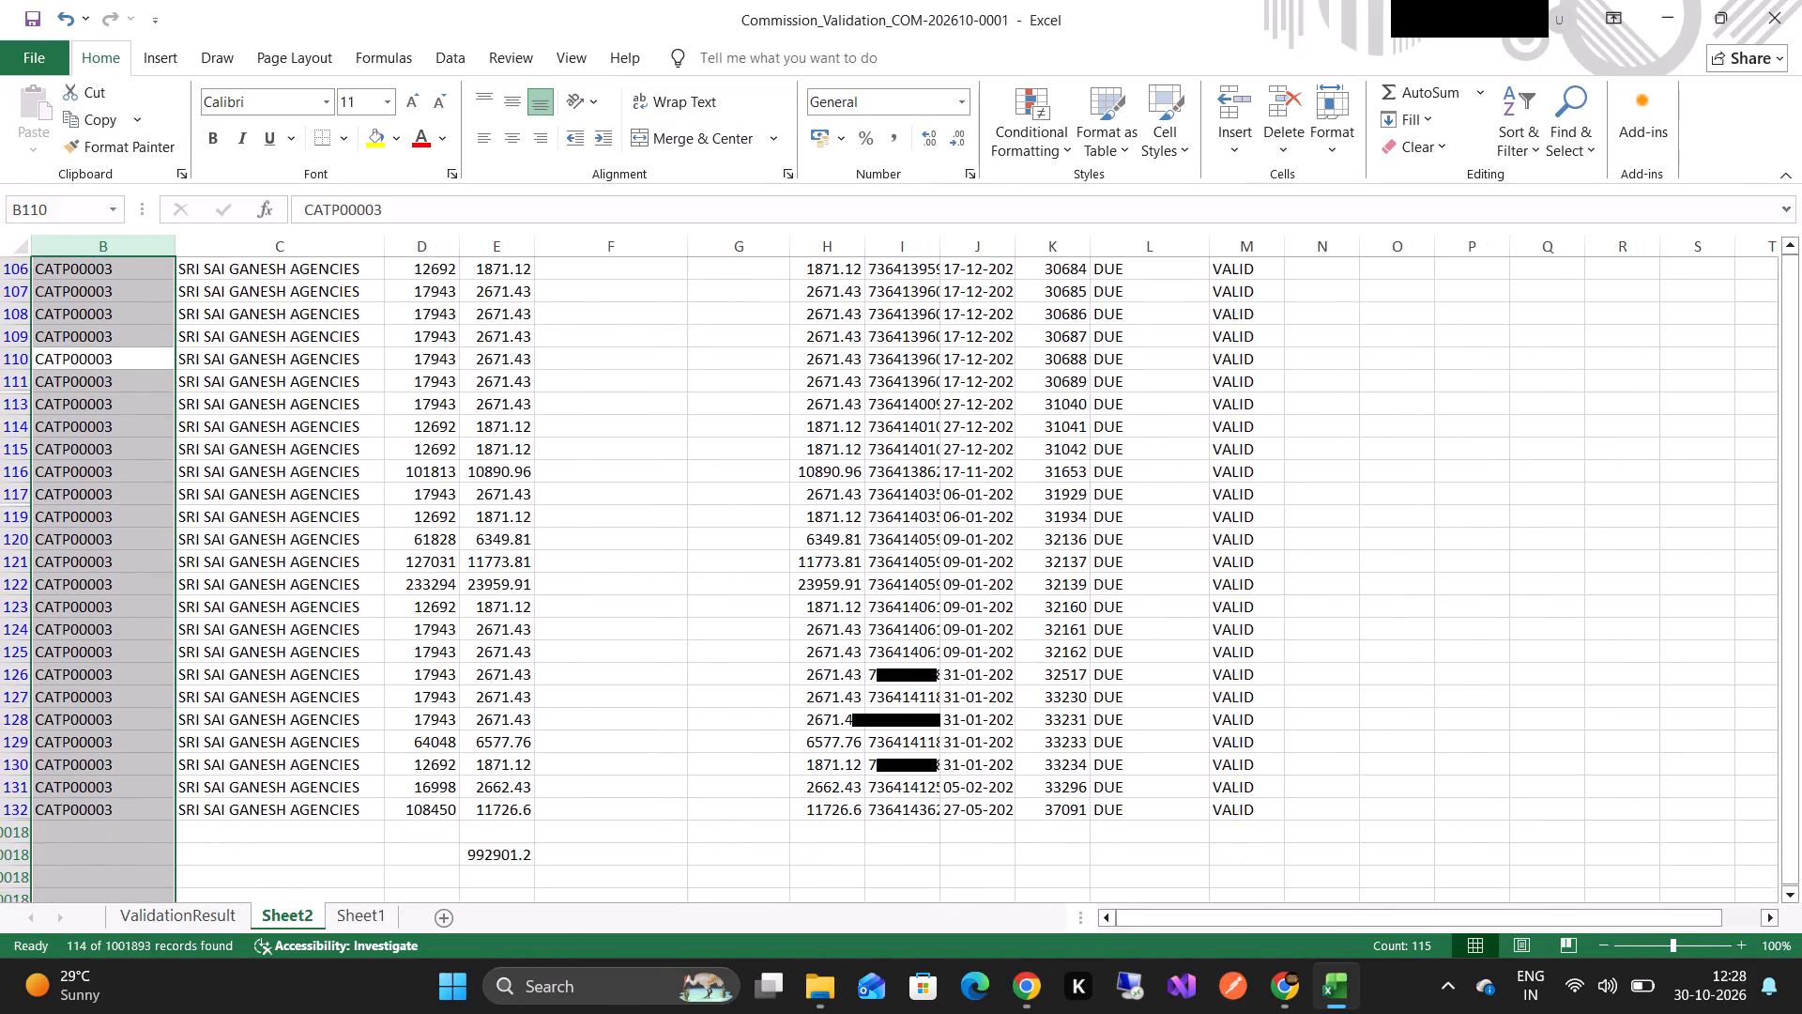
scroll(480, 426, "down", 2)
scroll(480, 426, "right", 3)
scroll(250, 582, "right", 9)
scroll(494, 610, "right", 12)
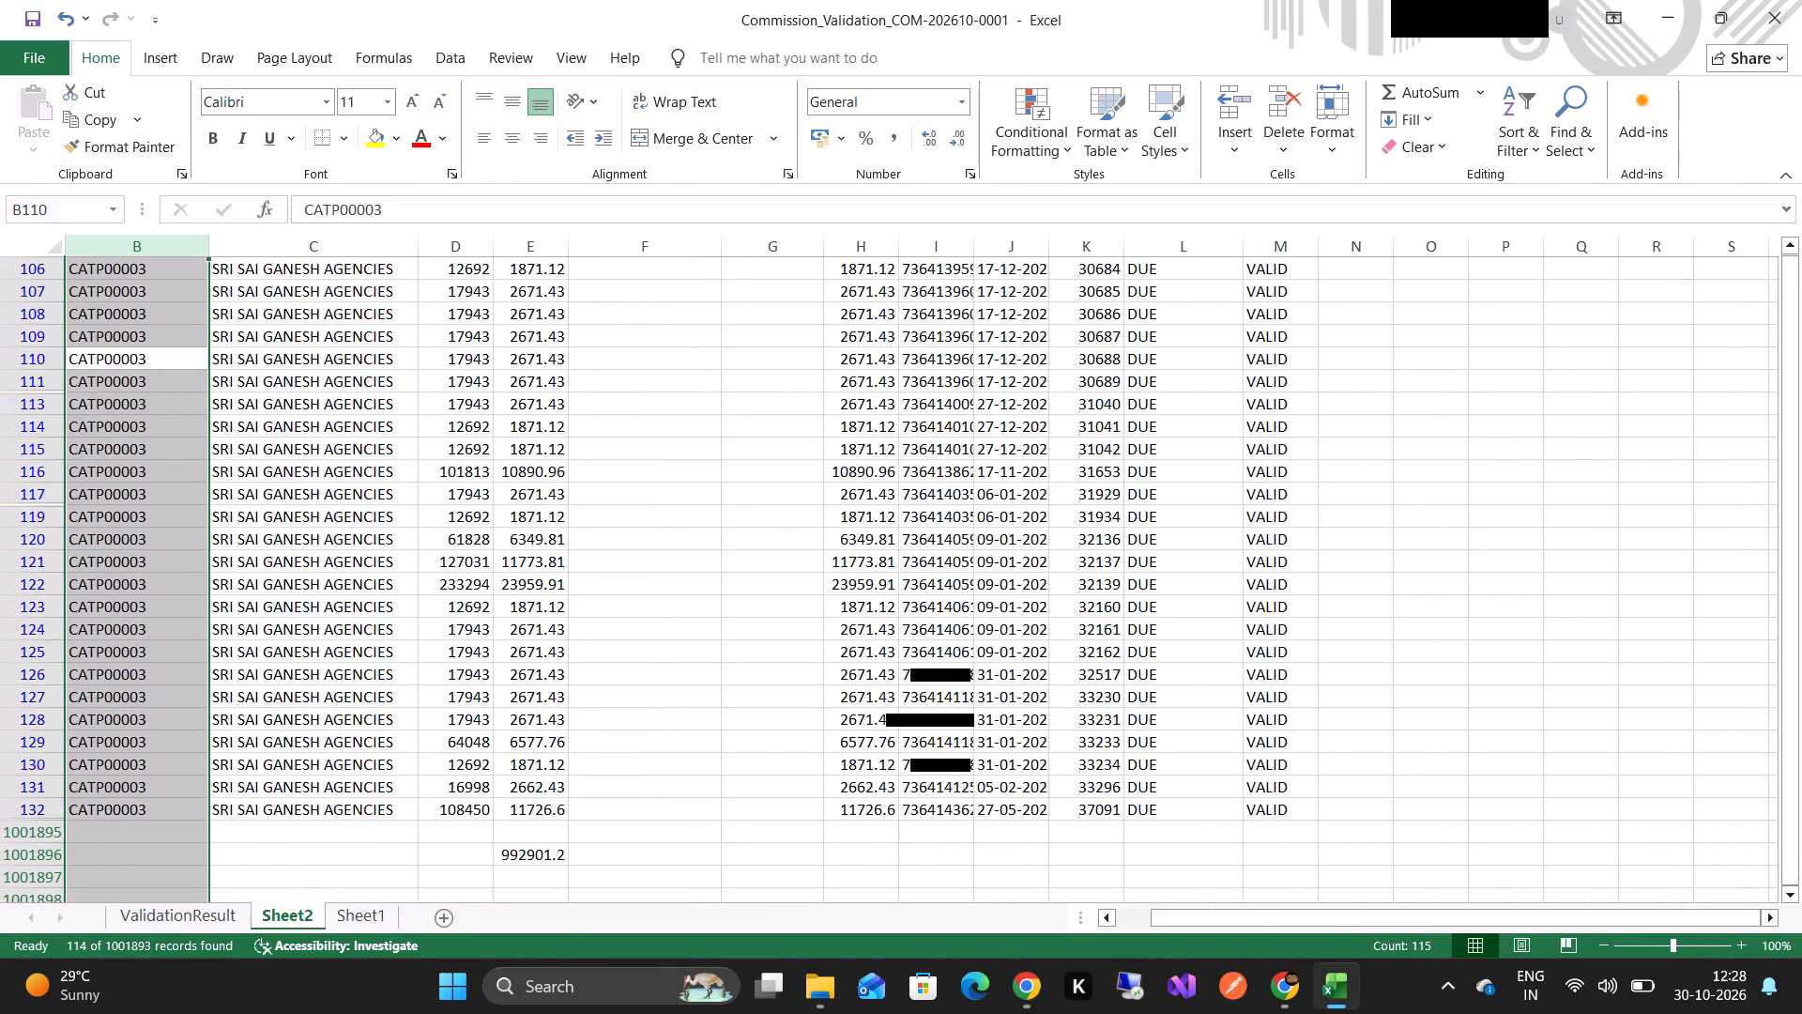
scroll(303, 694, "right", 3)
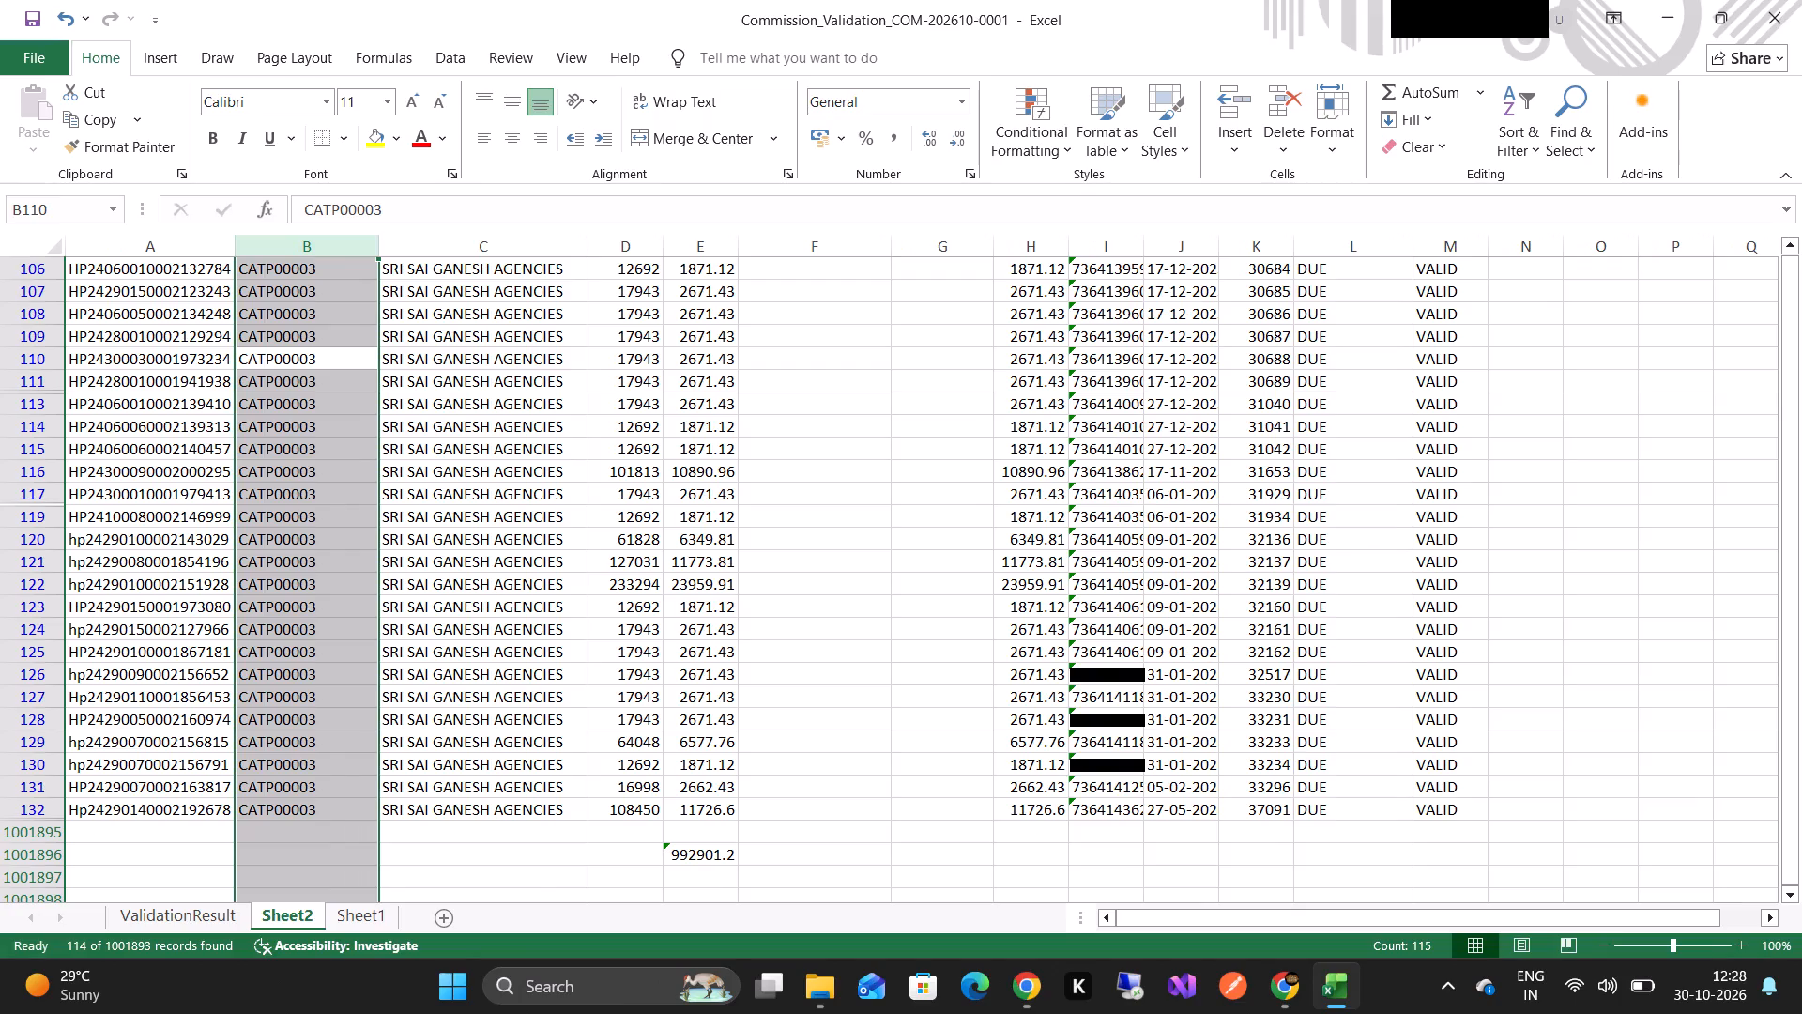
scroll(665, 643, "up", 11)
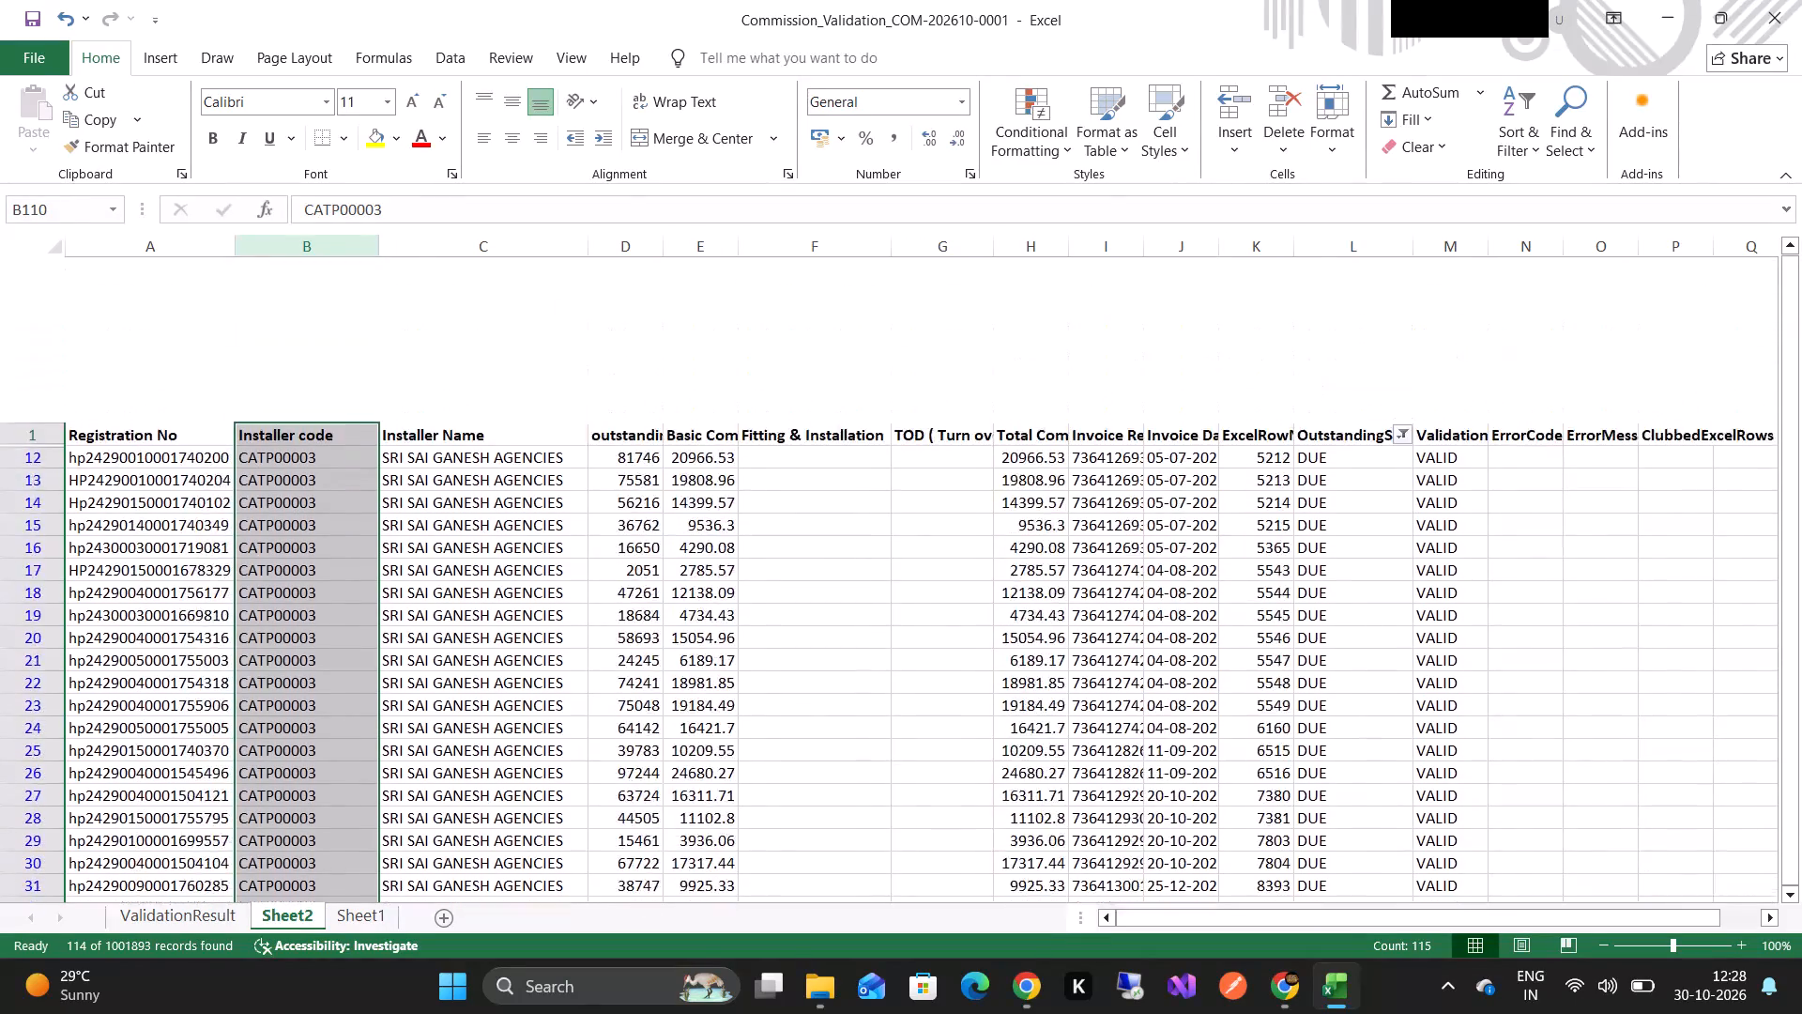
scroll(665, 643, "up", 9)
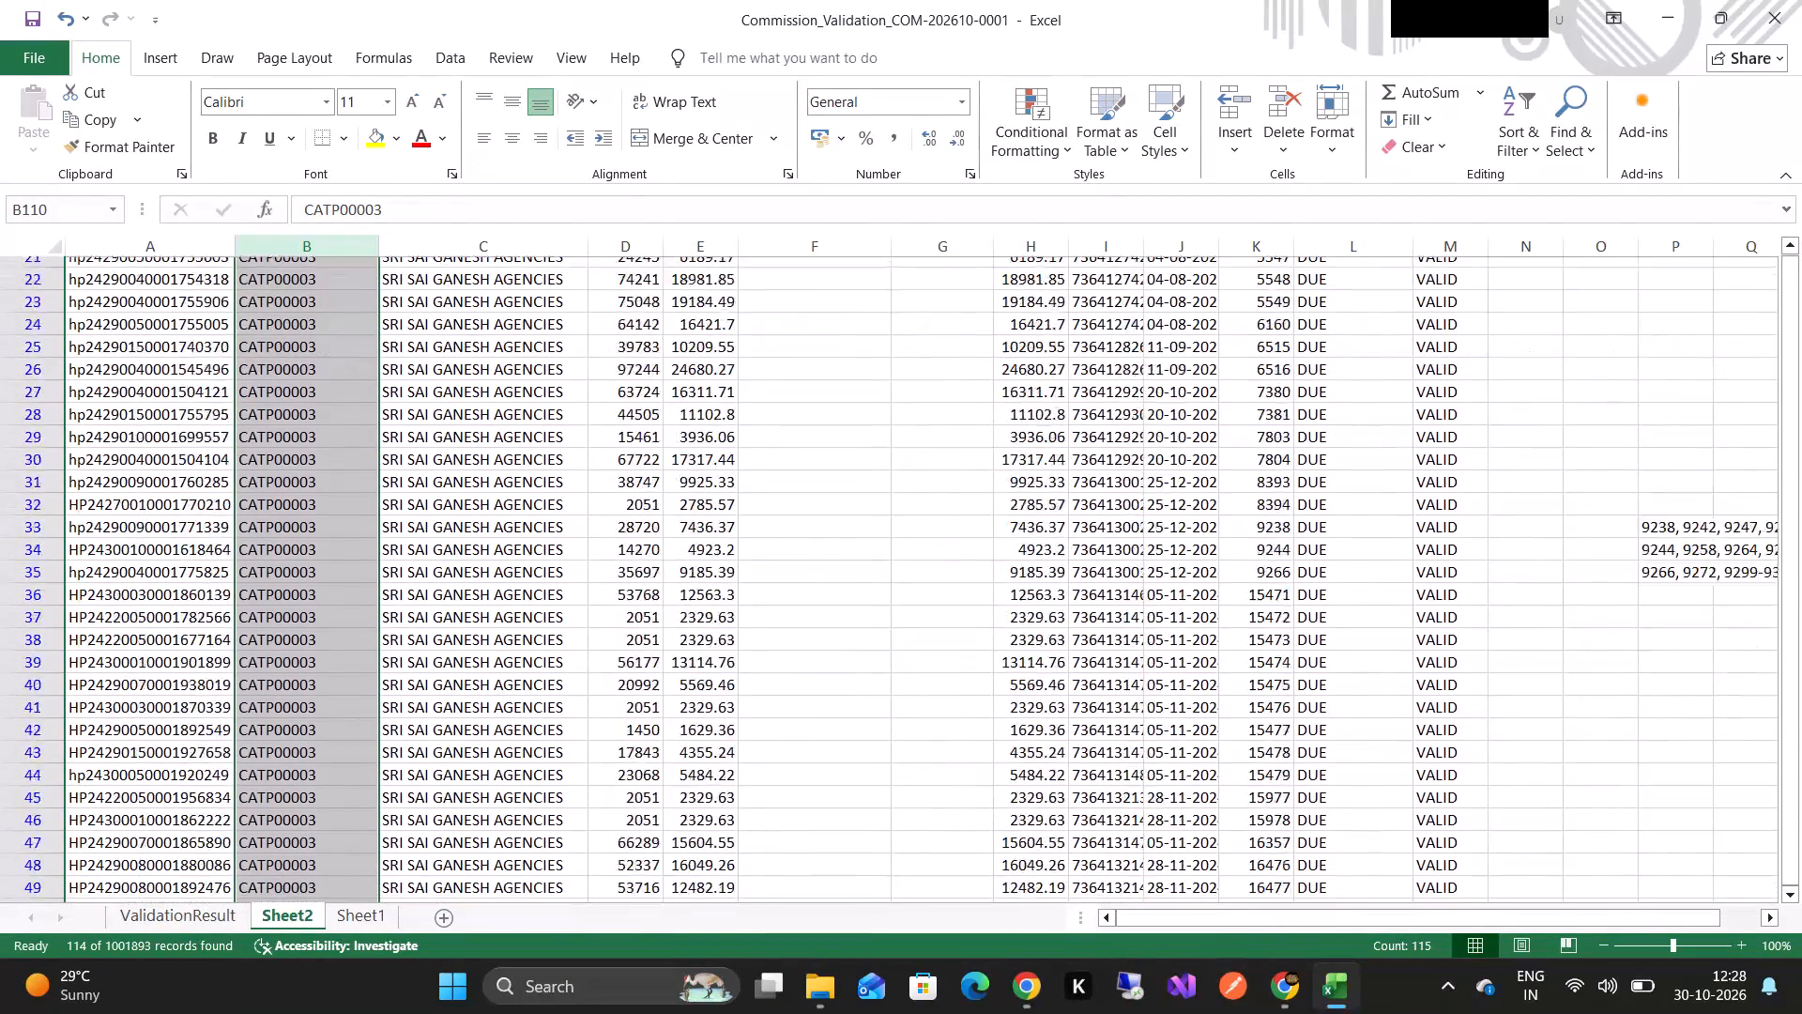
Examine the filtered DUE rows for CATP00003 on Sheet2, going through them back to the header row.
scroll(665, 643, "up", 9)
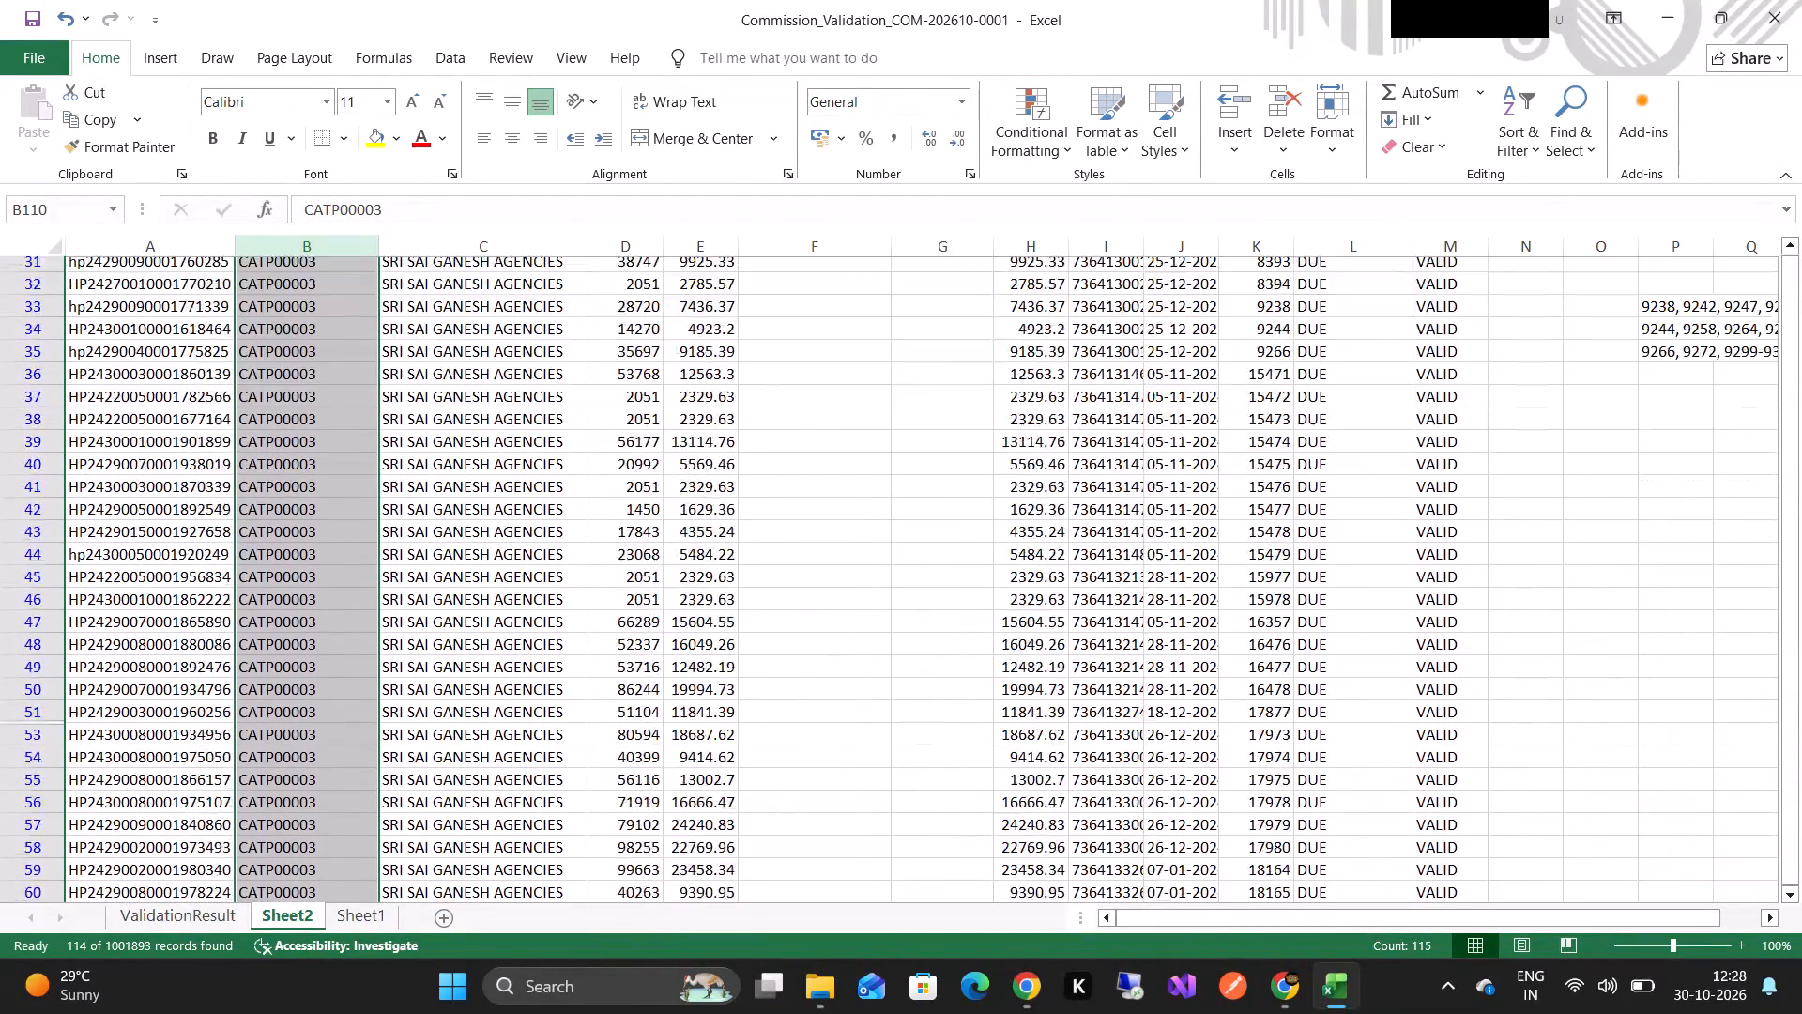
scroll(665, 643, "up", 11)
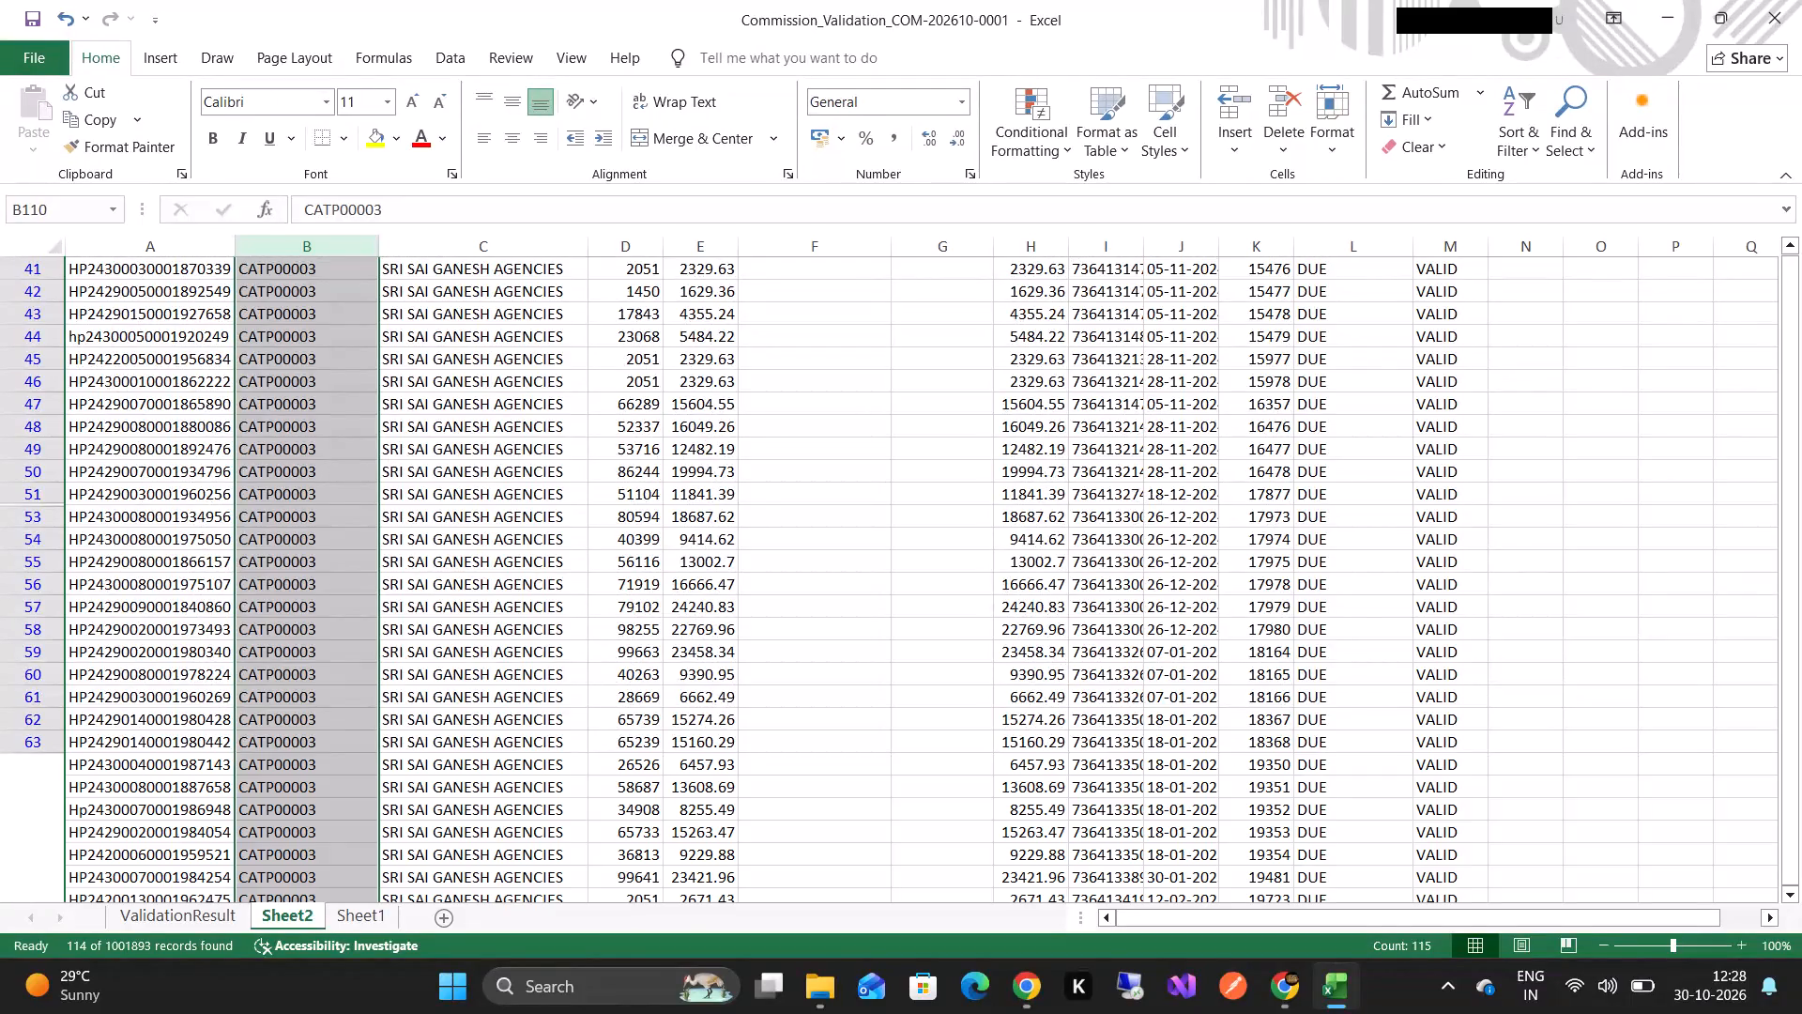
scroll(1290, 677, "up", 6)
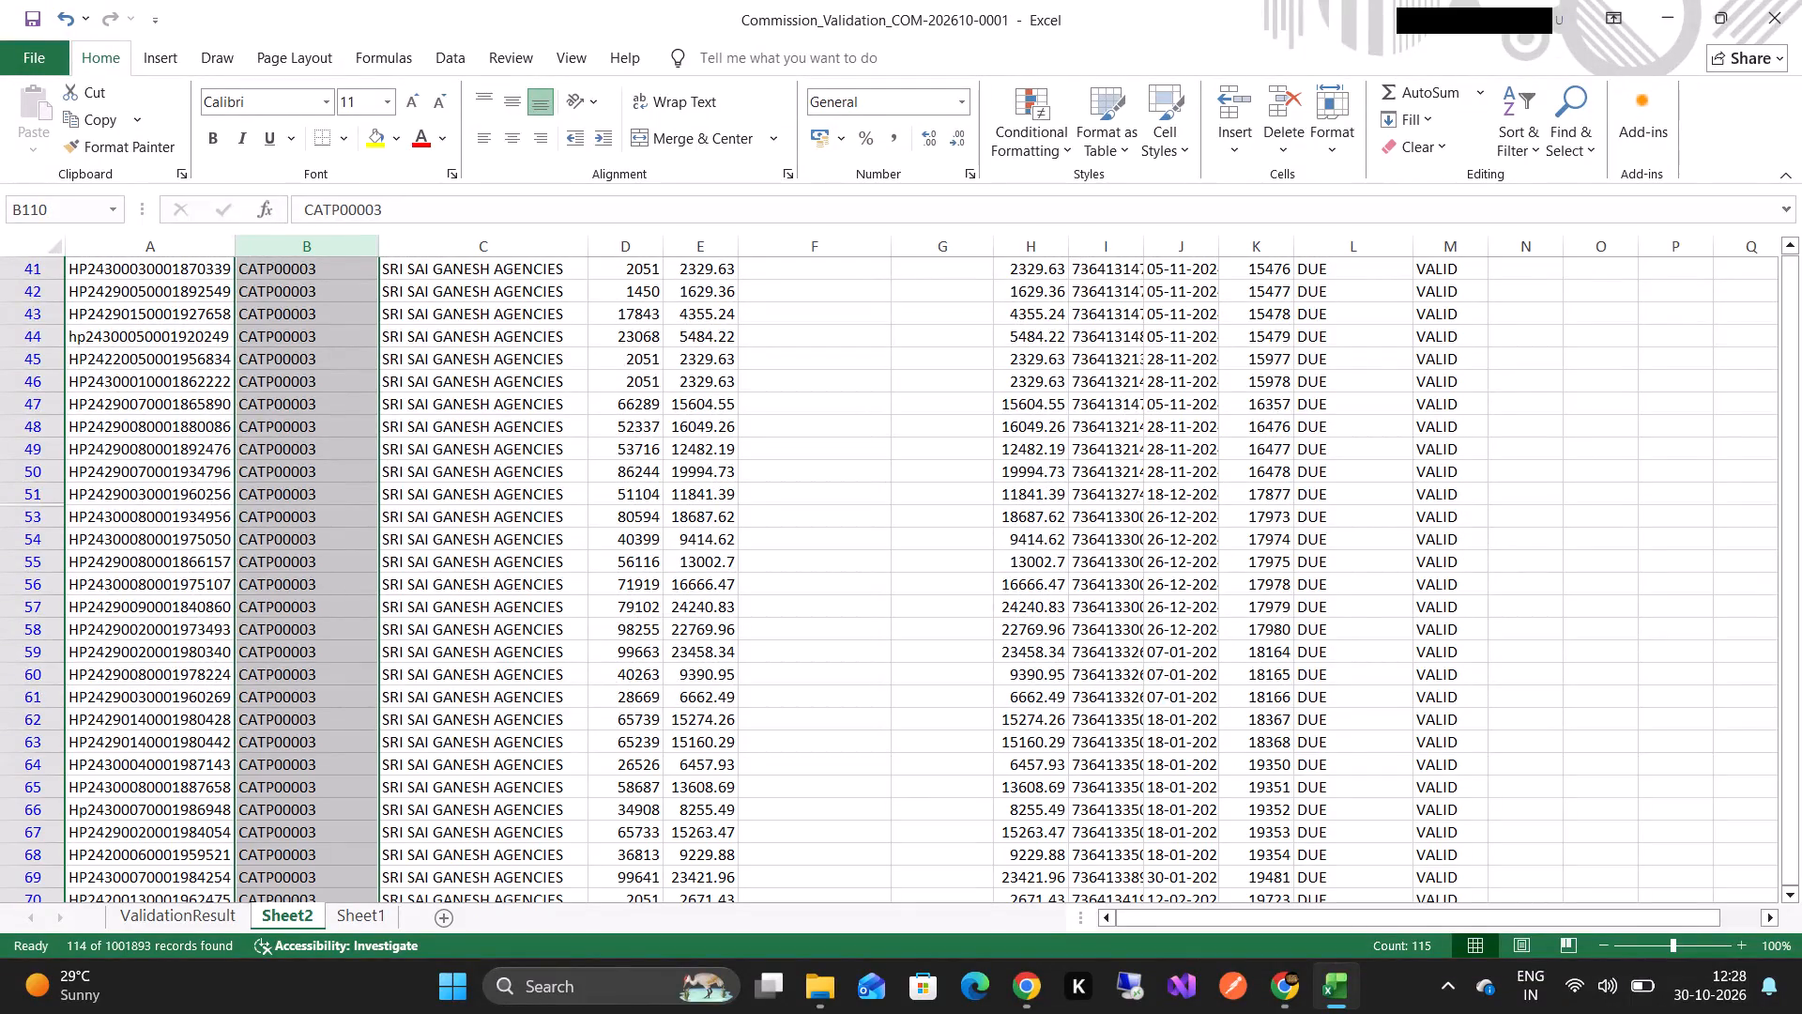
scroll(1290, 677, "up", 7)
scroll(917, 543, "up", 16)
scroll(917, 543, "up", 17)
scroll(527, 412, "up", 20)
scroll(514, 407, "up", 10)
scroll(514, 407, "down", 1)
scroll(486, 392, "up", 1)
scroll(486, 392, "right", 1)
scroll(486, 392, "up", 1)
scroll(486, 392, "right", 1)
scroll(456, 380, "up", 1)
scroll(456, 380, "right", 1)
scroll(417, 389, "up", 1)
scroll(417, 389, "right", 1)
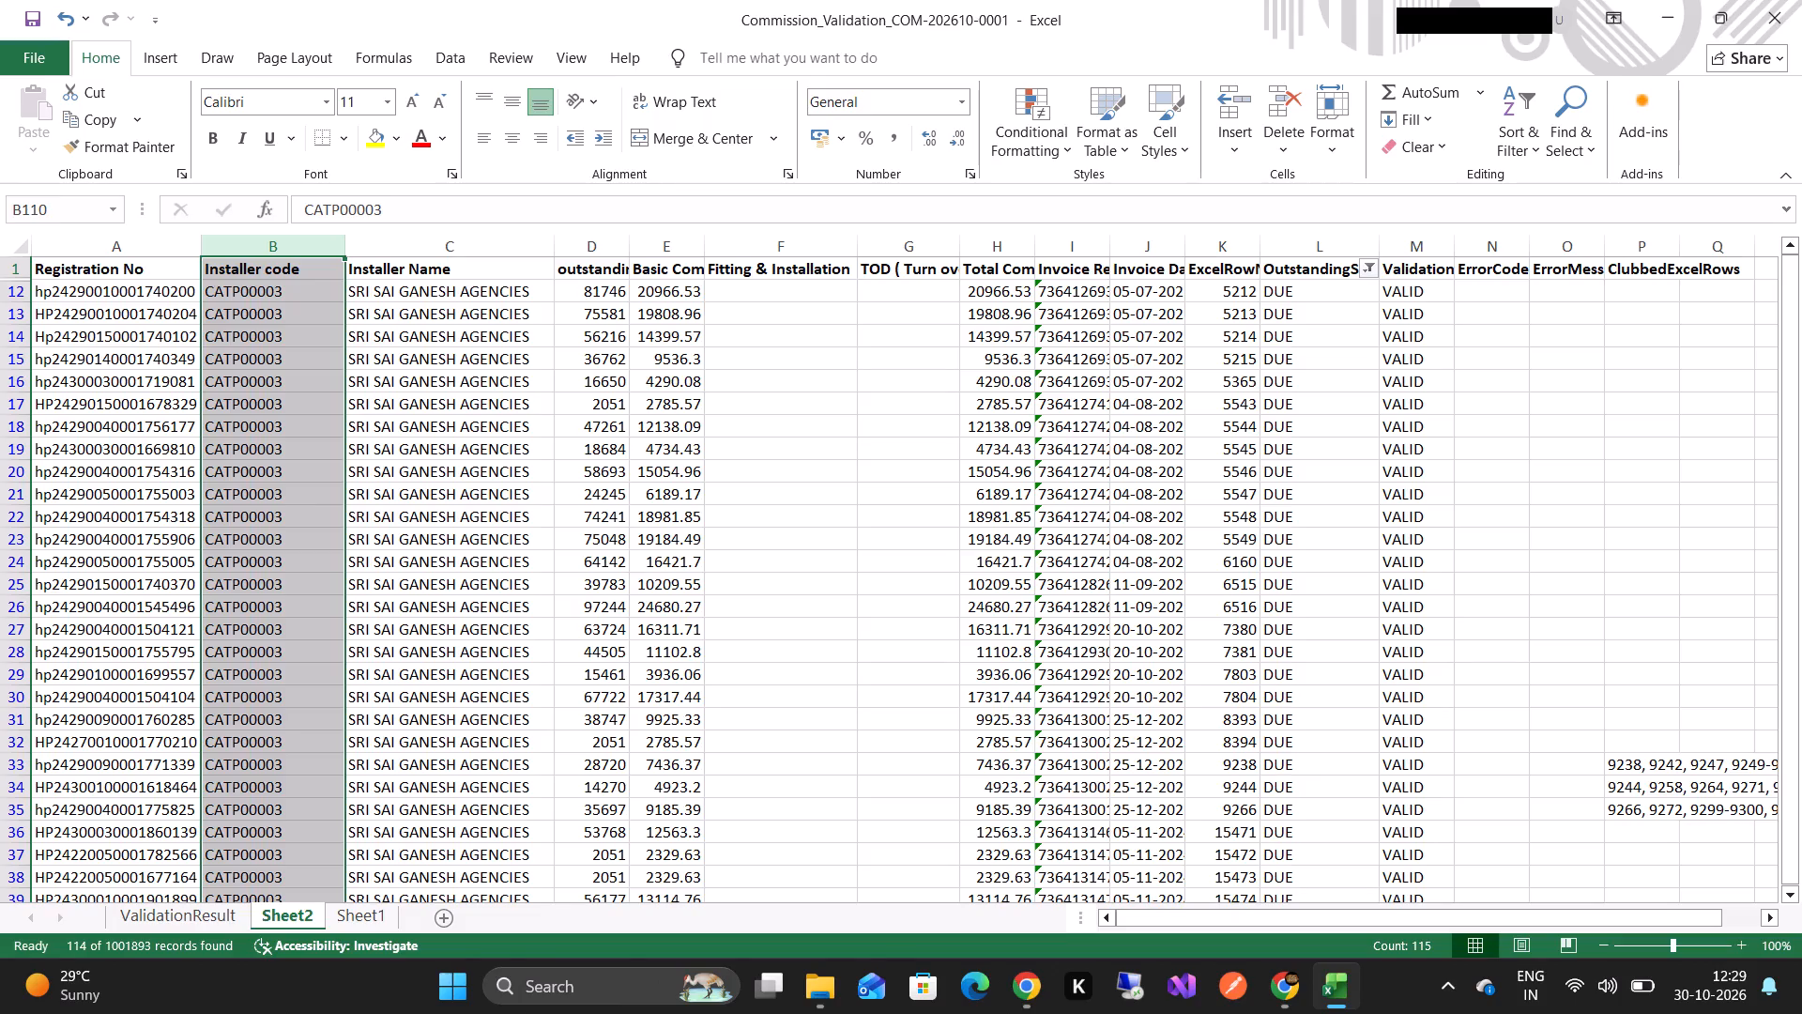
scroll(654, 521, "up", 2)
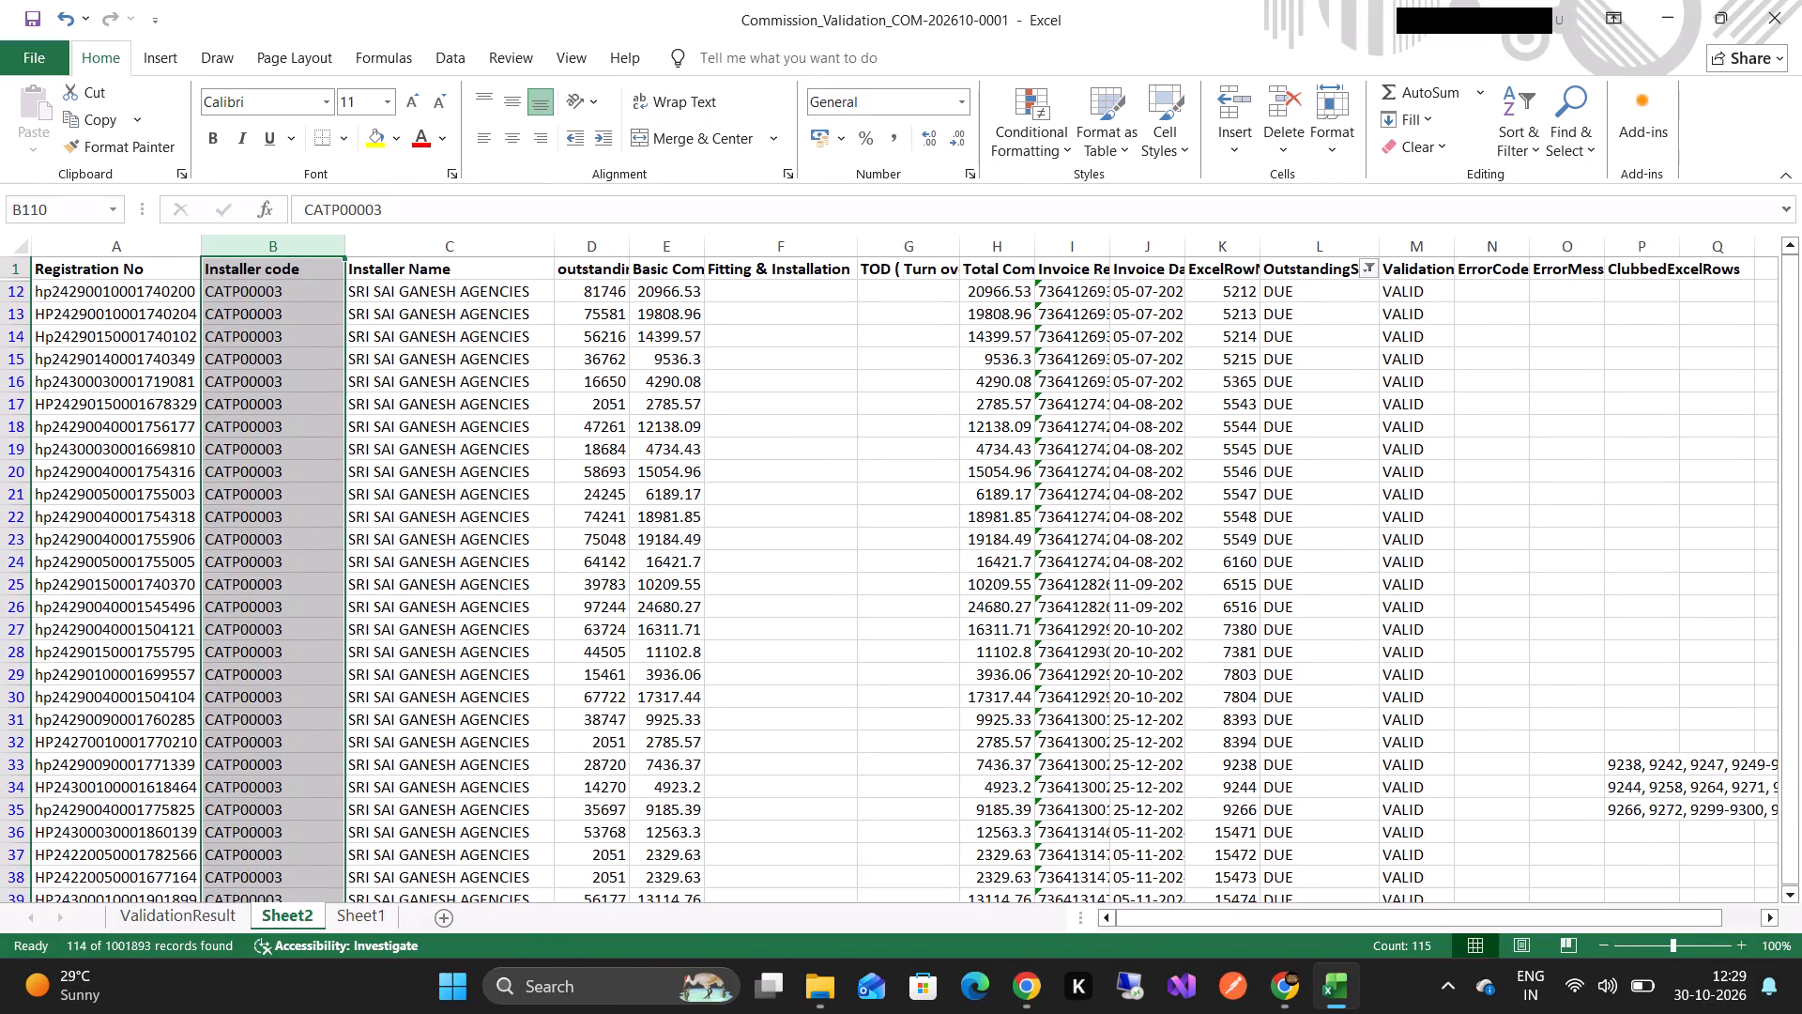
Select the whole Basic Commission column on Sheet2, followed by the whole Total Commission column, to check each one's sum.
left_click(584, 298)
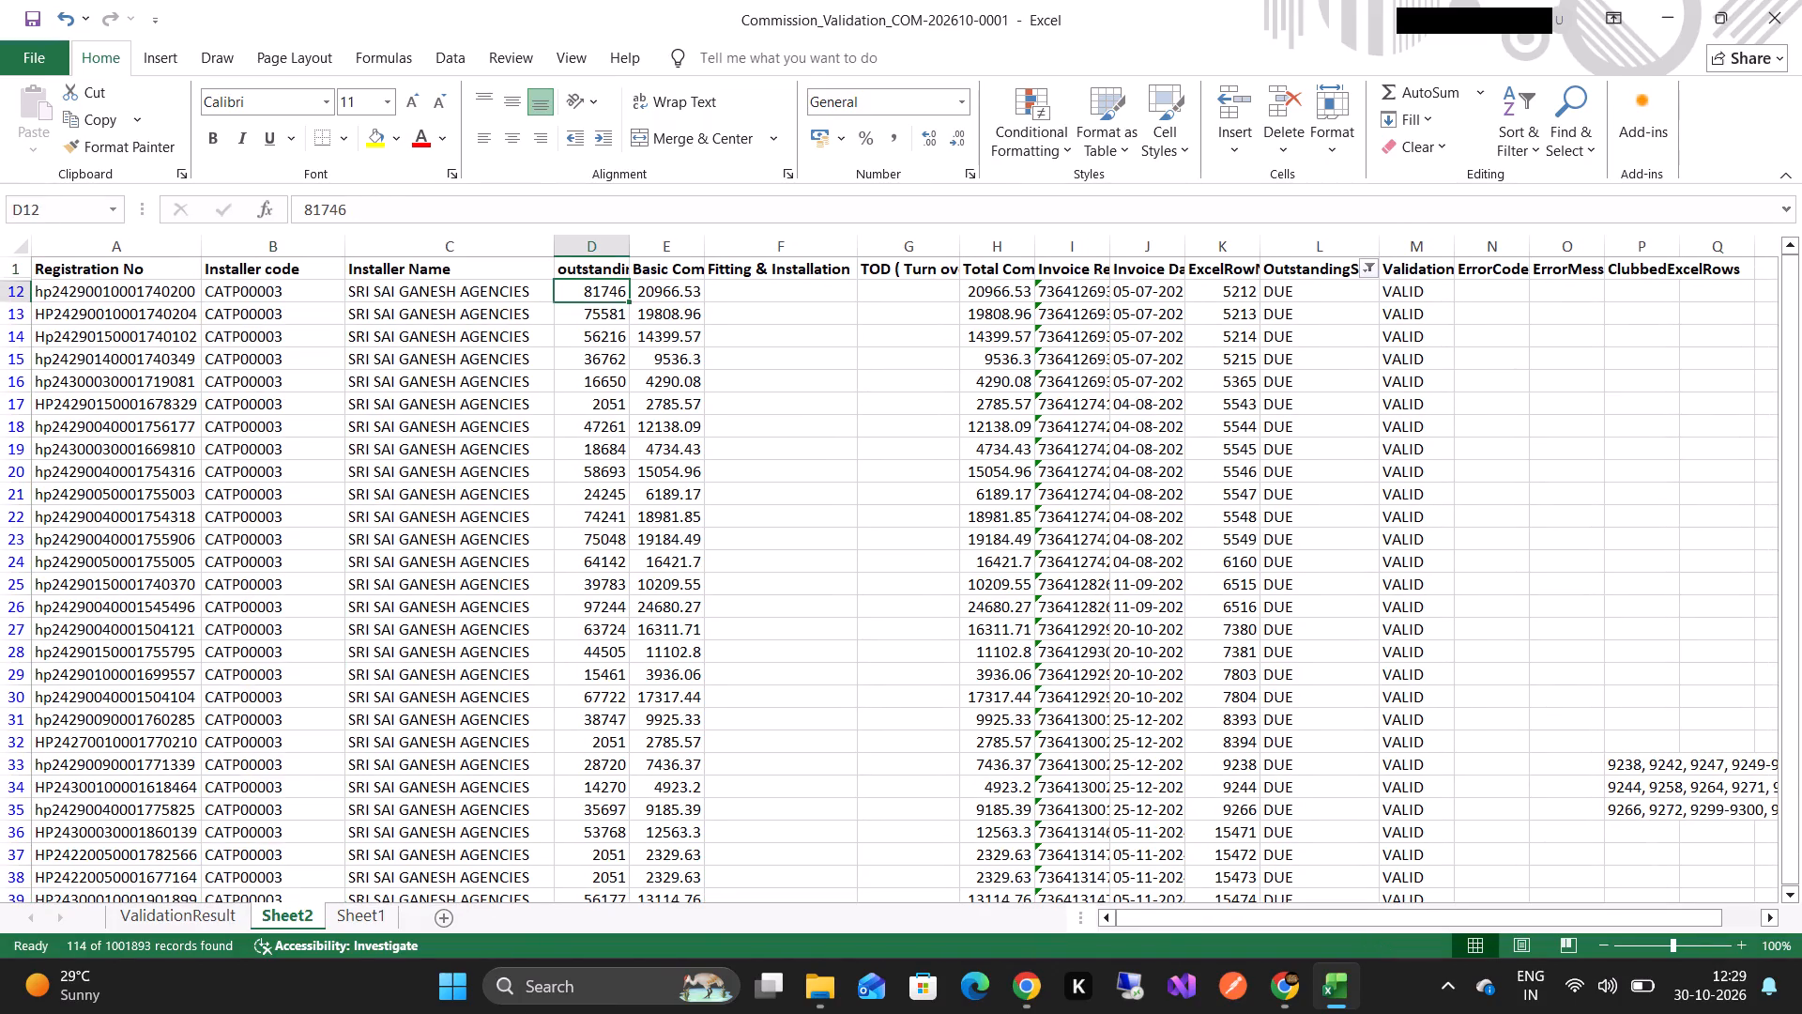
left_click(661, 298)
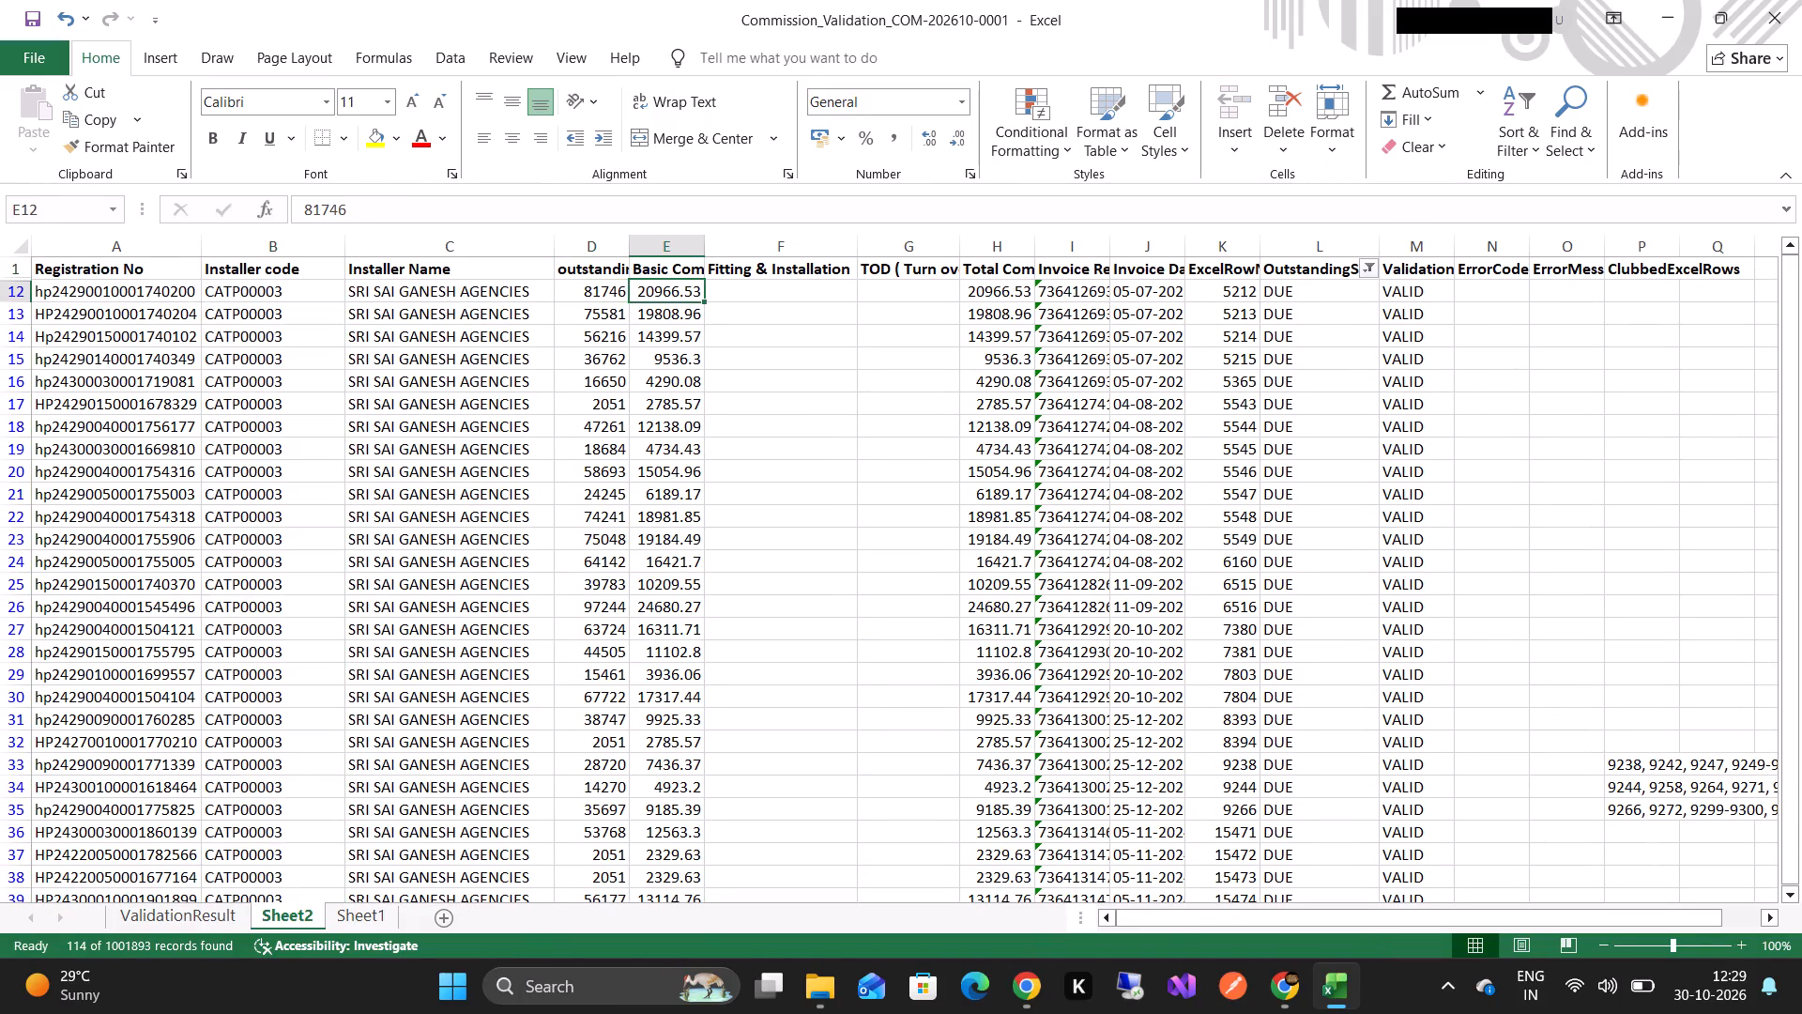
scroll(419, 456, "up", 6)
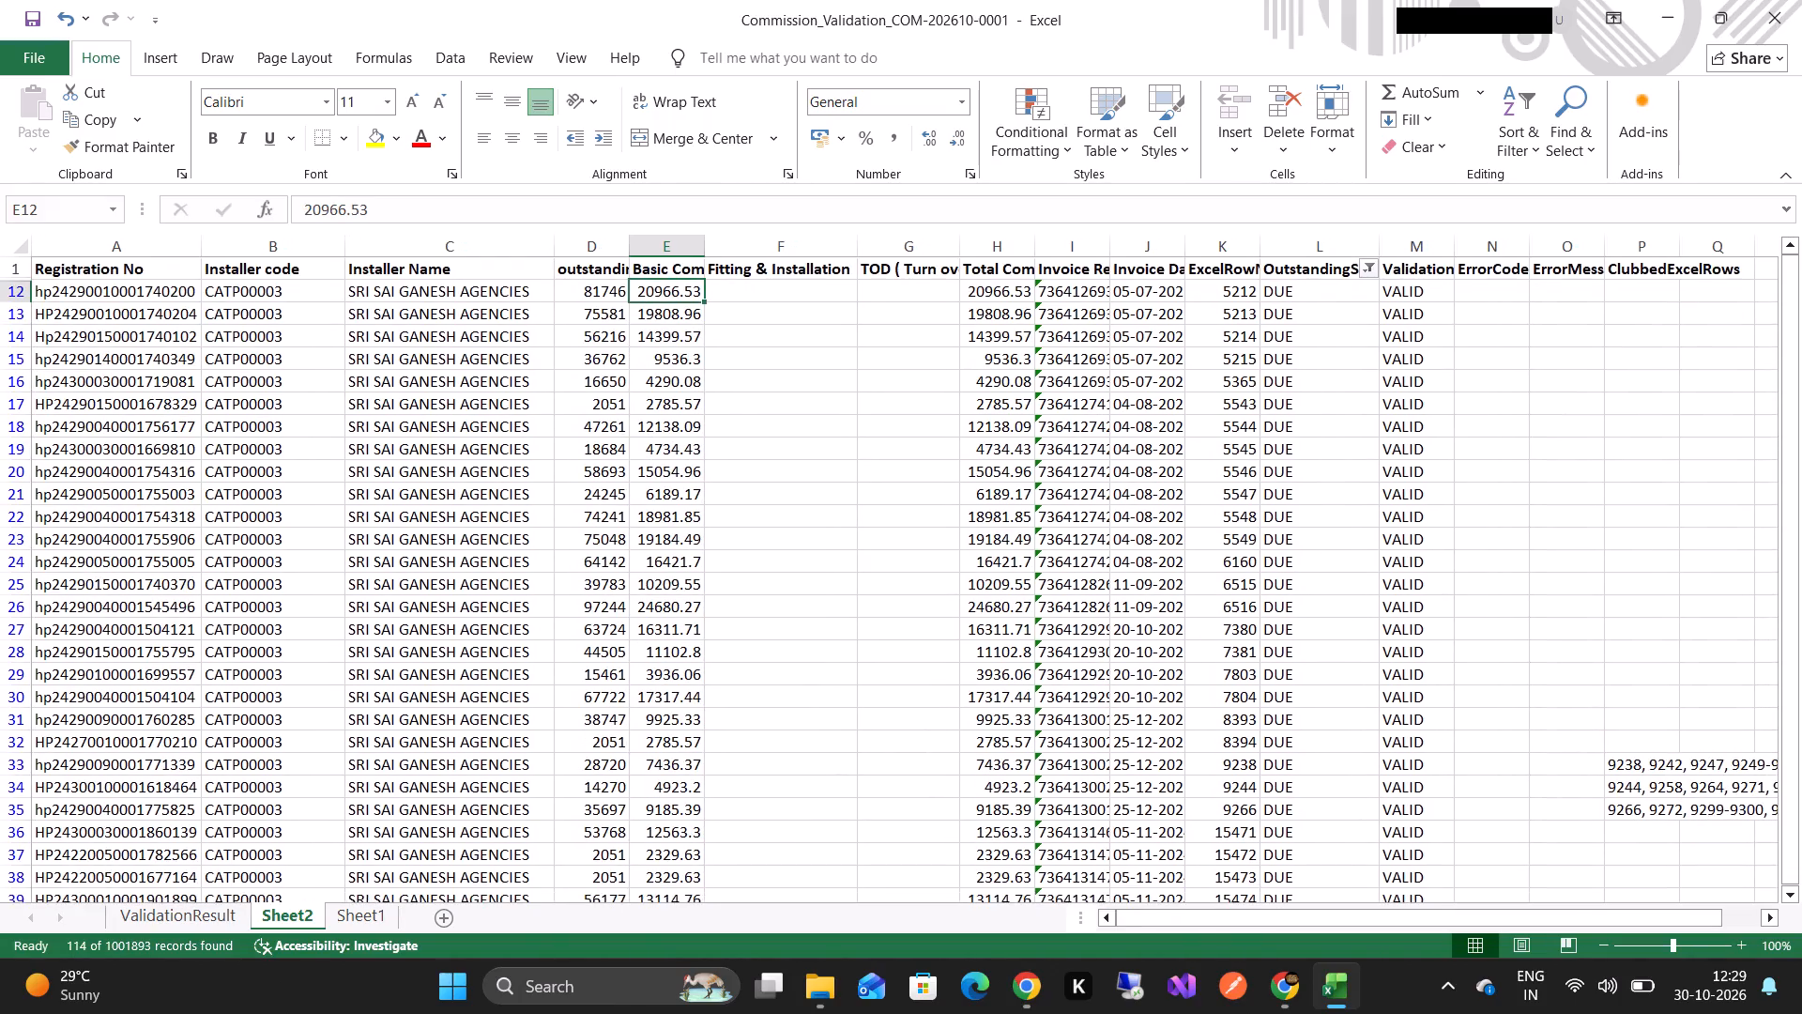
scroll(419, 456, "up", 1)
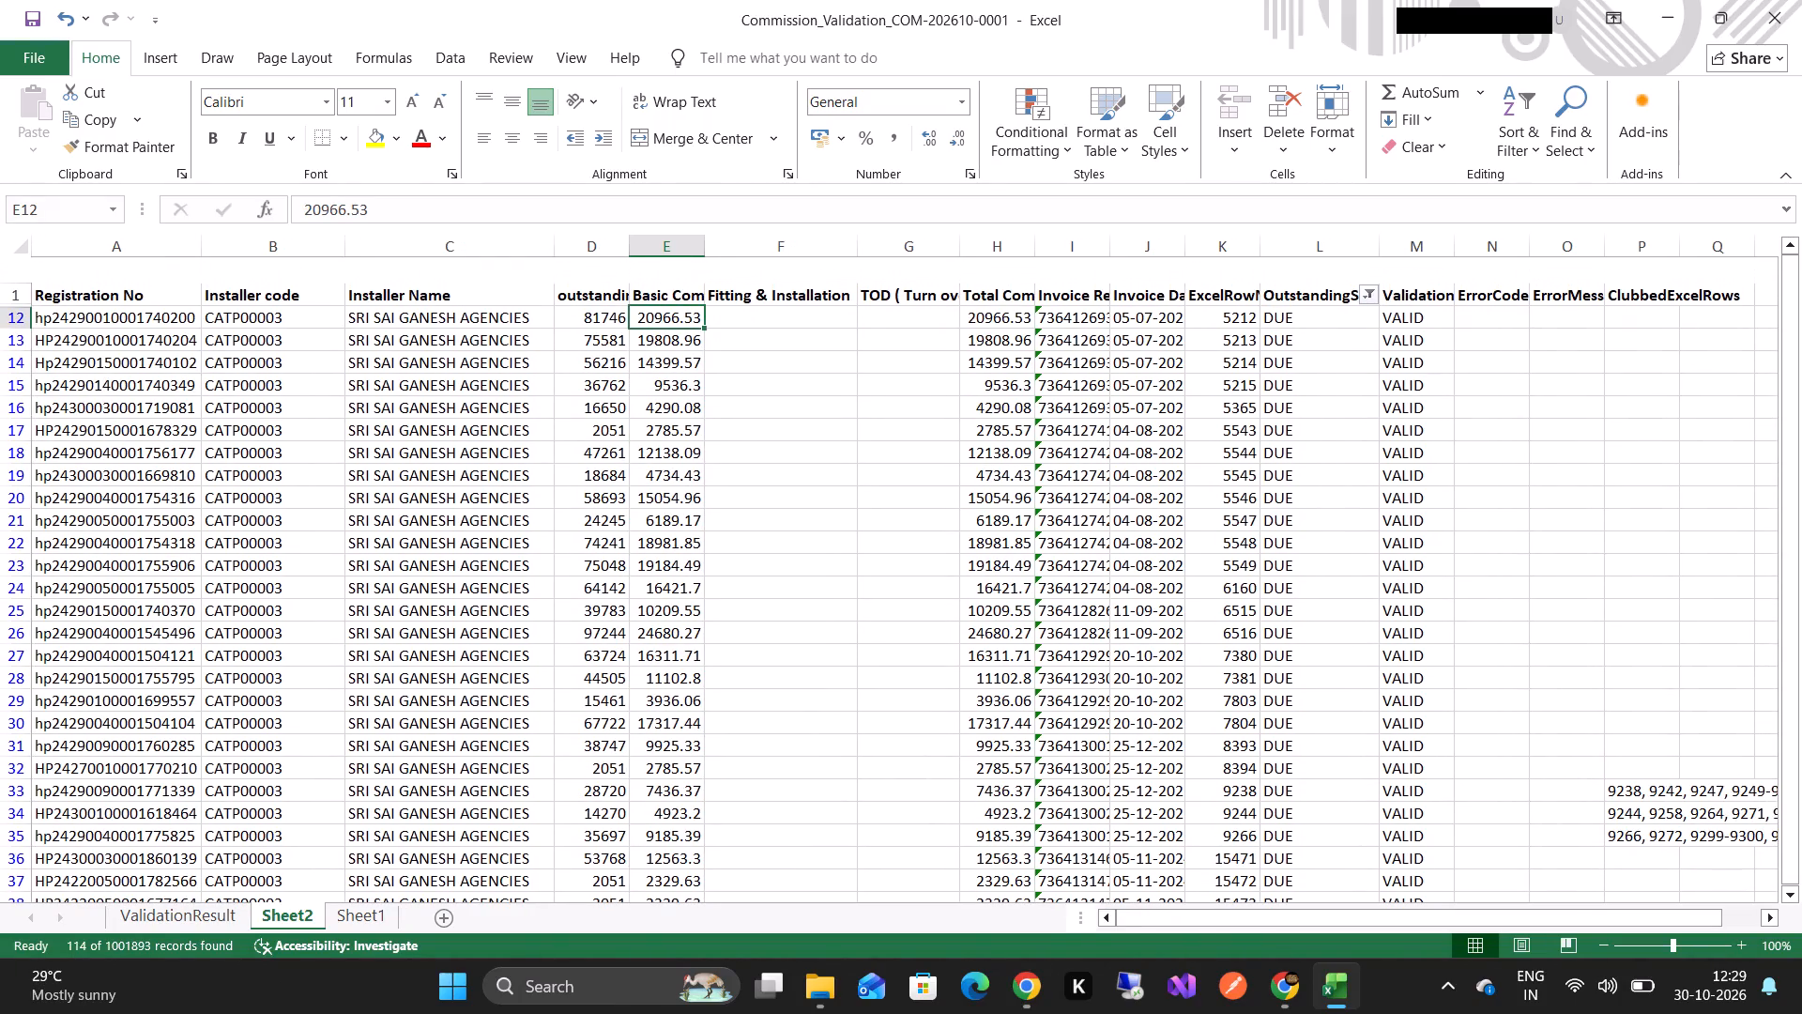
scroll(419, 456, "up", 1)
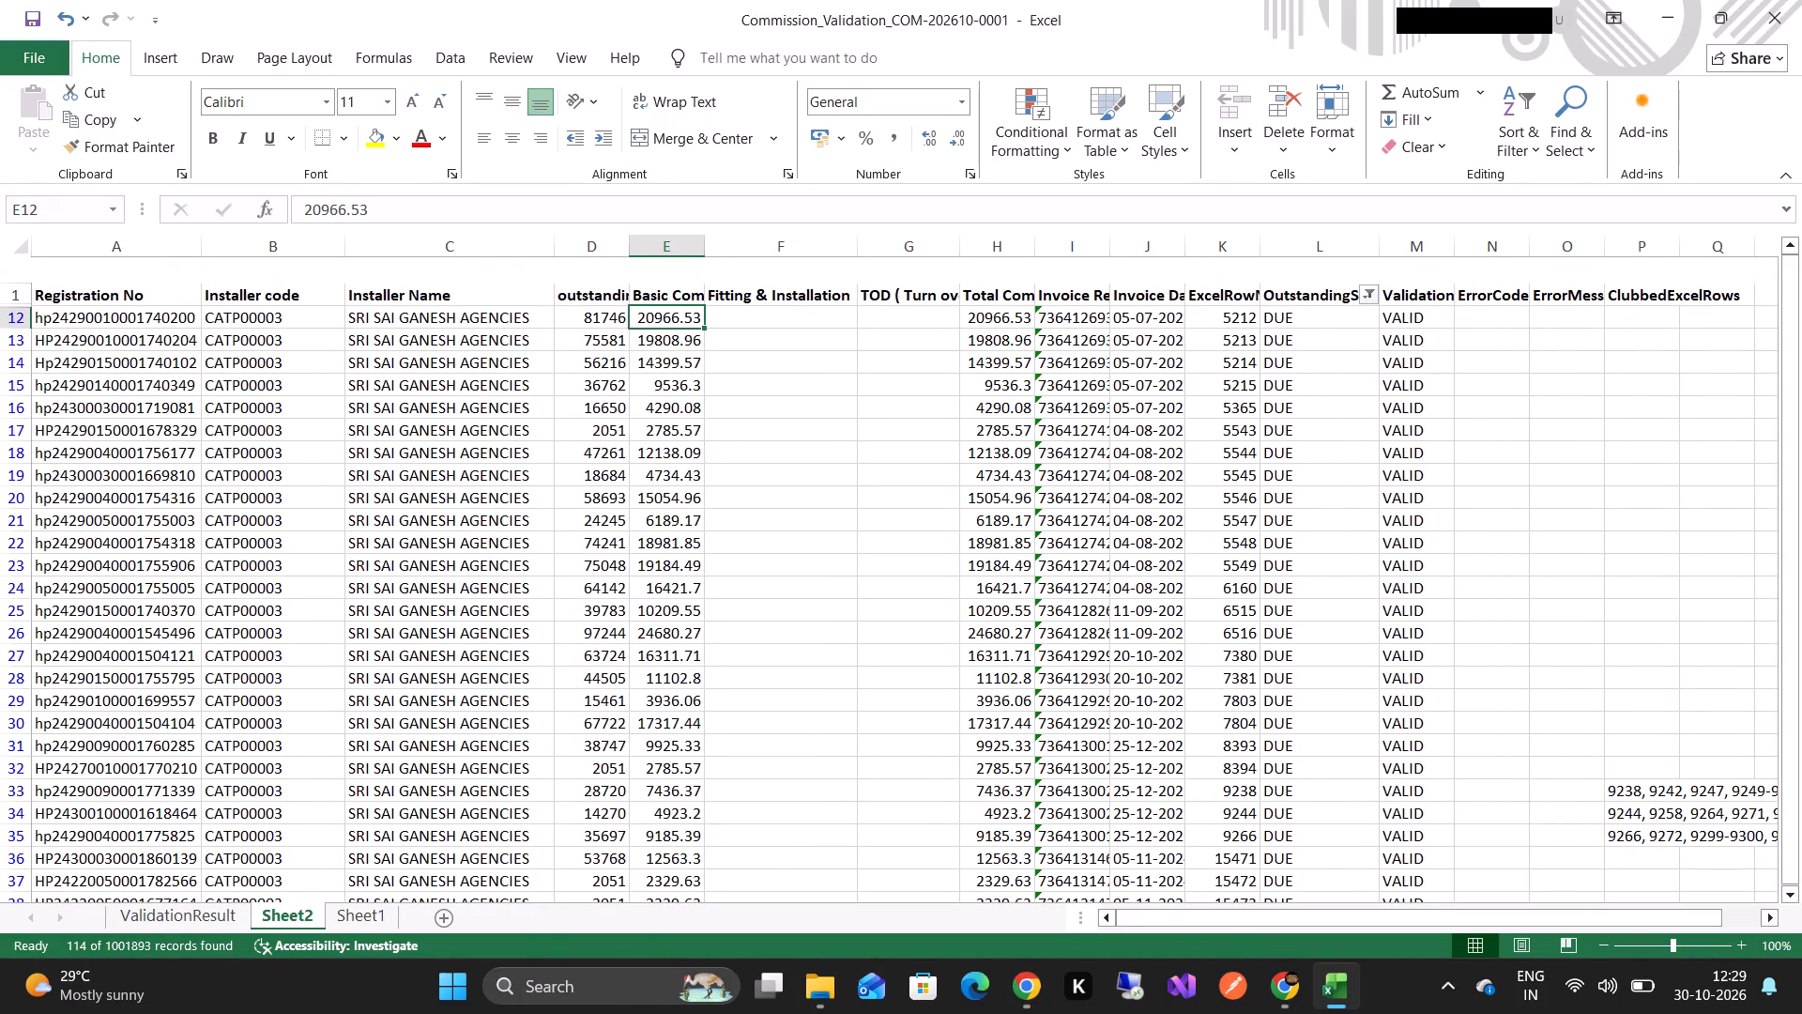
scroll(419, 456, "up", 2)
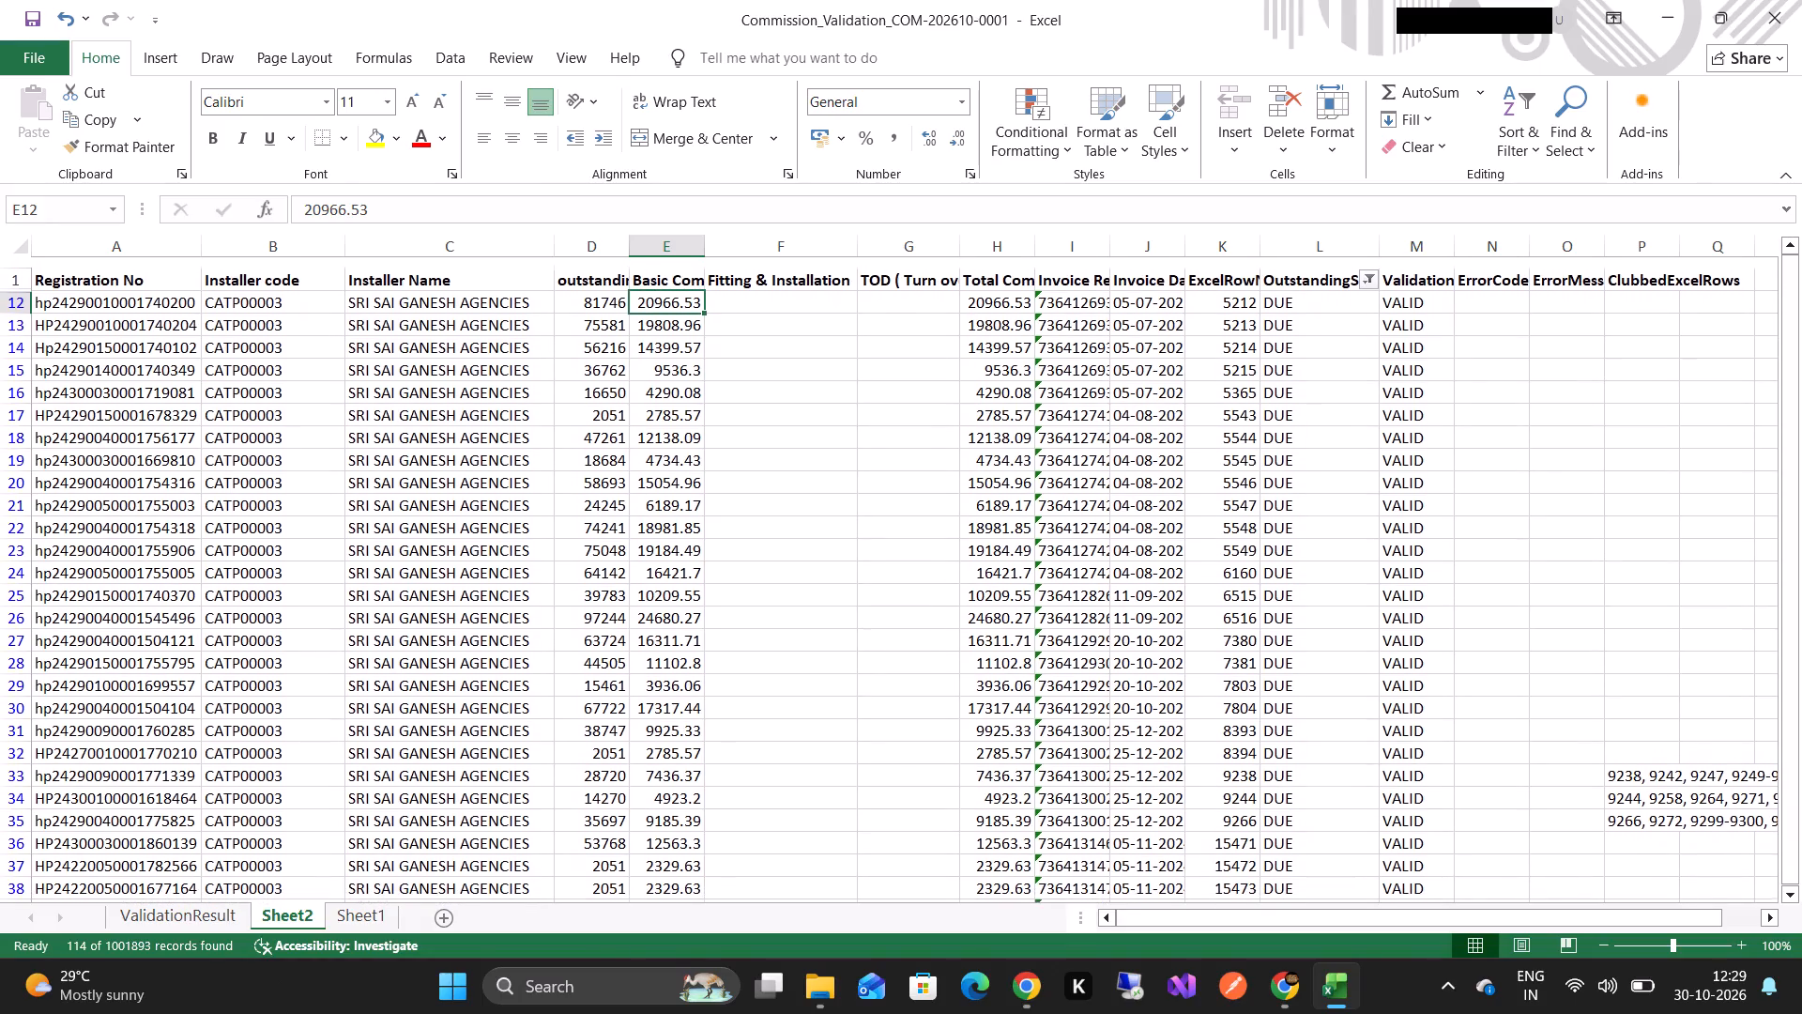
scroll(419, 456, "up", 1)
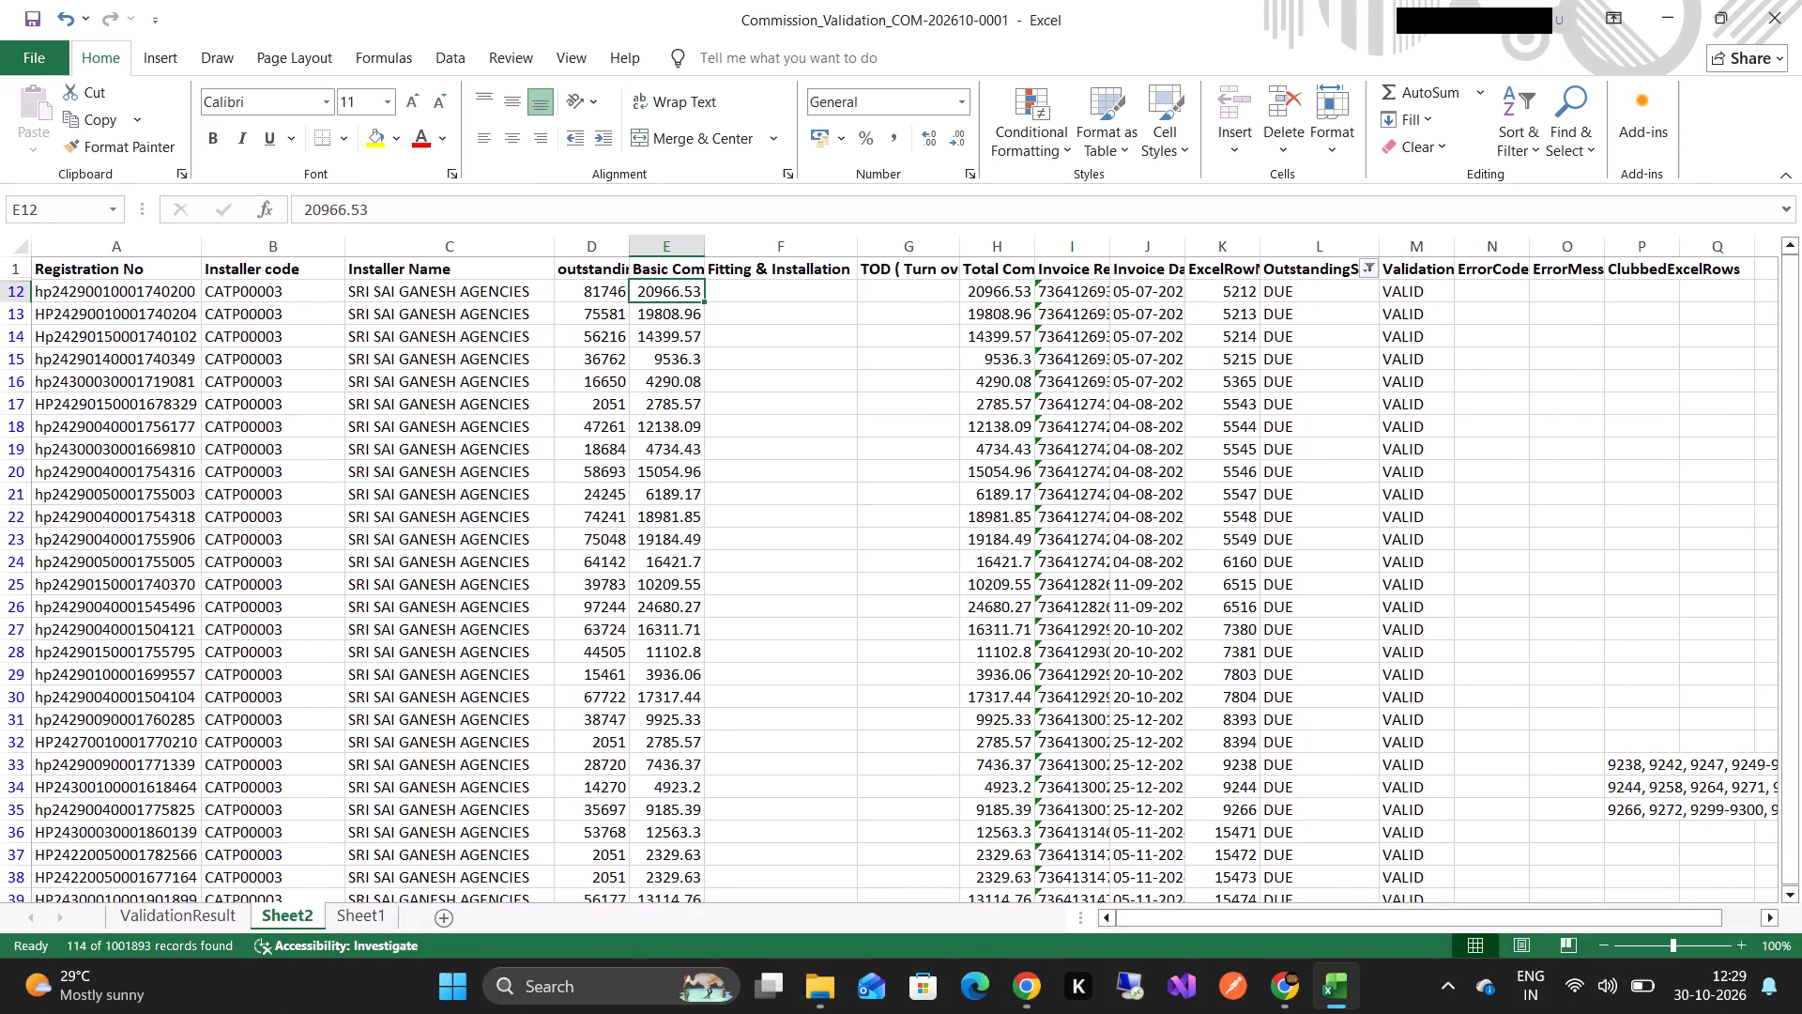
left_click(681, 265)
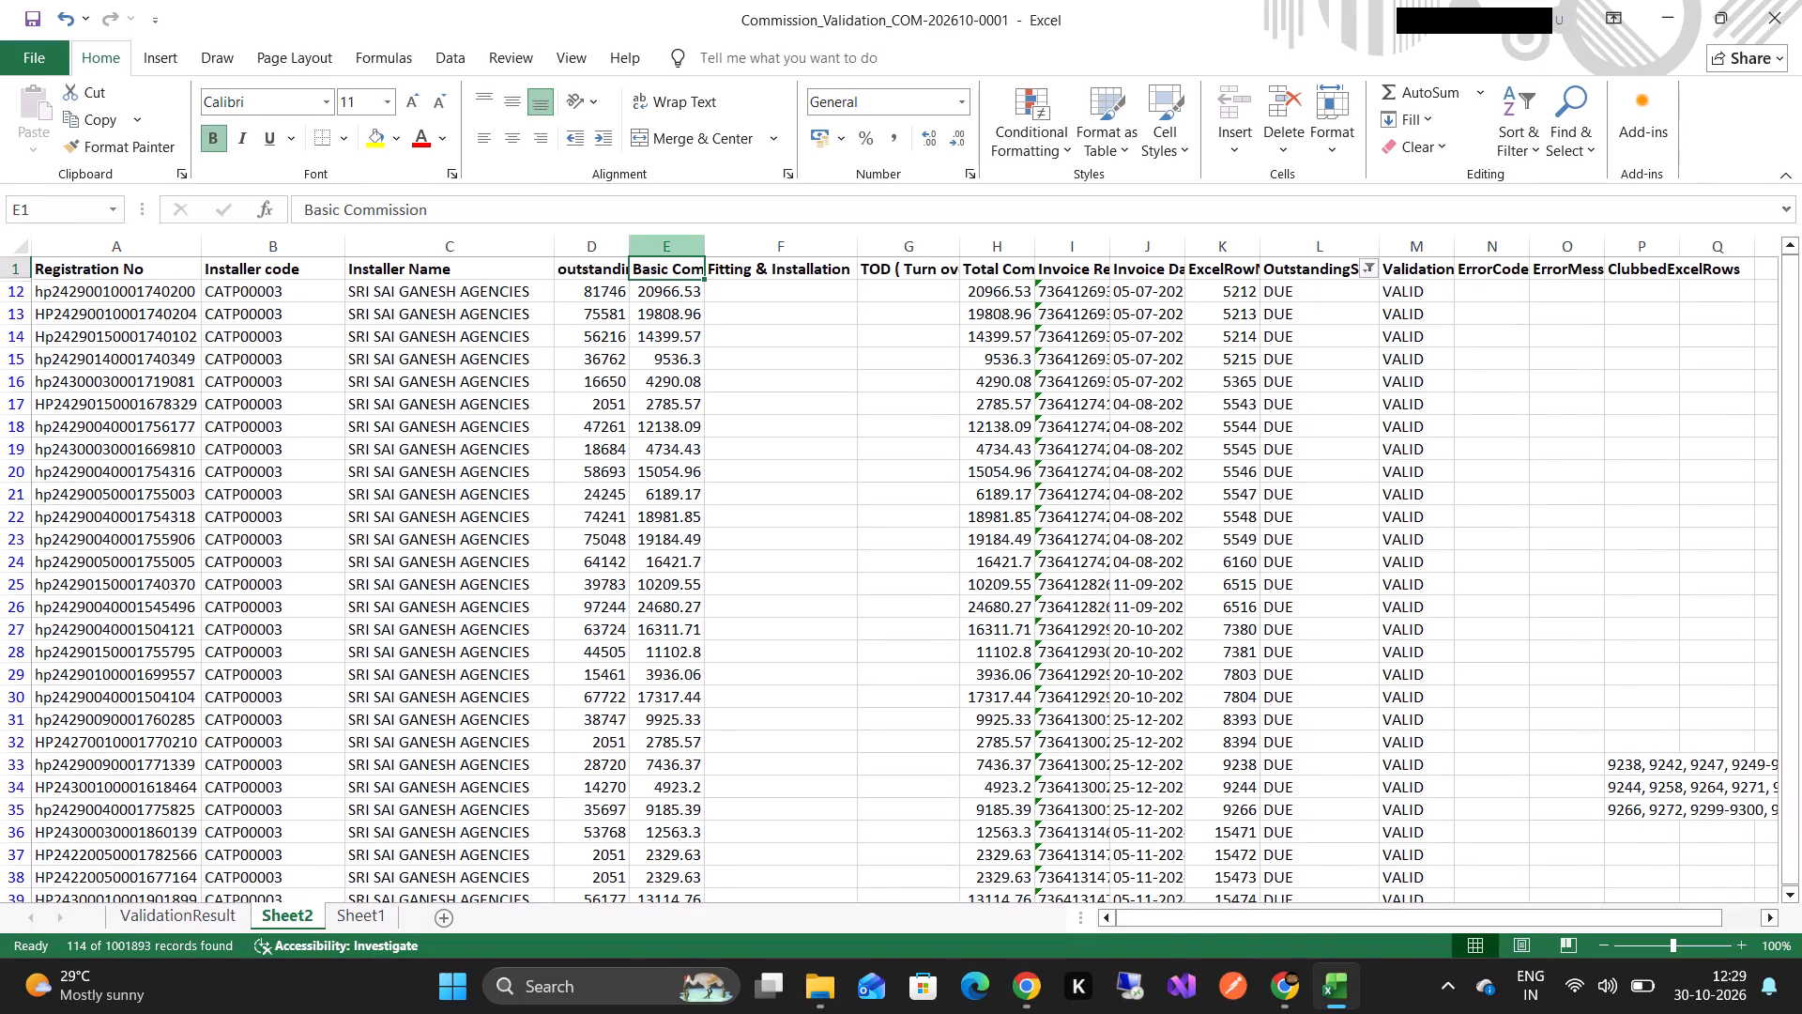
left_click(681, 245)
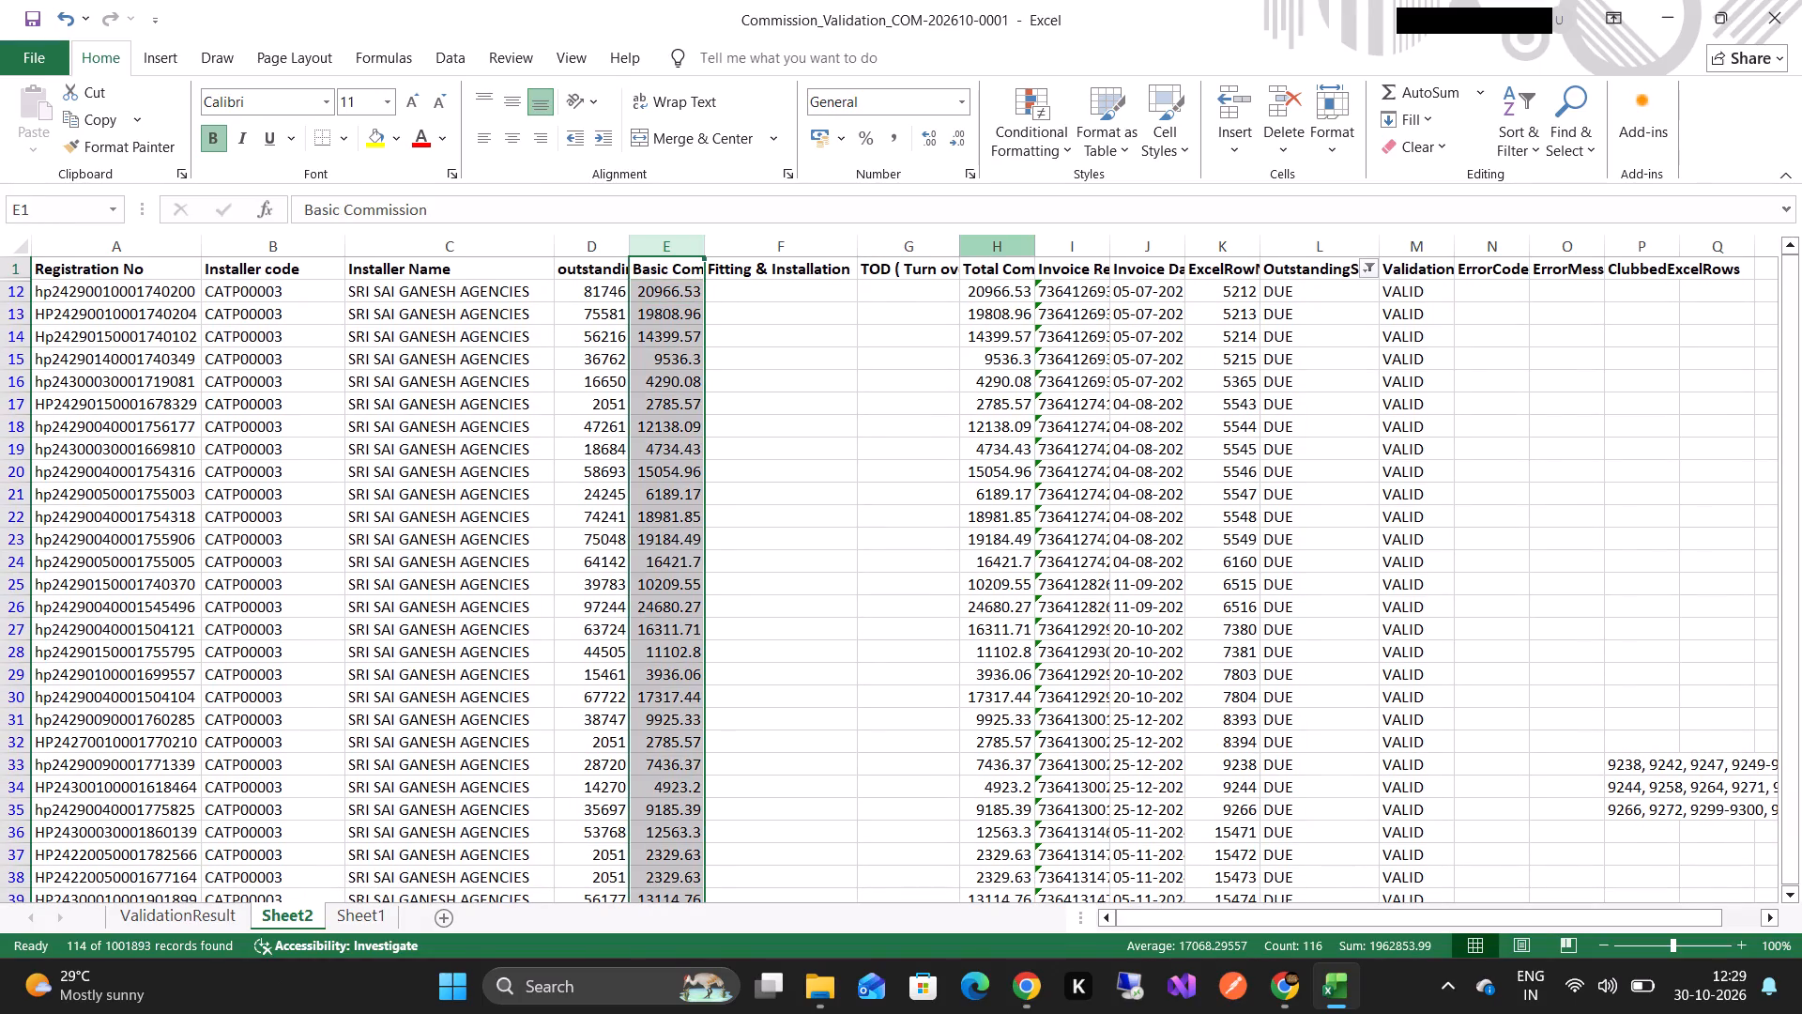
left_click(988, 253)
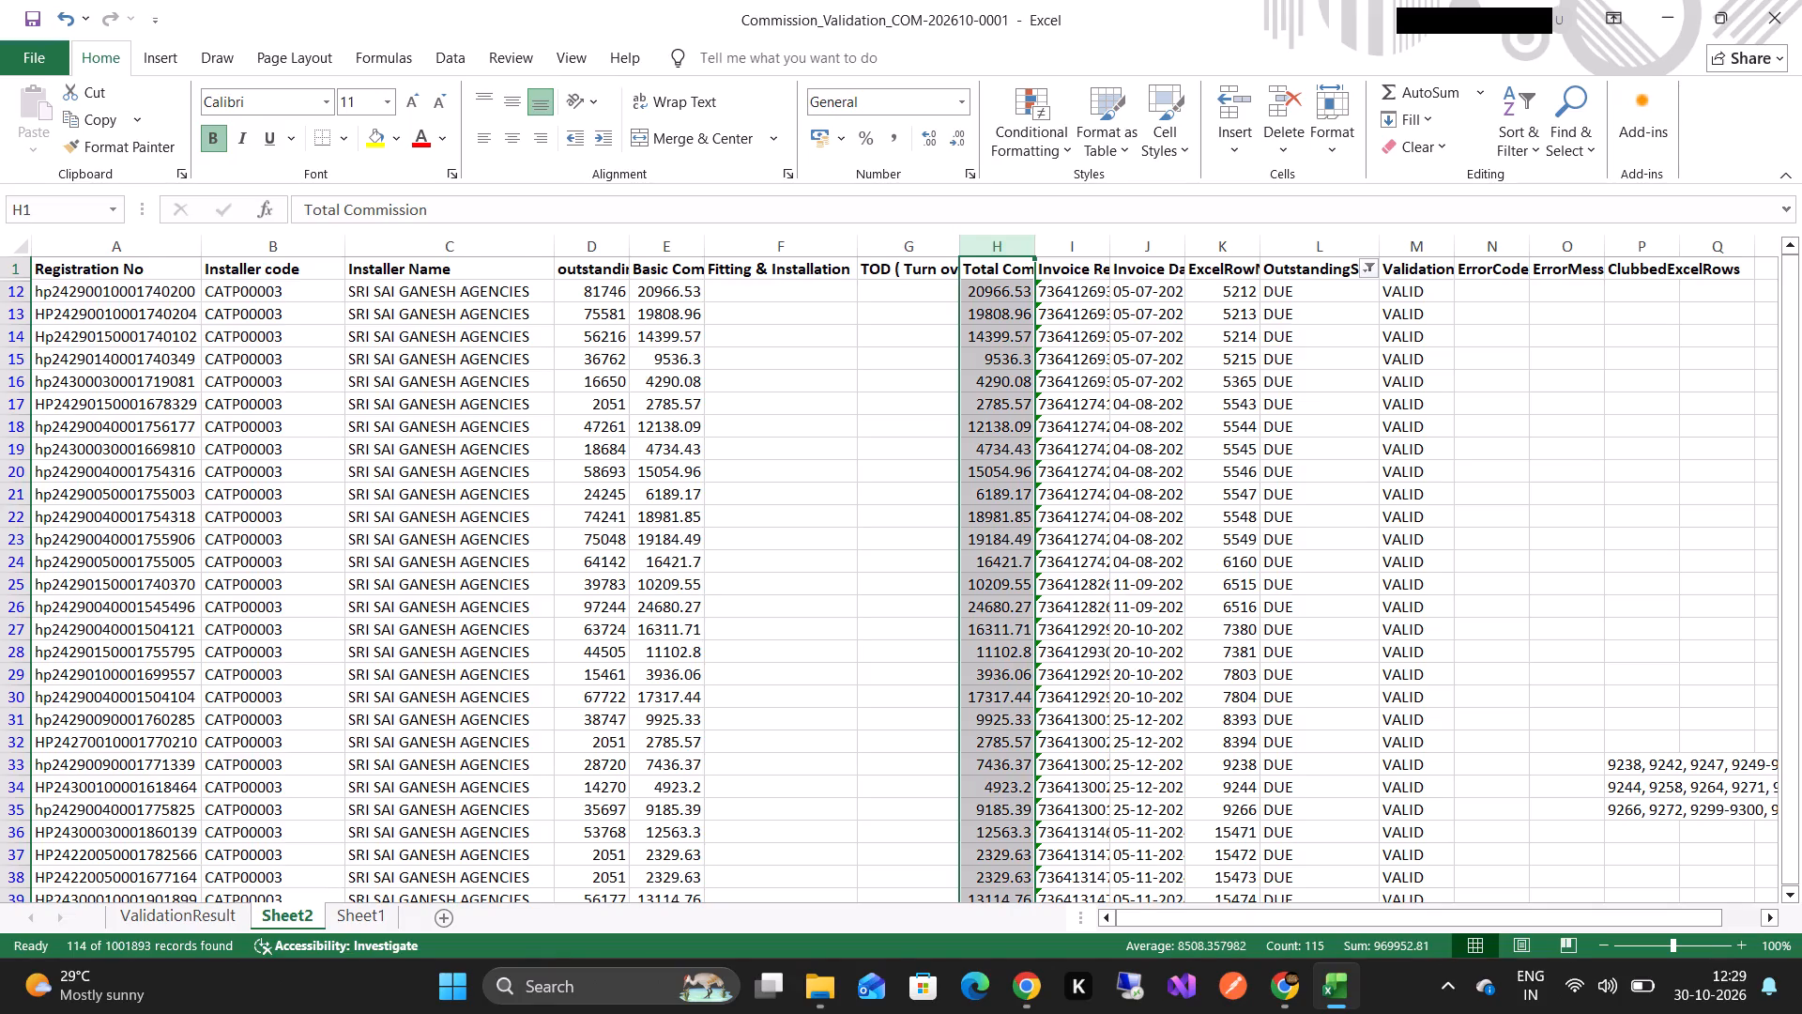
Examine the last filtered rows on Sheet2 and the area beside the basic commission total in E1001896, with Total Commission still selected.
scroll(1005, 708, "down", 7)
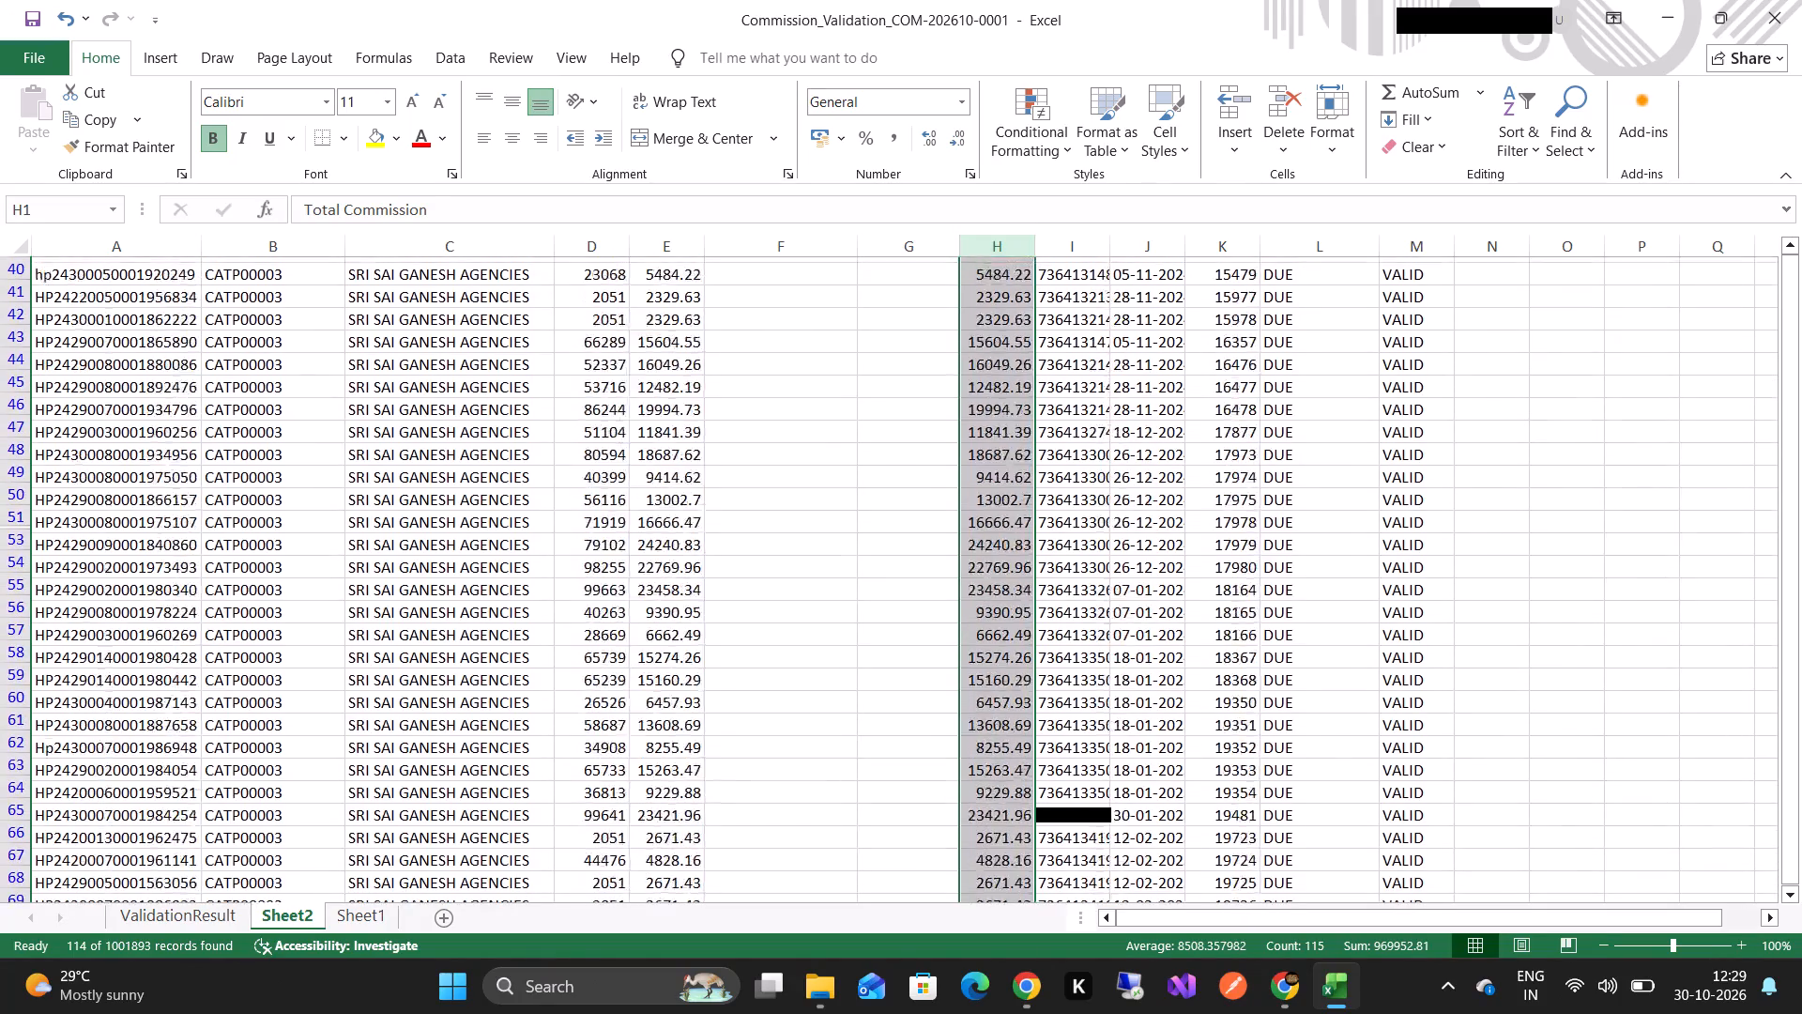
scroll(1005, 708, "down", 5)
scroll(1005, 708, "up", 1)
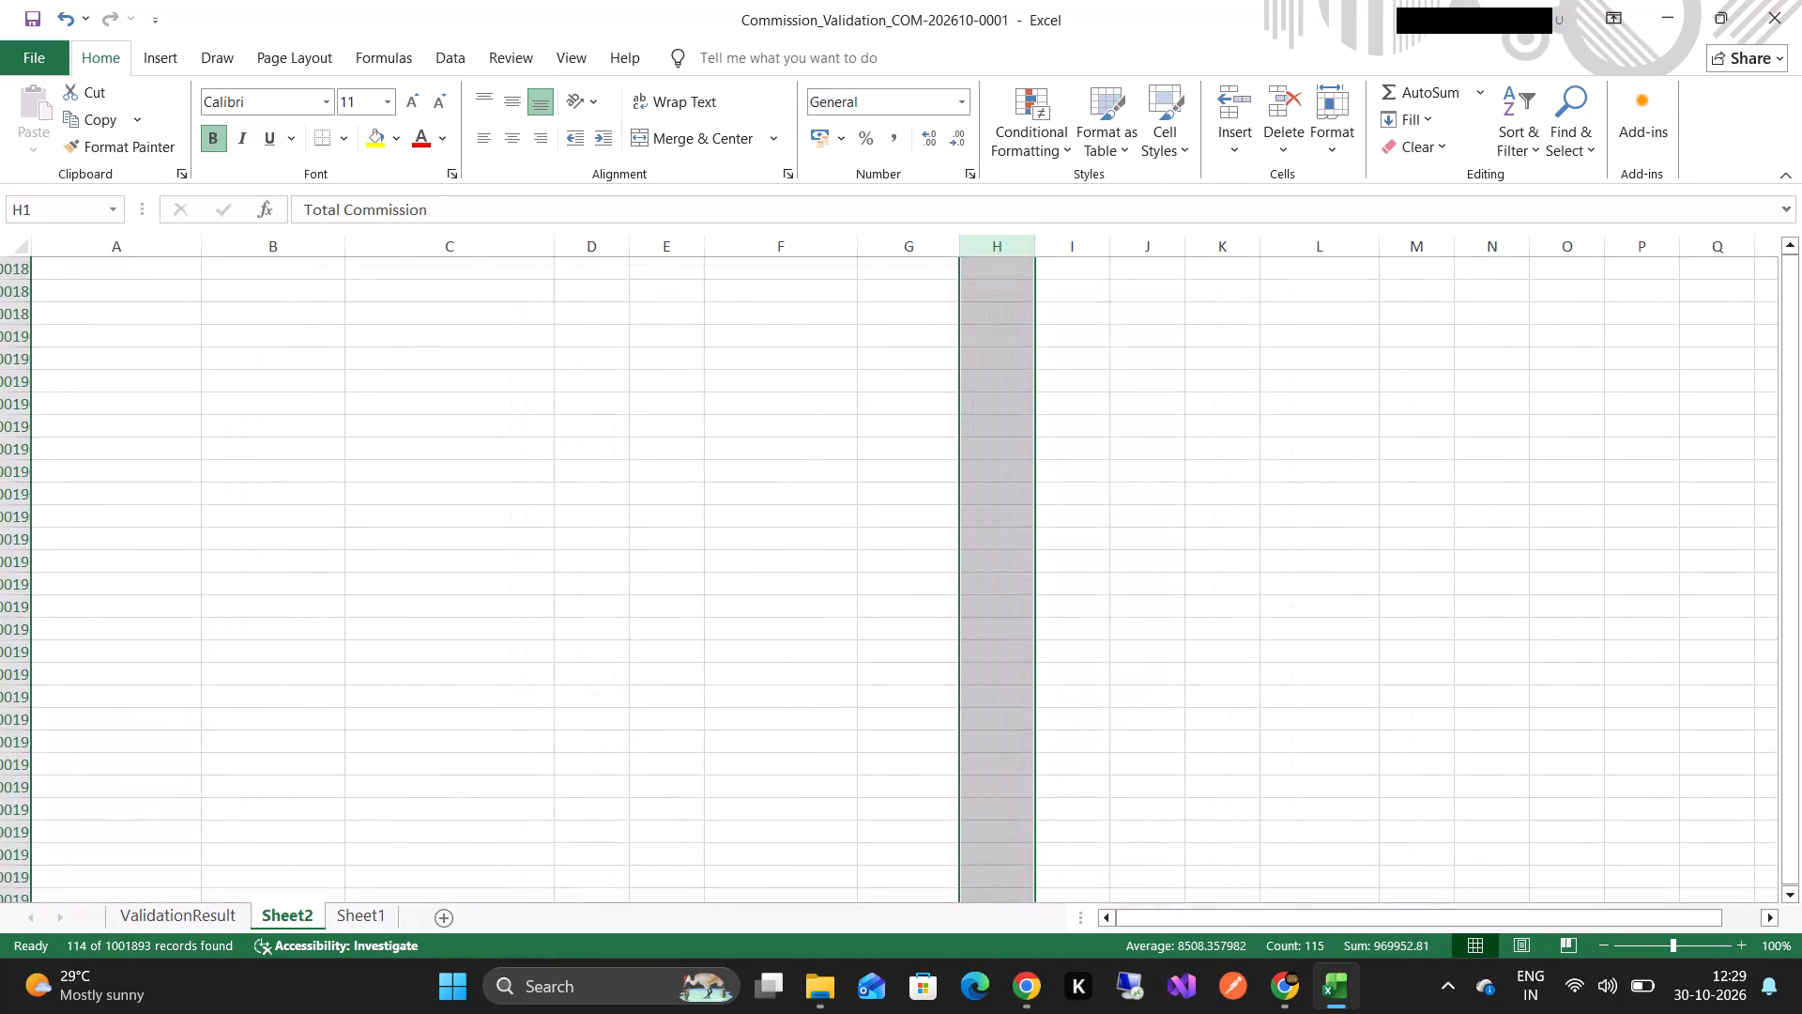
scroll(1005, 708, "up", 7)
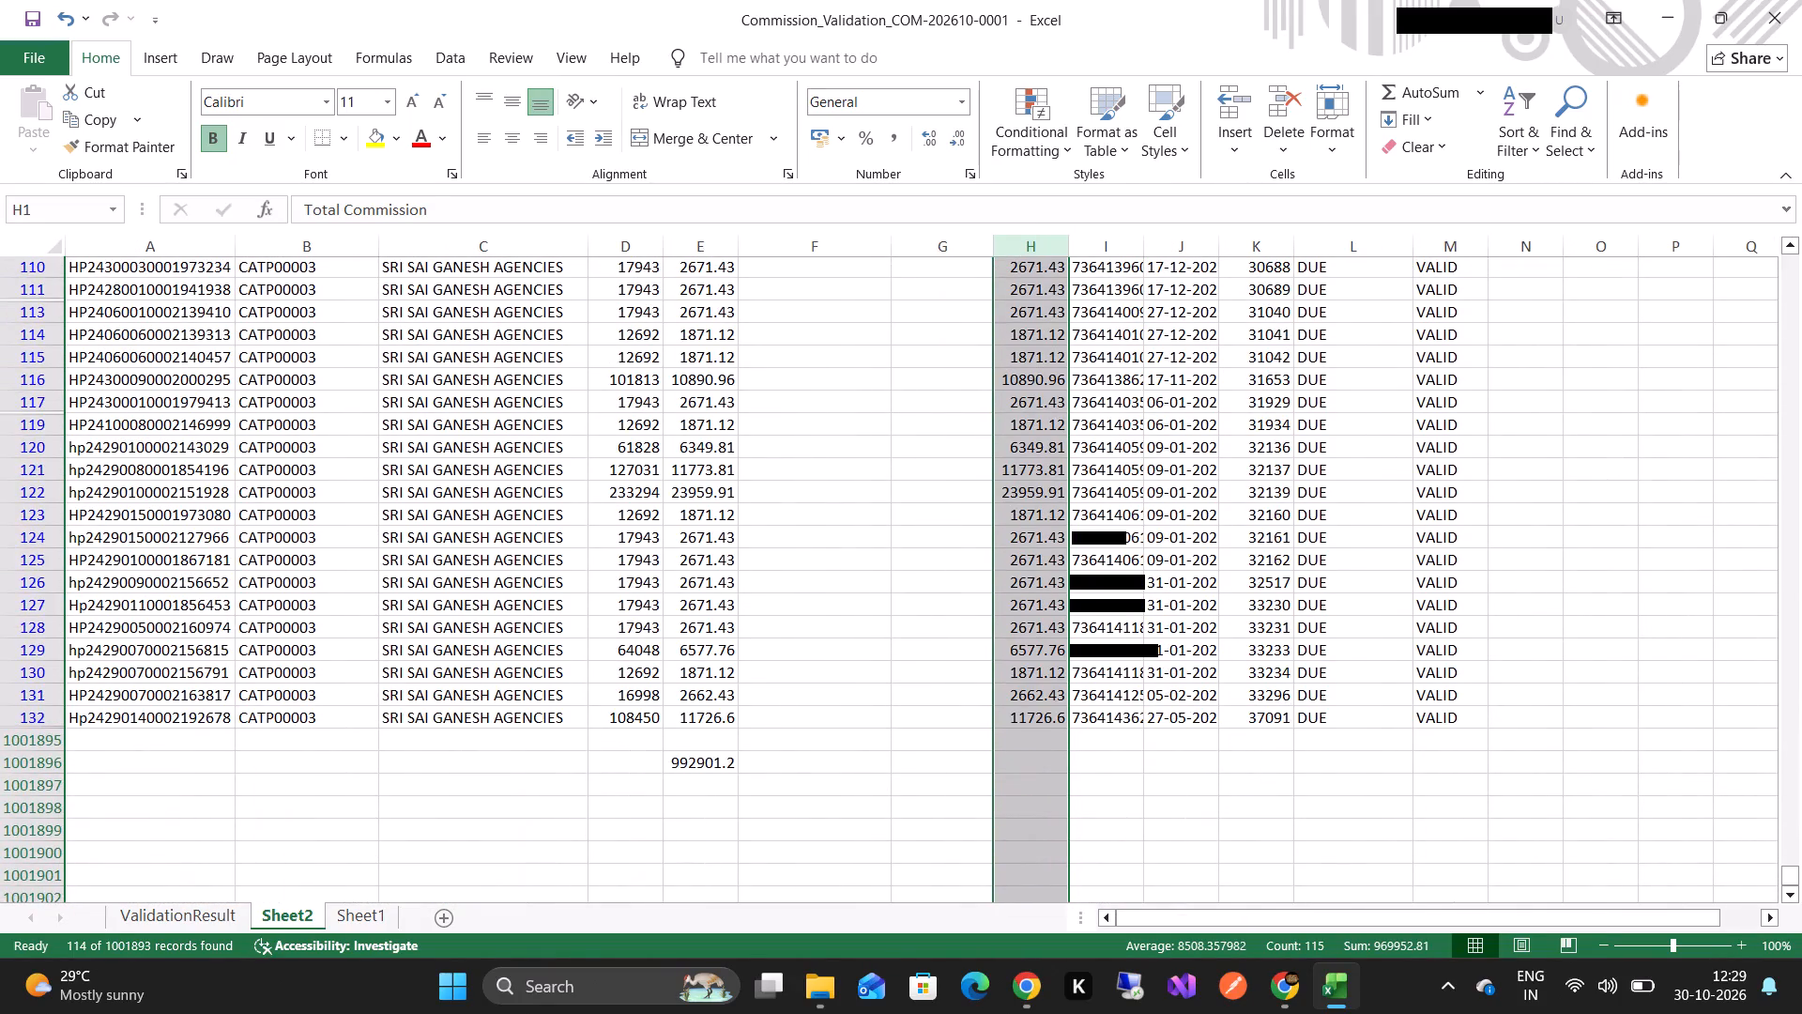
left_click(1009, 772)
left_click(1077, 763)
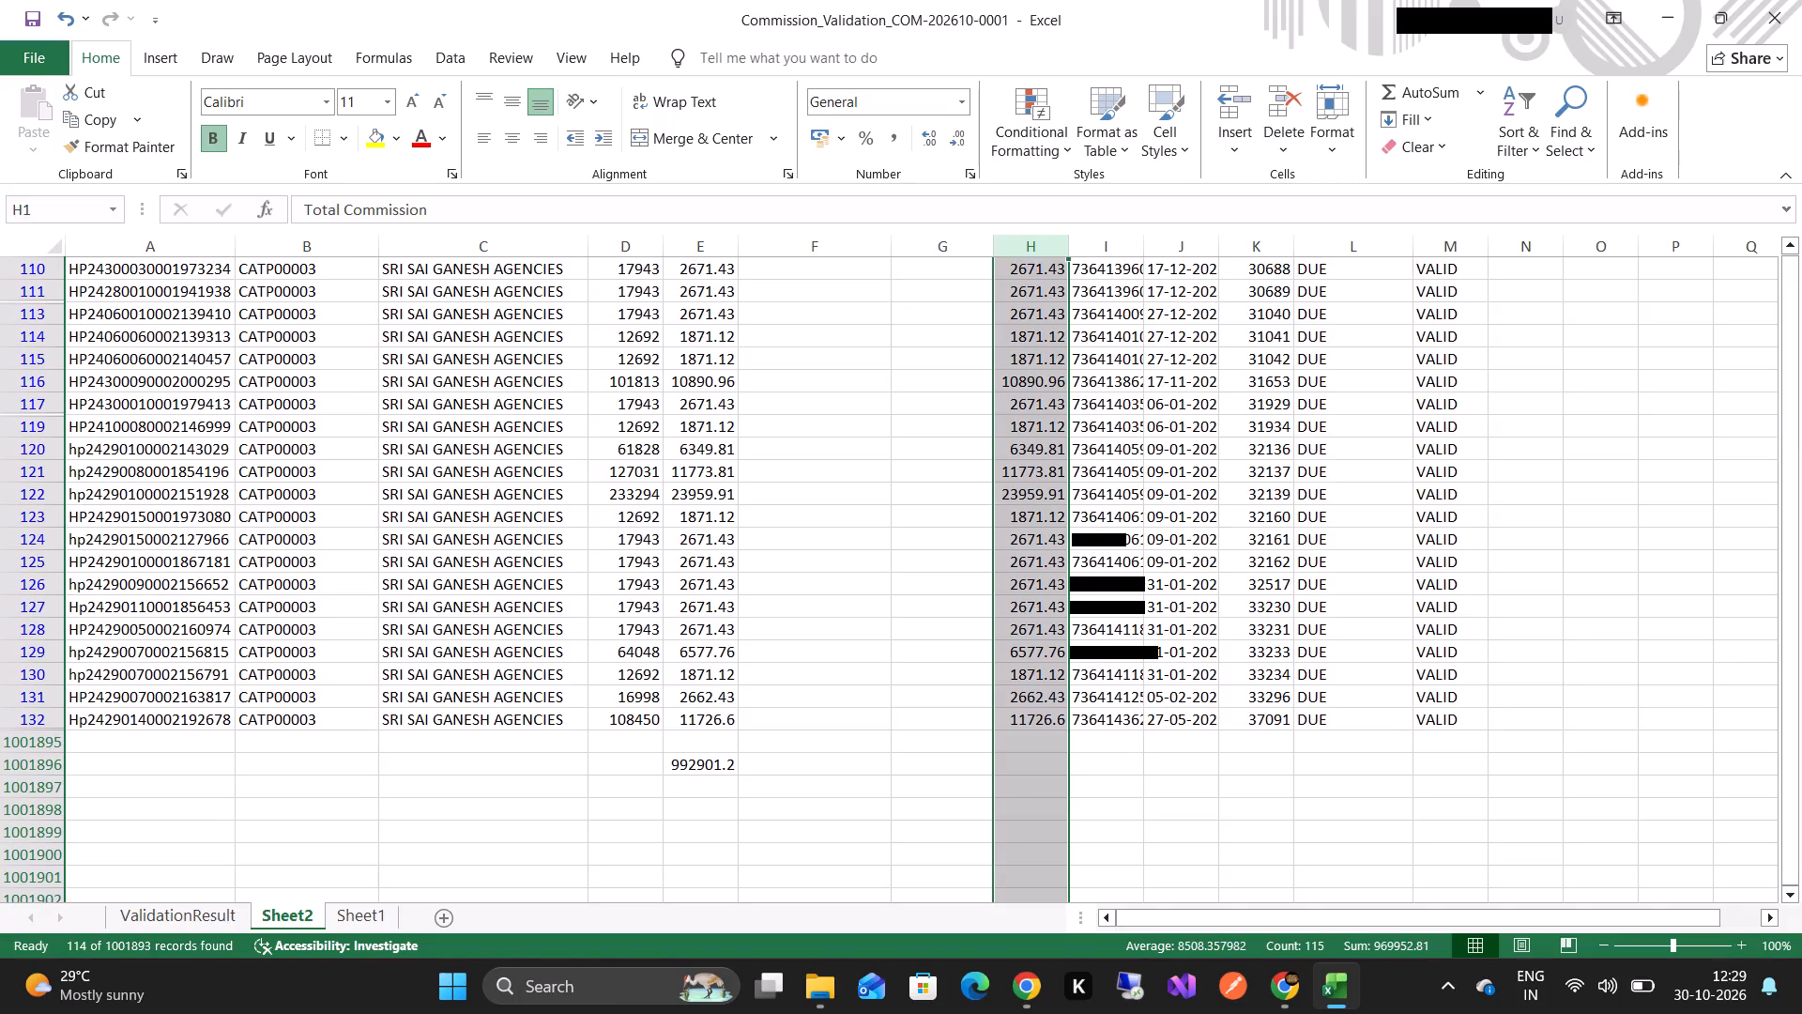
double_click(1077, 763)
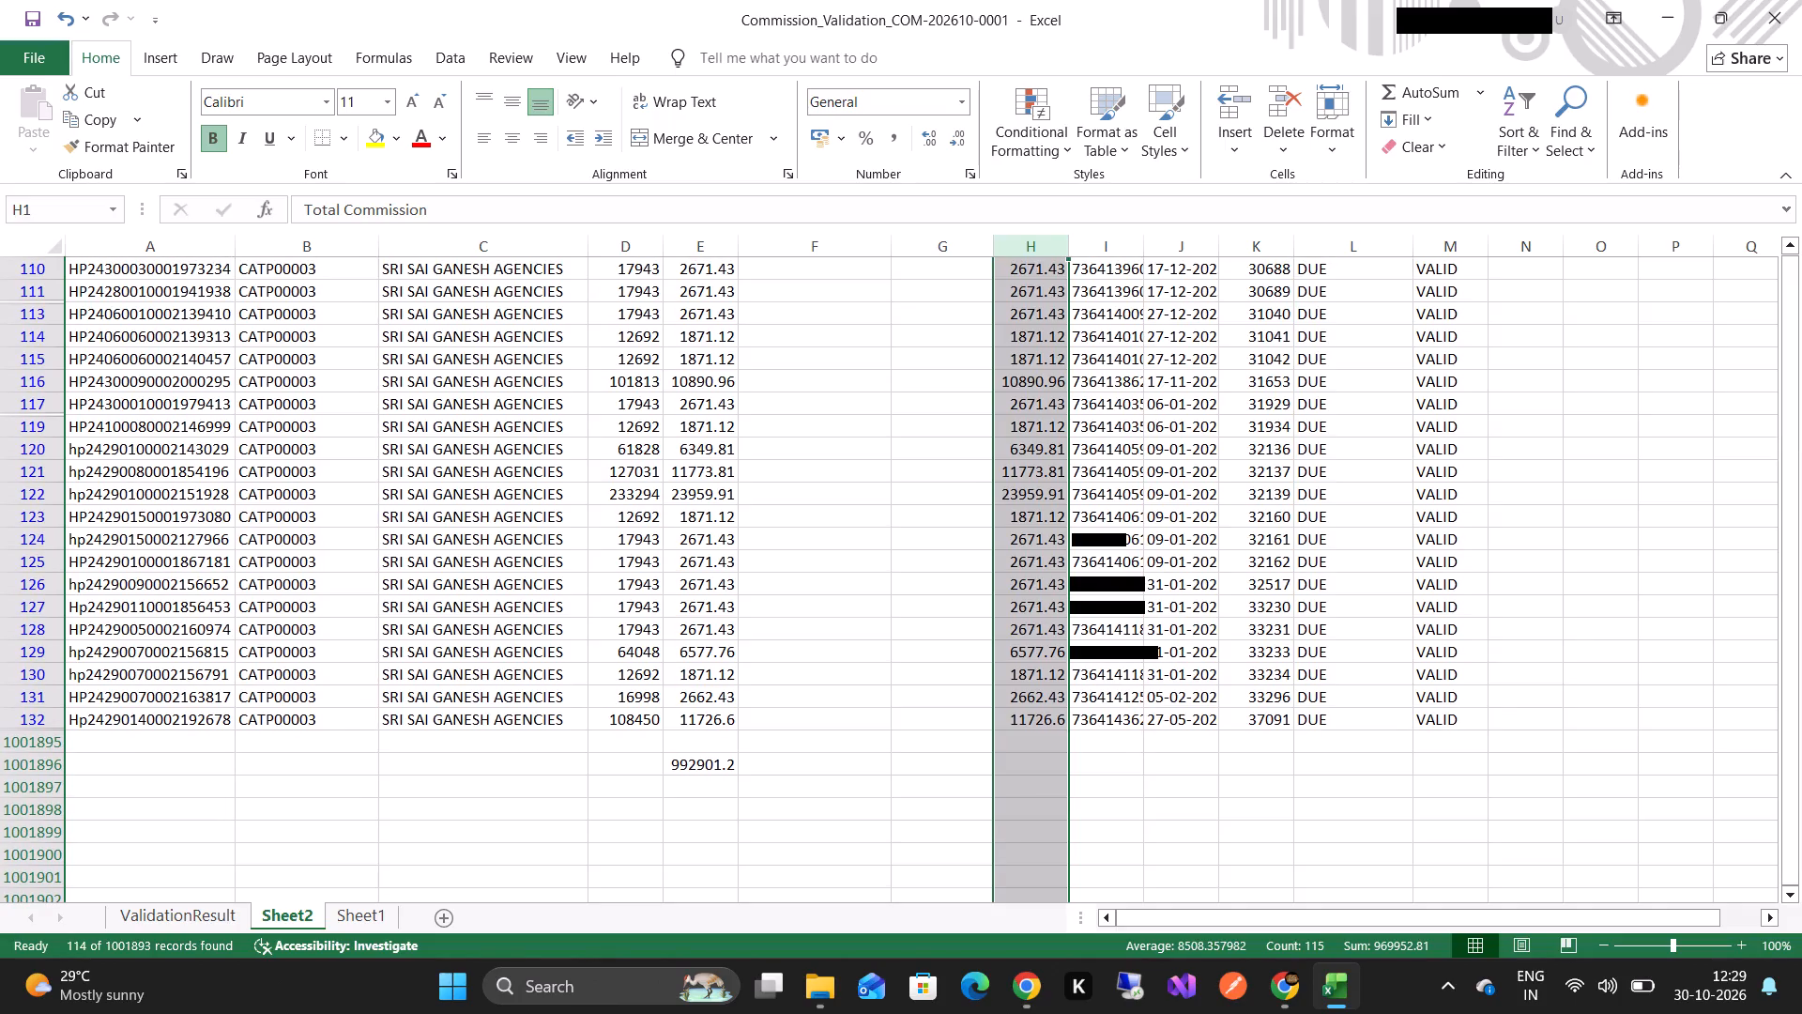
double_click(1104, 771)
double_click(943, 764)
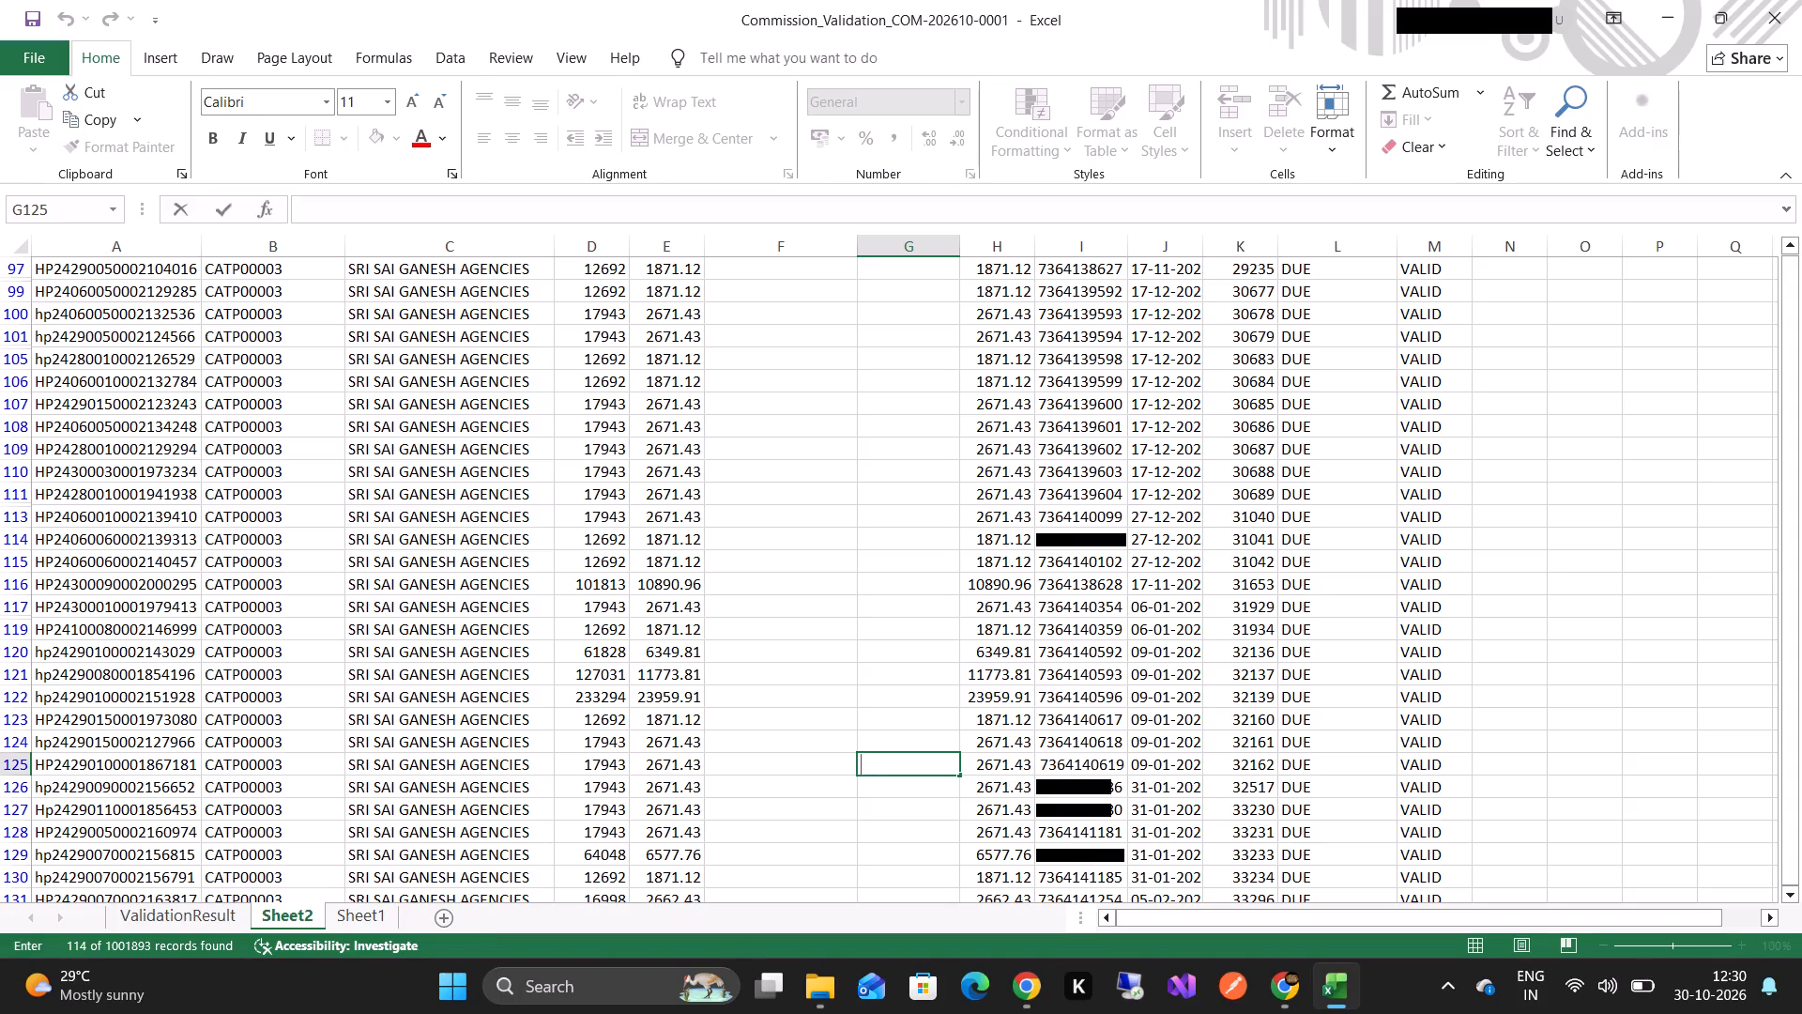
scroll(794, 702, "up", 2)
scroll(794, 702, "down", 4)
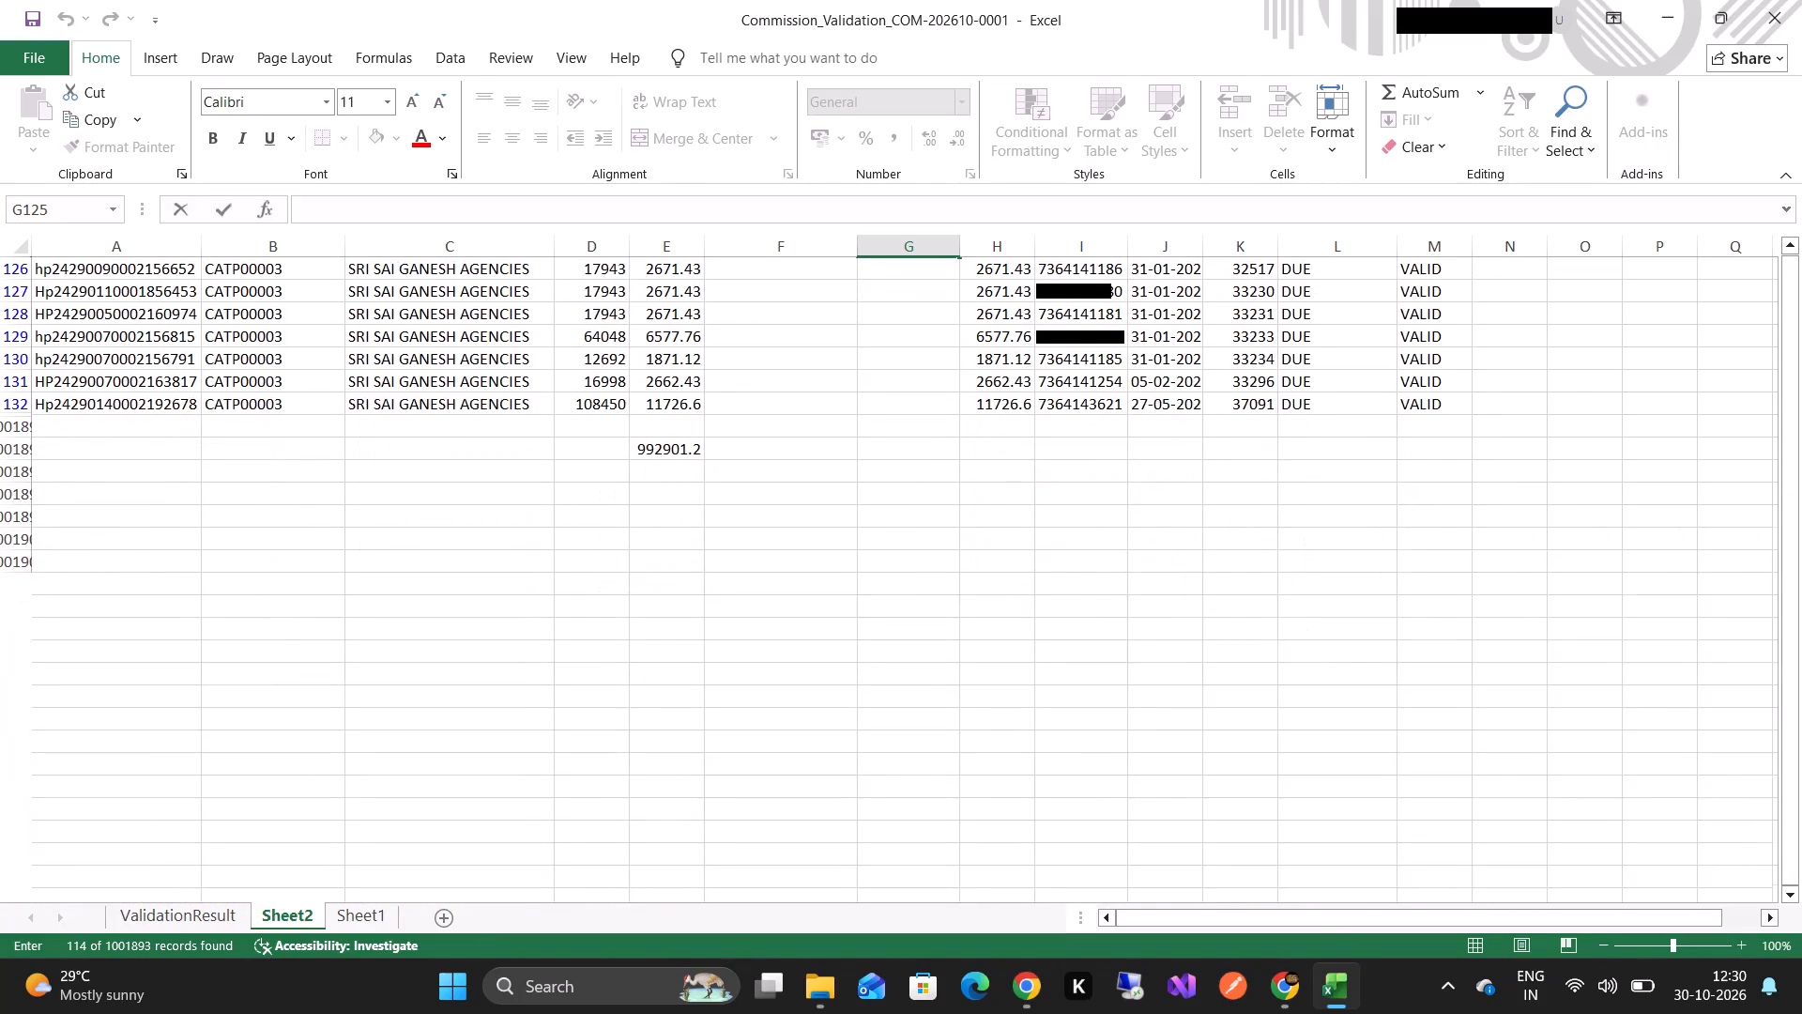
Open Sheet1 and check the outstanding amount, Basic Commission and Total Commission totals in row 134.
left_click(374, 918)
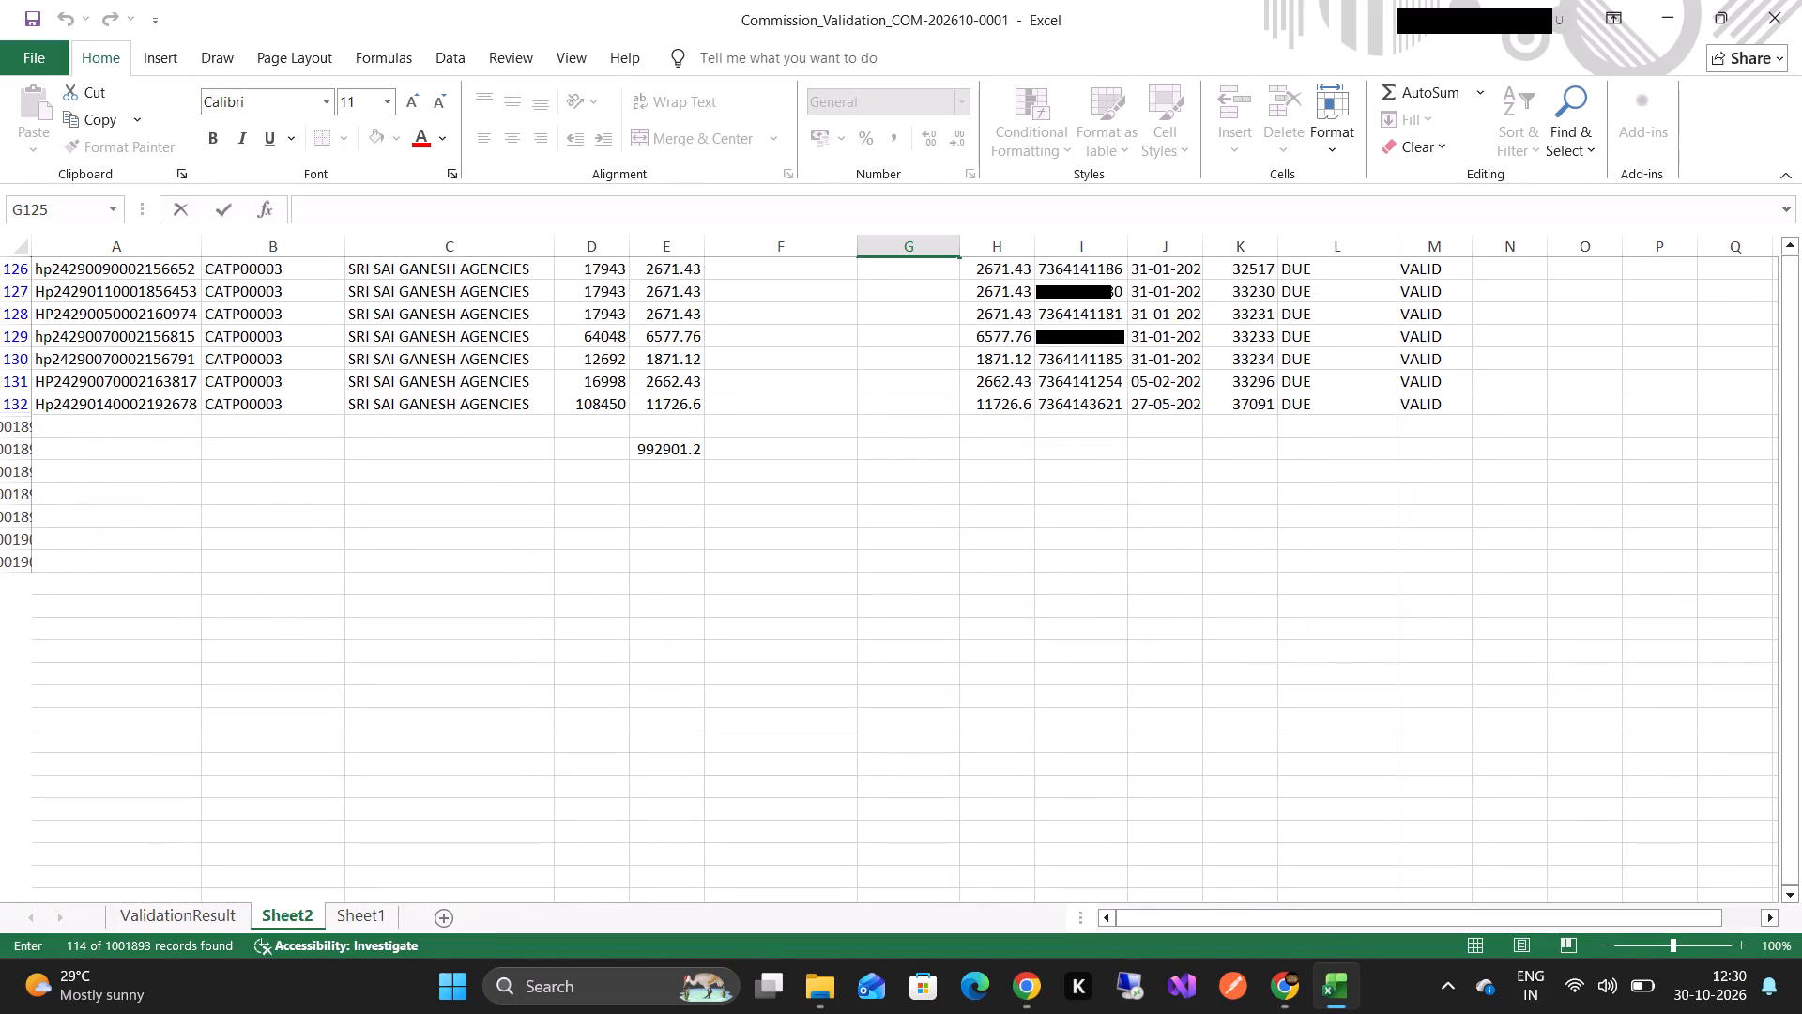
left_click(374, 918)
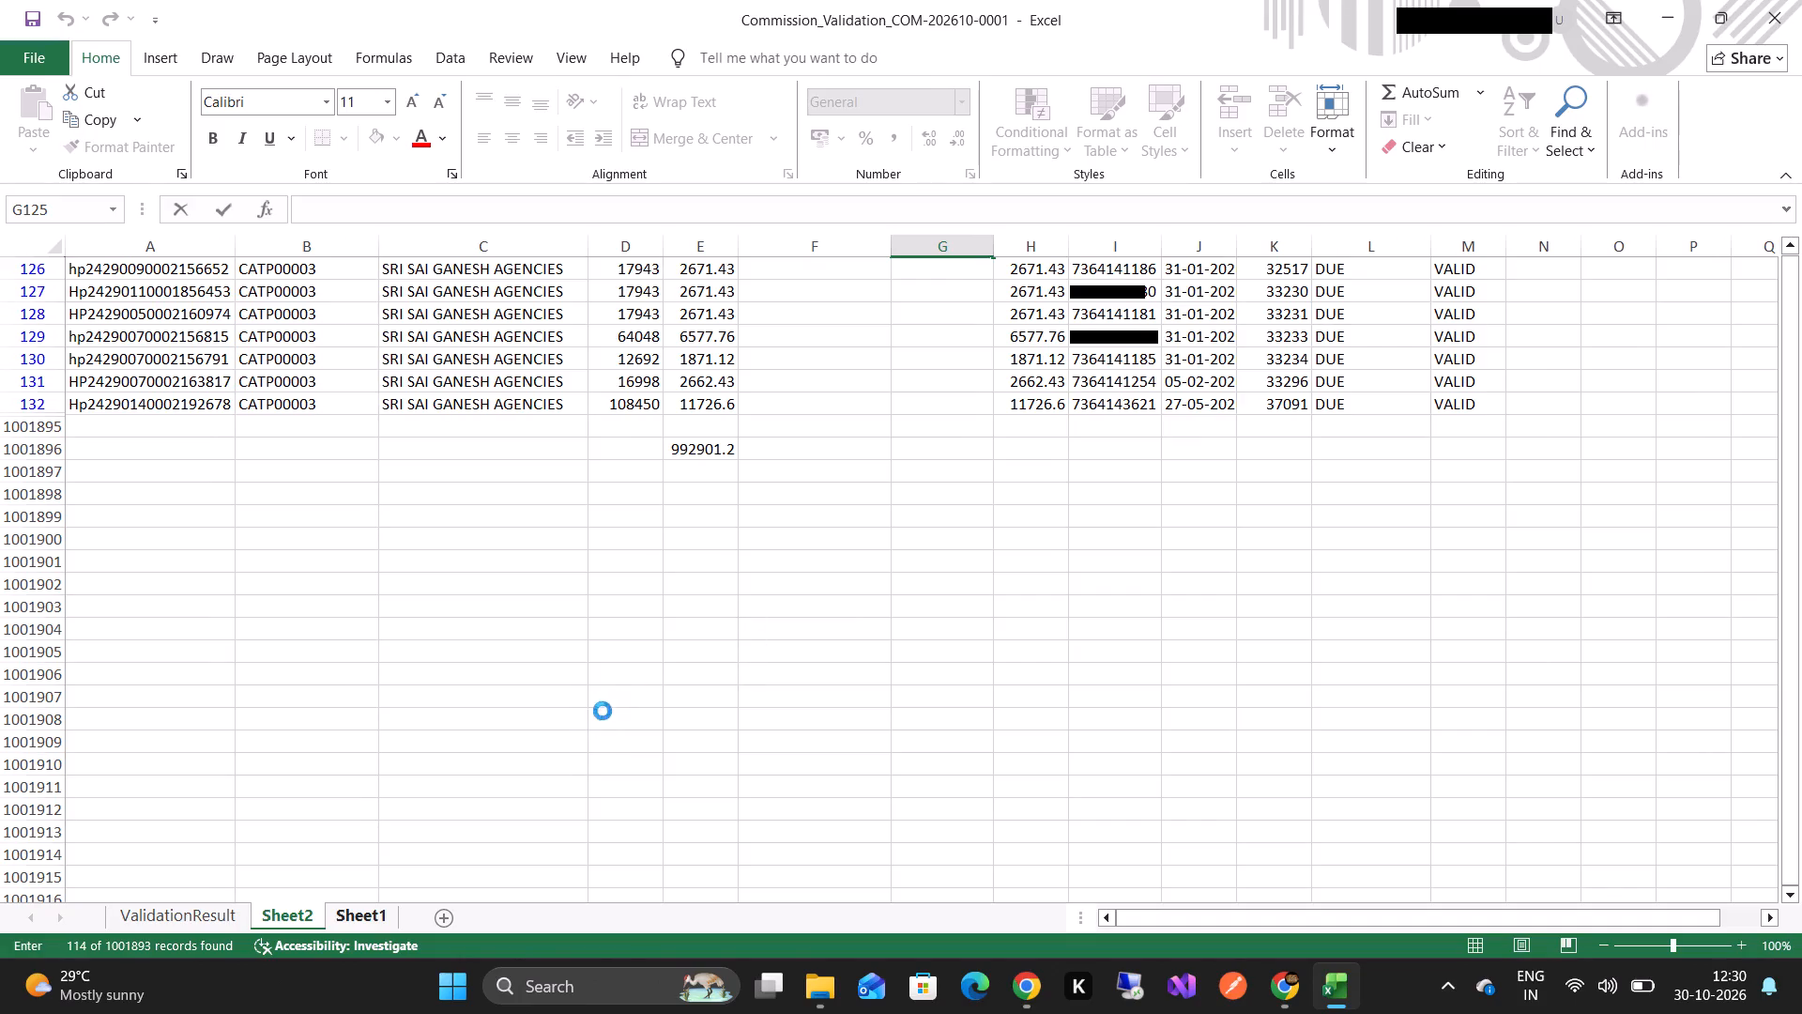
left_click(353, 924)
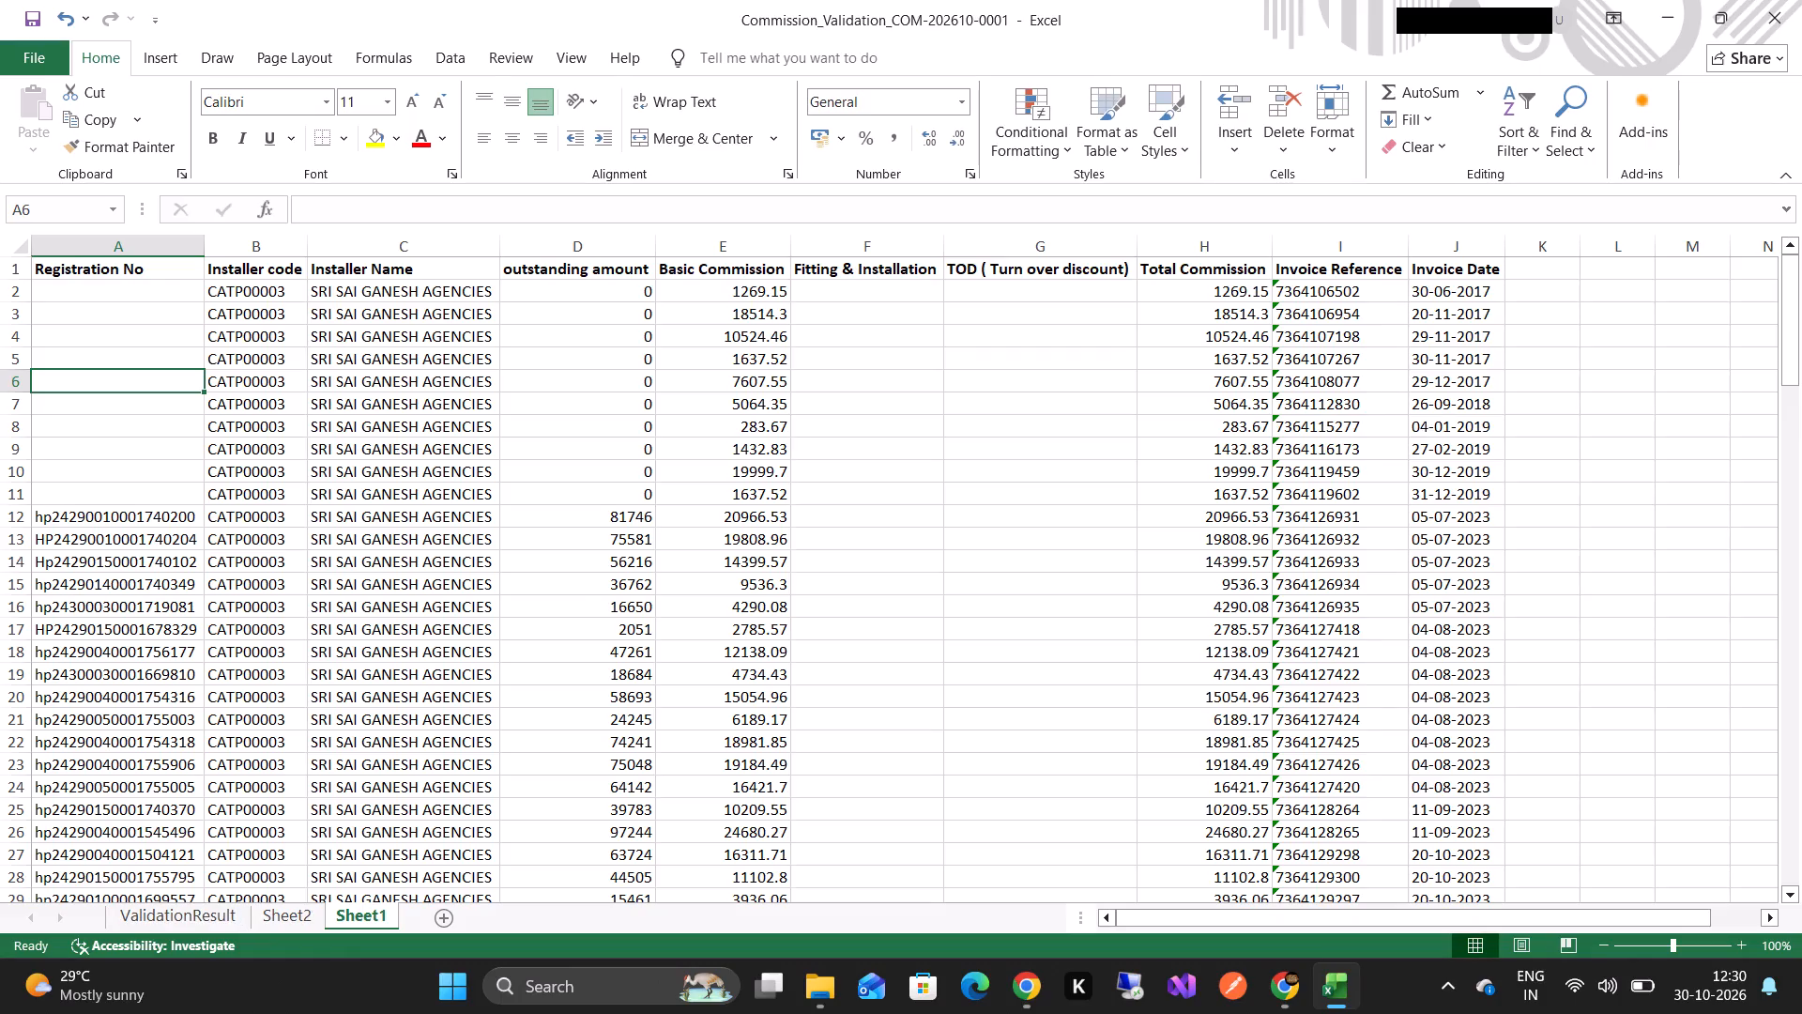
scroll(637, 789, "down", 8)
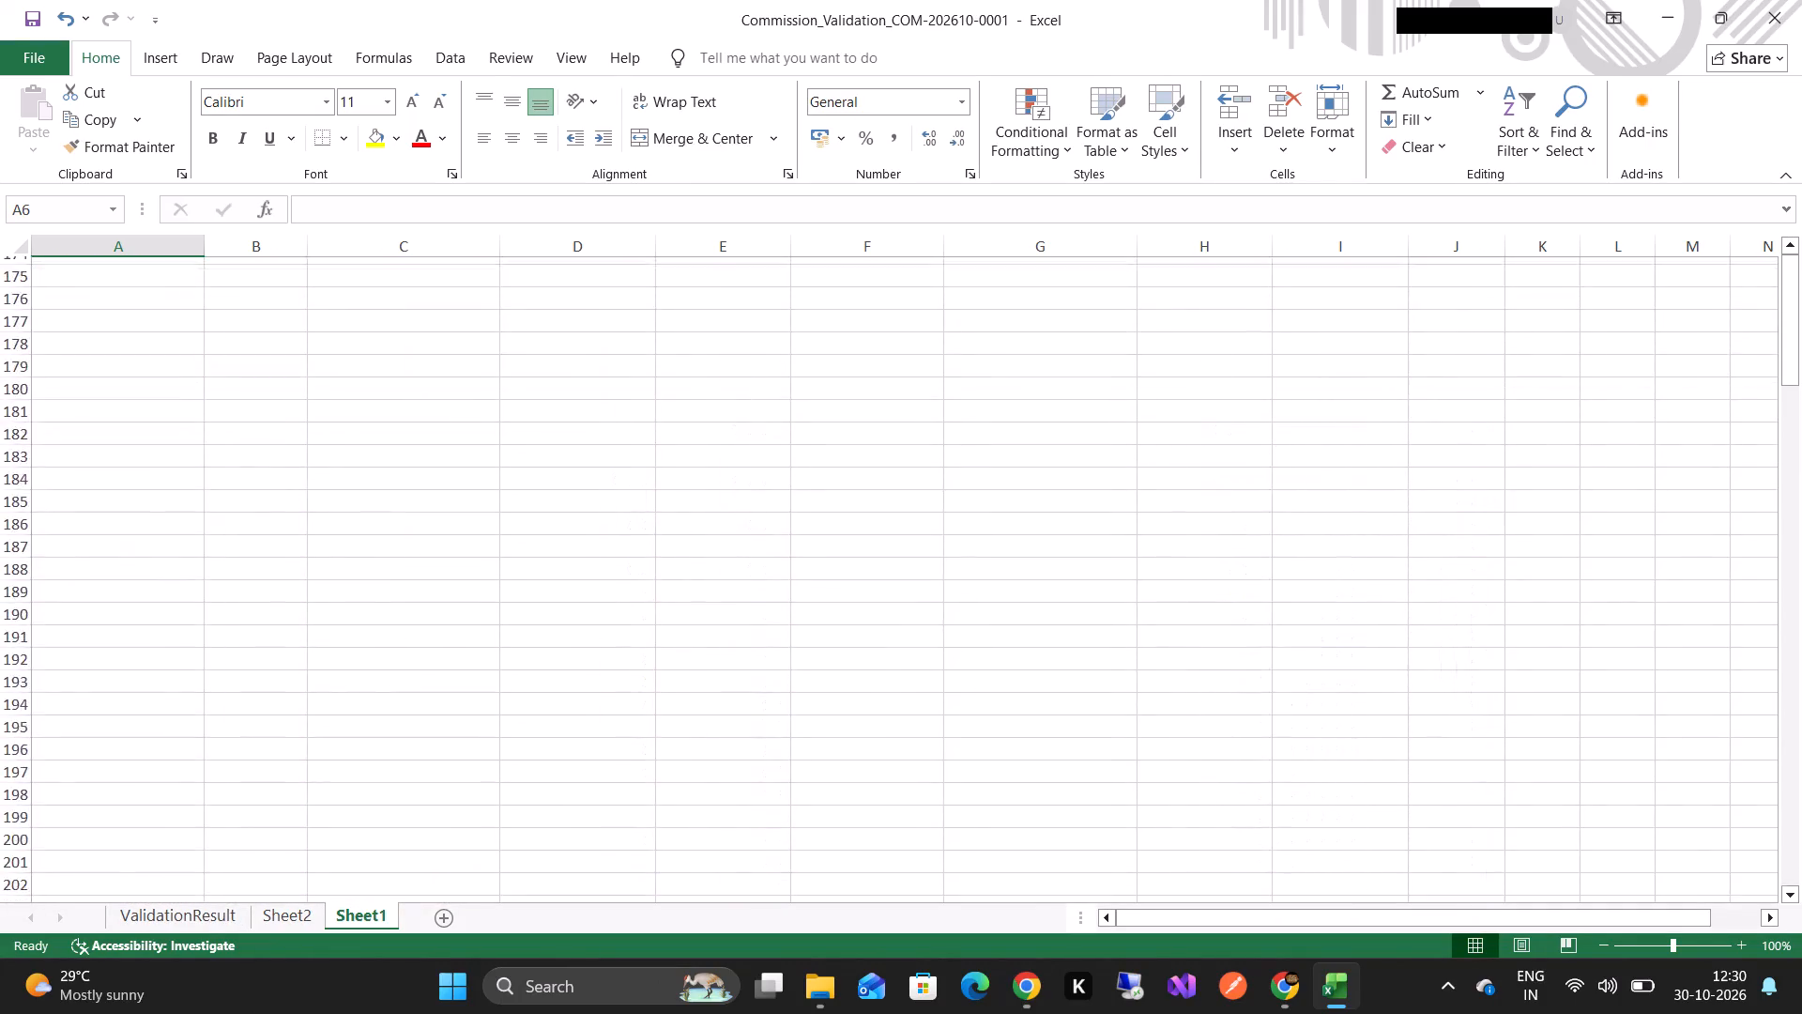
scroll(637, 789, "down", 1)
scroll(637, 789, "up", 1)
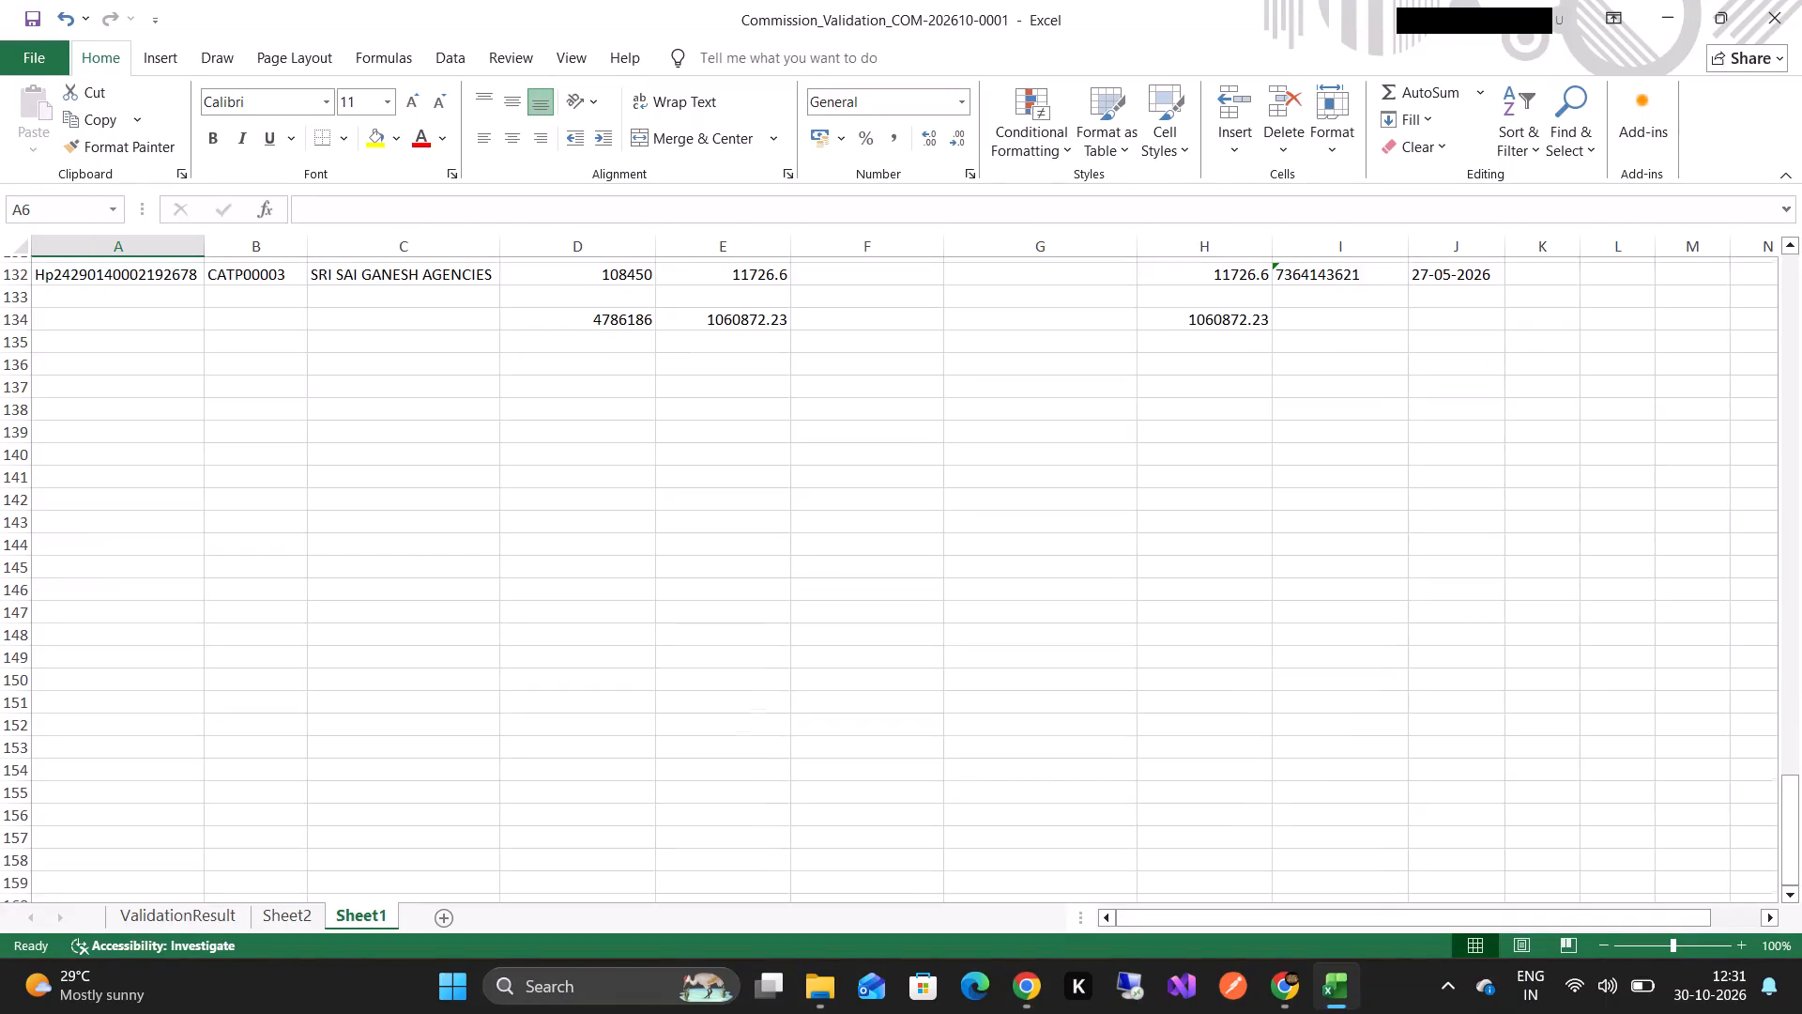
scroll(637, 789, "up", 1)
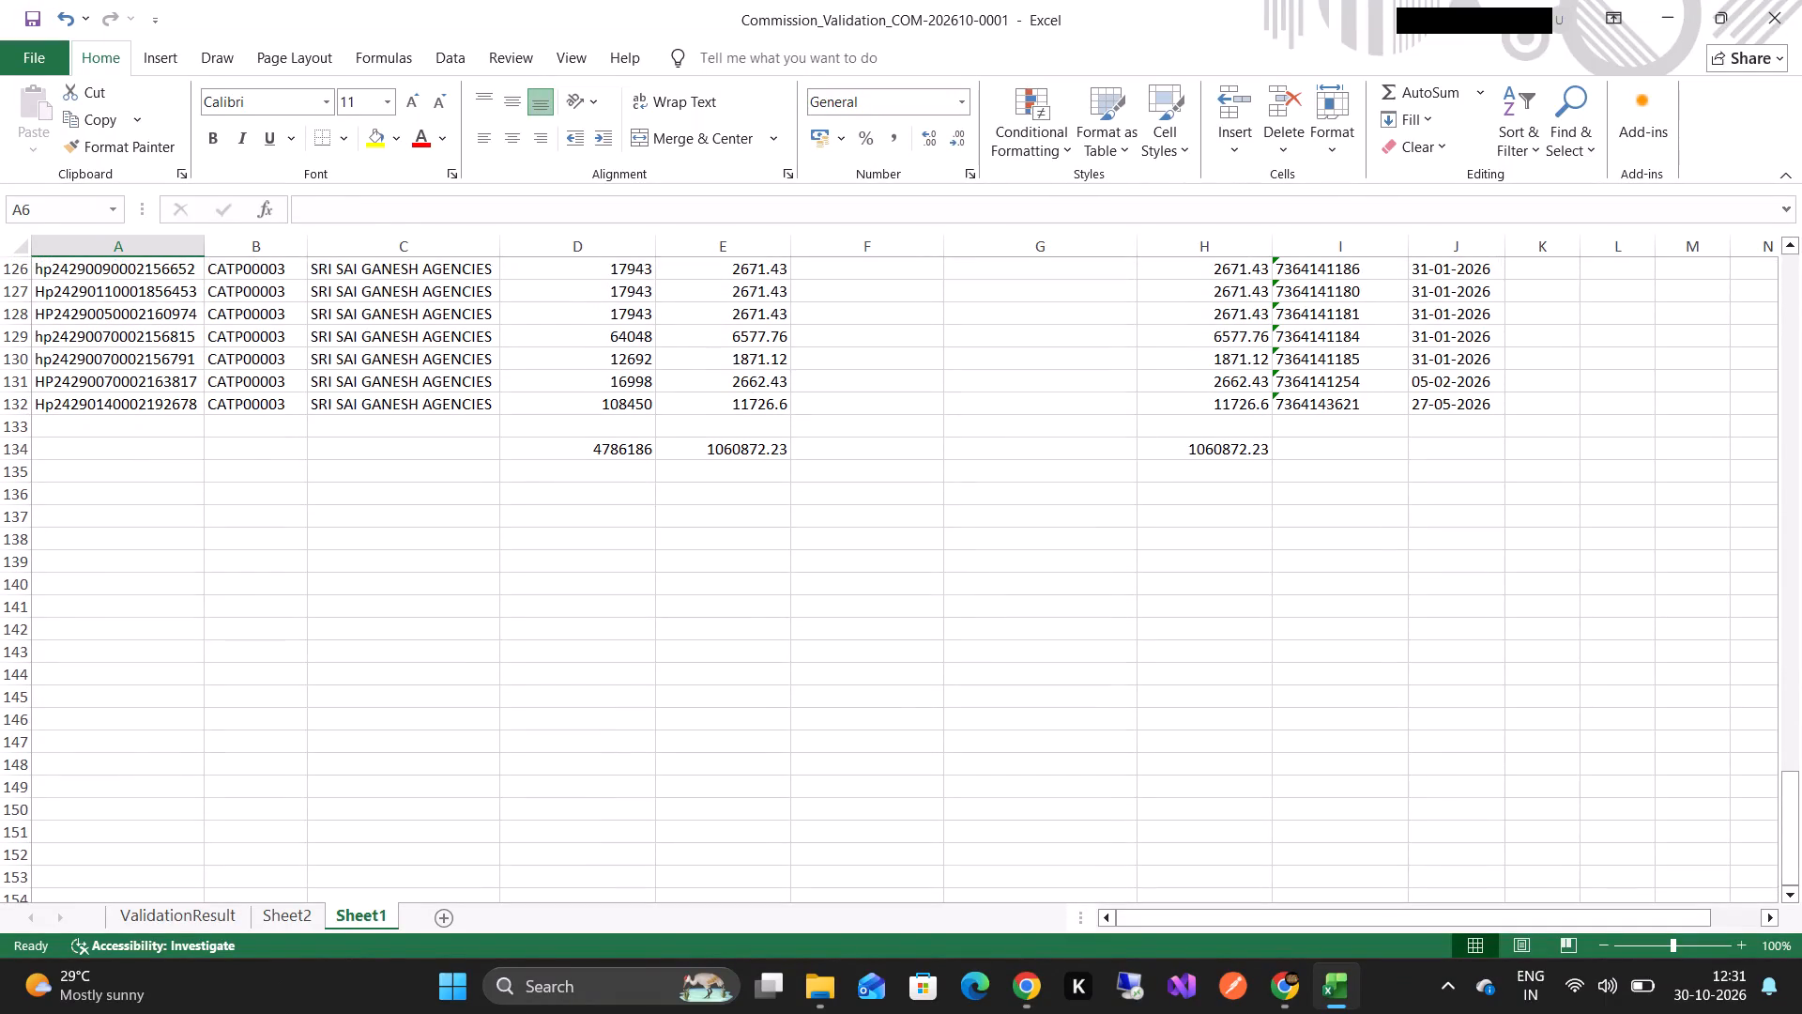
double_click(717, 440)
left_click(771, 492)
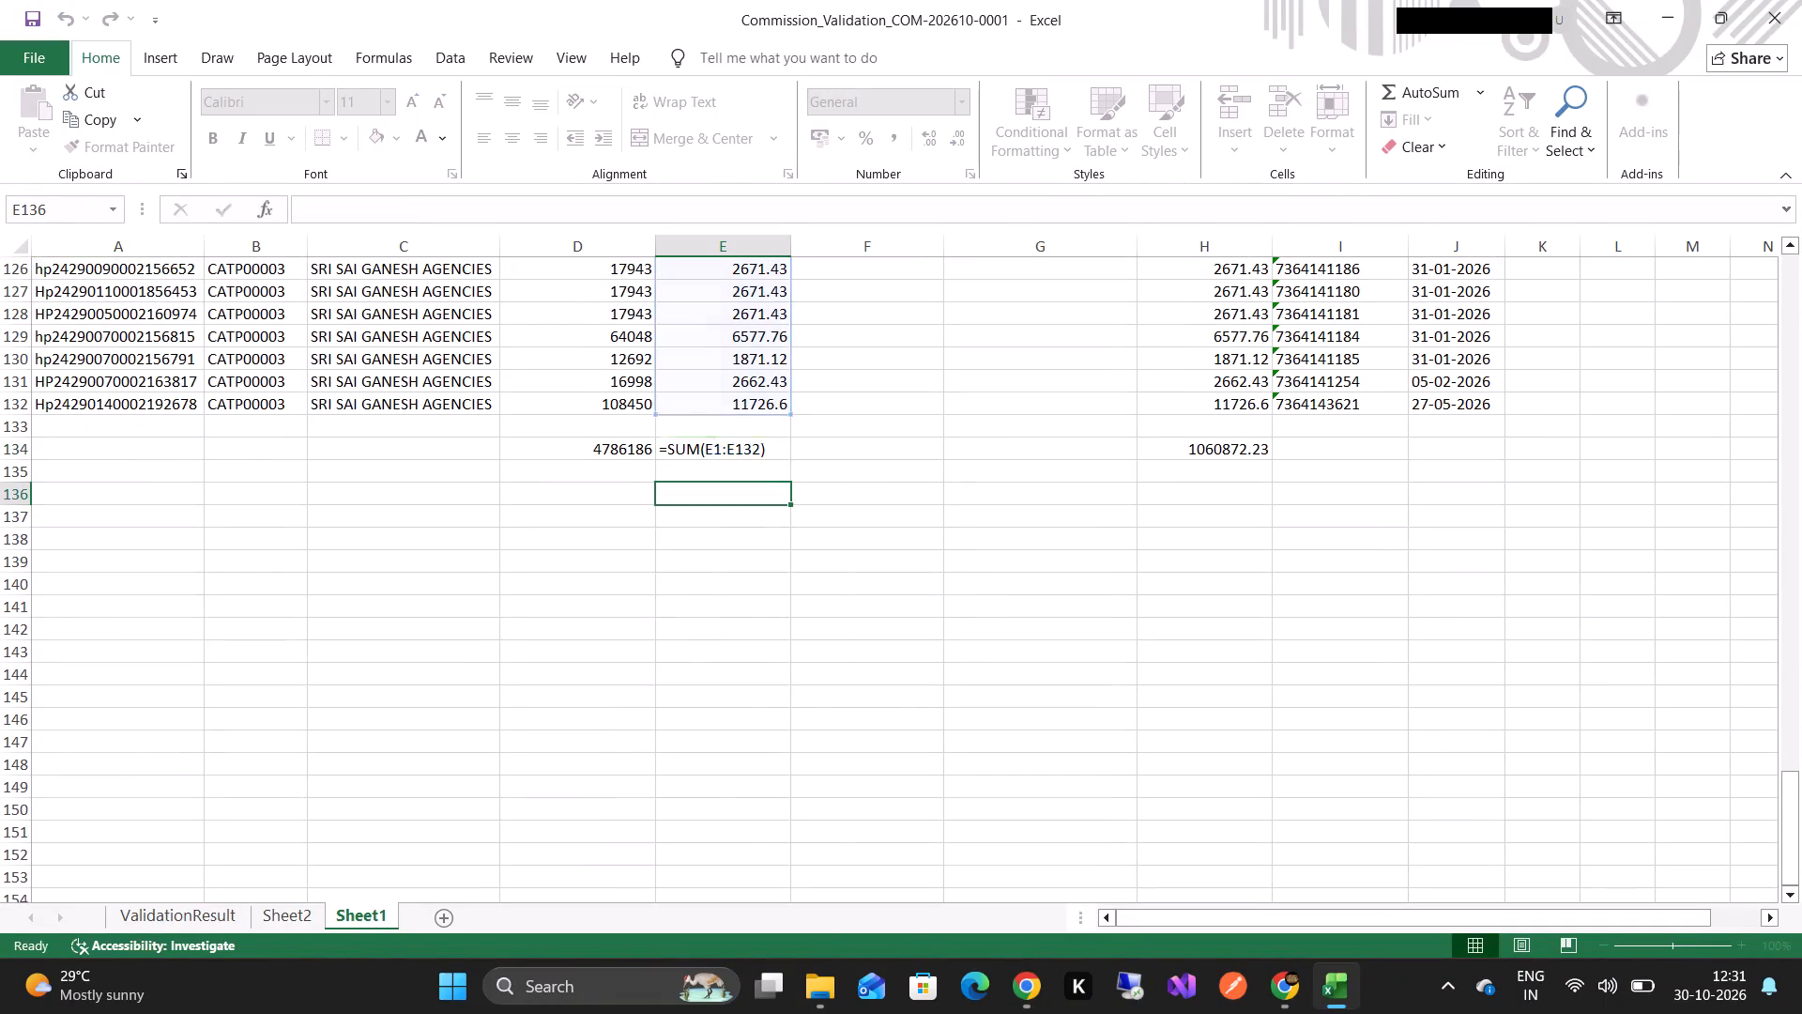
Switch to Chrome and view All Stages on the dealer's Outstanding page under Manage Commission in the MahindraEPC portal.
left_click(1278, 993)
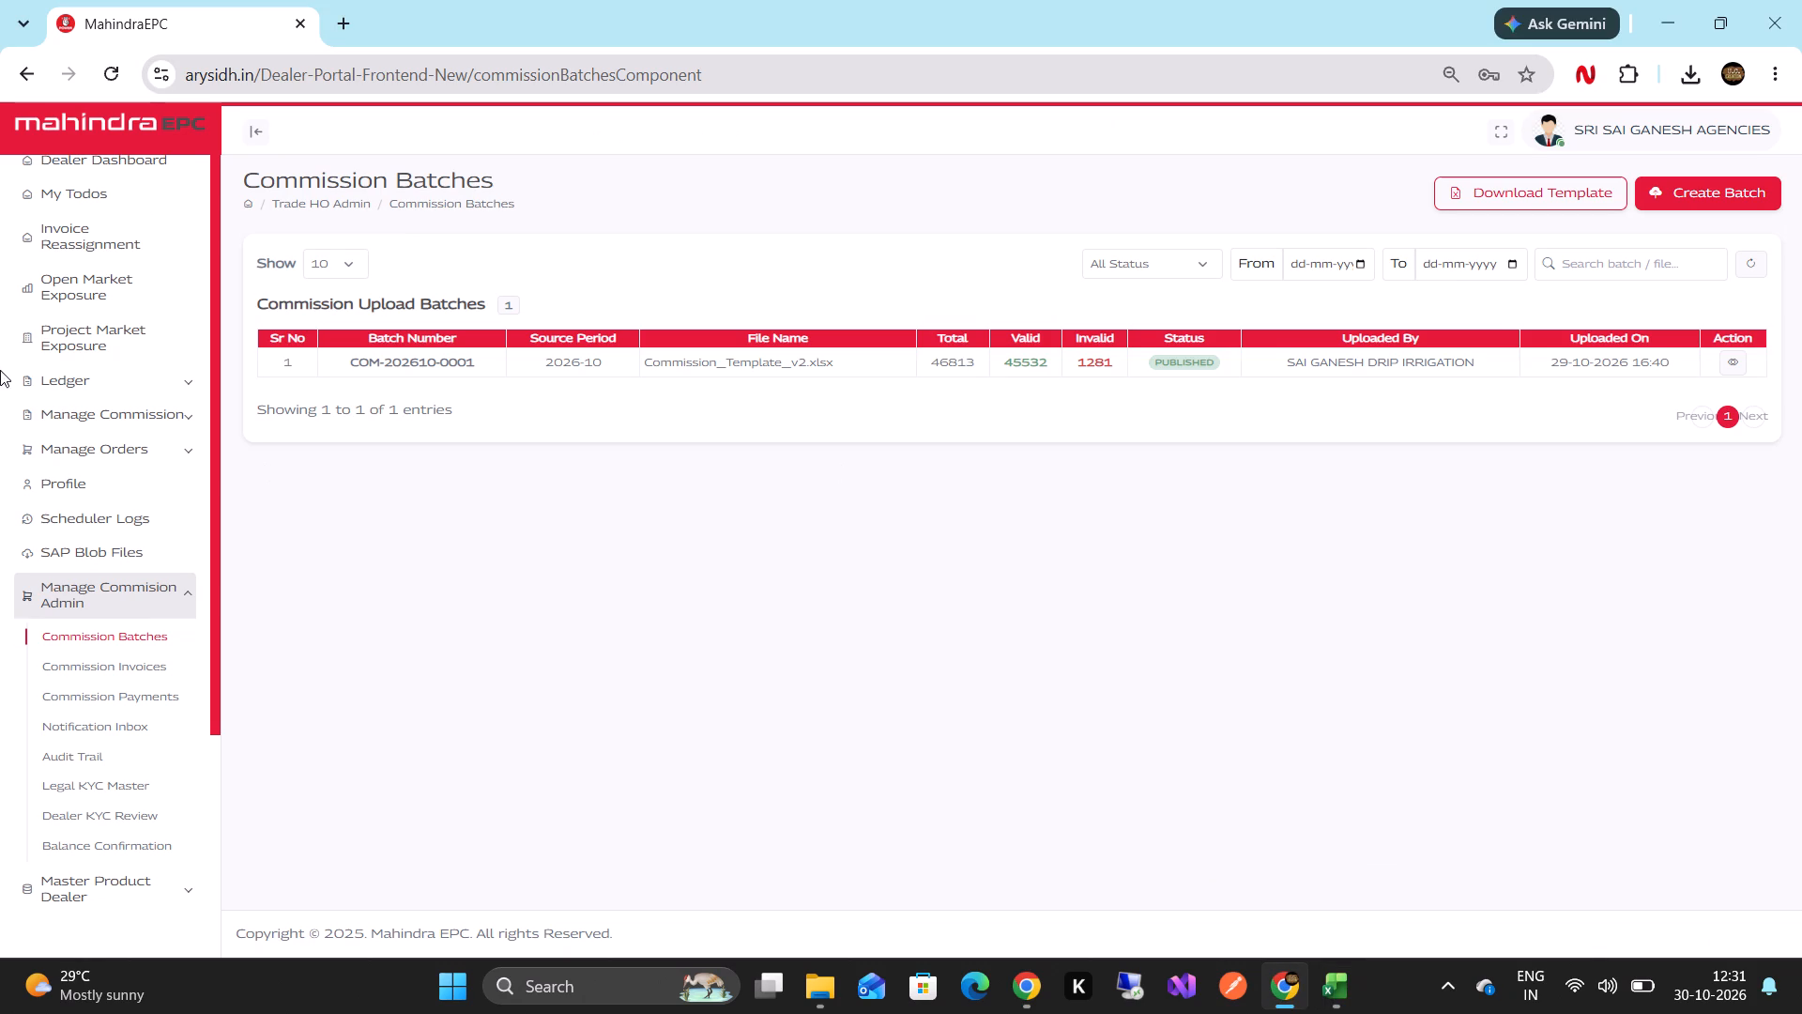
left_click(115, 417)
left_click(113, 484)
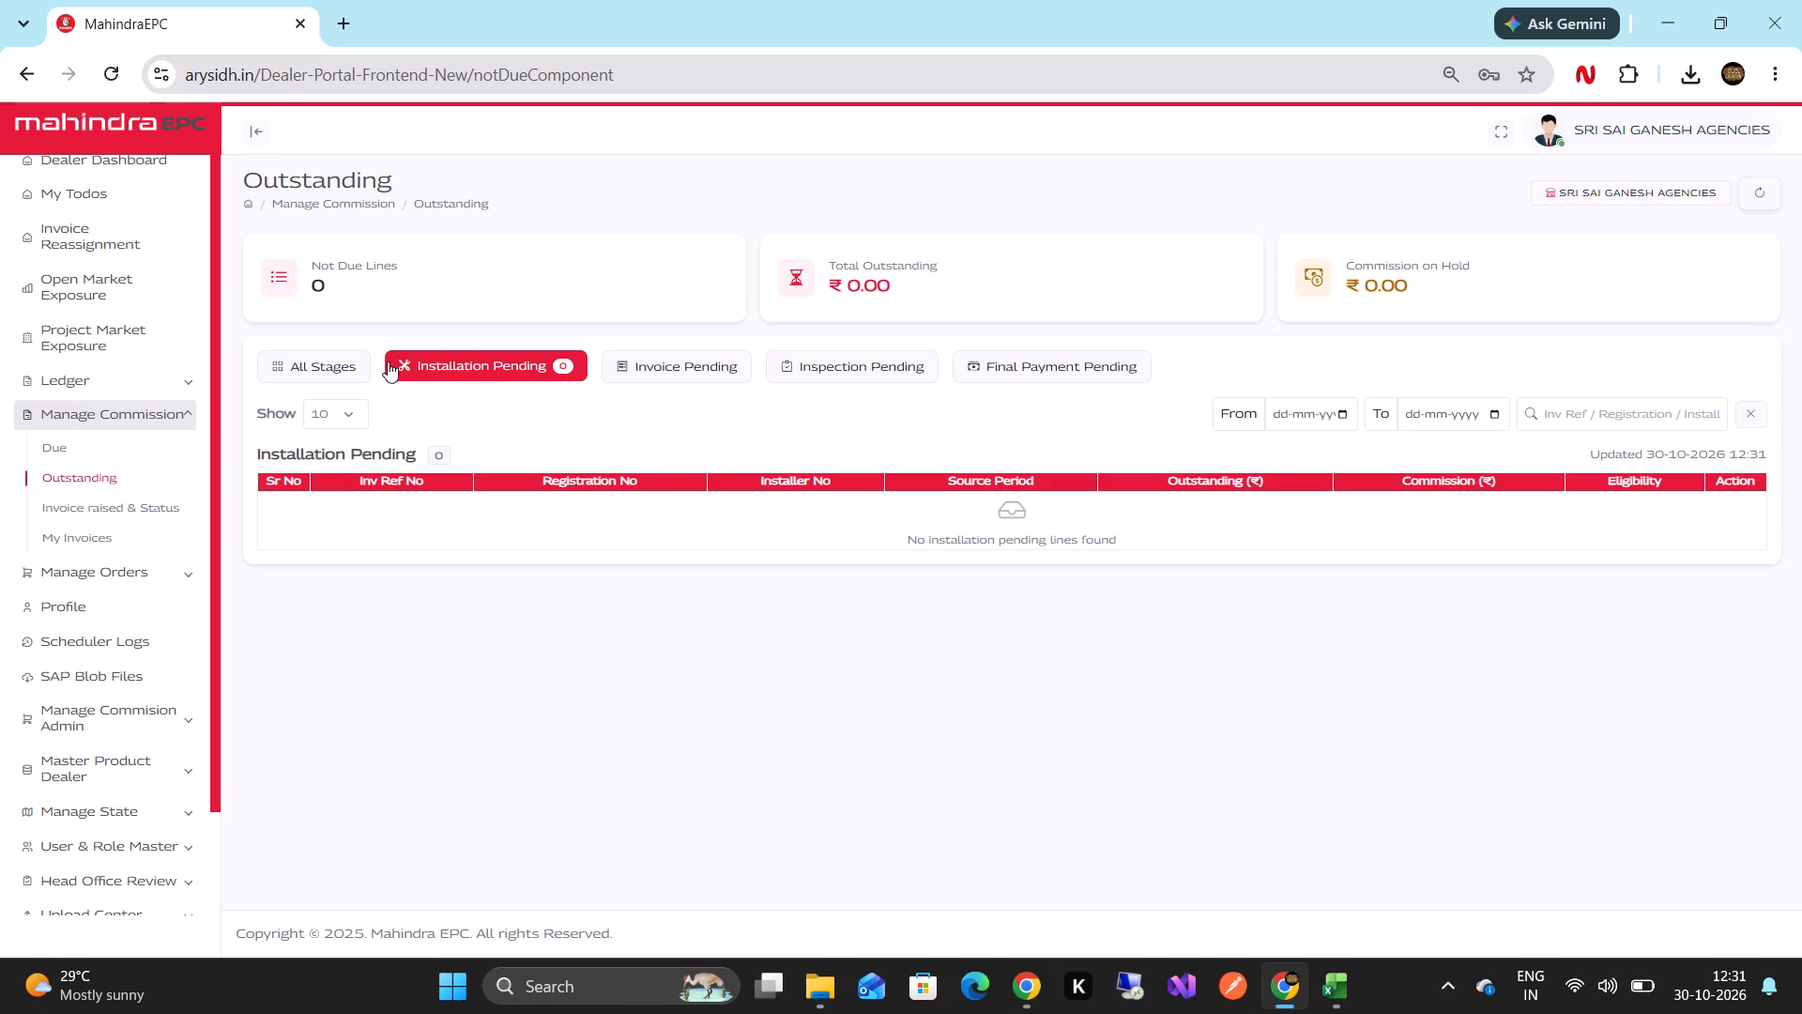
left_click(354, 369)
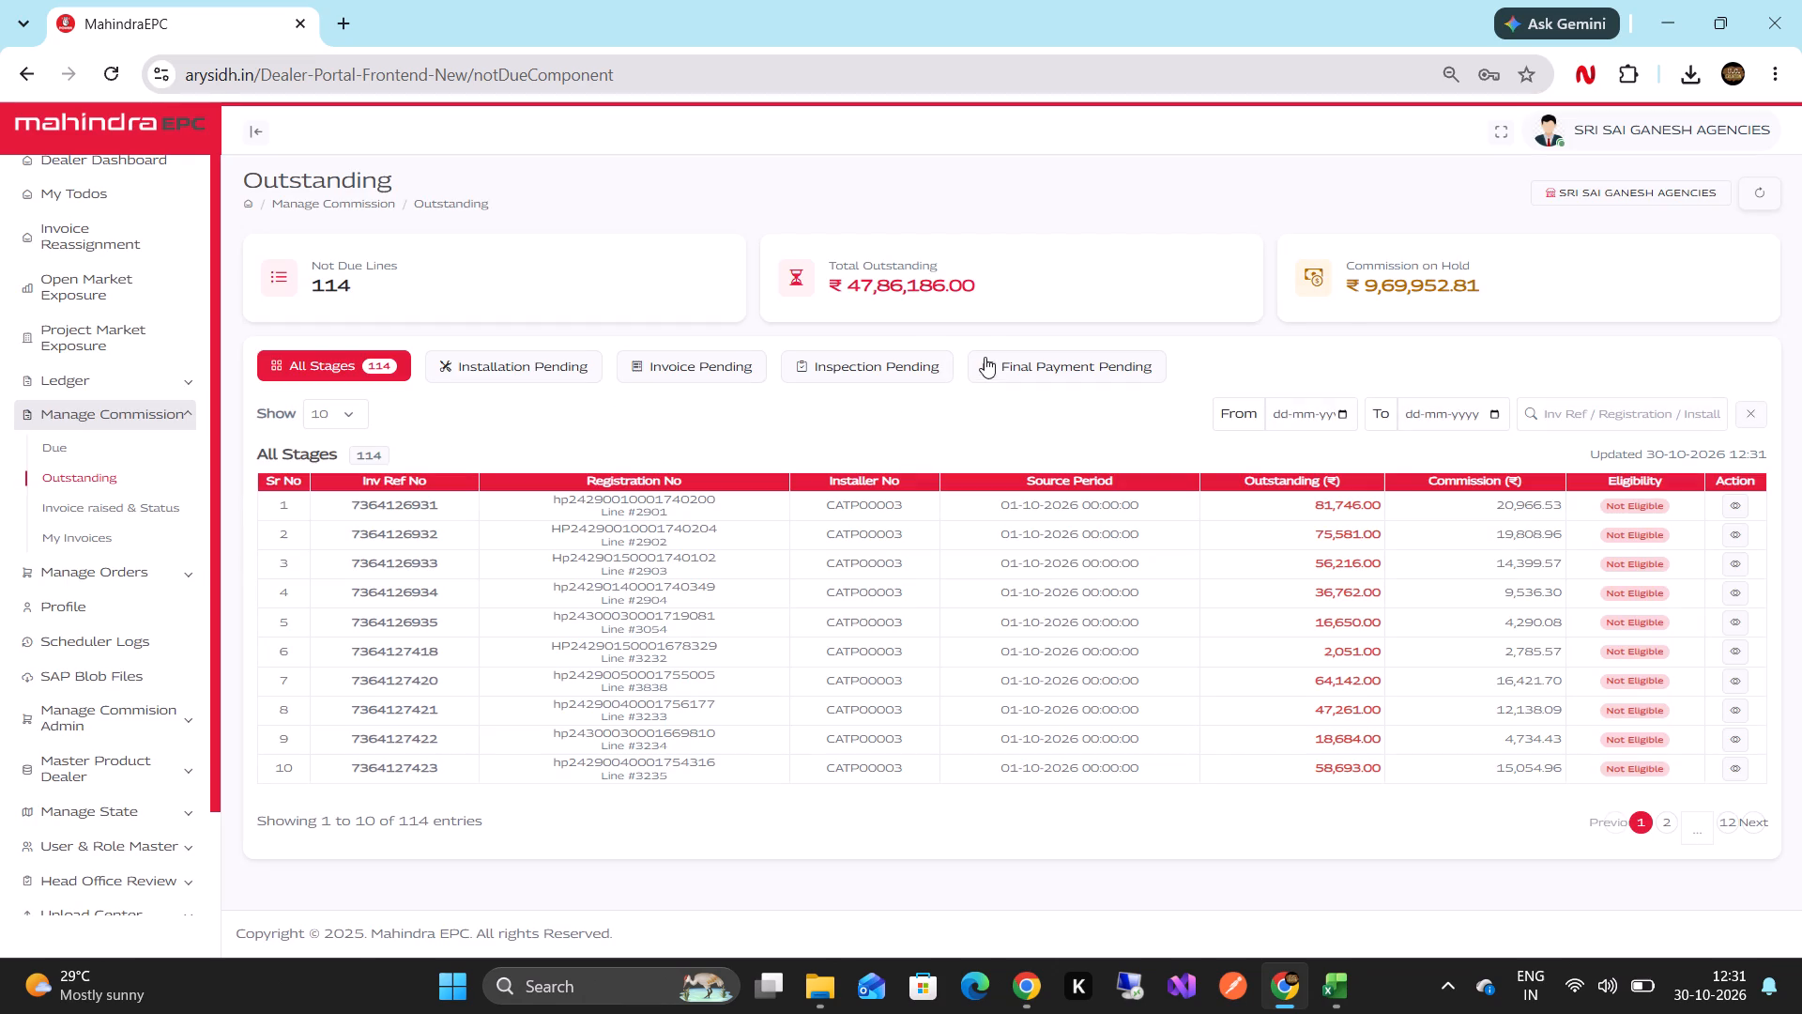
Compare the portal's Commission on Hold figure with the Basic Commission total in E134 on Excel's Sheet1.
triple_click(1382, 291)
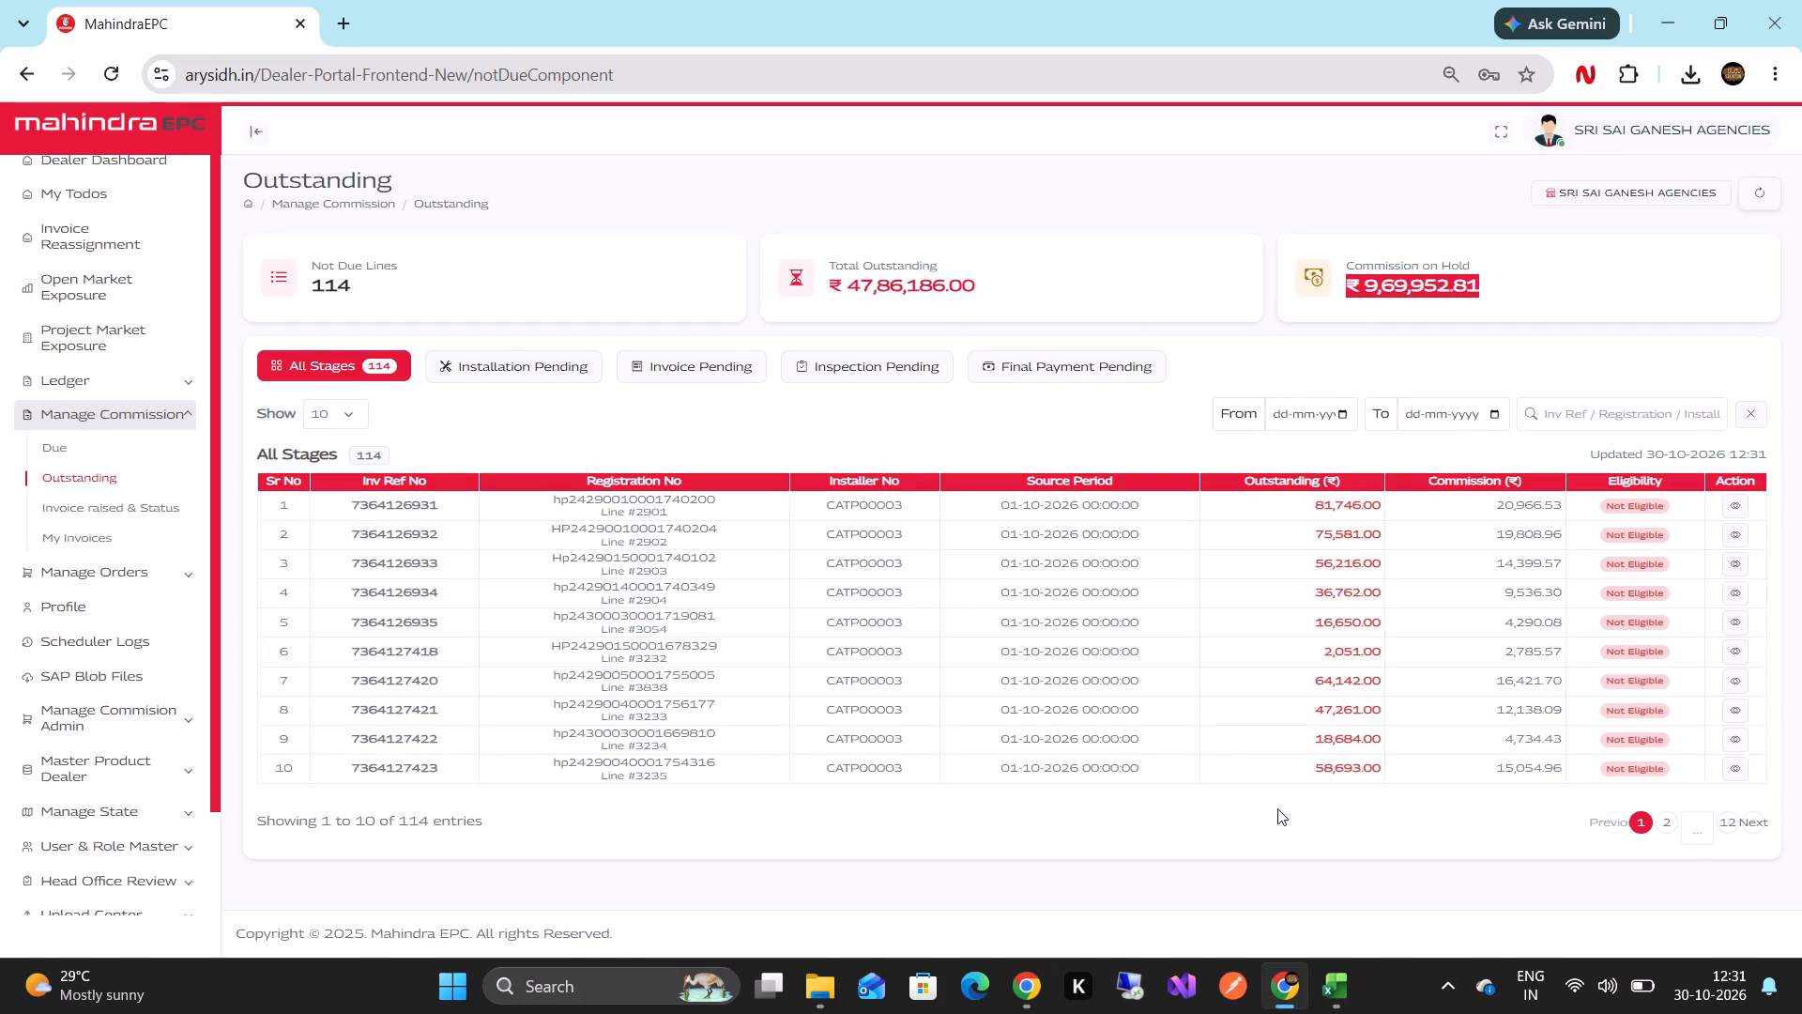
left_click(1339, 962)
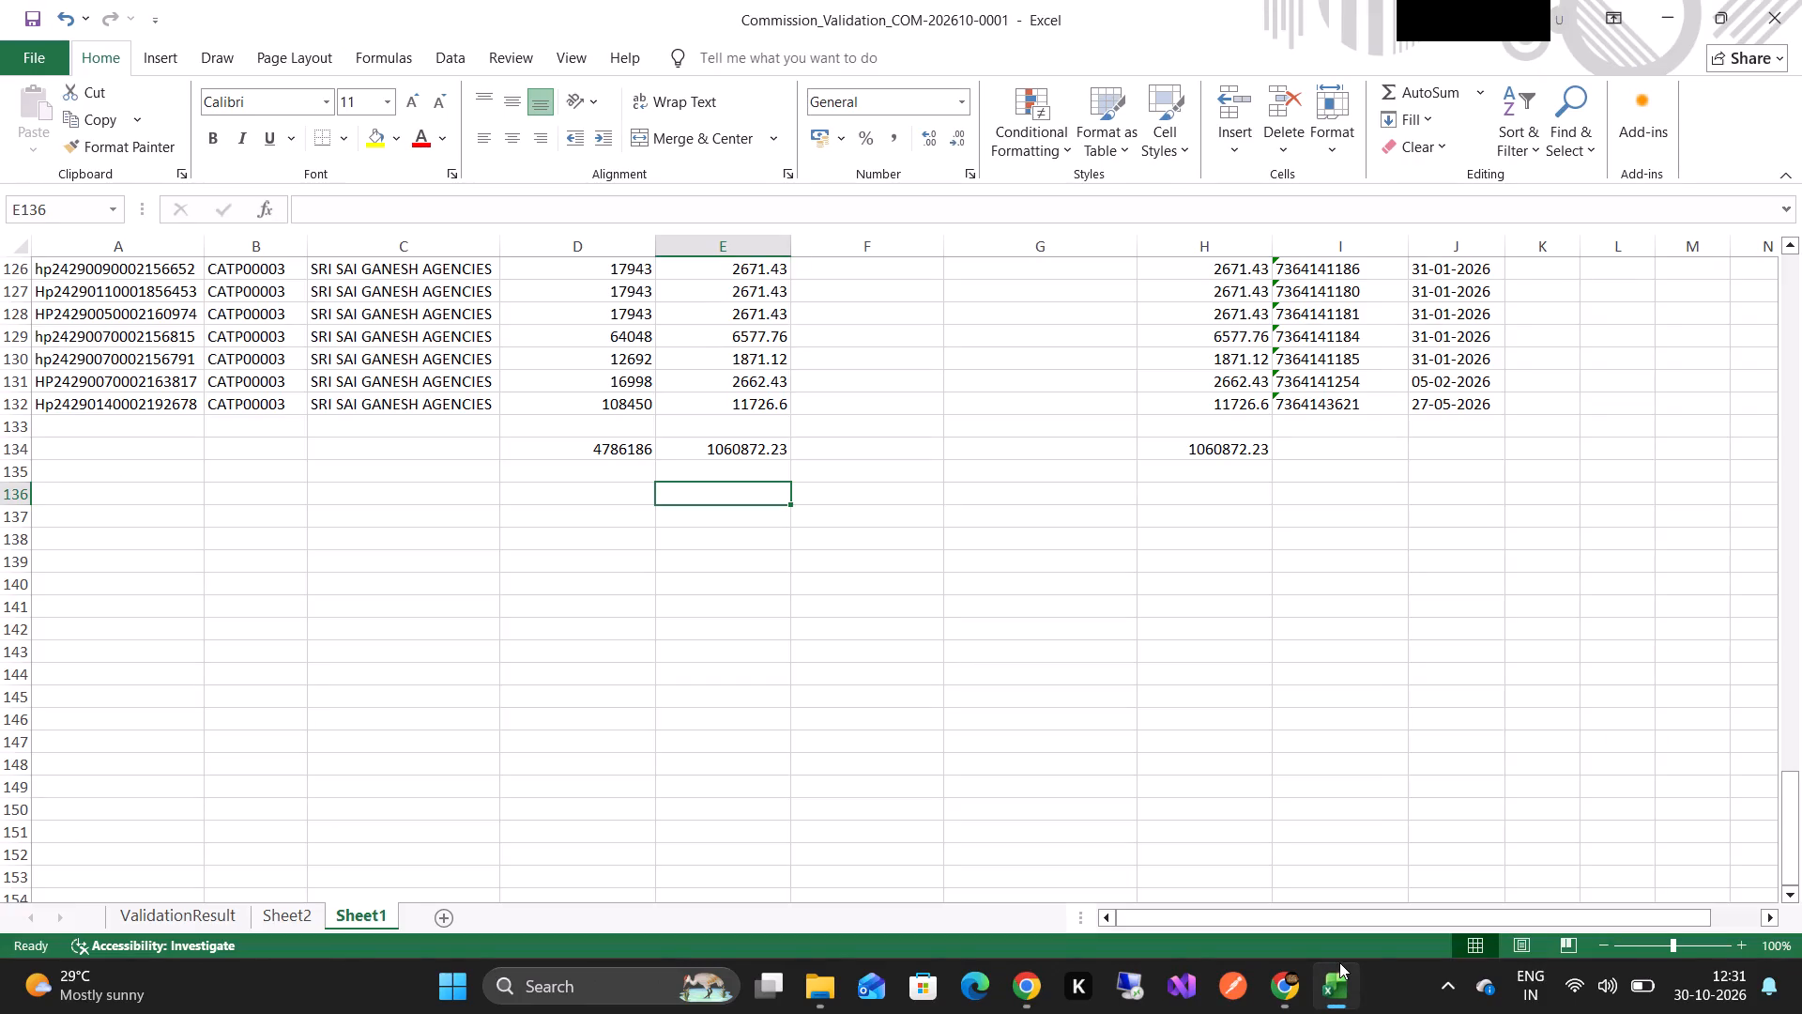
left_click(1293, 983)
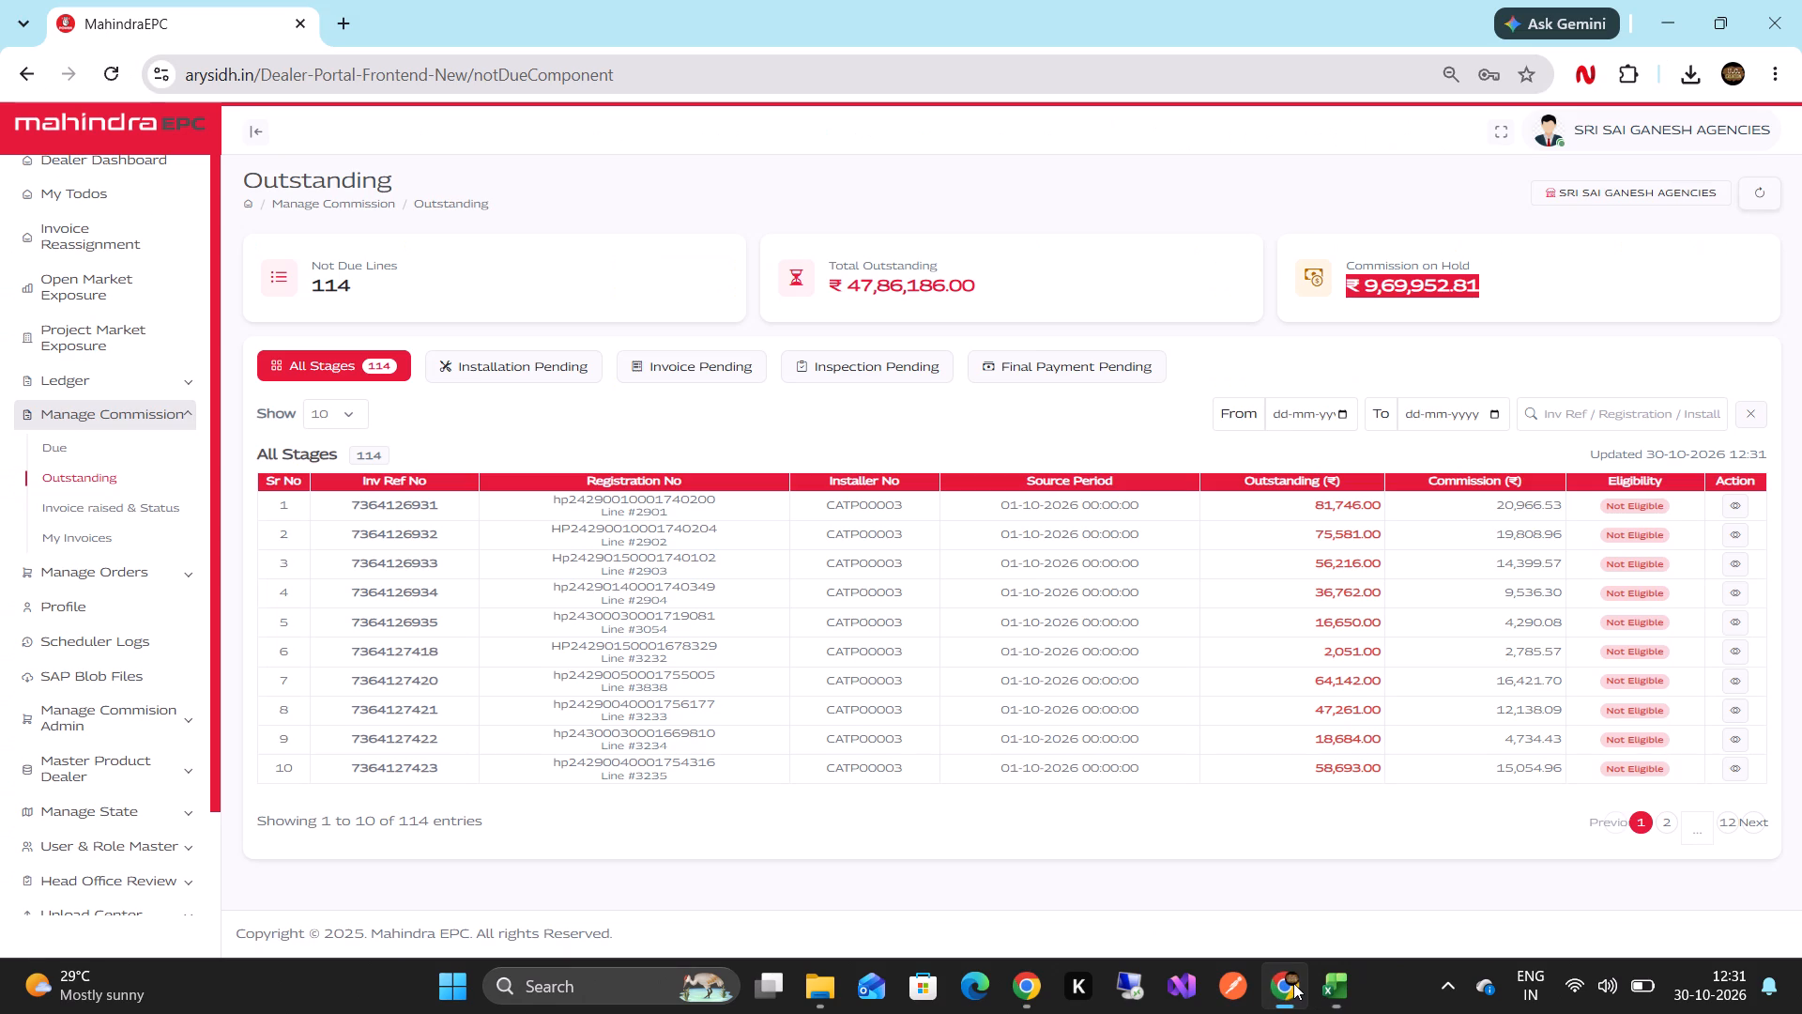
left_click(1399, 285)
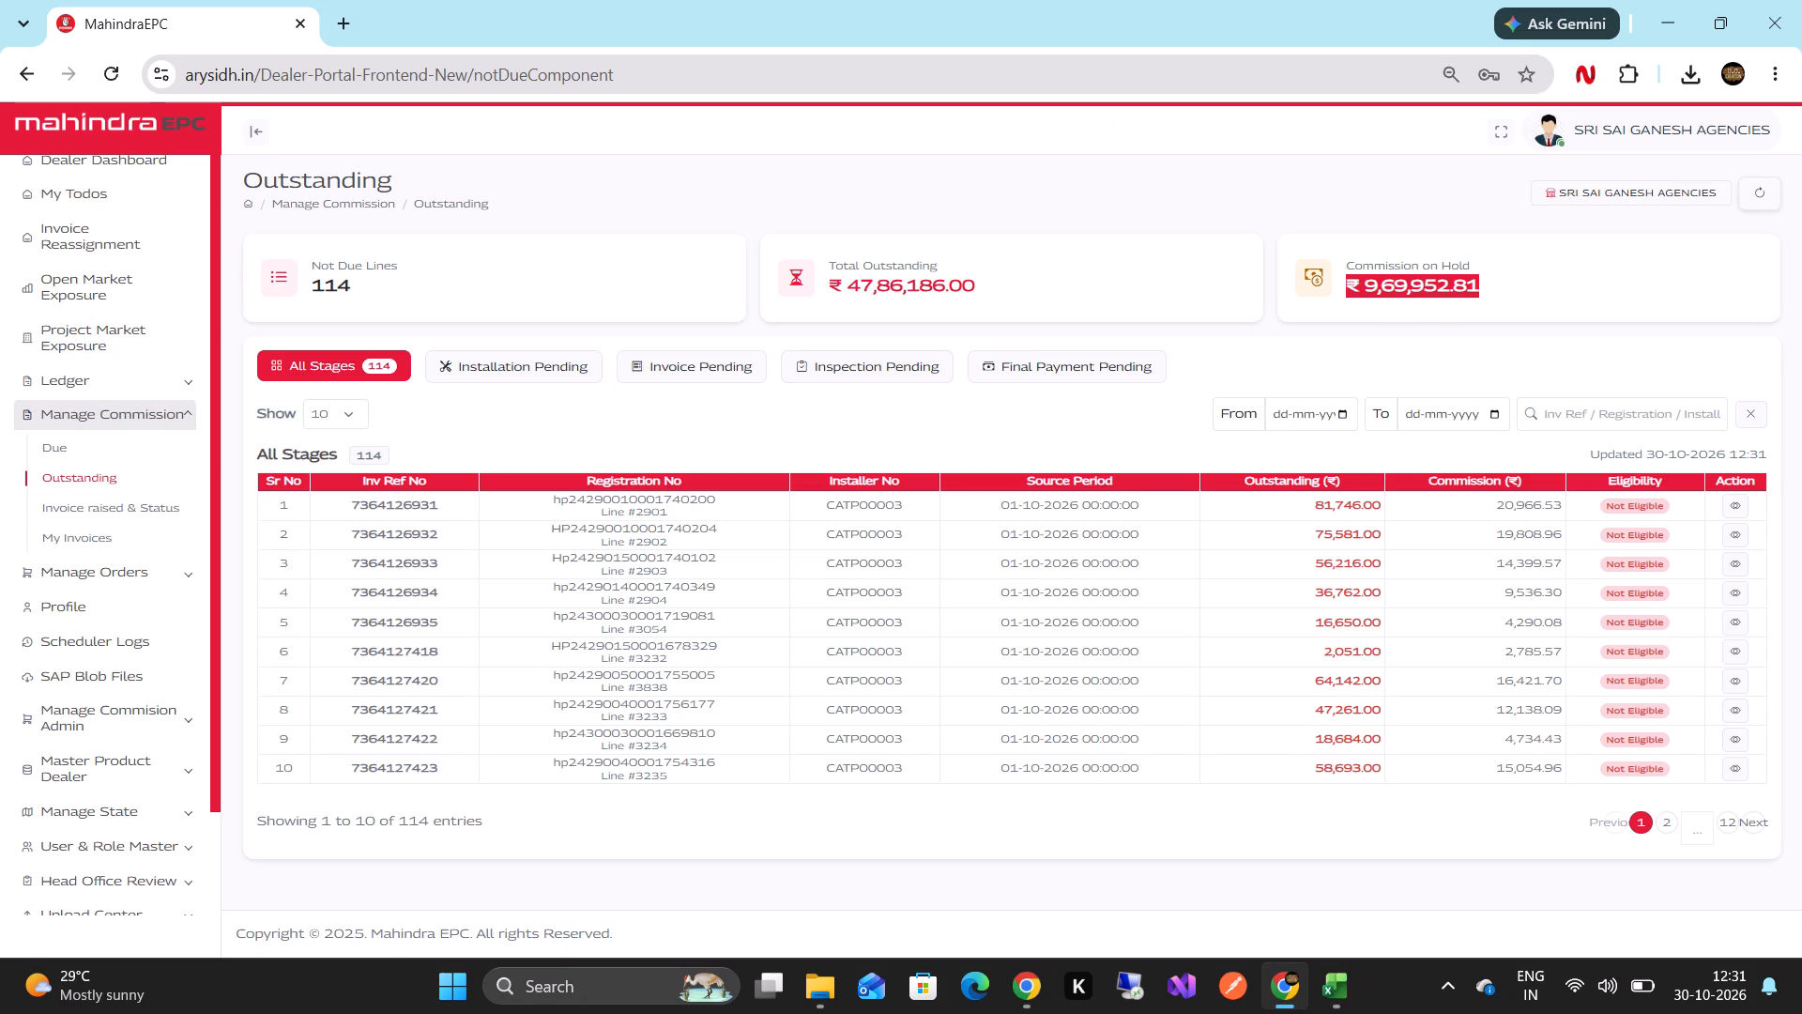
double_click(1399, 285)
left_click(1330, 1004)
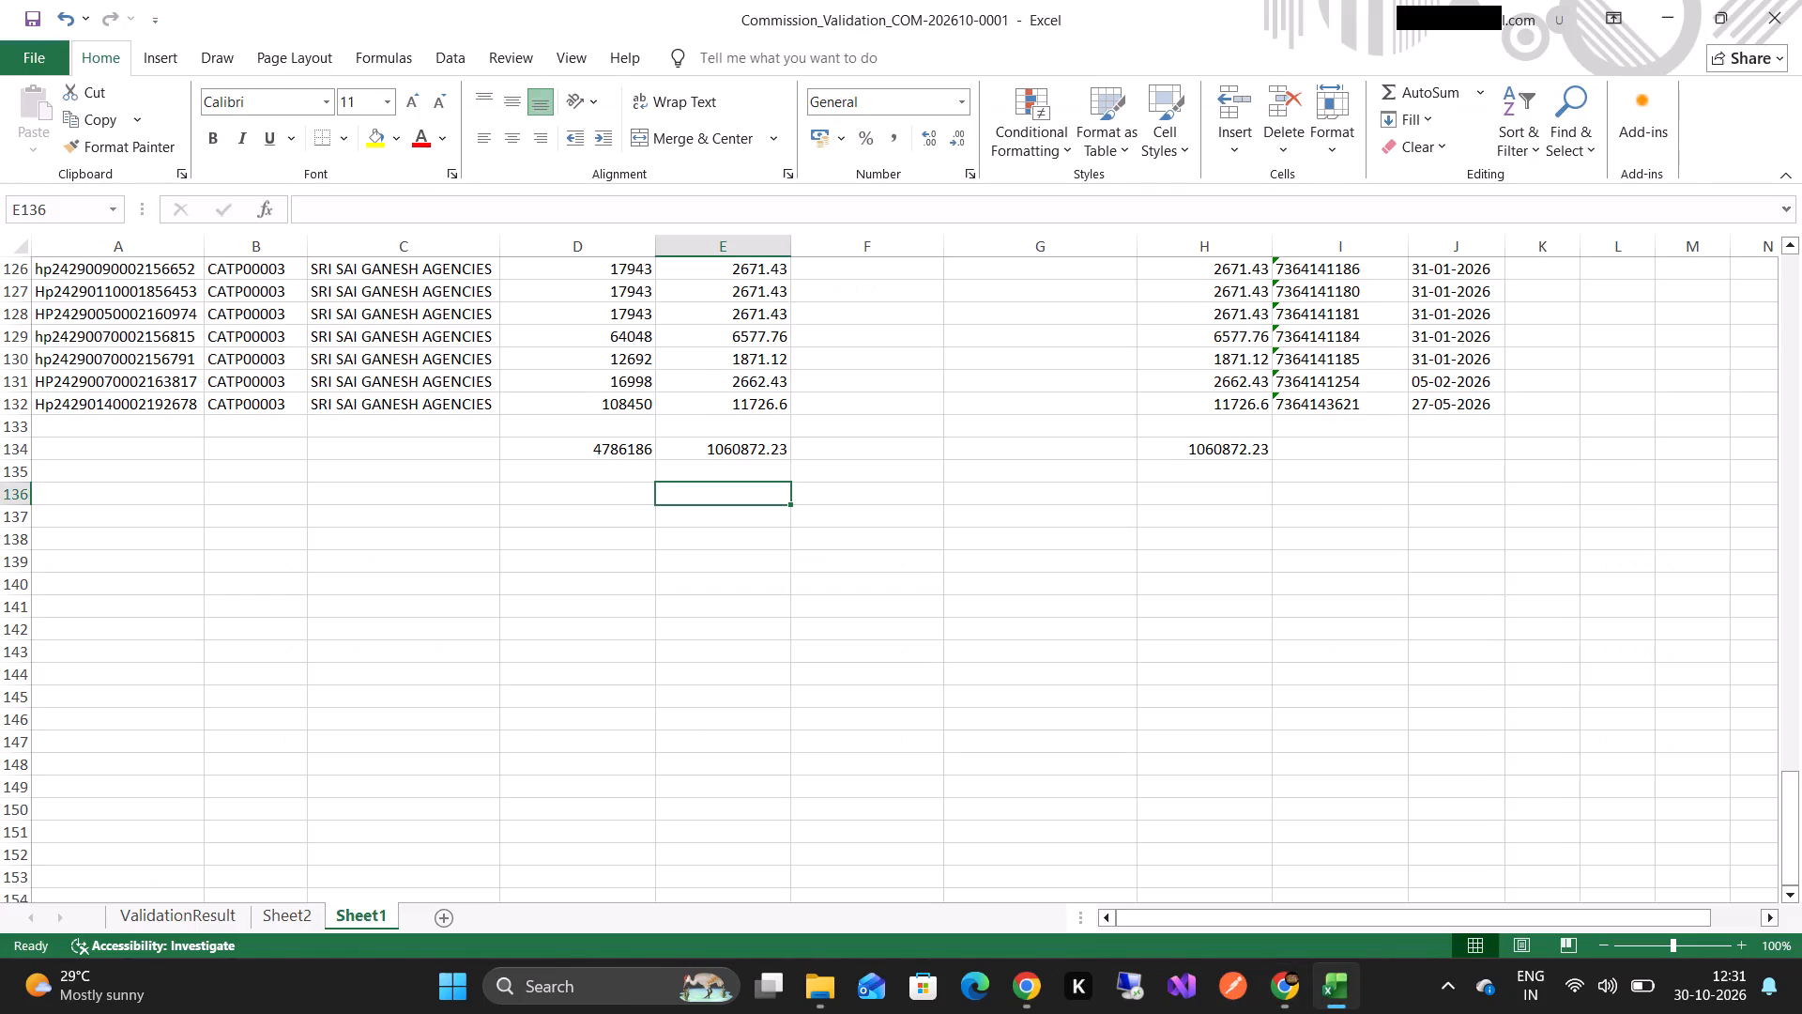
left_click(761, 455)
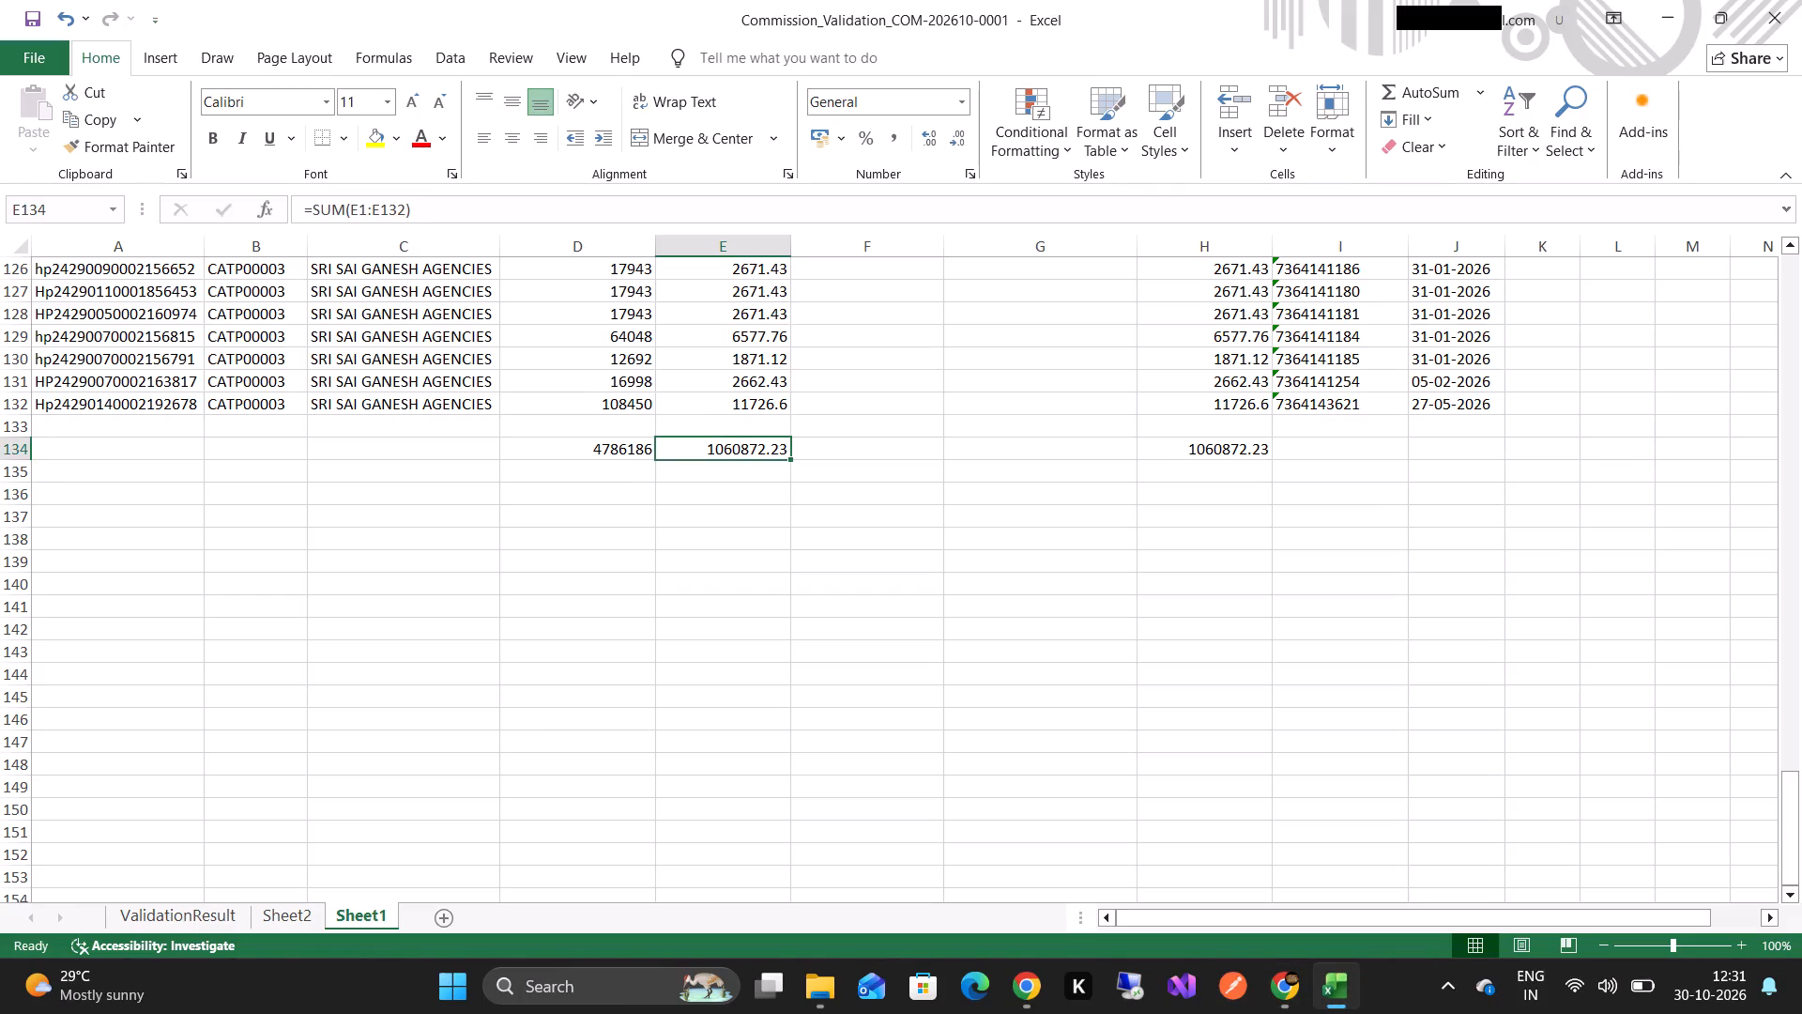
In Chrome, visit the Due page, reopen Outstanding with All Stages, and compare Total Outstanding with Sheet1's outstanding total in D134.
left_click(1283, 987)
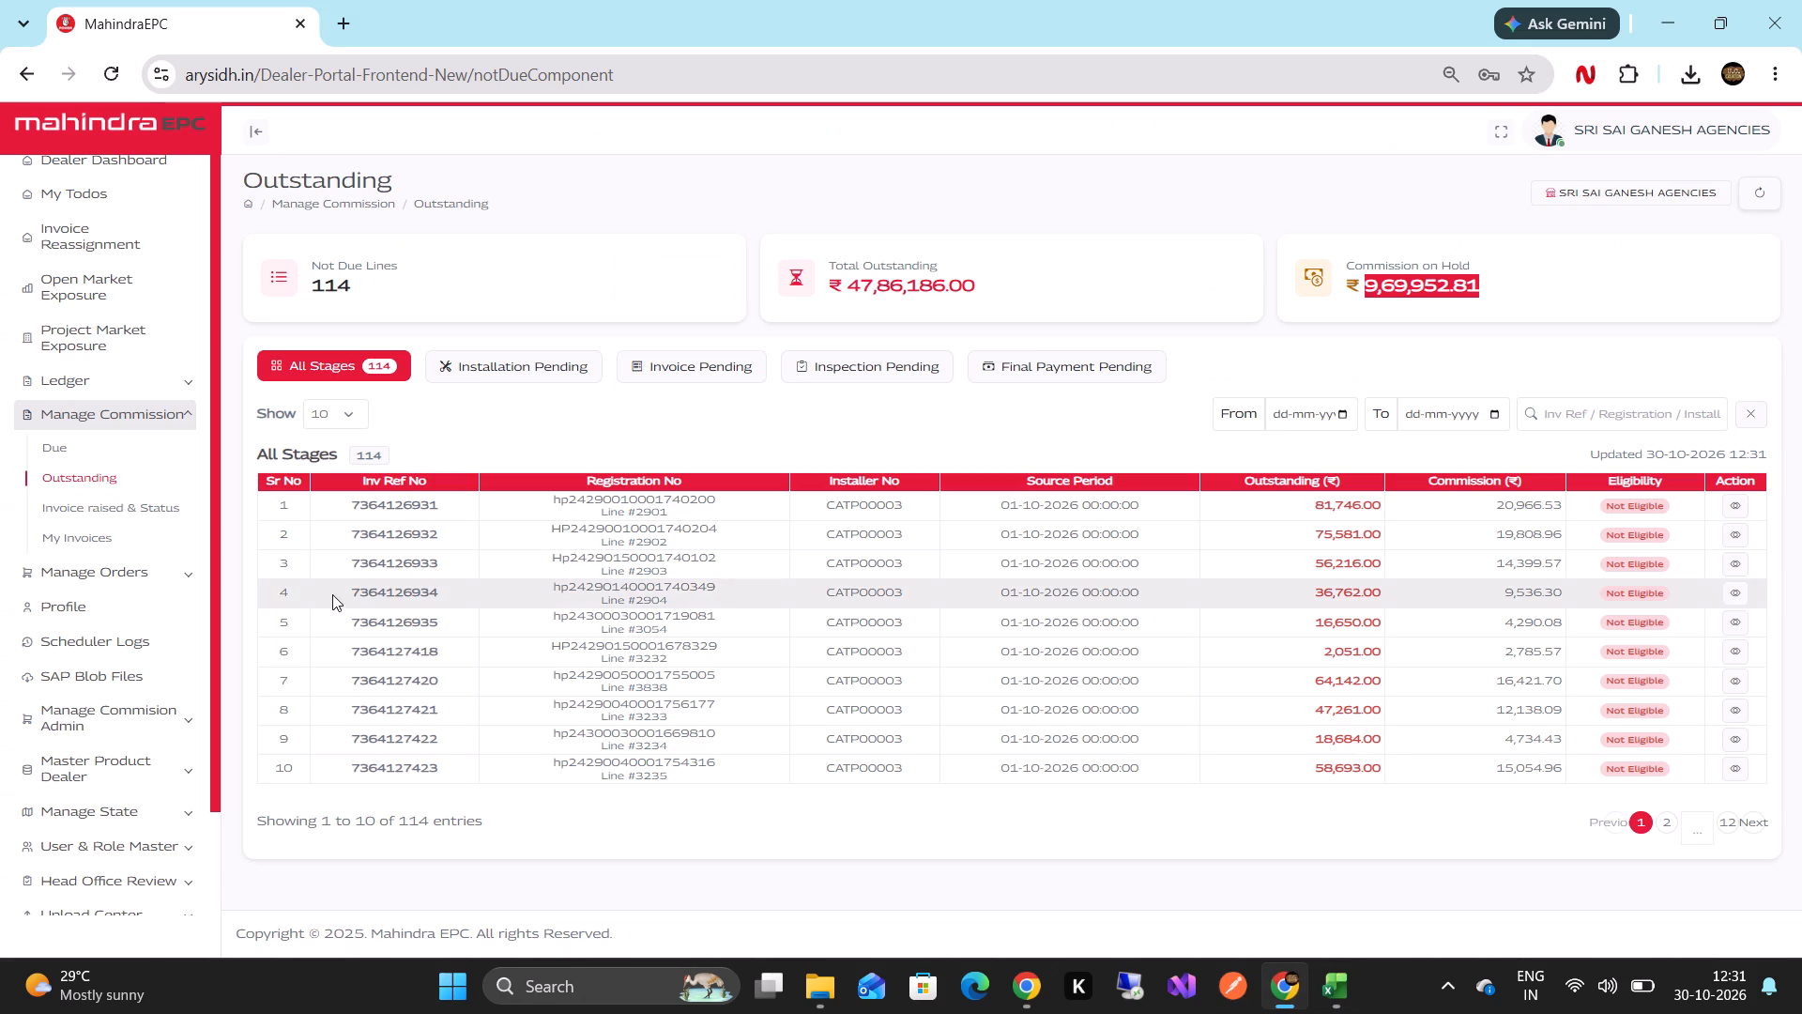
left_click(58, 449)
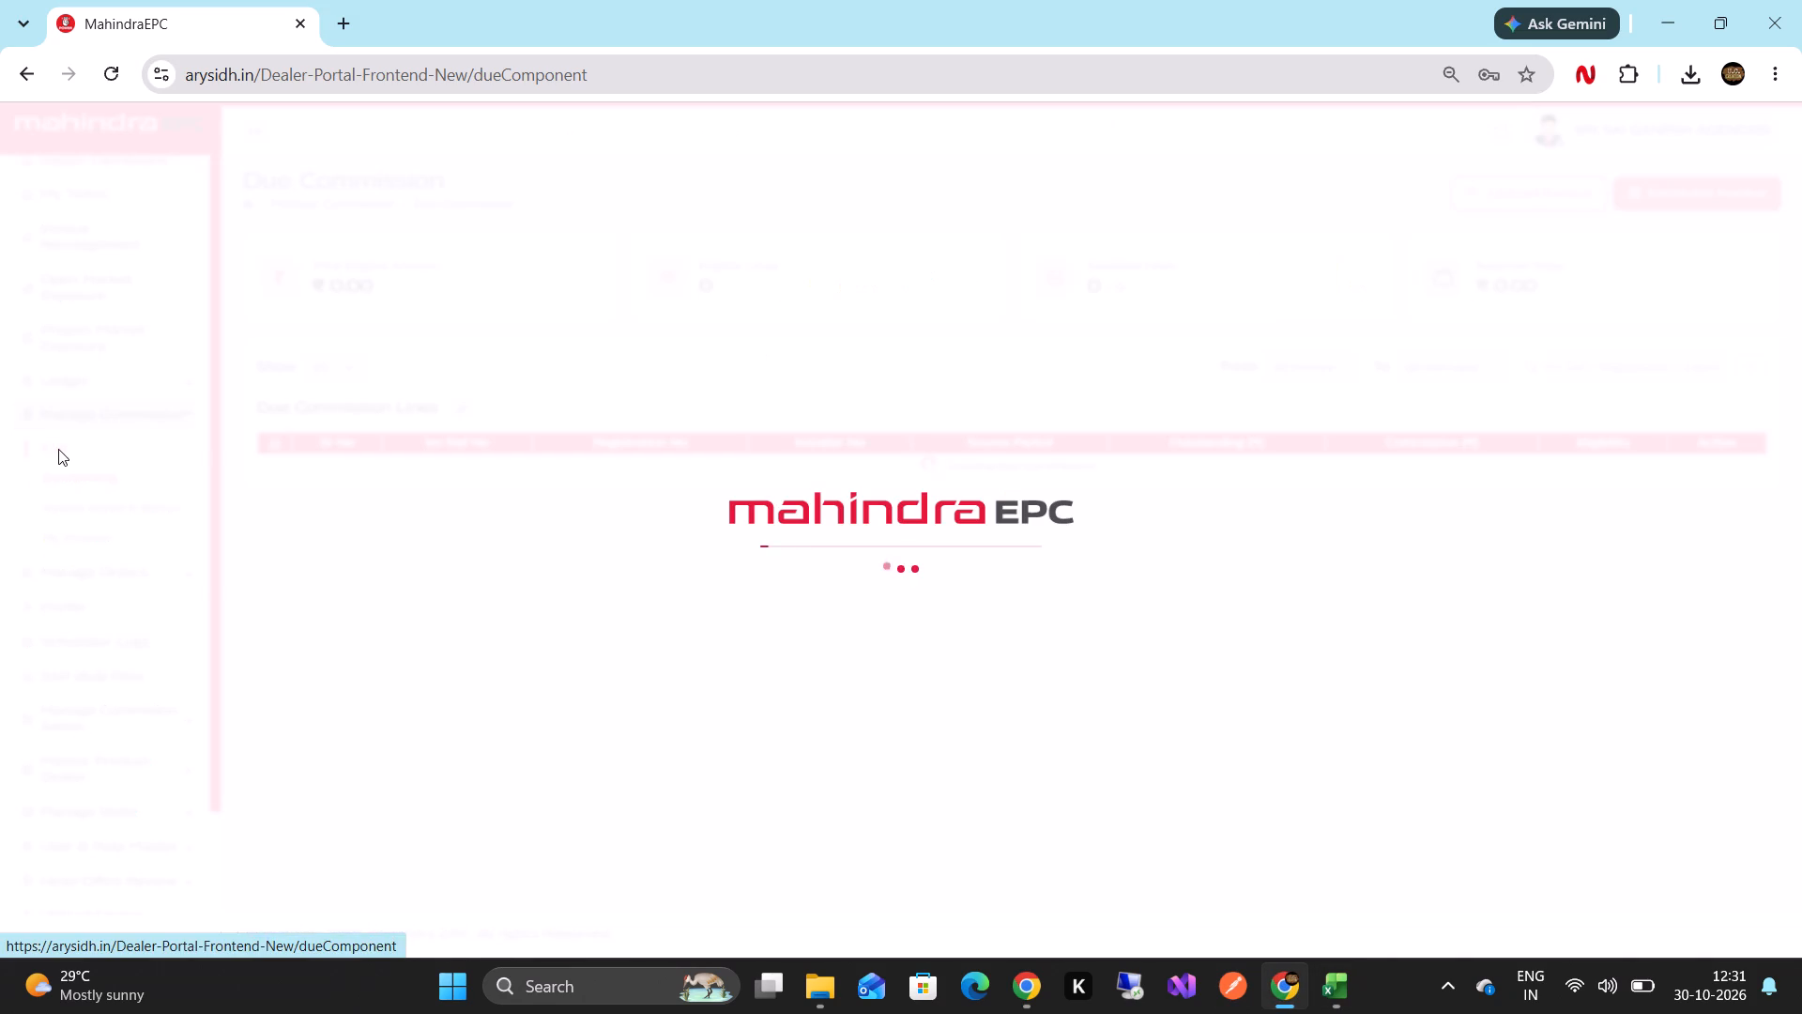
left_click(69, 482)
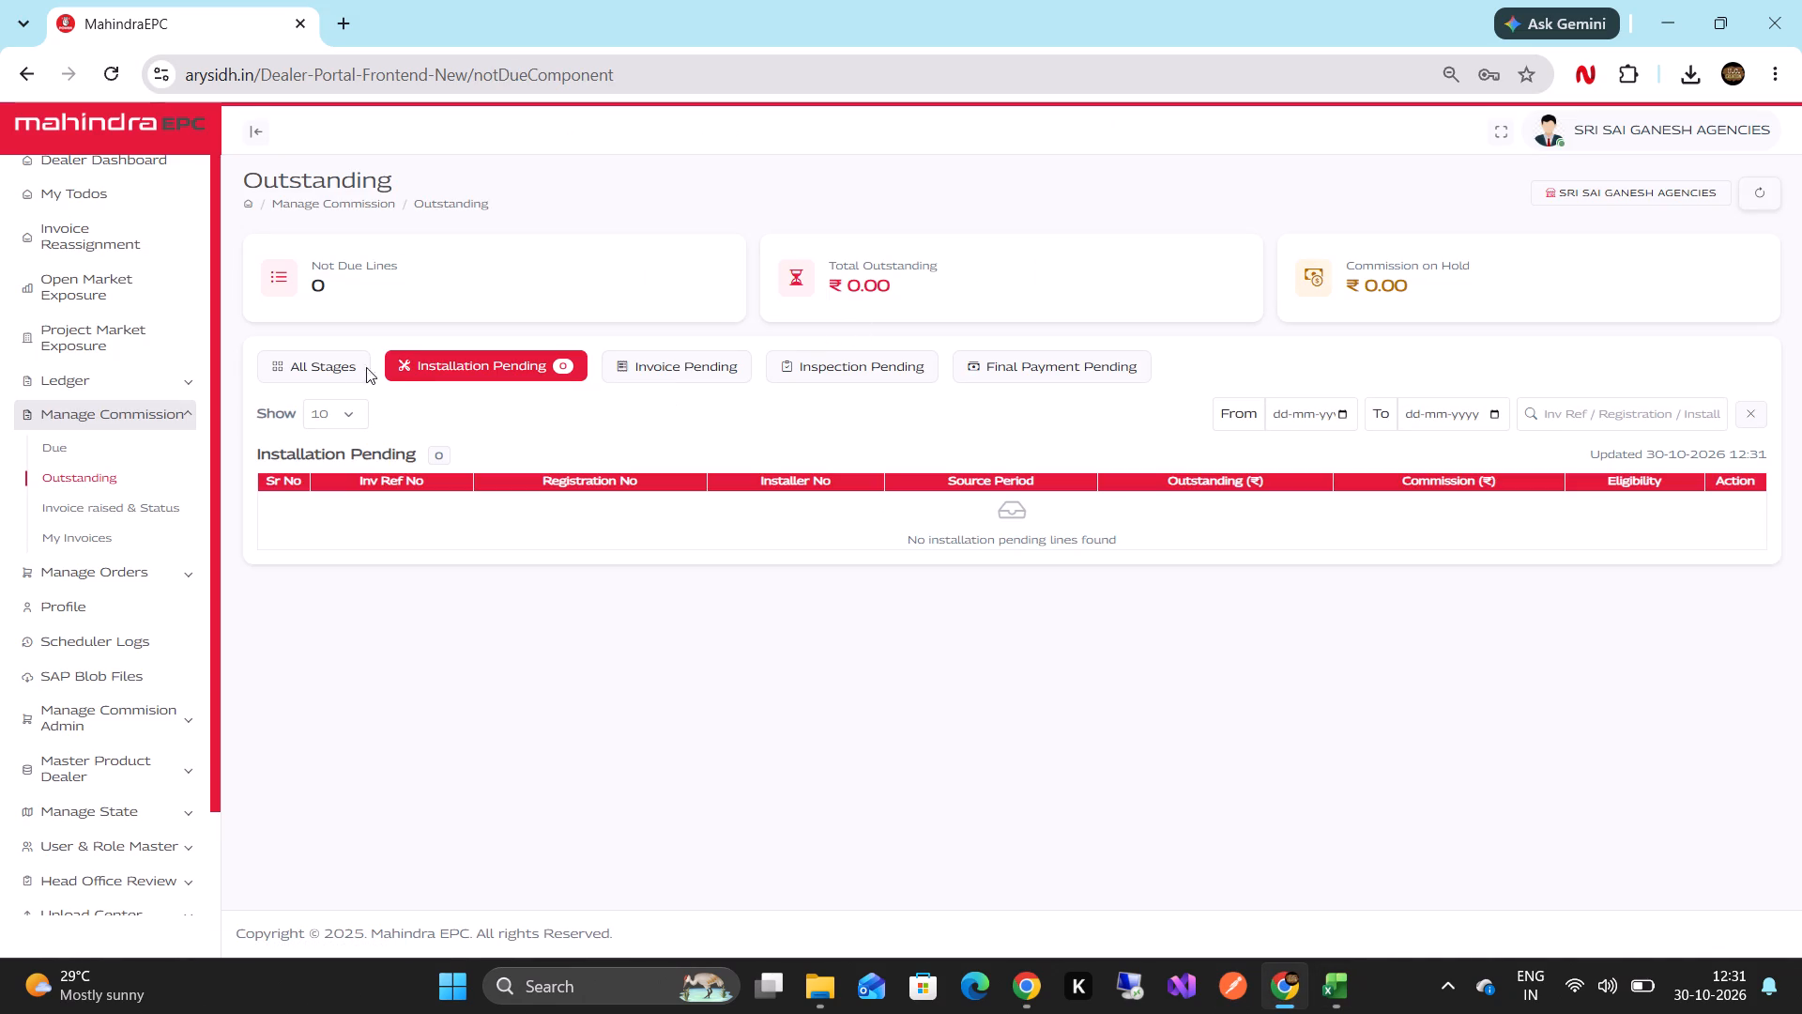
left_click(311, 361)
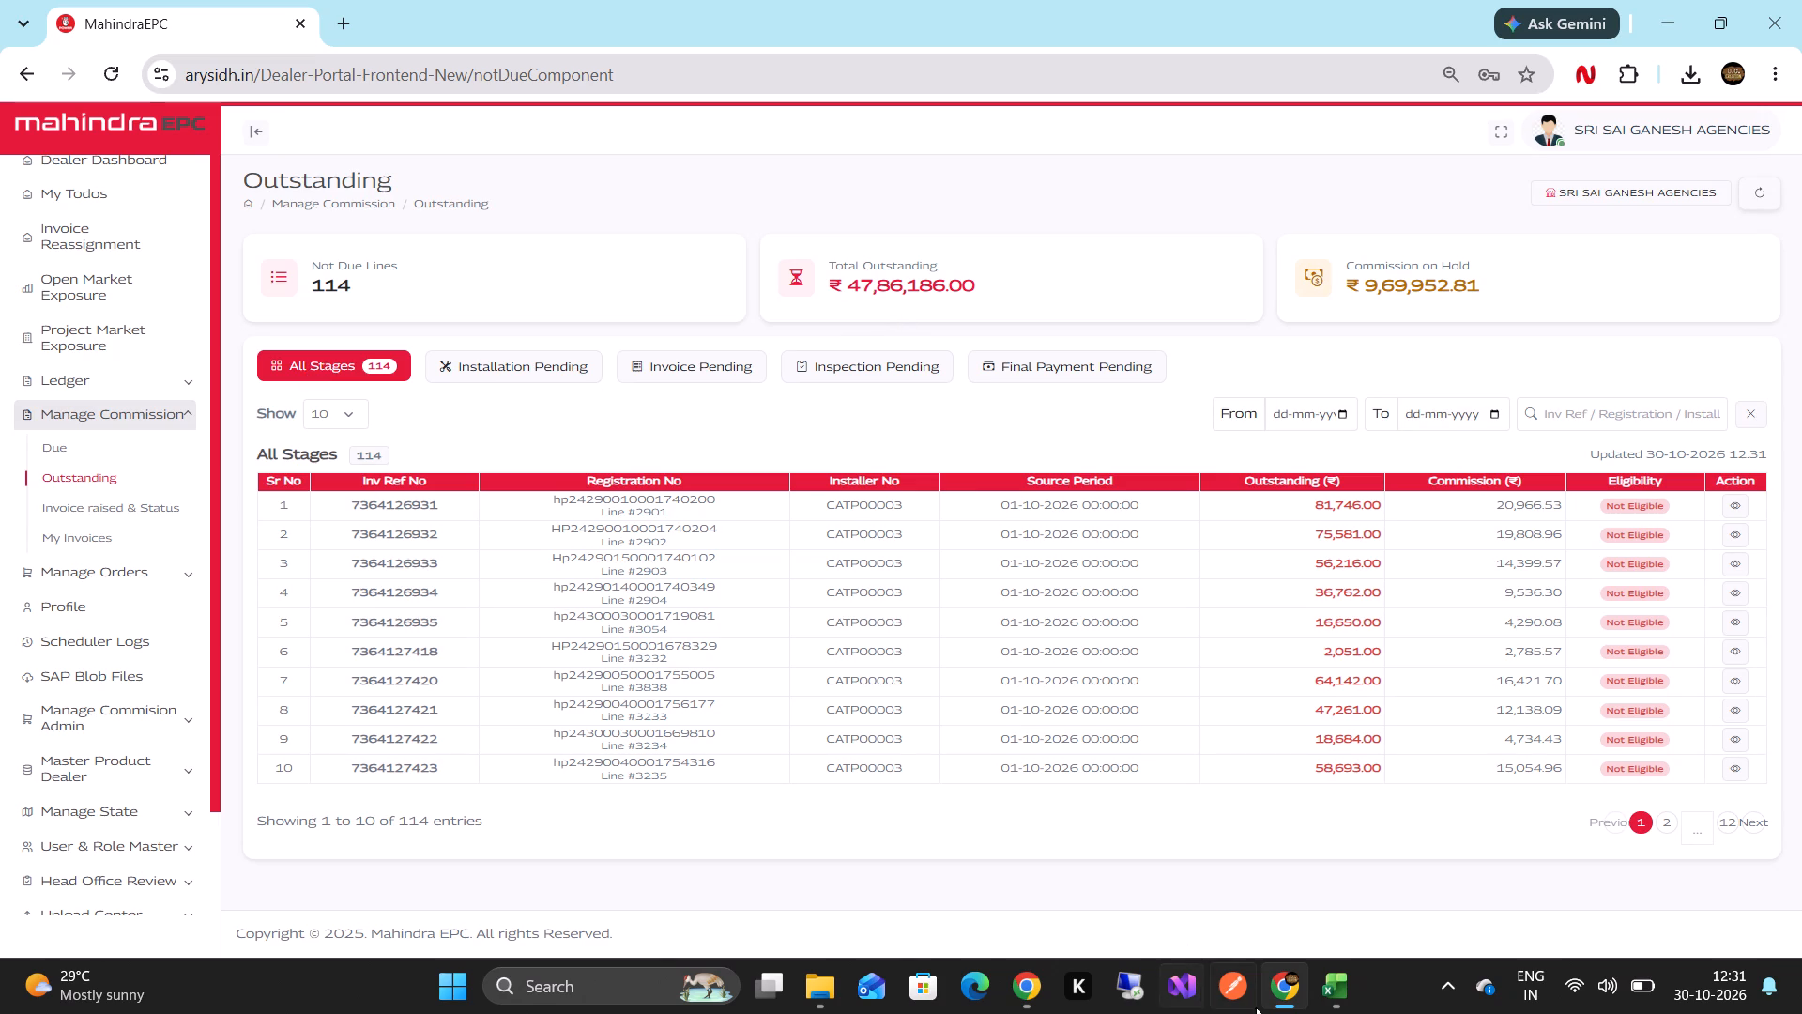
left_click(1320, 1003)
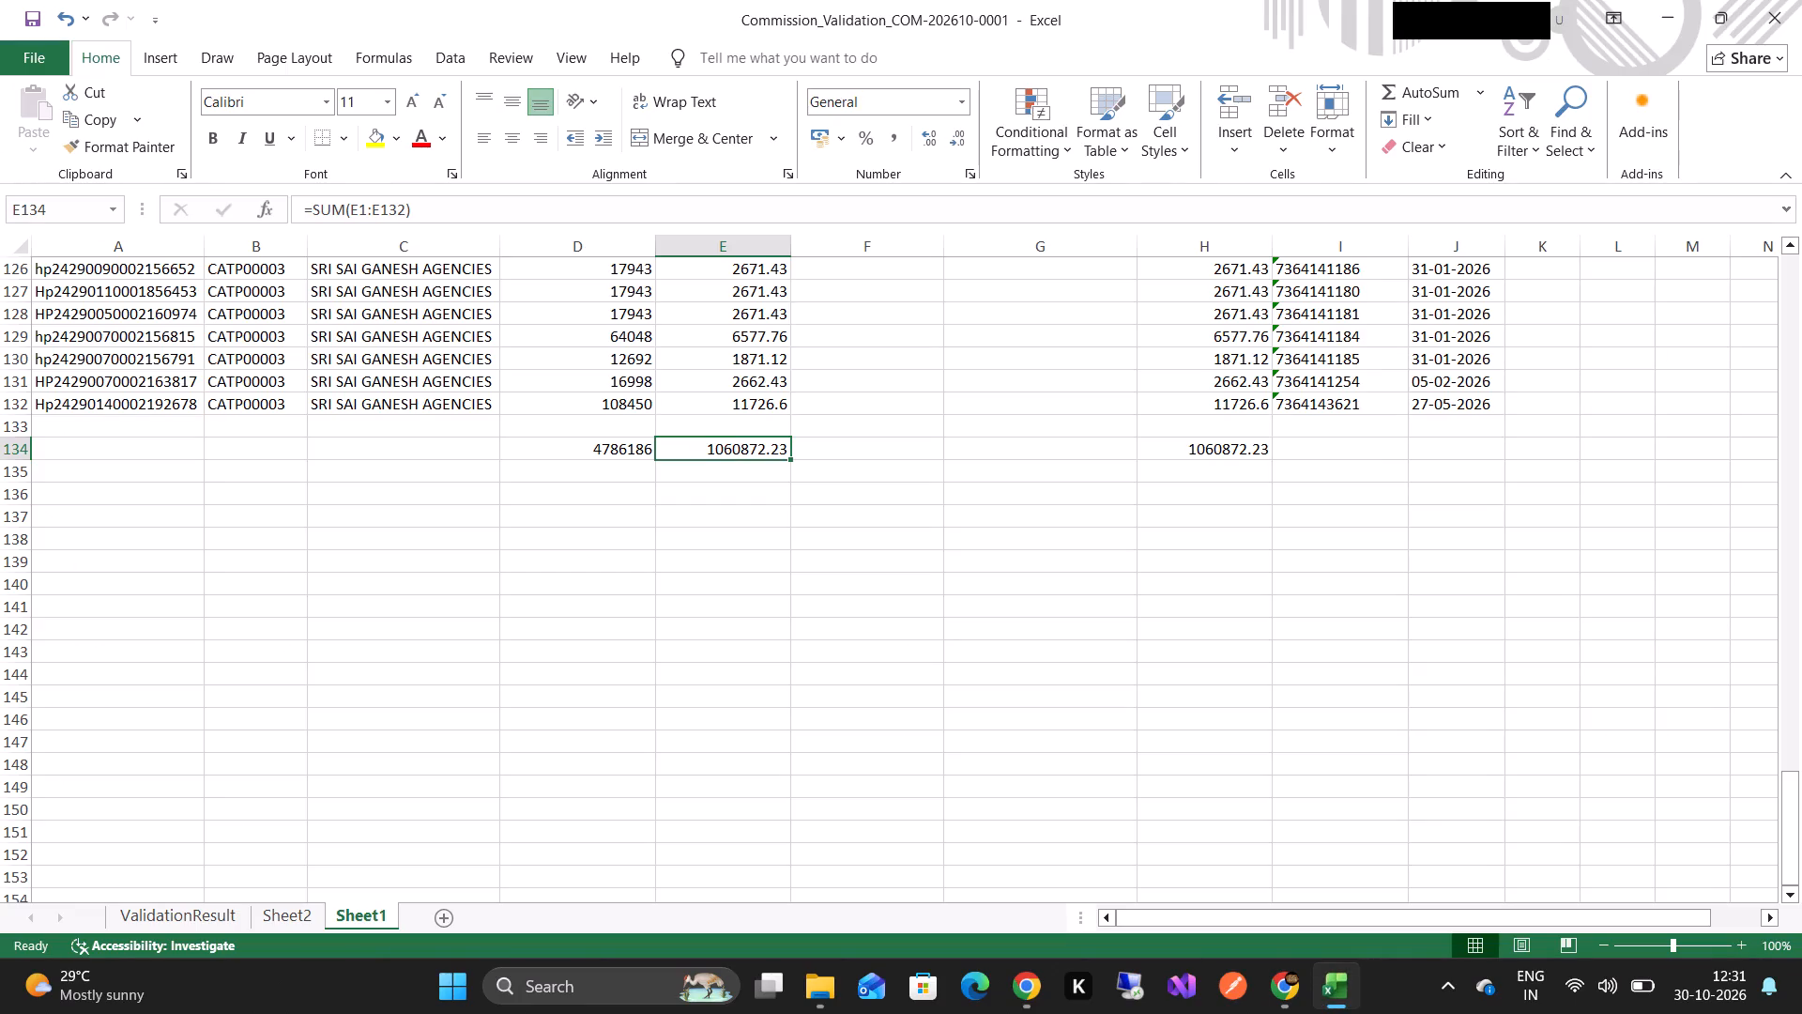
left_click(602, 453)
Freeze the top header row of Sheet1 in the commission validation workbook.
scroll(602, 453, "up", 3)
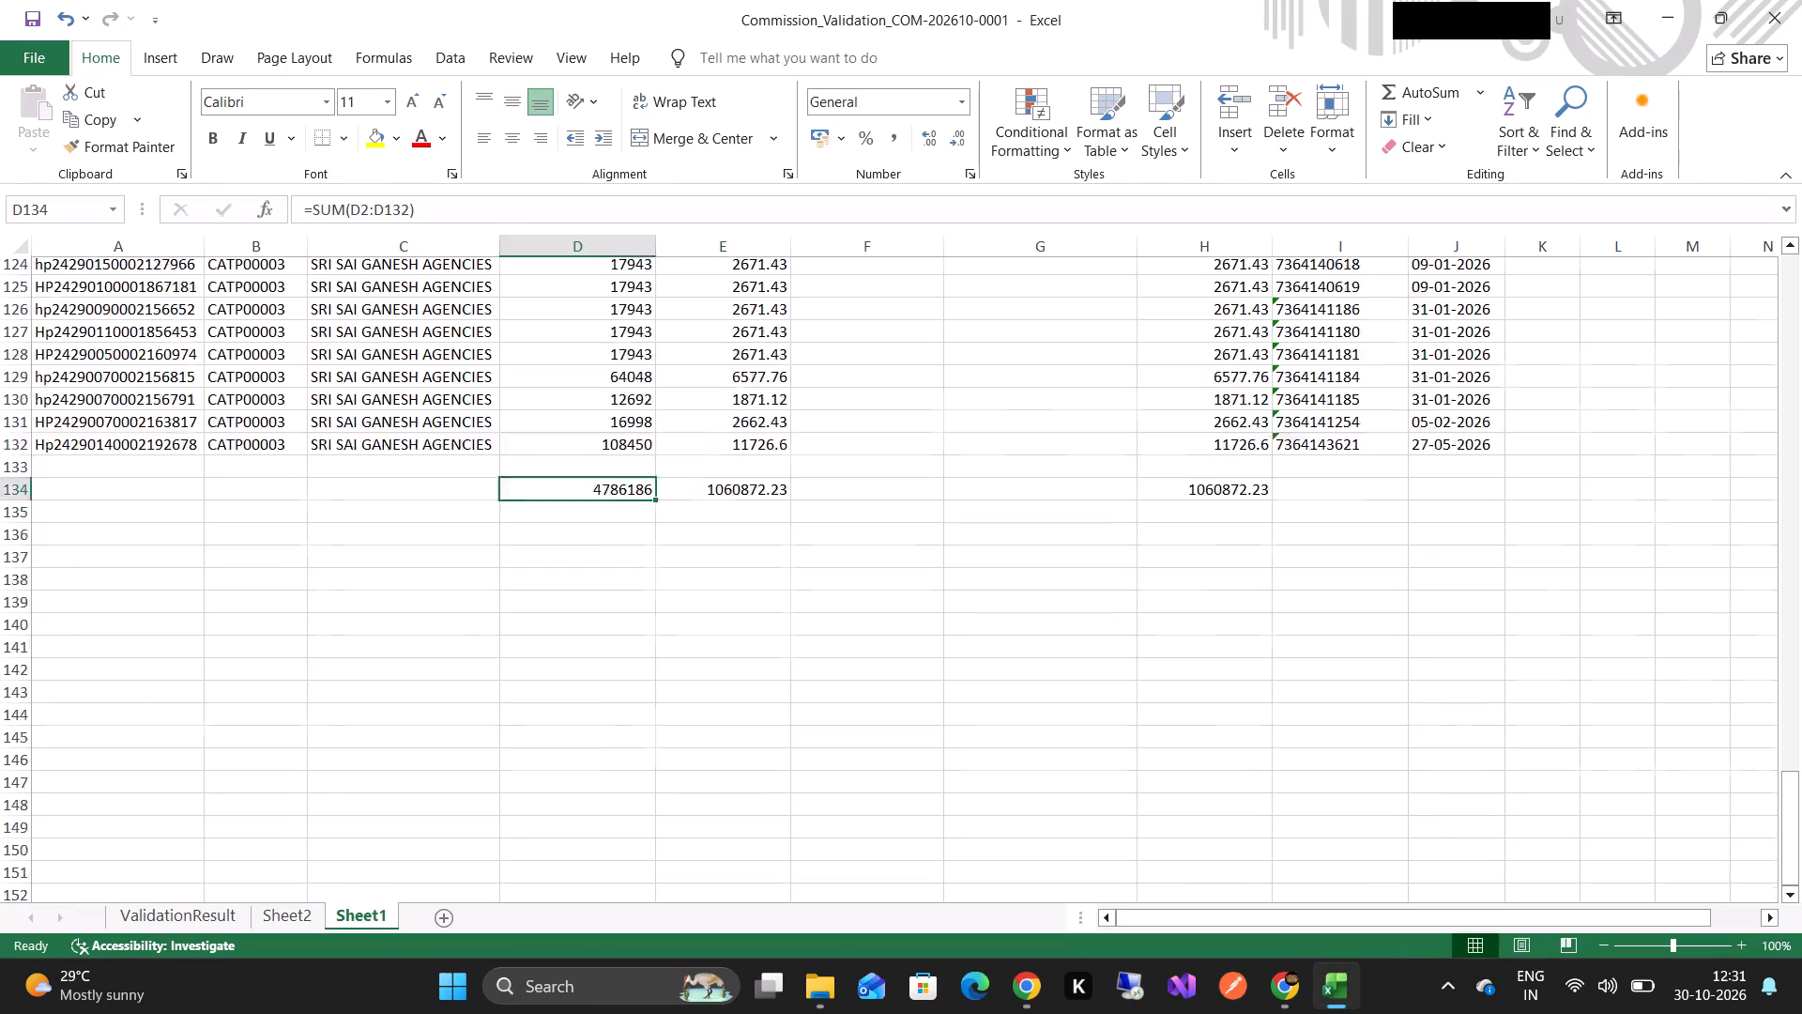
scroll(602, 453, "up", 6)
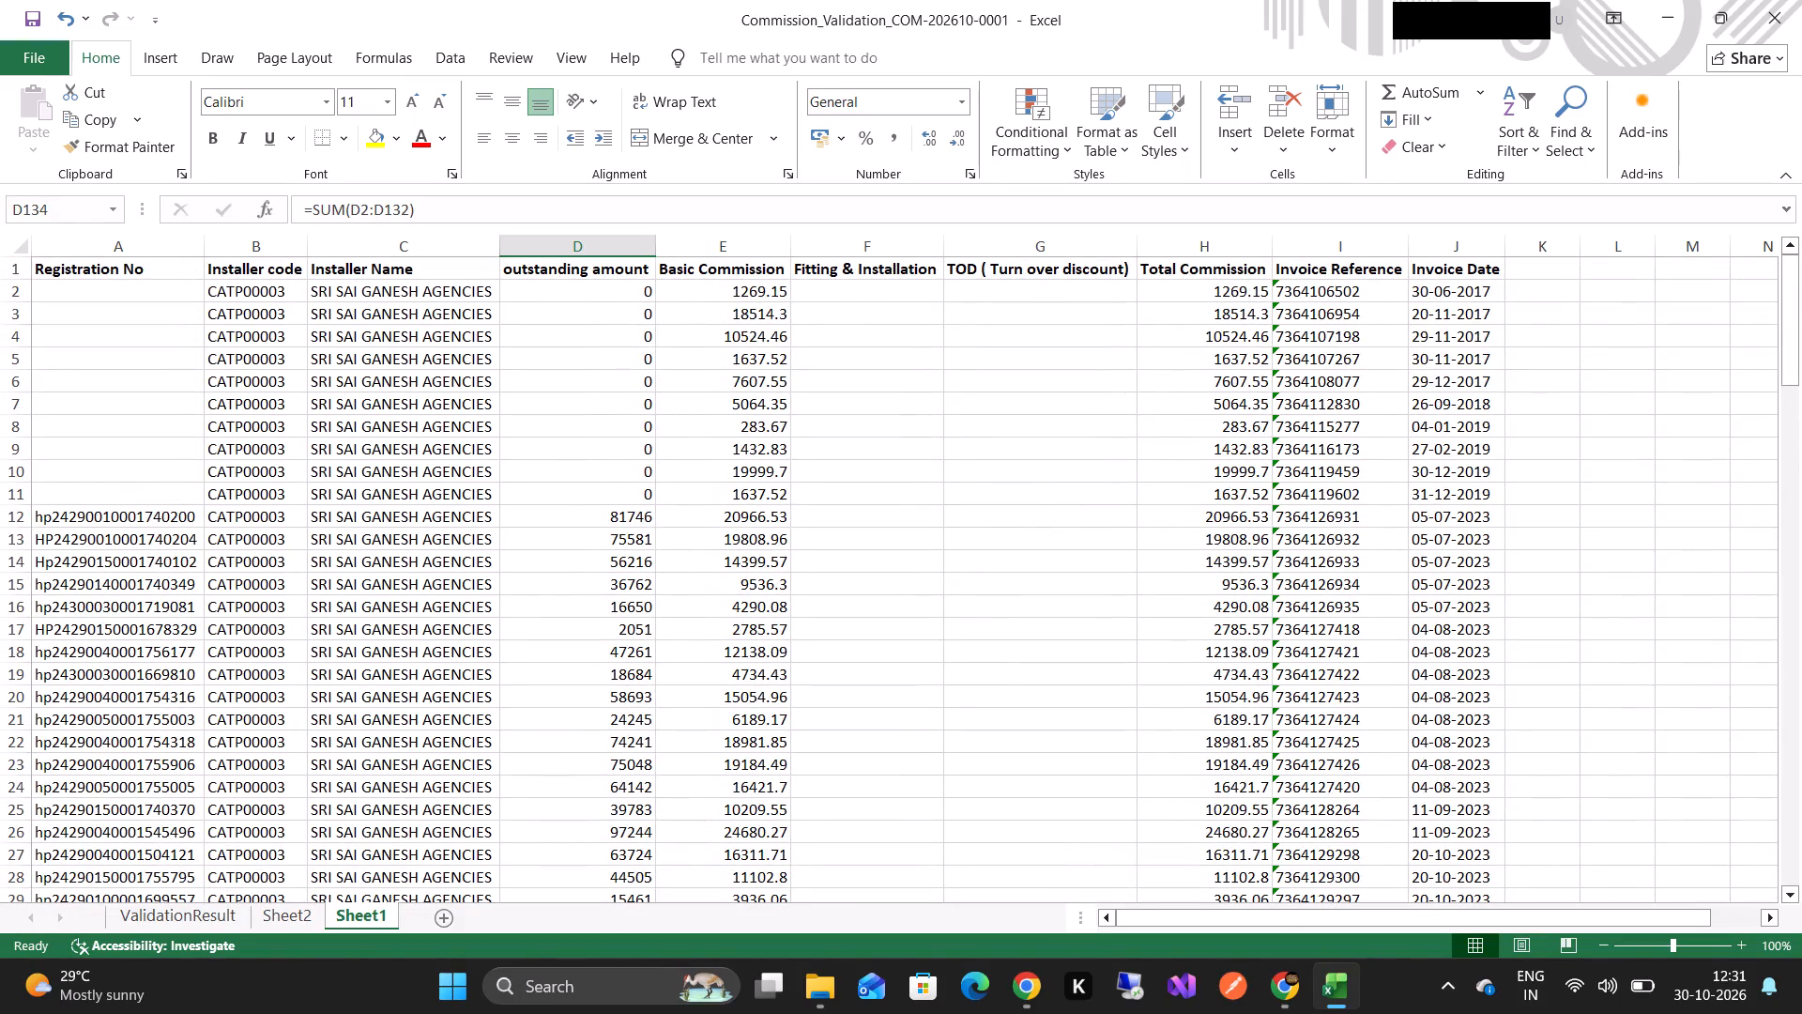
left_click(0, 268)
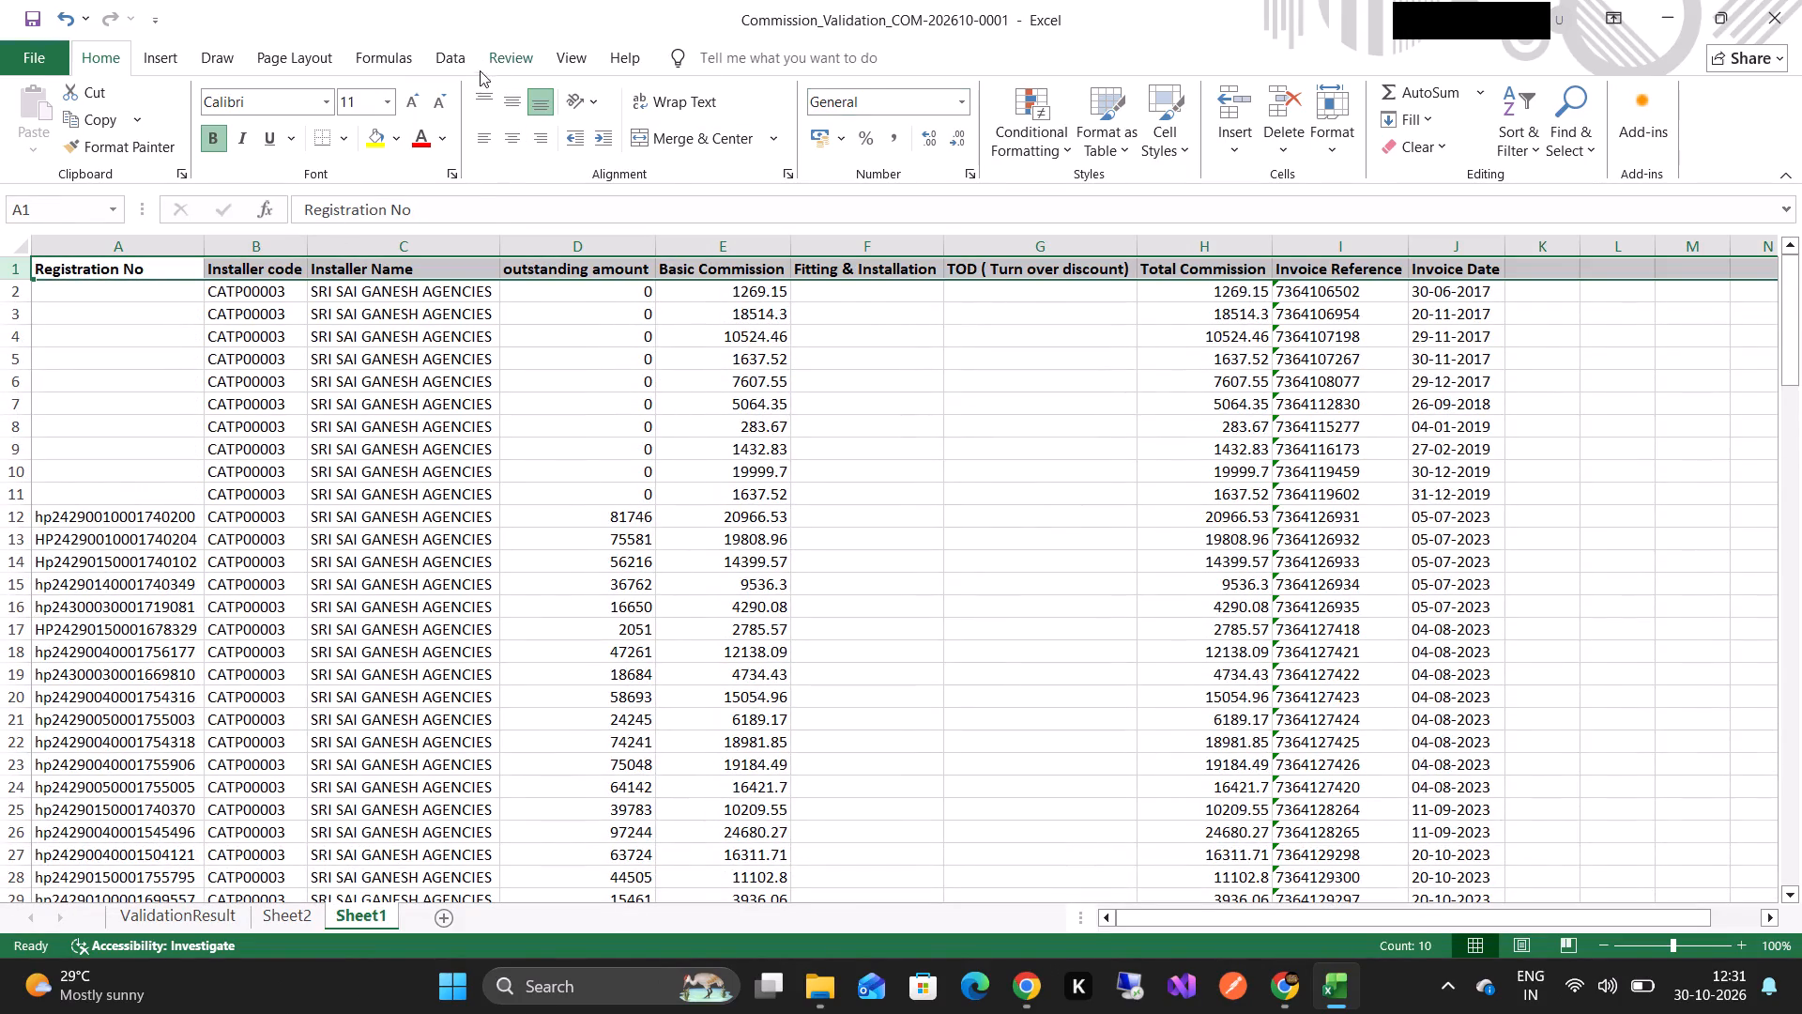
left_click(559, 51)
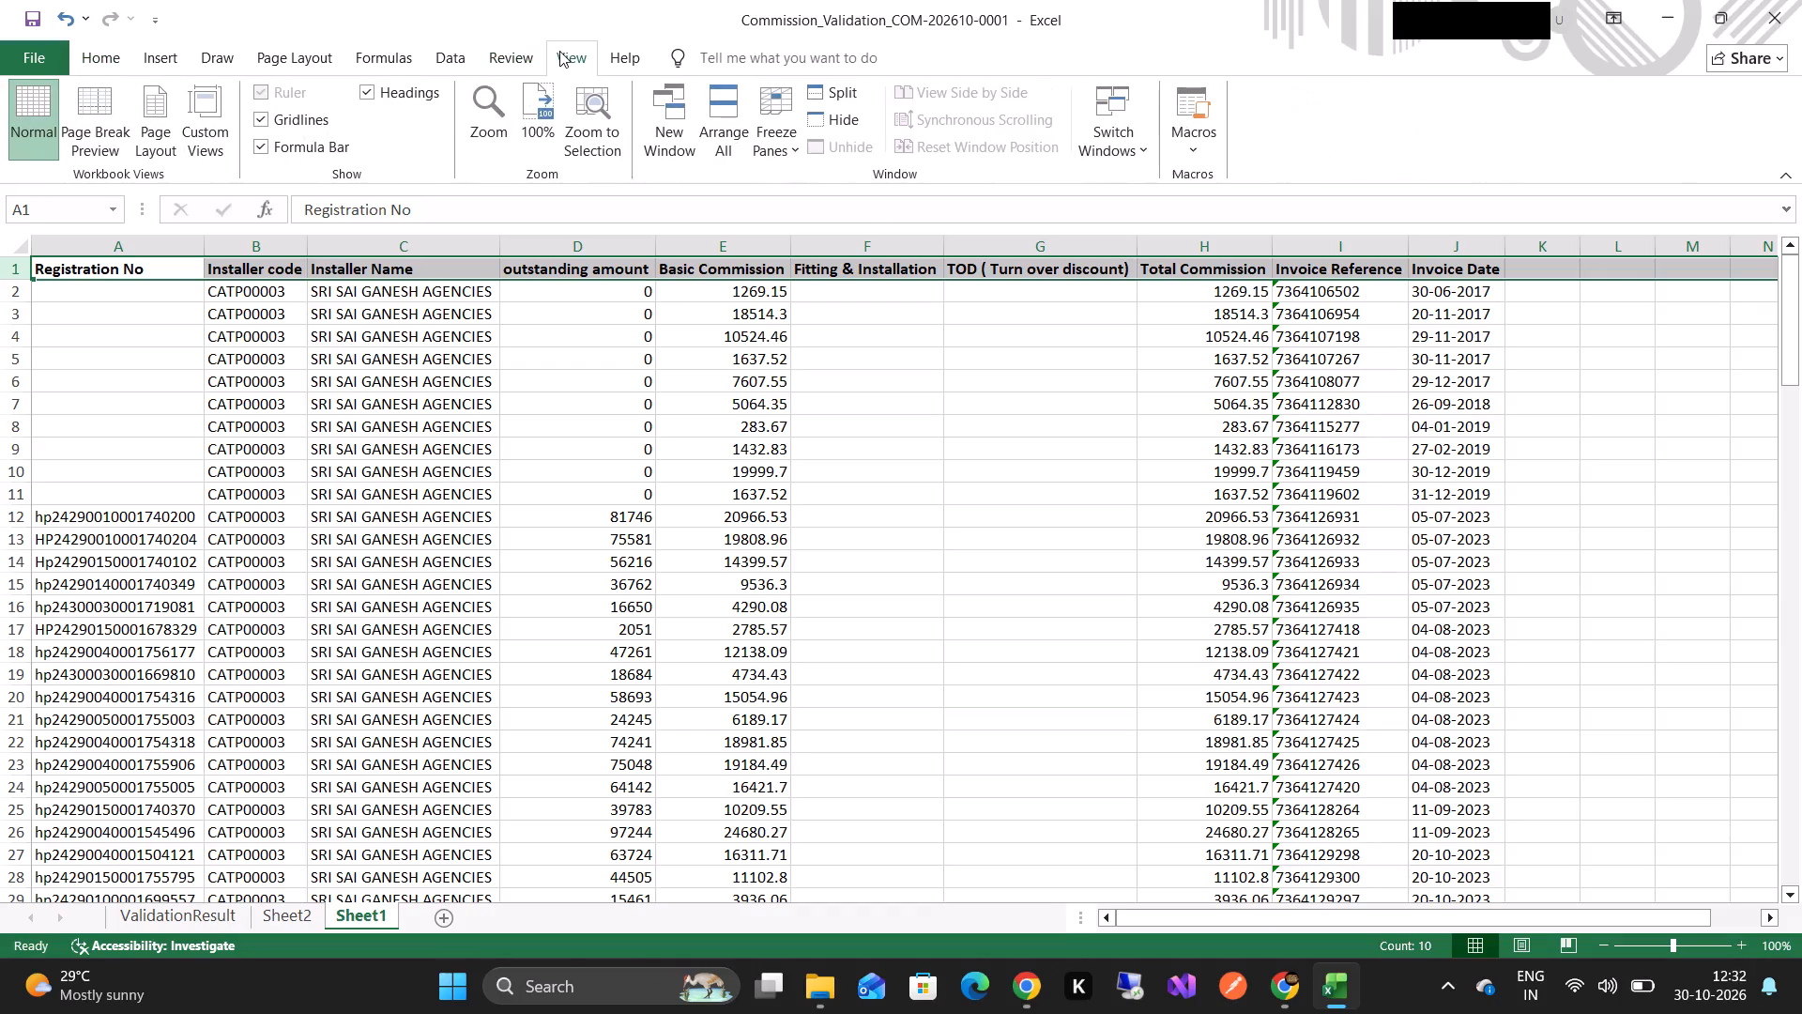
left_click(452, 60)
left_click(385, 67)
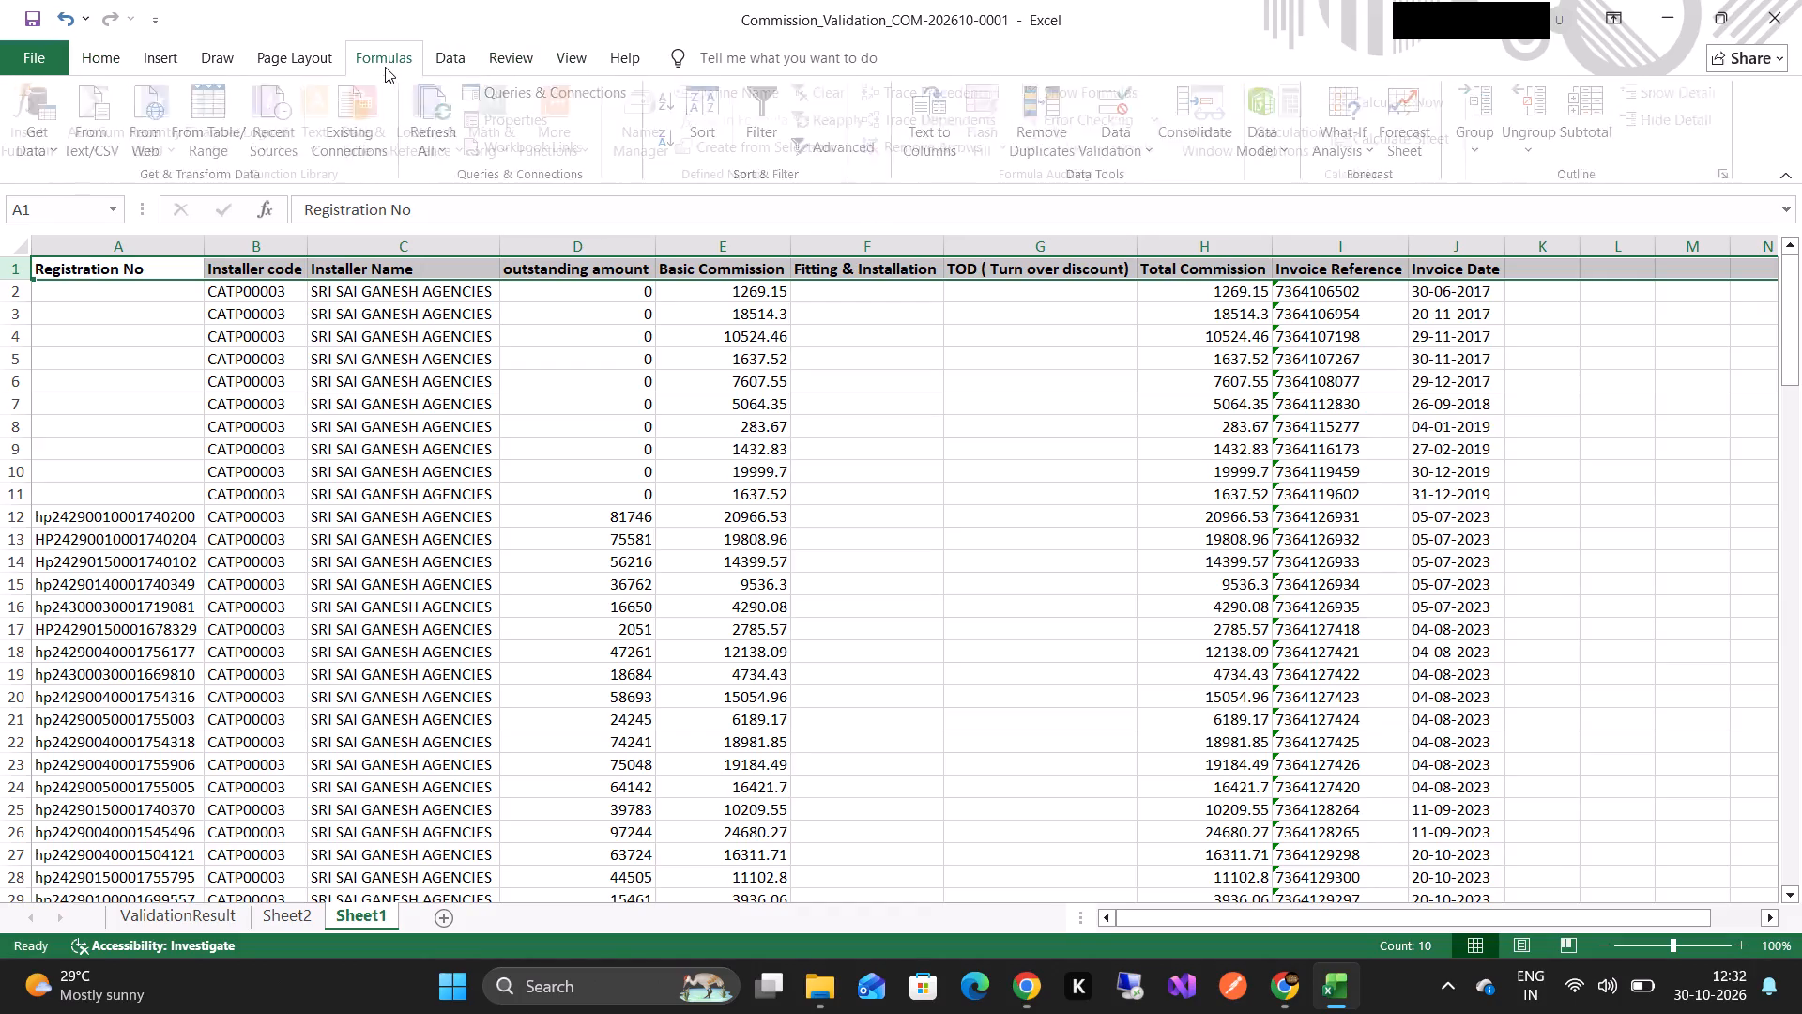
left_click(152, 59)
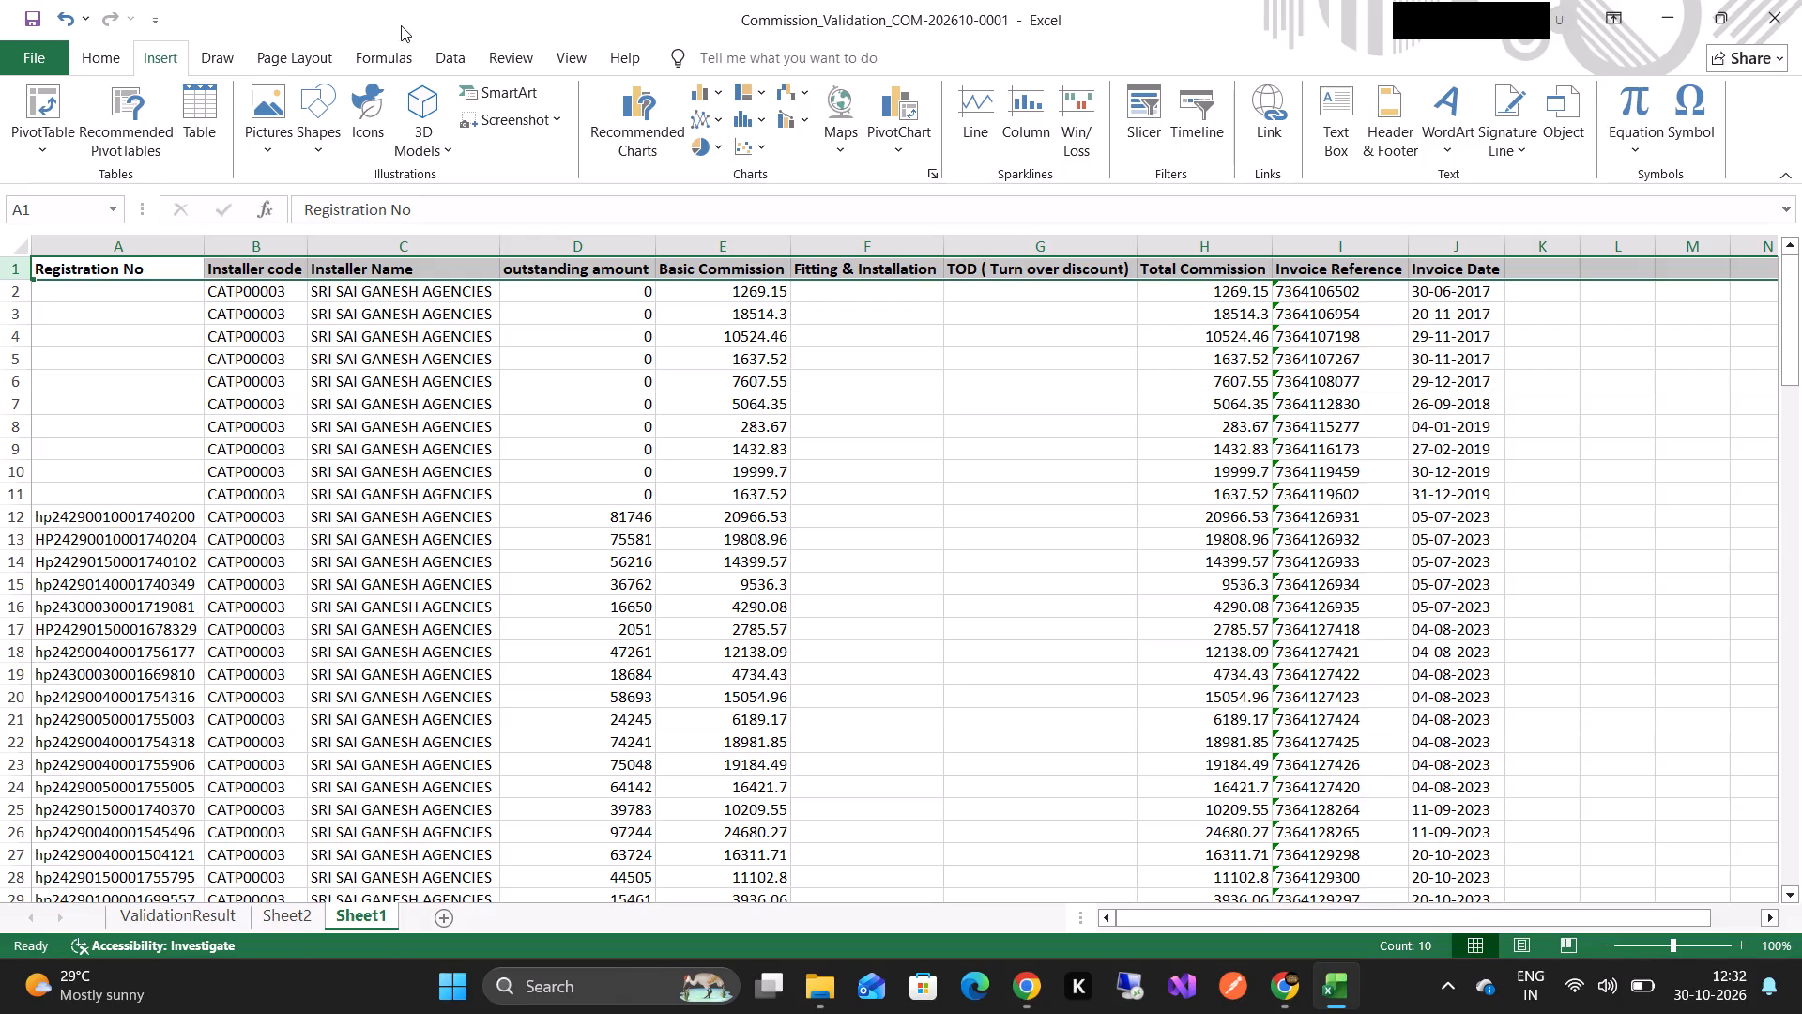
left_click(574, 54)
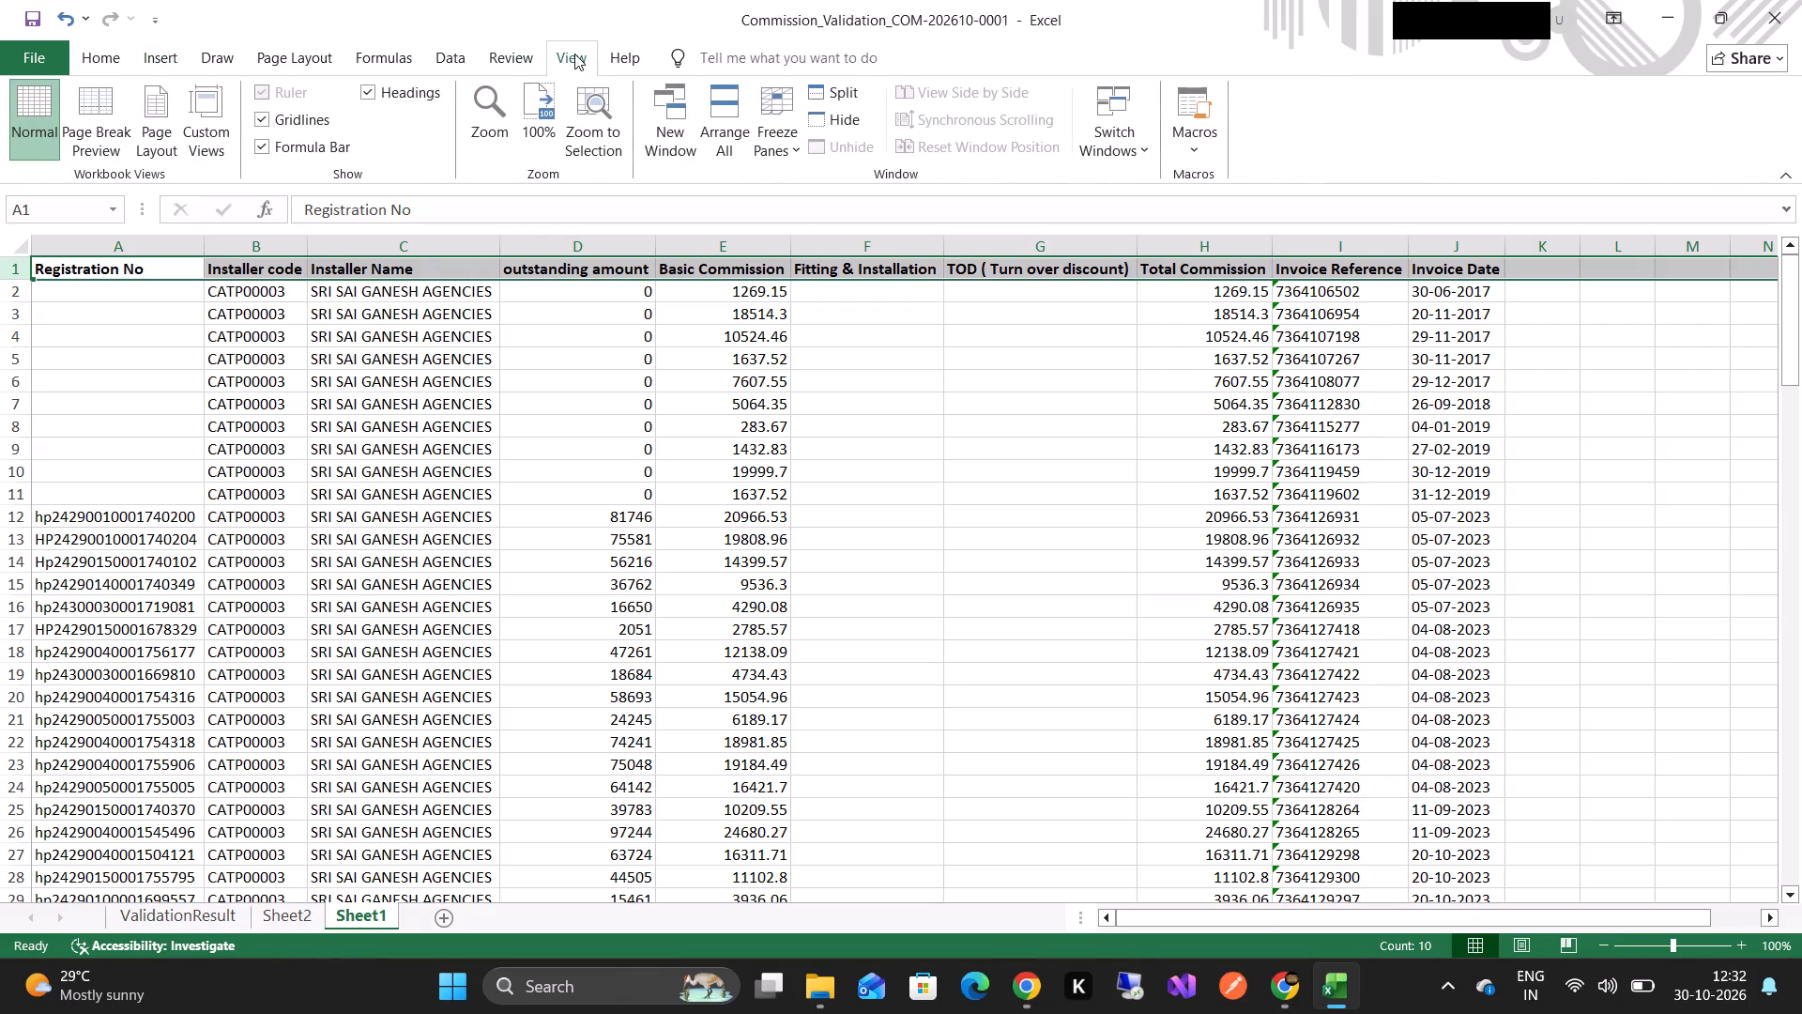
left_click(795, 152)
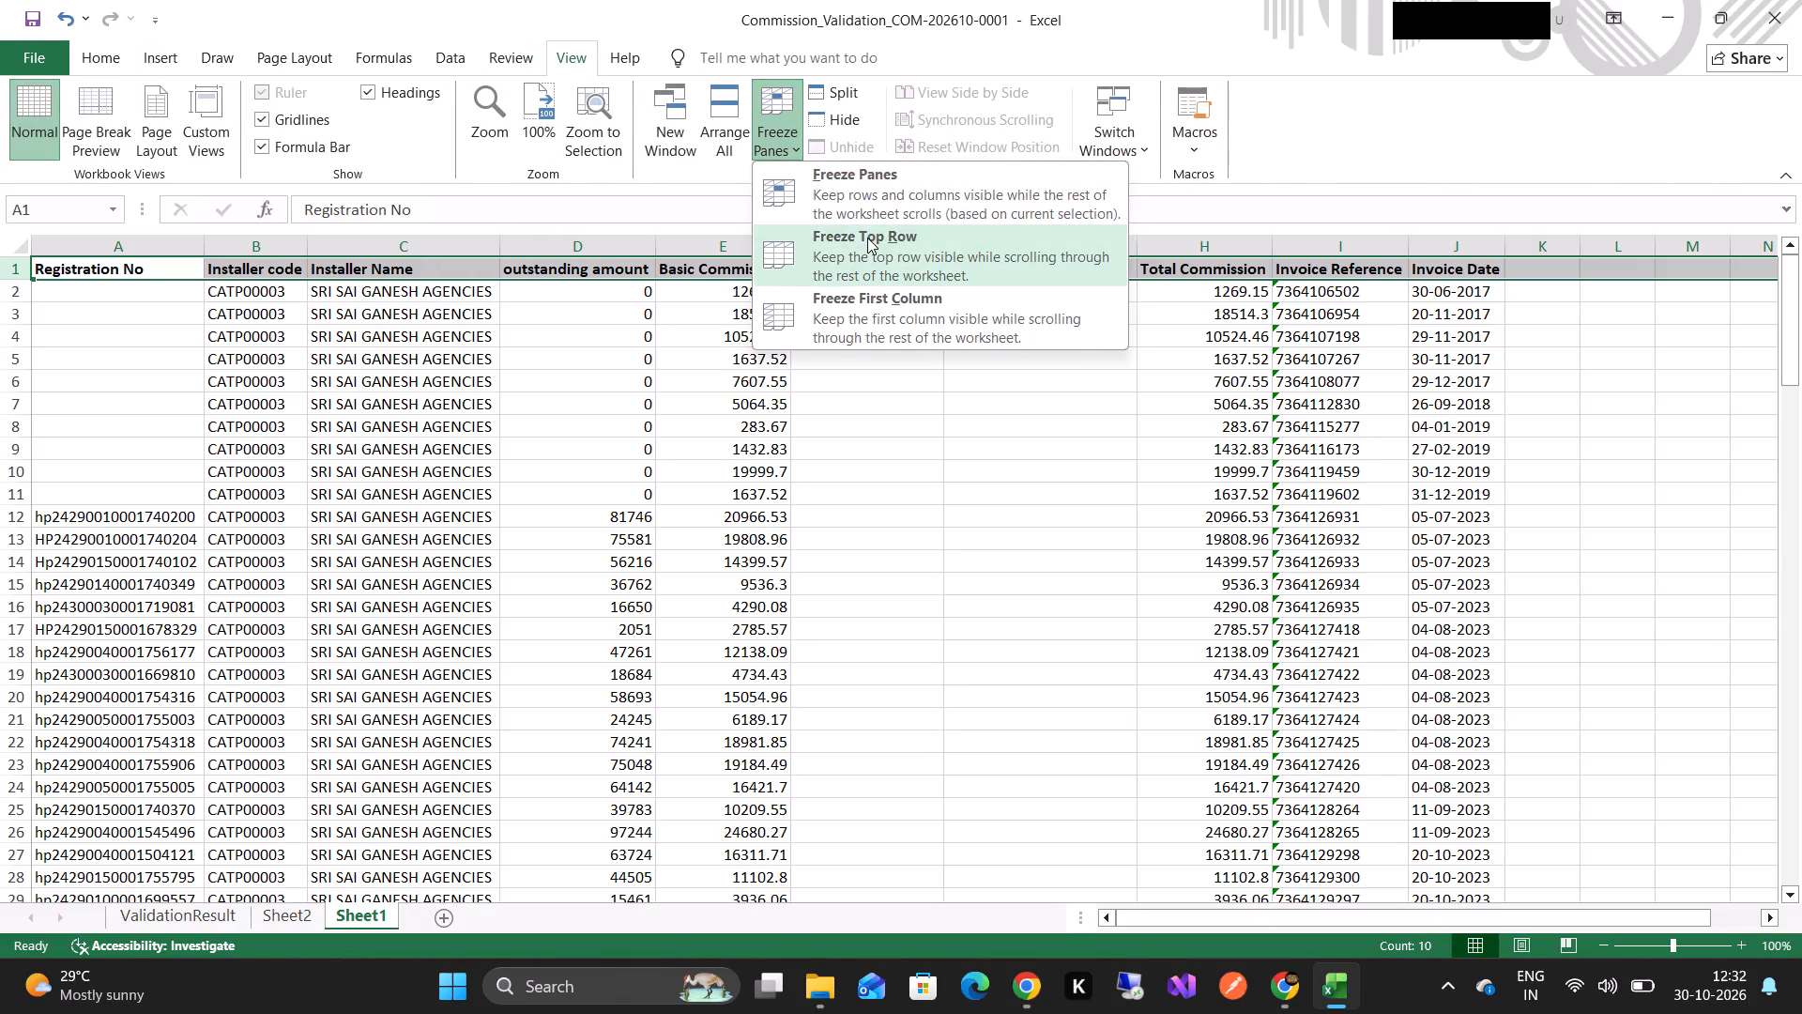
left_click(866, 236)
left_click(900, 320)
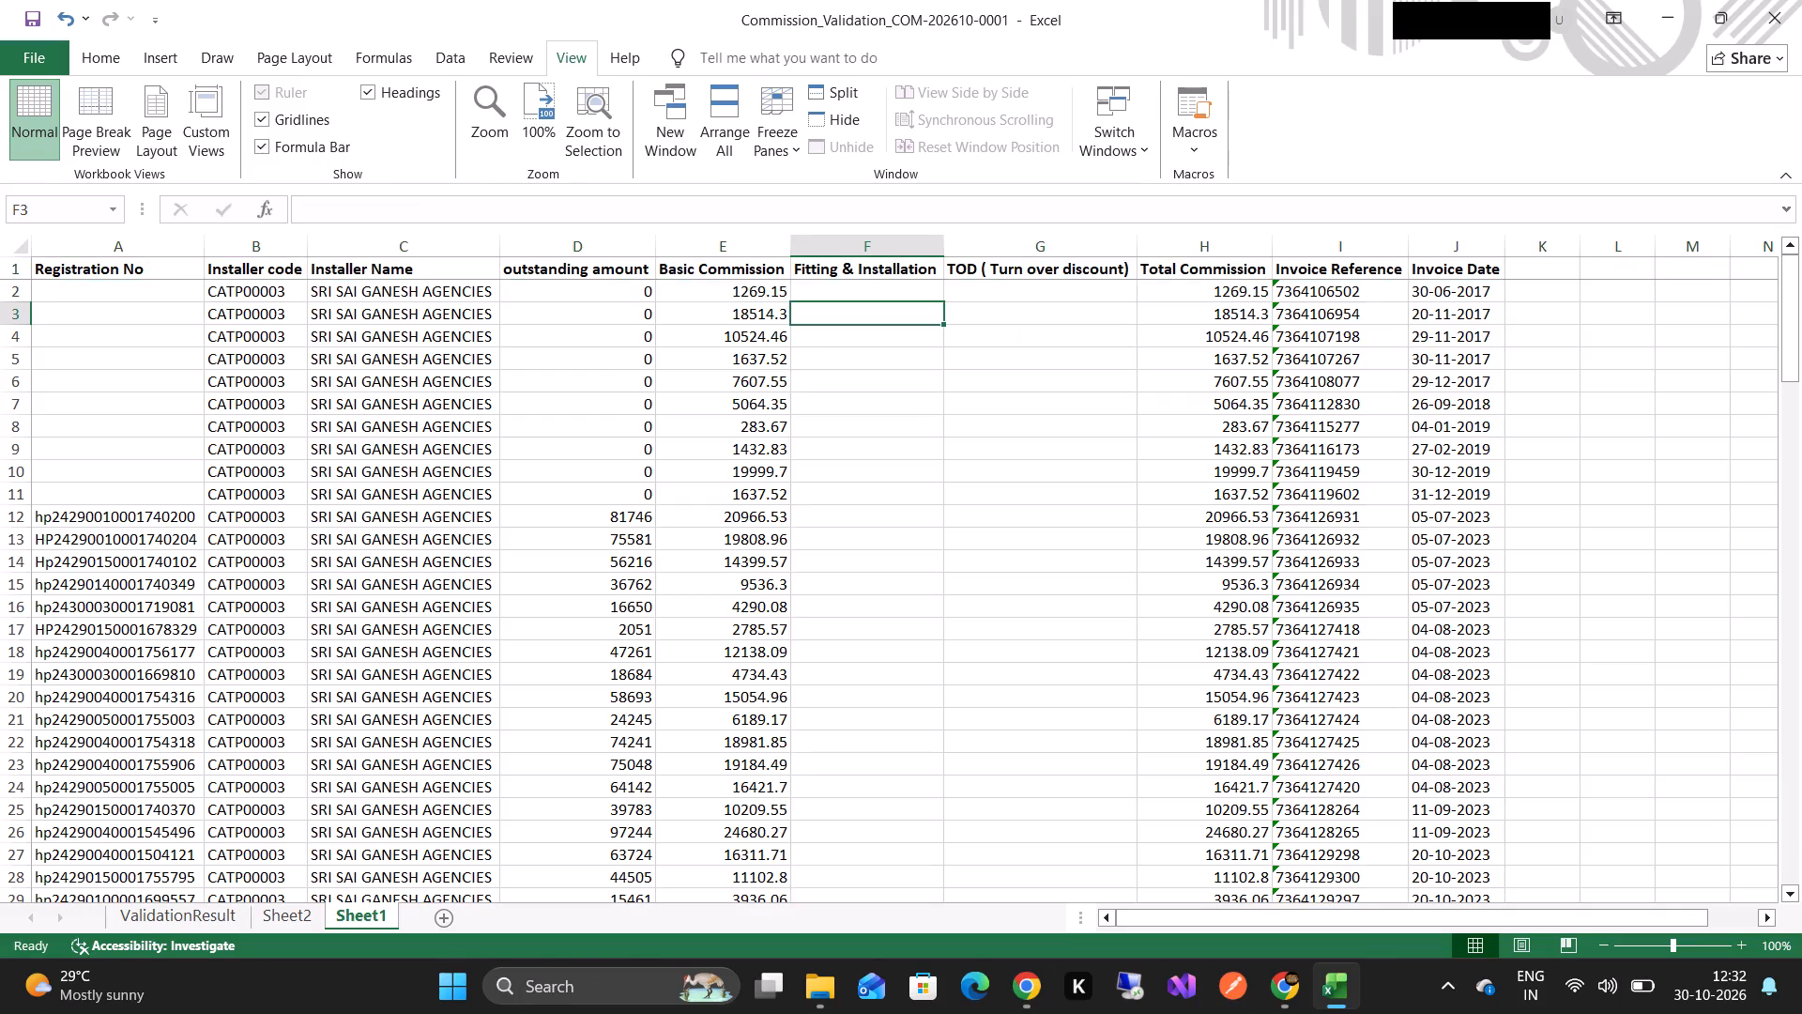
Examine Sheet1's rows under the frozen headers, down to the last invoice lines and the totals in row 134.
scroll(900, 320, "down", 1)
scroll(900, 320, "up", 1)
scroll(900, 320, "down", 1)
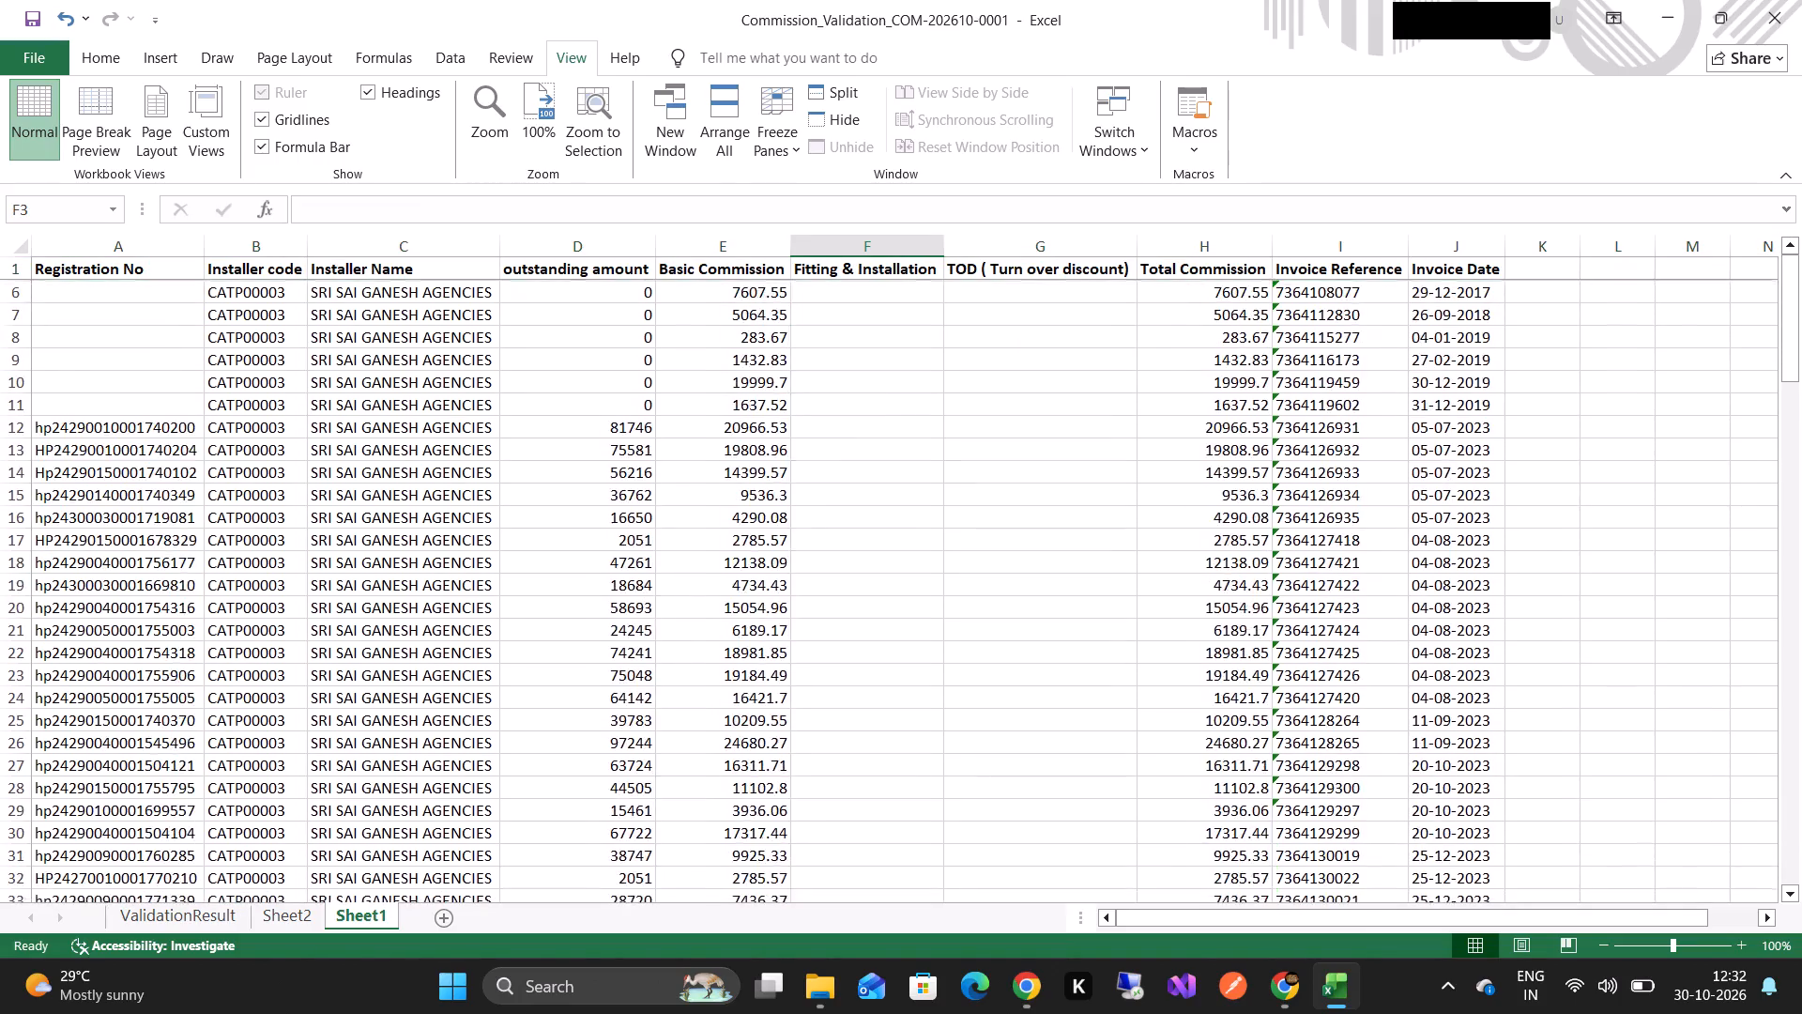
scroll(900, 320, "down", 7)
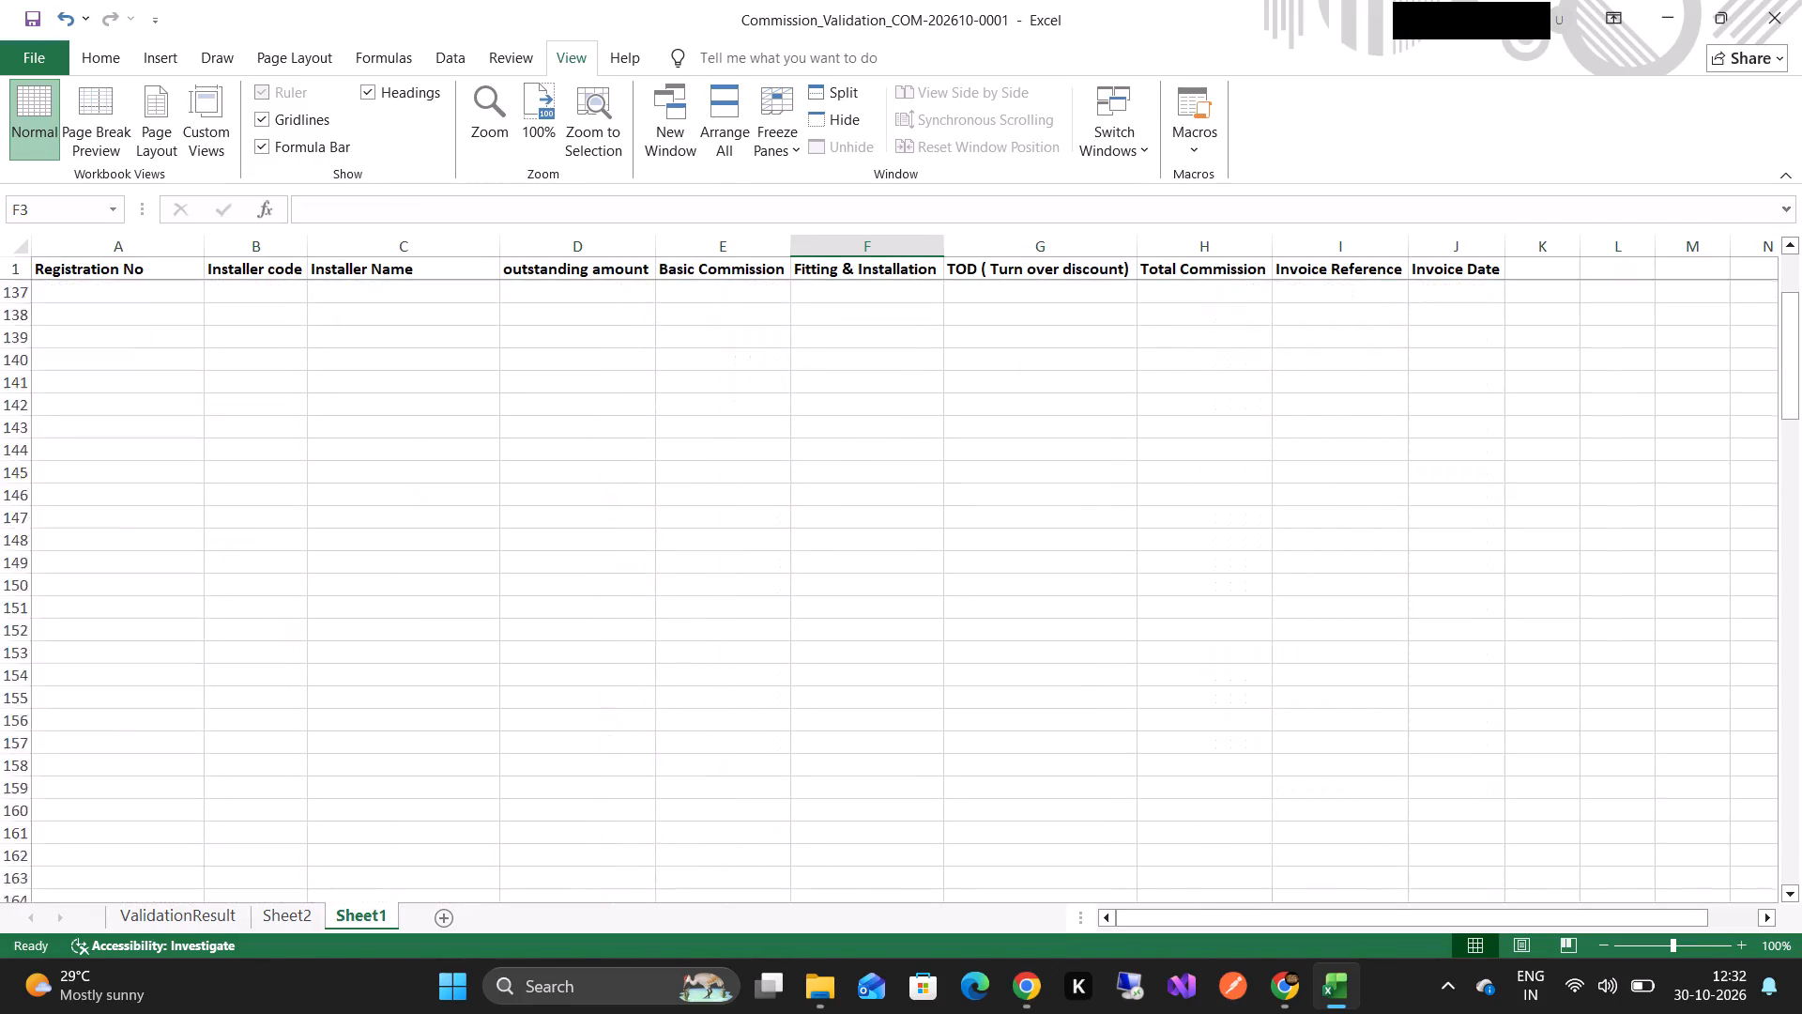
scroll(900, 320, "down", 2)
scroll(900, 320, "up", 6)
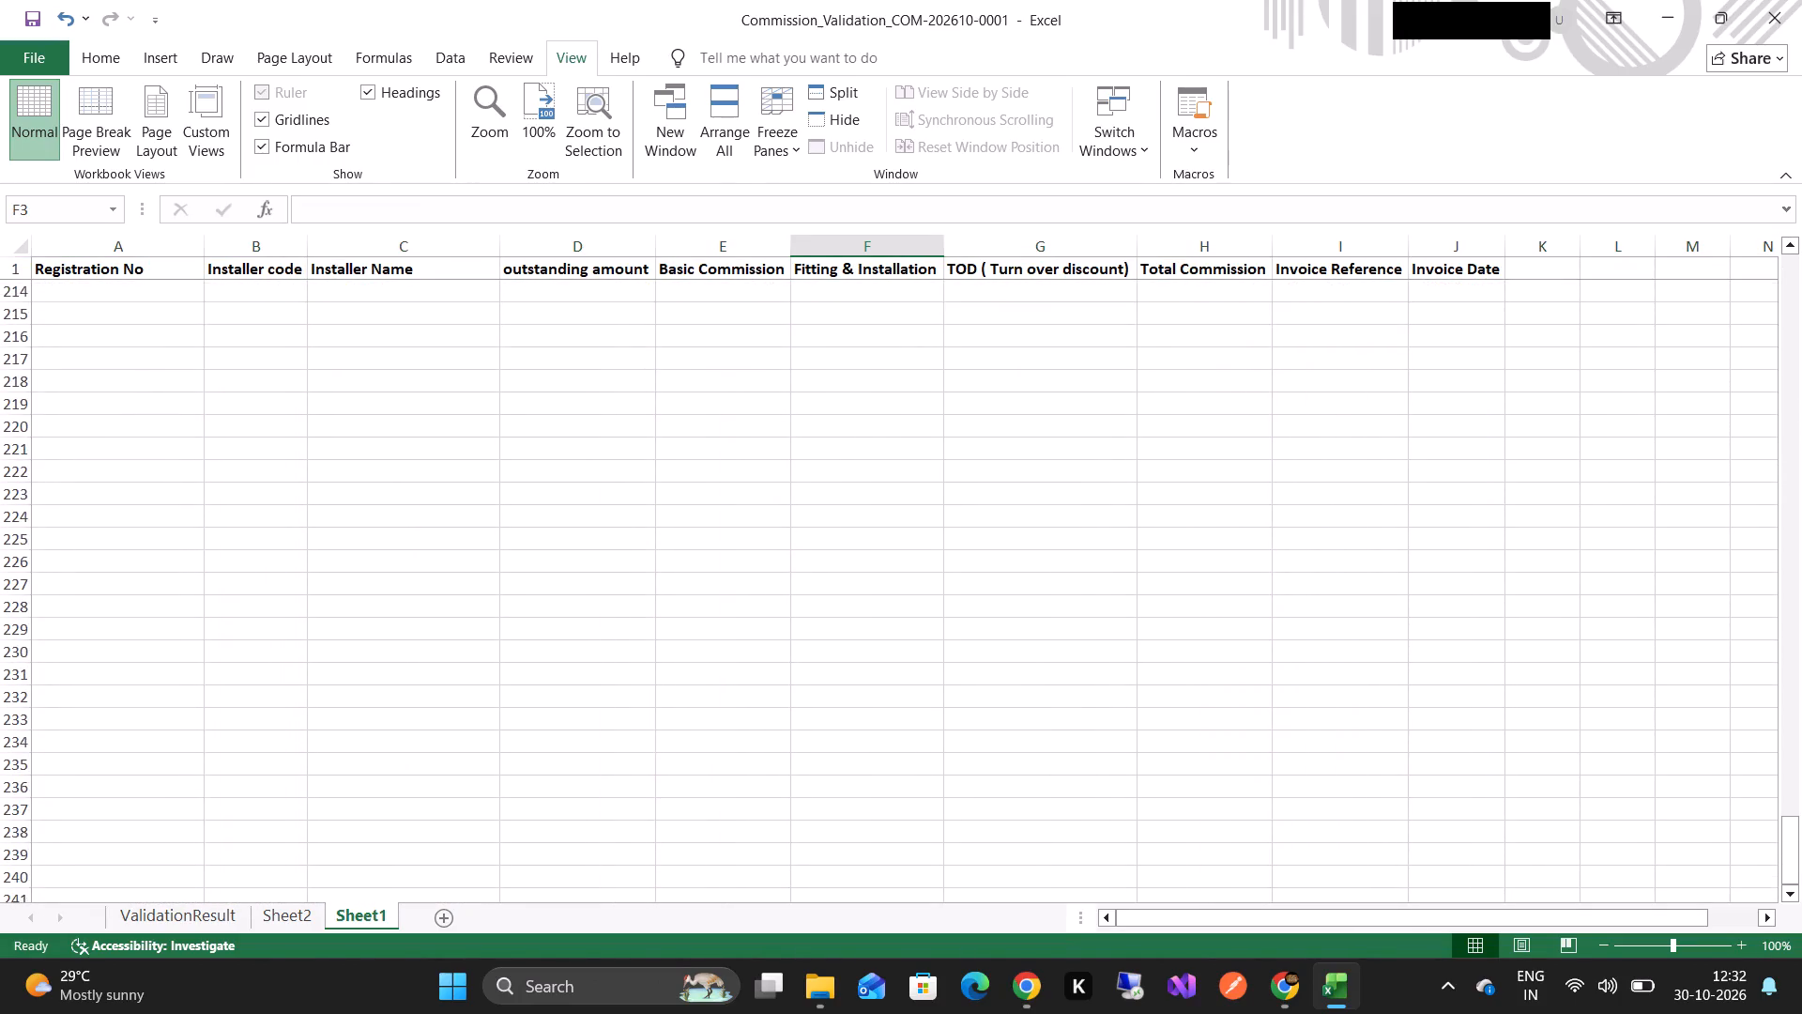
scroll(900, 320, "up", 12)
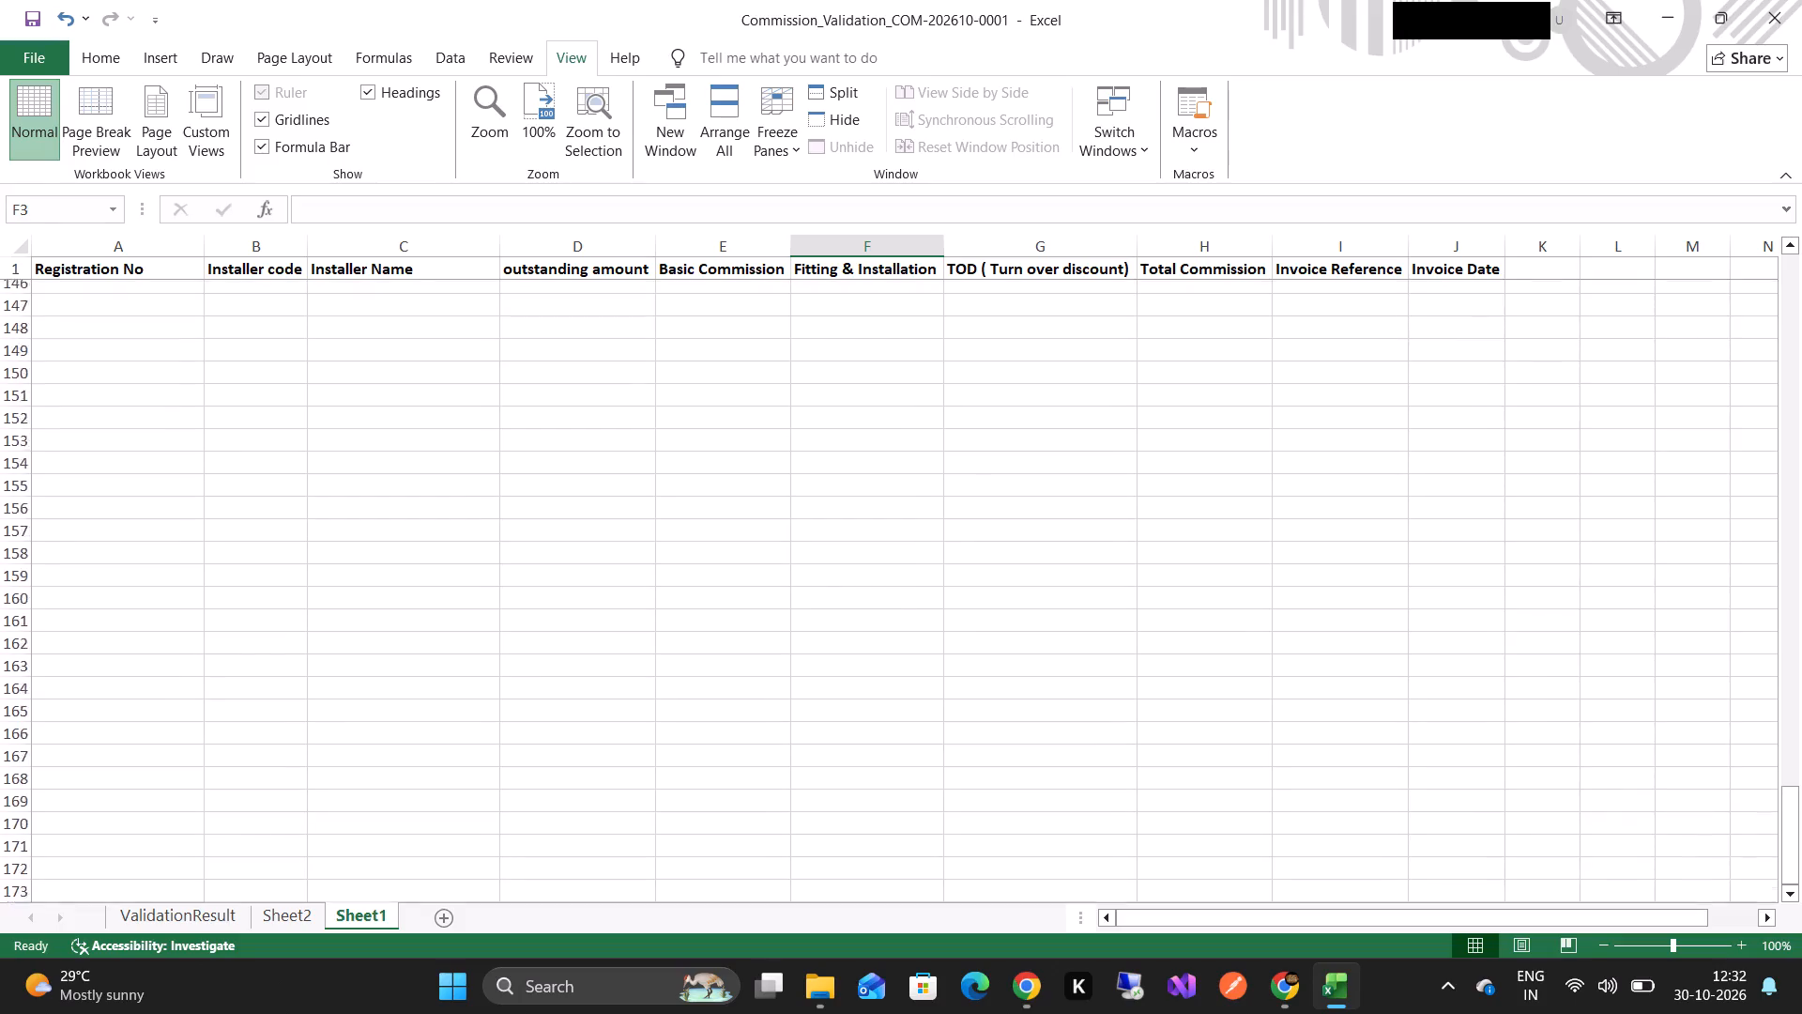
scroll(900, 320, "up", 4)
scroll(900, 320, "down", 1)
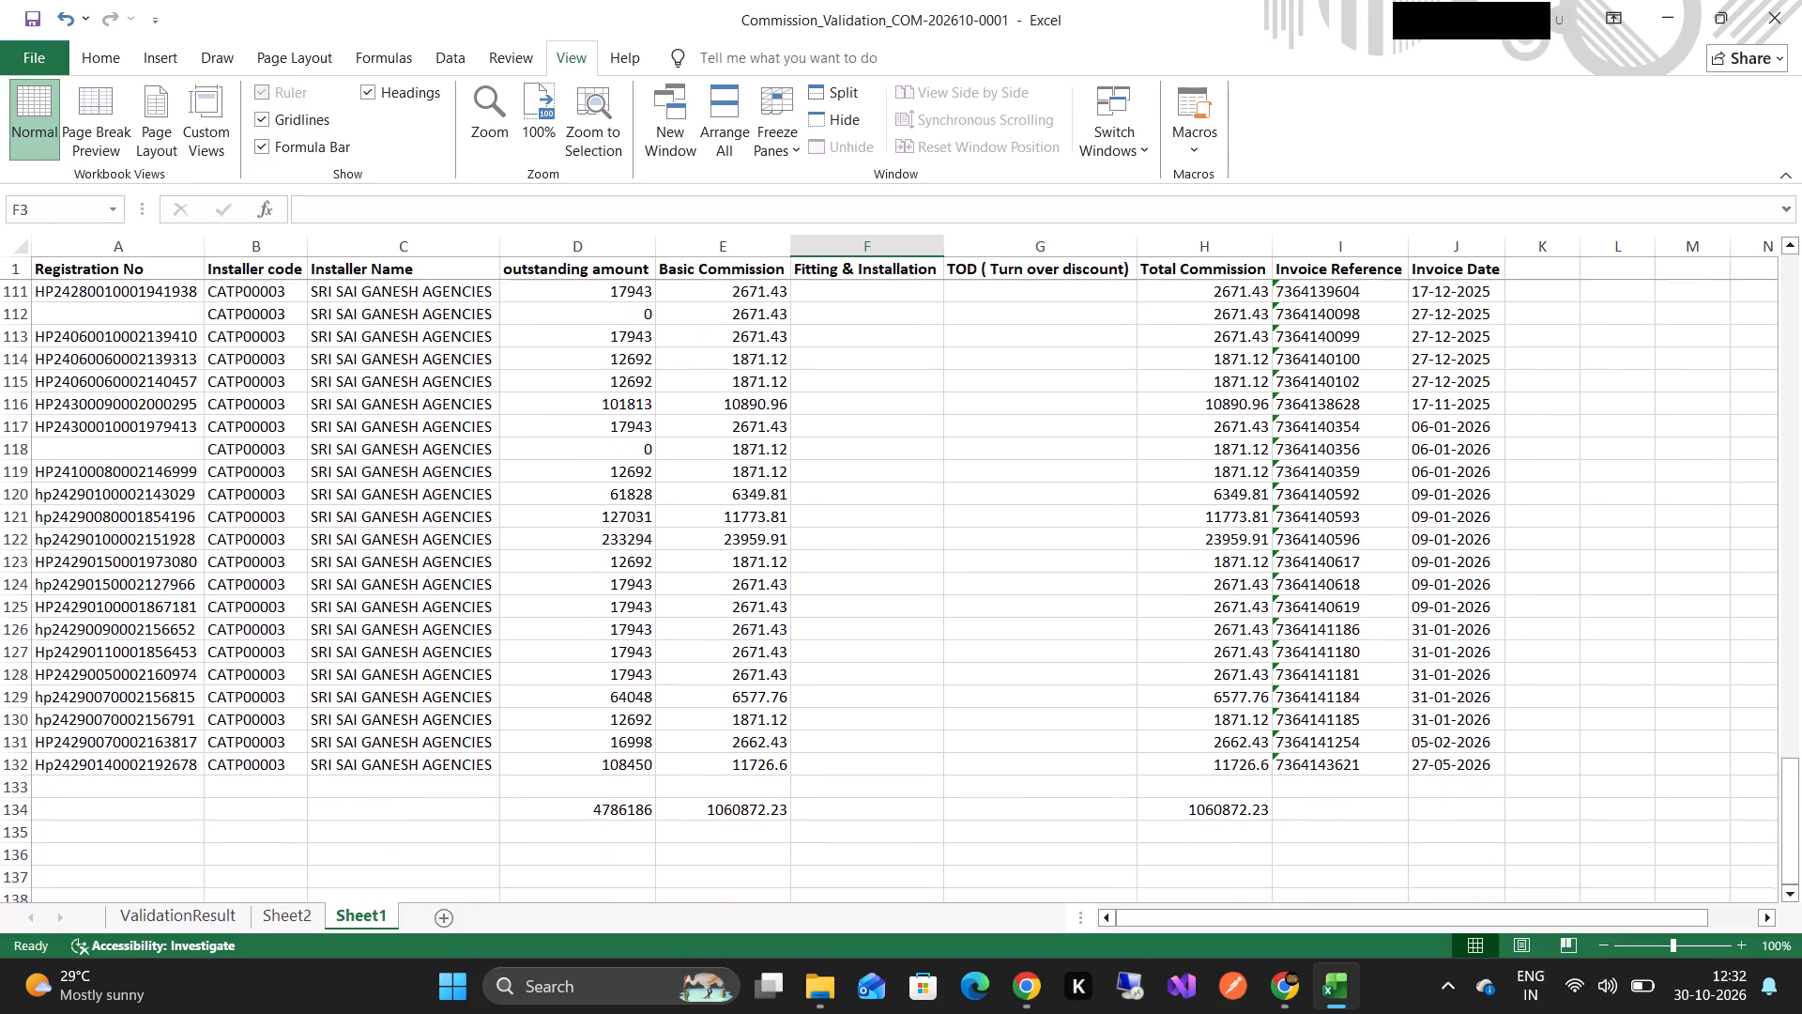
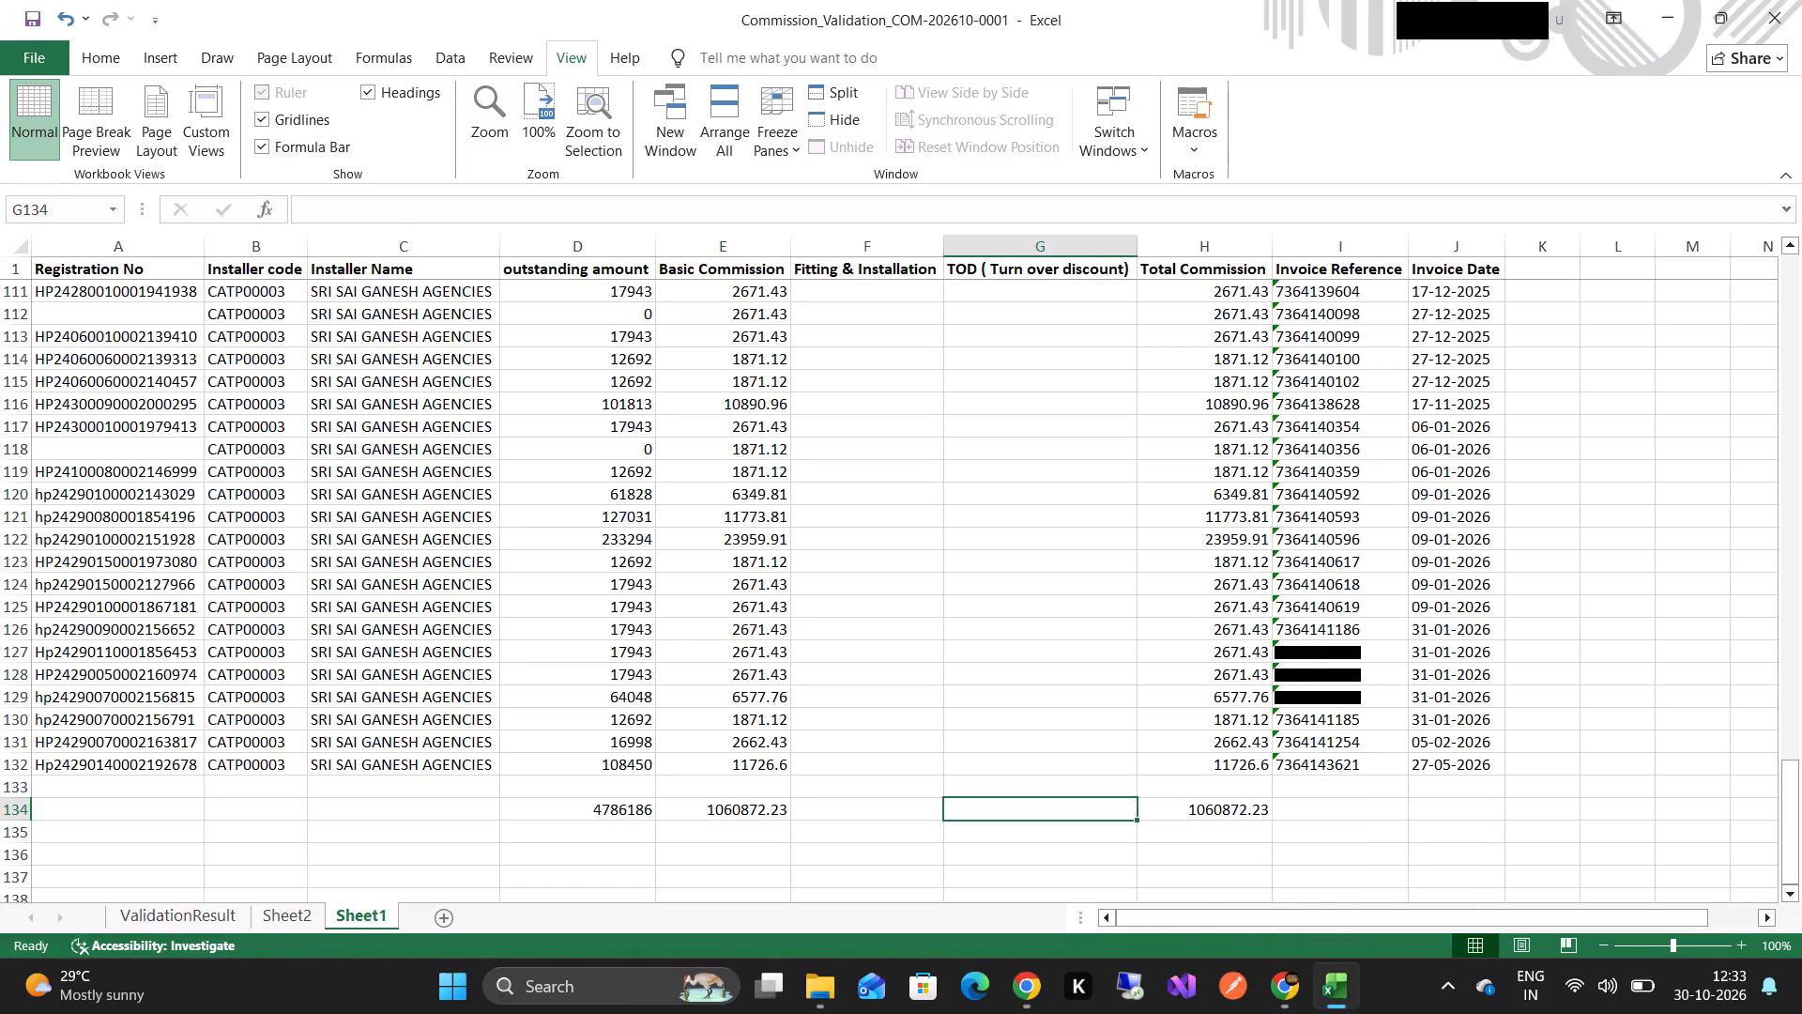
Check the Total Commission and Basic Commission totals in row 134 of Sheet1.
scroll(1002, 810, "up", 1)
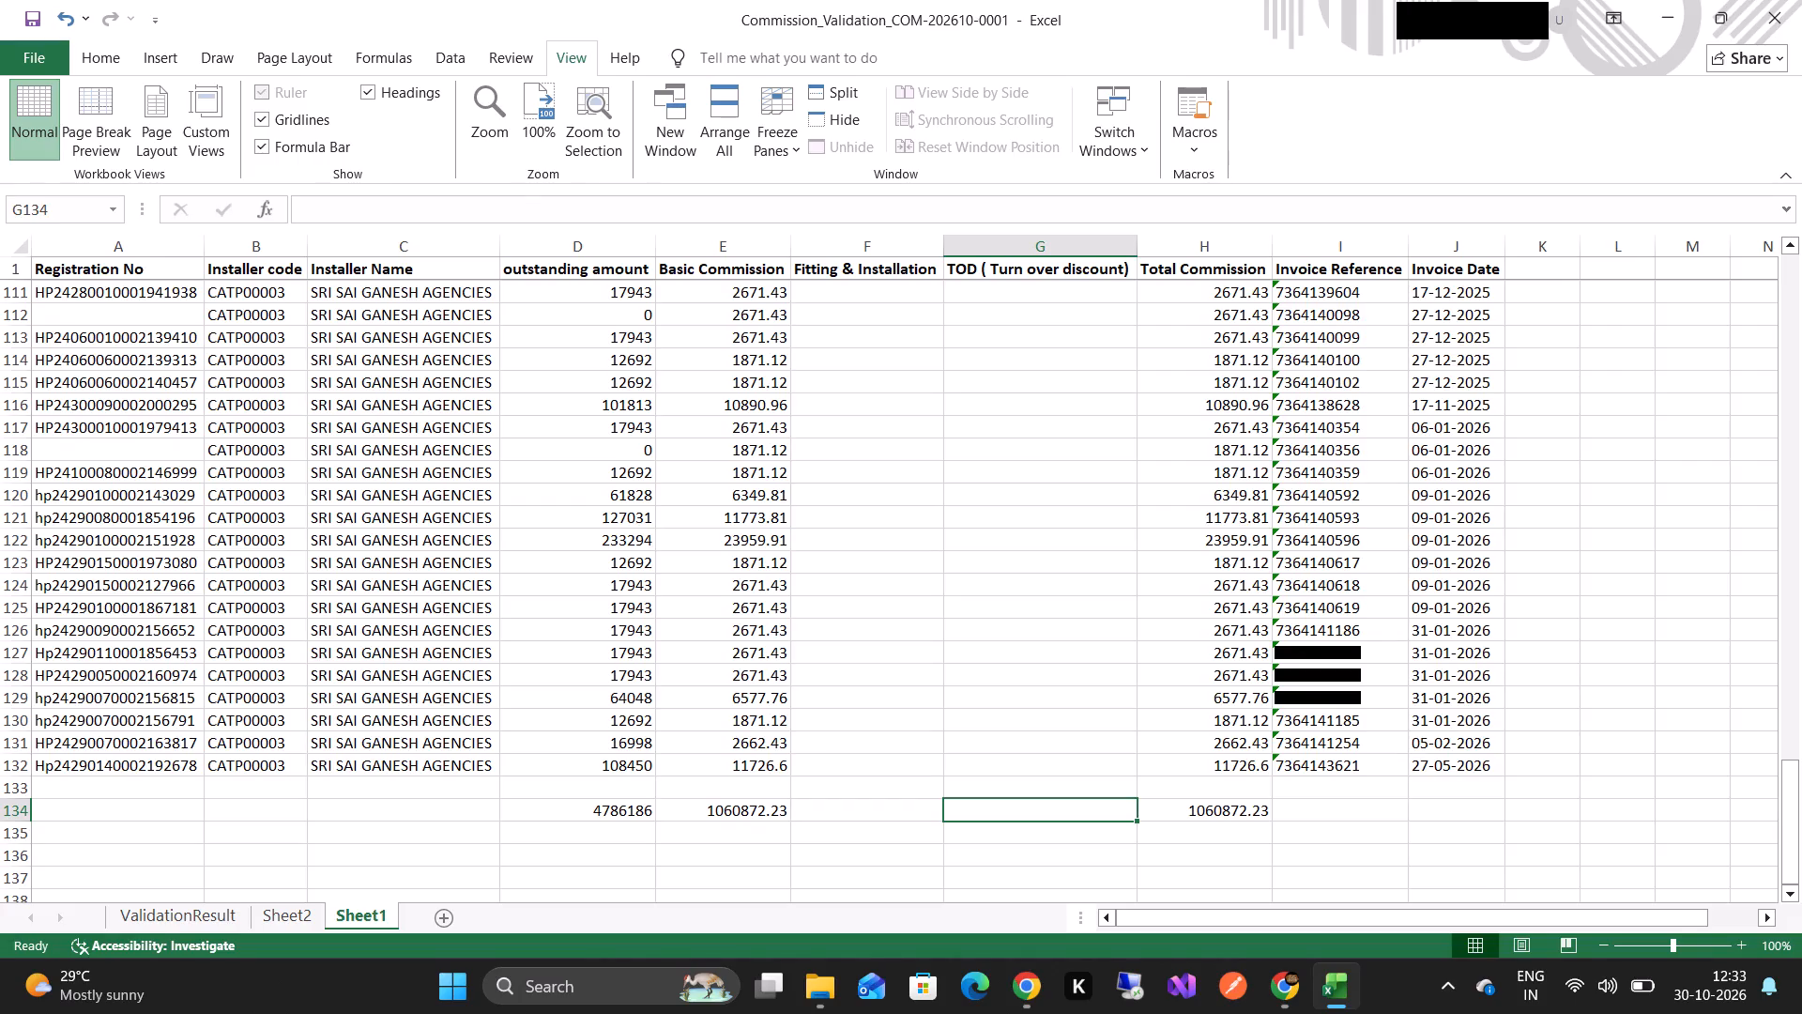
double_click(1235, 811)
left_click(1329, 813)
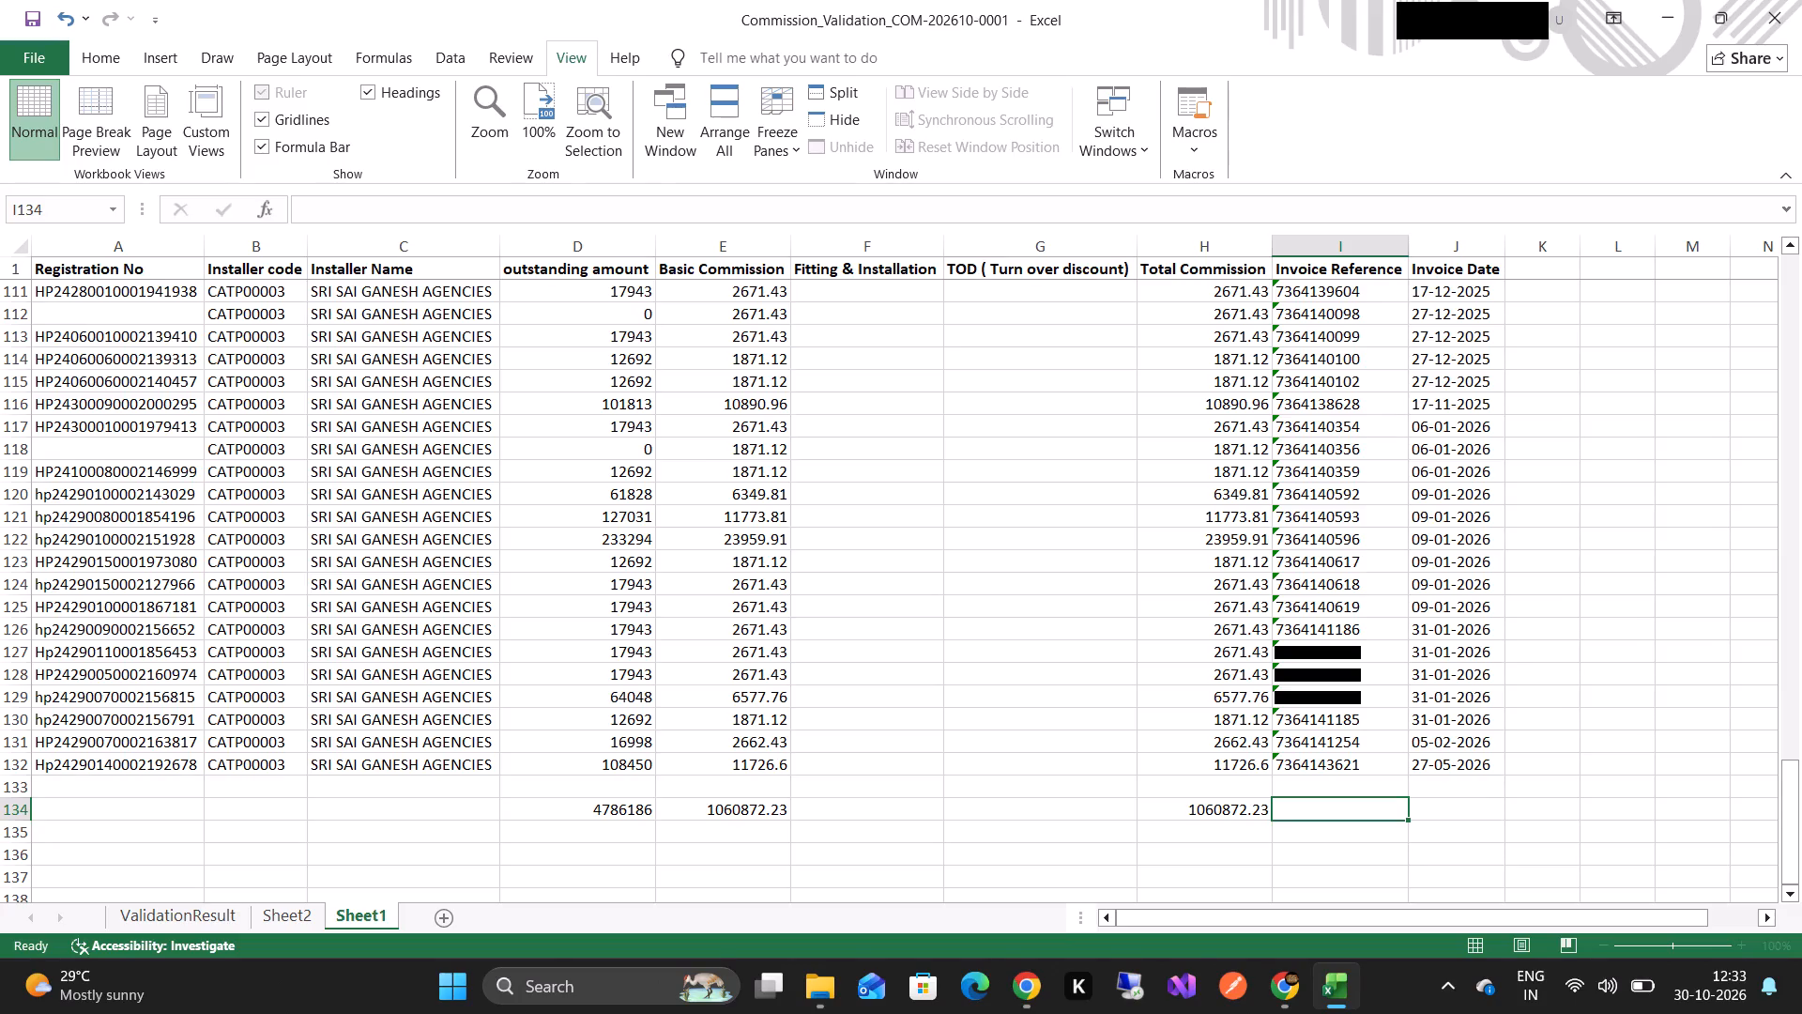
left_click(1142, 319)
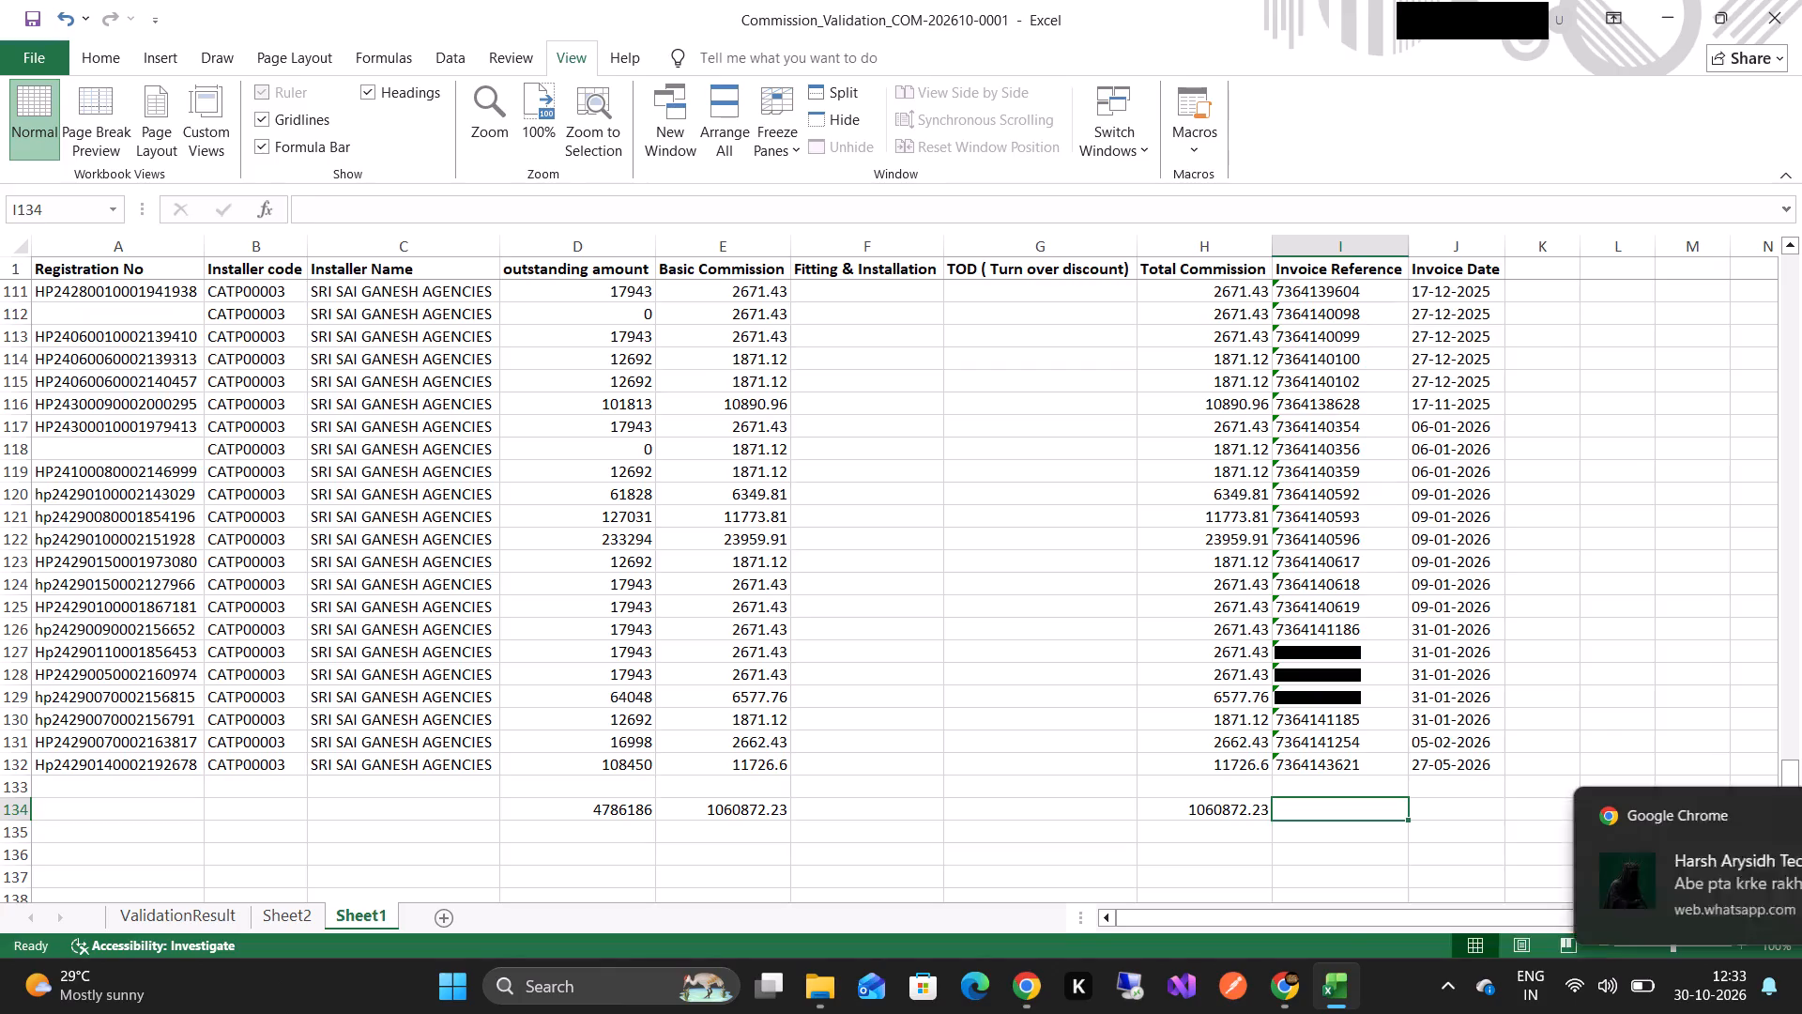
left_click(734, 806)
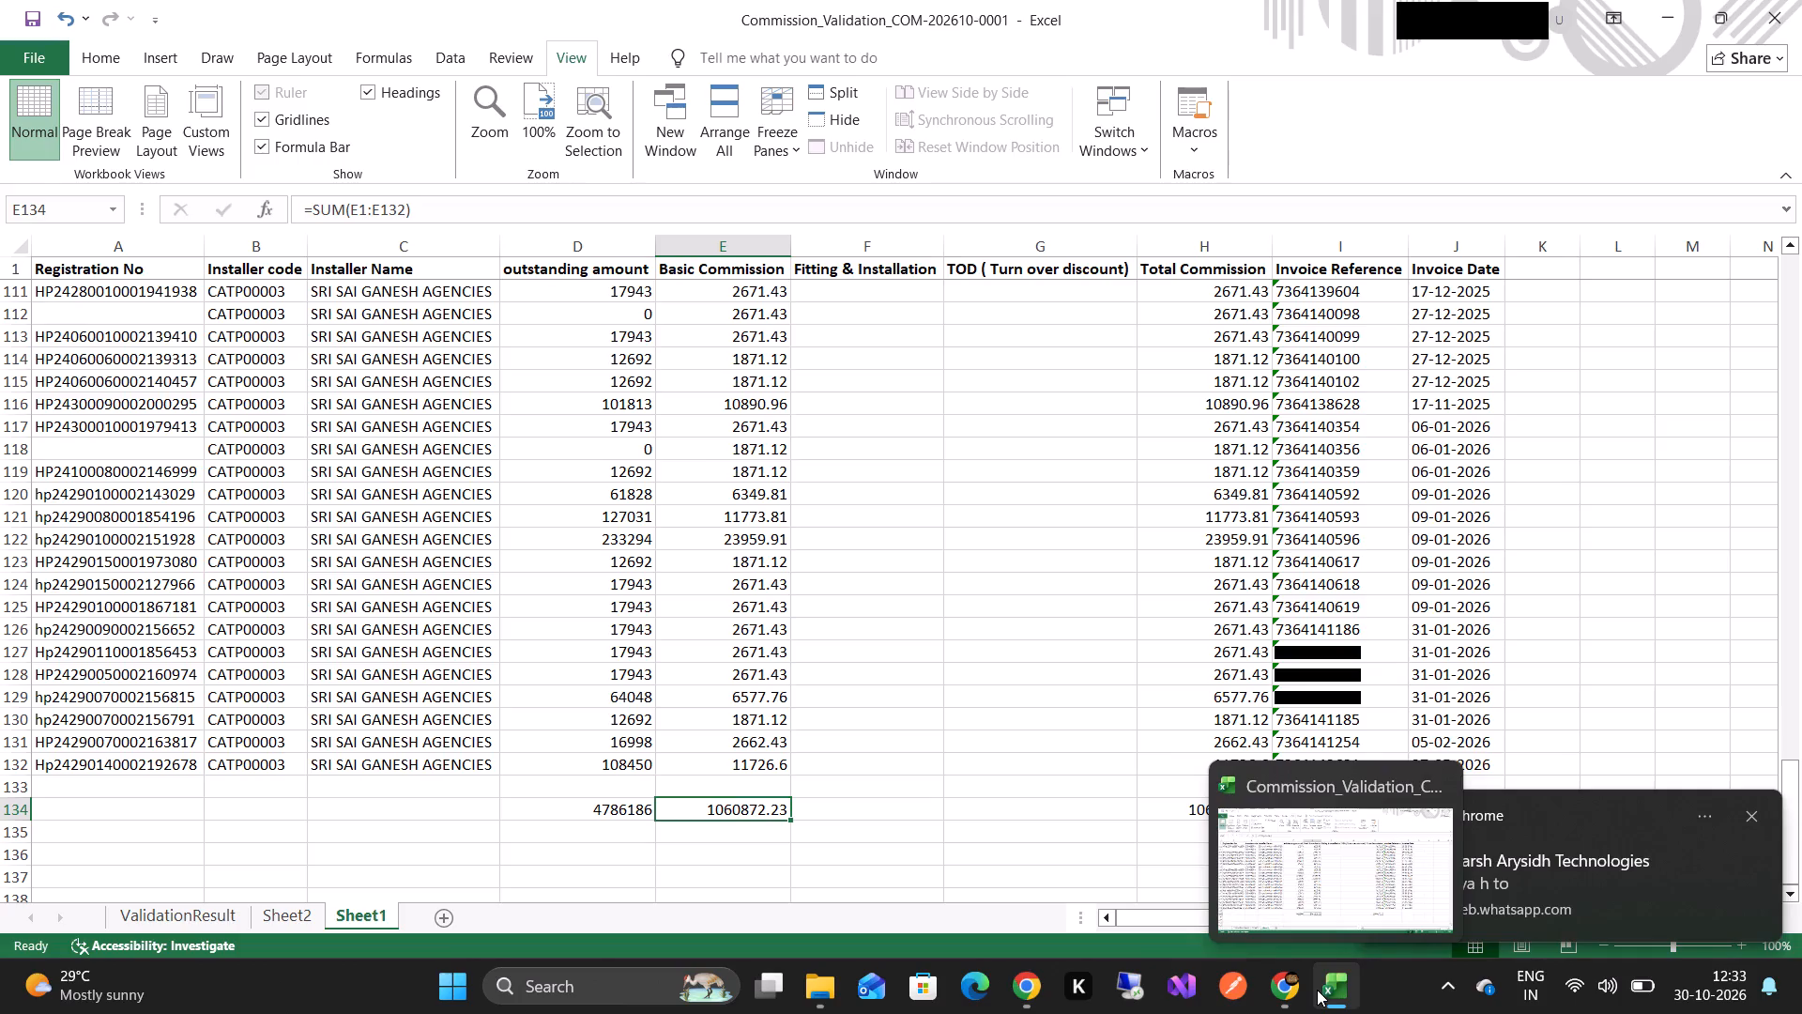
Copy the Commission on Hold figure from Outstanding in Chrome into Calculator and set up a subtraction from 969952.81.
left_click(1286, 991)
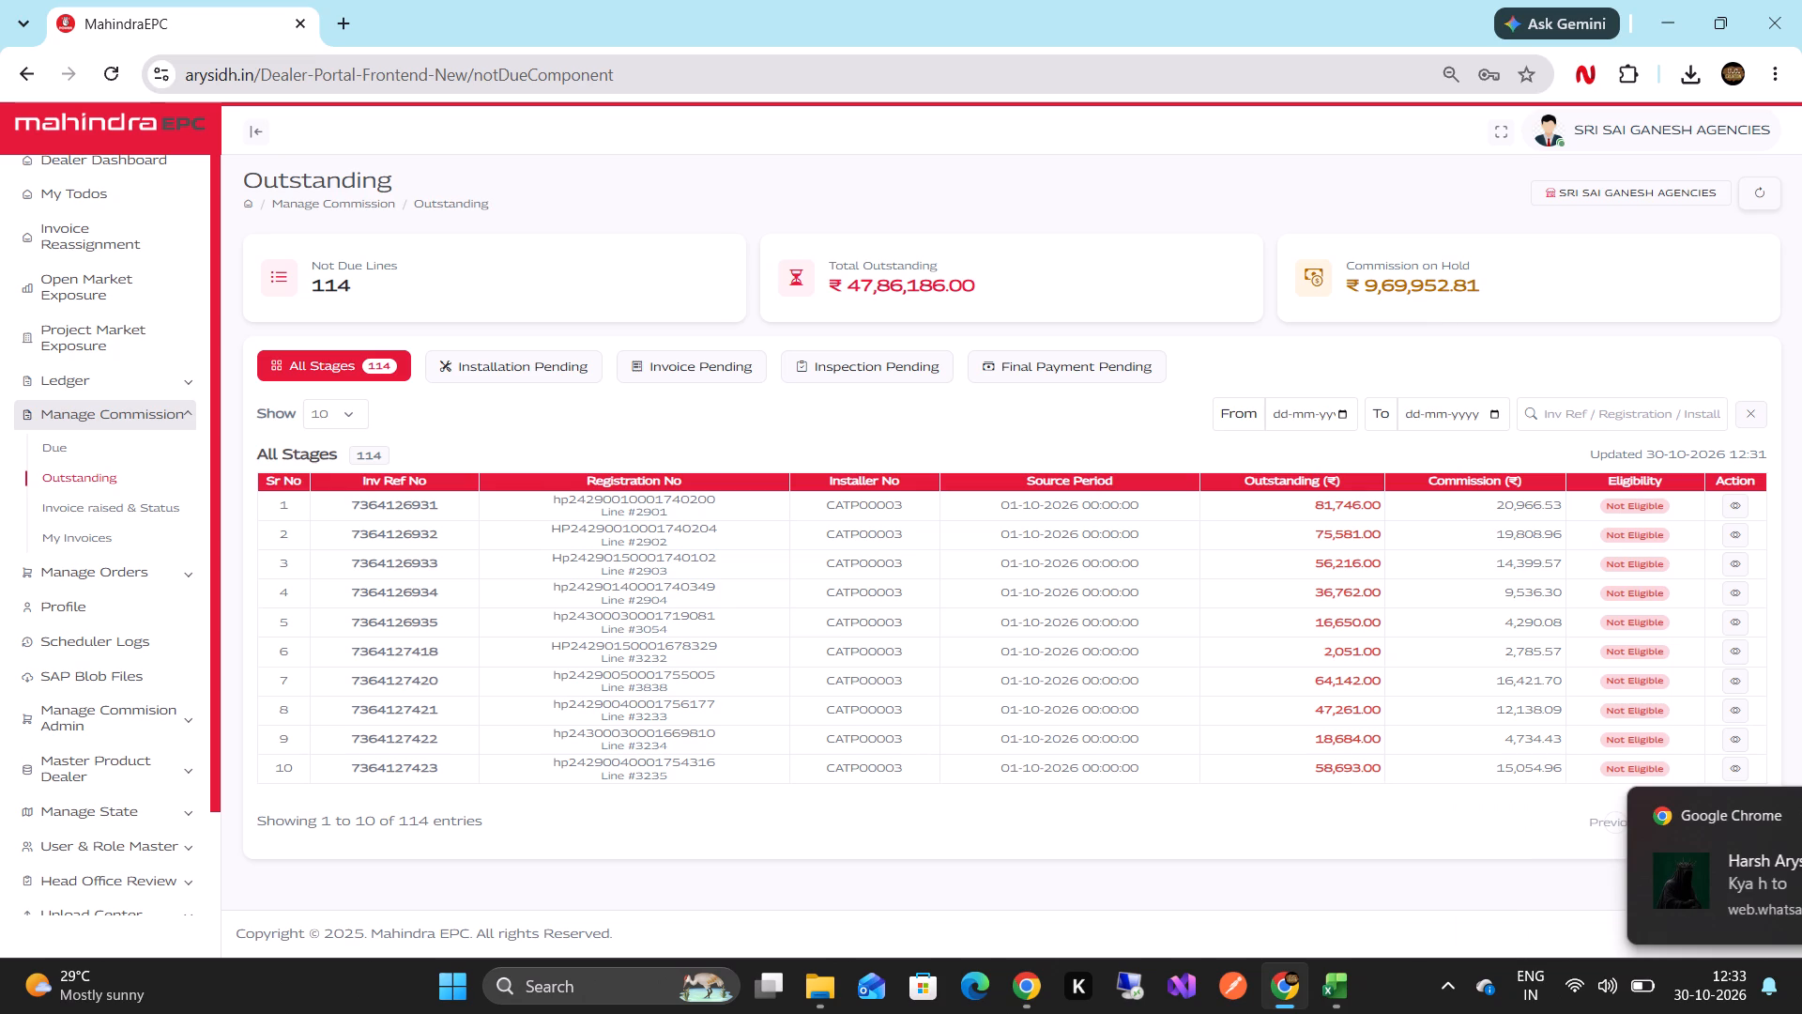
triple_click(1406, 282)
key("ctrl+c")
key("ctrl+c")
key("ctrl+c")
key("ctrl+c")
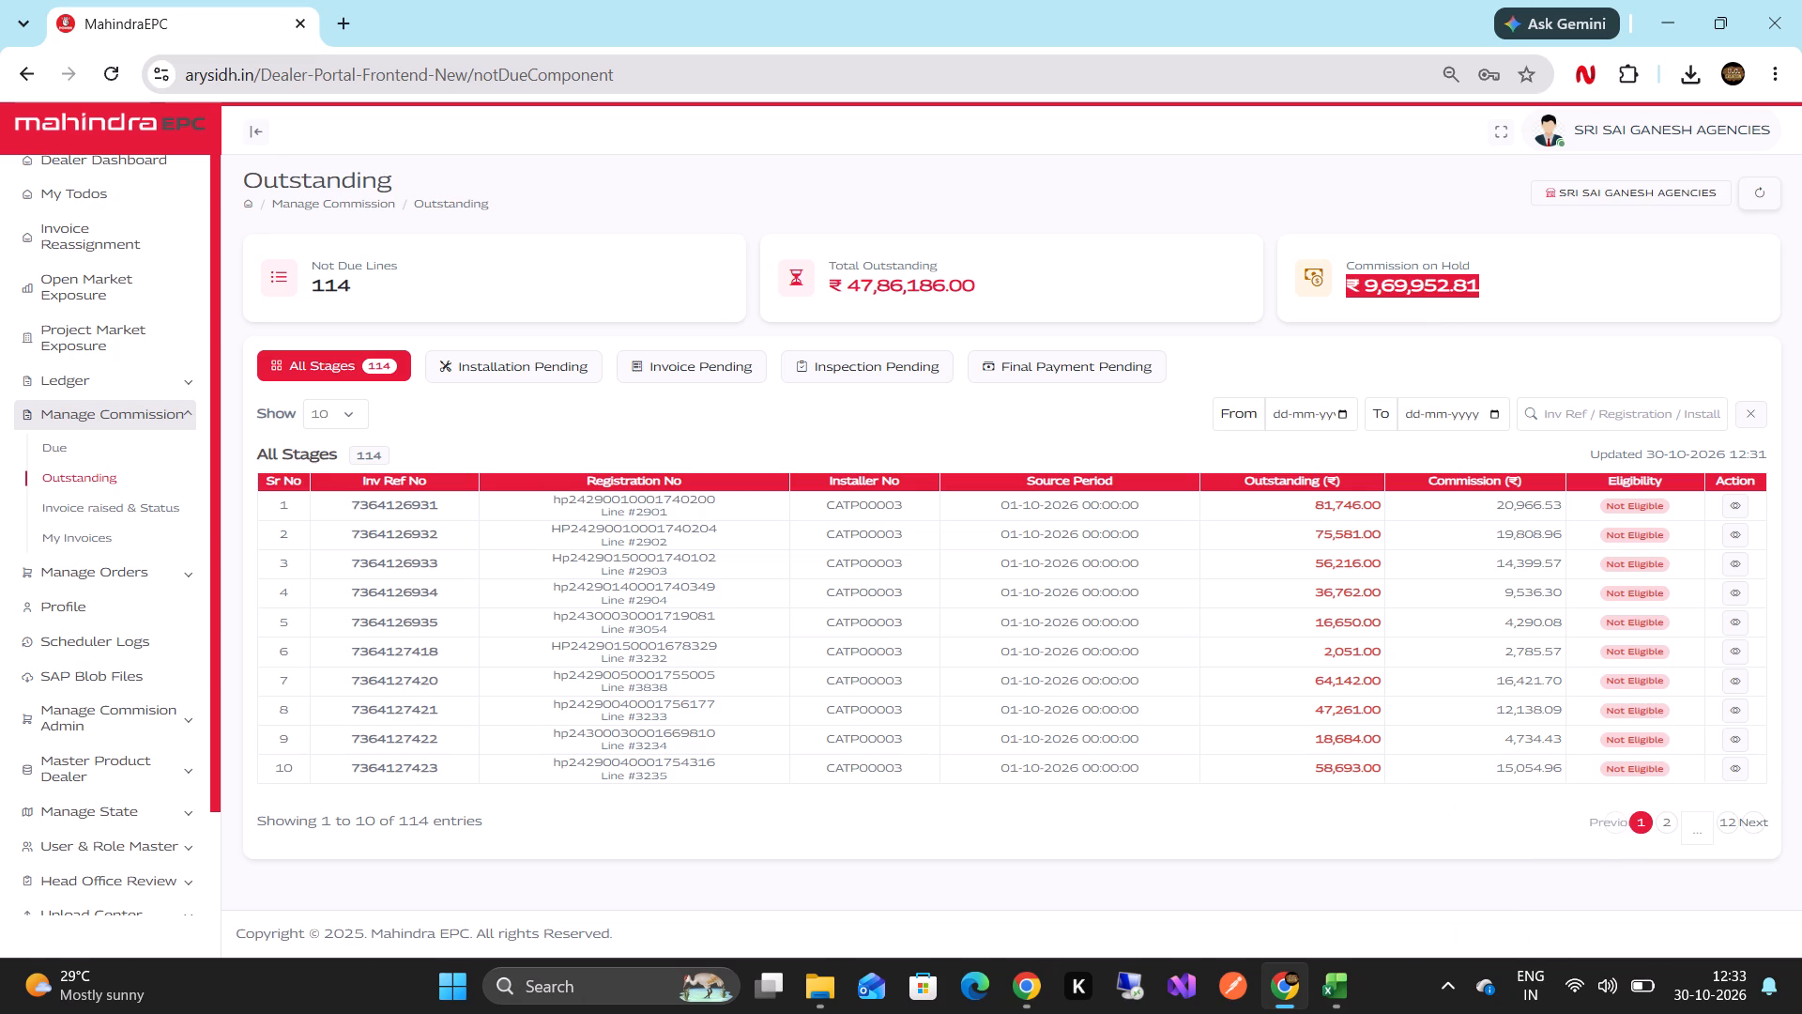
left_click(542, 991)
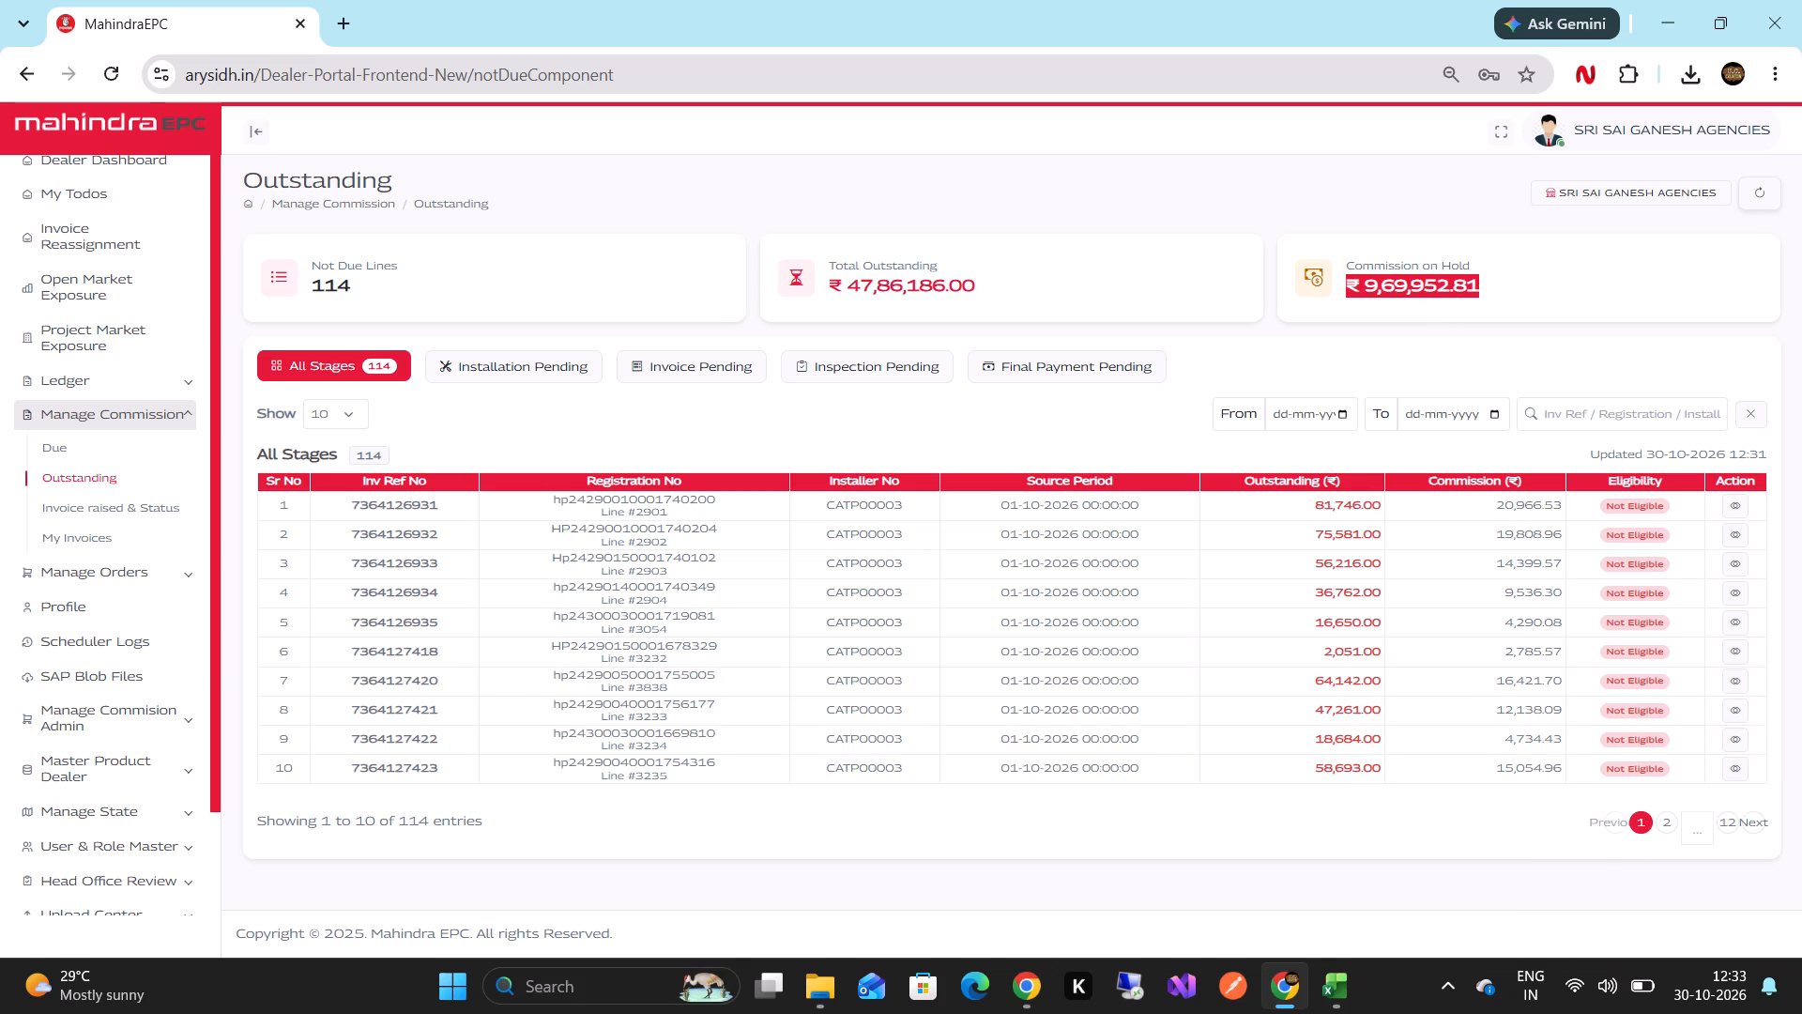
key("v")
key("BackSpace")
type("cal")
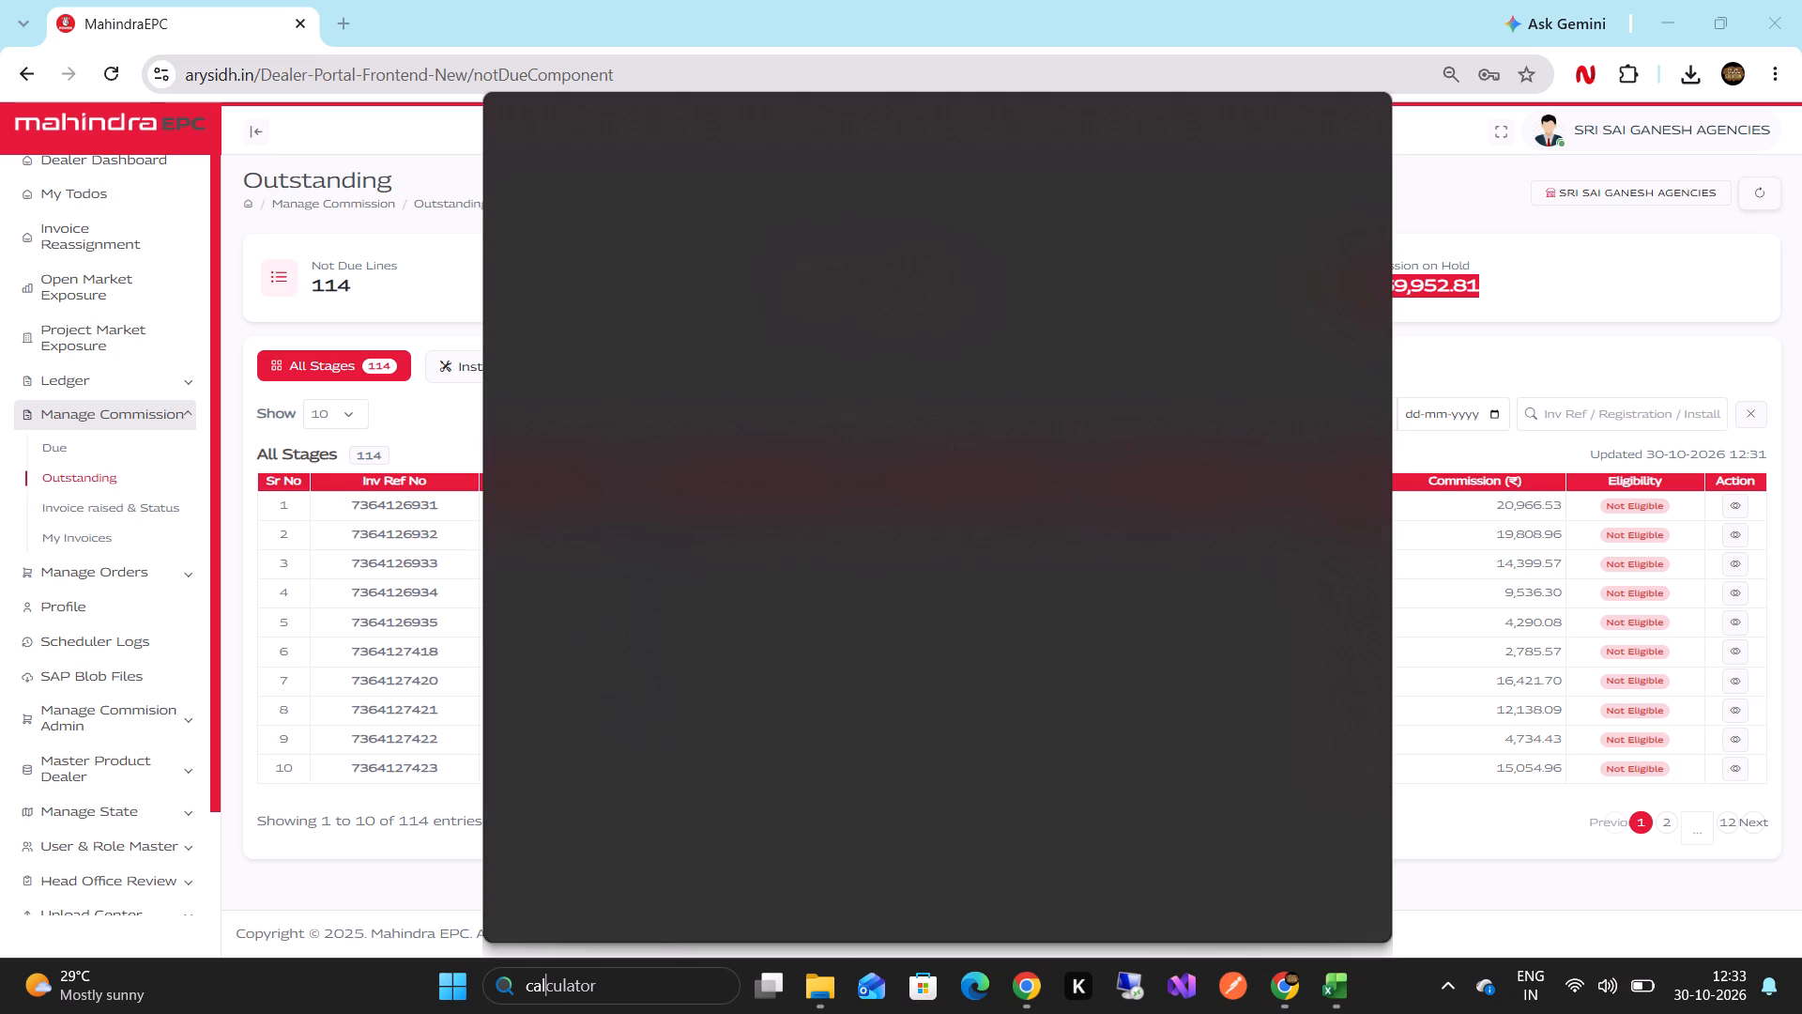
key("Return")
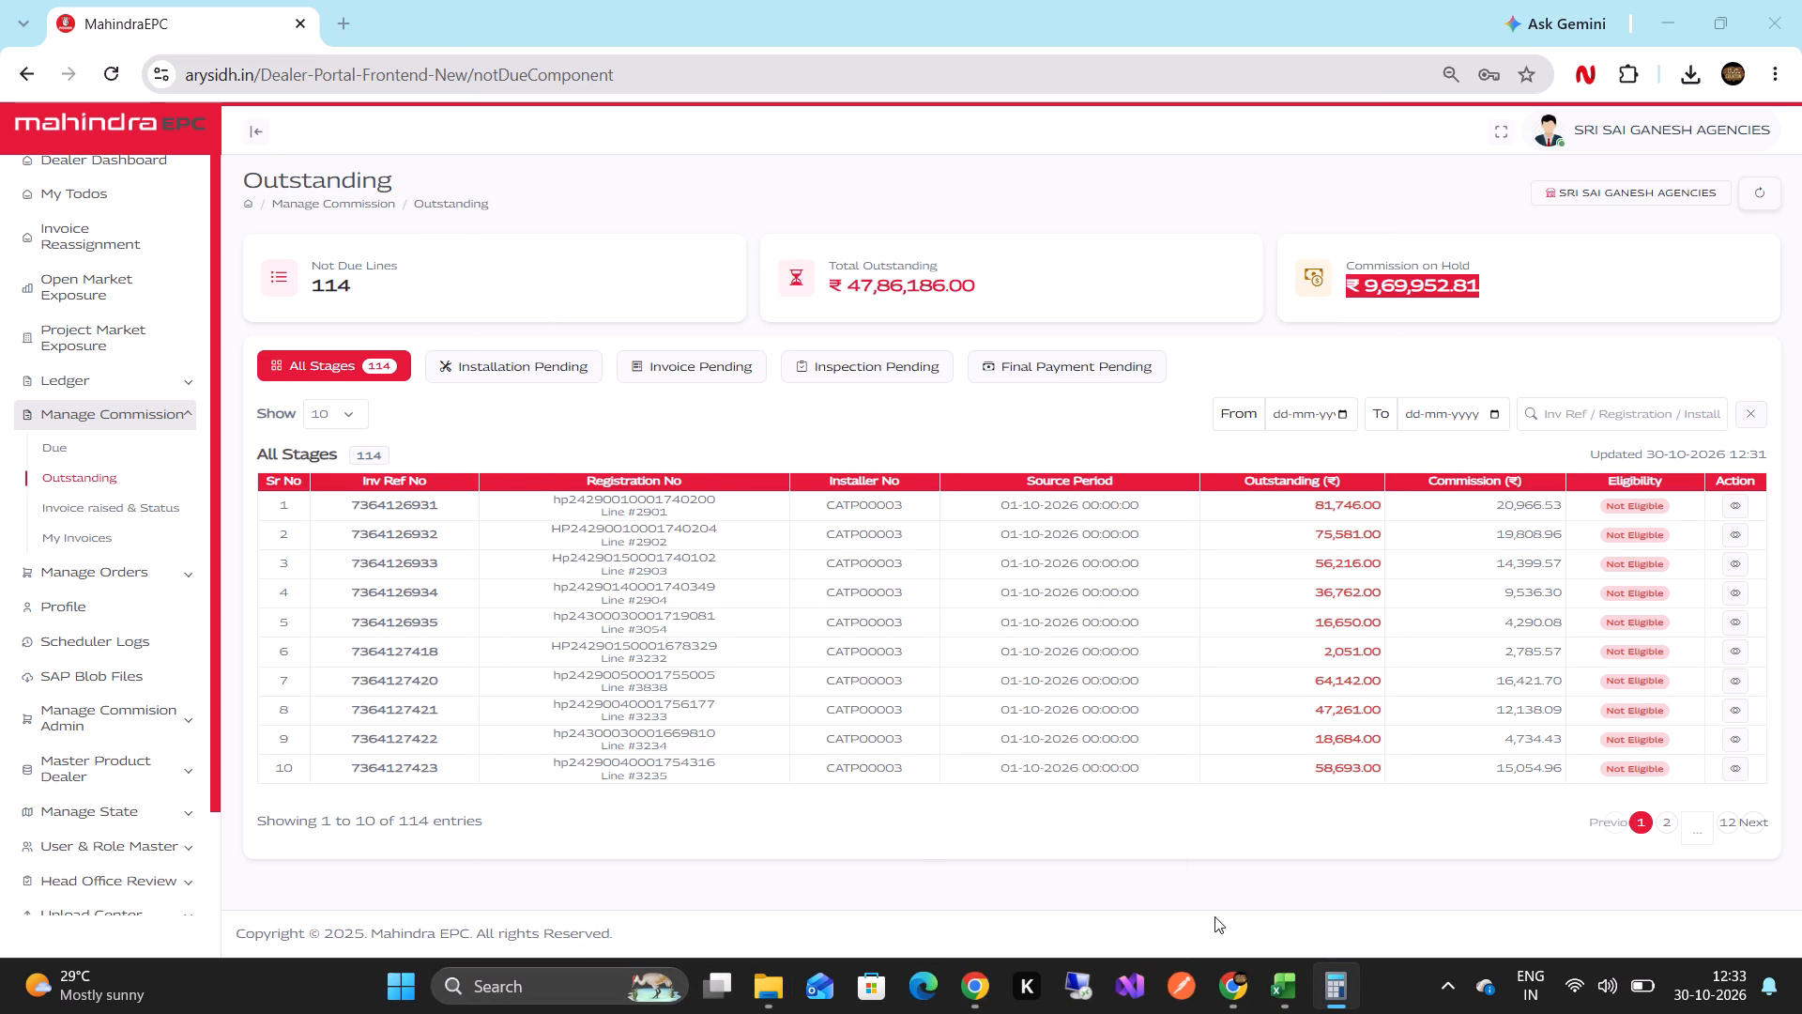
key("ctrl+v")
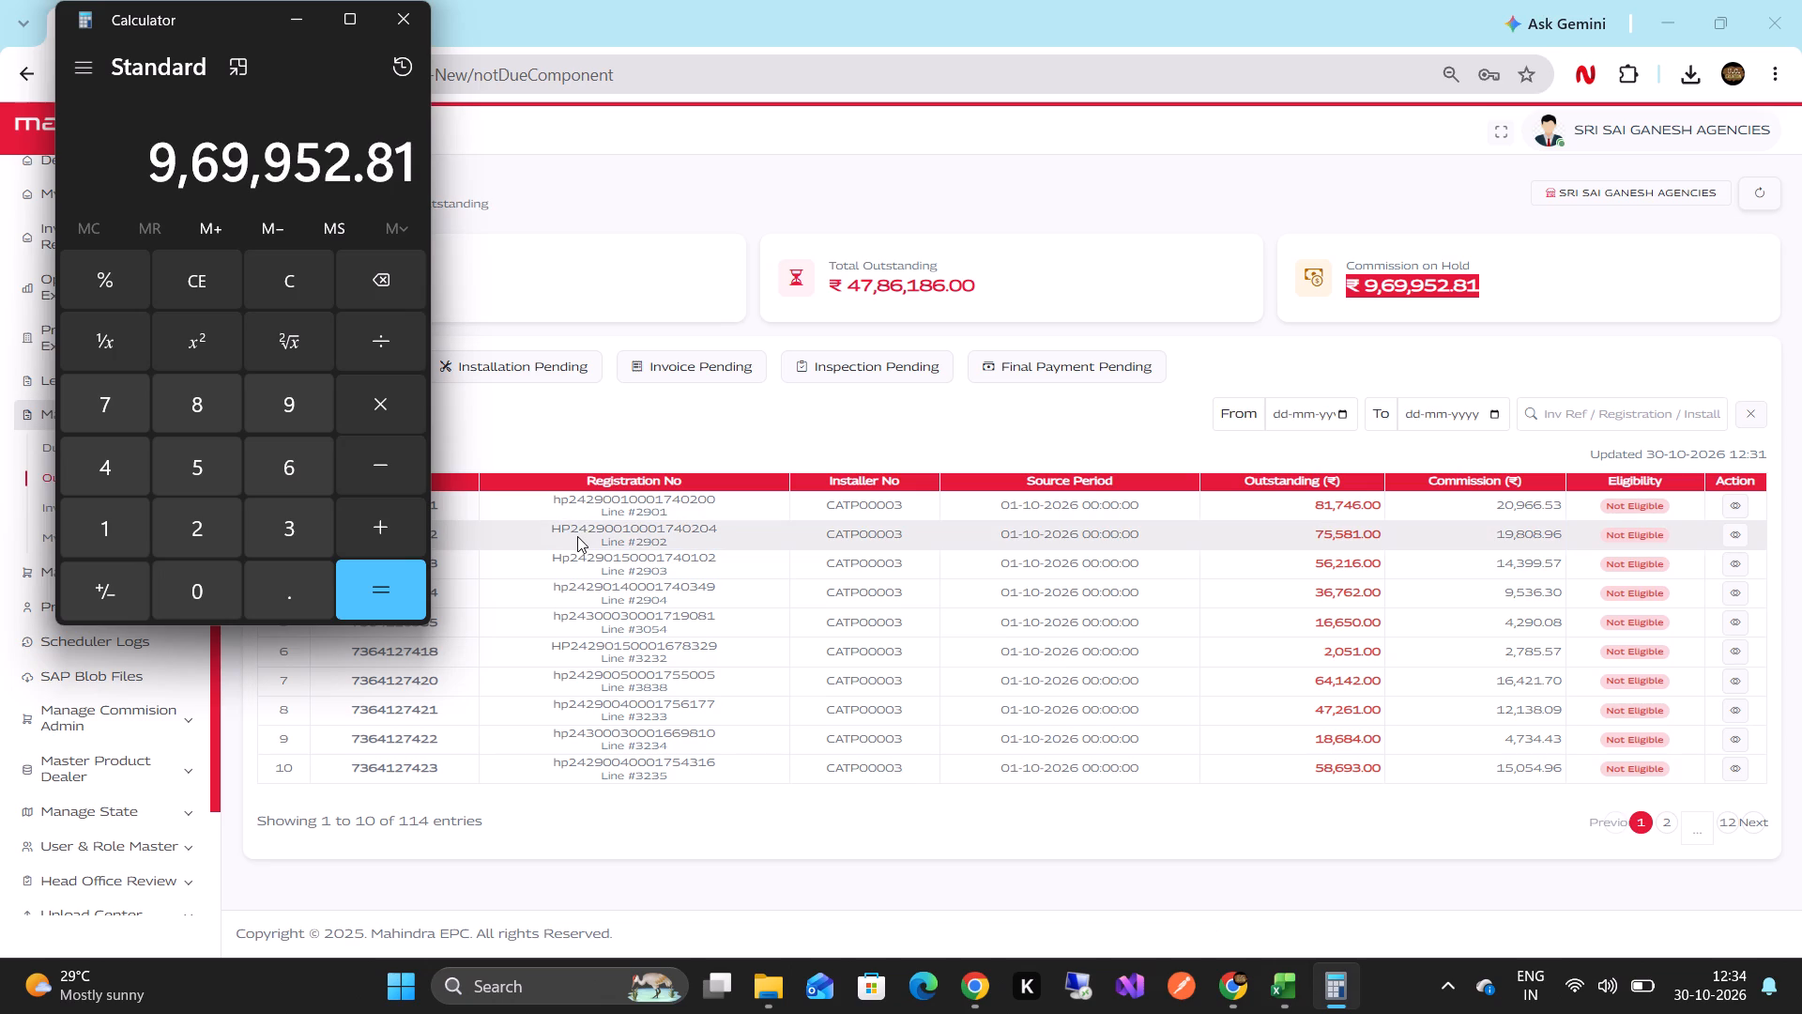
key("minus")
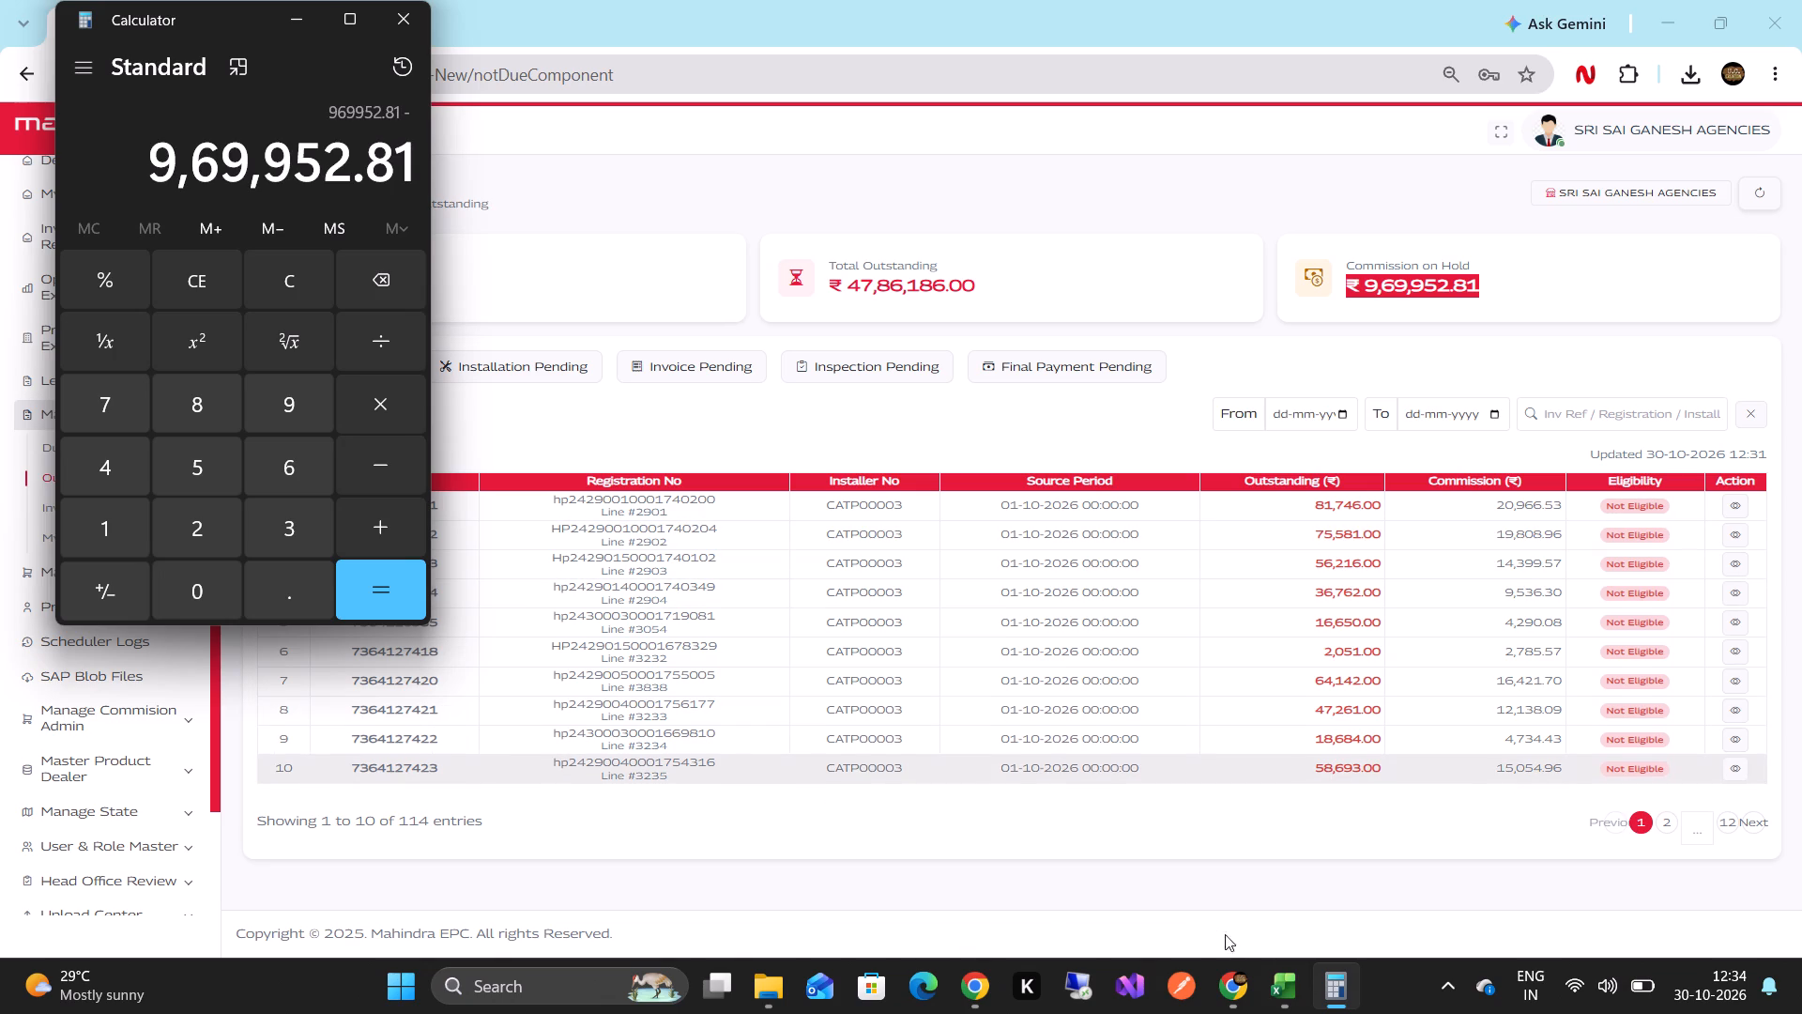
In Excel, enter the Basic Commission total as the plain value 1060872.23 in Sheet1's cell E135.
left_click(1271, 899)
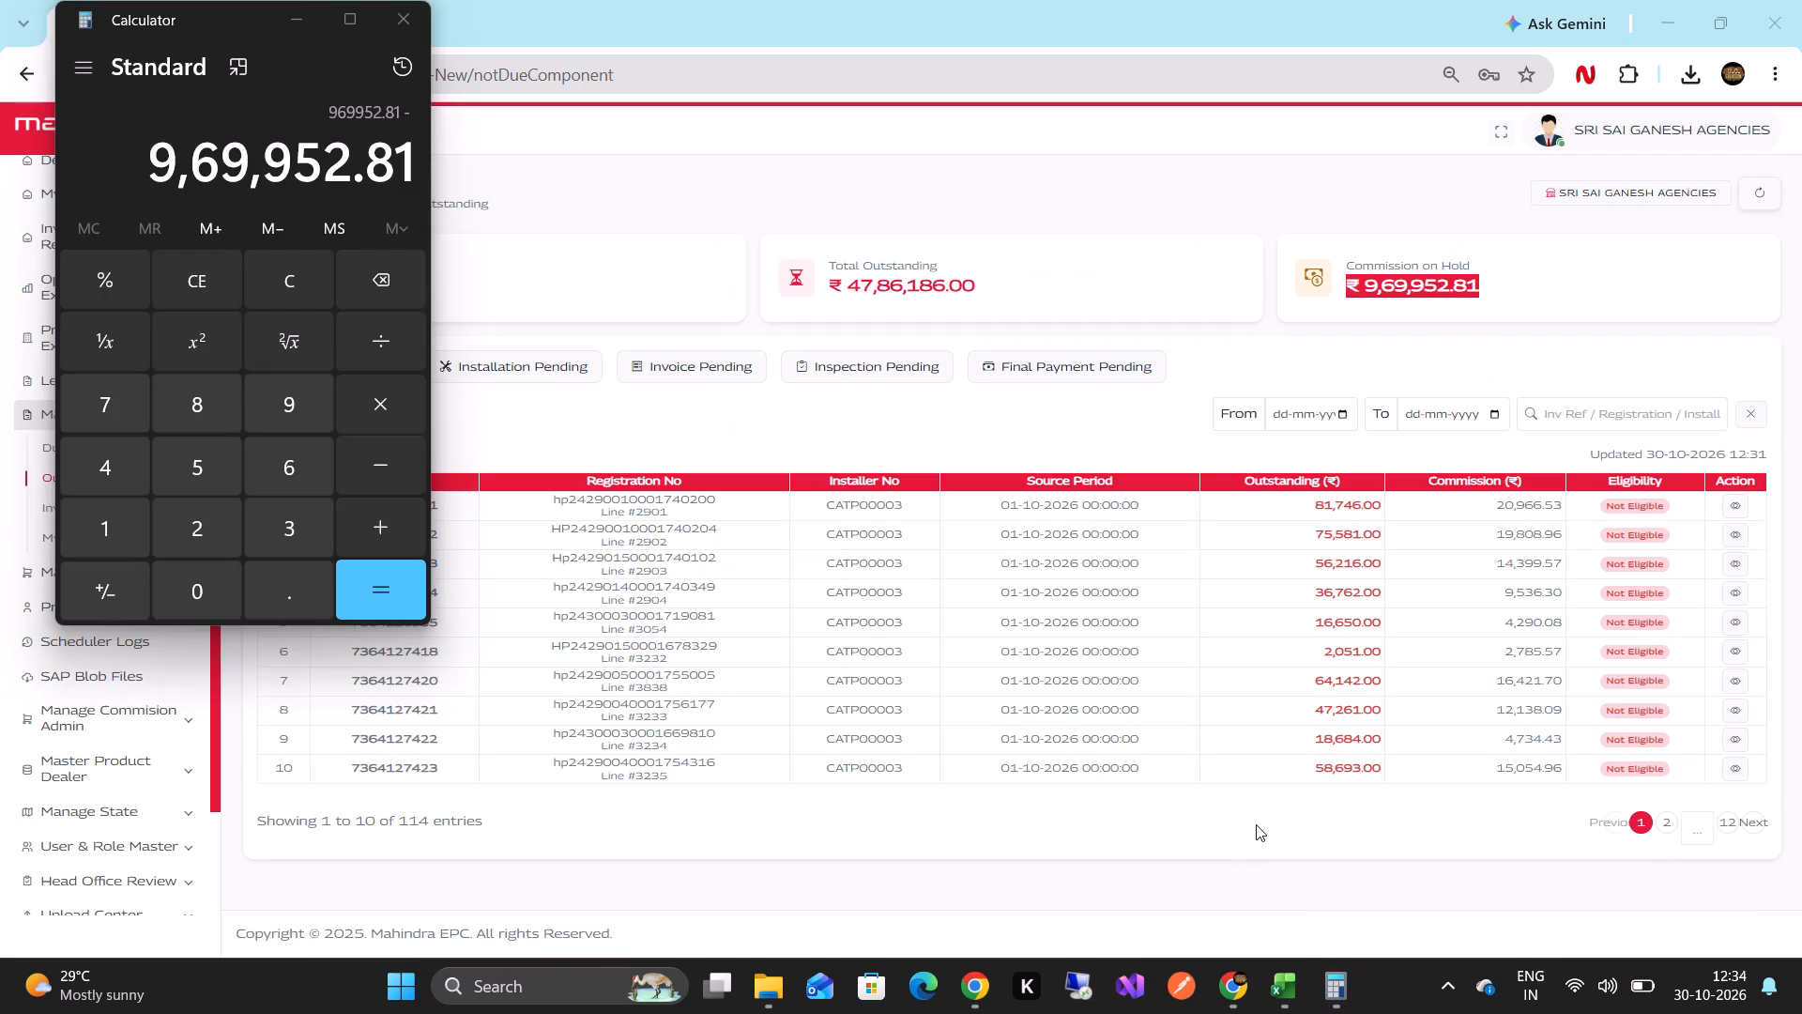
left_click(1266, 972)
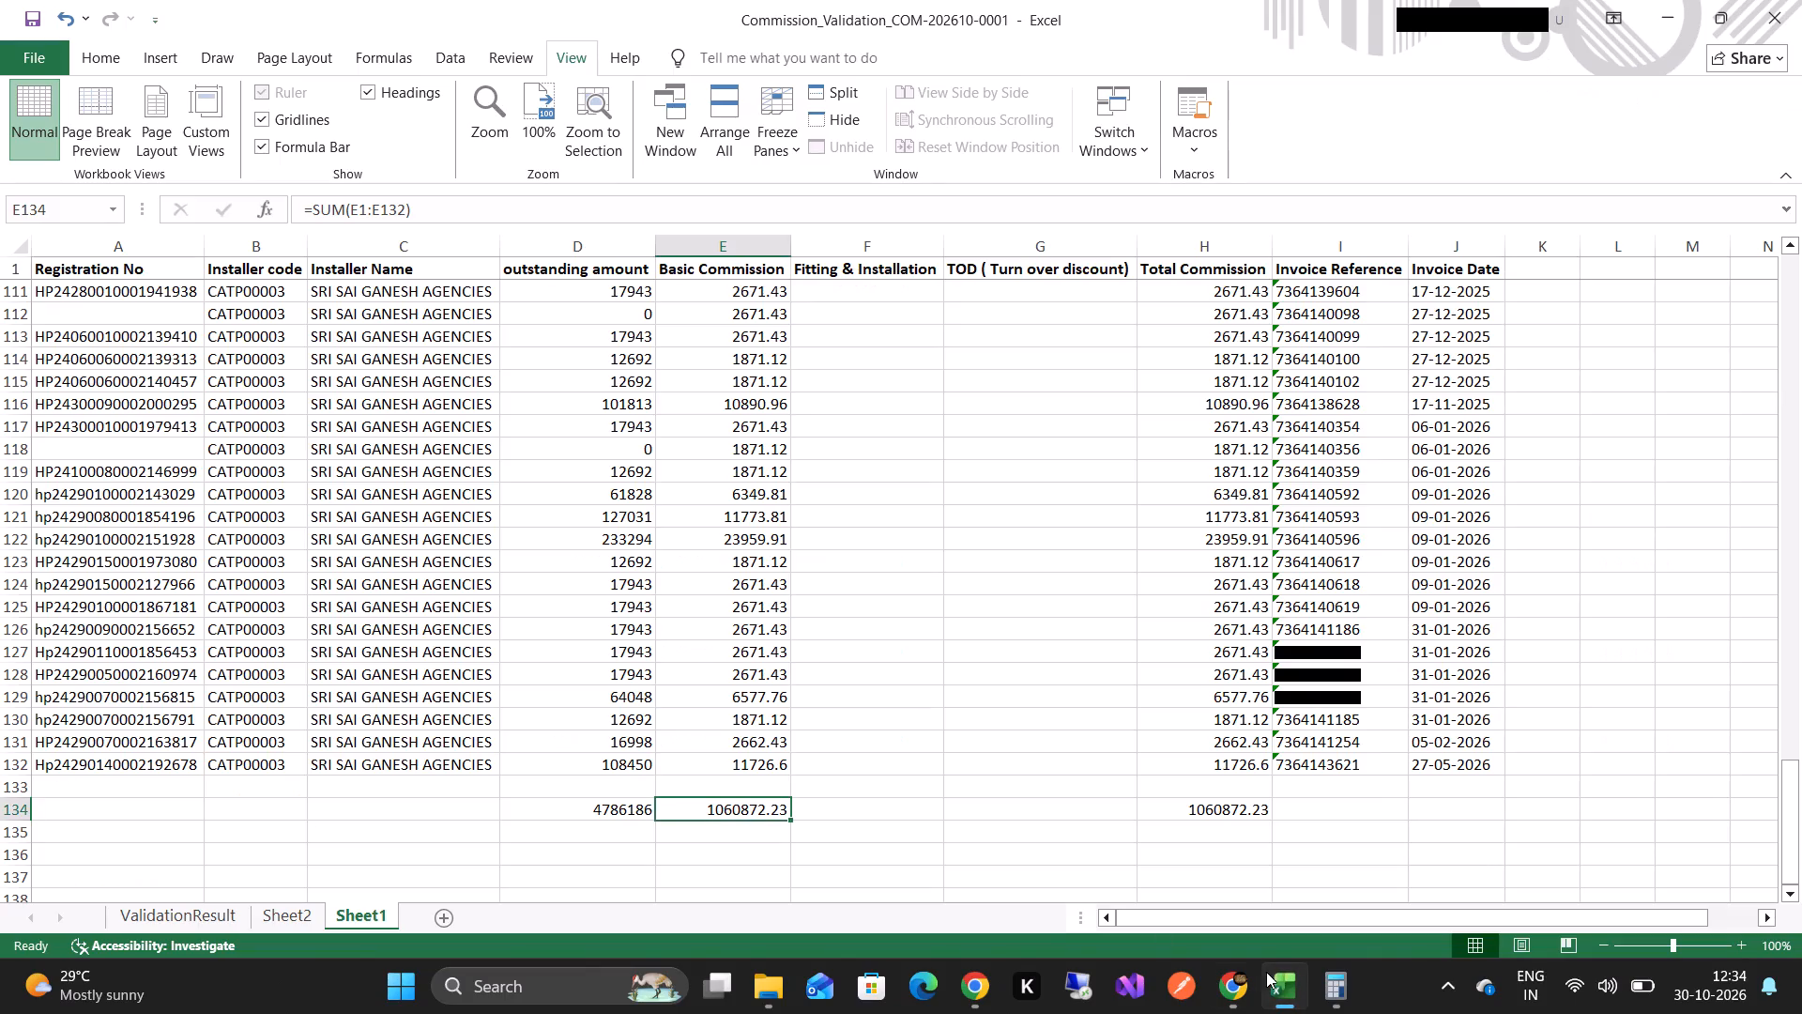
triple_click(1235, 807)
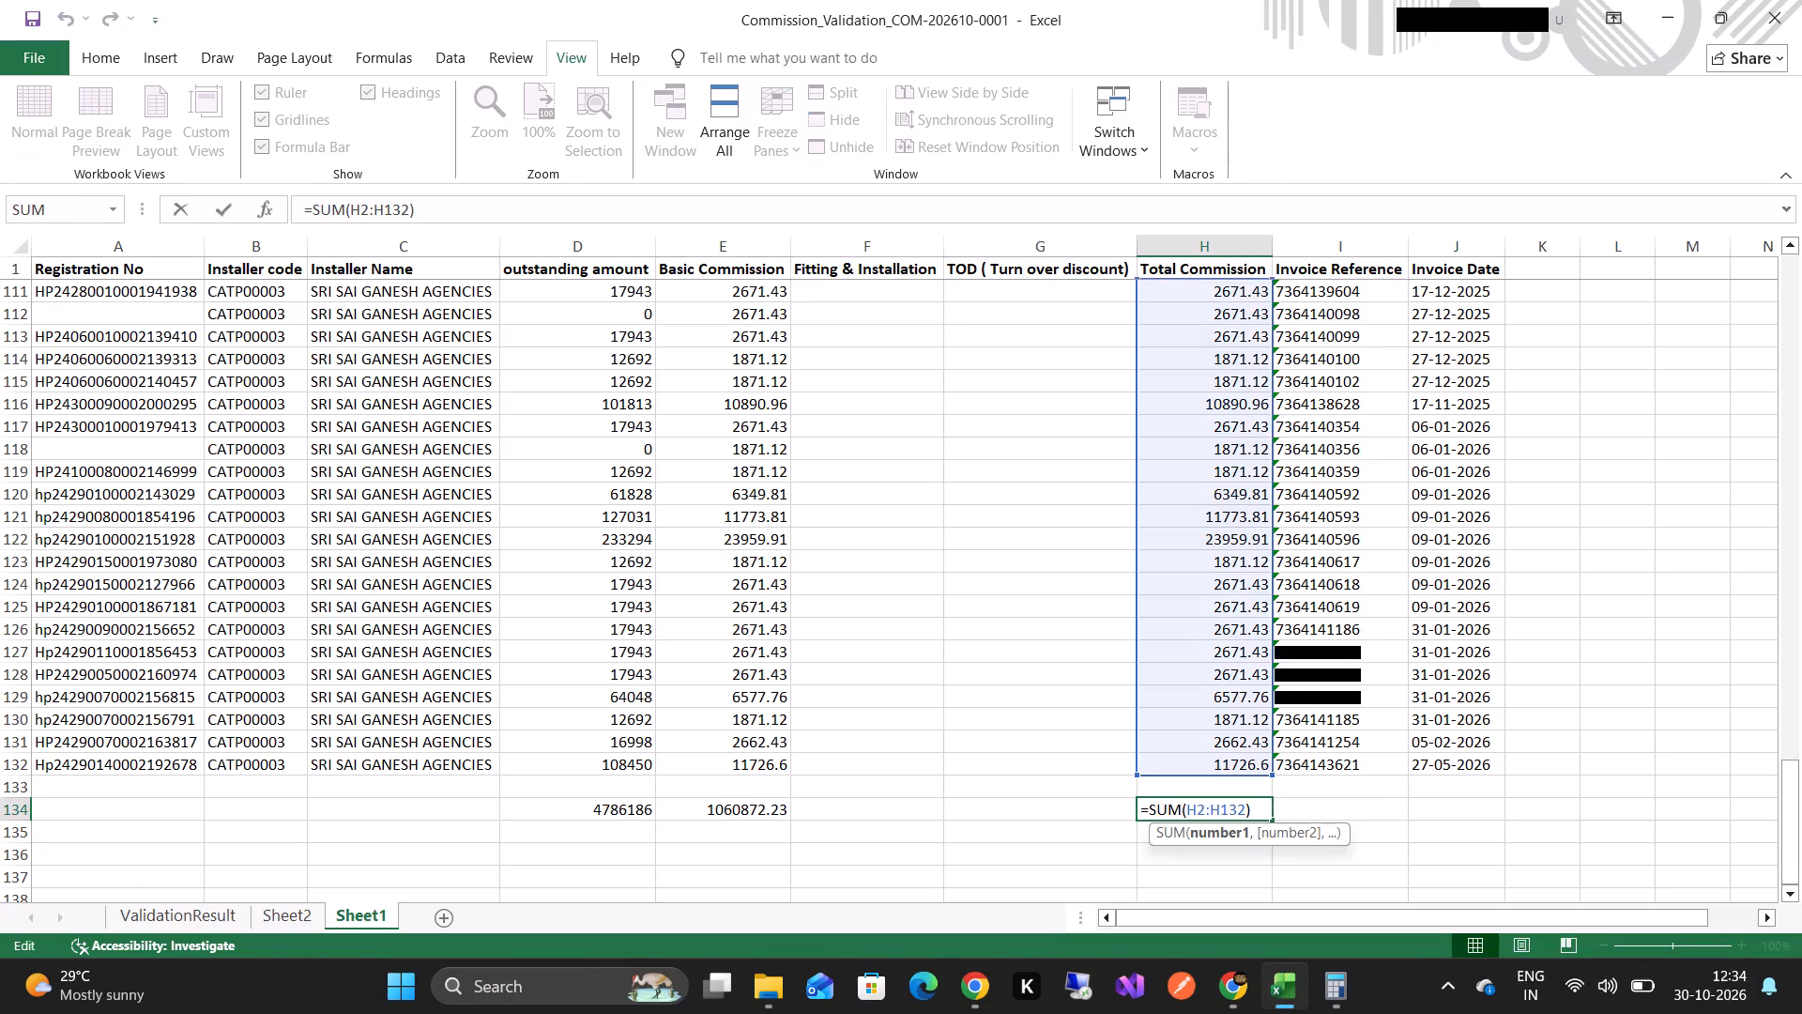
left_click(753, 806)
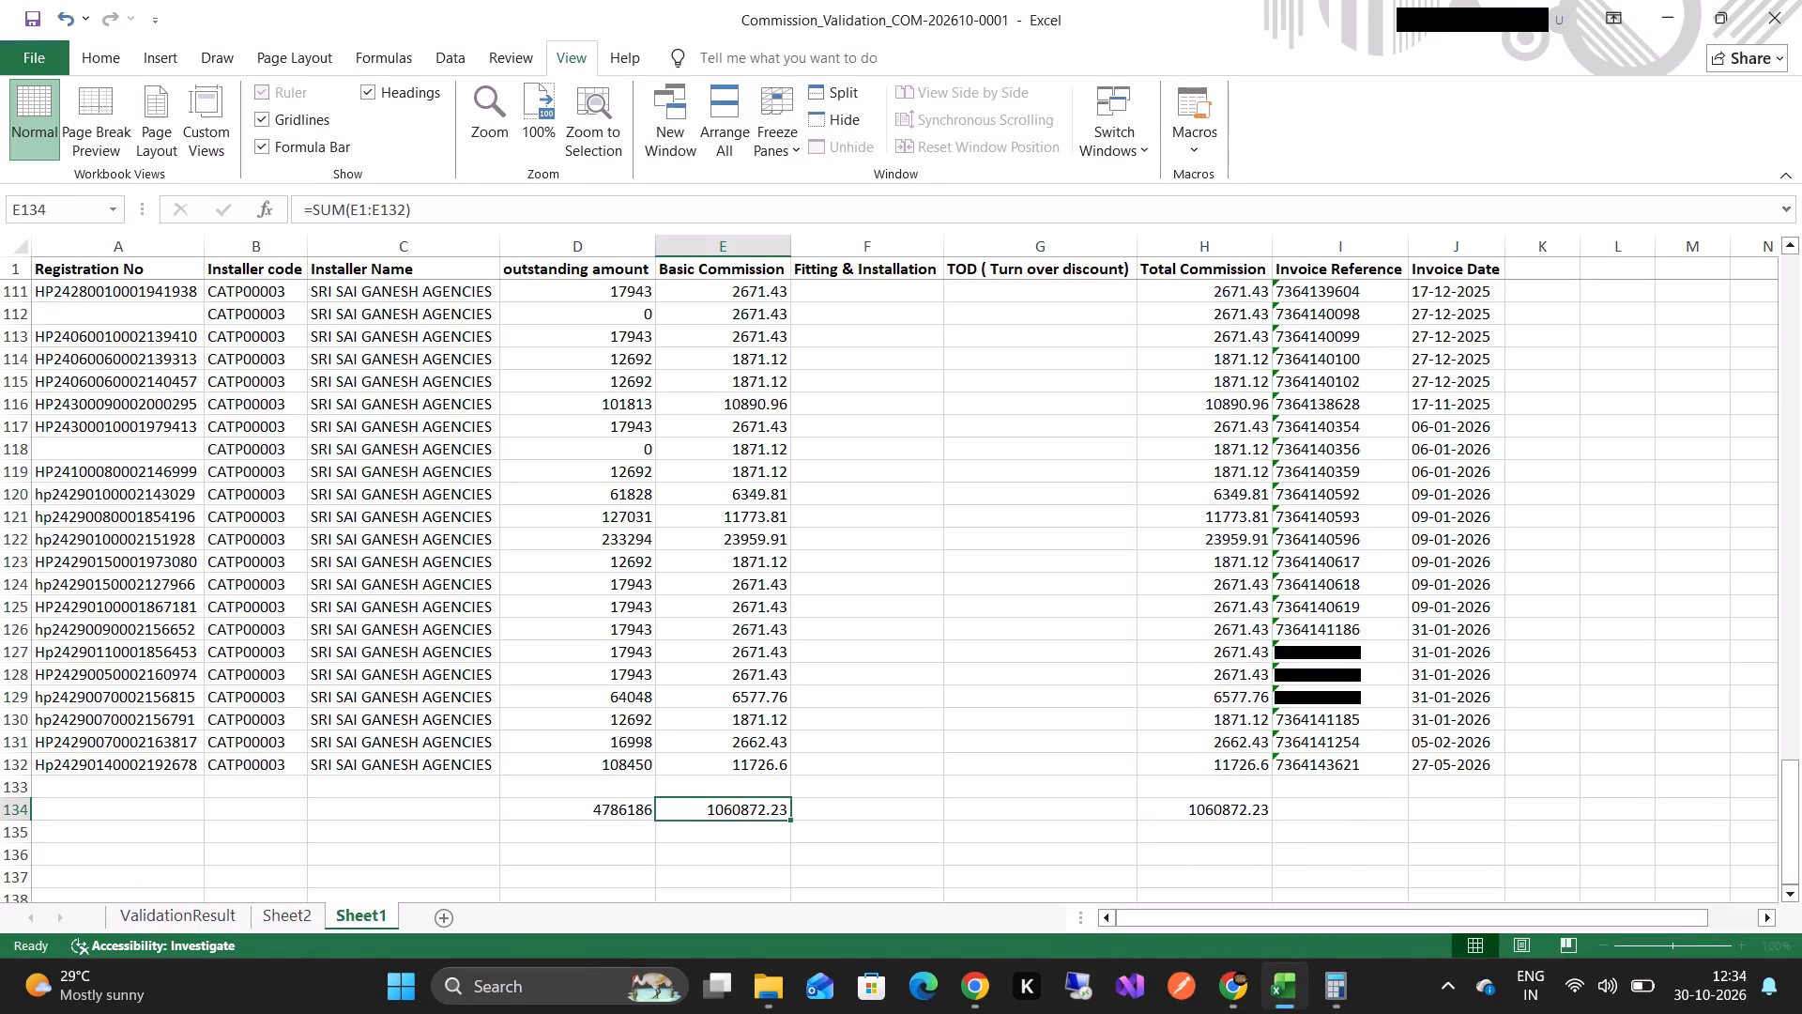
triple_click(753, 806)
left_click(753, 806)
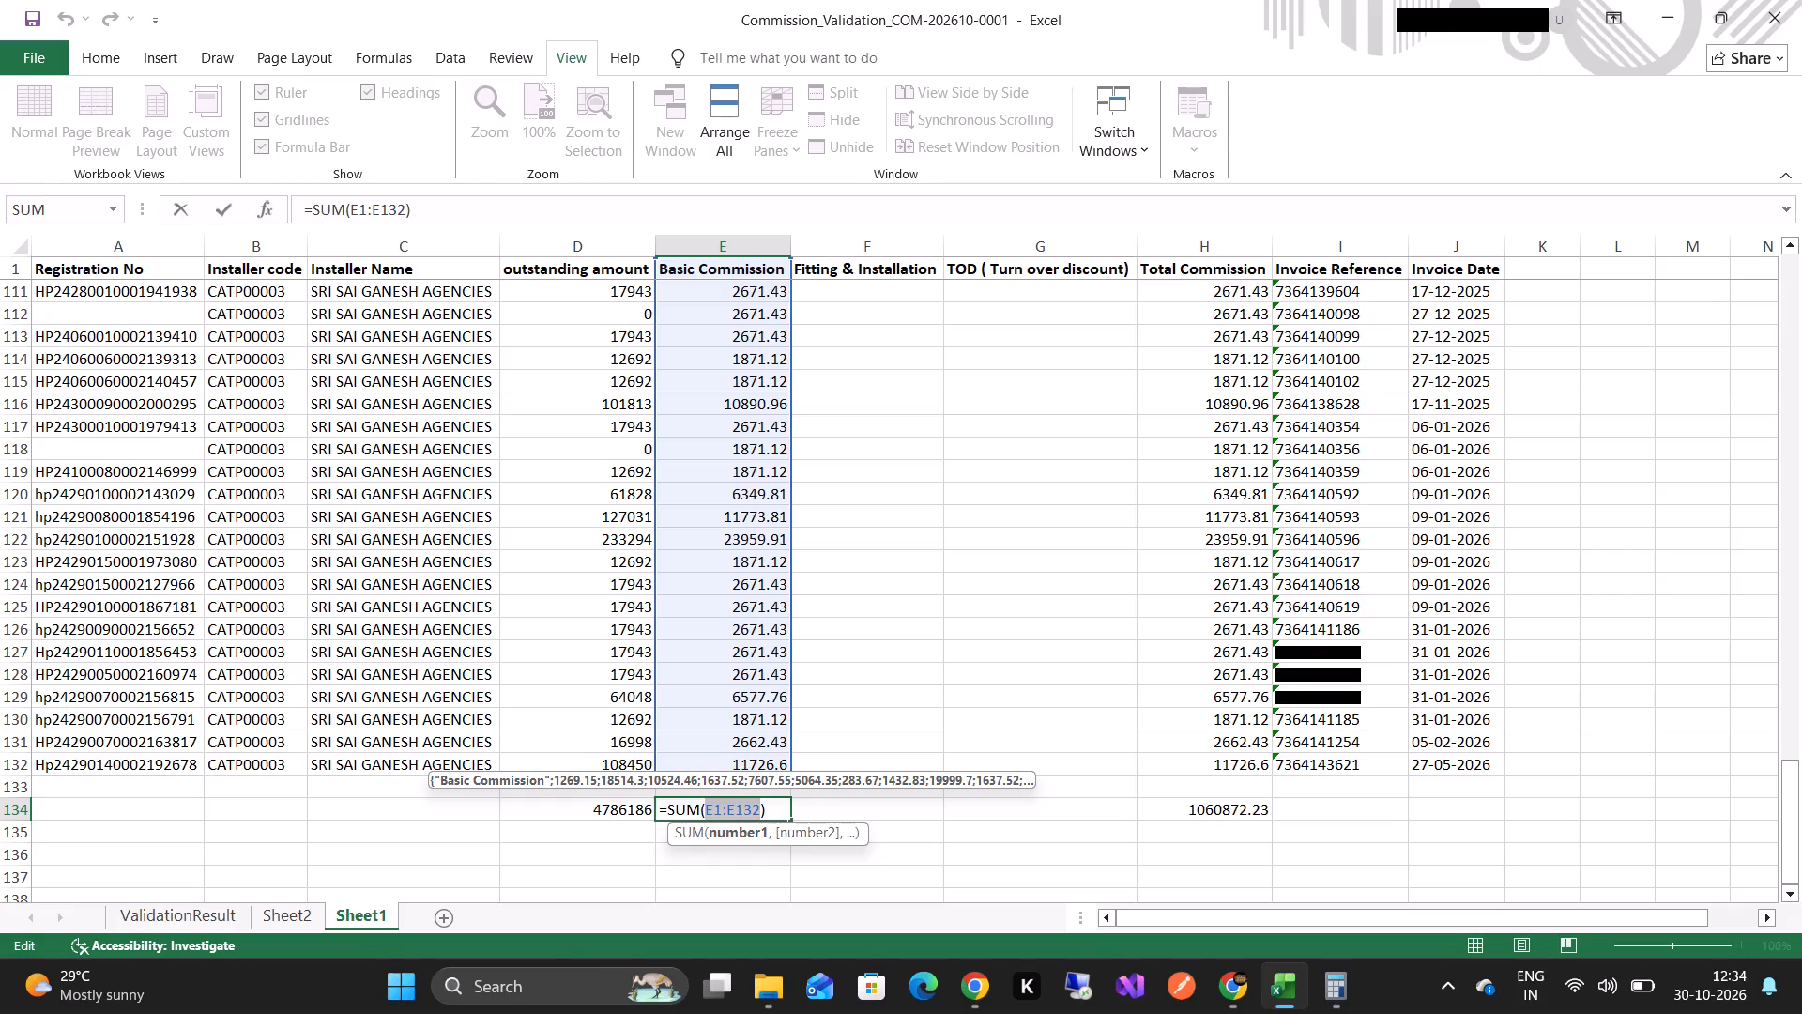
key("Return")
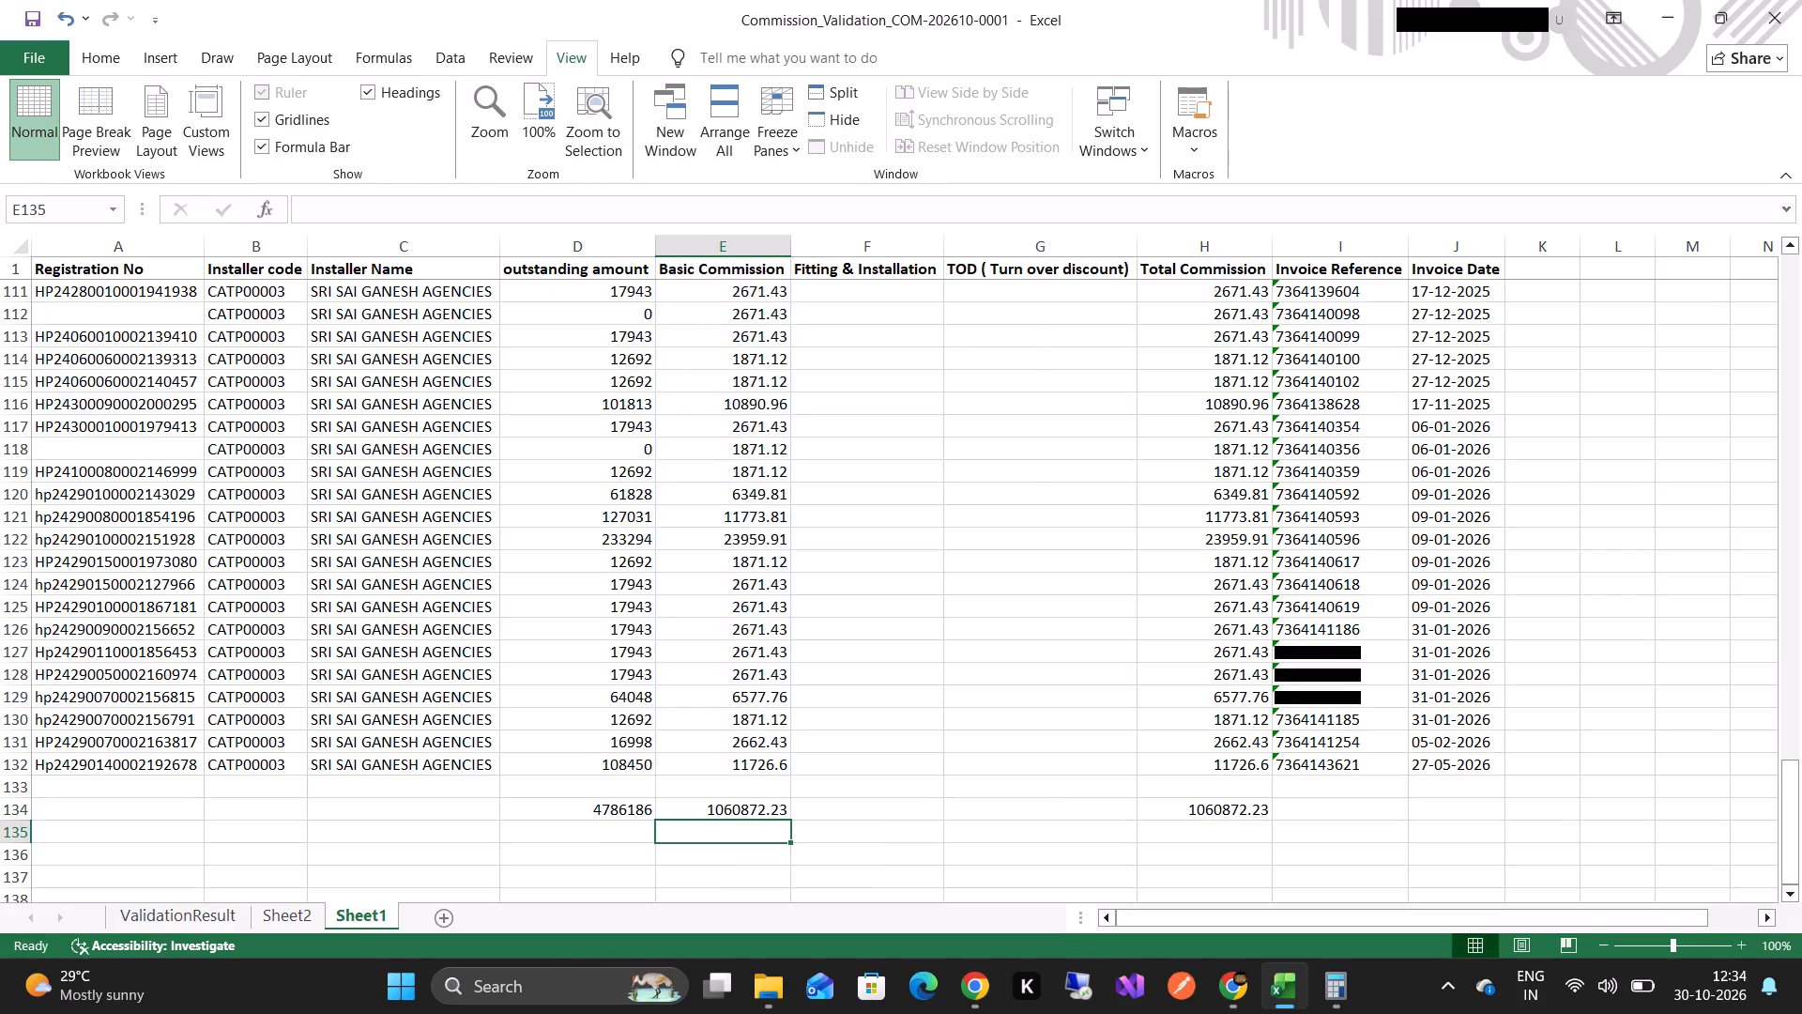
type("10")
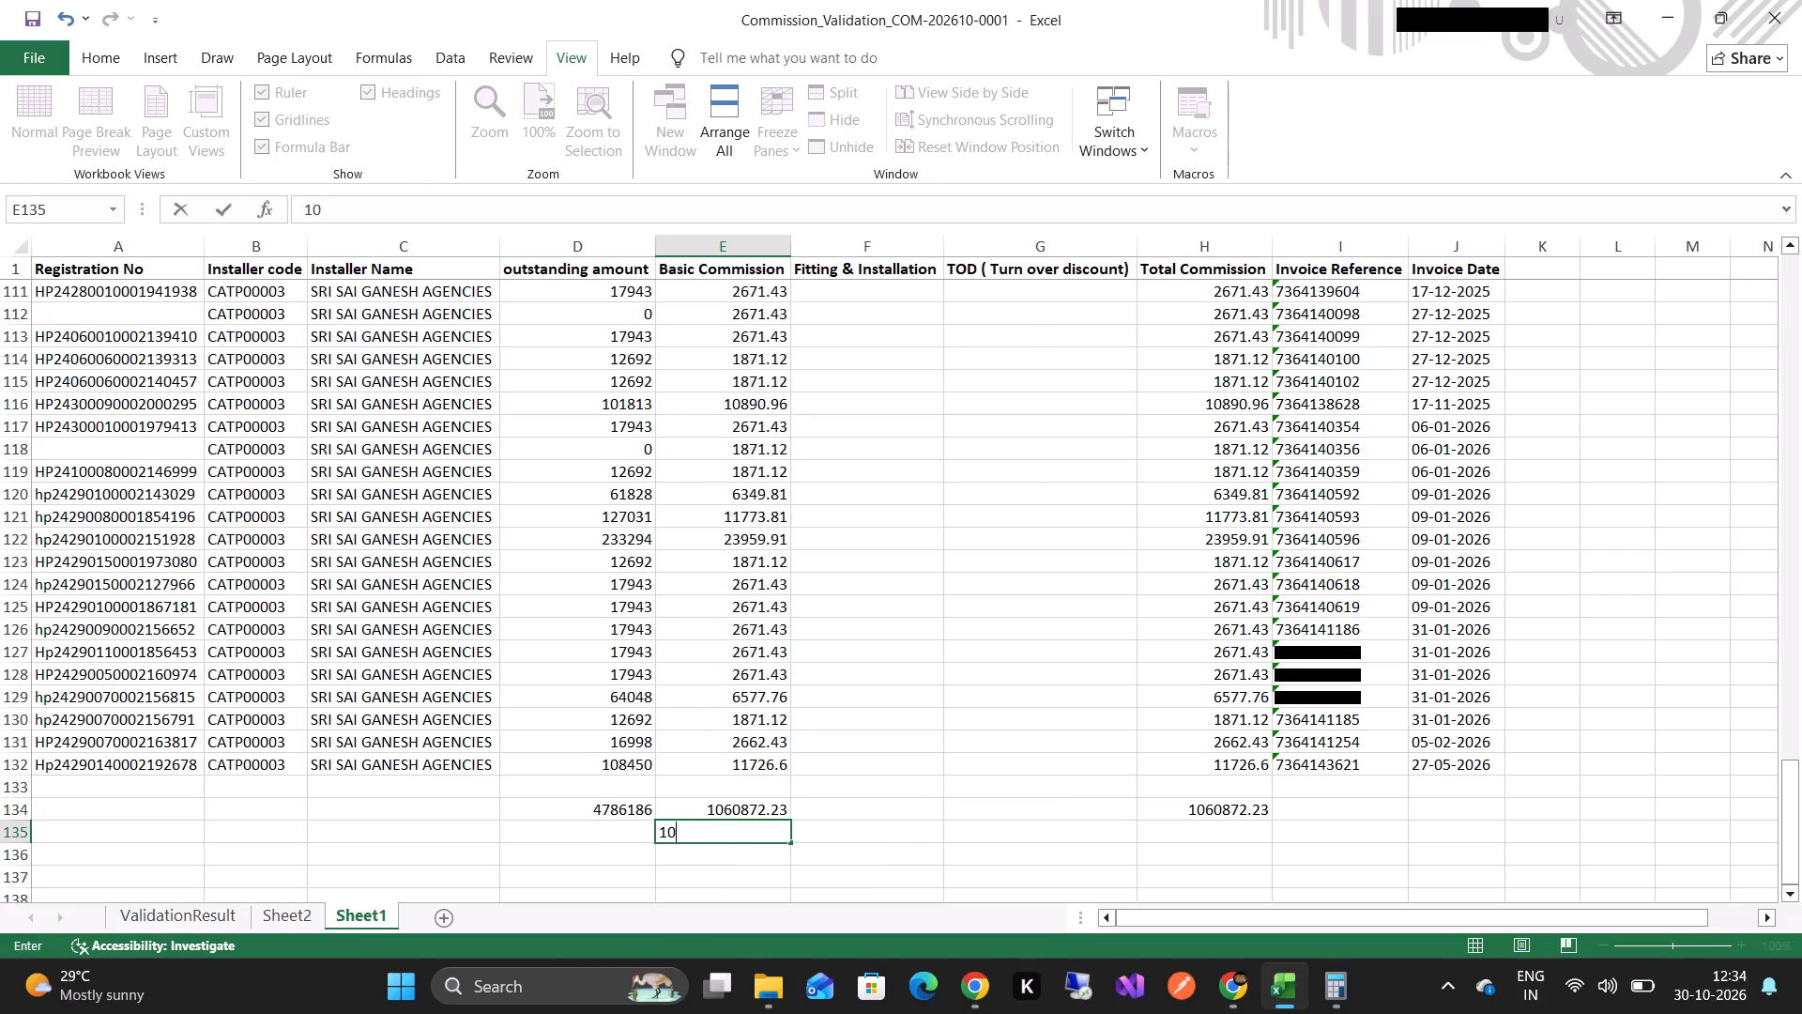
type("60")
type("872")
type(".23")
key("Return")
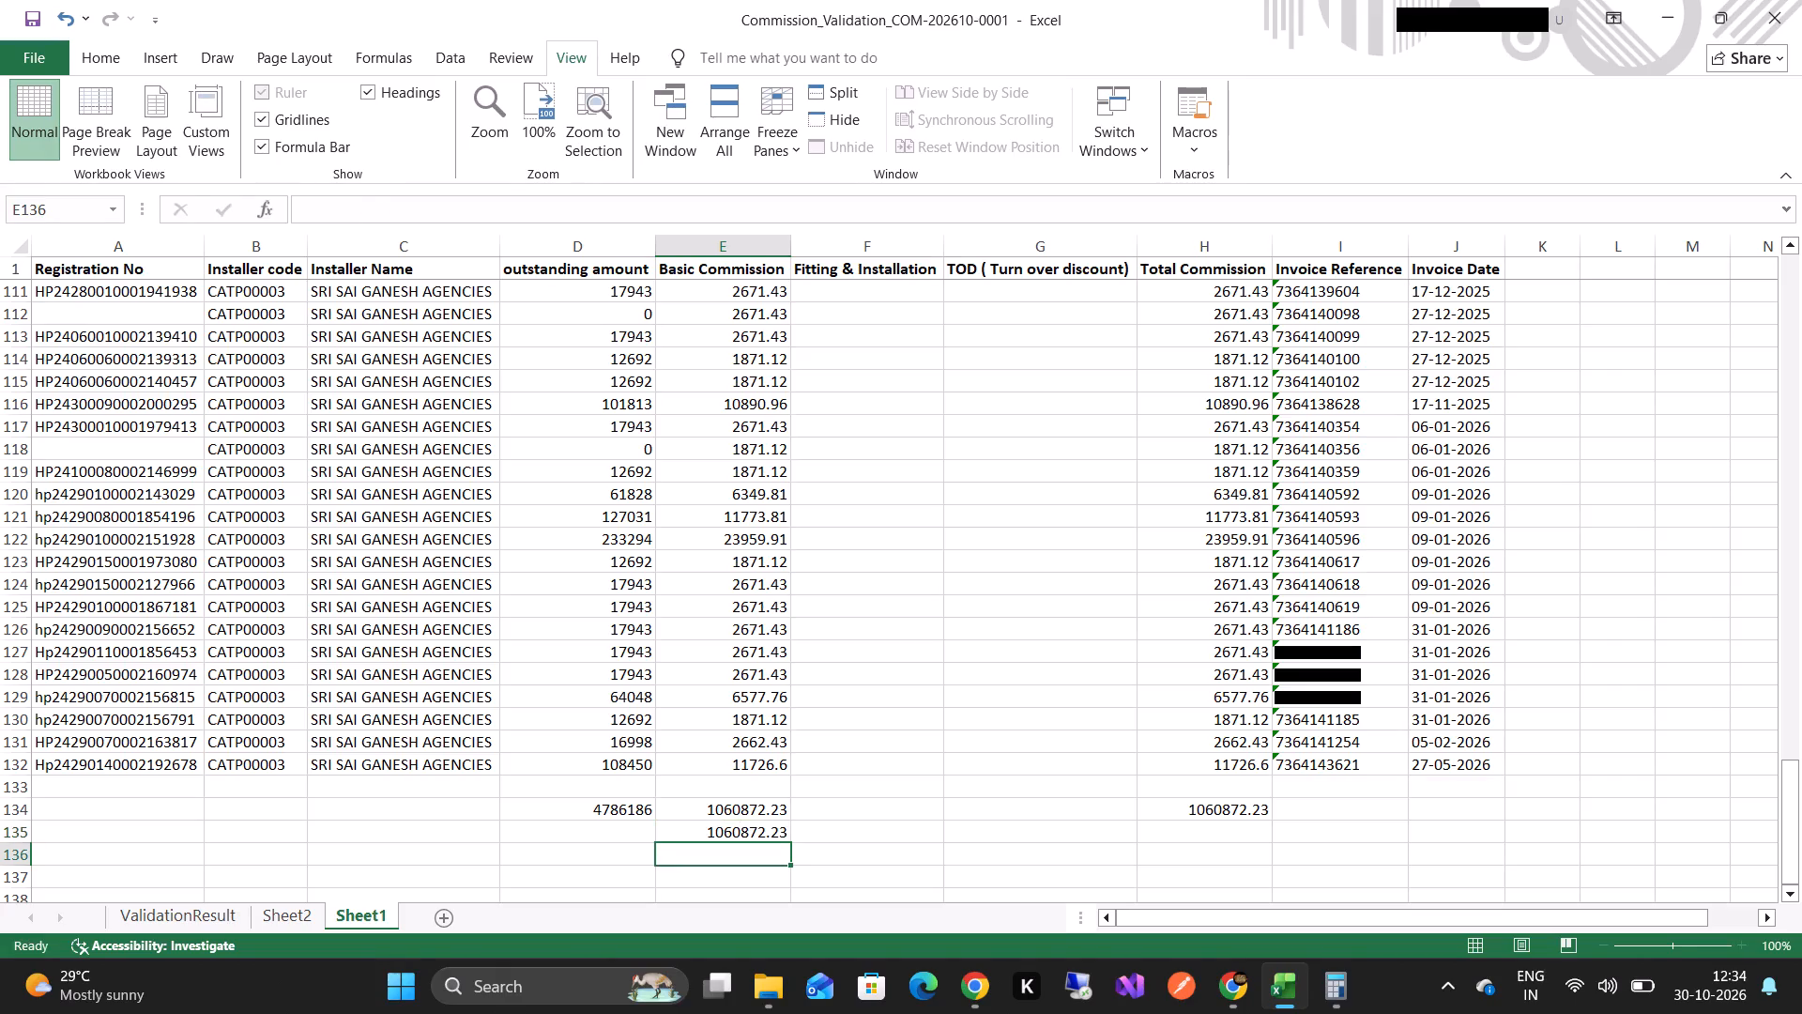
Copy the value in E135 into Calculator and compute 969952.81 minus 1060872.23.
triple_click(752, 830)
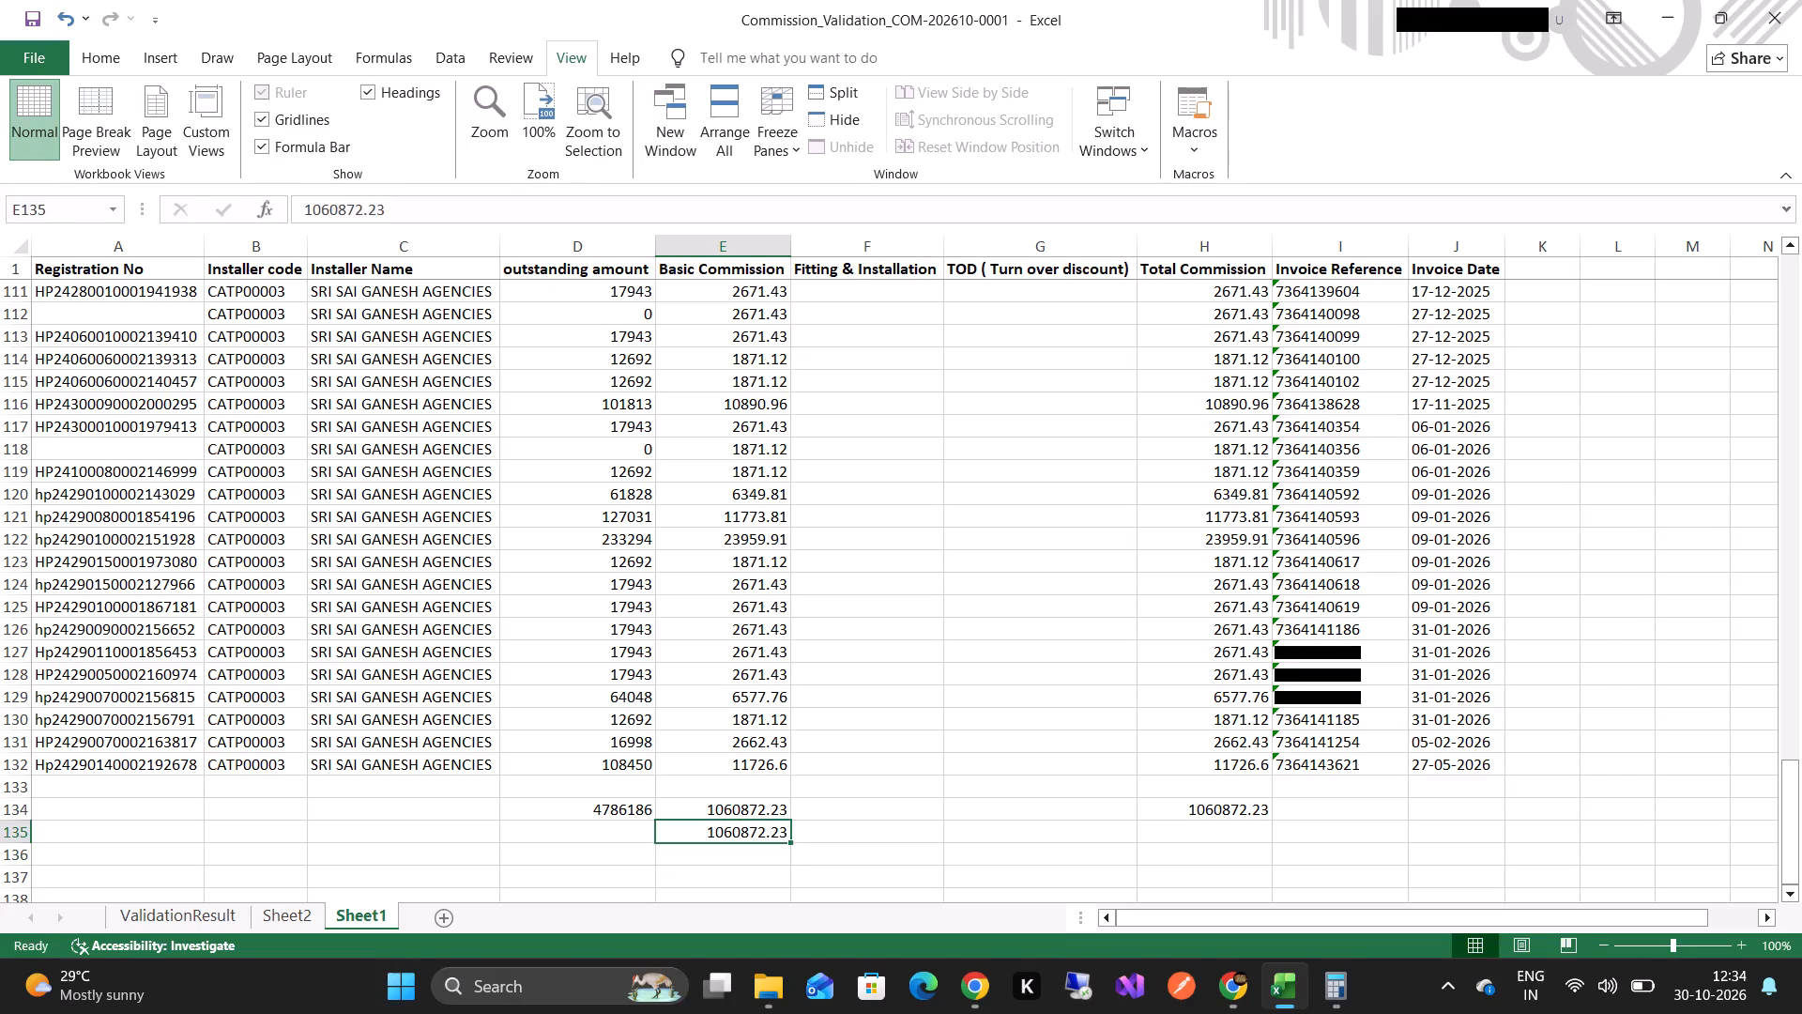
triple_click(752, 830)
key("ctrl+c")
key("ctrl+c")
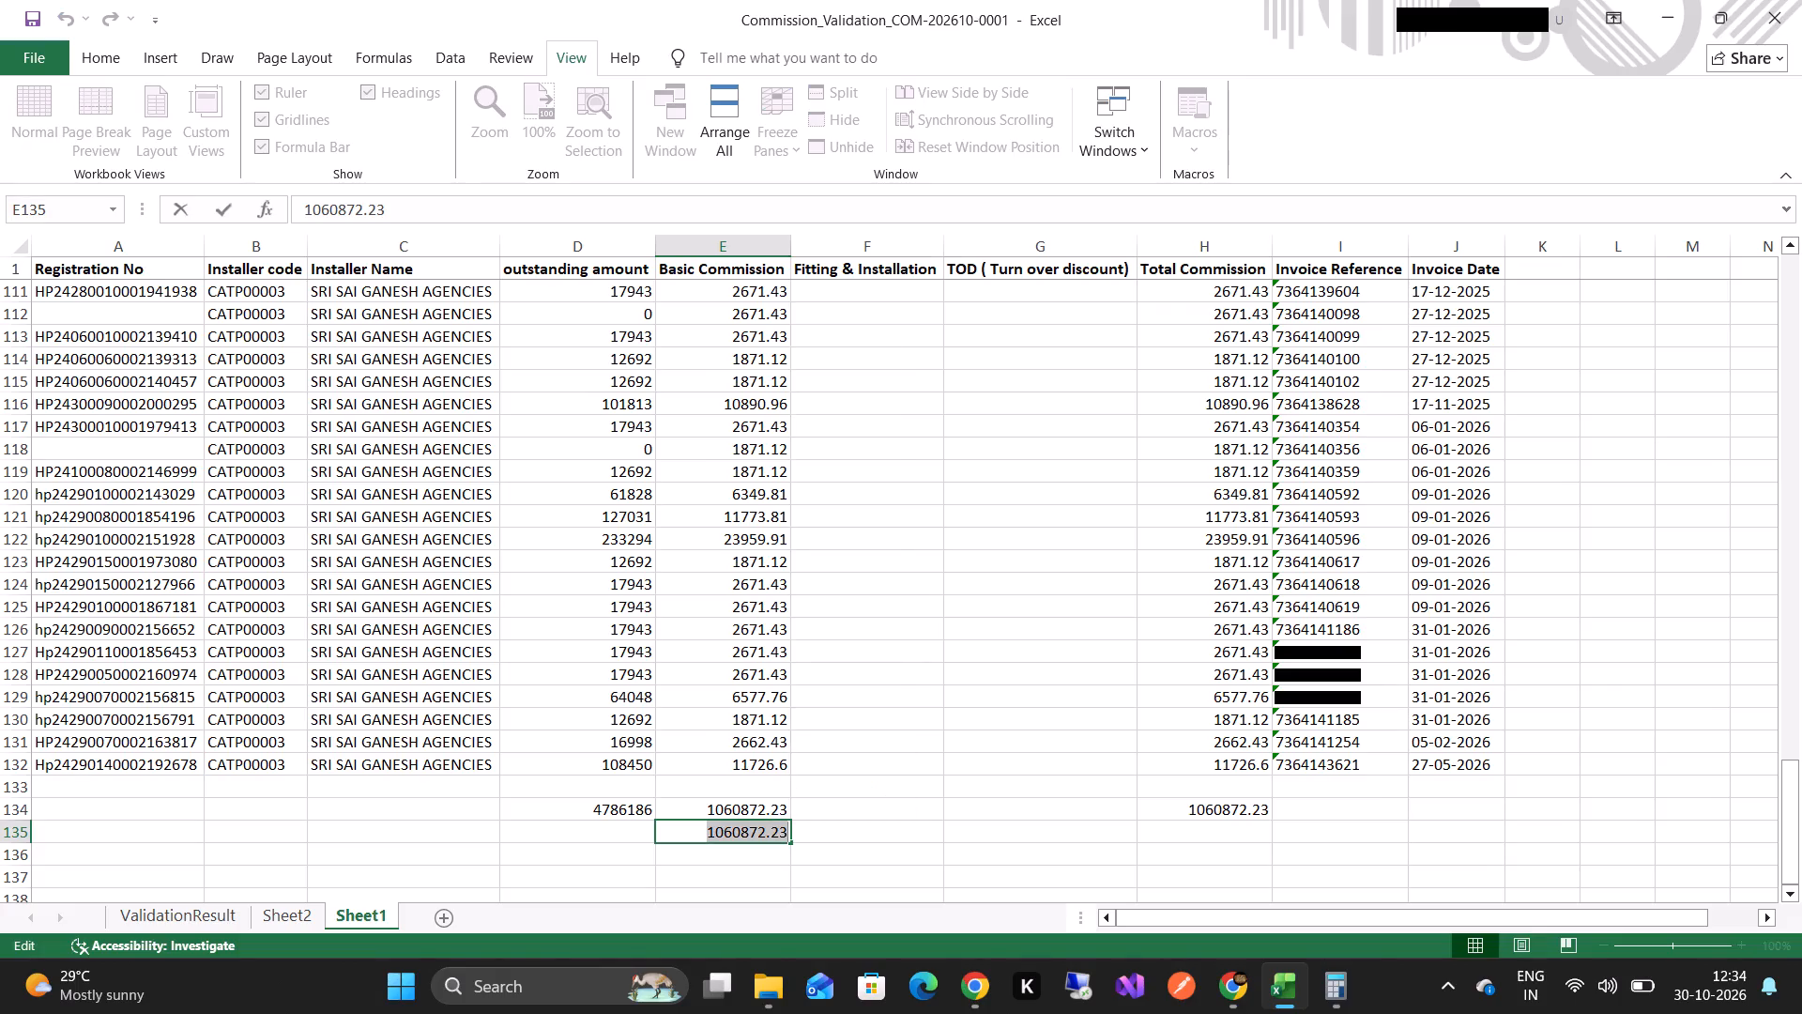
key("ctrl+c")
key("ctrl+c")
key("alt+Tab")
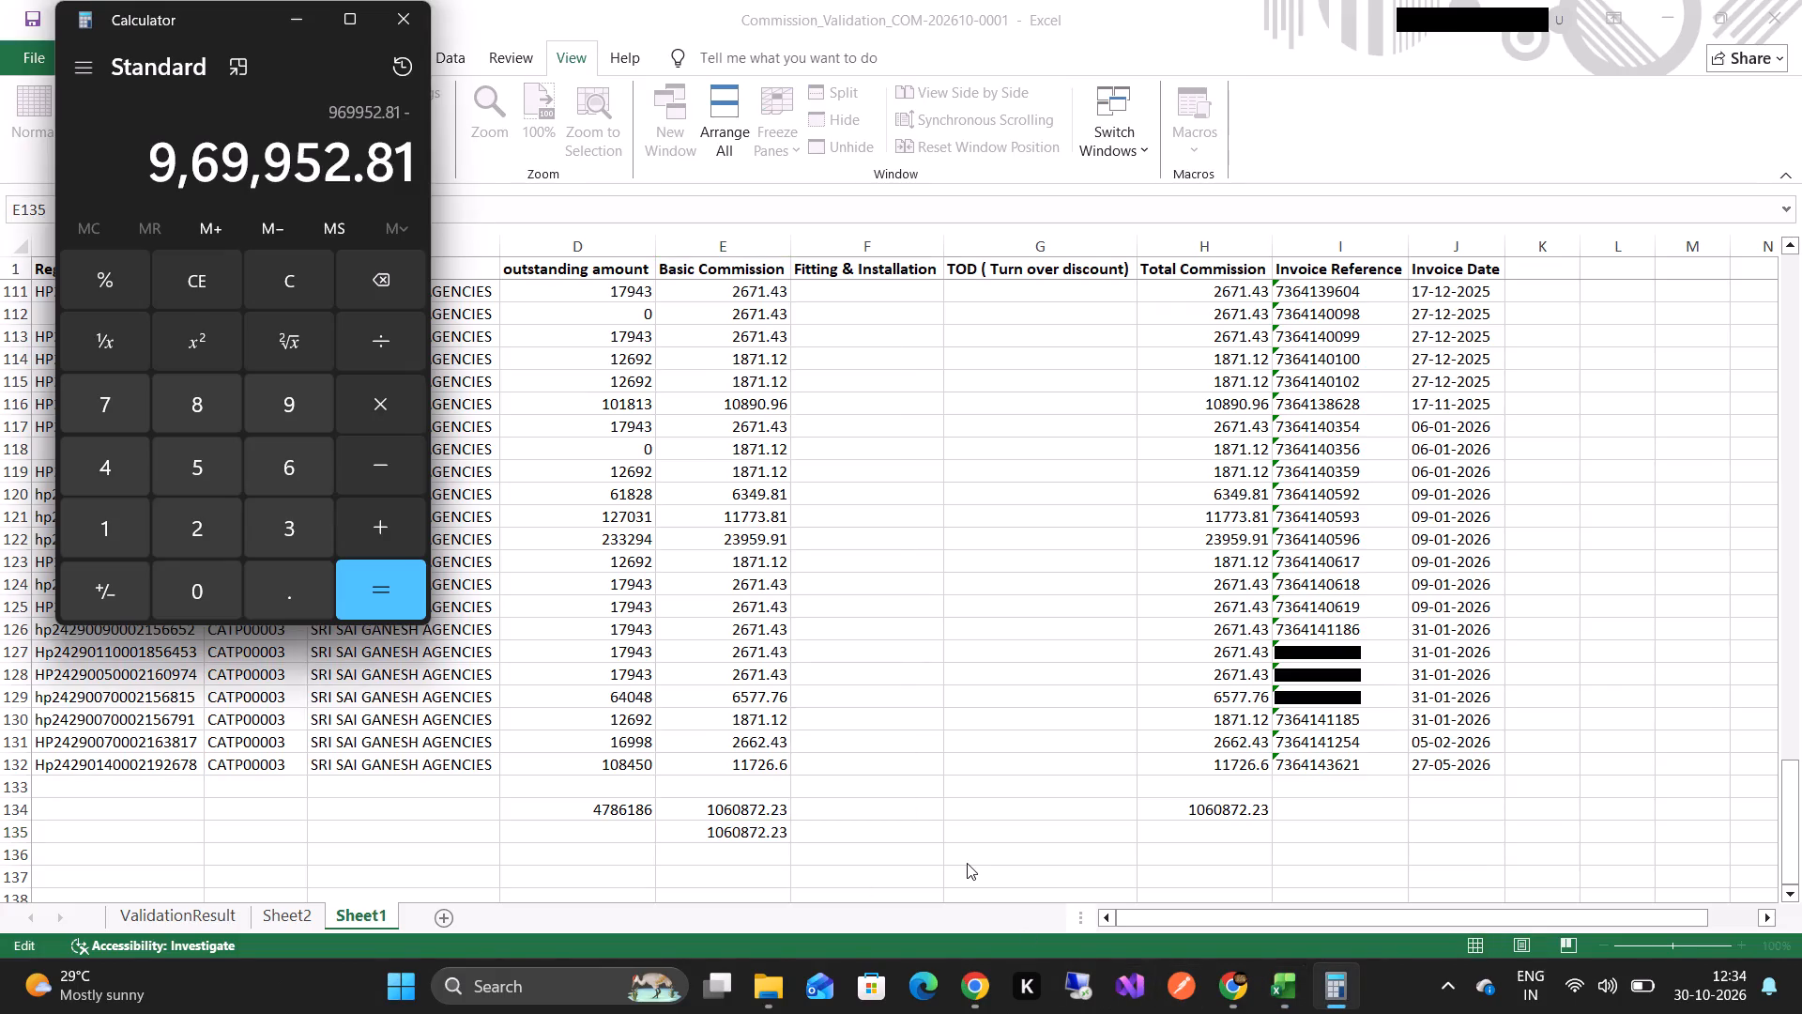
left_click(381, 464)
key("ctrl+v")
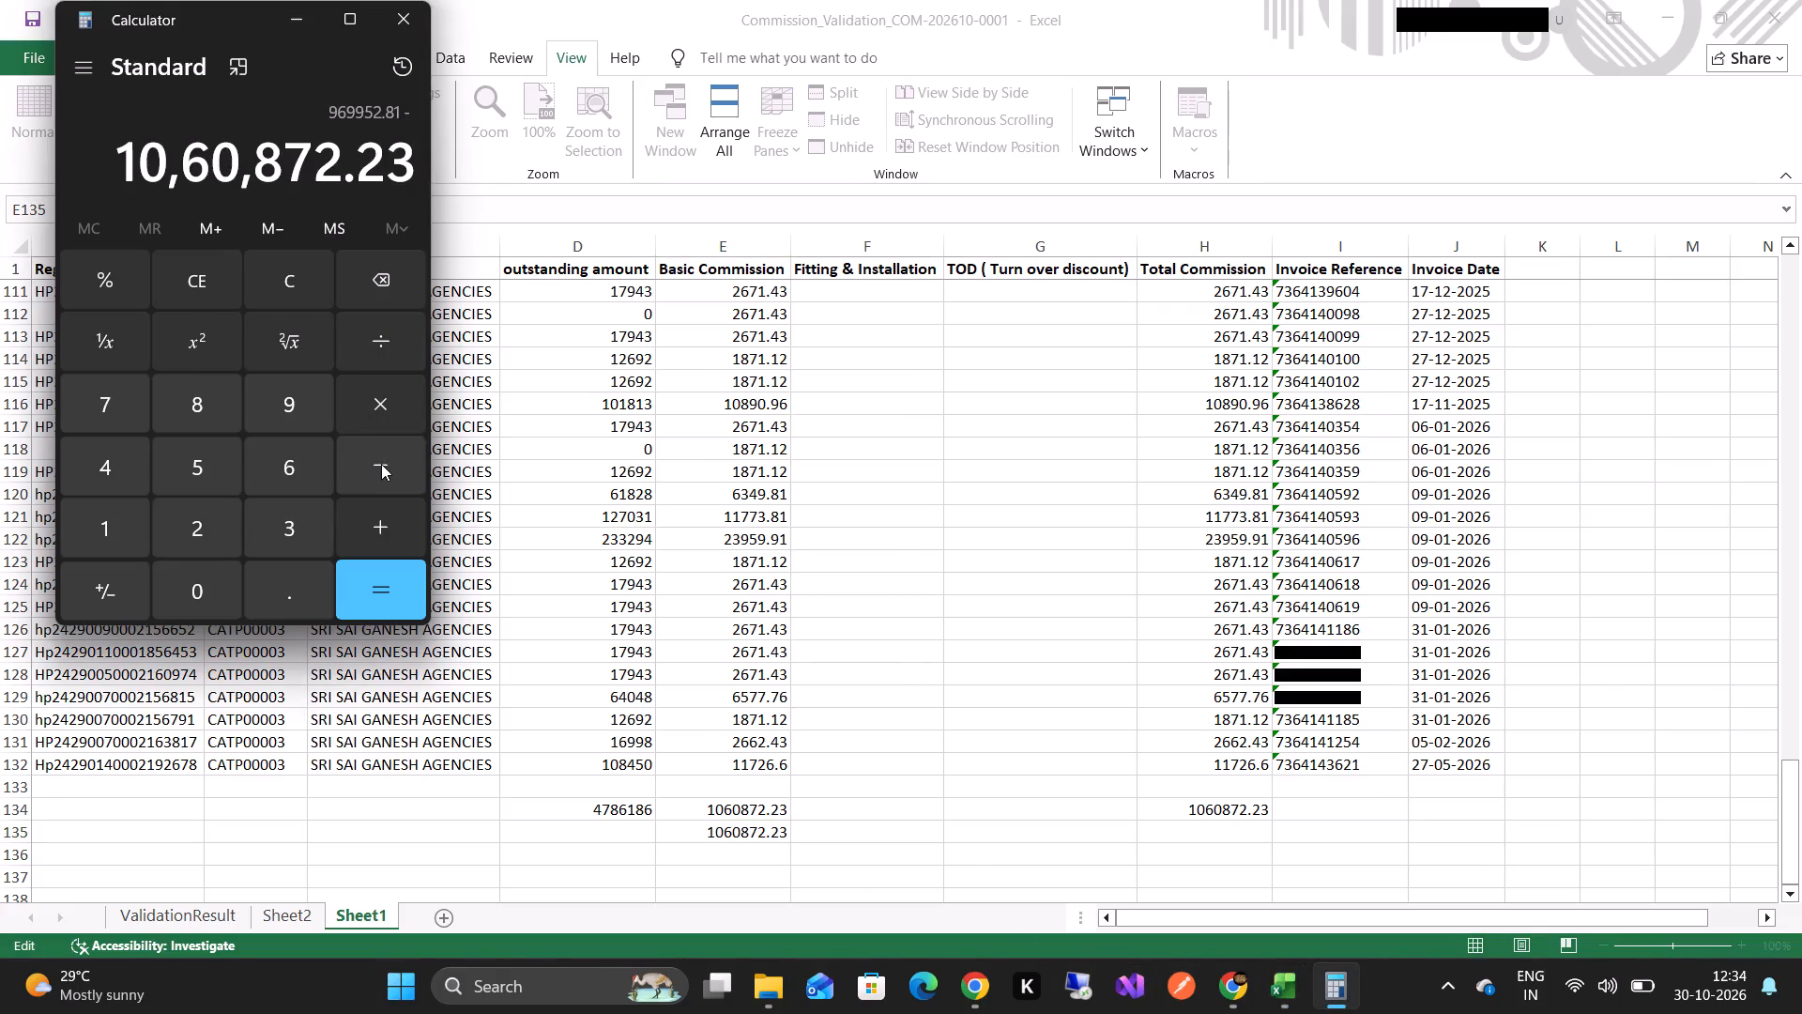
key("Return")
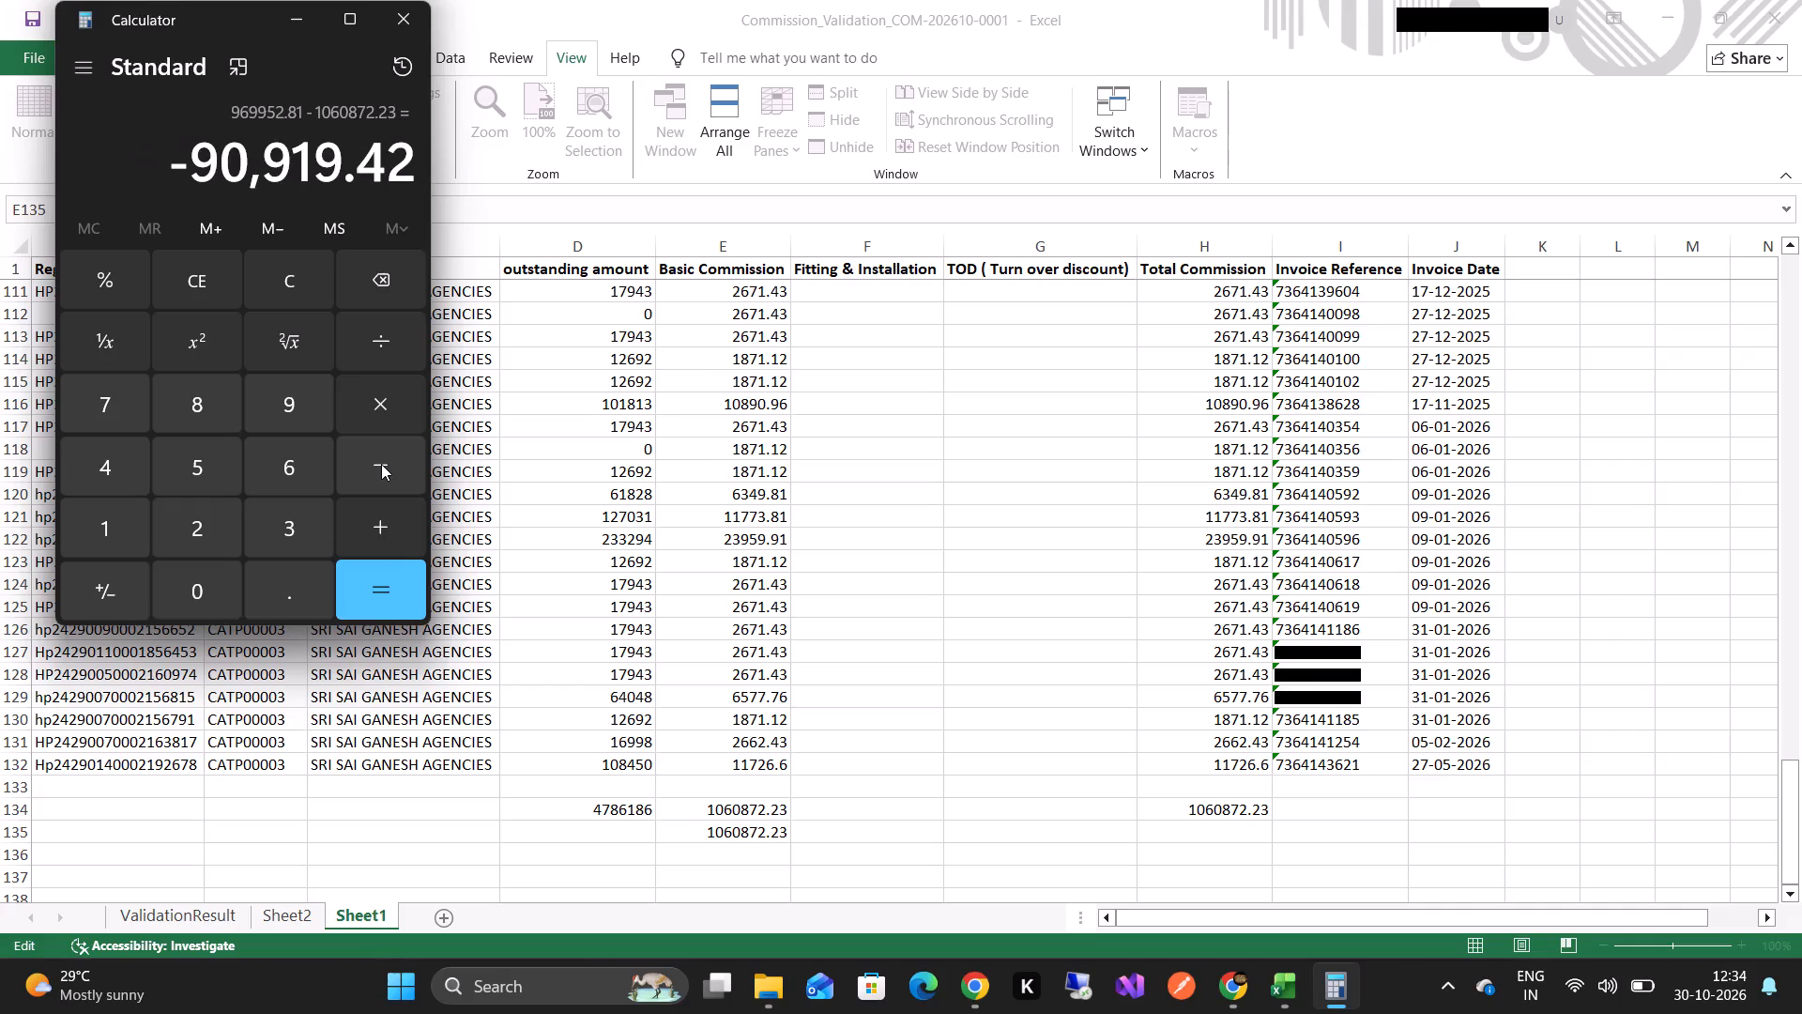
Switch to Chrome and examine the first two pages of the All Stages lines on Outstanding.
key("alt+Tab")
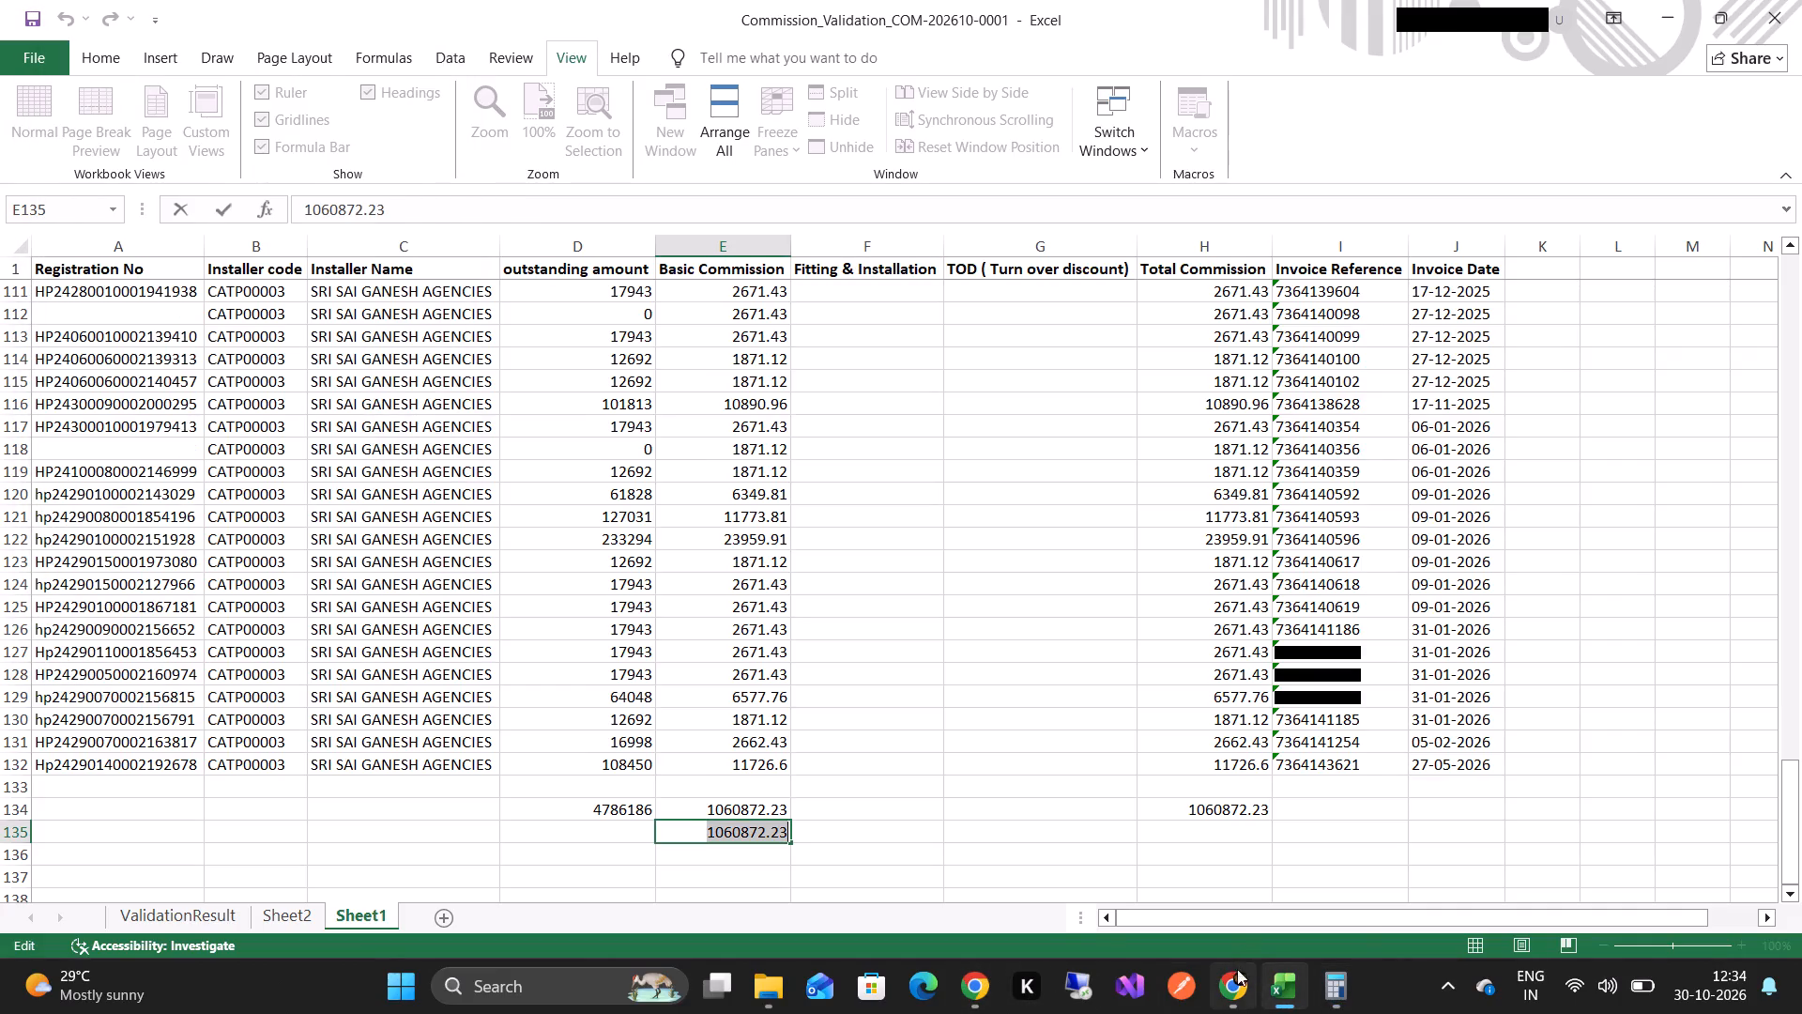
left_click(1225, 899)
scroll(1177, 745, "down", 1)
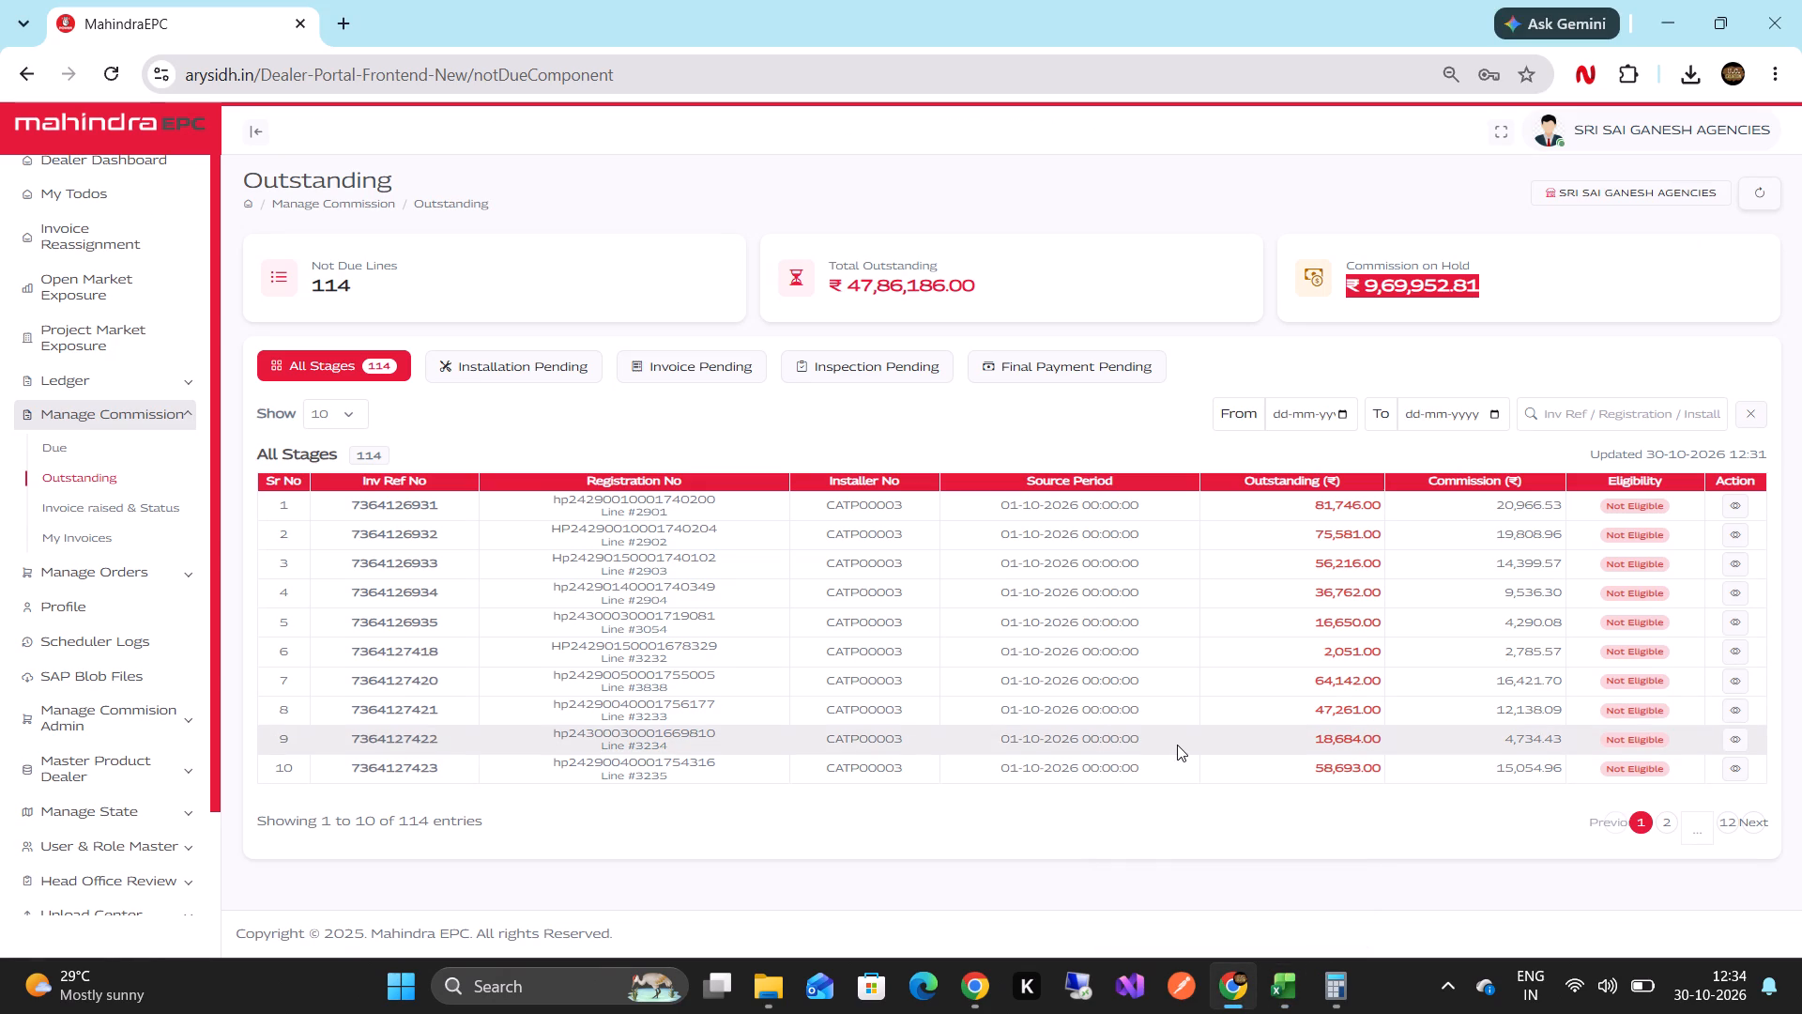
scroll(1177, 745, "down", 1)
scroll(1177, 745, "left", 2)
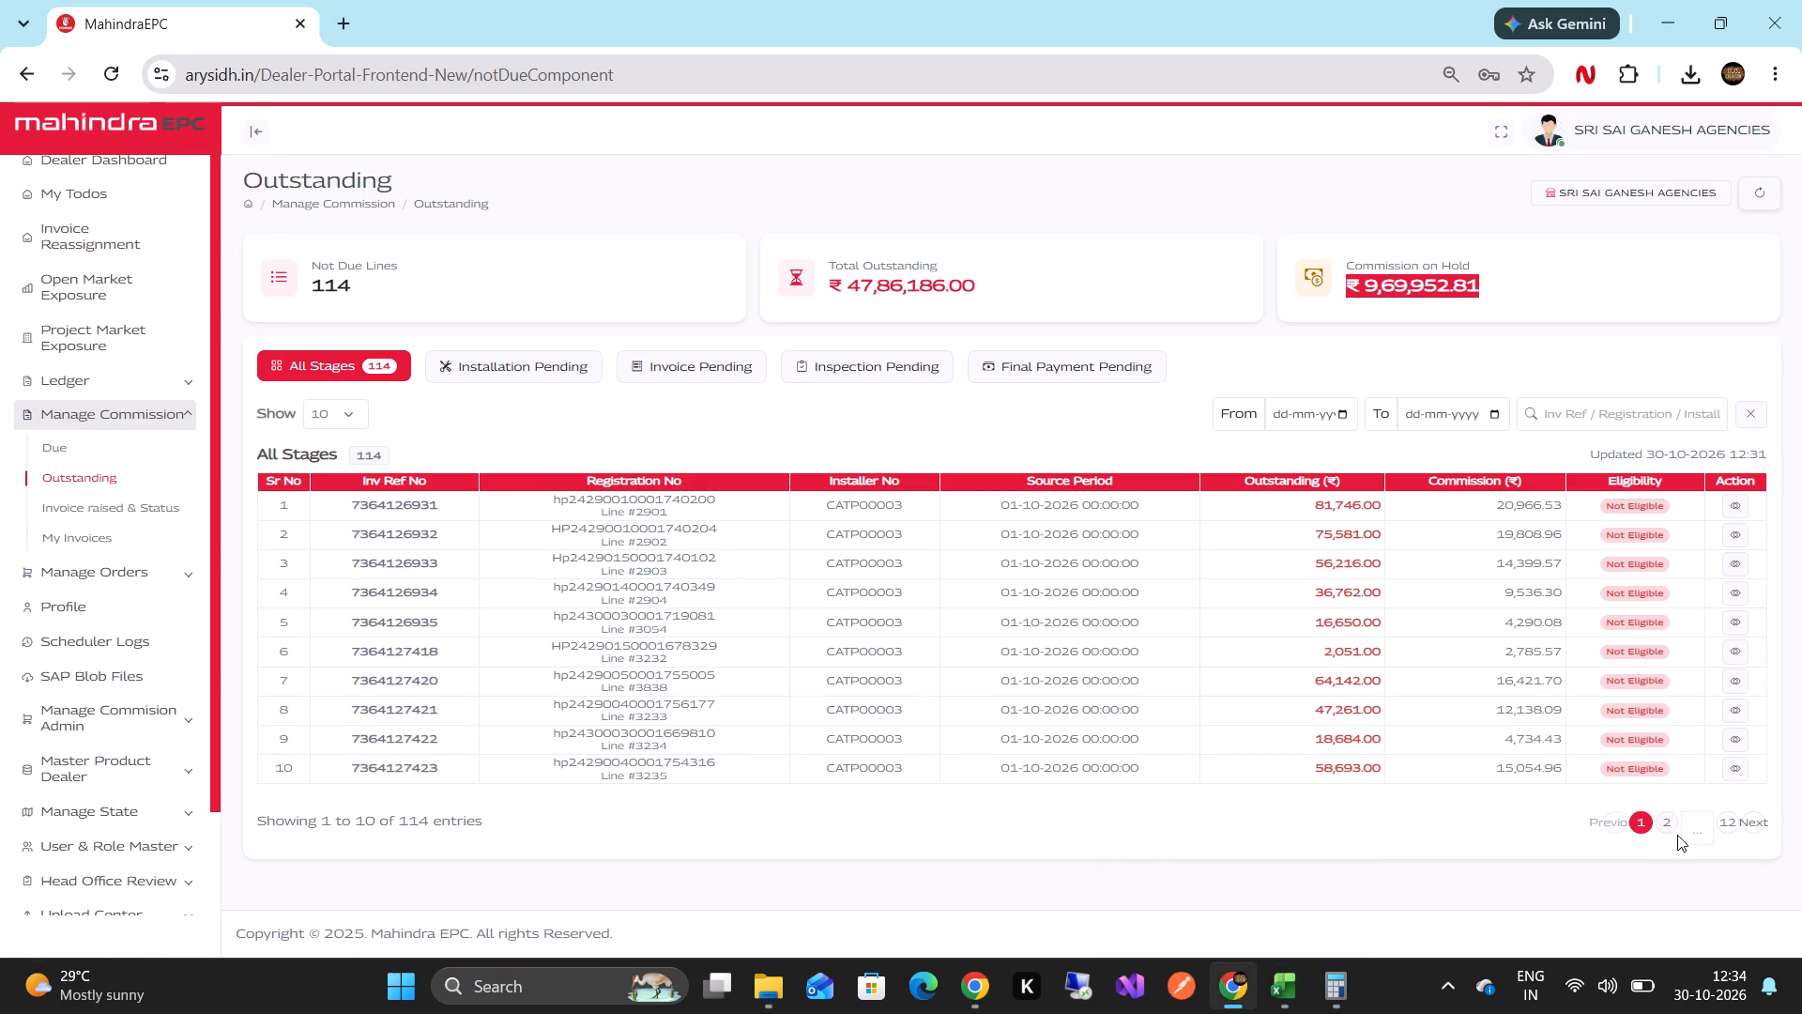
left_click(1668, 825)
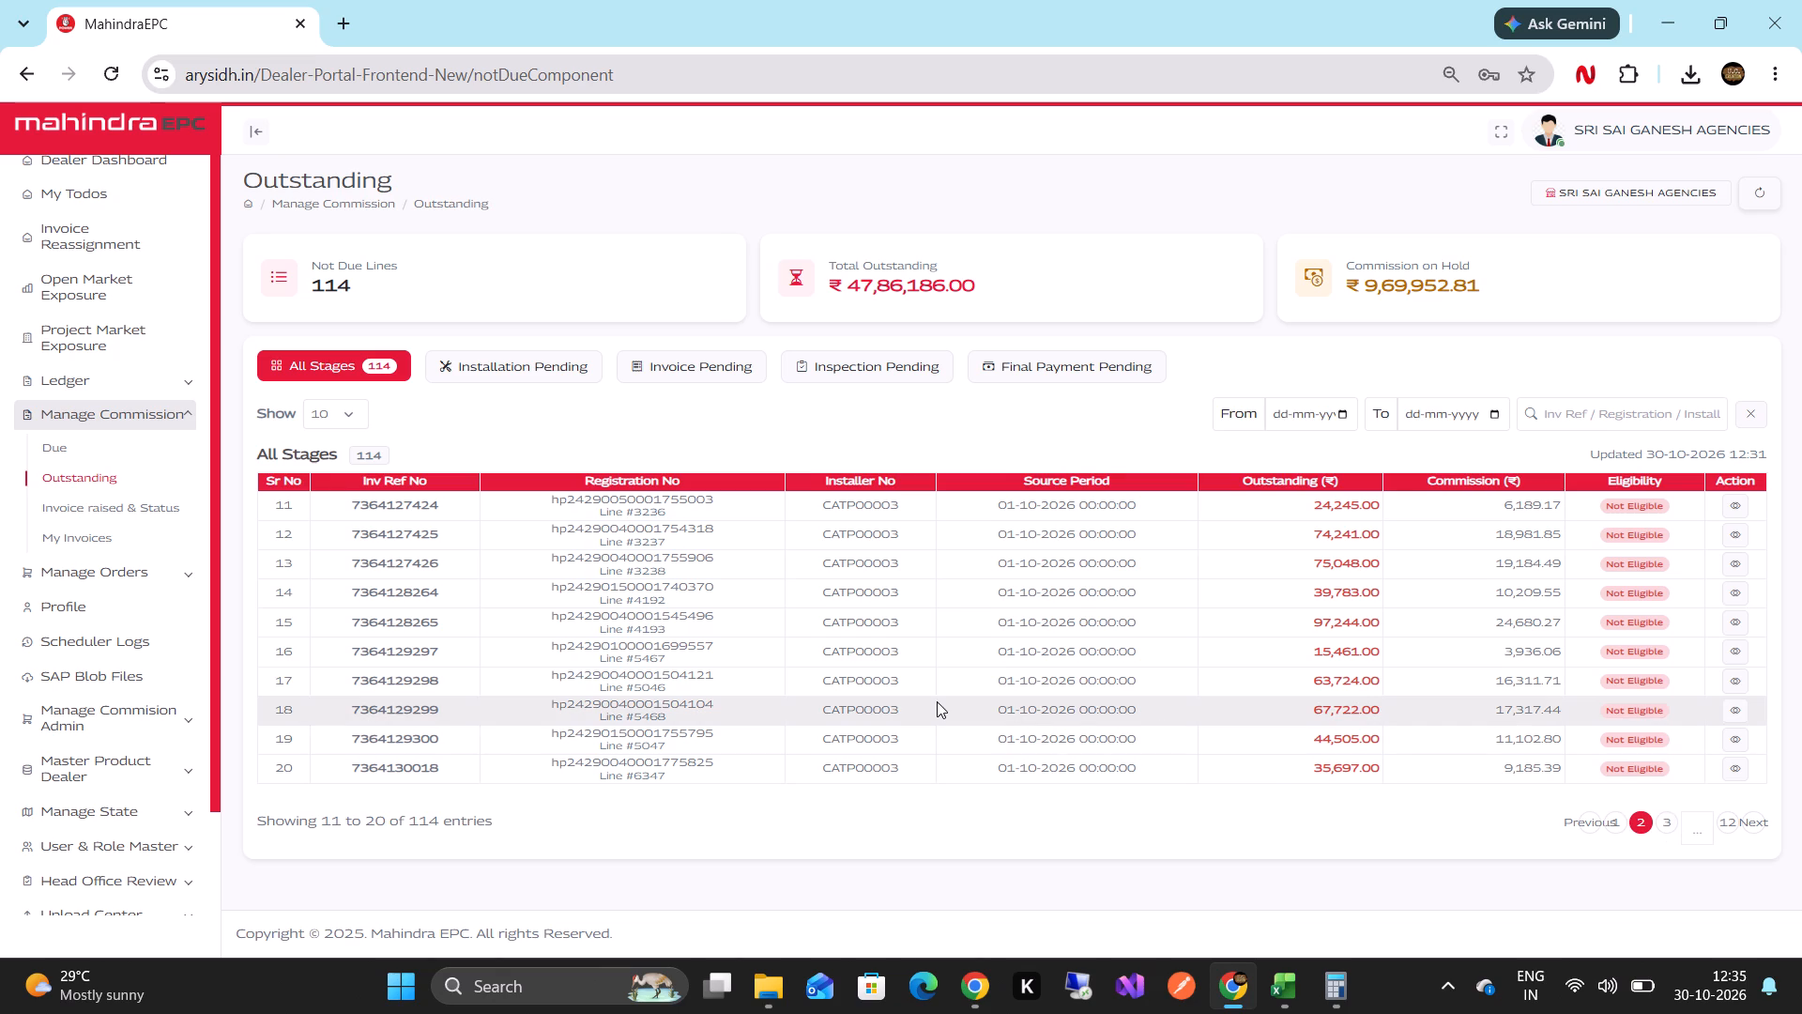
scroll(937, 701, "right", 2)
scroll(937, 701, "down", 1)
Visit the Due Commission page and reopen Outstanding with All Stages selected.
left_click(69, 455)
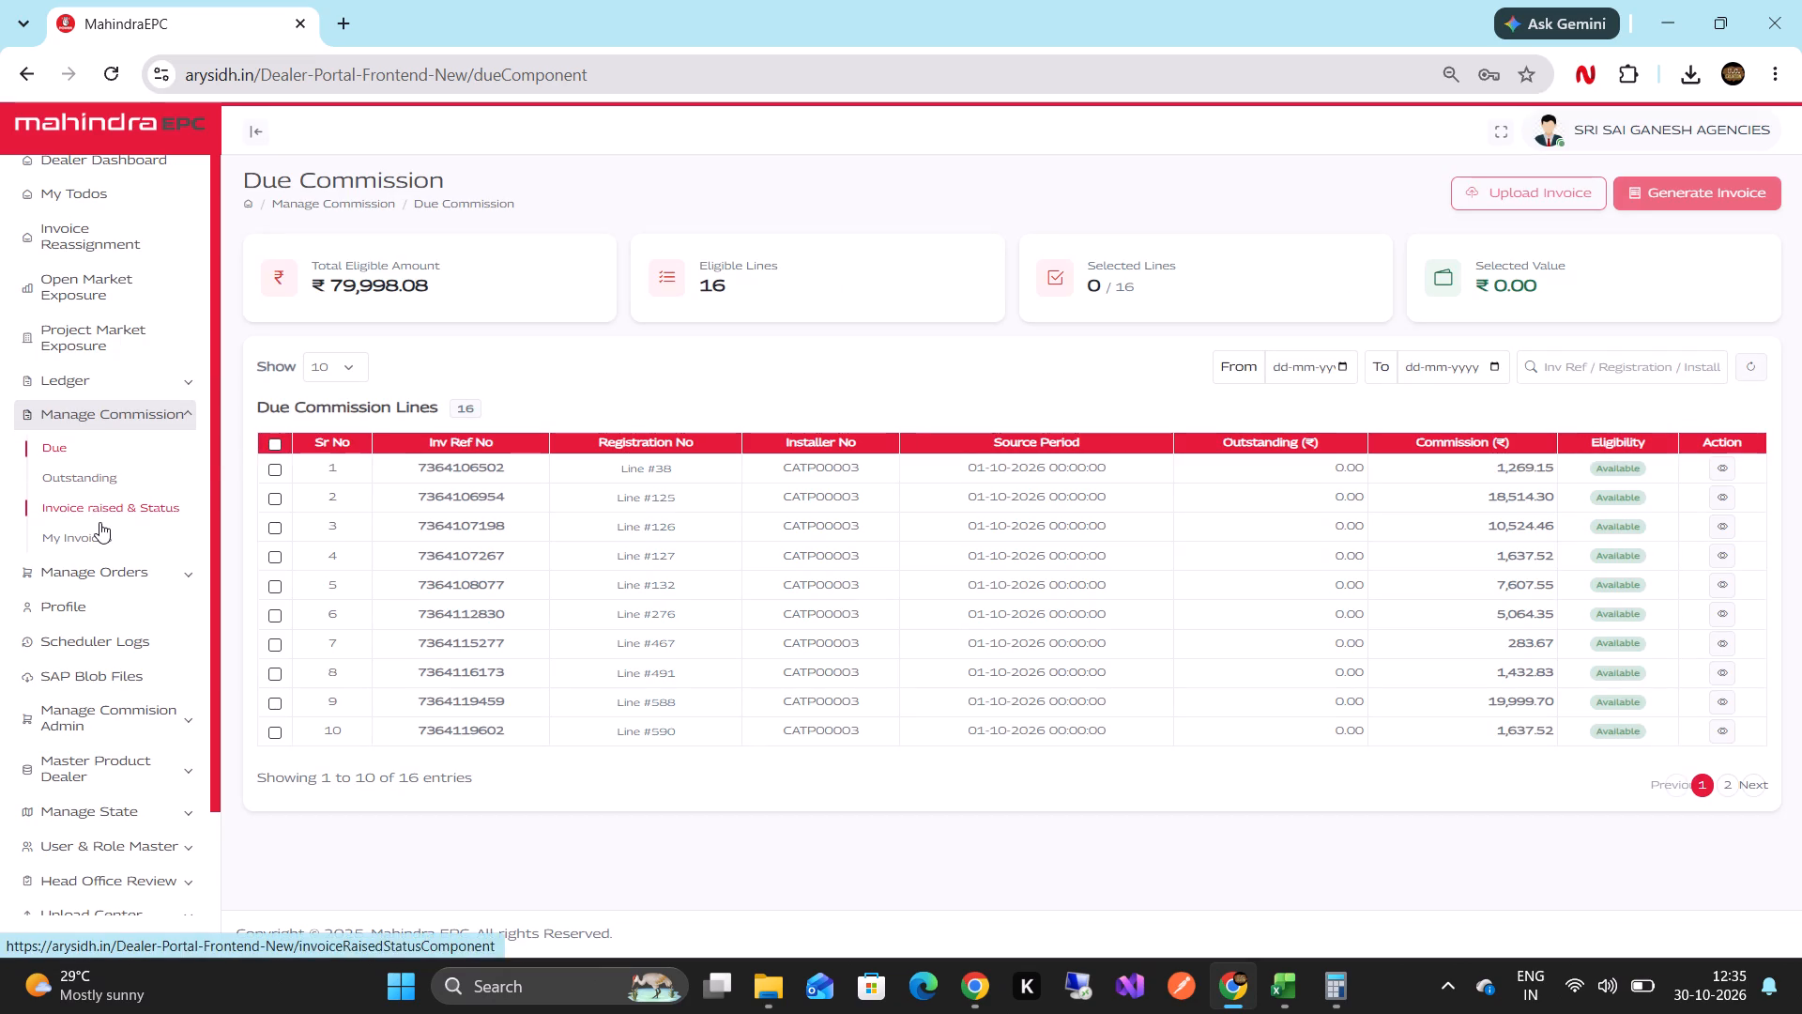
left_click(88, 479)
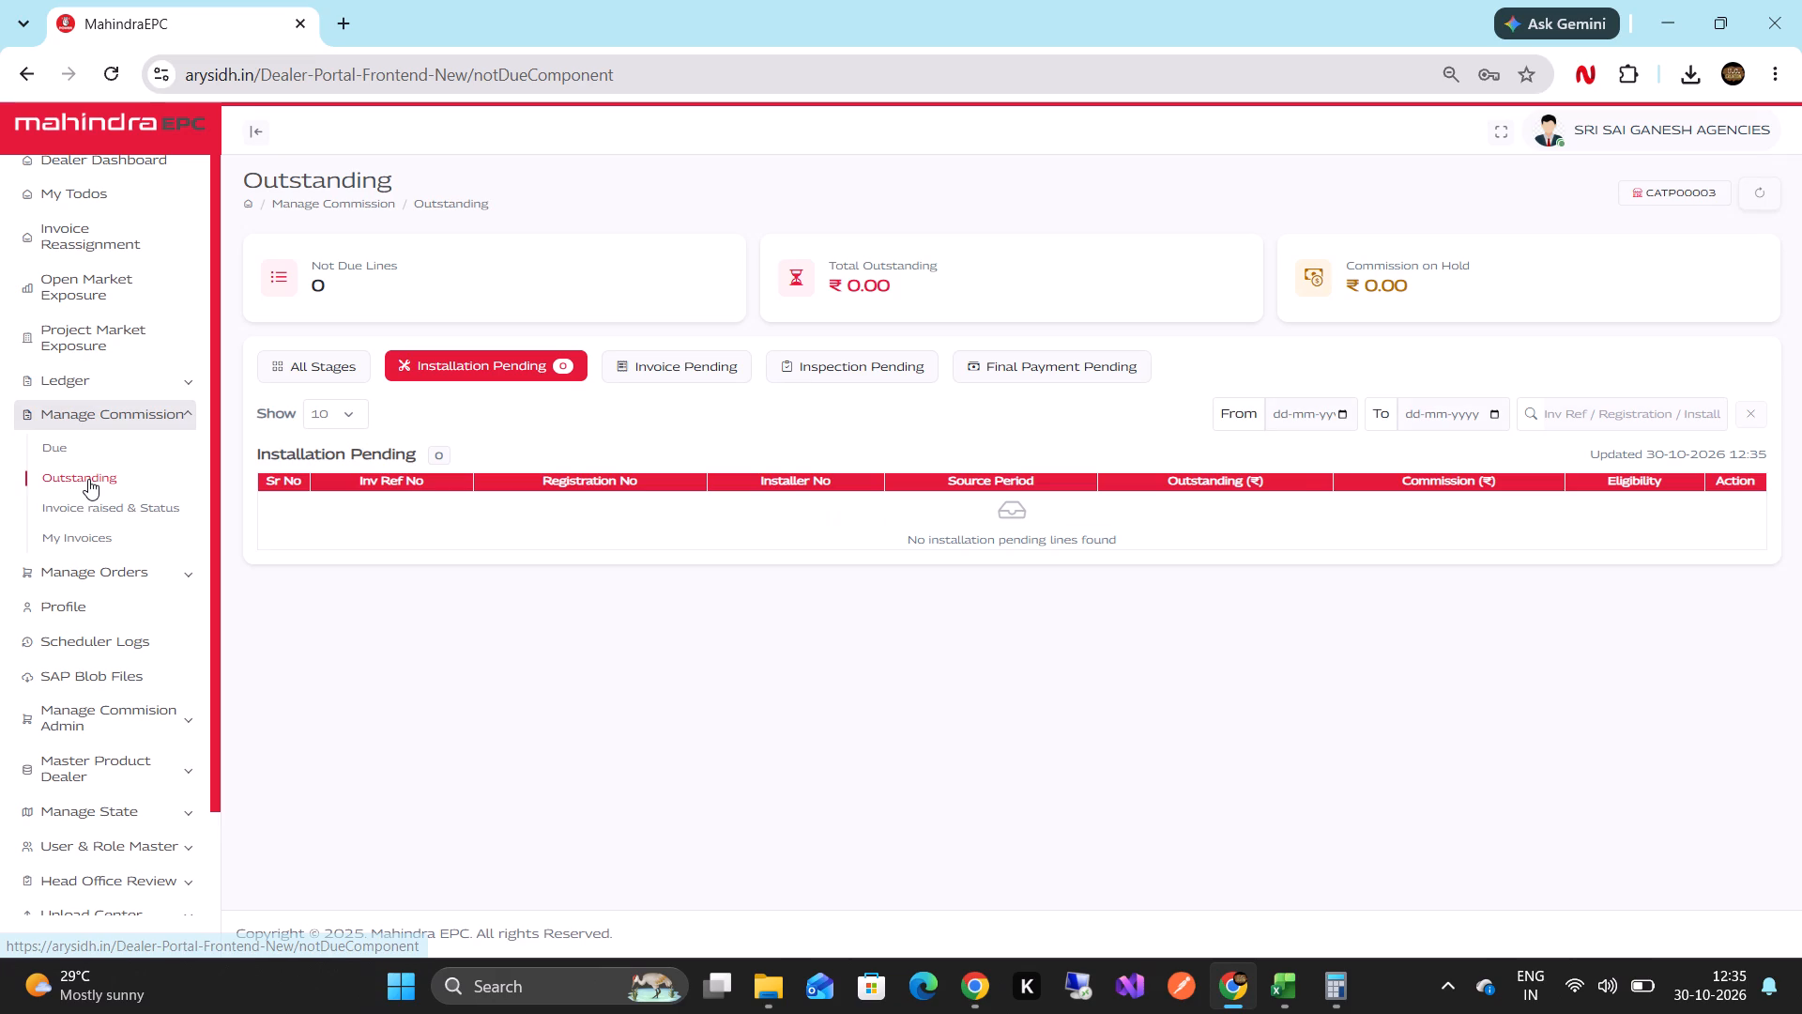
left_click(334, 360)
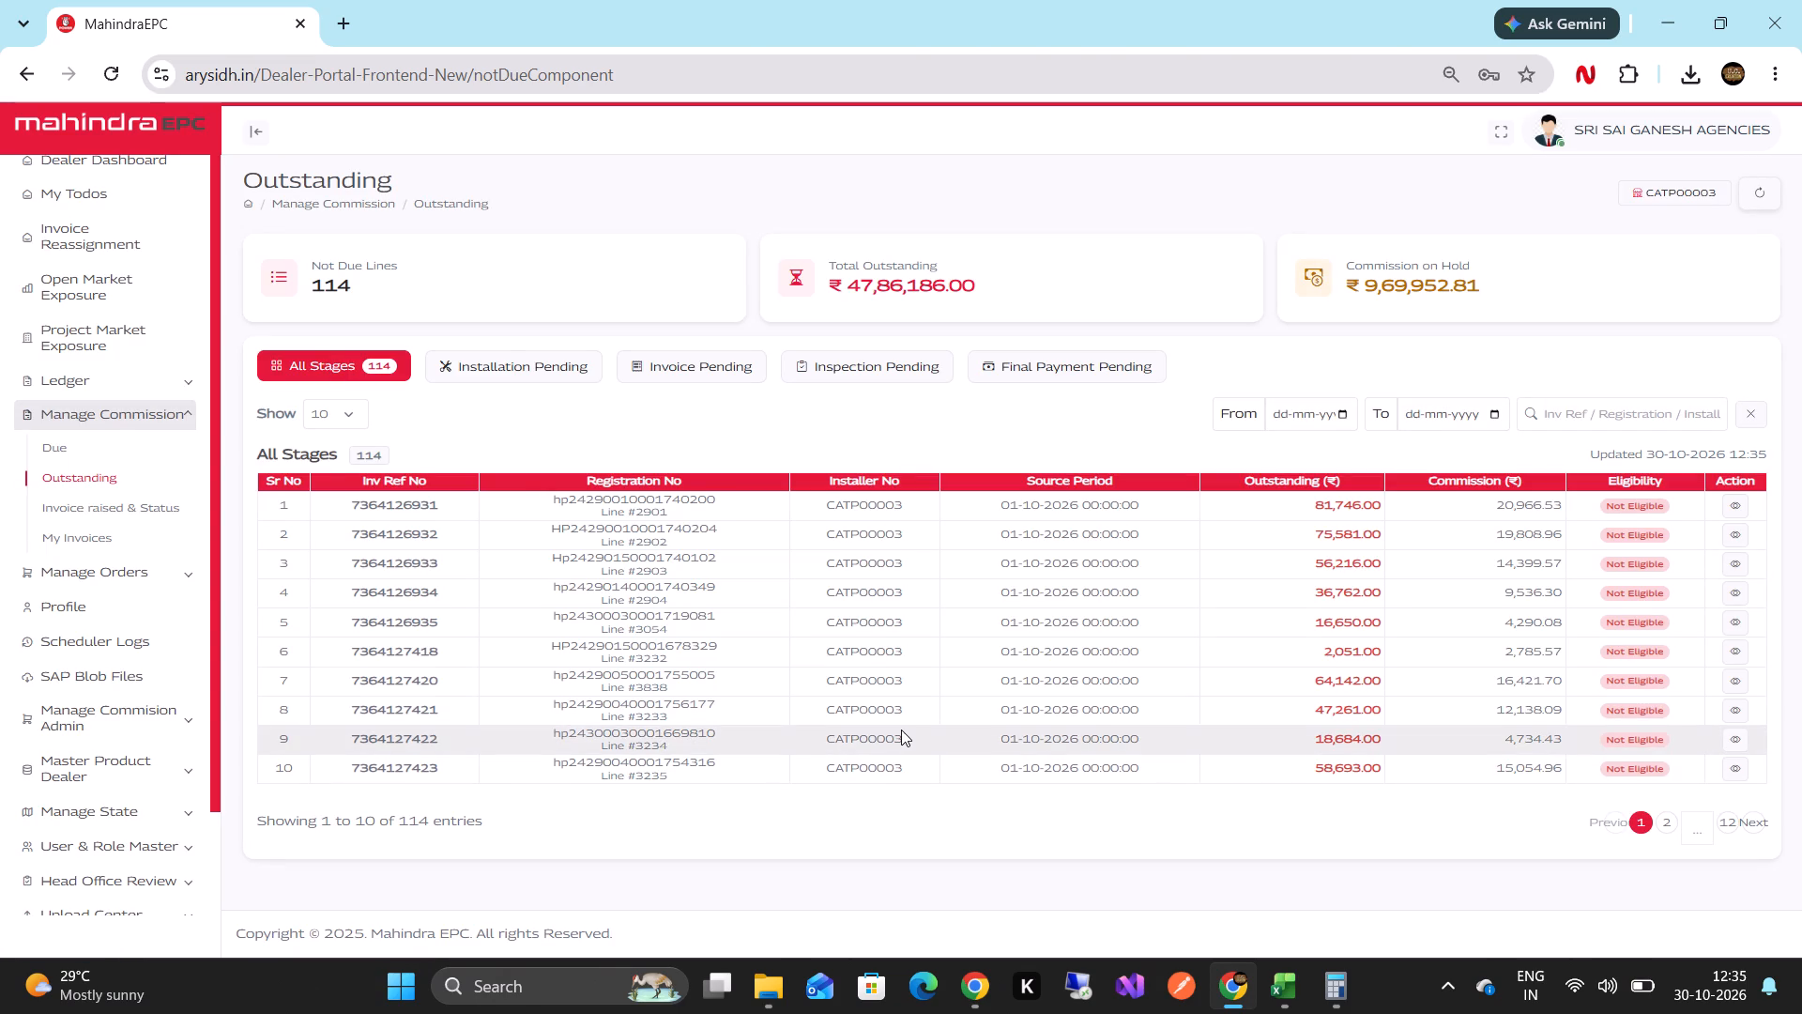
Return to Excel and examine the first invoice rows of Sheet1, from row 2 down.
key("alt+Tab")
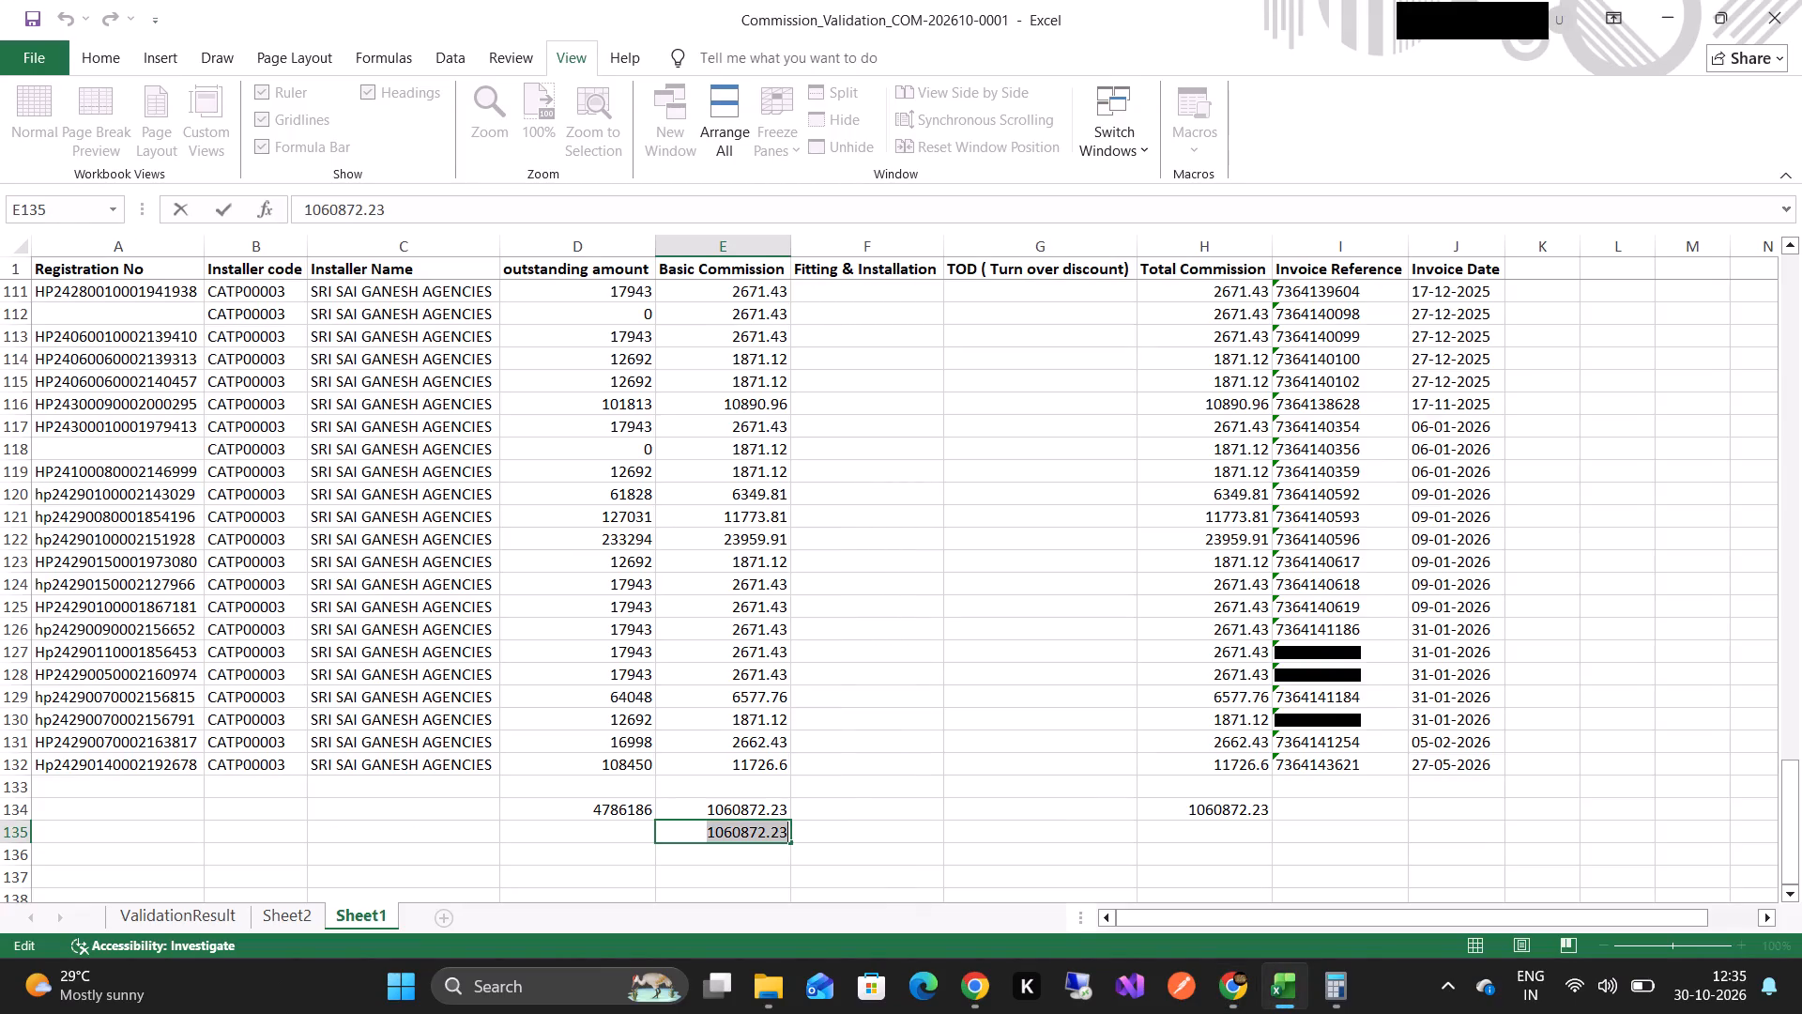
scroll(338, 593, "up", 1)
scroll(292, 331, "up", 10)
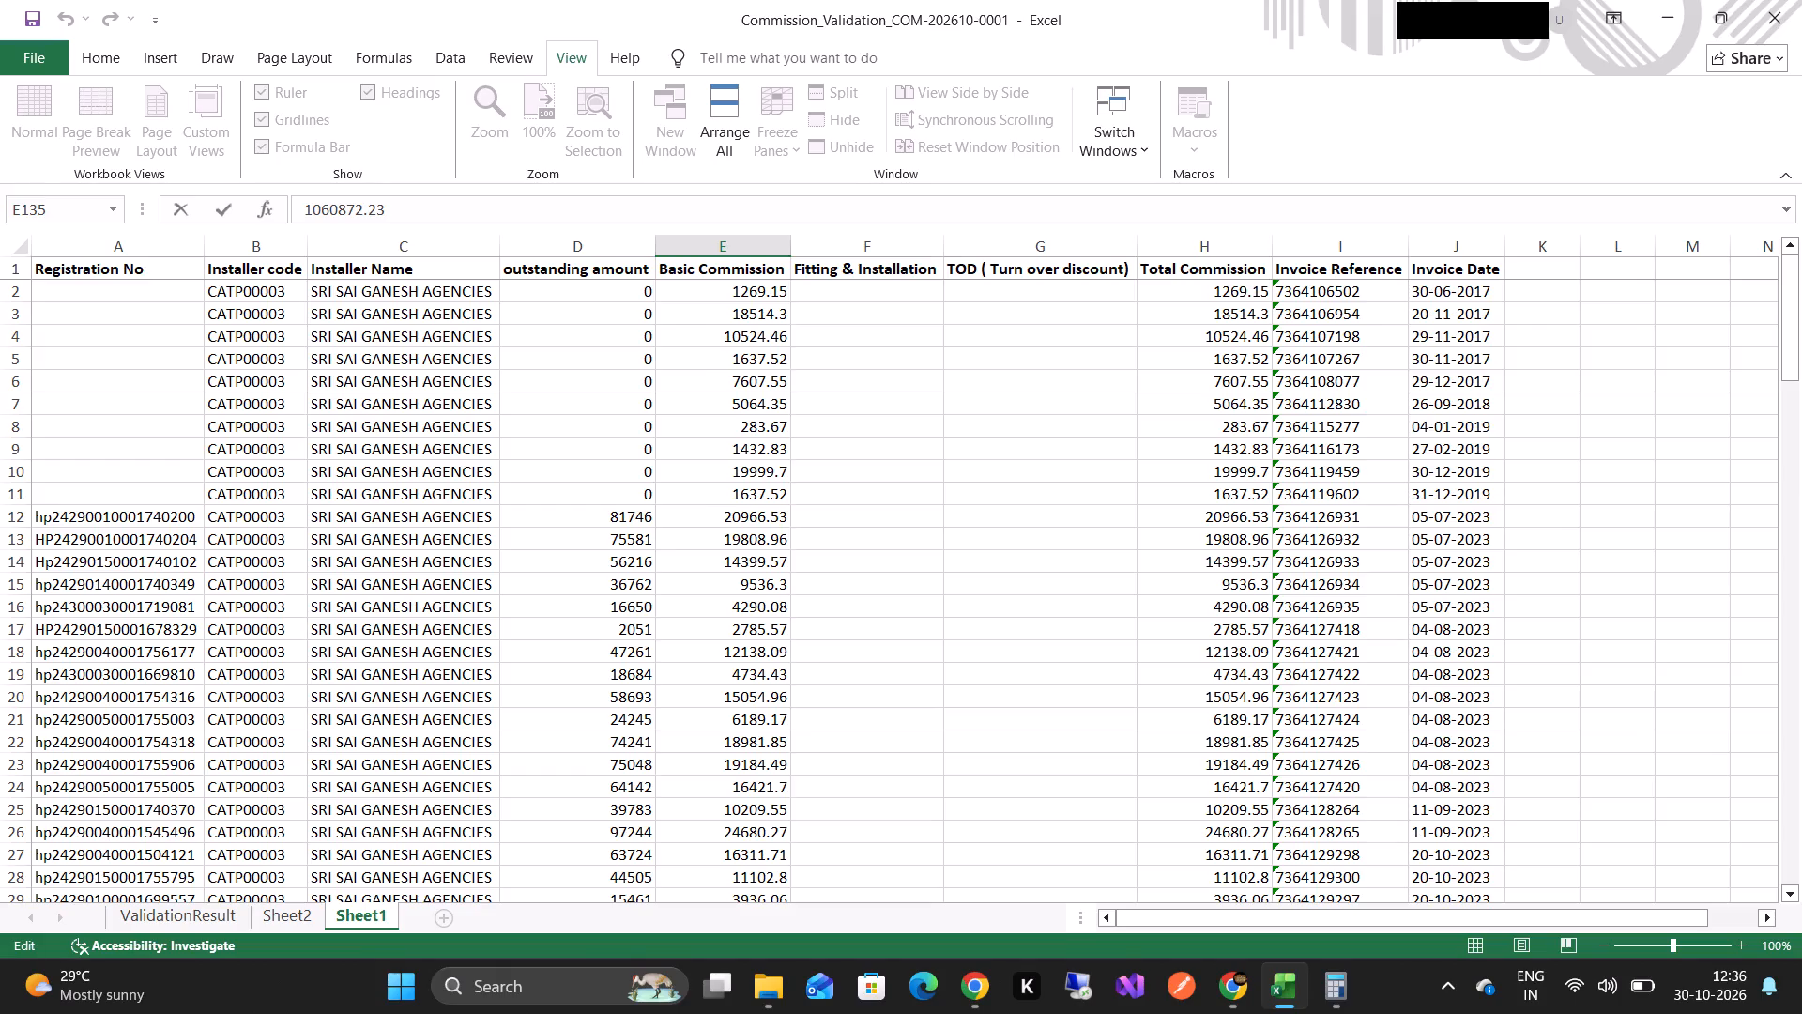
Switch to Chrome, open the Due Commission page and select all its due commission lines.
key("alt+Tab")
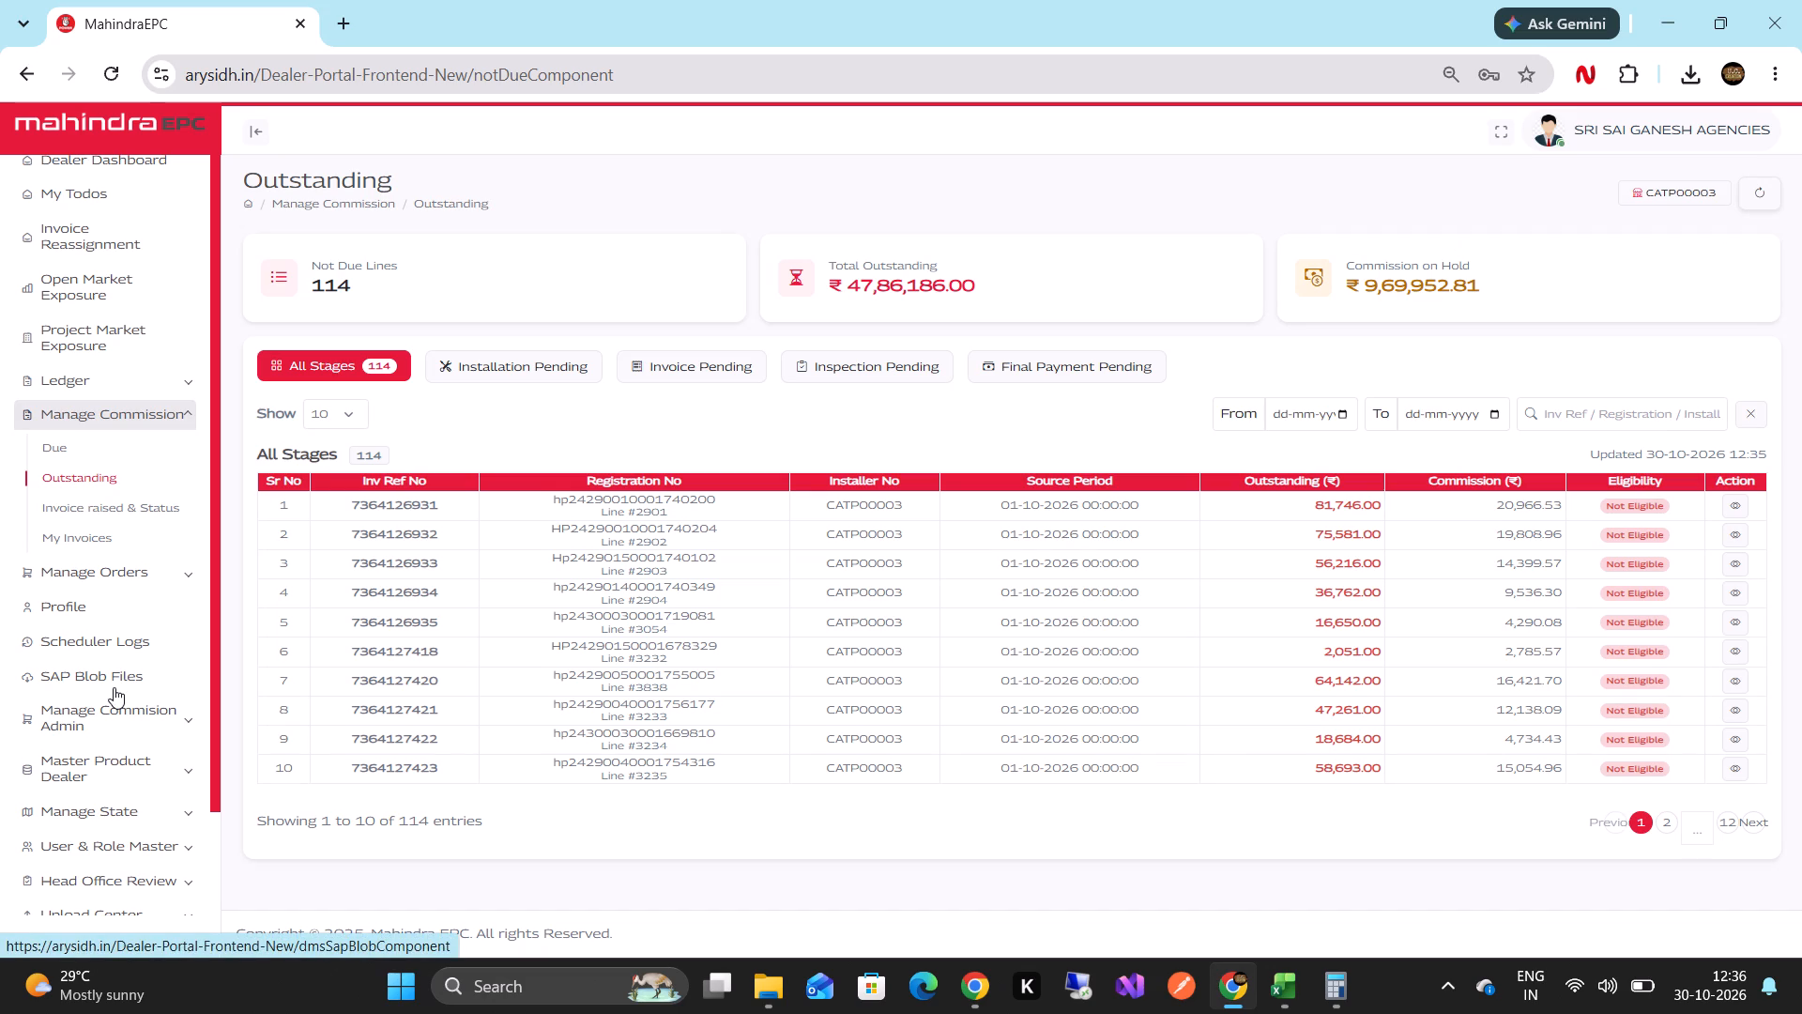
left_click(83, 448)
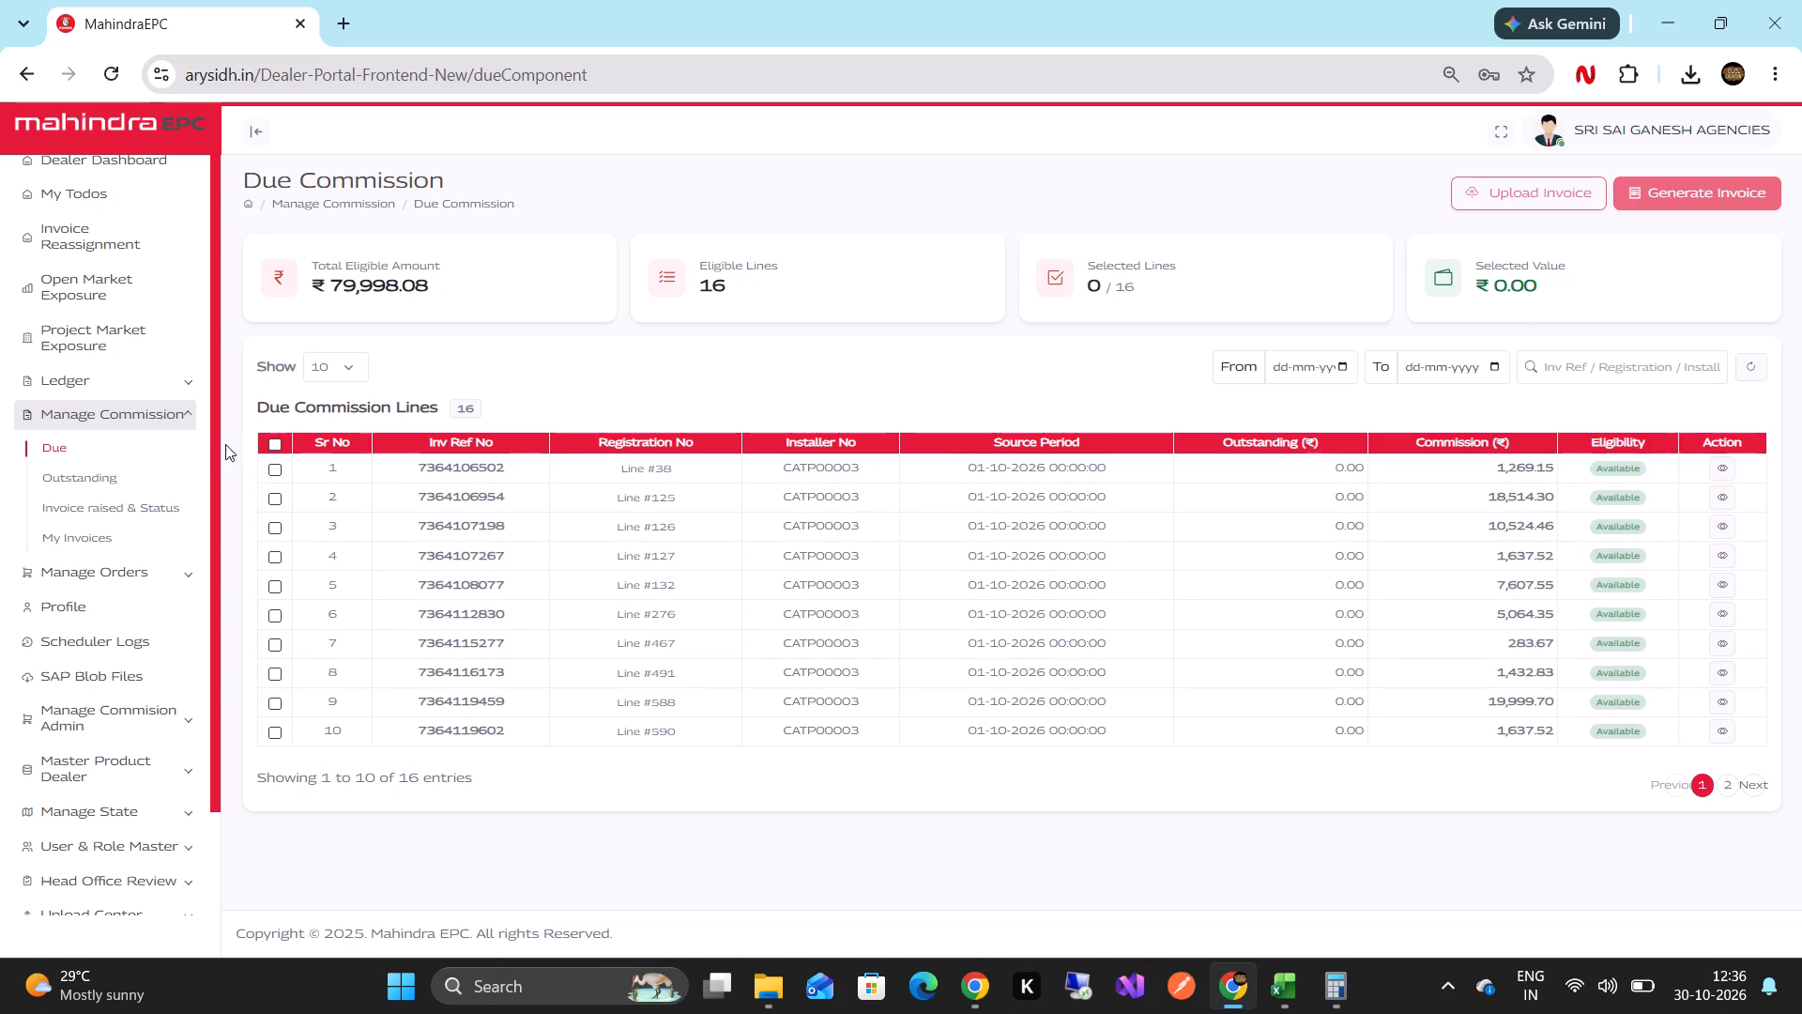
left_click(272, 445)
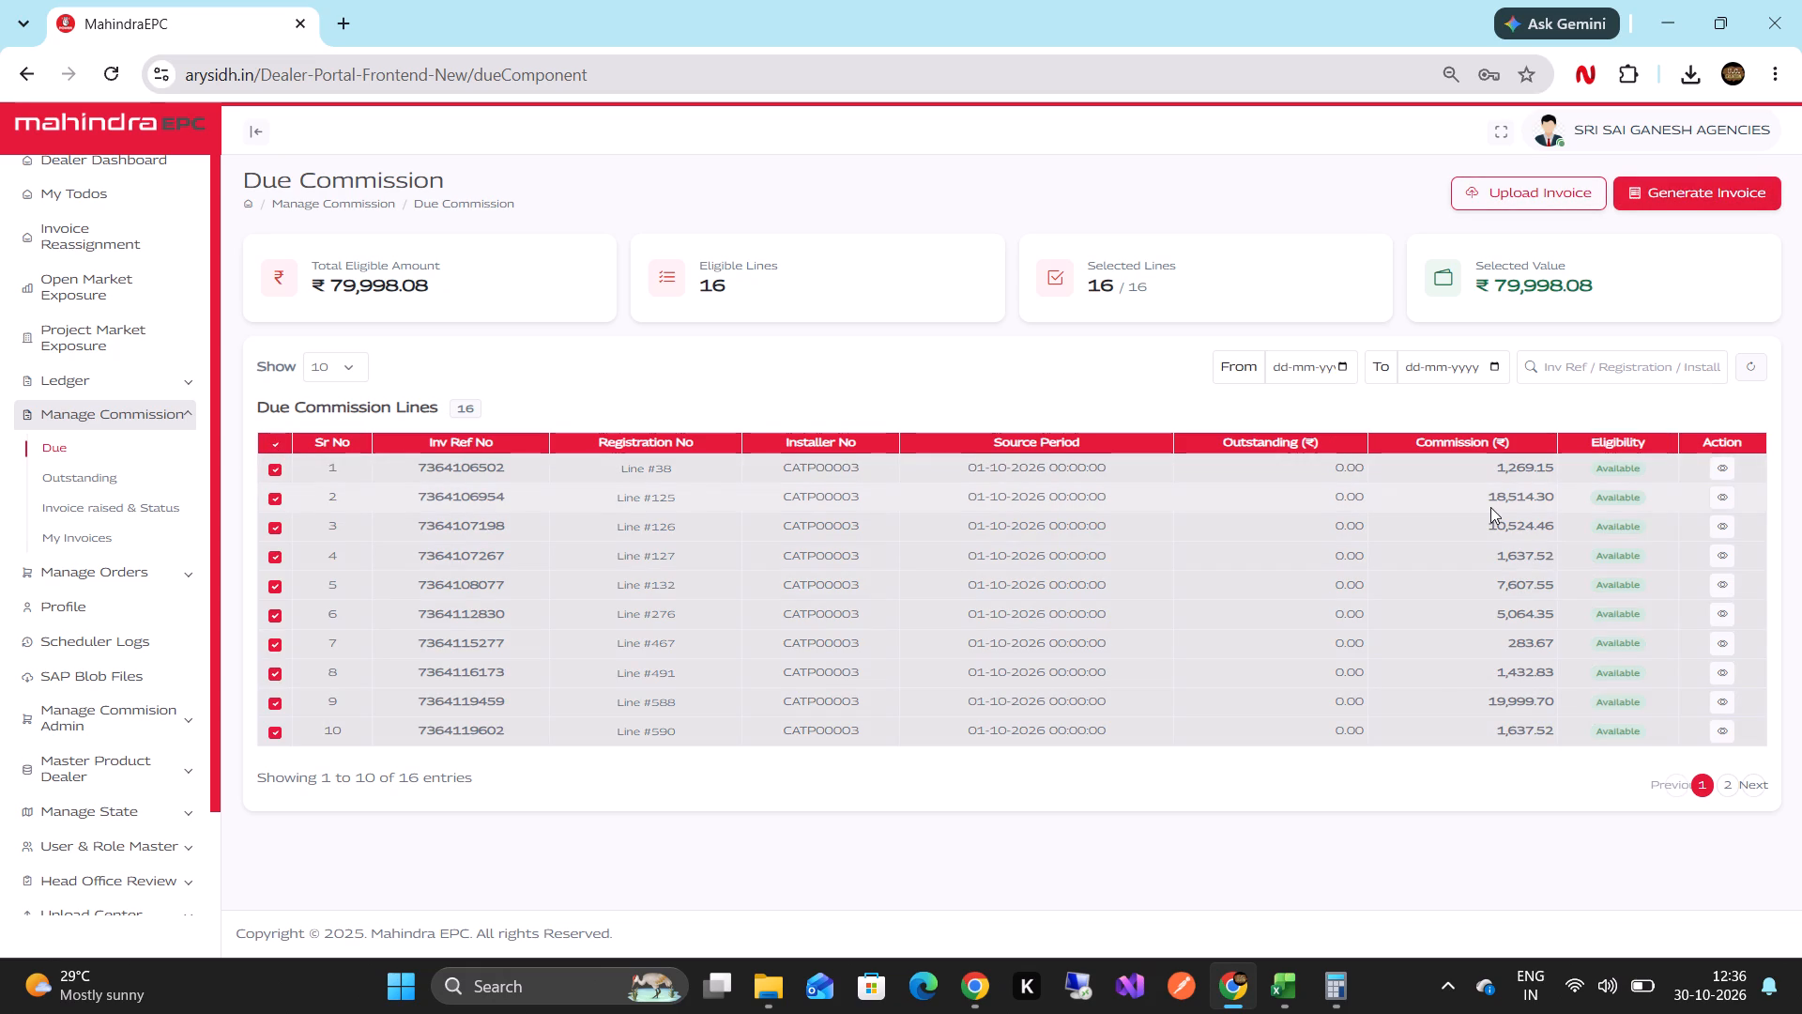
Show 50 due commission lines per page and compare the selected value with Calculator's difference.
left_click(349, 375)
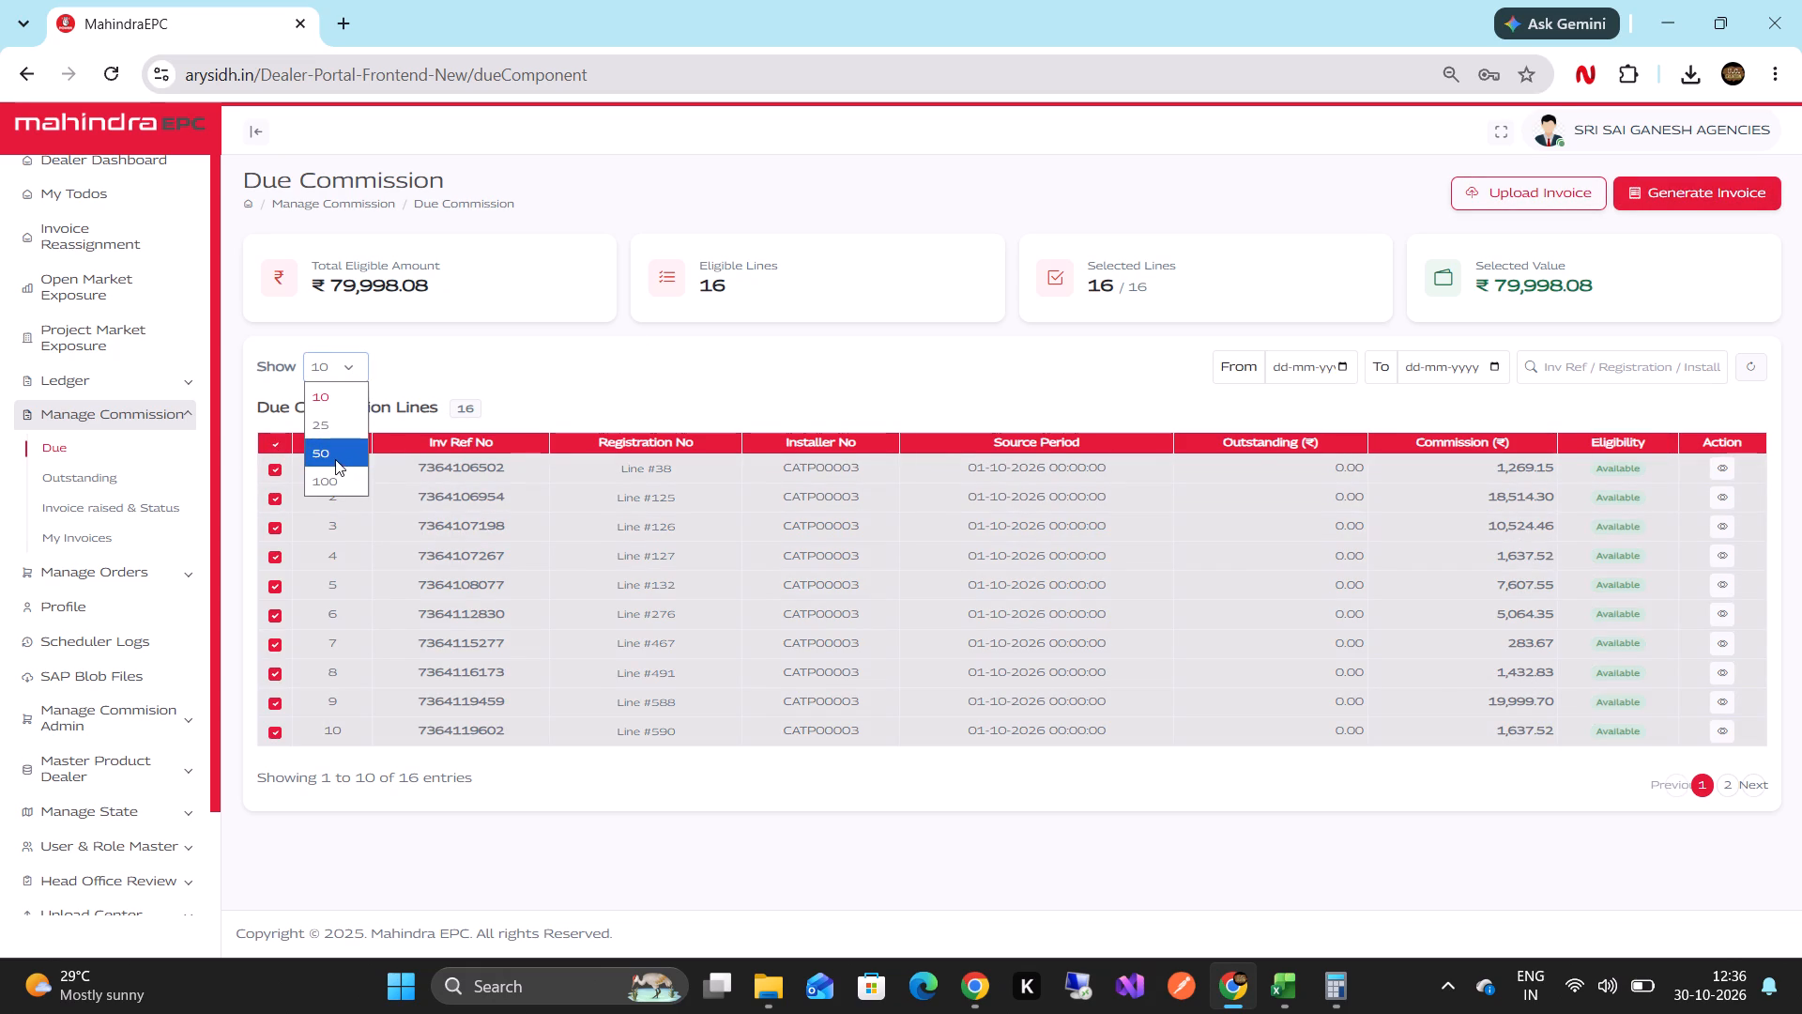
left_click(335, 459)
scroll(778, 565, "down", 2)
scroll(778, 565, "up", 8)
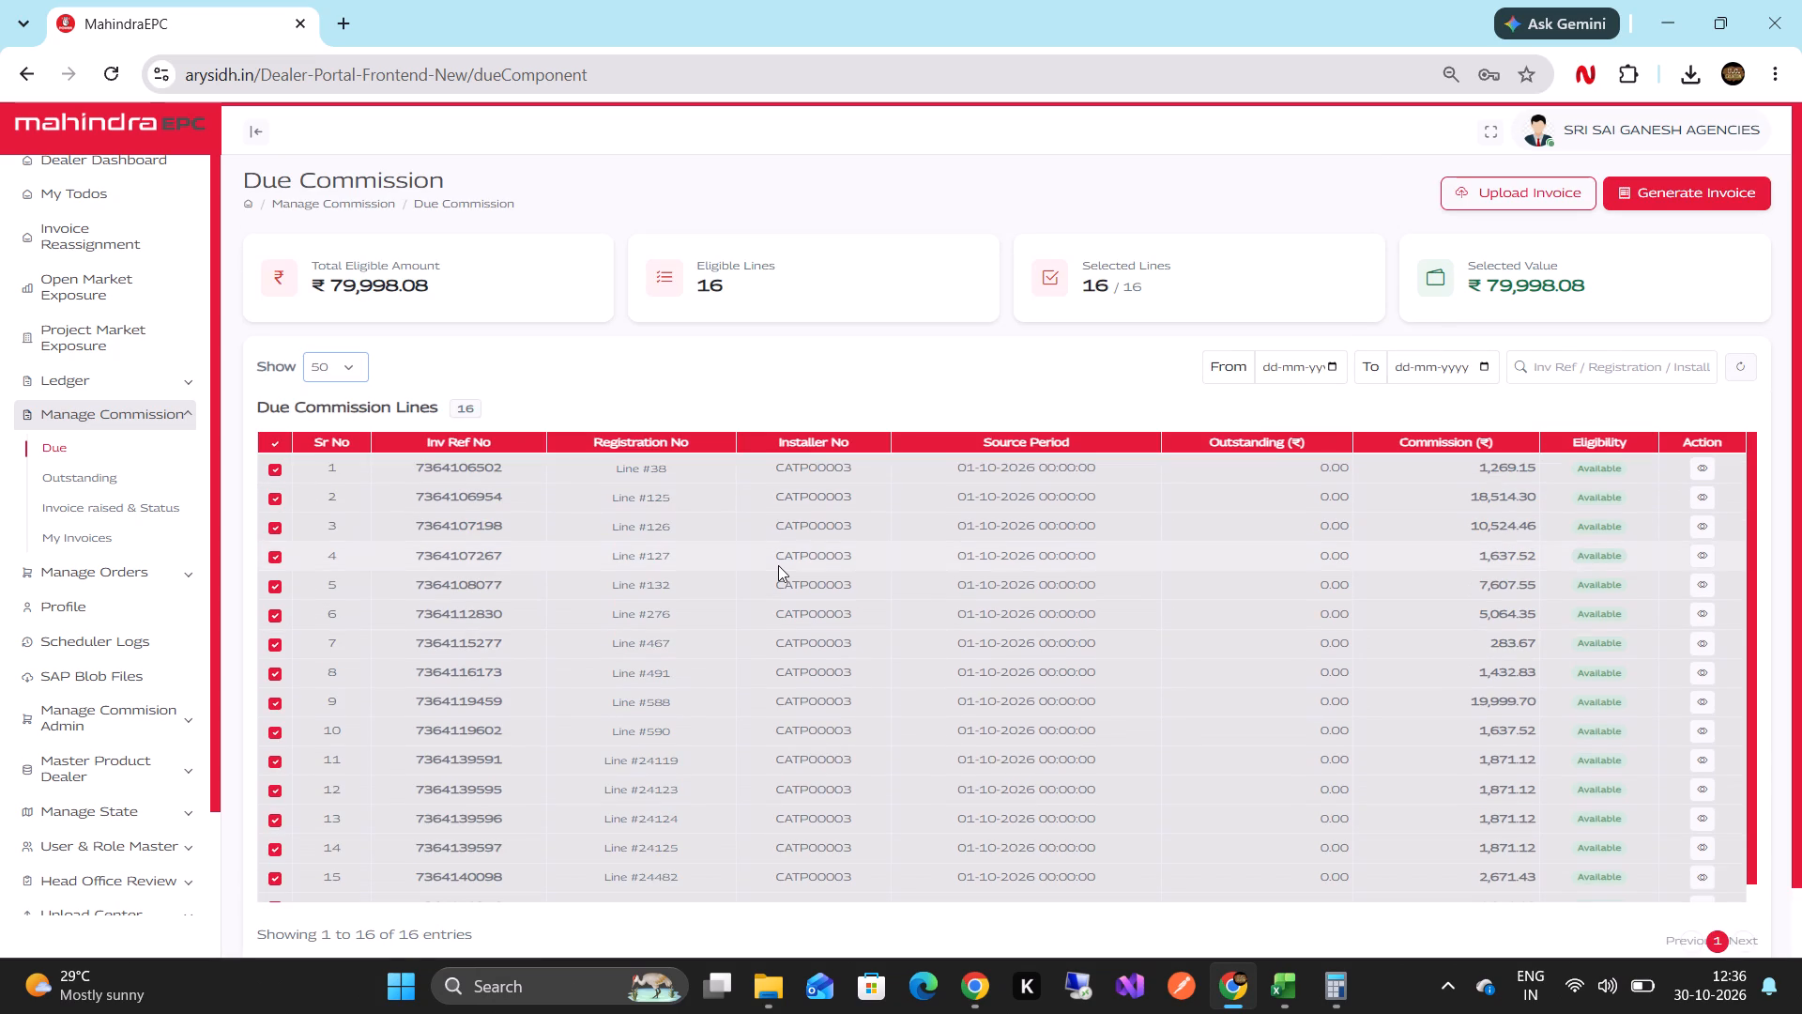
left_click(1331, 993)
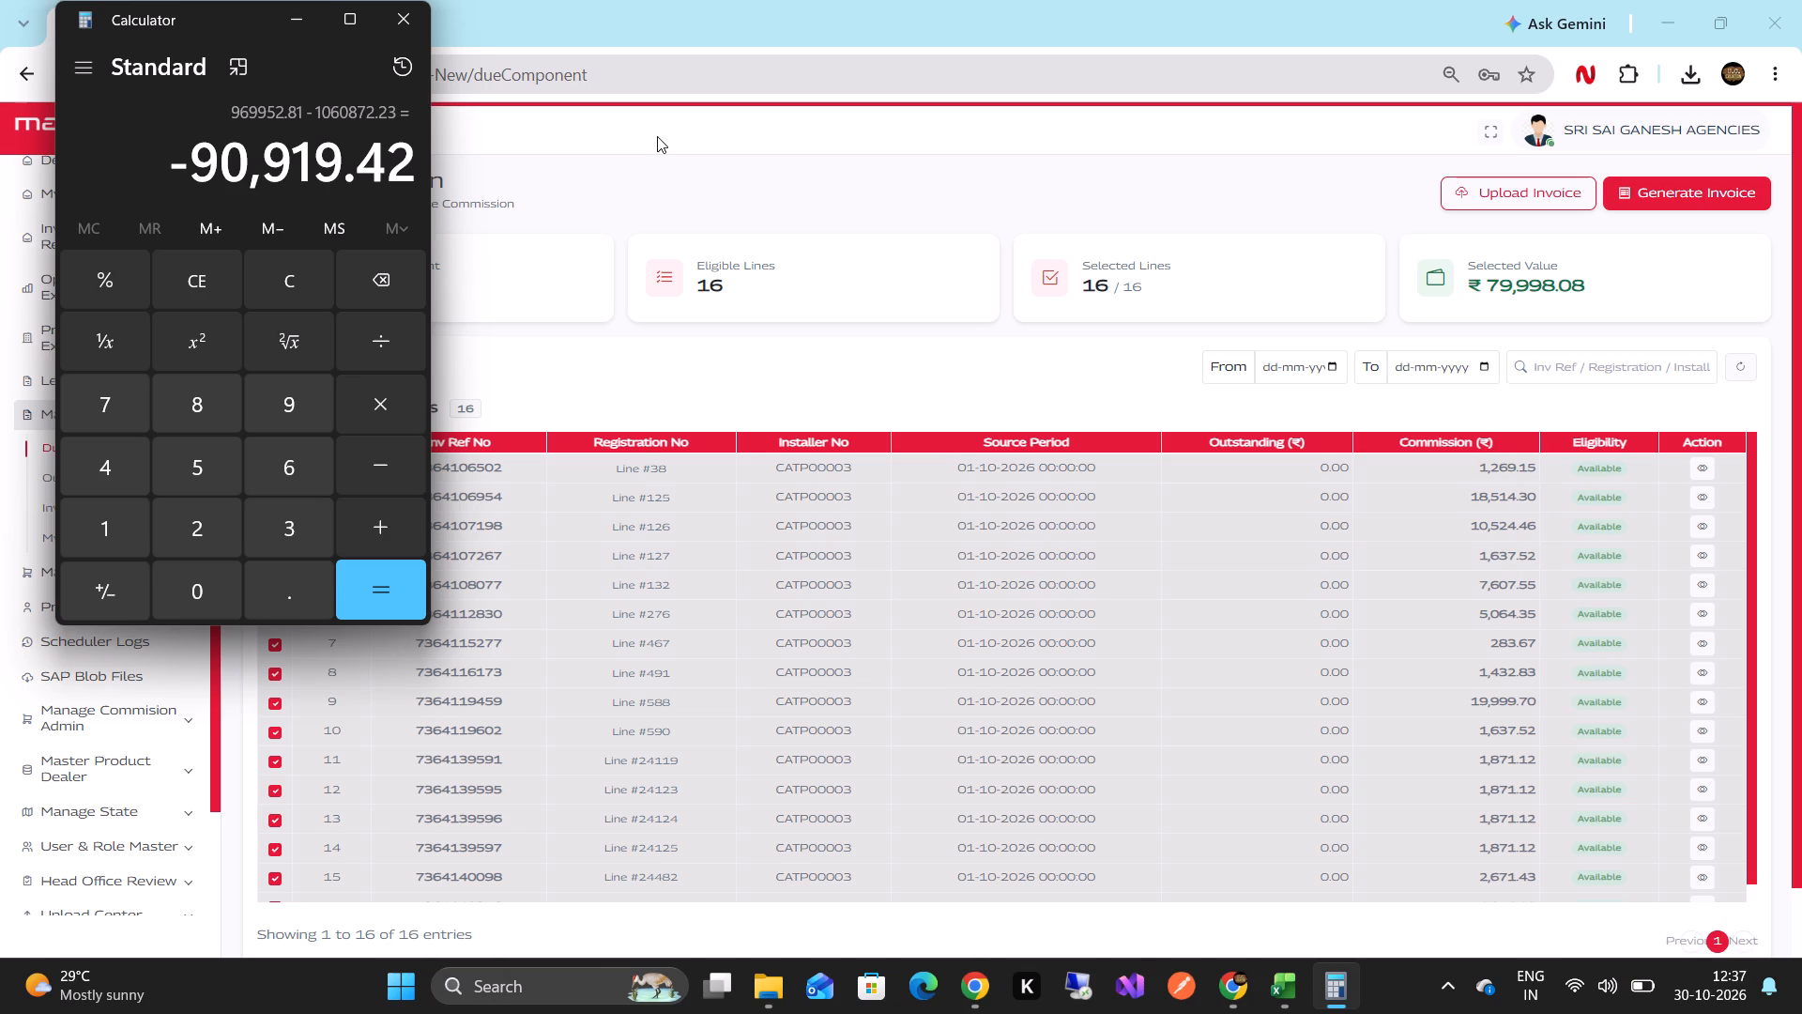
key("alt+Tab")
key("alt+Tab")
key("alt+Tab")
scroll(906, 320, "down", 1)
scroll(906, 320, "up", 1)
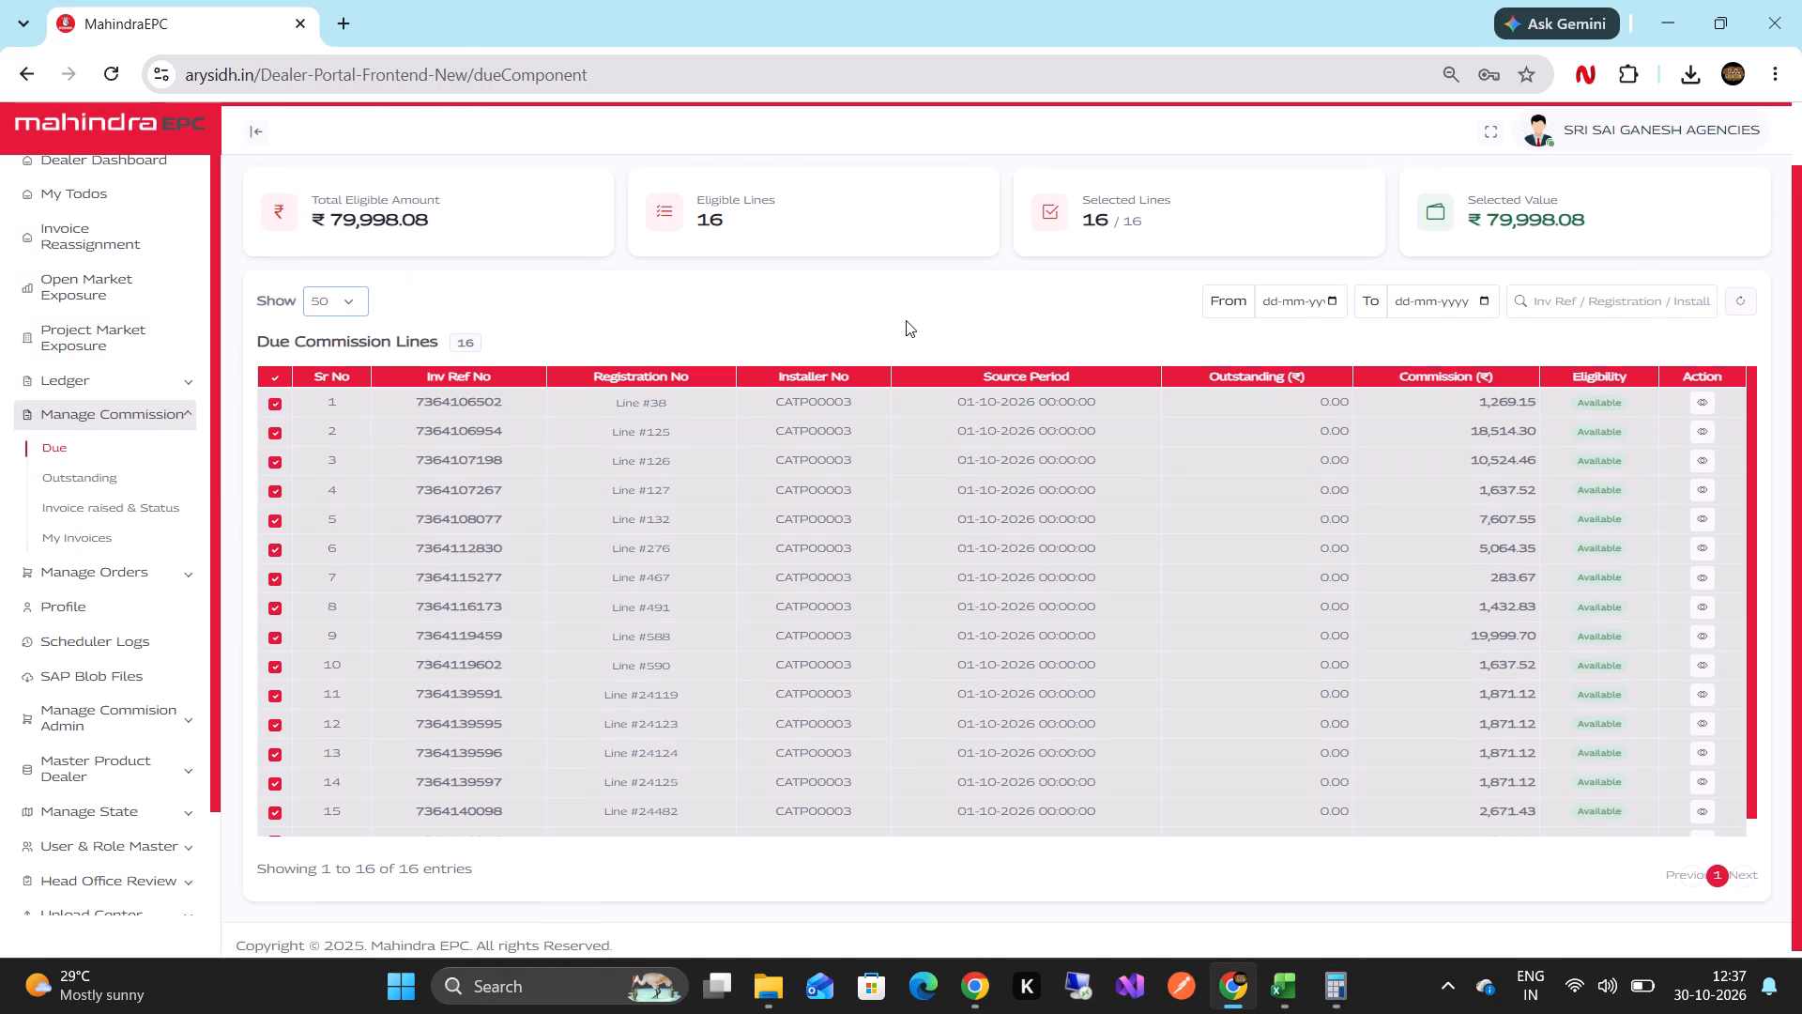
scroll(906, 320, "up", 1)
Change the Due Commission page size to 10, then 100 entries, and examine the commission amounts down to the last line.
left_click(357, 361)
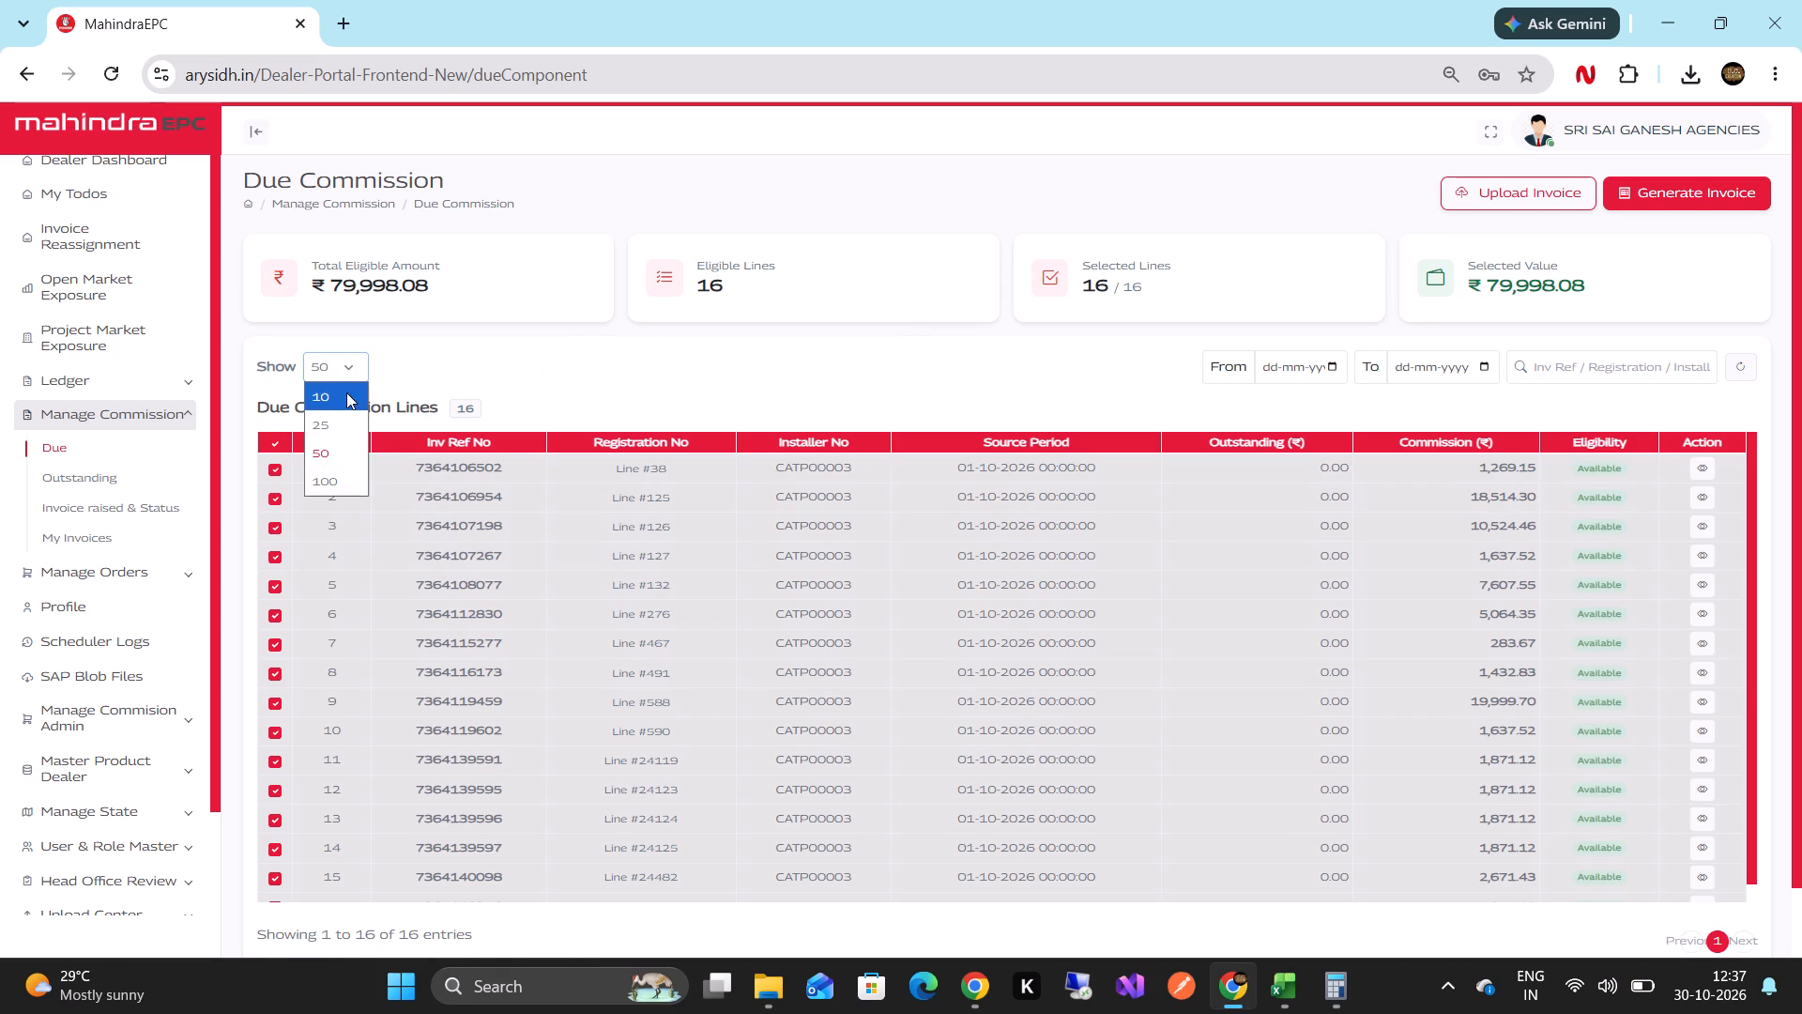
left_click(341, 398)
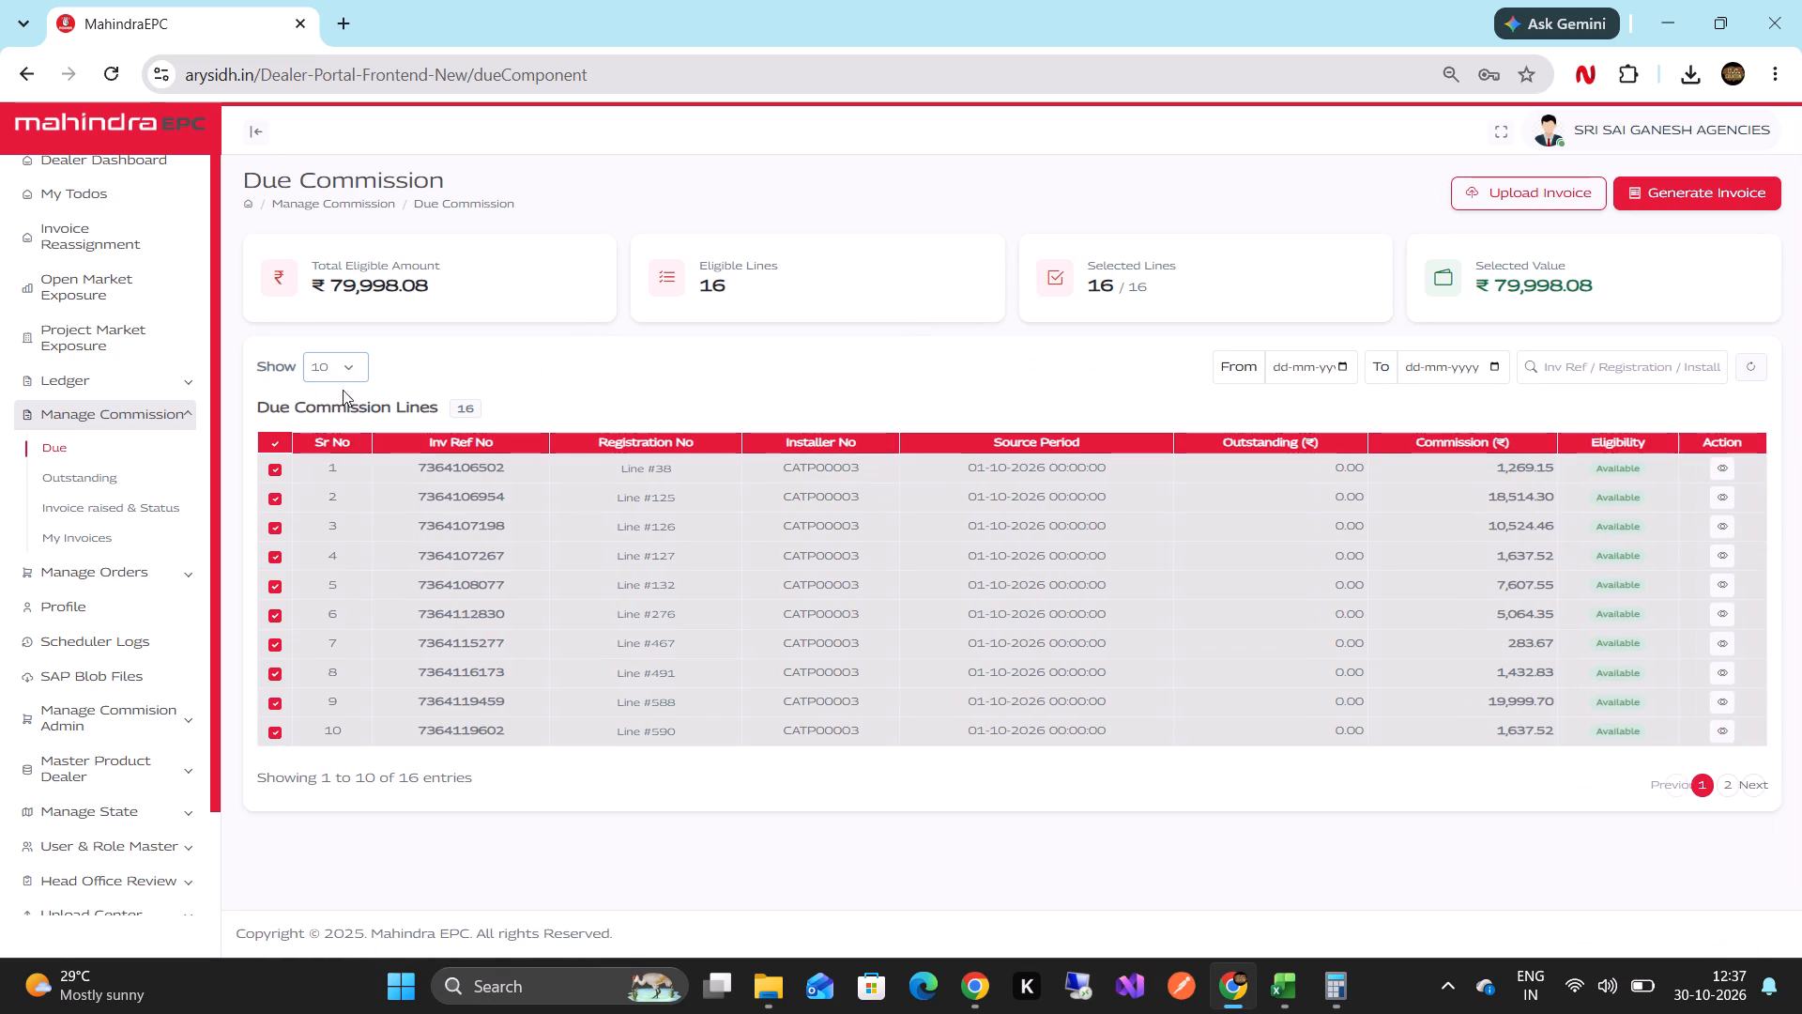
left_click(342, 376)
left_click(336, 481)
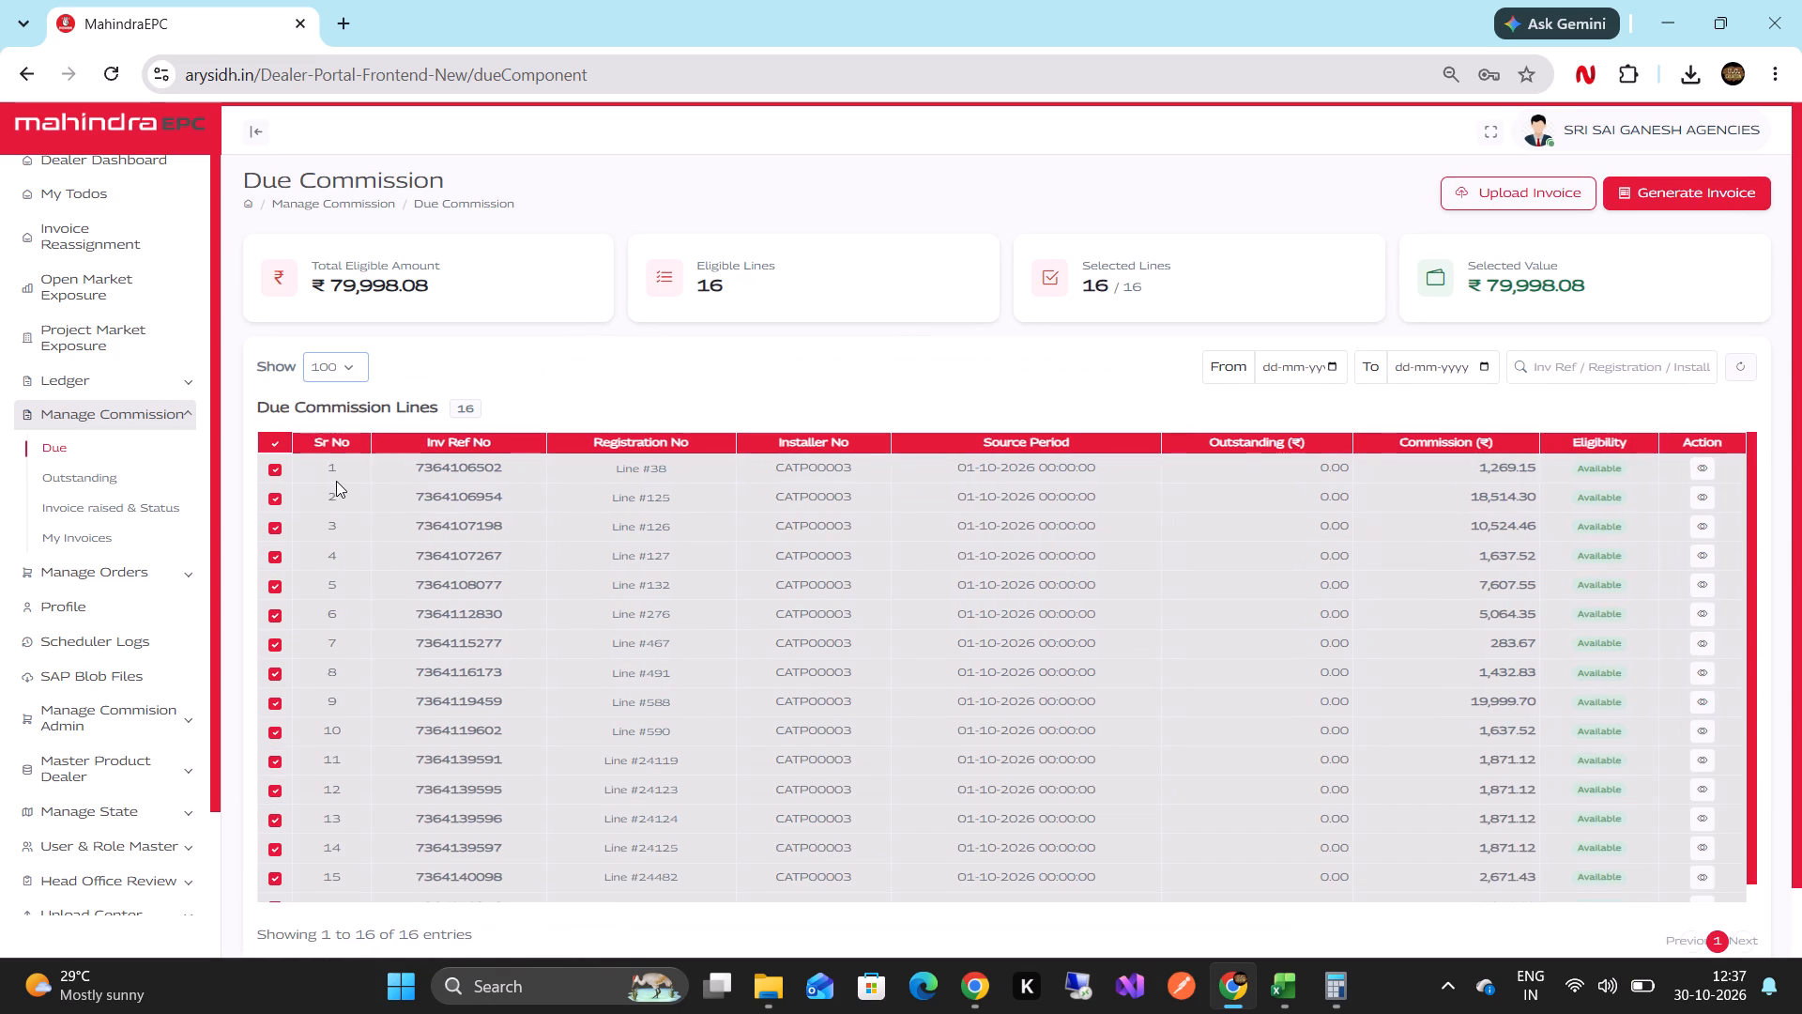
scroll(567, 555, "down", 2)
scroll(567, 555, "up", 2)
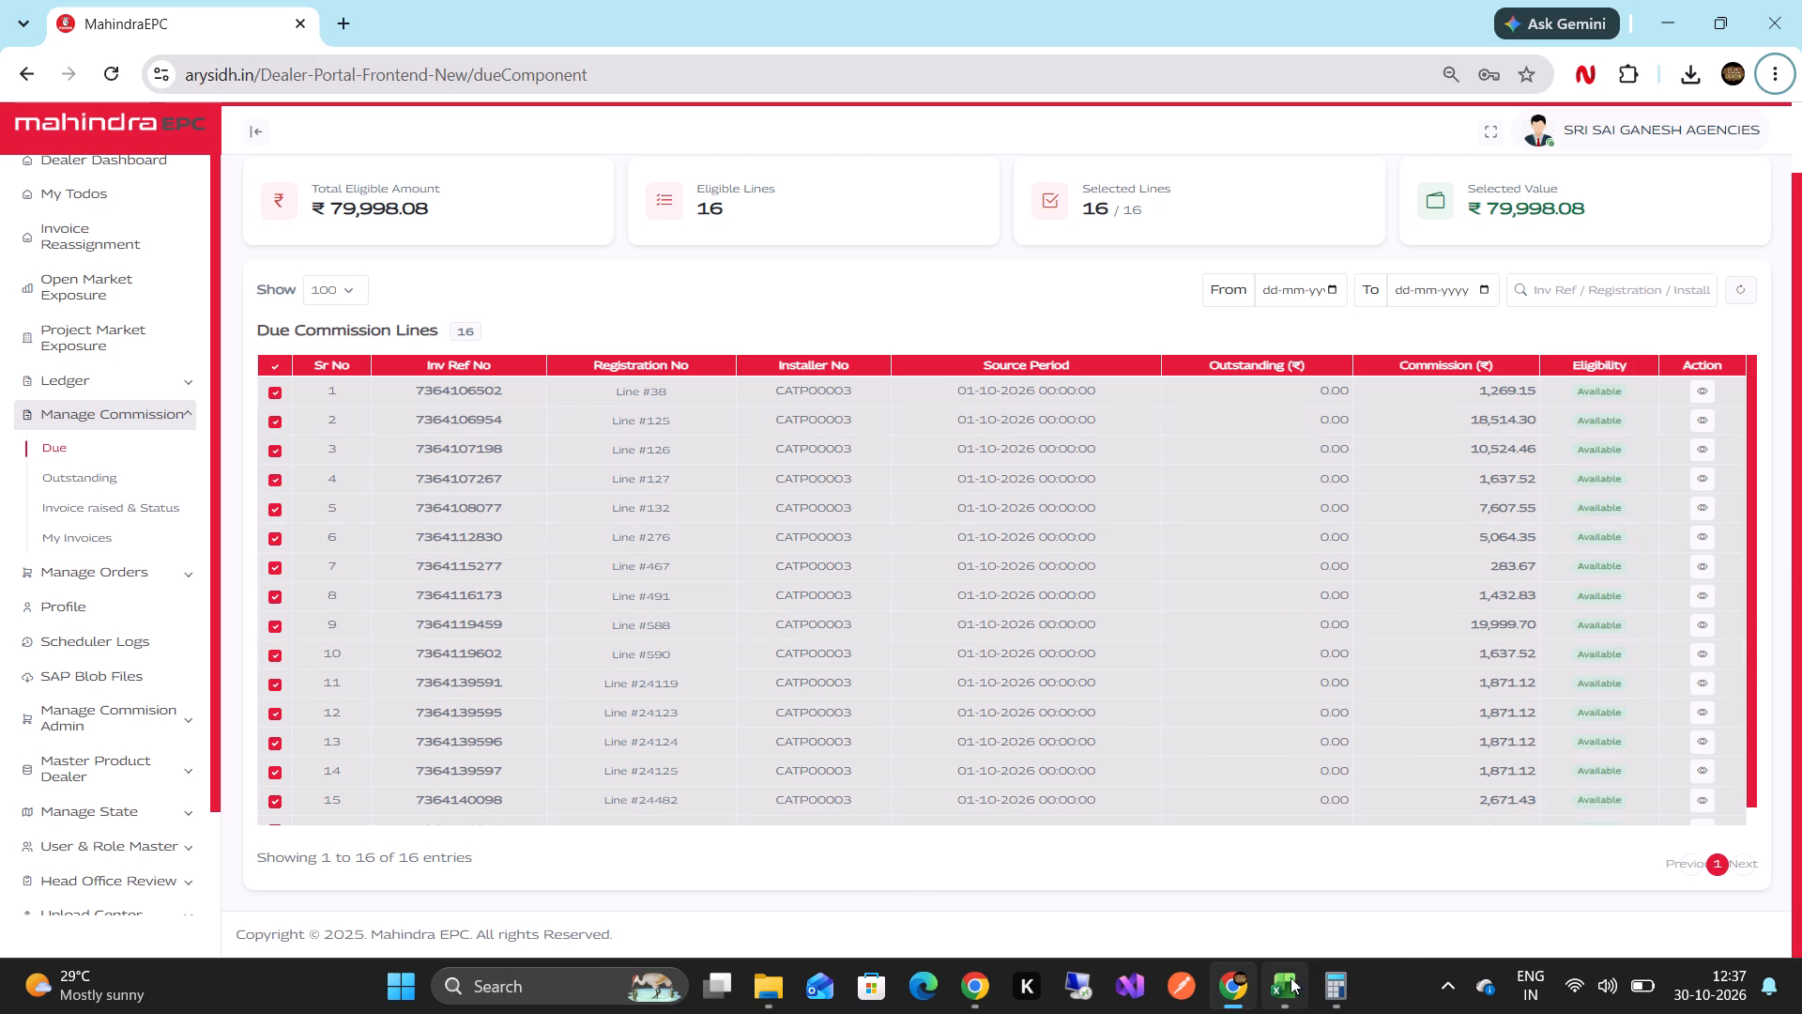
scroll(1091, 842, "down", 3)
scroll(845, 781, "down", 3)
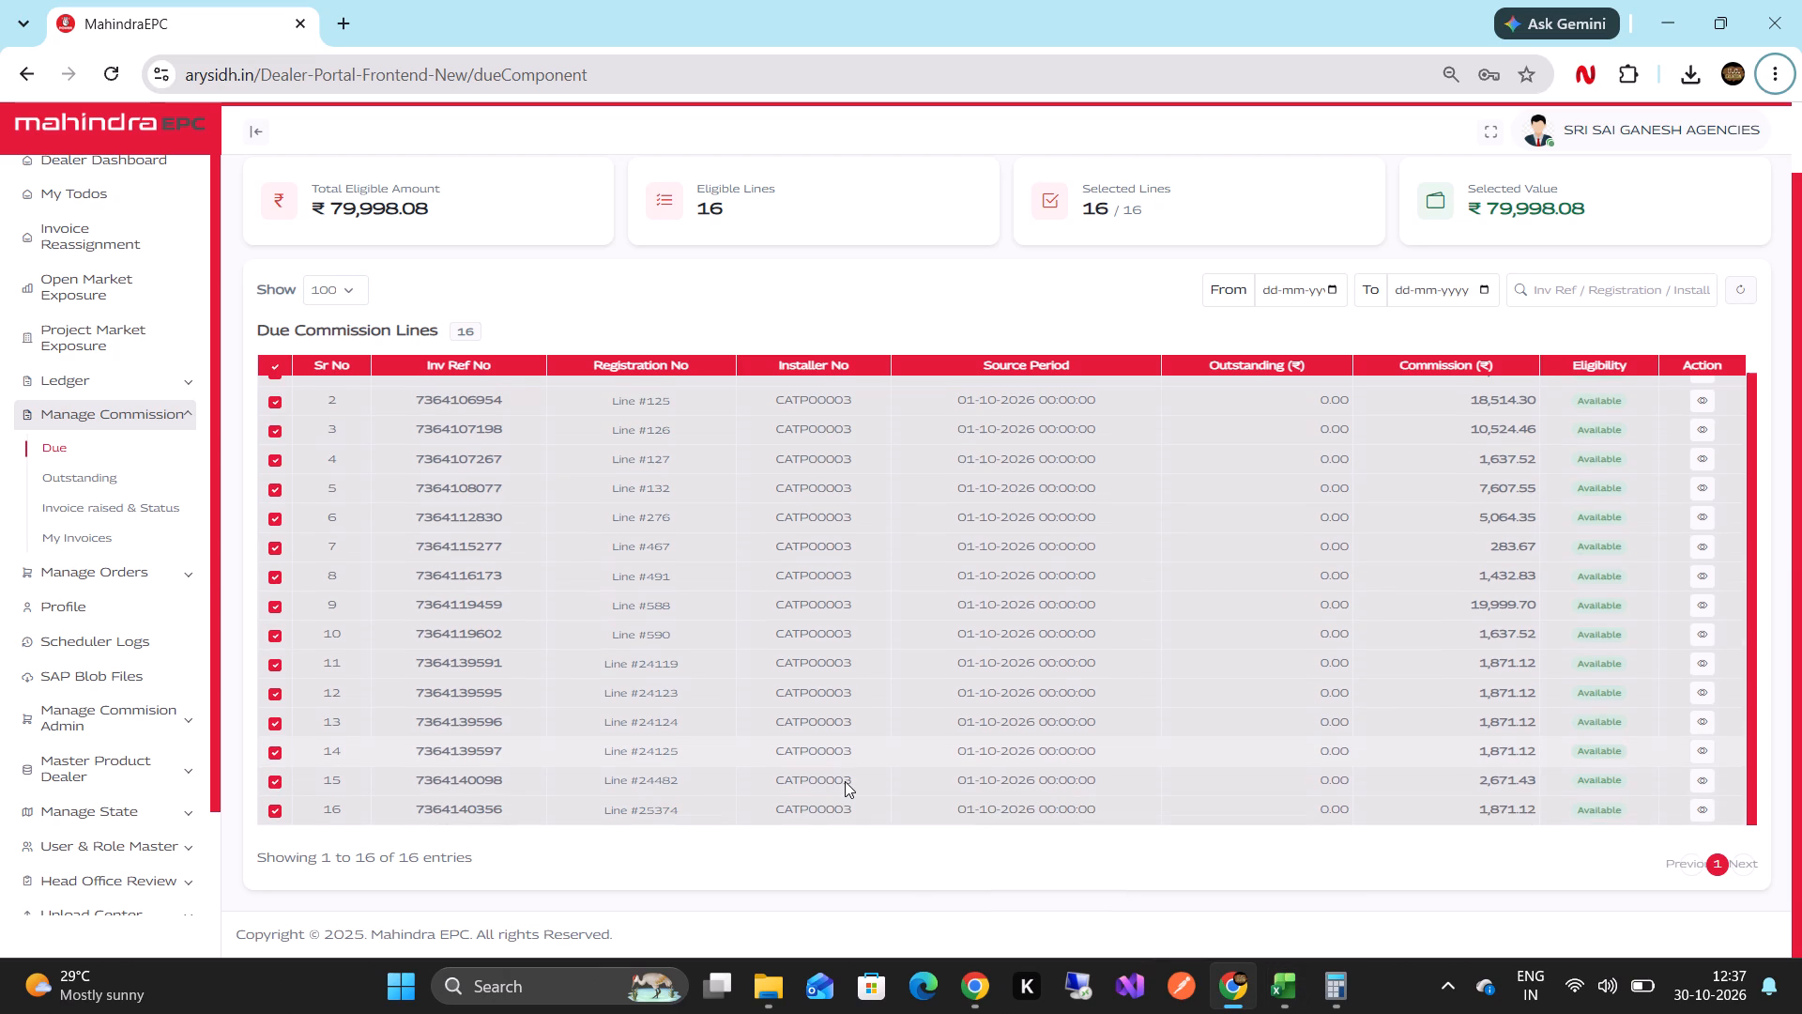
scroll(845, 781, "down", 2)
left_click_drag(1465, 808, 1455, 541)
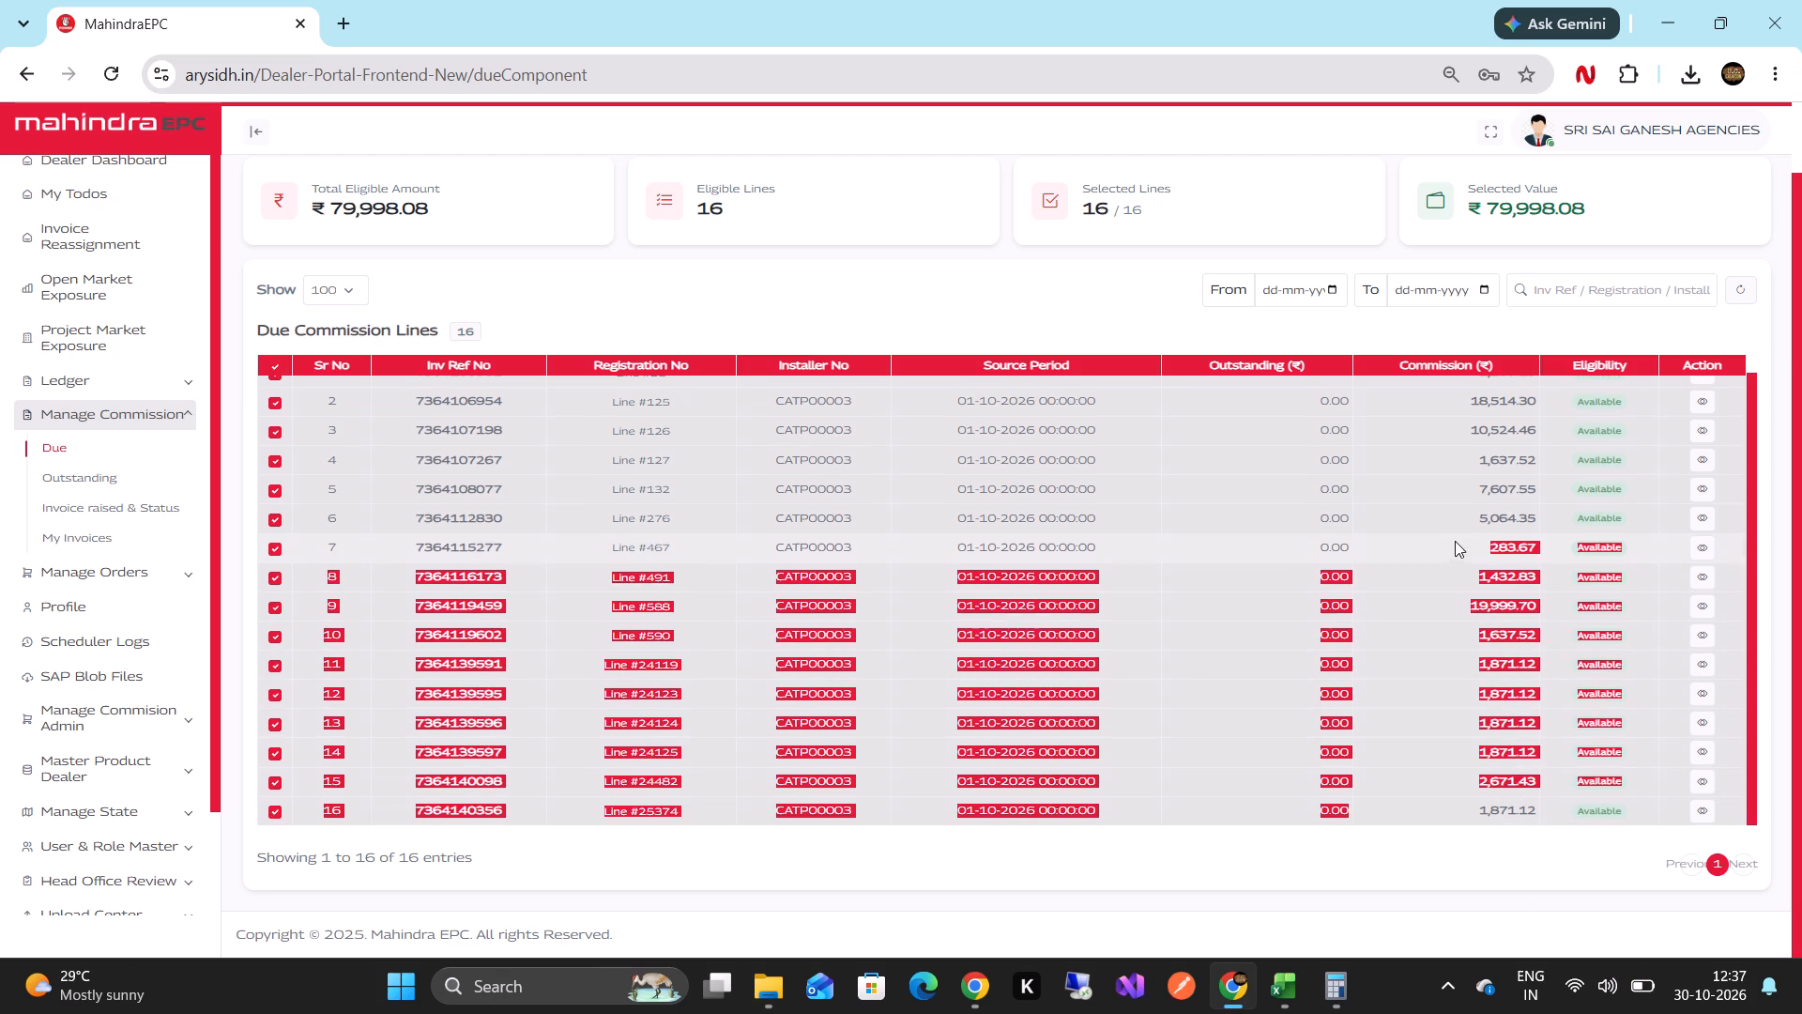
left_click_drag(1455, 541, 1454, 531)
left_click(1356, 576)
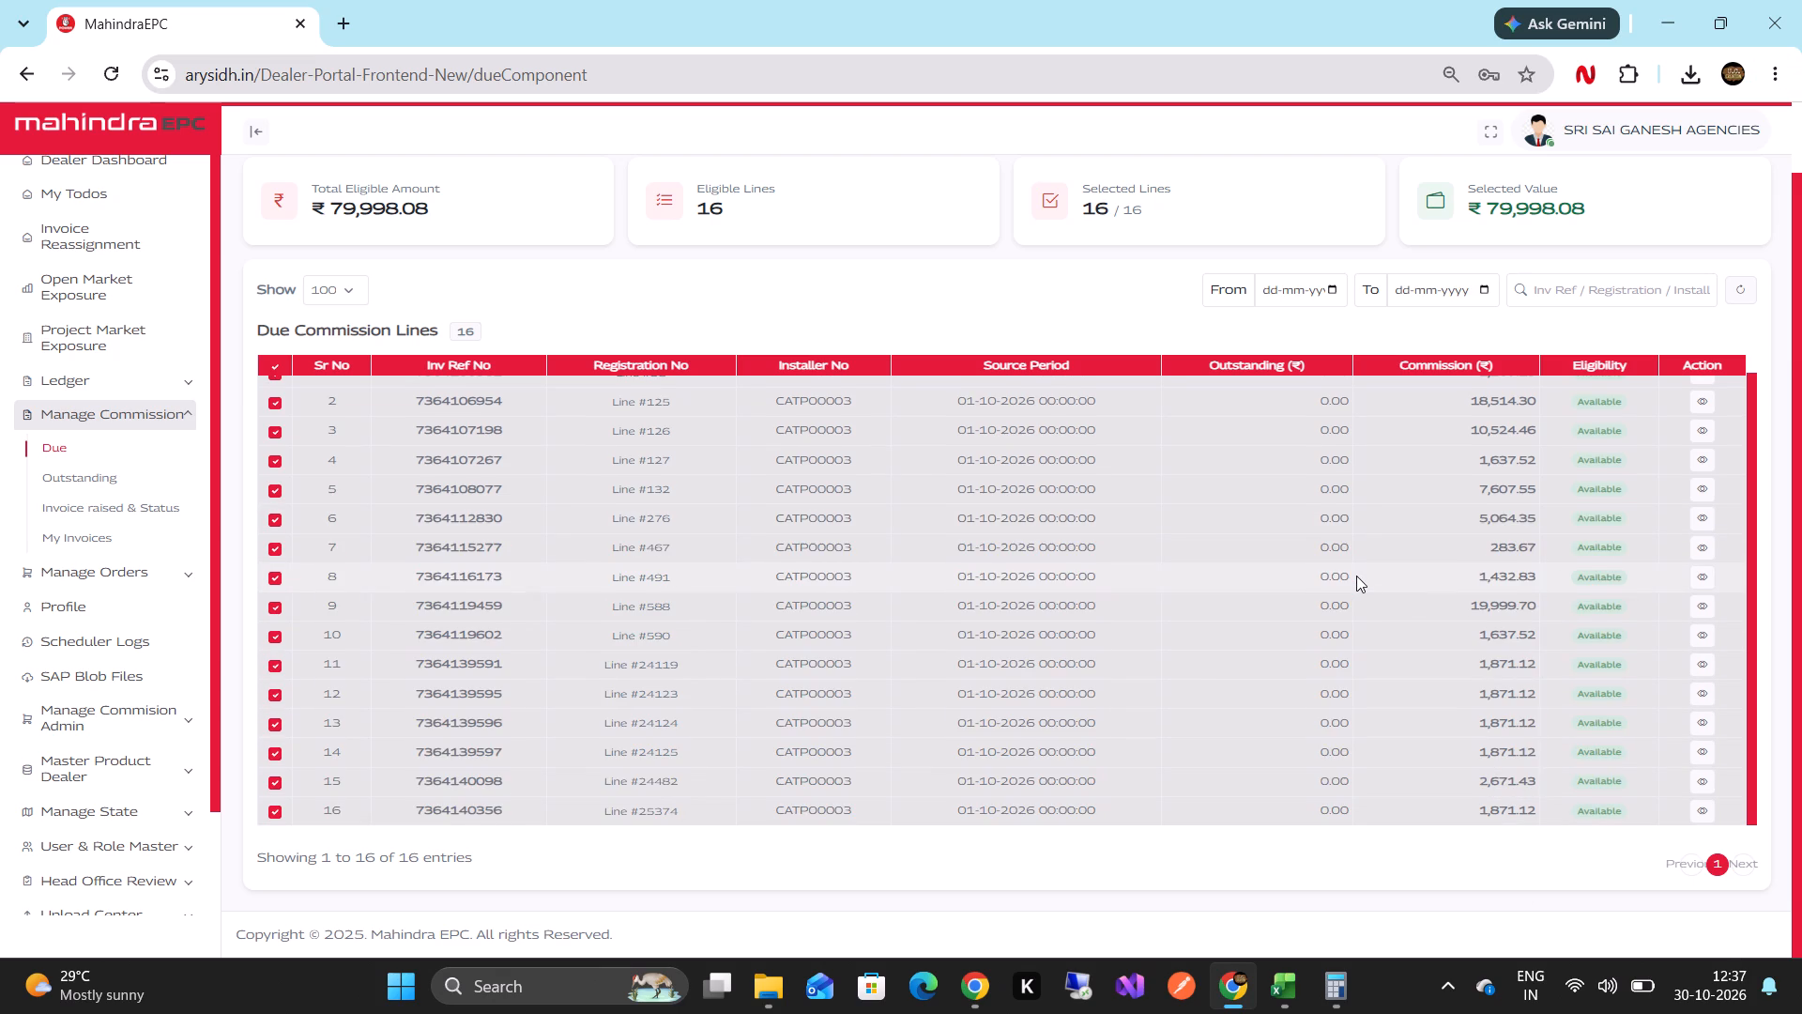
scroll(1356, 576, "up", 5)
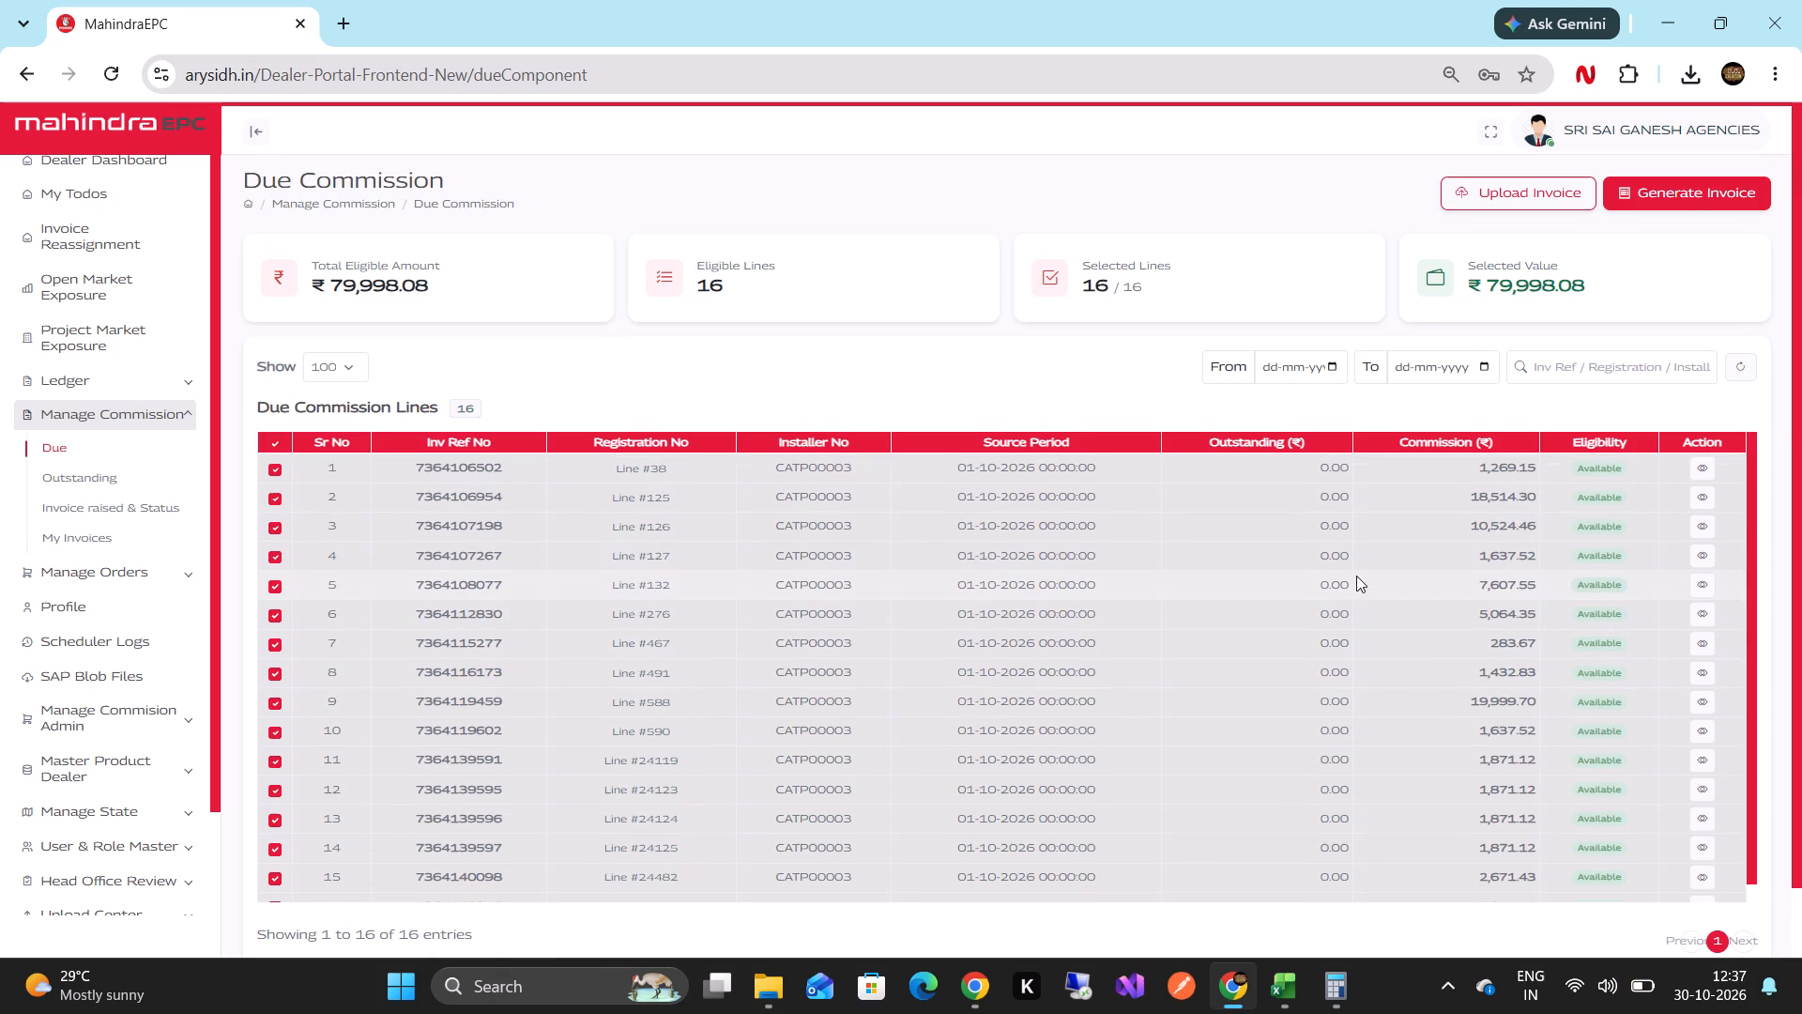
Switch to Excel and filter Sheet1's outstanding amount column to show only rows with 0.
key("alt+Tab")
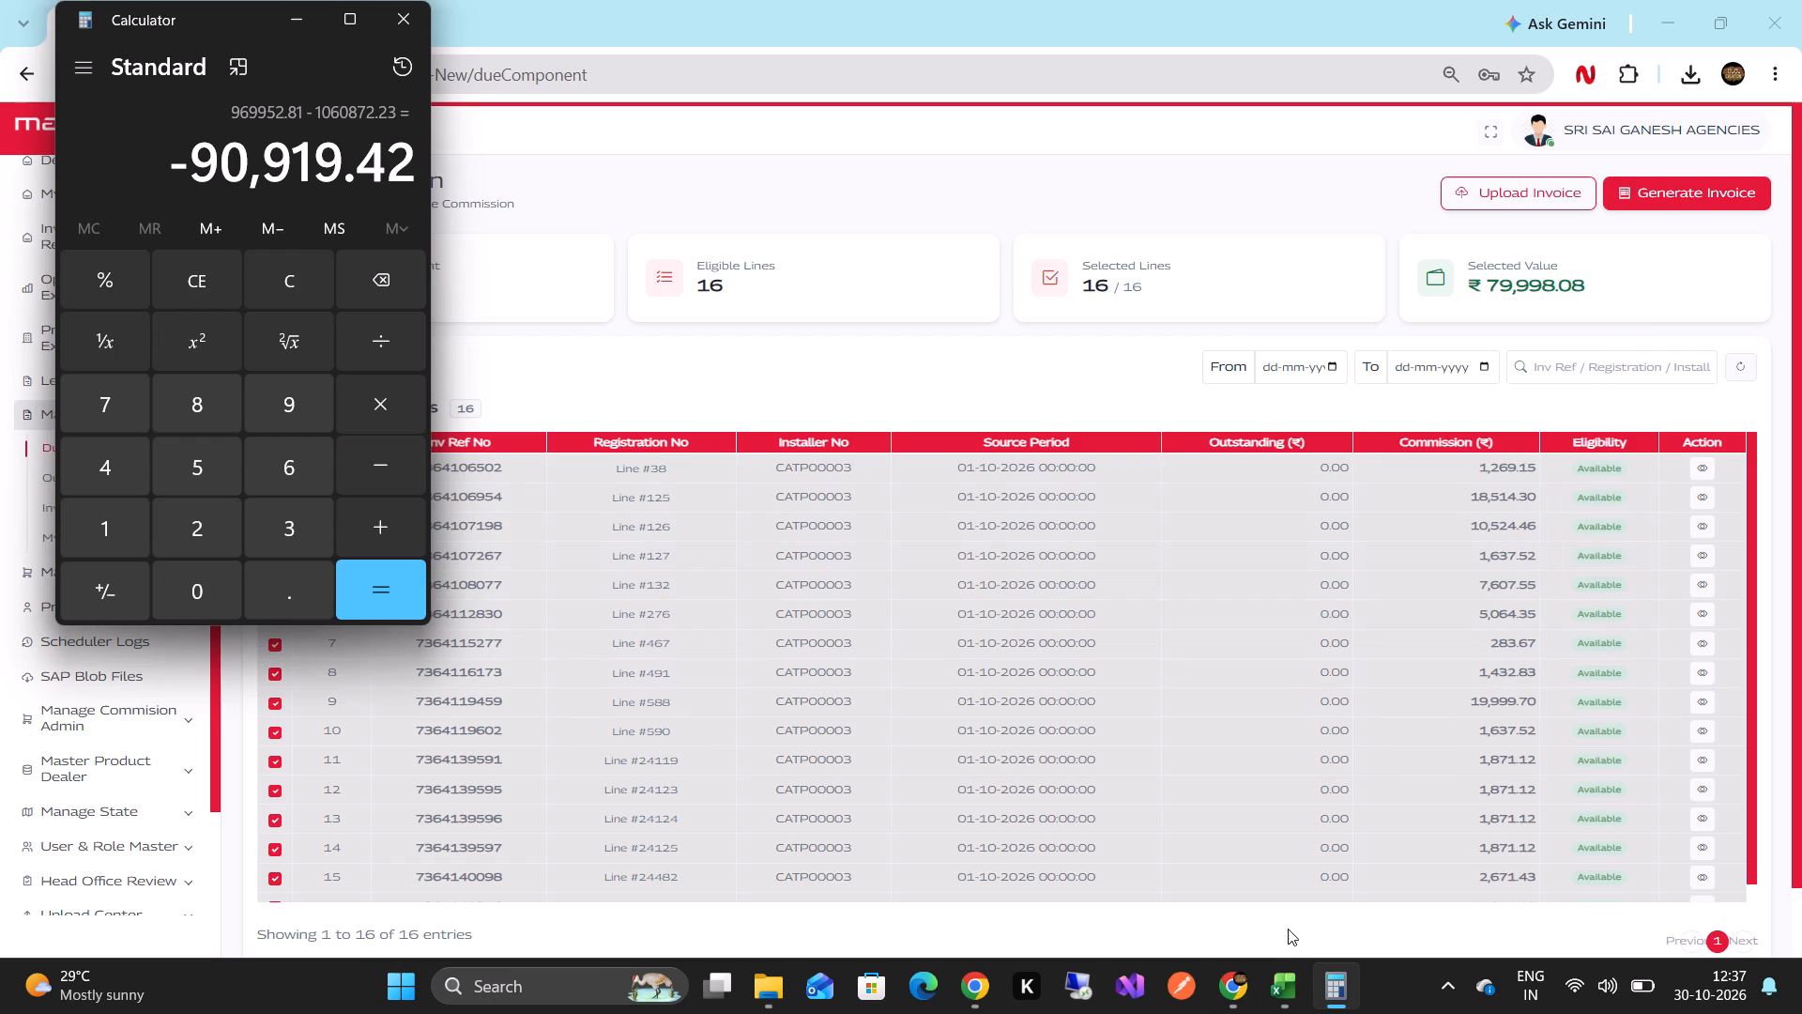
left_click(1282, 906)
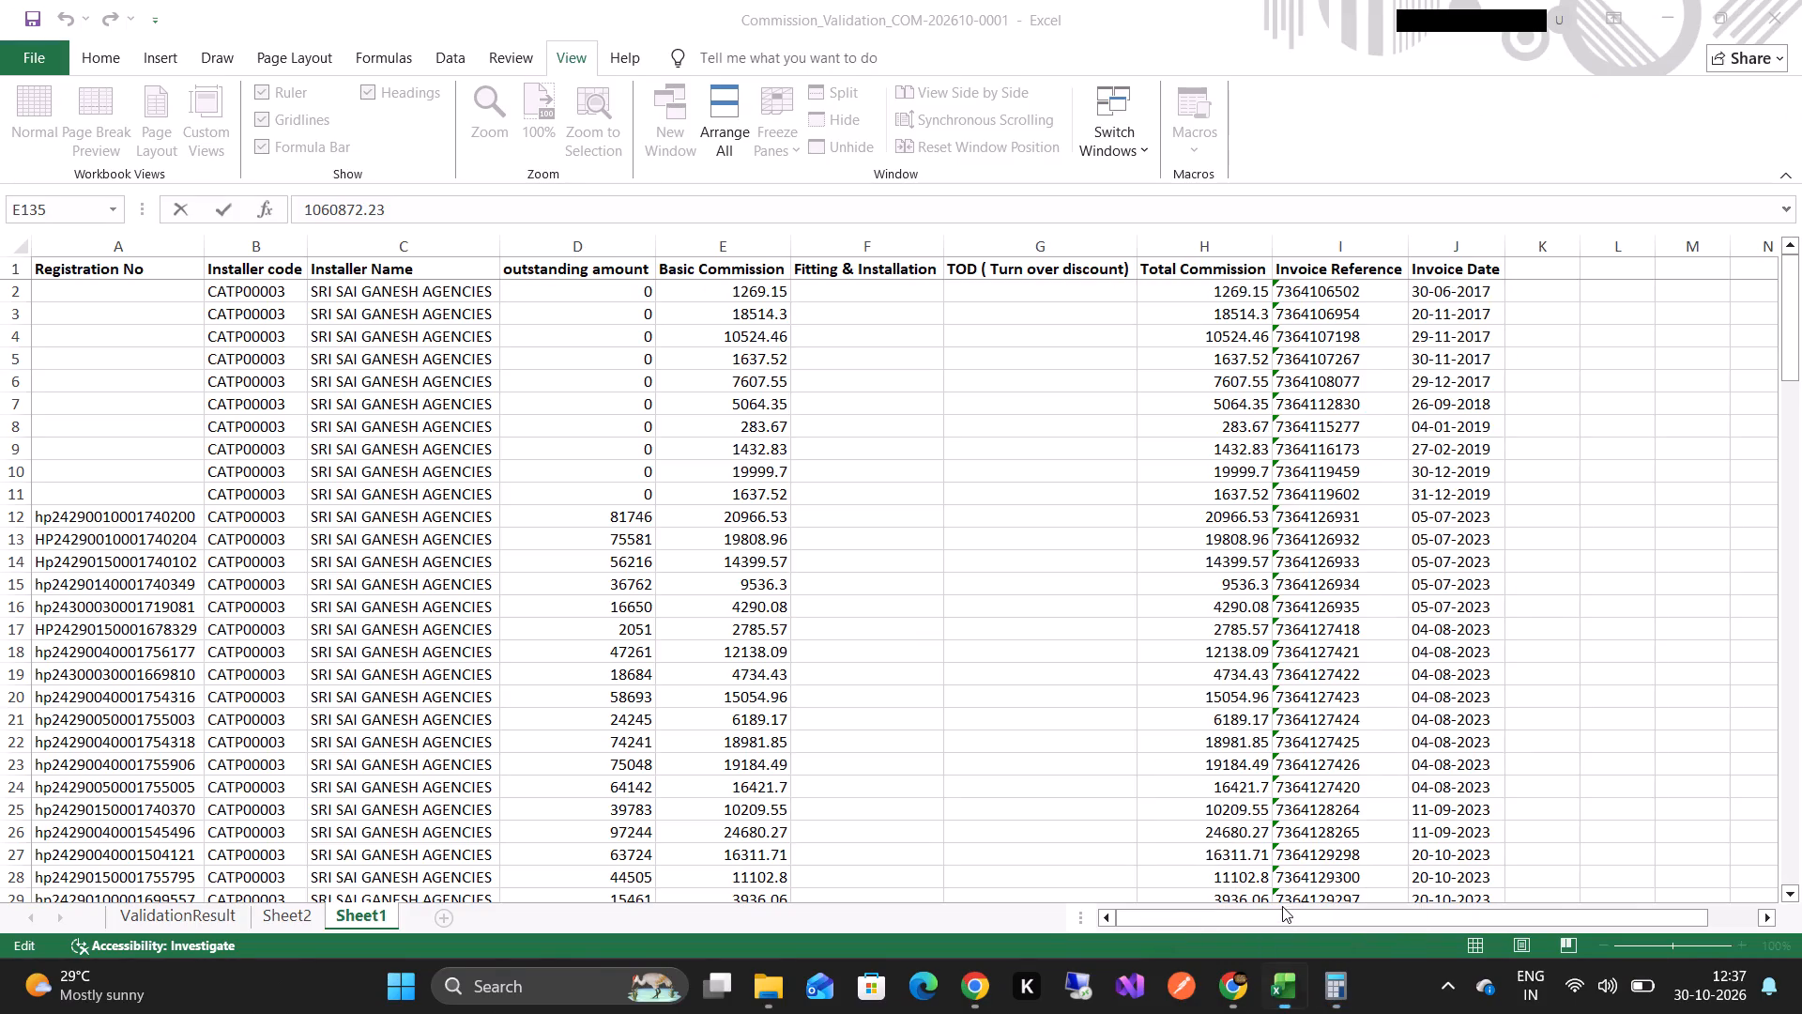
scroll(1206, 715, "right", 1)
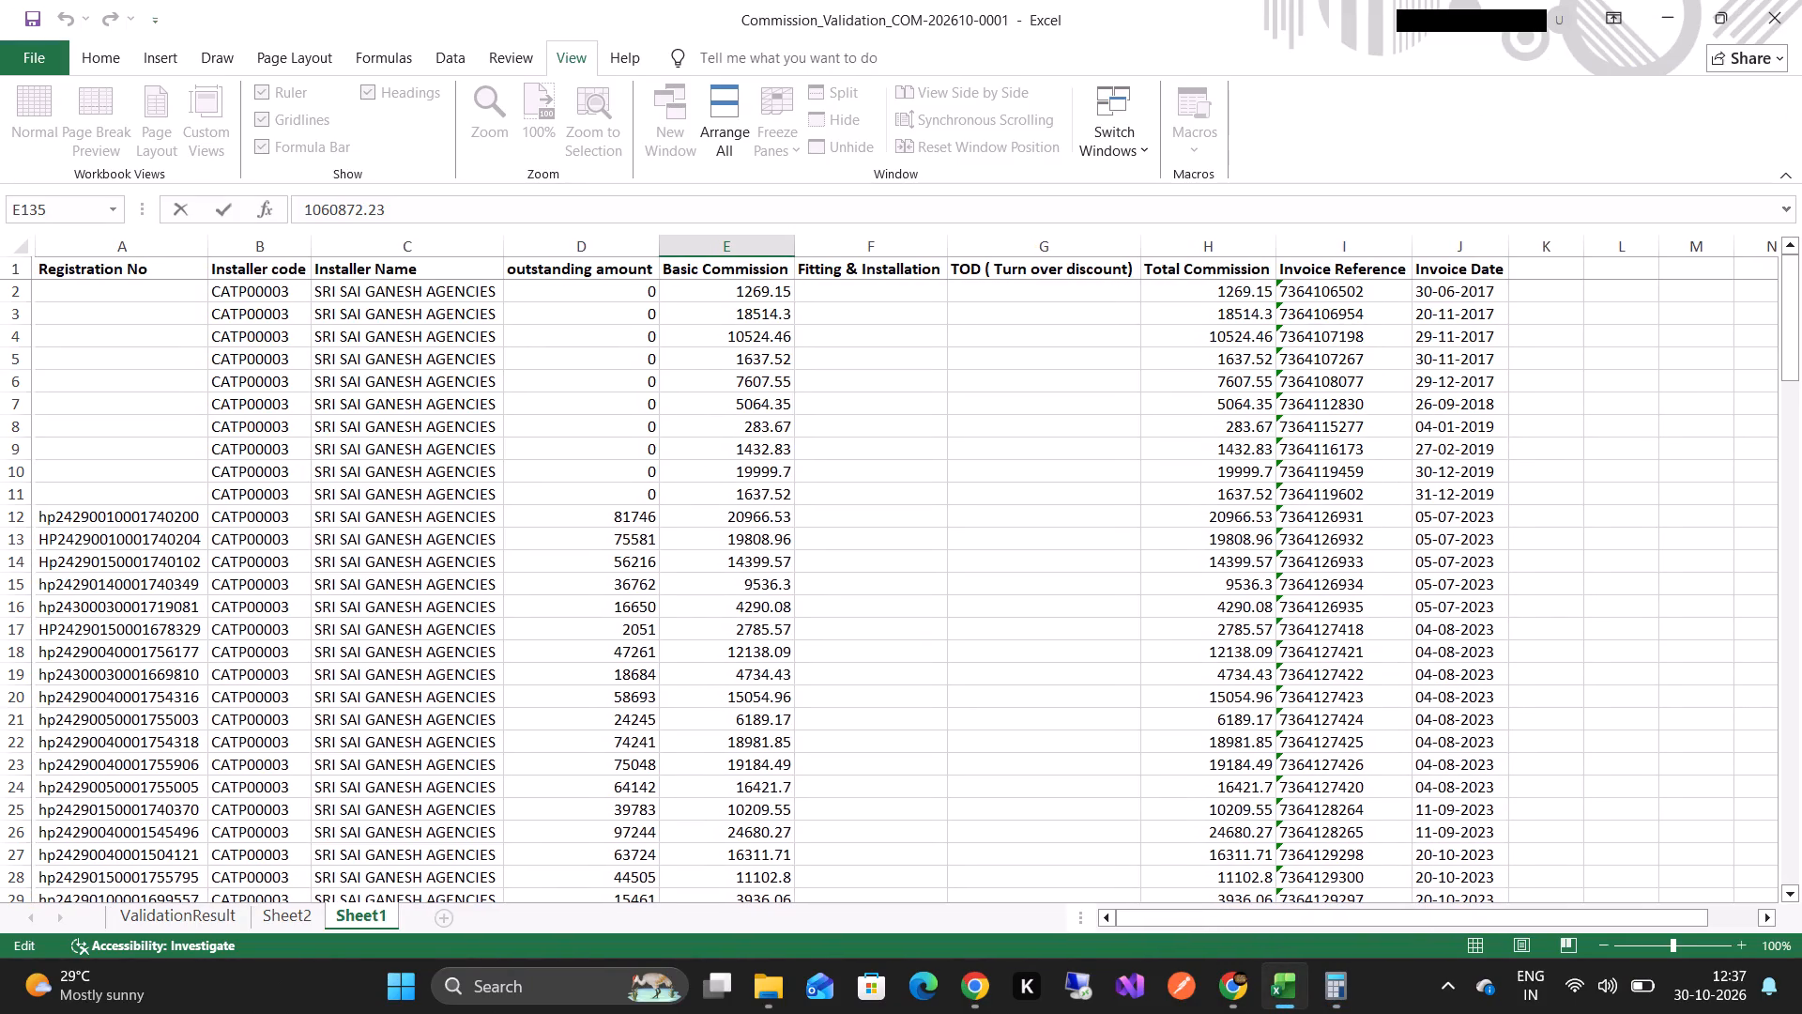
scroll(1206, 715, "right", 1)
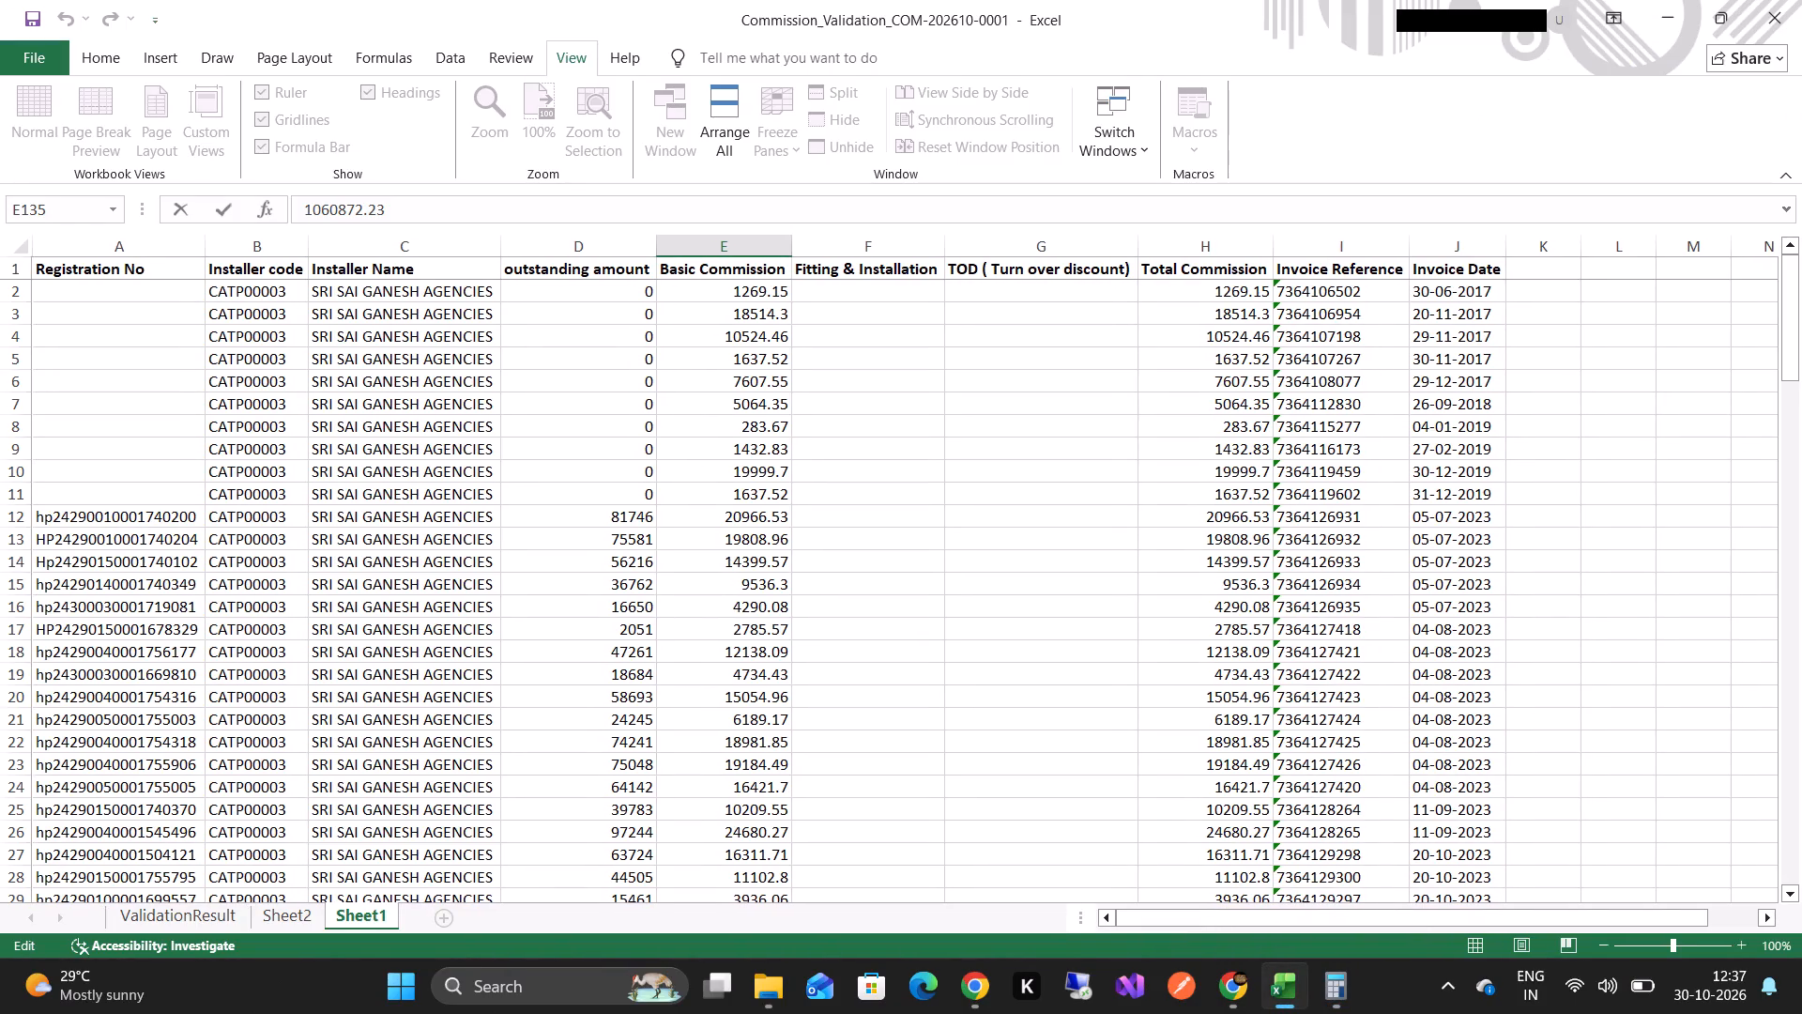
left_click(605, 250)
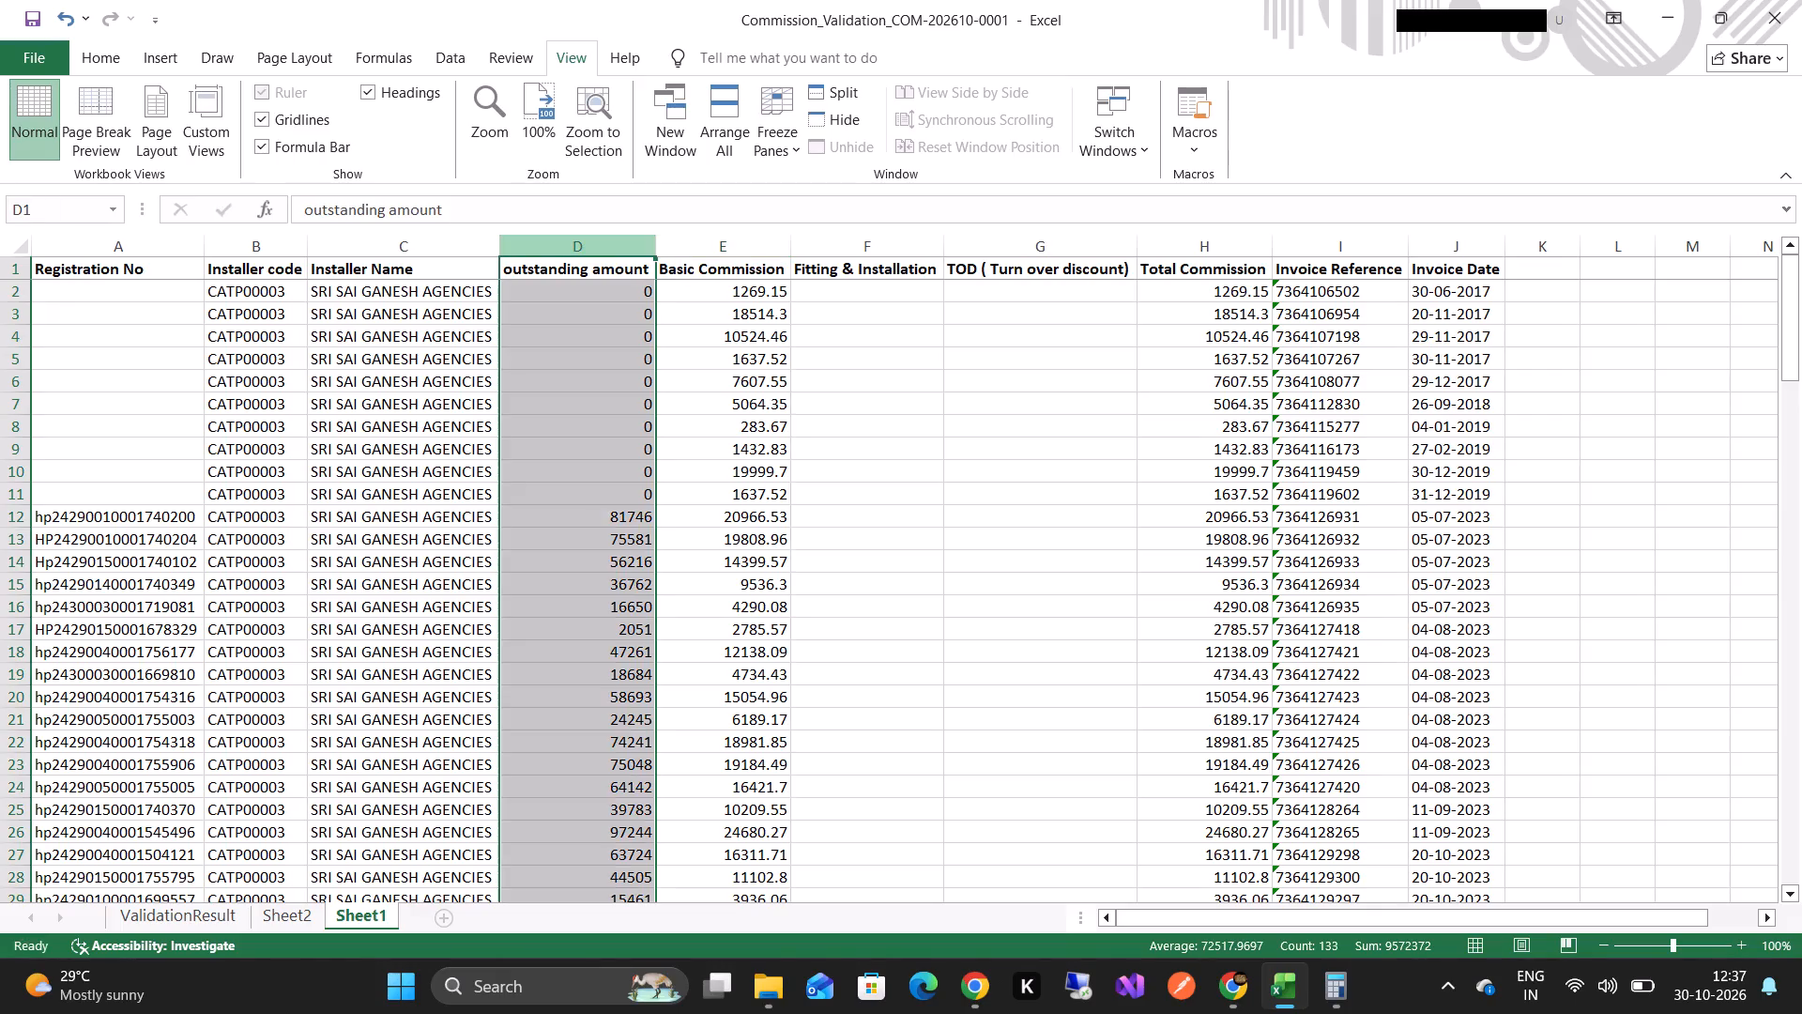
left_click(449, 57)
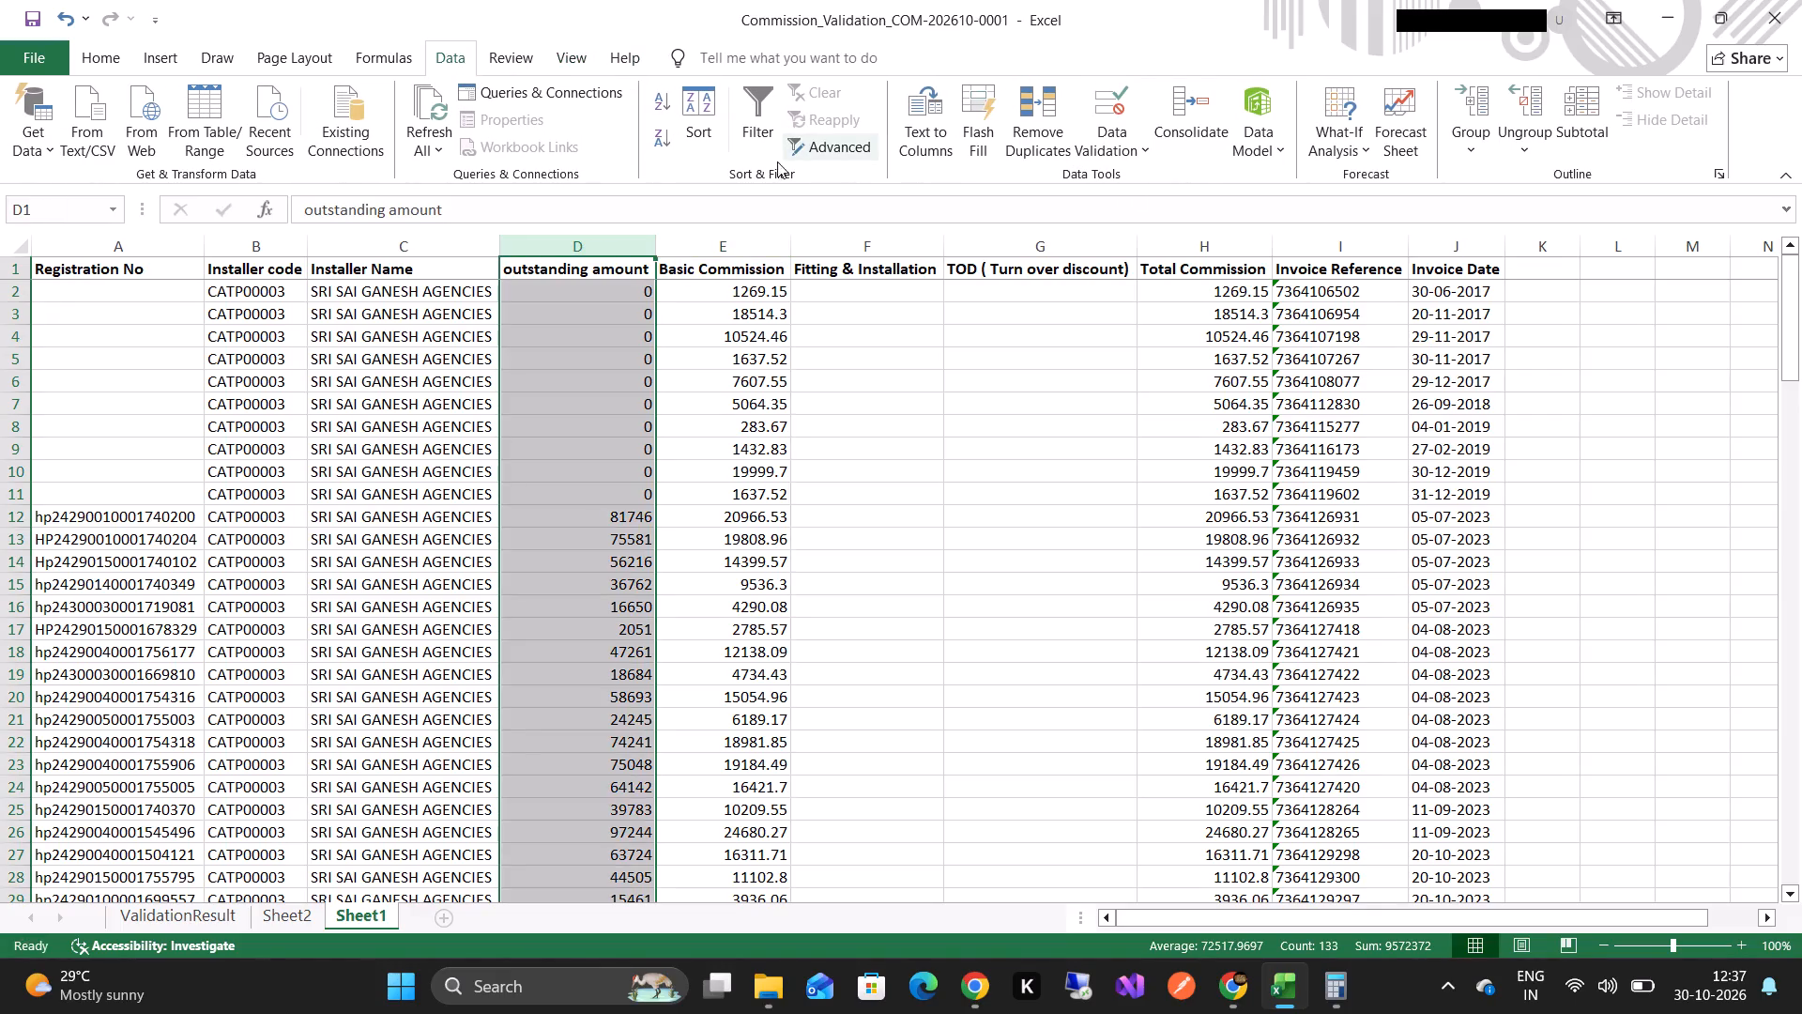
left_click(566, 55)
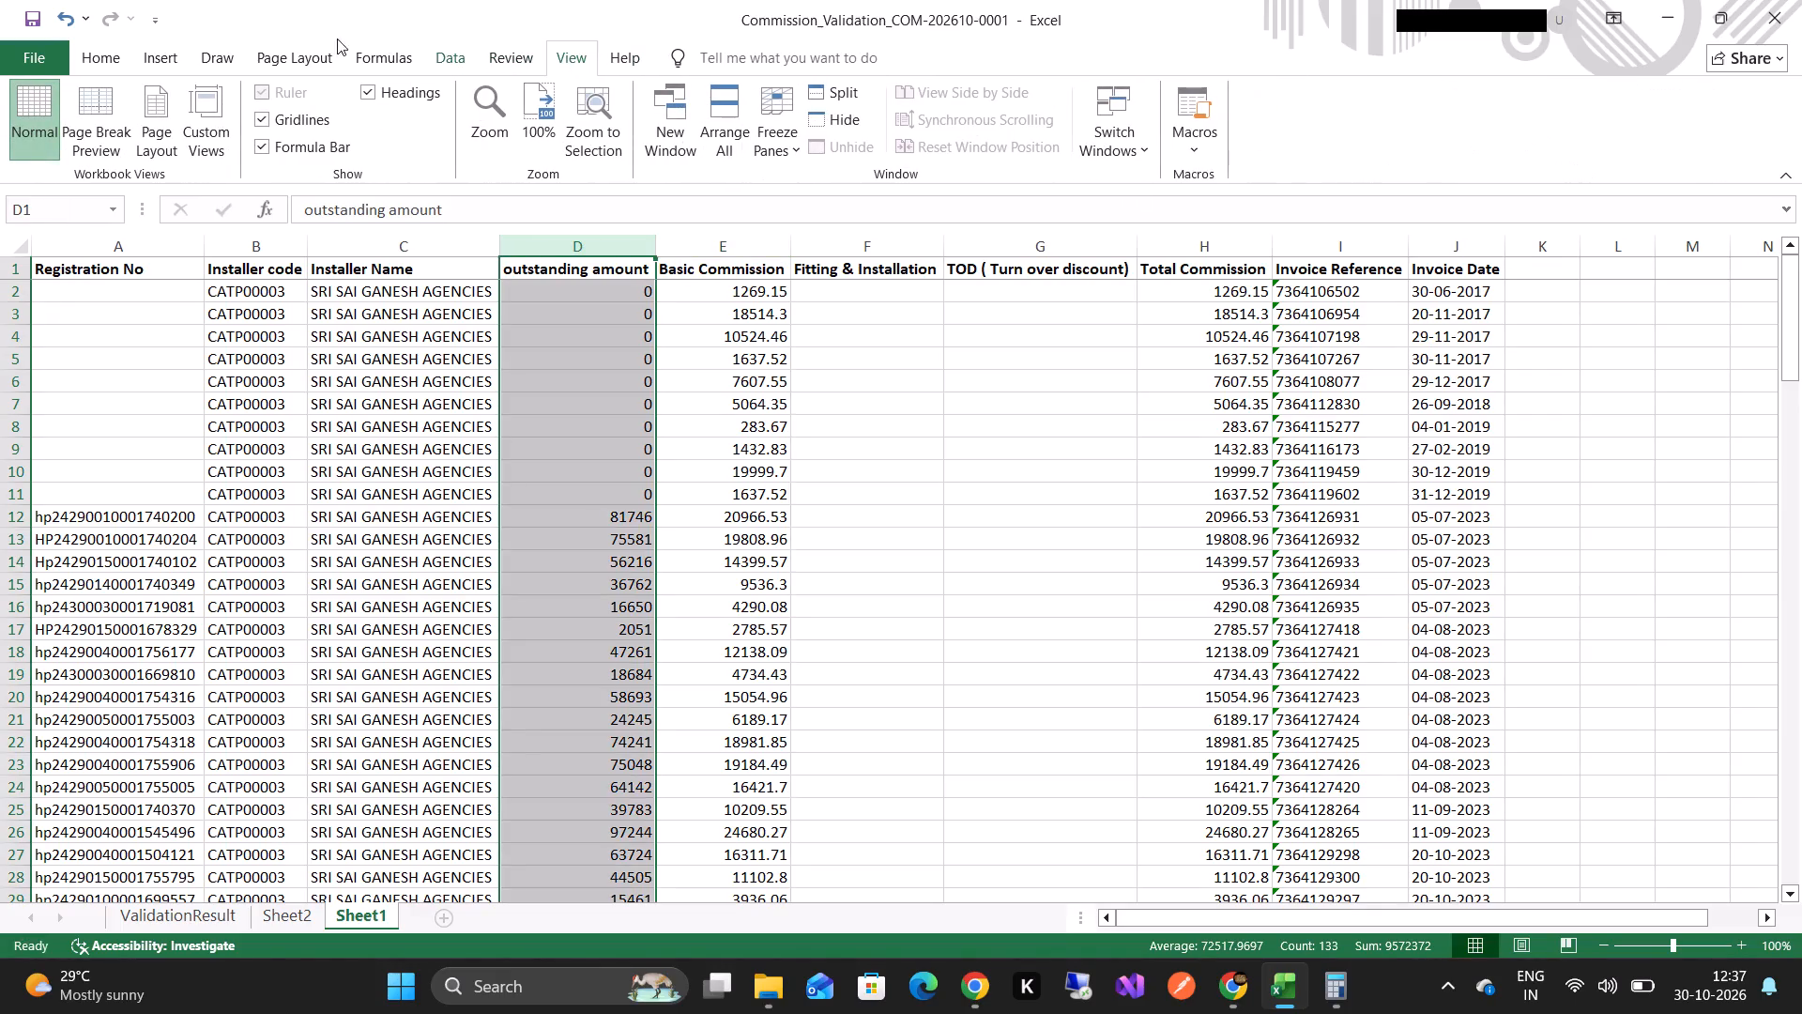
left_click(99, 56)
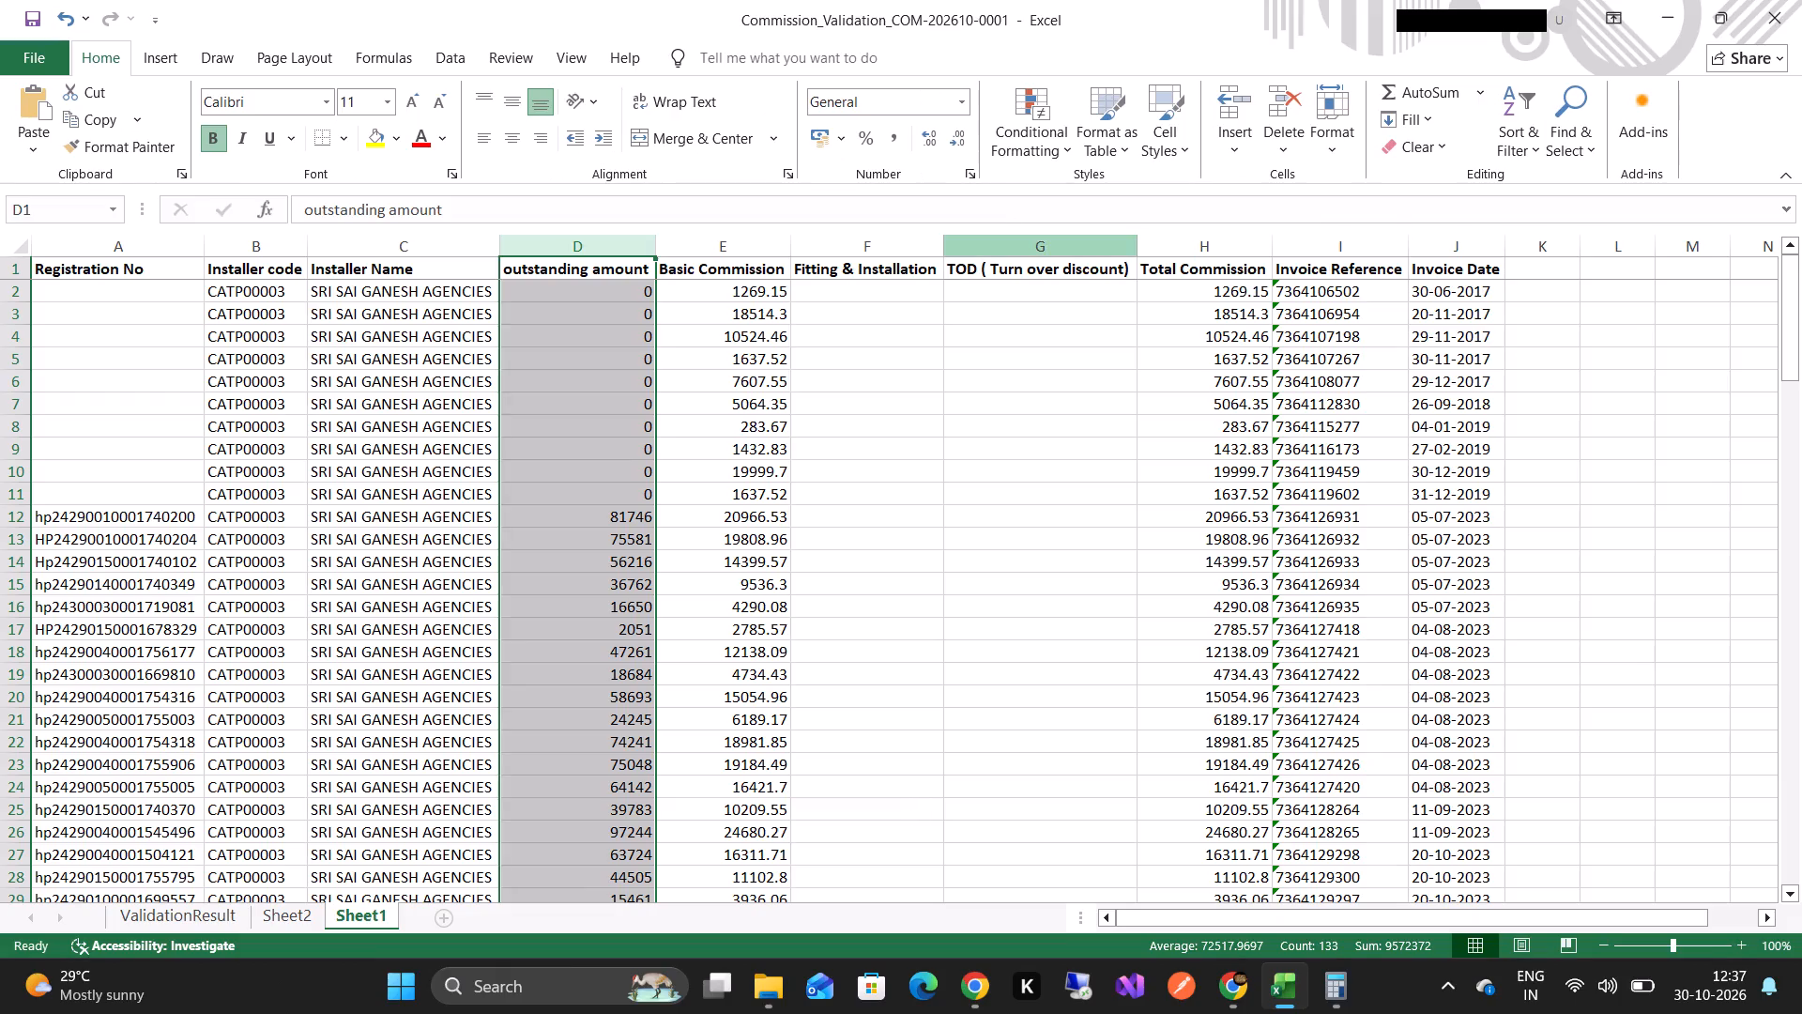
left_click(1523, 138)
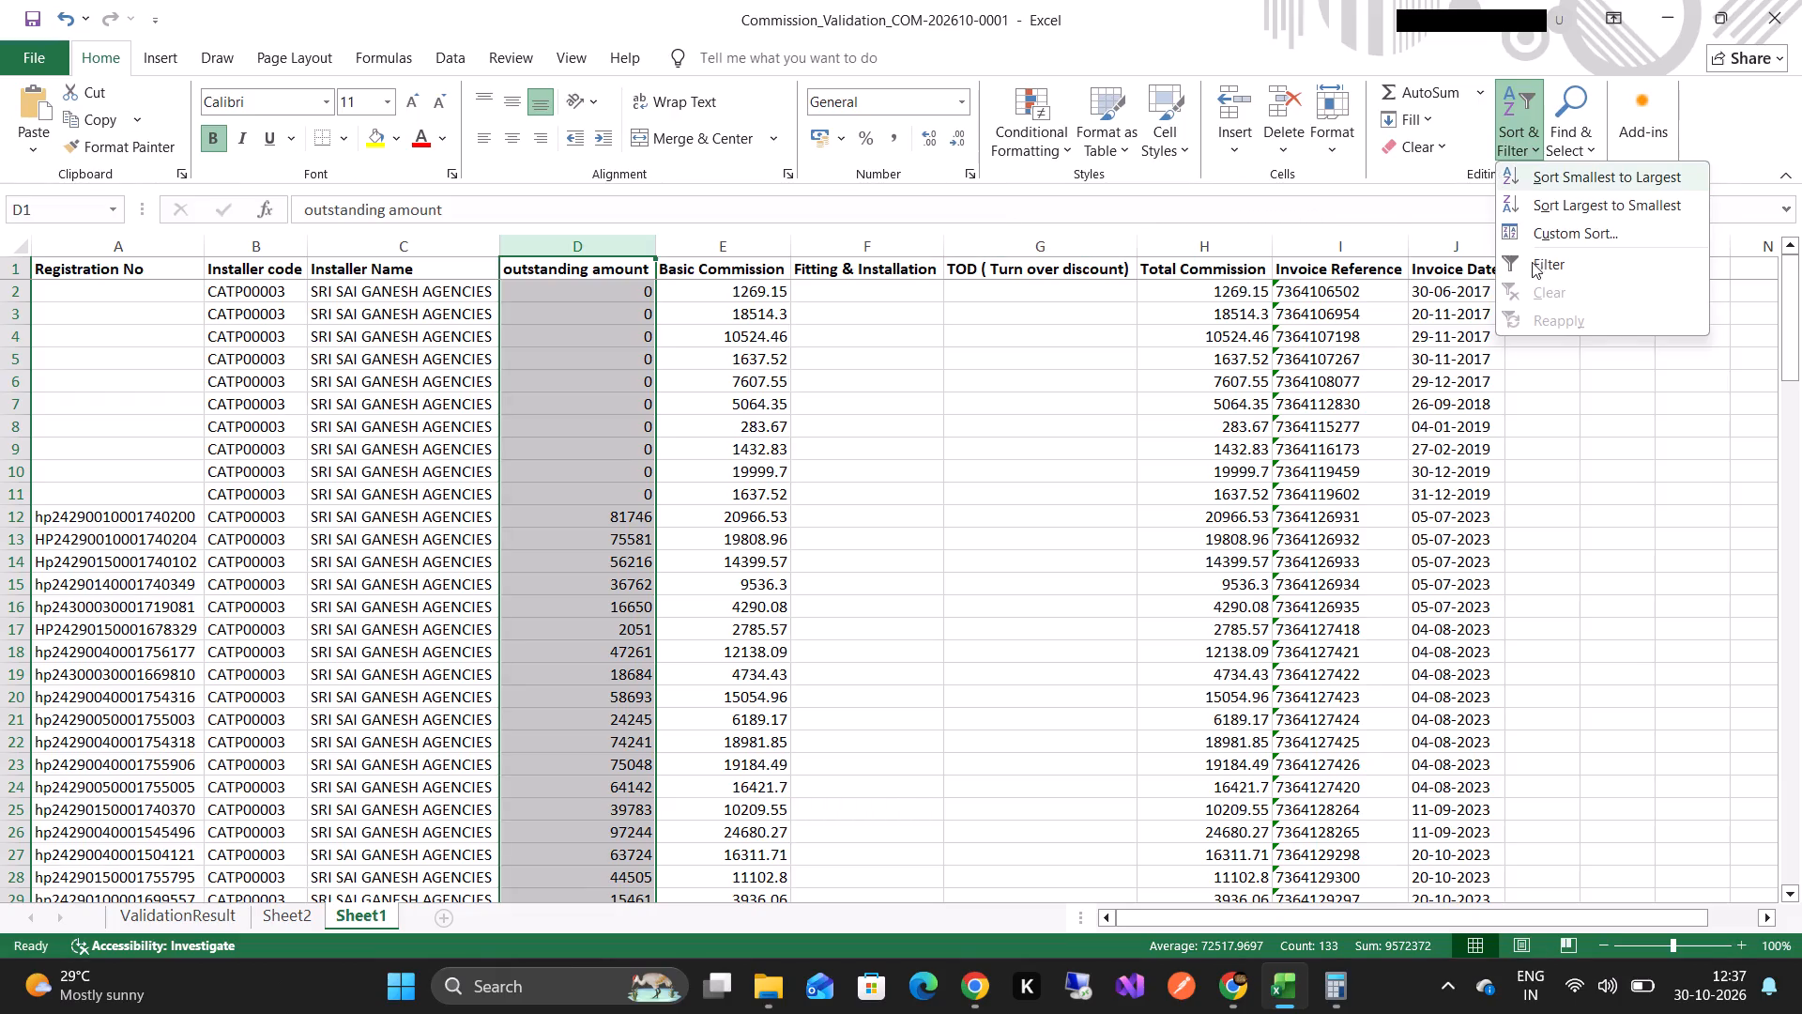
left_click(1540, 260)
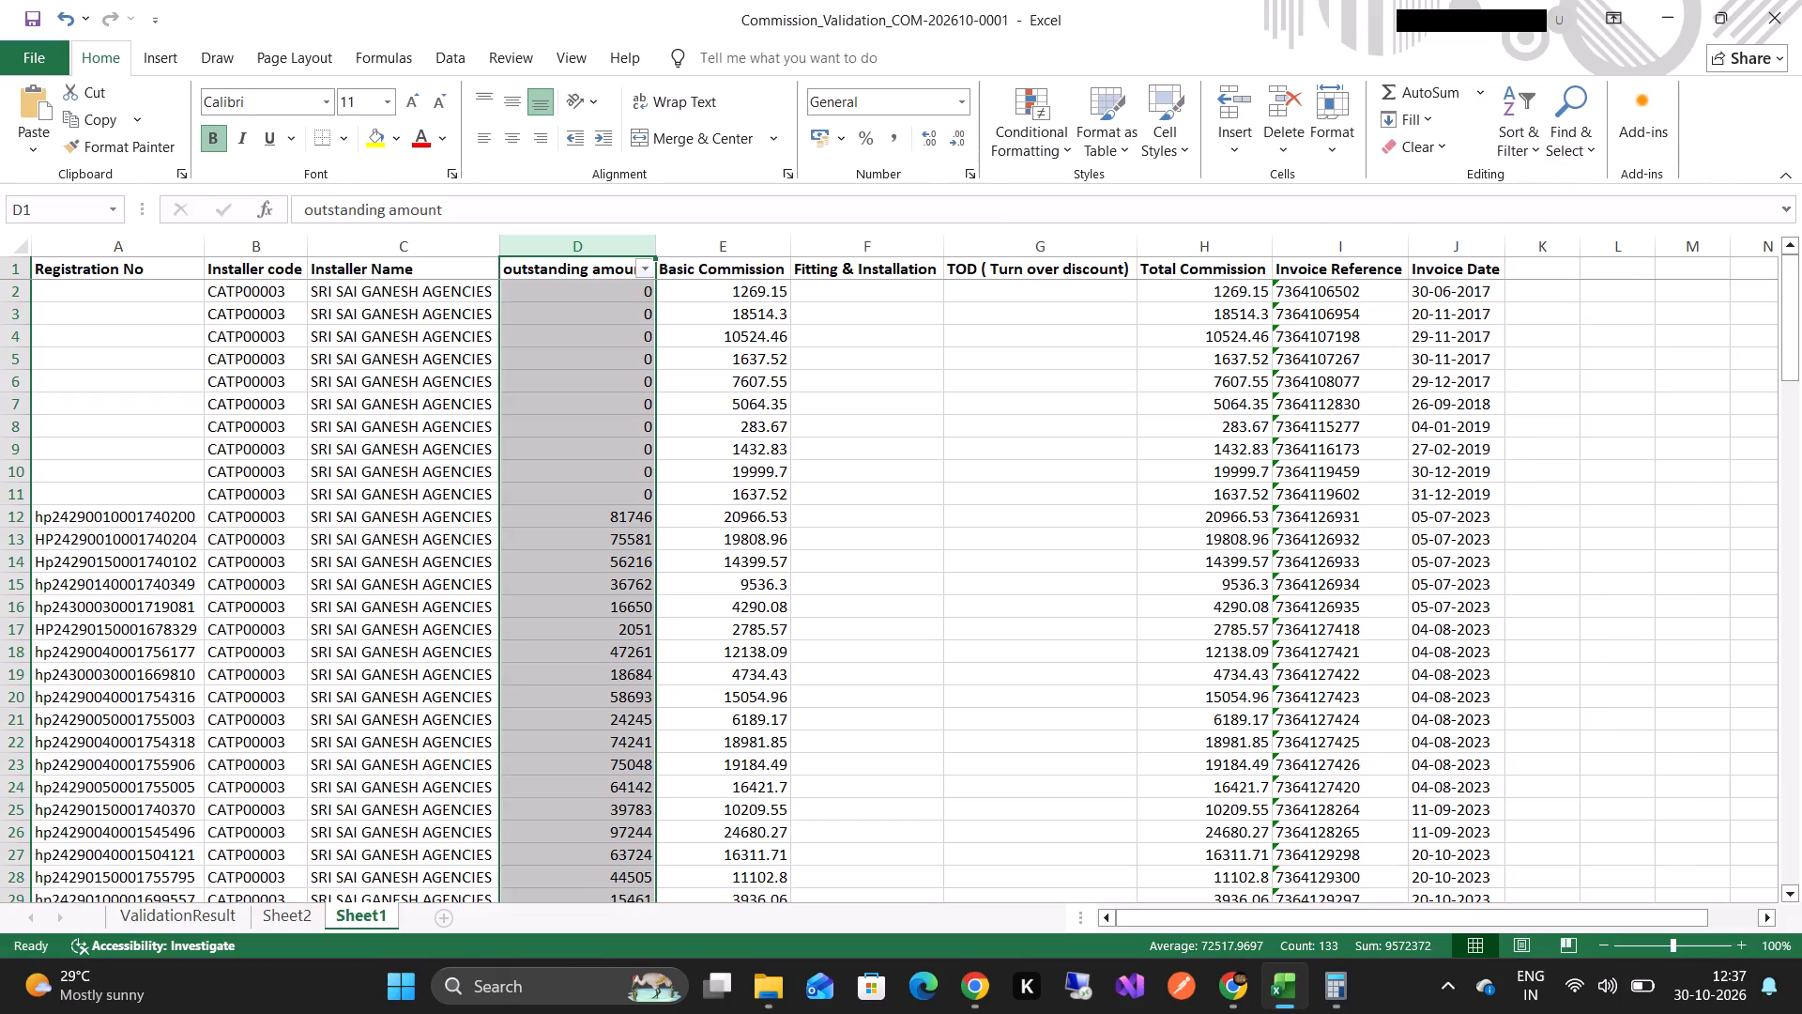
left_click(643, 267)
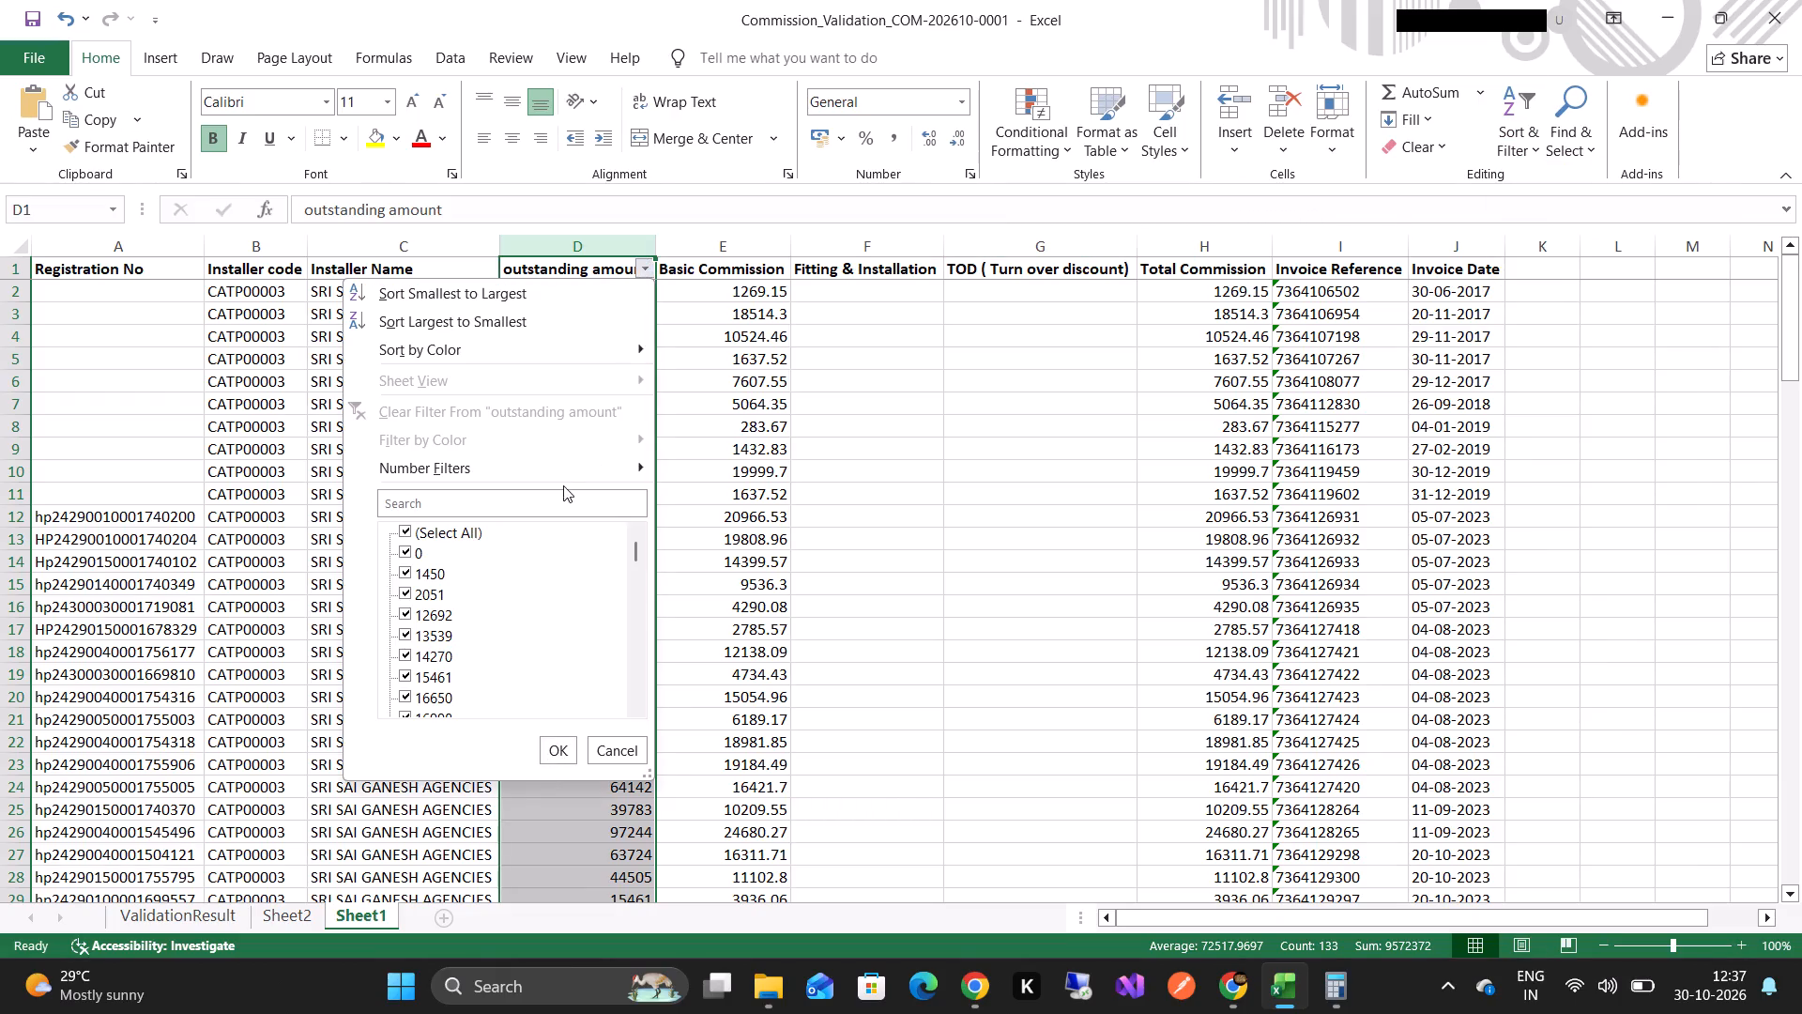
left_click(403, 531)
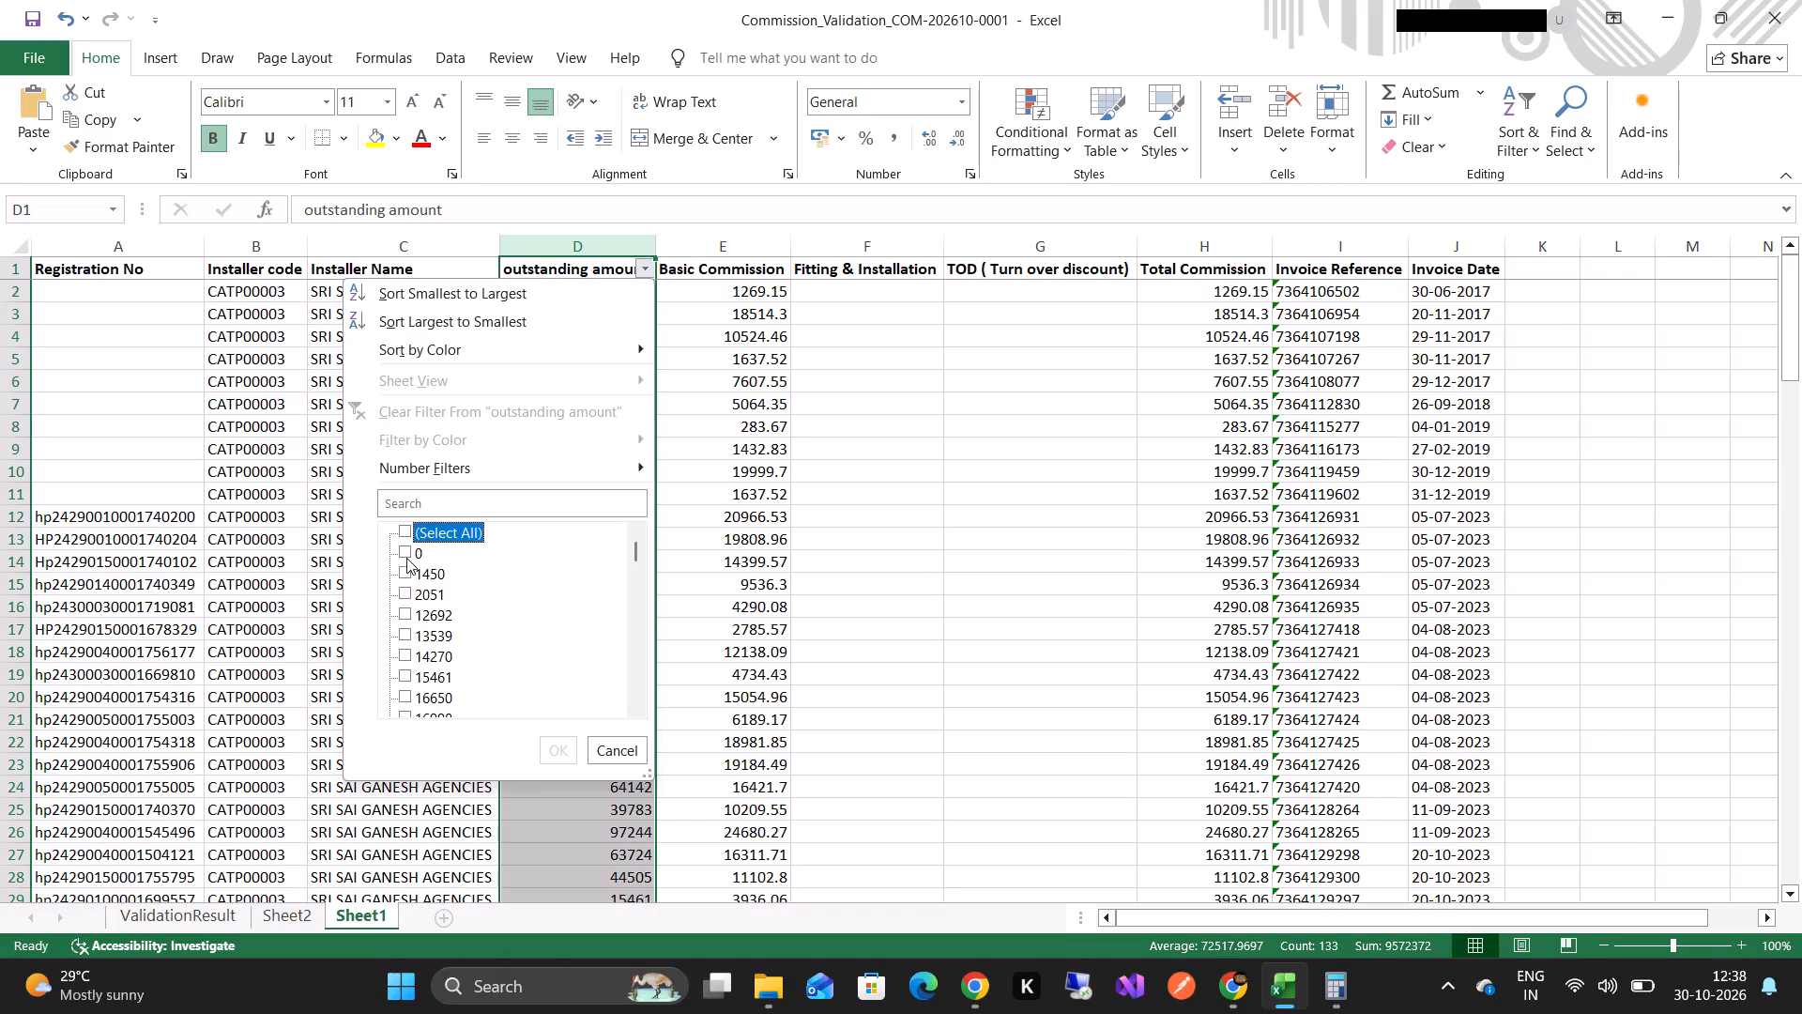
left_click(406, 558)
left_click(557, 750)
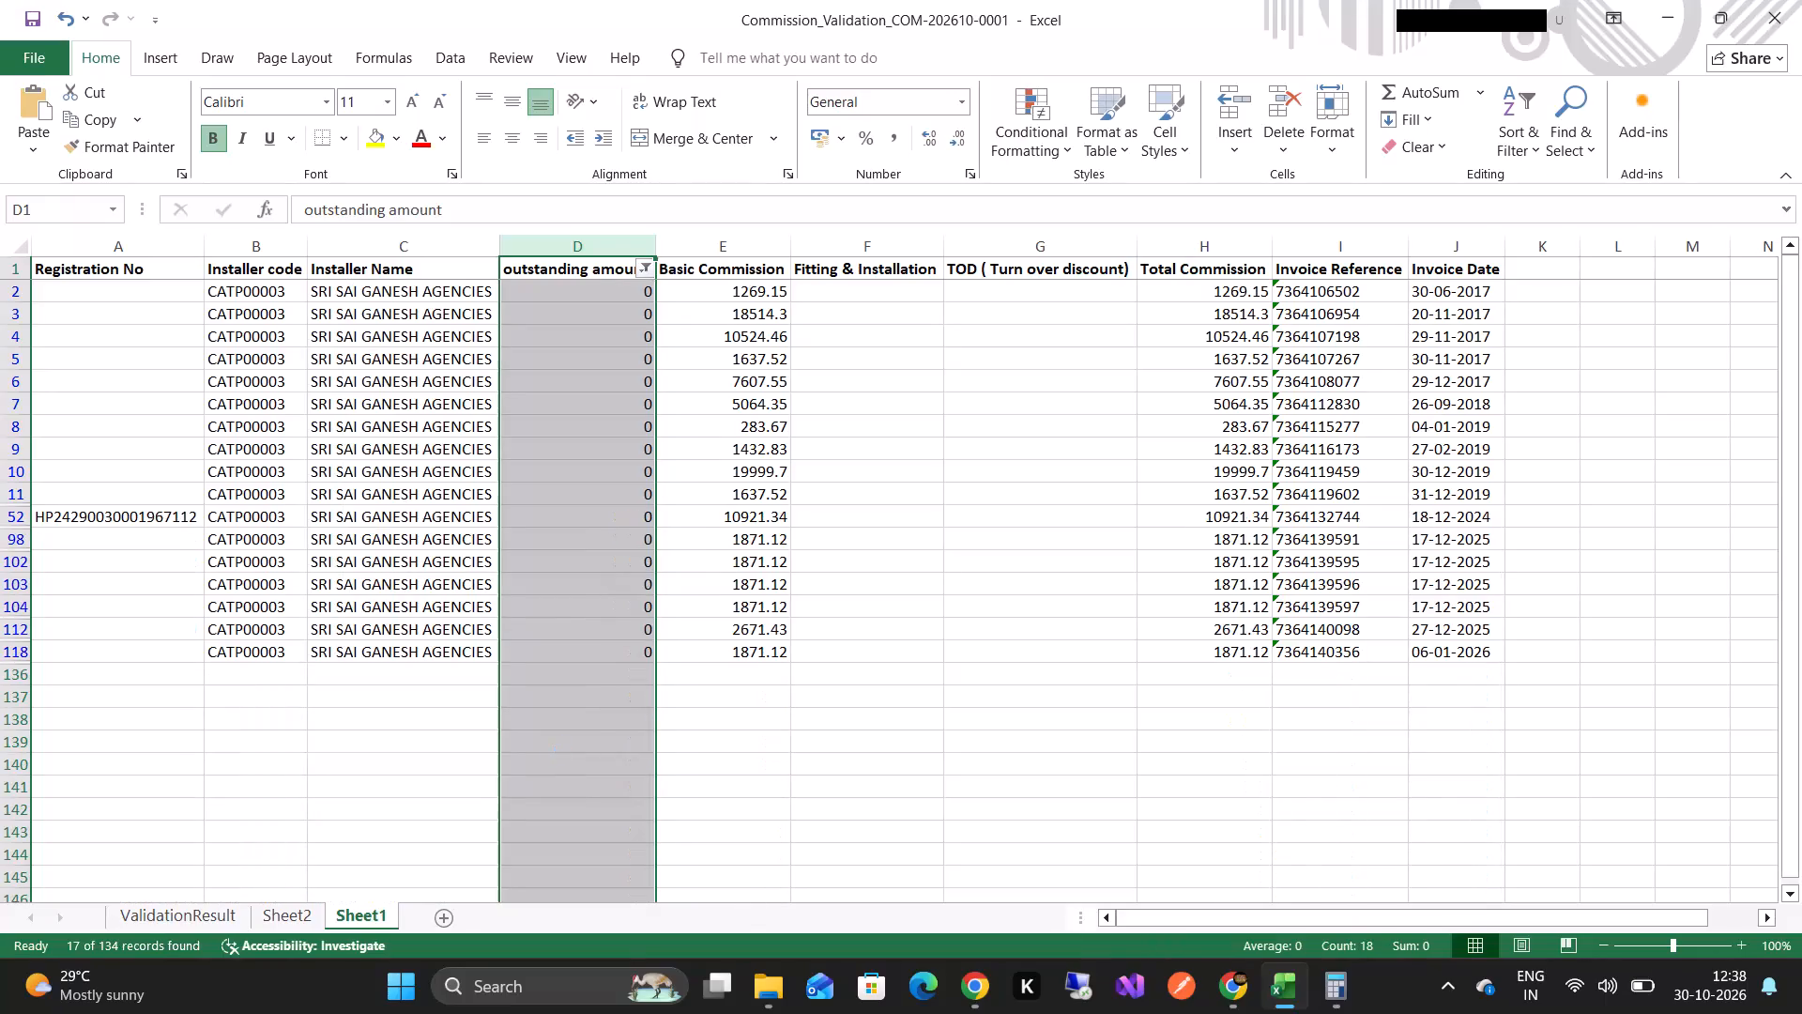
Examine the filtered zero-outstanding rows and check the sum of the Basic Commission column.
scroll(662, 714, "down", 1)
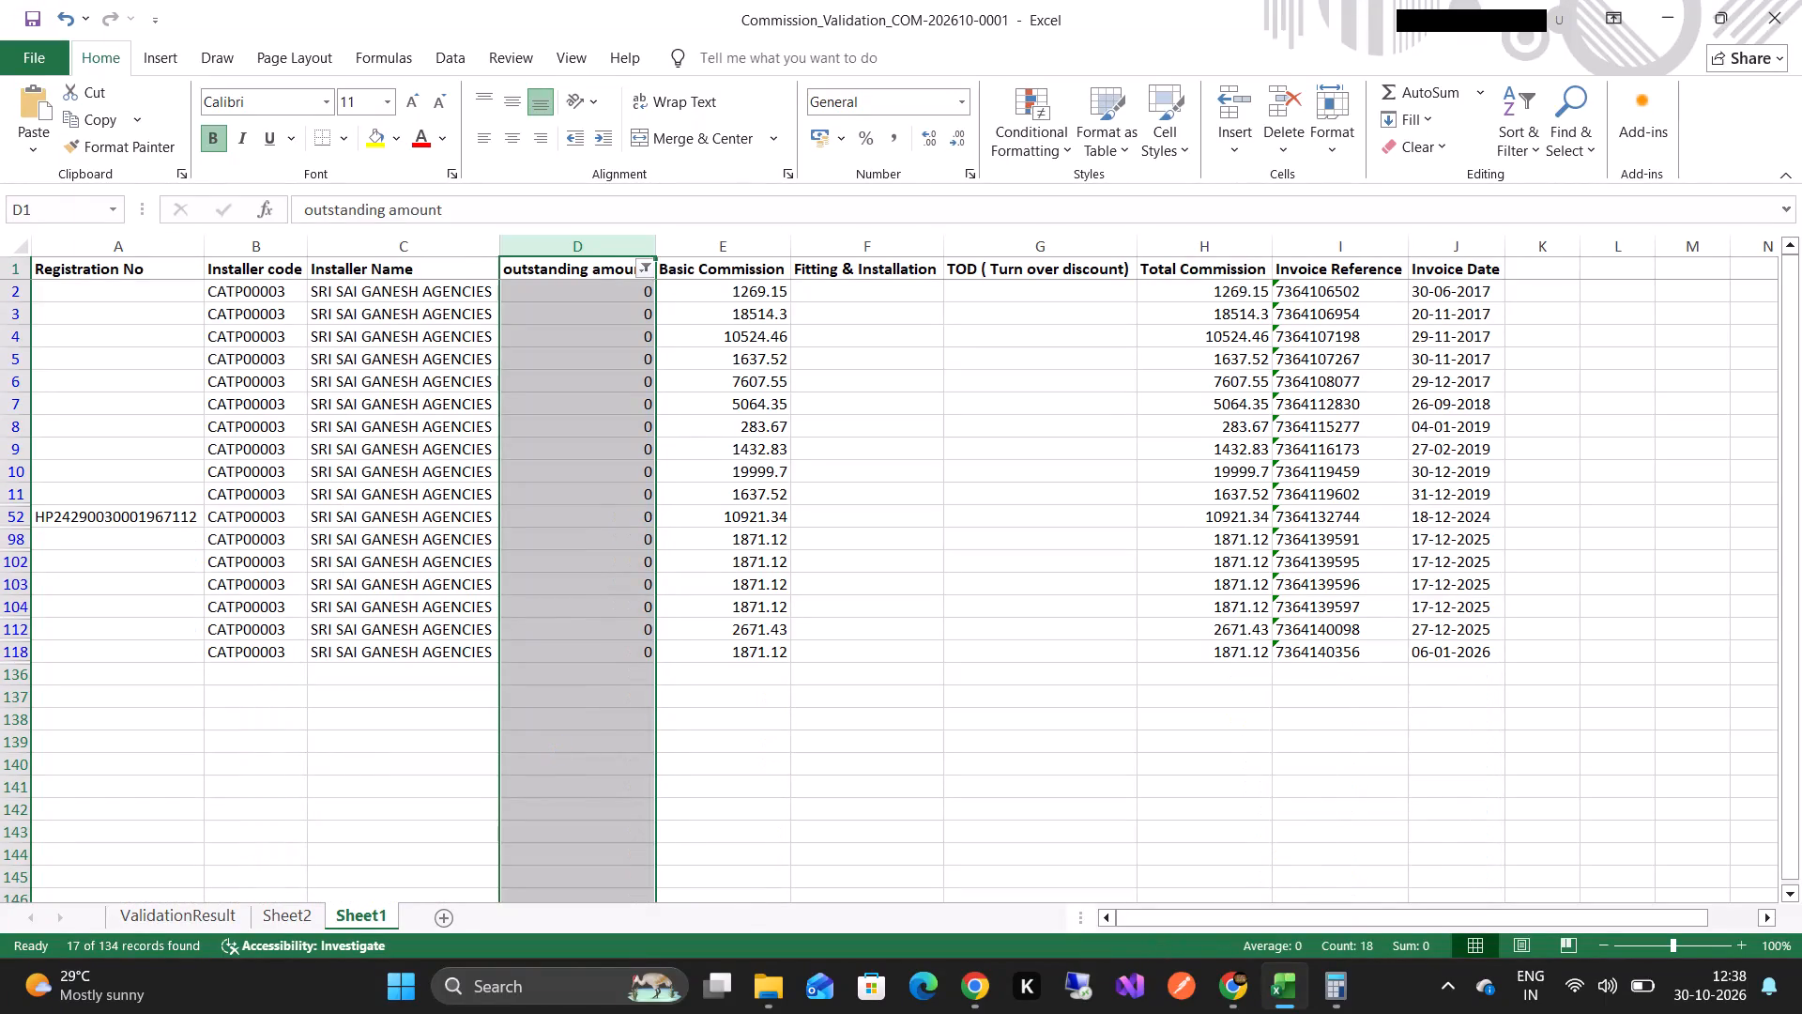
left_click(838, 514)
left_click(752, 251)
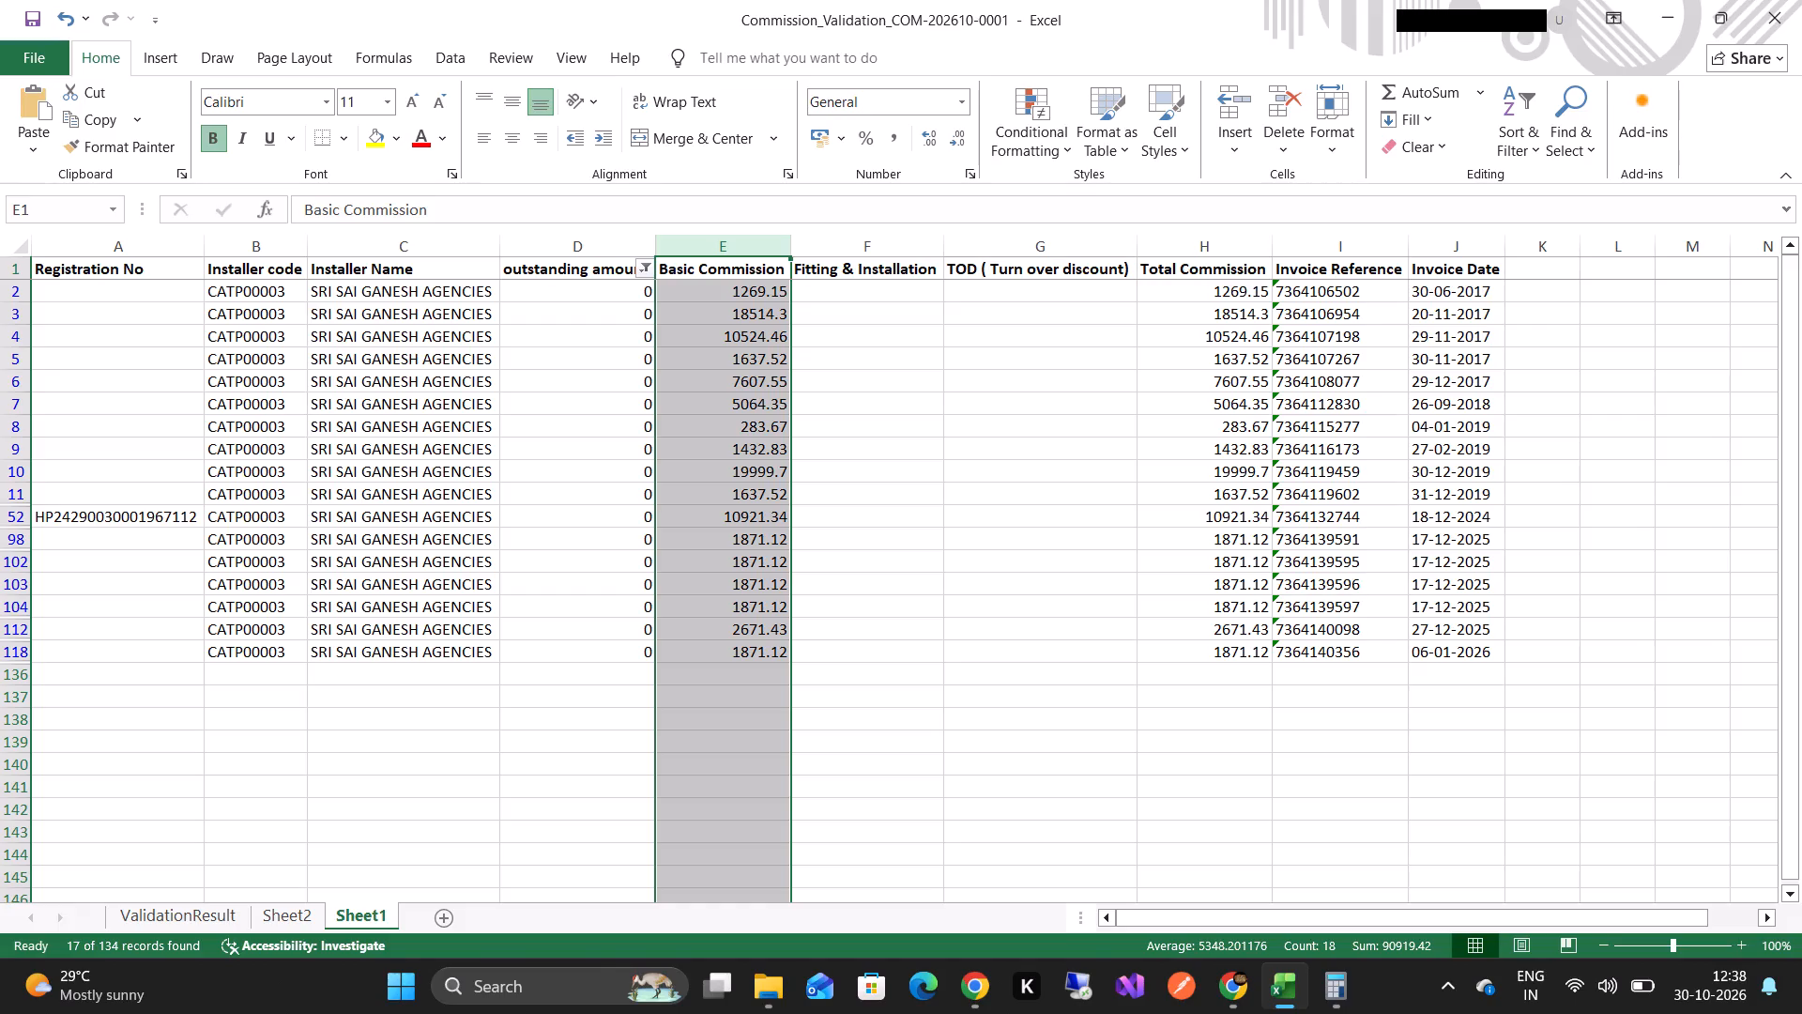
In Sheet1 cell E137, below the zero-outstanding rows, enter a SUM formula over Basic Commission cells E2 to E118.
left_click(716, 694)
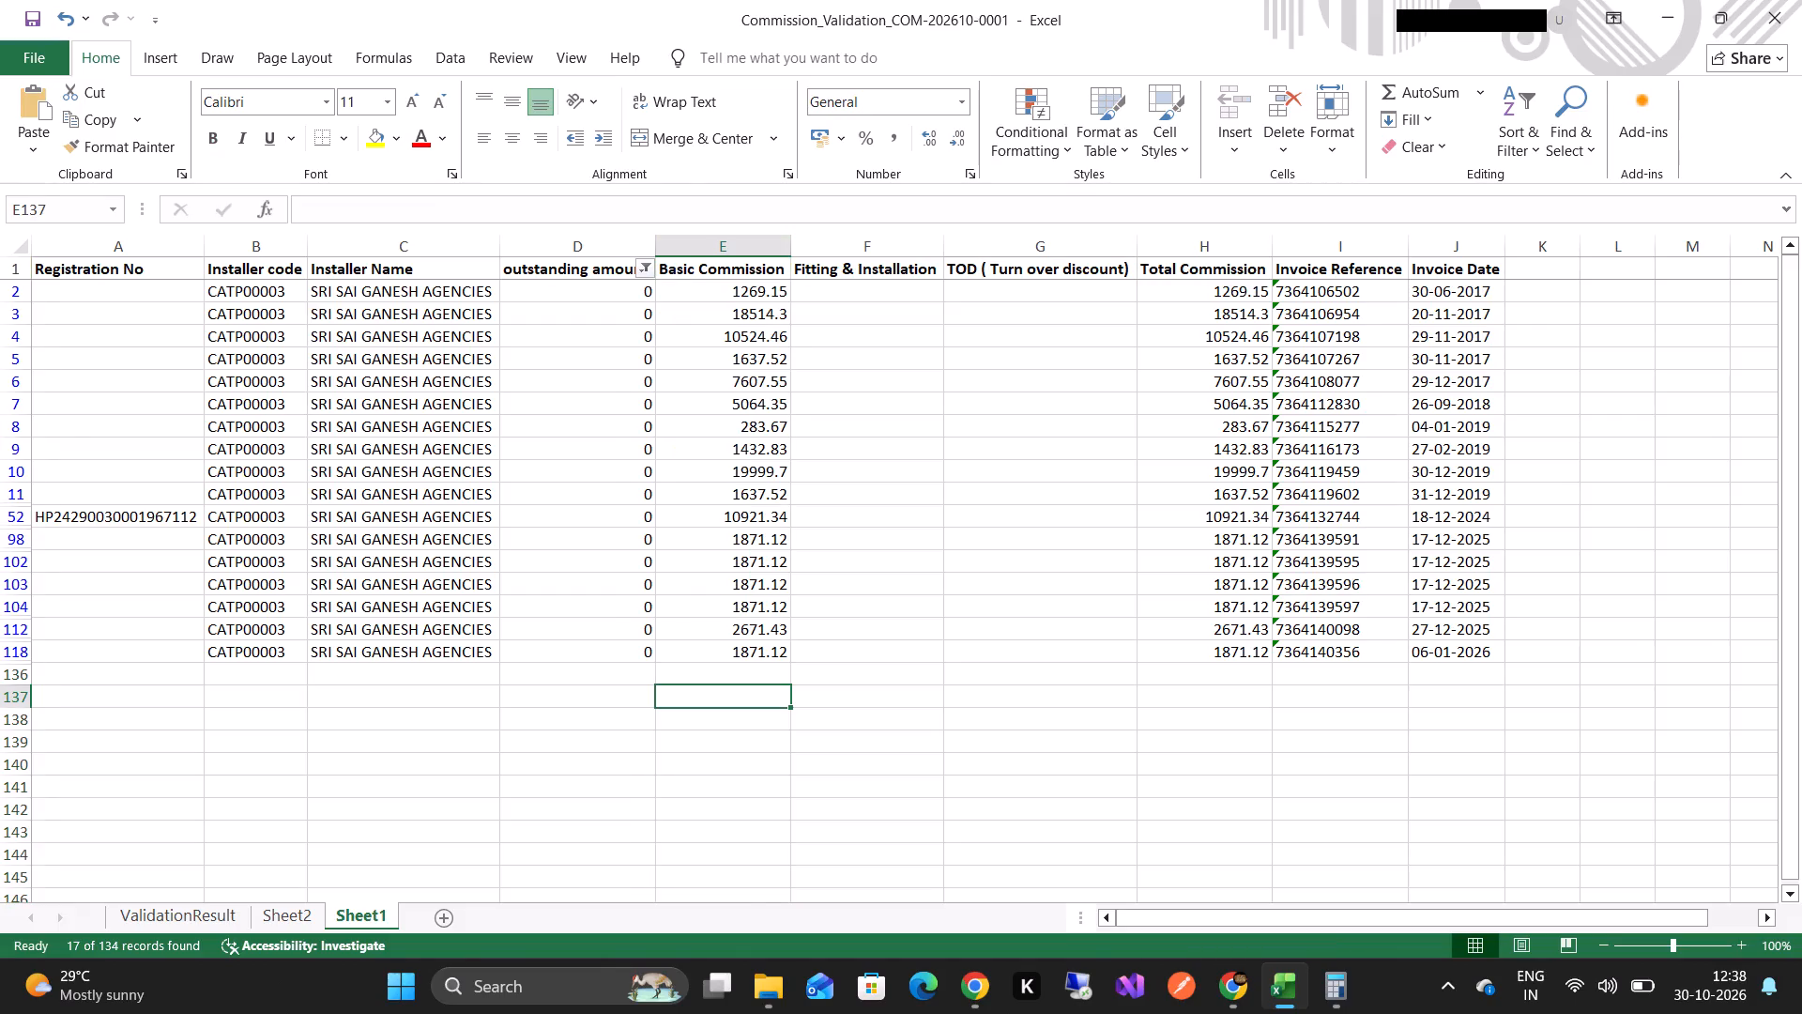
key("equal")
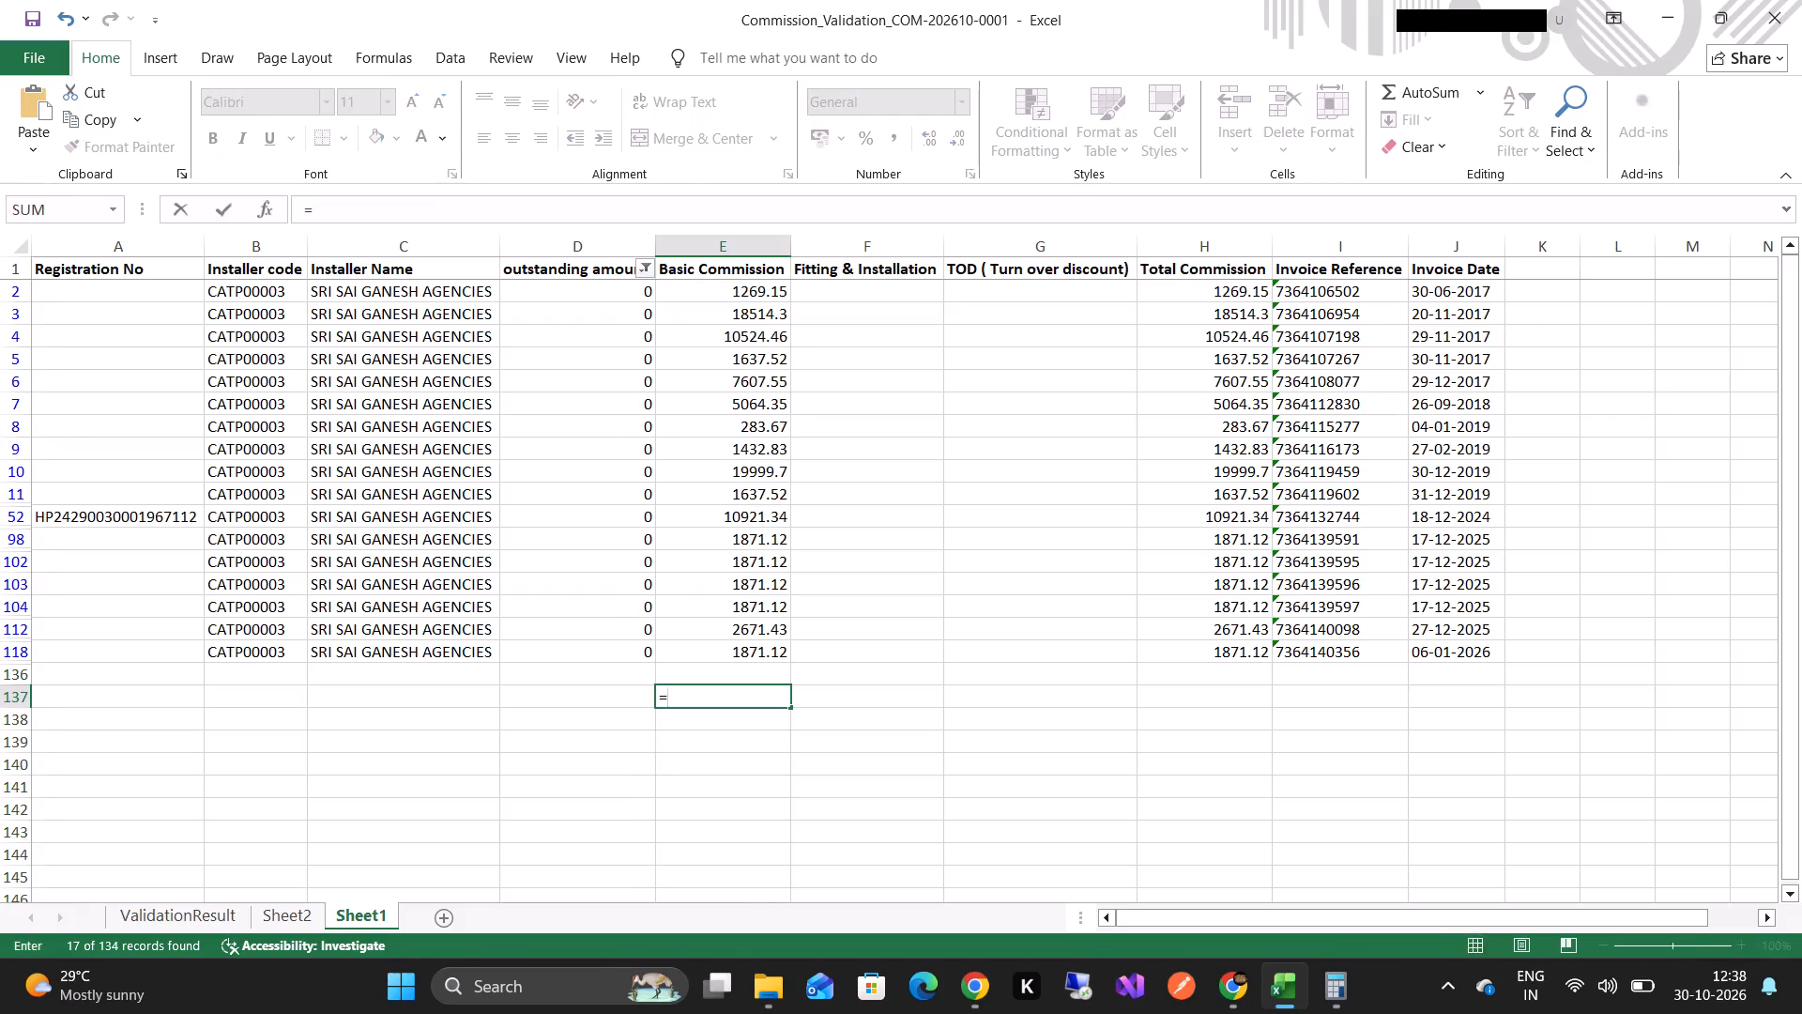
key("s")
type("um")
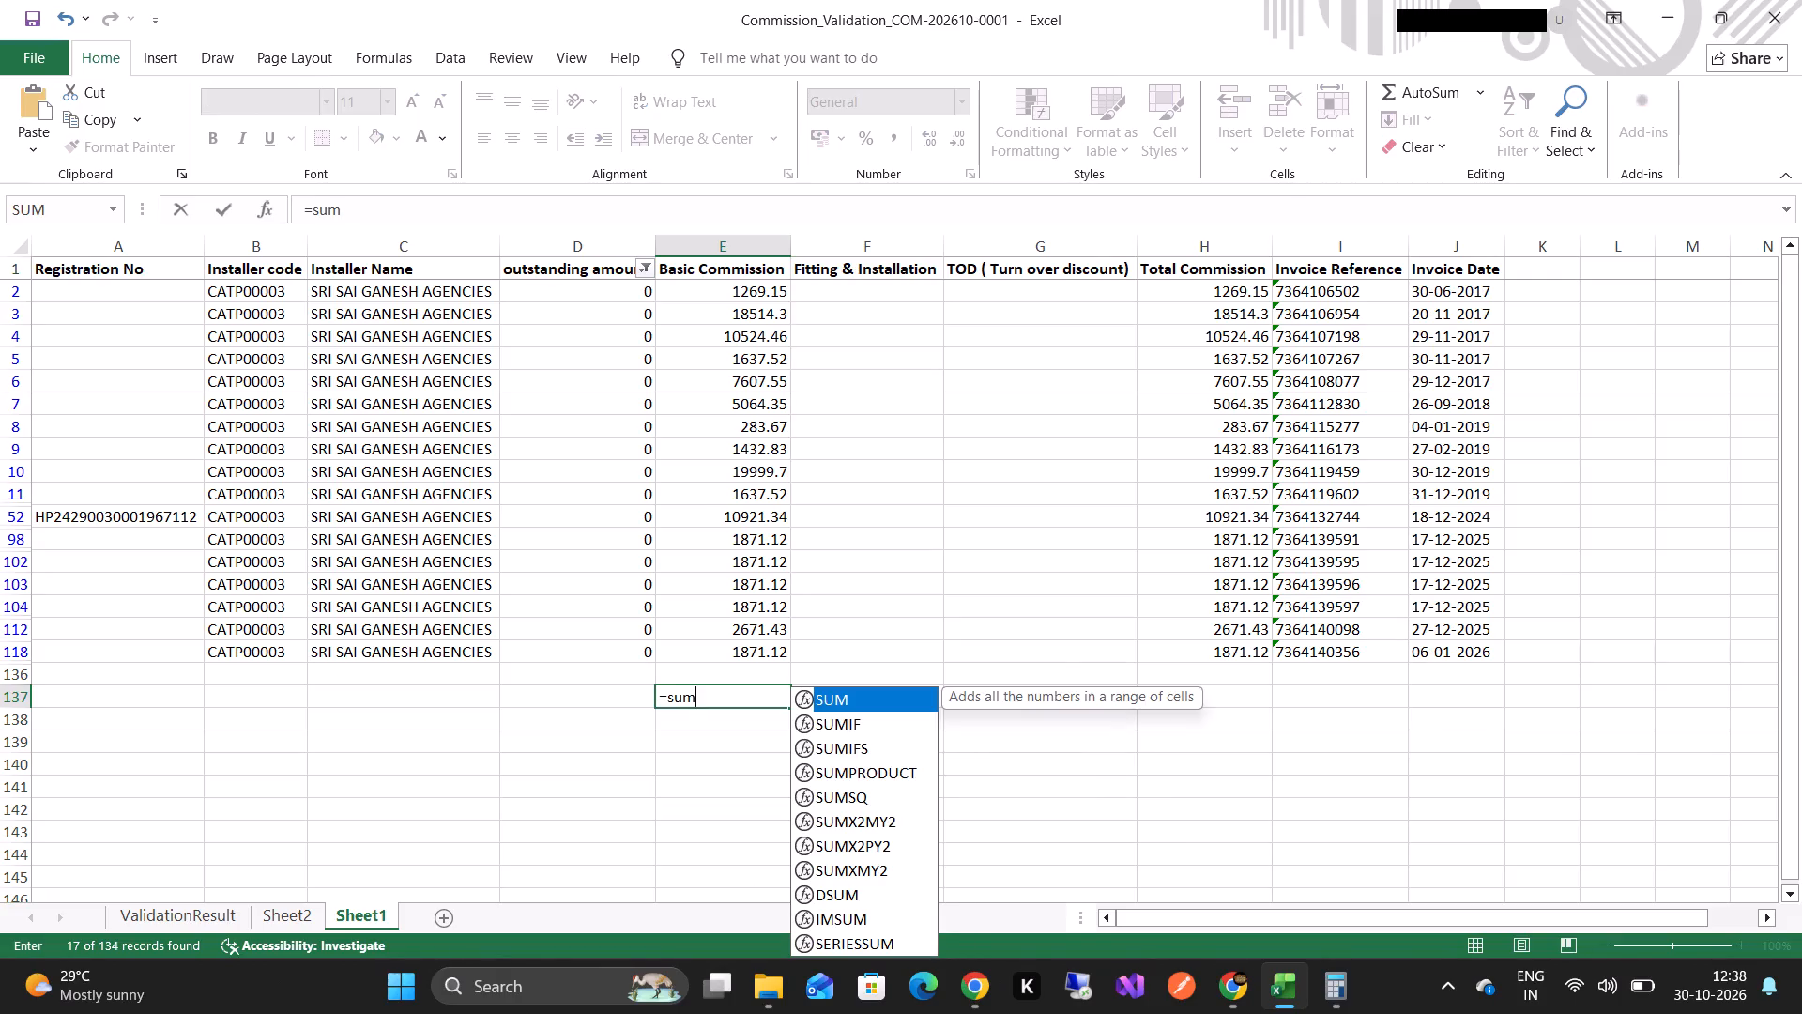
key("shift+parenleft")
left_click(750, 654)
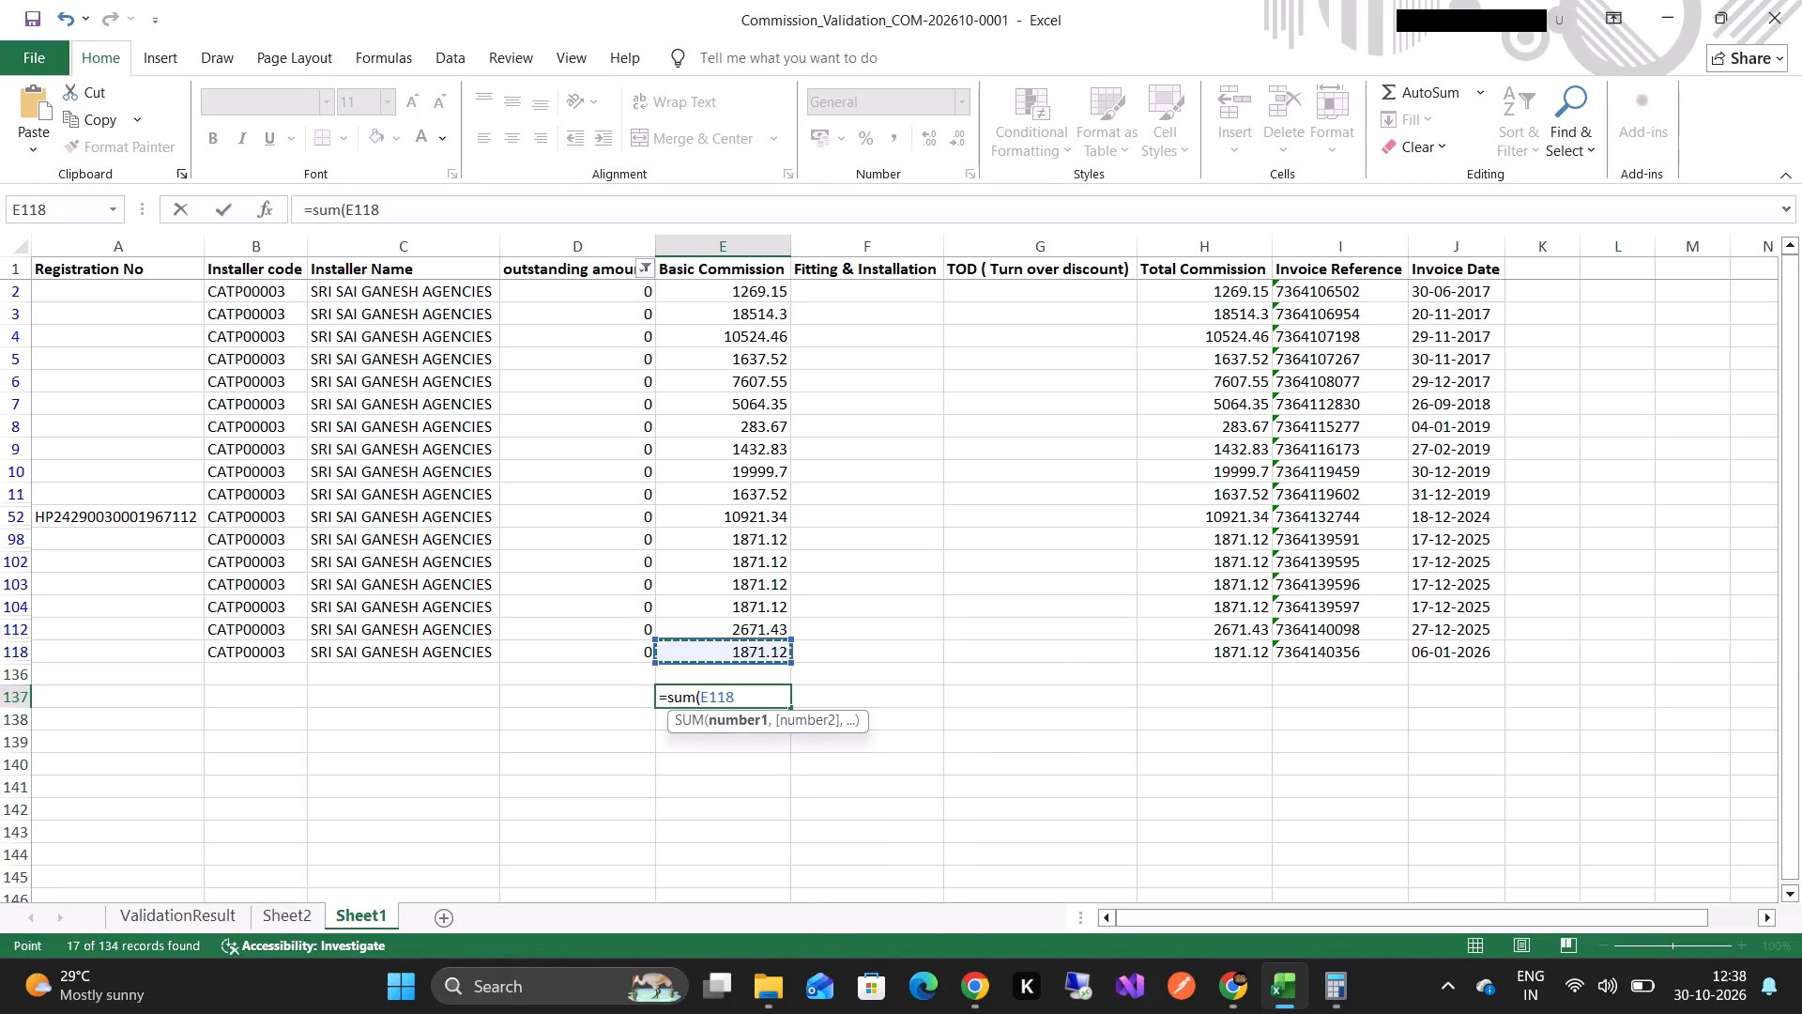
left_click_drag(659, 638, 672, 223)
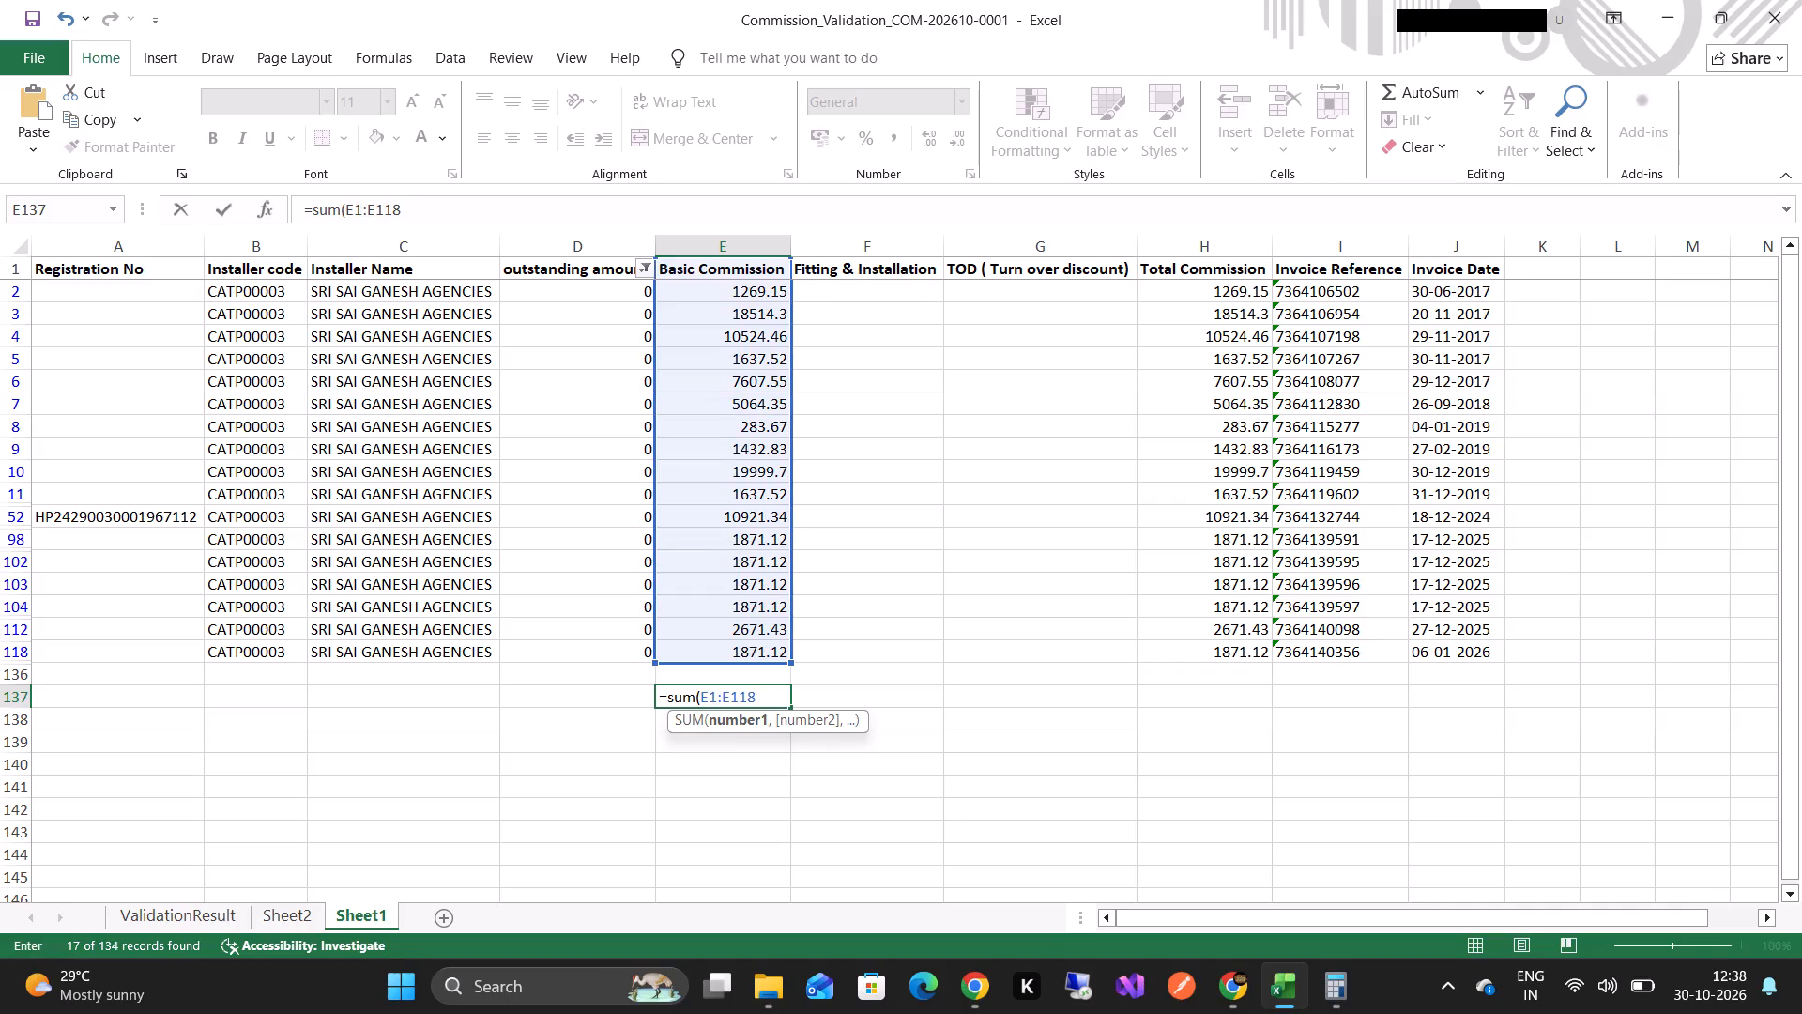
left_click_drag(672, 223, 678, 244)
left_click_drag(678, 244, 680, 276)
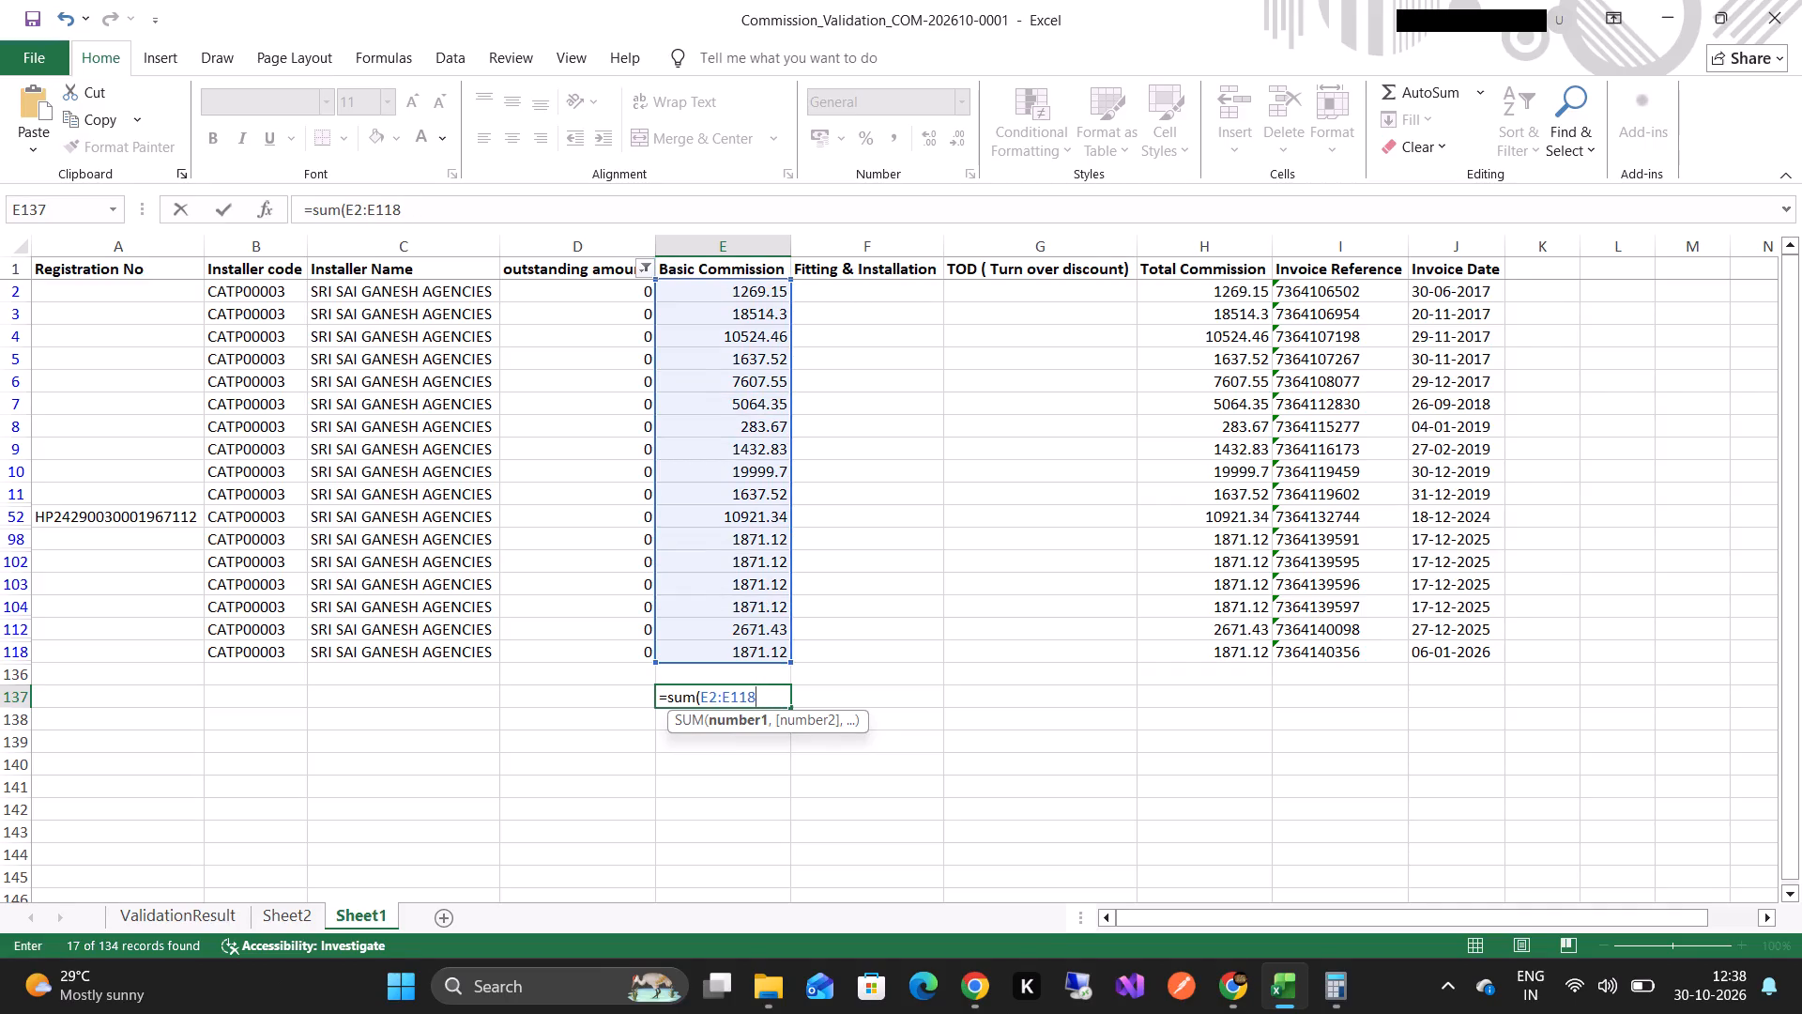
key("Return")
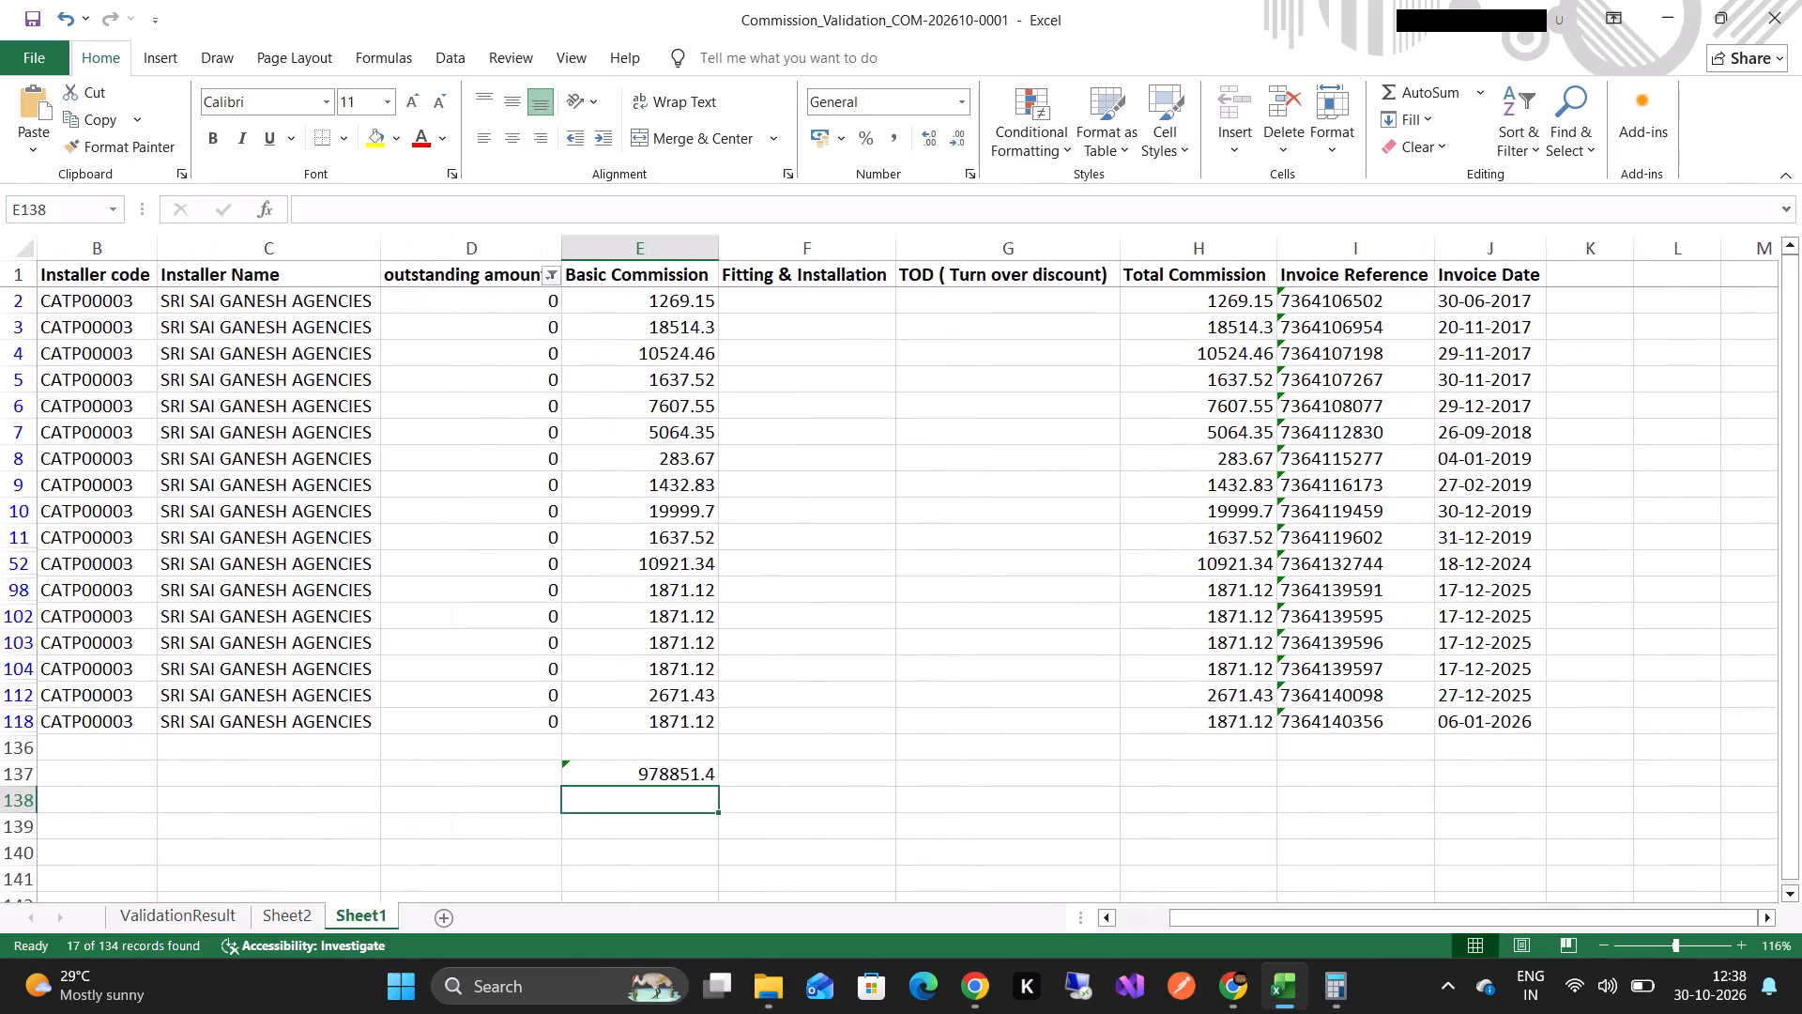
Examine dealer CATP00003's rows on the ValidationResult sheet, from the outstanding amounts and commissions across to the OutstandingStatus and ValidationStatus columns.
left_click(170, 927)
scroll(452, 768, "up", 6)
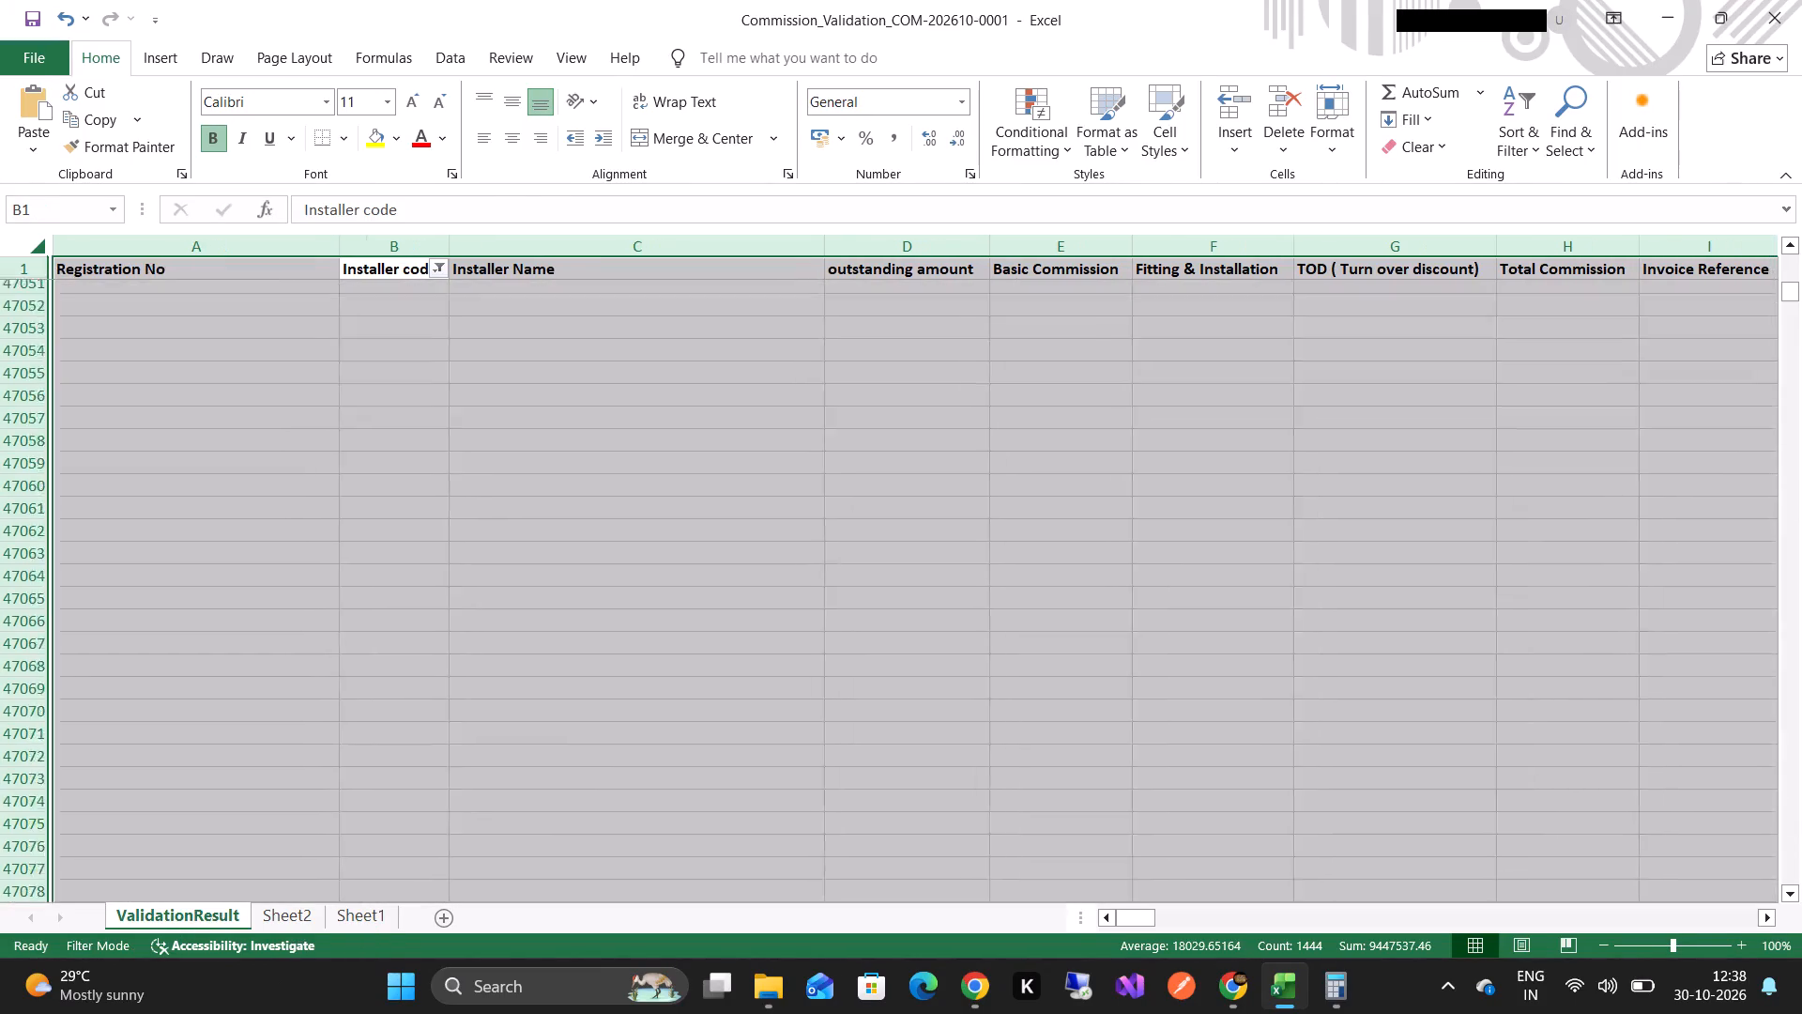
scroll(452, 768, "up", 11)
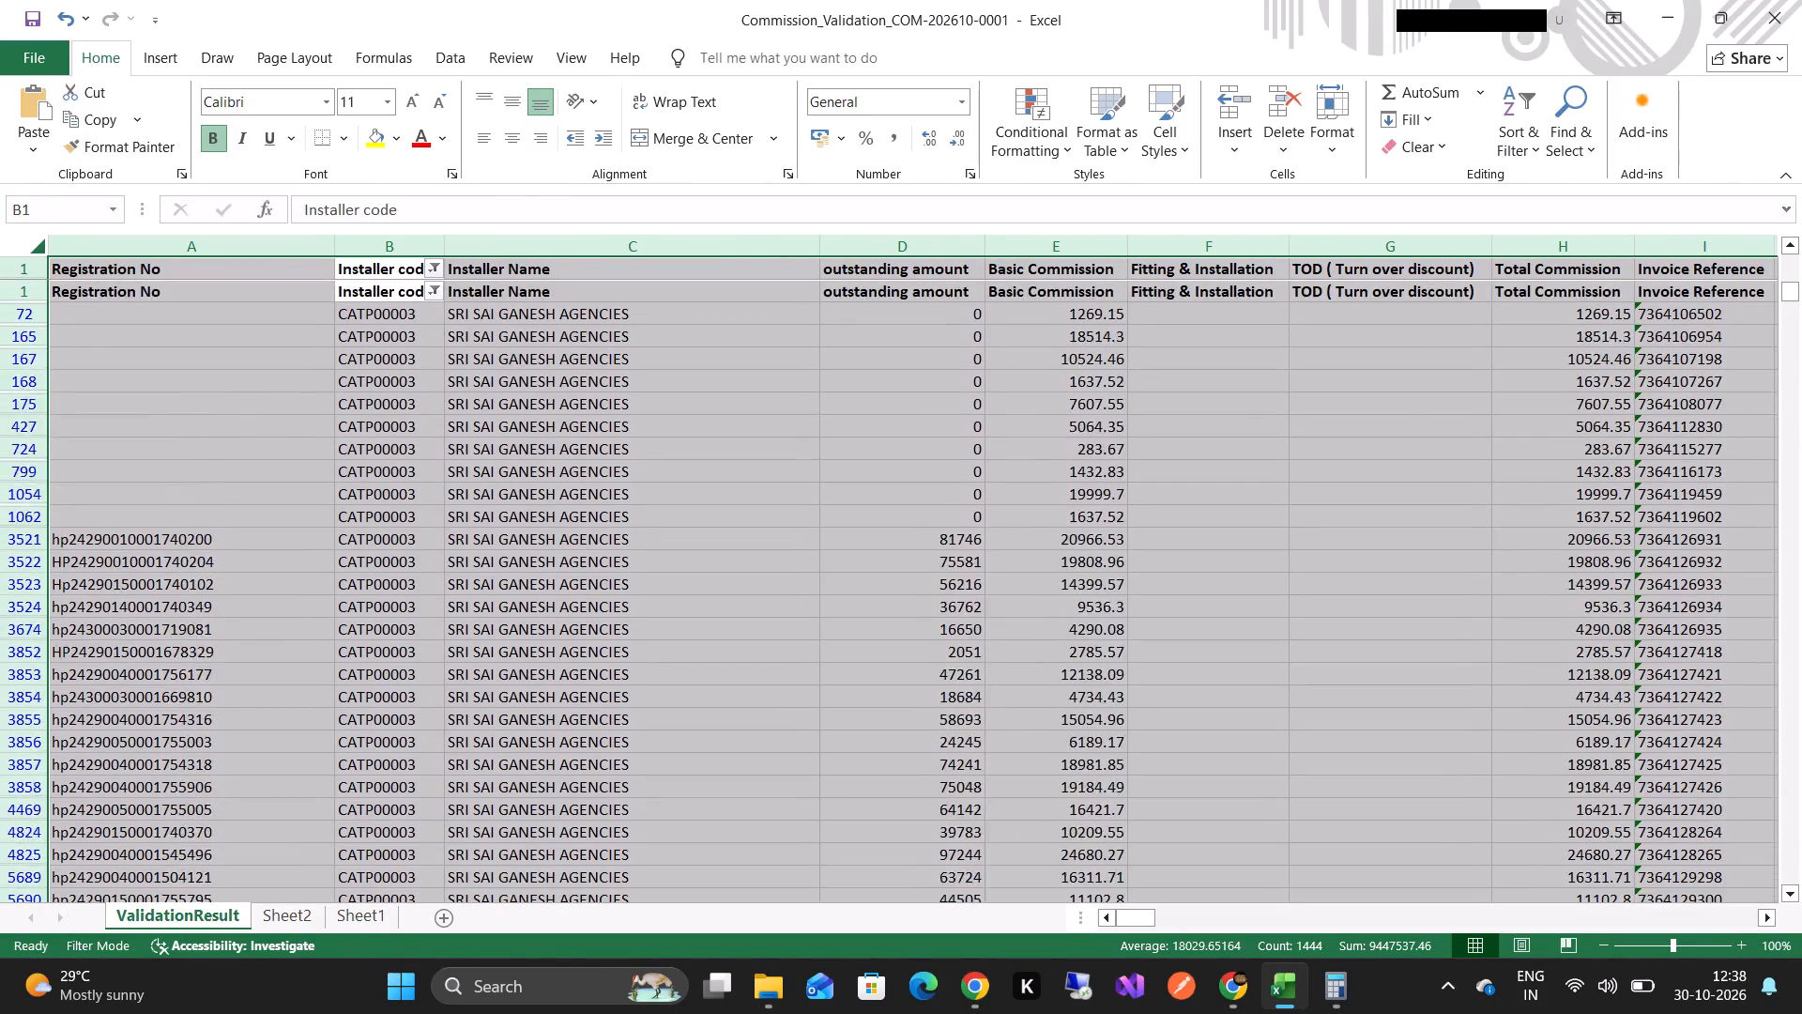
left_click(436, 414)
scroll(436, 414, "left", 4)
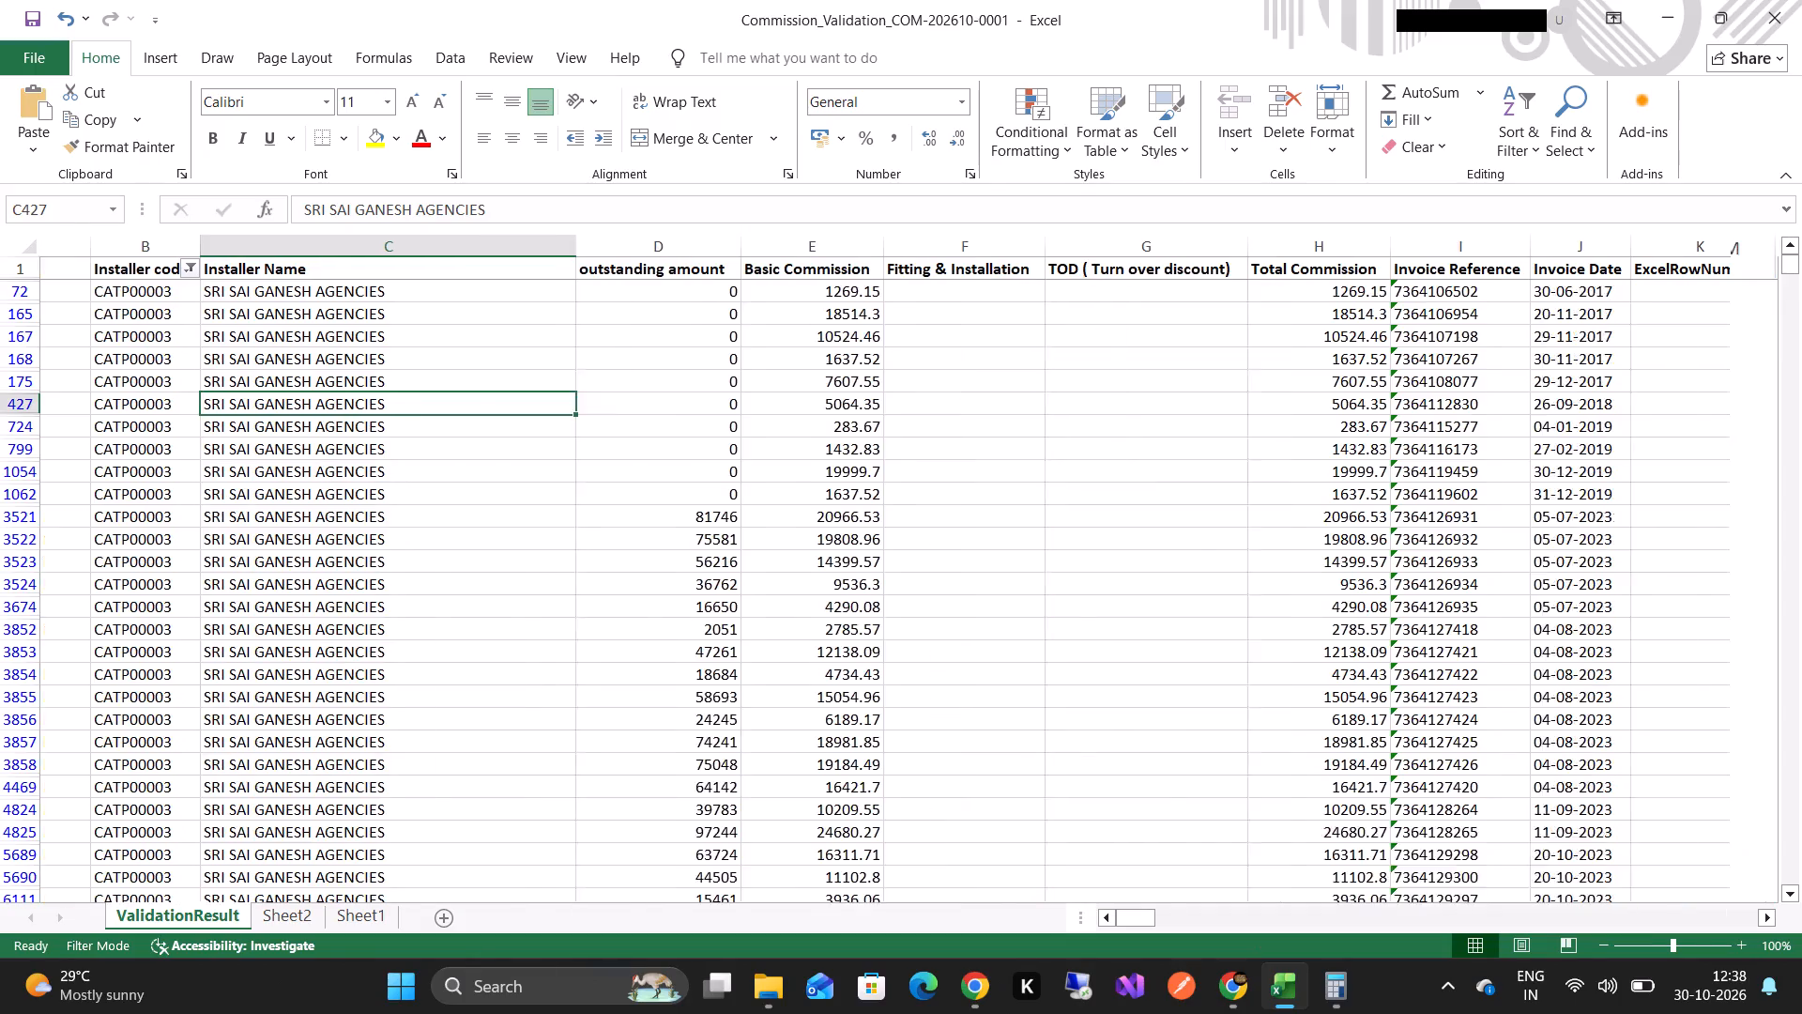
scroll(436, 414, "left", 5)
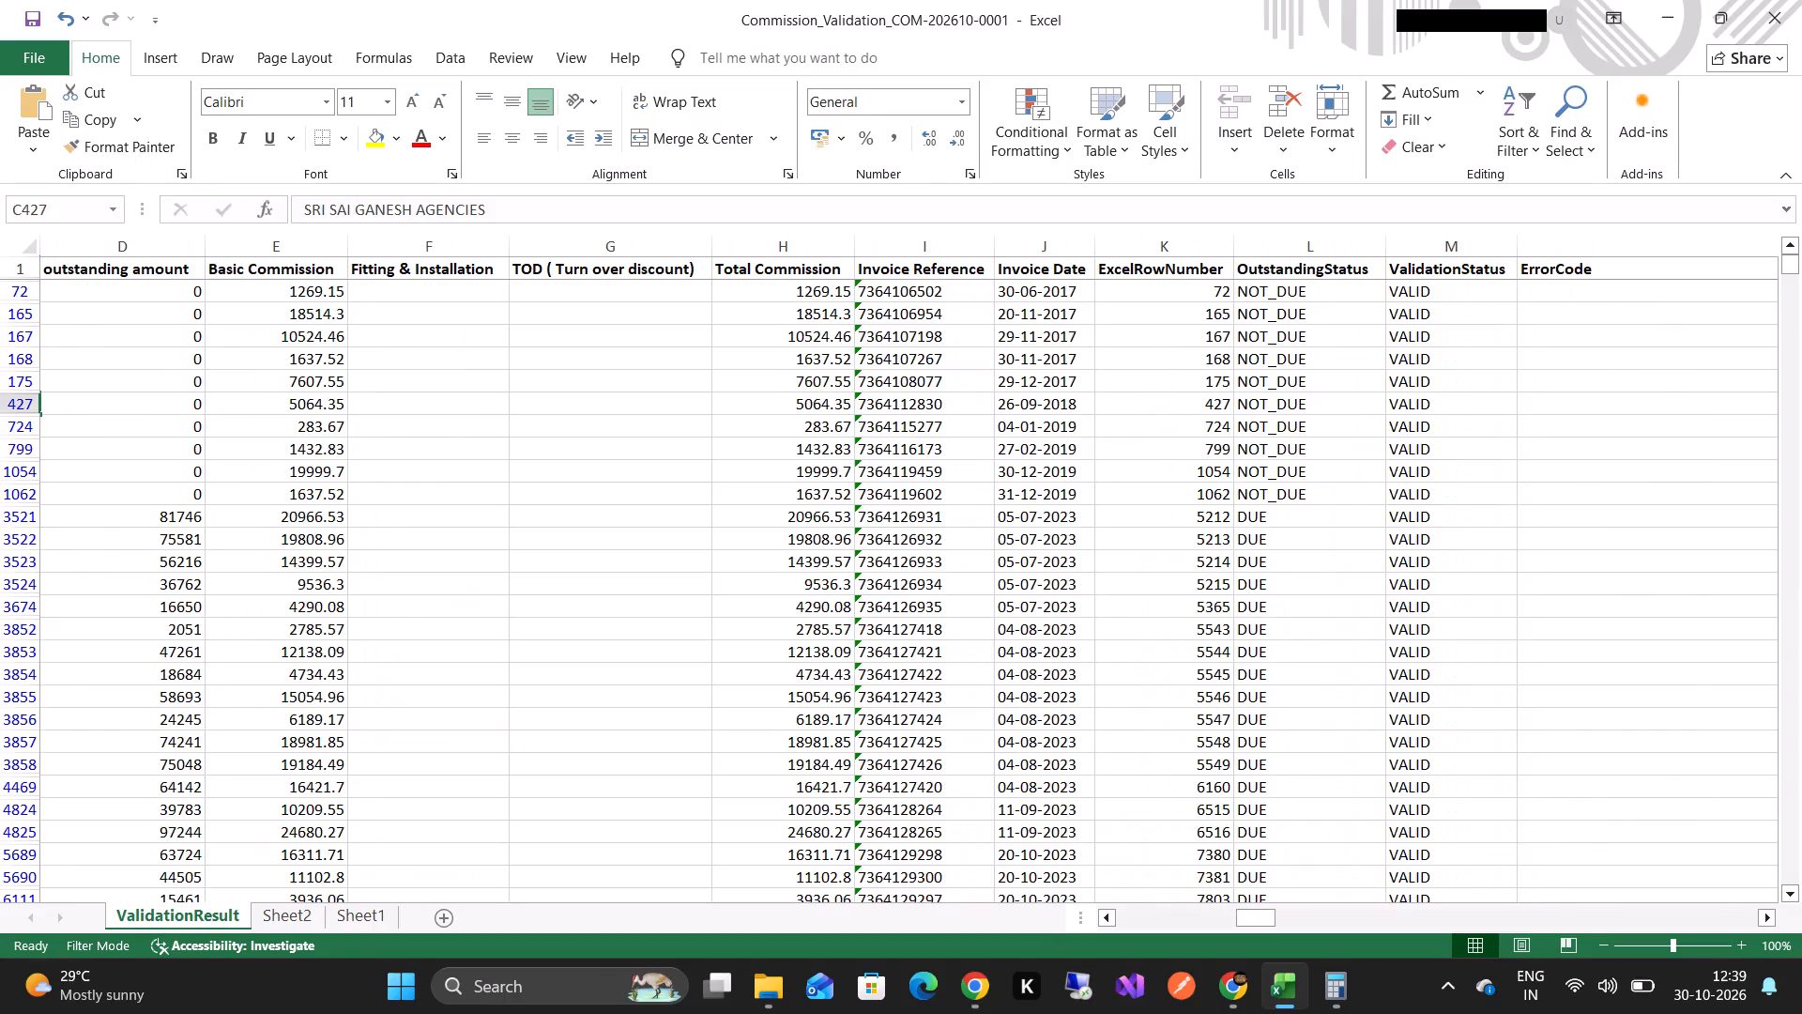
scroll(328, 474, "right", 5)
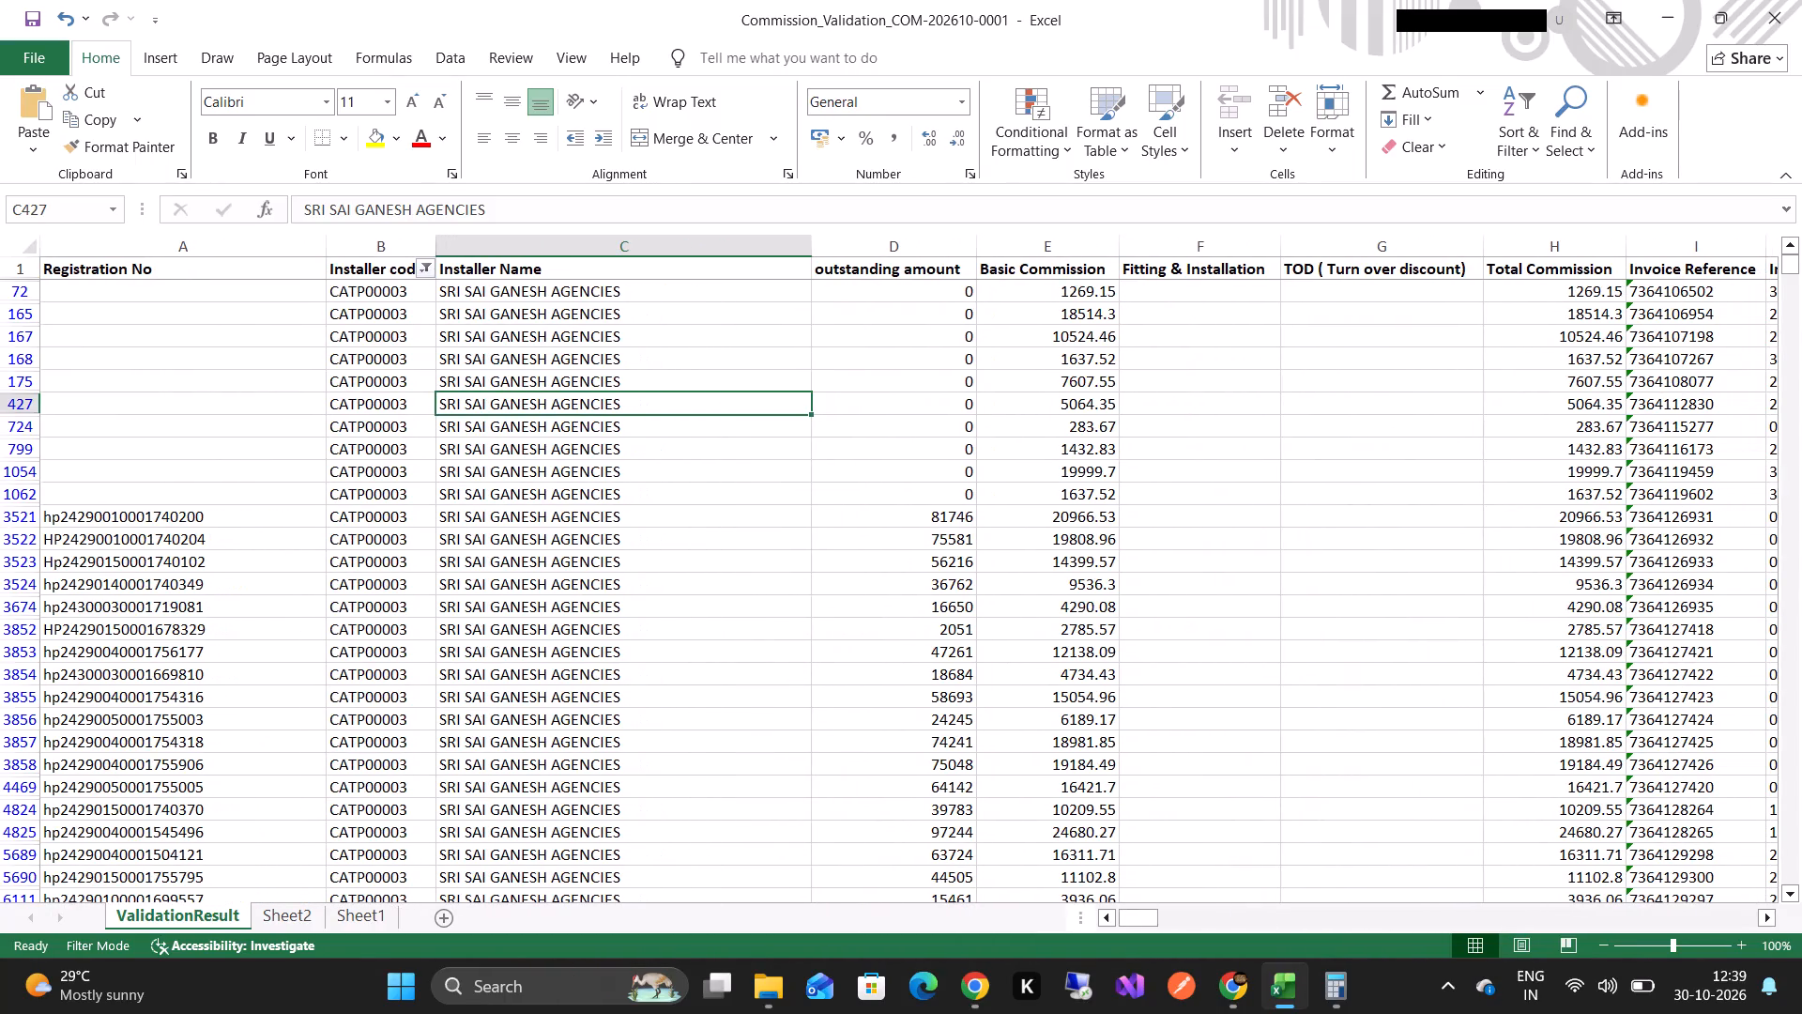
scroll(384, 633, "down", 1)
scroll(1165, 591, "left", 3)
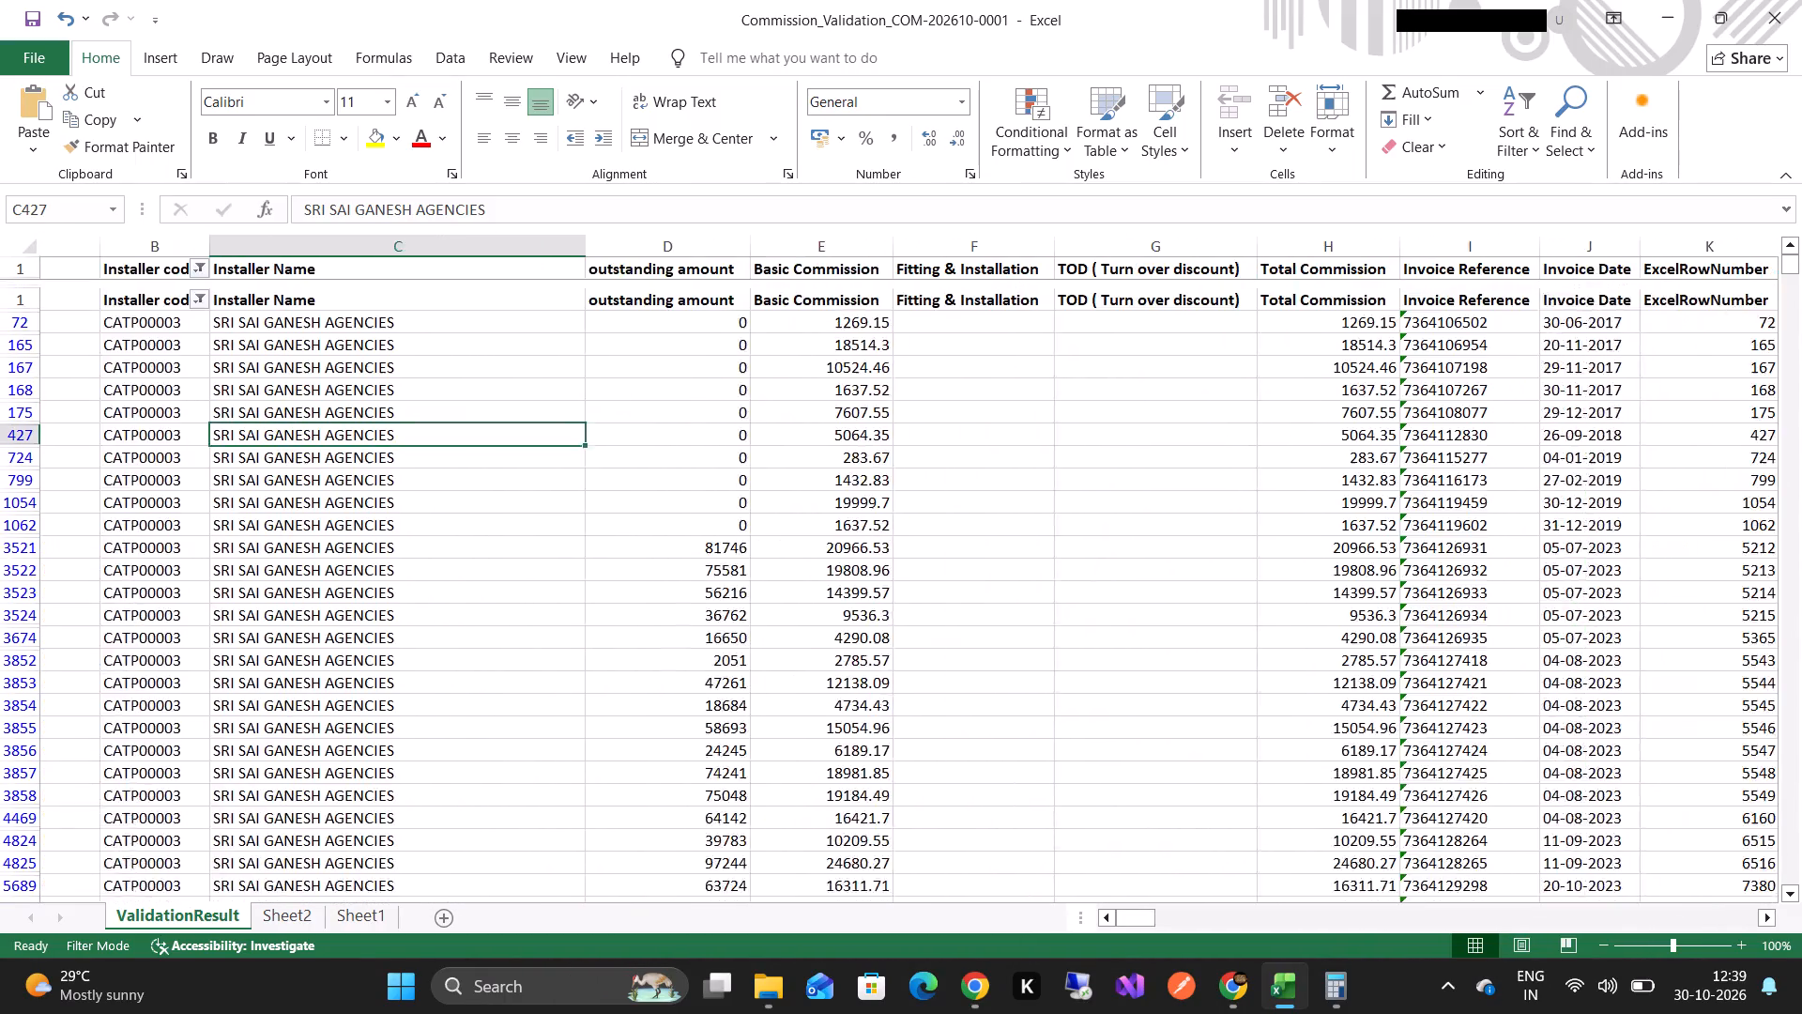
scroll(1165, 591, "left", 8)
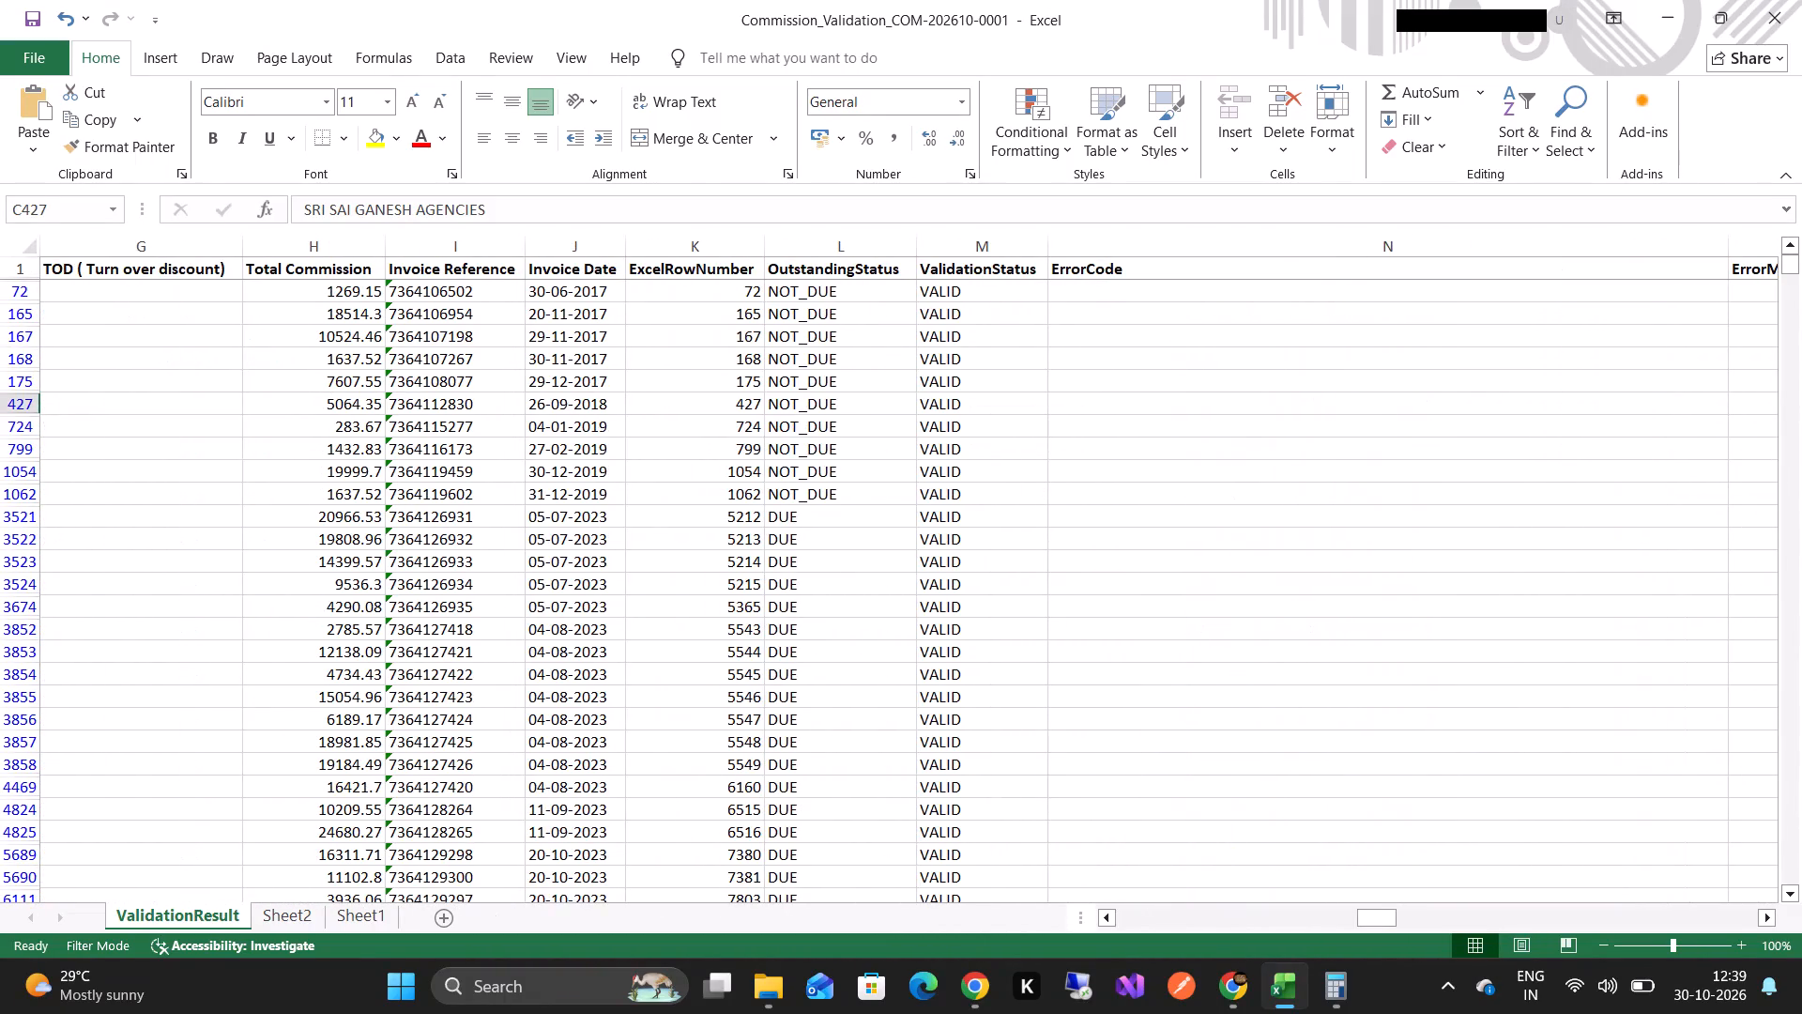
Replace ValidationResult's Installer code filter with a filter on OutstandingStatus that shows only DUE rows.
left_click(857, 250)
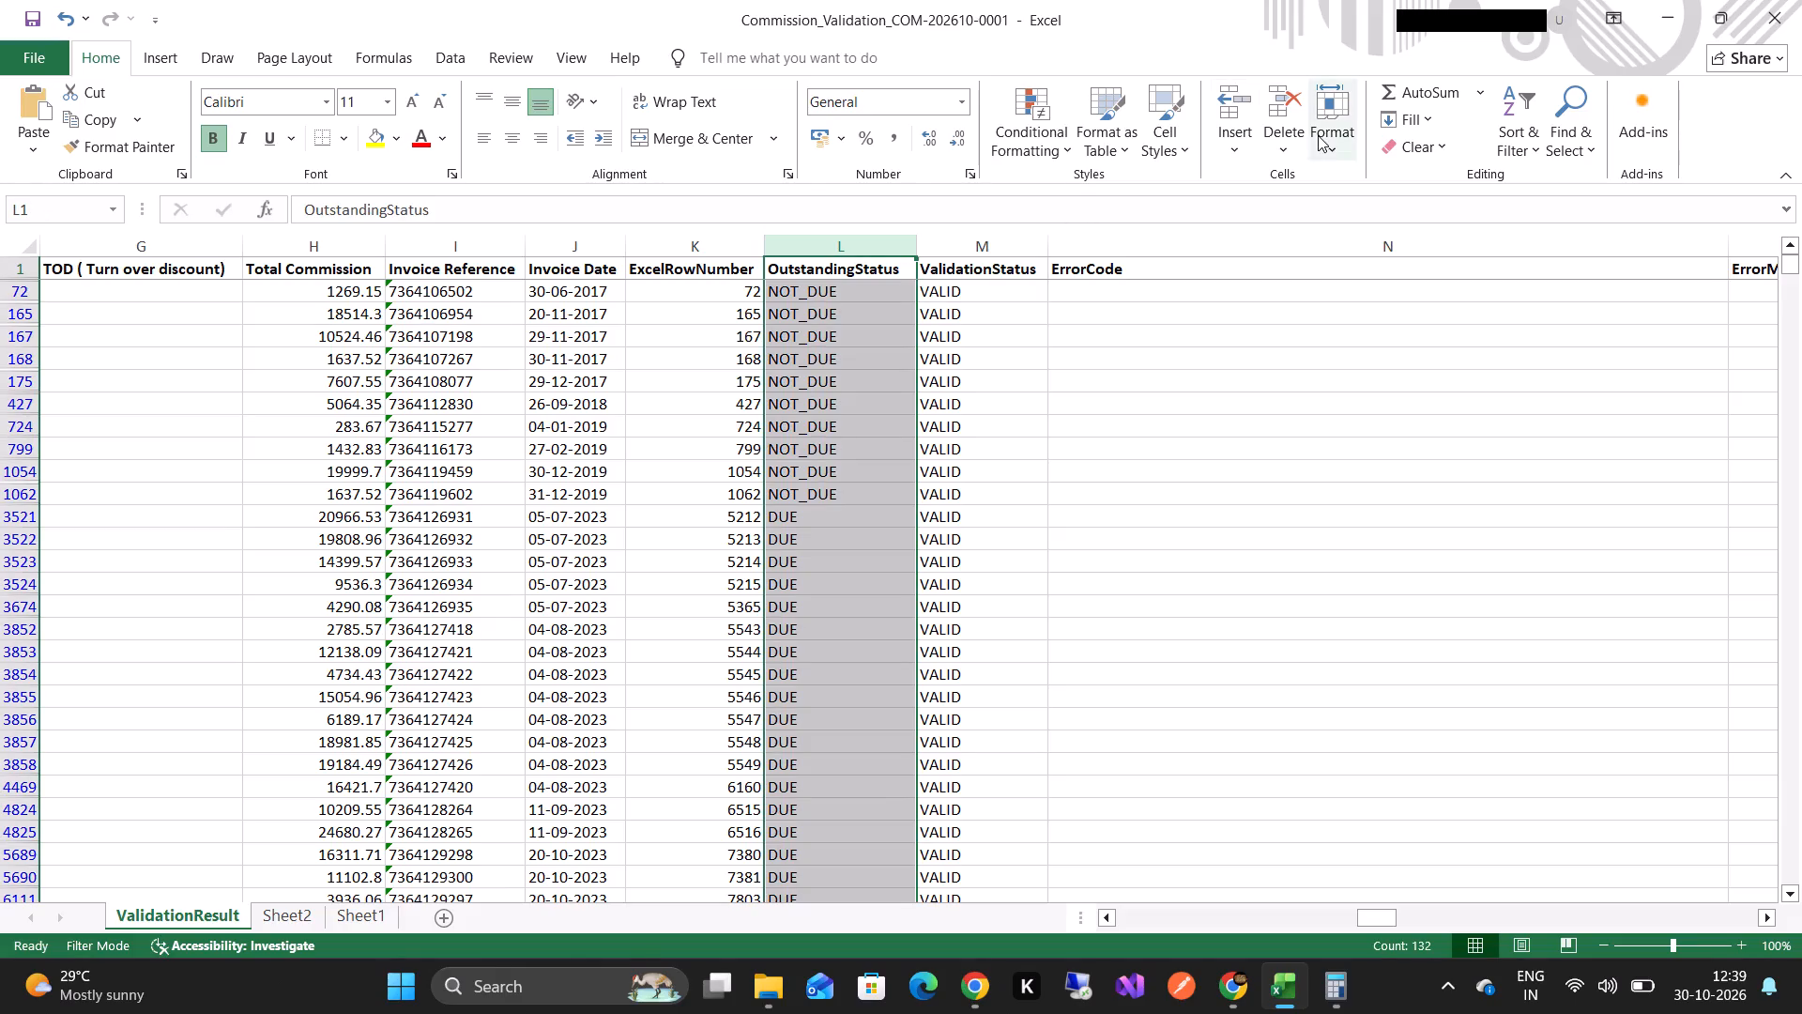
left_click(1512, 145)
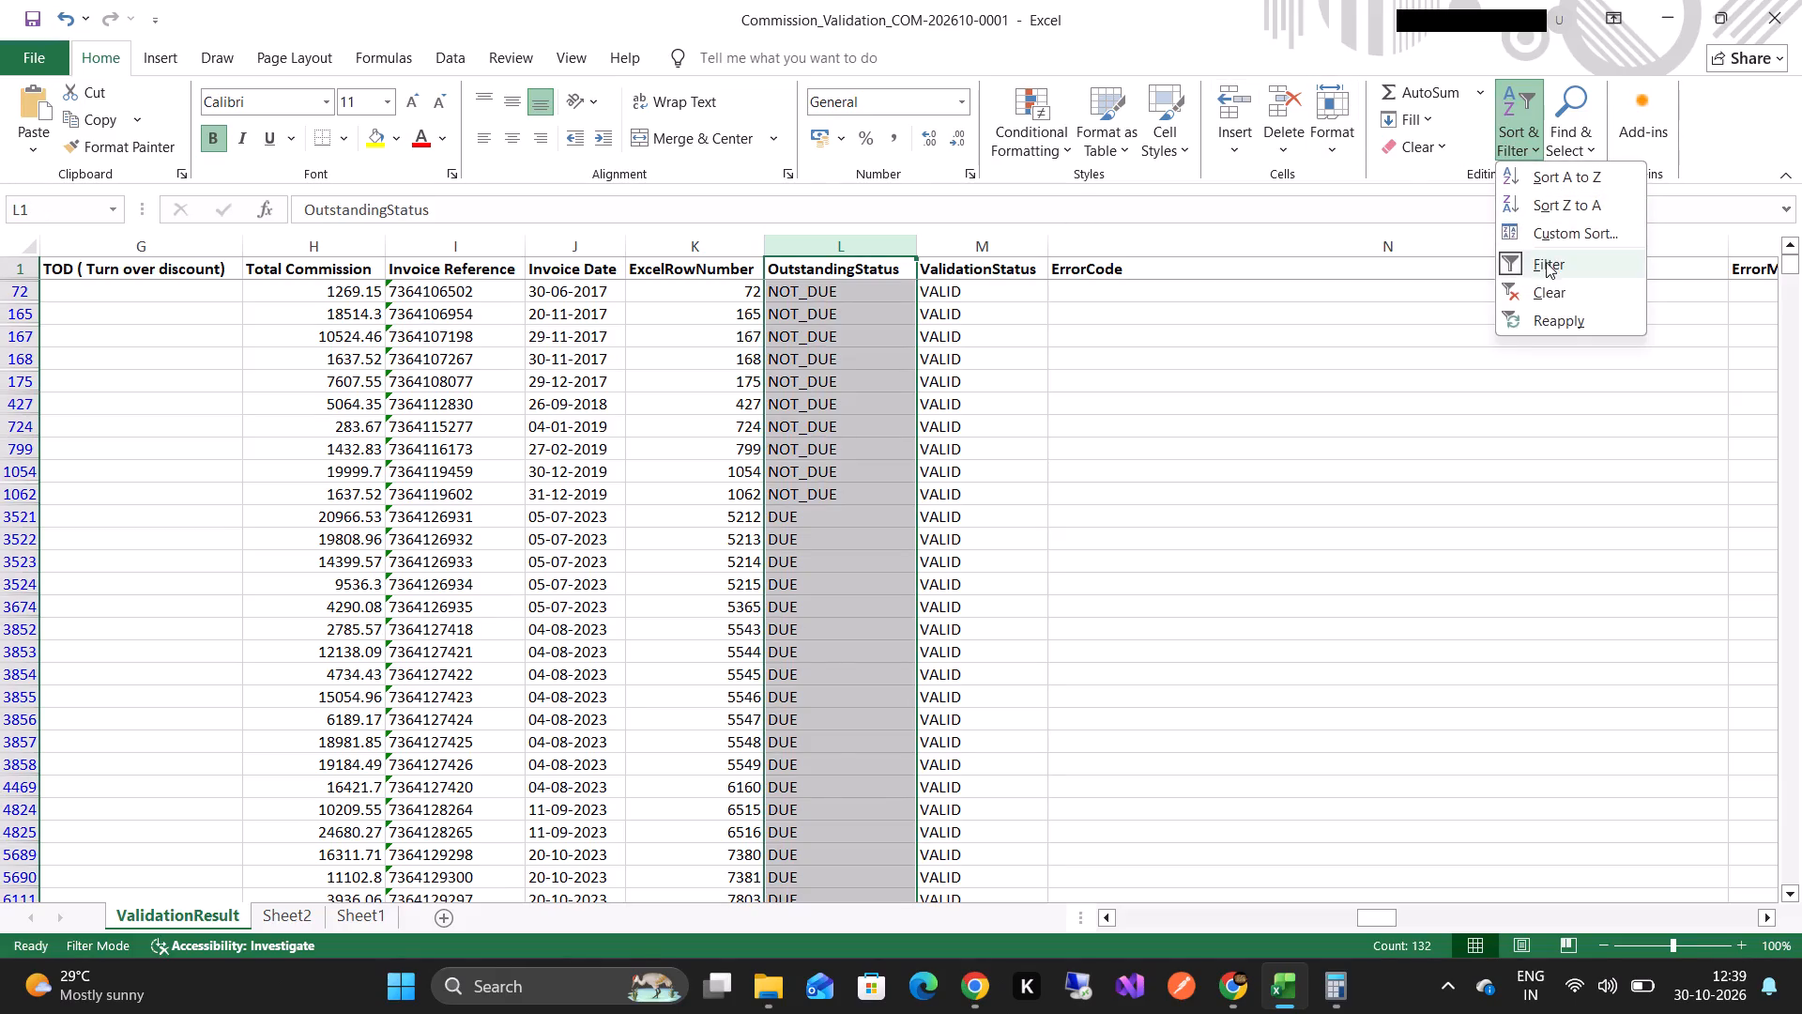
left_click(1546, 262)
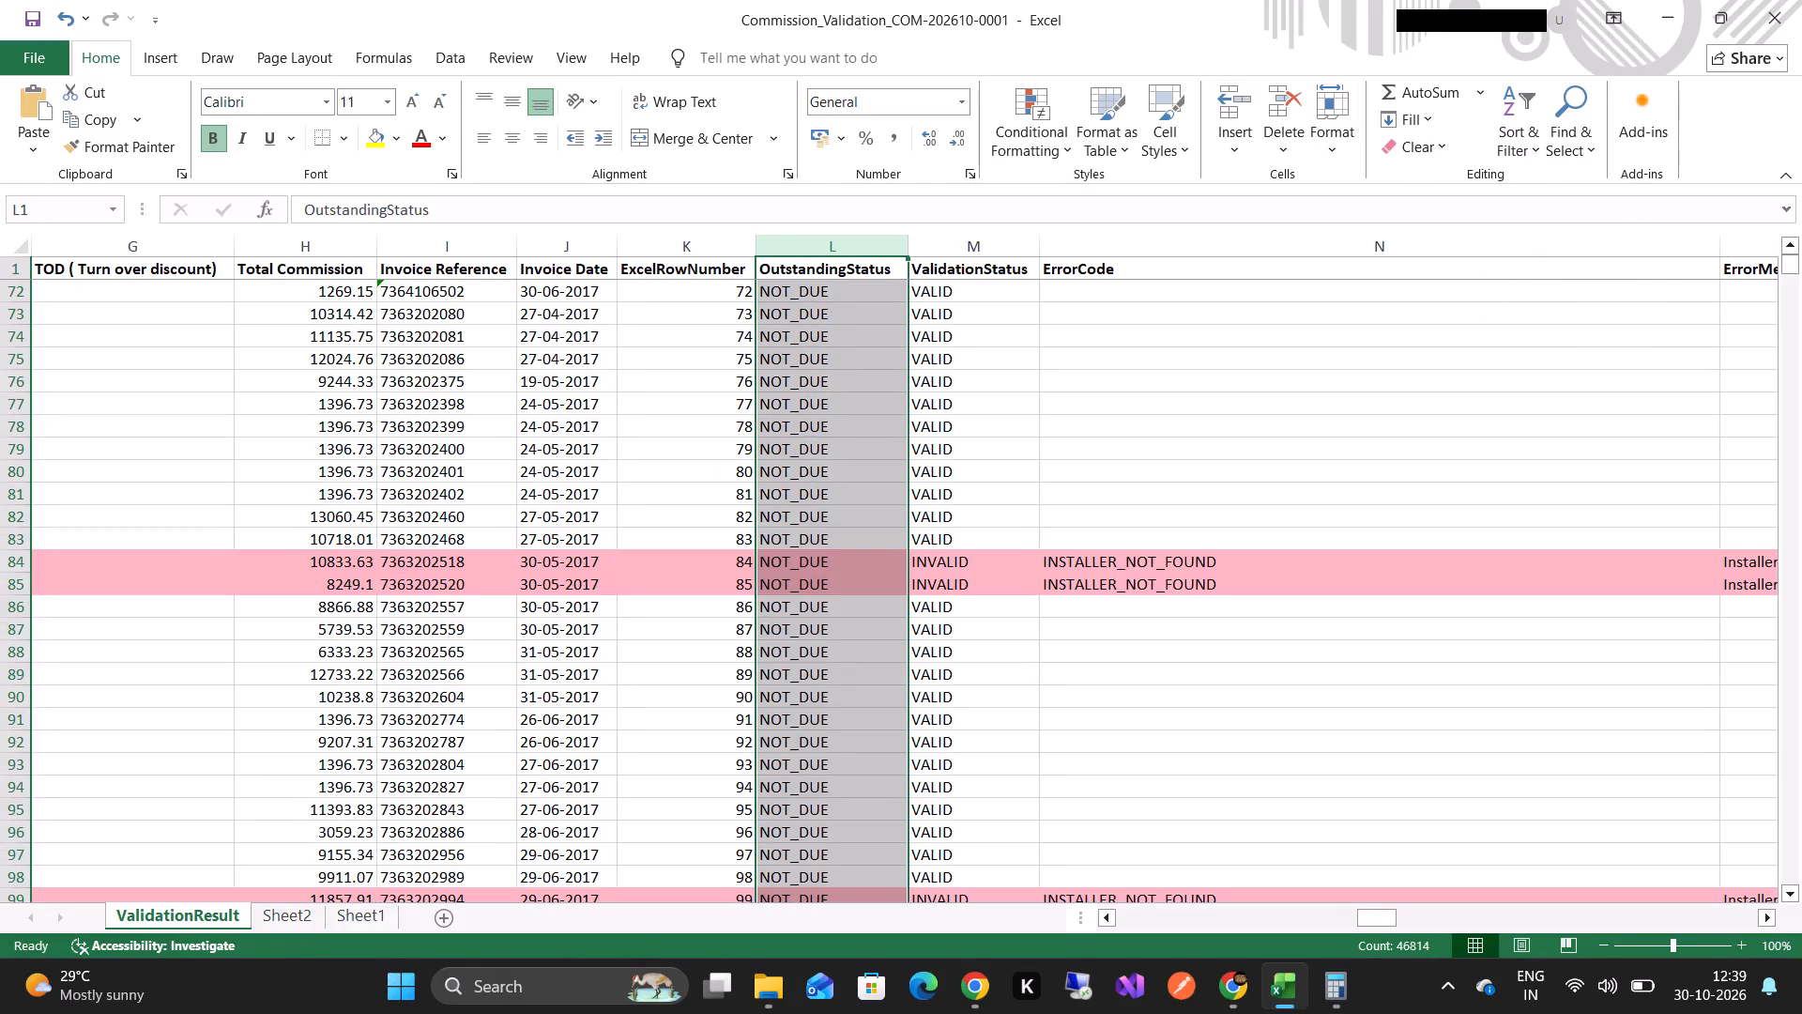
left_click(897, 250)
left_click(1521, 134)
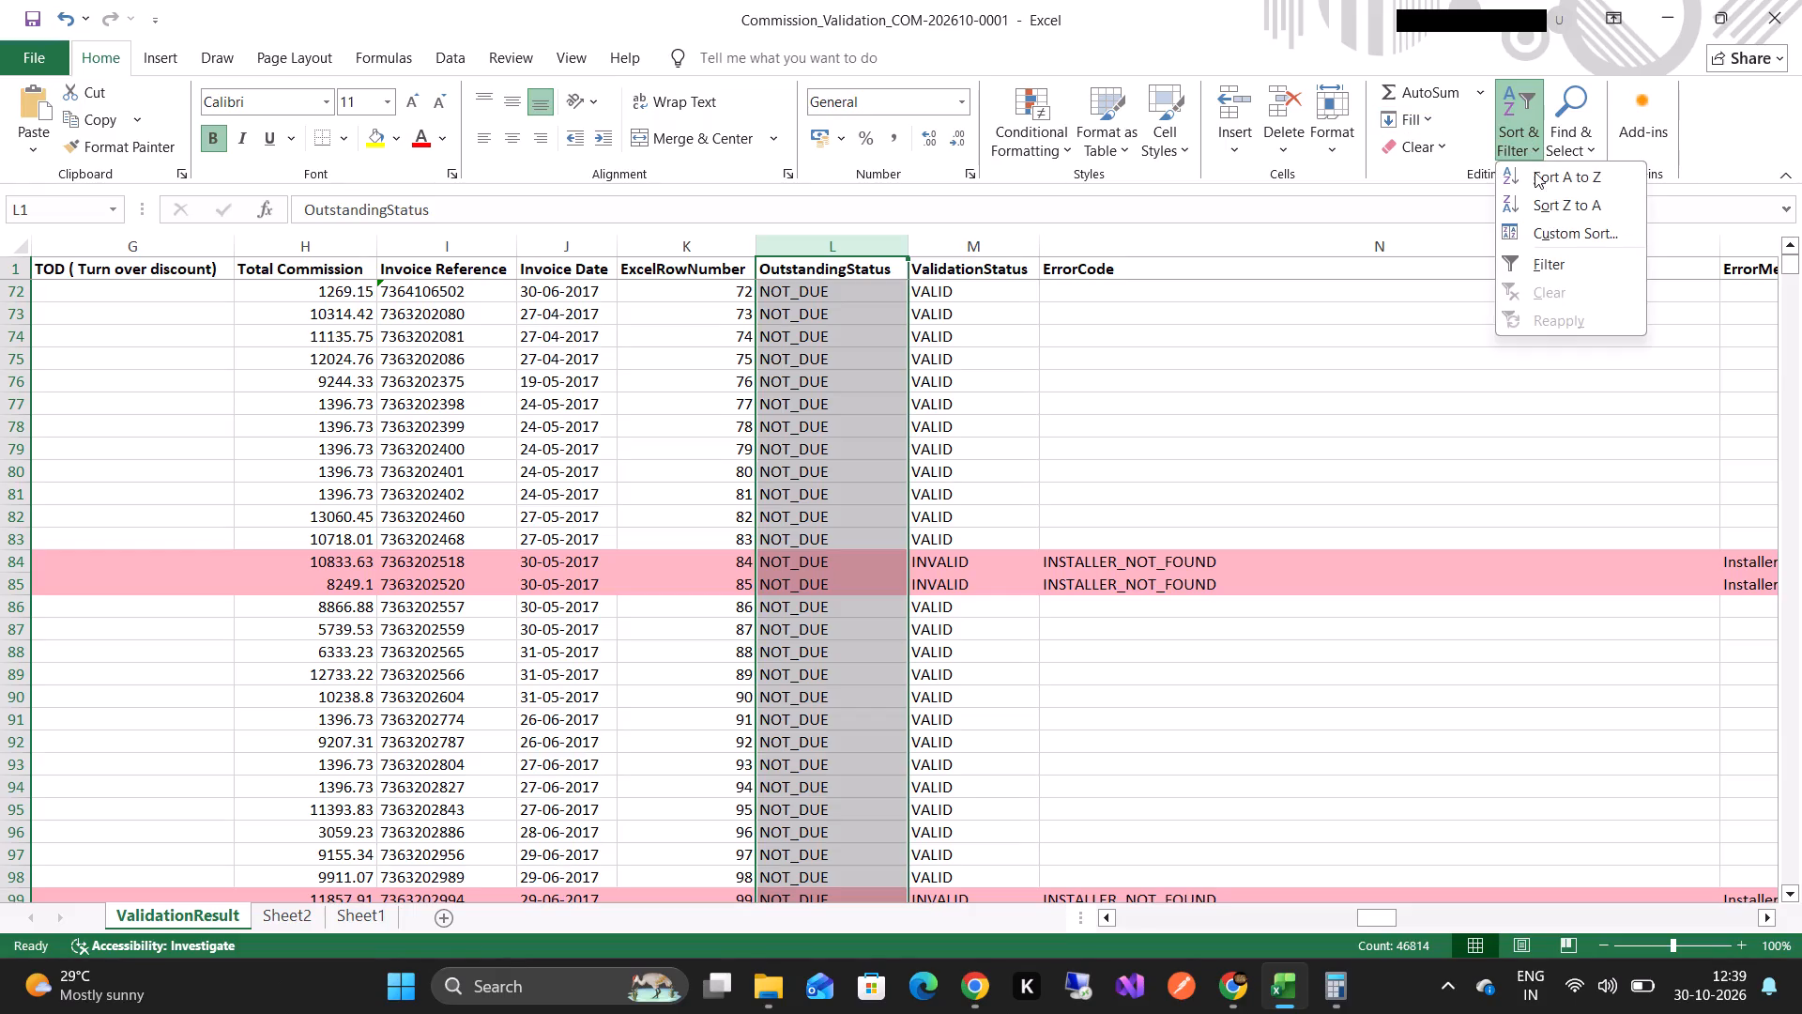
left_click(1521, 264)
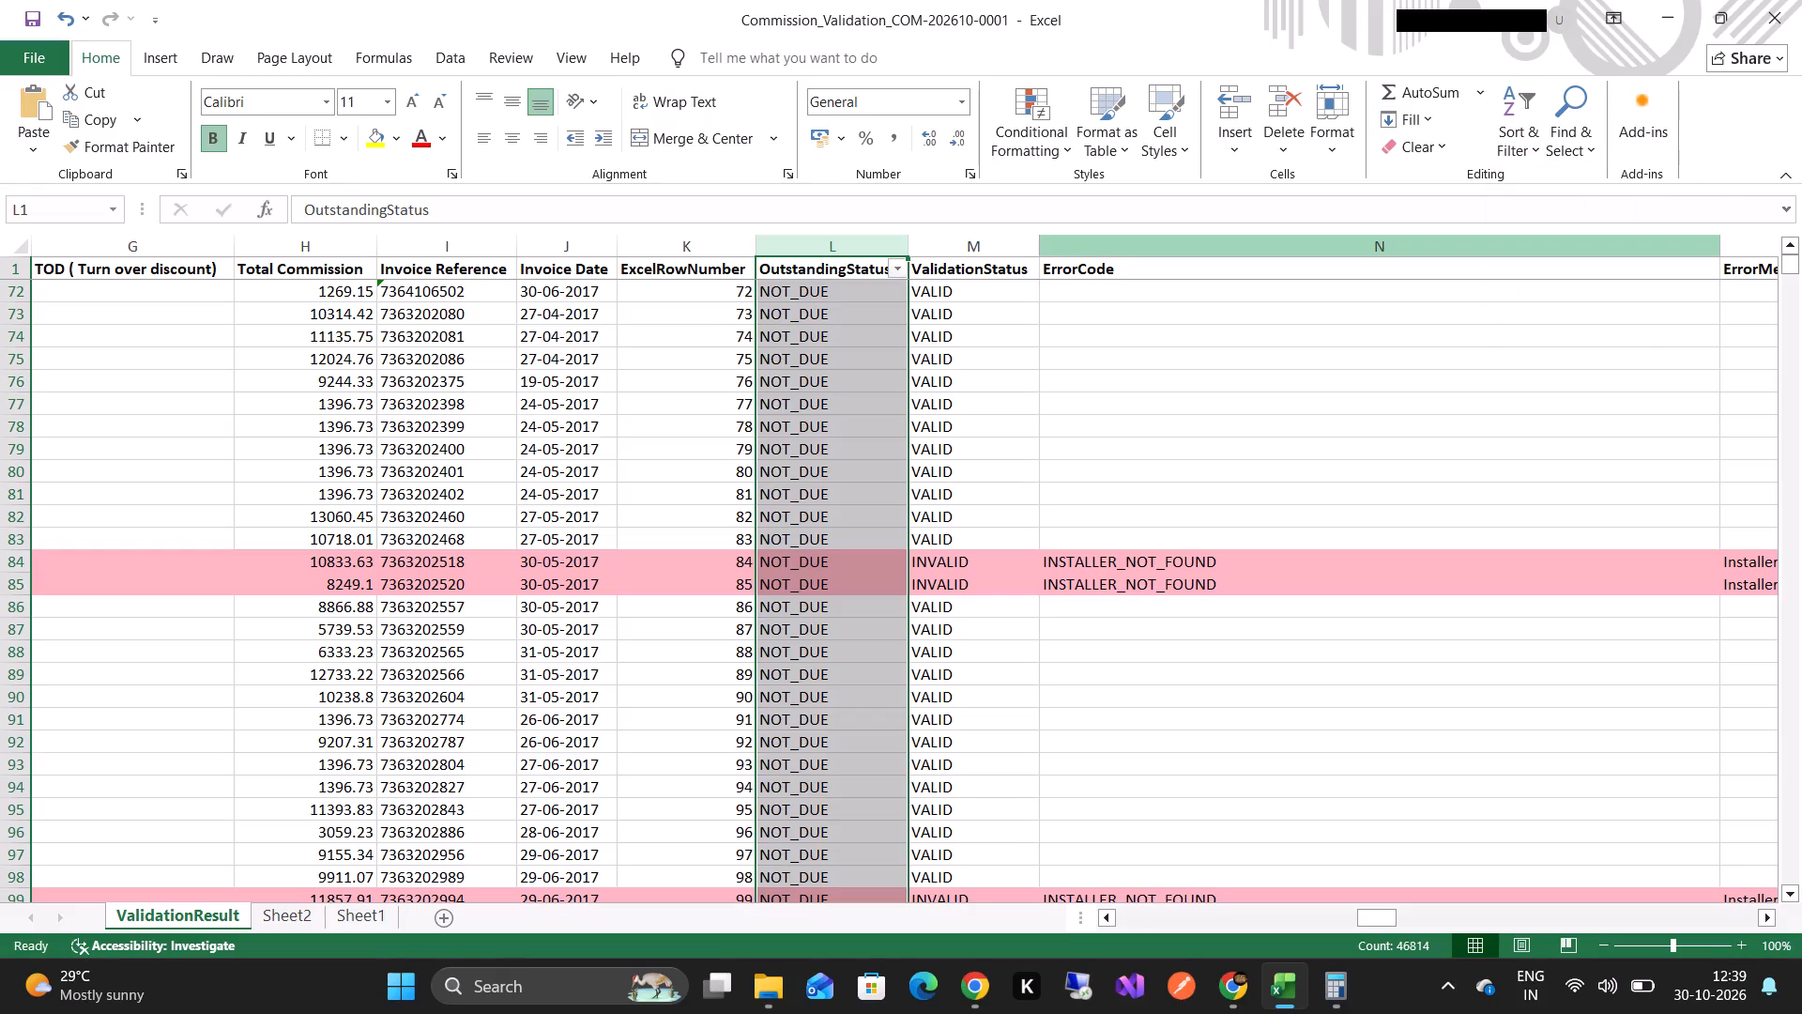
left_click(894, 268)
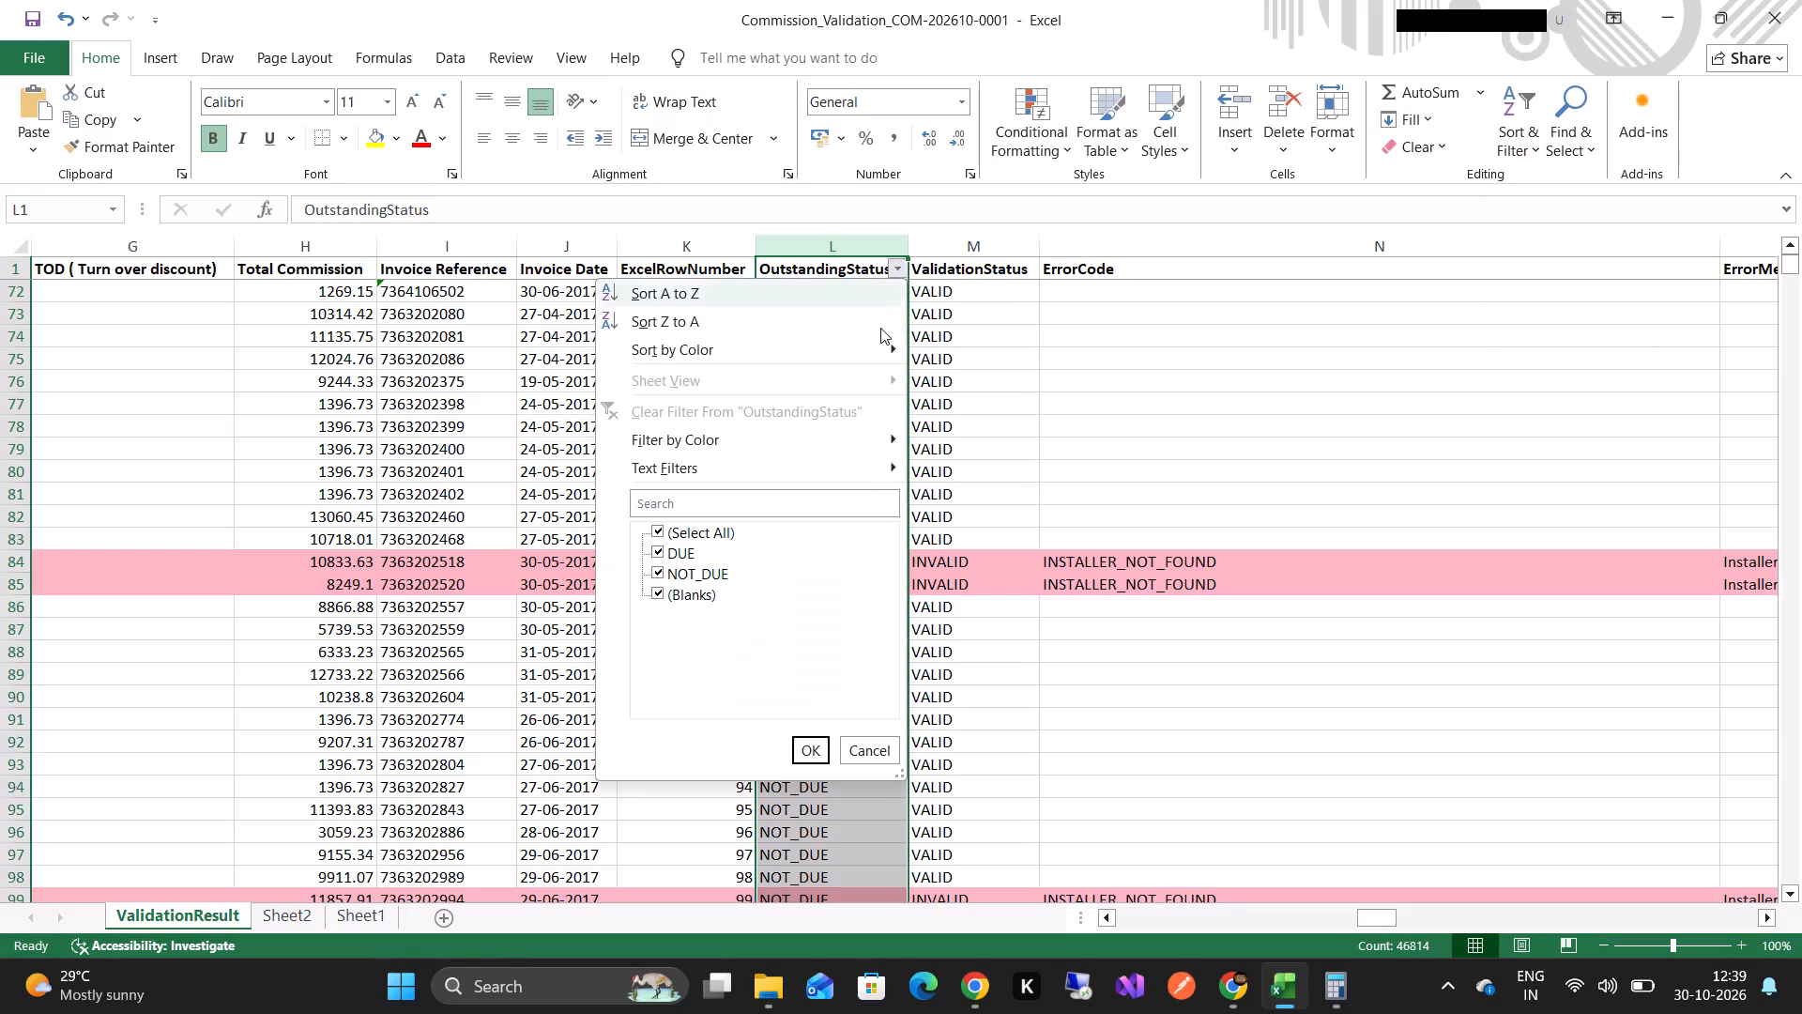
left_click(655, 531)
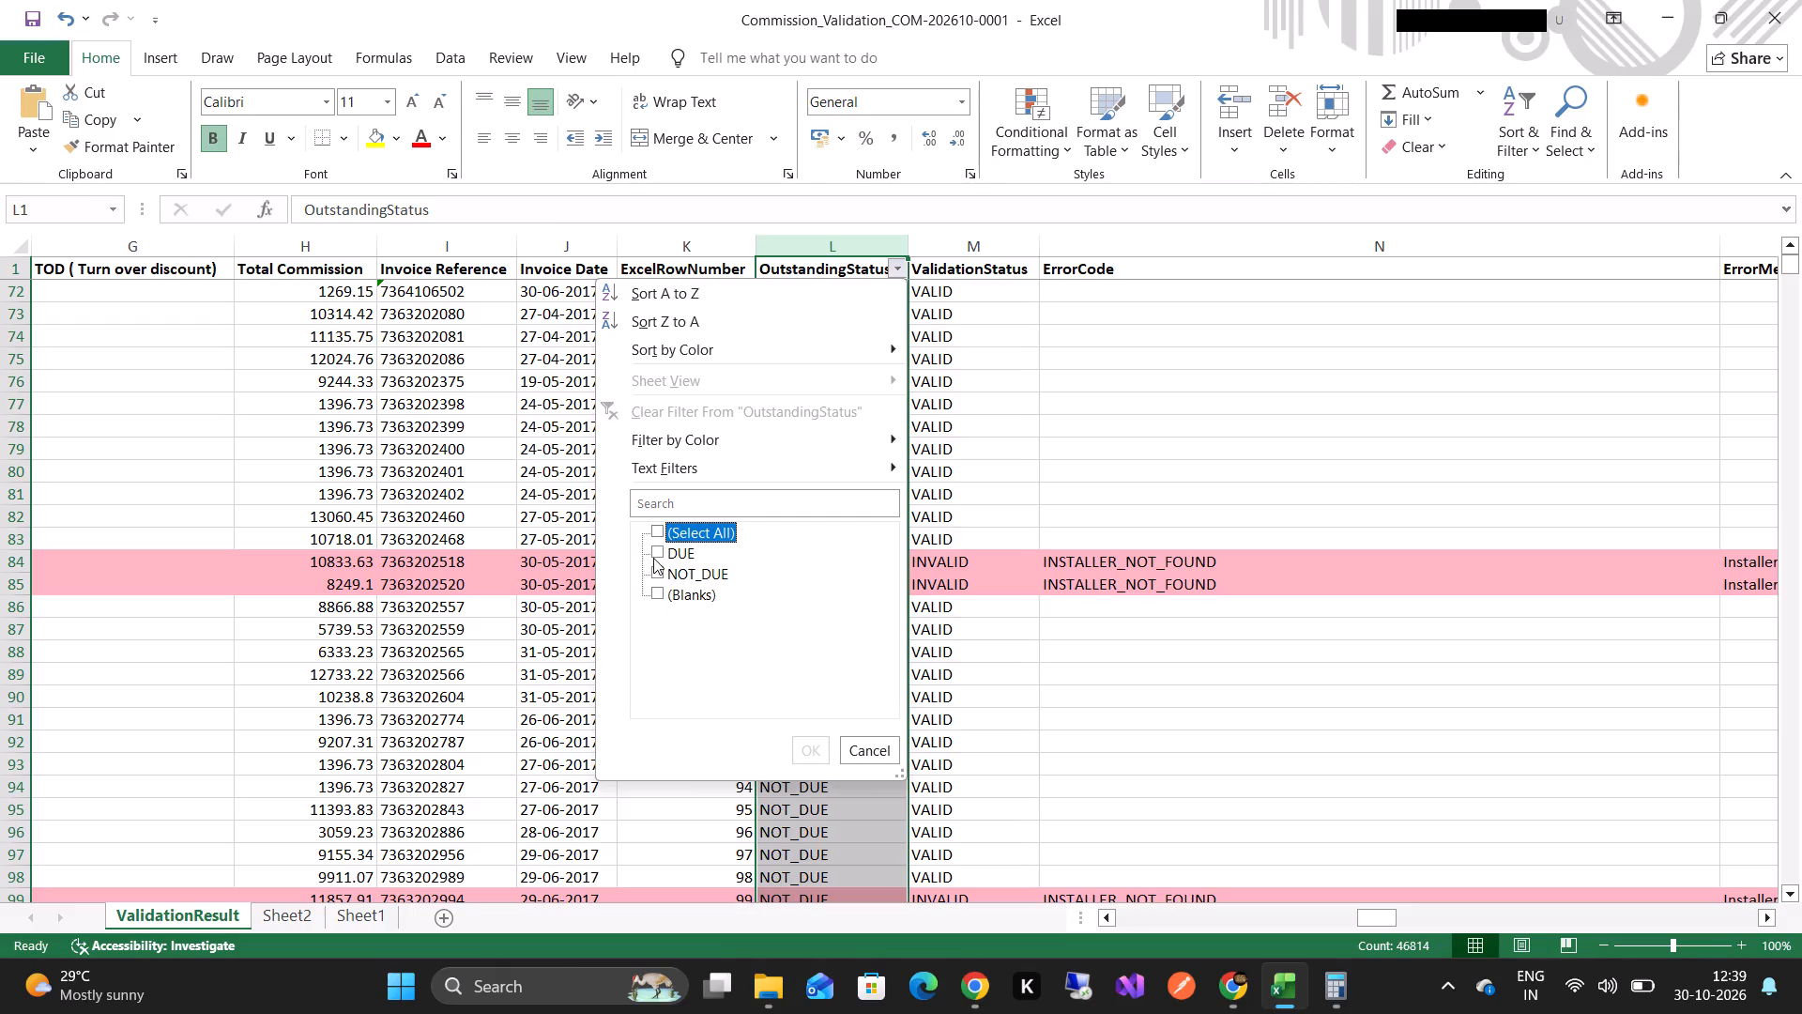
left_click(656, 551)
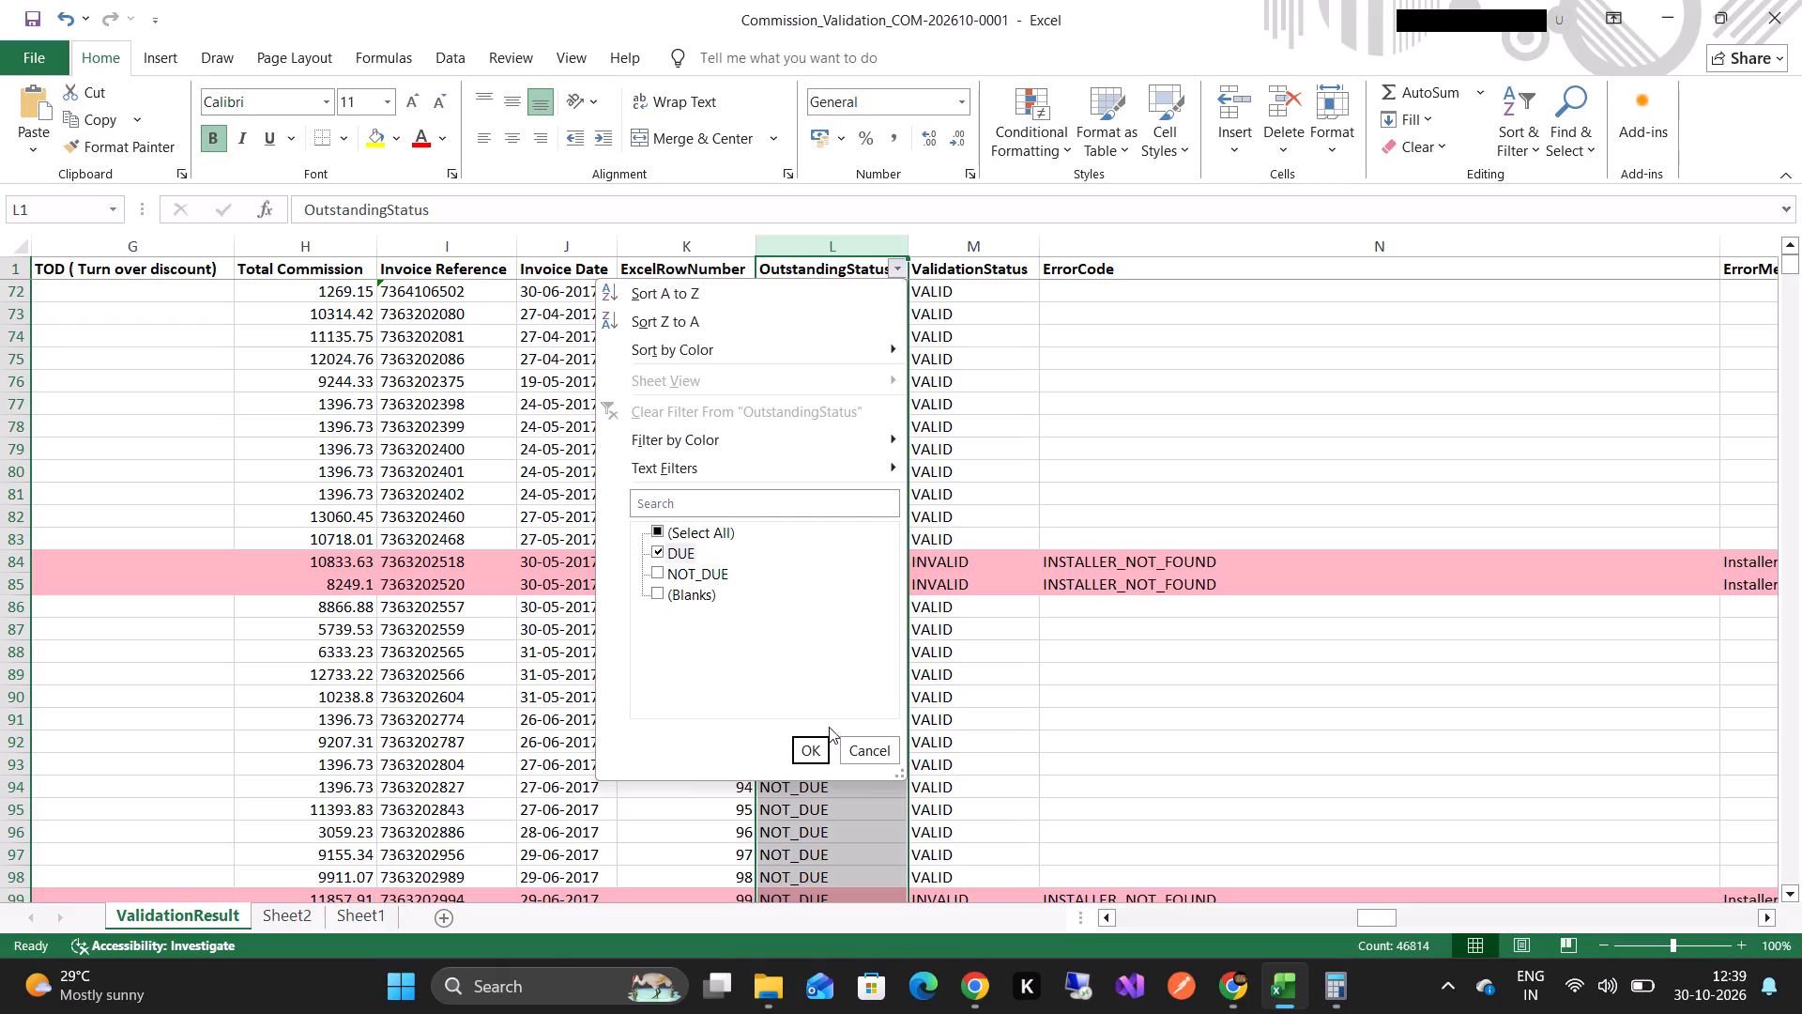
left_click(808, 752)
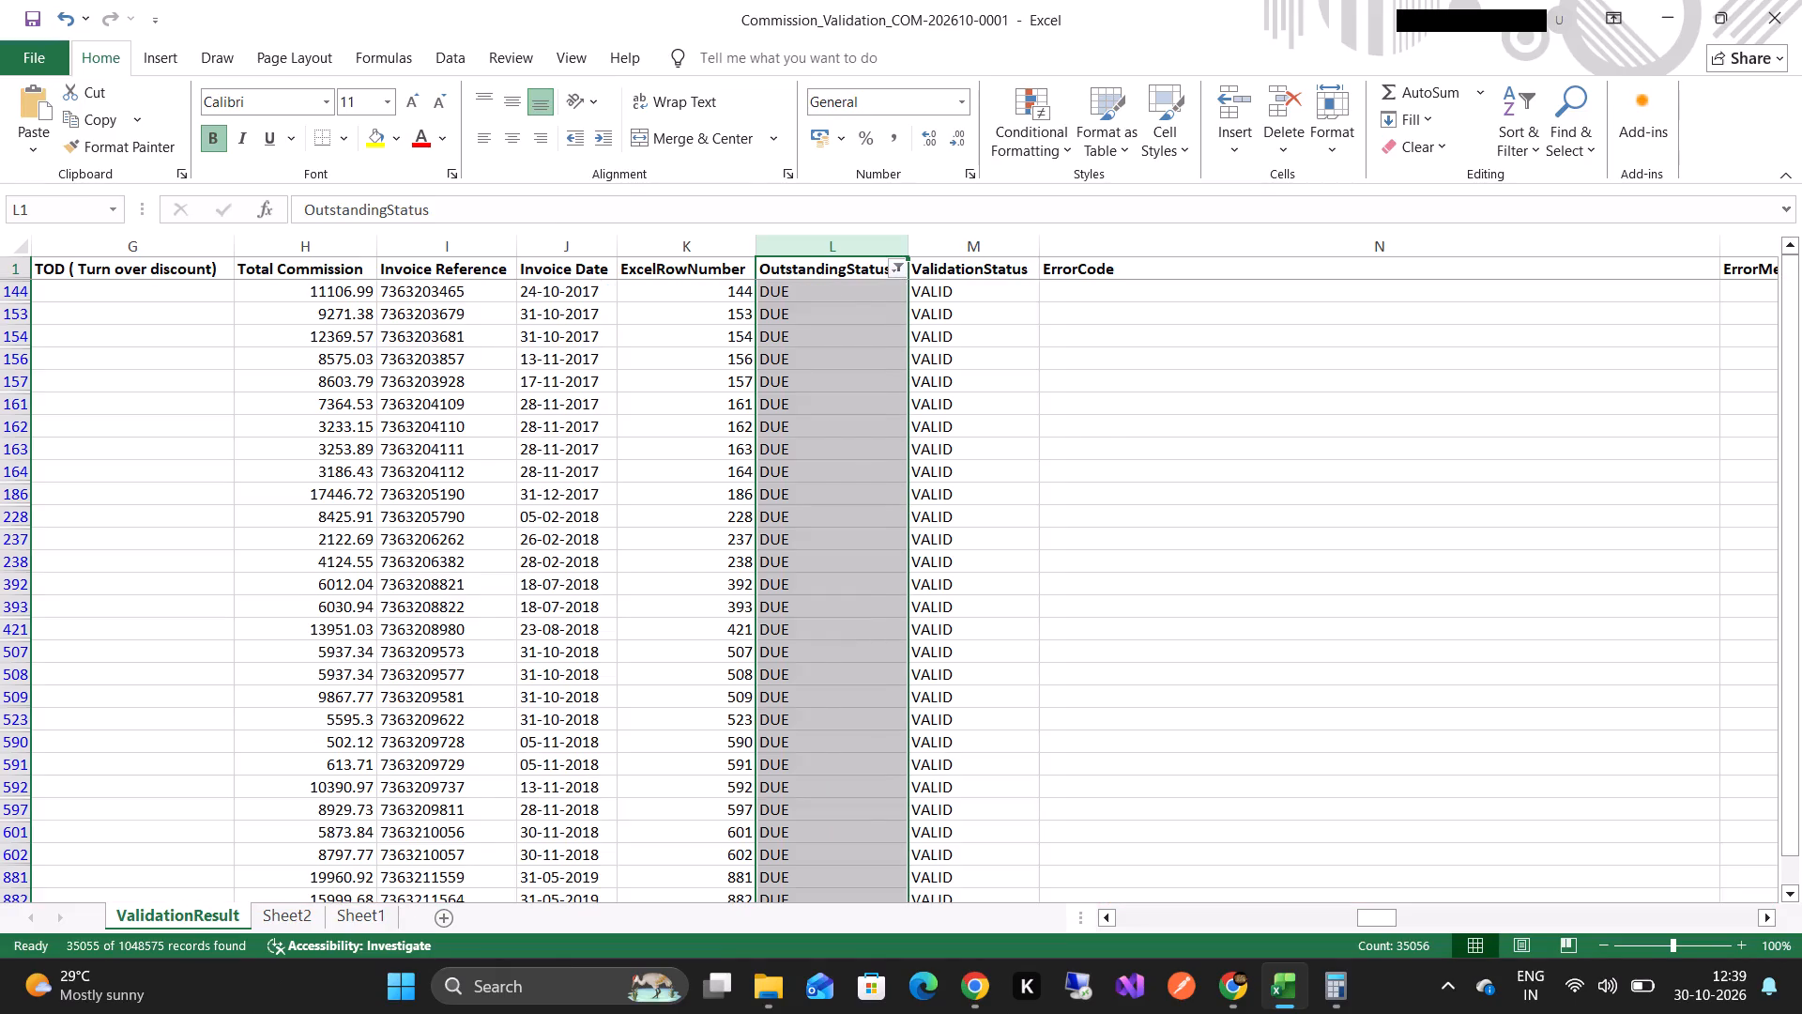
Examine the DUE rows' installer codes, names, outstanding amounts and commissions on ValidationResult.
scroll(808, 752, "right", 6)
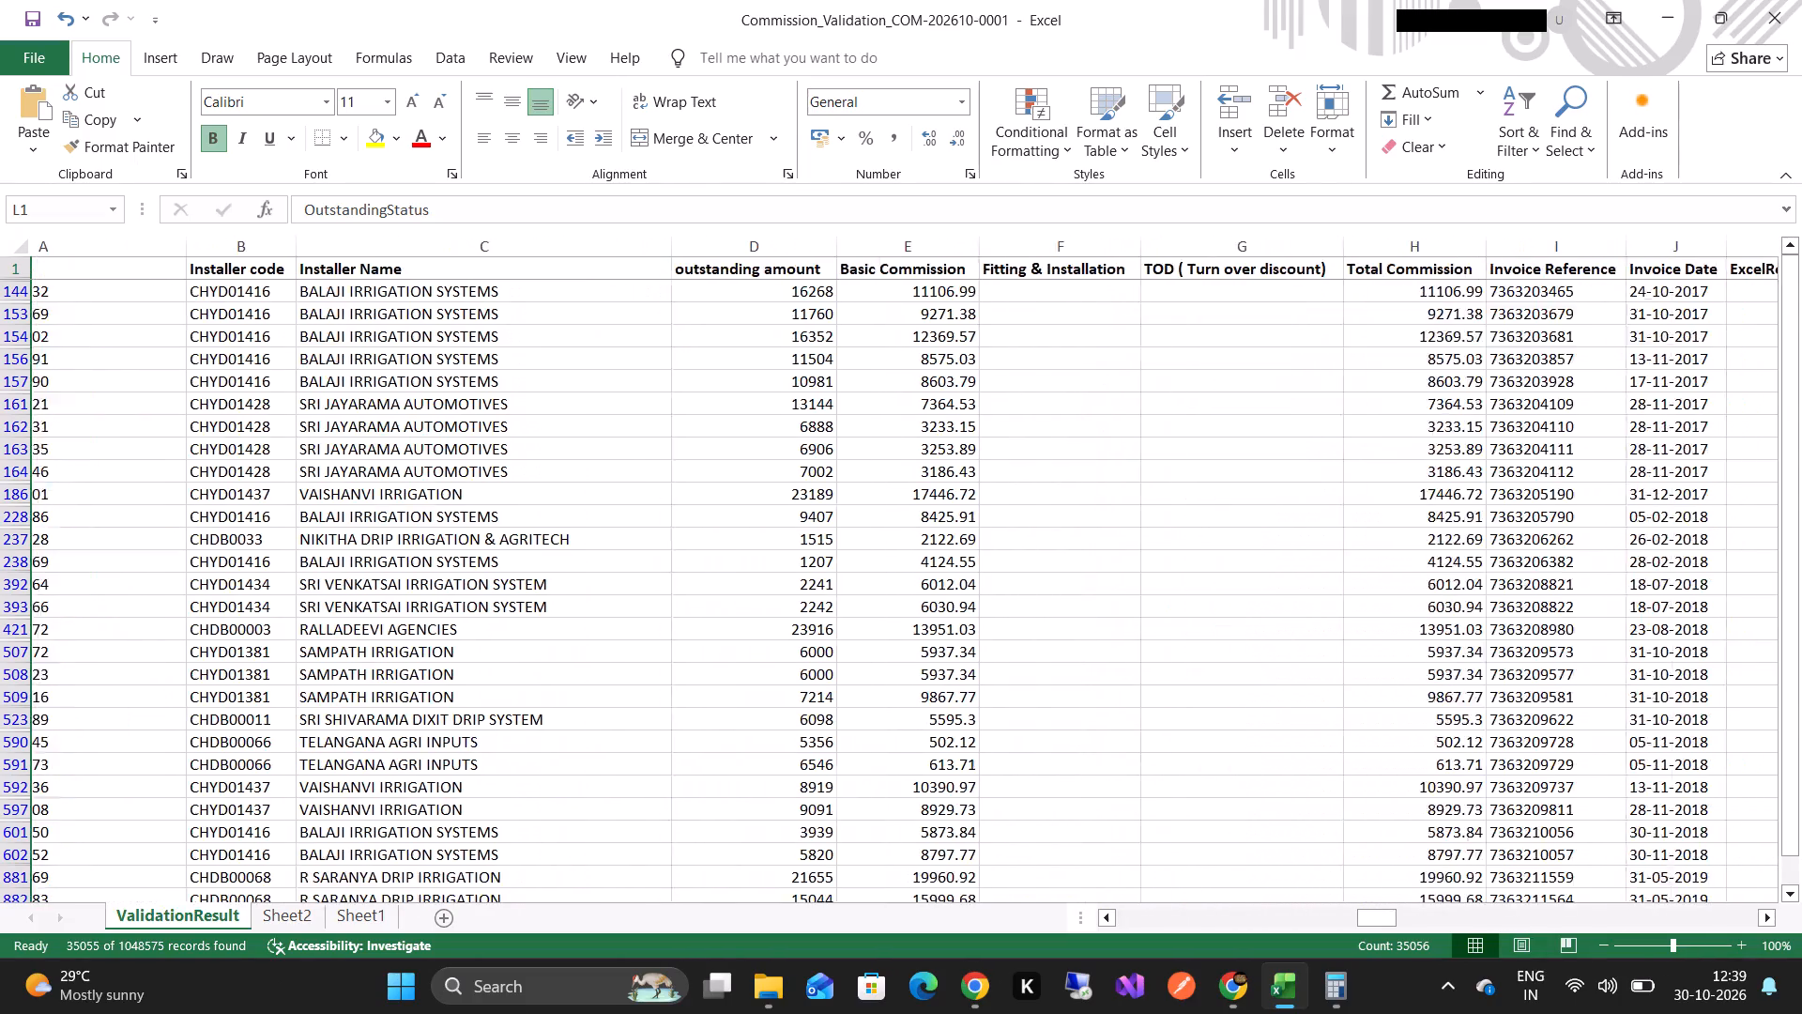
scroll(808, 752, "down", 5)
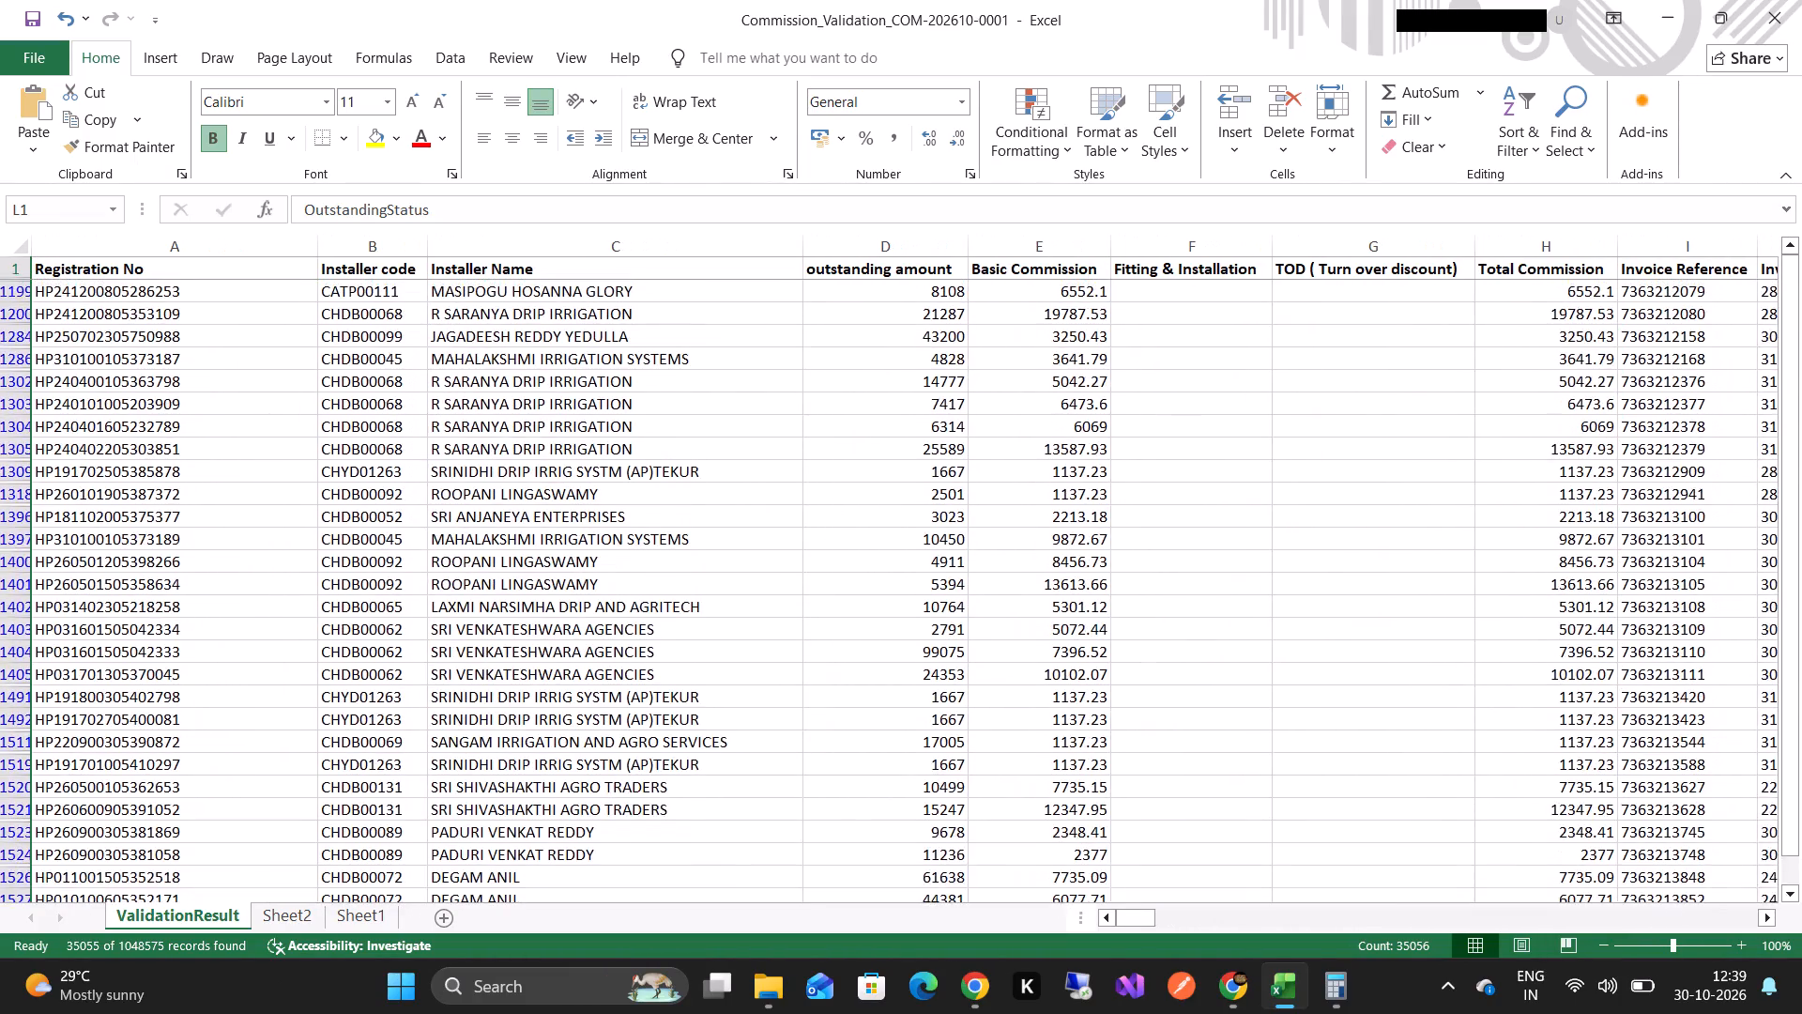
scroll(808, 752, "down", 17)
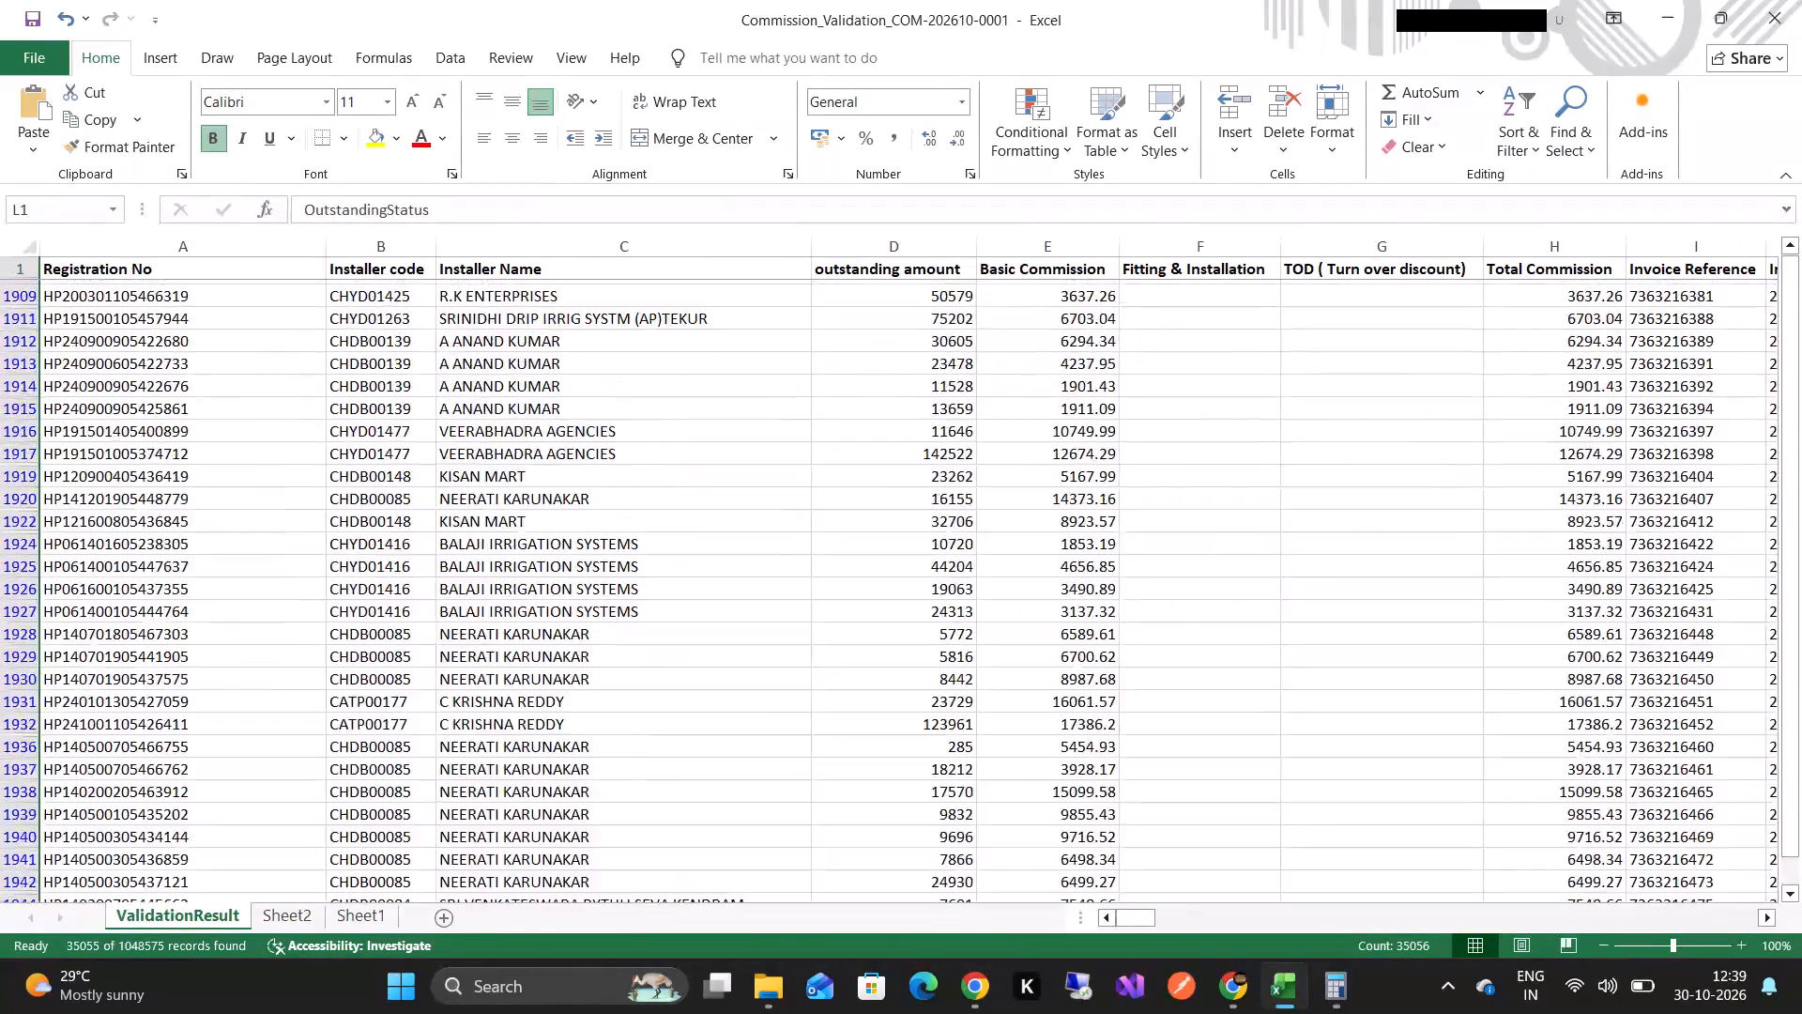
scroll(808, 752, "down", 2)
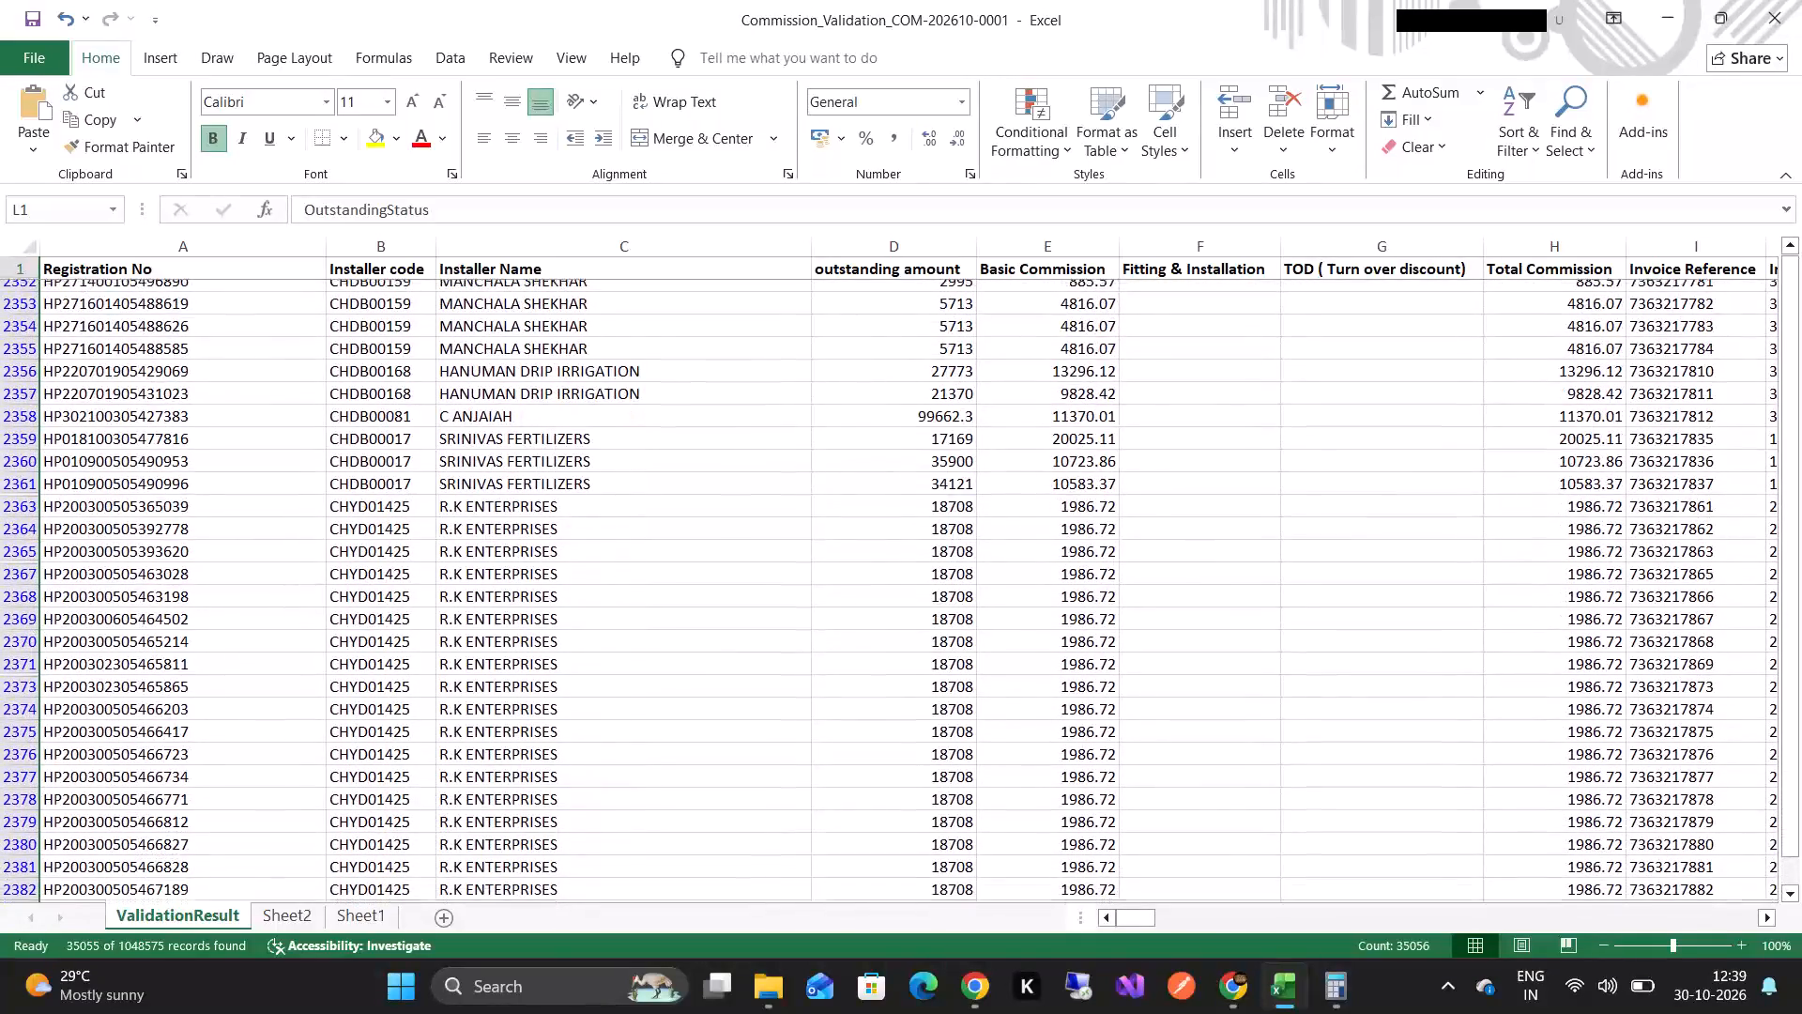
scroll(808, 752, "up", 12)
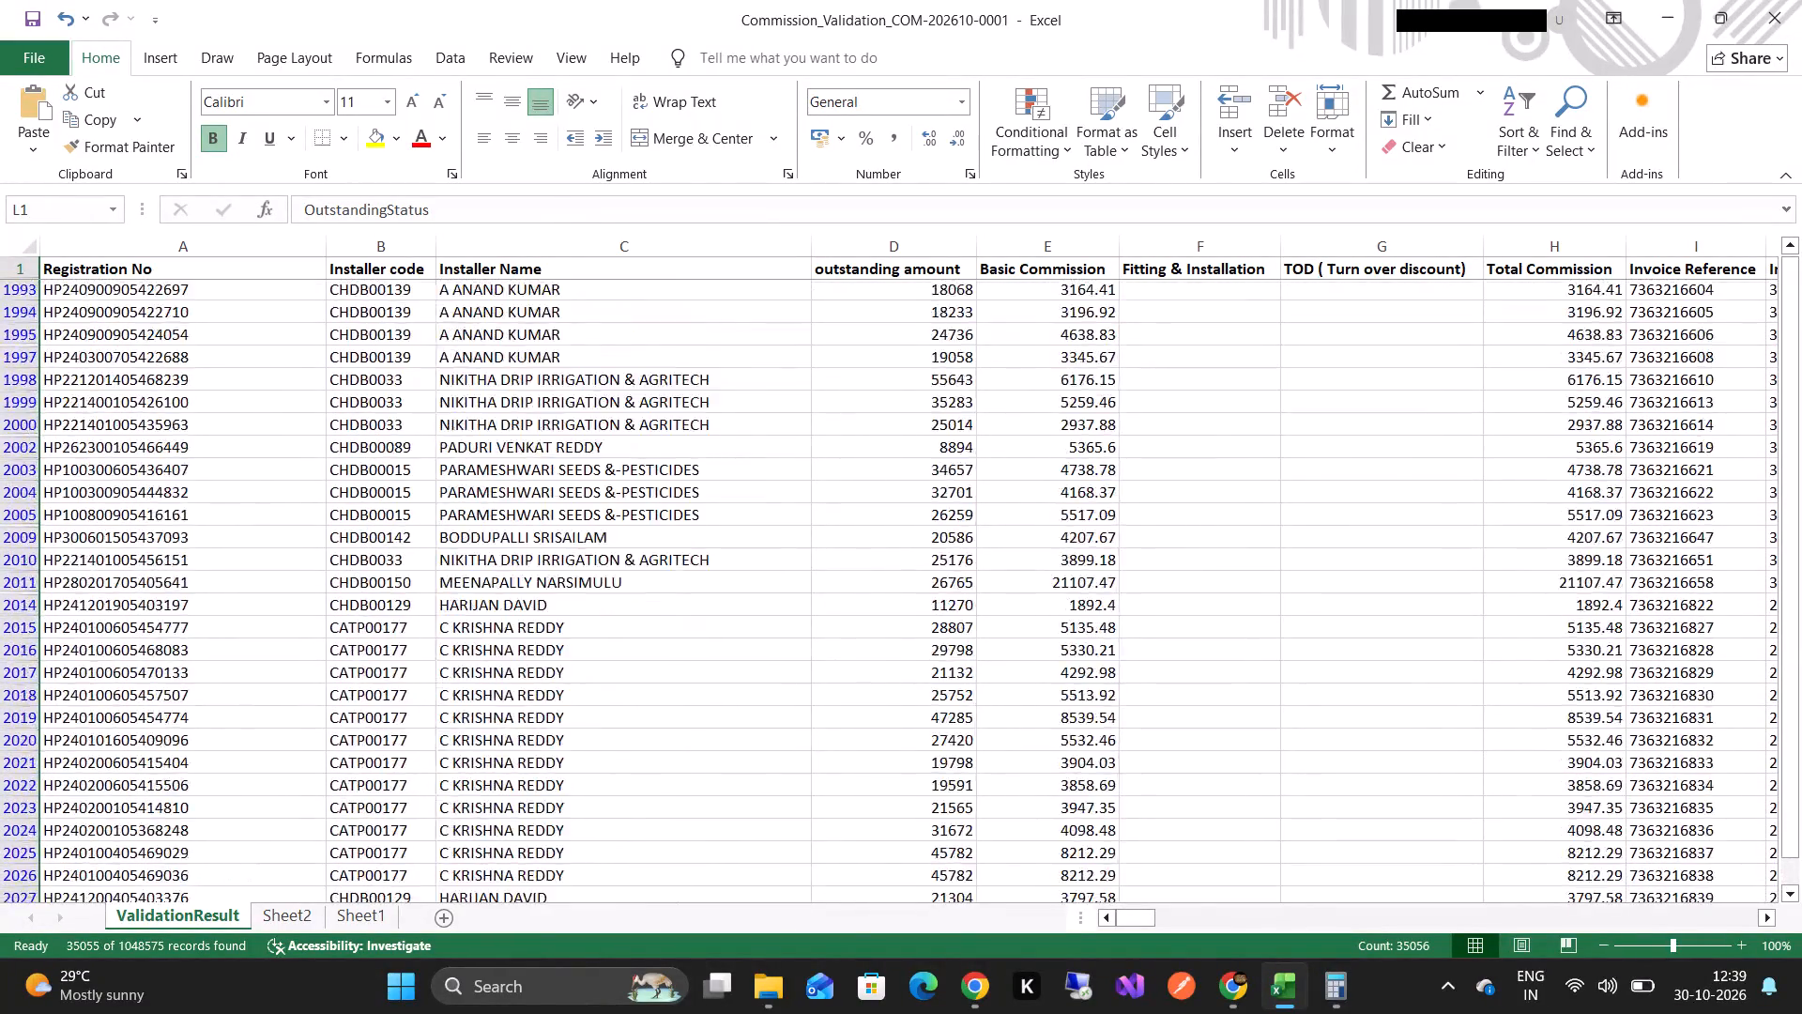
scroll(808, 752, "right", 1)
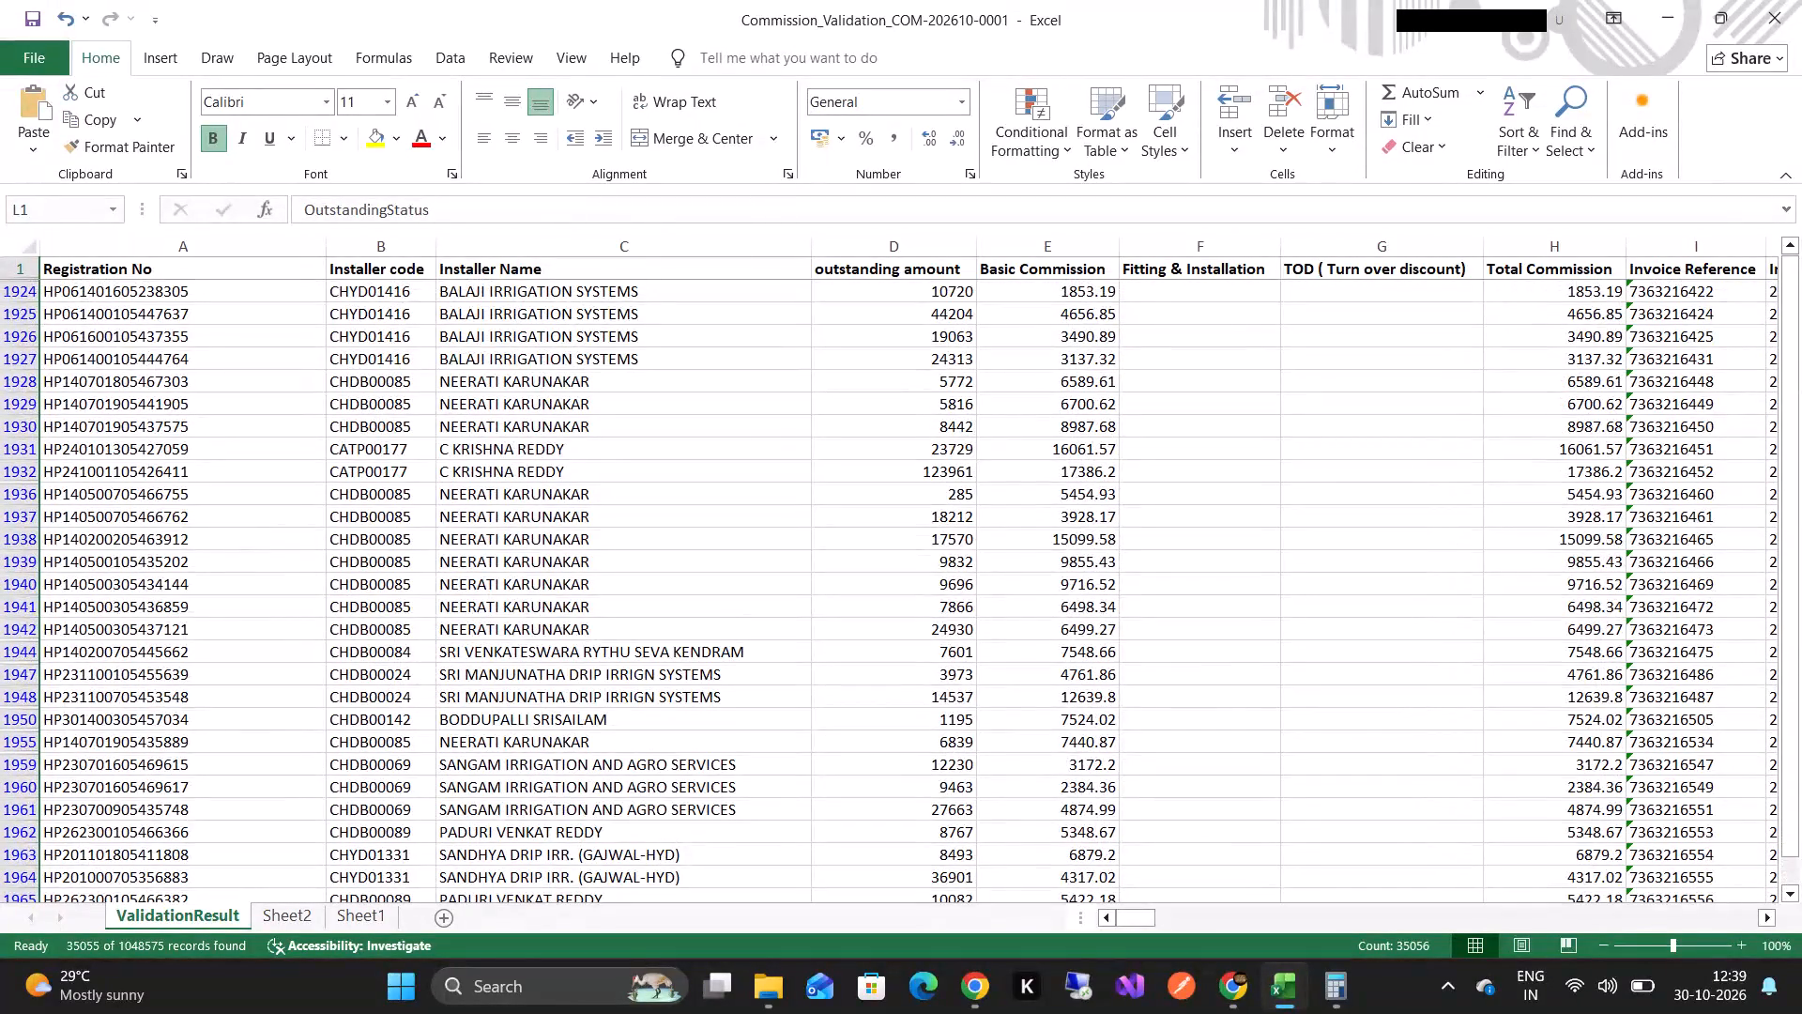
Remove the existing OutstandingStatus filter from the ValidationResult sheet so that all rows are shown.
left_click(408, 277)
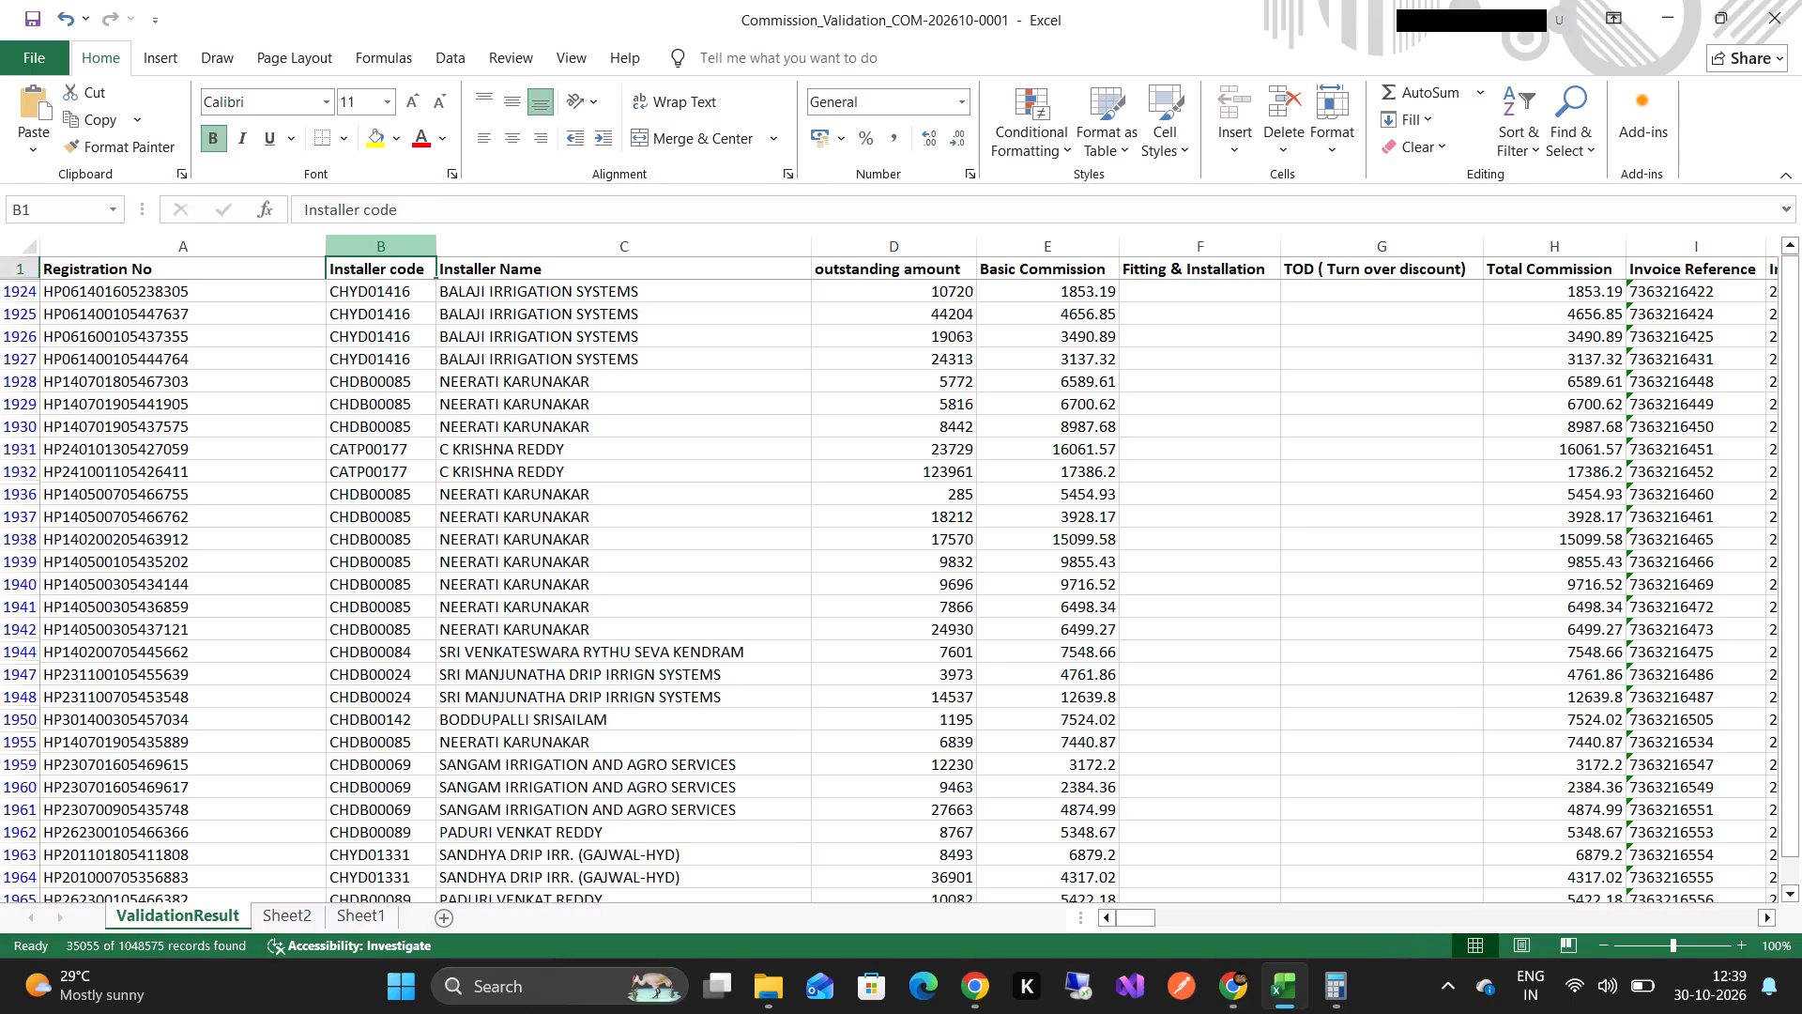
left_click(411, 250)
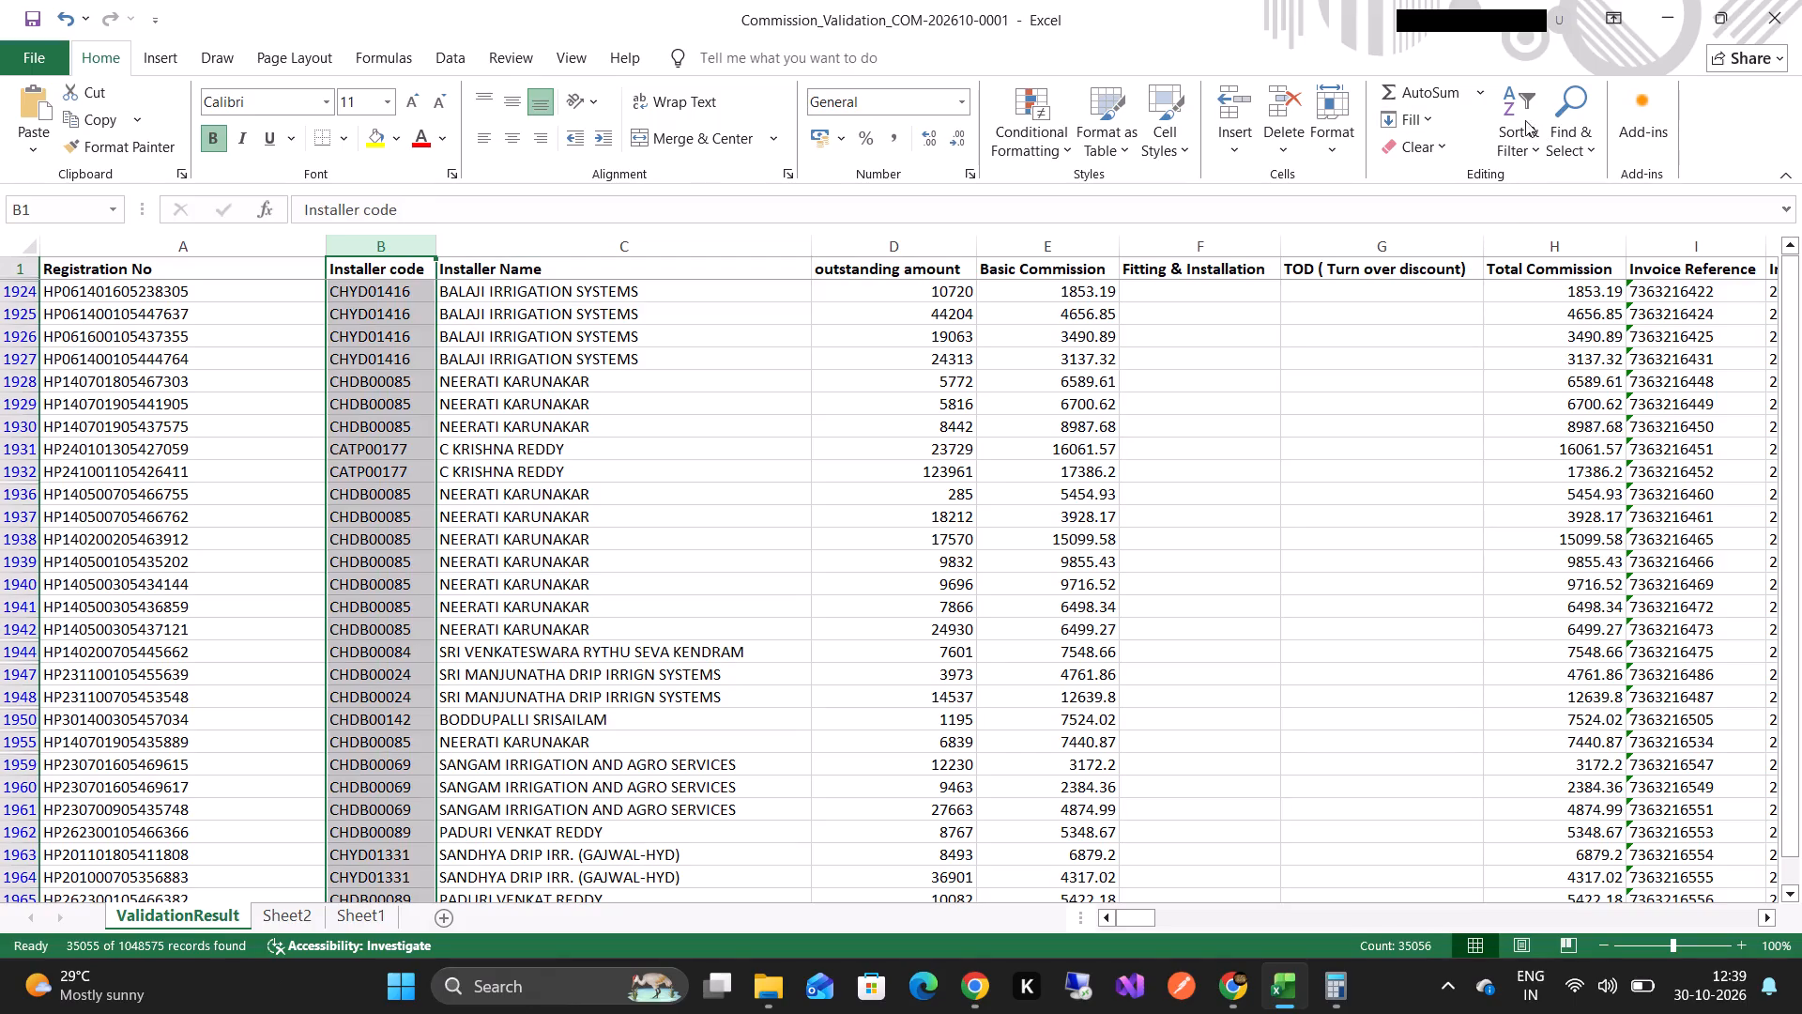
left_click(1521, 117)
left_click(1521, 266)
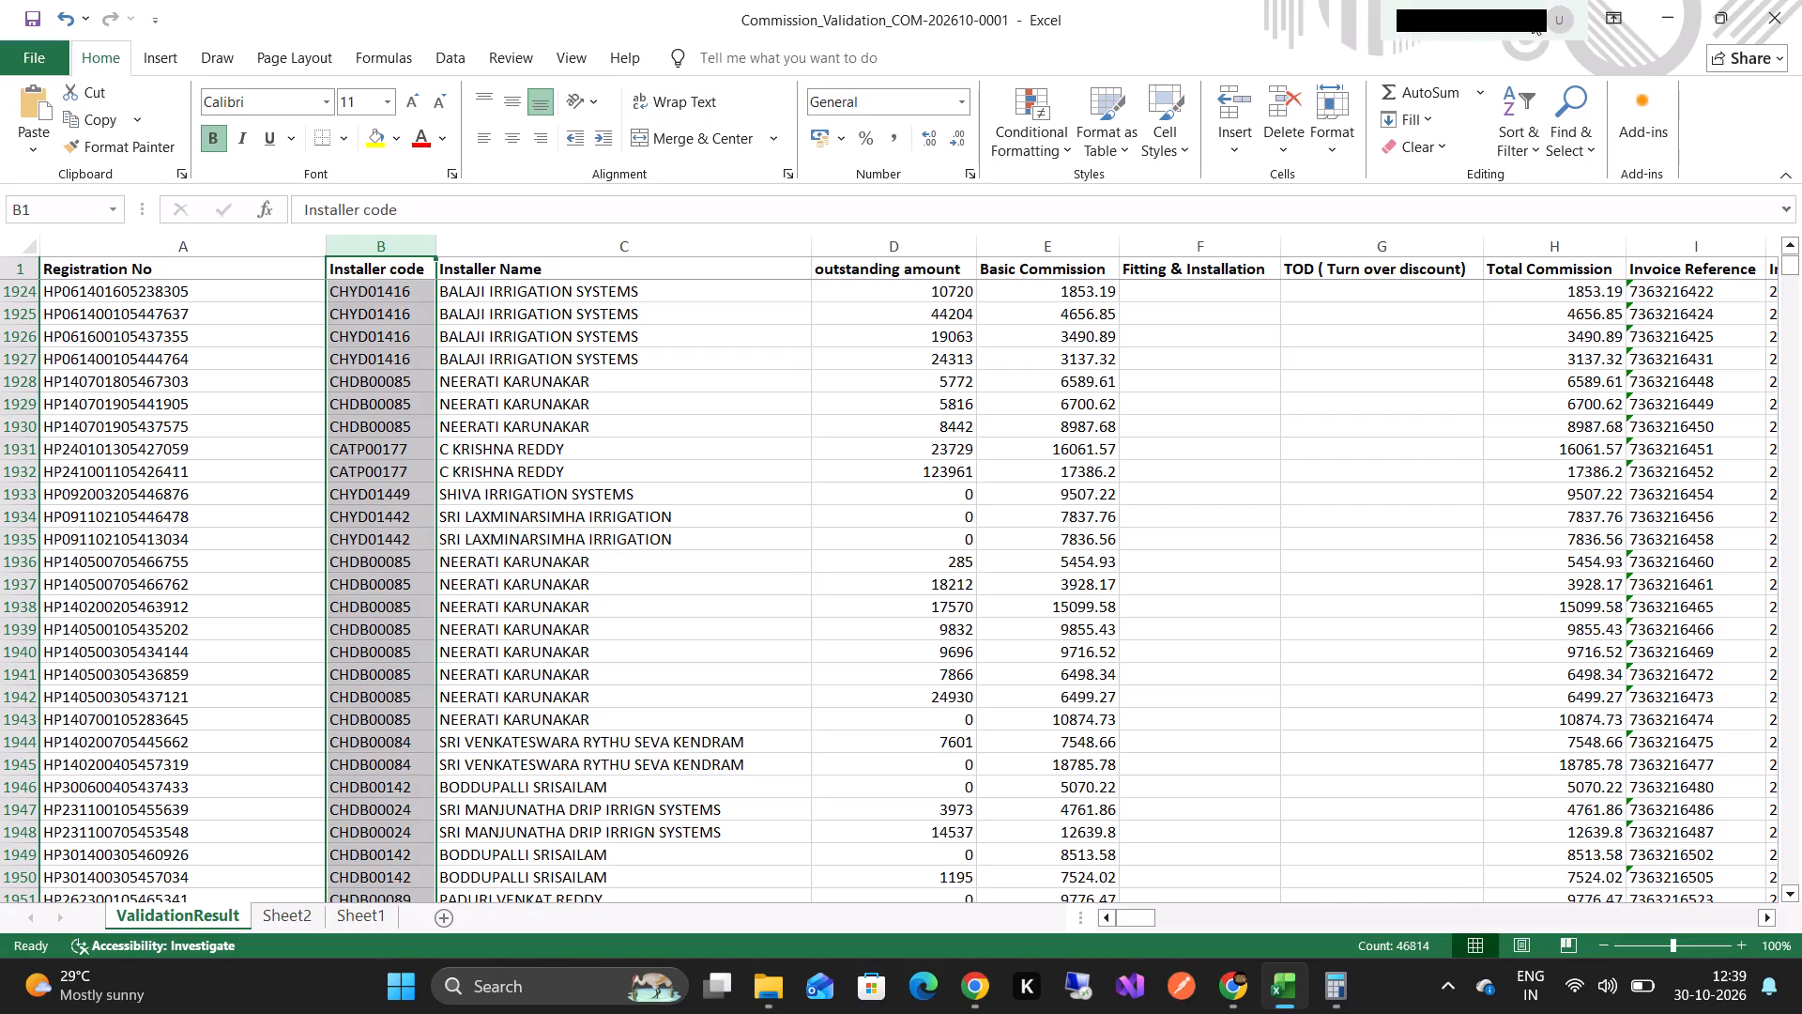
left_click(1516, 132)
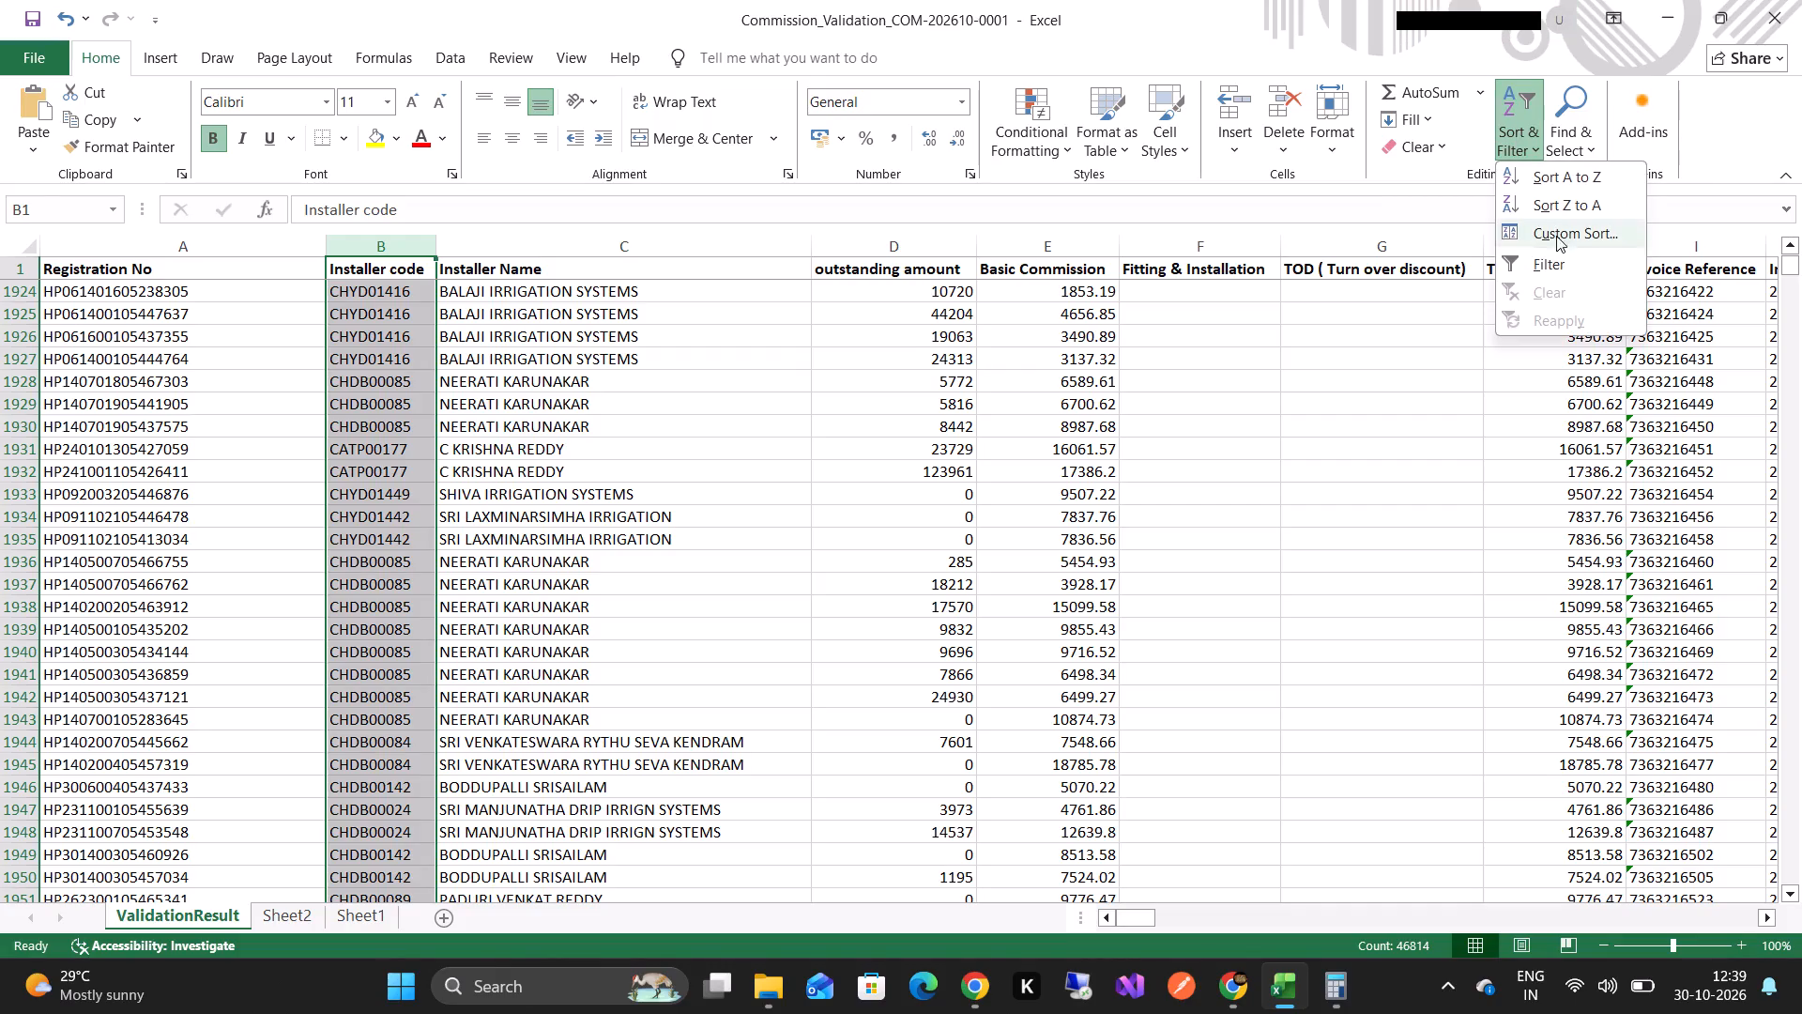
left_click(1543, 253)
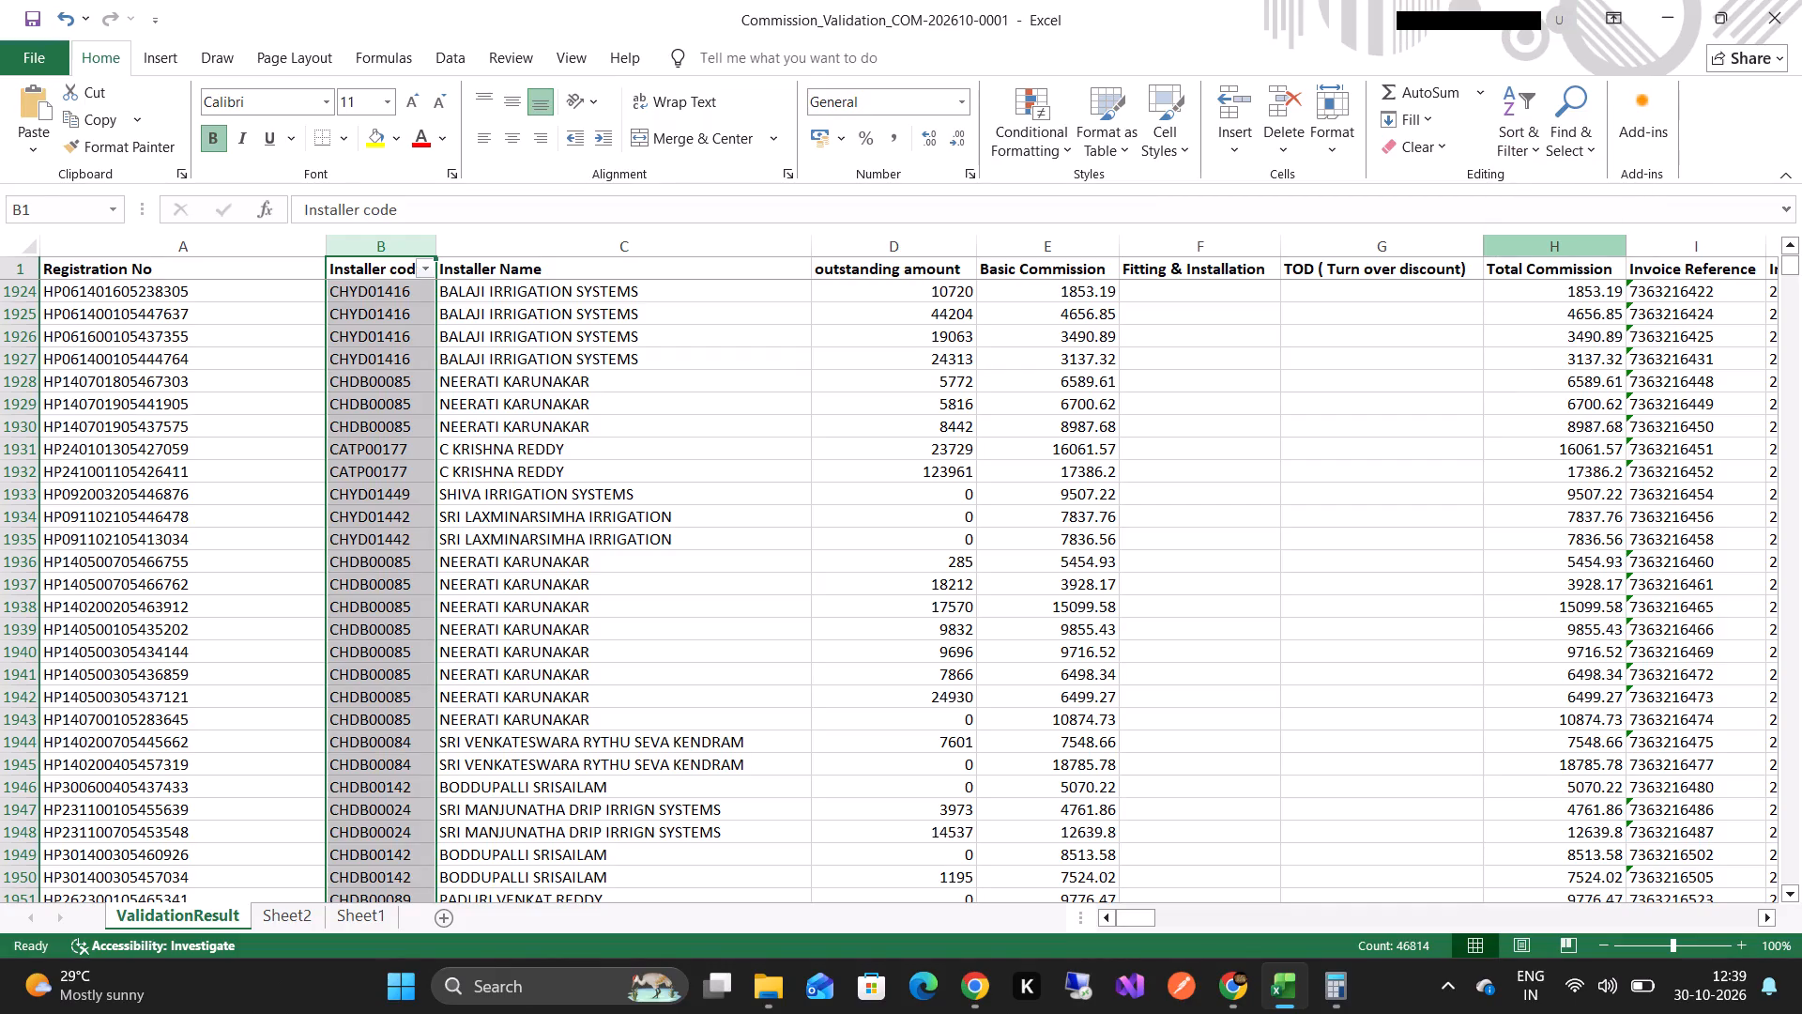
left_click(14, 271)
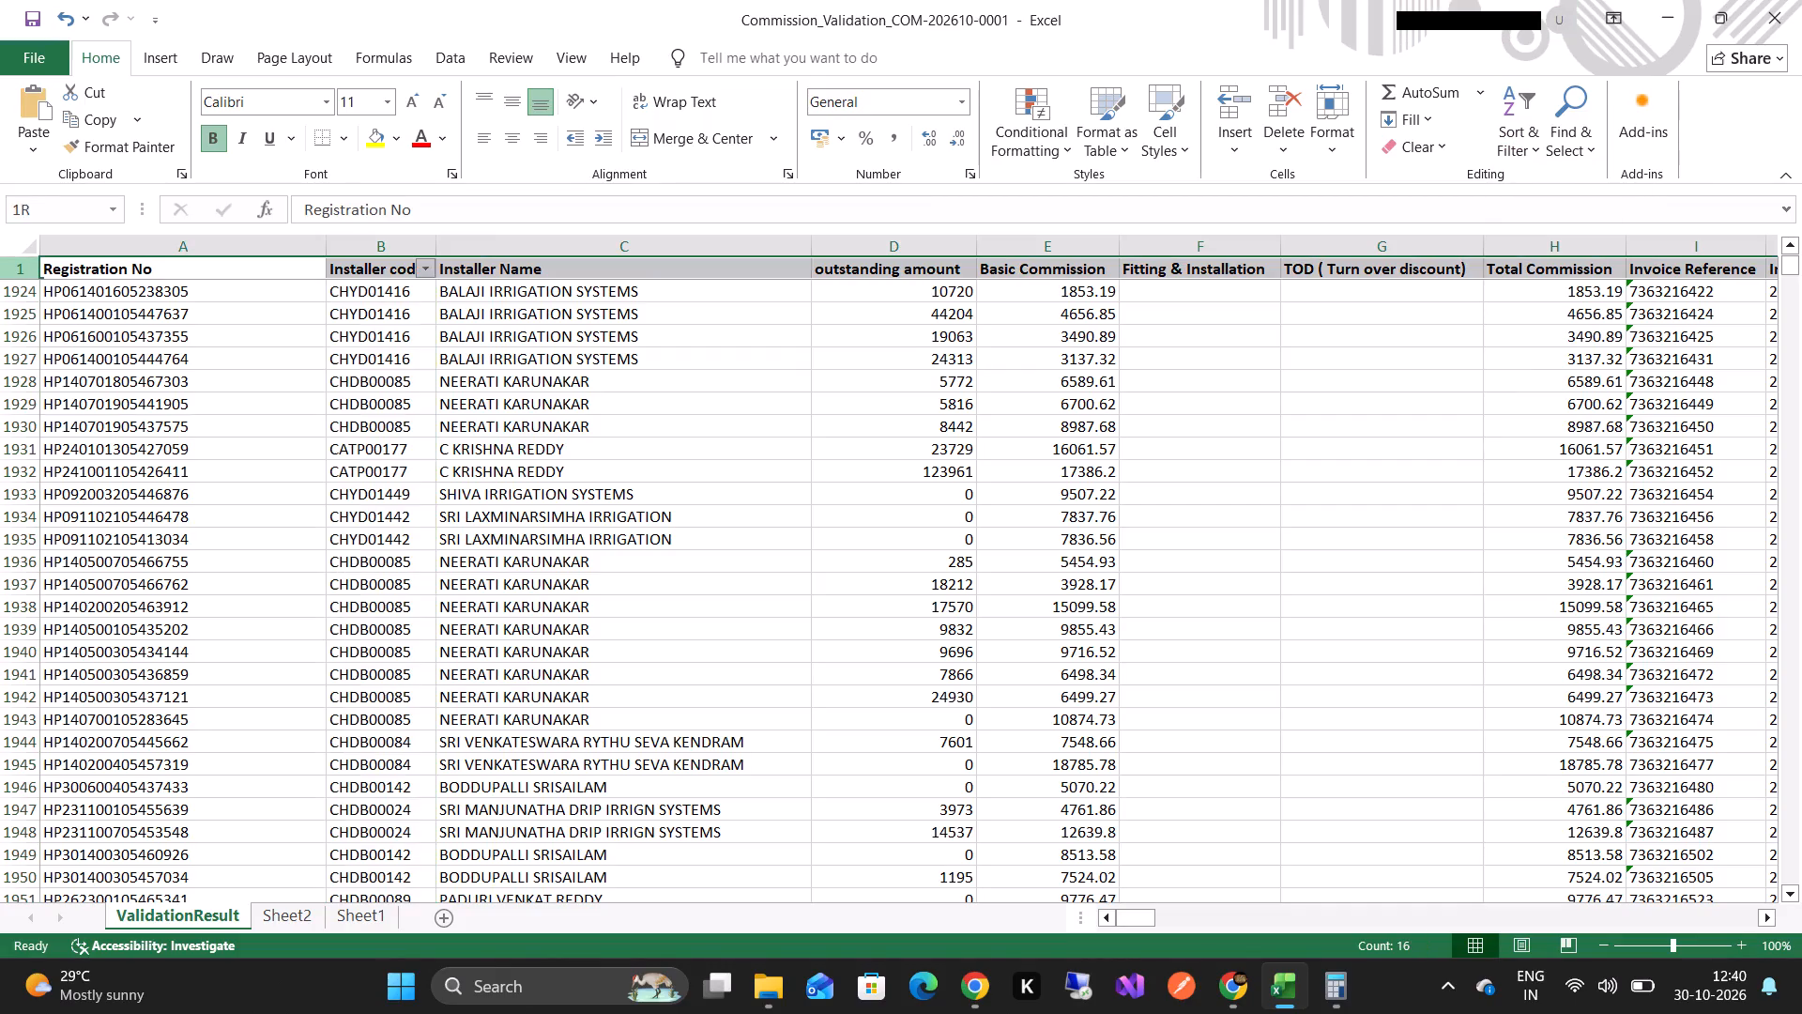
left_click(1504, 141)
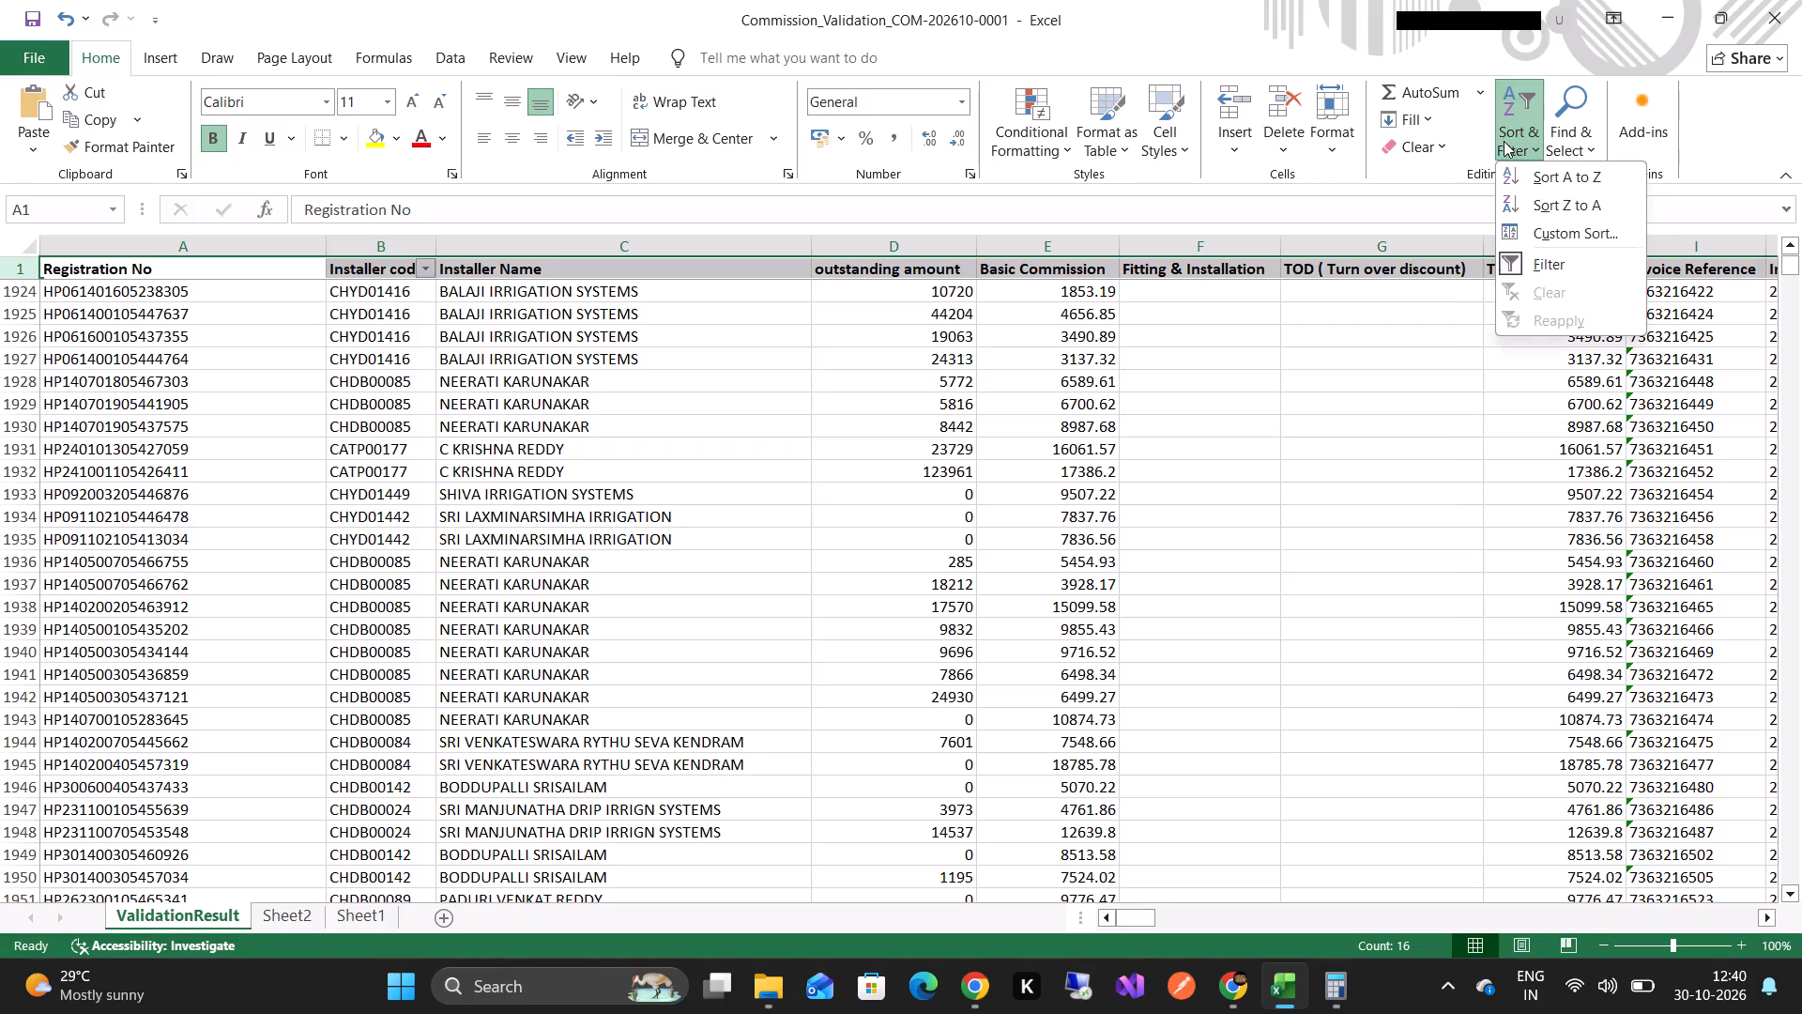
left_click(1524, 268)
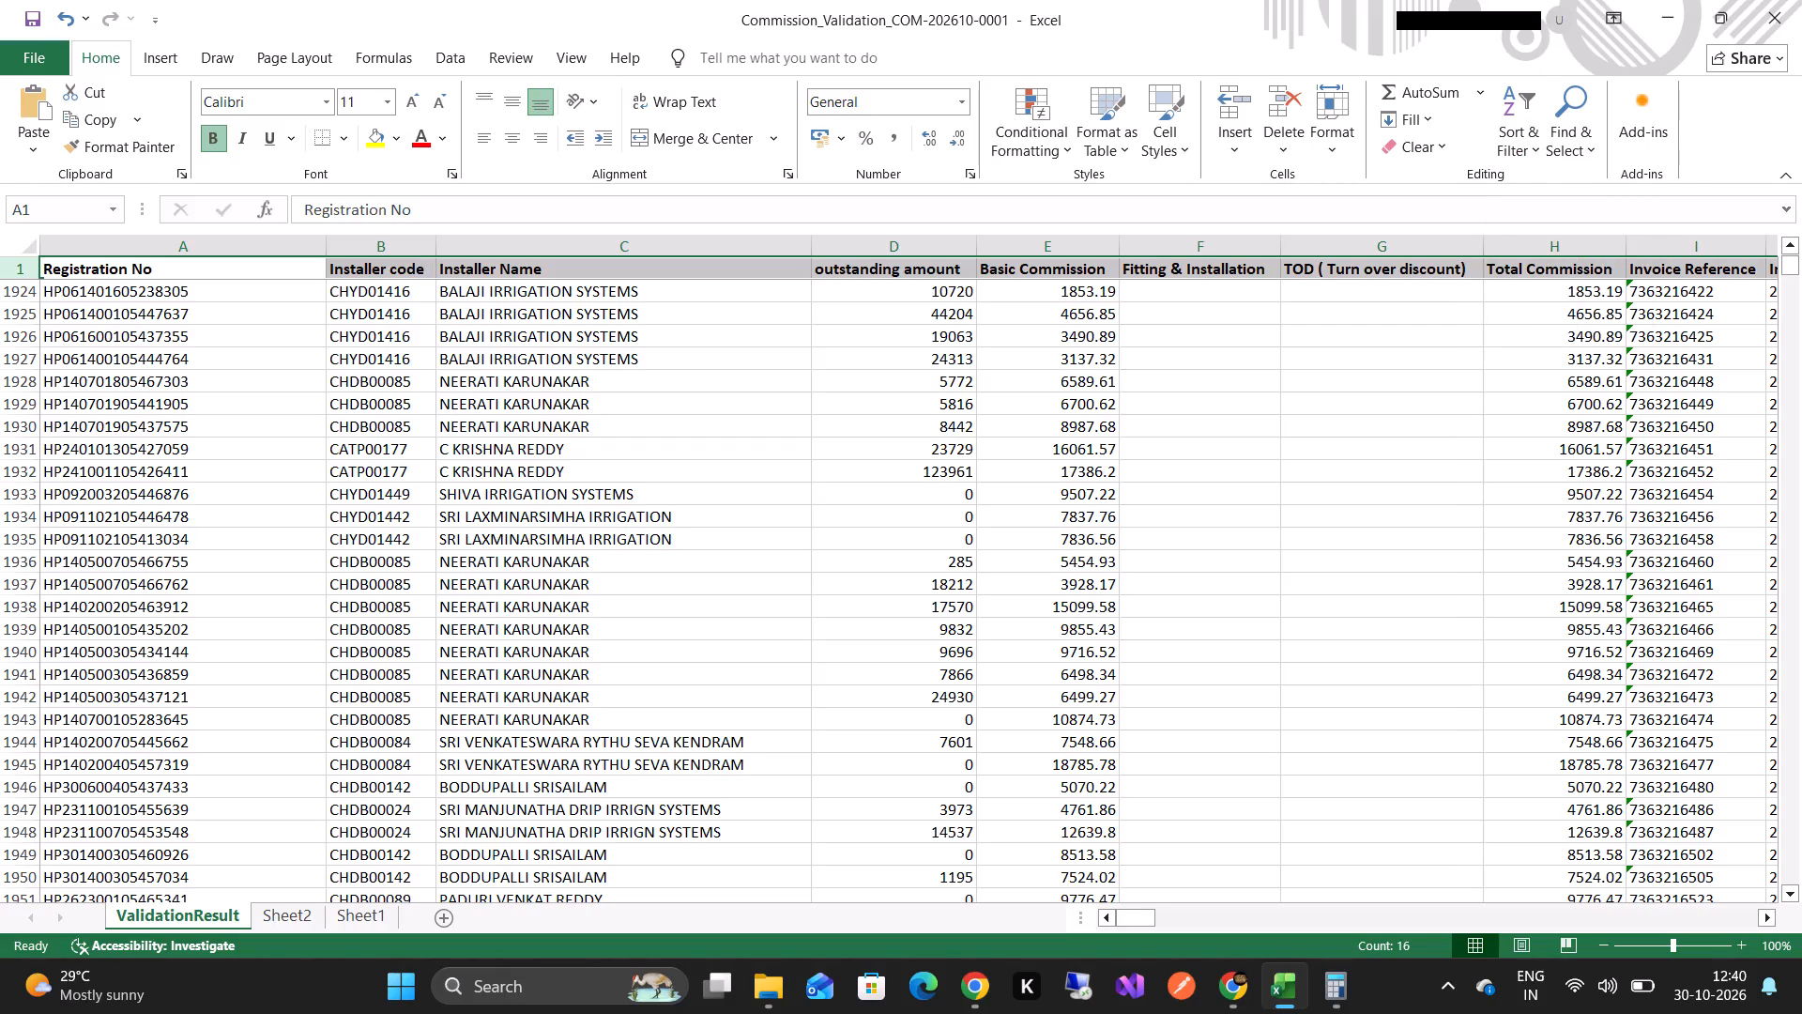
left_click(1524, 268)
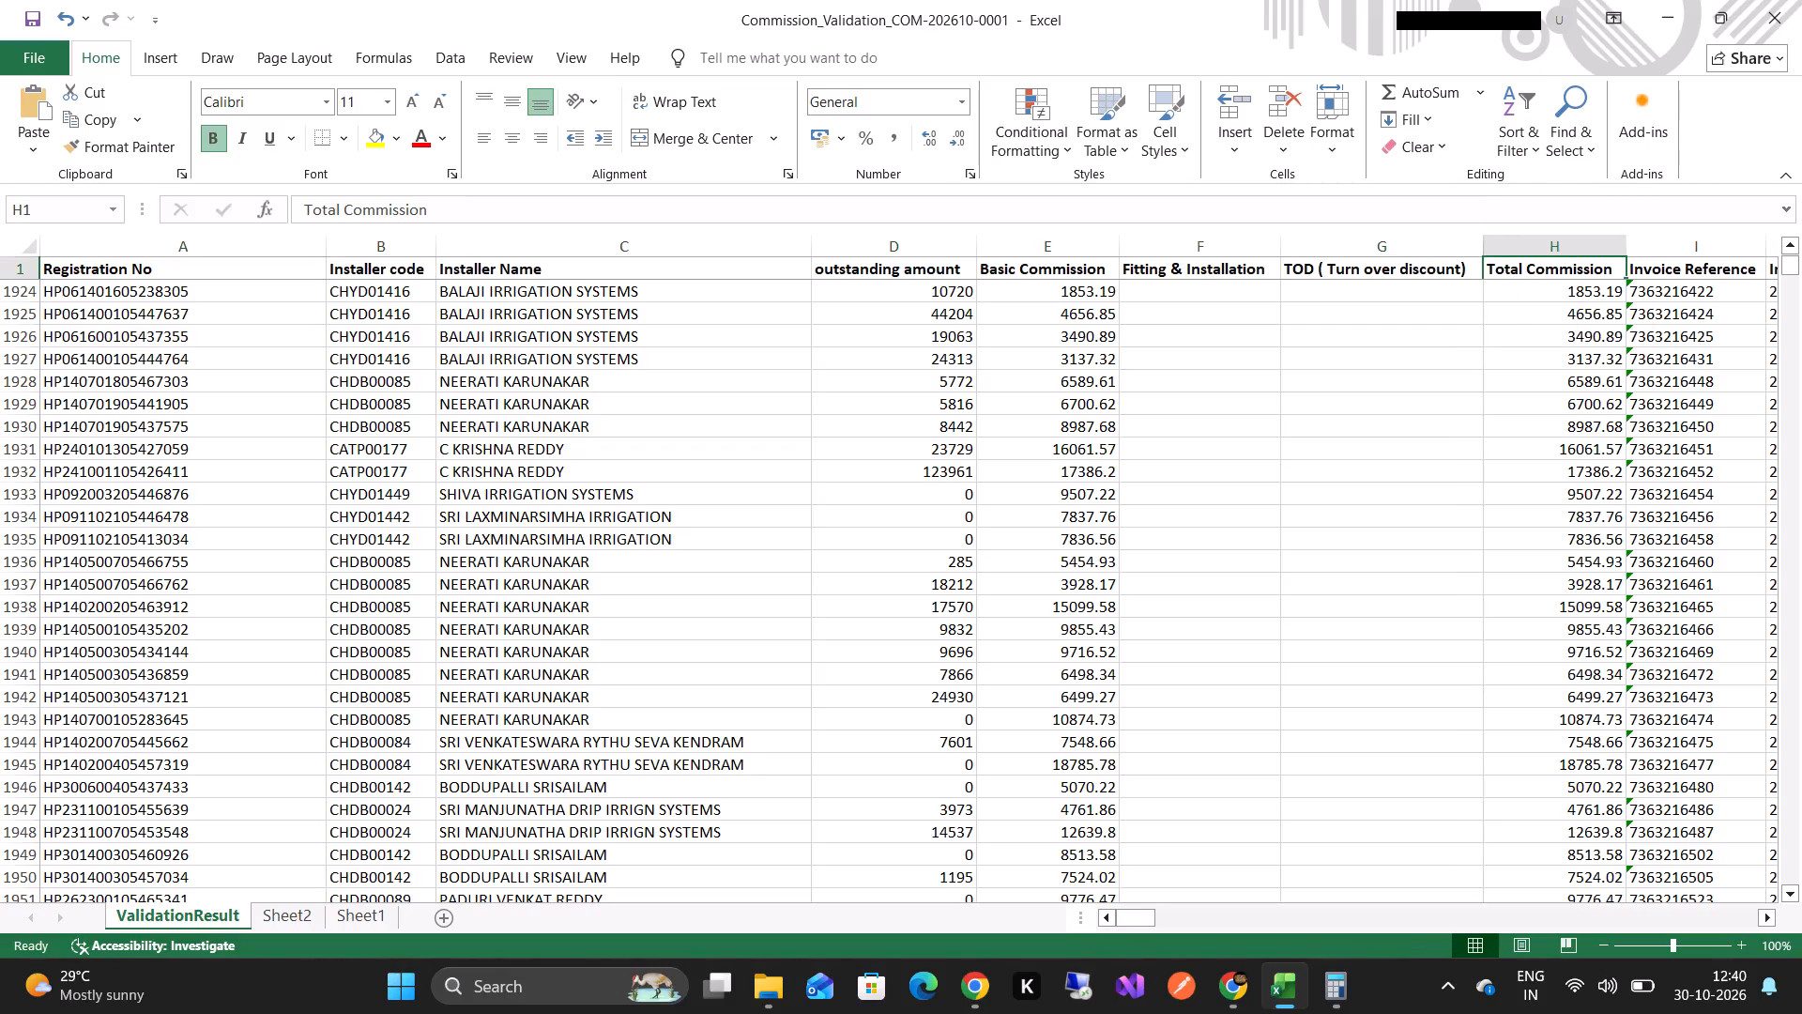
Add filters to all columns of ValidationResult's header row.
left_click(10, 272)
left_click(1511, 148)
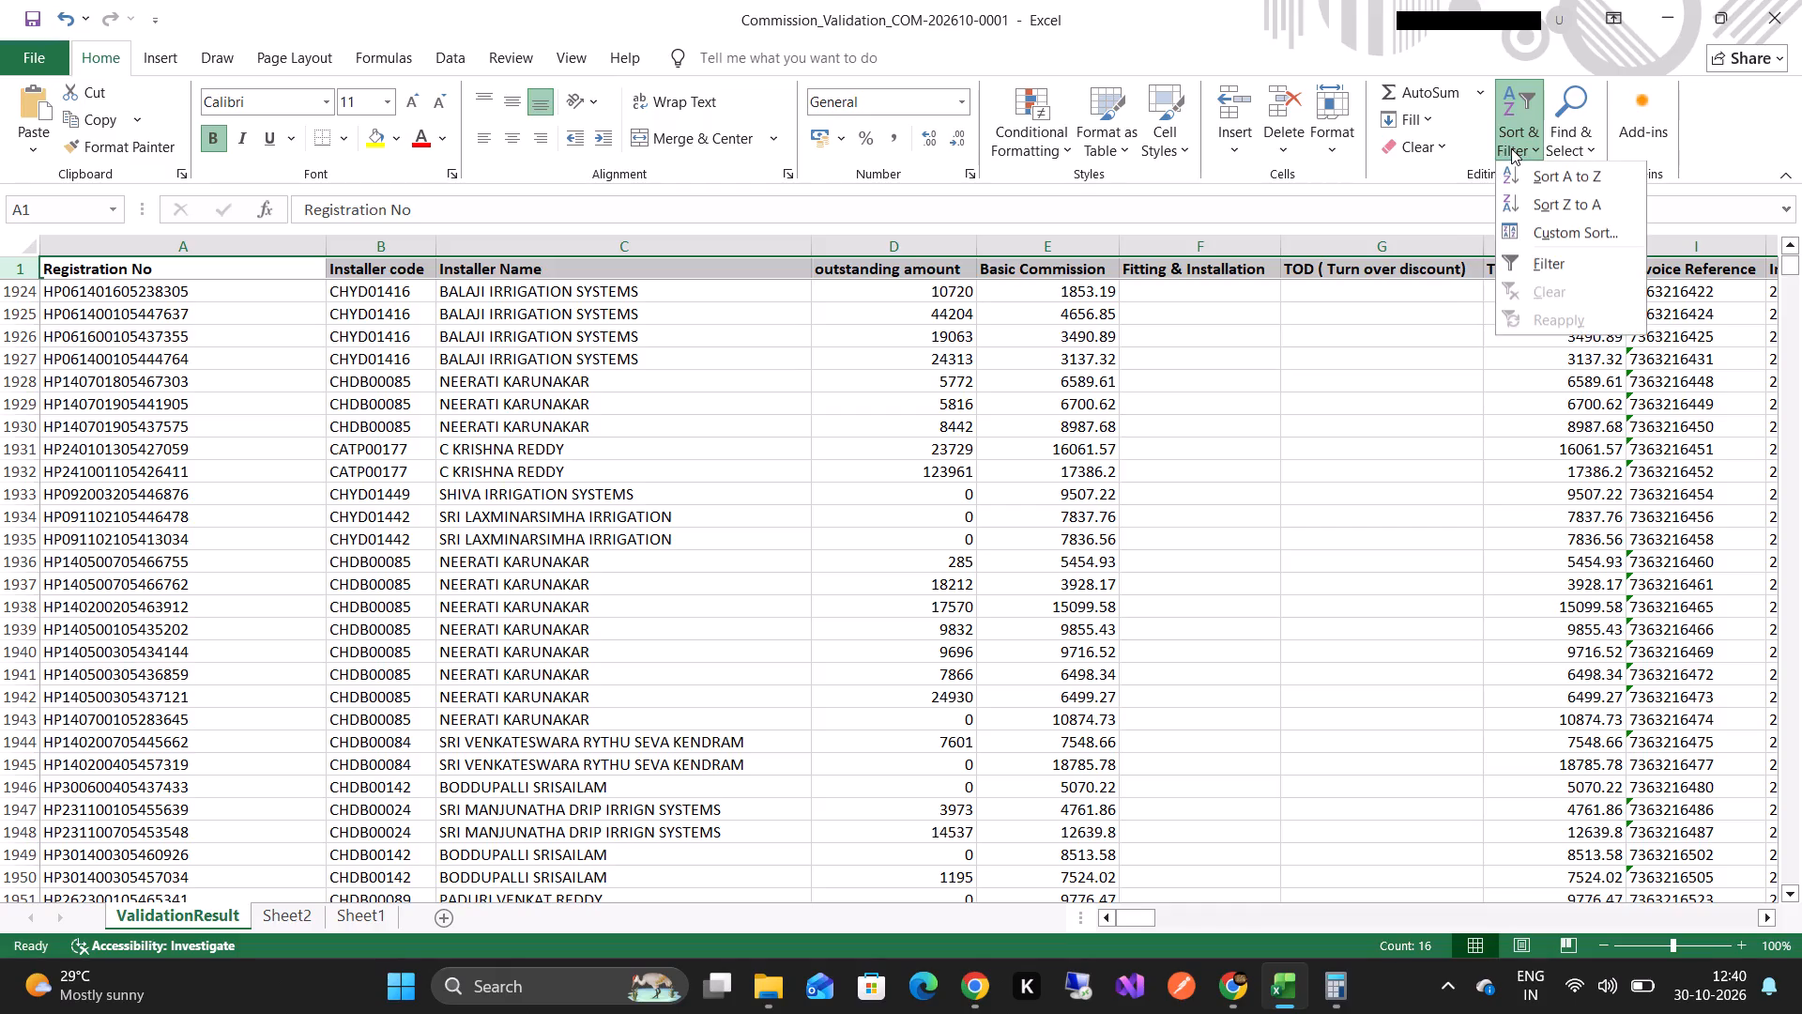
left_click(1543, 269)
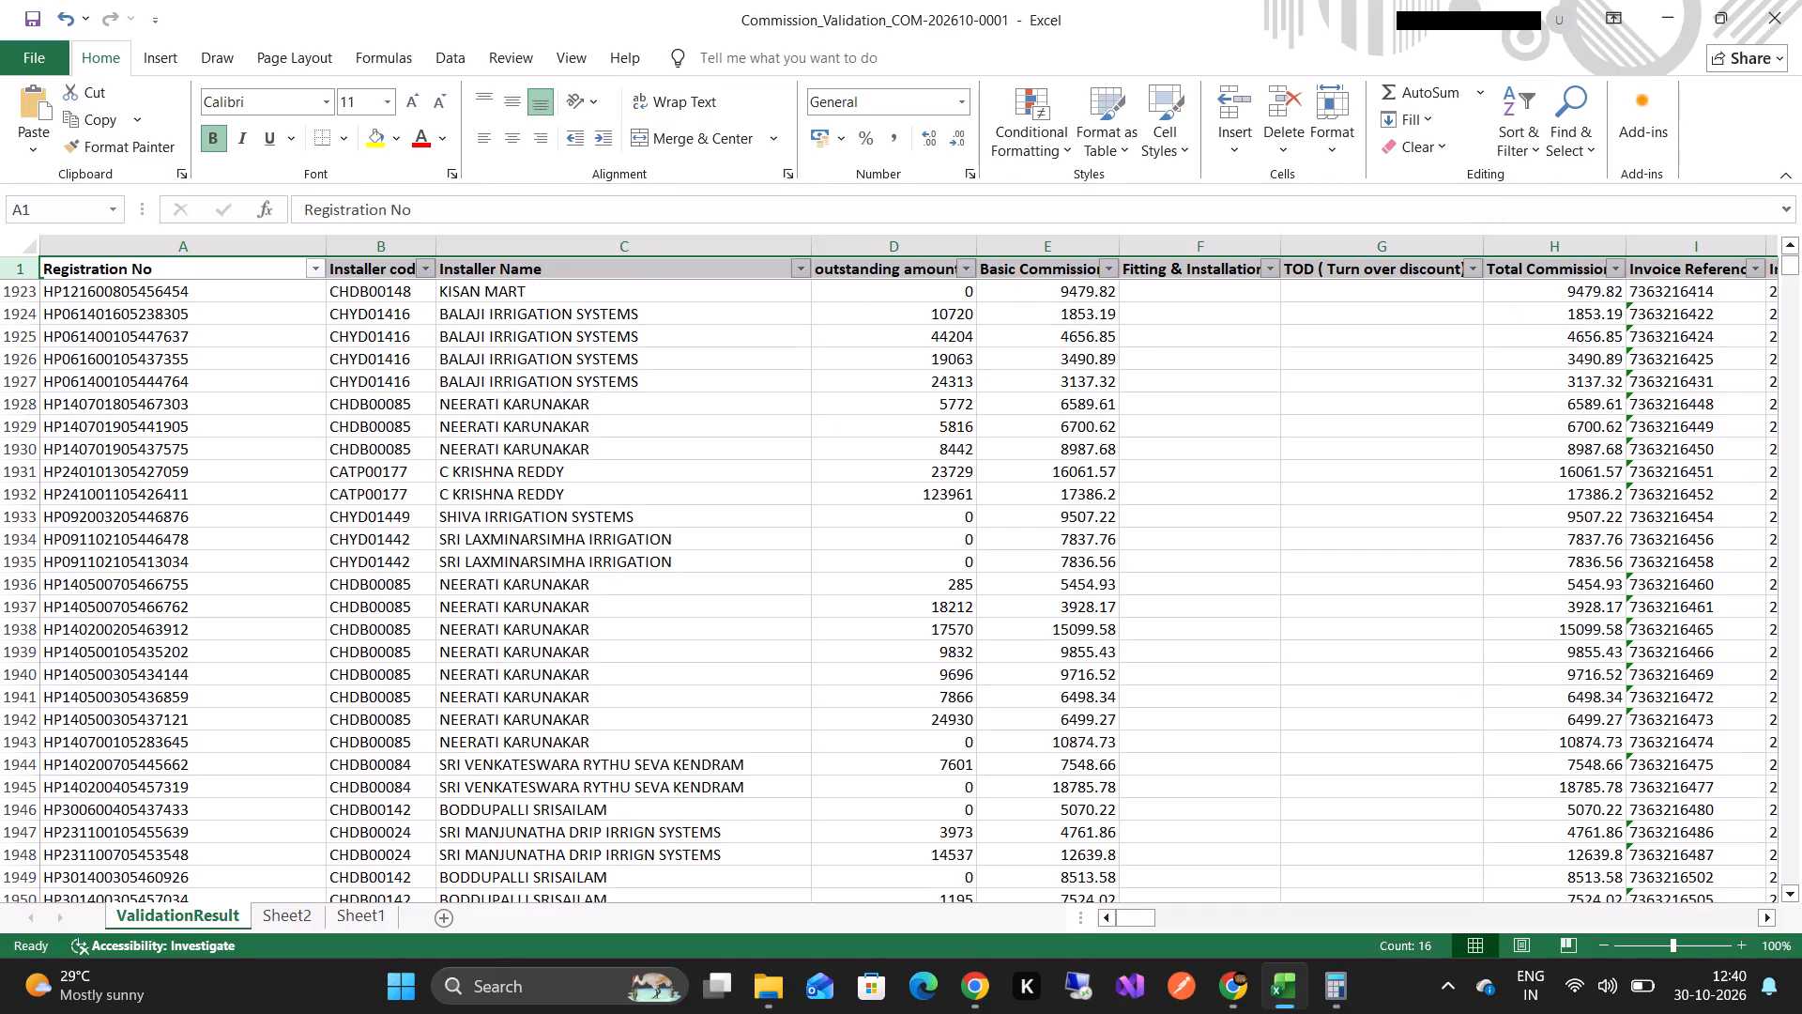
Filter ValidationResult's Installer code column to show only CATP00003.
left_click(423, 270)
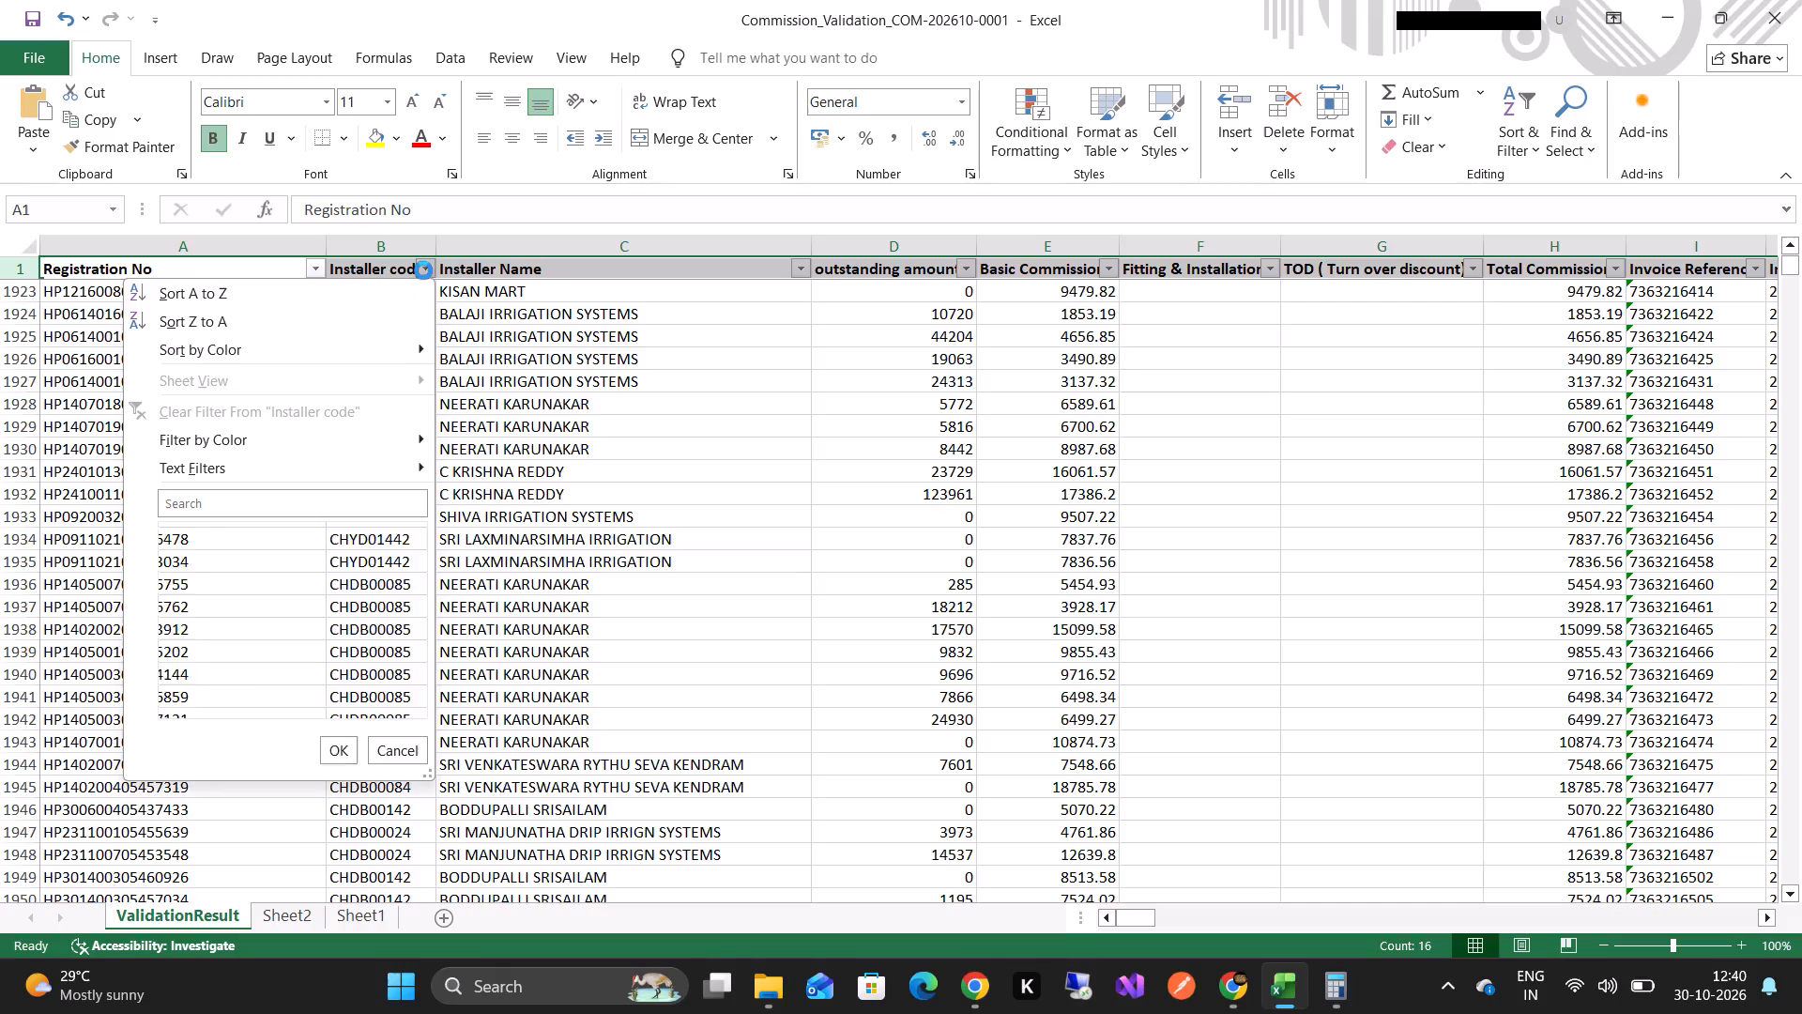
left_click(257, 500)
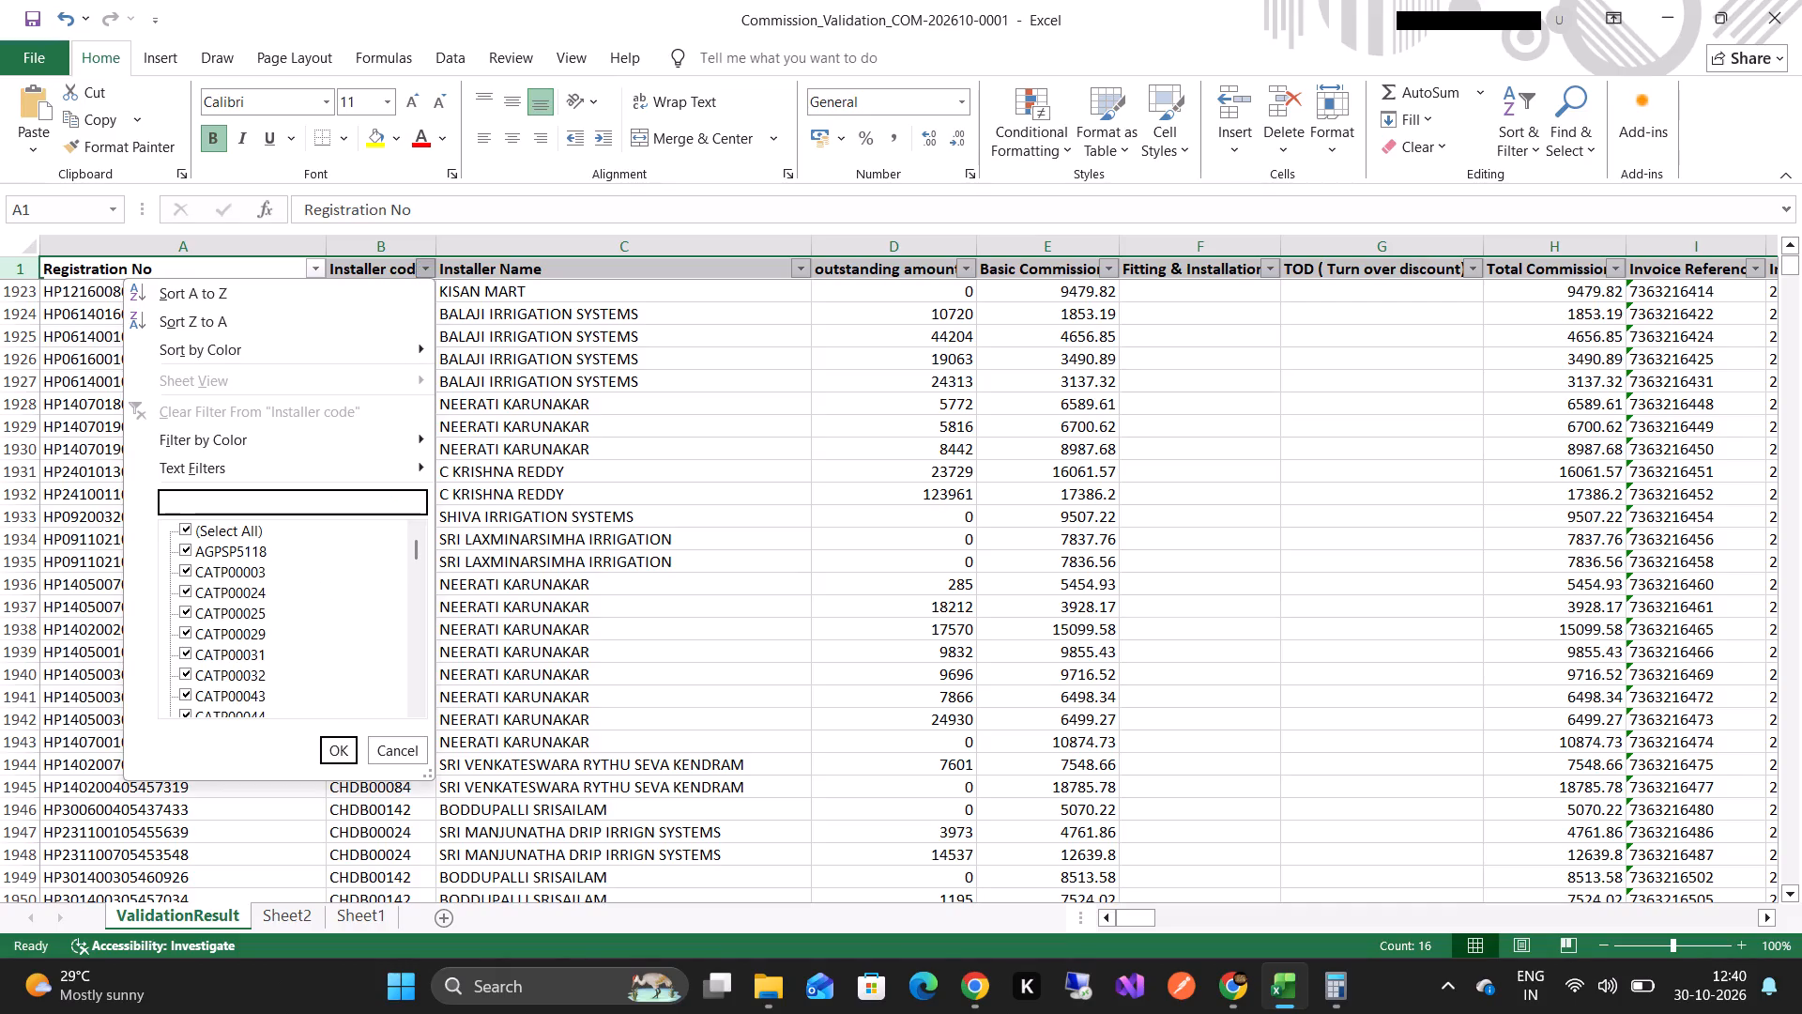
key("alt+Tab")
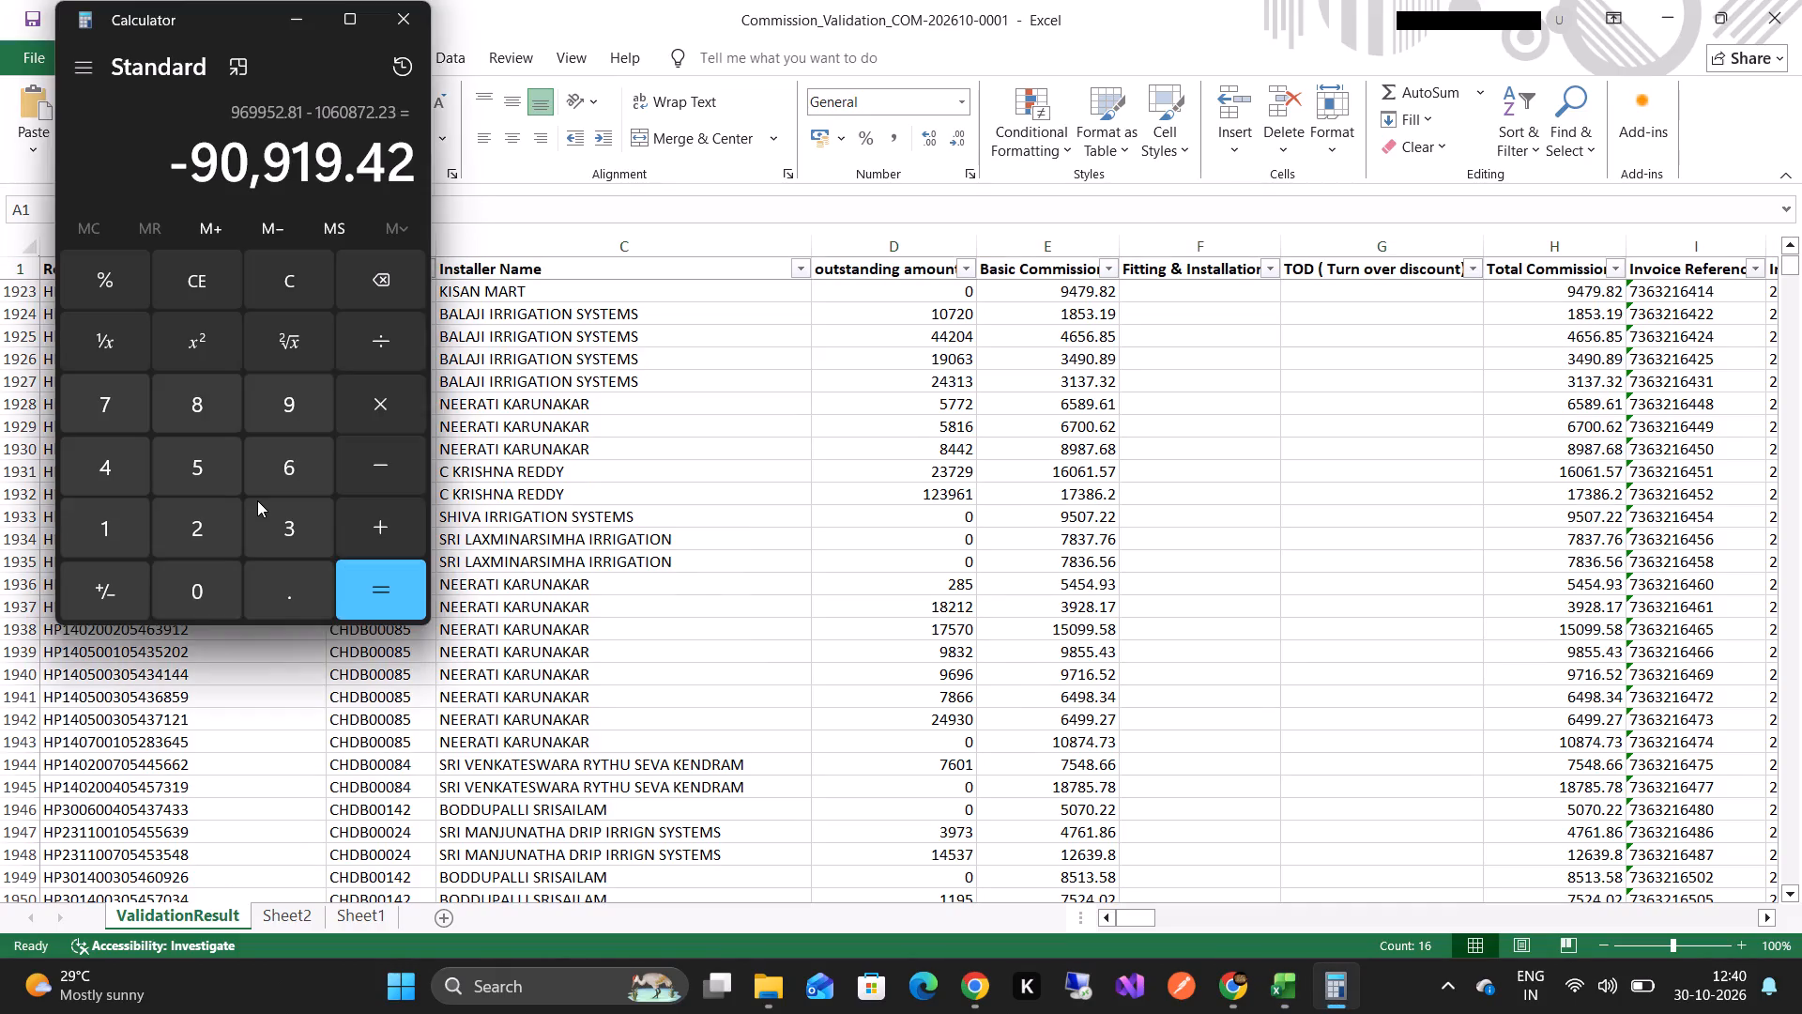
key("alt+Tab")
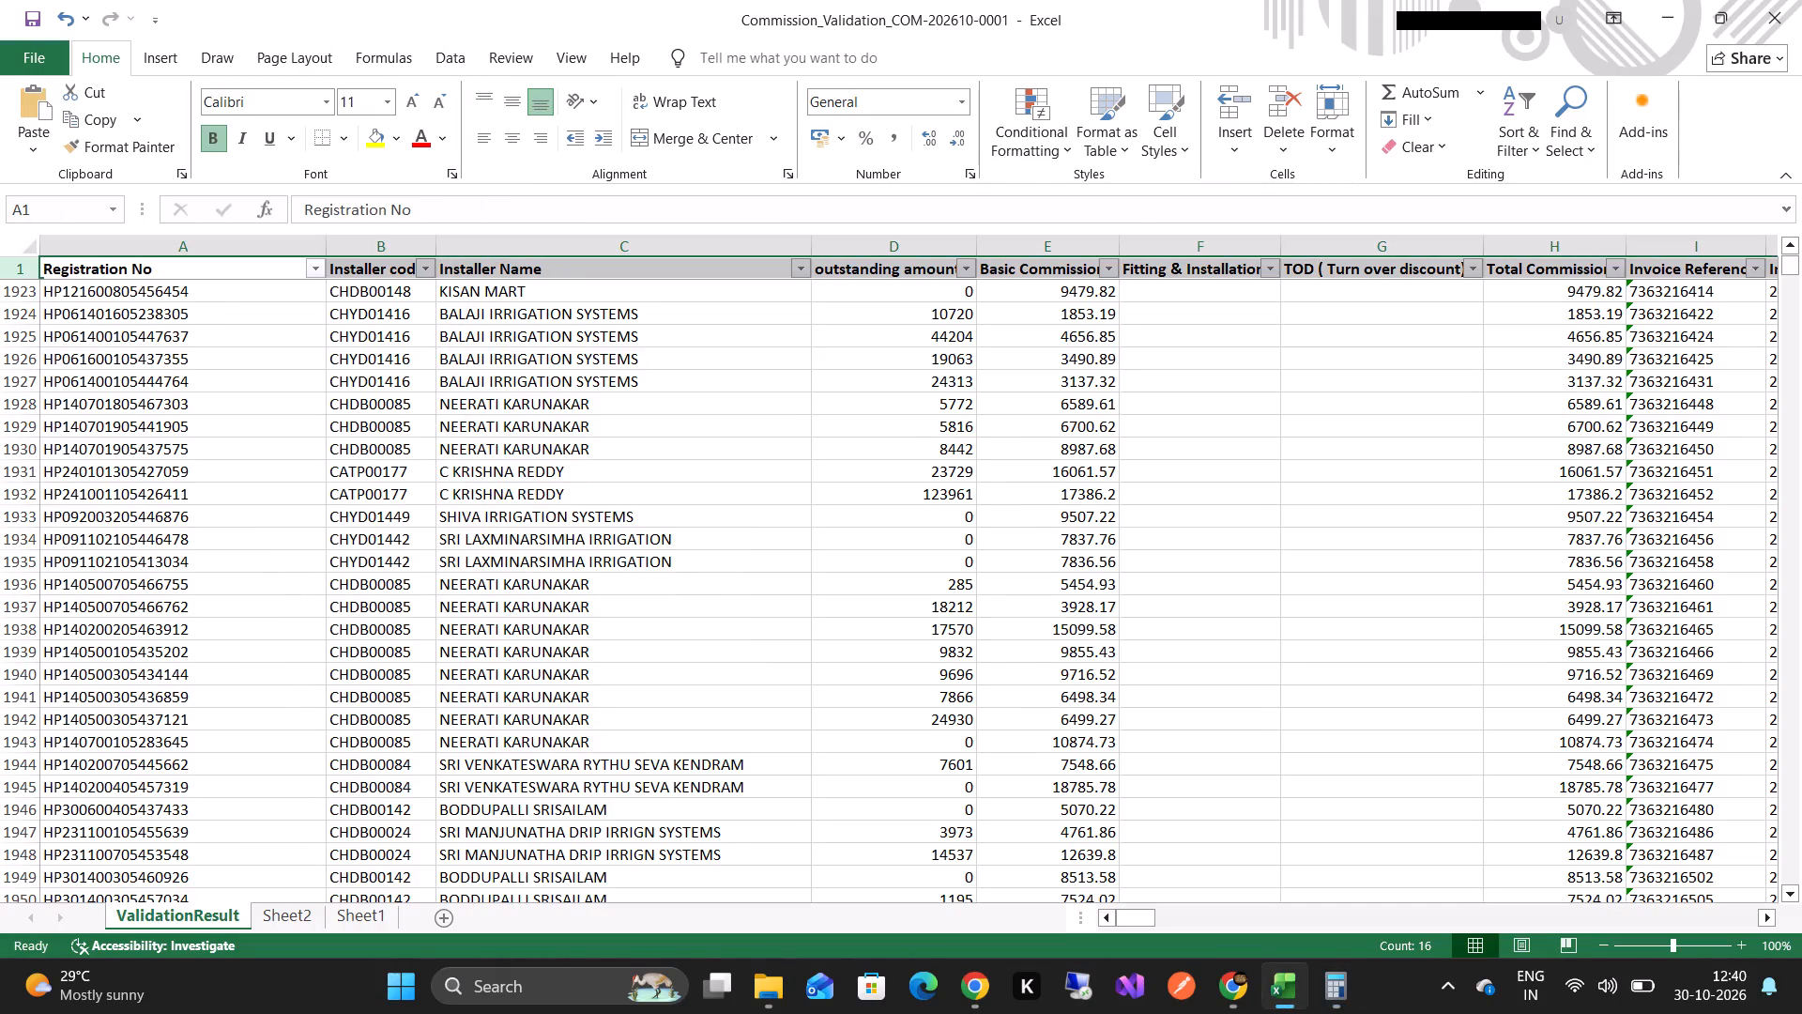
left_click(428, 260)
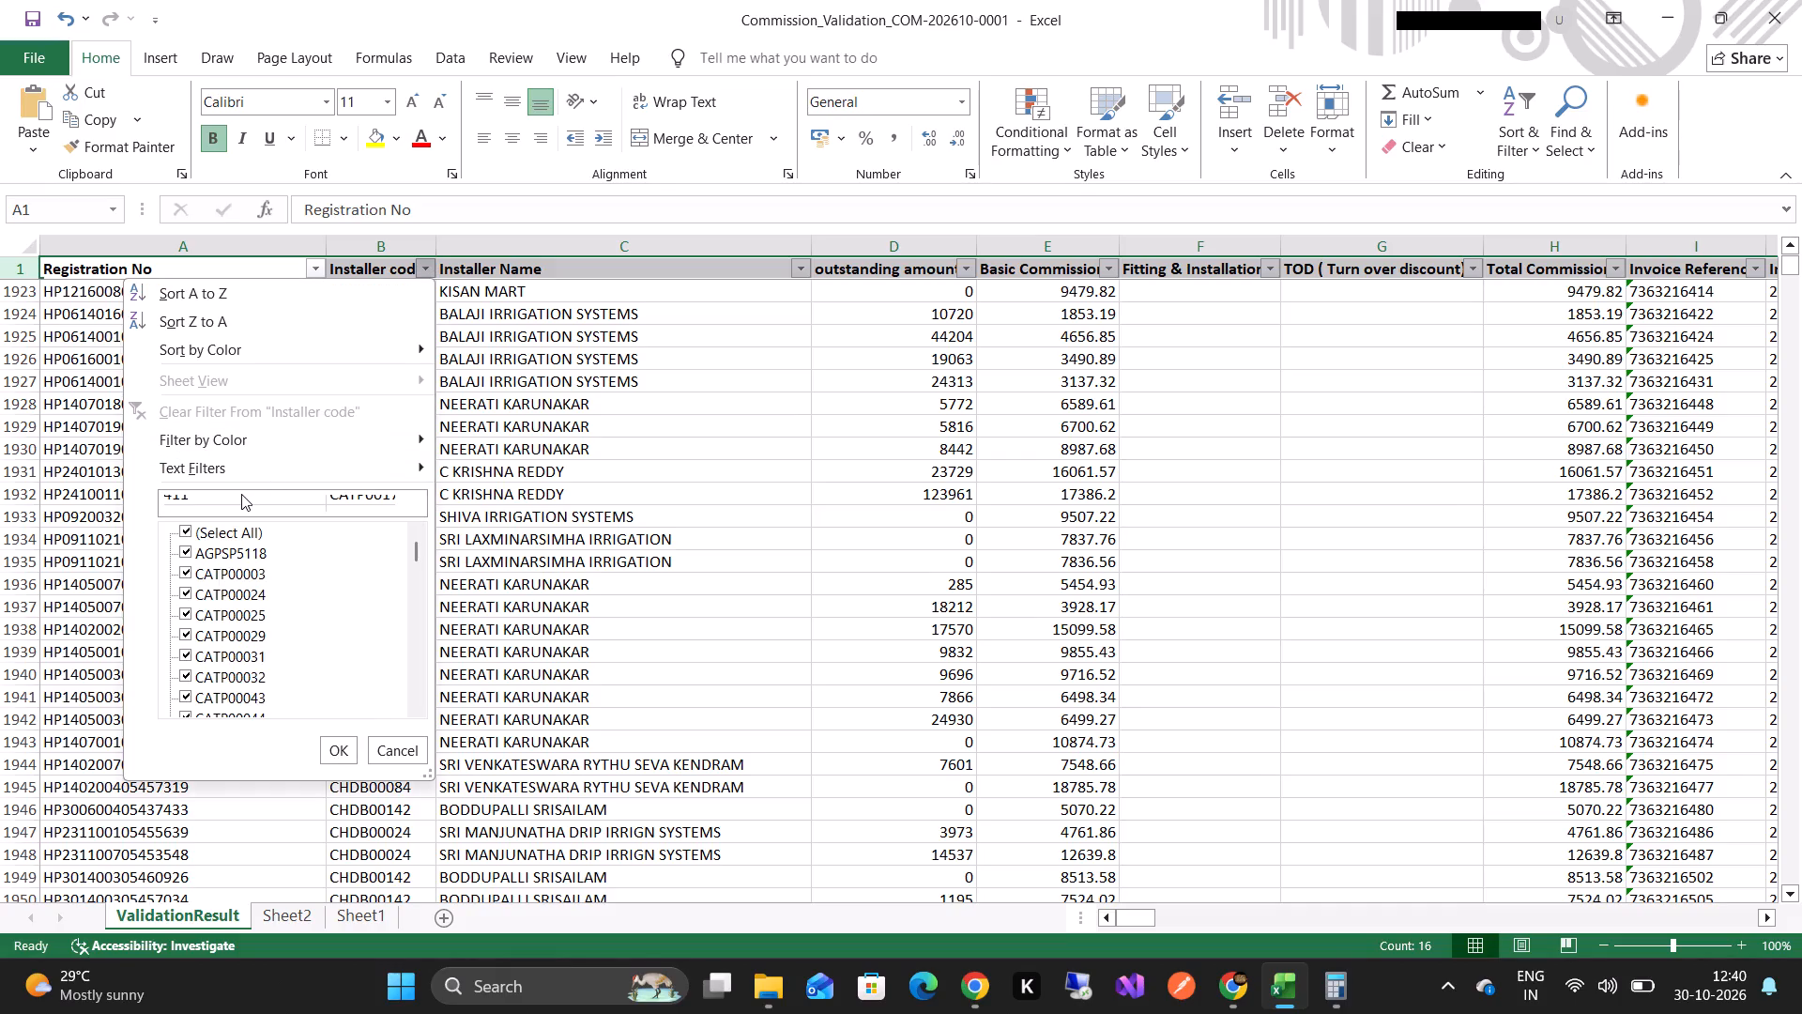
left_click(241, 494)
left_click(238, 503)
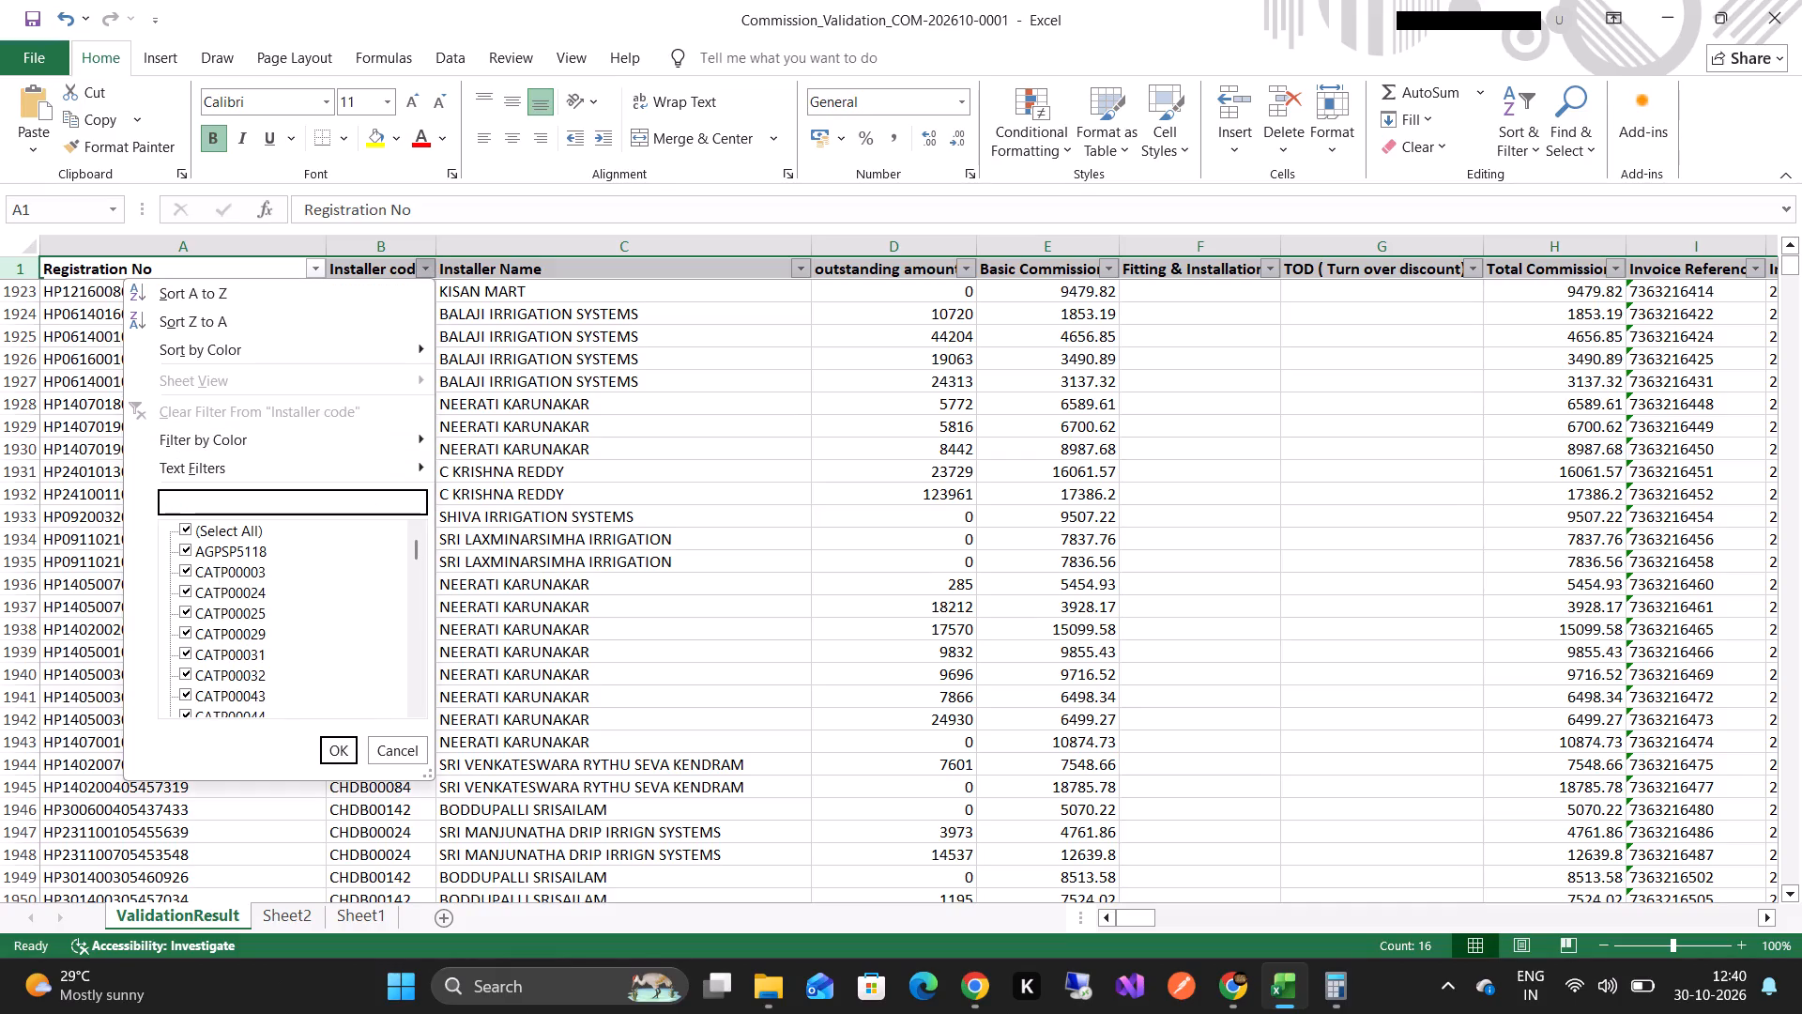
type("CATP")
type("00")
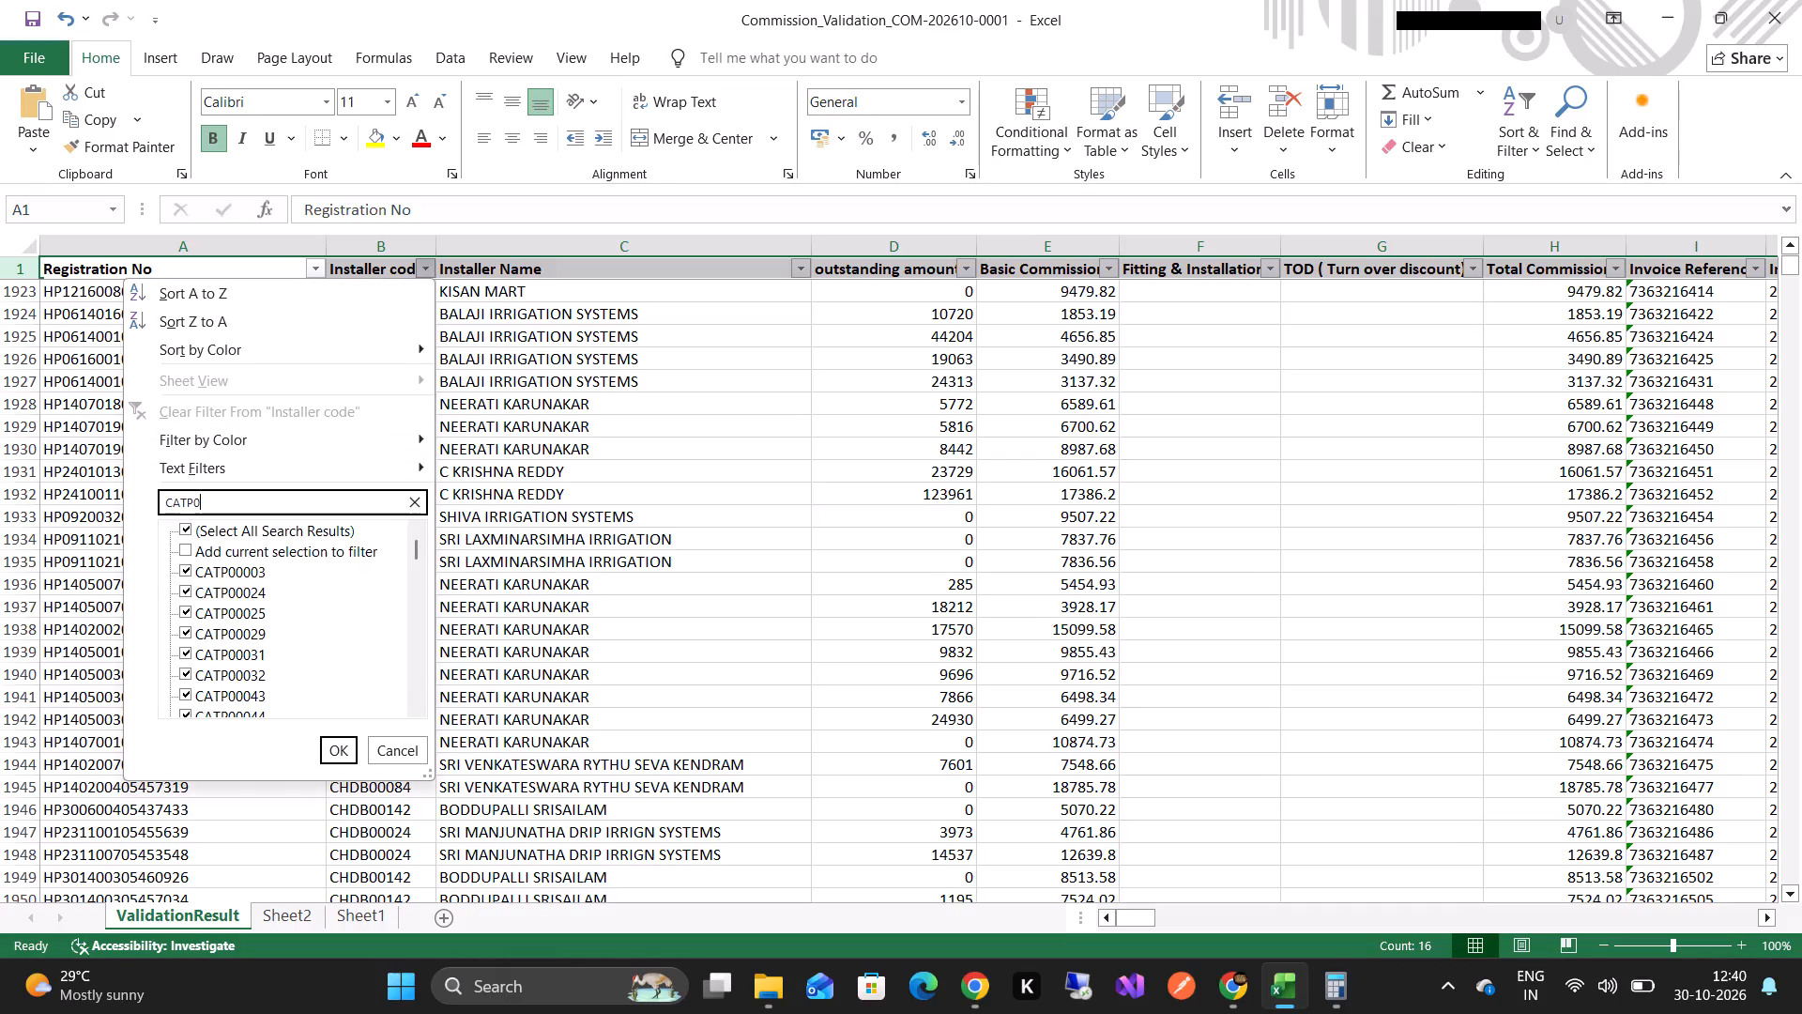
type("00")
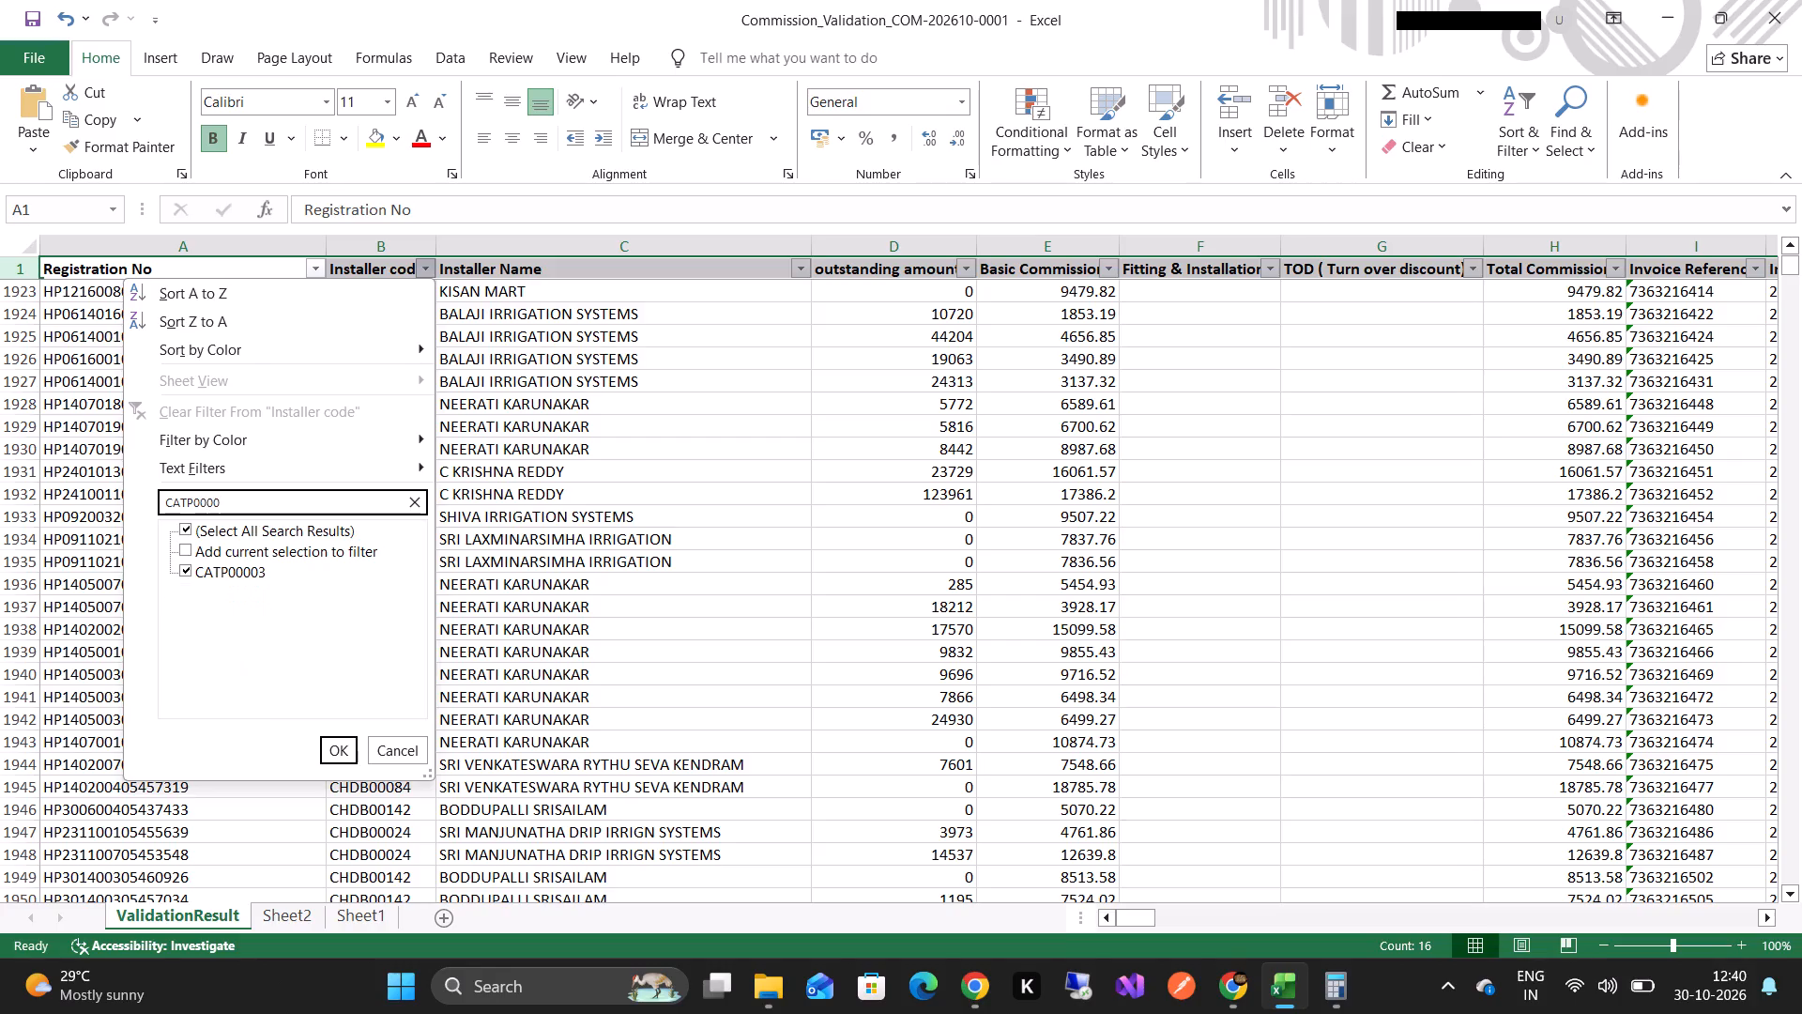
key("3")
left_click(335, 745)
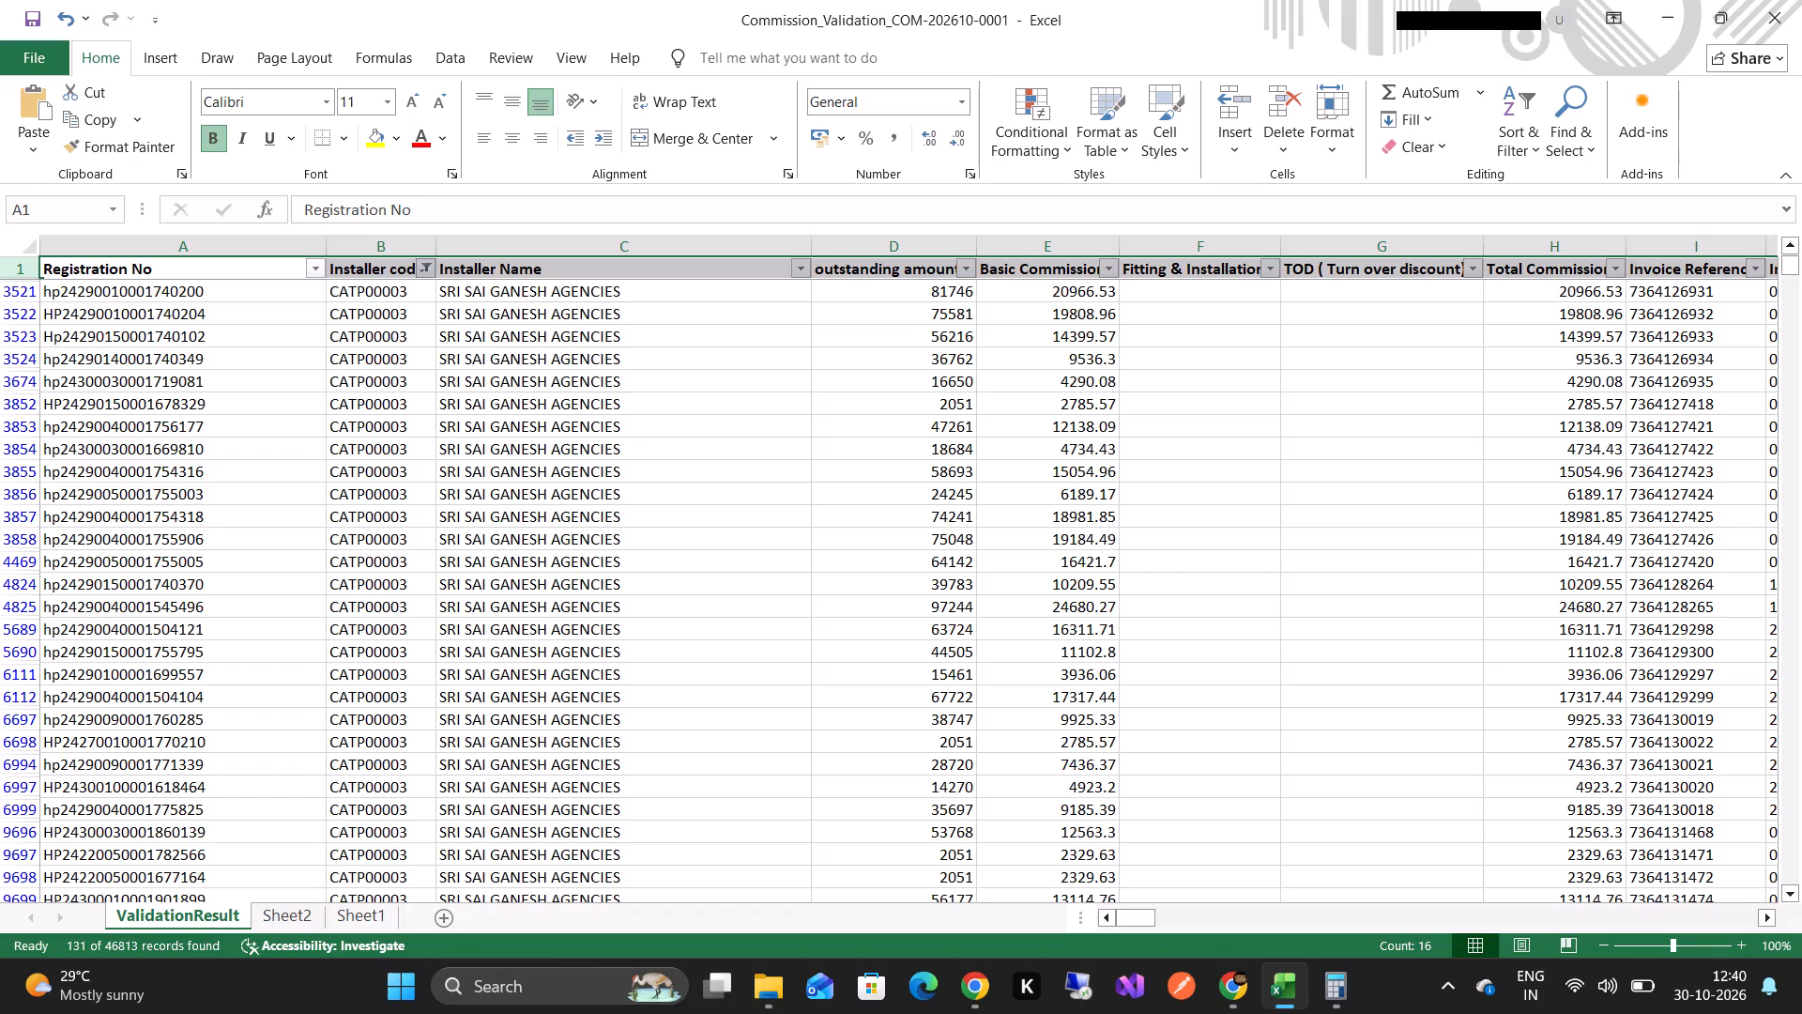
Filter dealer CATP00003's rows on OutstandingStatus, excluding DUE and keeping only NOT_DUE.
scroll(335, 745, "down", 1)
scroll(335, 745, "left", 4)
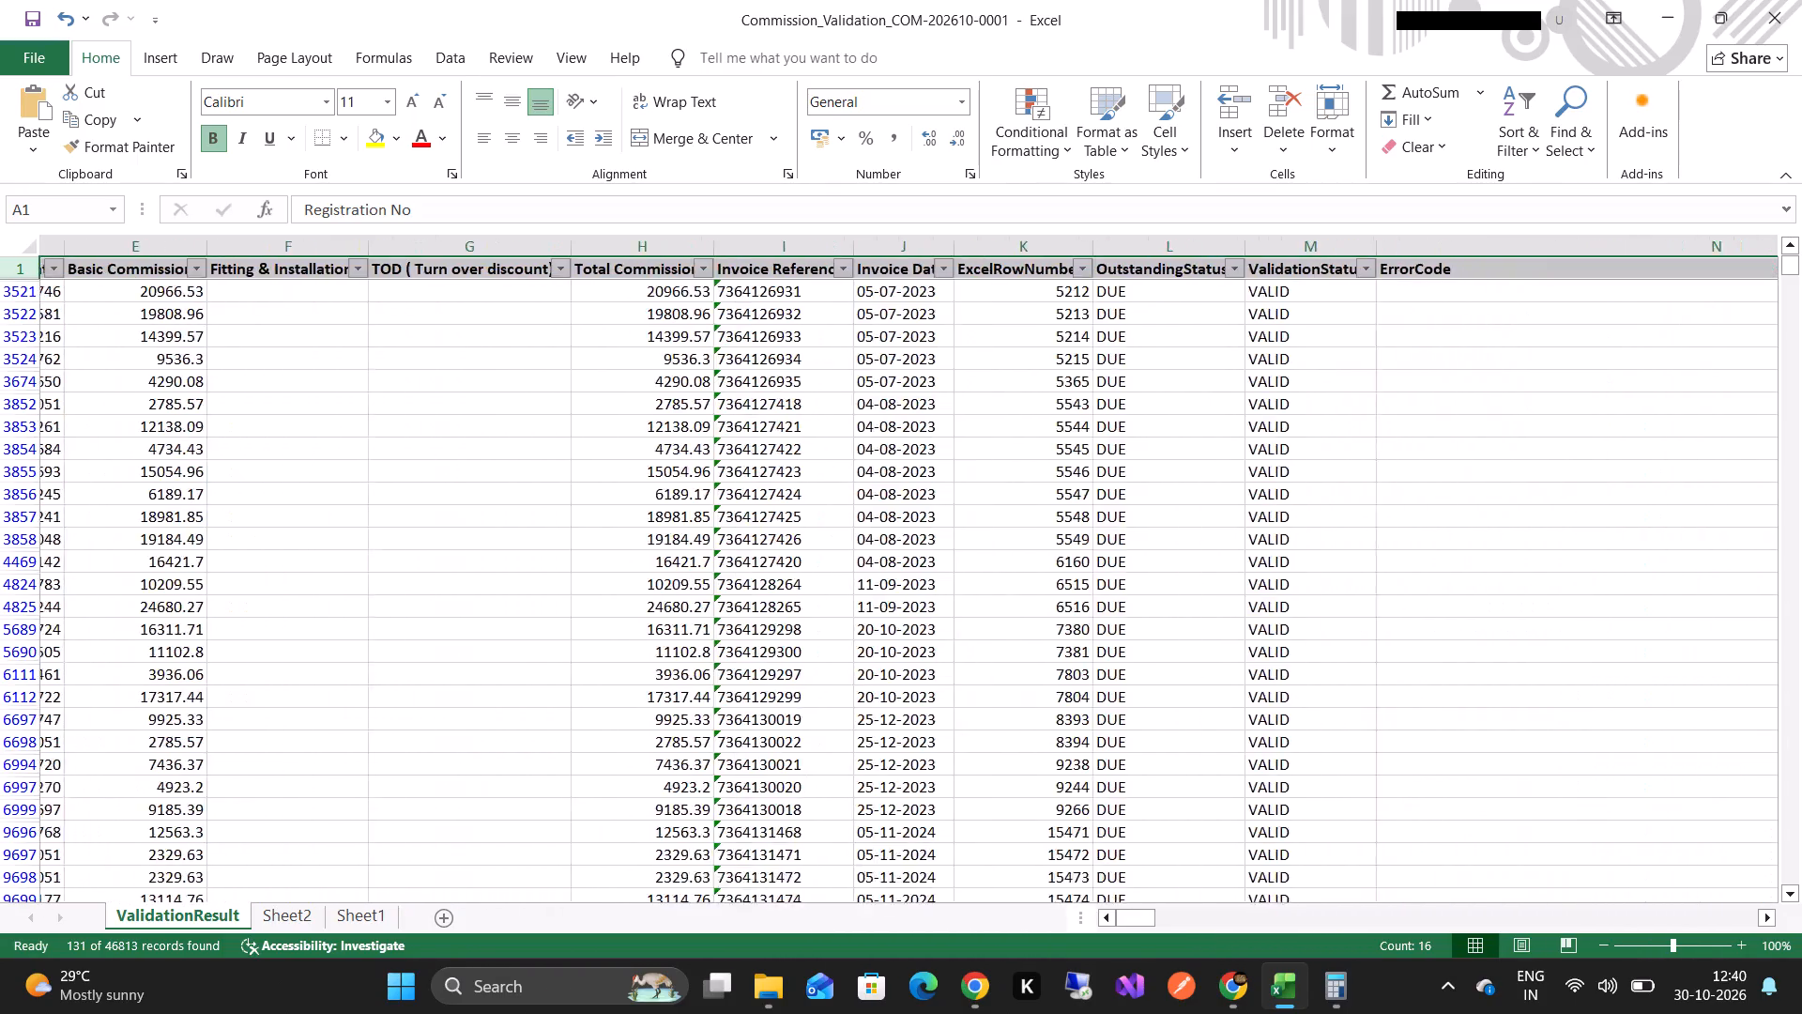
scroll(335, 745, "left", 2)
scroll(335, 745, "right", 6)
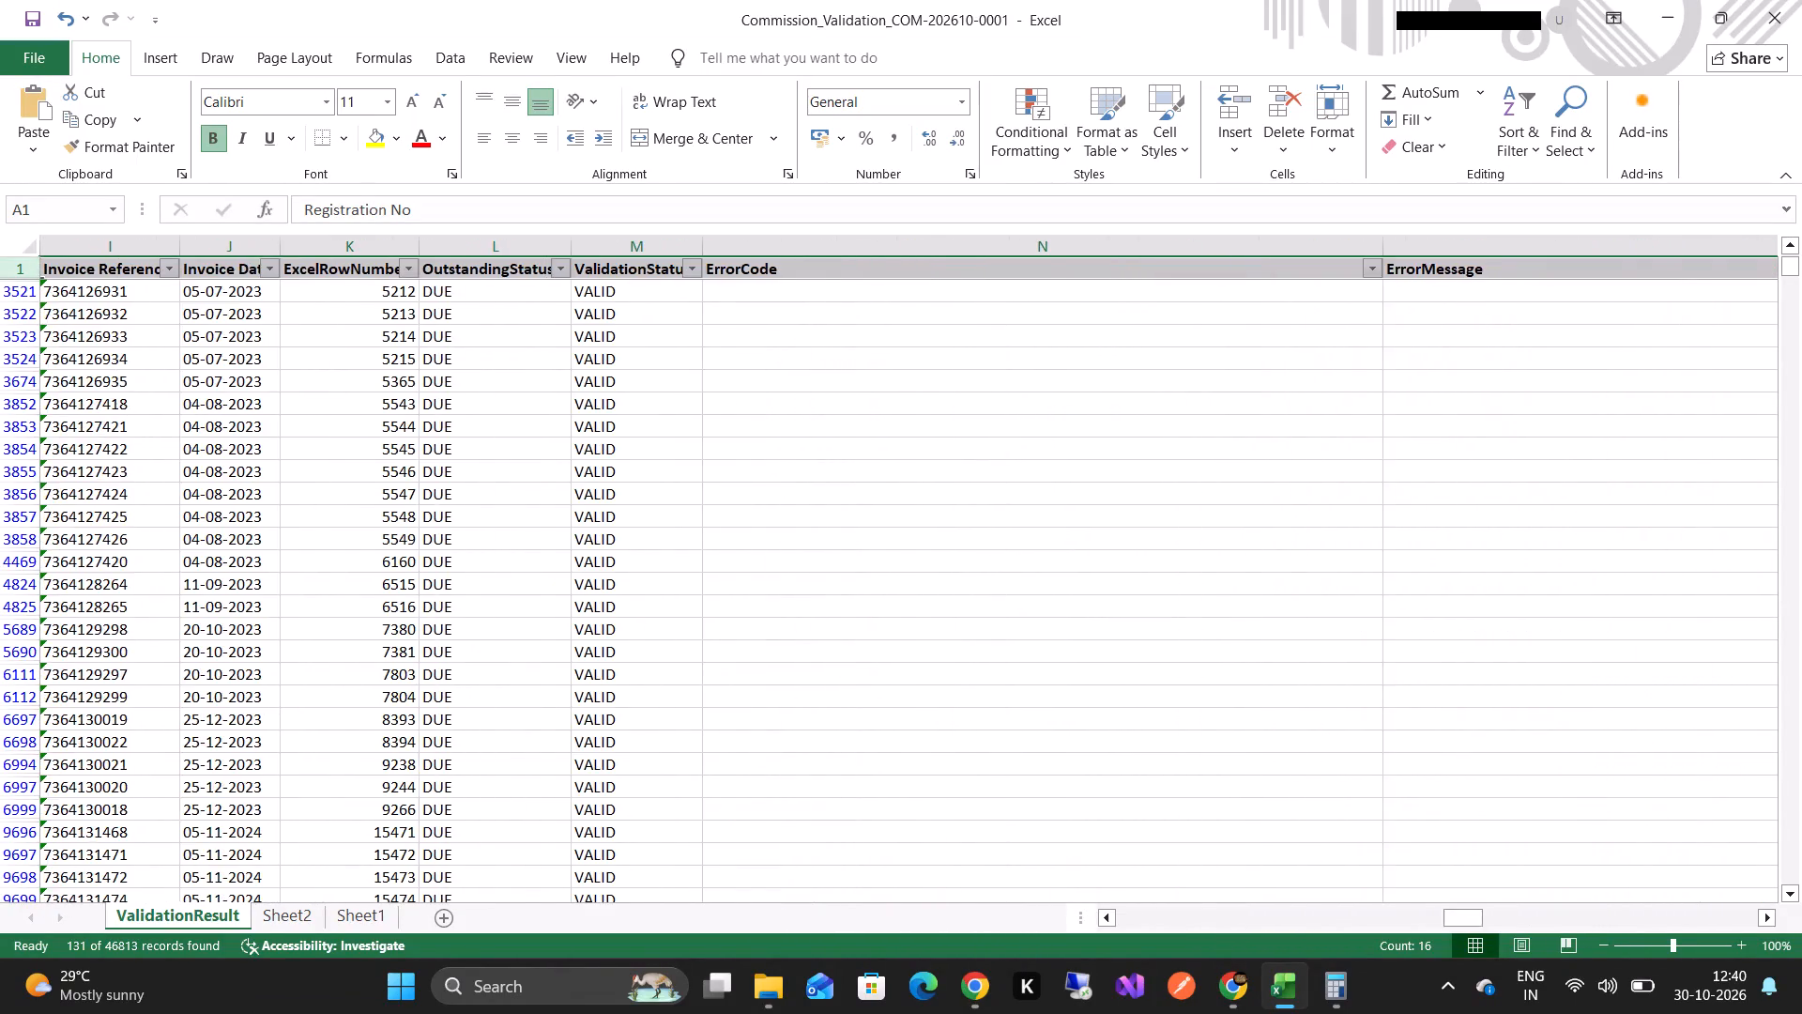
scroll(335, 745, "right", 2)
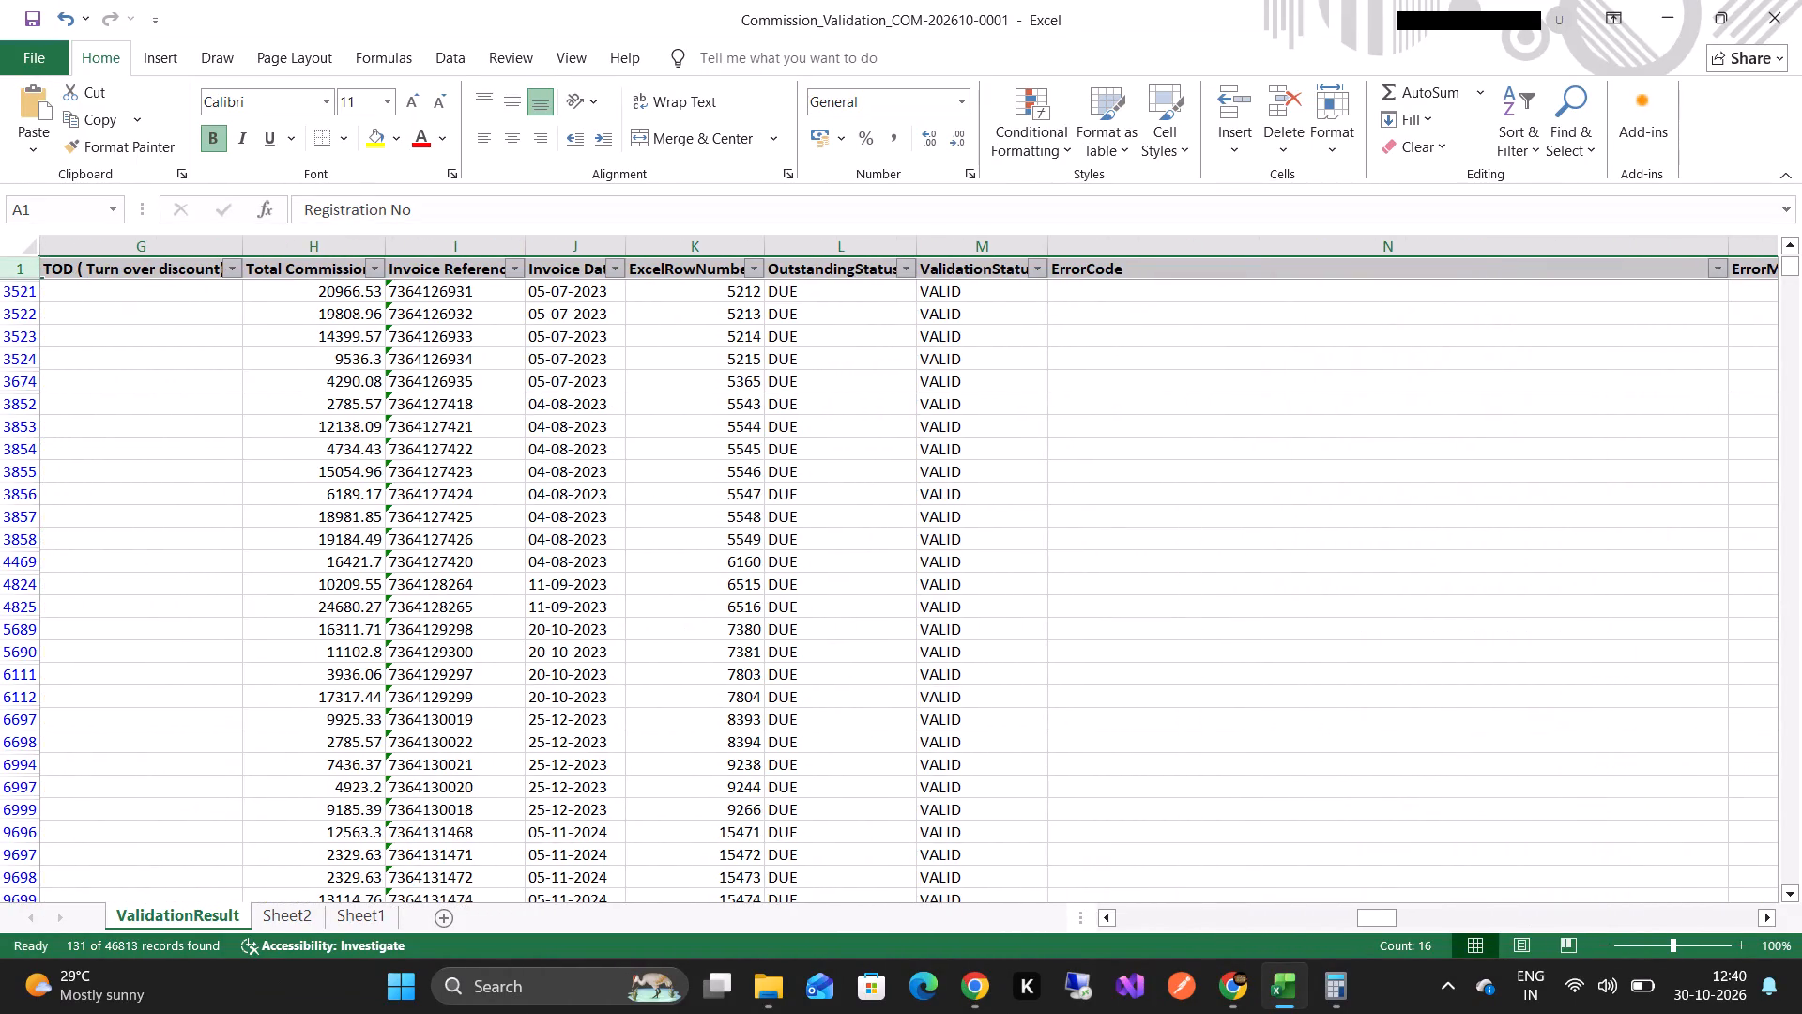
left_click(904, 270)
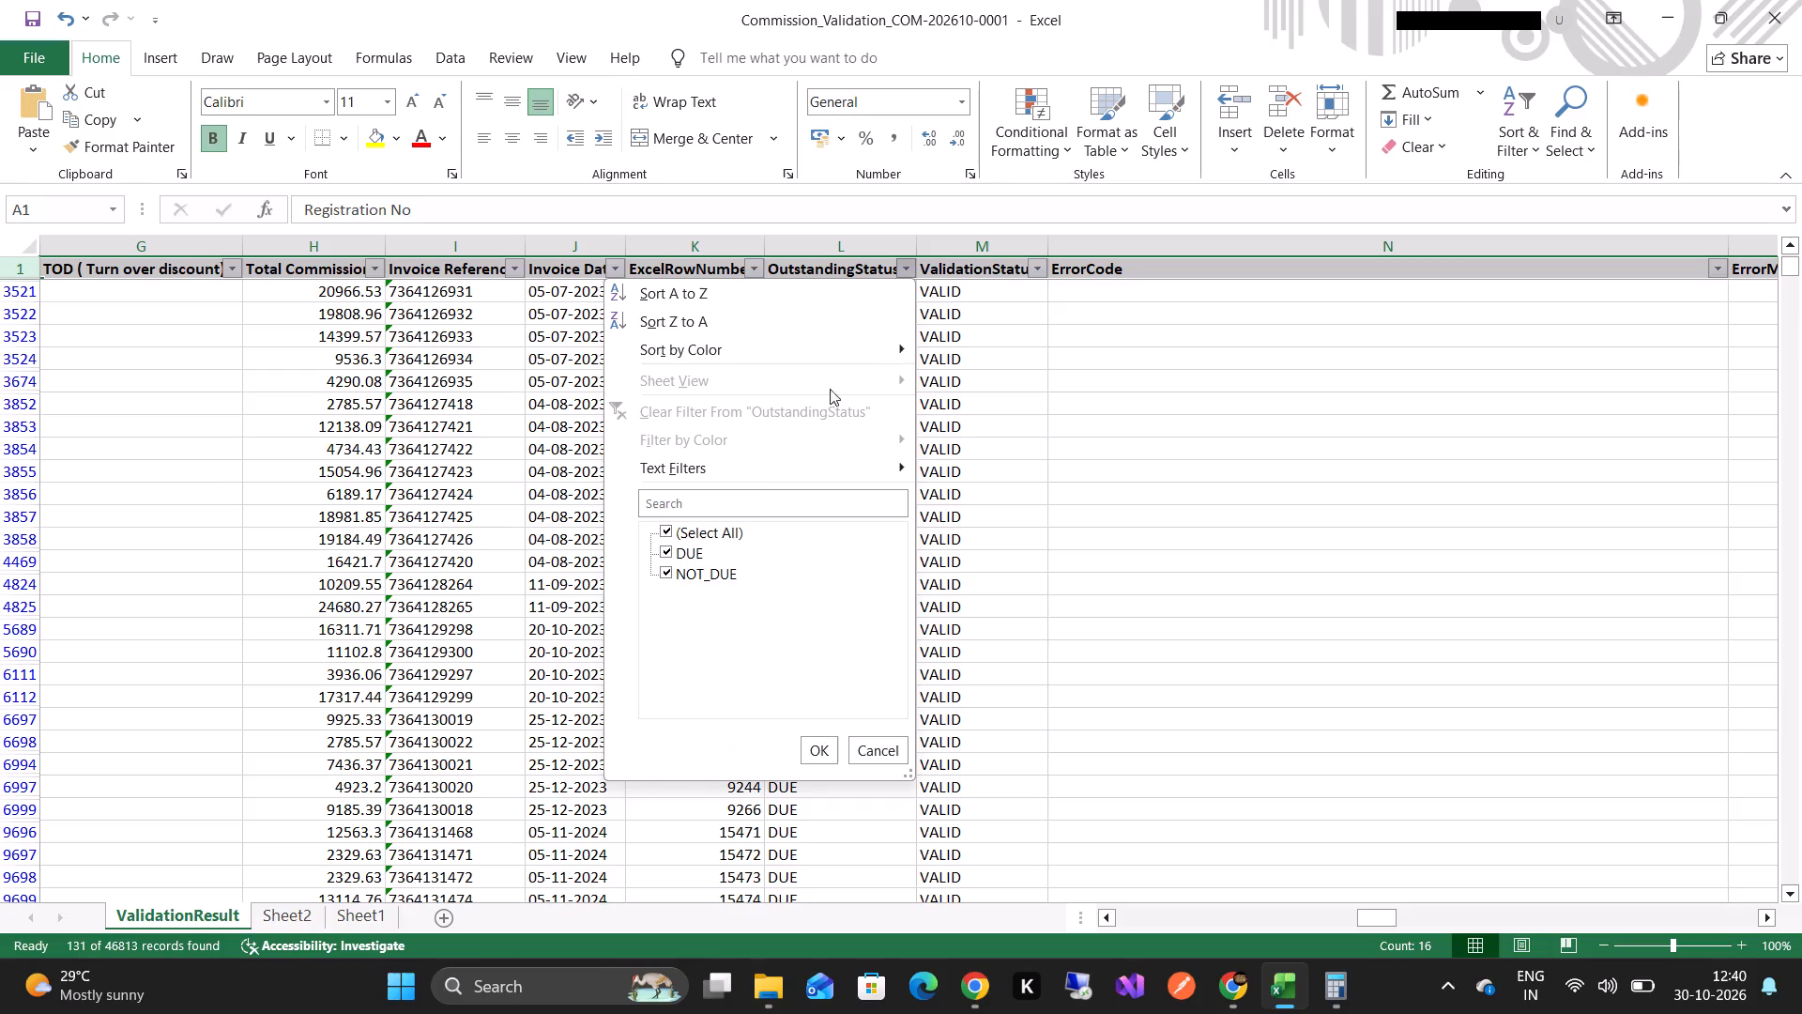
left_click(662, 546)
left_click(817, 745)
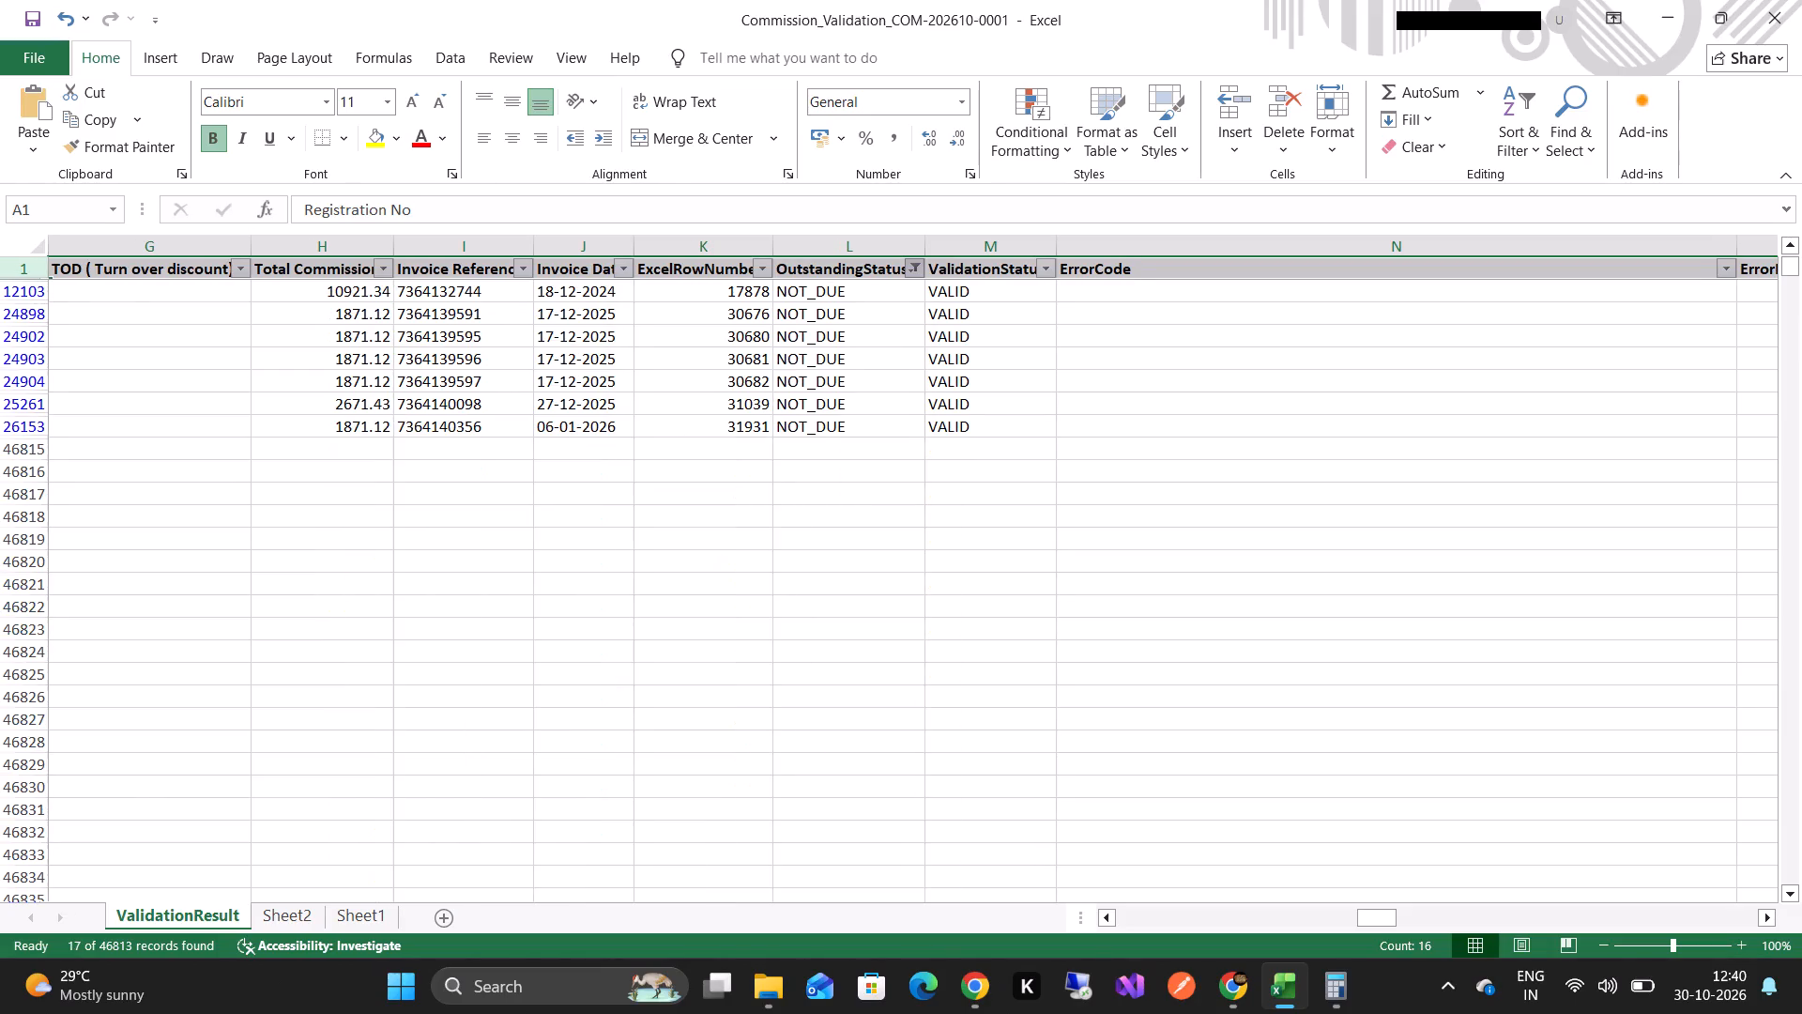
scroll(817, 745, "right", 4)
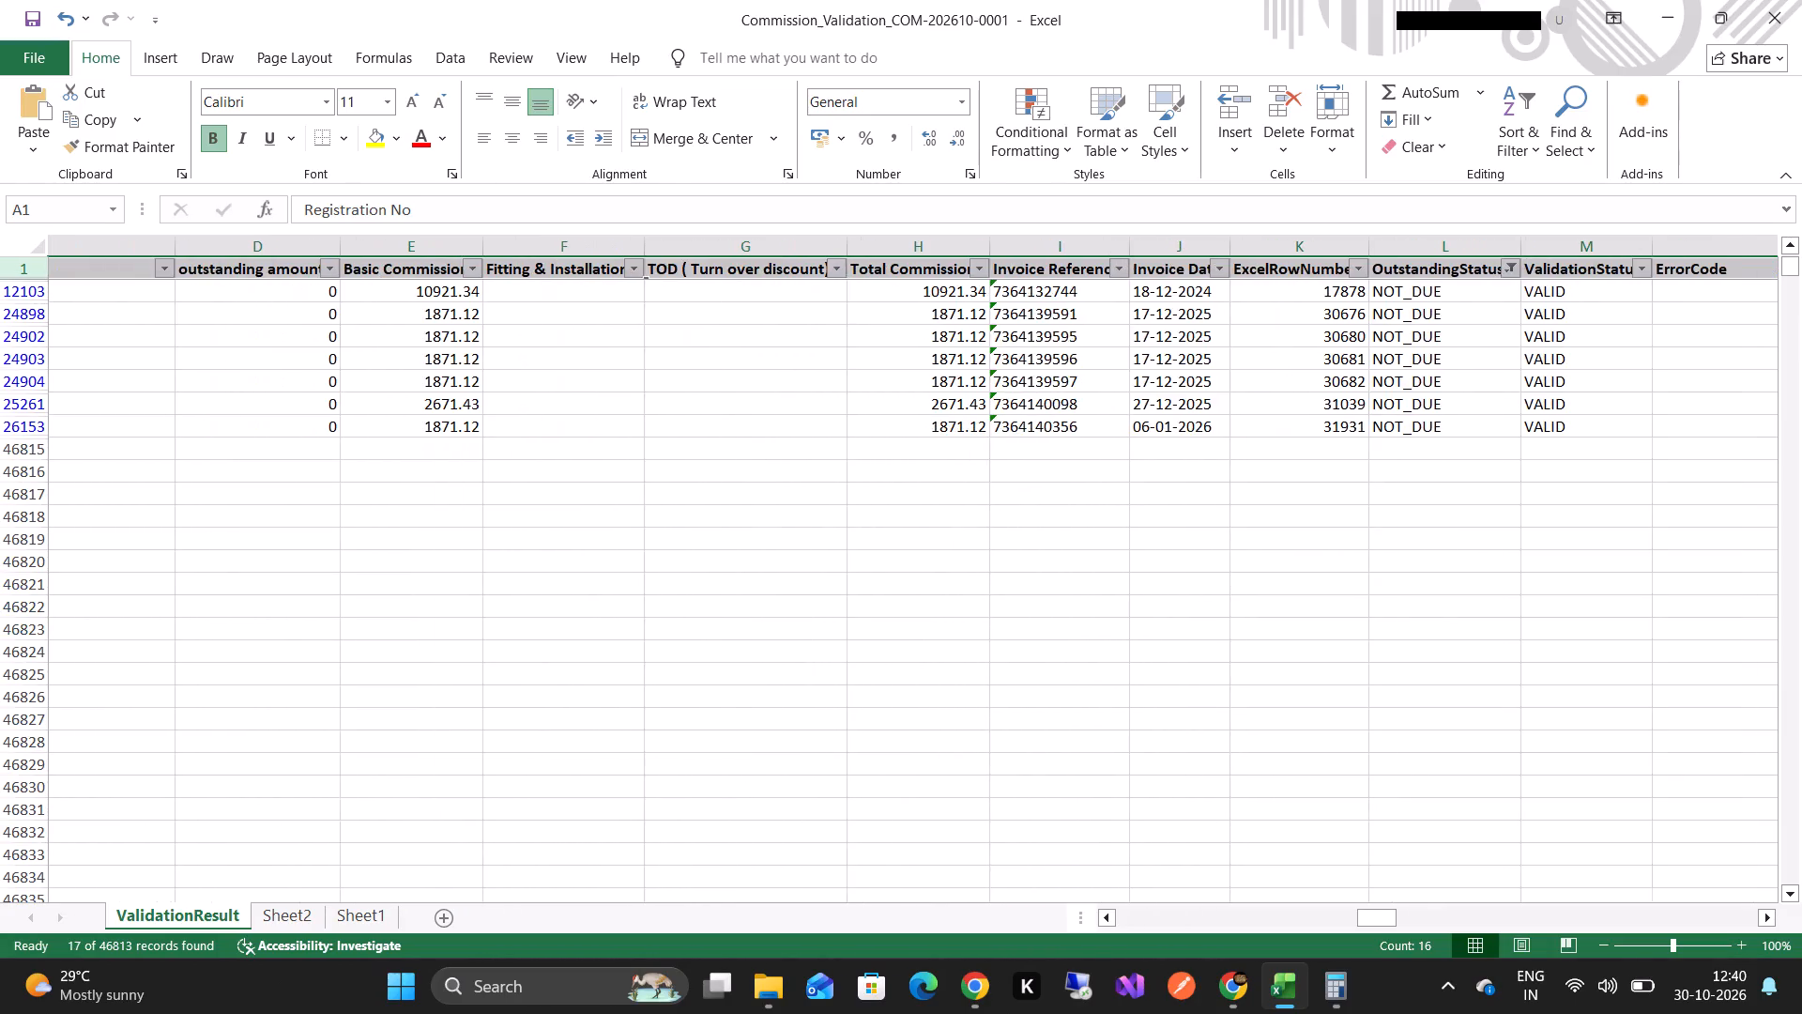
scroll(1078, 663, "right", 1)
scroll(901, 605, "right", 2)
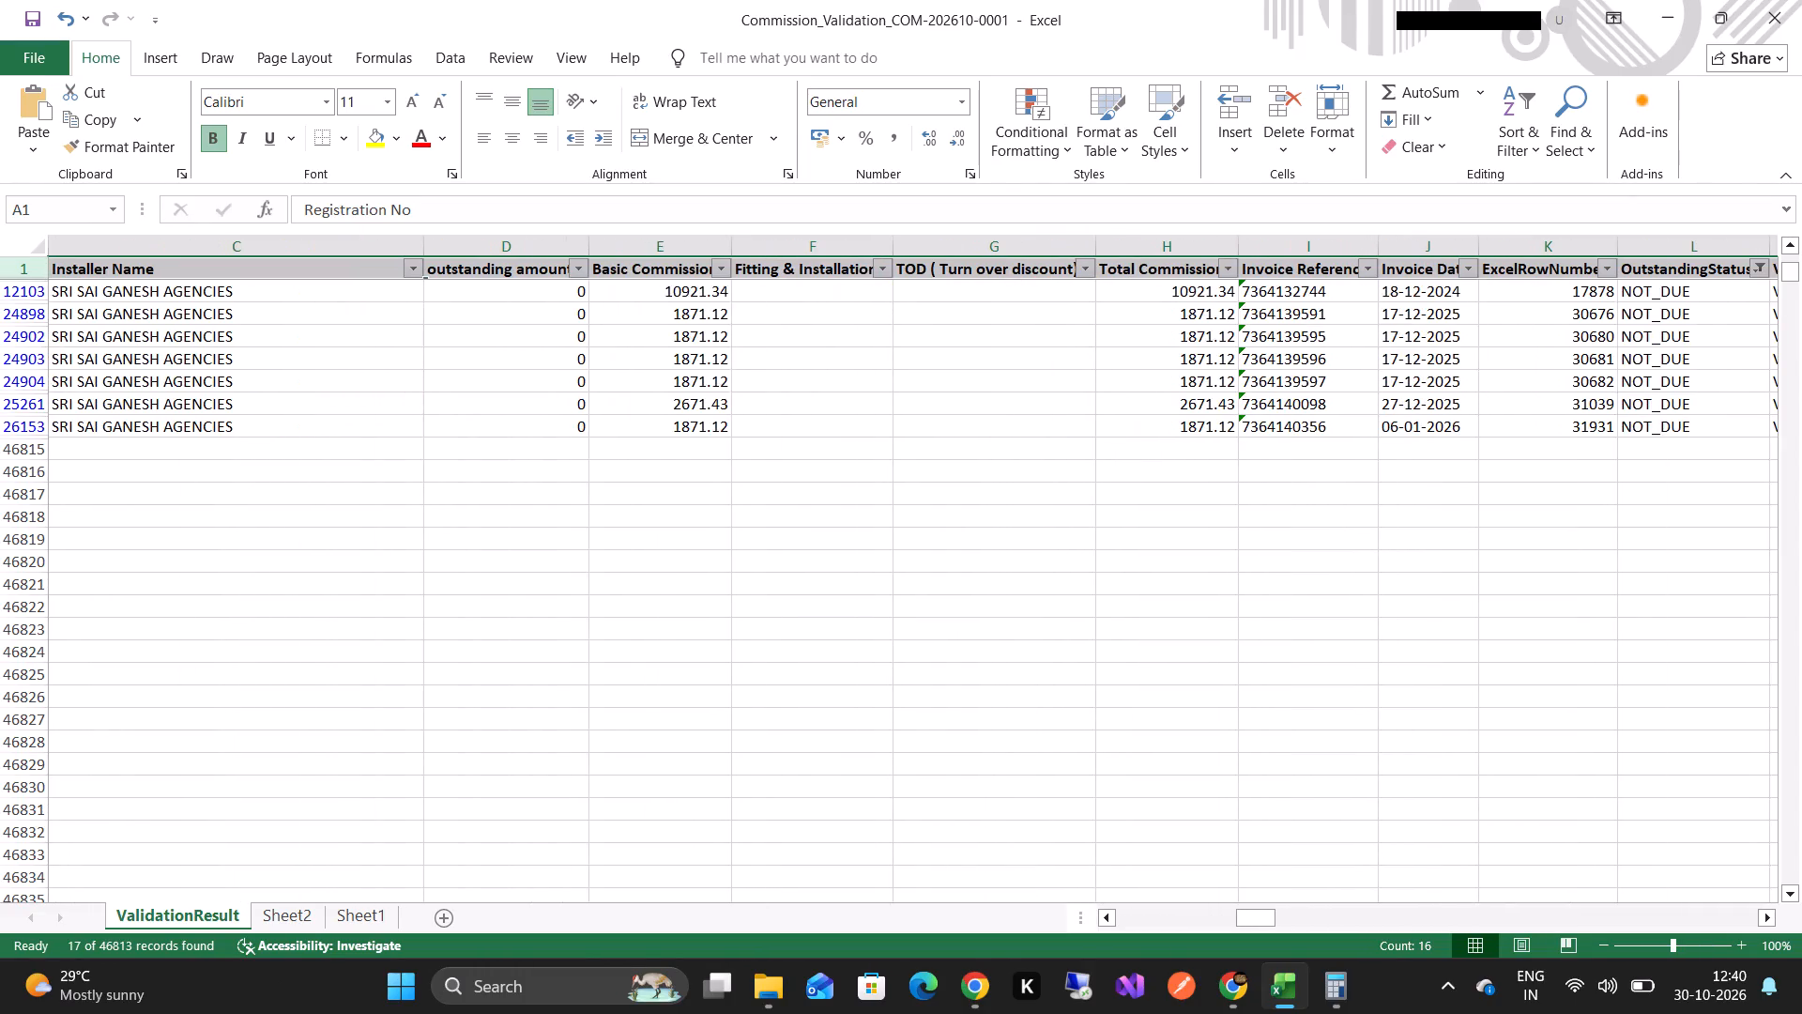
scroll(901, 605, "right", 2)
left_click(677, 246)
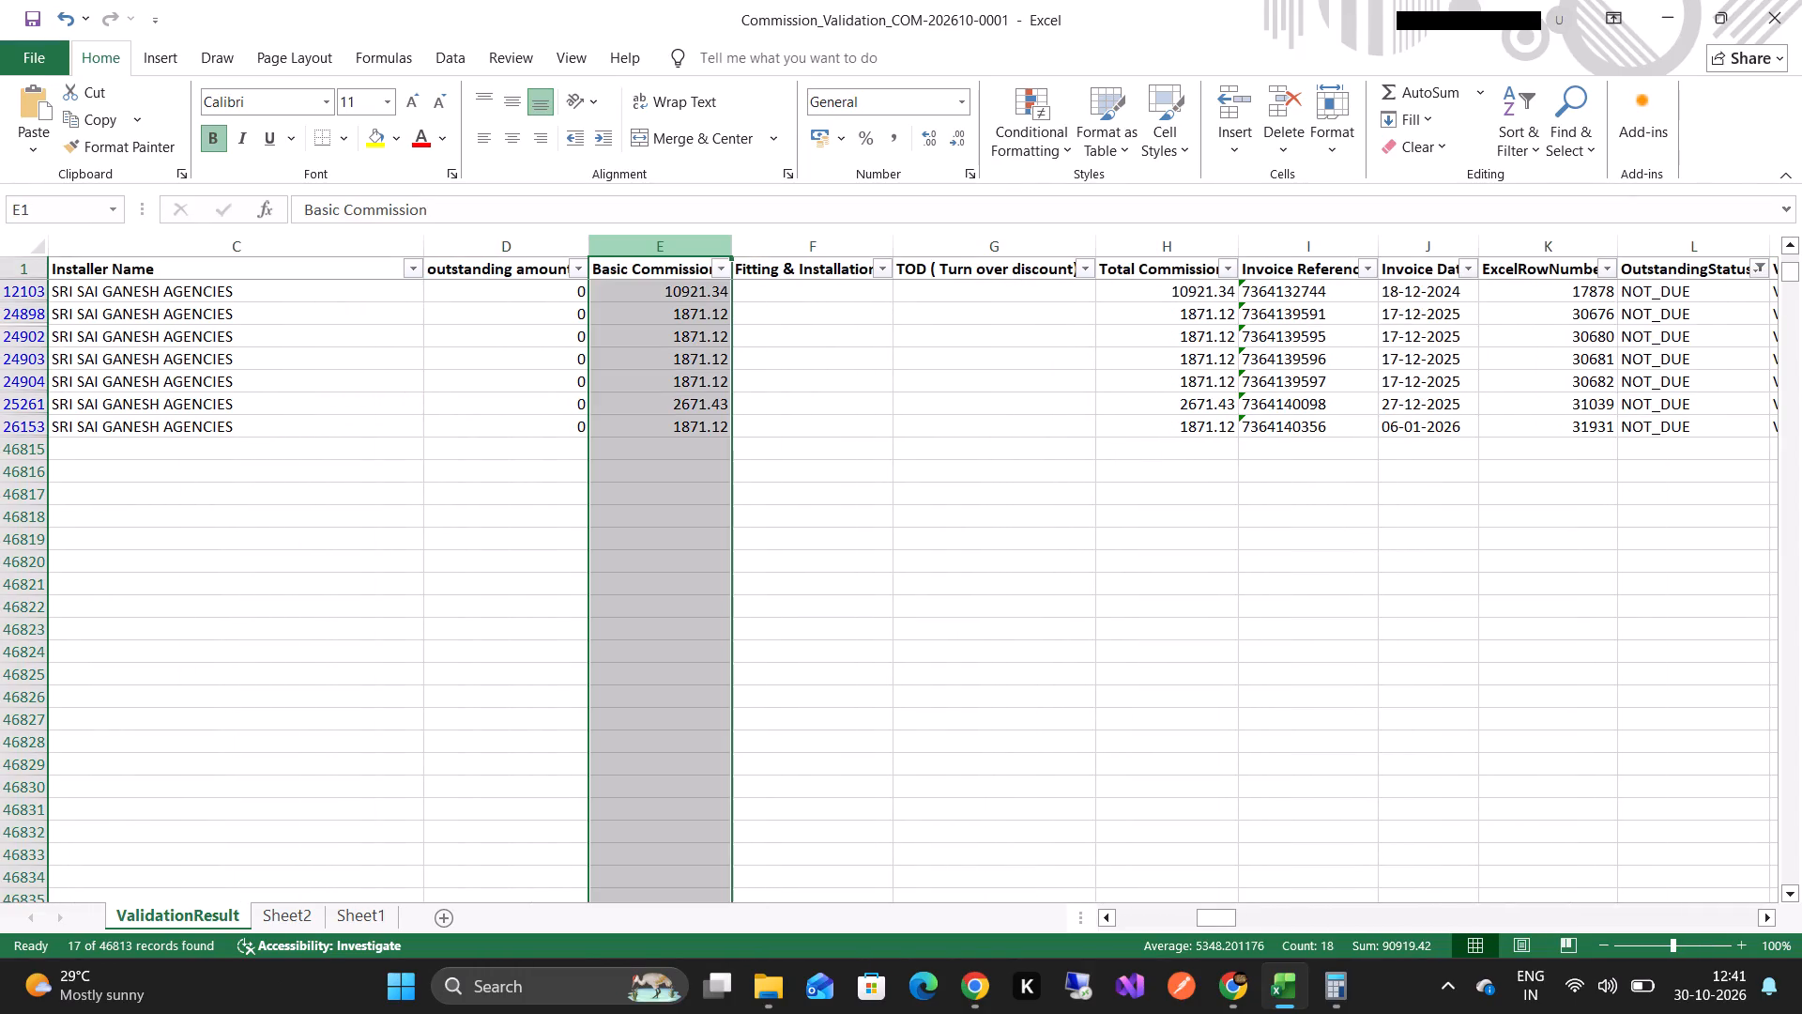
left_click(765, 435)
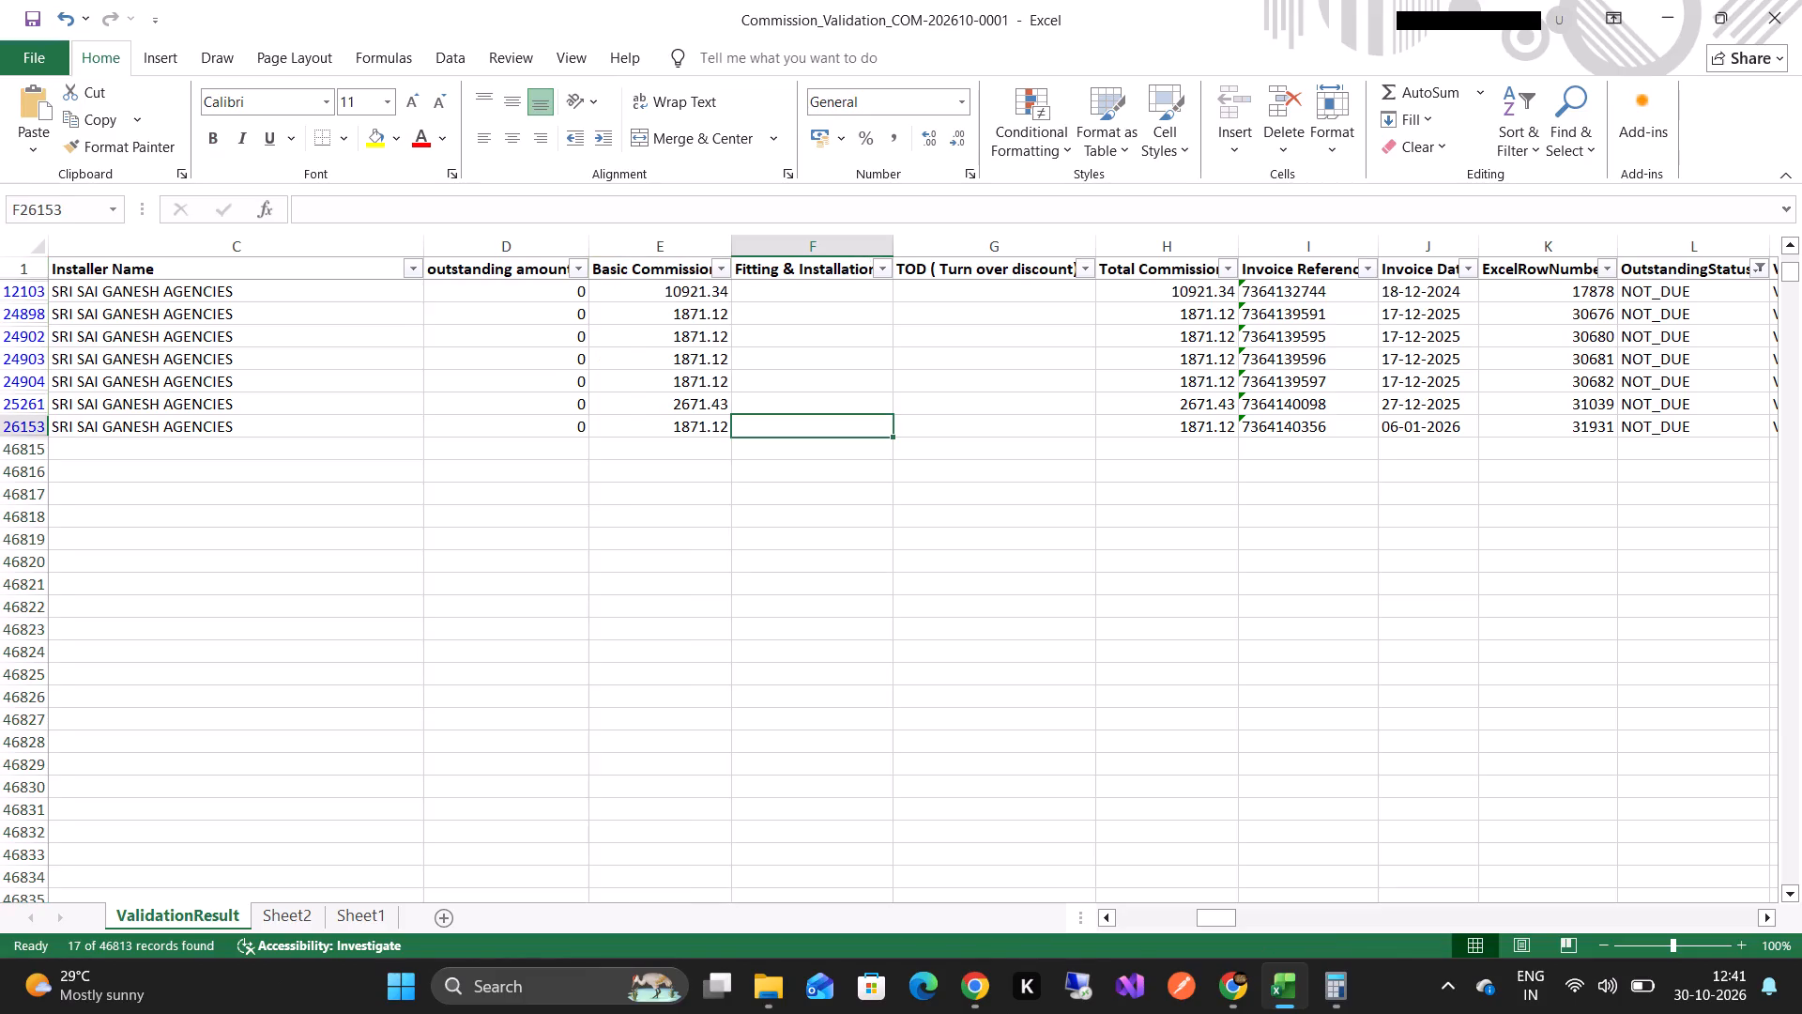
left_click_drag(693, 288, 707, 446)
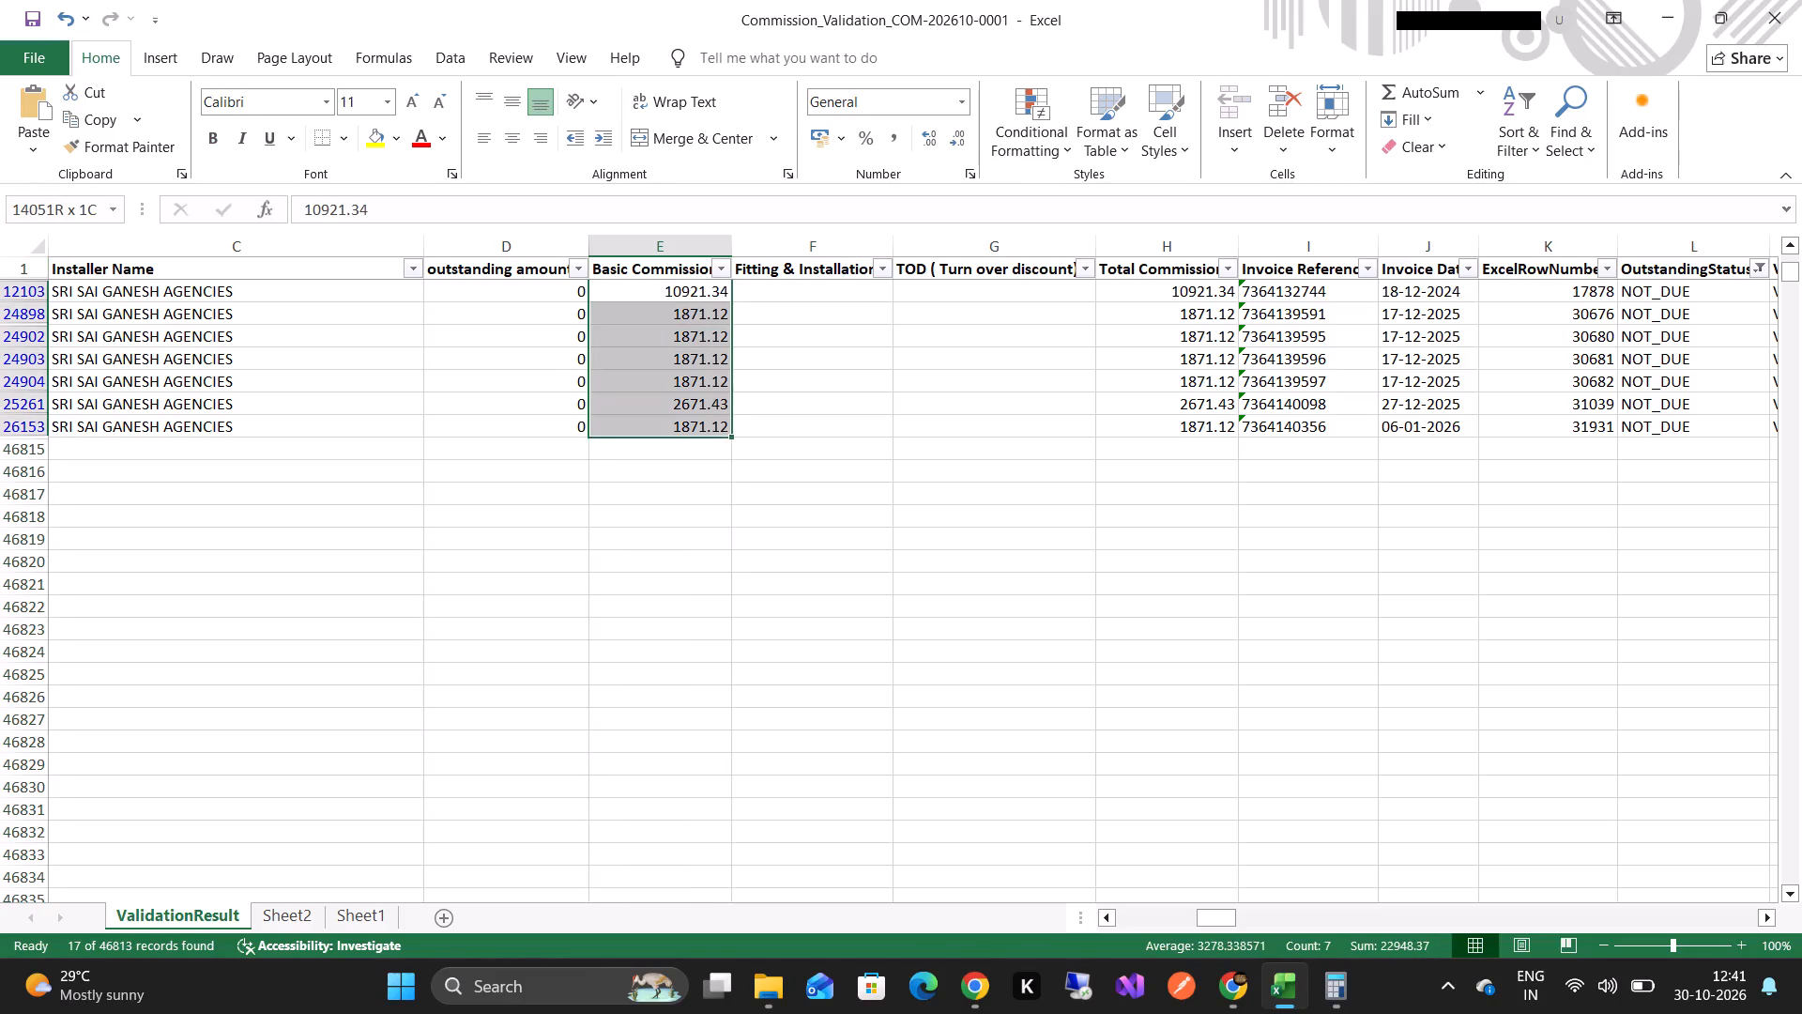
left_click_drag(707, 446, 695, 414)
left_click_drag(695, 414, 697, 425)
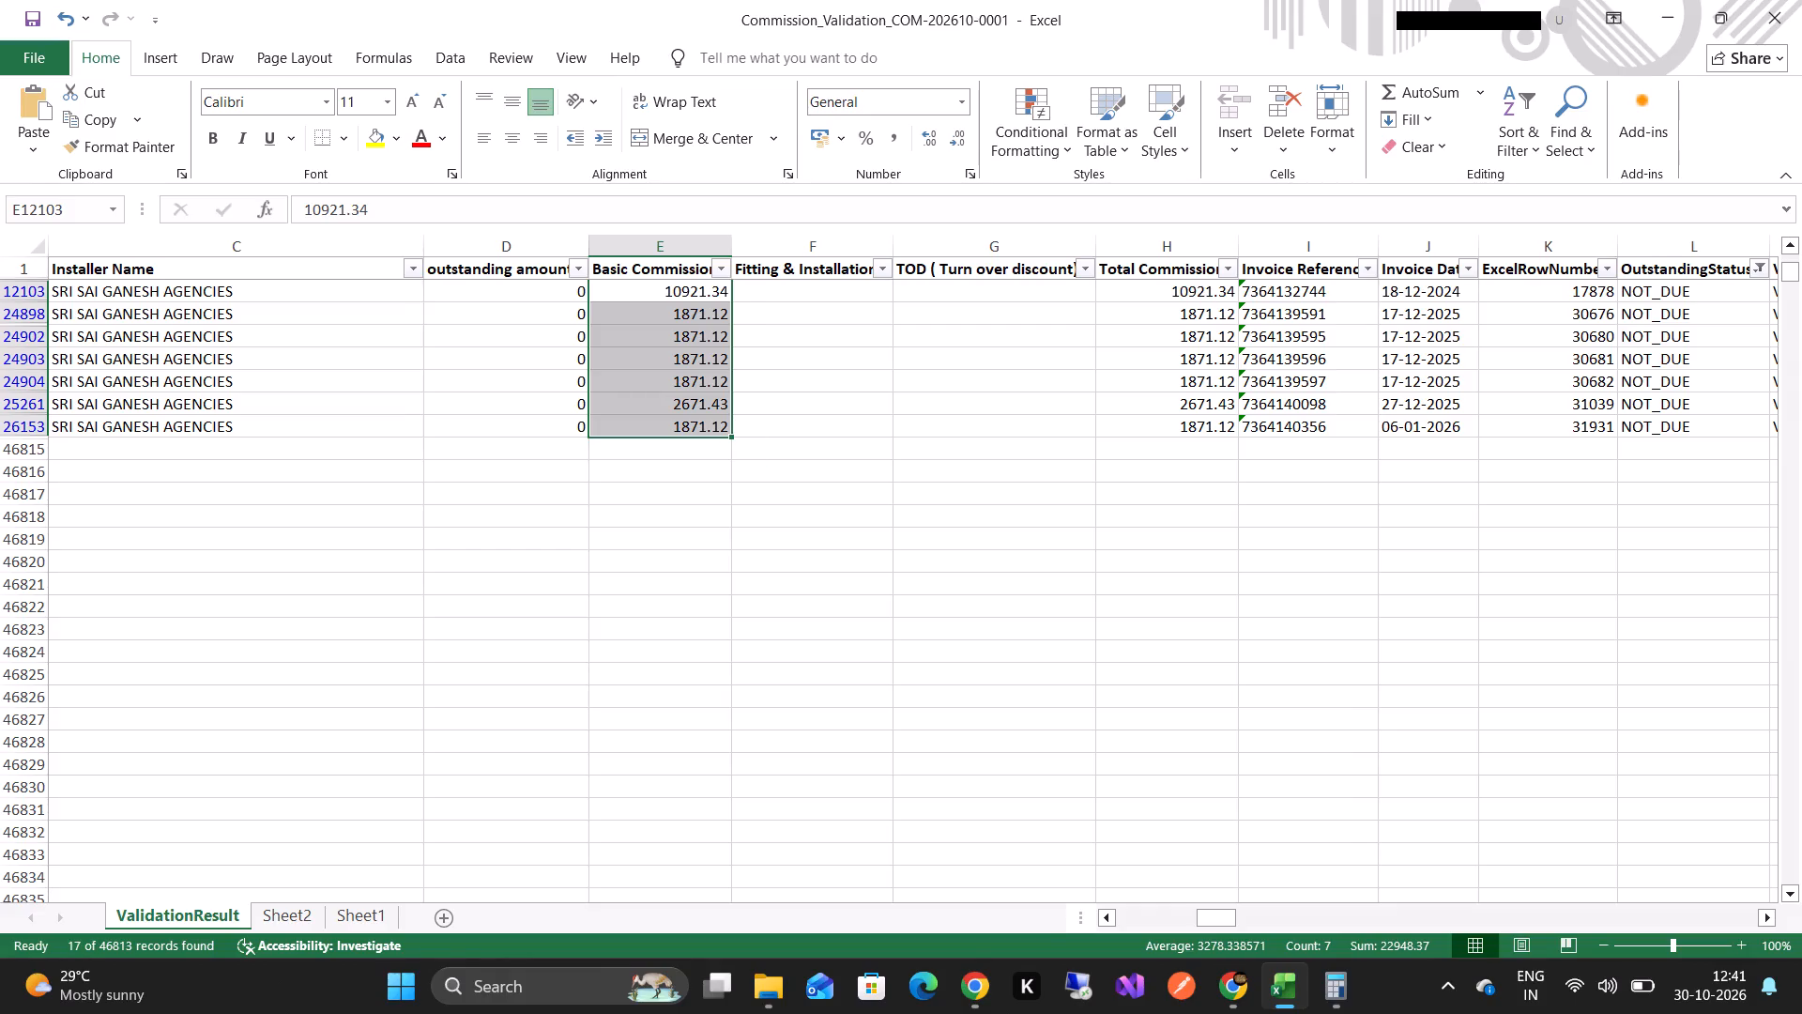
Change the OutstandingStatus filter on dealer CATP00003's rows to show only DUE instead of NOT_DUE.
left_click(1200, 427)
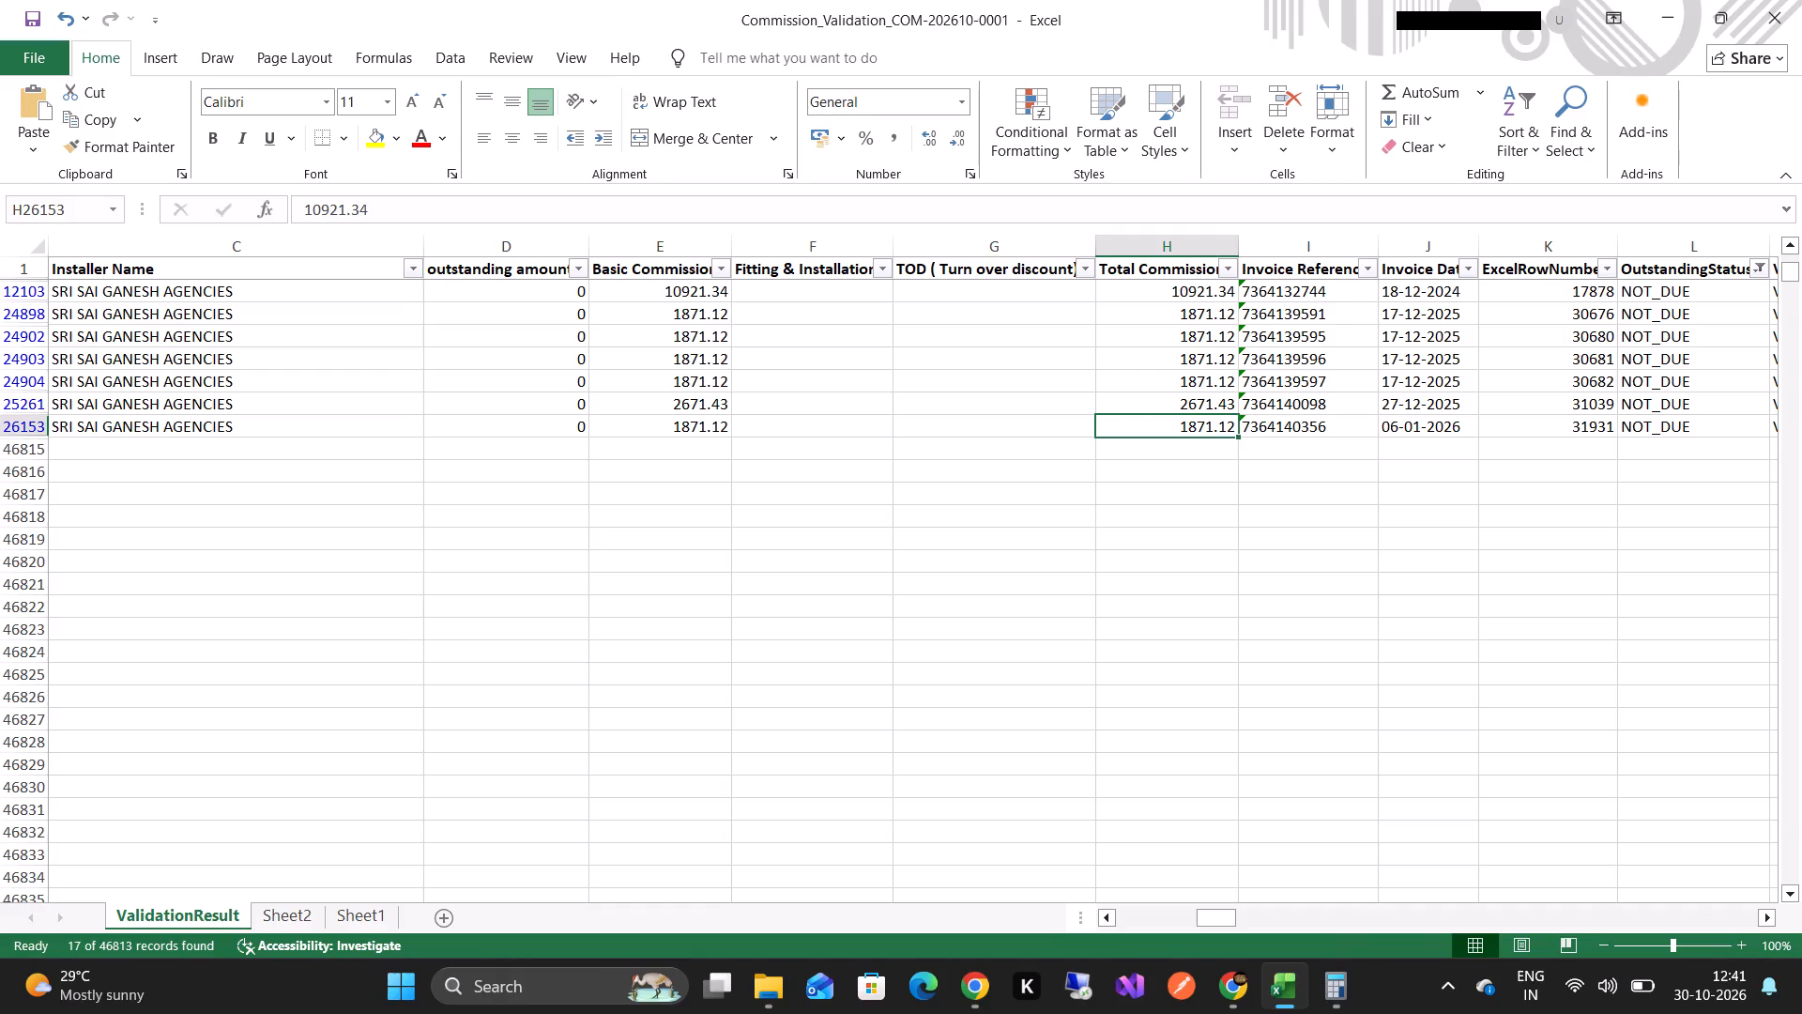
scroll(1200, 427, "left", 2)
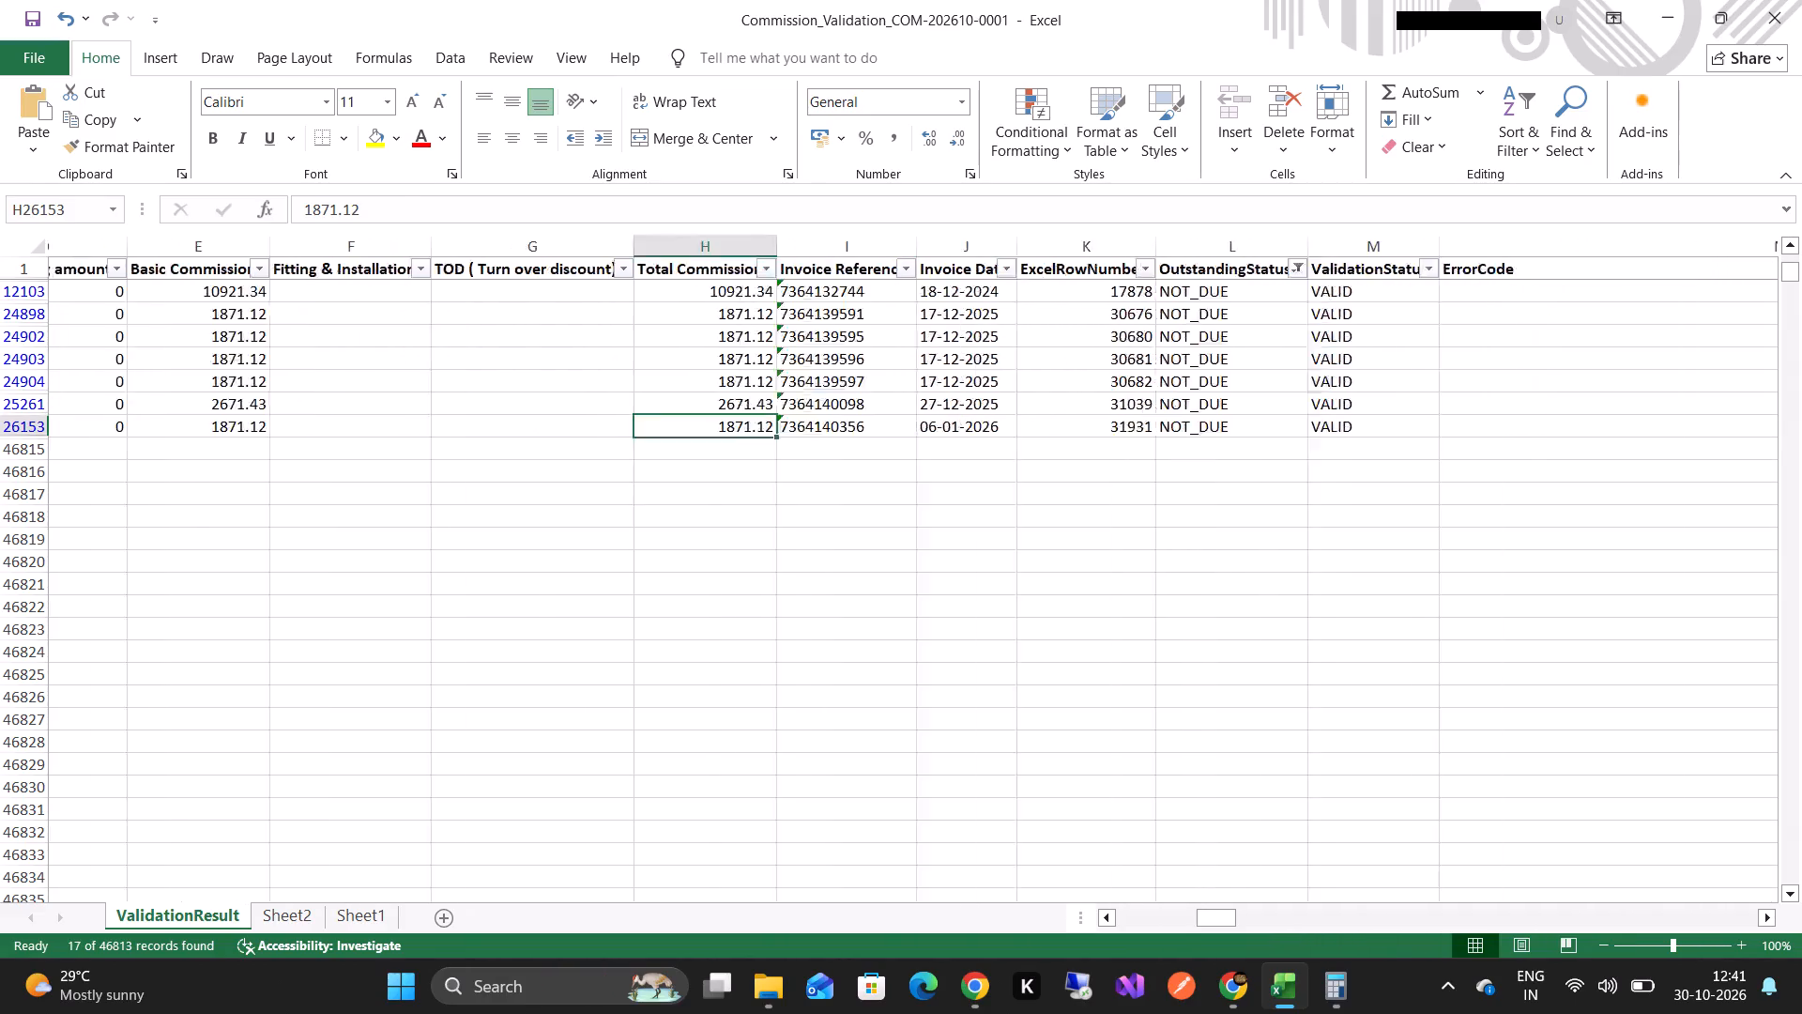
scroll(1200, 427, "left", 1)
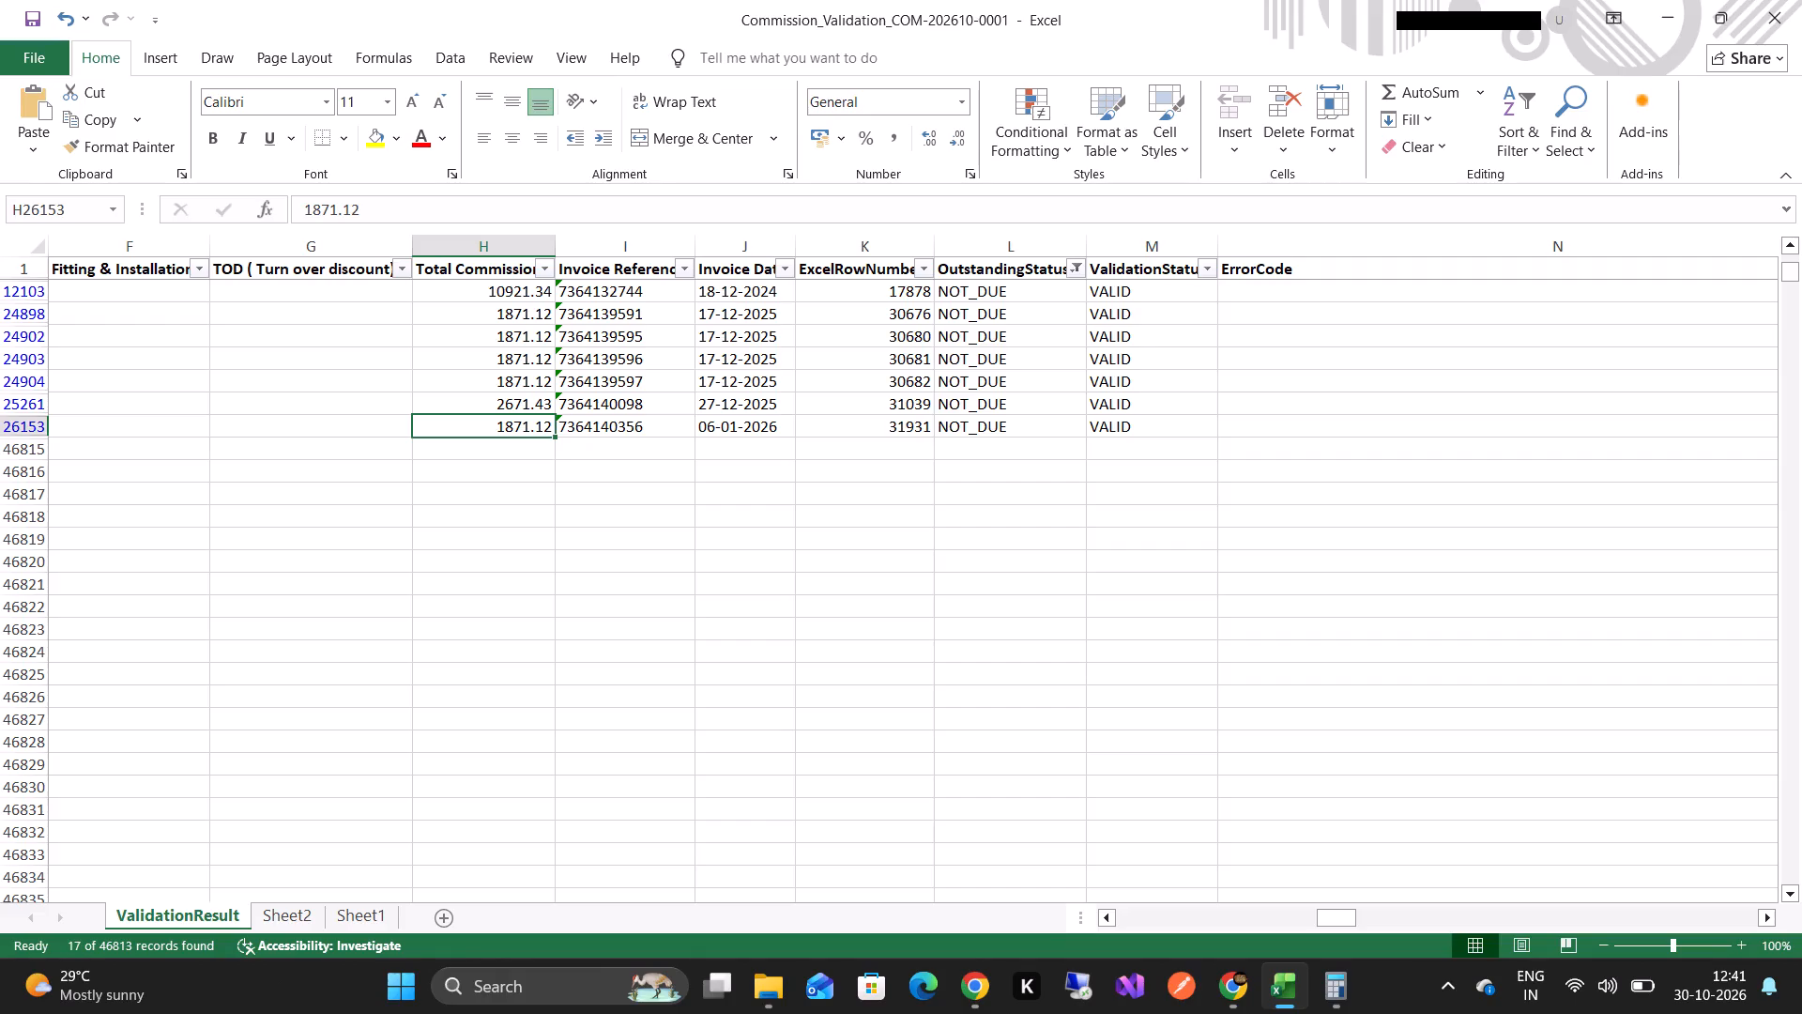
left_click(1073, 271)
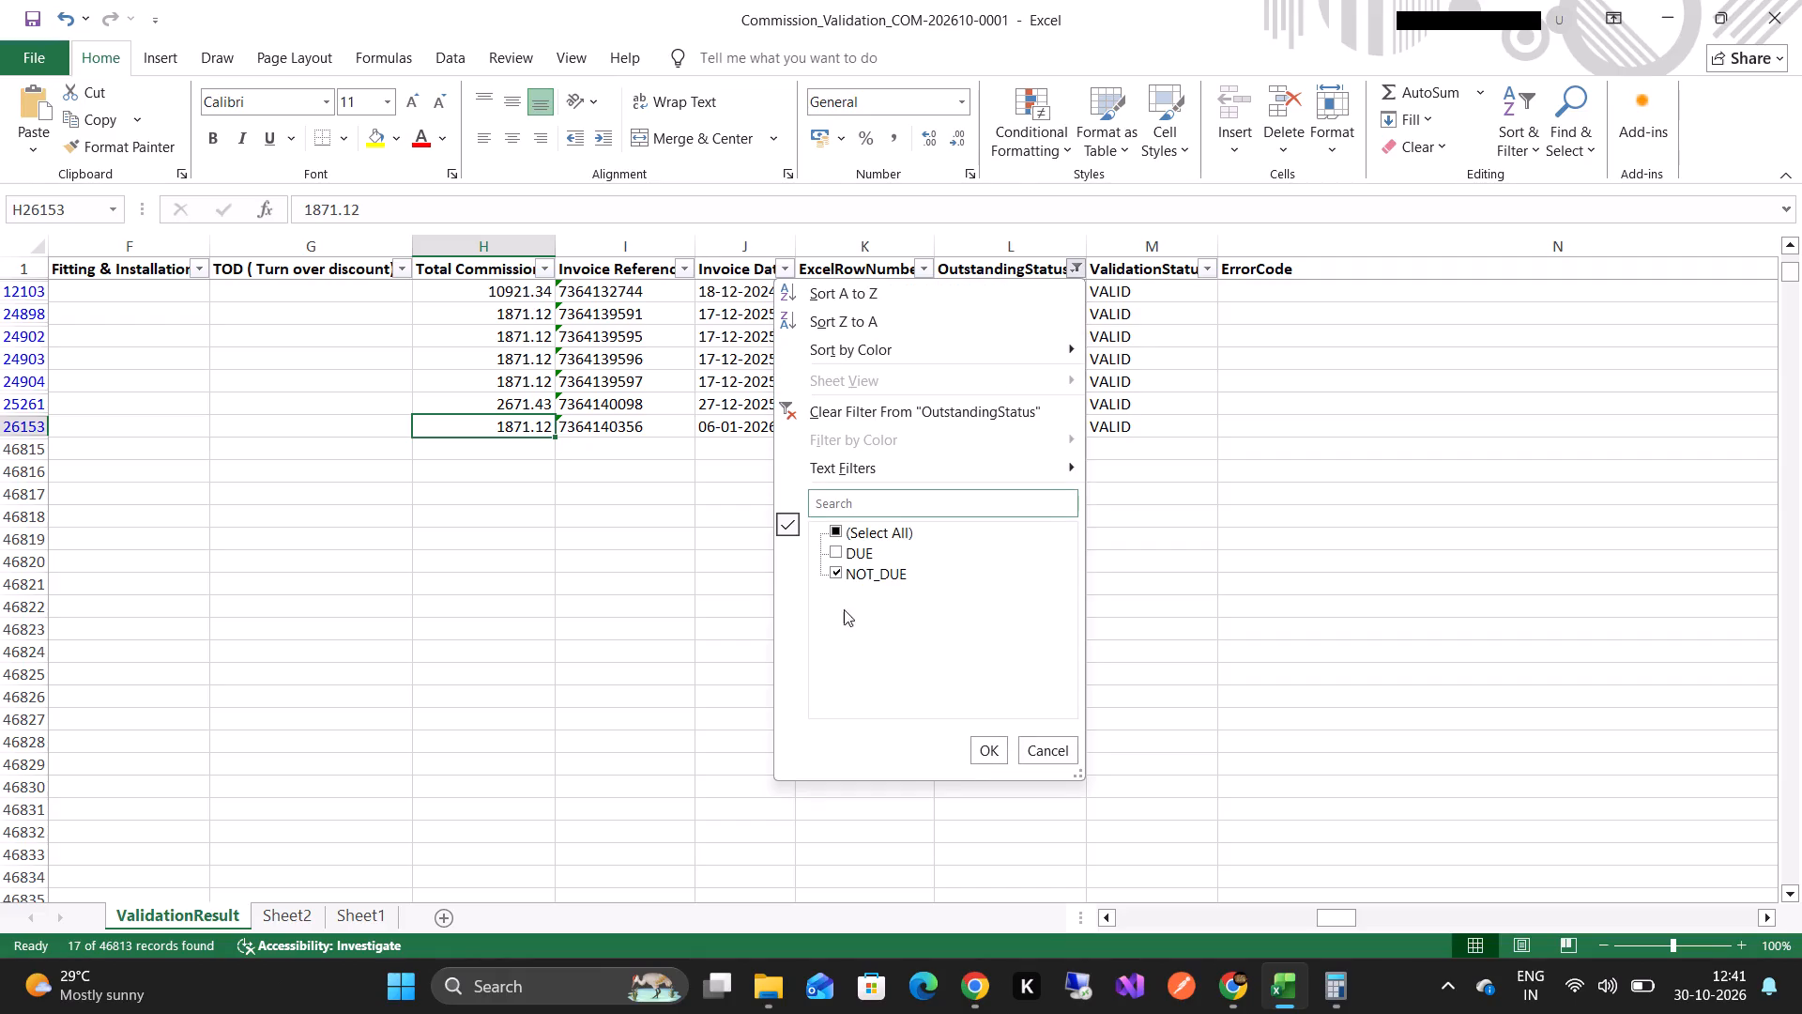
left_click(836, 552)
left_click(837, 568)
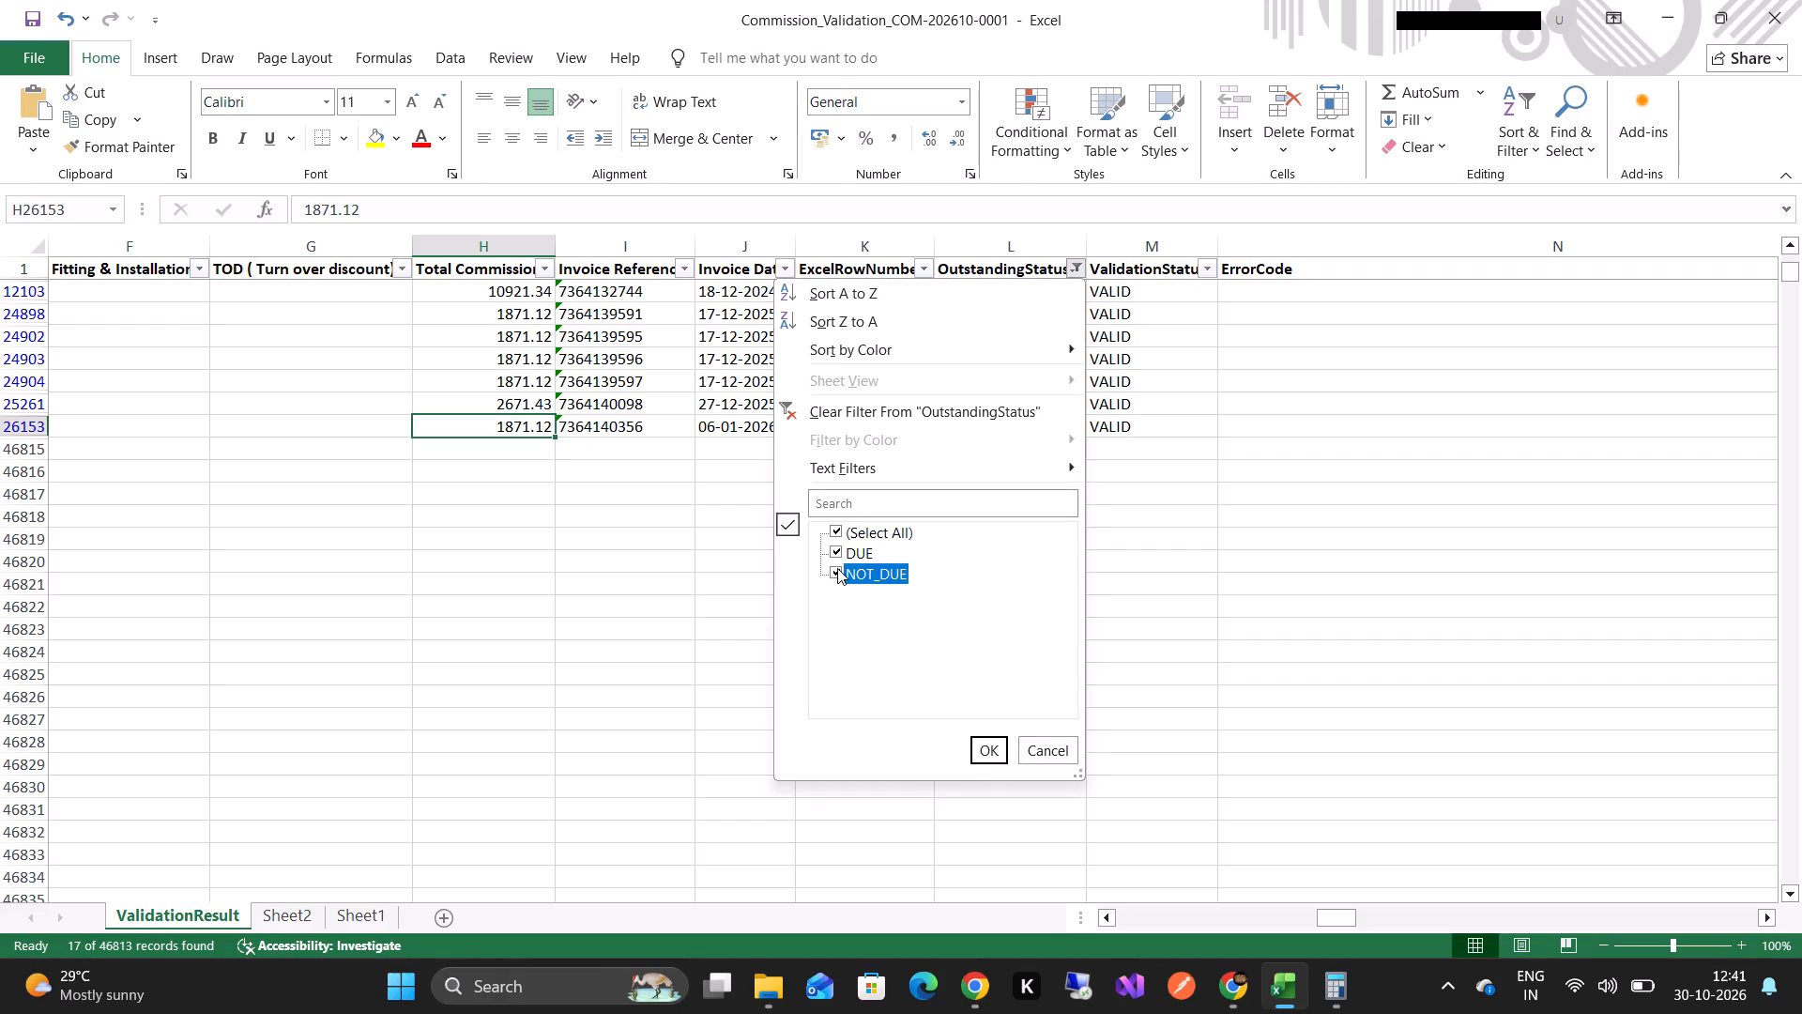
left_click(987, 748)
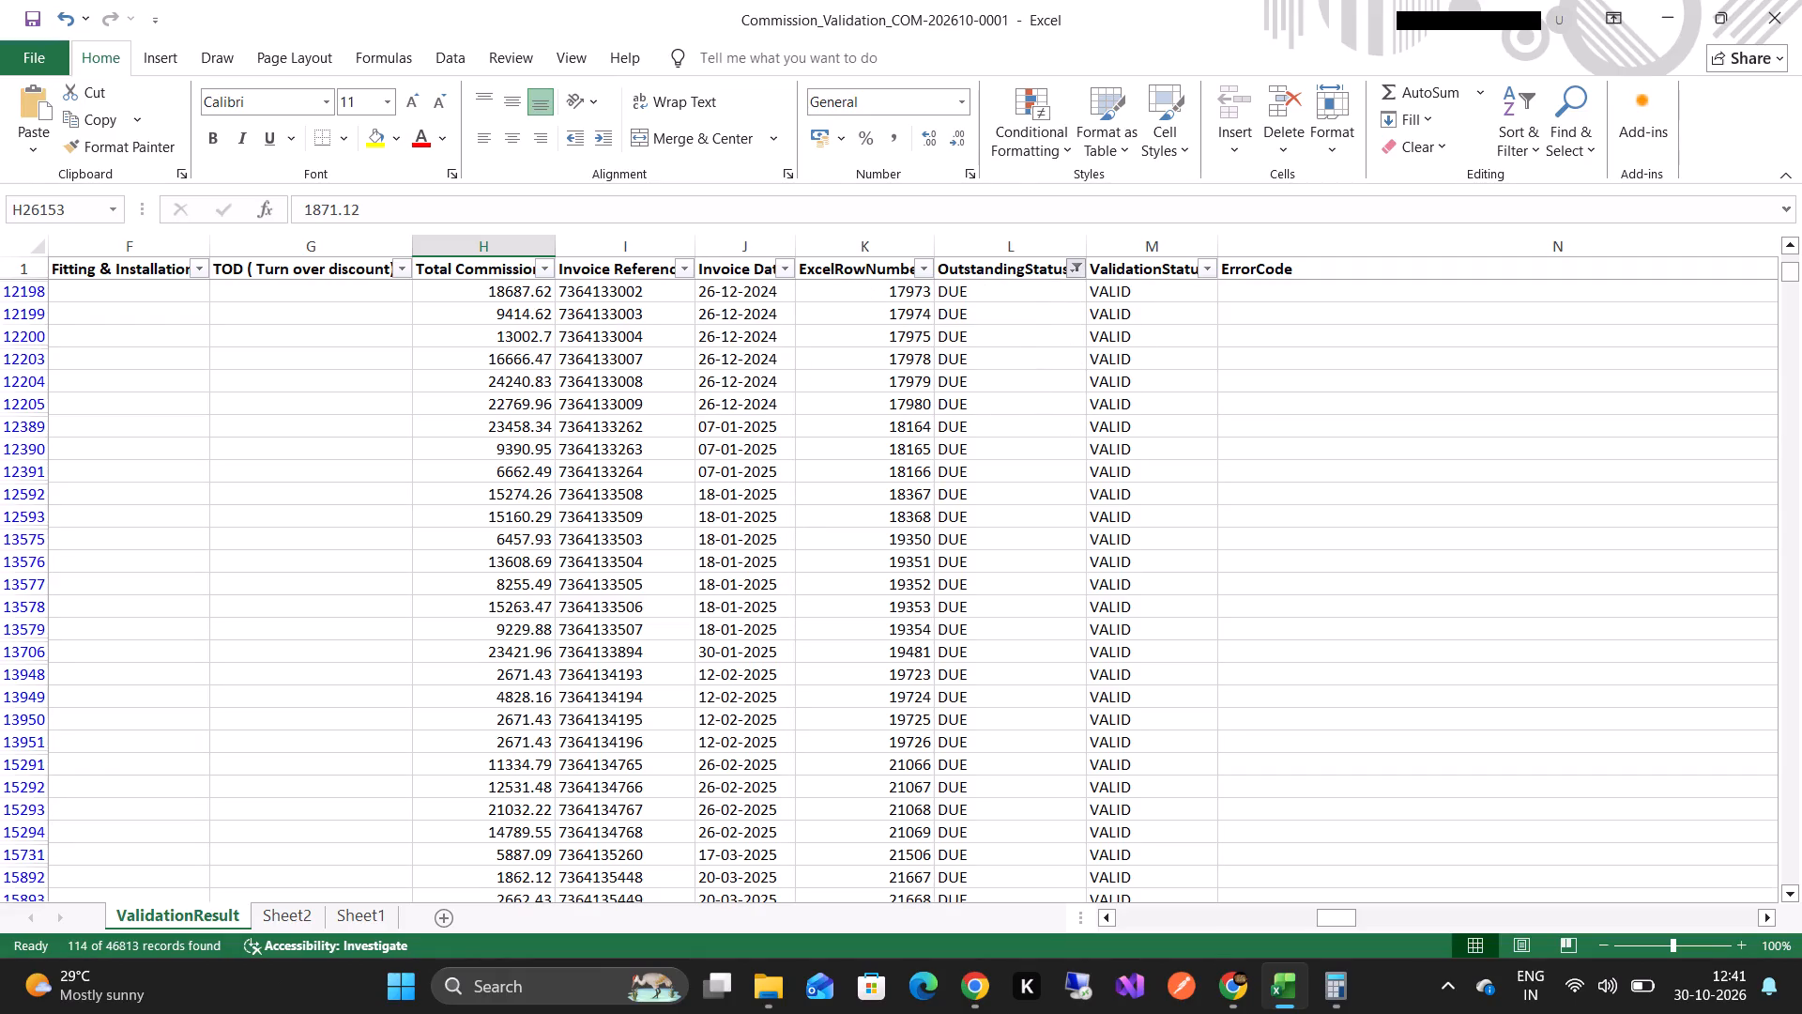
scroll(987, 748, "down", 4)
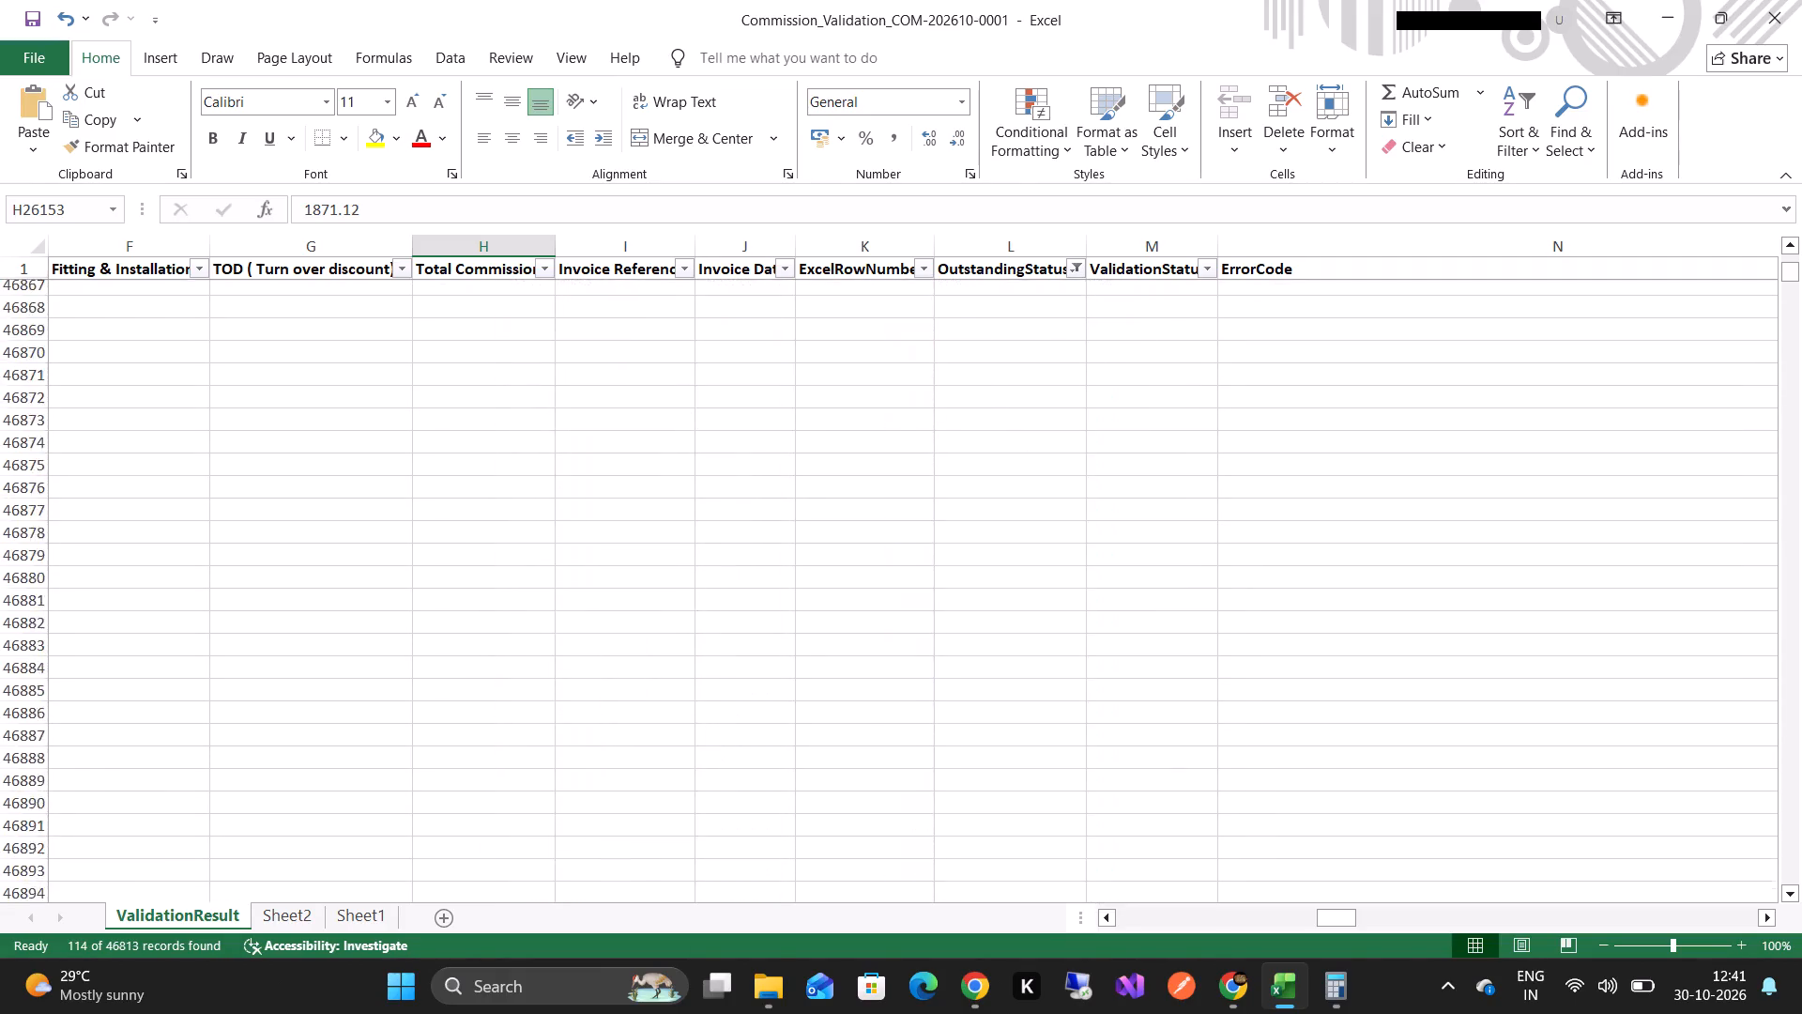
scroll(987, 748, "right", 6)
scroll(987, 748, "left", 3)
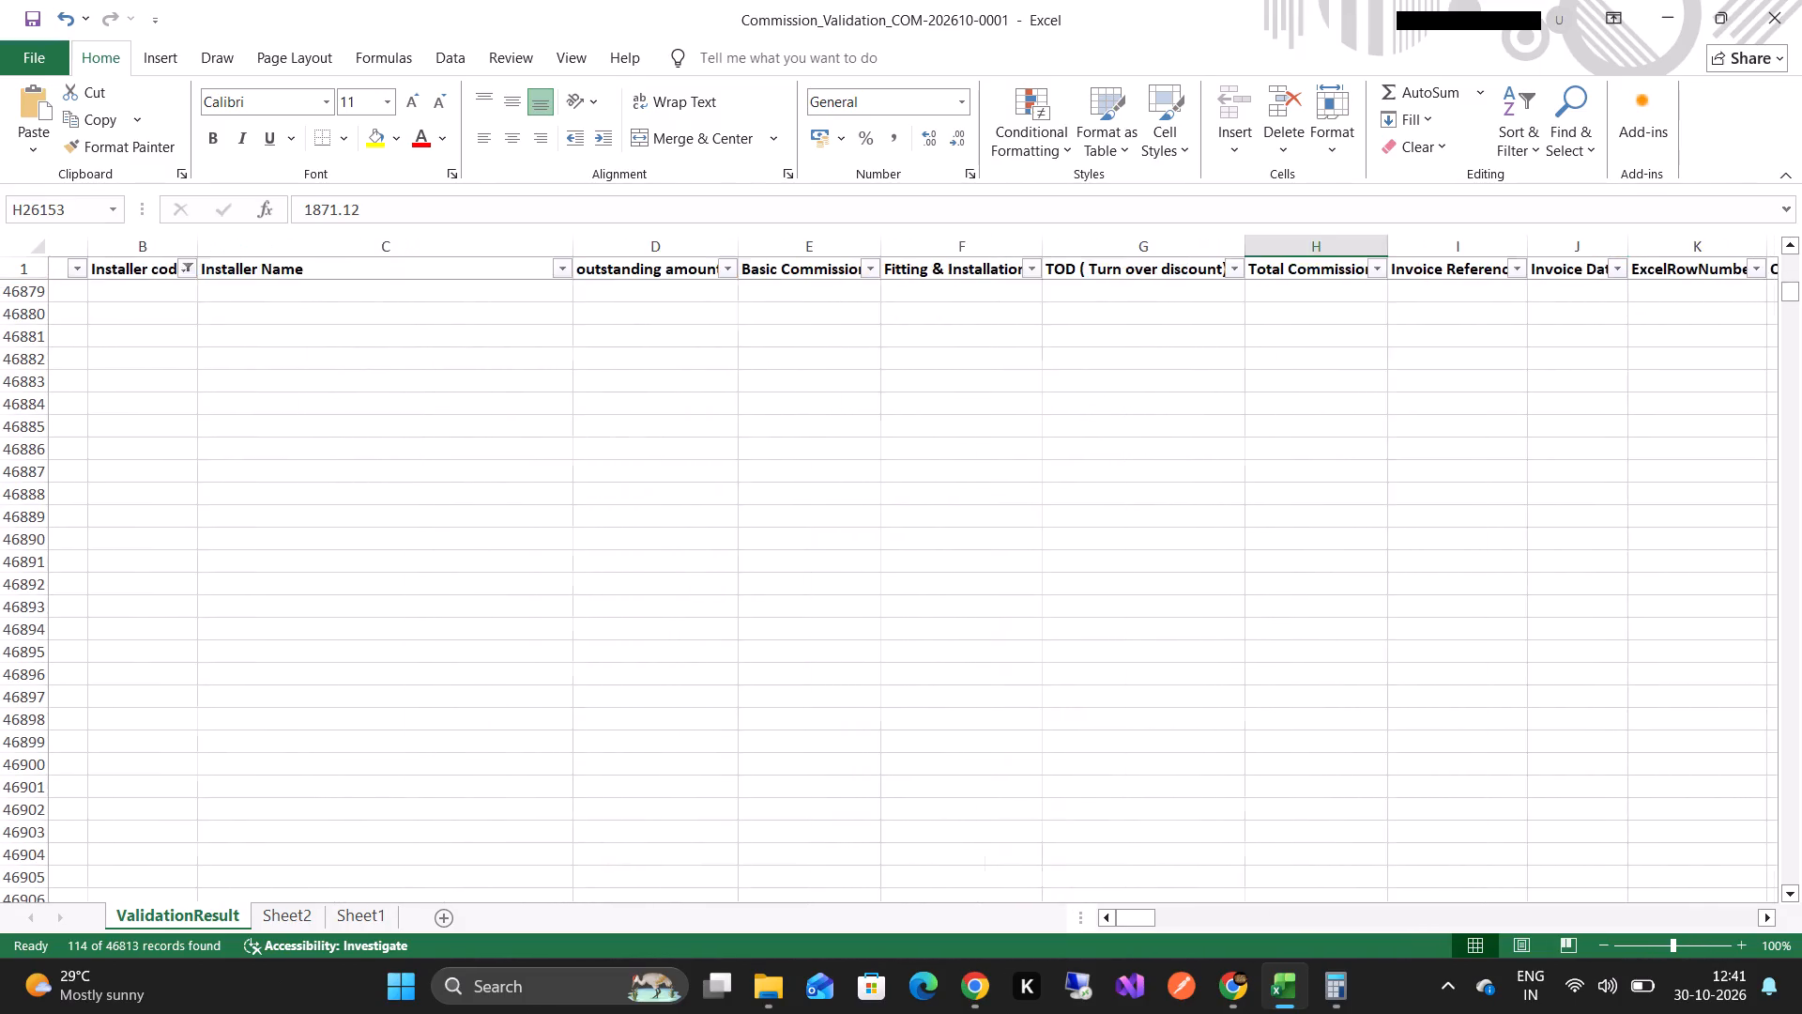
scroll(987, 748, "up", 2)
right_click(987, 748)
scroll(987, 748, "left", 18)
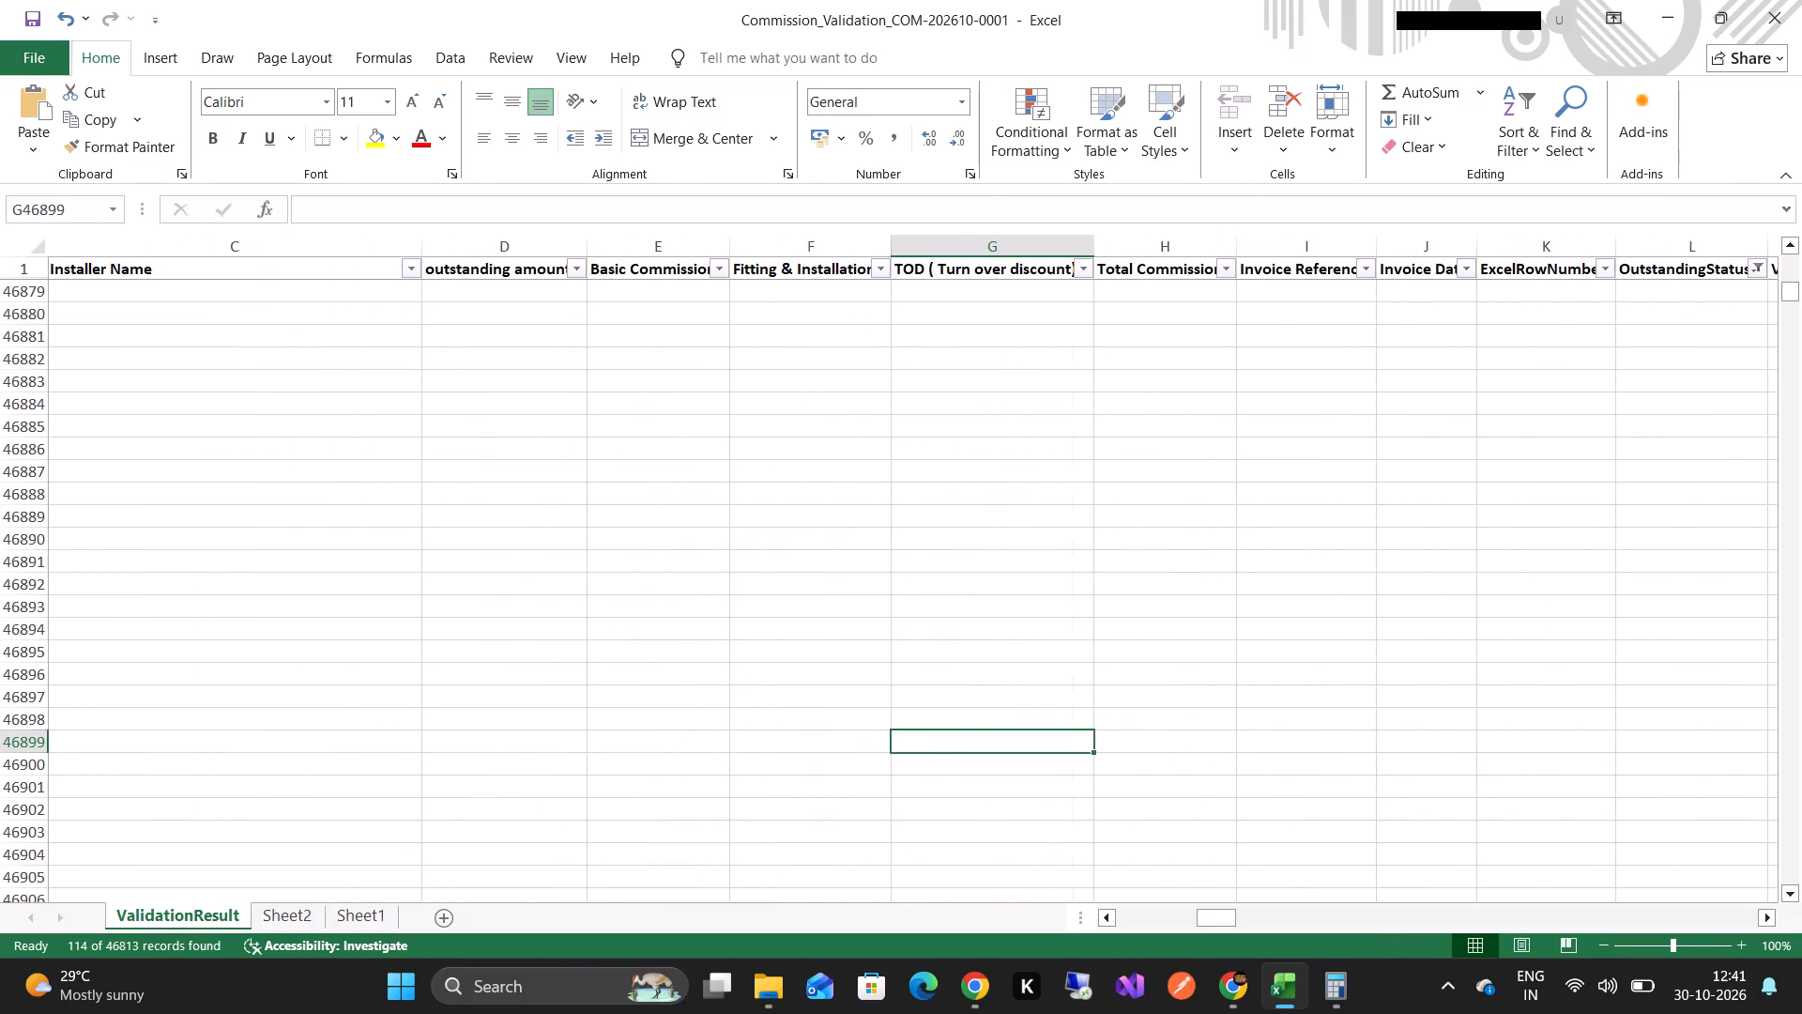
scroll(987, 748, "right", 11)
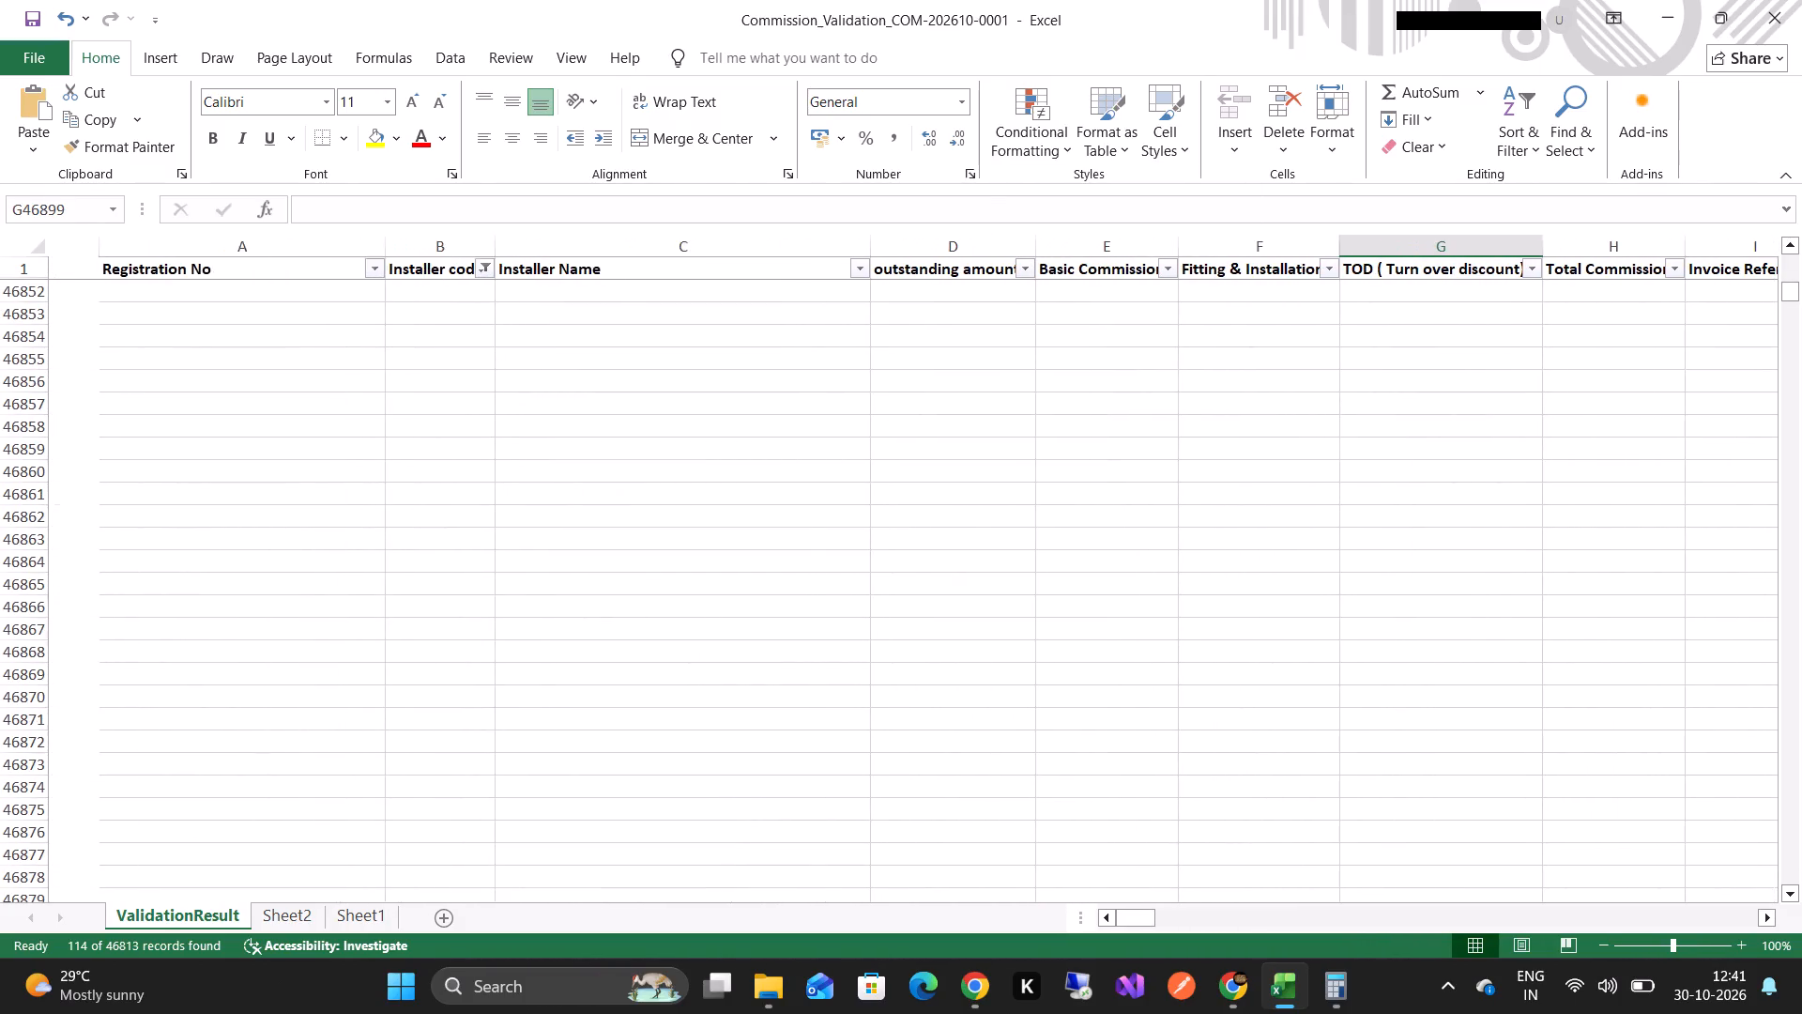
scroll(987, 748, "up", 4)
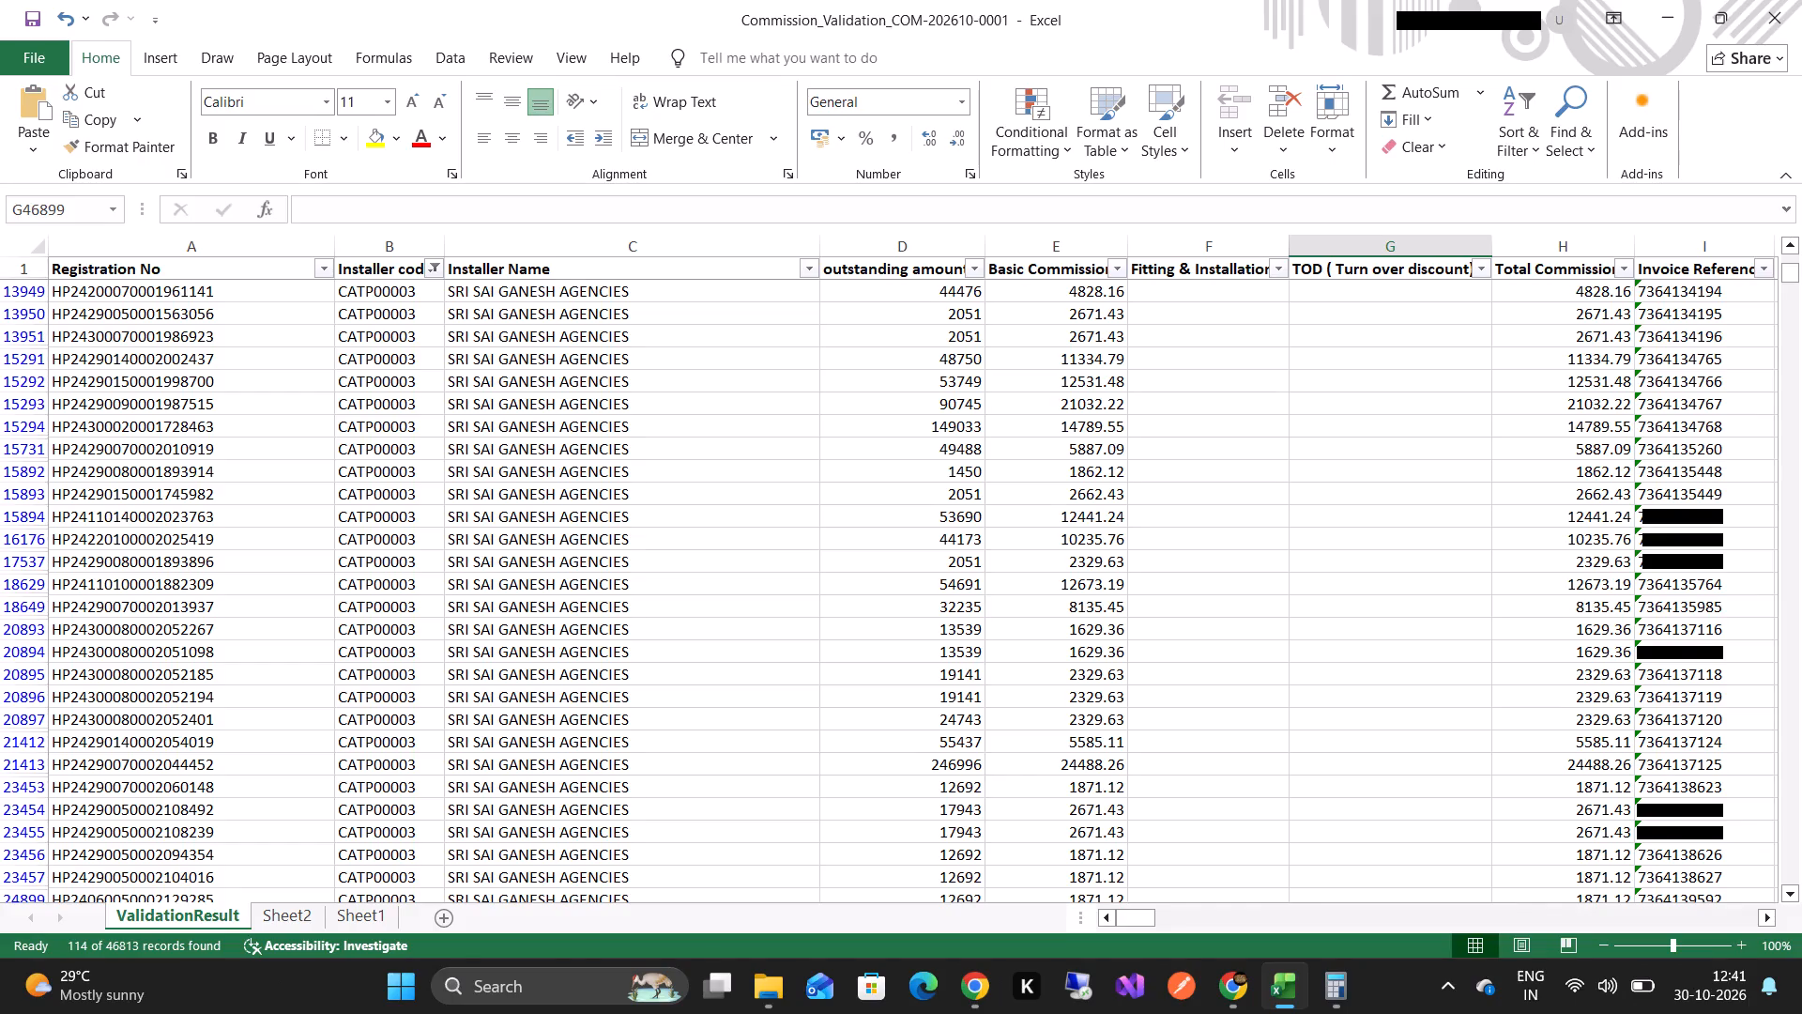
scroll(1016, 429, "up", 1)
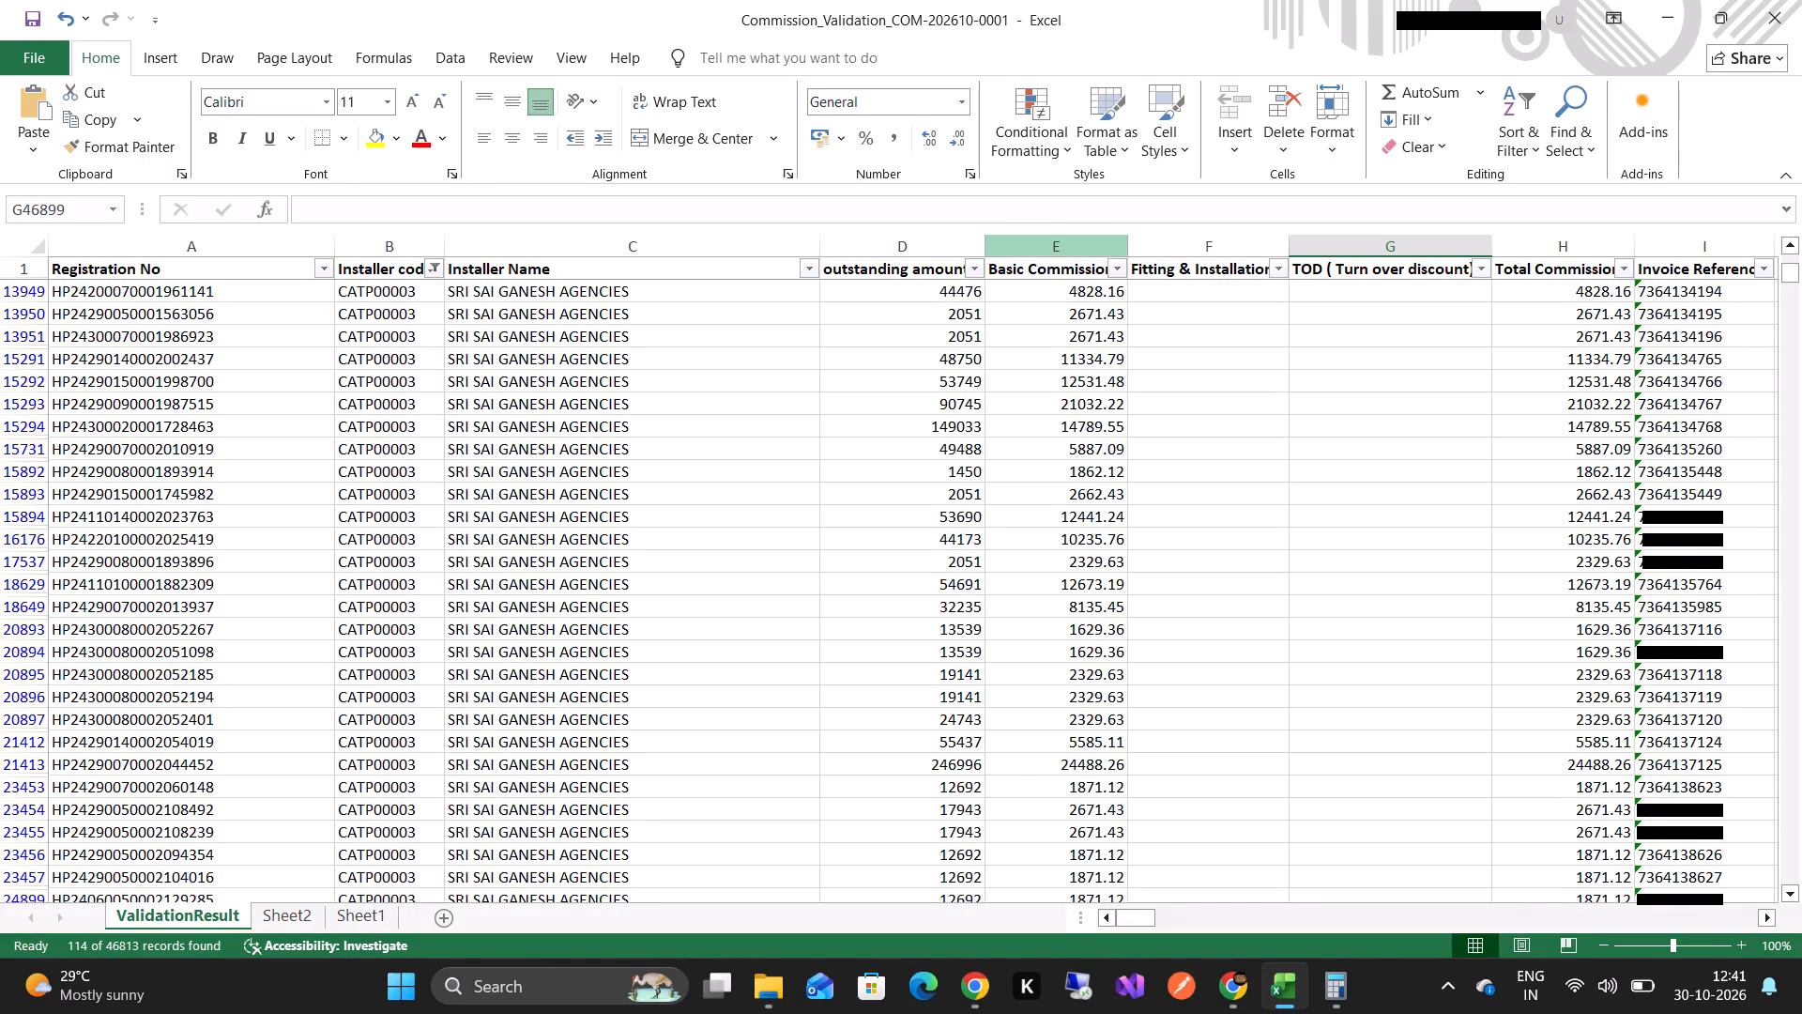
left_click(1077, 240)
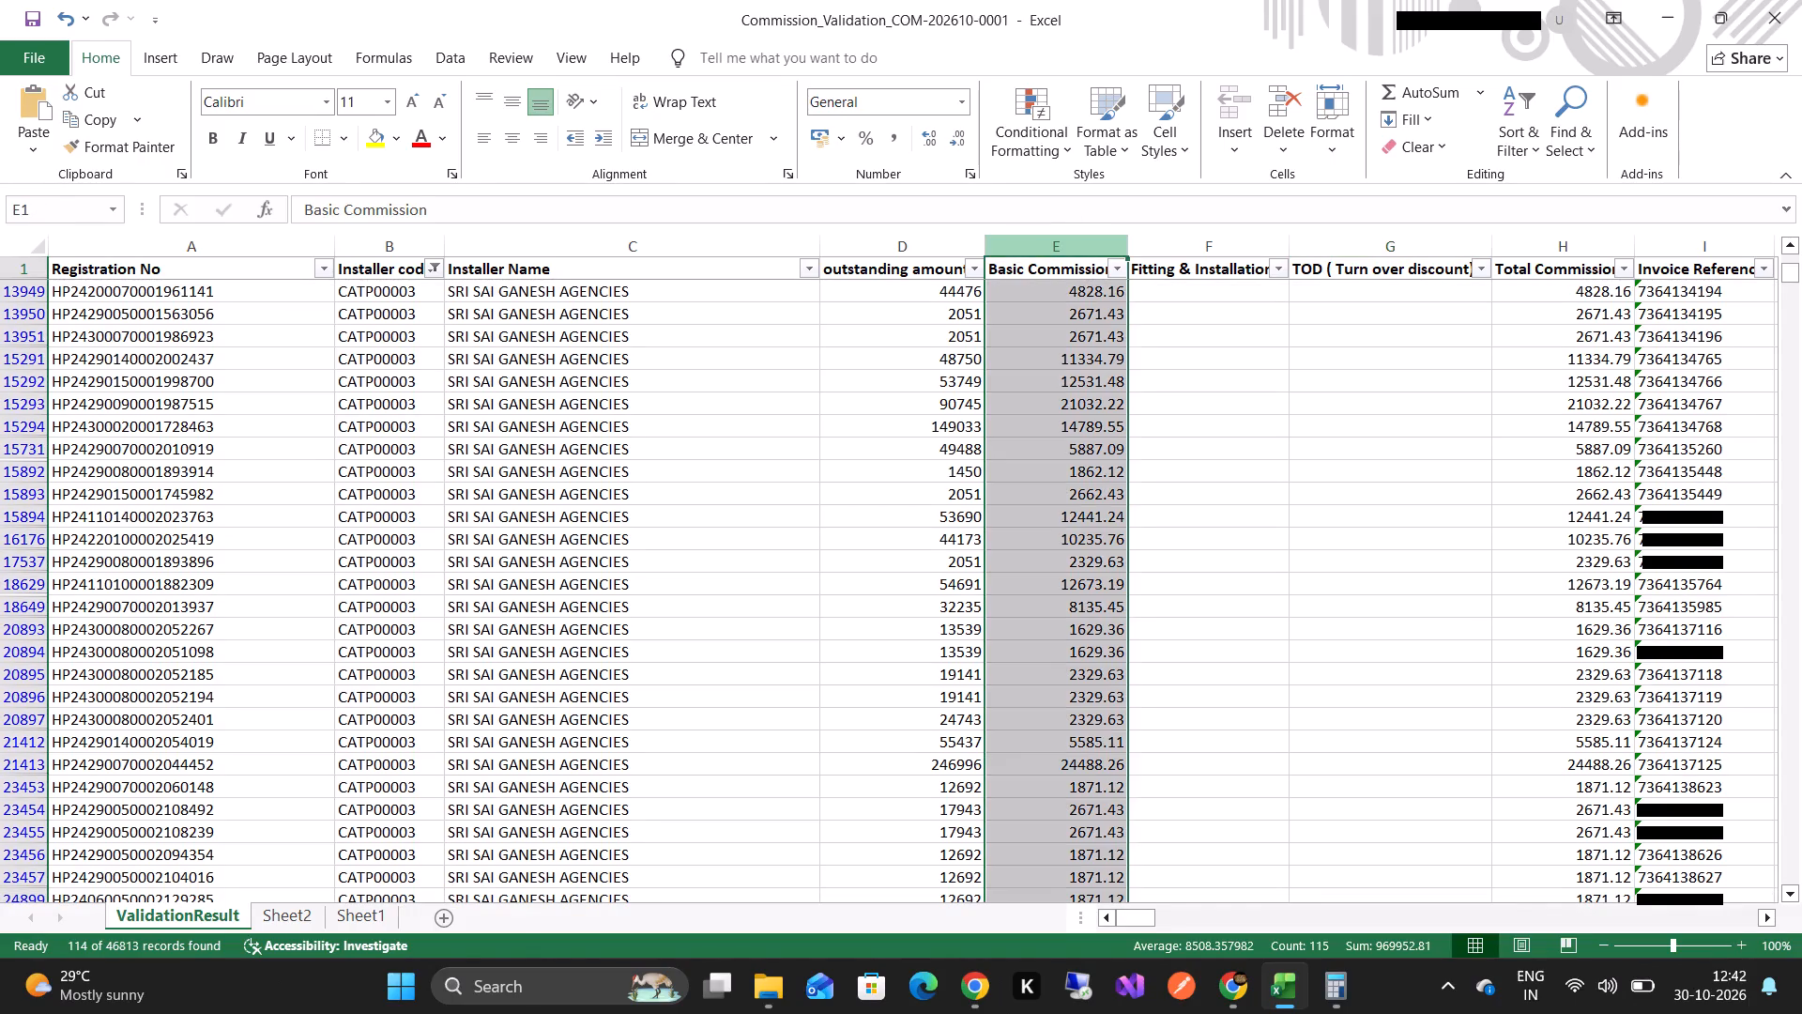
left_click(1137, 406)
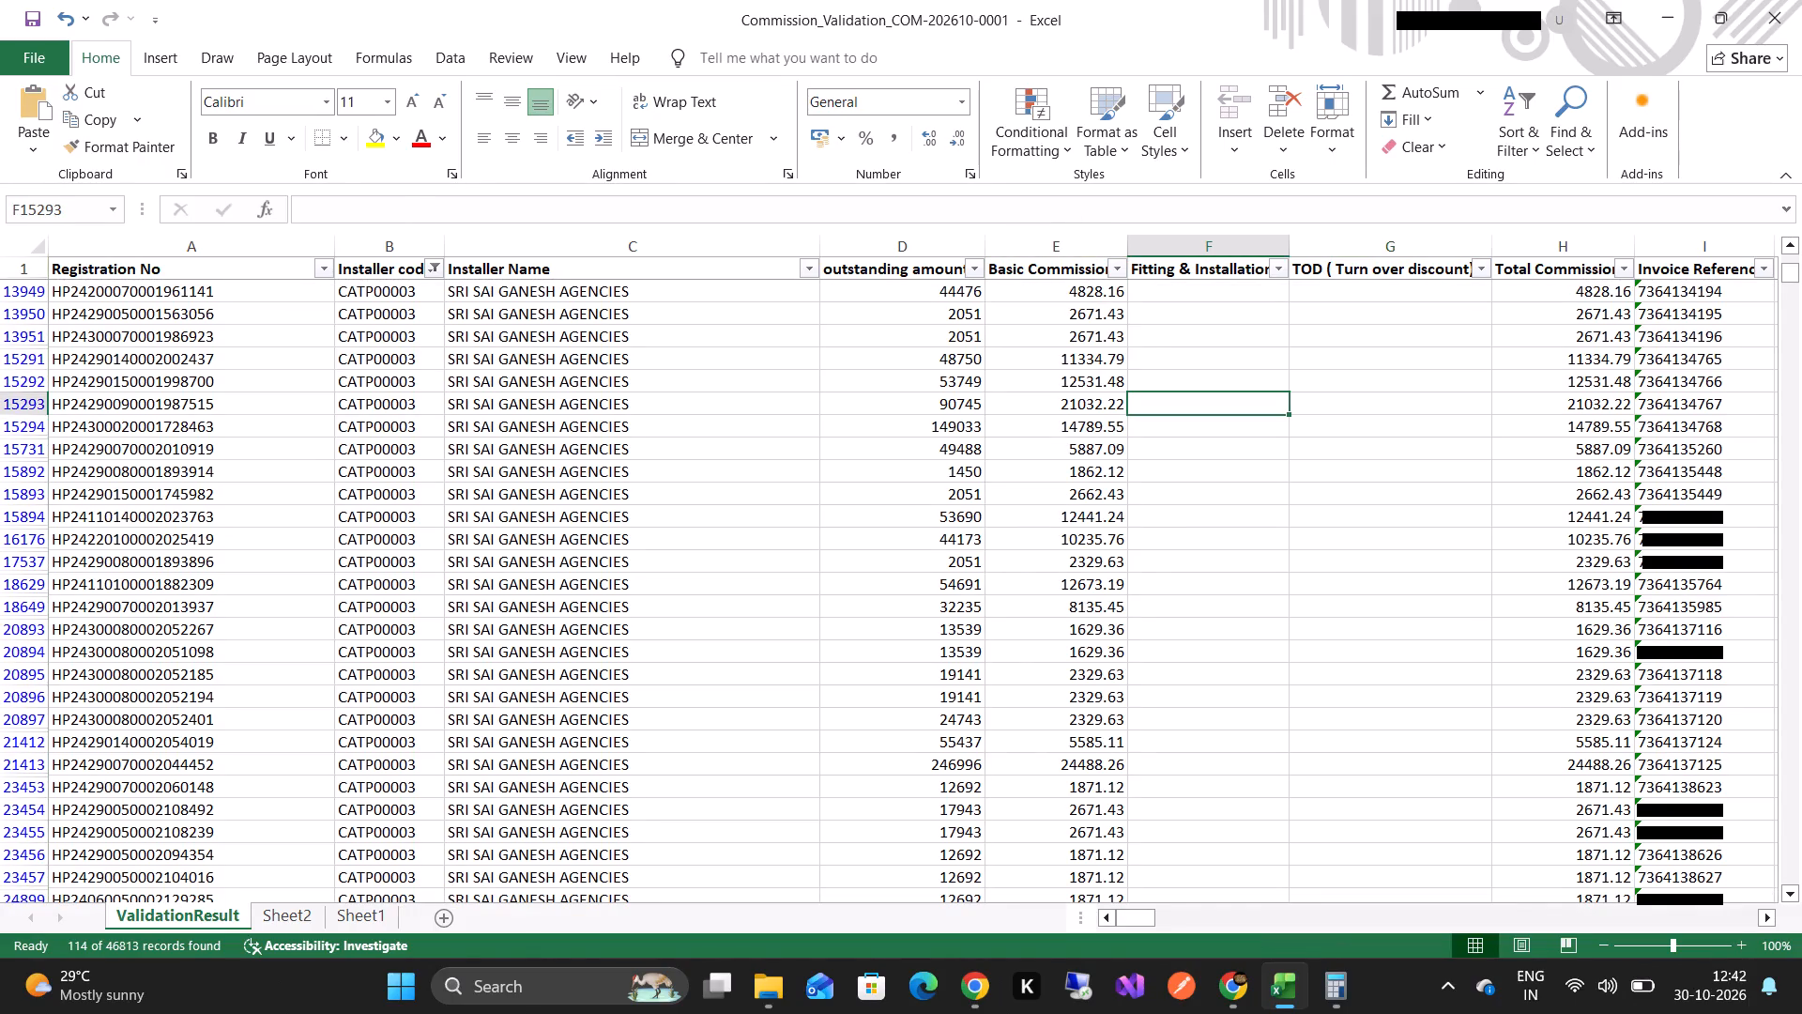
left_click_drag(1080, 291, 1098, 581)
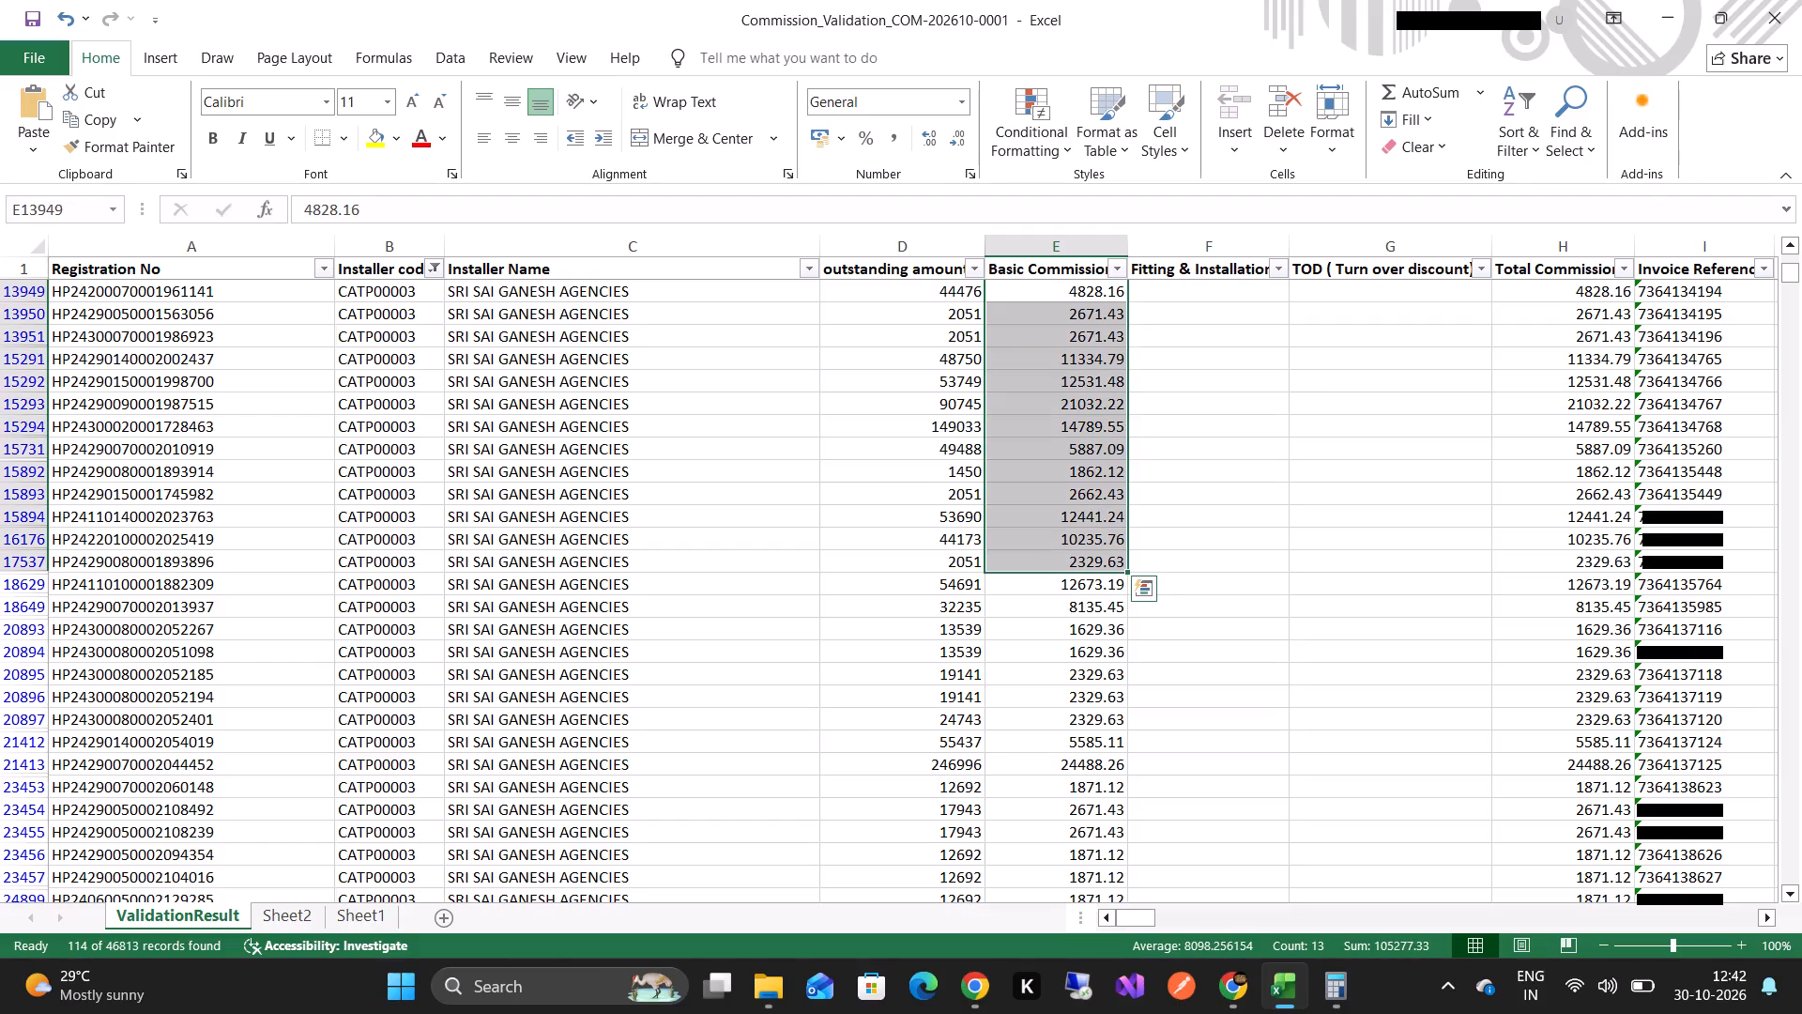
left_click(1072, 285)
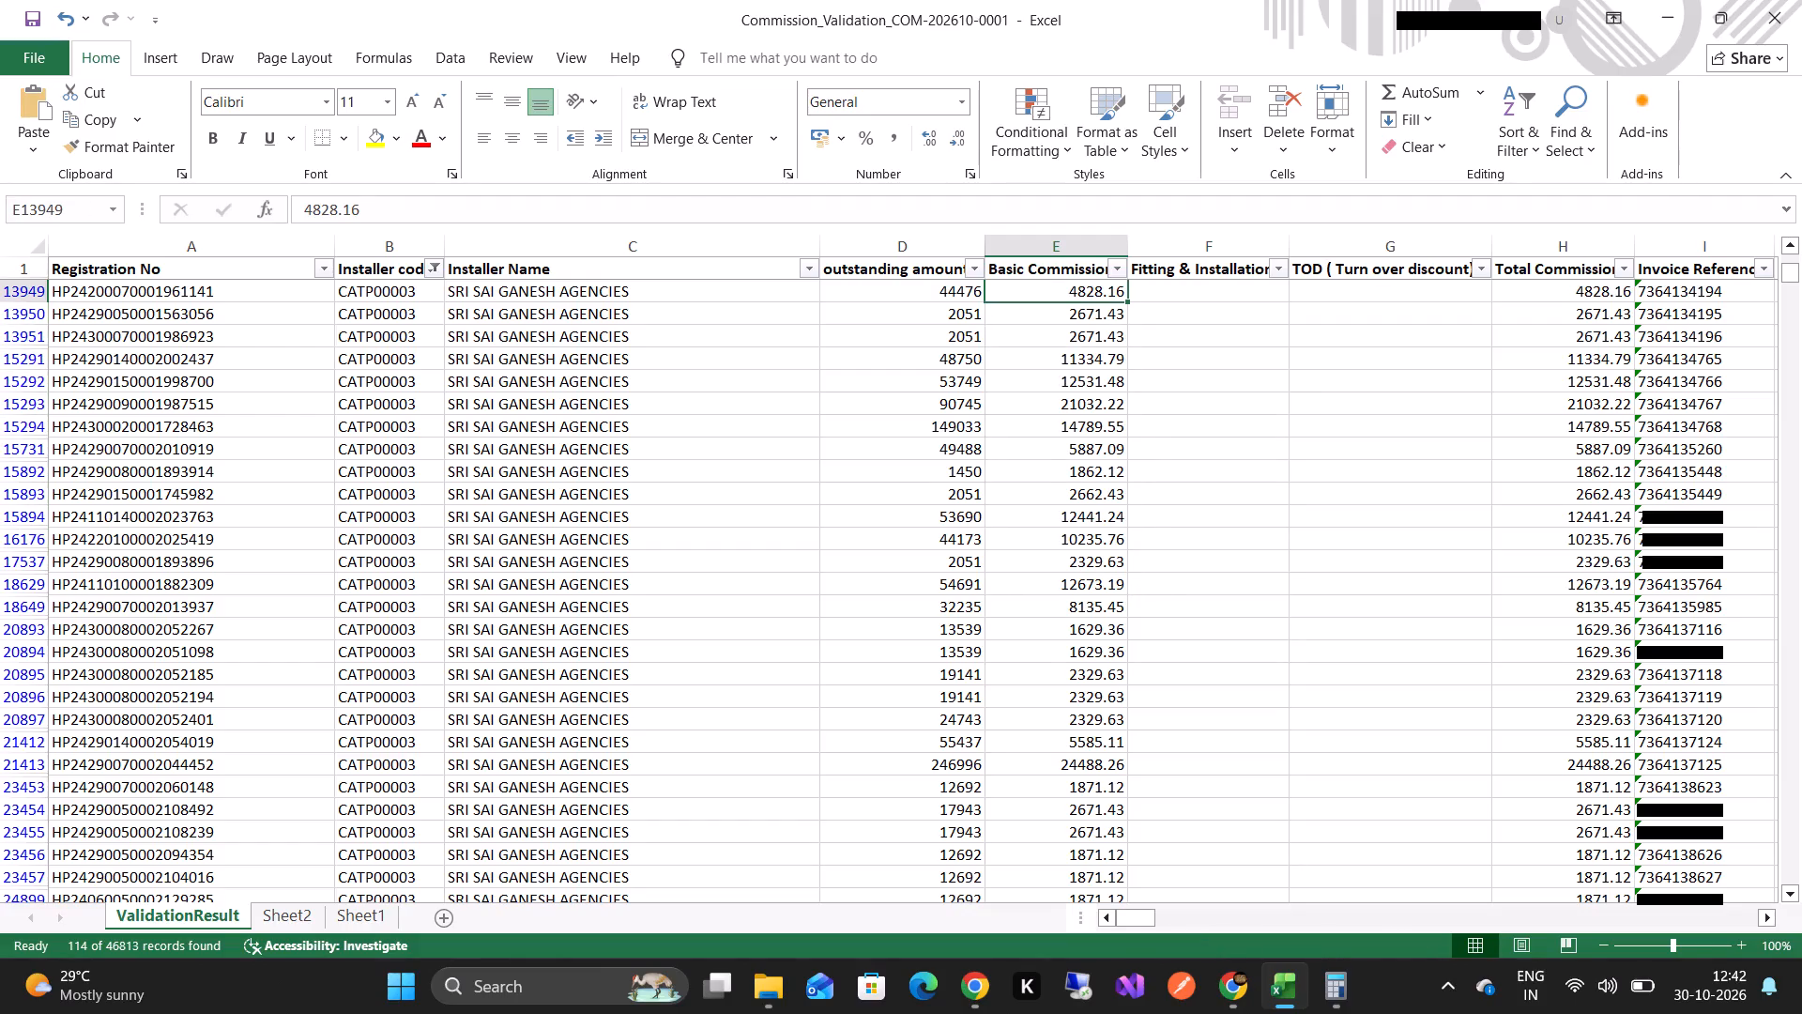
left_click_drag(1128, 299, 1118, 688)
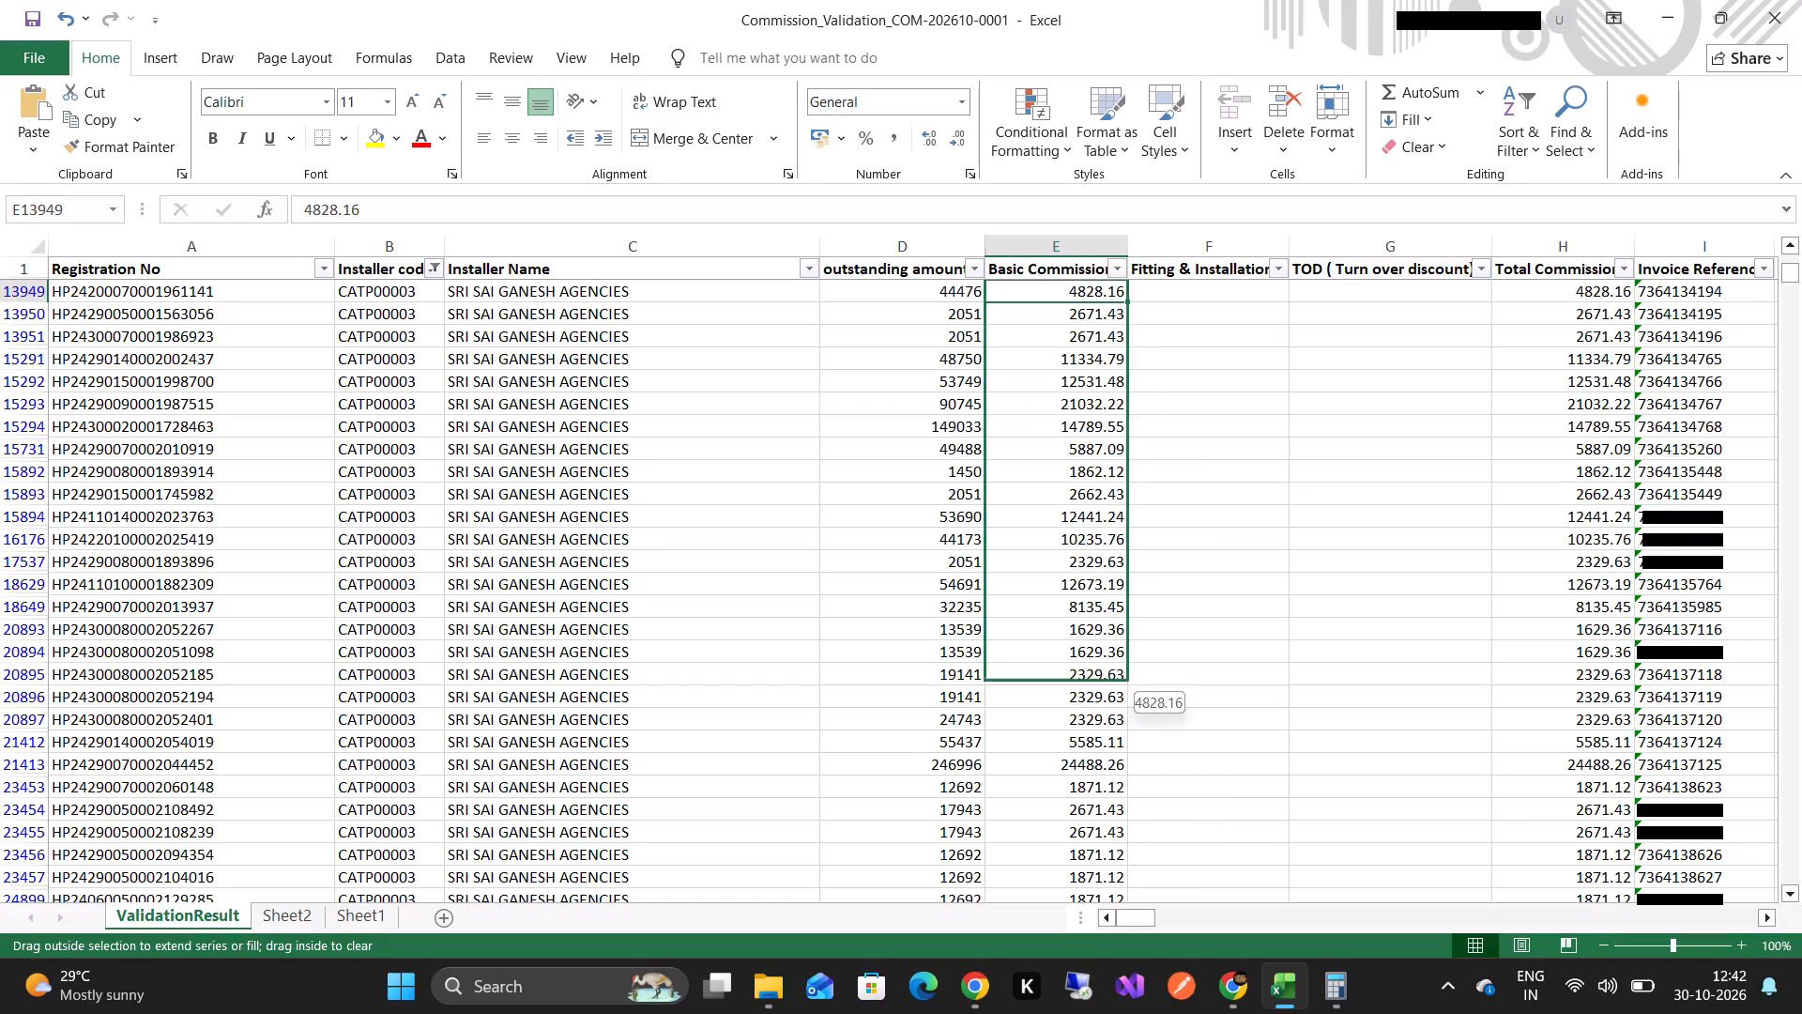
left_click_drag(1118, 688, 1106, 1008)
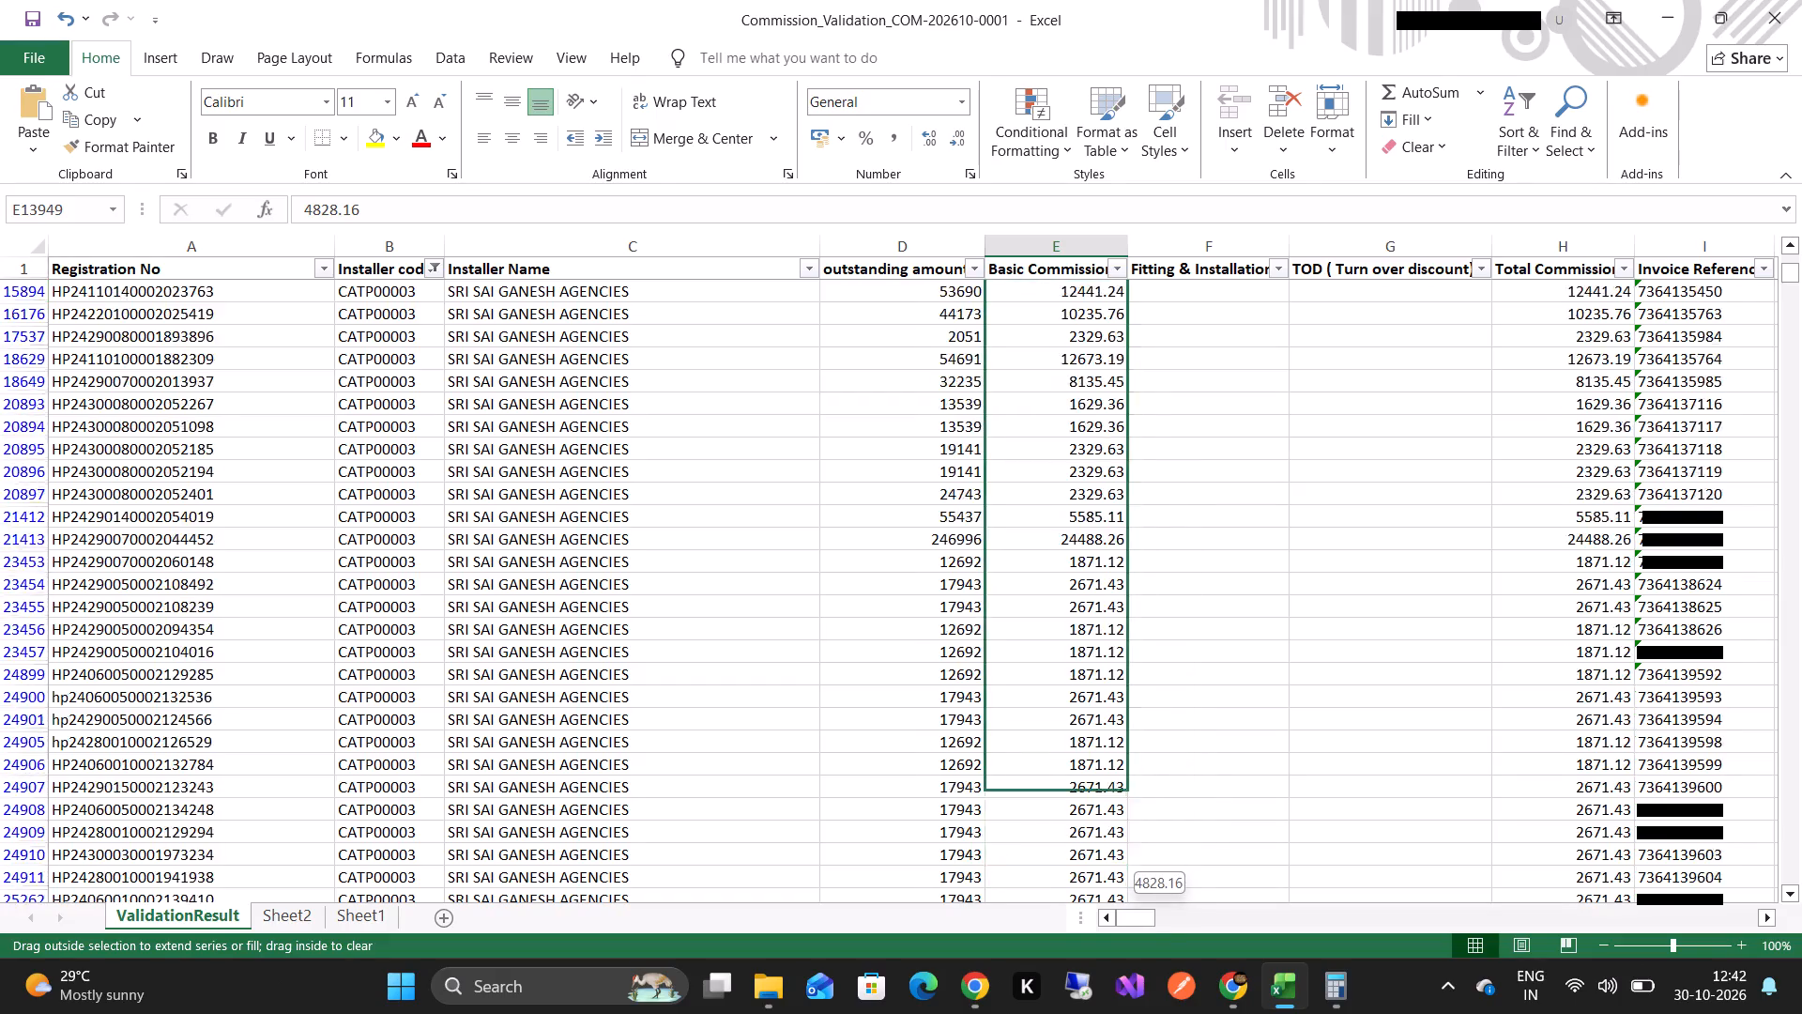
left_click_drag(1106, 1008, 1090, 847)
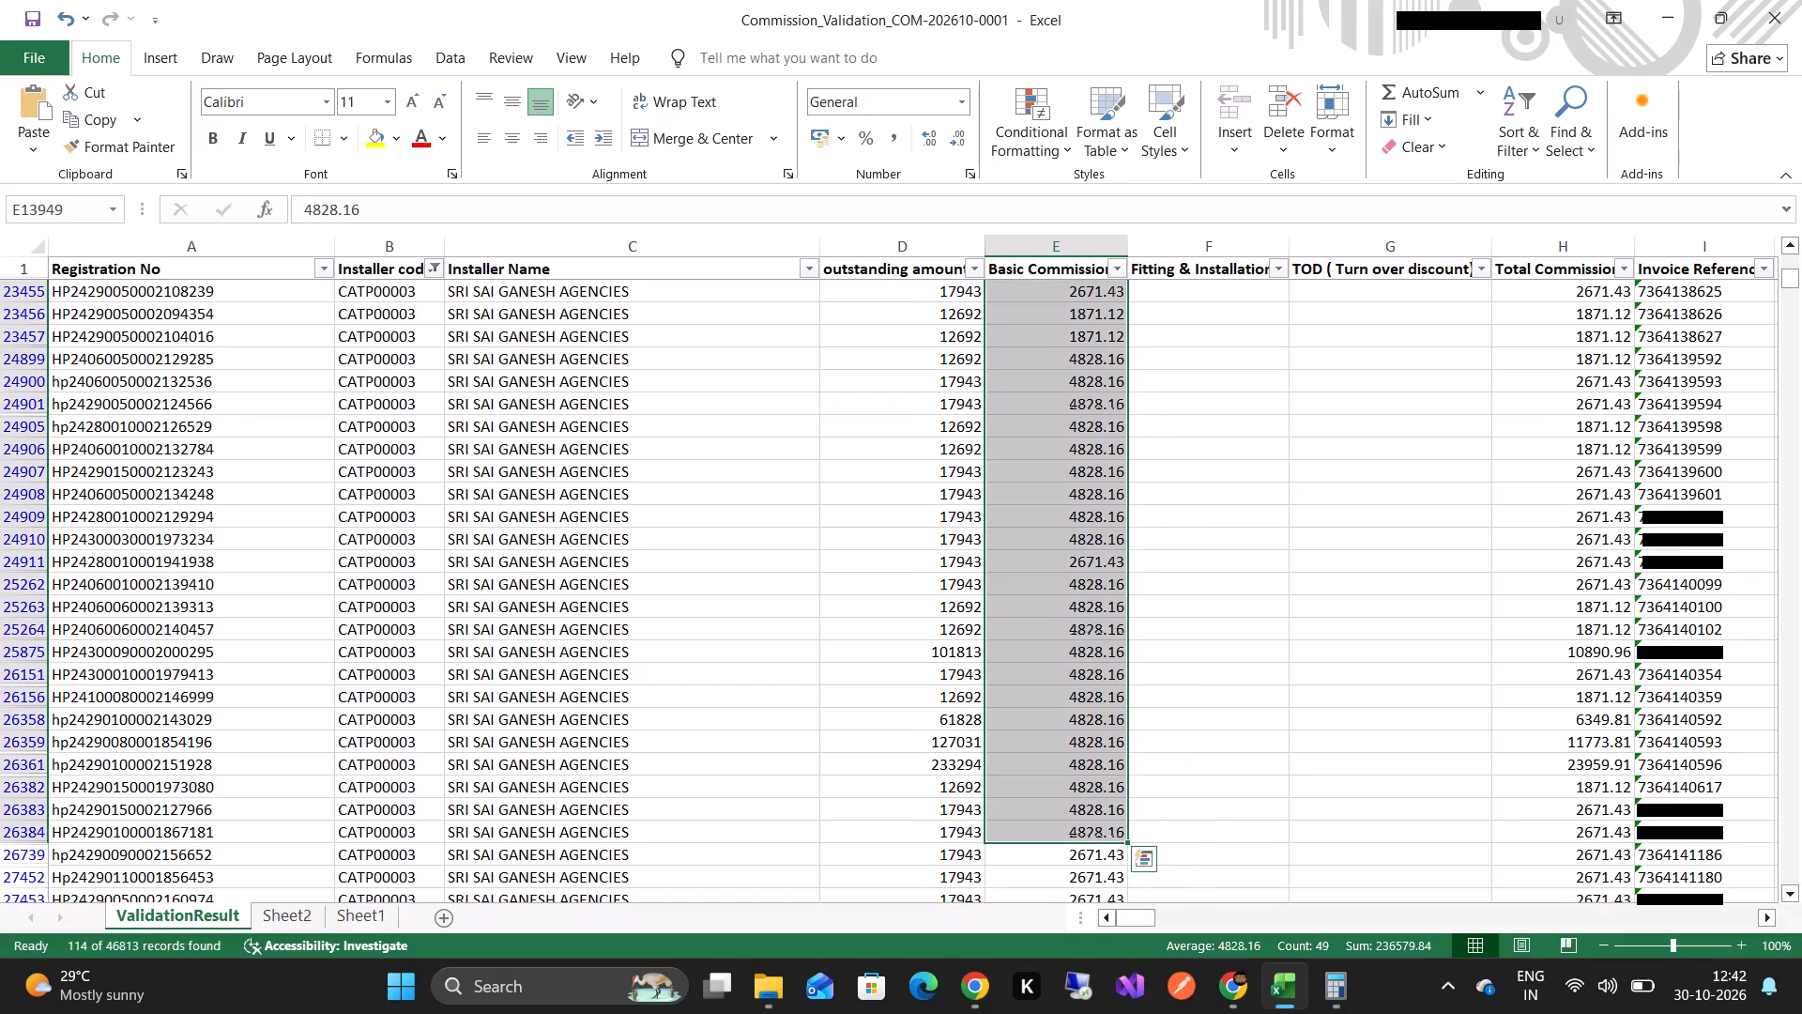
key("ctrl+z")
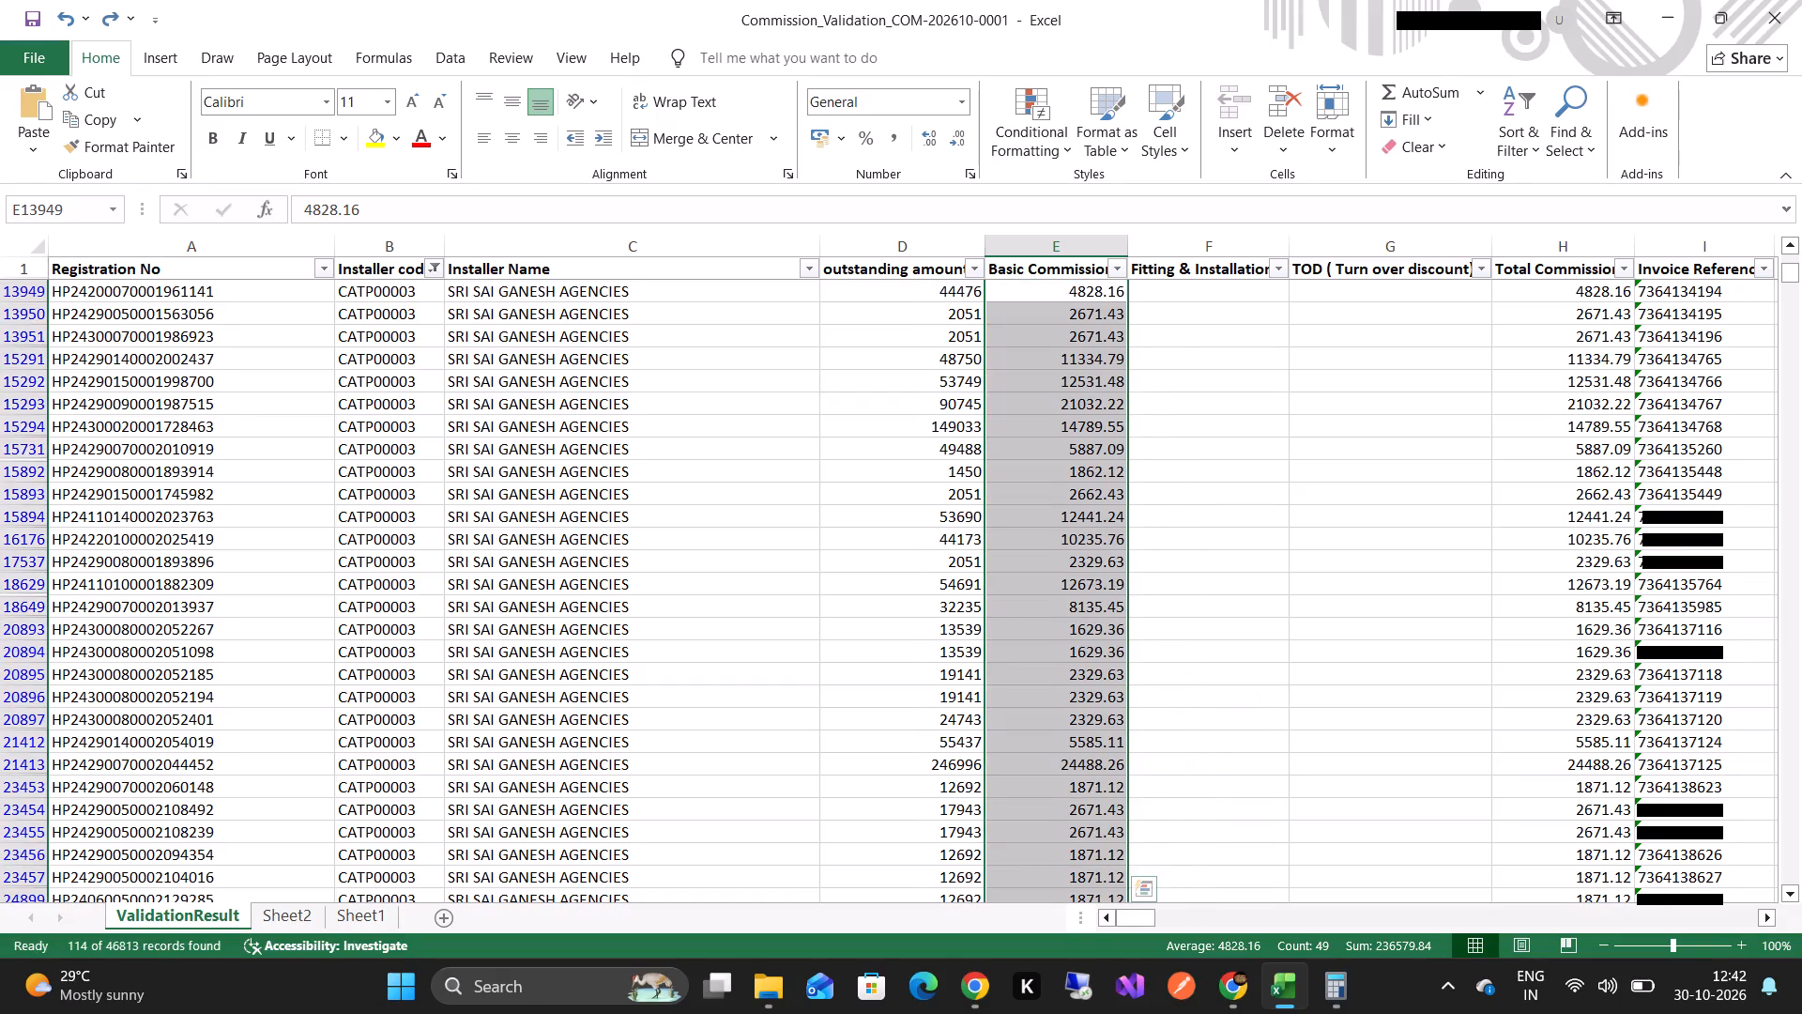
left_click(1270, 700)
left_click(1092, 286)
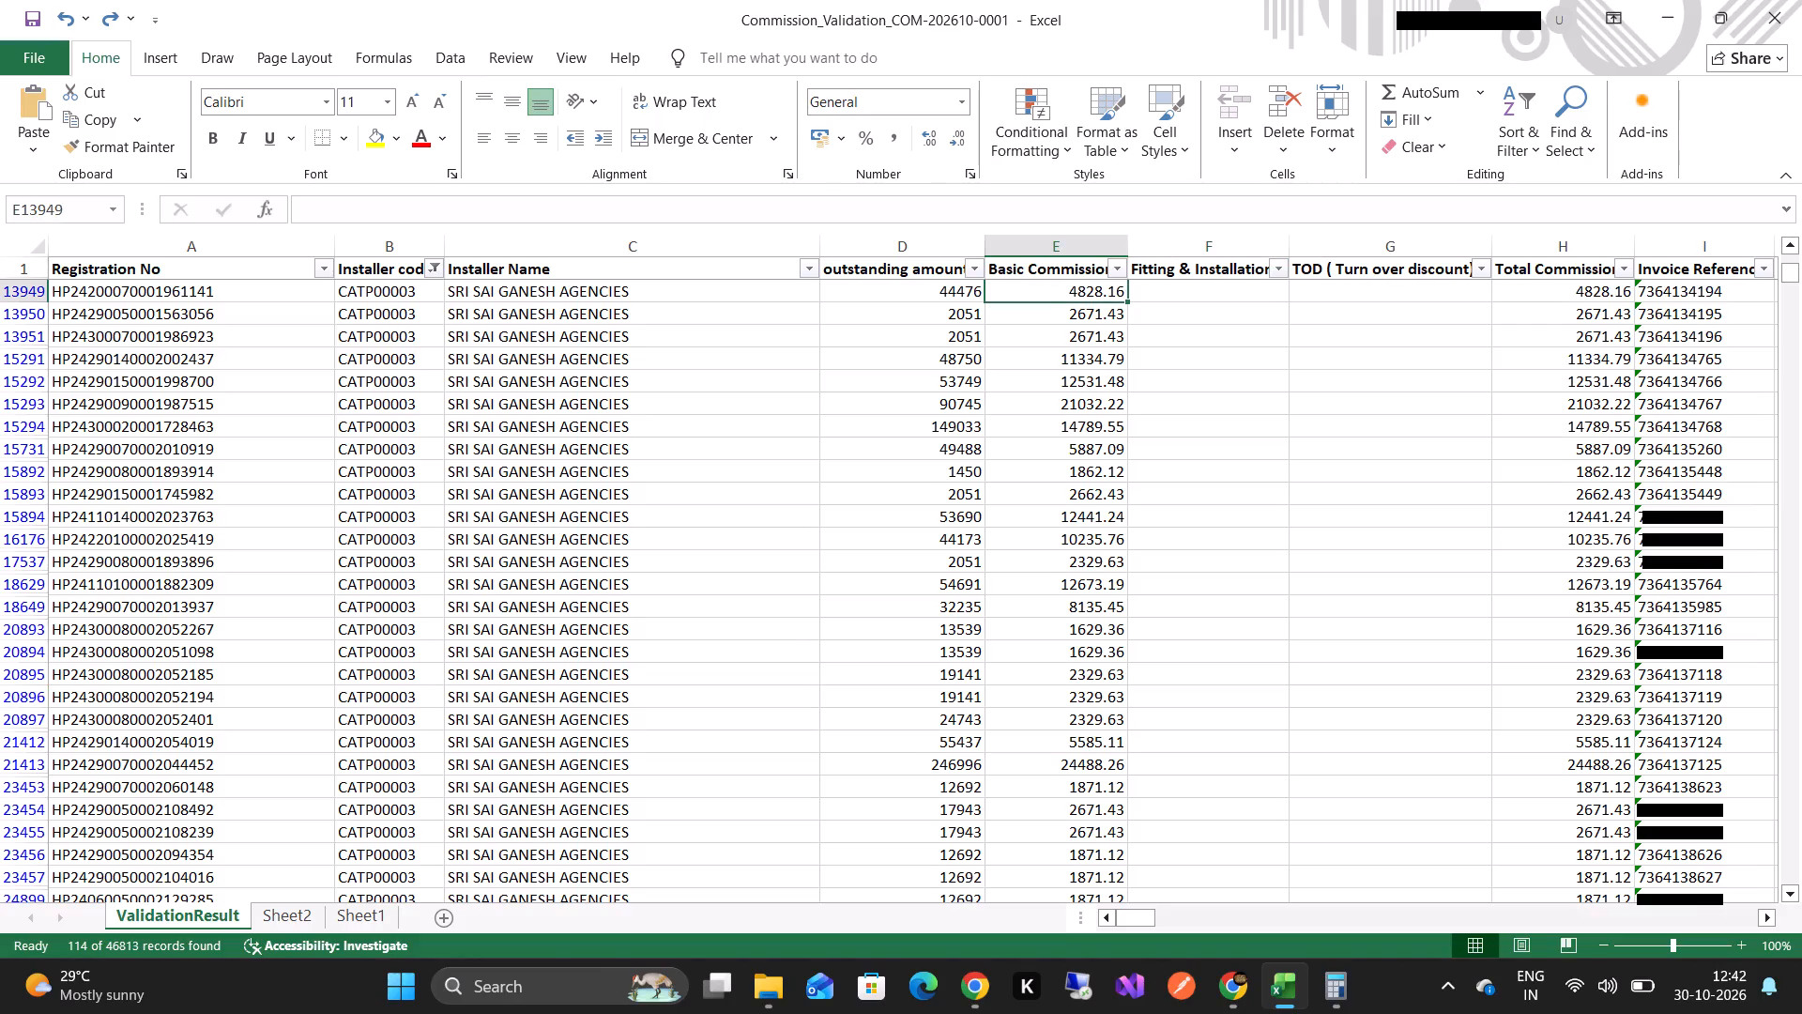
key("shift+Down")
key("shift+Down")
key("shift+Down")
key("shift+Down")
key("shift+Down")
key("shift+Down")
key("shift+Down")
key("shift+Down")
key("shift+Down")
key("shift+Down")
key("shift+Down")
key("shift+Down")
key("shift+Down")
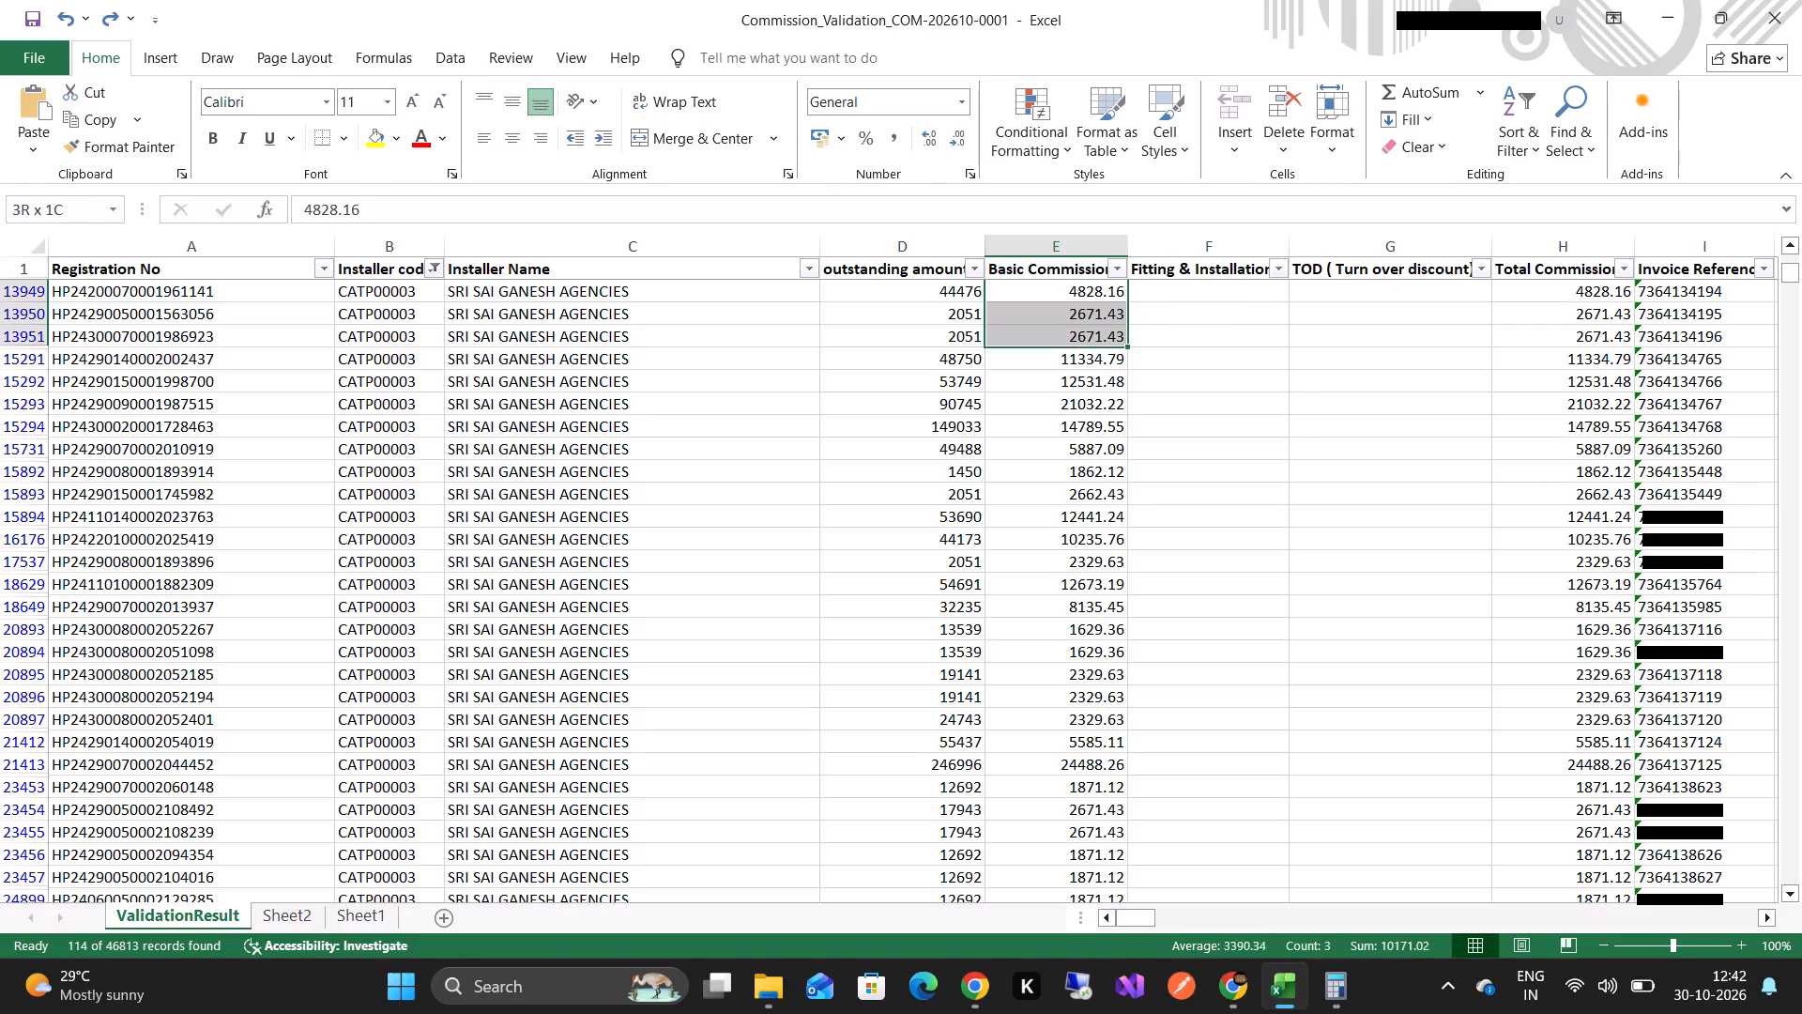
key("shift+Down")
key("shift+Down")
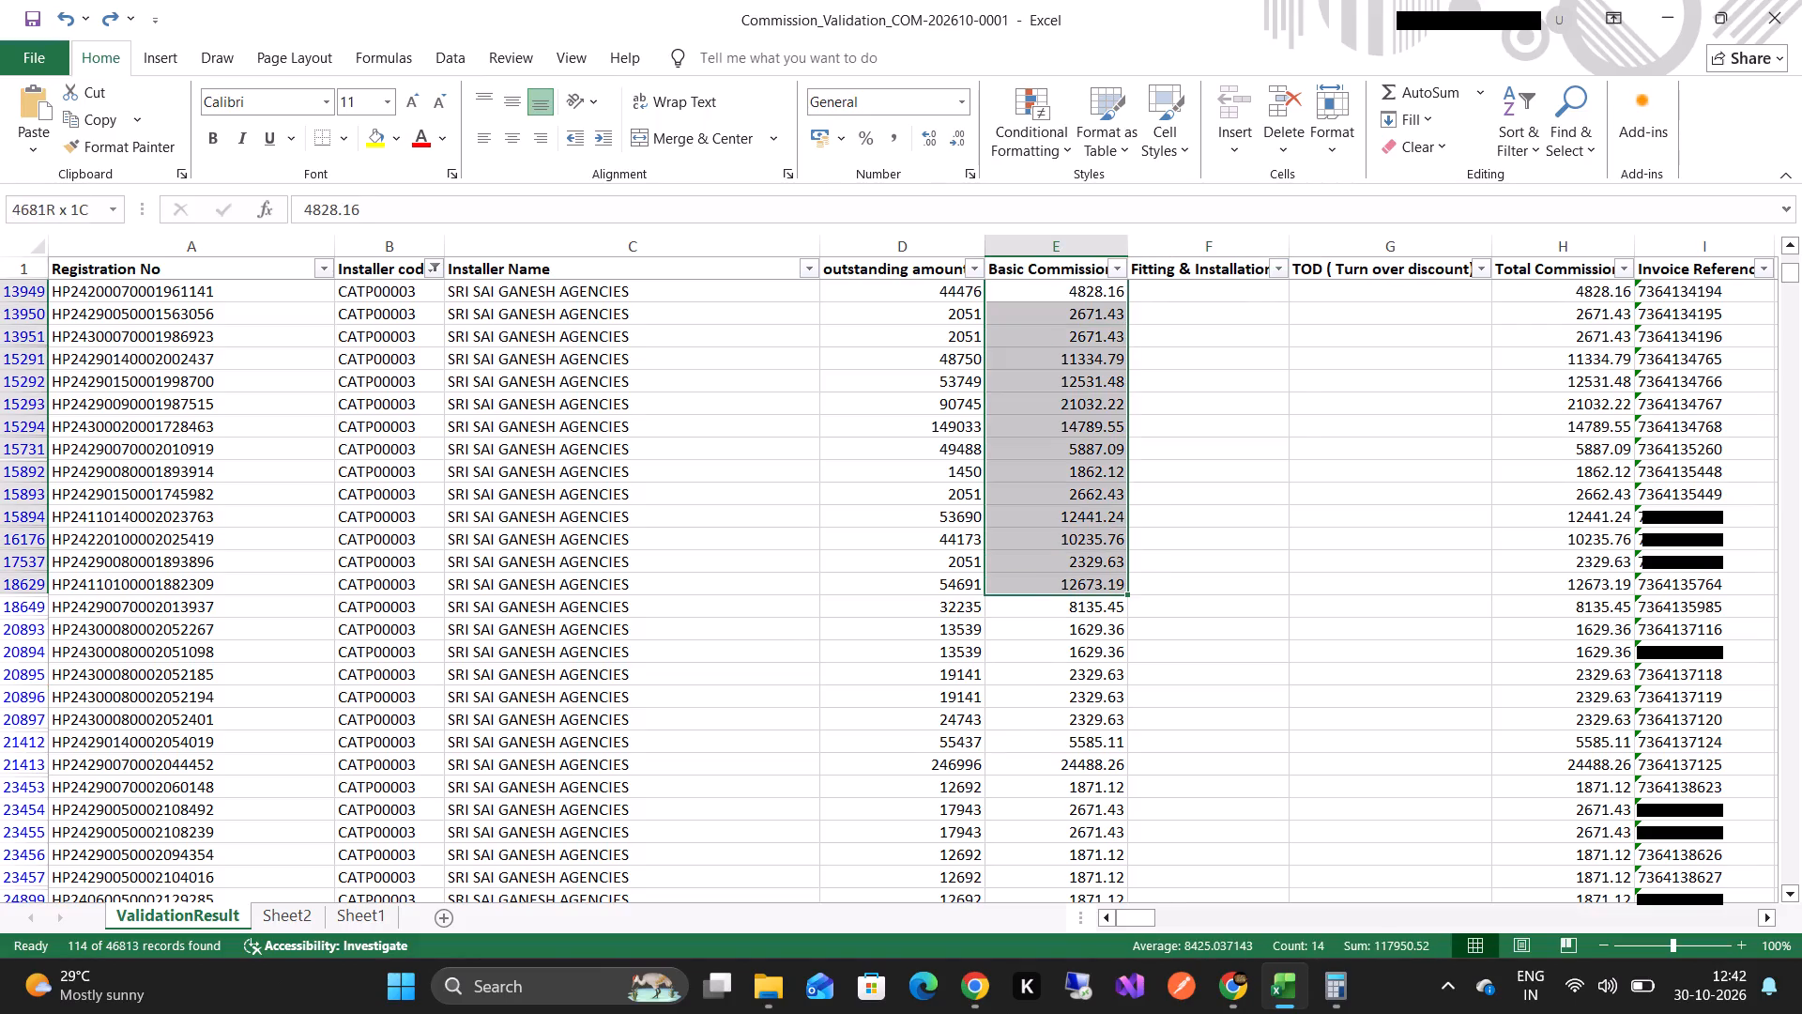
key("shift+Down")
key("shift+Down")
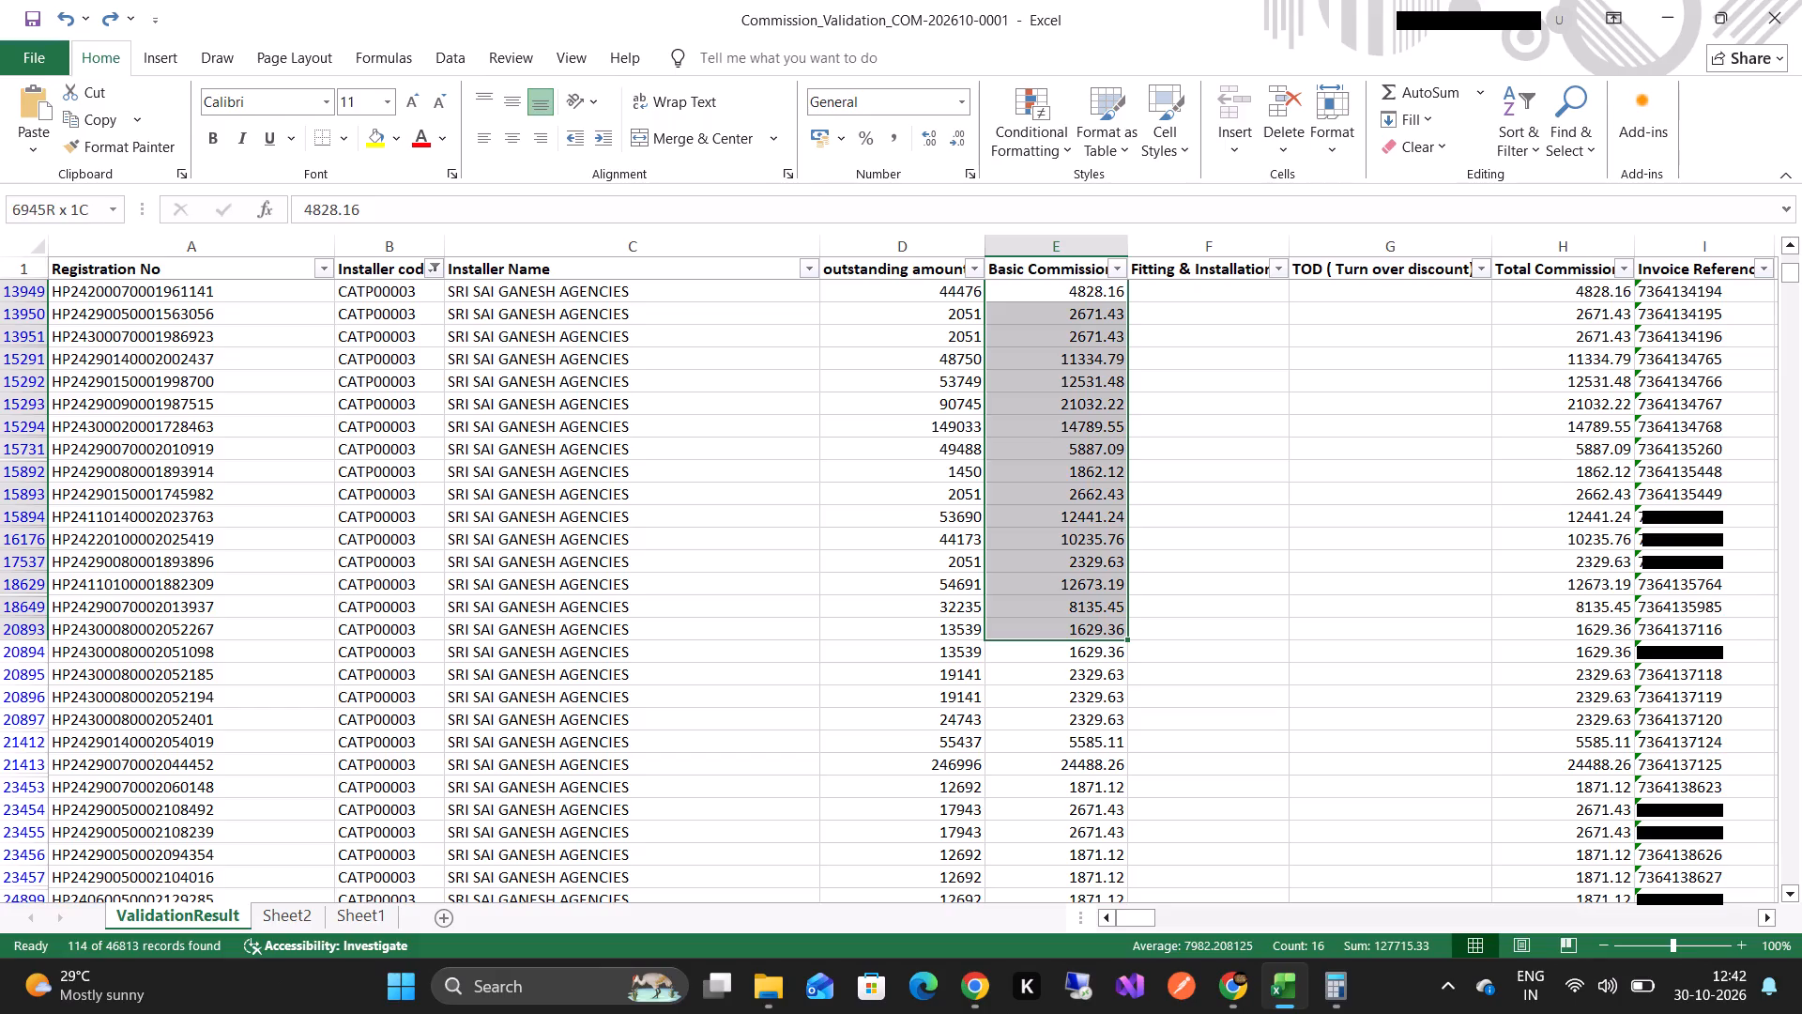
key("shift+Down")
key("shift+Down")
key("shift+Down")
key("shift+Down")
key("shift+Down")
key("shift+Down")
key("shift+Down")
key("shift+Down")
key("shift+Down")
key("shift+Down")
key("shift+Down")
key("shift+Down")
key("shift+Down")
key("shift+Down")
key("shift+Down")
key("shift+Down")
key("shift+Down")
key("shift+Down")
key("shift+Down")
key("shift+Down")
key("shift+Down")
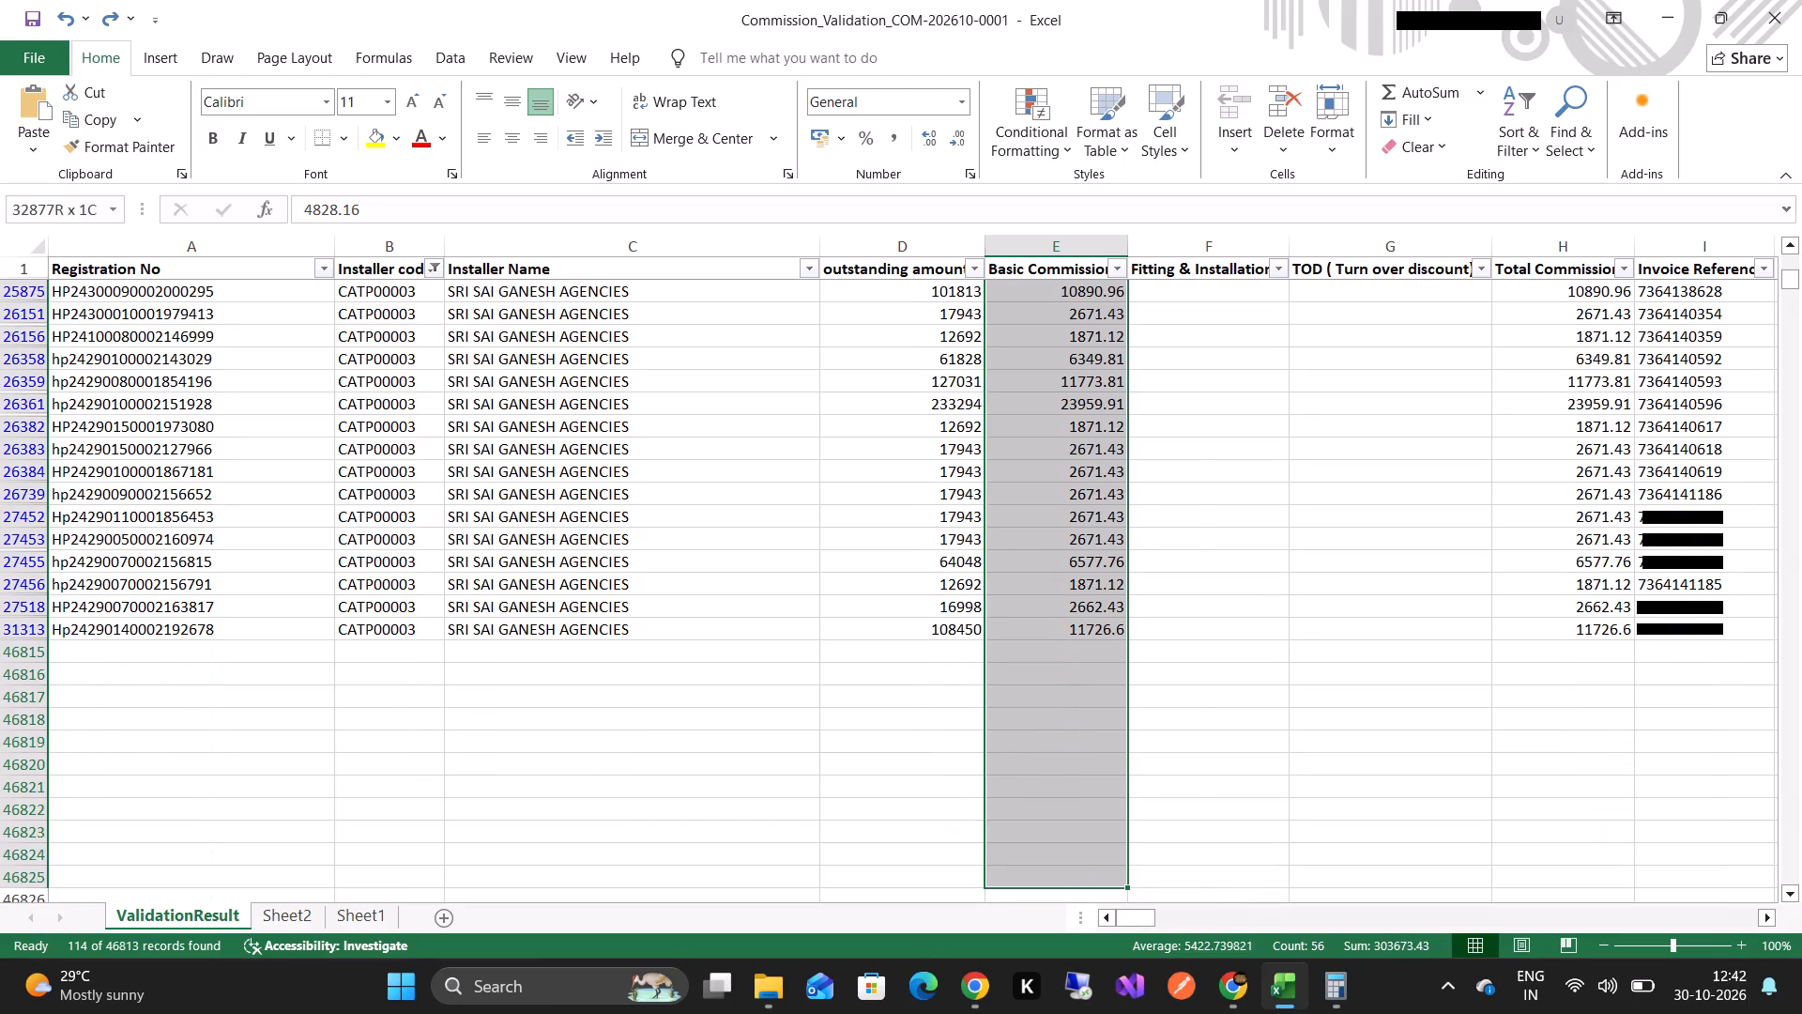
key("shift+Up")
key("shift+Up")
key("shift+Up")
key("shift+Up")
key("shift+Up")
key("shift+Up")
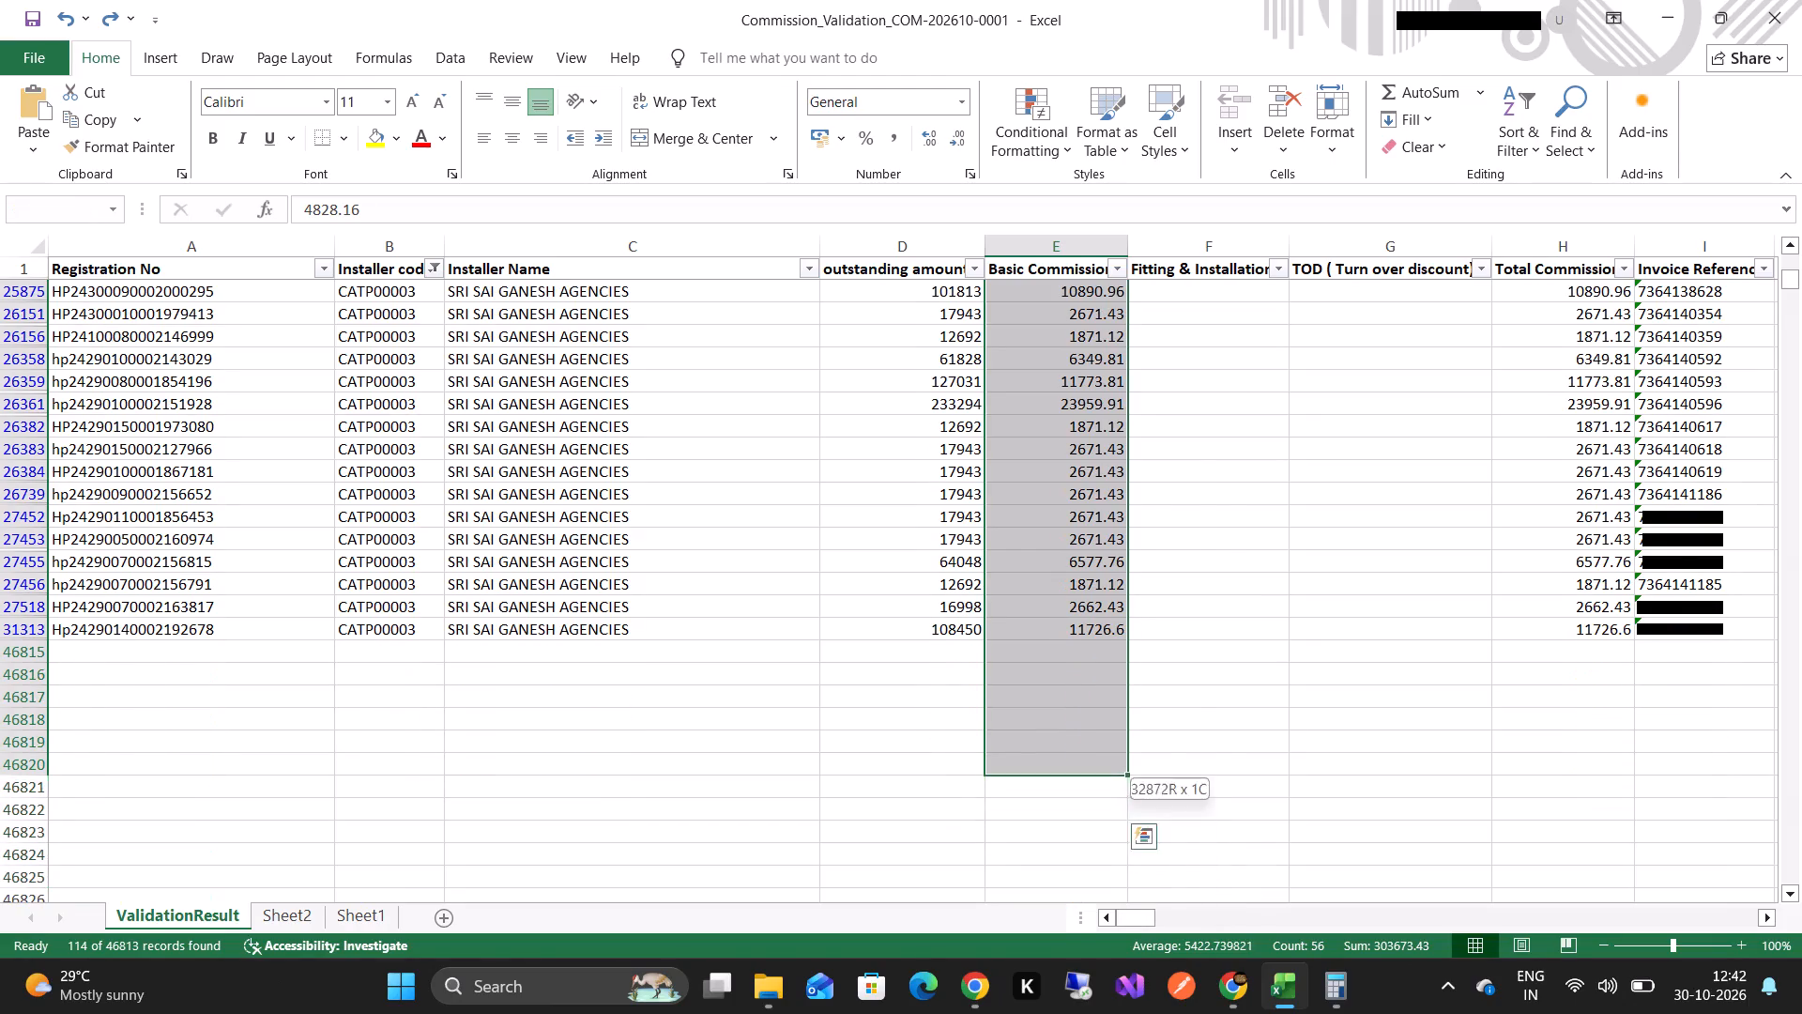
key("shift+Up")
key("shift+Up")
key("shift+Up")
key("shift+Up")
key("shift+Up")
key("shift+Up")
key("shift+Down")
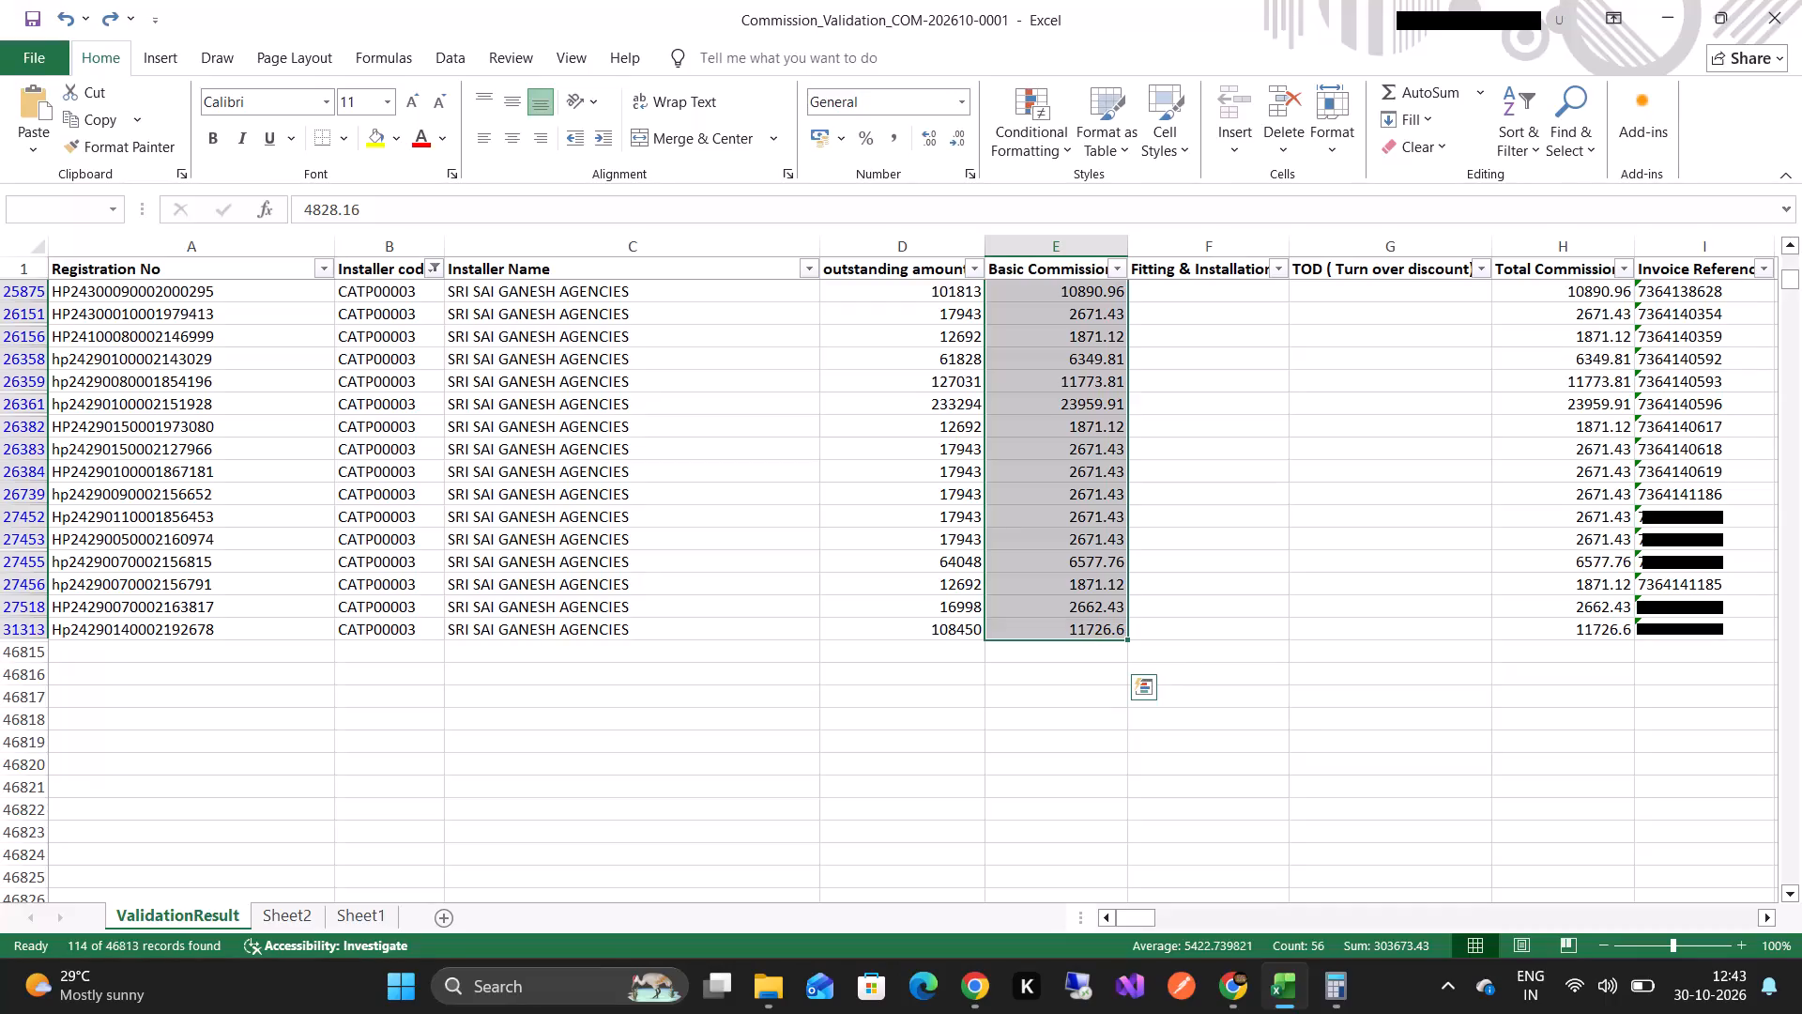
Switch to the MahindraEPC portal in Chrome and view the Outstanding commission lines for all stages.
key("alt+Tab")
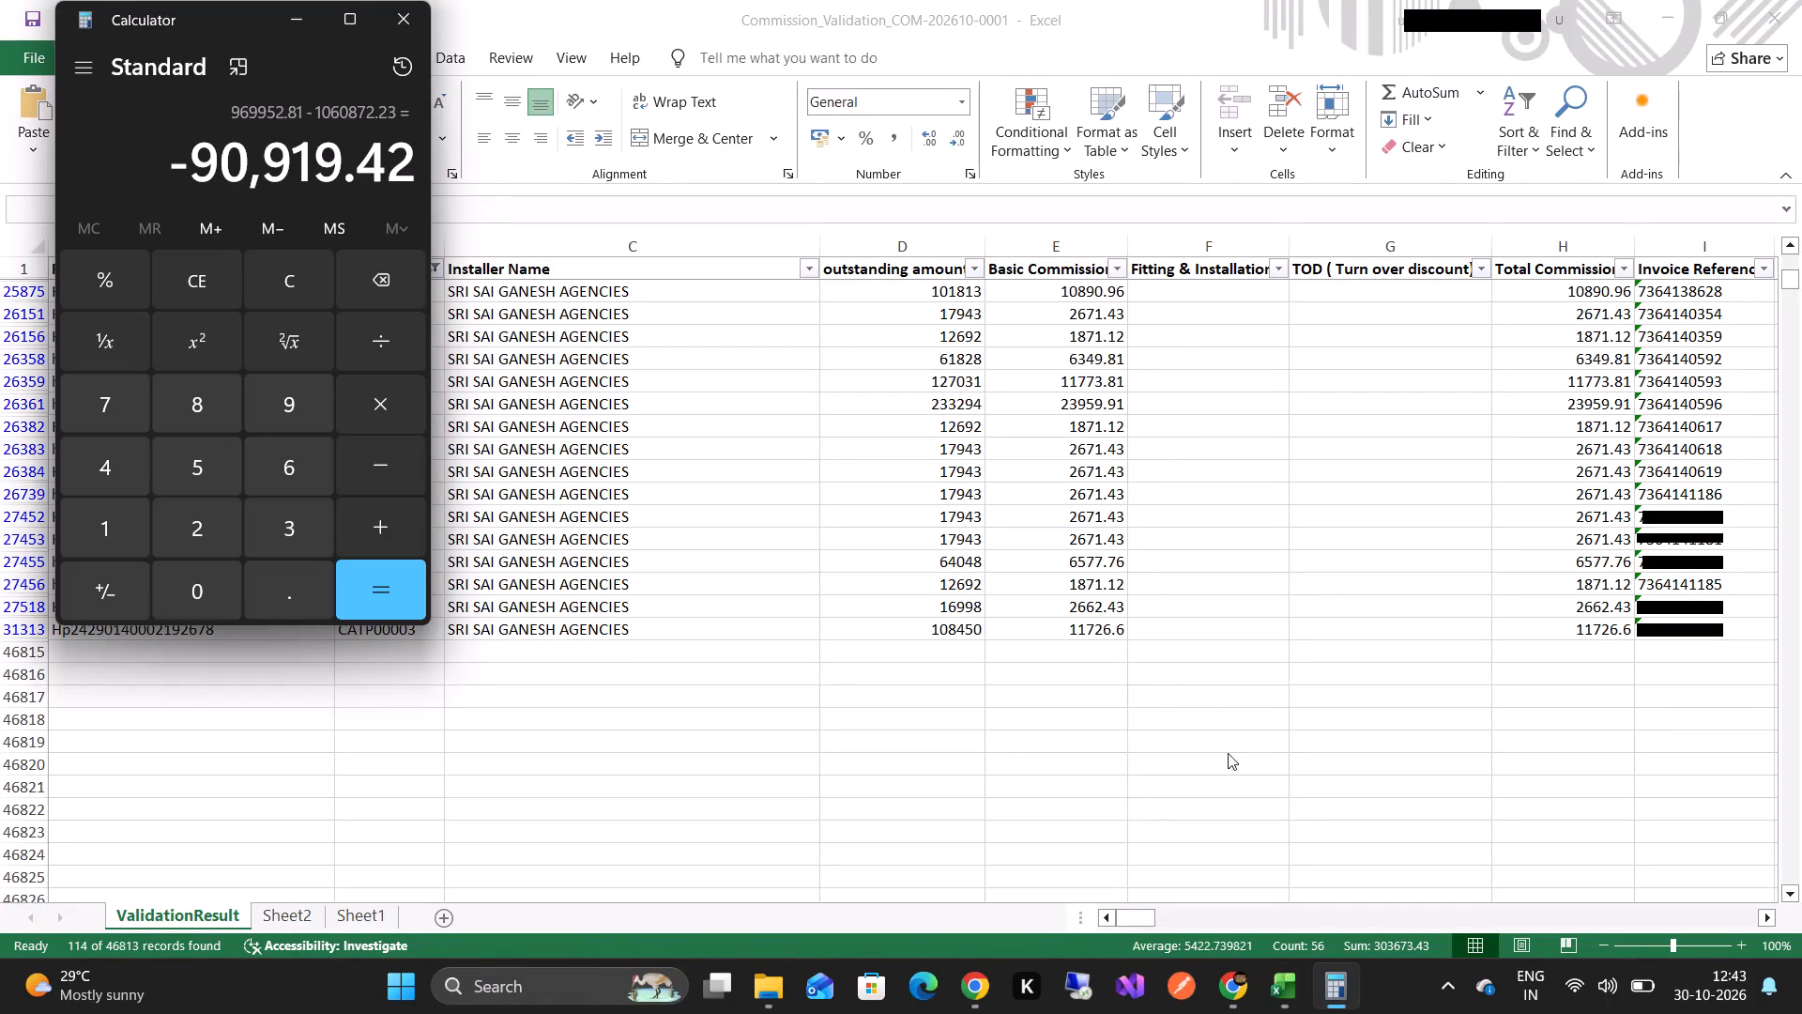
left_click(1274, 888)
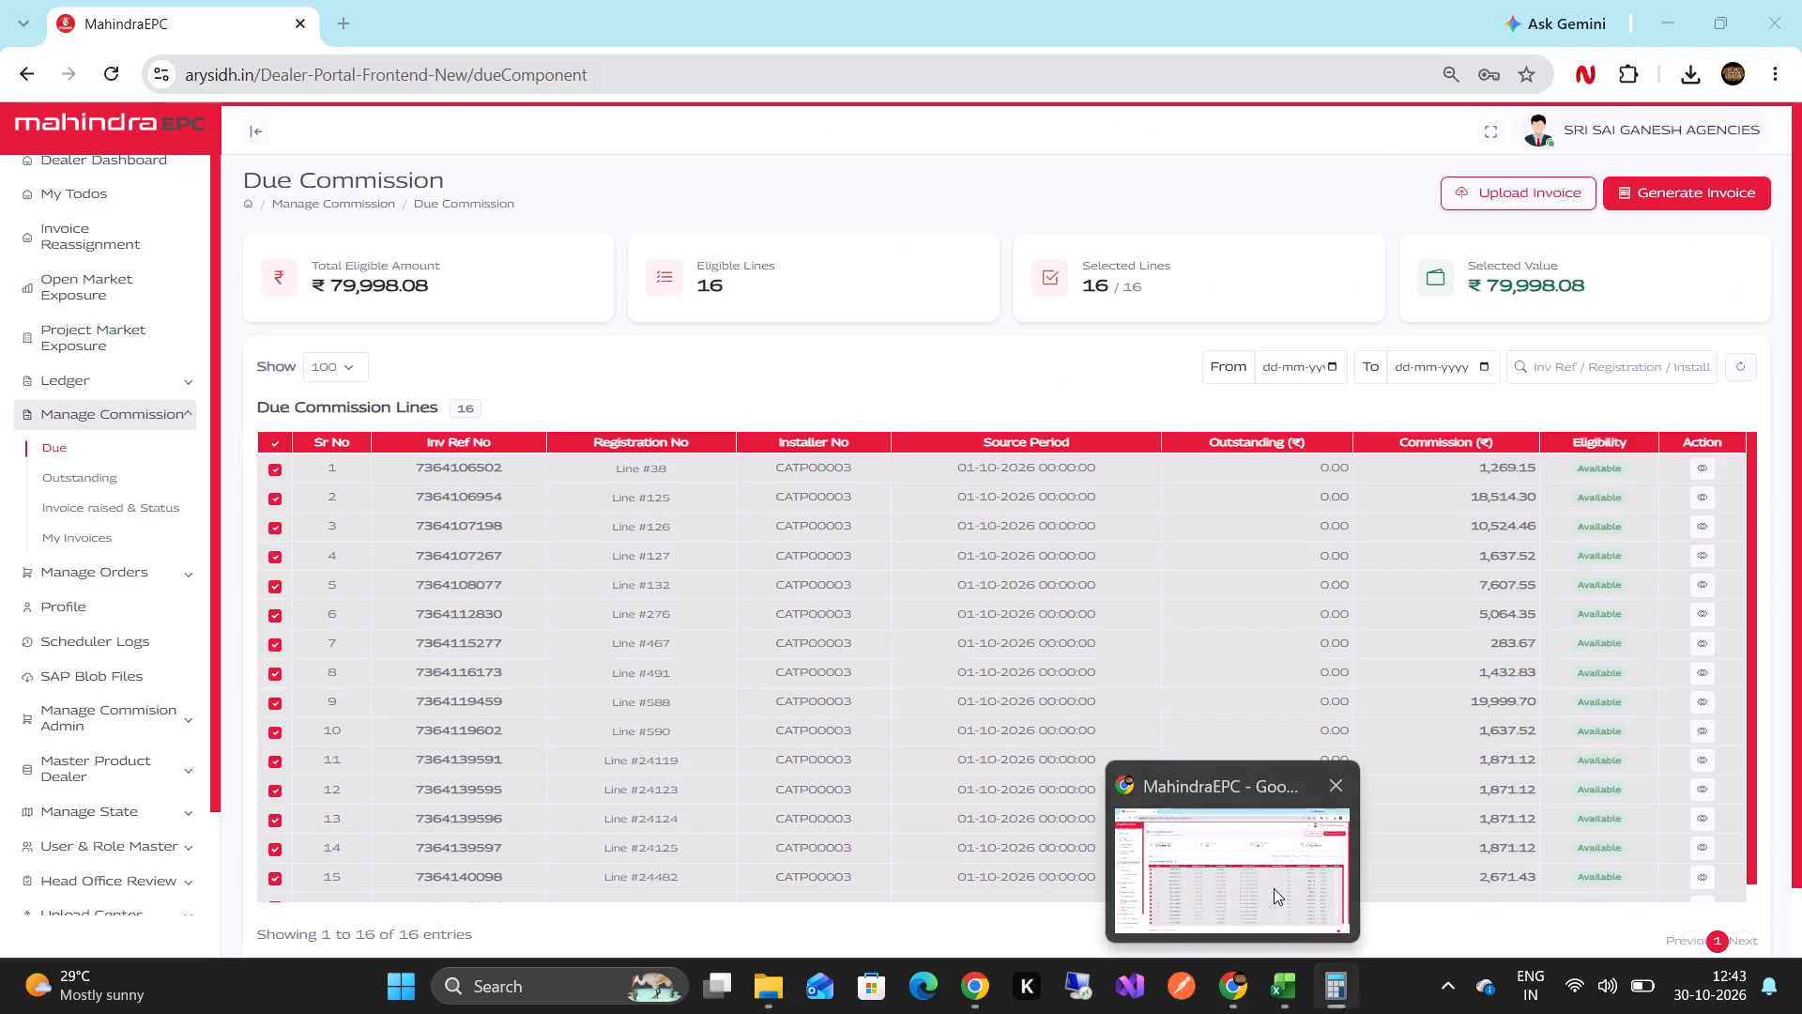
scroll(1286, 813, "down", 6)
scroll(1286, 813, "left", 3)
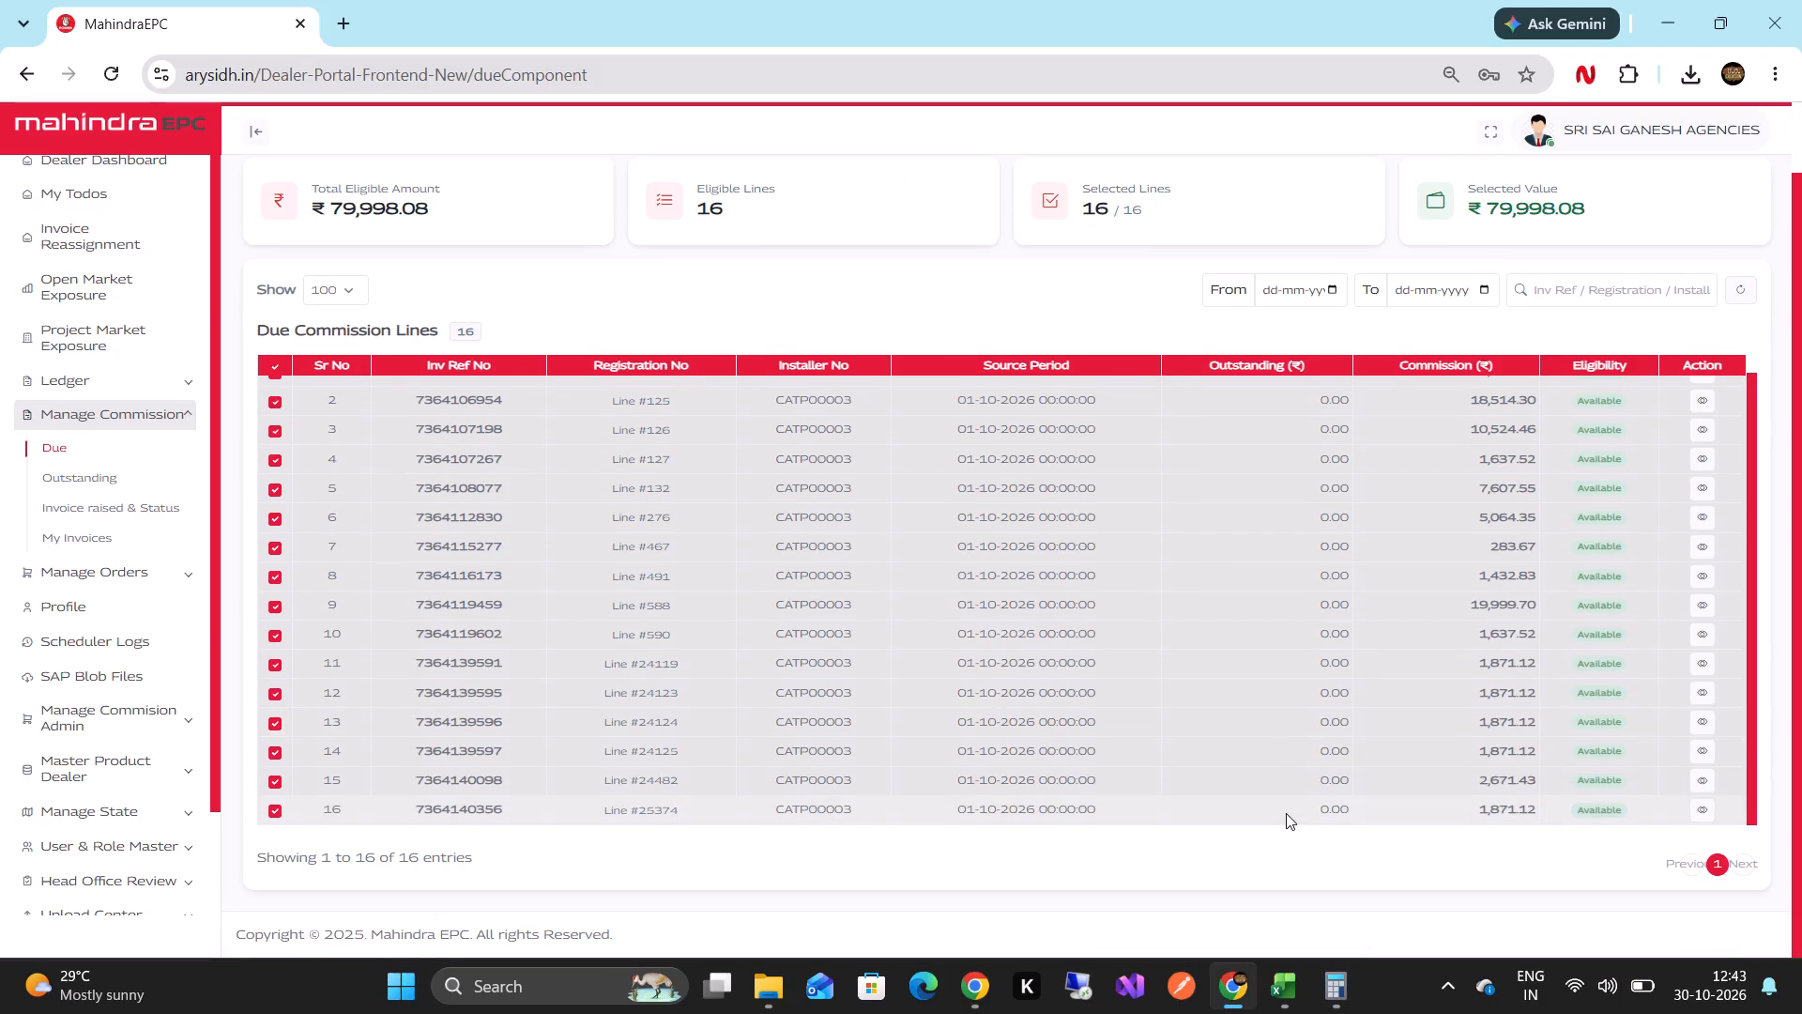
scroll(1286, 813, "left", 2)
left_click(101, 468)
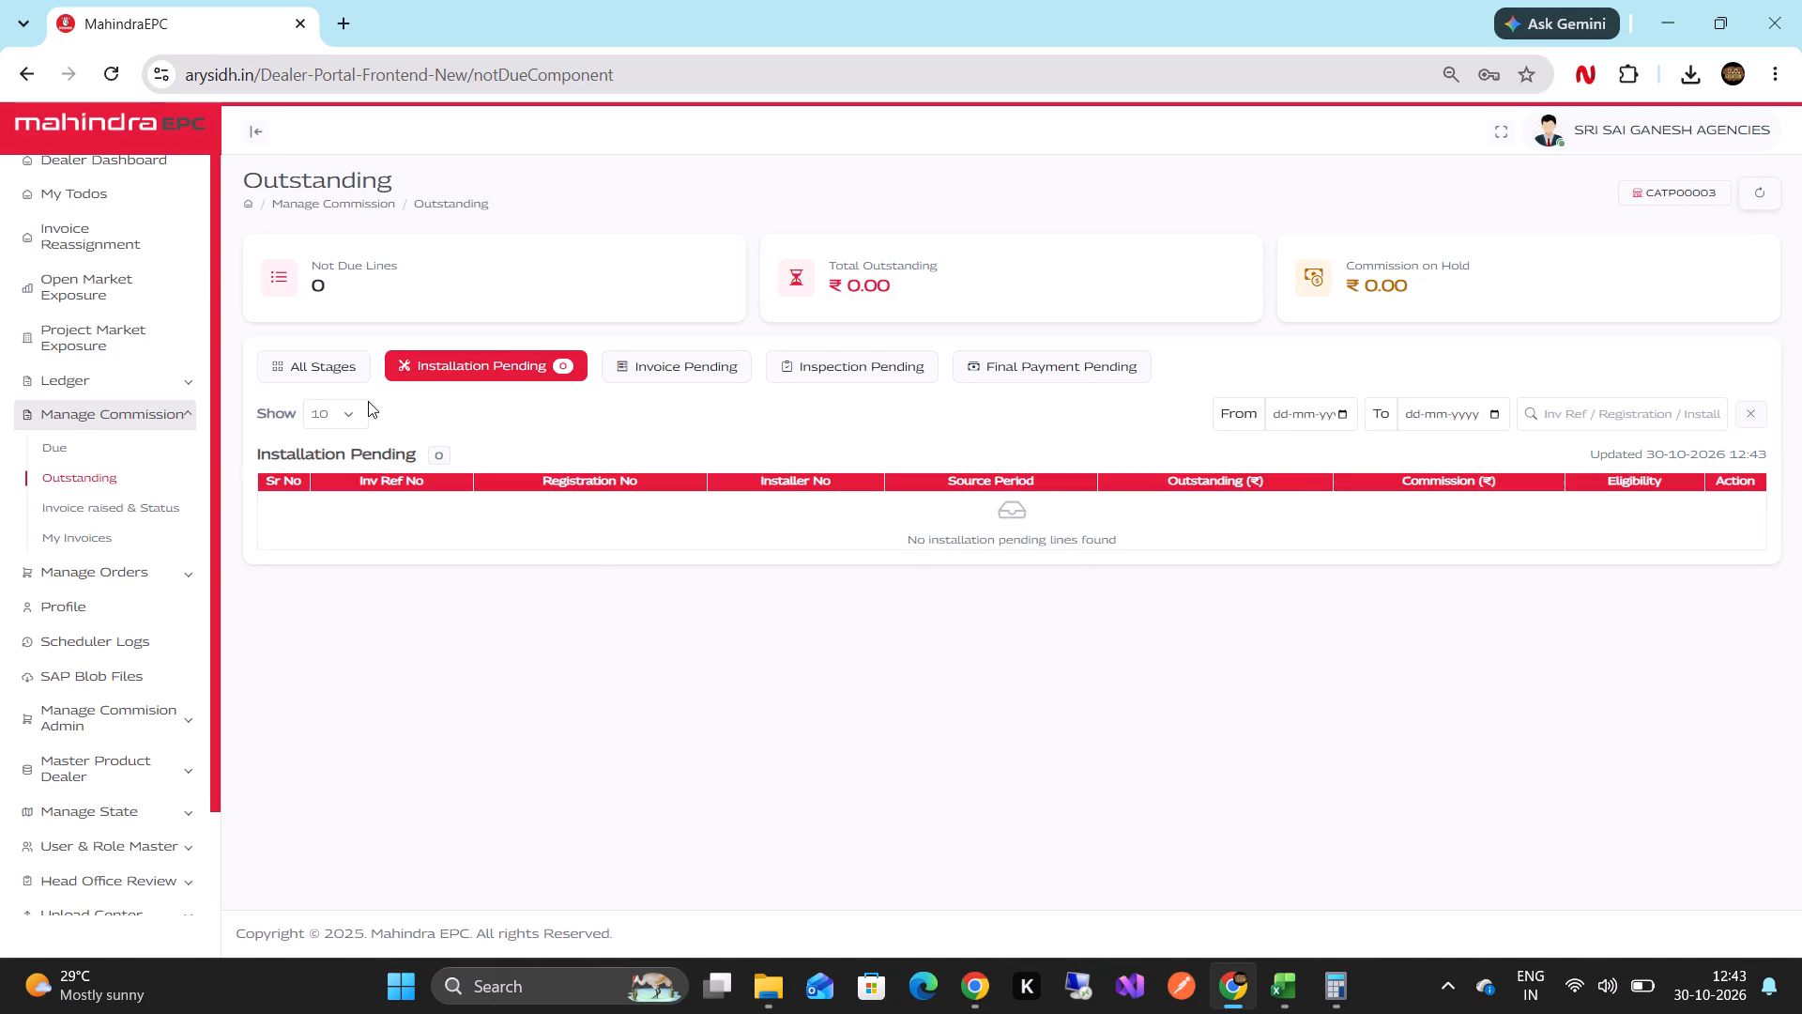
left_click(332, 362)
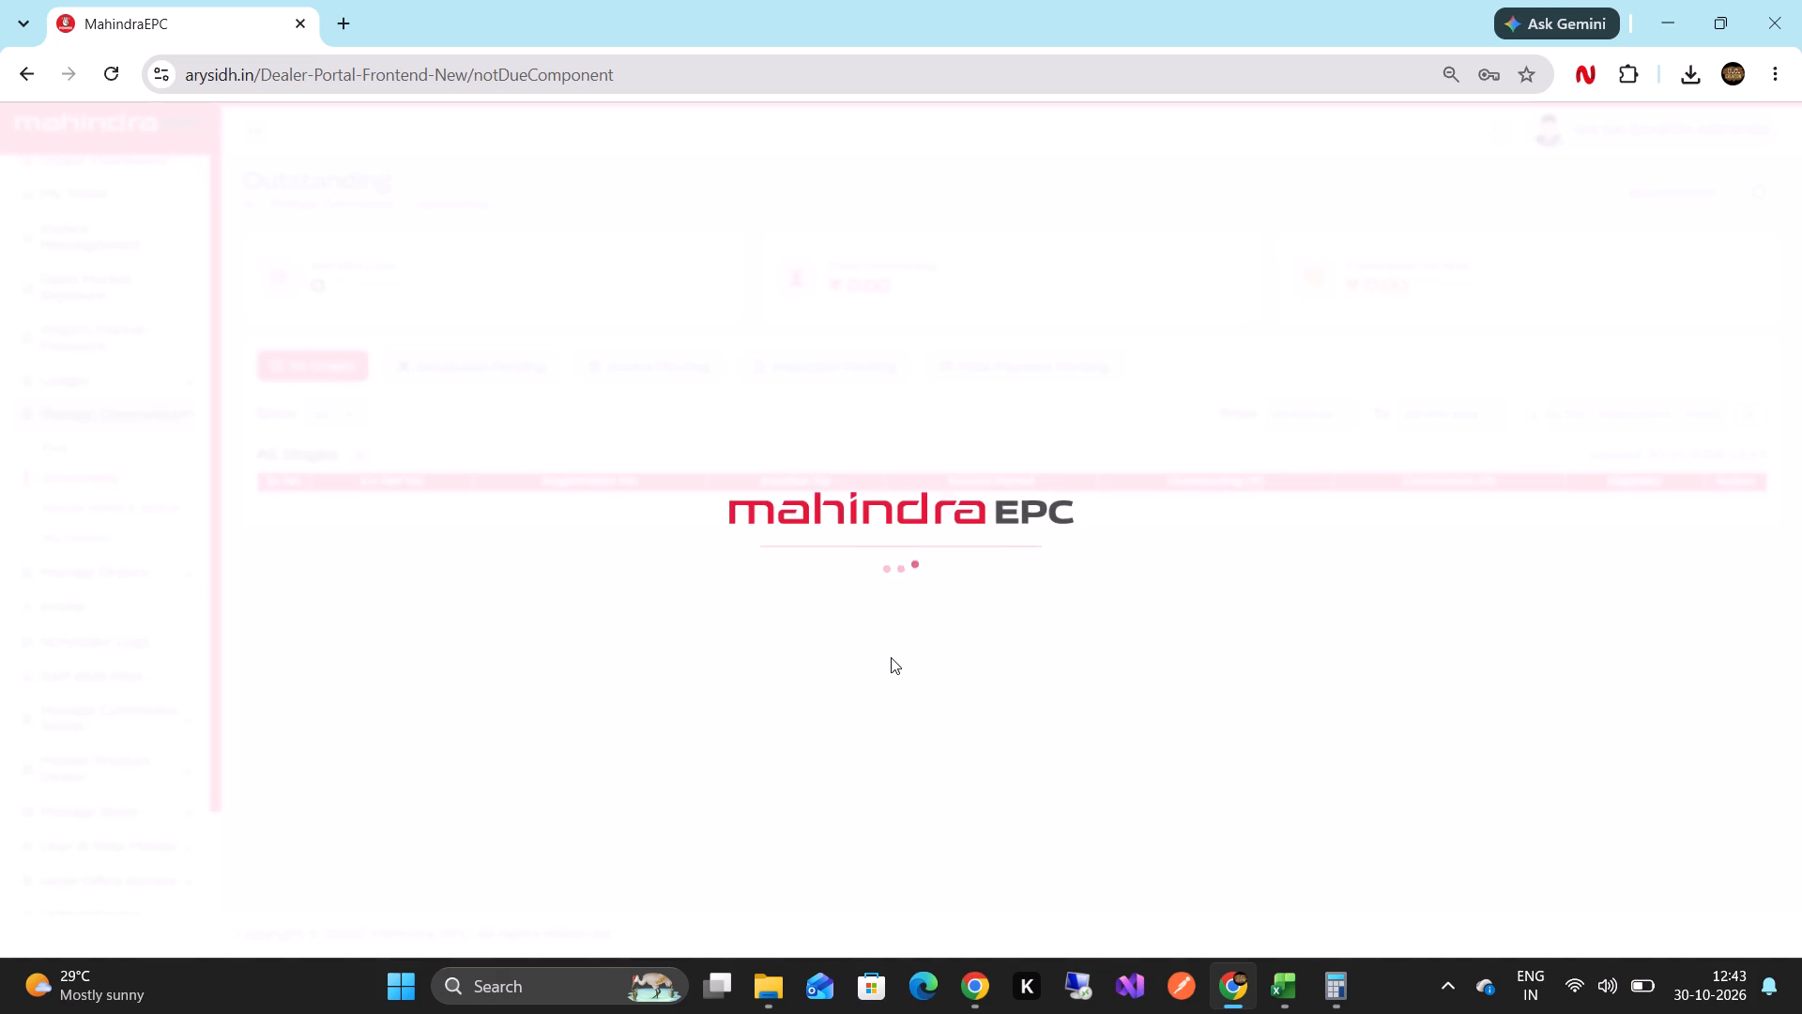
scroll(891, 657, "right", 1)
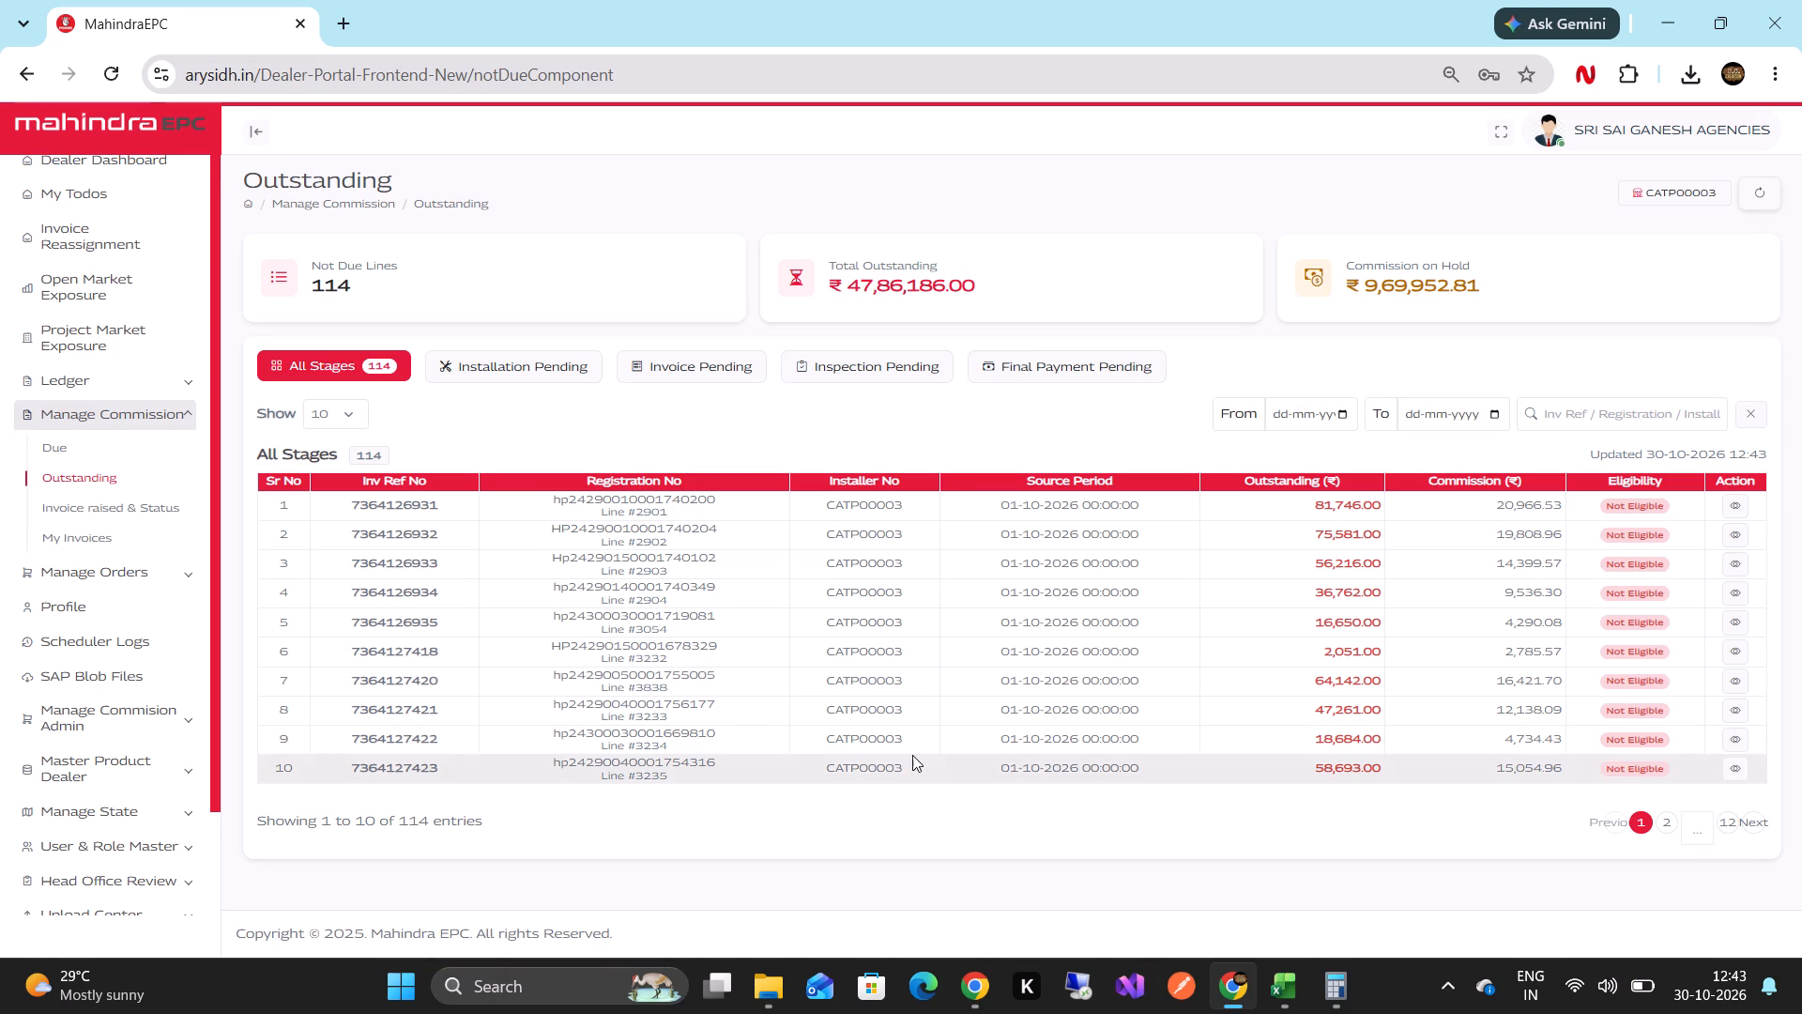
Set the All Stages list of outstanding commission lines to show 50 entries per page.
left_click(342, 414)
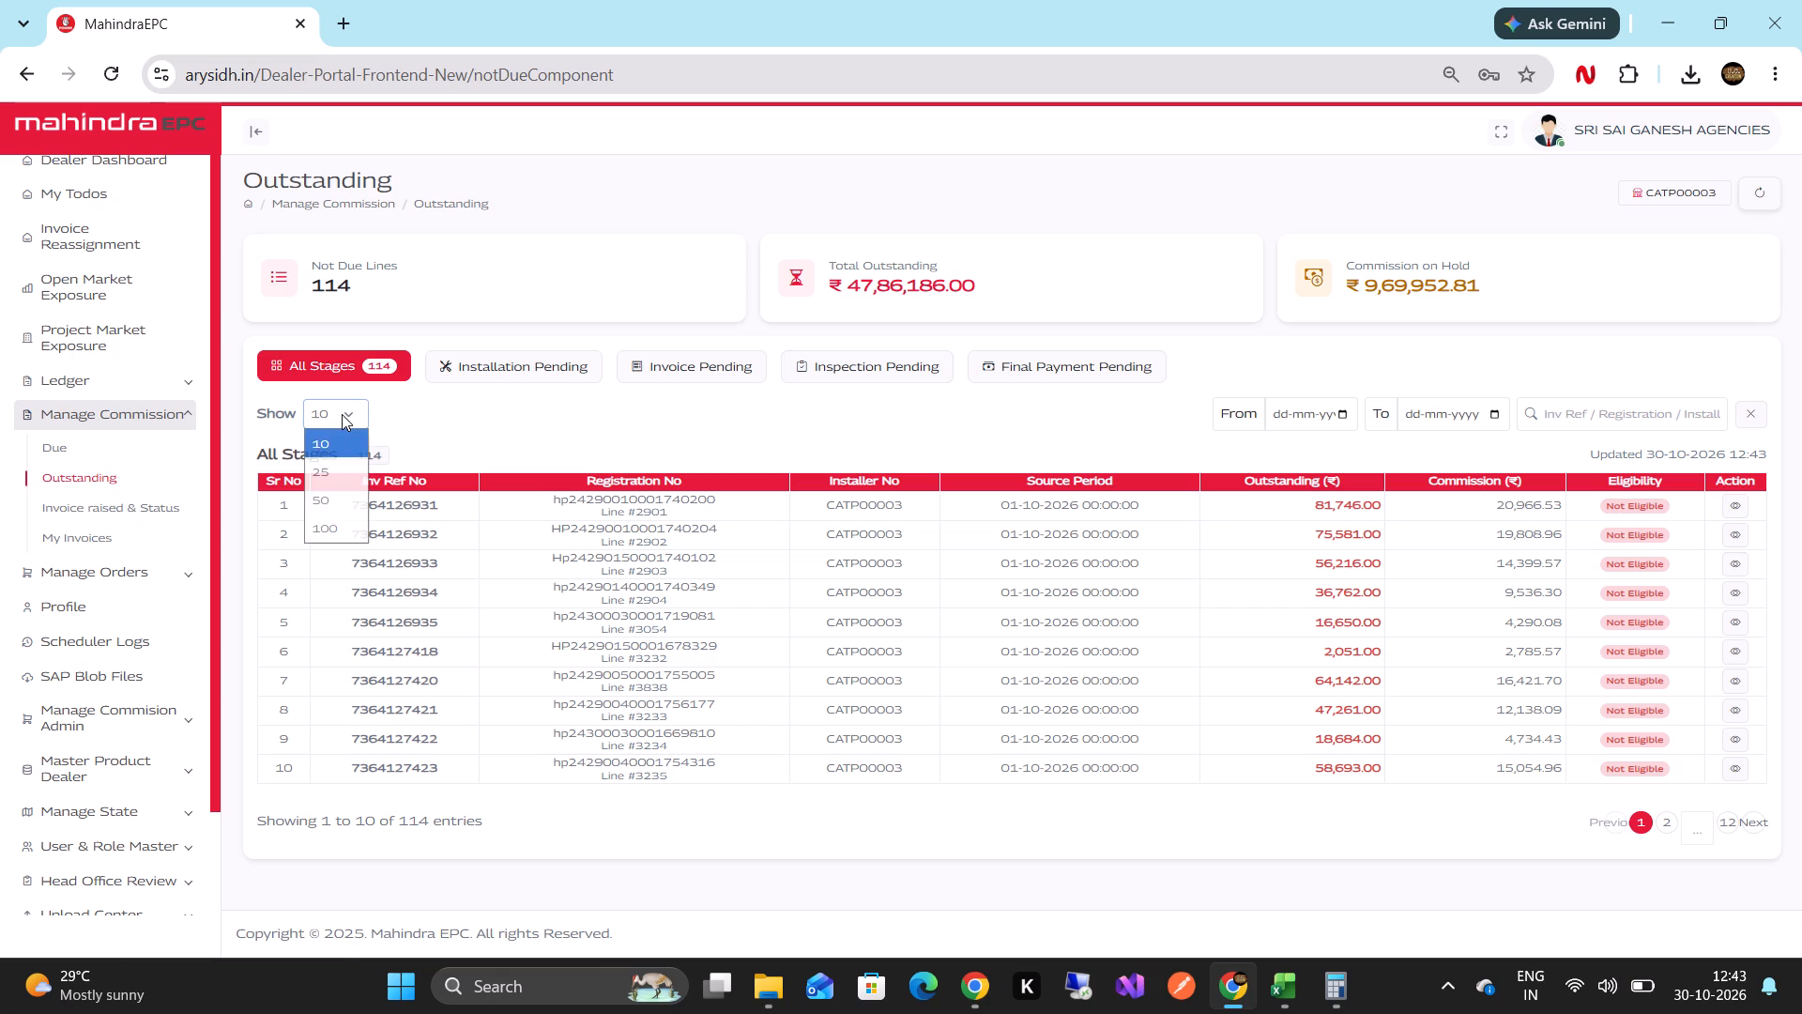
left_click(344, 493)
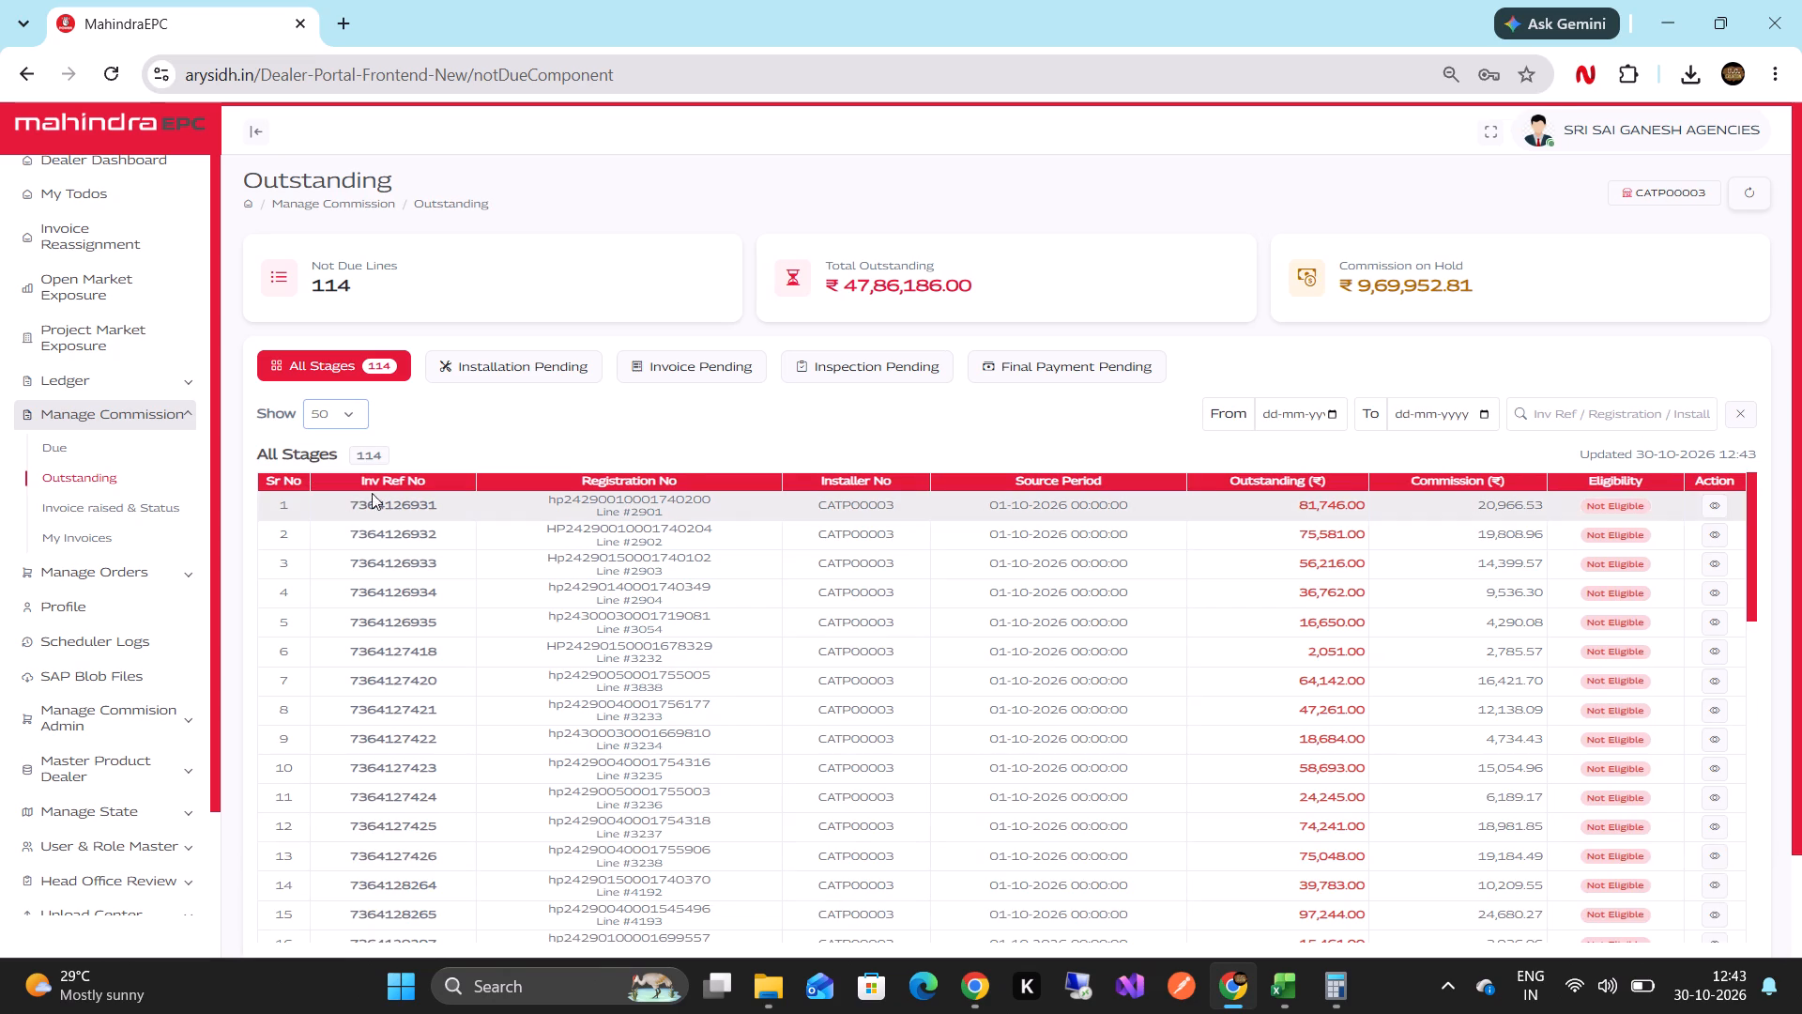
Look through the first entries in the All Stages list of outstanding commission lines.
scroll(1112, 704, "down", 1)
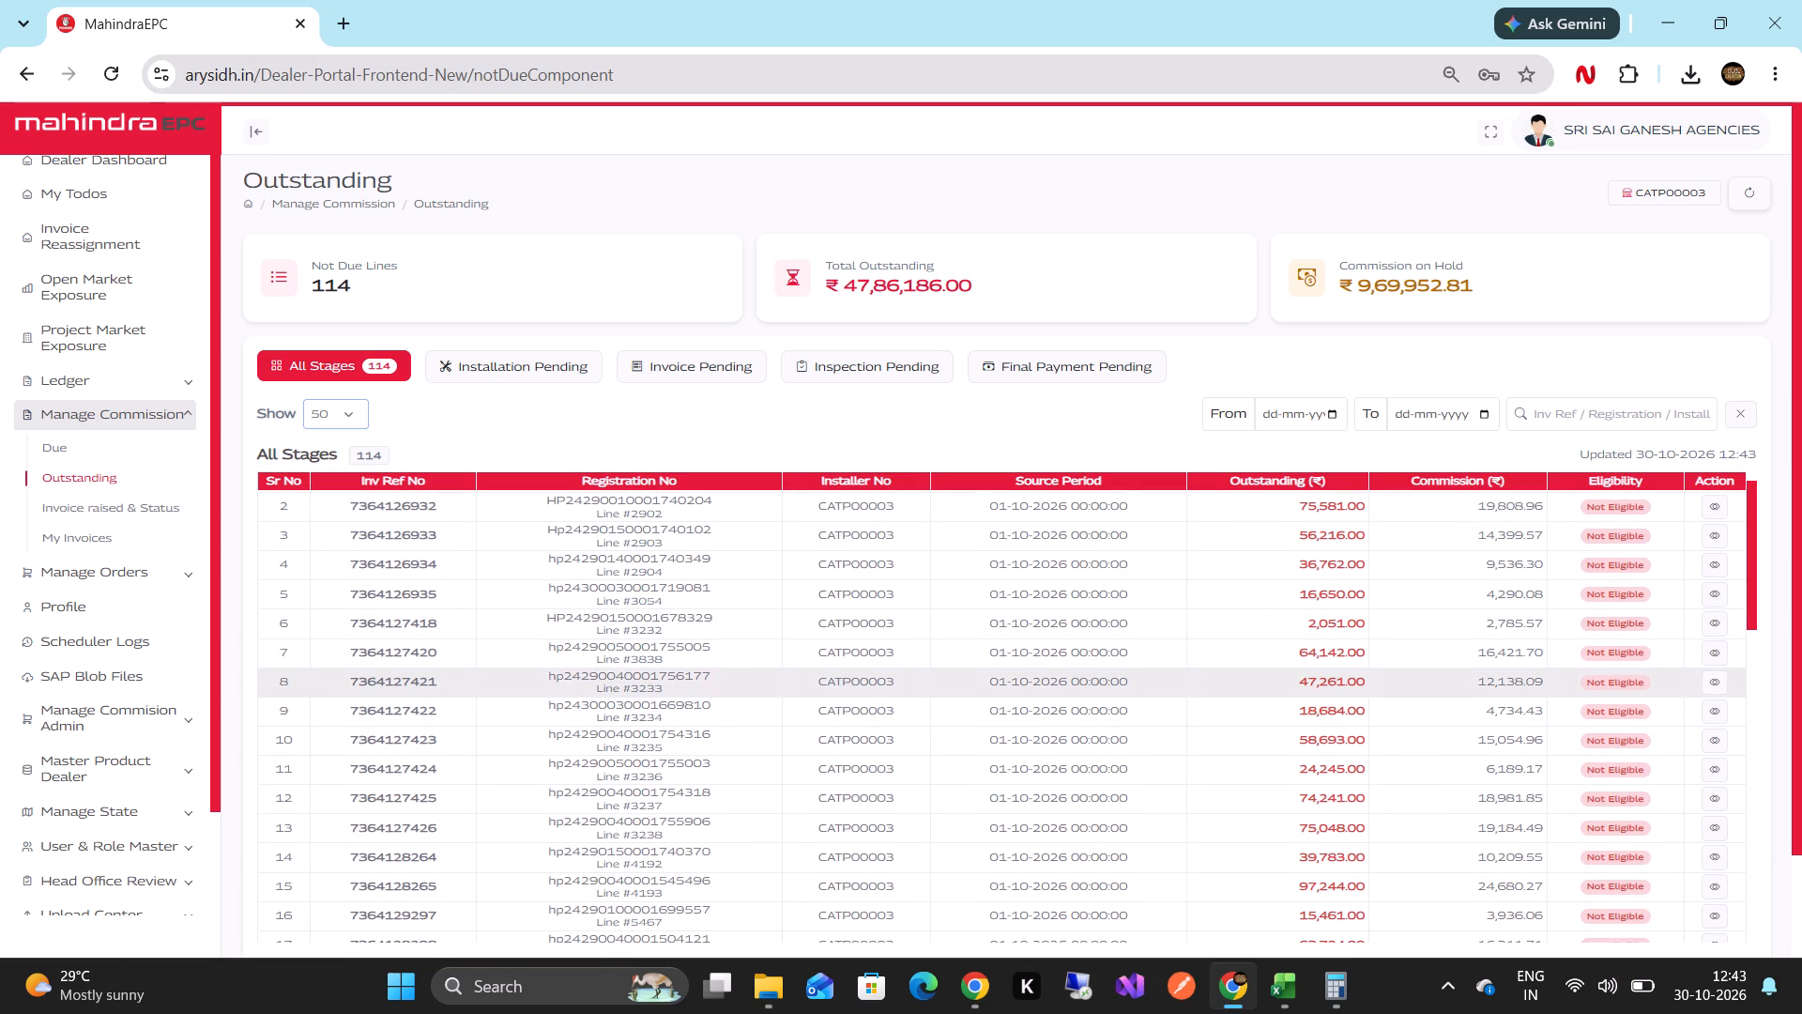
scroll(1112, 704, "down", 2)
scroll(1112, 704, "up", 1)
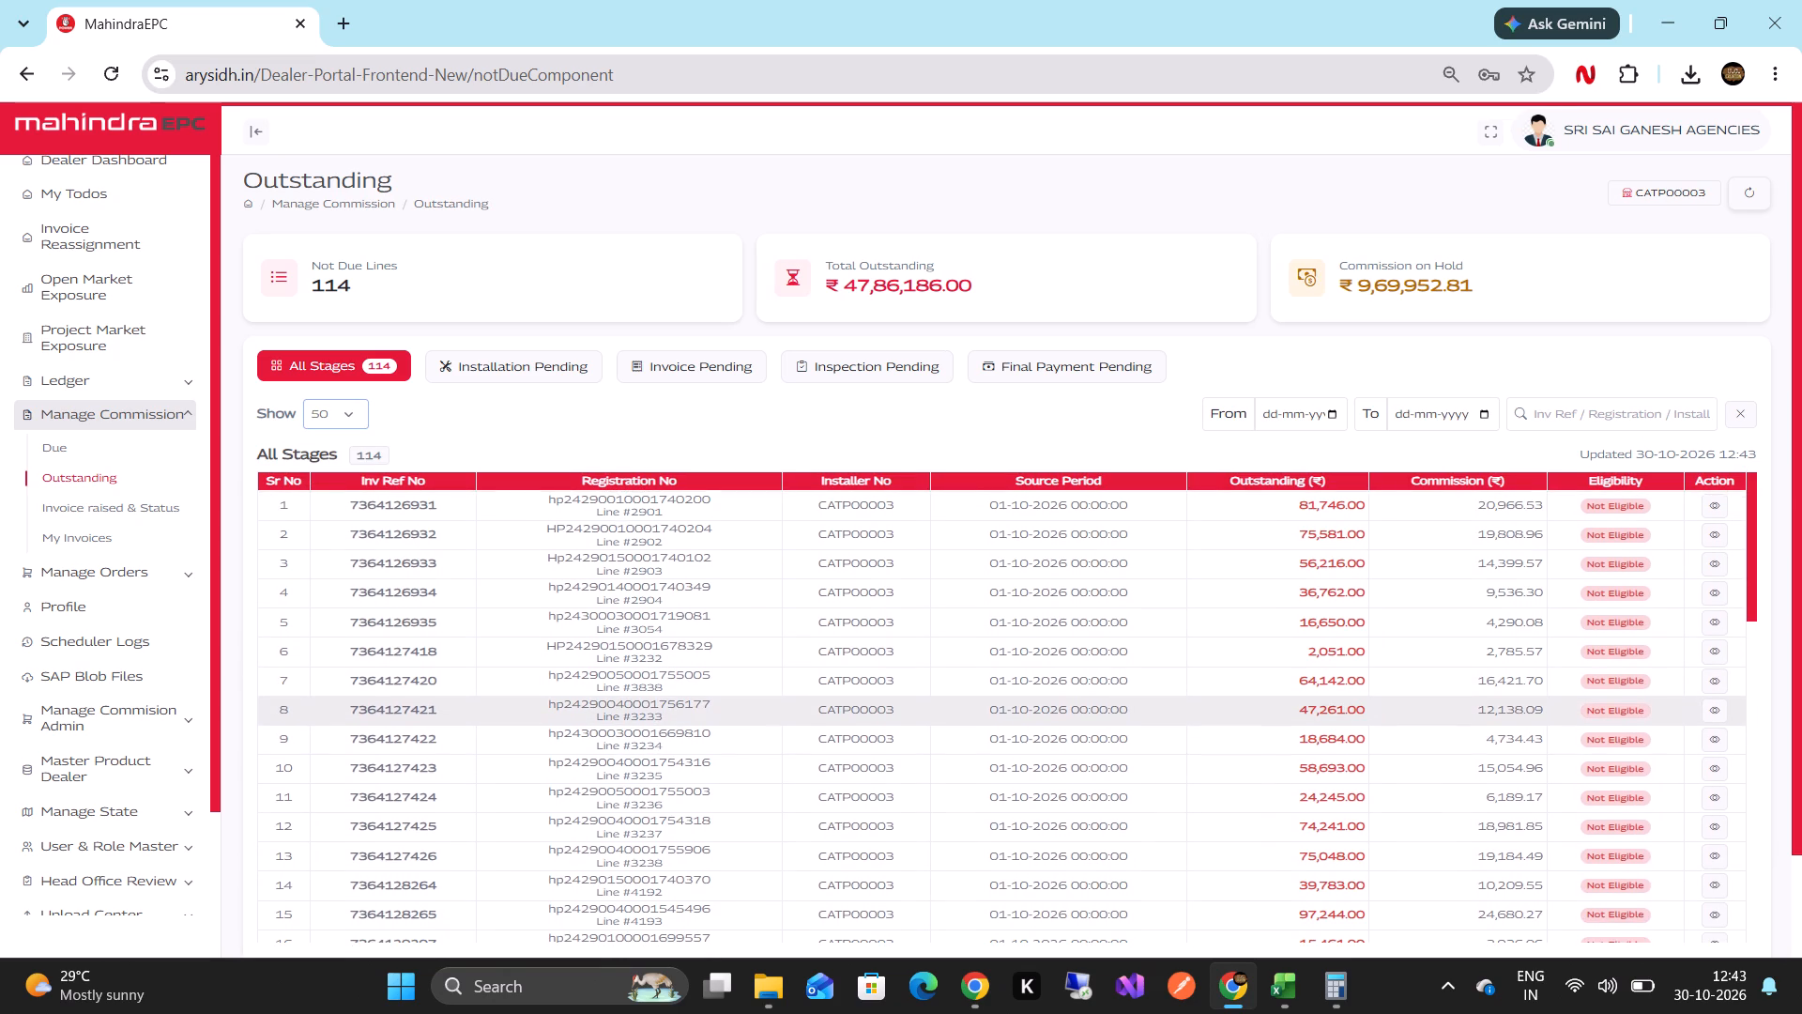
scroll(1112, 704, "up", 1)
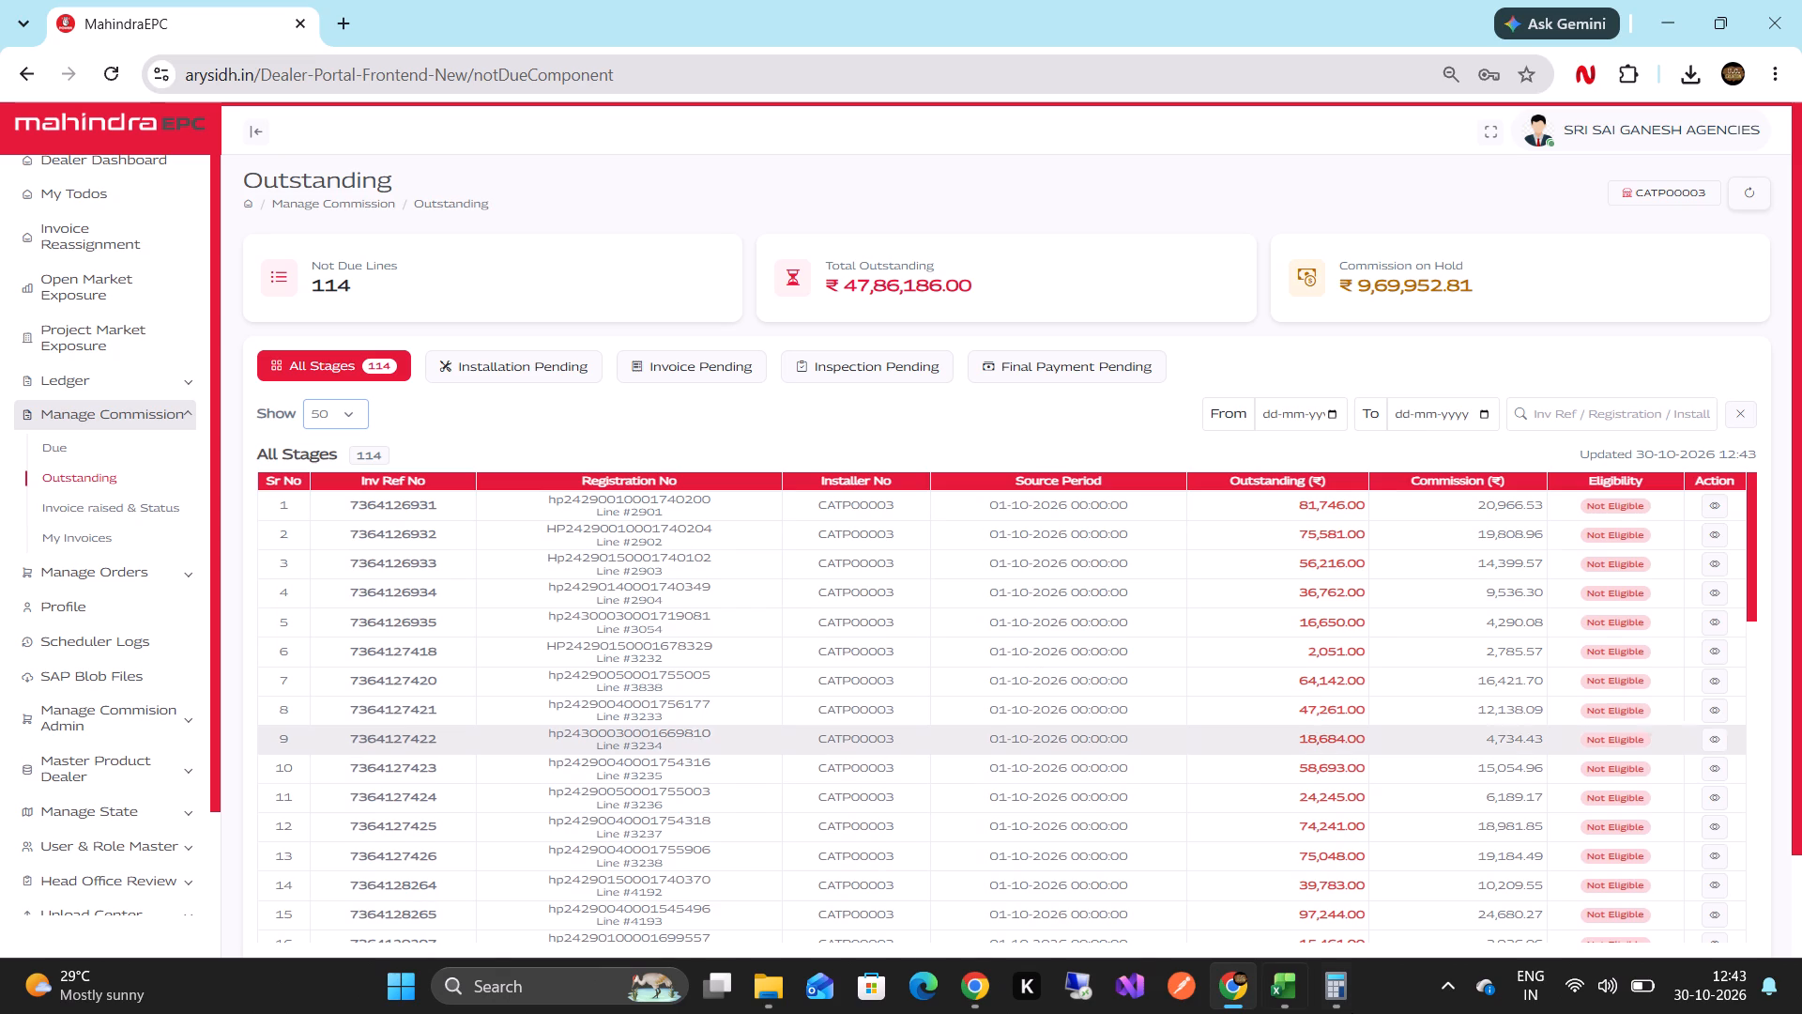
left_click(1270, 881)
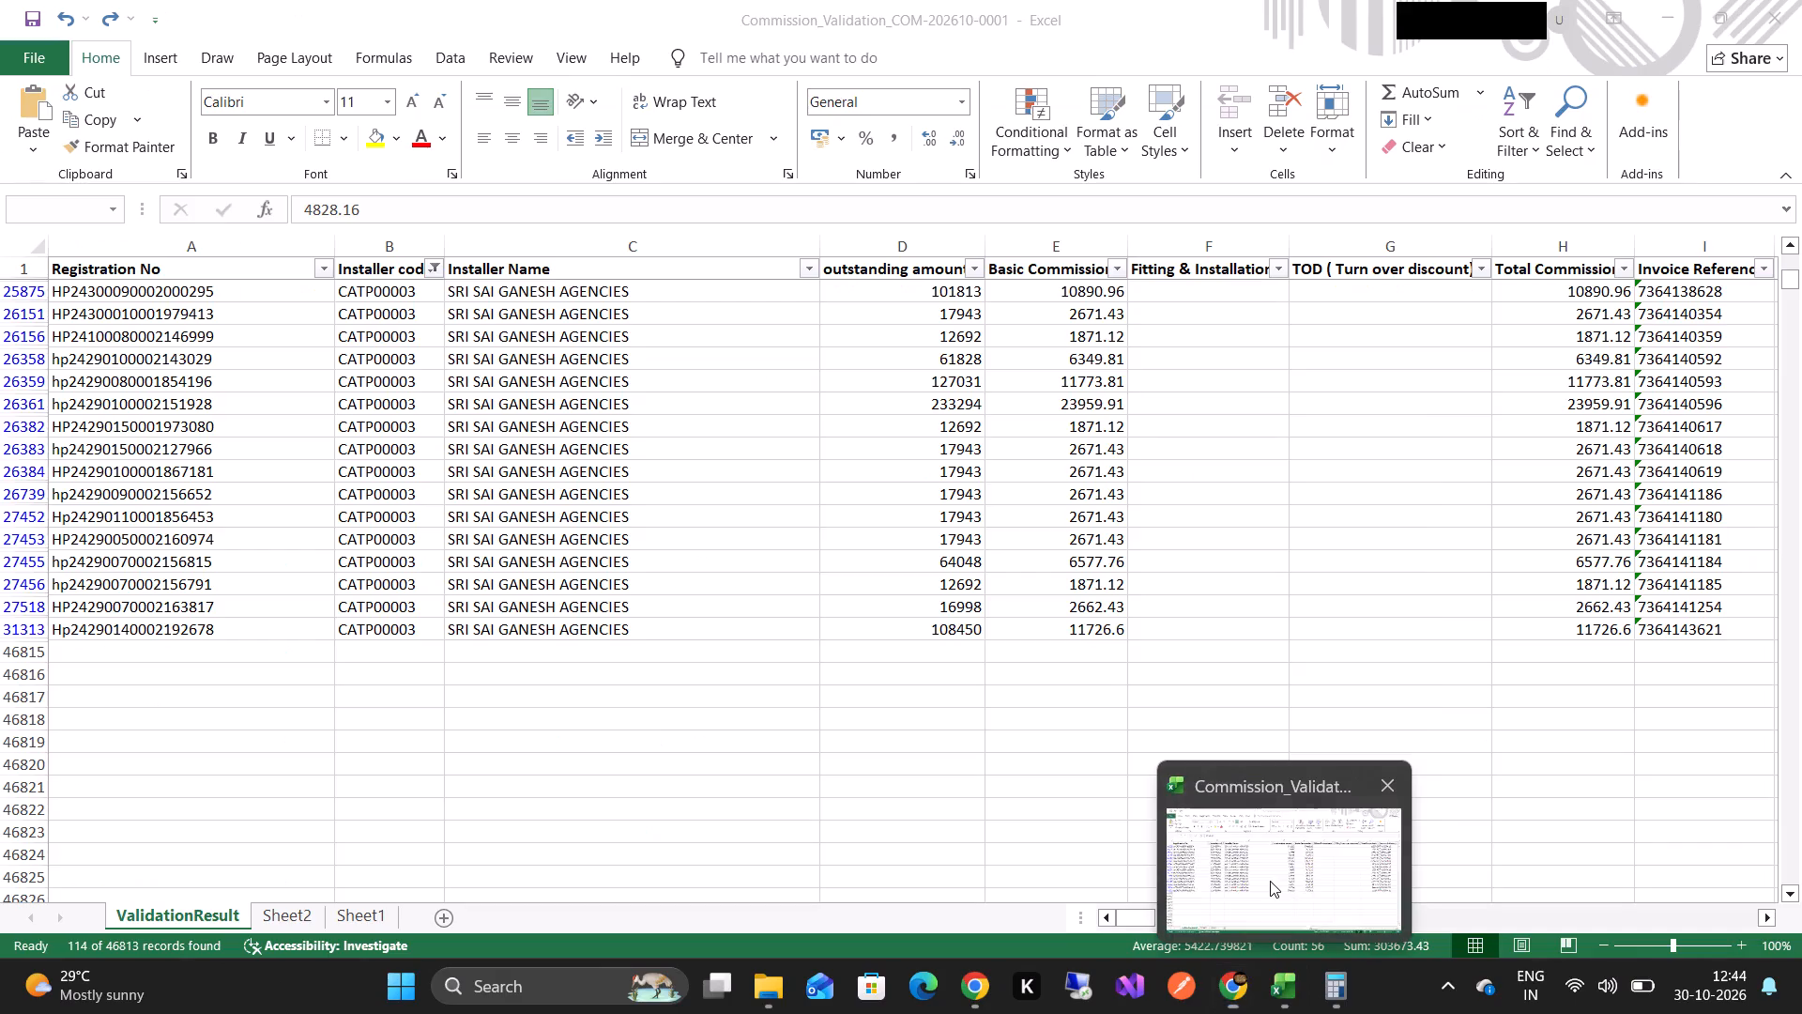
left_click(19, 269)
left_click(1515, 148)
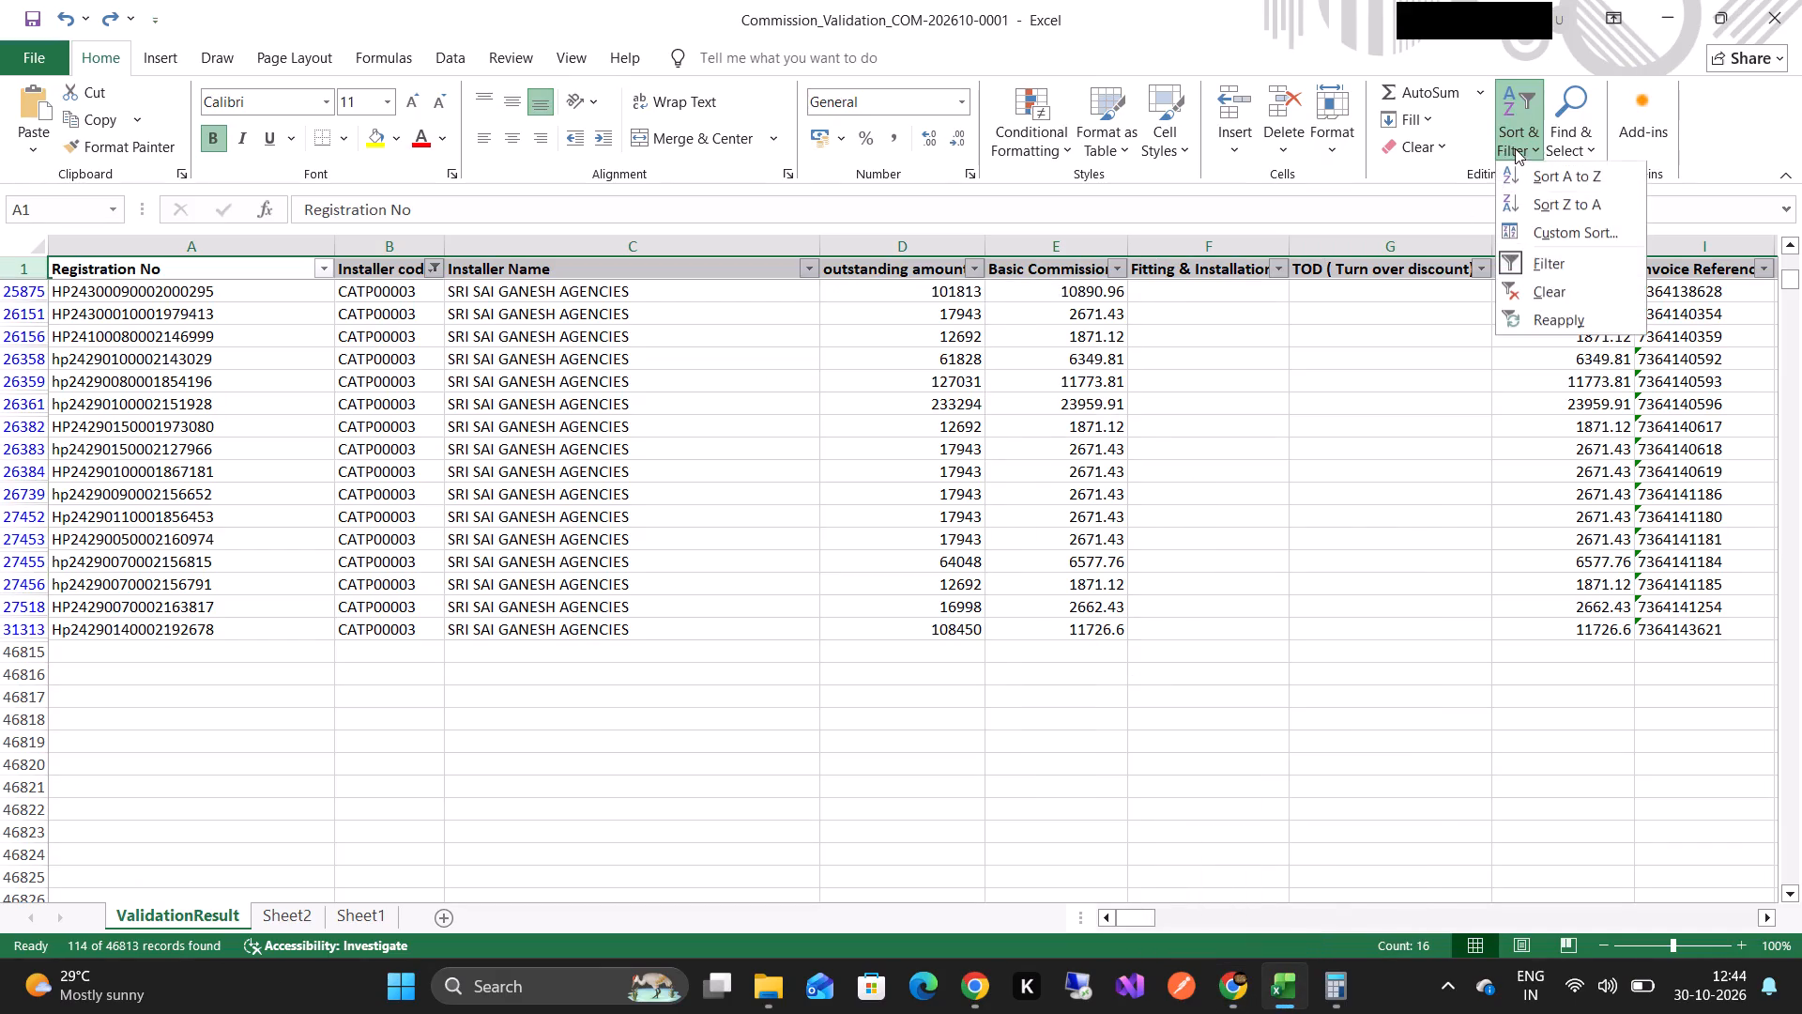
left_click(1559, 263)
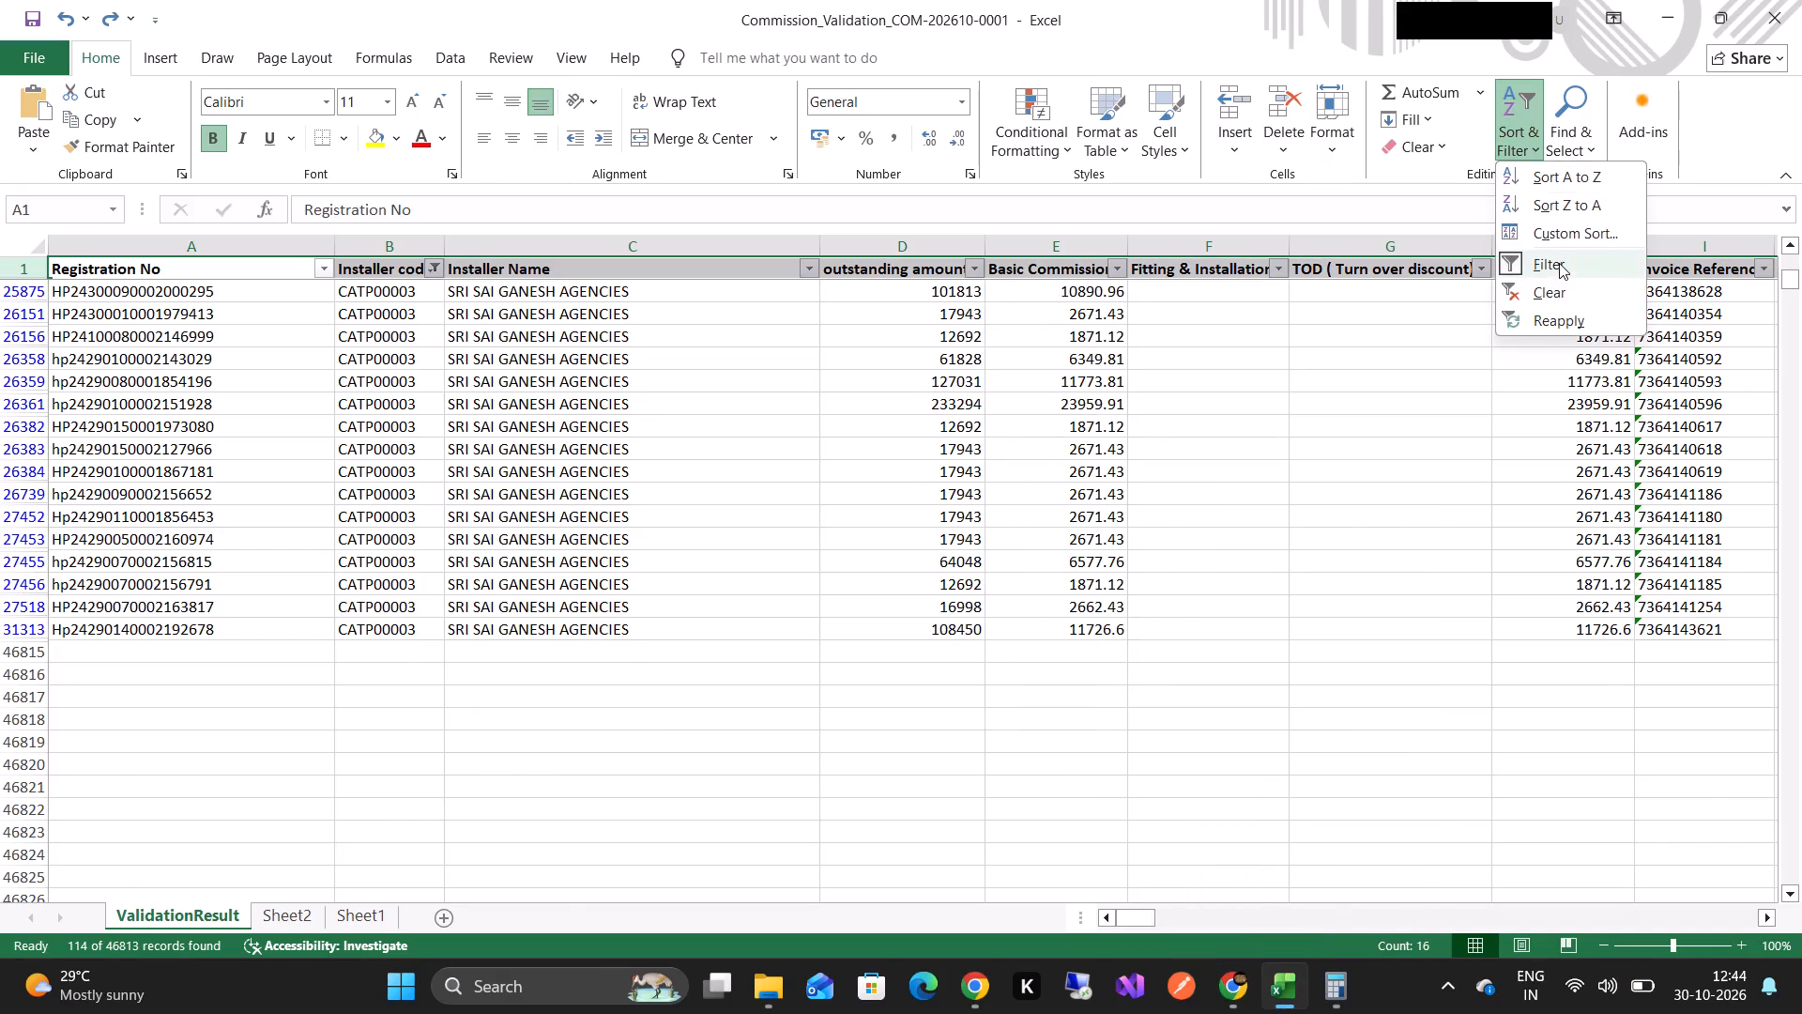
Look through the unfiltered commission rows of all installers on the ValidationResult sheet.
scroll(1295, 553, "up", 2)
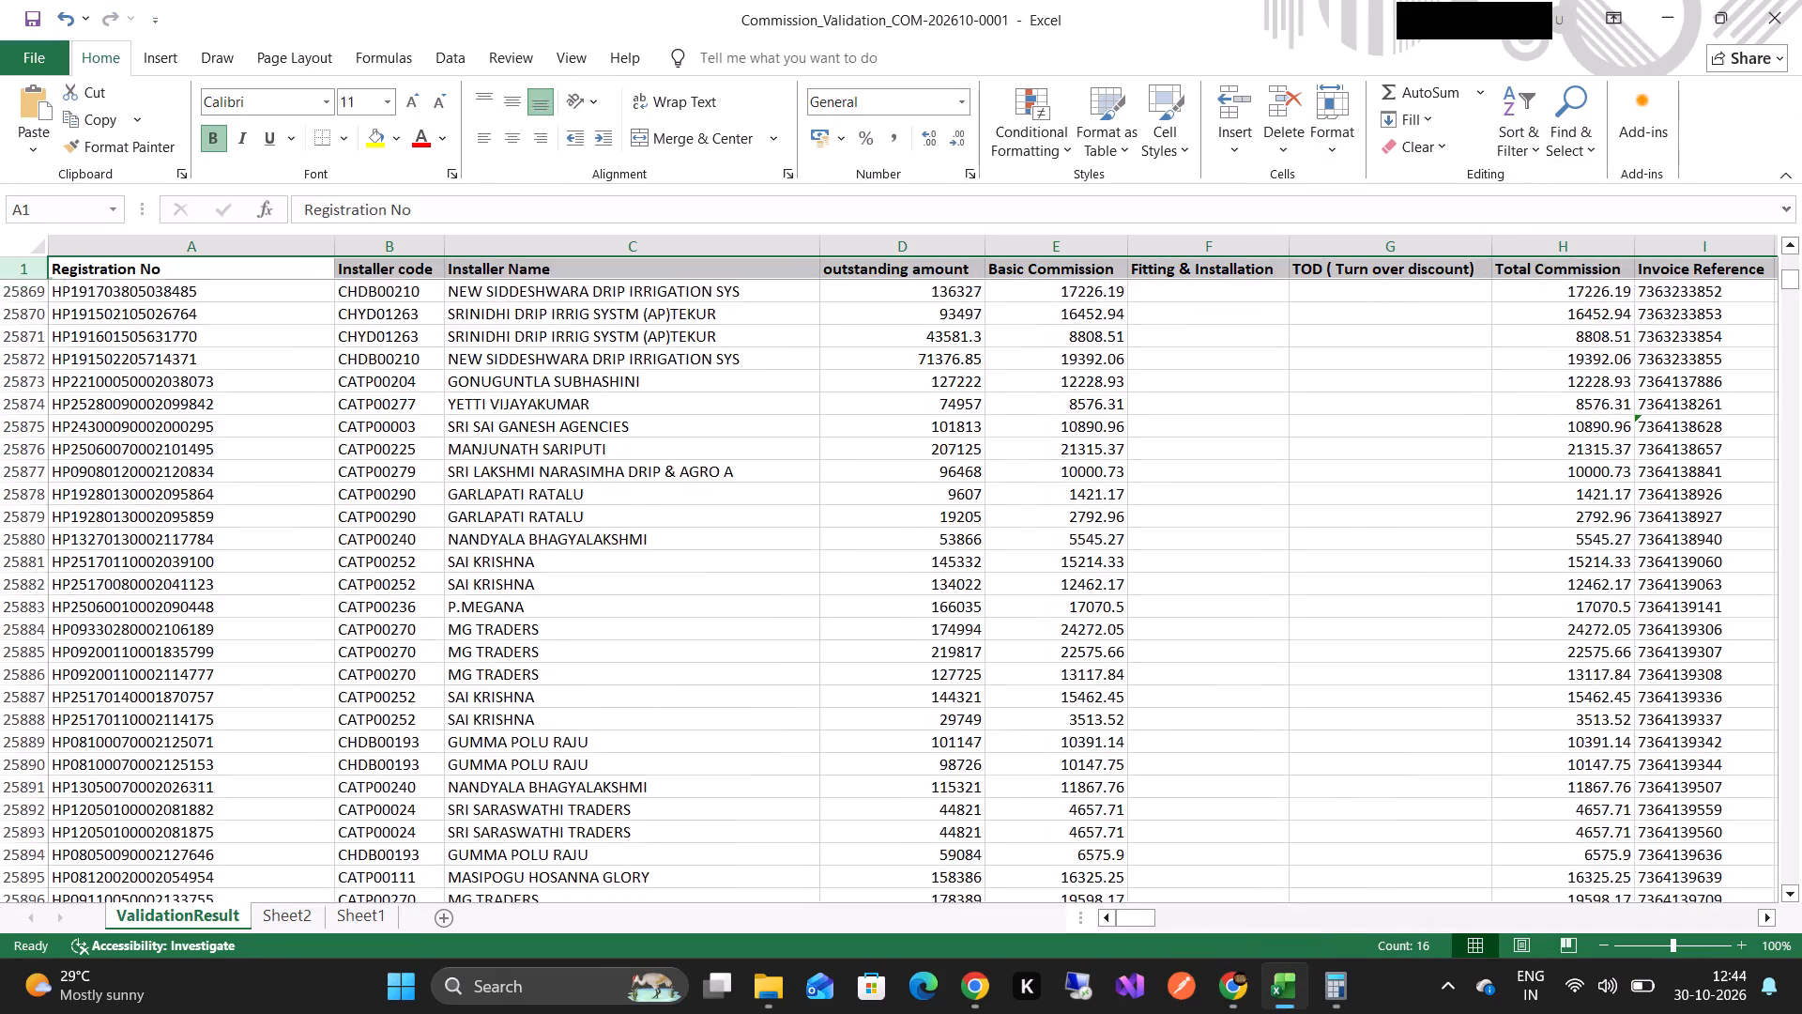
scroll(1295, 553, "up", 16)
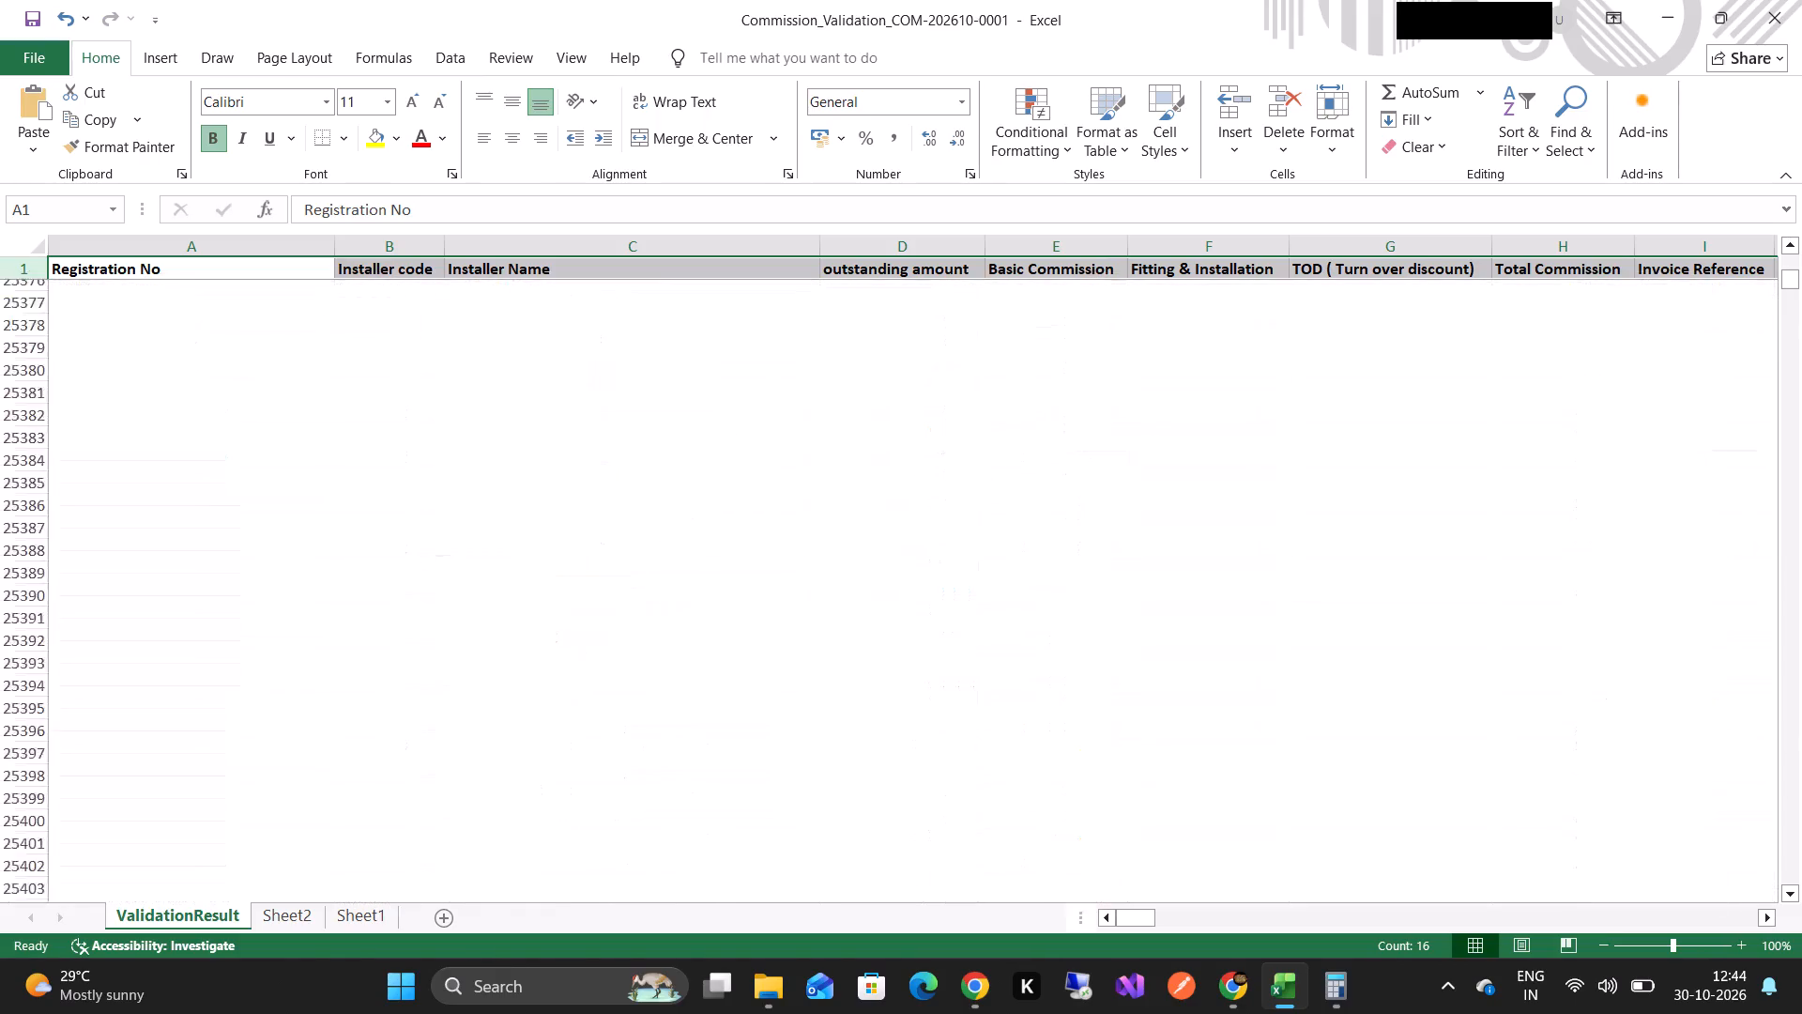
scroll(1295, 553, "up", 20)
scroll(1295, 553, "up", 14)
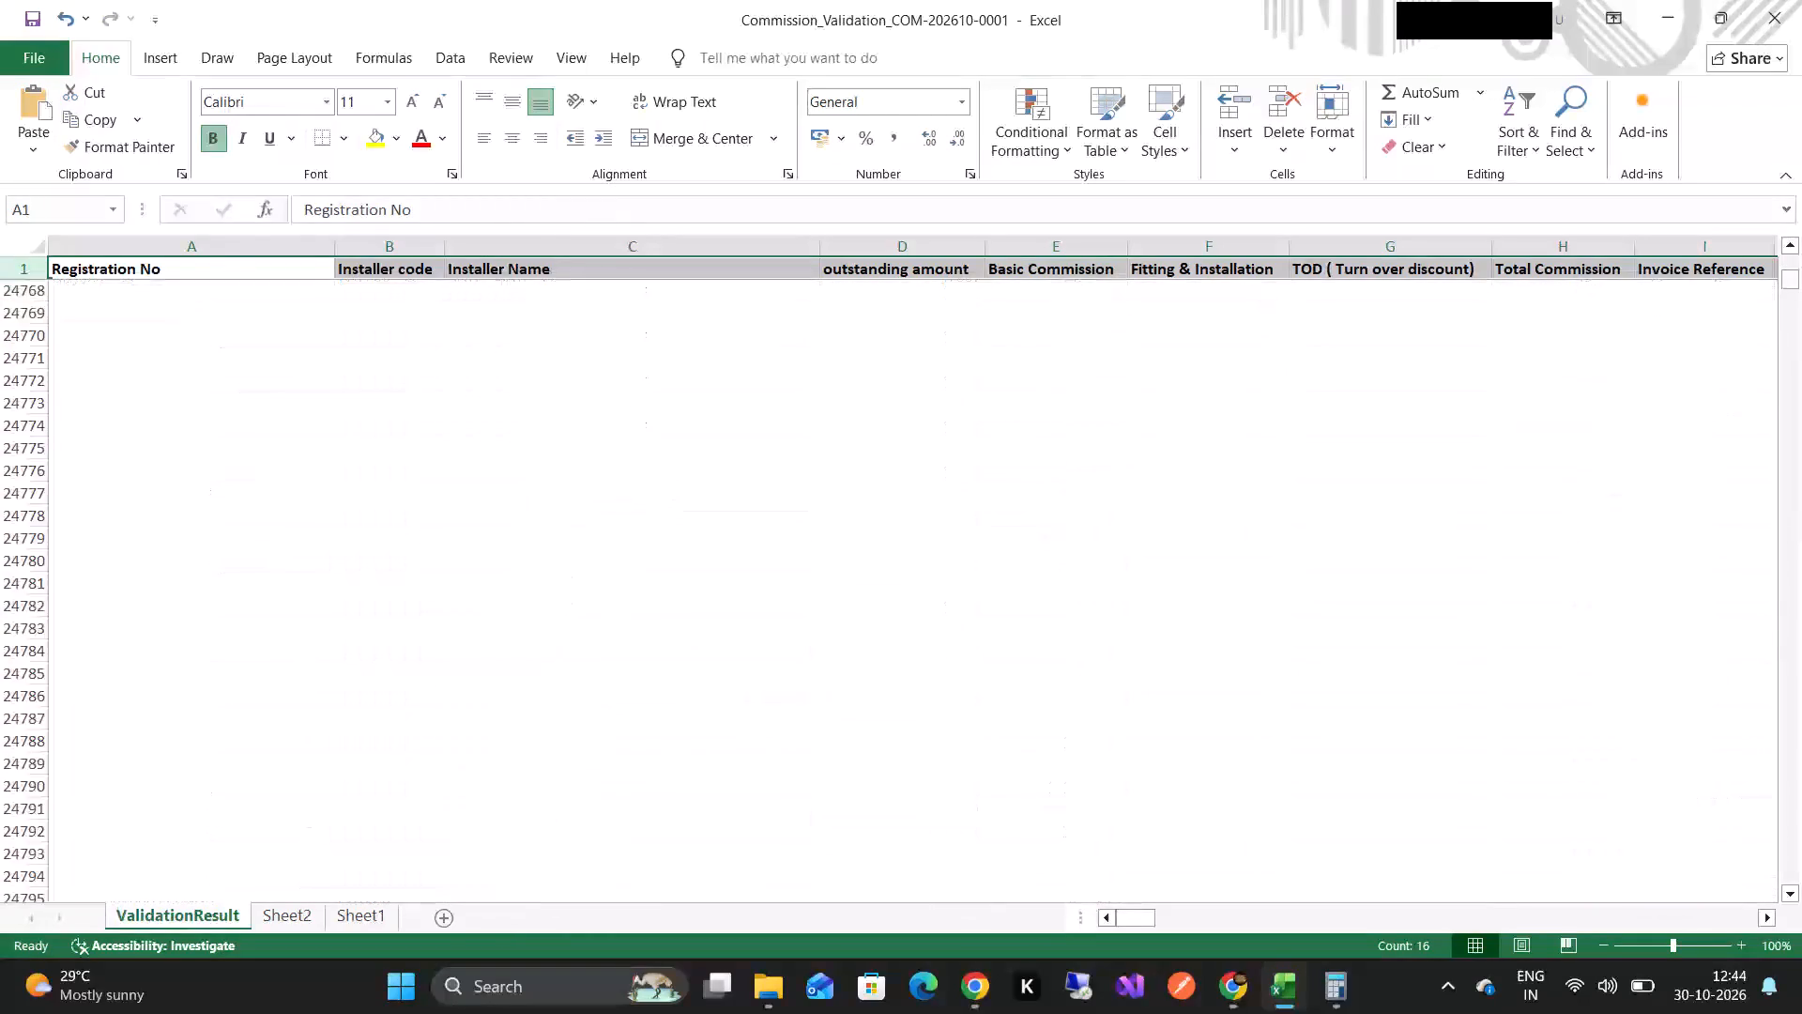
scroll(1295, 553, "up", 20)
scroll(1295, 553, "up", 20)
scroll(1295, 553, "up", 3)
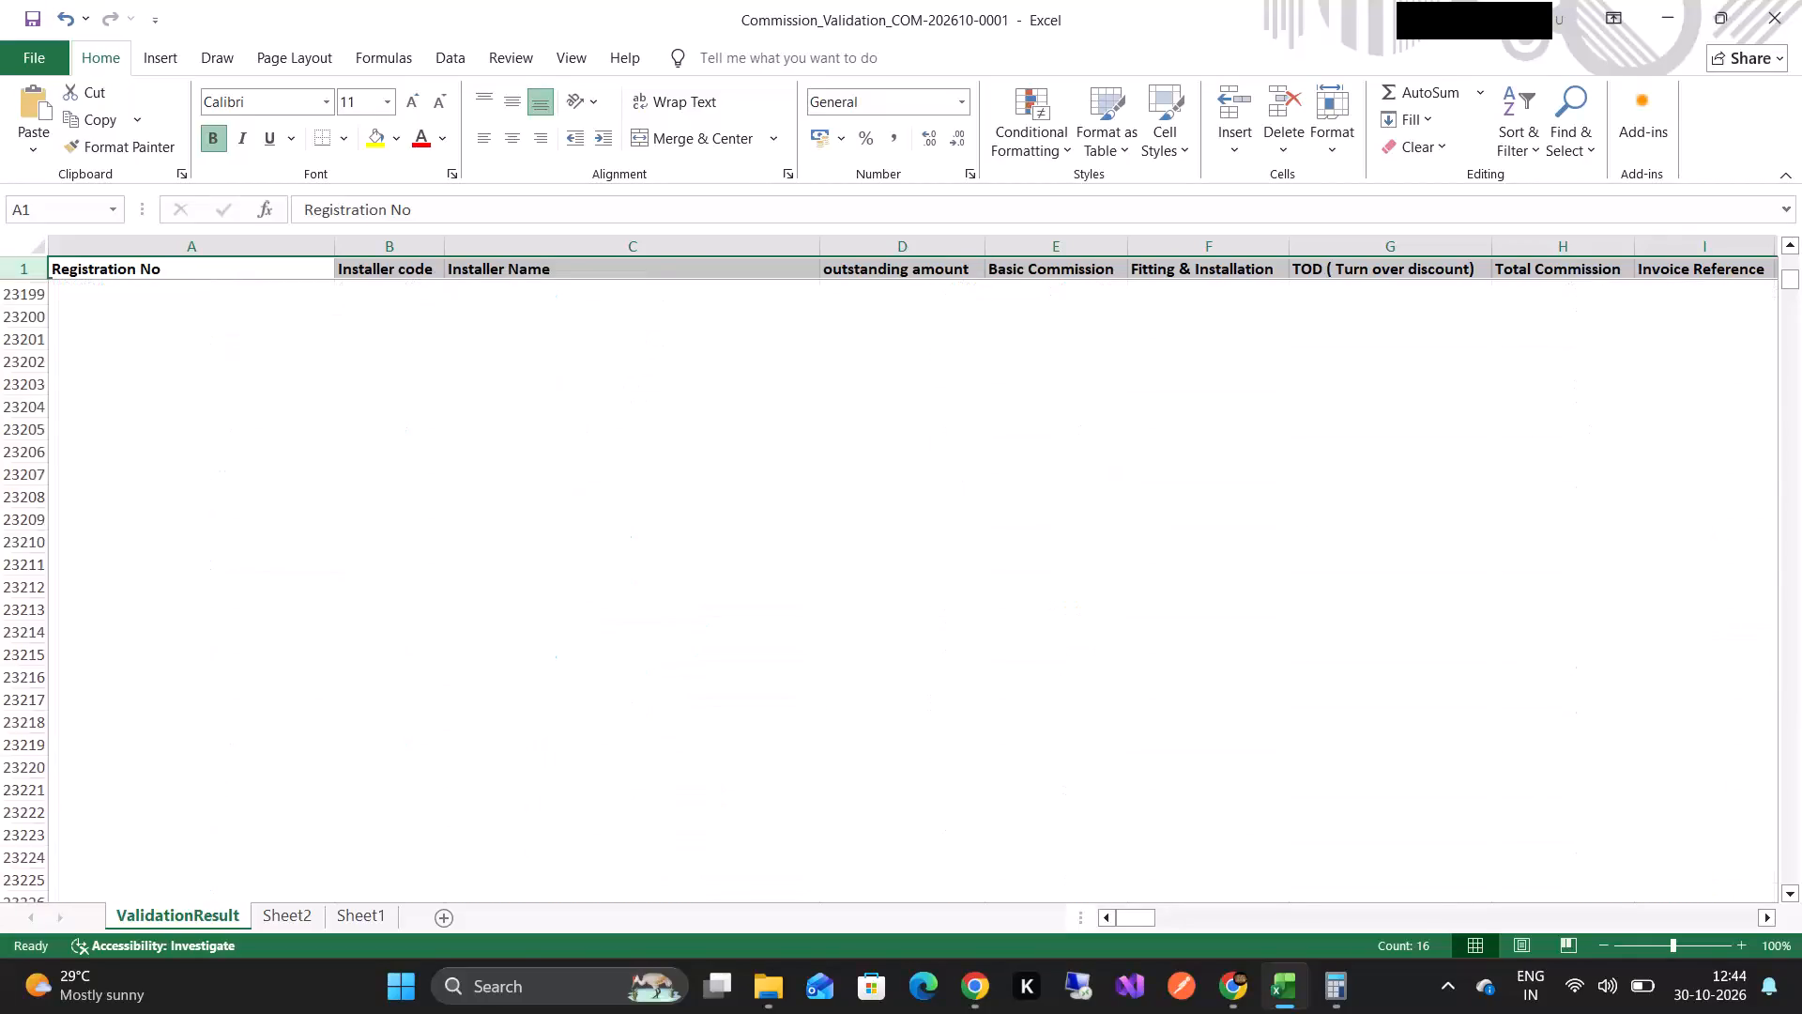
scroll(1295, 553, "up", 13)
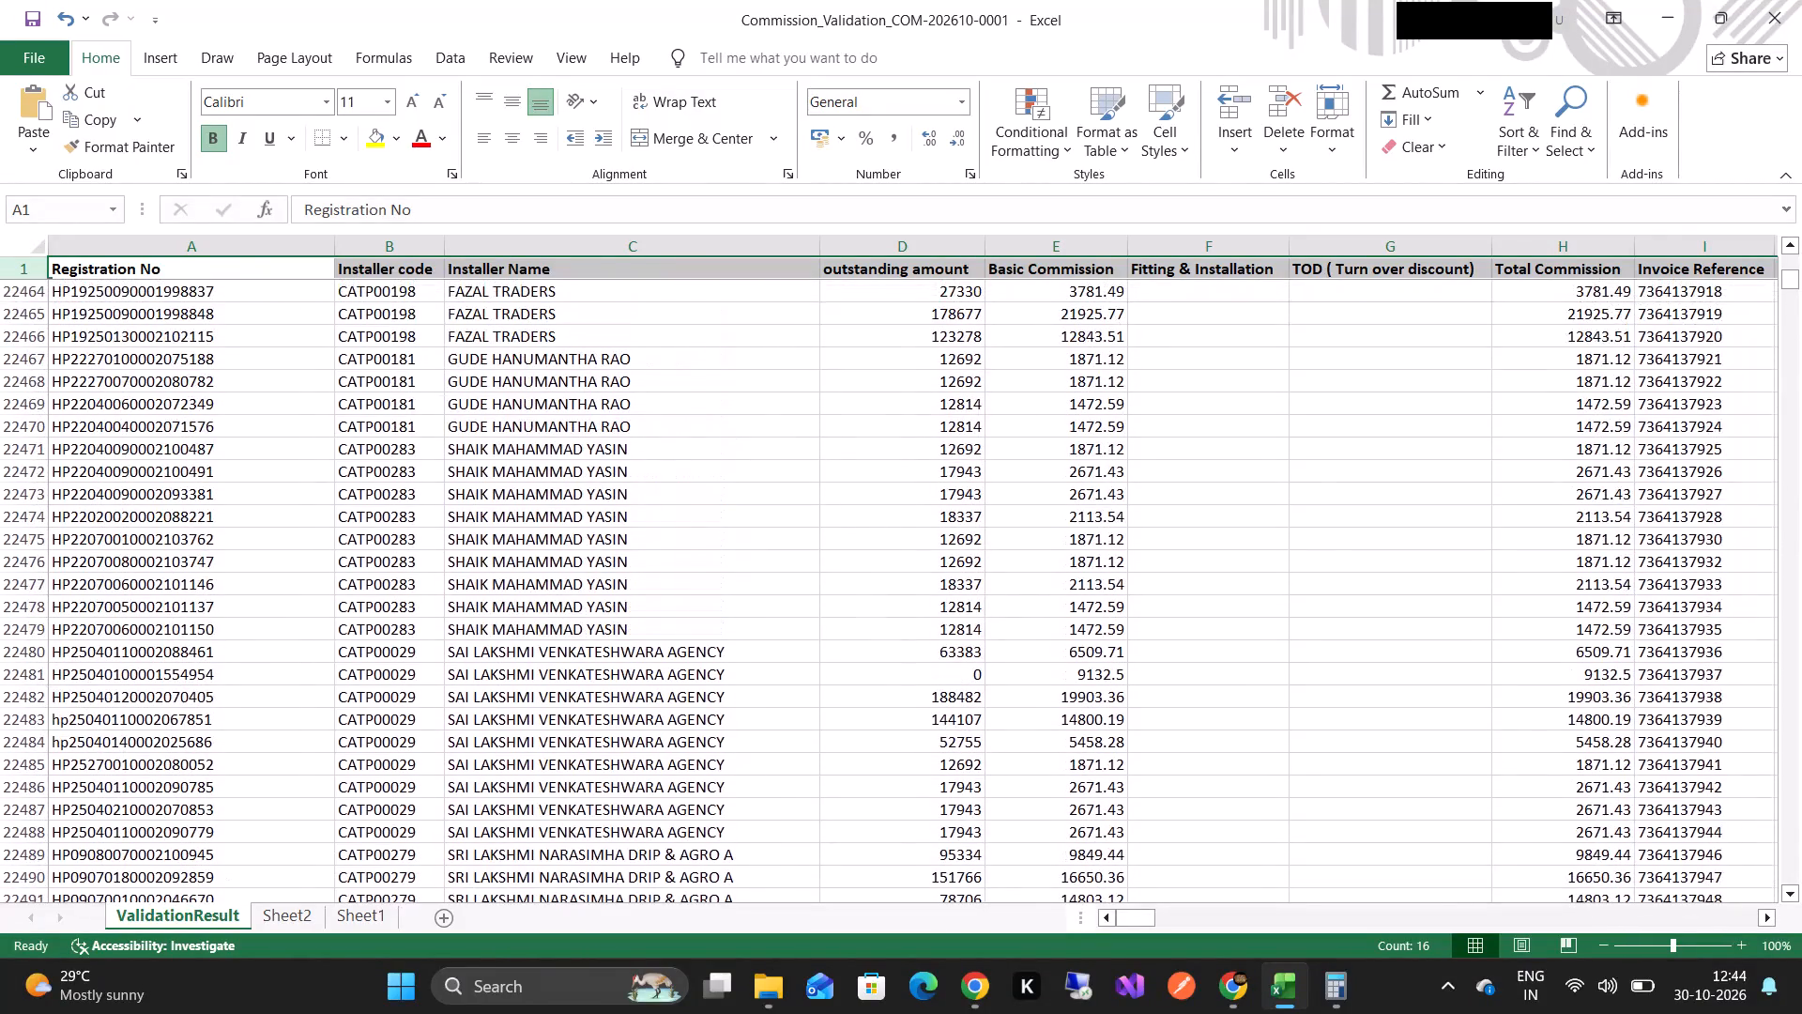
scroll(1295, 553, "up", 3)
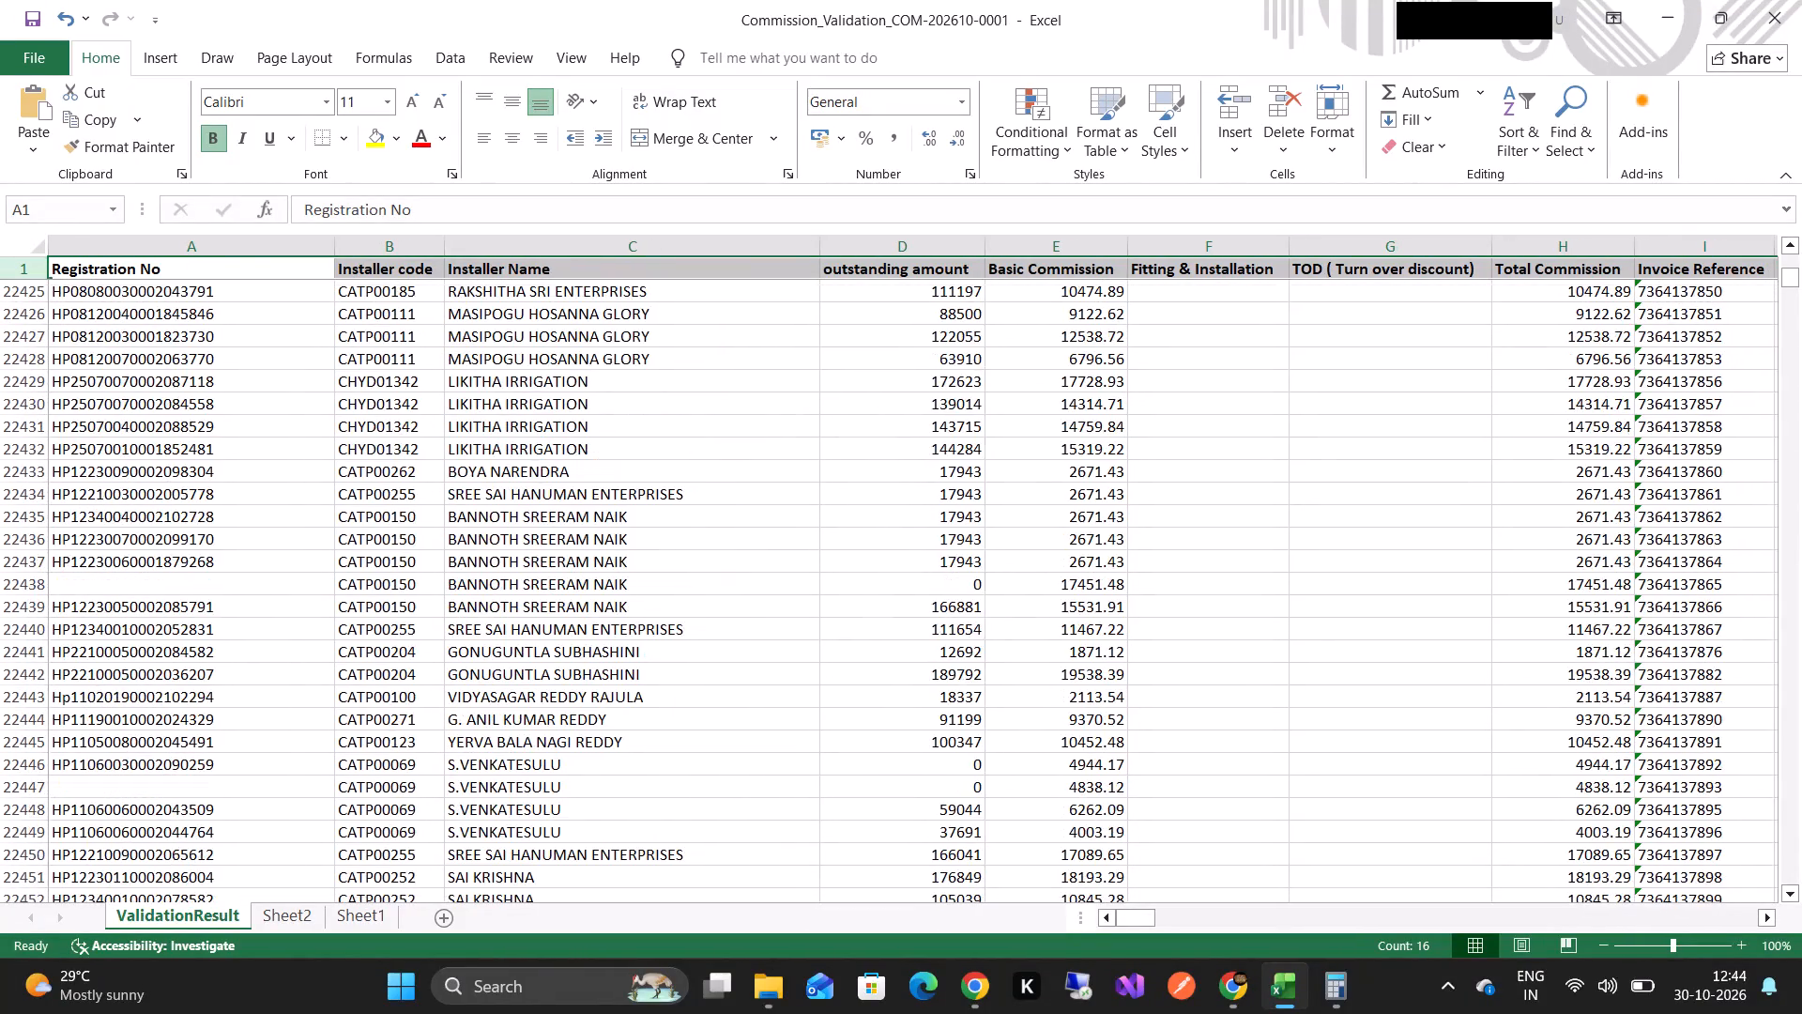
left_click_drag(1798, 274, 1798, 320)
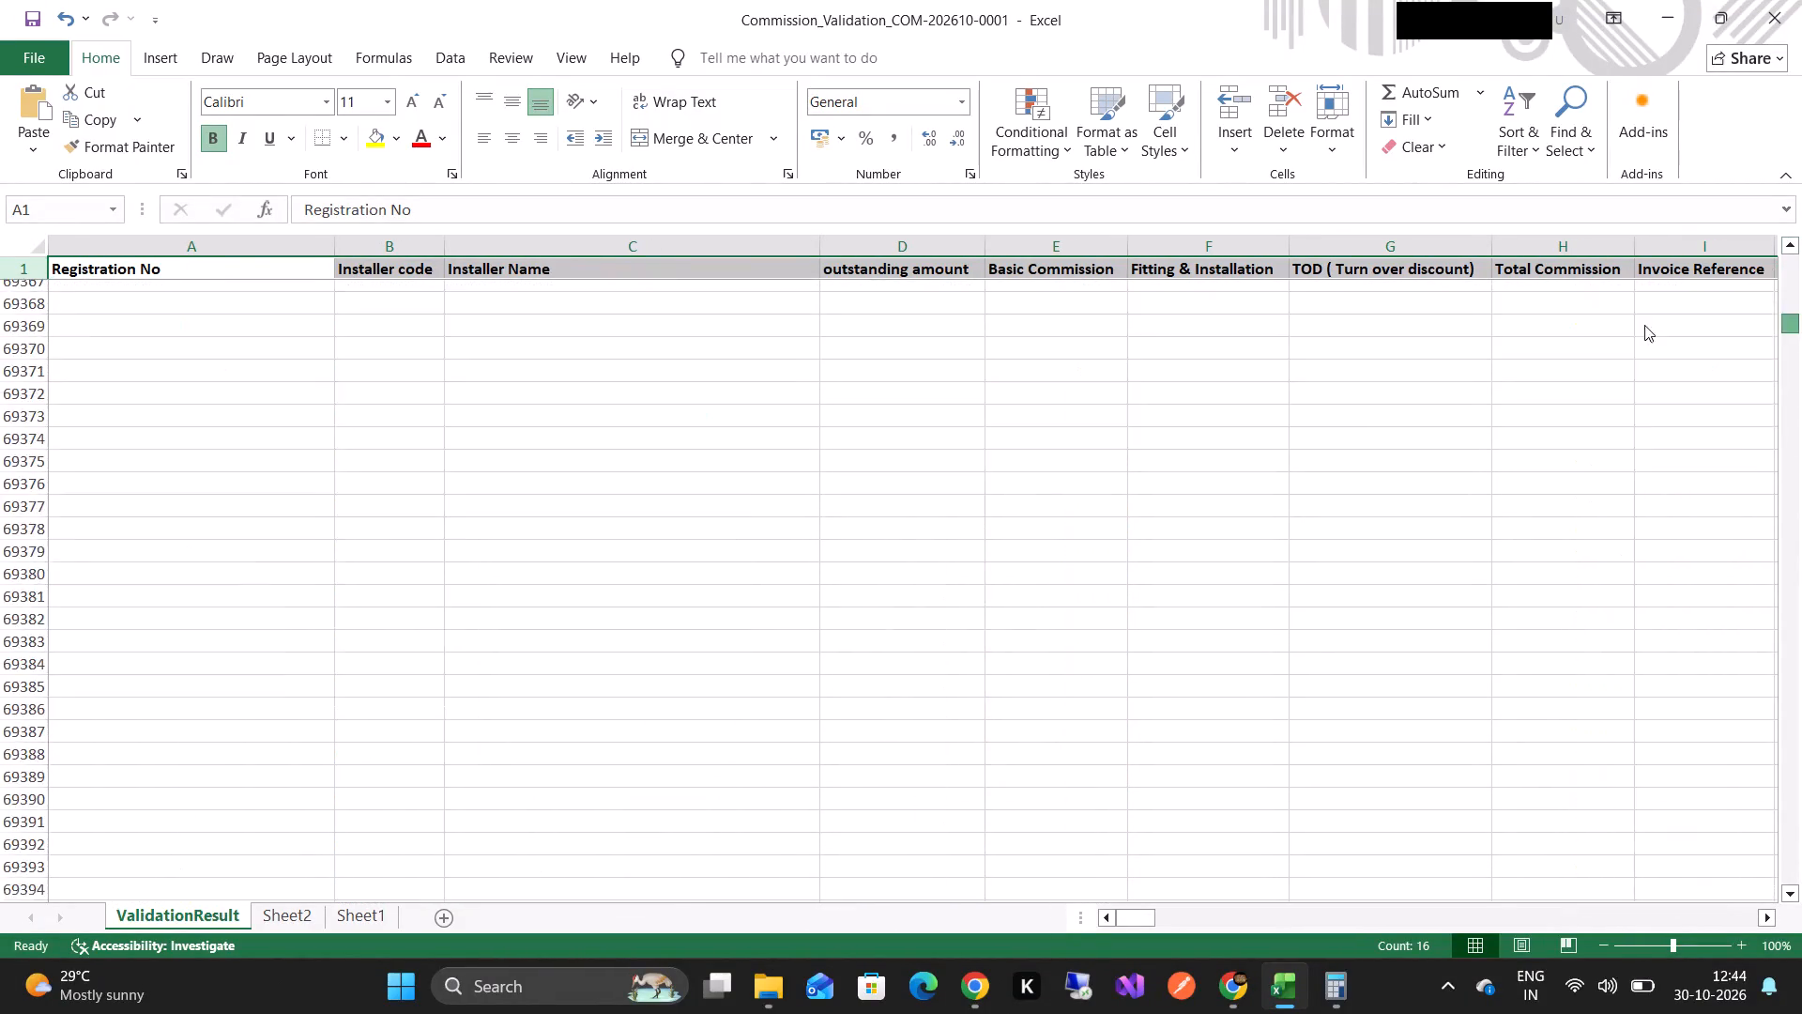
left_click(436, 267)
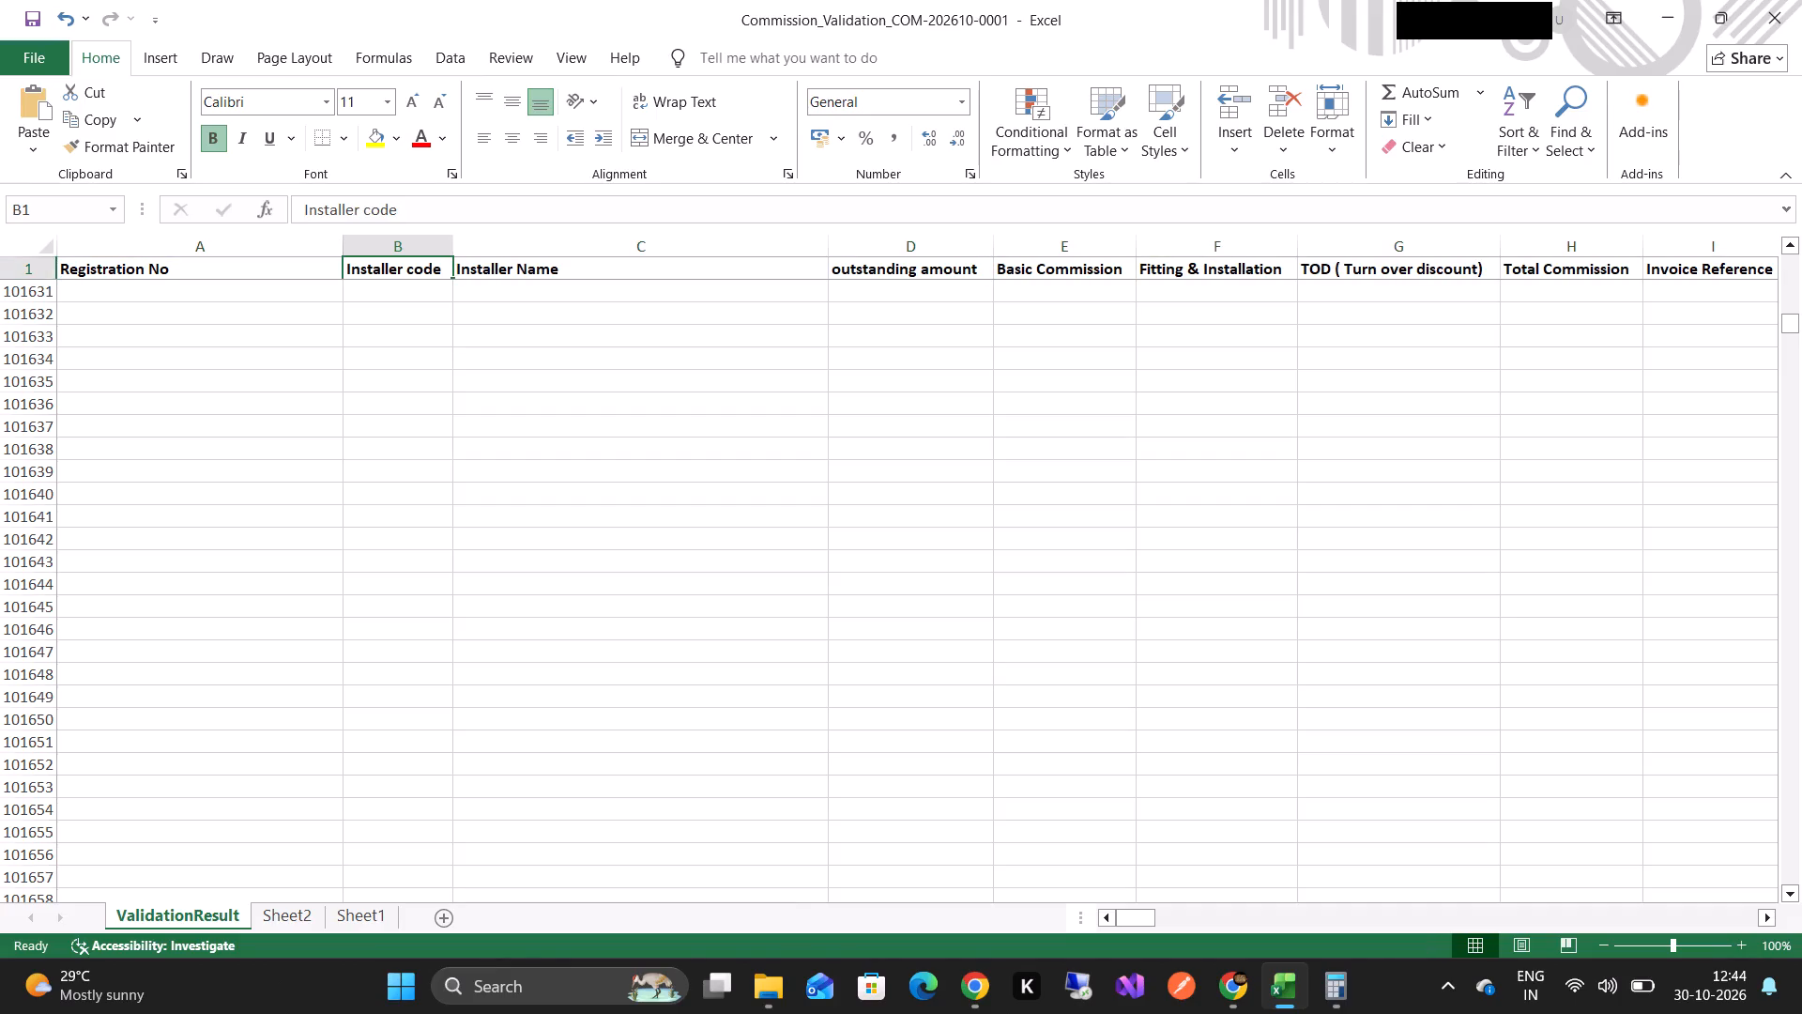
scroll(486, 263, "up", 11)
scroll(333, 376, "up", 11)
scroll(395, 344, "up", 14)
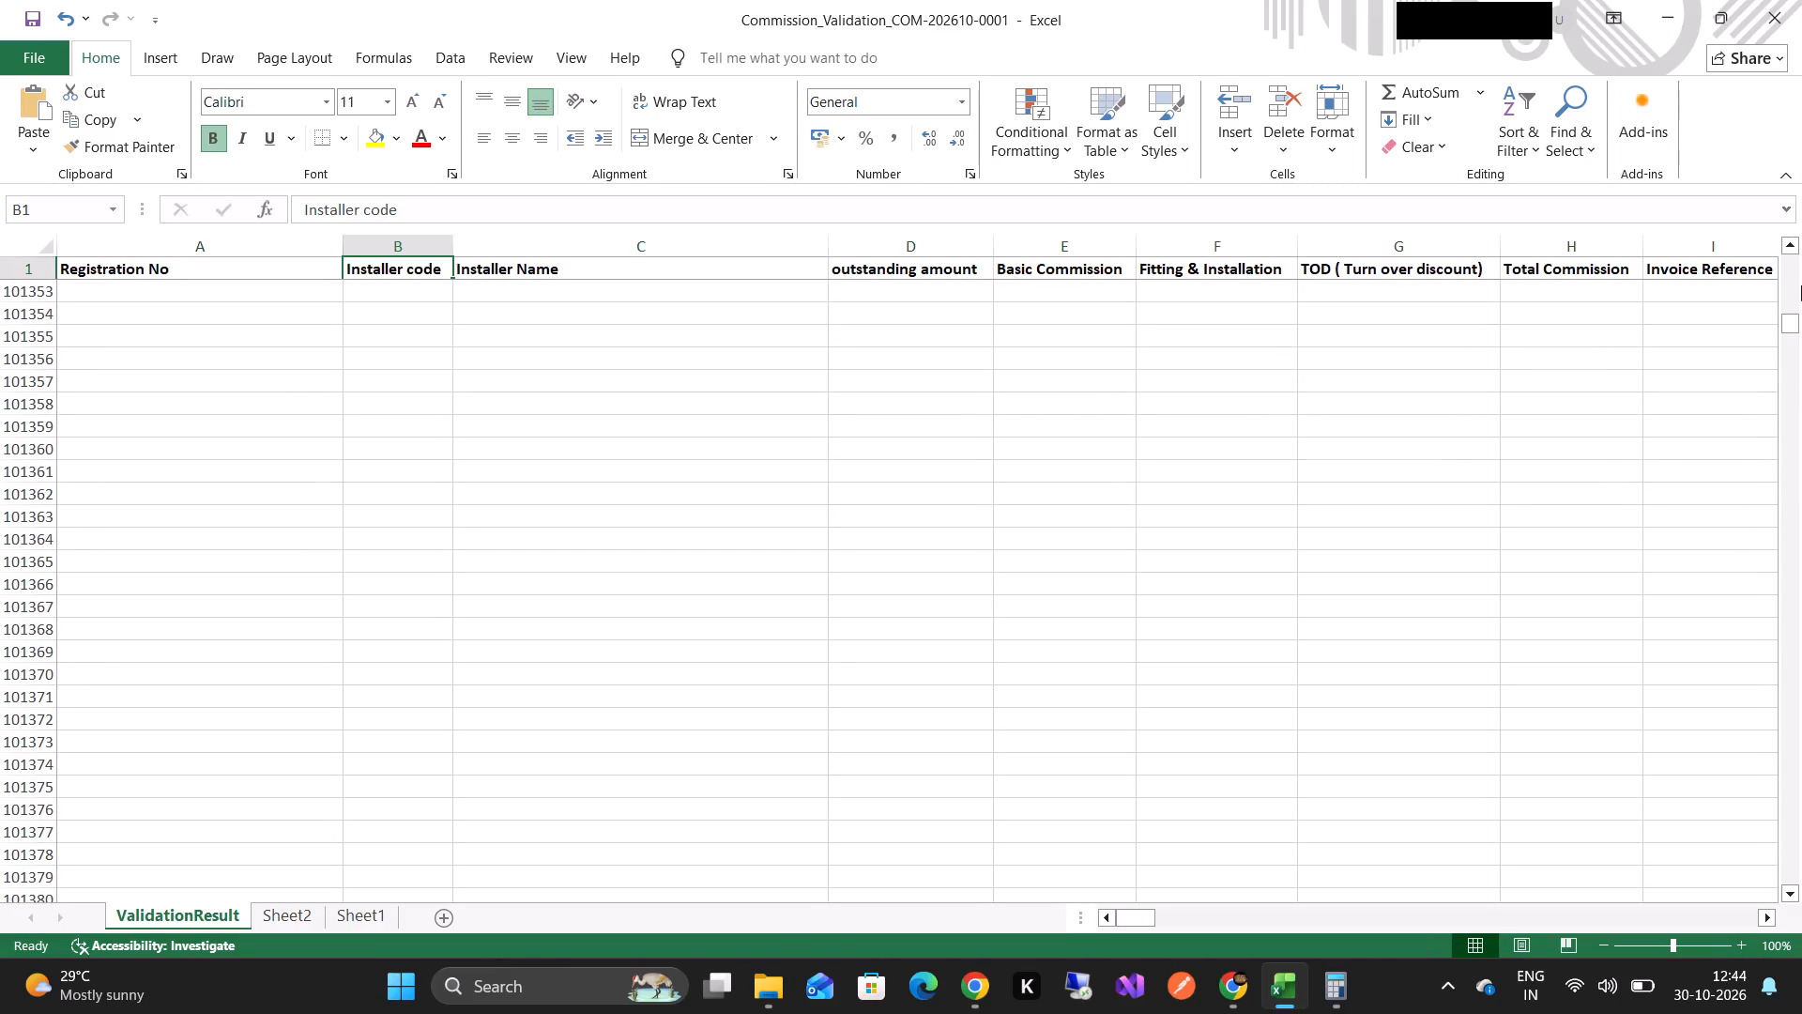
left_click(1690, 7)
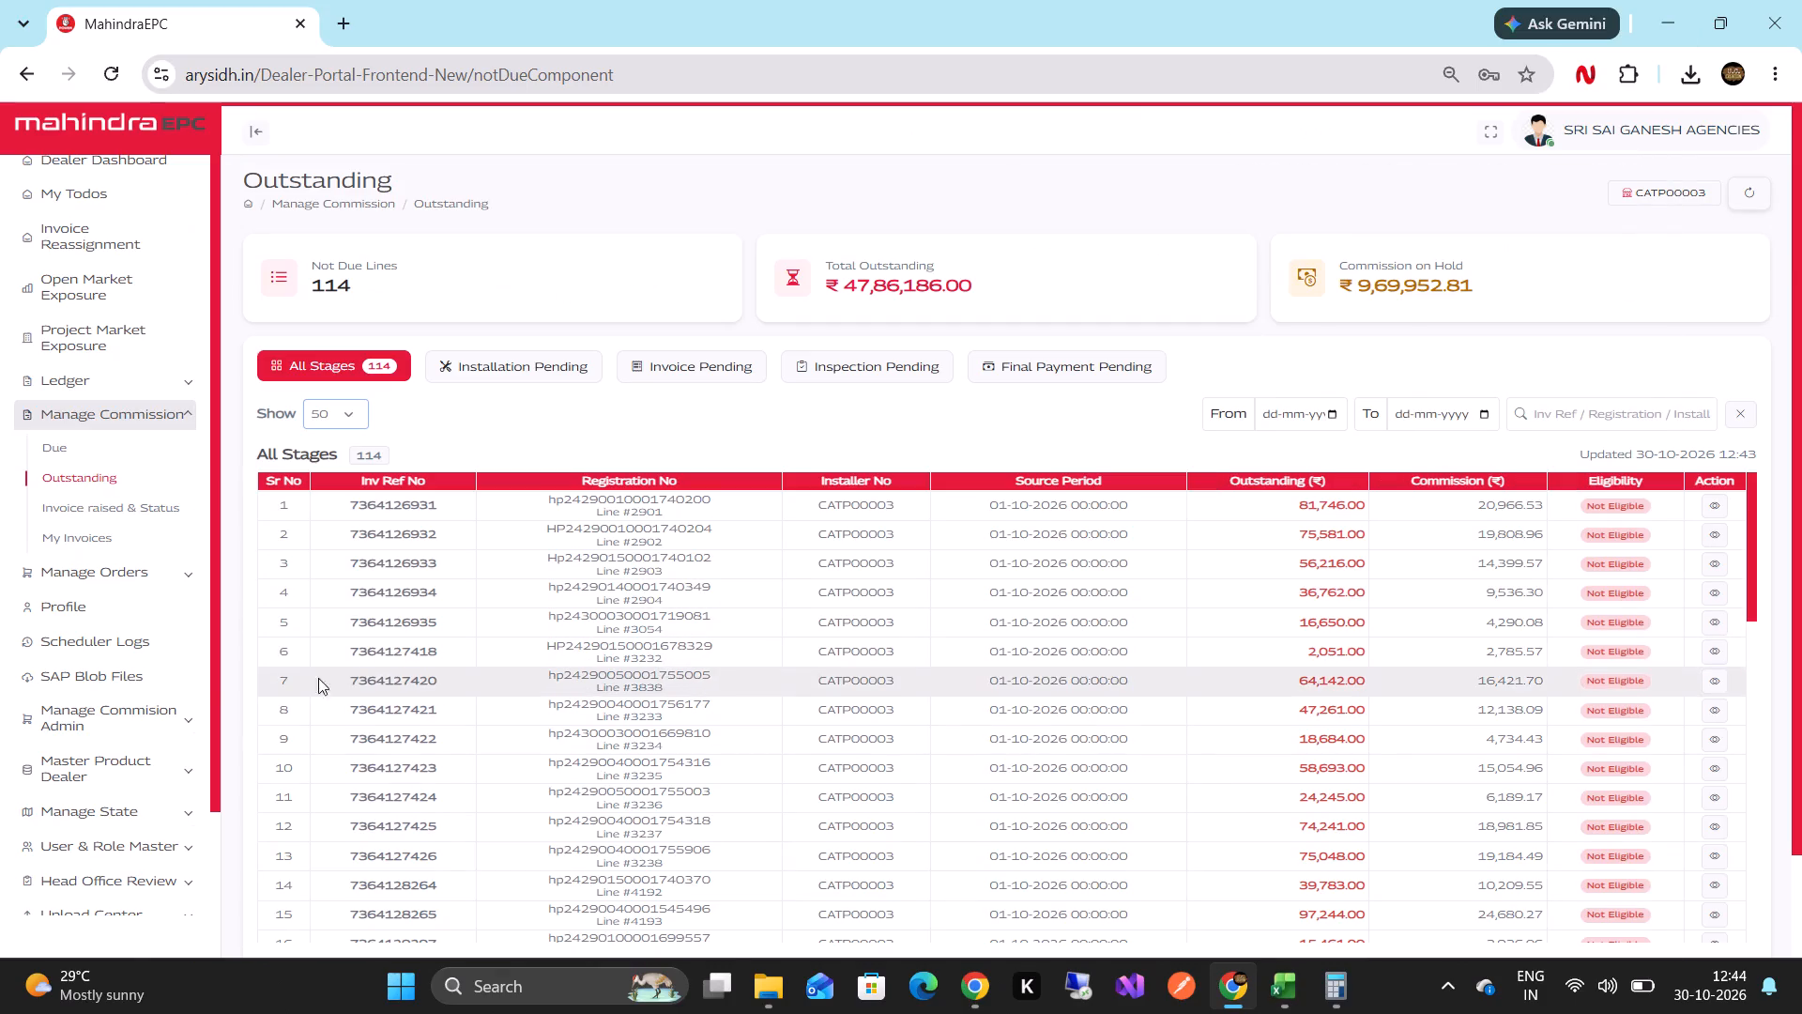
left_click(117, 714)
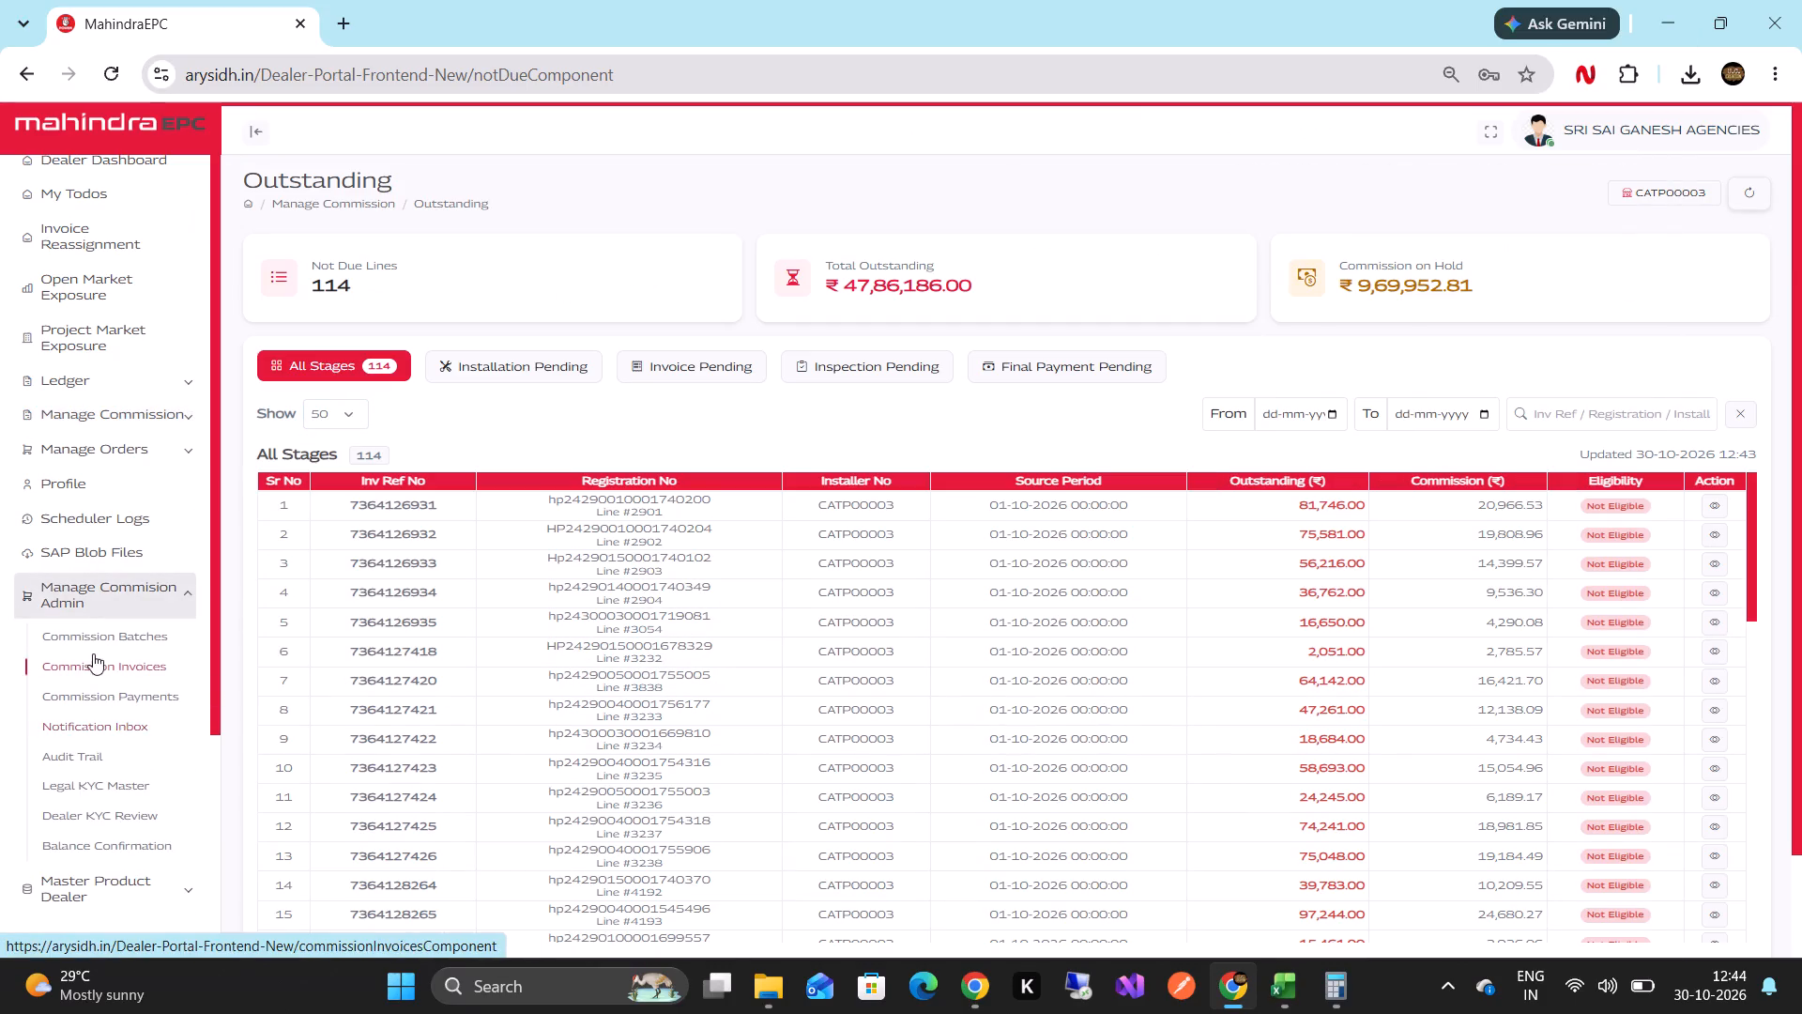
left_click(94, 639)
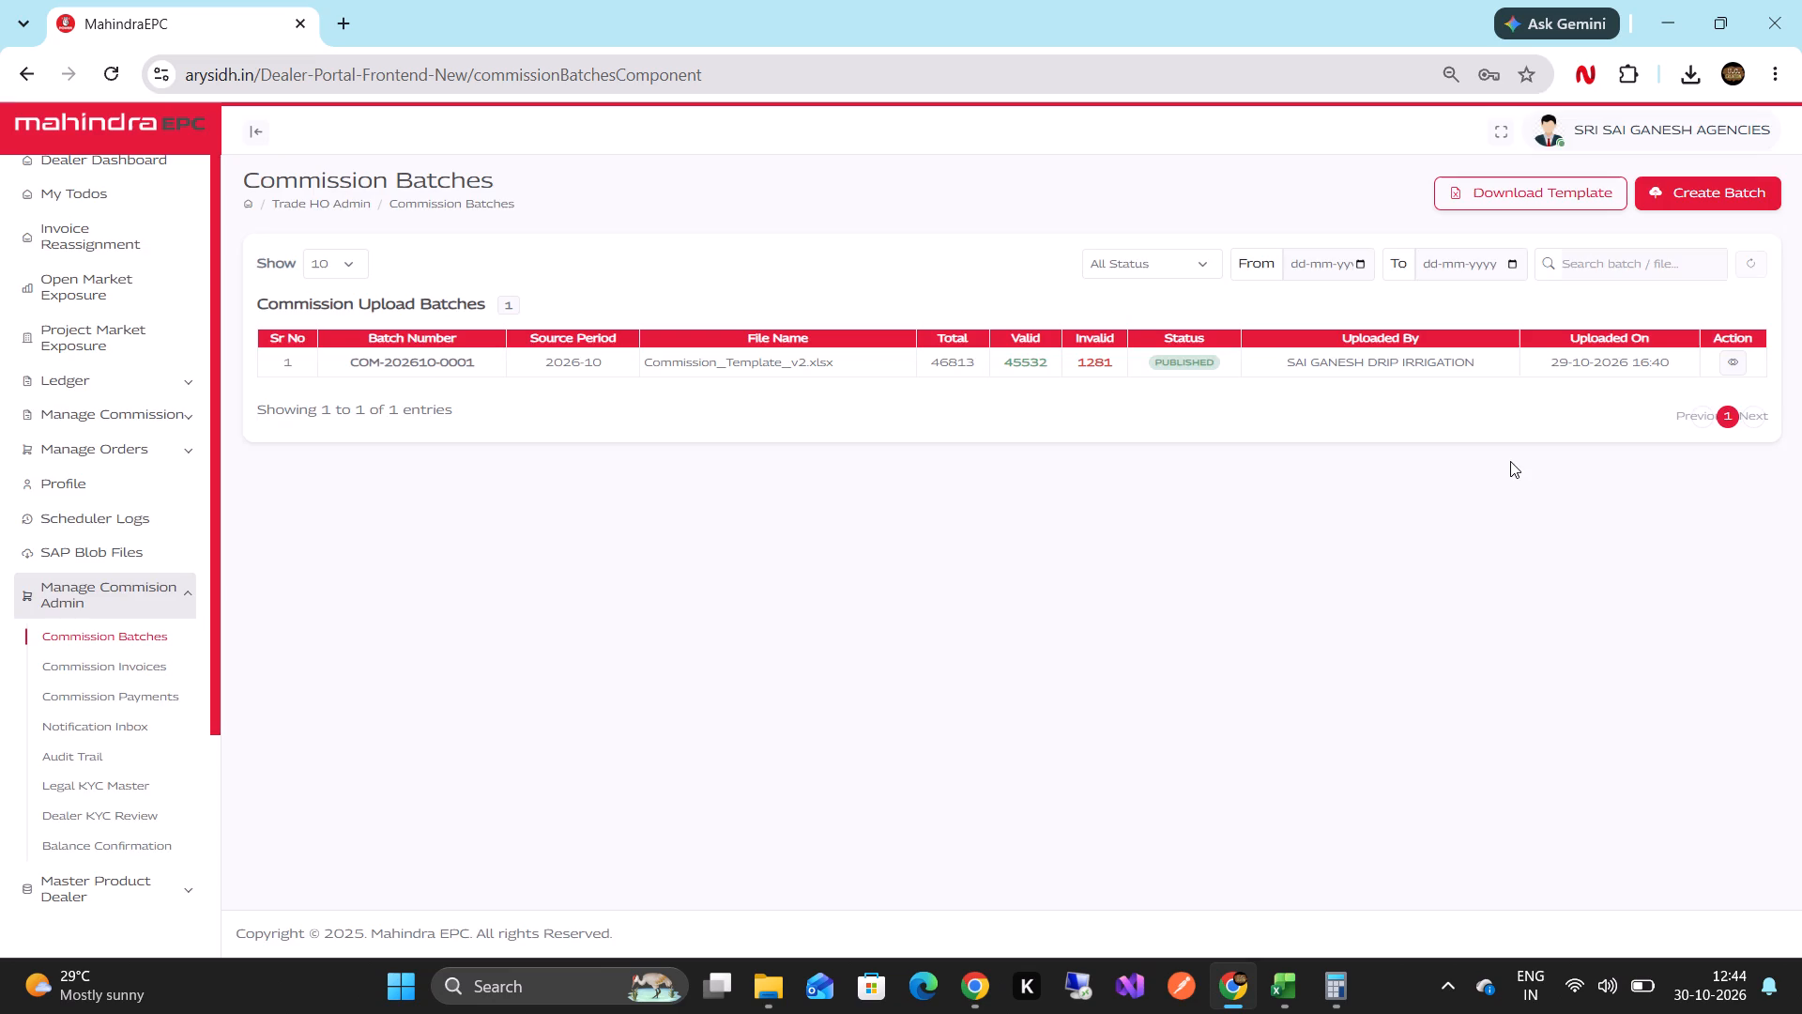
left_click(1742, 362)
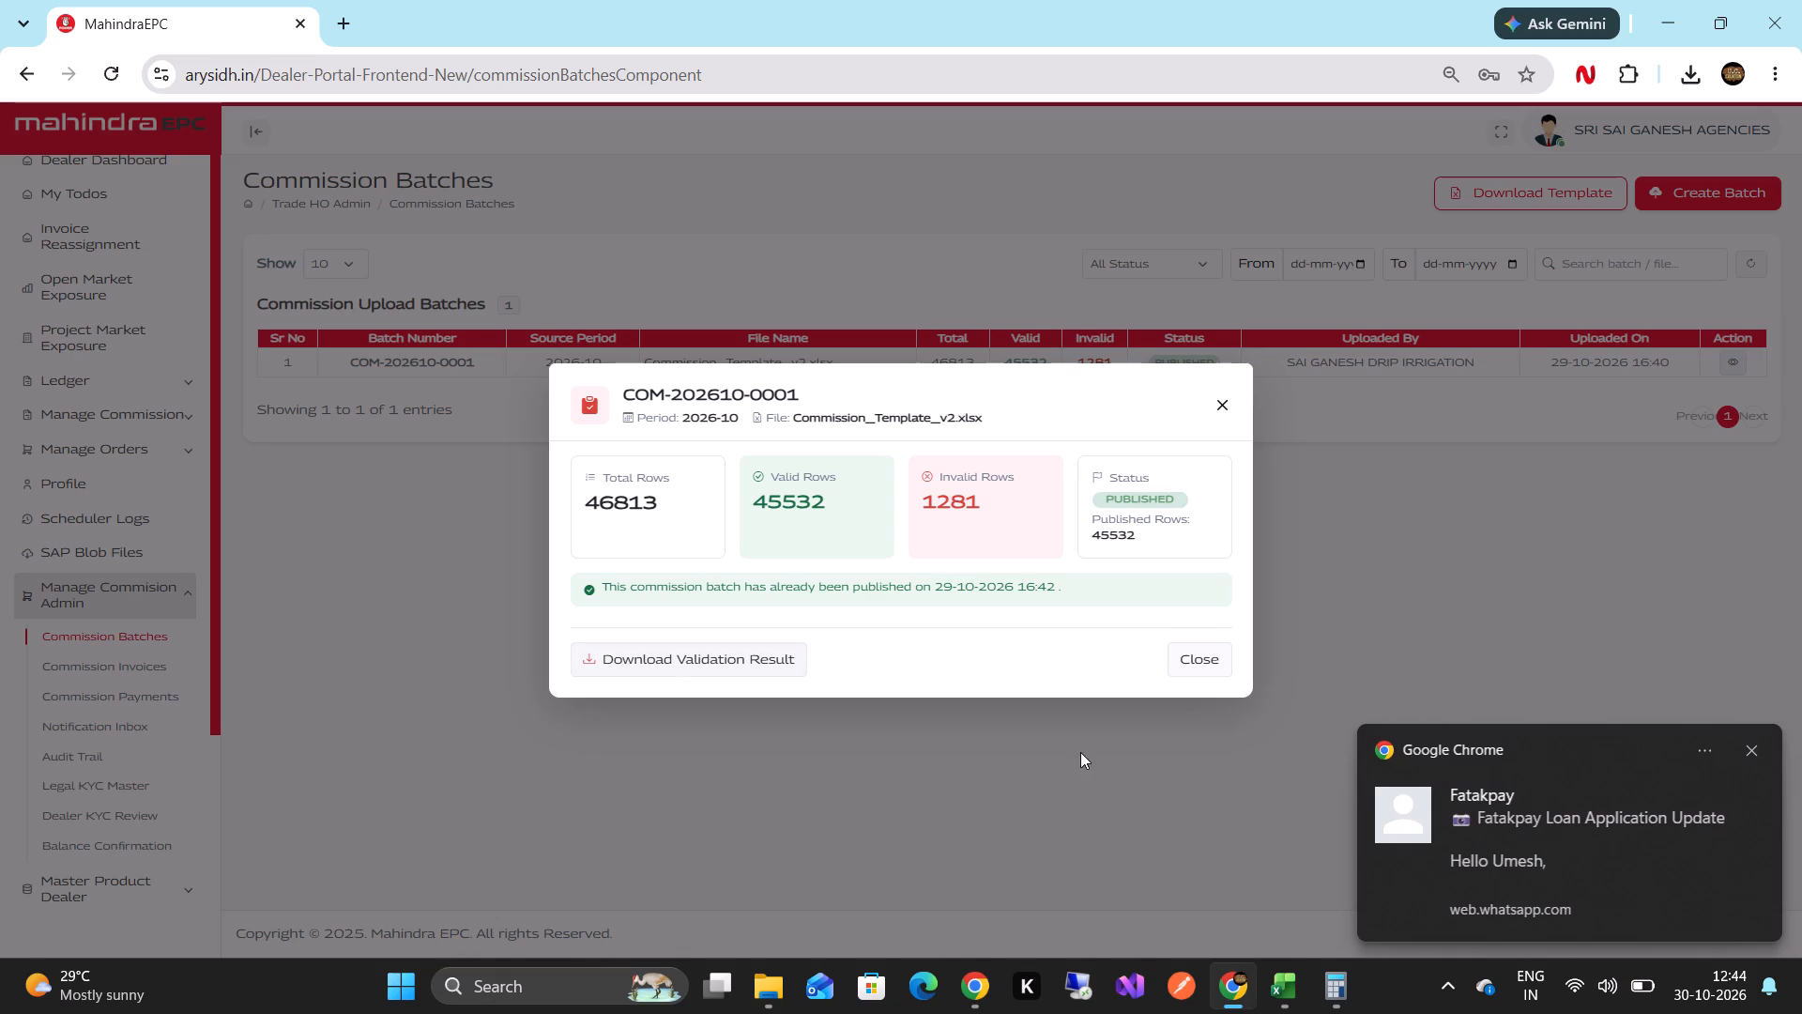
Dismiss the Chrome notification pop-up covering part of the Commission Batches page.
left_click(1749, 752)
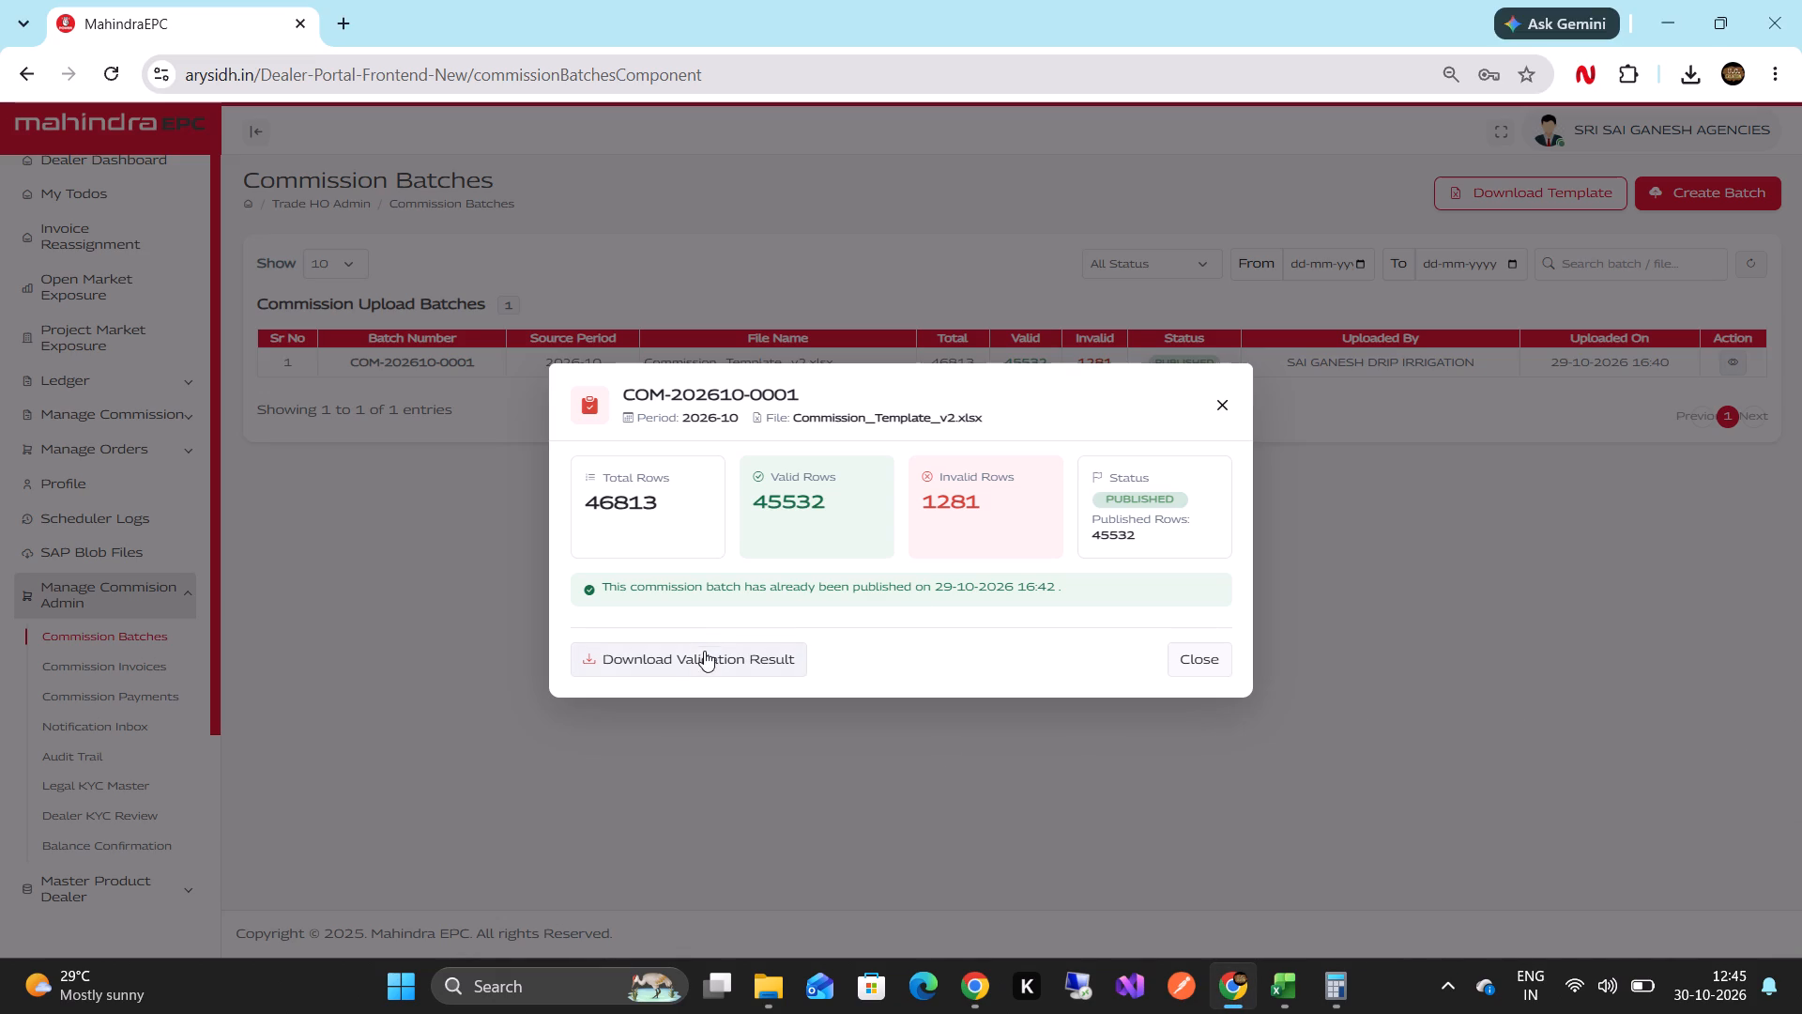
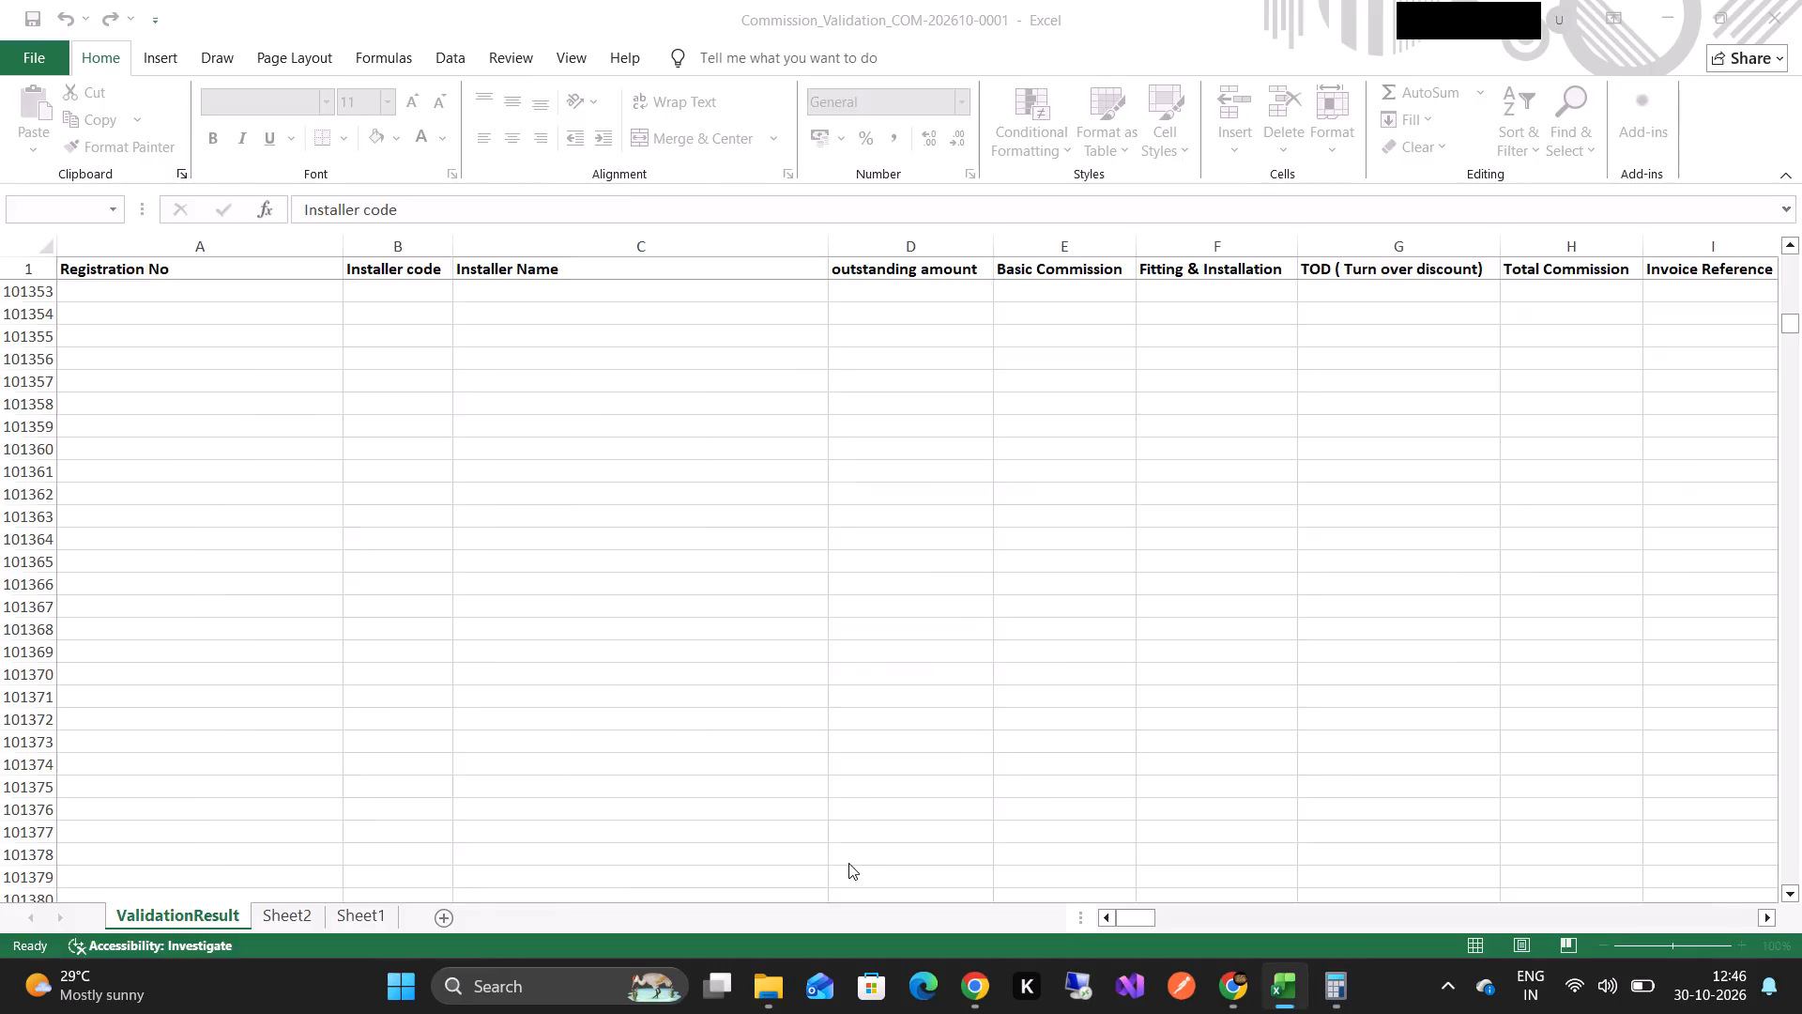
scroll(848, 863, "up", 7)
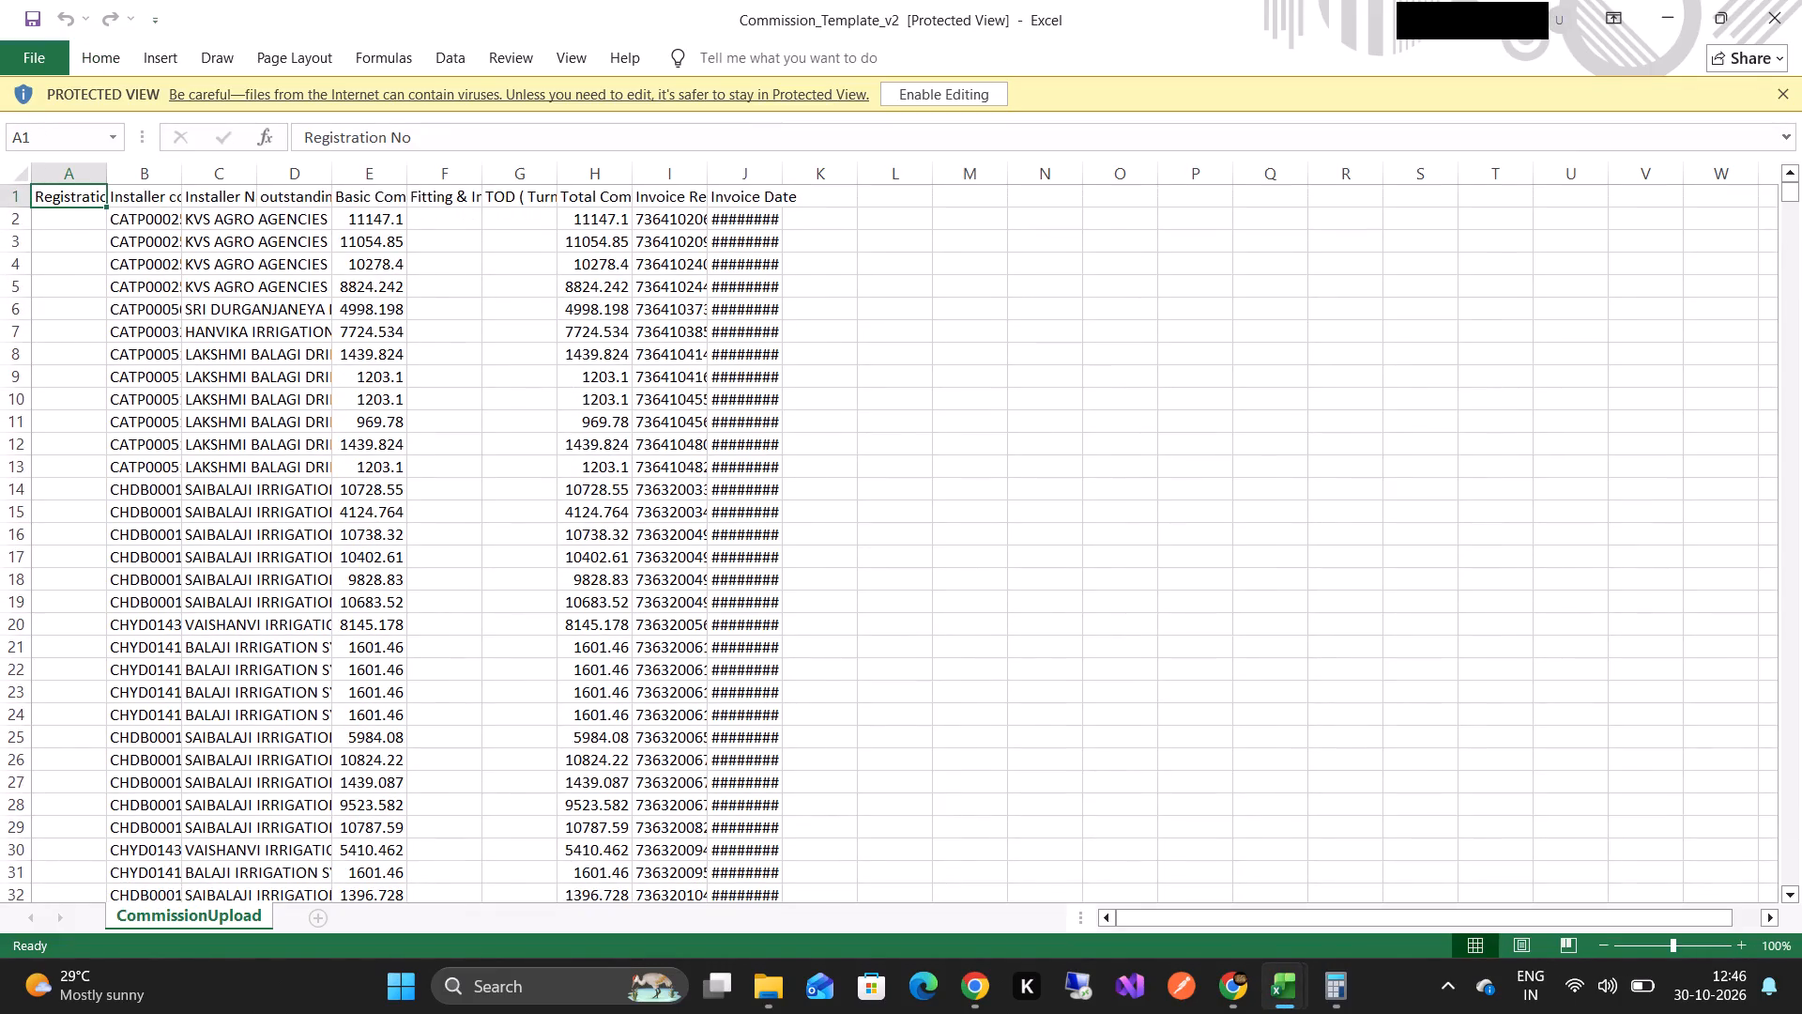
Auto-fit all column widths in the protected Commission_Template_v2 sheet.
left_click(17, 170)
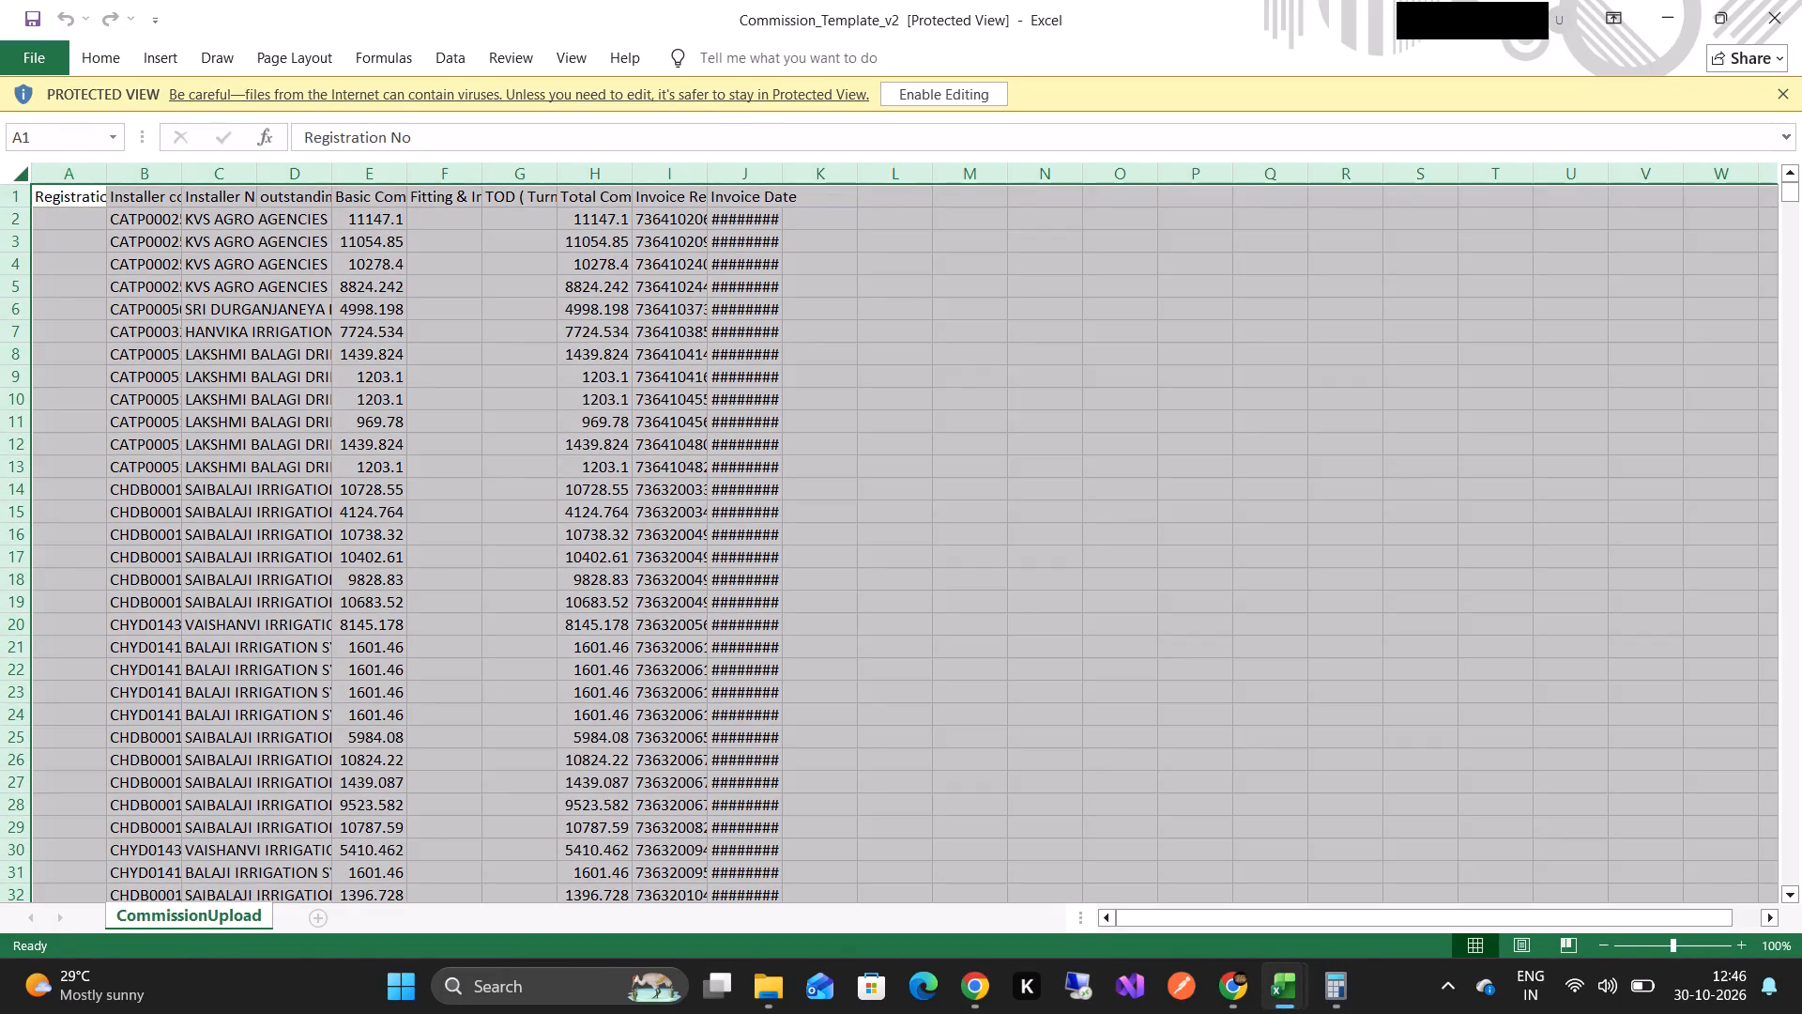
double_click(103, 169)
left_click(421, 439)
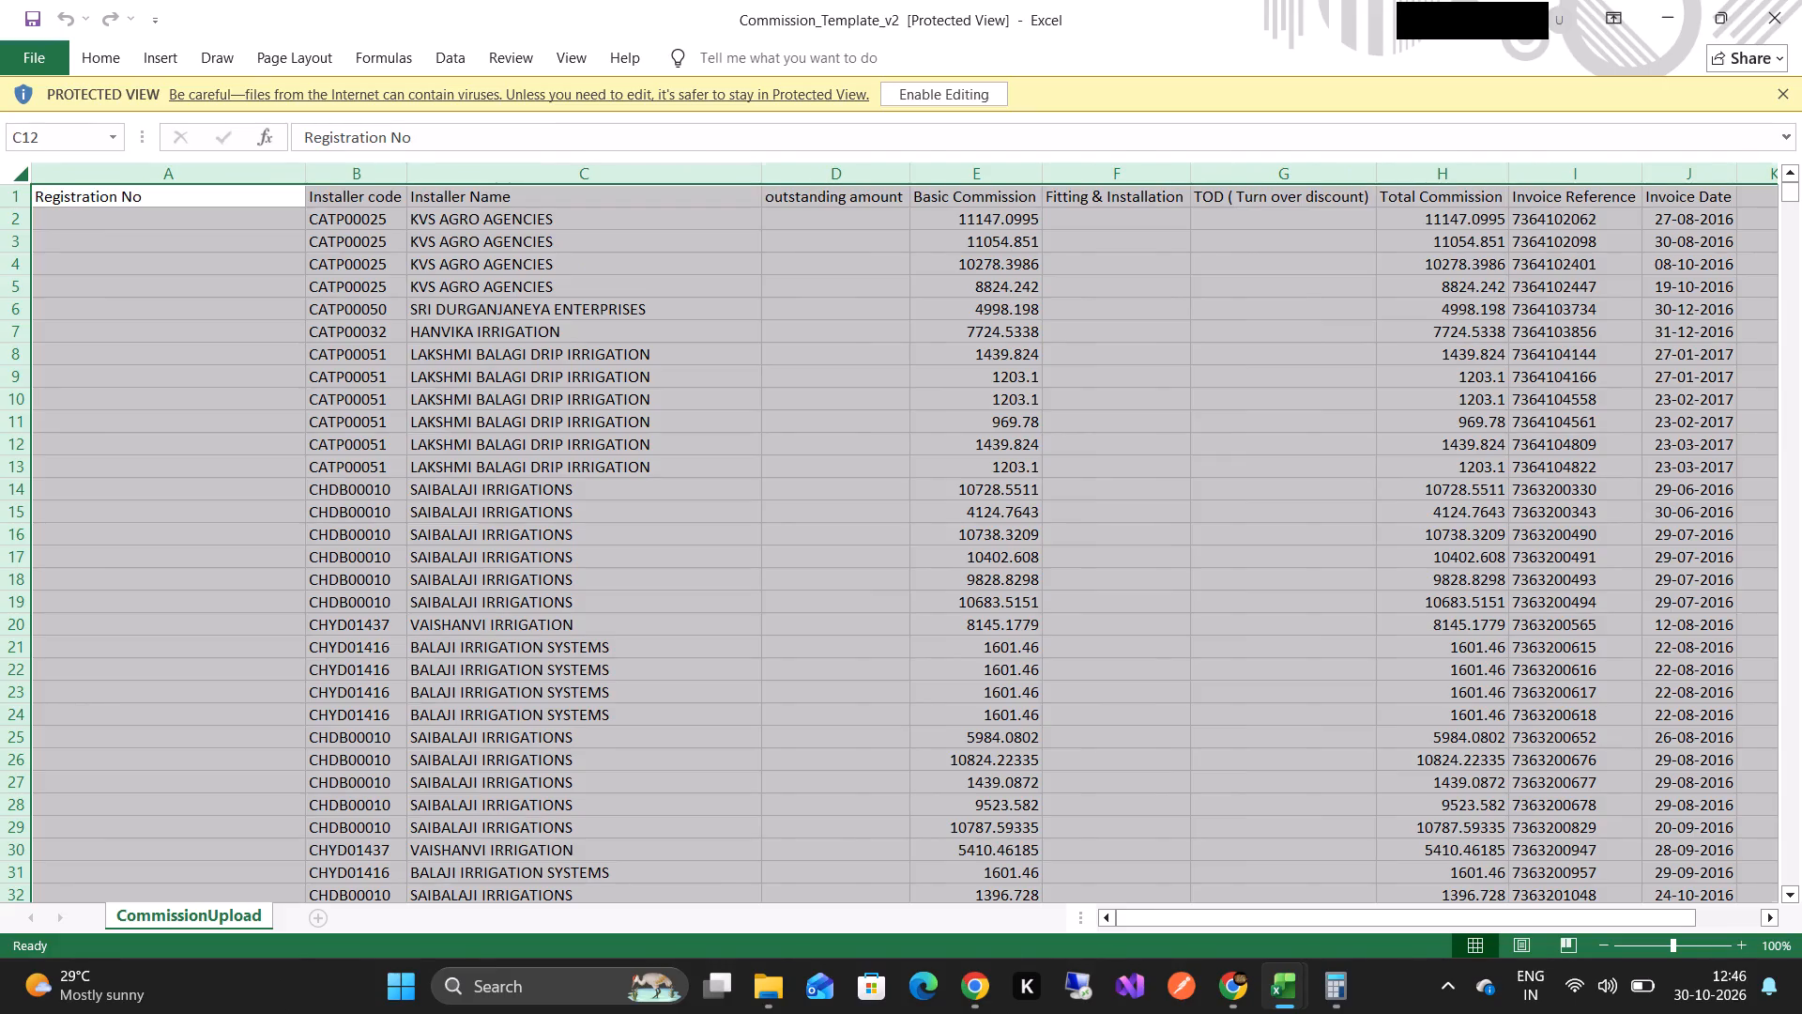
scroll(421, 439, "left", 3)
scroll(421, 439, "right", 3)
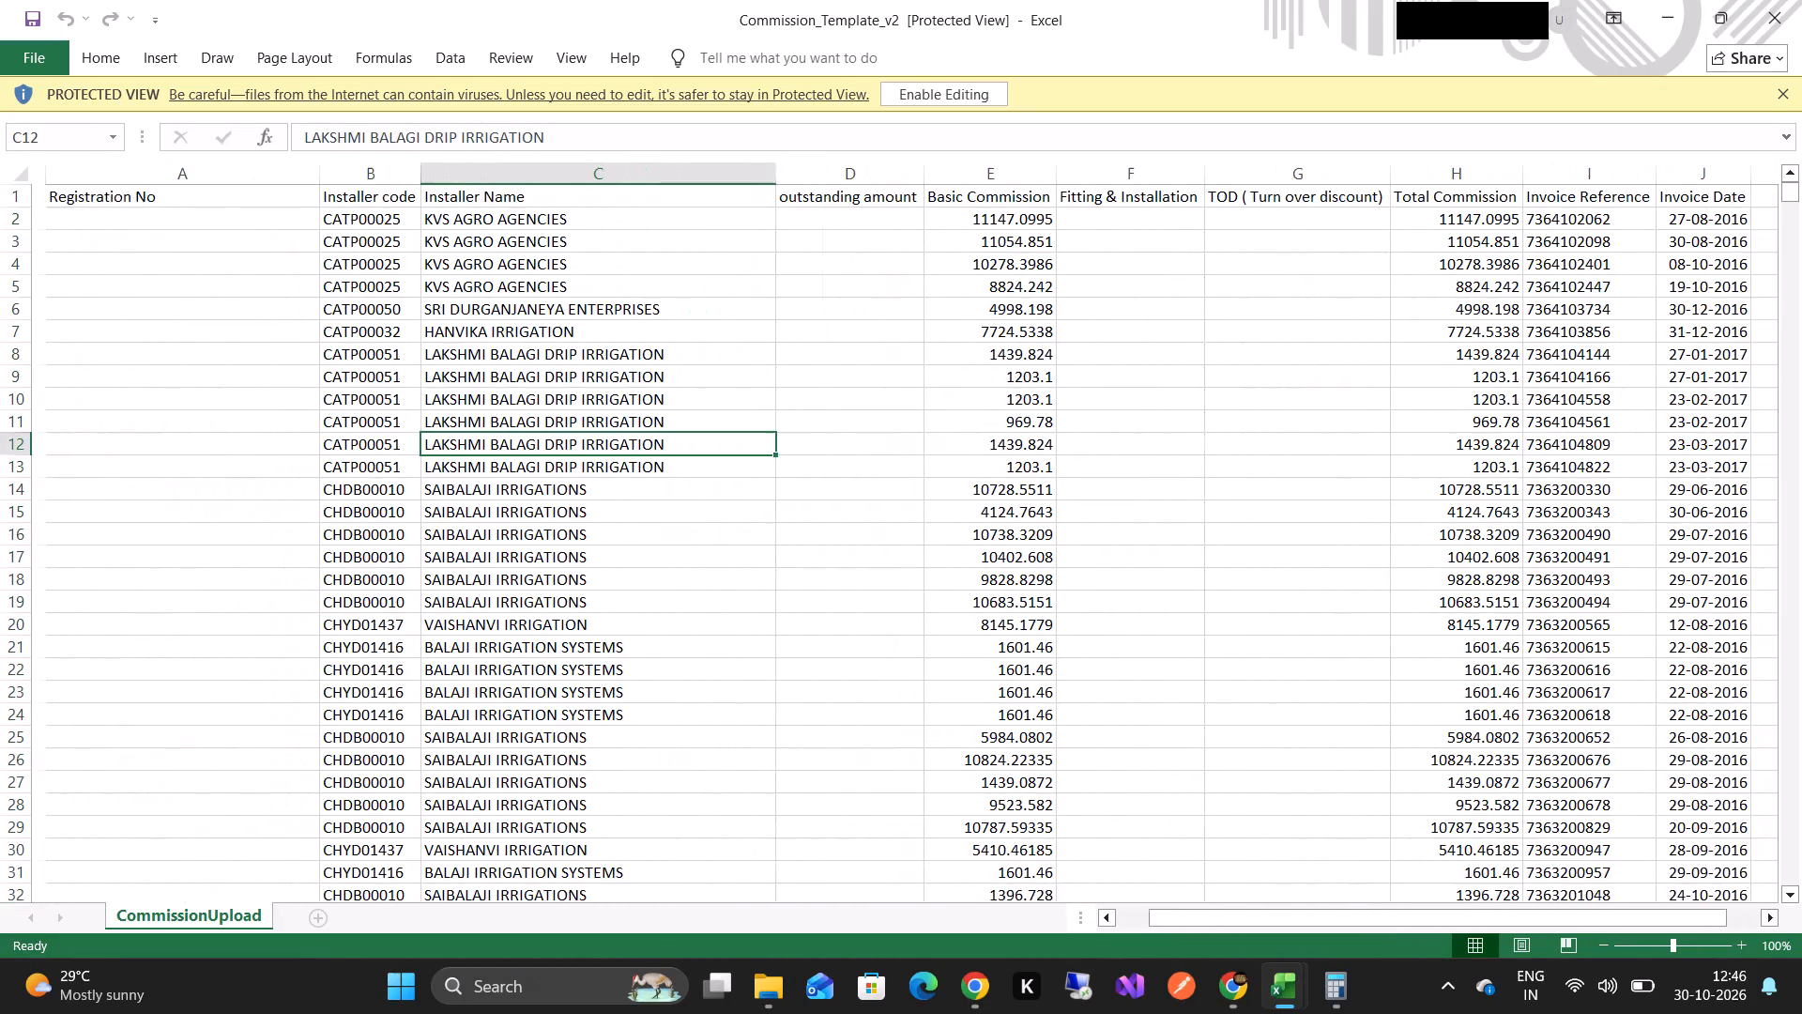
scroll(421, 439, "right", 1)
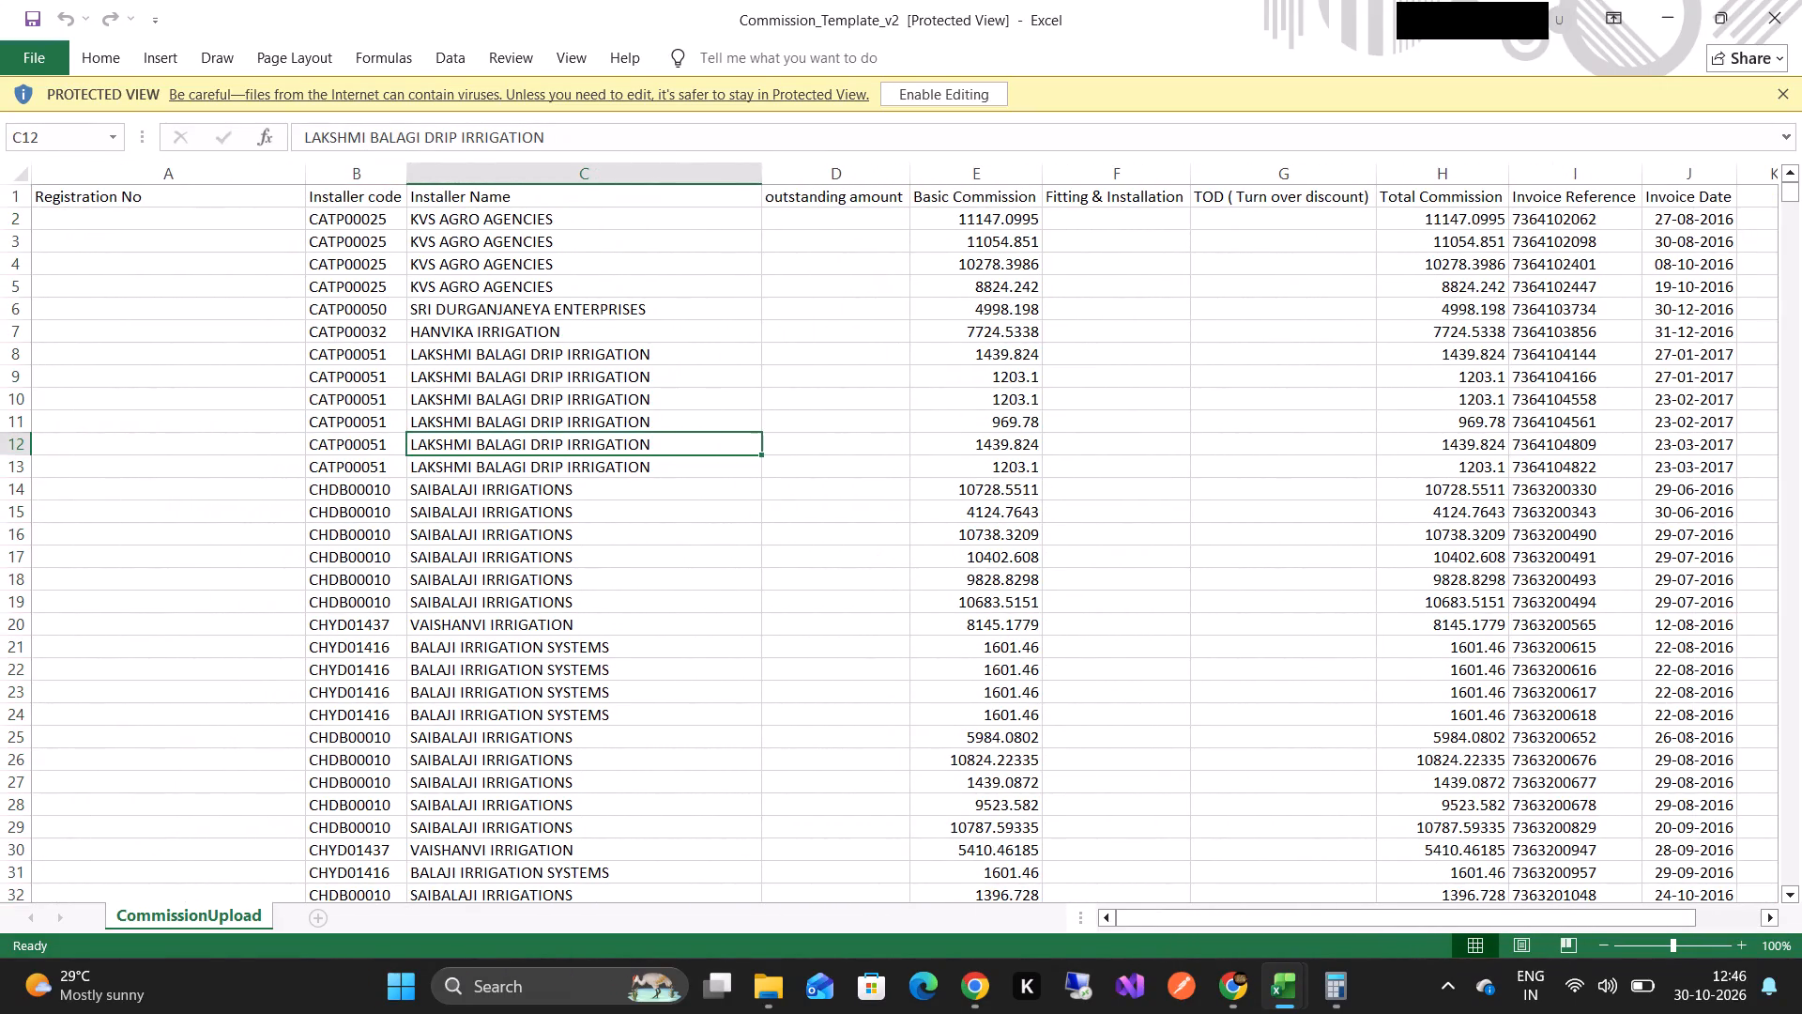
Enable editing for the protected Commission_Template_v2 workbook.
left_click(14, 175)
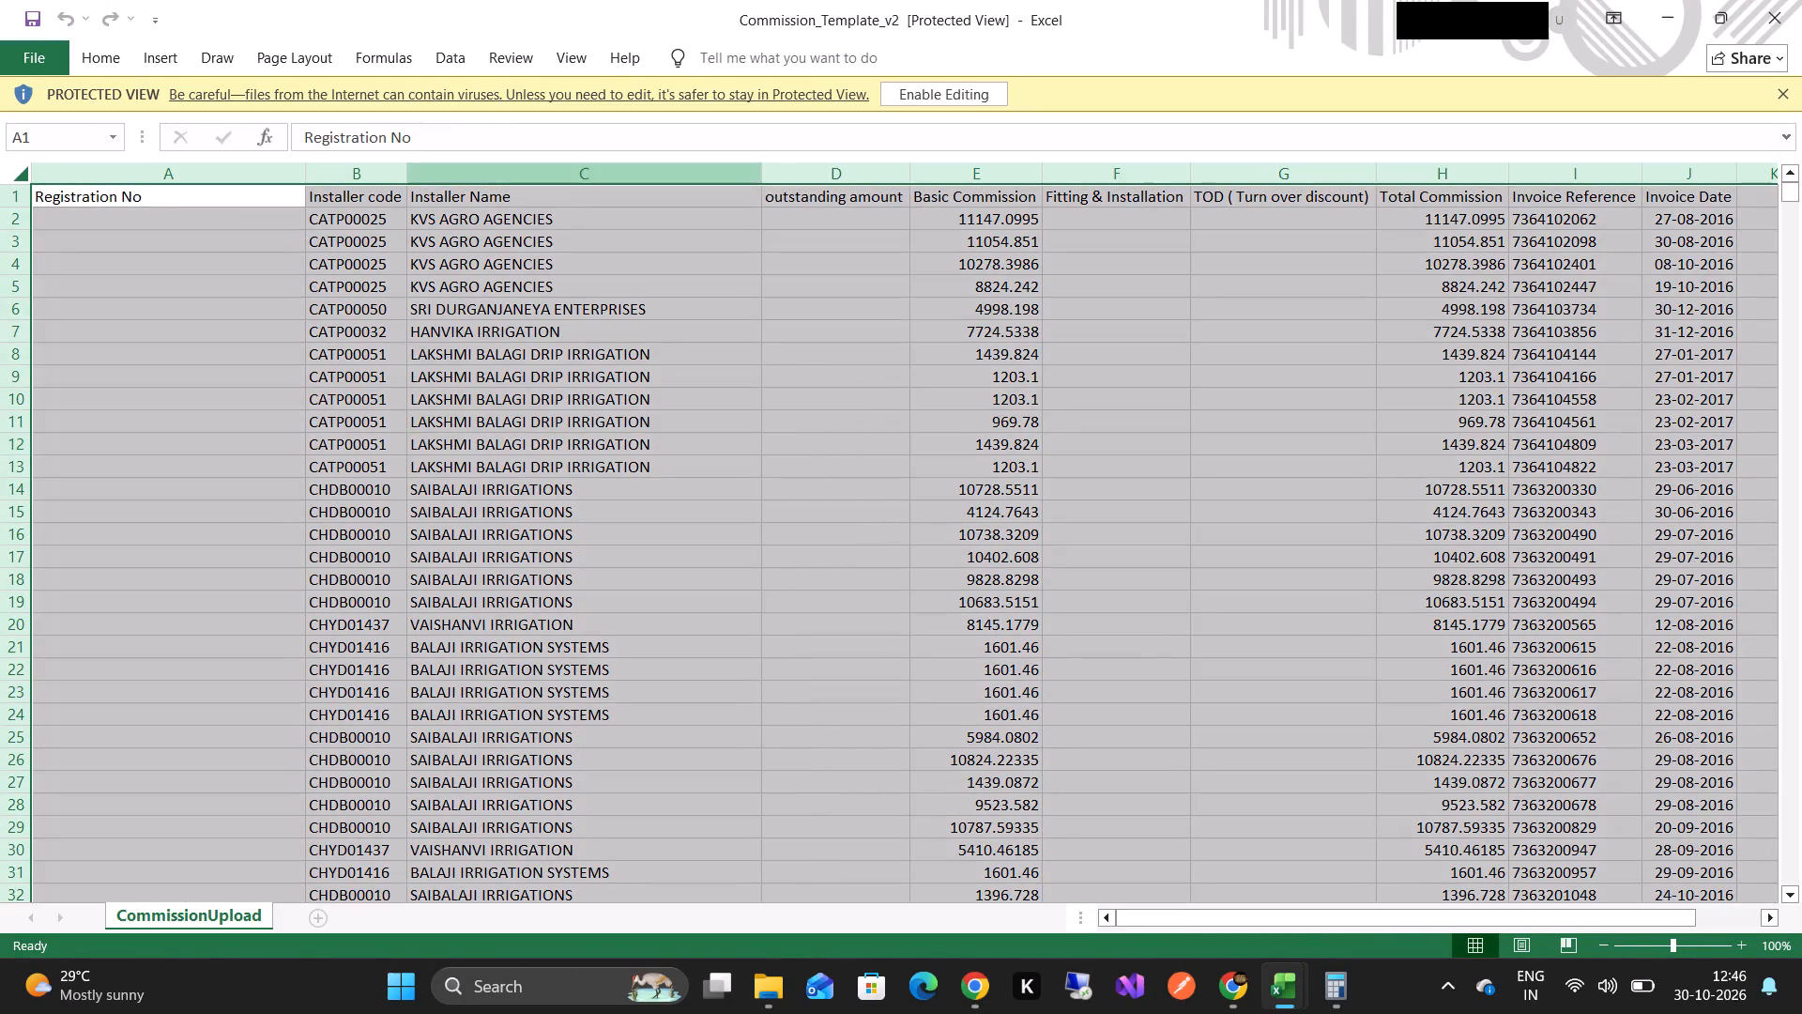
left_click(926, 81)
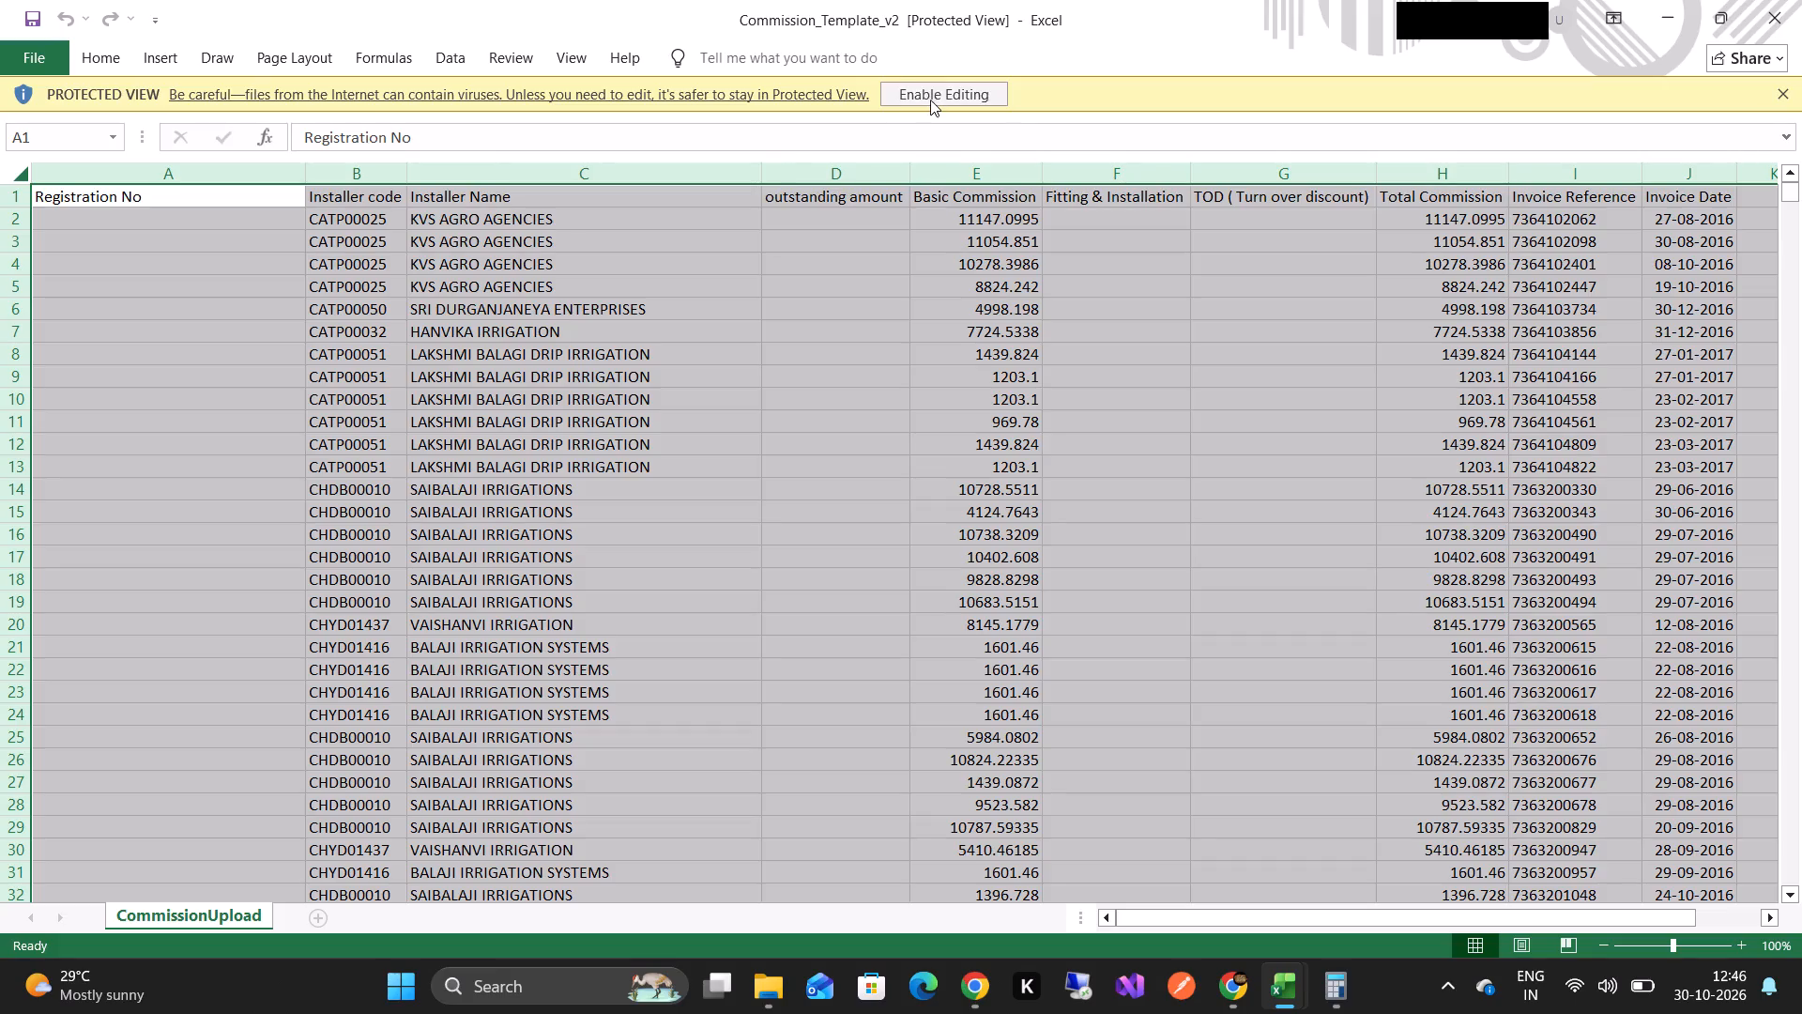
left_click(930, 100)
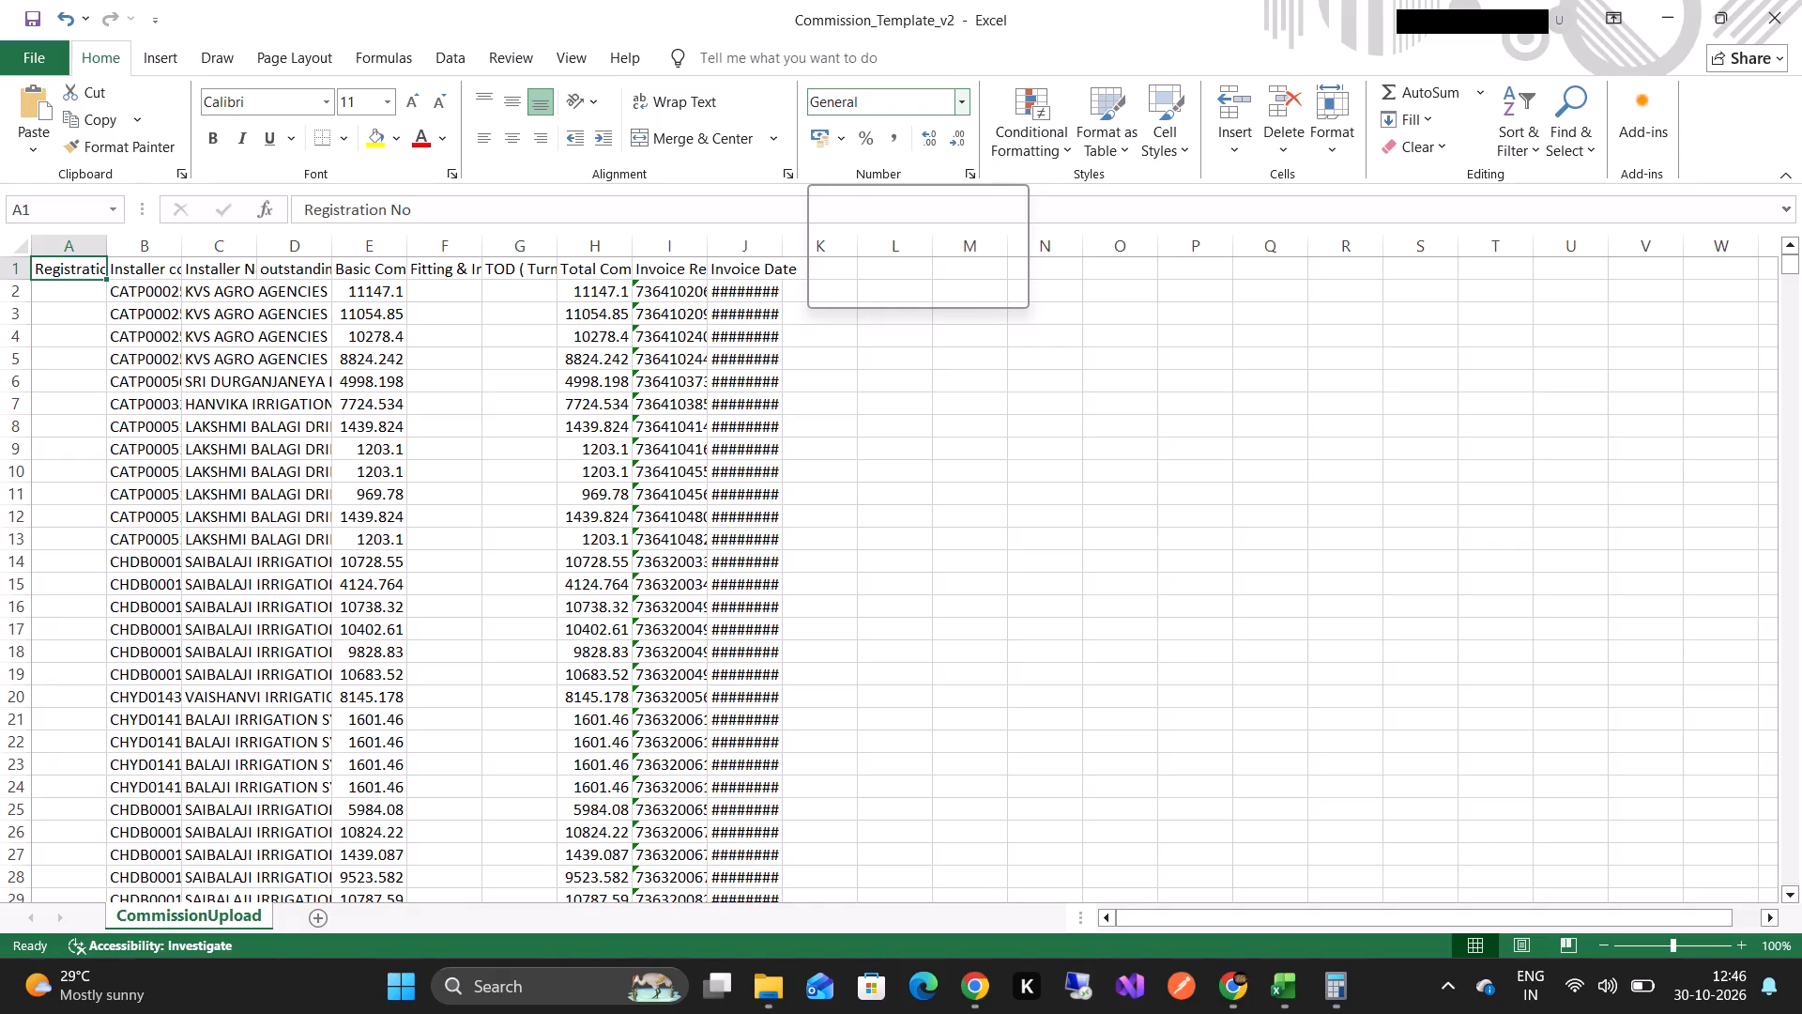
Auto-fit the width of all columns on the CommissionUpload sheet.
scroll(930, 100, "up", 2)
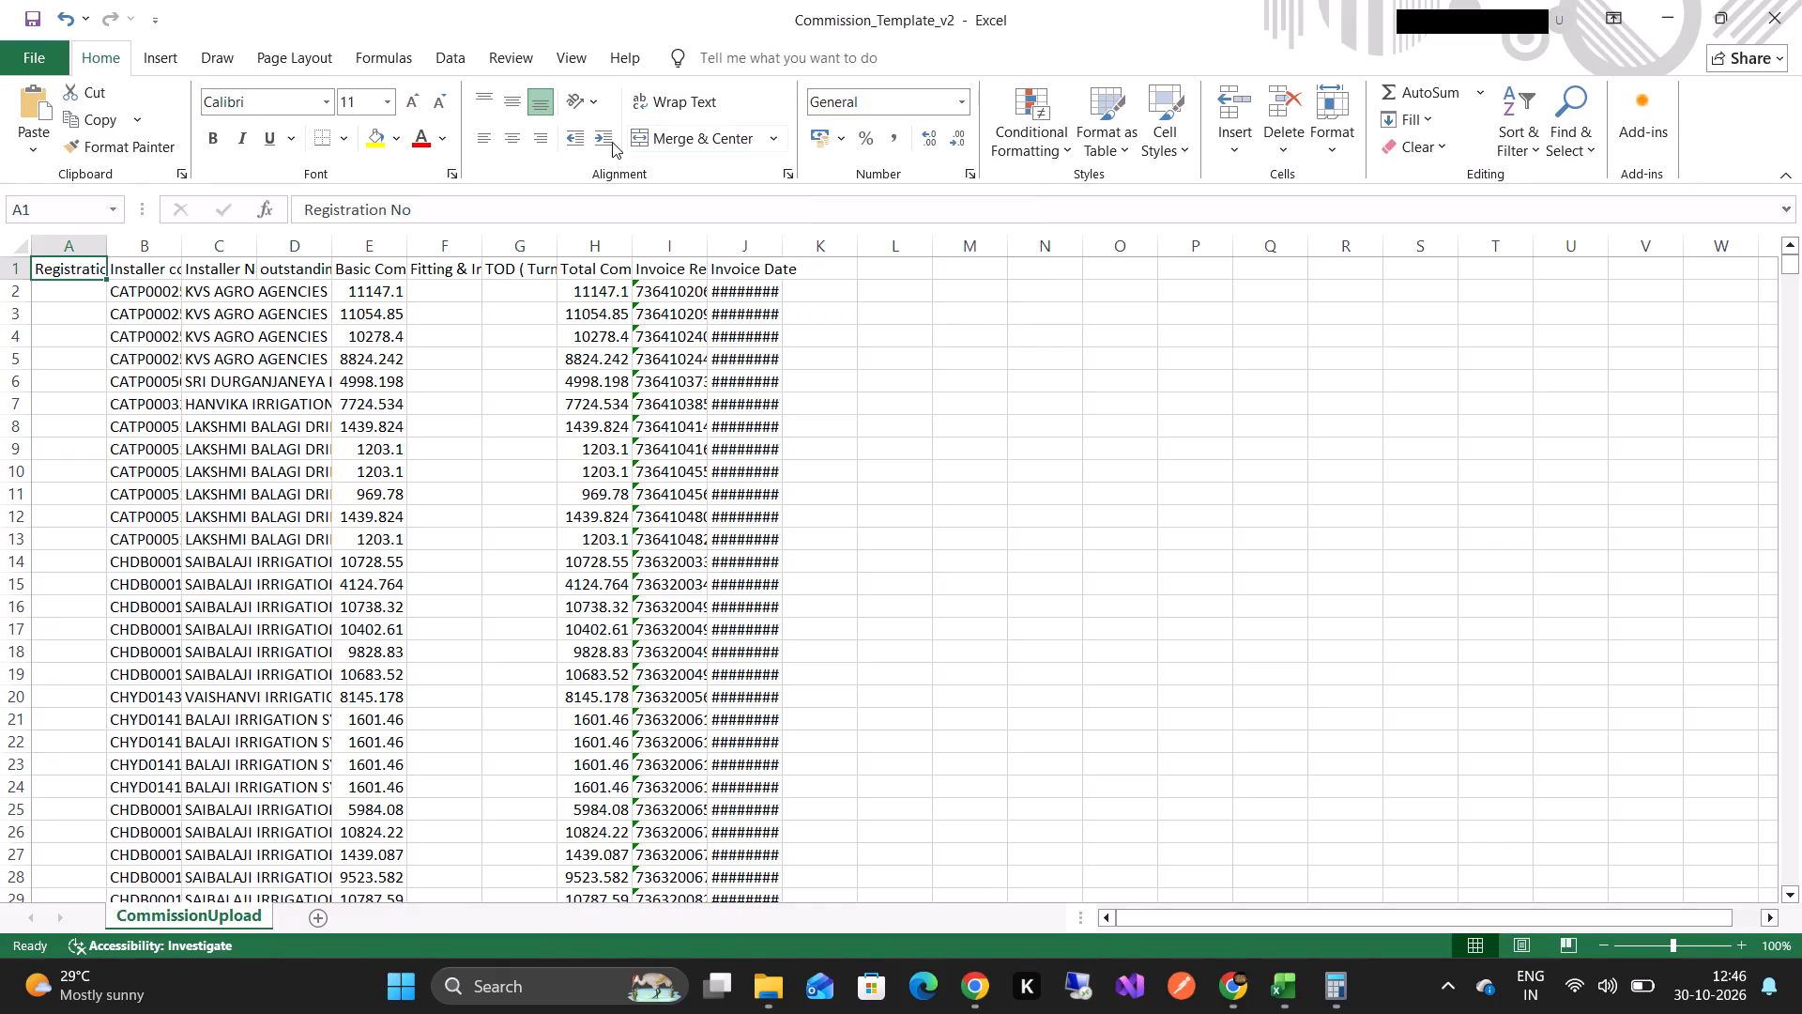
left_click(11, 244)
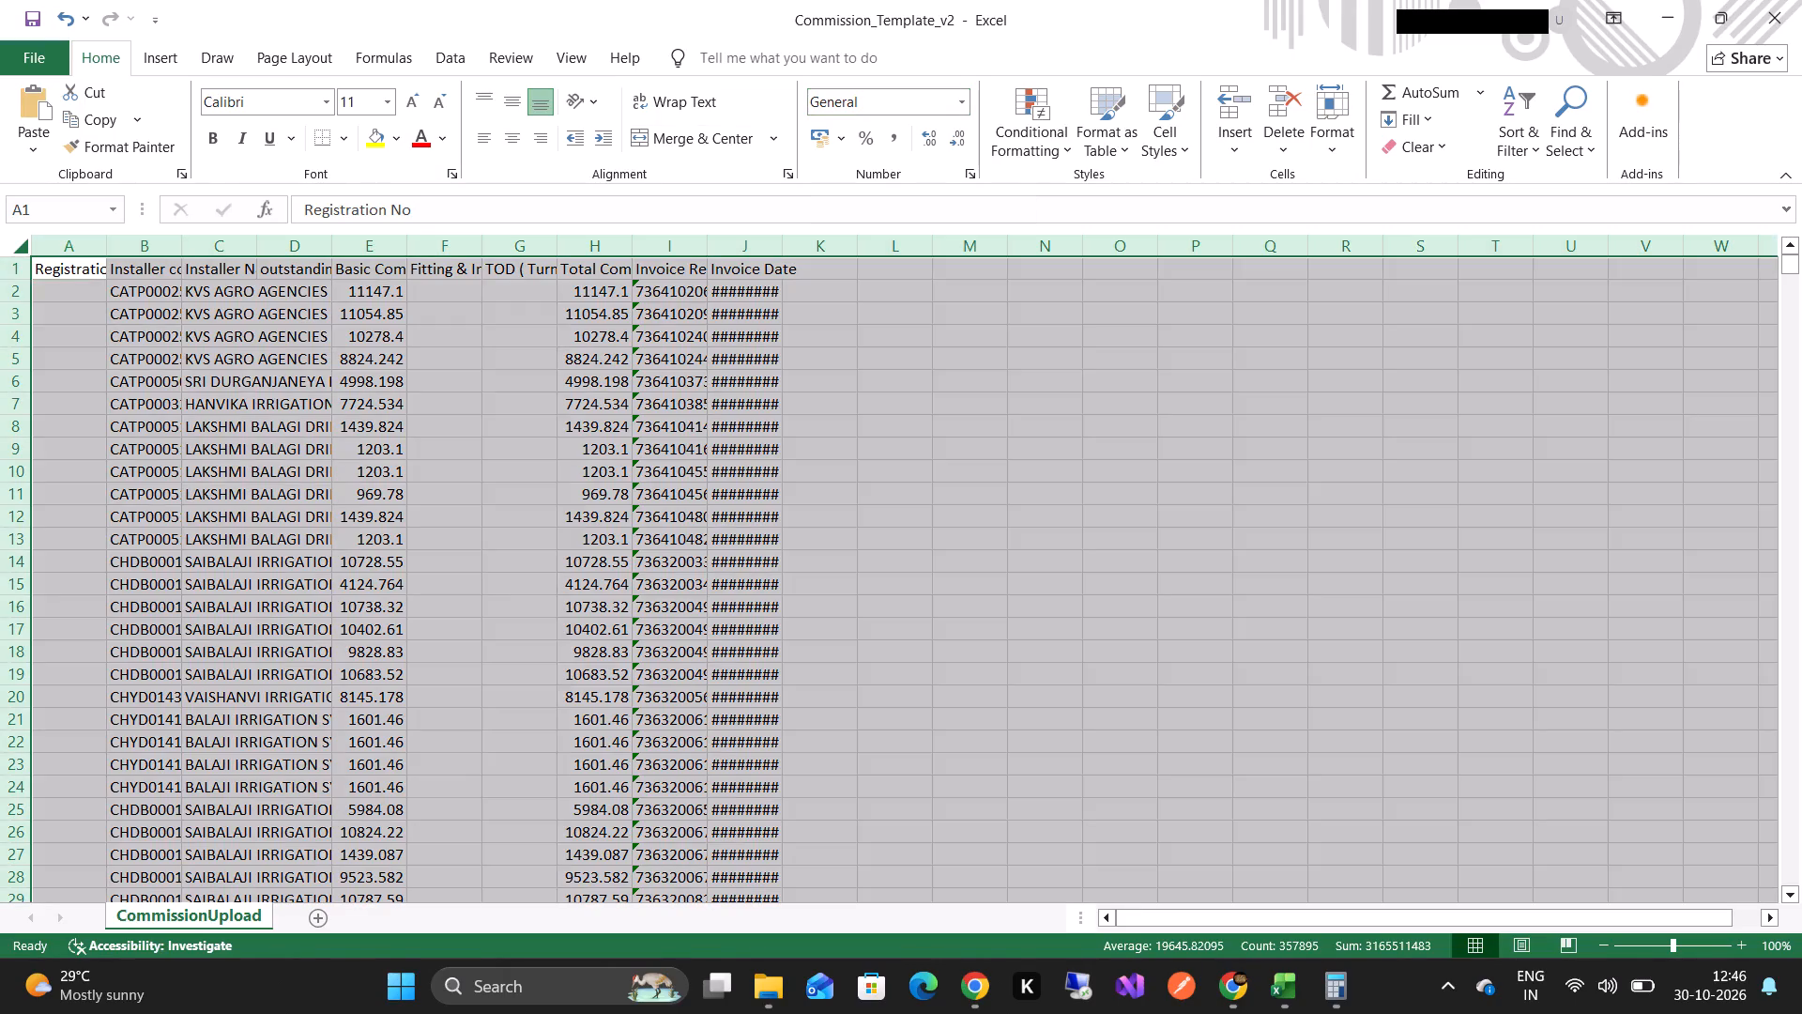
double_click(98, 245)
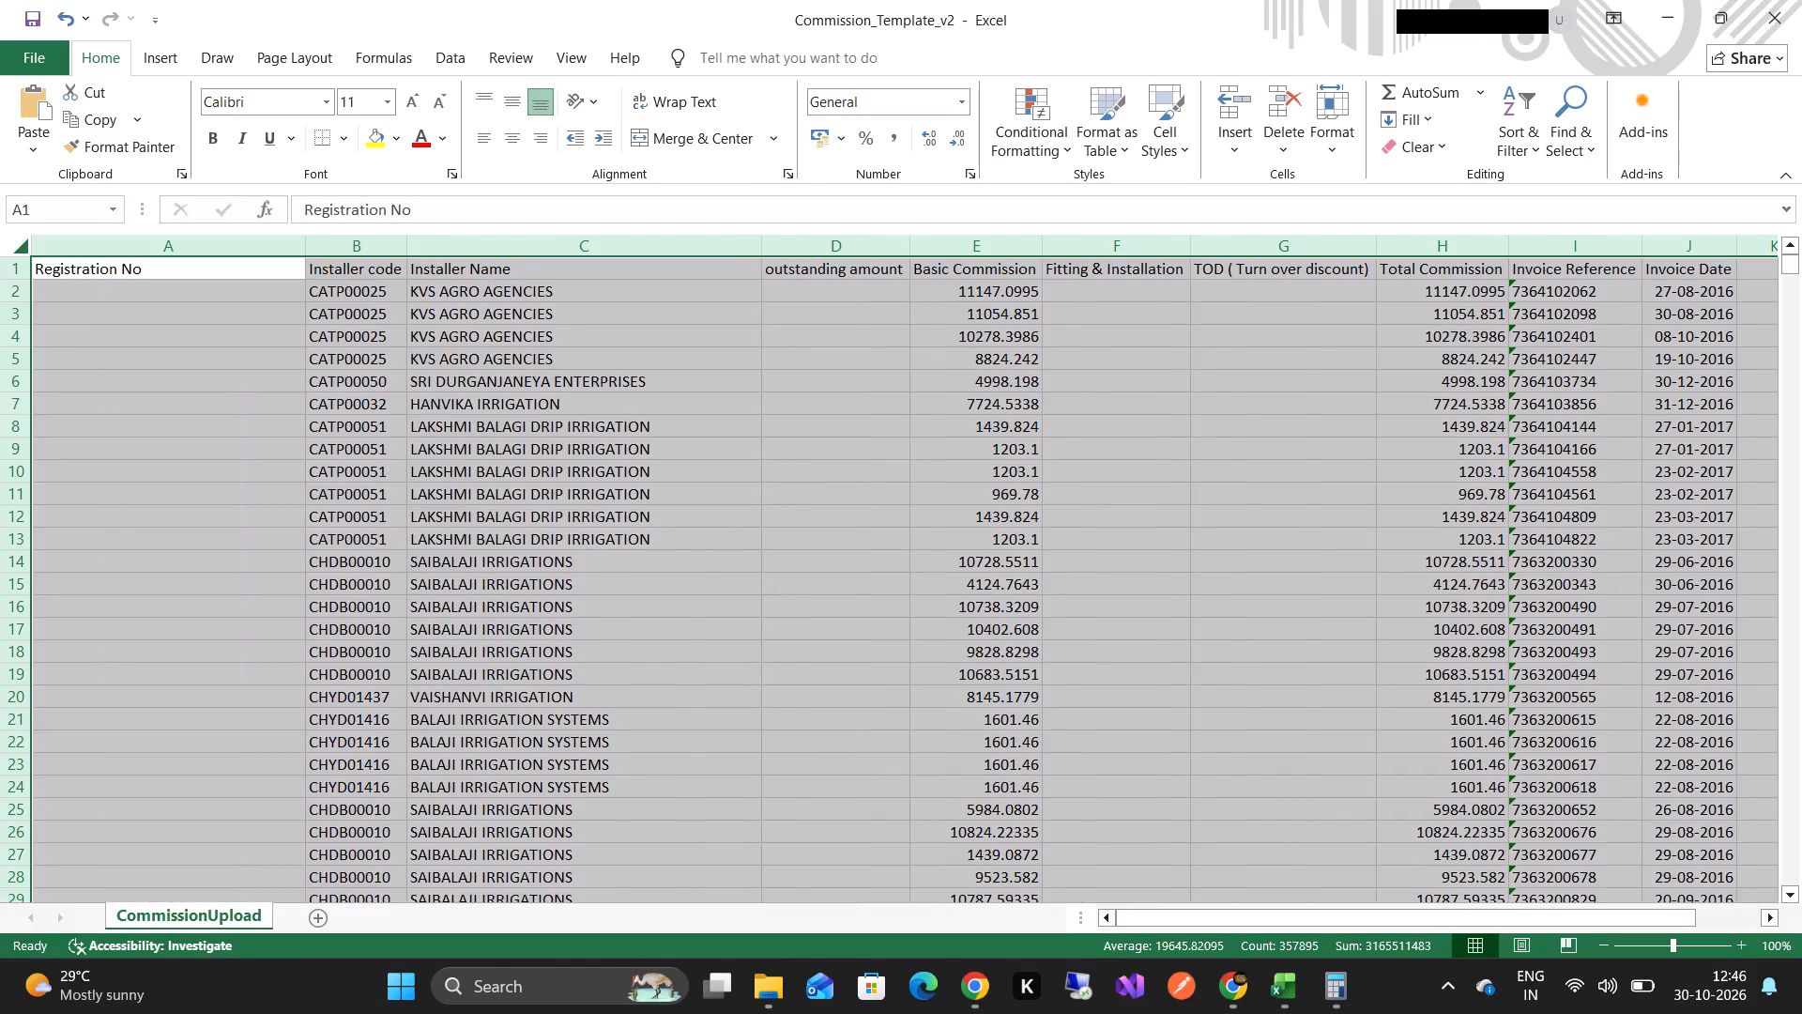
left_click(311, 306)
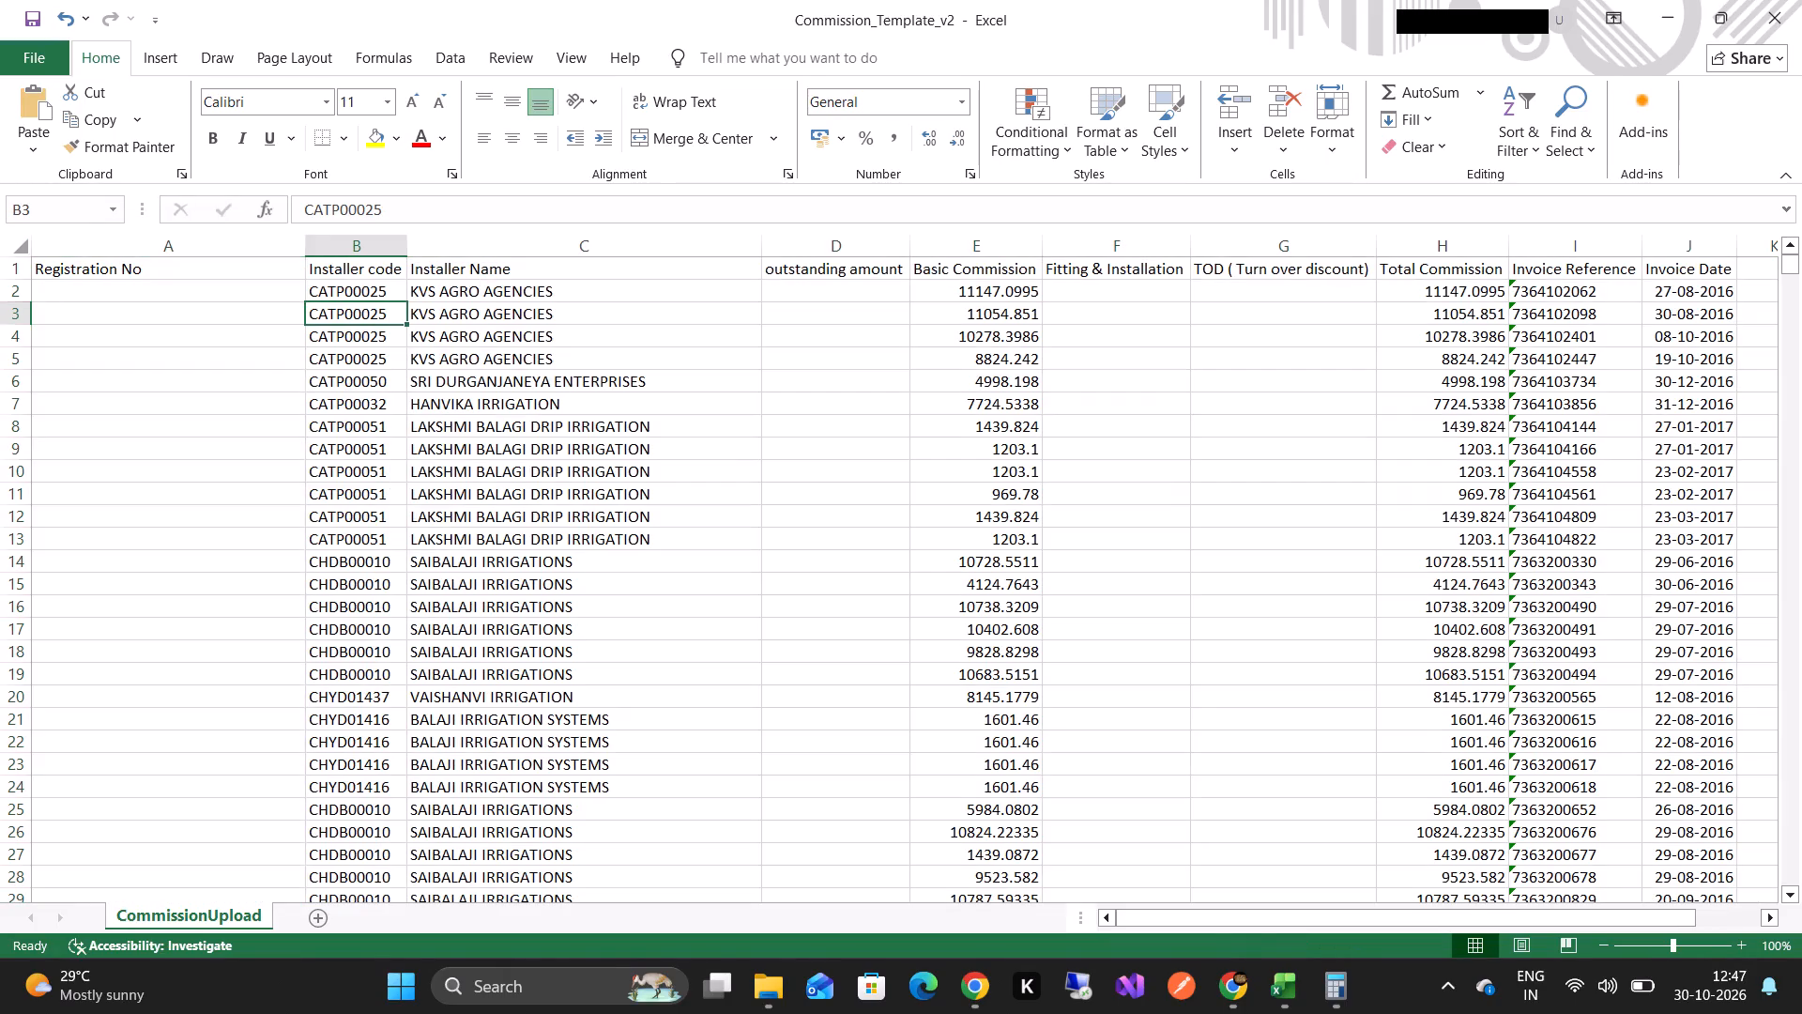
Add filters to the header row of the CommissionUpload sheet.
left_click(26, 252)
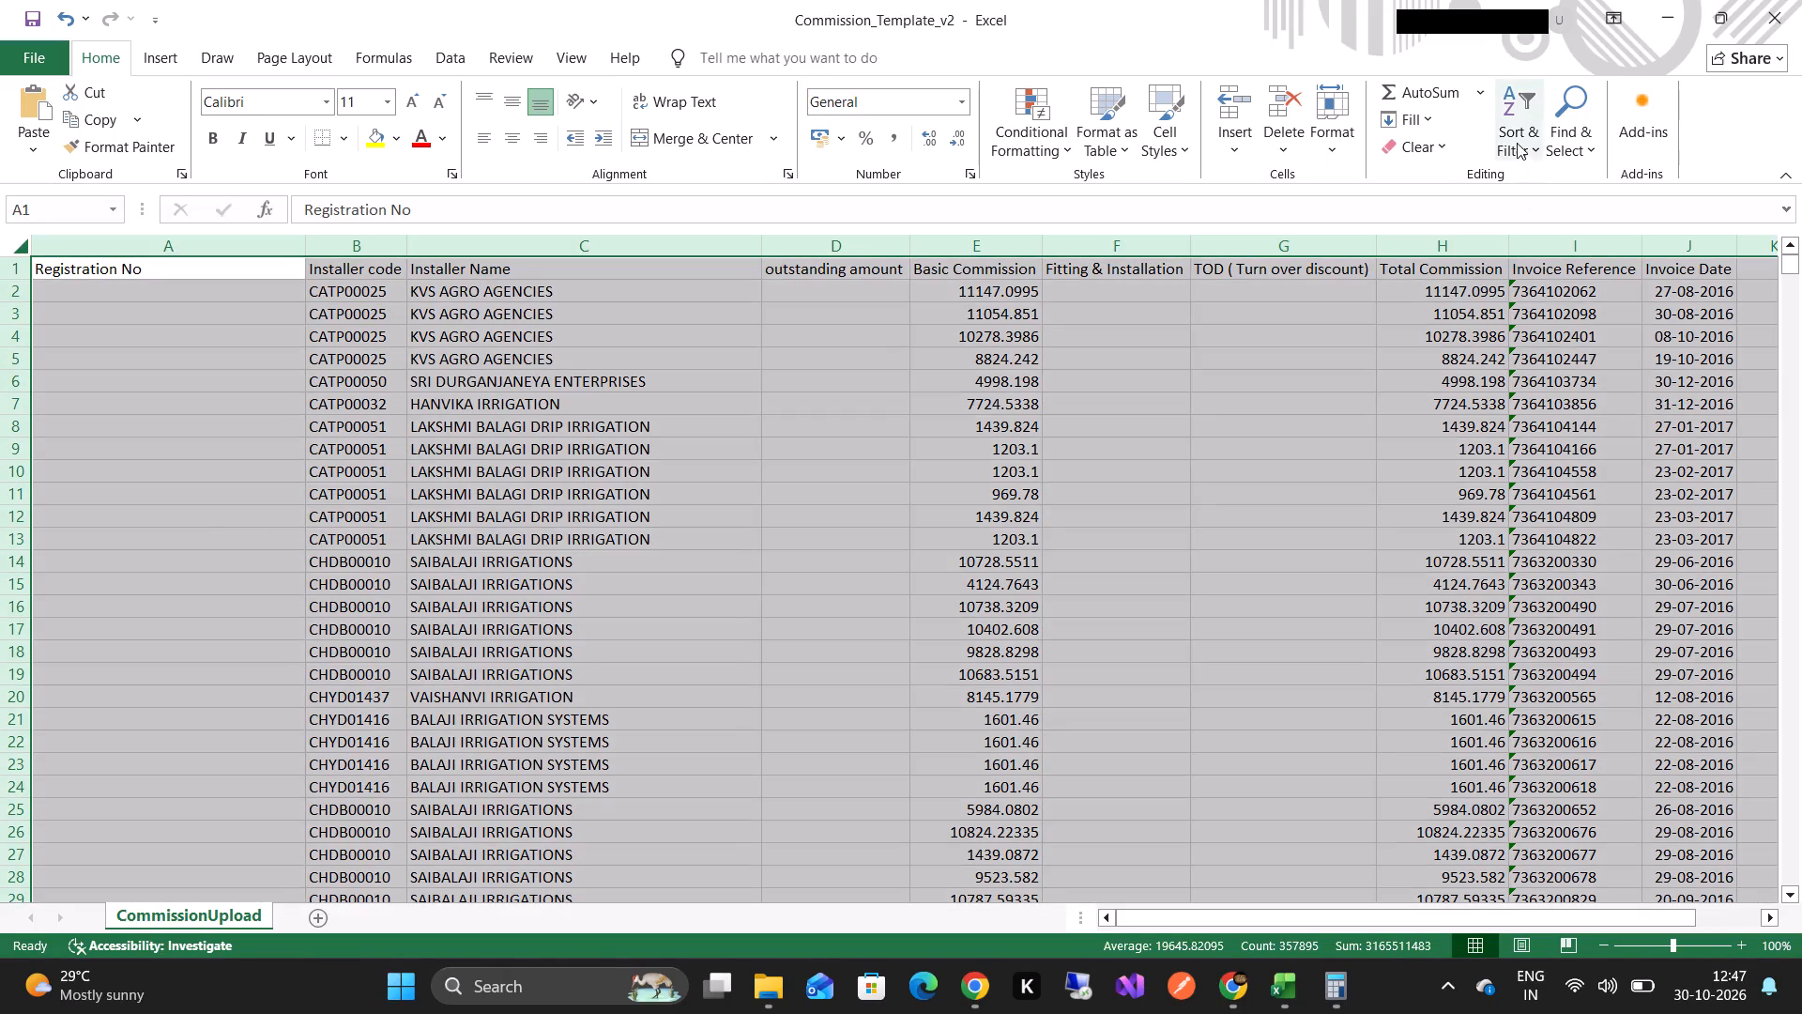
left_click(1517, 143)
left_click(1548, 256)
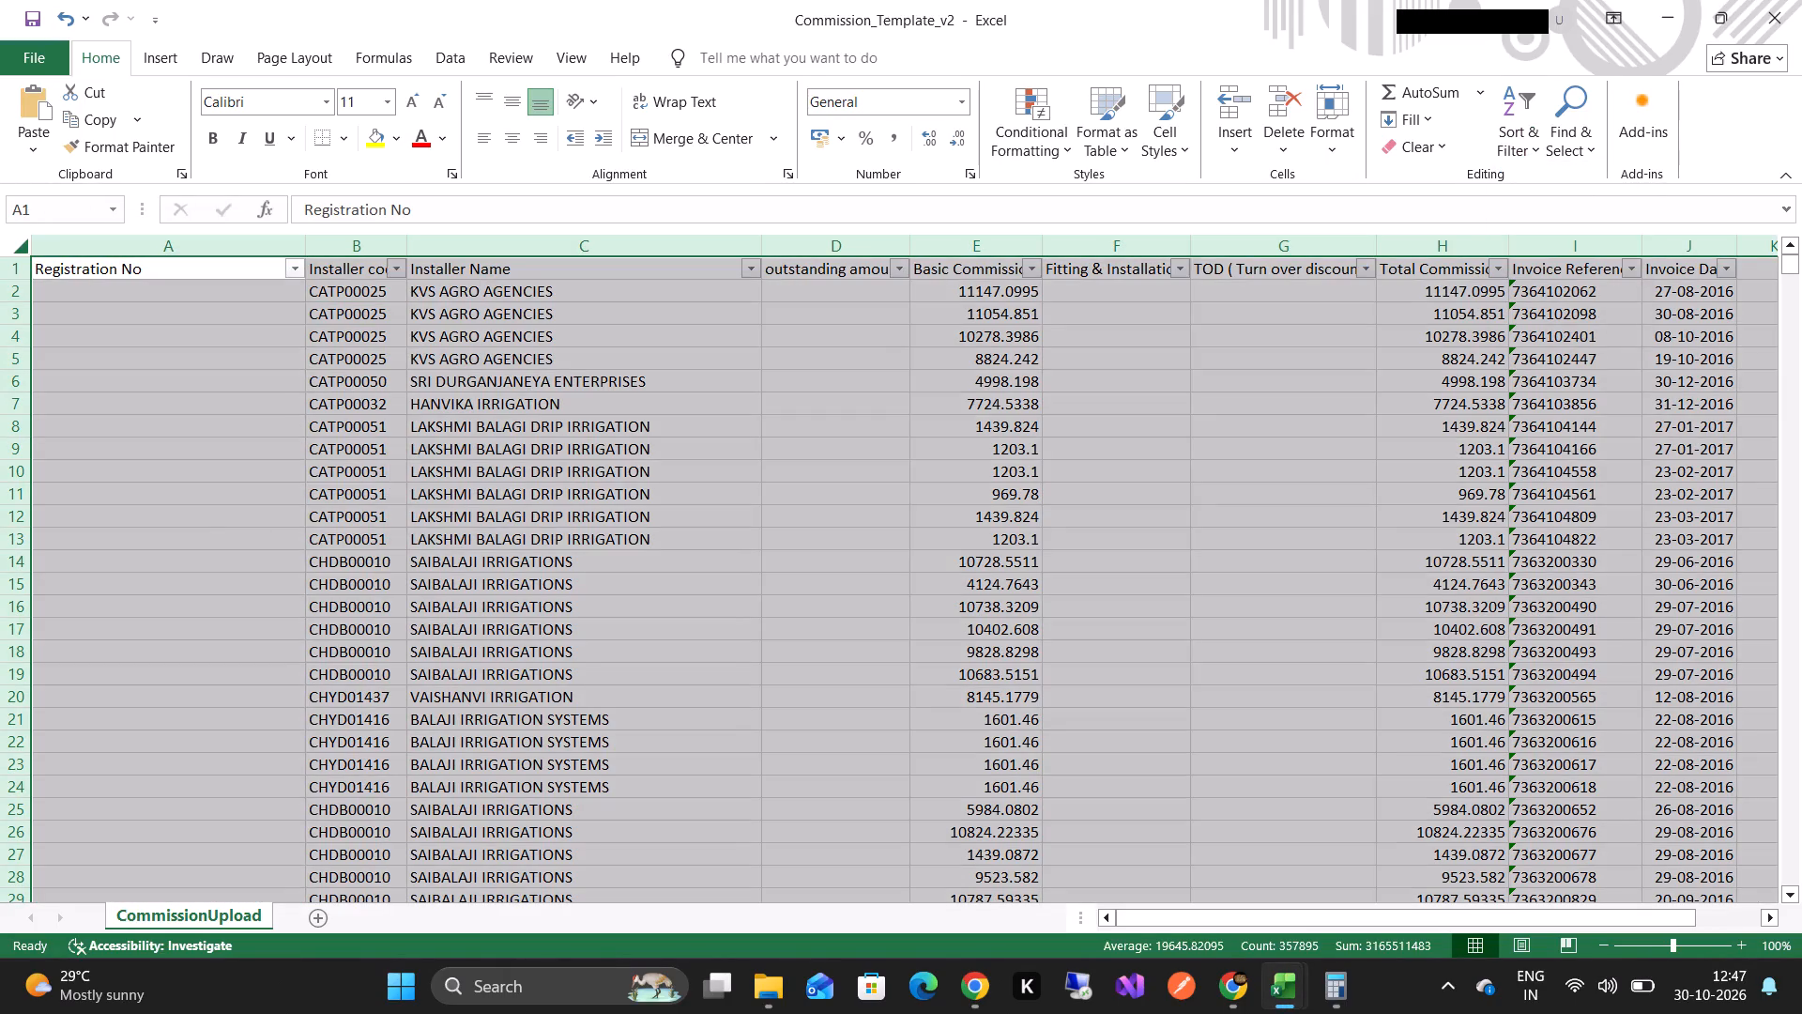
Filter the Installer code column to show only CATP00003.
left_click(399, 264)
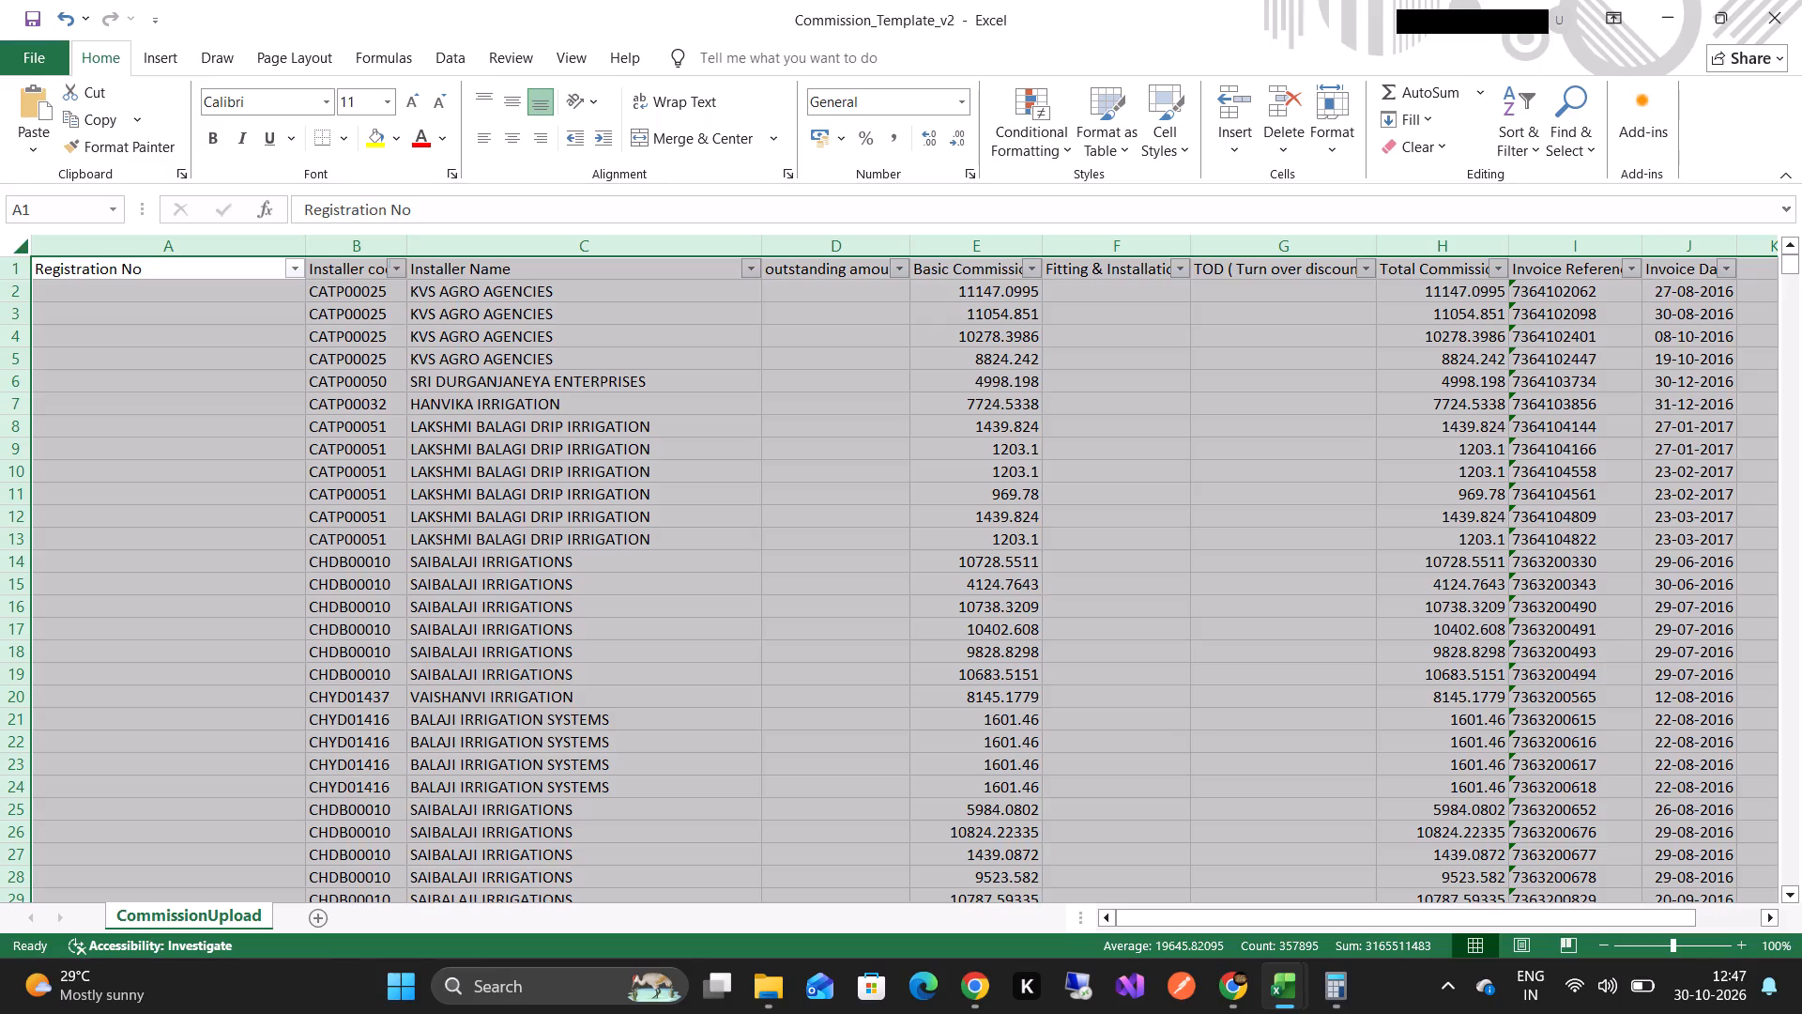
left_click(236, 500)
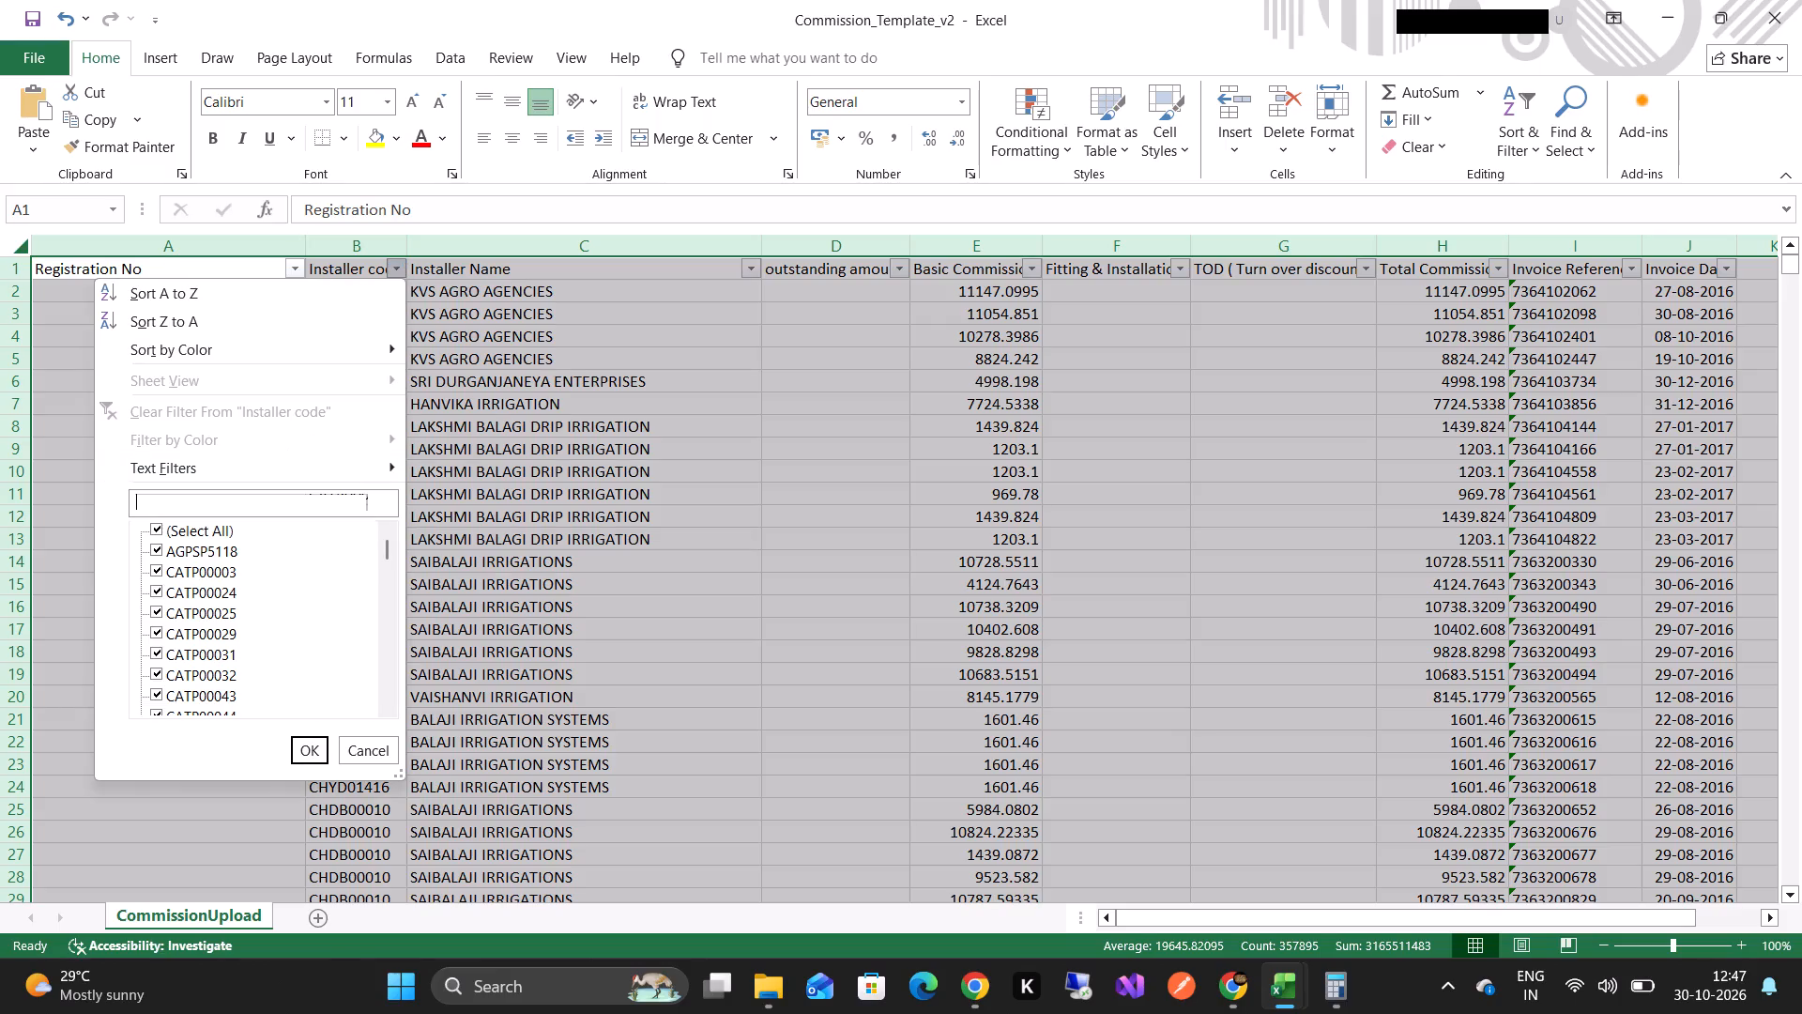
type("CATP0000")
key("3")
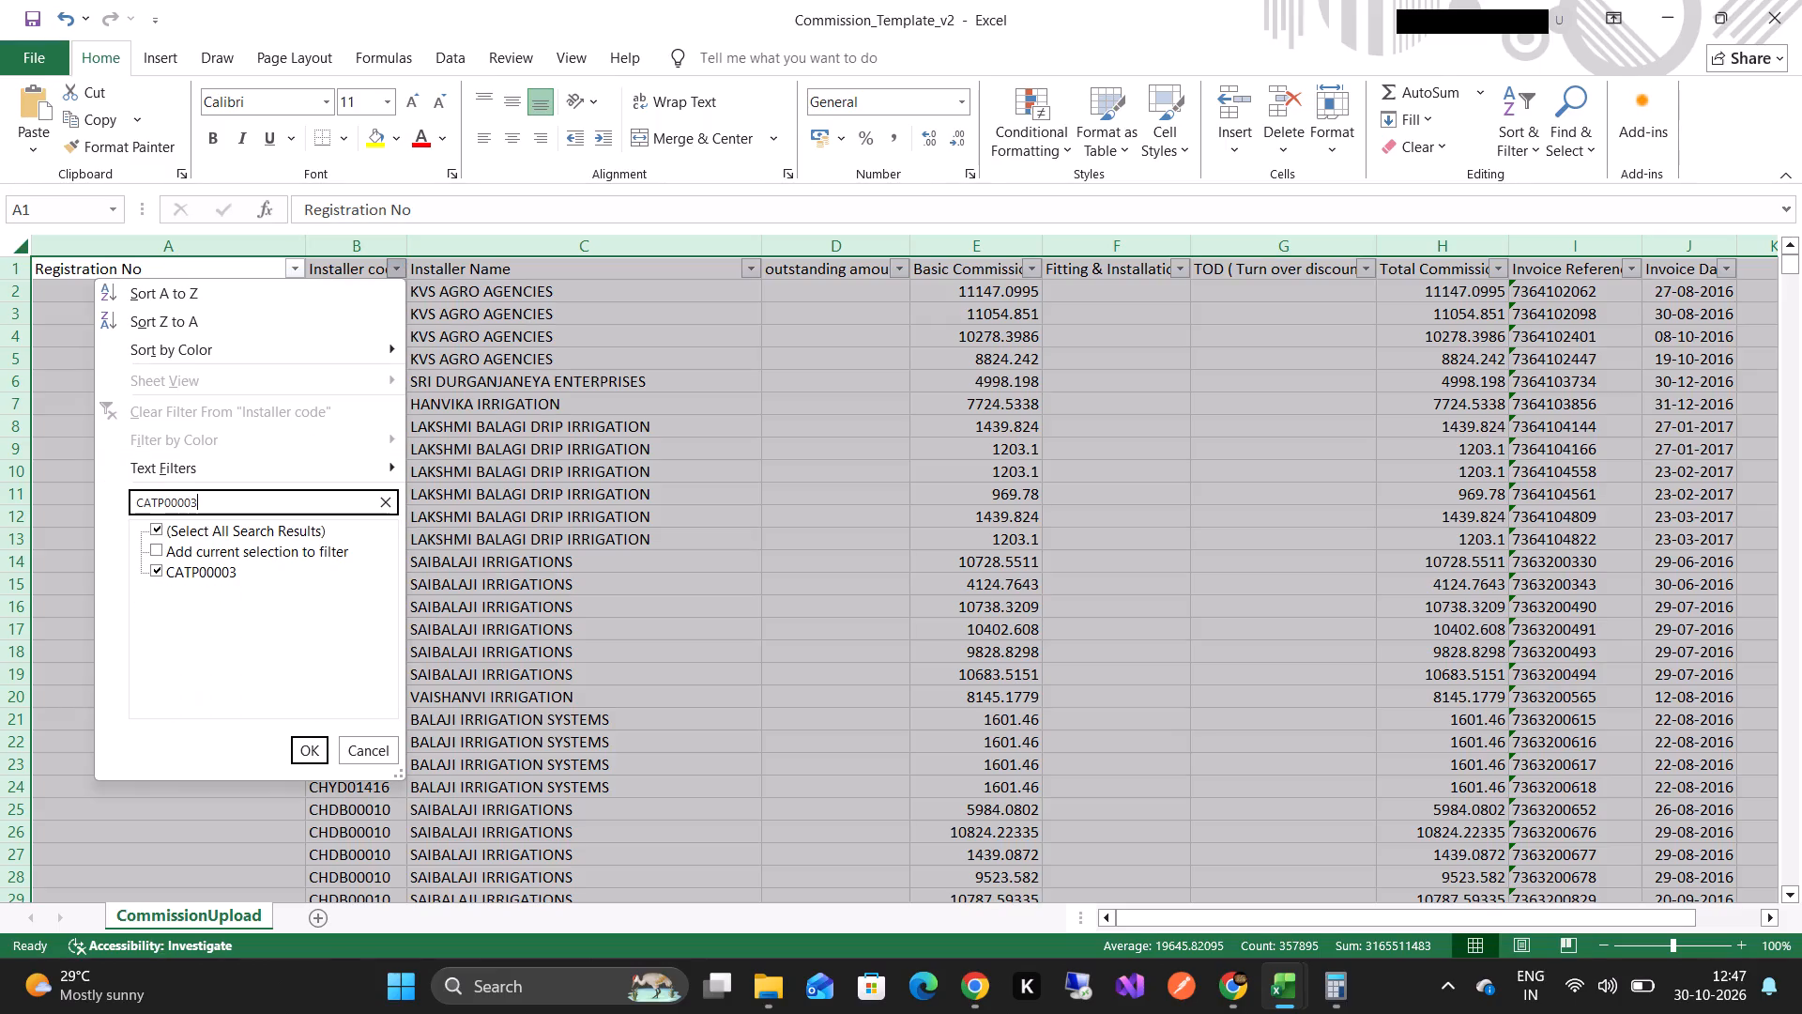
left_click(311, 734)
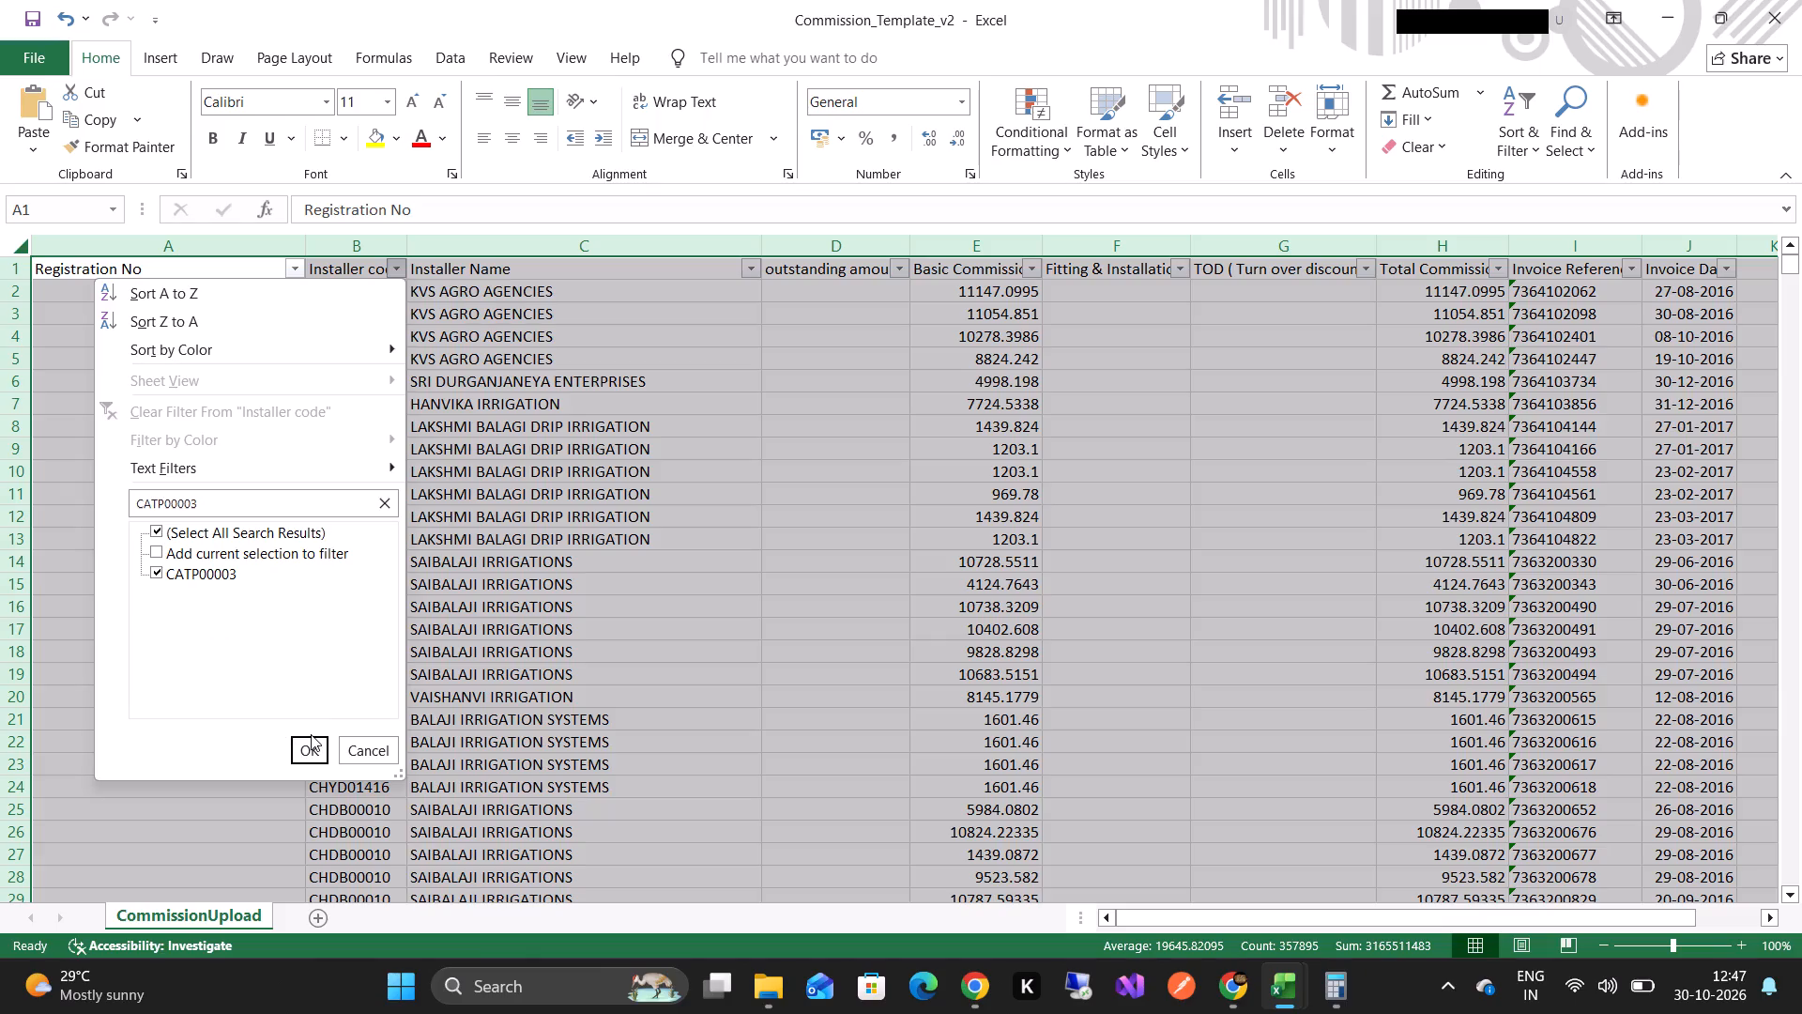
left_click(311, 748)
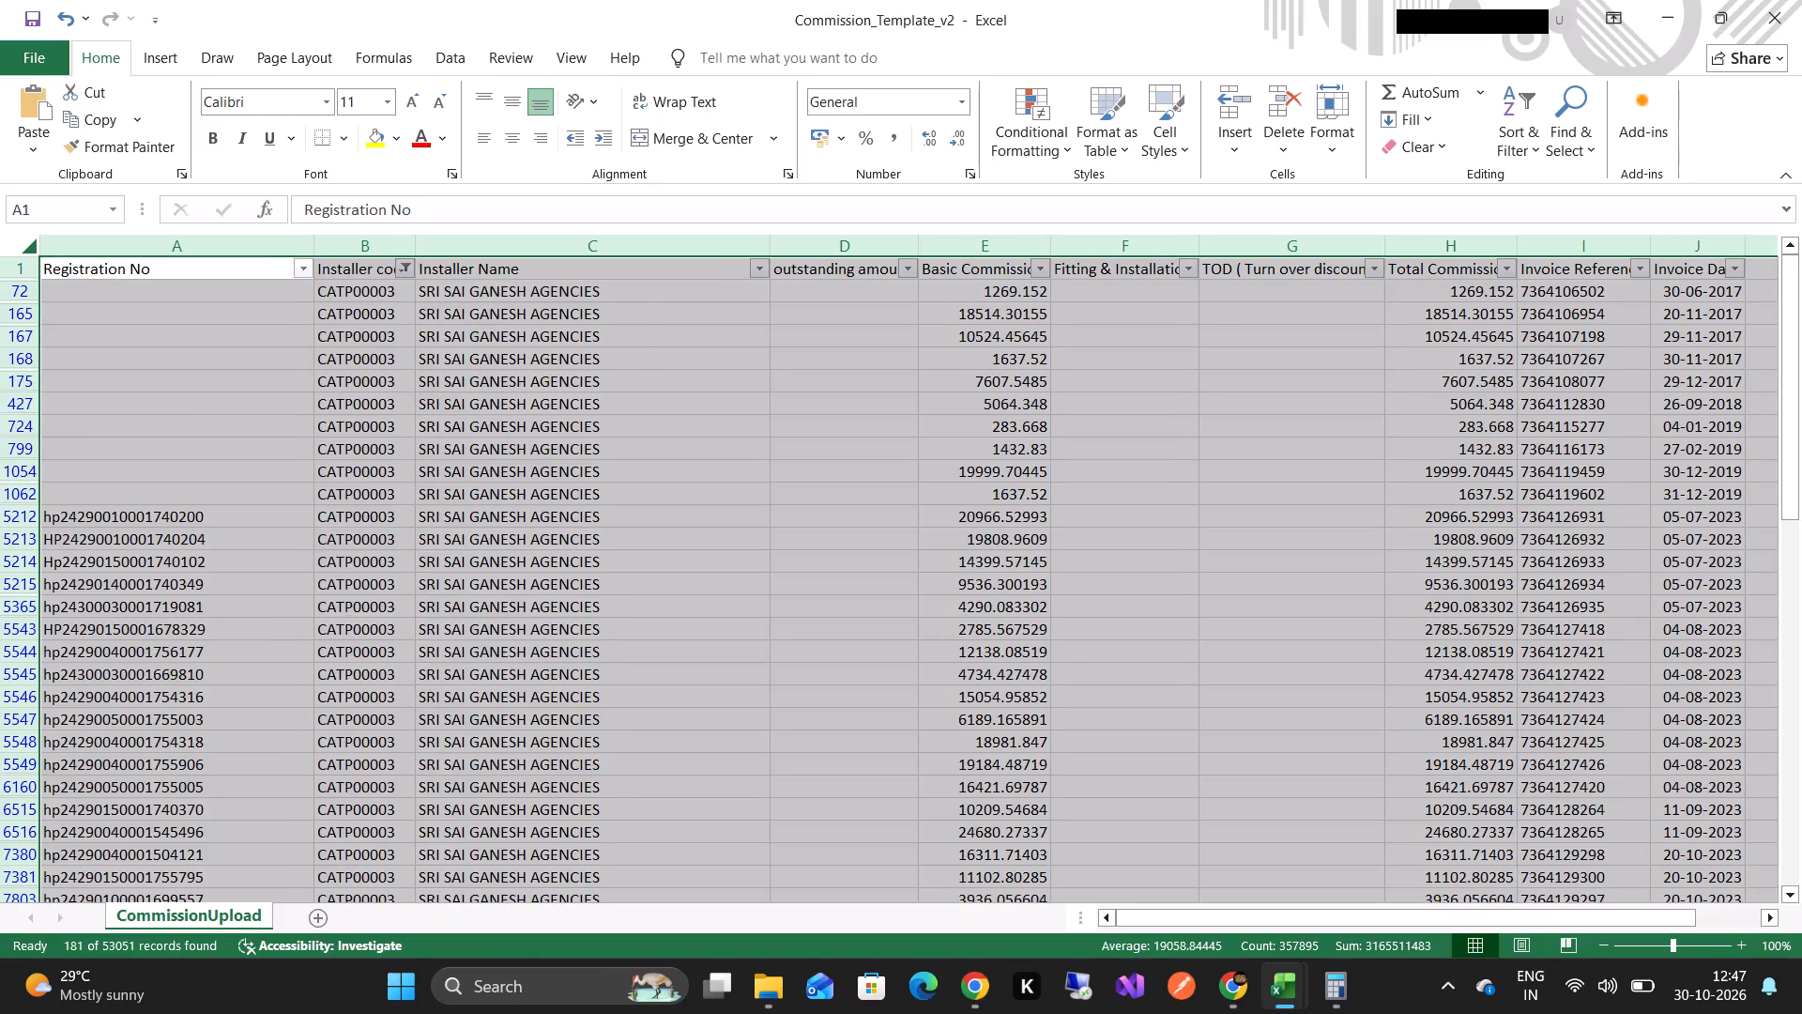
Freeze the top row of the CommissionUpload sheet so the headers remain in view.
left_click(491, 722)
scroll(491, 722, "down", 2)
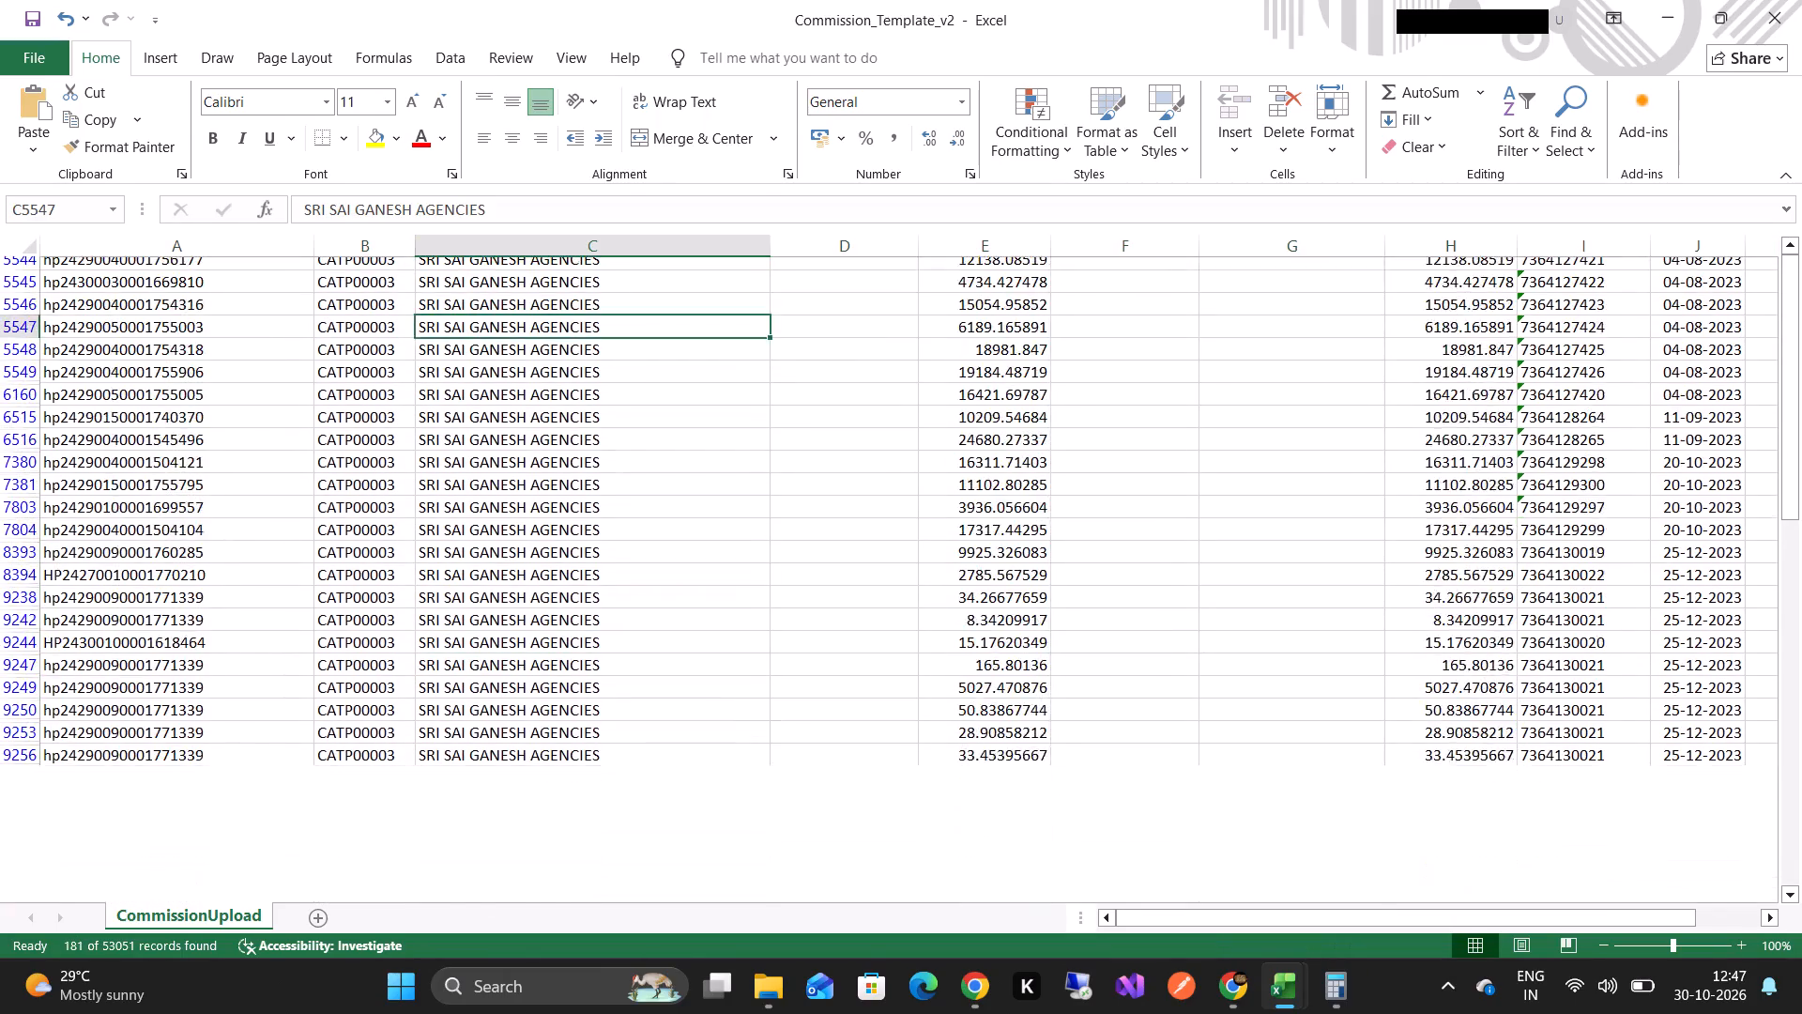
scroll(491, 722, "down", 1)
scroll(491, 722, "up", 1)
scroll(491, 722, "left", 2)
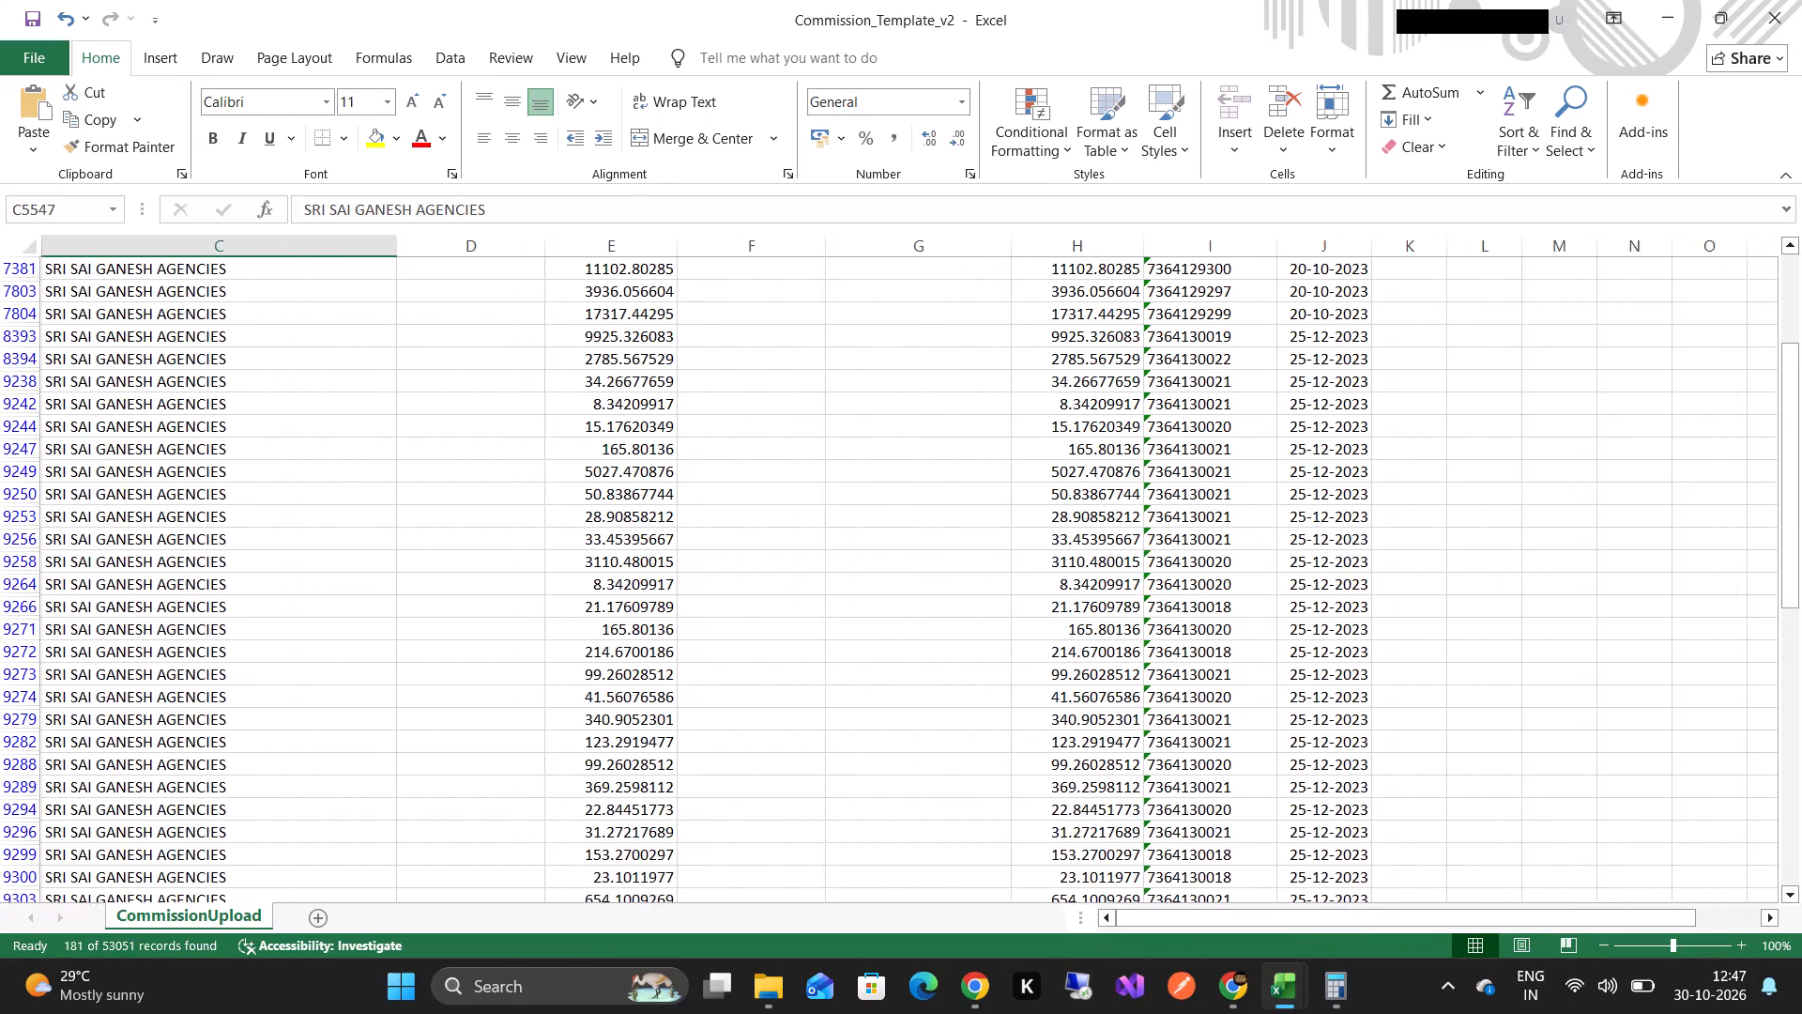
scroll(491, 722, "right", 1)
scroll(491, 722, "up", 5)
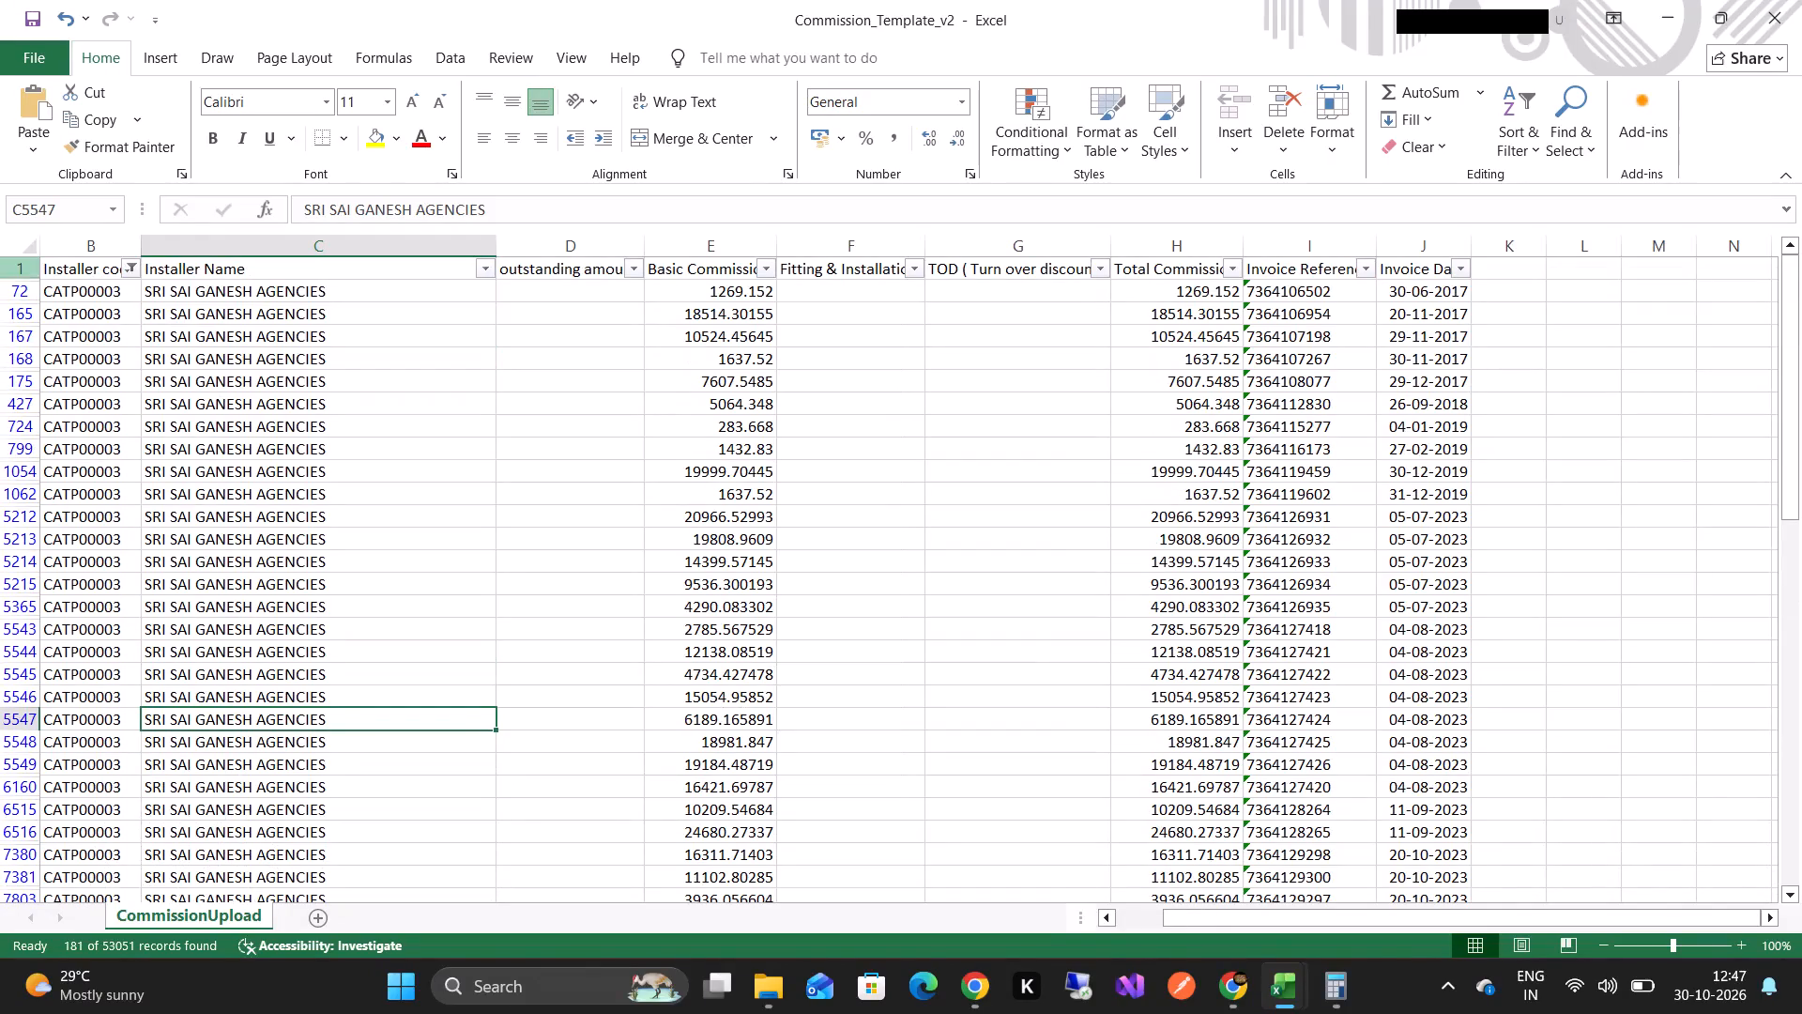
left_click(9, 267)
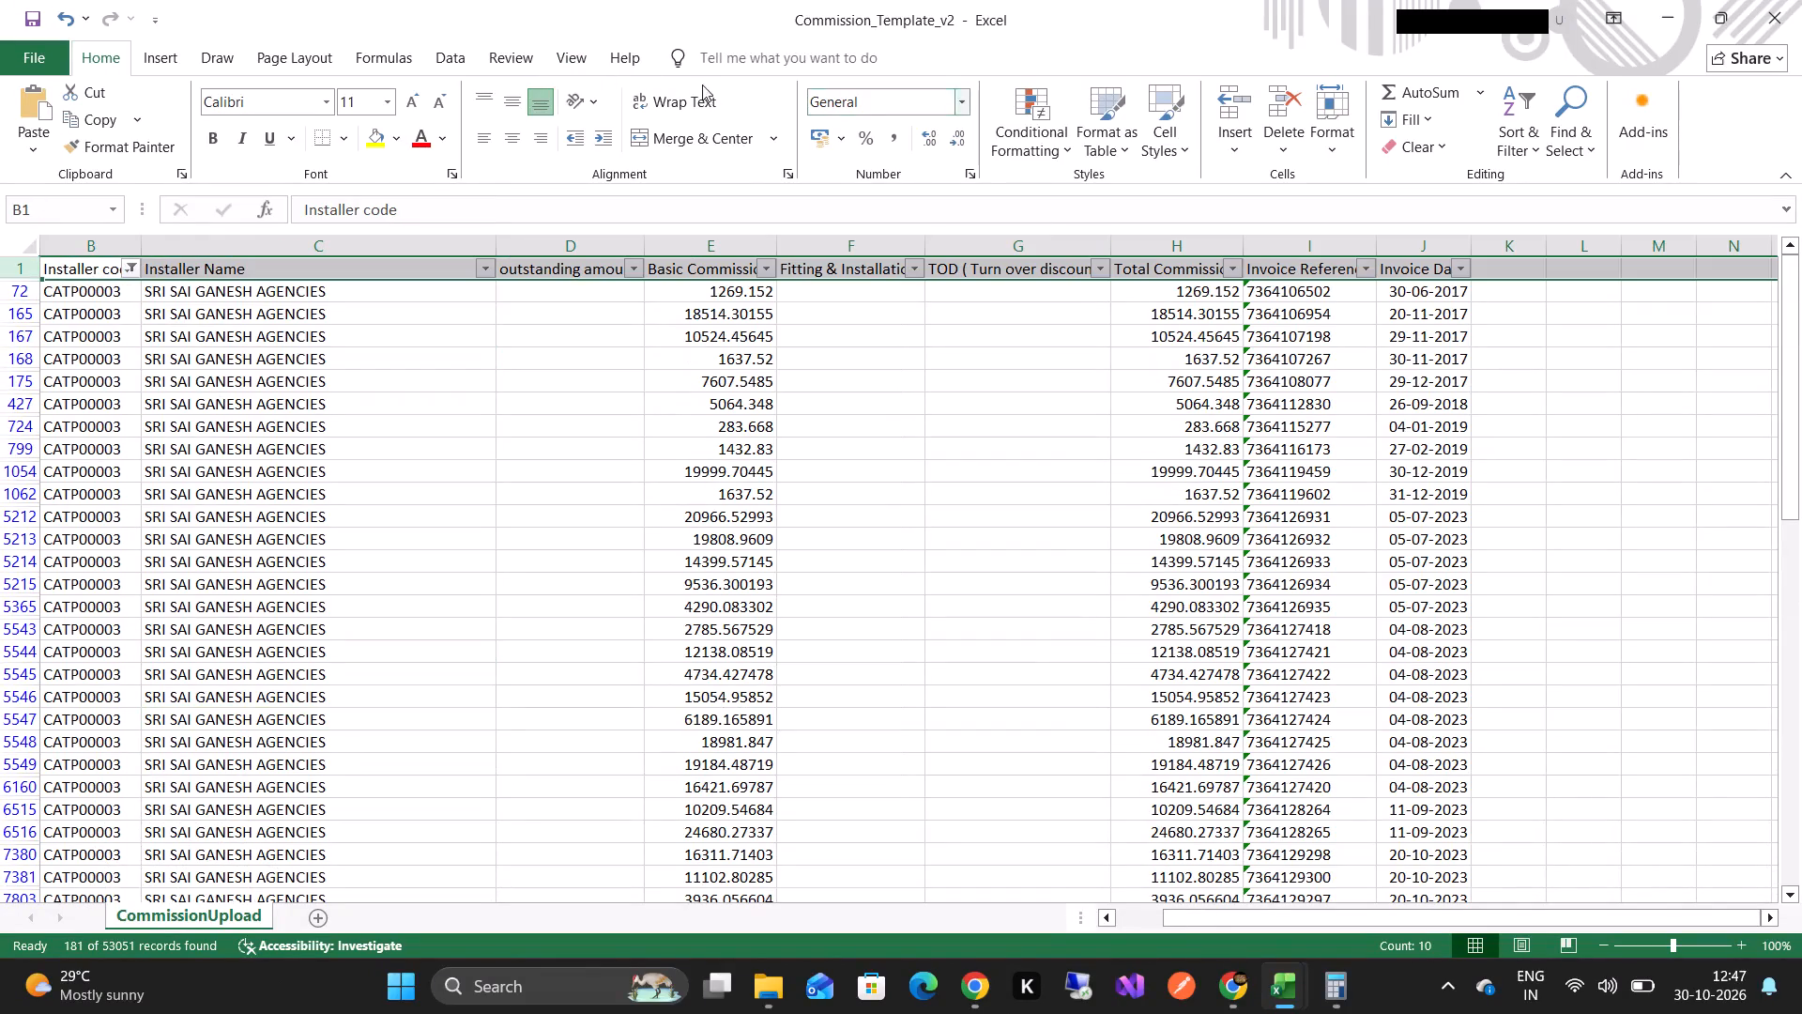
left_click(577, 59)
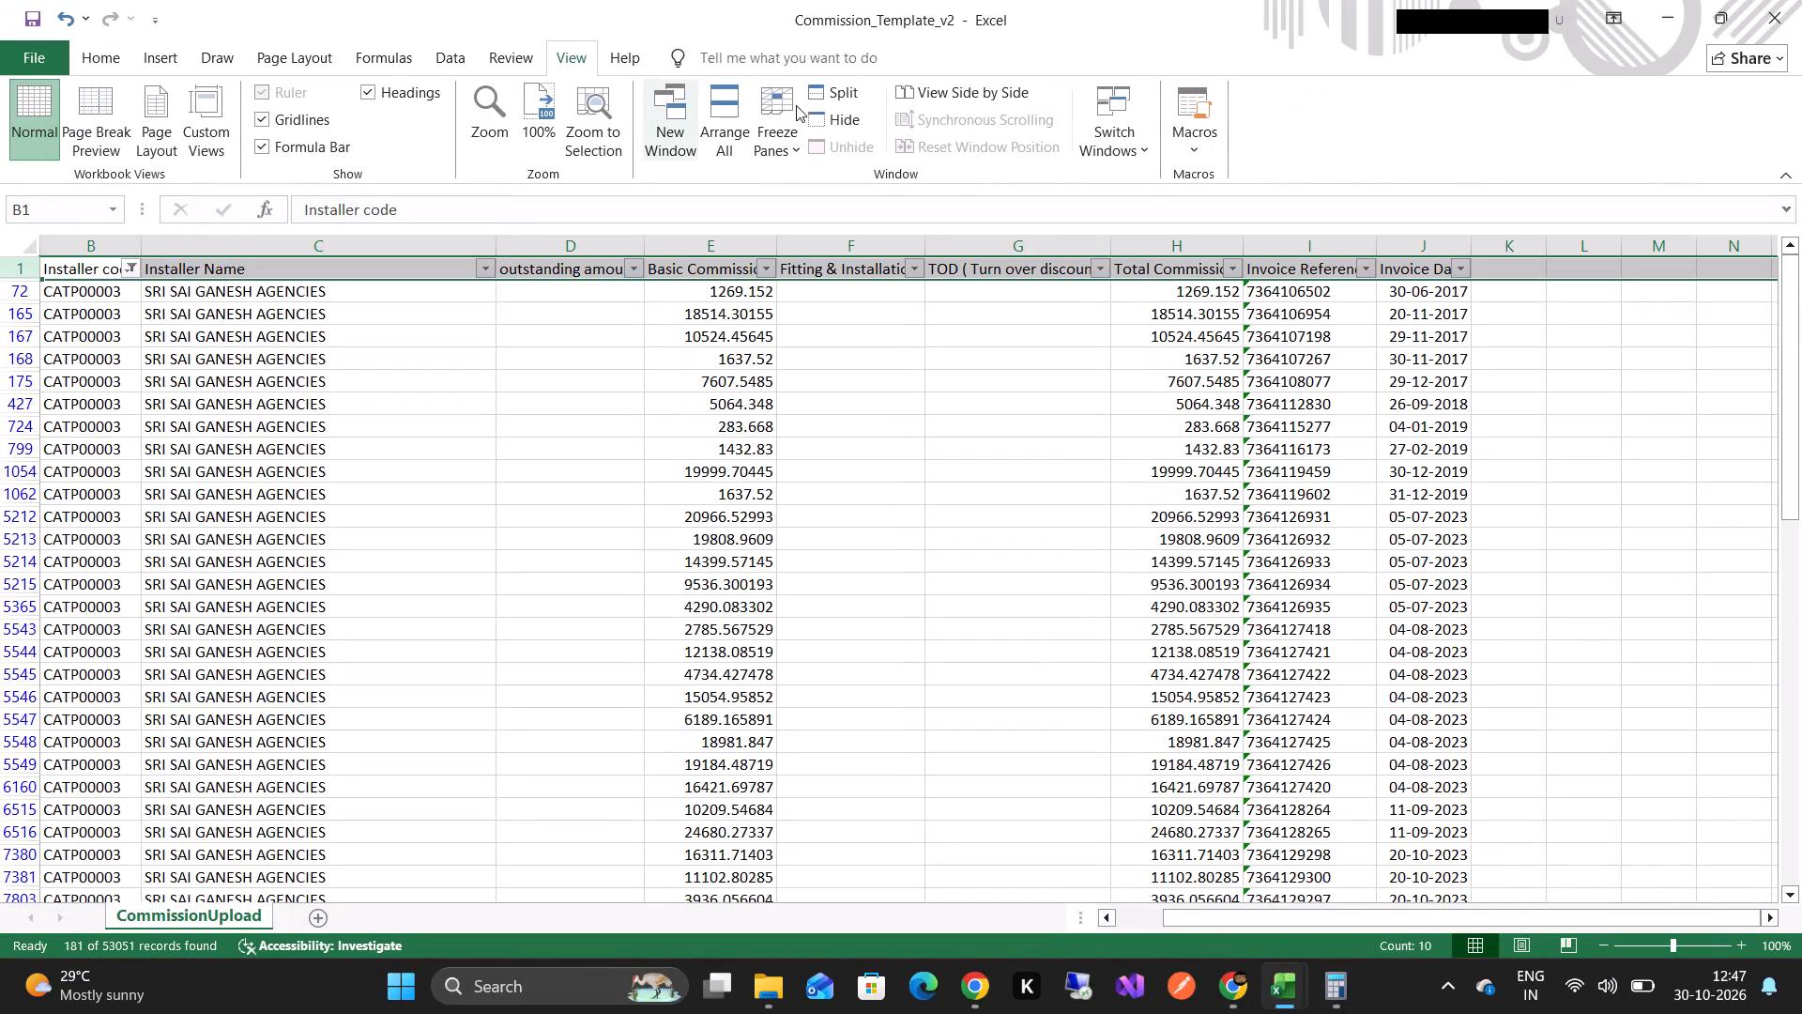
left_click(798, 145)
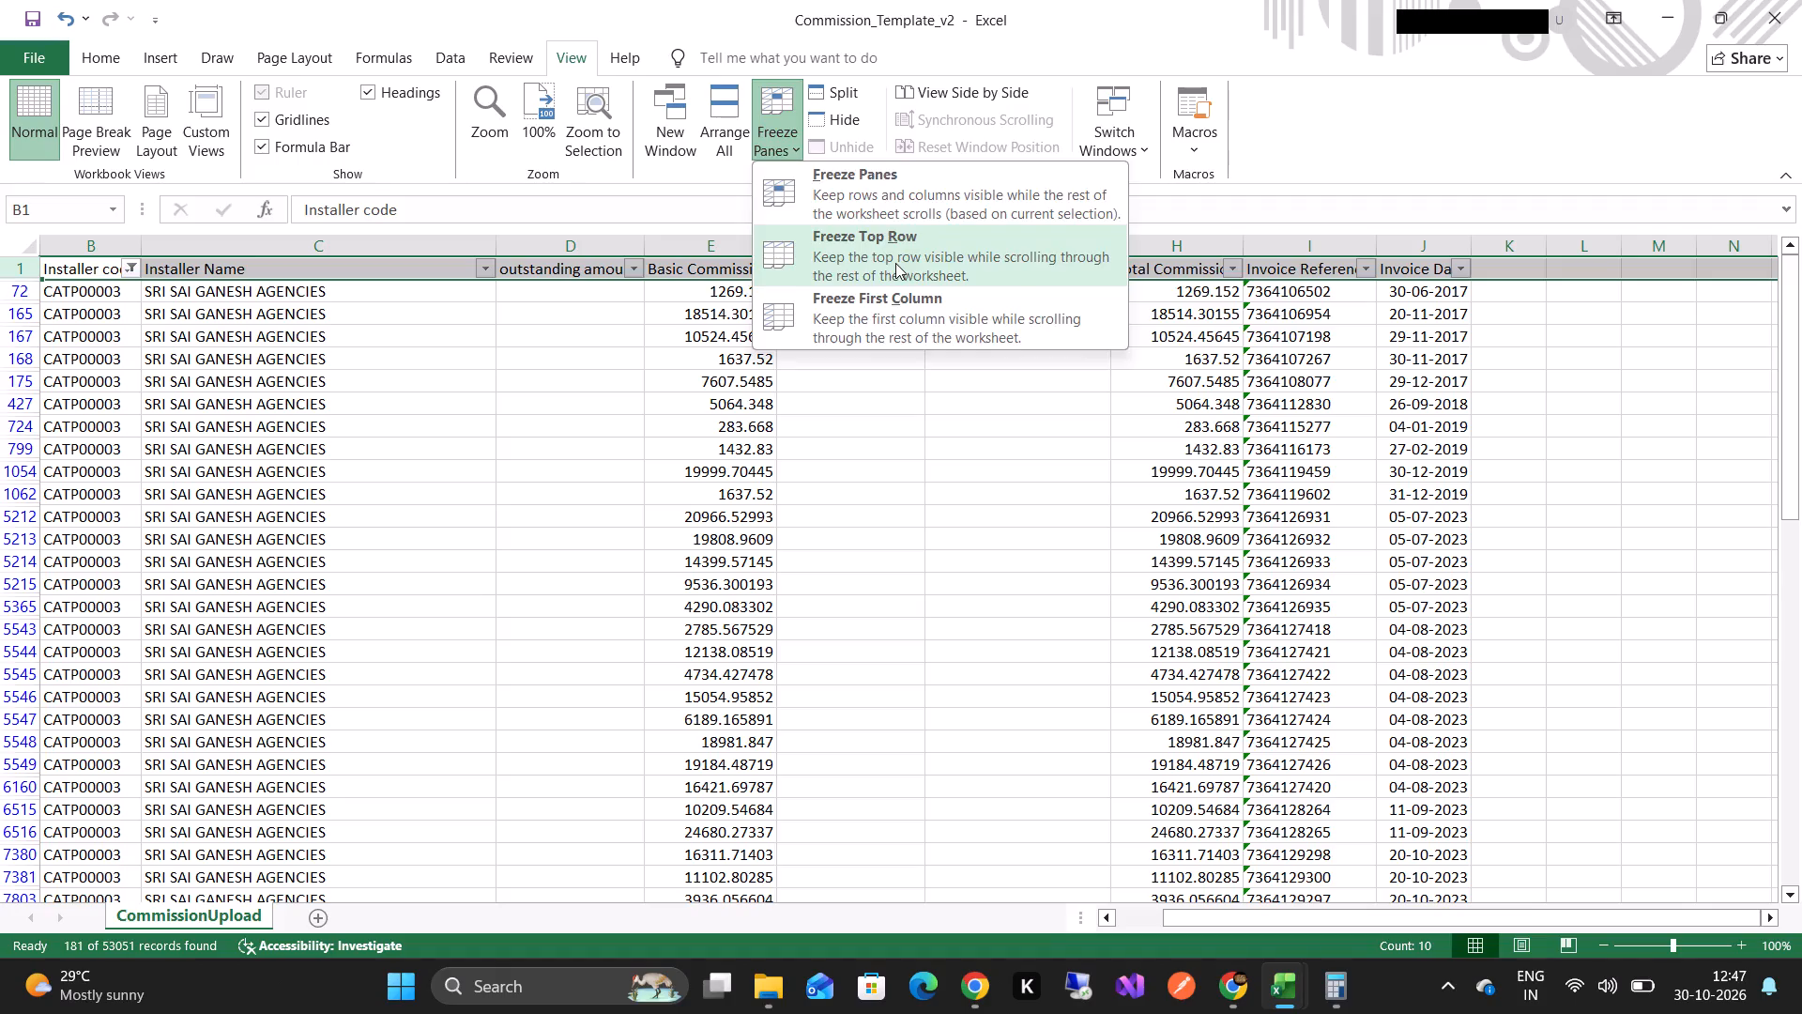
left_click(895, 263)
Look through the filtered CATP00003 rows down to the end of the data and back to the first record.
scroll(877, 474, "down", 2)
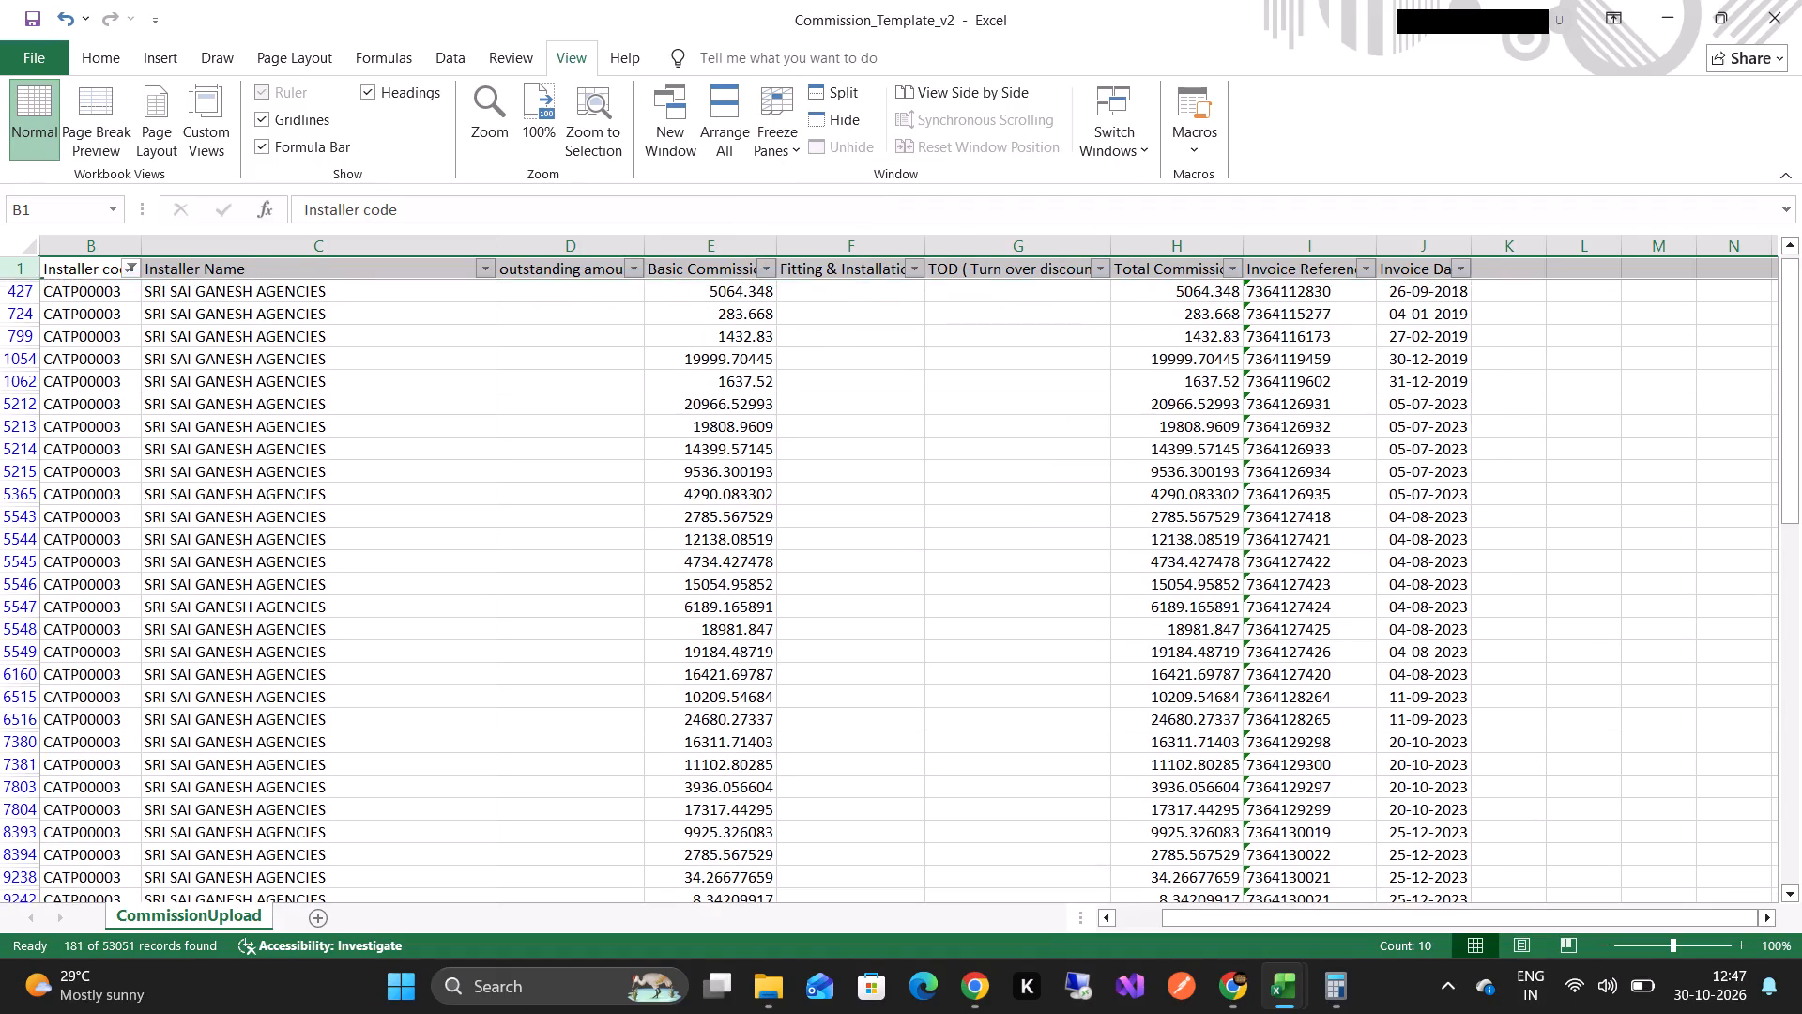
scroll(877, 474, "down", 8)
scroll(877, 474, "up", 2)
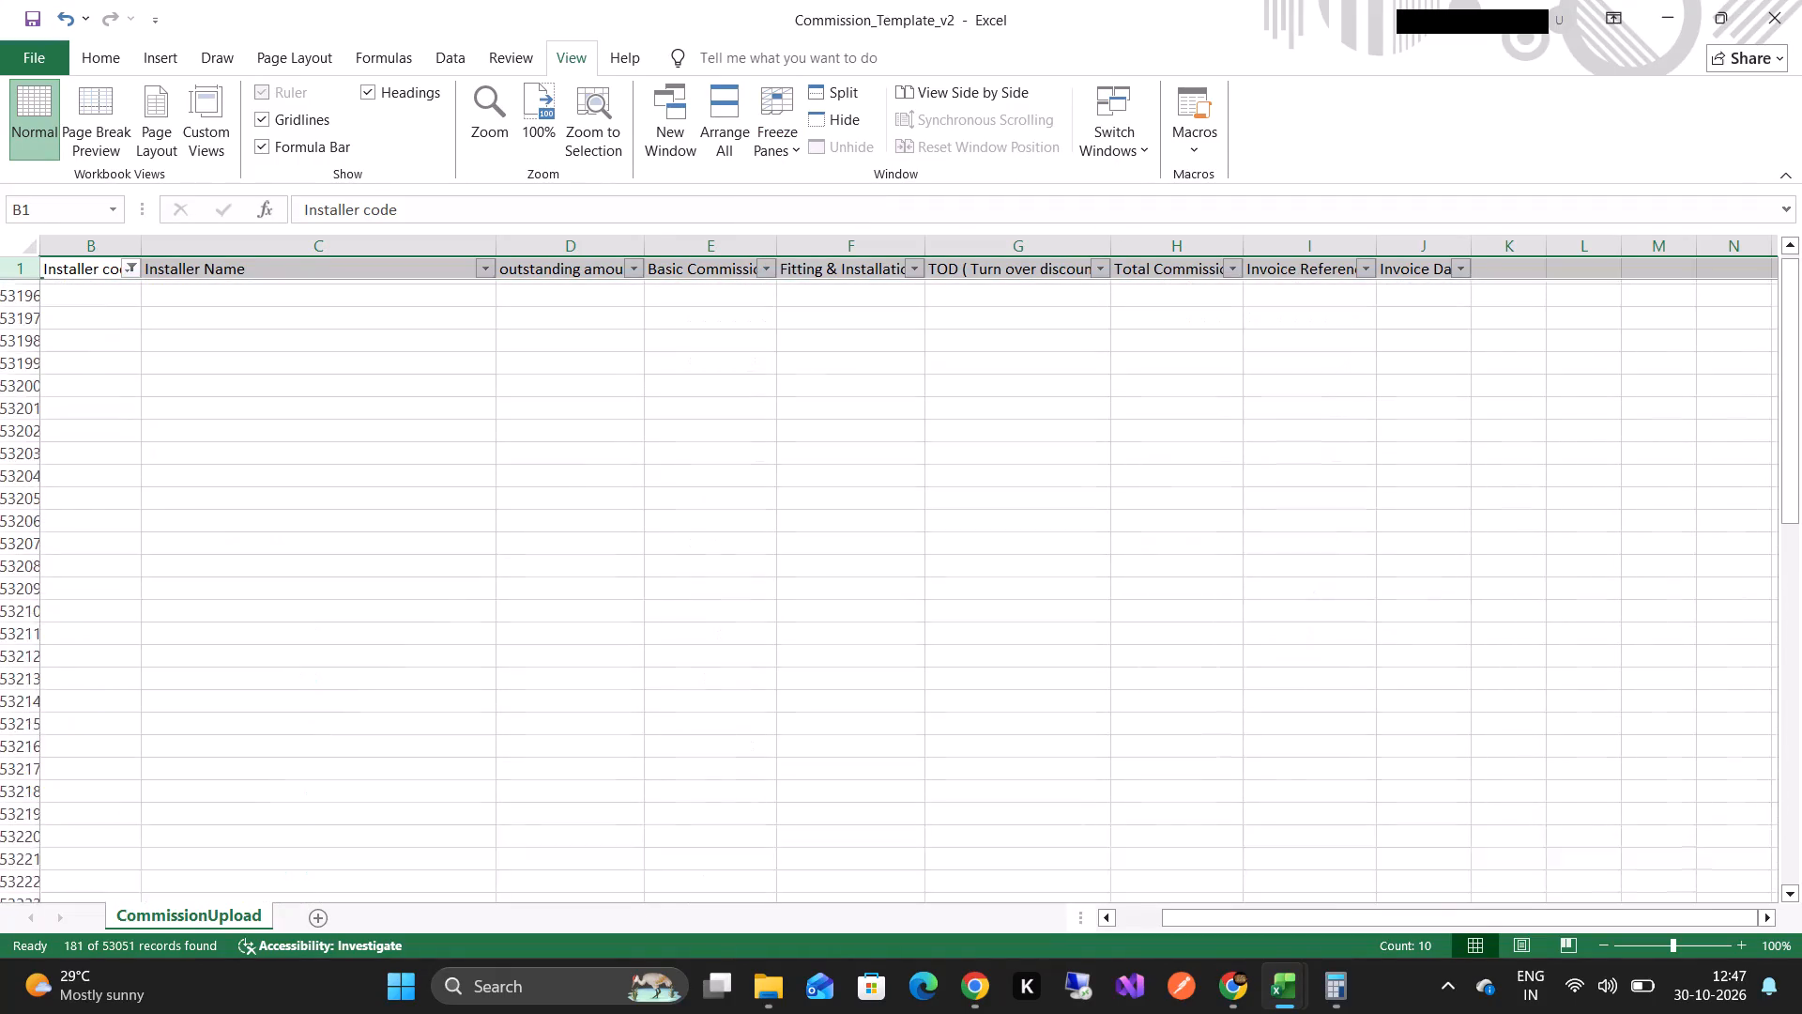
scroll(877, 474, "up", 10)
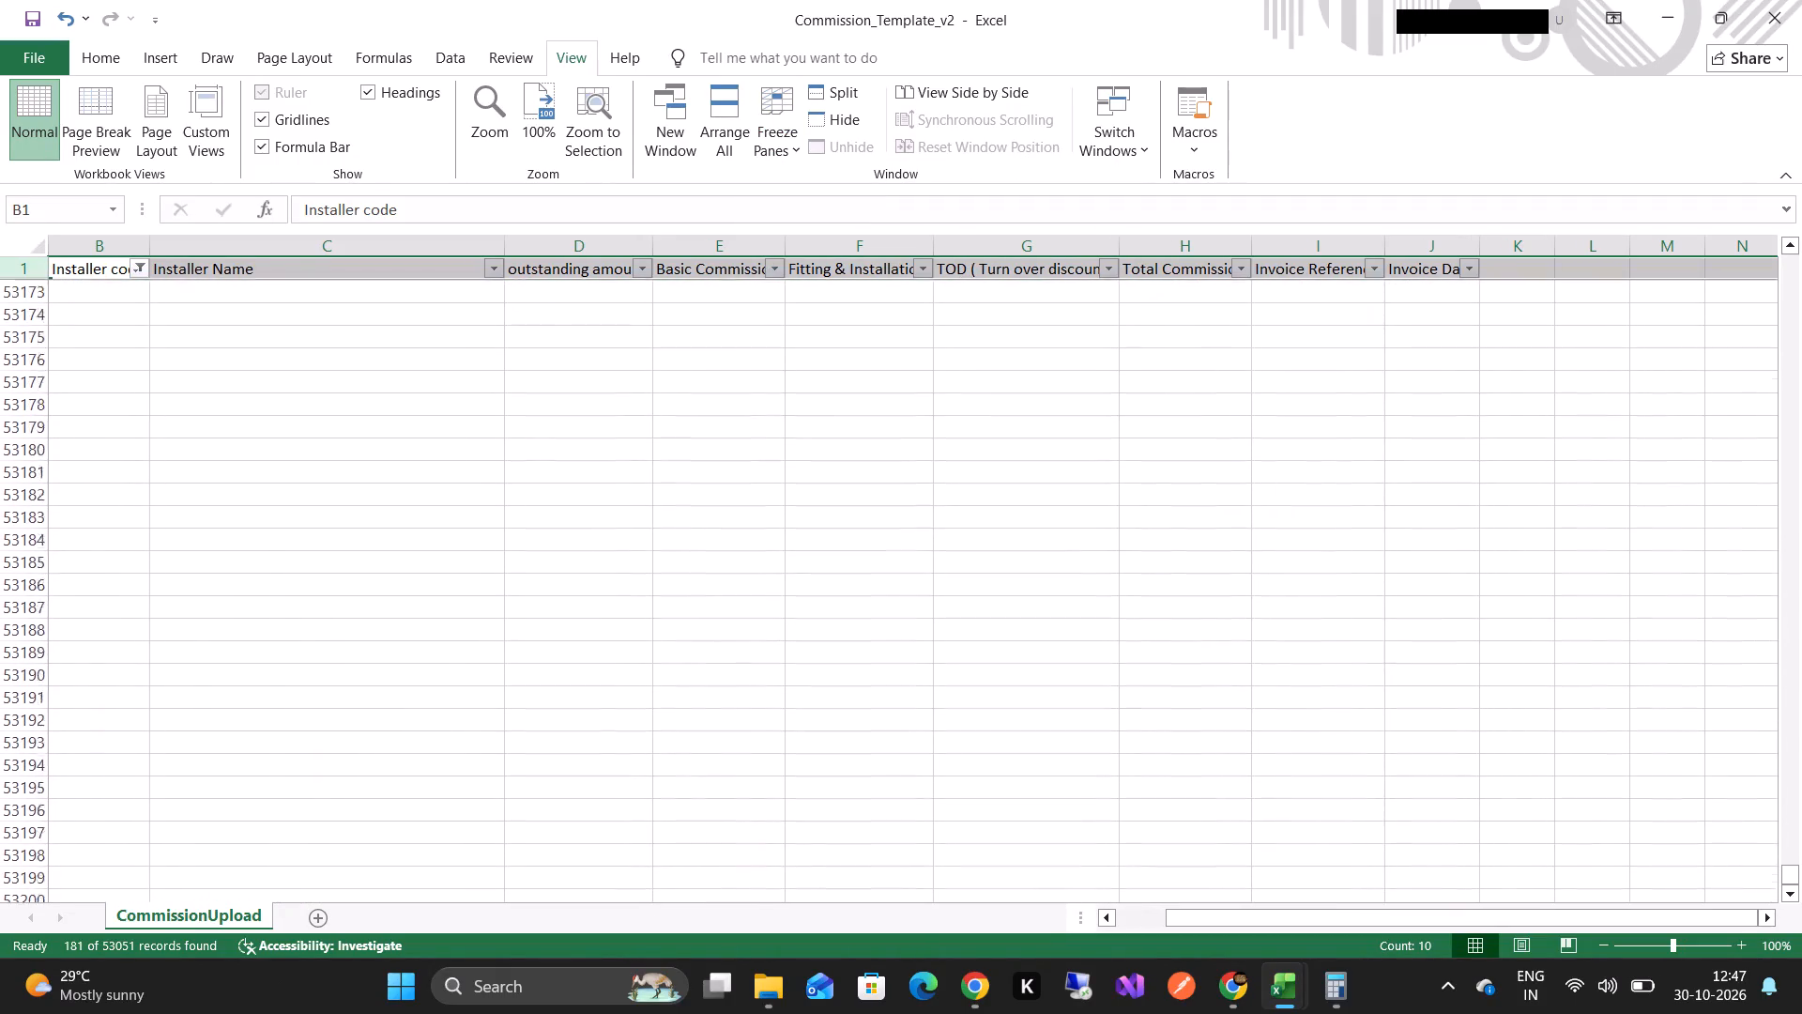
scroll(877, 474, "up", 10)
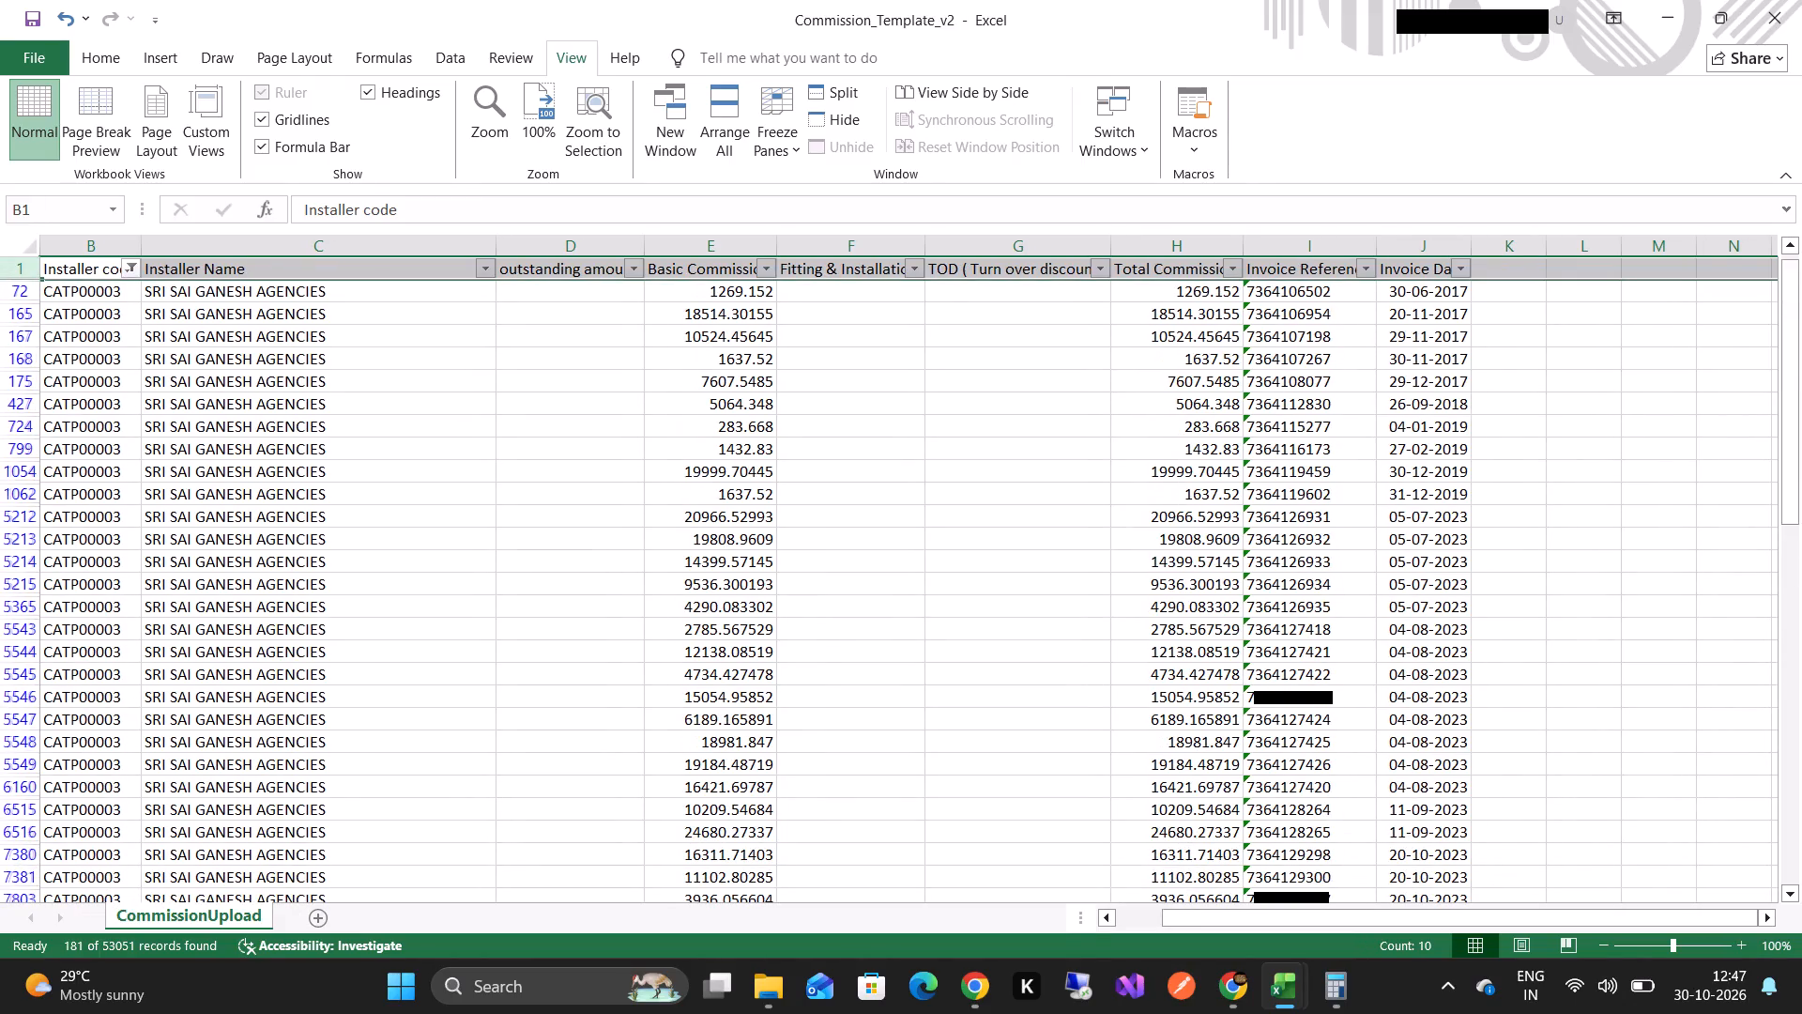
left_click(728, 292)
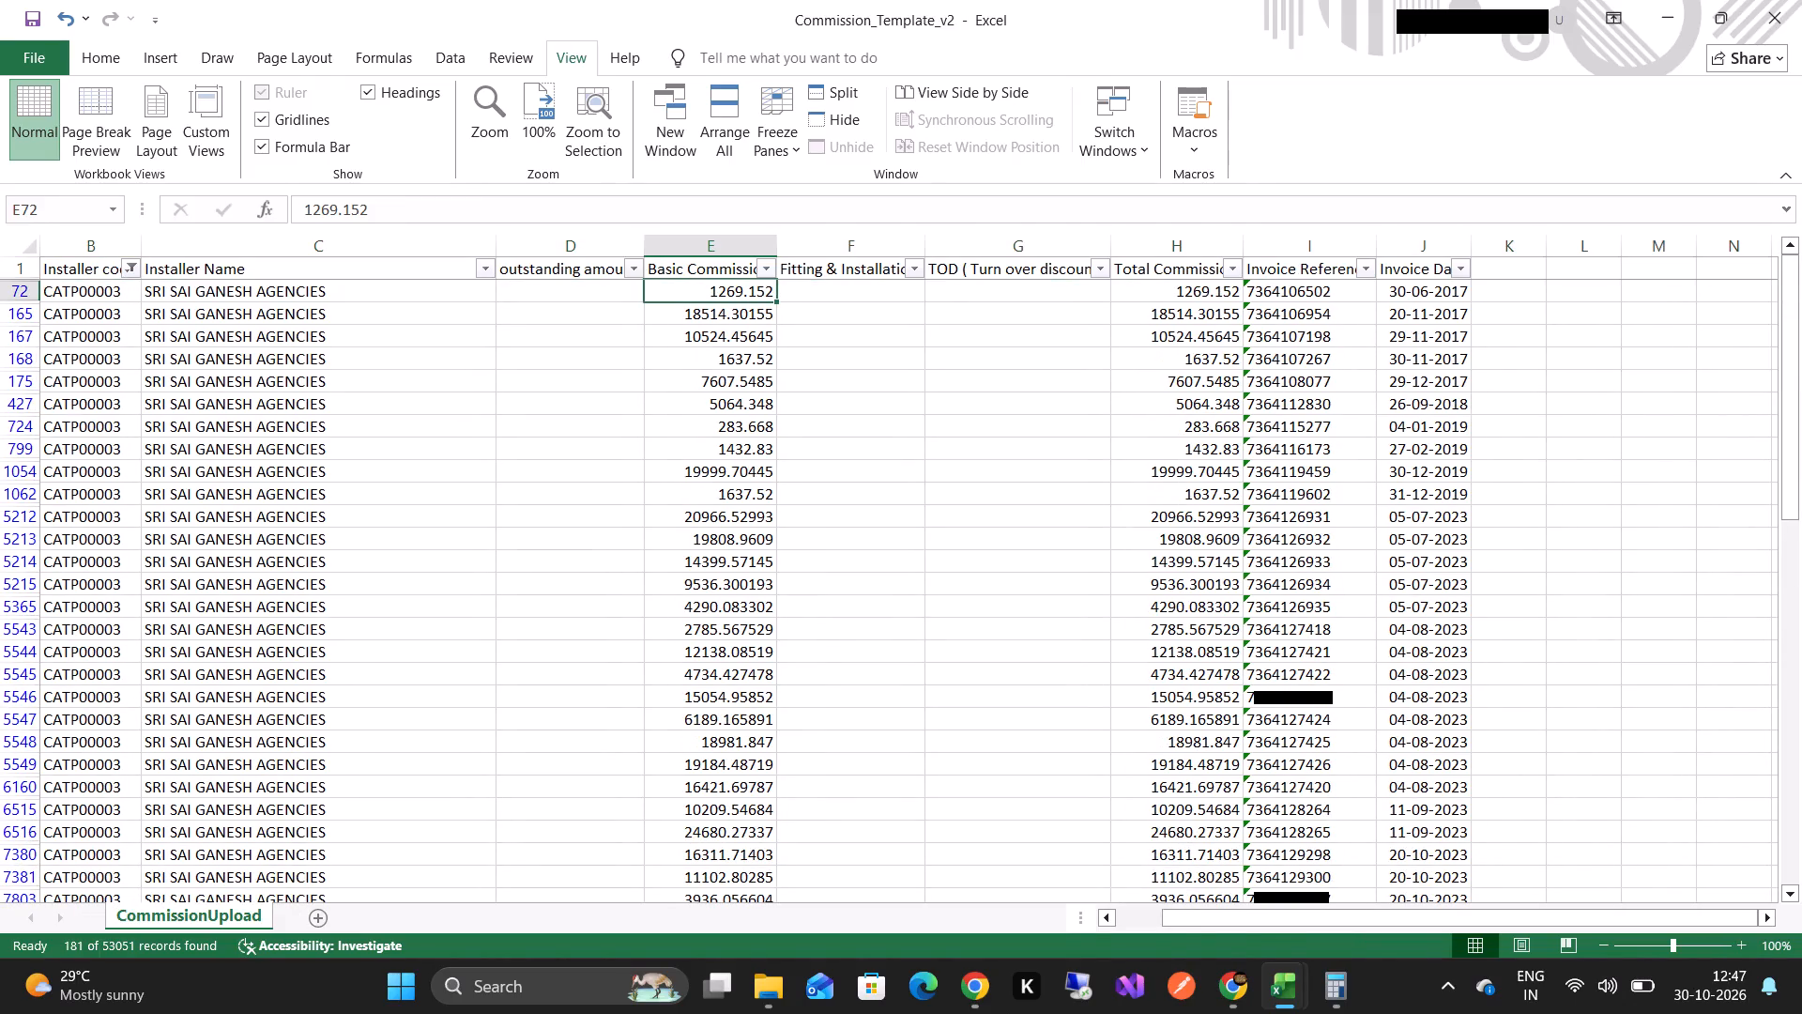
key("shift+Down")
key("shift+Down")
key("shift+Down")
key("shift+Down")
key("shift+Down")
key("shift+Down")
key("shift+Down")
key("shift+Down")
key("shift+Down")
key("shift+Down")
key("shift+Down")
key("shift+Down")
key("shift+Down")
key("shift+Down")
key("shift+Down")
key("shift+Down")
key("shift+Down")
key("shift+Down")
key("shift+Down")
key("shift+Down")
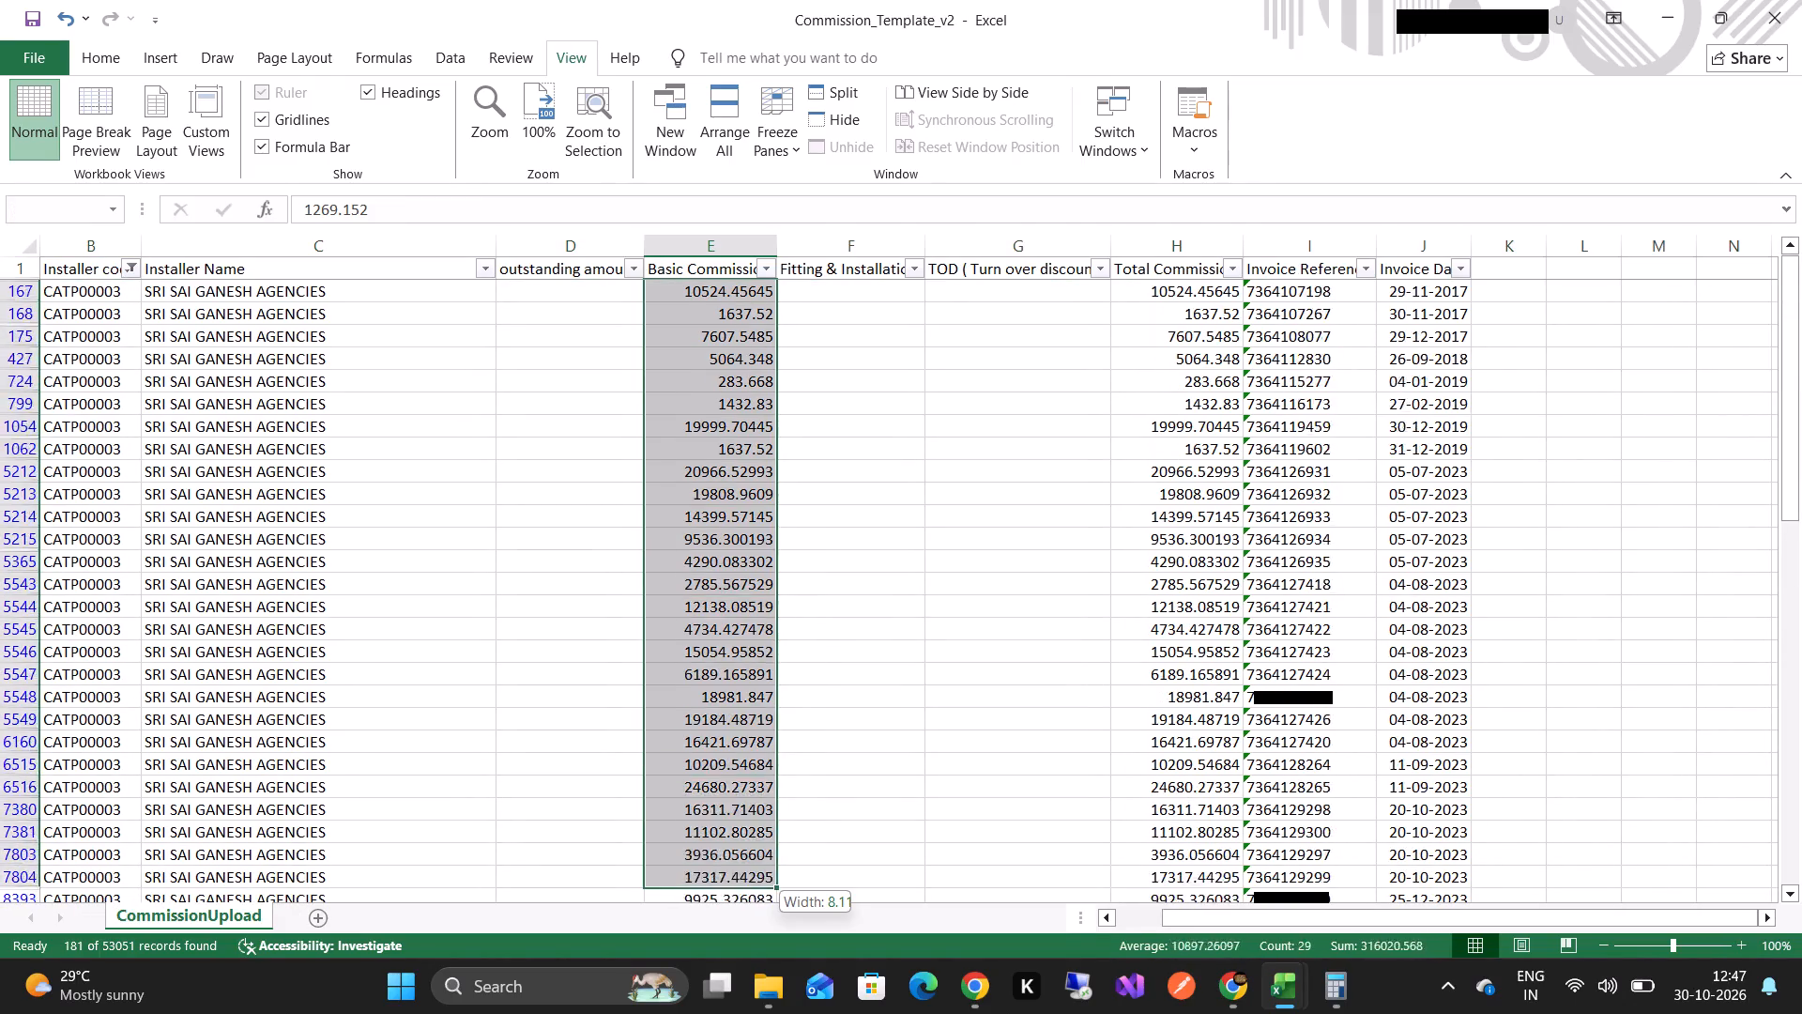
key("shift+Down")
key("shift+Down")
key("shift+Down")
key("shift+Down")
key("shift+Down")
key("shift+Down")
key("shift+Down")
key("shift+Down")
key("shift+Down")
key("shift+Down")
key("shift+Down")
key("shift+Down")
key("shift+Down")
key("shift+Down")
key("shift+Down")
key("shift+Down")
key("shift+Down")
key("shift+Down")
key("shift+Down")
key("shift+Down")
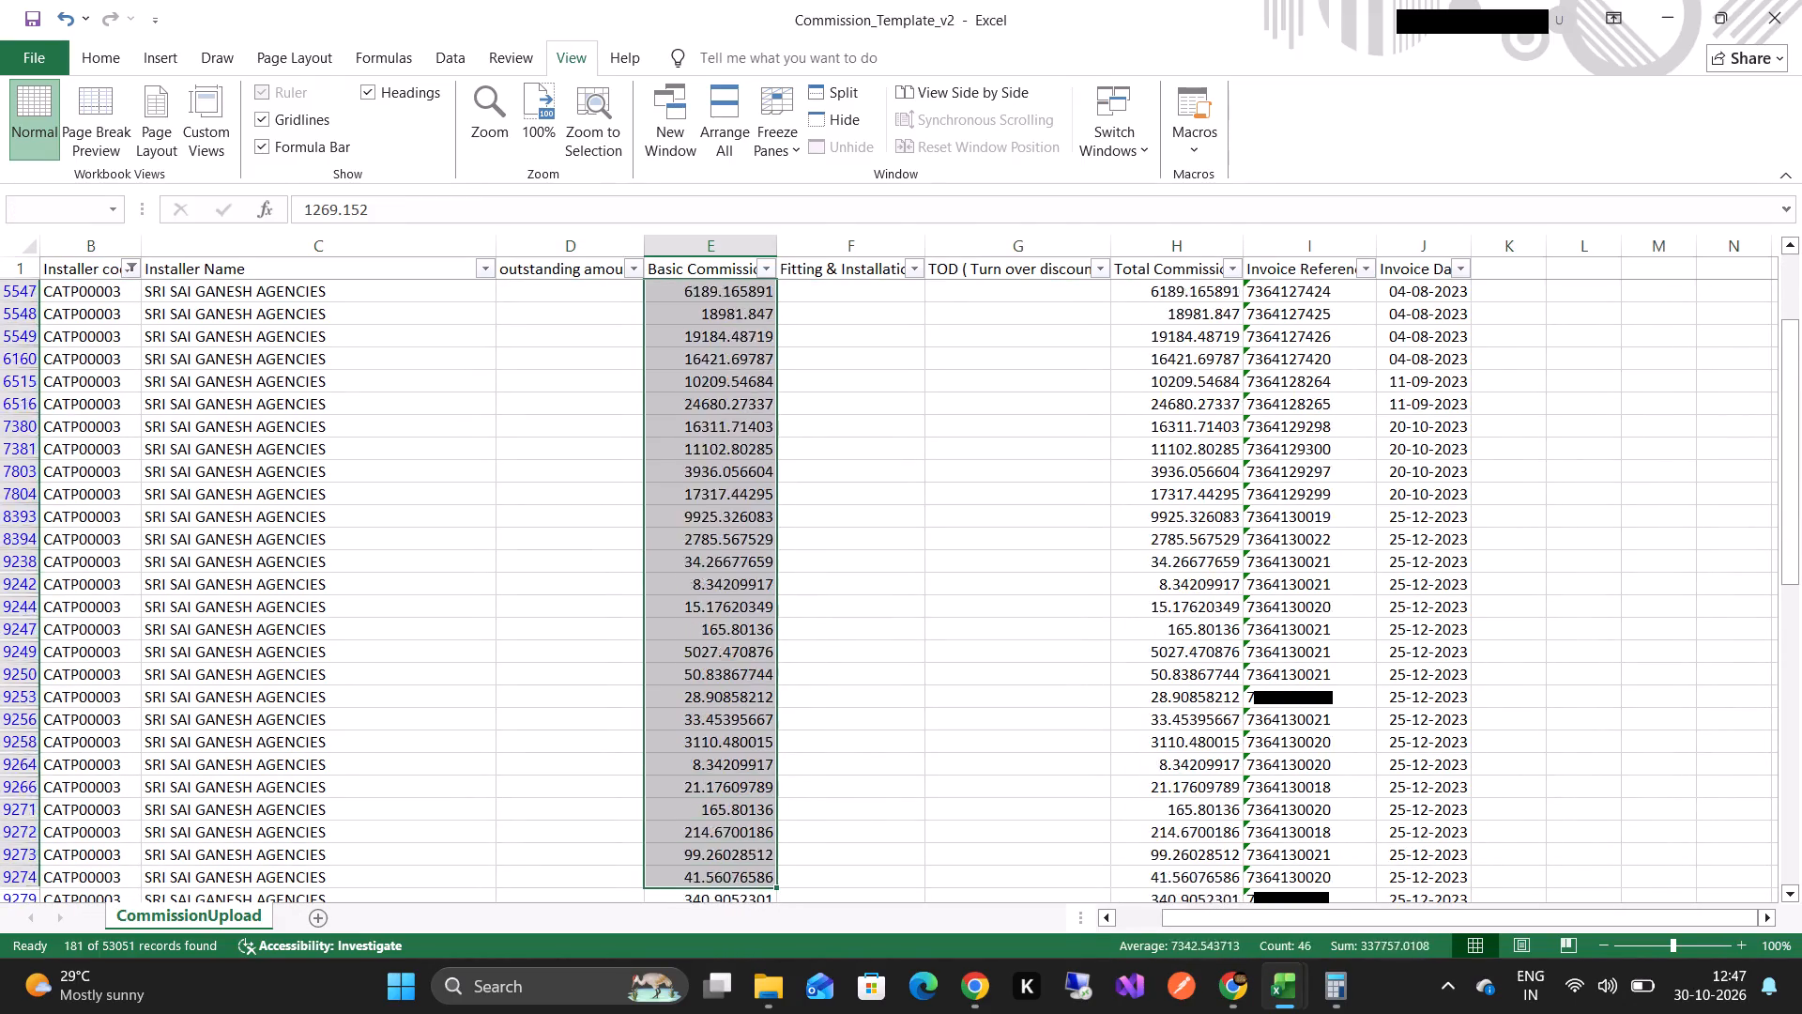
key("shift+Down")
key("shift+Down")
key("shift+Down")
key("shift+Down")
key("shift+Down")
key("shift+Down")
key("shift+Down")
key("shift+Down")
key("shift+Down")
key("shift+Down")
key("shift+Down")
key("shift+Down")
key("shift+Down")
key("shift+Down")
key("shift+Down")
key("shift+Down")
key("shift+Down")
key("shift+Down")
key("shift+Down")
key("shift+Down")
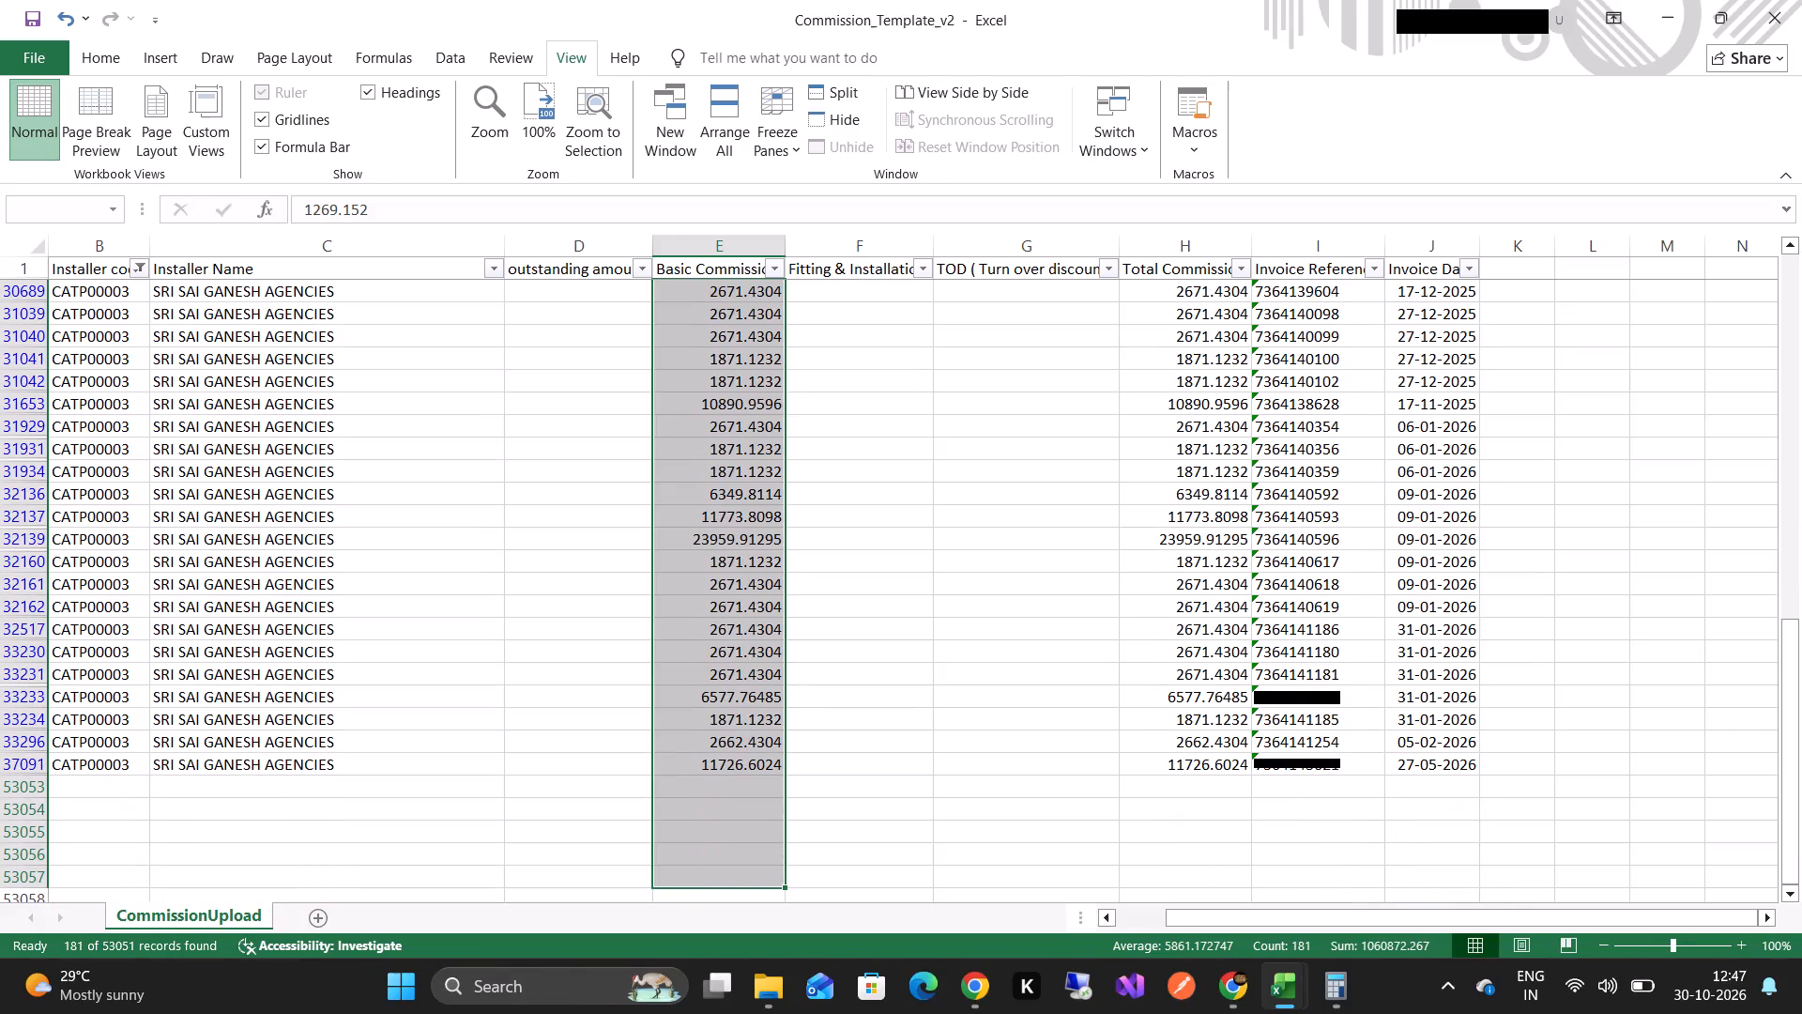
key("shift+Up")
key("shift+Up")
key("shift+Up")
key("shift+Up")
key("shift+Up")
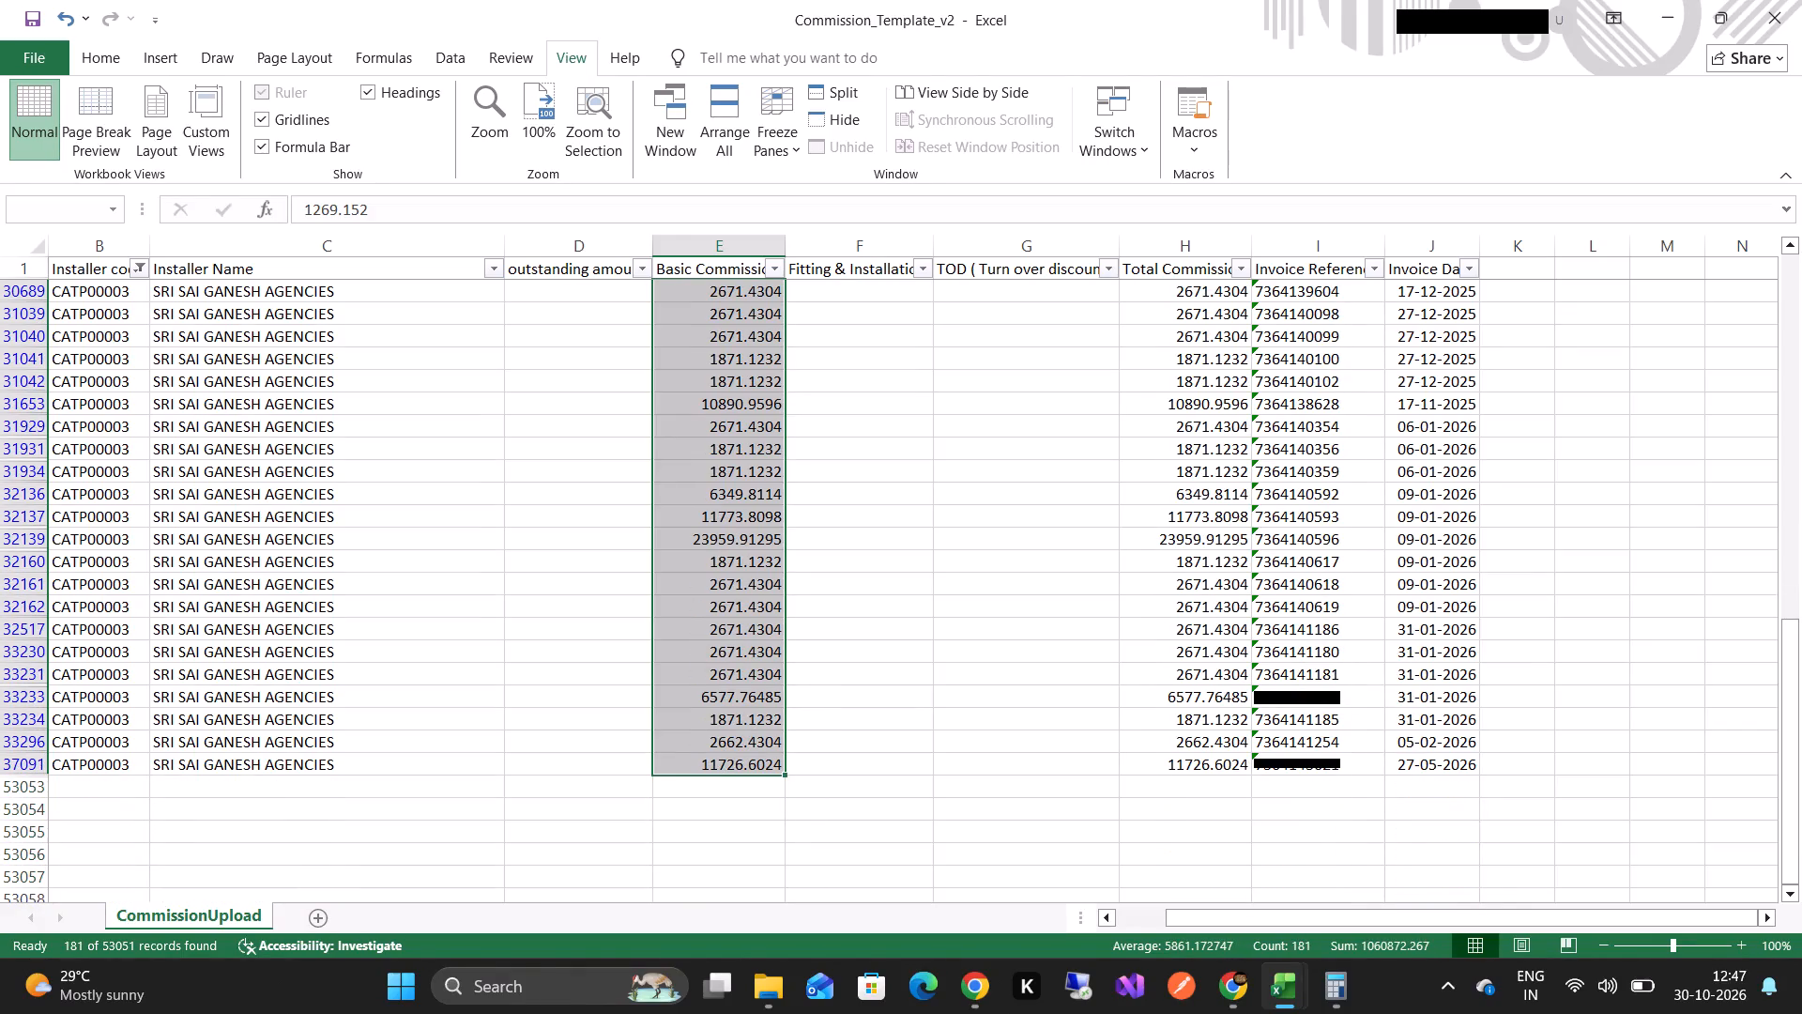
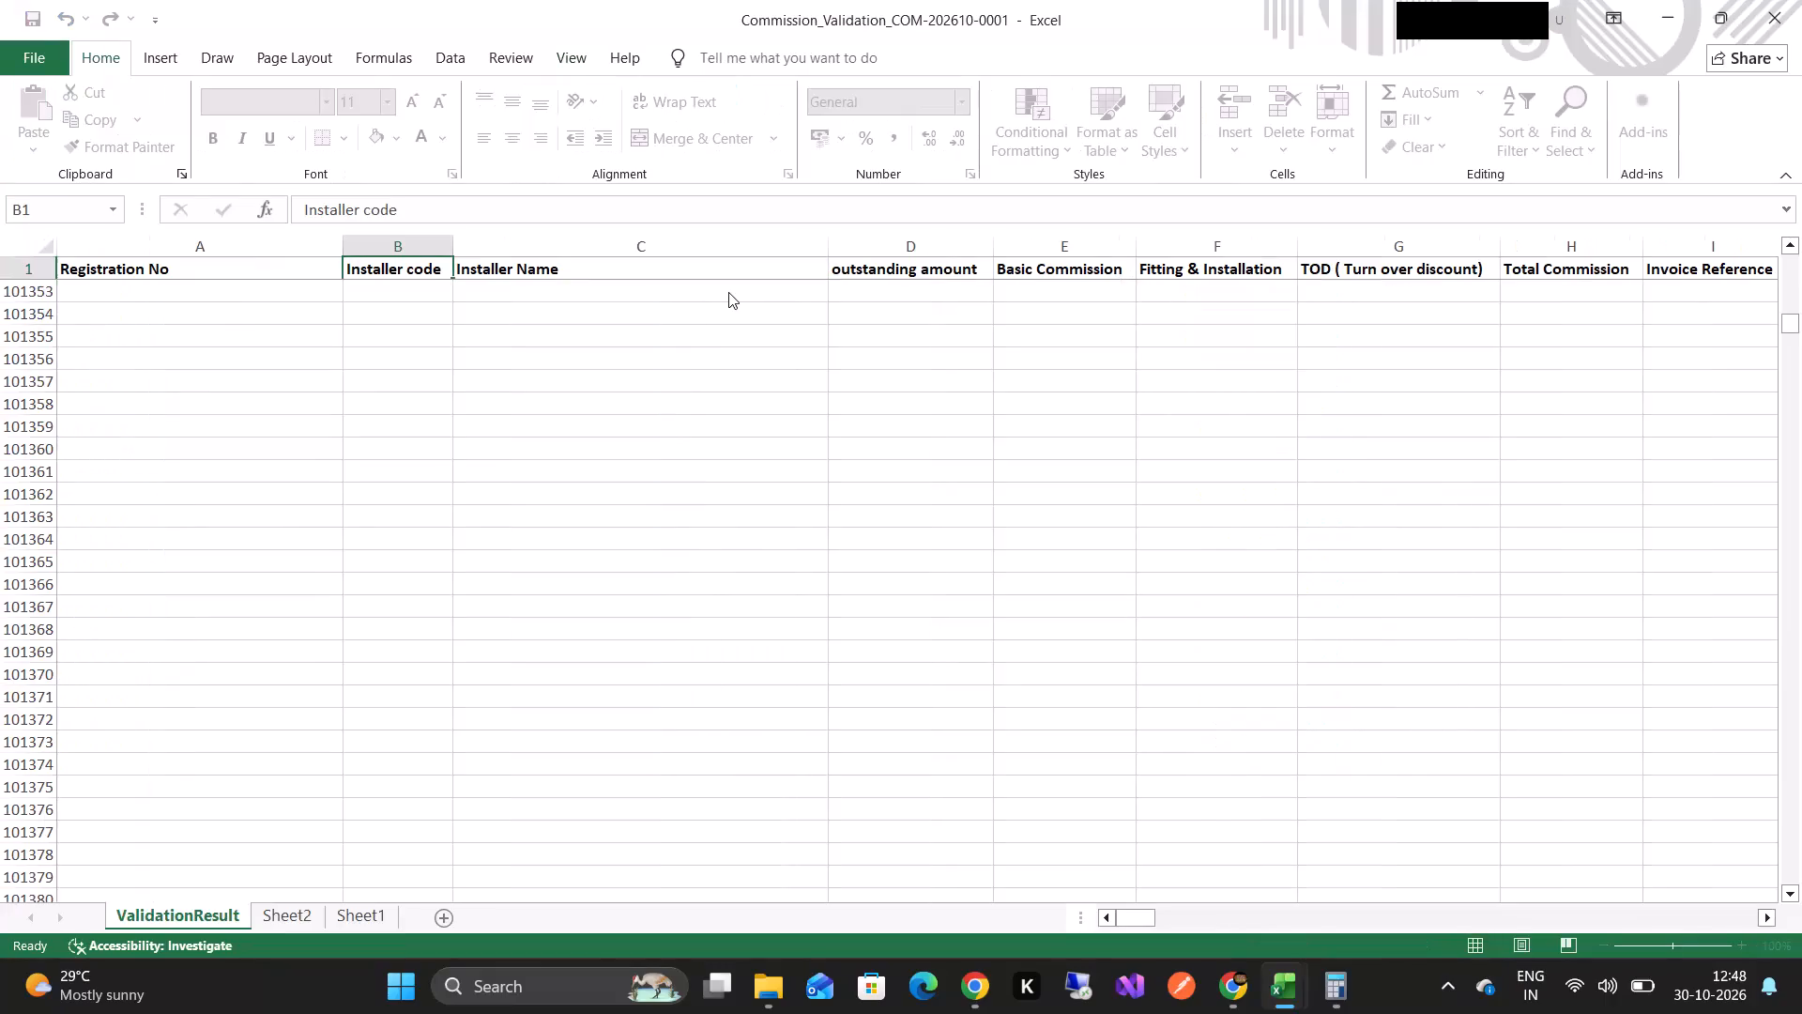
Switch to the MahindraEPC portal in the browser and open the Outstanding page of Manage Commission.
key("alt+Tab")
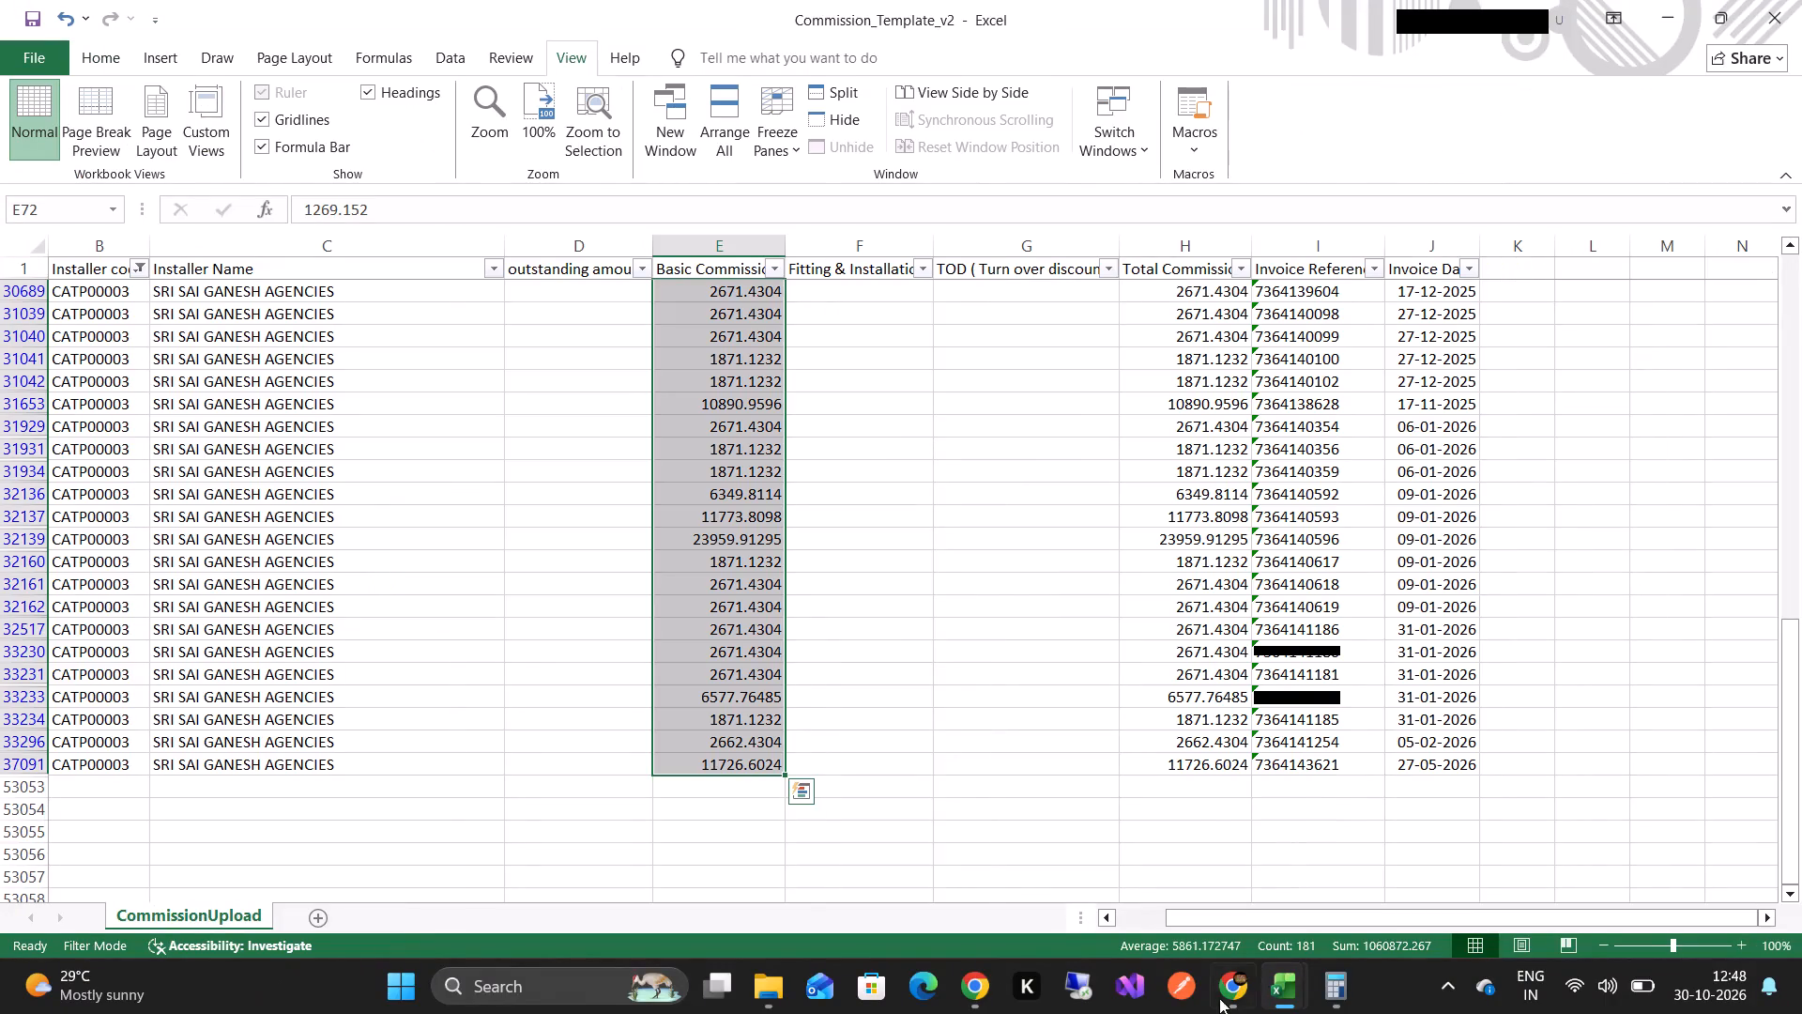
left_click(1297, 894)
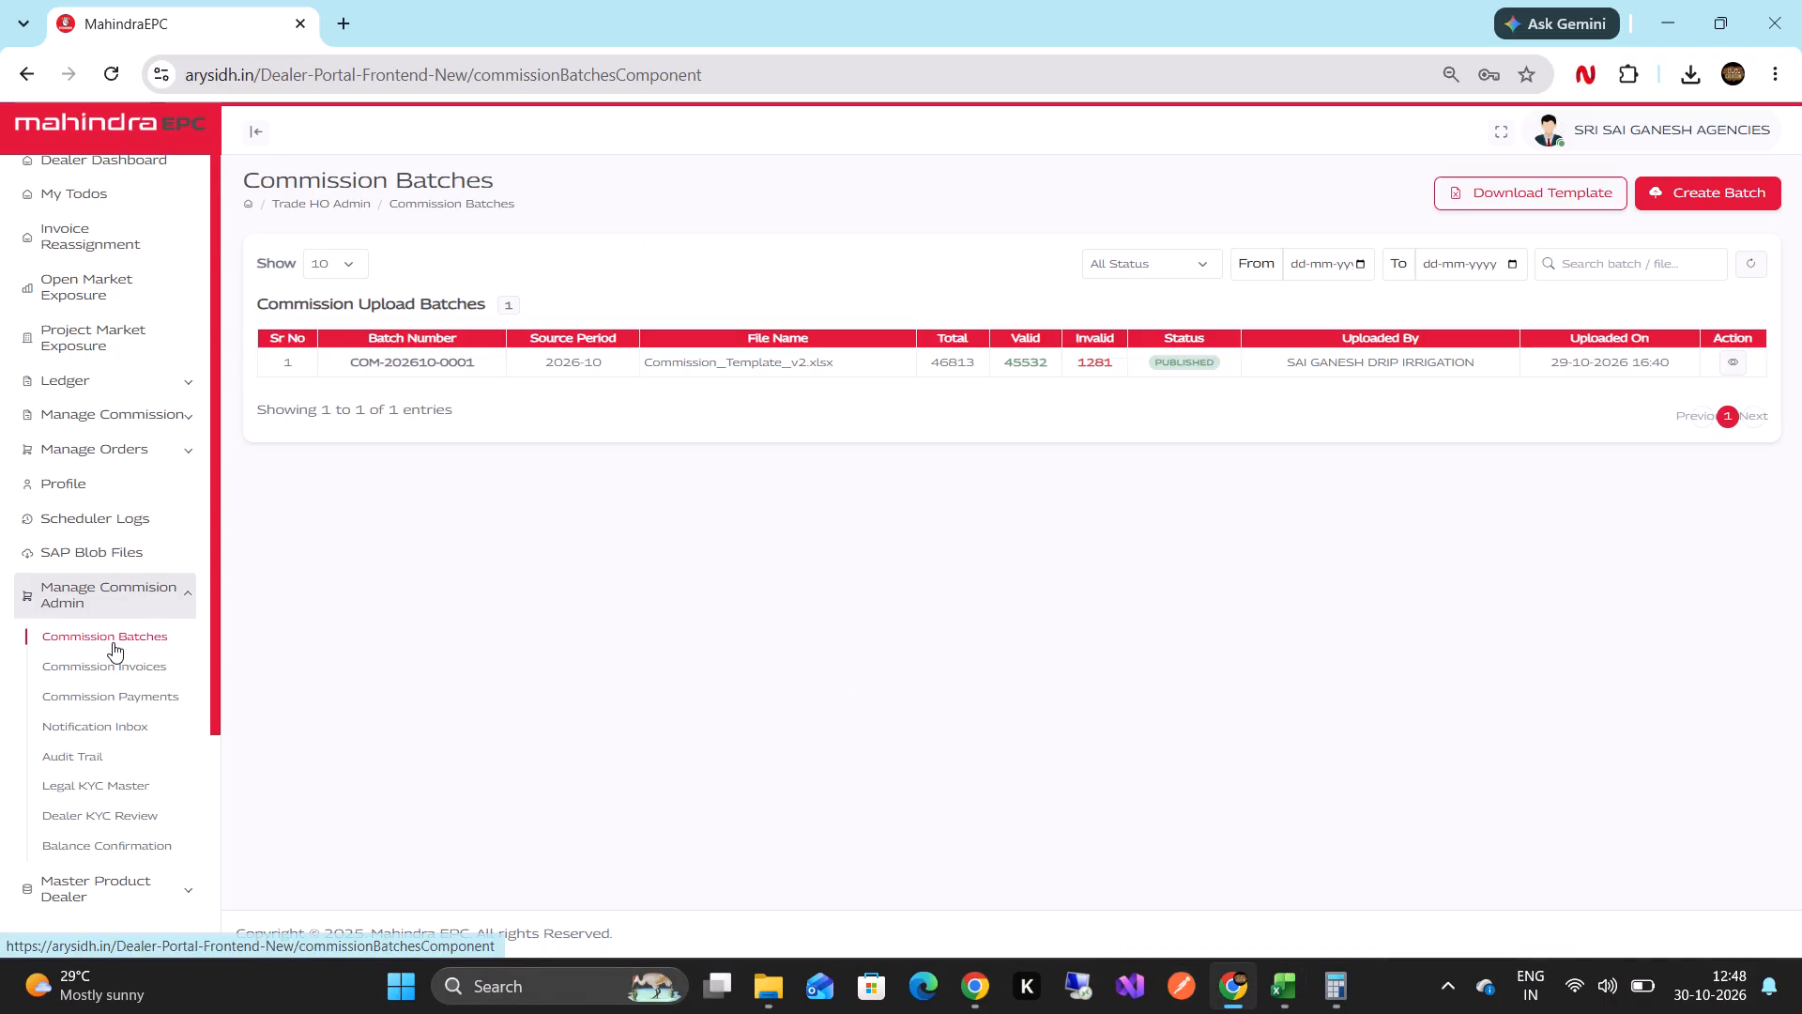
left_click(102, 401)
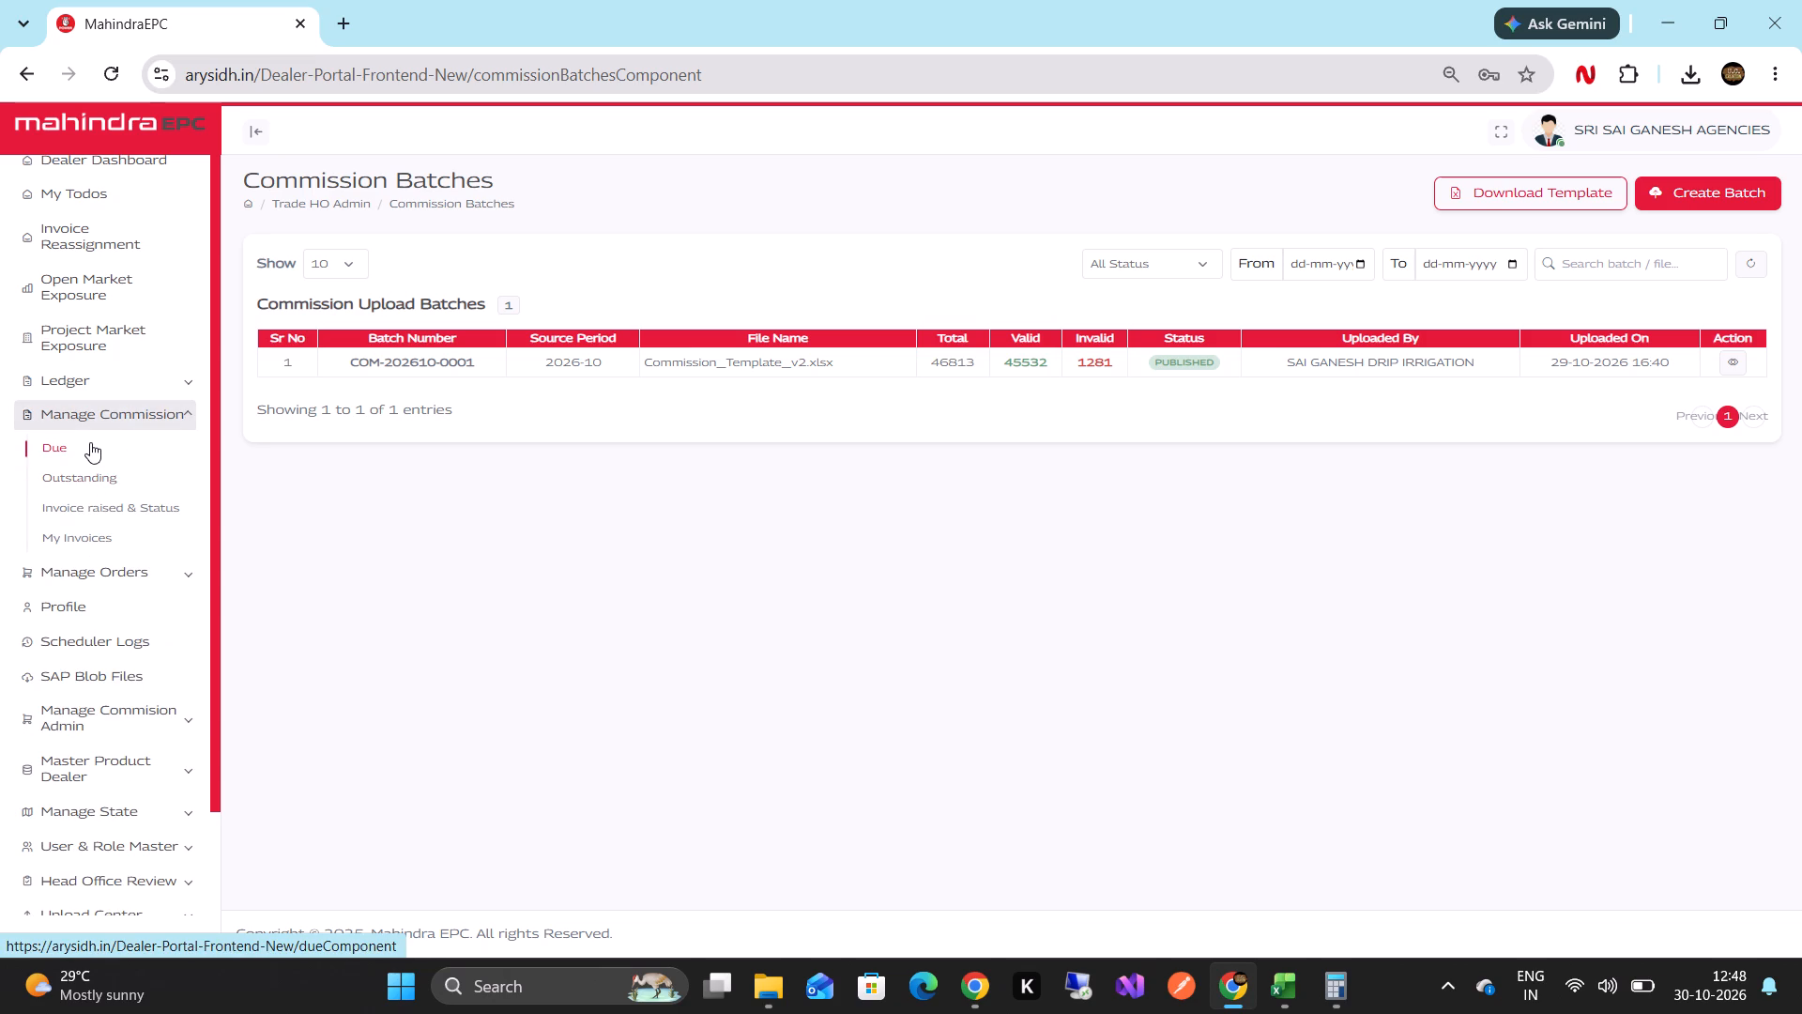
left_click(89, 476)
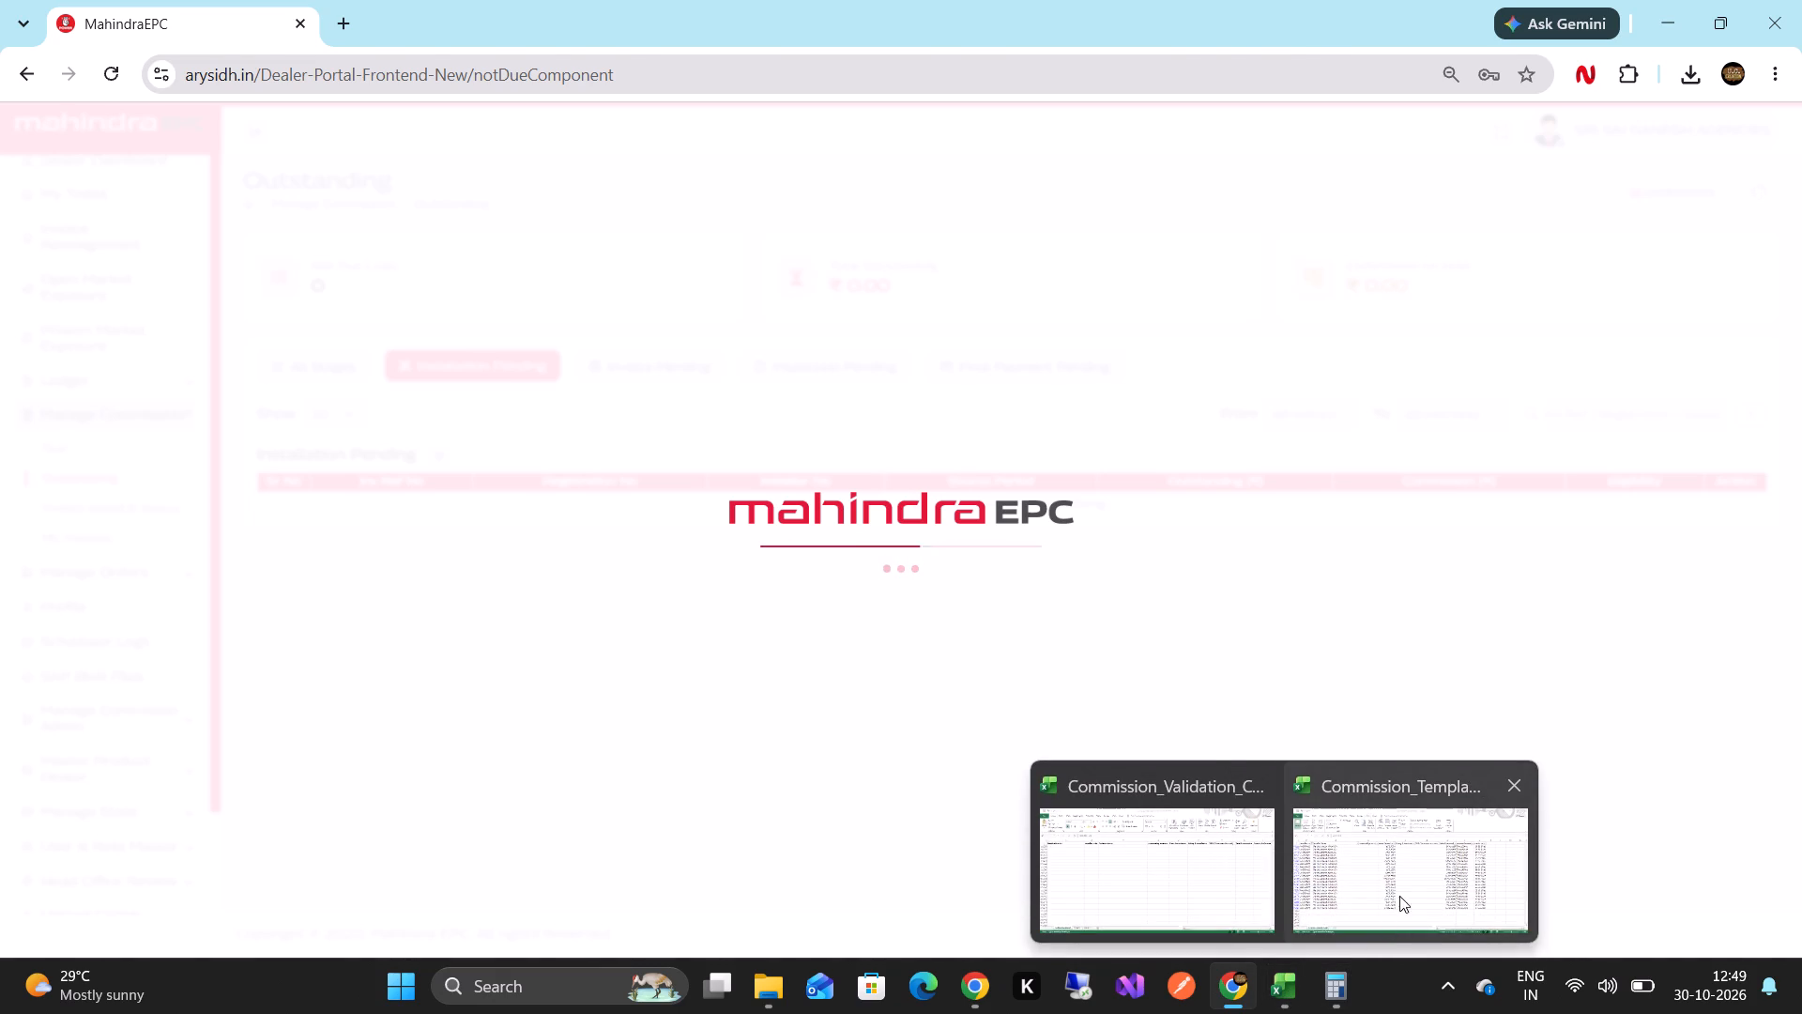
left_click(1315, 839)
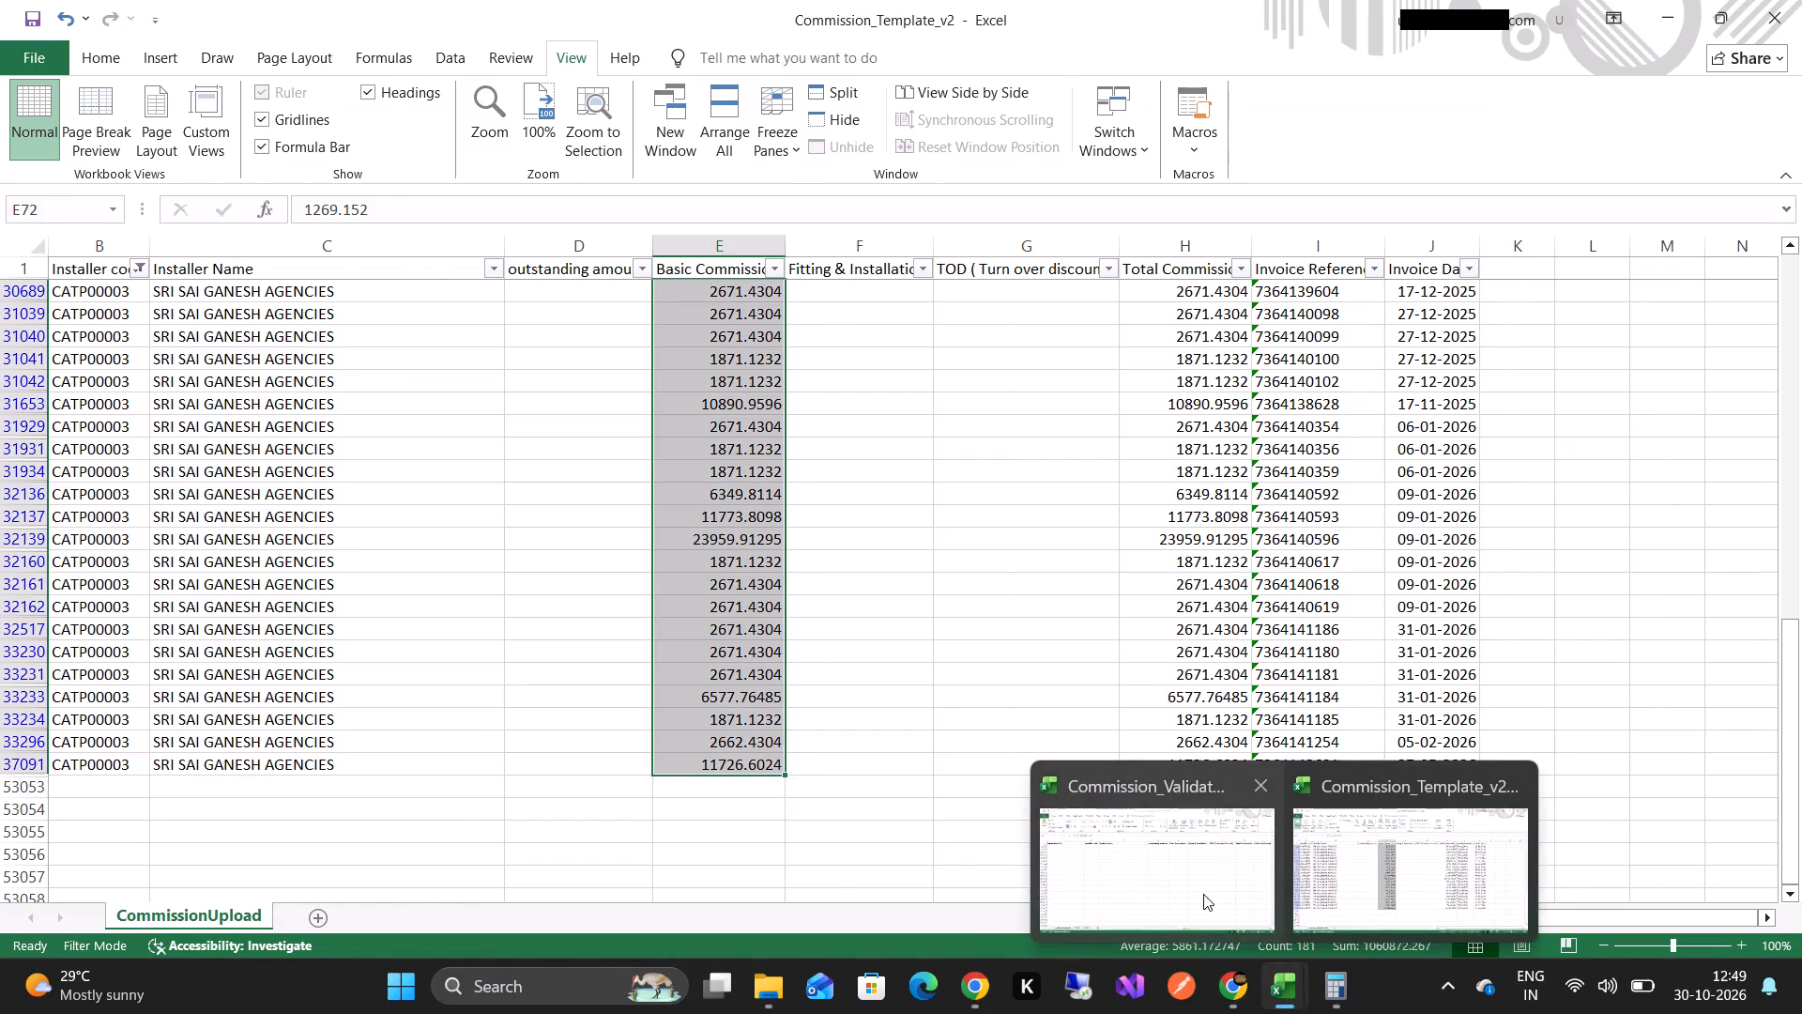
left_click(1199, 888)
scroll(849, 699, "up", 10)
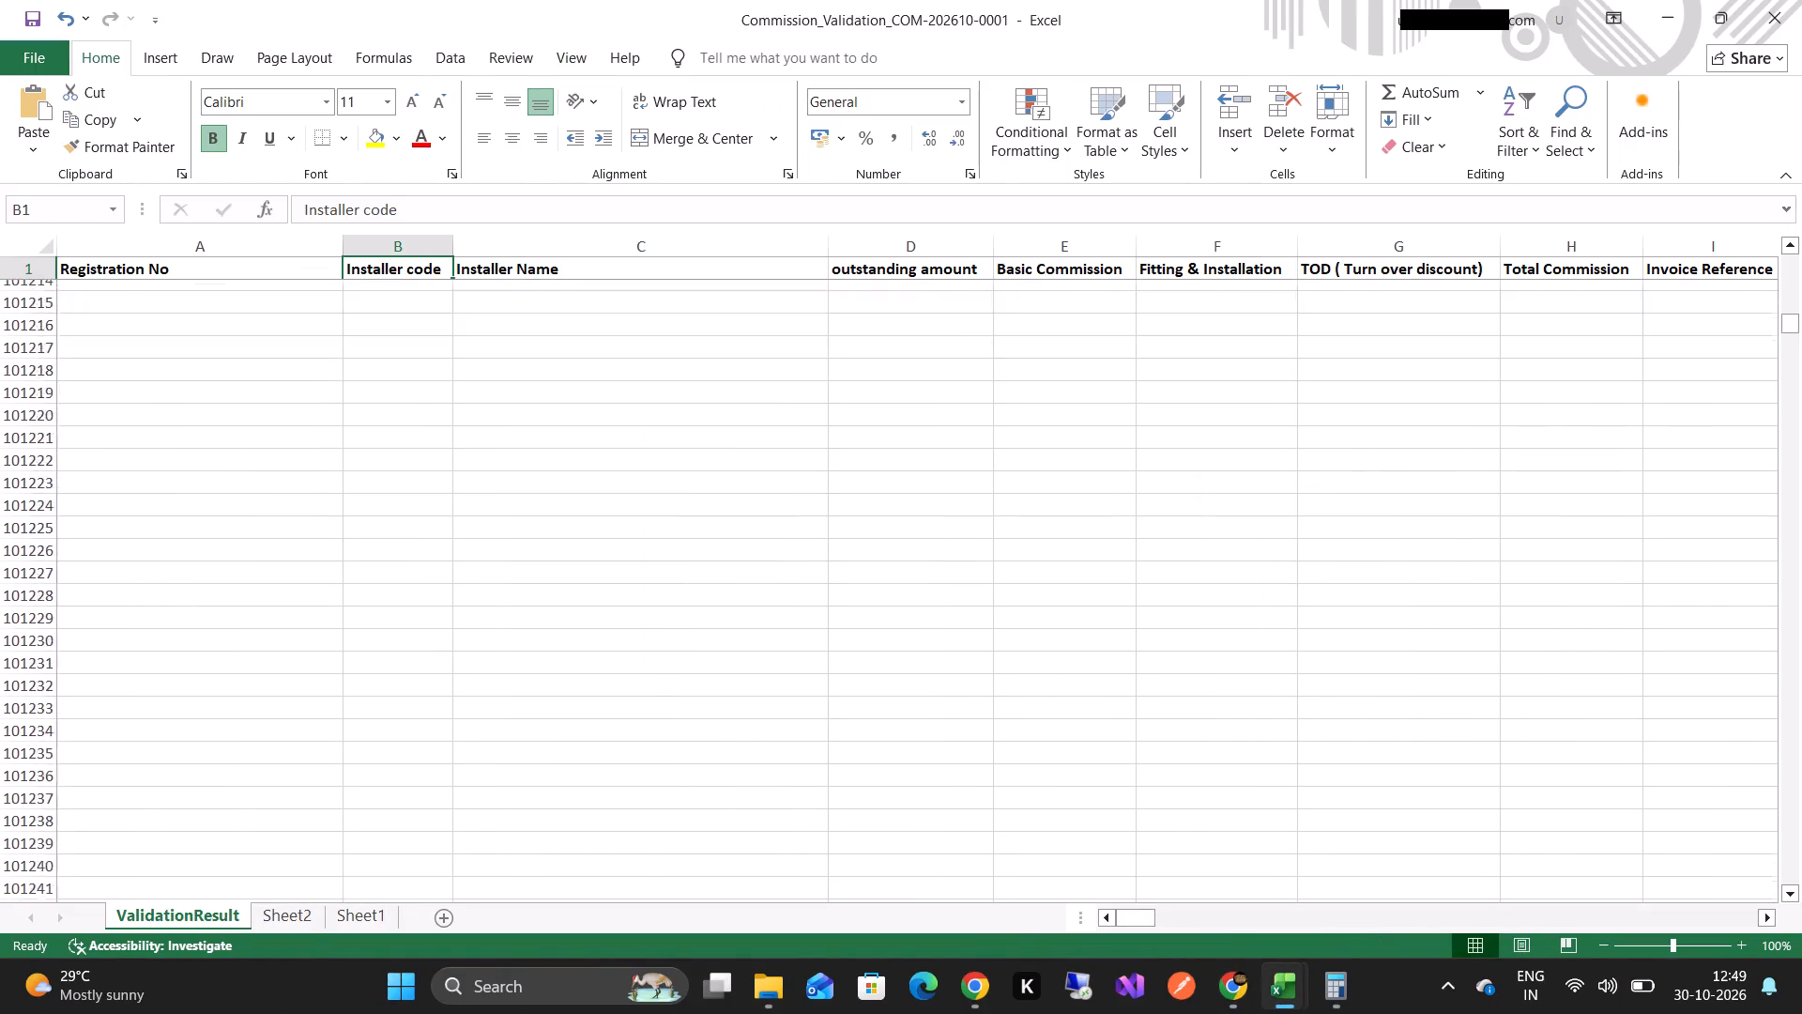
scroll(849, 699, "up", 20)
scroll(849, 699, "up", 5)
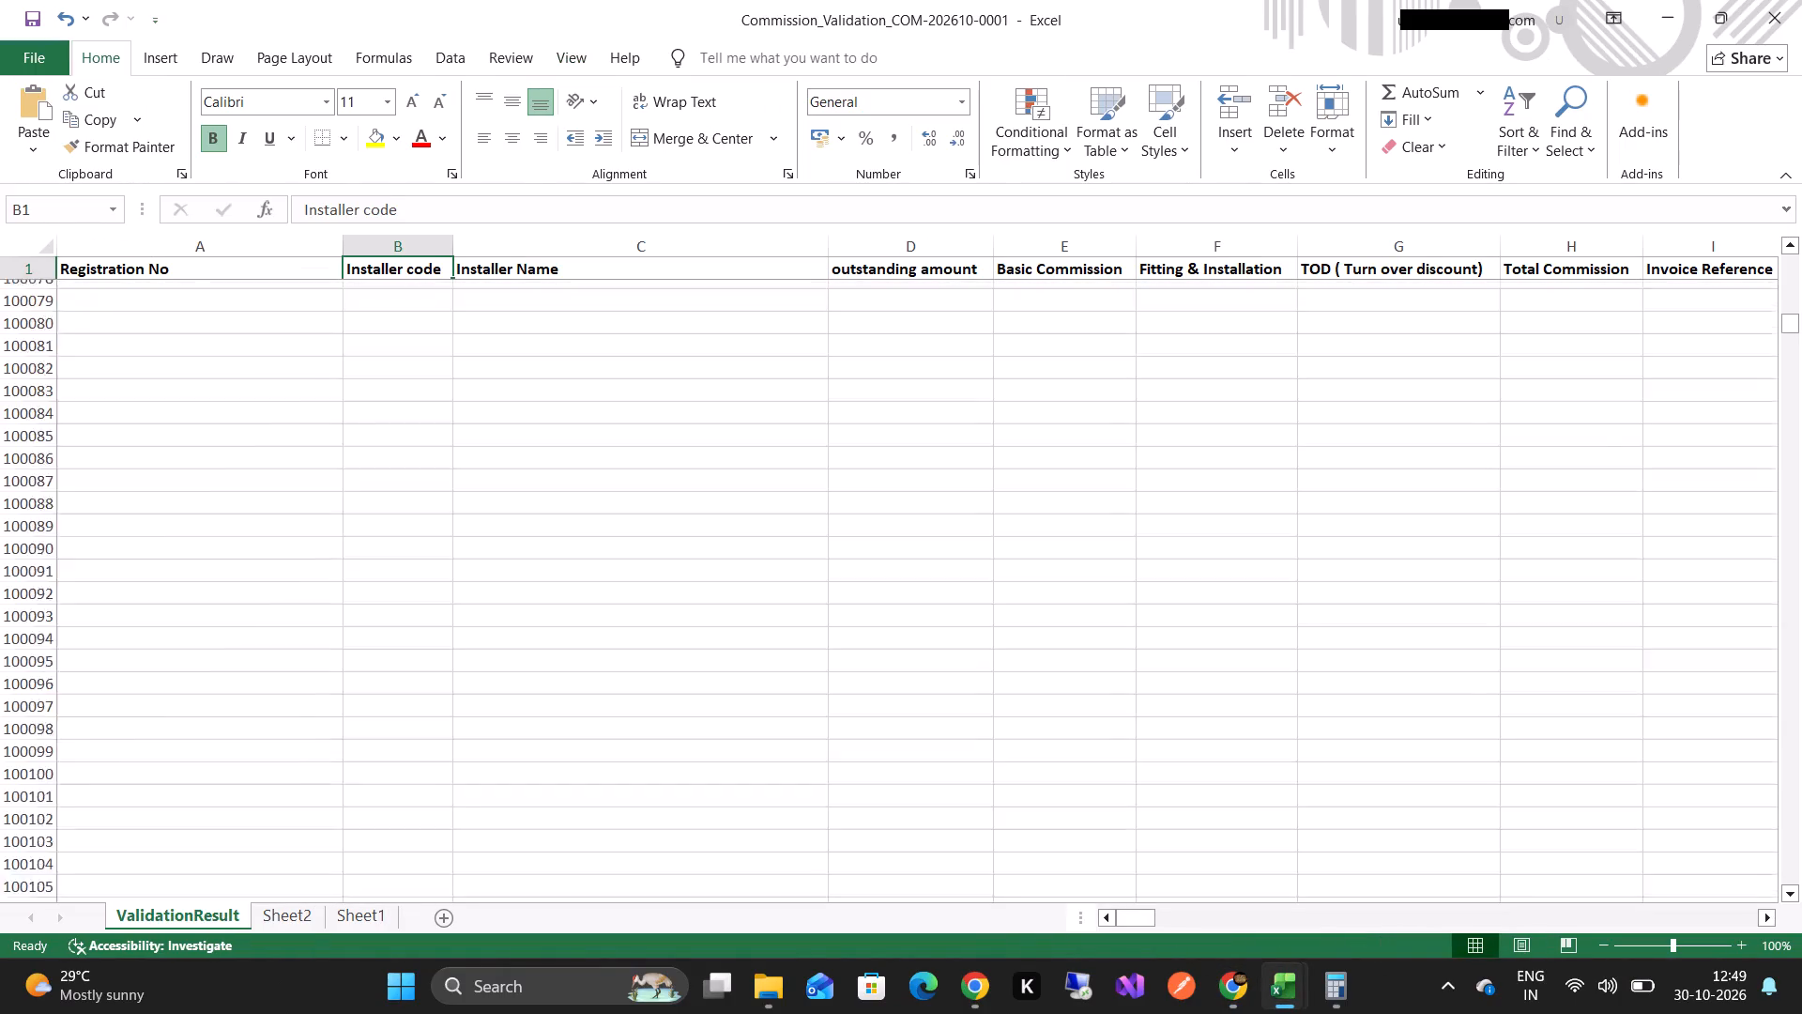
scroll(849, 699, "up", 19)
scroll(849, 699, "up", 6)
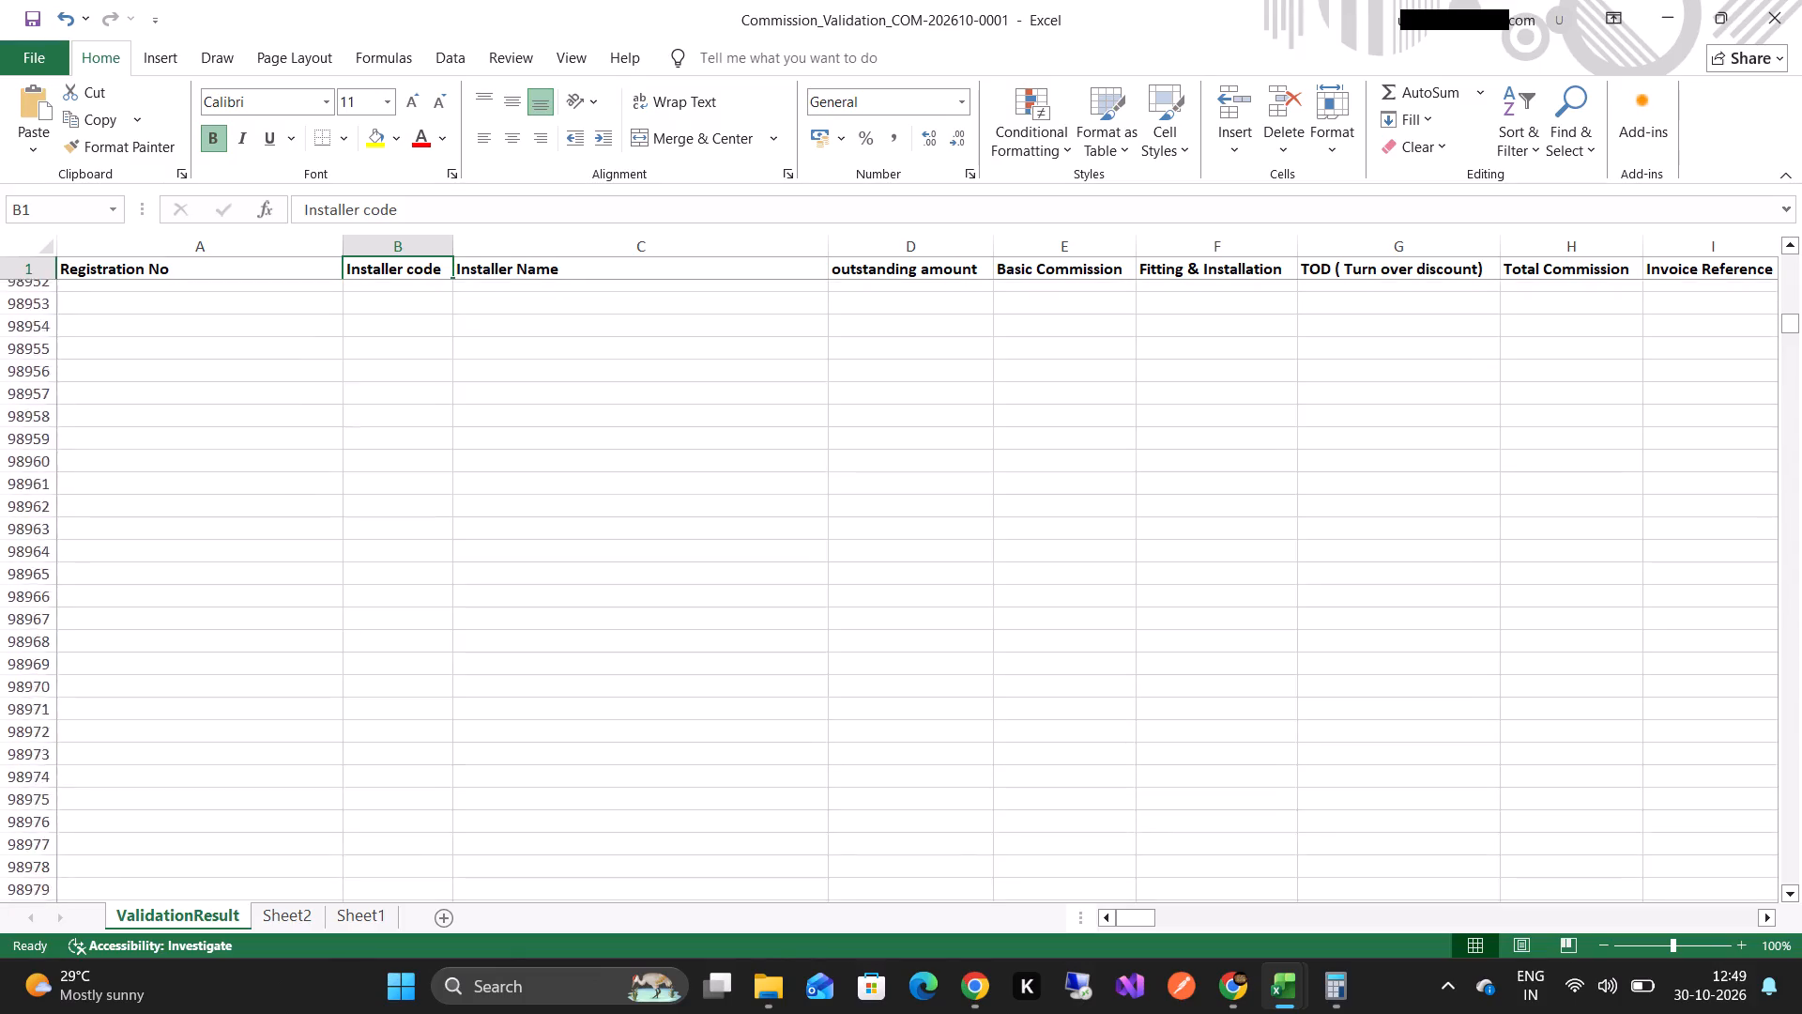
scroll(849, 699, "up", 15)
scroll(849, 699, "up", 18)
scroll(849, 699, "up", 13)
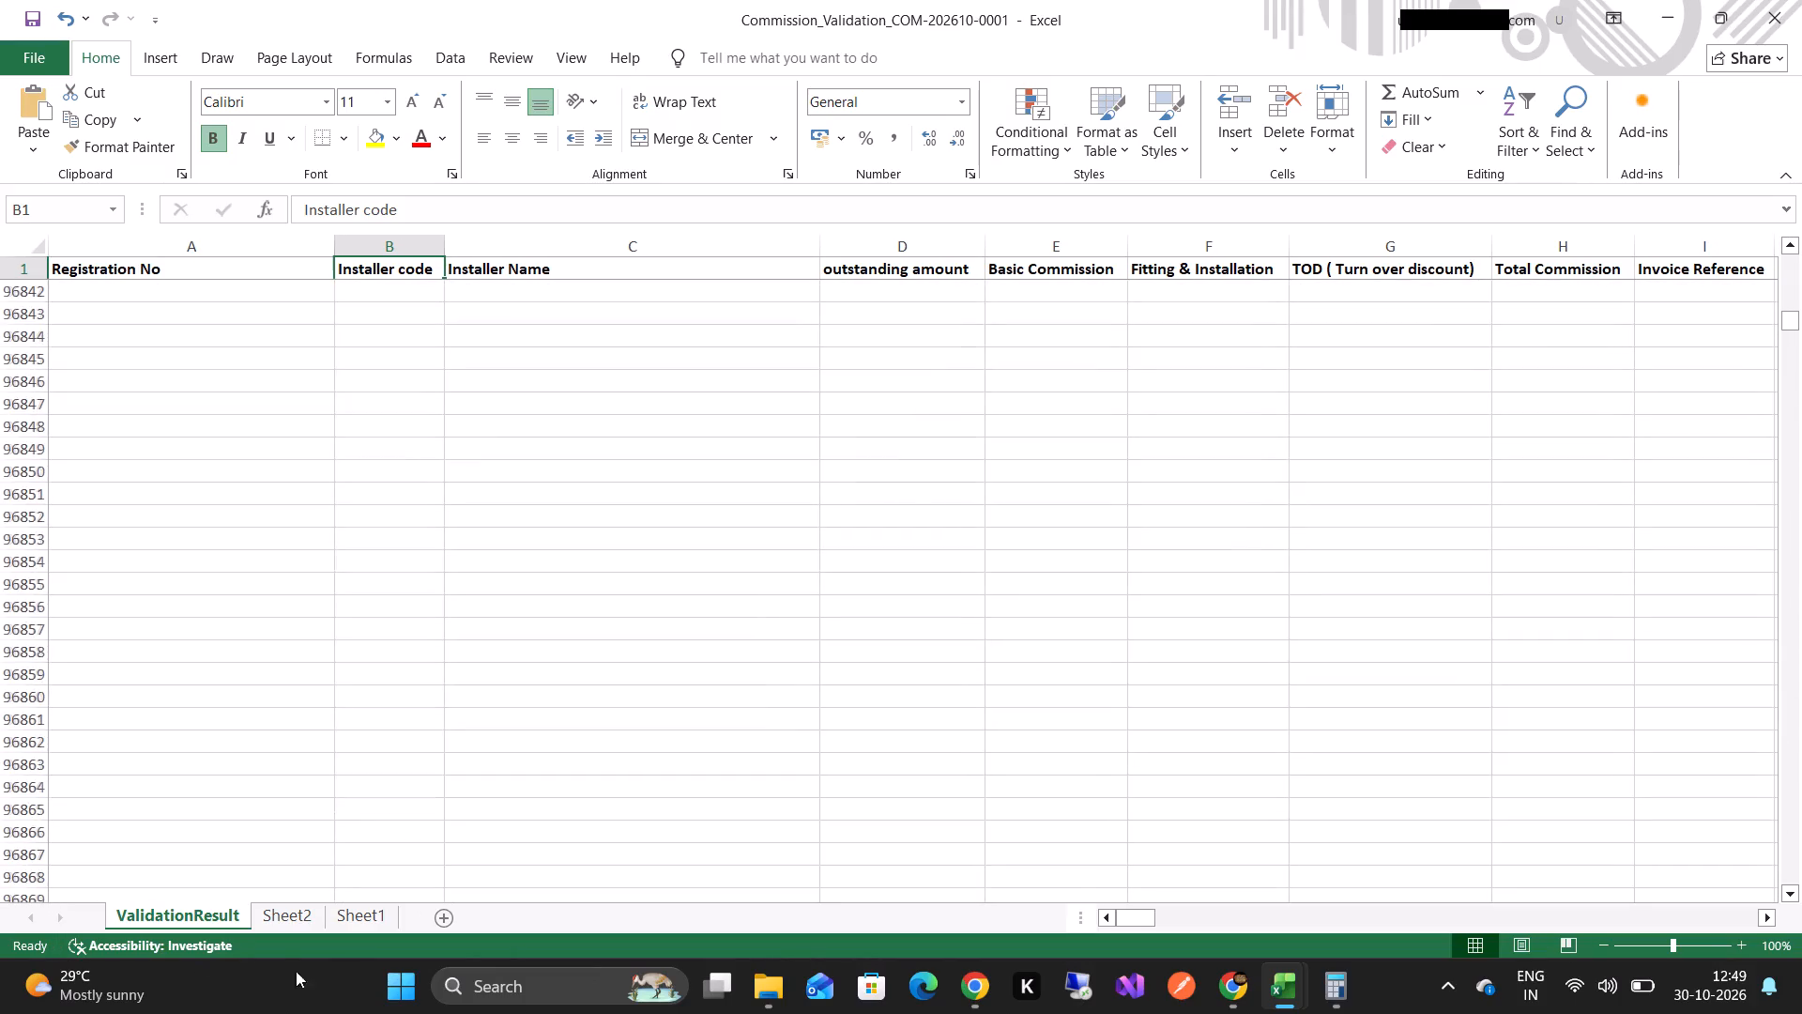
scroll(368, 902, "down", 1, "ctrl")
scroll(603, 818, "right", 1)
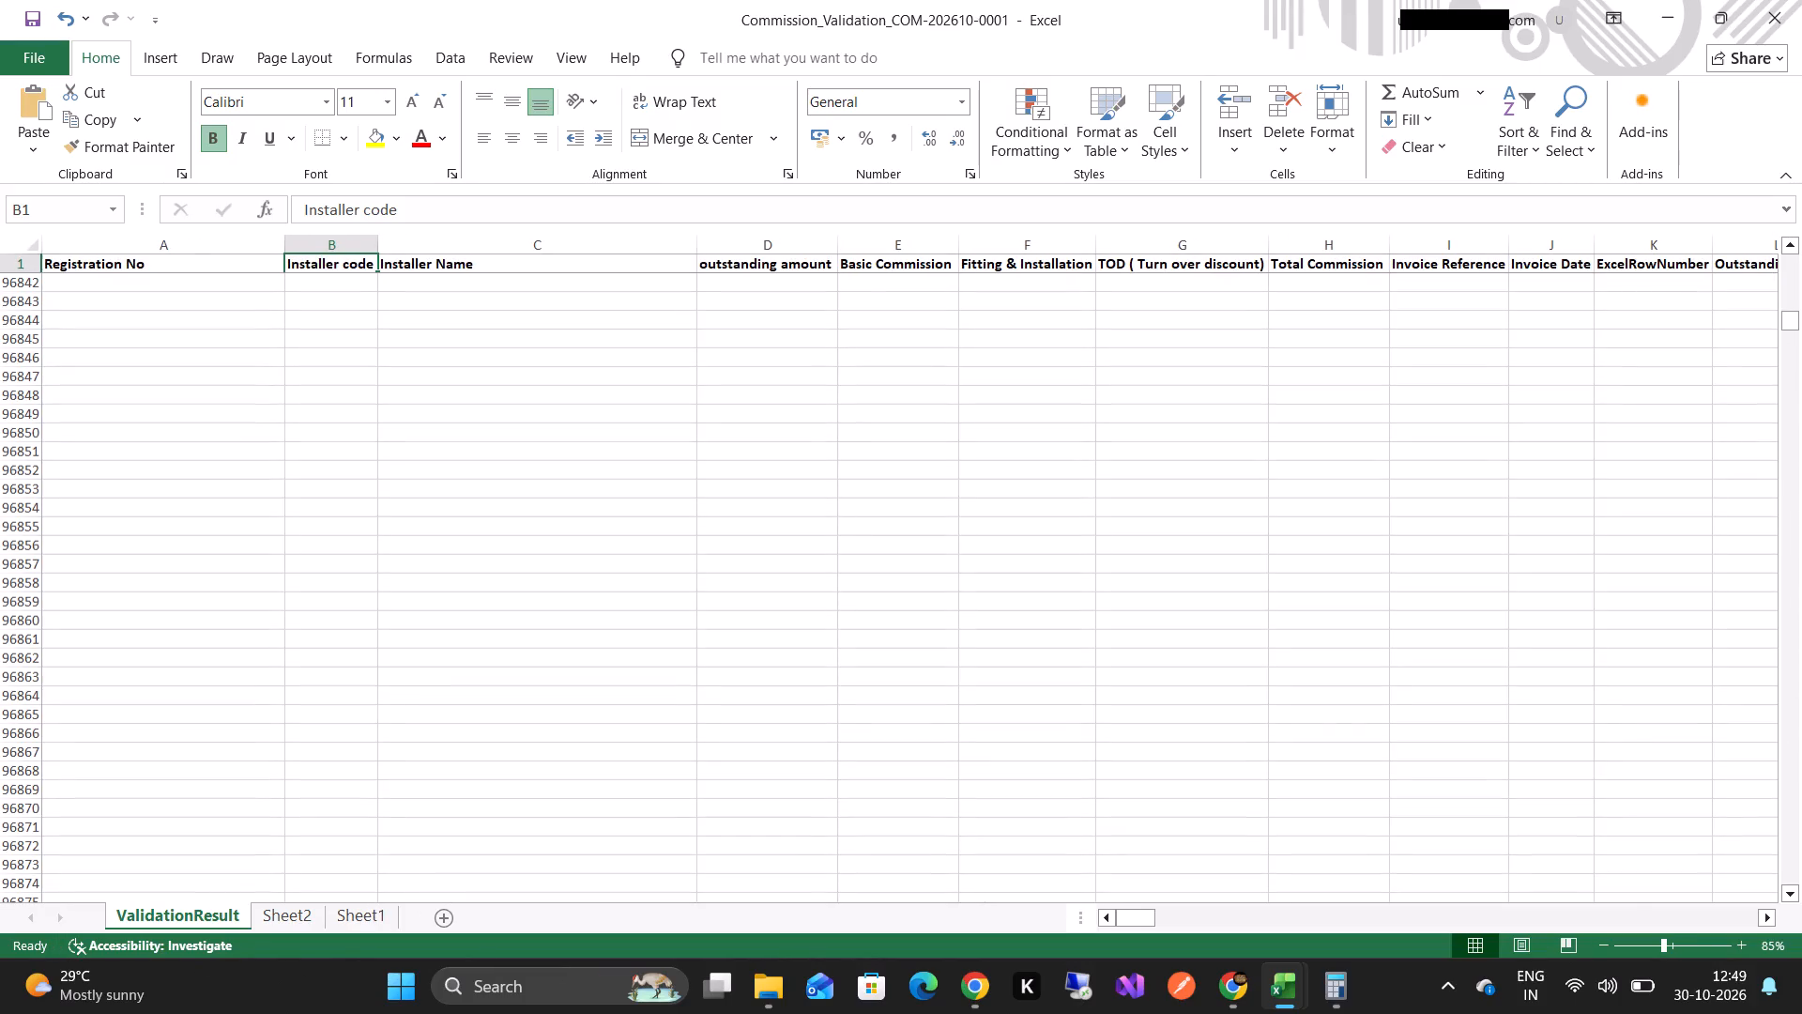
scroll(602, 818, "up", 1, "ctrl")
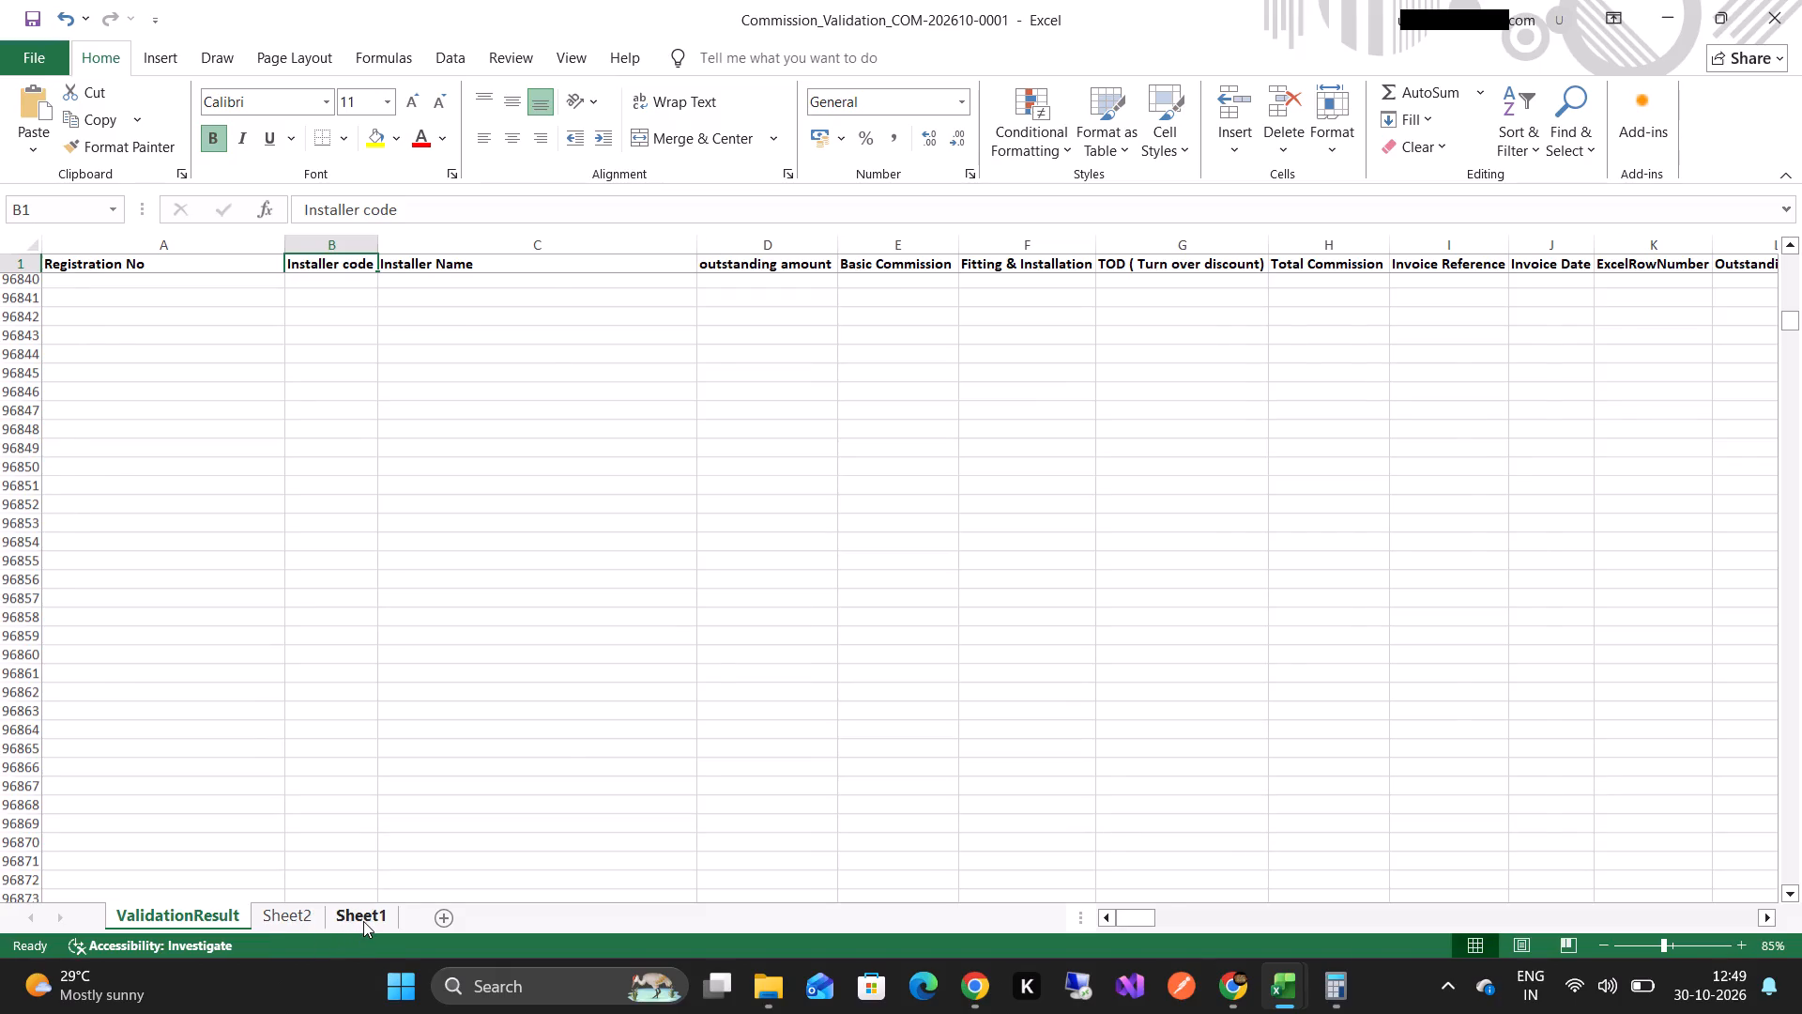
Check the Basic Commission sum formula on Sheet1, and look at the CATP00003 total on Sheet2.
left_click(363, 921)
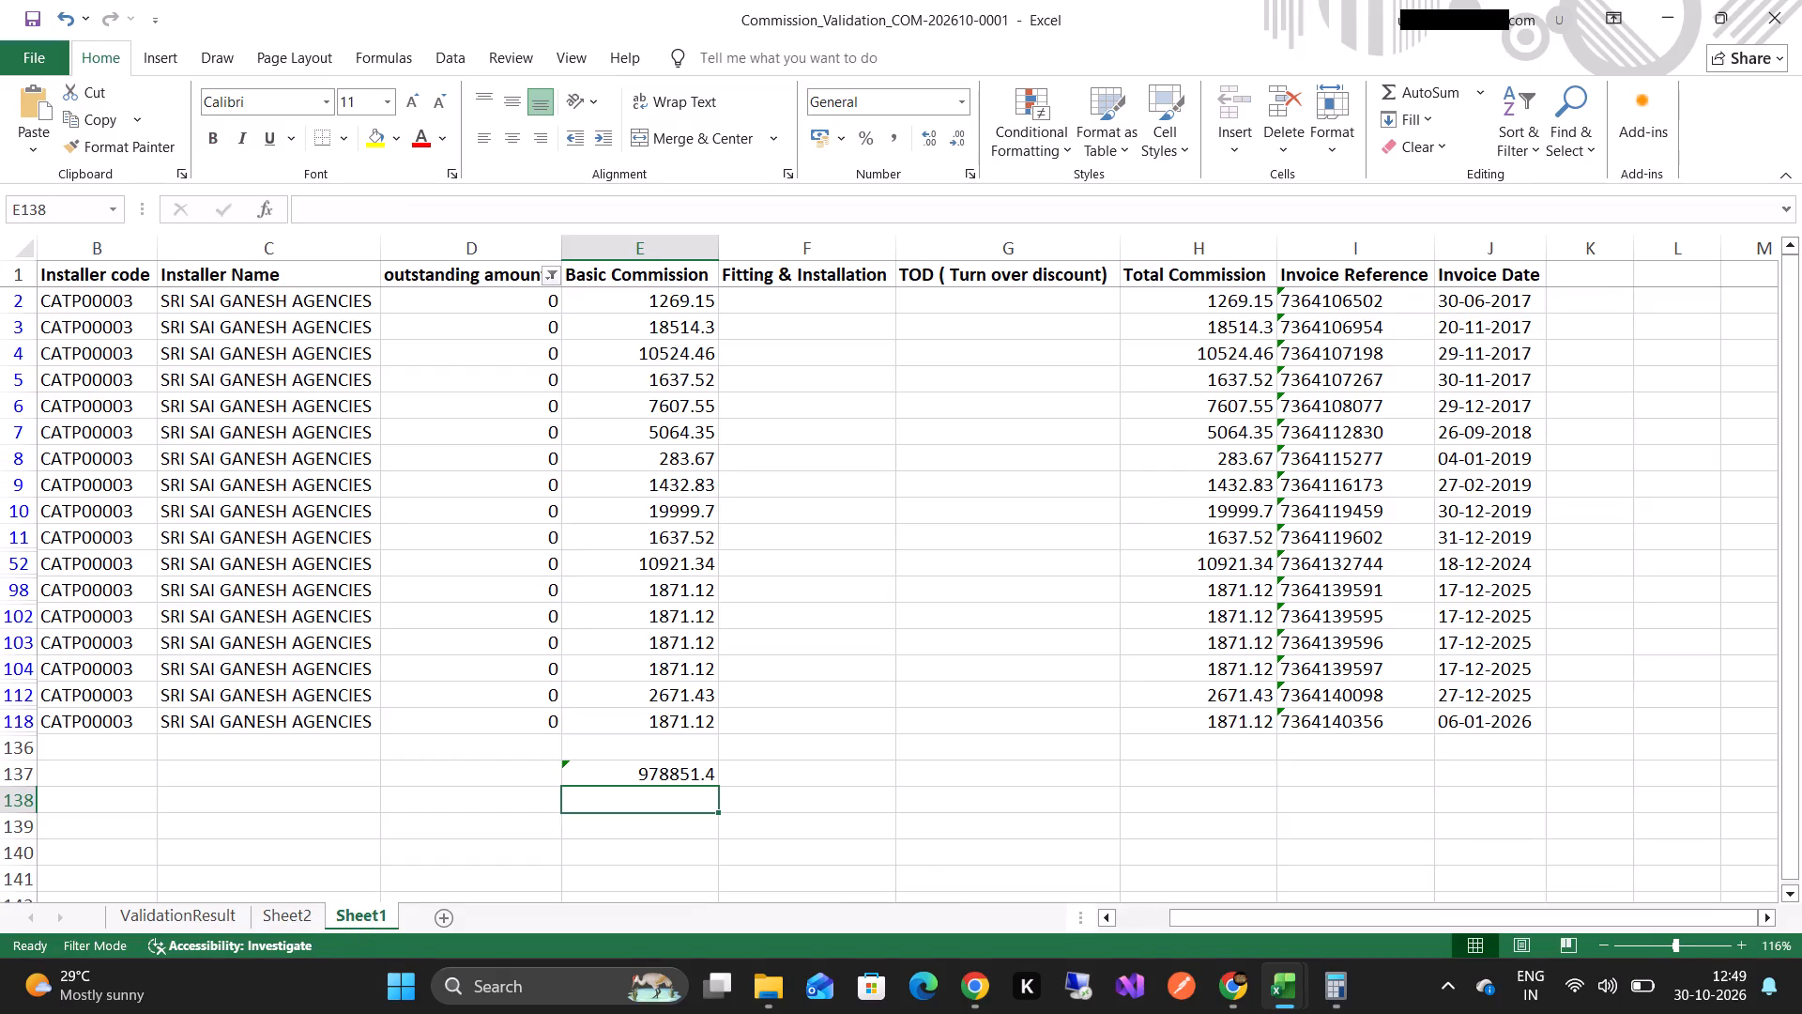
left_click(660, 778)
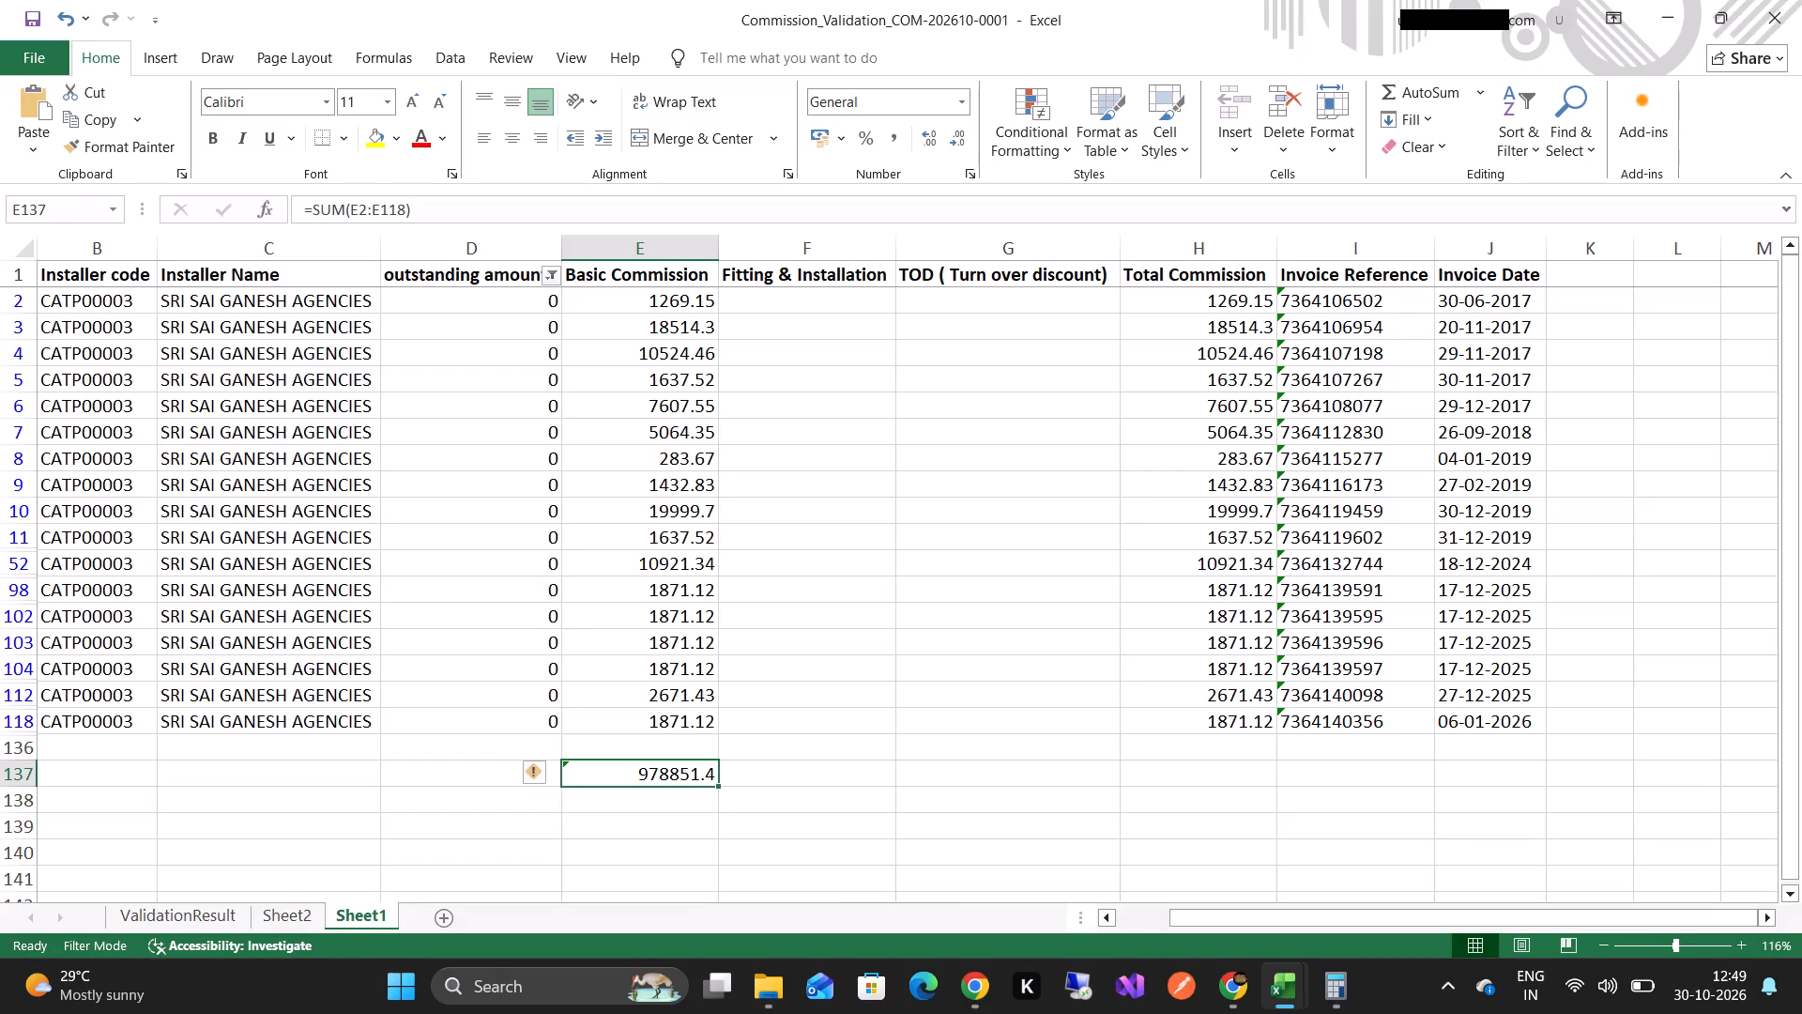
left_click(298, 914)
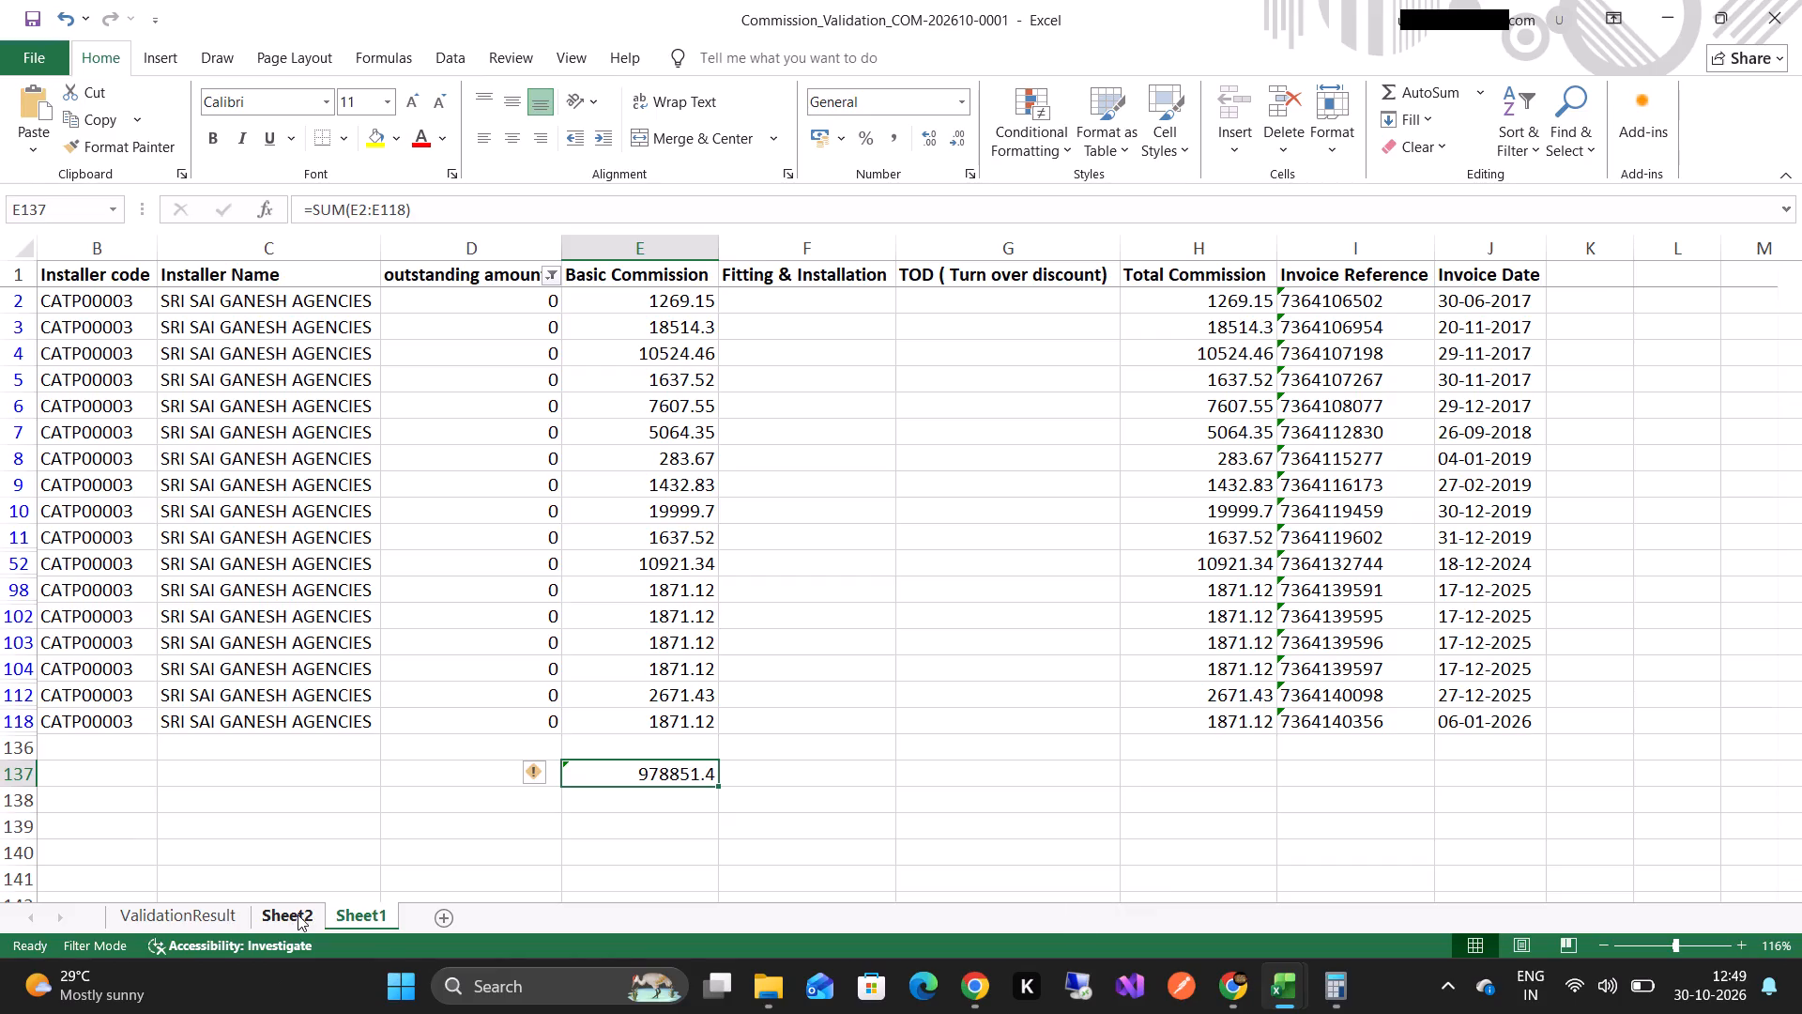
left_click(298, 914)
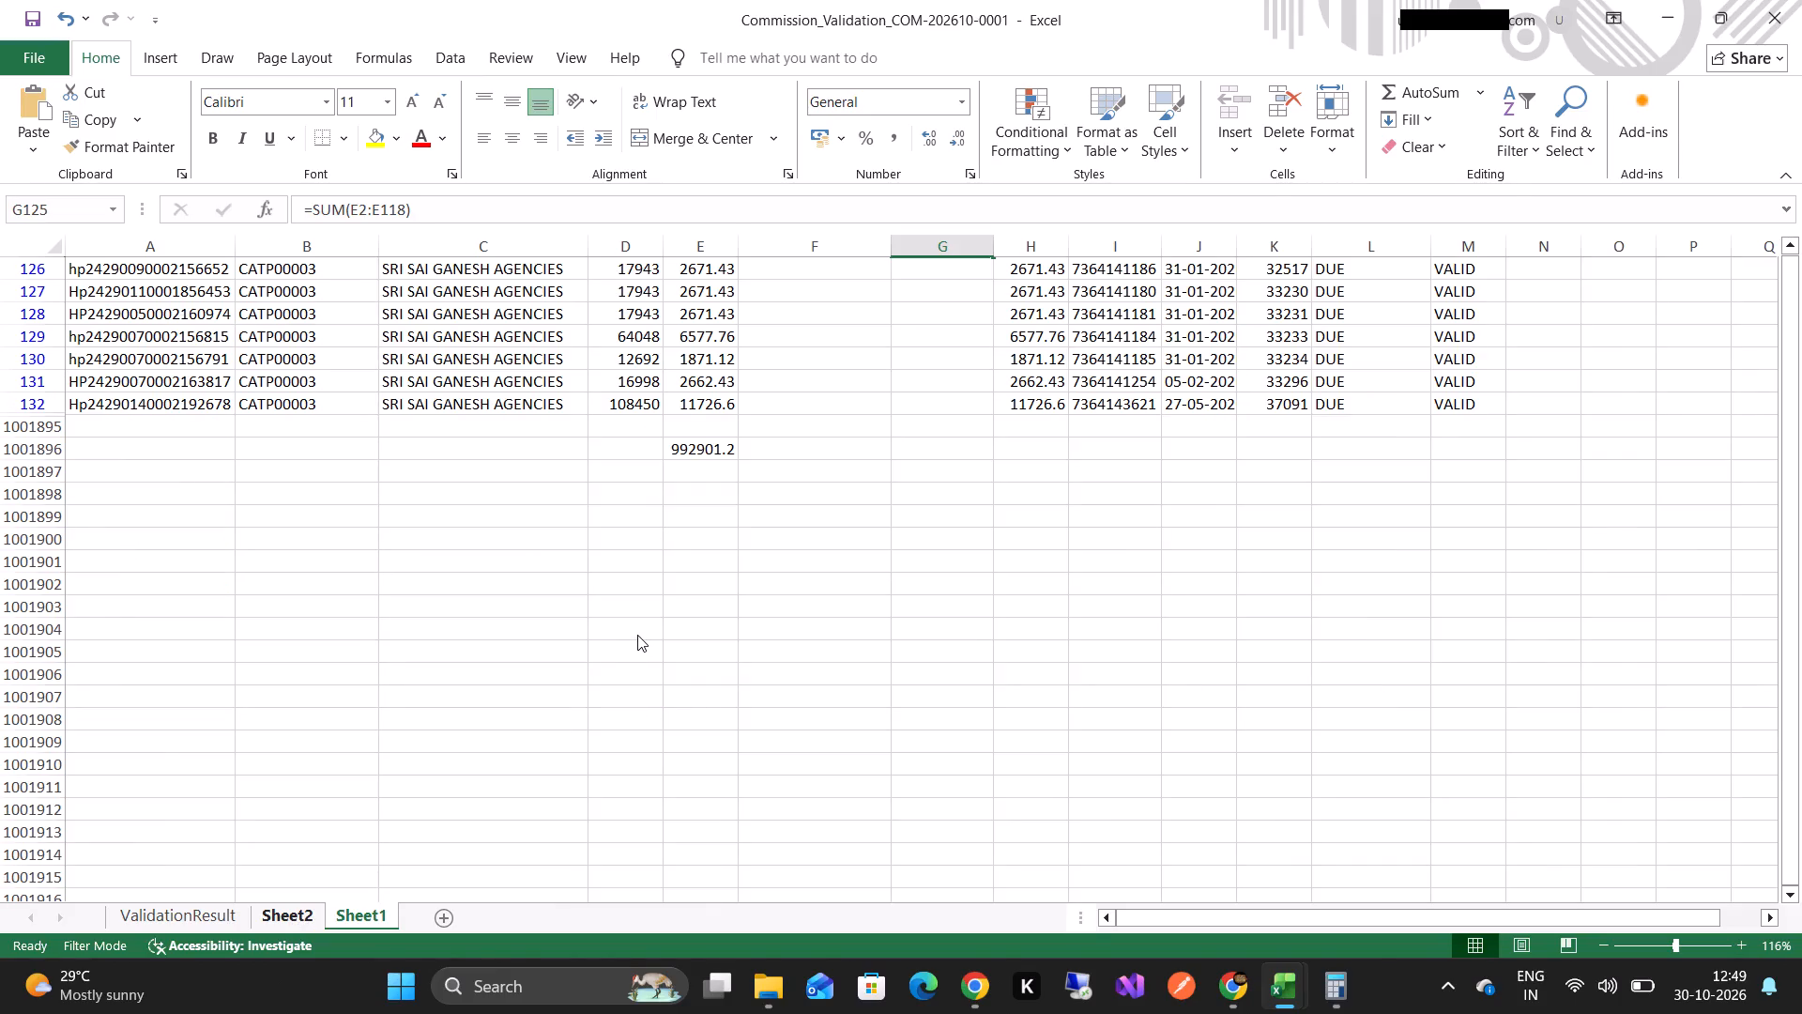
Back in the MahindraEPC portal, show the outstanding lines of all stages at 100 per page and examine them with the commission on hold.
key("alt+Tab")
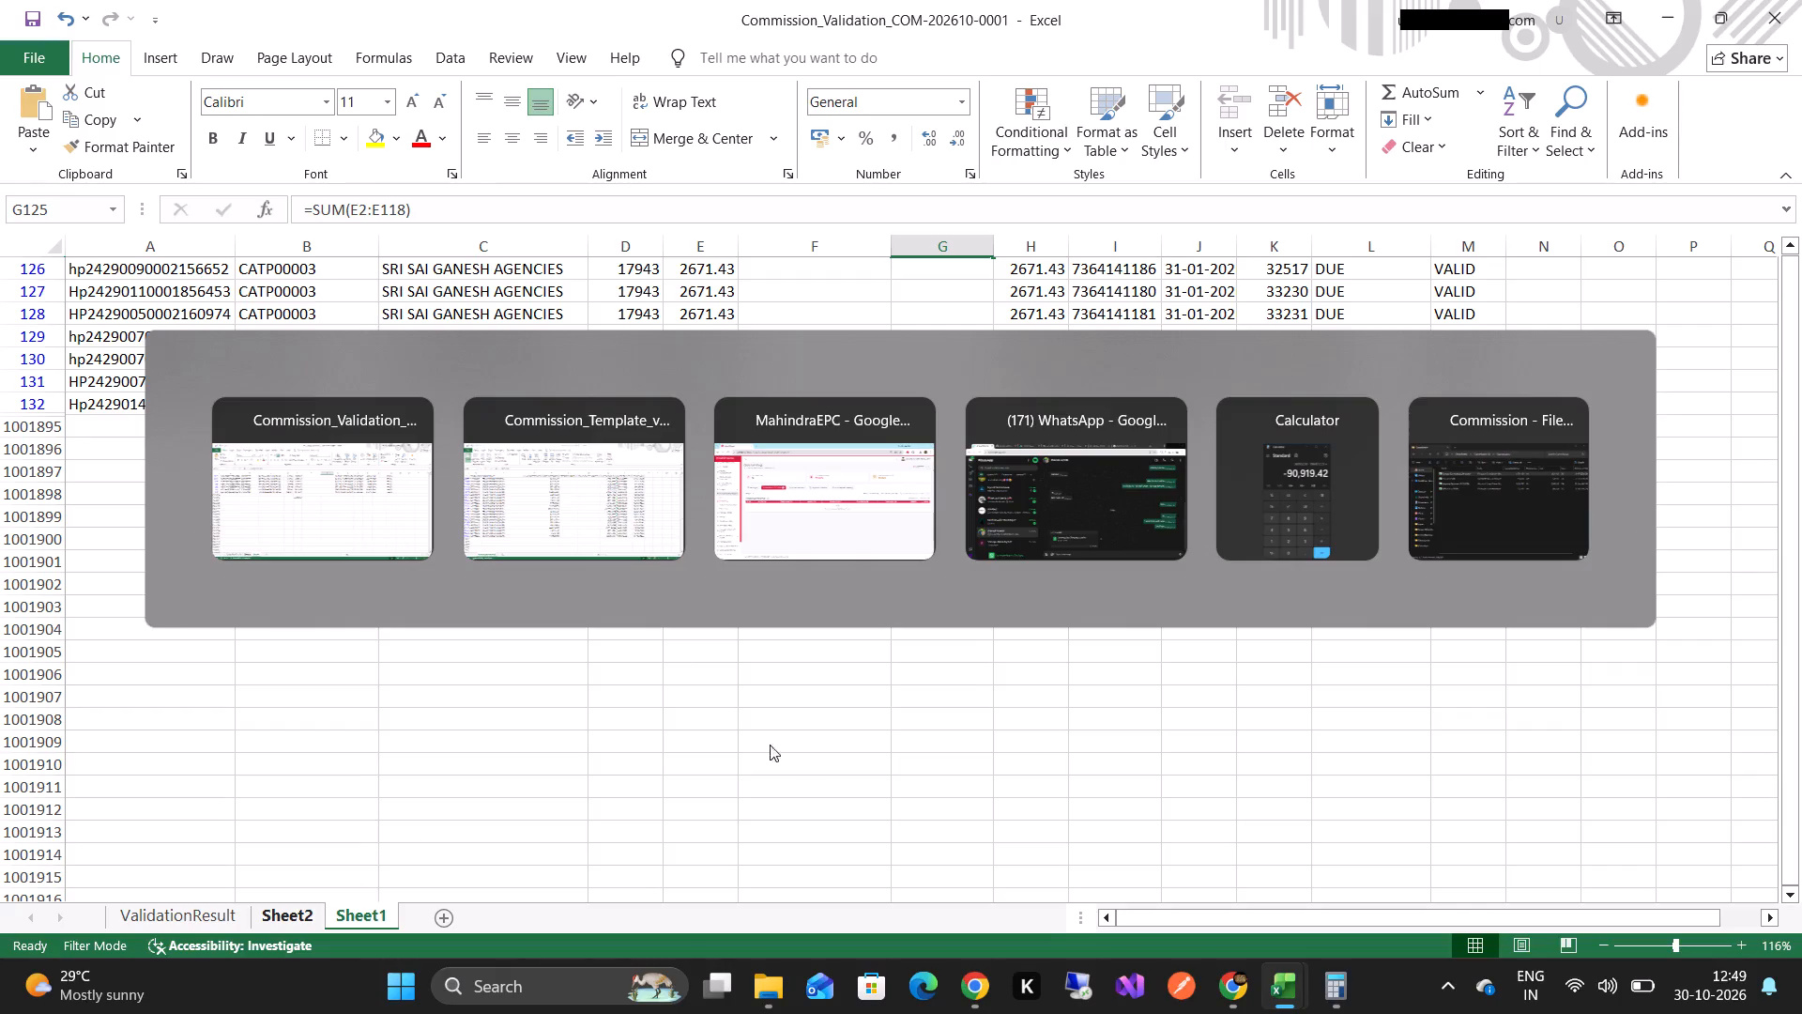
left_click(1234, 995)
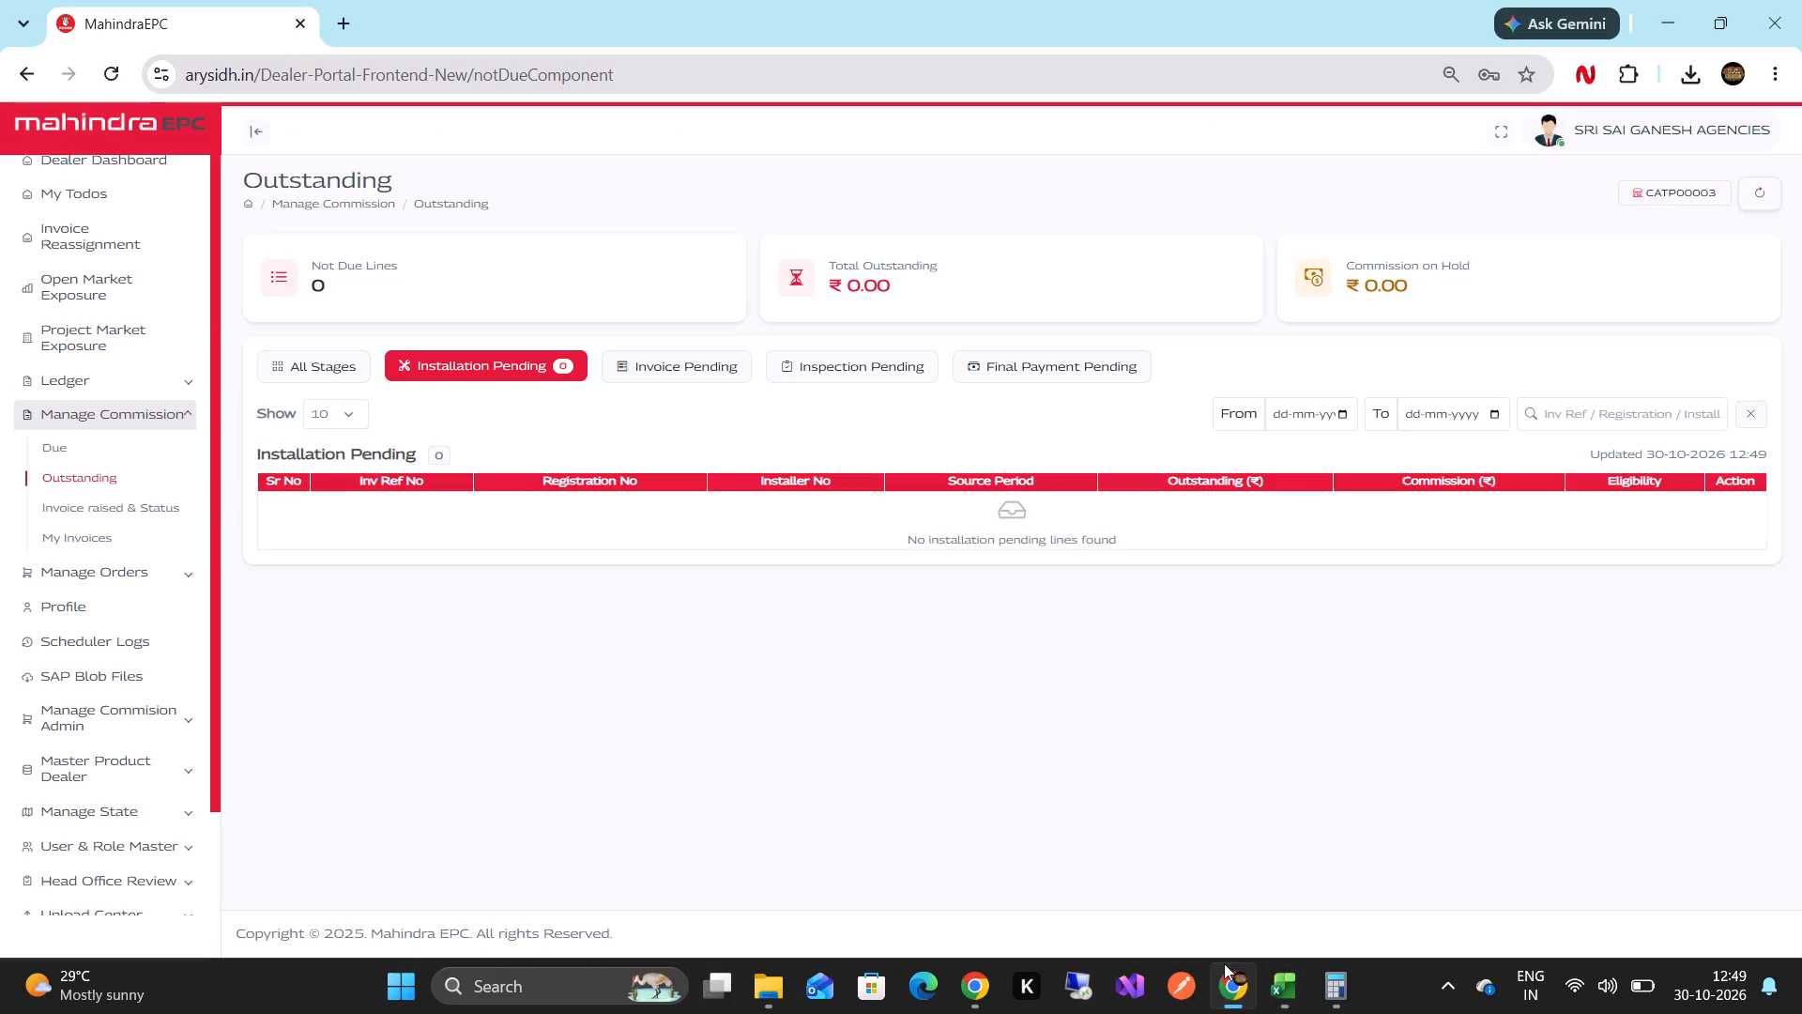
left_click(322, 362)
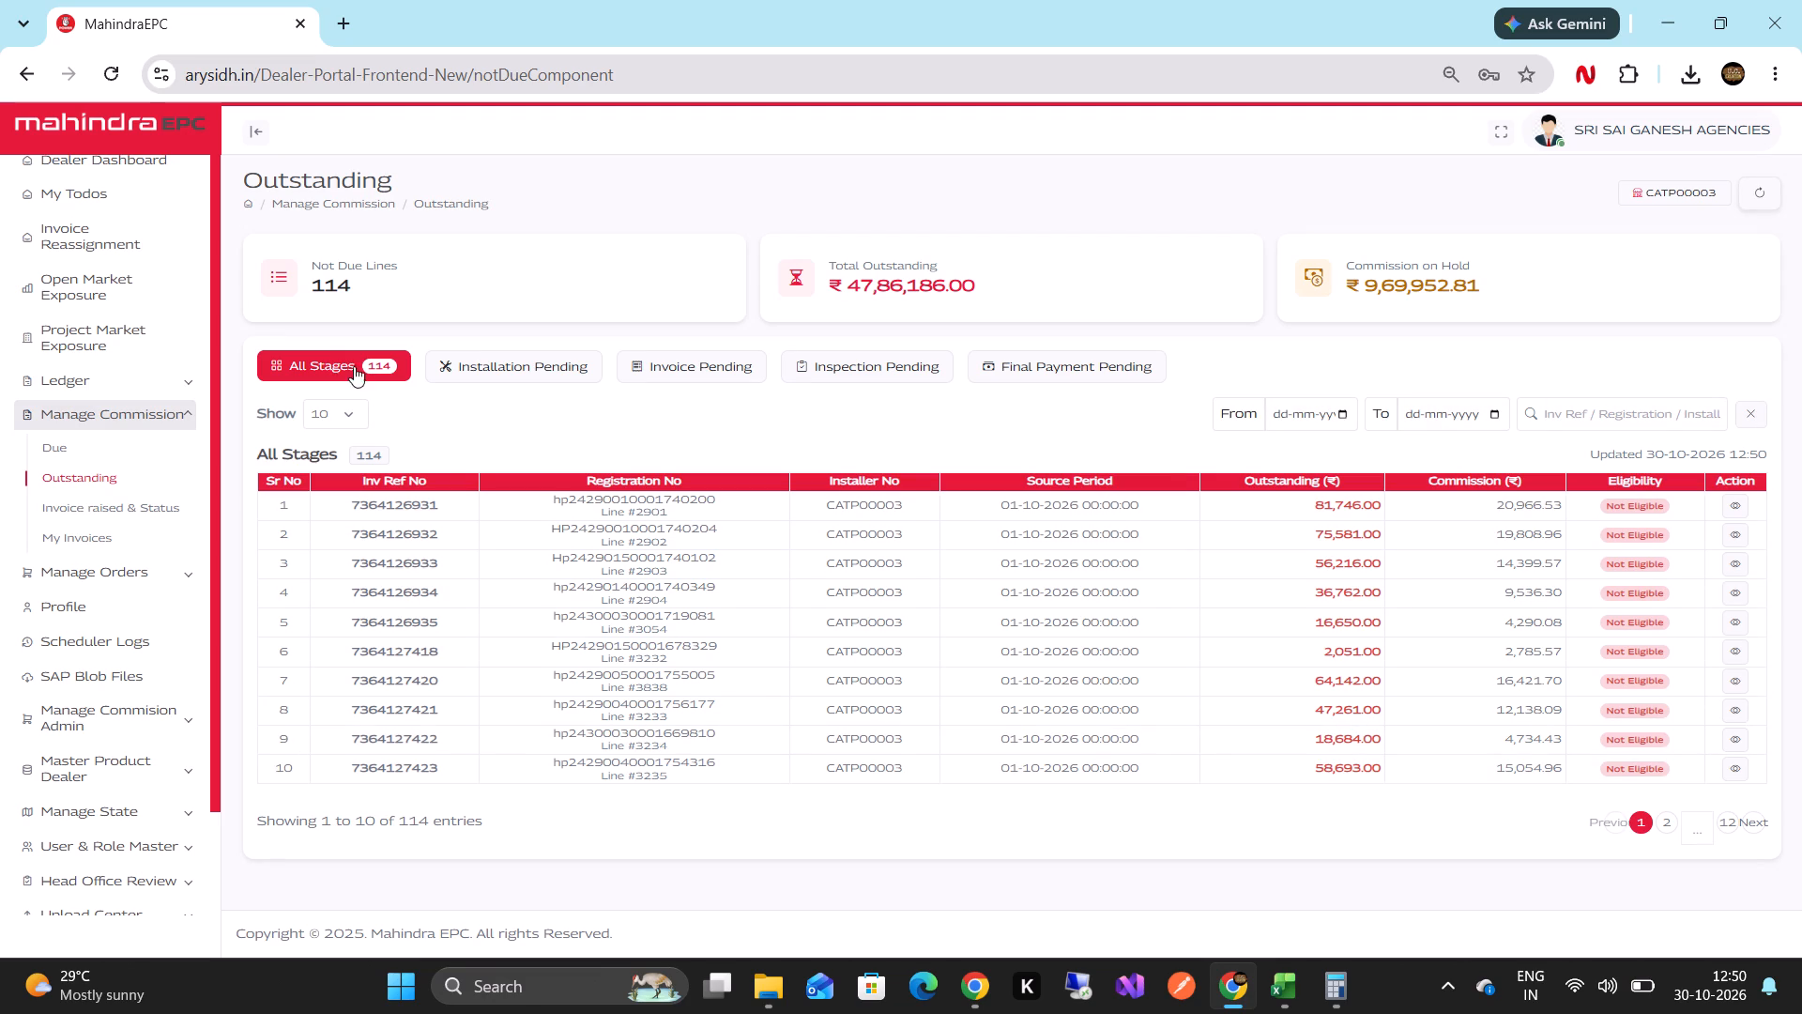
left_click(348, 404)
left_click(333, 522)
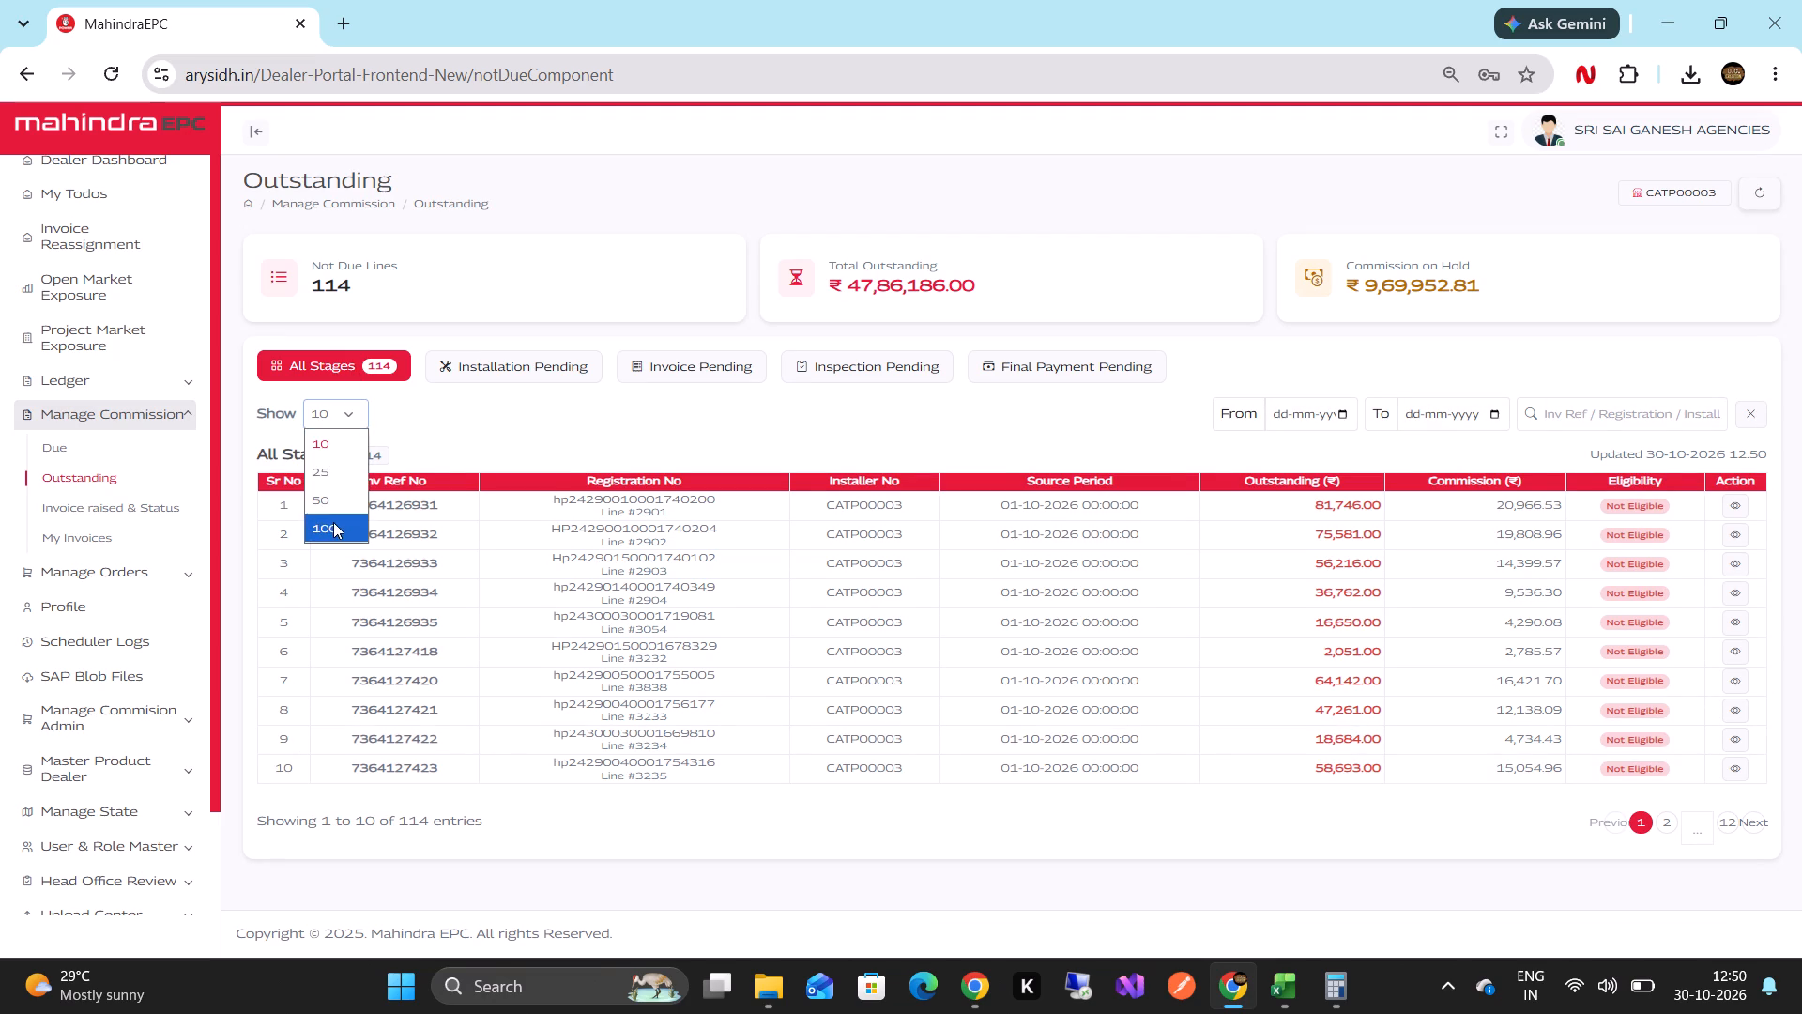
scroll(938, 579, "down", 1)
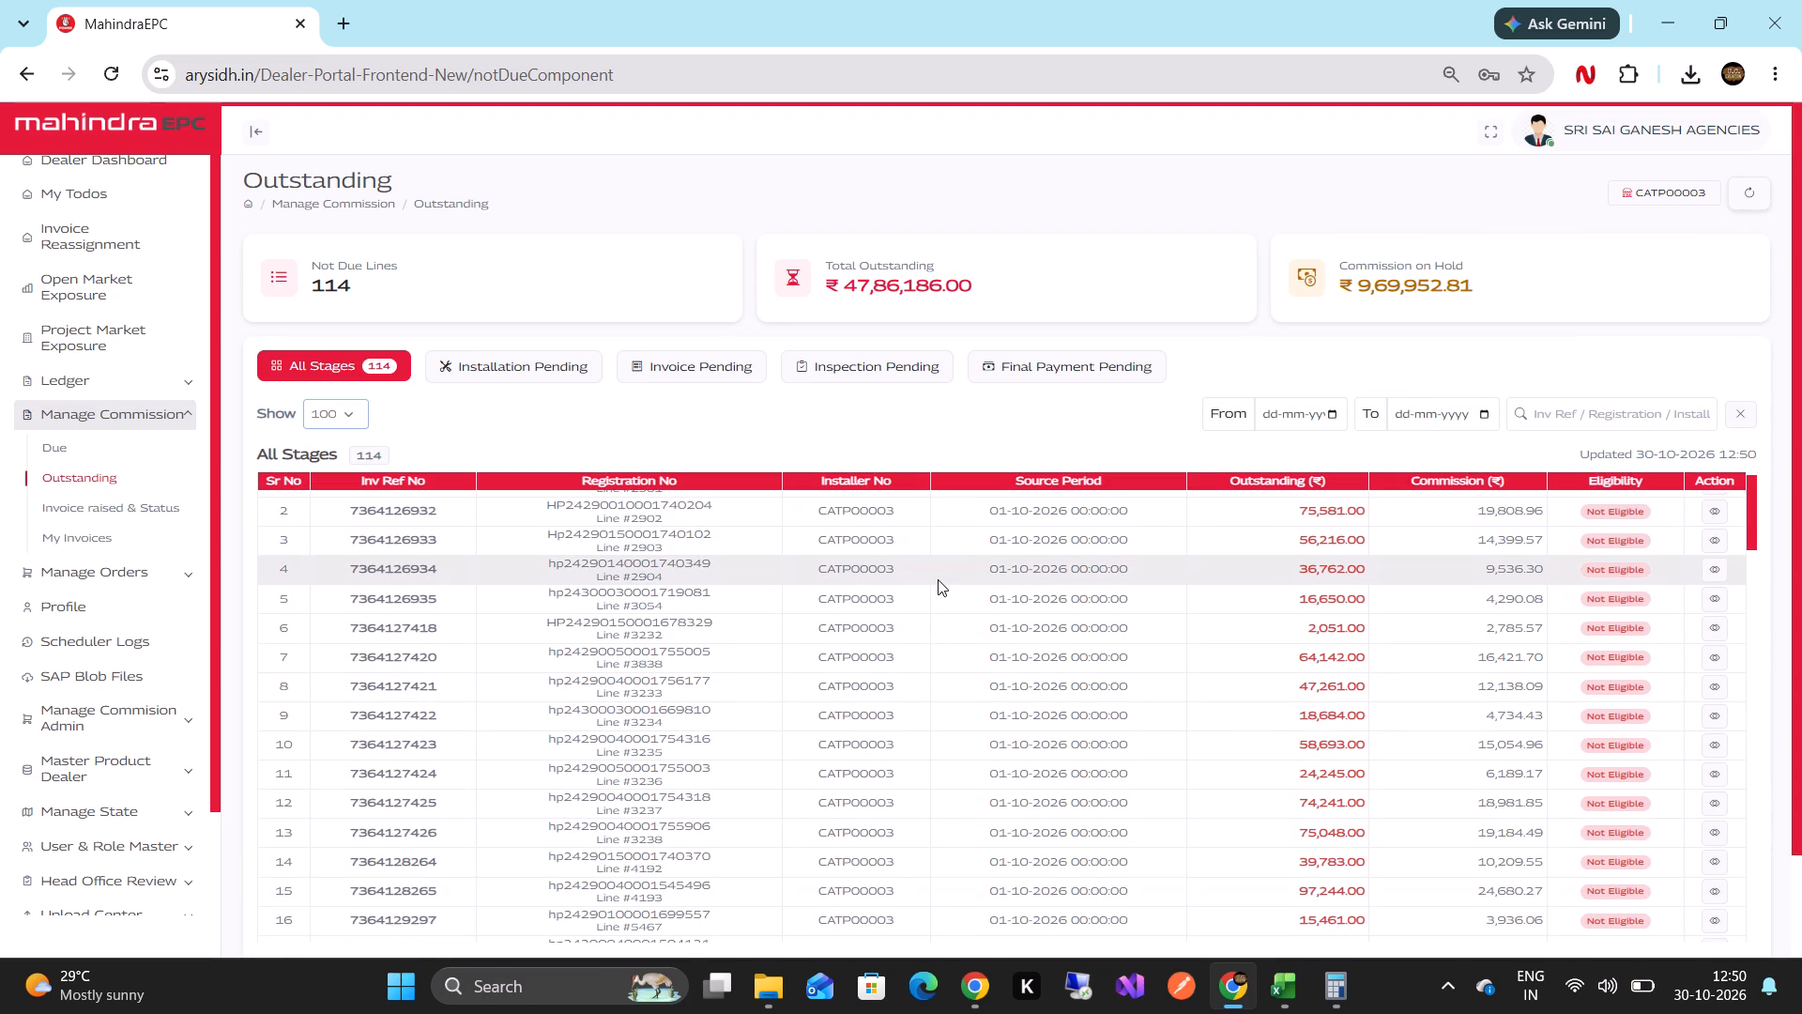
scroll(938, 579, "down", 3)
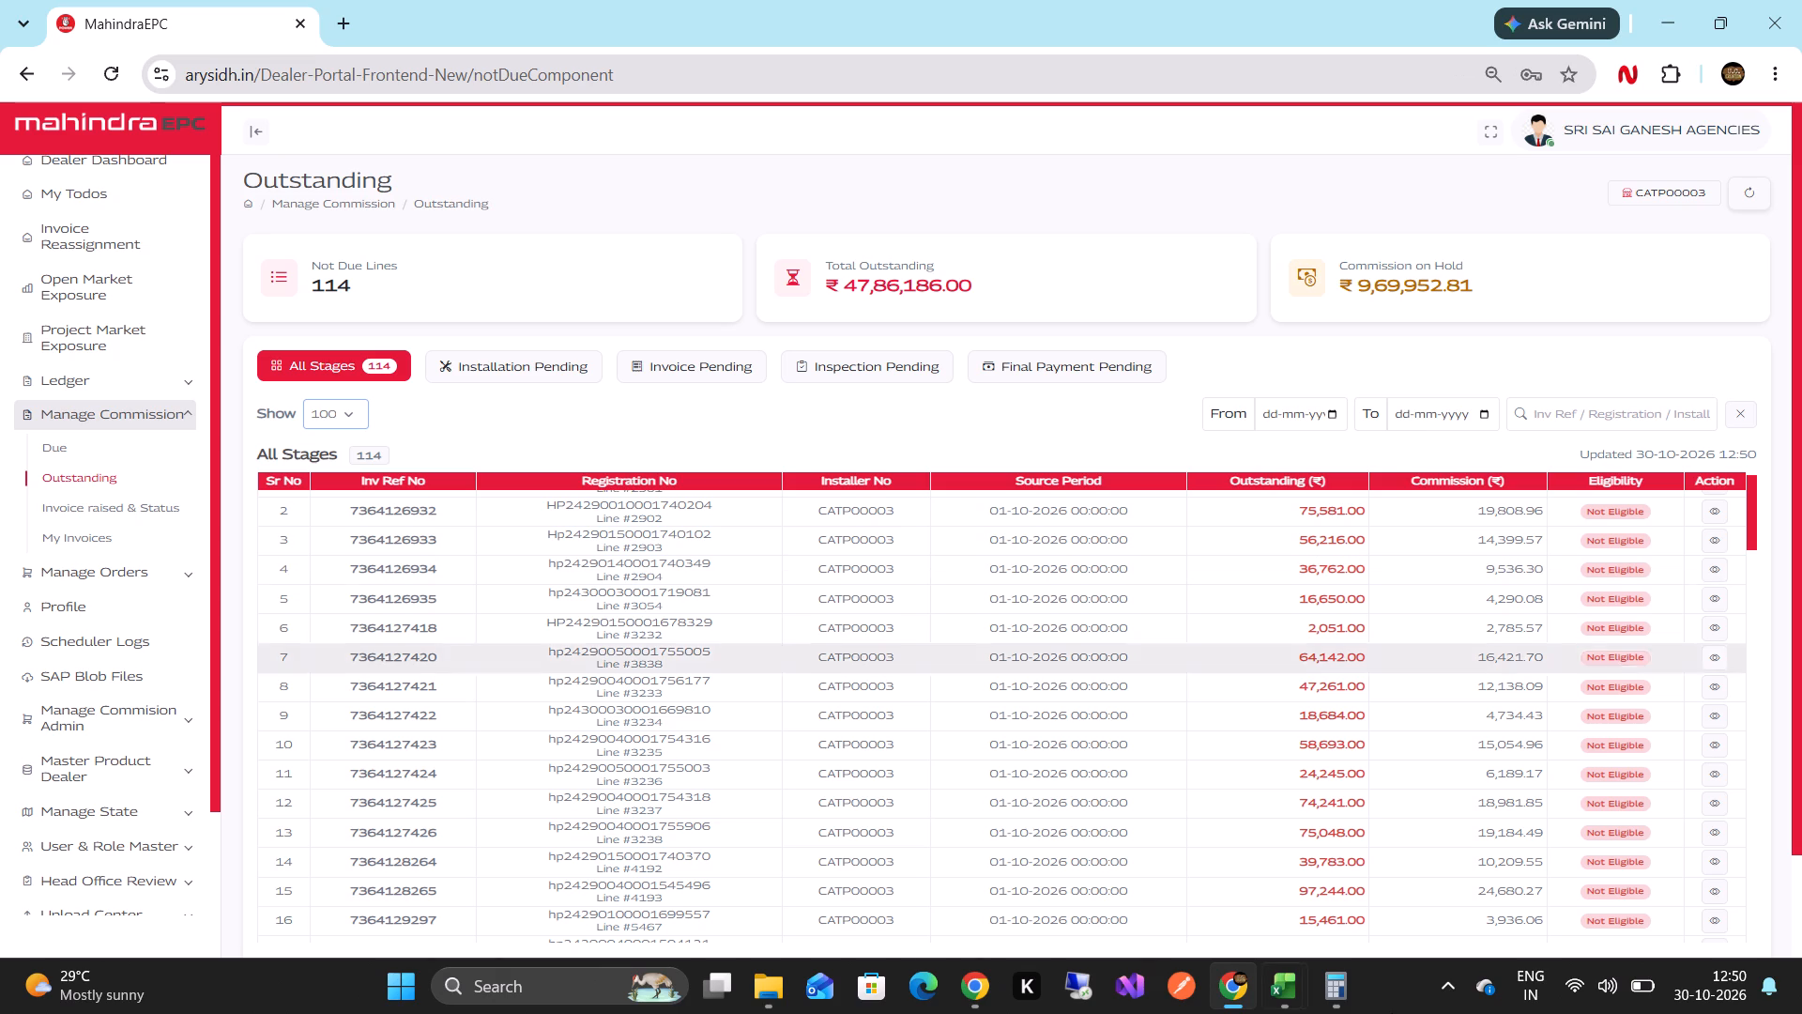
In Calculator, clear the previous calculation and subtract 969952.81 from 1060872.267.
left_click(1323, 969)
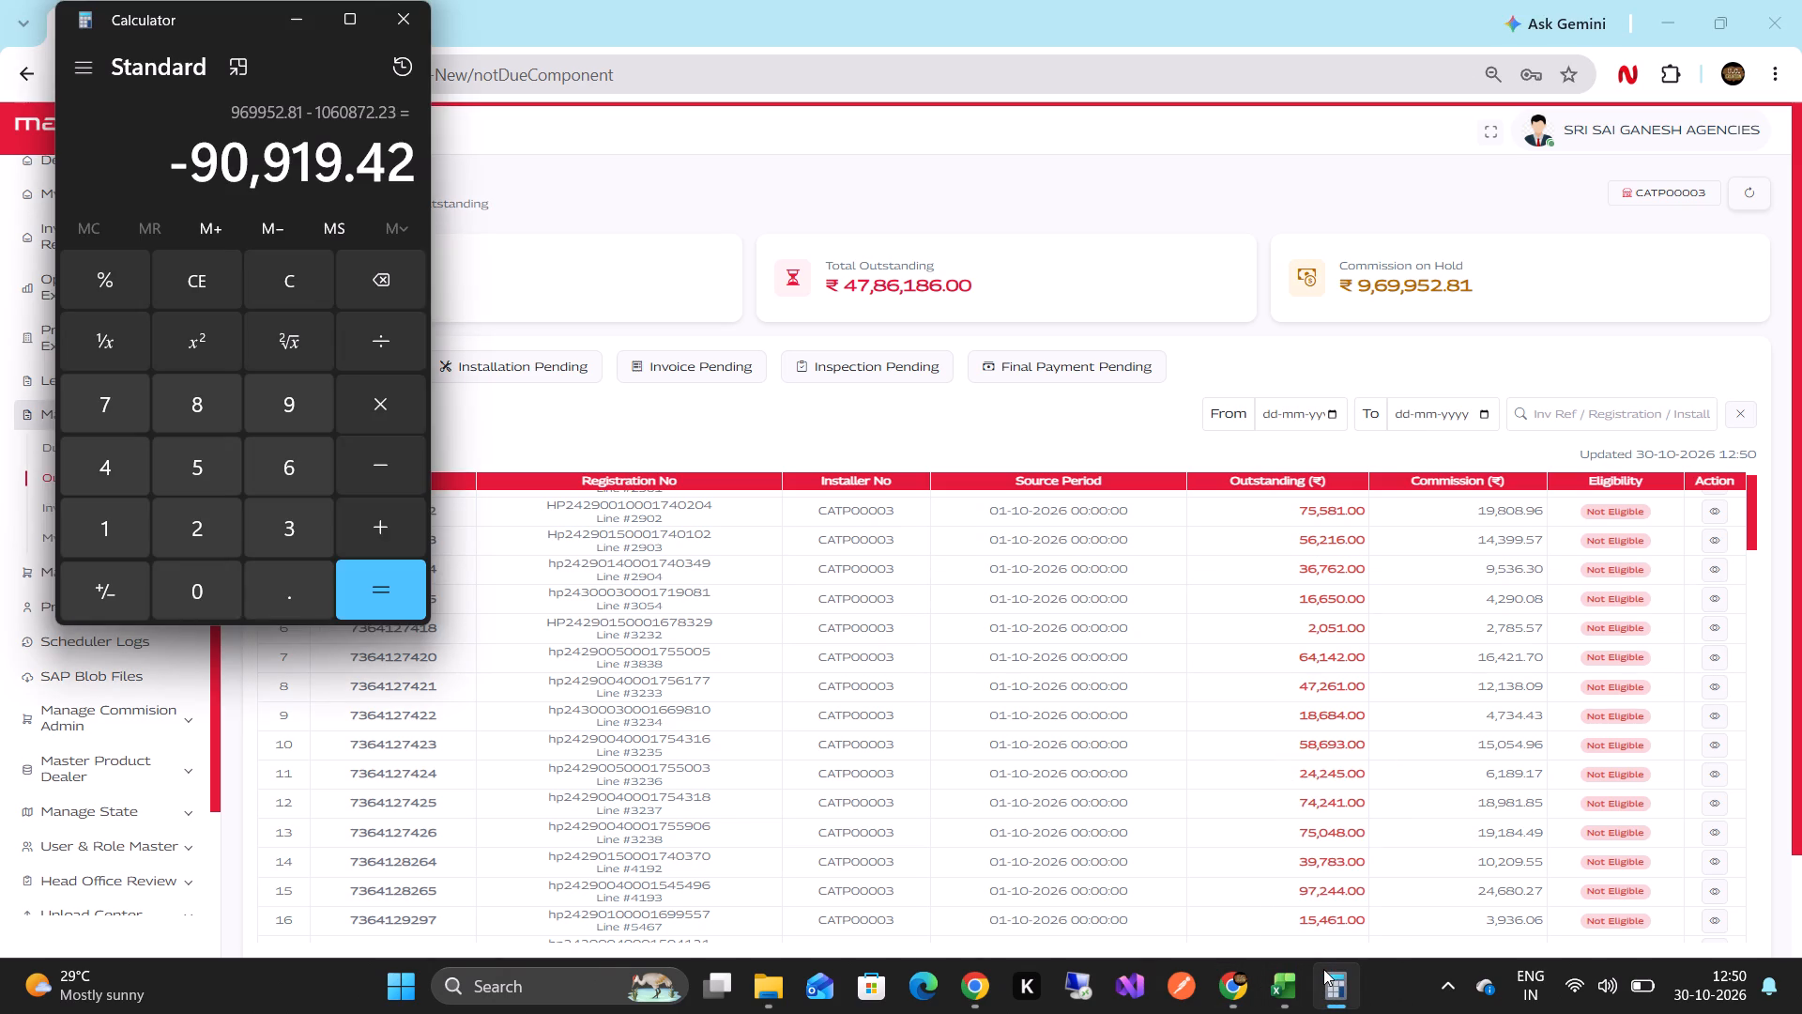
type("``")
key("Escape")
key("Escape")
key("Escape")
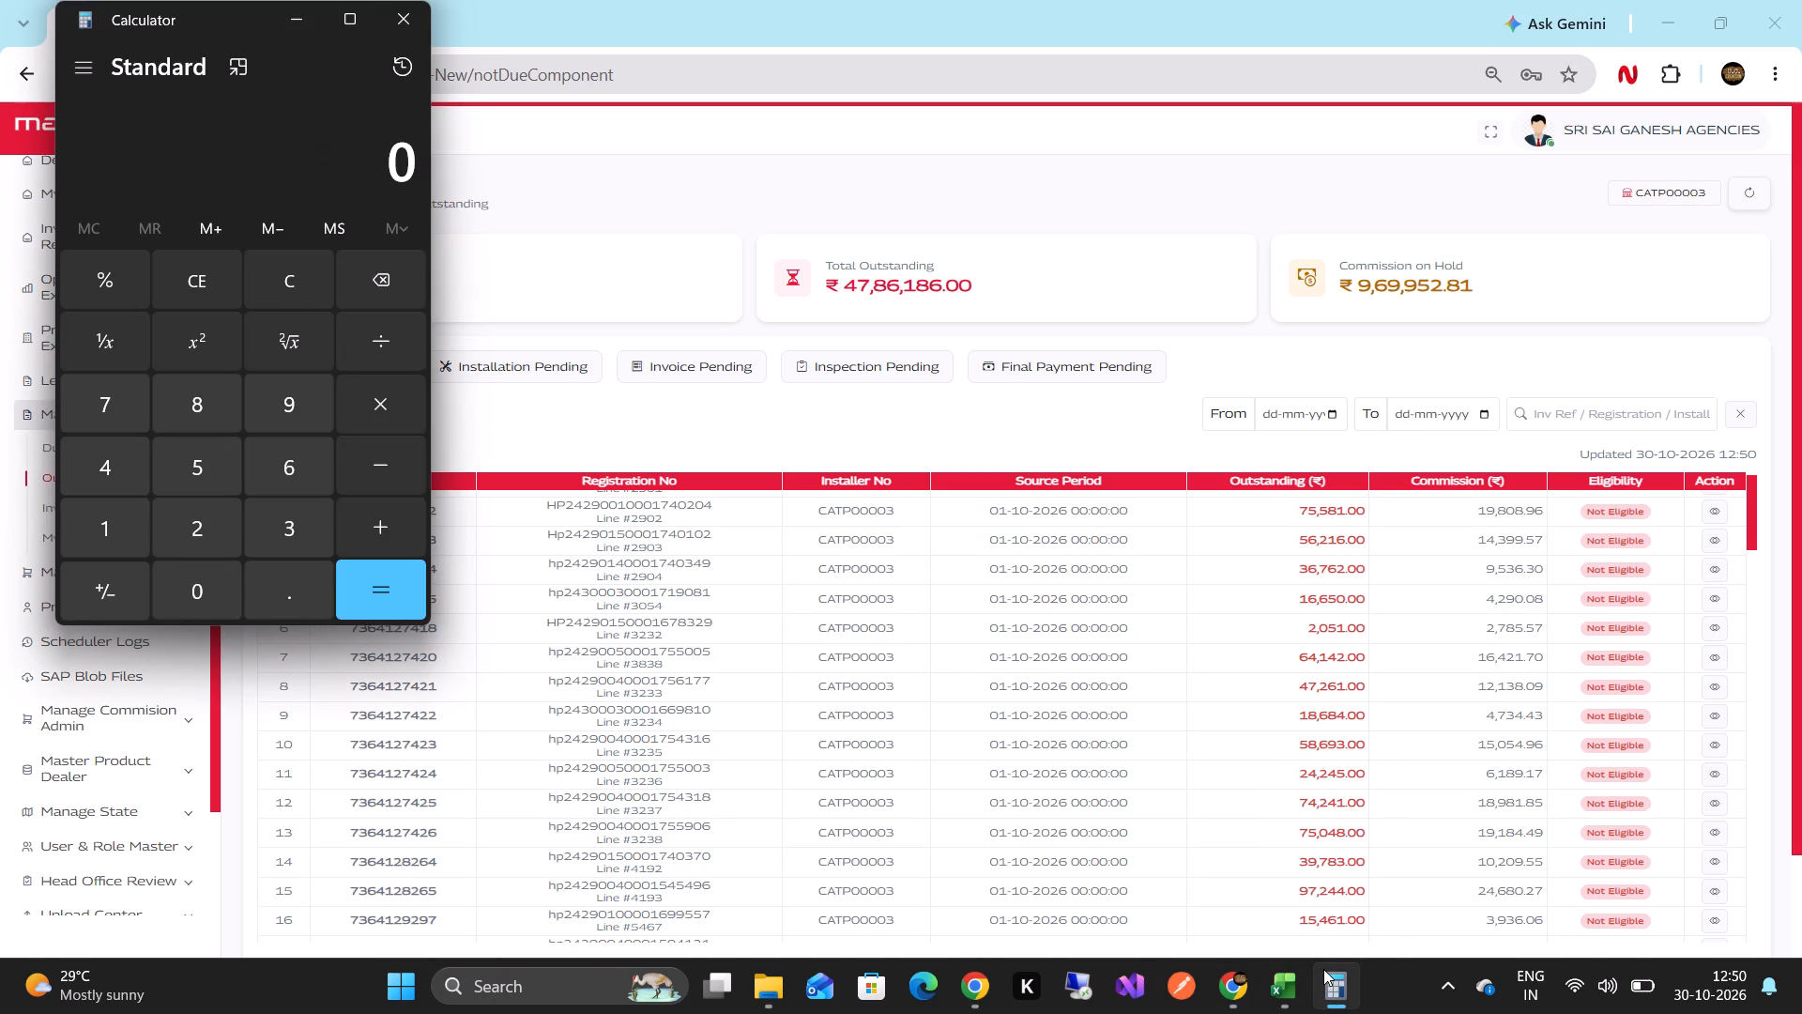
type("106")
type("08")
type("72.267")
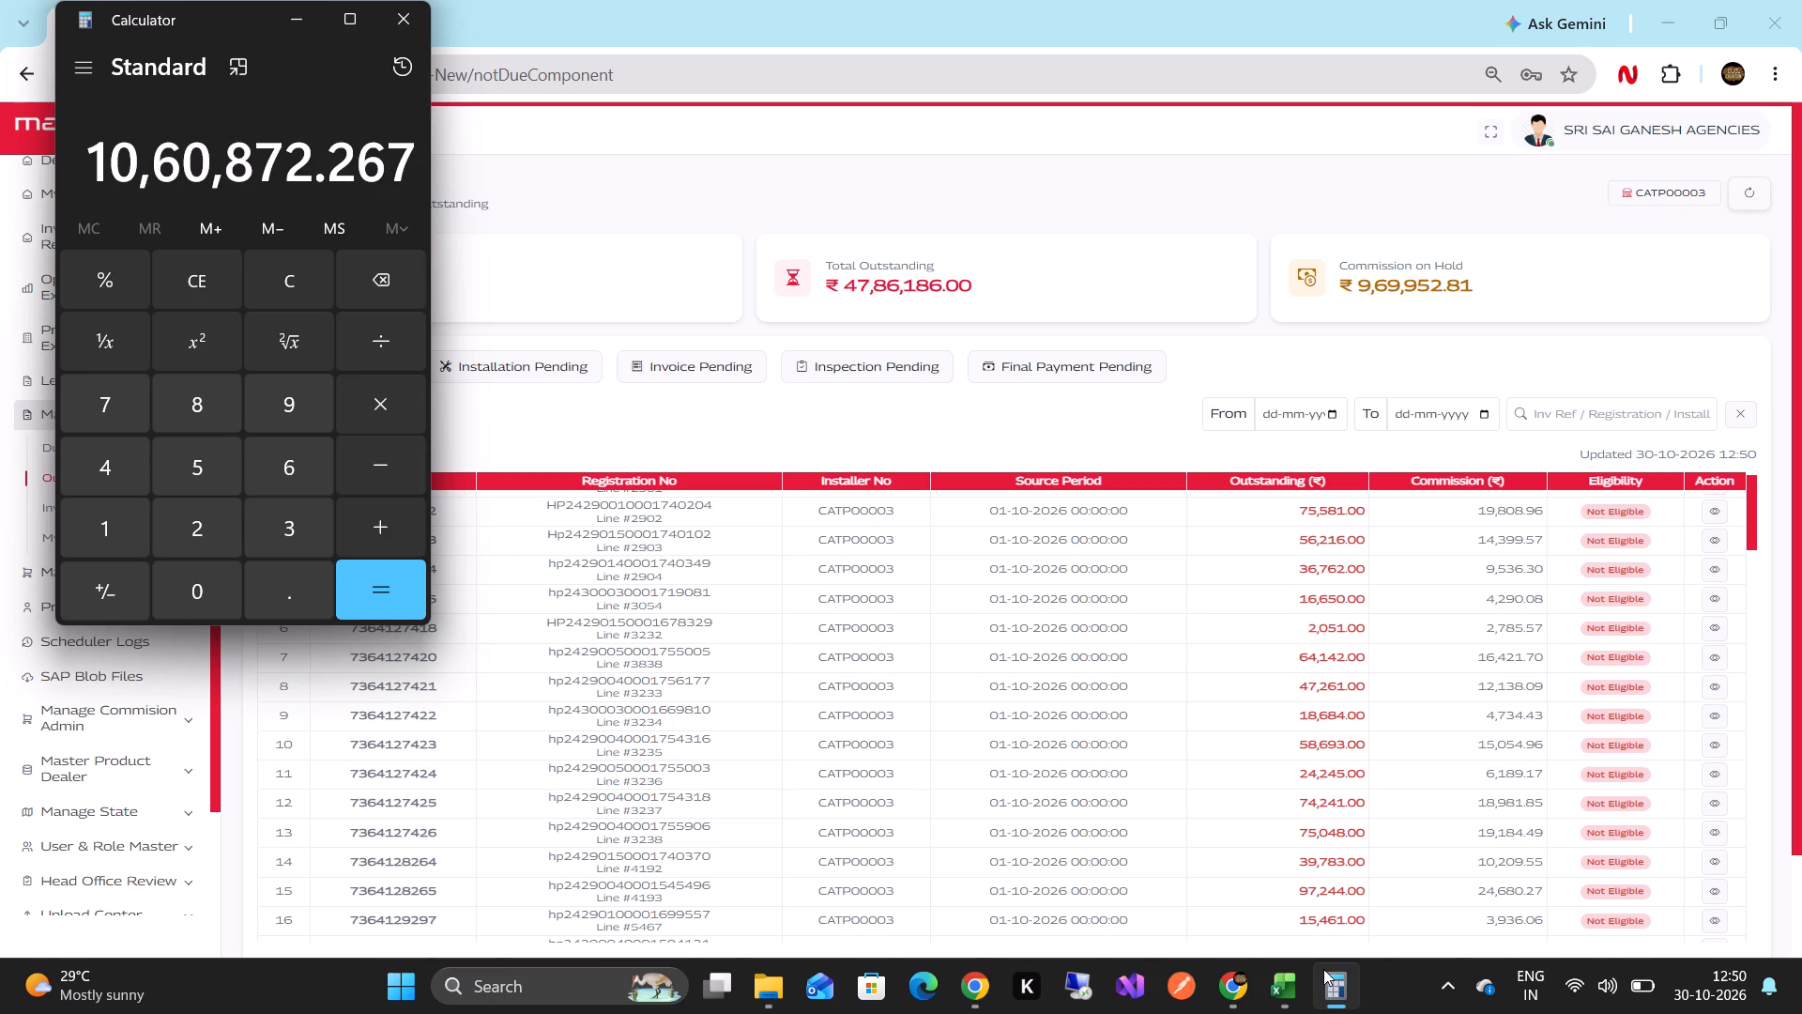
key("minus")
type("96")
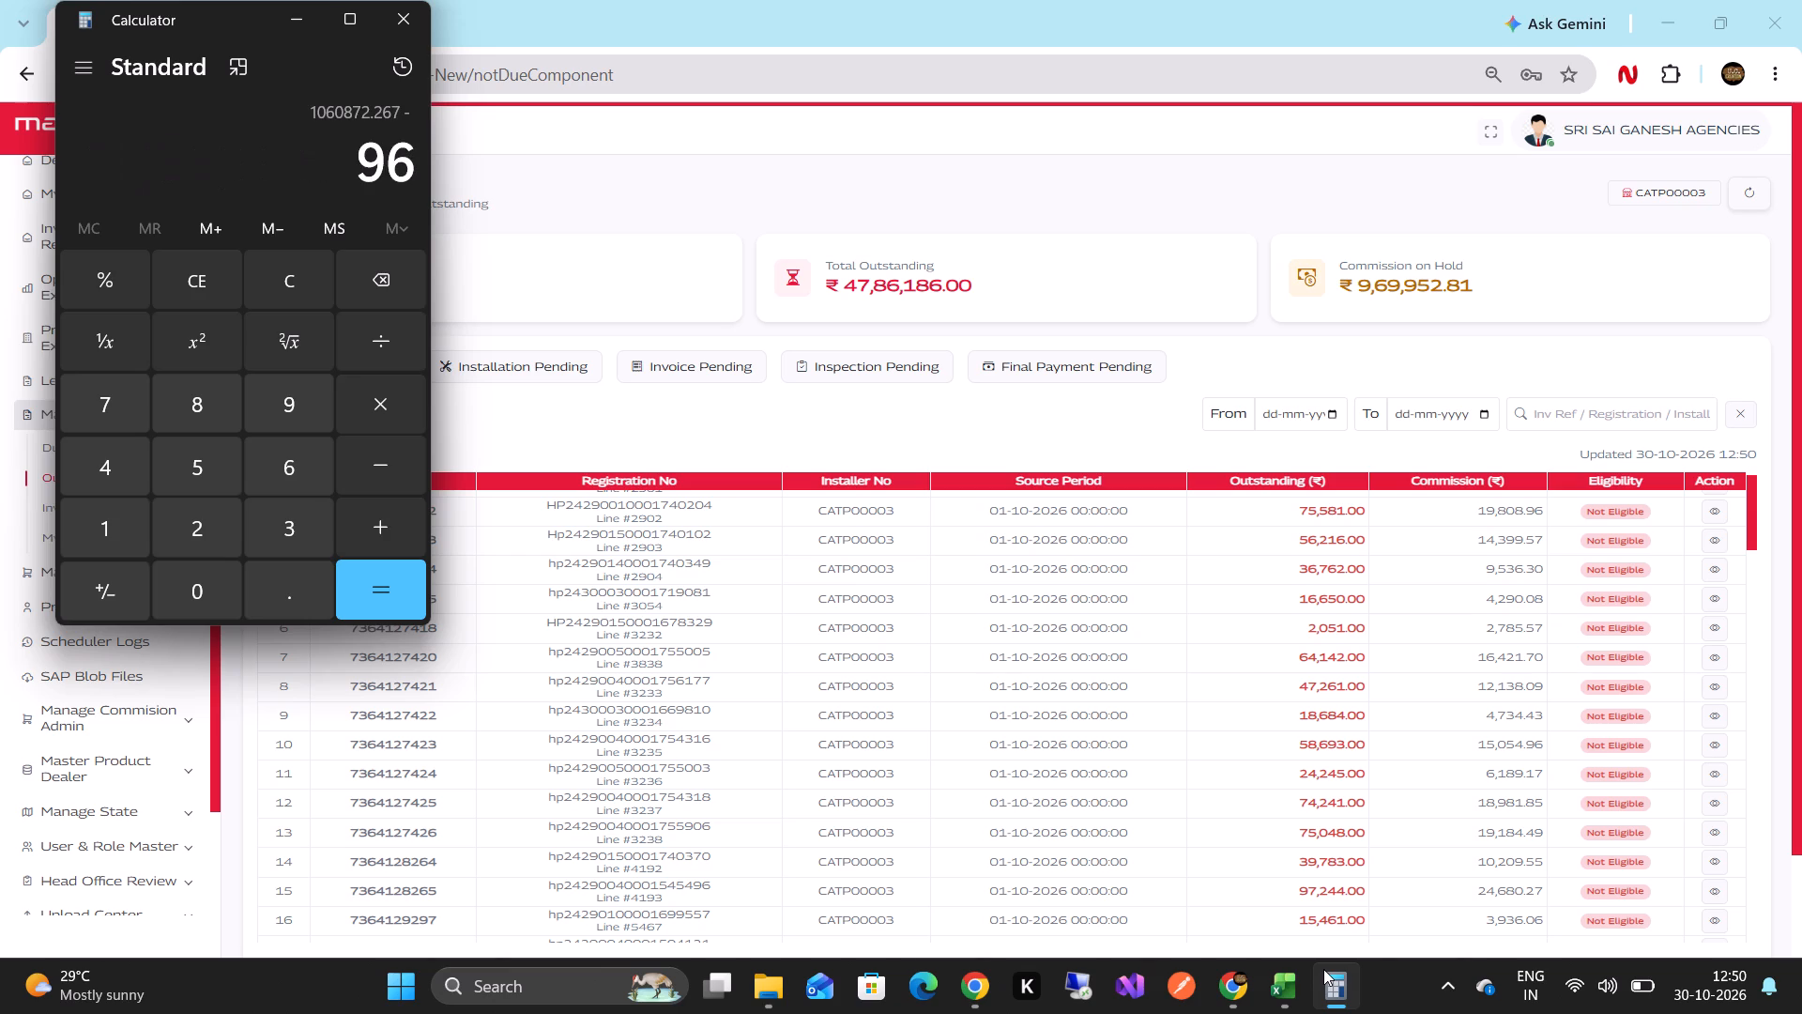
type("9952")
type(".81")
key("Return")
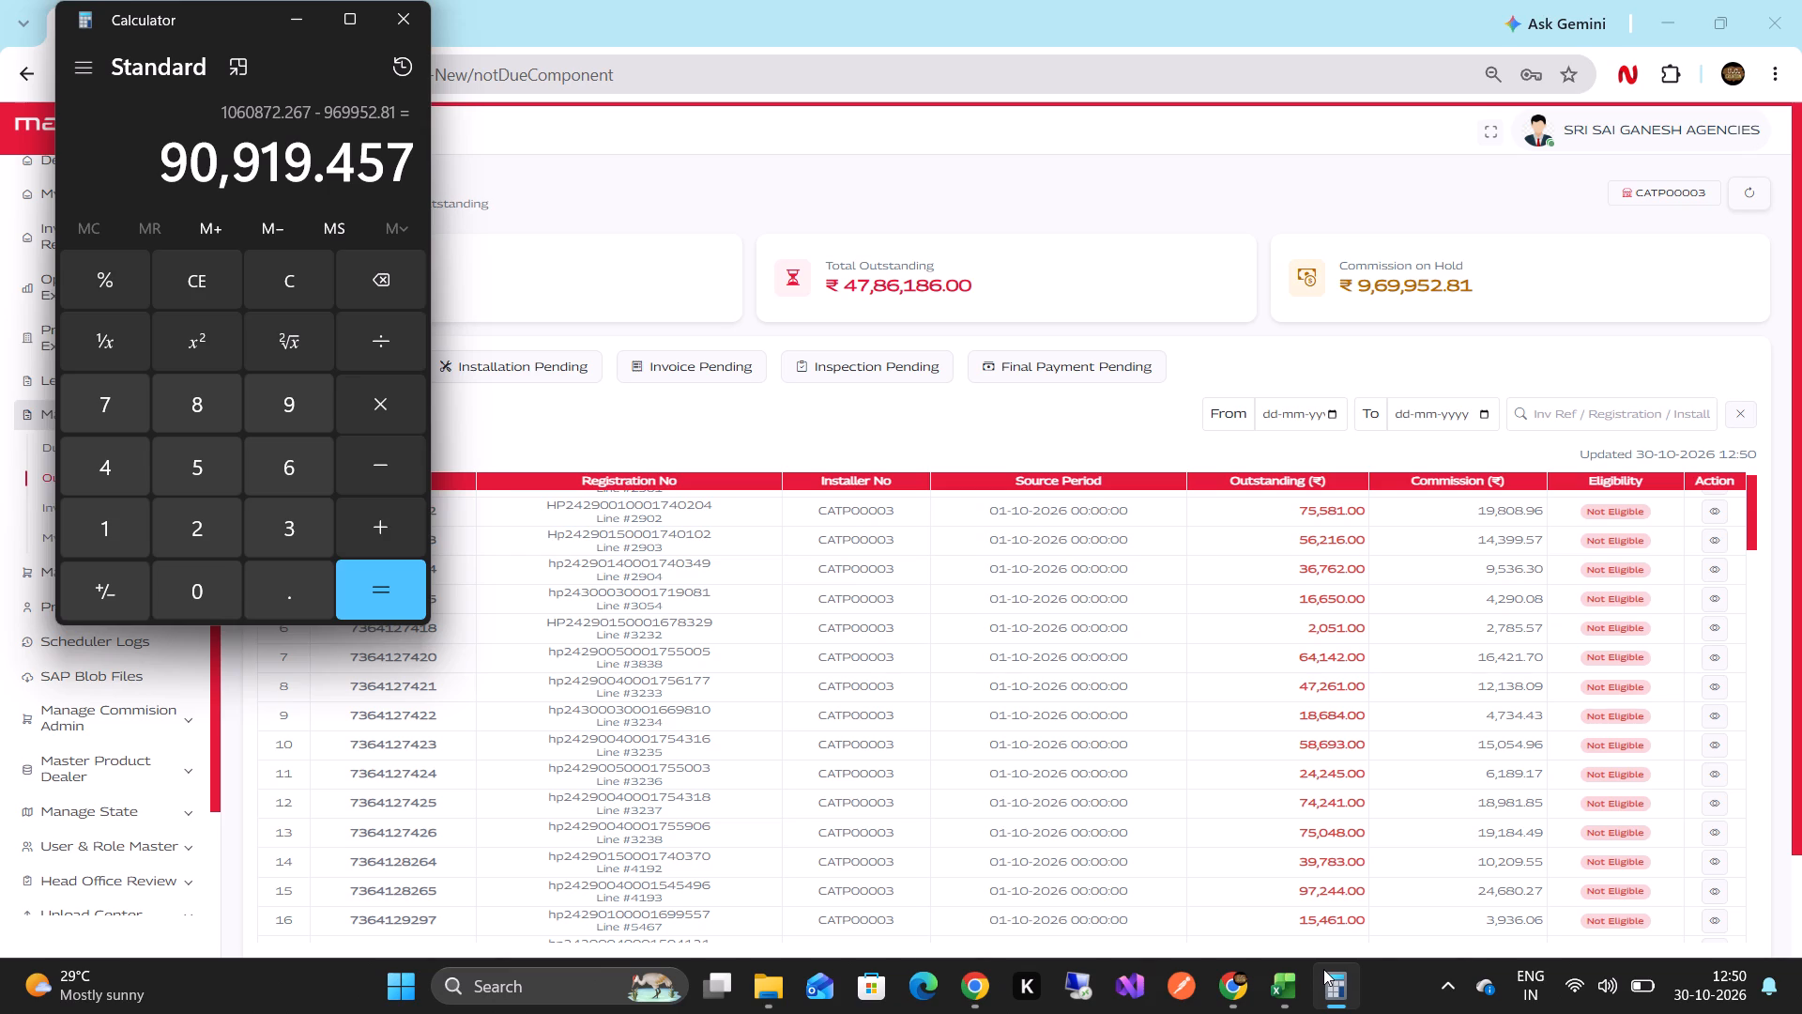
Return to the portal, open the Due page of Manage Commission, show 100 lines per page and select all due commission lines.
key("alt+Tab")
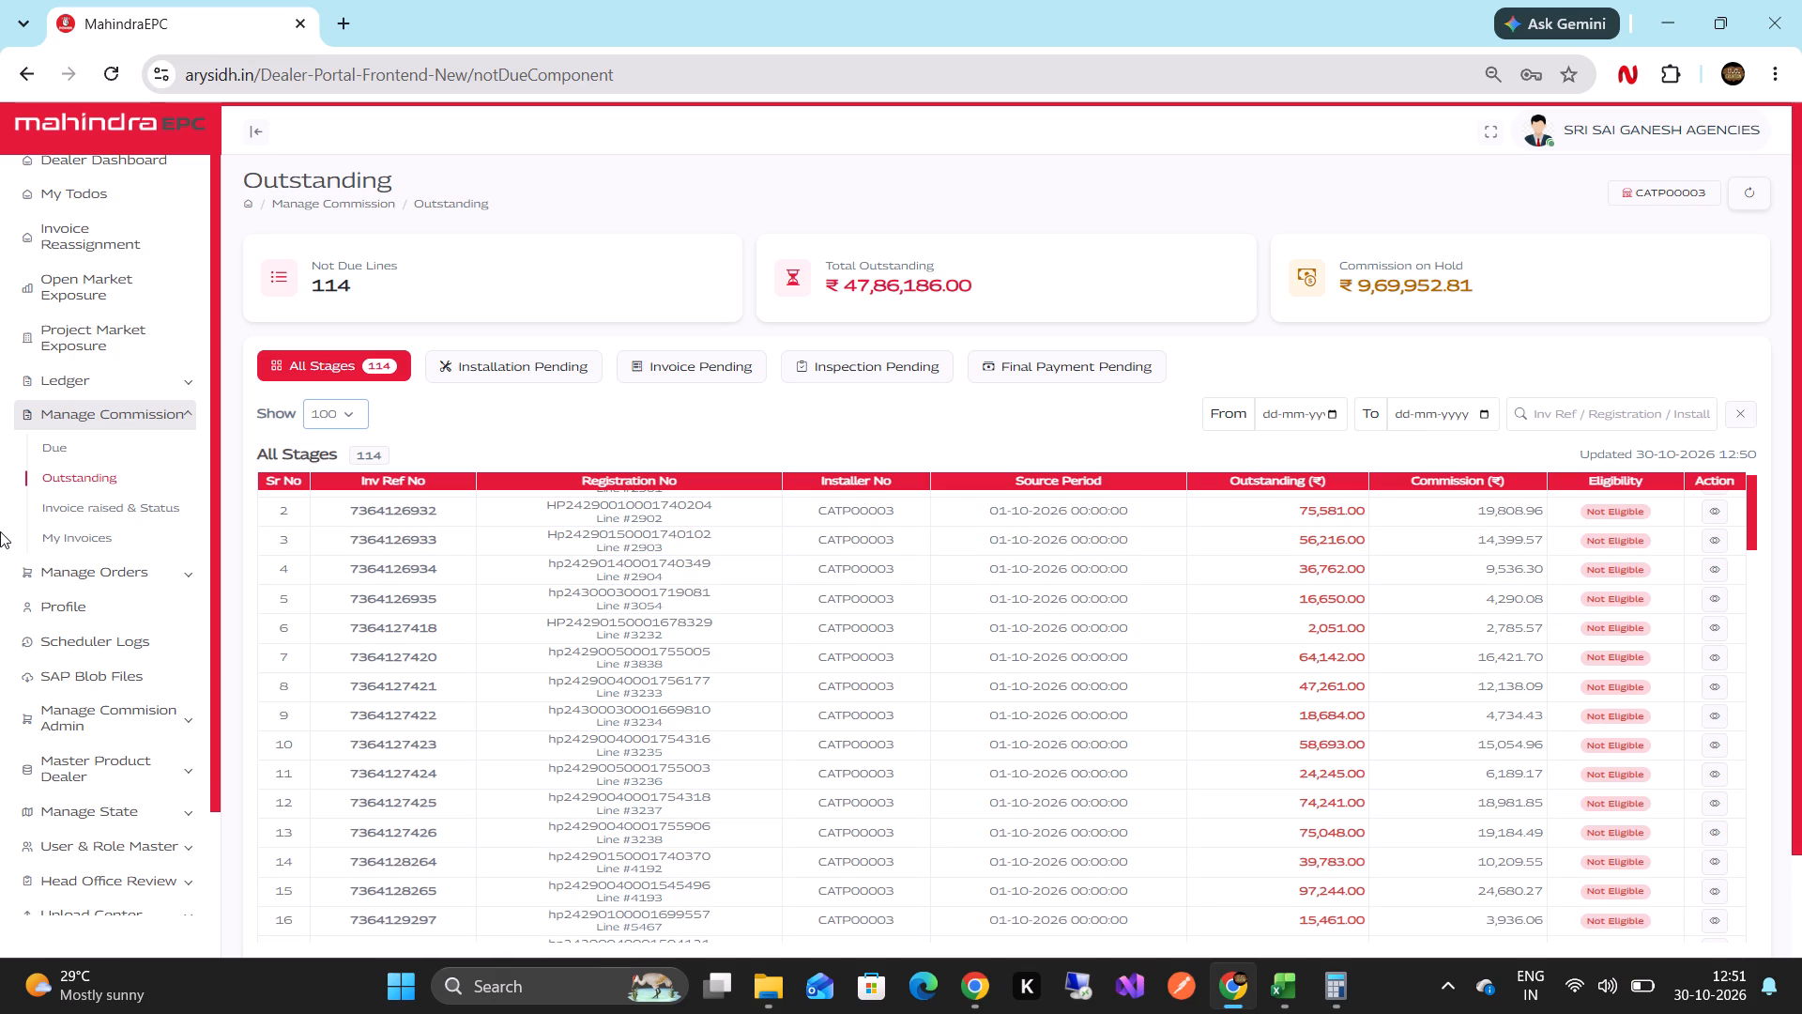
left_click(57, 444)
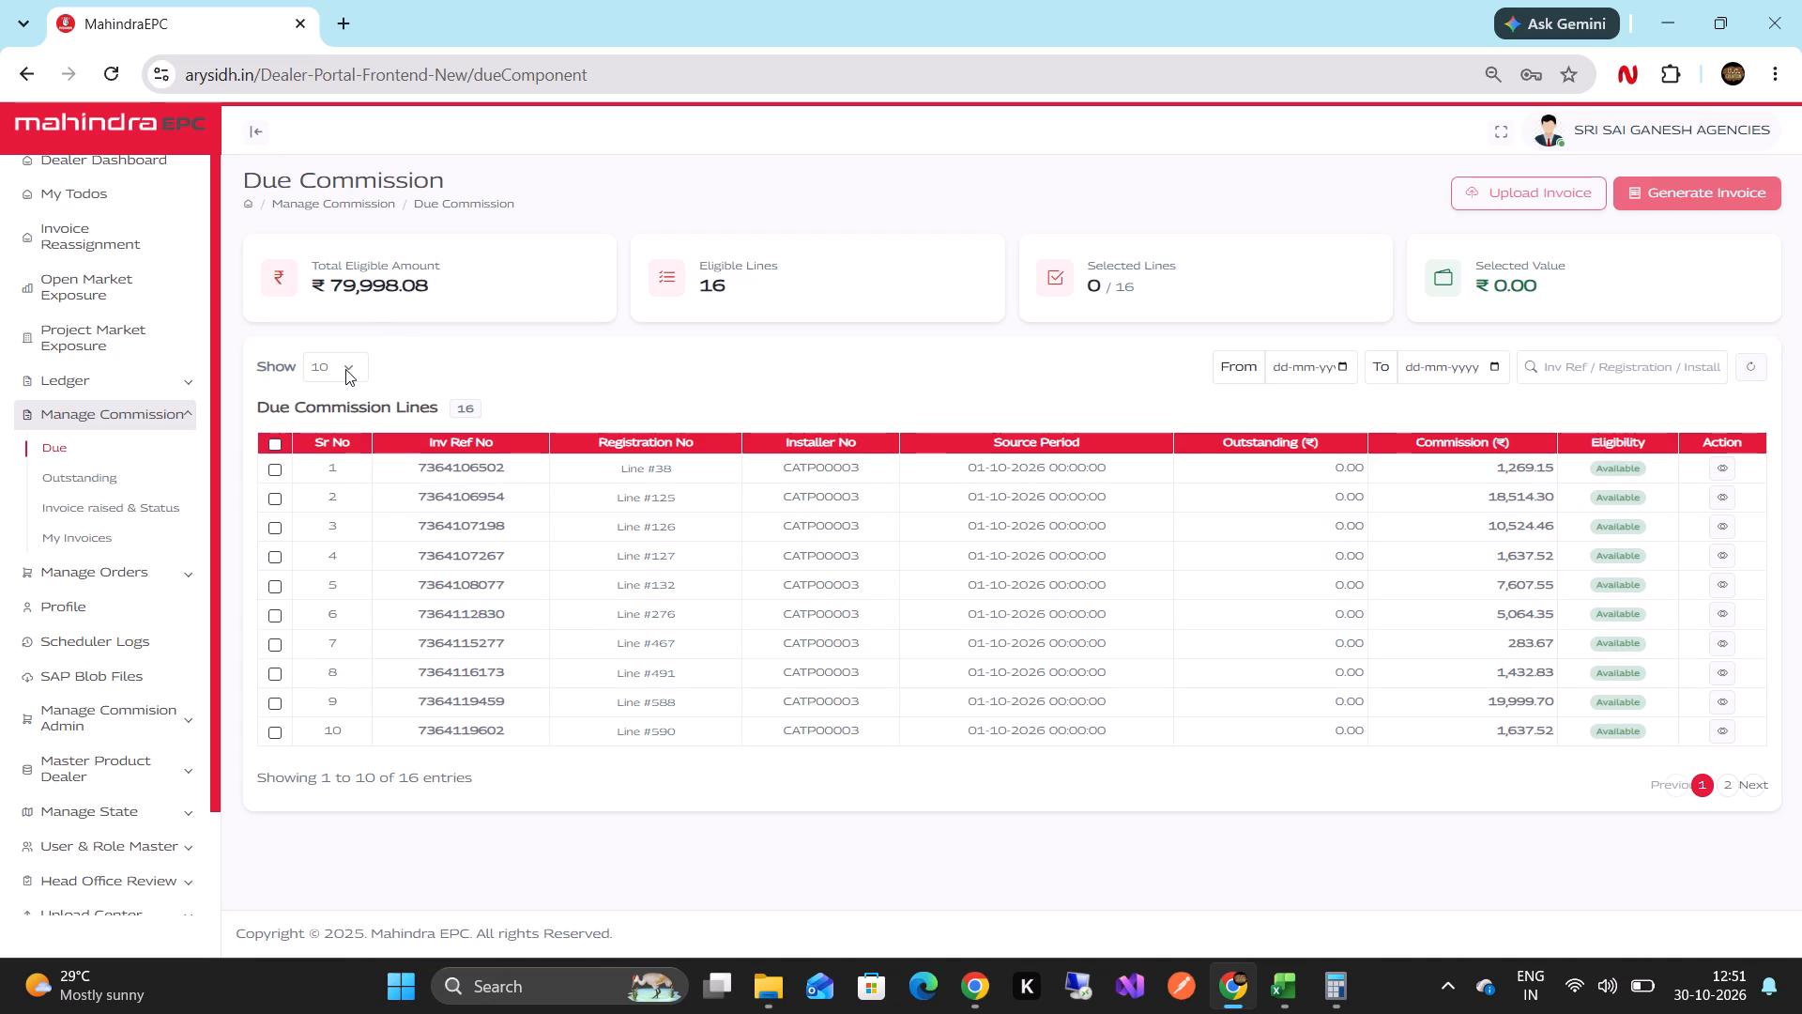
left_click(345, 369)
left_click(344, 480)
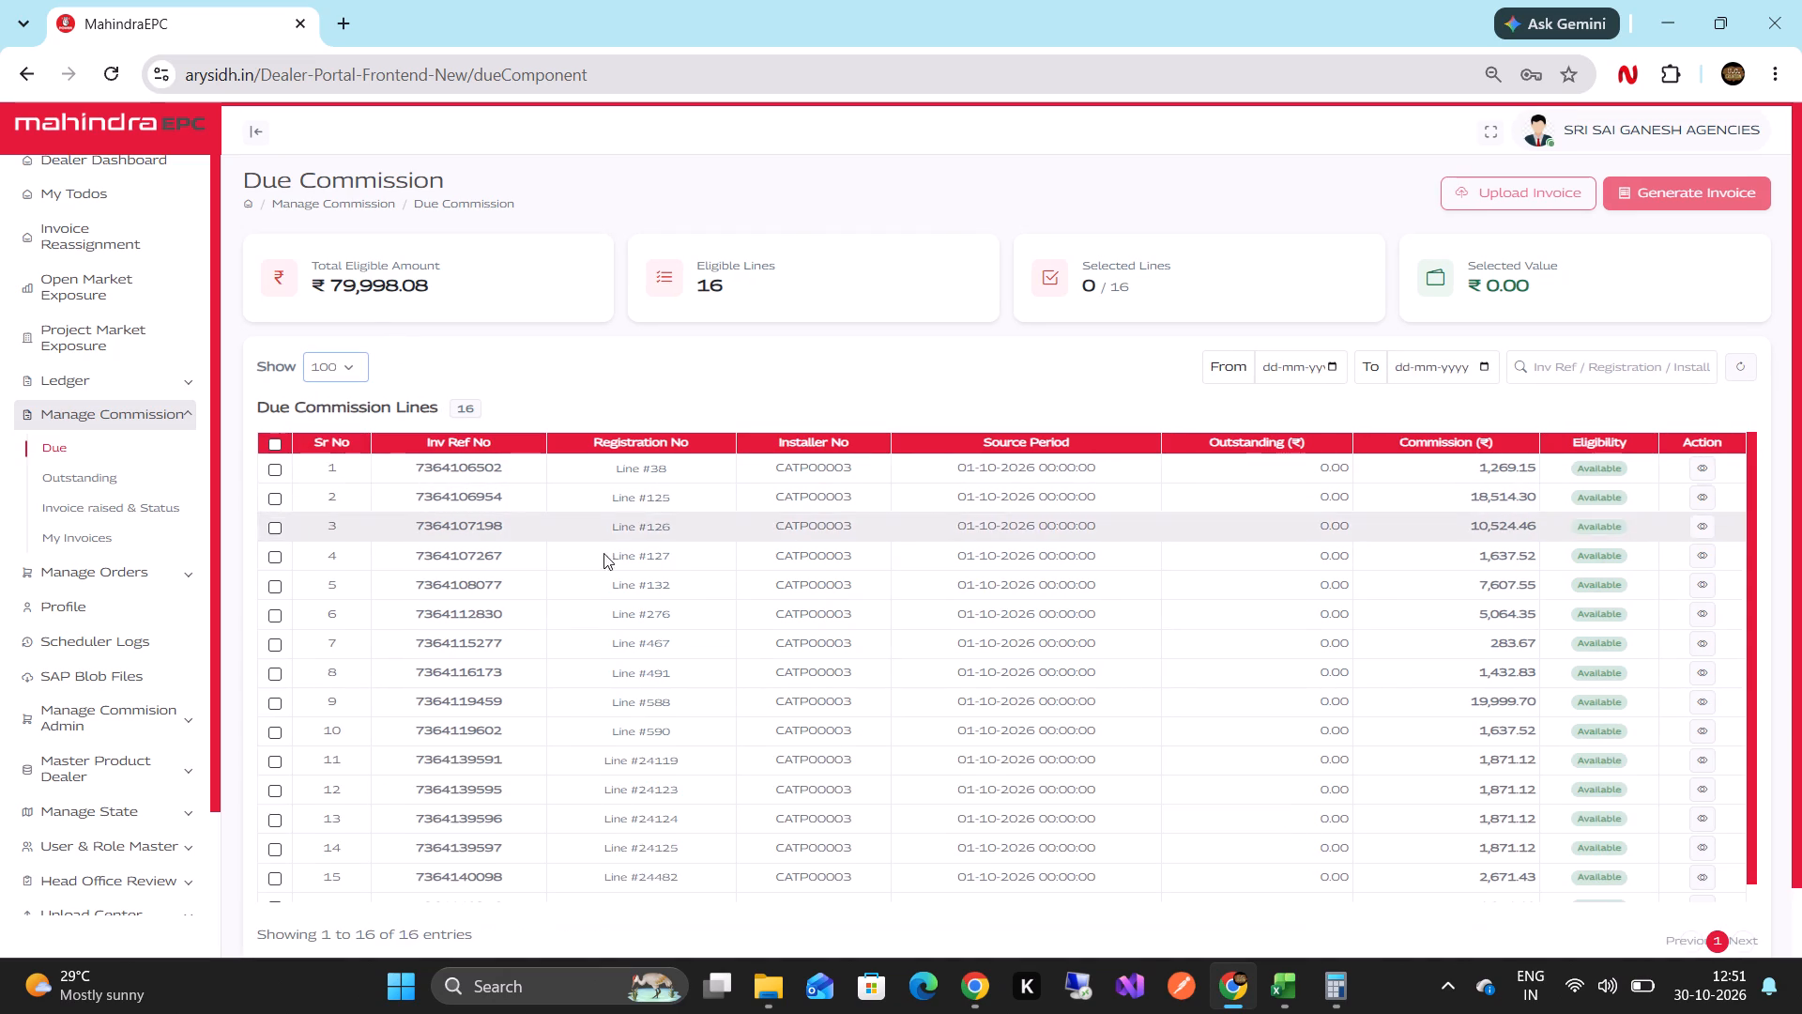
scroll(681, 569, "down", 2)
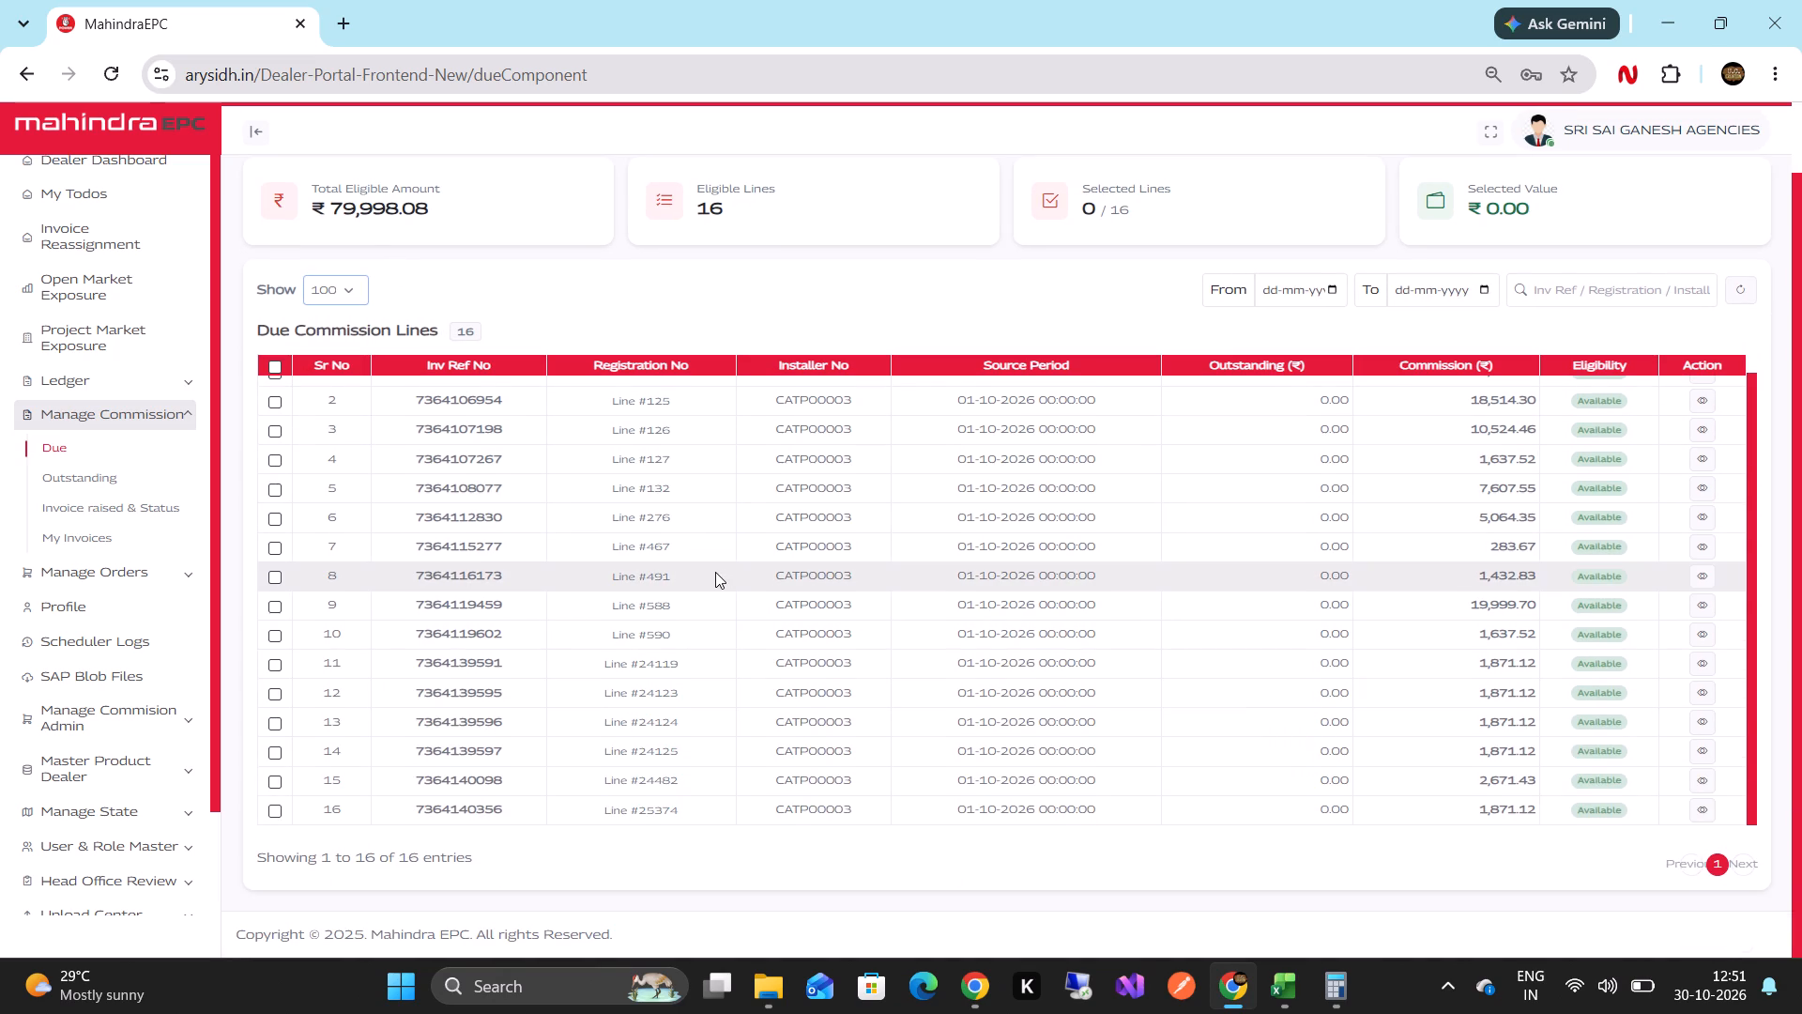
scroll(715, 572, "up", 4)
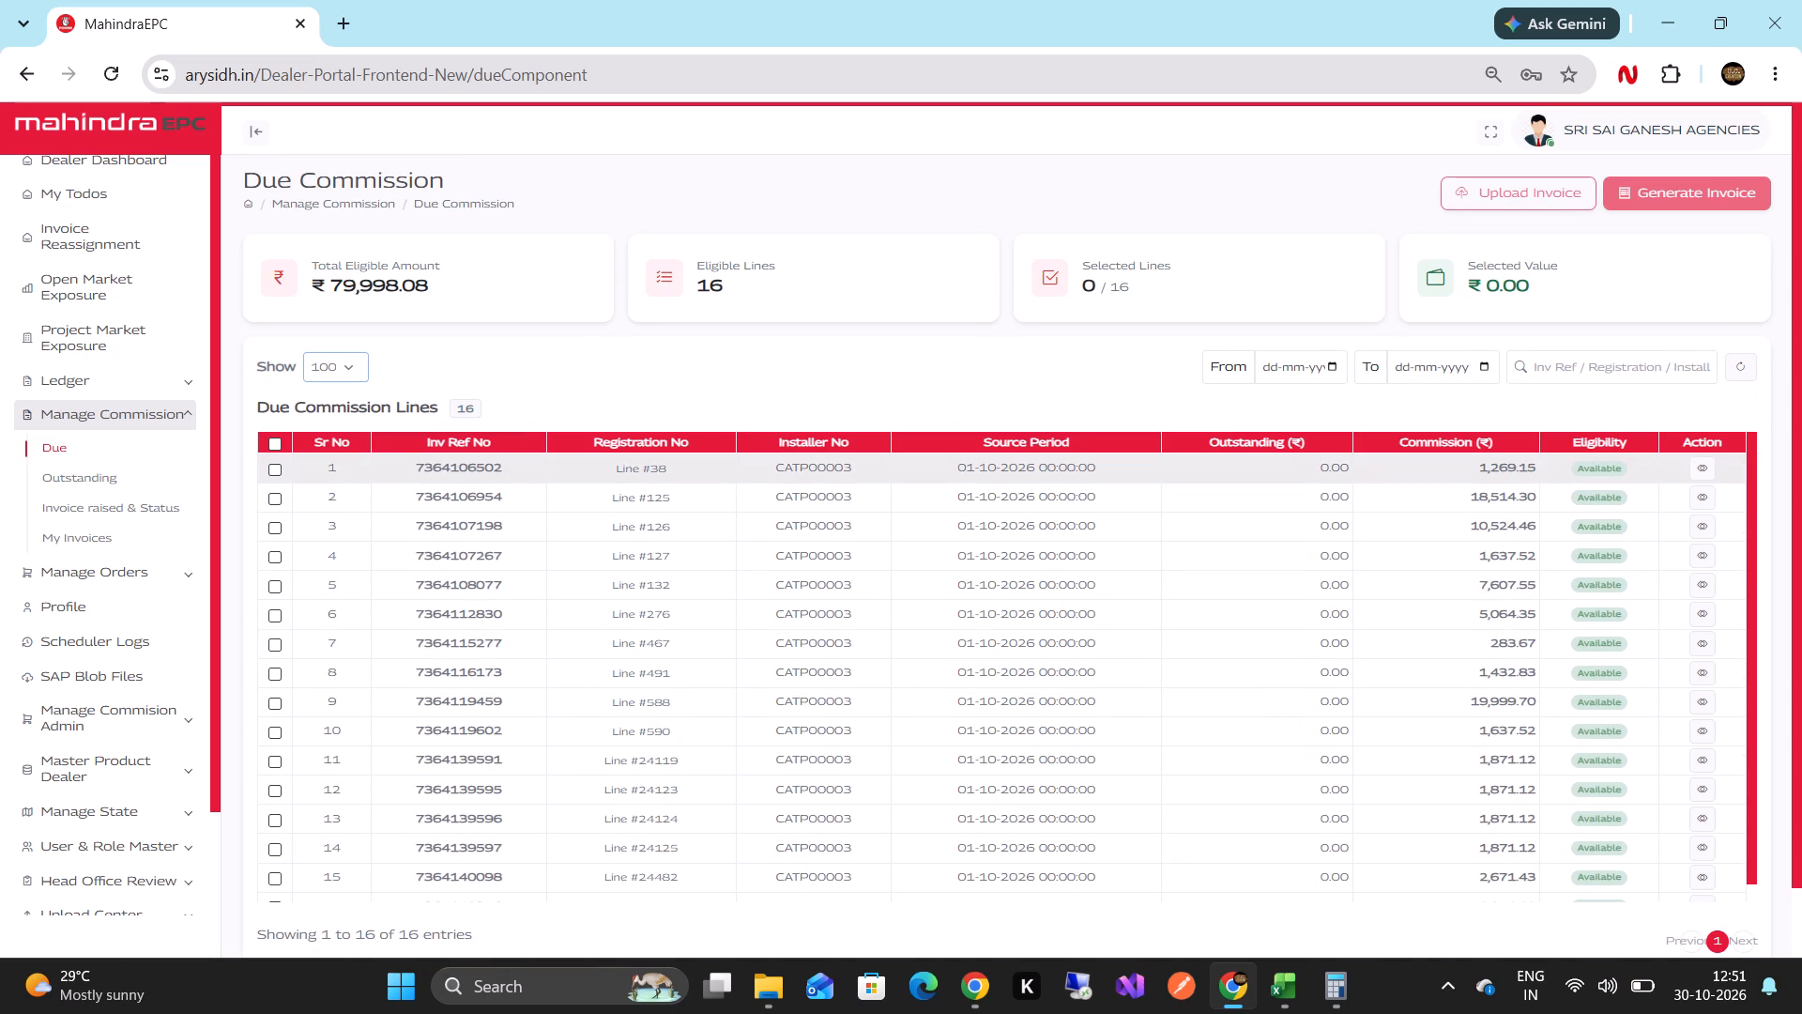
left_click(271, 443)
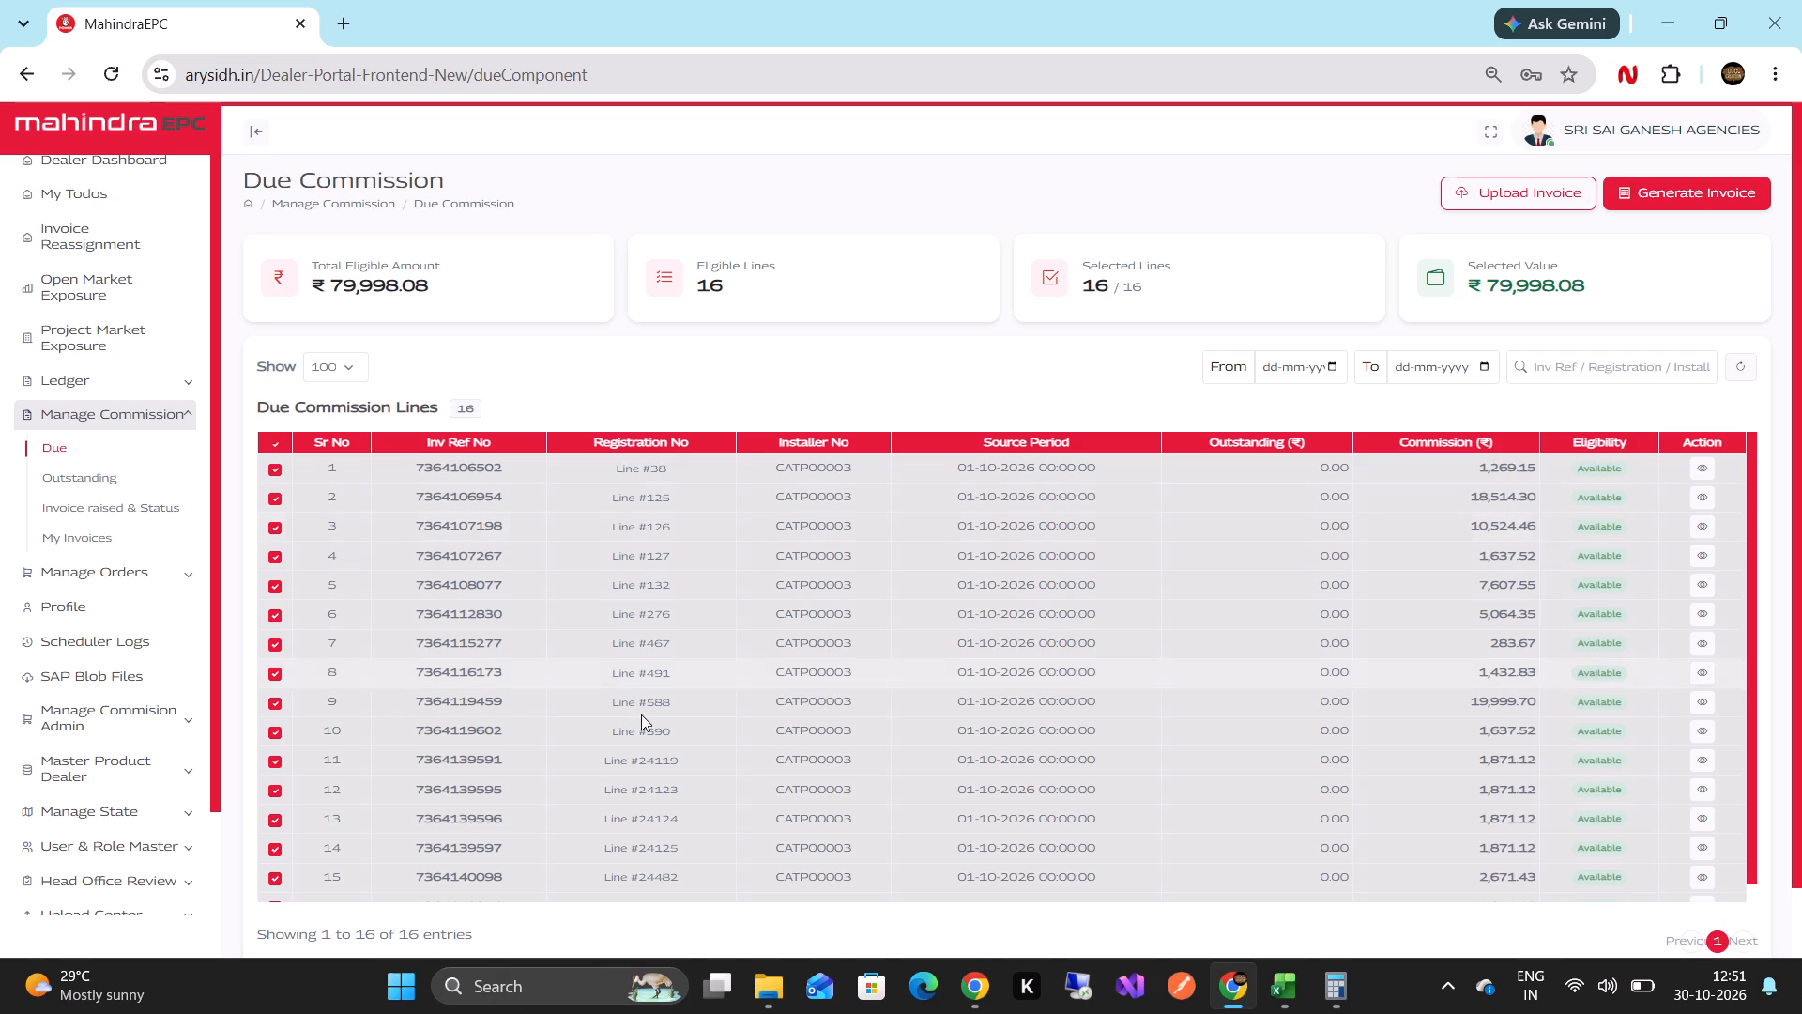
Switch to Calculator to compare the computed difference with the selected due commission value.
left_click(1330, 984)
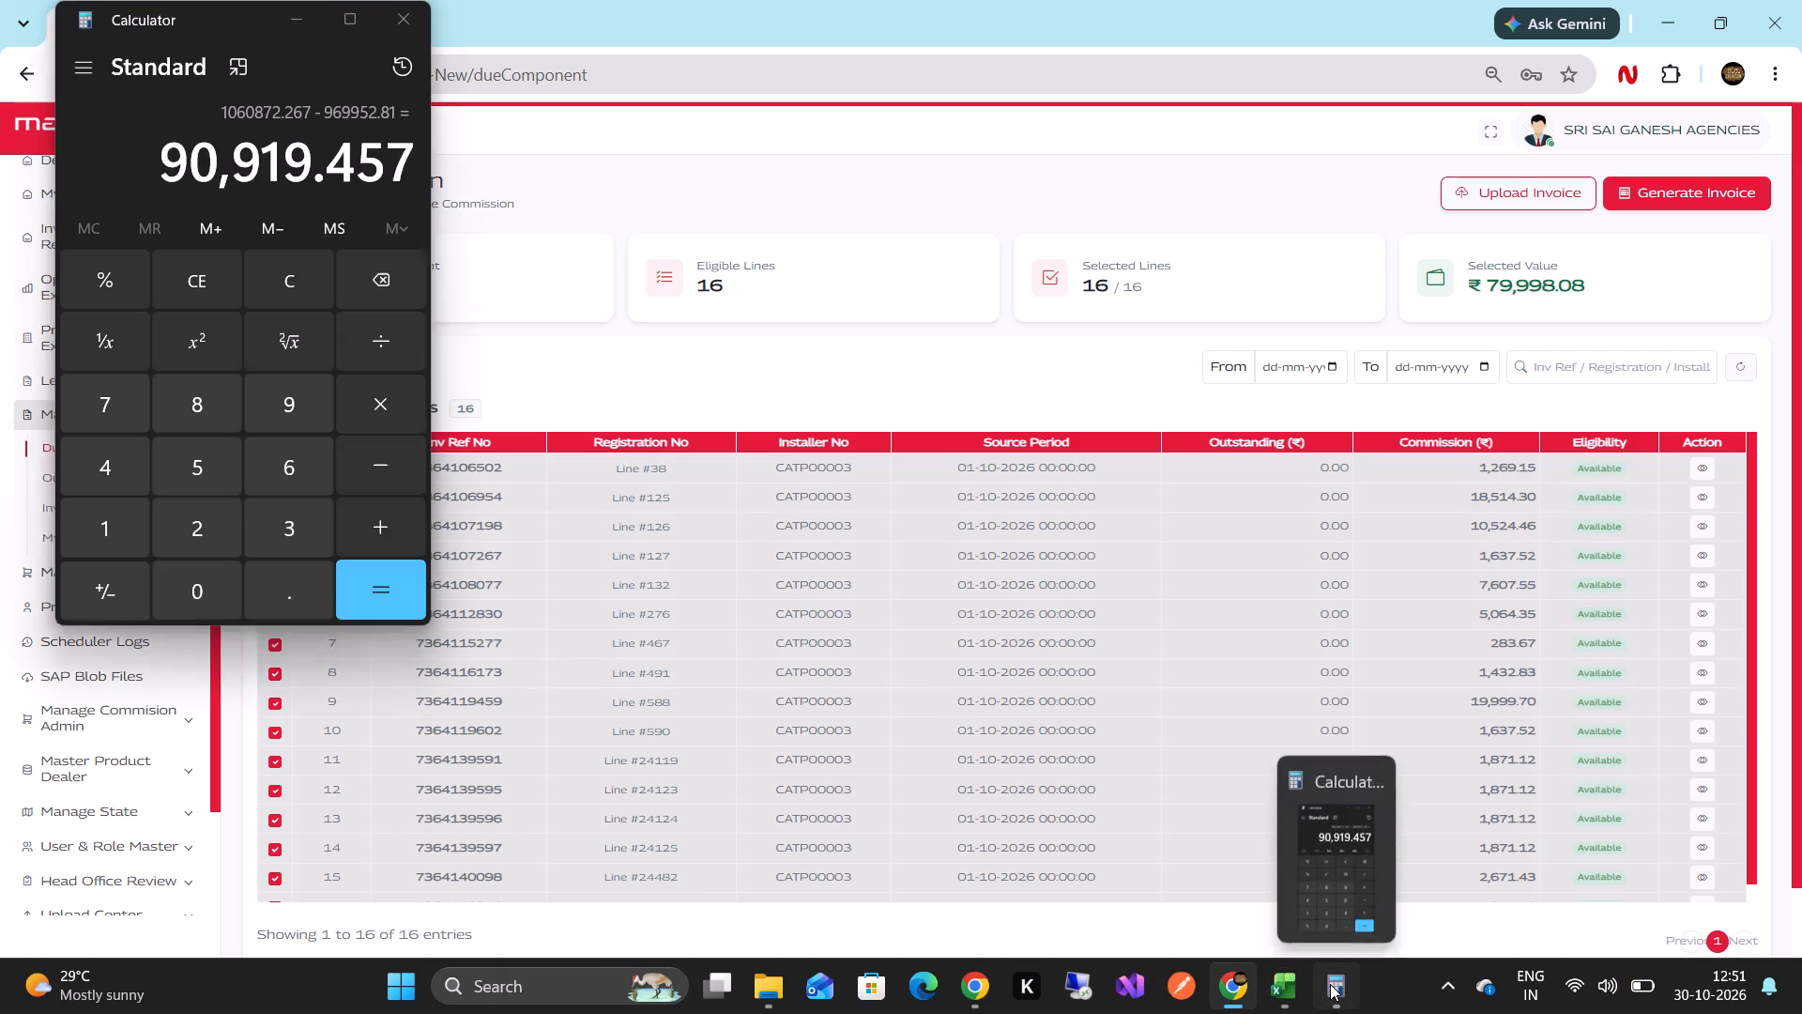
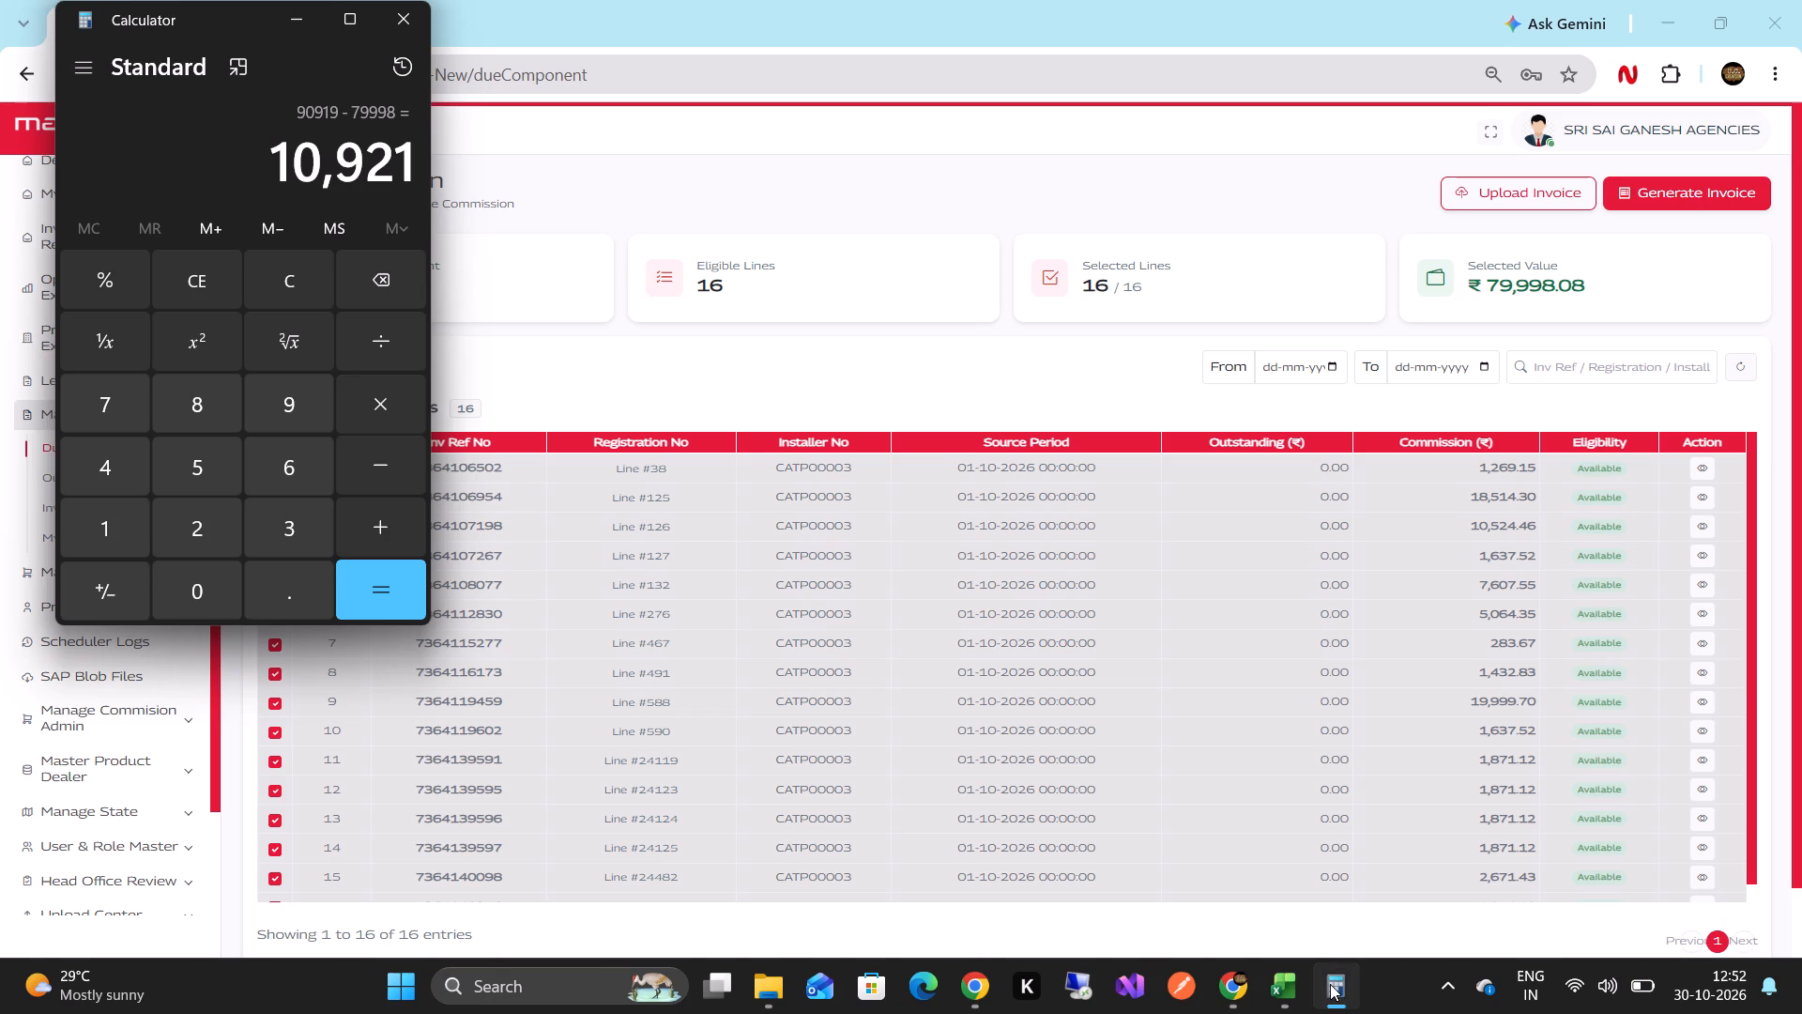
Switch to the Commission_Validation workbook in Excel and add a filter to the Installer code column of the ValidationResult sheet.
left_click(1291, 991)
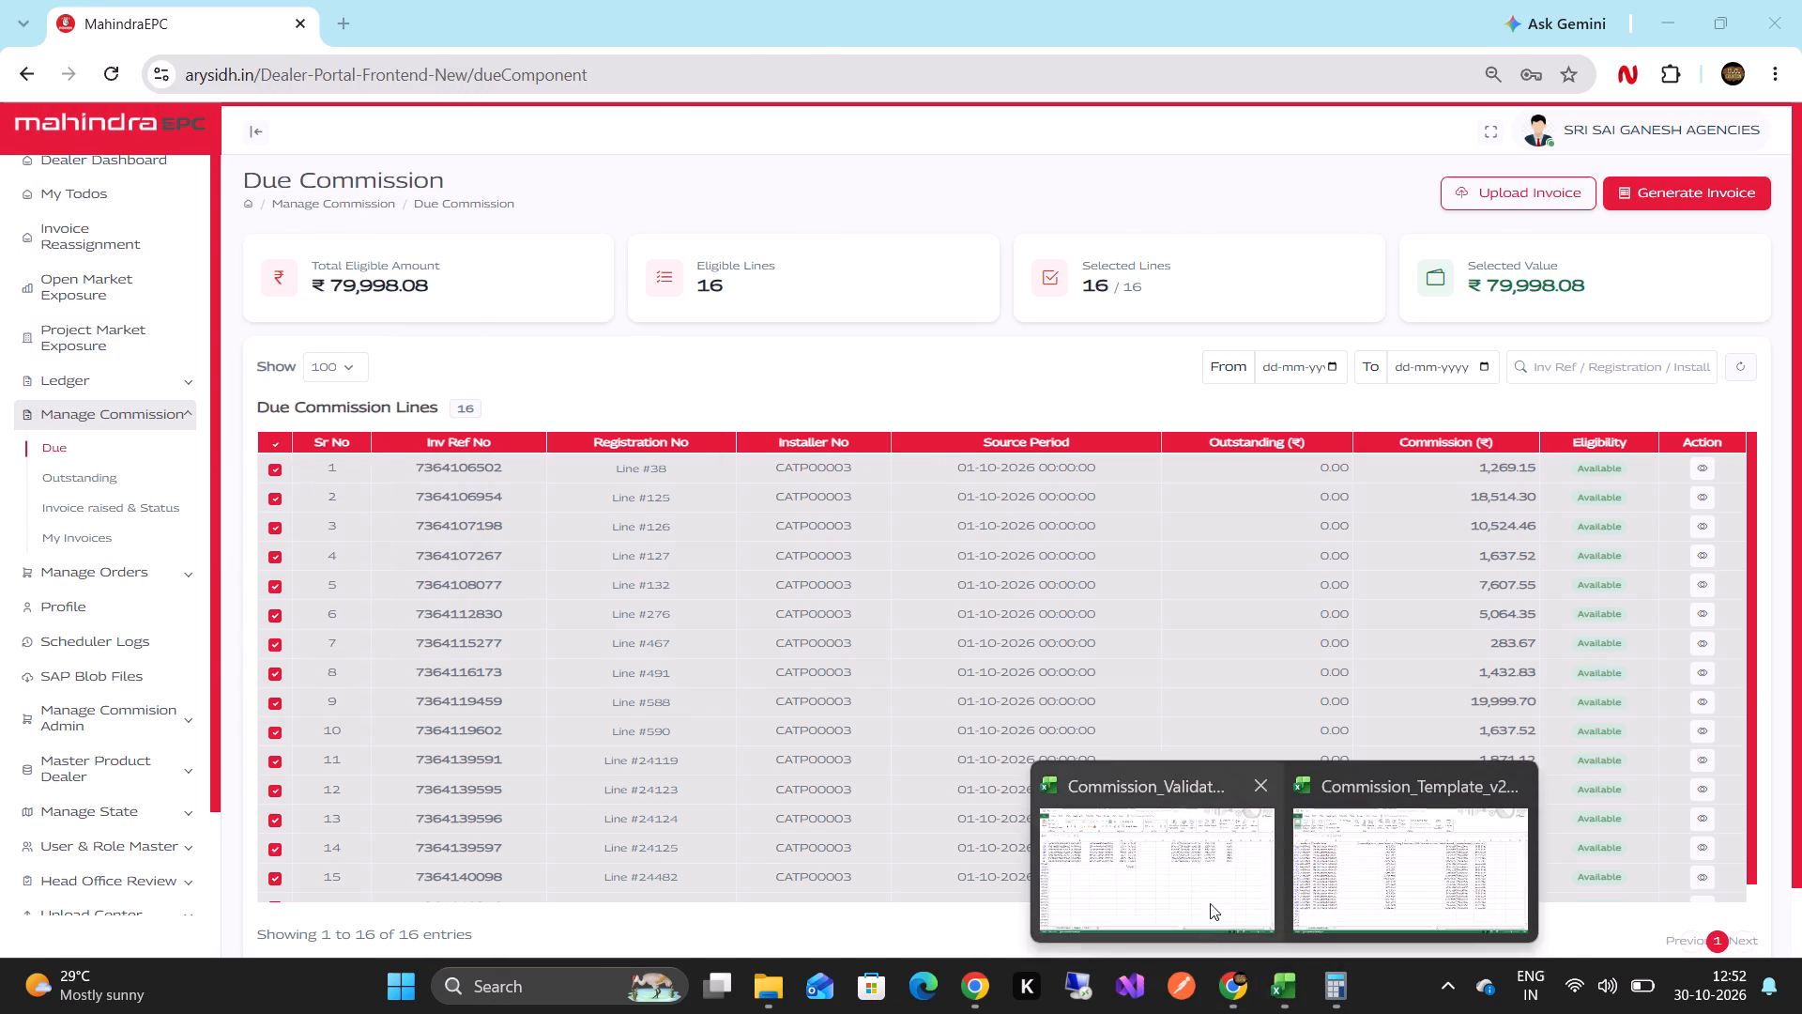
left_click(1355, 889)
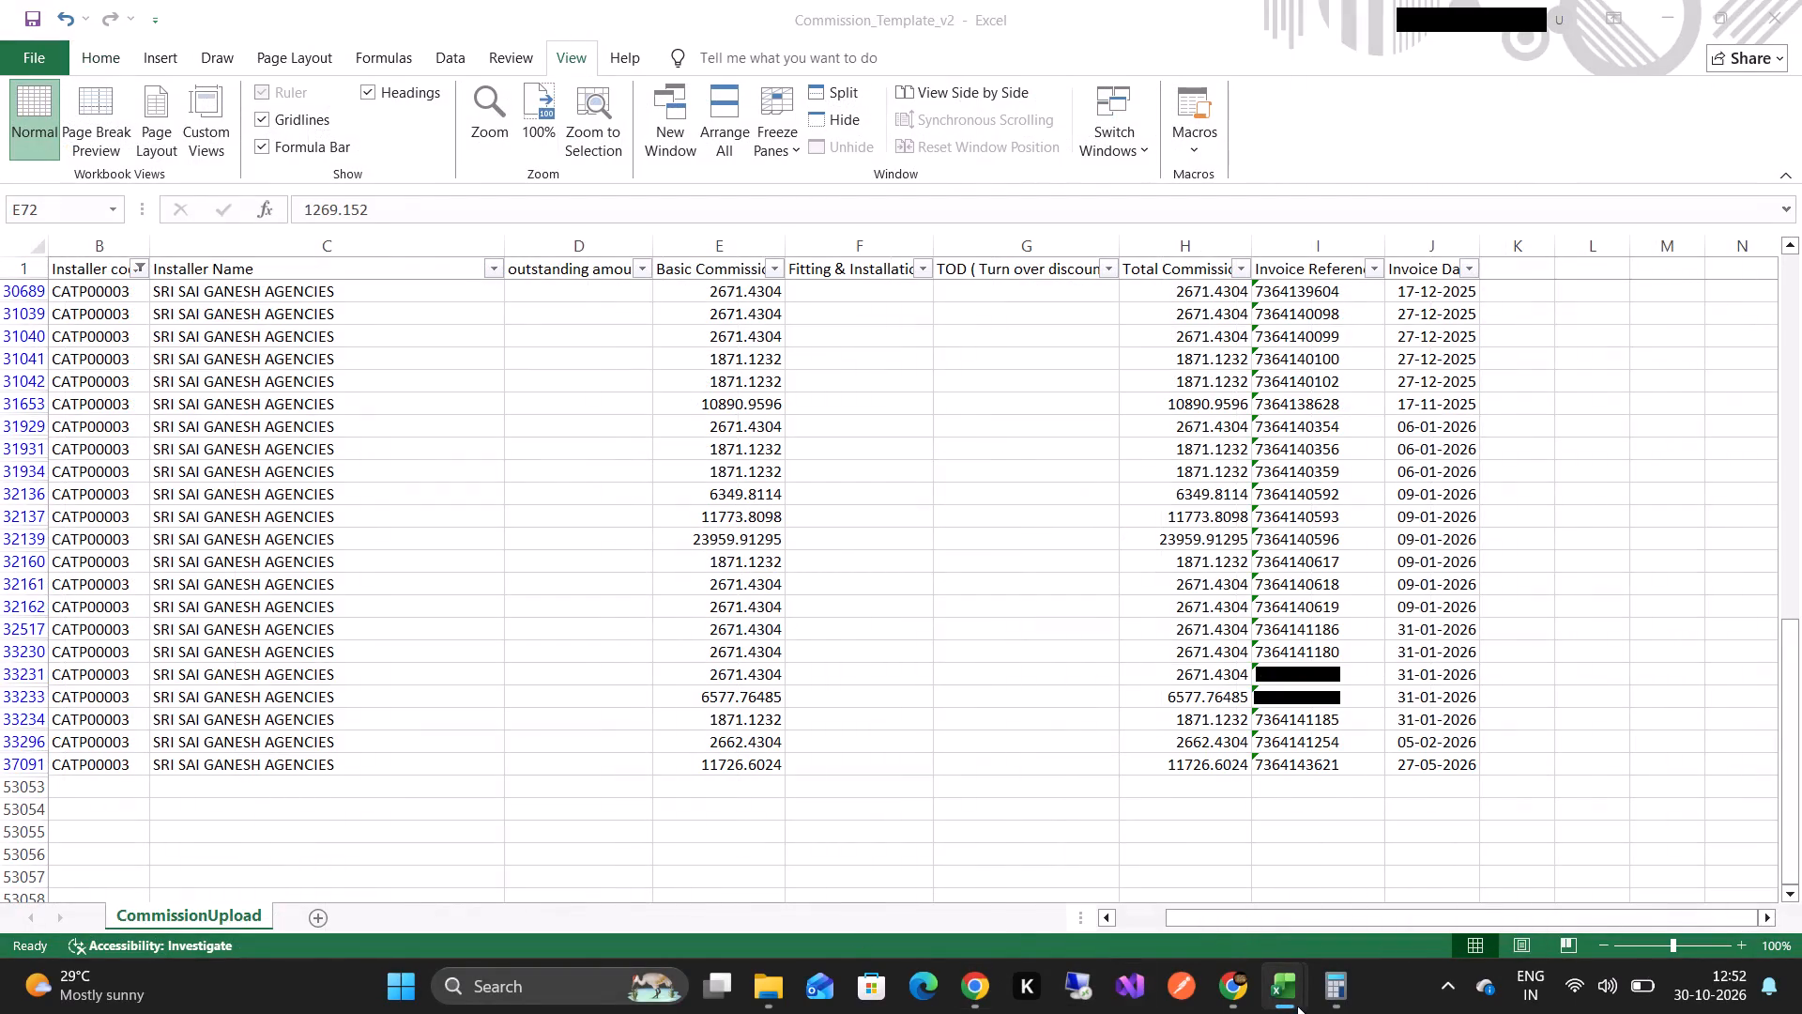
left_click(1175, 866)
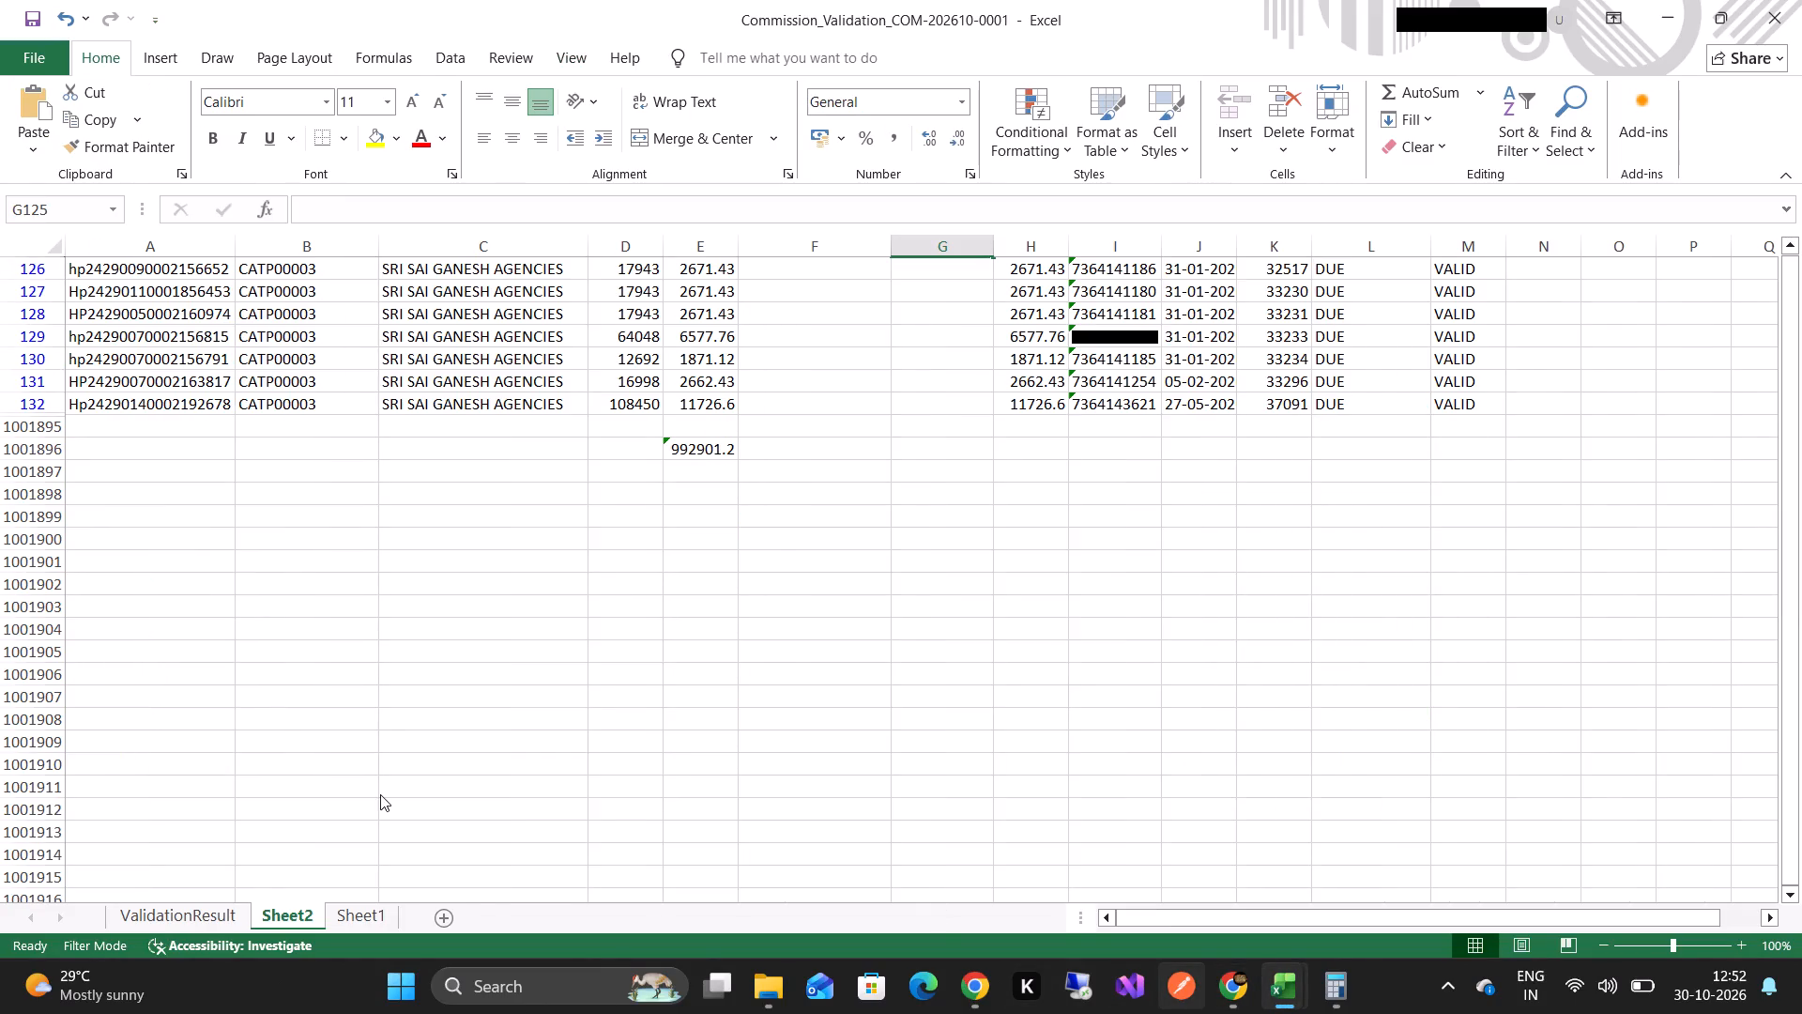
left_click(205, 911)
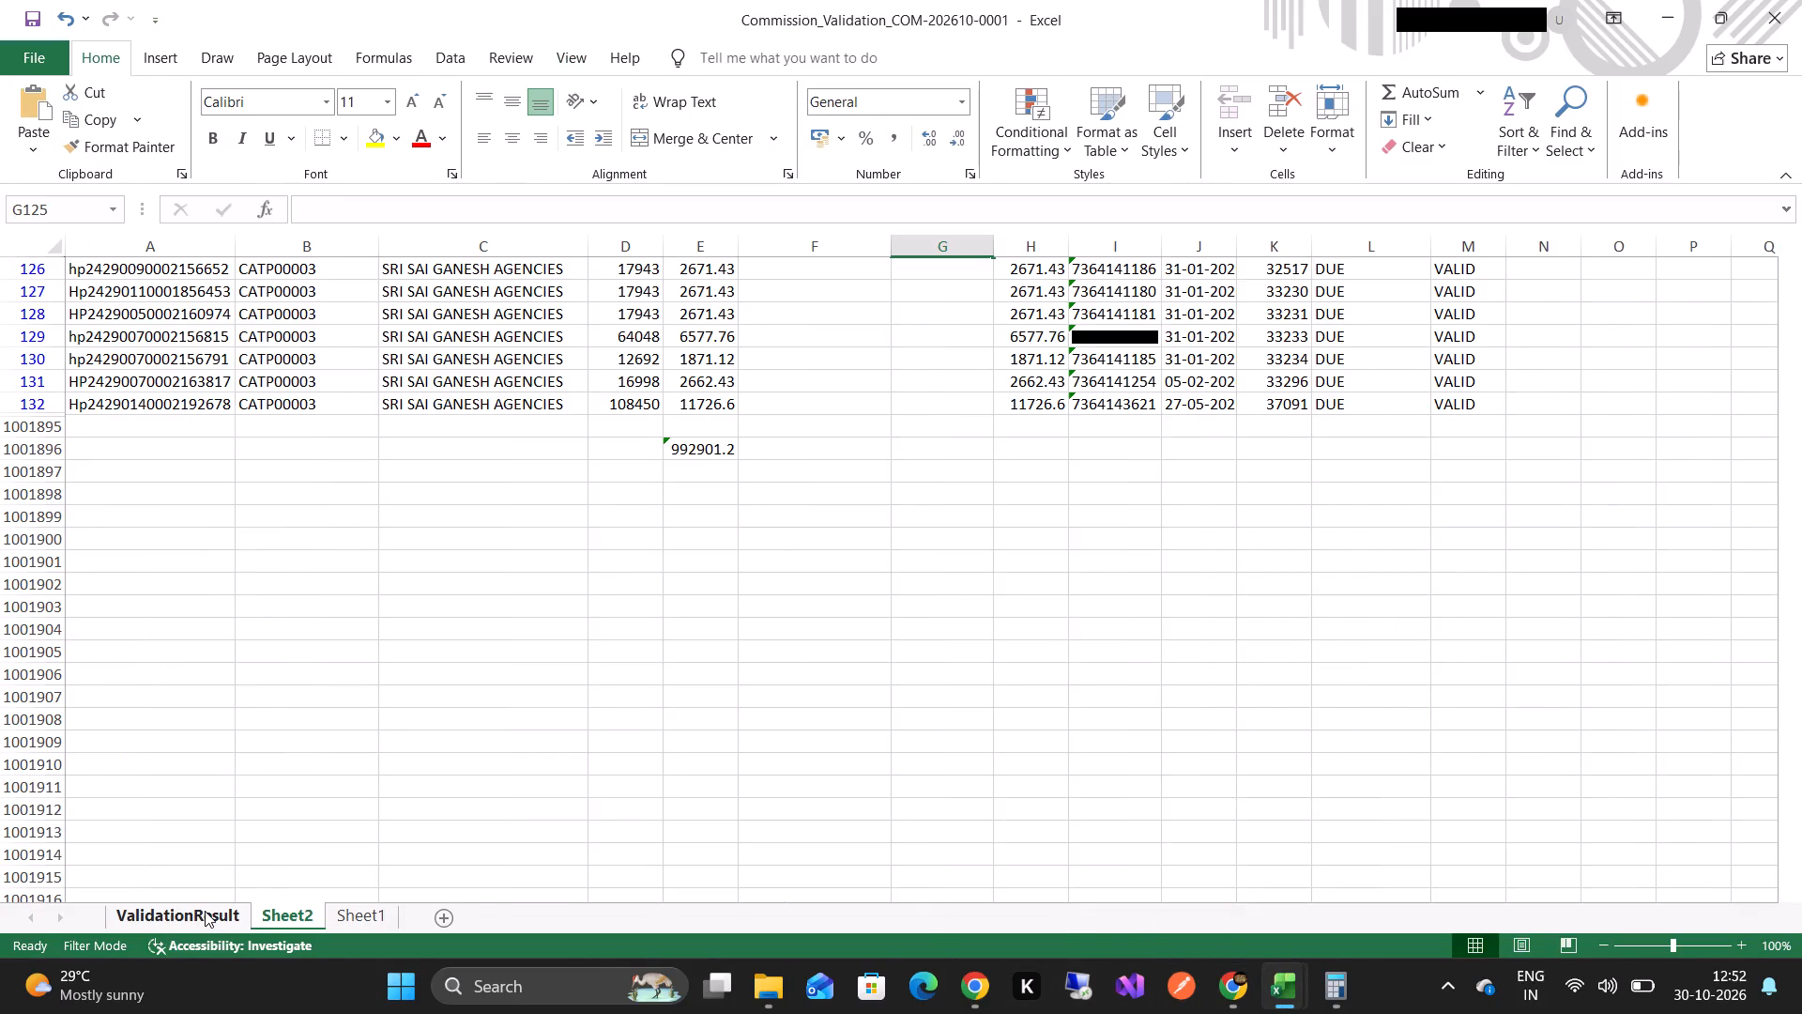
scroll(443, 344, "up", 3)
scroll(443, 344, "up", 20)
scroll(443, 344, "up", 5)
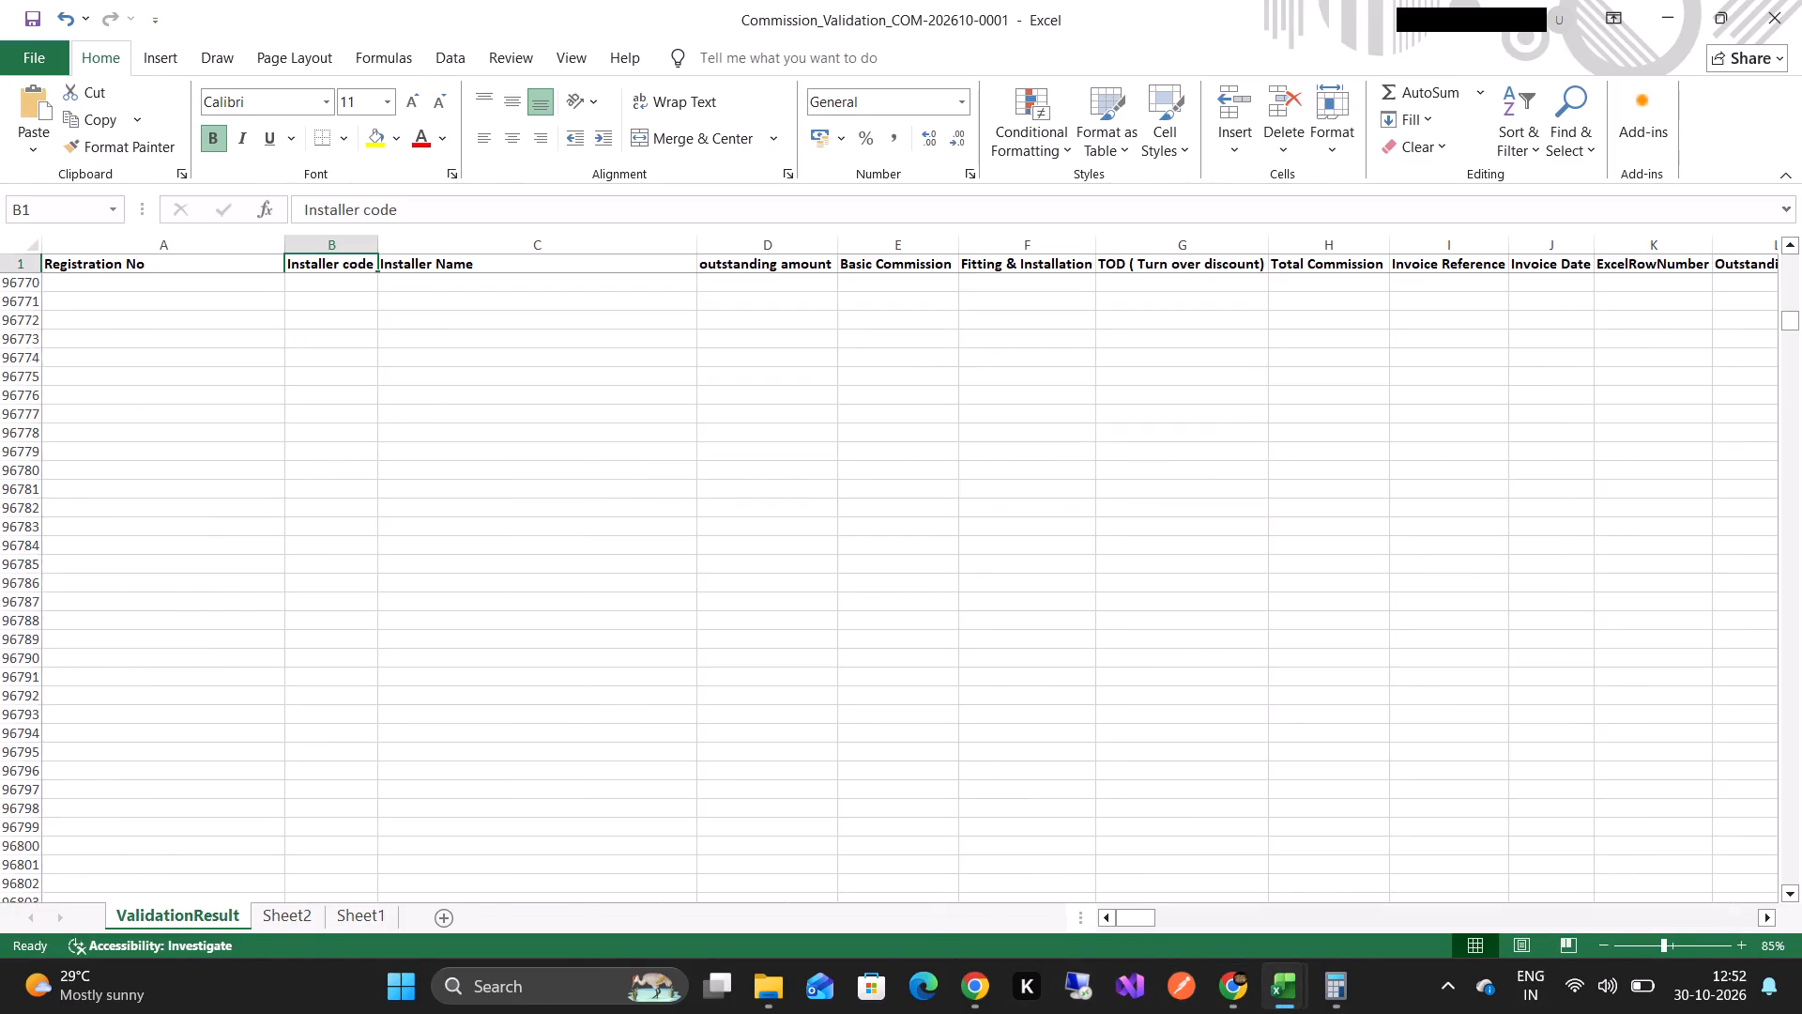
scroll(443, 344, "up", 17)
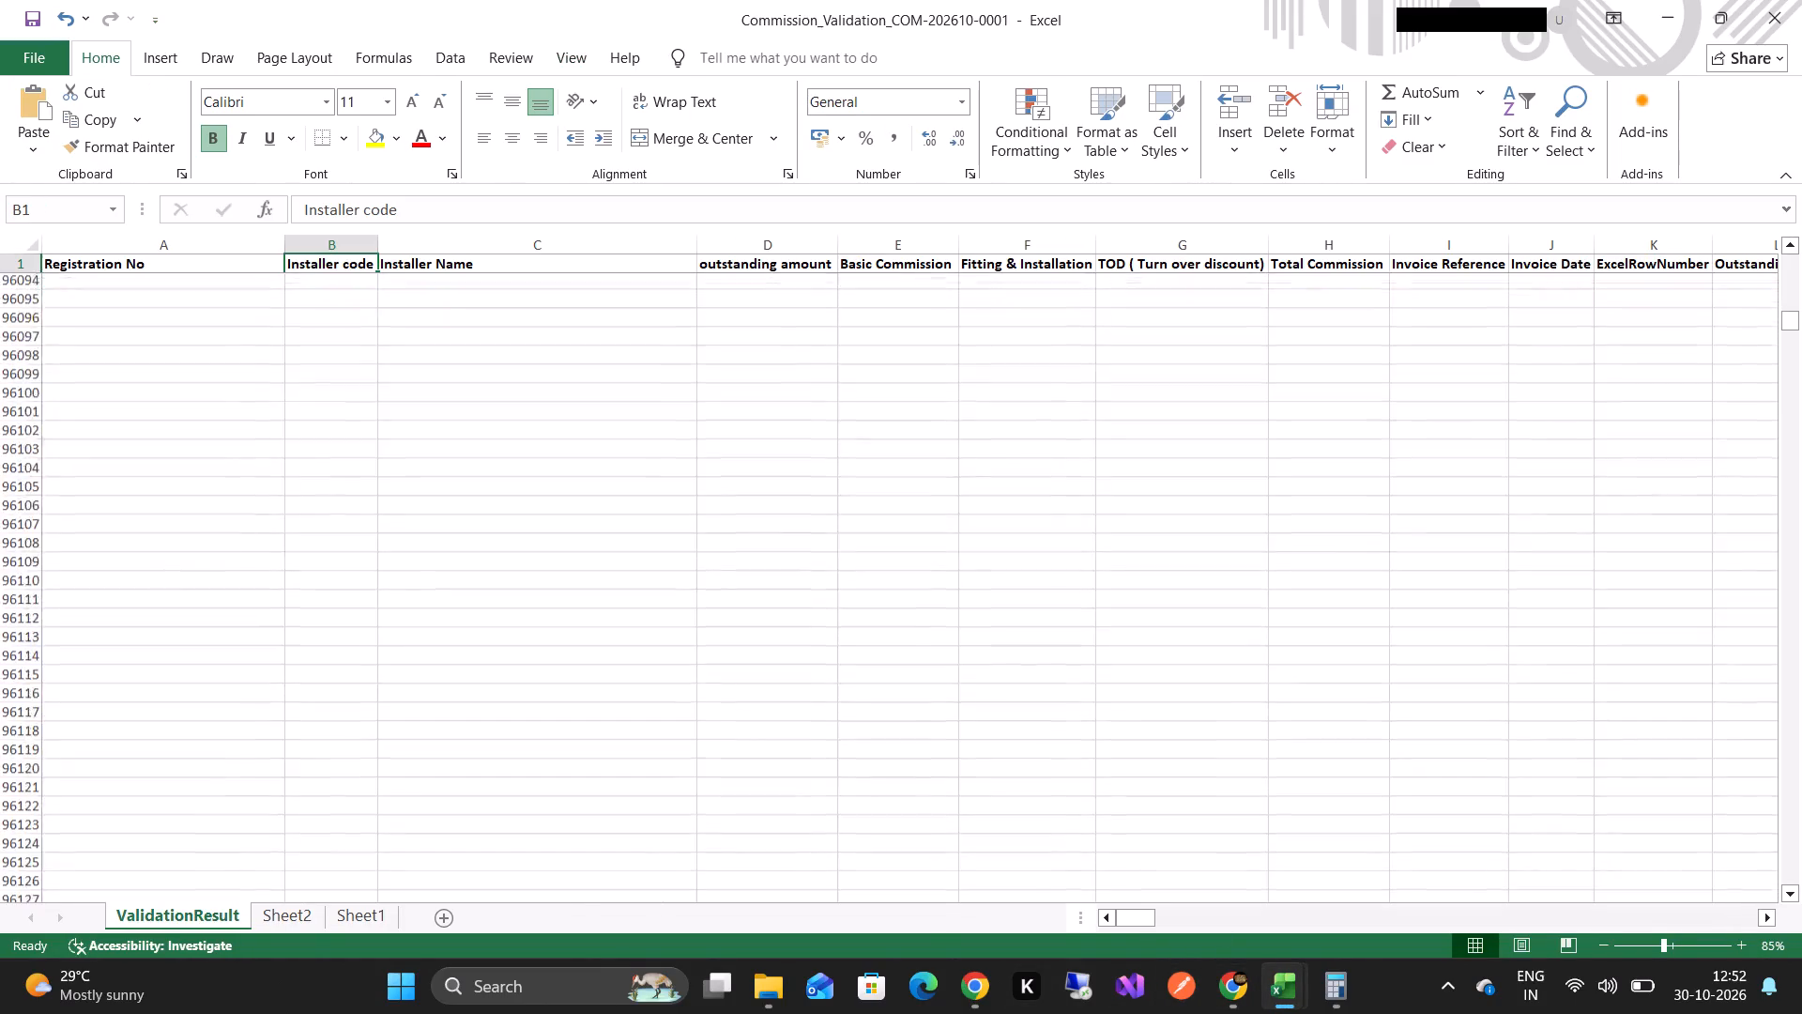
scroll(443, 344, "up", 11)
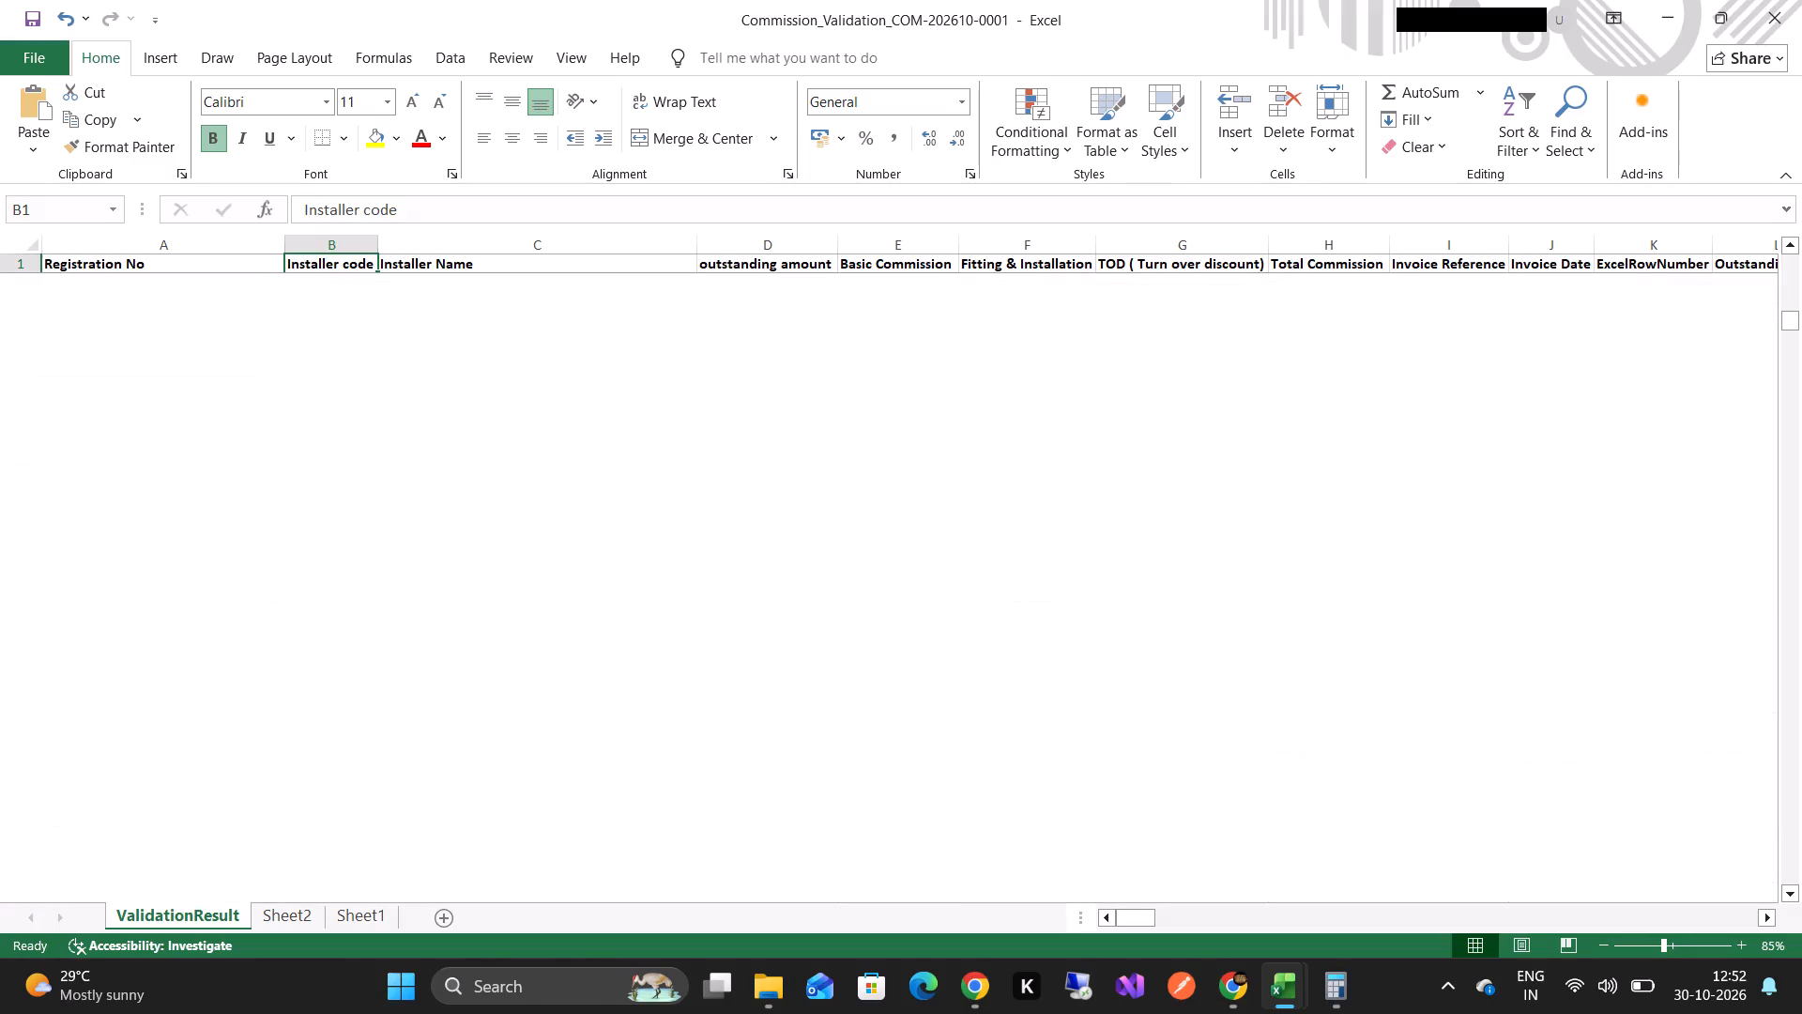
scroll(443, 344, "up", 17)
scroll(346, 664, "up", 3)
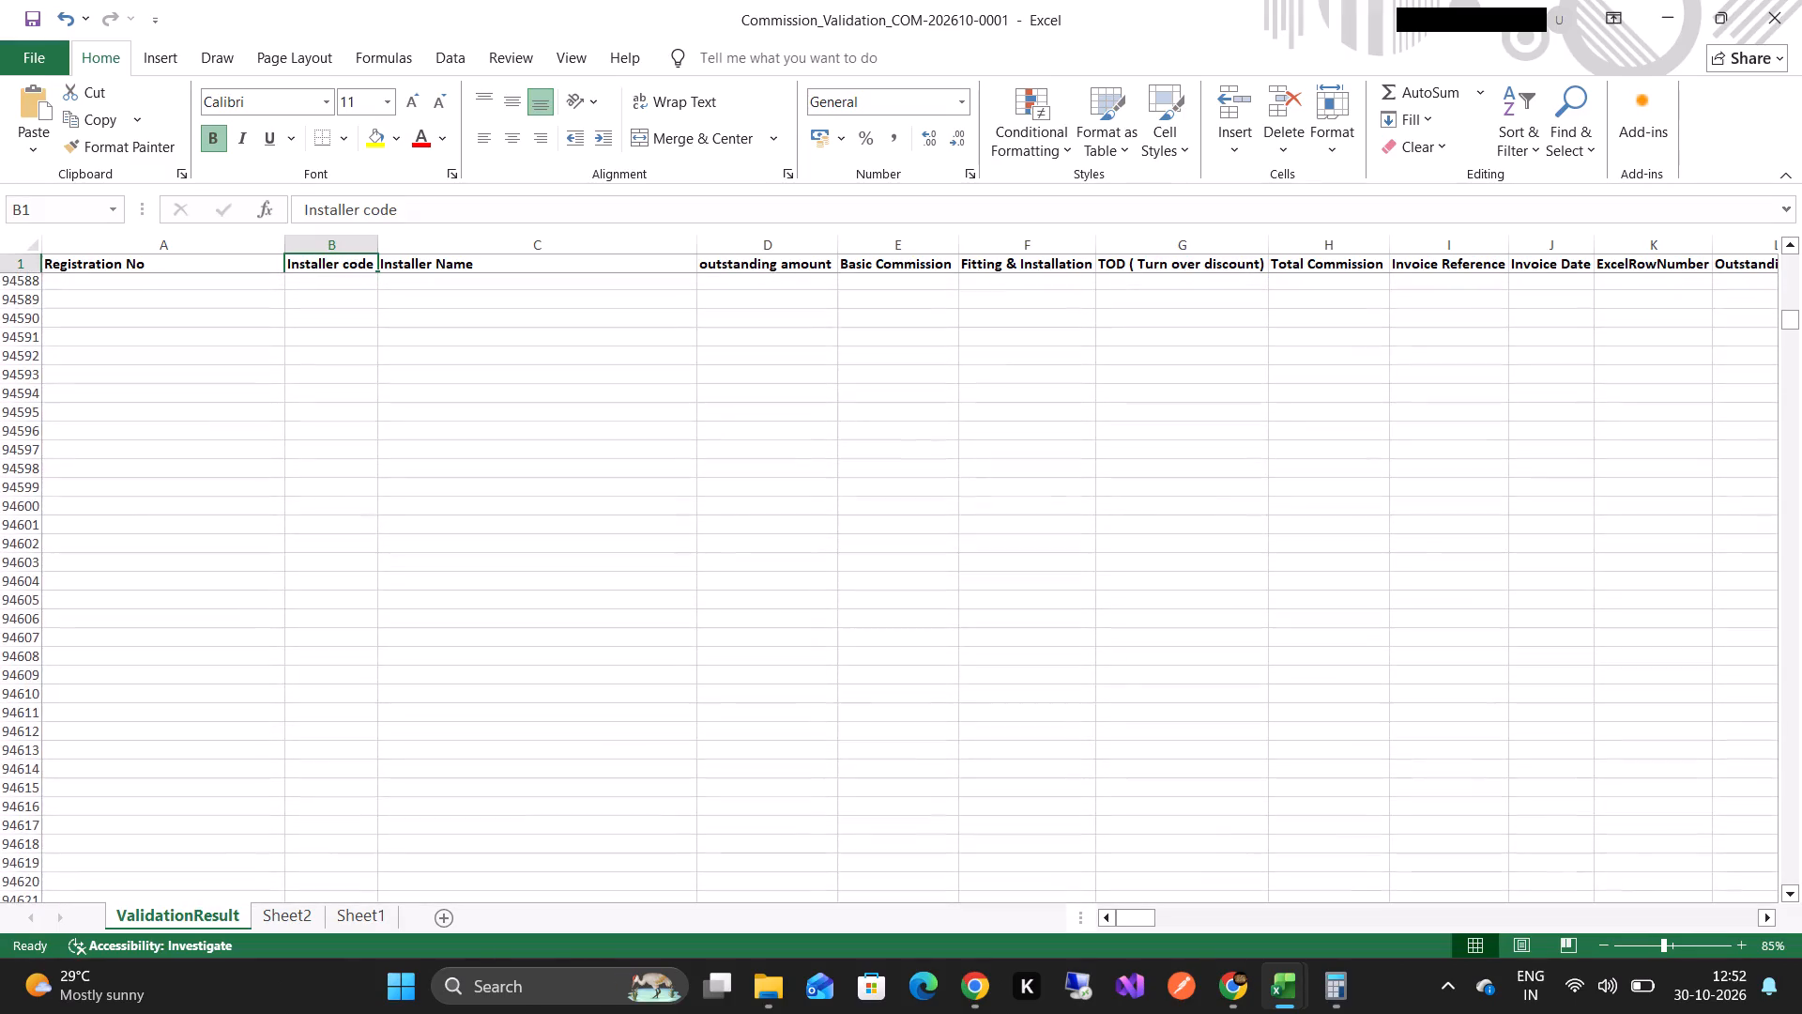
left_click_drag(1799, 322, 1801, 235)
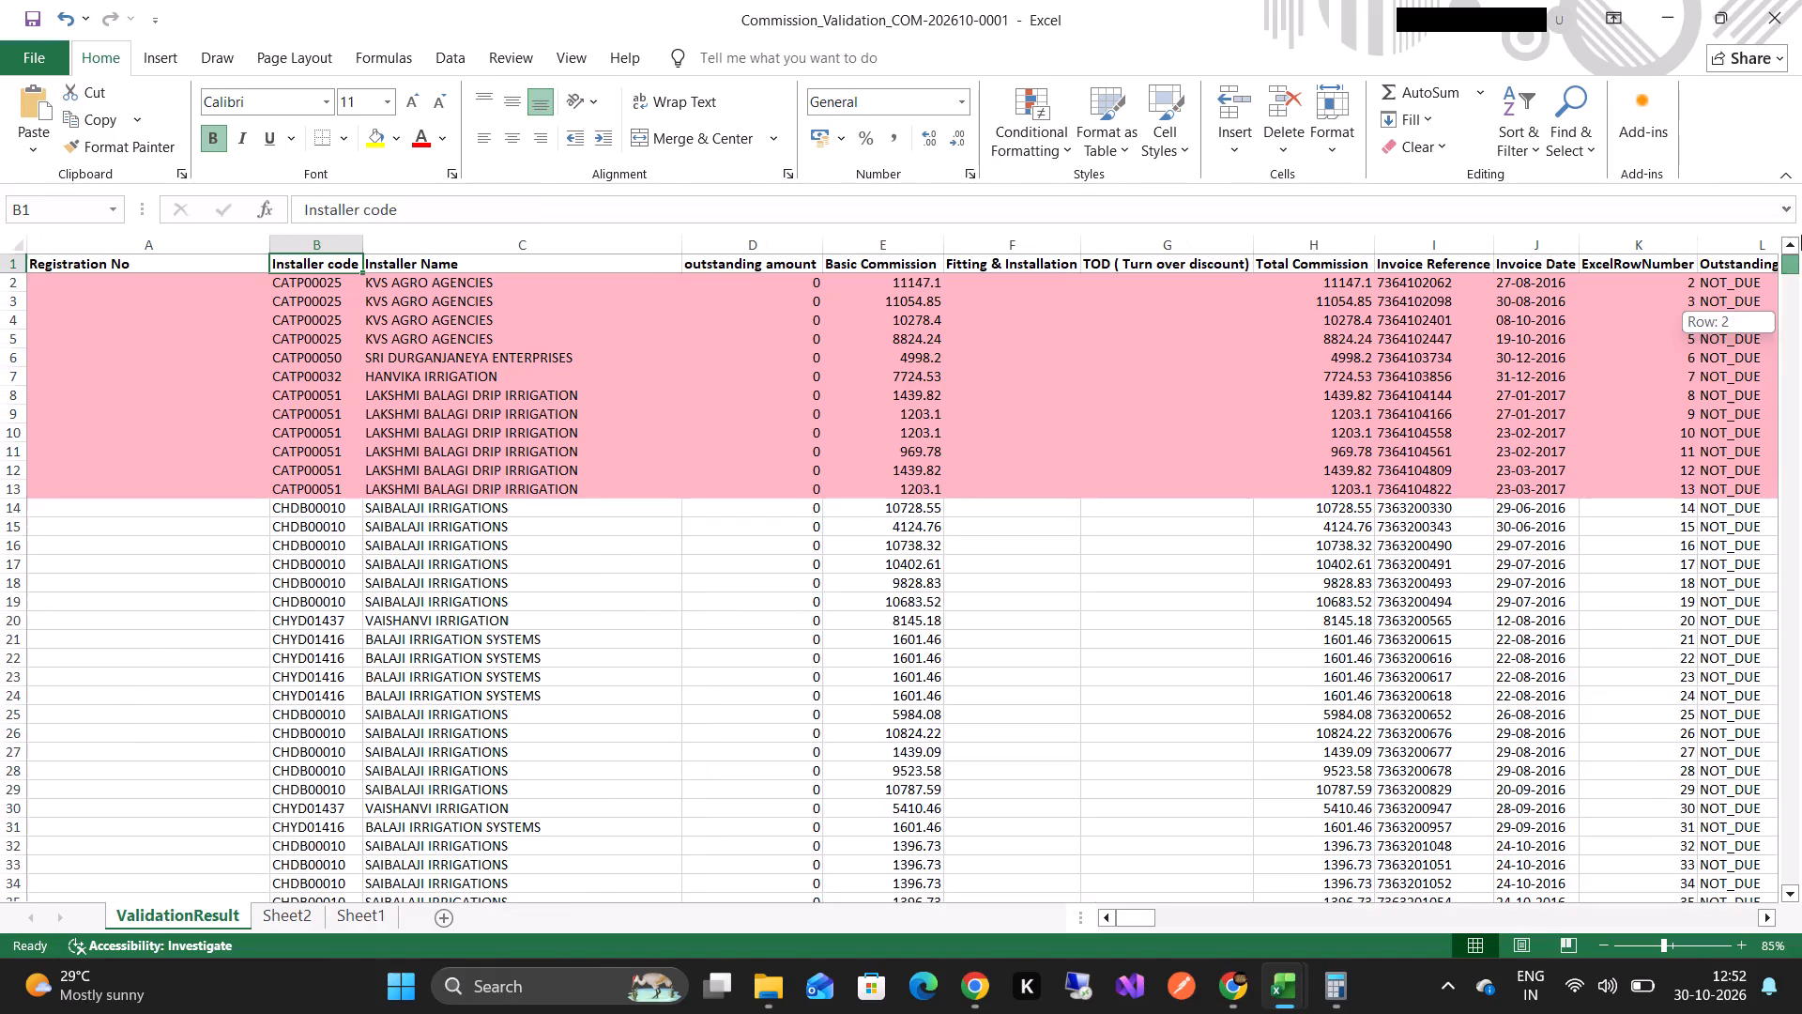
left_click_drag(1801, 235, 1799, 234)
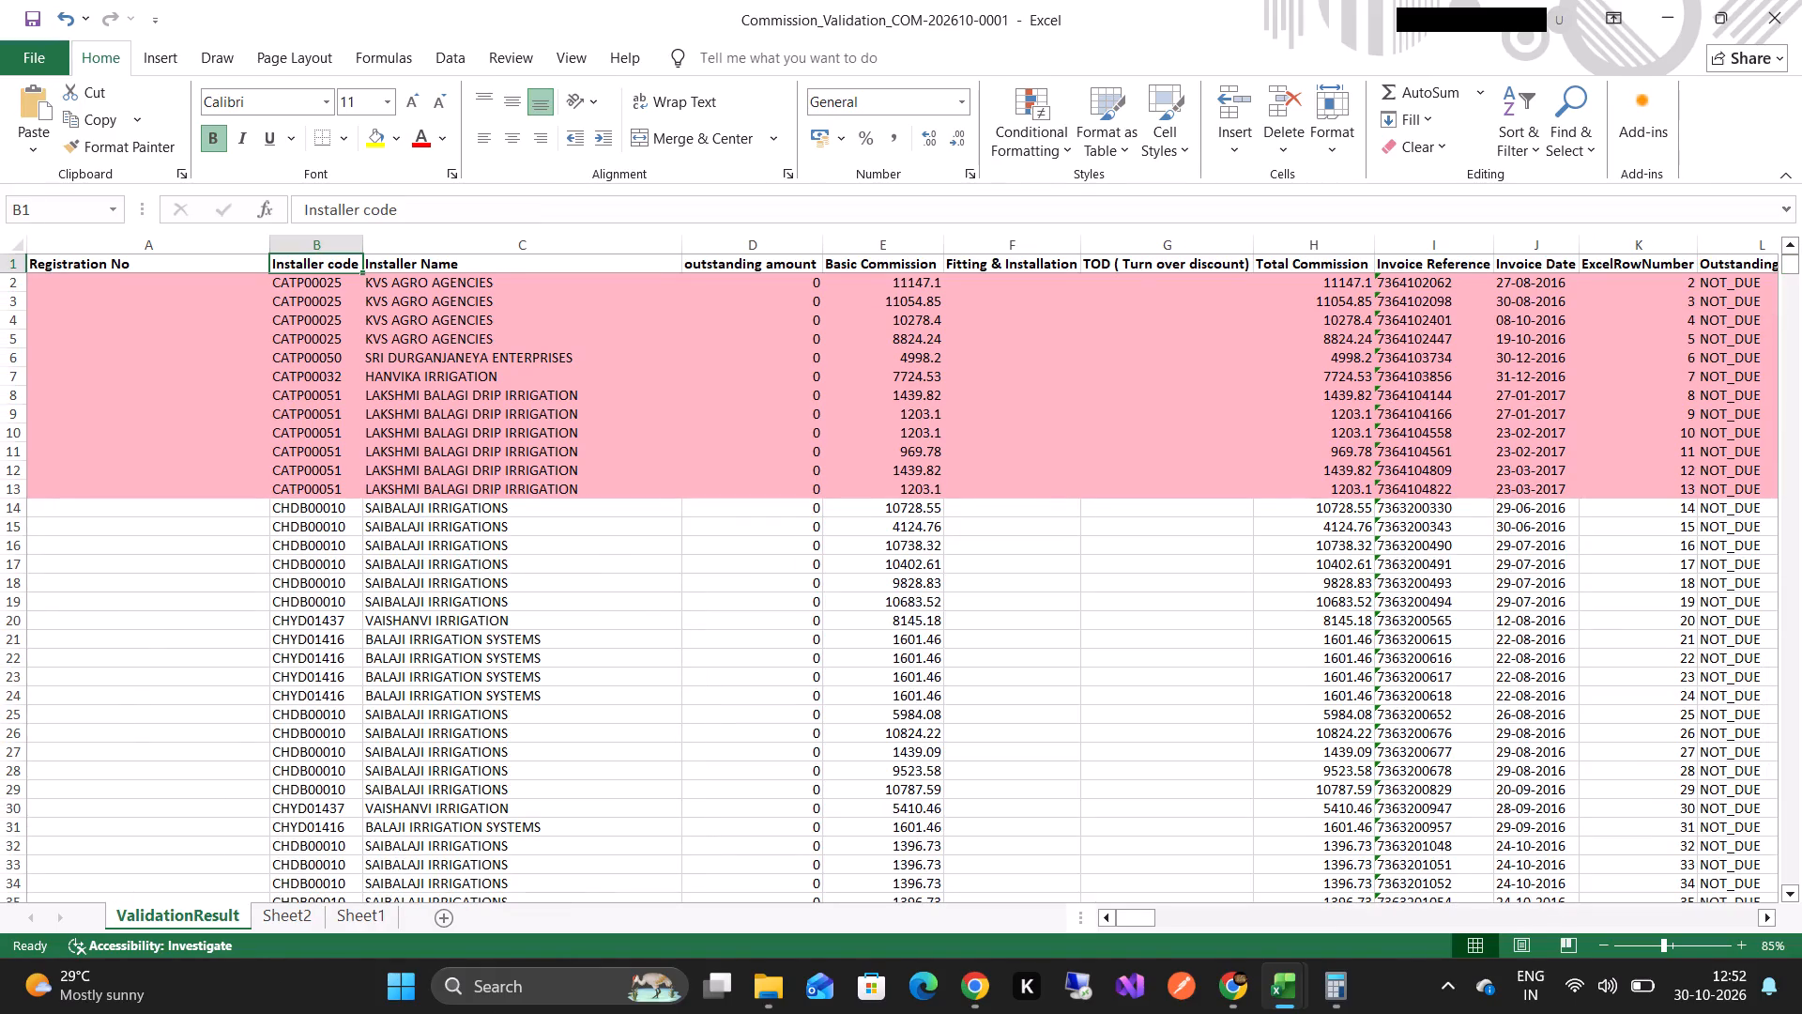
left_click(327, 250)
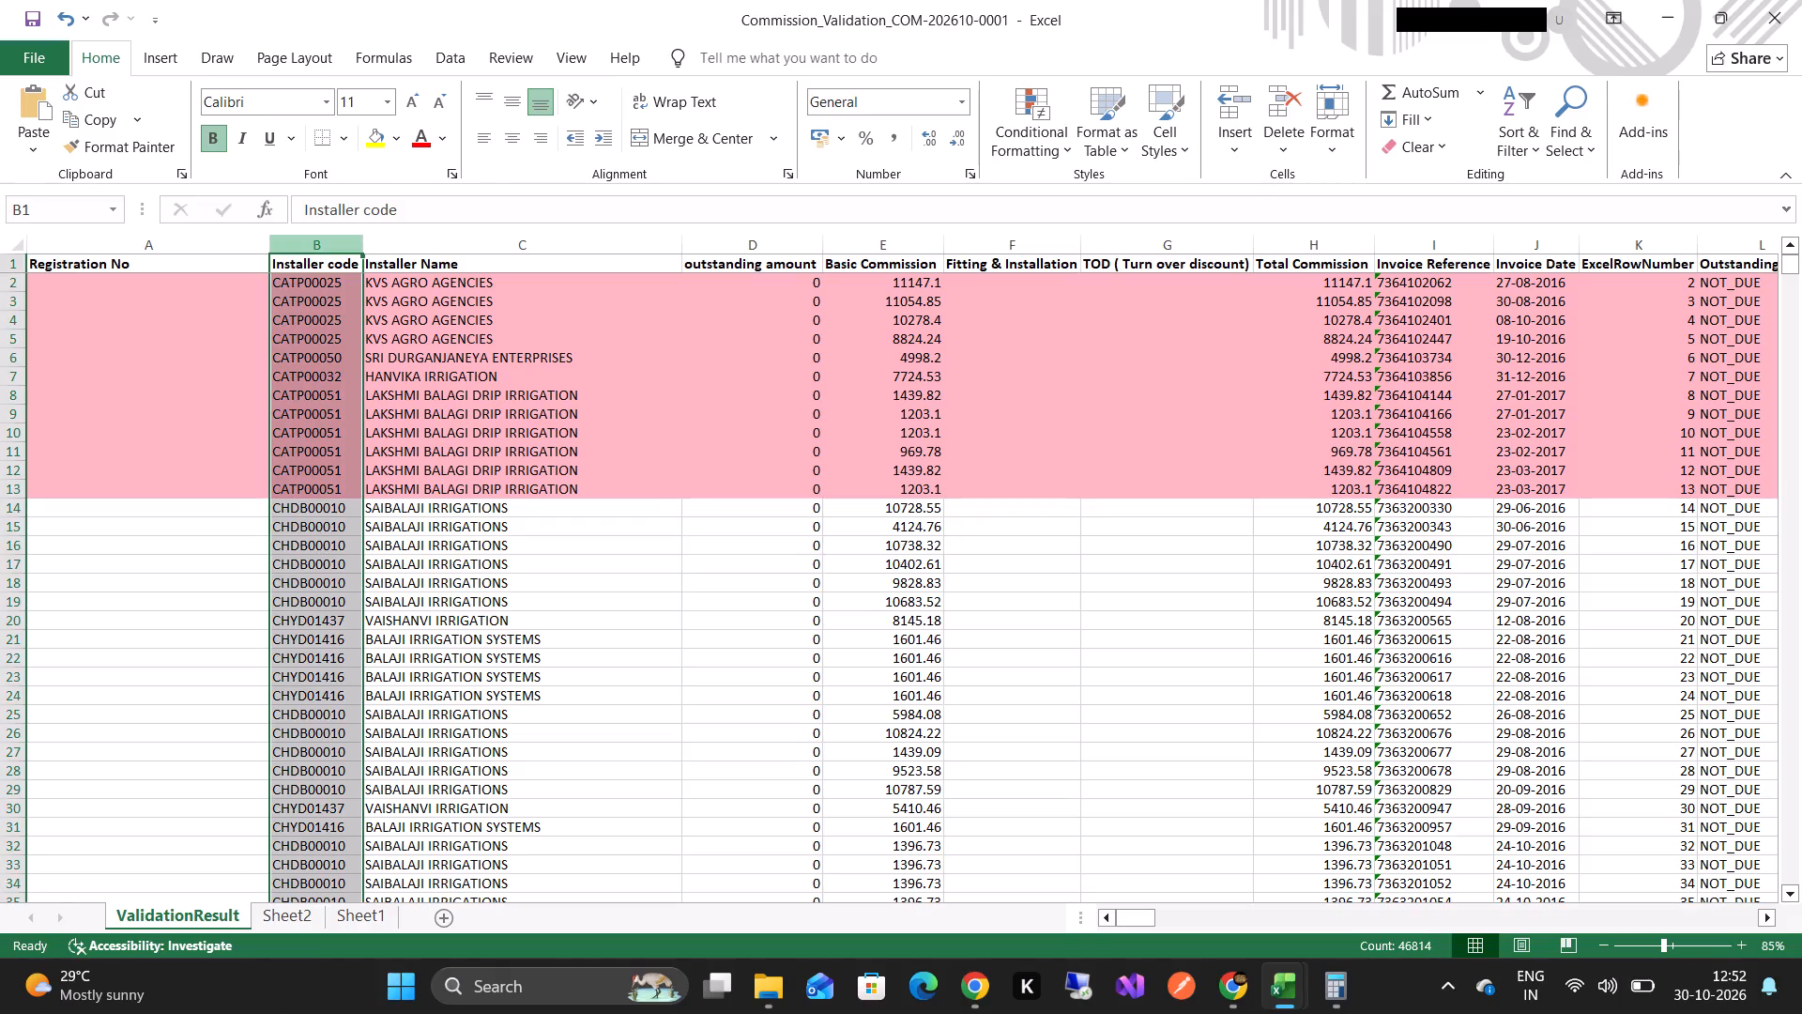
left_click(1515, 100)
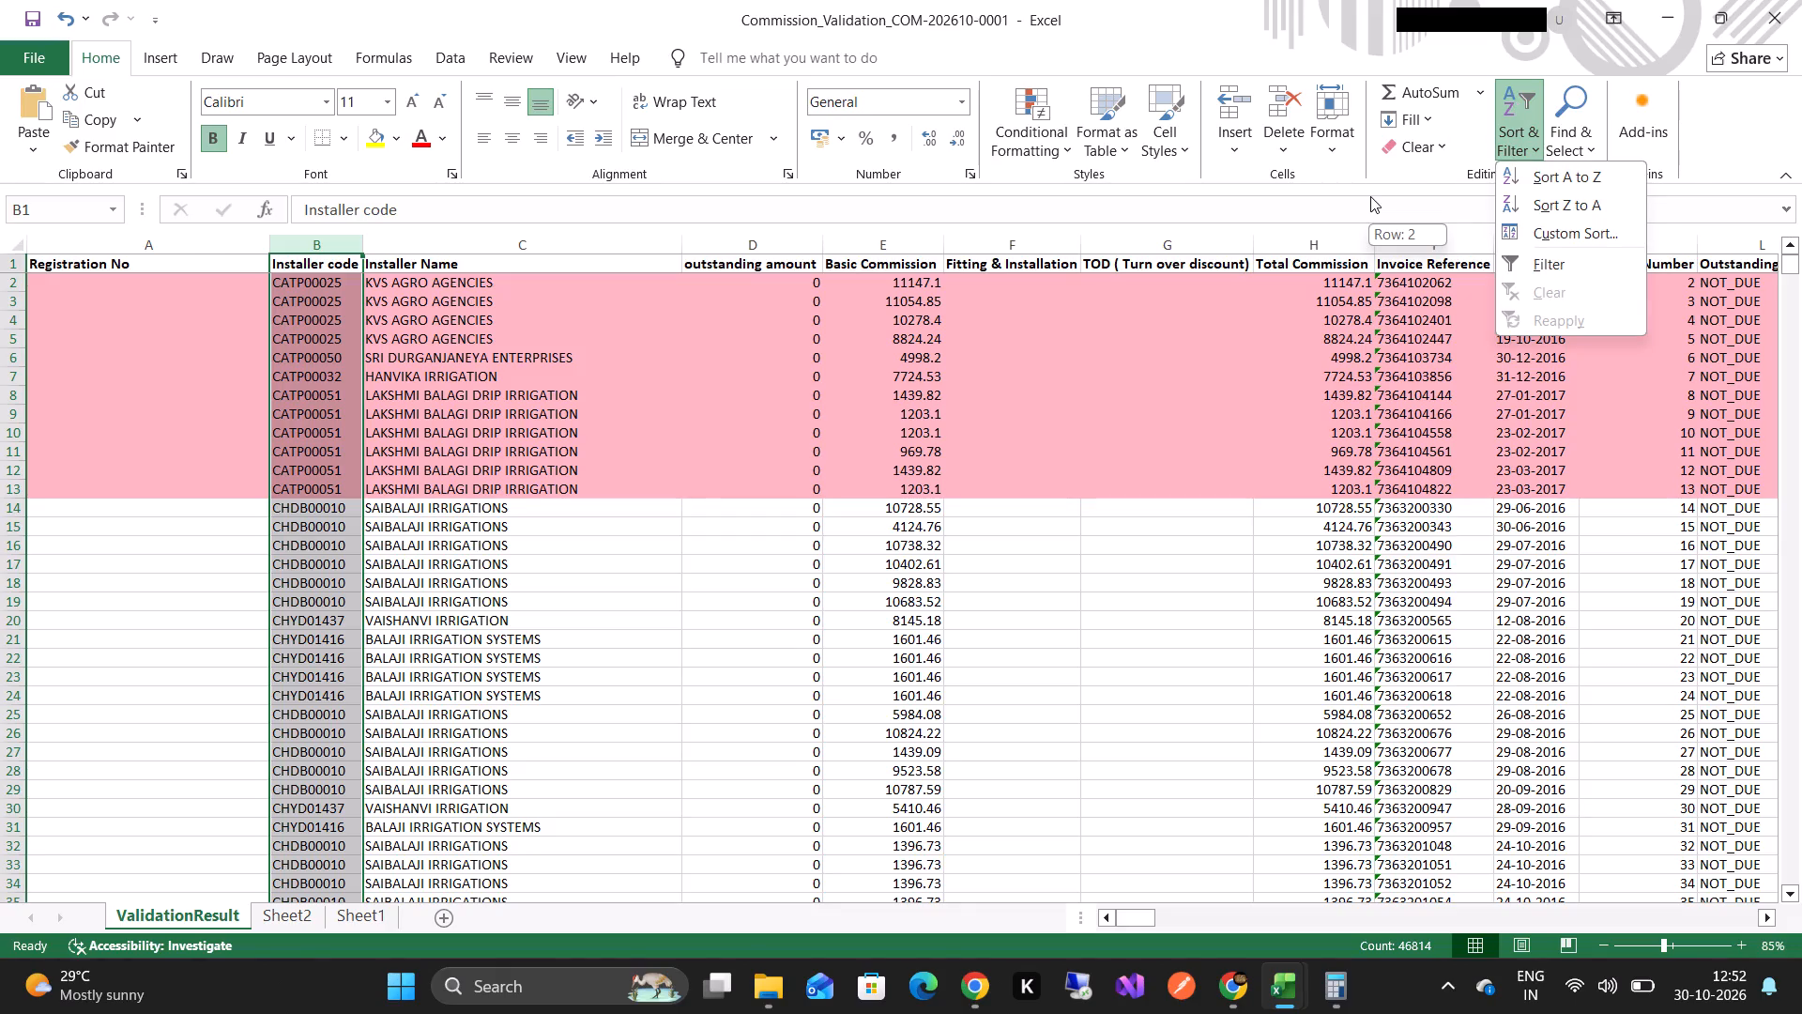
left_click(1543, 259)
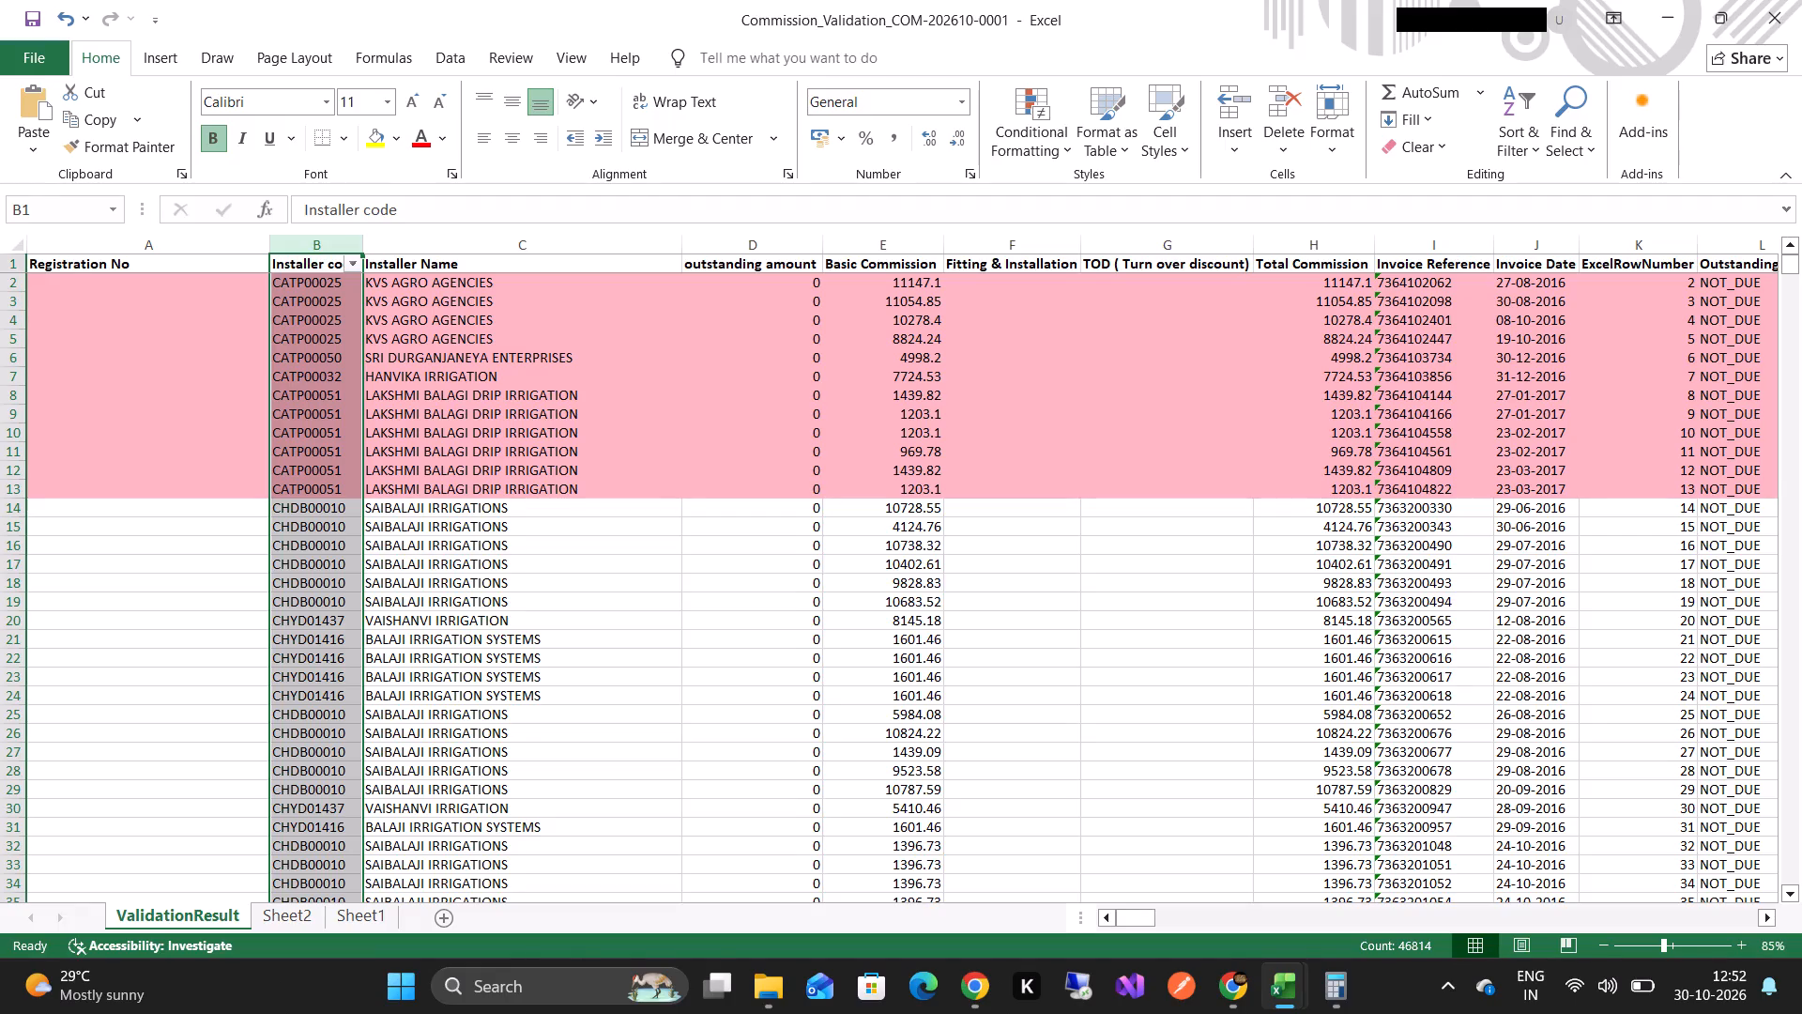
Open Sheet1 and review its filtered zero-outstanding commission lines and the Basic Commission sum.
left_click(374, 920)
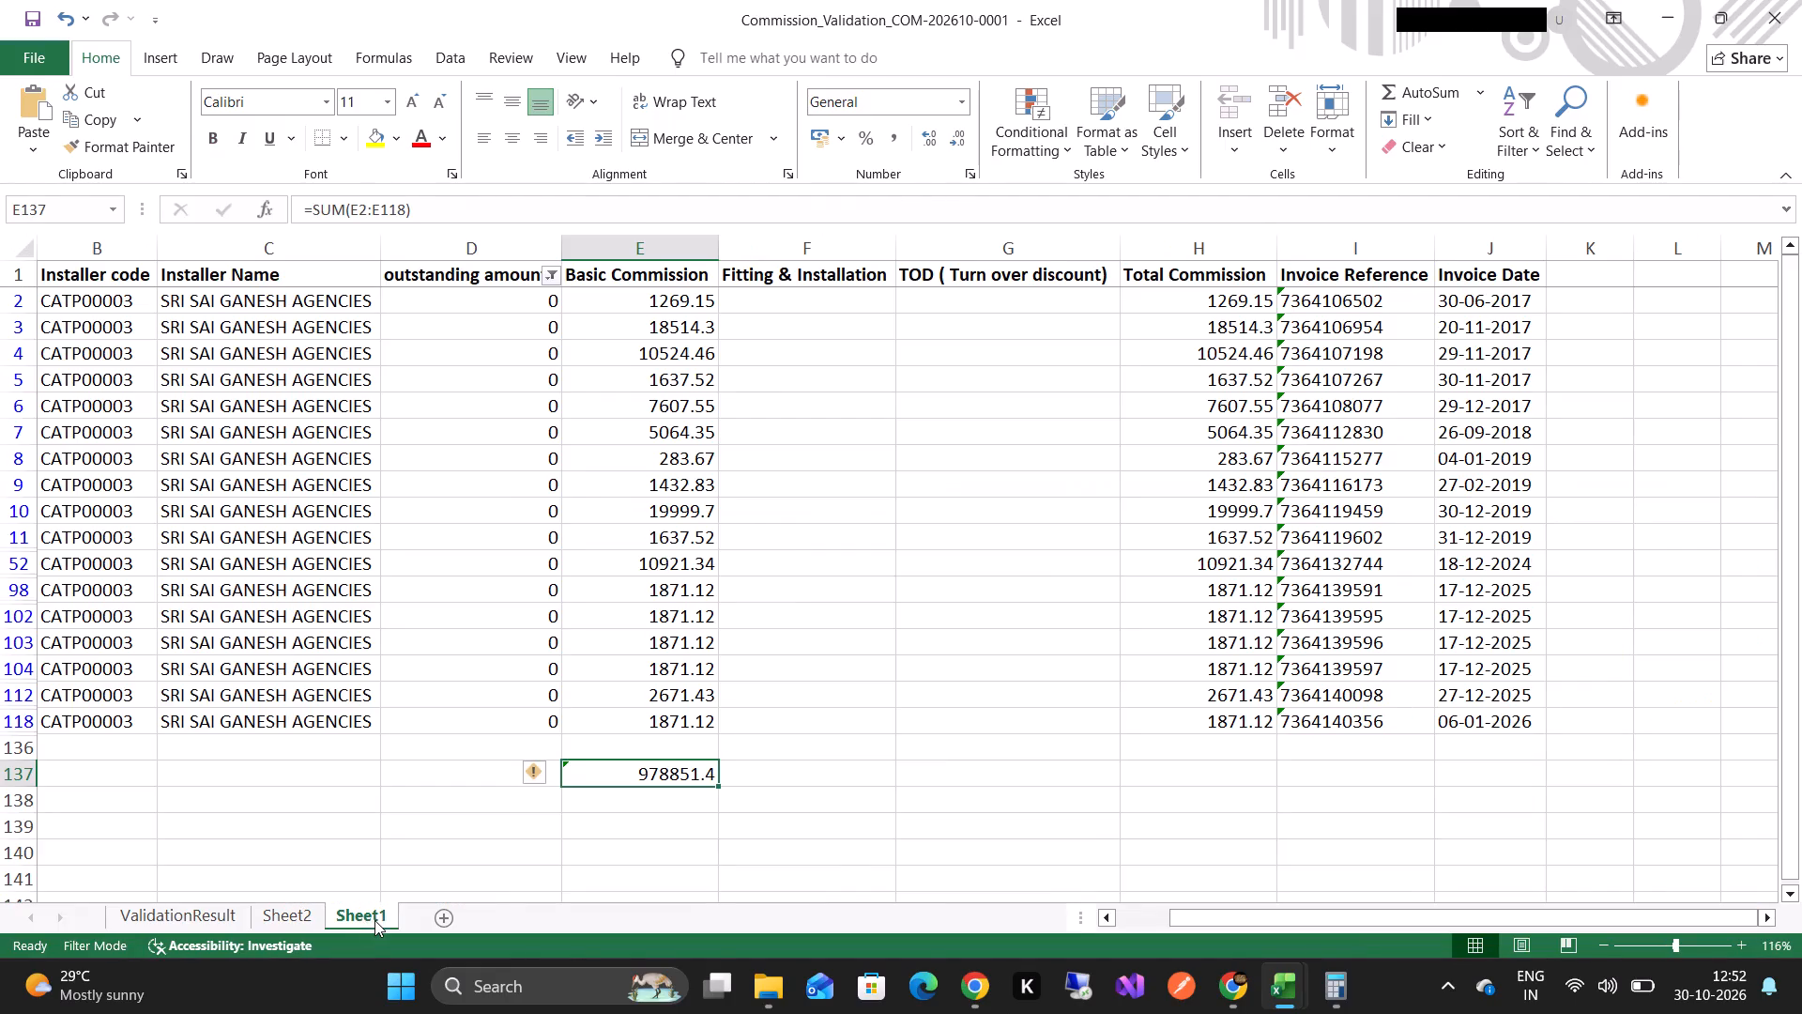
scroll(434, 525, "up", 8)
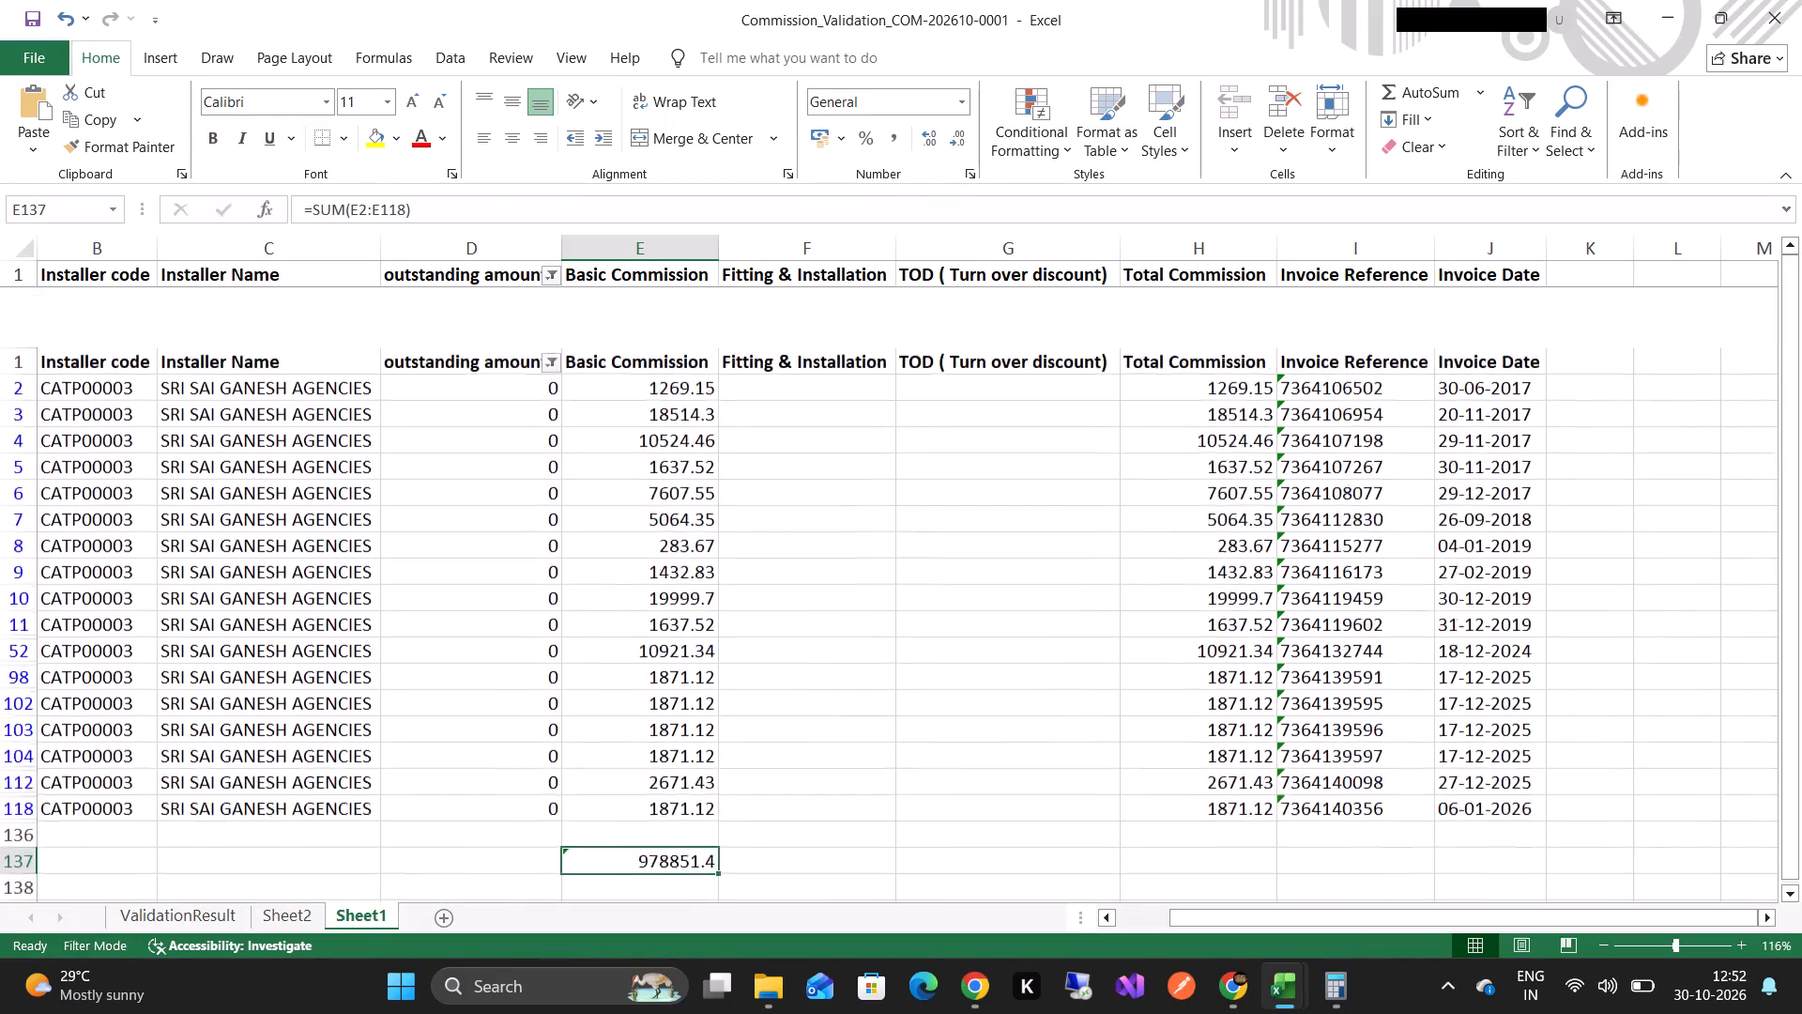
scroll(1212, 472, "up", 2)
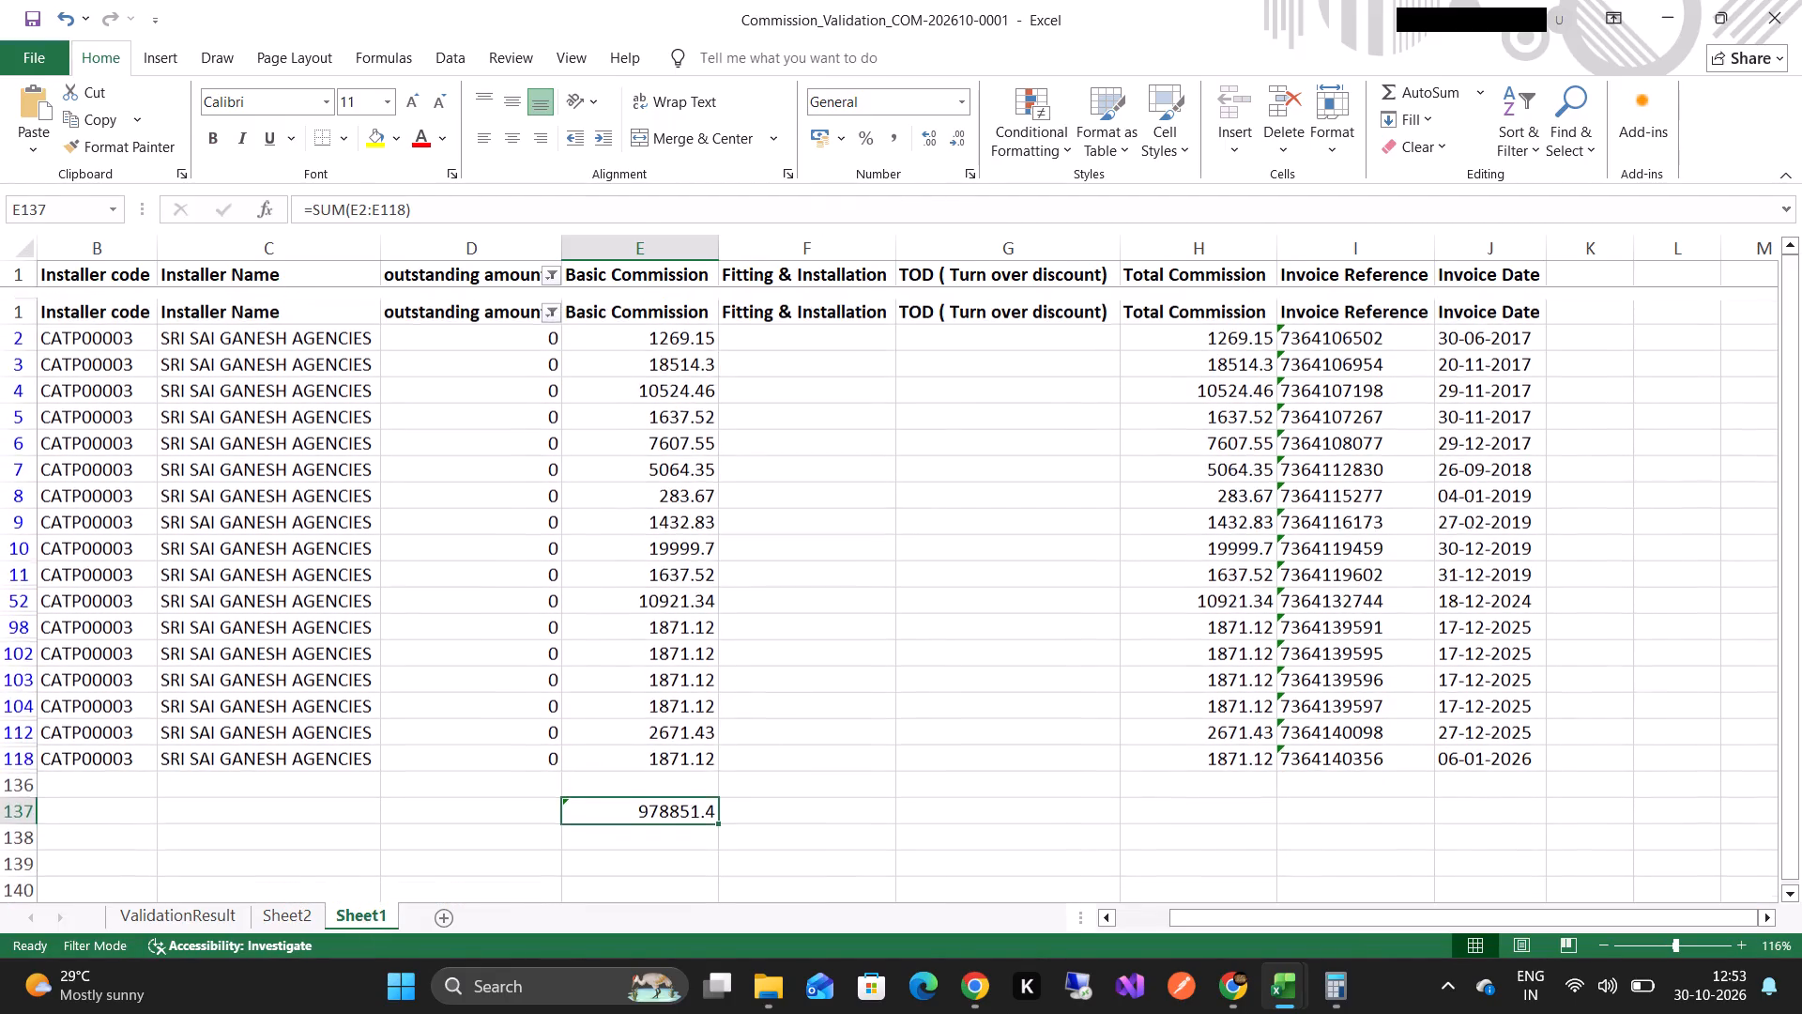
In Sheet2, set the OutstandingStatus filter to select all values so every commission line is shown.
left_click(301, 918)
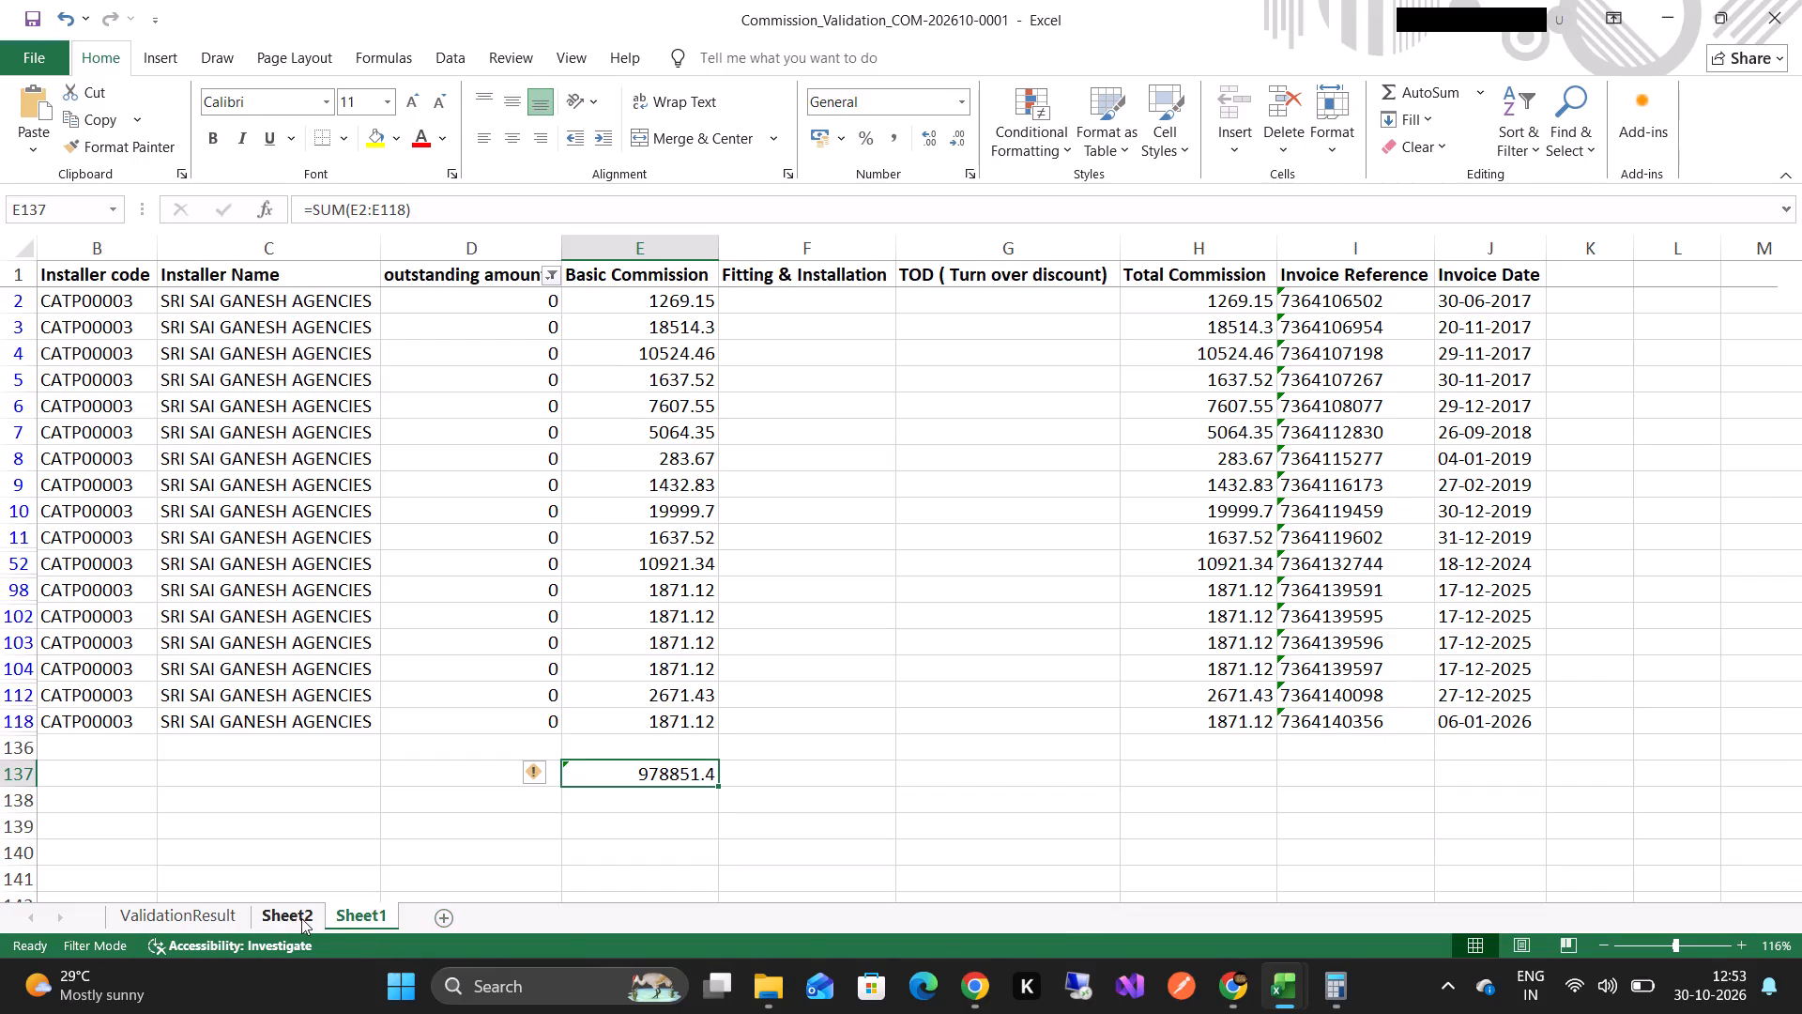
left_click(299, 914)
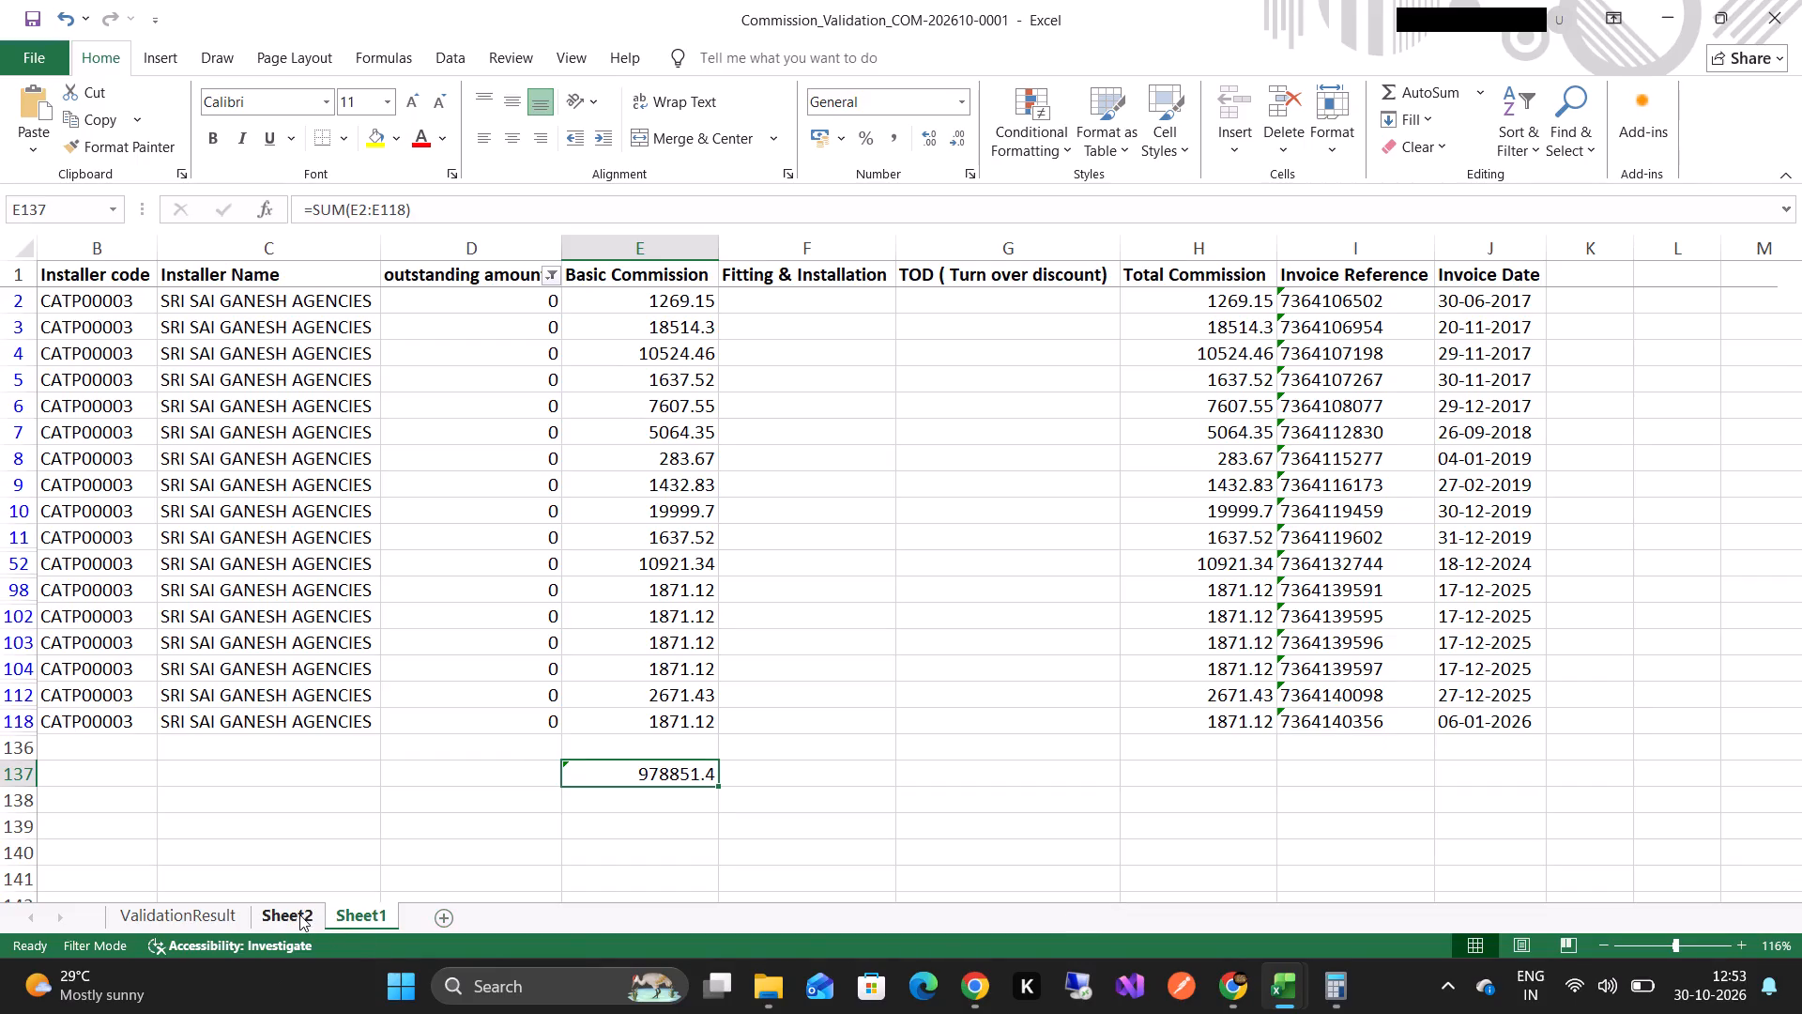
left_click(299, 914)
double_click(299, 914)
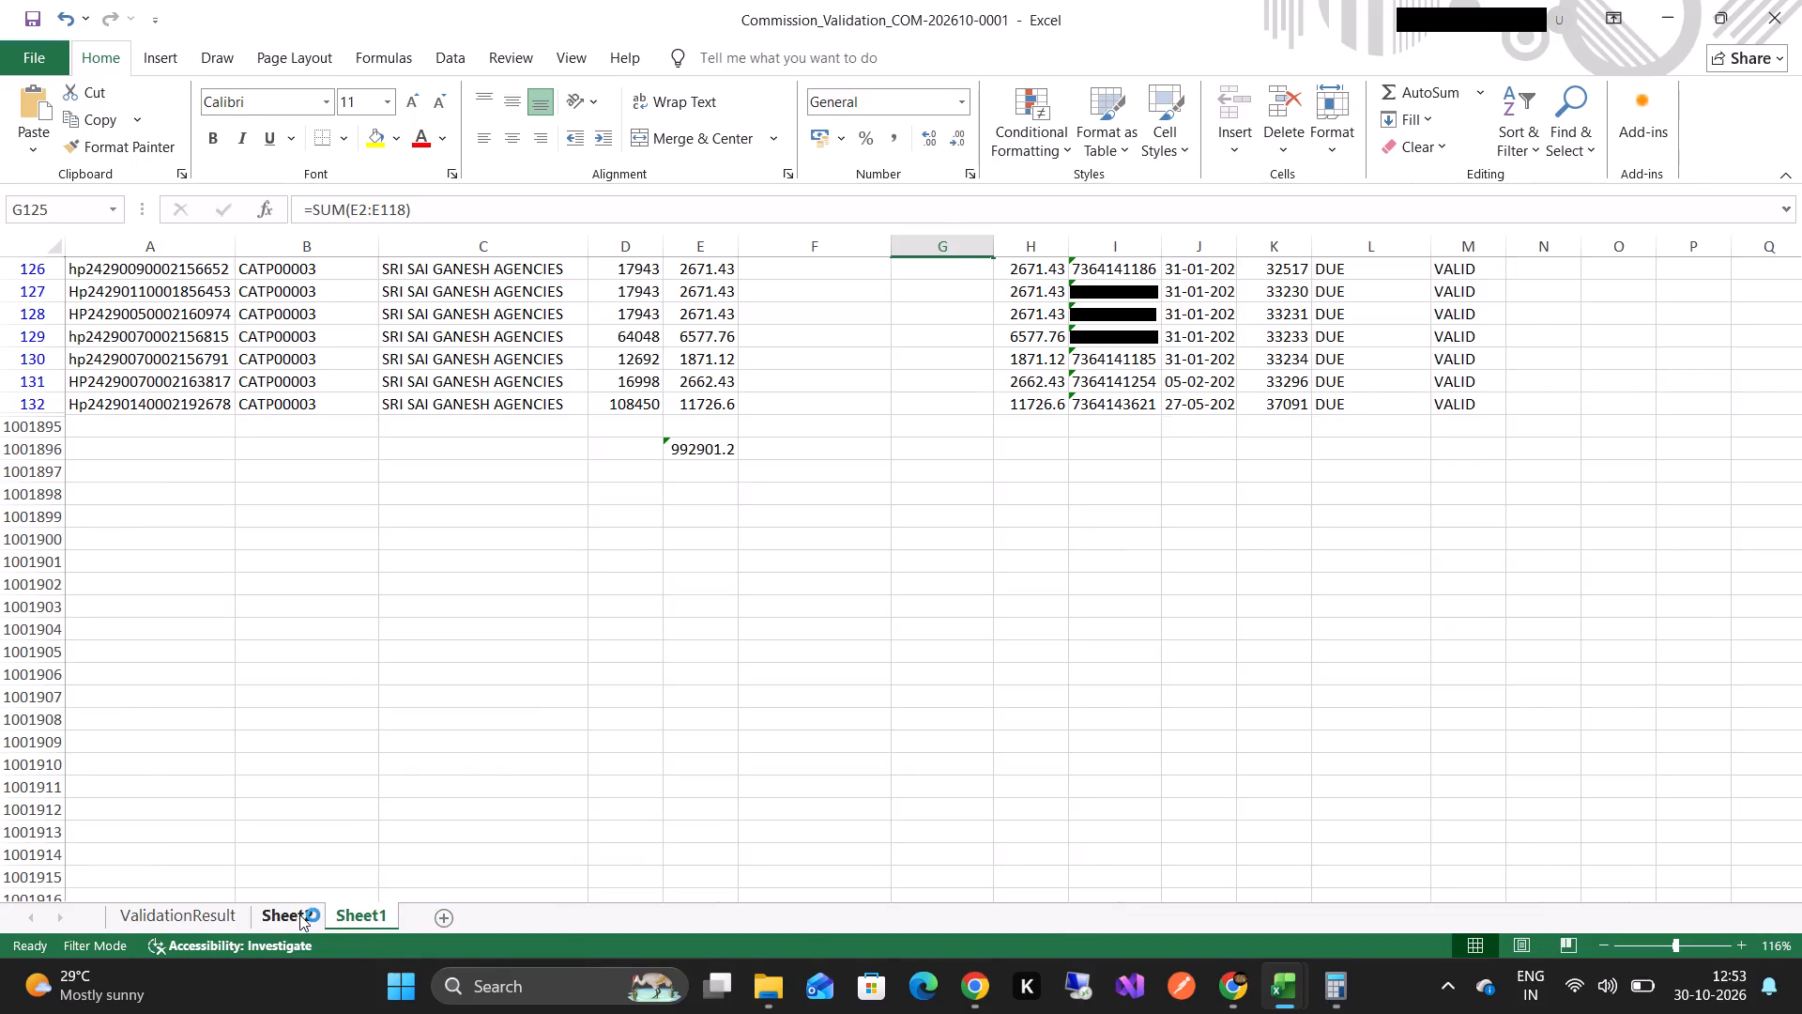
scroll(463, 752, "up", 14)
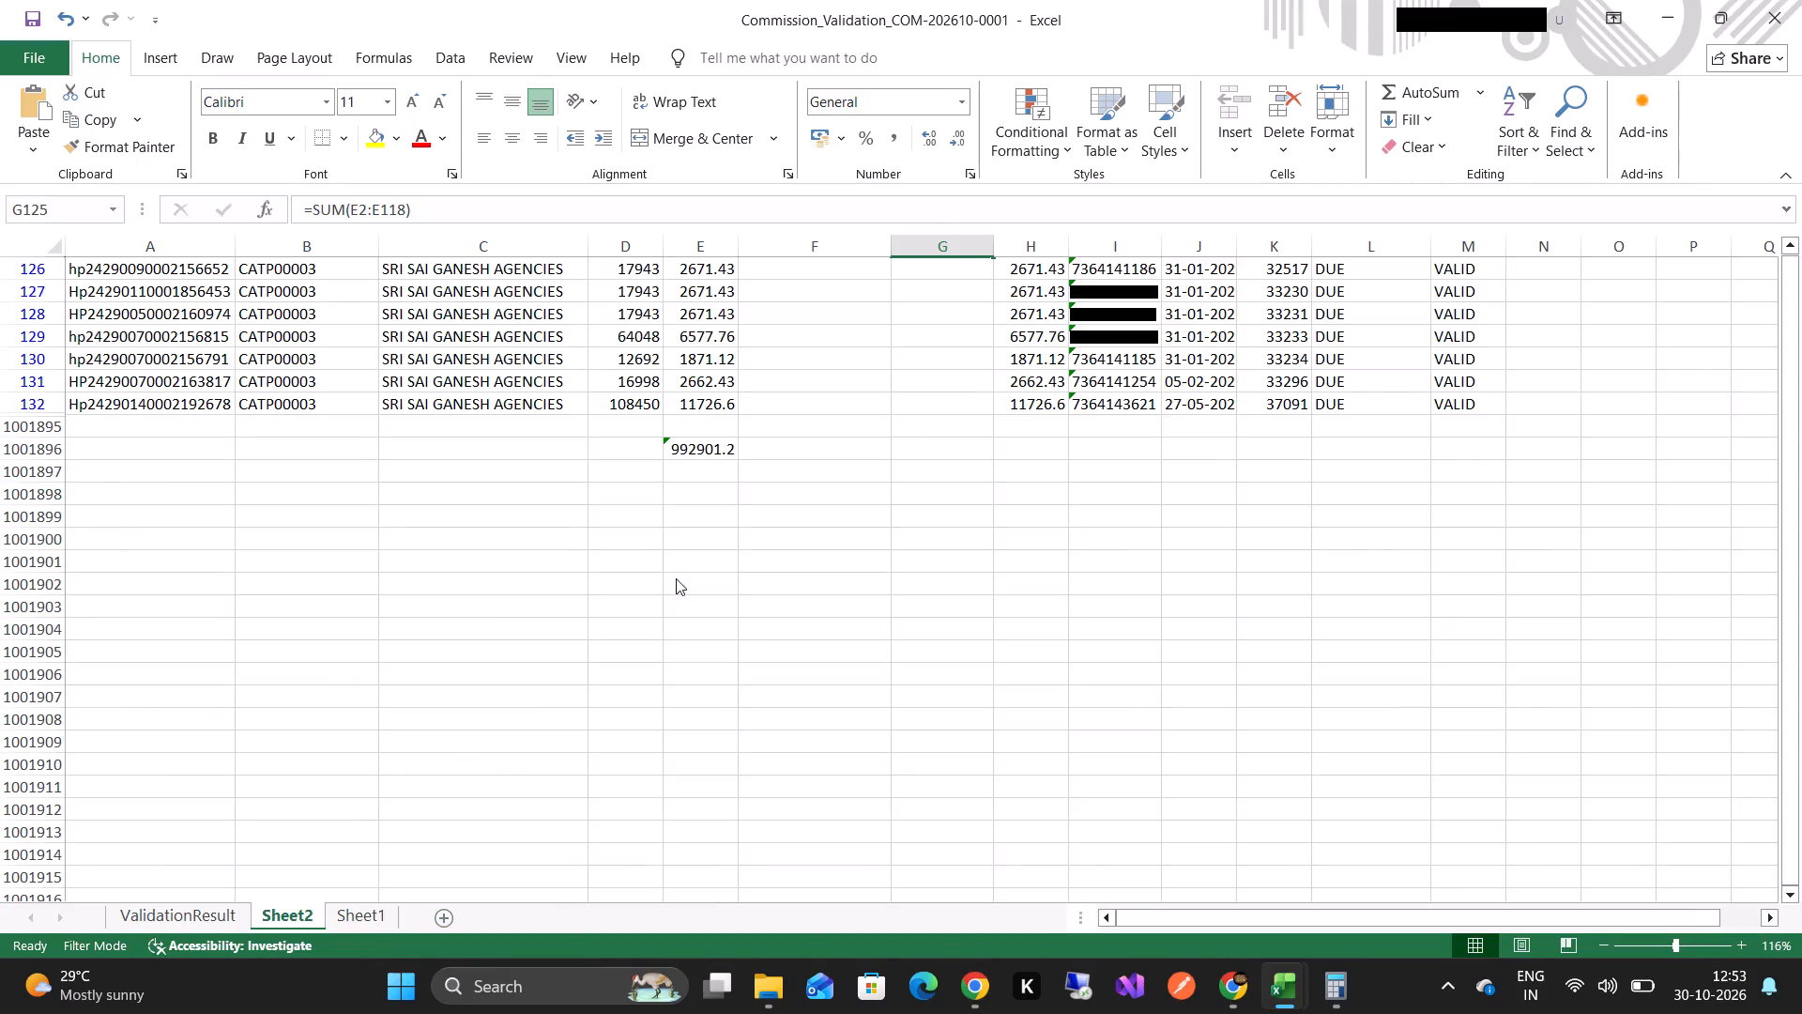
scroll(676, 578, "up", 5)
scroll(1031, 497, "up", 9)
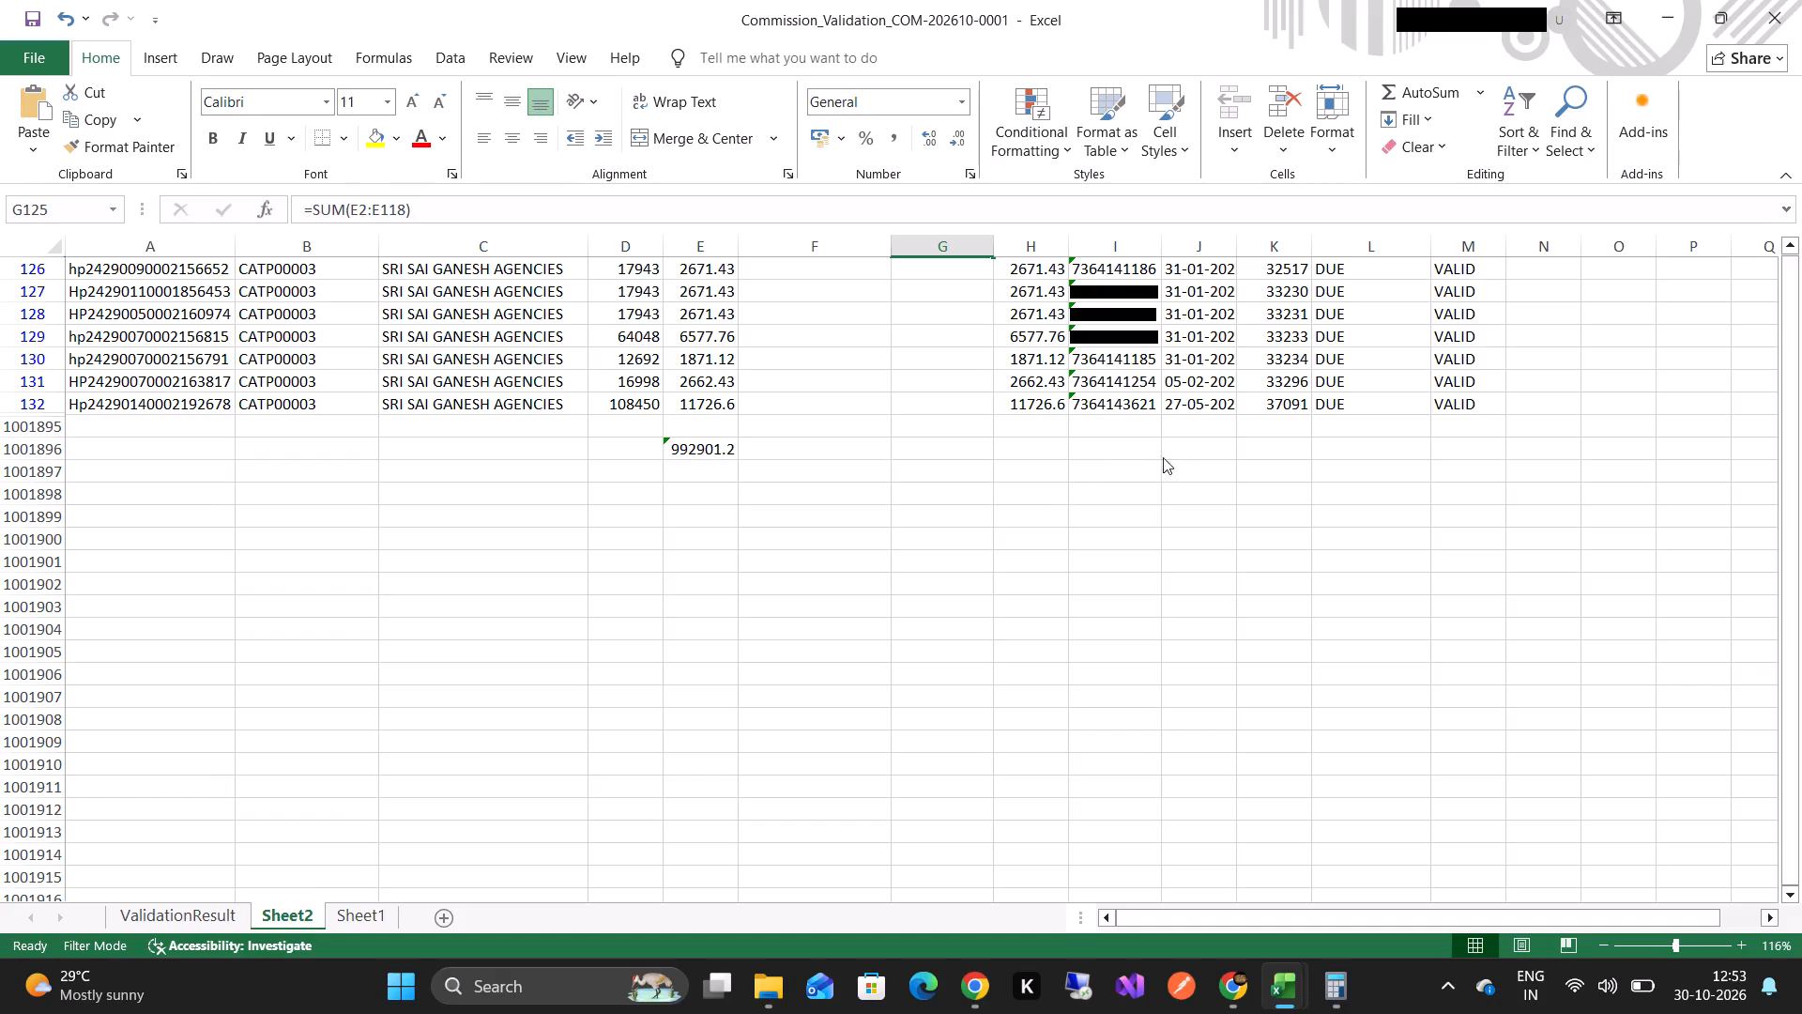
left_click(1196, 459)
scroll(1196, 459, "up", 4)
scroll(532, 609, "up", 7)
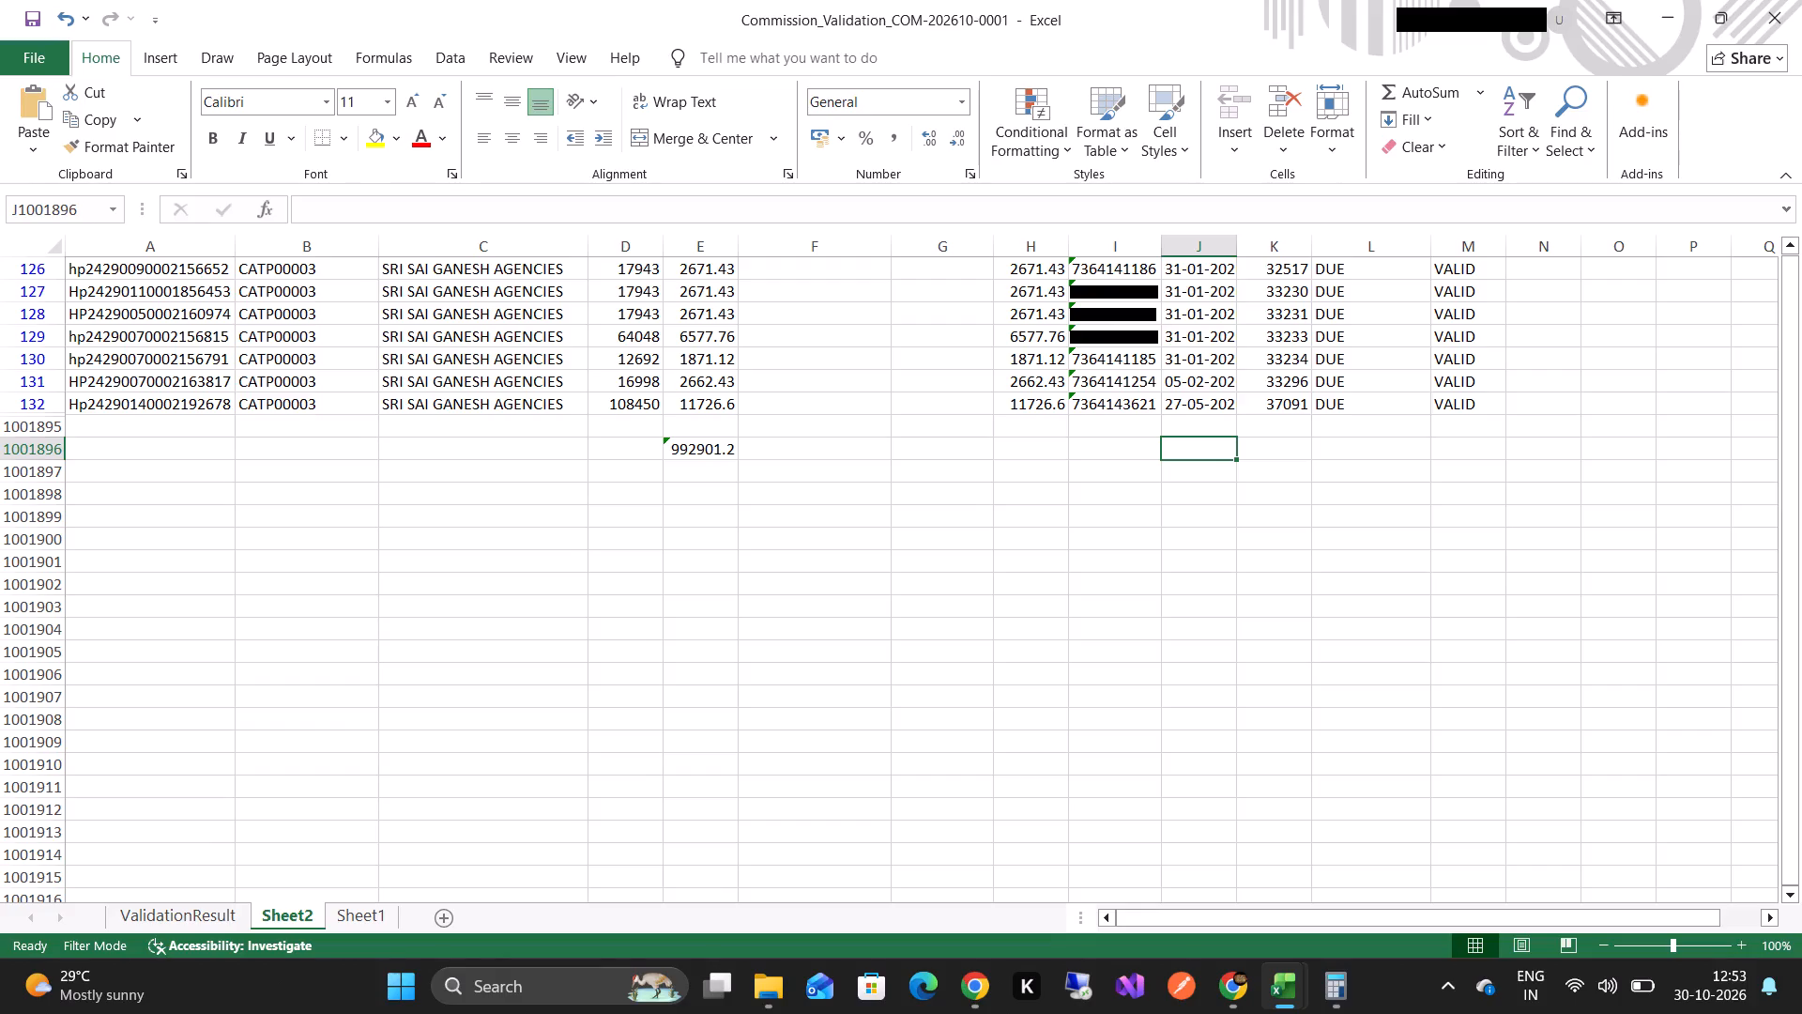
scroll(518, 489, "up", 11)
scroll(518, 489, "up", 16)
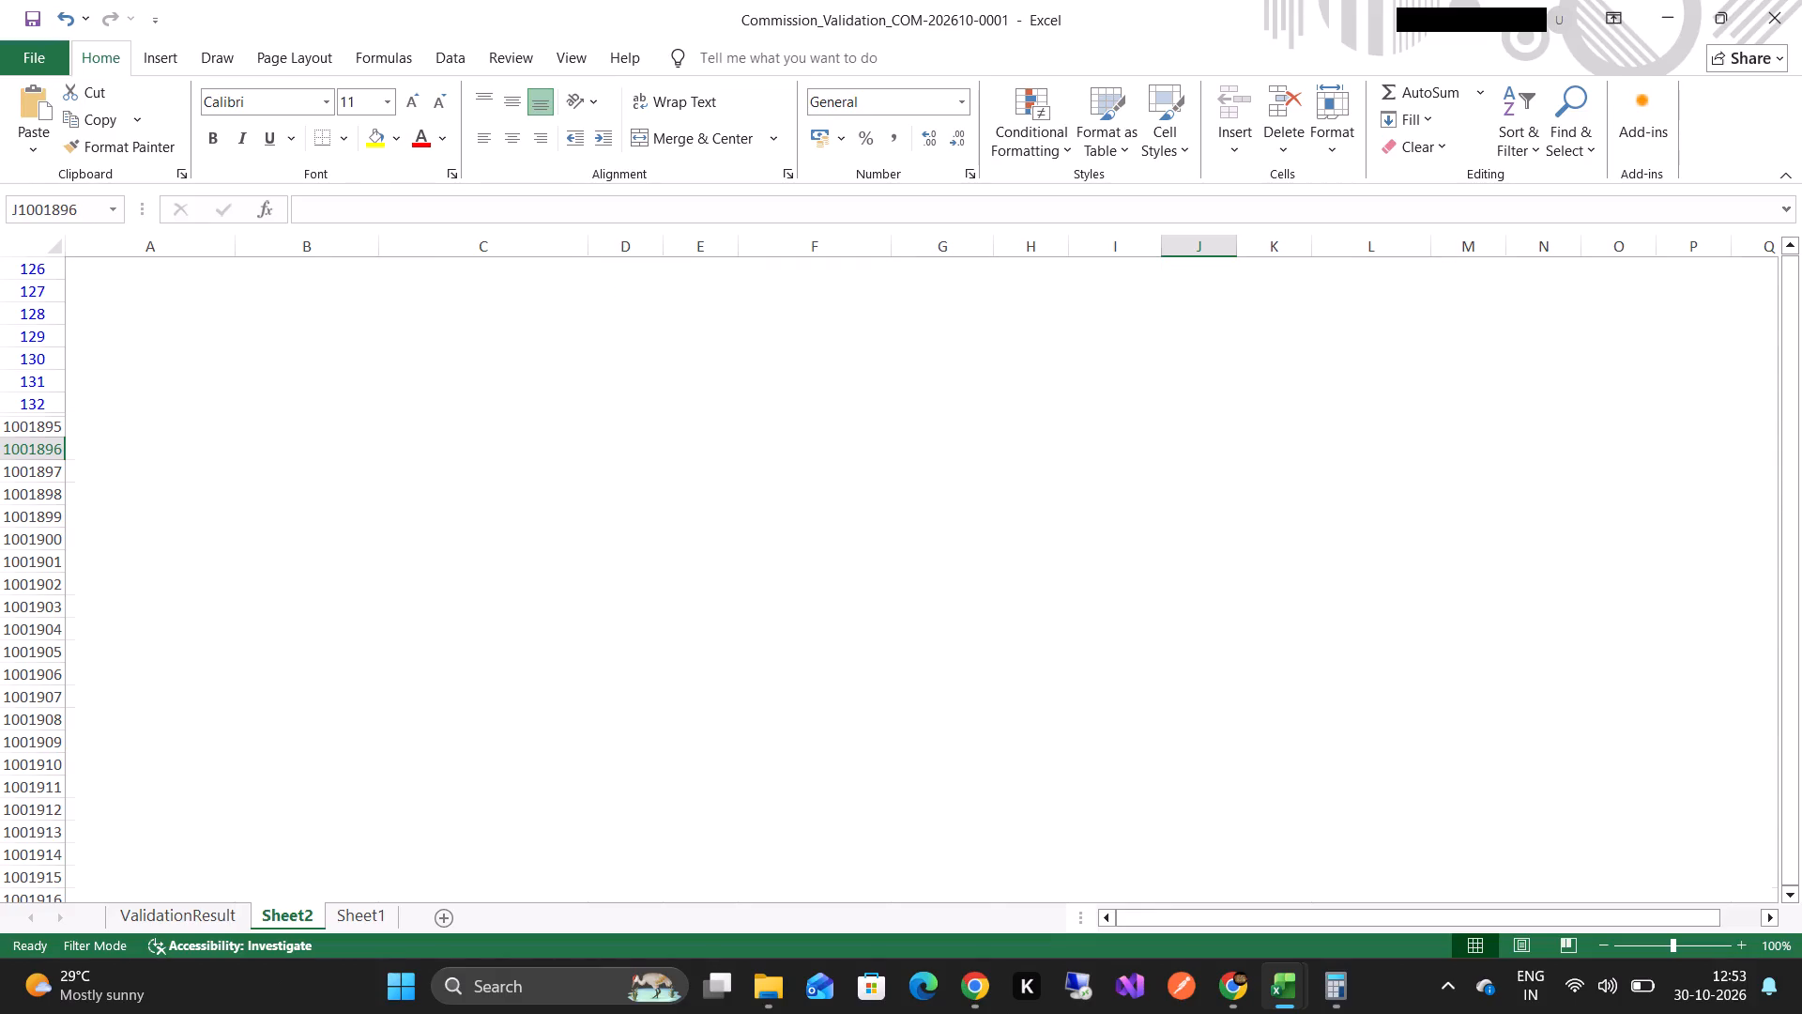
scroll(954, 766, "up", 16)
scroll(1219, 660, "up", 9)
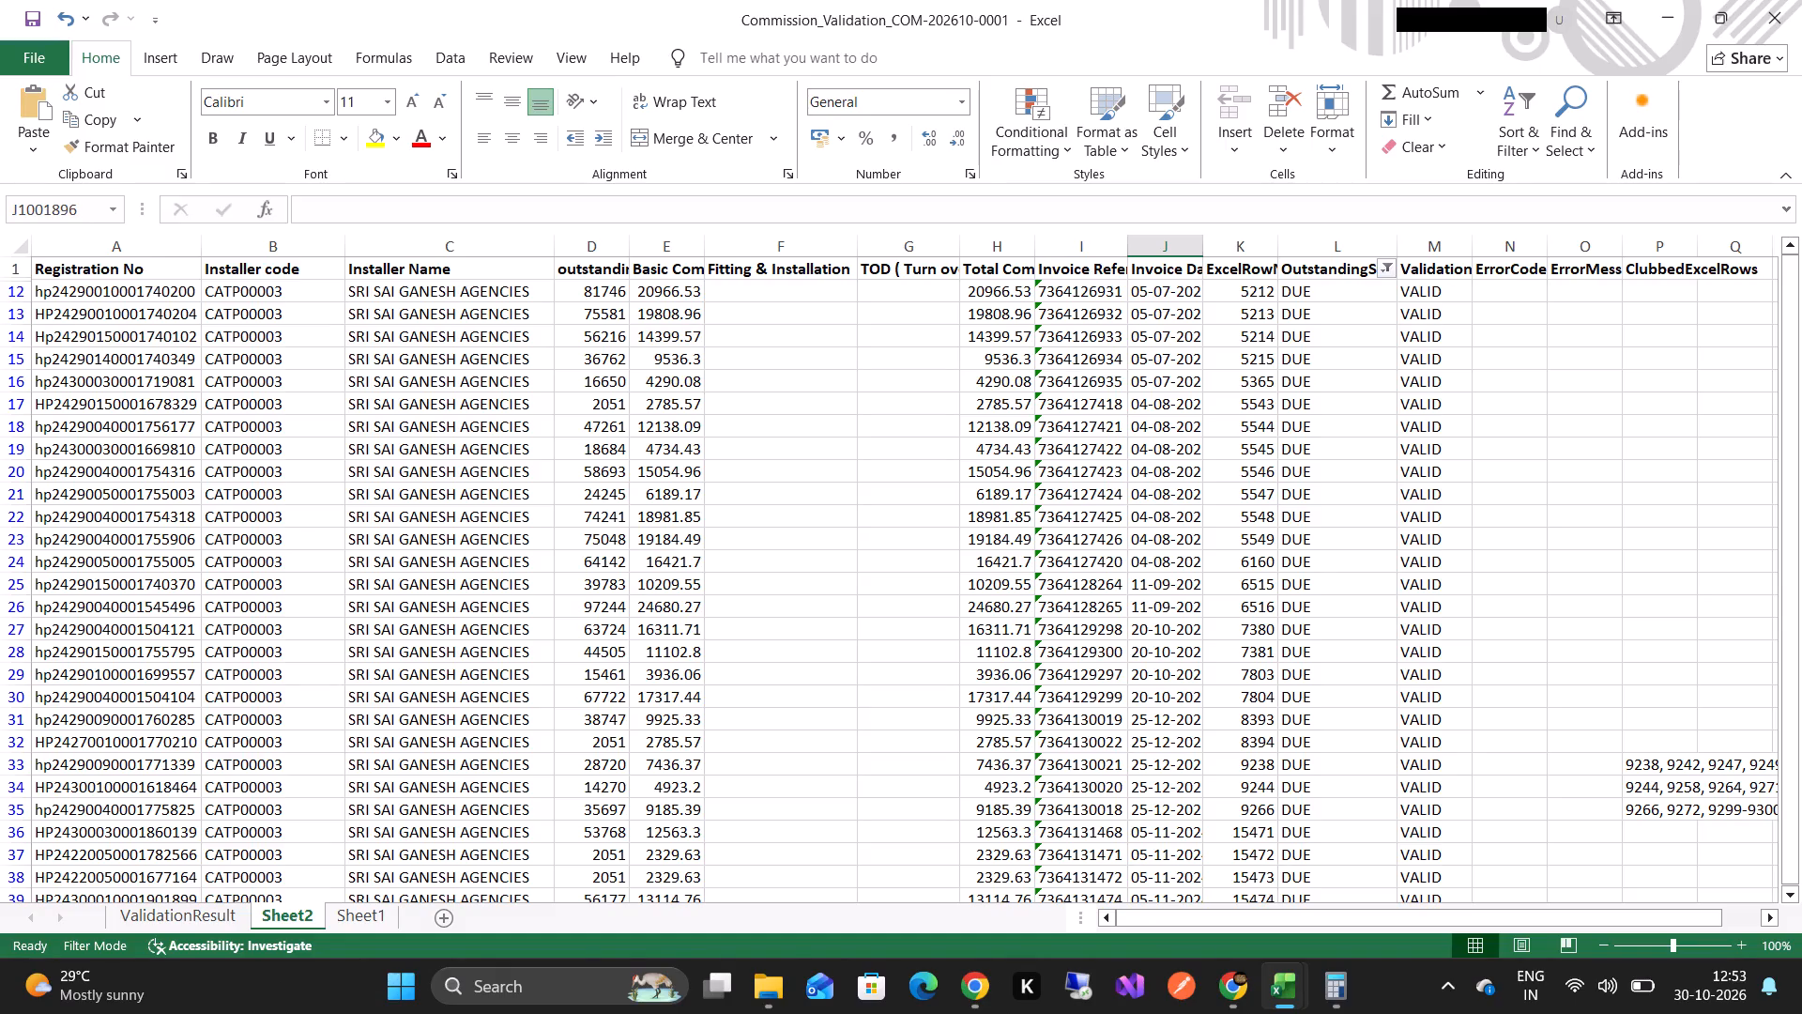
left_click(1391, 267)
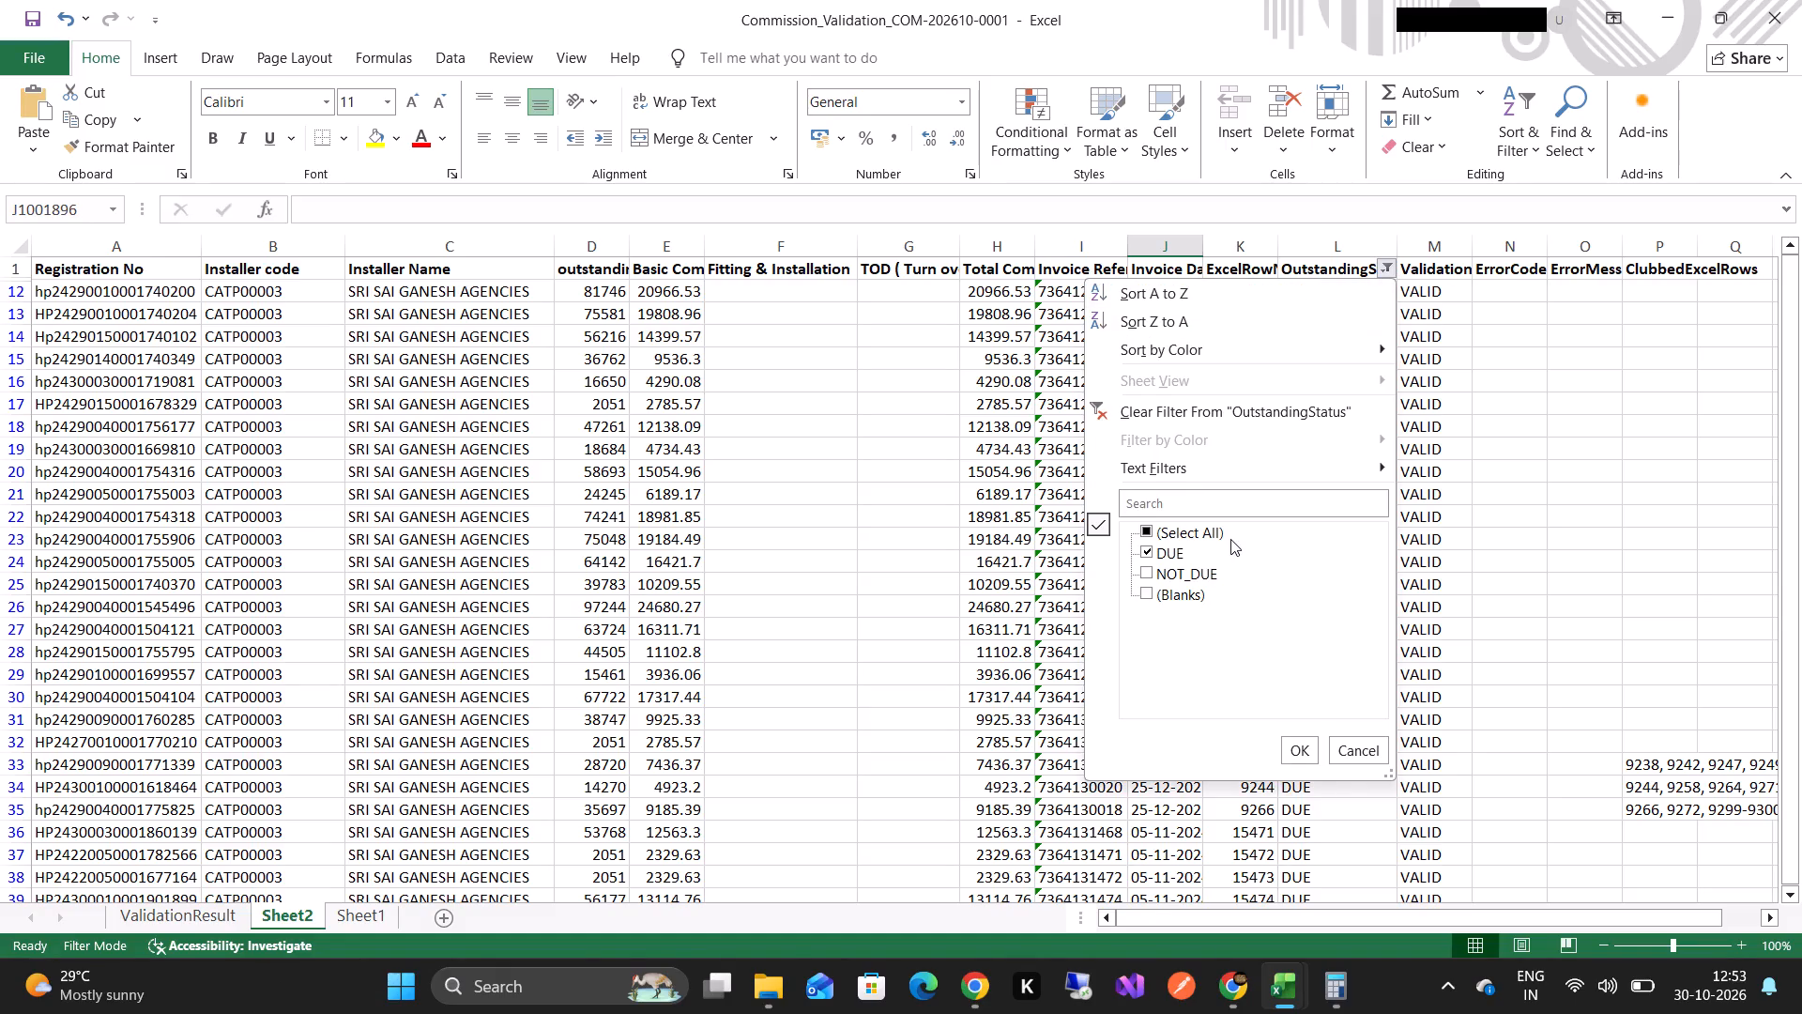
left_click(1103, 522)
left_click(1145, 533)
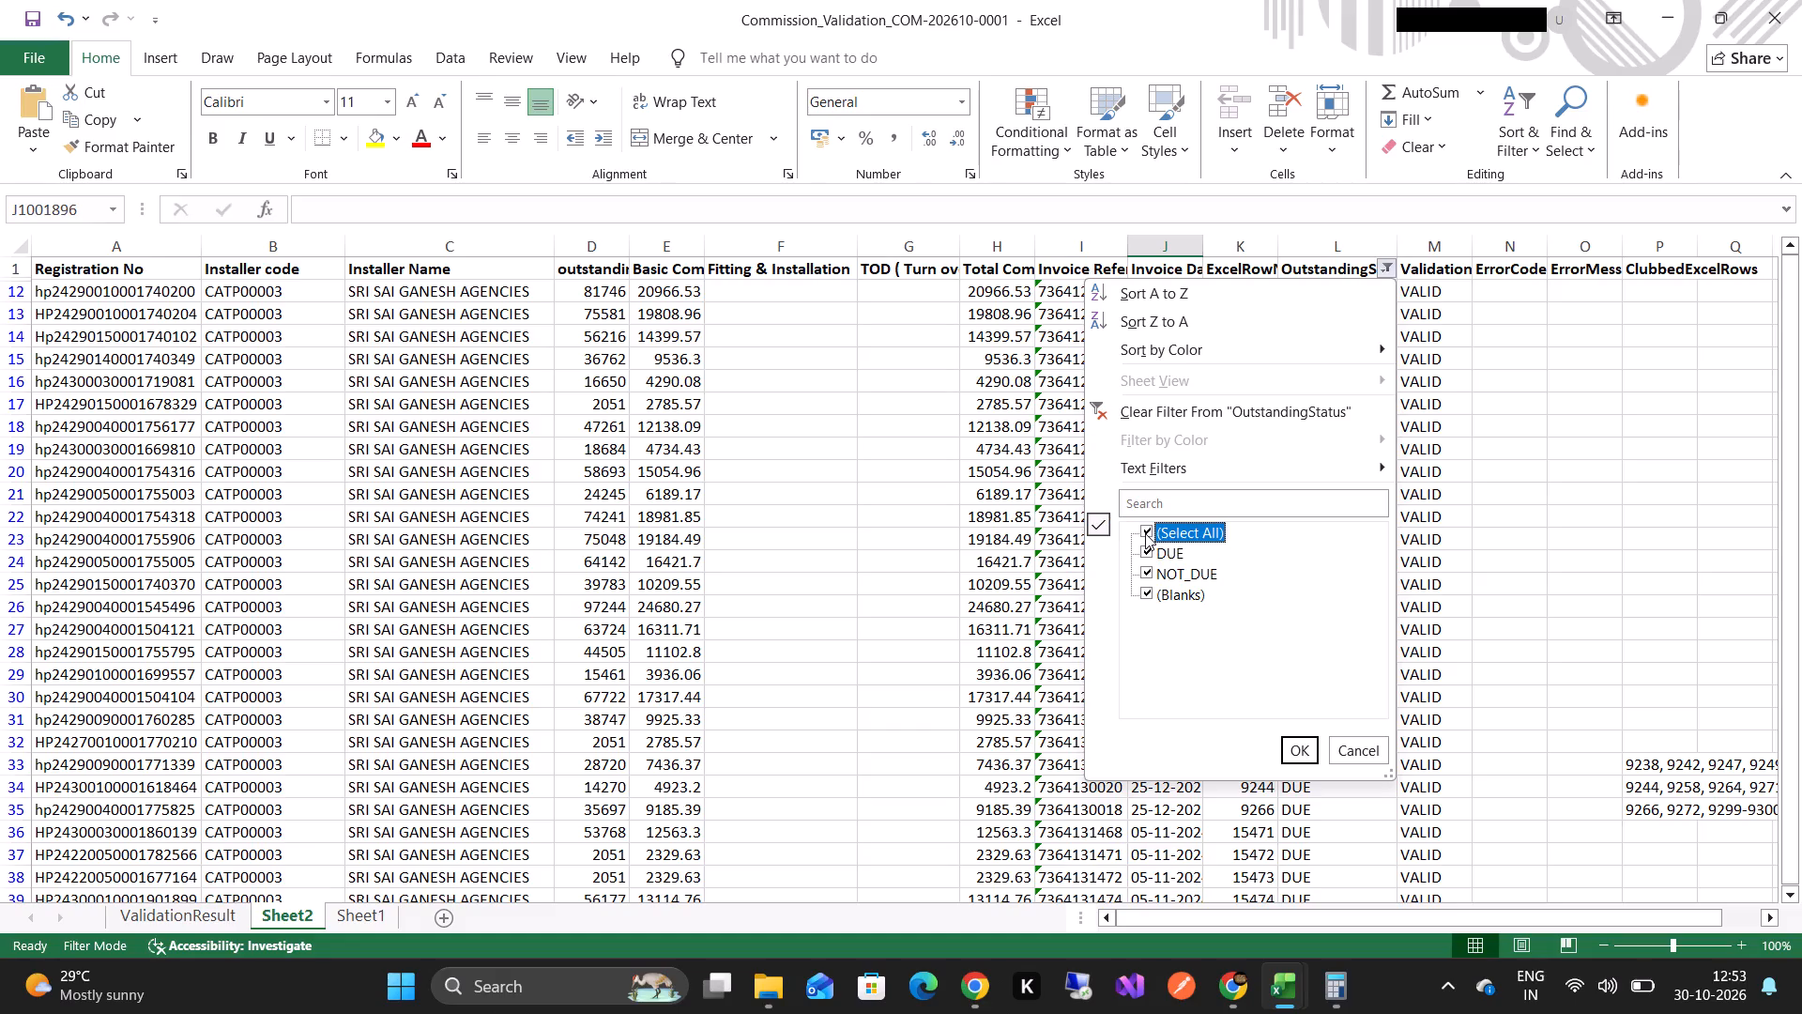
left_click(1287, 743)
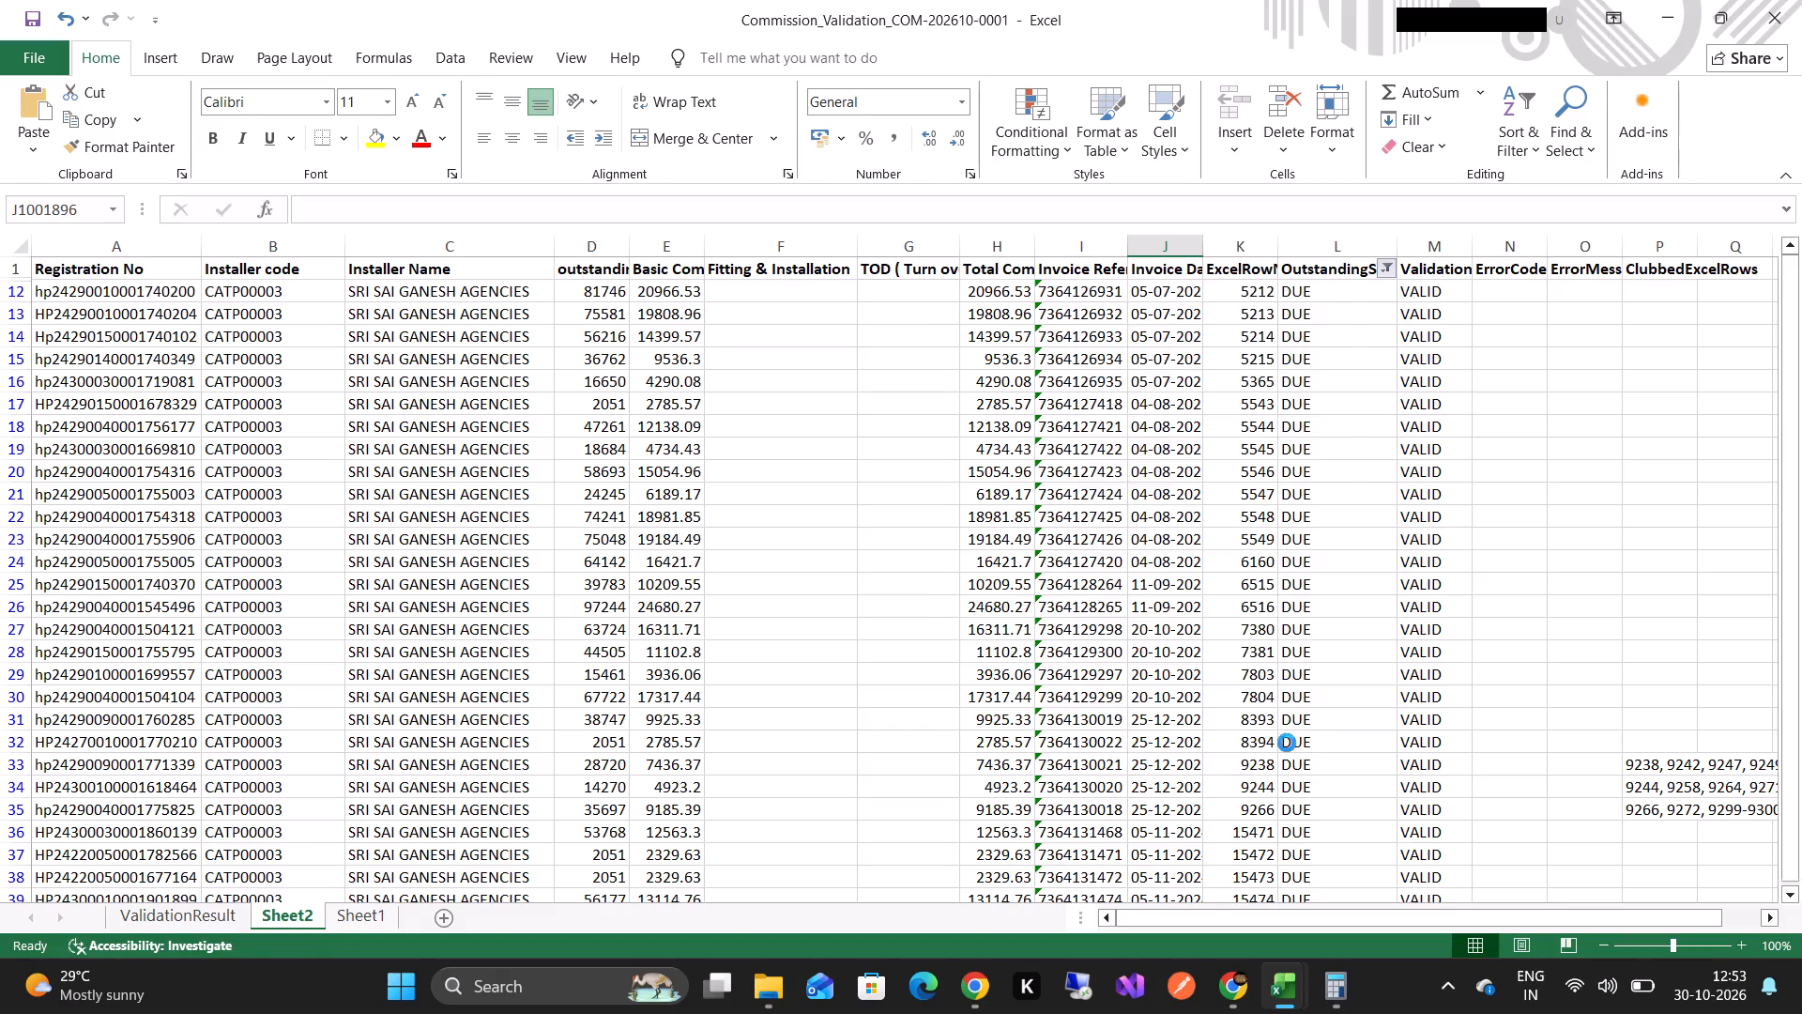
scroll(371, 587, "down", 3)
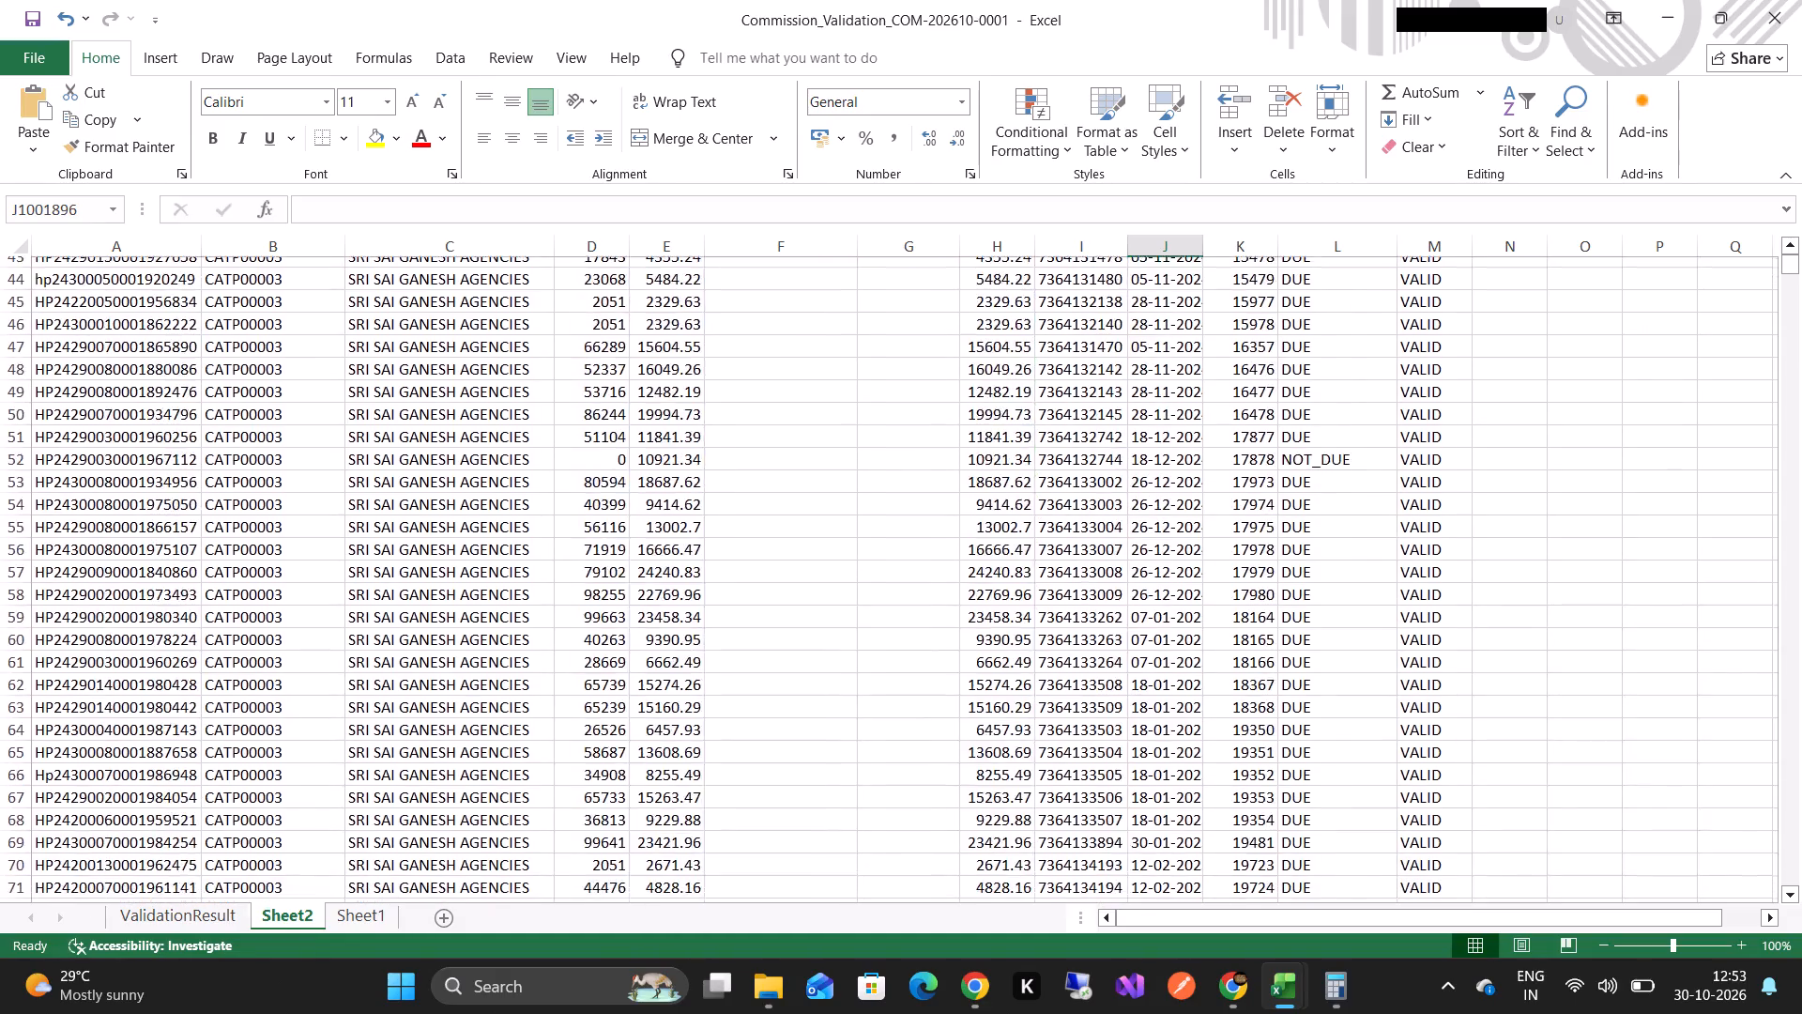
scroll(371, 587, "down", 5)
scroll(371, 587, "up", 1)
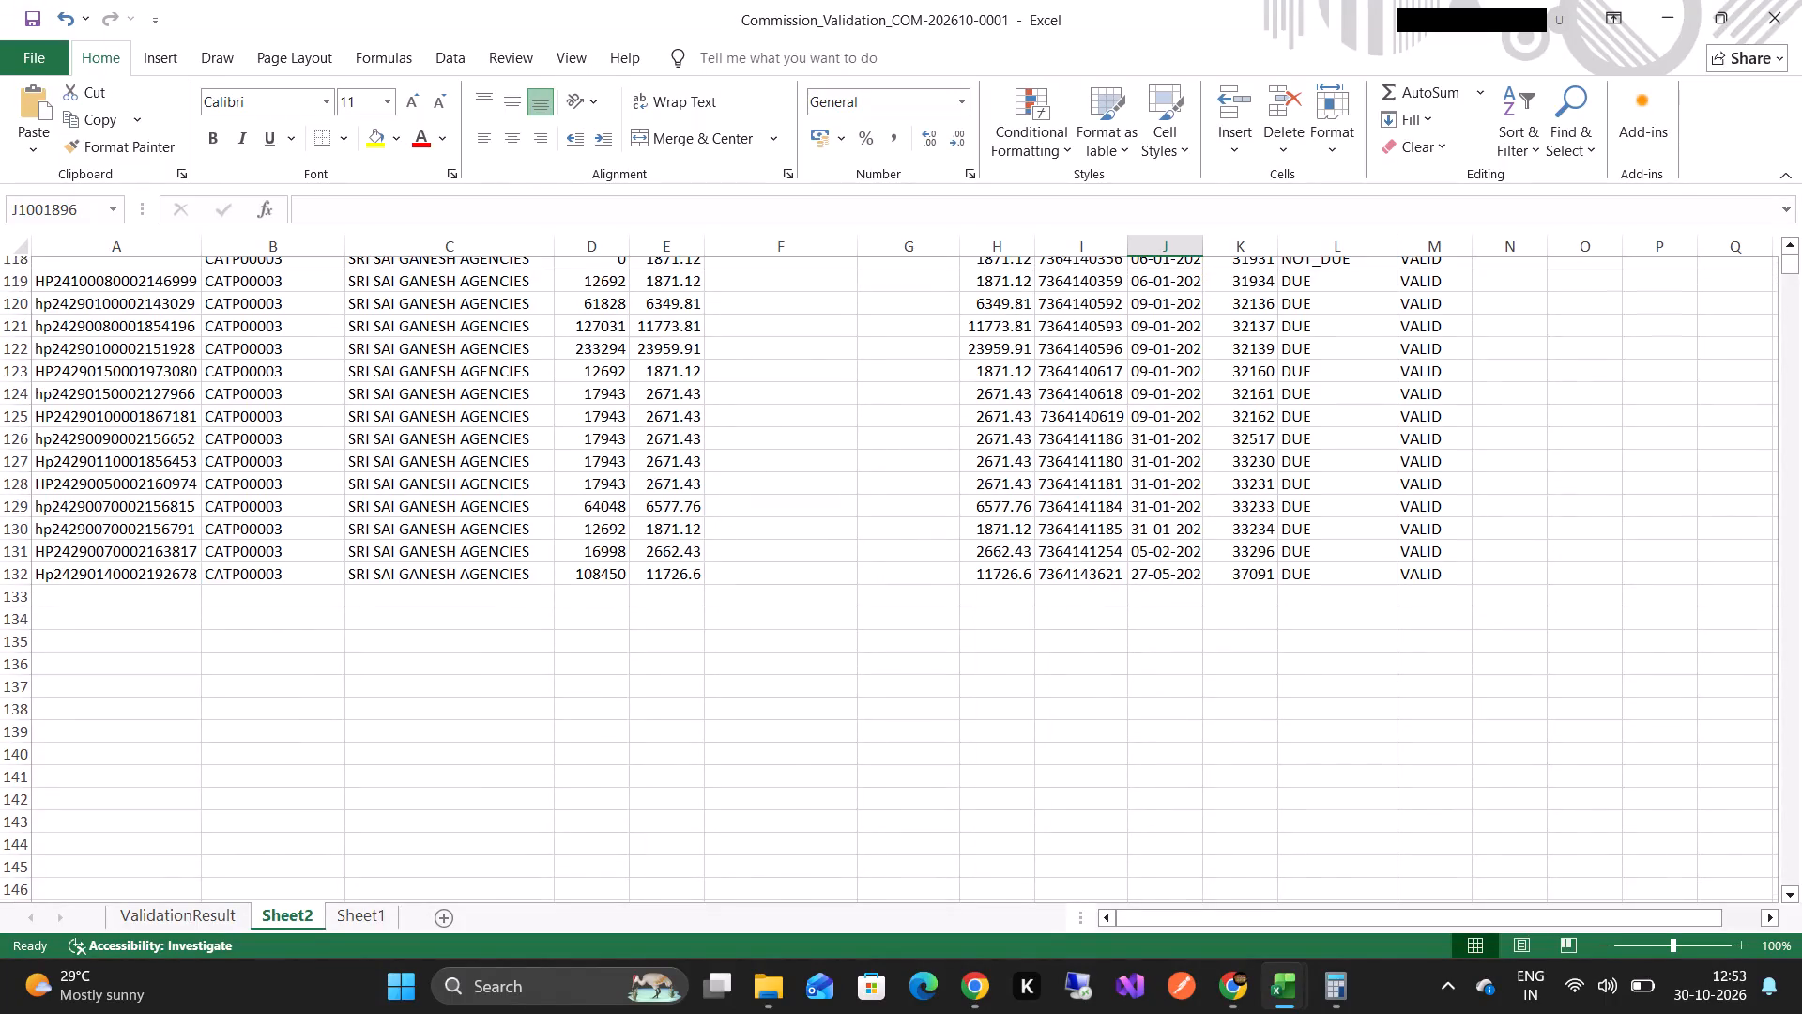
scroll(371, 587, "up", 8)
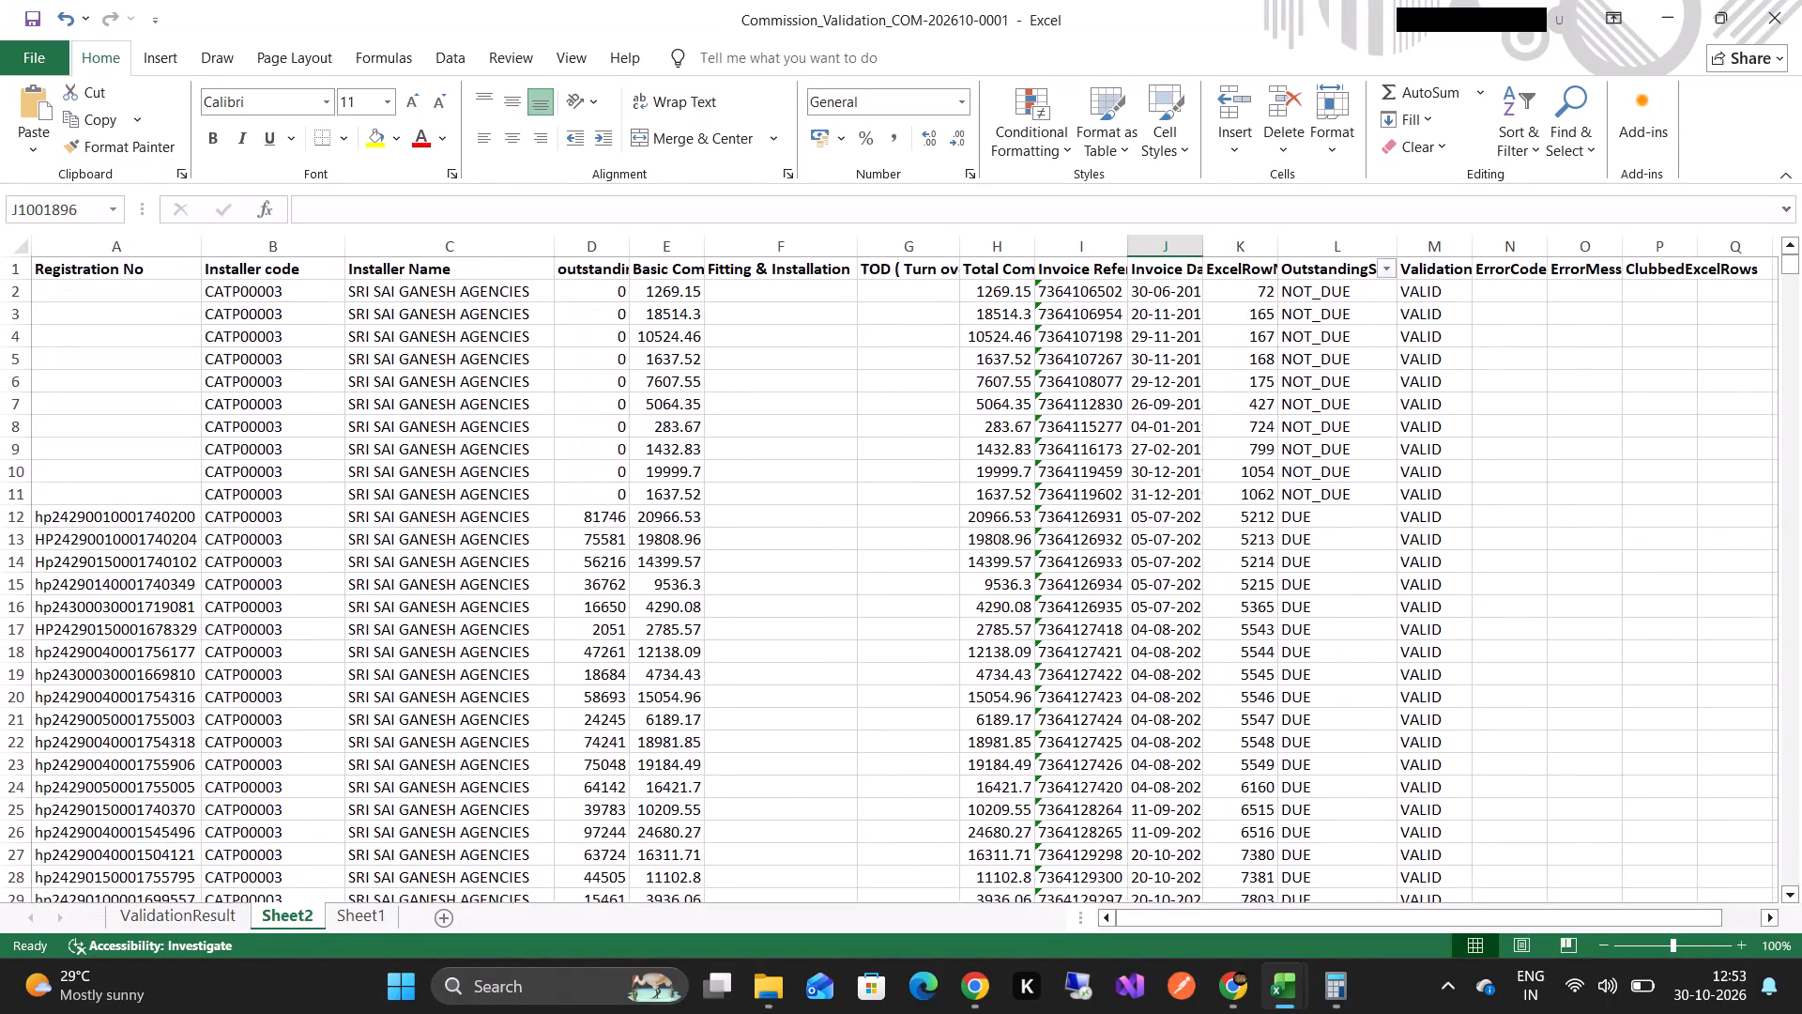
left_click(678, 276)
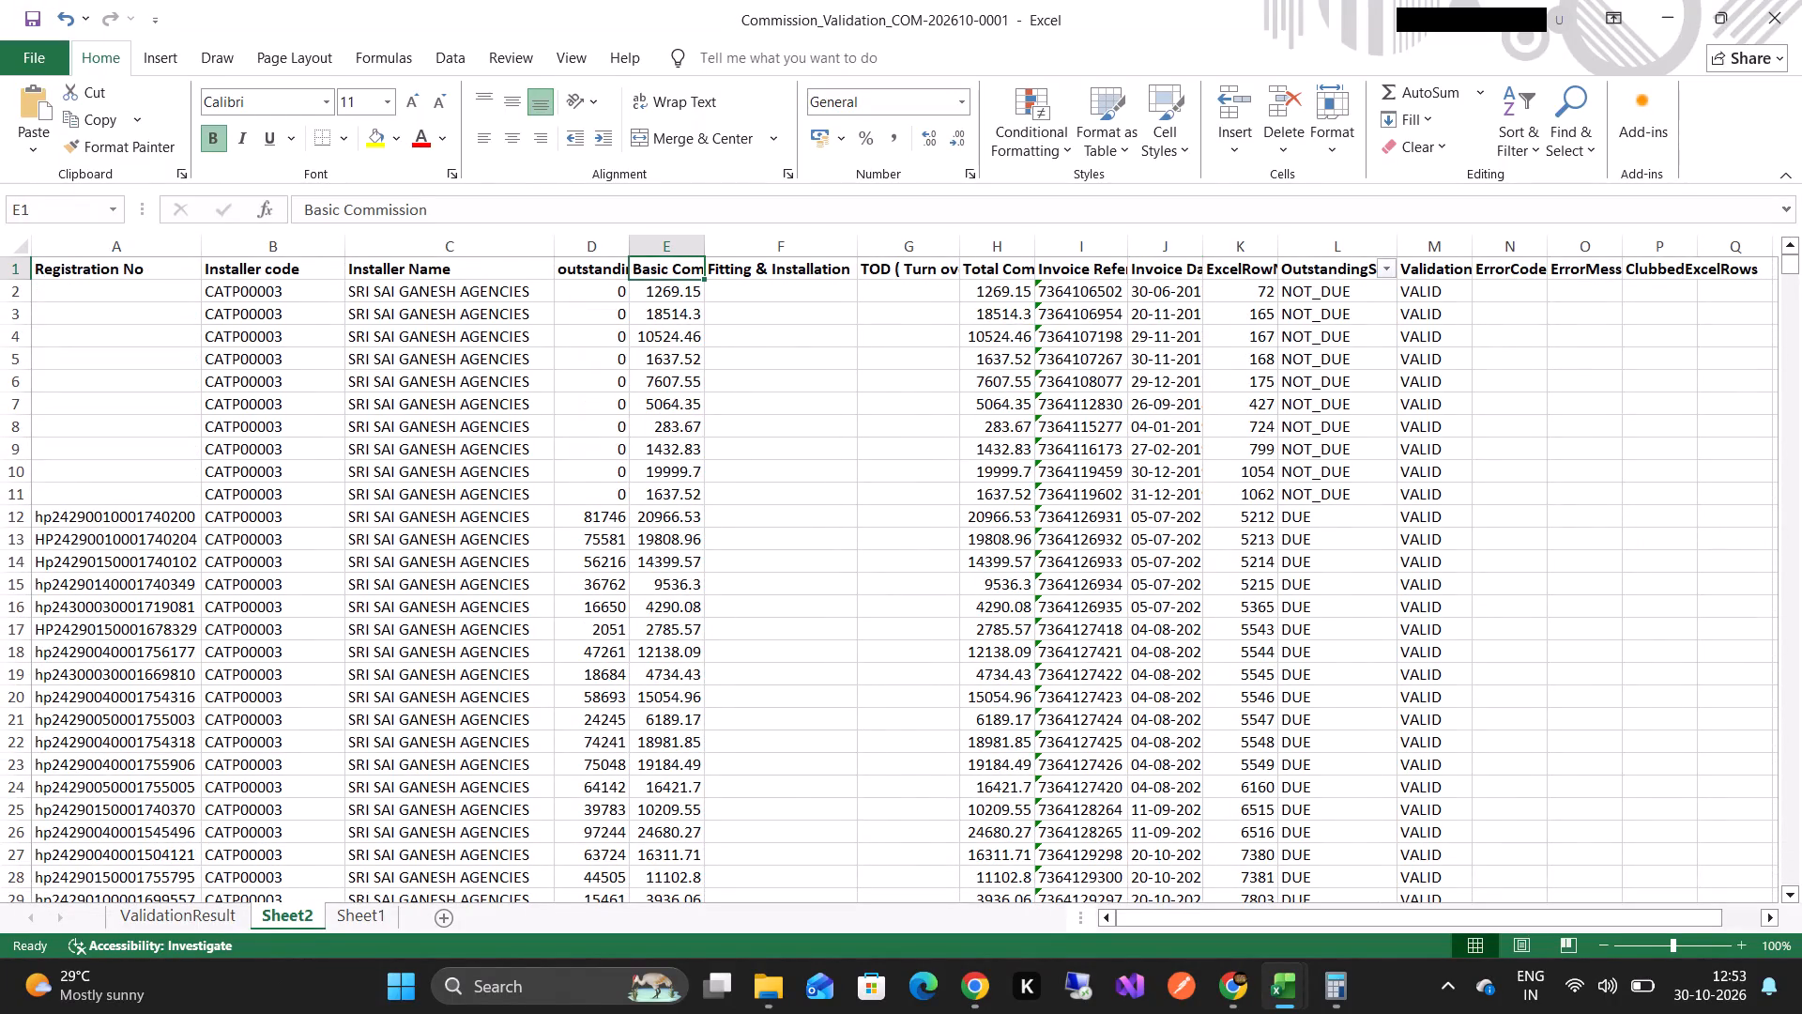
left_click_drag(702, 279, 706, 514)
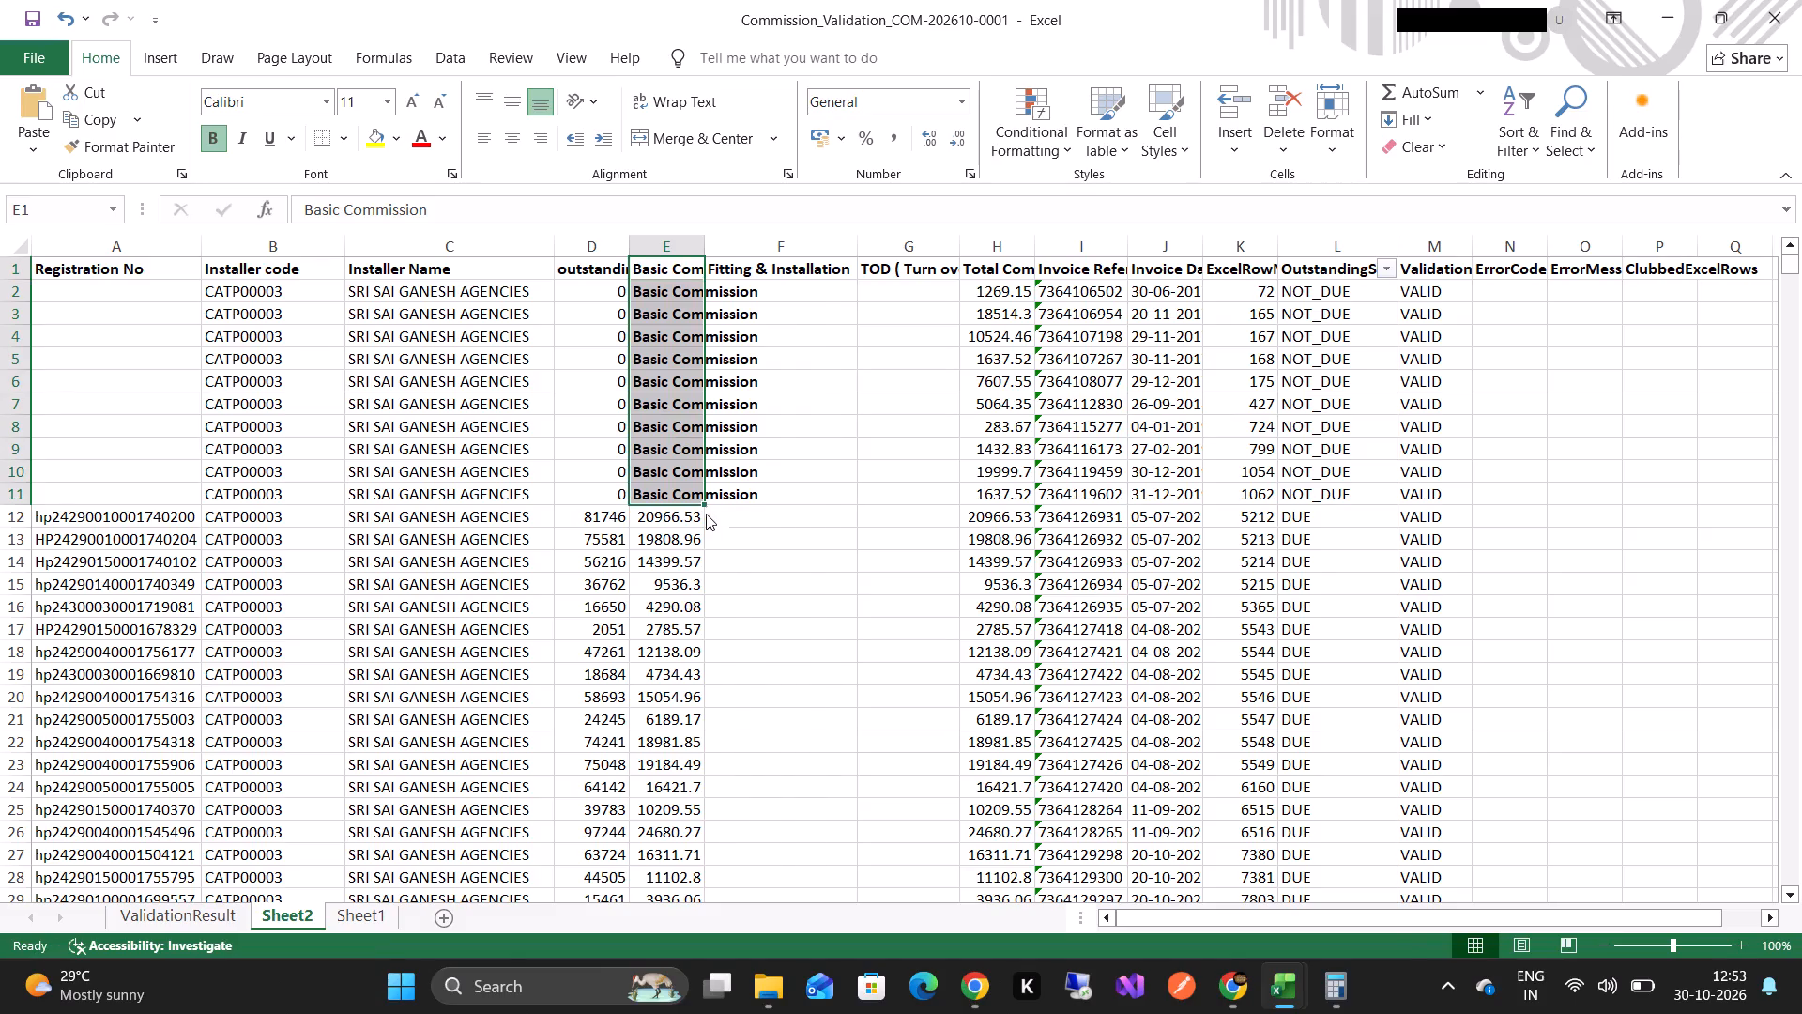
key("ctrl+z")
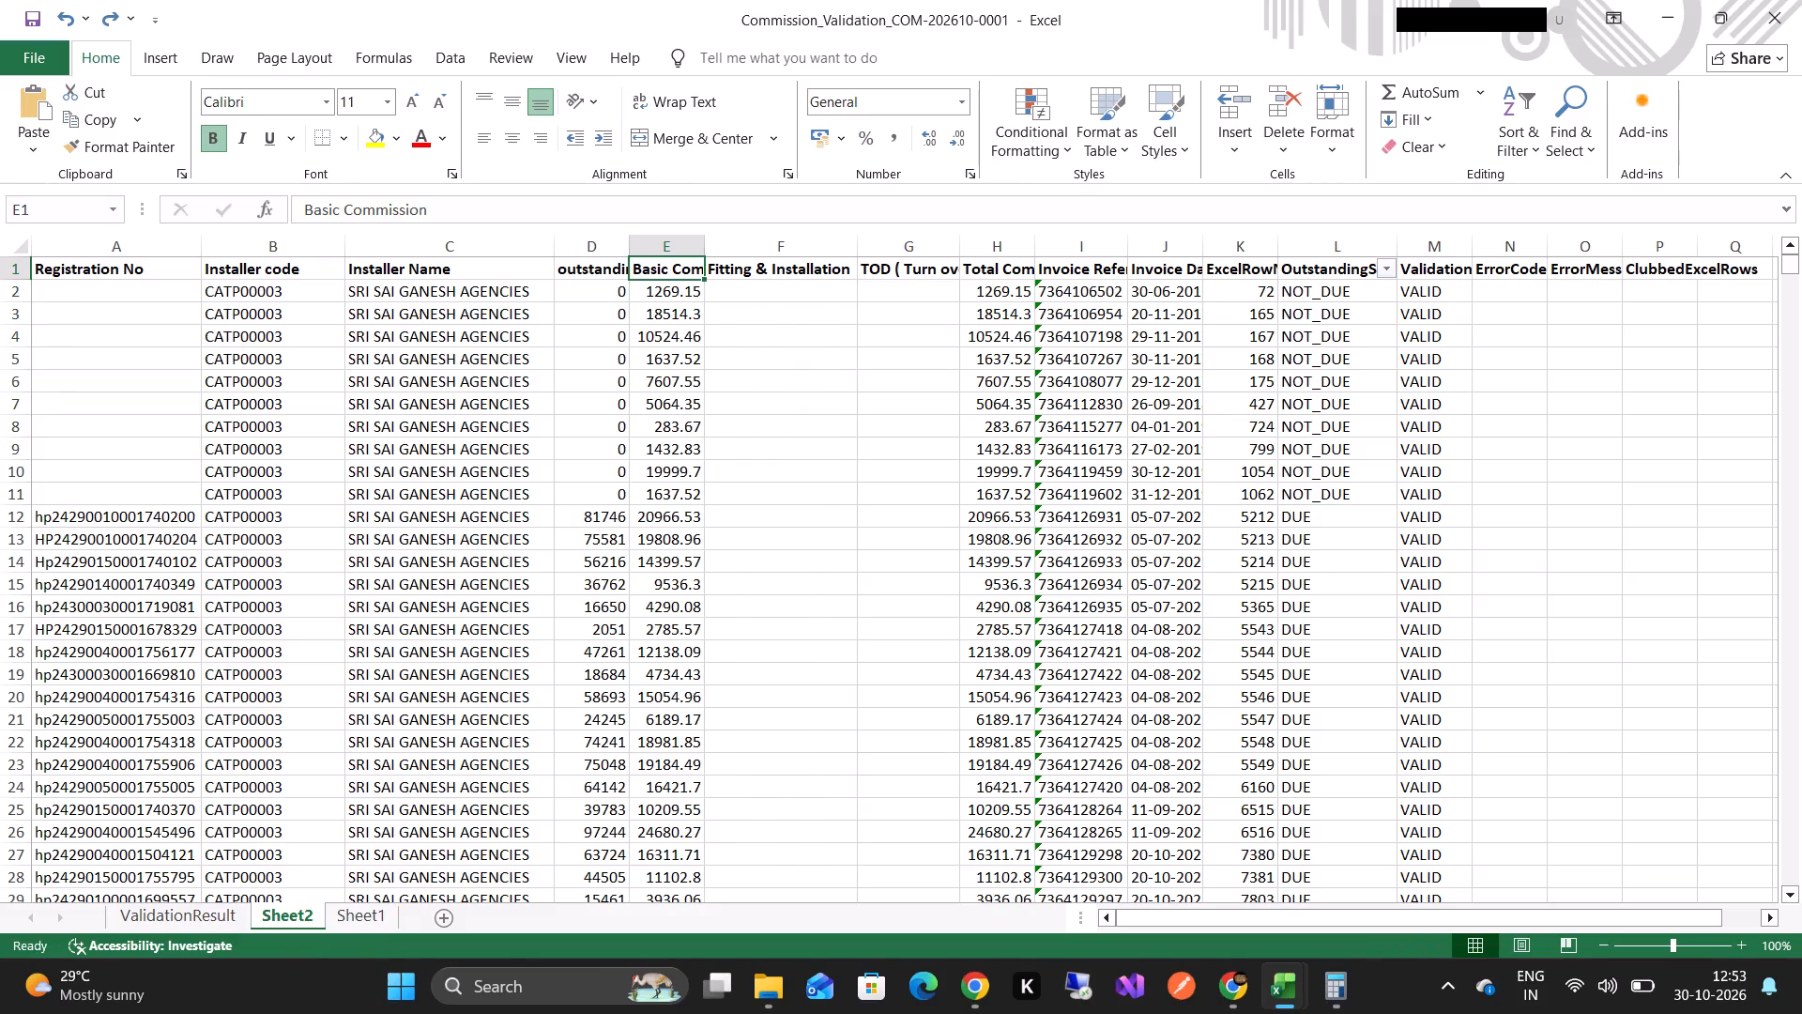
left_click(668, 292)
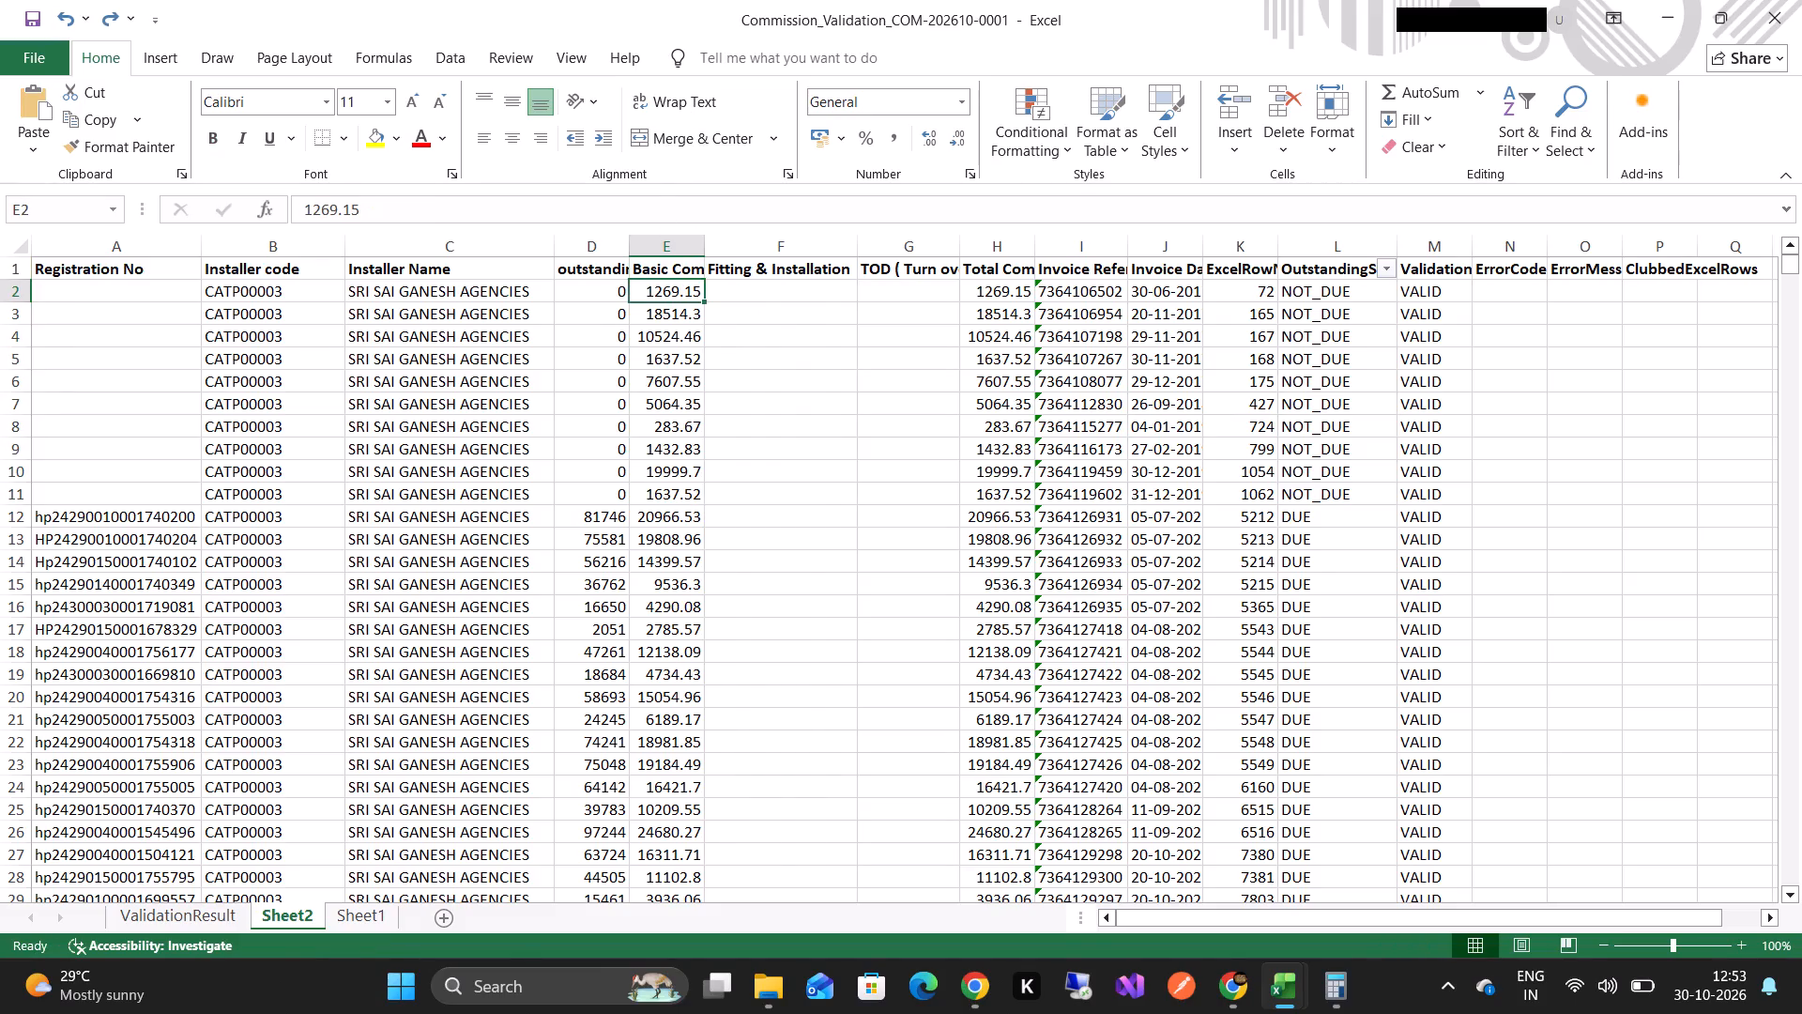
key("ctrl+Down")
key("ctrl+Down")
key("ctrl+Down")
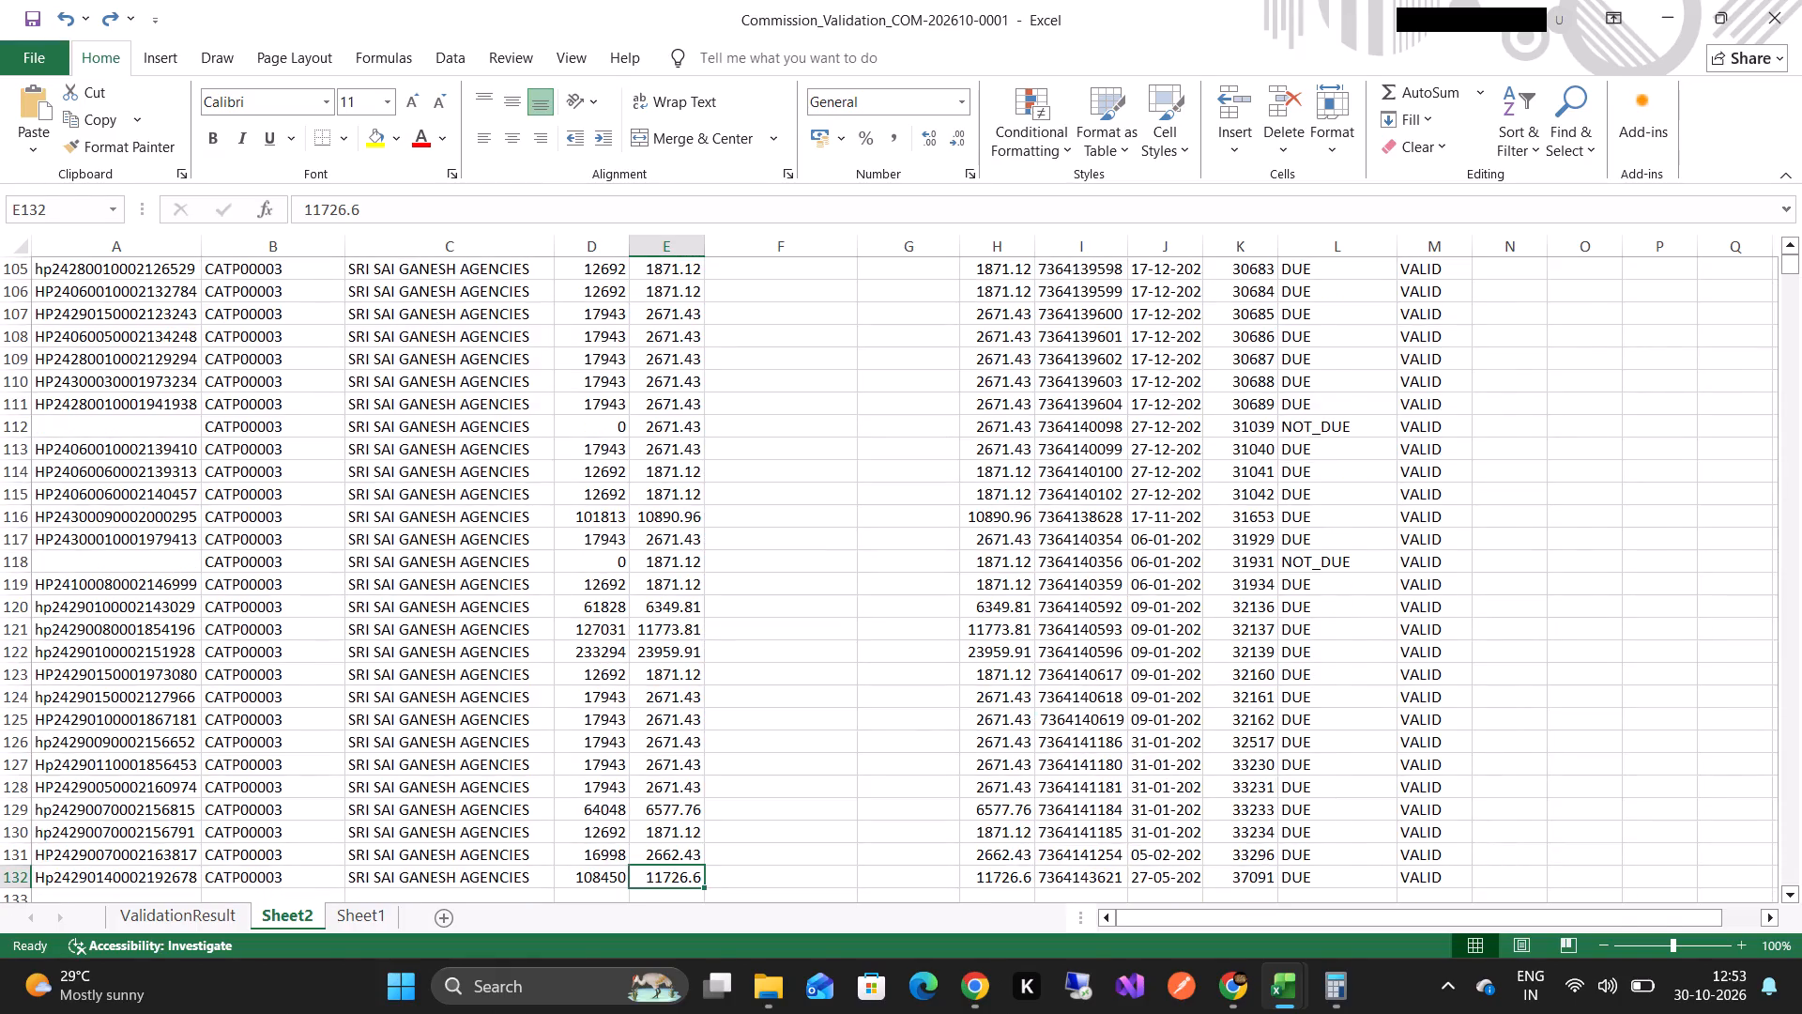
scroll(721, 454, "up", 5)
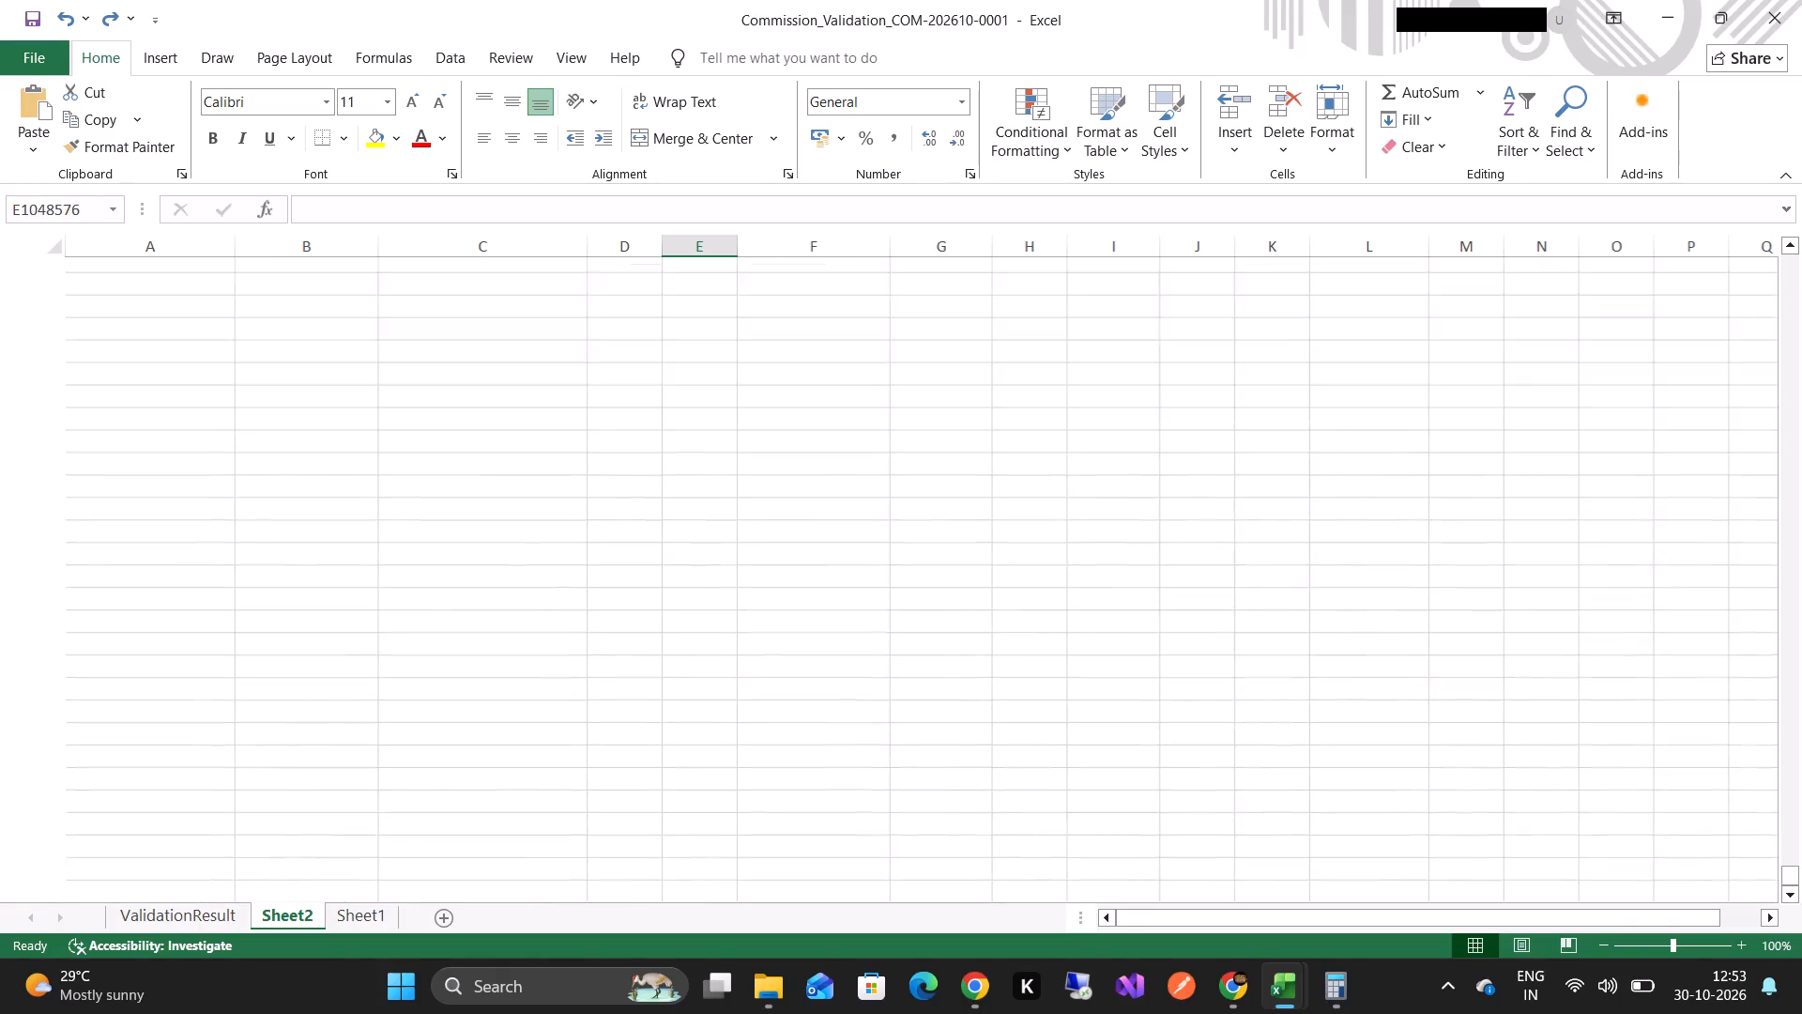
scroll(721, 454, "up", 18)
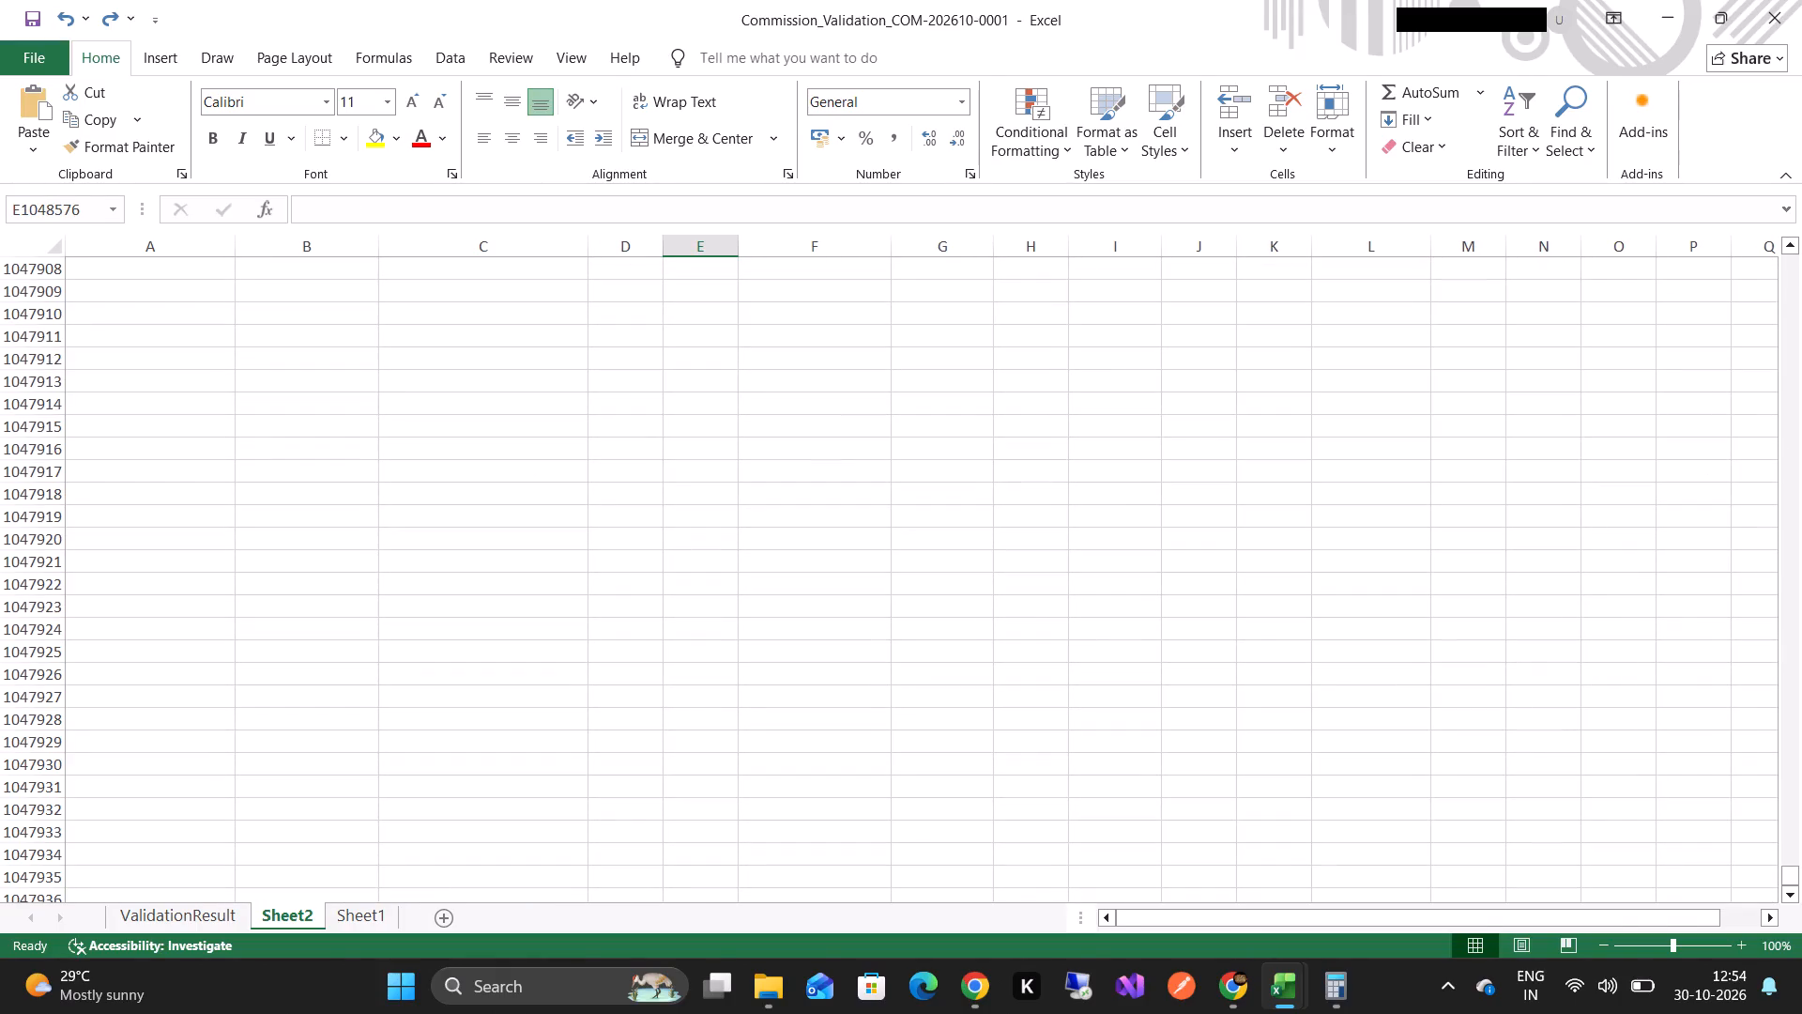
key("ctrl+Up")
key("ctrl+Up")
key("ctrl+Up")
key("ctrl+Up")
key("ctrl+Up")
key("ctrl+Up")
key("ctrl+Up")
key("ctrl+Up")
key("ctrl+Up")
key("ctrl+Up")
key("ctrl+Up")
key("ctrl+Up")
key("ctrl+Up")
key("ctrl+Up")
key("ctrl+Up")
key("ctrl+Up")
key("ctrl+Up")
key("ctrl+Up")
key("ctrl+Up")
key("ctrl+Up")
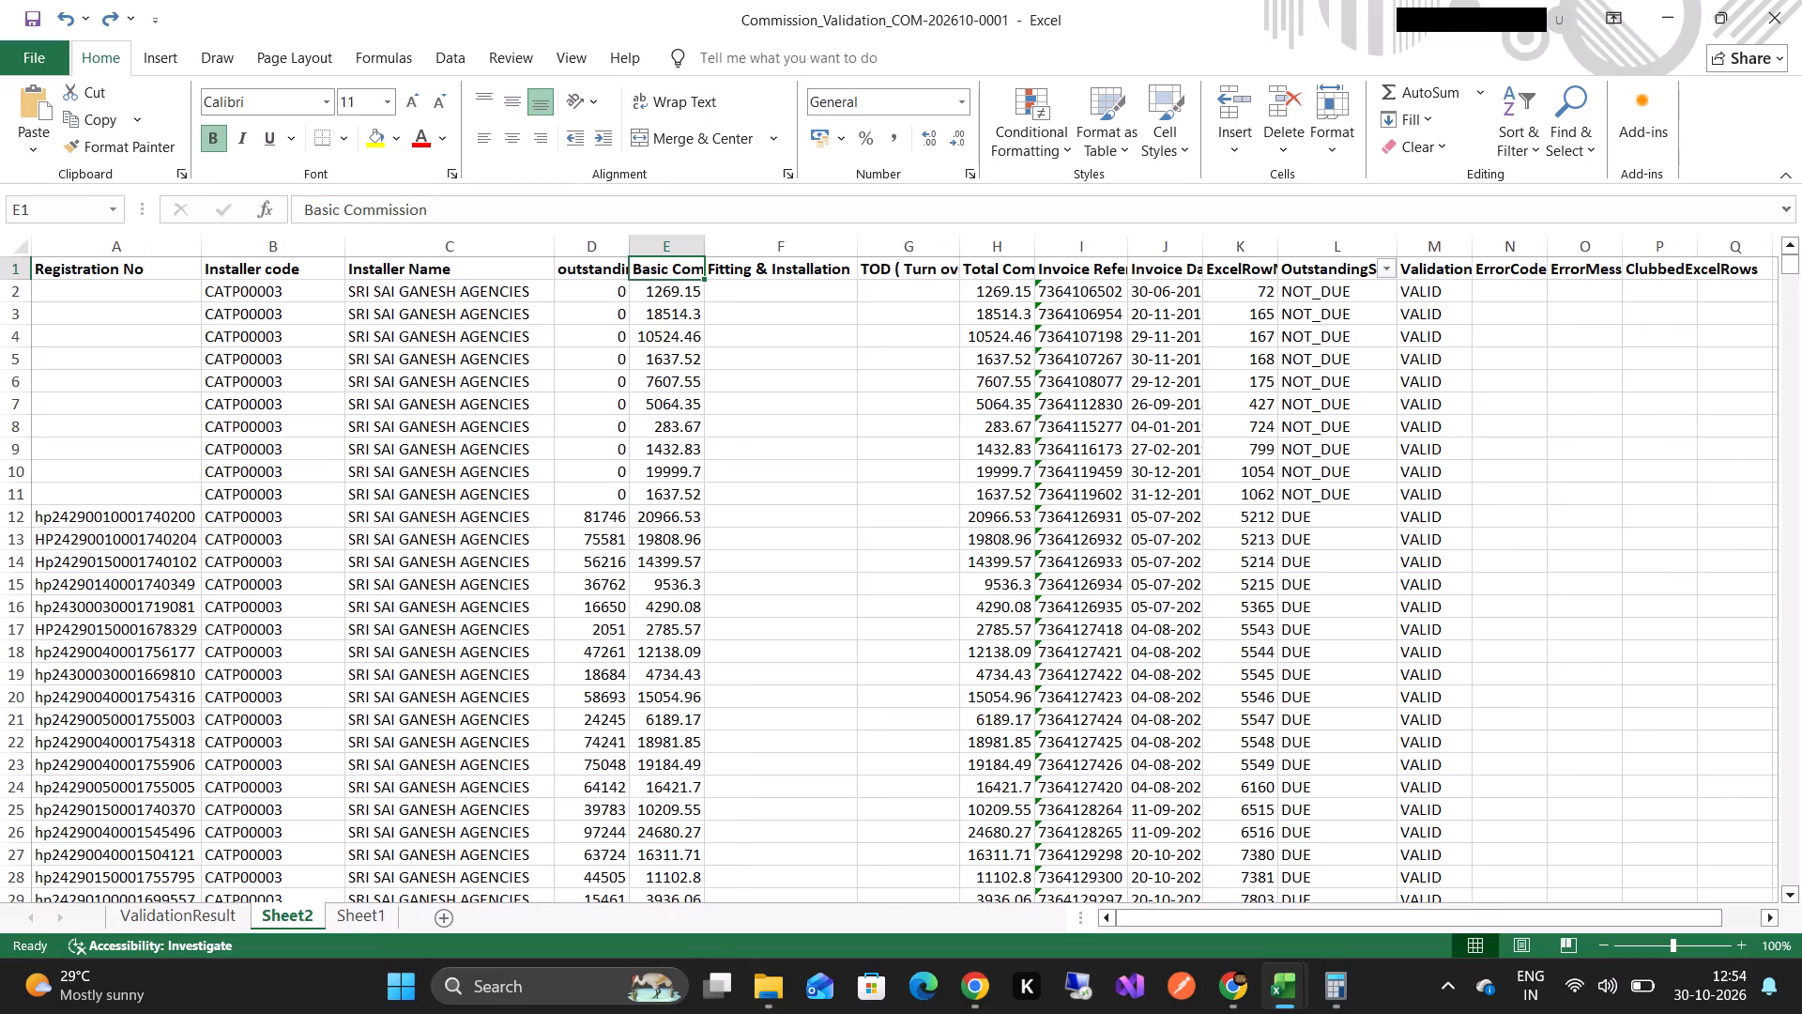
In Sheet2, select the Basic Commission values from the first to the last CATP00003 line to check their sum.
left_click(691, 287)
key("shift+Down")
key("shift+Down")
key("shift+Down")
key("shift+Down")
key("shift+Down")
key("shift+Down")
key("shift+Down")
key("shift+Down")
key("shift+Down")
key("shift+Down")
key("shift+Down")
key("shift+Down")
key("shift+Down")
key("shift+Down")
key("shift+Down")
key("shift+Down")
key("shift+Down")
key("shift+Down")
key("shift+Down")
key("shift+Down")
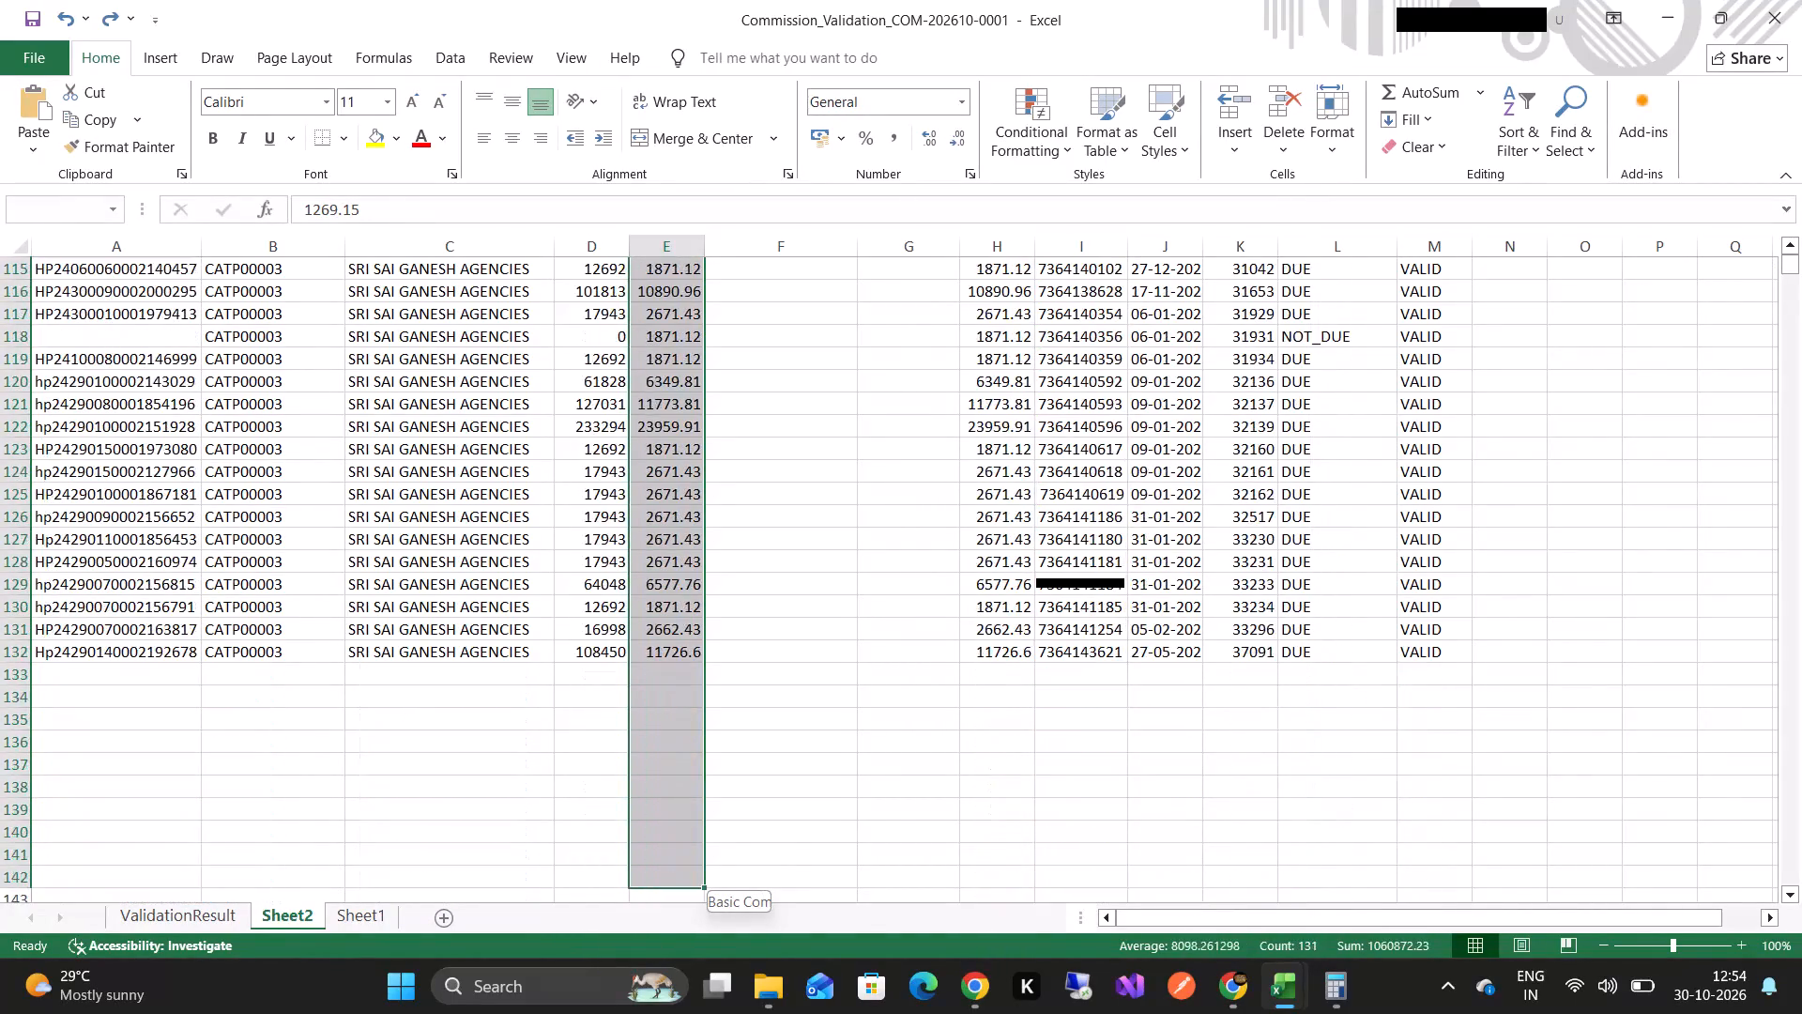
key("shift+Up")
key("shift+Up")
key("shift+Up")
key("shift+Up")
key("shift+Up")
key("shift+Up")
key("shift+Up")
key("shift+Up")
key("shift+Up")
key("shift+Up")
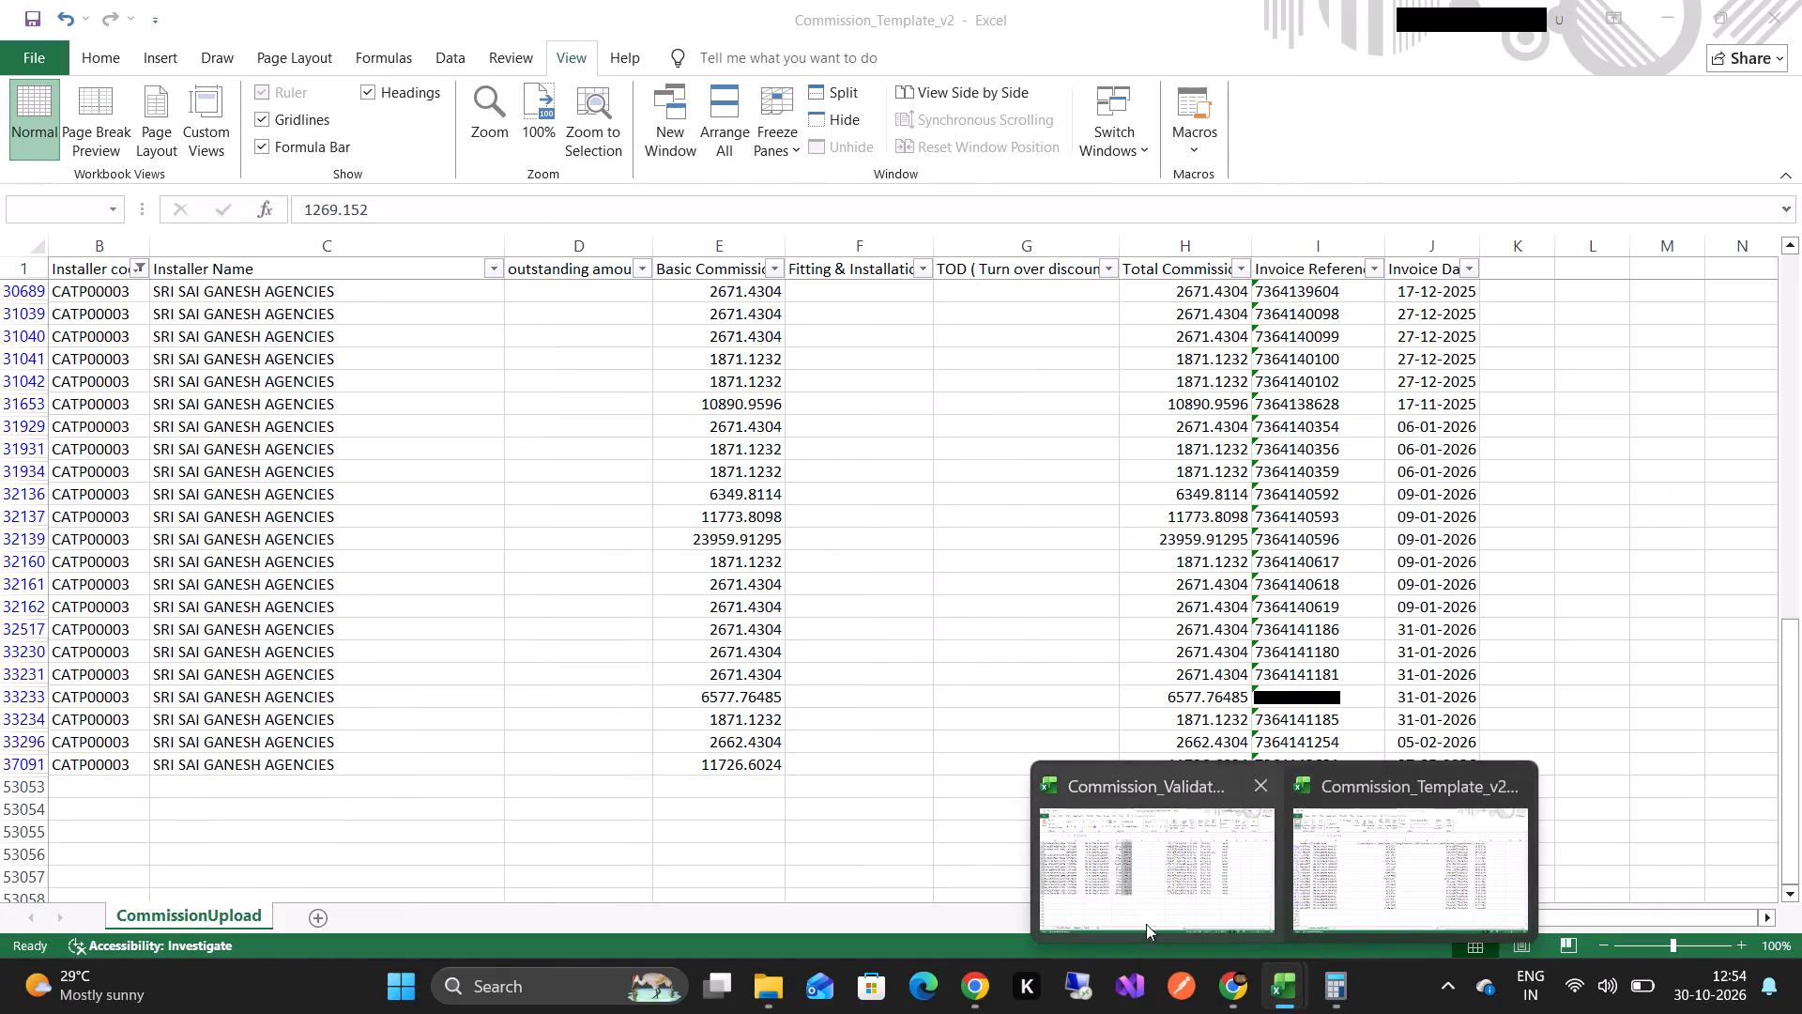
Switch to the Commission_Template_v2 workbook and check the sum of its selected Basic Commission values for comparison.
left_click(1362, 862)
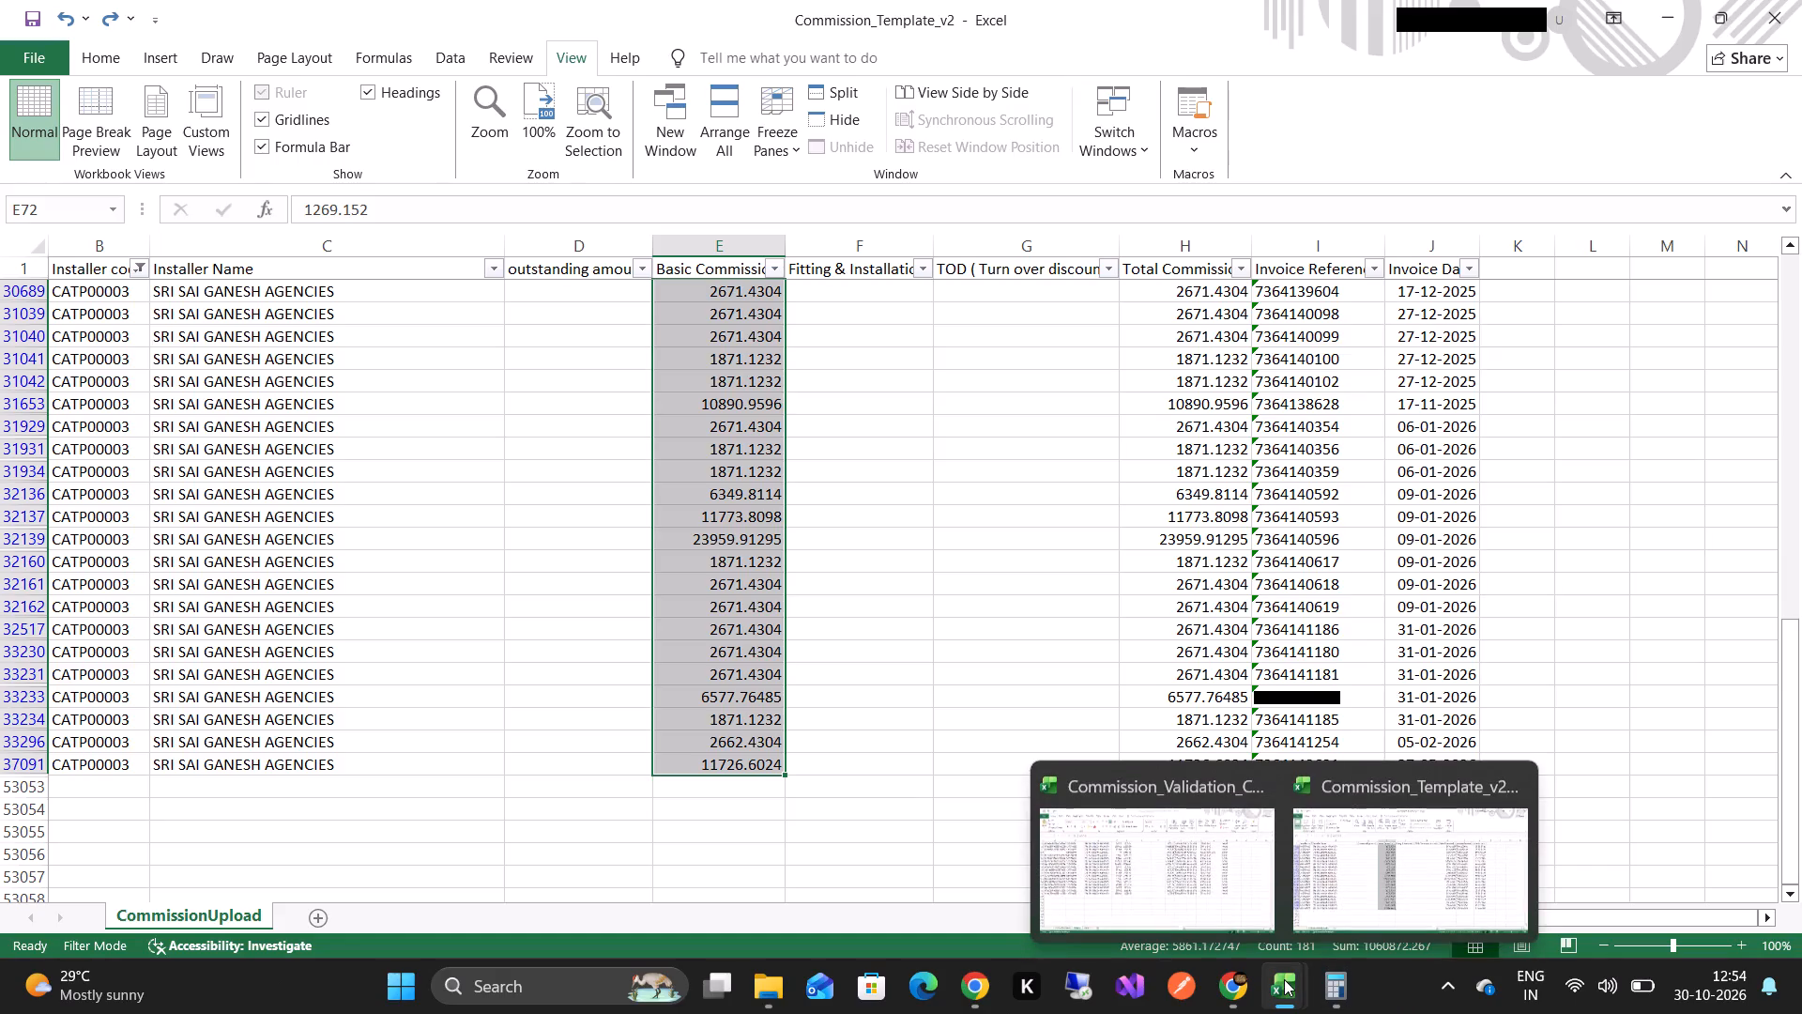
Switch to the MahindraEPC portal in Chrome and show the Outstanding commission lines for all stages, 100 entries per page.
left_click(1229, 1005)
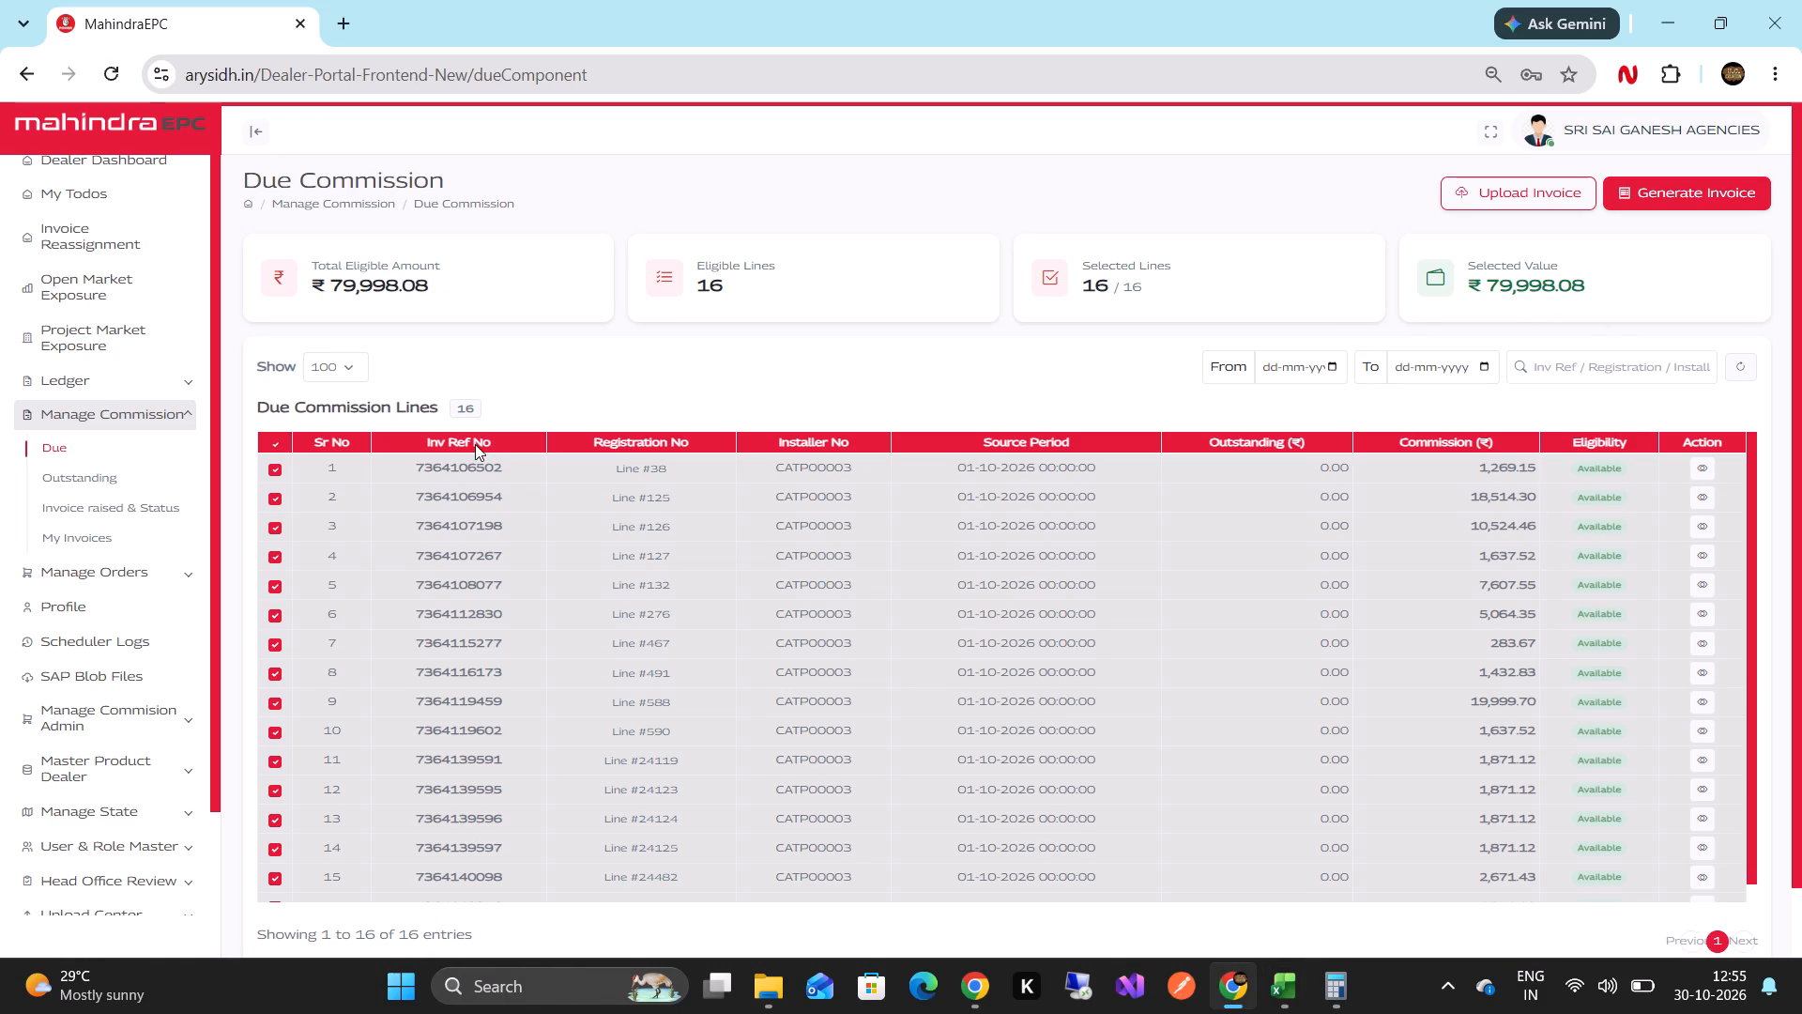
left_click(77, 478)
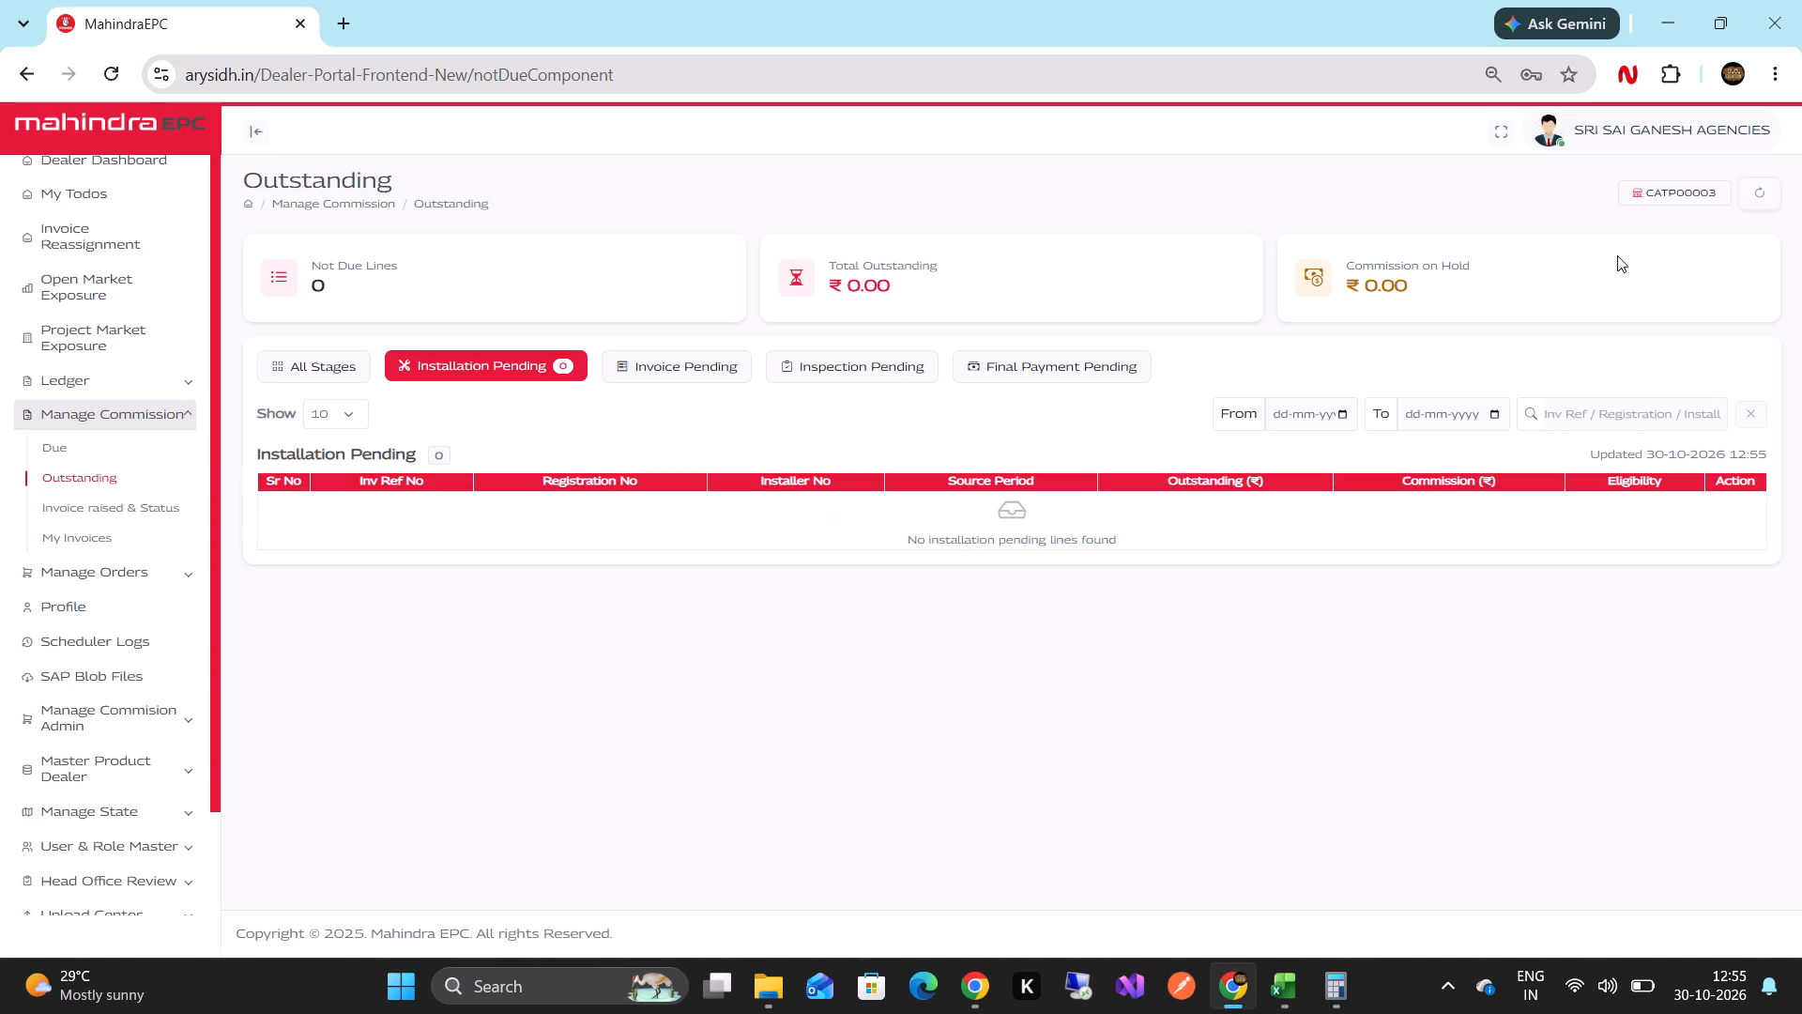
left_click(267, 365)
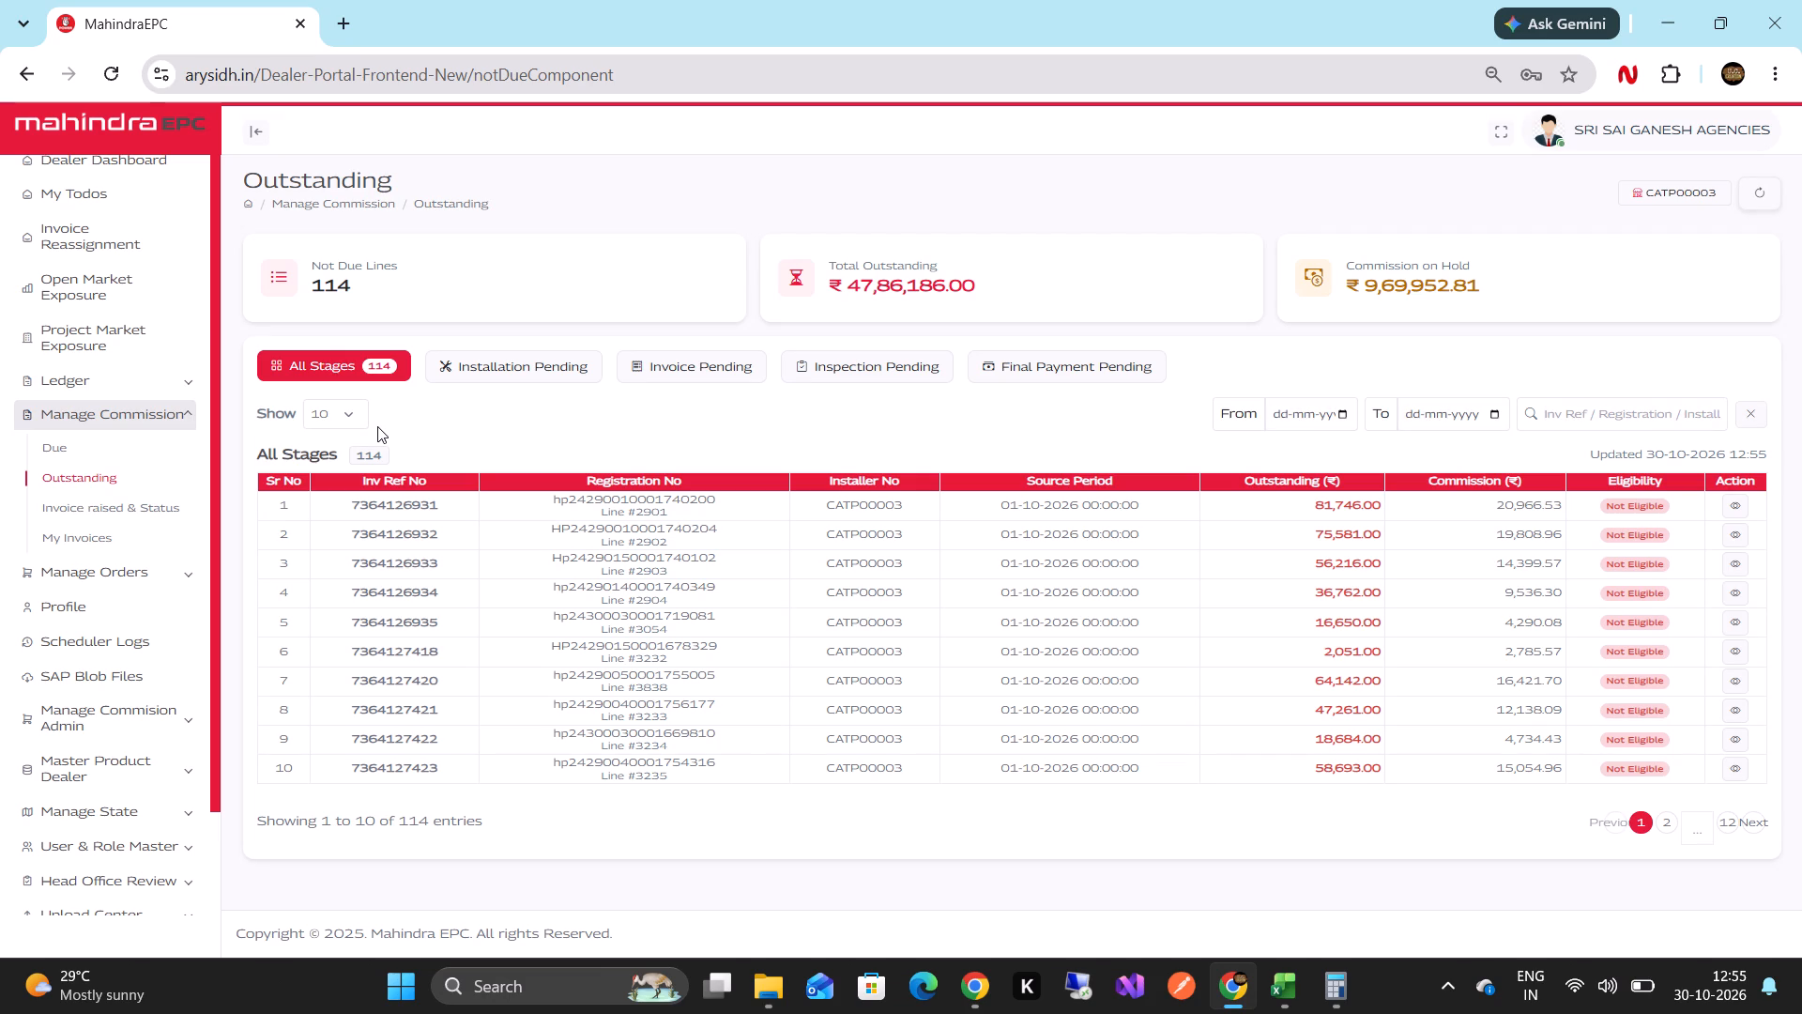
left_click(327, 418)
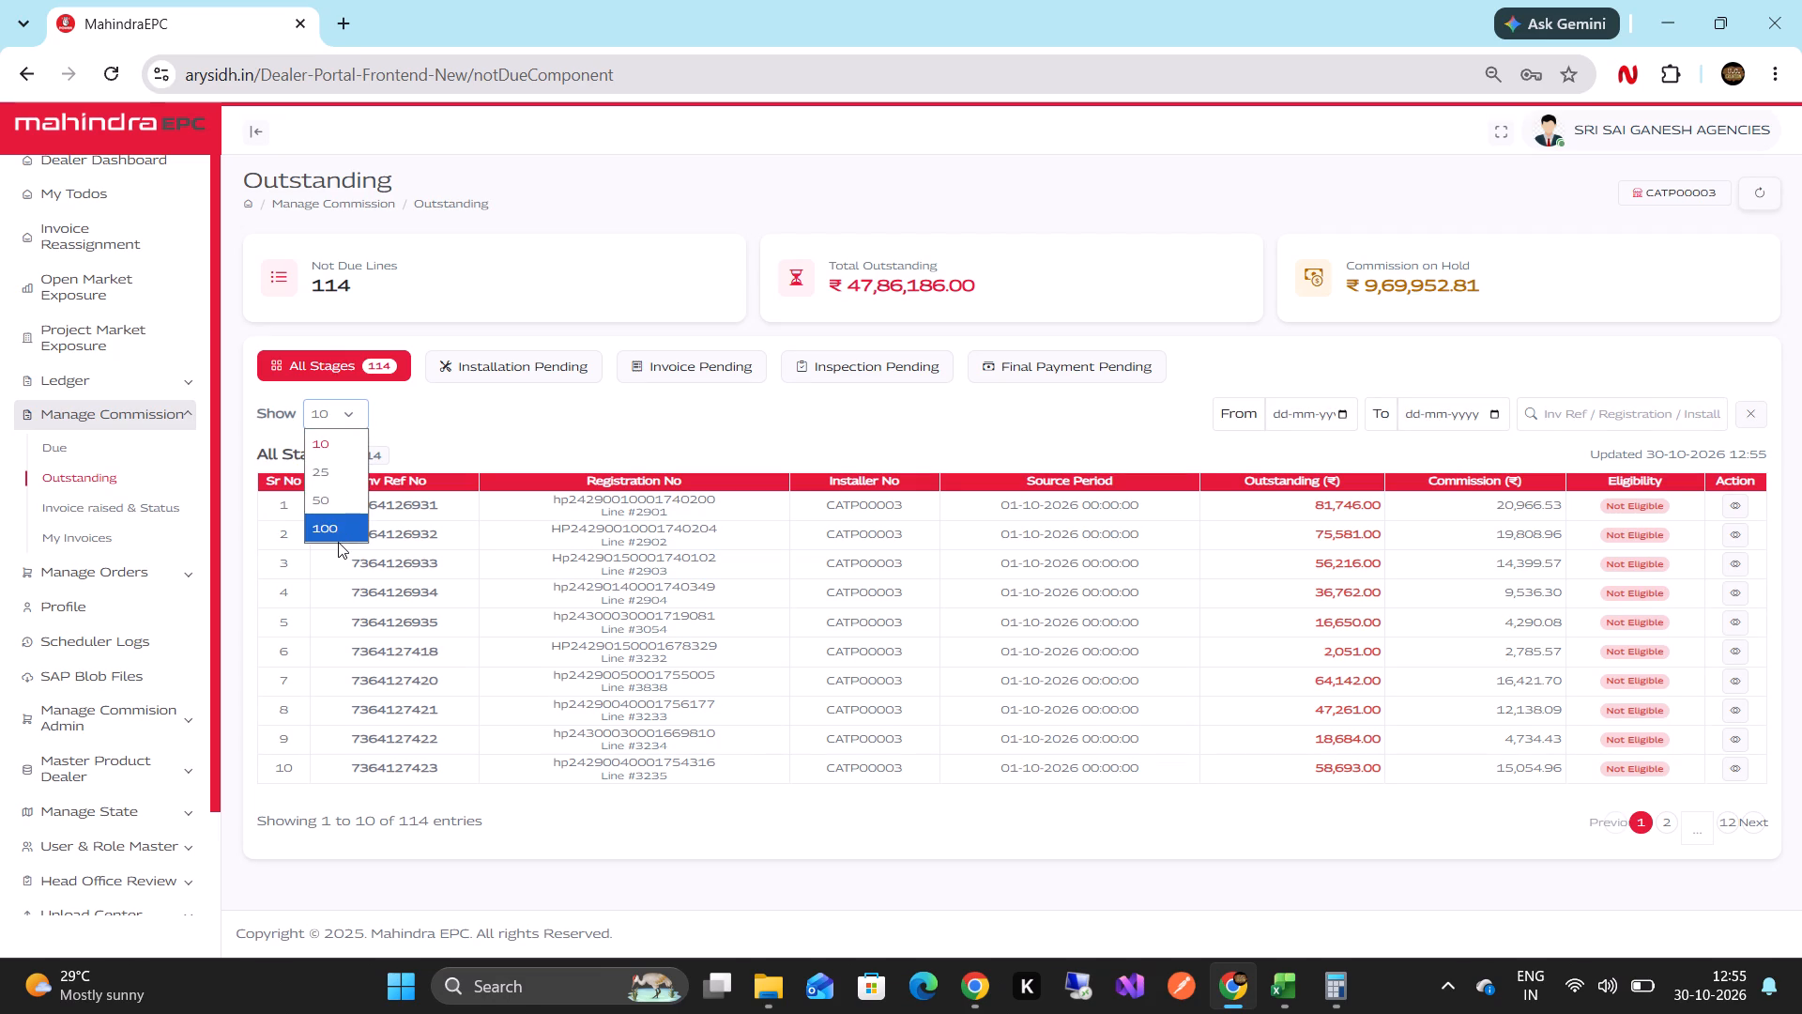
left_click(338, 542)
left_click(335, 520)
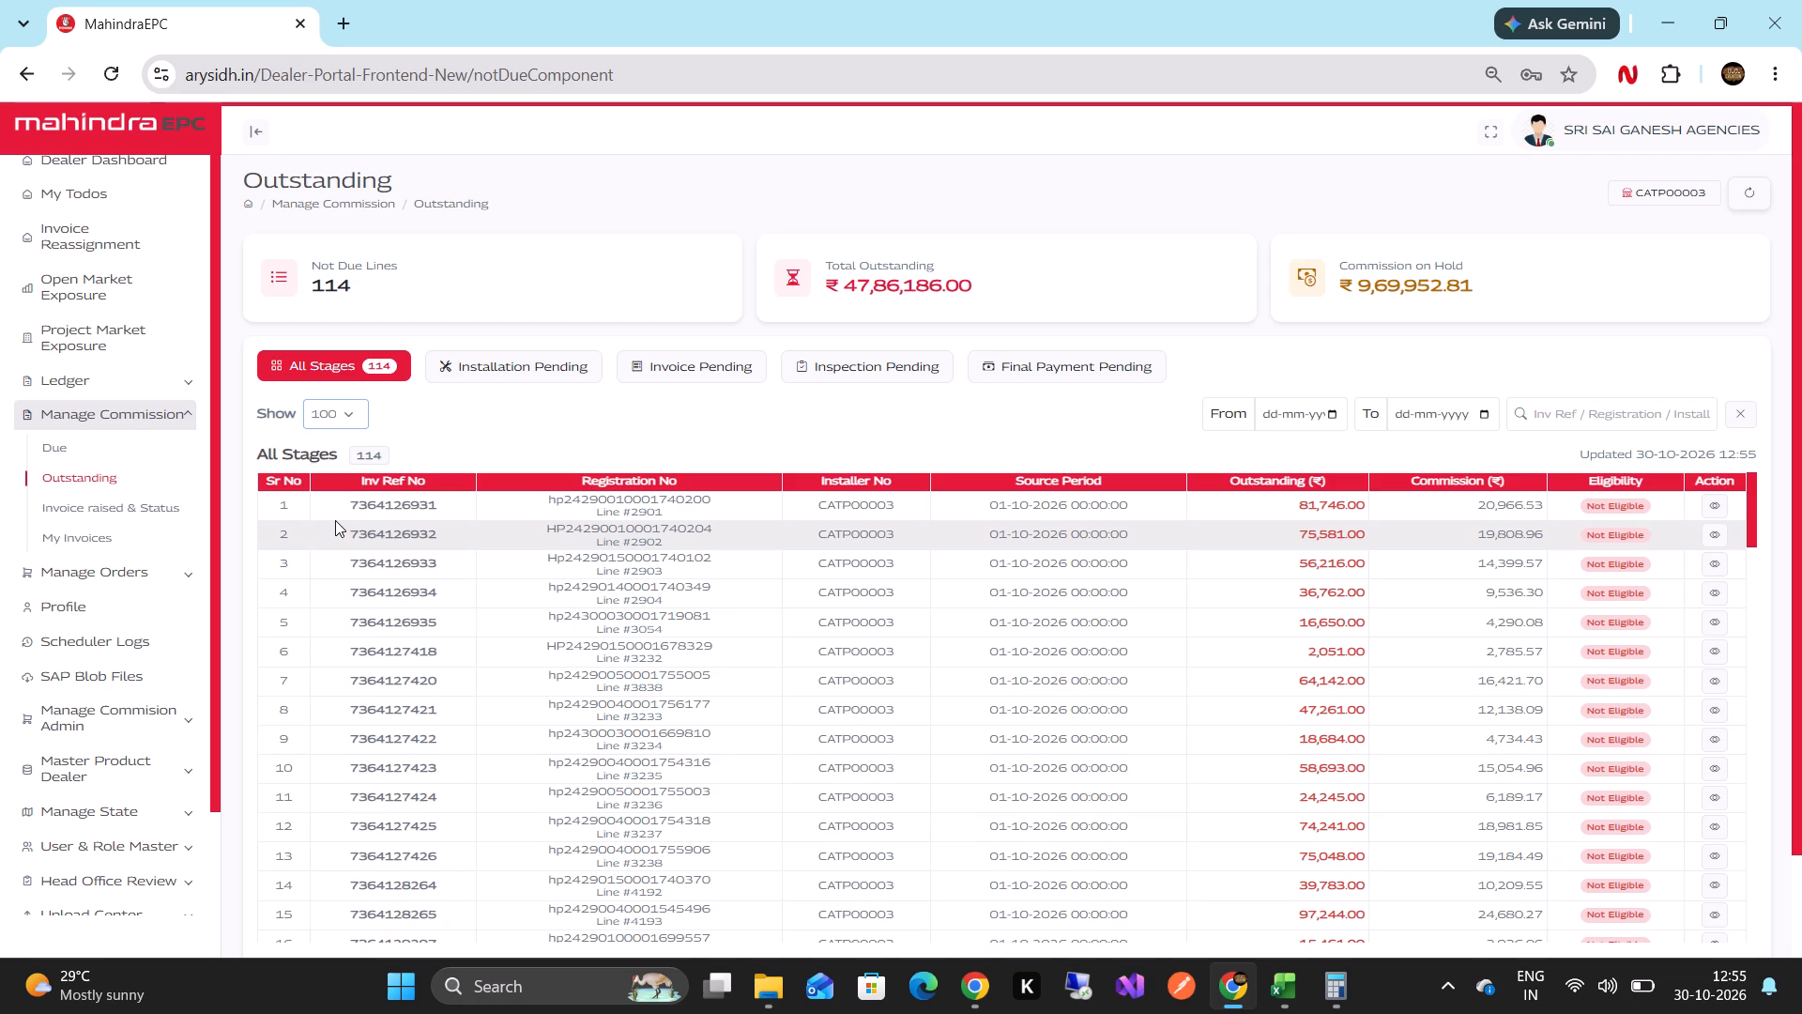
Open the Due Commission page, show 100 entries per page and select all due commission lines.
left_click(65, 441)
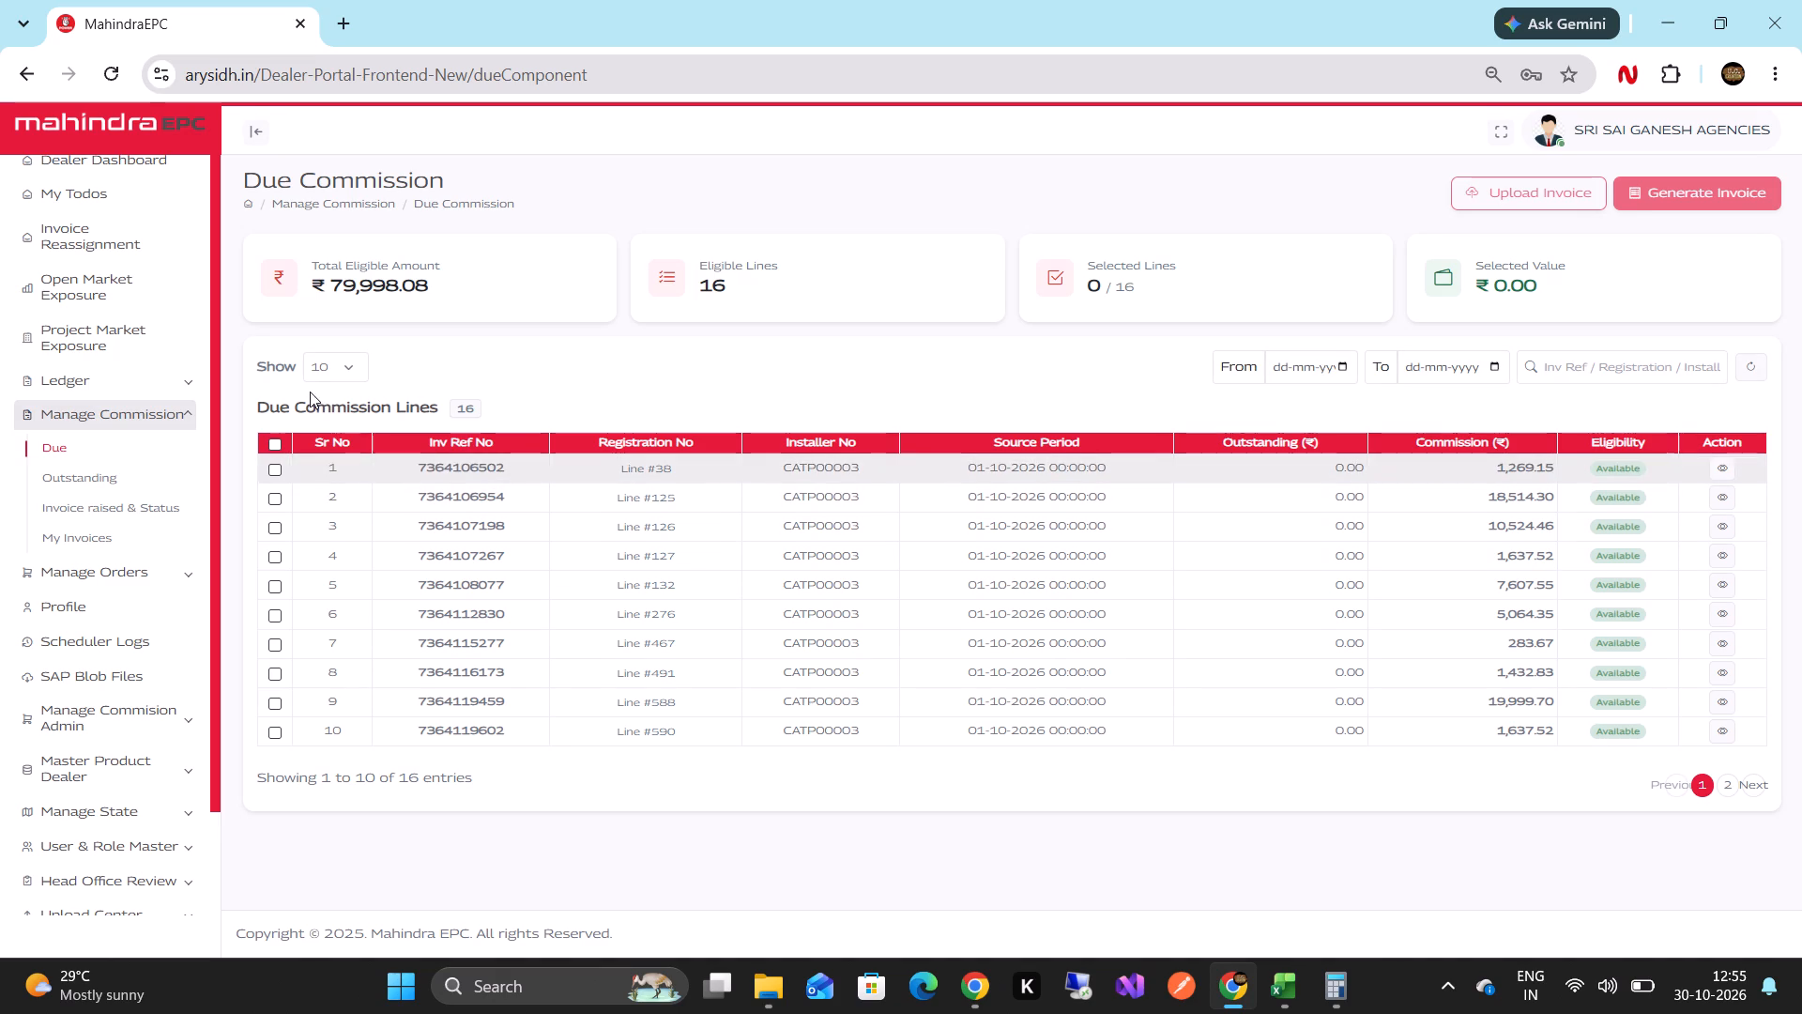
left_click(326, 362)
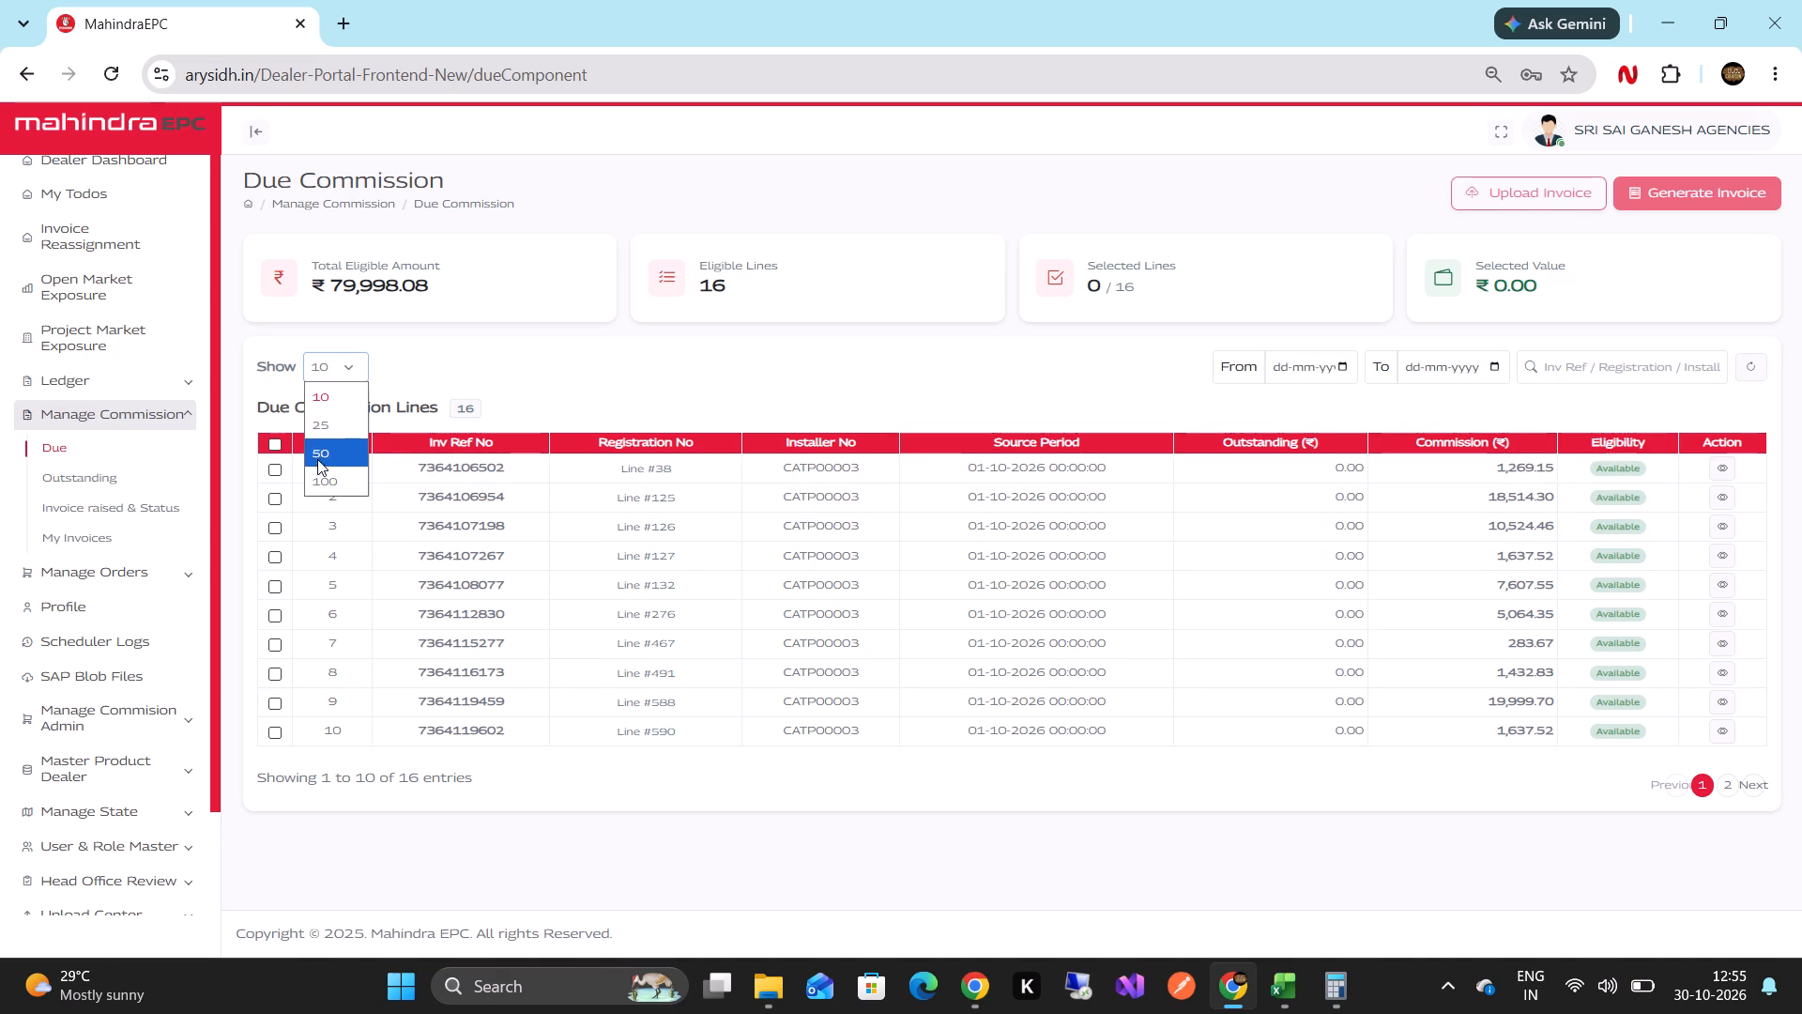
left_click(324, 473)
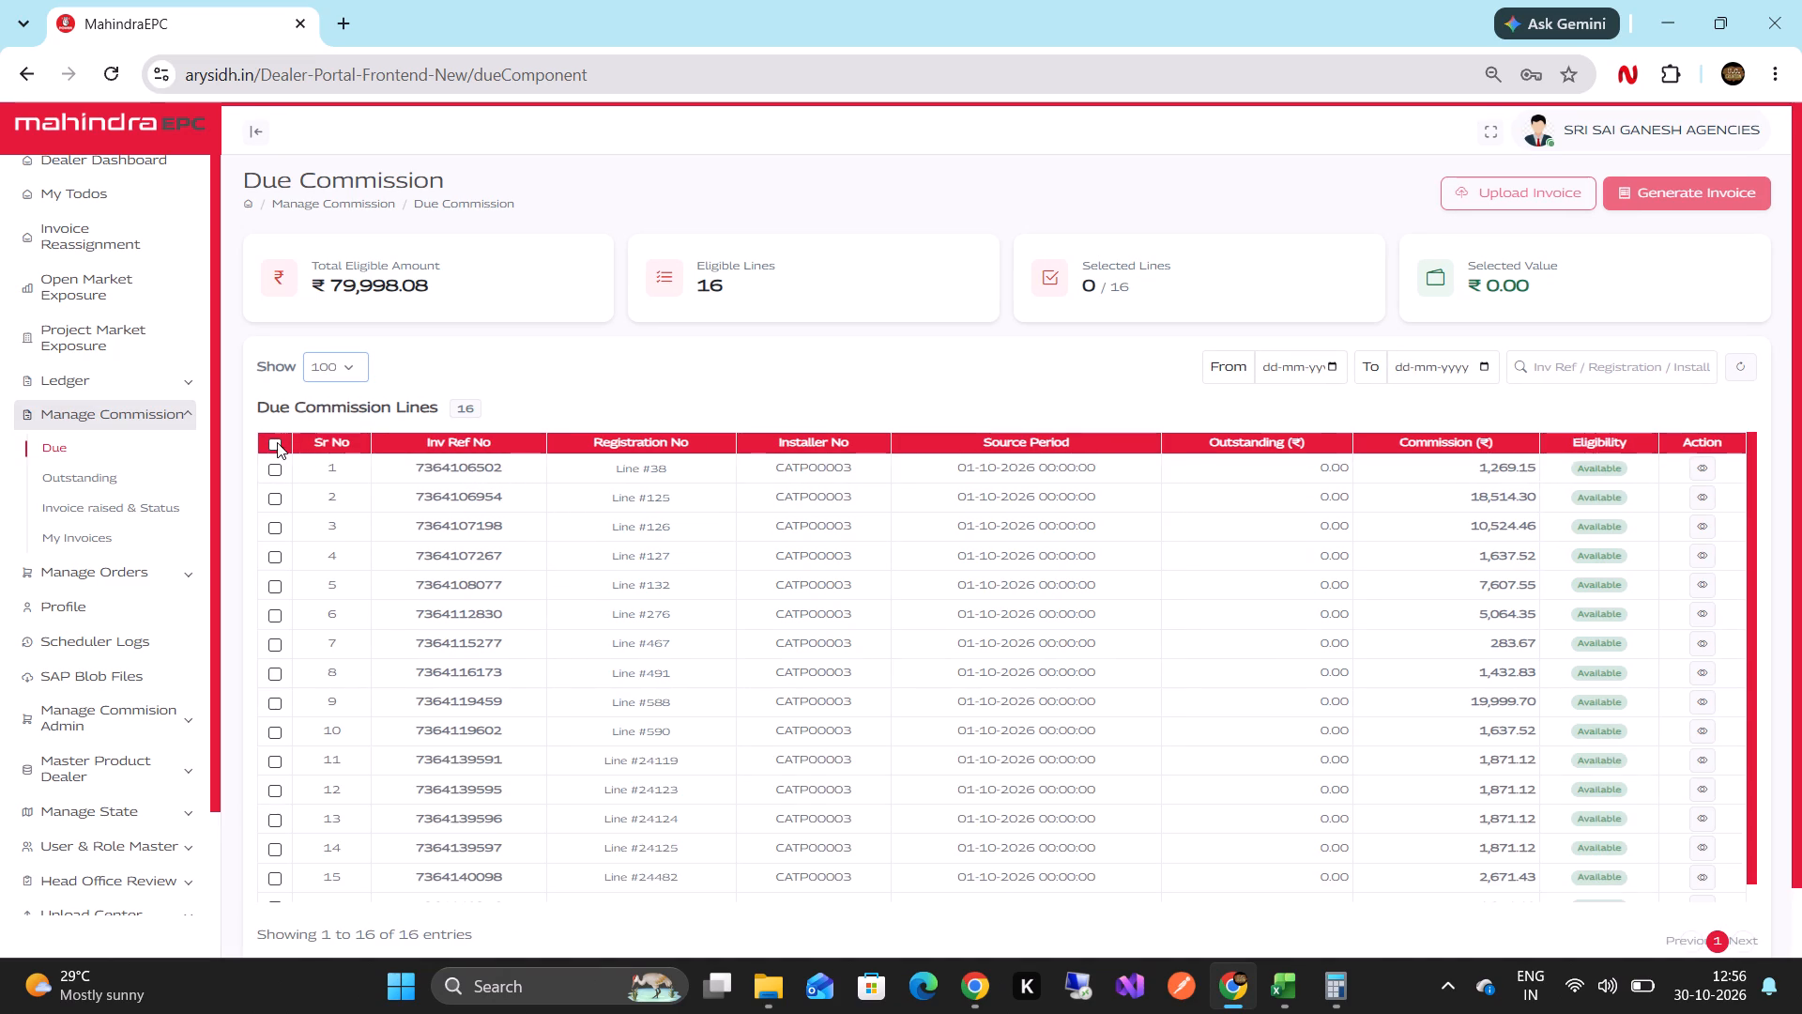
left_click(277, 442)
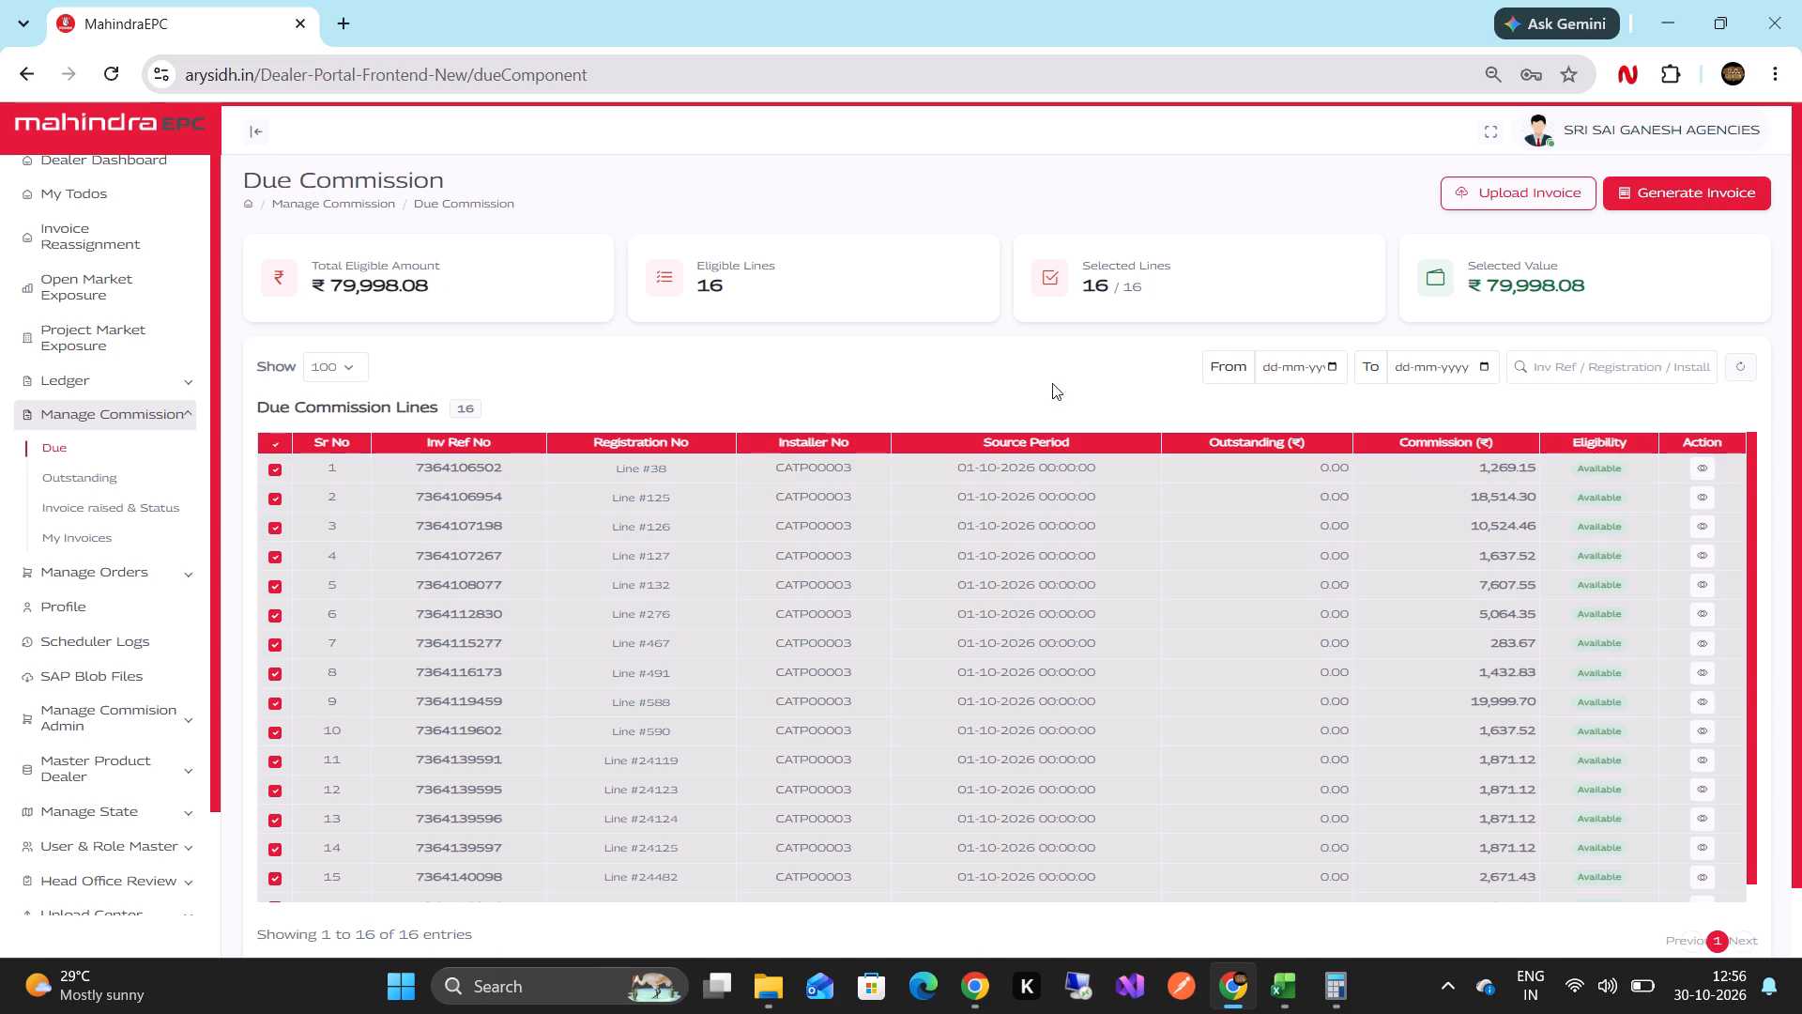
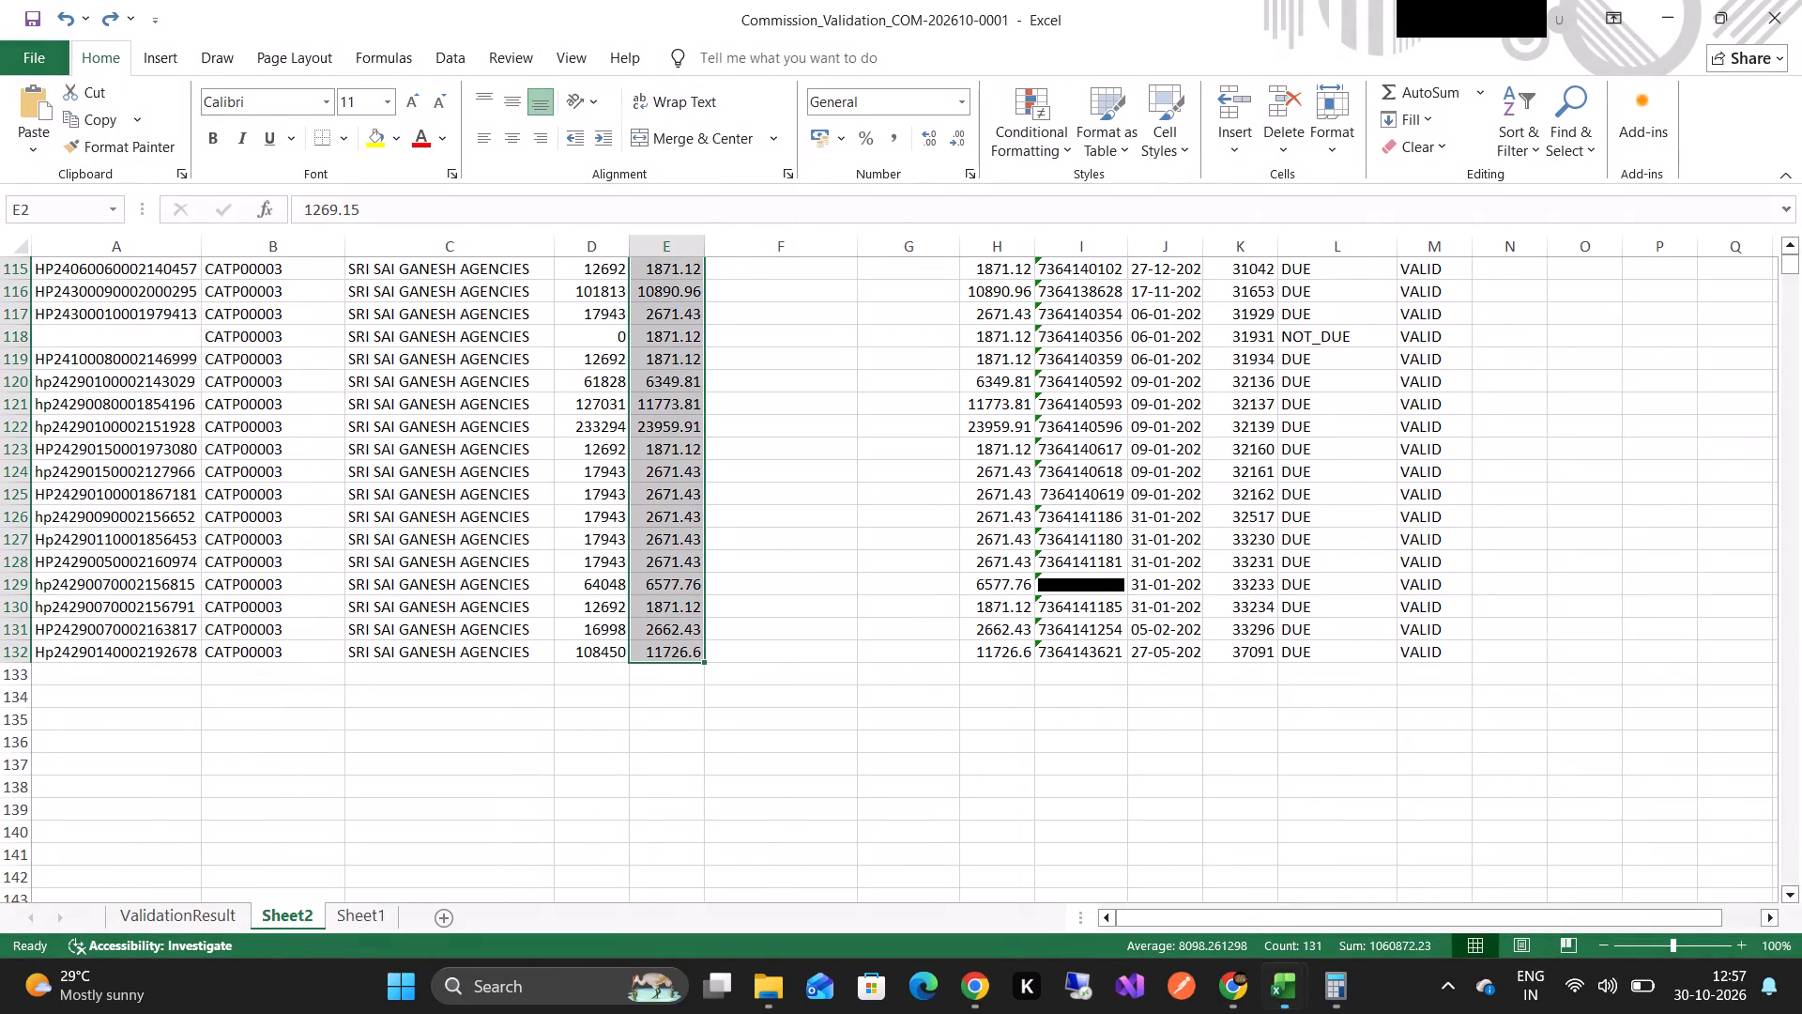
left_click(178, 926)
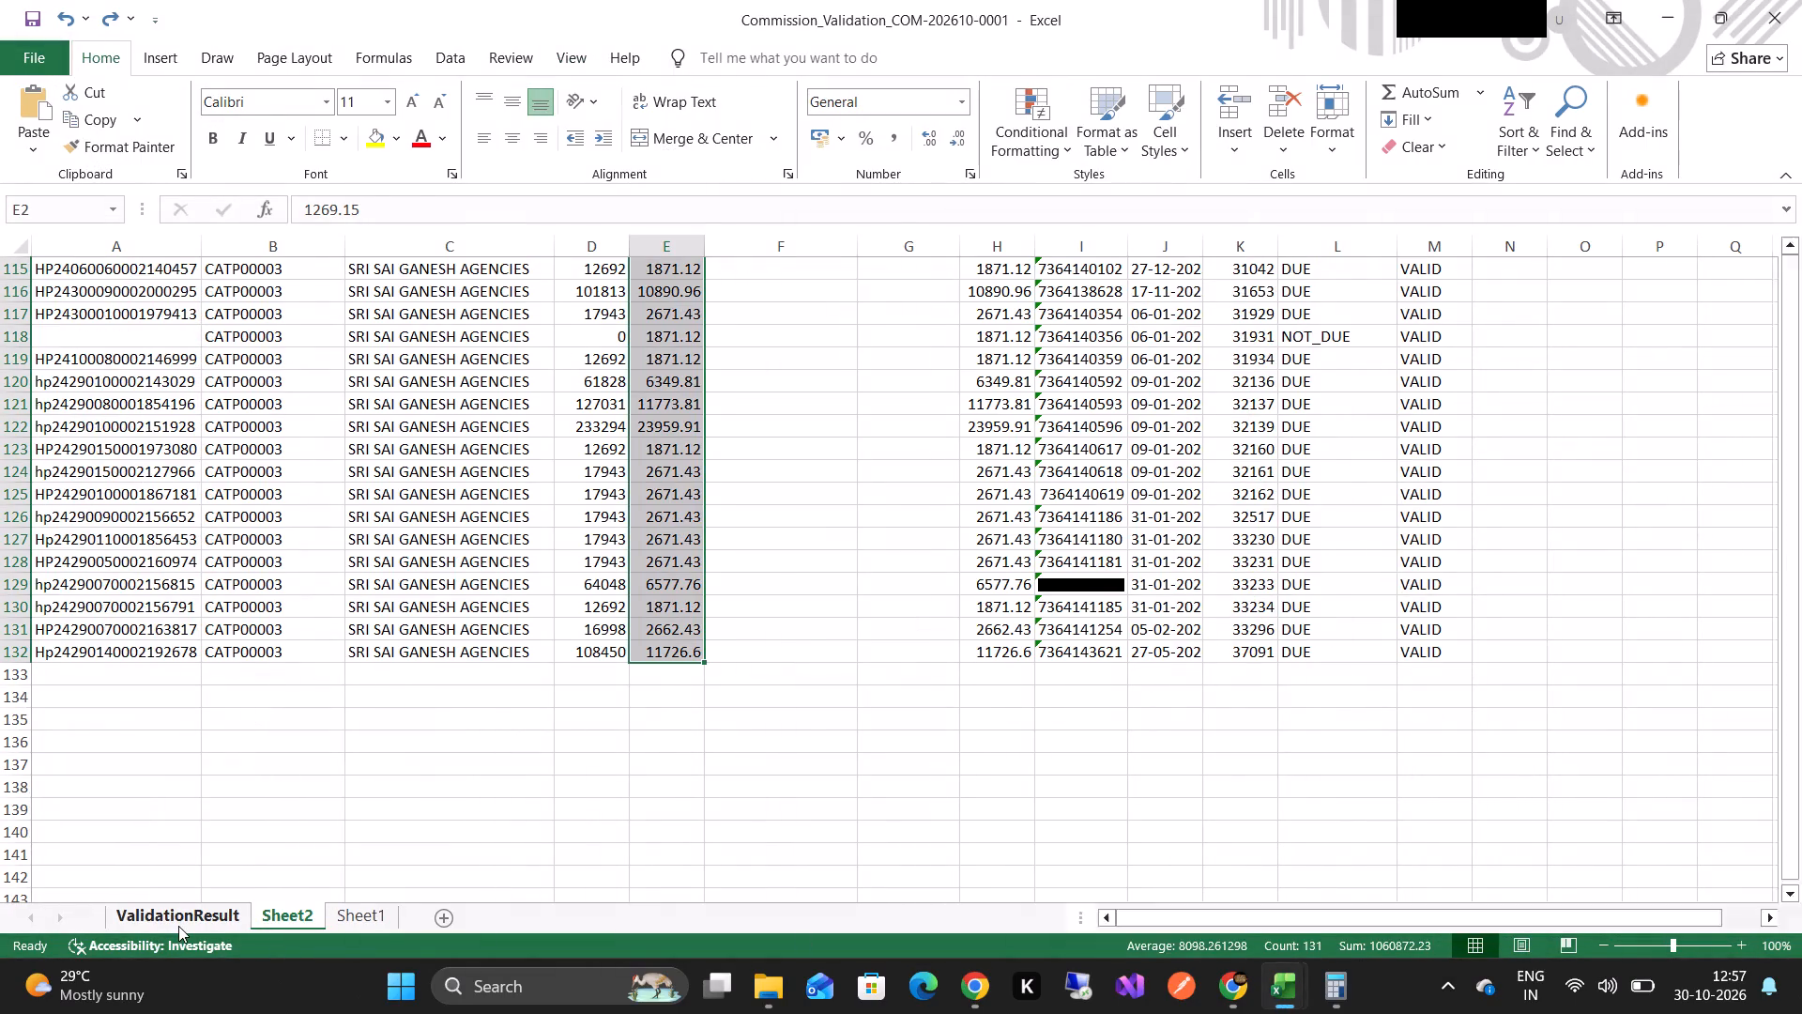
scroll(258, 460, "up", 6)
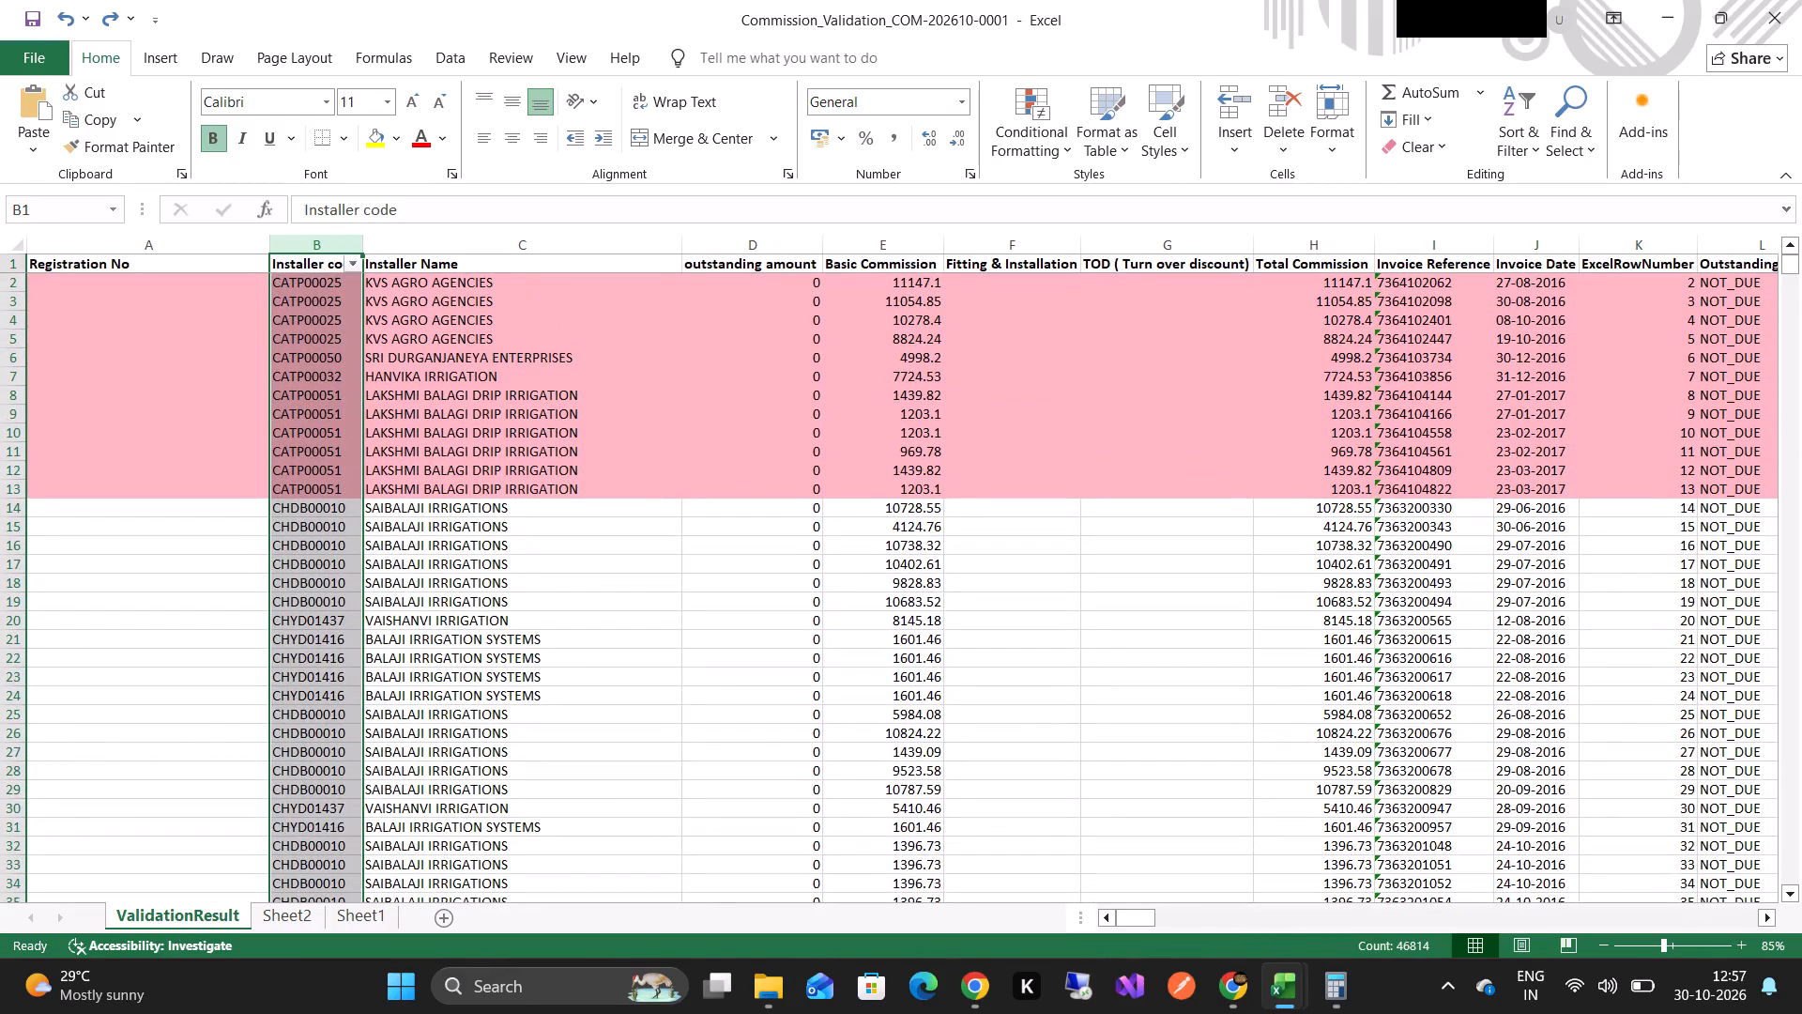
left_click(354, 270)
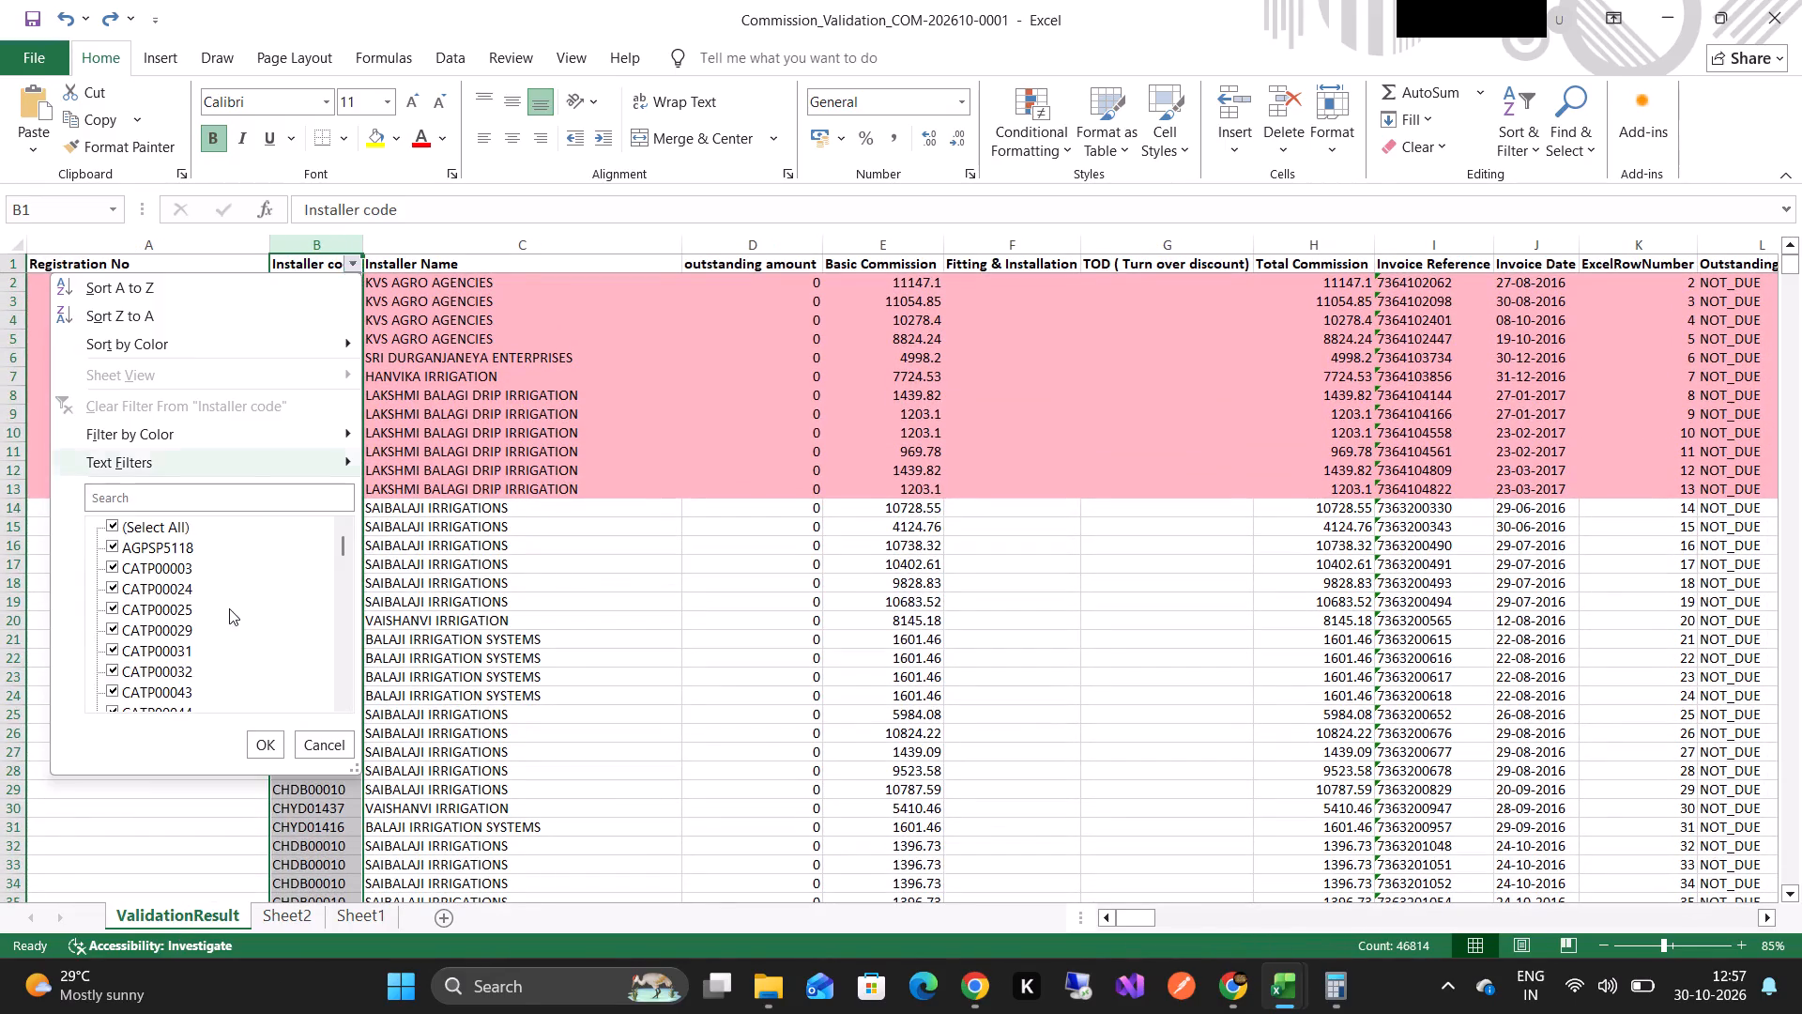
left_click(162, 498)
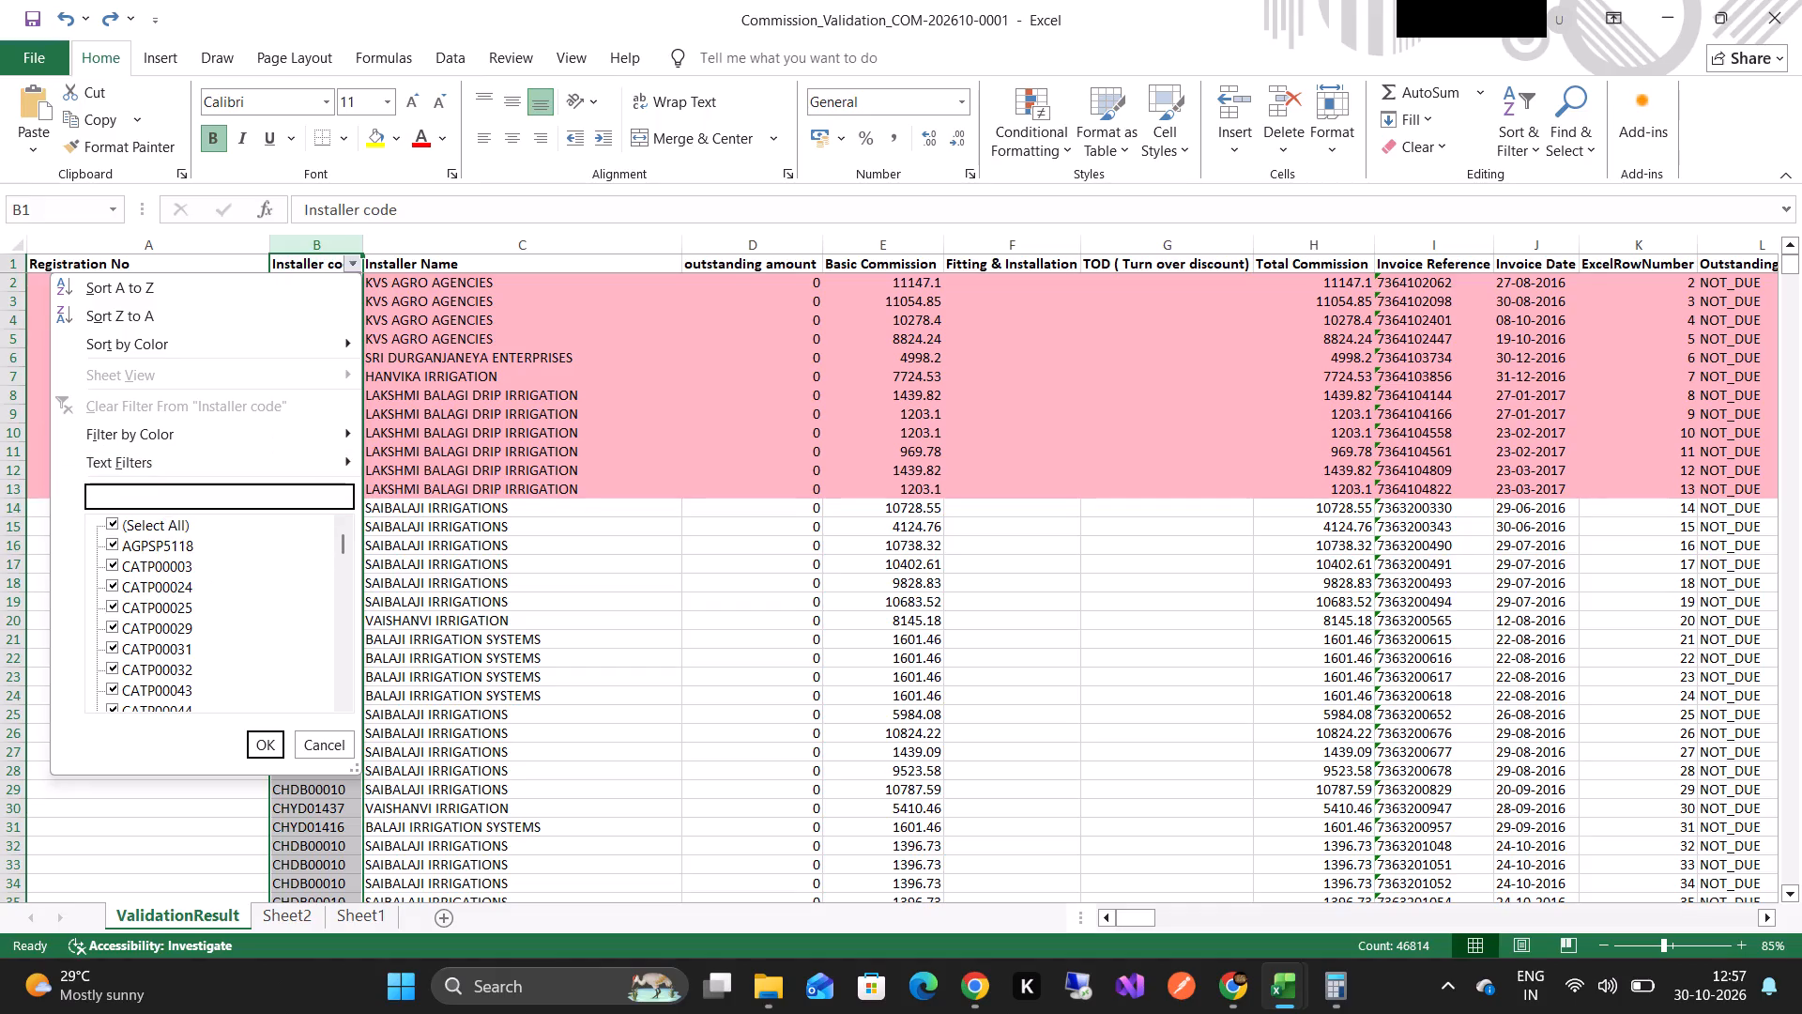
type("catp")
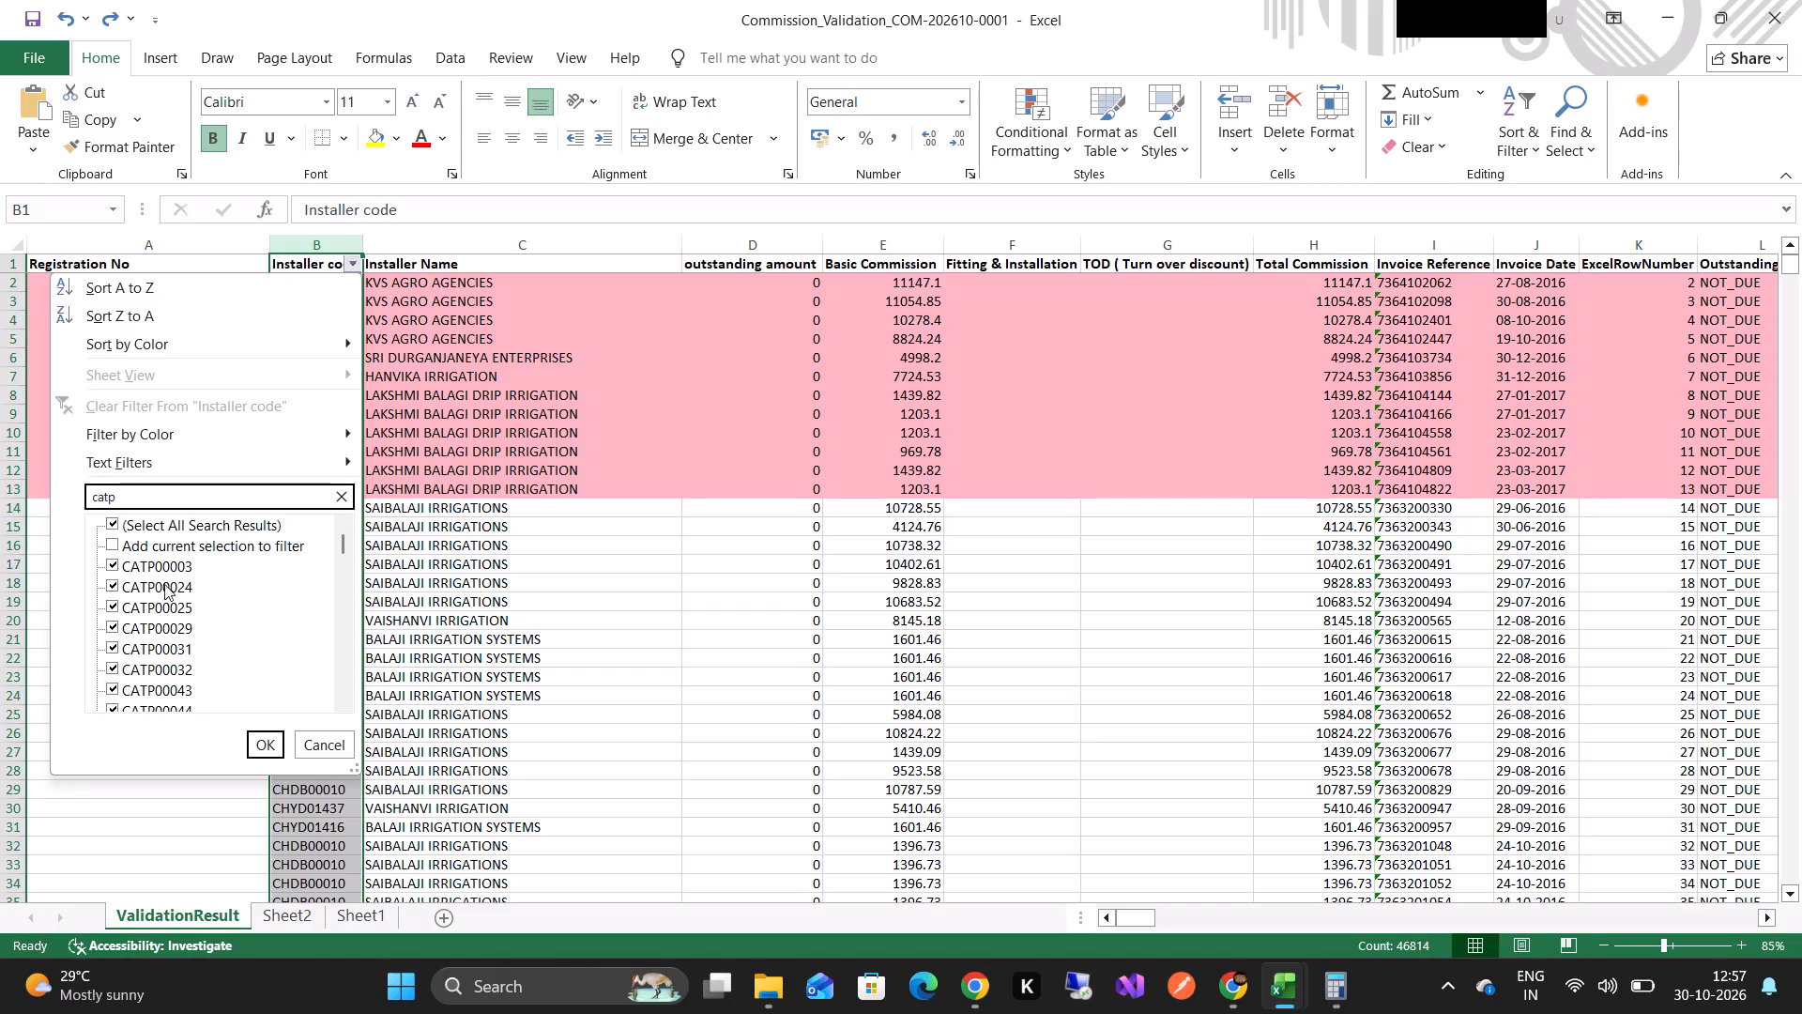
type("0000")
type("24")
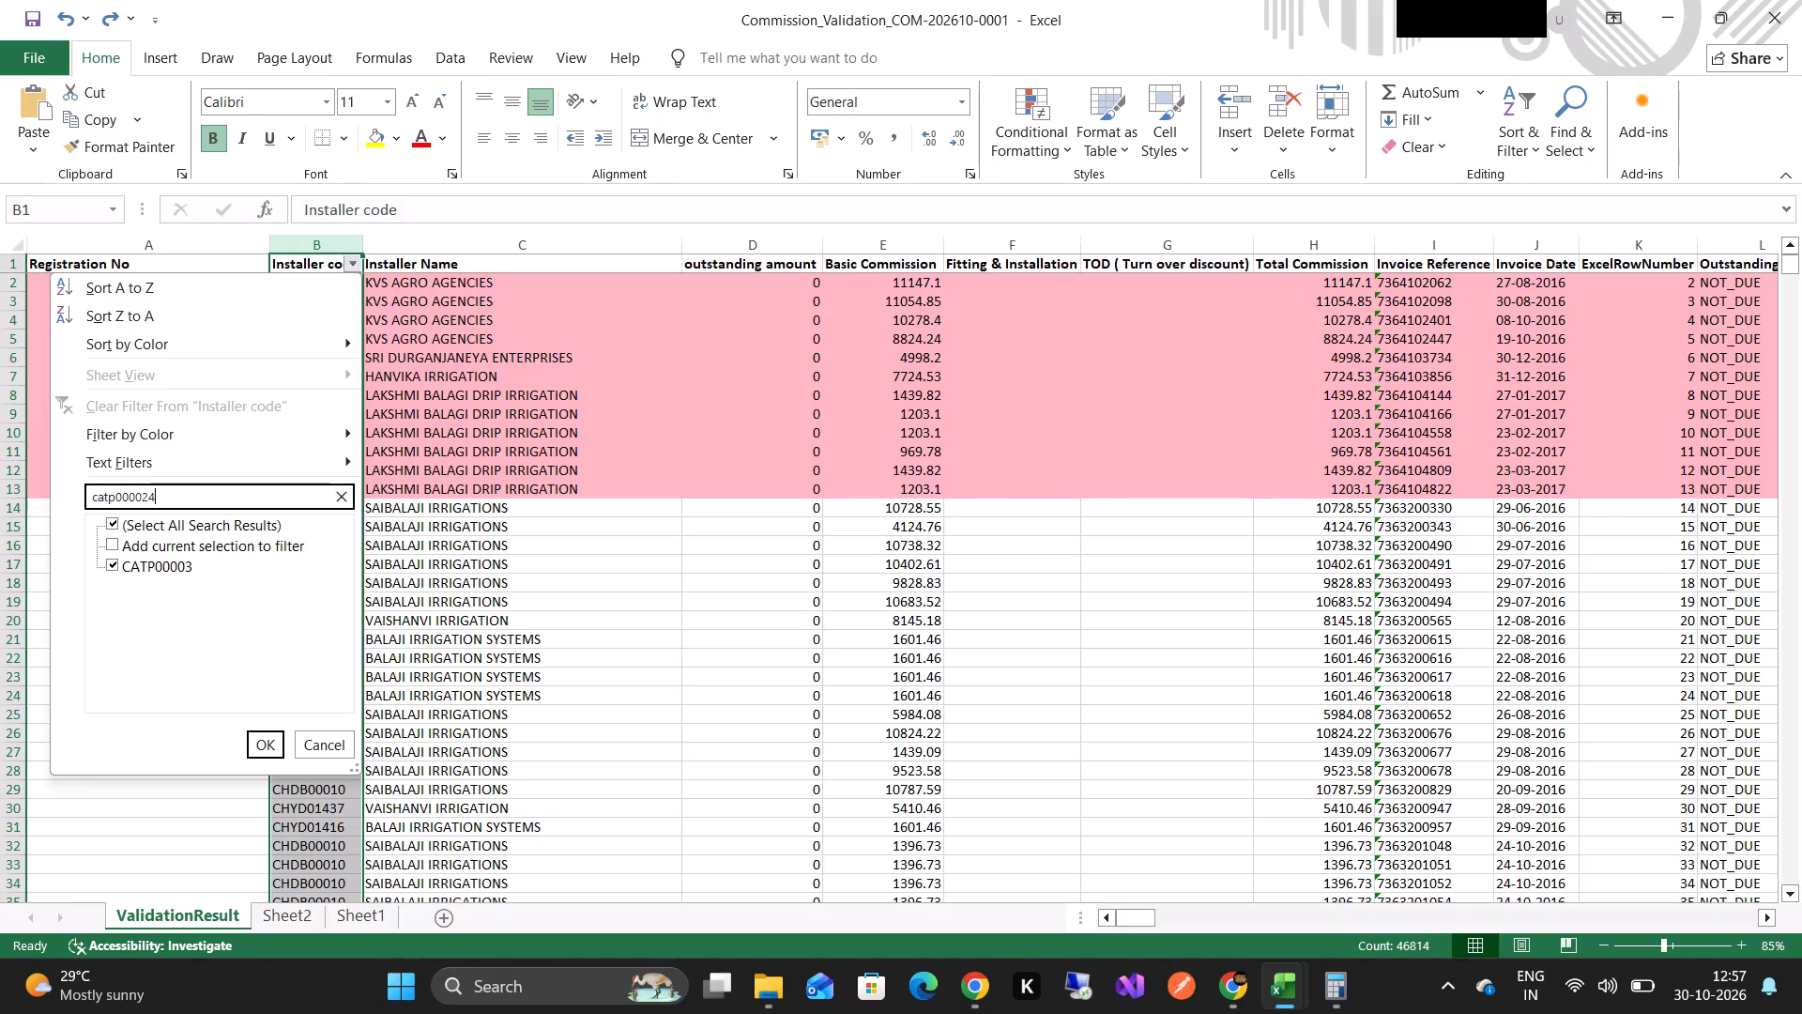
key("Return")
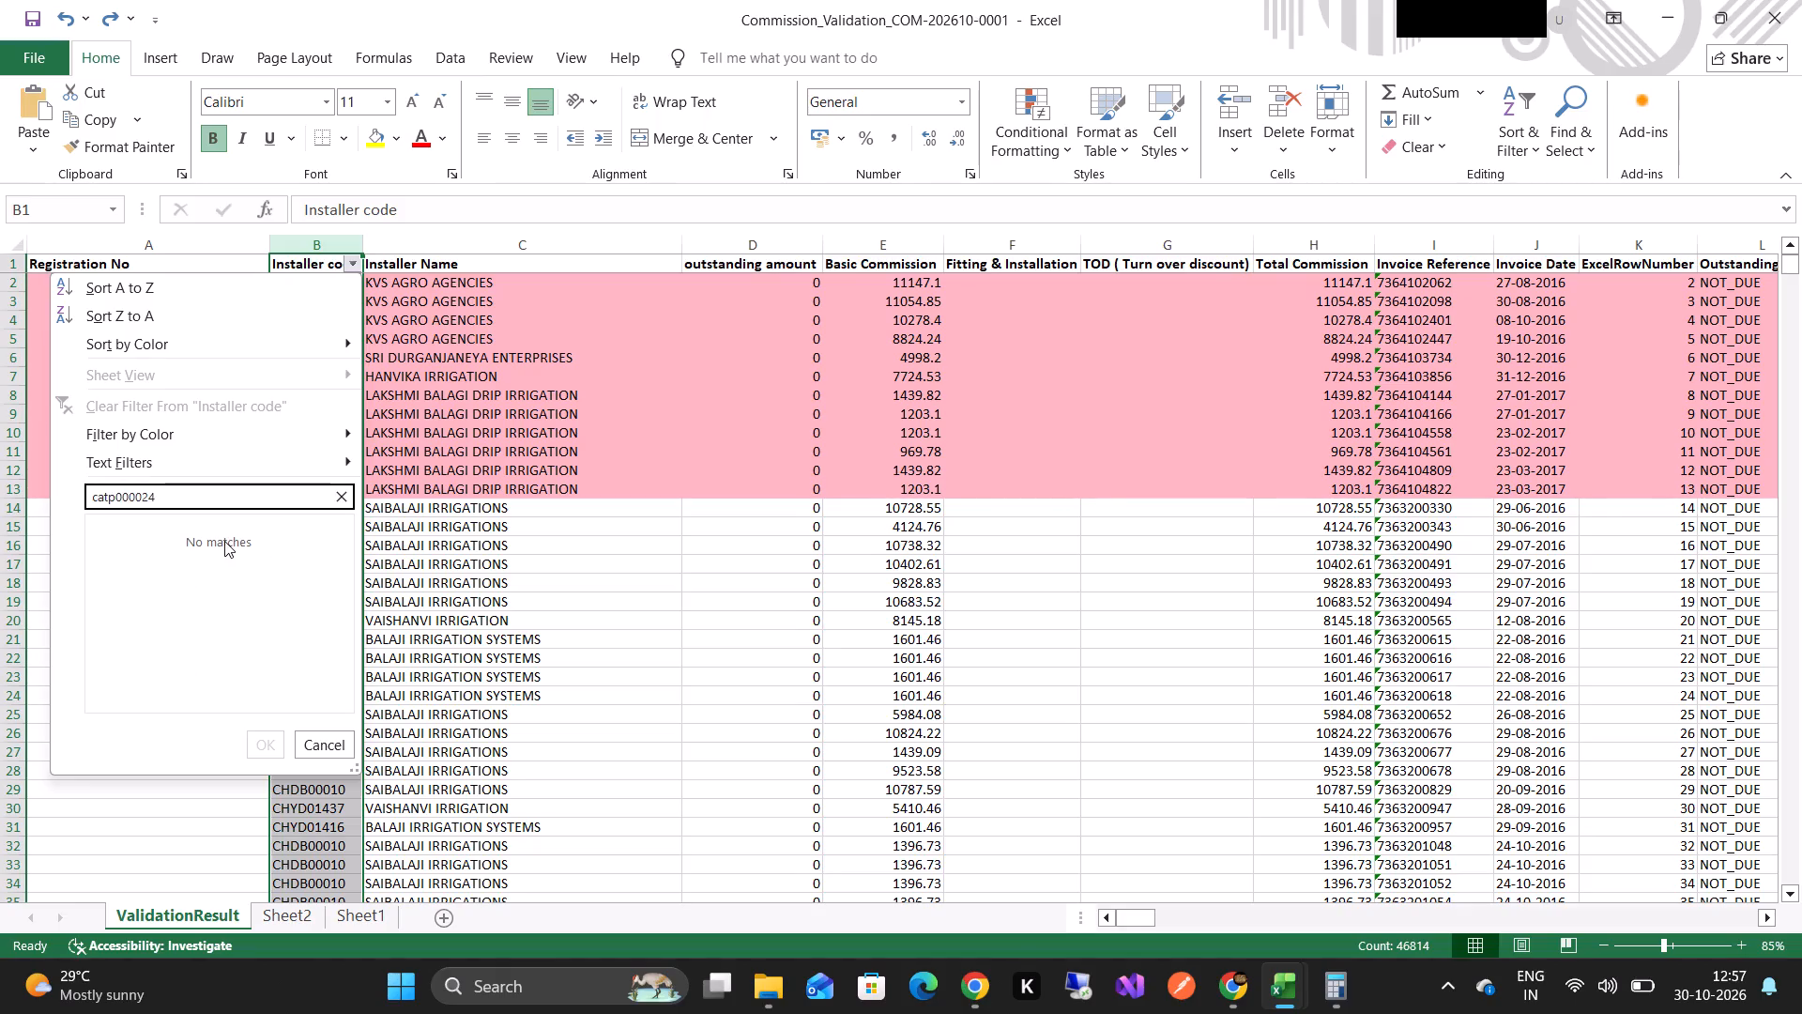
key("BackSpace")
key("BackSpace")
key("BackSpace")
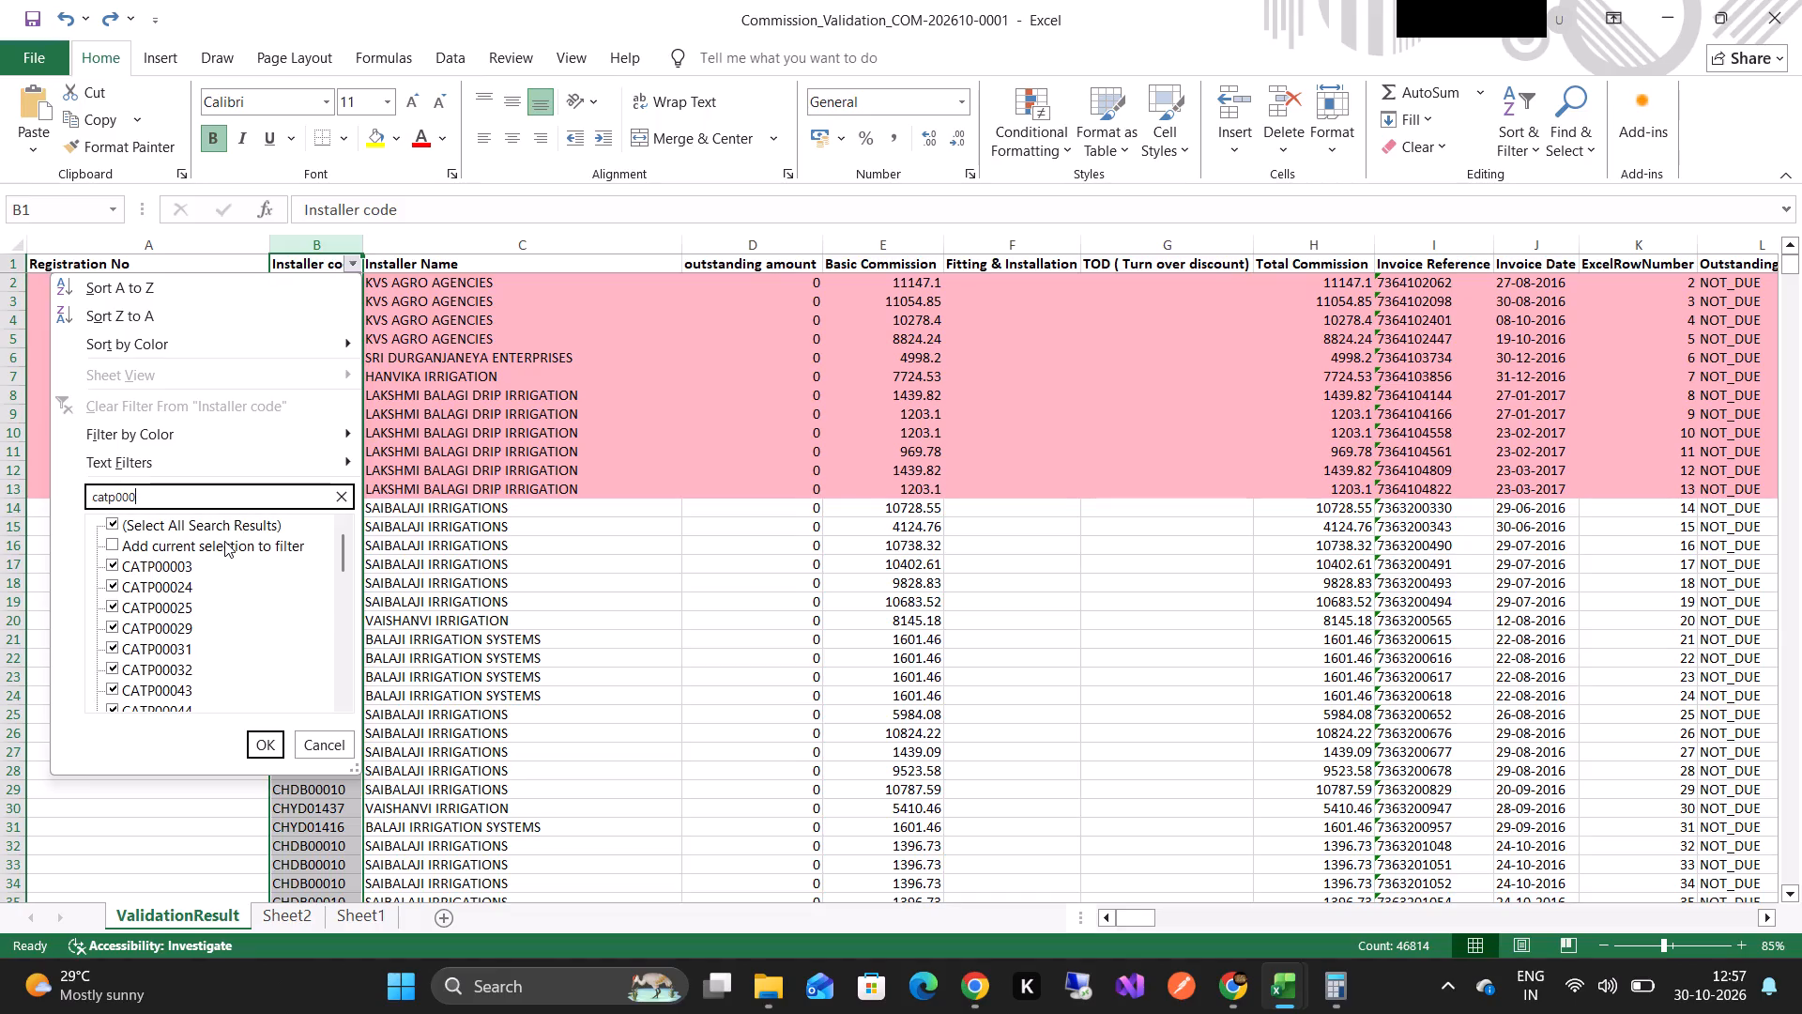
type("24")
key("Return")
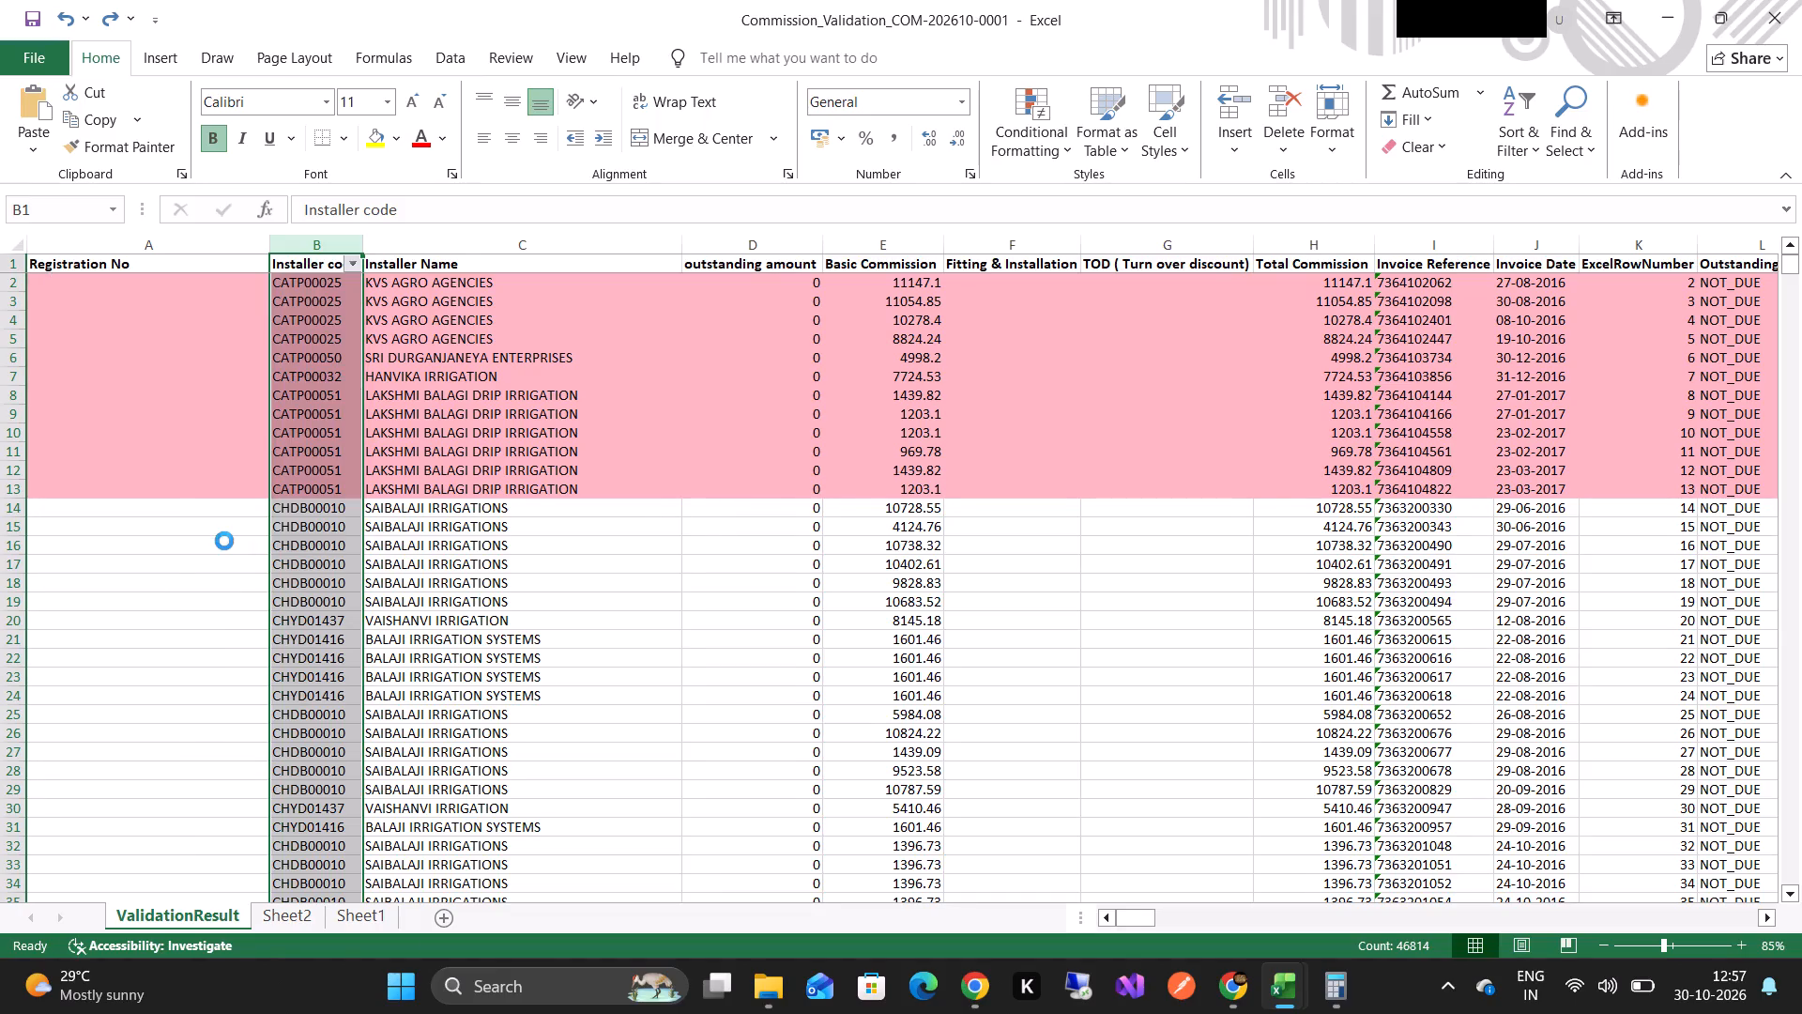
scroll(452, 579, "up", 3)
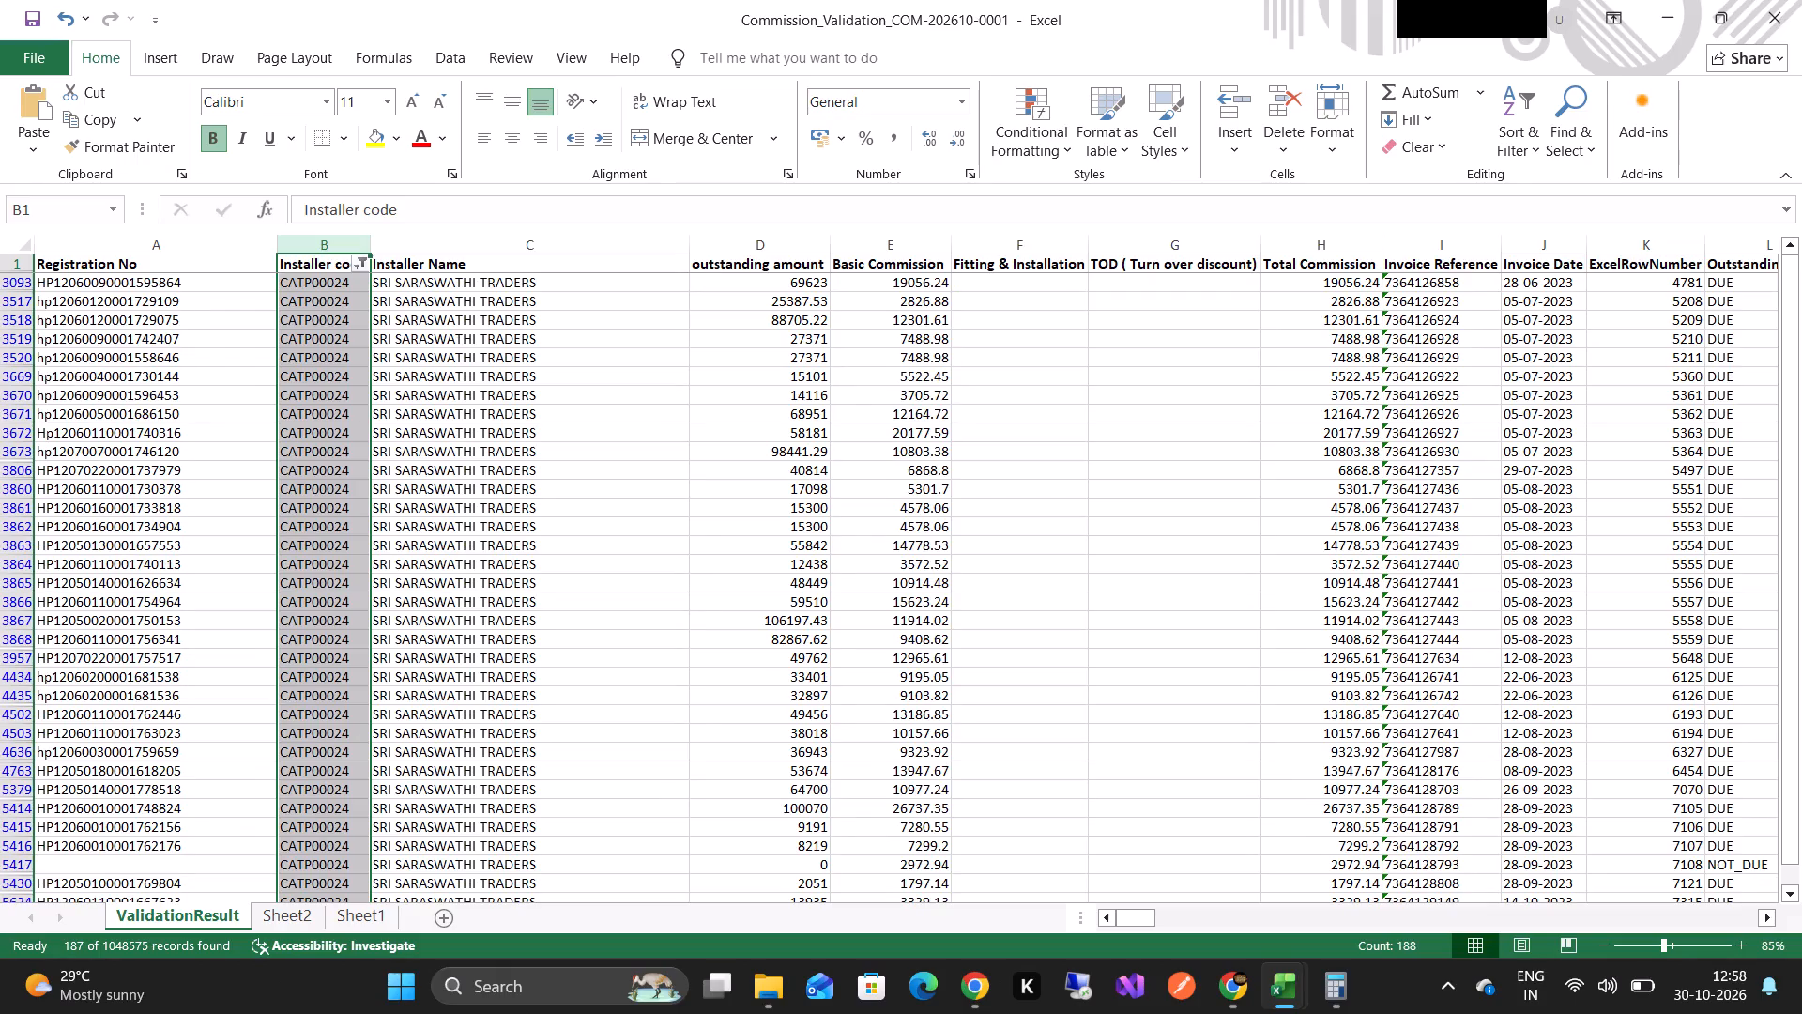
Remove the Installer code filter from the ValidationResult sheet so that all installers are listed again.
left_click(356, 263)
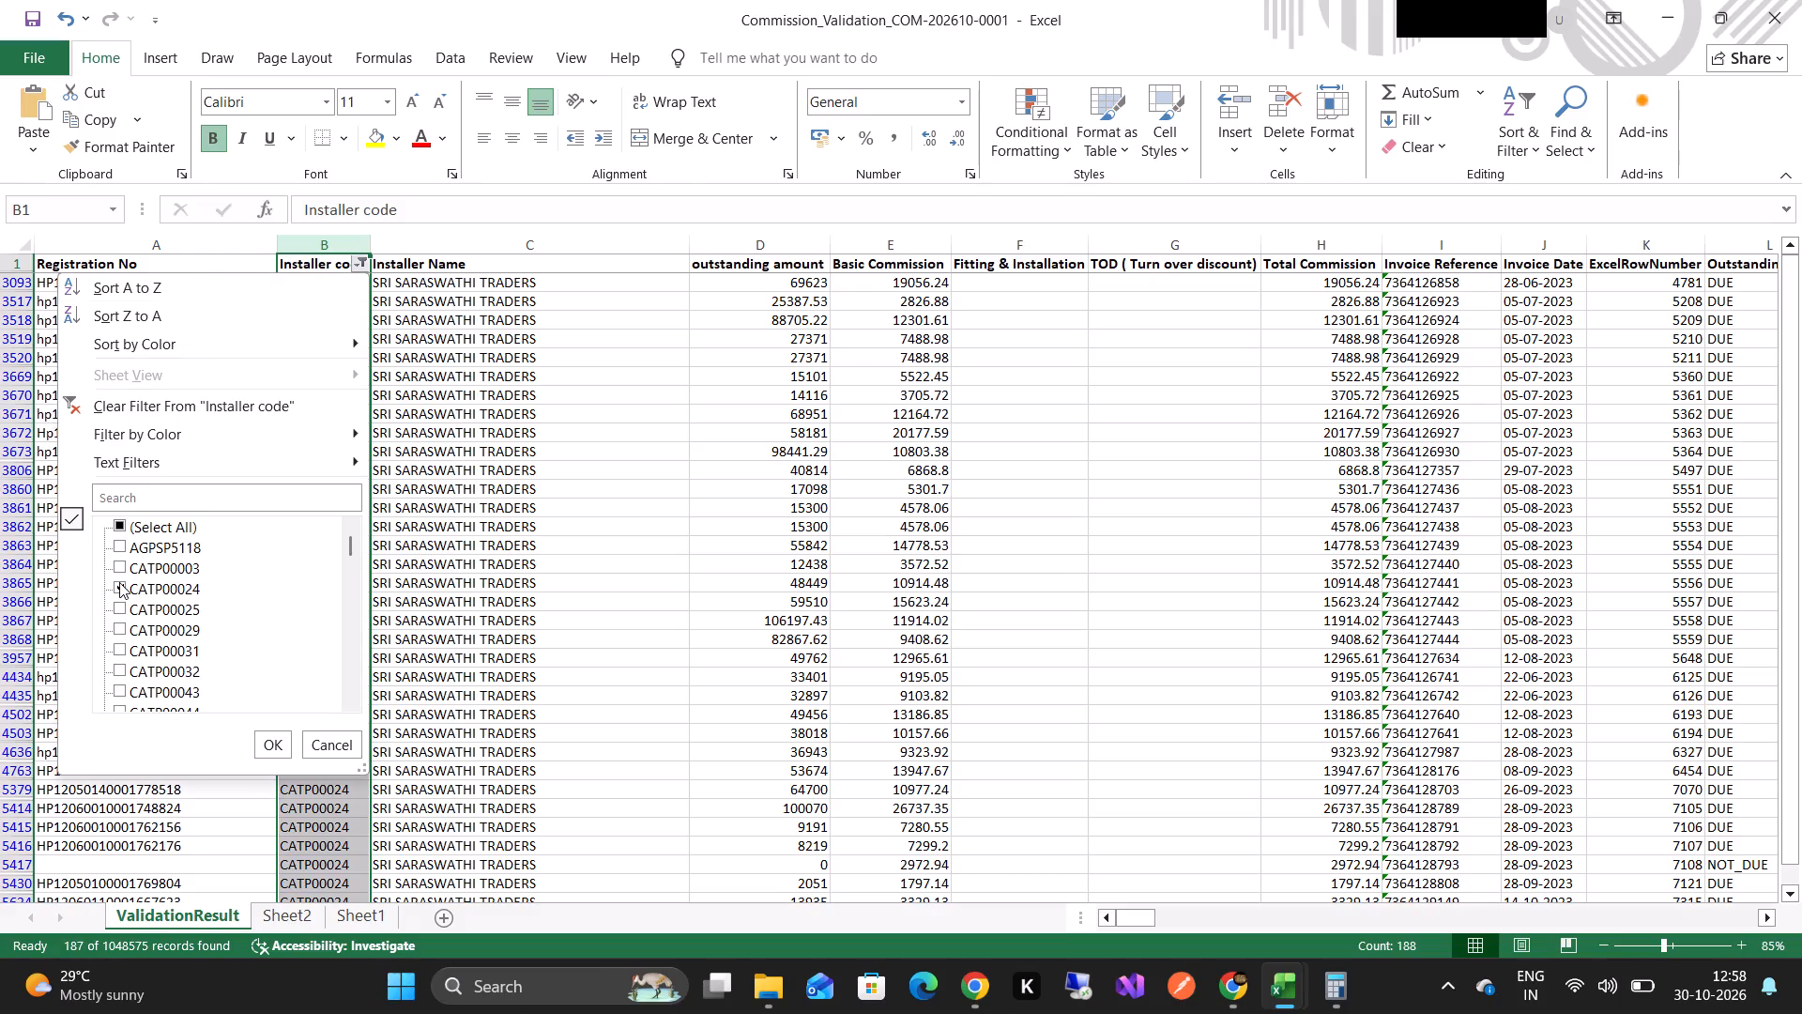
left_click(119, 582)
left_click(479, 496)
left_click(348, 237)
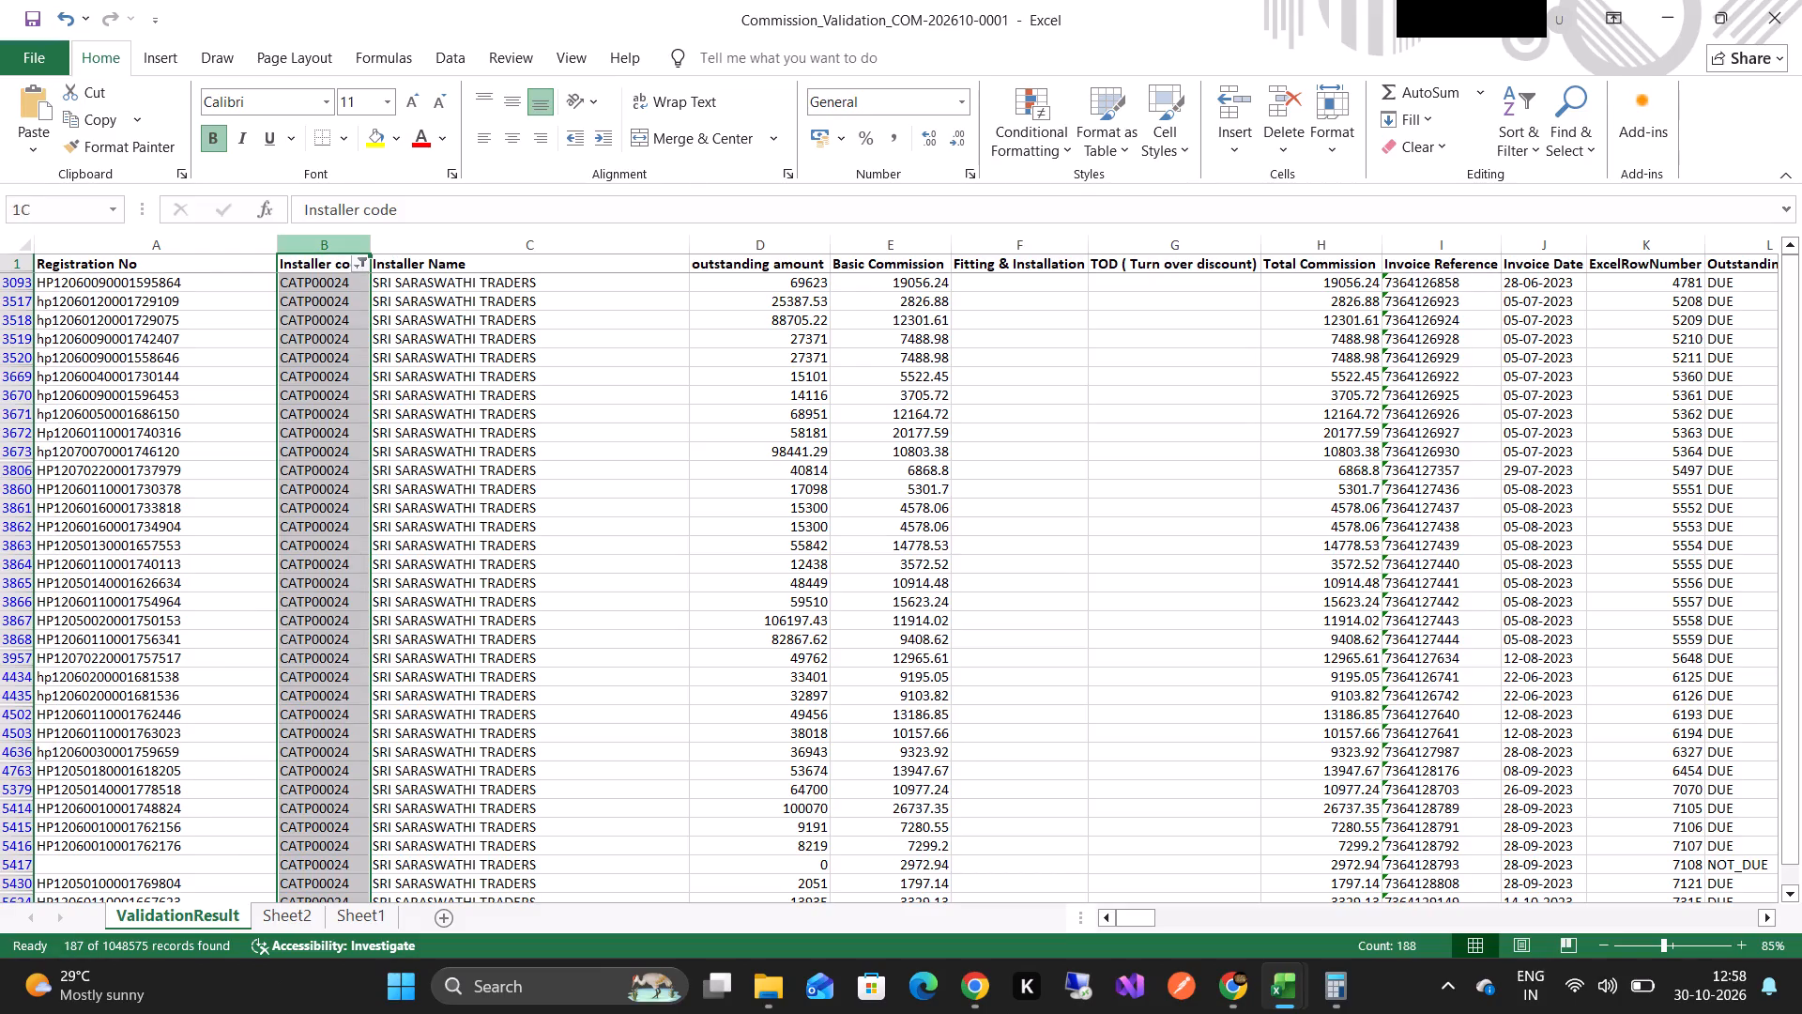
left_click(356, 253)
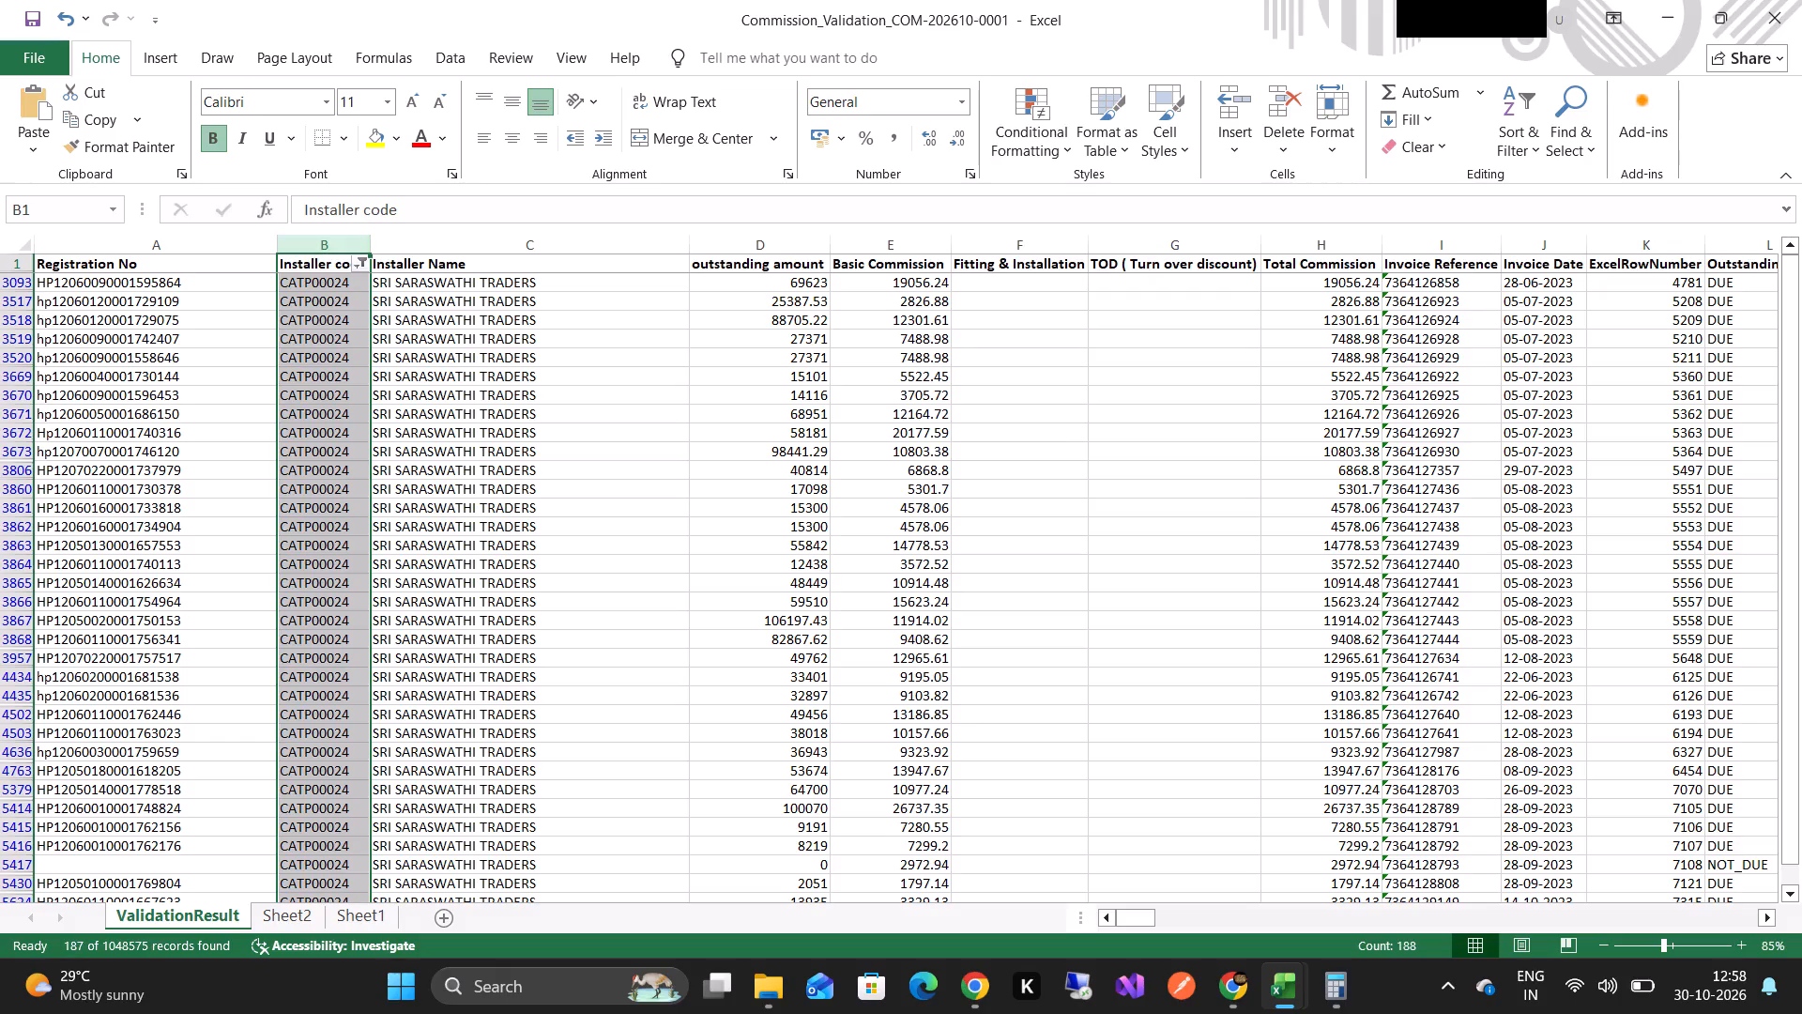
left_click(1507, 145)
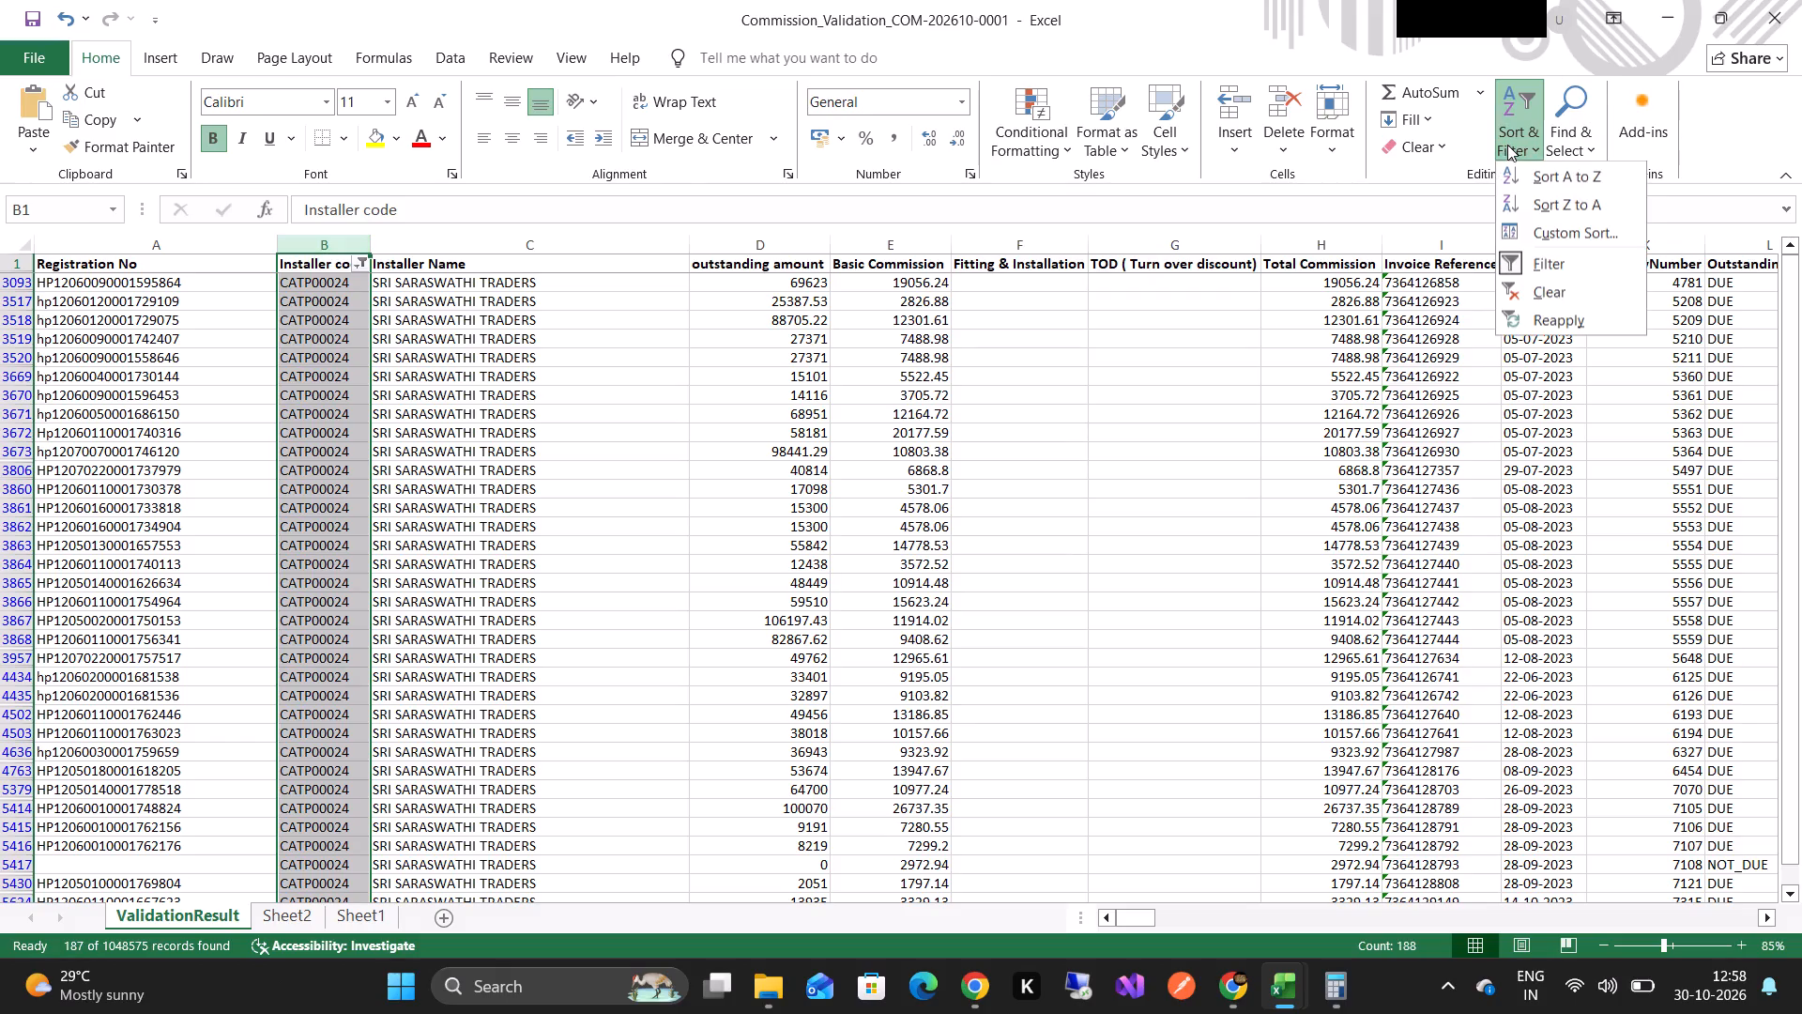
left_click(1548, 268)
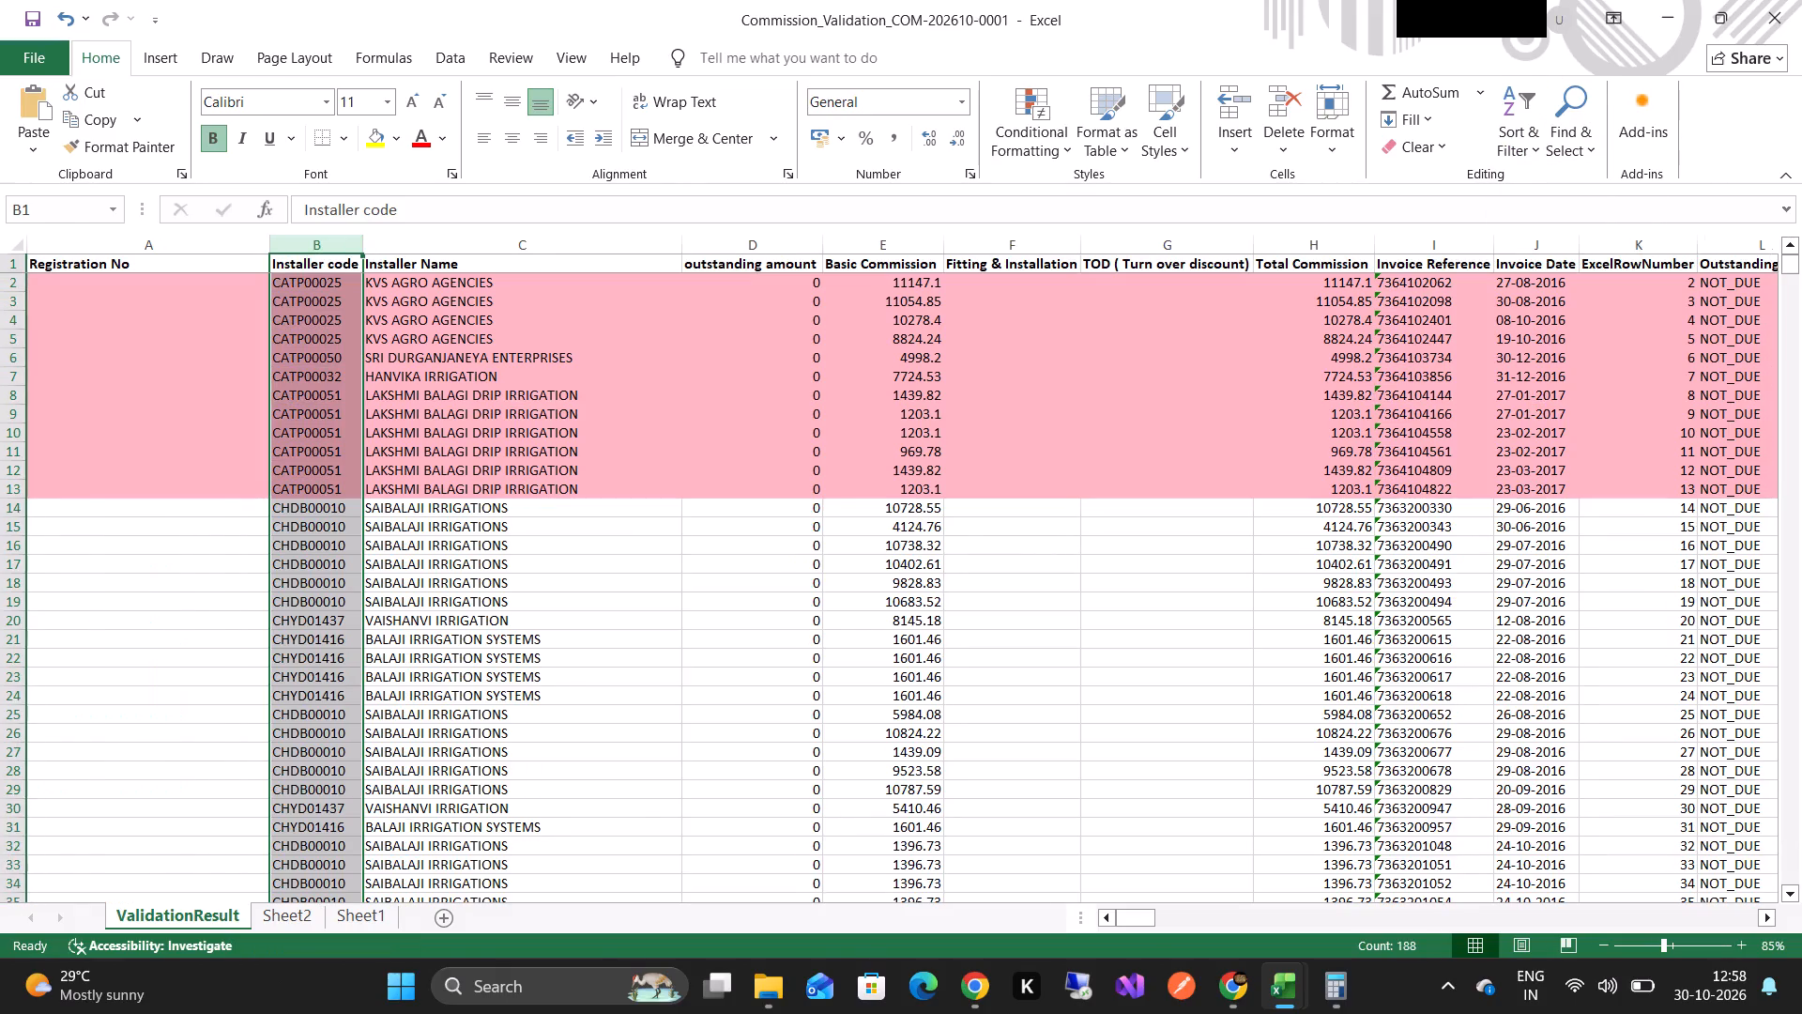
Look through the installer codes and names in the ValidationResult rows for another installer to check.
left_click(437, 491)
scroll(437, 491, "down", 2)
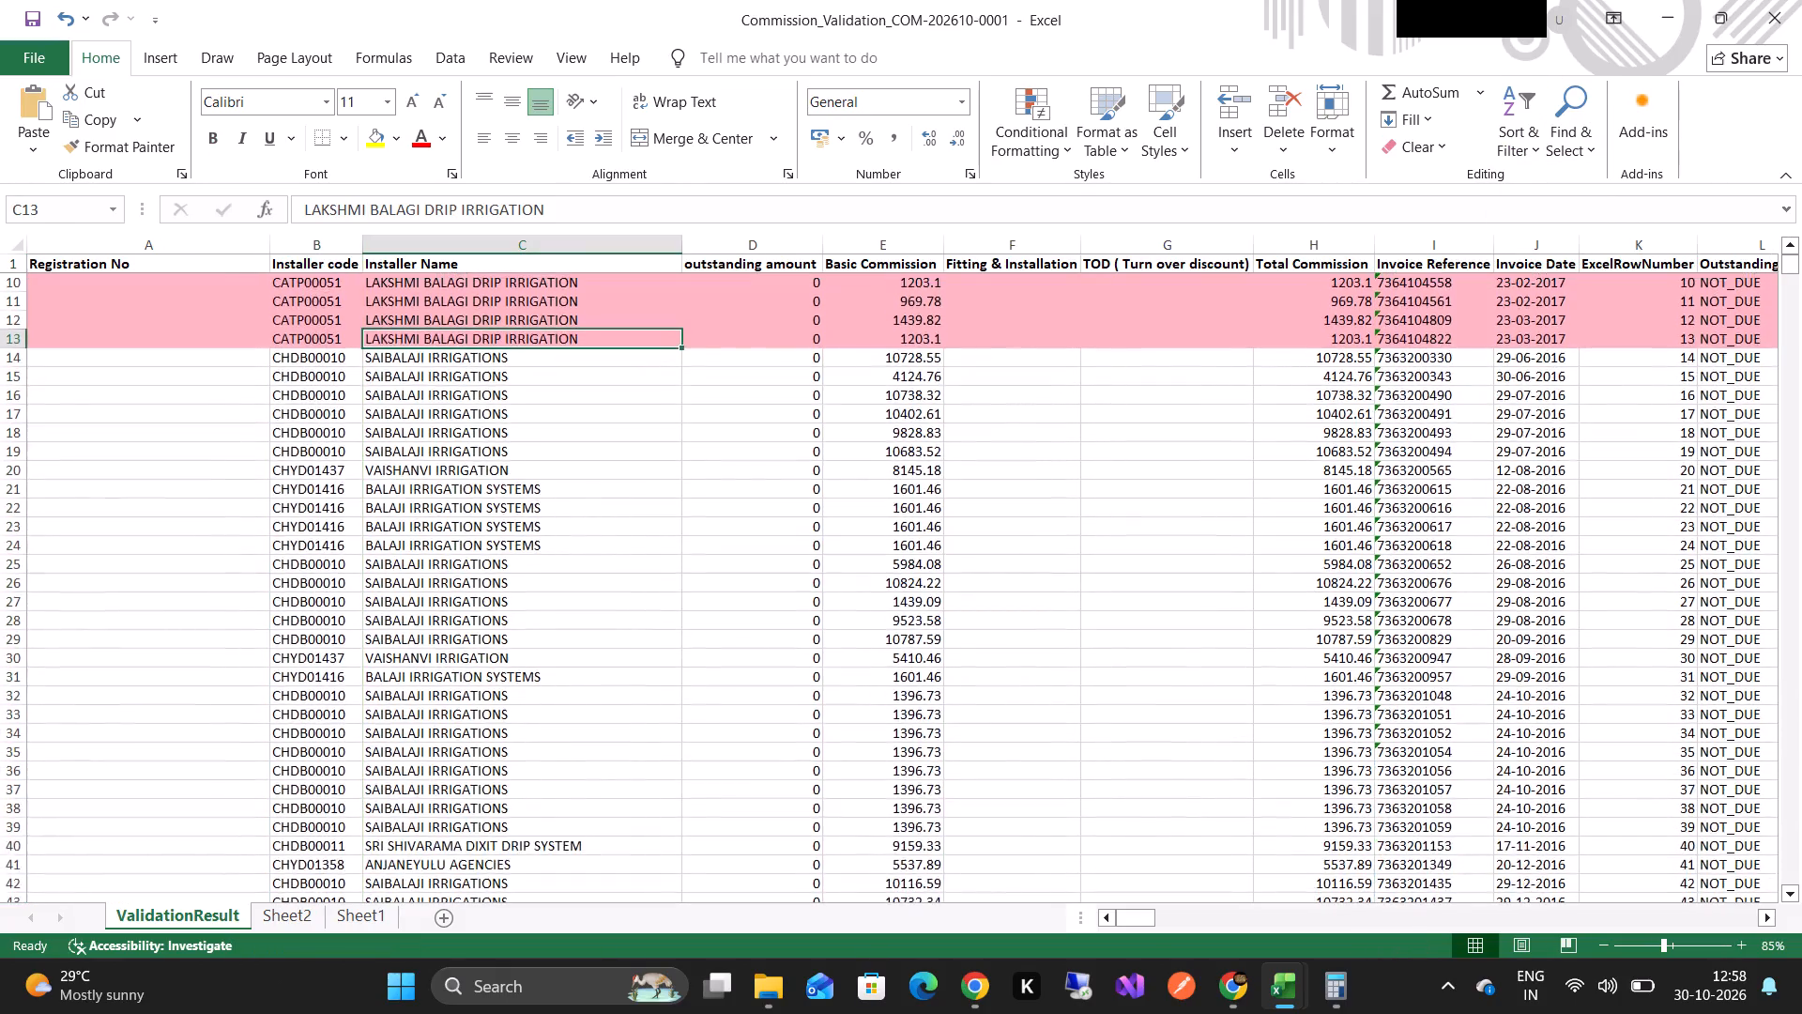
scroll(437, 491, "down", 4)
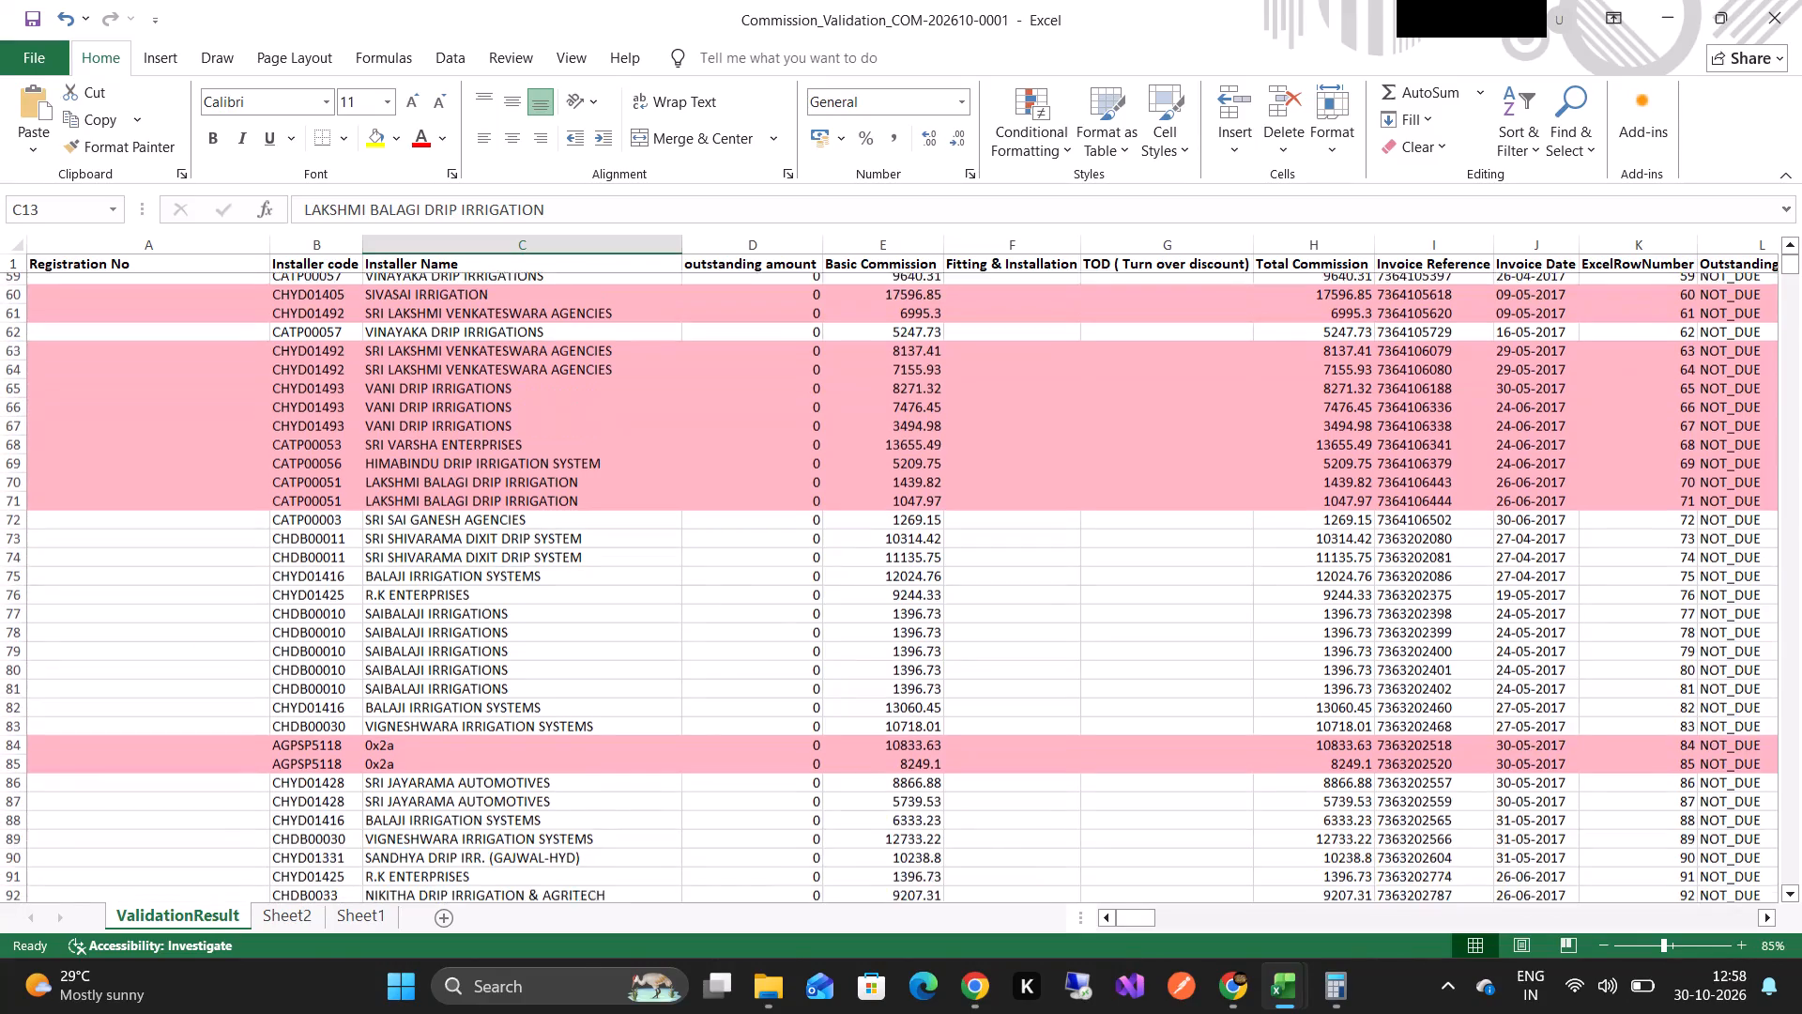
scroll(437, 491, "down", 1)
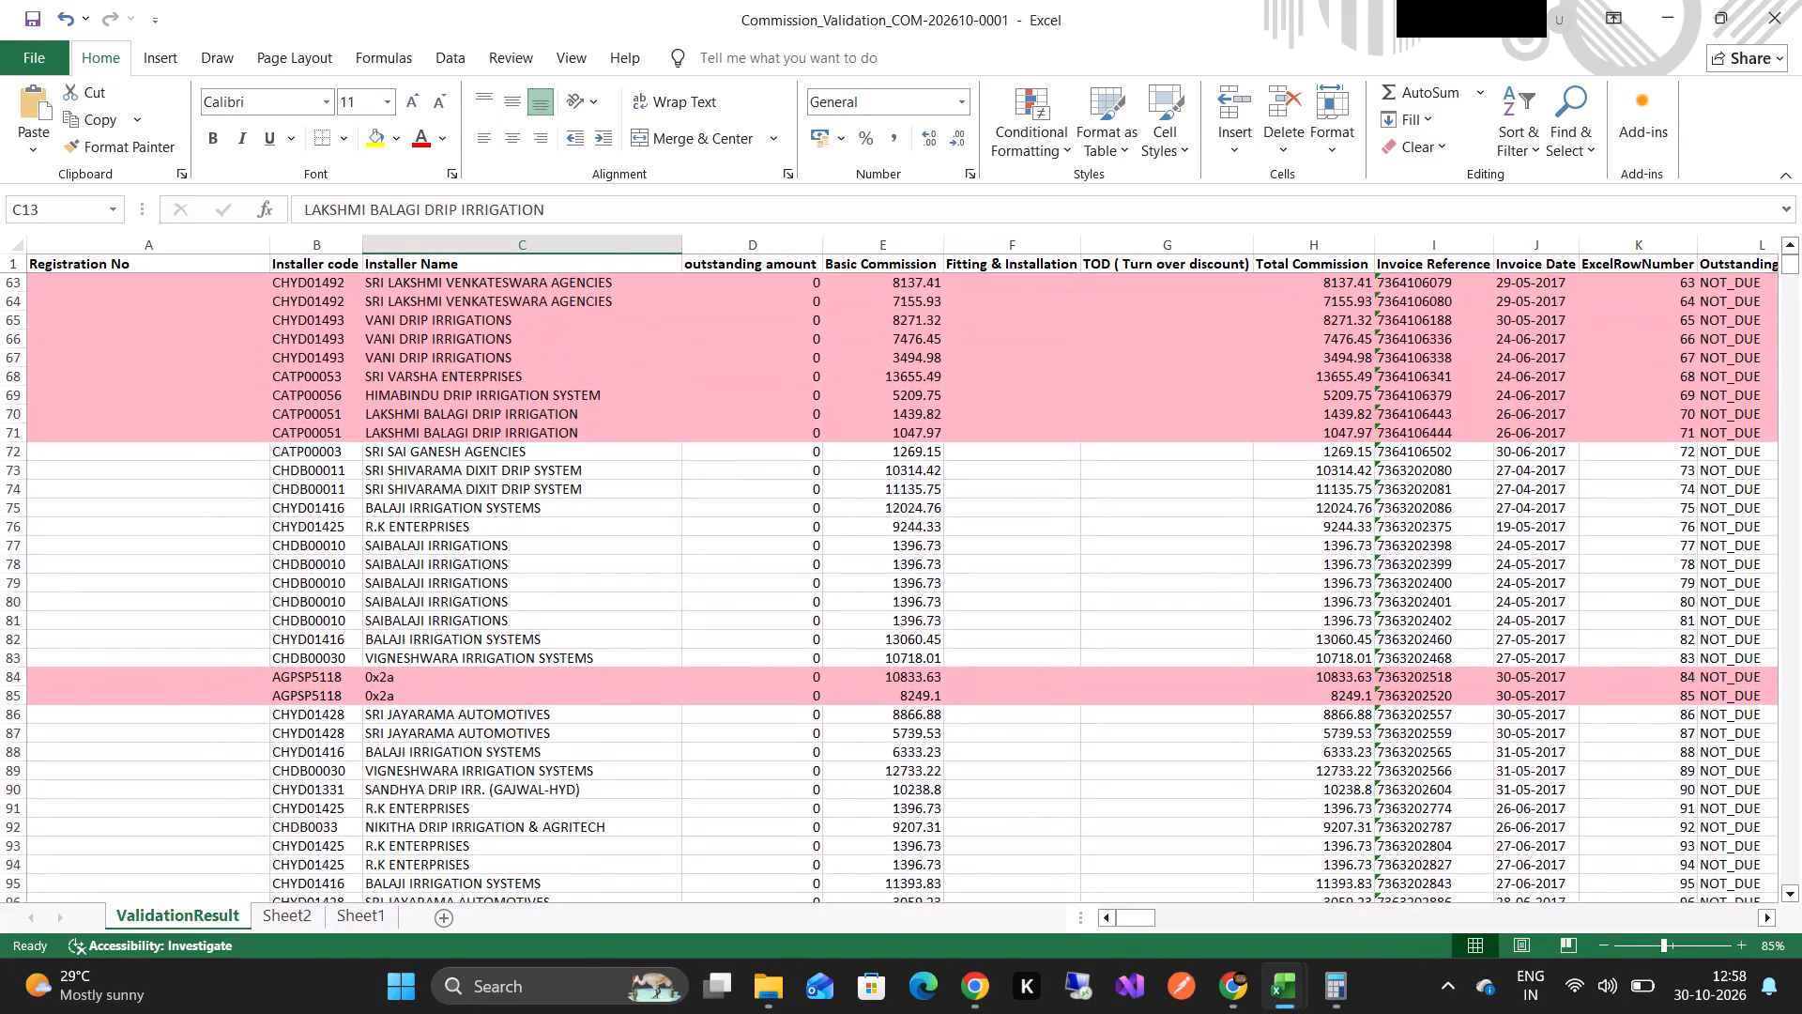
scroll(437, 491, "down", 2)
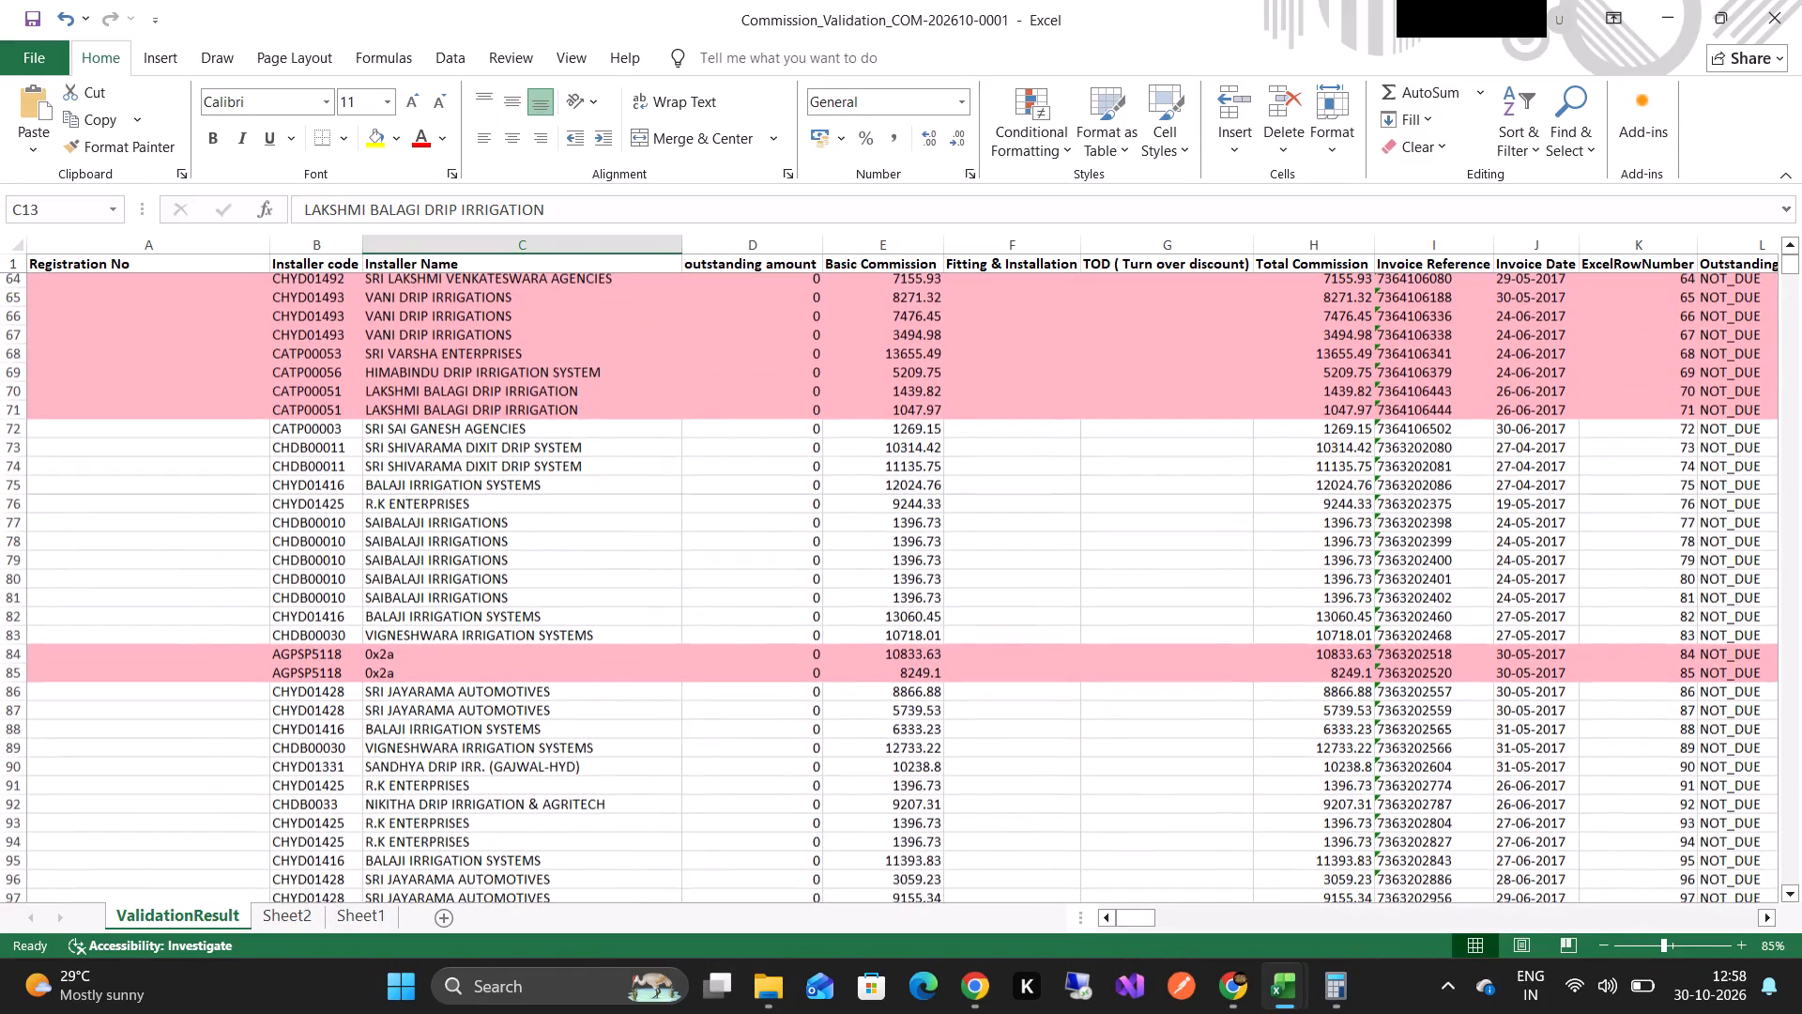
scroll(437, 491, "down", 1)
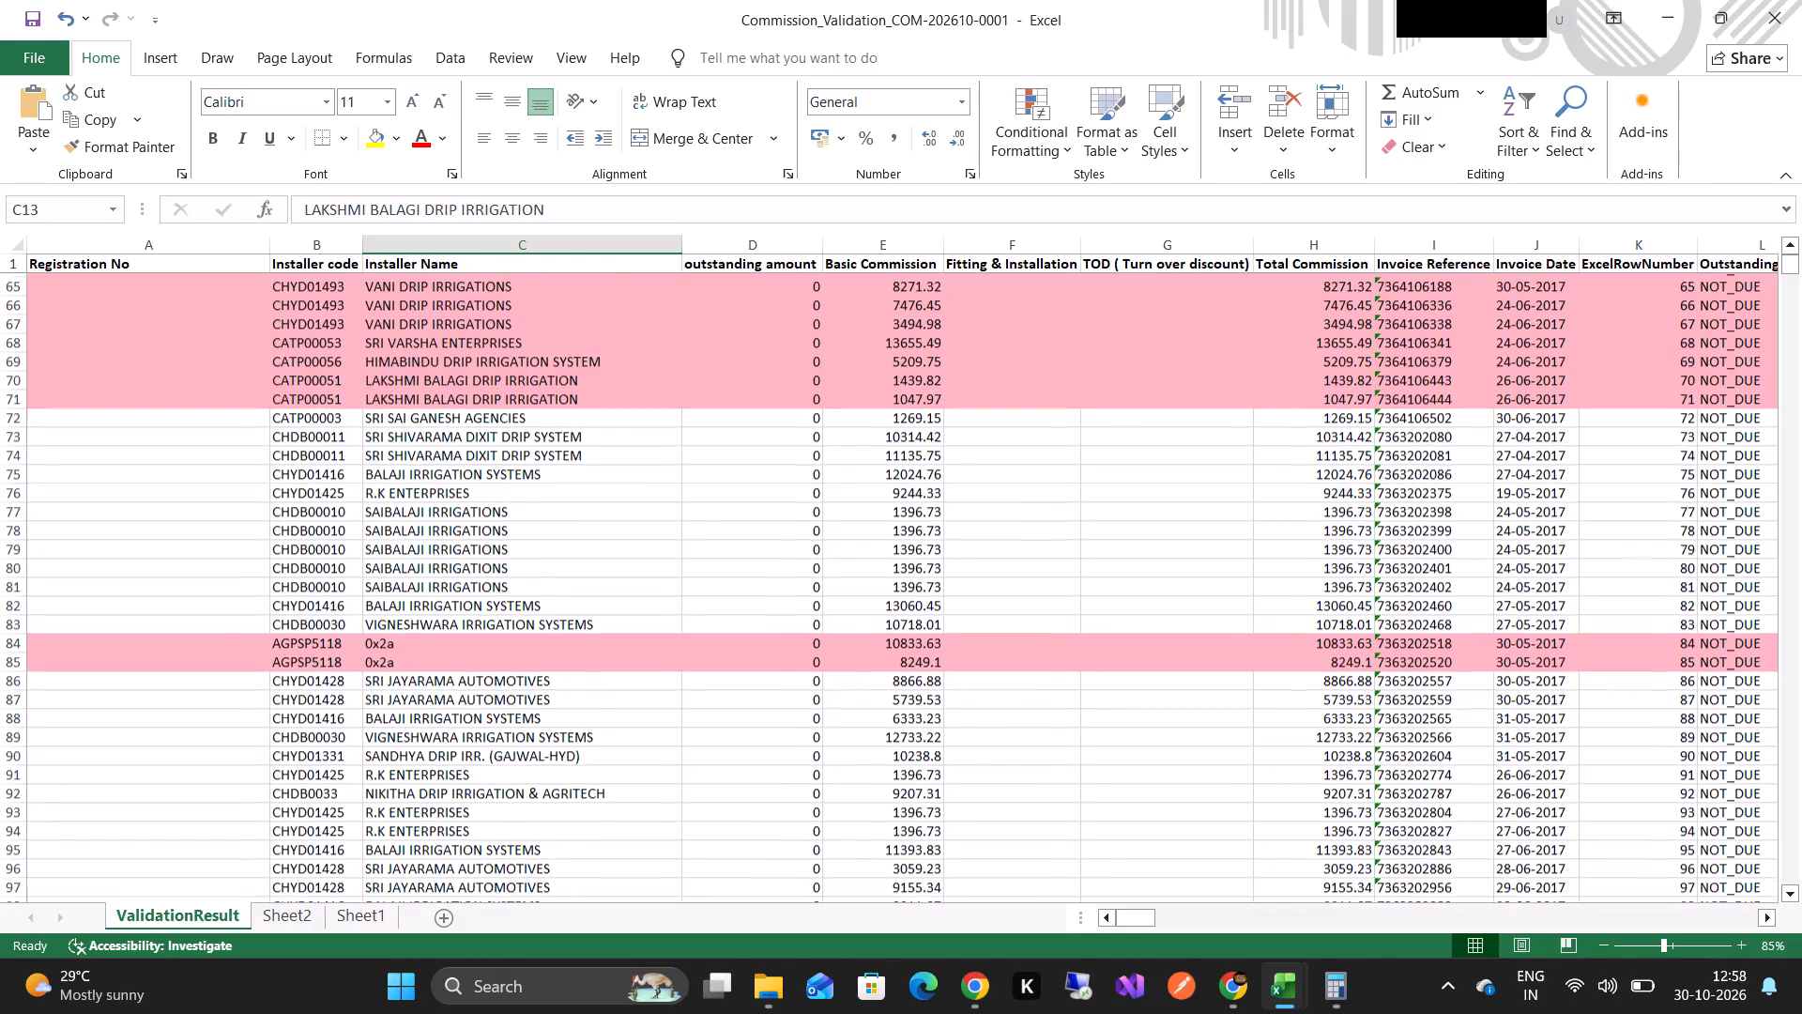
scroll(437, 439, "down", 4)
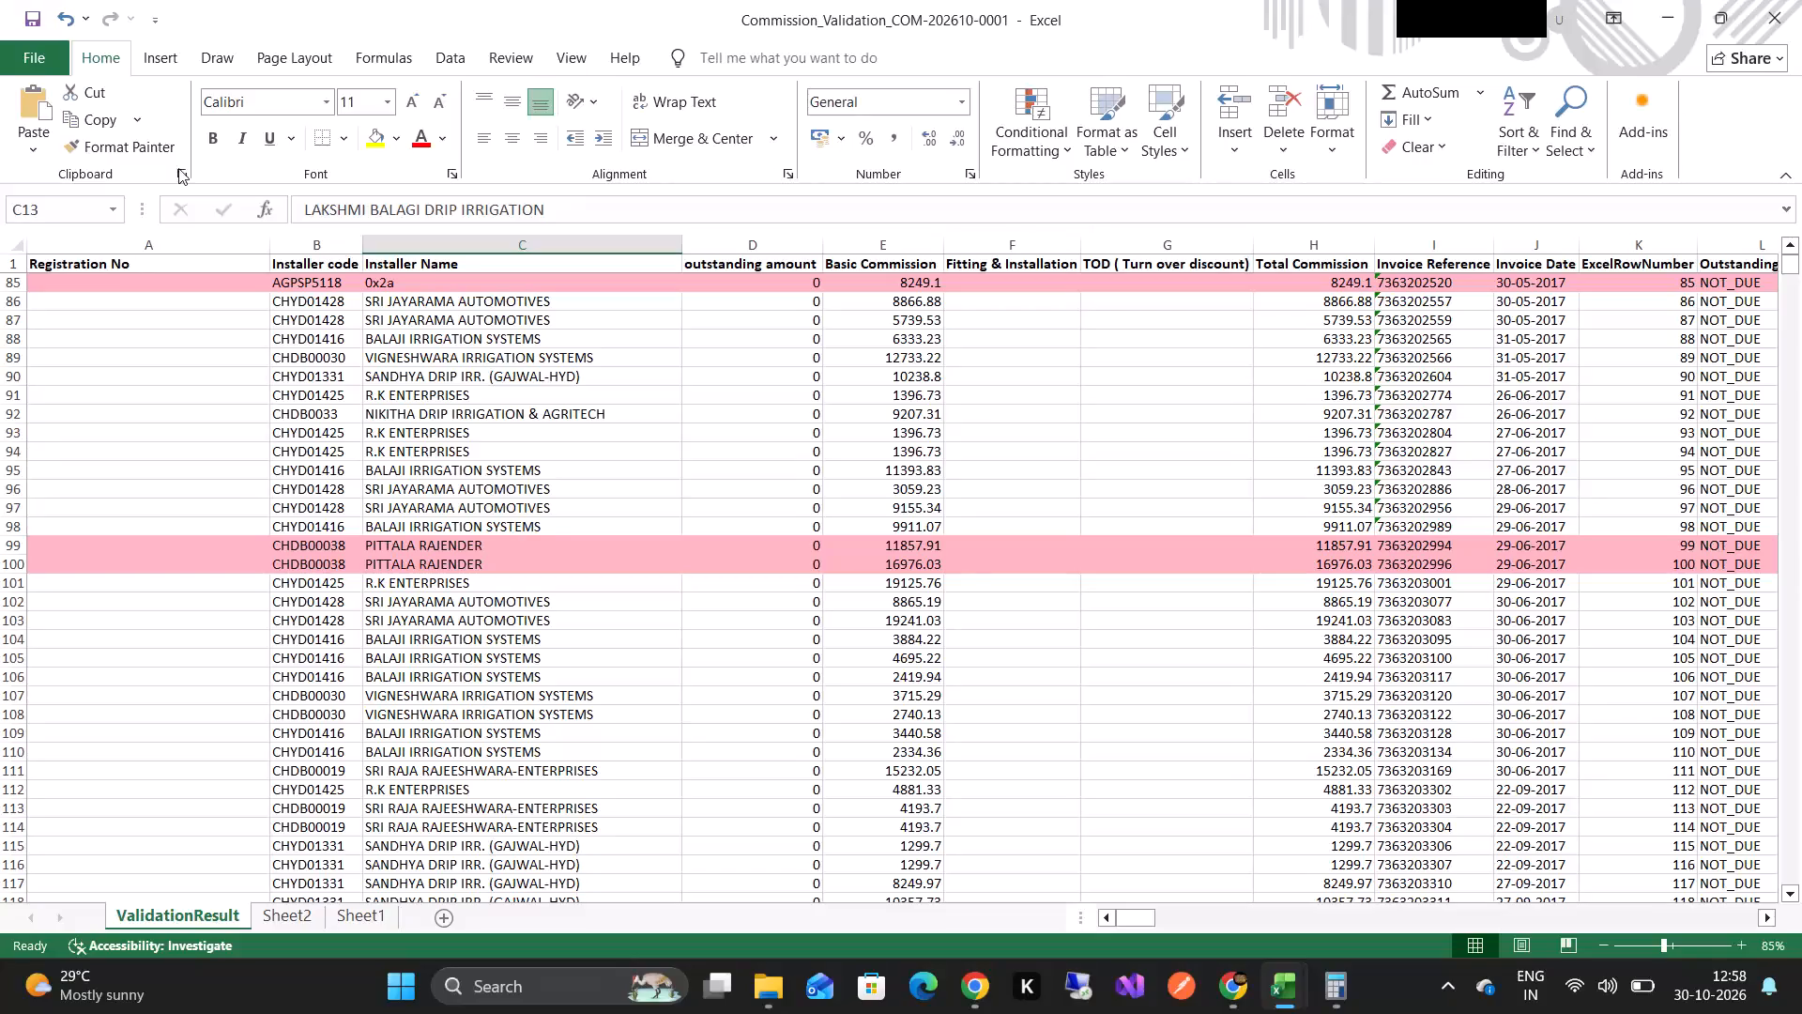
scroll(160, 645, "down", 4)
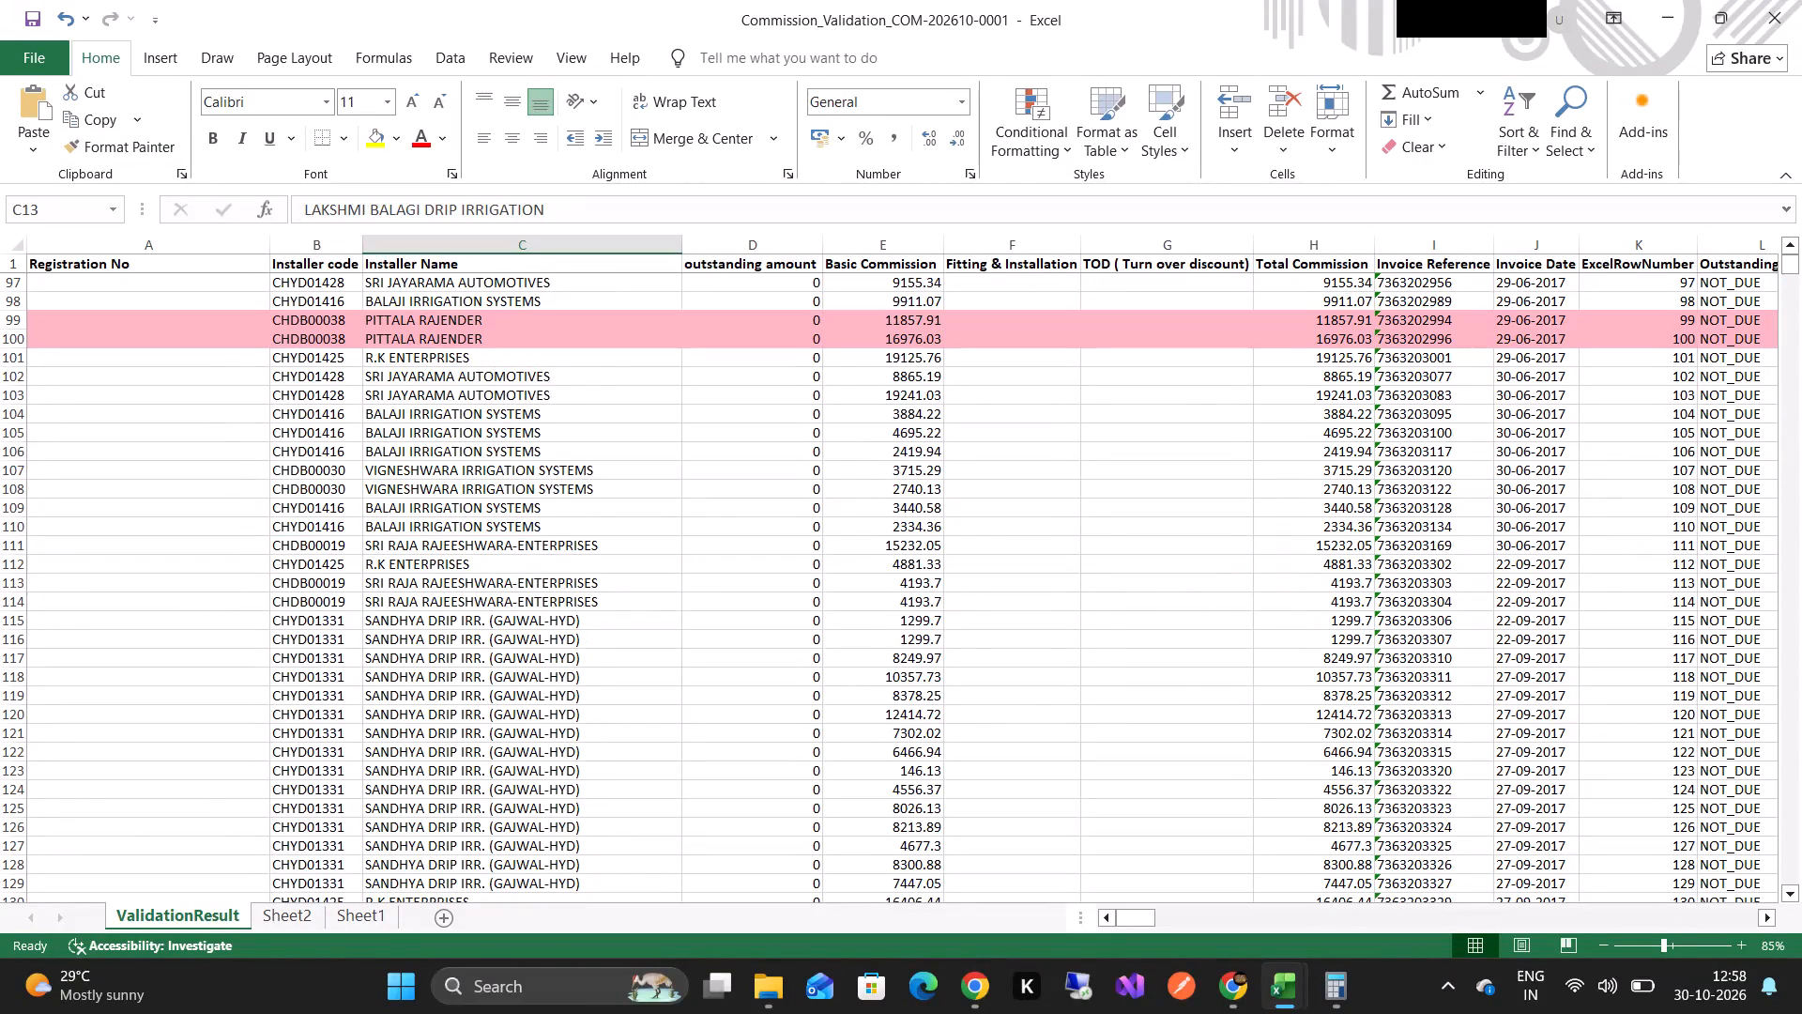
scroll(424, 654, "down", 3)
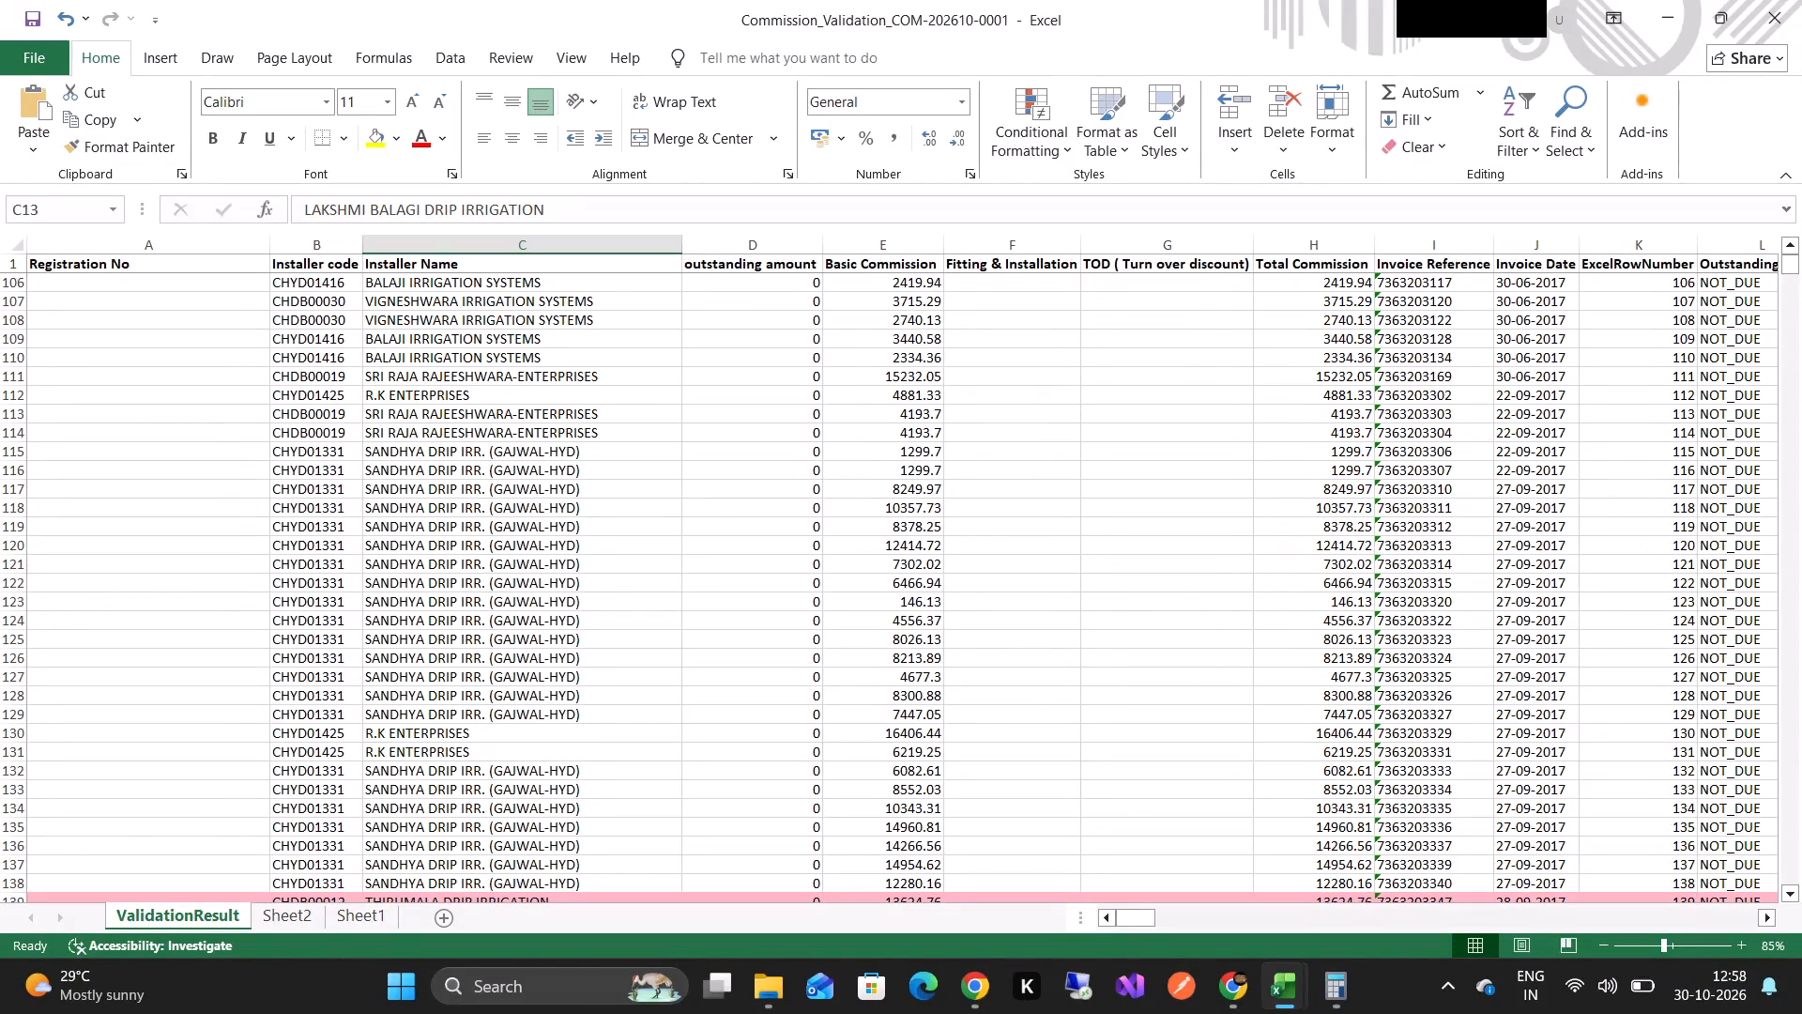
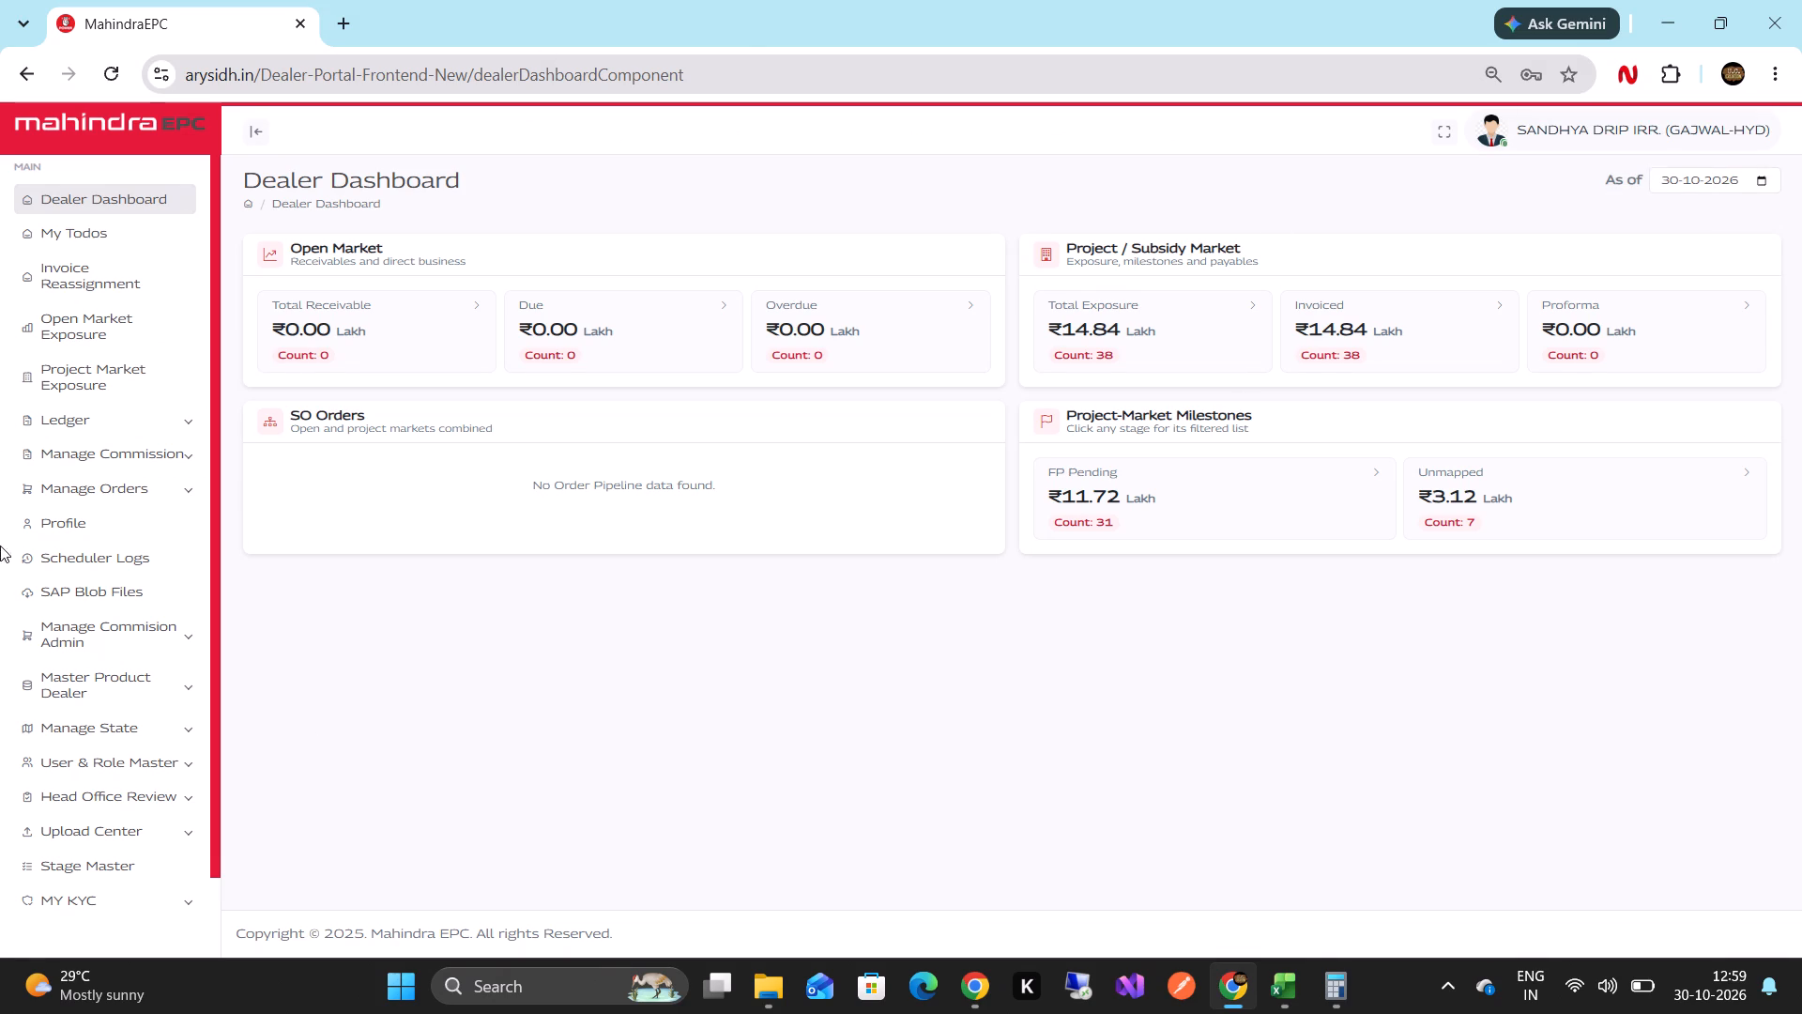
Open the Outstanding commission page for SANDHYA DRIP IRR. (GAJWAL-HYD) and review its outstanding and on-hold amounts.
left_click(147, 448)
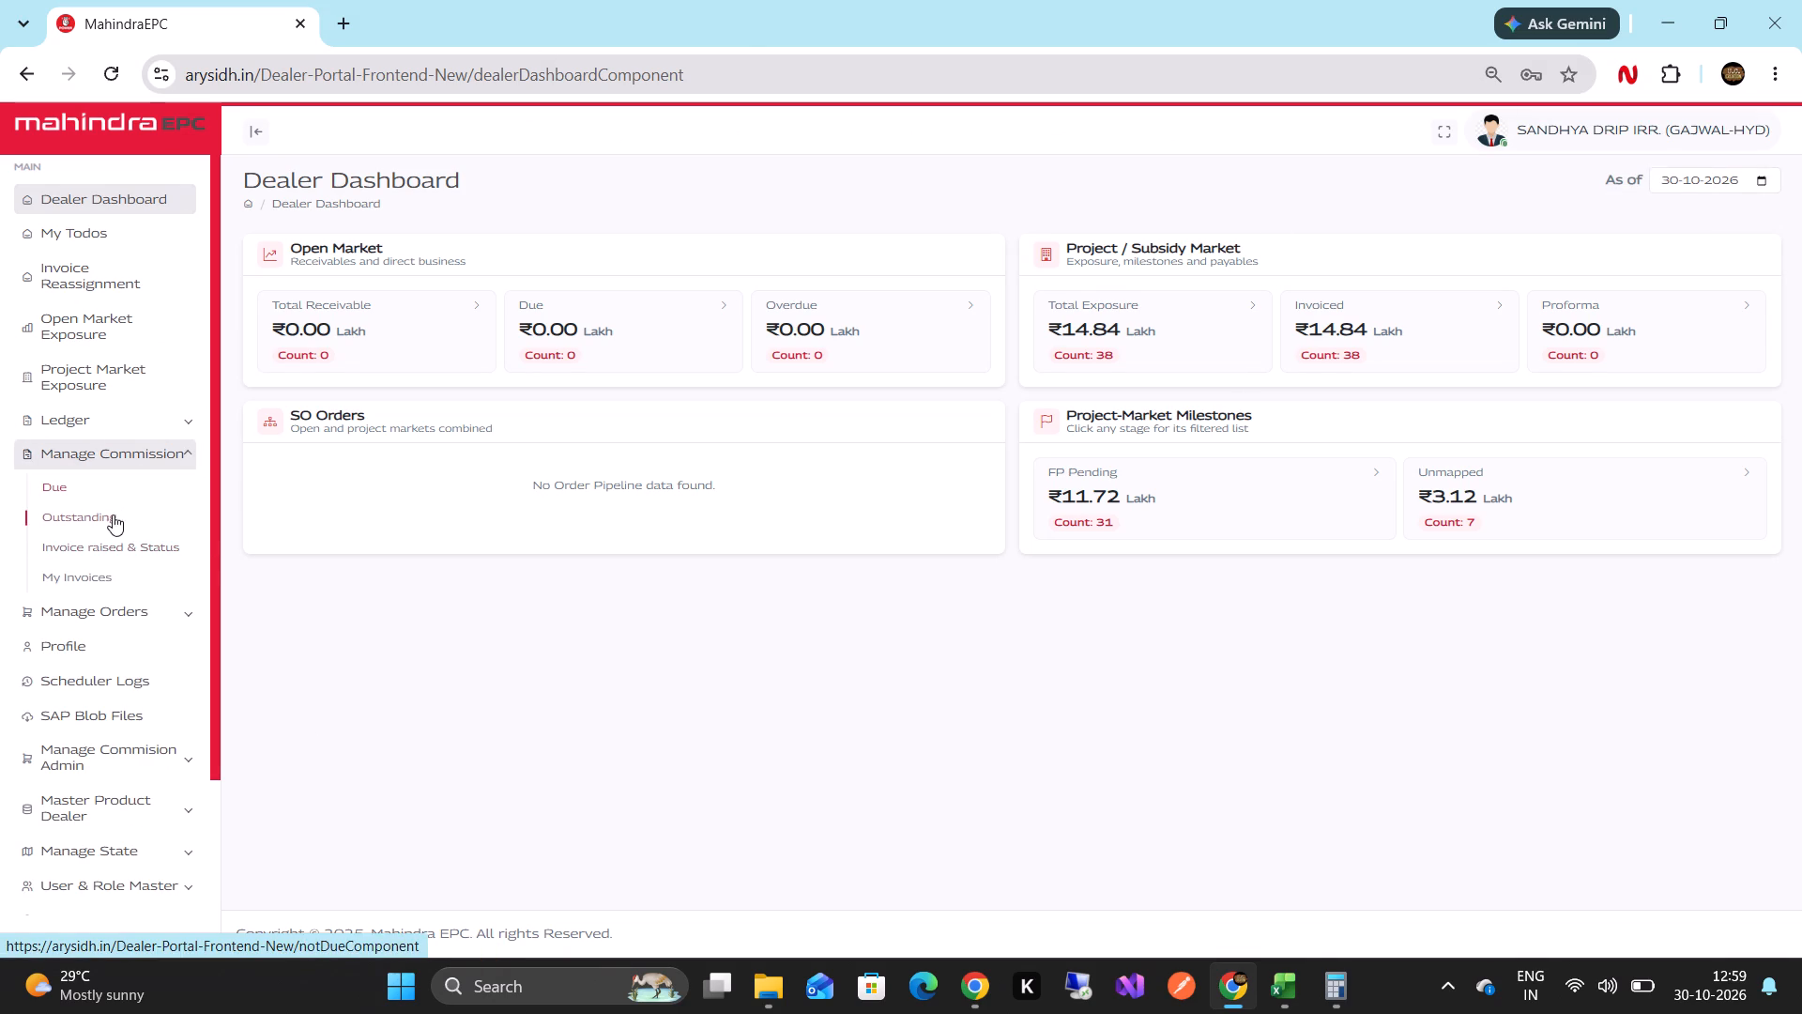
left_click(113, 515)
left_click(328, 350)
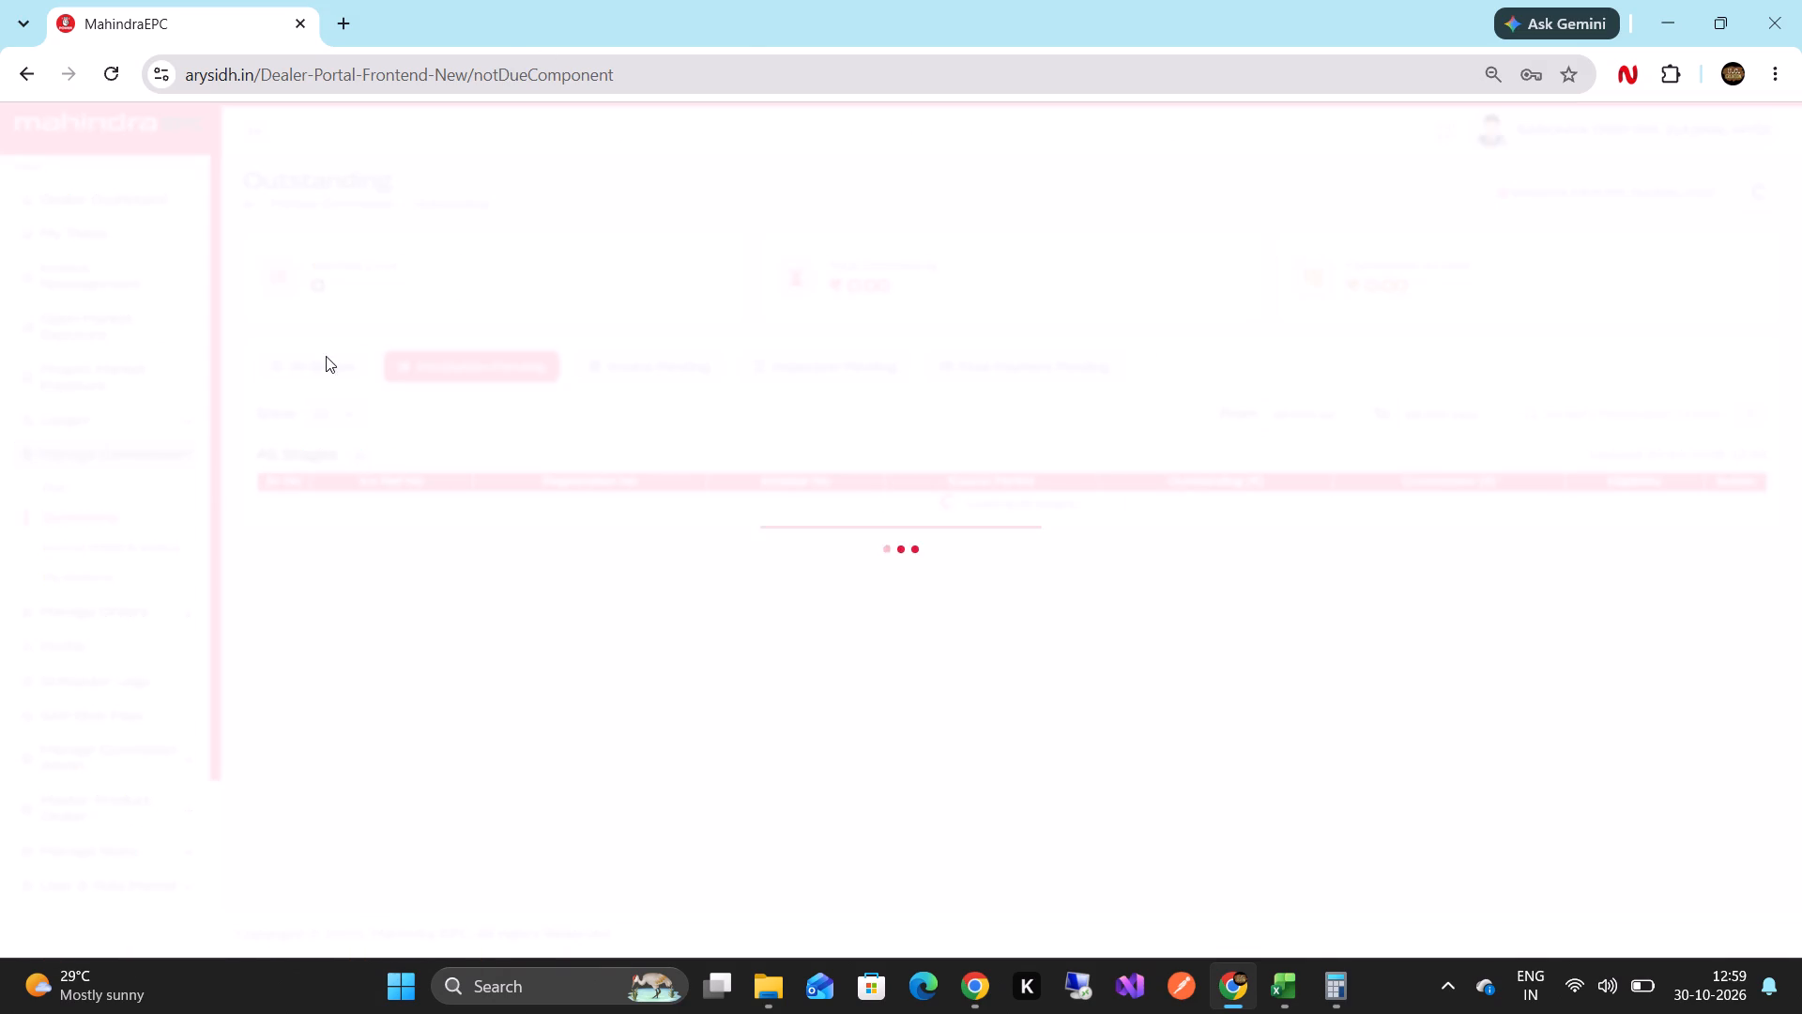
scroll(1374, 580, "down", 5)
scroll(1374, 581, "up", 5)
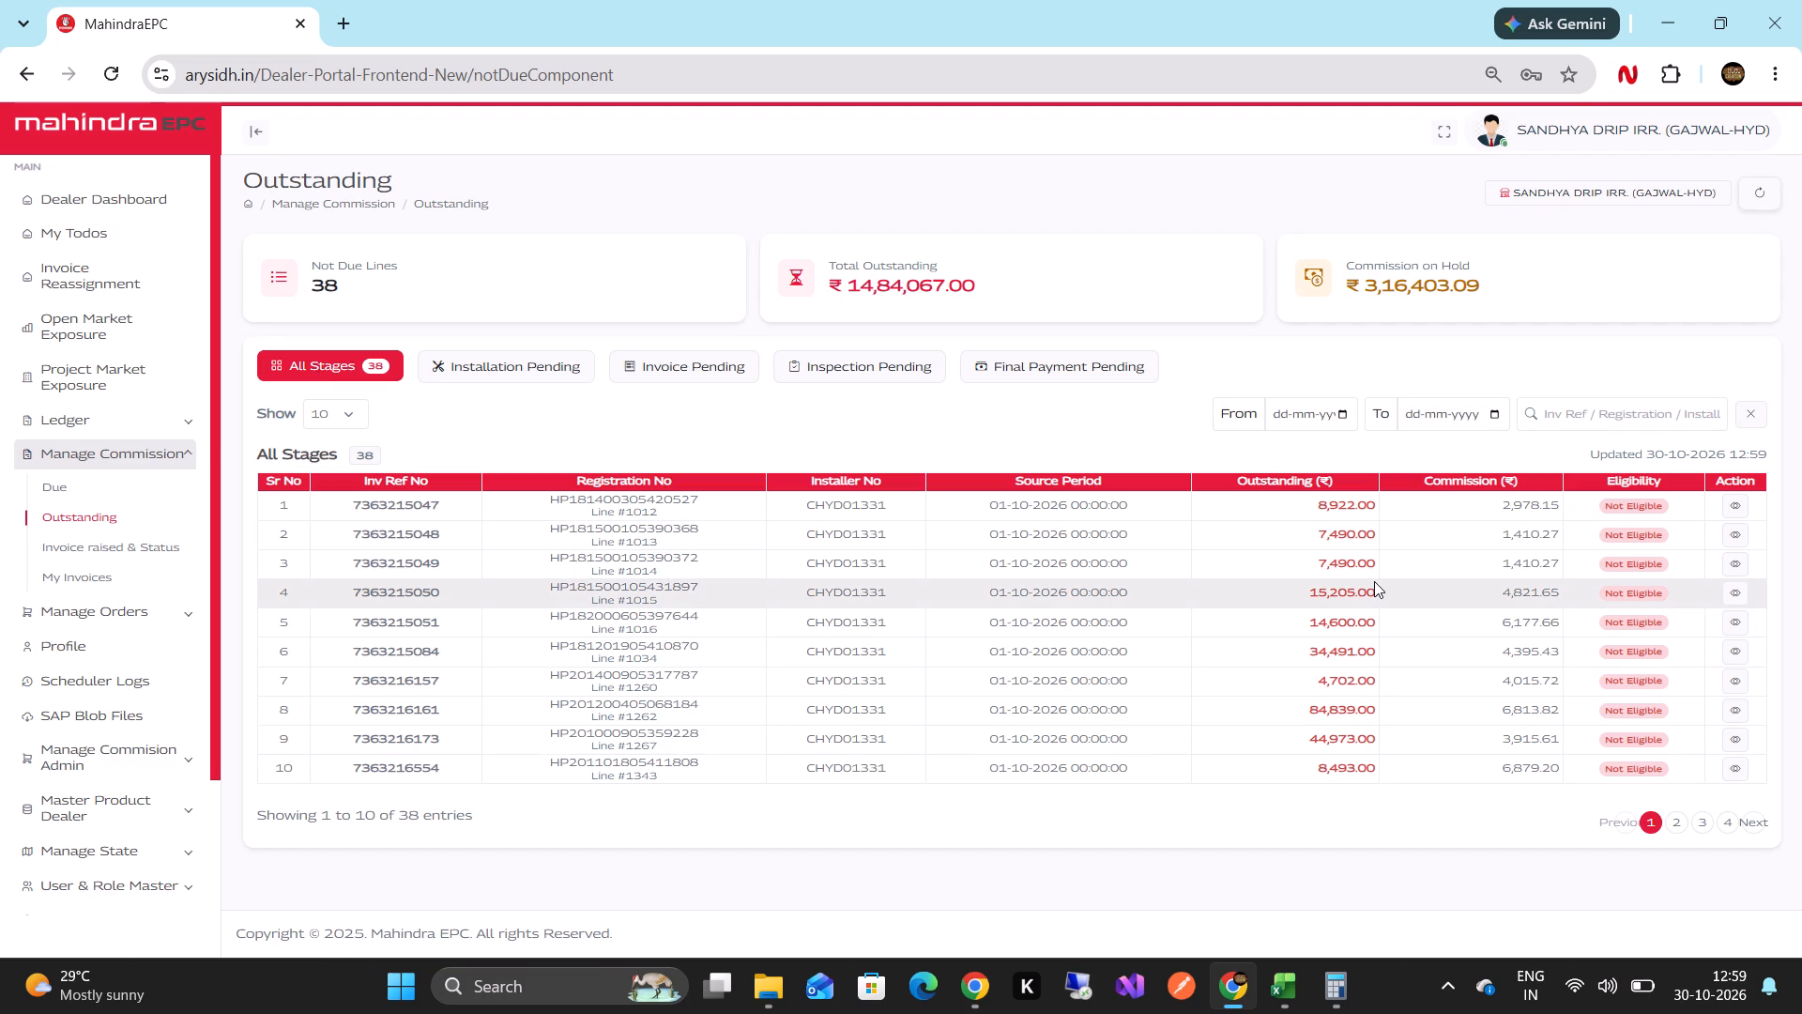
scroll(1374, 581, "down", 4)
key("alt+Tab")
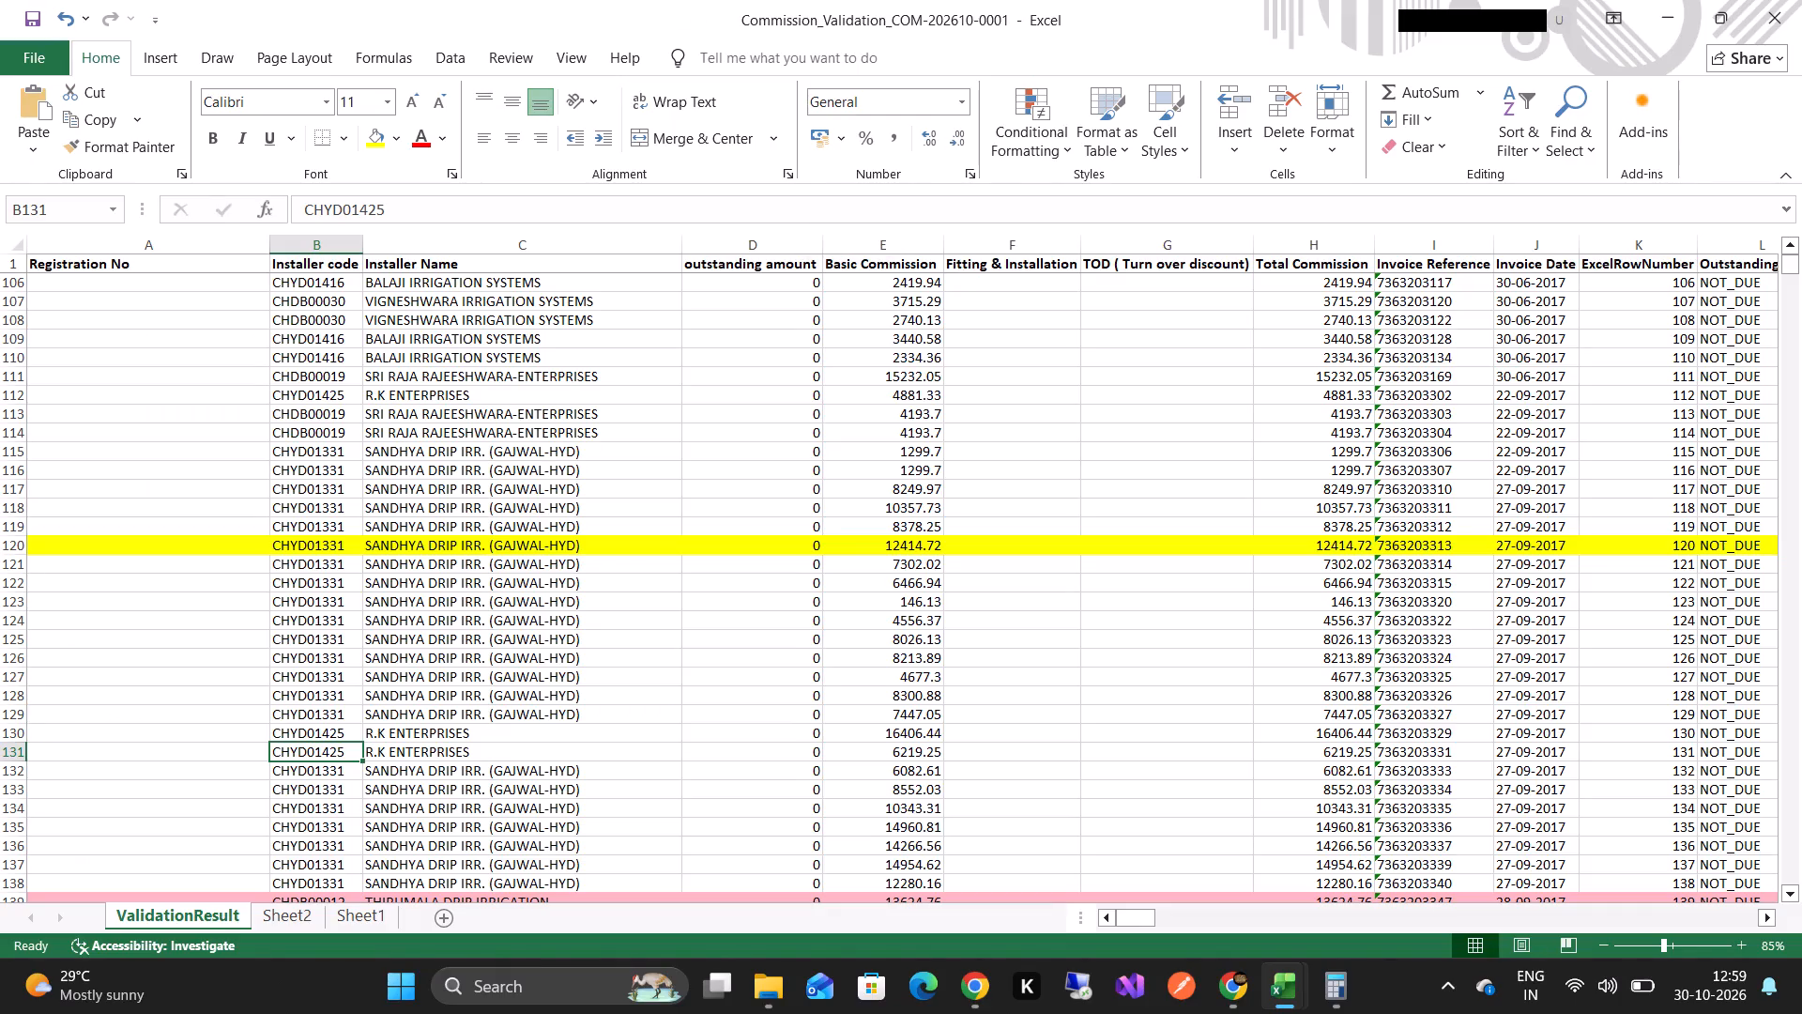
triple_click(323, 547)
left_click(323, 547)
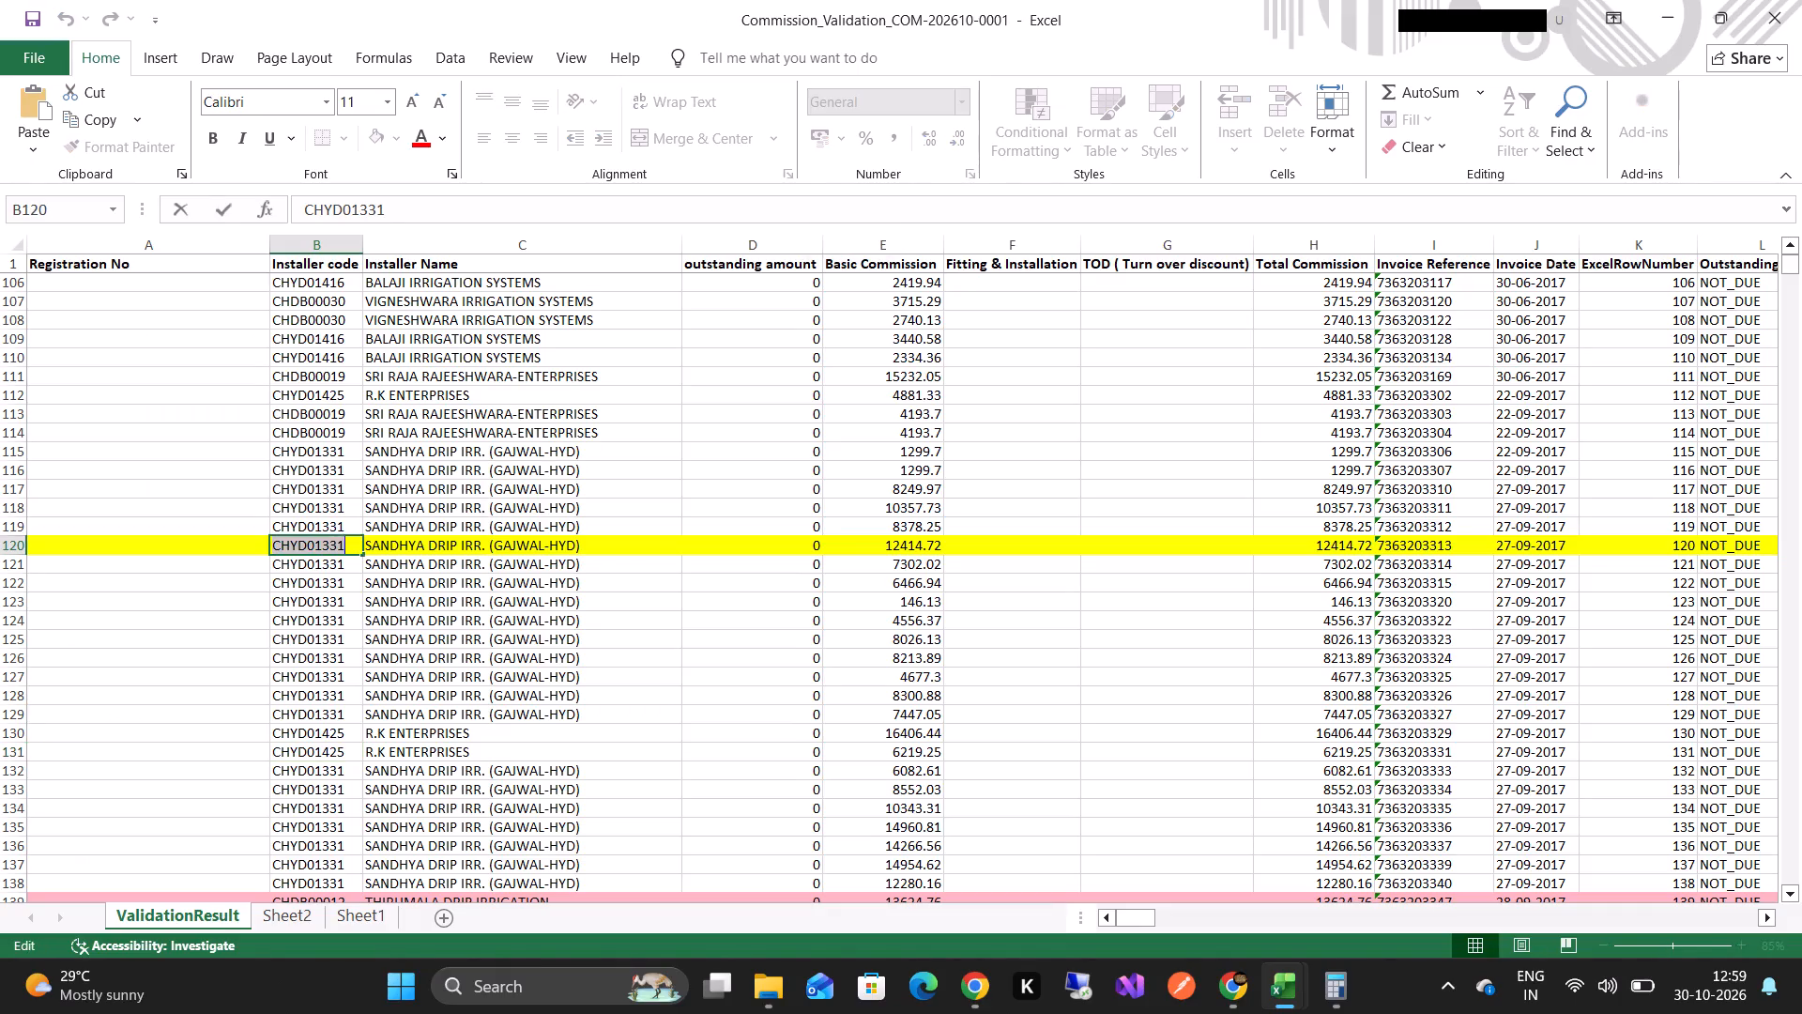
key("ctrl+c")
key("ctrl+c")
key("ctrl+c")
key("ctrl+c")
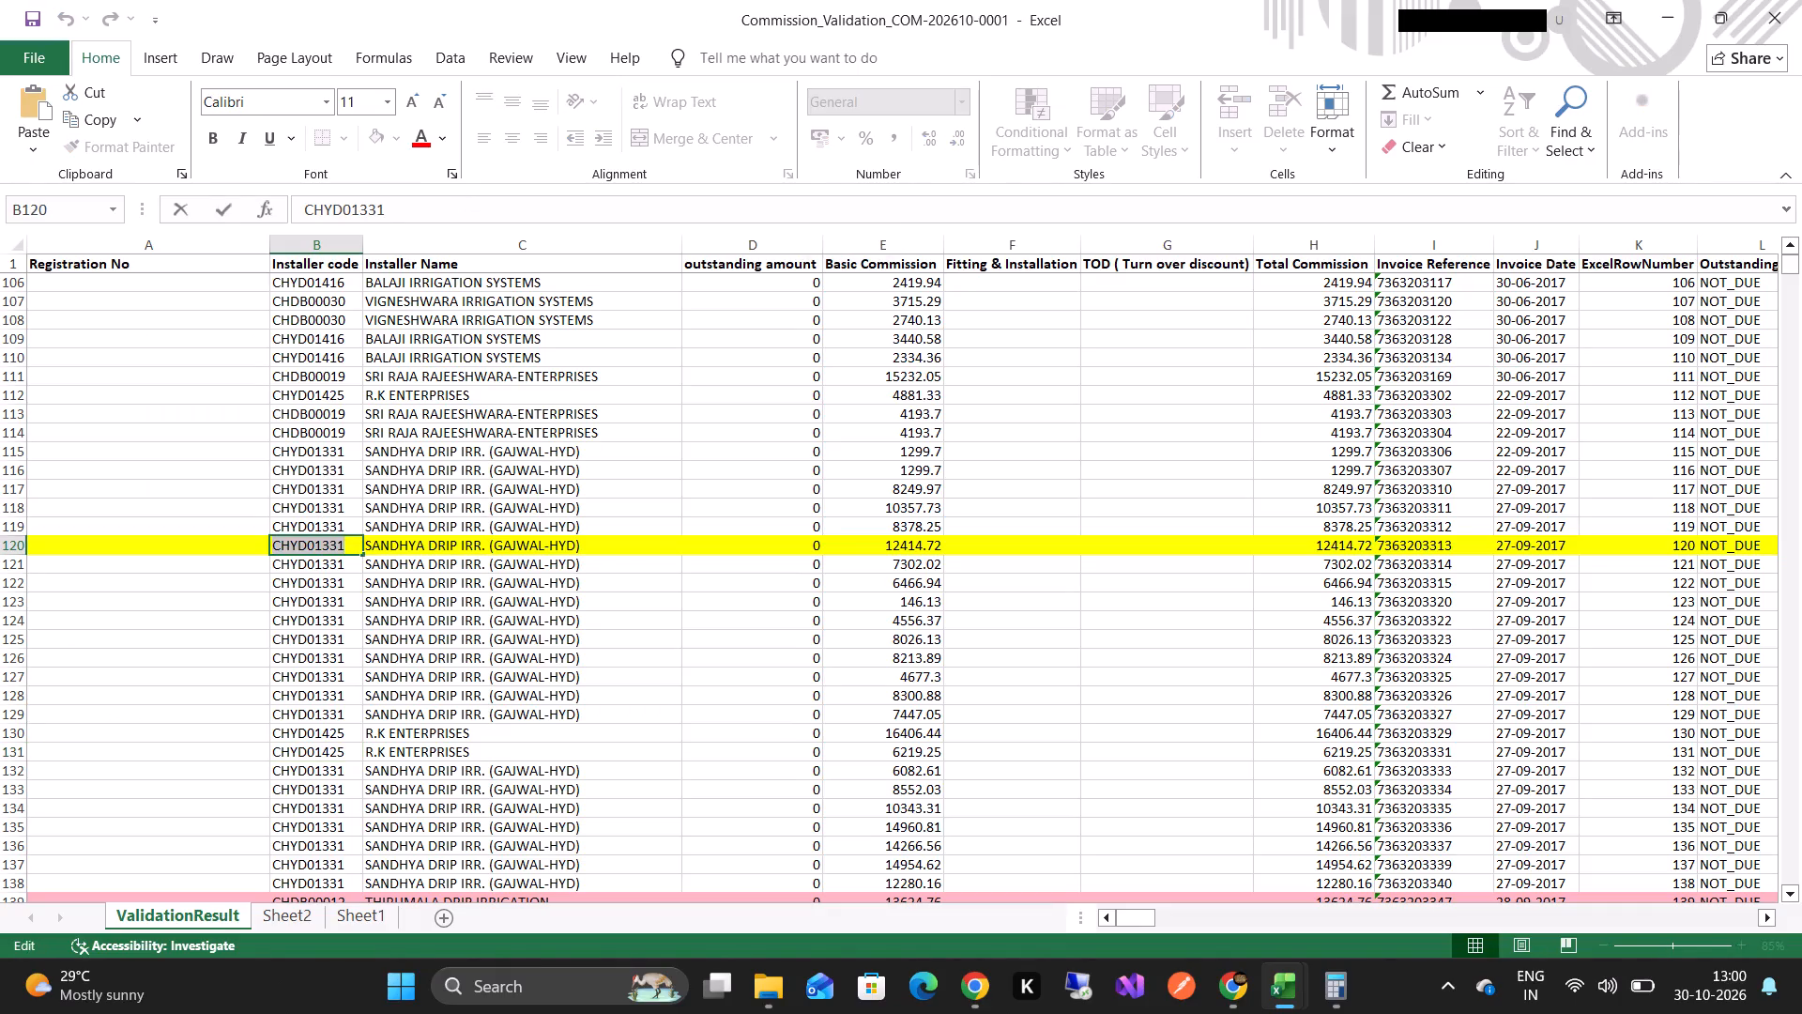
left_click(348, 246)
left_click(1514, 137)
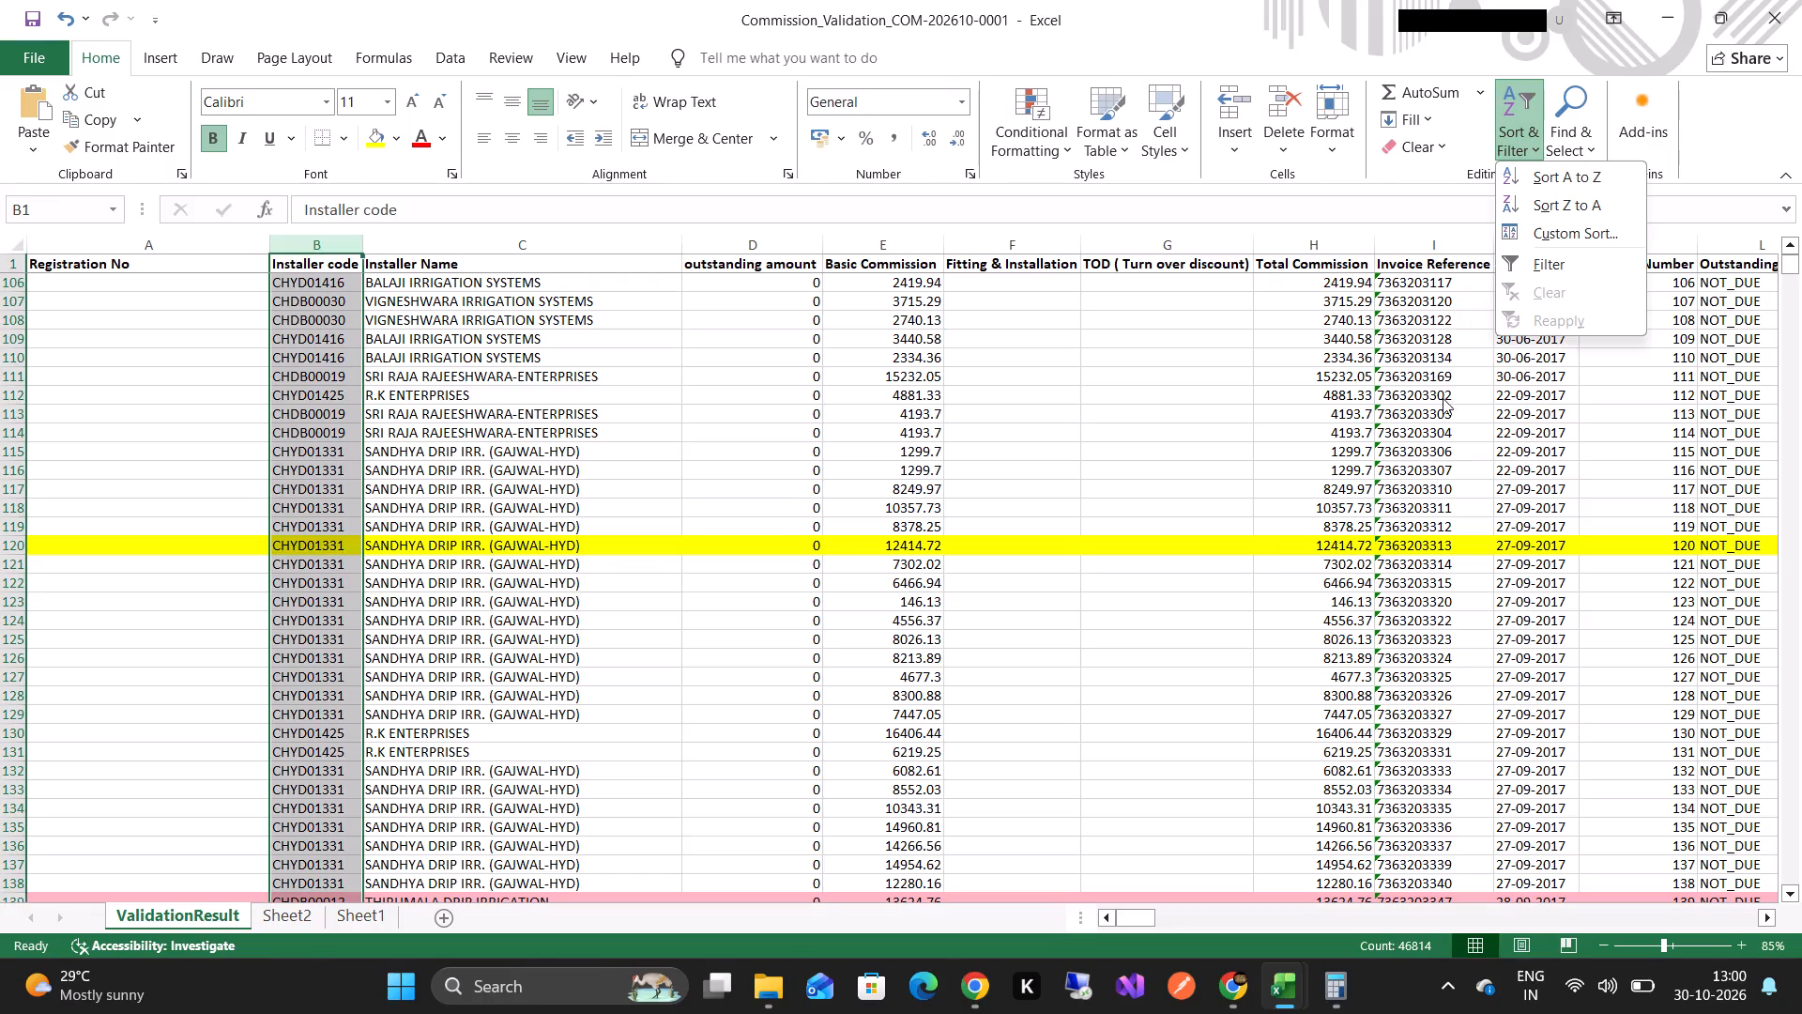
left_click(1546, 263)
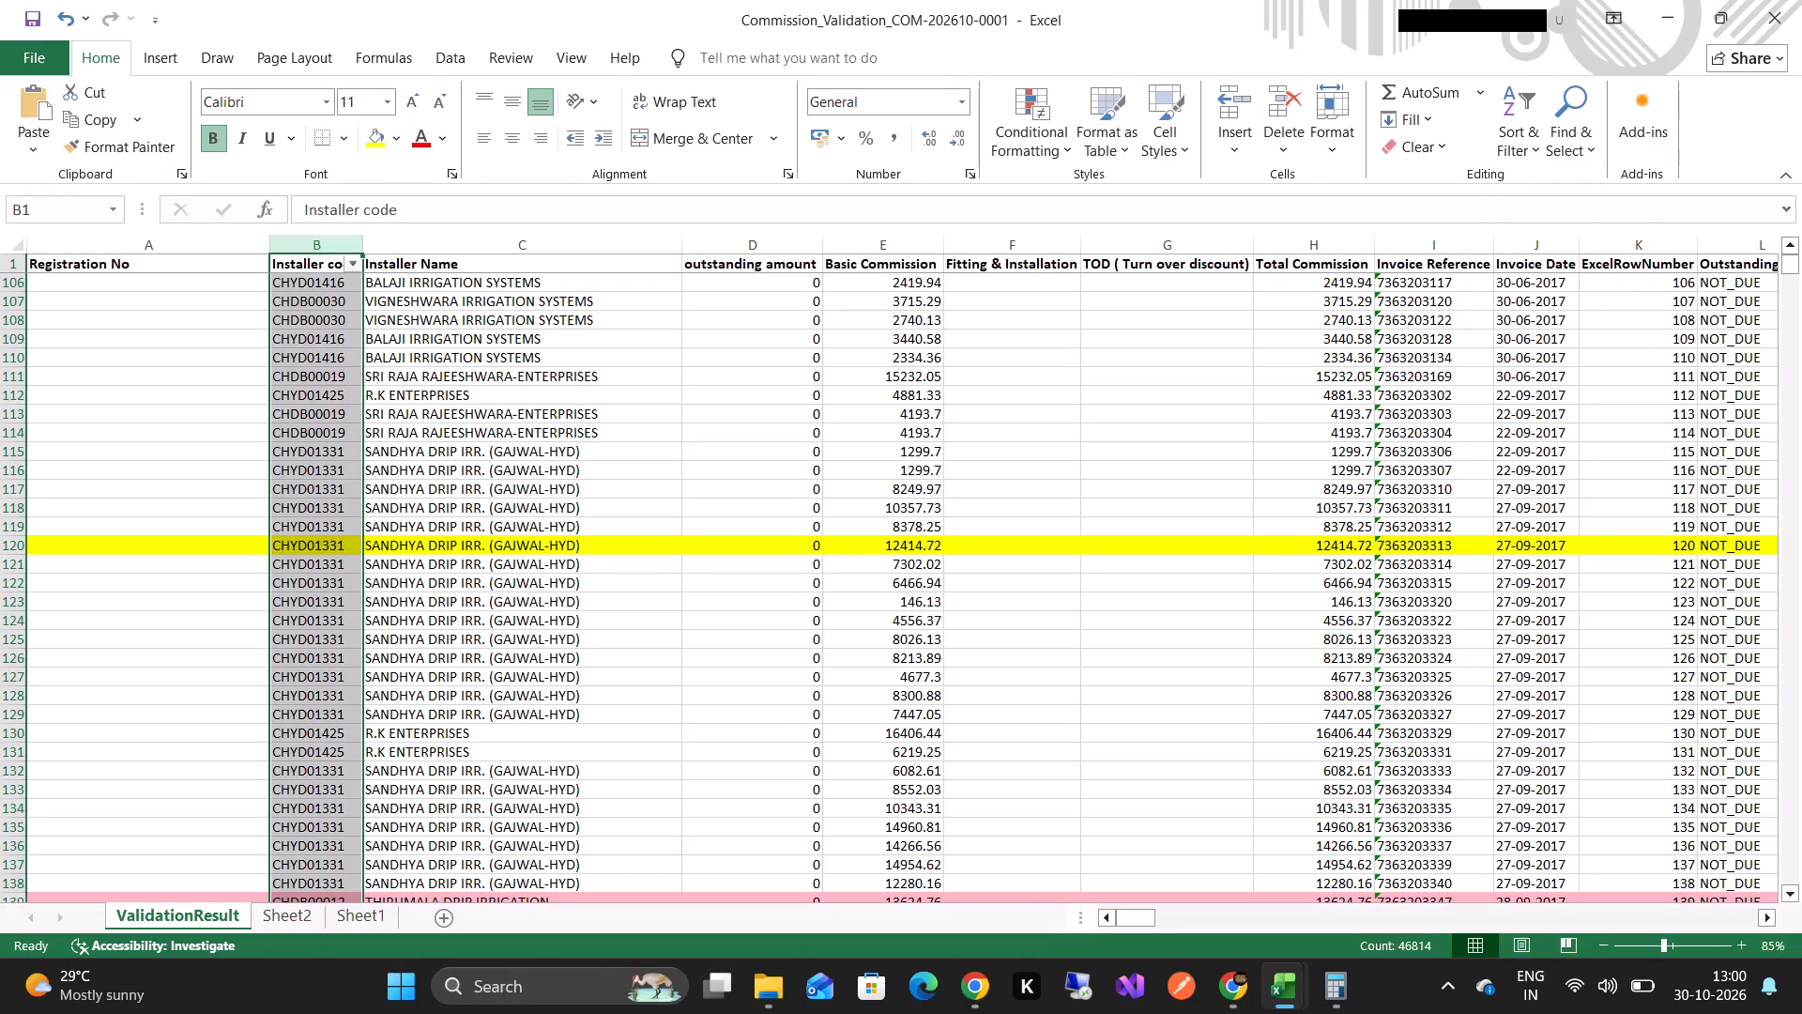
left_click(351, 262)
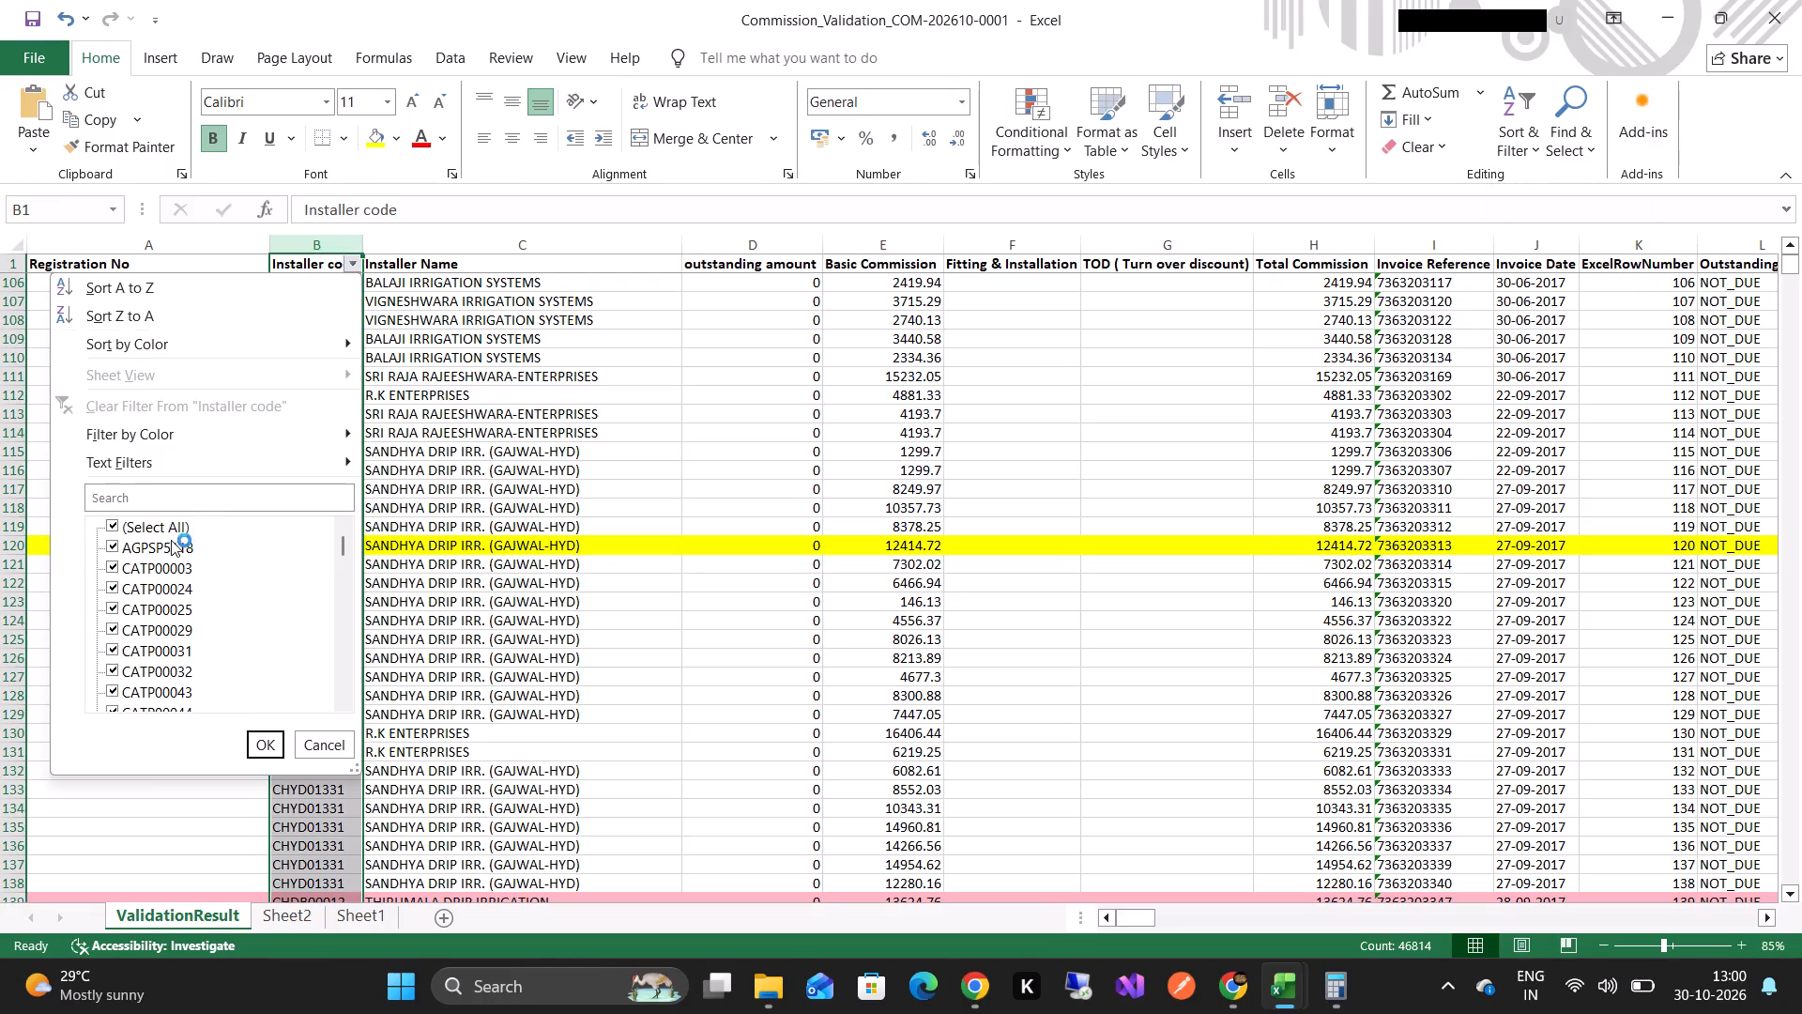
left_click(179, 490)
key("ctrl+v")
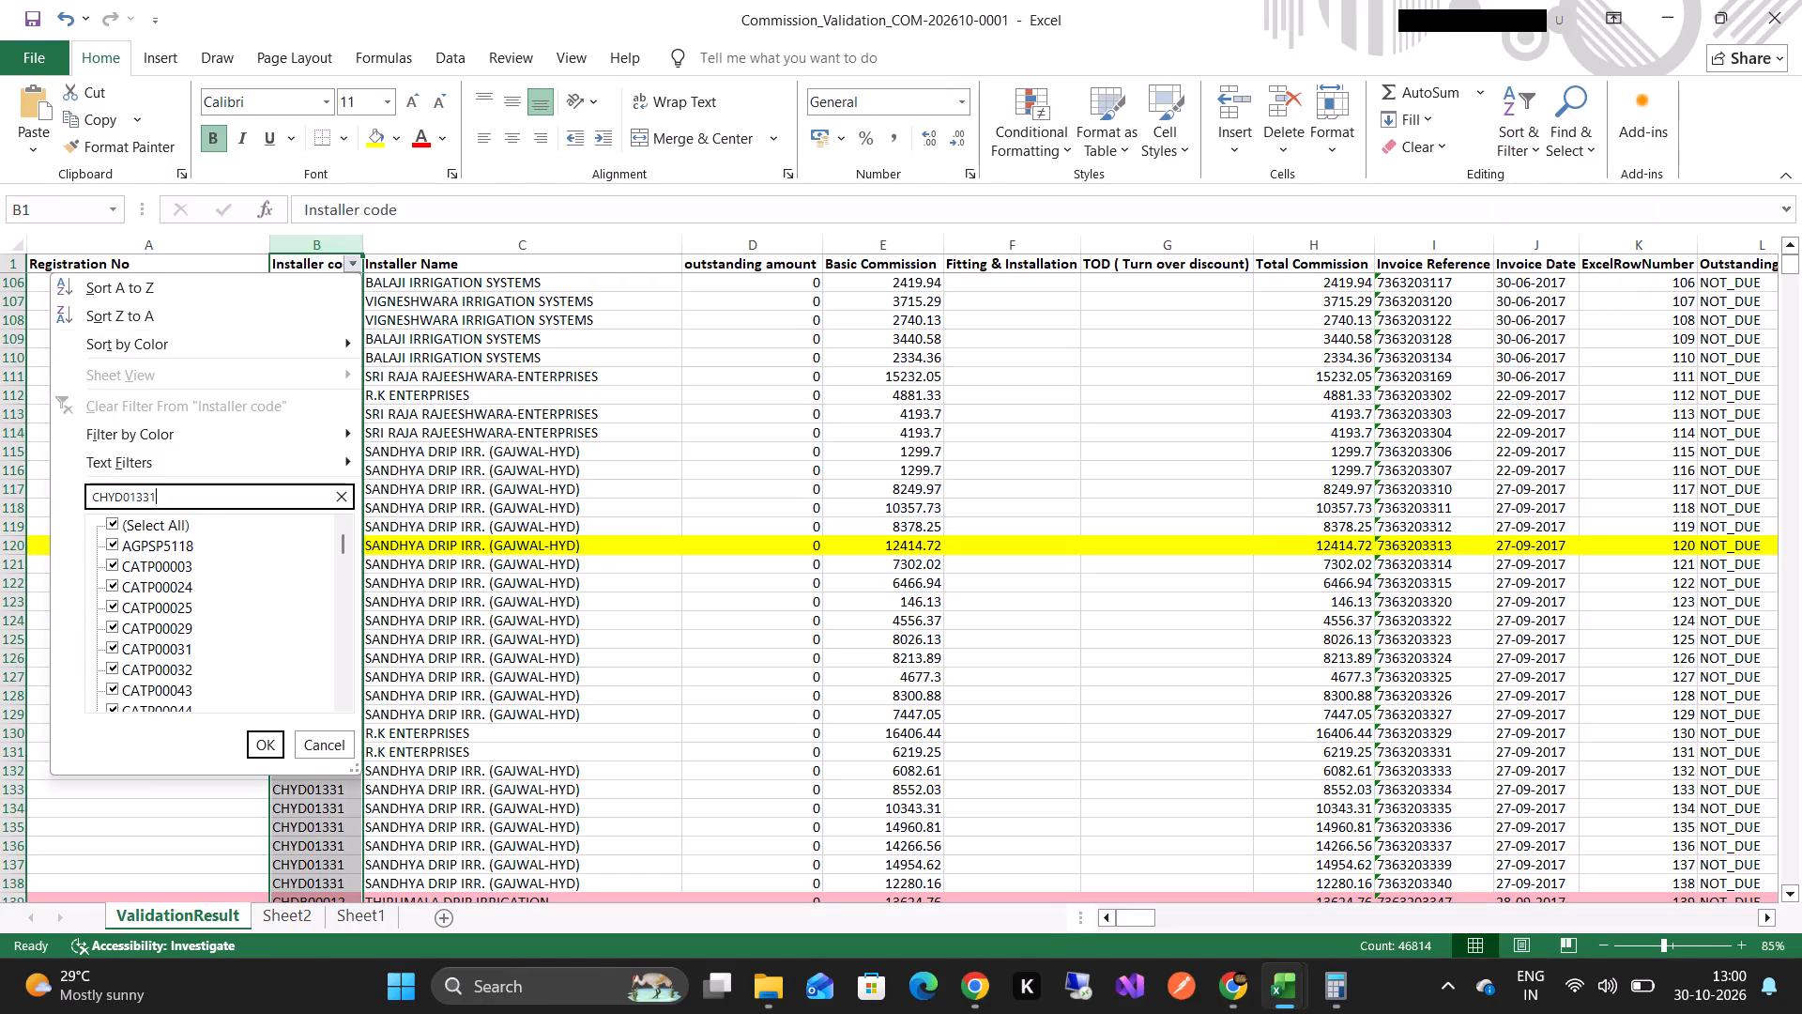
left_click(259, 744)
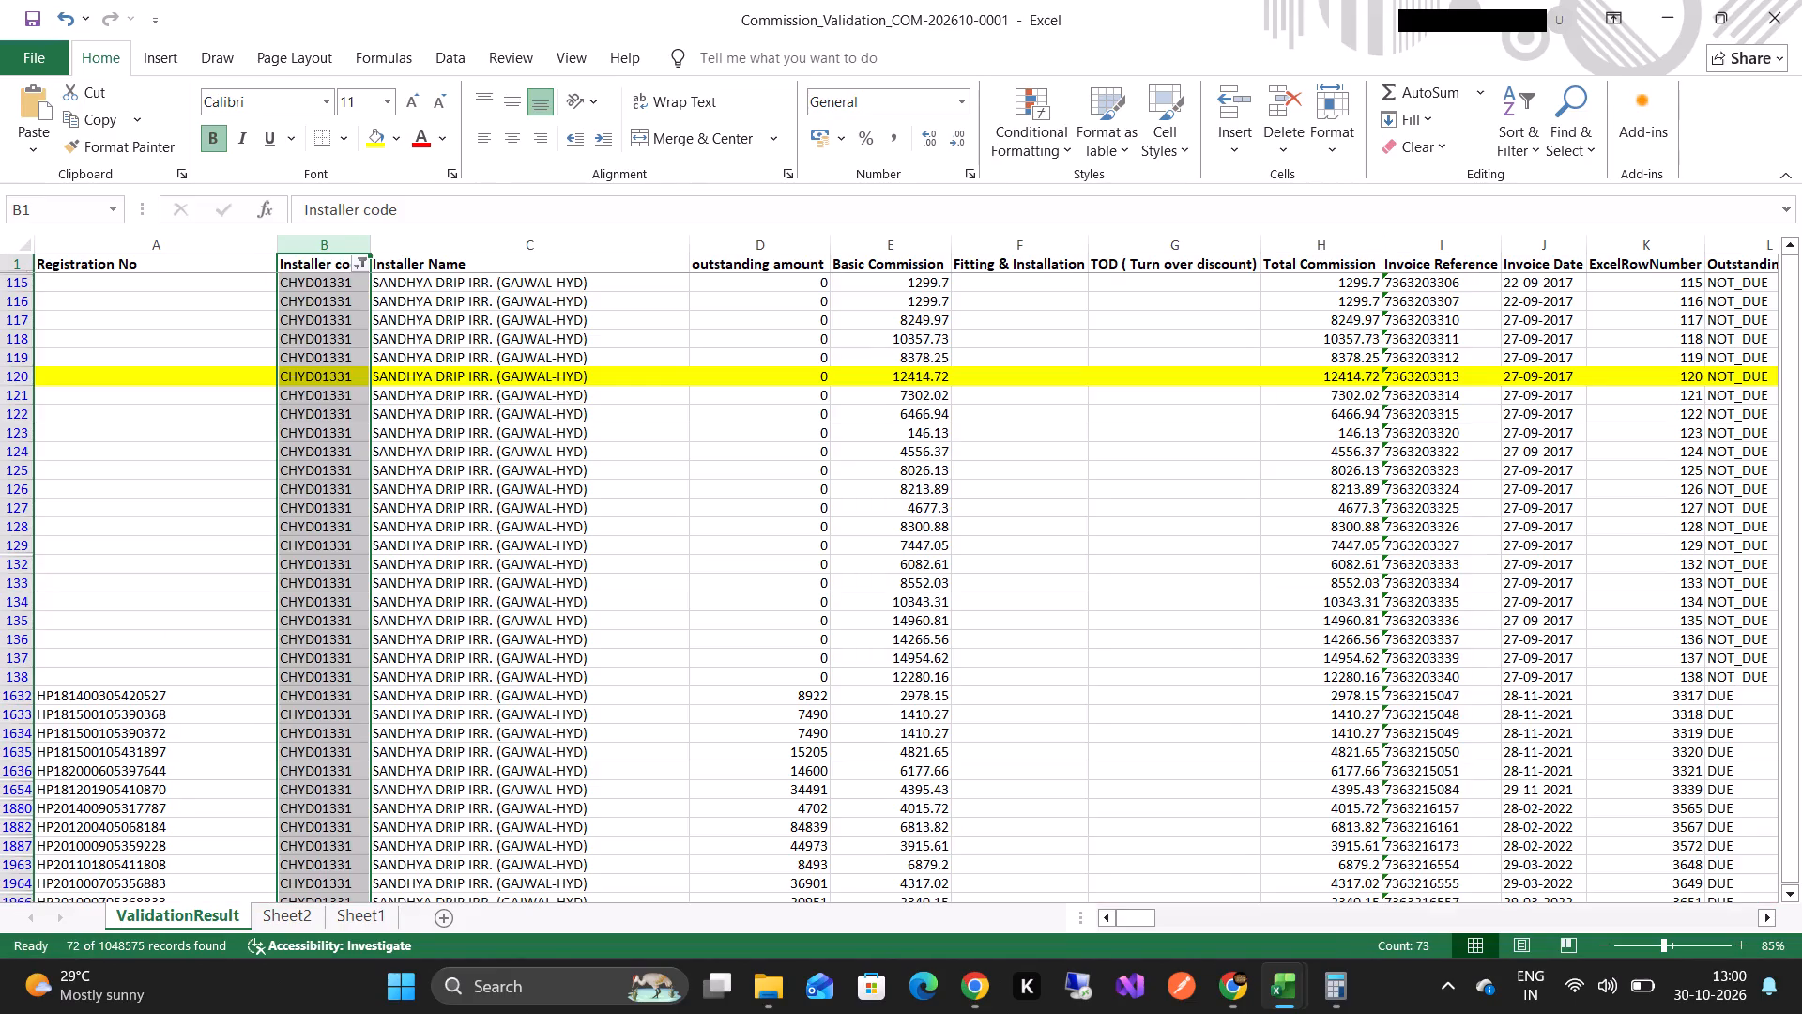
Copy the entire filtered ValidationResult sheet with the CHYD01331 rows and add a new blank sheet to receive them.
scroll(634, 554, "down", 5)
scroll(636, 515, "up", 8)
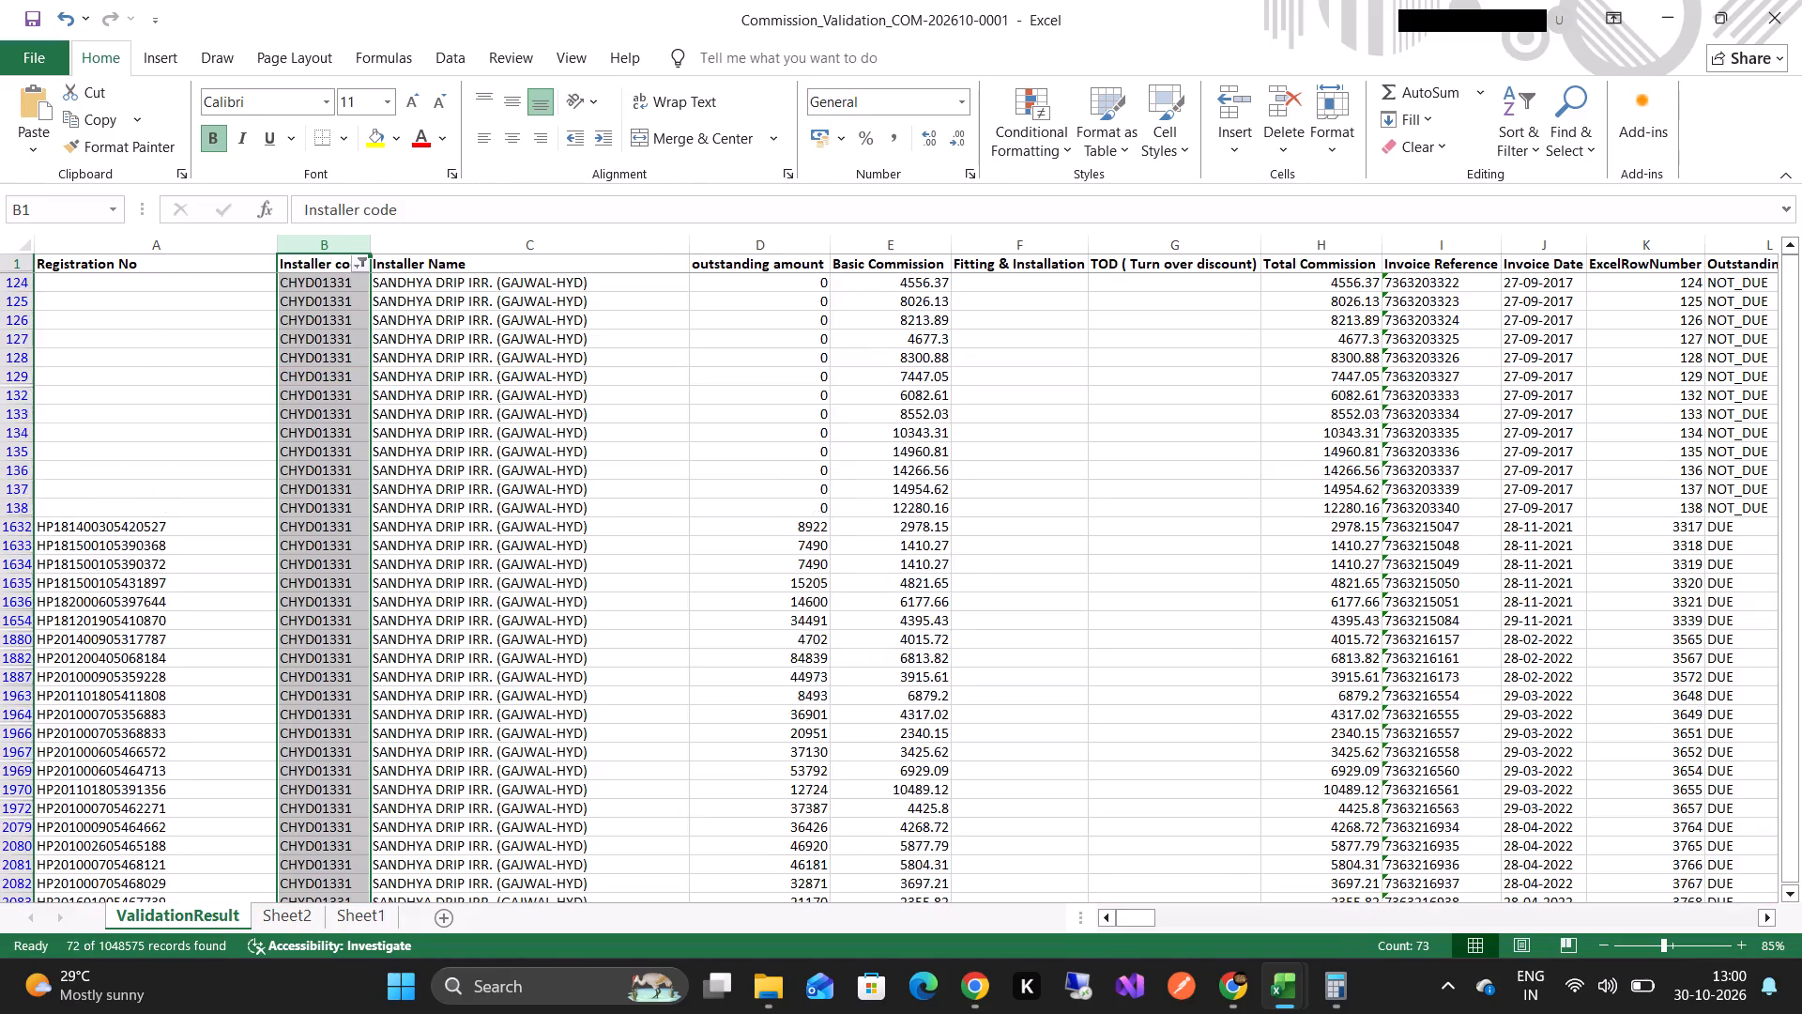
scroll(647, 515, "up", 11)
left_click(497, 596)
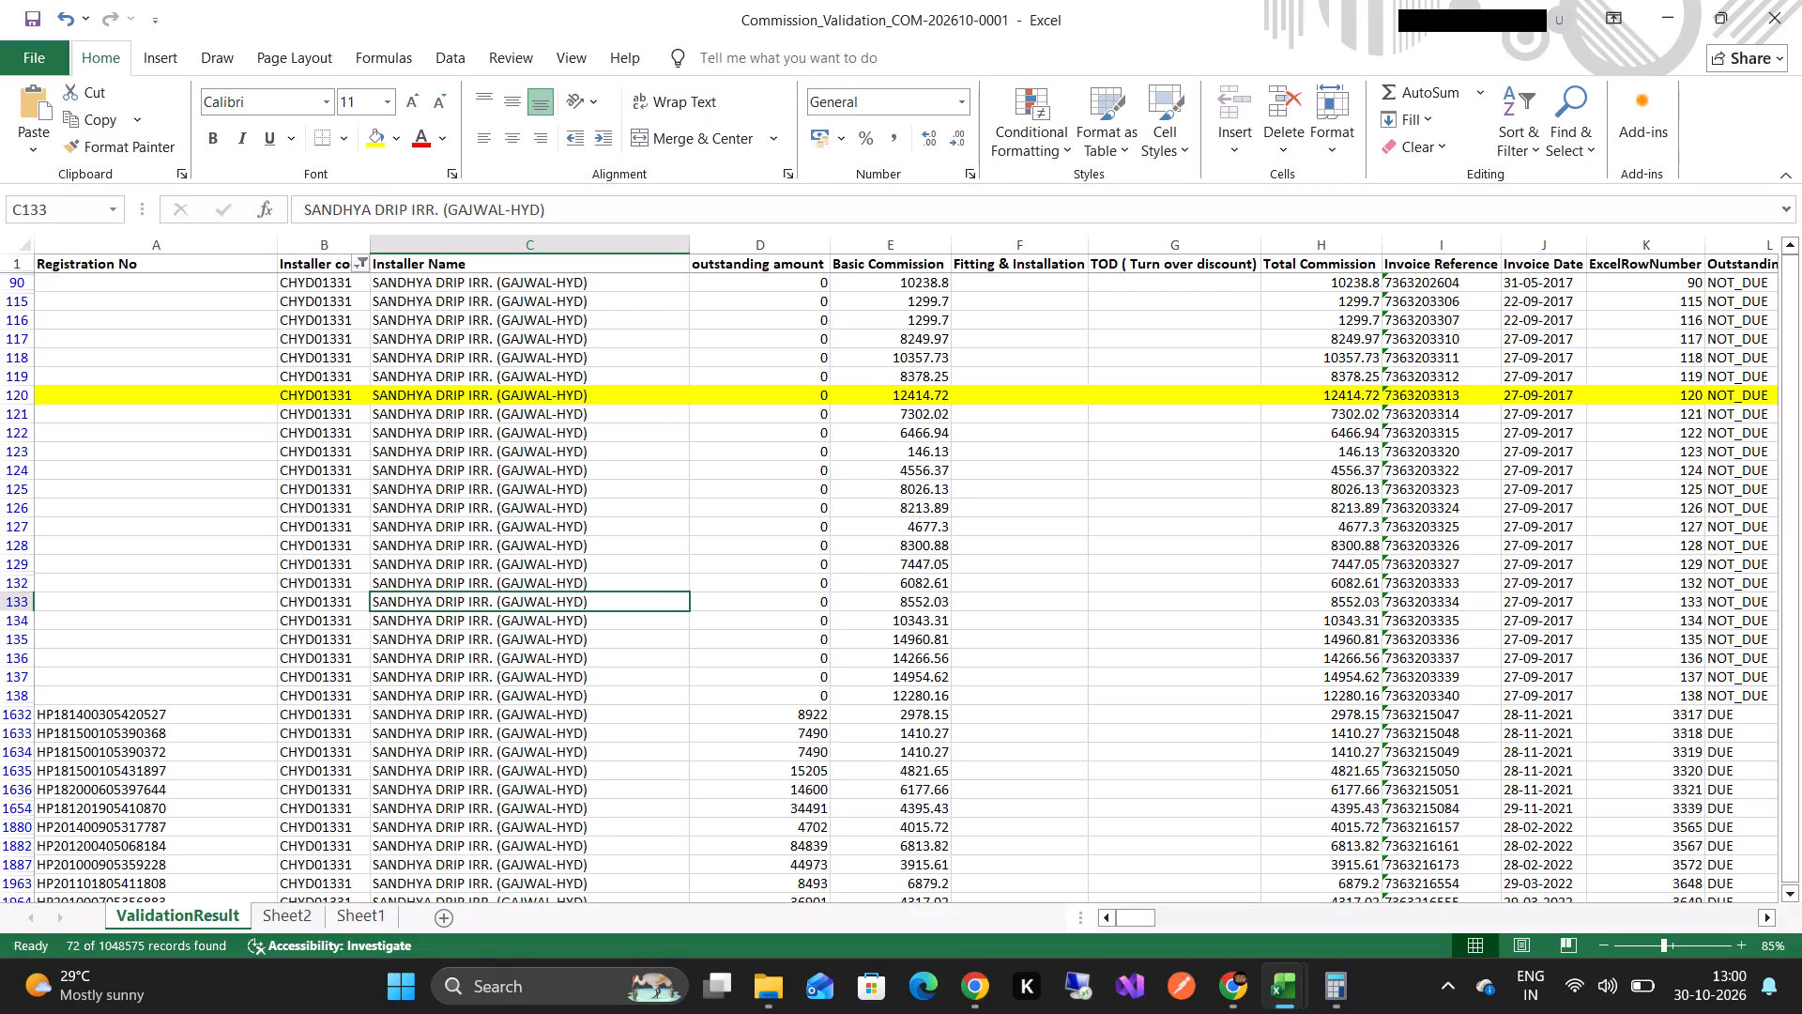
left_click(24, 238)
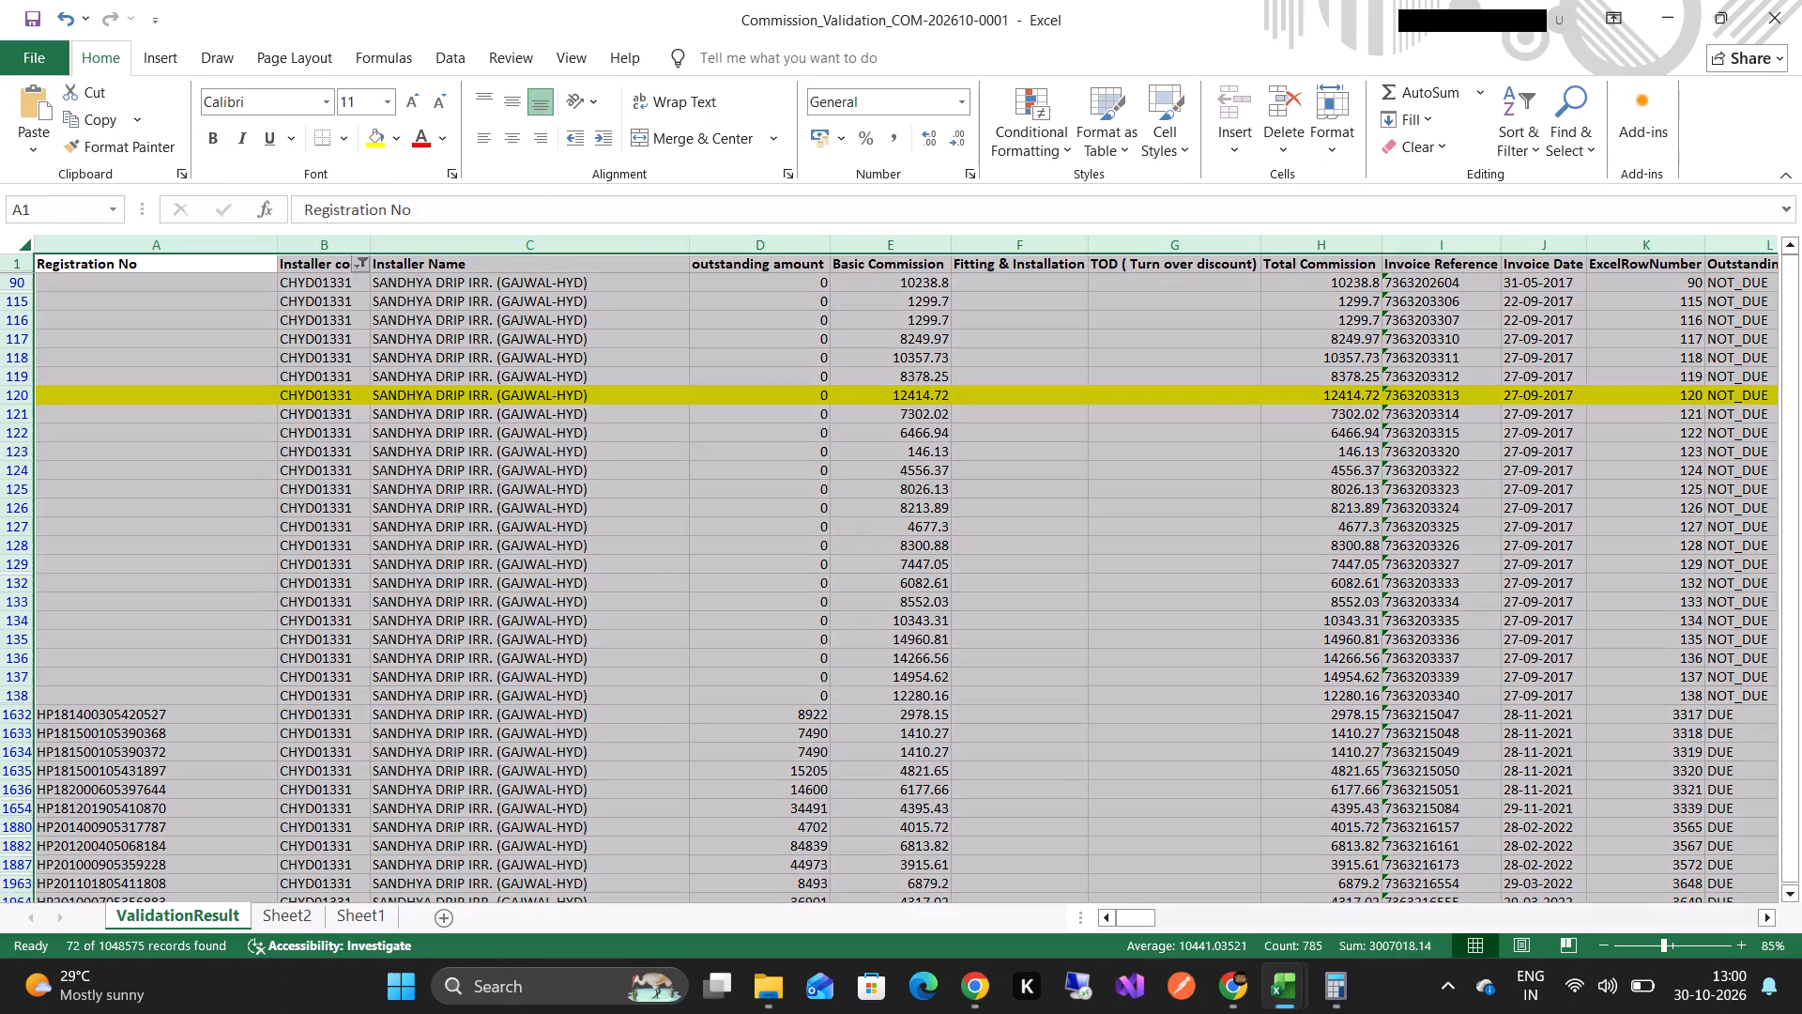
key("ctrl+c")
key("ctrl+c")
key("ctrl+c")
key("ctrl+c")
key("ctrl+c")
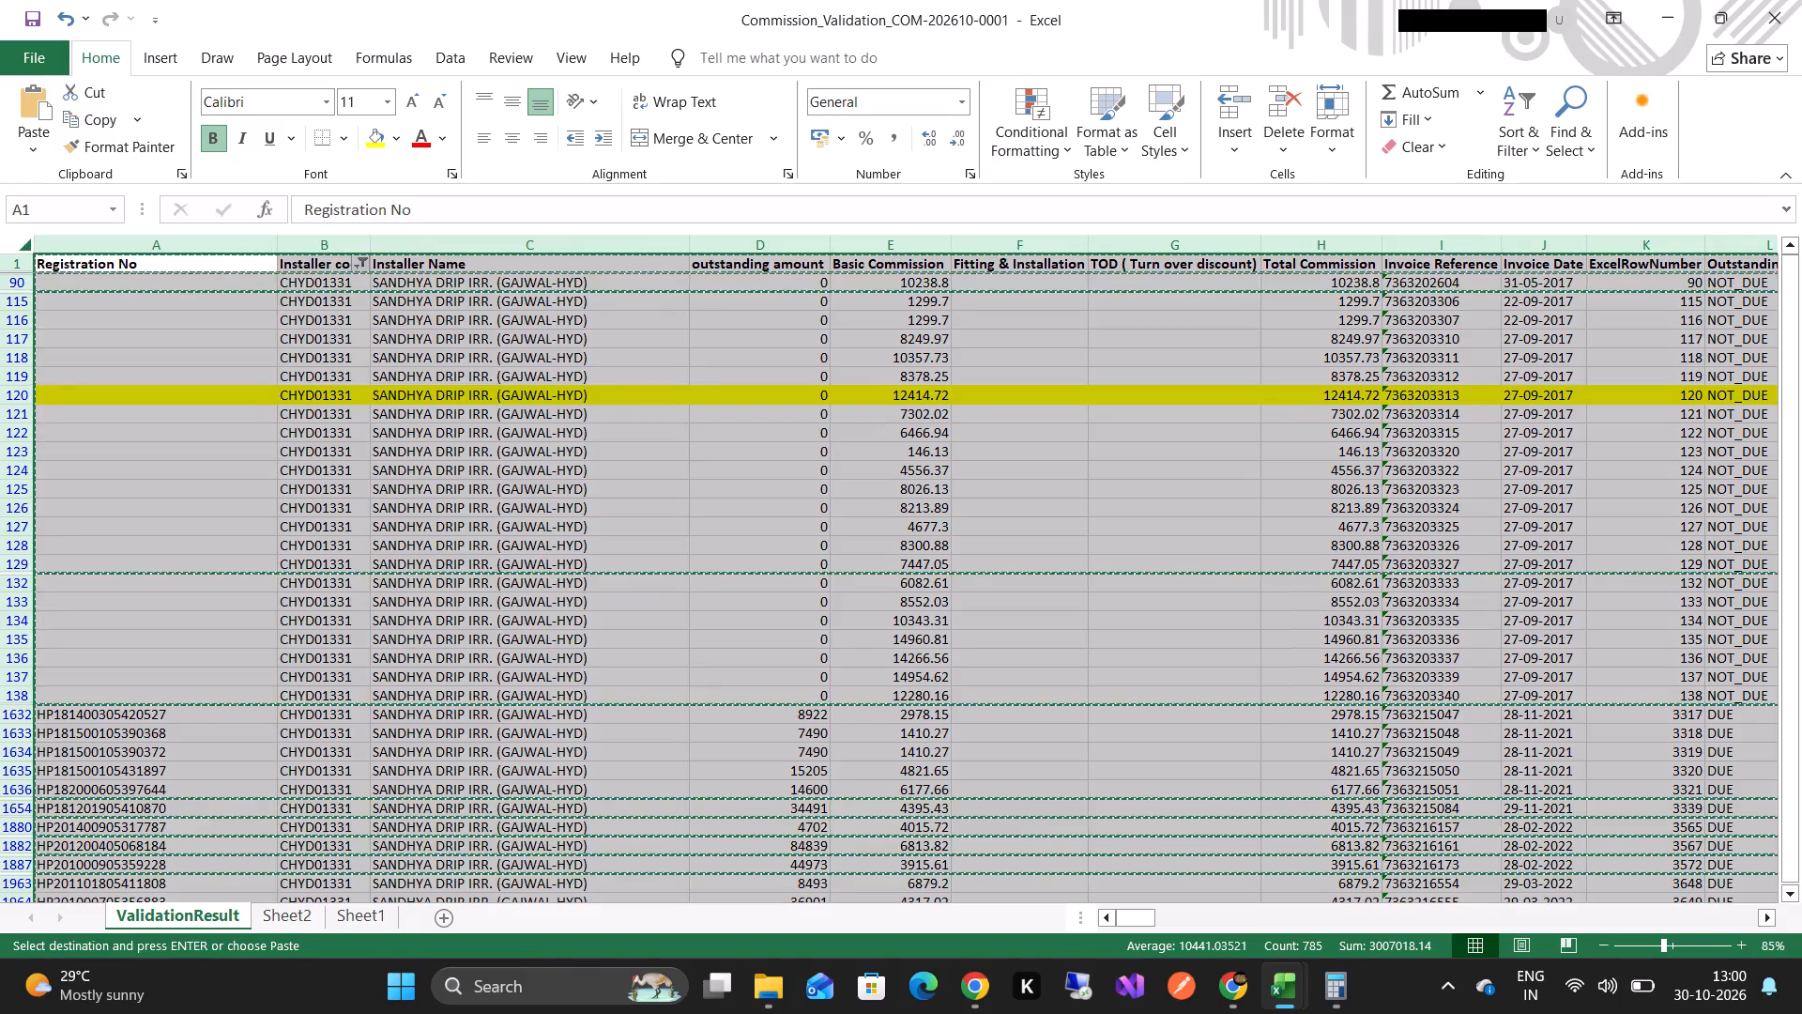
key("ctrl+c")
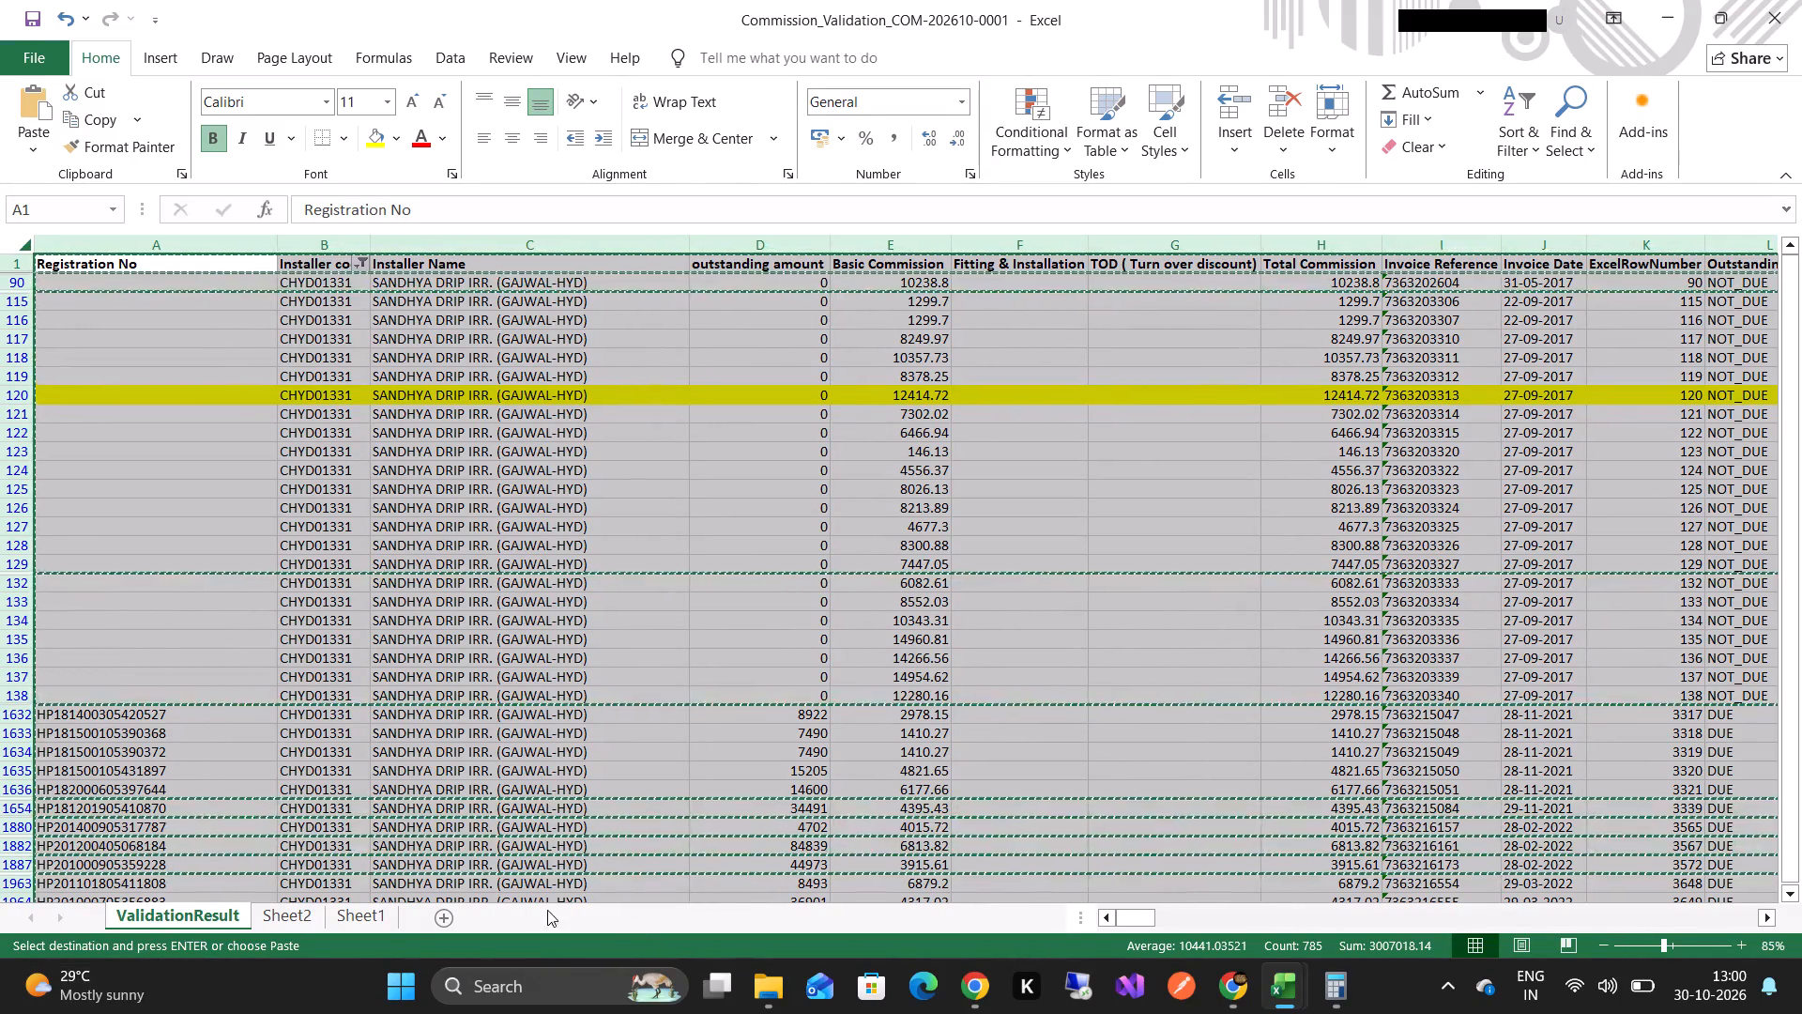
left_click(450, 917)
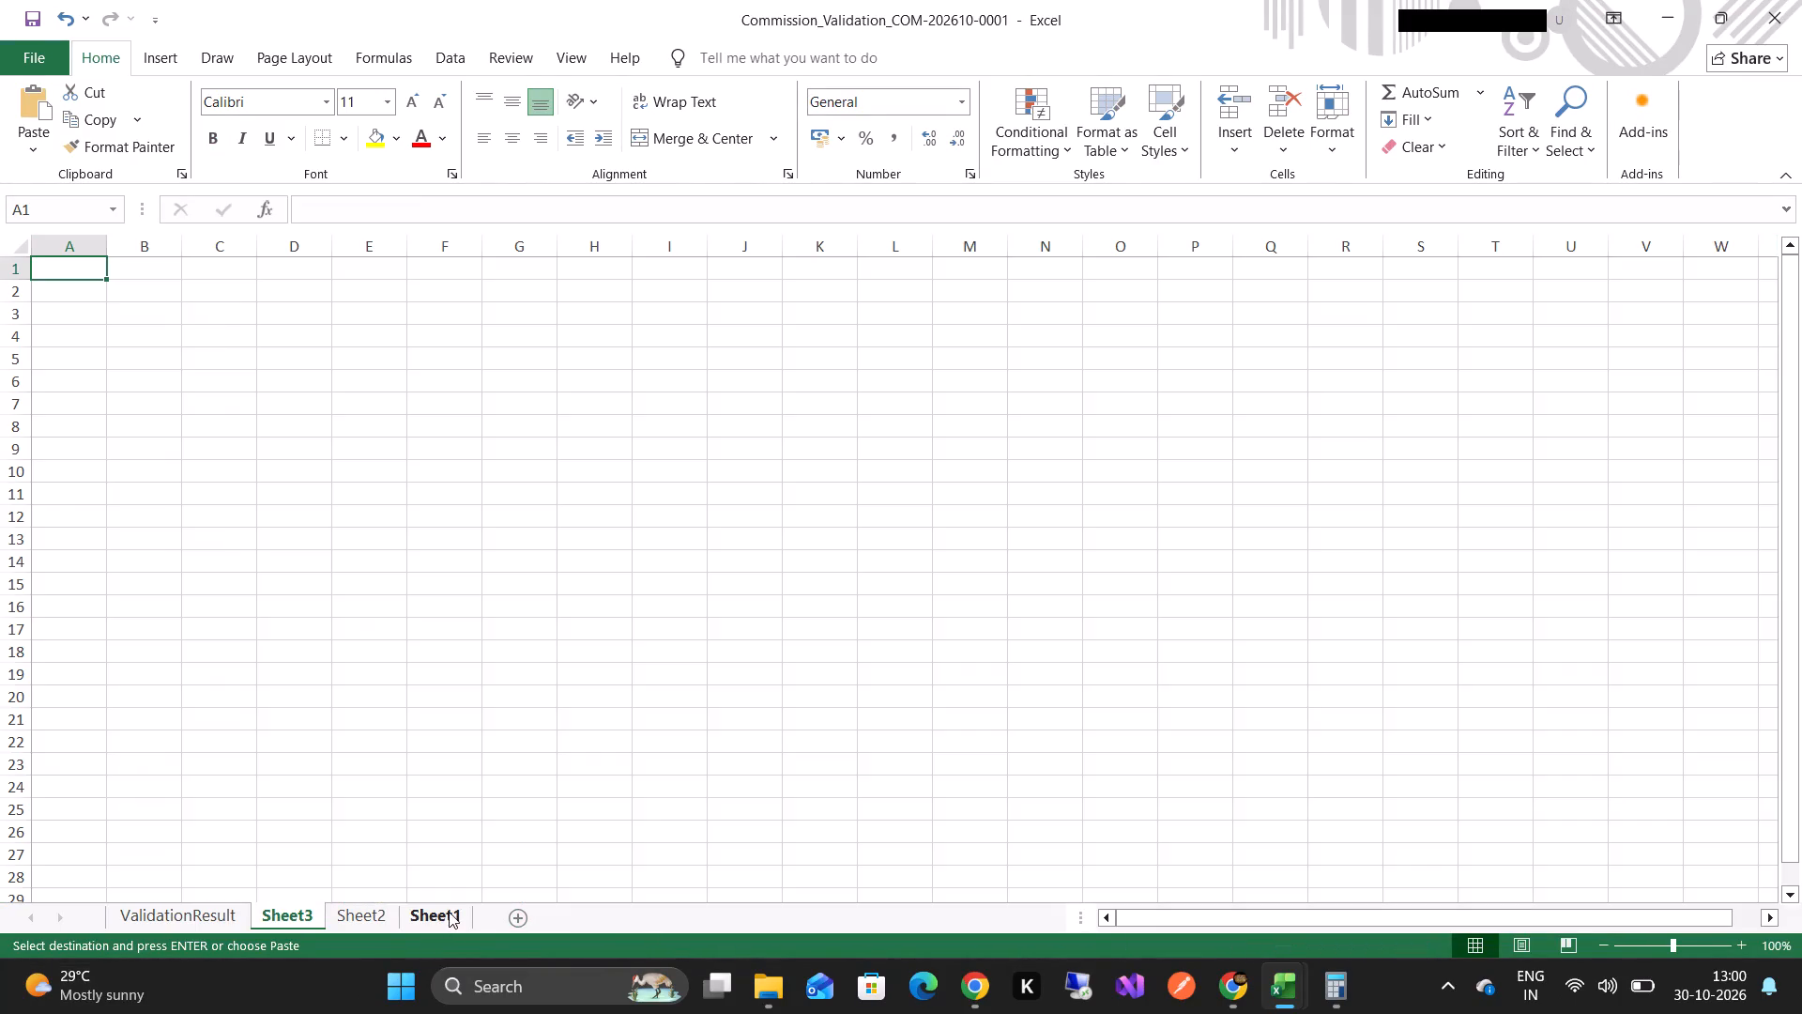
Rename Sheet1, which holds the CATP00003 rows, as 122.
triple_click(441, 915)
double_click(441, 915)
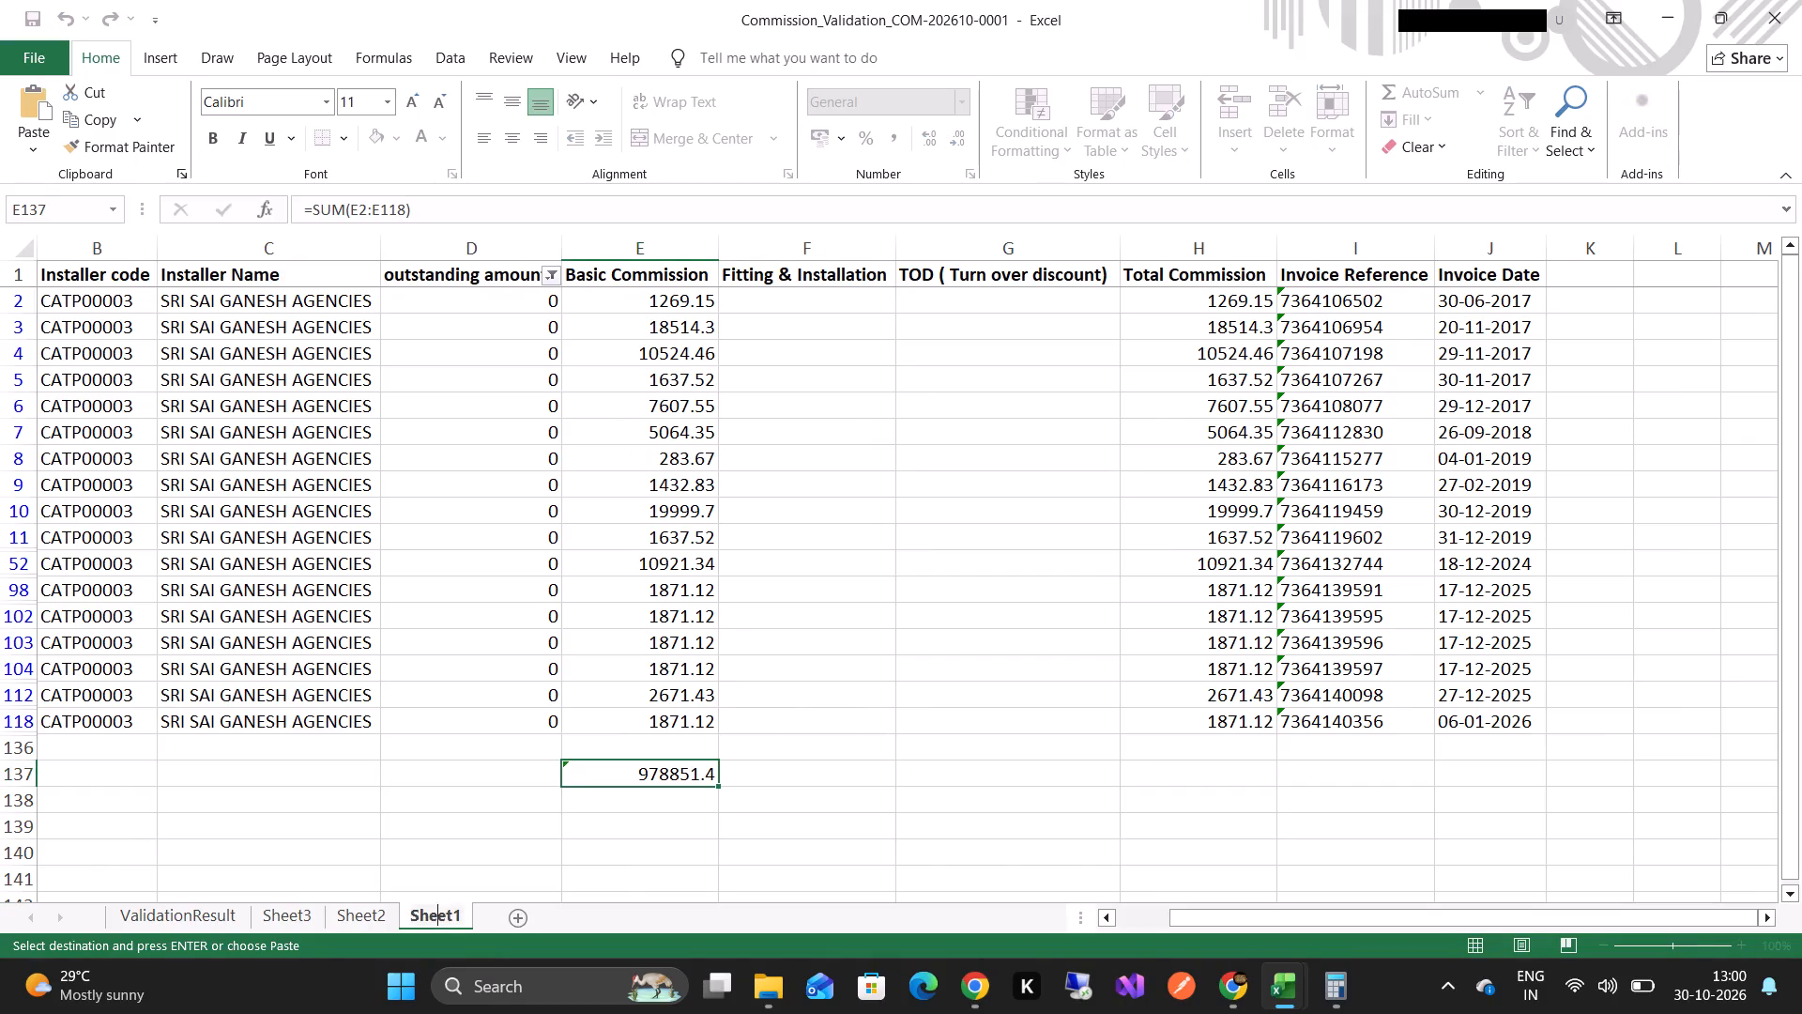
key("BackSpace")
left_click(292, 913)
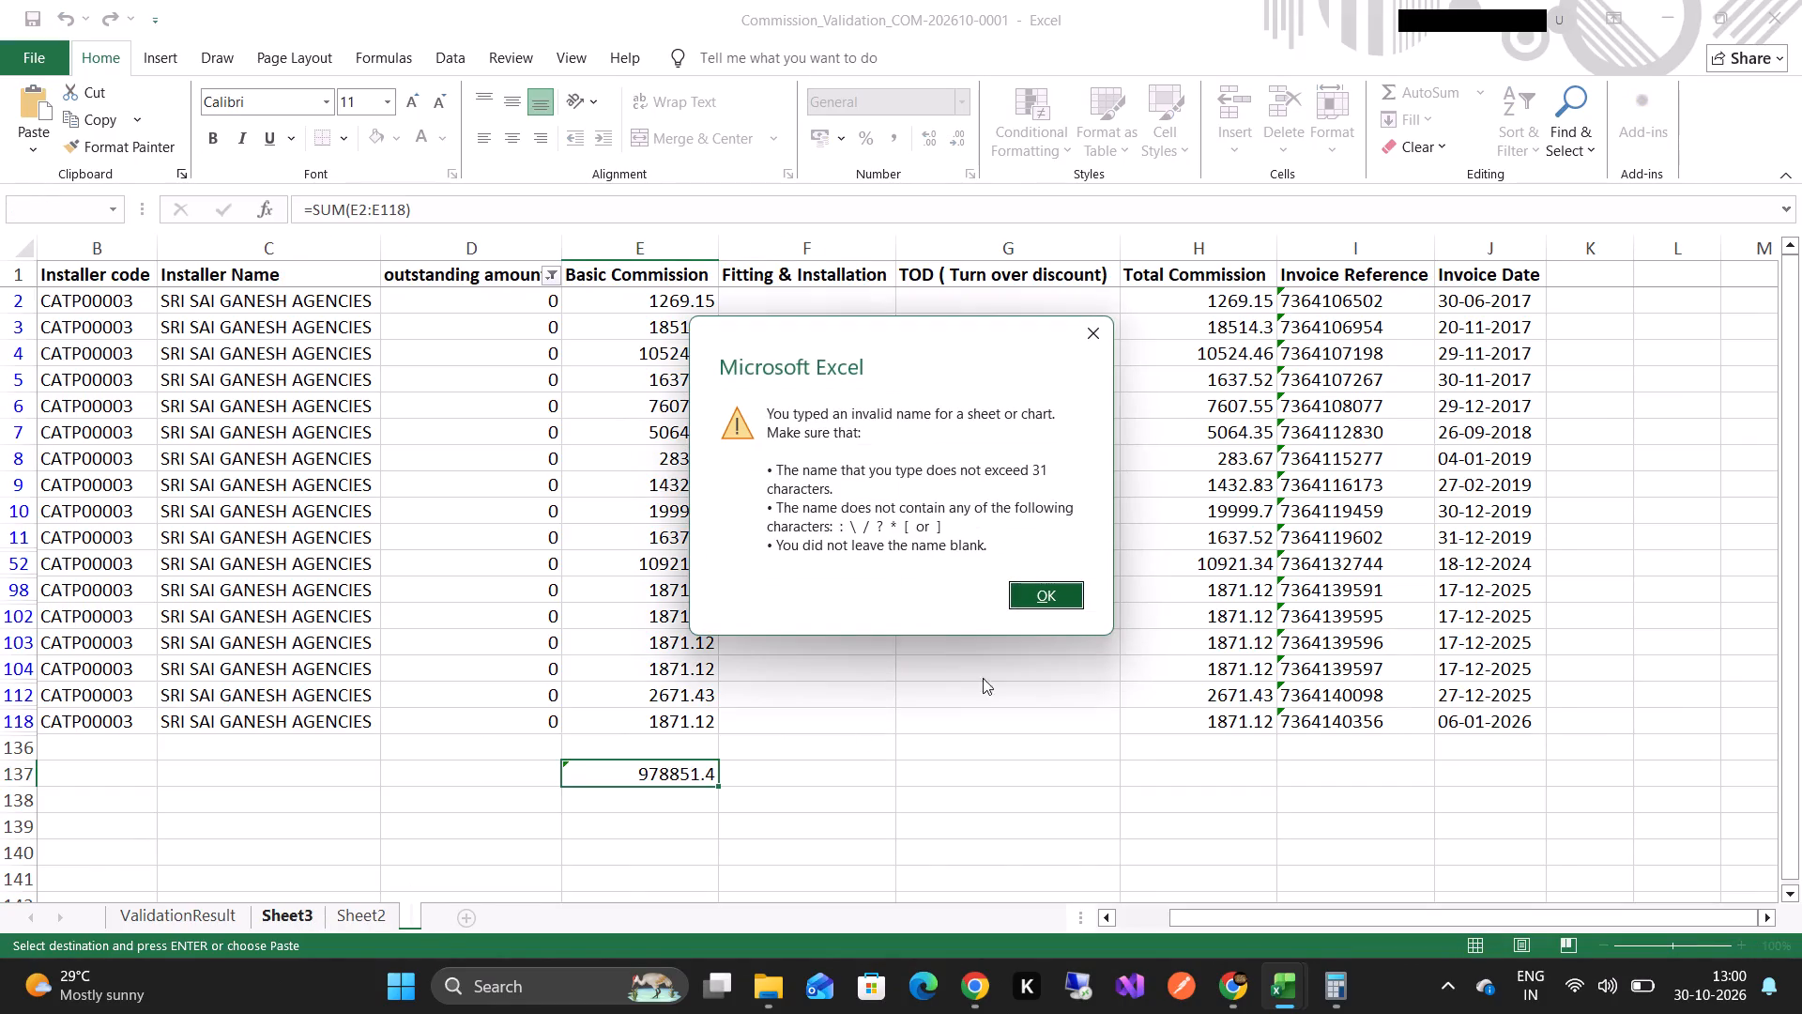
left_click(1059, 598)
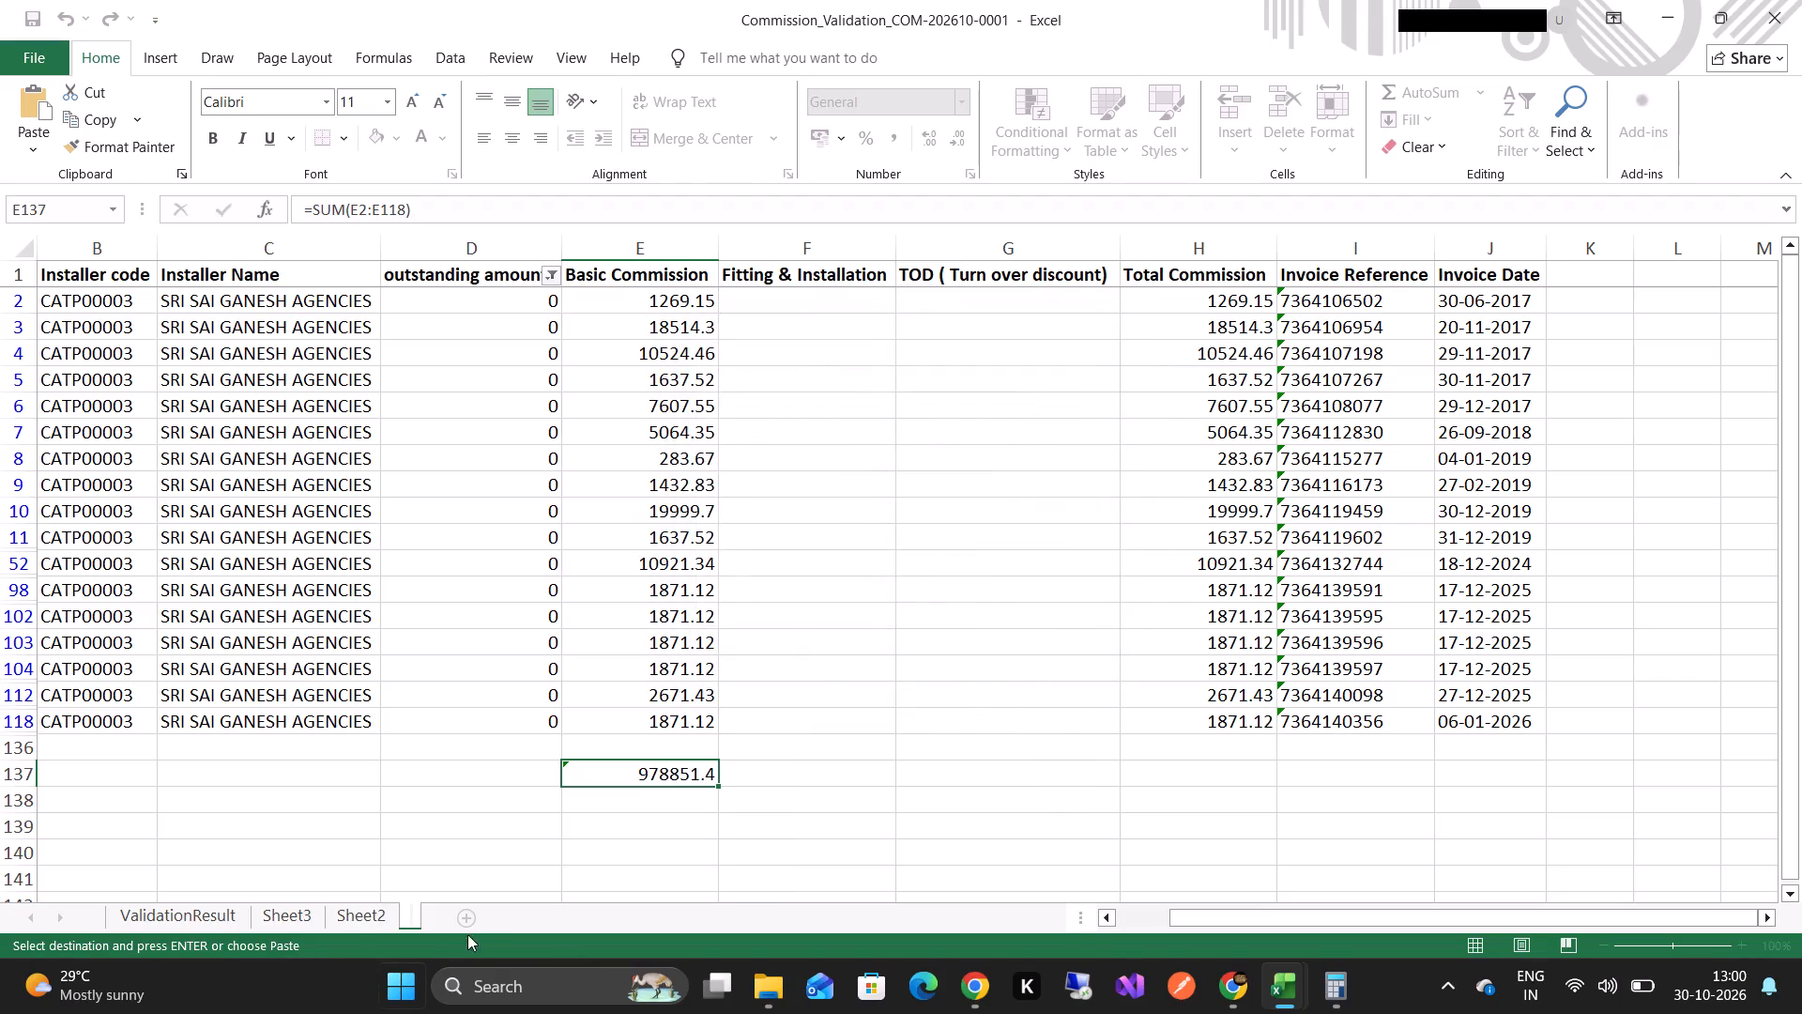
left_click(158, 919)
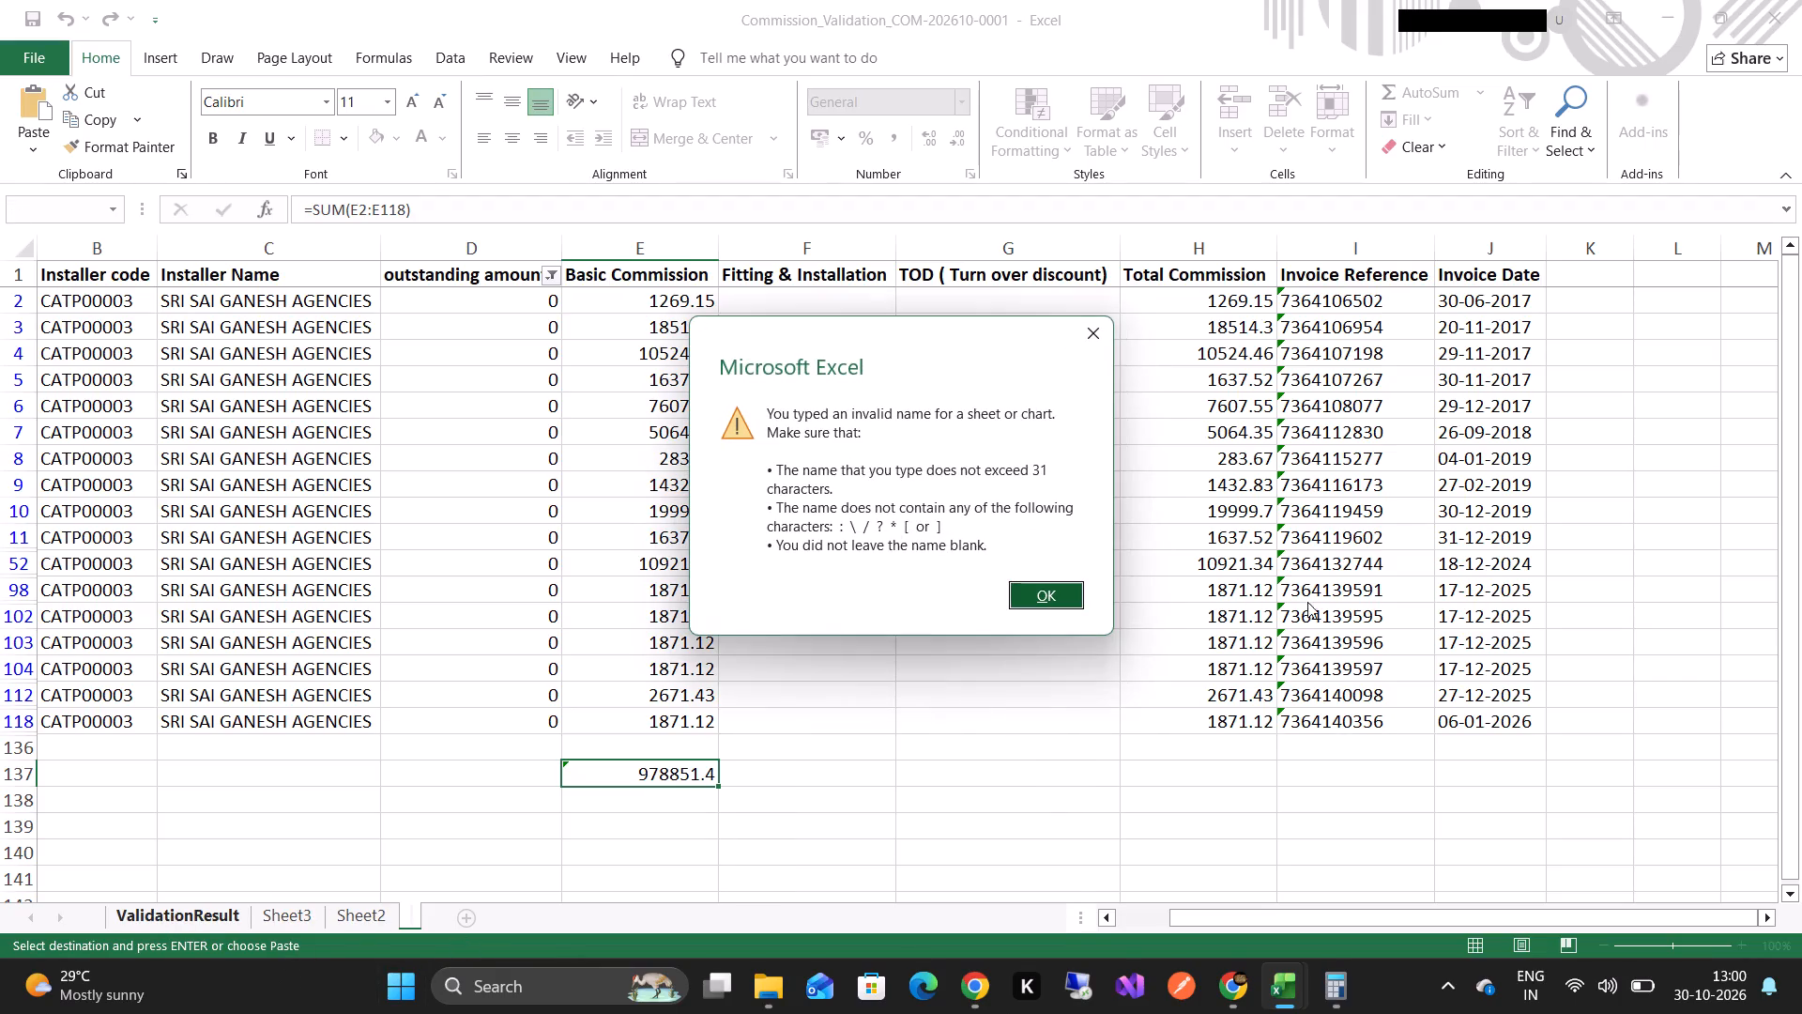
left_click(1052, 589)
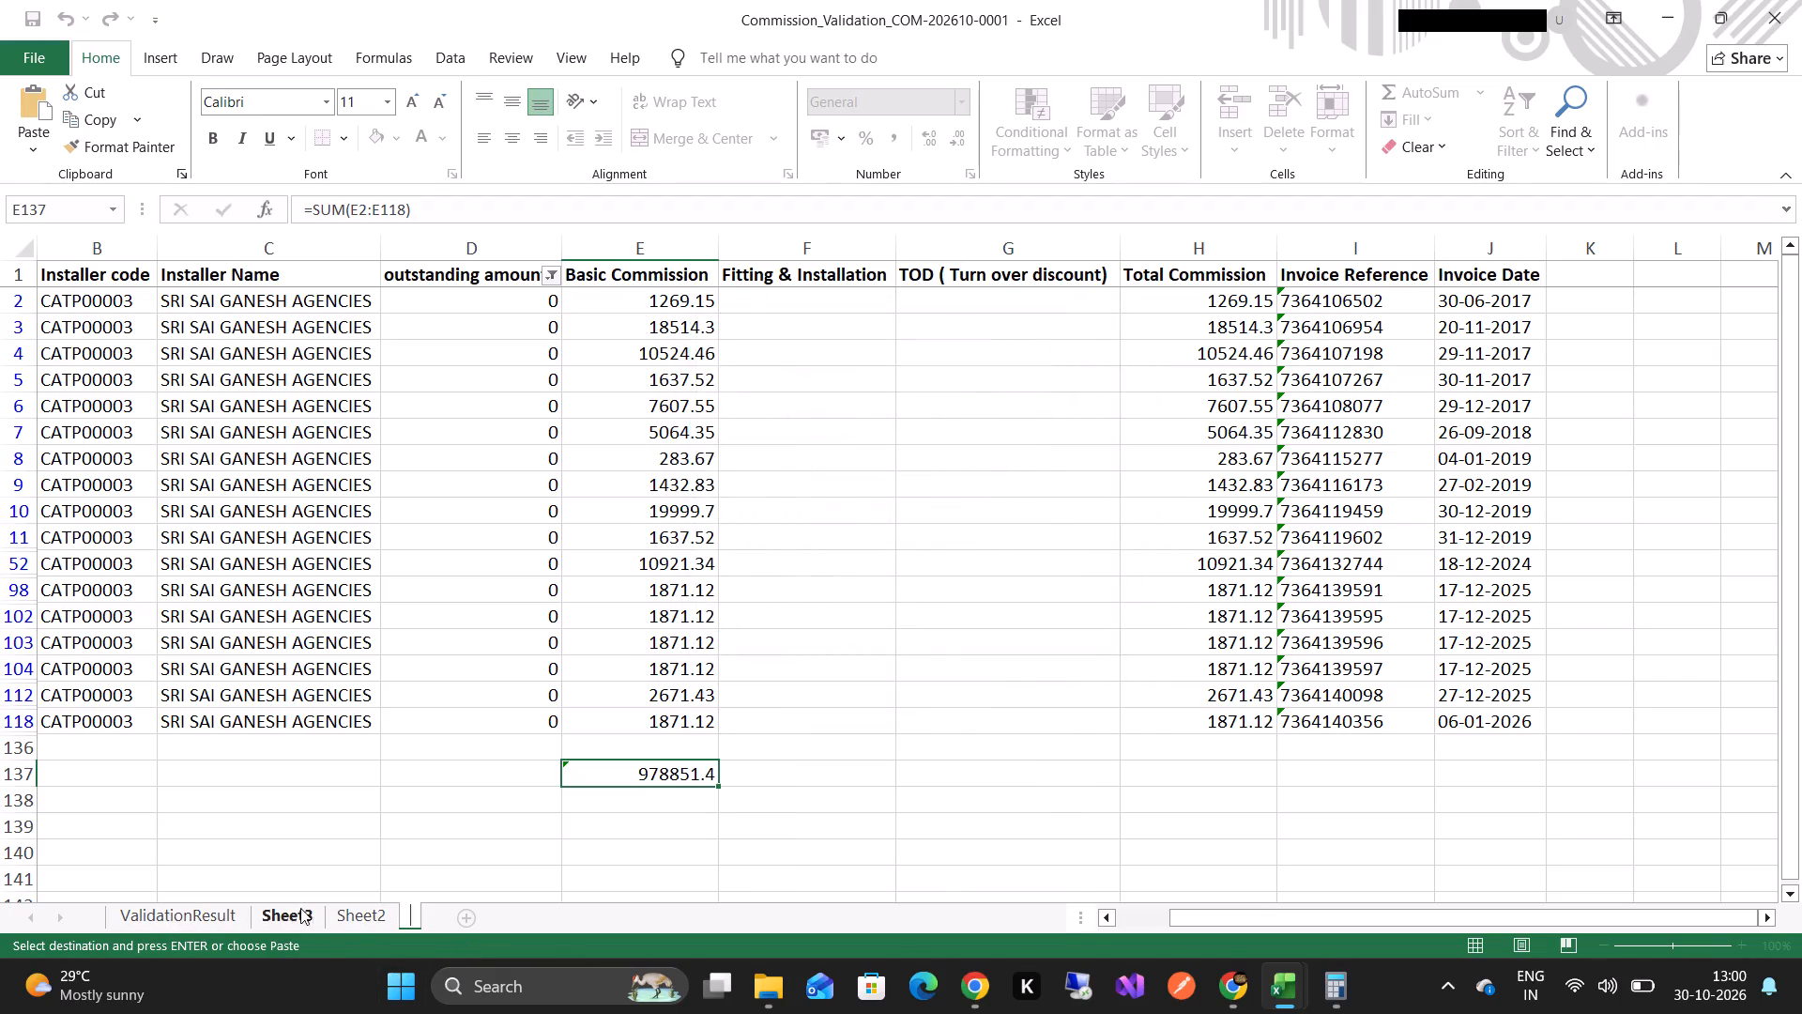
left_click(288, 911)
left_click(1048, 591)
type("122")
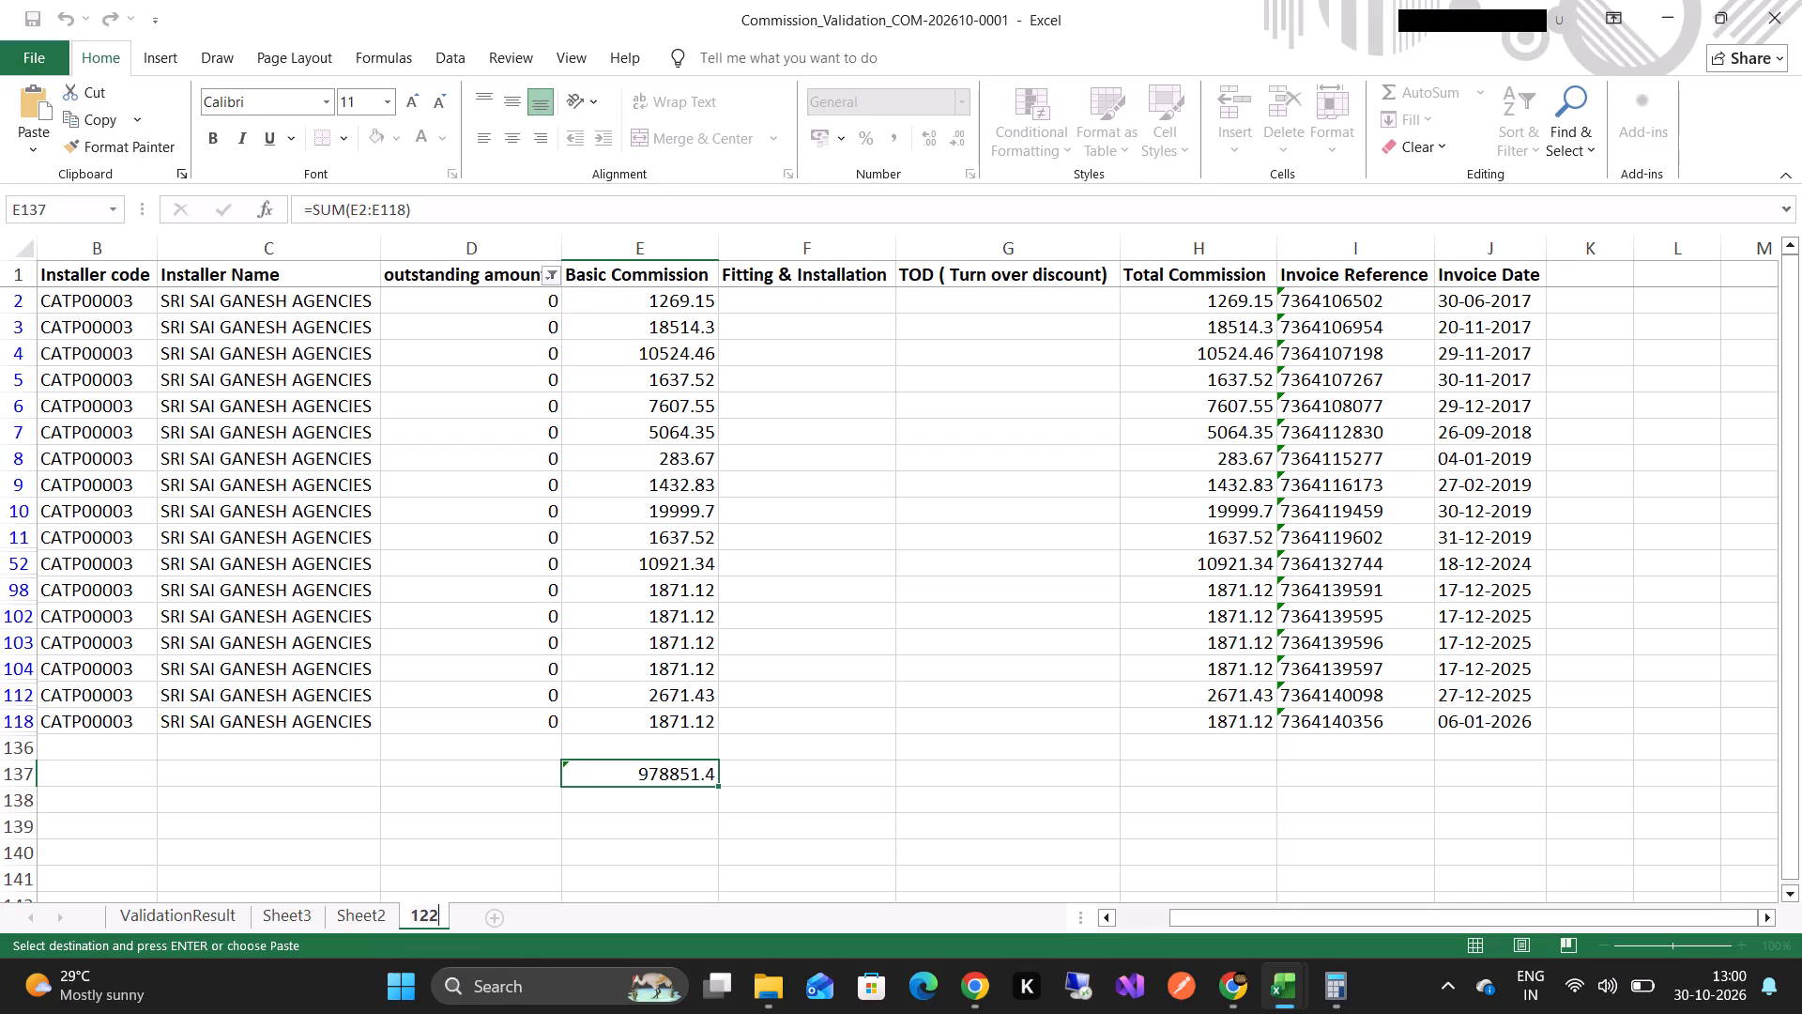
key("Return")
left_click(360, 755)
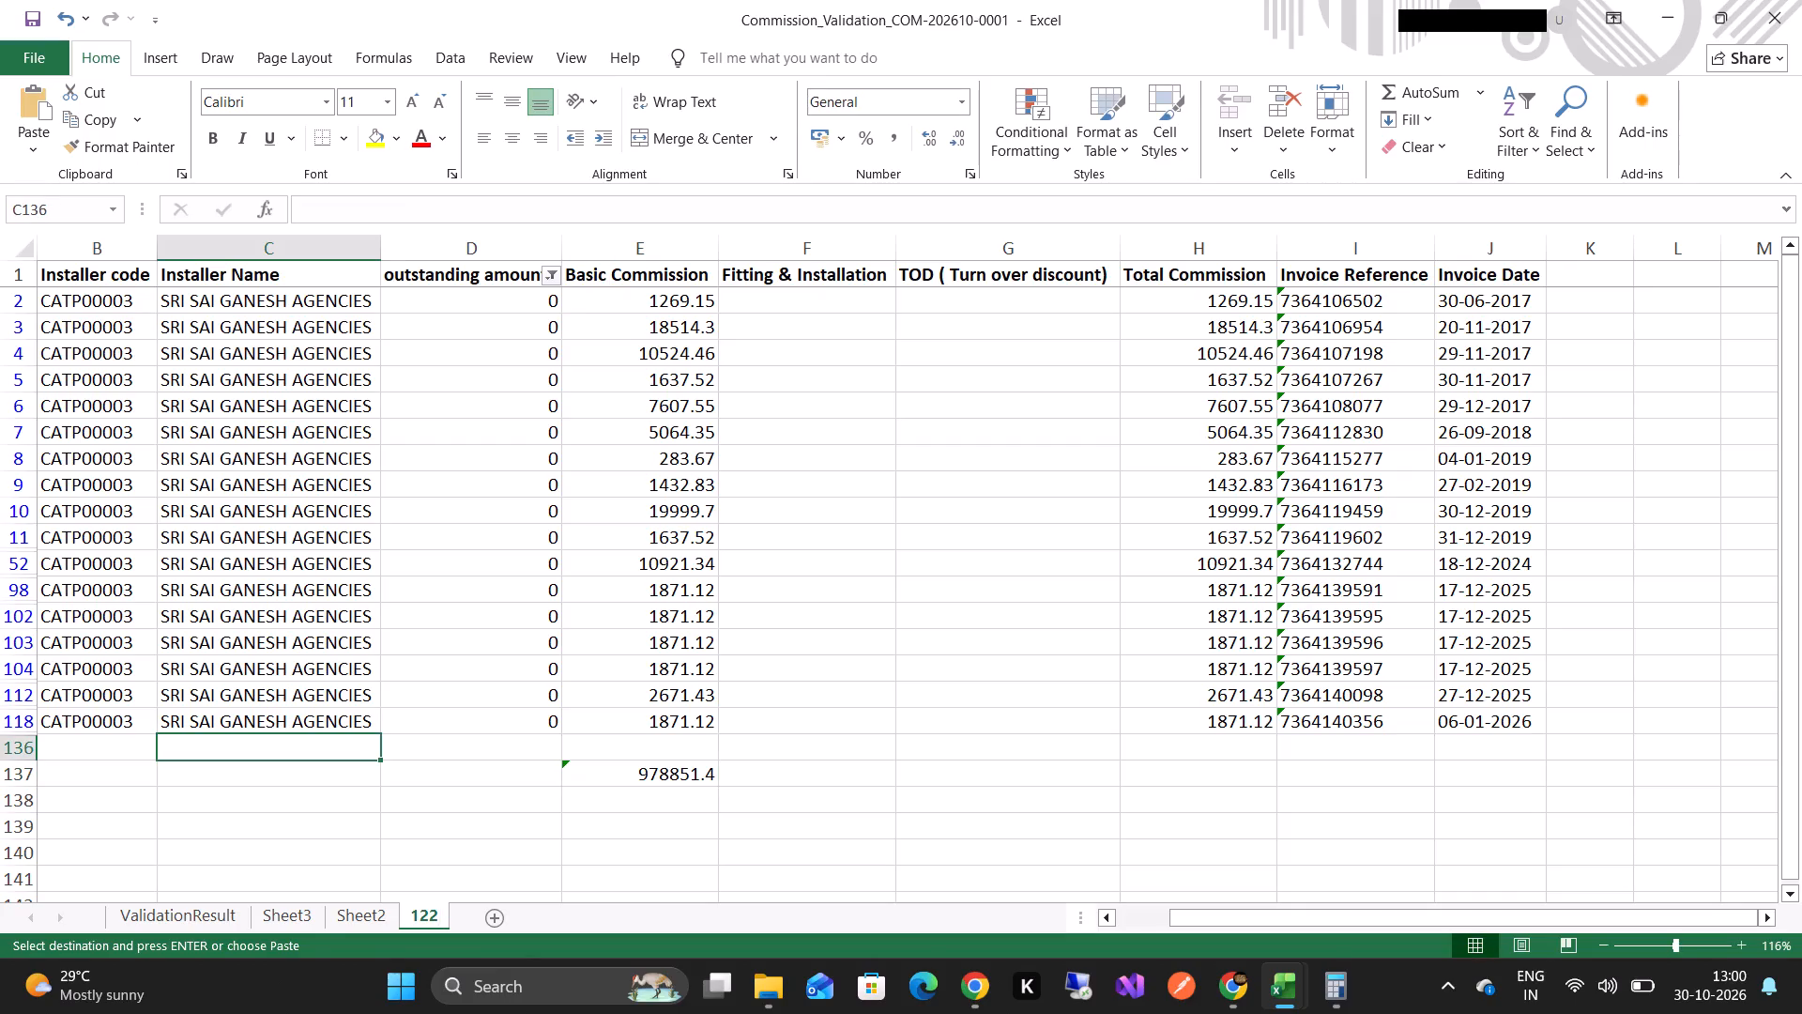
Paste the copied CHYD01331 rows with their headers into the blank Sheet3, starting at cell A1.
left_click(183, 918)
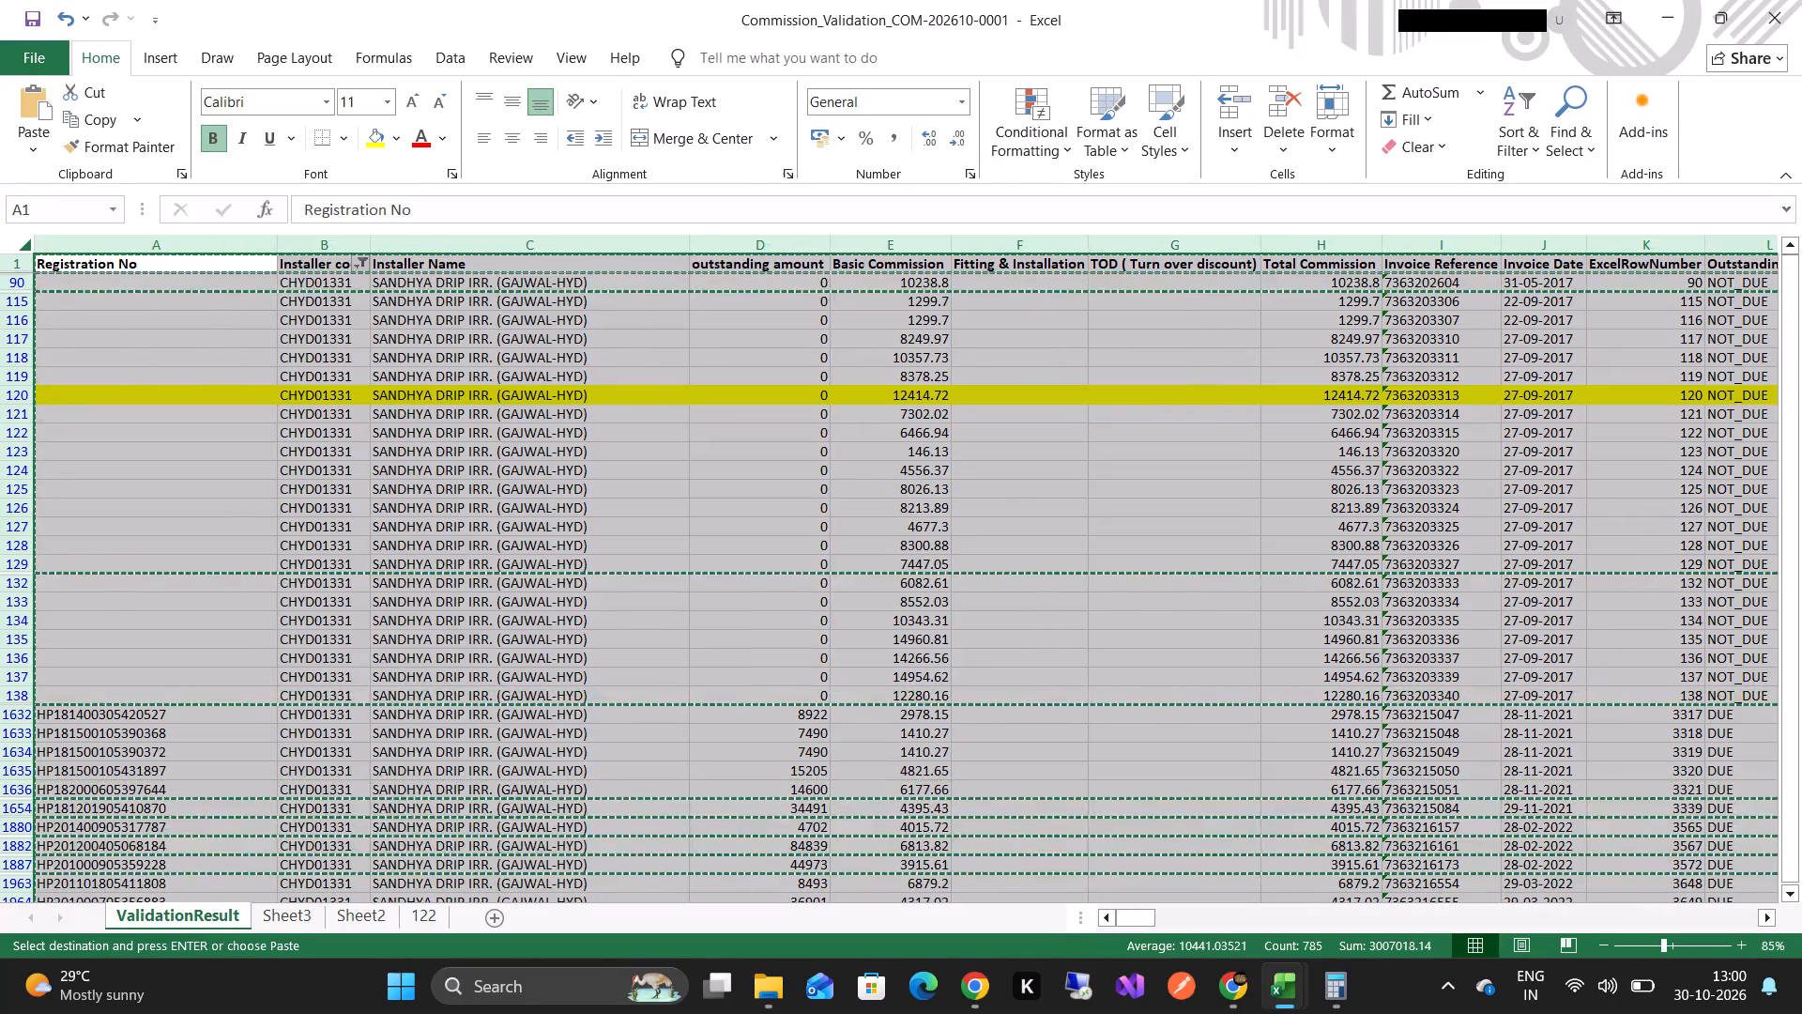
left_click(286, 923)
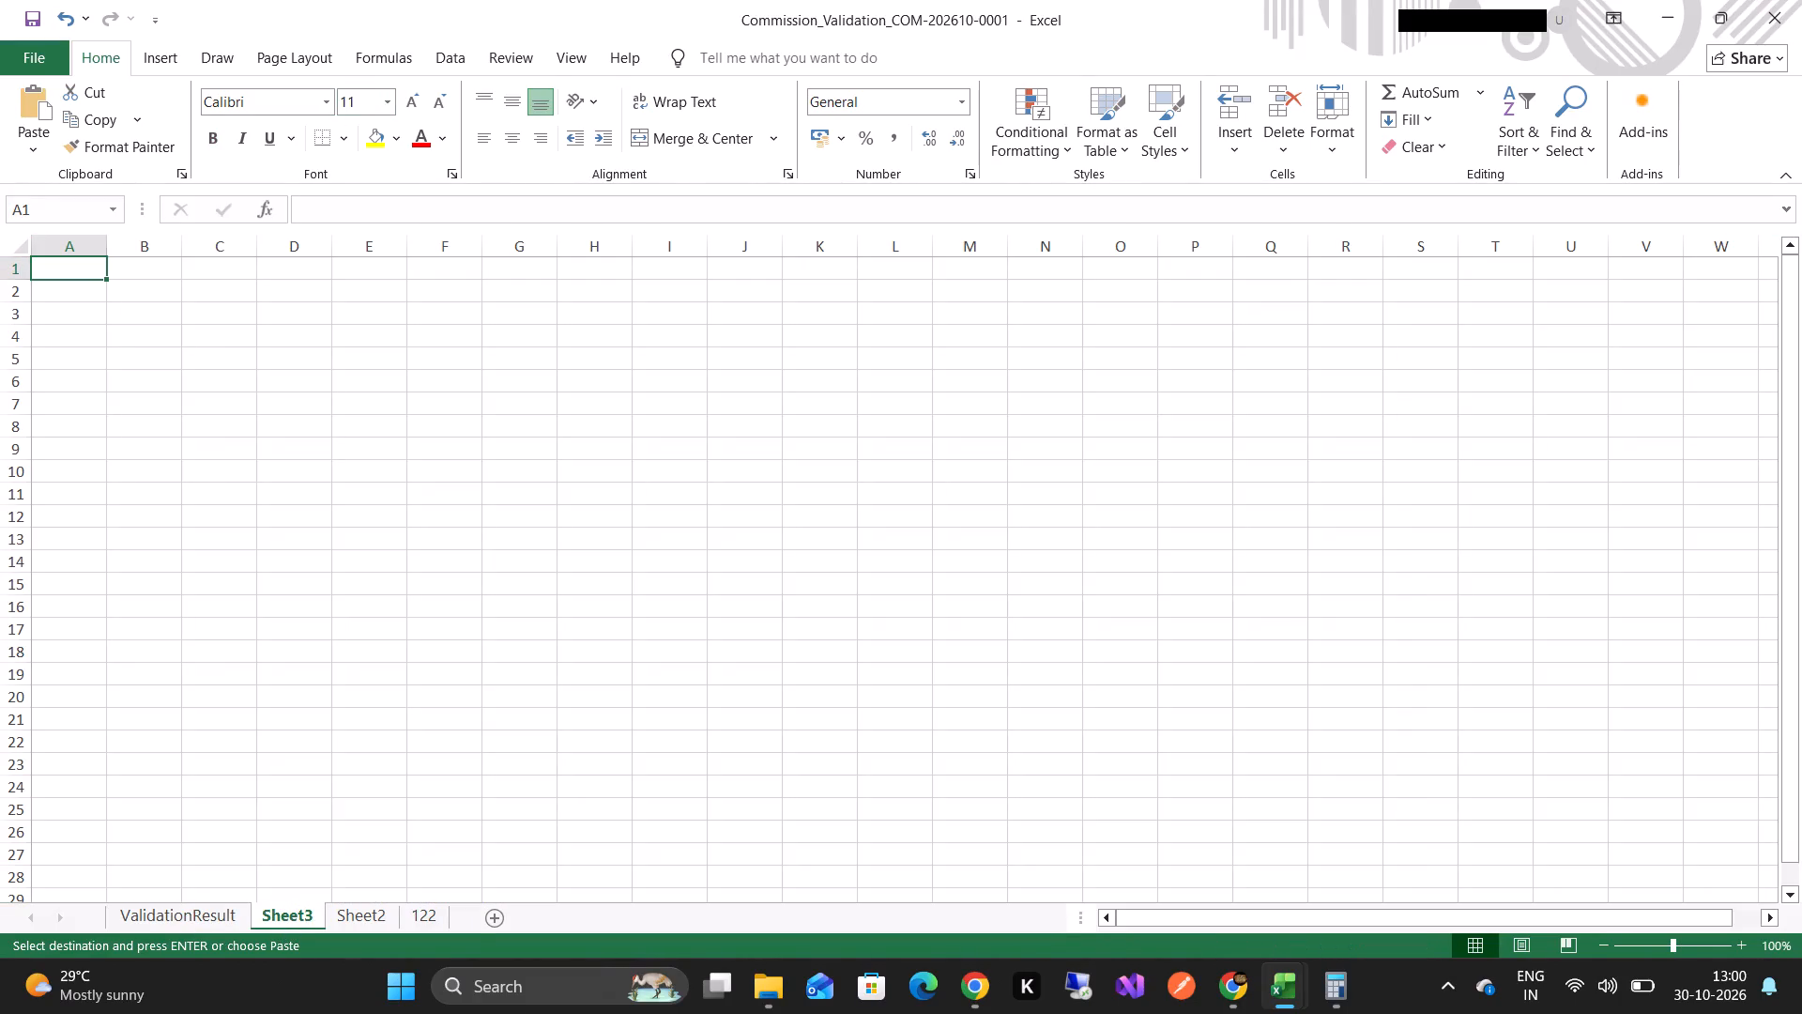
left_click(16, 246)
key("ctrl+v")
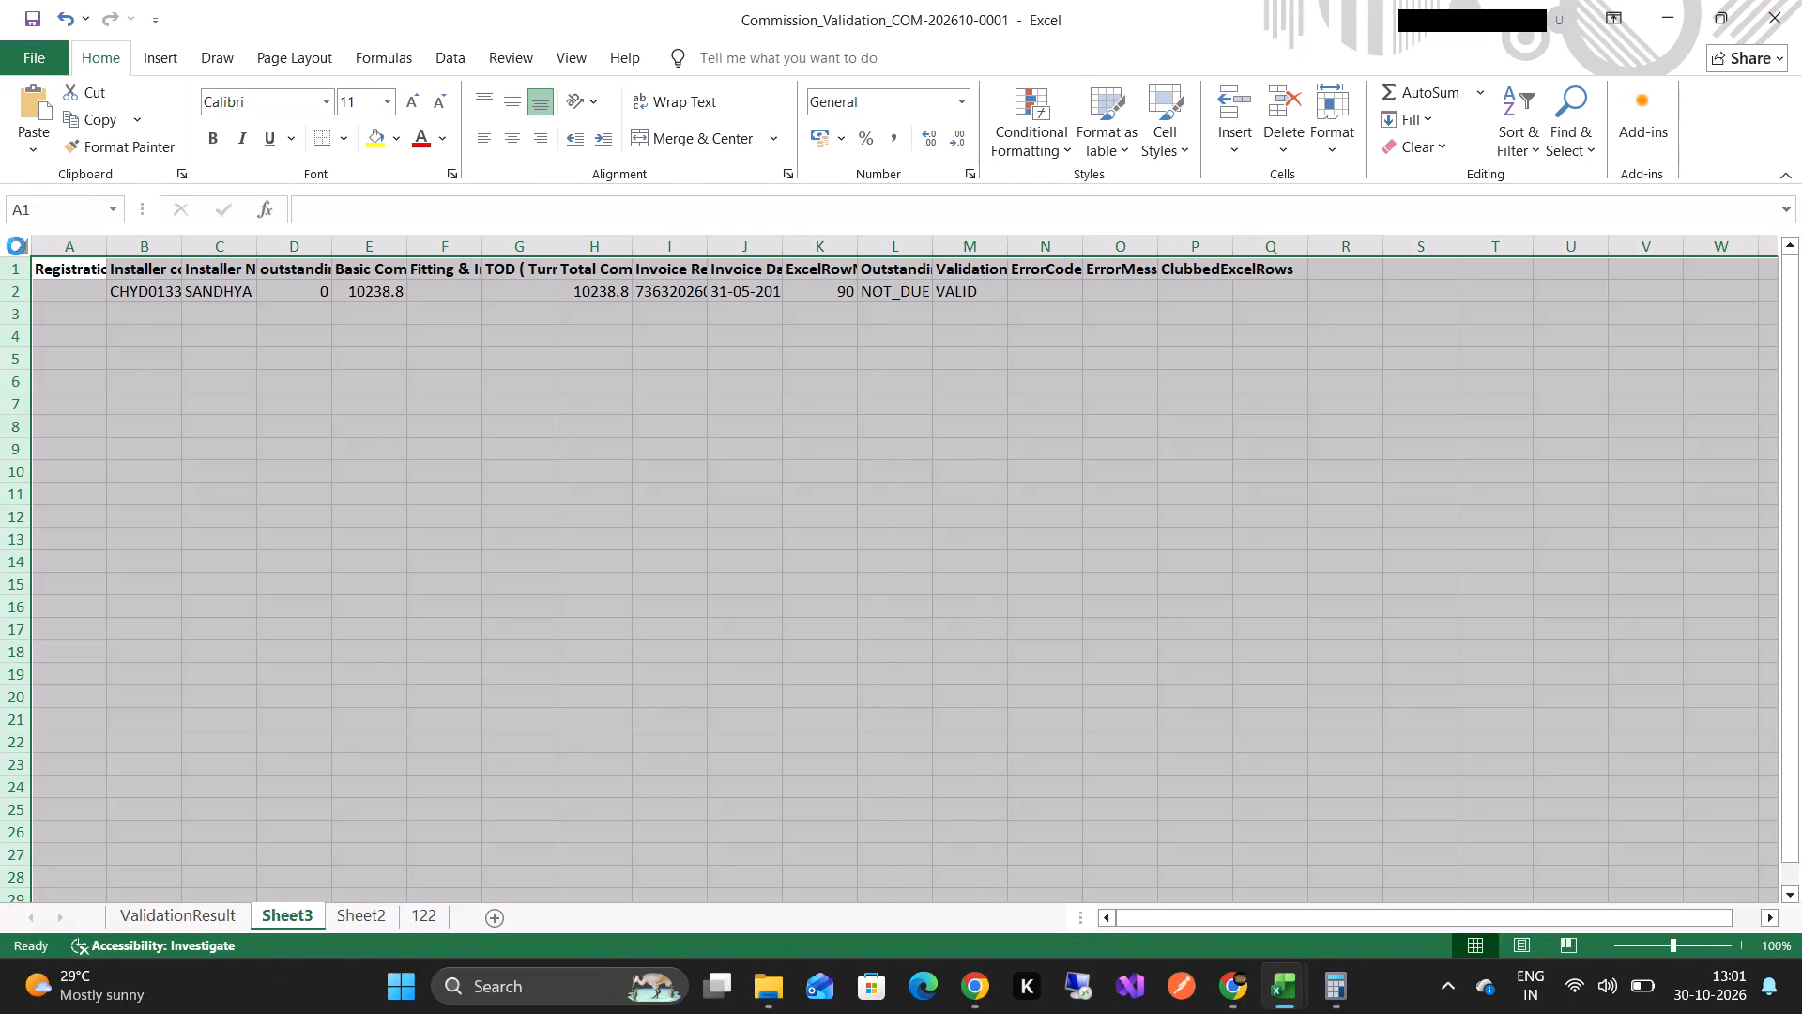
left_click(409, 432)
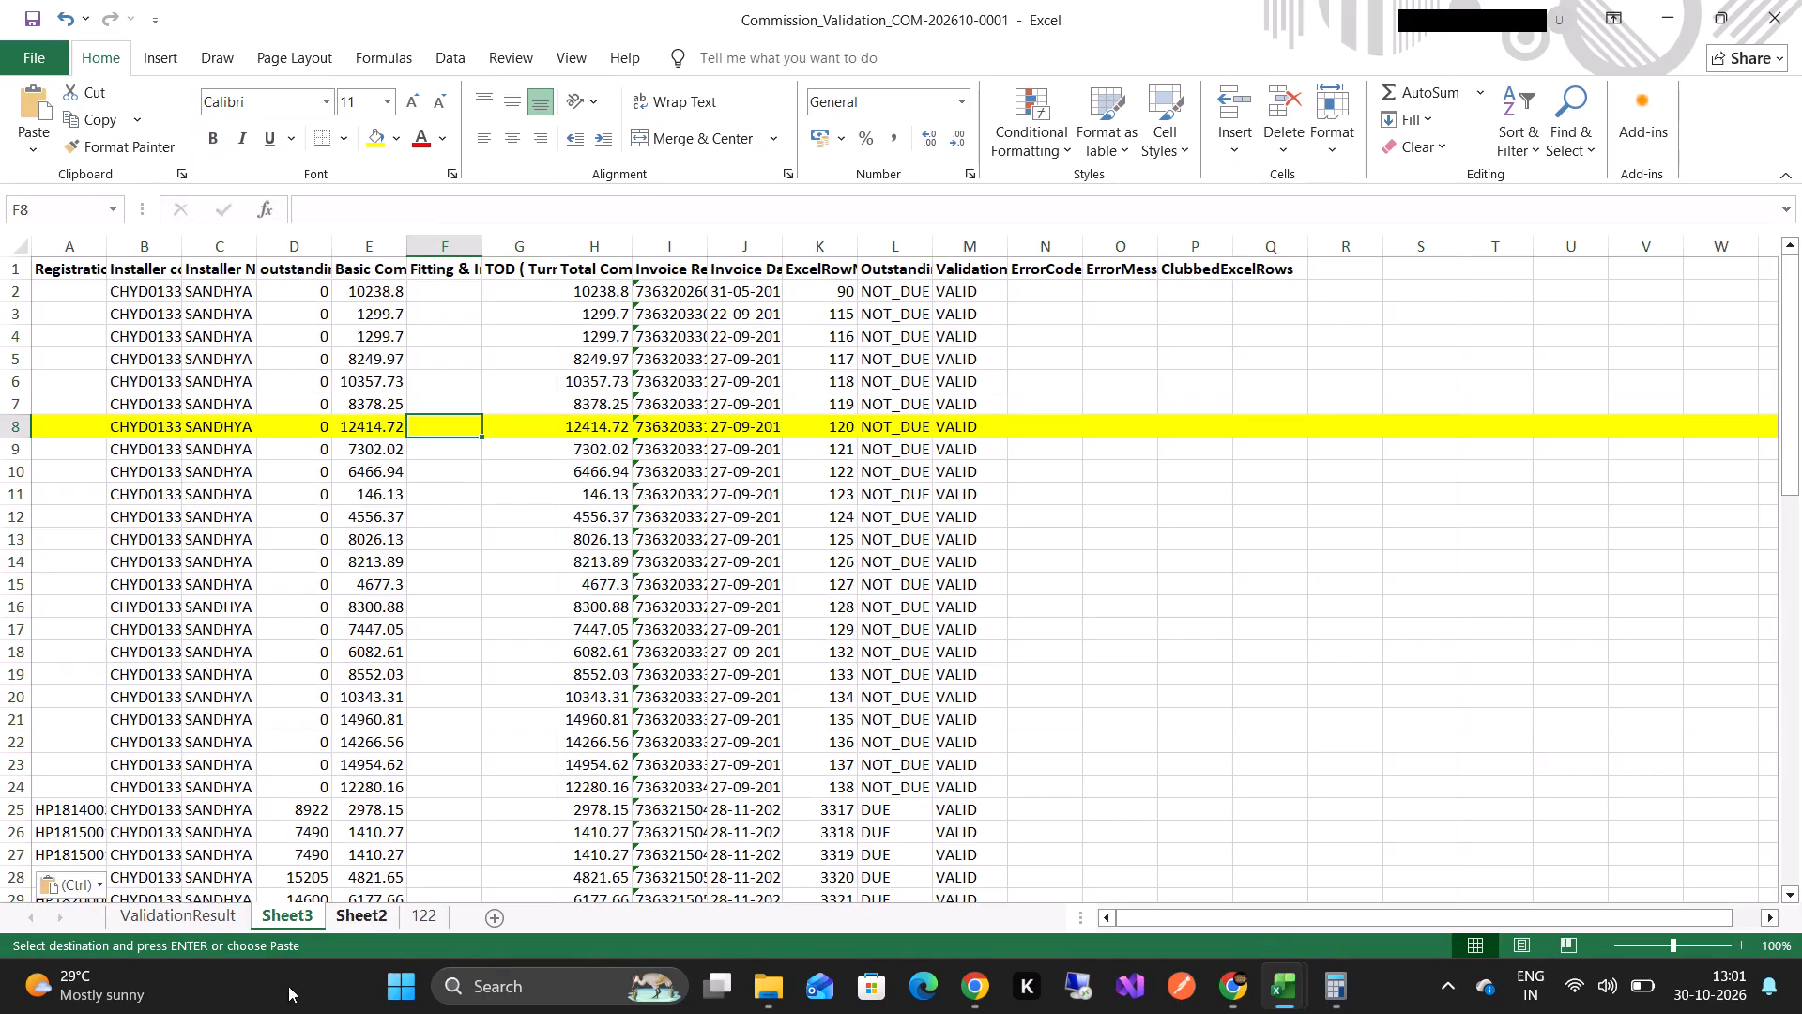
Rename Sheet3, which holds the pasted installer rows, as CHYD01331.
triple_click(282, 912)
double_click(282, 911)
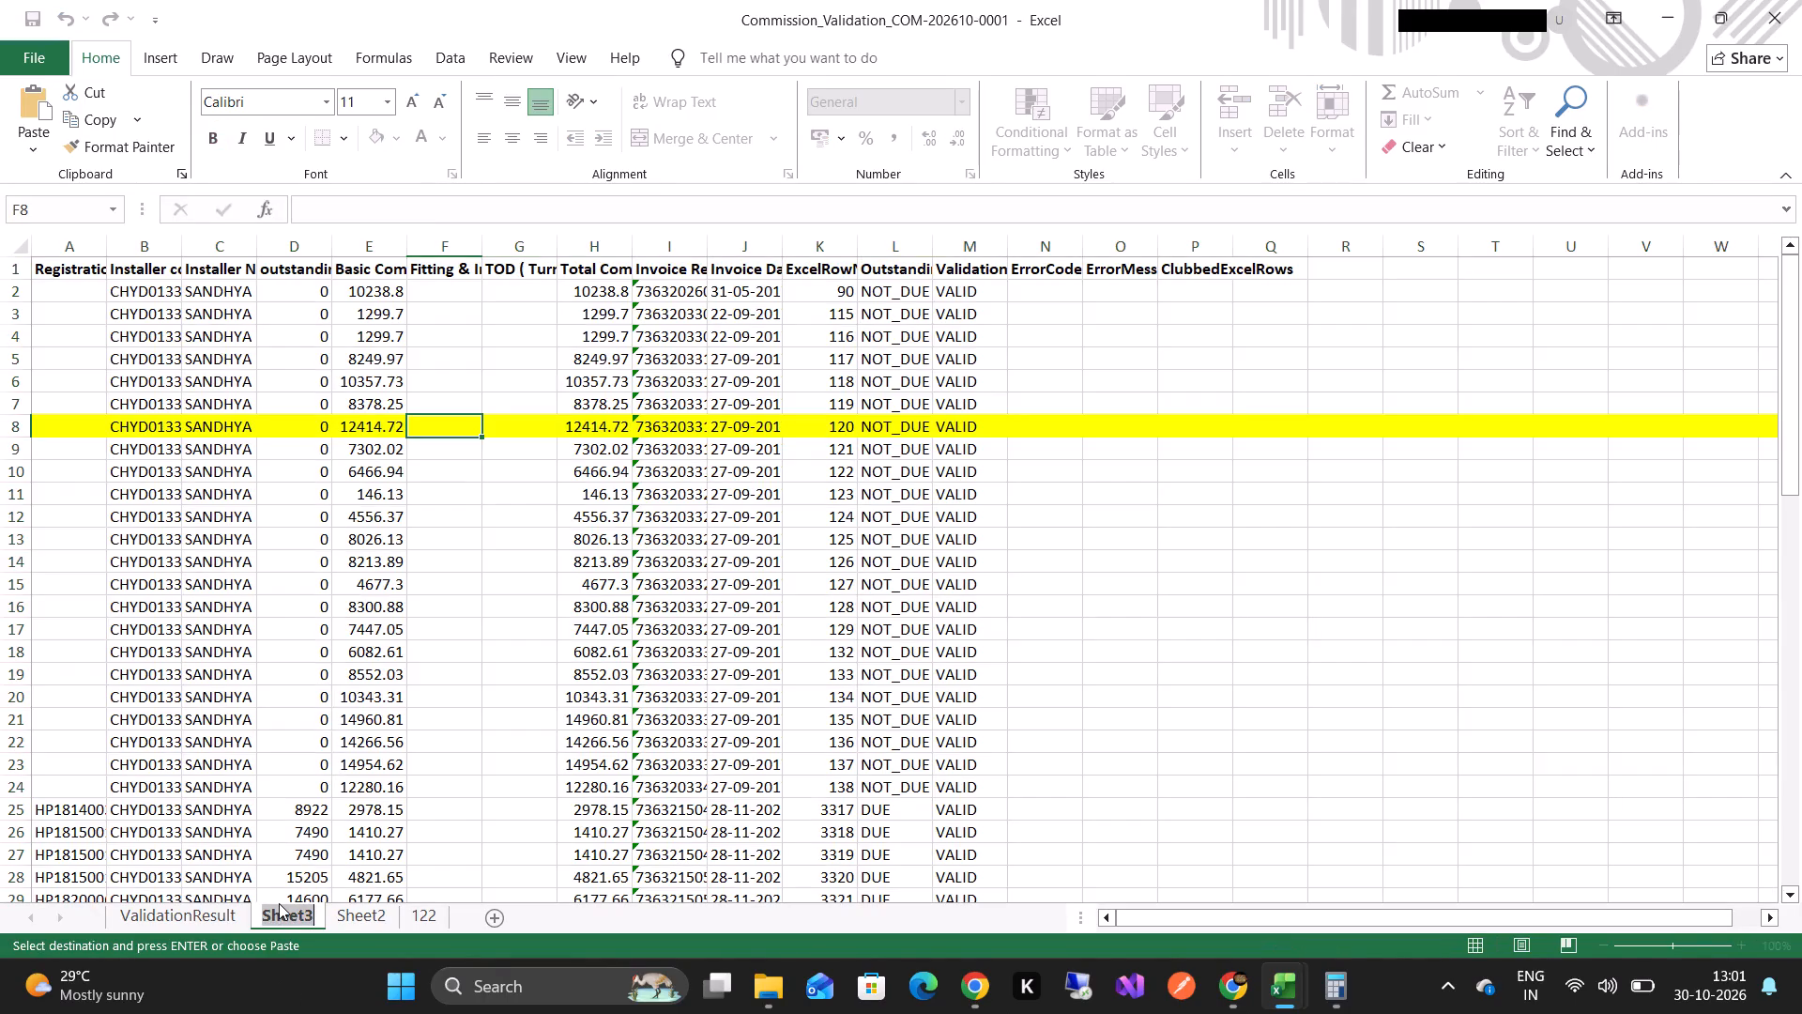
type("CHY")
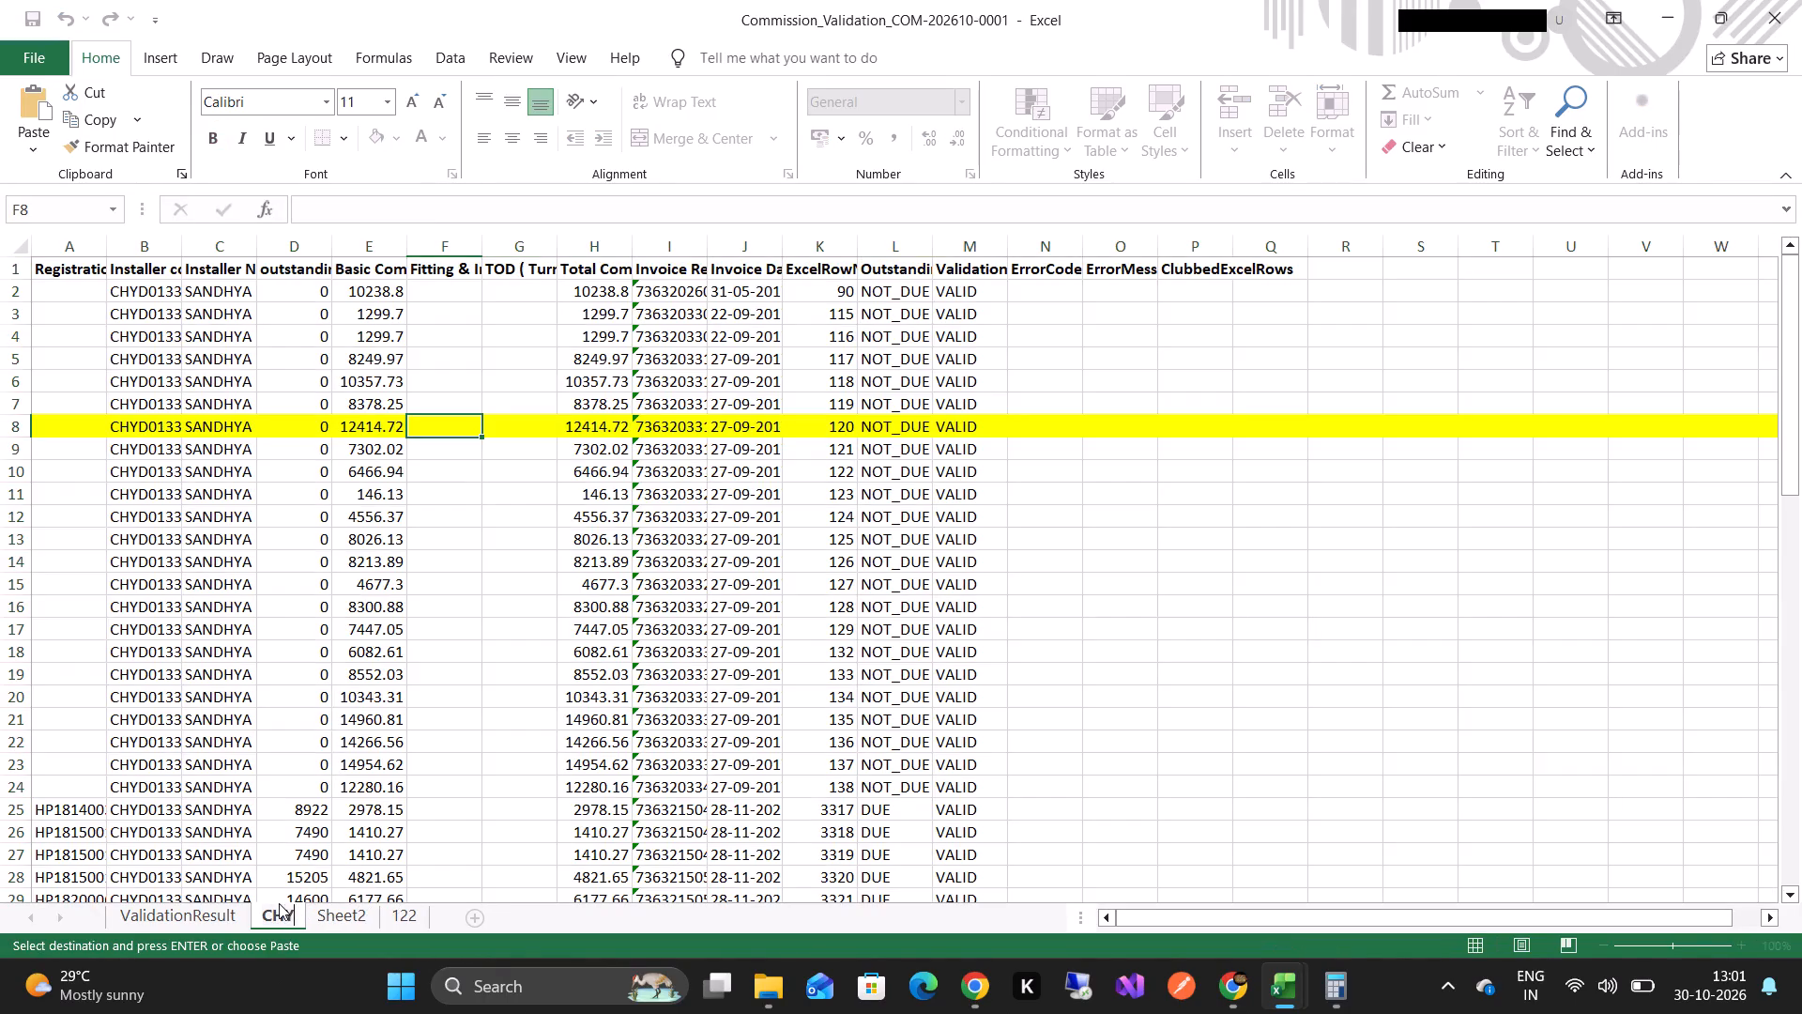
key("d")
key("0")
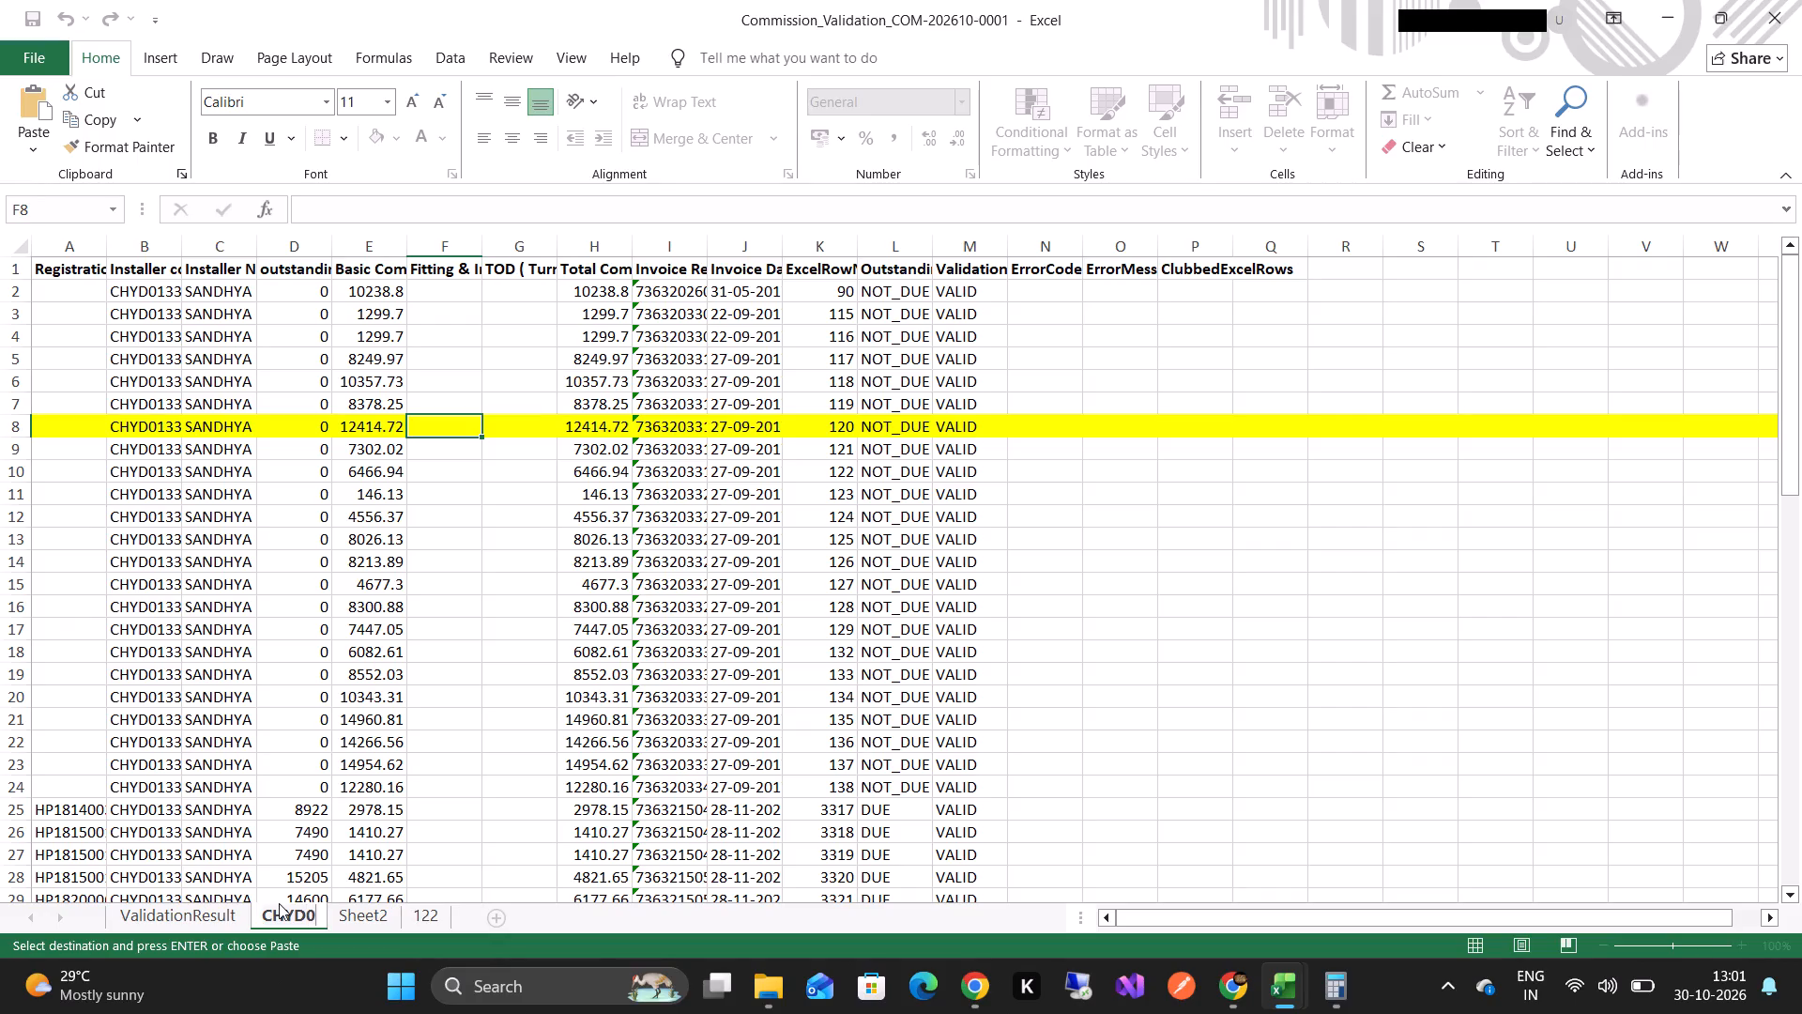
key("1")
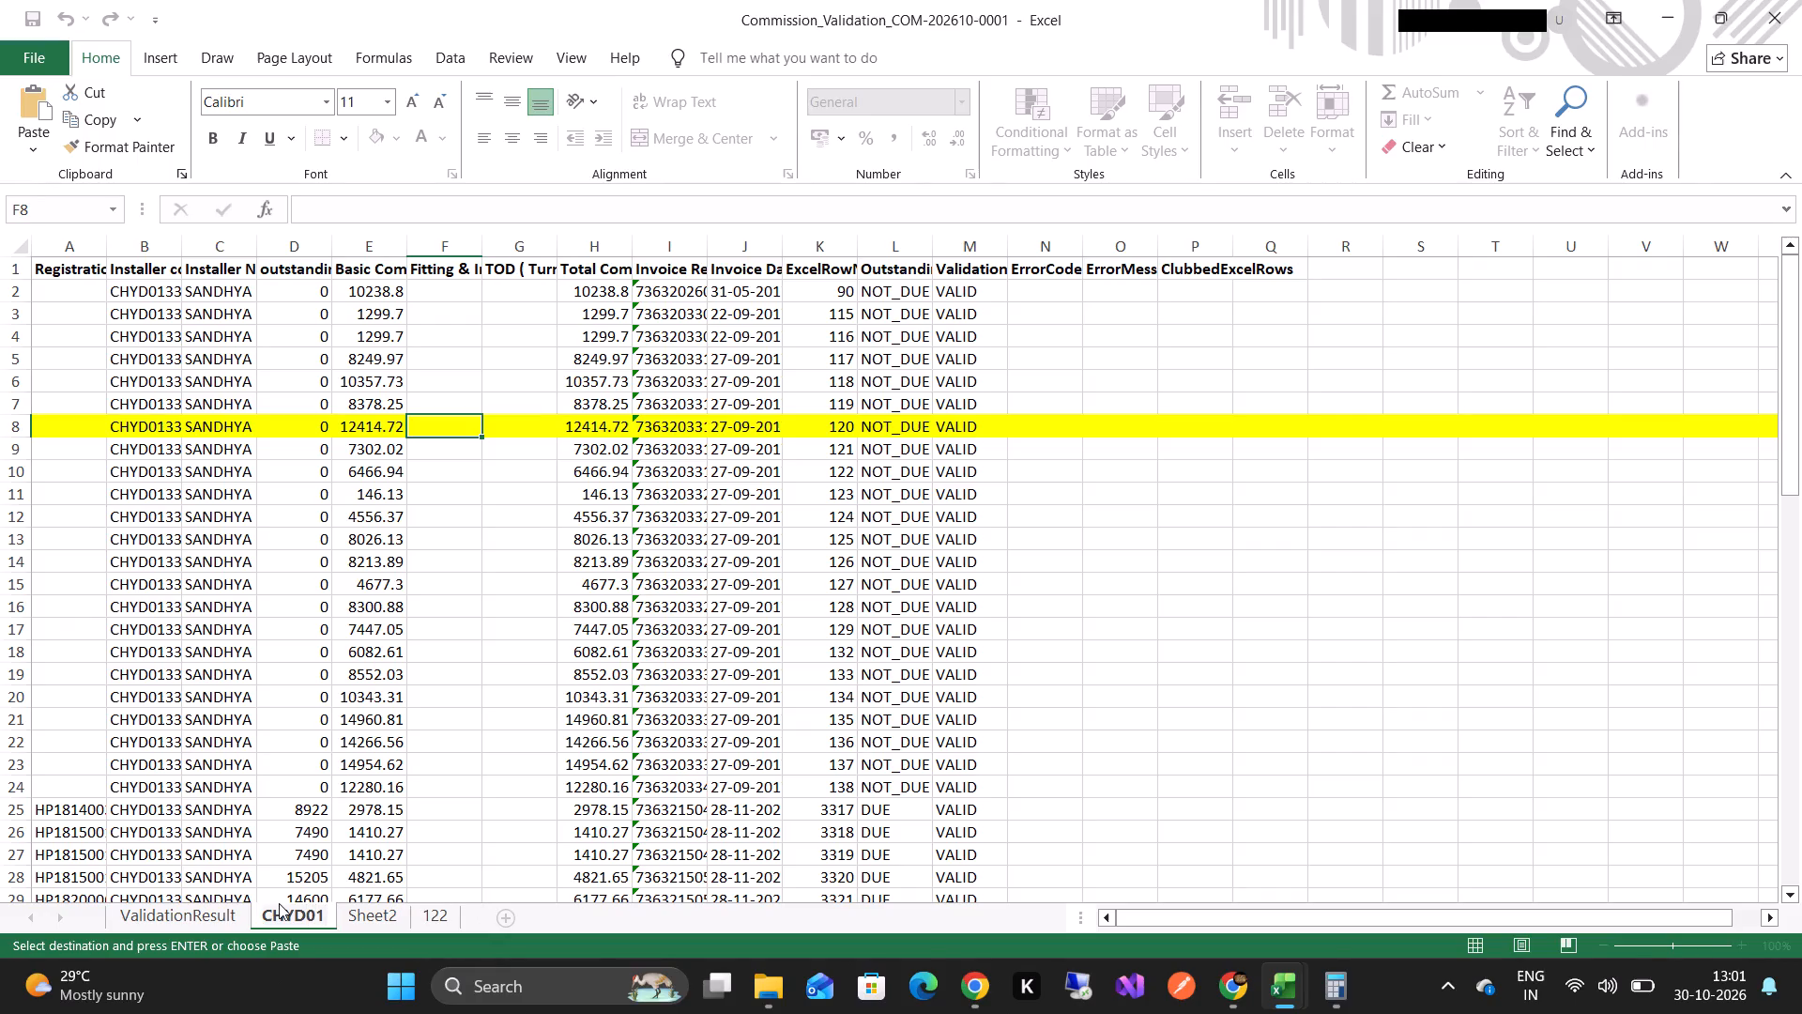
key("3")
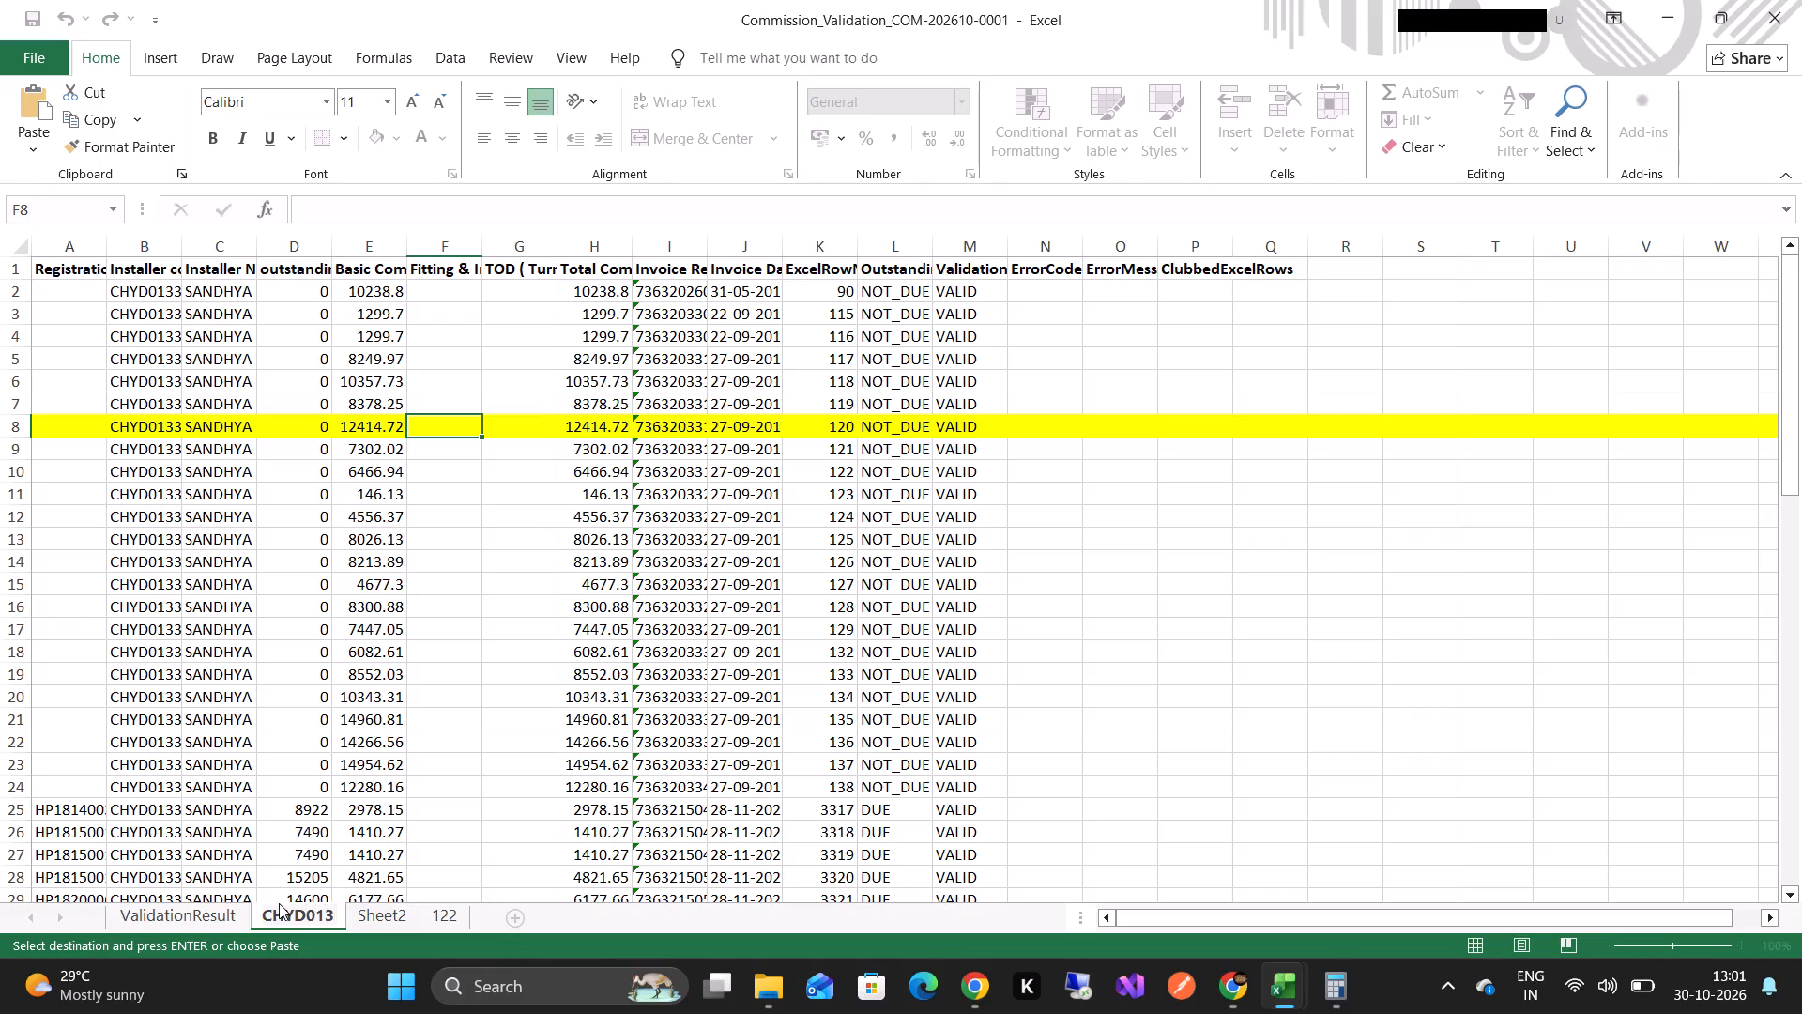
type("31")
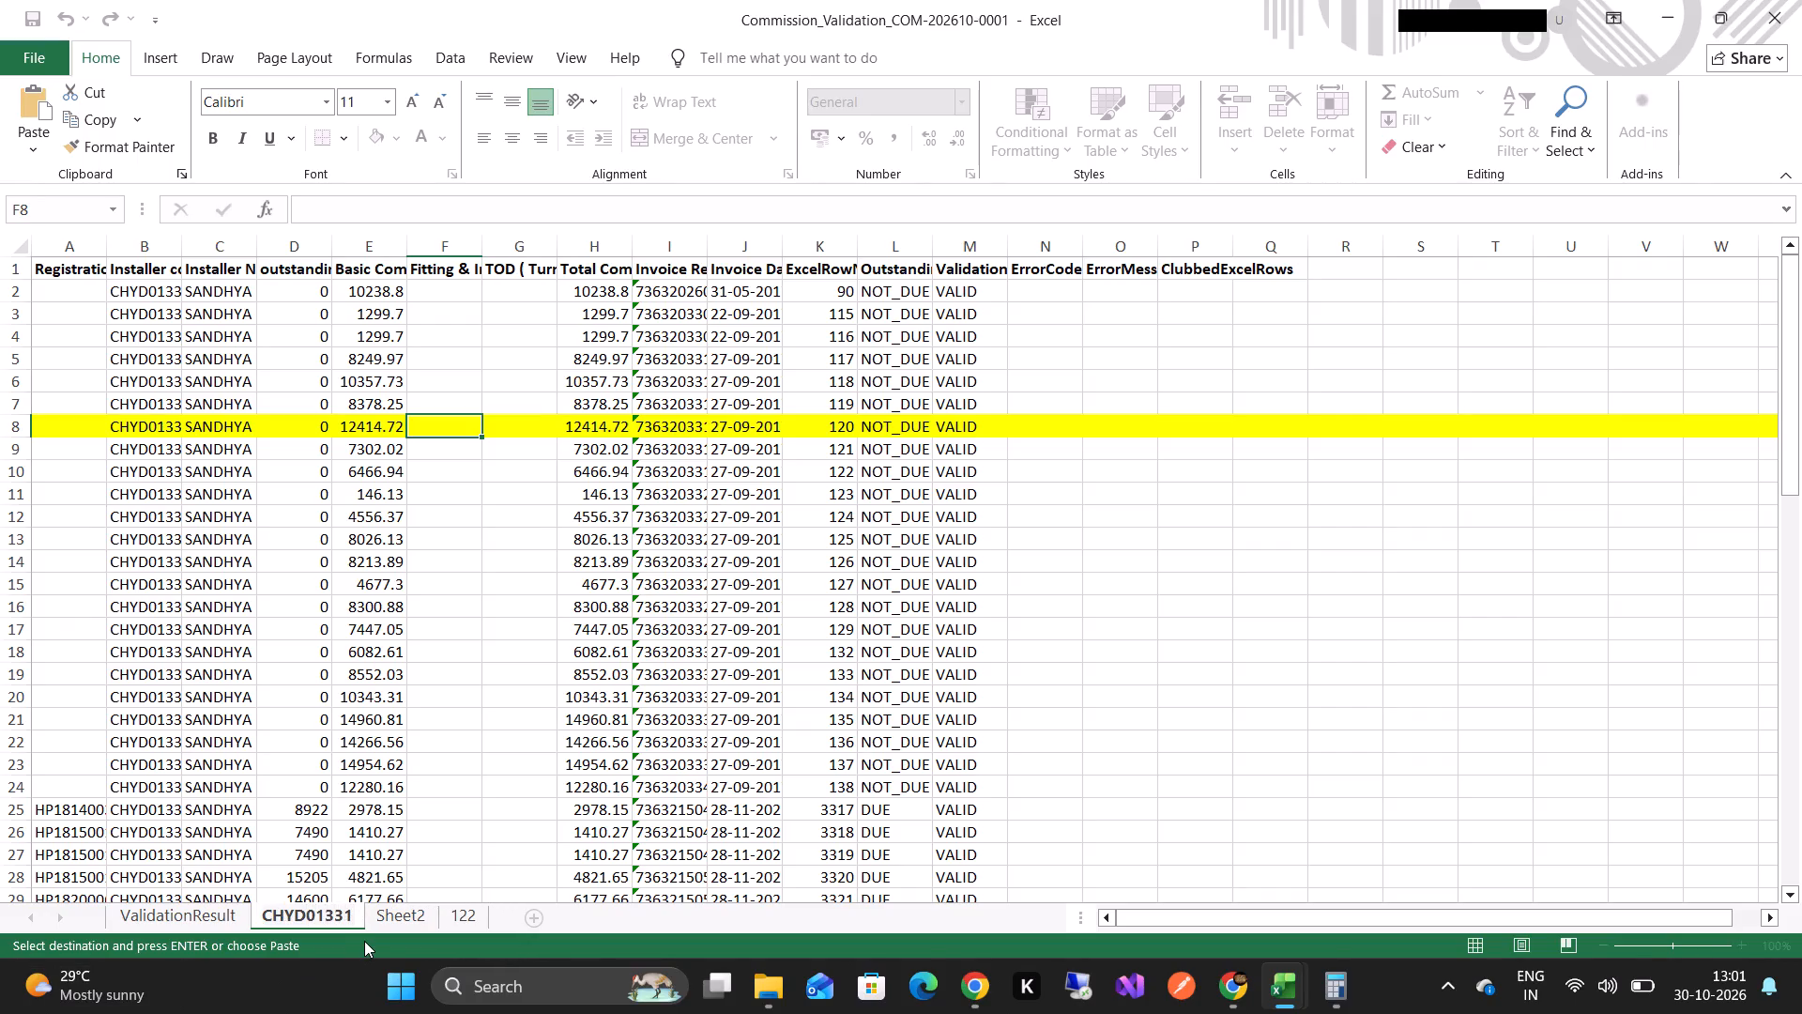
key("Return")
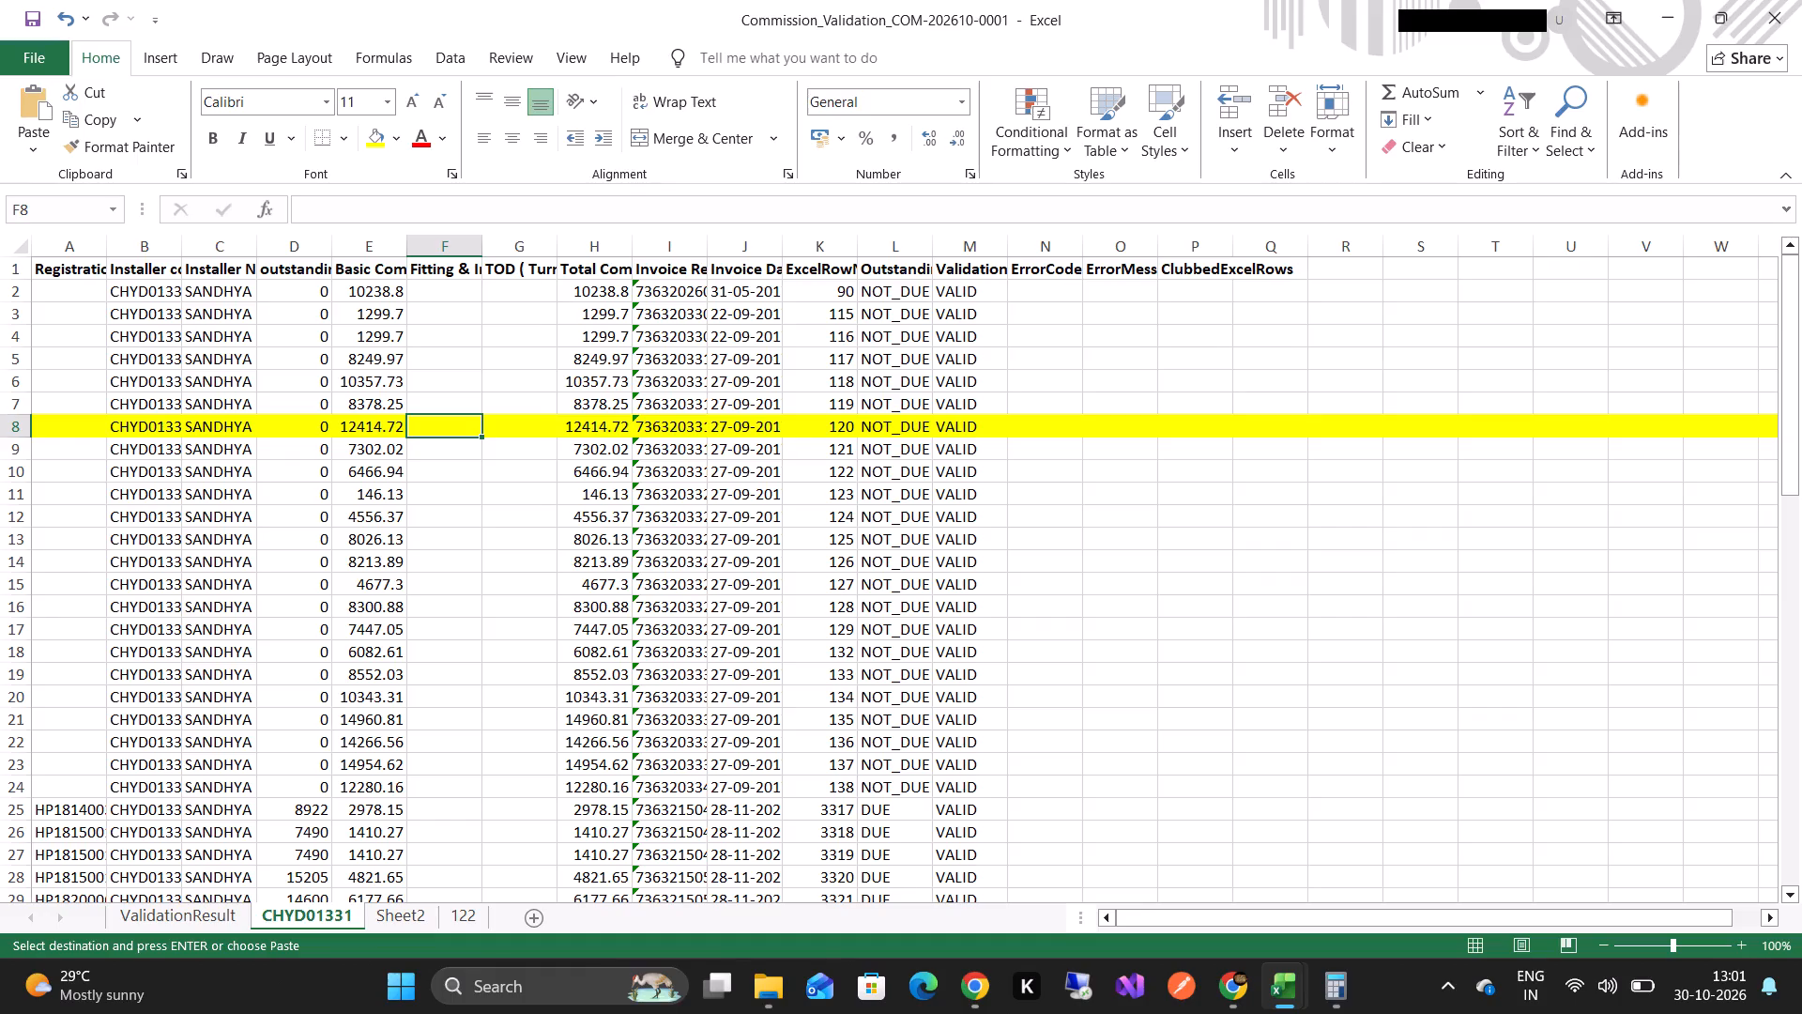
Auto-fit the widths of all columns in the CHYD01331 sheet so every header and value is readable.
left_click(303, 549)
scroll(223, 417, "up", 3)
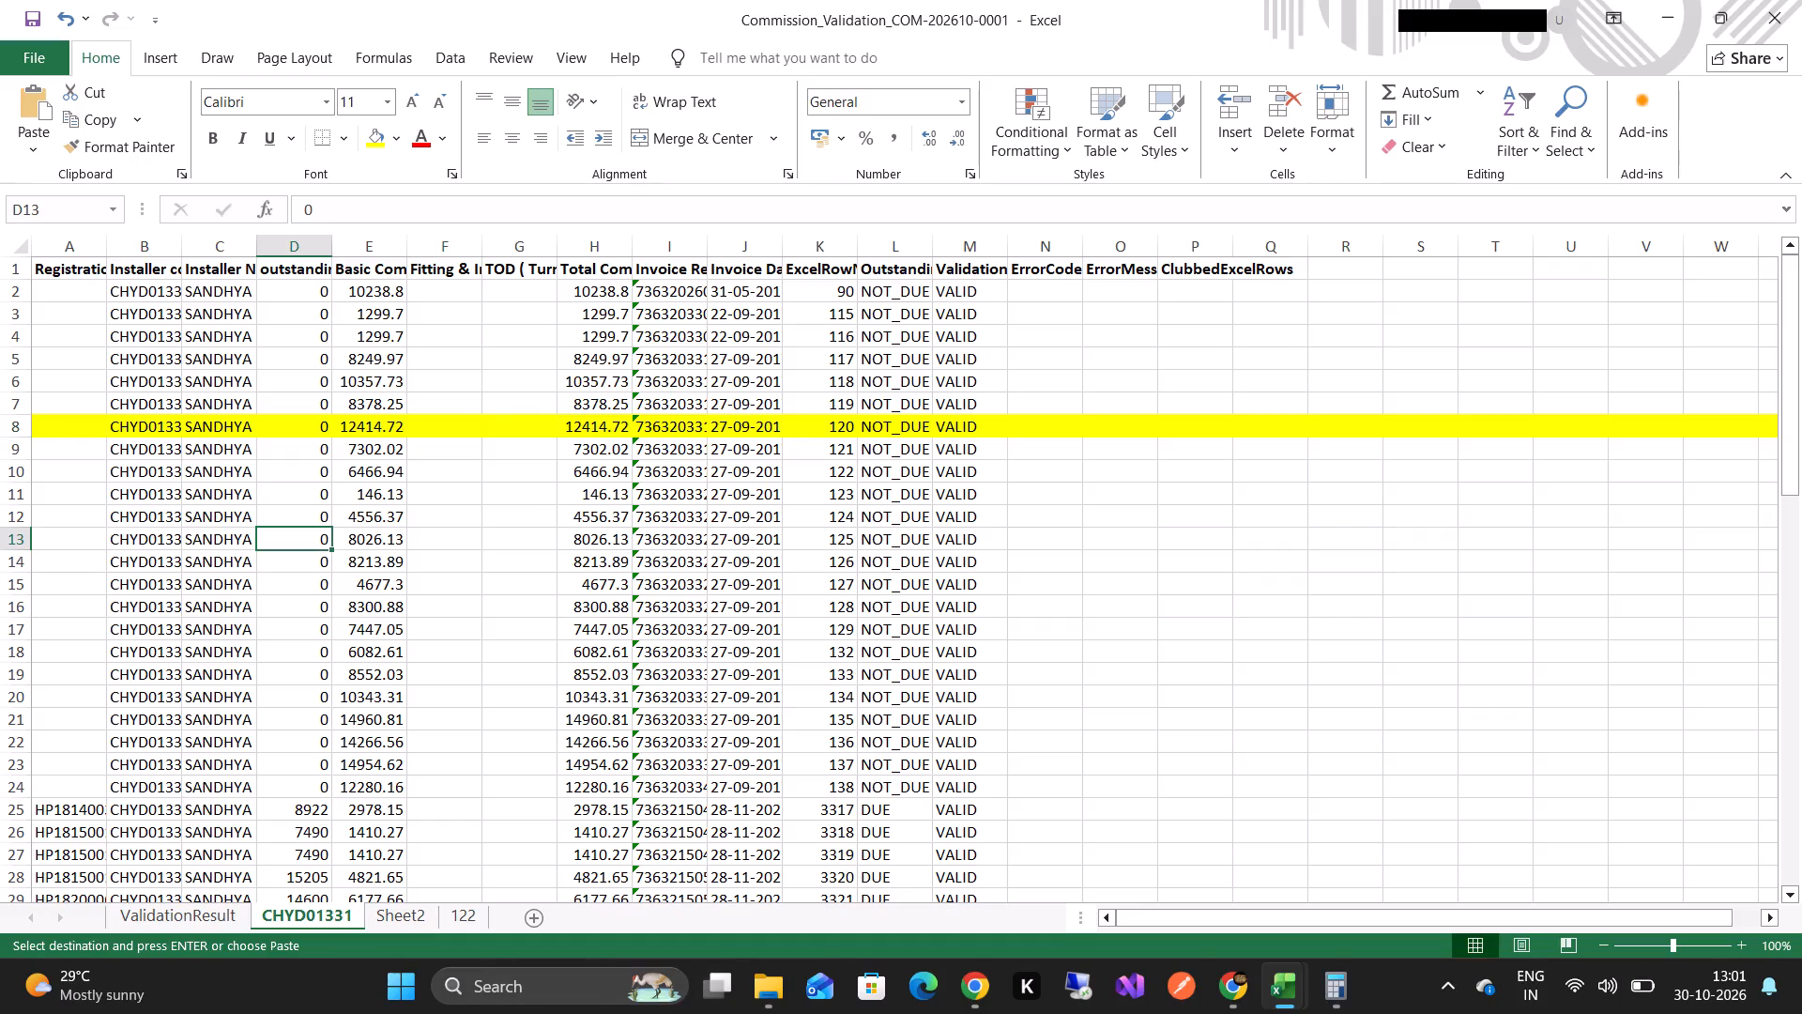
scroll(221, 412, "up", 8)
left_click(19, 250)
double_click(106, 247)
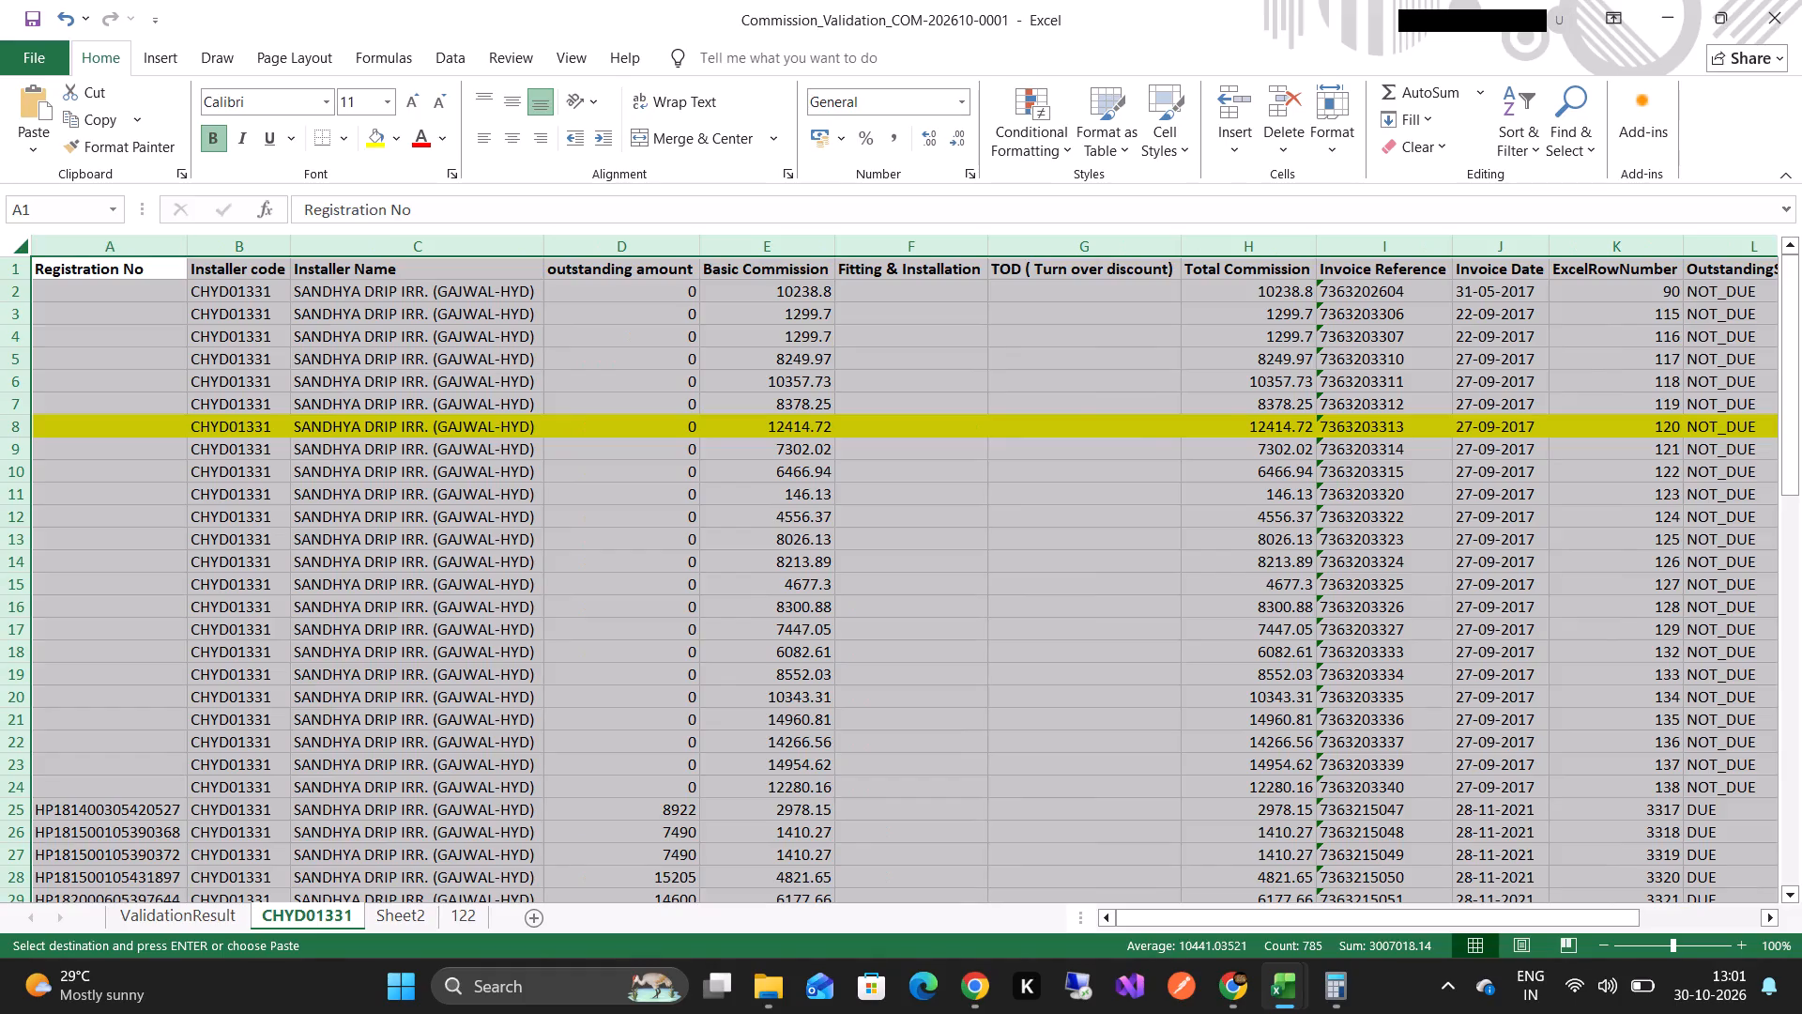
left_click(201, 359)
left_click(430, 367)
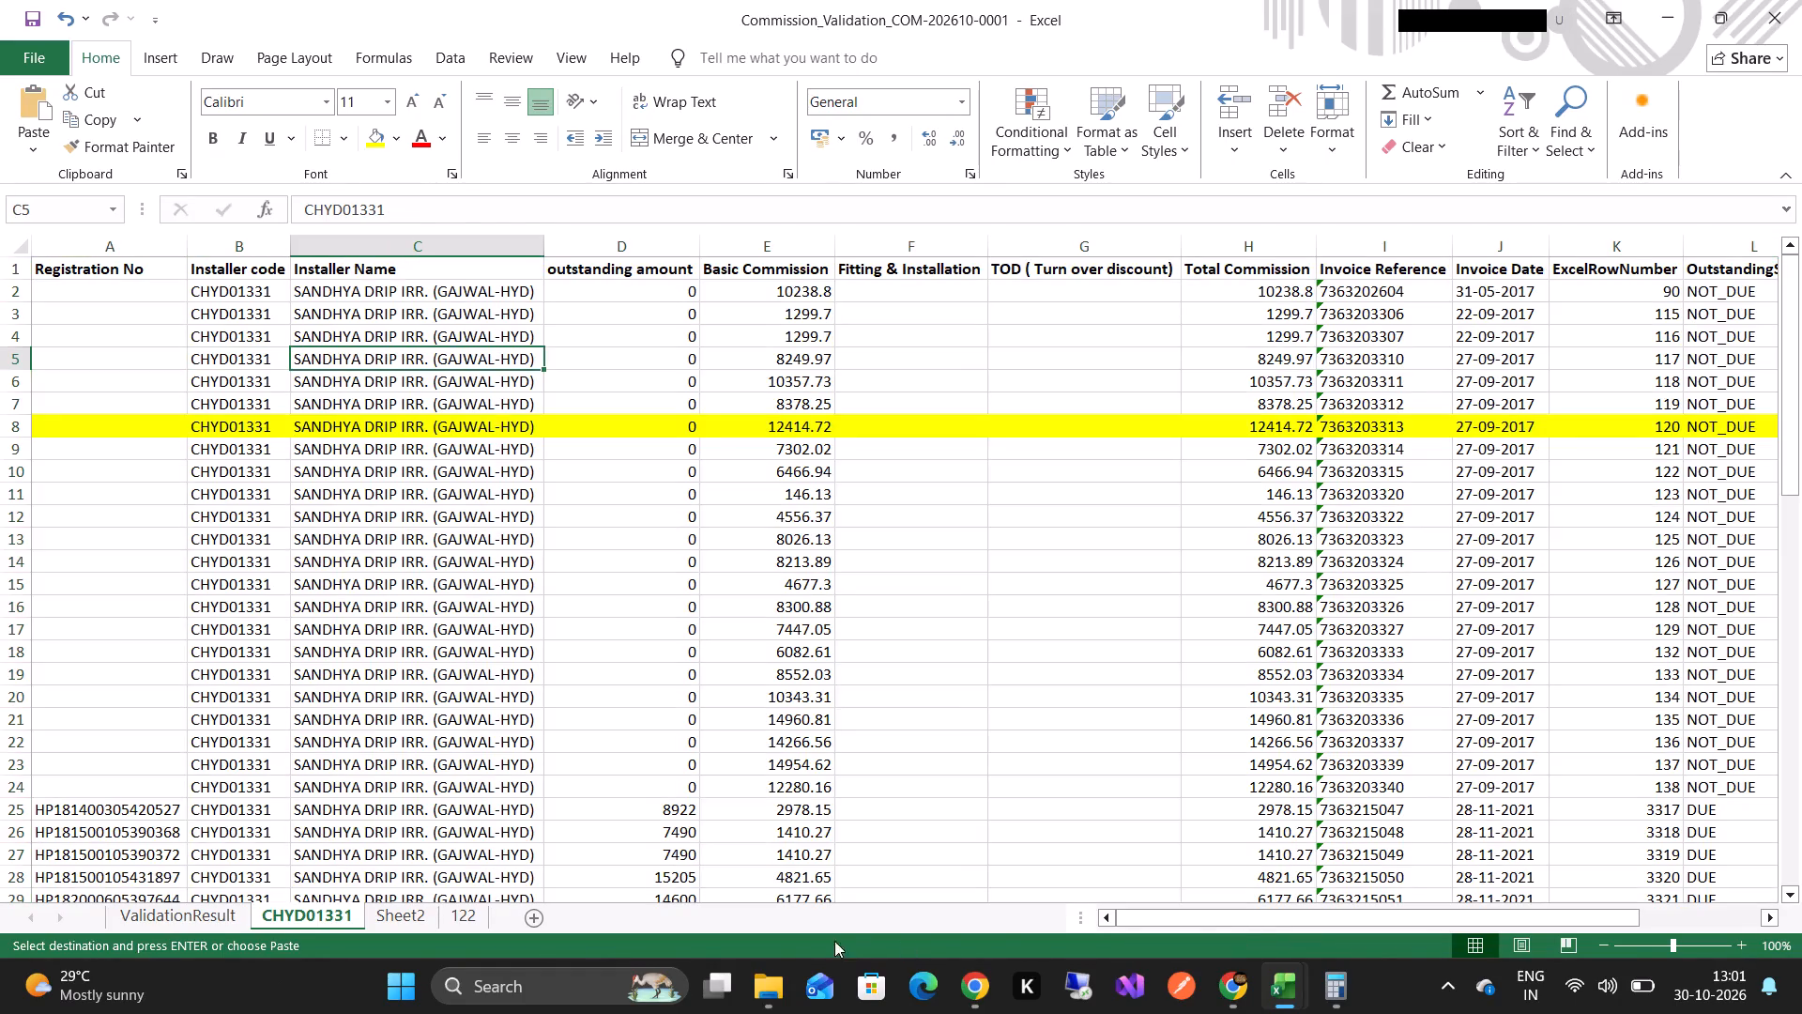
left_click_drag(1210, 917, 1273, 914)
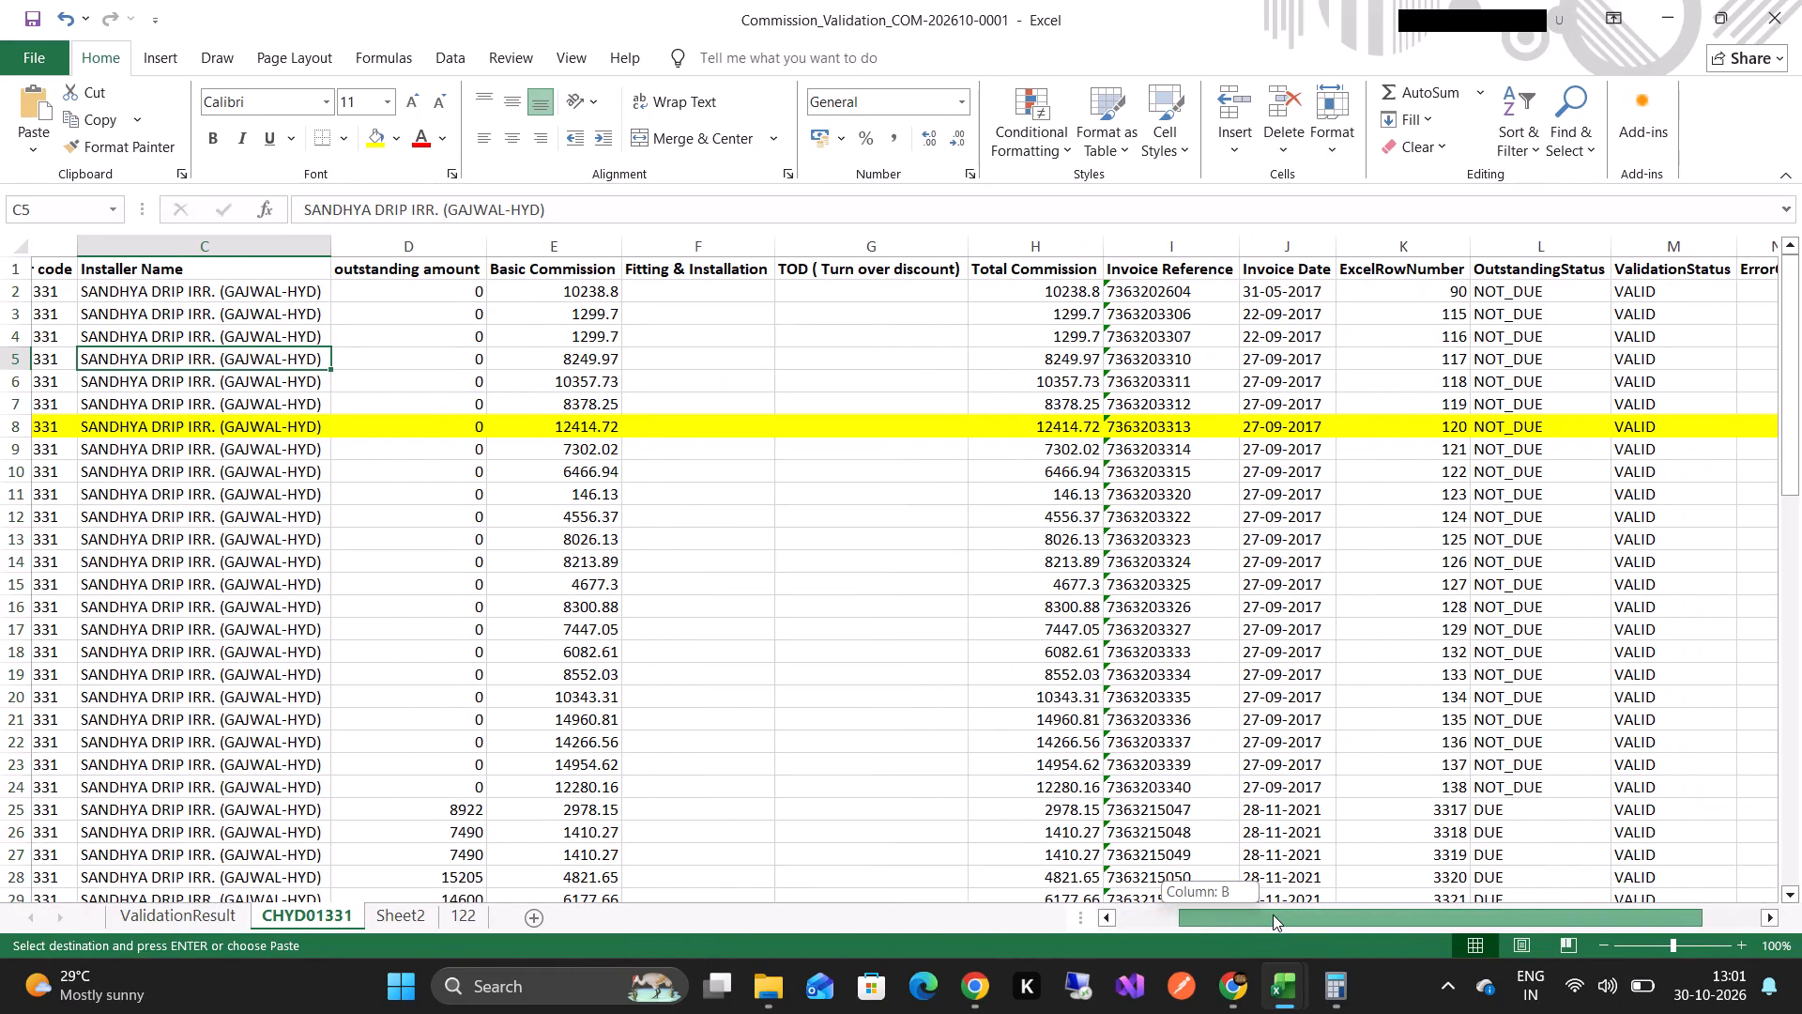
left_click_drag(1273, 914, 1325, 911)
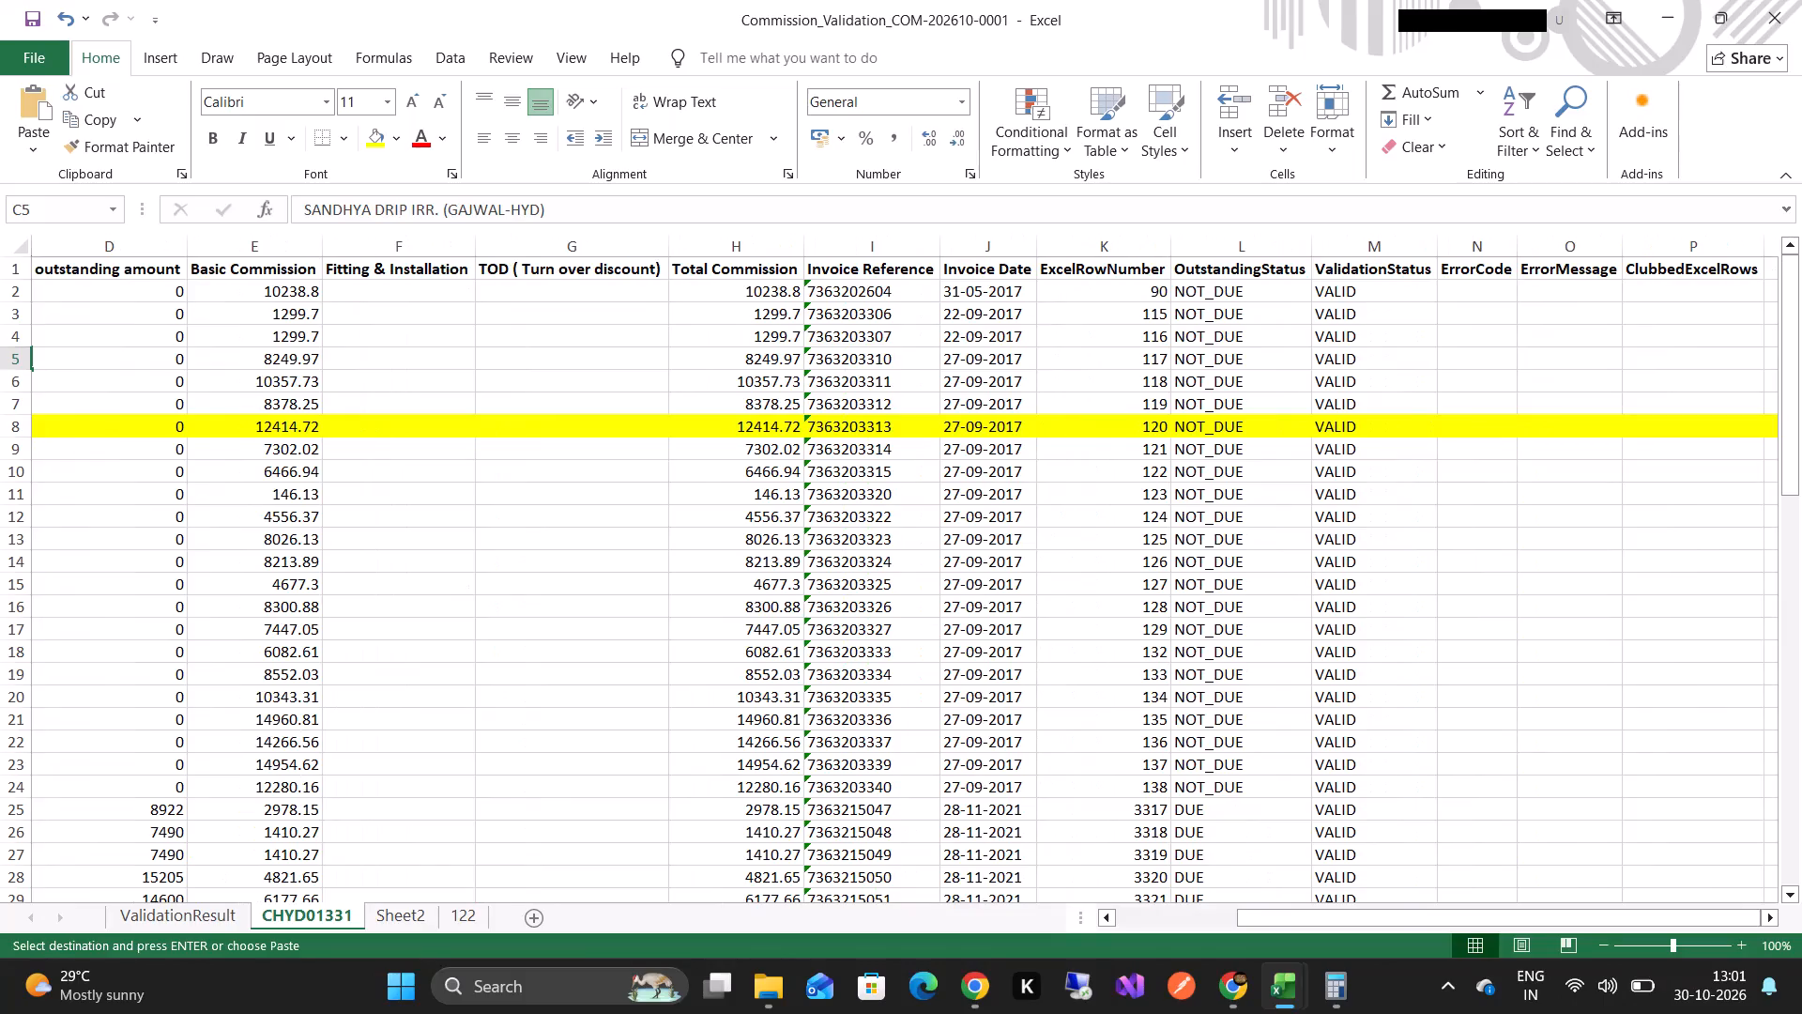
left_click(749, 258)
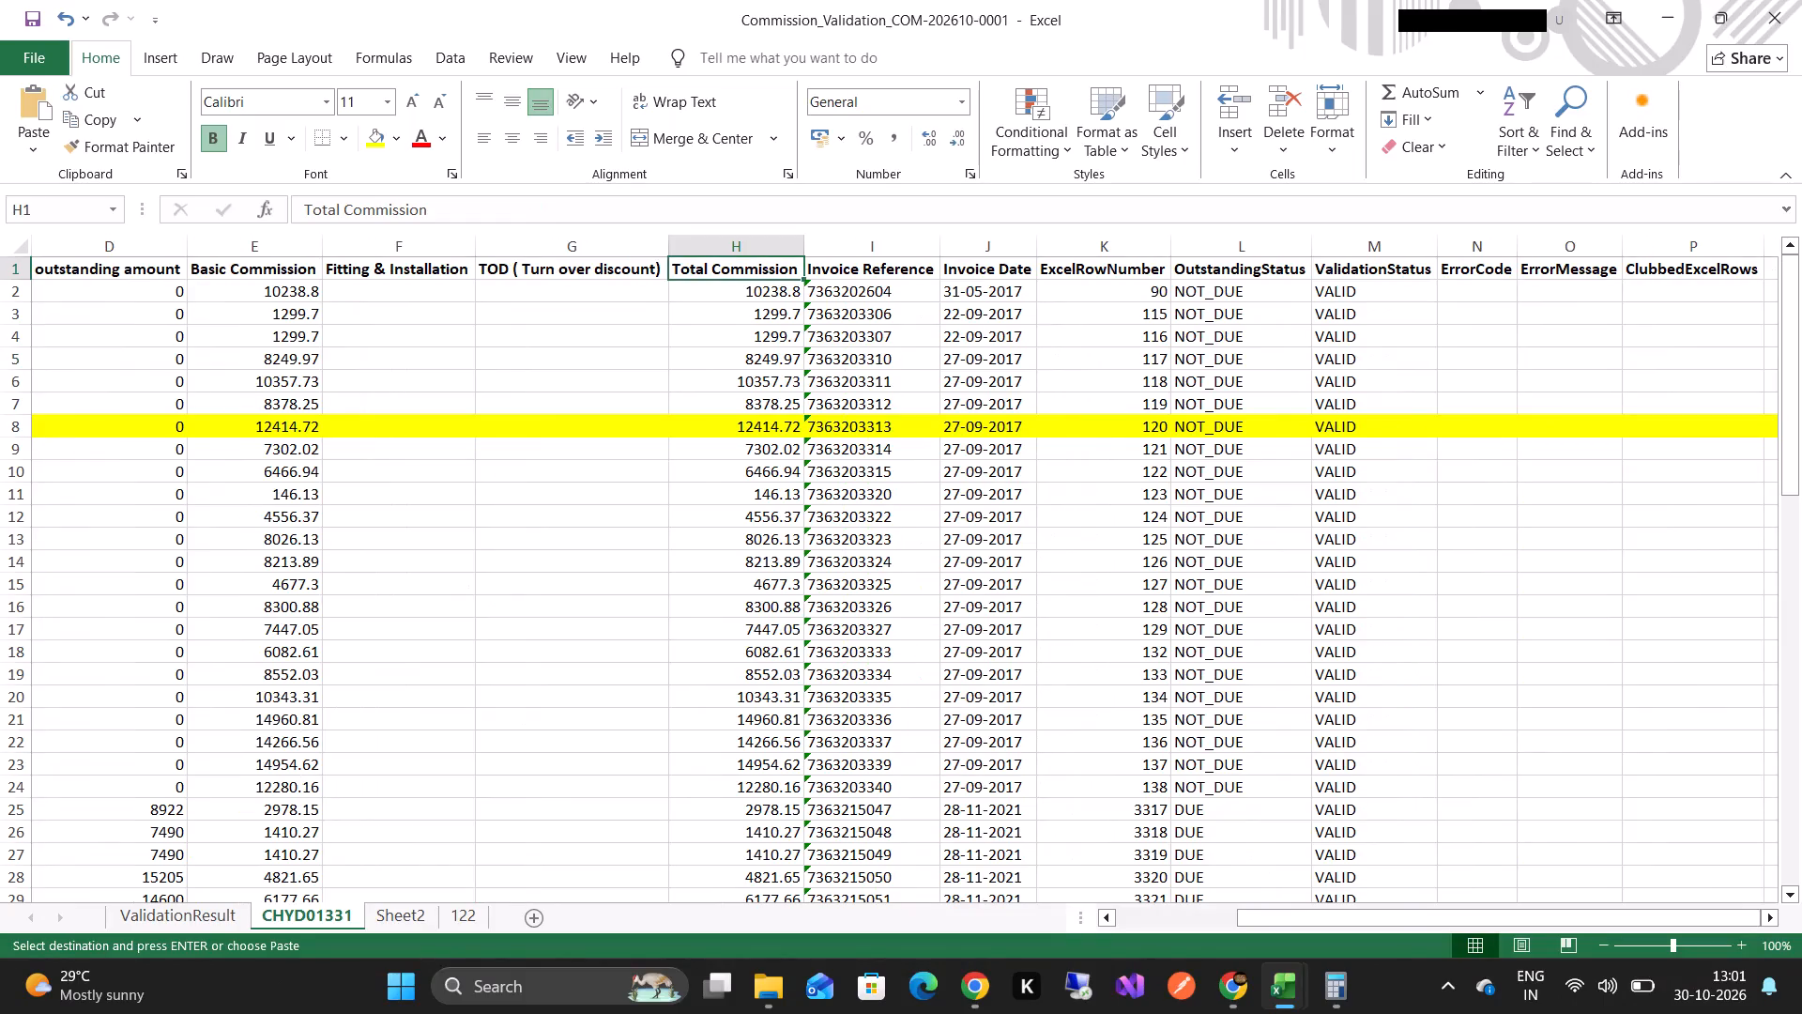
left_click(760, 242)
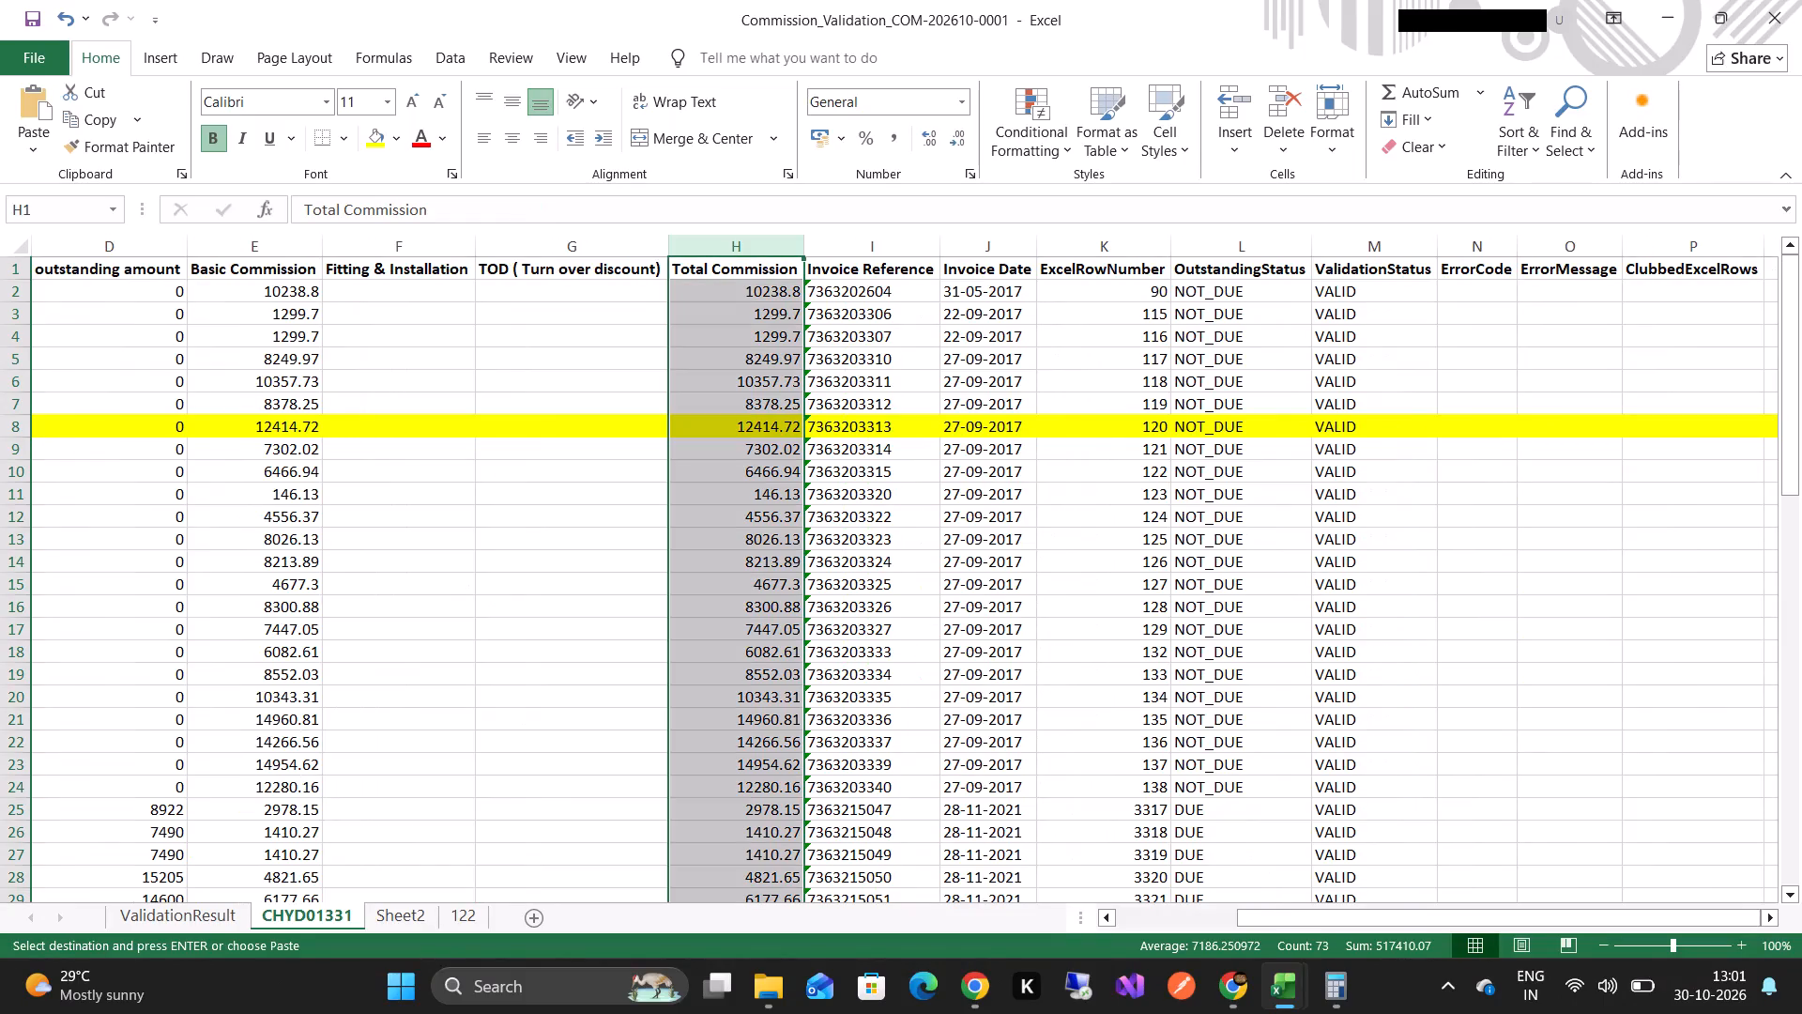
left_click(940, 602)
left_click(761, 296)
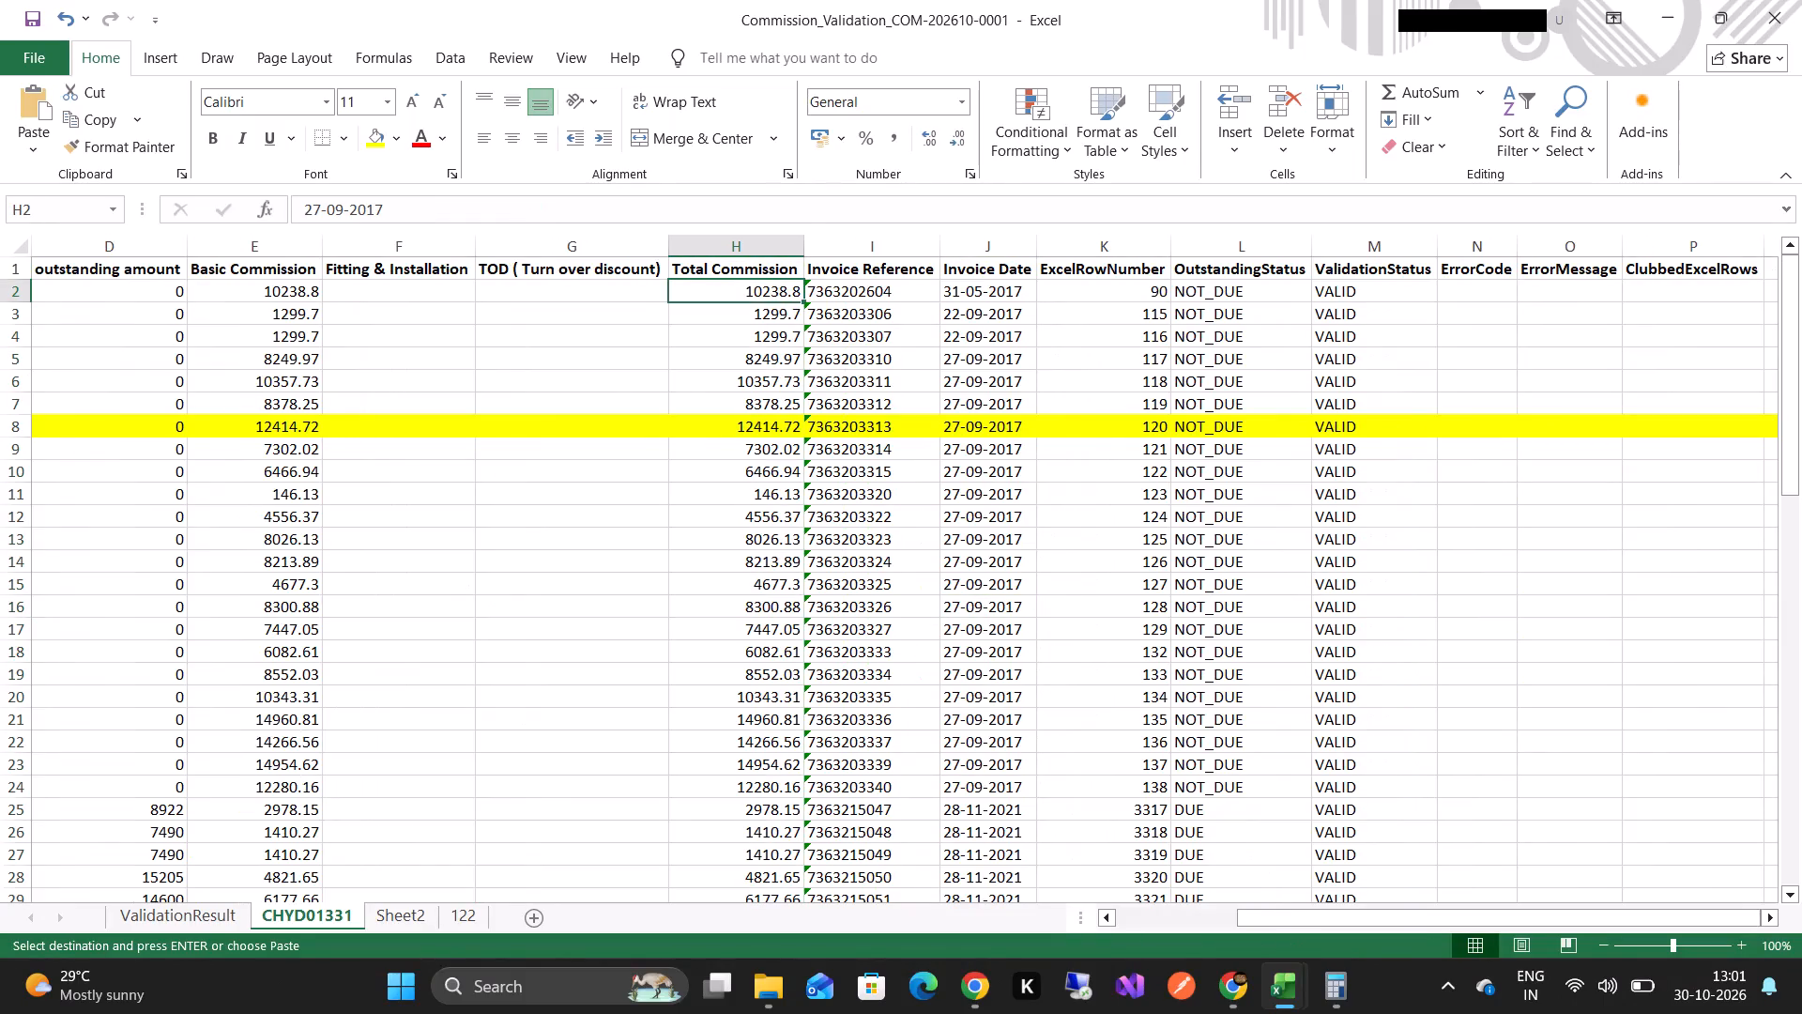
key("shift+Down")
key("shift+Down")
key("shift+Down")
key("shift+Down")
key("shift+Down")
key("shift+Down")
key("shift+Down")
key("shift+Down")
key("shift+Down")
key("shift+Down")
key("shift+Down")
key("shift+Down")
key("shift+Down")
key("shift+Down")
key("shift+Down")
key("shift+Down")
key("shift+Down")
key("shift+Down")
key("shift+Down")
key("shift+Down")
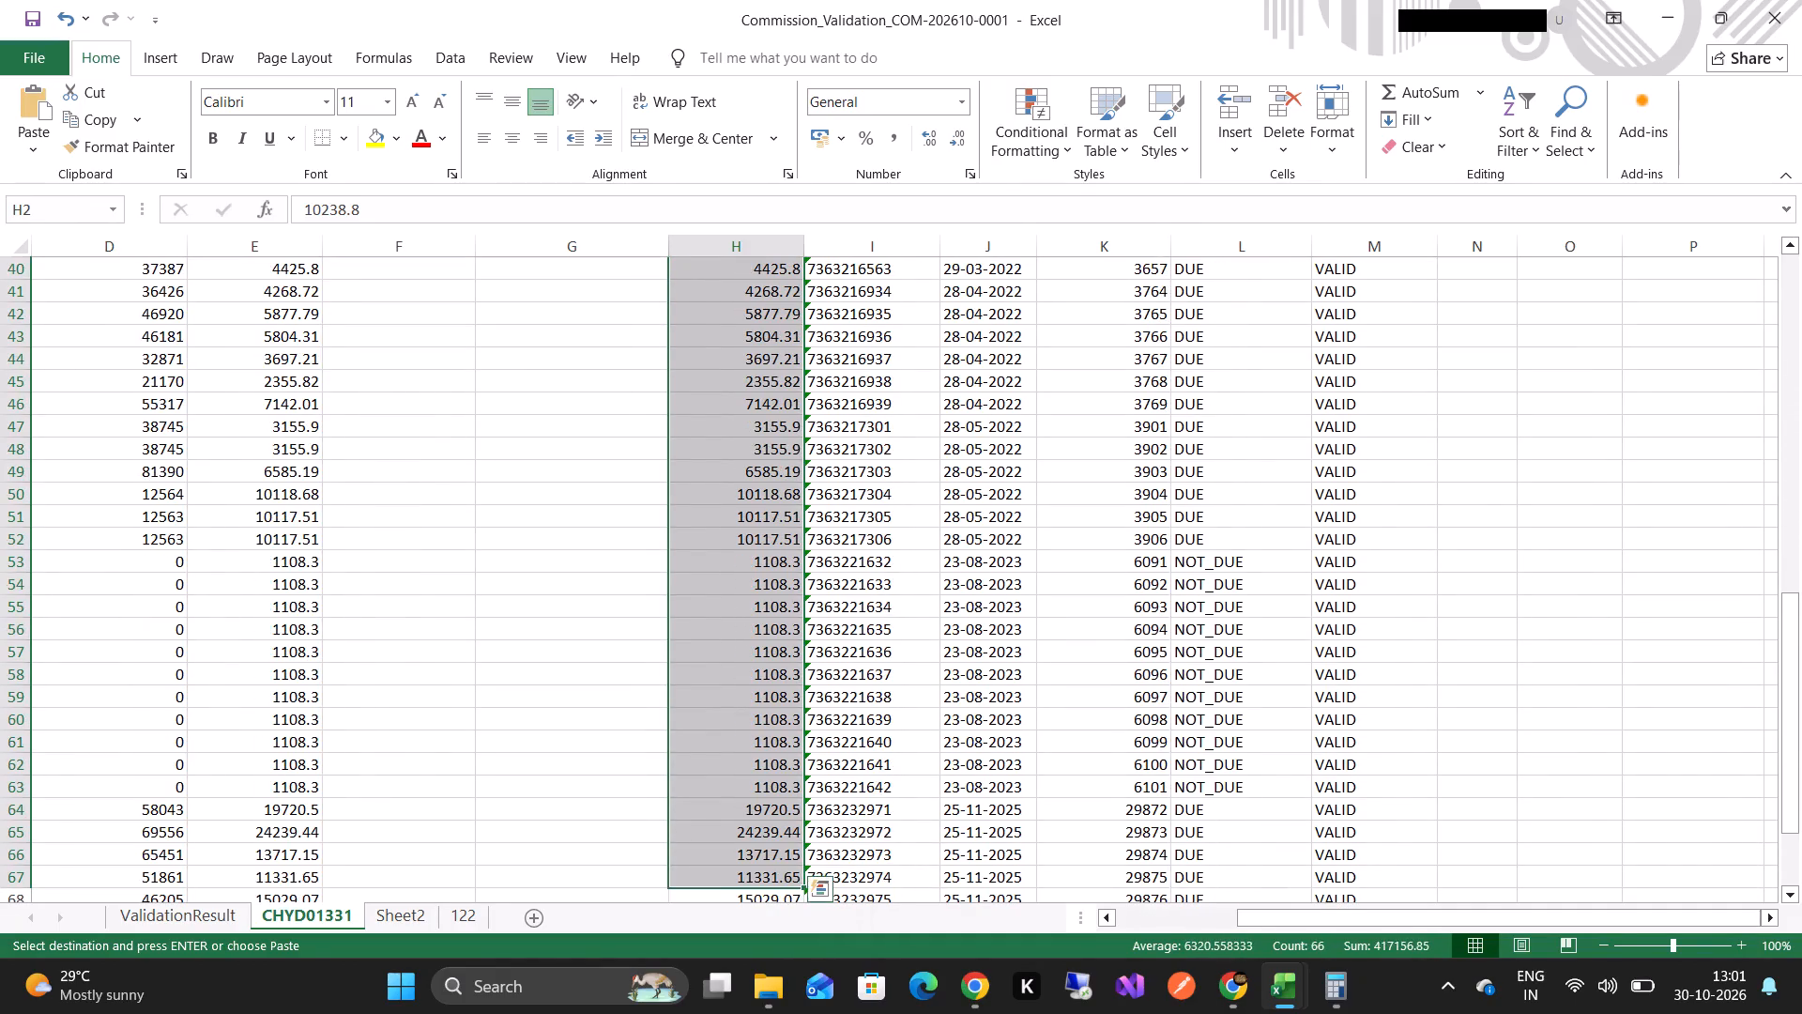
left_click(401, 363)
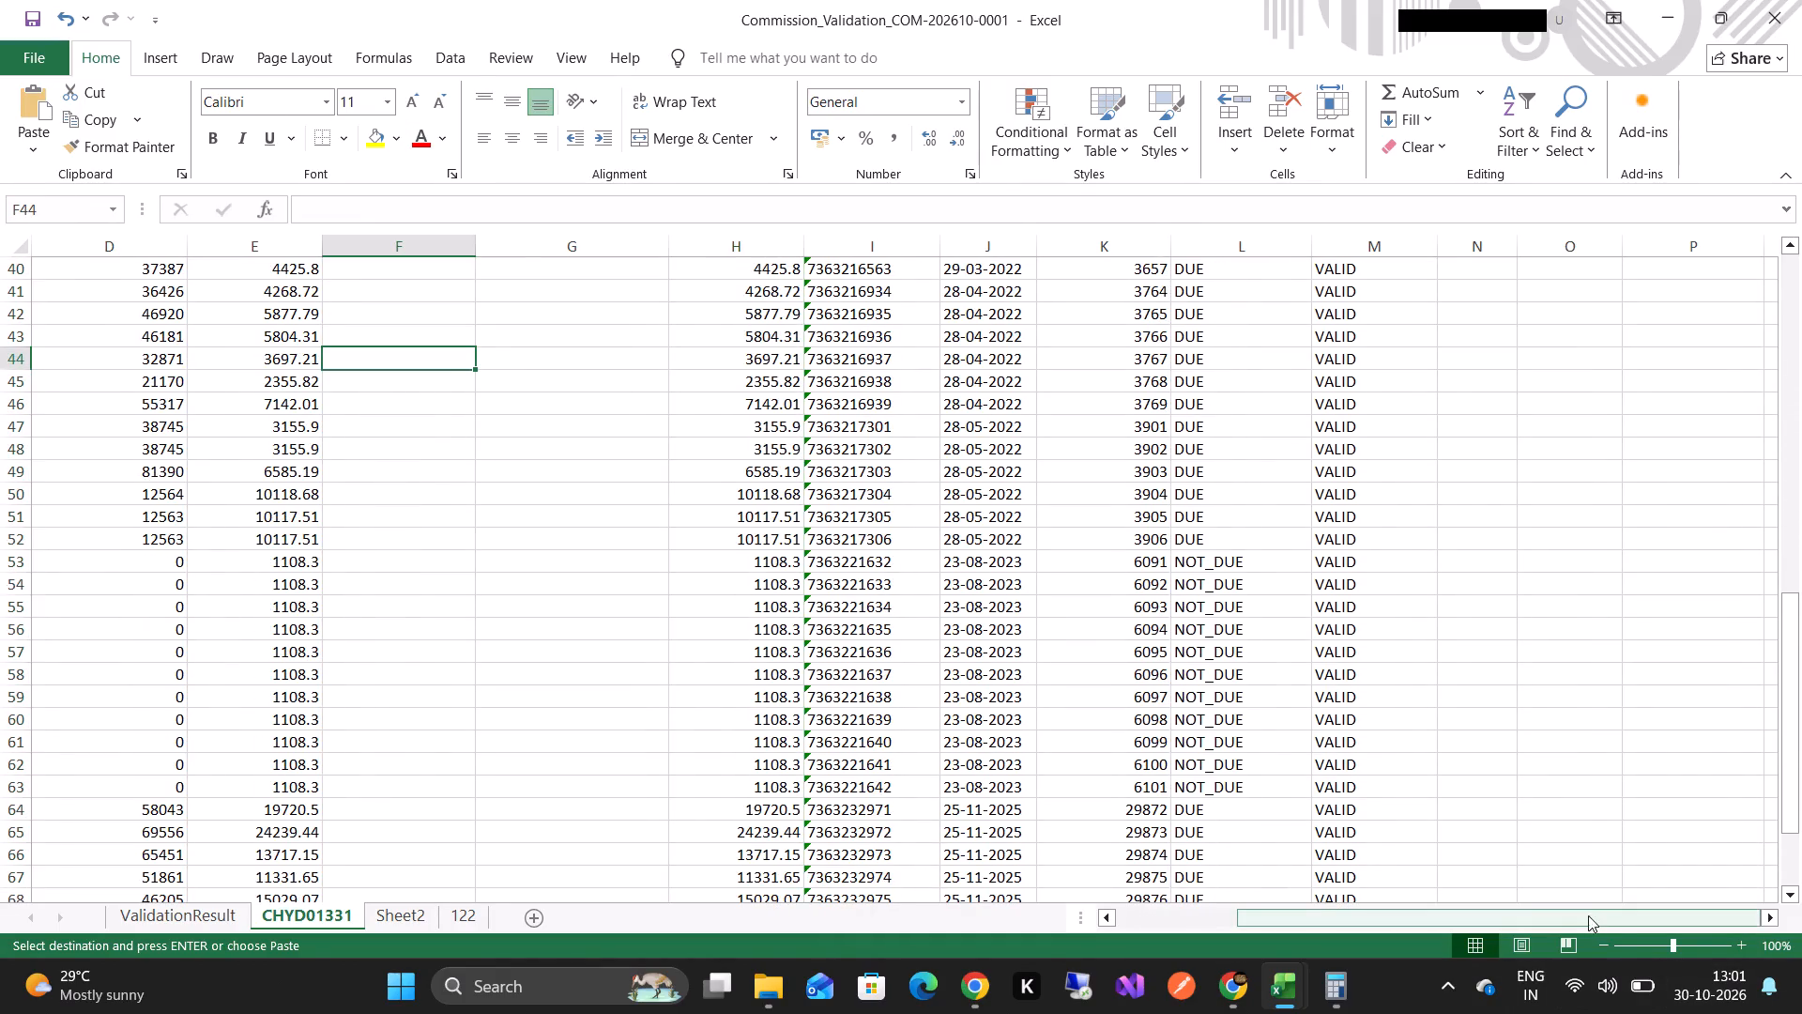
Check the sum of the outstanding amount column in the CHYD01331 sheet.
left_click_drag(1588, 915, 1135, 925)
scroll(300, 444, "up", 2)
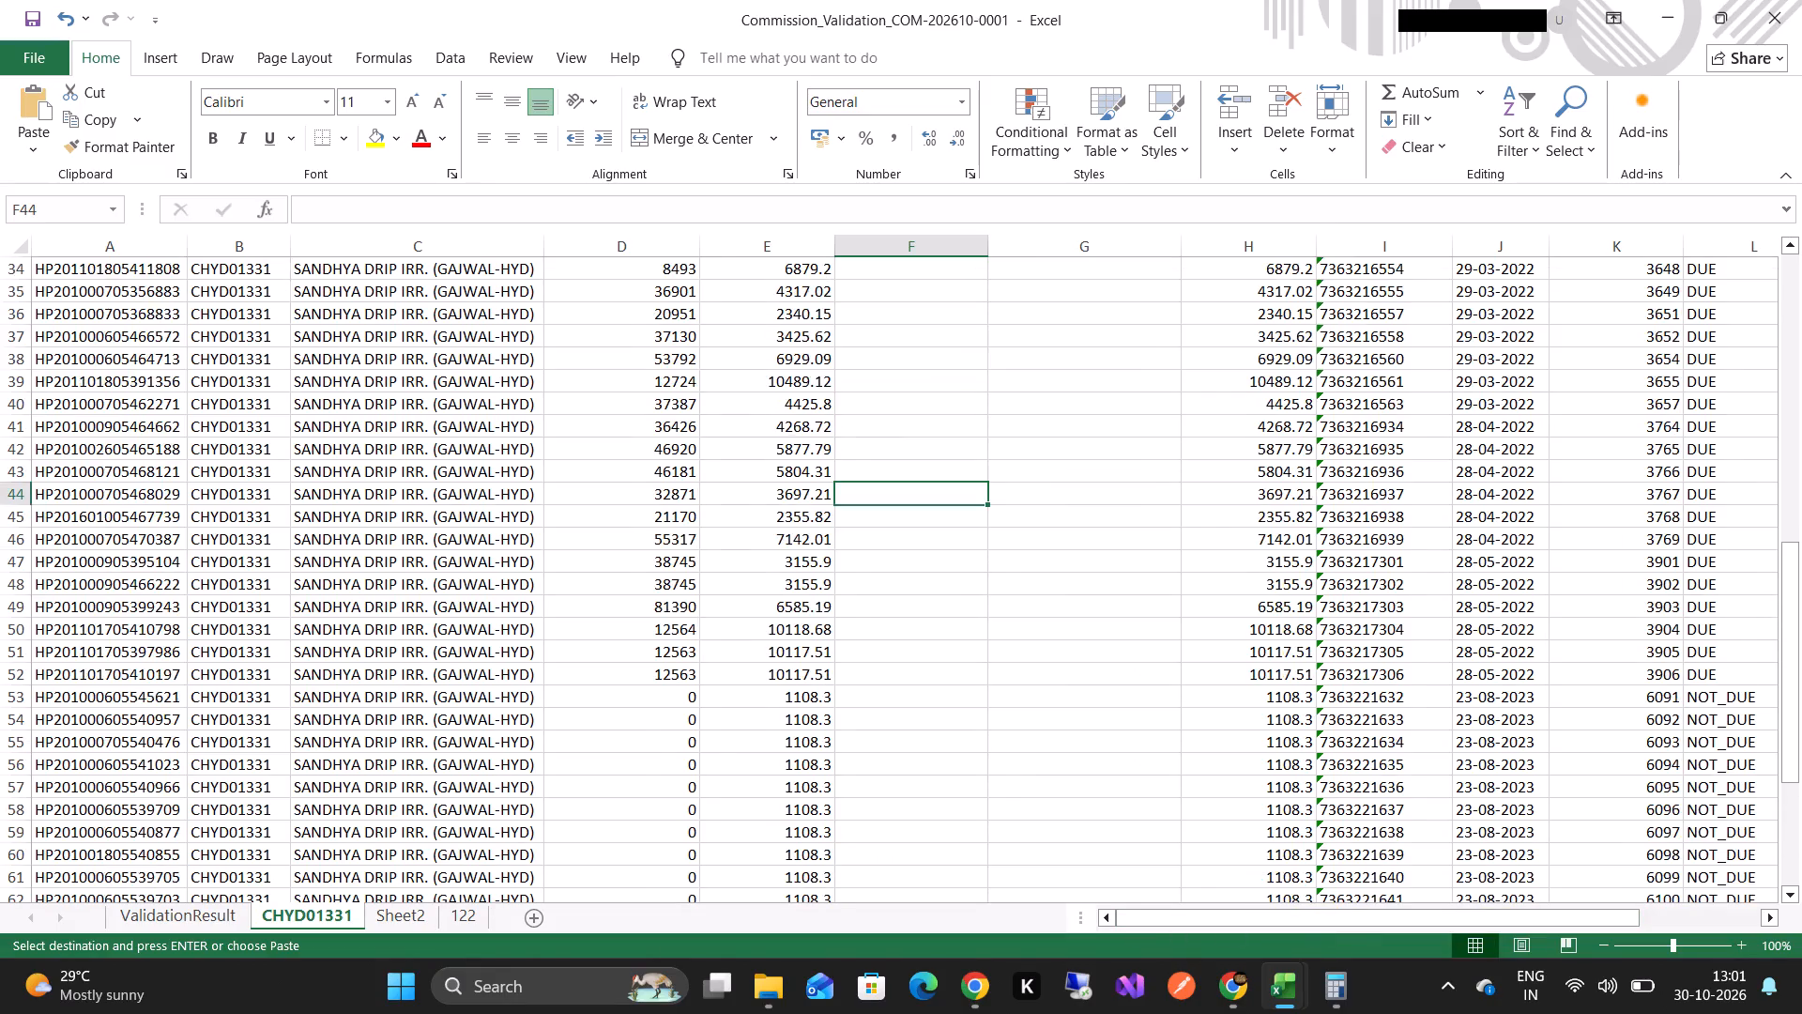
scroll(292, 407, "up", 18)
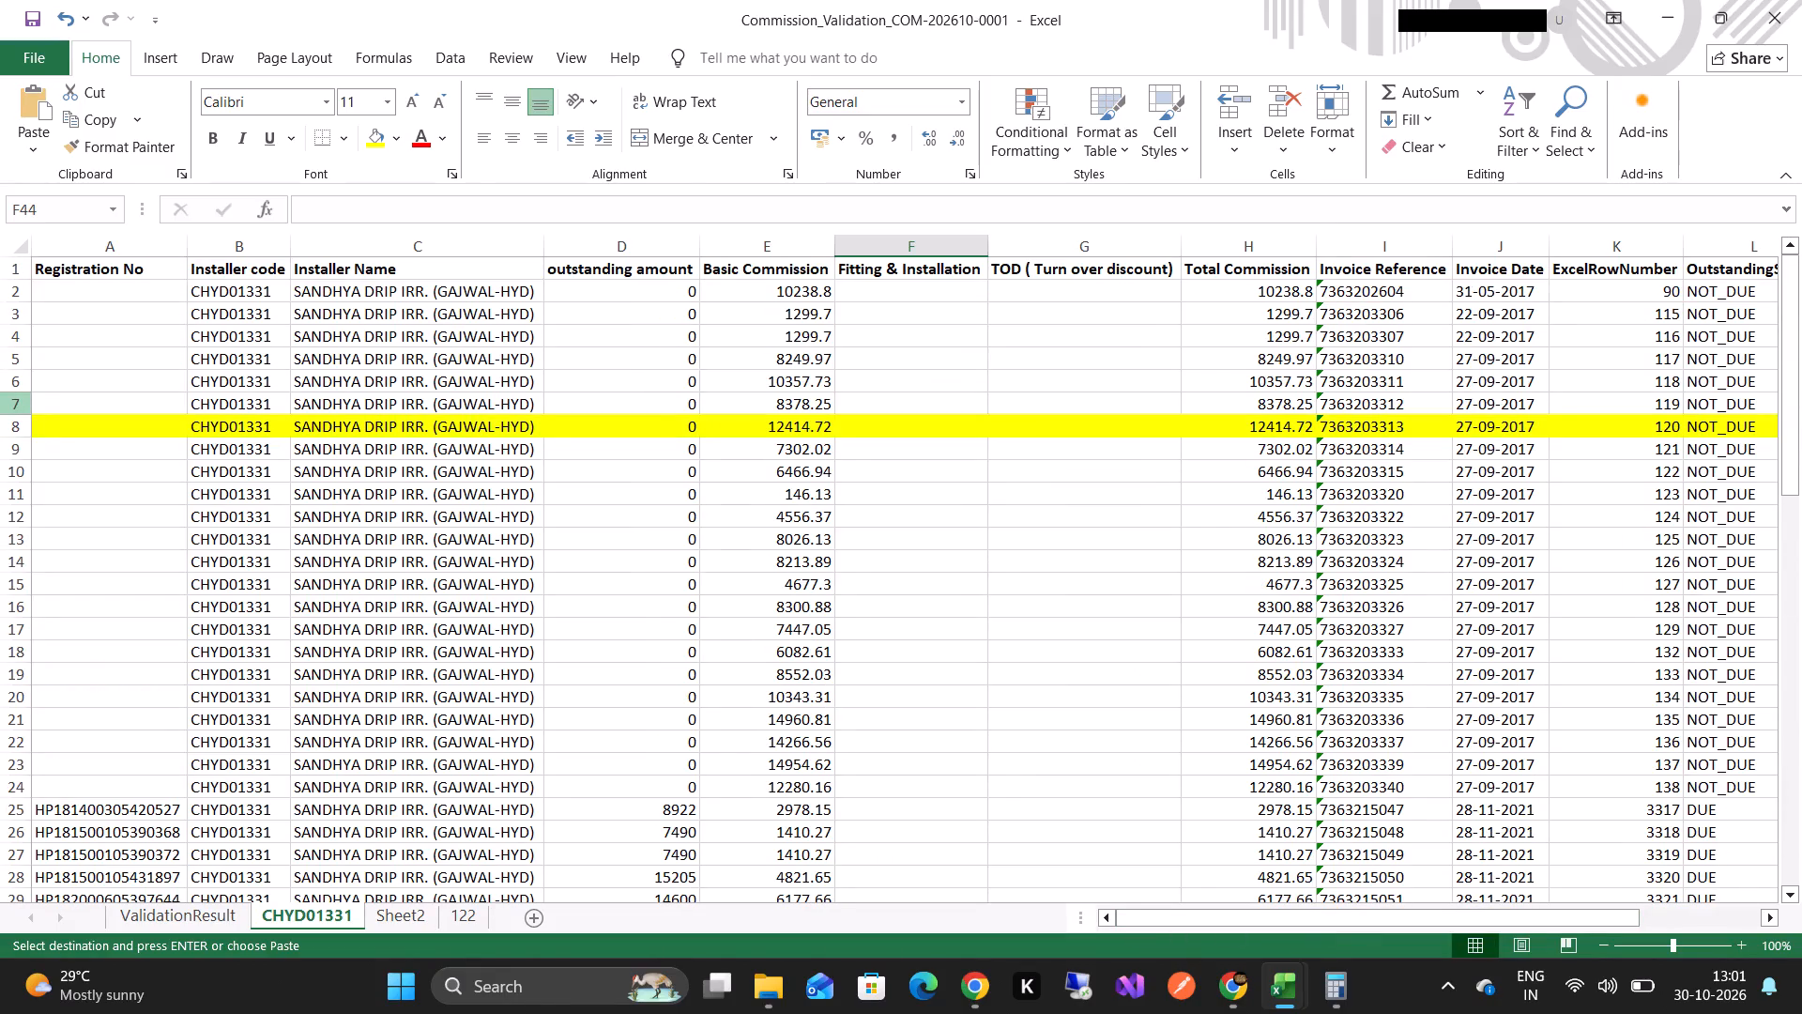
left_click(653, 252)
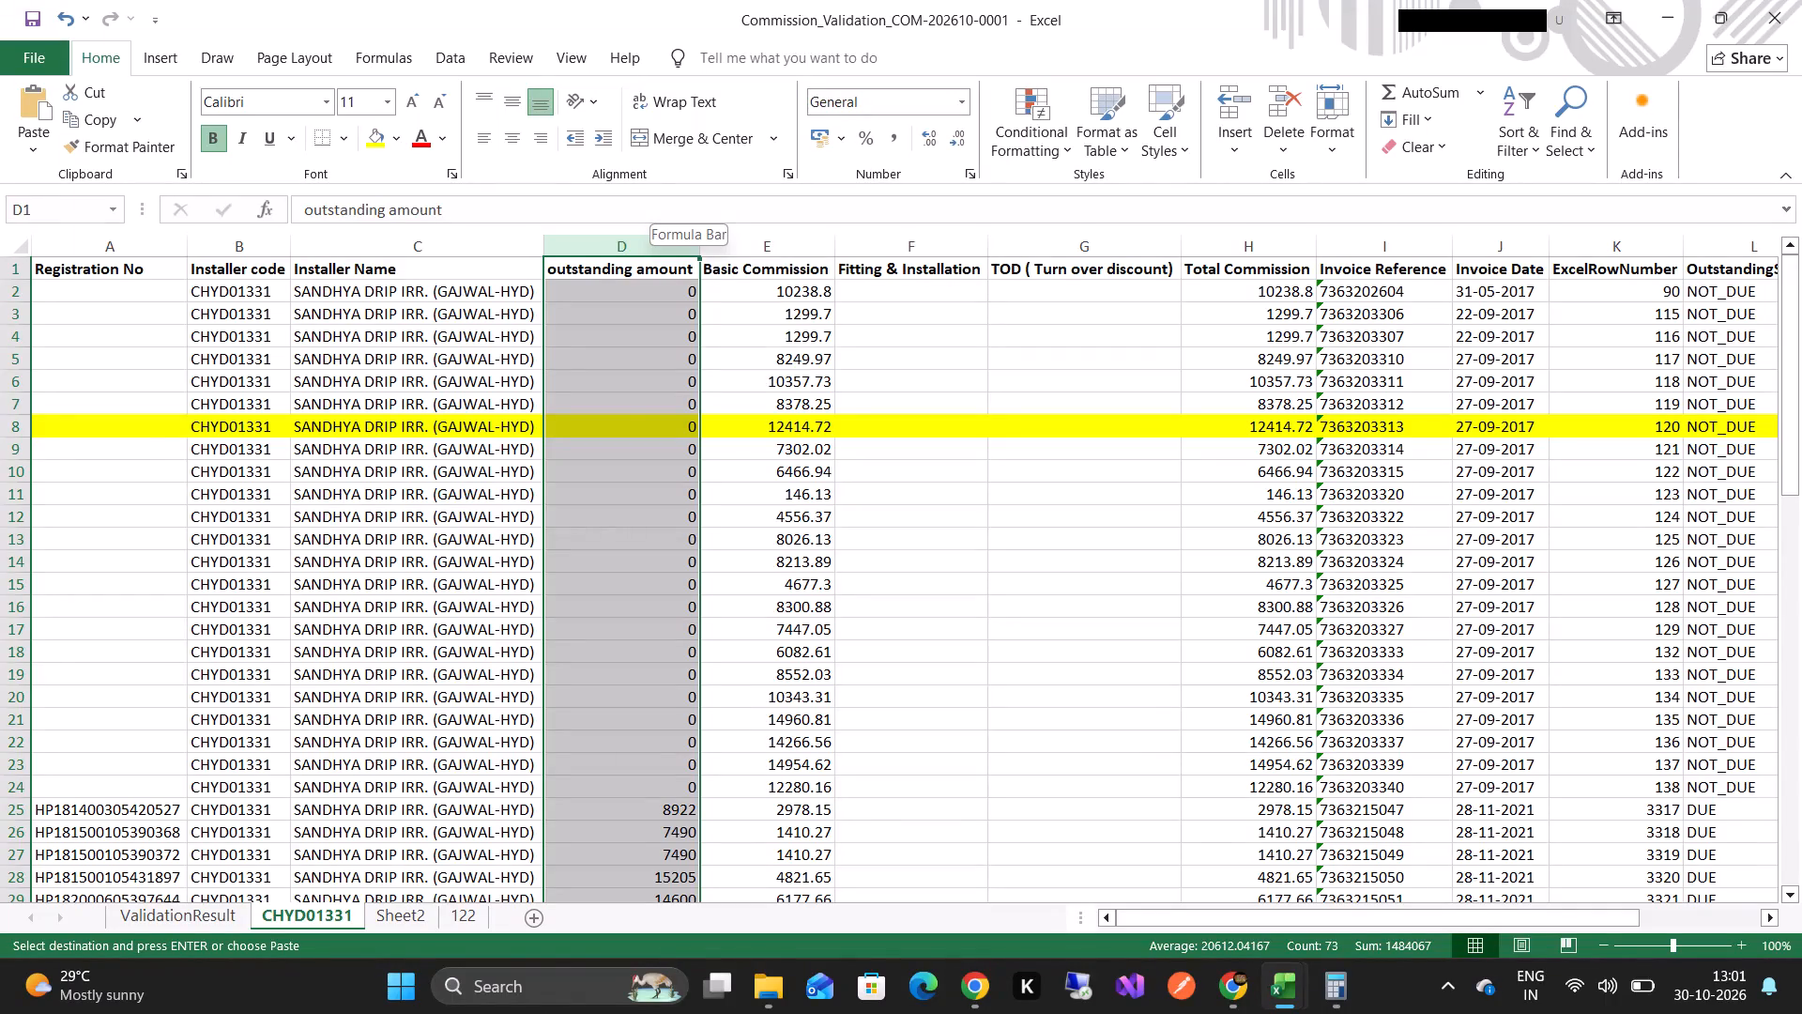
left_click(1252, 451)
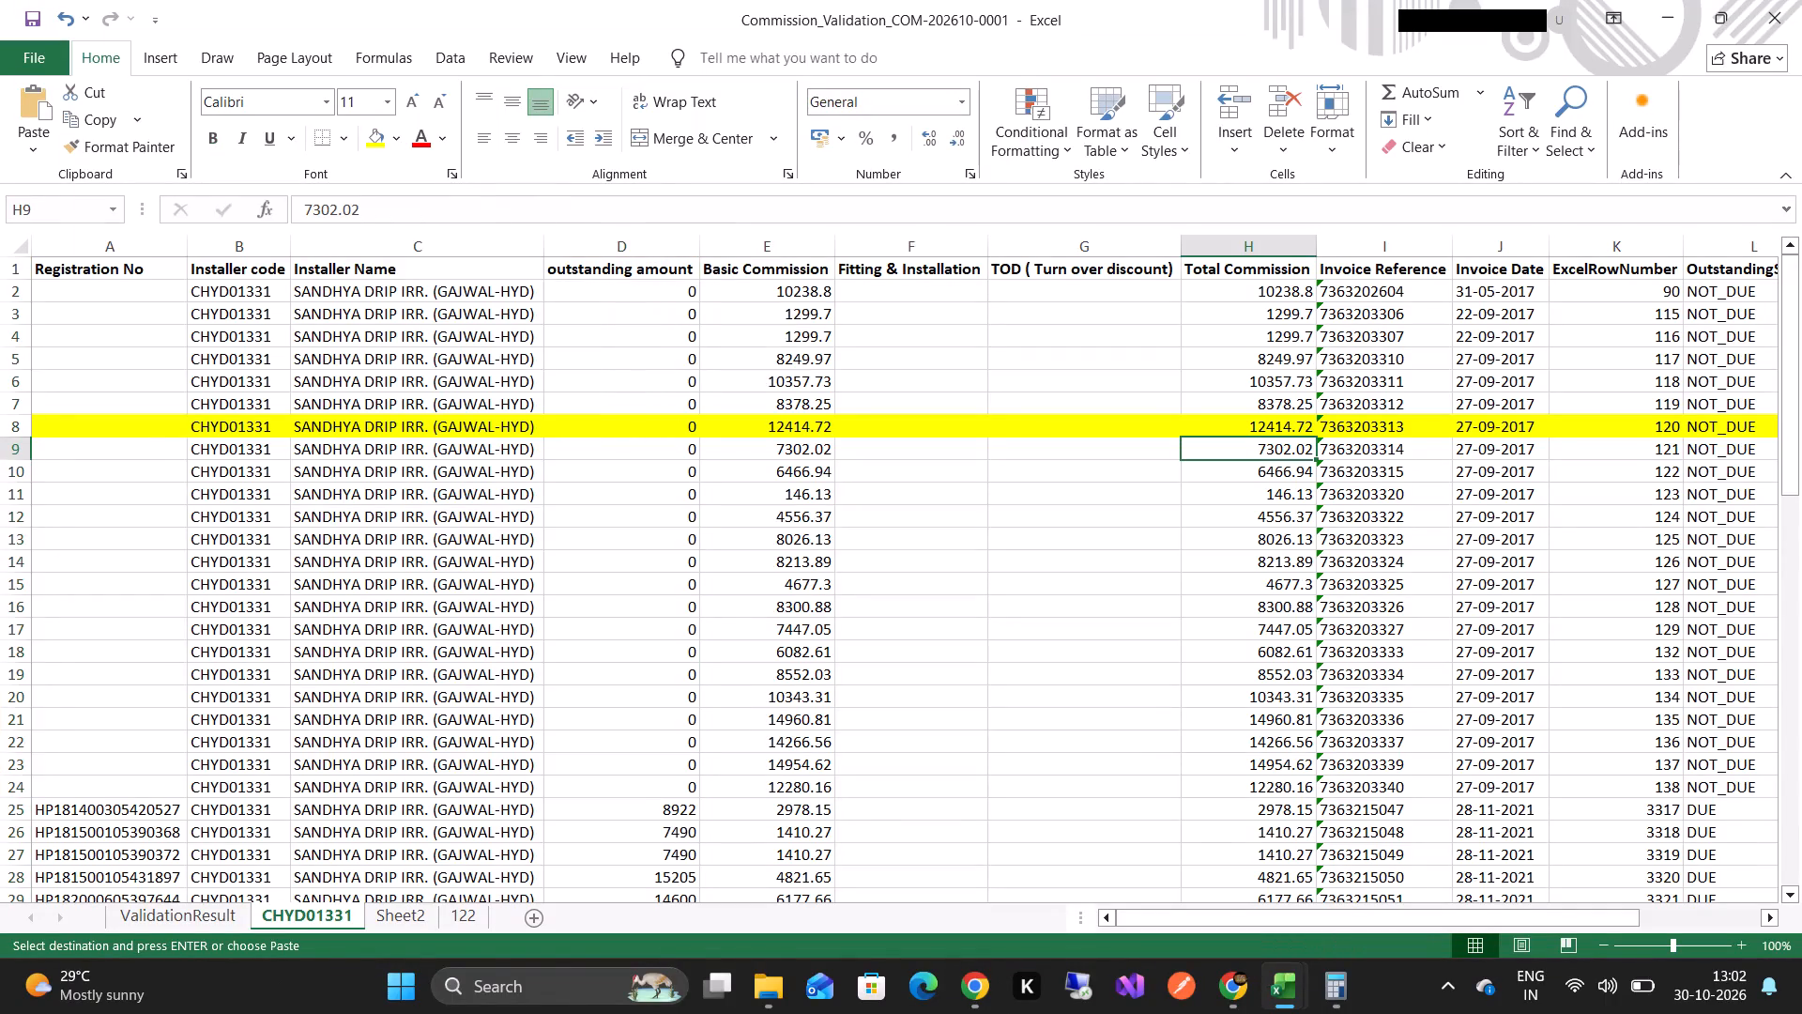
Select only the Total Commission values from H2 to H73 and read their sum.
left_click(1289, 294)
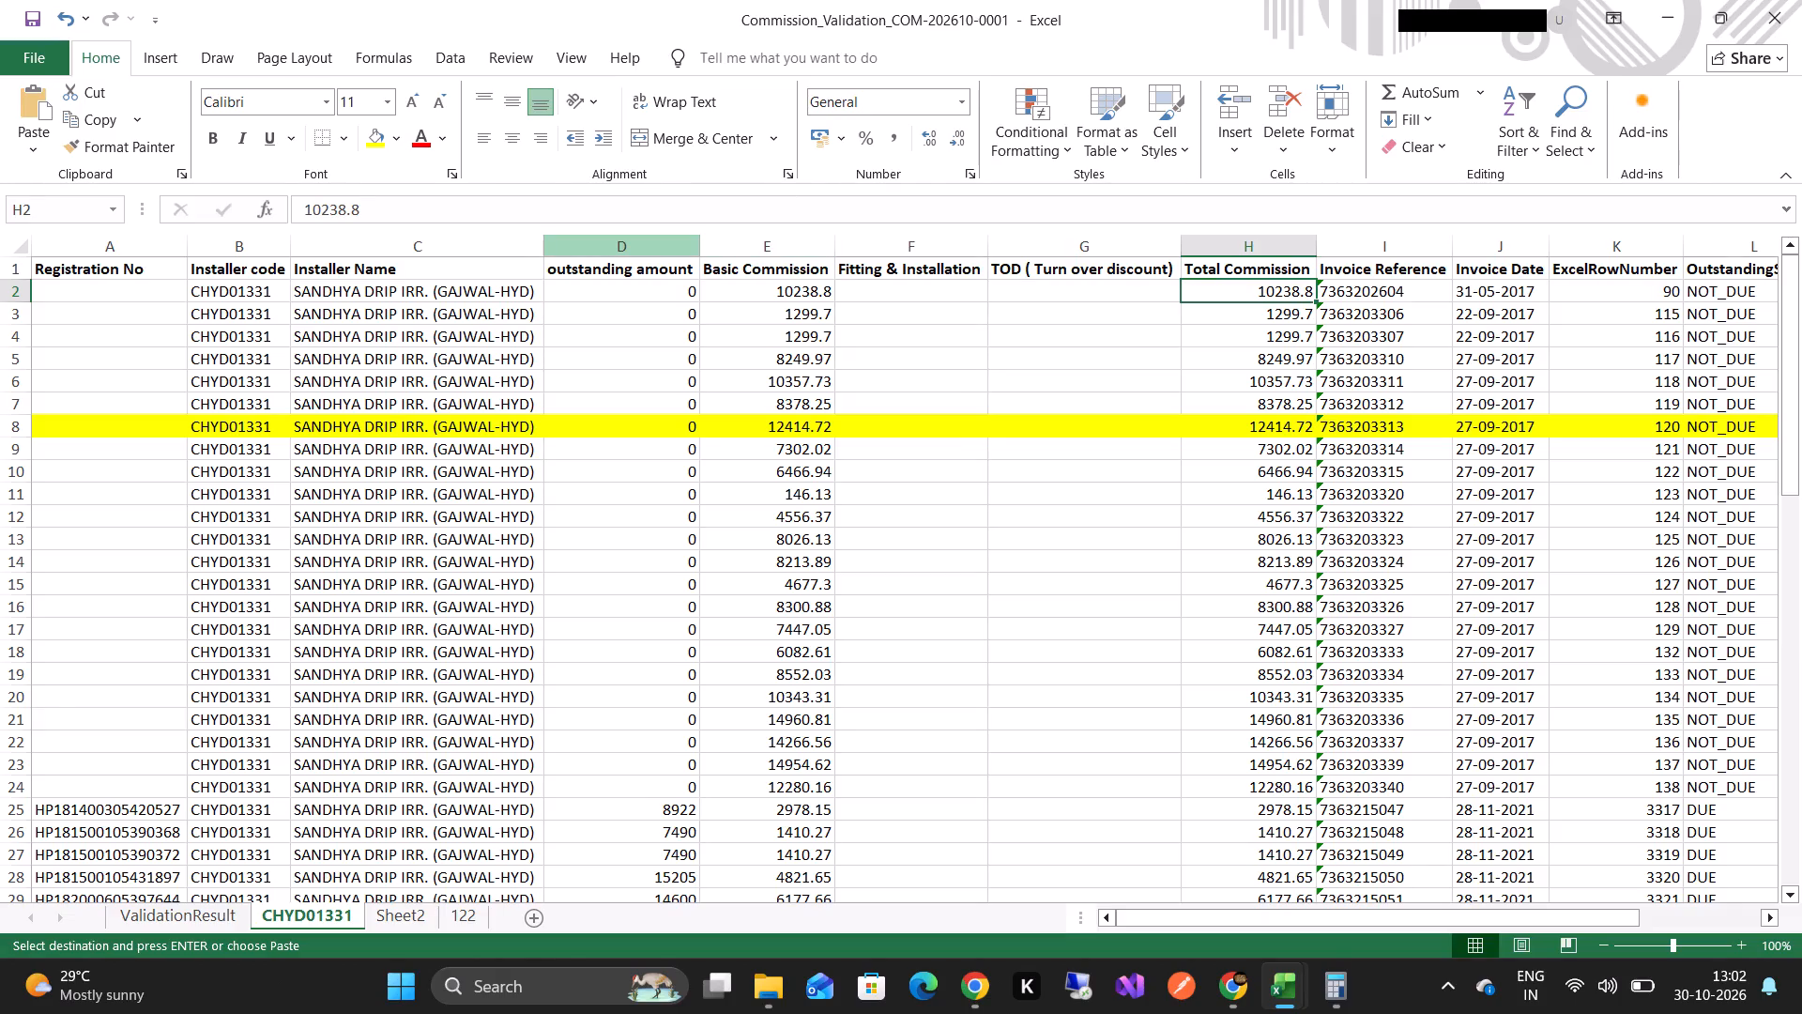
left_click(1143, 364)
left_click(1263, 300)
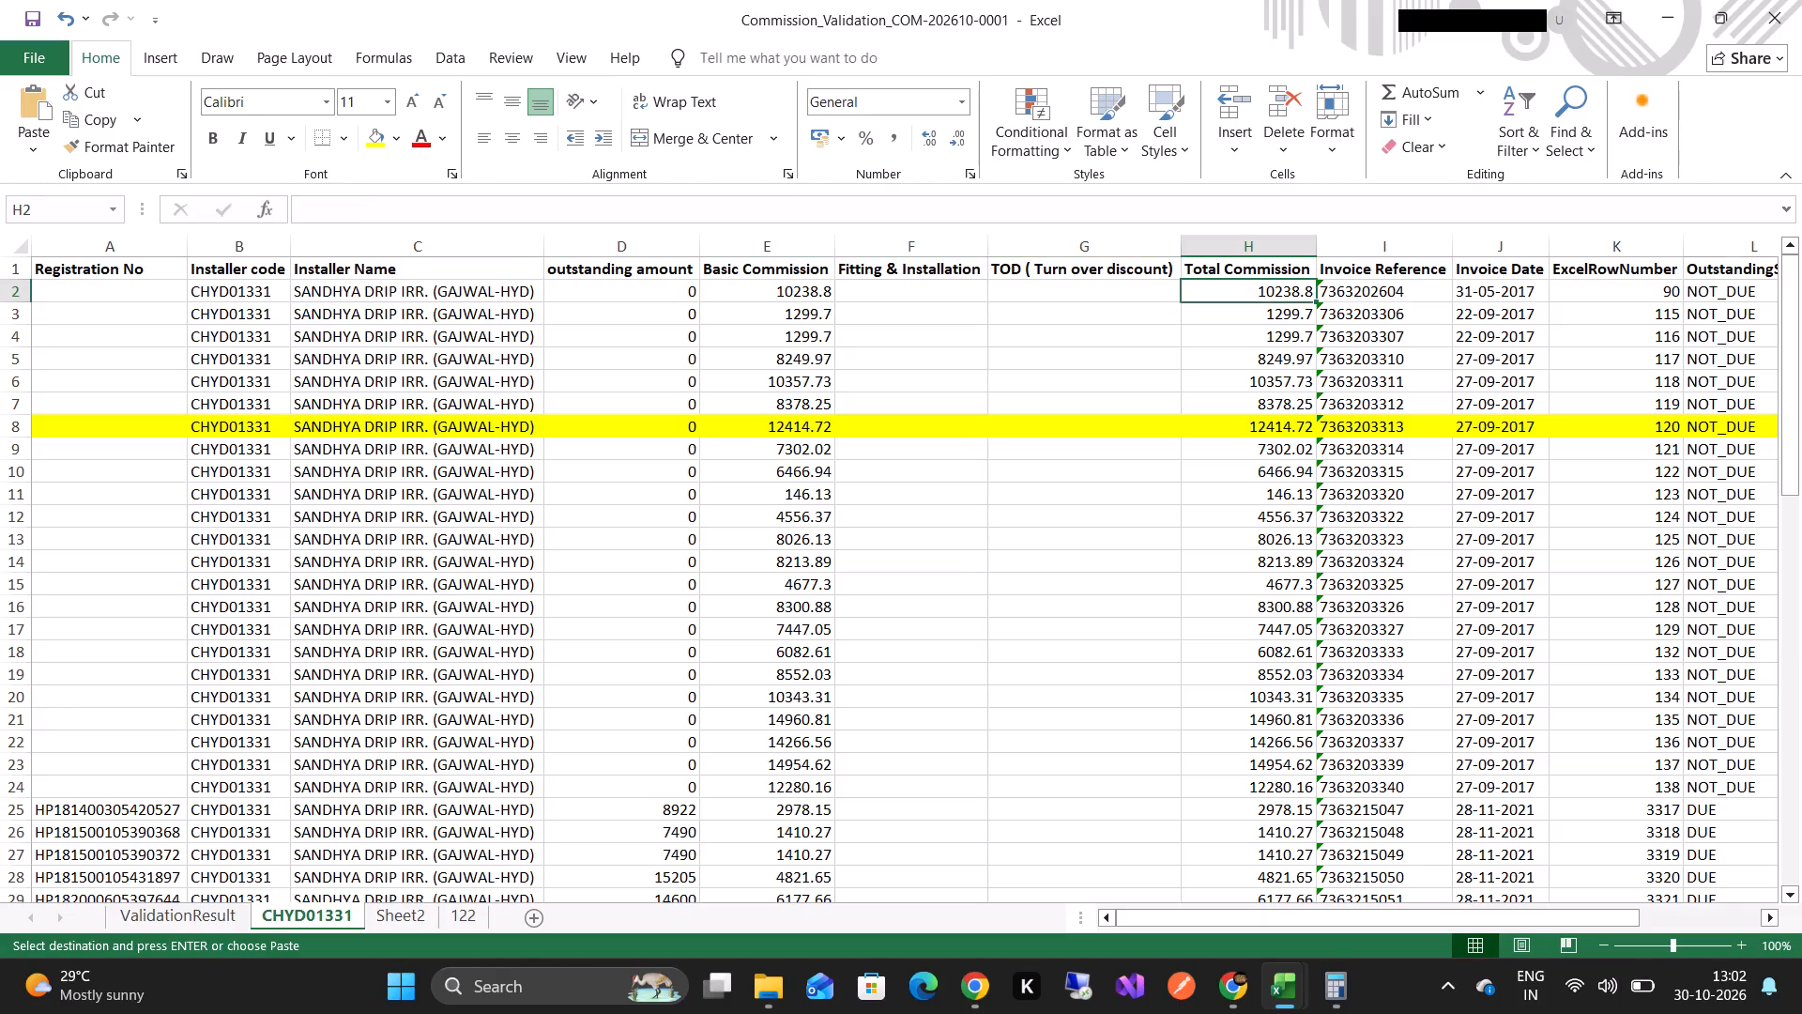
key("shift+Right")
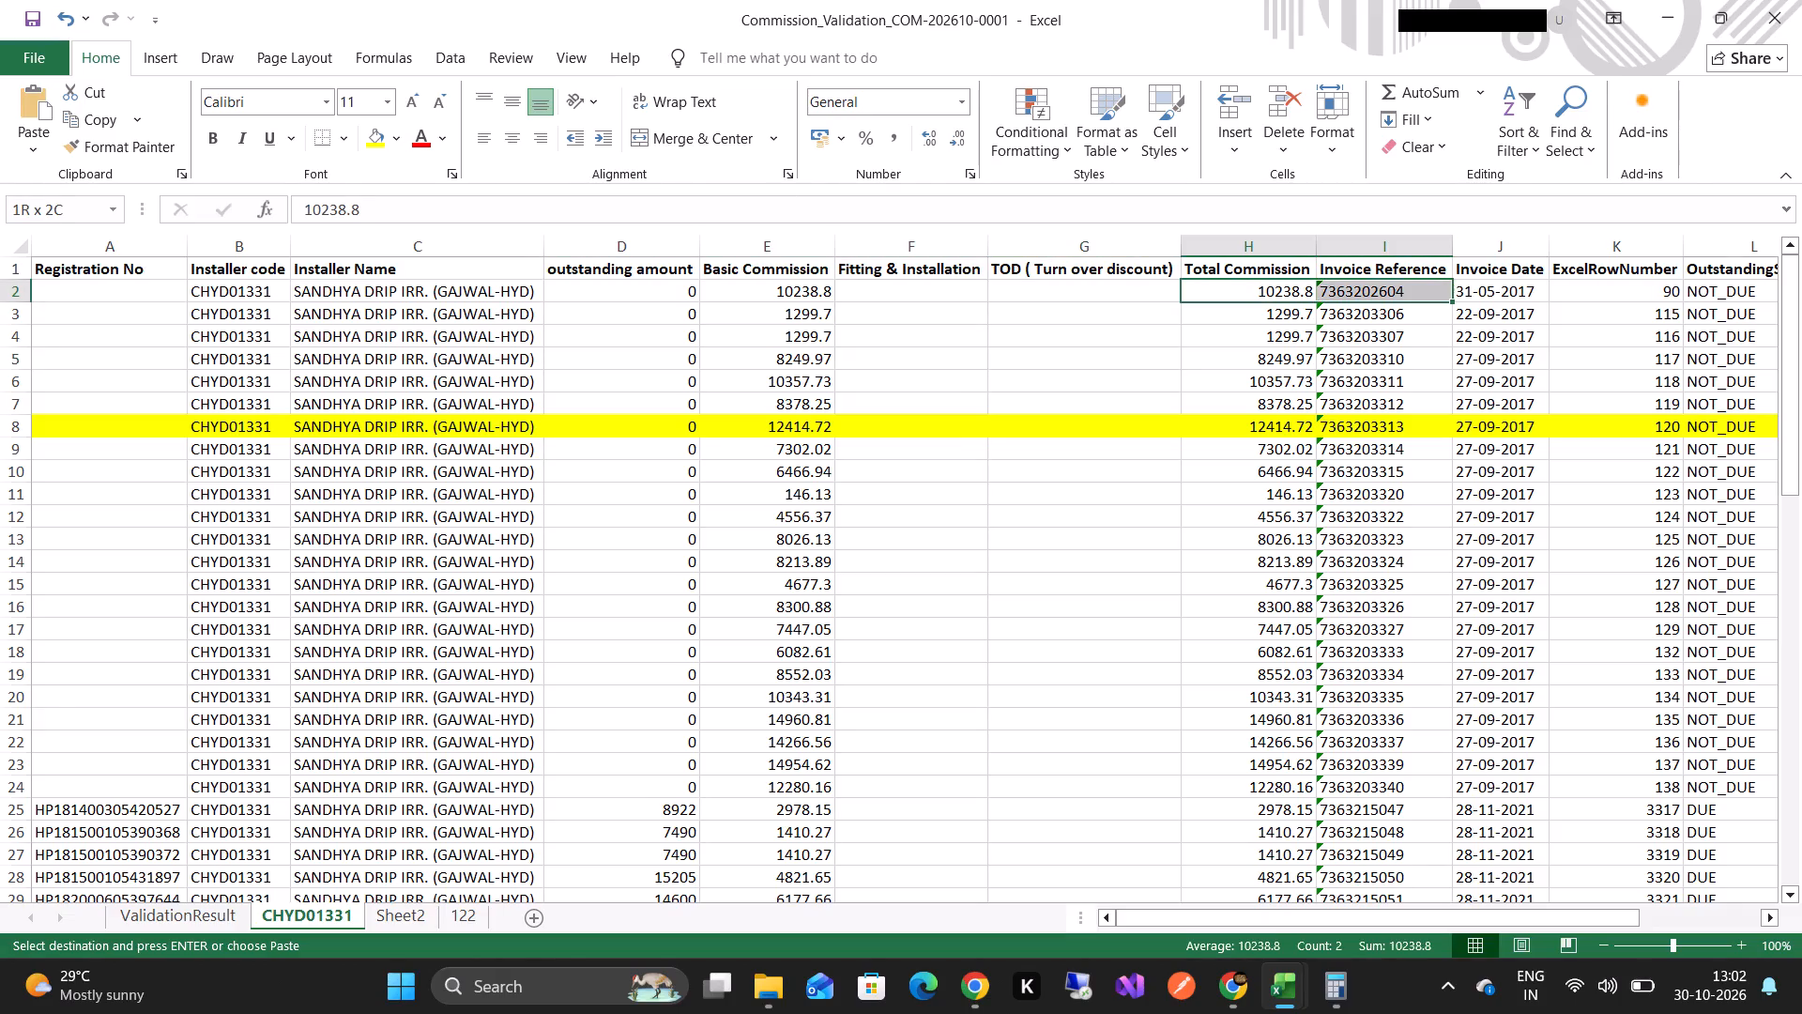
key("shift+Left")
key("shift+Down")
key("shift+Down")
key("shift+Down")
key("shift+Down")
key("shift+Down")
key("shift+Down")
key("shift+Down")
key("shift+Down")
key("shift+Down")
key("shift+Down")
key("shift+Down")
key("shift+Down")
key("shift+Down")
key("shift+Down")
key("shift+Down")
key("shift+Down")
key("shift+Down")
key("shift+Down")
key("shift+Down")
key("shift+Down")
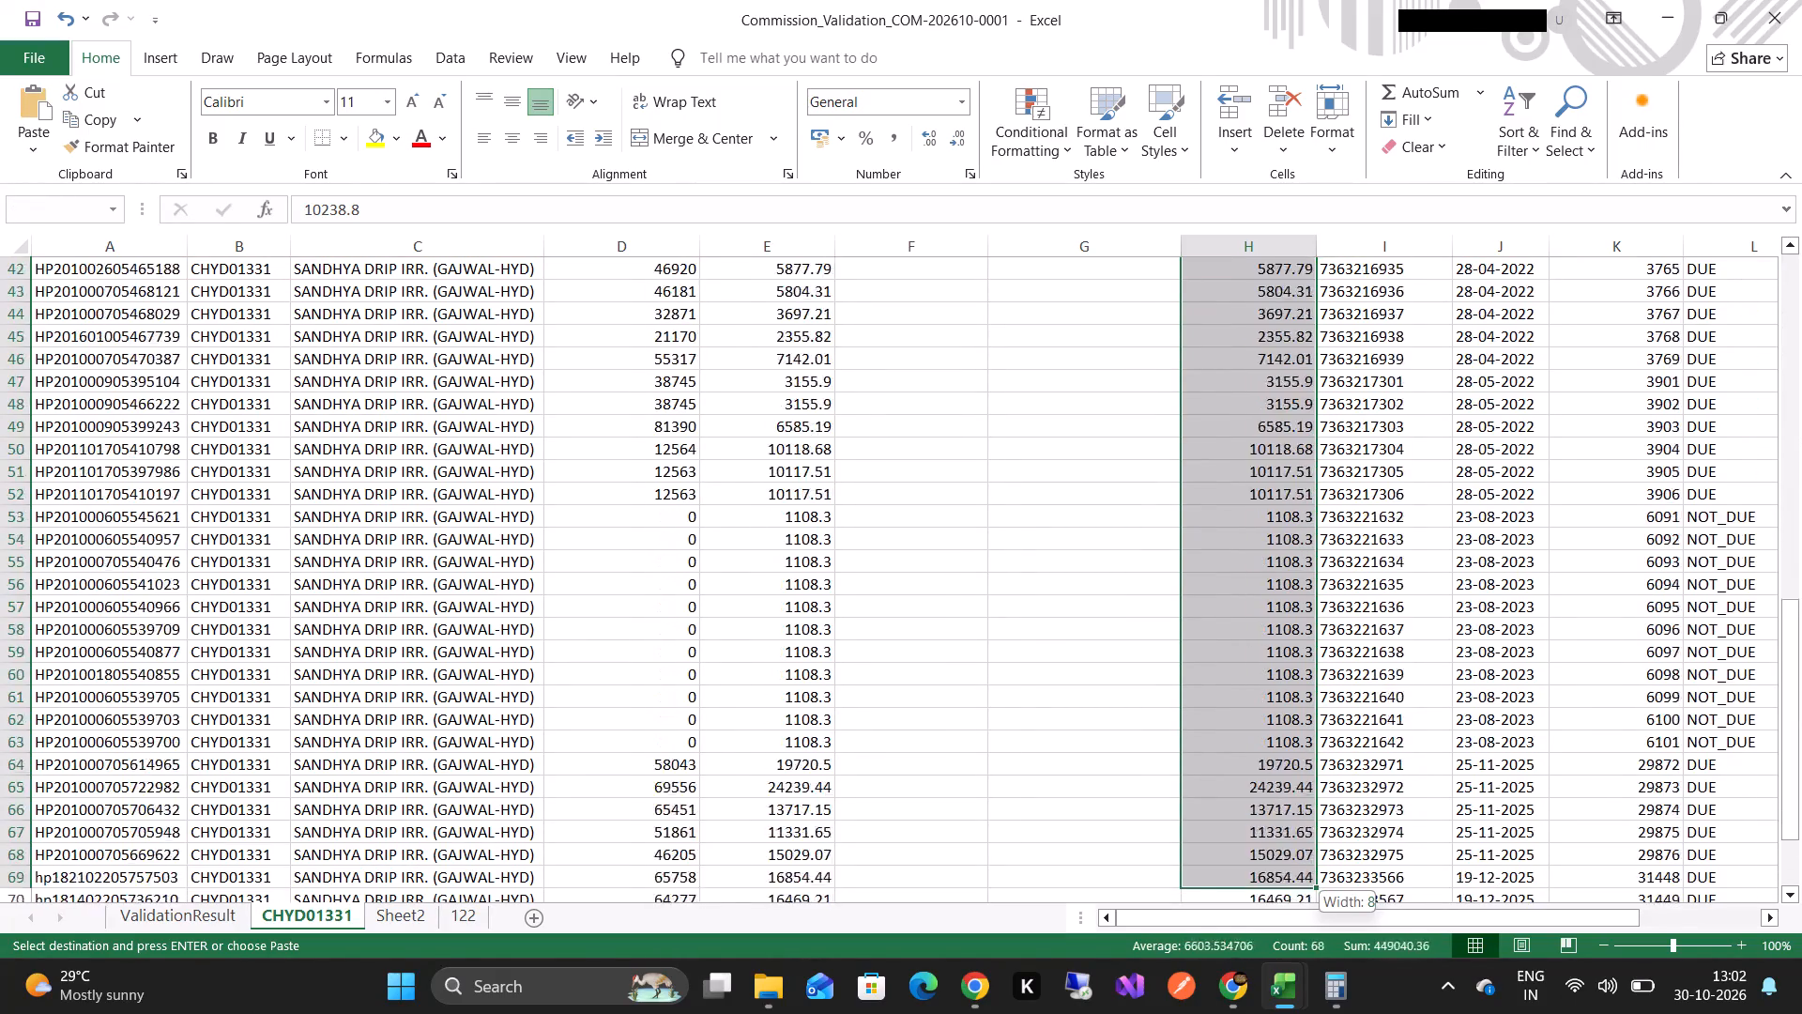
key("shift+Up")
key("shift+Up")
key("shift+Up")
key("shift+Up")
key("shift+Up")
key("shift+Up")
key("shift+Up")
key("shift+Up")
key("shift+Up")
key("shift+Up")
key("shift+Up")
key("shift+Up")
key("shift+Up")
key("shift+Up")
key("shift+Up")
key("shift+Up")
key("shift+Up")
key("shift+Up")
key("shift+Up")
key("shift+Up")
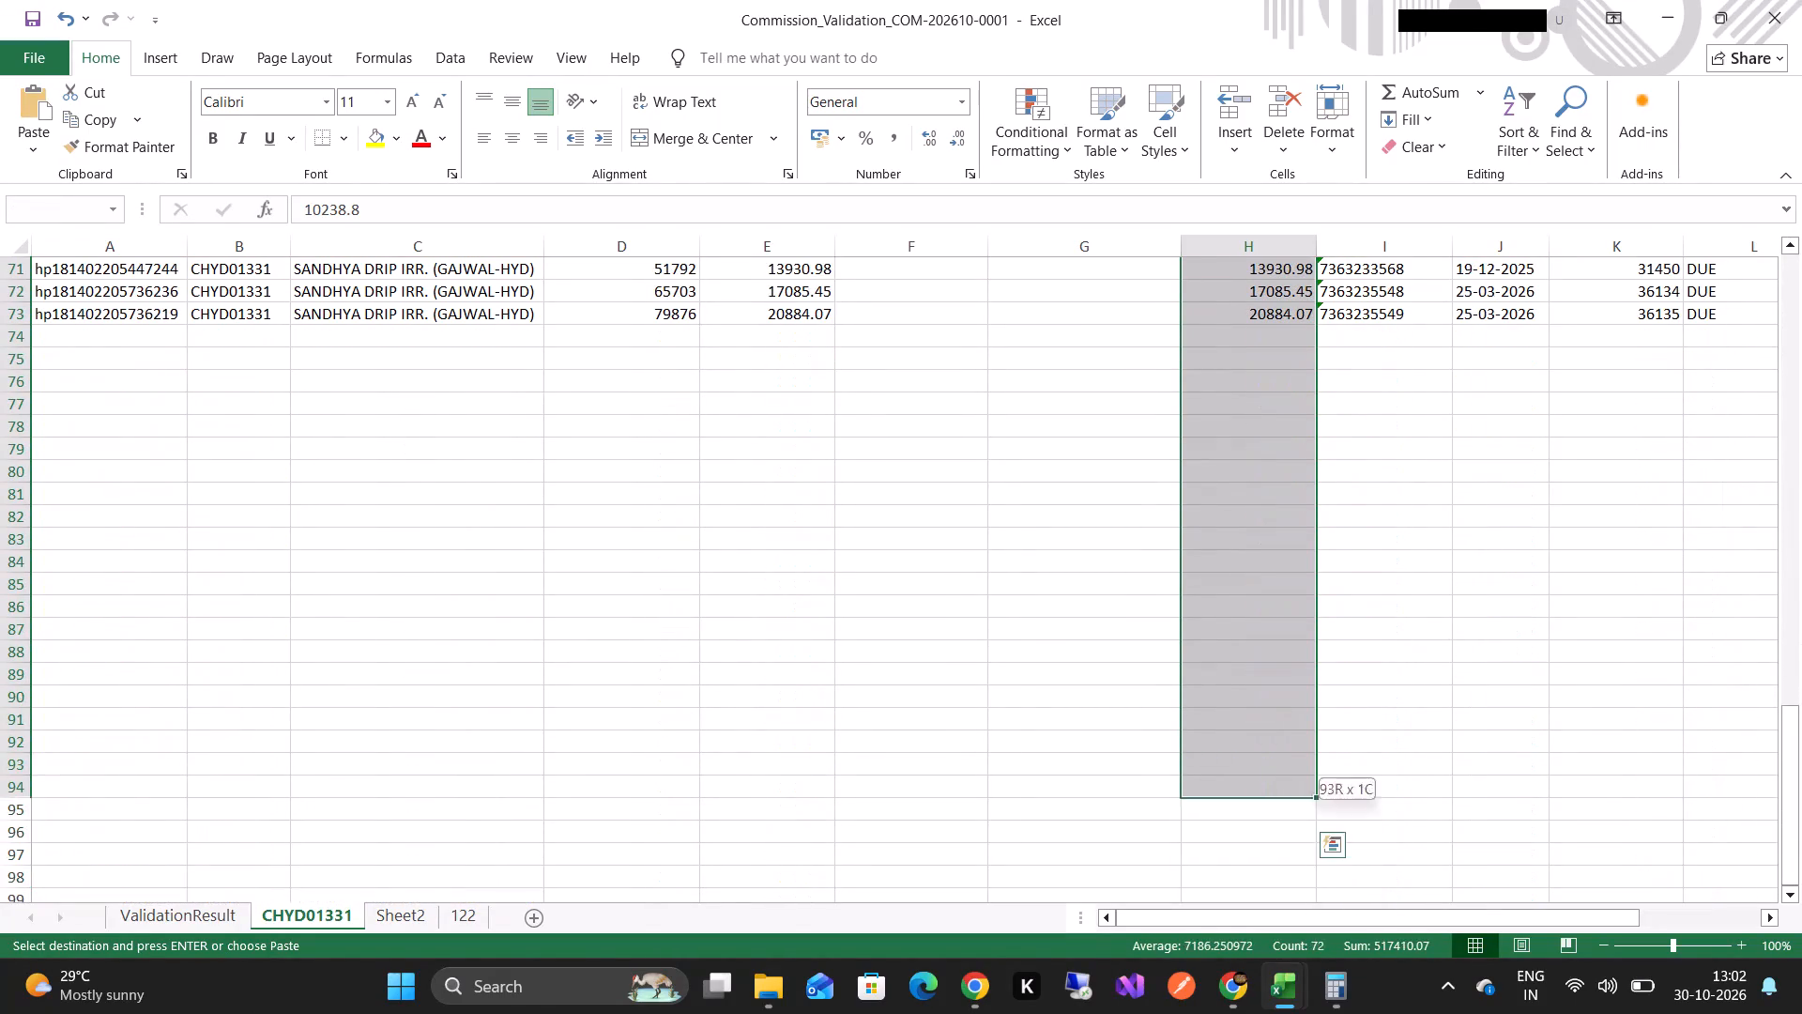
key("shift+Up")
key("shift+Down")
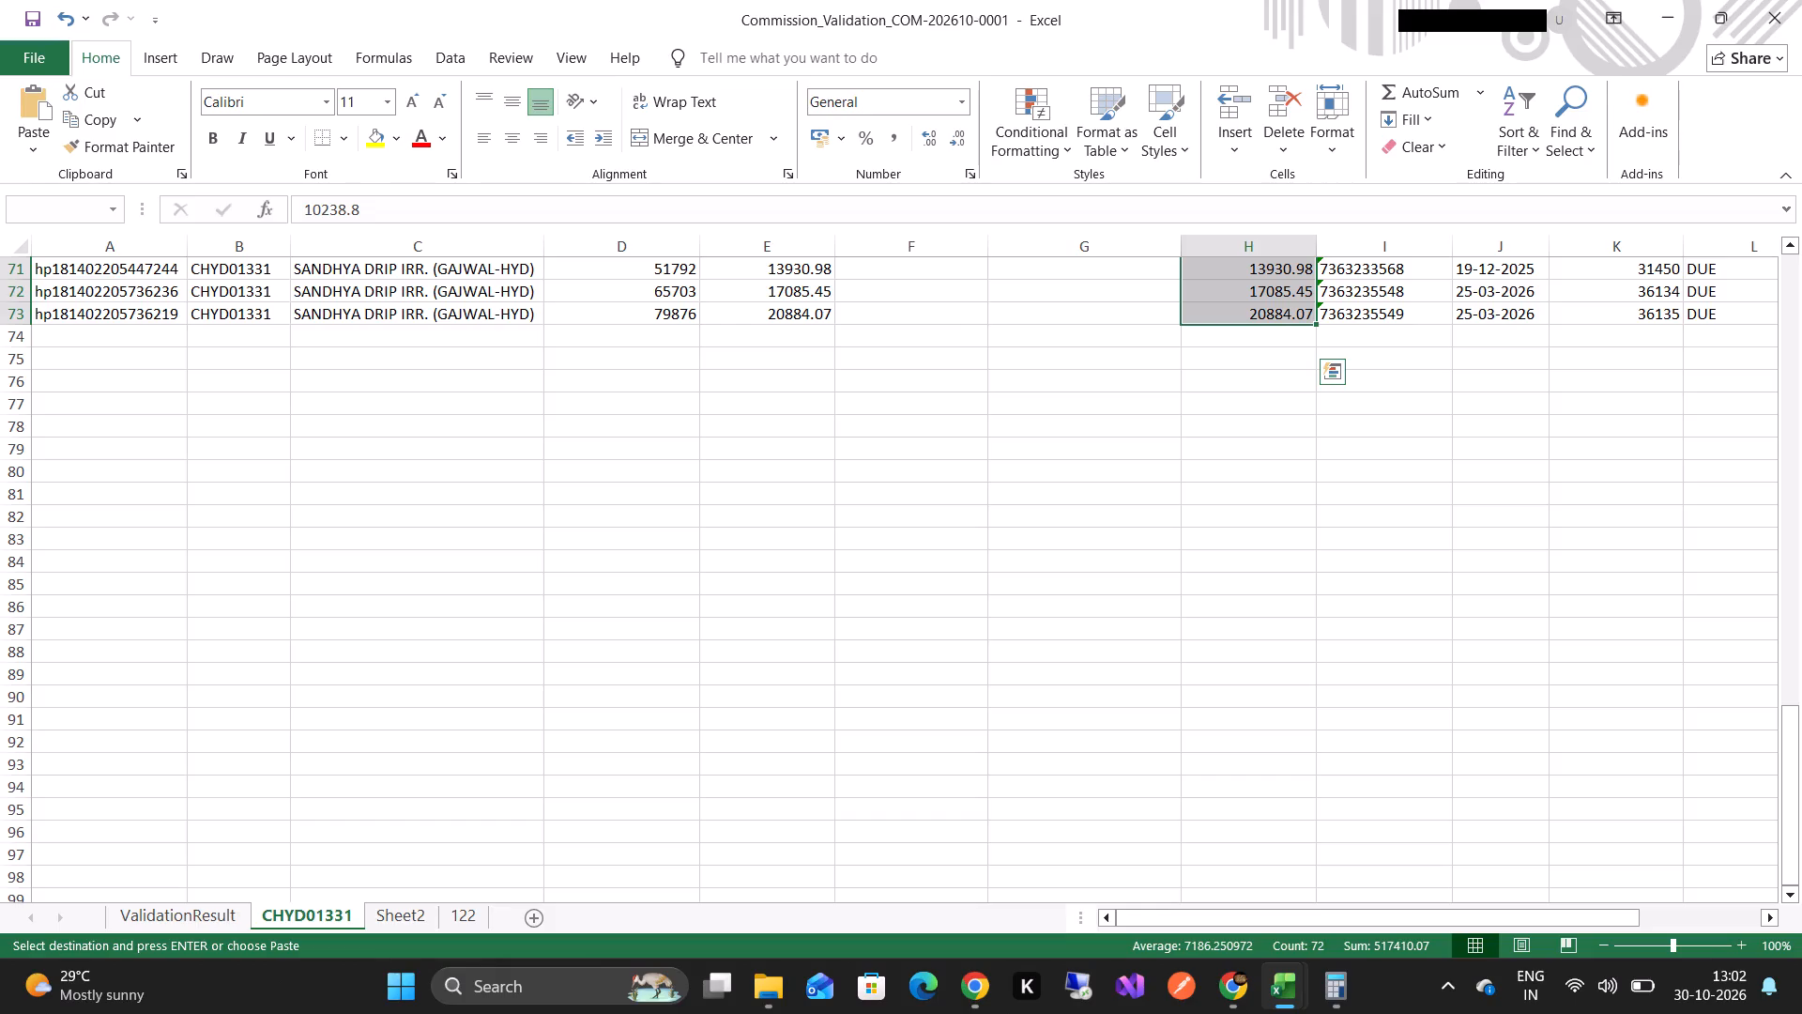
Switch to the MahindraEPC portal in Chrome, show 100 entries in the Outstanding list and review its lines.
key("alt+Tab")
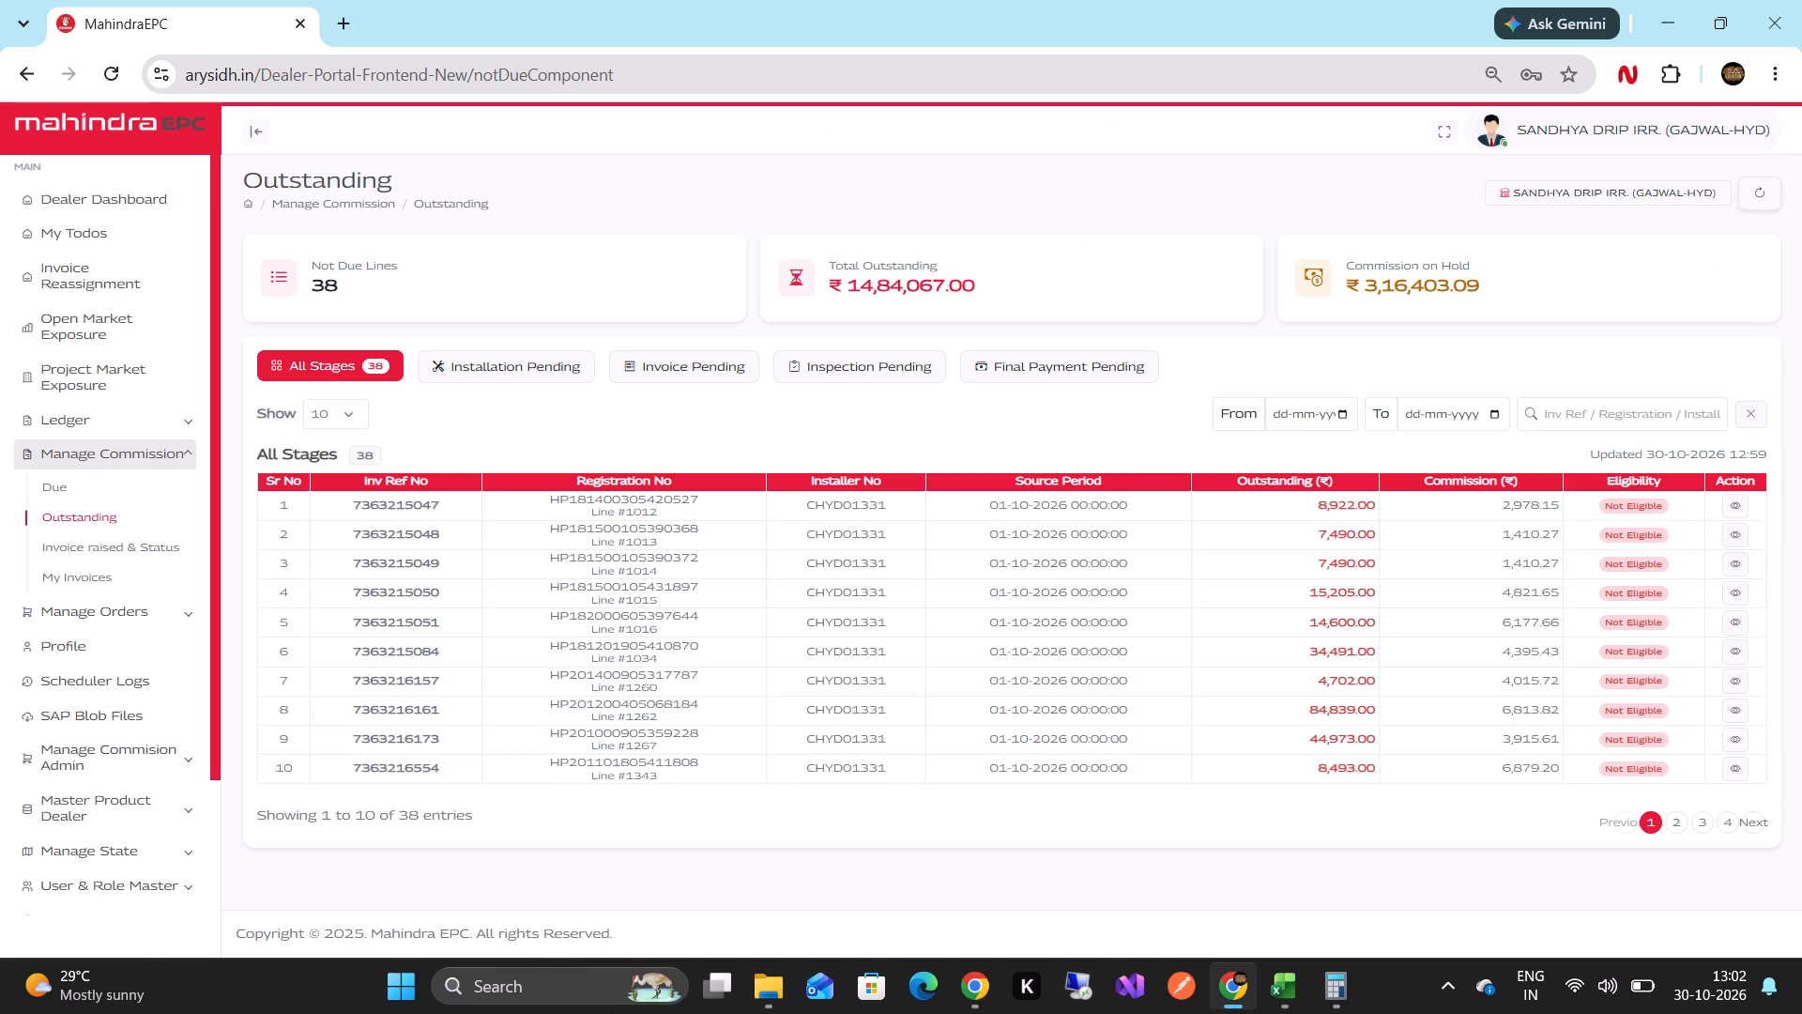
left_click(360, 409)
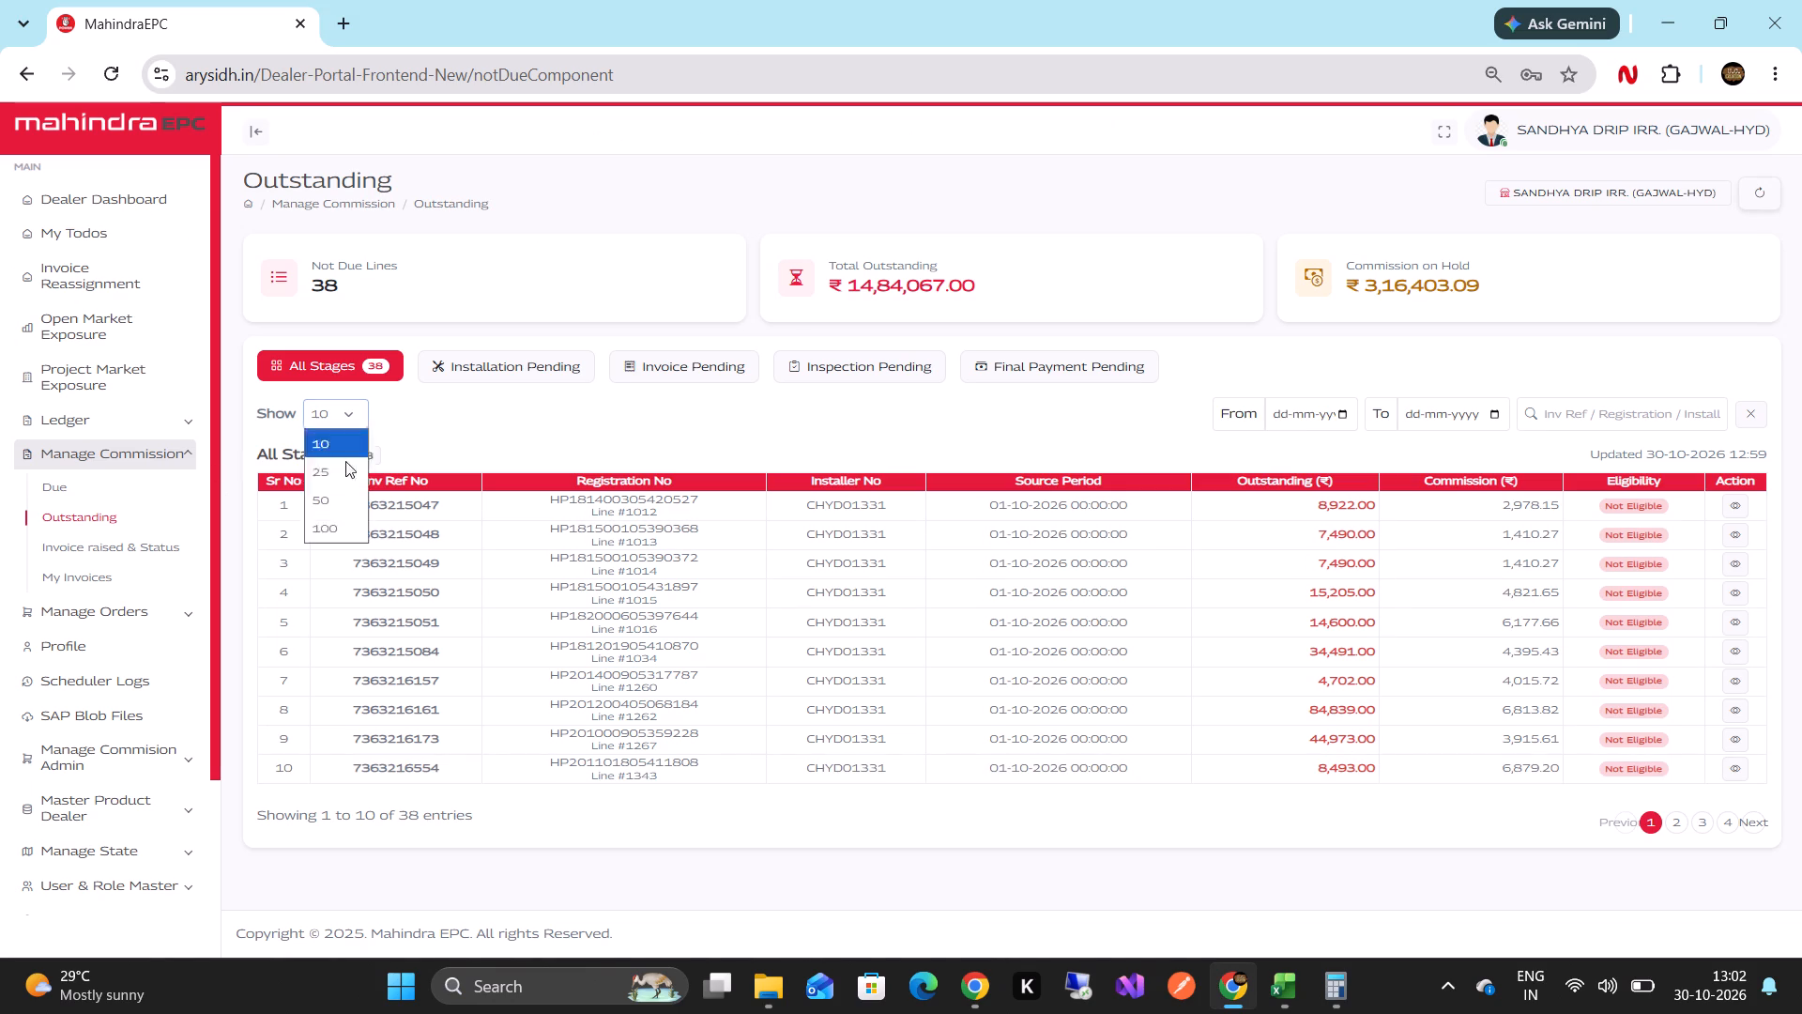
left_click(331, 525)
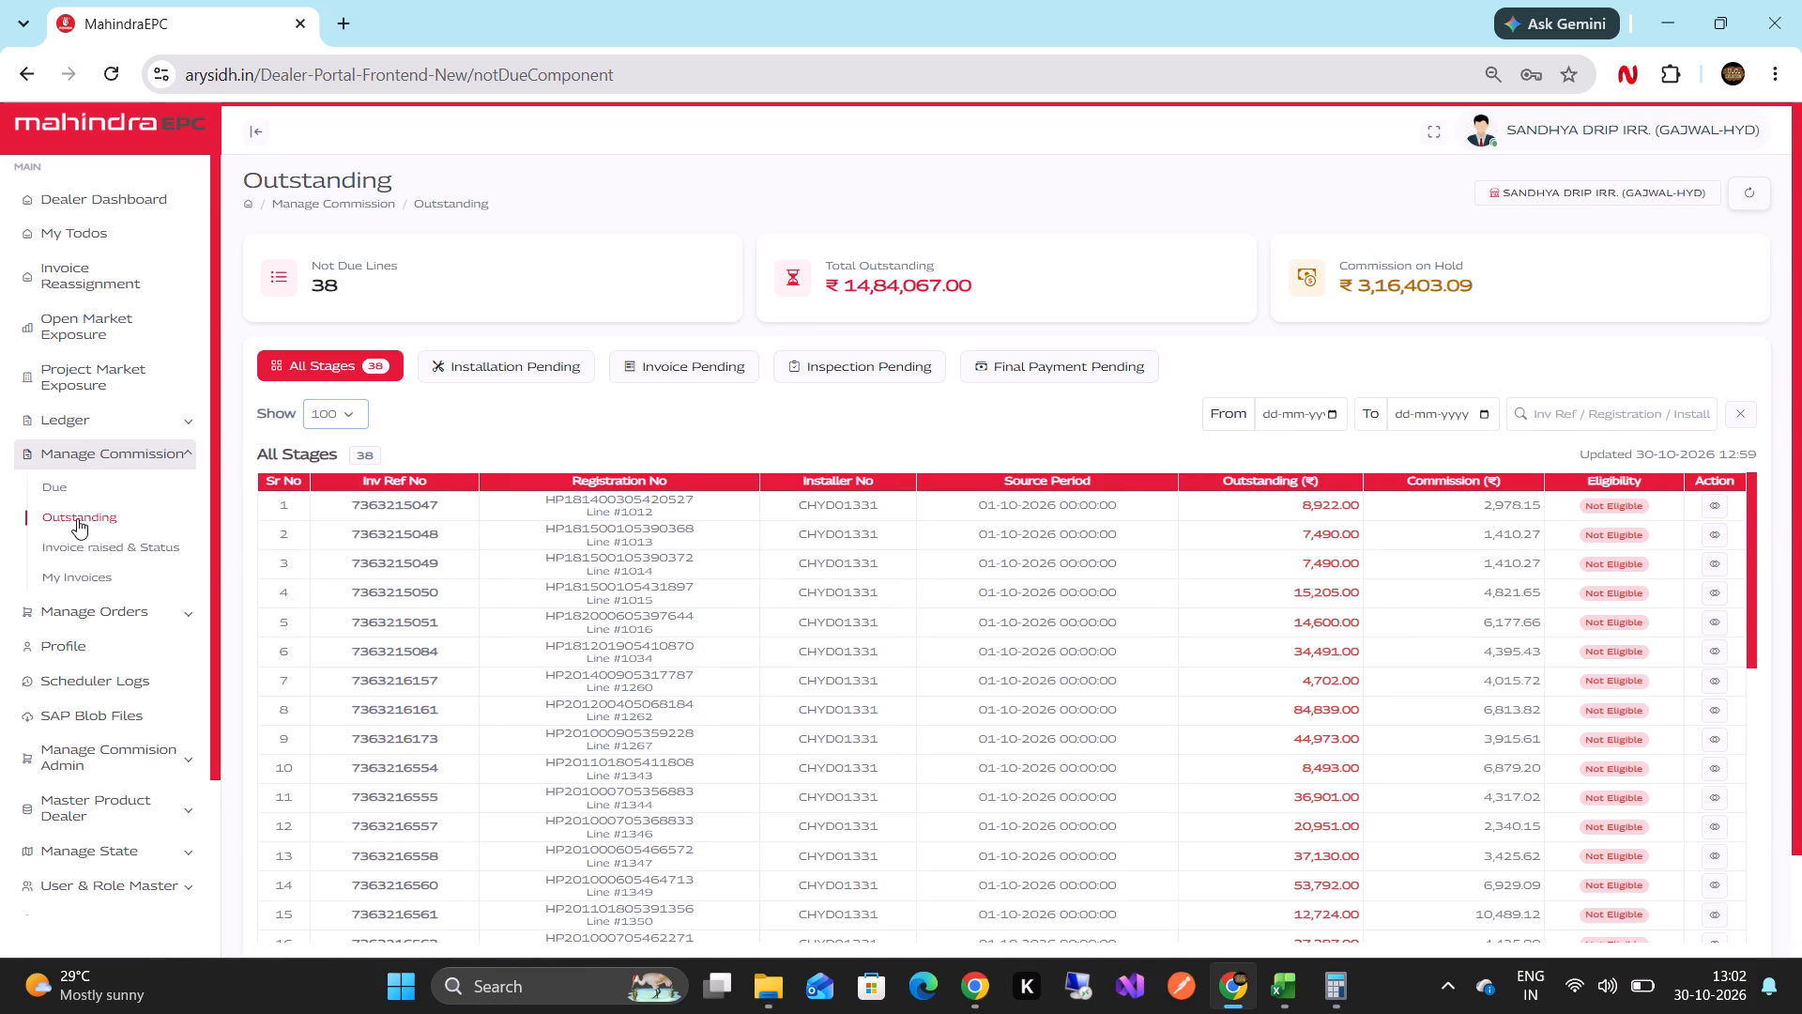
scroll(950, 883, "down", 5)
scroll(954, 884, "up", 8)
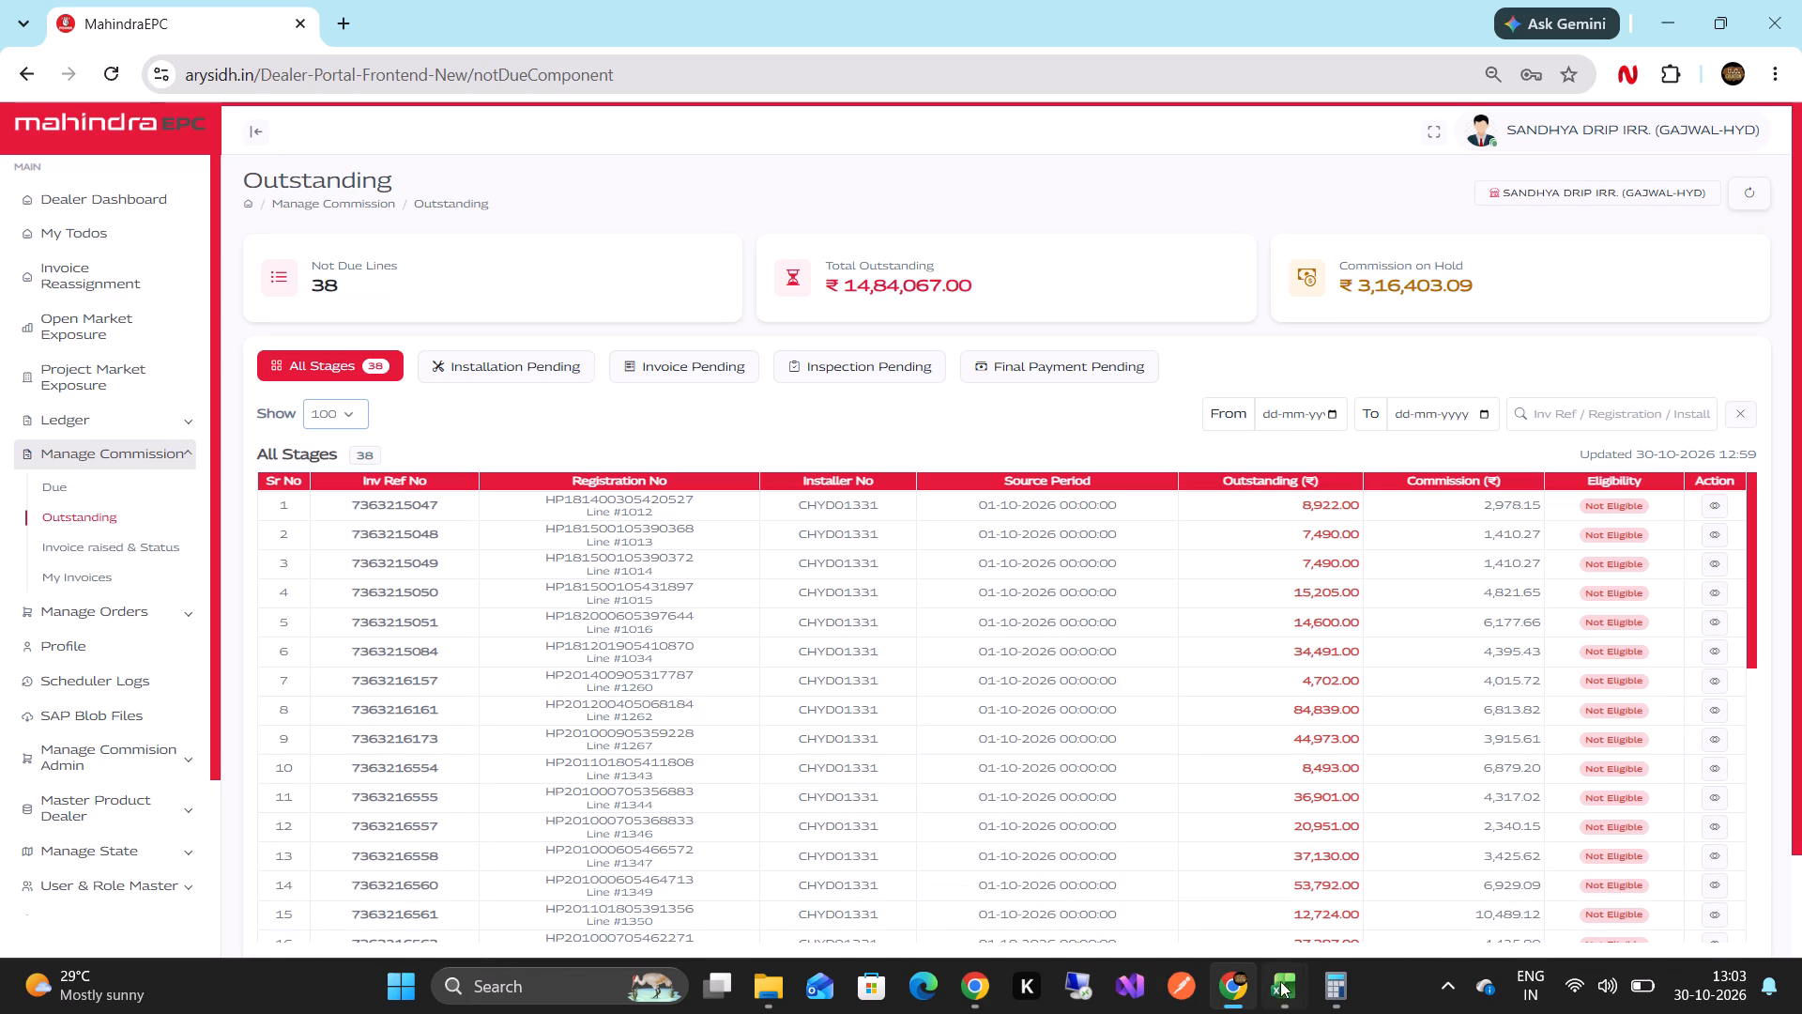
Switch to Calculator, clear it, and enter 316403.09 as the first amount of an addition.
left_click(1334, 986)
key("Escape")
key("Escape")
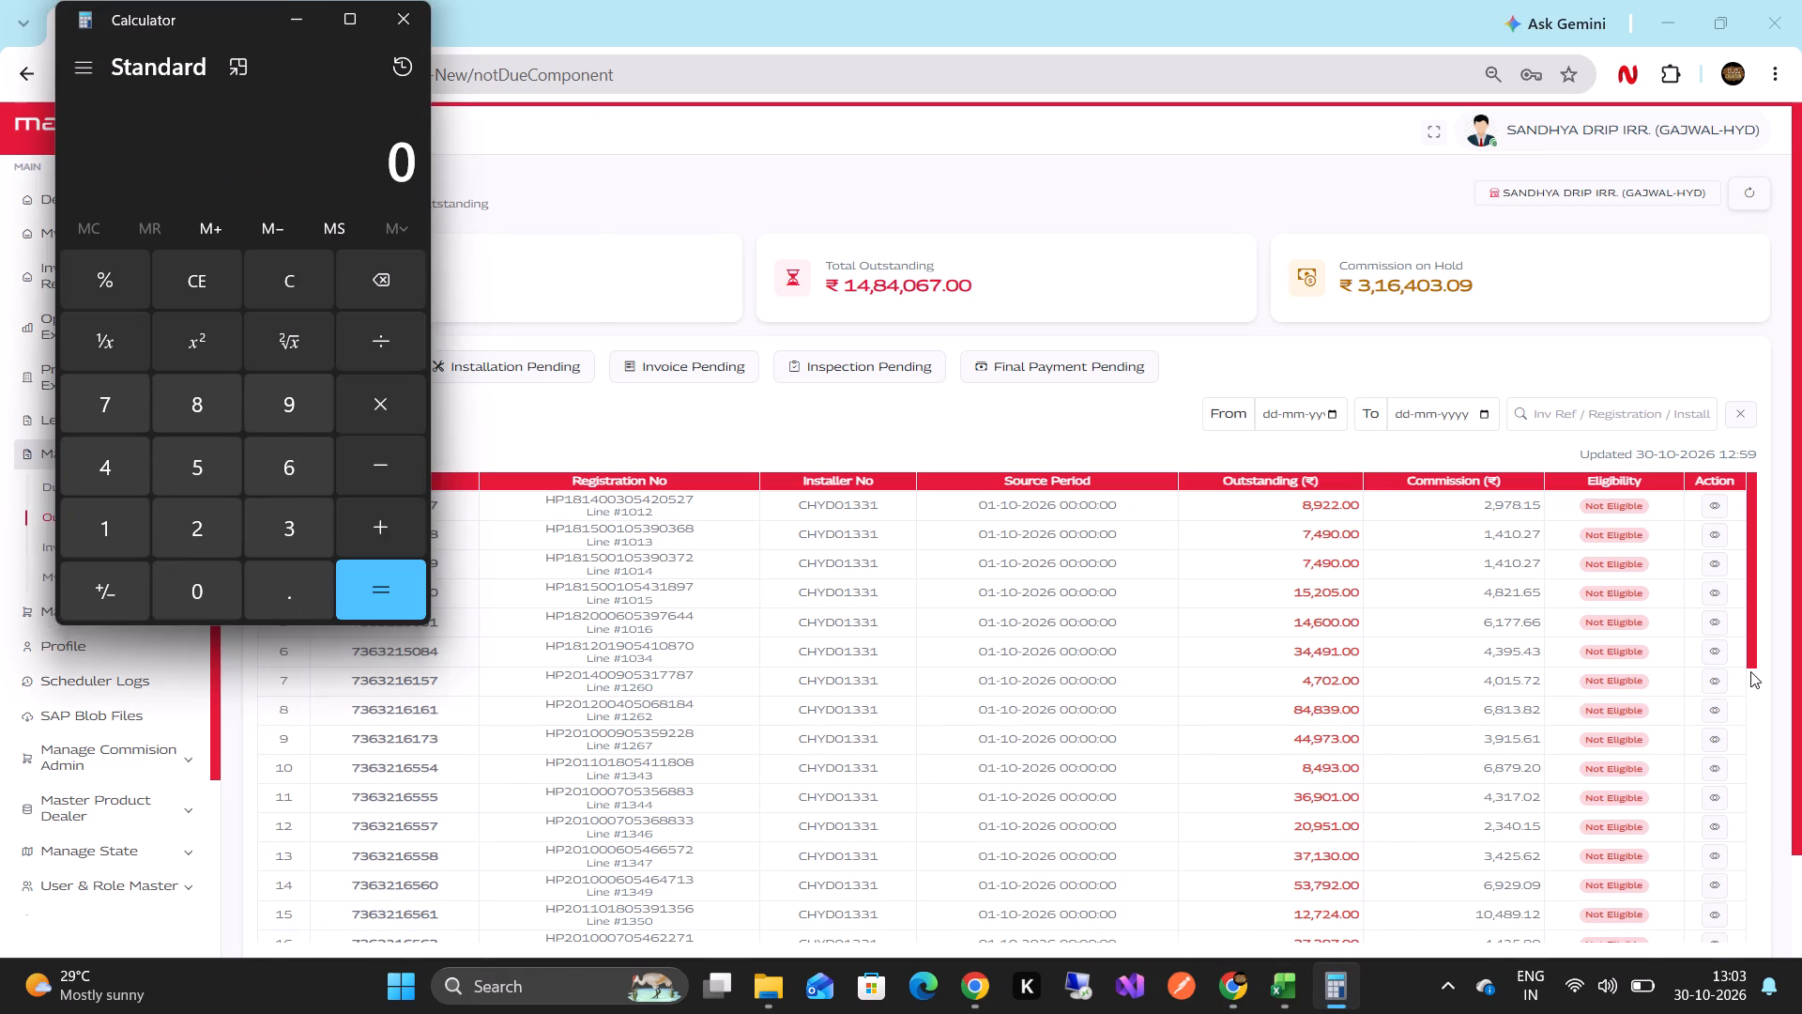
key("Escape")
key("Escape")
type("316403")
type(".09")
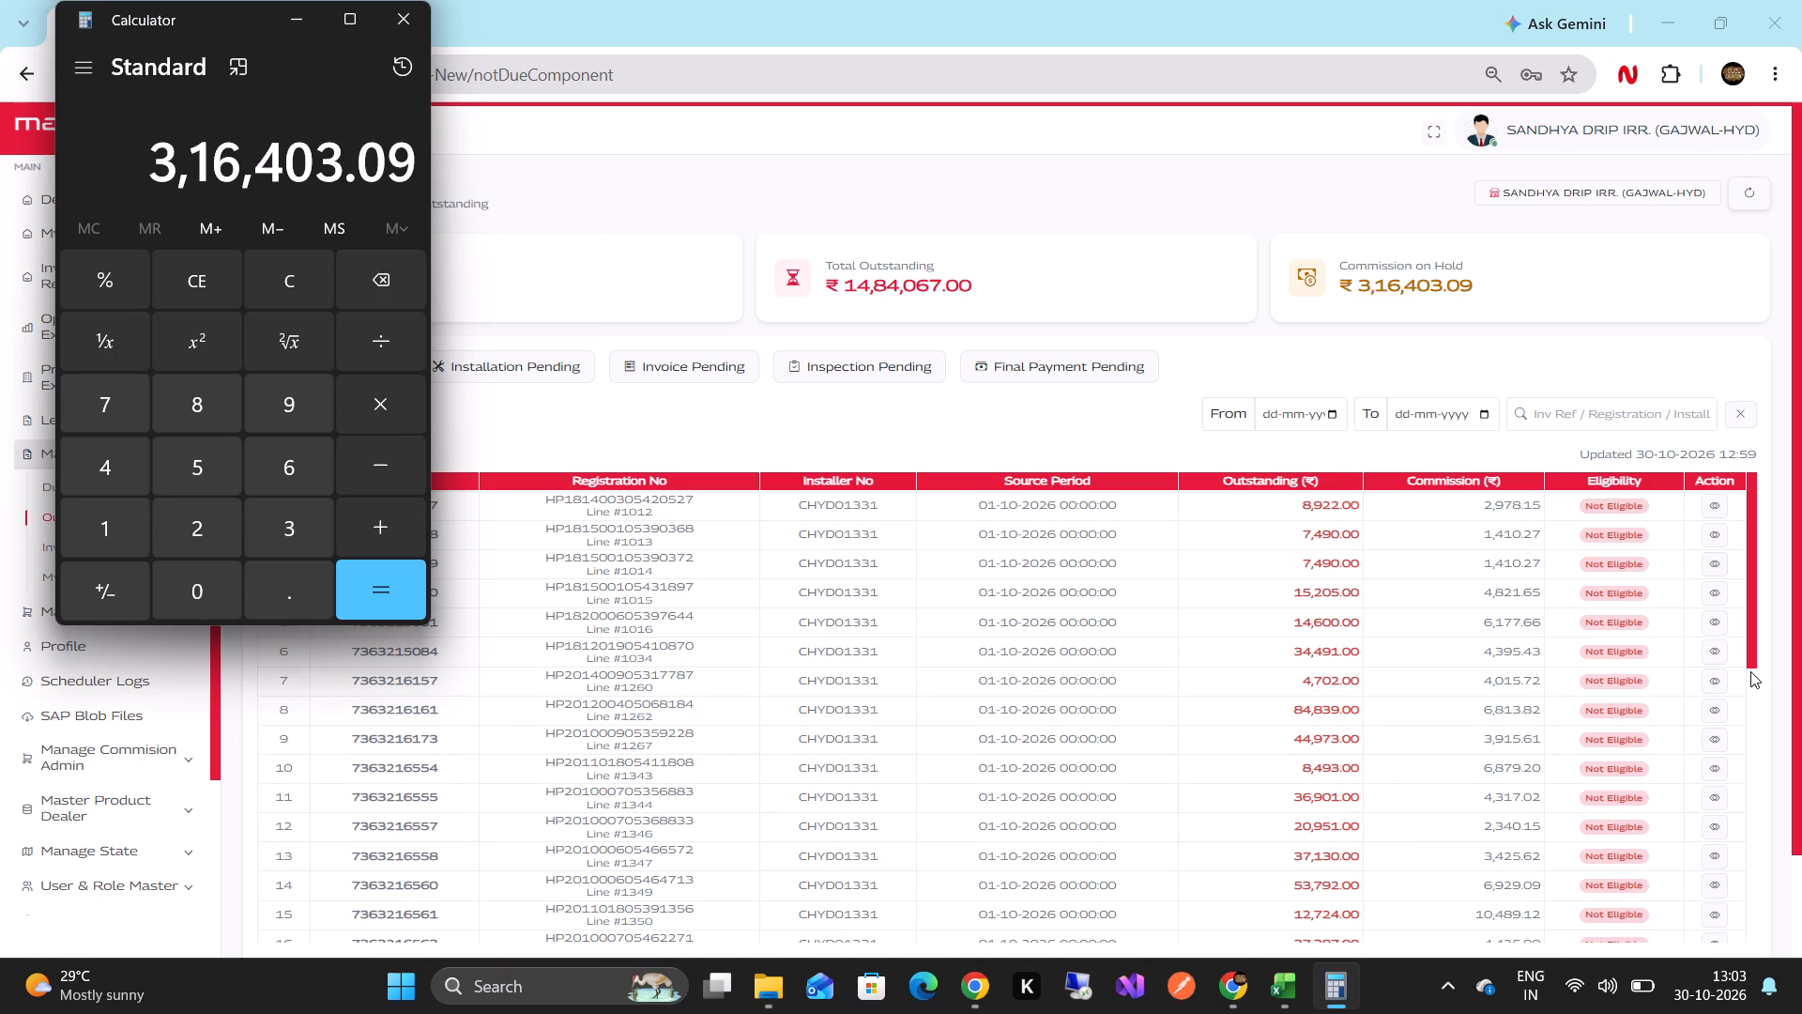
key("minus")
key("plus")
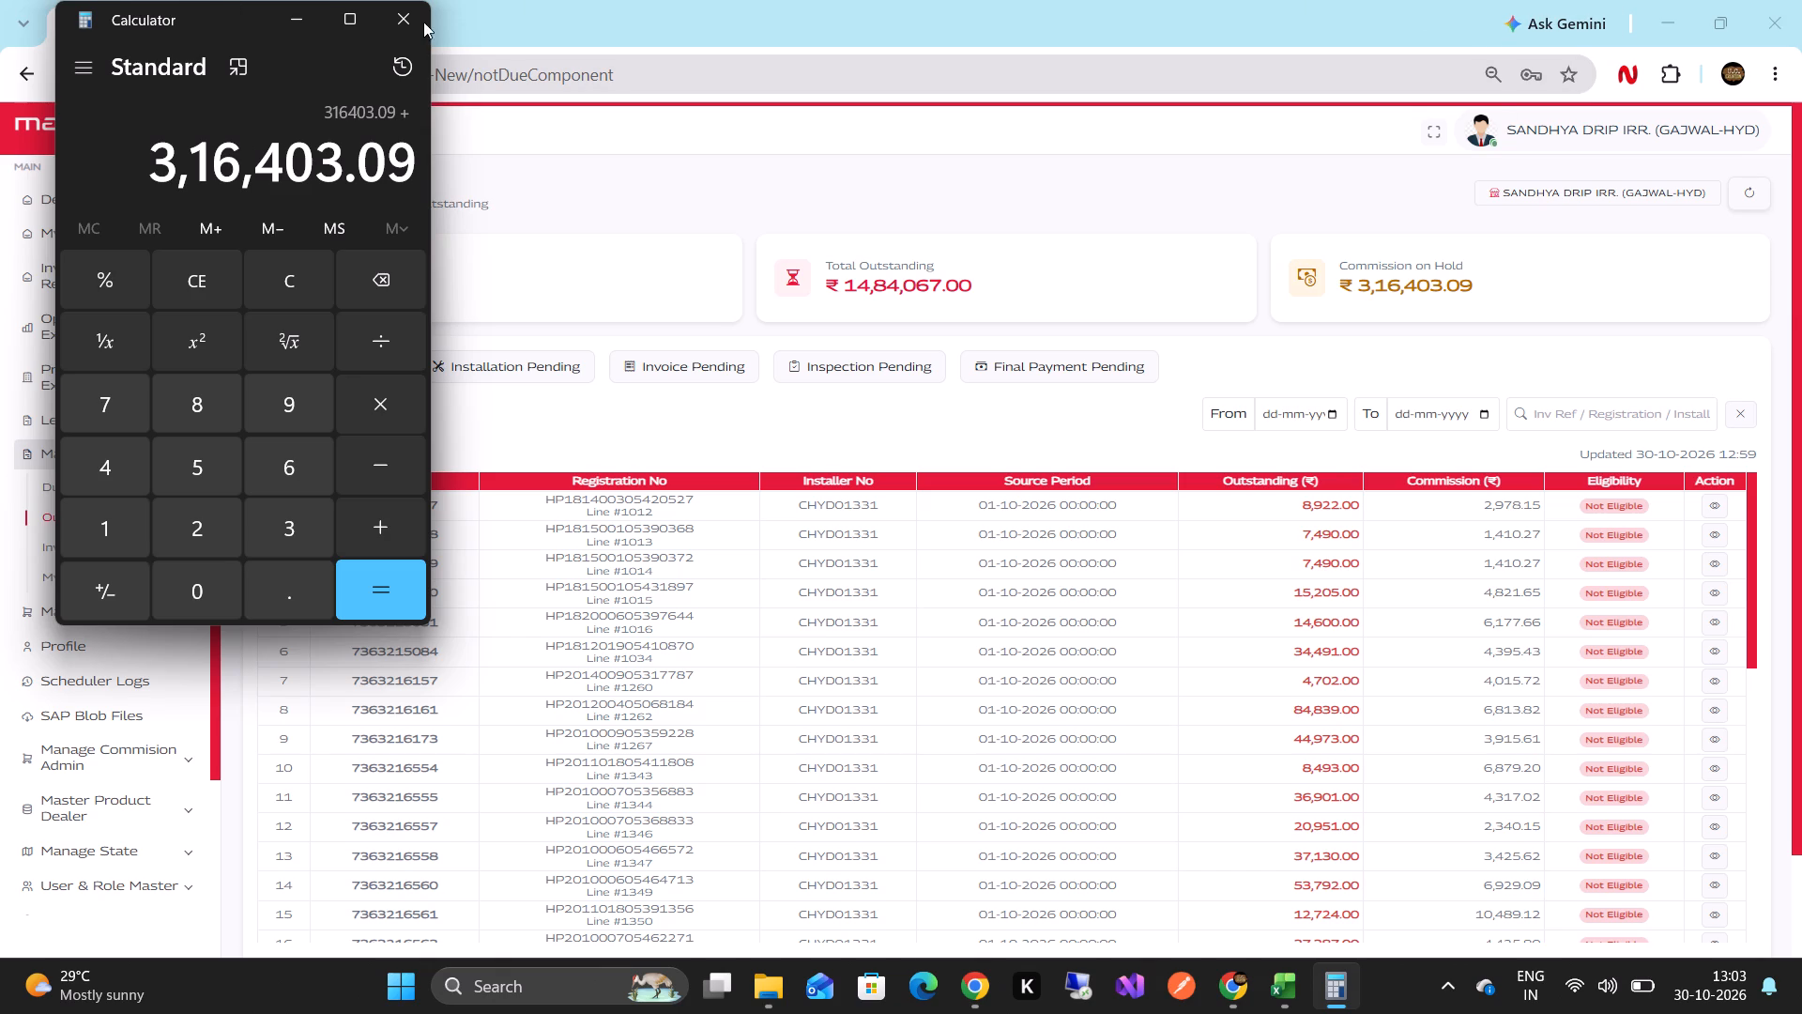
left_click(294, 26)
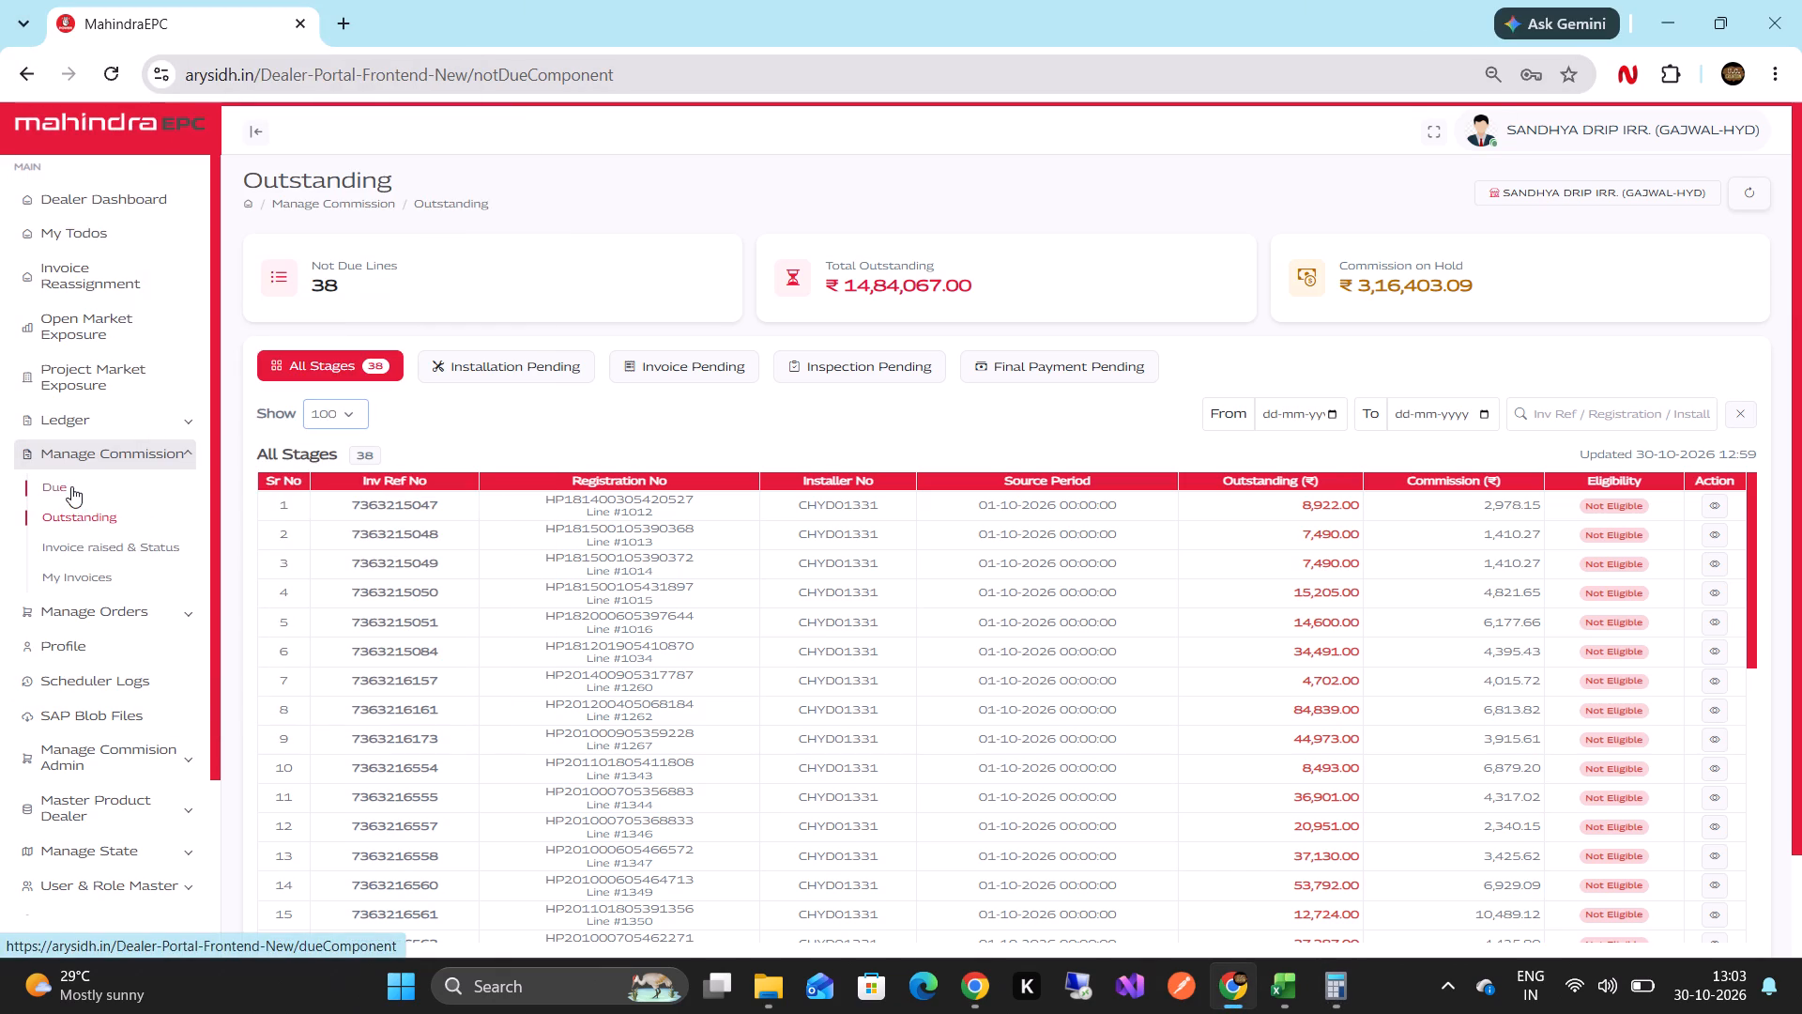
Open the Due commission list in the MahindraEPC portal and review its eligible amount and lines.
left_click(71, 486)
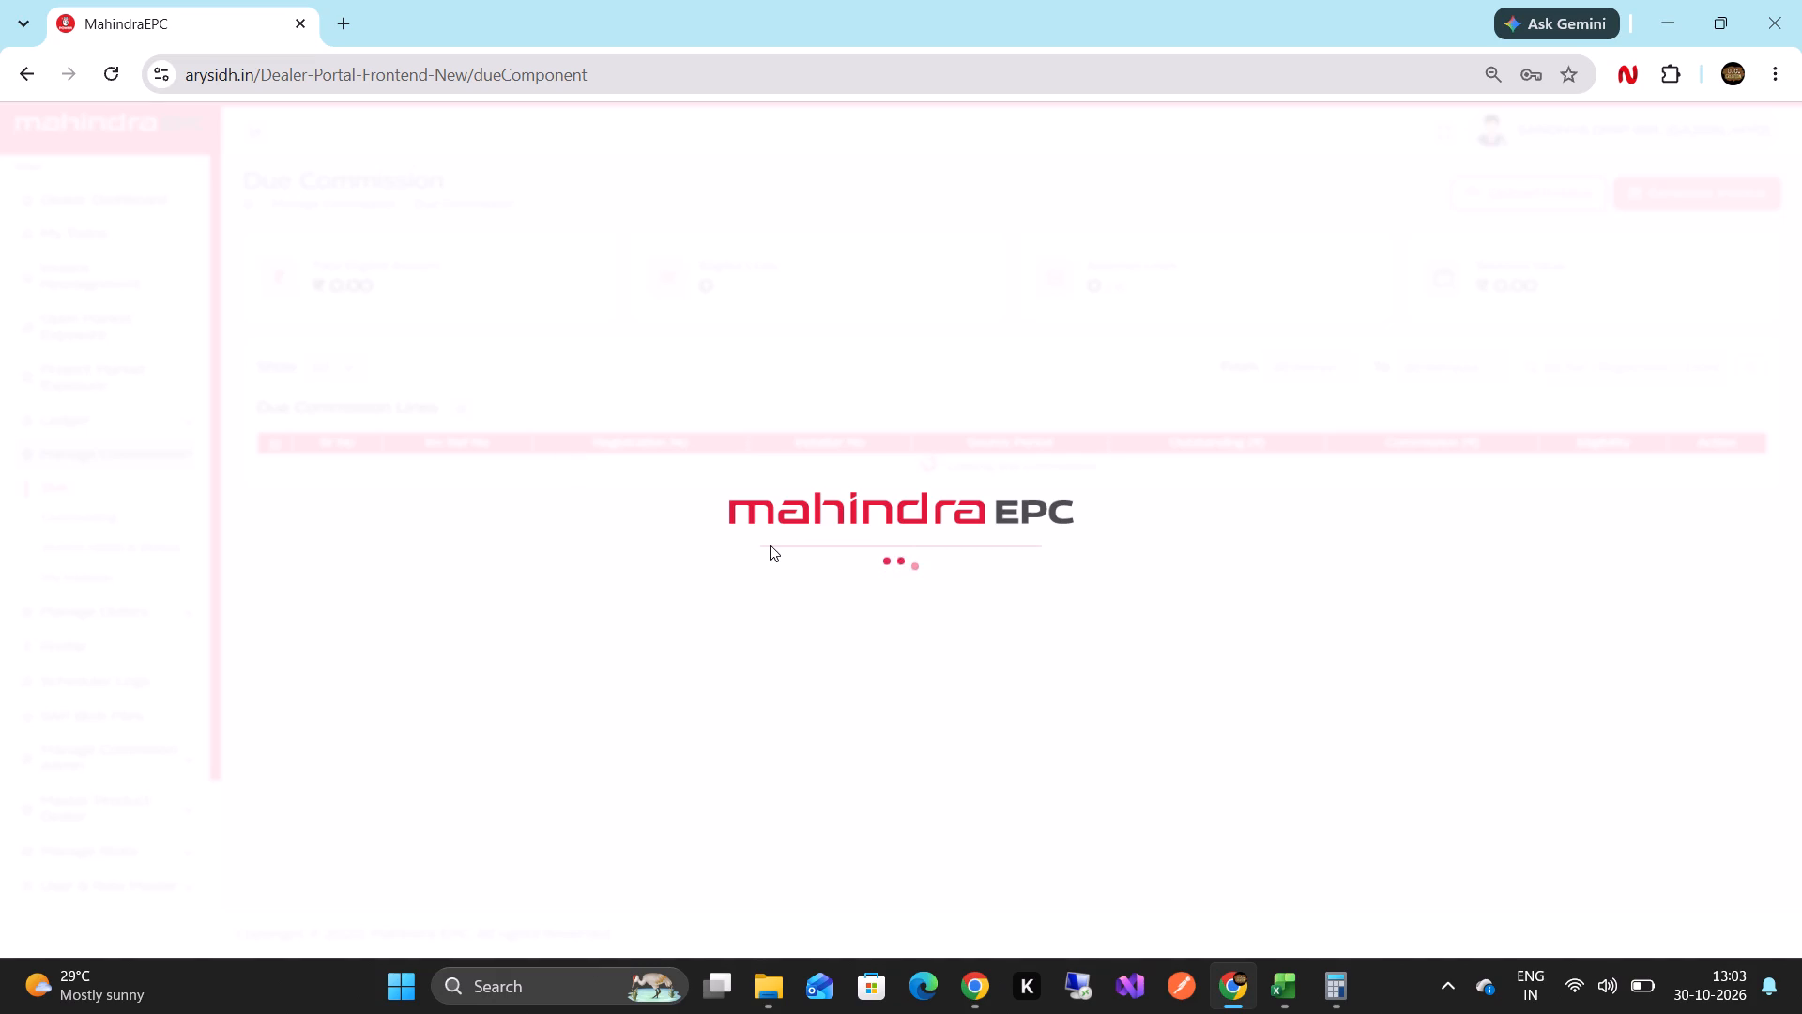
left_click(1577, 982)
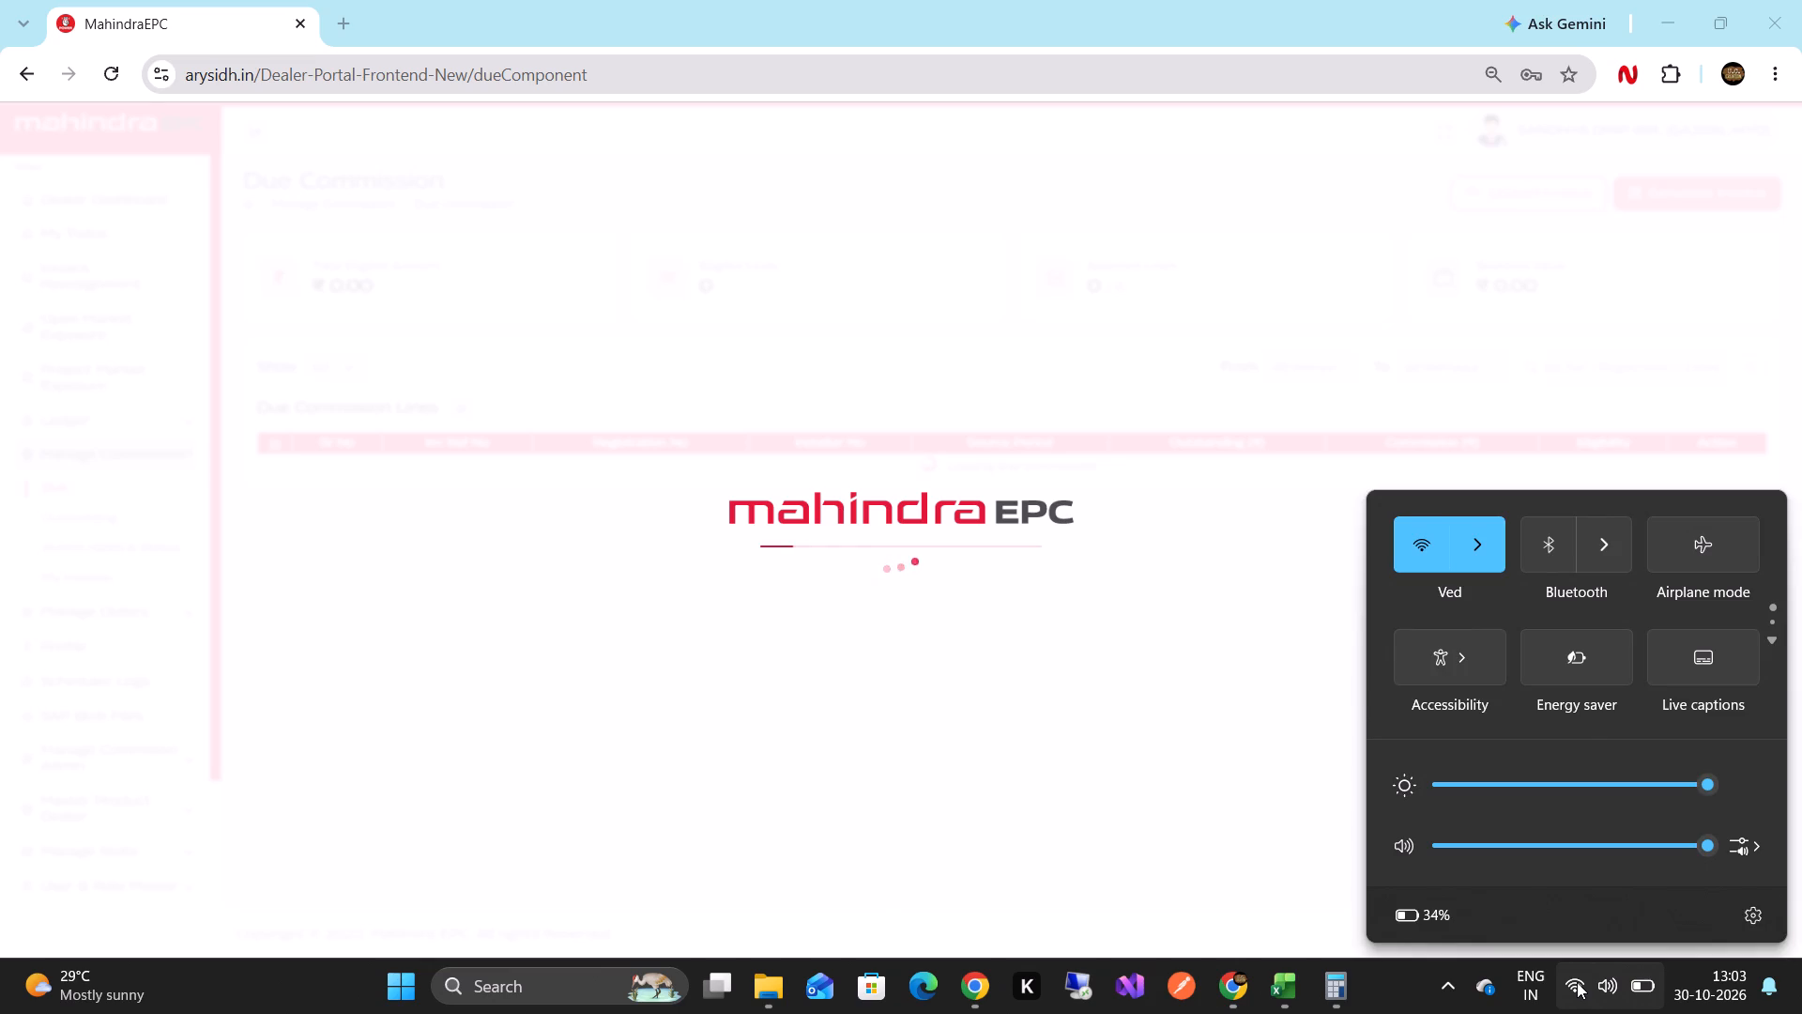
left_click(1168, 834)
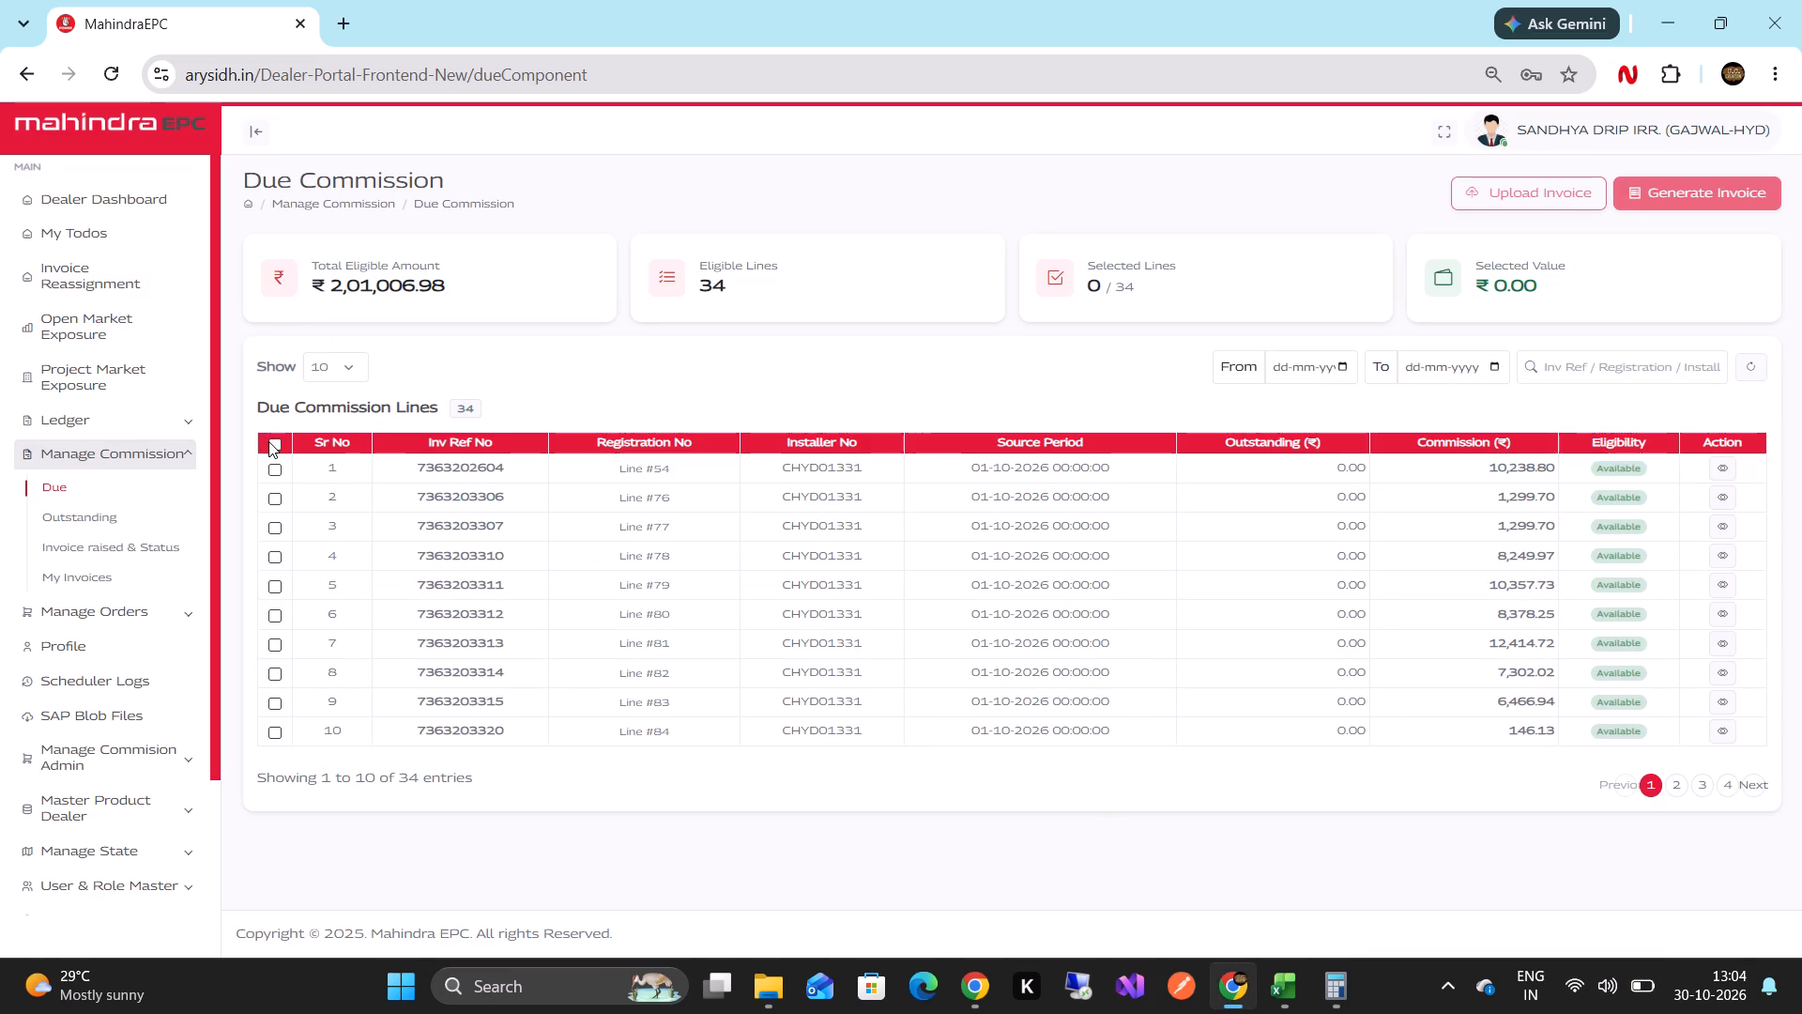
Select all the Due Commission lines and show 100 entries in the list.
left_click(269, 441)
left_click(334, 359)
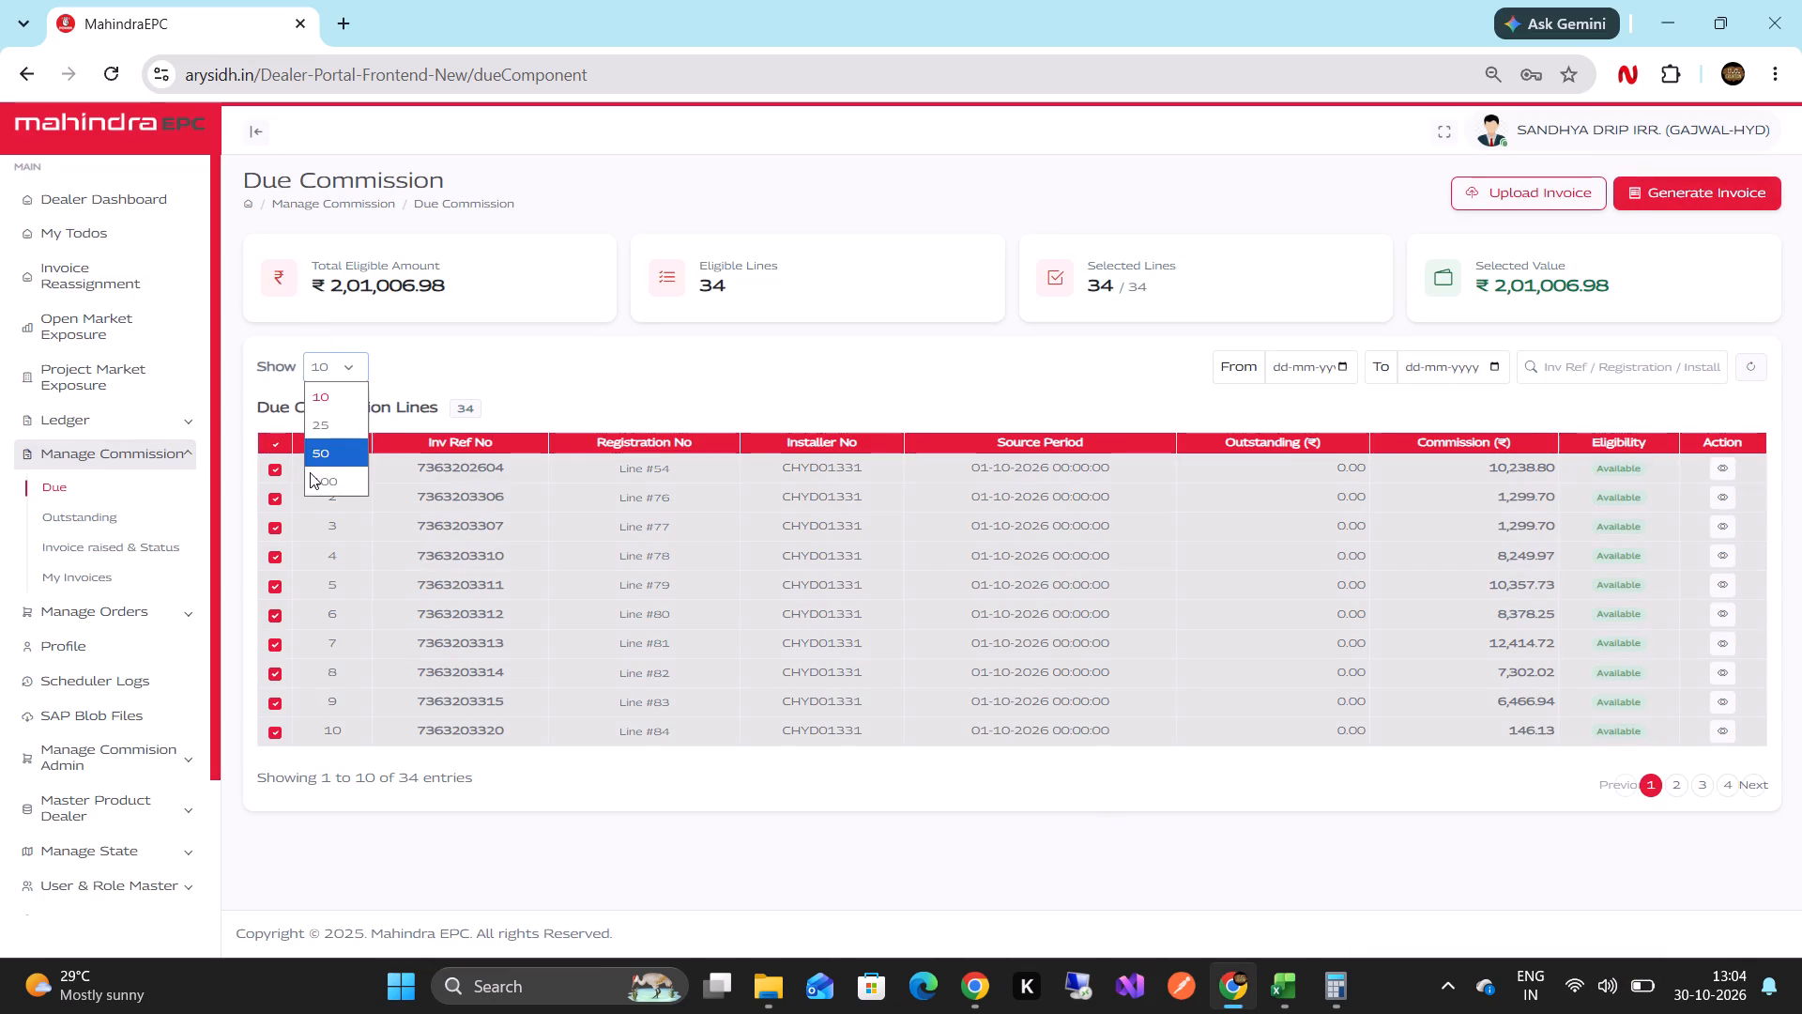
left_click(314, 476)
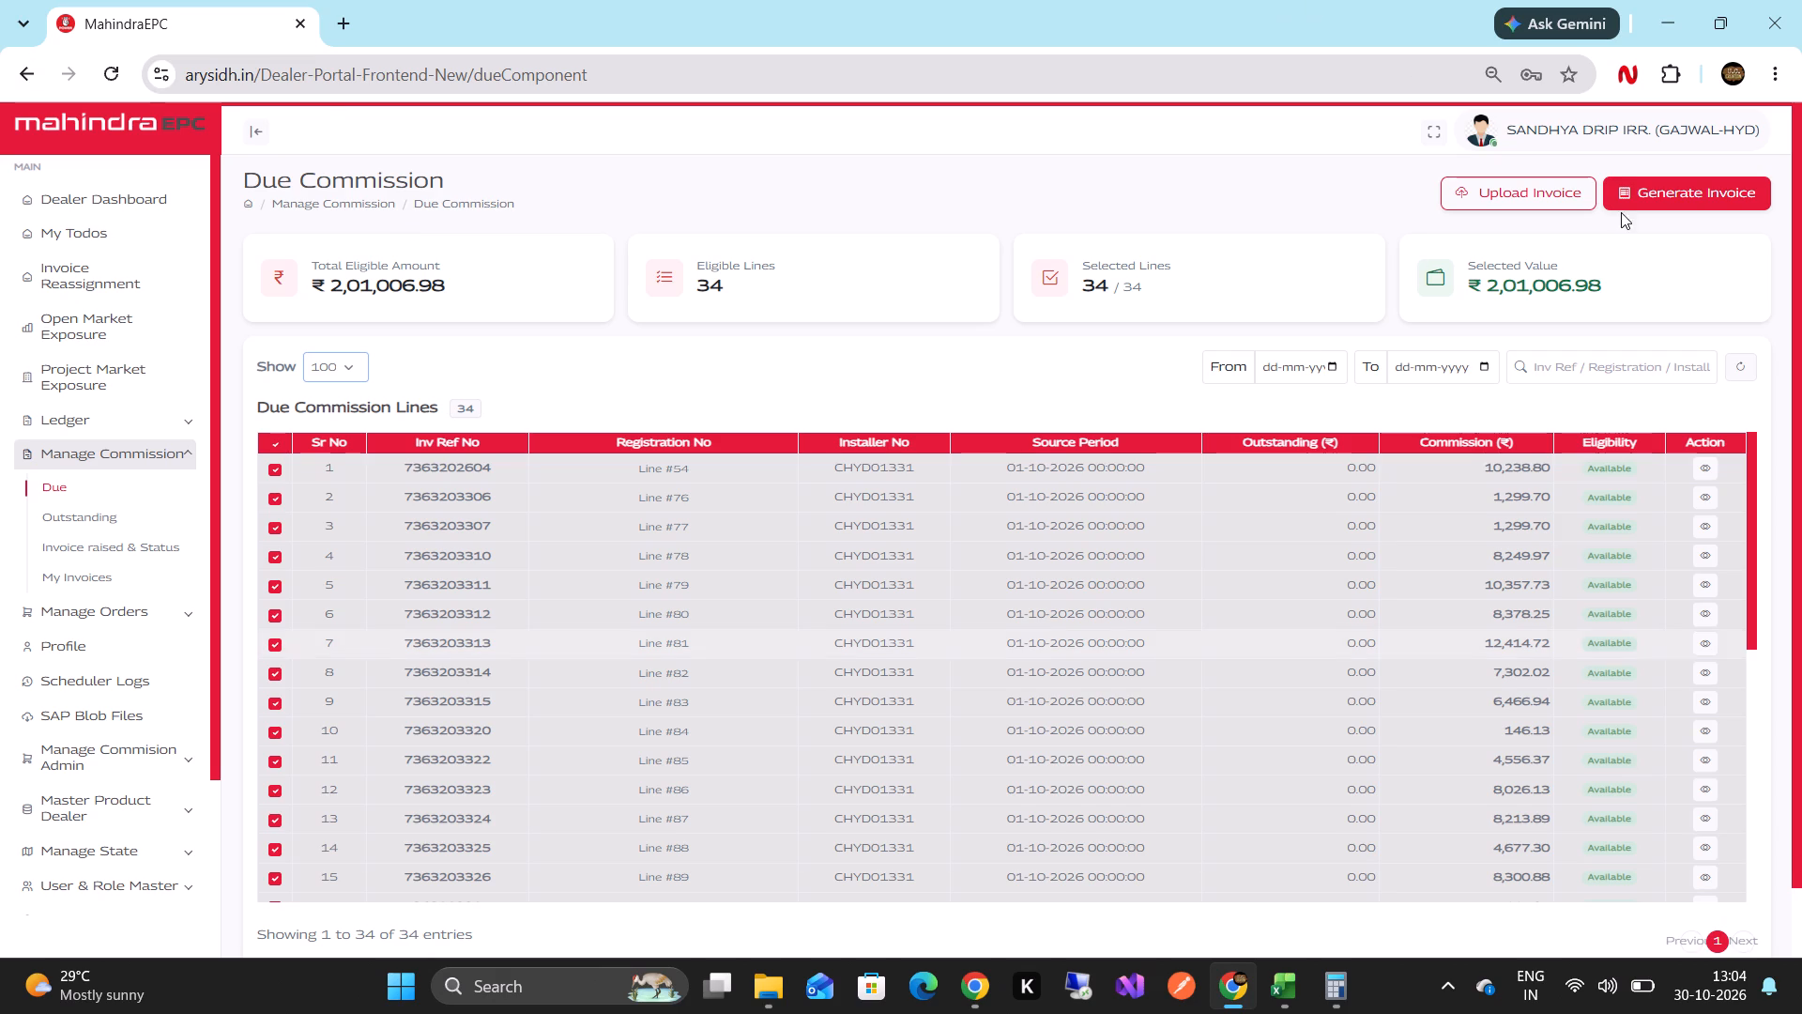
key("alt+Tab")
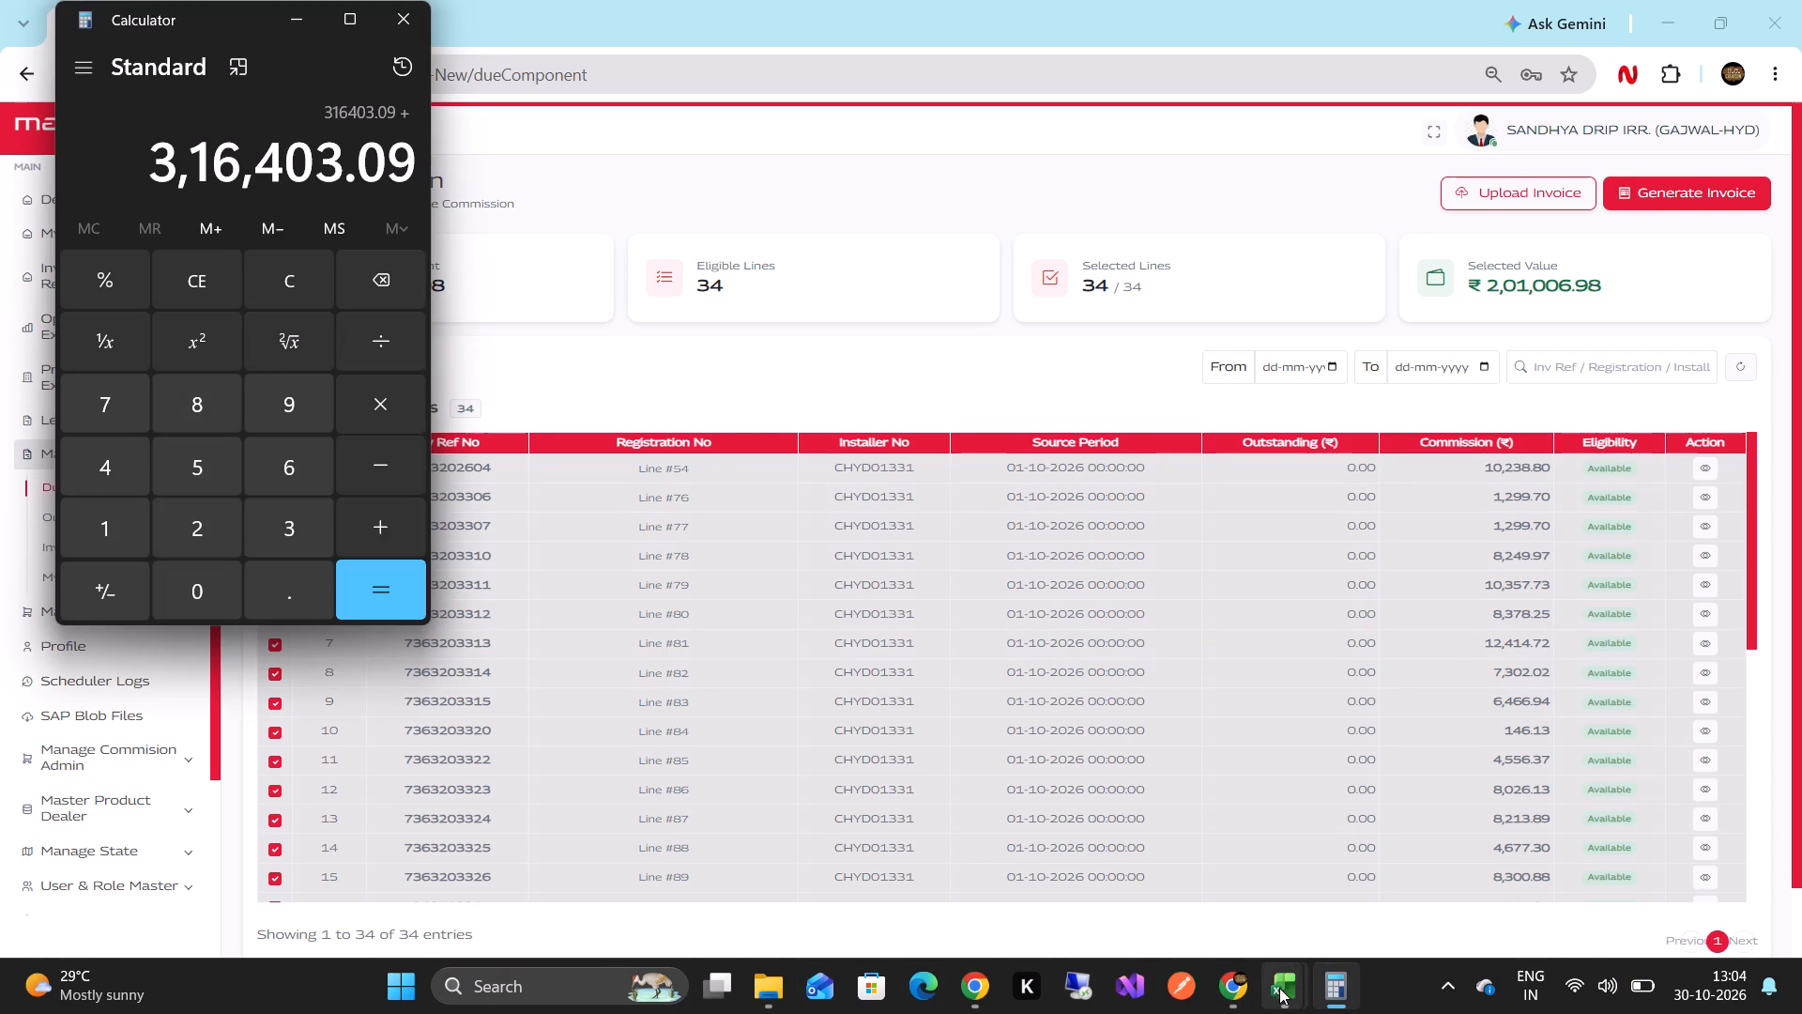
left_click(1417, 851)
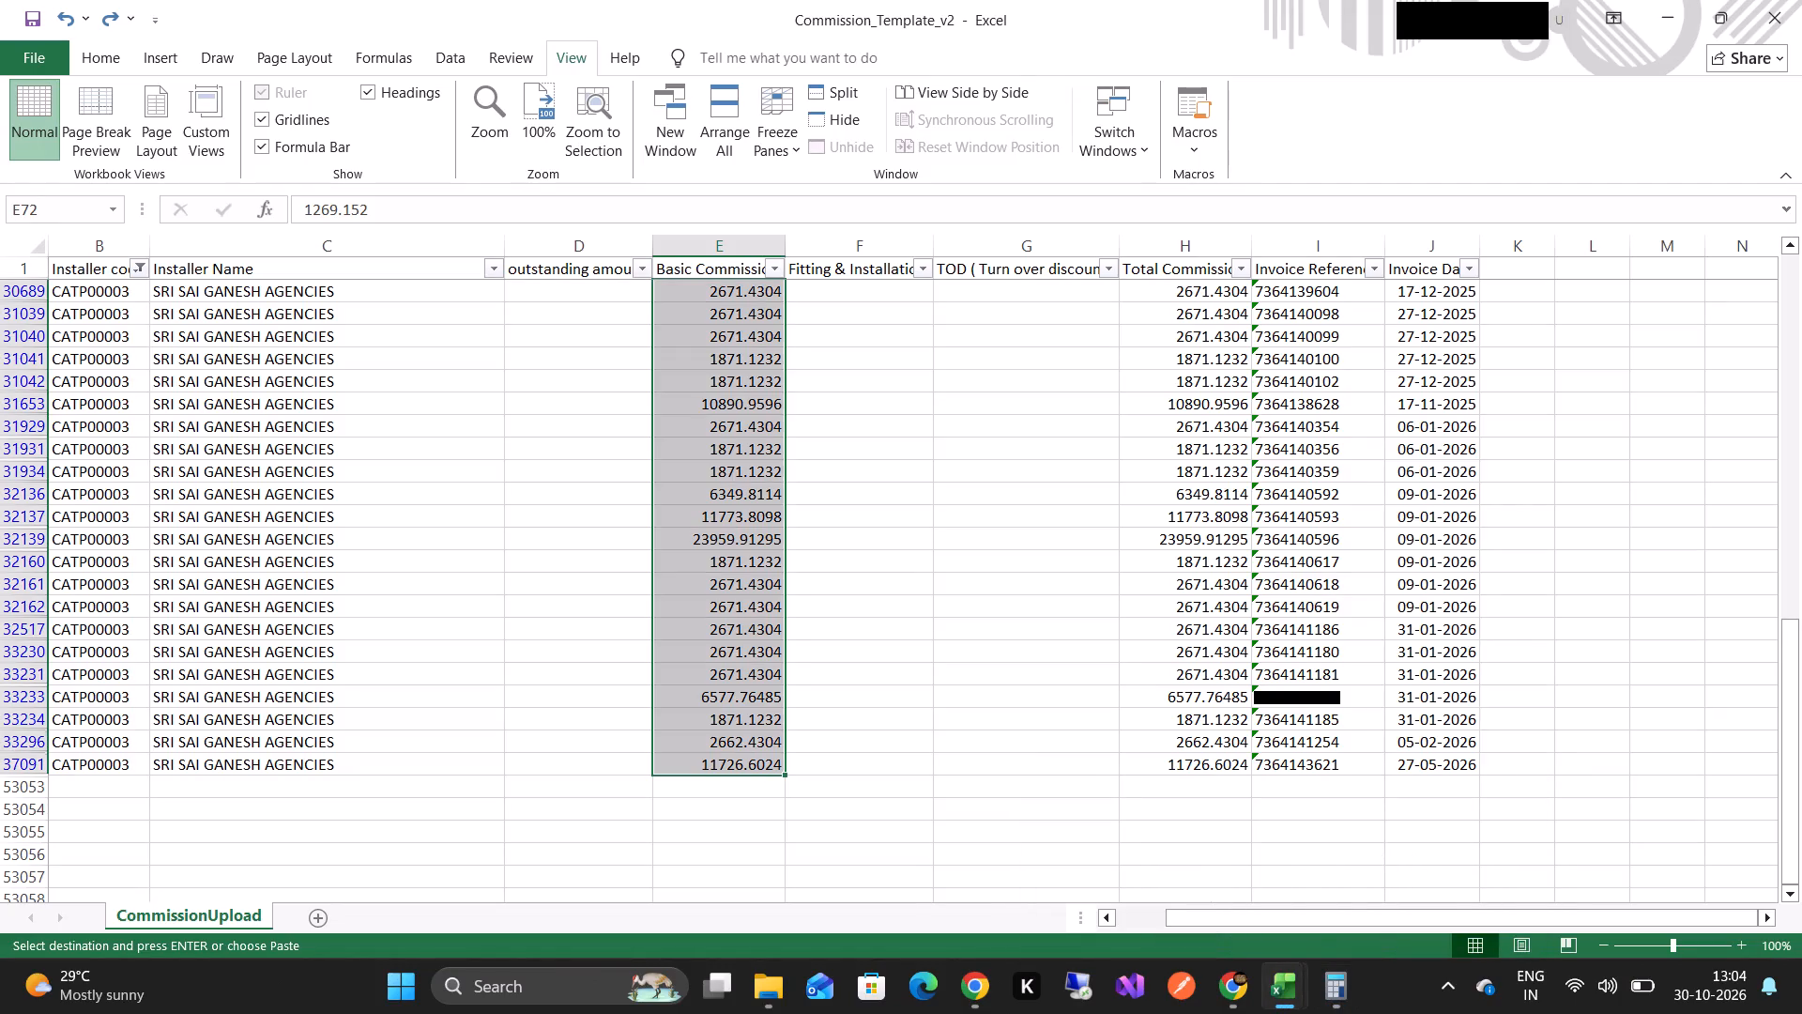
left_click(1275, 979)
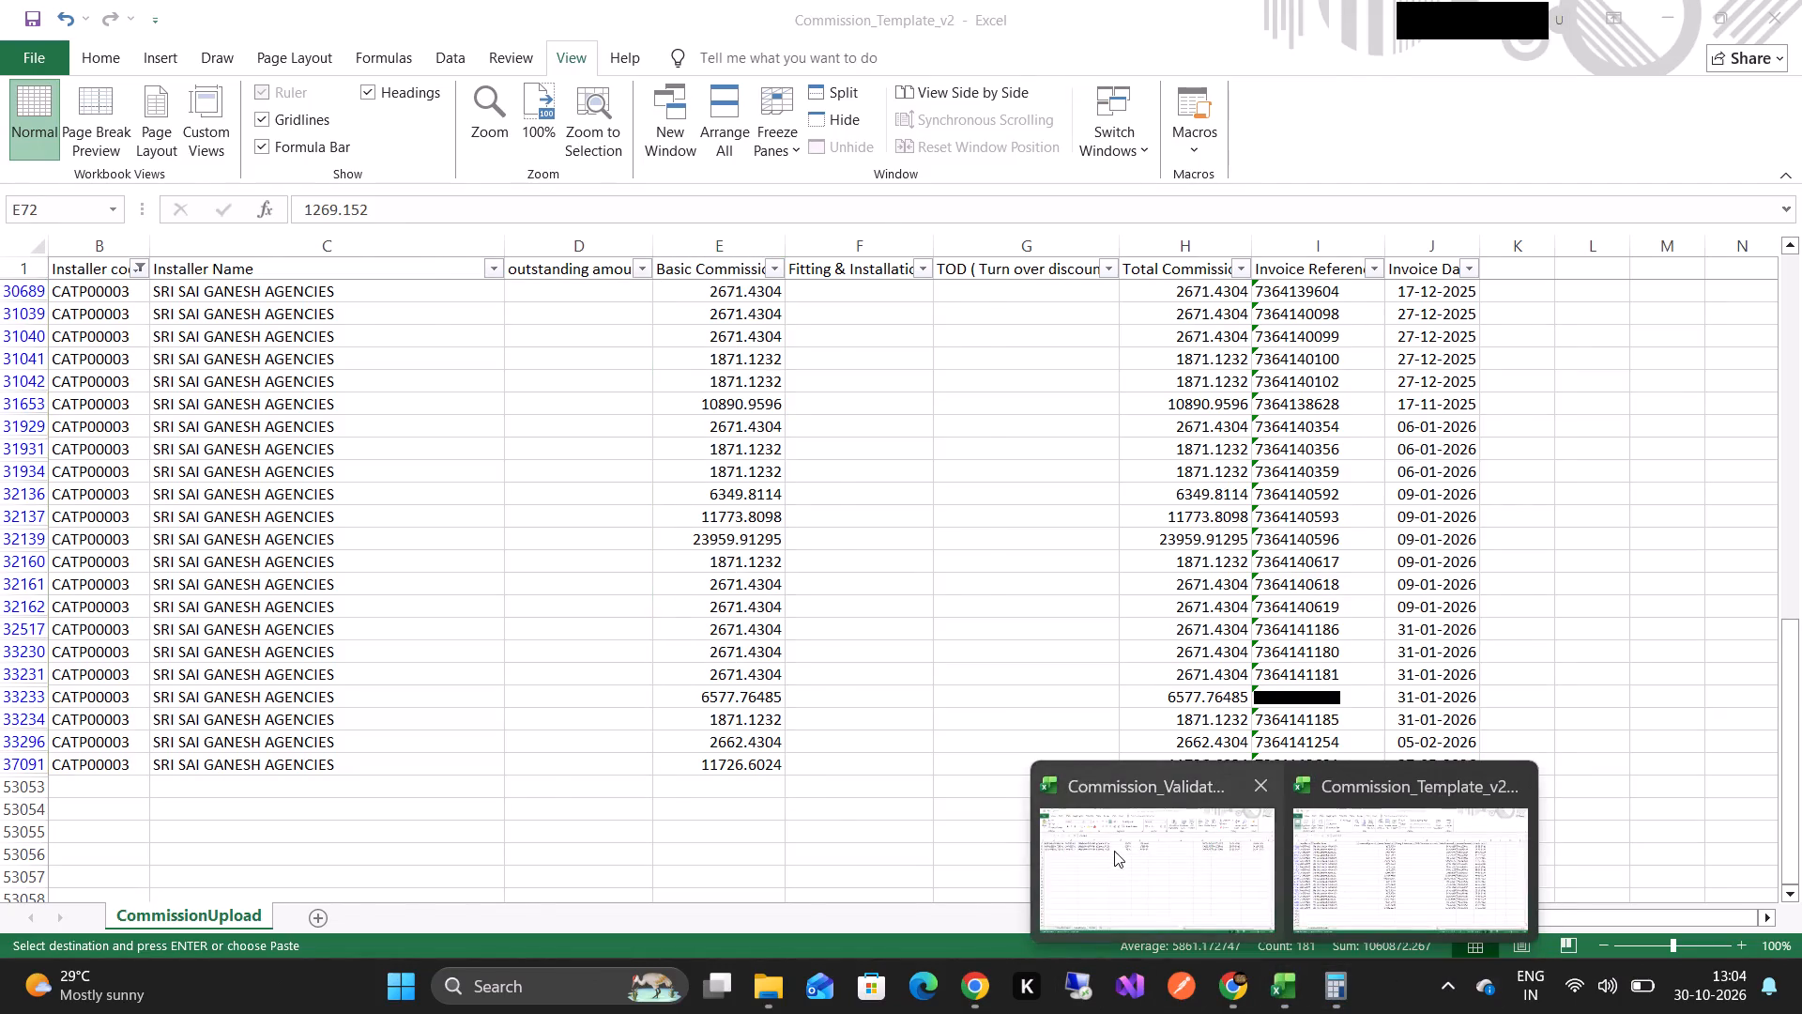
left_click(1115, 851)
scroll(153, 422, "up", 7)
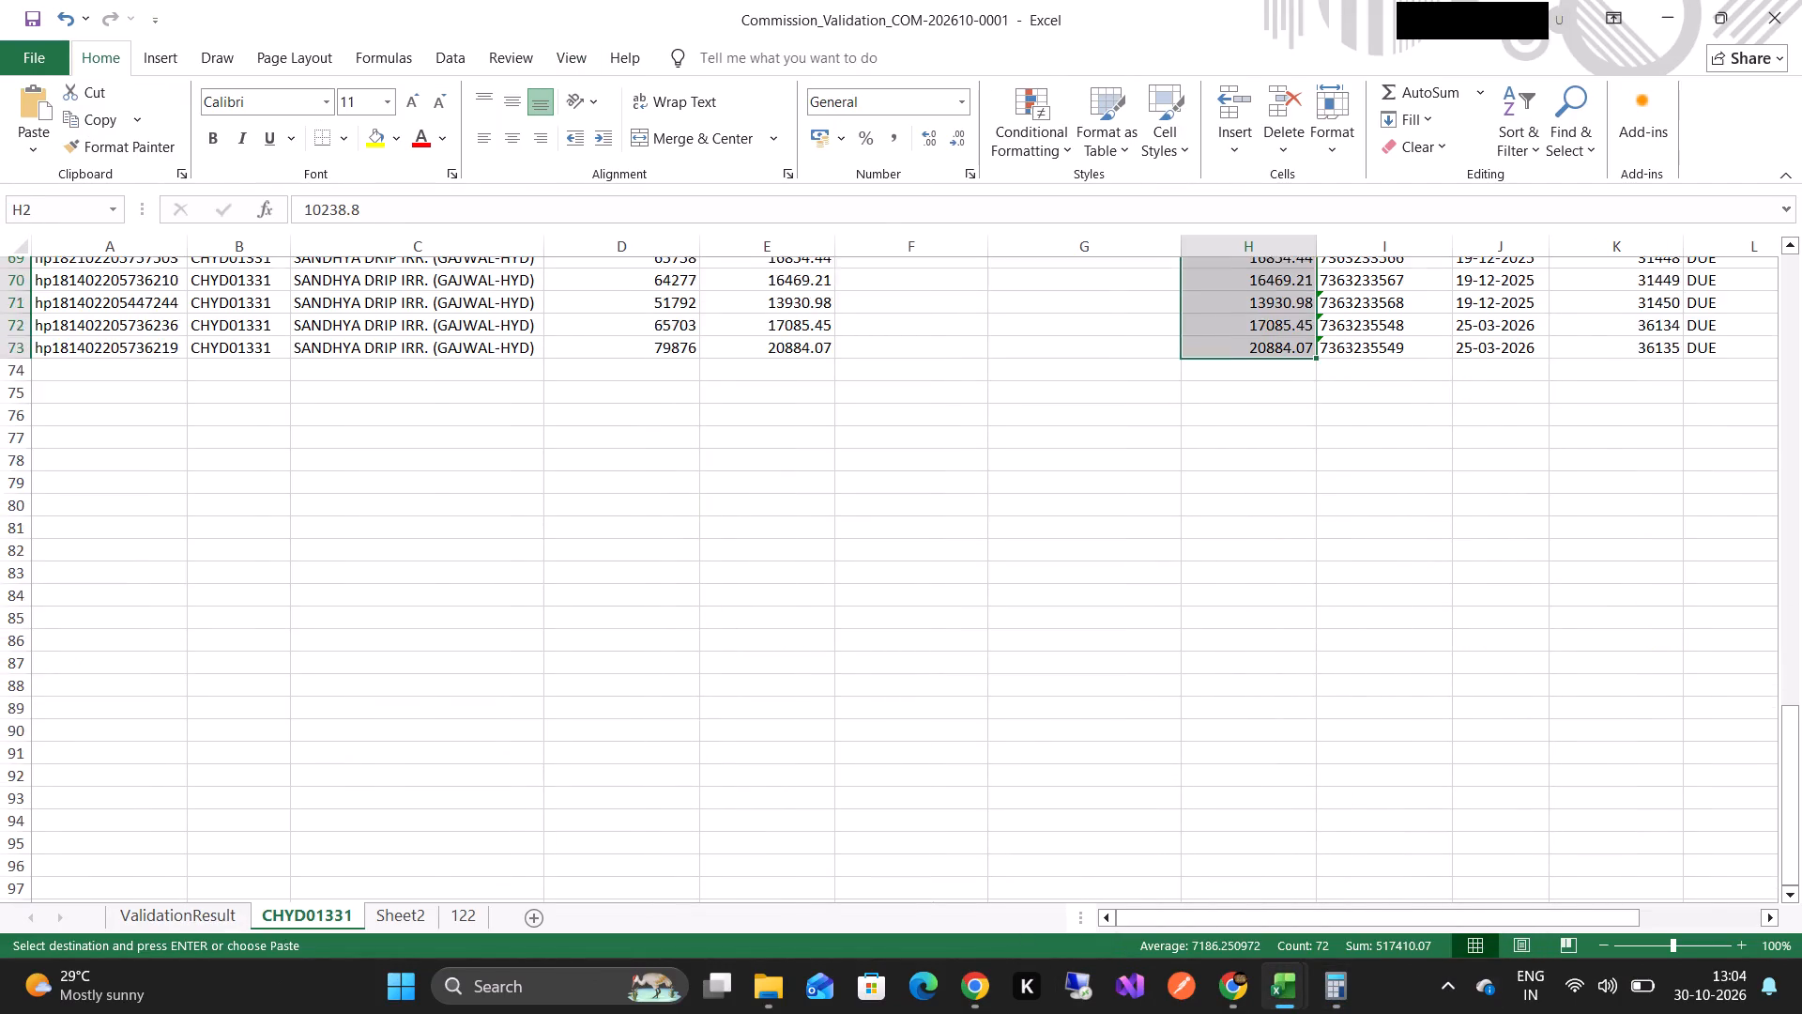
scroll(158, 445, "up", 20)
scroll(158, 445, "up", 20)
scroll(158, 445, "up", 2)
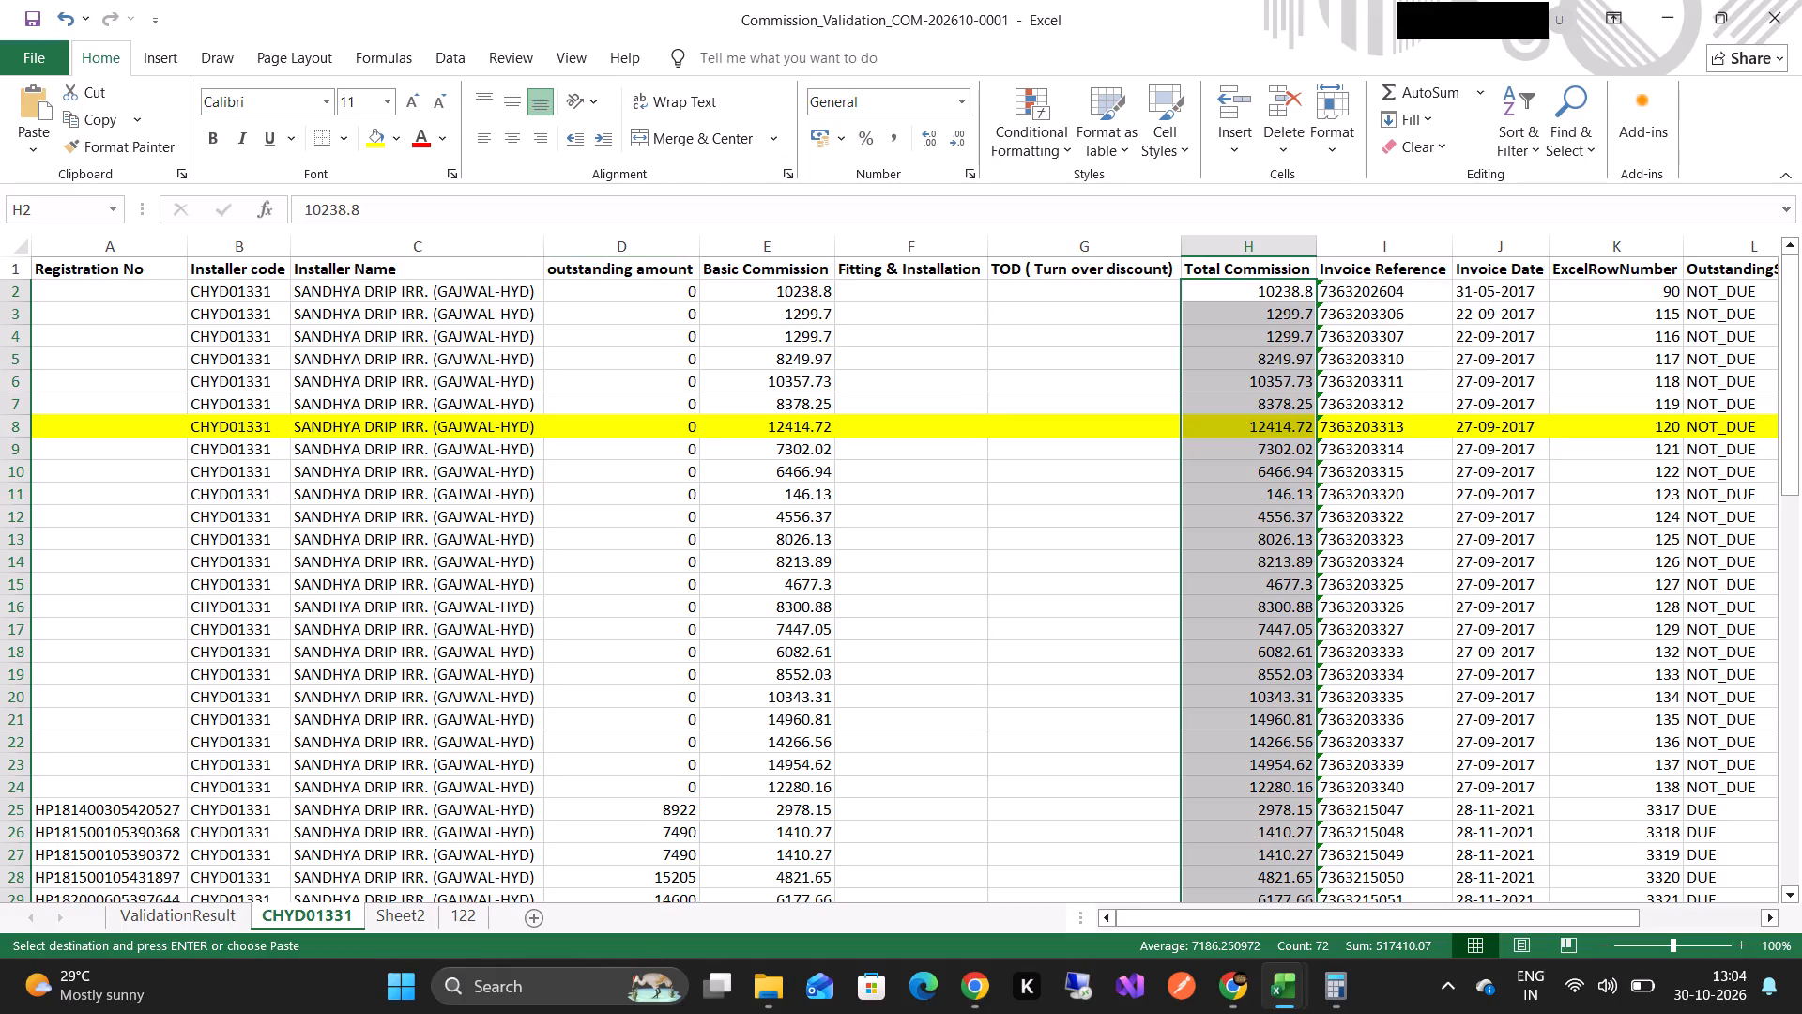
left_click_drag(1195, 922, 1354, 923)
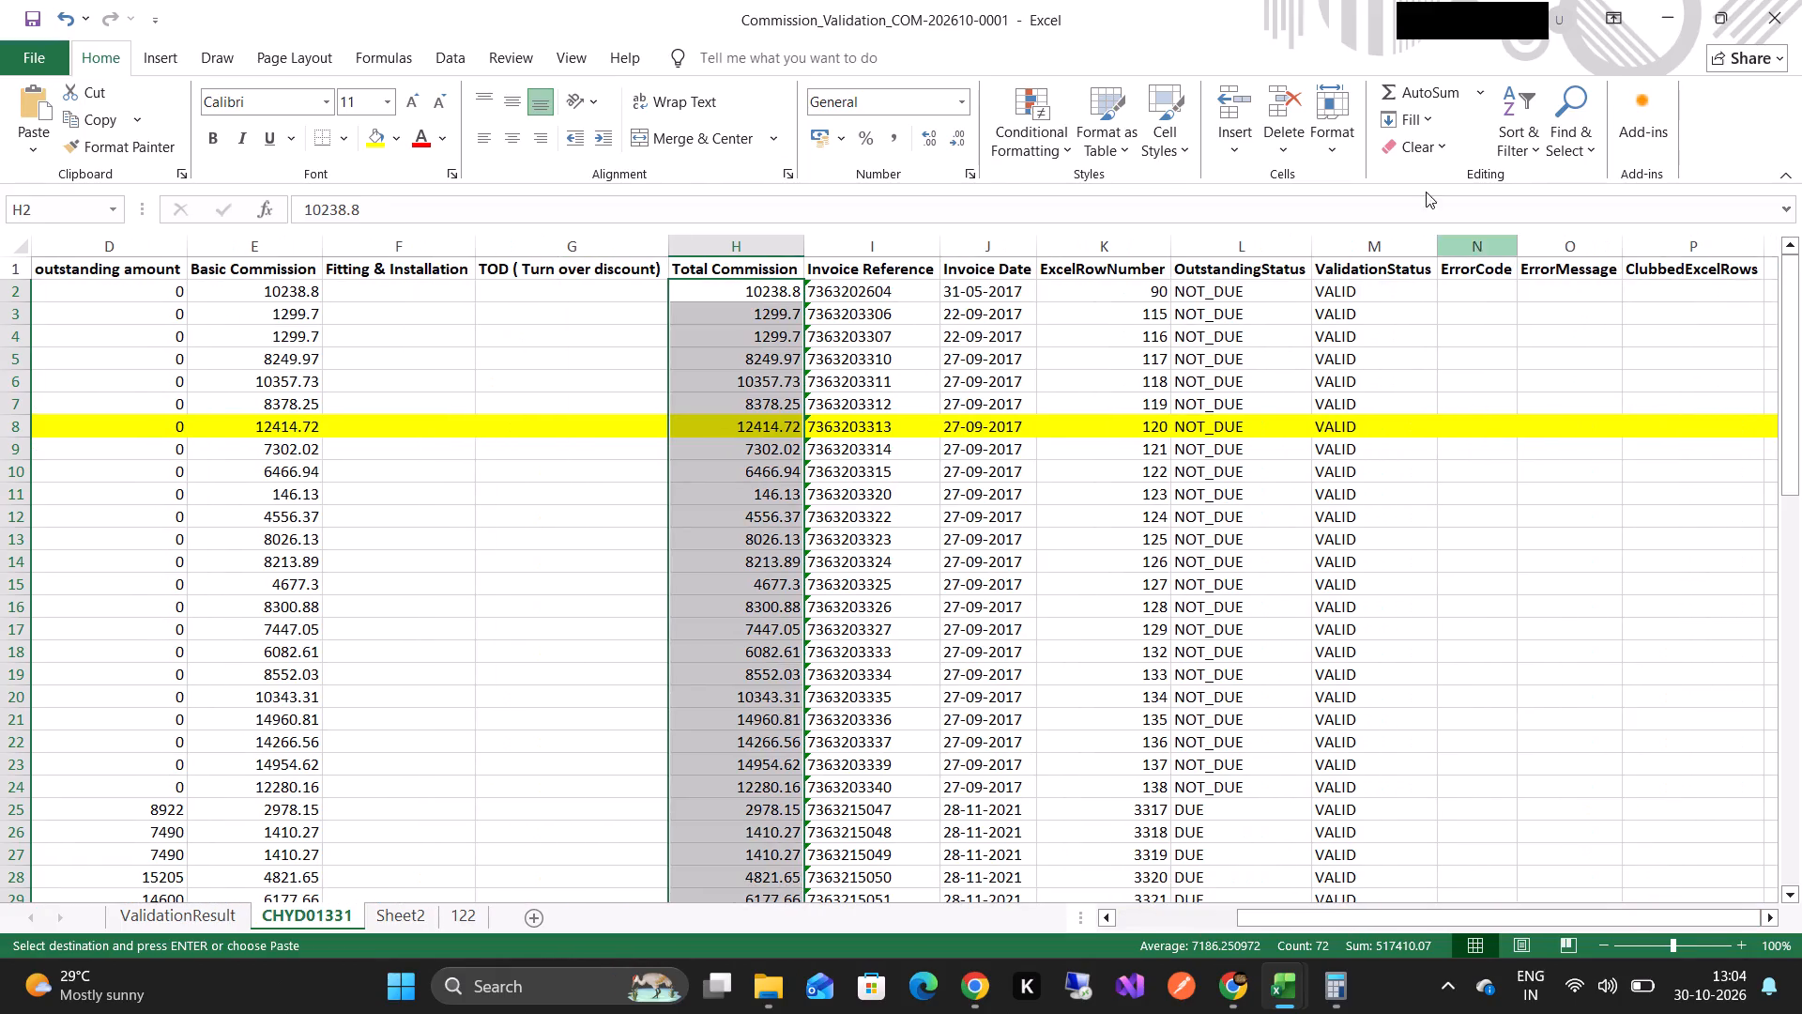
left_click(1259, 251)
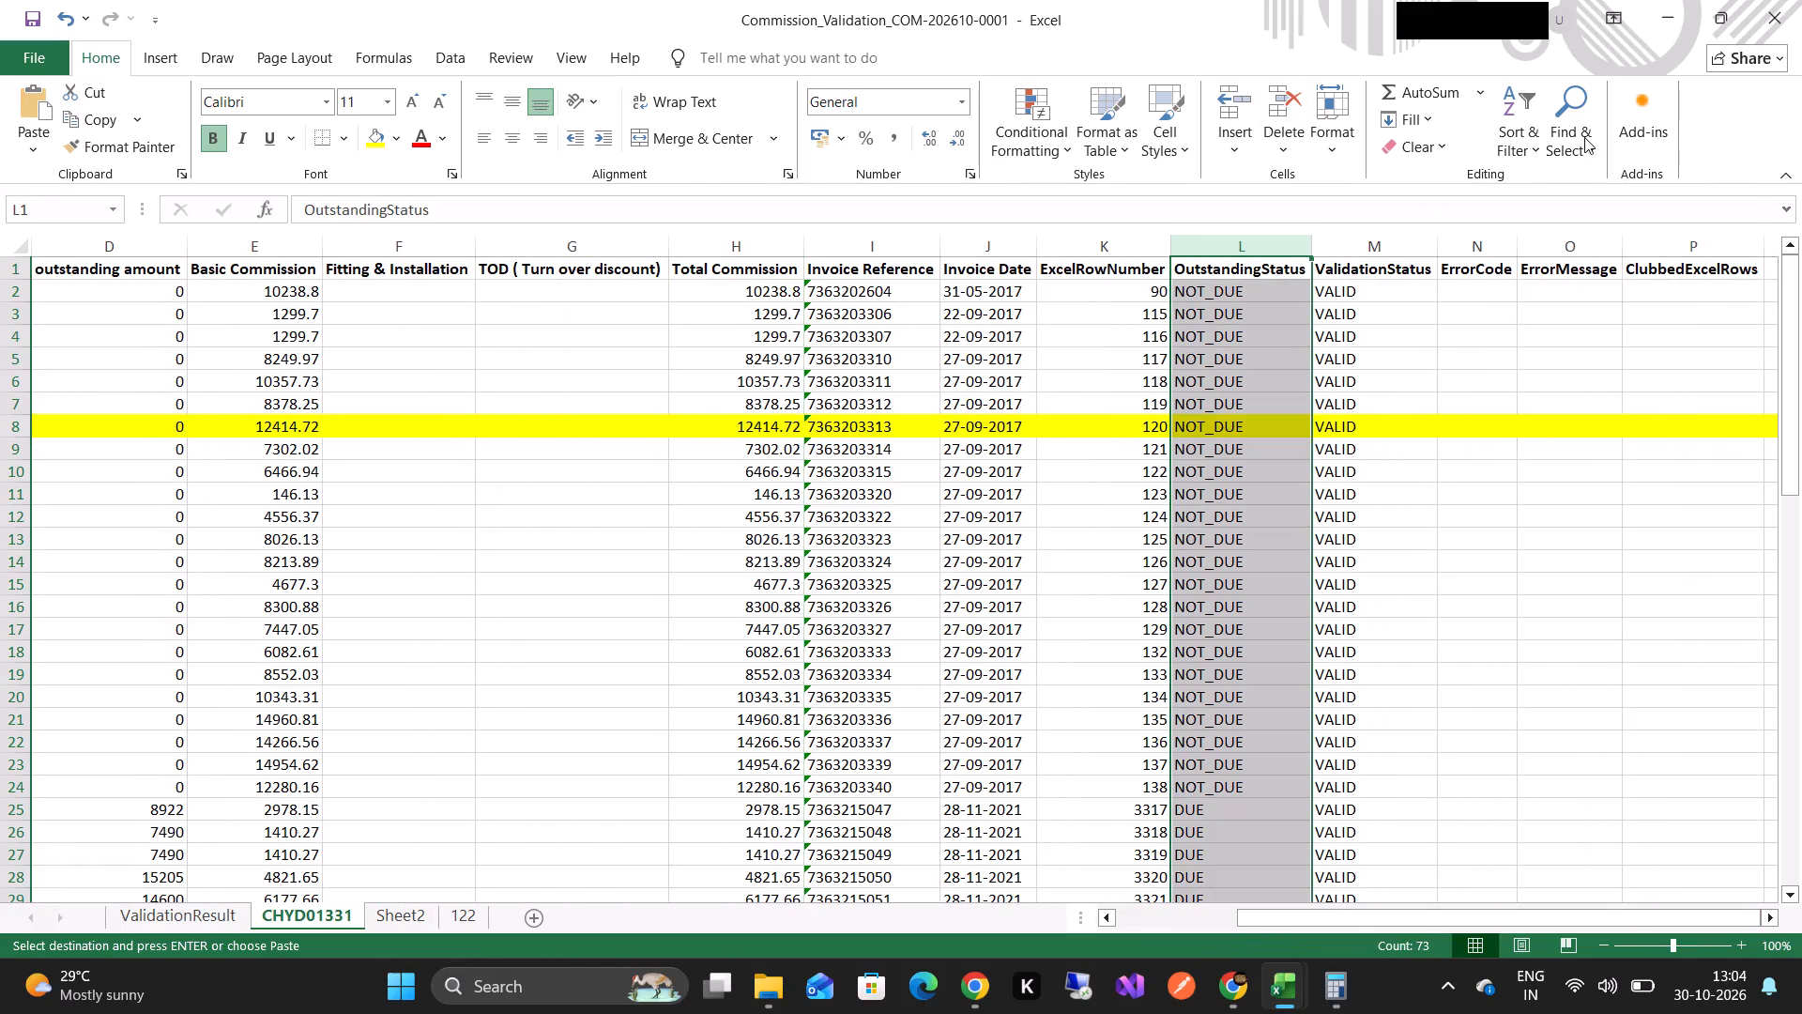
left_click(1584, 137)
left_click(1510, 147)
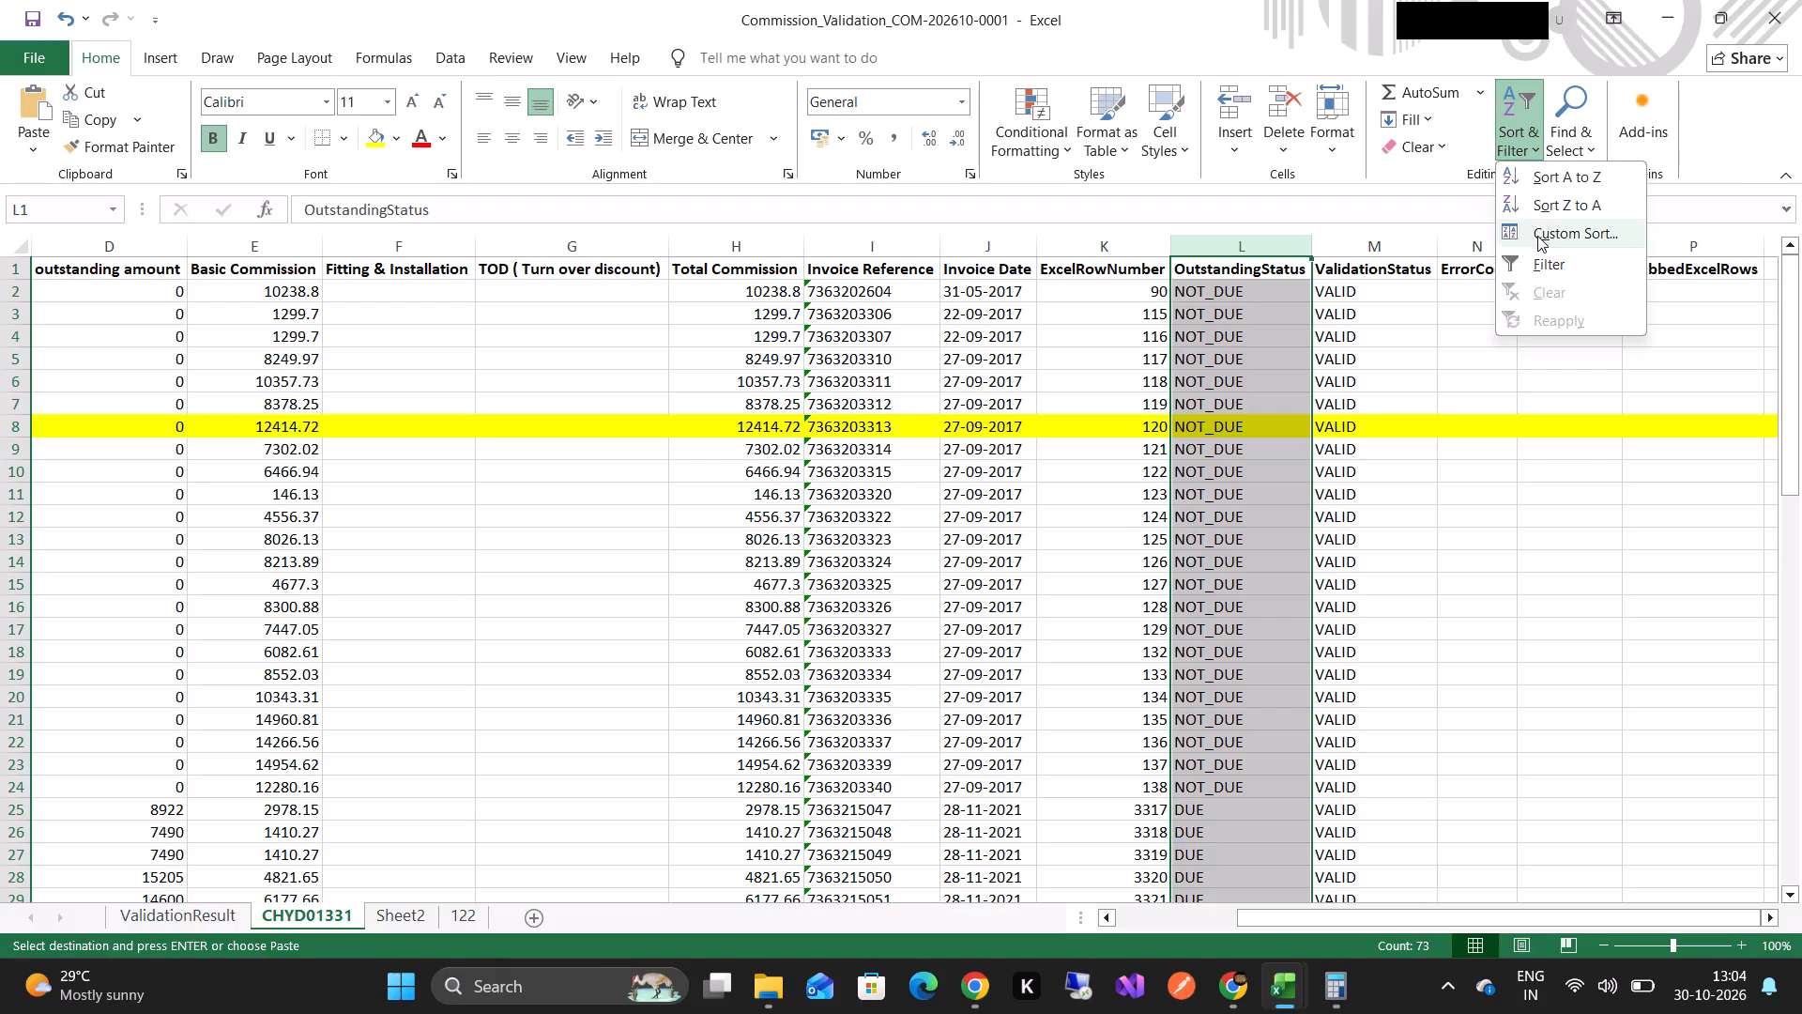
left_click(1532, 267)
left_click(1299, 271)
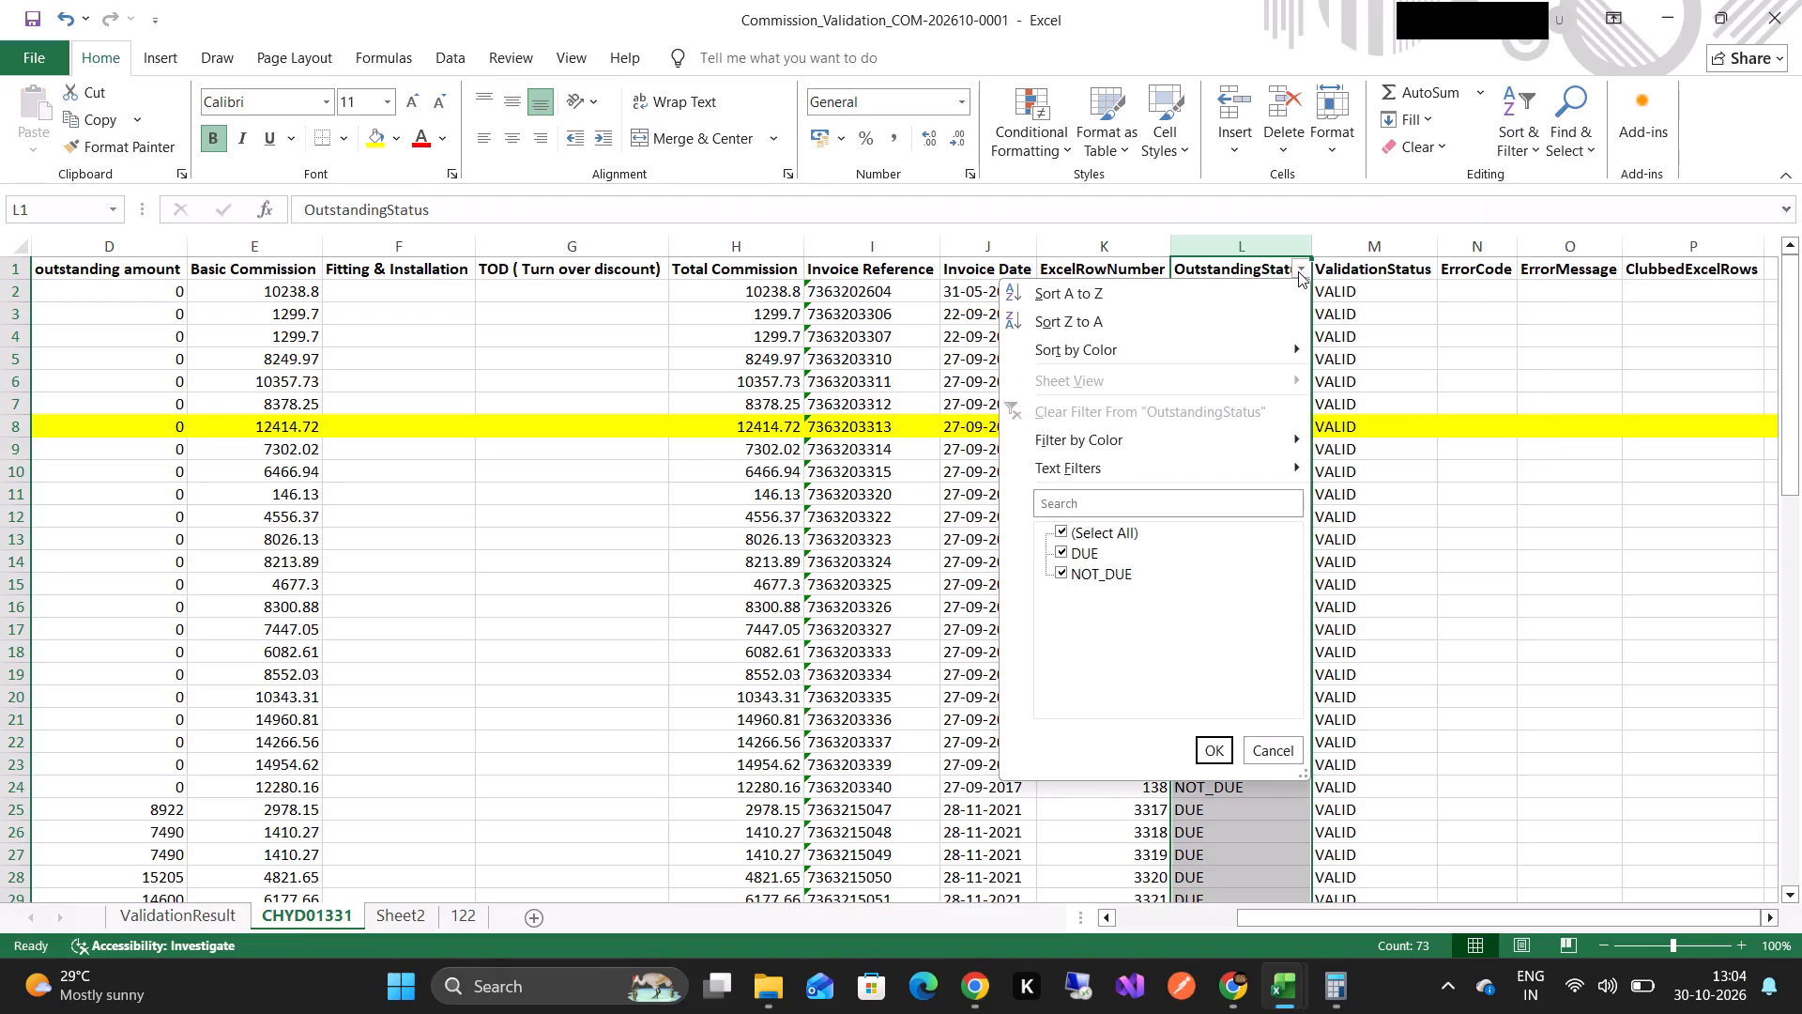
left_click(1061, 576)
left_click(1217, 745)
left_click(1277, 354)
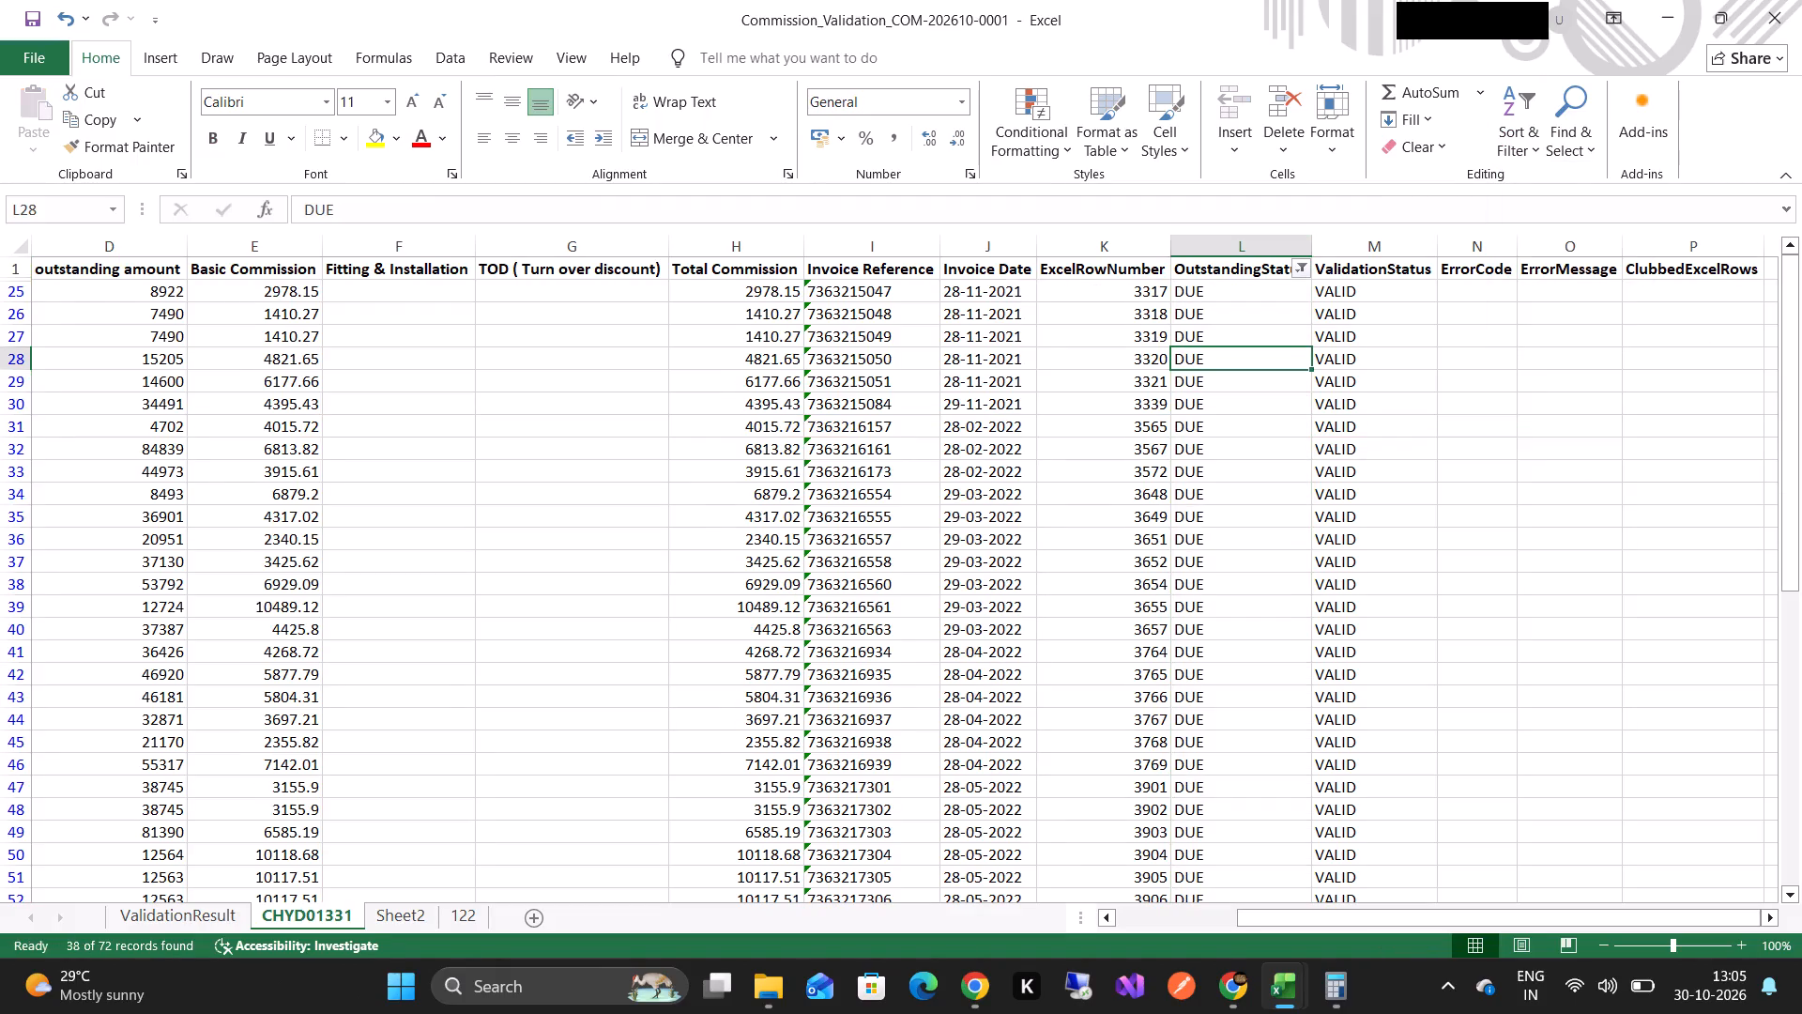
Select the filtered DUE rows' Total Commission values from H25 to H73 and read their sum.
left_click(757, 289)
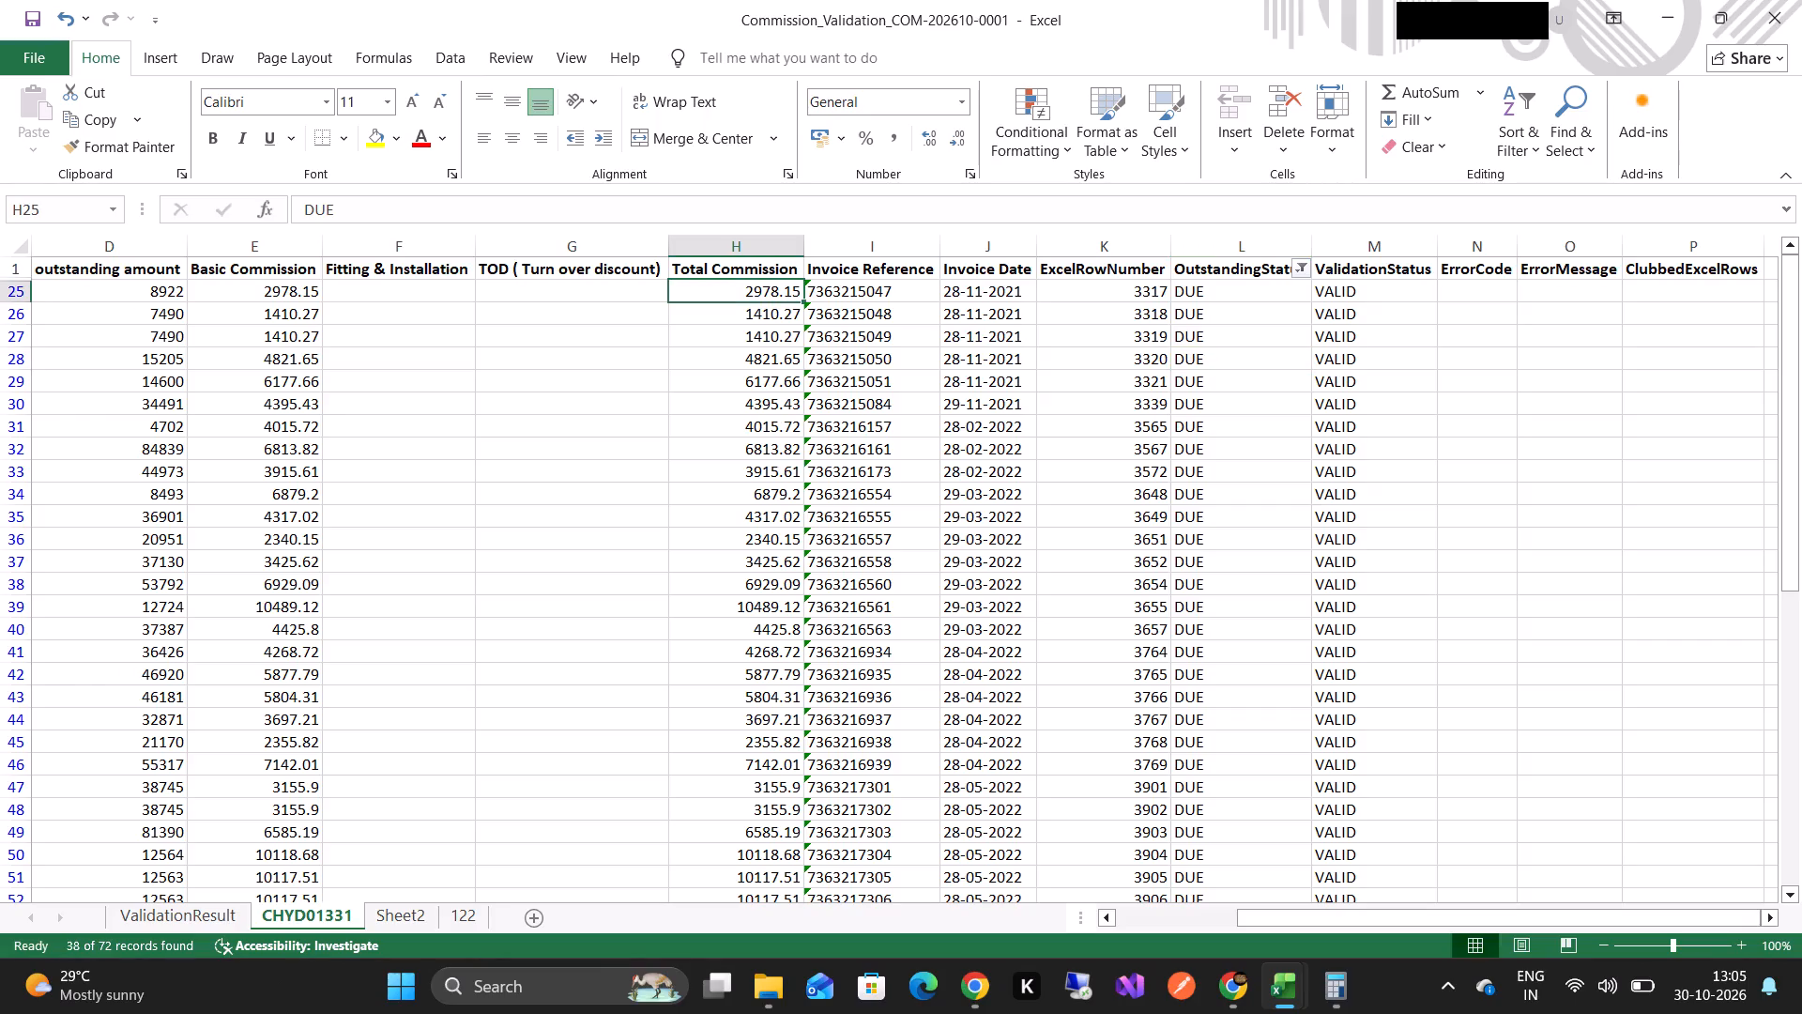
key("shift+Down")
key("shift+Down")
key("shift+Down")
key("shift+Down")
key("shift+Down")
key("shift+Down")
key("shift+Down")
key("shift+Down")
key("shift+Down")
key("shift+Down")
key("shift+Down")
key("shift+Down")
key("shift+Down")
key("shift+Down")
key("shift+Down")
key("shift+Down")
key("shift+Down")
key("shift+Down")
key("shift+Down")
key("shift+Down")
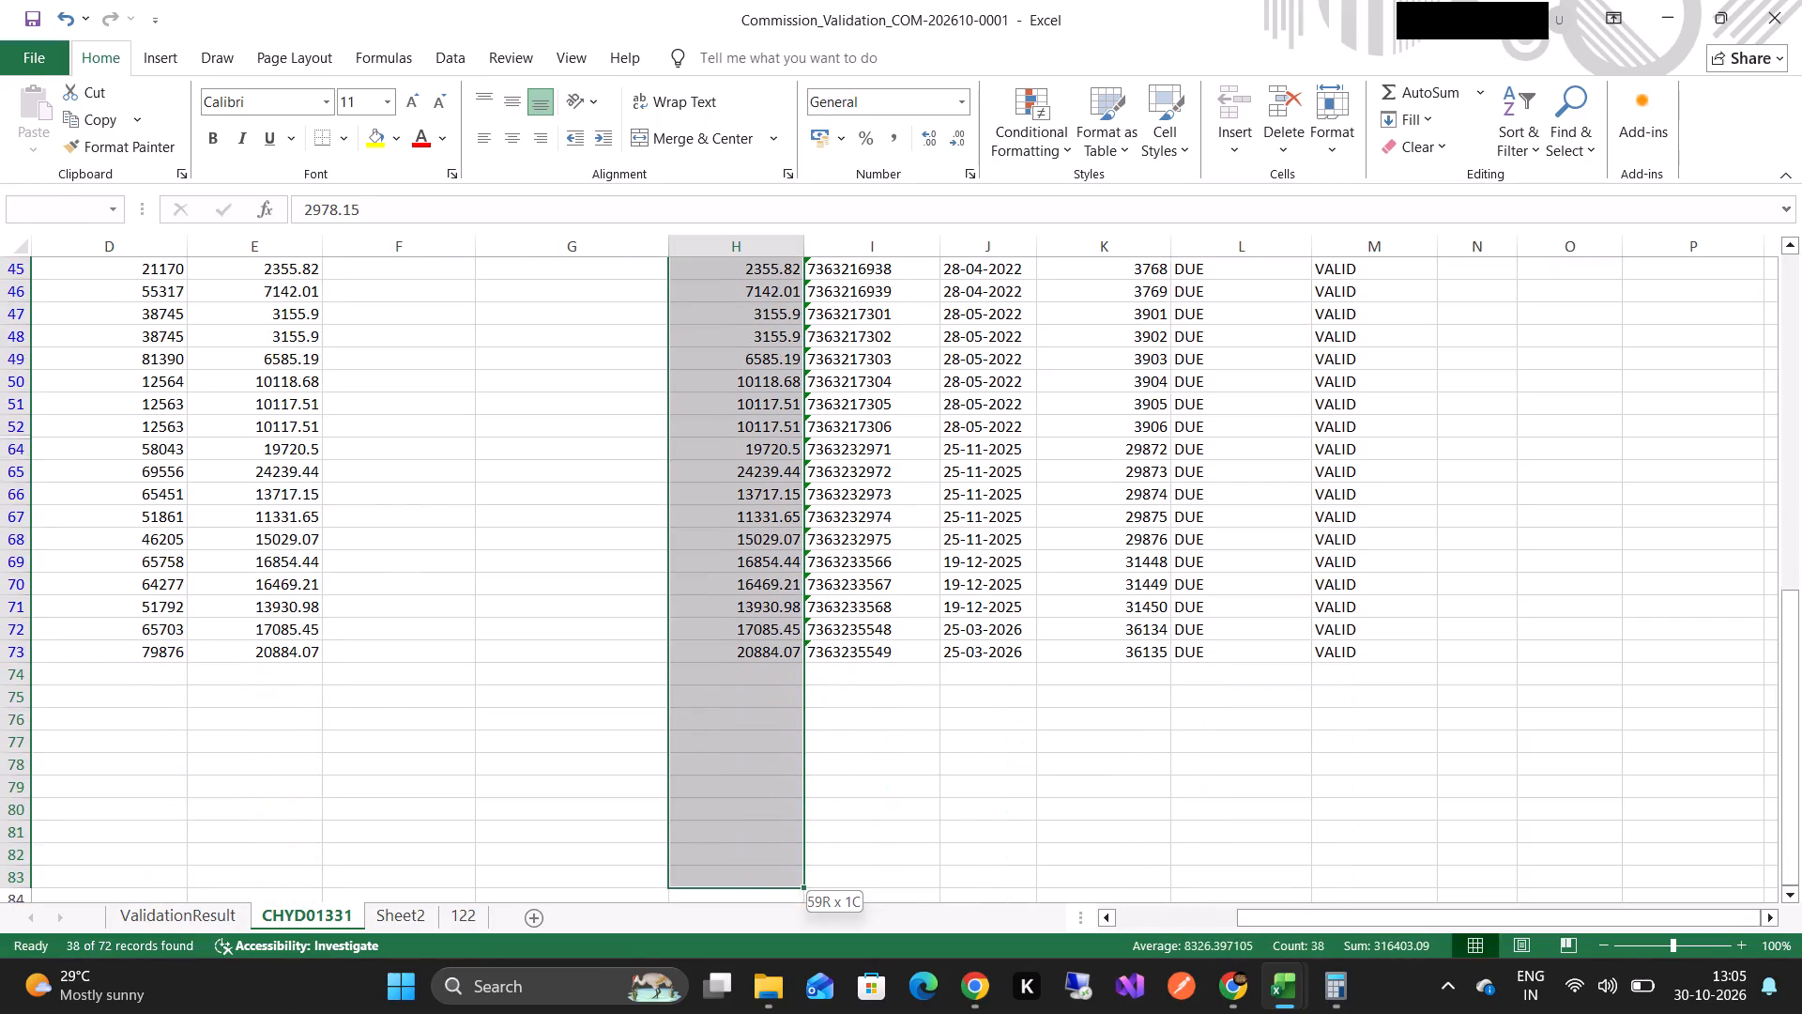
key("shift+Up")
key("shift+Up")
key("shift+Up")
key("shift+Up")
key("shift+Up")
key("shift+Up")
key("shift+Up")
key("shift+Up")
key("shift+Up")
key("shift+Up")
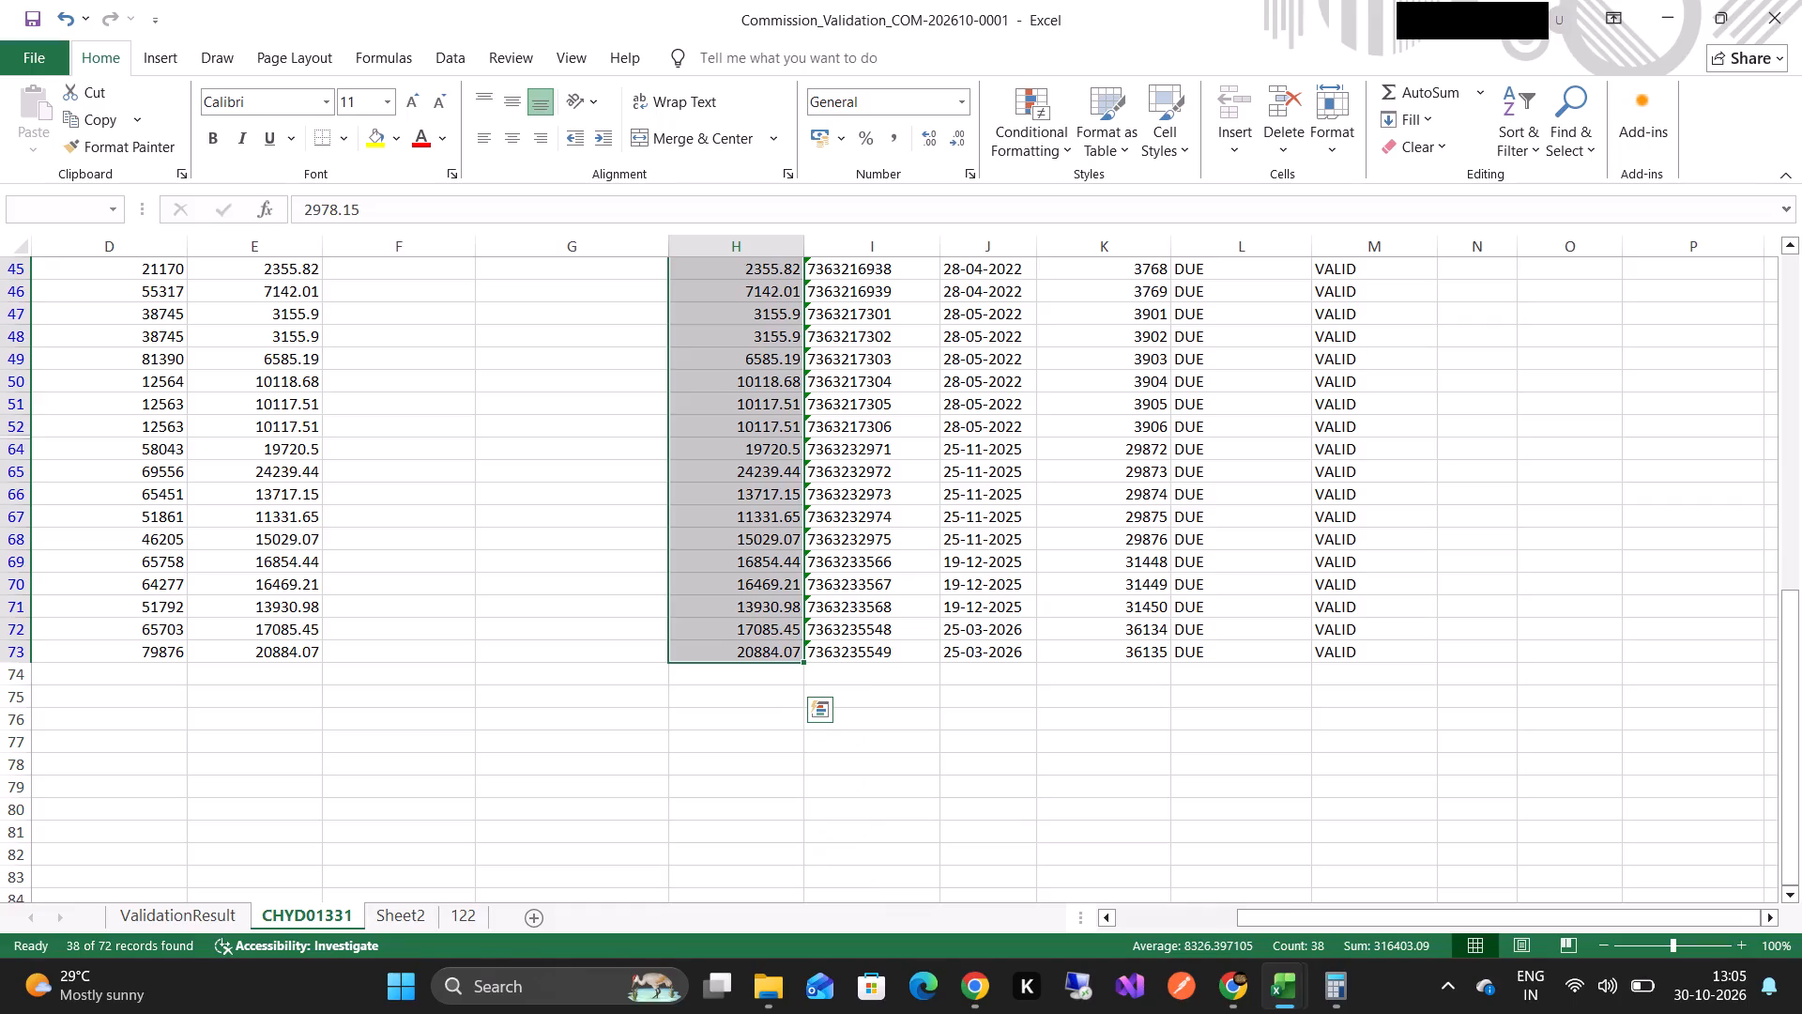
Switch to the MahindraEPC portal in Chrome, open the Outstanding list and show all stages to compare its commission on hold.
key("alt+Tab")
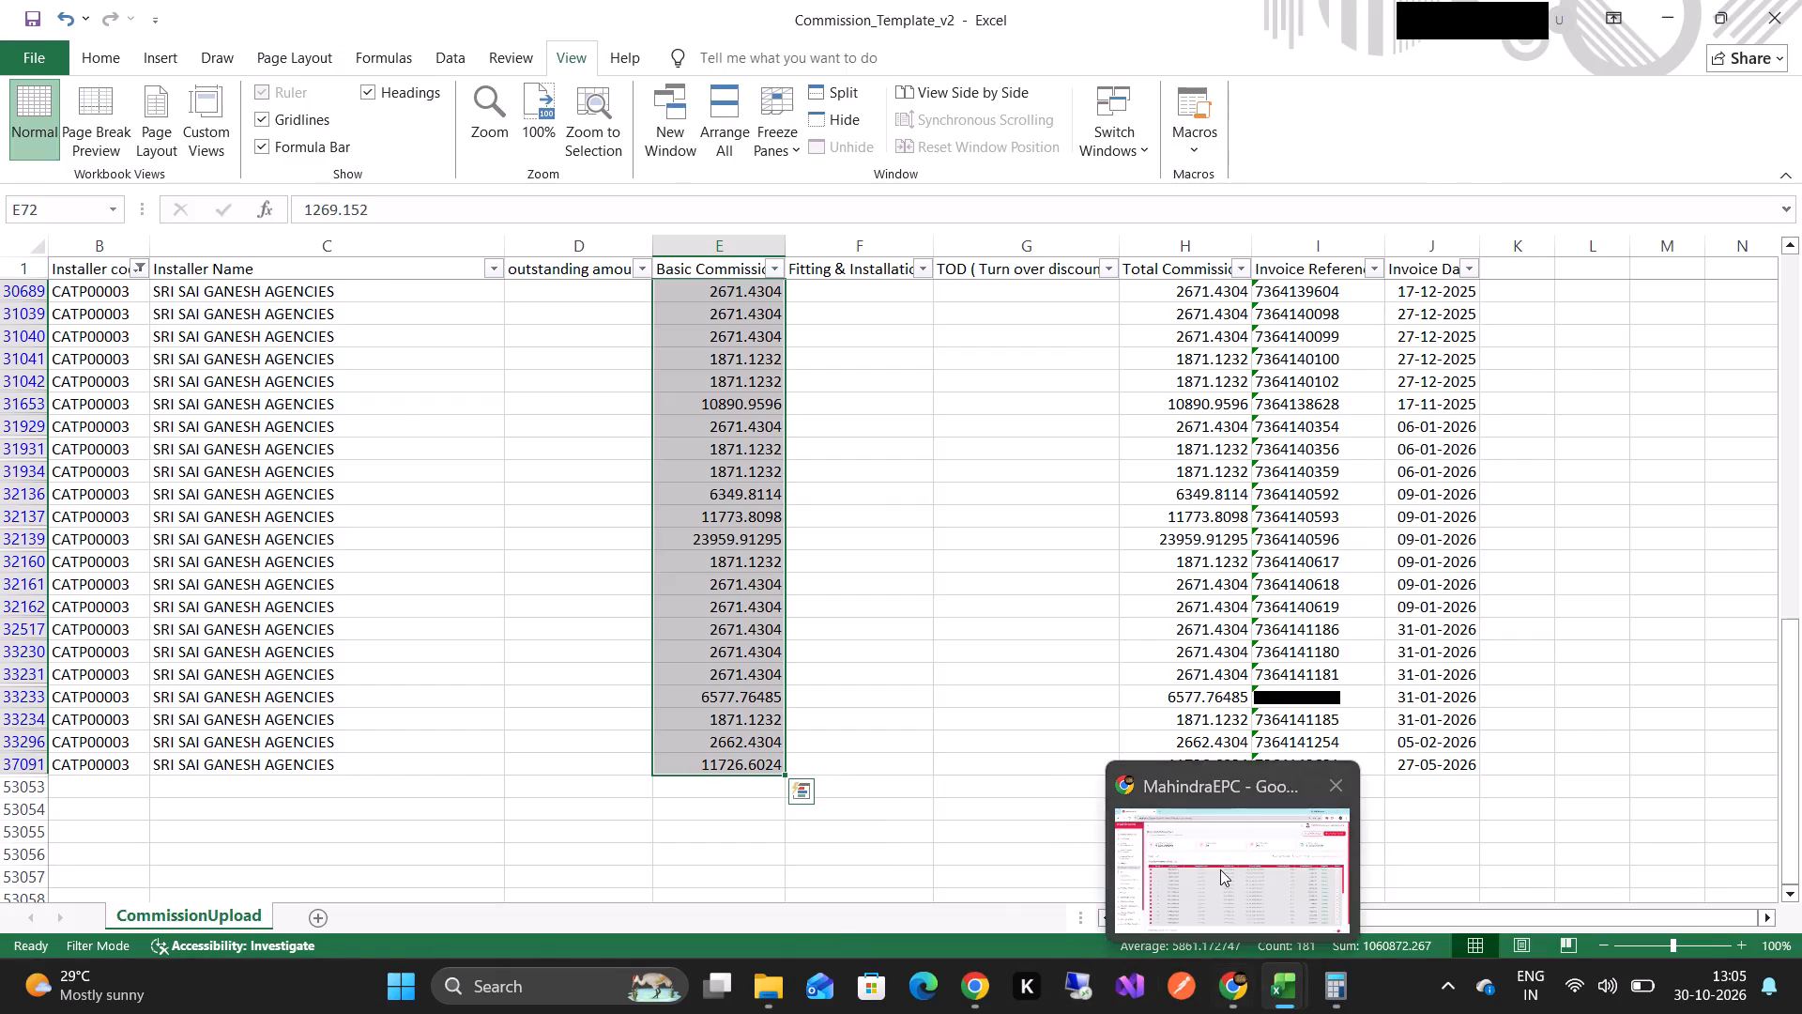
left_click(1220, 869)
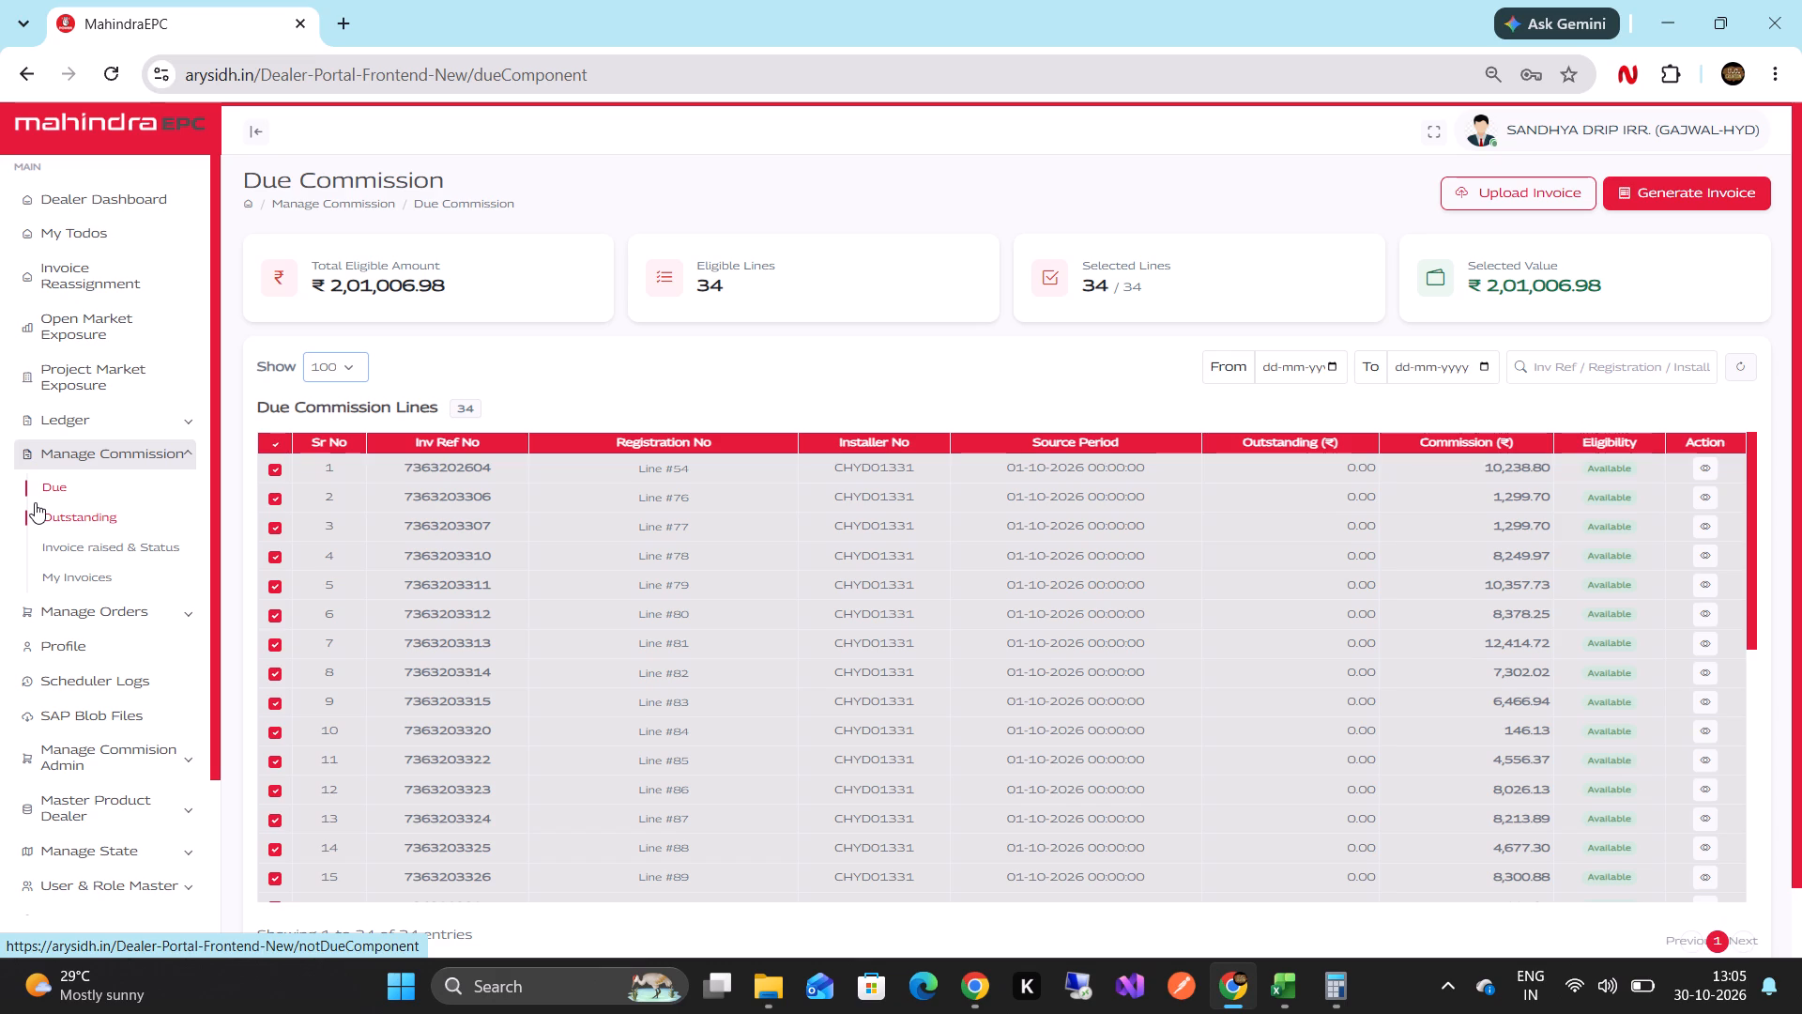
left_click(65, 529)
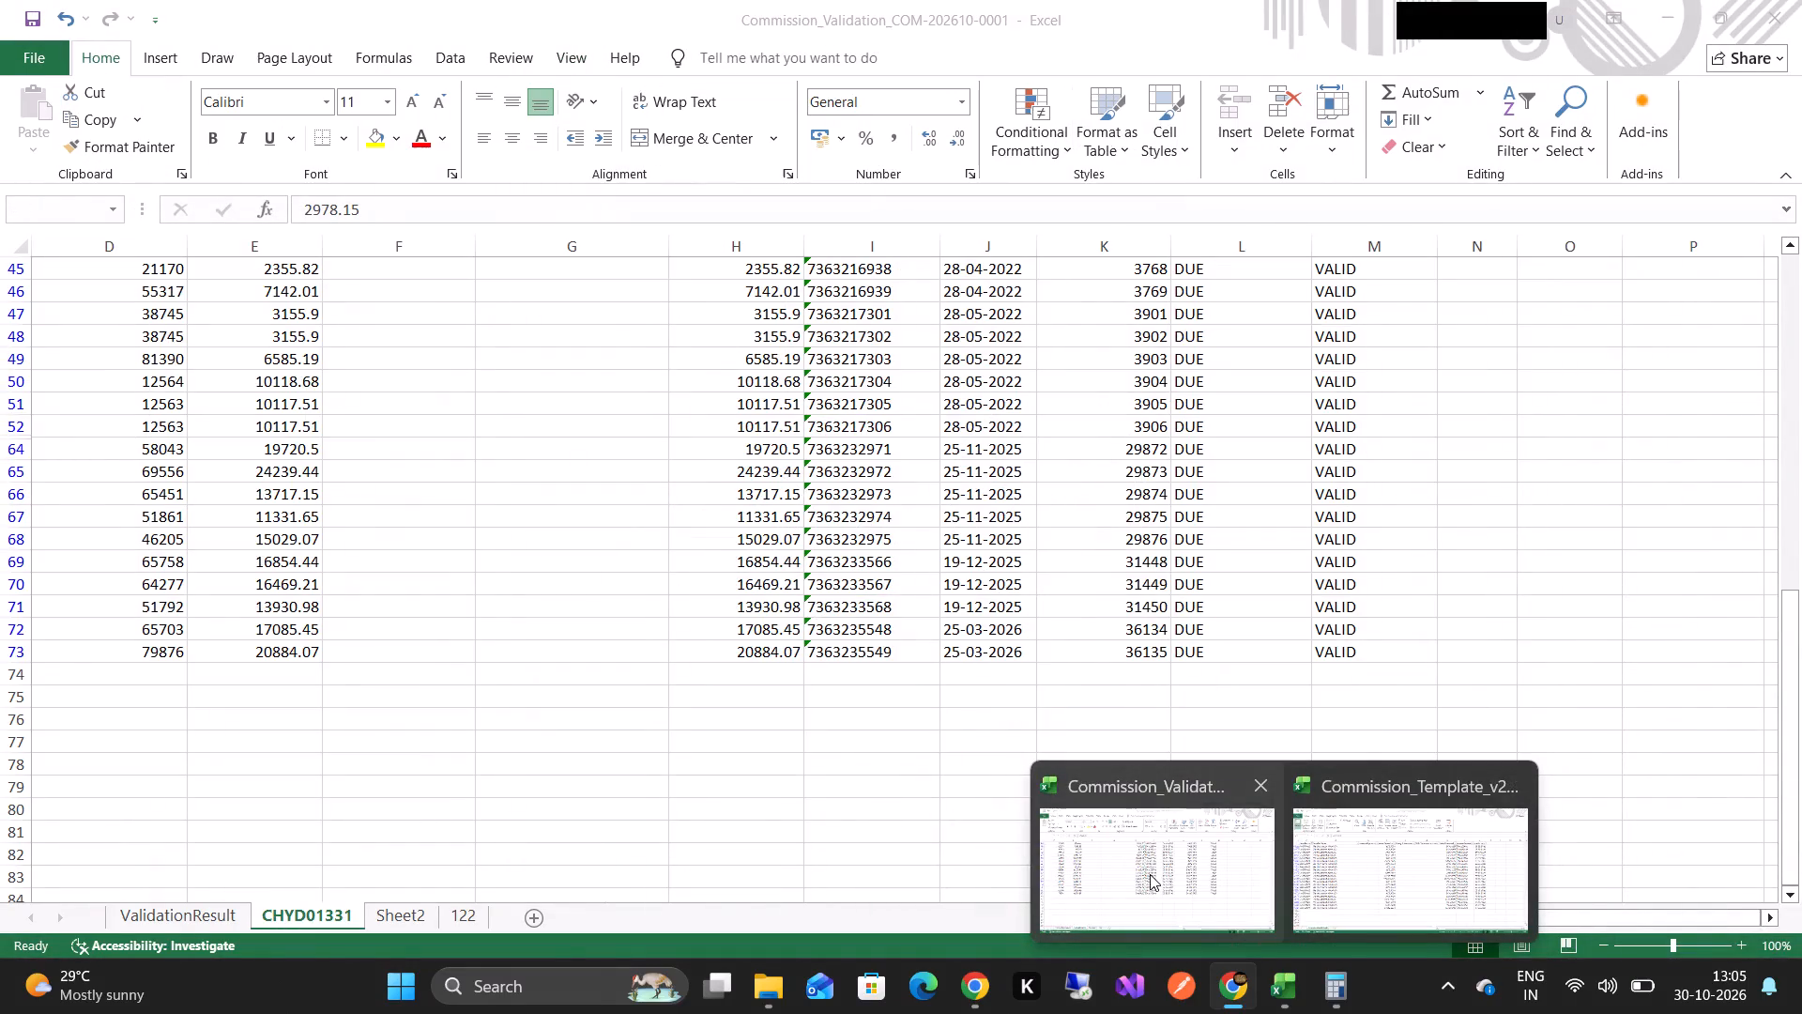
left_click(1150, 874)
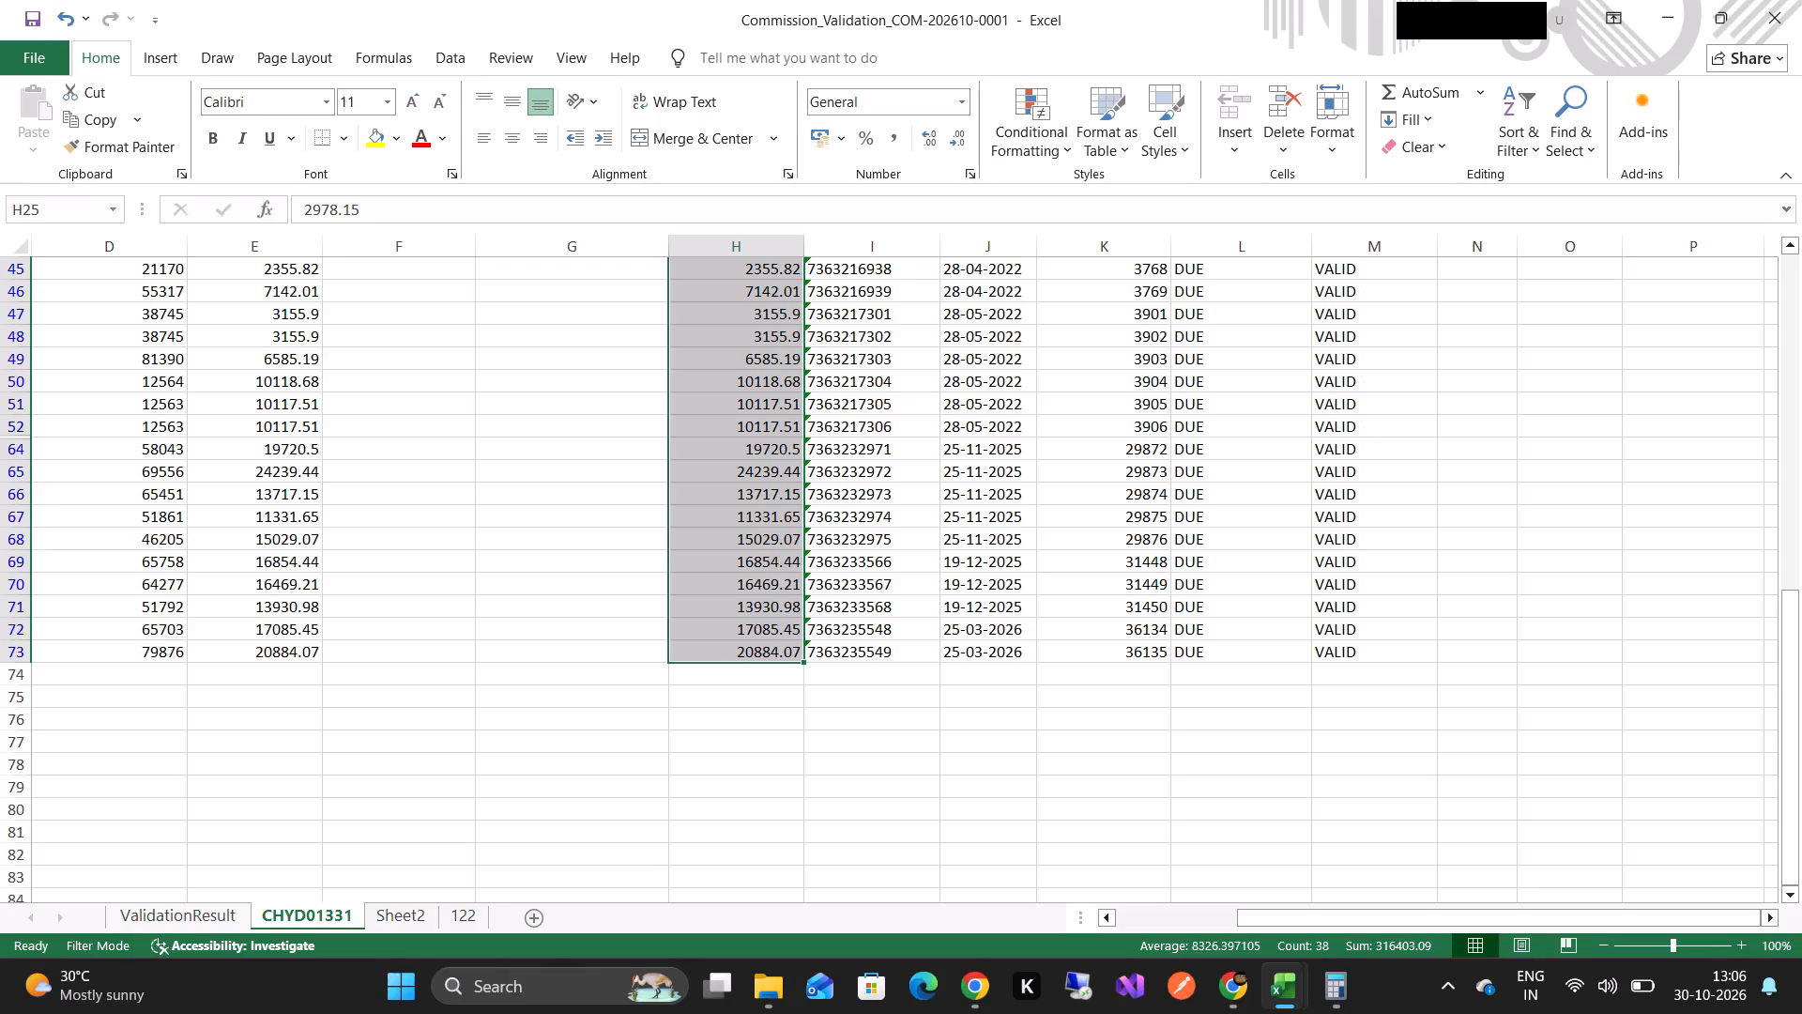
key("alt+Tab")
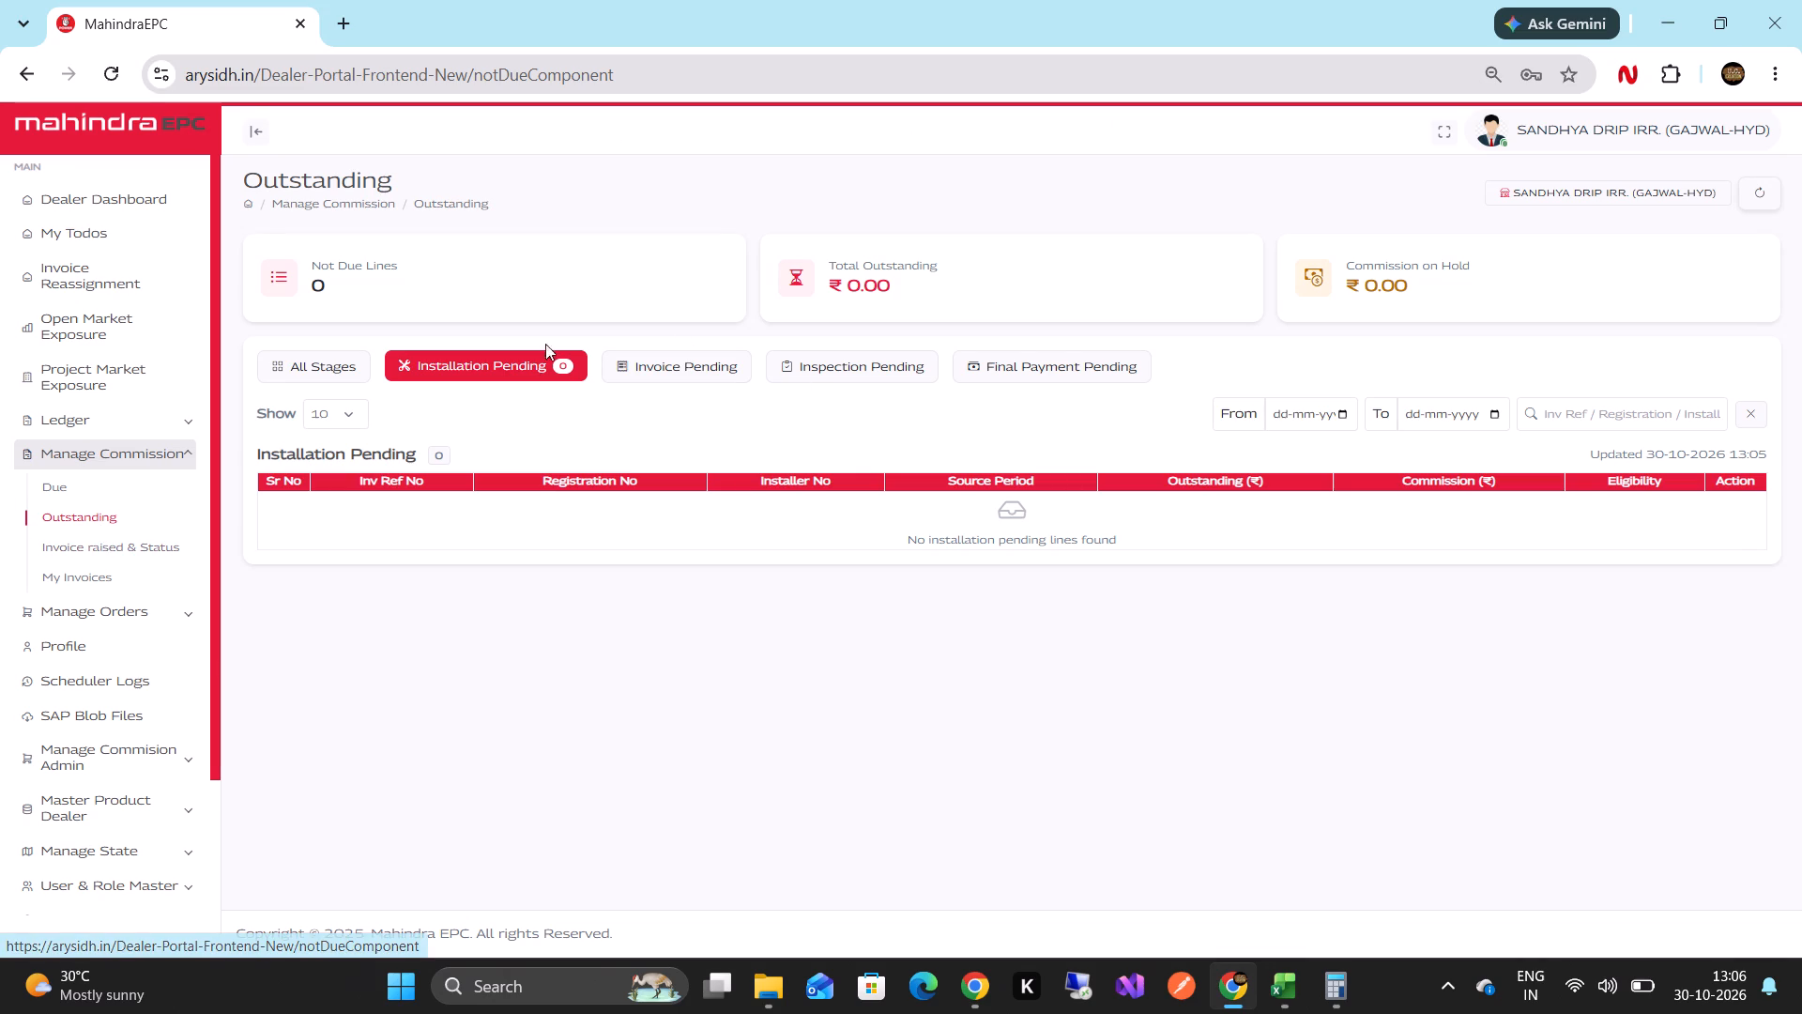
left_click(347, 367)
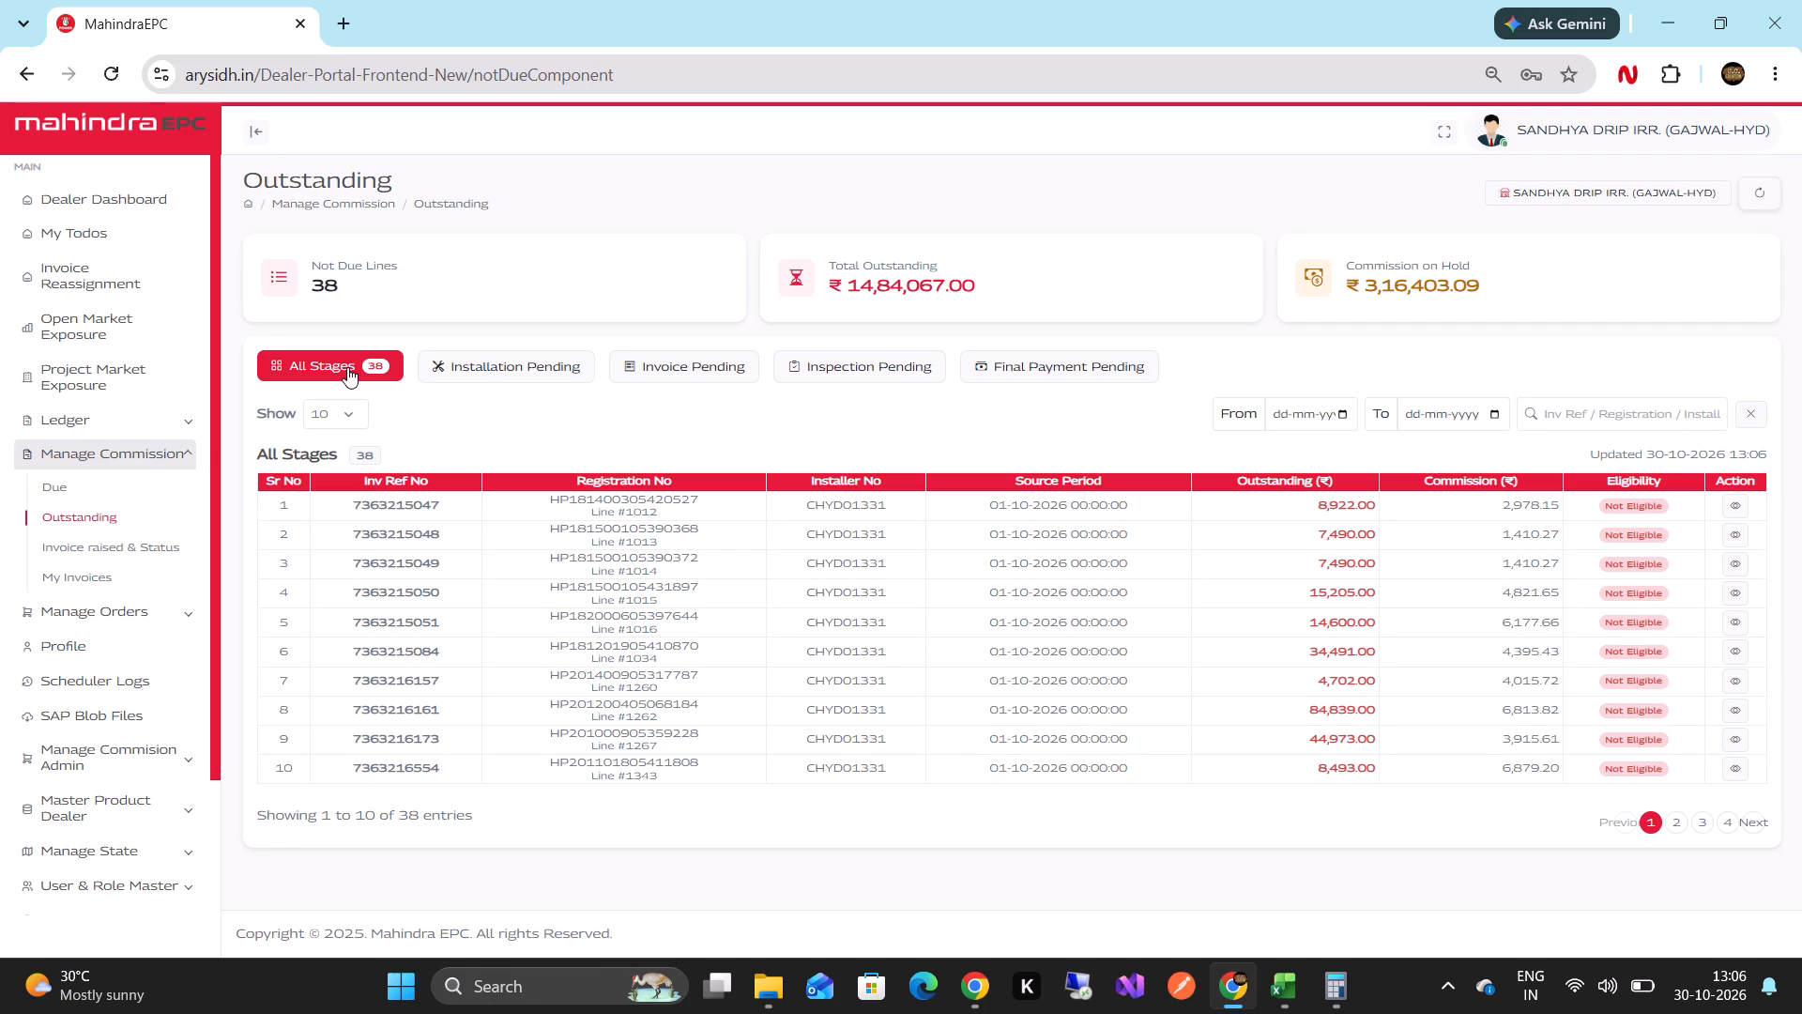
Switch back to the Commission_Validation workbook and change the CHYD01331 sheet's OutstandingStatus filter to show only NOT_DUE rows.
key("alt+Tab")
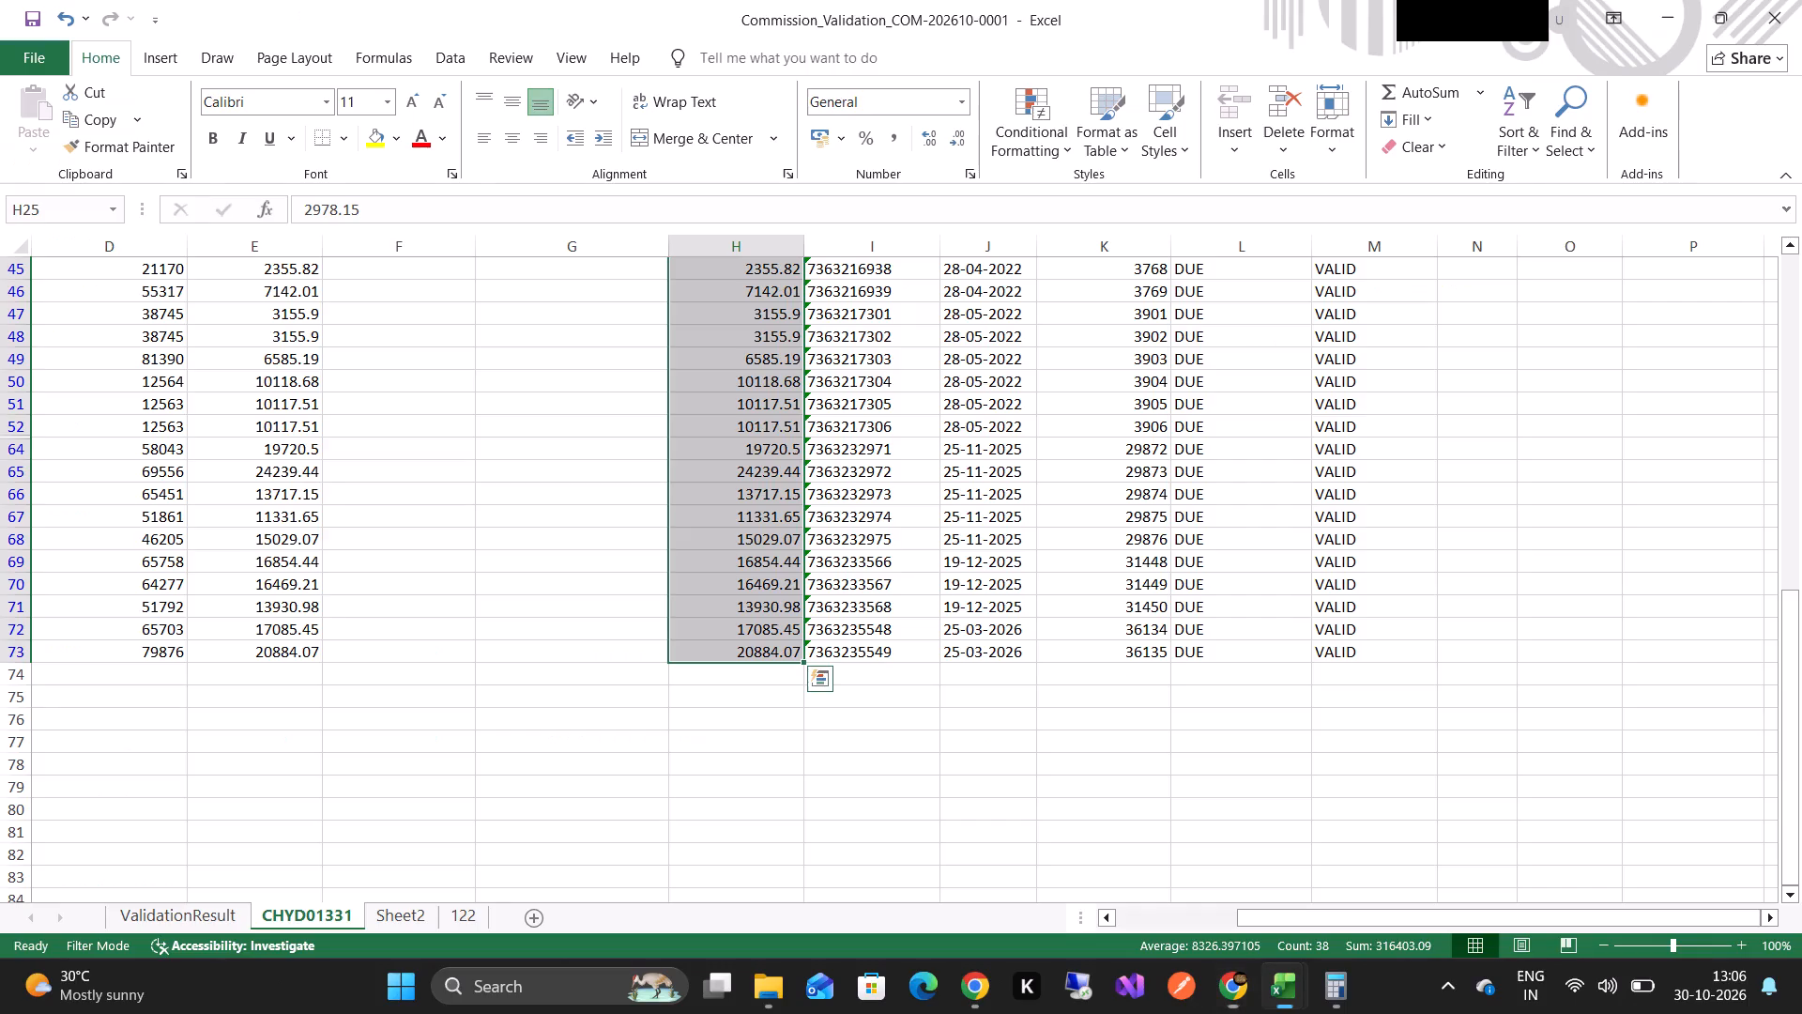
scroll(899, 368, "up", 5)
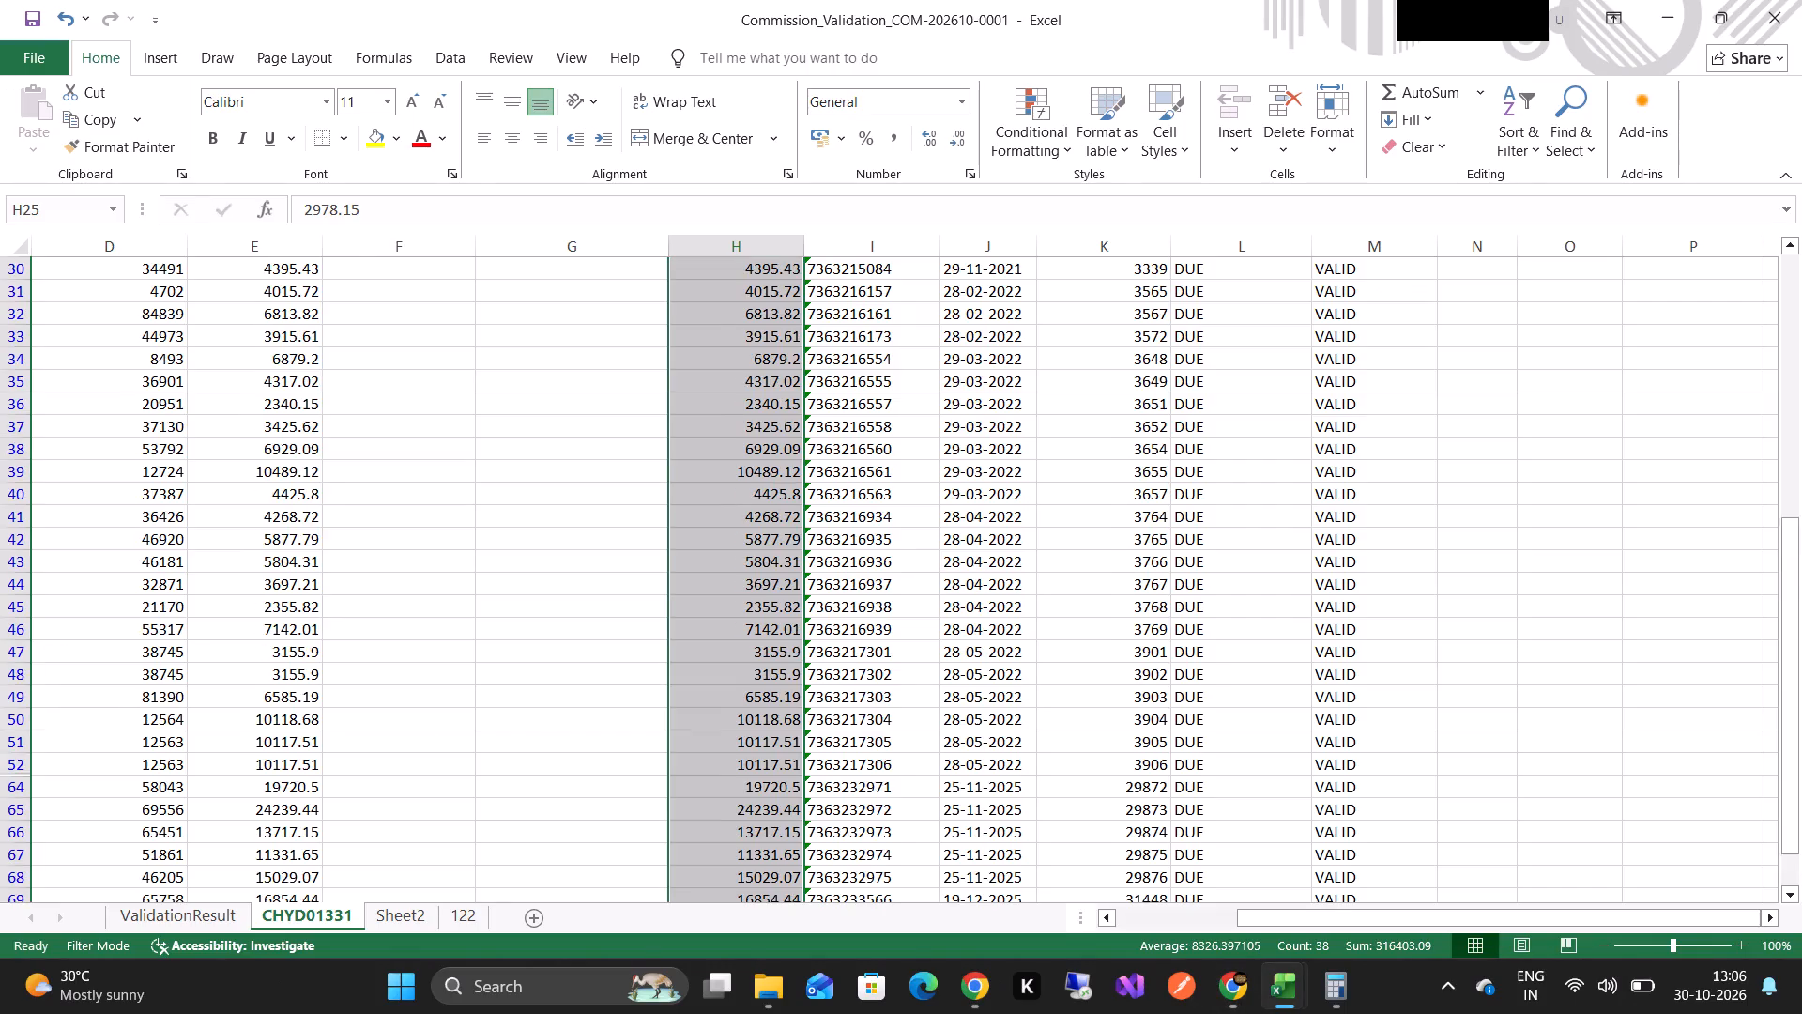
scroll(899, 368, "up", 8)
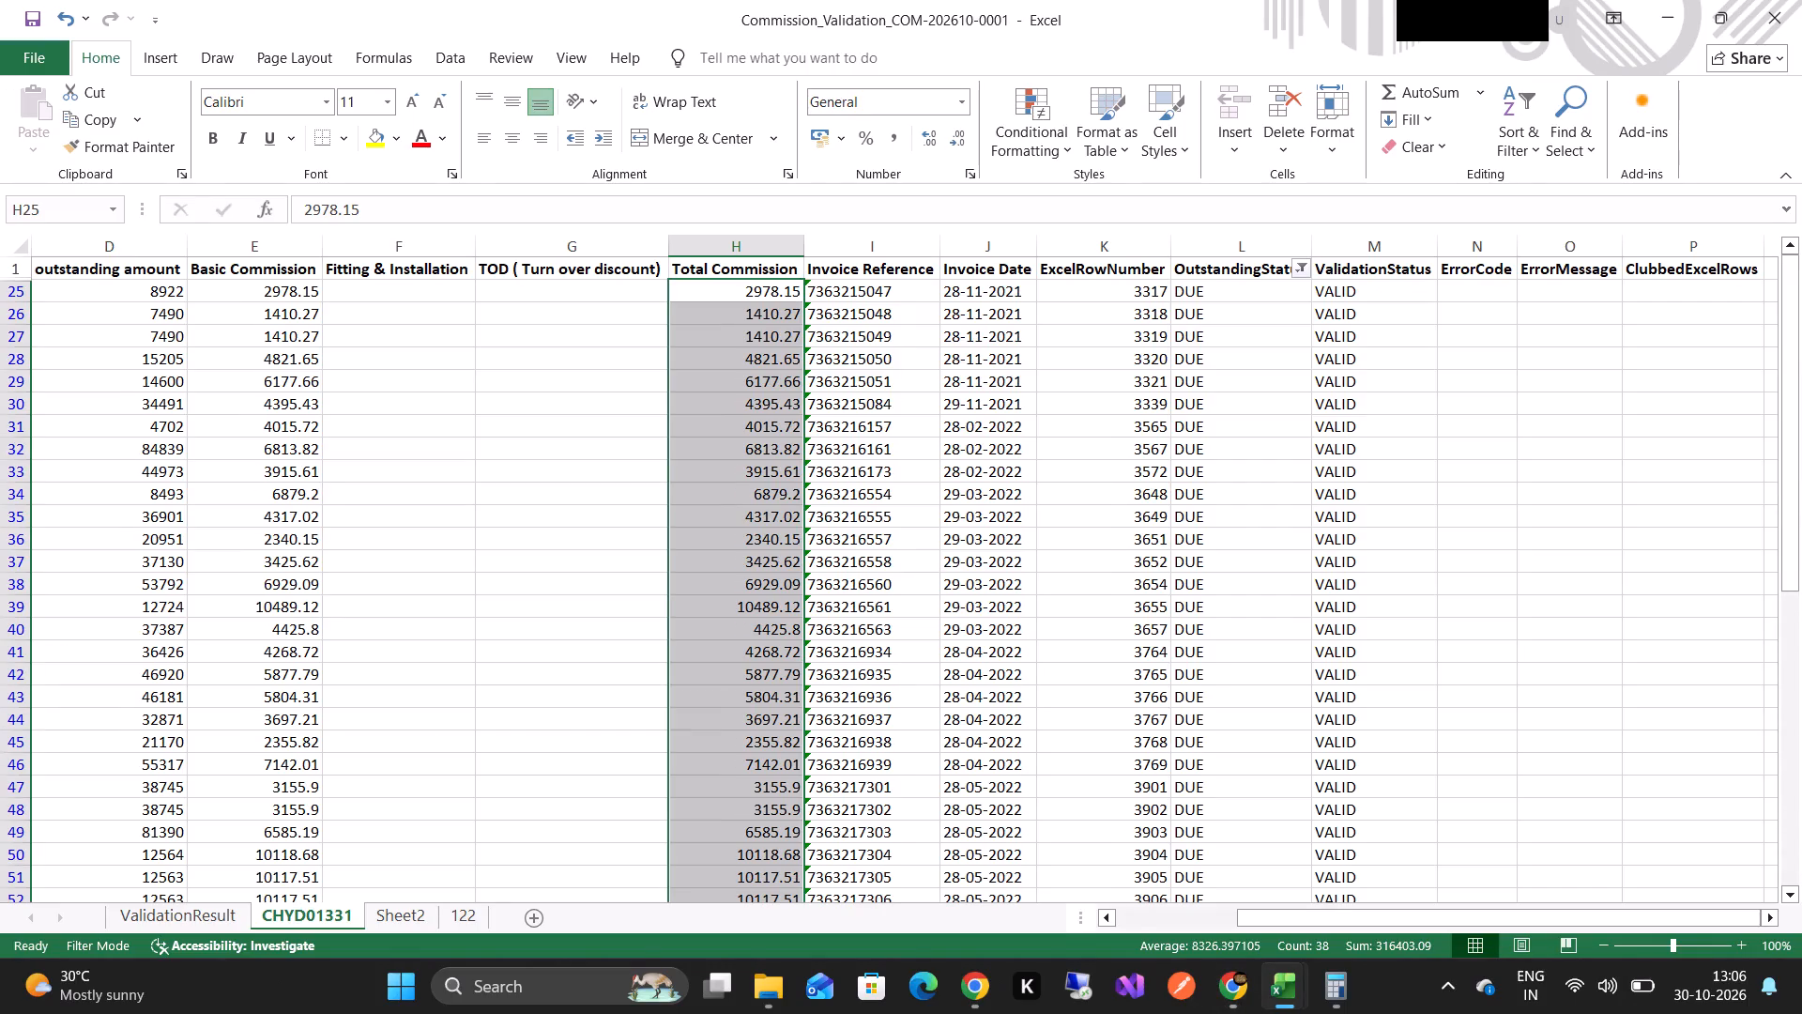
left_click(1265, 270)
left_click(1306, 259)
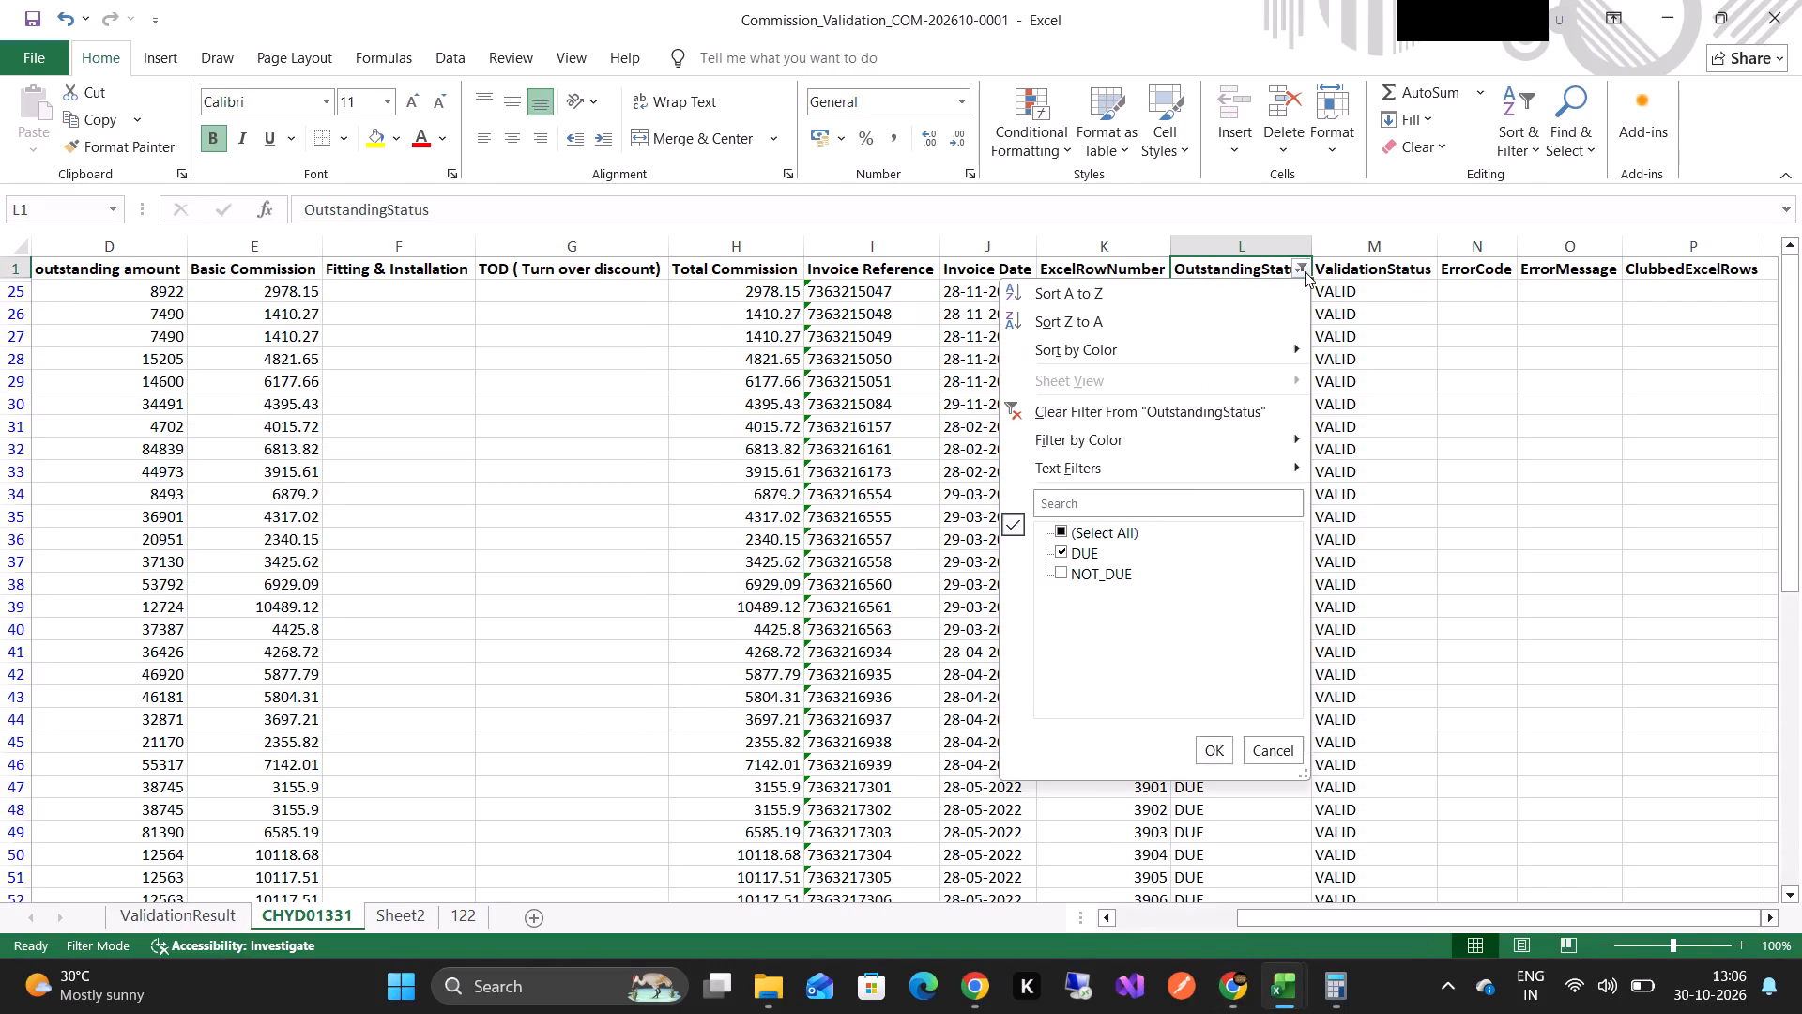
left_click(1064, 572)
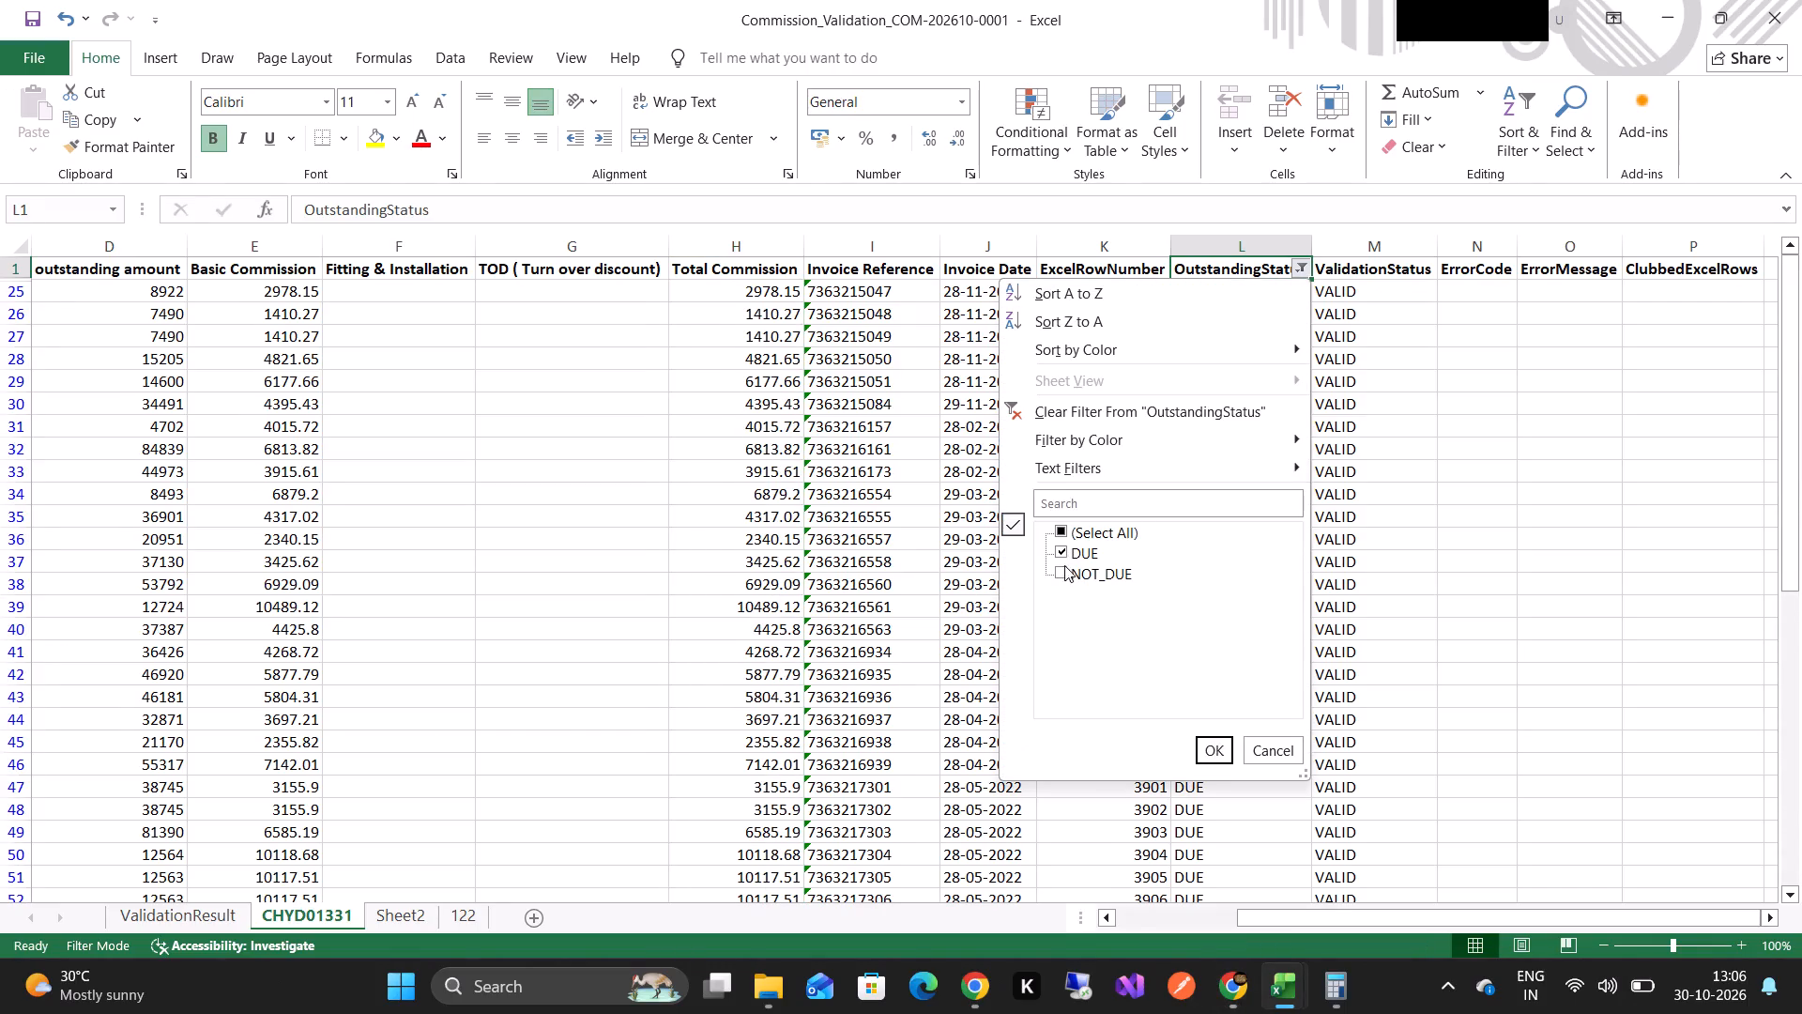
left_click(1059, 568)
left_click(1063, 551)
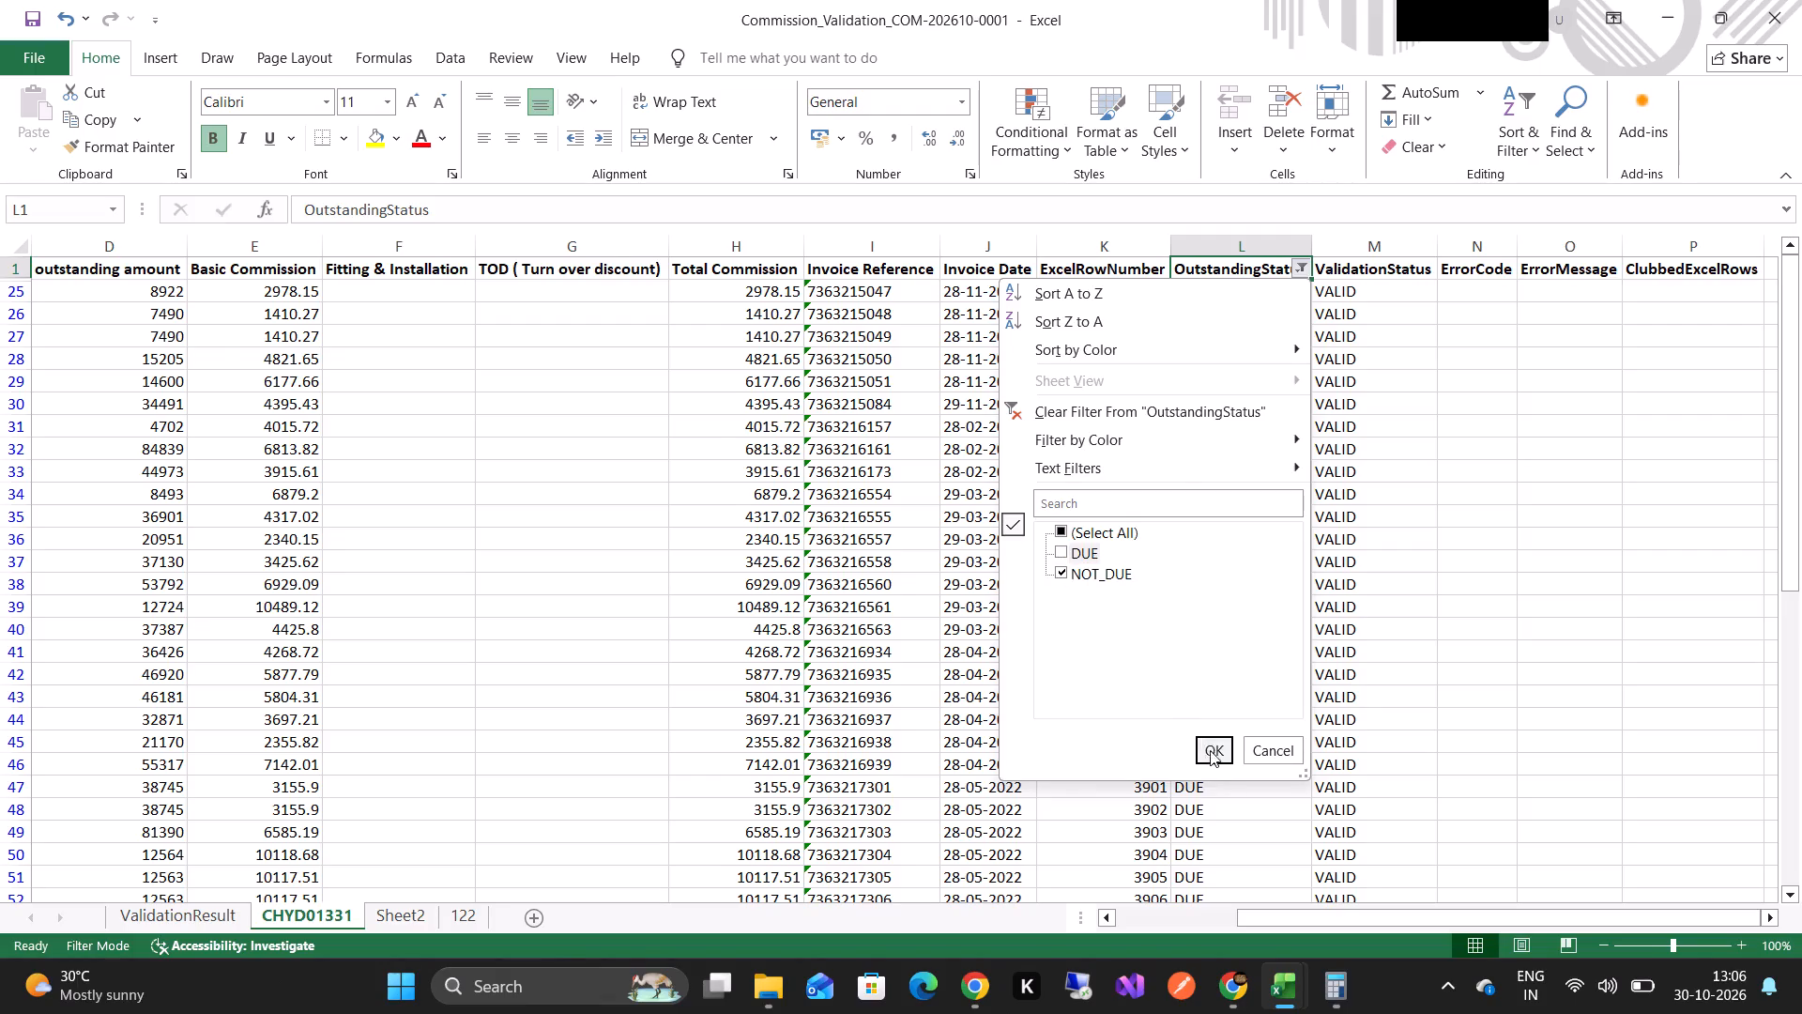
left_click(1210, 750)
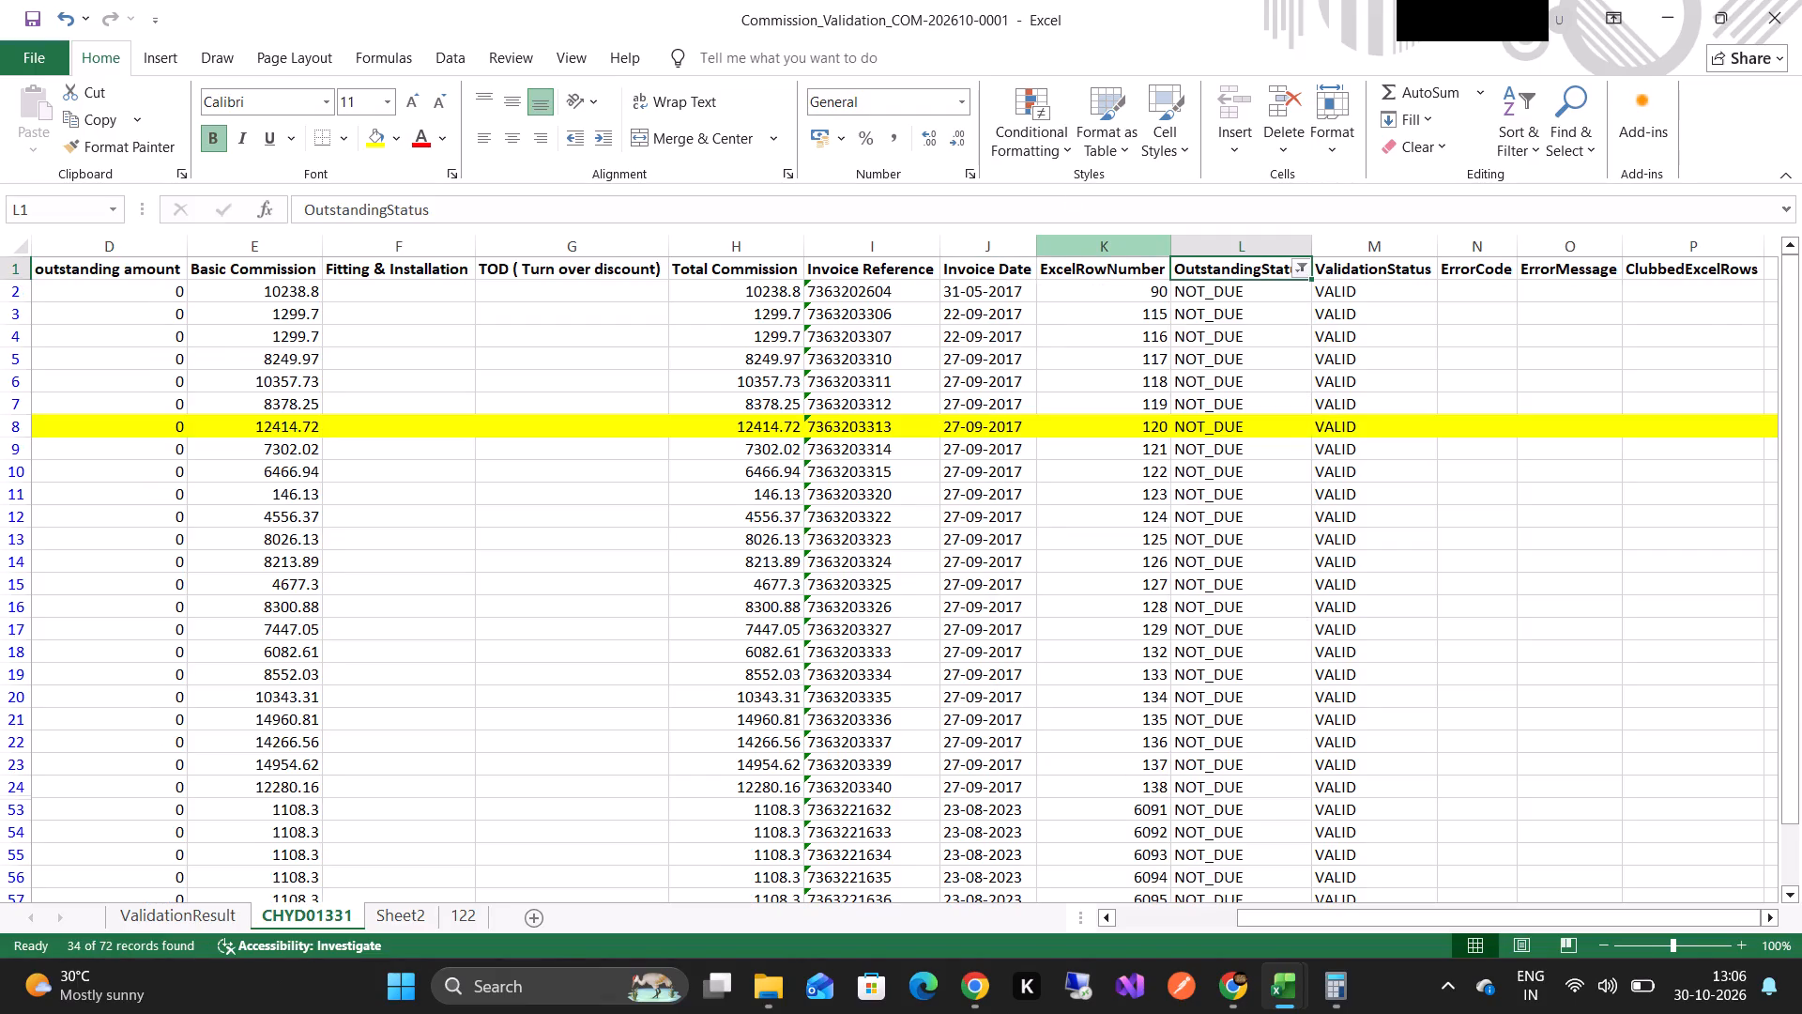
scroll(1065, 382, "up", 12)
scroll(1066, 384, "down", 15)
scroll(1077, 406, "up", 9)
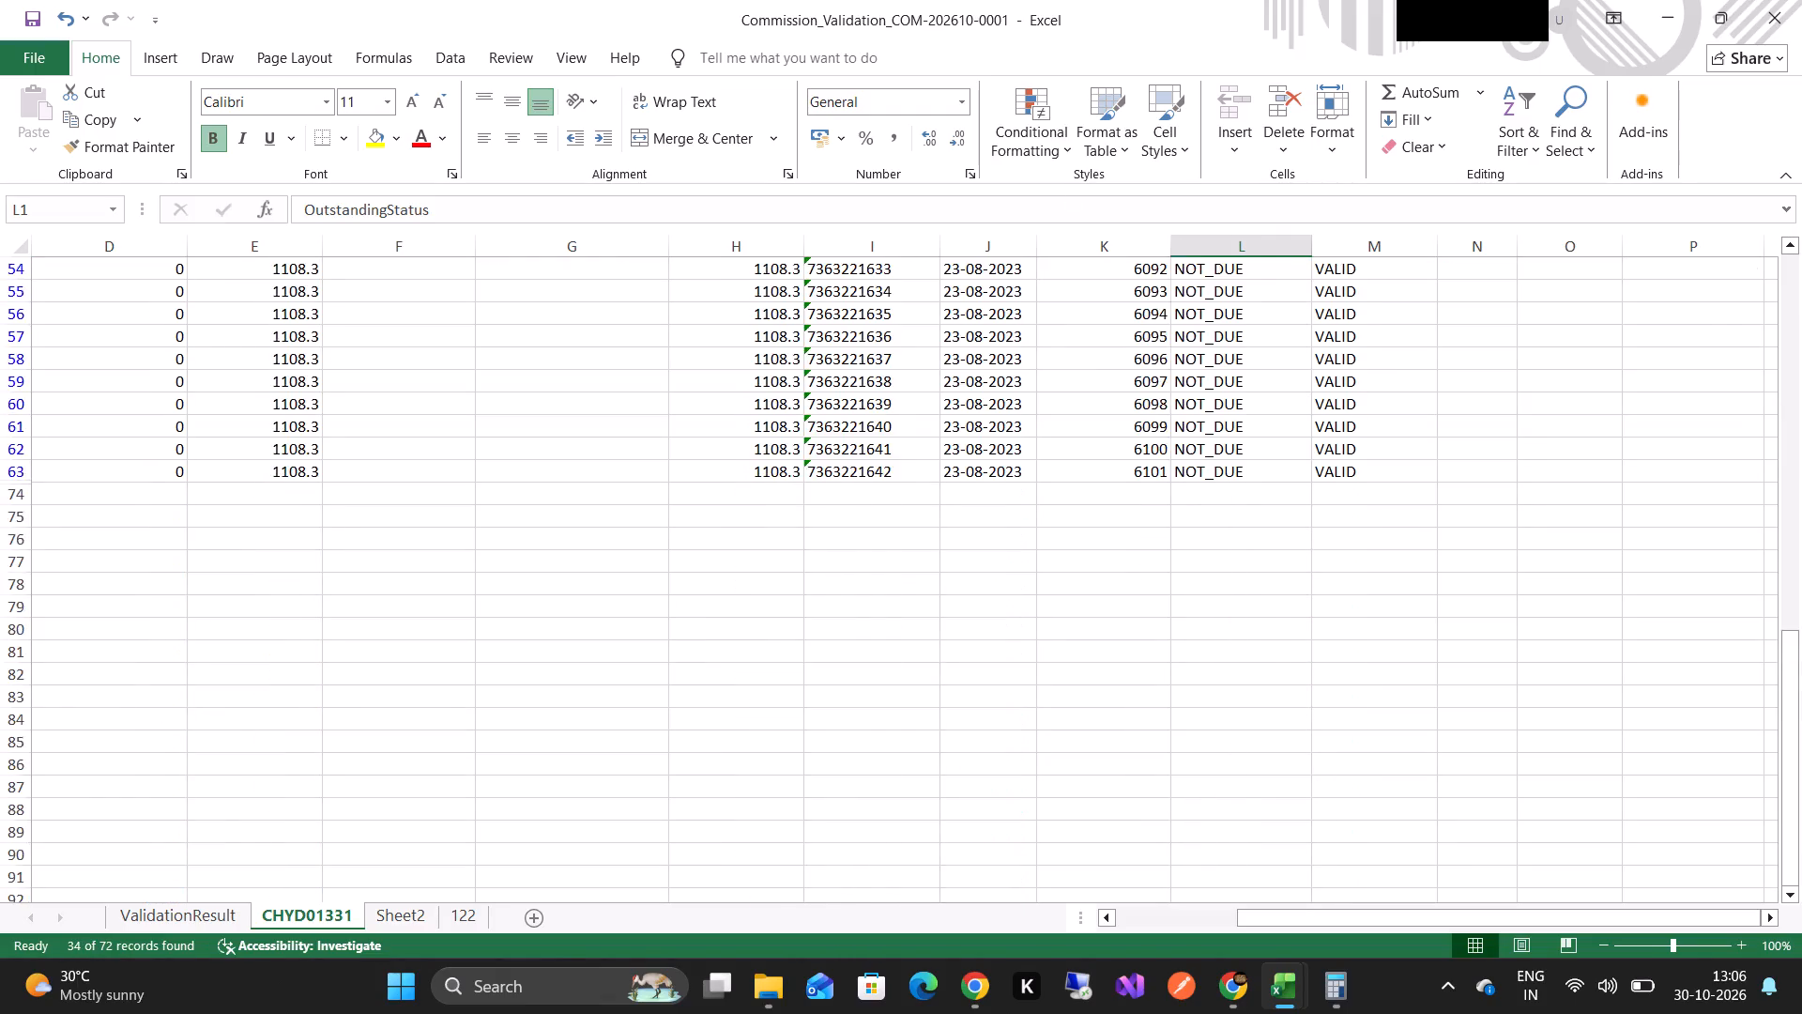
scroll(1078, 405, "up", 20)
scroll(1078, 405, "up", 2)
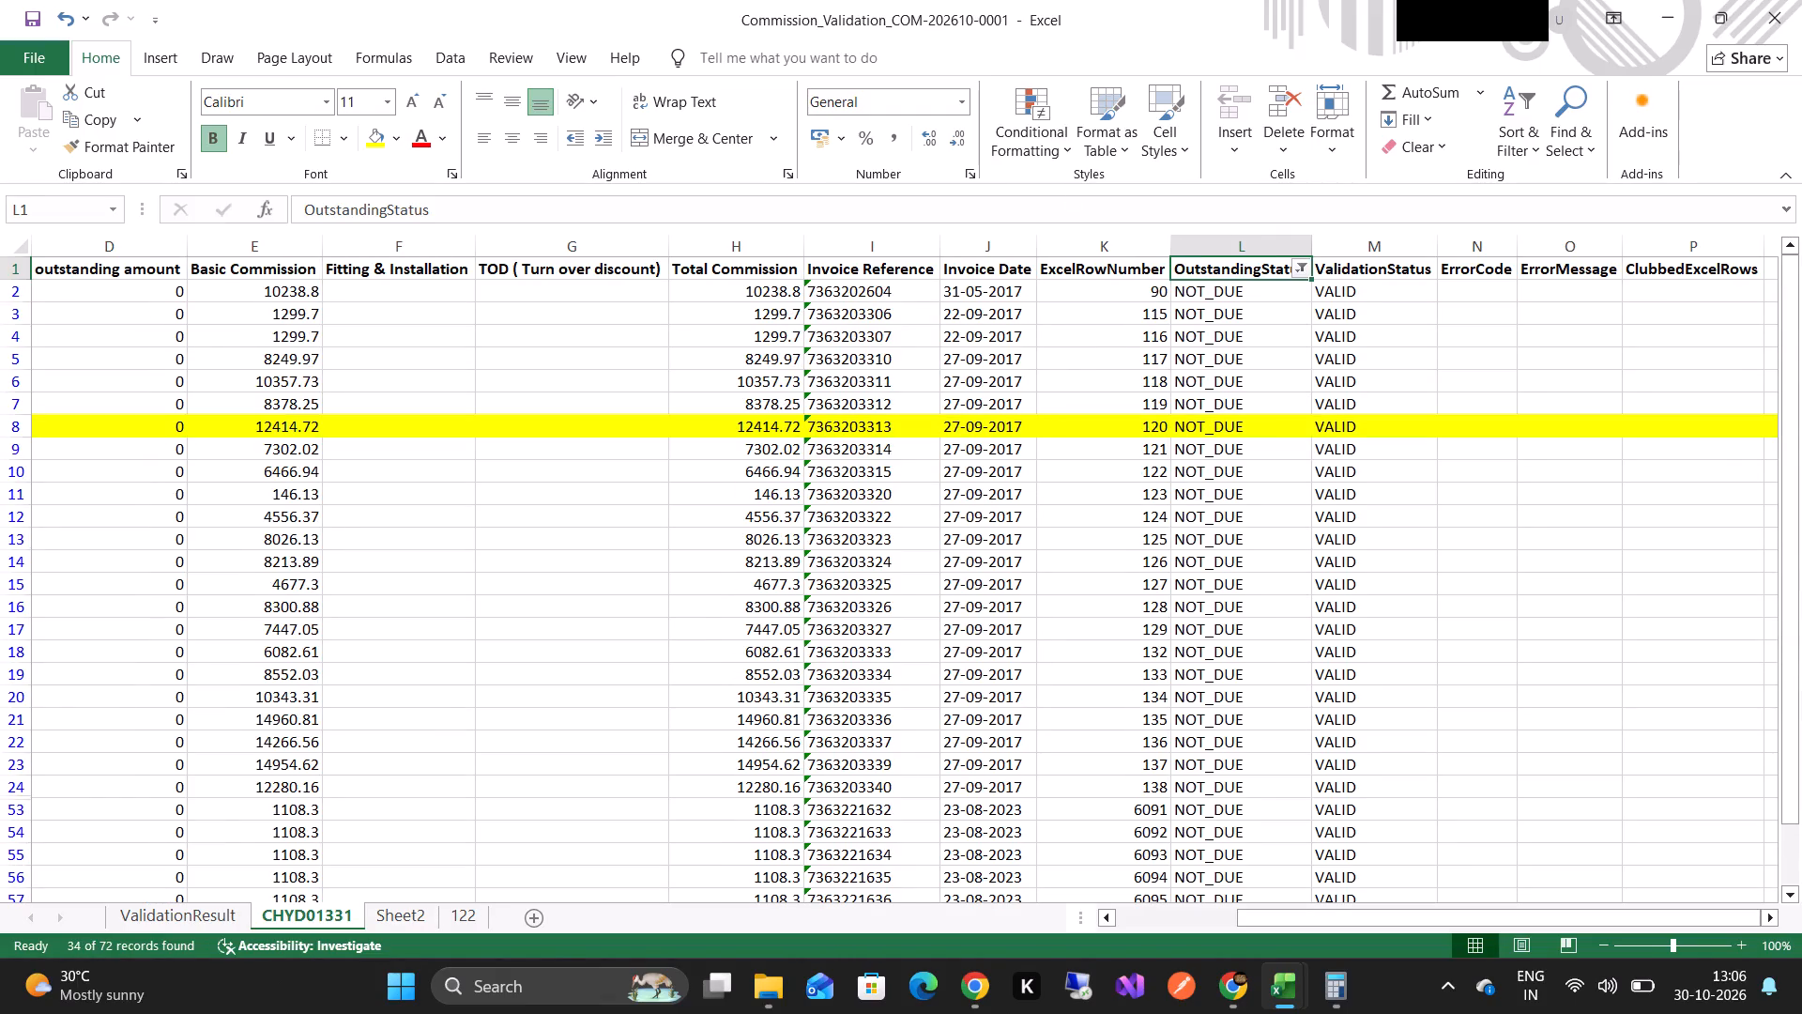
Select the filtered NOT_DUE rows' Total Commission values from H2 to H63 and read their sum.
left_click(772, 299)
key("shift+Down")
key("shift+Down")
key("shift+Down")
key("shift+Down")
key("shift+Down")
key("shift+Down")
key("shift+Down")
key("shift+Down")
key("shift+Down")
key("shift+Down")
key("shift+Down")
key("shift+Down")
key("shift+Down")
key("shift+Down")
key("shift+Down")
key("shift+Down")
key("shift+Down")
key("shift+Down")
key("shift+Down")
key("shift+Down")
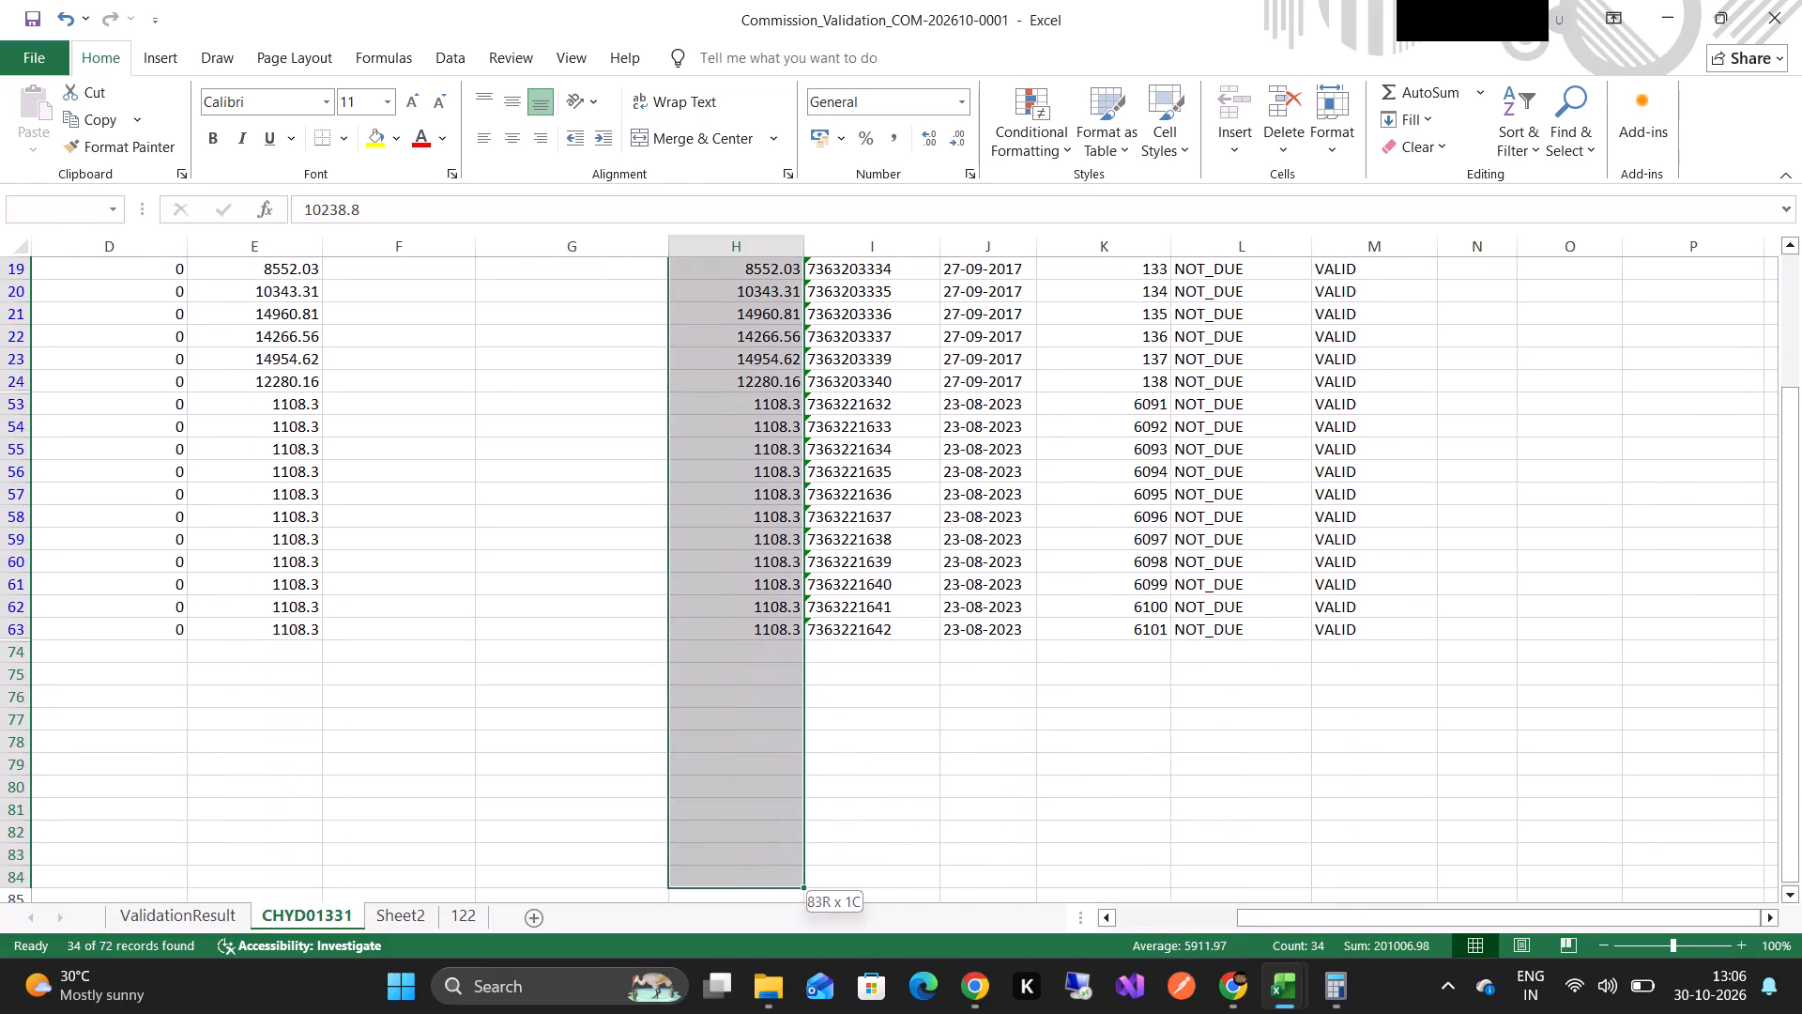
key("shift+Up")
key("shift+Up")
key("shift+Up")
key("shift+Up")
key("shift+Up")
key("shift+Up")
key("shift+Up")
key("shift+Up")
key("shift+Up")
key("shift+Up")
key("shift+Up")
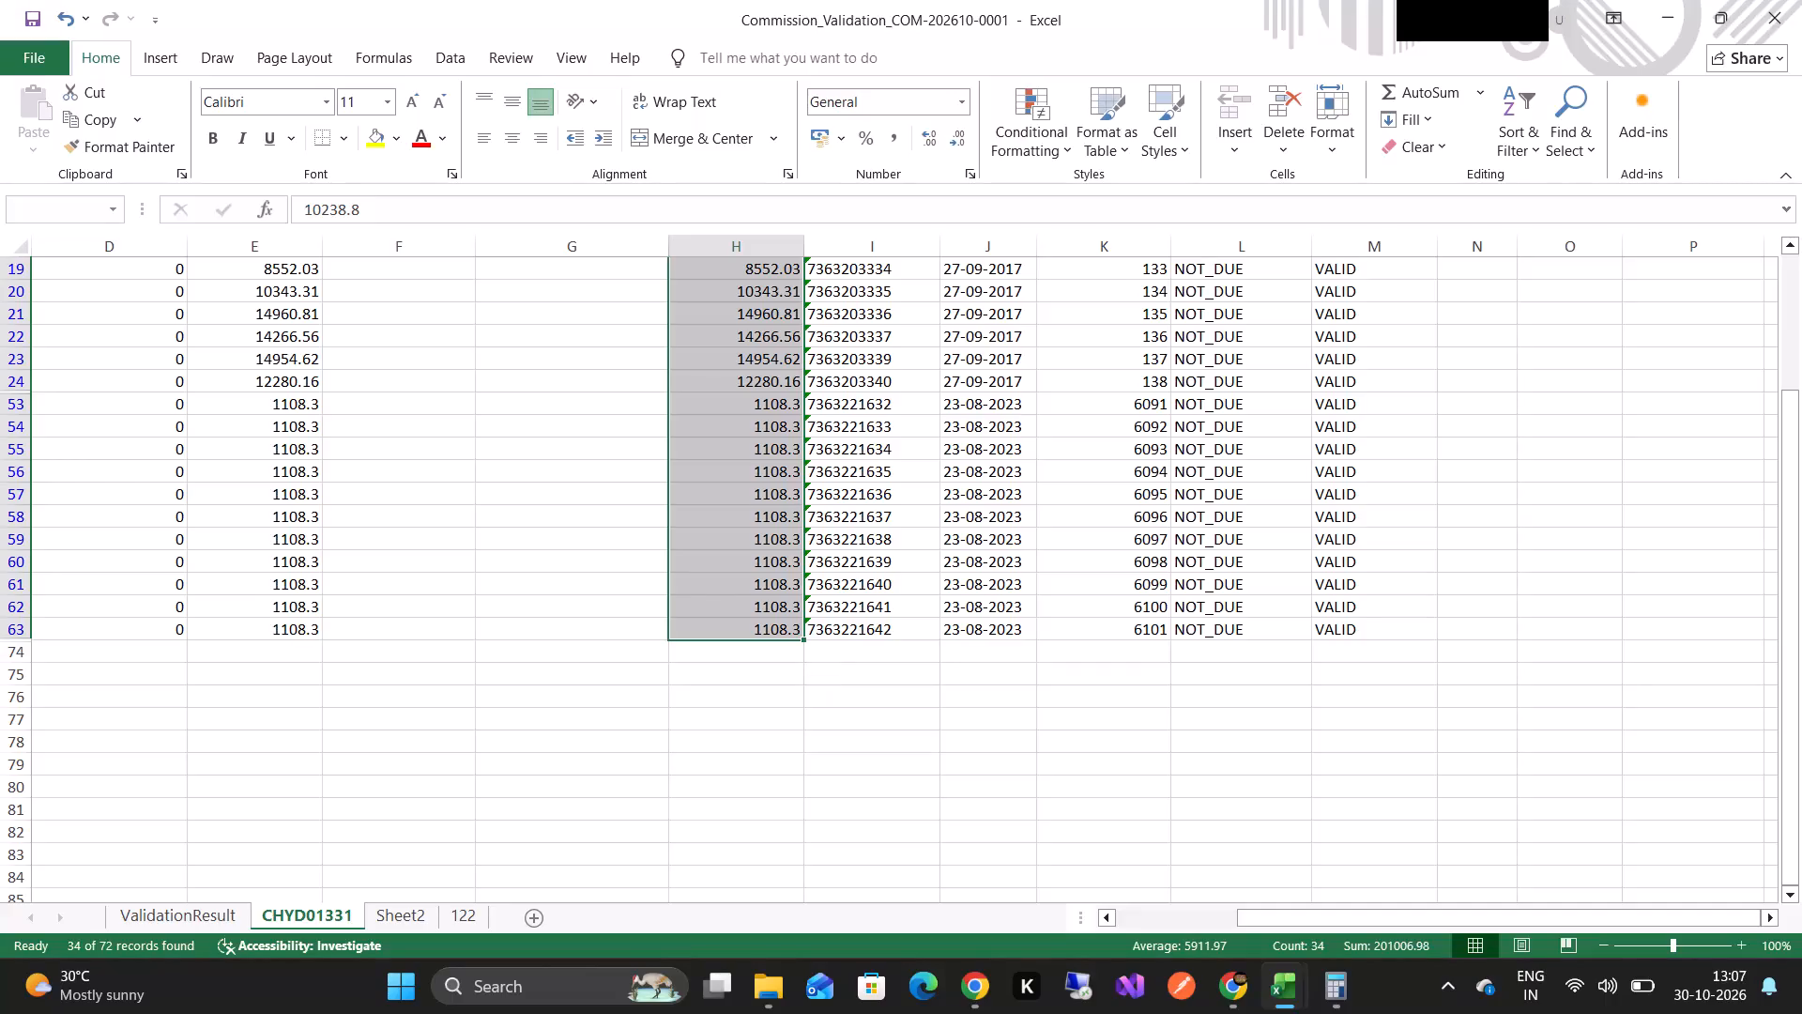
Switch to the MahindraEPC portal in Chrome, open the Due commission list and select all its lines to compare the selected value.
key("alt+Tab")
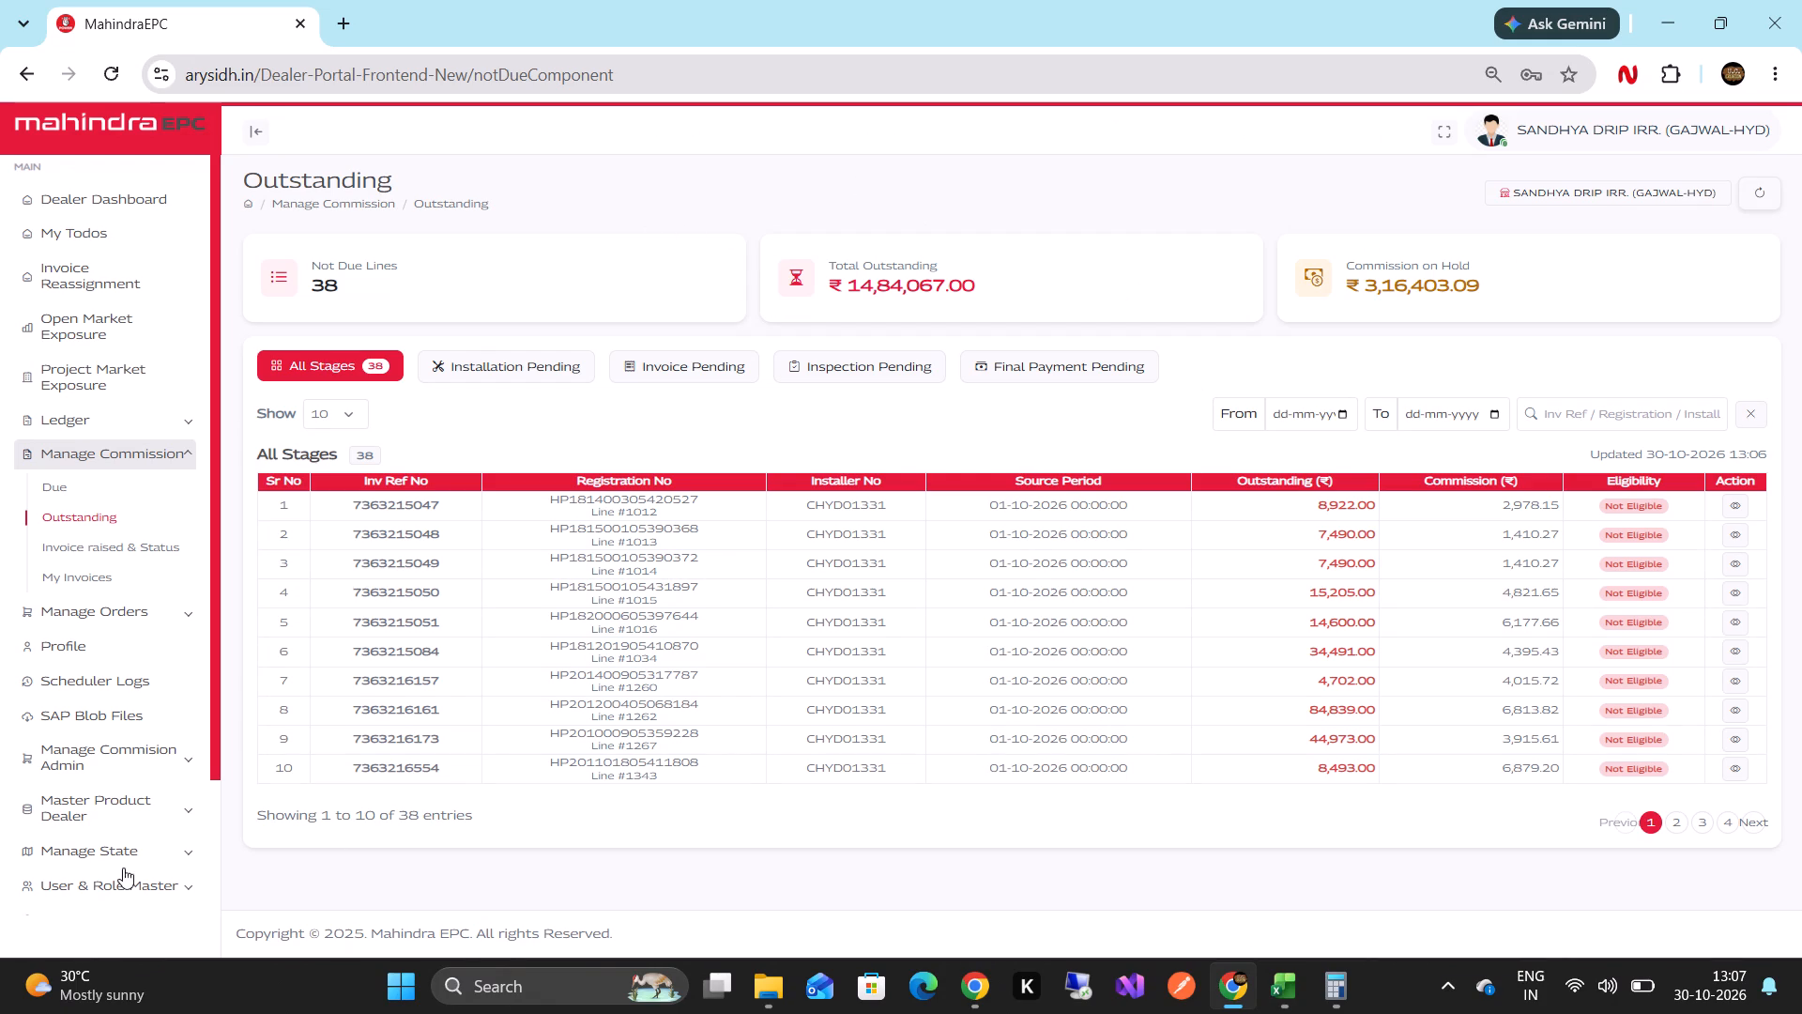
left_click(44, 483)
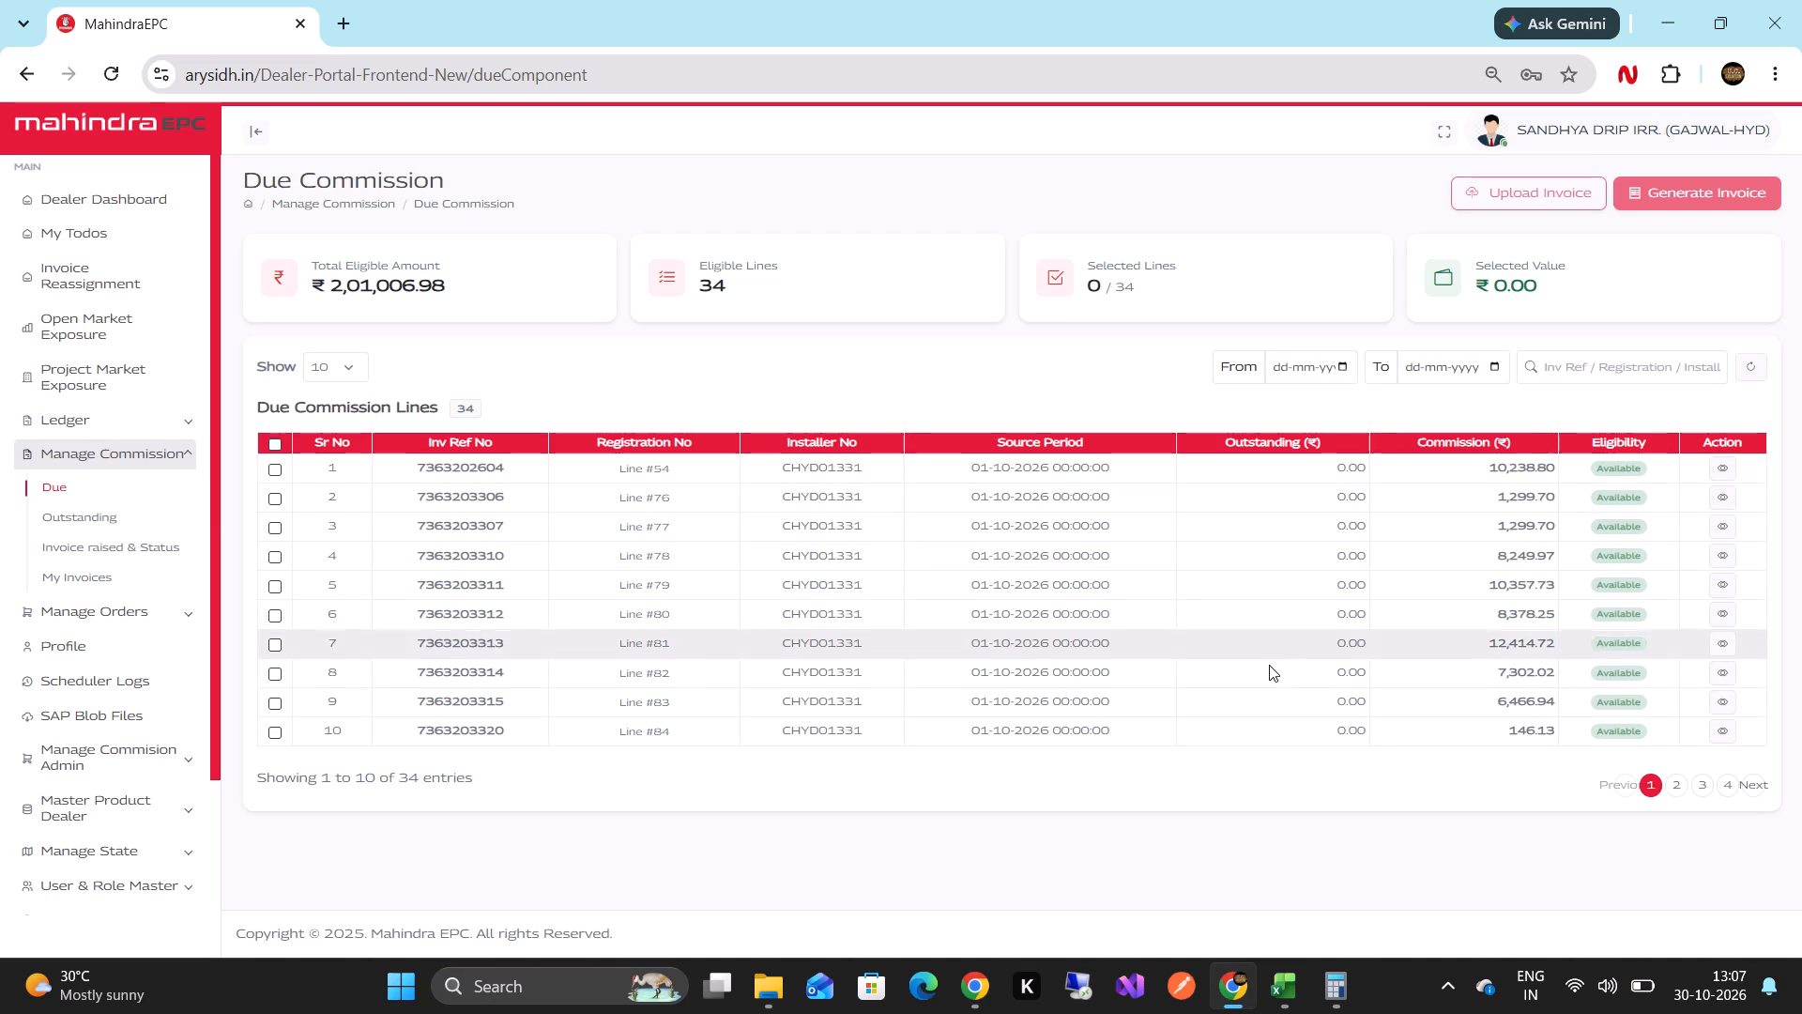
left_click(276, 443)
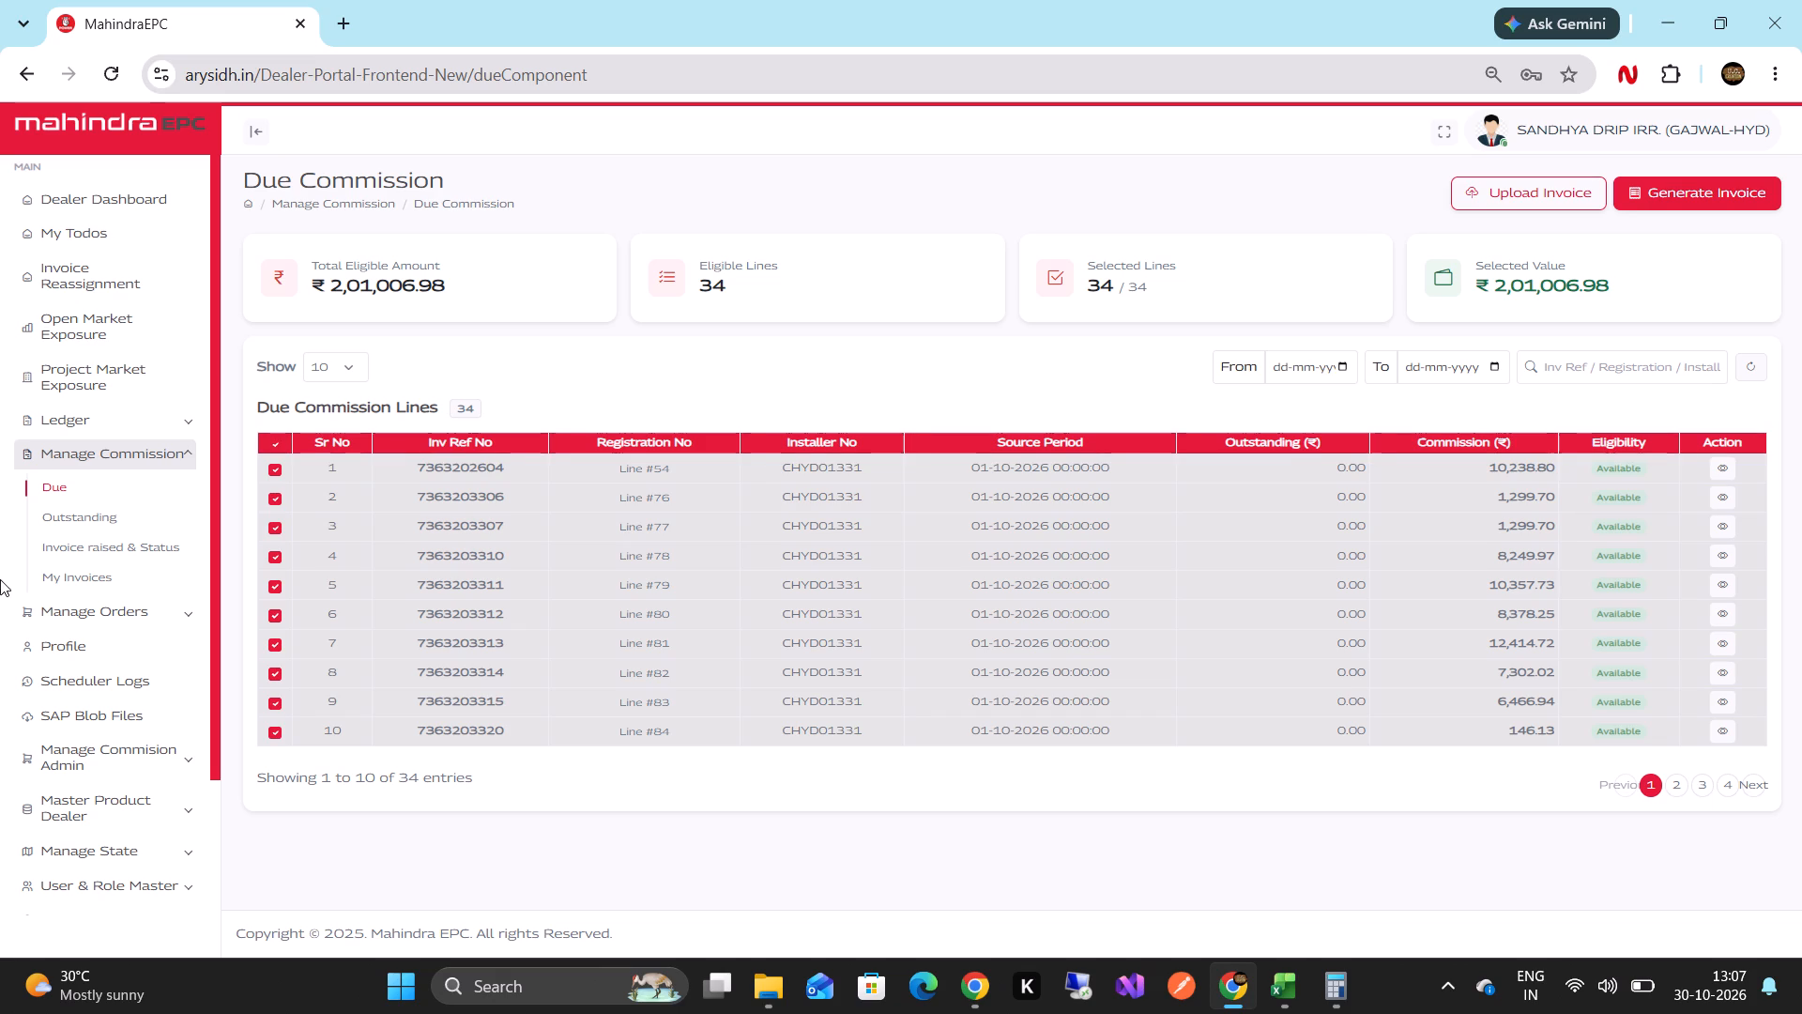
Open the portal's Outstanding list and show all stages to check its commission on hold.
left_click(114, 507)
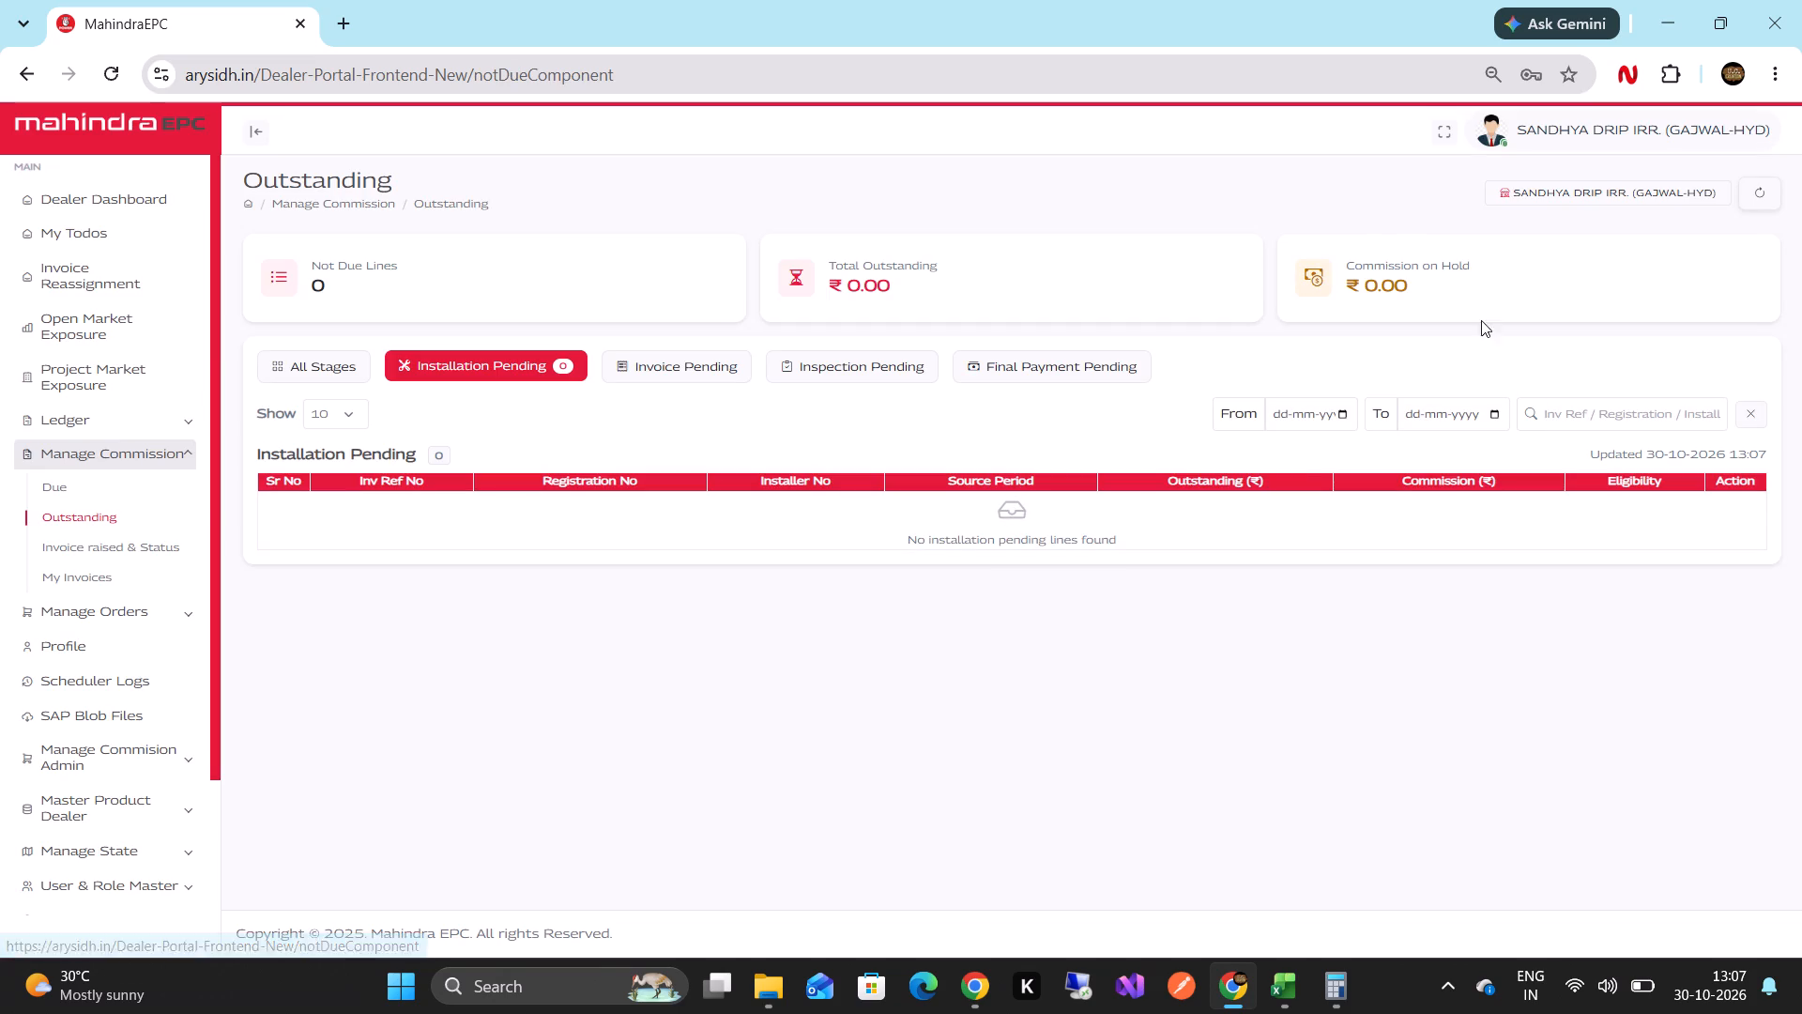
left_click(315, 356)
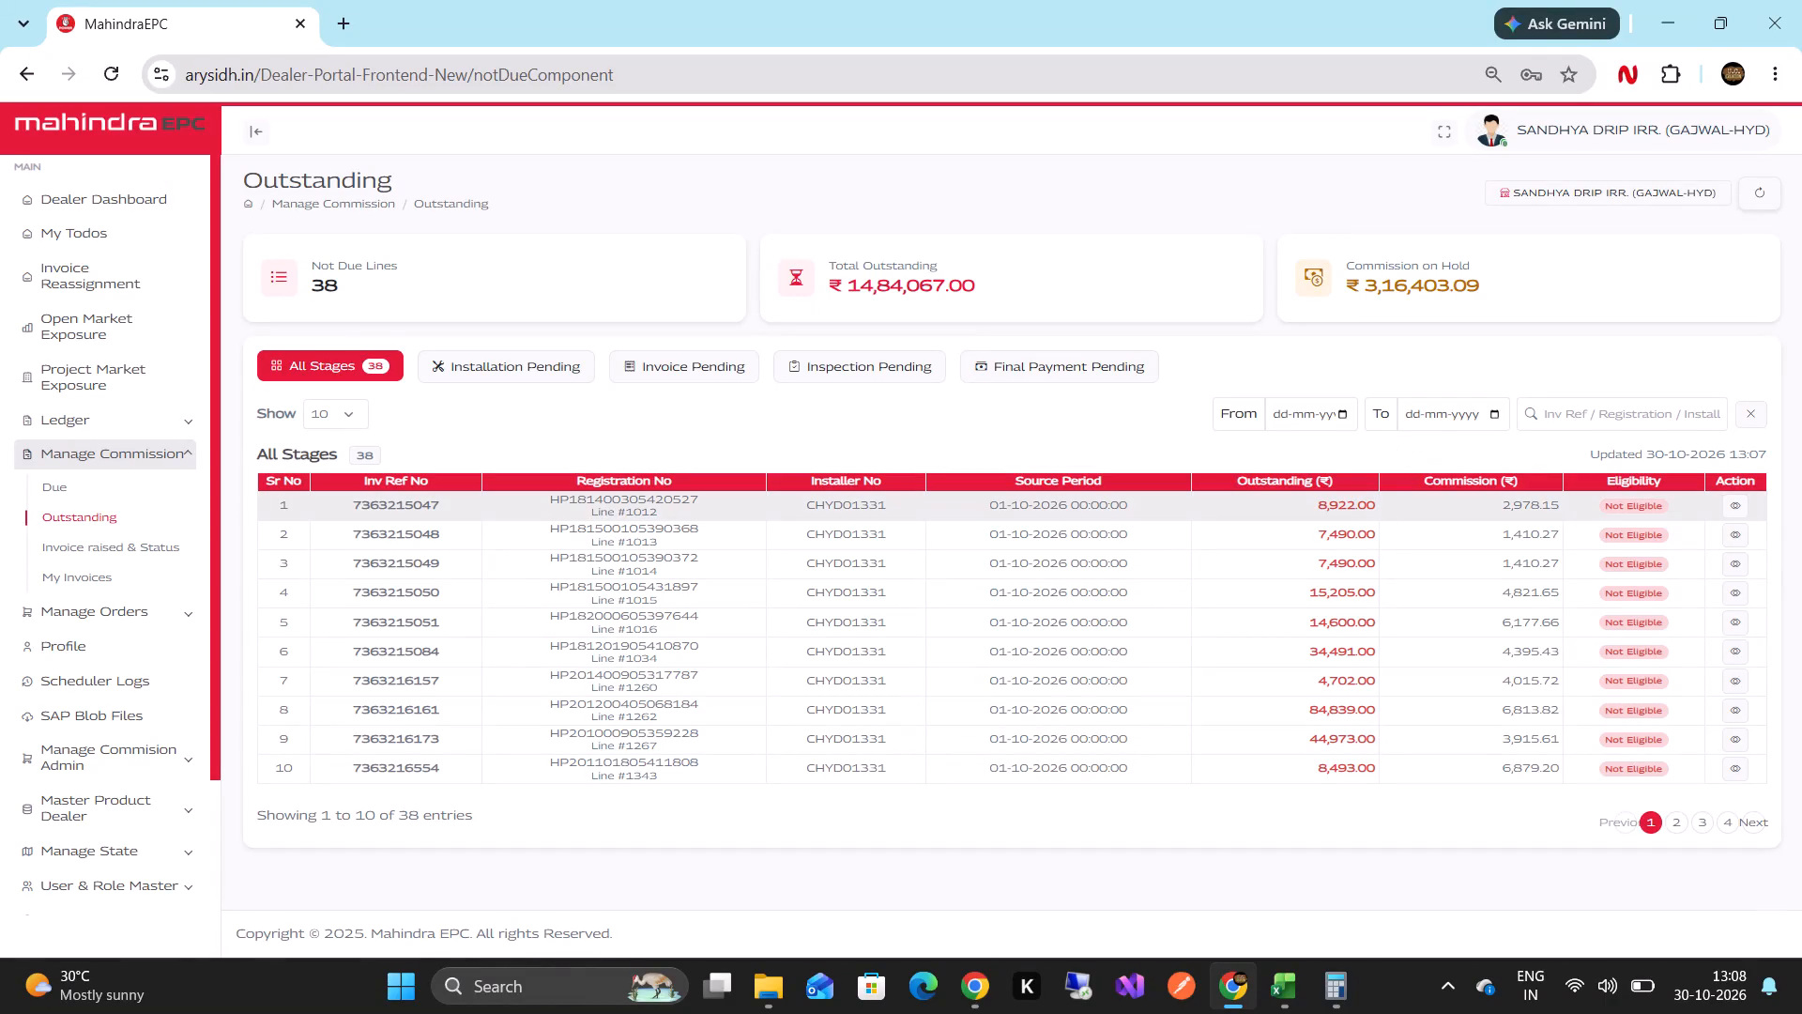
Capture a rectangular screenshot from the portal's logo across to the upper part of the Outstanding page.
key("ctrl+shift+Print")
key("Print")
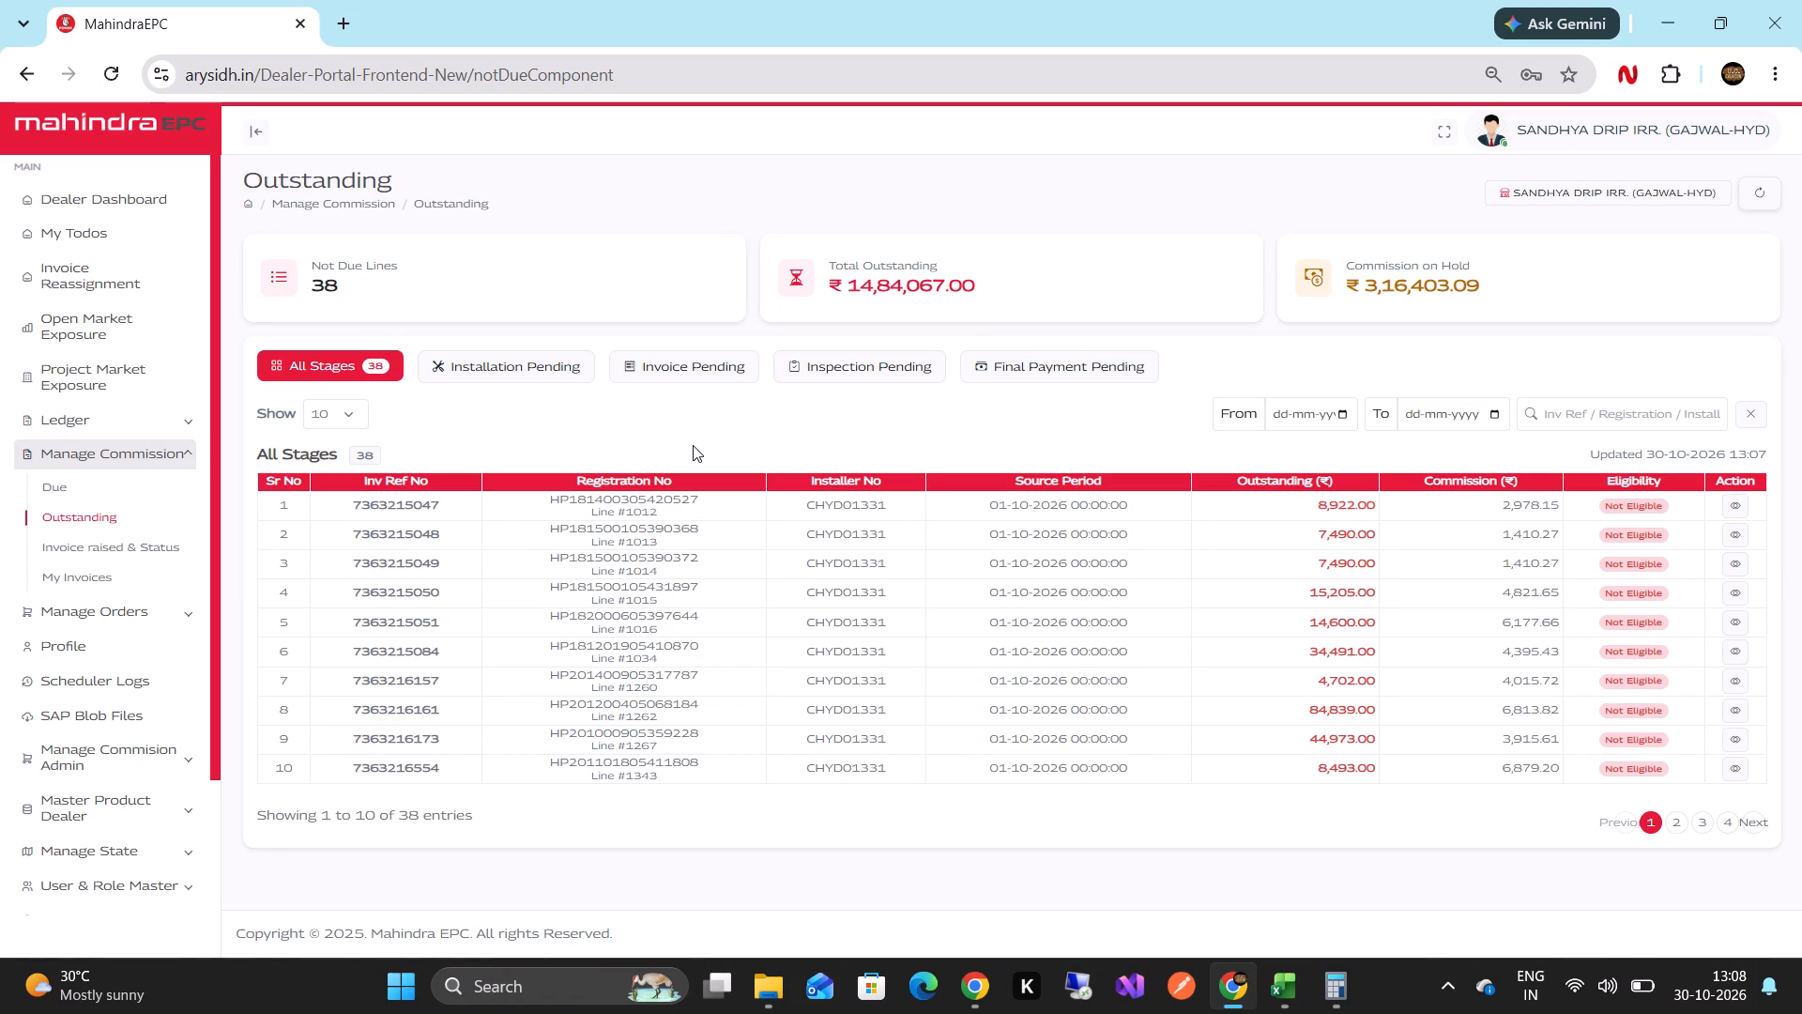
left_click(1, 106)
left_click_drag(1, 106, 60, 142)
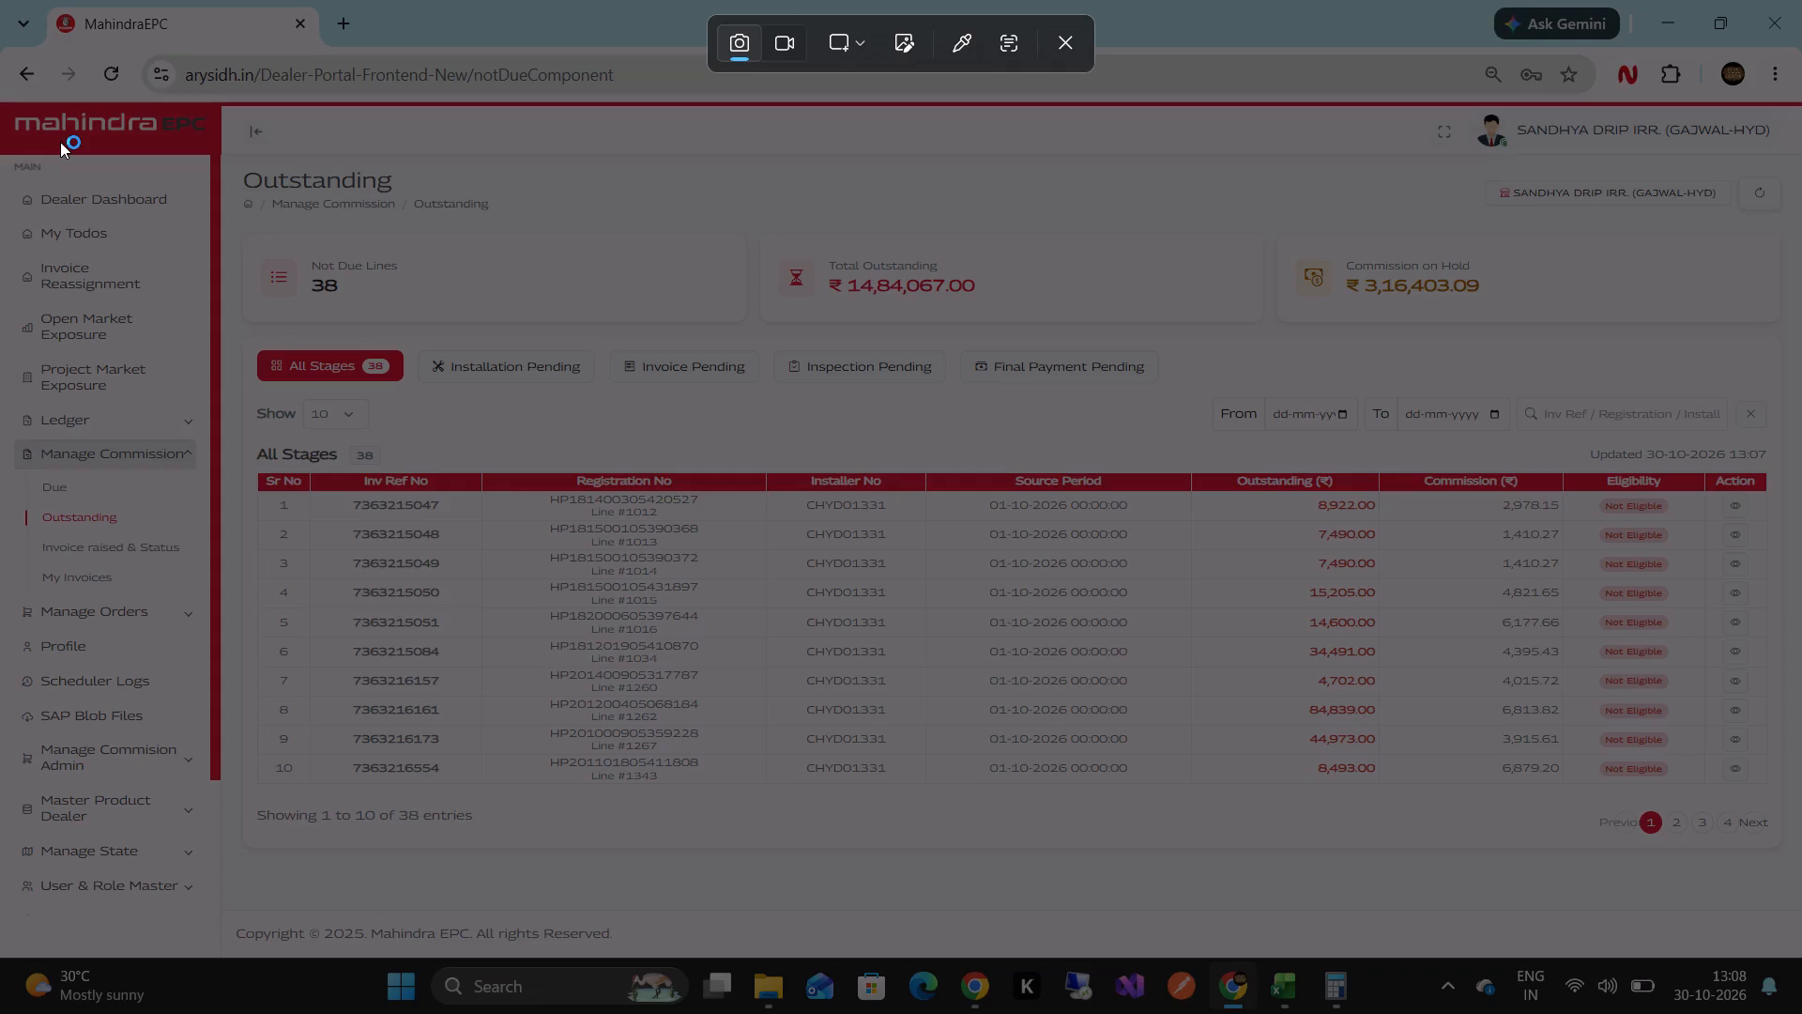
left_click_drag(60, 142, 590, 457)
left_click(590, 457)
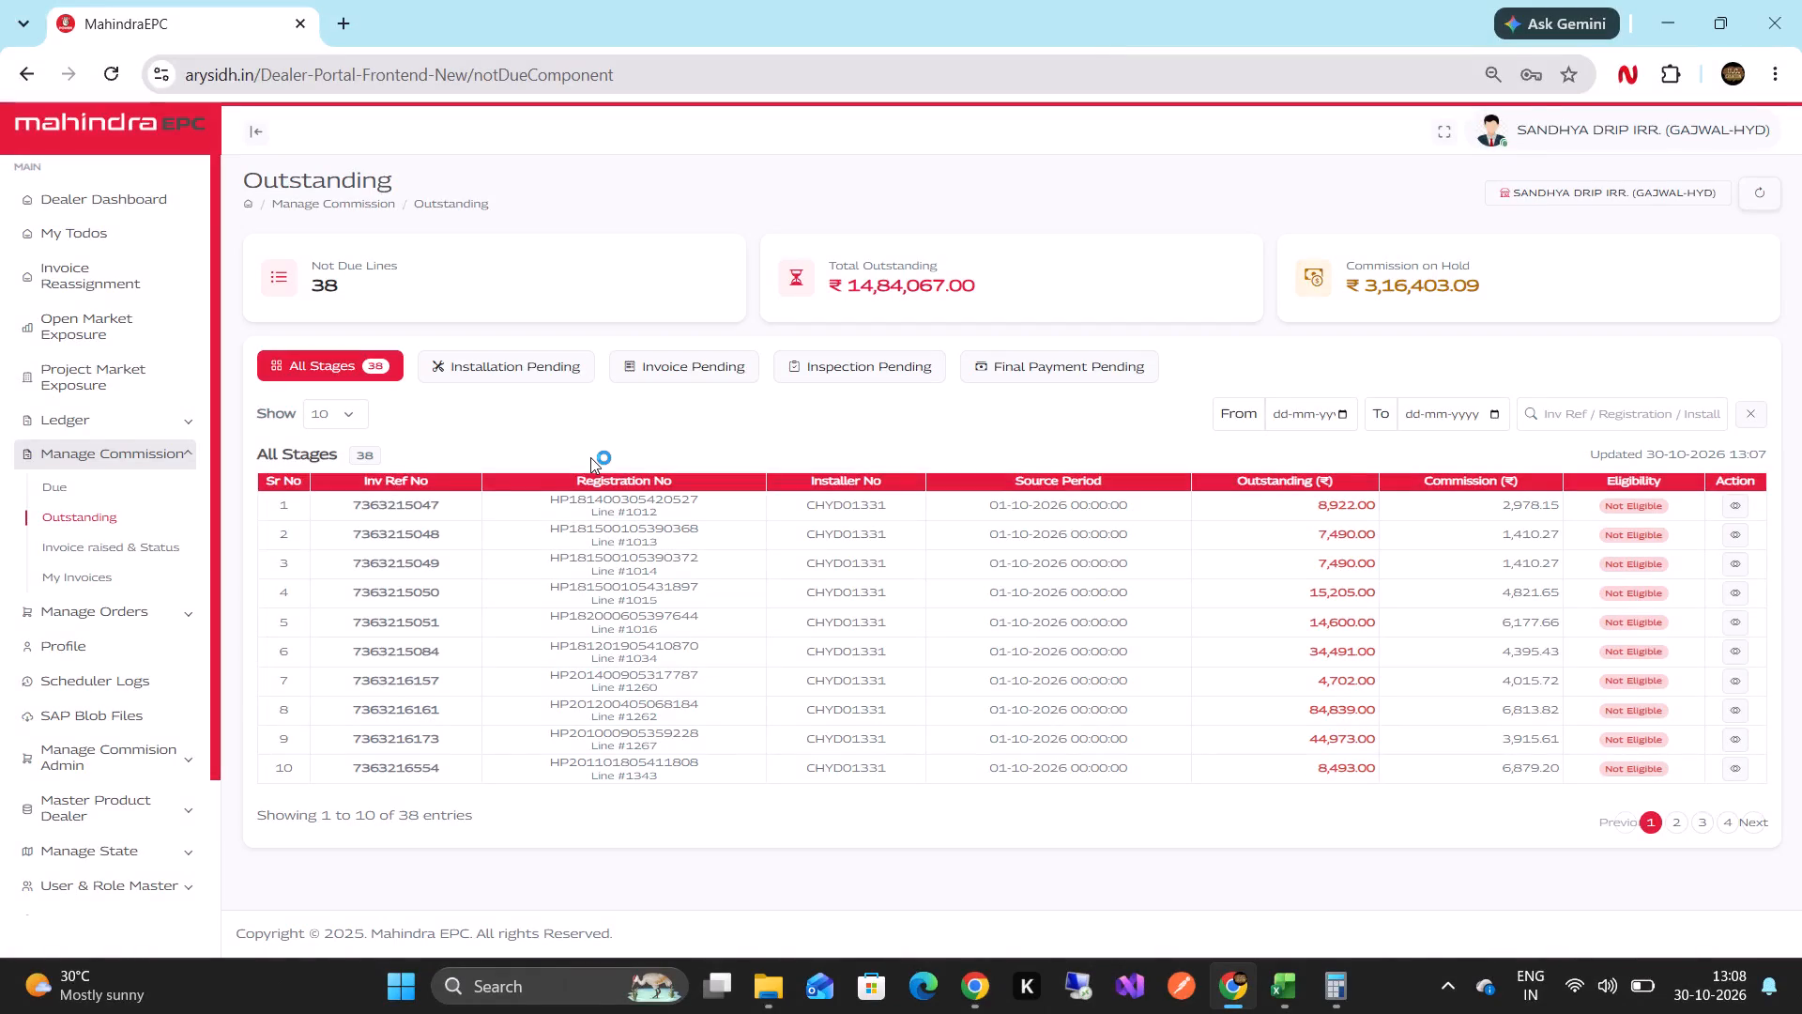
Arrange the Commission_Validation workbook on the left half of the desktop and the MahindraEPC portal on the right half.
key("super+Left")
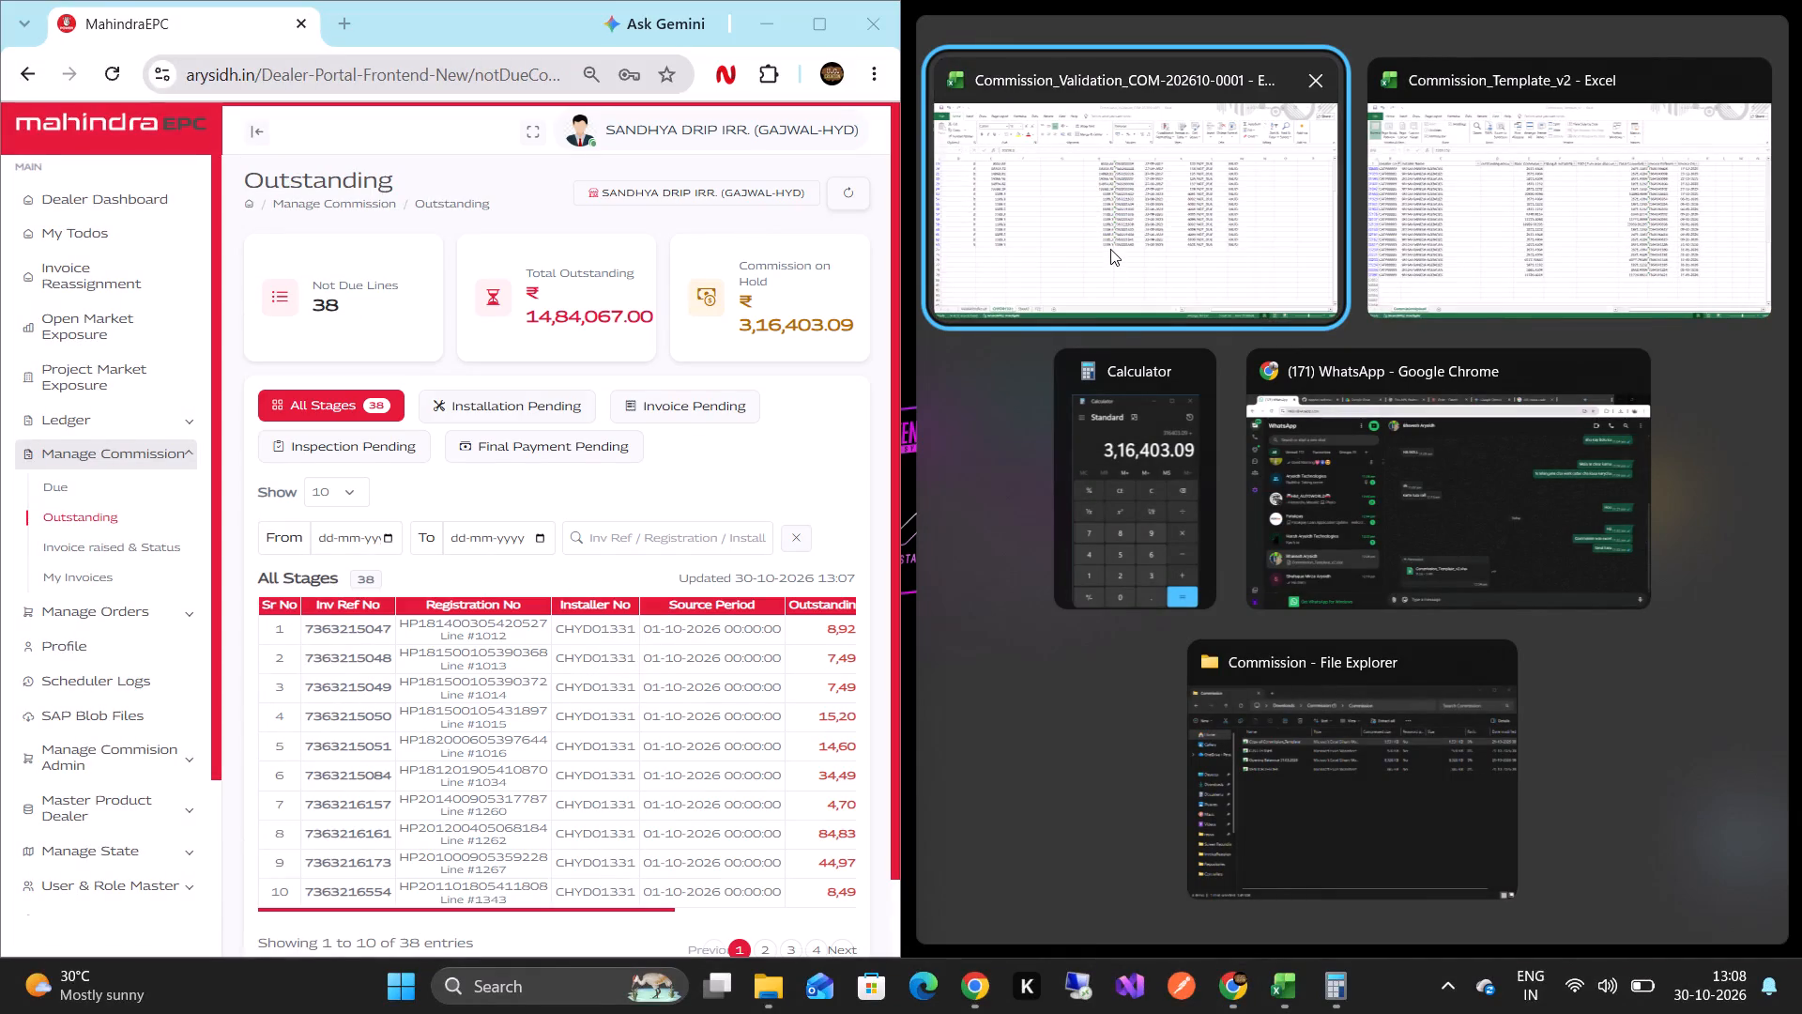
left_click(1110, 249)
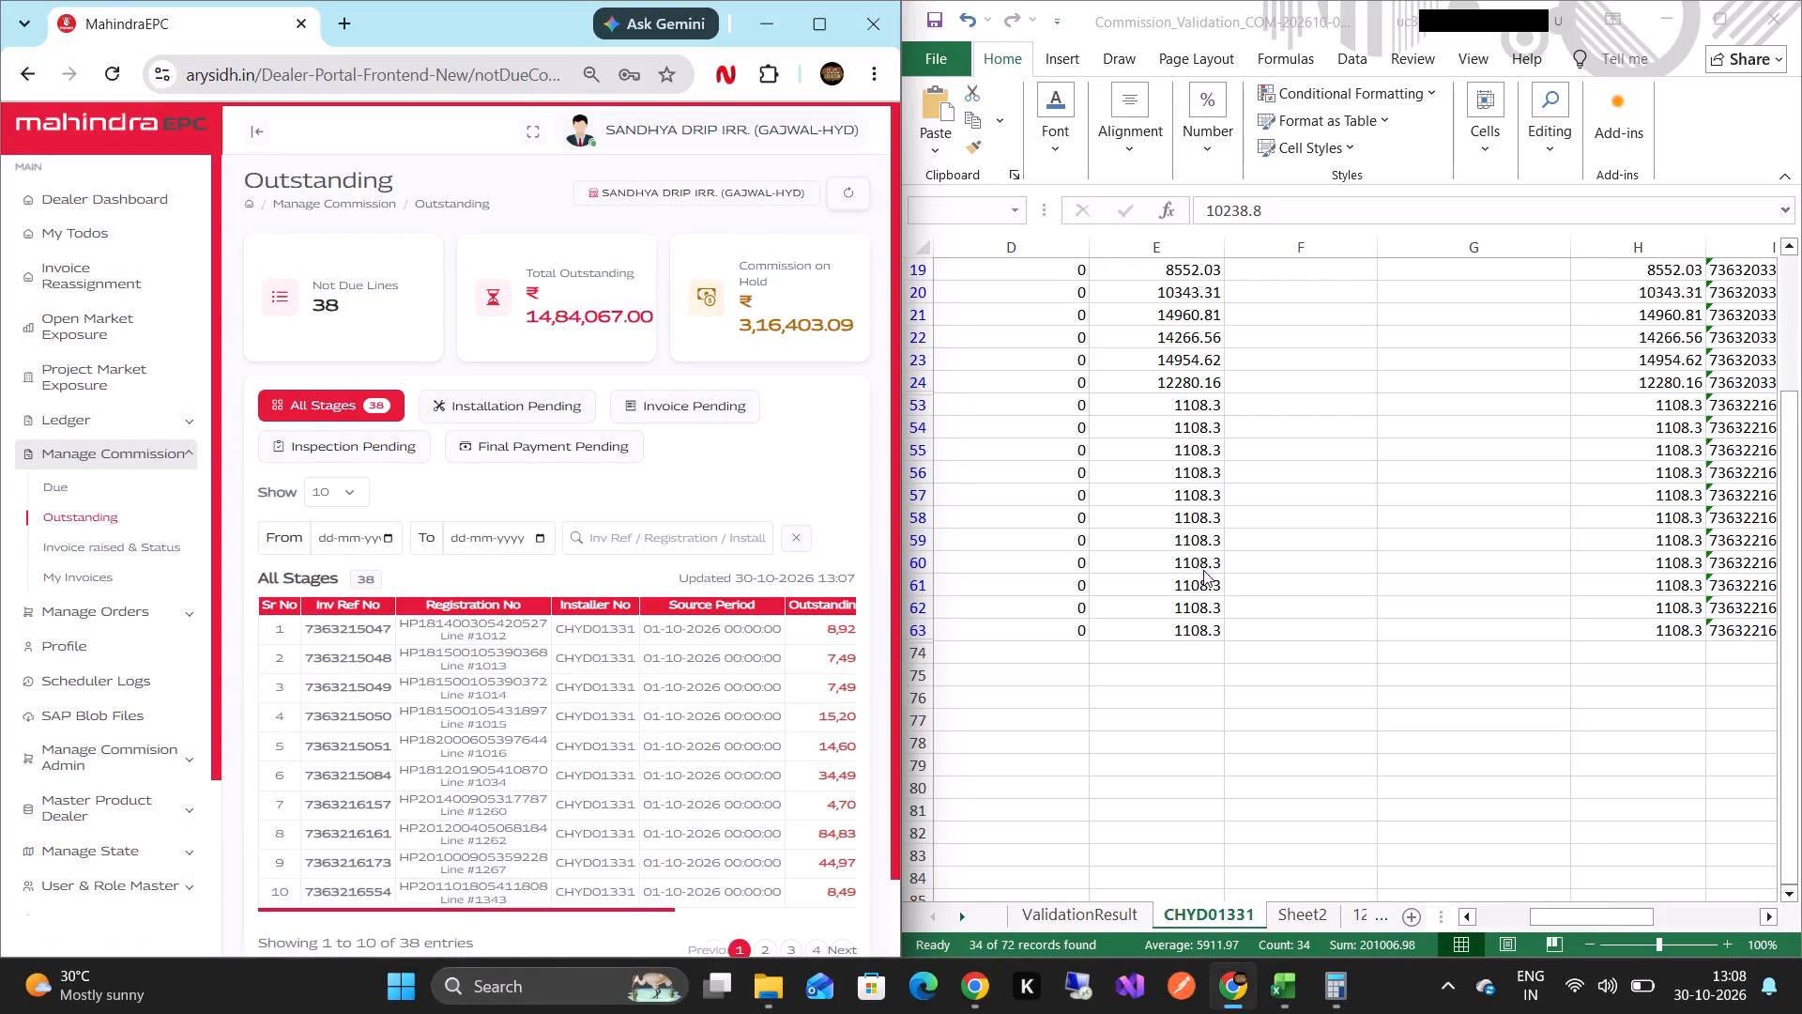
key("super+Right")
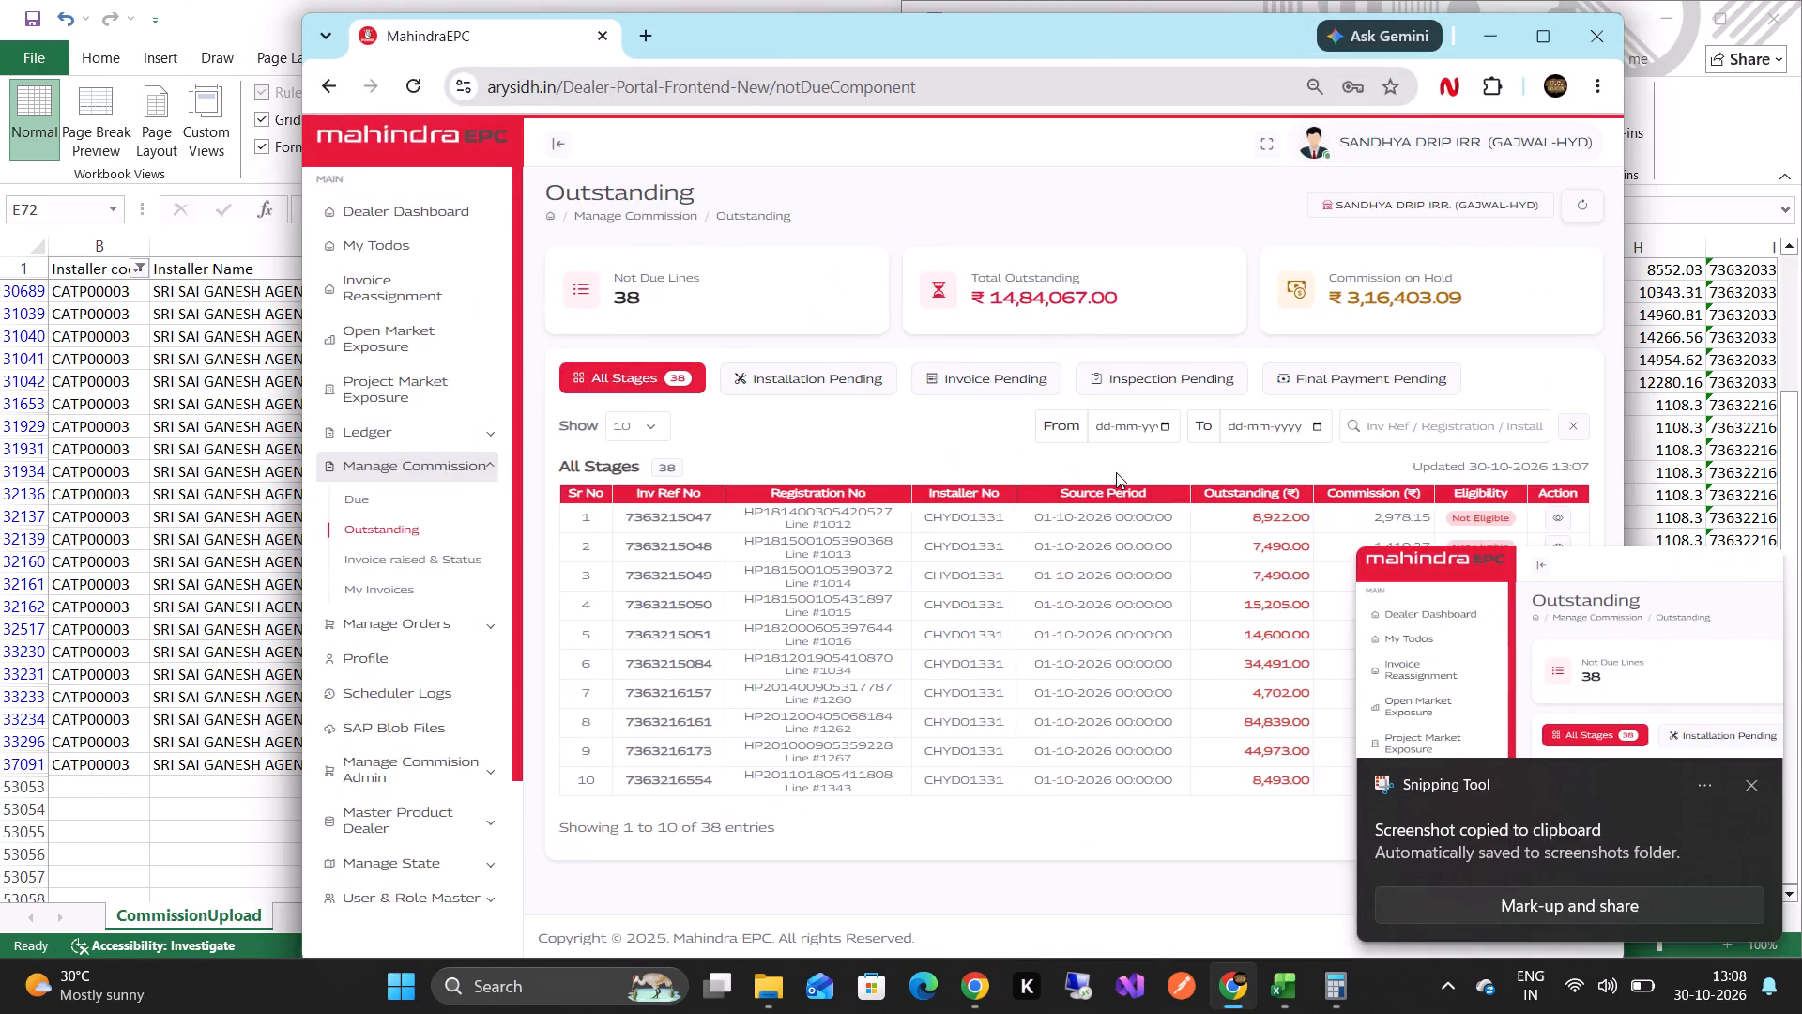
key("super+Left")
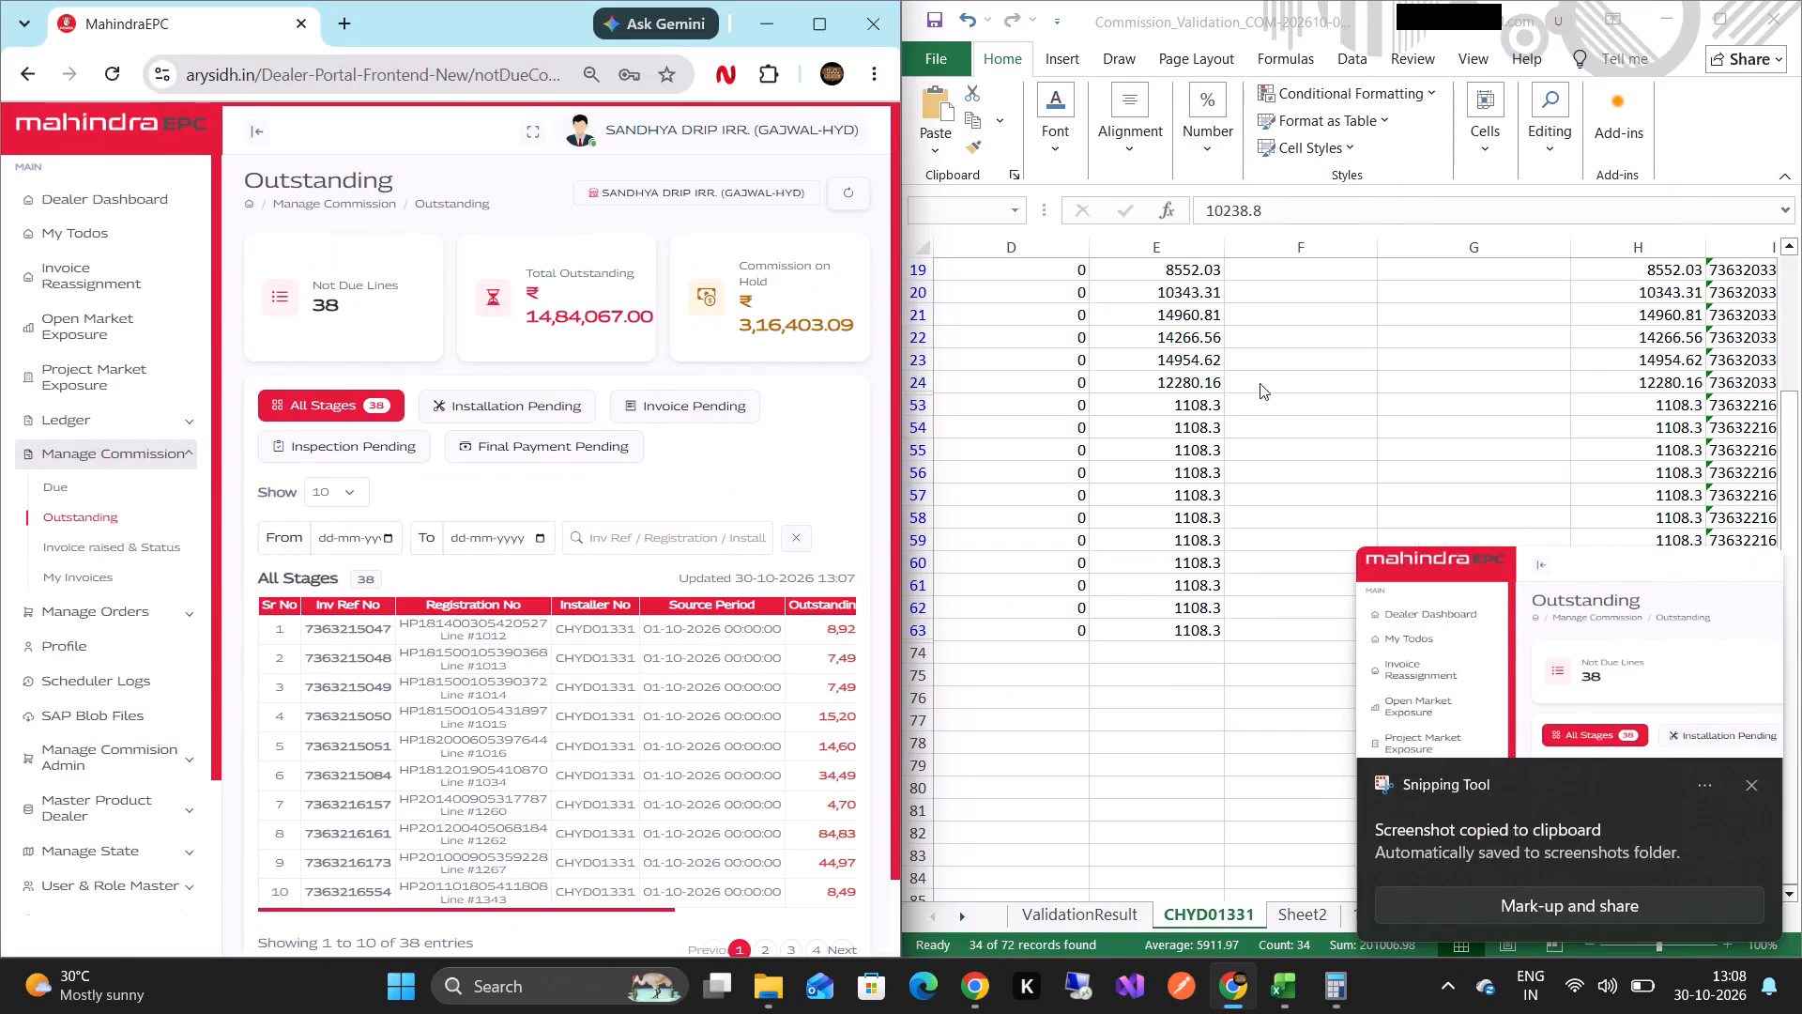
left_click(1234, 388)
key("super+Right")
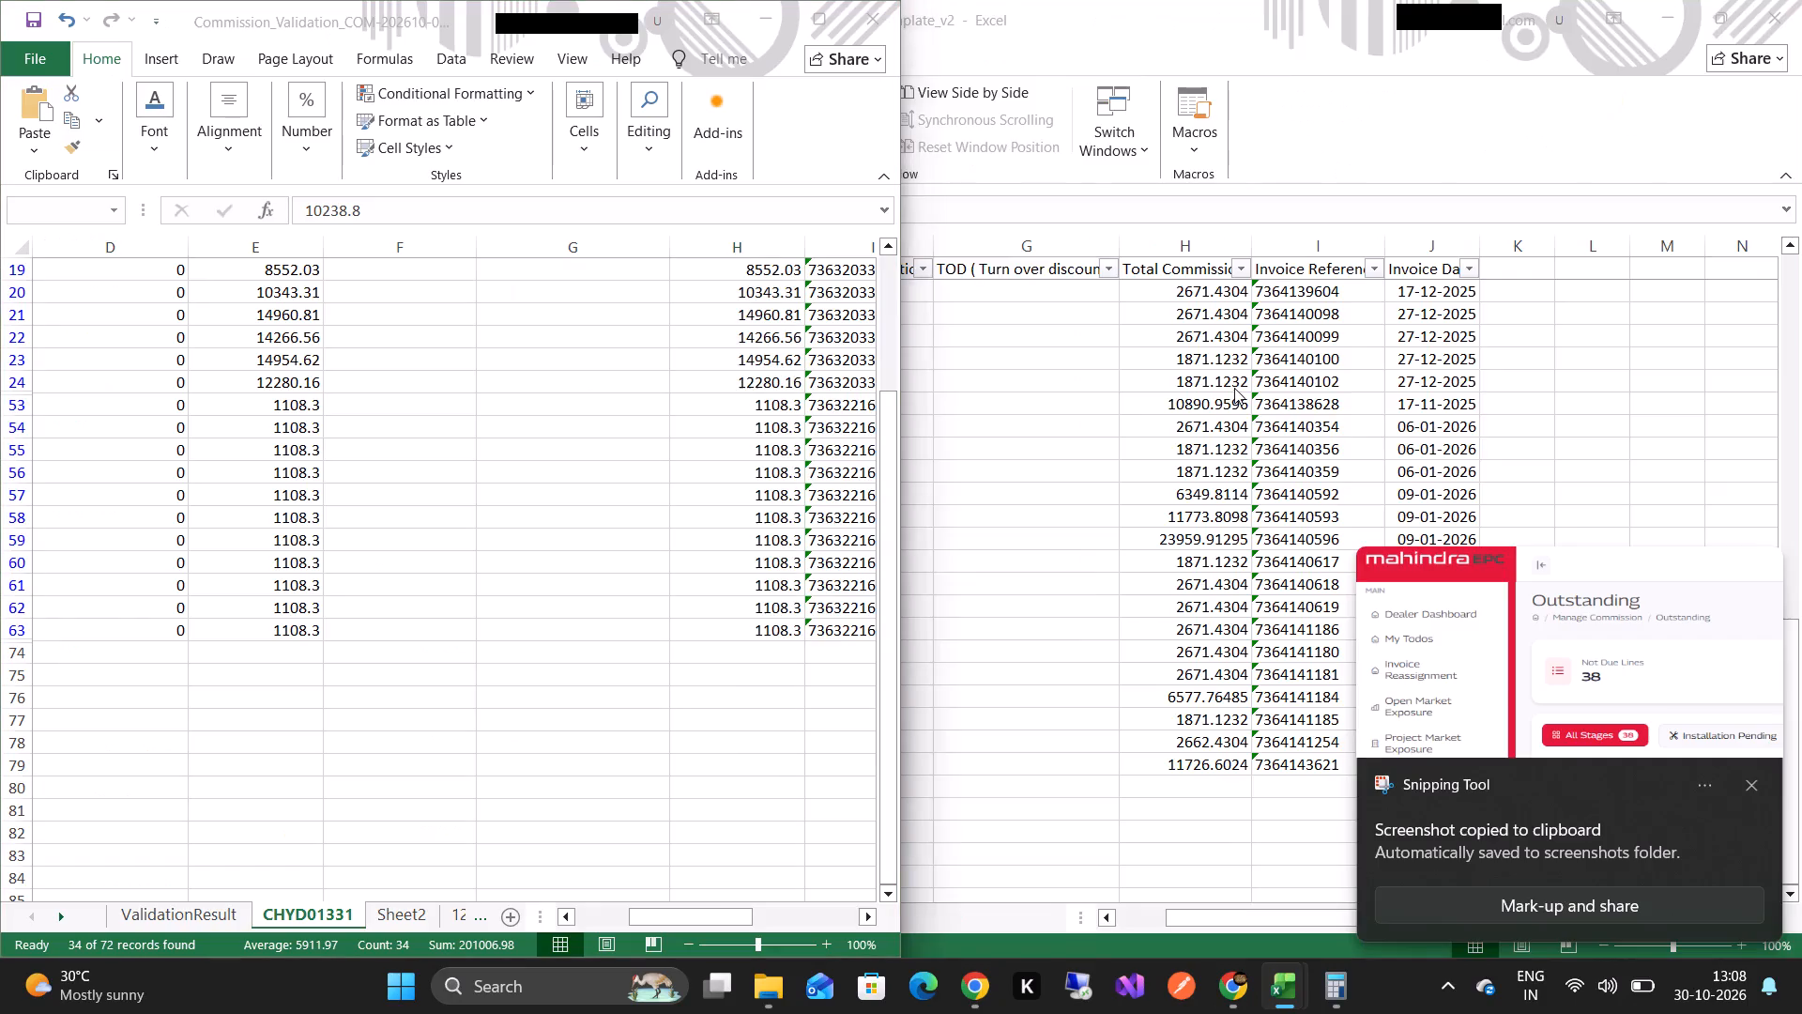
left_click(1077, 354)
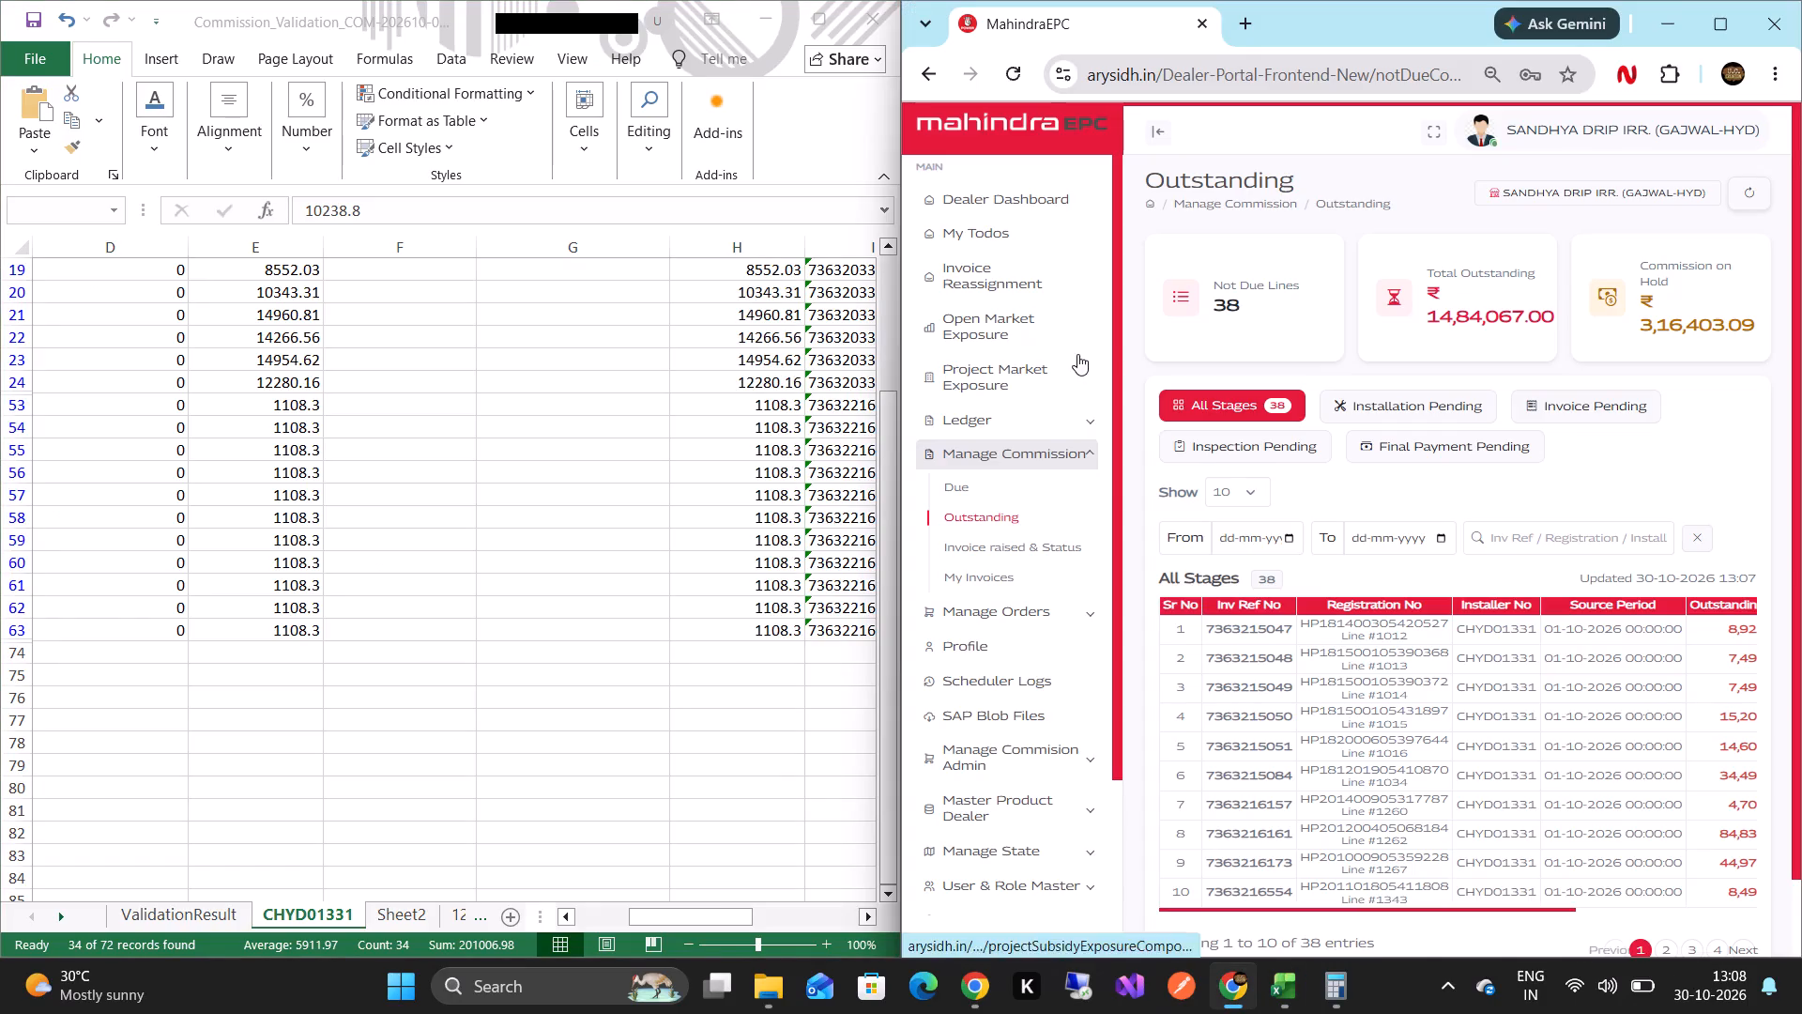
scroll(1140, 476, "down", 1)
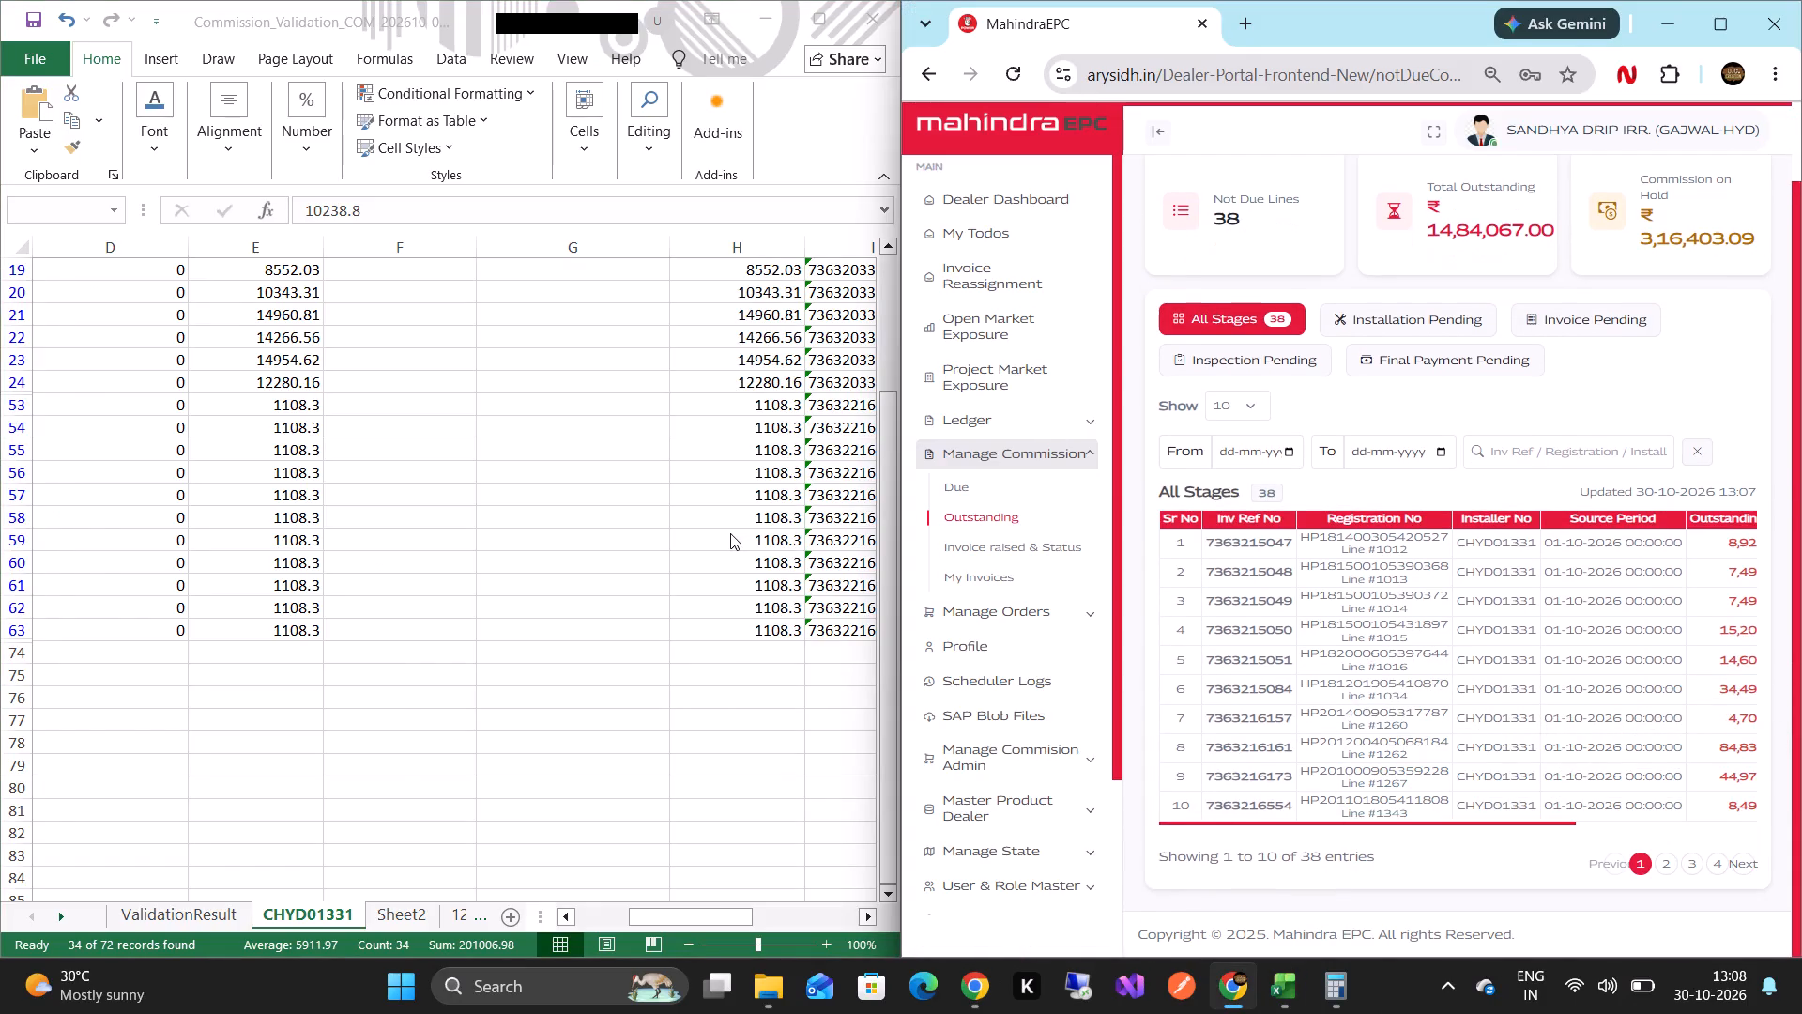
scroll(730, 533, "left", 2)
scroll(730, 533, "right", 1)
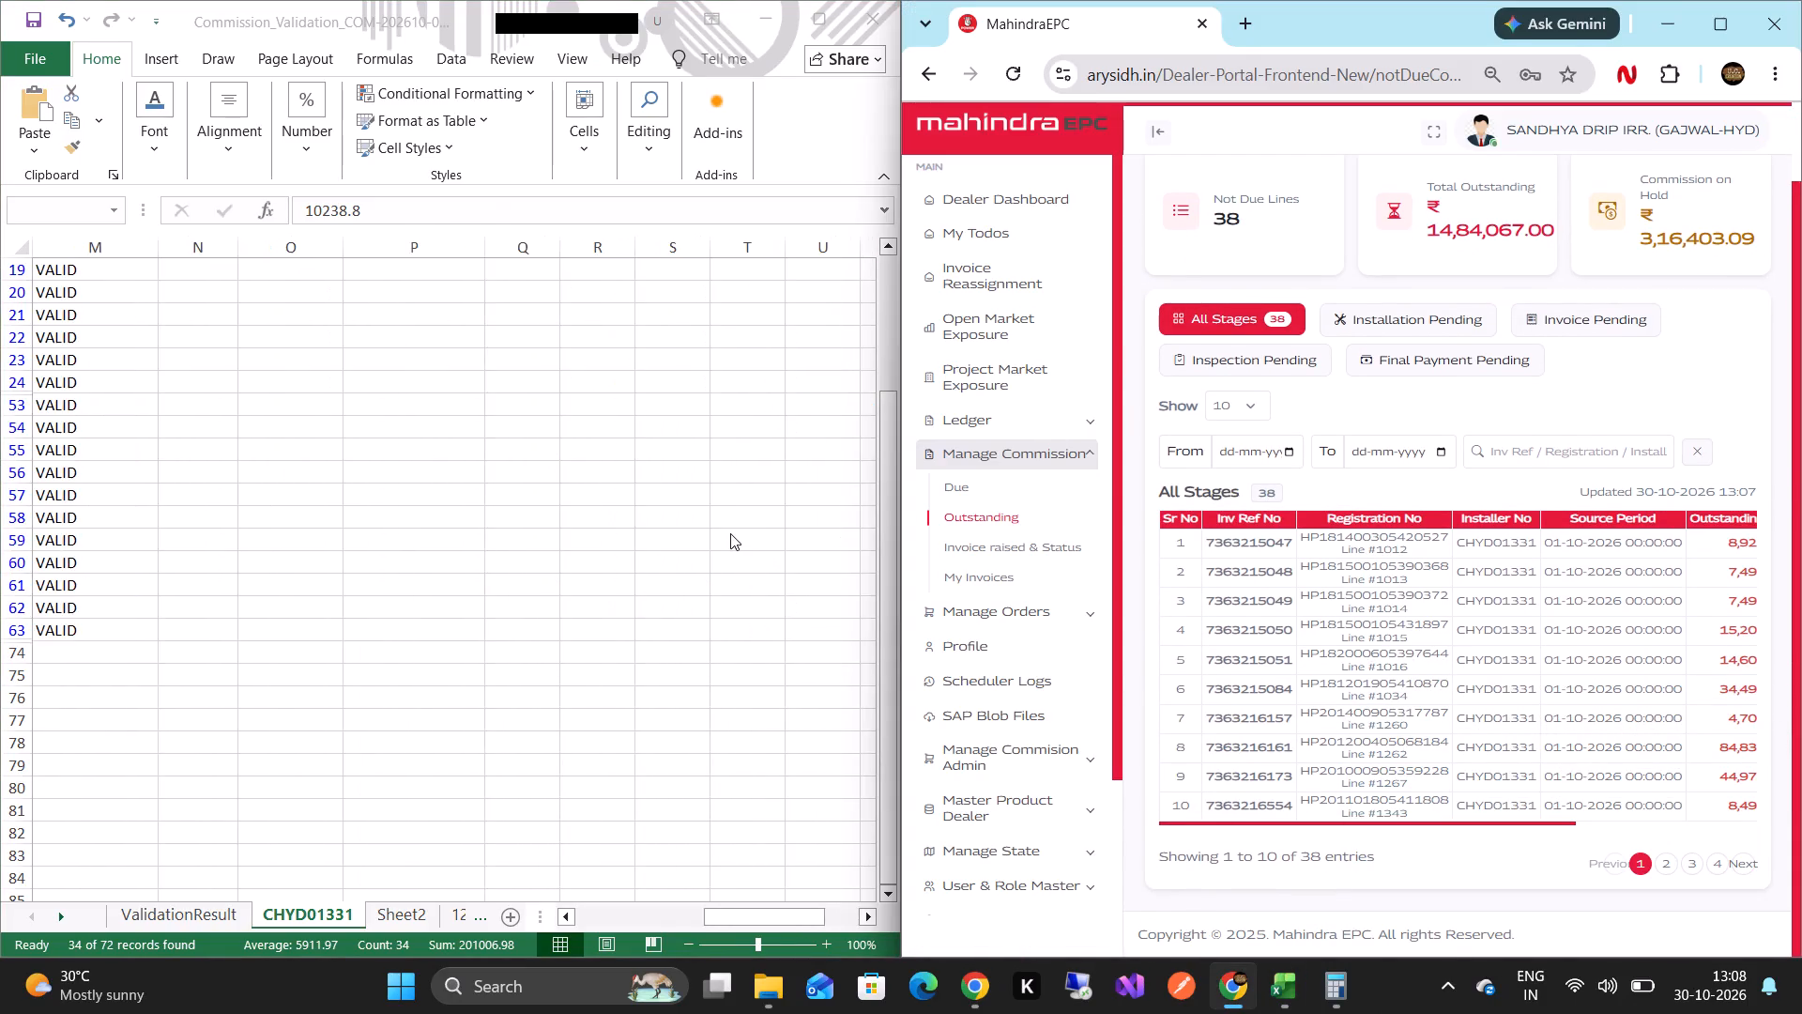
scroll(625, 541, "up", 1)
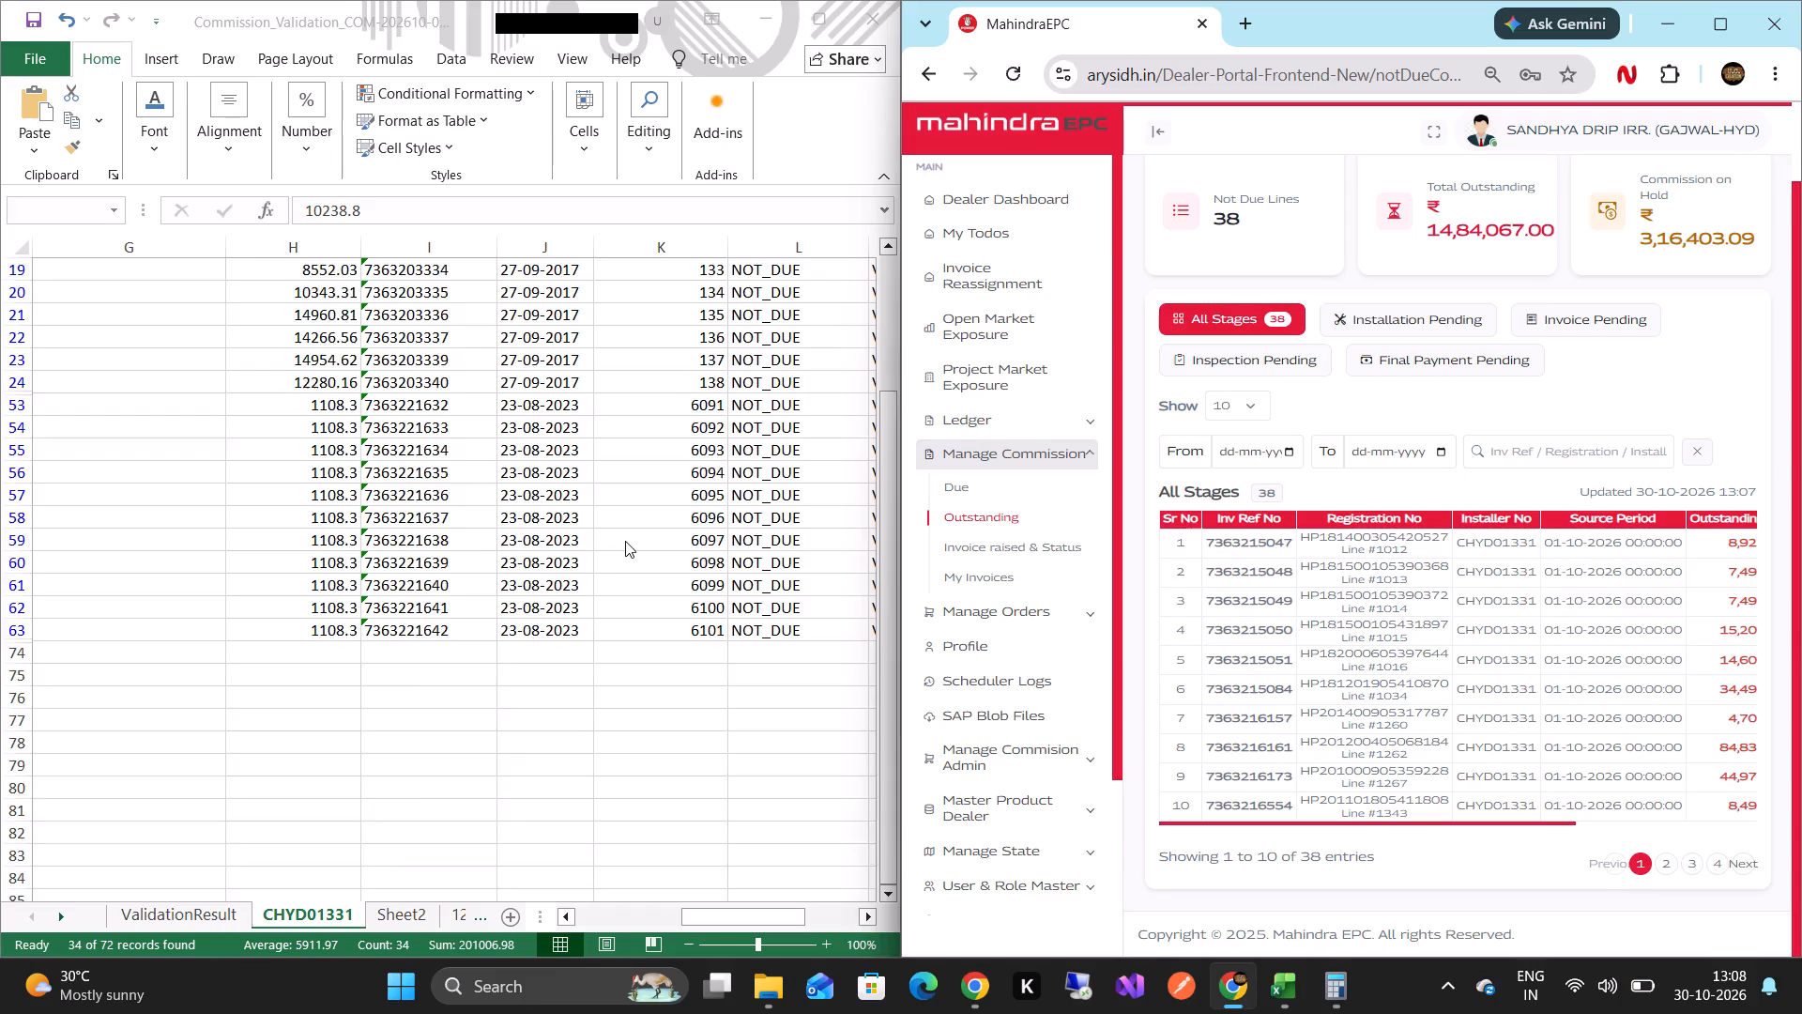
scroll(625, 541, "up", 1)
scroll(625, 541, "down", 2)
scroll(625, 541, "up", 2)
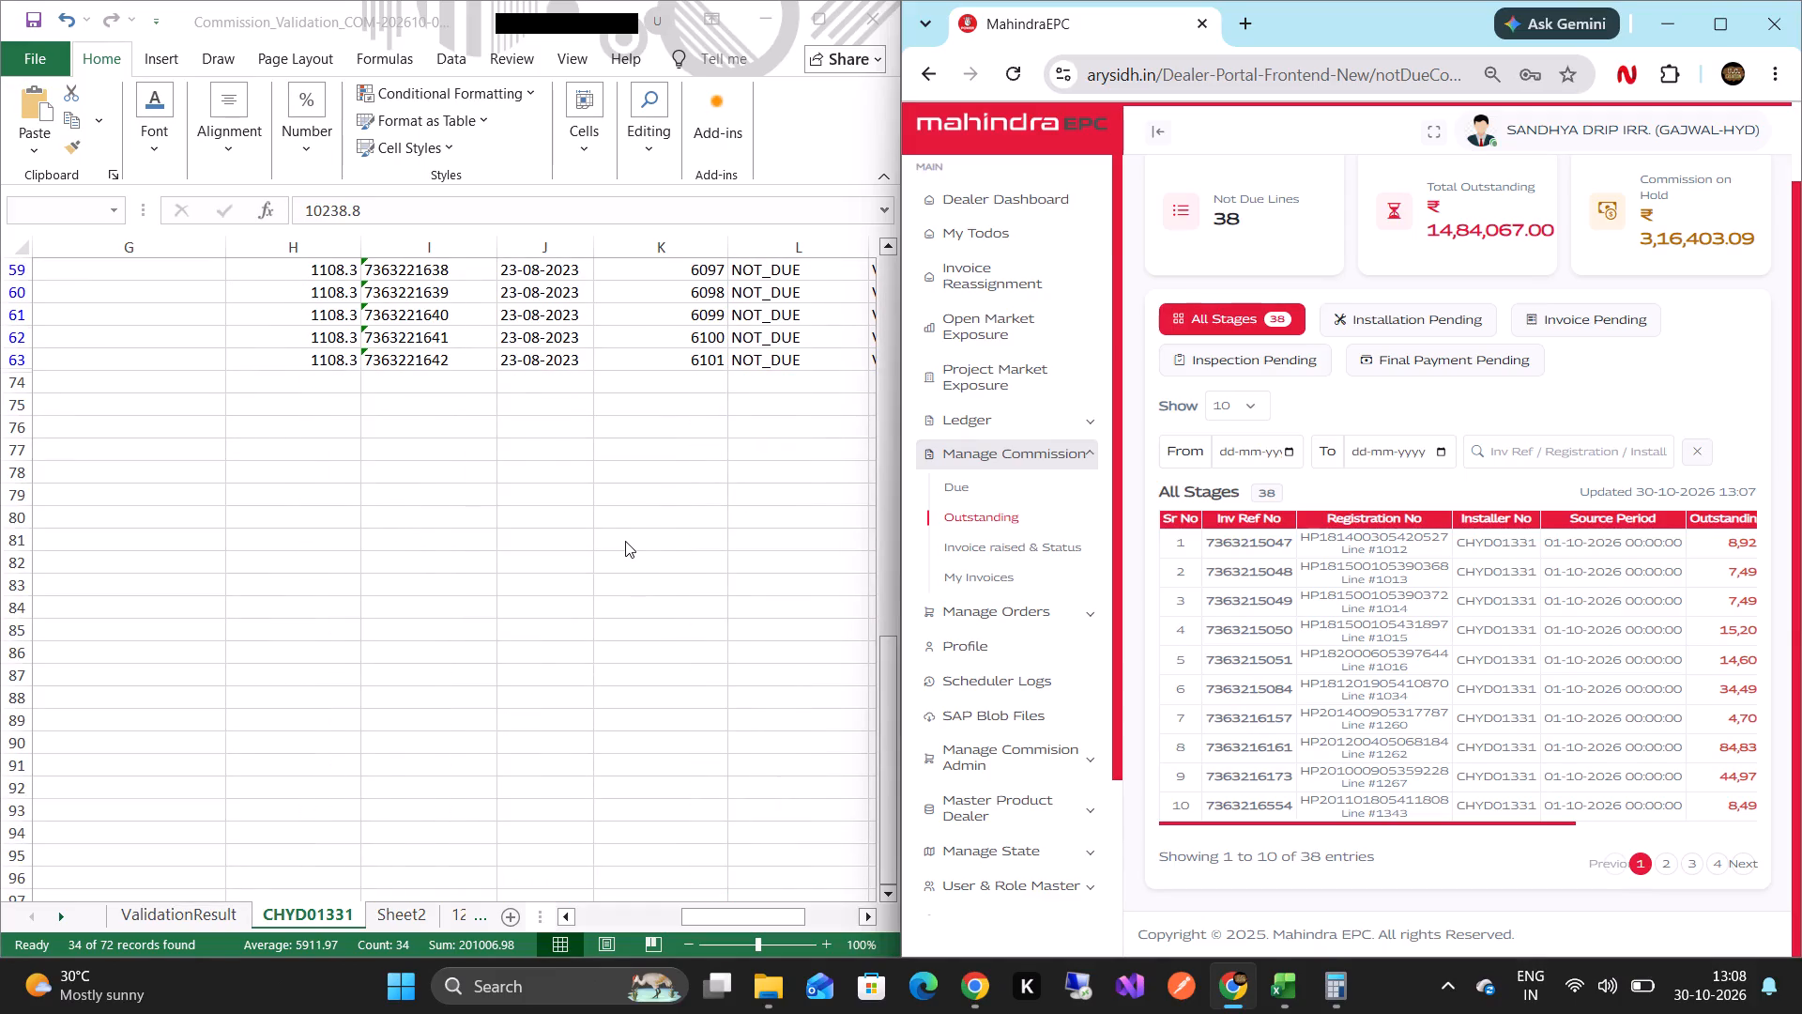
scroll(625, 541, "up", 9)
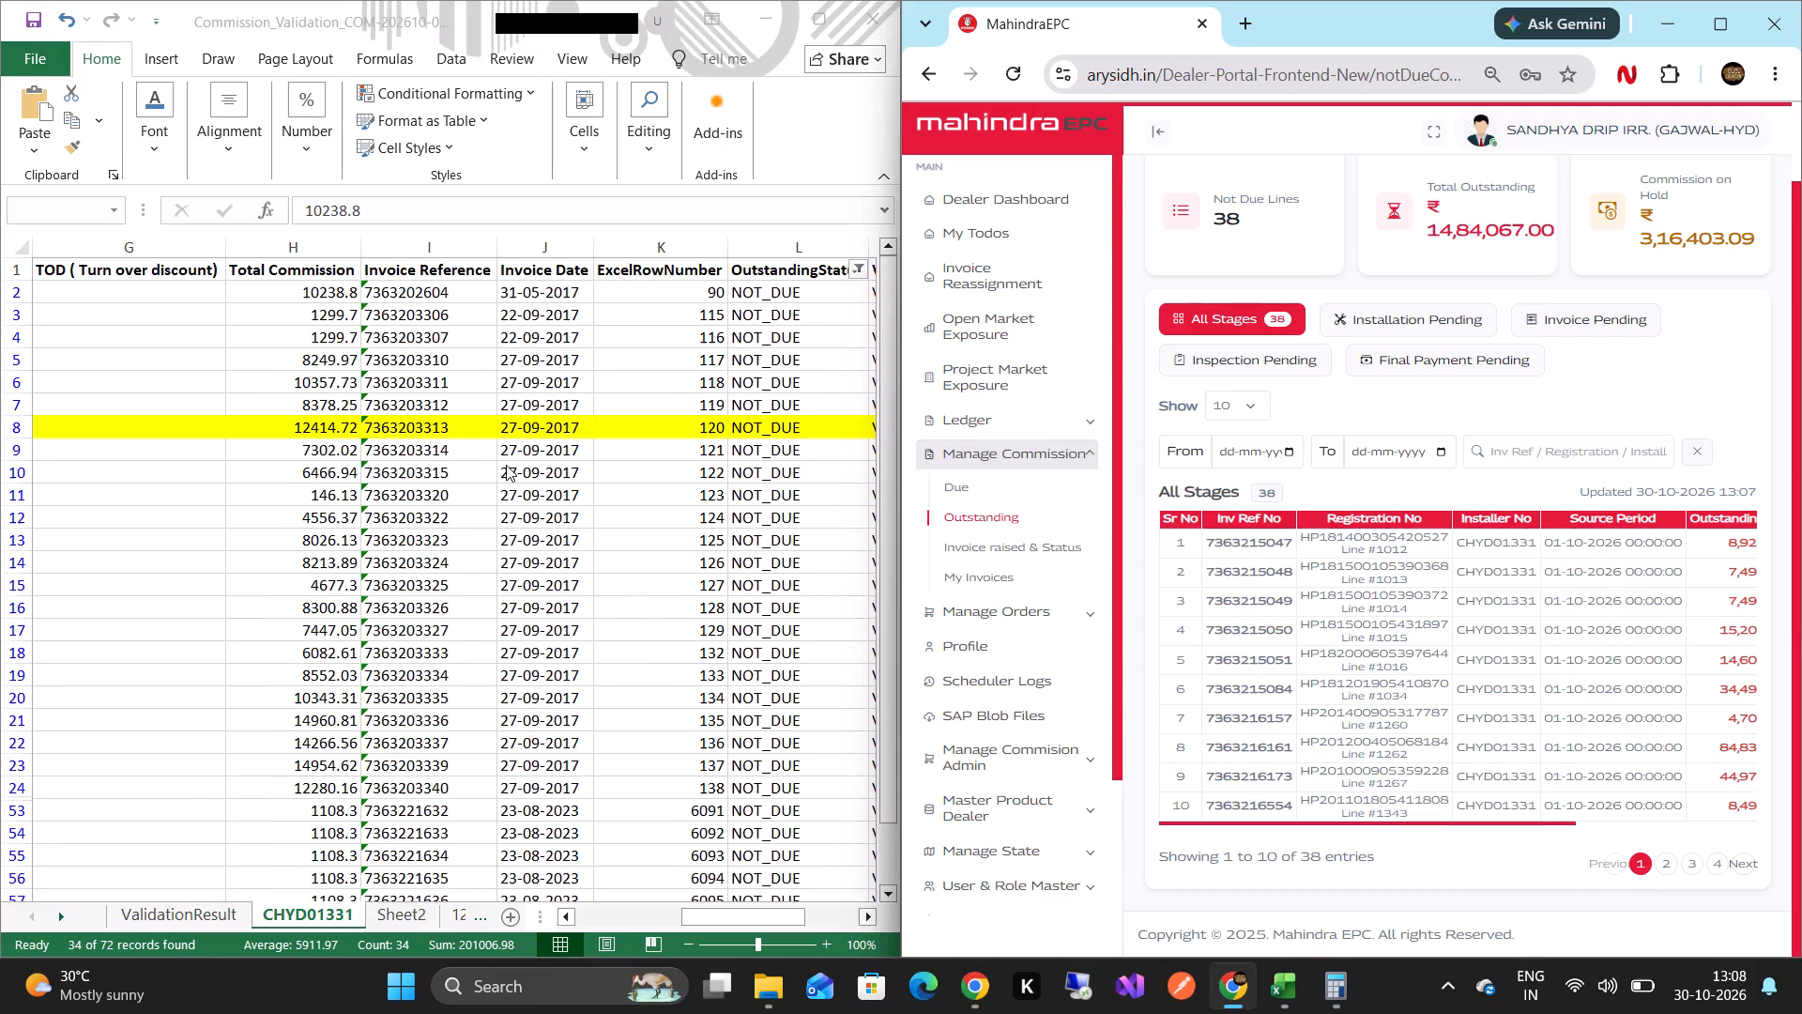
scroll(508, 330, "right", 1)
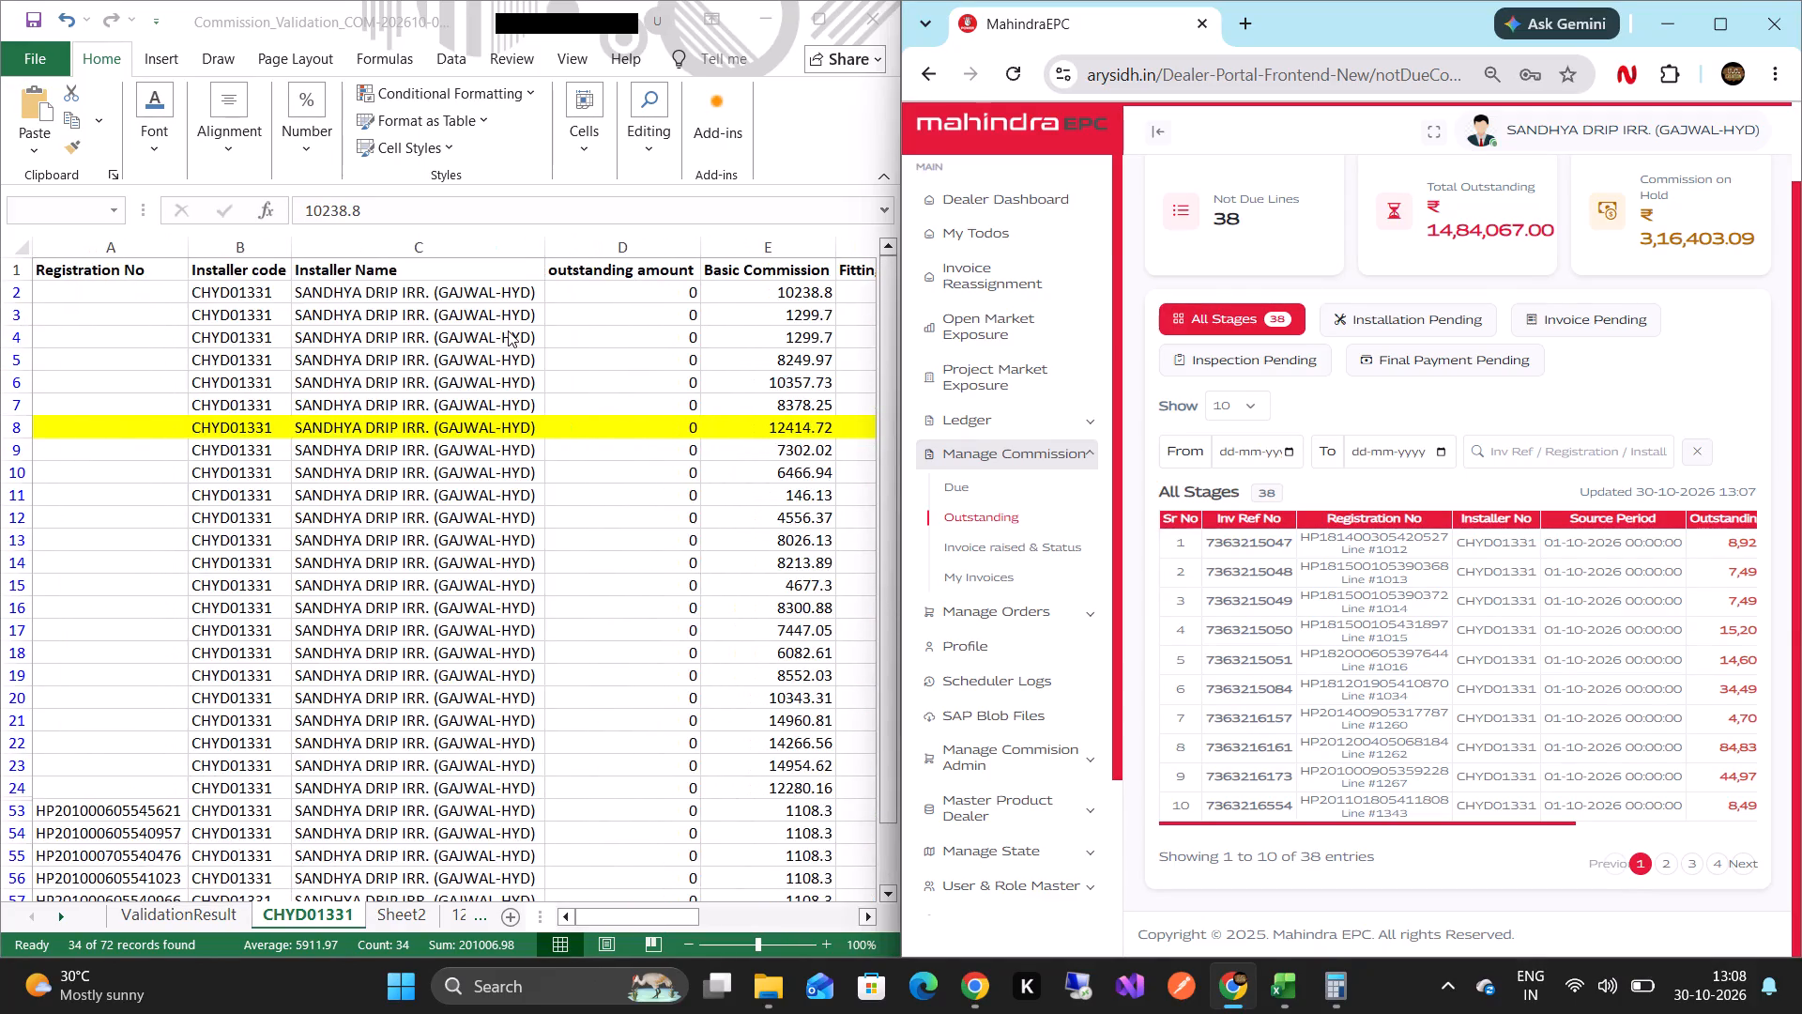
scroll(508, 330, "left", 2)
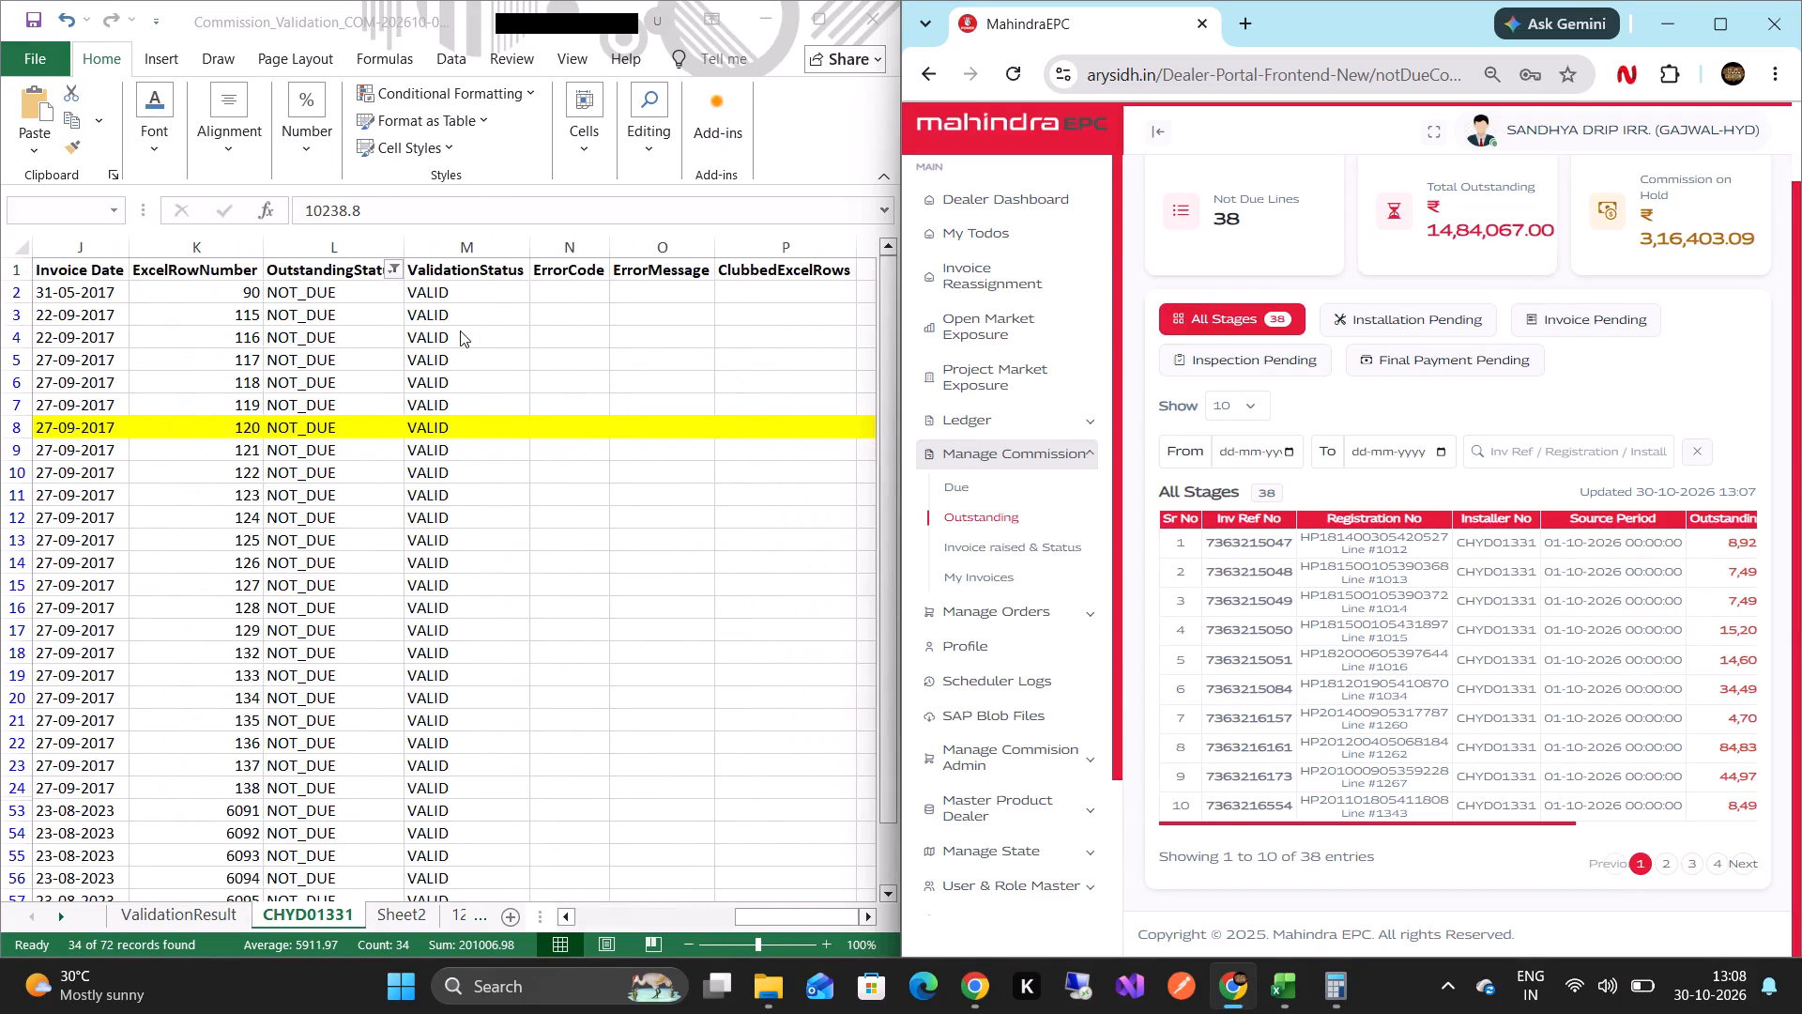
scroll(460, 330, "left", 1)
scroll(460, 330, "right", 1)
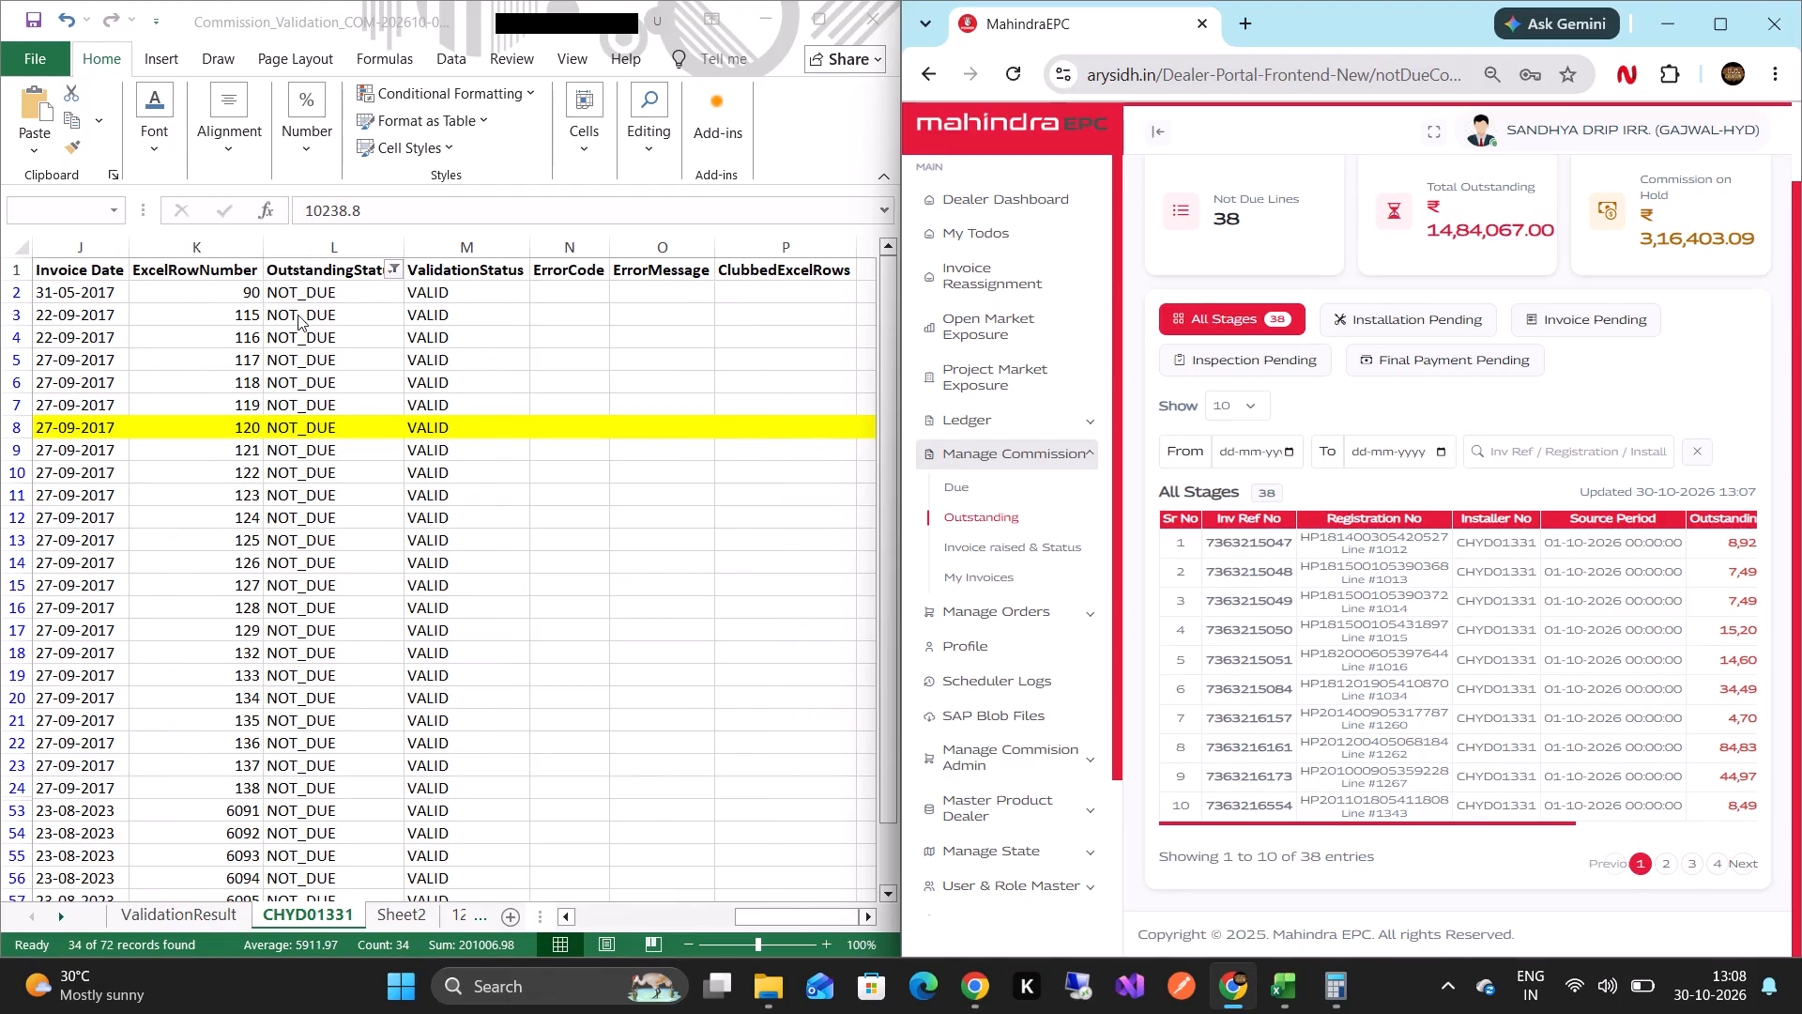
scroll(298, 315, "right", 1)
Reselect the NOT_DUE rows' Total Commission values from H2 to H63 and read their sum beside the portal.
left_click(300, 284)
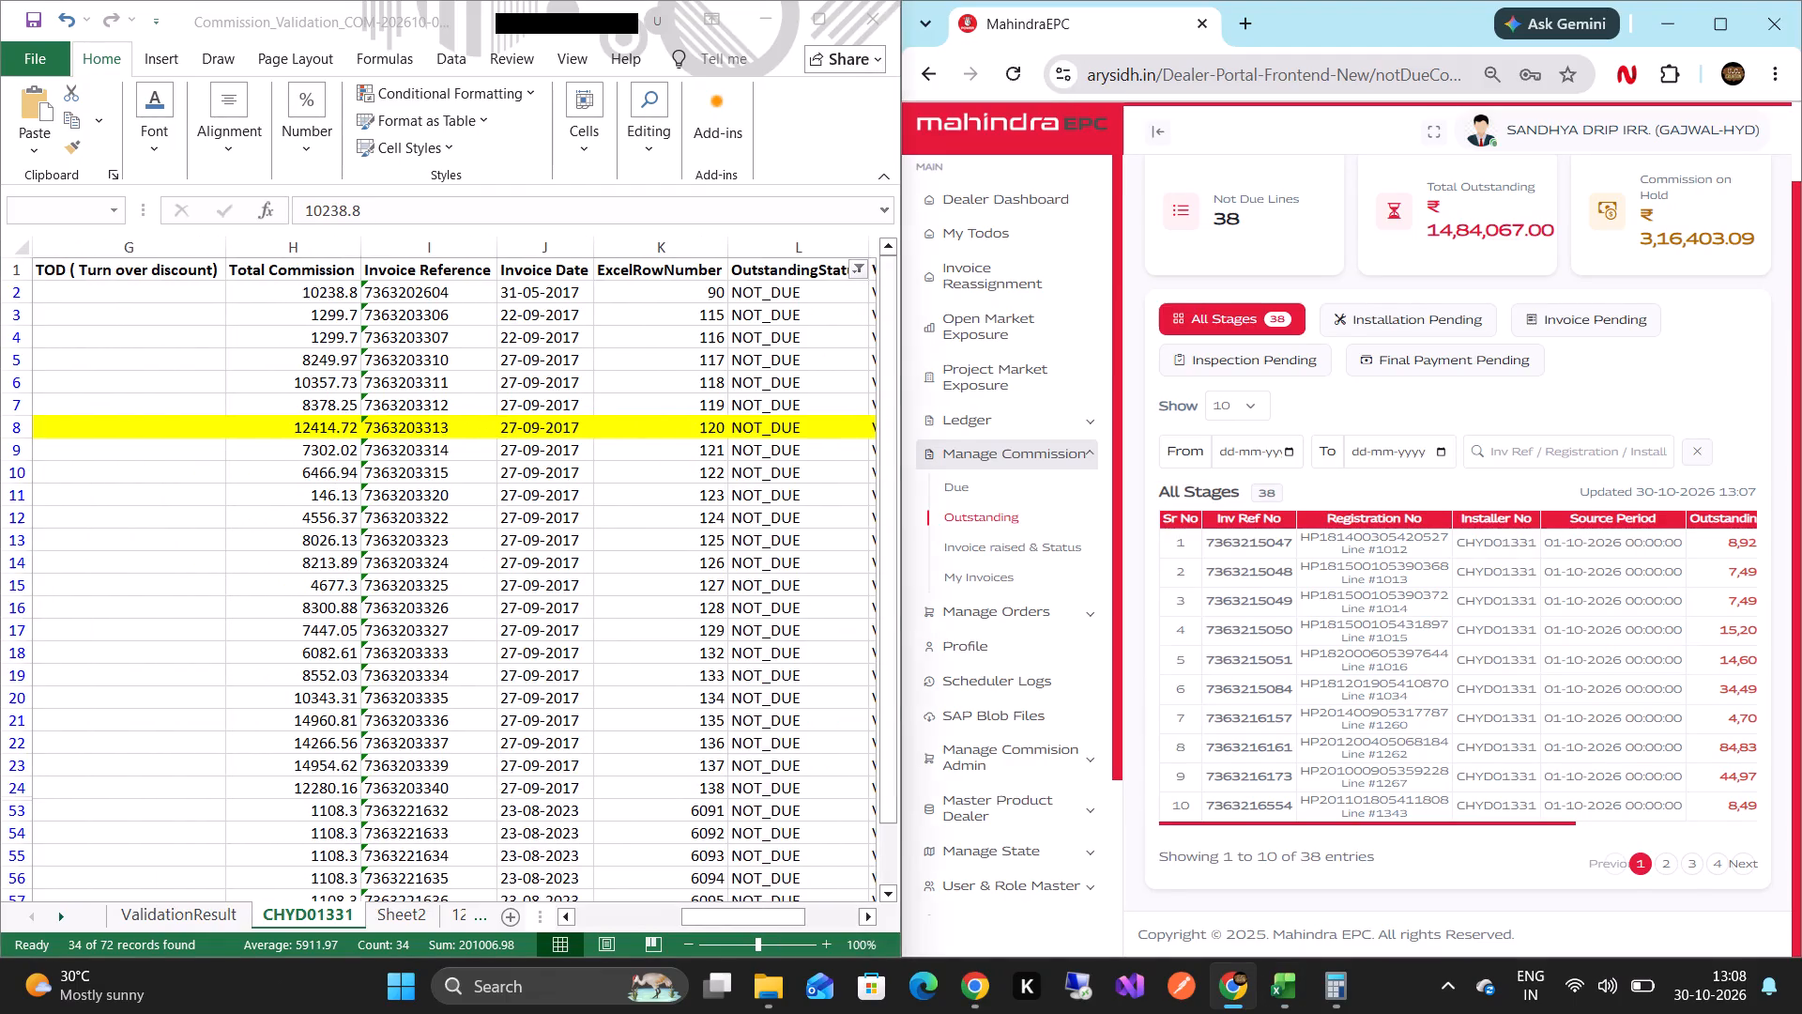
key("shift+Down")
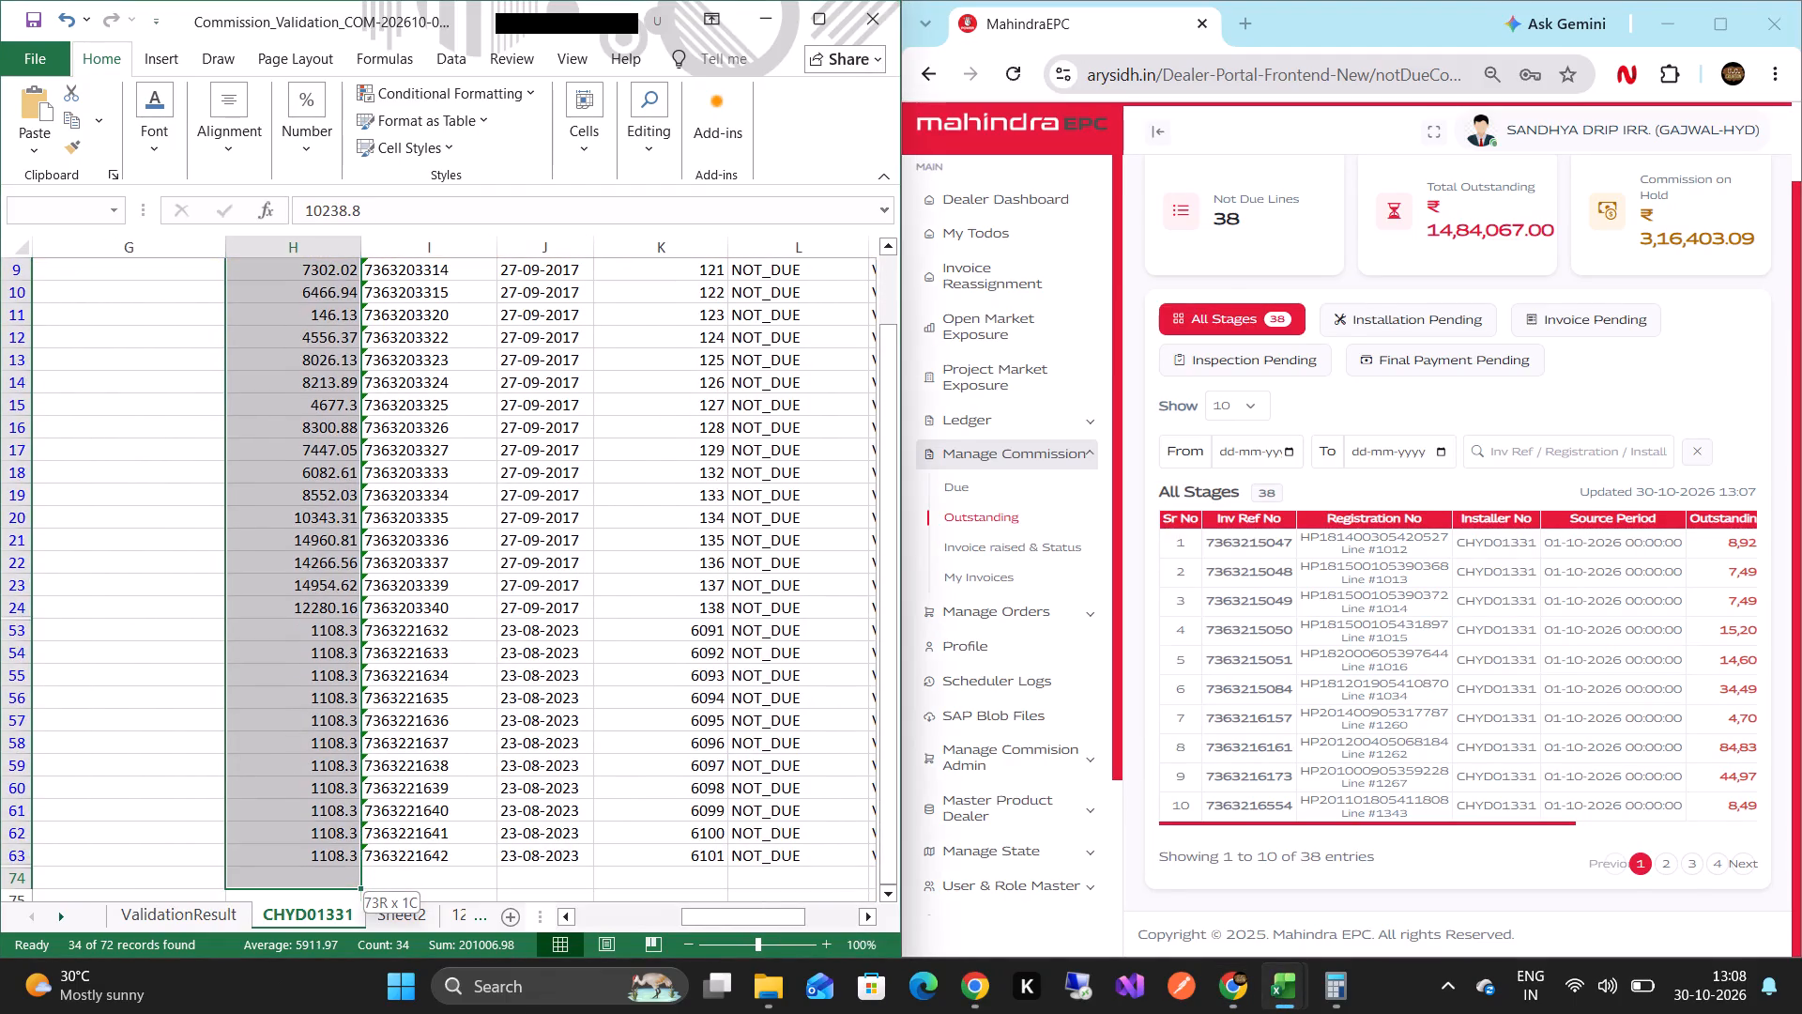
scroll(300, 284, "up", 4)
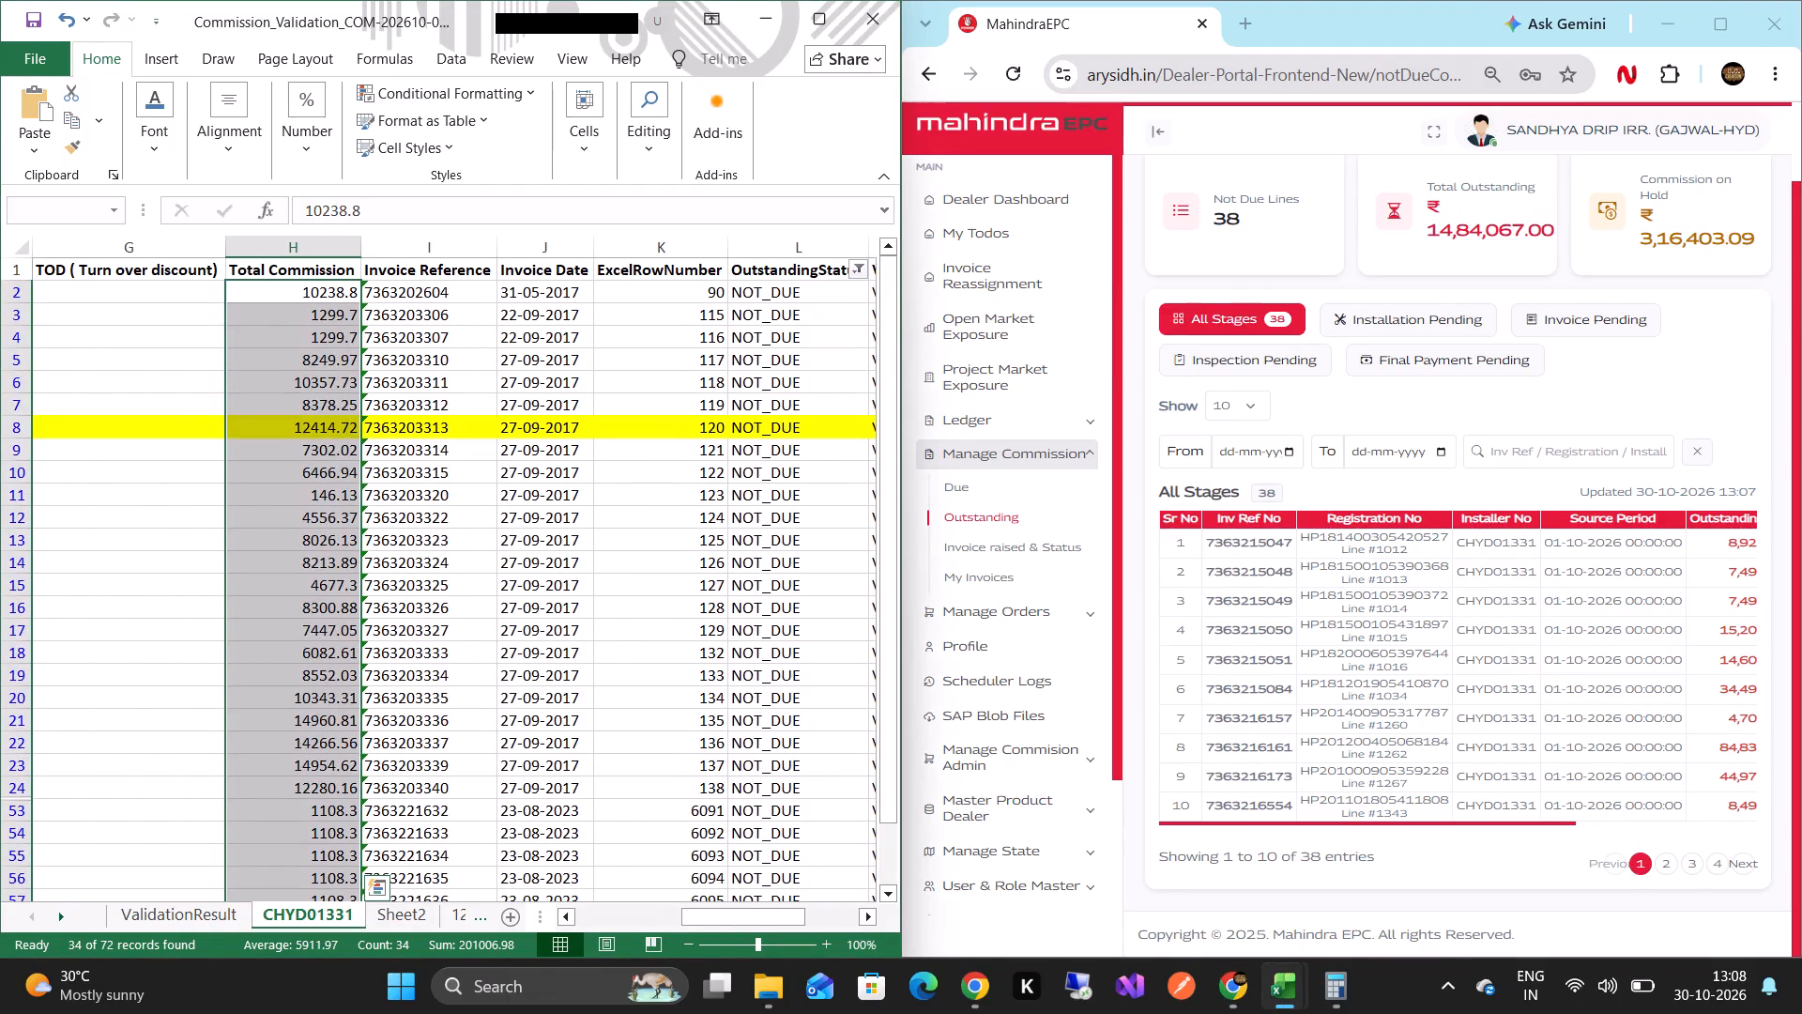
left_click(320, 295)
left_click(320, 295)
key("shift+Down")
key("shift+Down")
key("shift+Down")
key("shift+Down")
key("shift+Down")
key("shift+Down")
key("shift+Down")
key("shift+Down")
key("shift+Down")
key("shift+Down")
key("shift+Down")
key("shift+Down")
key("shift+Down")
key("shift+Down")
key("shift+Down")
key("shift+Down")
key("shift+Down")
key("shift+Down")
key("shift+Down")
key("shift+Down")
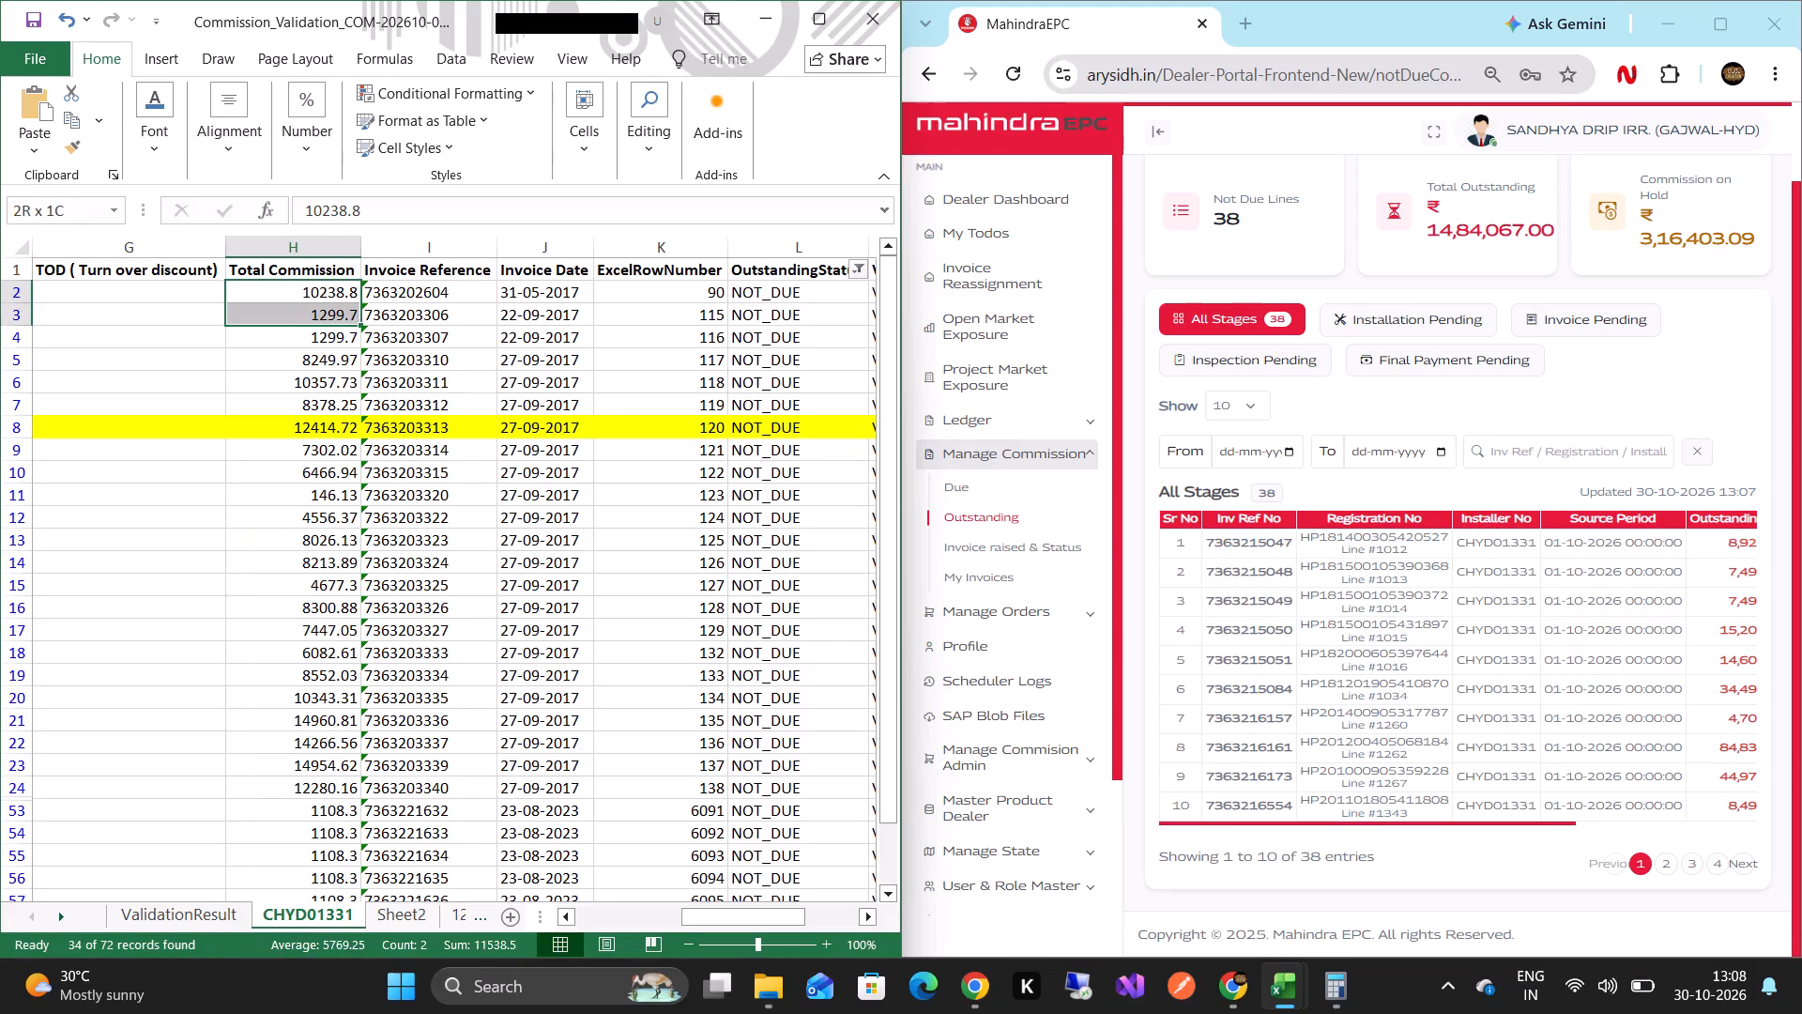
key("shift+Down")
key("shift+Down")
key("shift+Down")
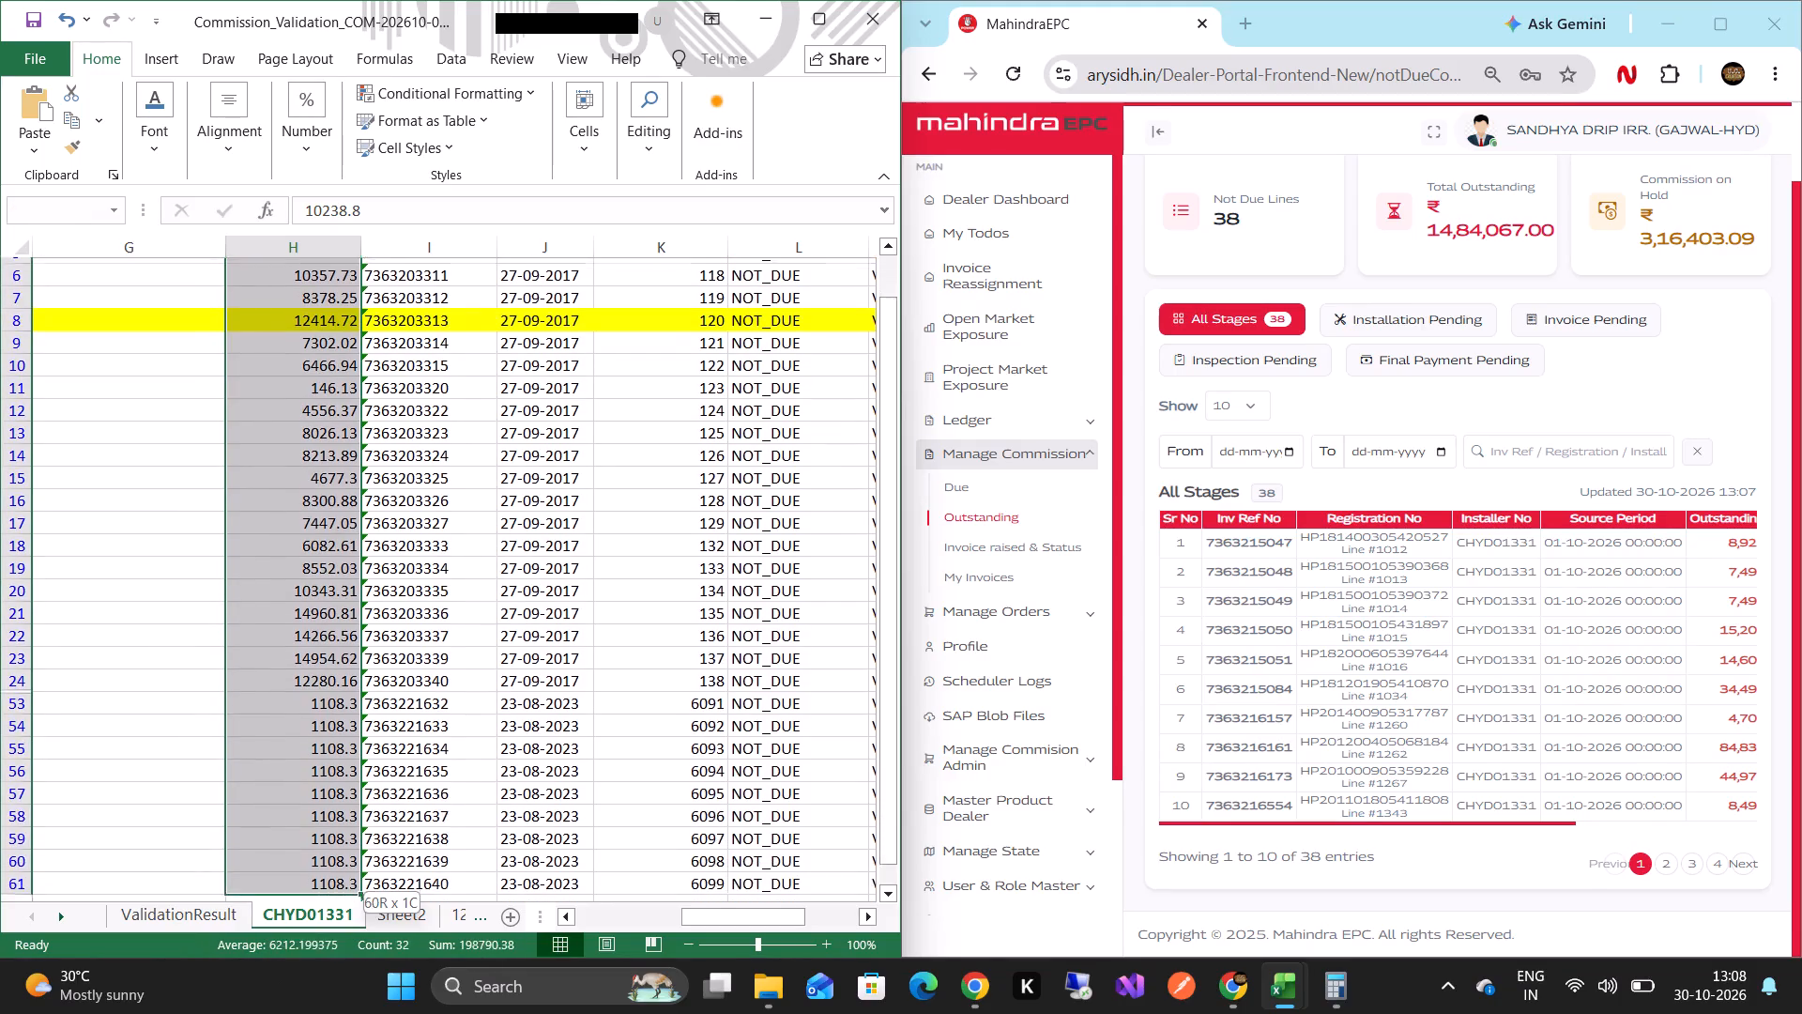
key("shift+Down")
key("shift+Down")
key("shift+Down")
key("shift+Up")
key("shift+Up")
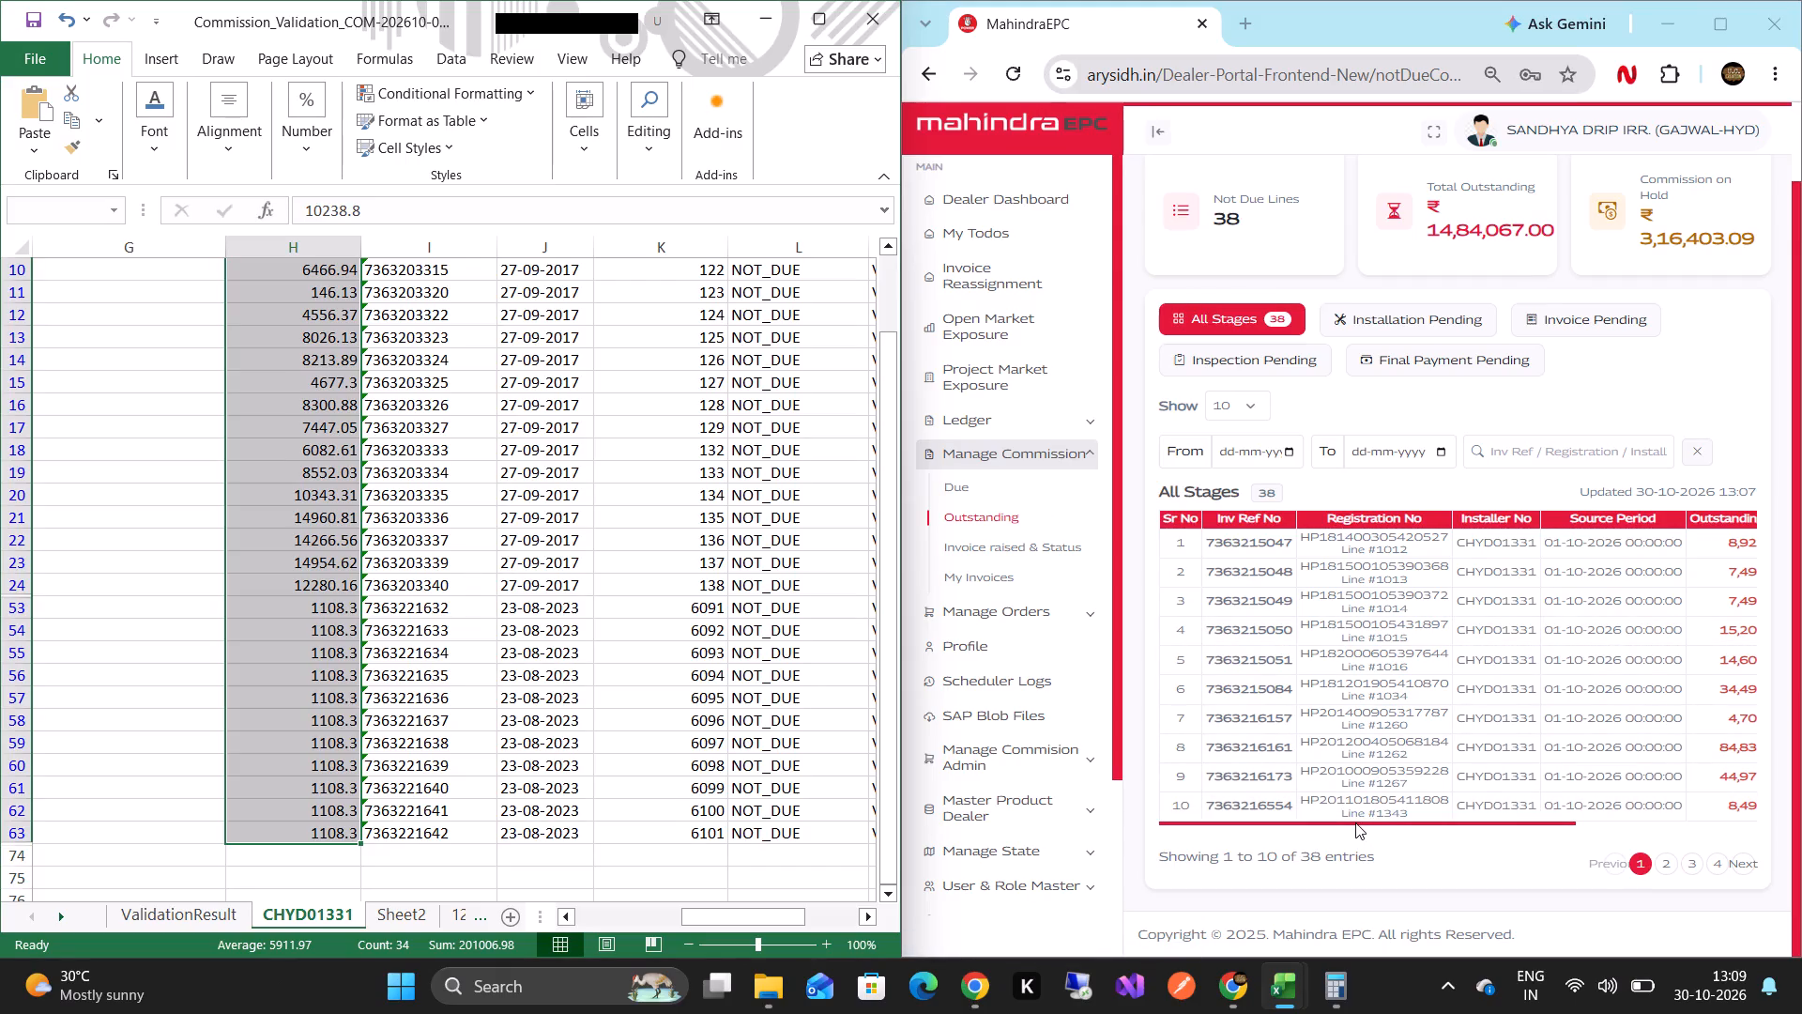
Examine the Outstanding and Commission columns and the summary totals of the portal's Outstanding list.
left_click_drag(1355, 822, 1424, 810)
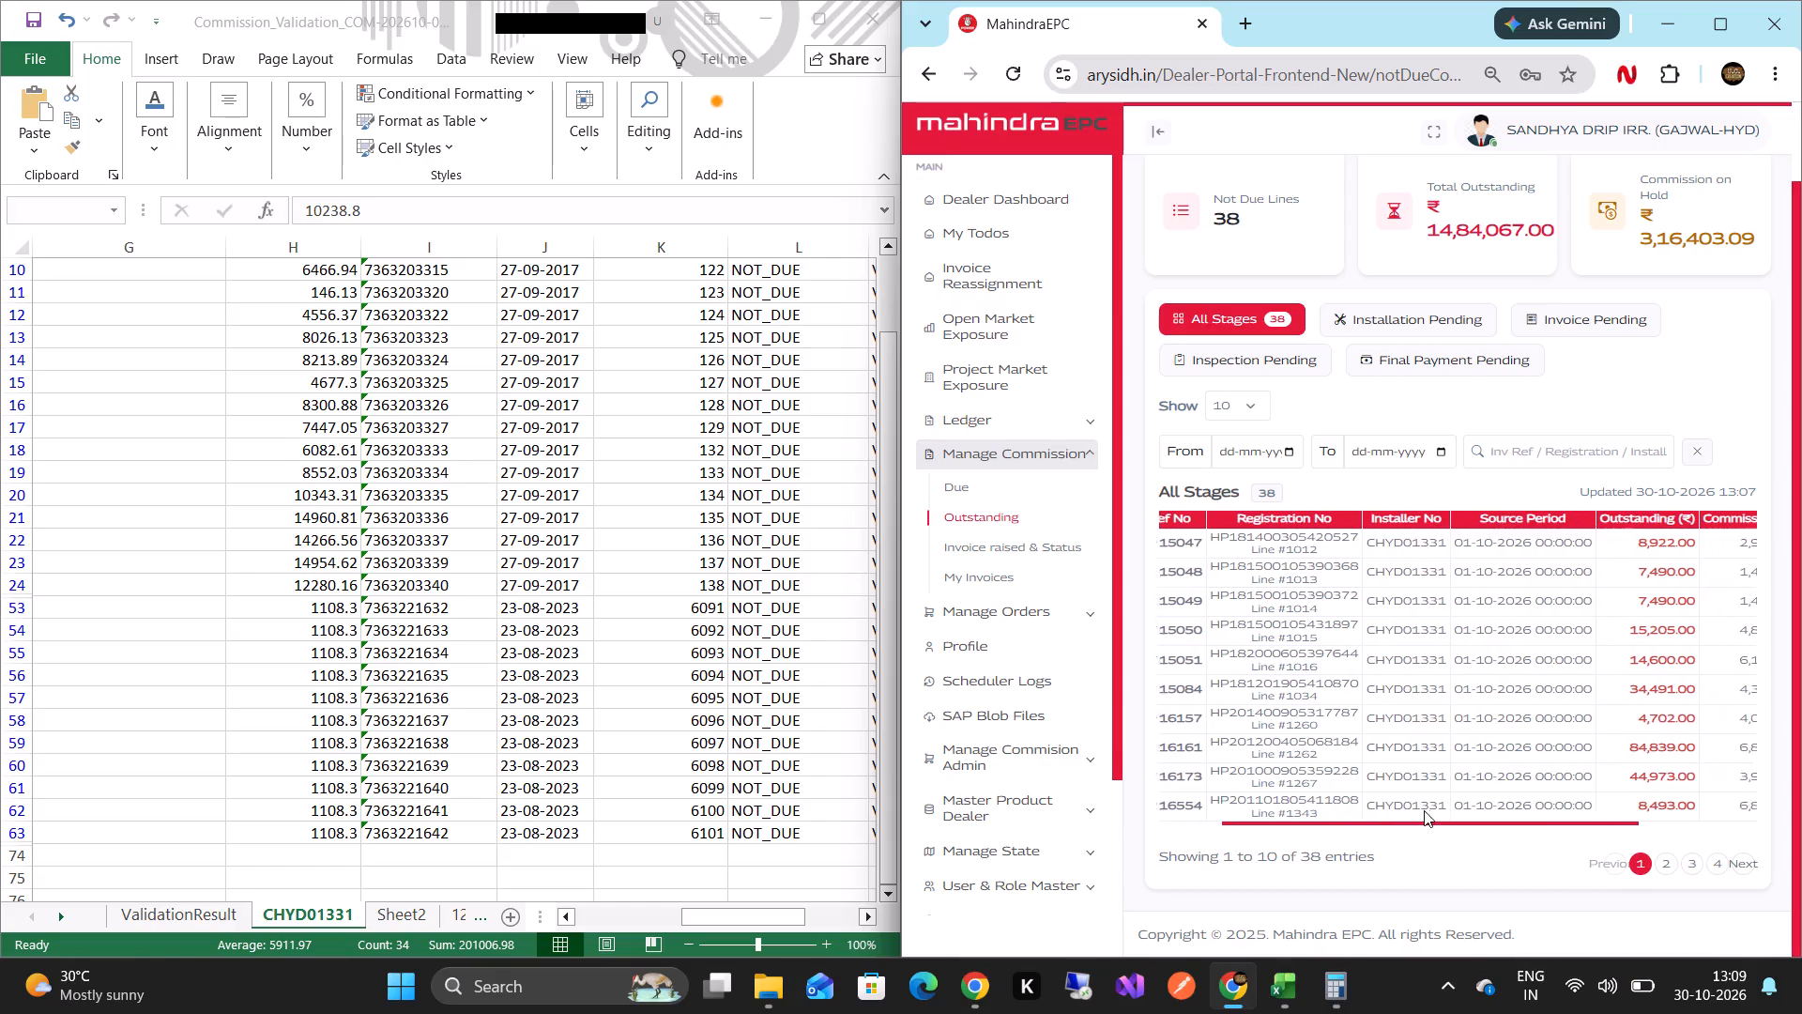
left_click_drag(1424, 810, 1468, 805)
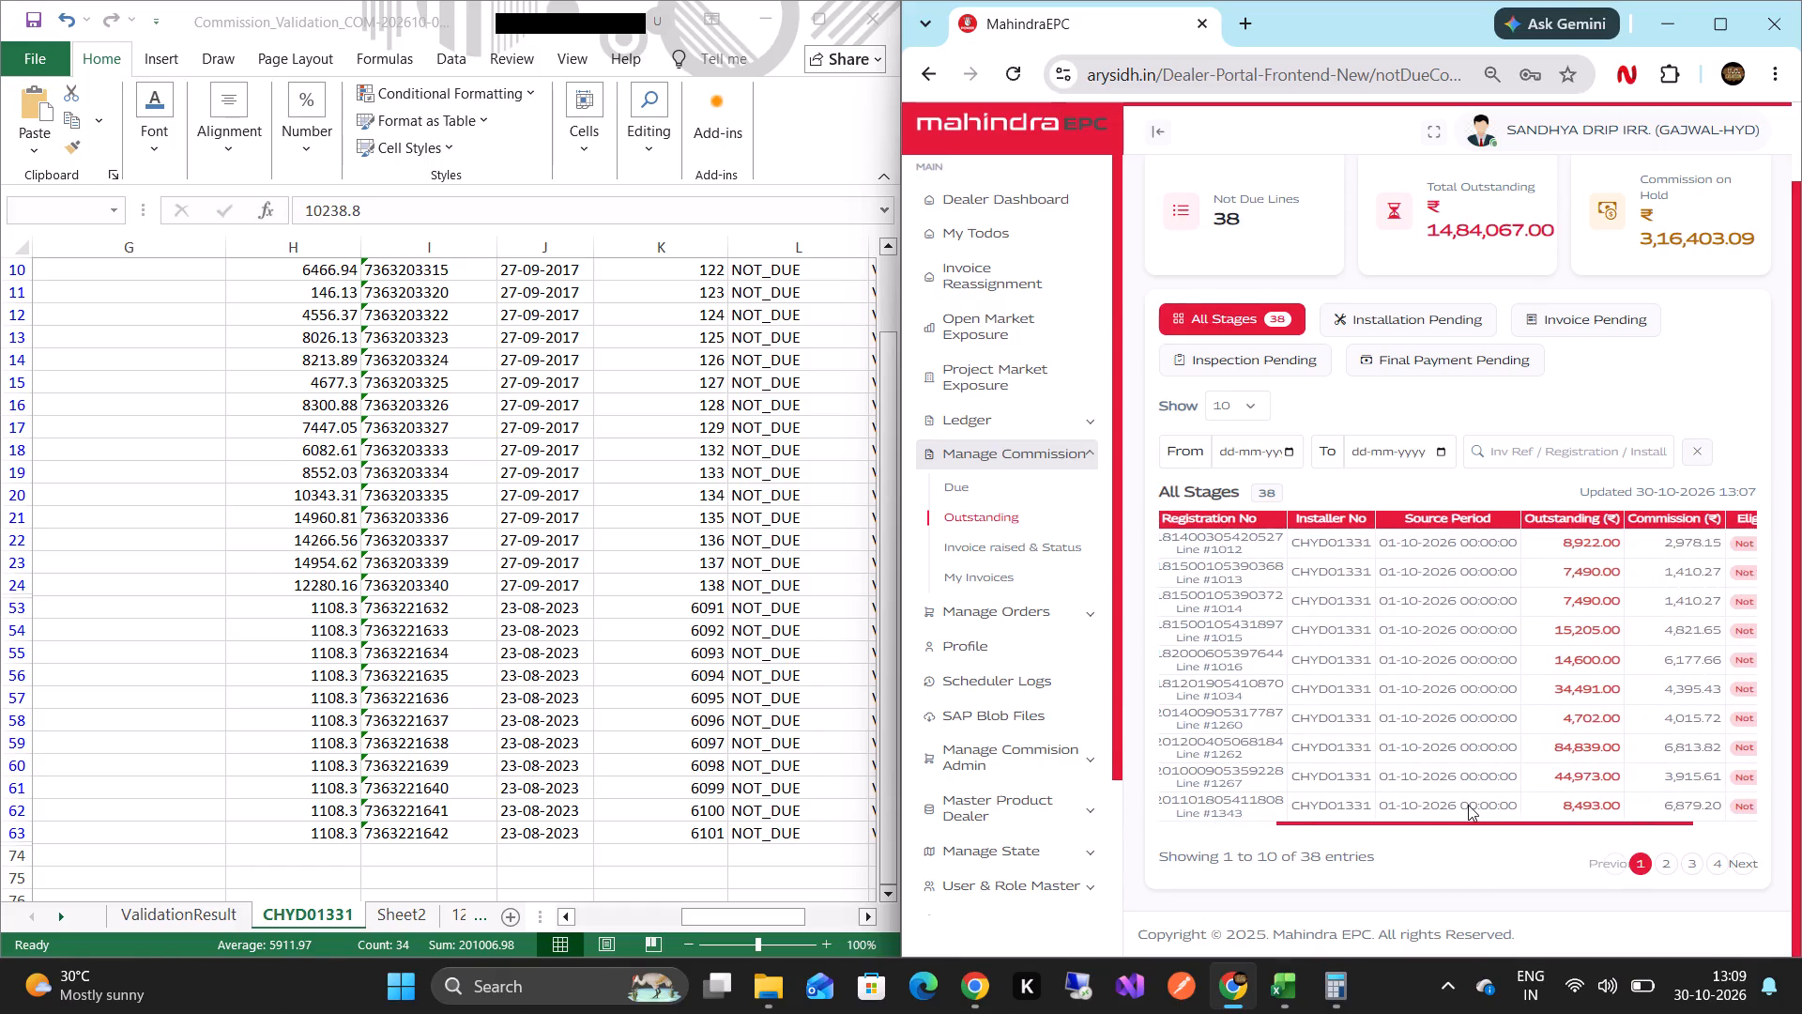
left_click_drag(1468, 805, 1467, 802)
scroll(1514, 722, "up", 1)
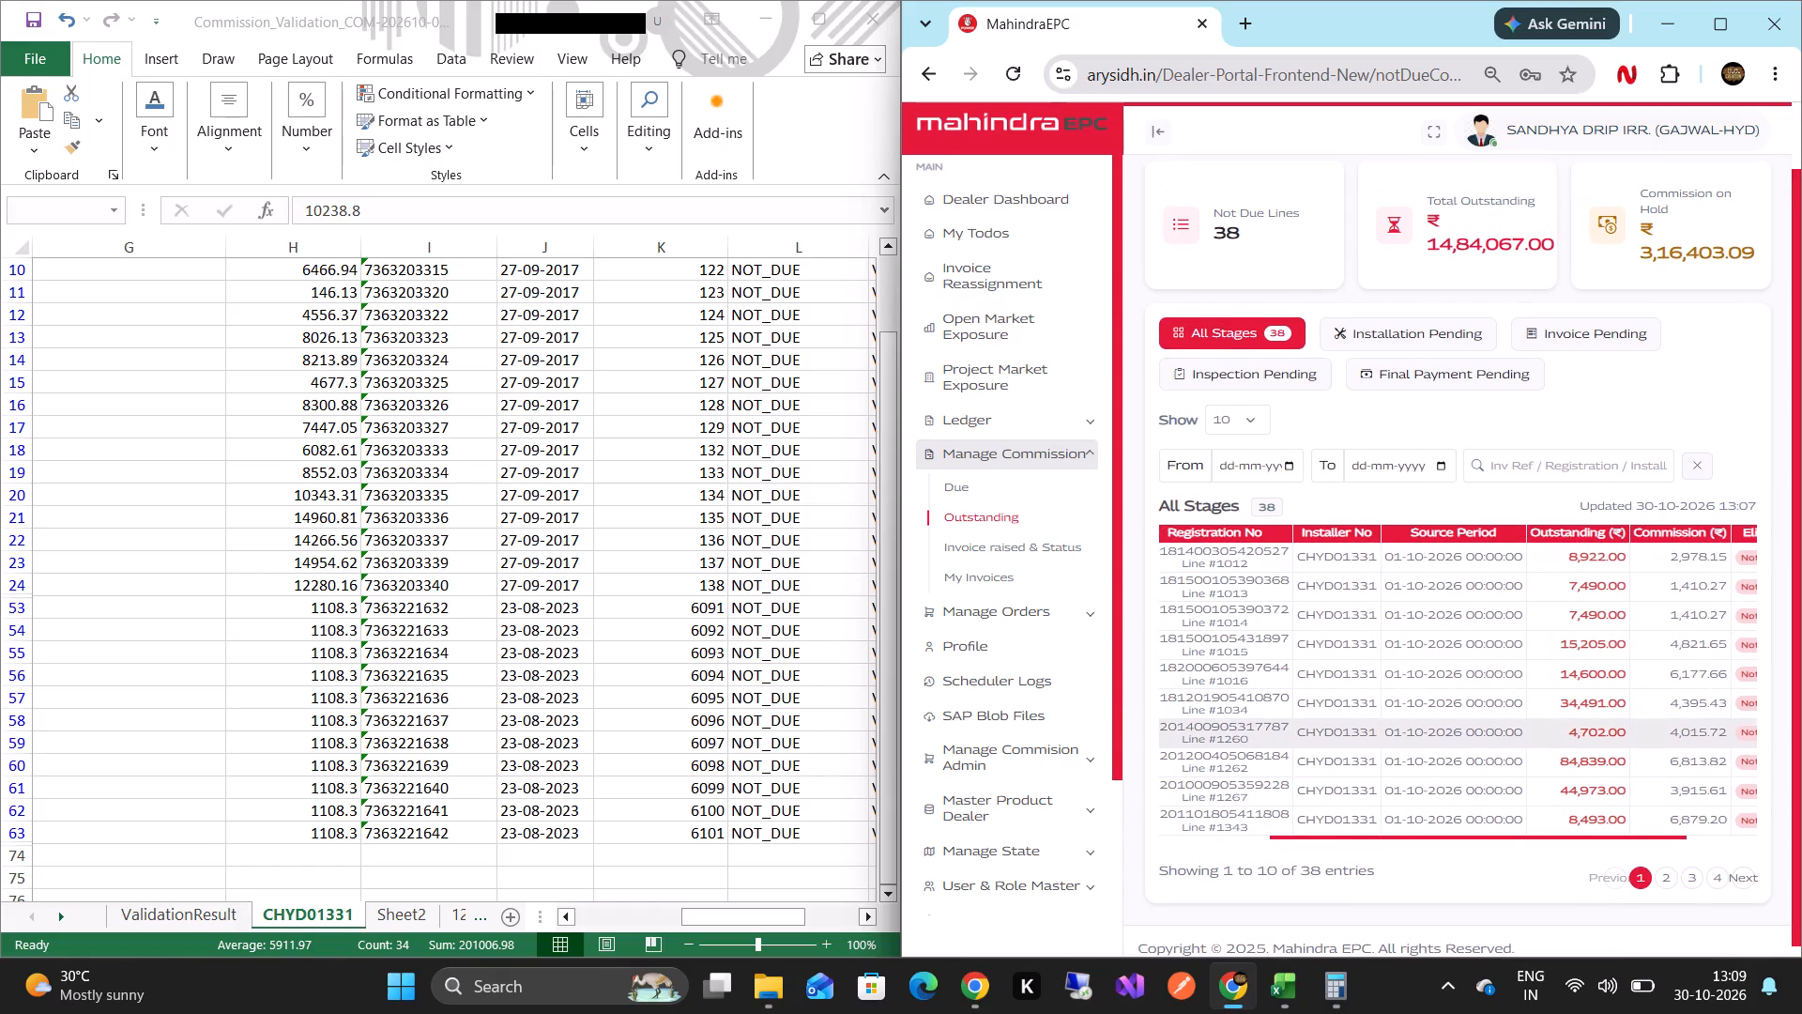
scroll(1514, 722, "up", 1)
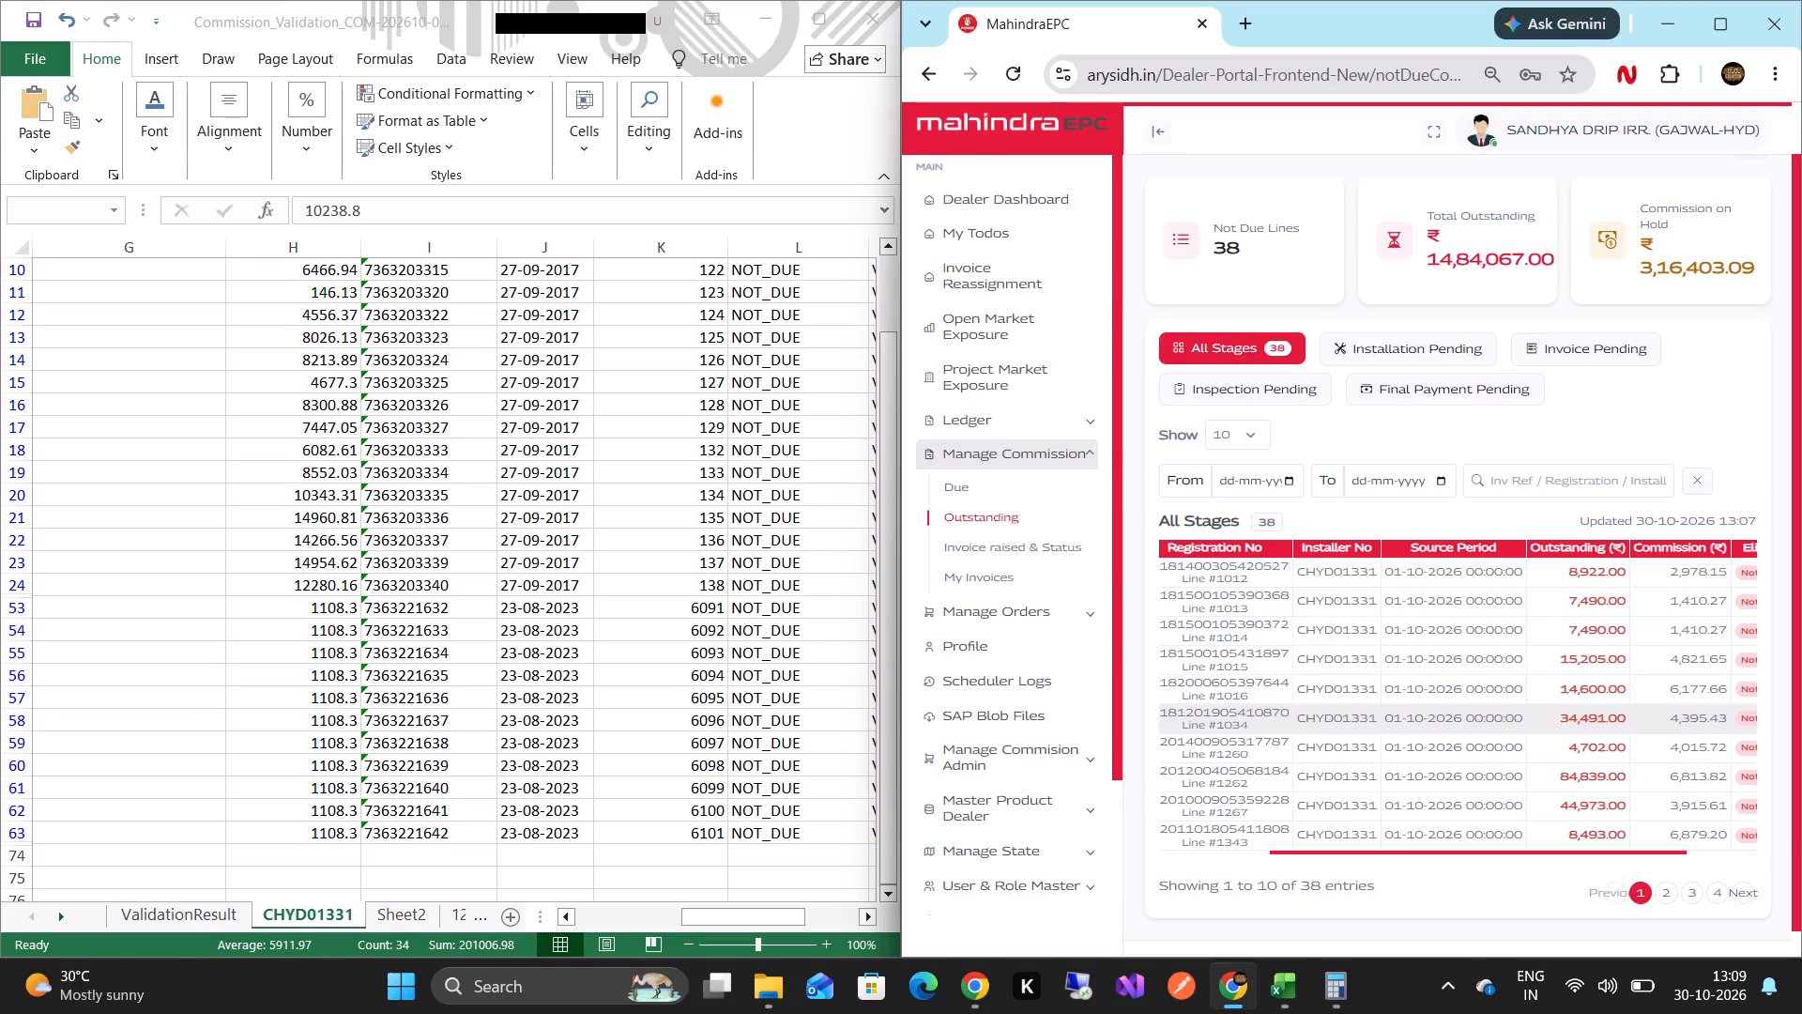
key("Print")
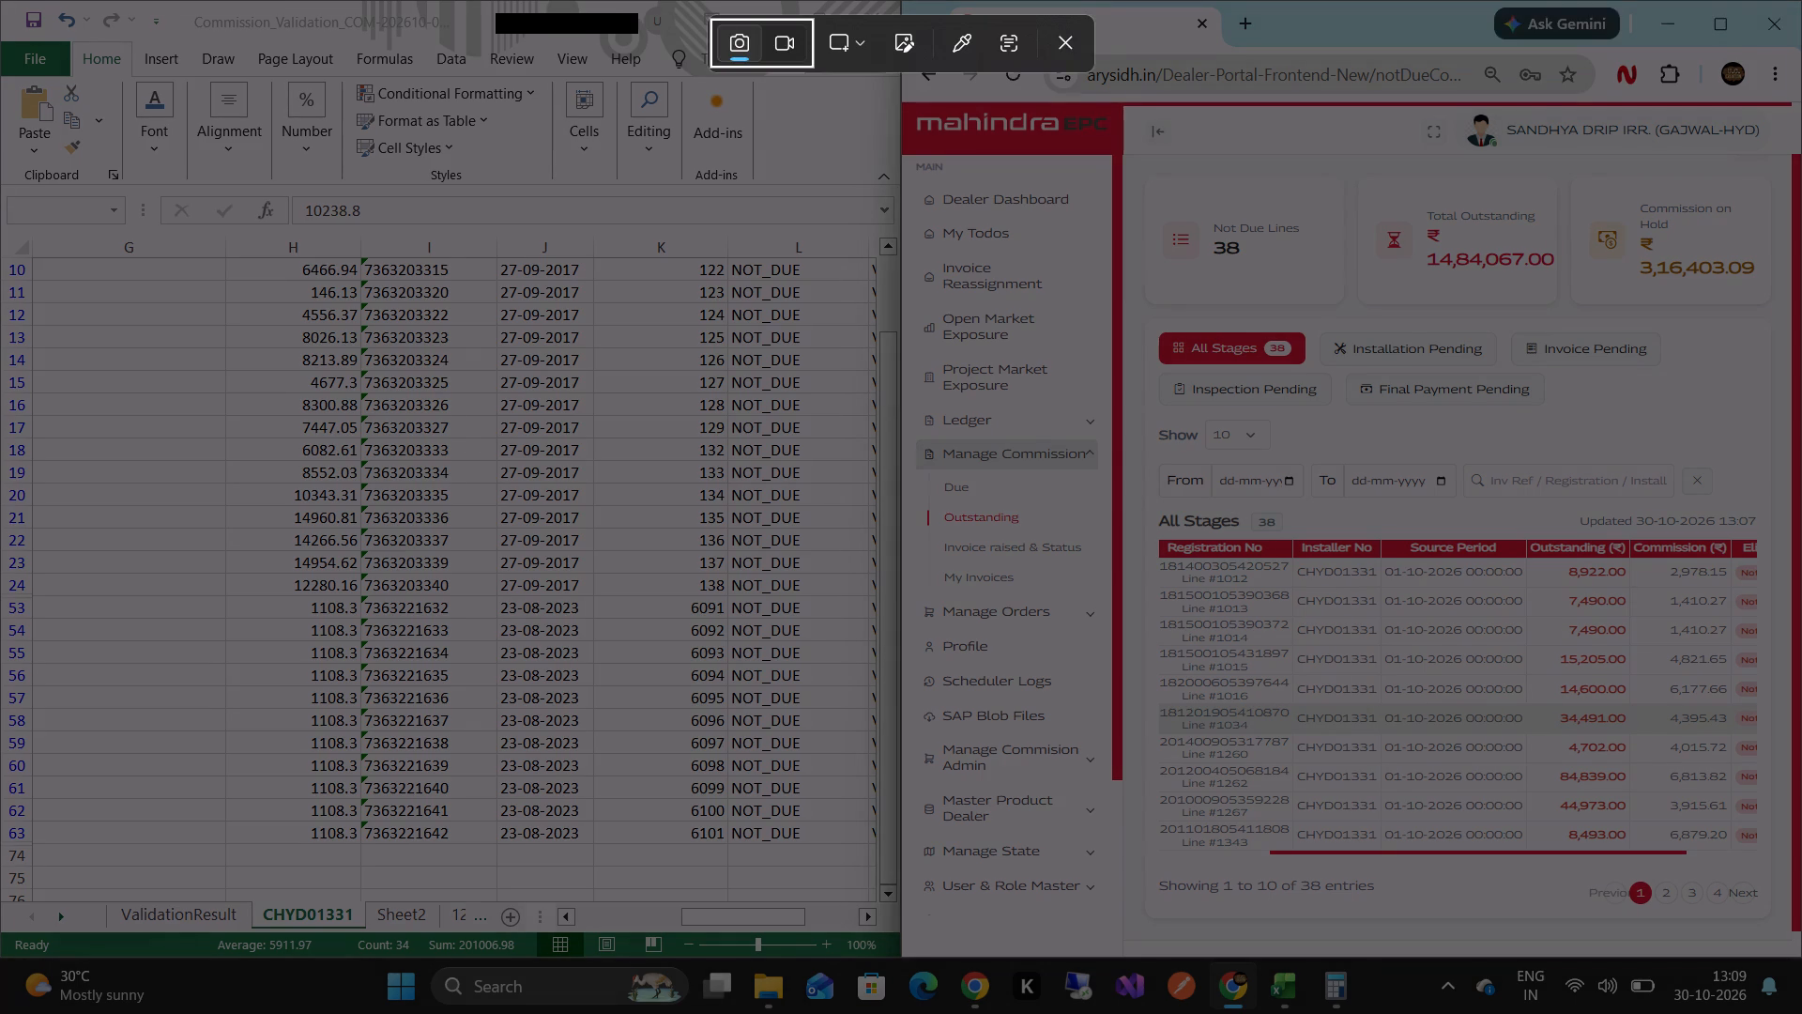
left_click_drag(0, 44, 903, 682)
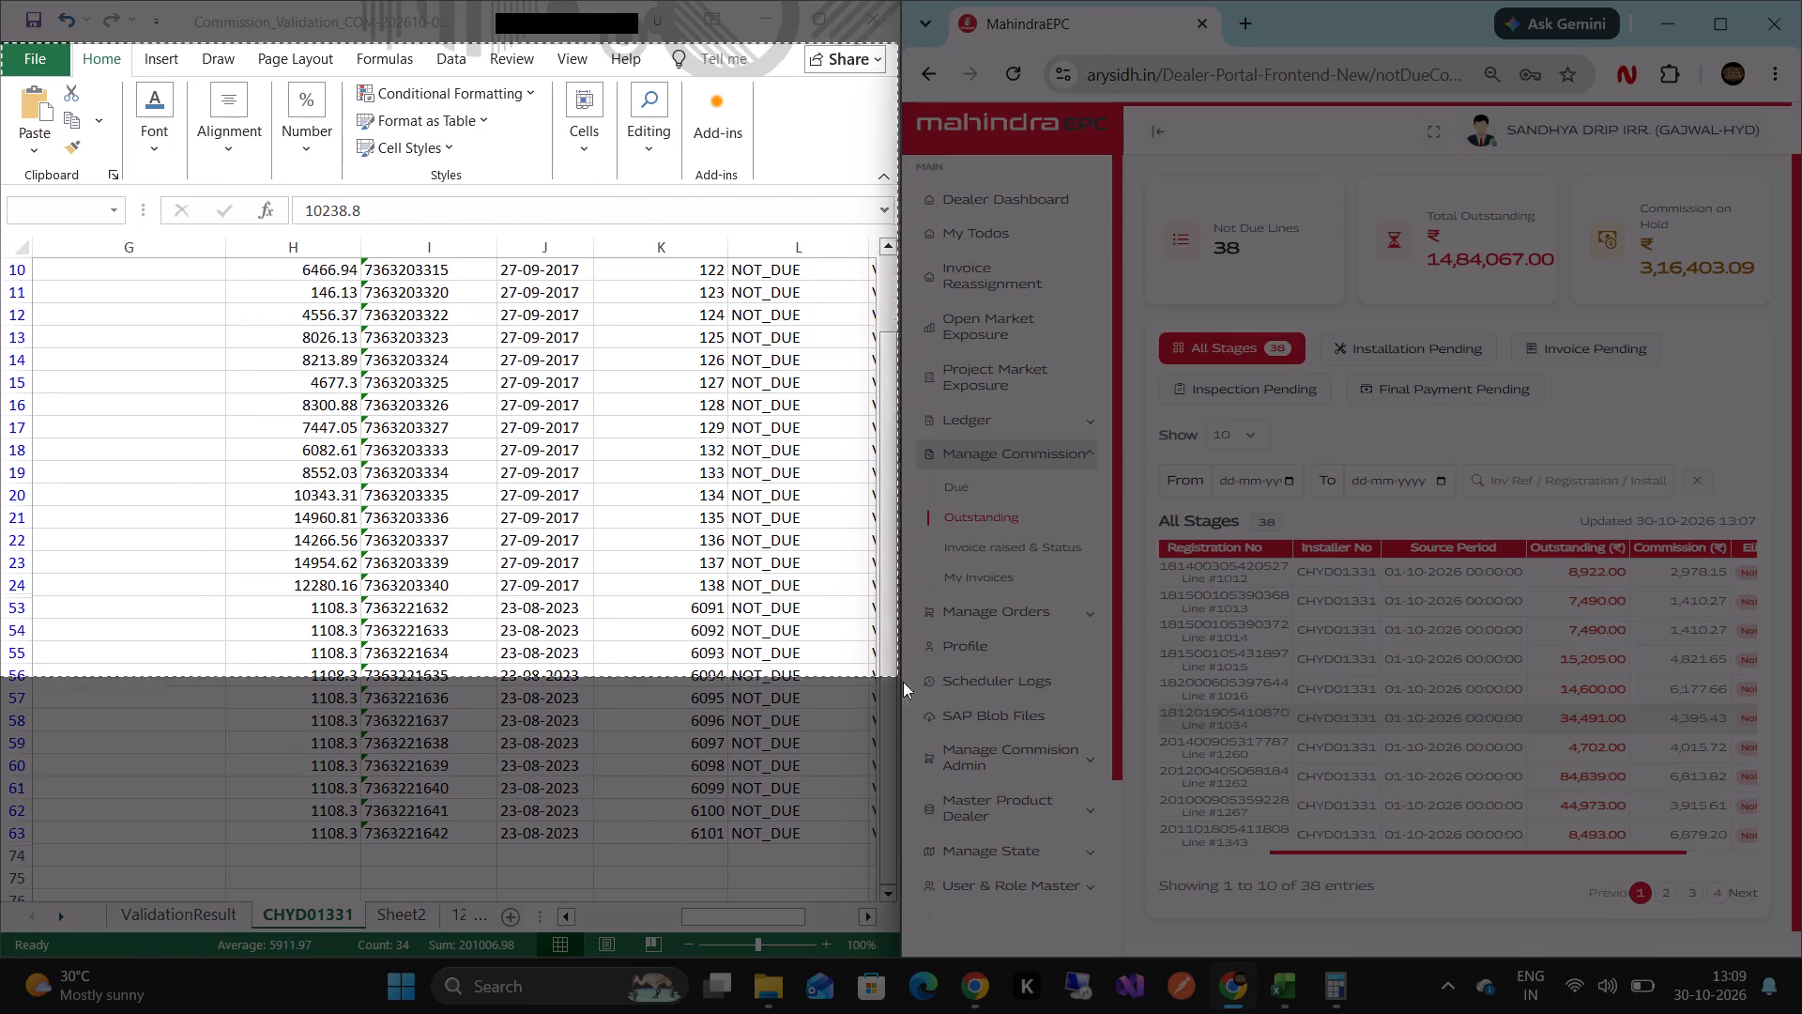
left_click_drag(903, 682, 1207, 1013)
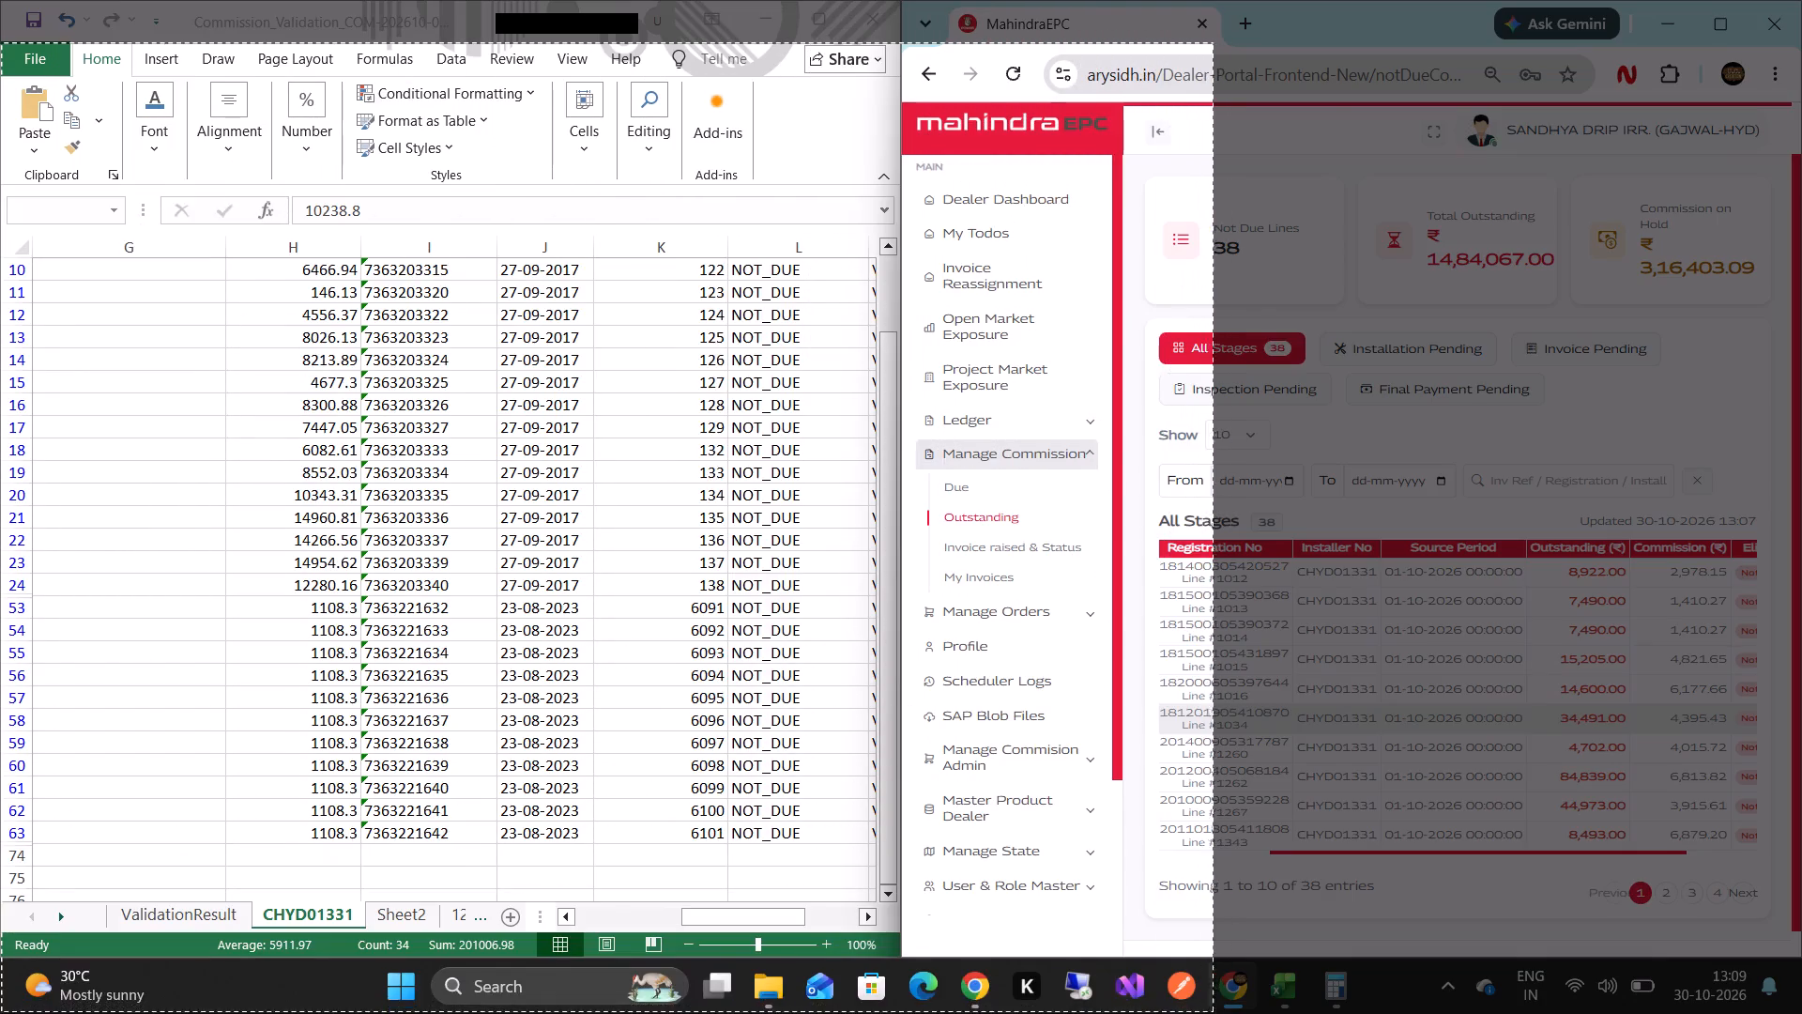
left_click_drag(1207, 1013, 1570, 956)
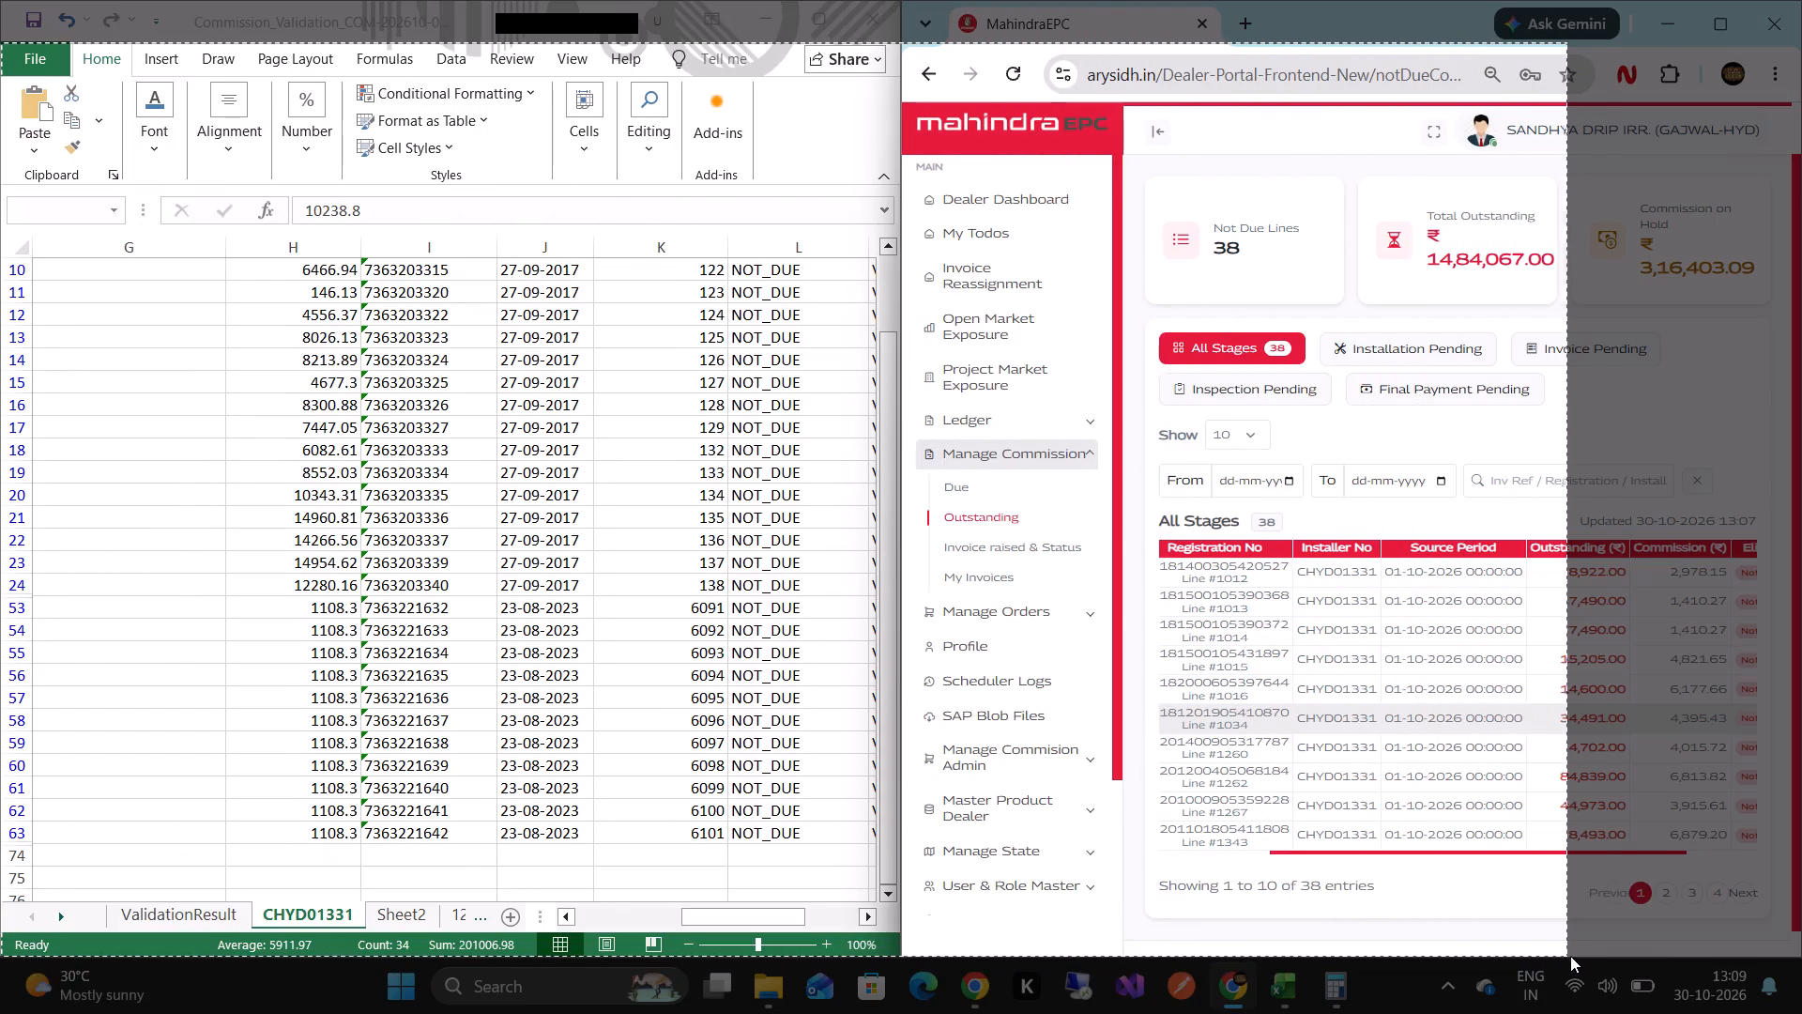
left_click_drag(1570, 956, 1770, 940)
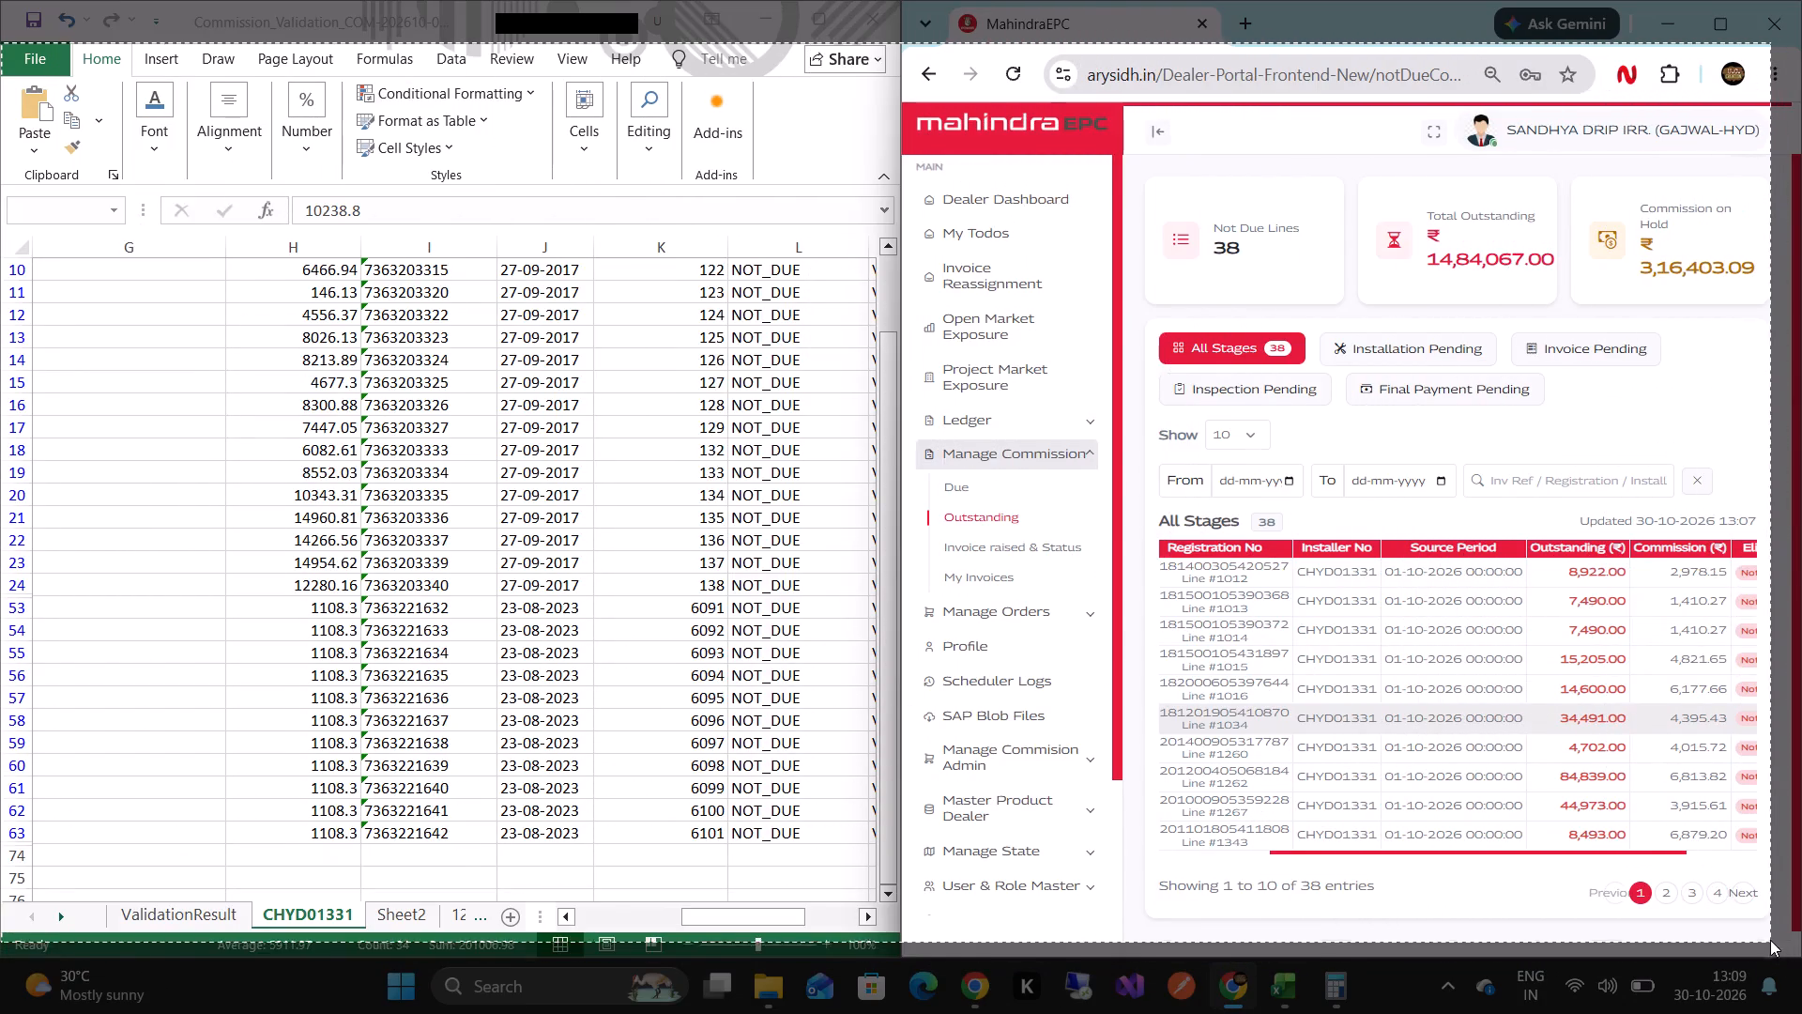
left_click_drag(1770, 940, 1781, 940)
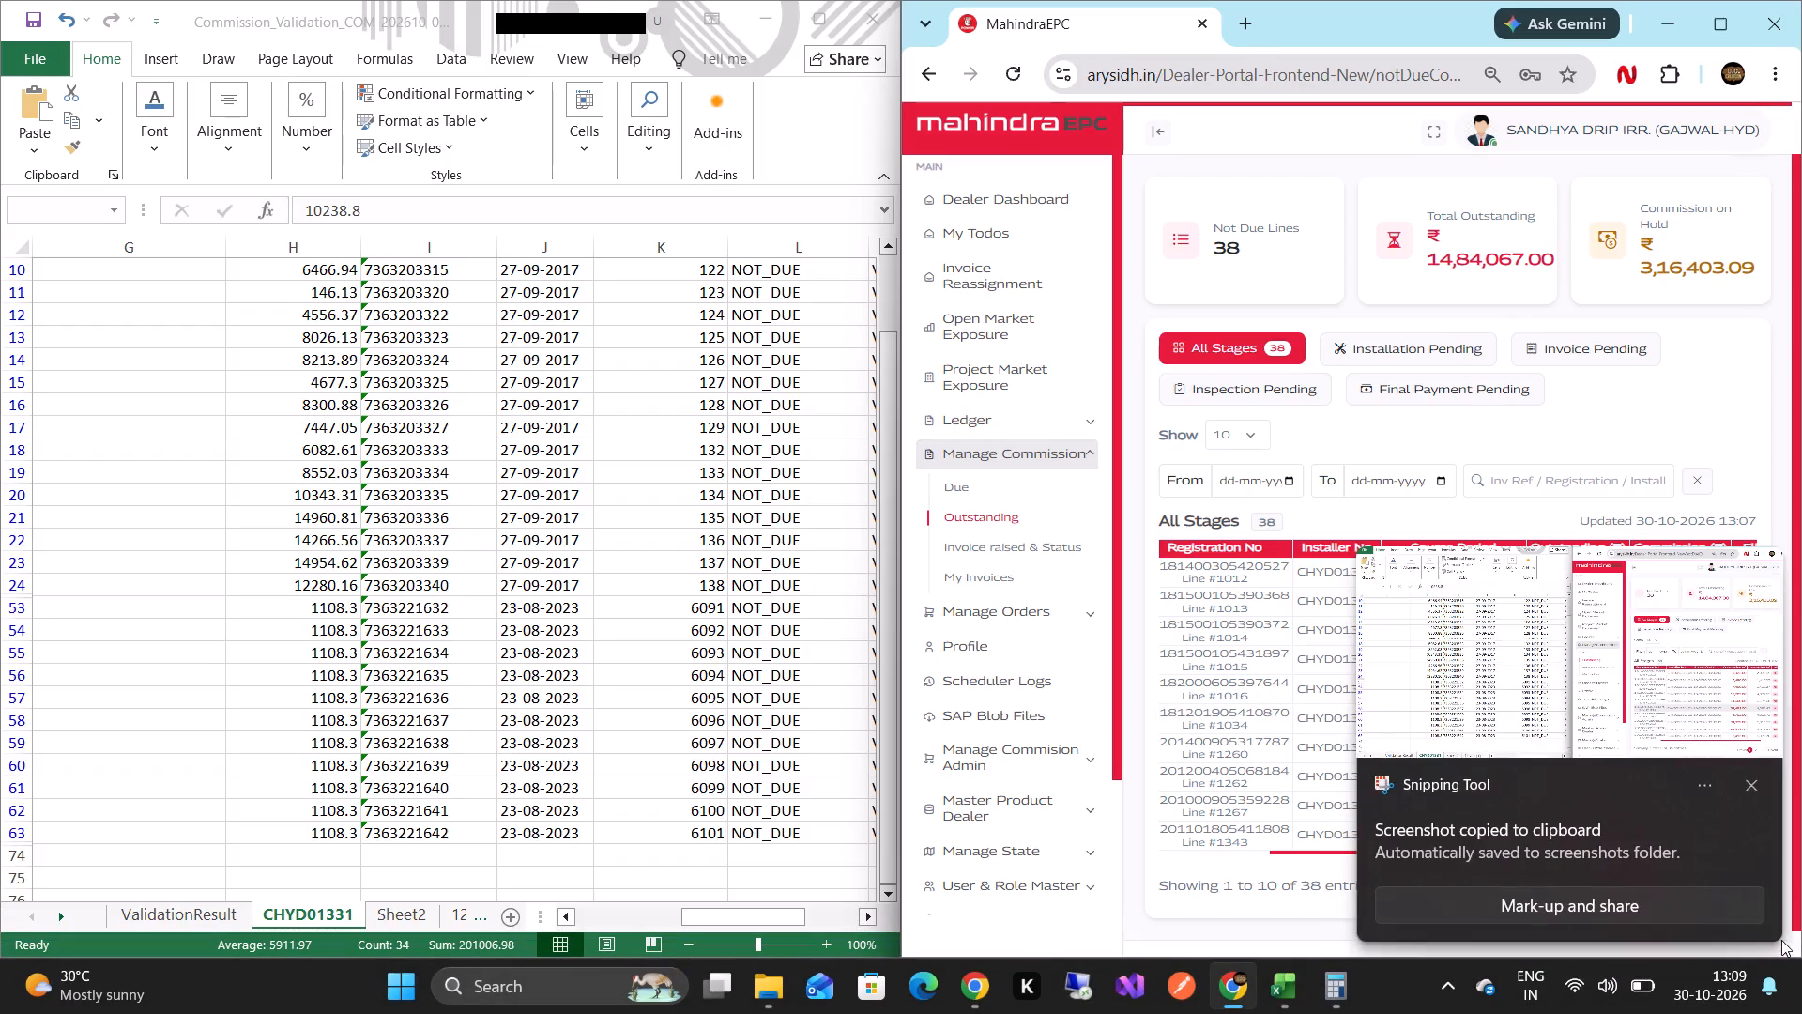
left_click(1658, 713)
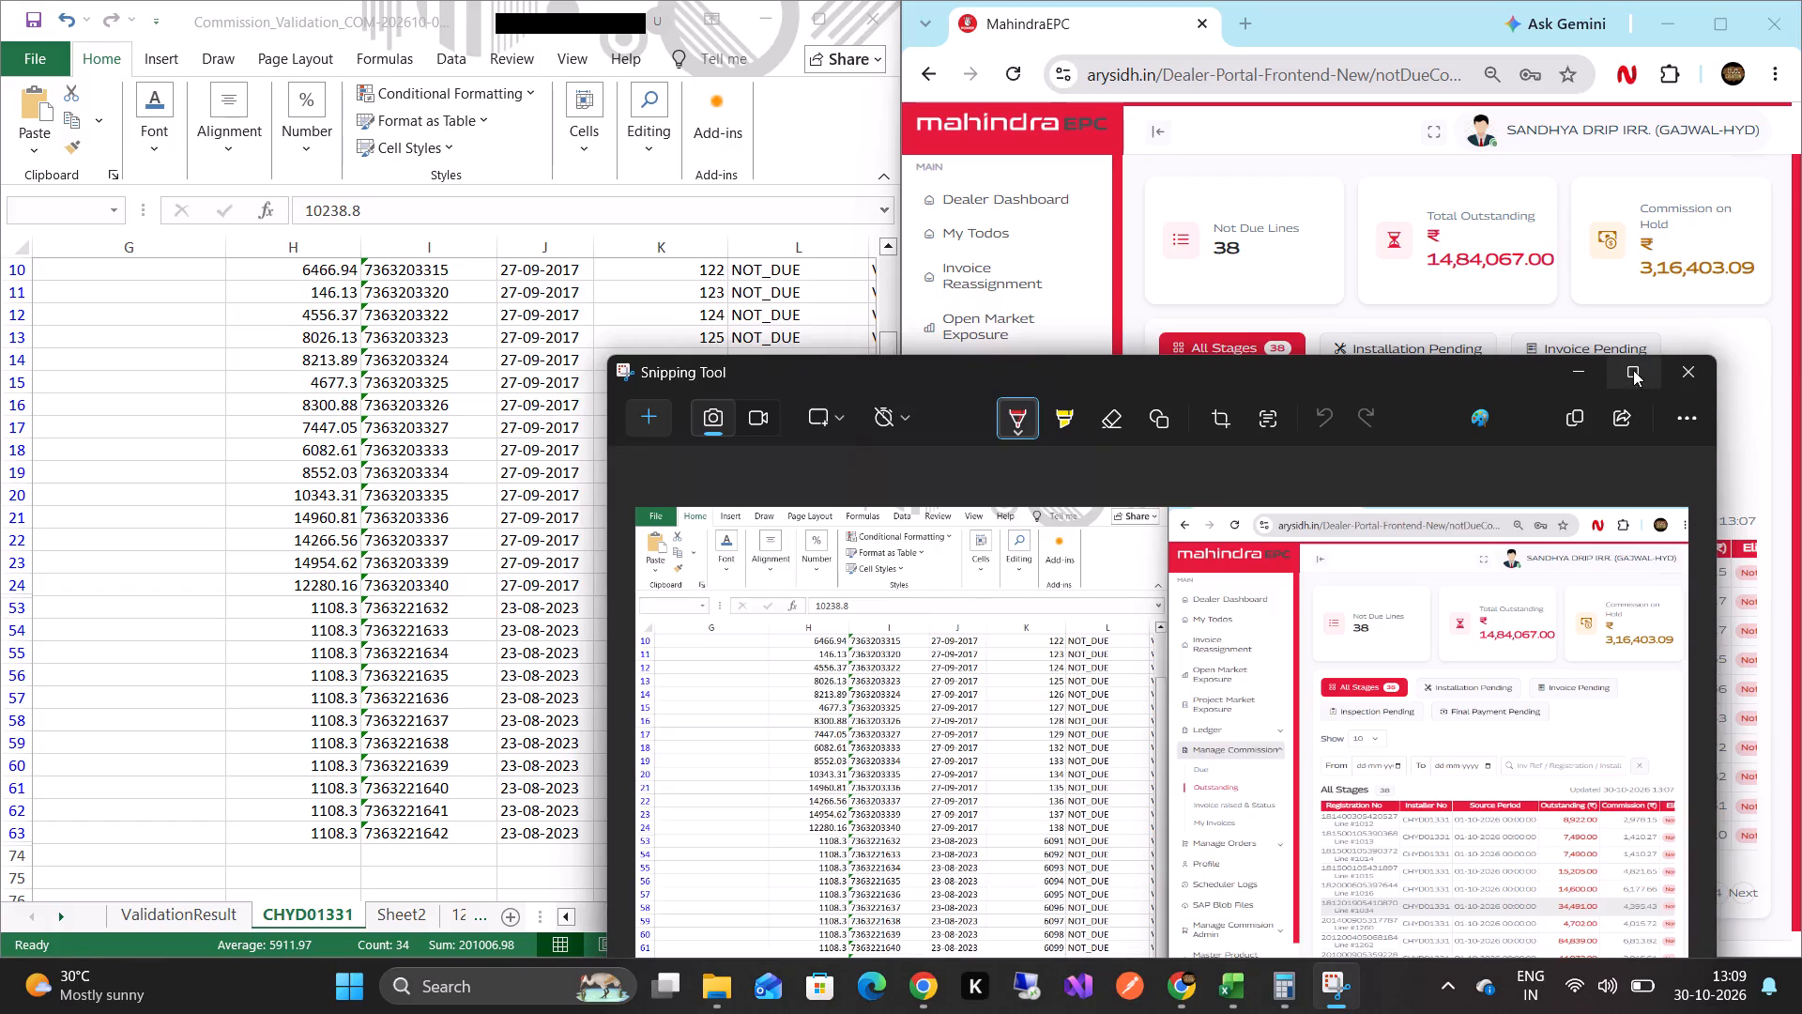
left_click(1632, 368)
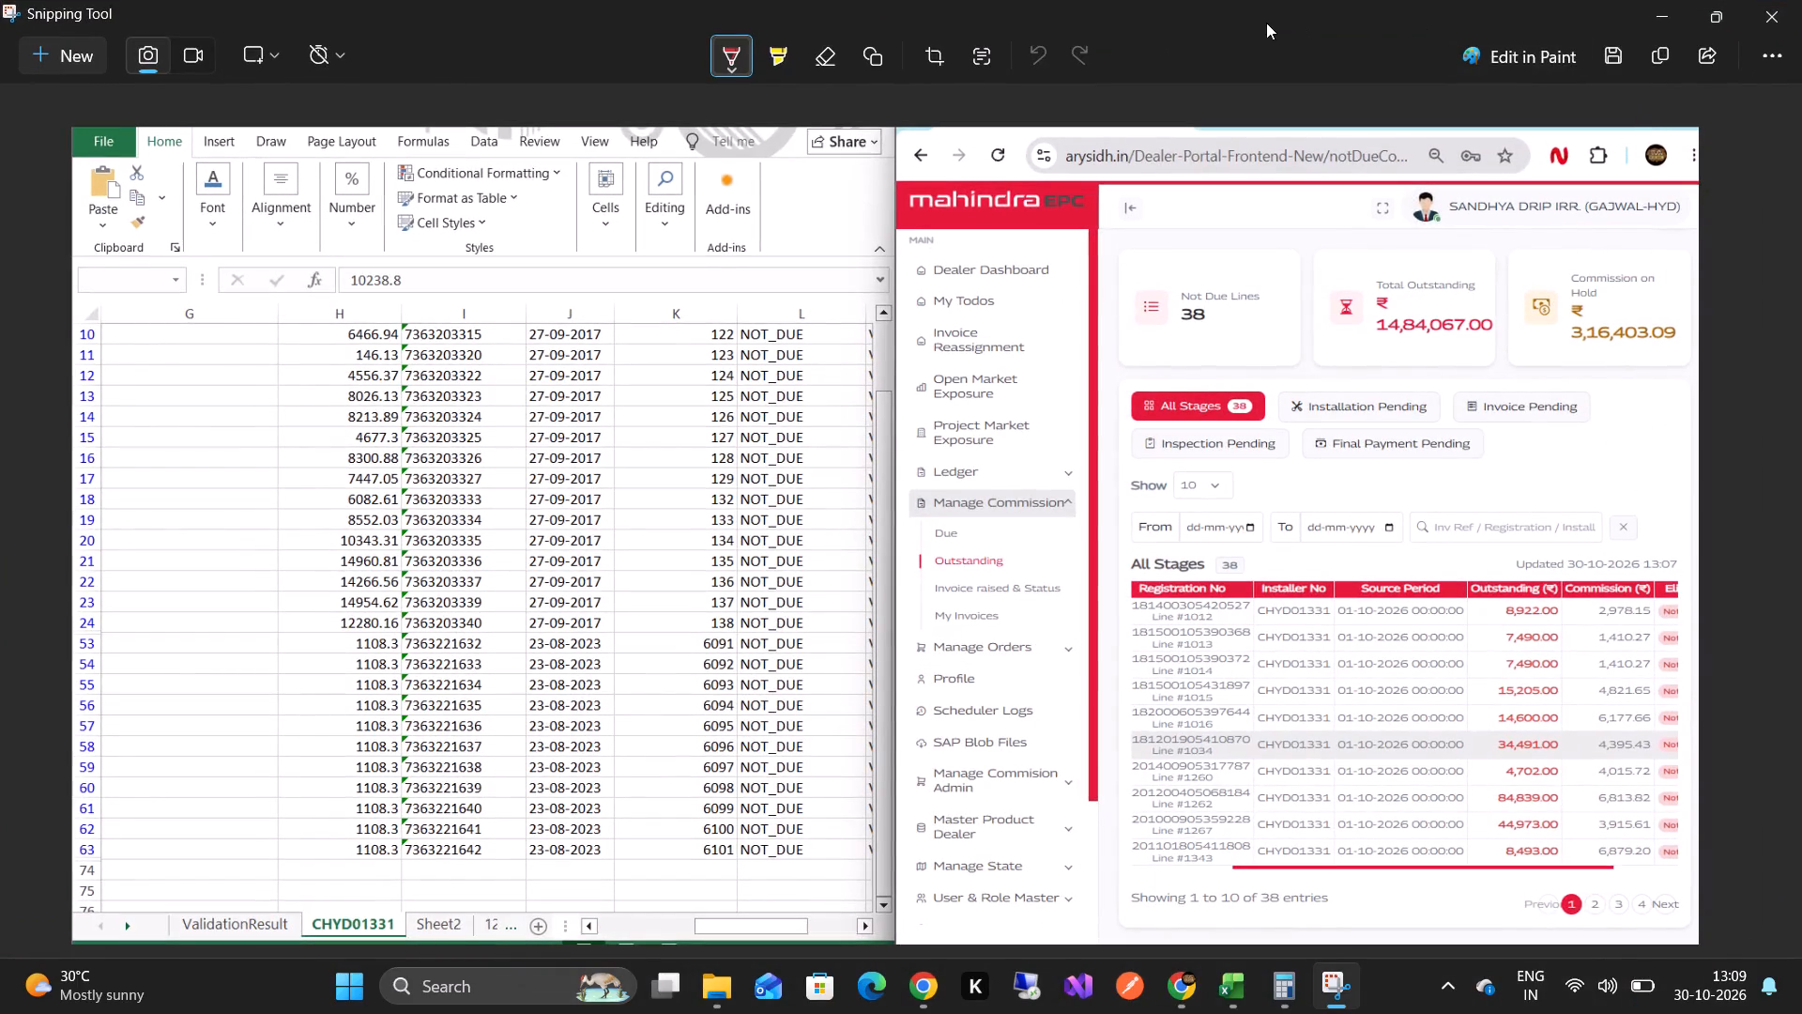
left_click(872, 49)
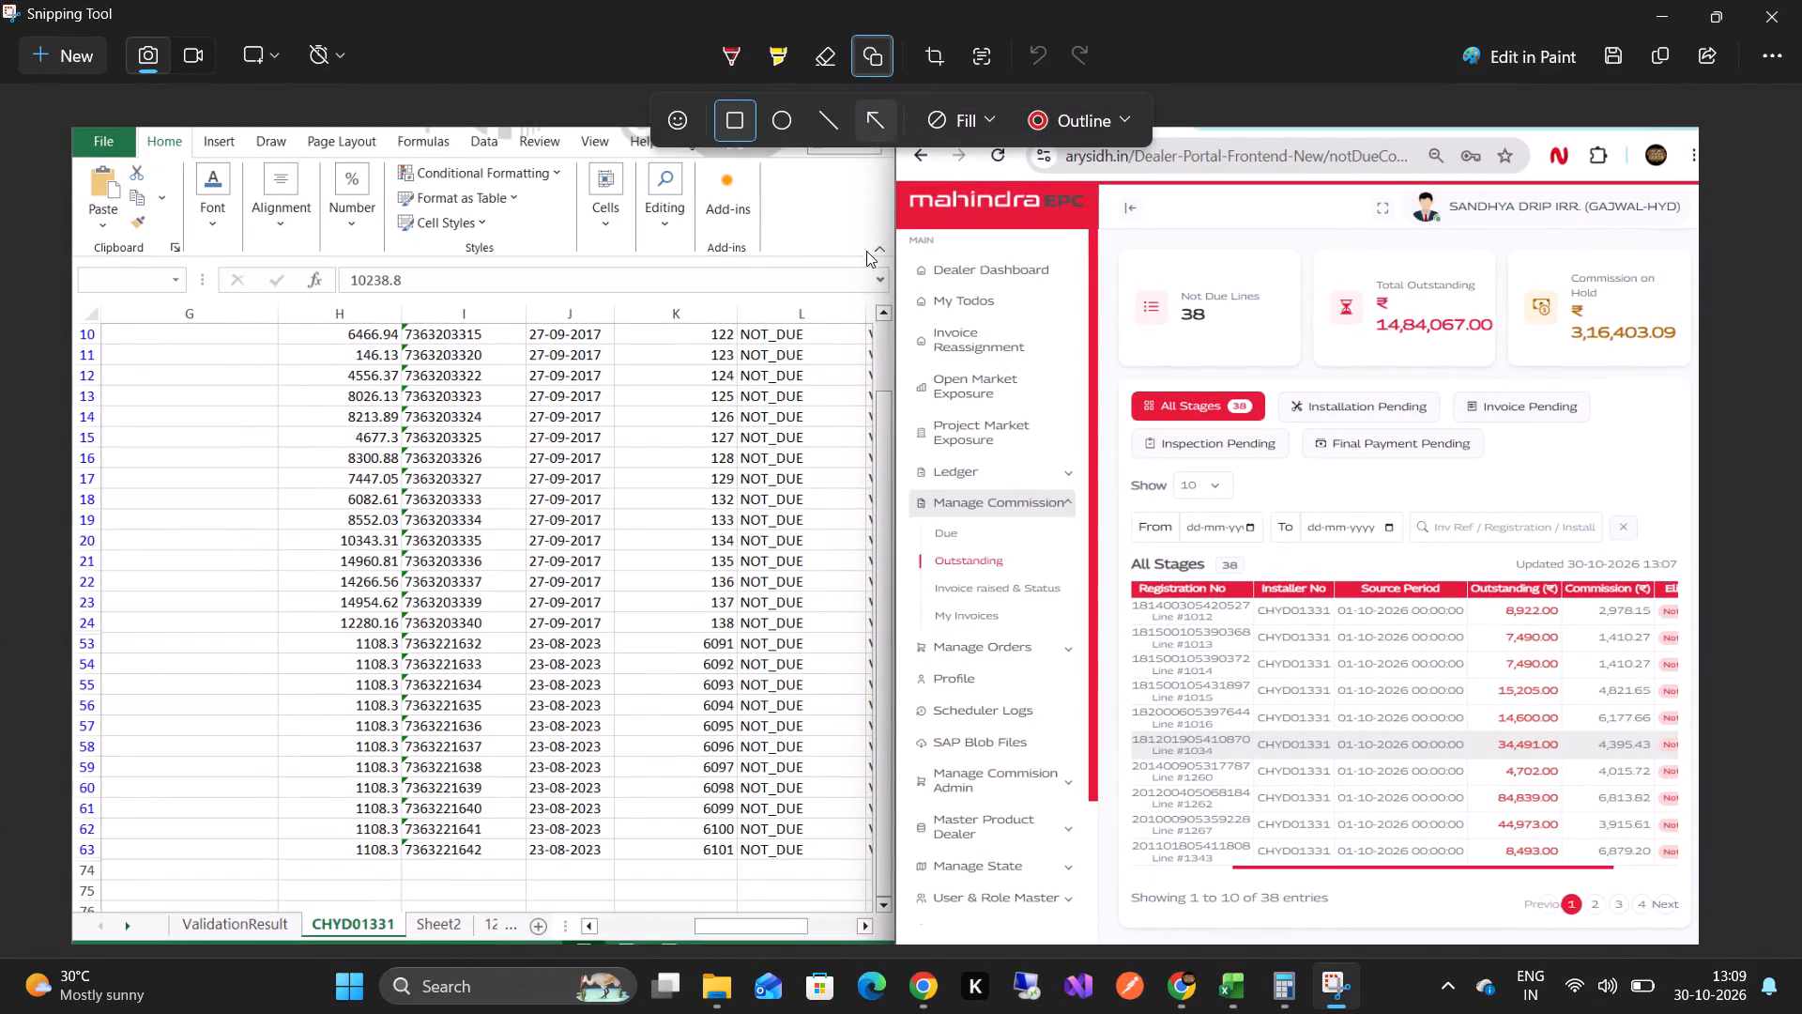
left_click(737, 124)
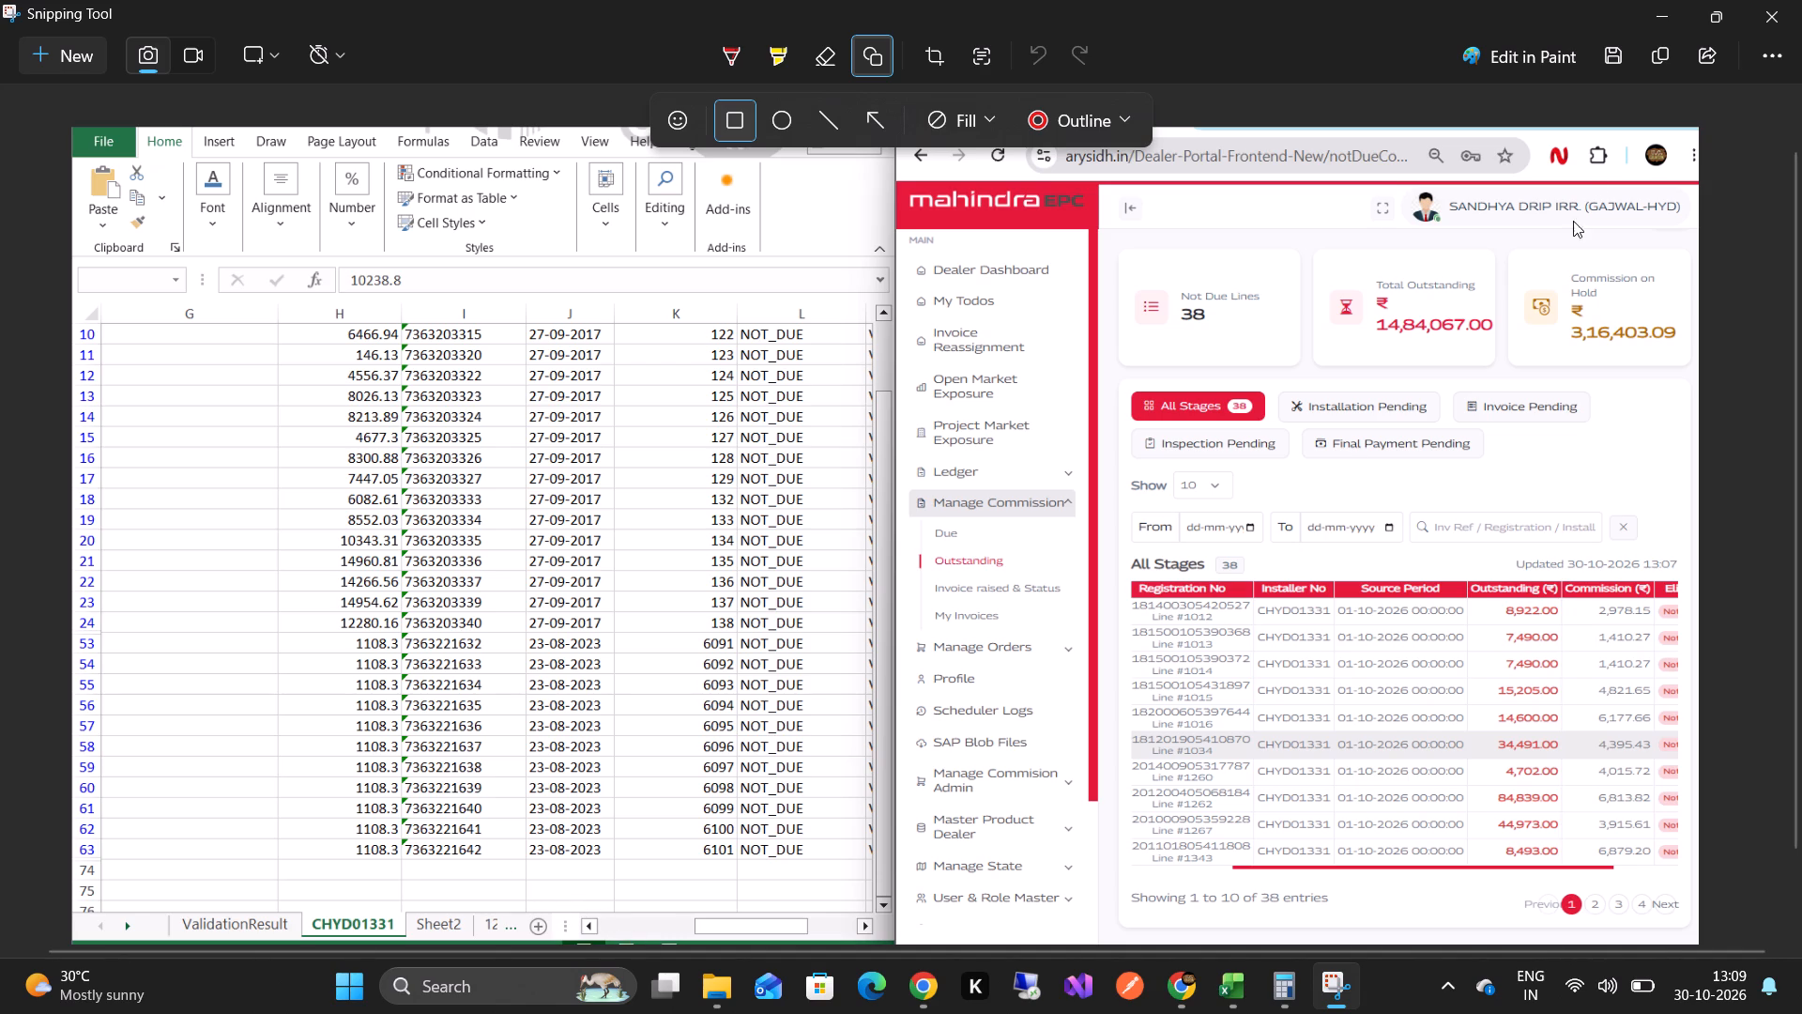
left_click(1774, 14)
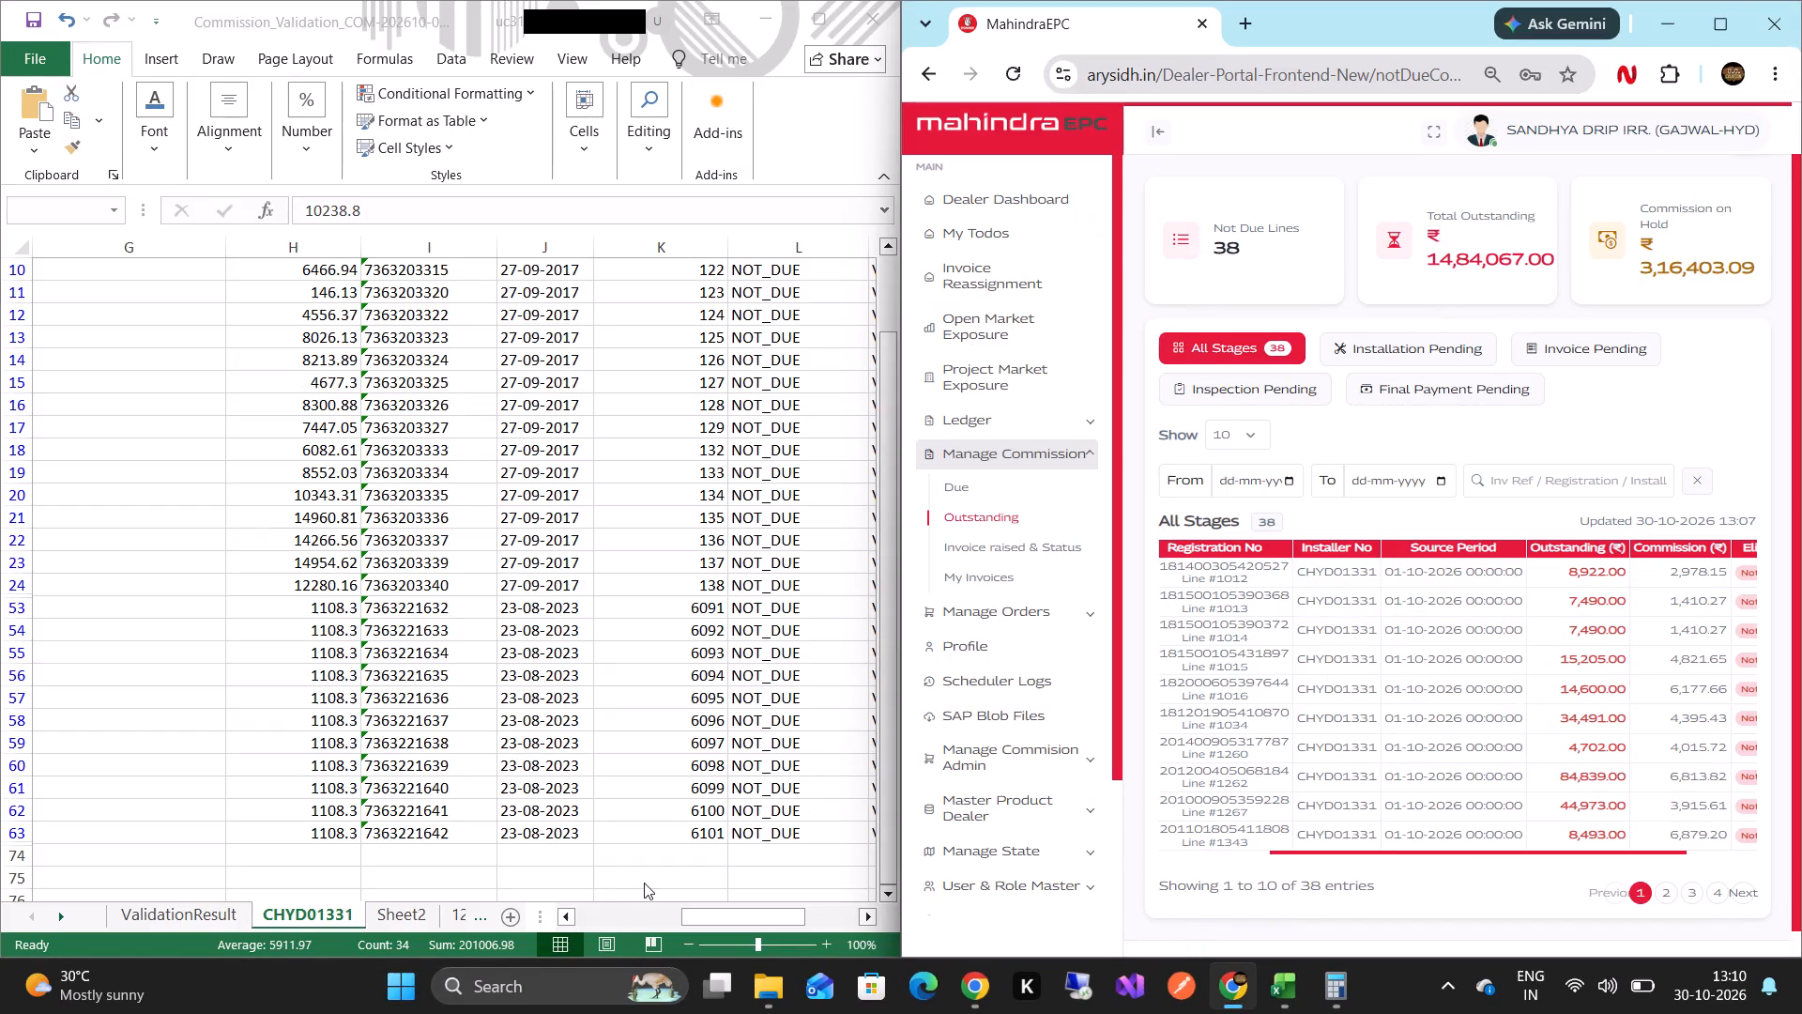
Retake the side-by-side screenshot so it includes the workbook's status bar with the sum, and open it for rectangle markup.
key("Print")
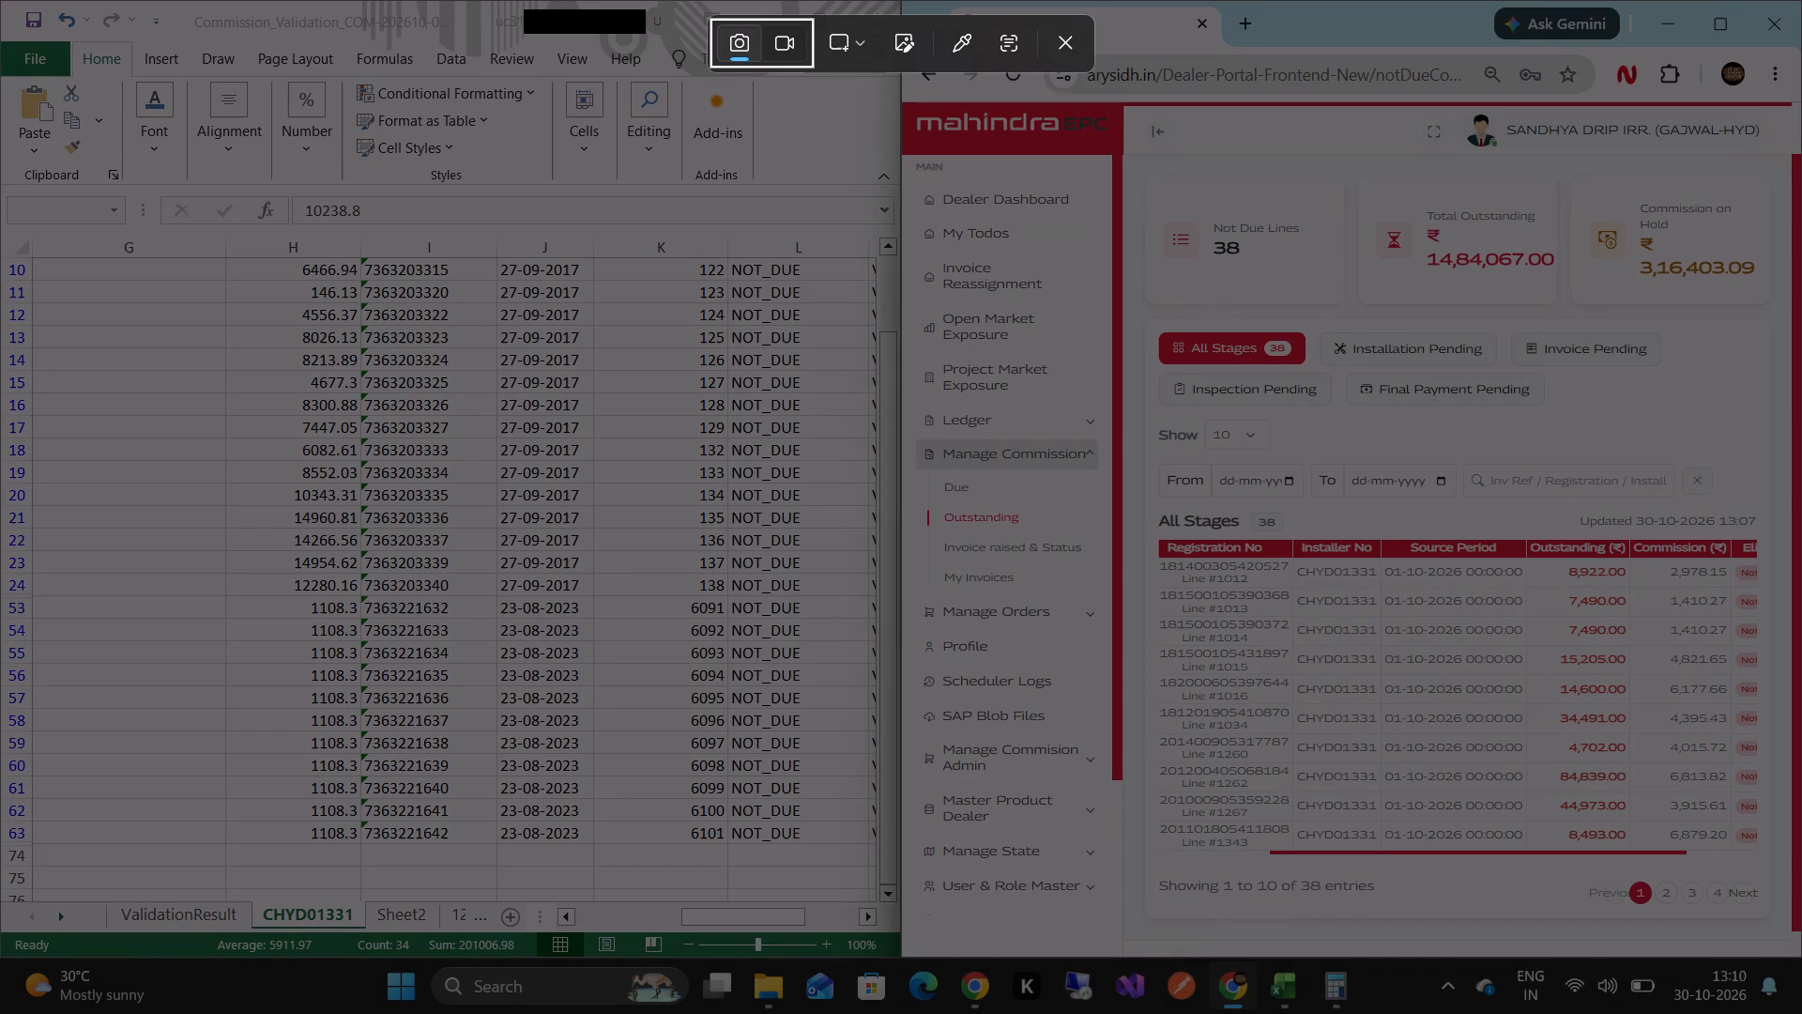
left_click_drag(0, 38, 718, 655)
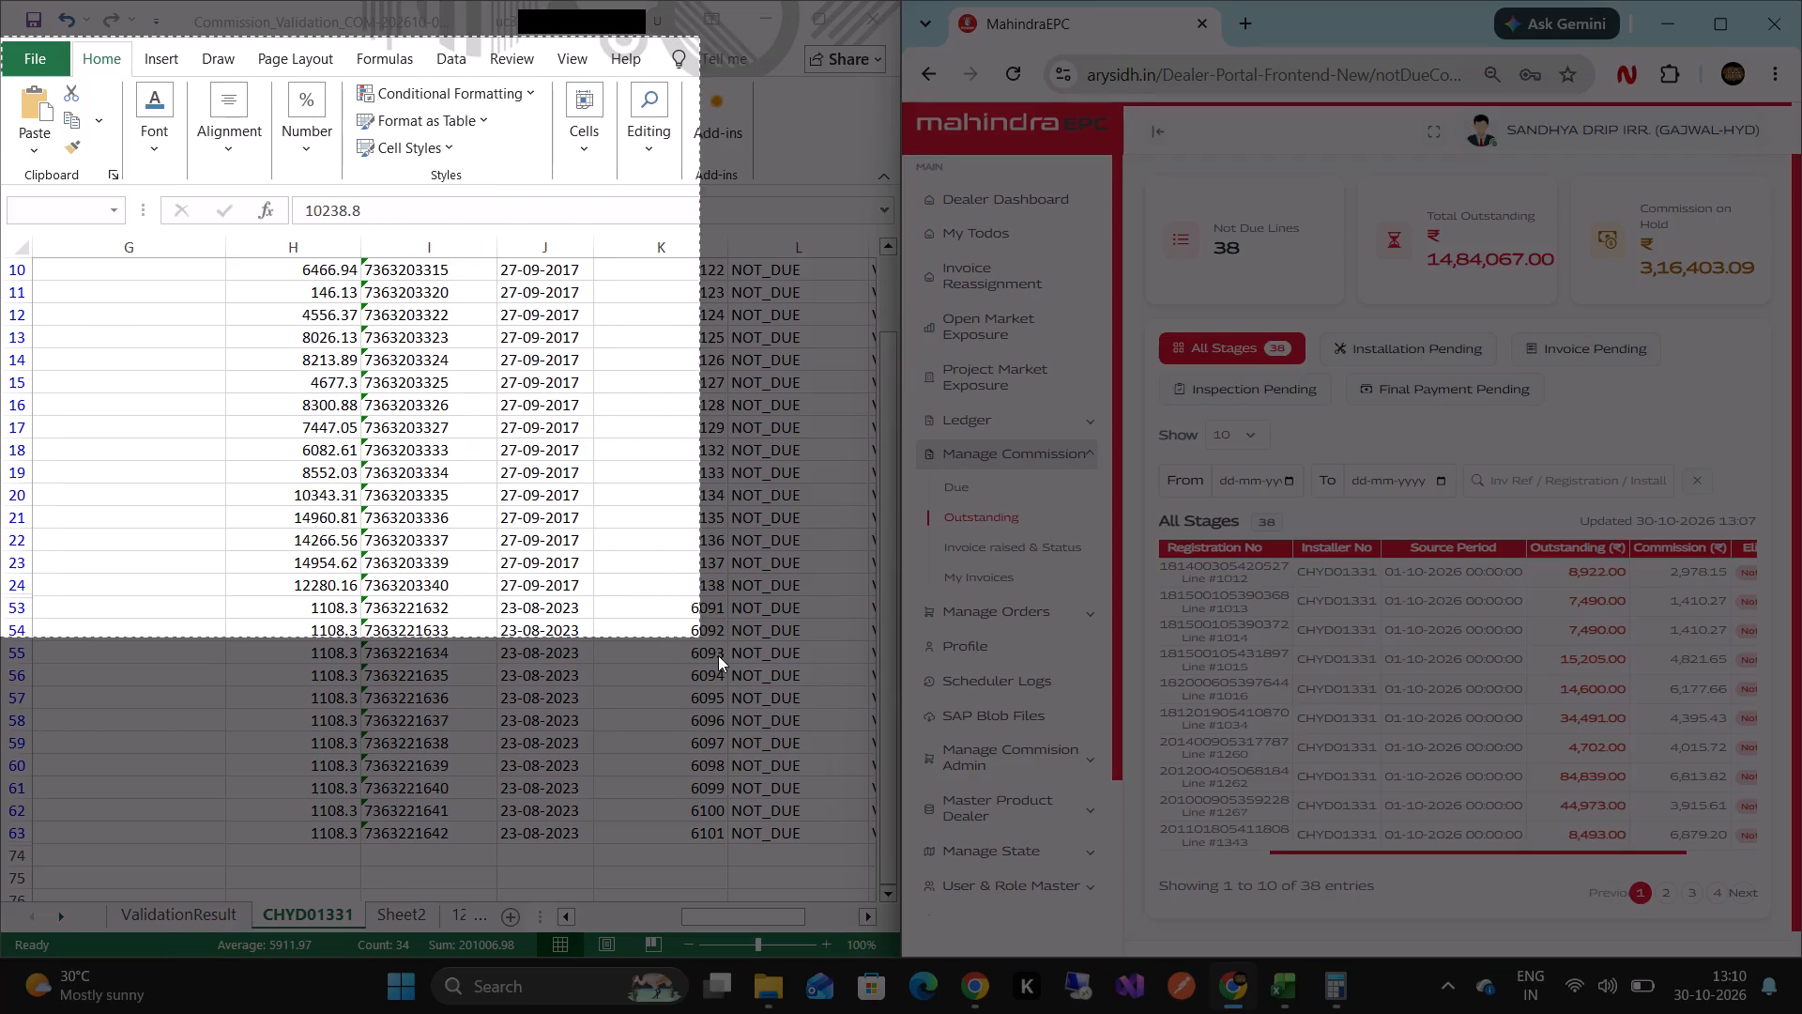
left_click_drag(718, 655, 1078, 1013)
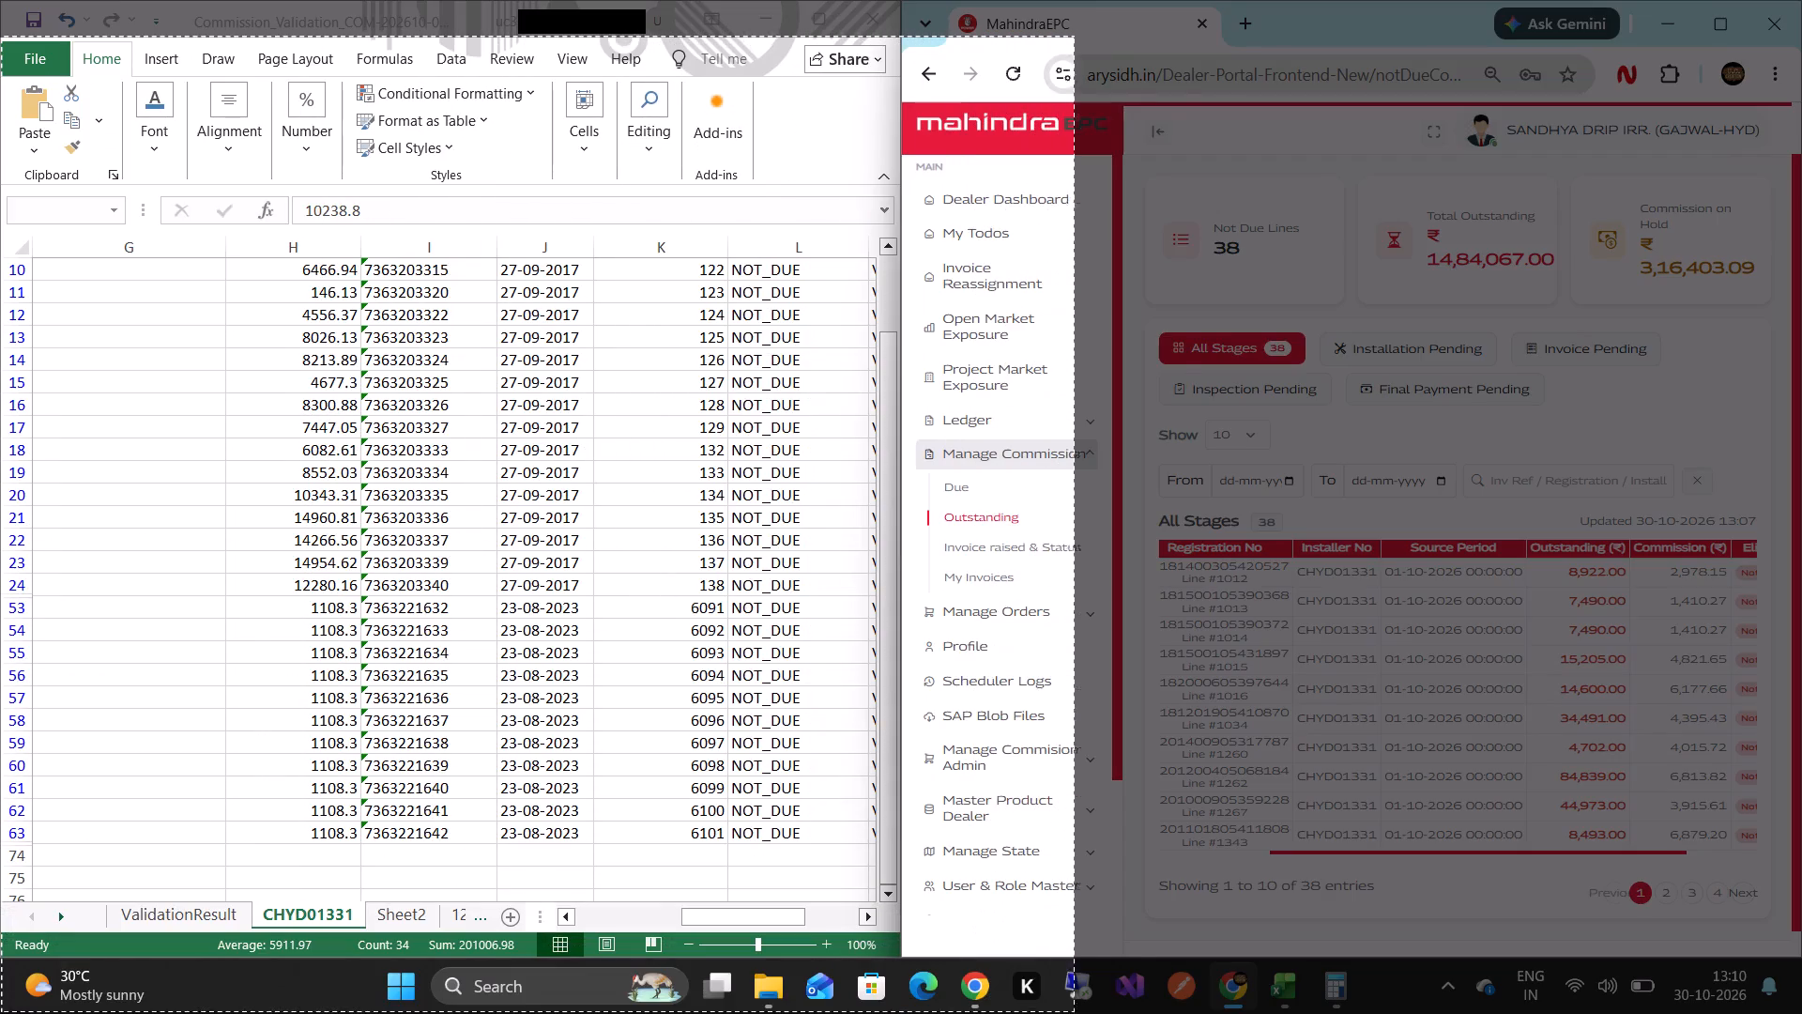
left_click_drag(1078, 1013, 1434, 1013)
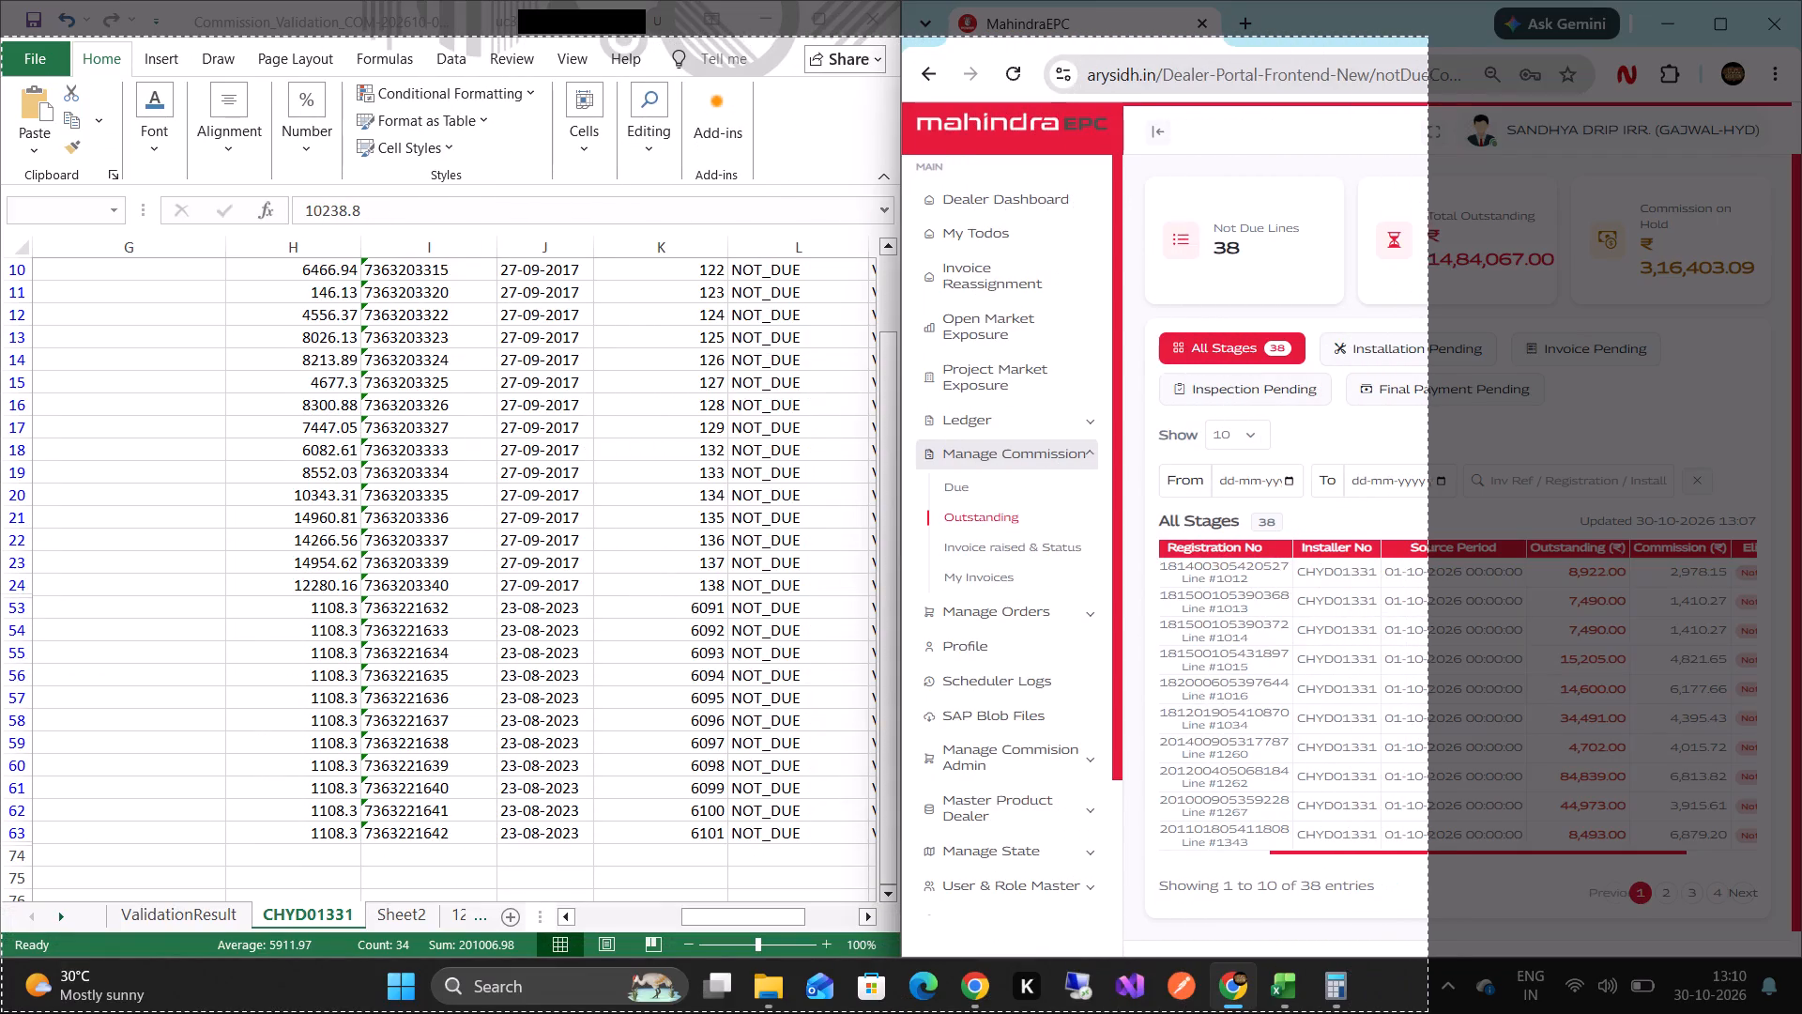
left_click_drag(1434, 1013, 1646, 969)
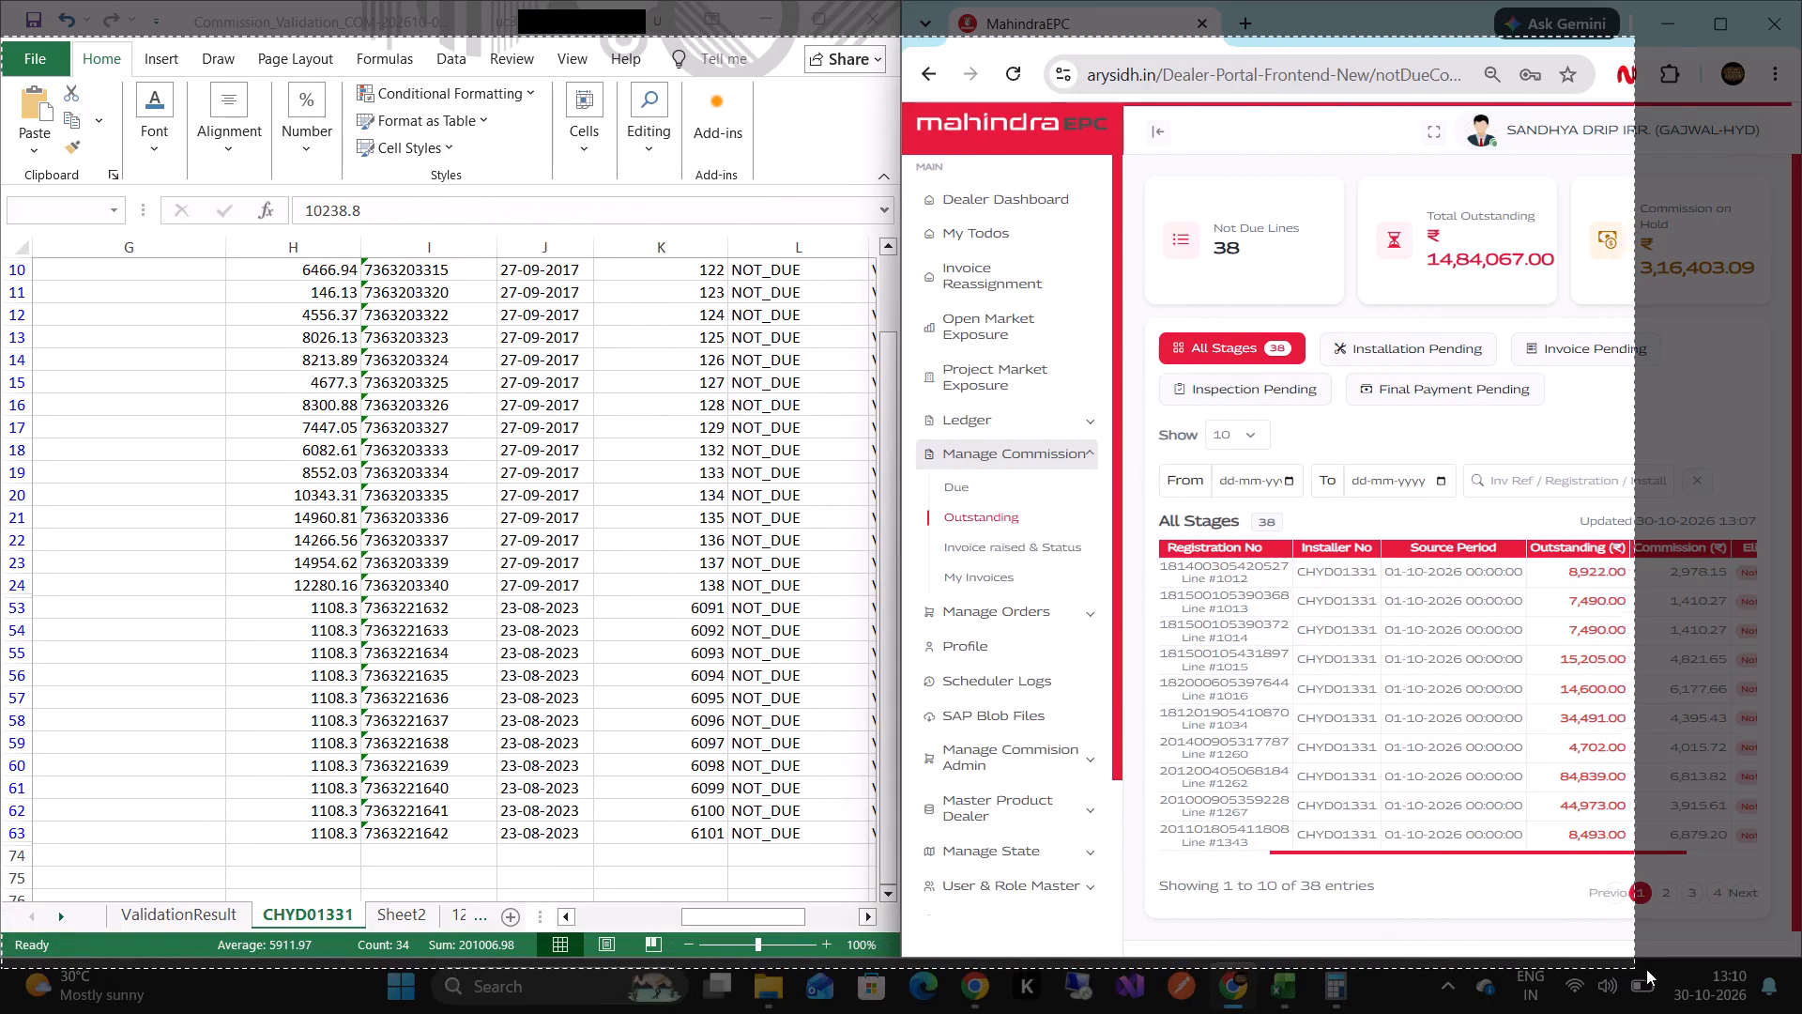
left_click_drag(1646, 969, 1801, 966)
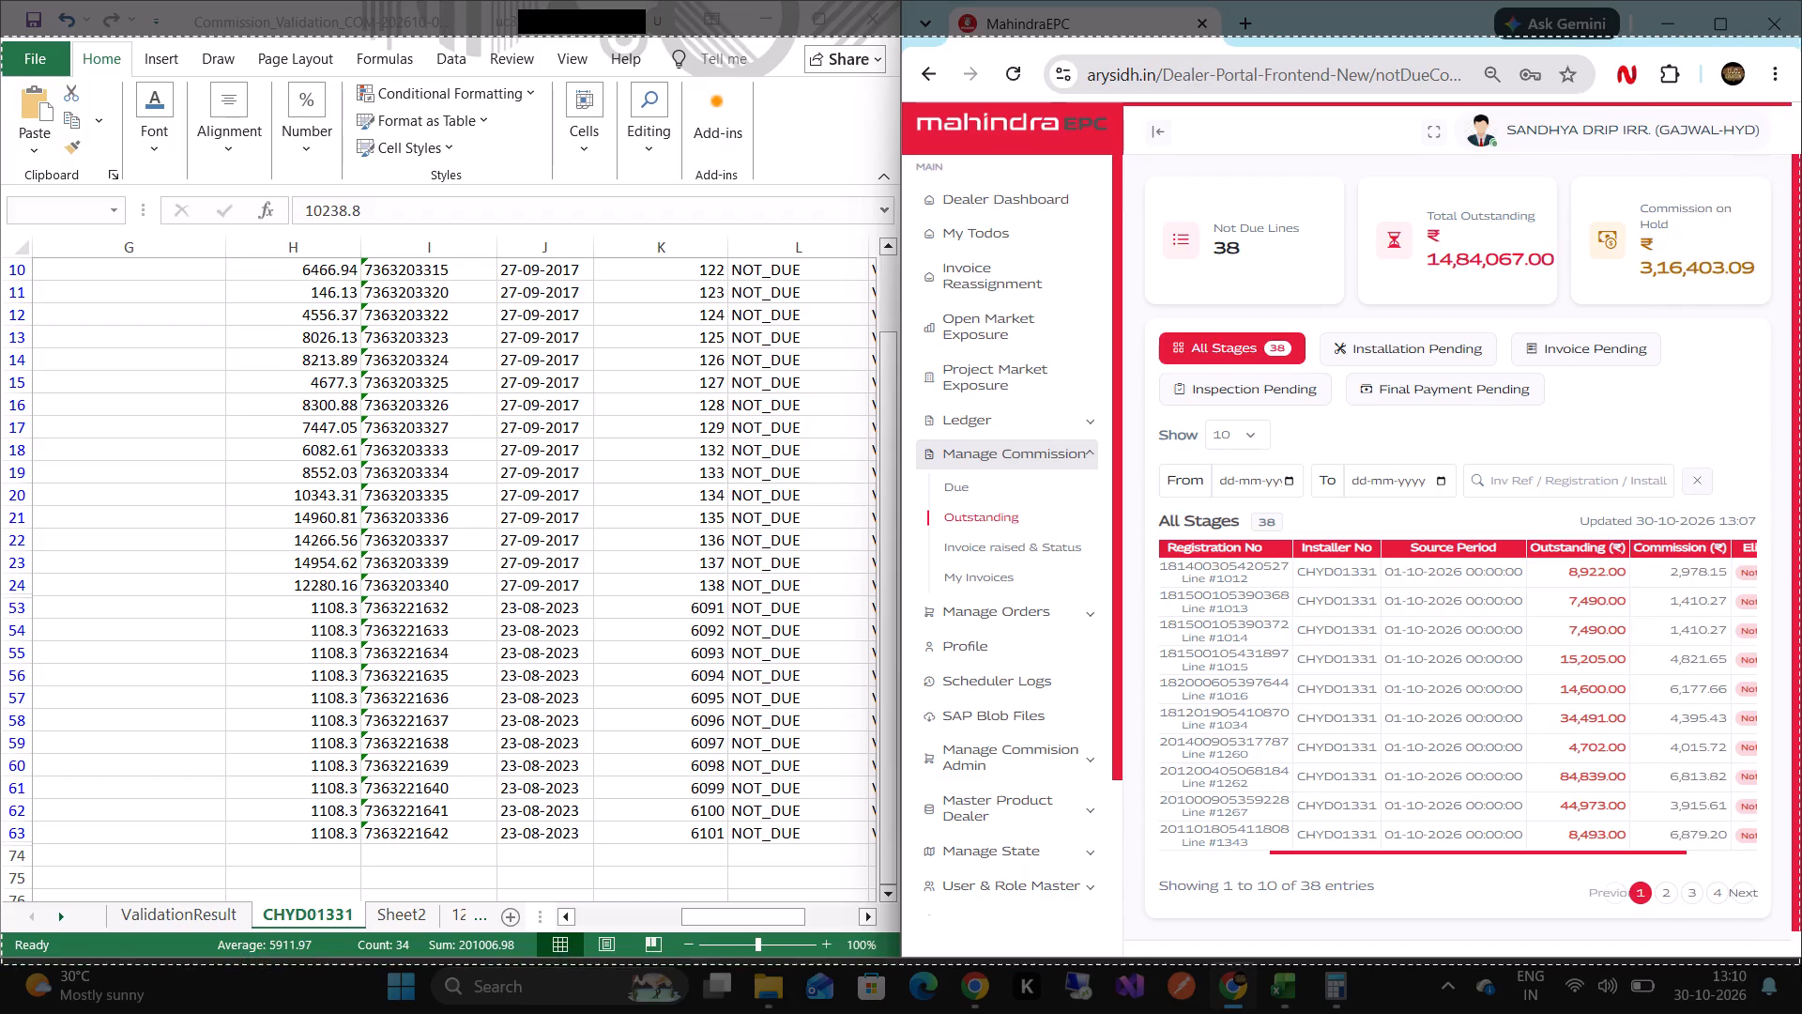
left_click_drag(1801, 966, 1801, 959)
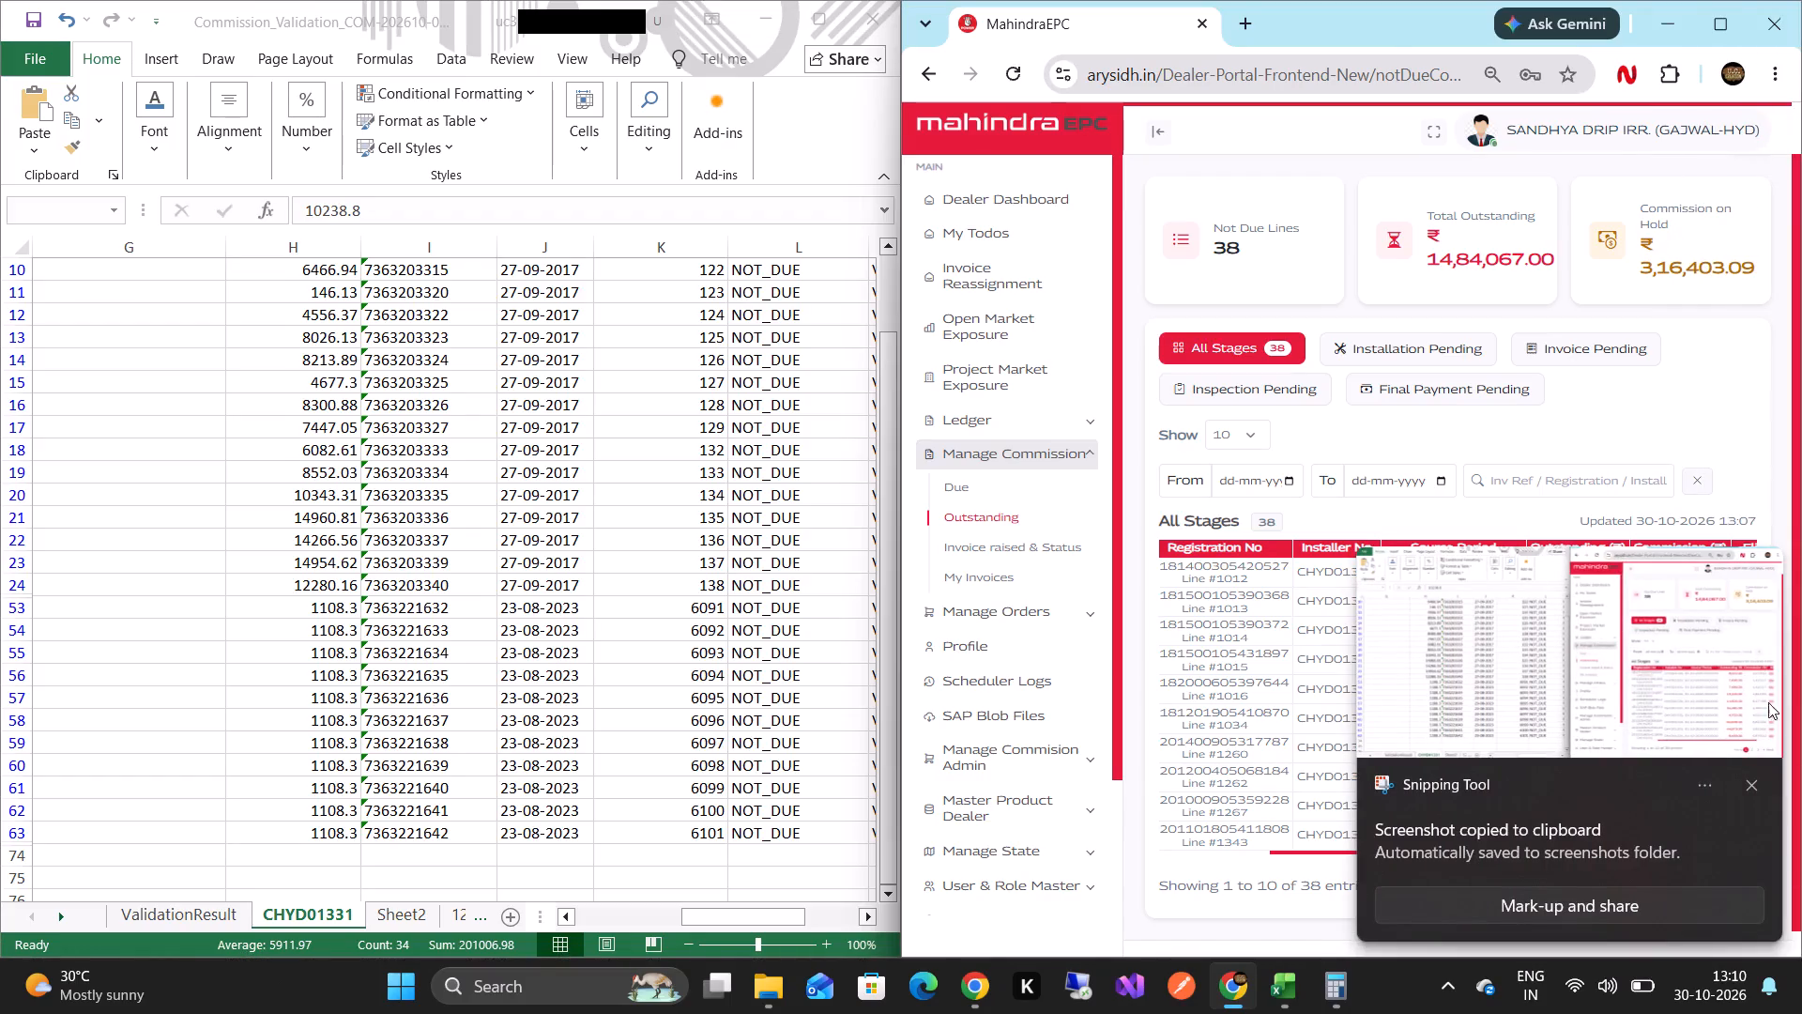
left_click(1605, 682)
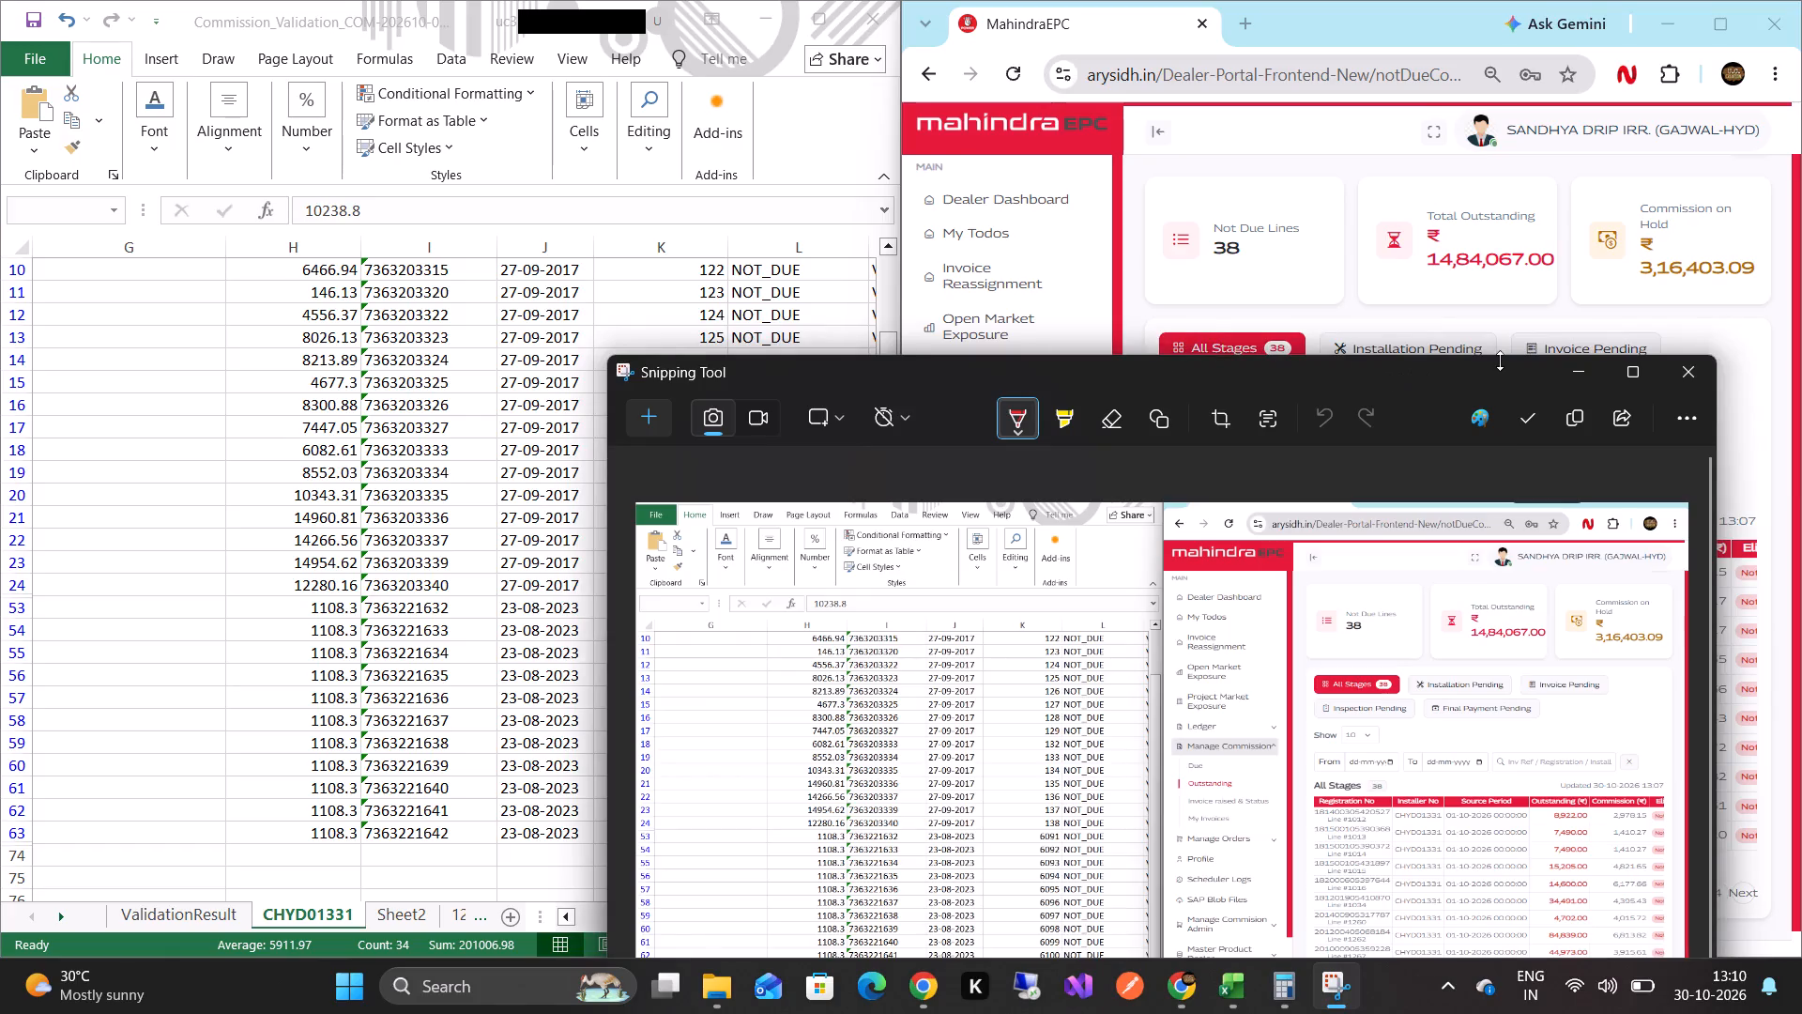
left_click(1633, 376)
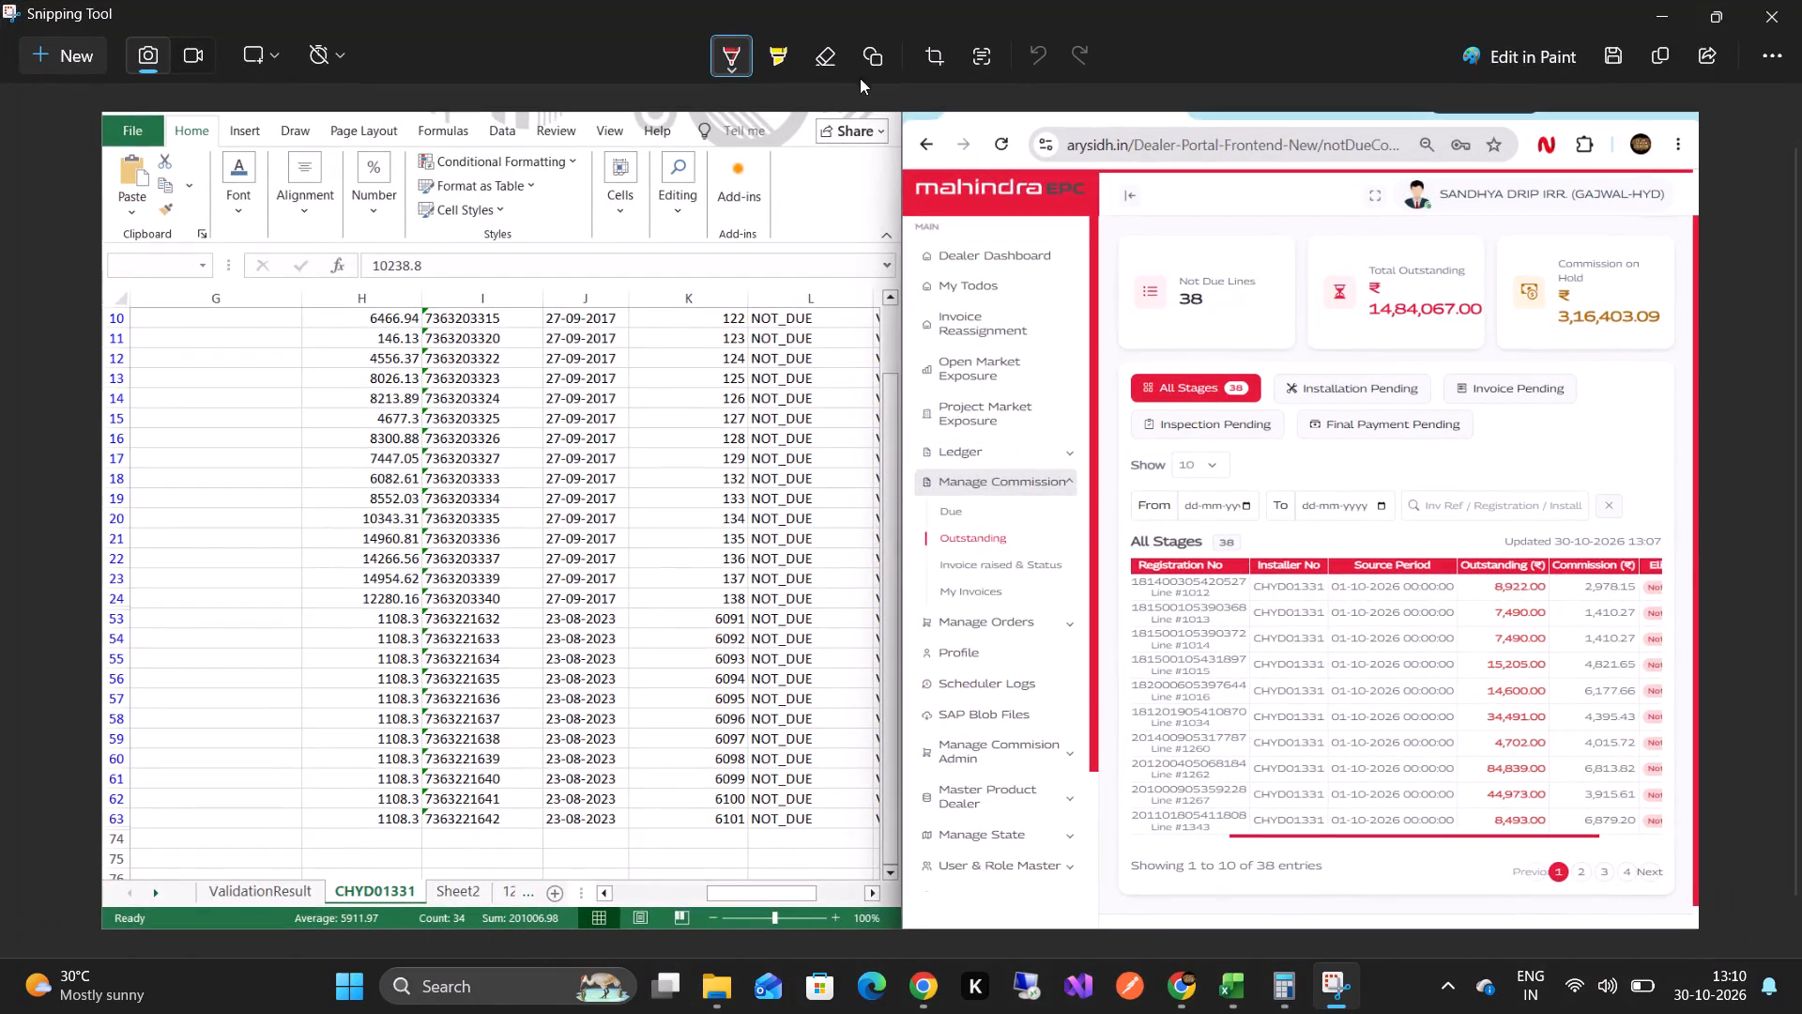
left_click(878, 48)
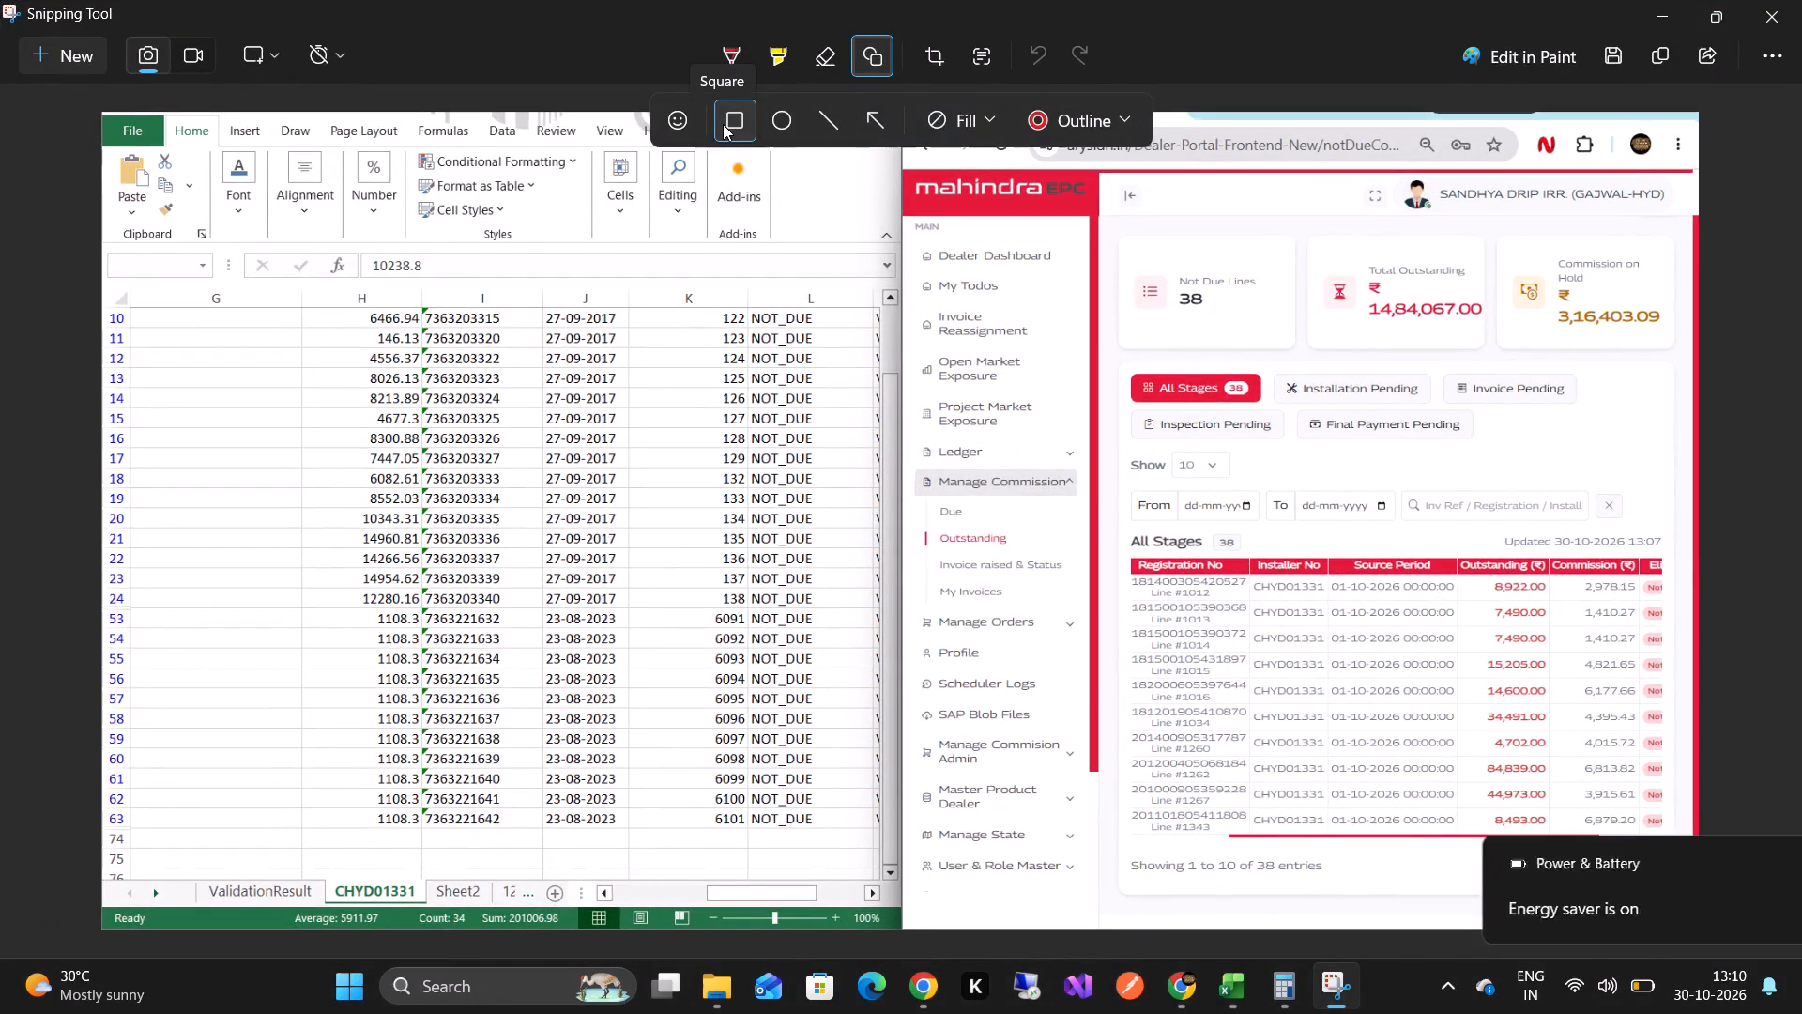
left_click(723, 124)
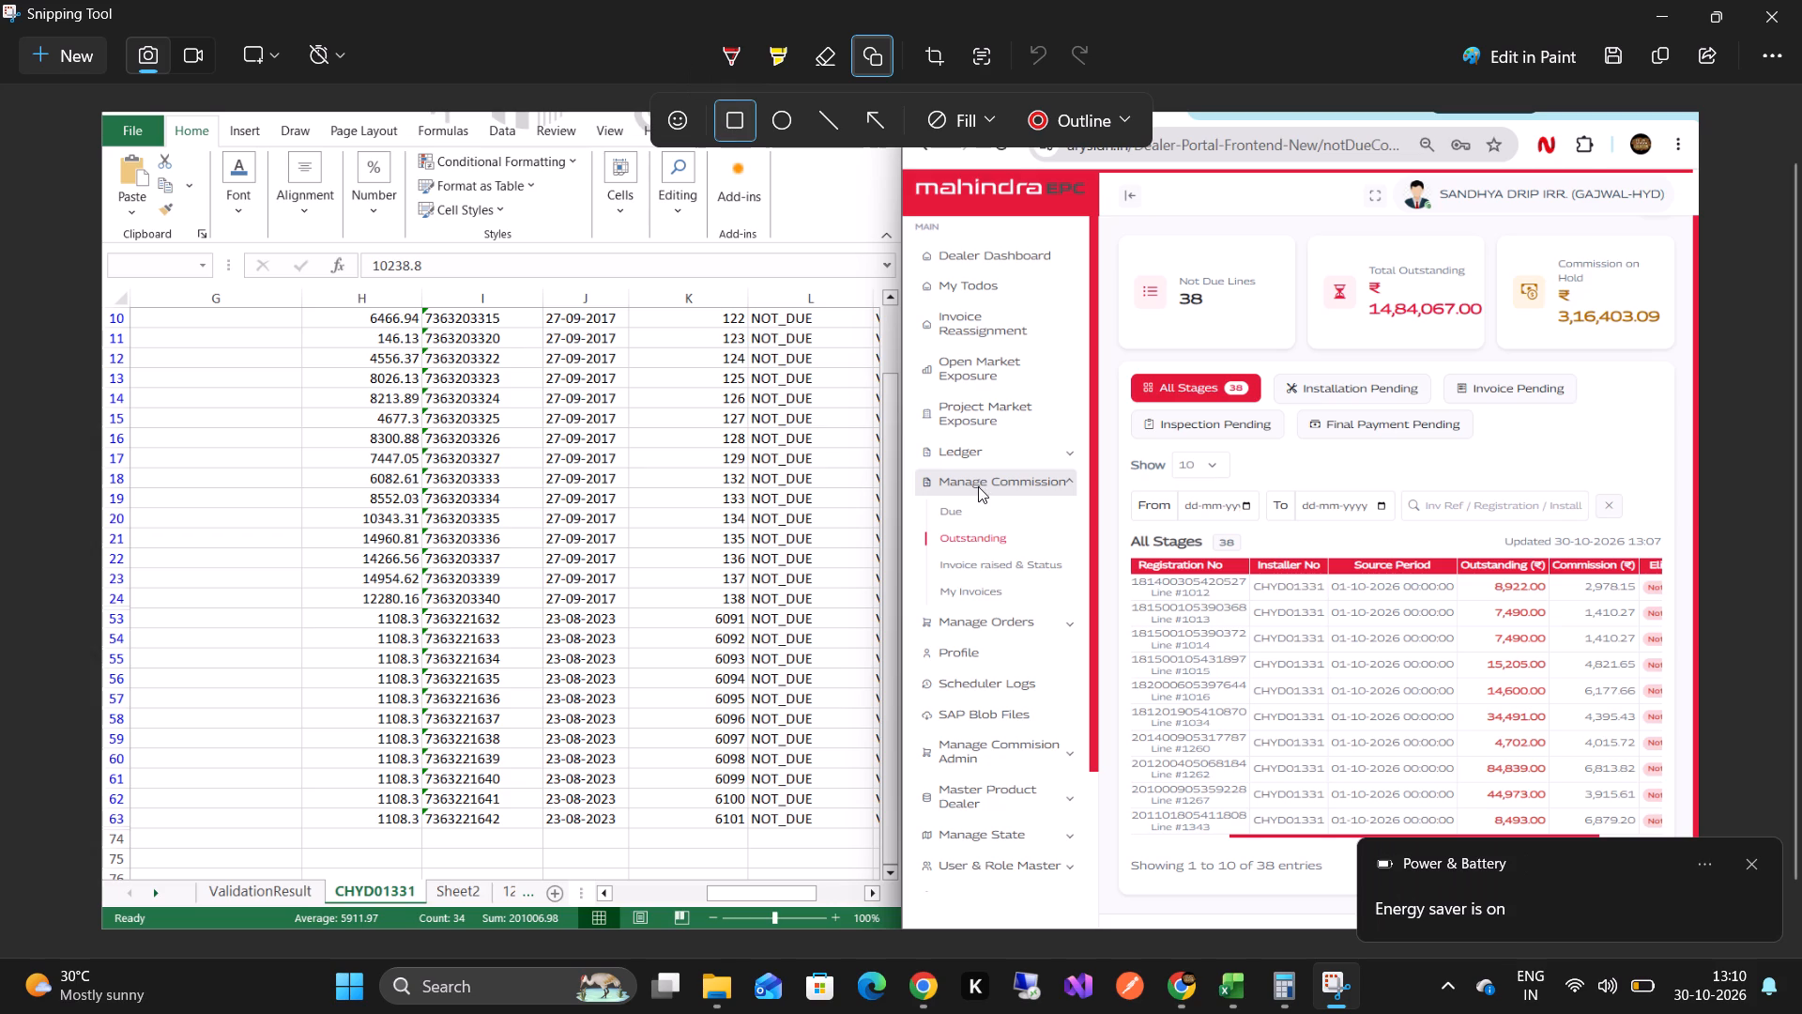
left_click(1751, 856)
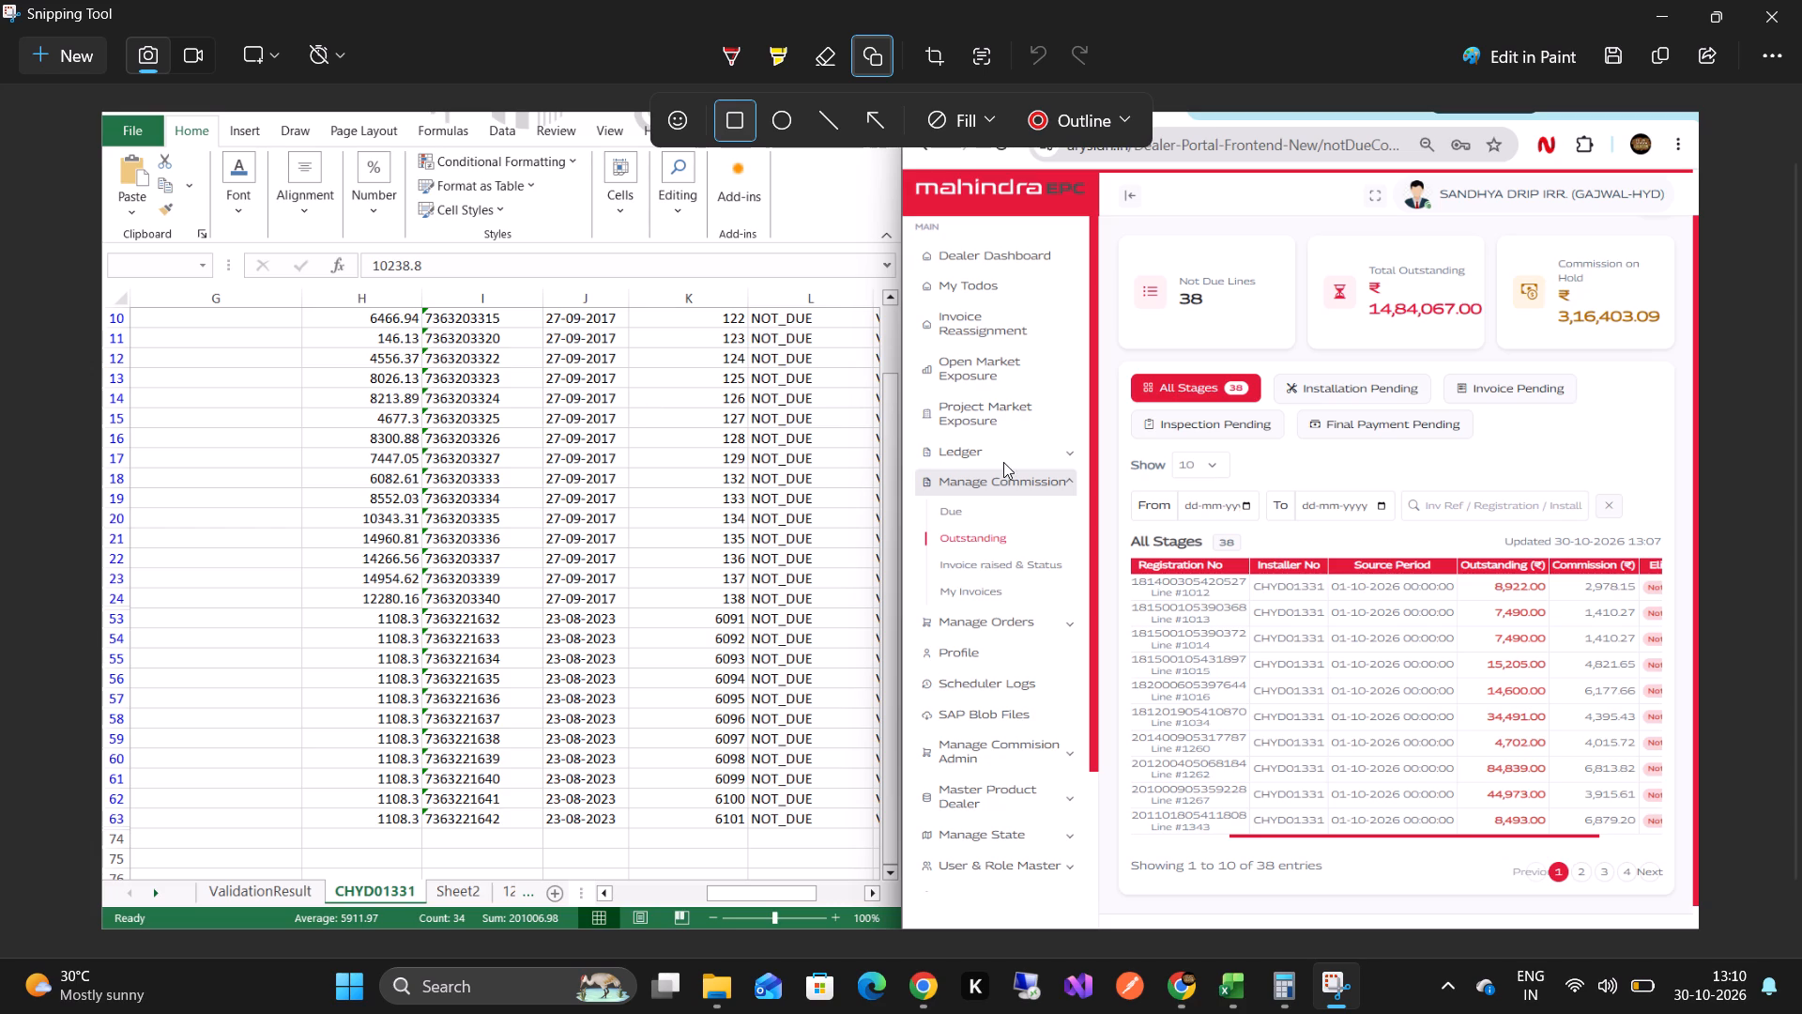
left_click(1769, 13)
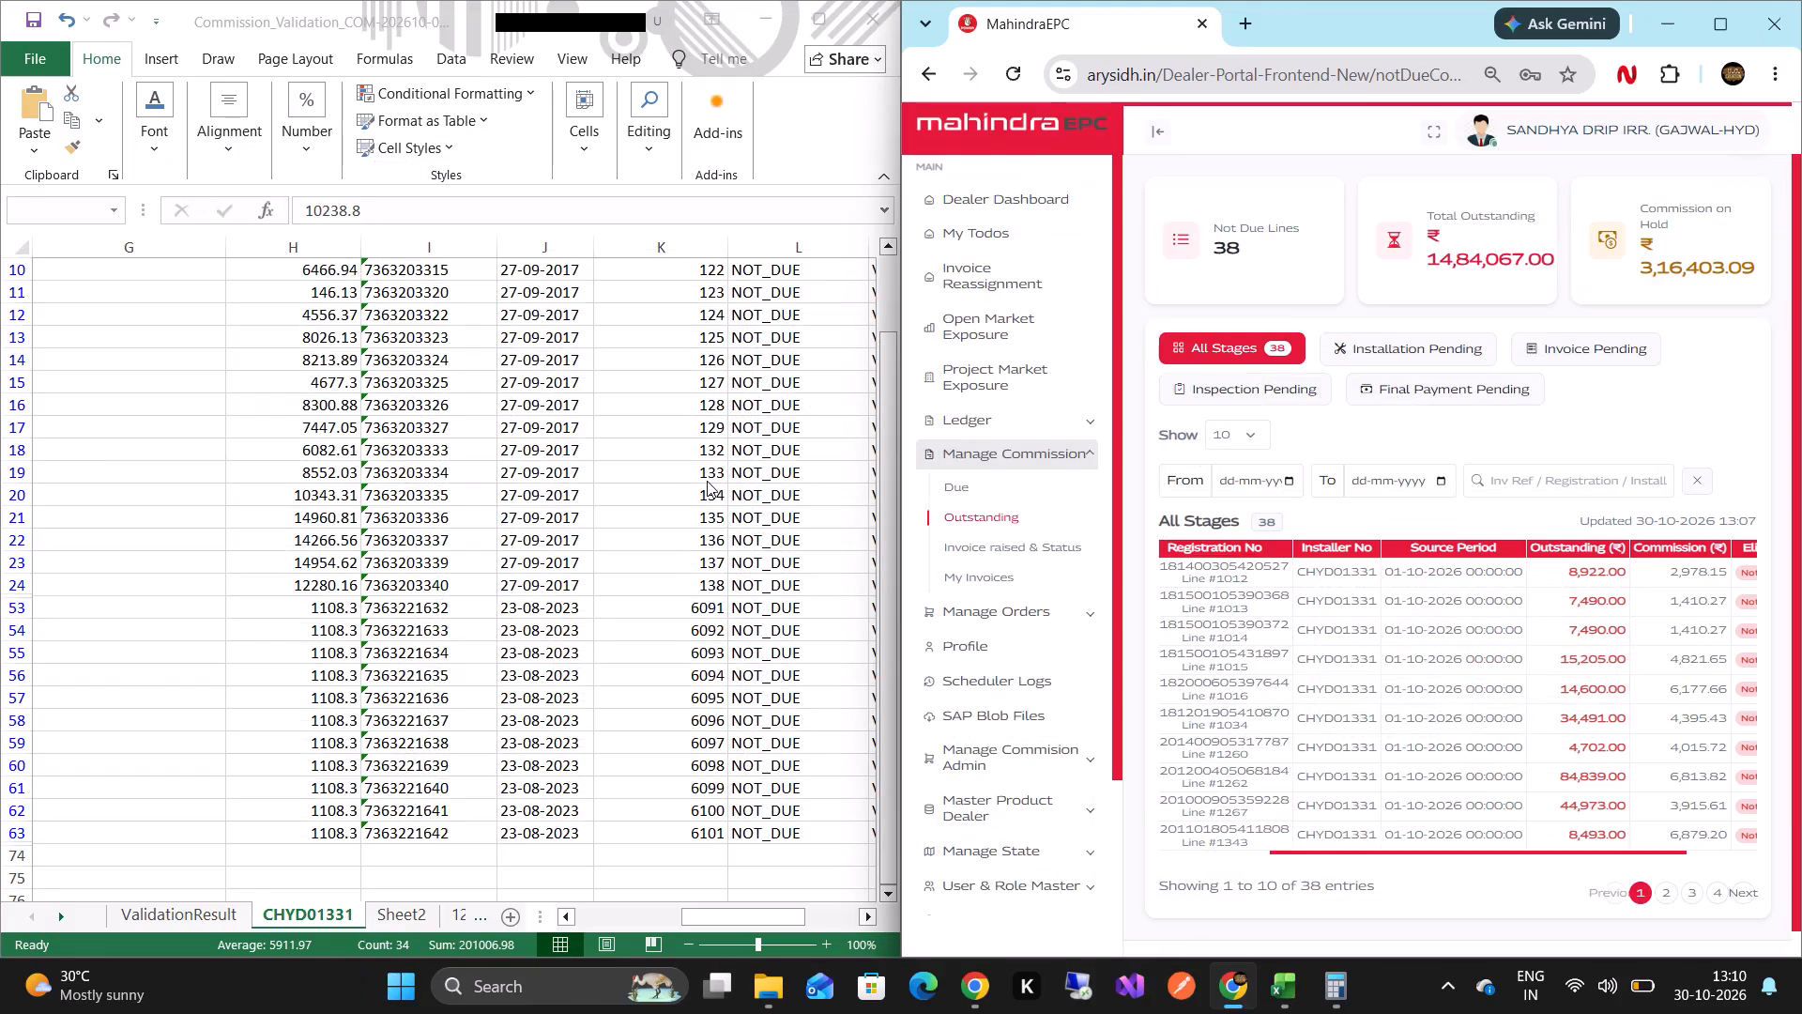
scroll(707, 481, "up", 14)
scroll(675, 328, "up", 5)
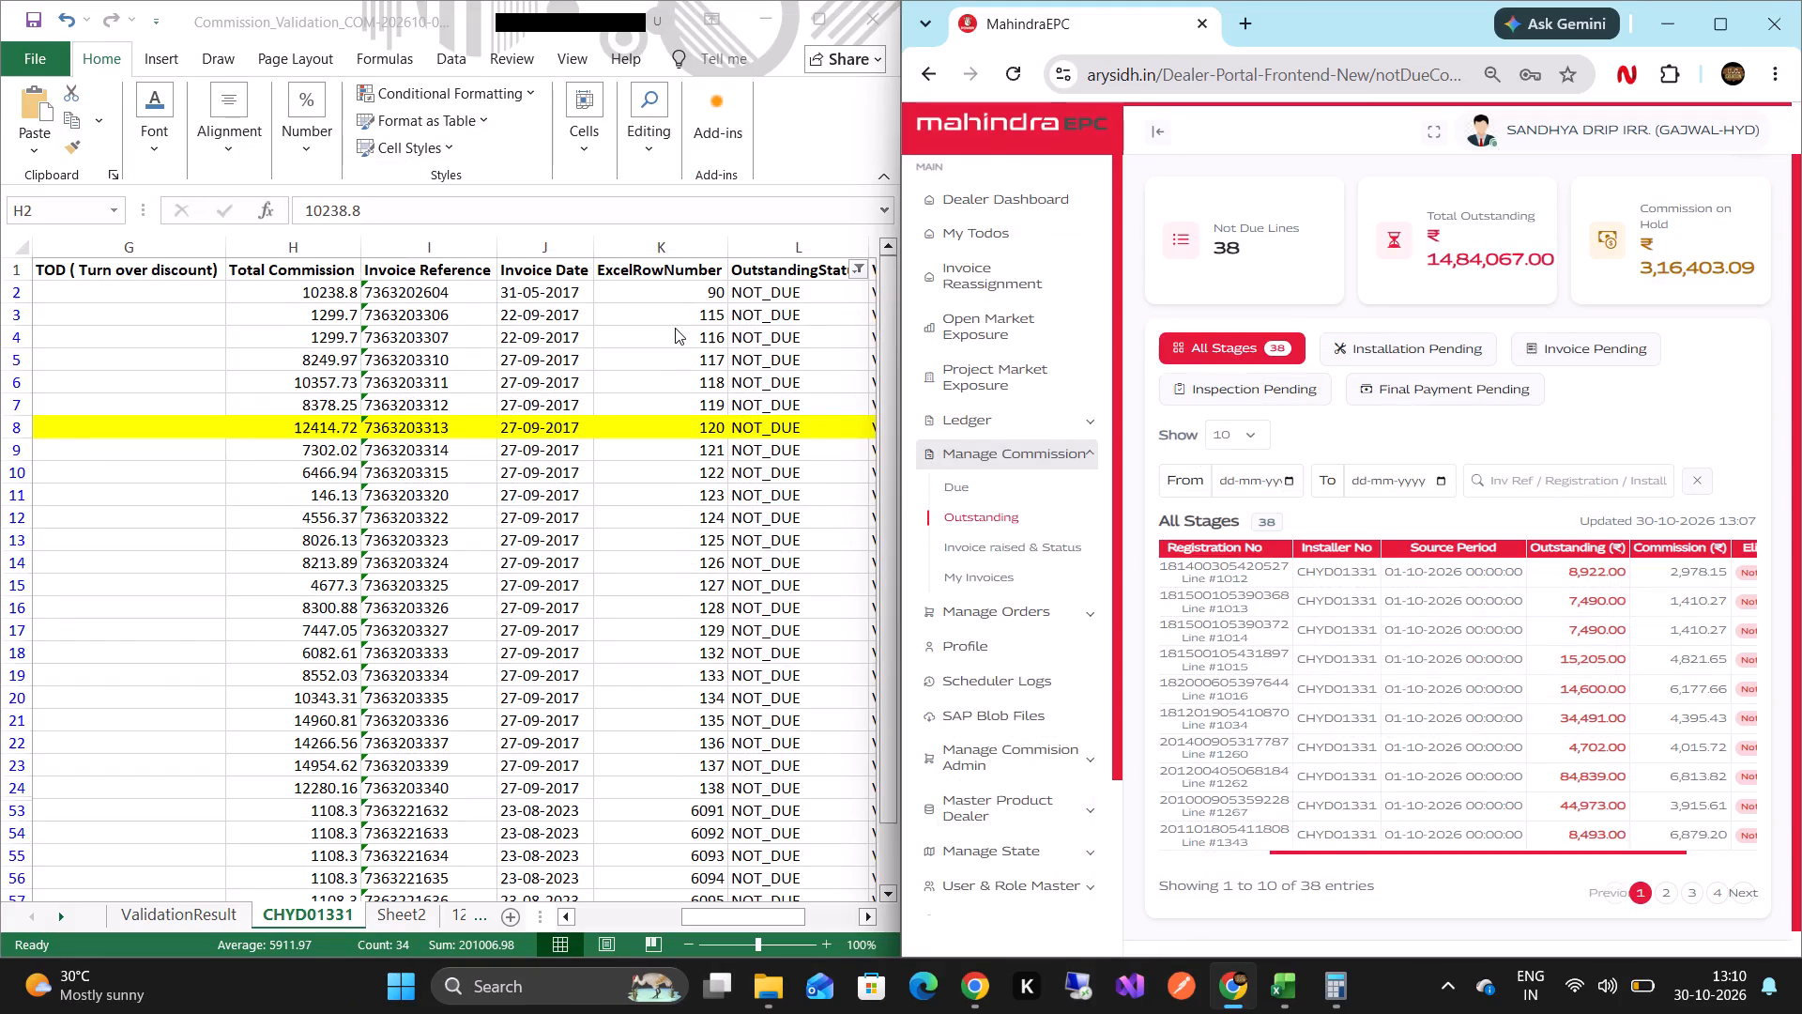
scroll(675, 328, "up", 13)
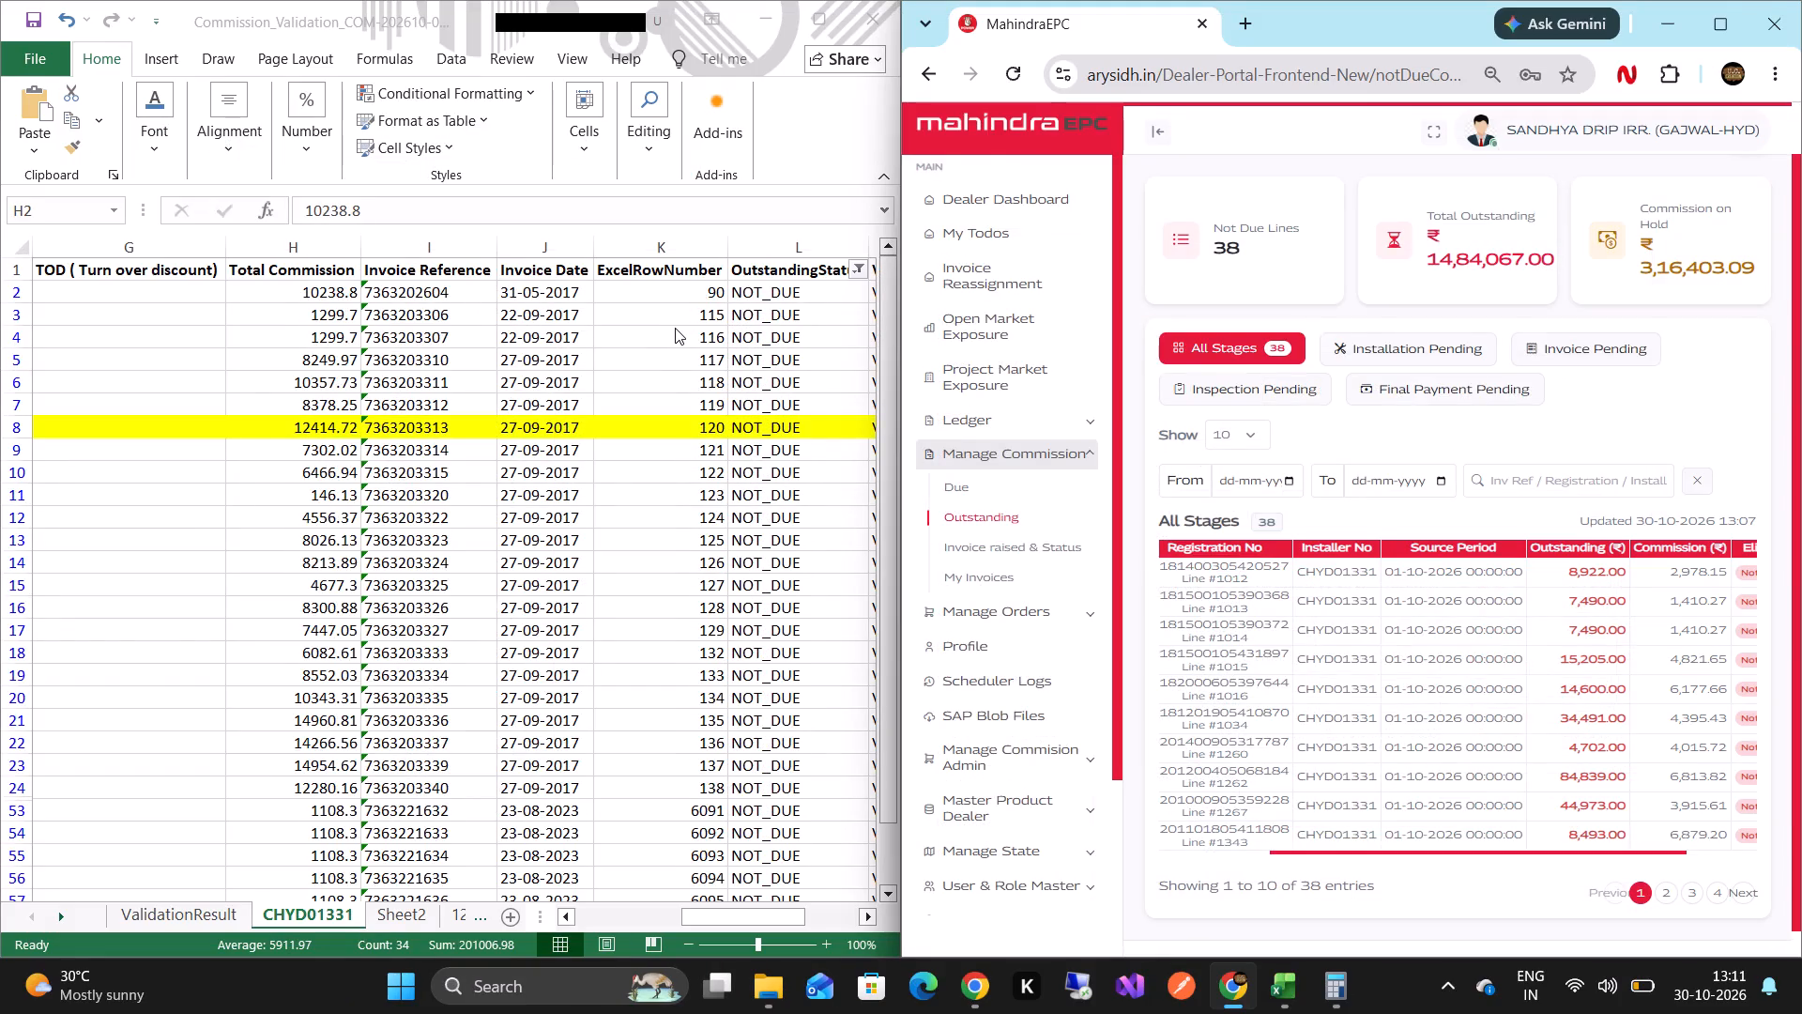
left_click(330, 294)
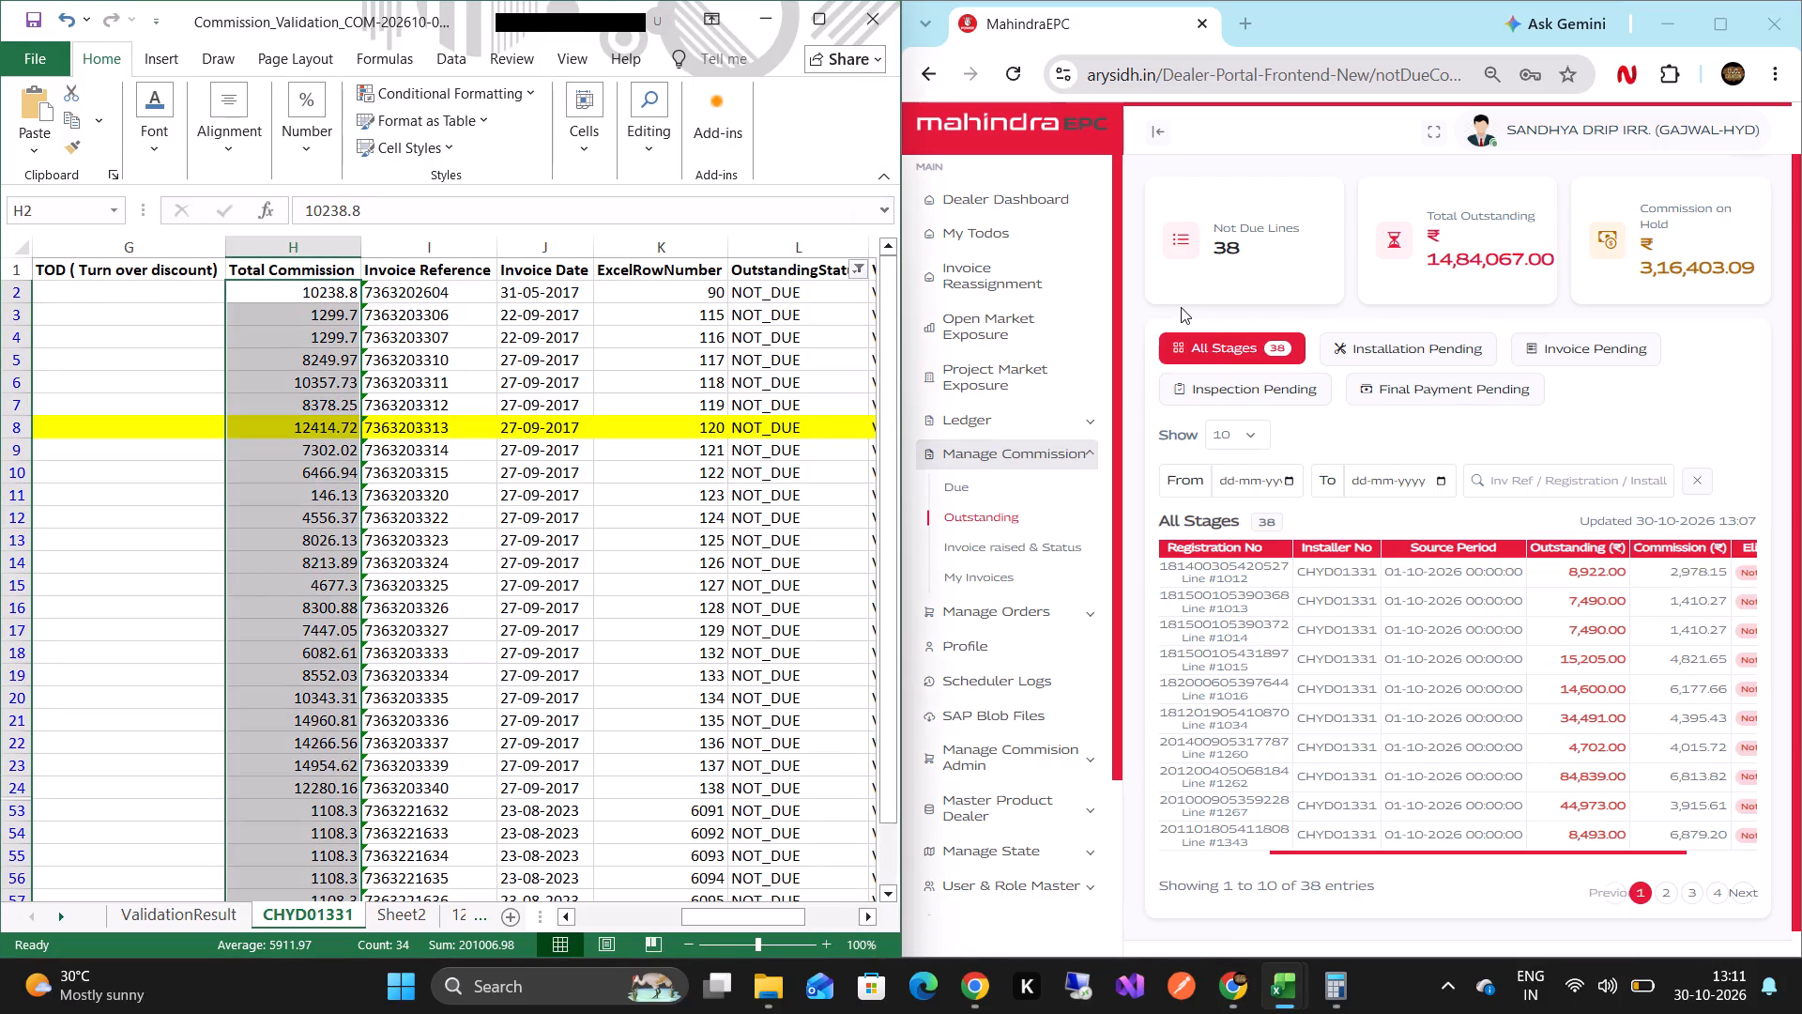
key("Print")
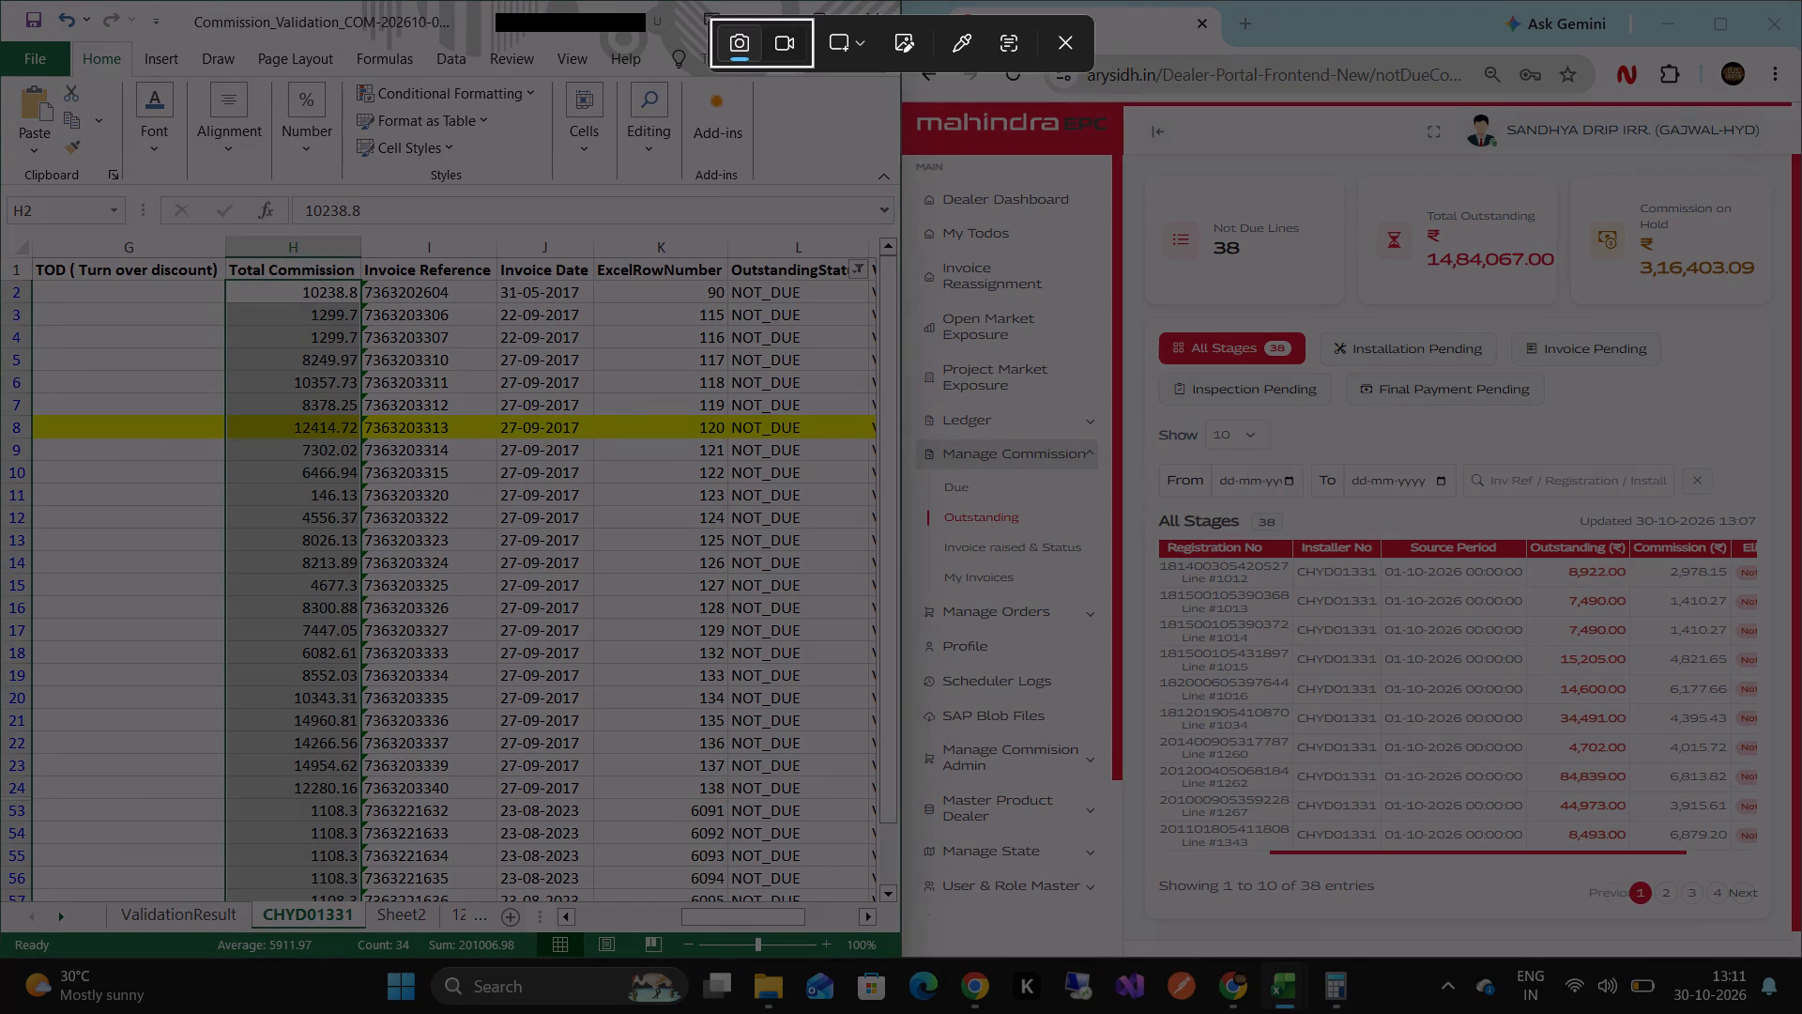
left_click_drag(0, 38, 750, 575)
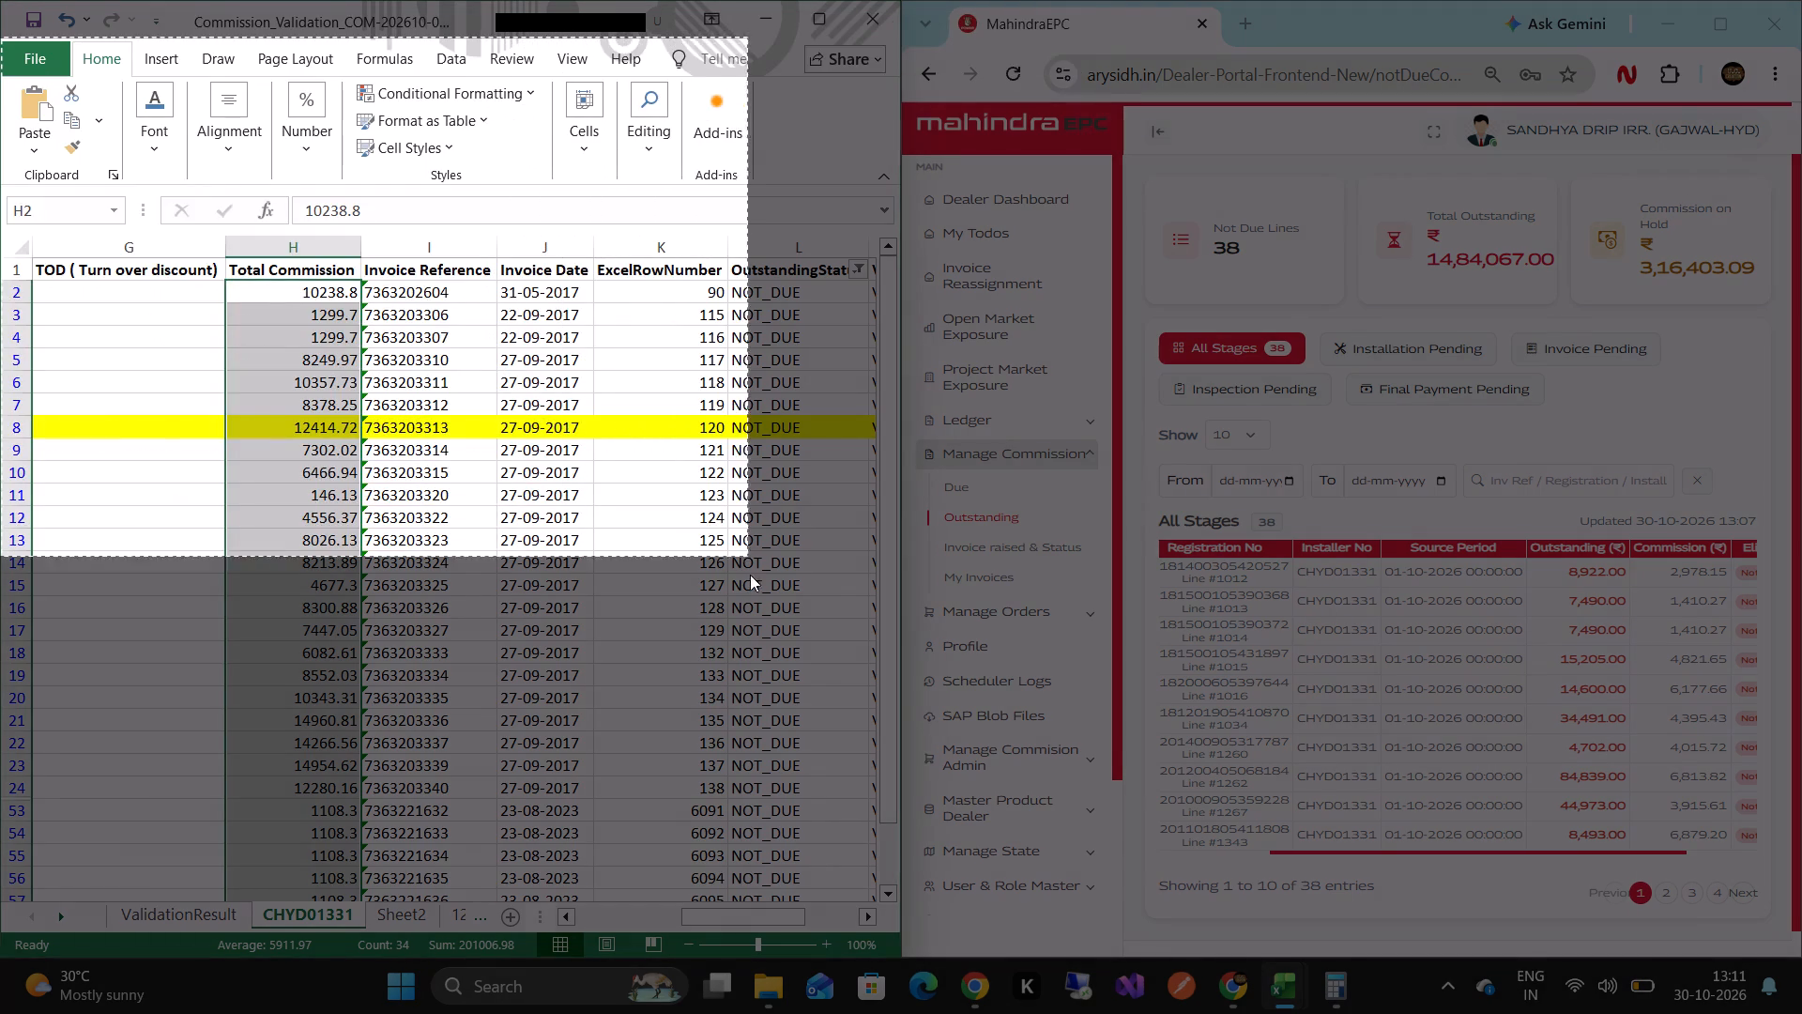
left_click_drag(750, 575, 955, 695)
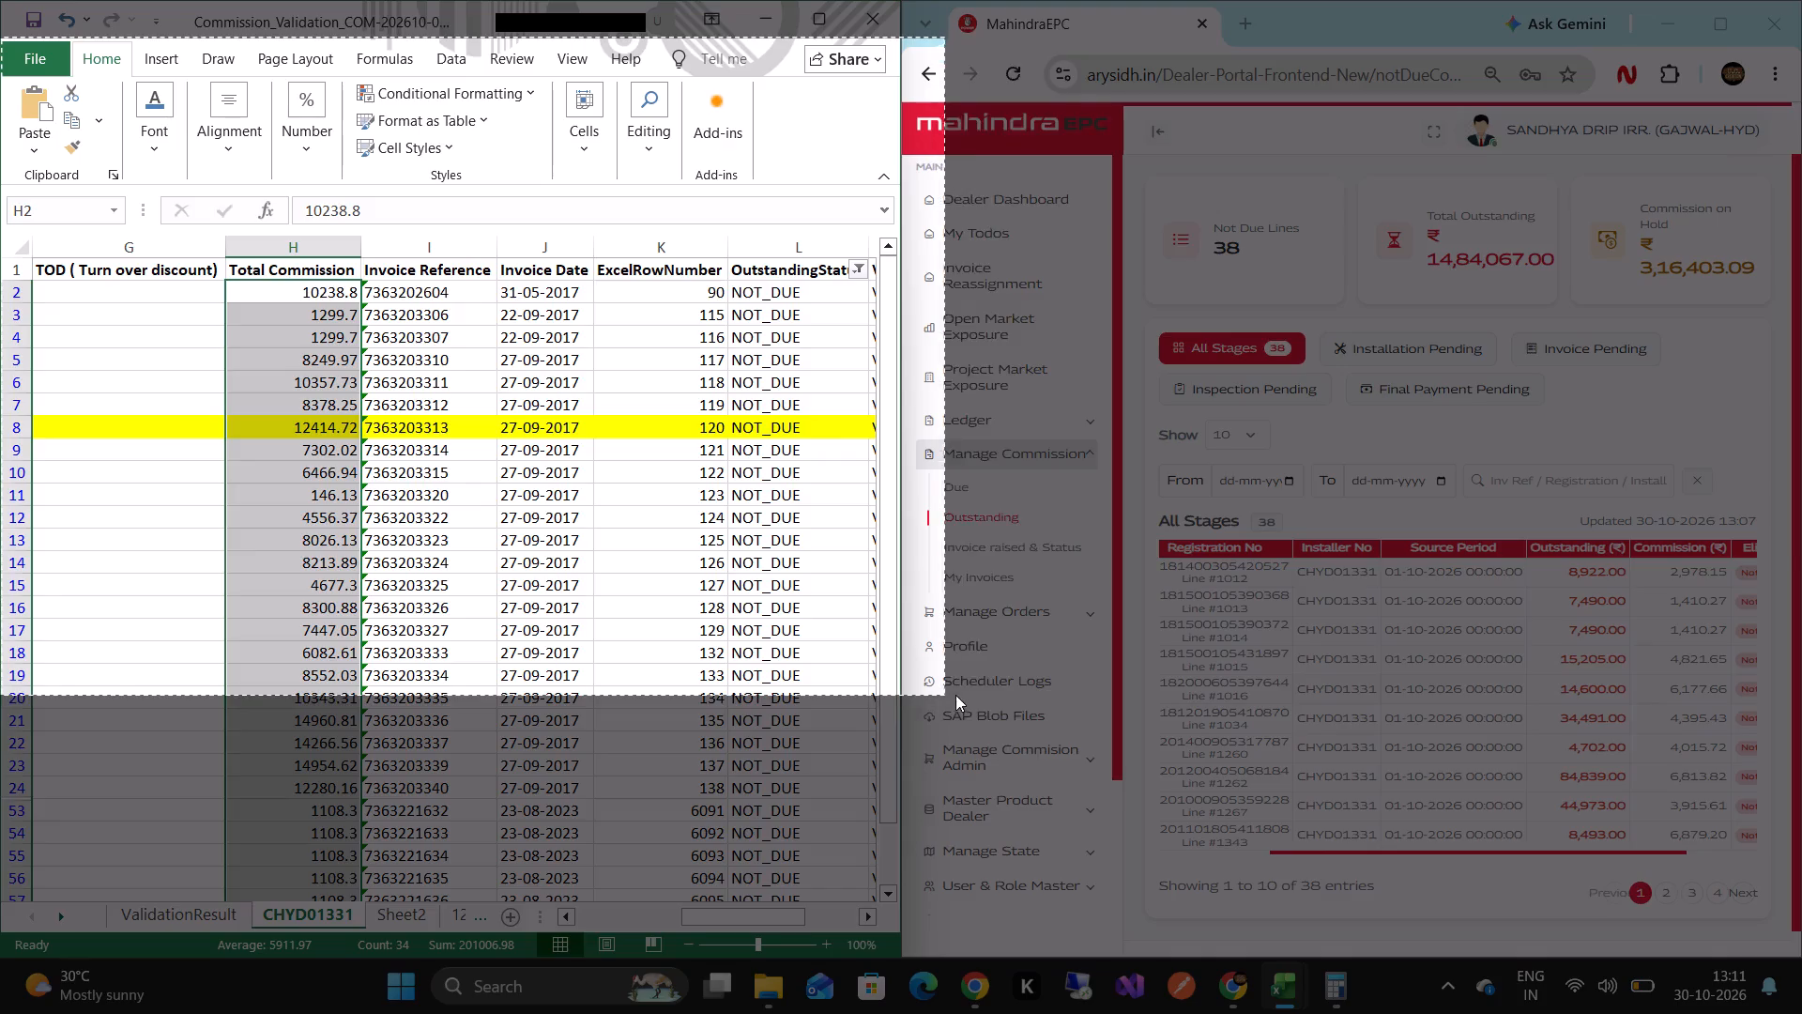
left_click_drag(955, 695, 1278, 696)
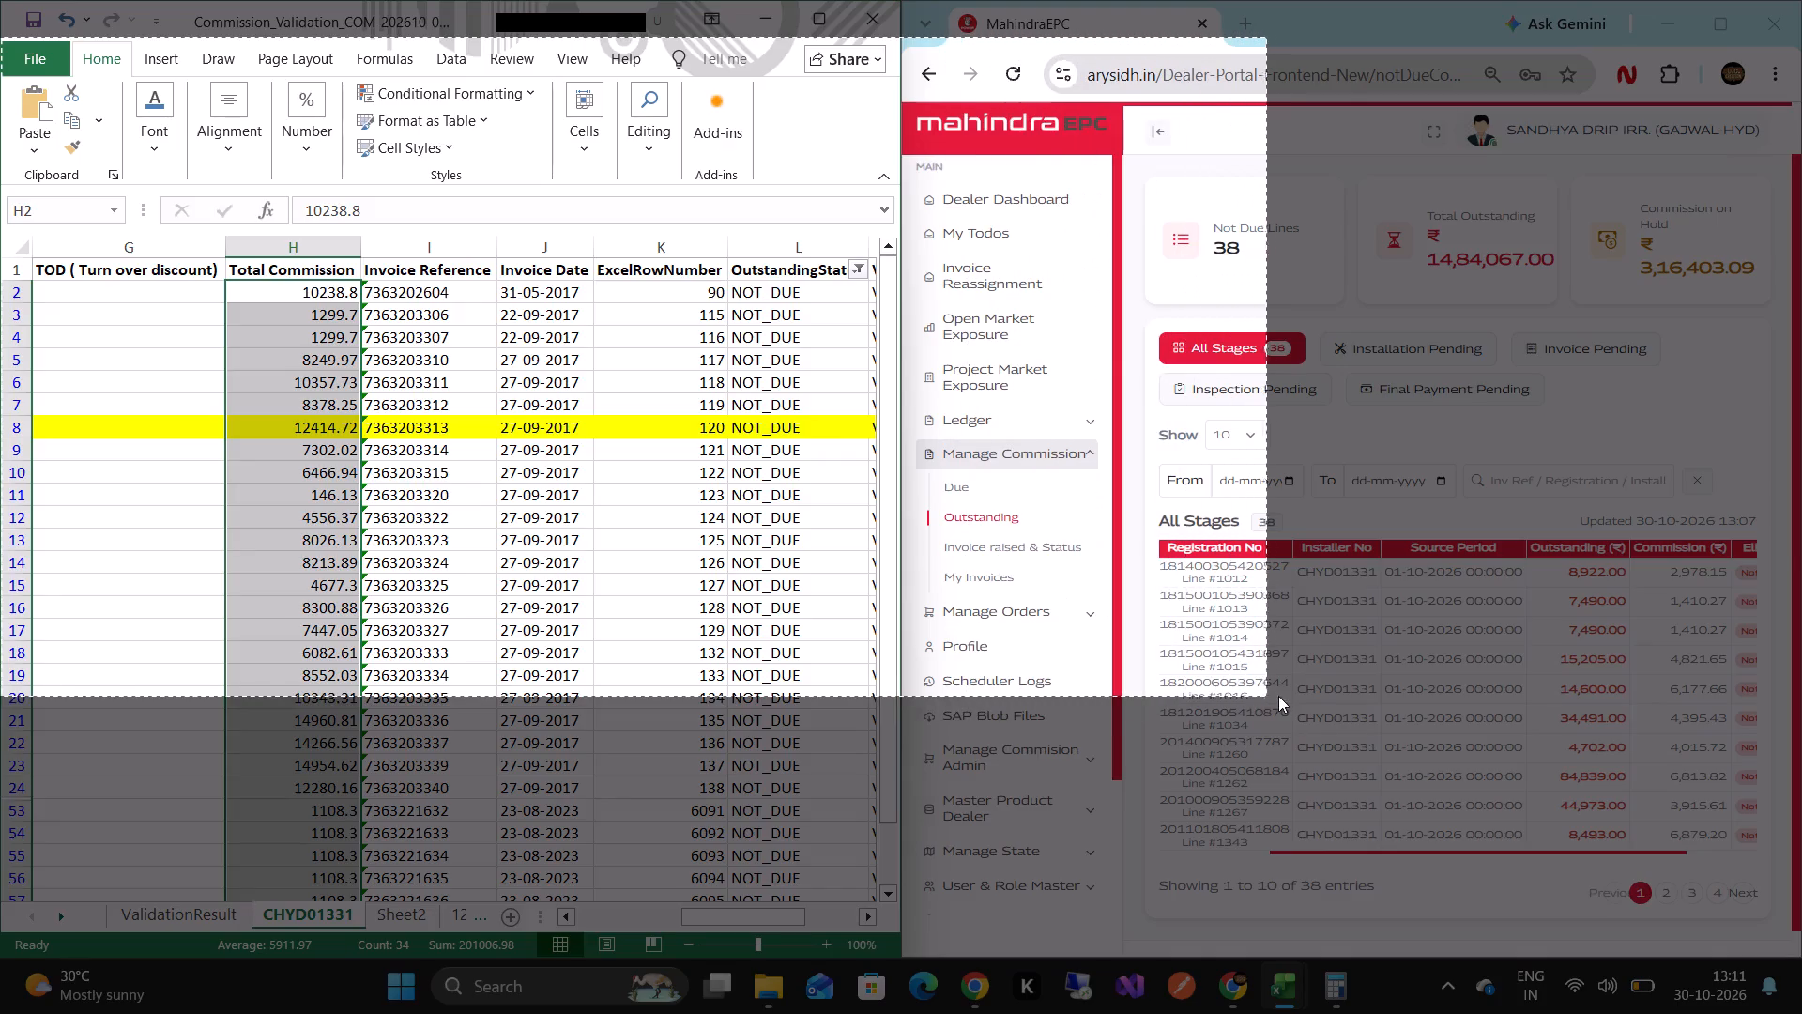
left_click_drag(1278, 696, 1591, 696)
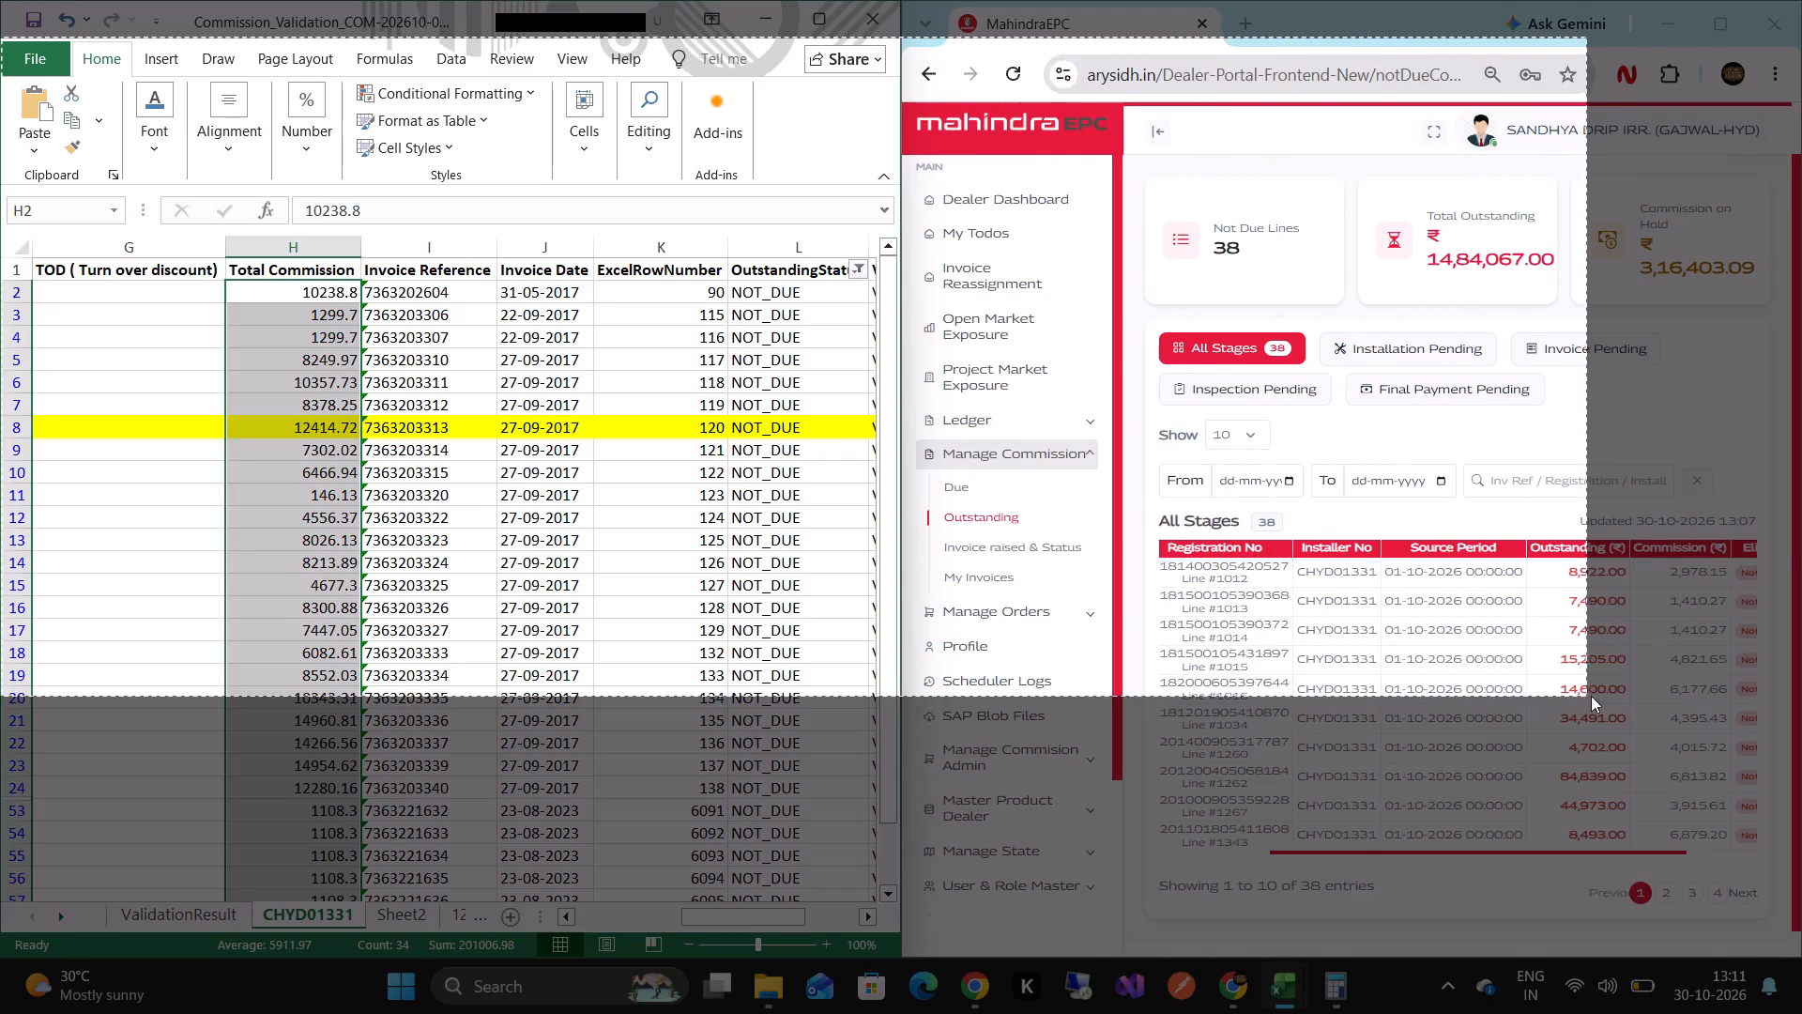
left_click_drag(1591, 696, 1703, 720)
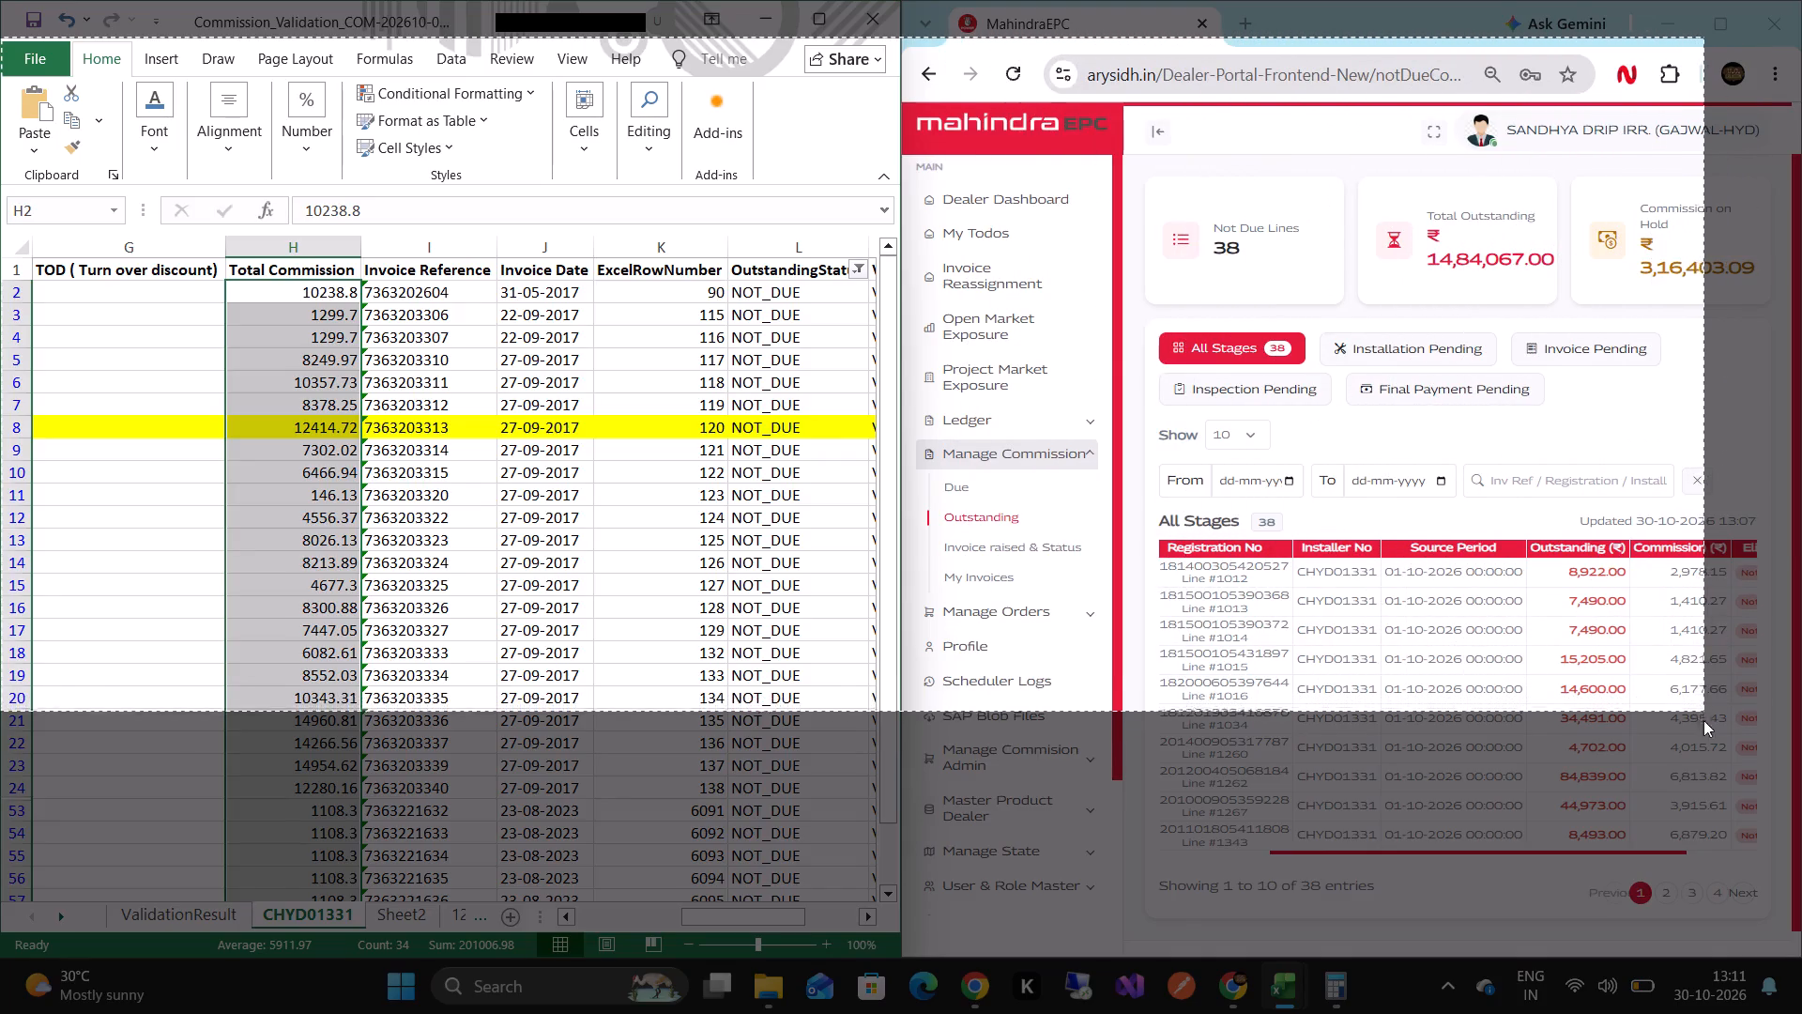
left_click_drag(1703, 720, 1776, 1004)
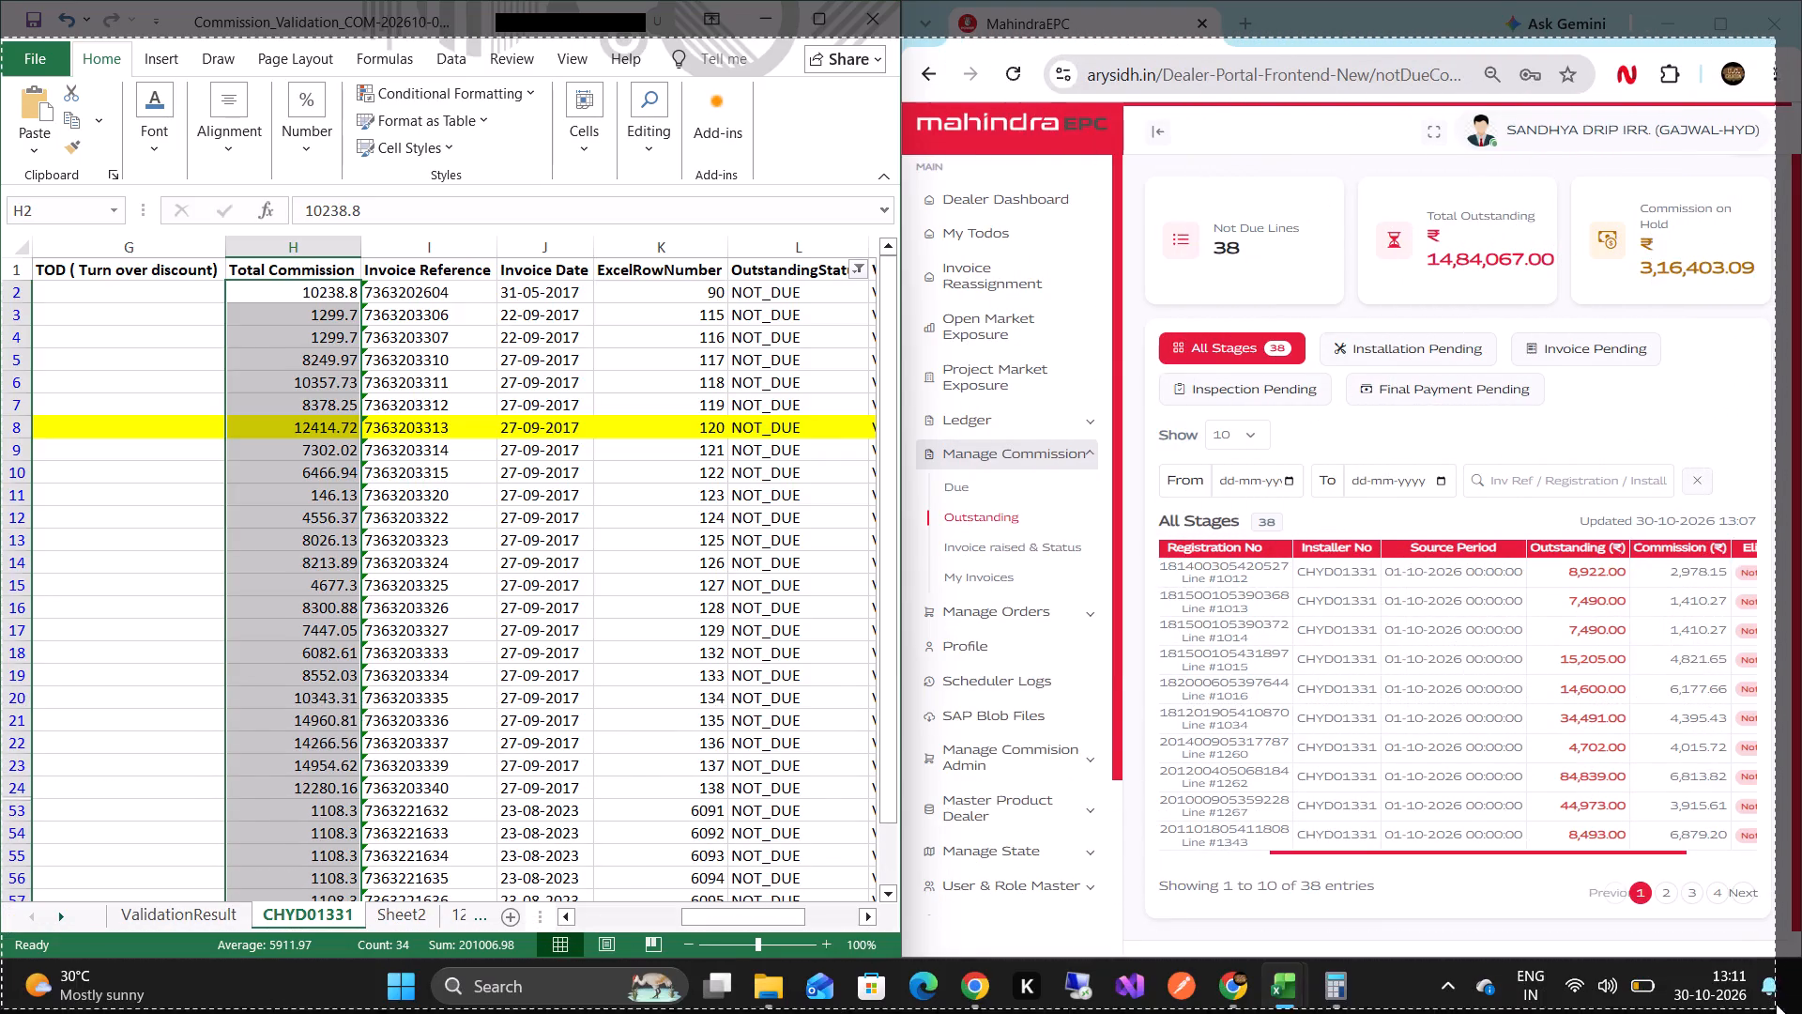
left_click_drag(1776, 1004, 1766, 969)
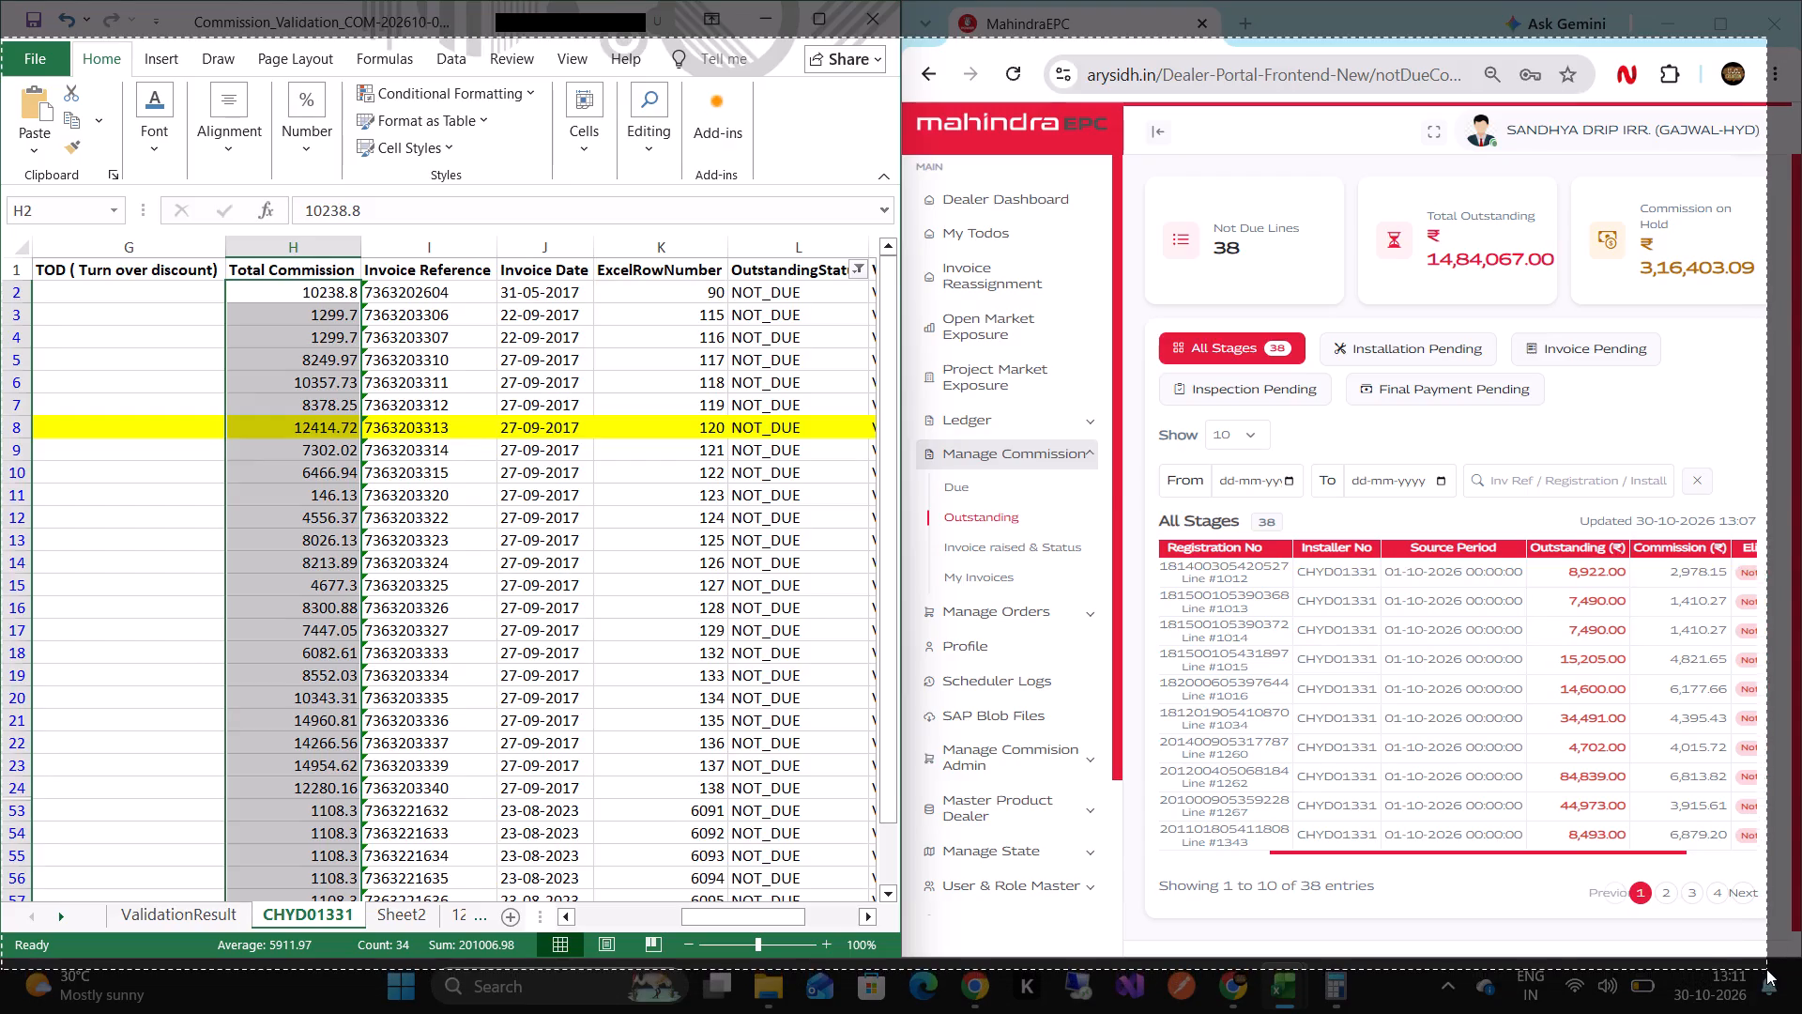
left_click_drag(1766, 969, 1801, 965)
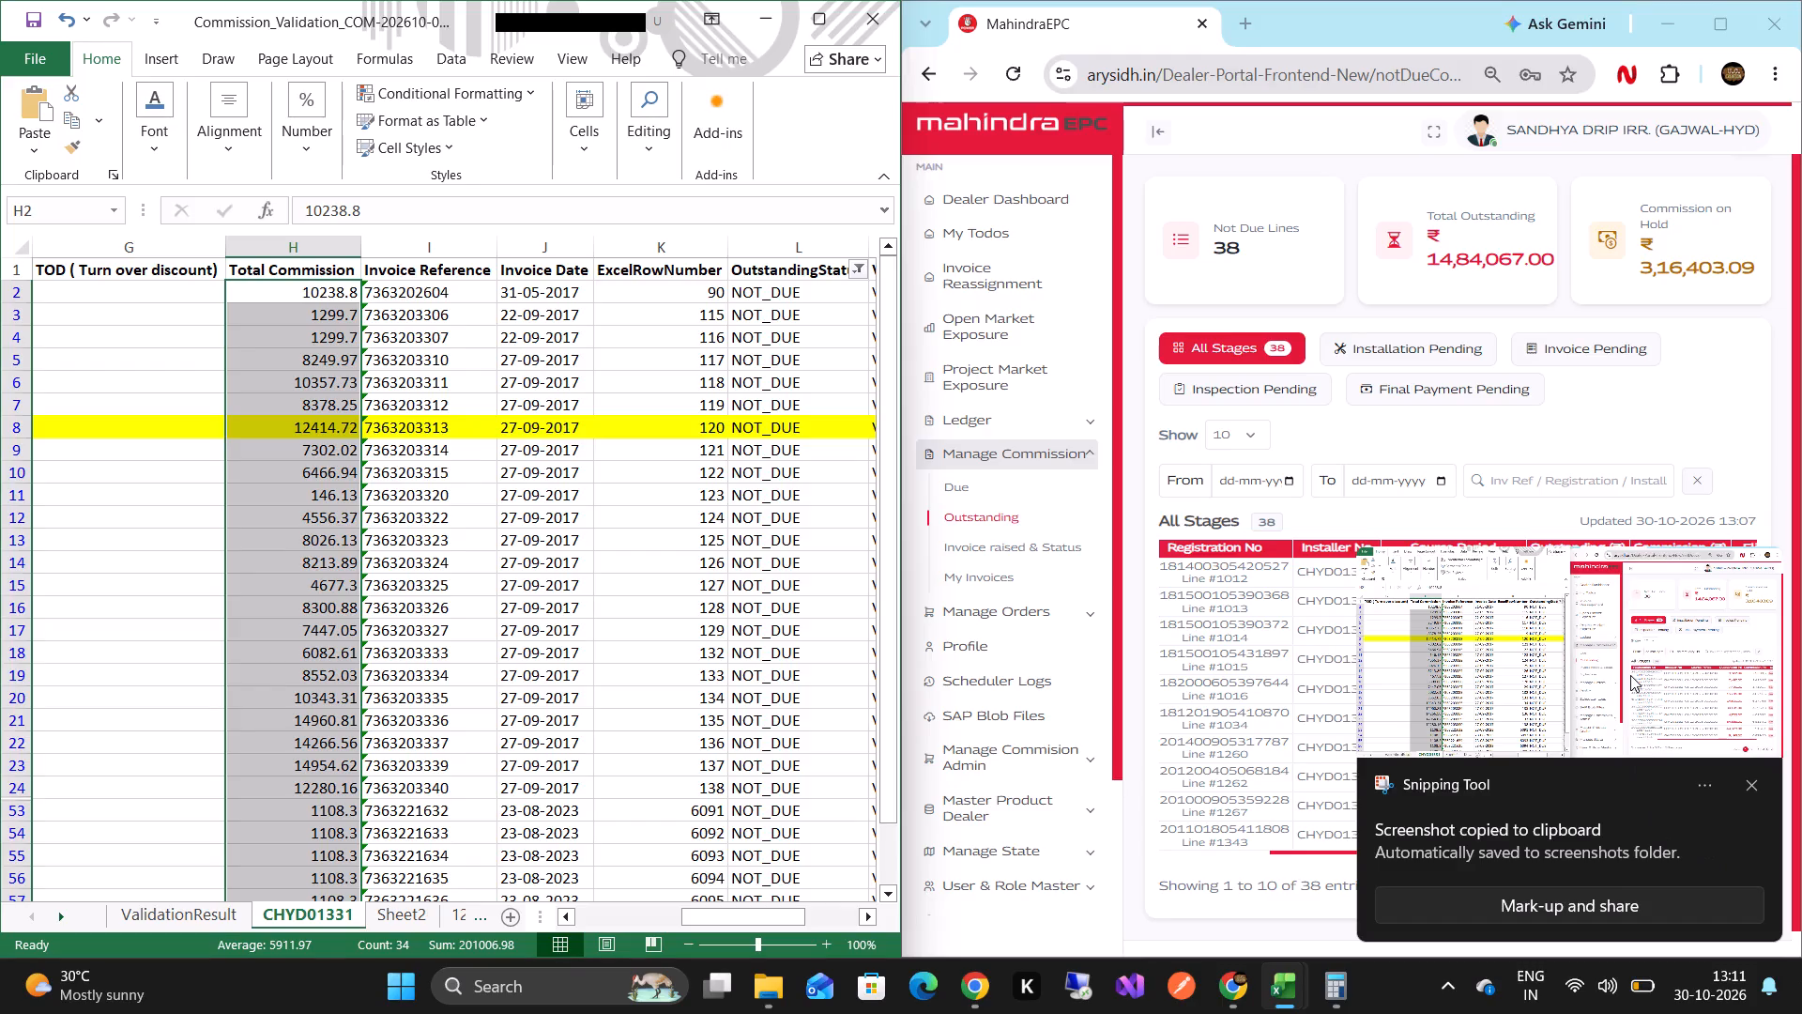
Open the new screenshot for markup and outline the status bar's Count and Sum and the Commission on Hold card with red rectangles.
left_click(1626, 668)
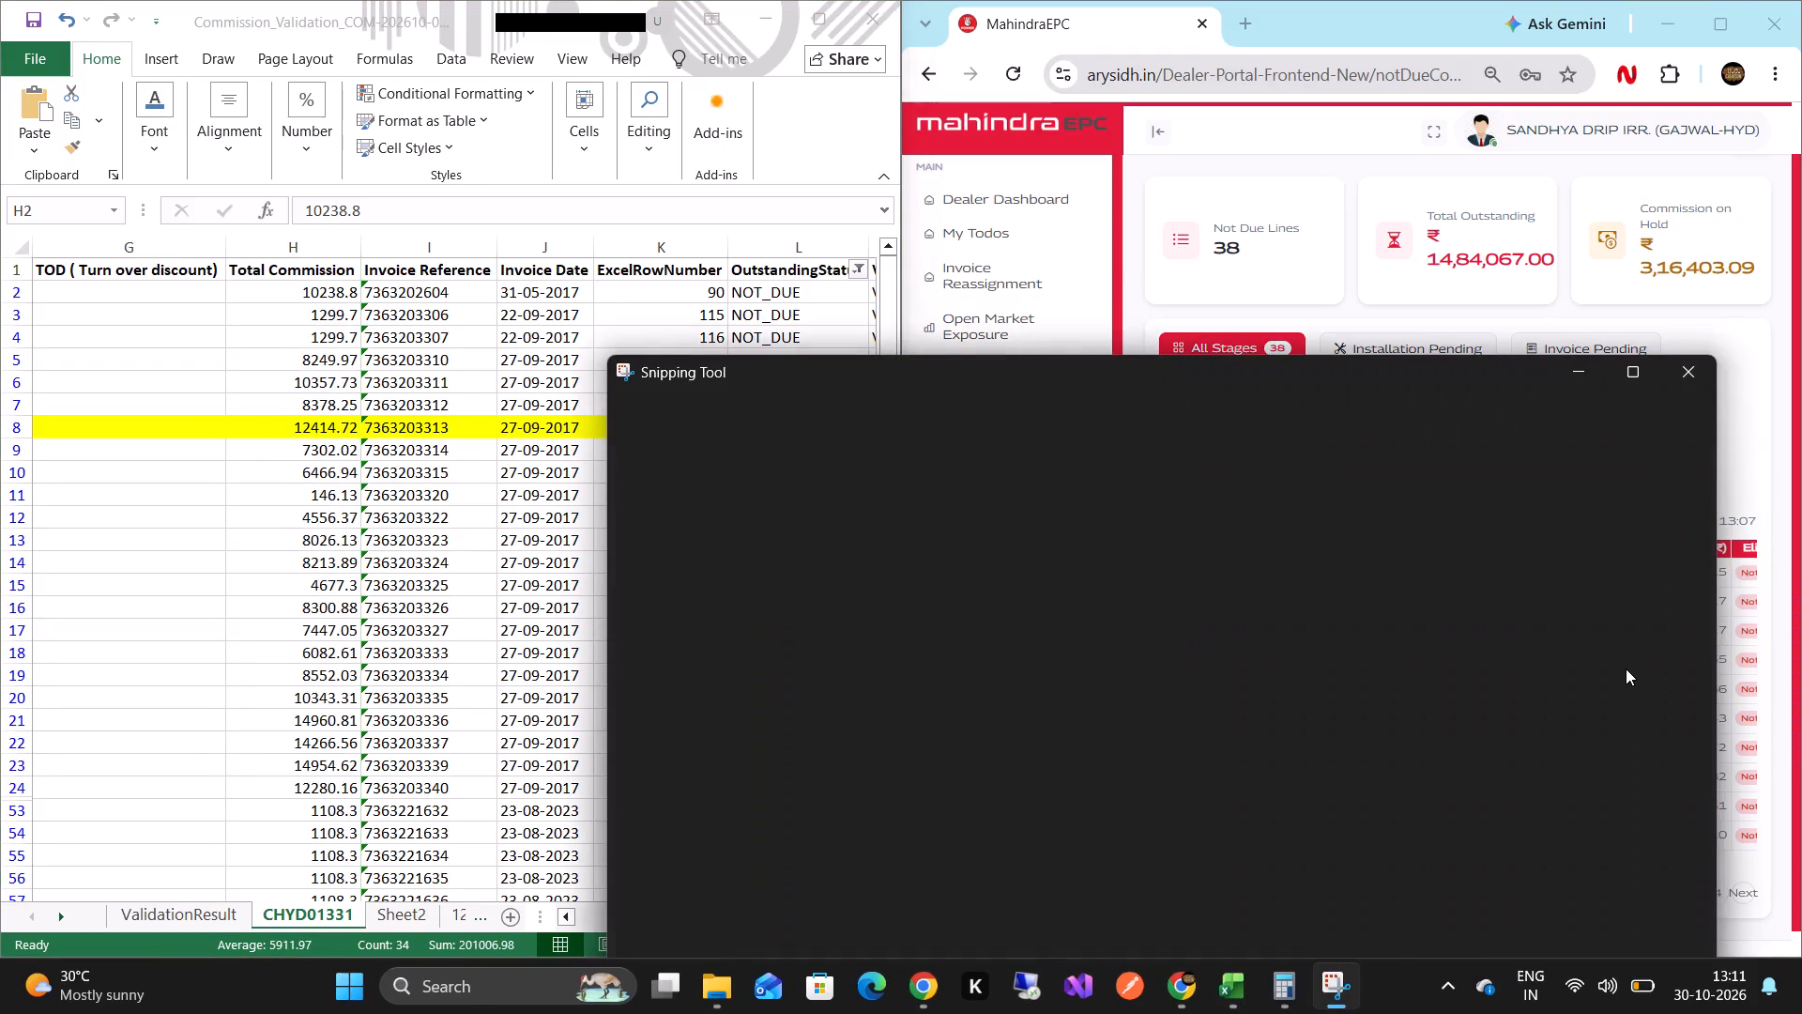
left_click(1641, 369)
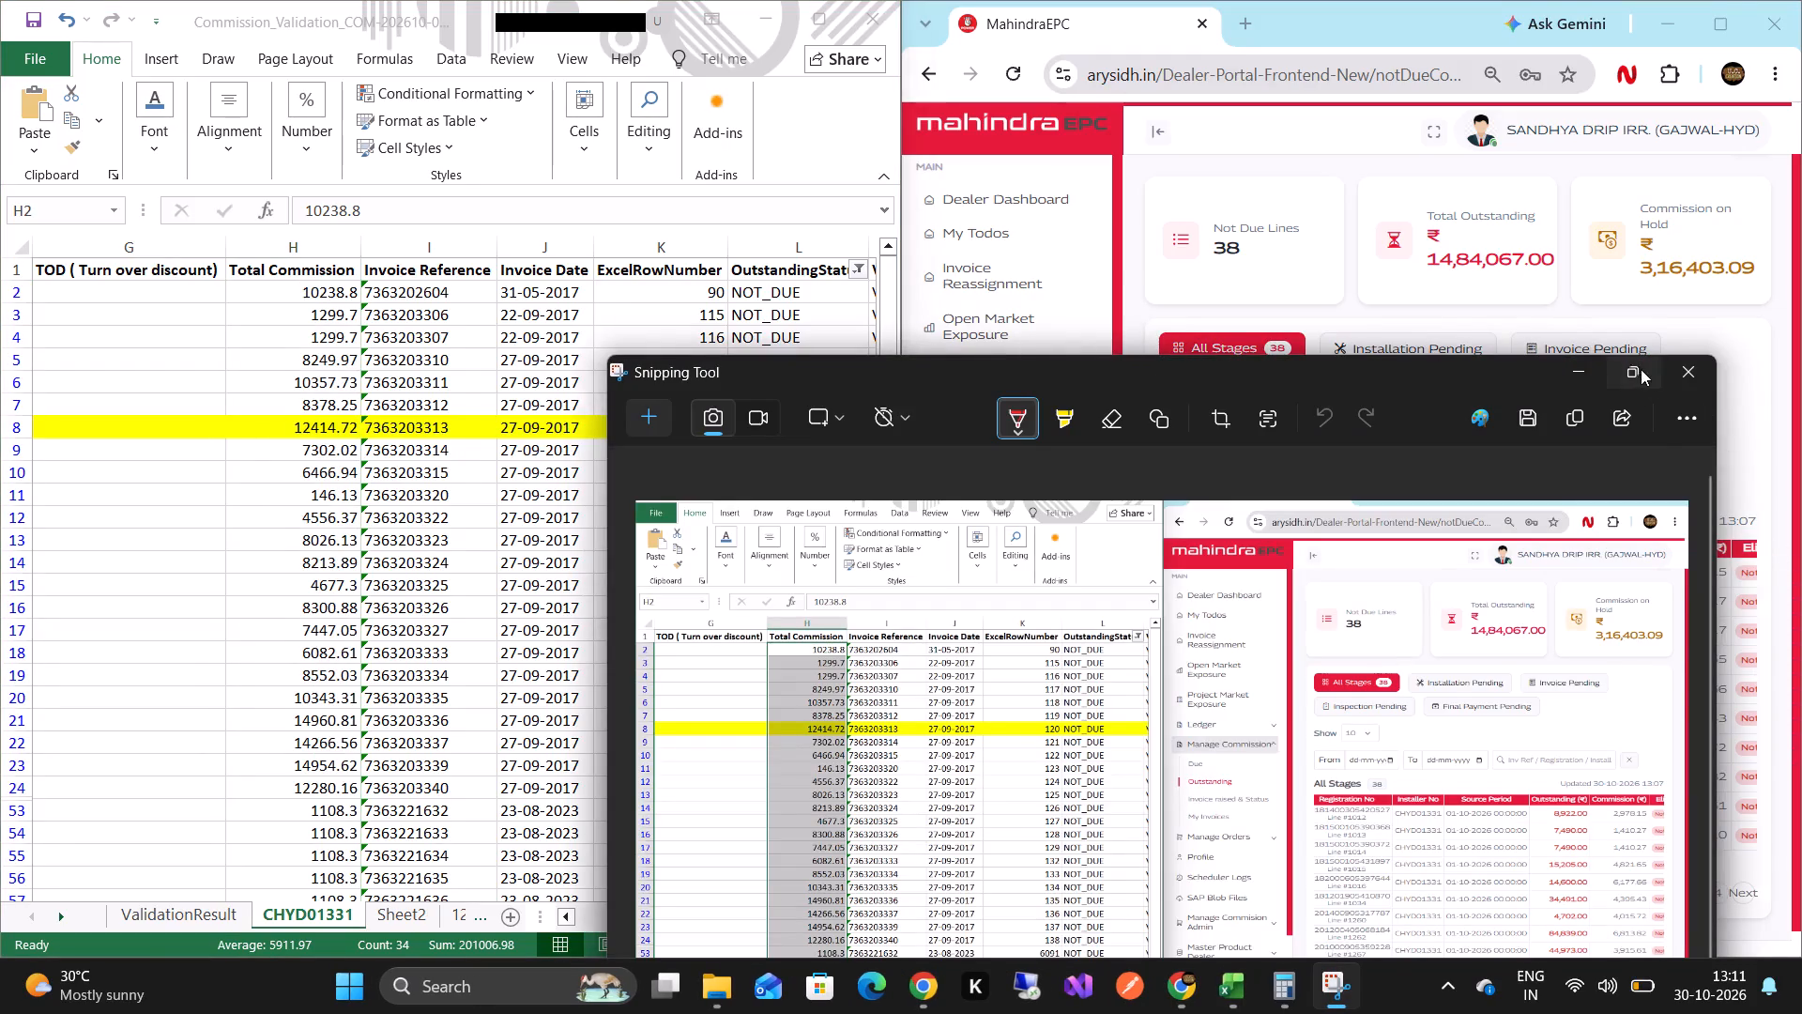
left_click(867, 51)
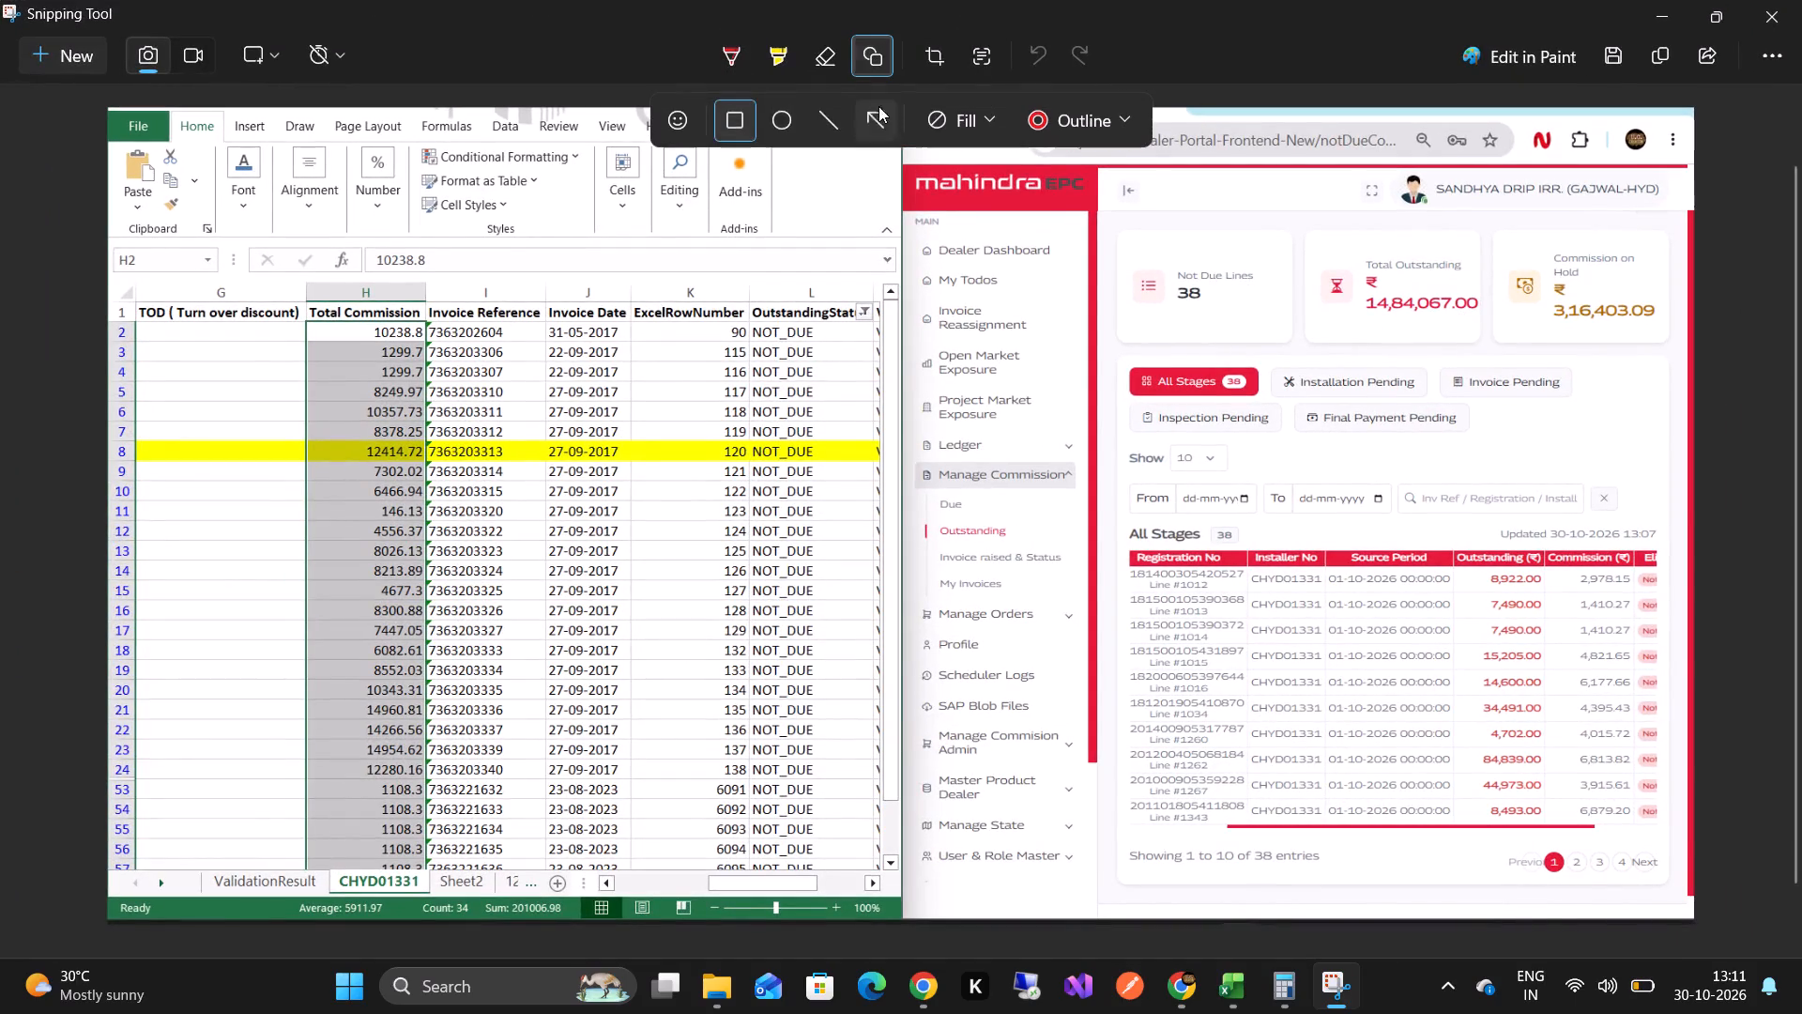
left_click(732, 123)
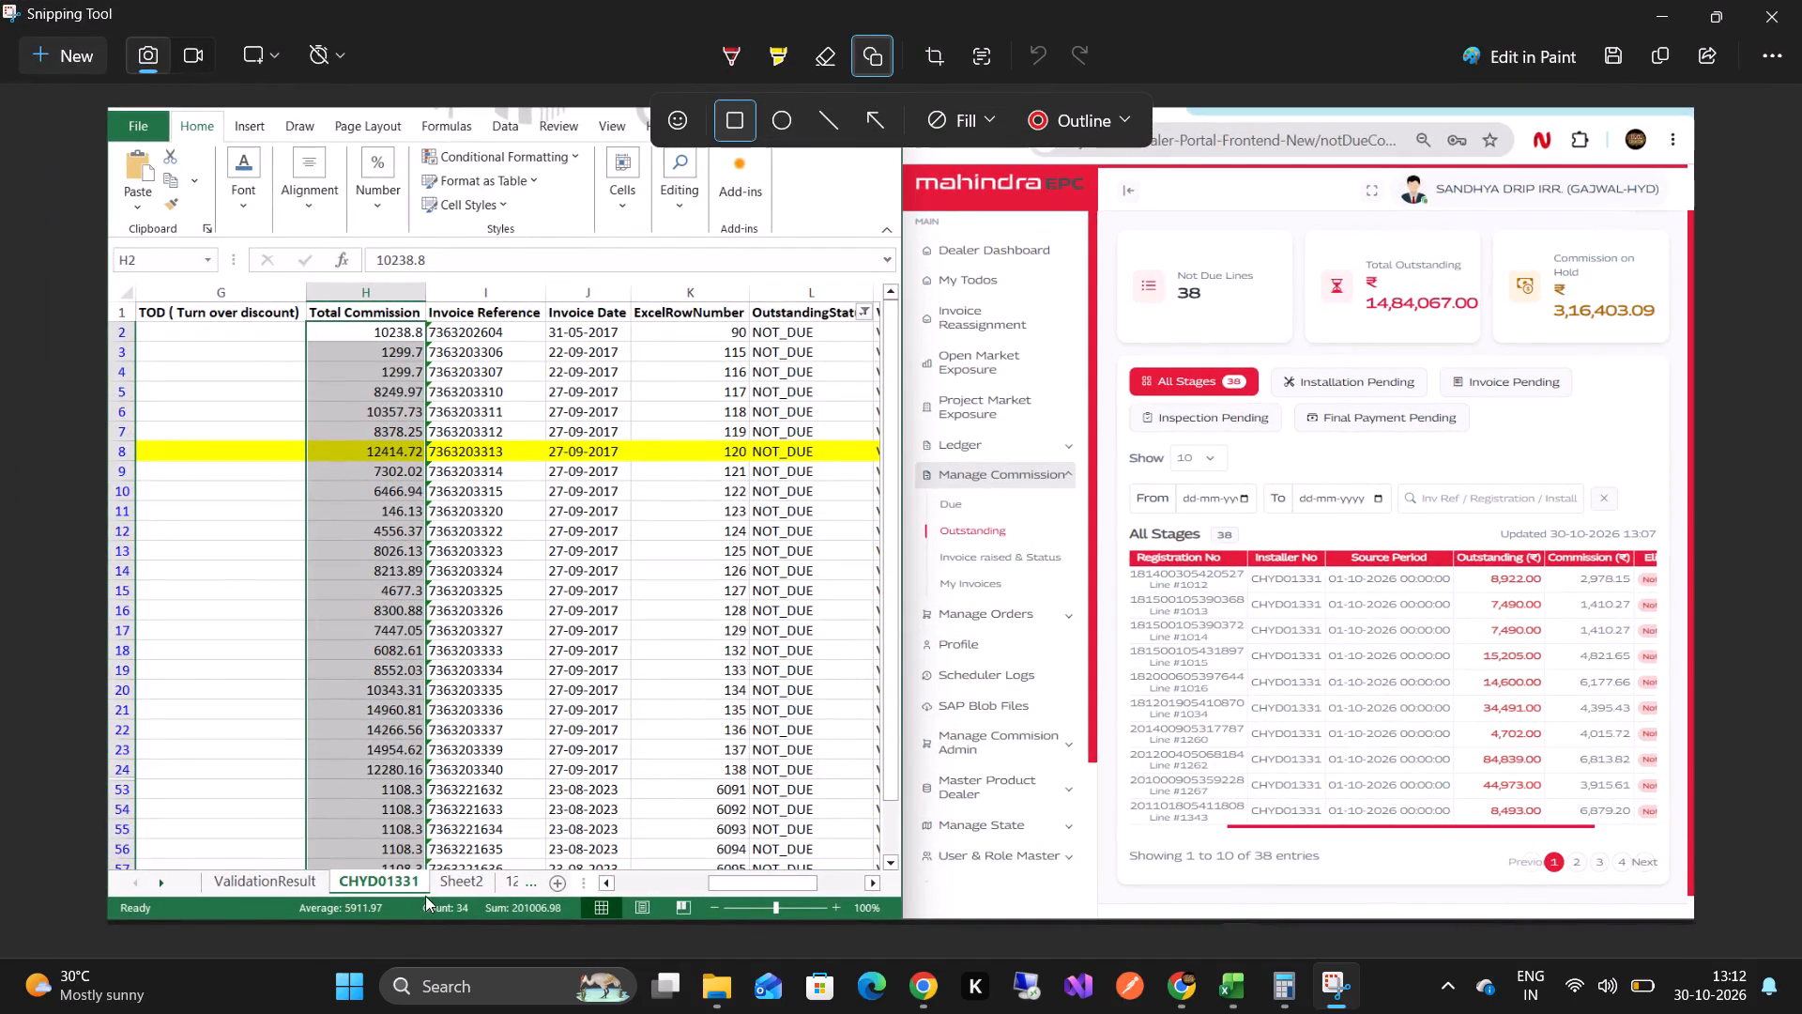
left_click_drag(420, 892, 558, 918)
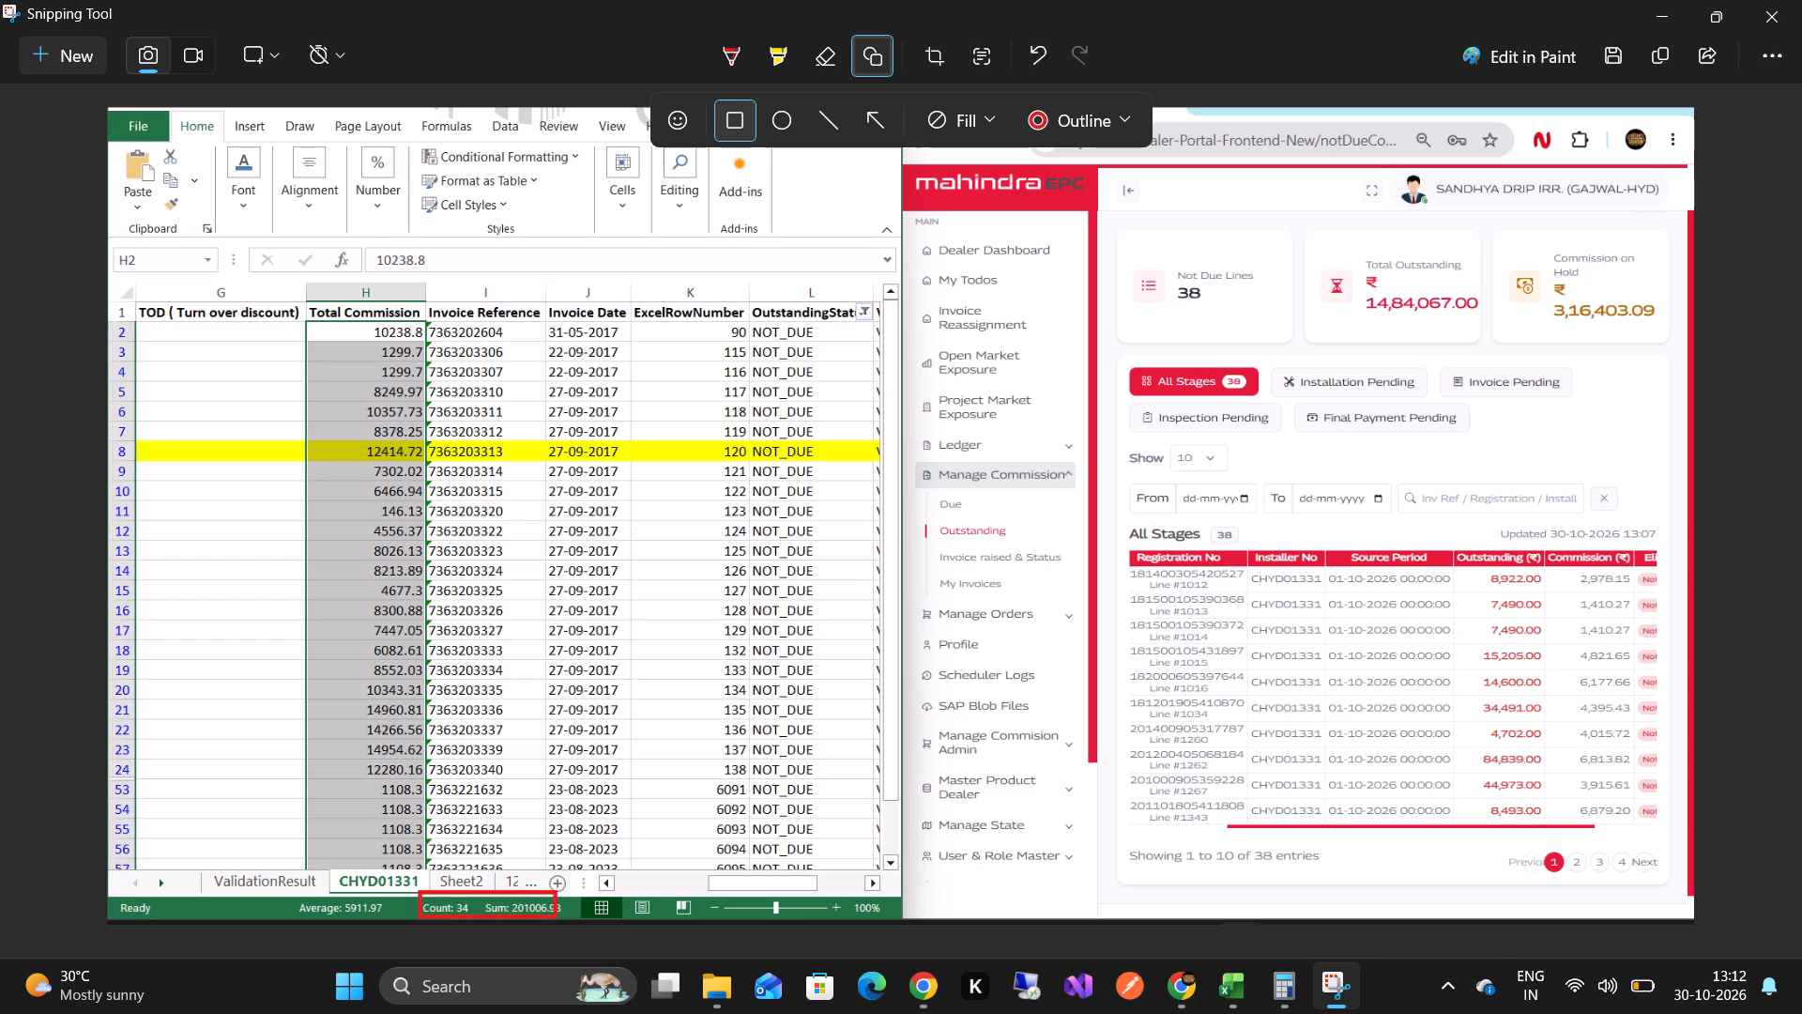
left_click_drag(558, 918, 579, 918)
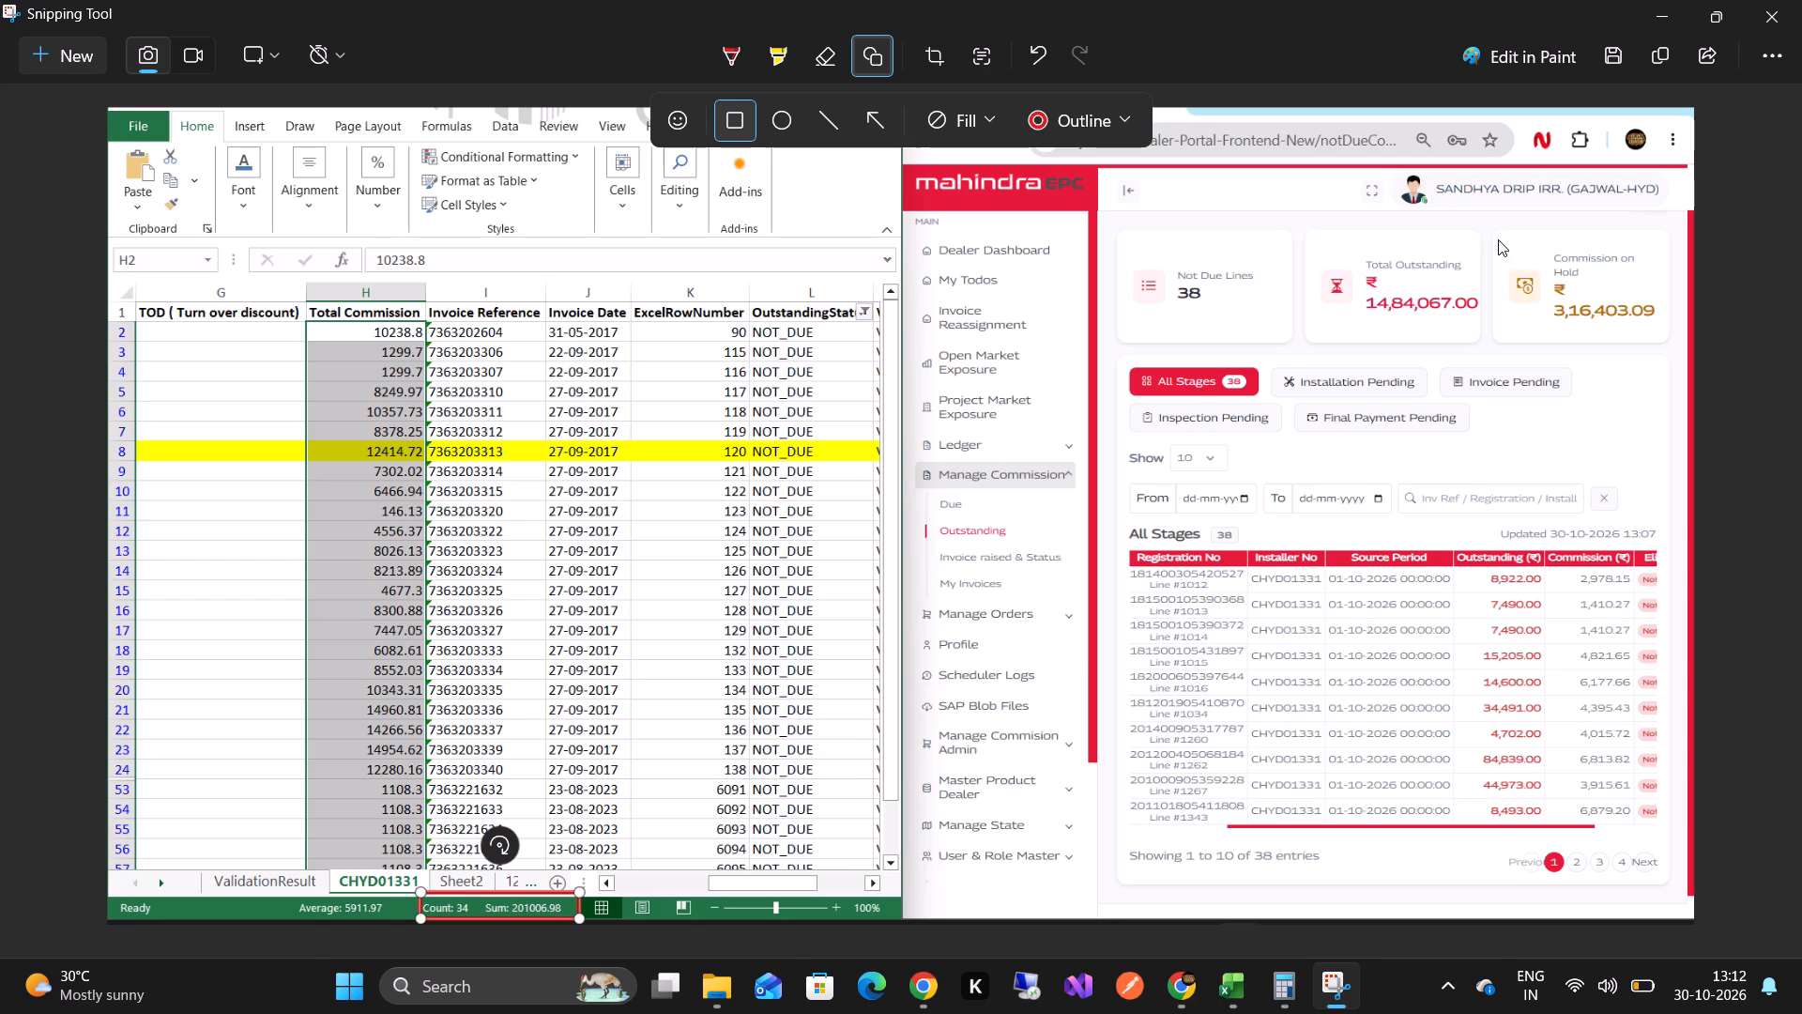
left_click_drag(1498, 239, 1671, 335)
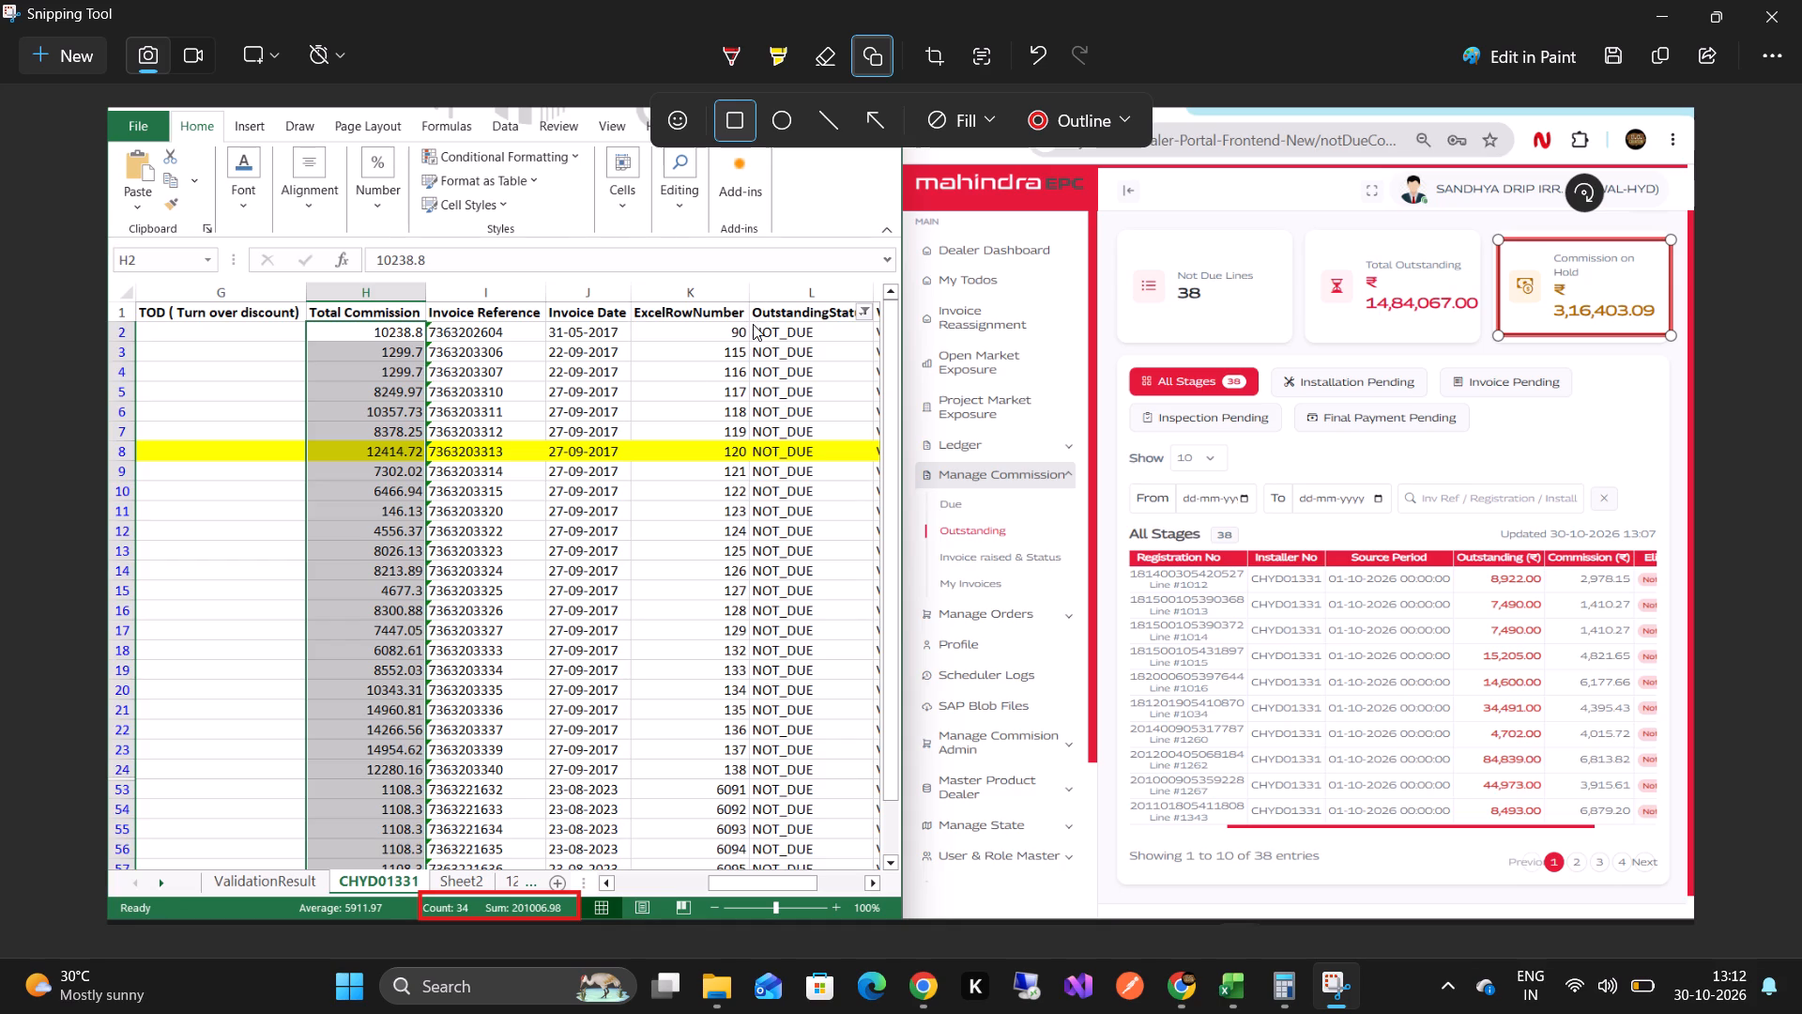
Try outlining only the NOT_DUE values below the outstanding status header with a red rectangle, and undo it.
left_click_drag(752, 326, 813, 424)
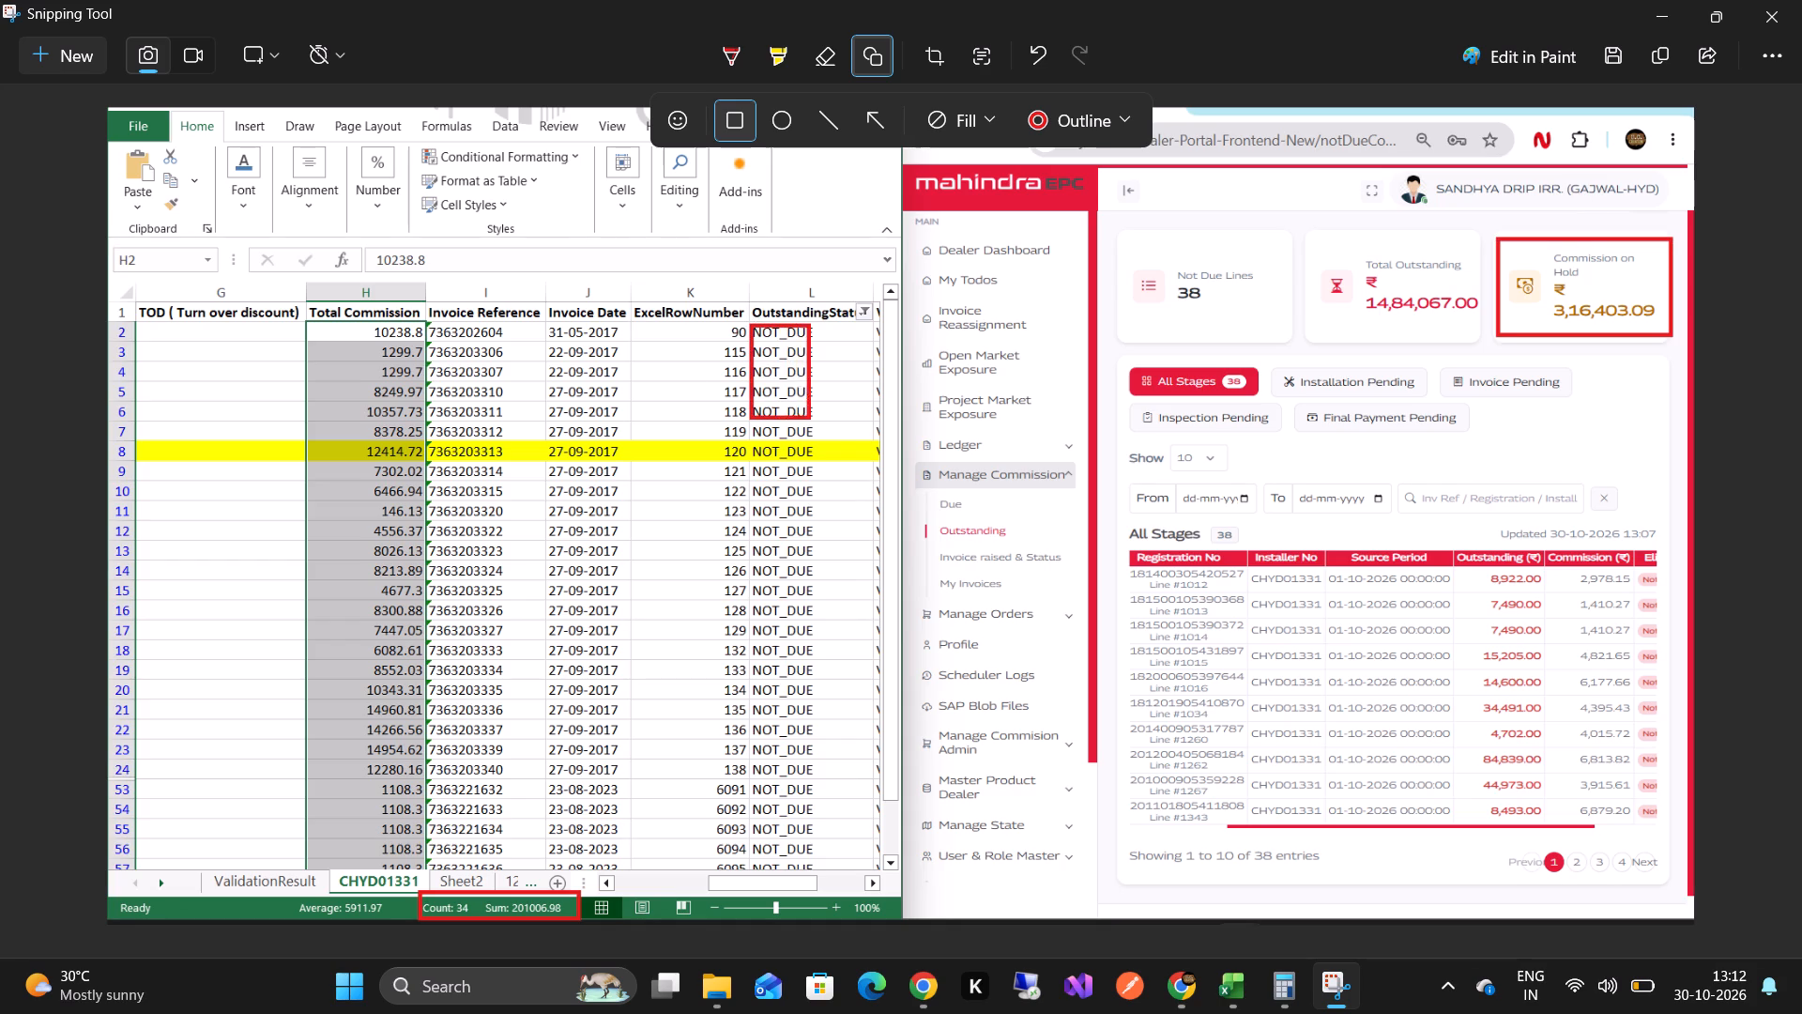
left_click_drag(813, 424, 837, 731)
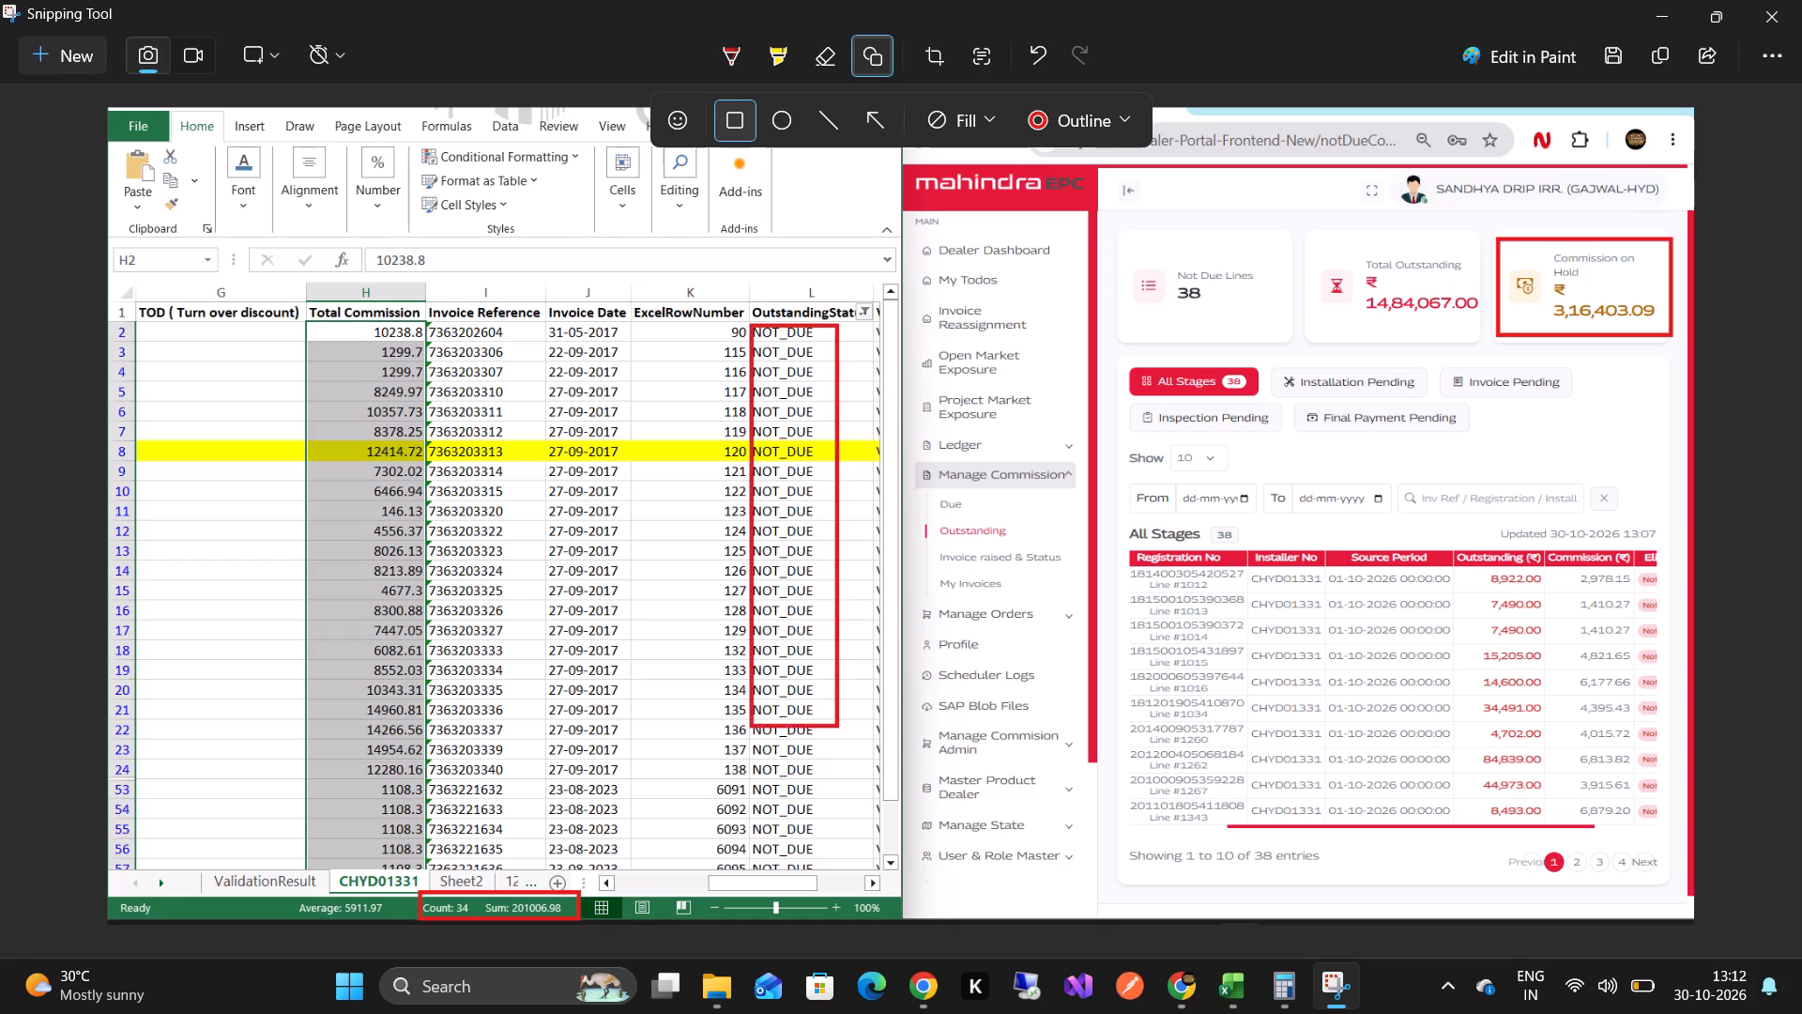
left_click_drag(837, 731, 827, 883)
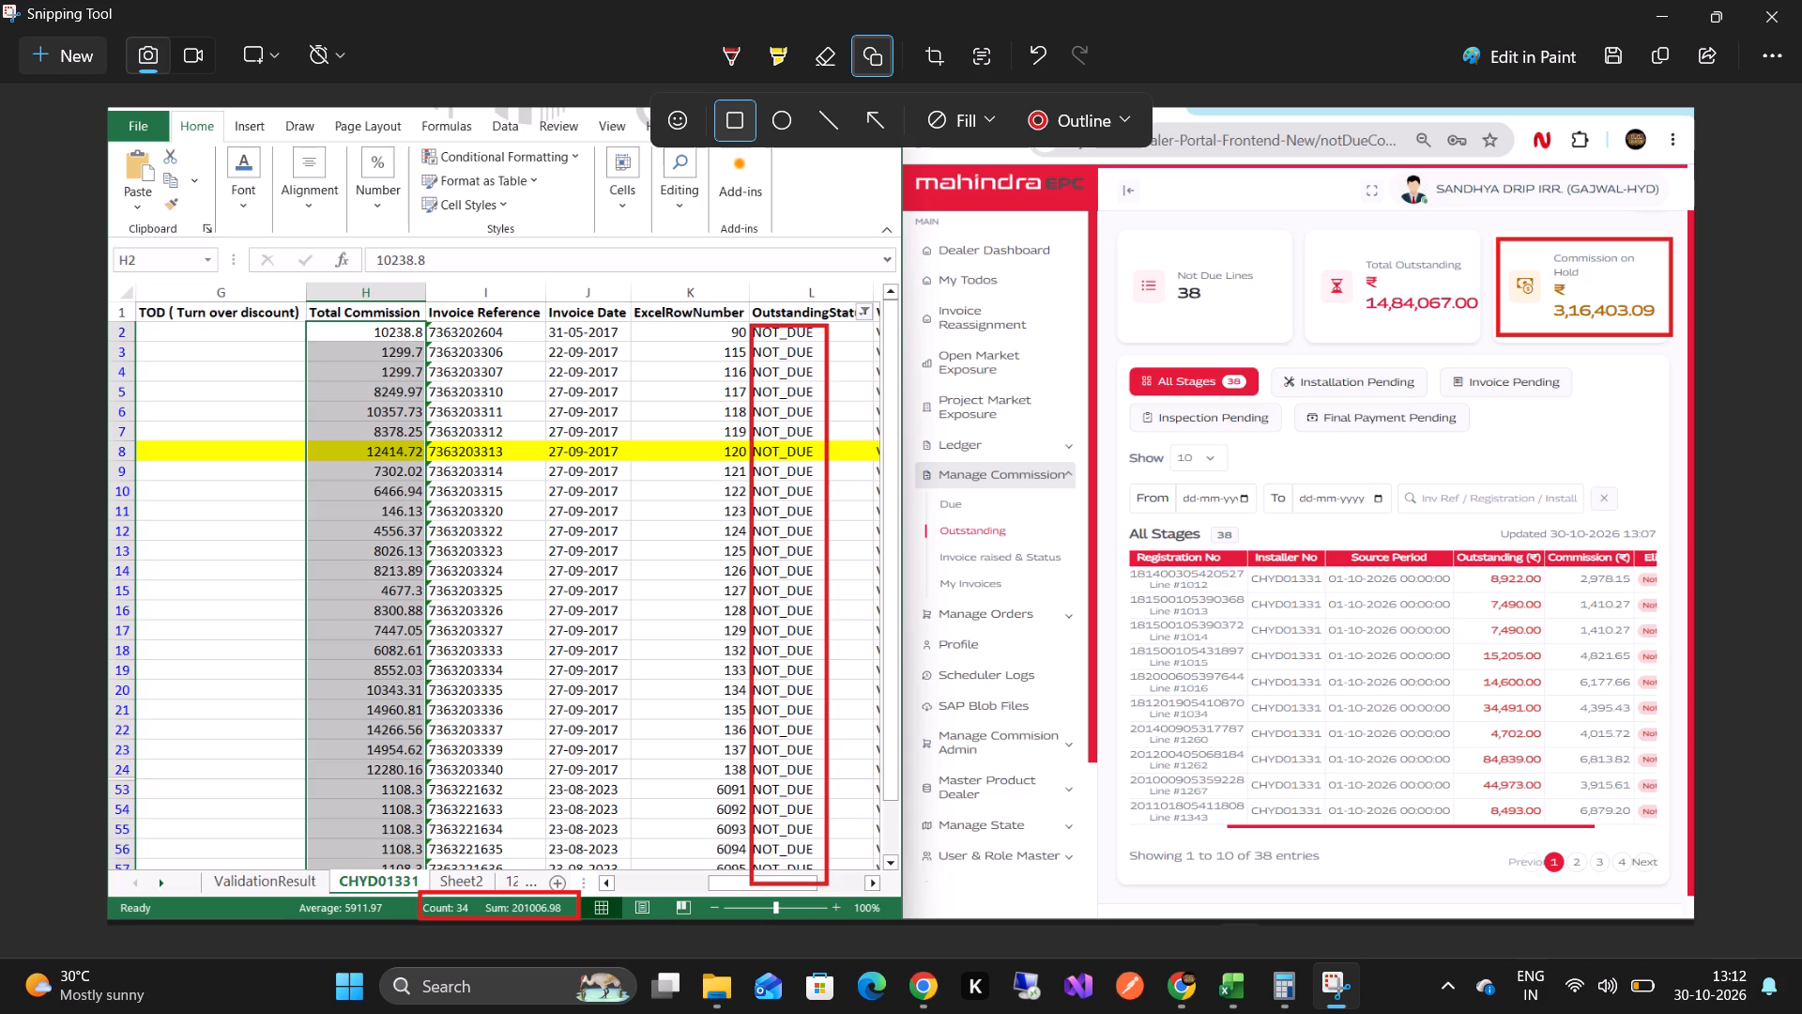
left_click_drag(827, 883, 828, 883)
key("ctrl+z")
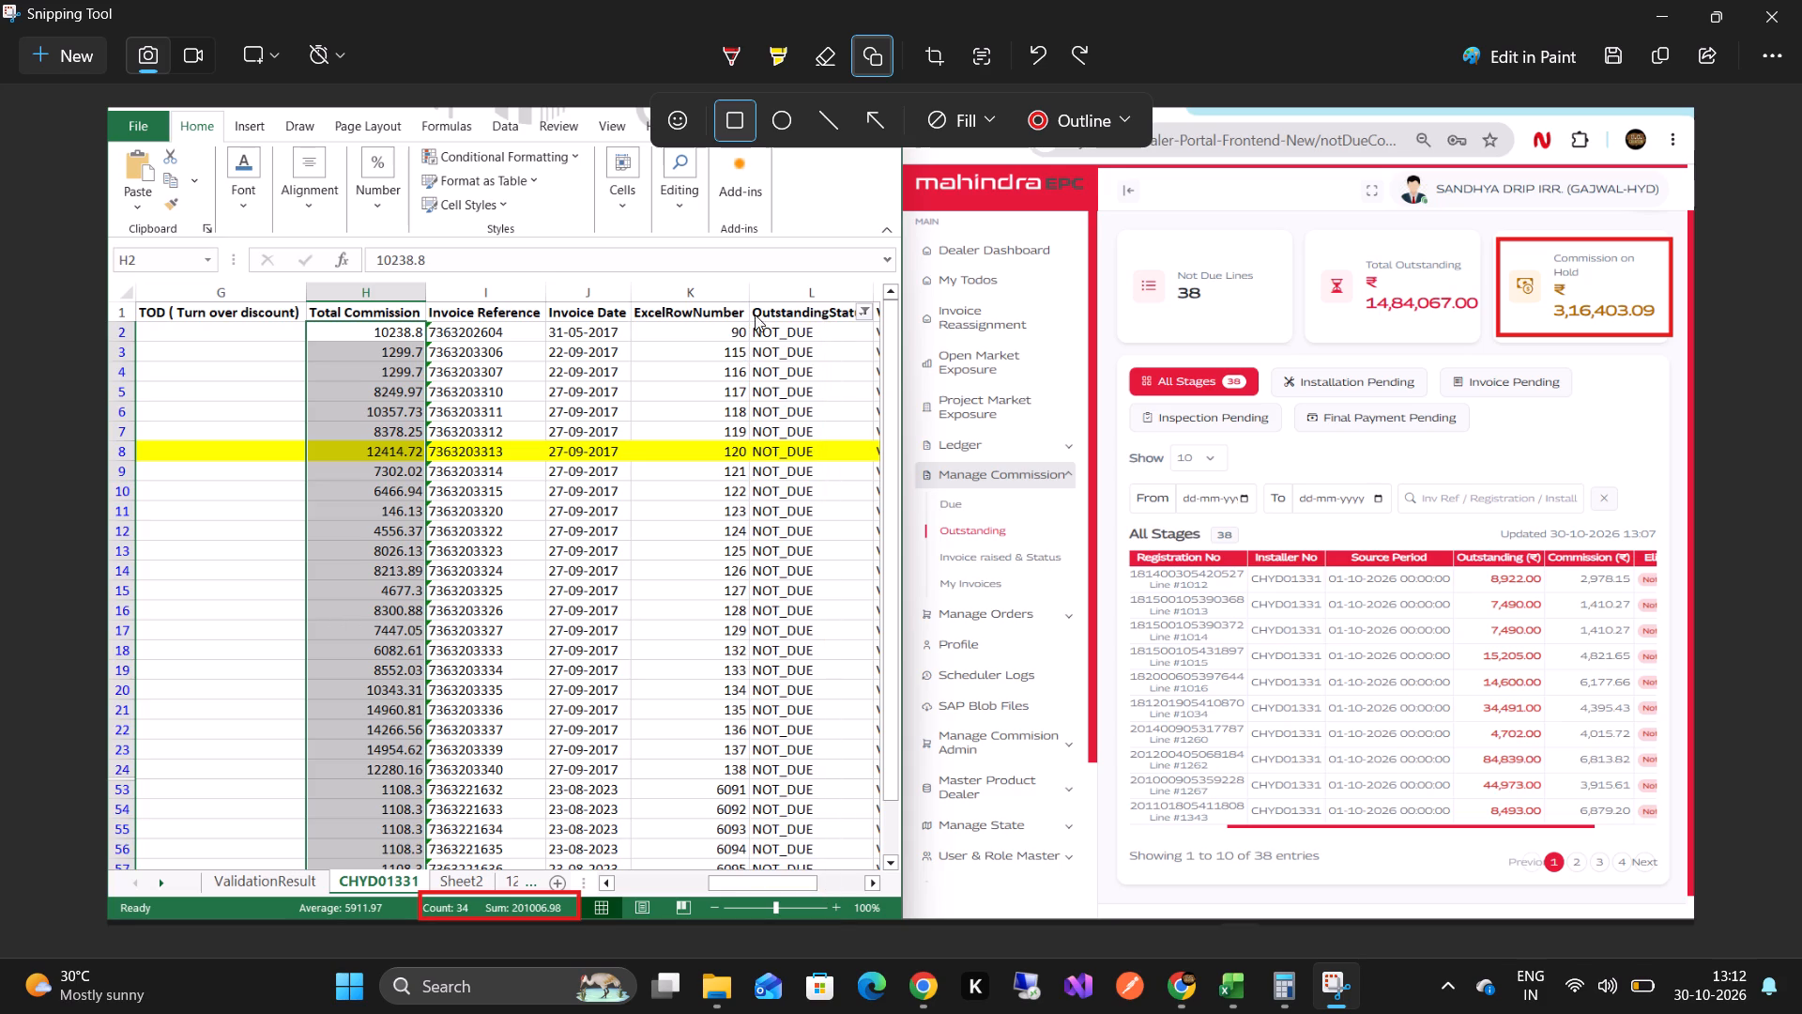
Outline the outstanding status column including its header, and the portal's Outstanding entry under Manage Commission, with red rectangles.
left_click(733, 117)
scroll(882, 182, "up", 1)
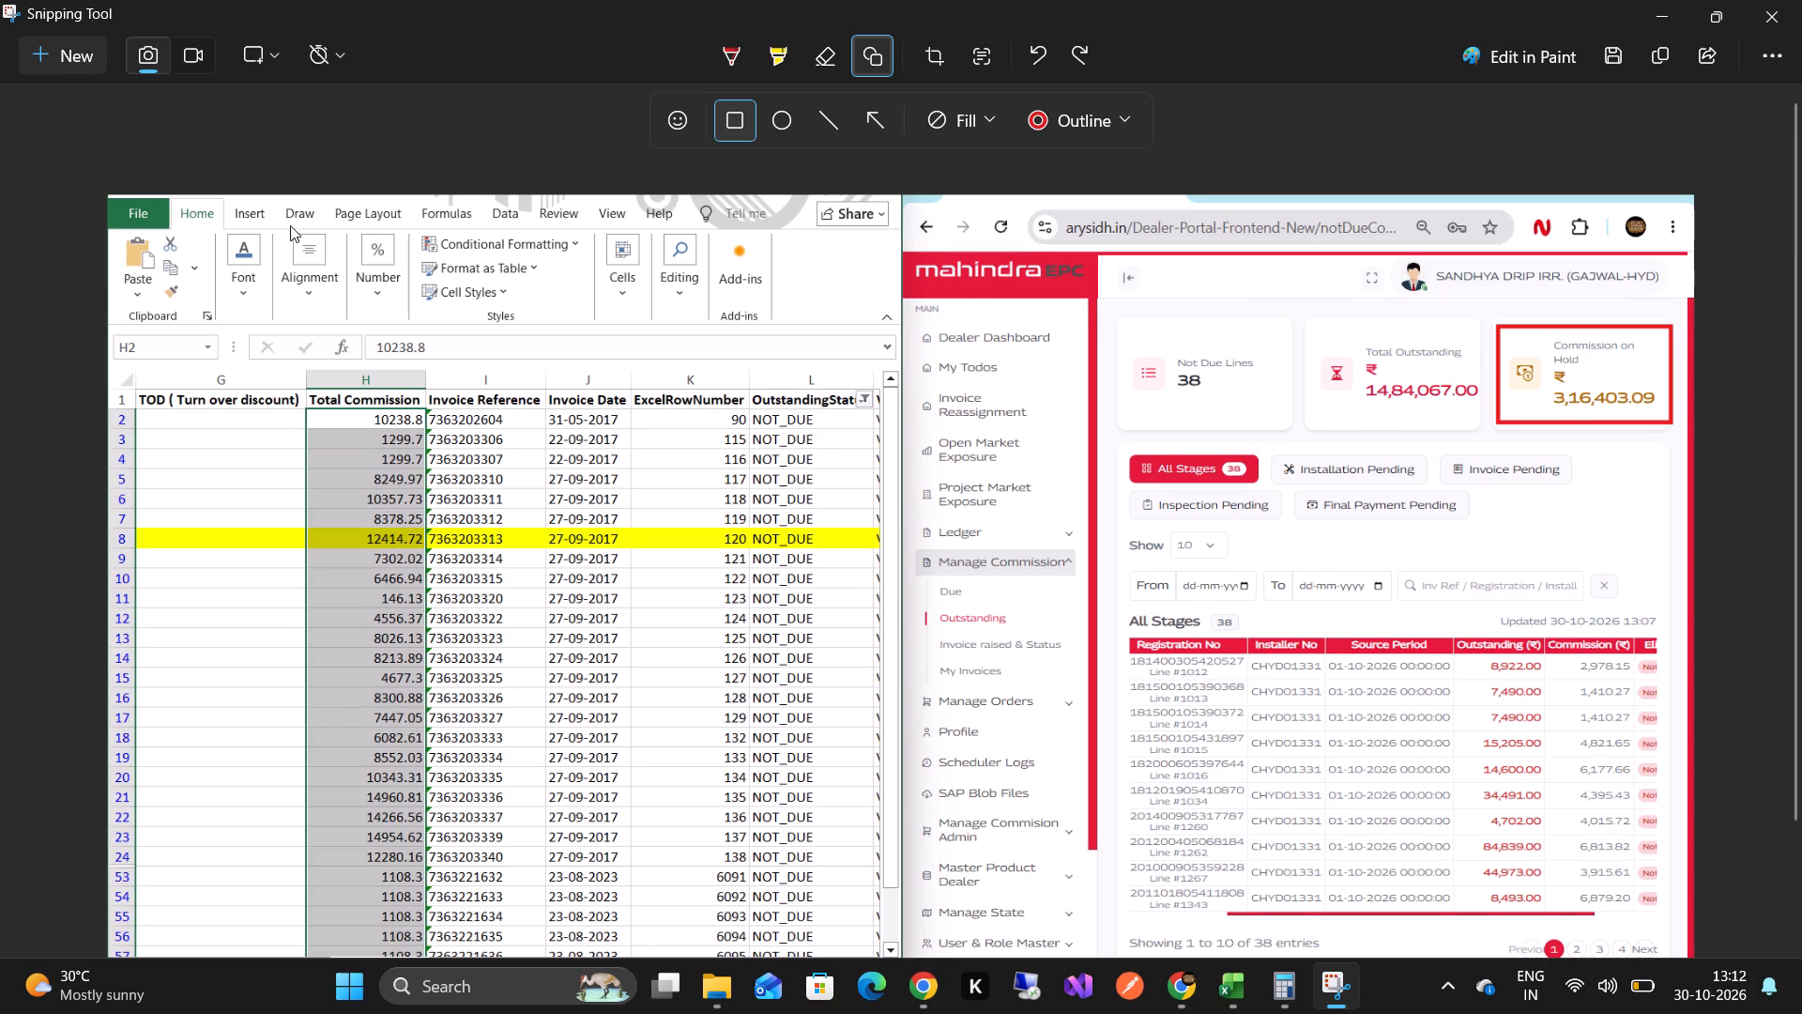
scroll(823, 273, "down", 2)
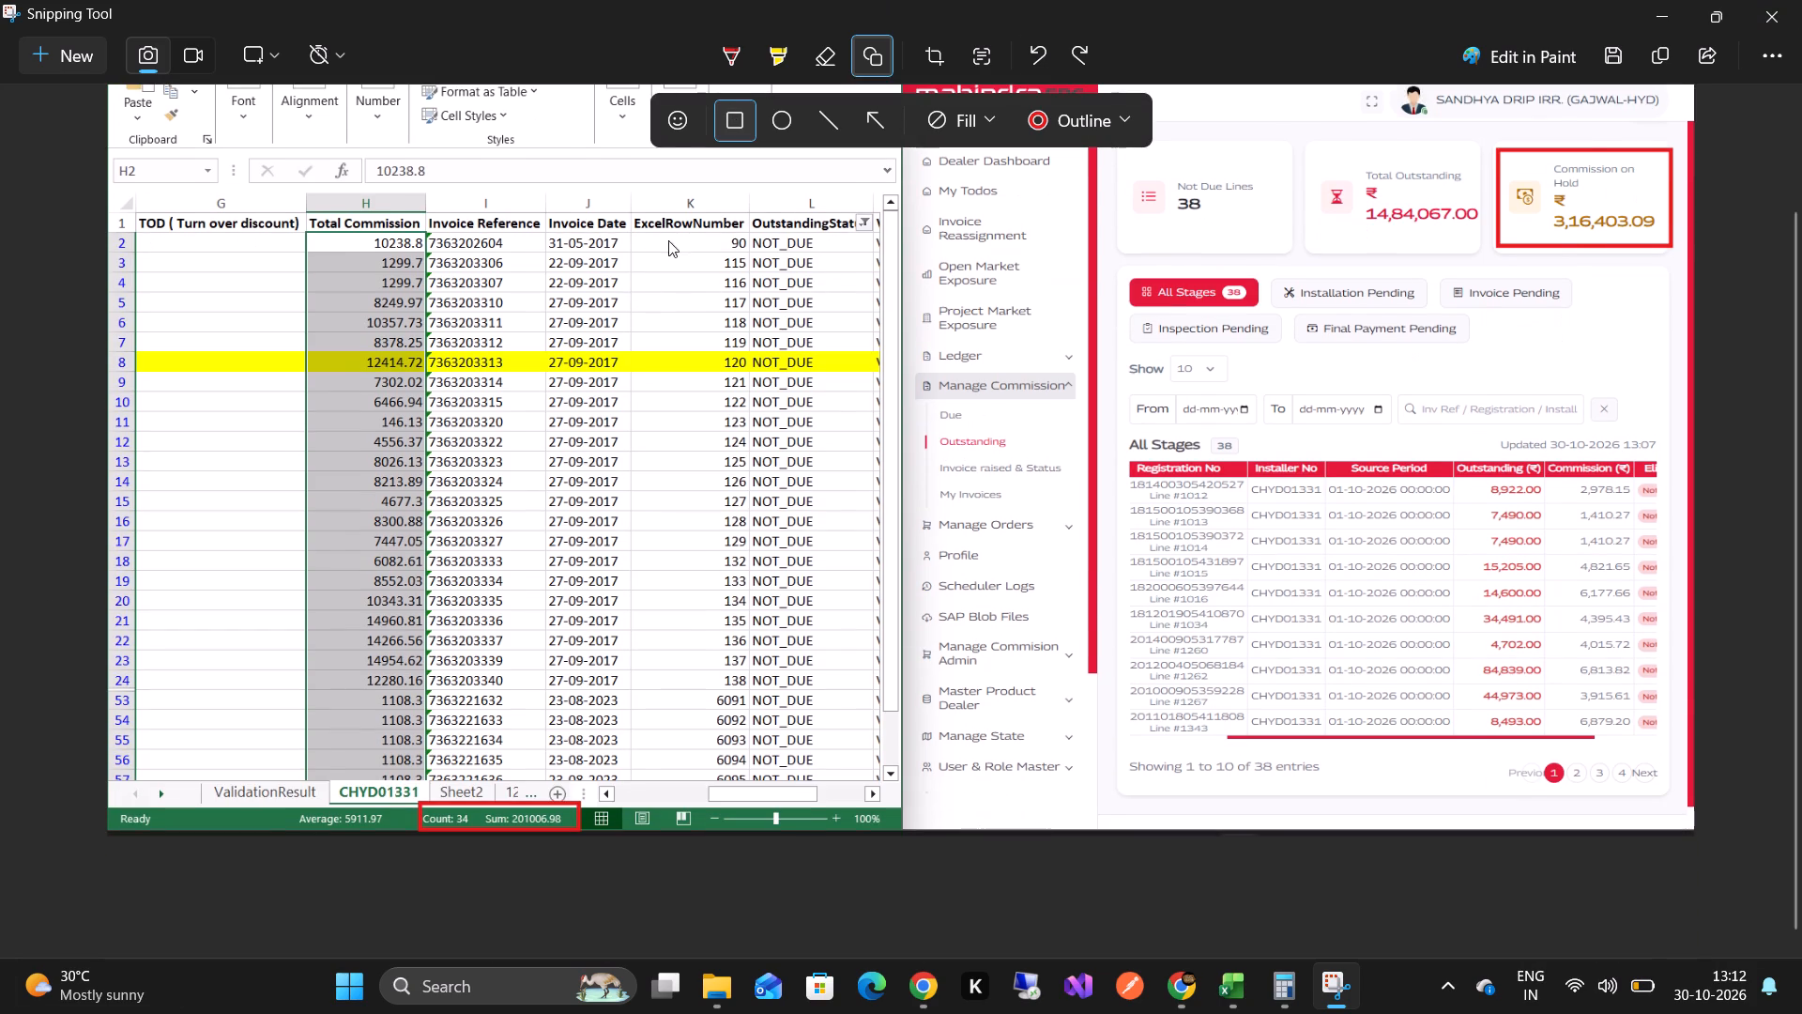
left_click_drag(749, 196, 785, 316)
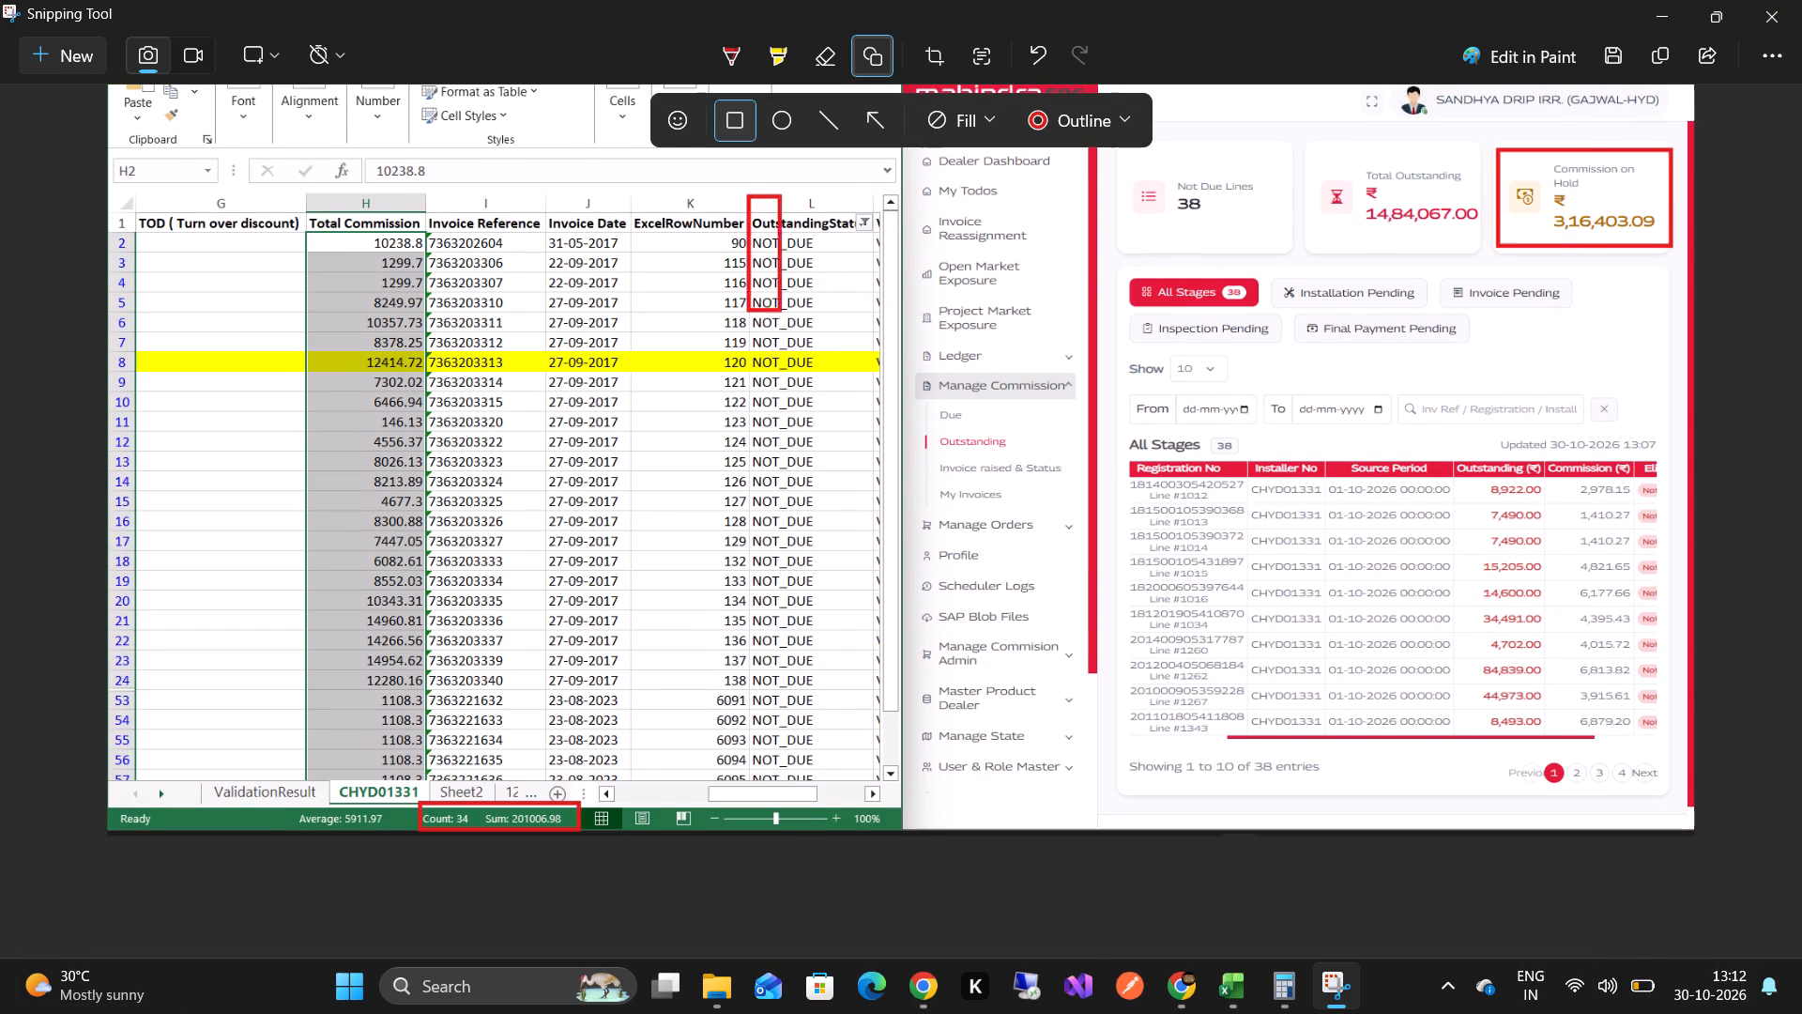
left_click_drag(785, 316, 854, 778)
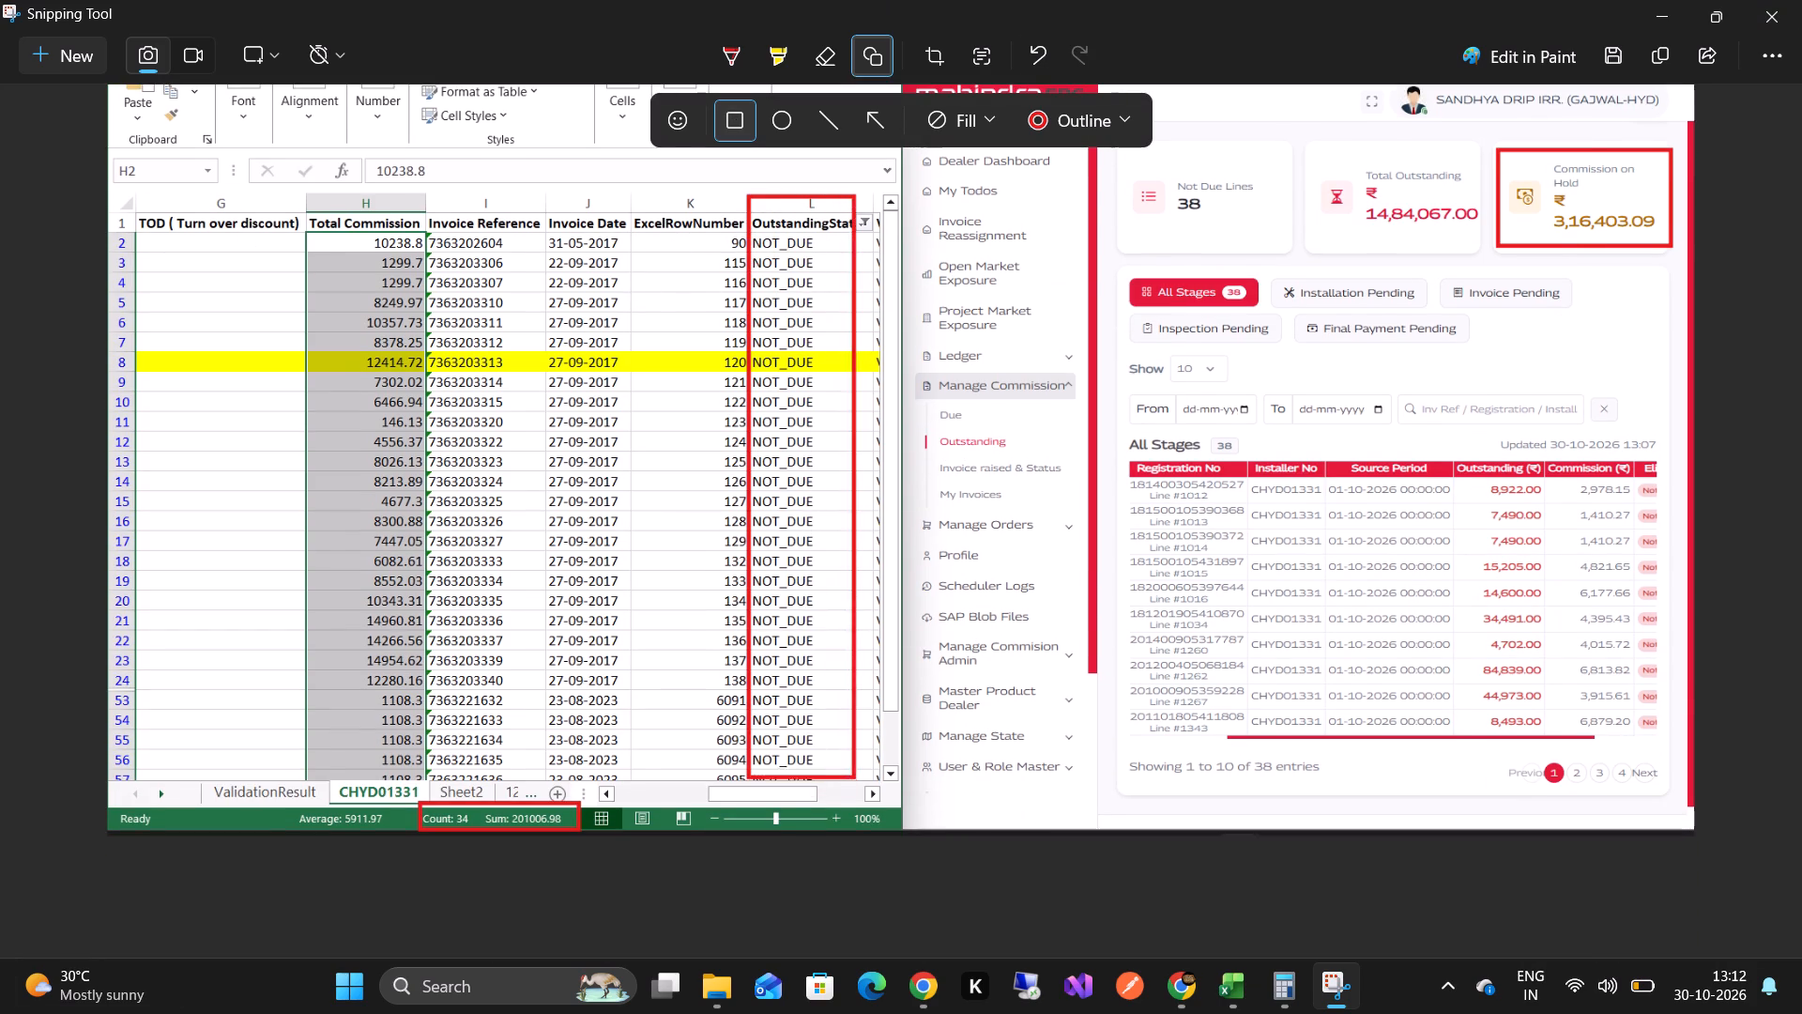
left_click_drag(854, 778, 848, 786)
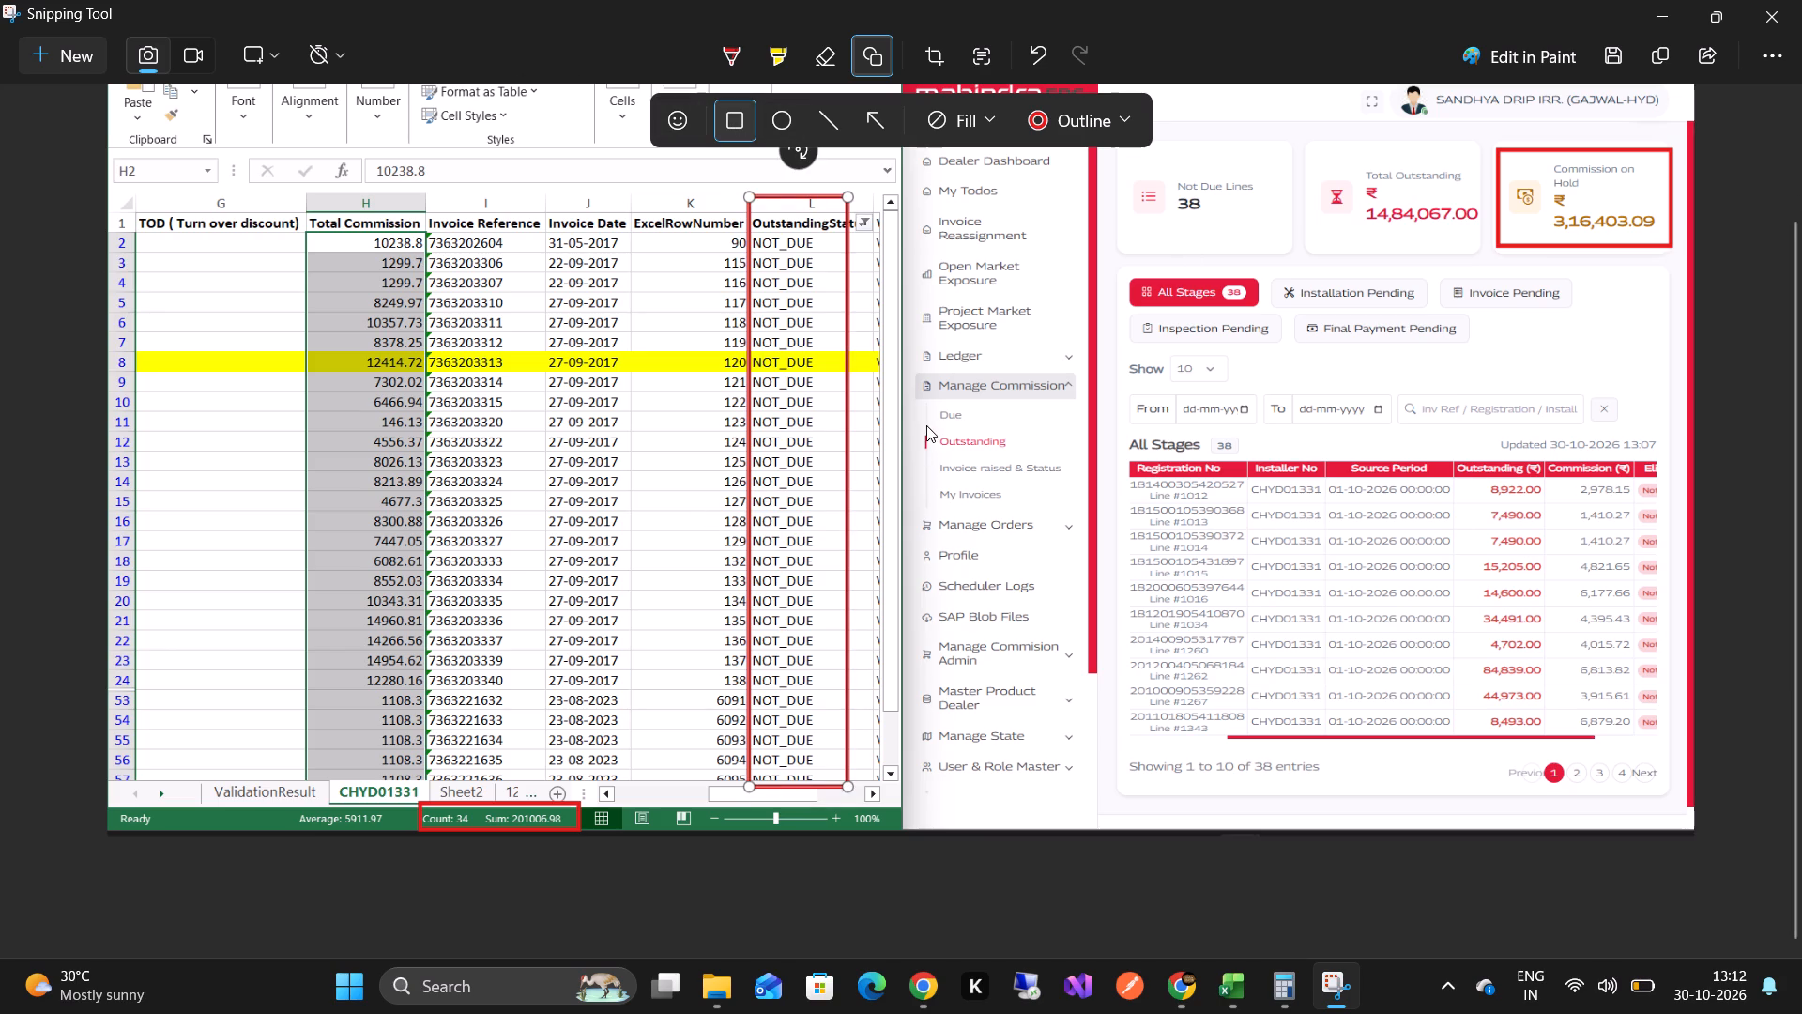
left_click_drag(926, 425, 1037, 459)
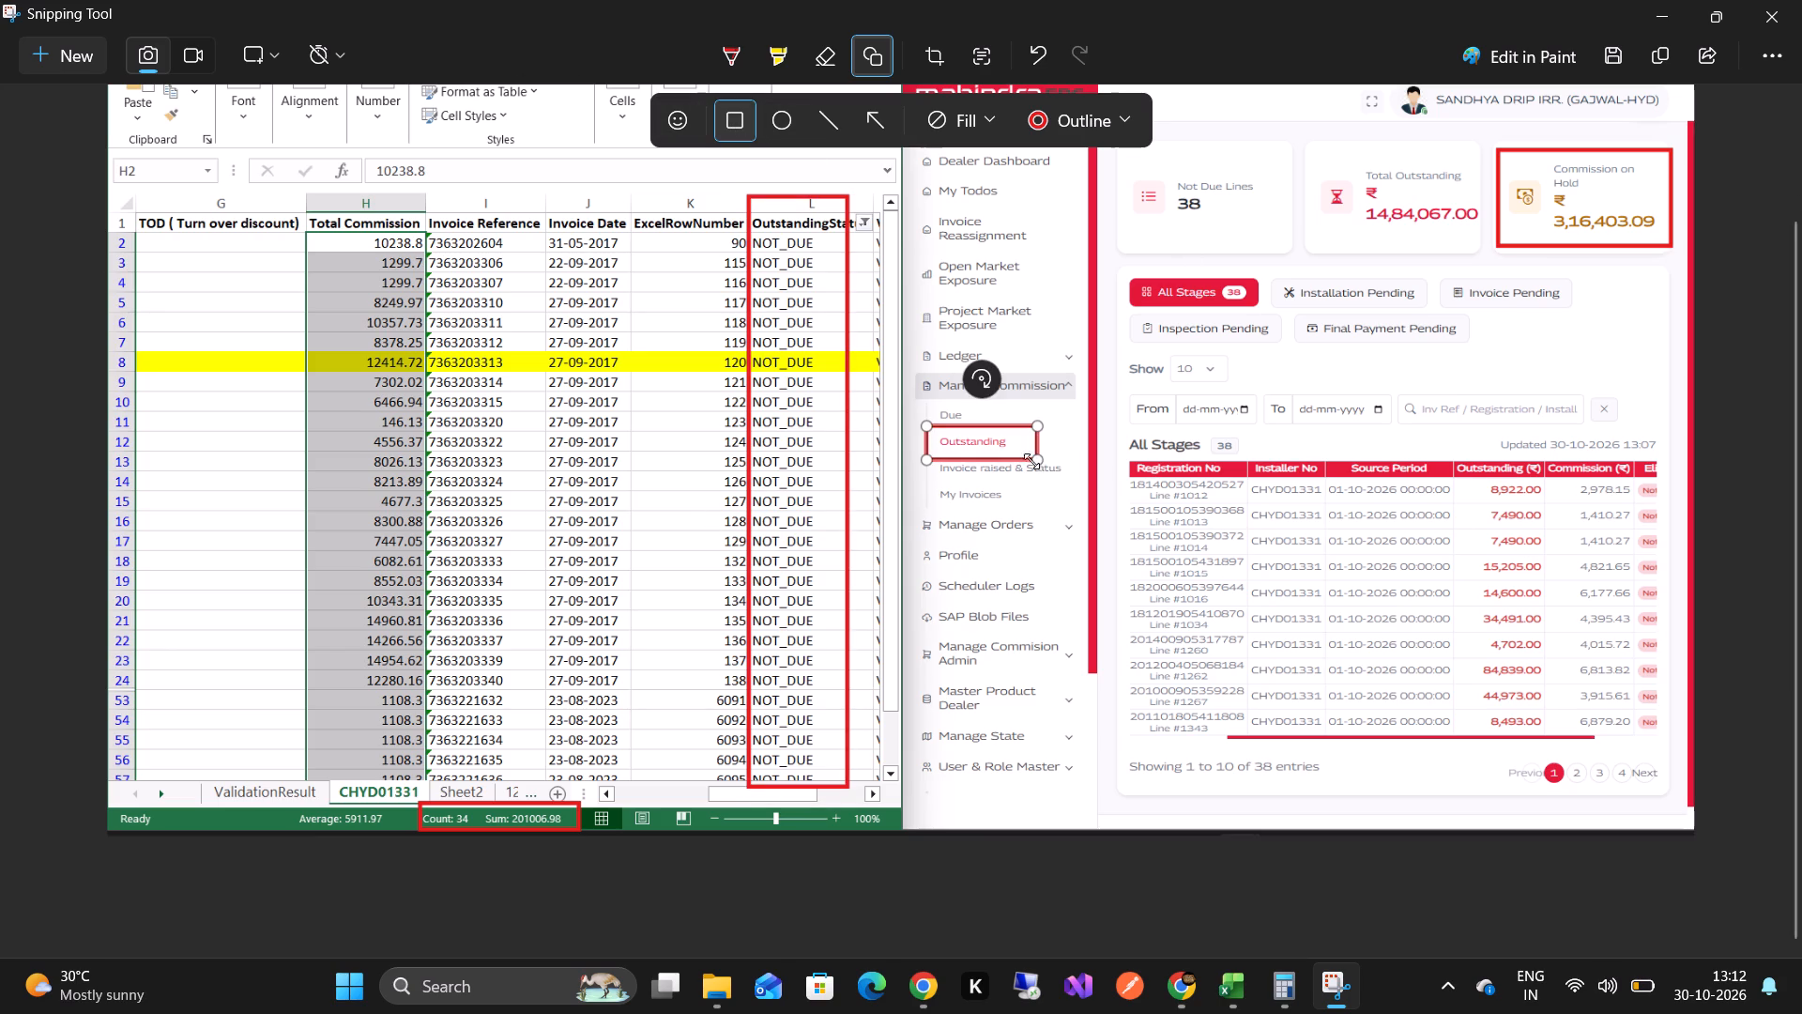
left_click(1215, 390)
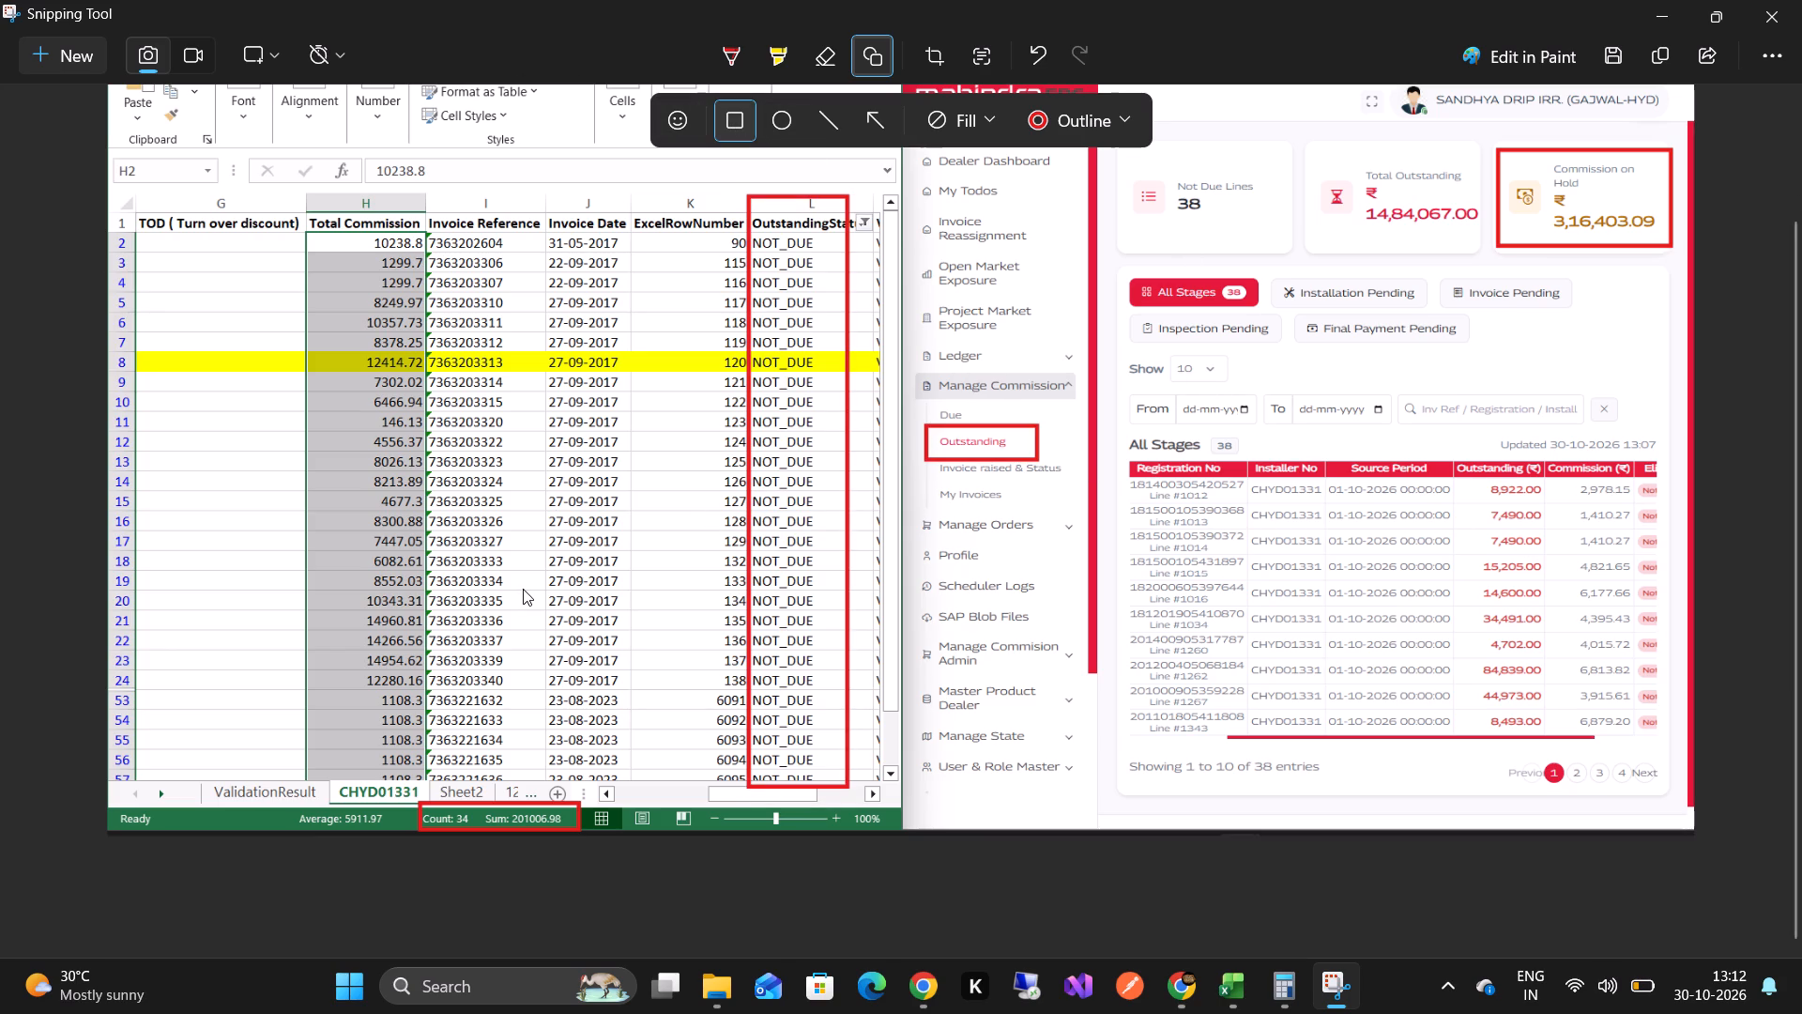
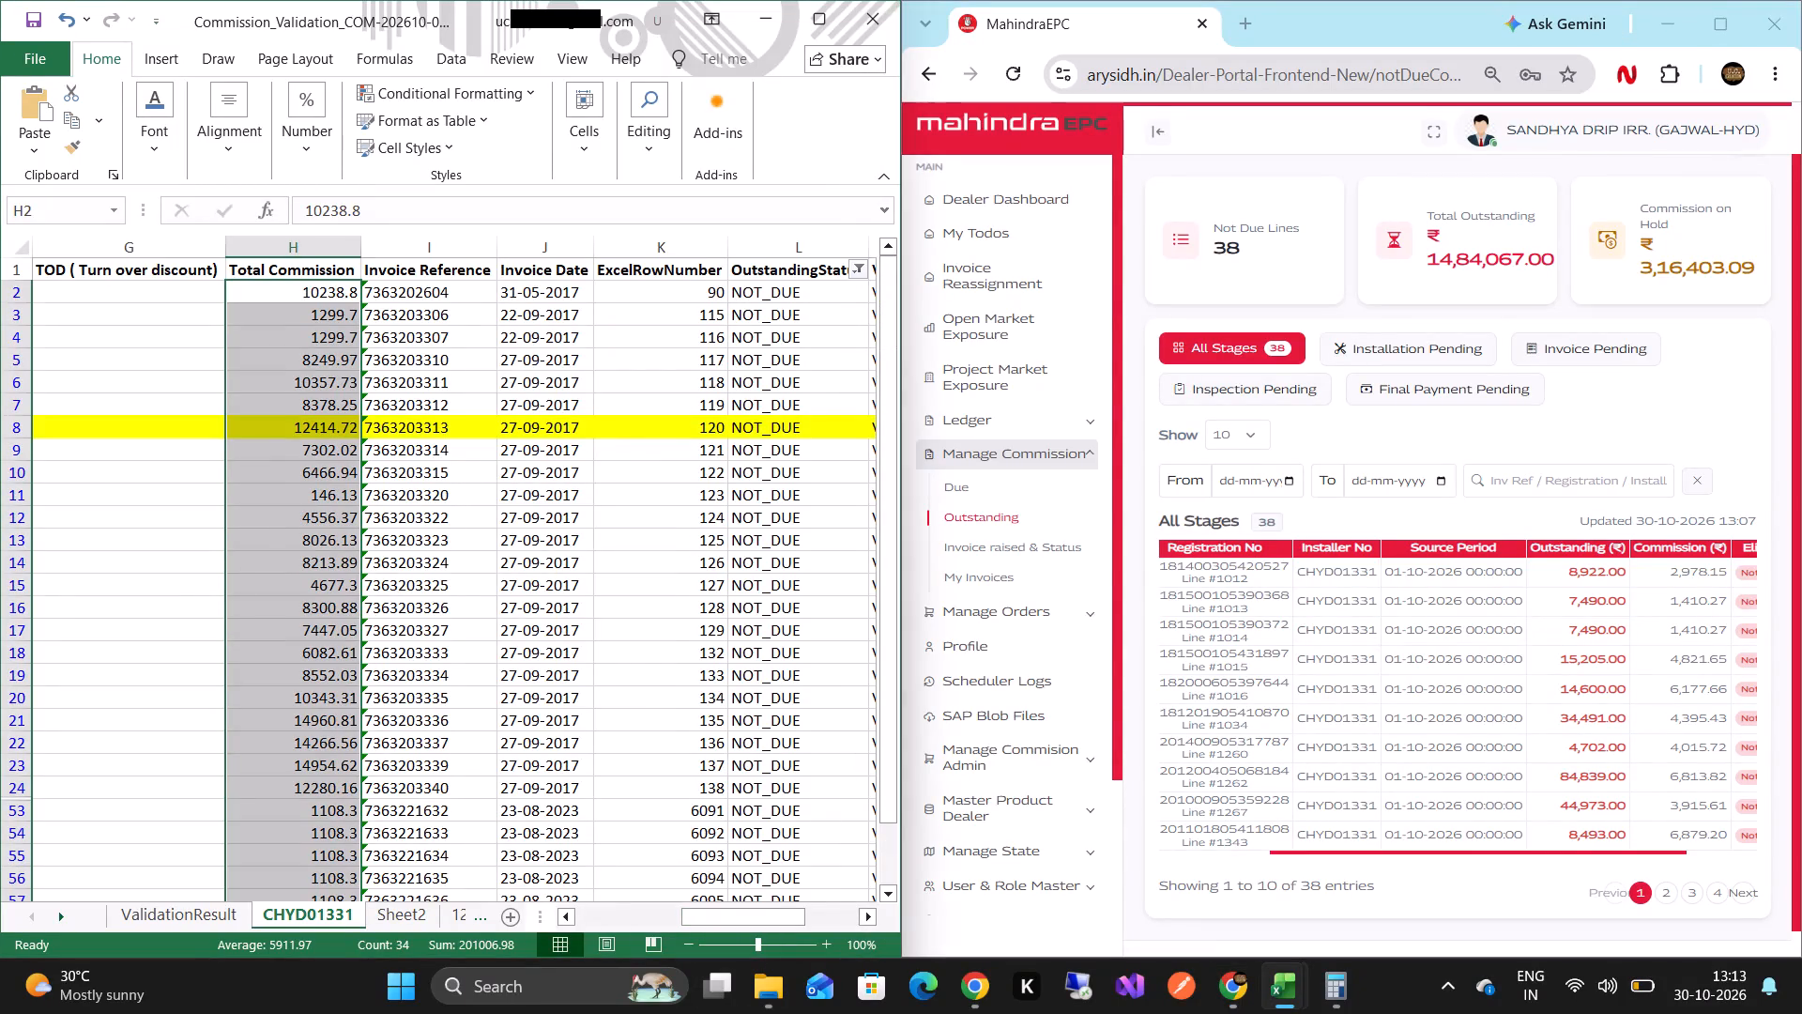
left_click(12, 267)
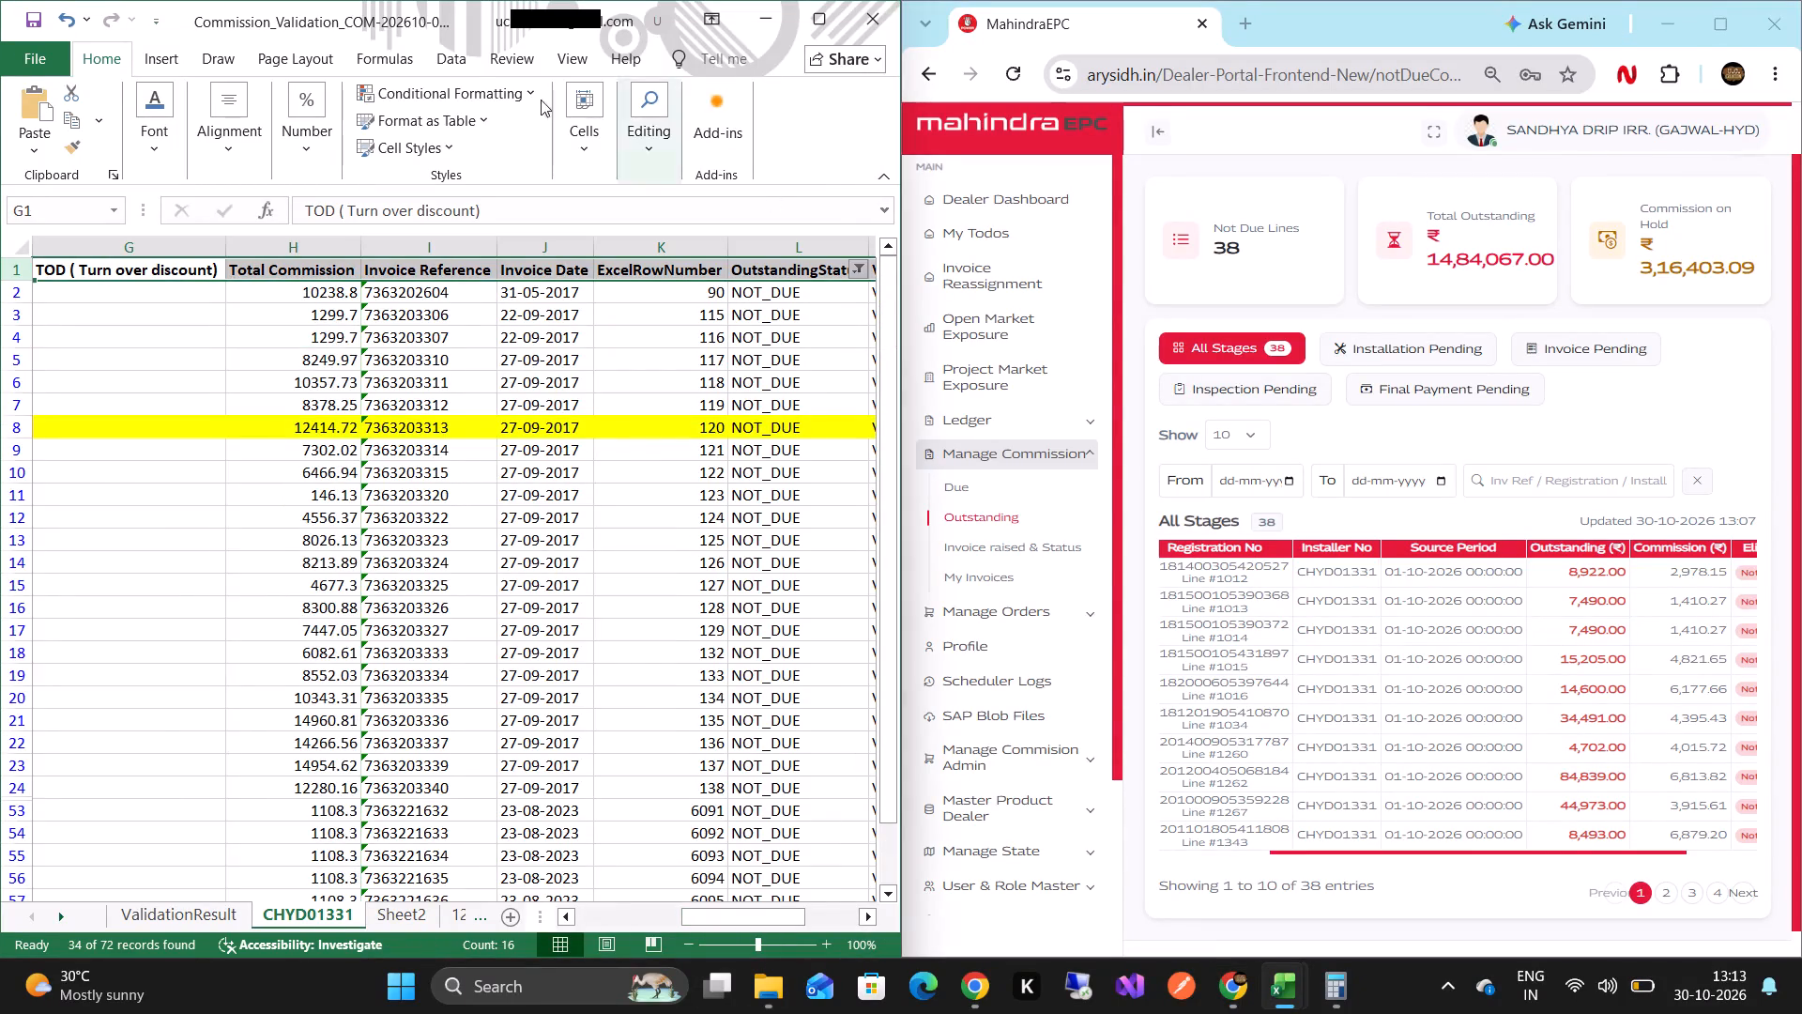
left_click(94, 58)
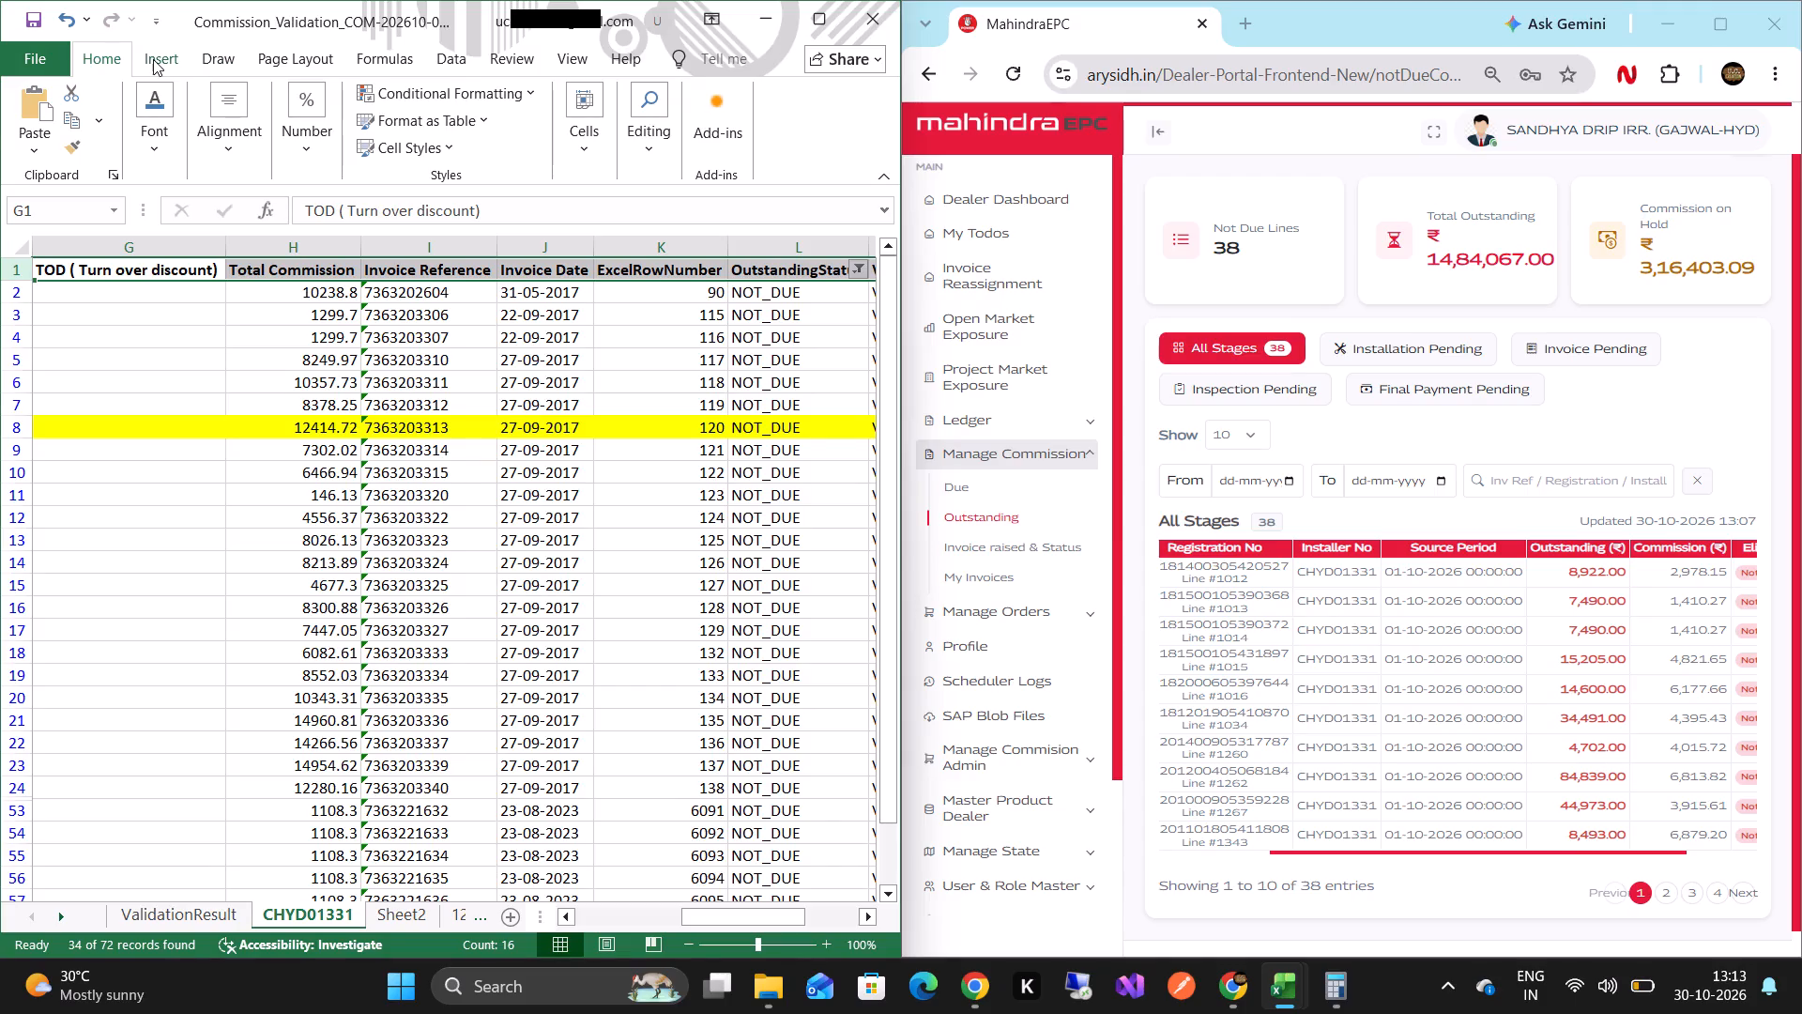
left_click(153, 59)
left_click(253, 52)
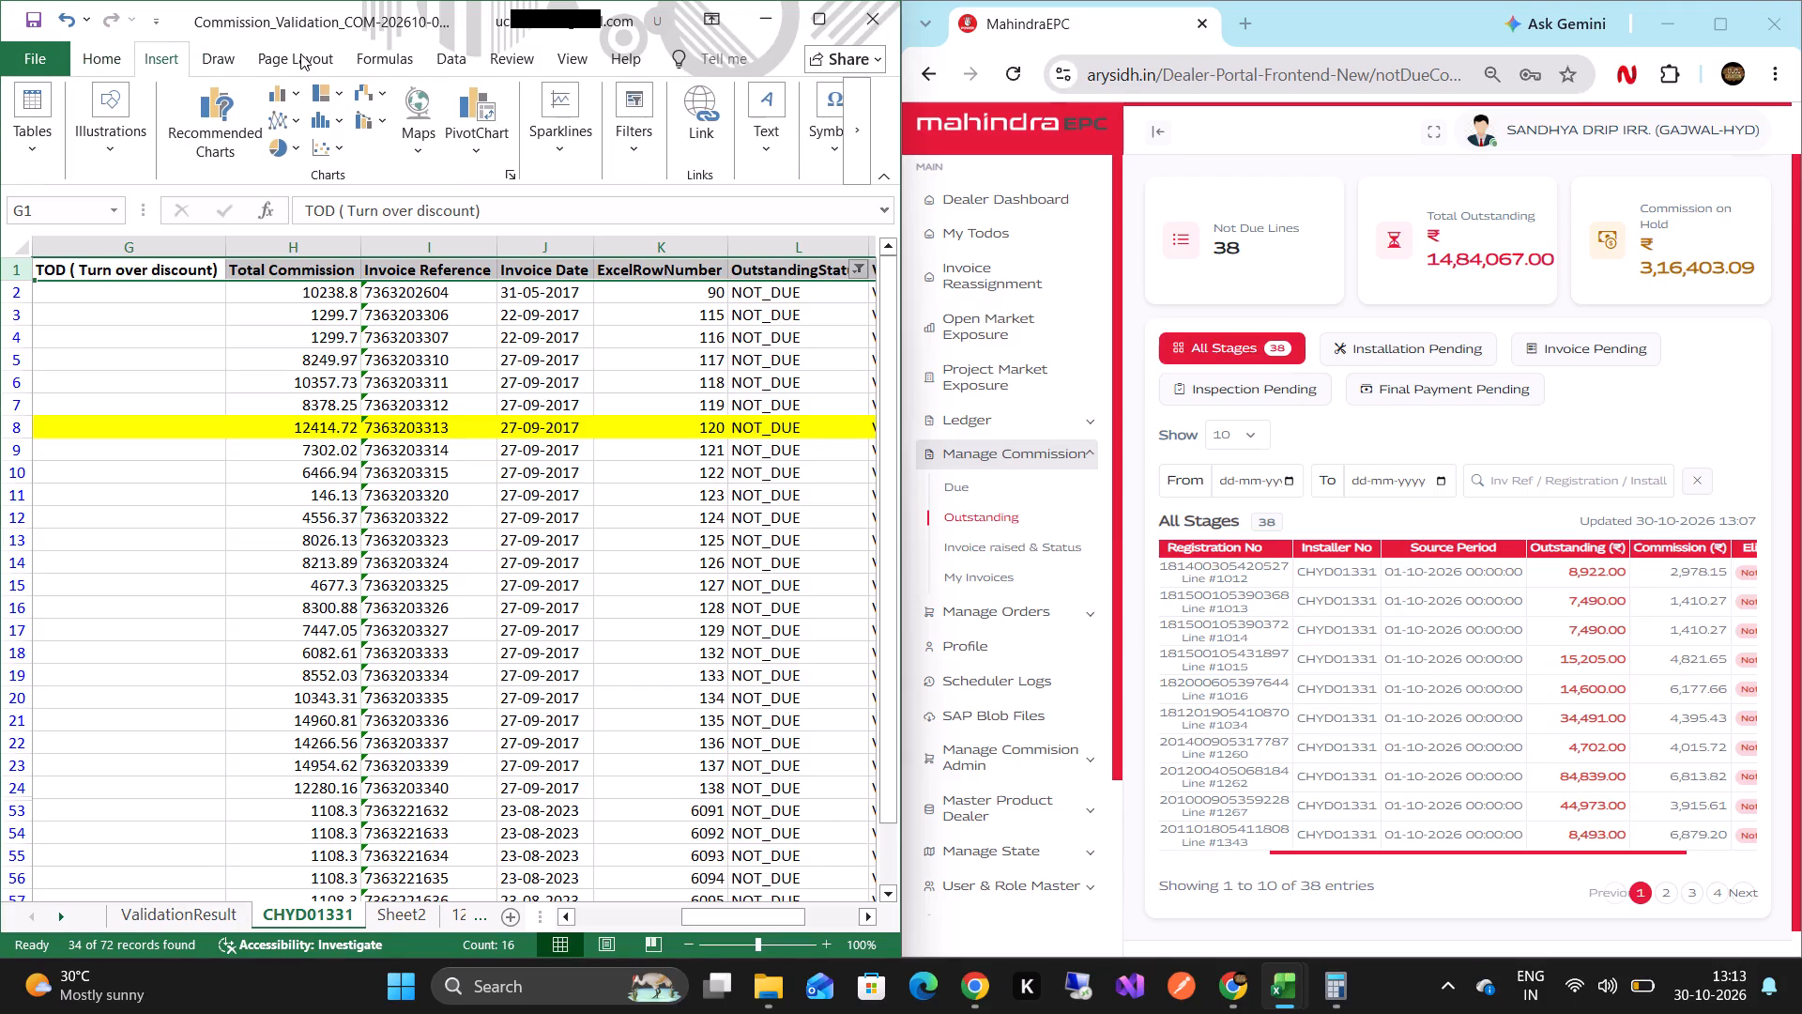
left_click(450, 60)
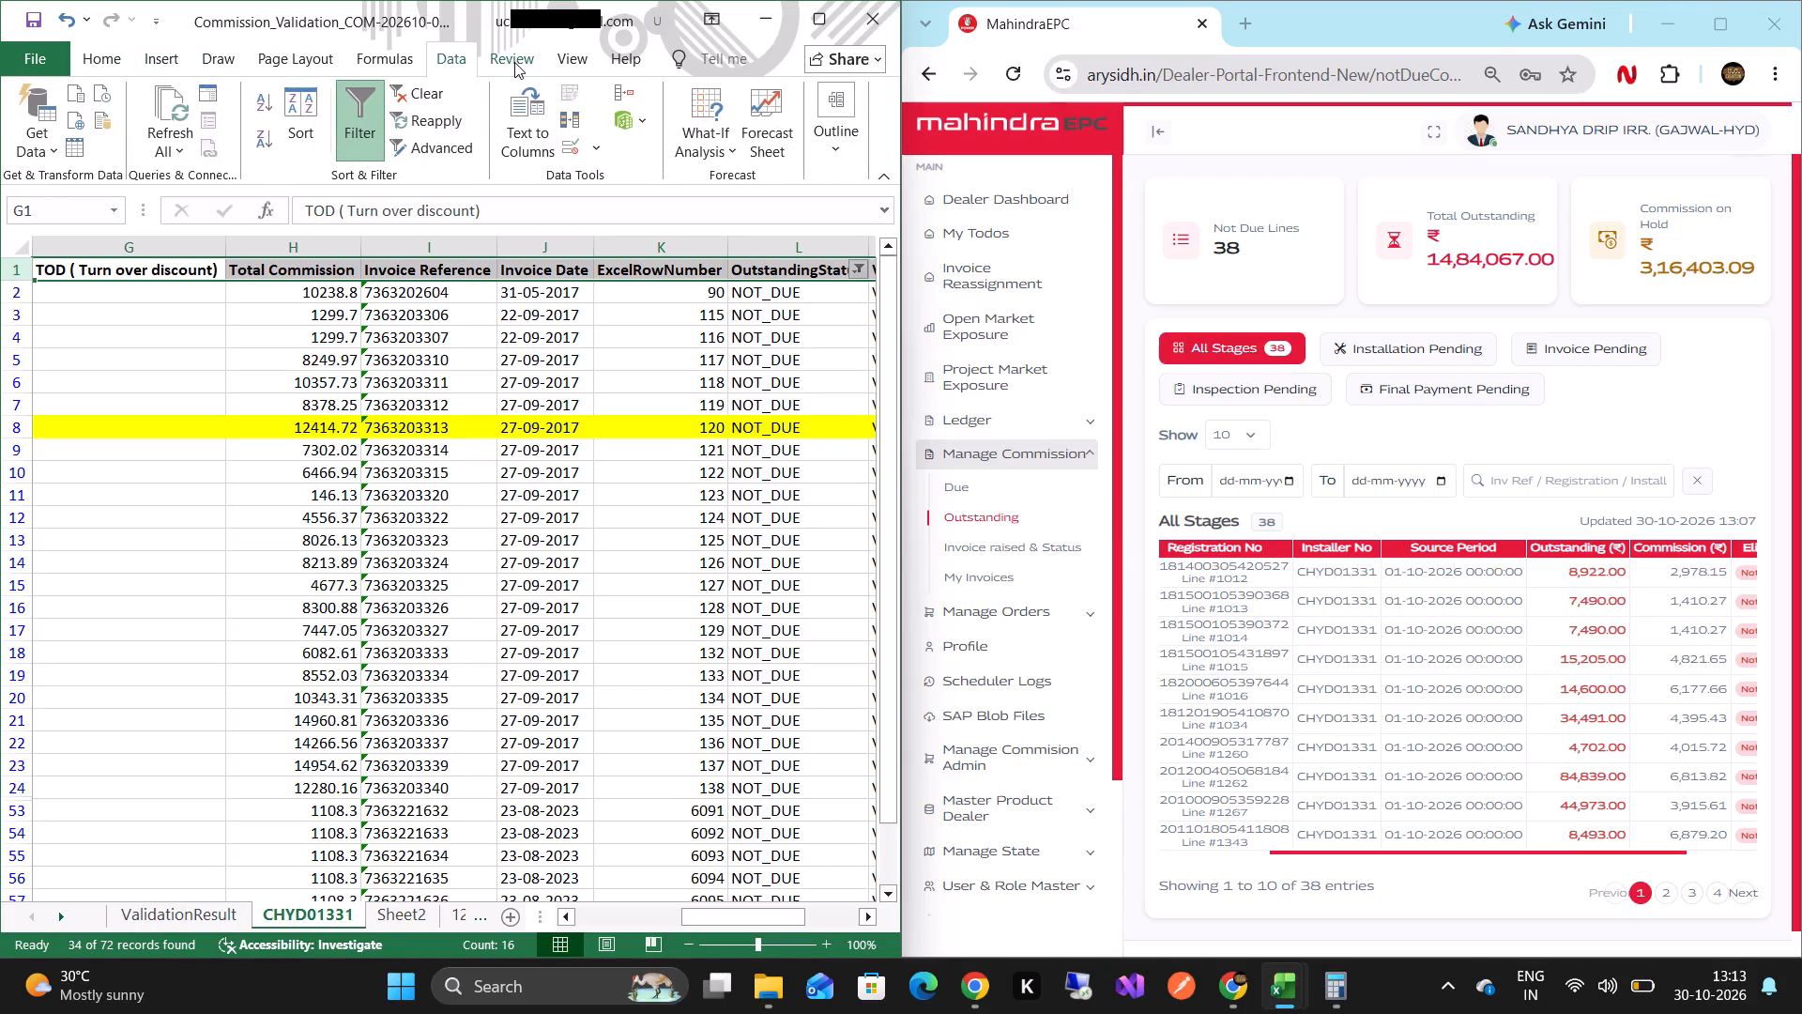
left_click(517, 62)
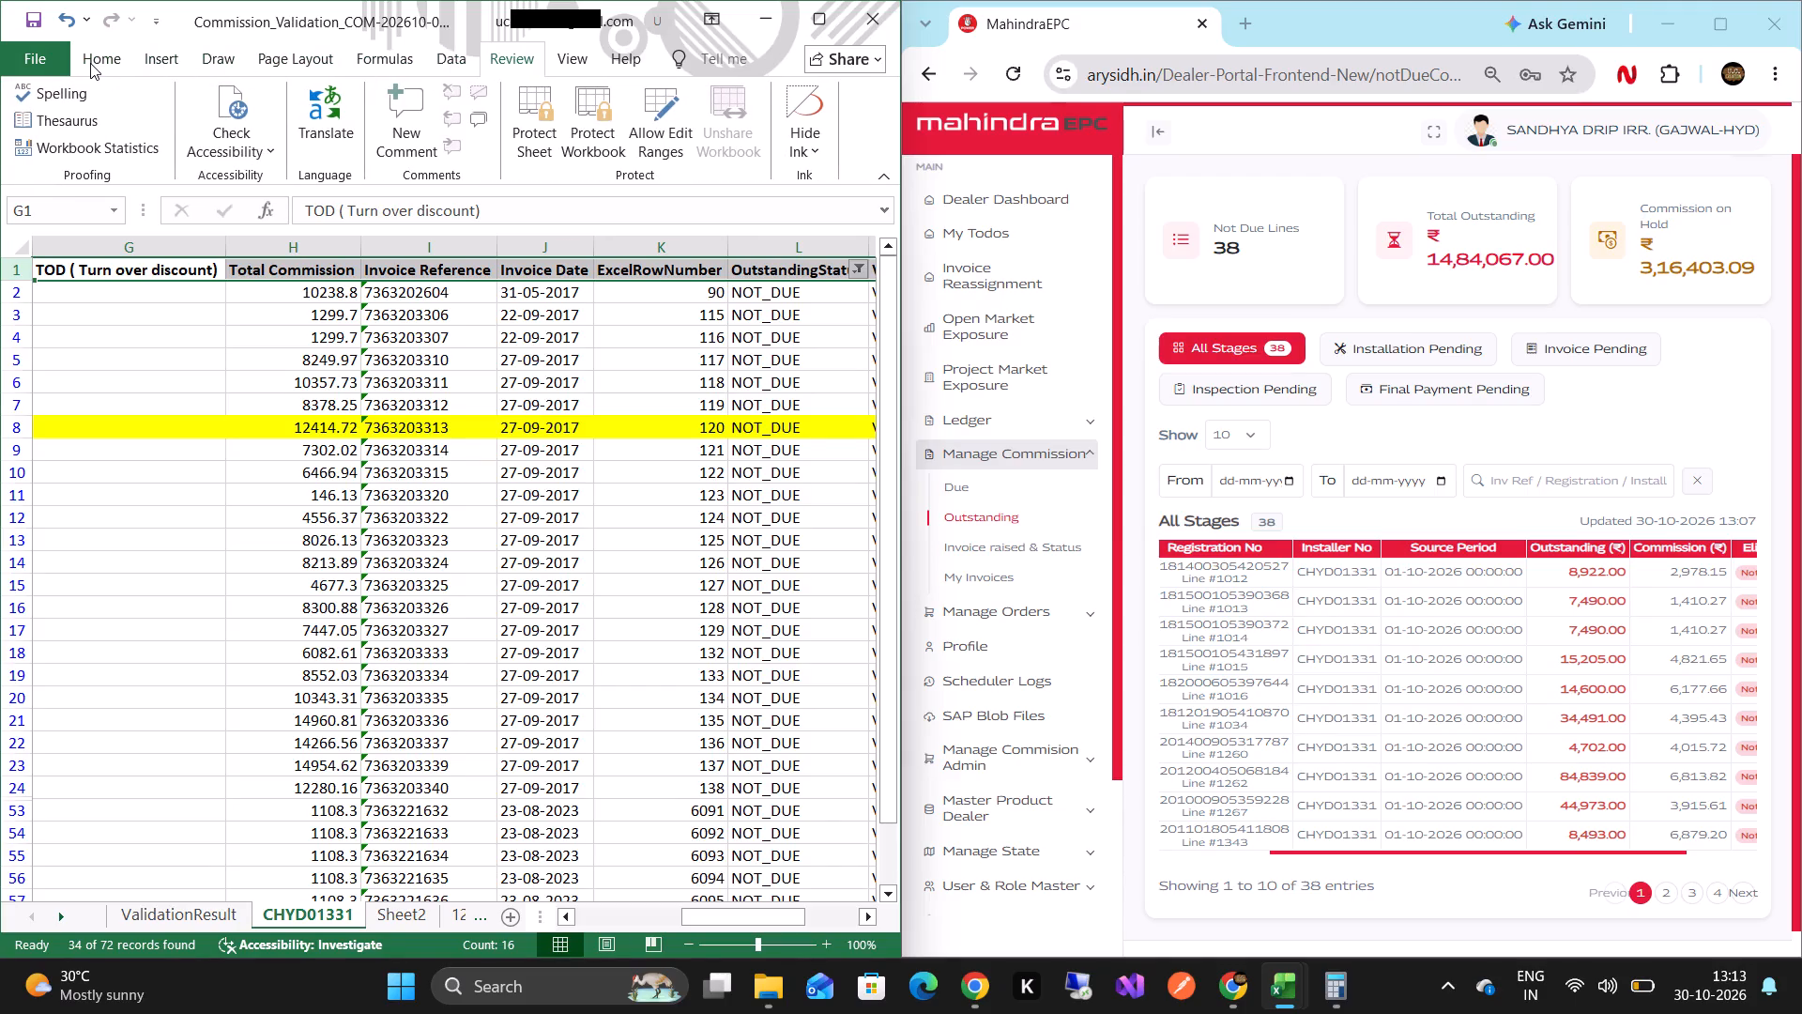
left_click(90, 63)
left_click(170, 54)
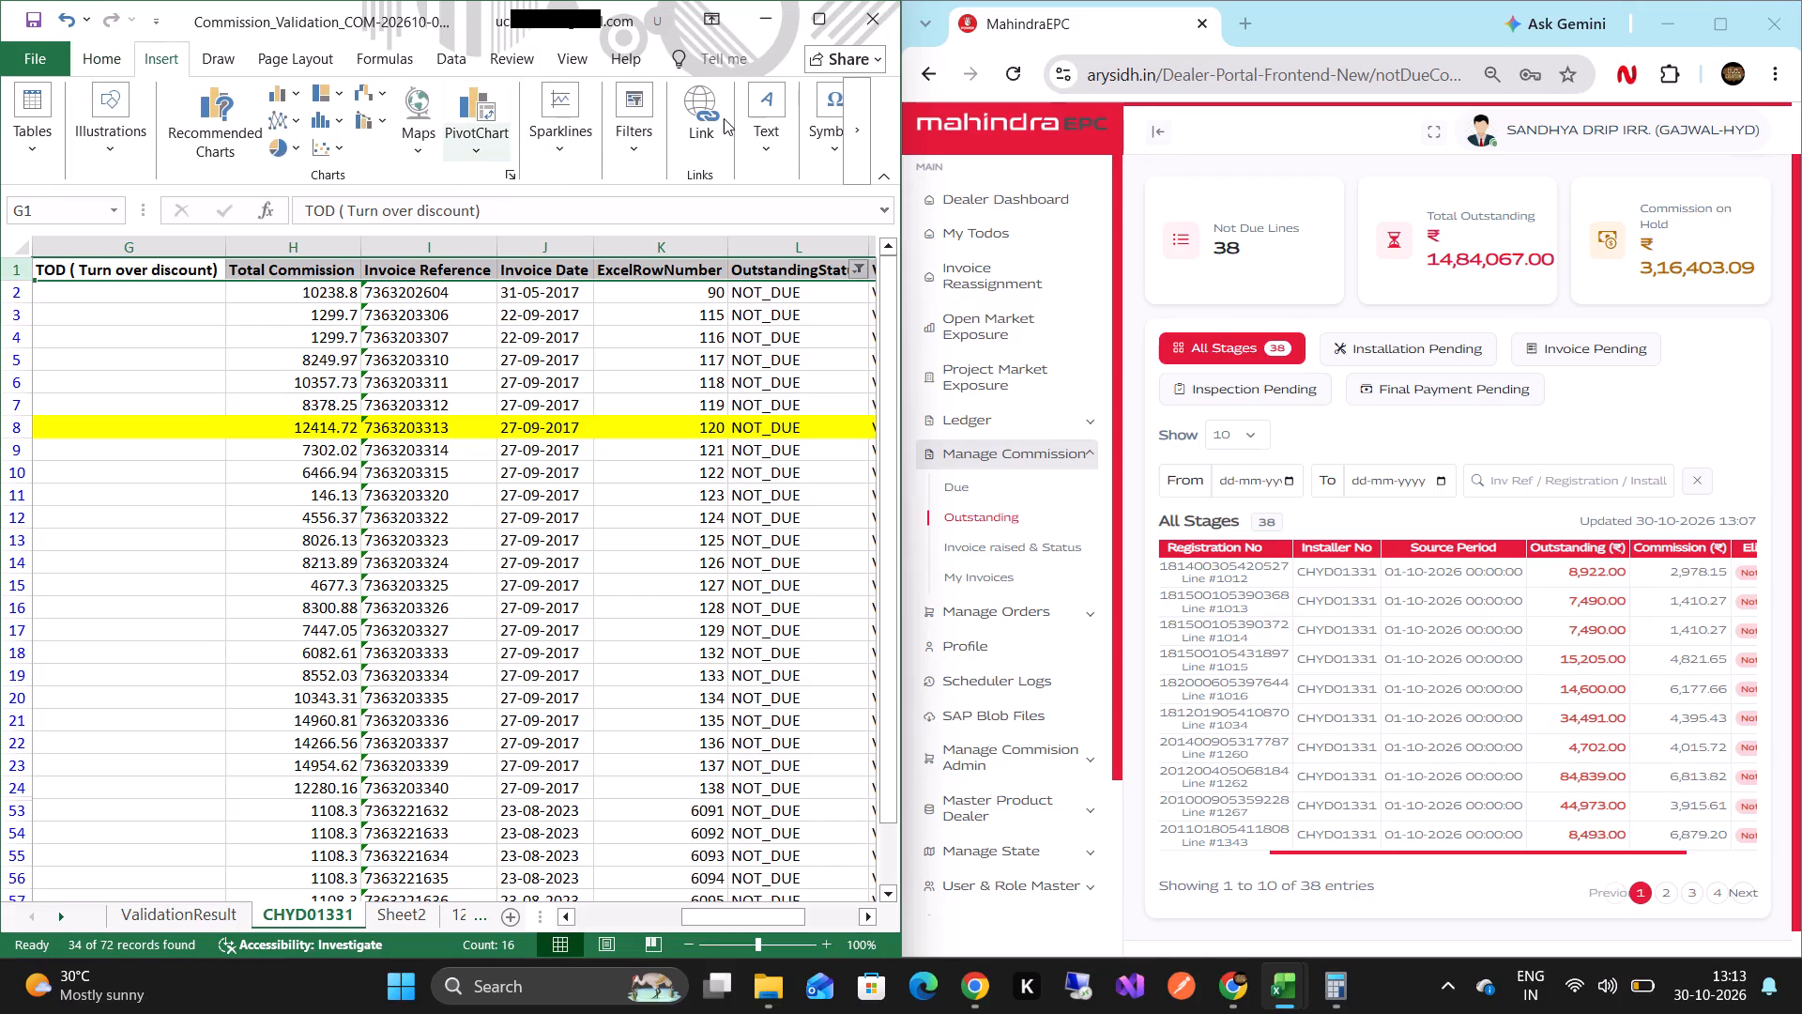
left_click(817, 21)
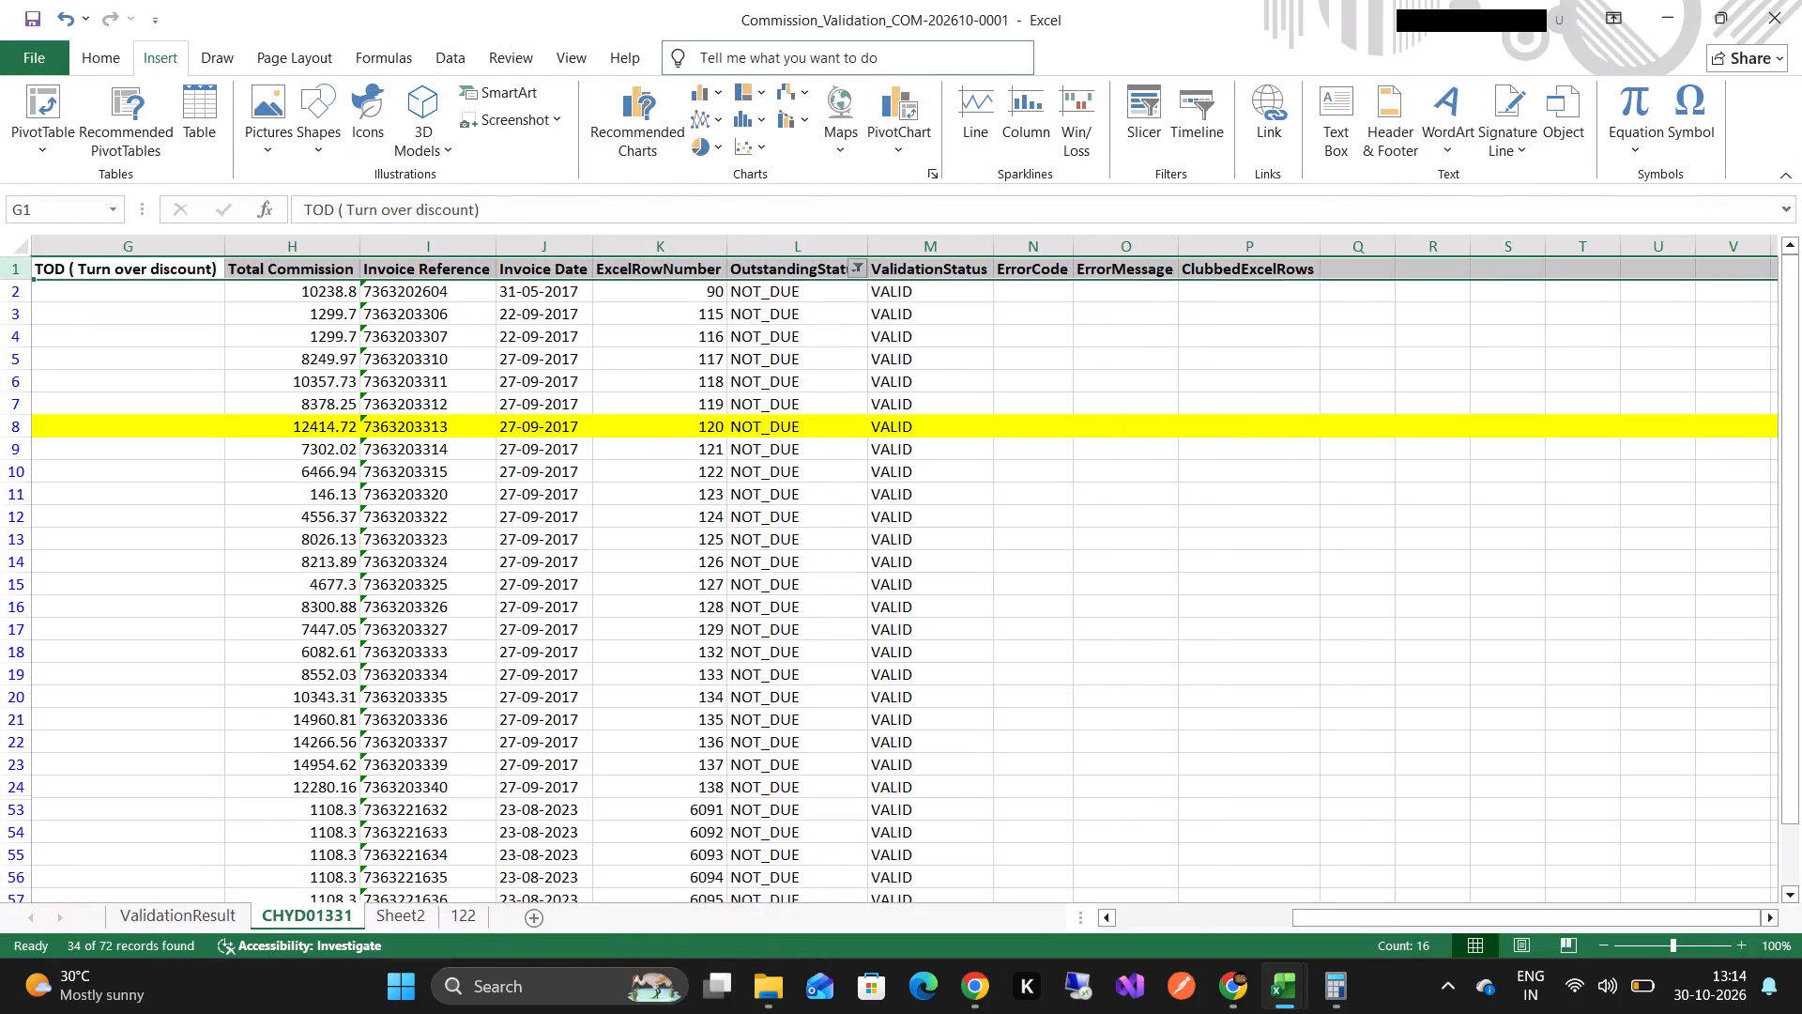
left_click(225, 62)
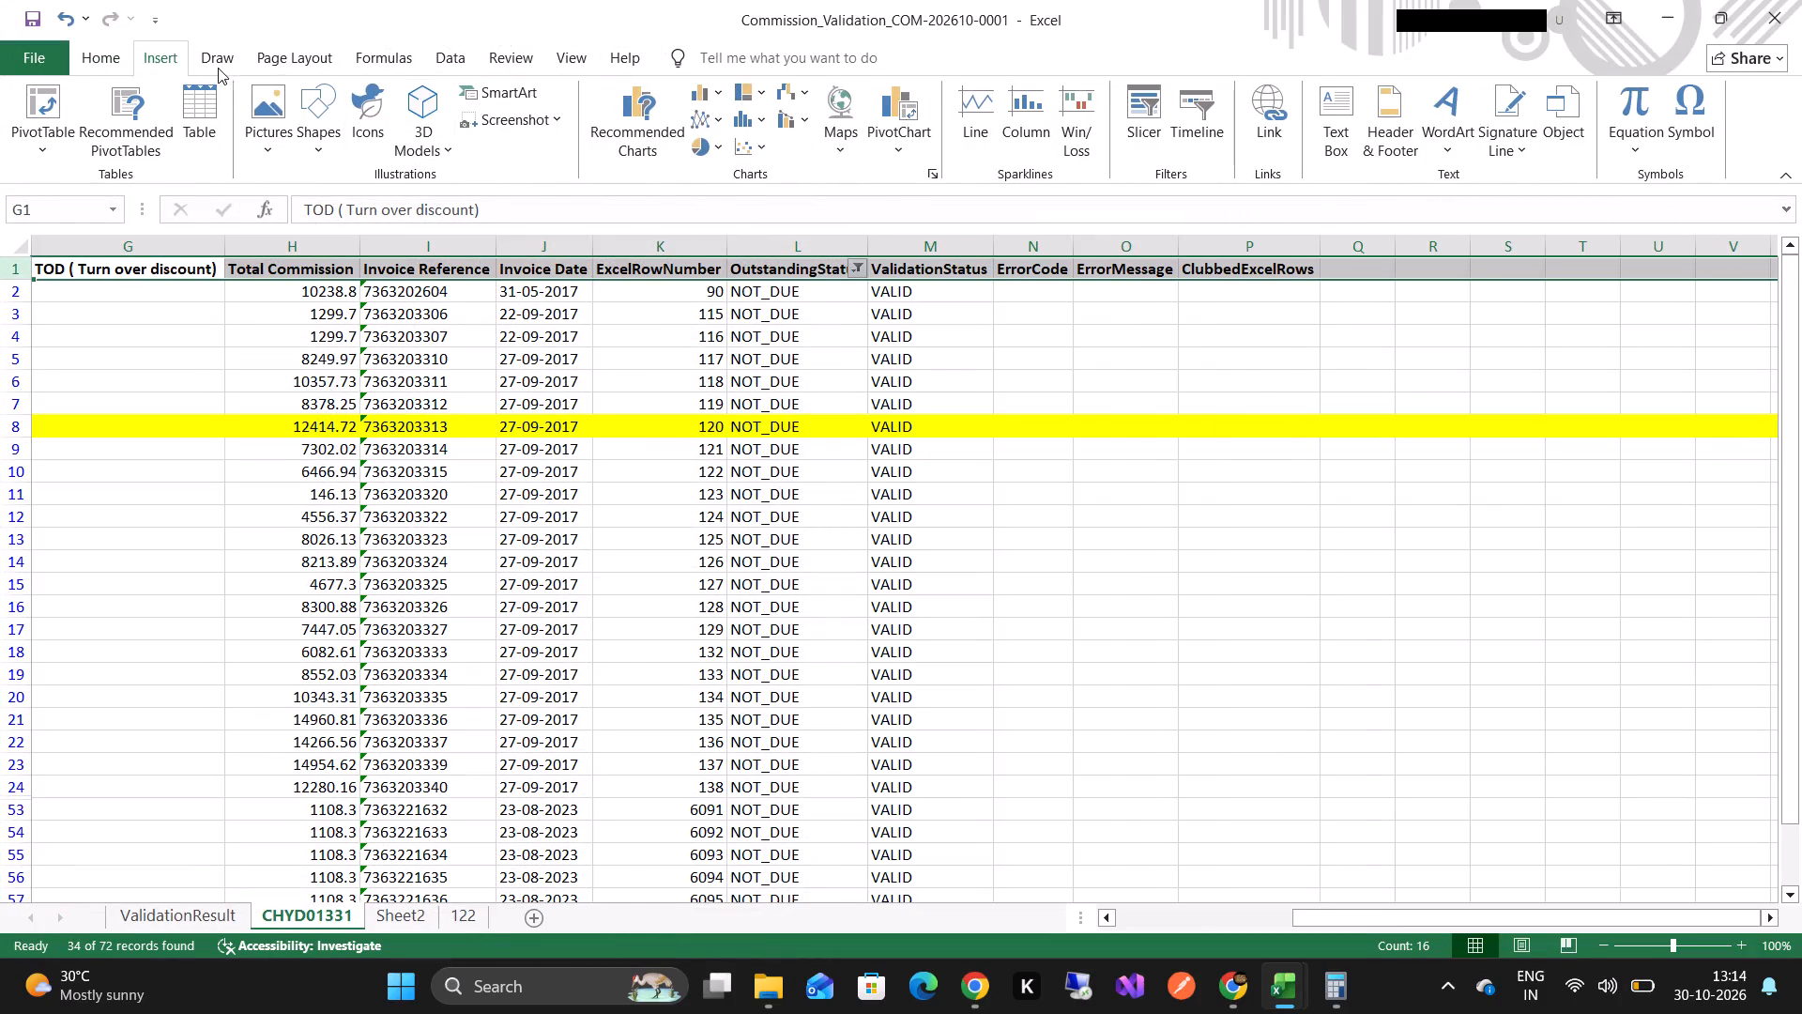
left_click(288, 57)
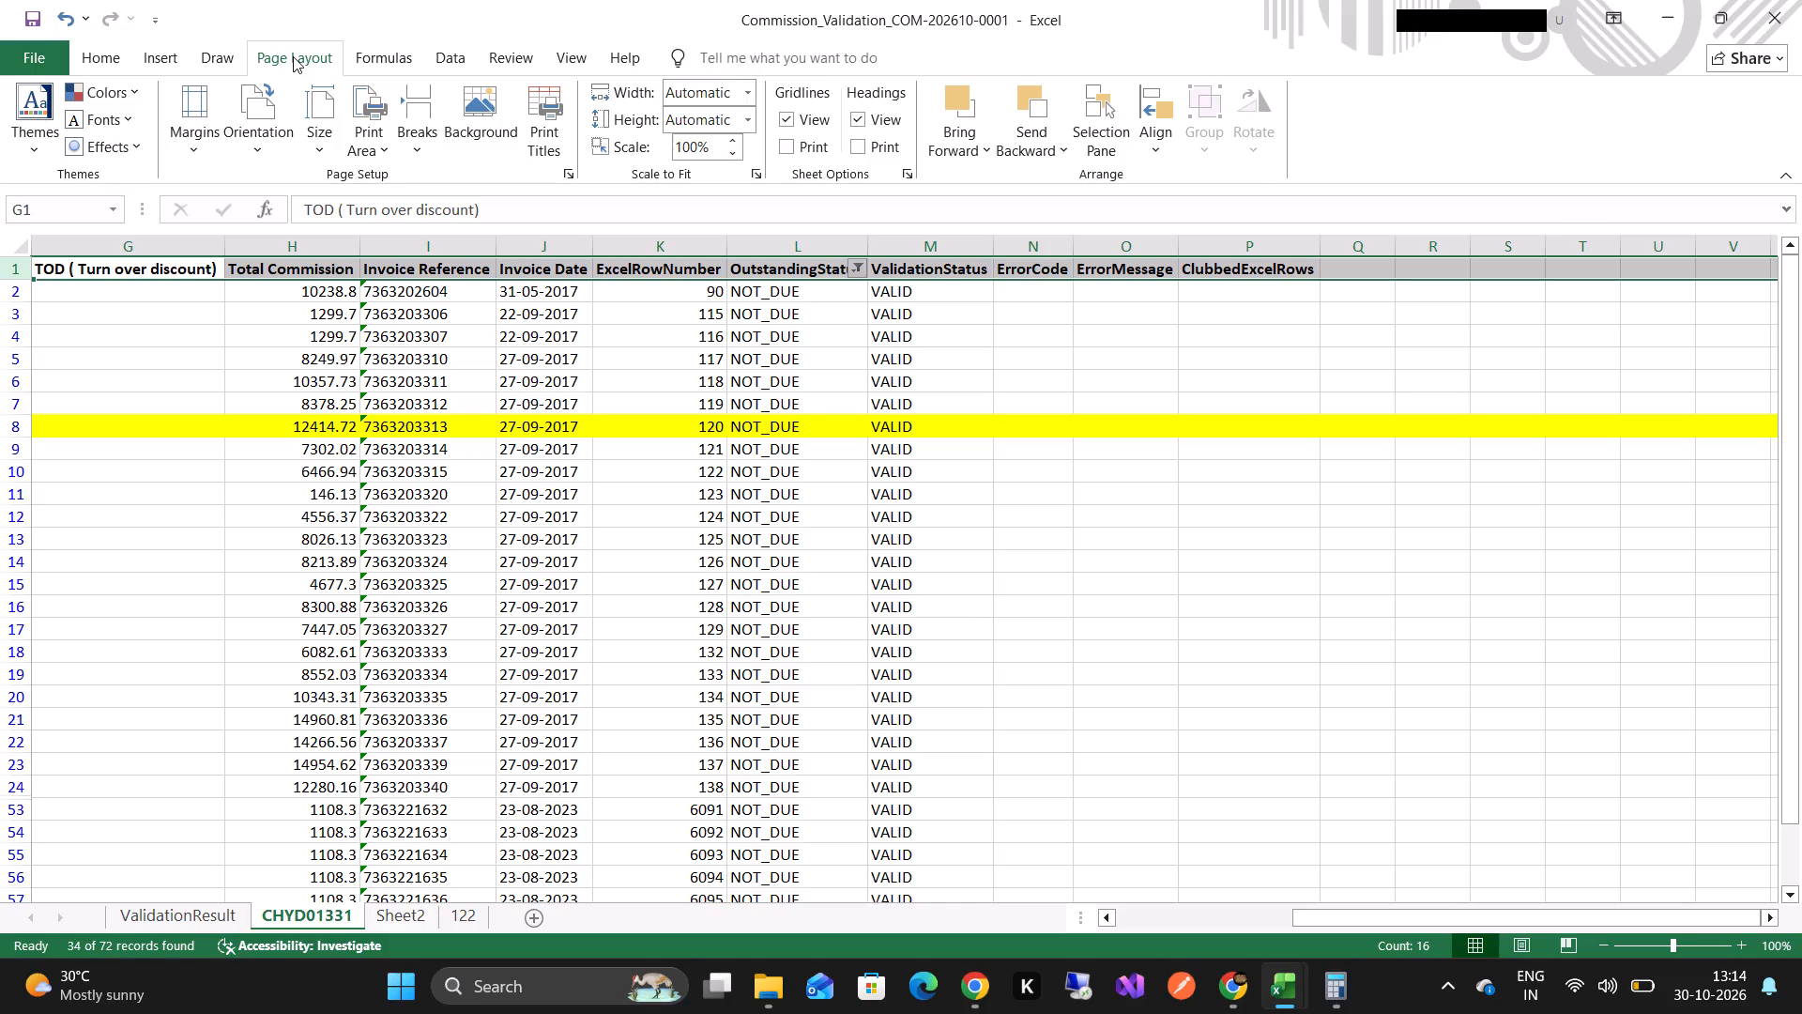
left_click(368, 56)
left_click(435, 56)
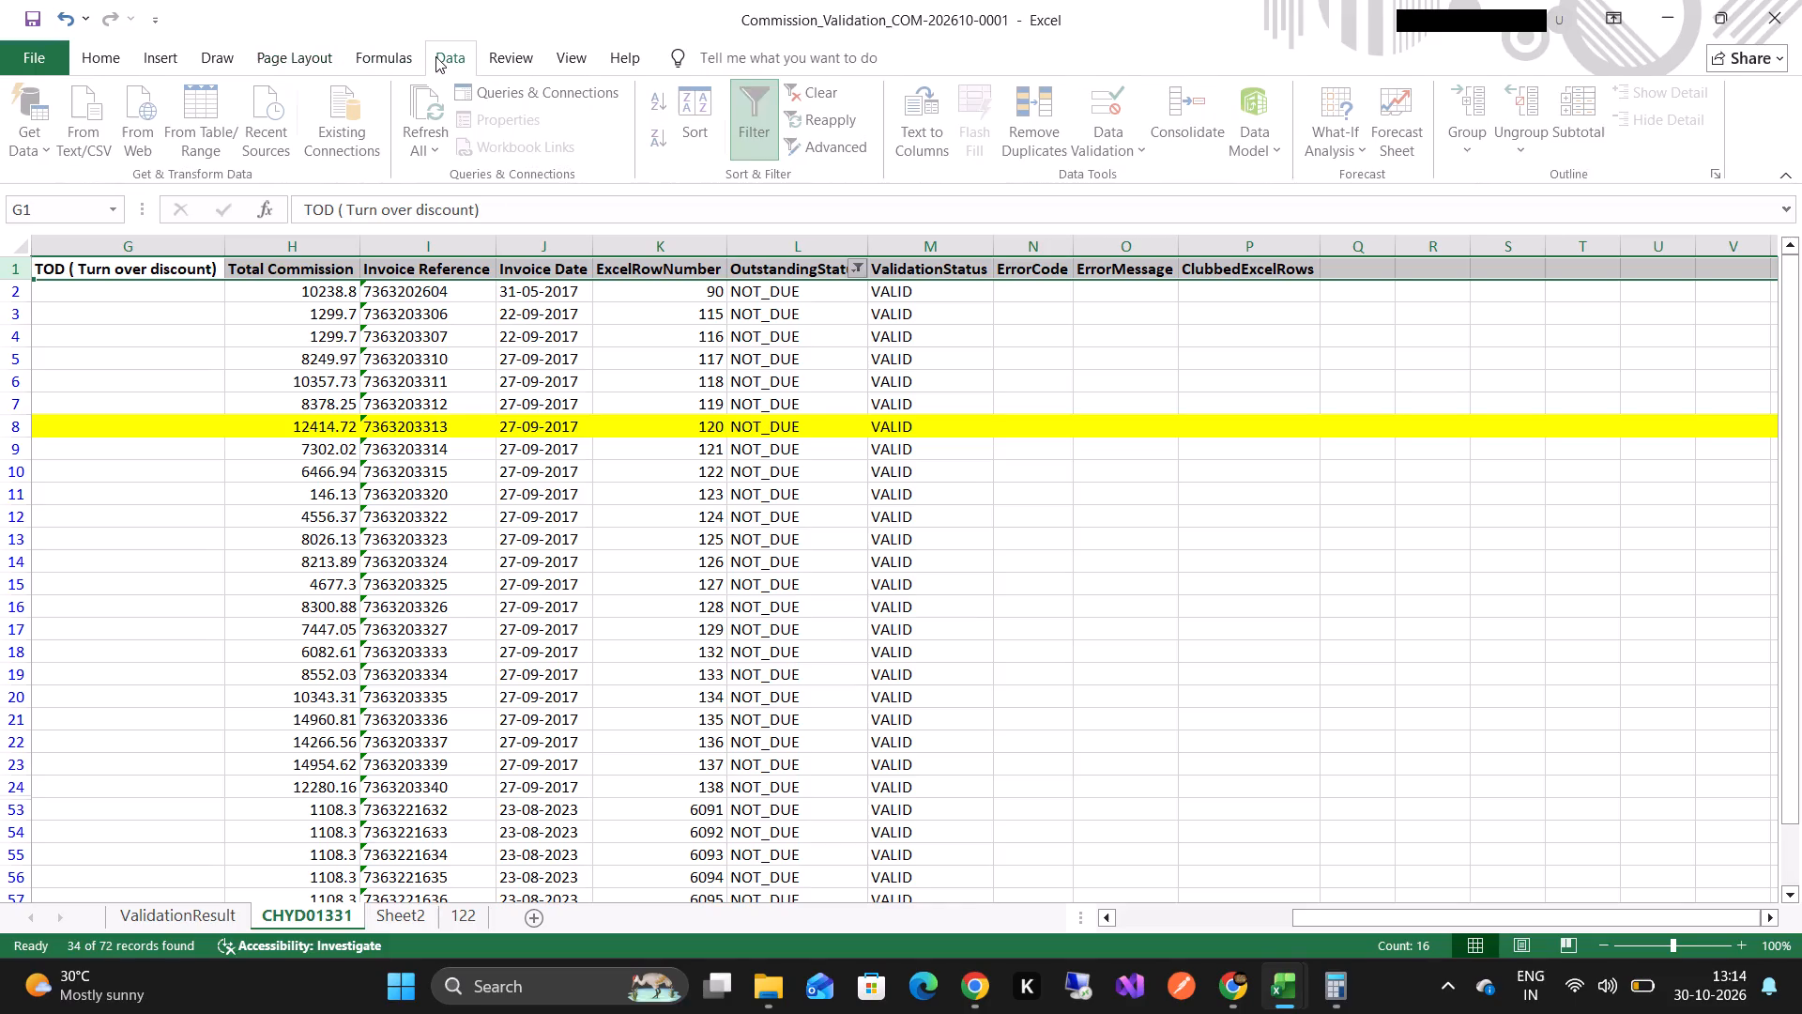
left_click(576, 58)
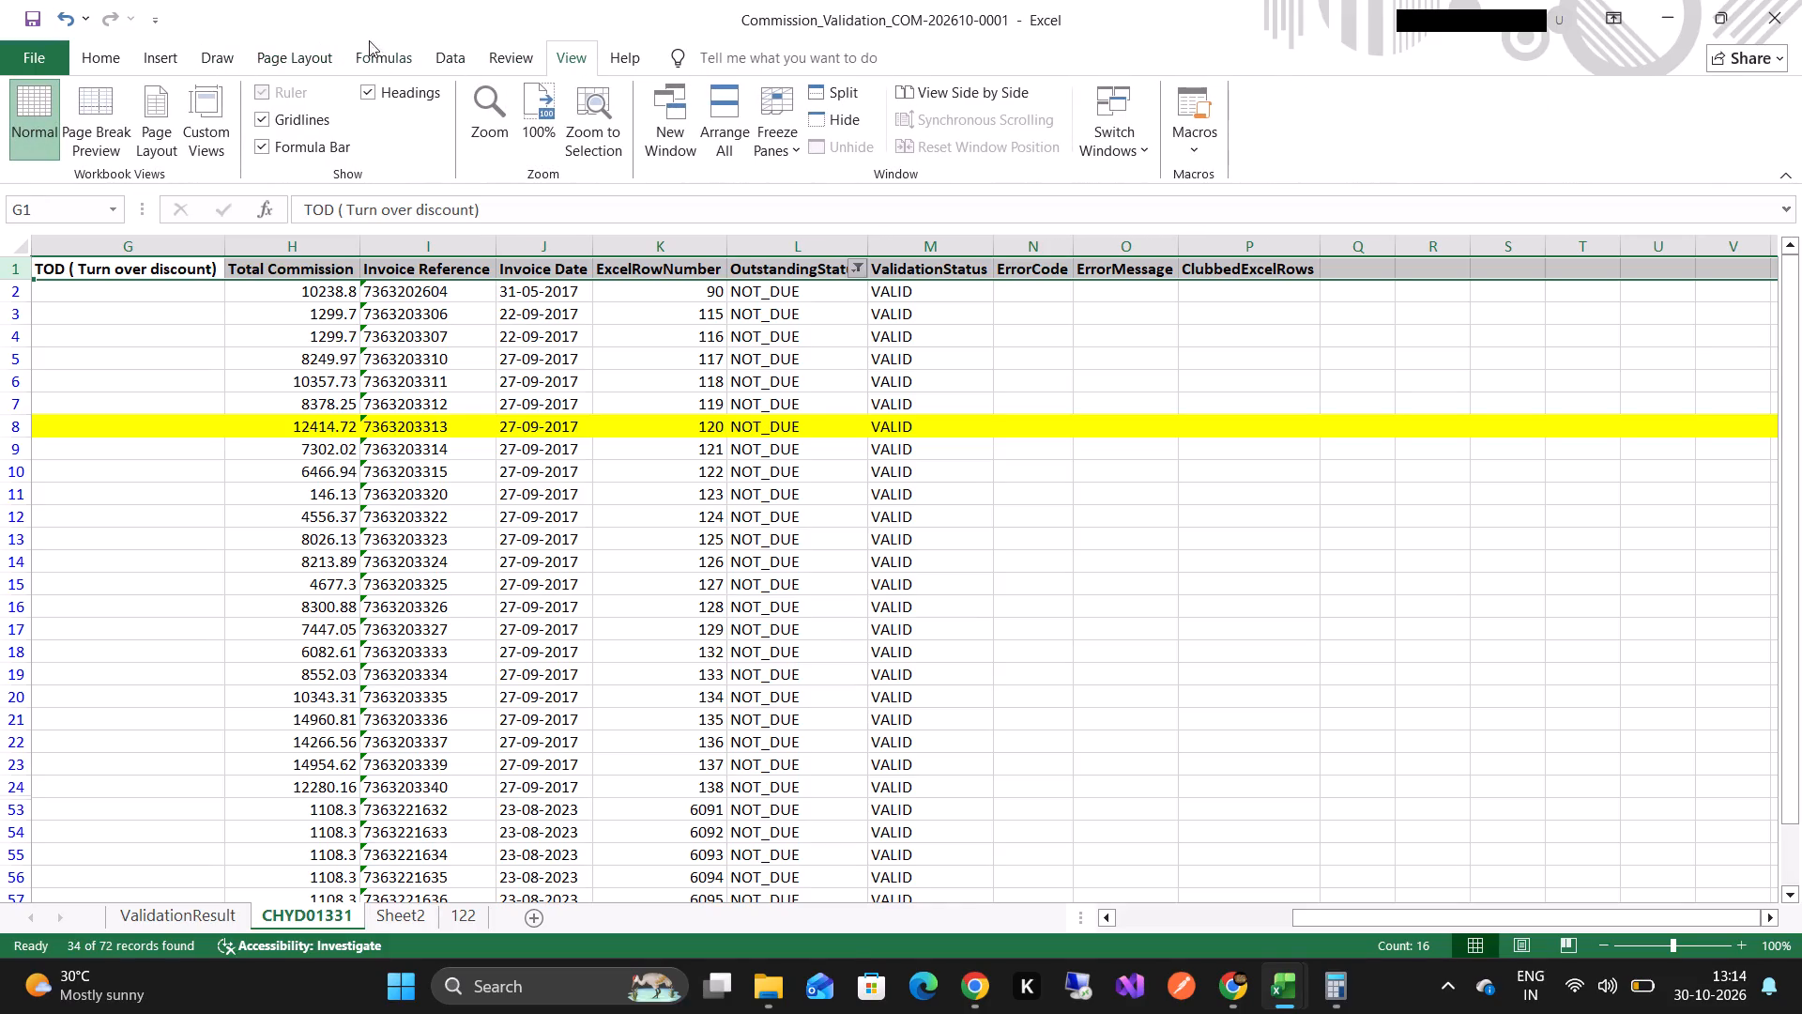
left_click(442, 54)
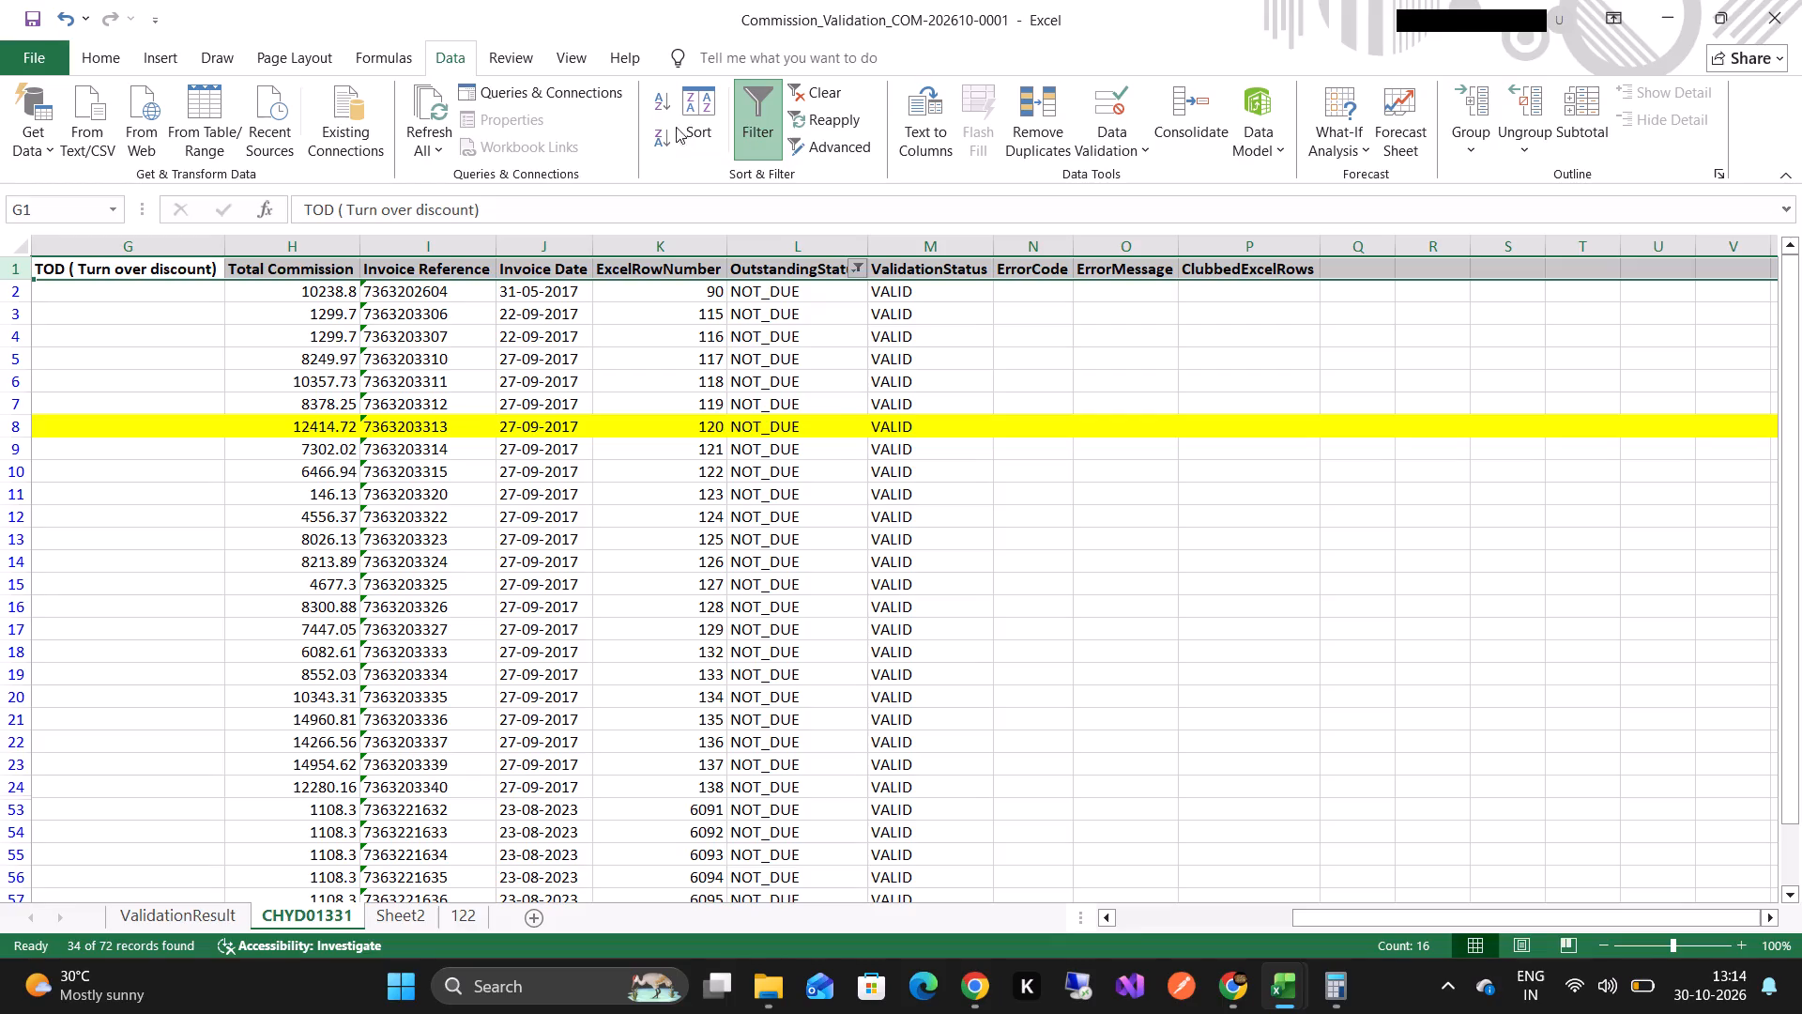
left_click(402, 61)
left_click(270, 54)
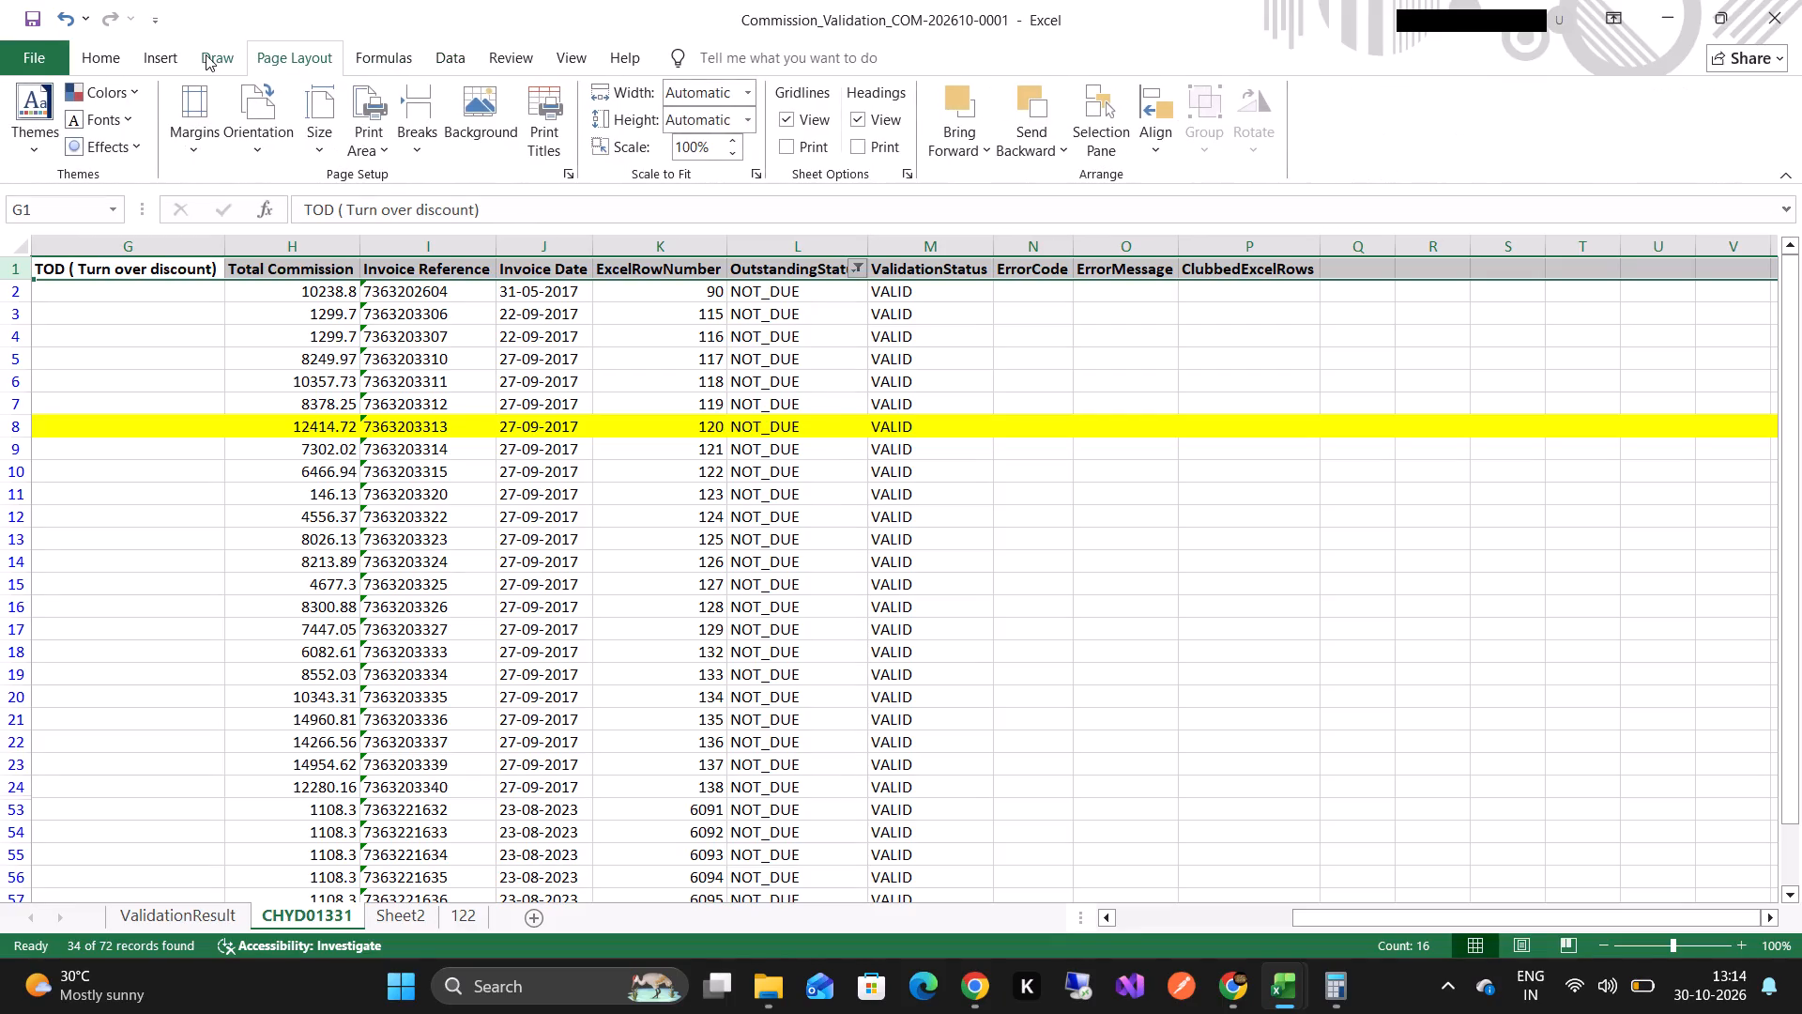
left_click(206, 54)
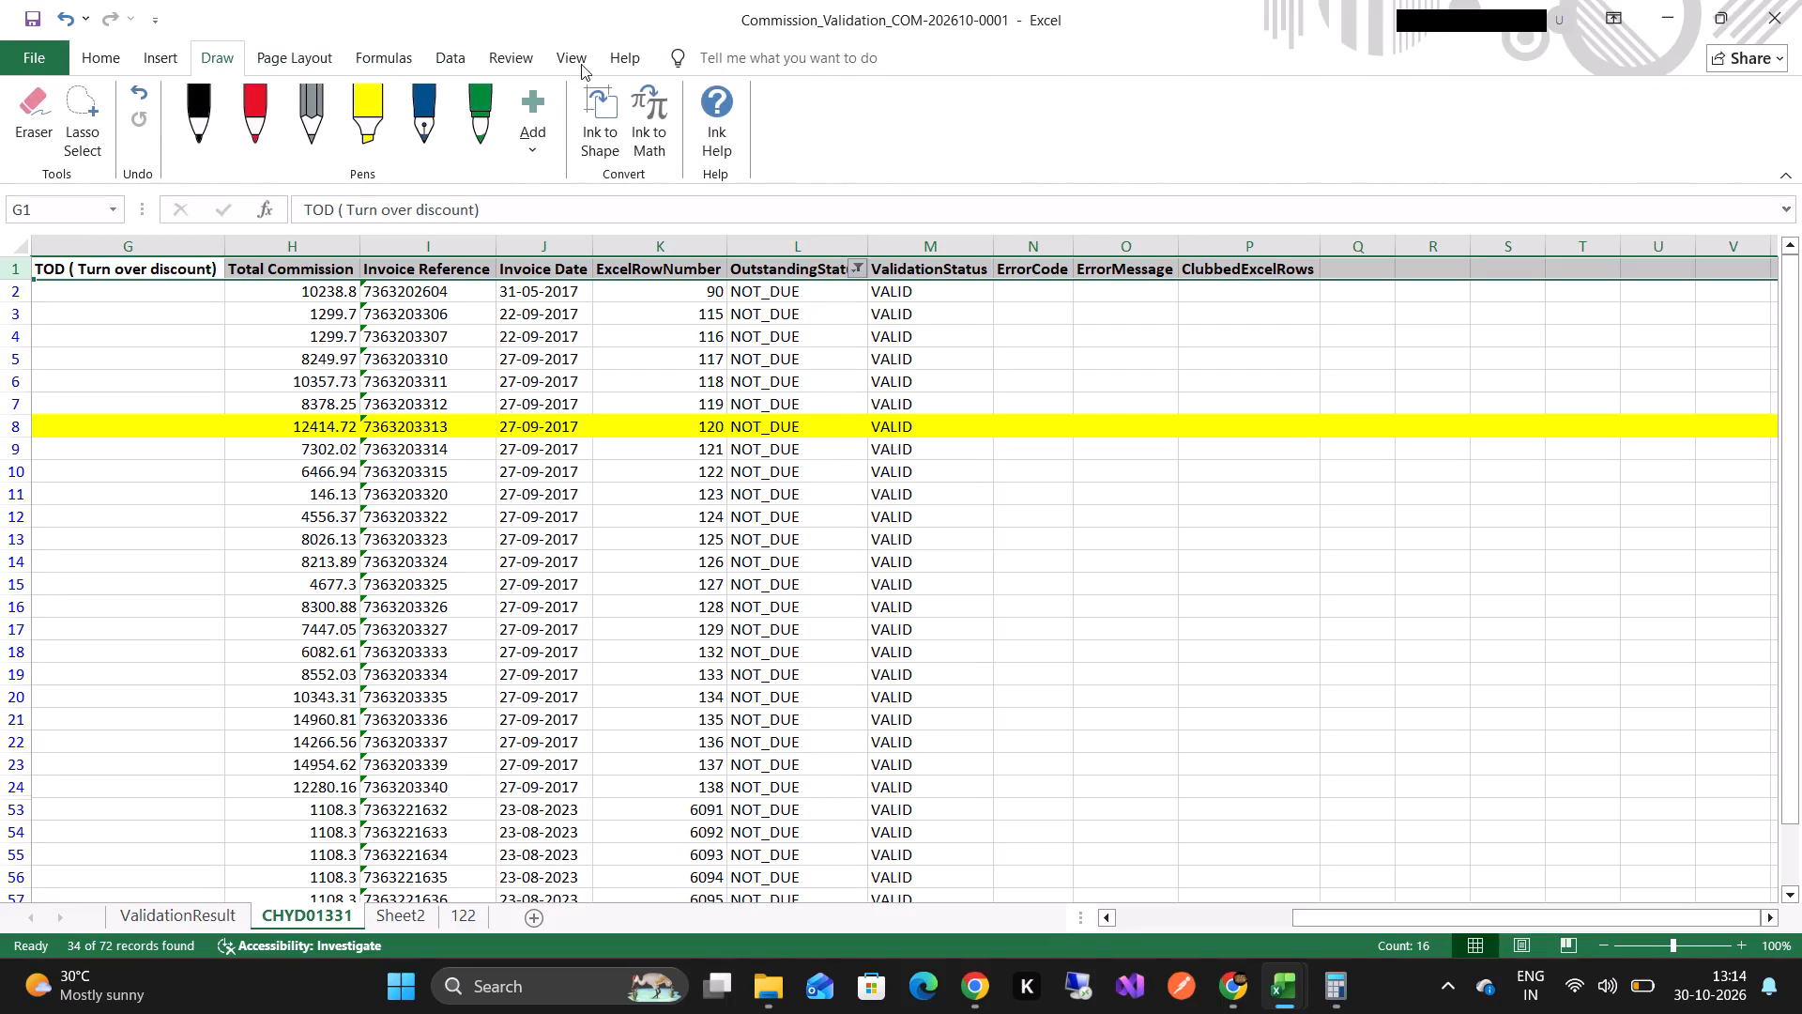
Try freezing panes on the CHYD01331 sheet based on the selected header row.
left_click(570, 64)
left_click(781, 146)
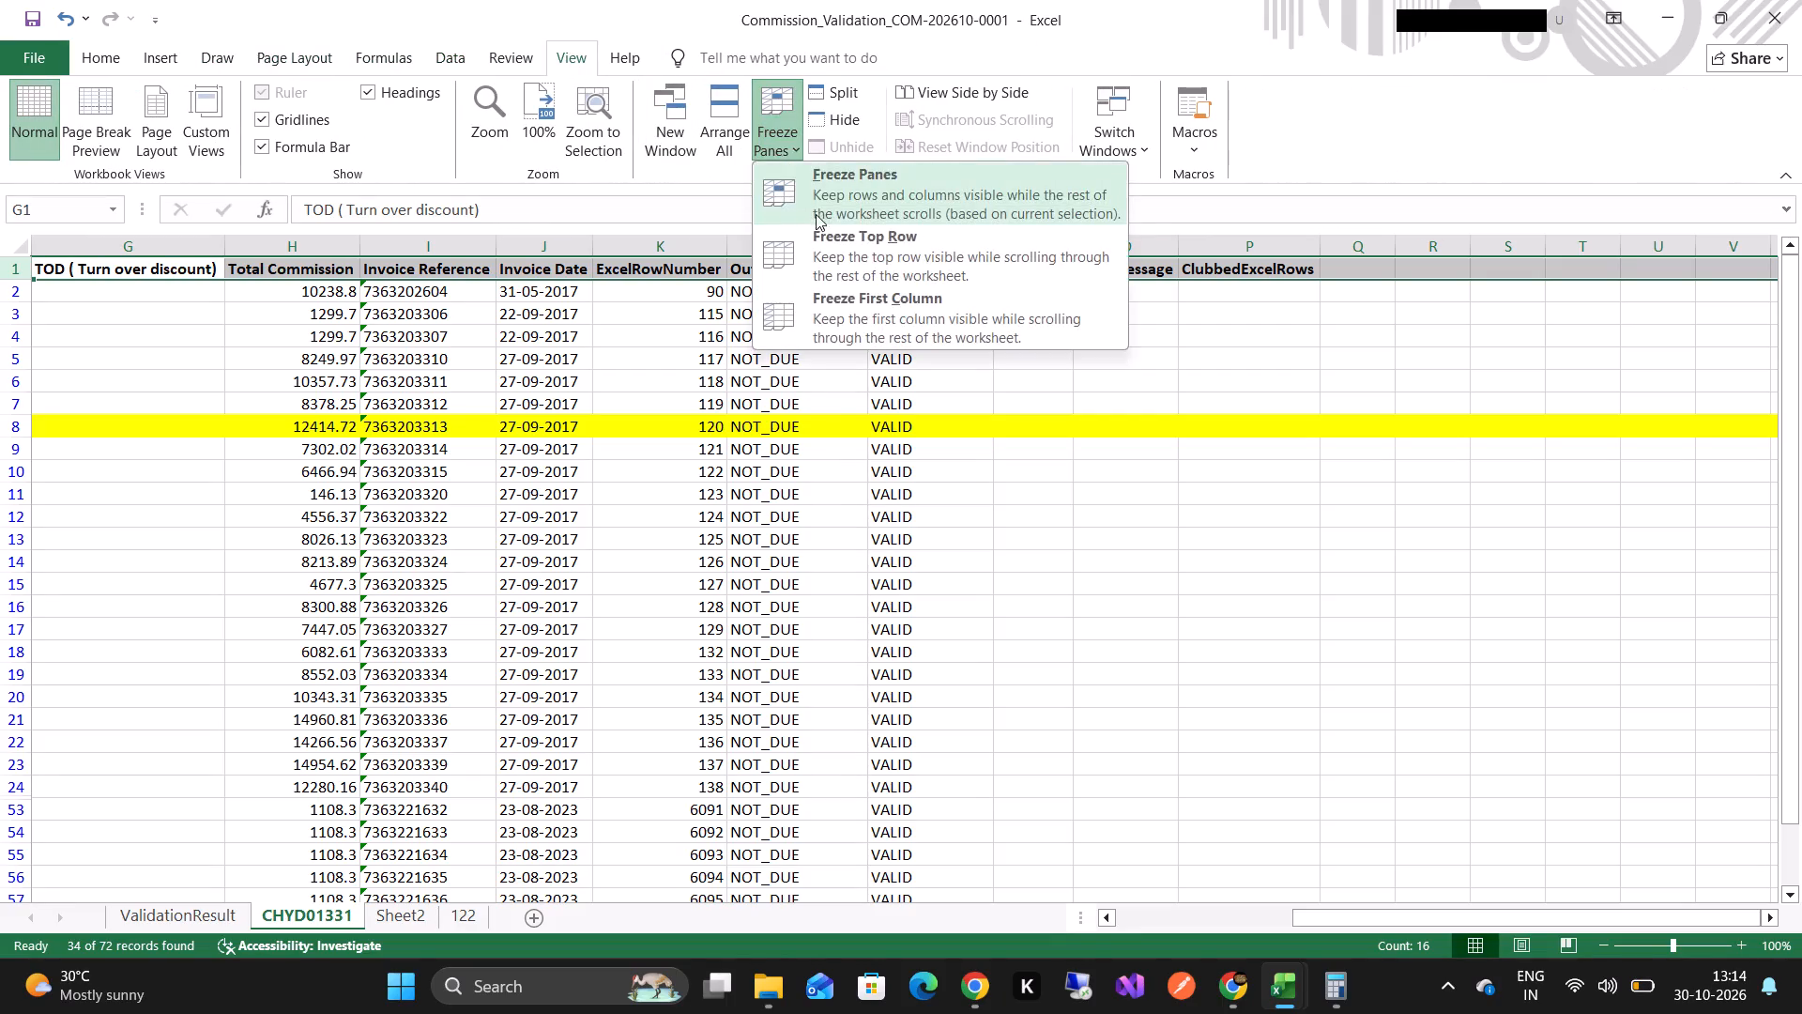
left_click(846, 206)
Freeze the top row of the CHYD01331 sheet and place the workbook beside the portal window again.
left_click(798, 105)
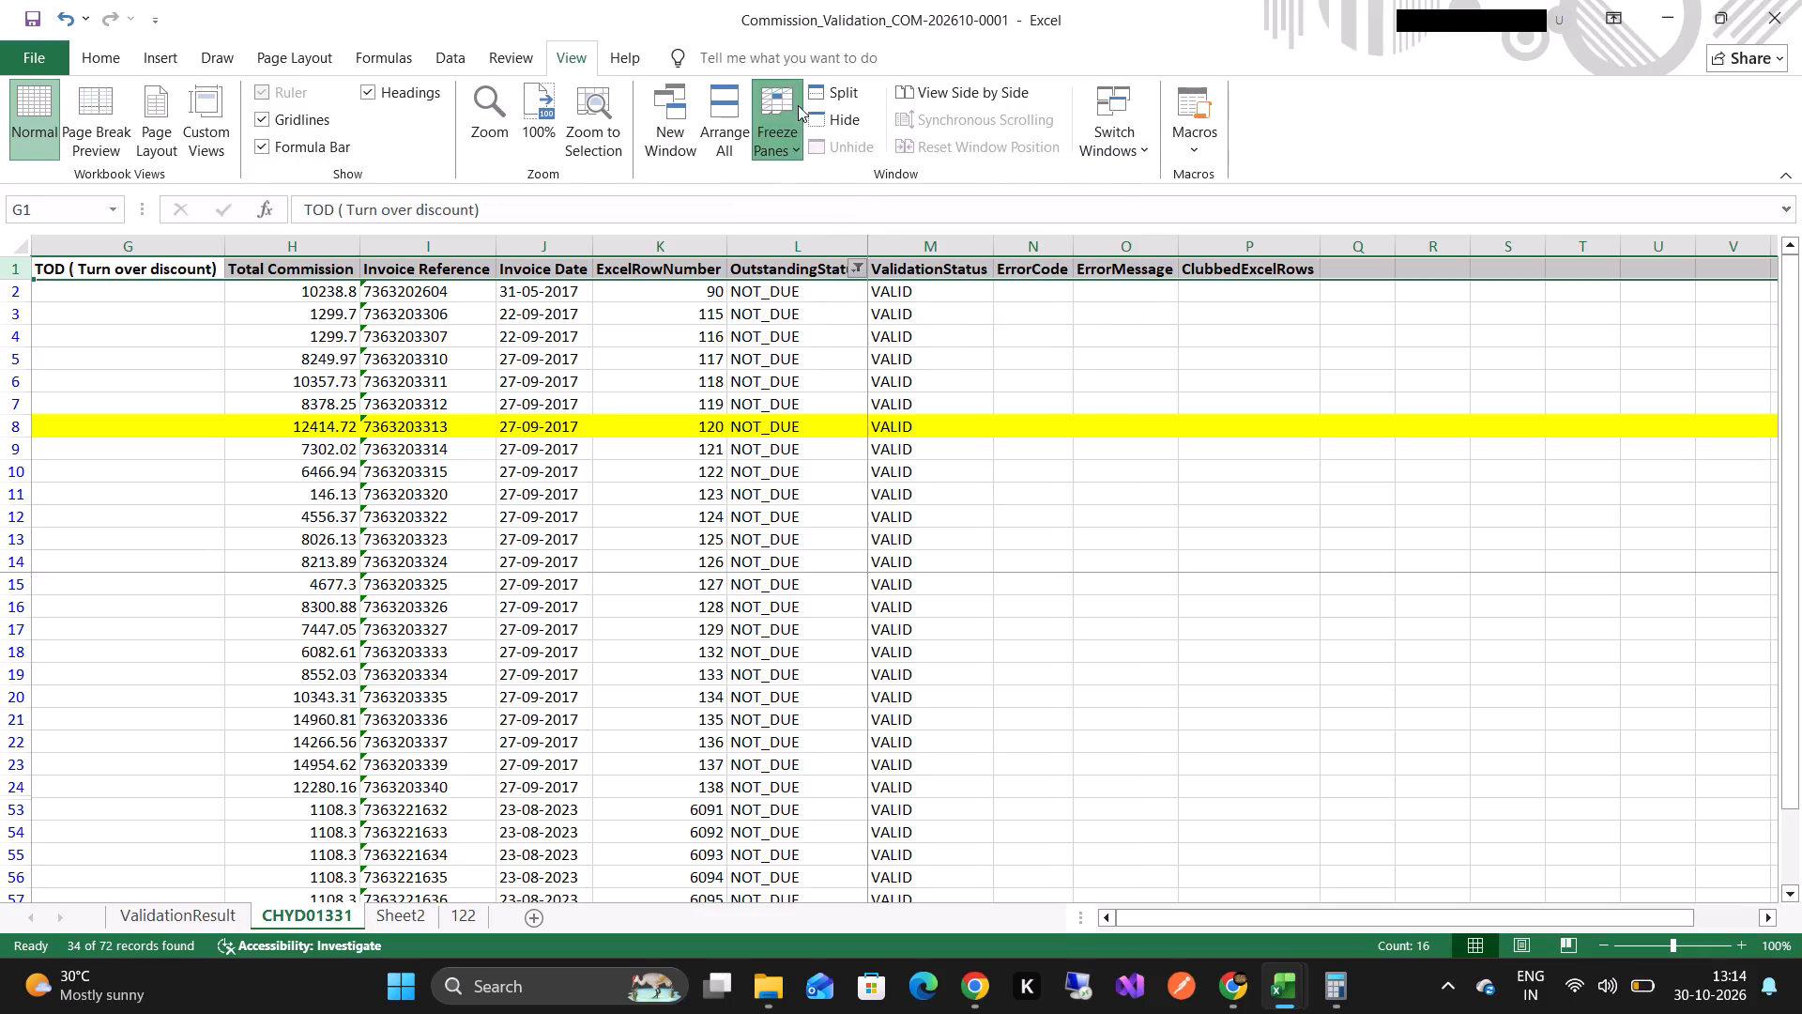
left_click(843, 253)
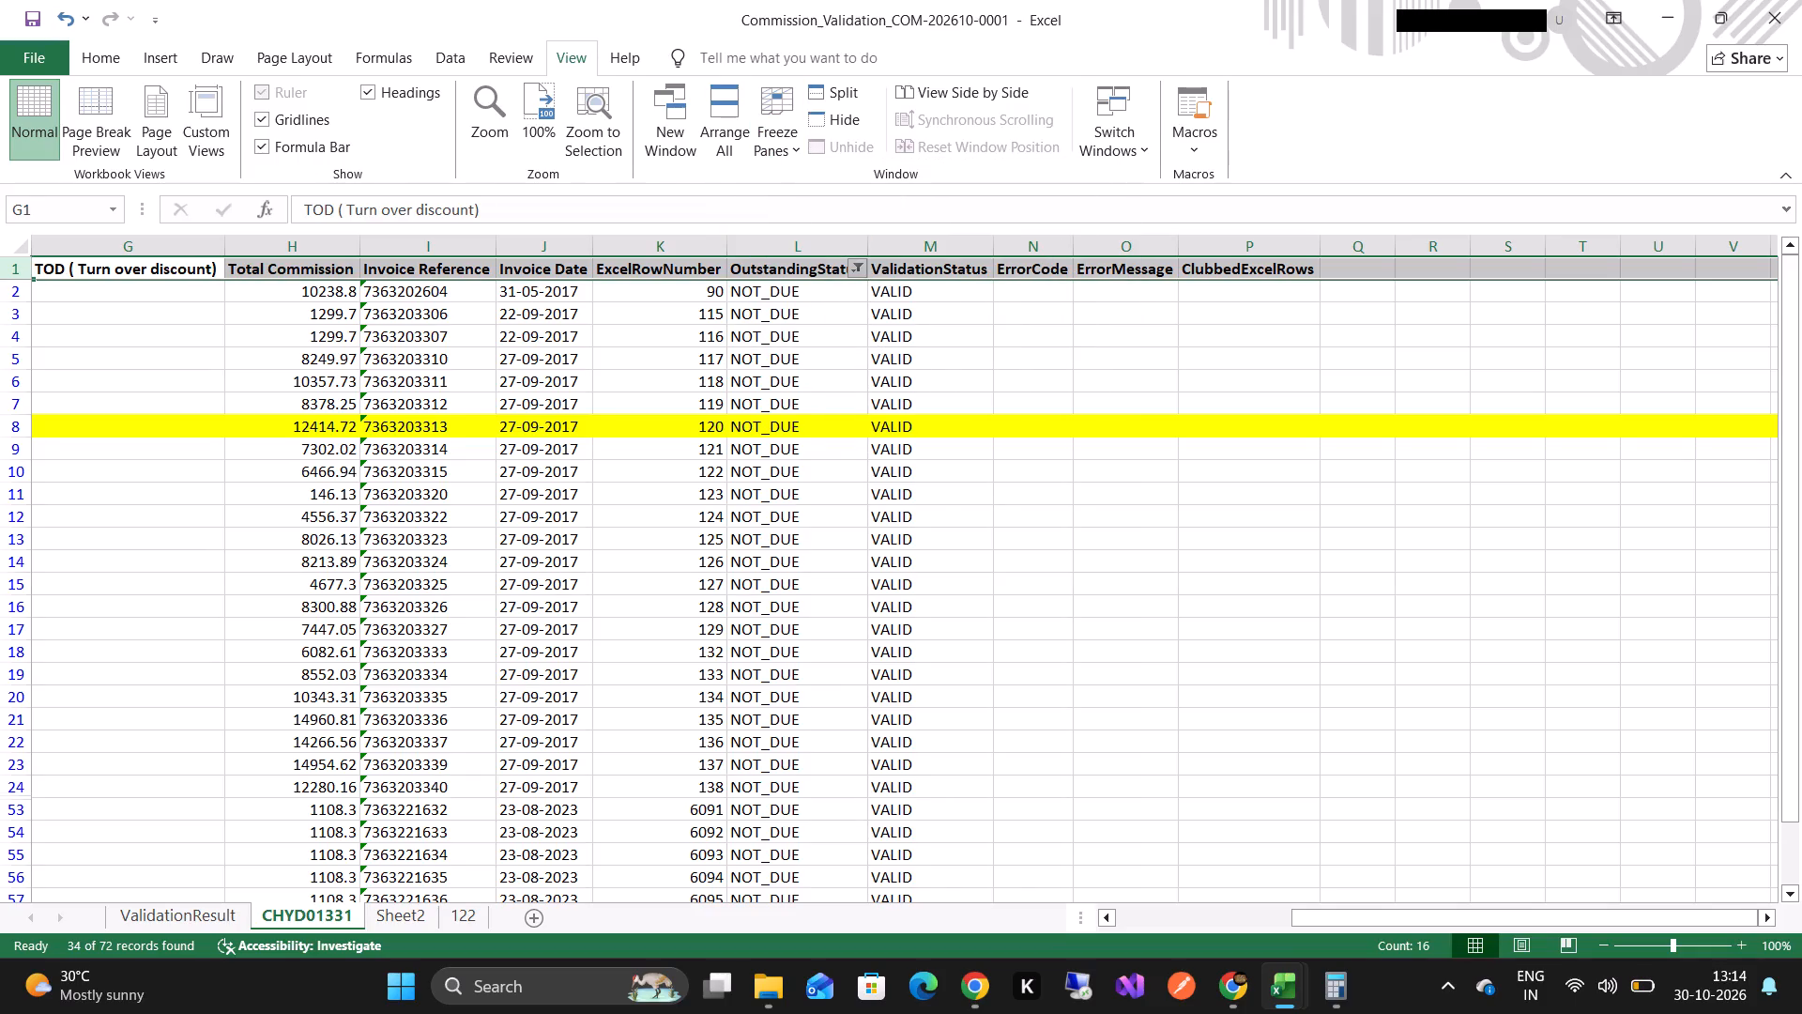
scroll(622, 438, "down", 2)
scroll(622, 438, "up", 1)
key("super+Left")
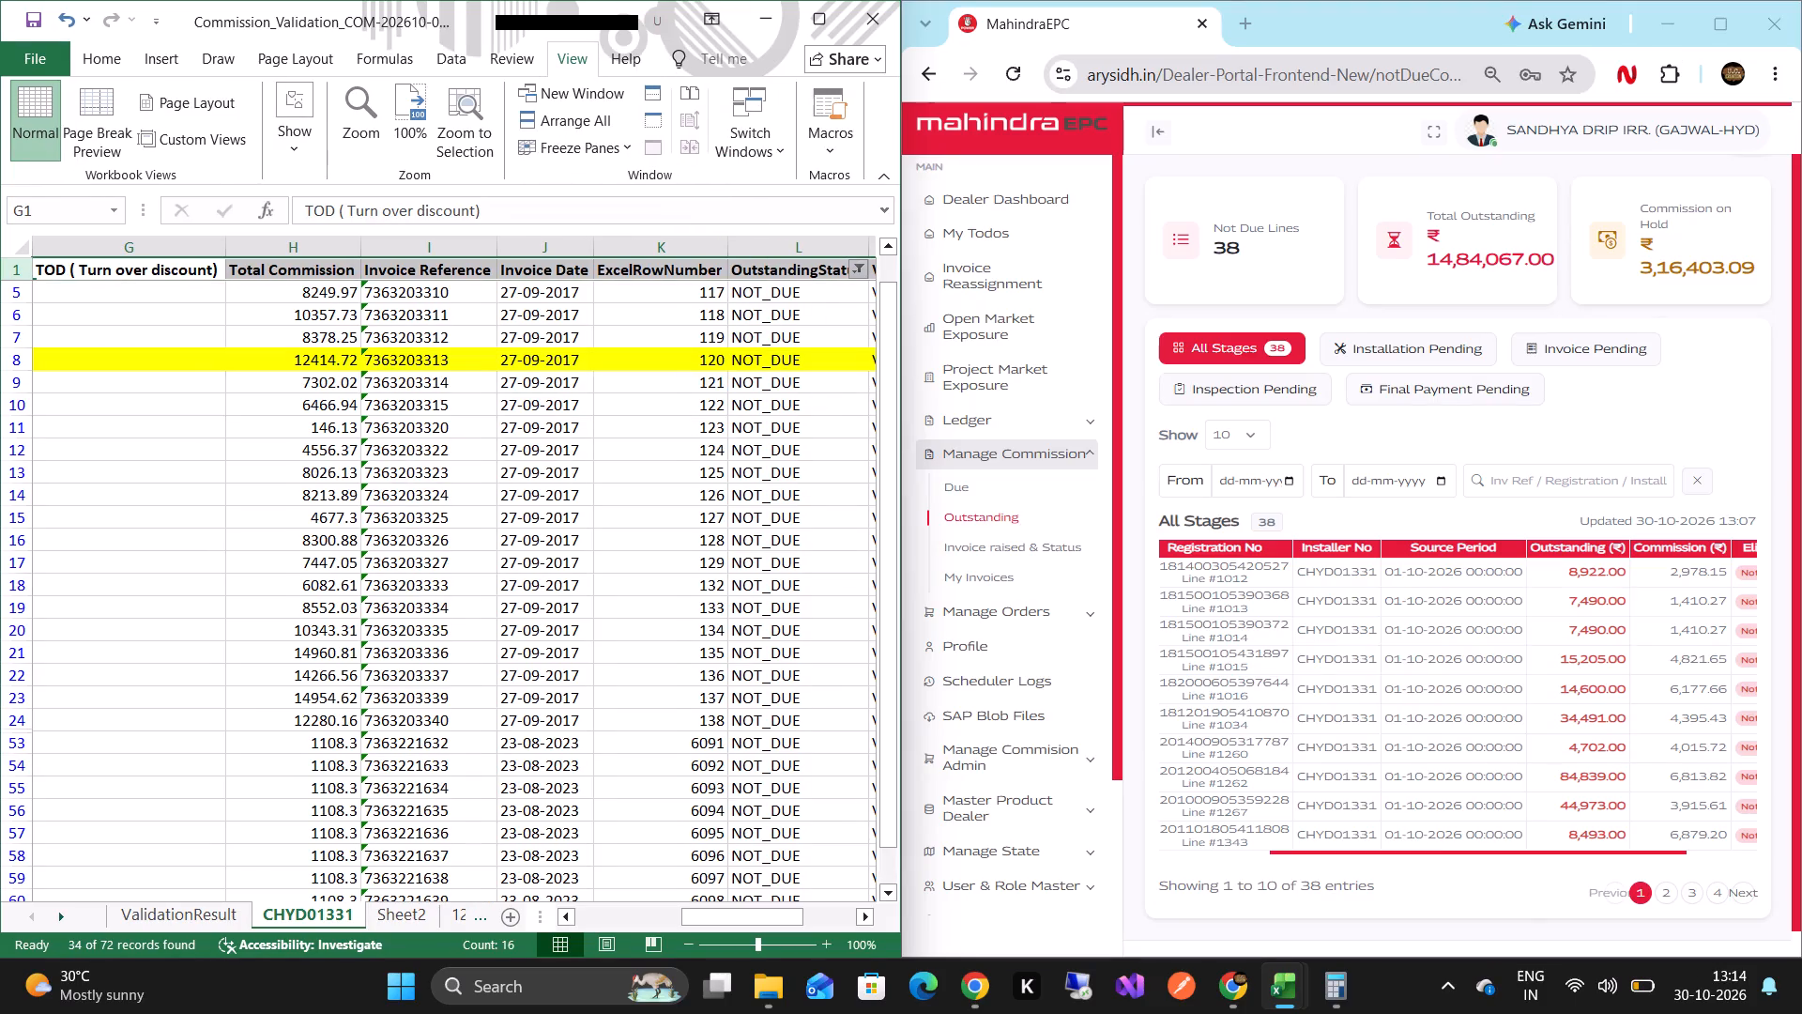
scroll(456, 503, "up", 12)
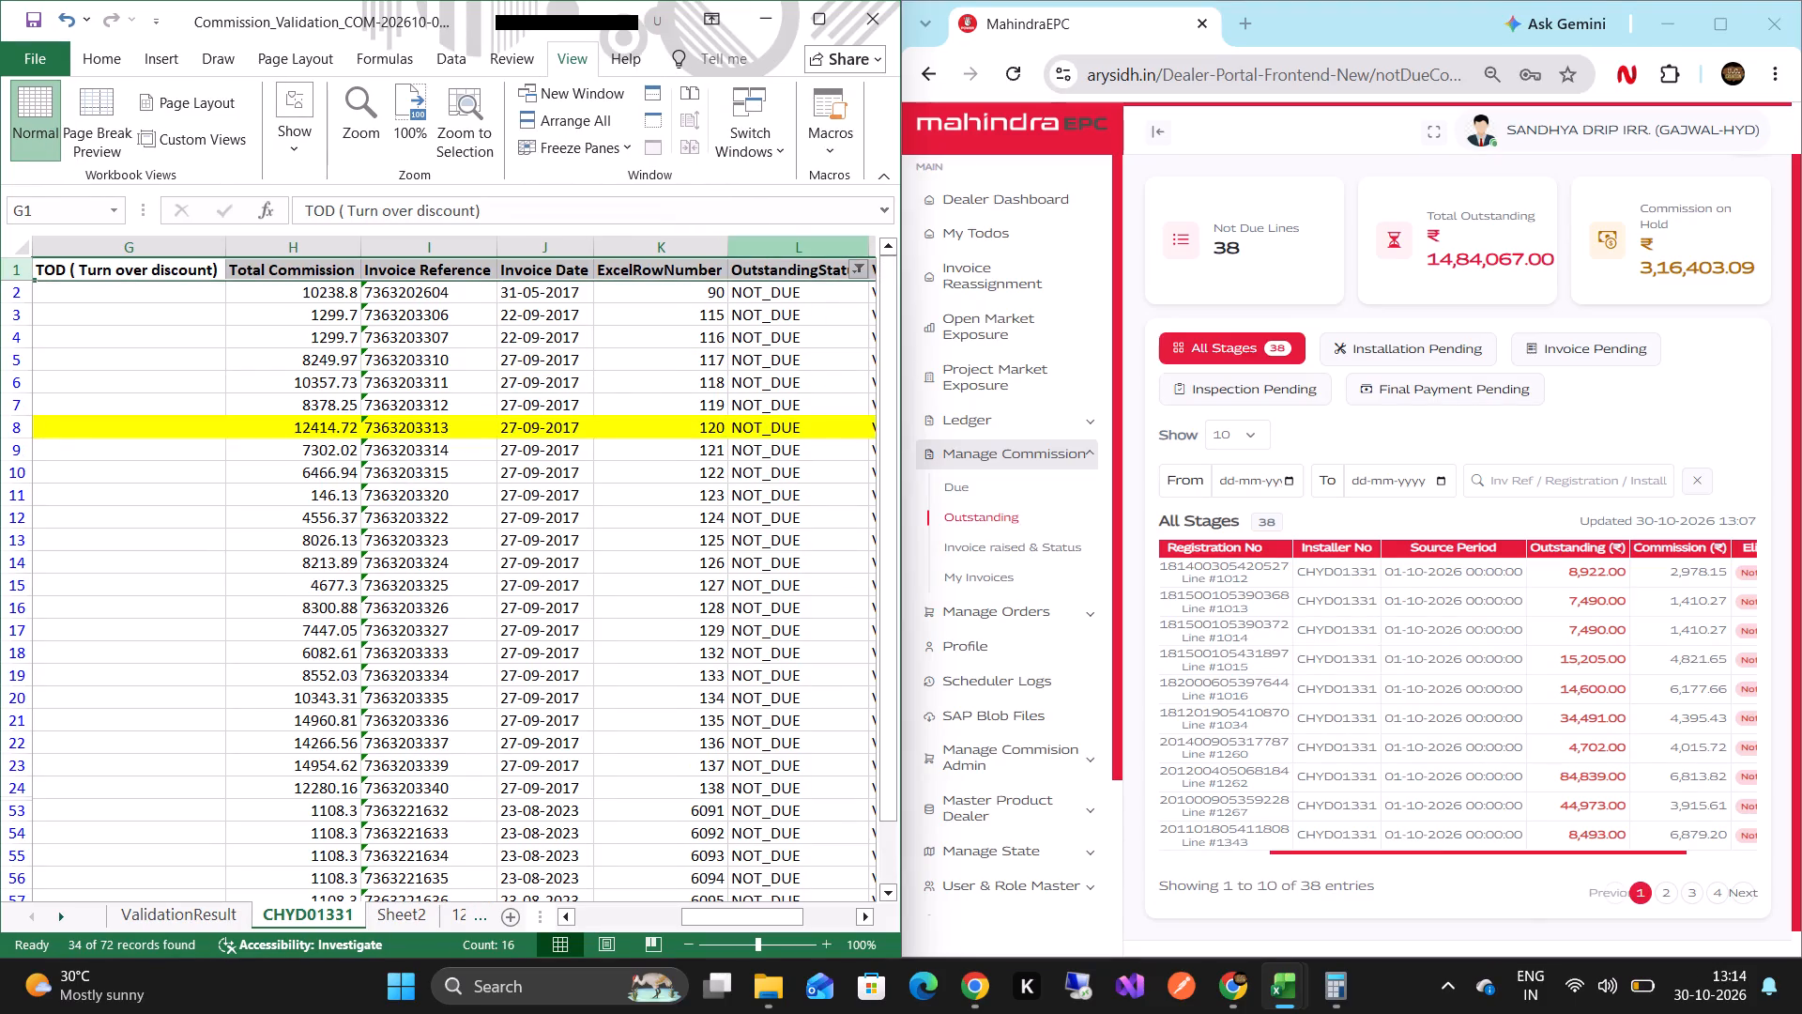
left_click(861, 278)
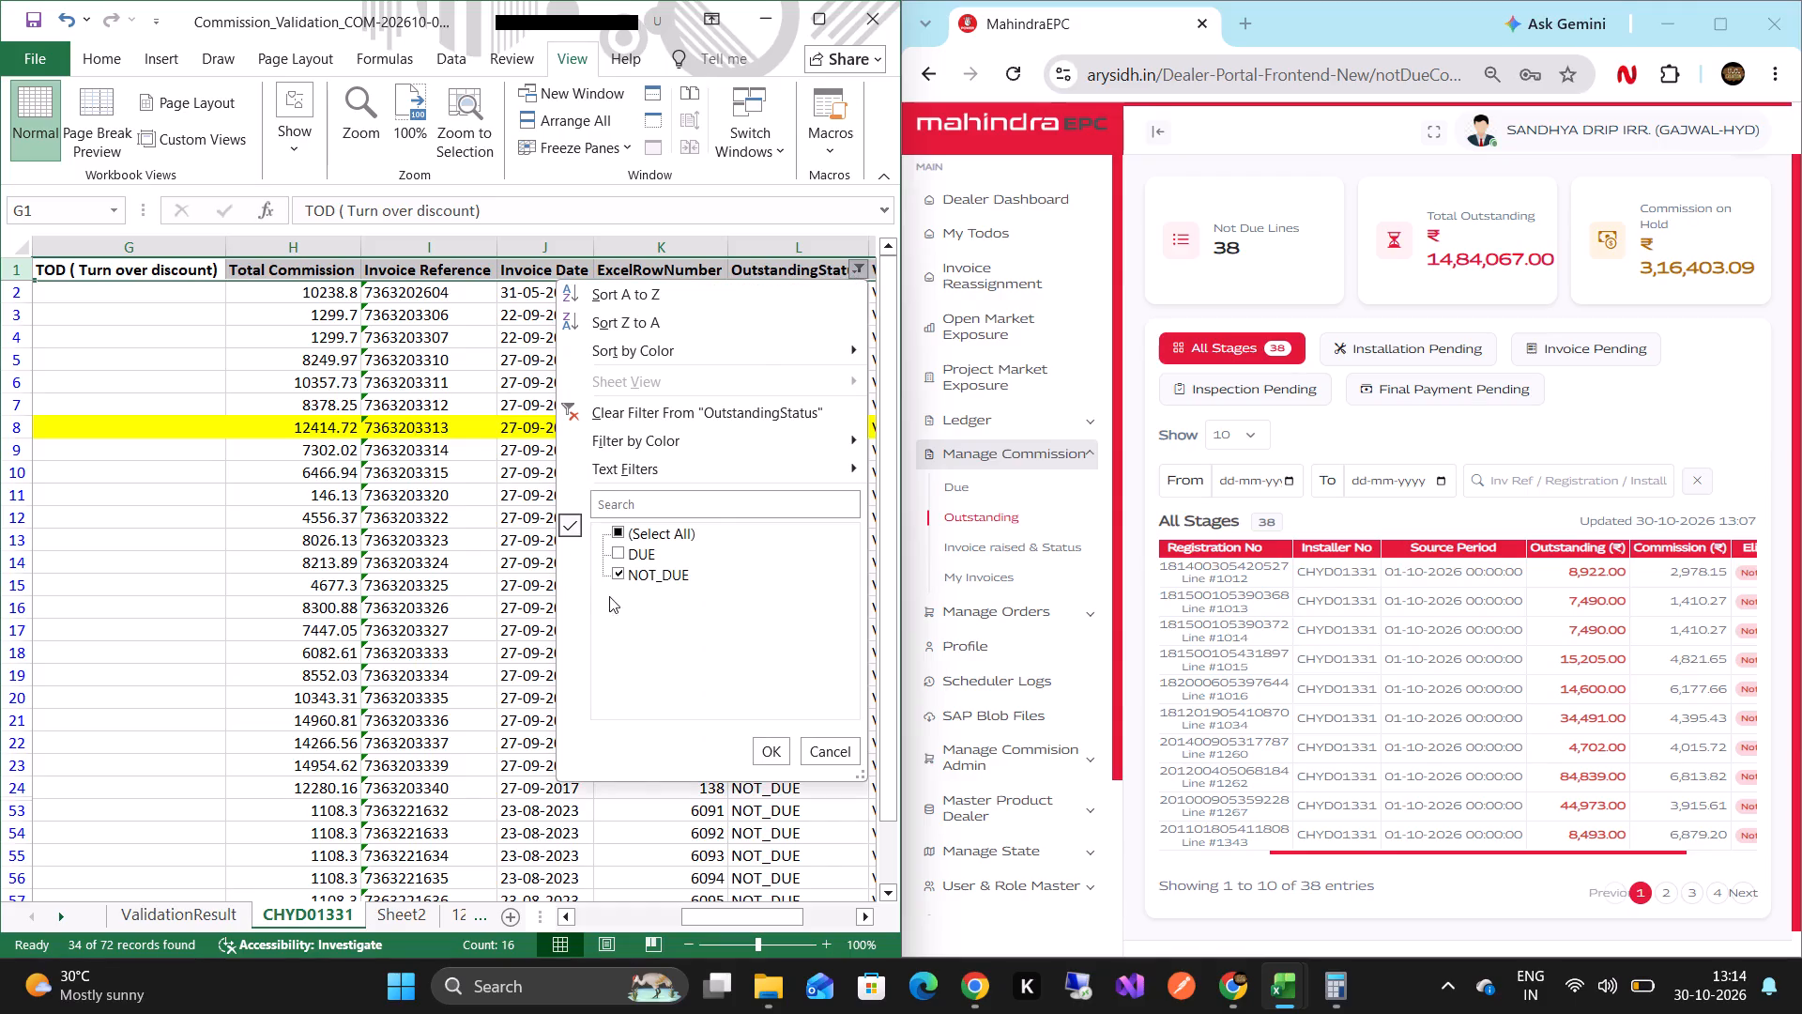
left_click(620, 552)
left_click(618, 574)
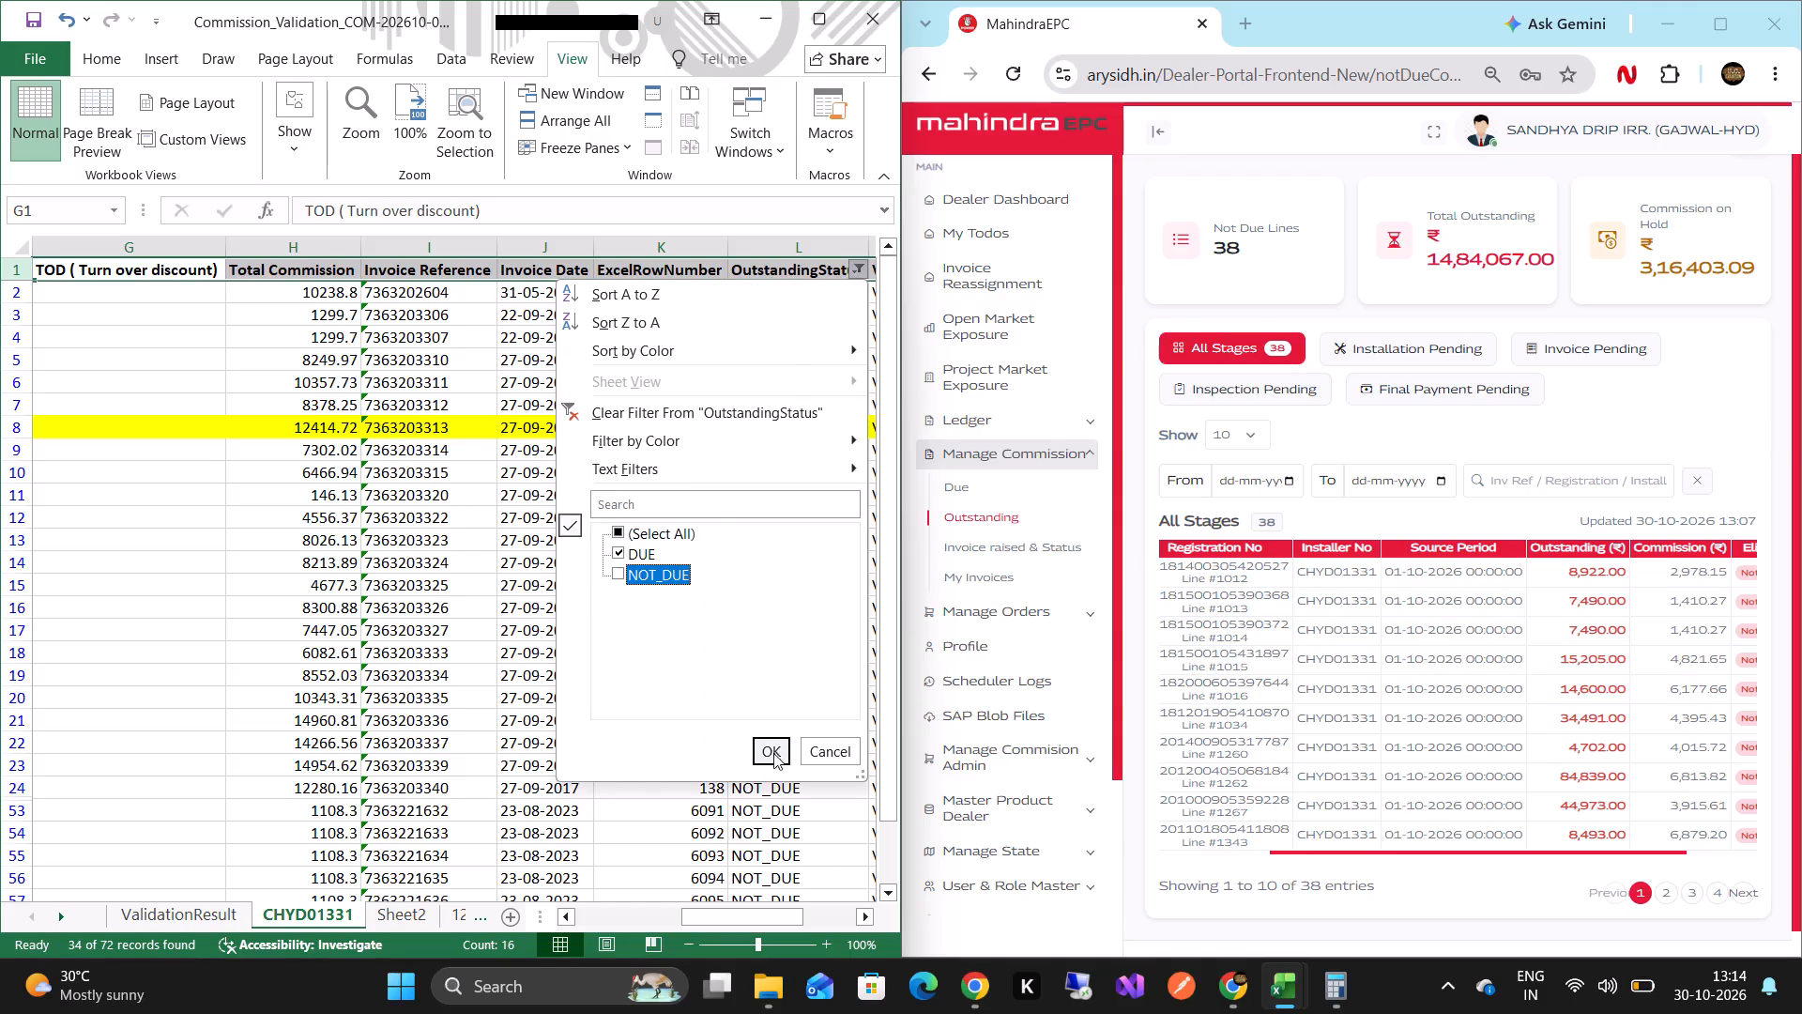
left_click(772, 750)
Select all DUE values in the Total Commission column, from row 25 to row 73, to get their sum.
scroll(436, 651, "up", 5)
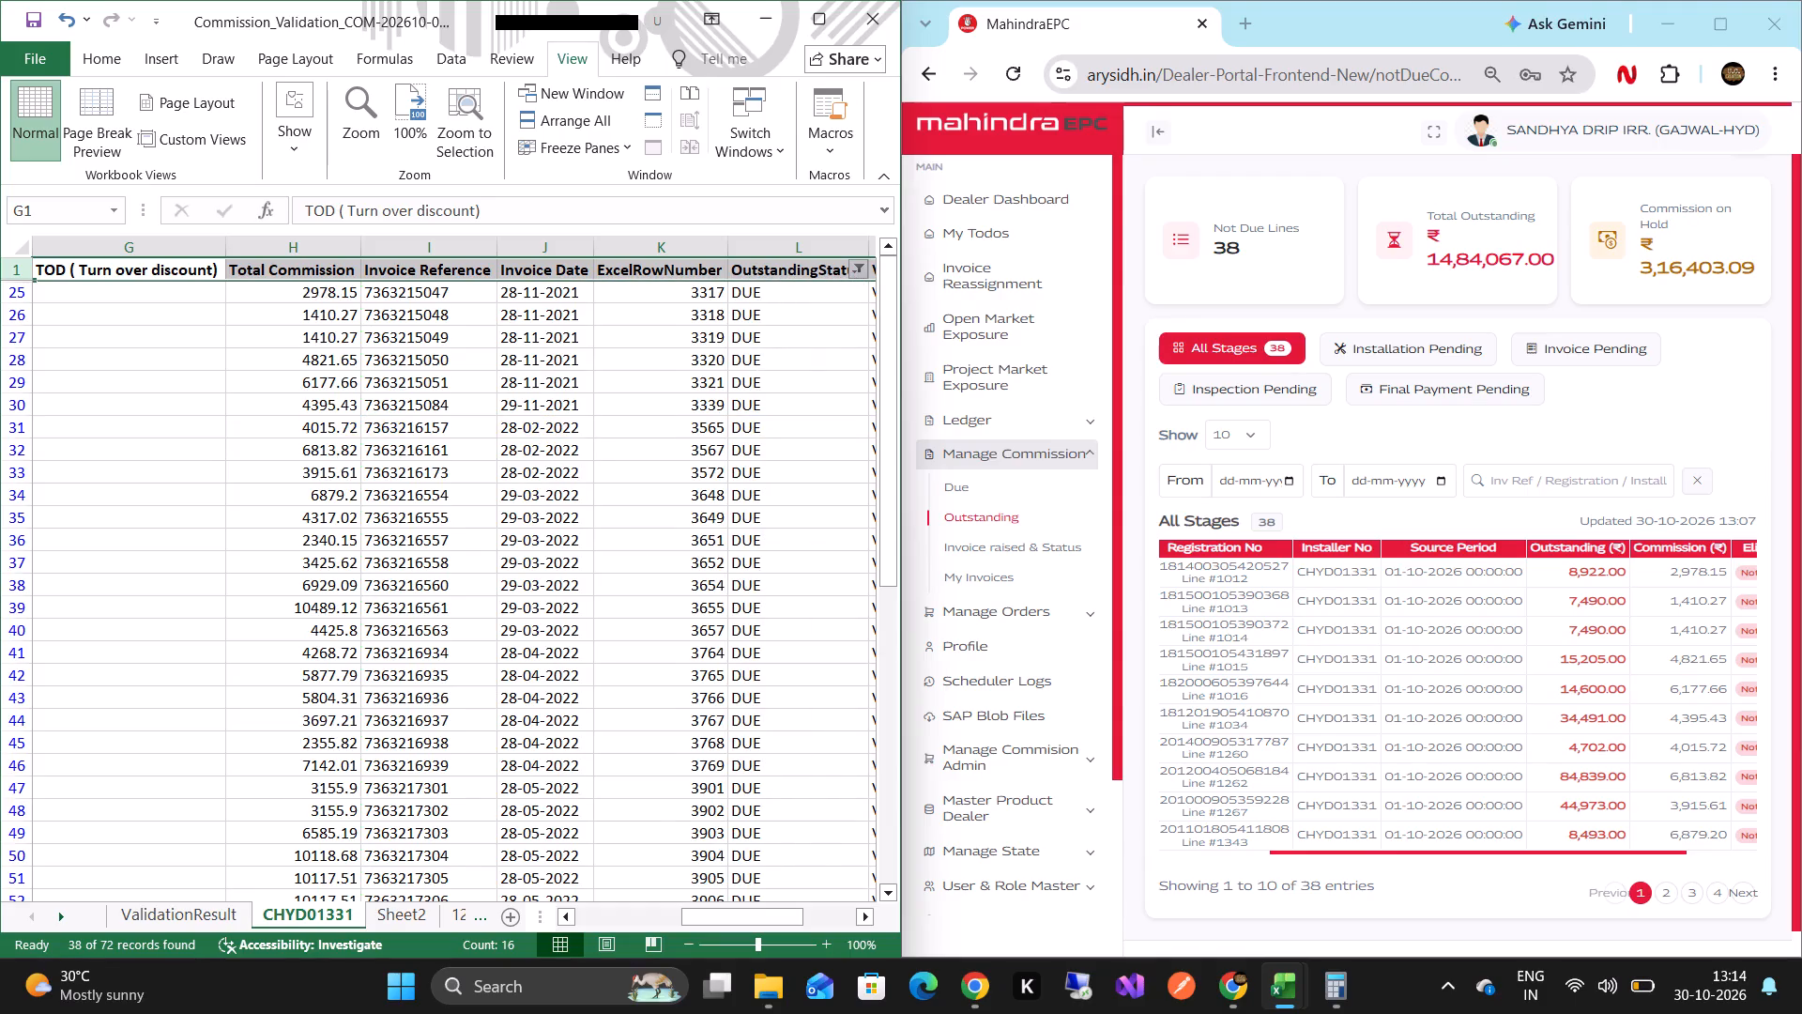
left_click(331, 292)
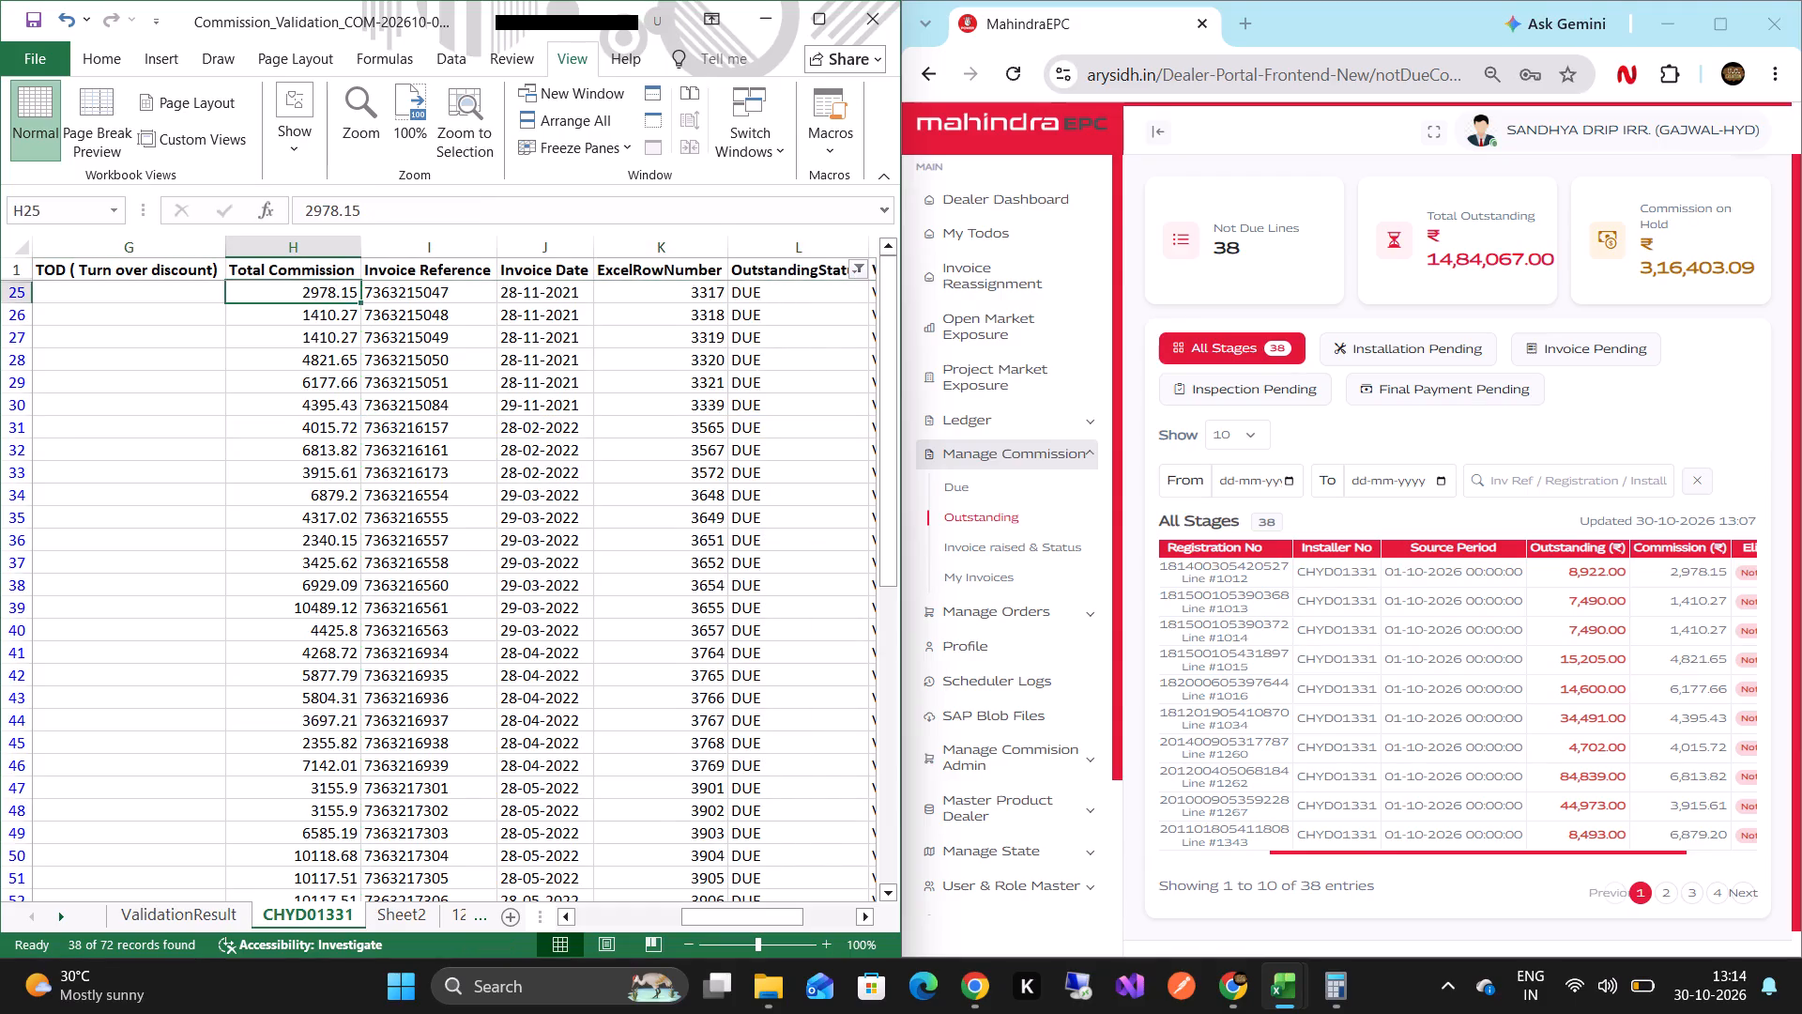
key("shift+Down")
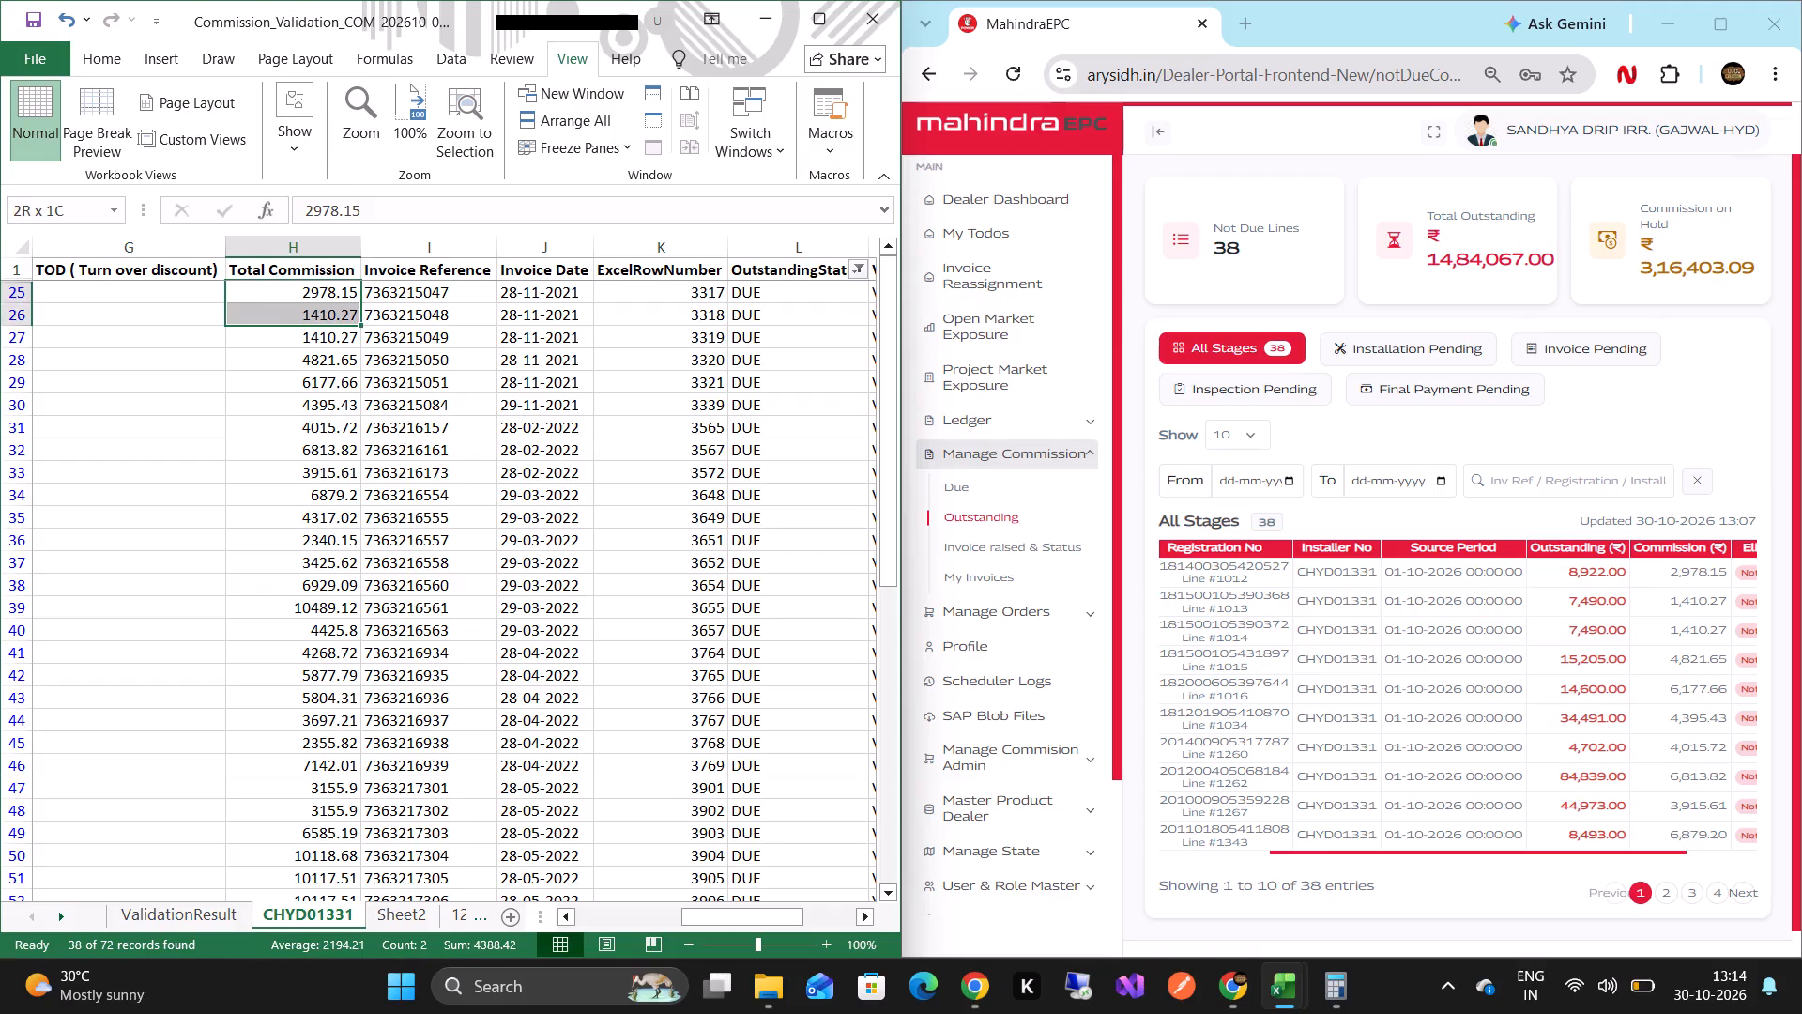
key("shift+Down")
key("shift+Down")
key("shift+Down")
key("shift+Down")
key("shift+Down")
key("shift+Down")
key("shift+Down")
key("shift+Down")
key("shift+Down")
key("shift+Down")
key("shift+Down")
key("shift+Down")
key("shift+Down")
key("shift+Down")
key("shift+Down")
key("shift+Down")
key("shift+Down")
key("shift+Down")
key("shift+Down")
key("shift+Down")
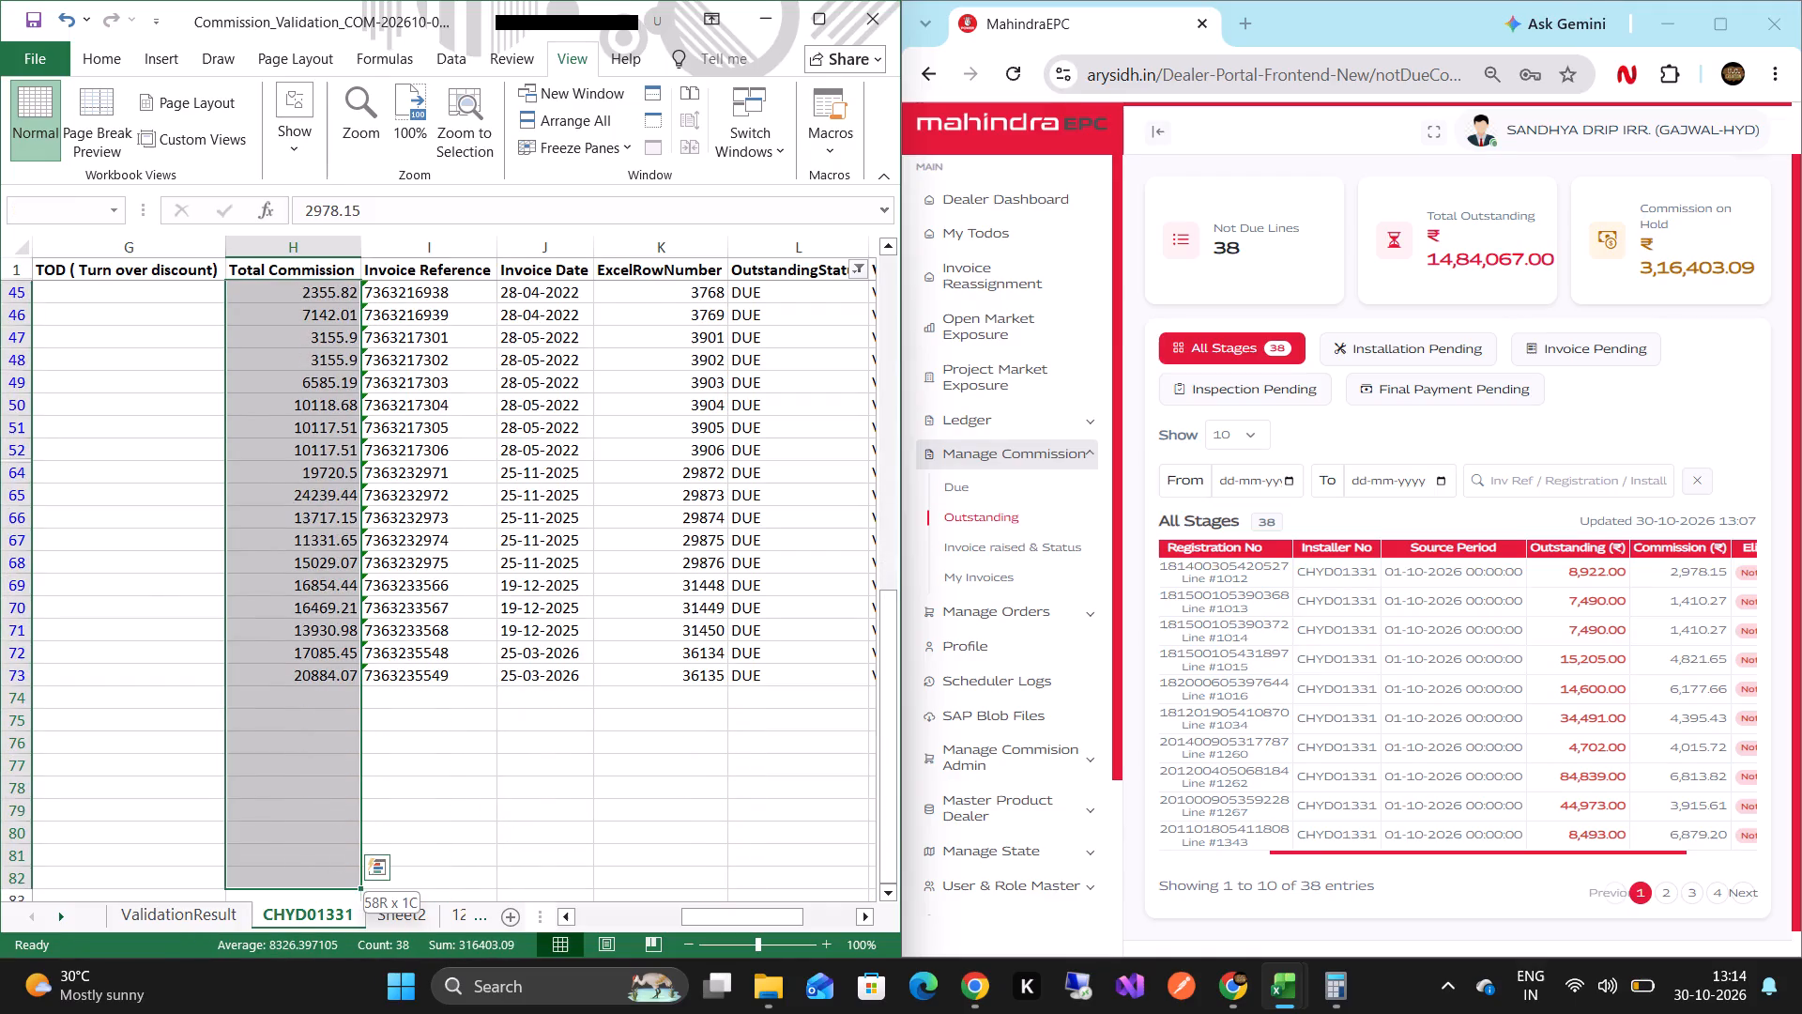
key("shift+Up")
key("shift+Up")
key("shift+Up")
key("shift+Up")
key("shift+Up")
key("shift+Up")
key("shift+Up")
key("shift+Up")
key("shift+Up")
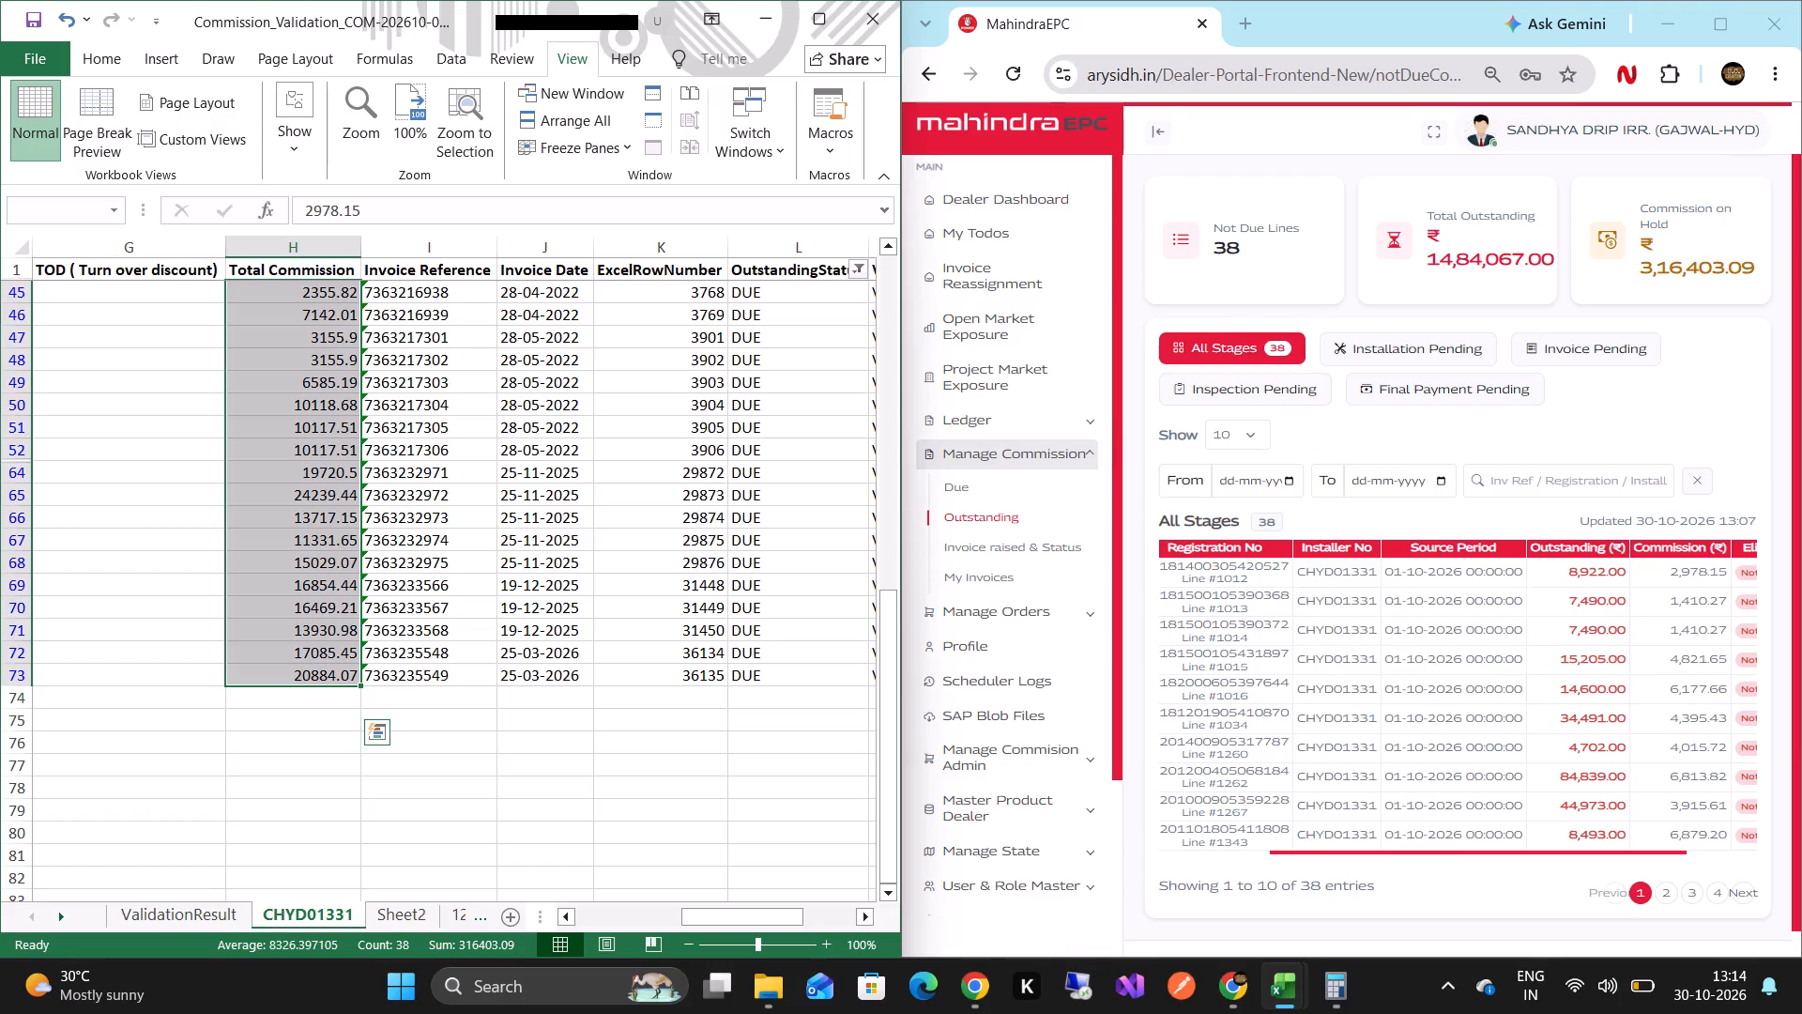
Open the portal's Due list under Manage Commission and review its line columns through to Action.
left_click(954, 484)
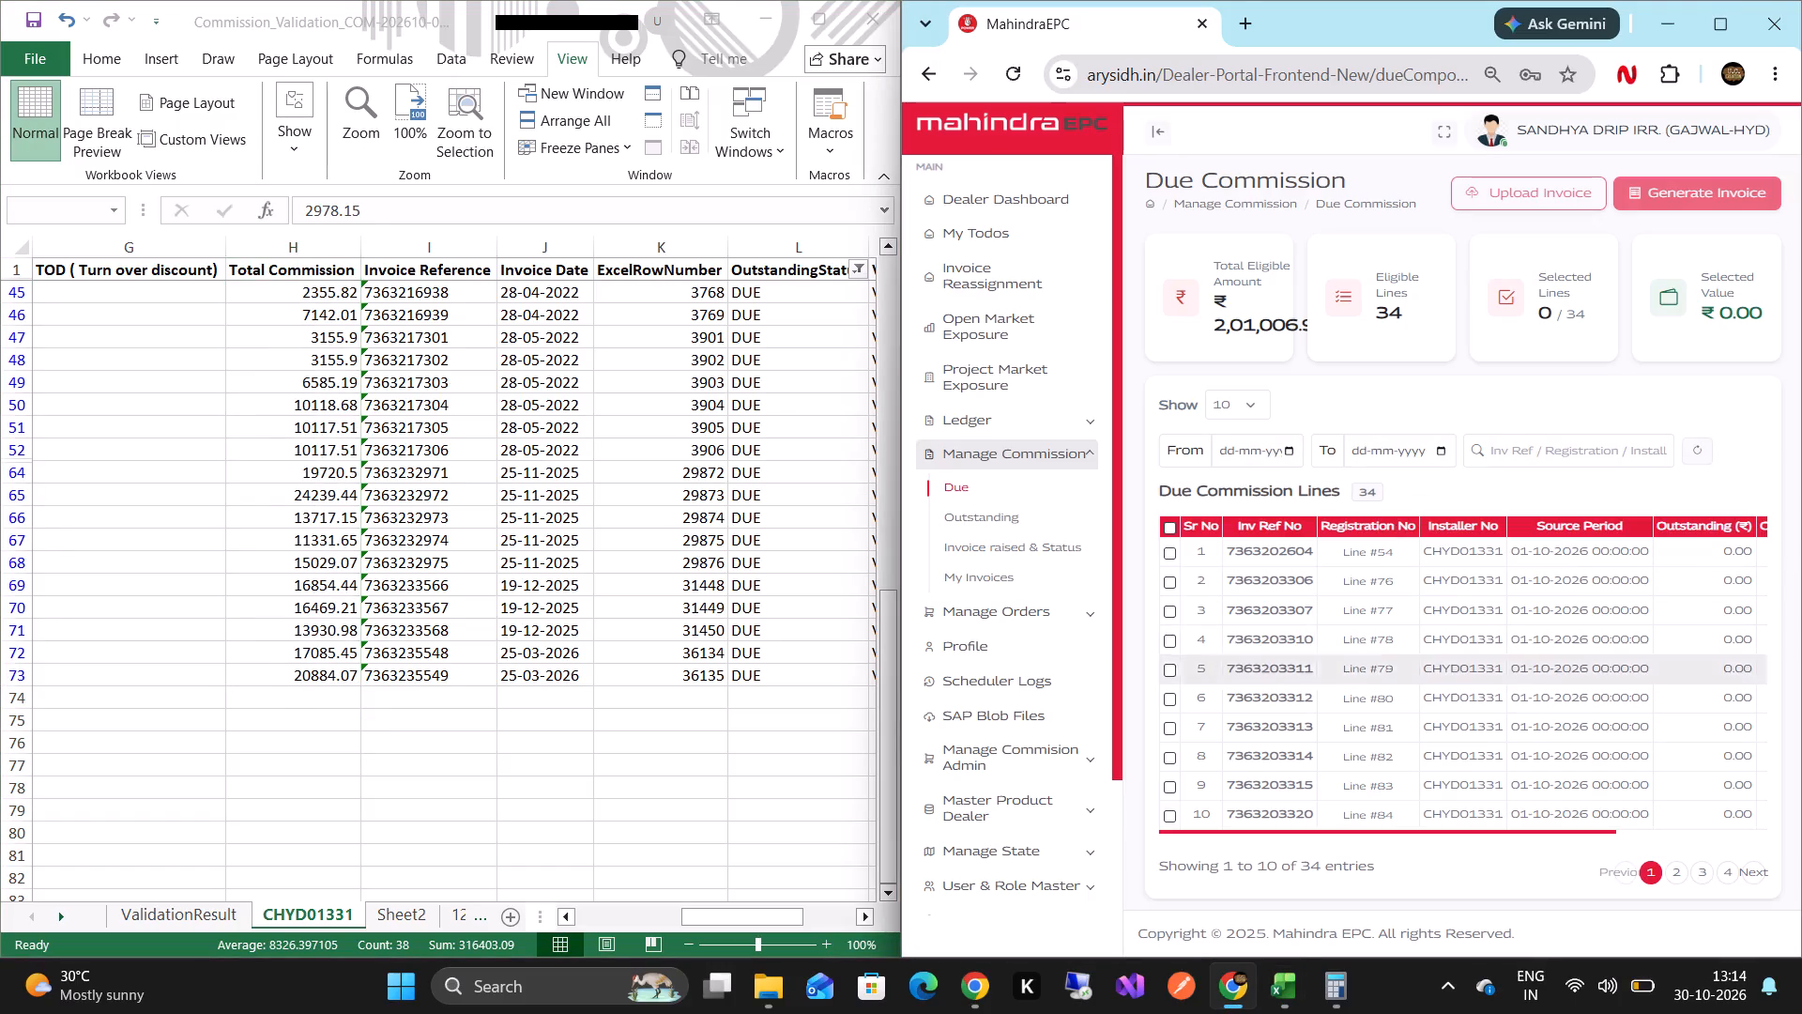
left_click_drag(1356, 831, 1517, 830)
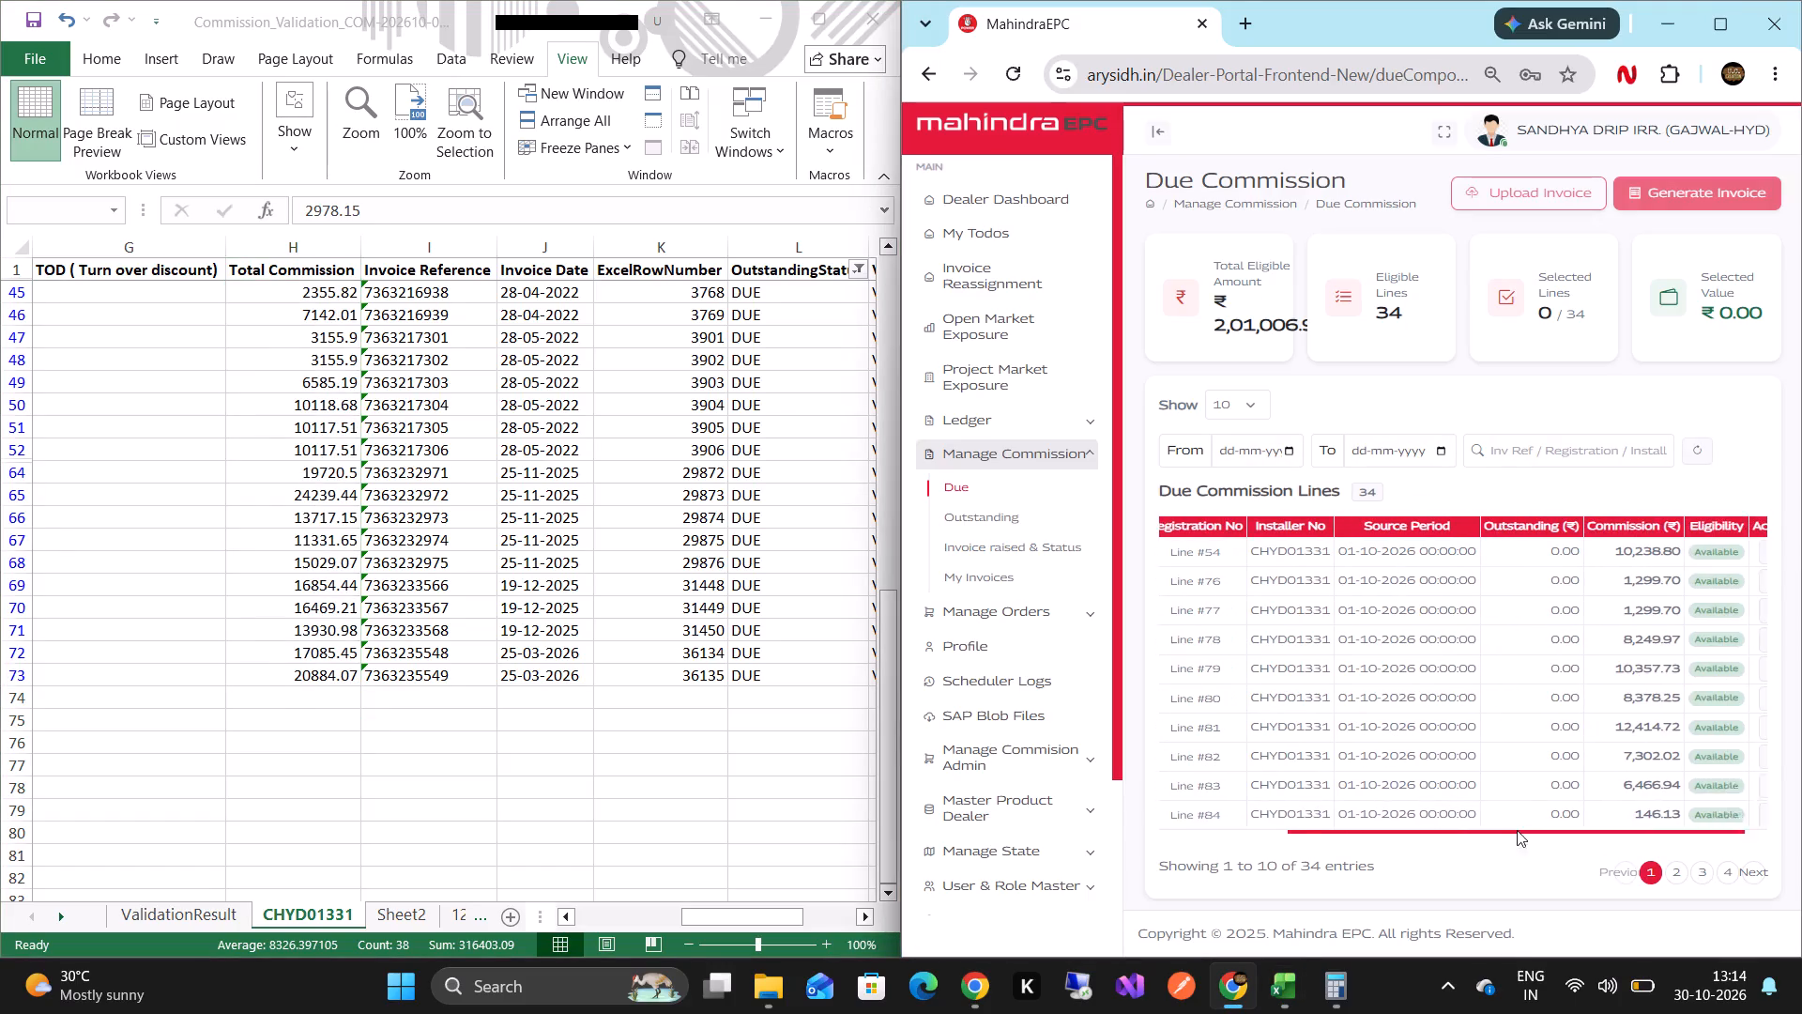
left_click_drag(1517, 830, 1544, 830)
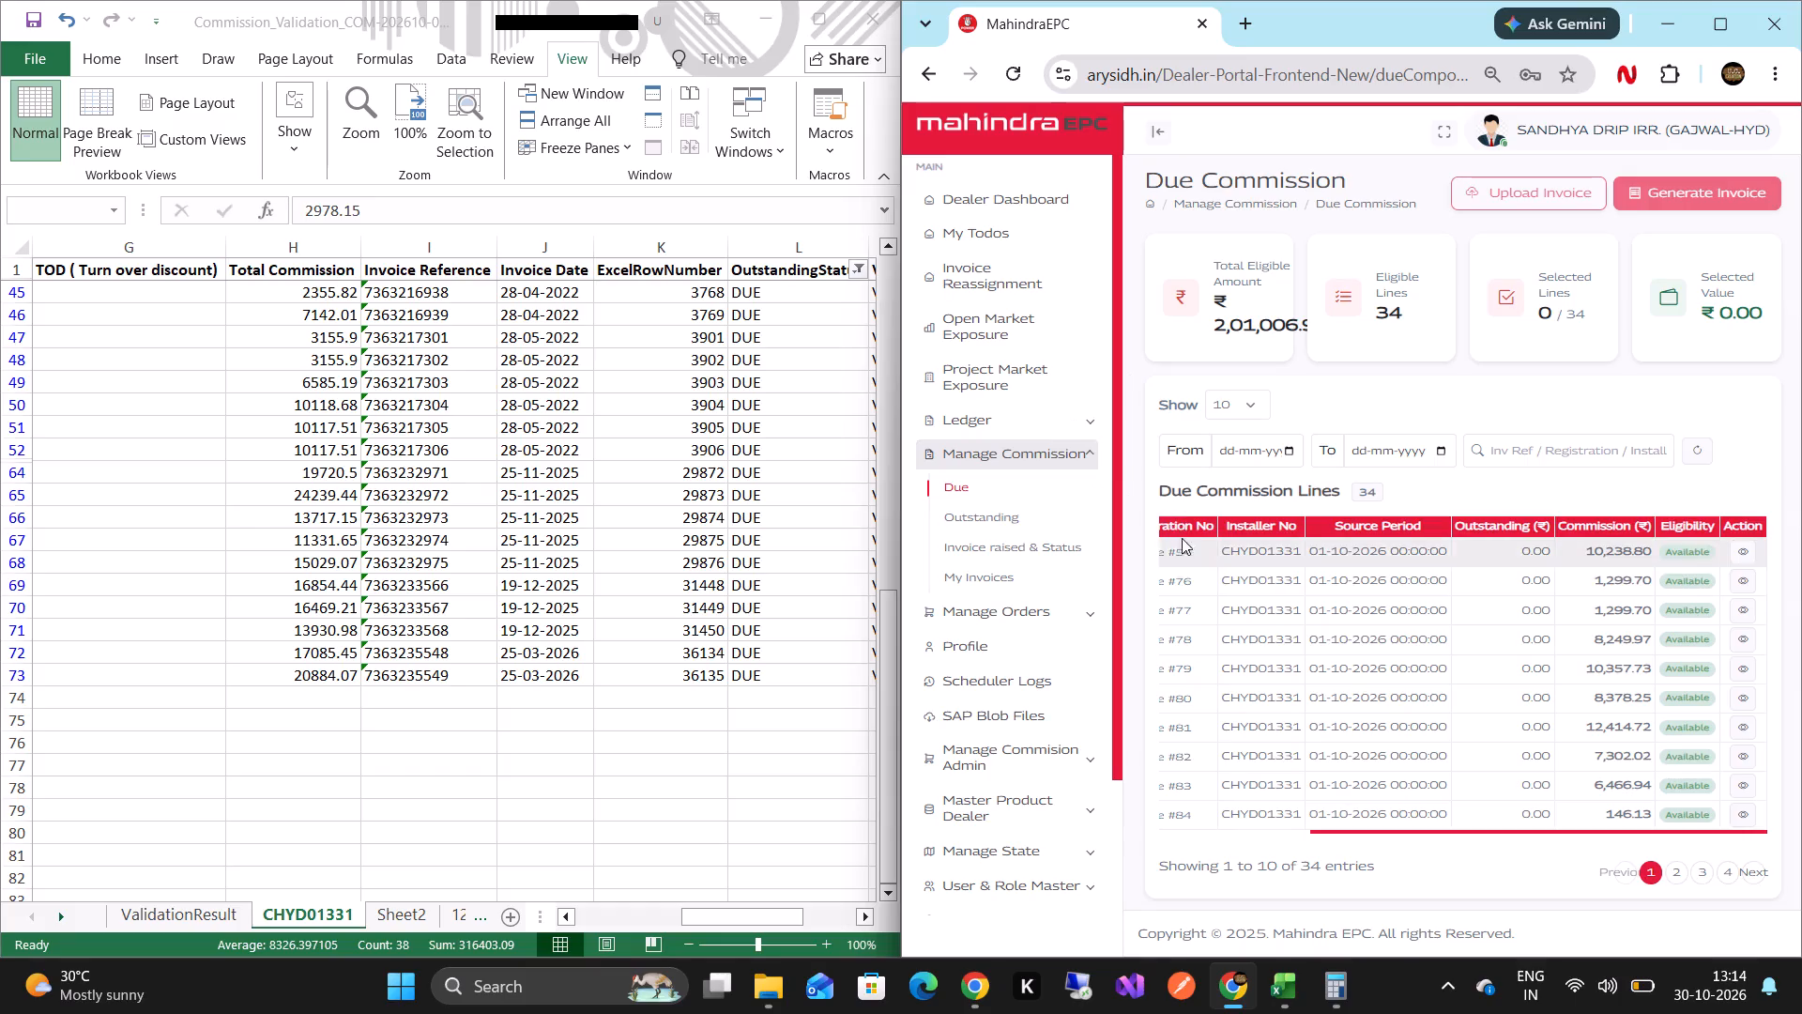
left_click_drag(1439, 833, 1088, 832)
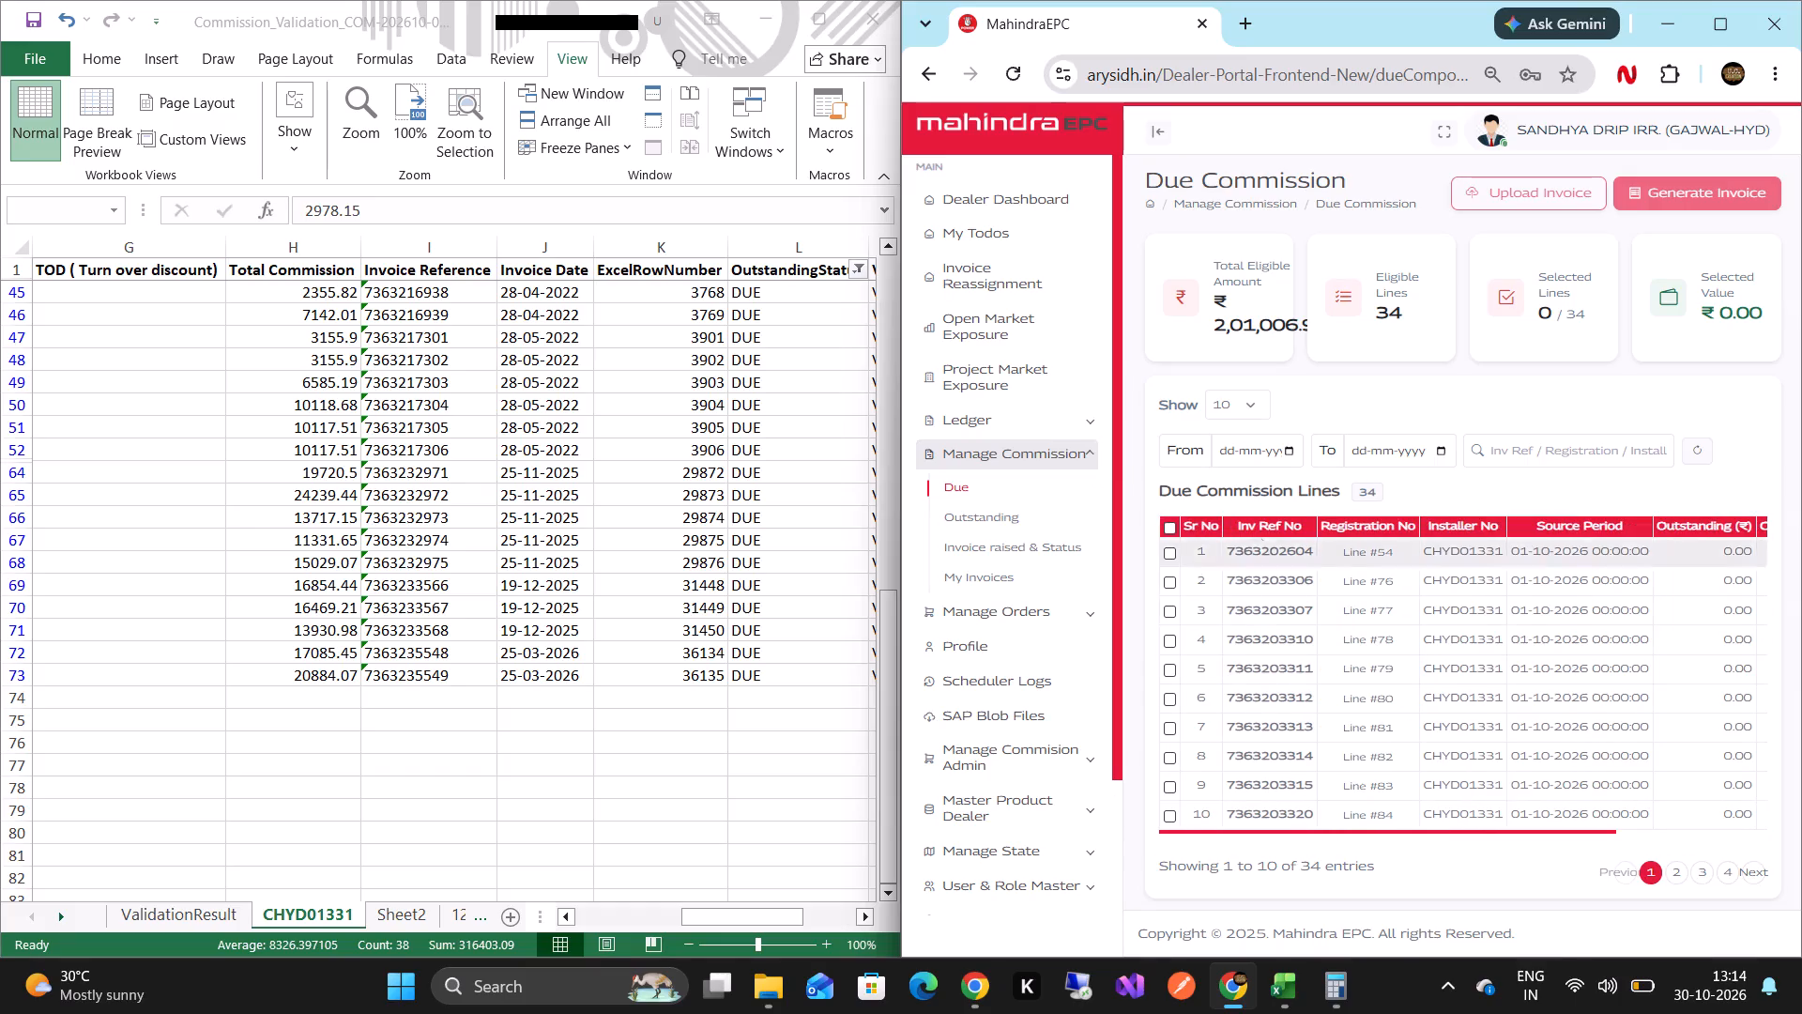
Show 100 entries in the Due Commission Lines list and select all of its lines.
left_click(1251, 402)
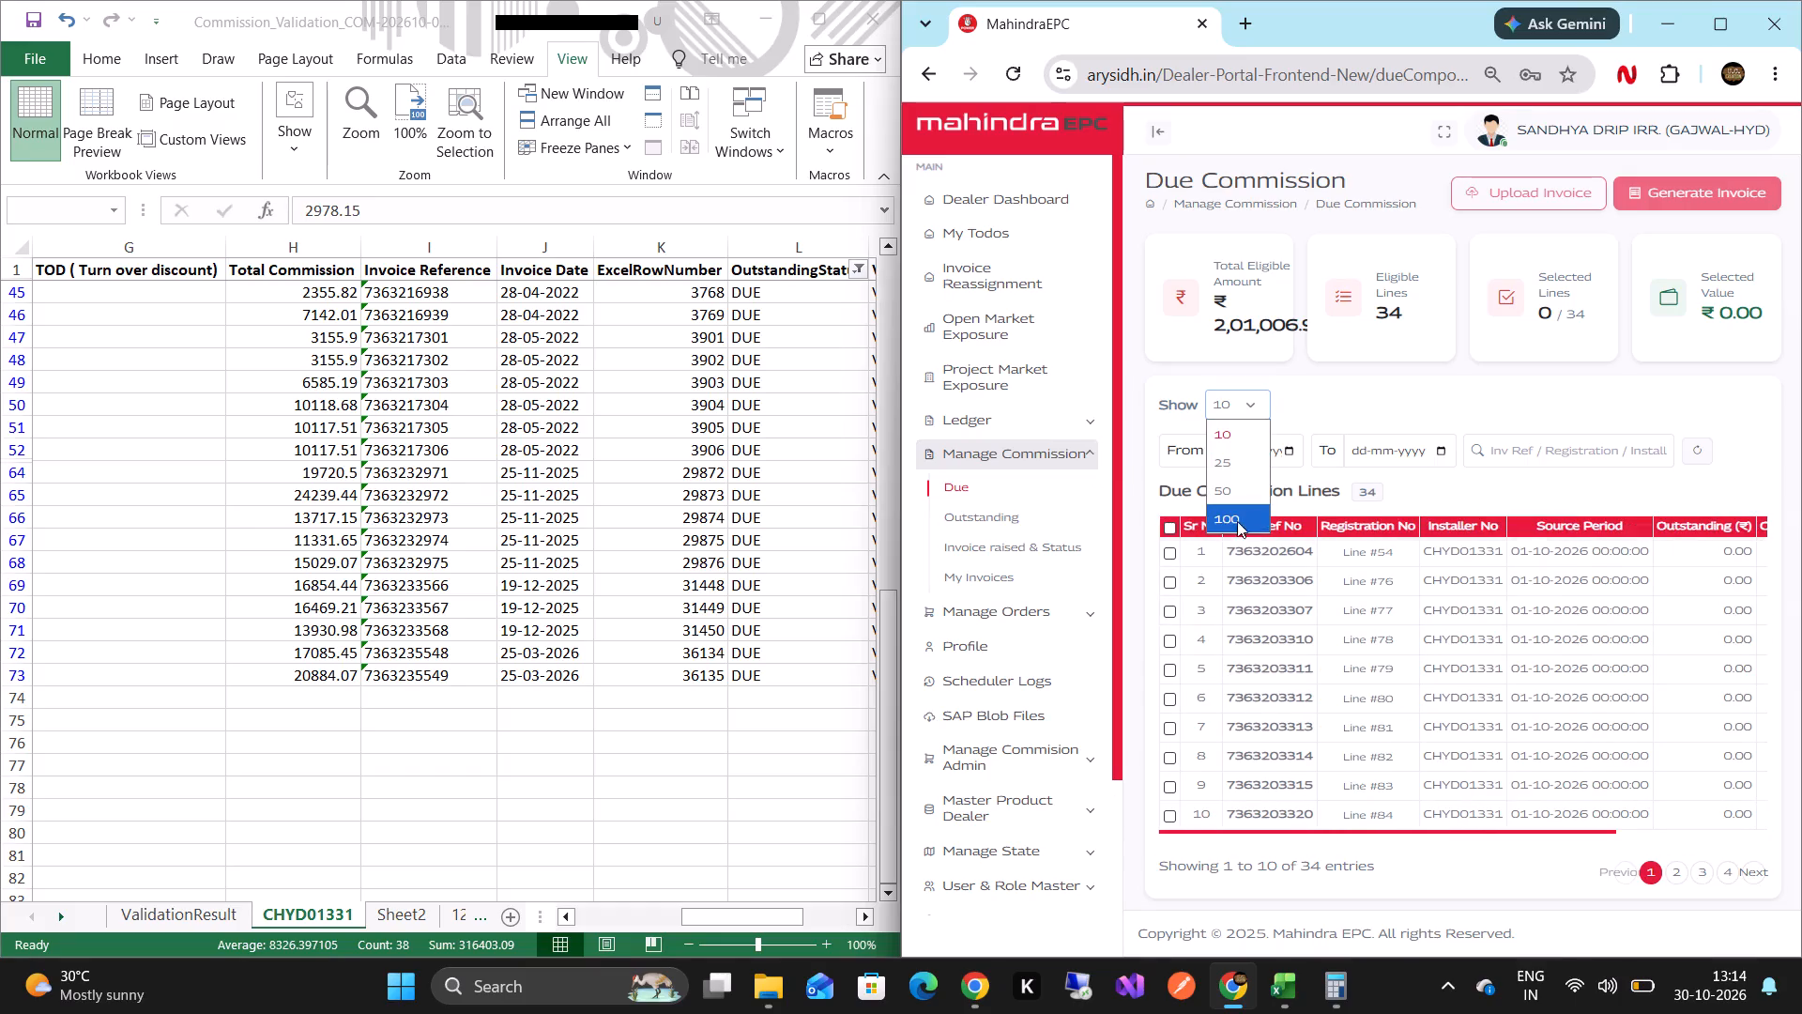
left_click(1237, 519)
left_click(1169, 533)
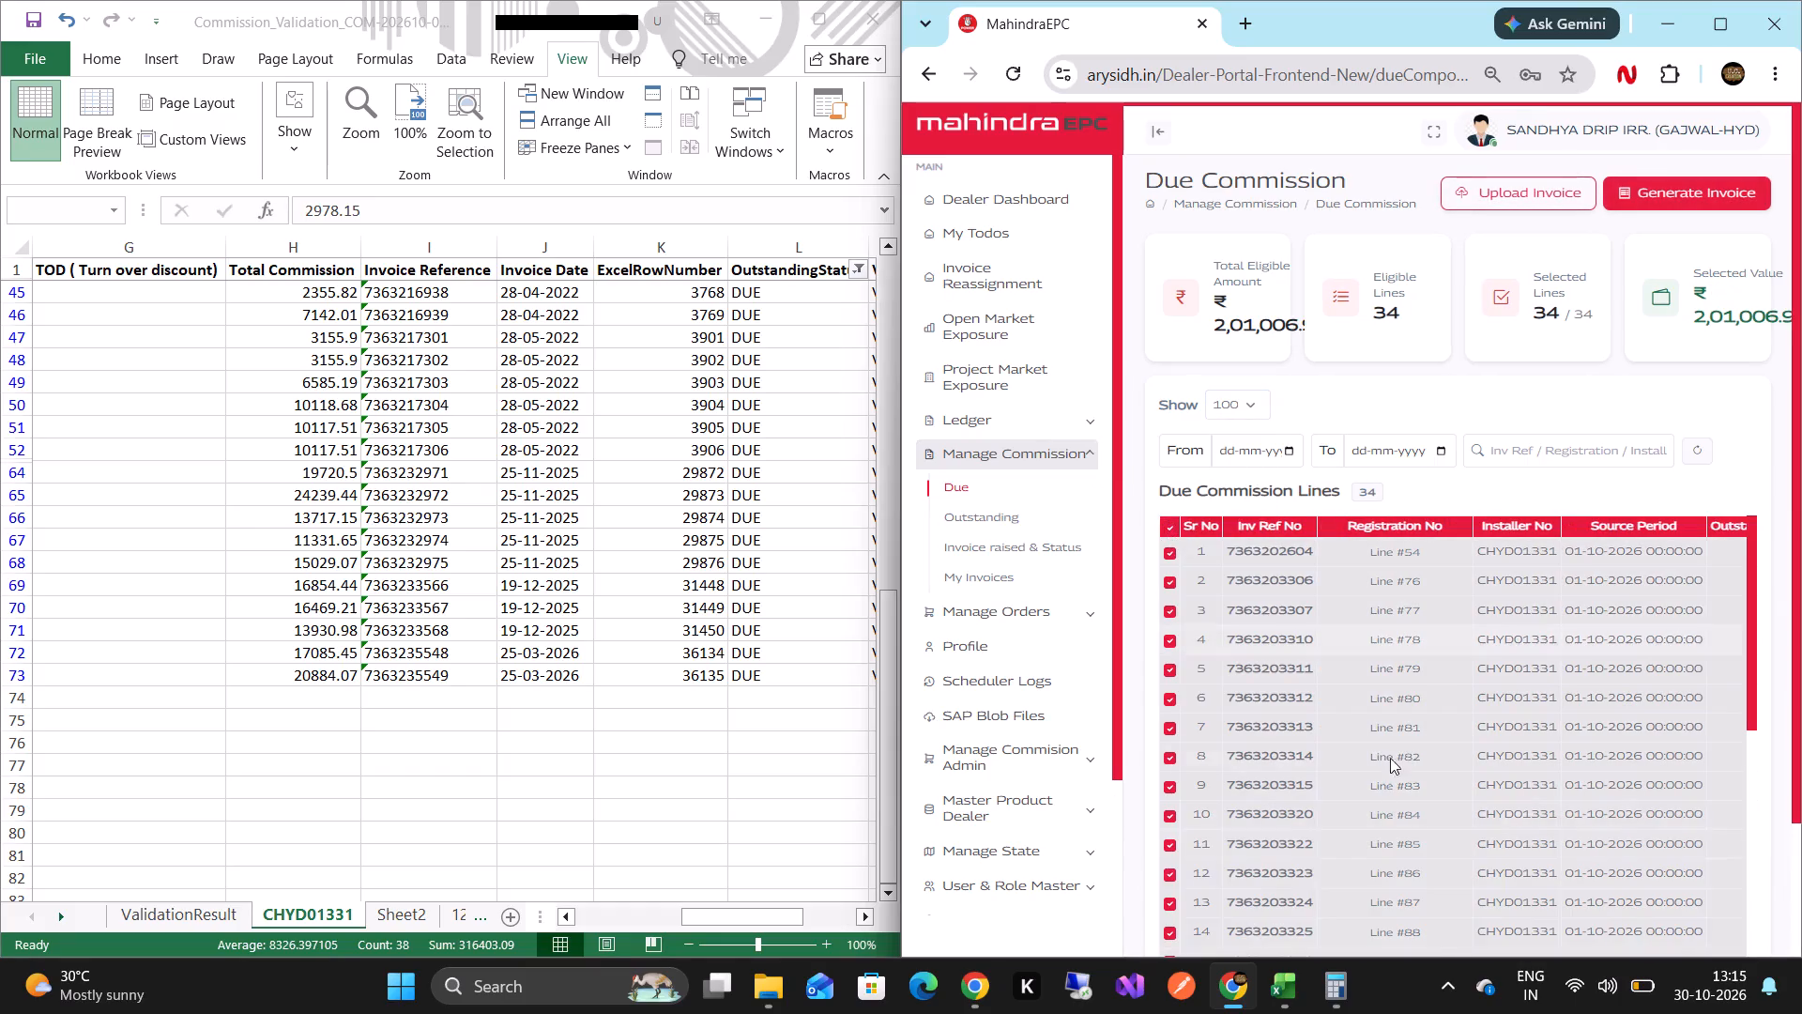
scroll(1341, 778, "down", 6)
scroll(1292, 906, "down", 6)
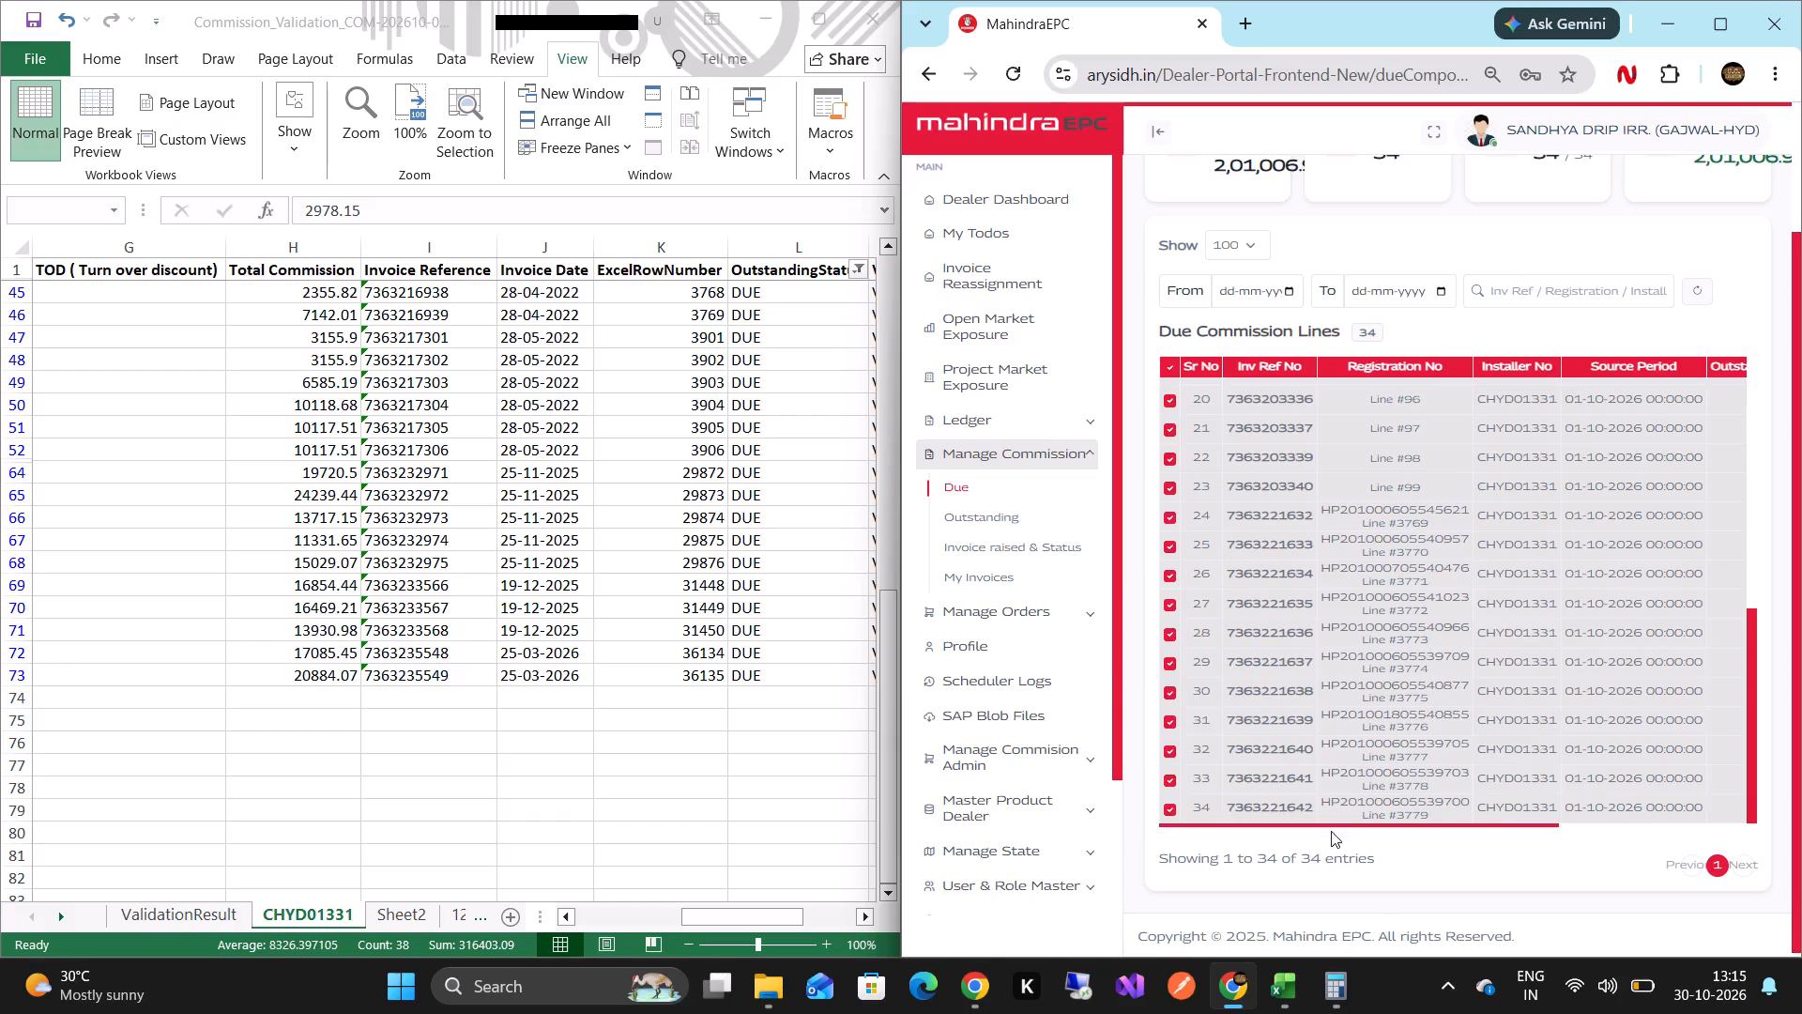
left_click_drag(1328, 822, 1494, 818)
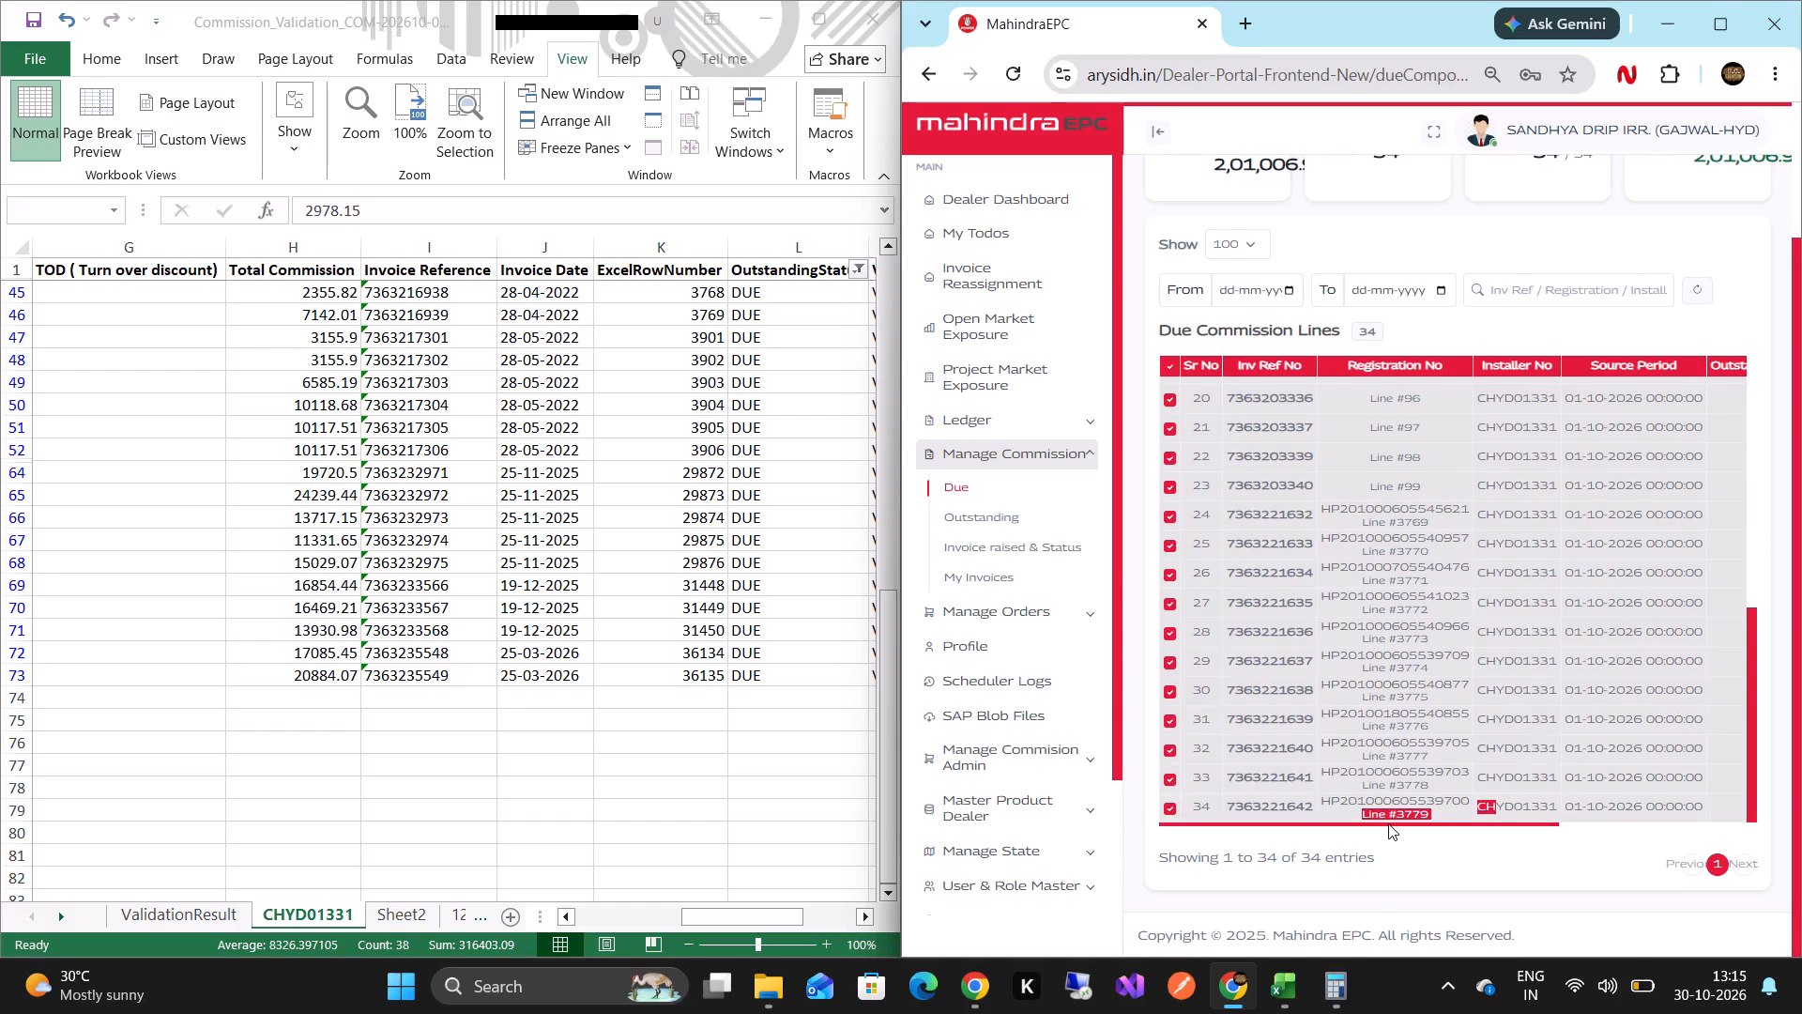
left_click_drag(1388, 823, 1644, 822)
scroll(1590, 663, "up", 14)
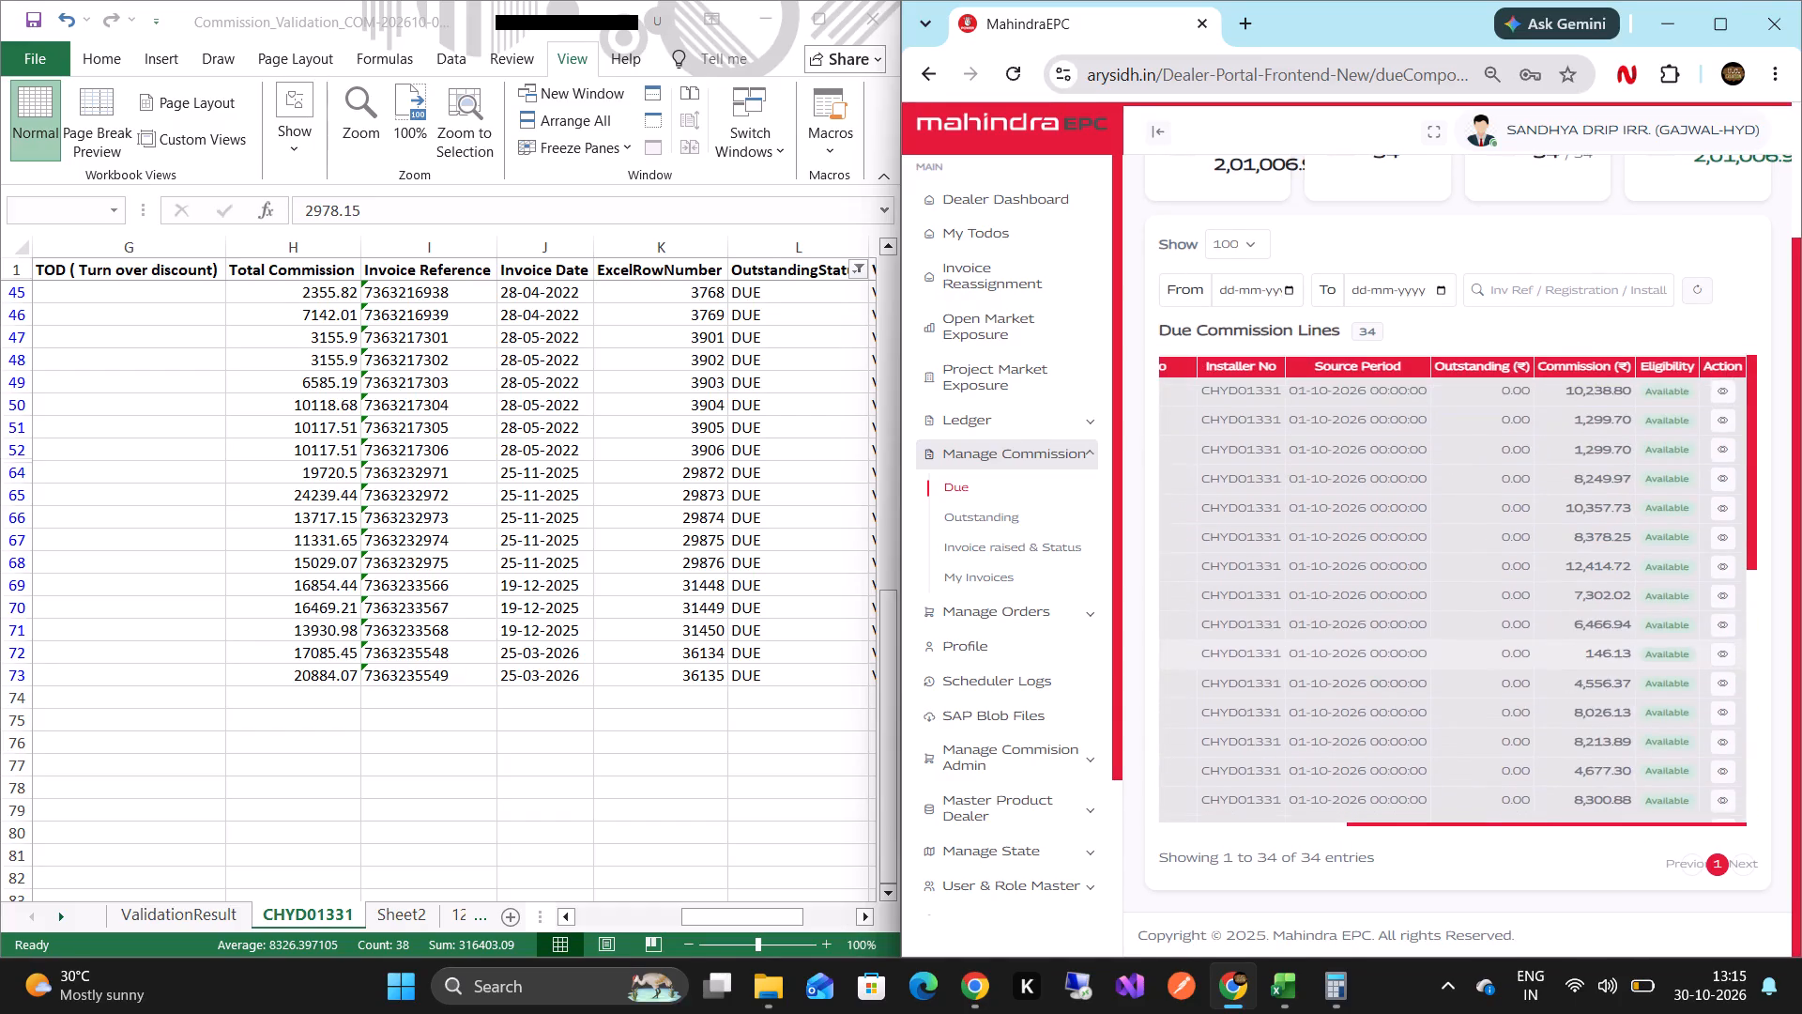
scroll(1610, 649, "up", 7)
scroll(1628, 391, "up", 4)
scroll(1544, 678, "down", 4)
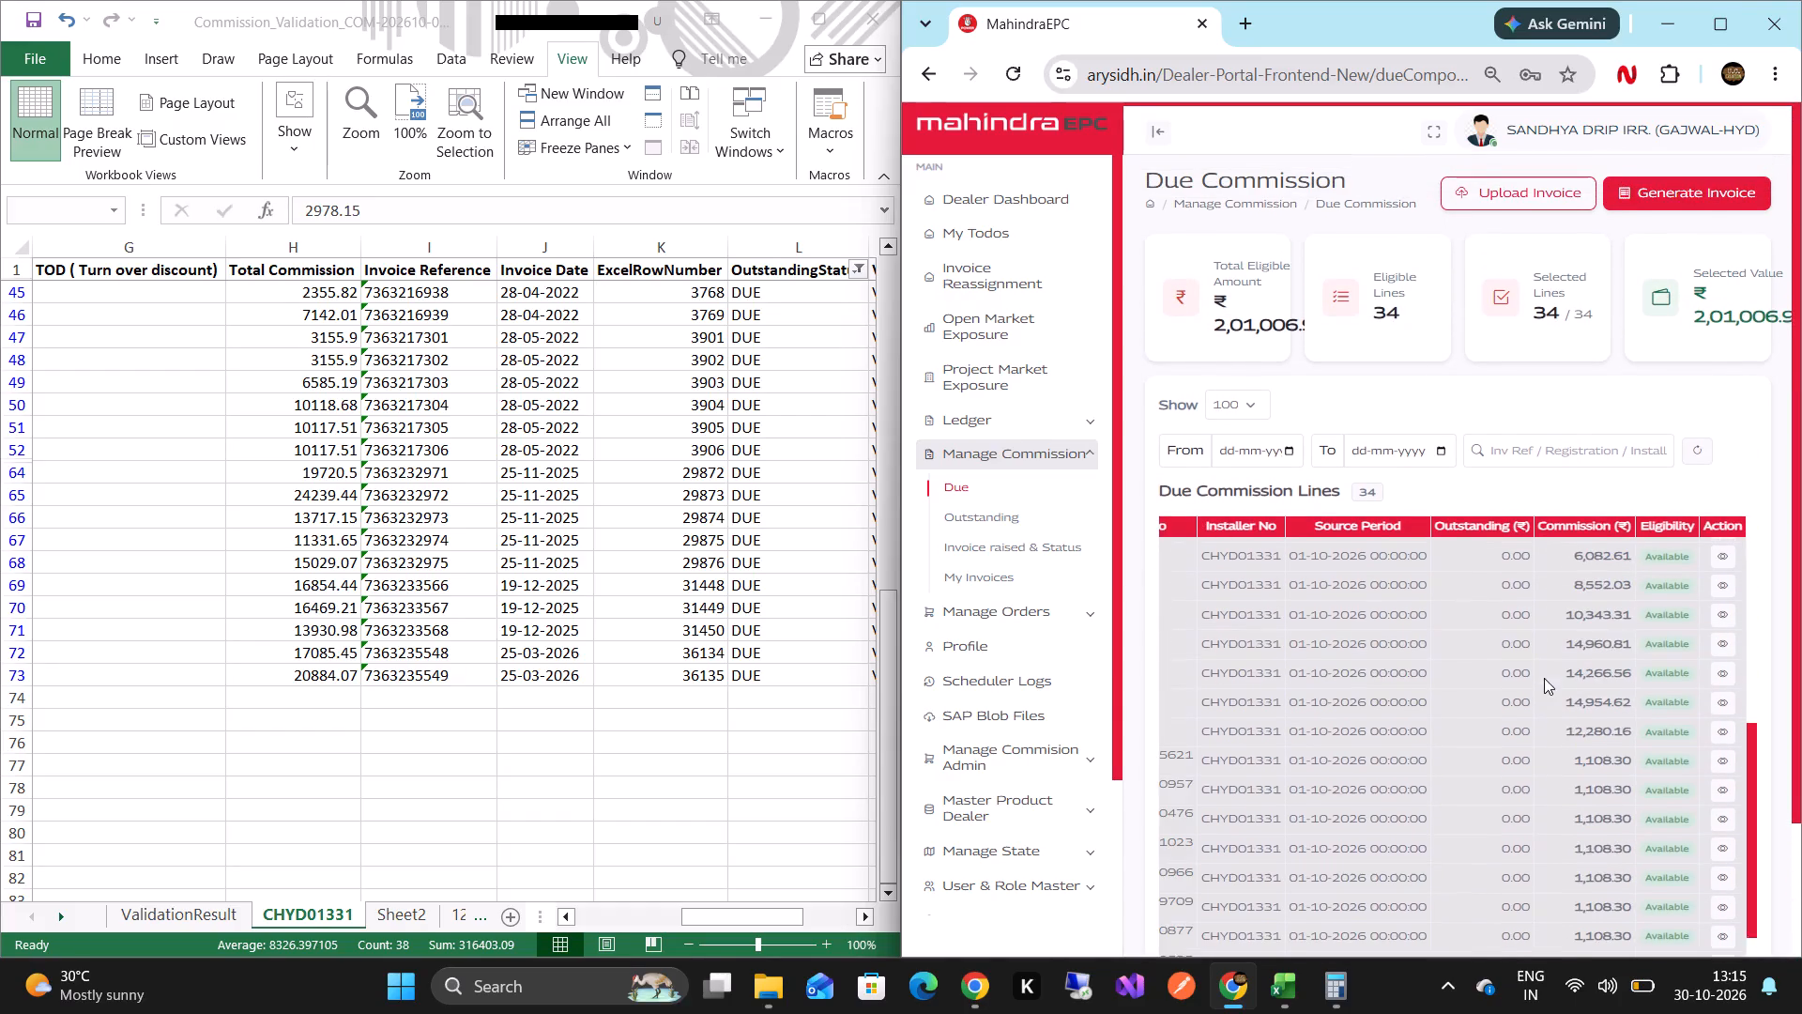
scroll(1644, 340, "up", 5)
left_click(1528, 410)
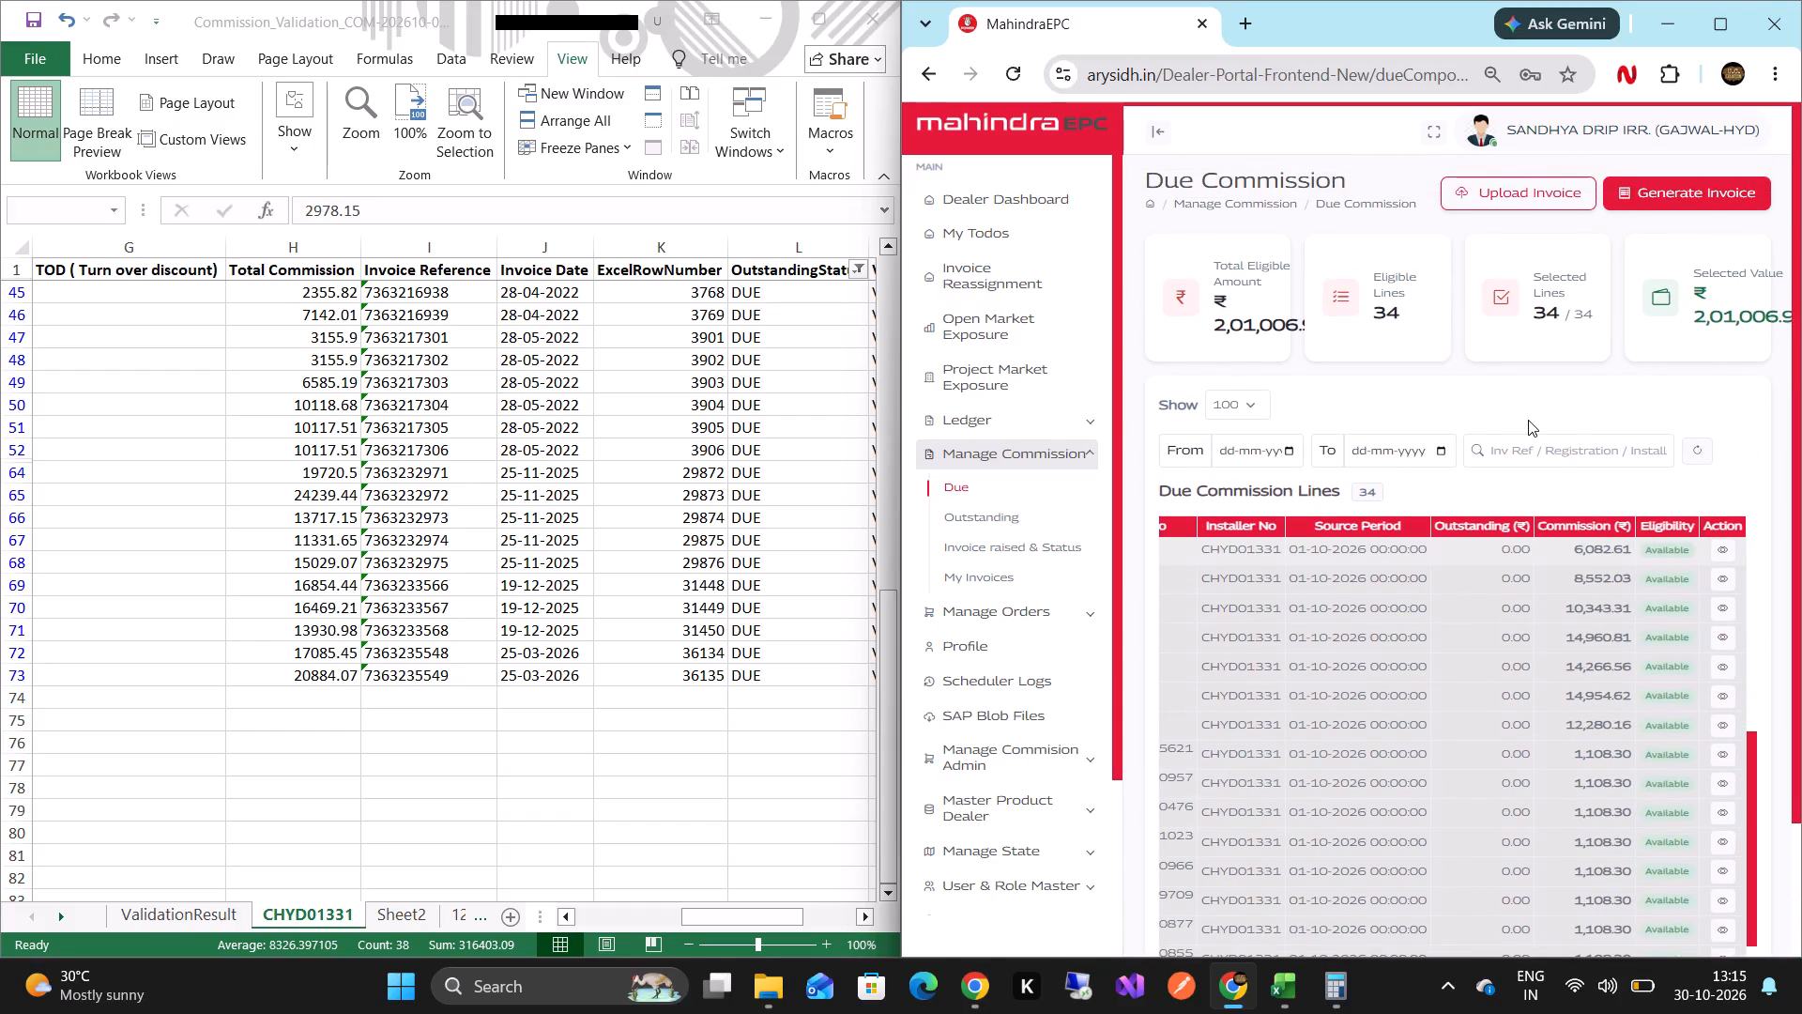
key("Right")
key("Right")
left_click(1153, 128)
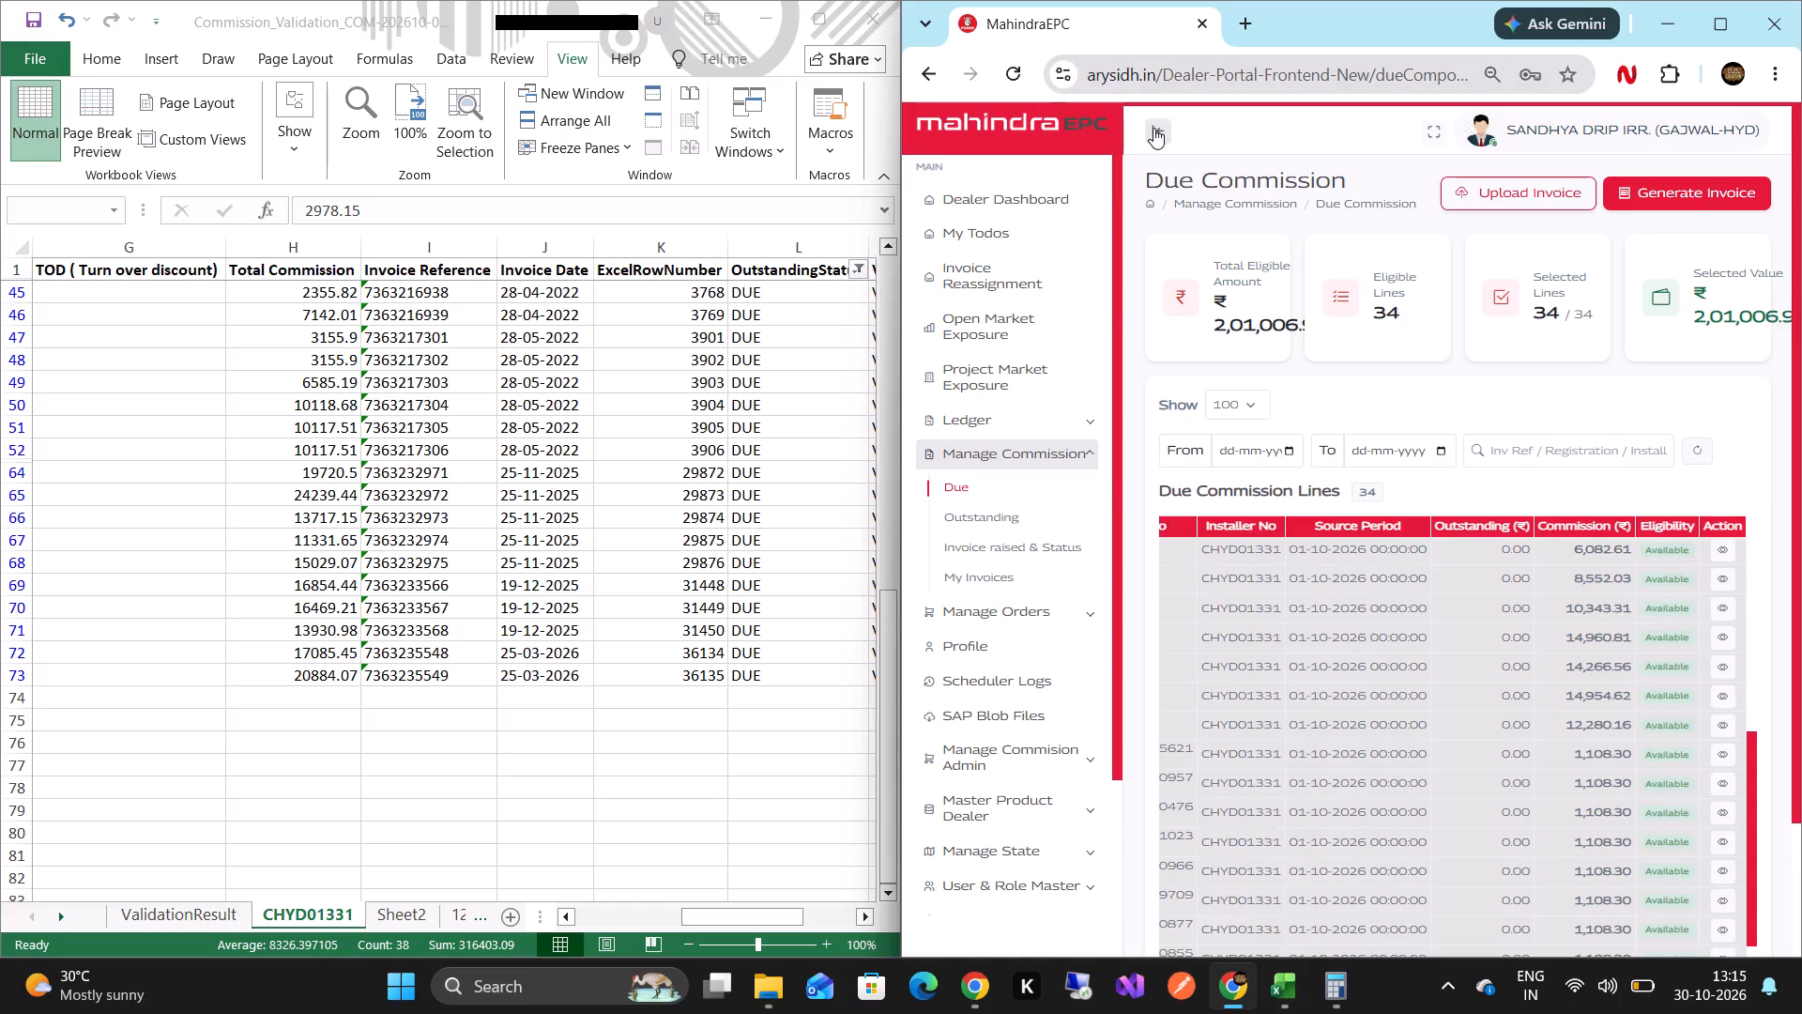
left_click(1001, 131)
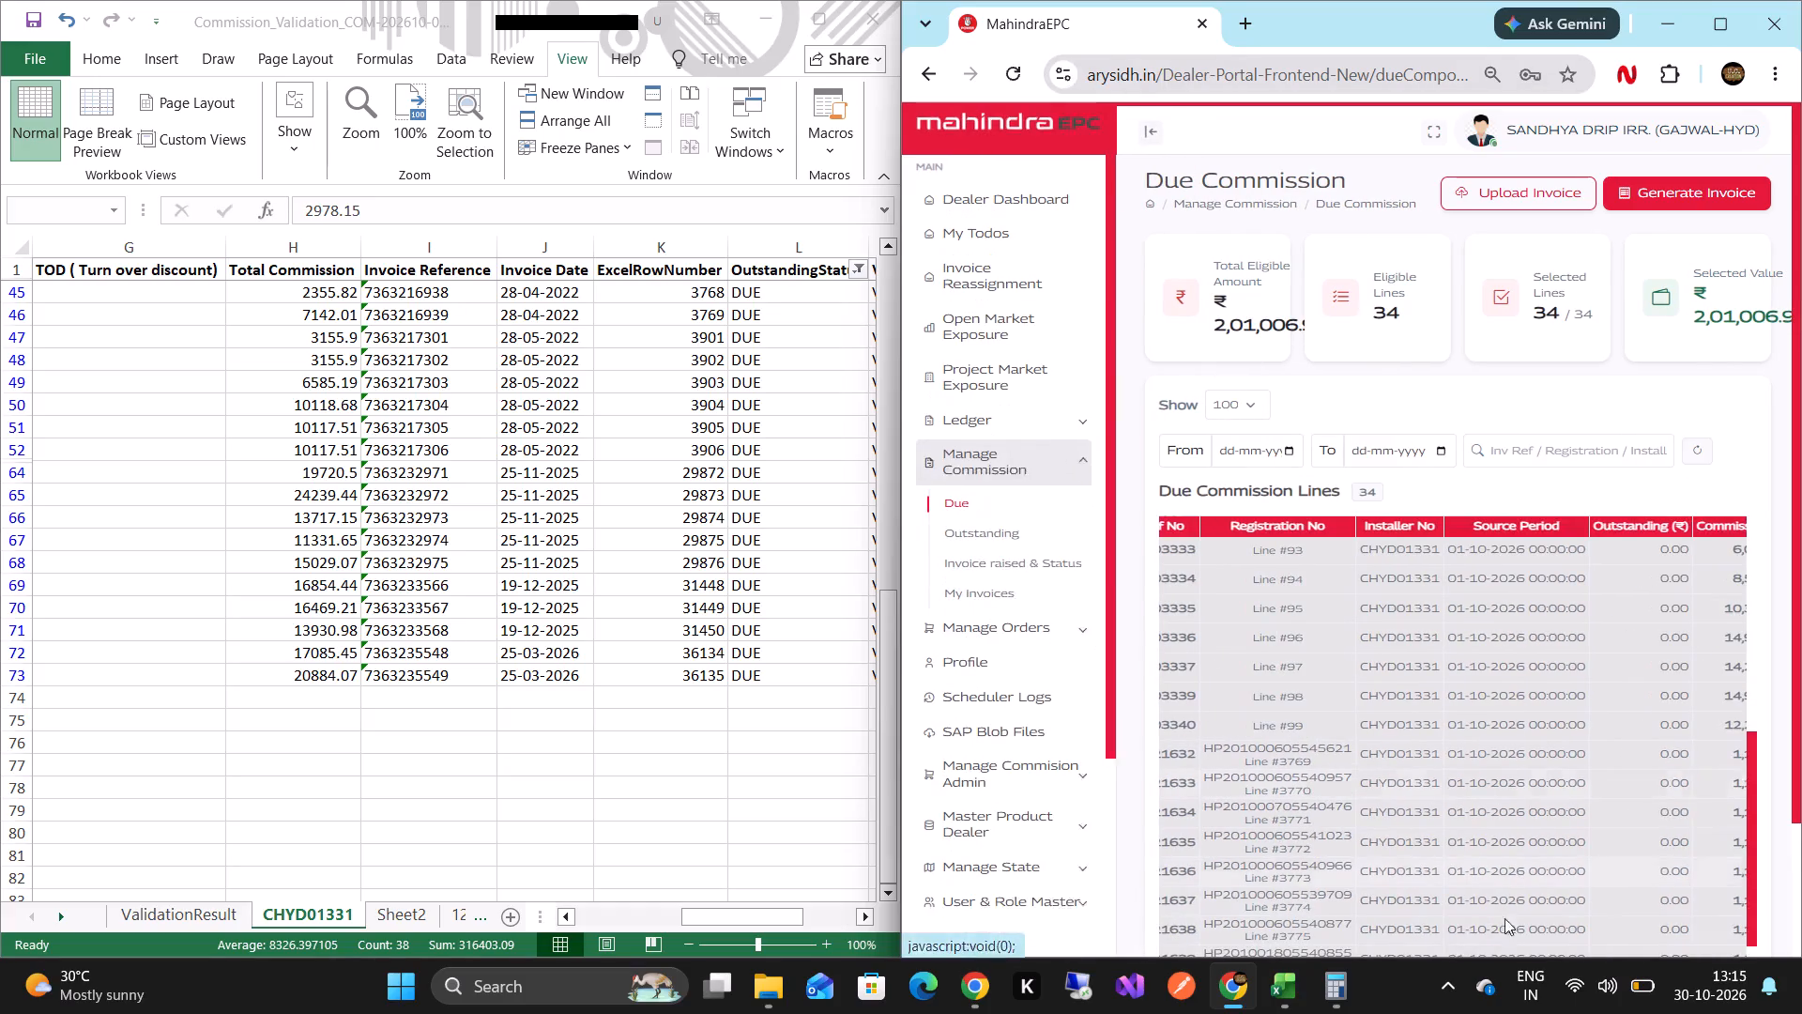
scroll(1713, 734, "down", 18)
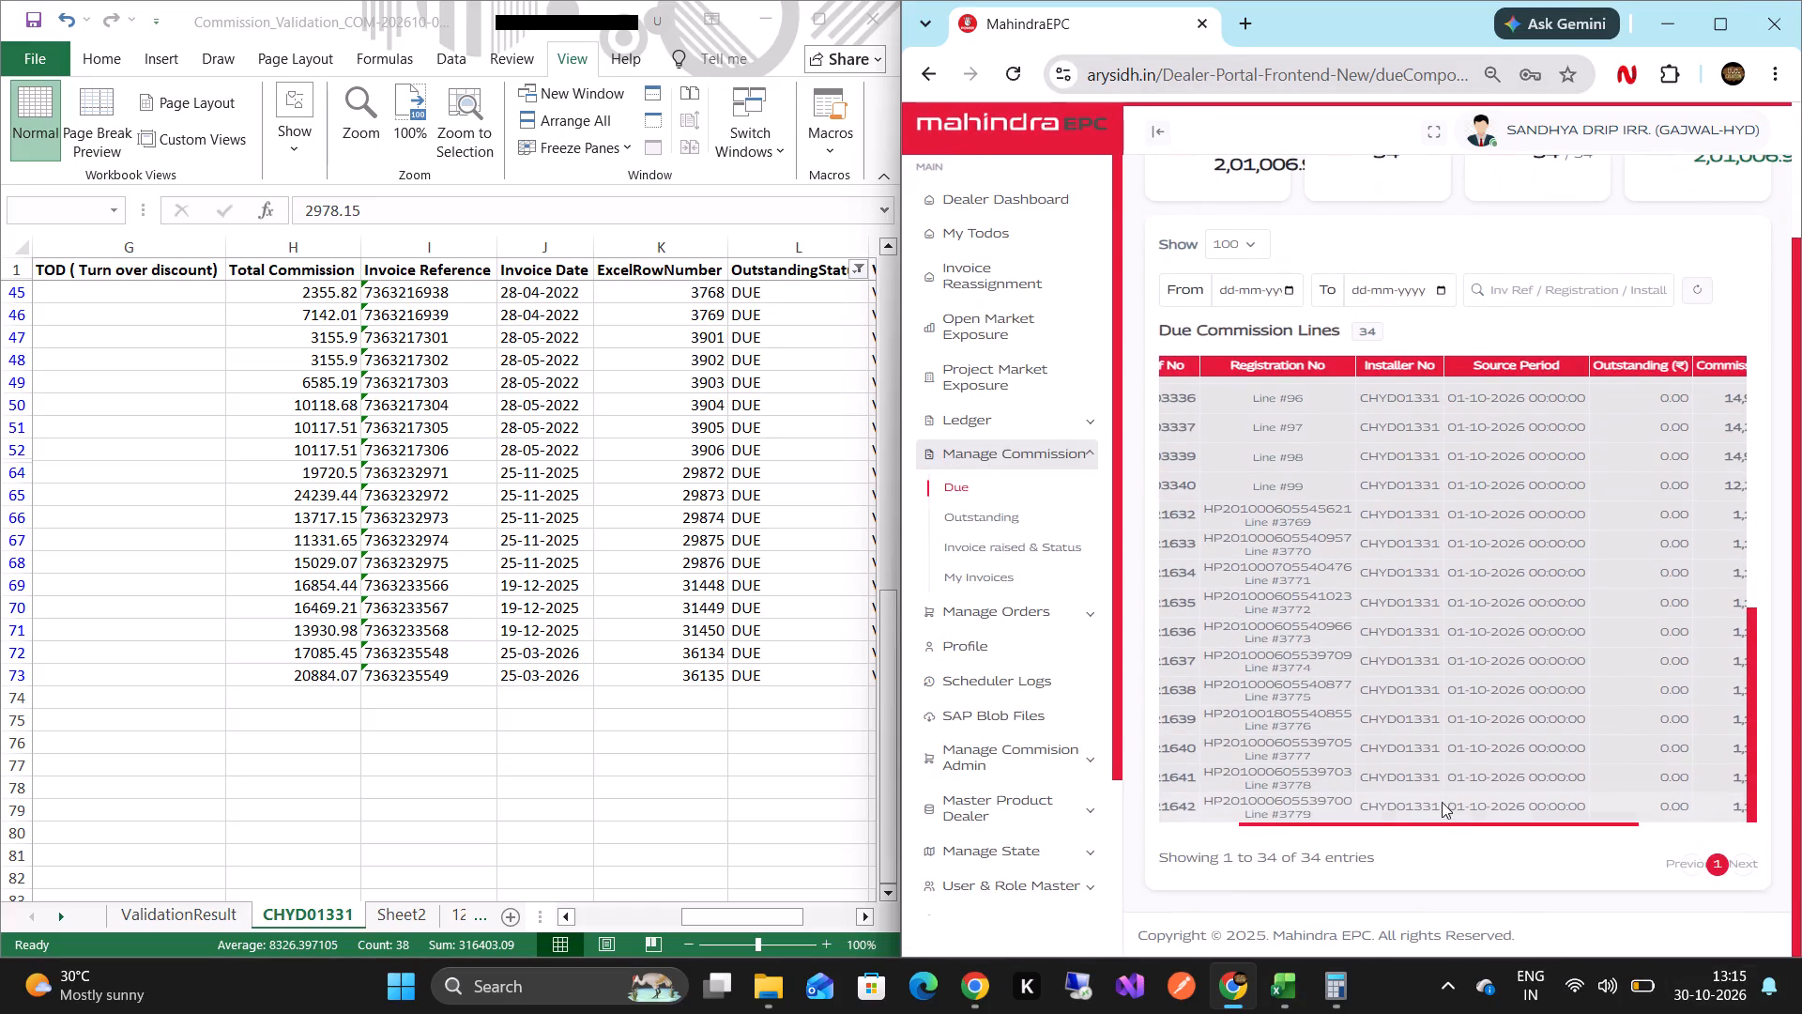
left_click_drag(1435, 822, 1571, 822)
scroll(1801, 347, "up", 7)
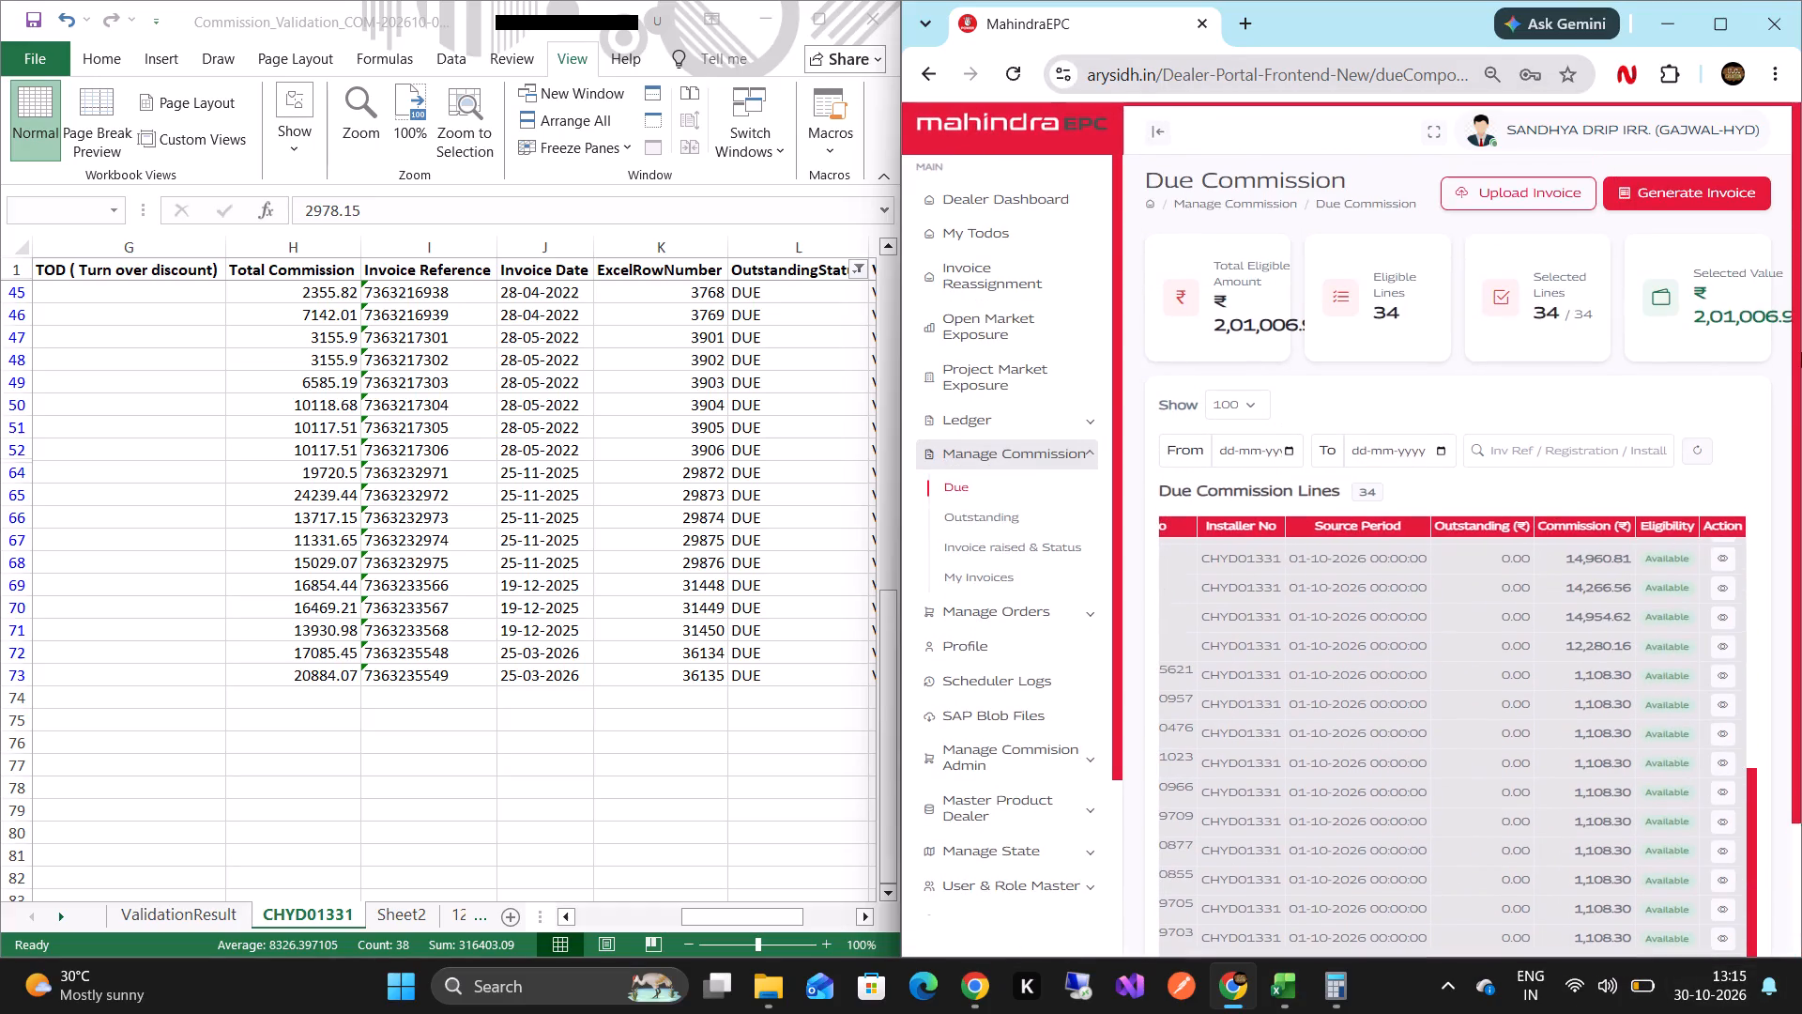
scroll(1801, 352, "up", 4)
Capture a screenshot of the CHYD01331 sheet beside the portal's Due Commission page, with the full amounts and all line columns in view.
scroll(1550, 299, "down", 3, "ctrl")
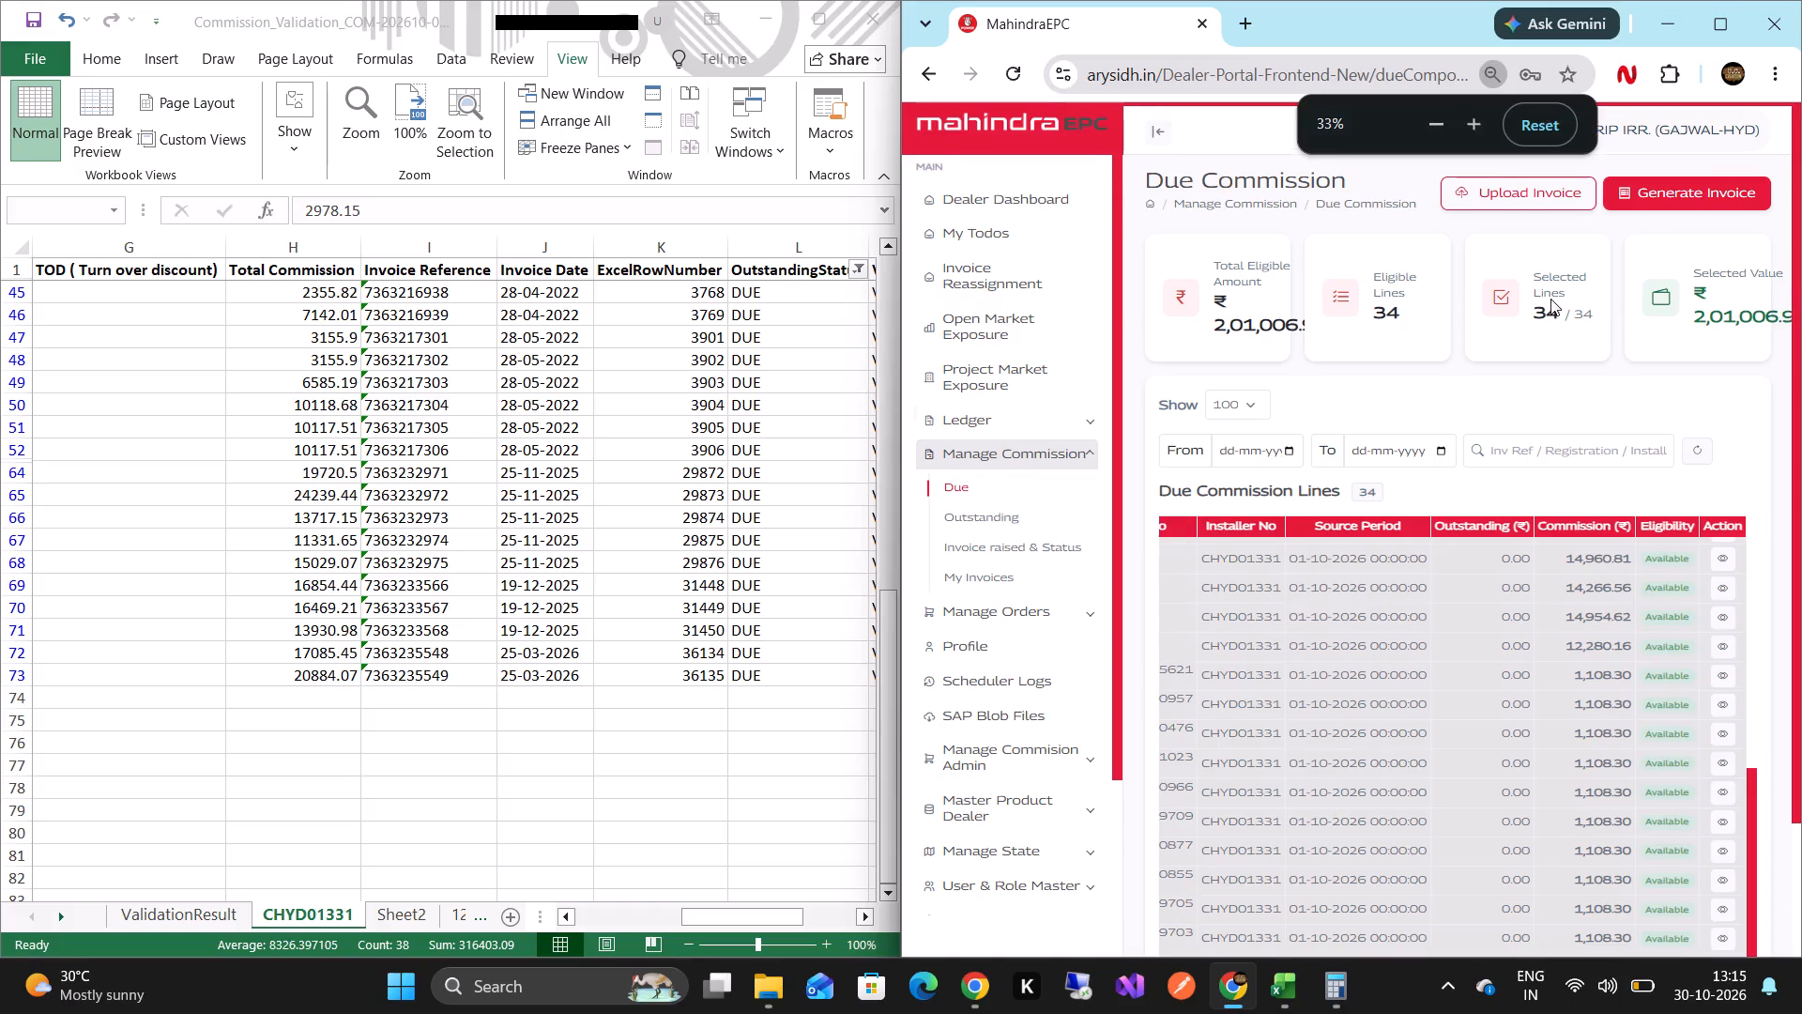
scroll(1550, 308, "up", 3, "ctrl")
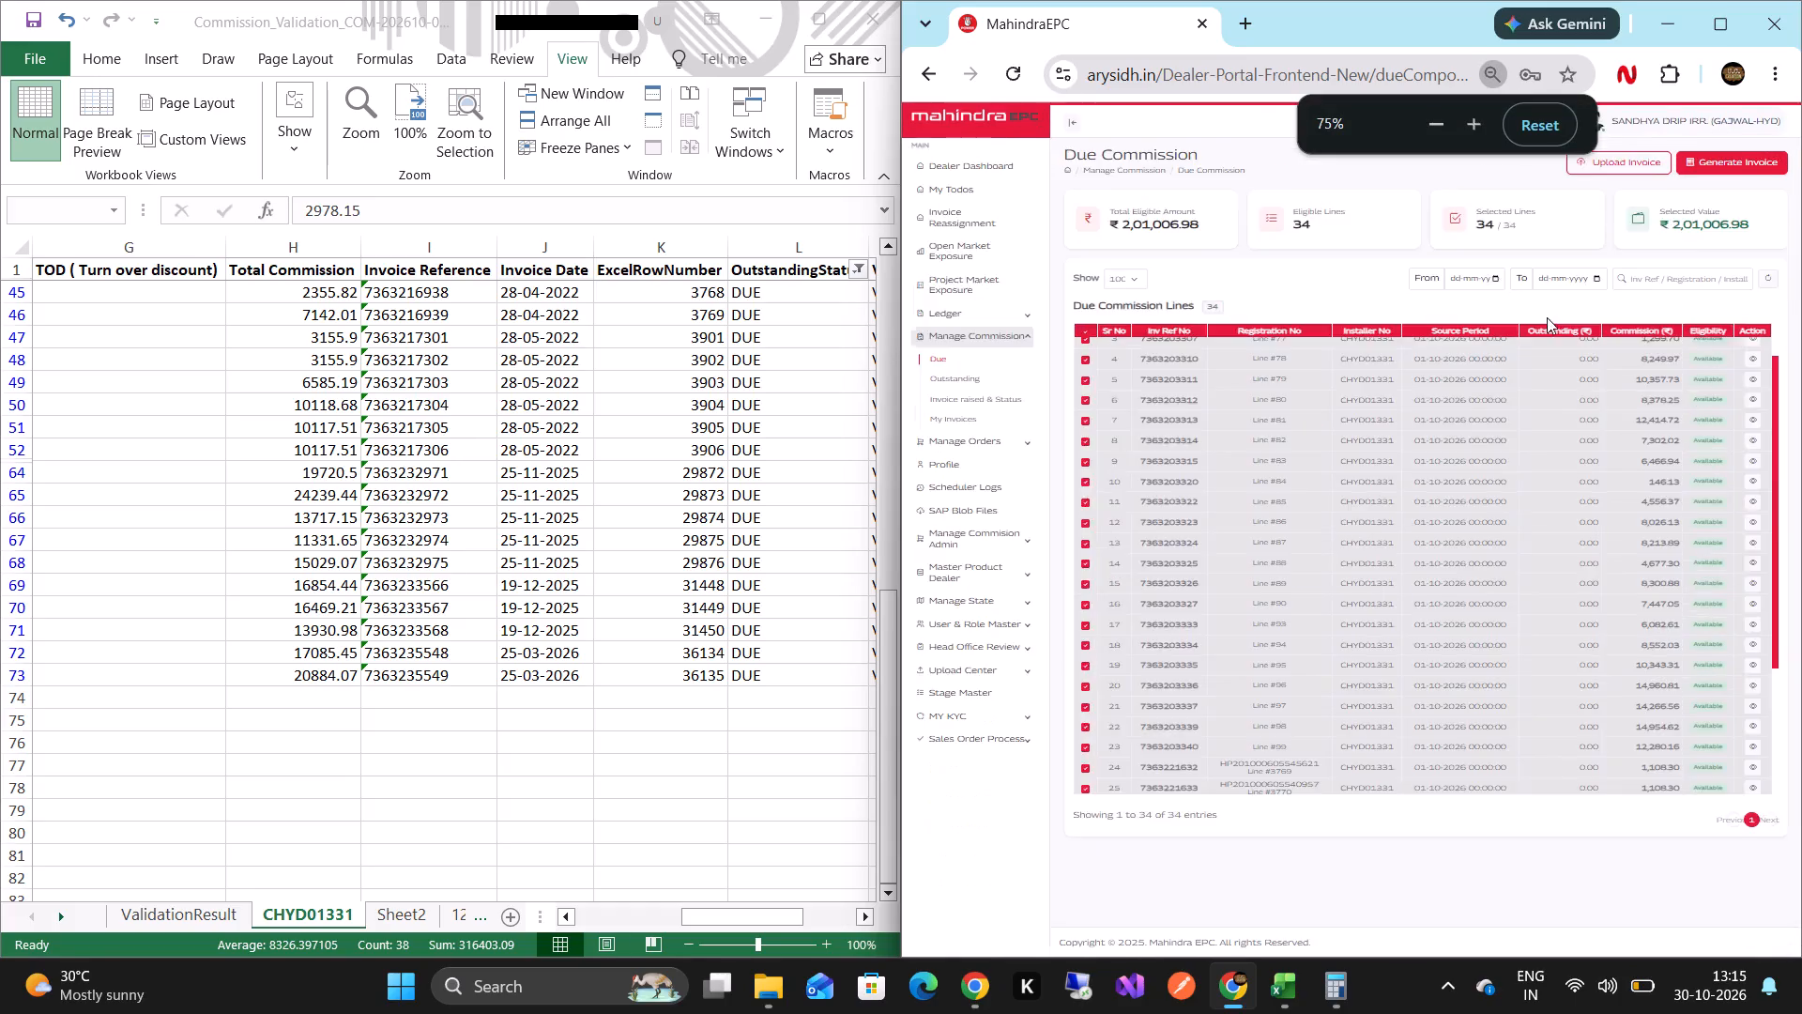
scroll(1545, 328, "down", 2, "ctrl")
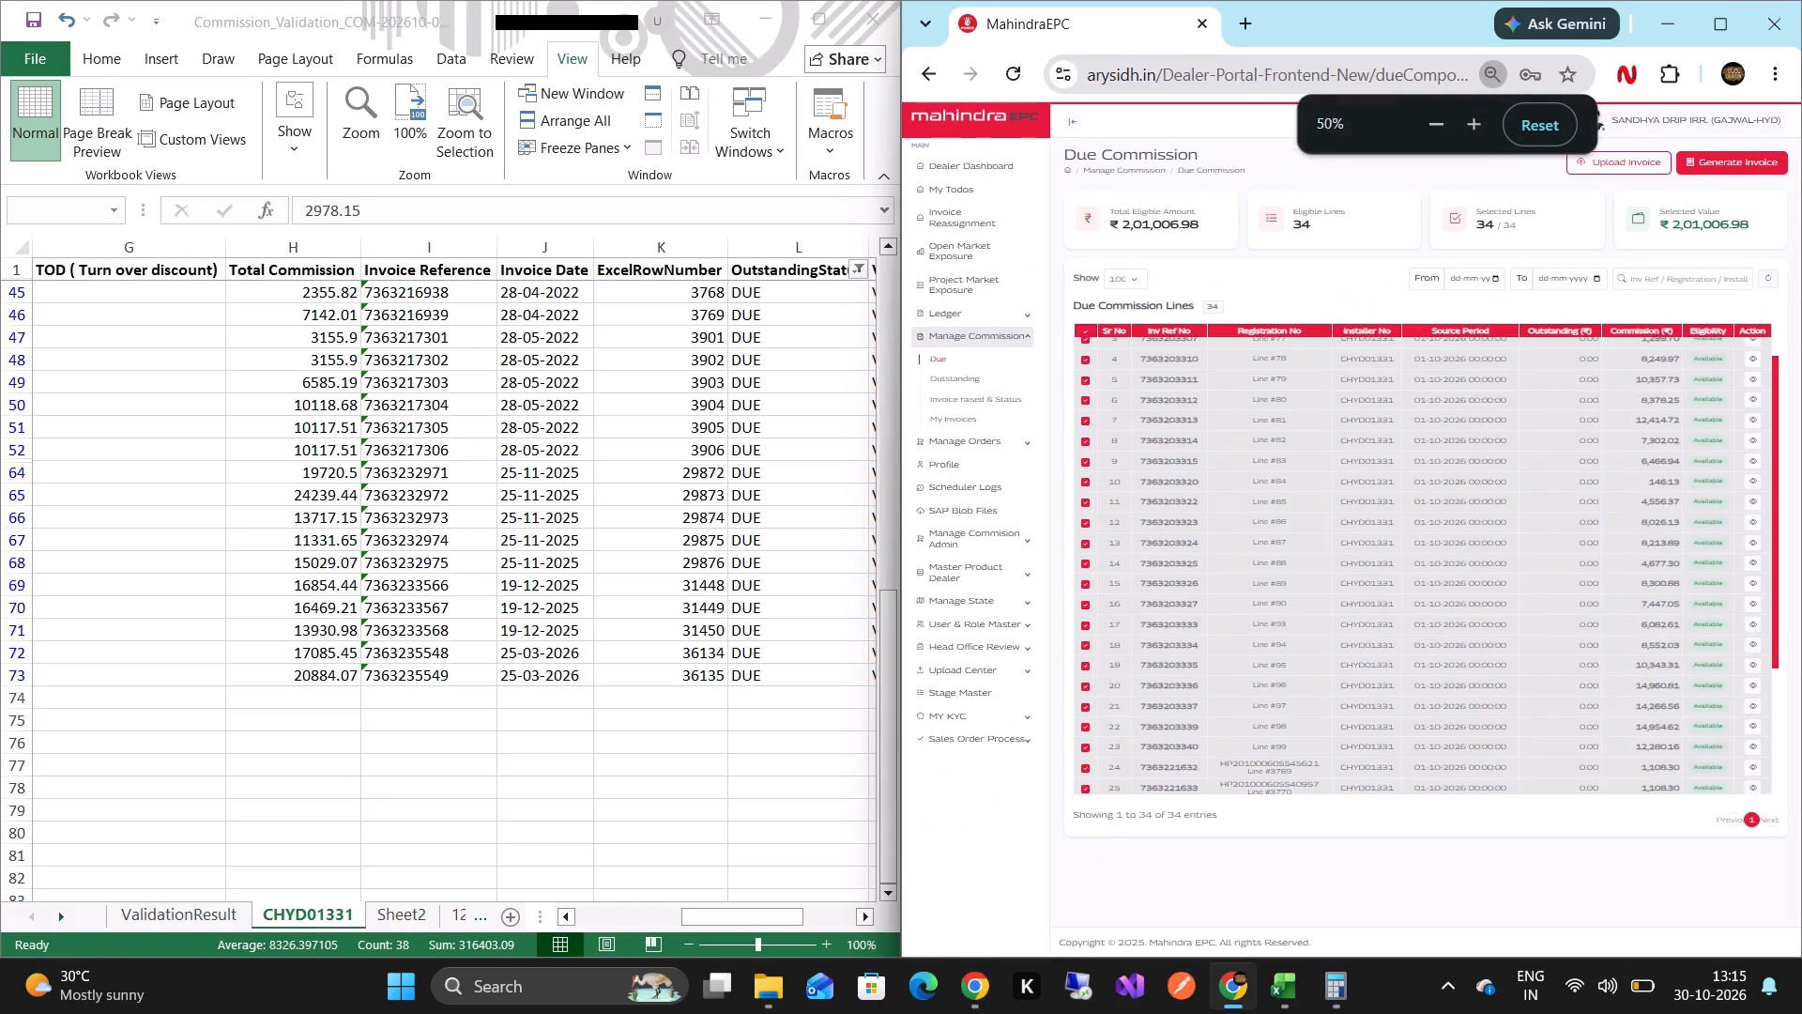
scroll(1475, 464, "up", 3)
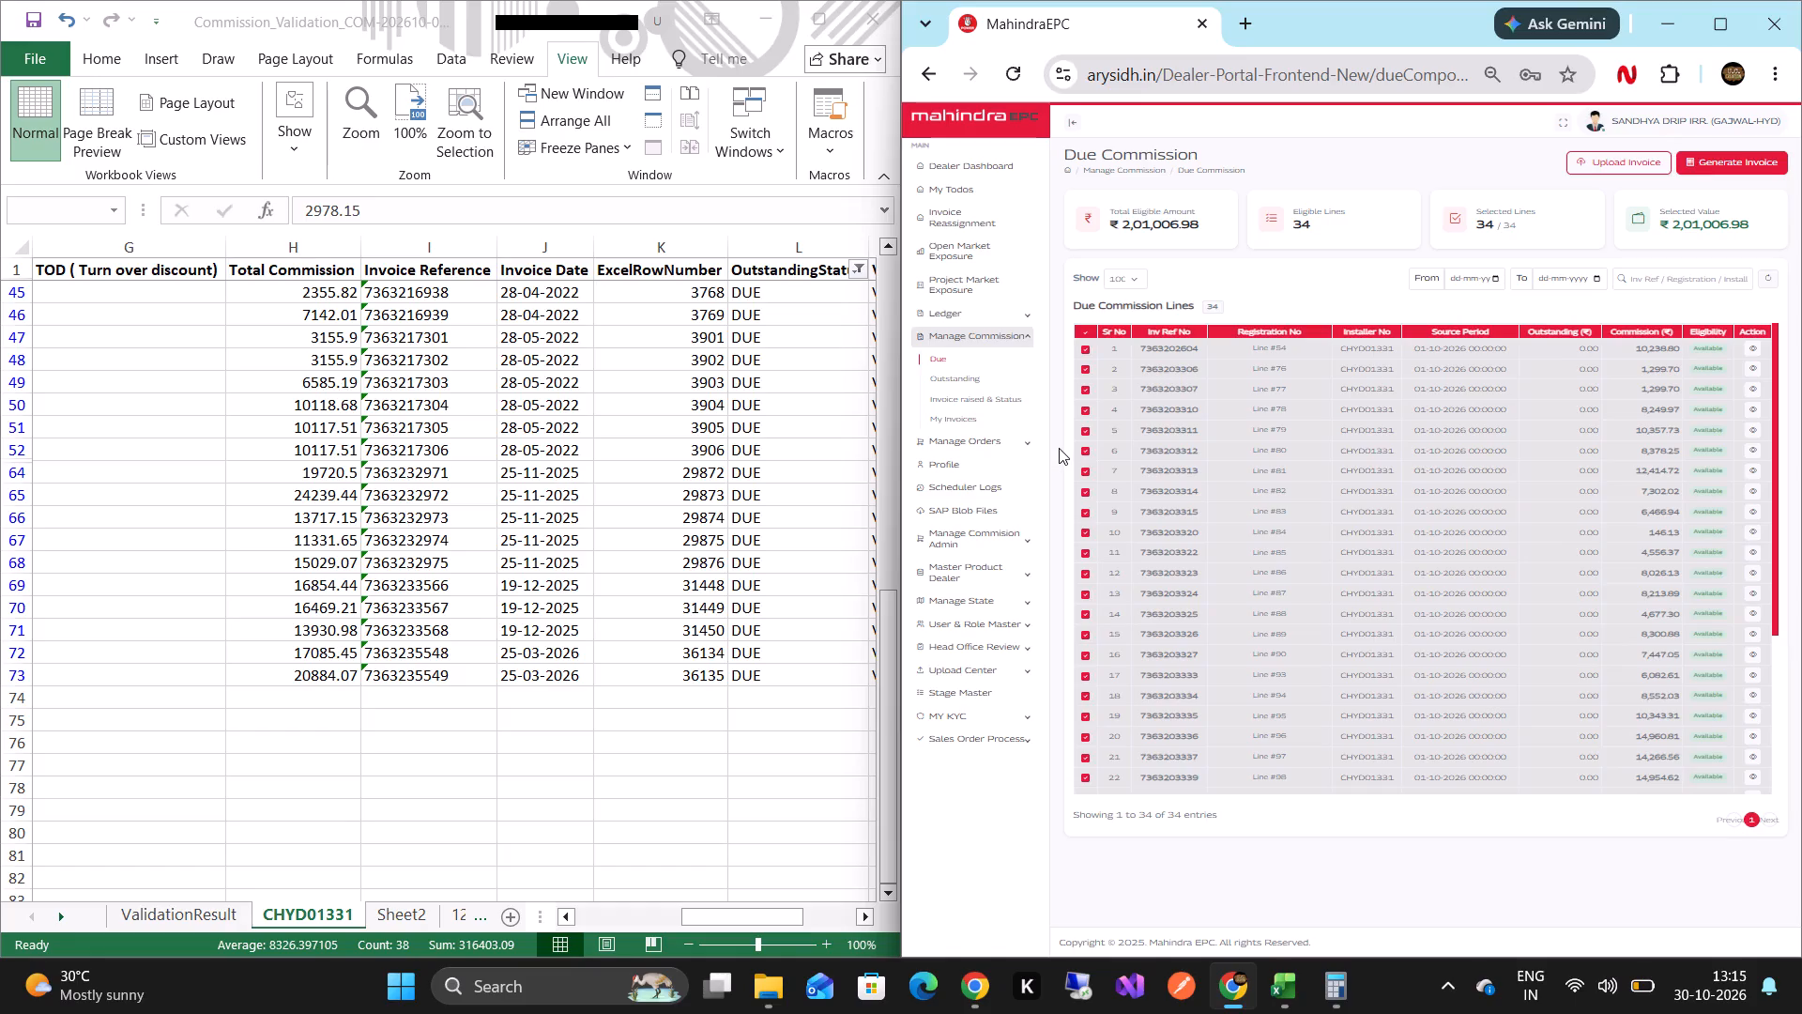
key("Print")
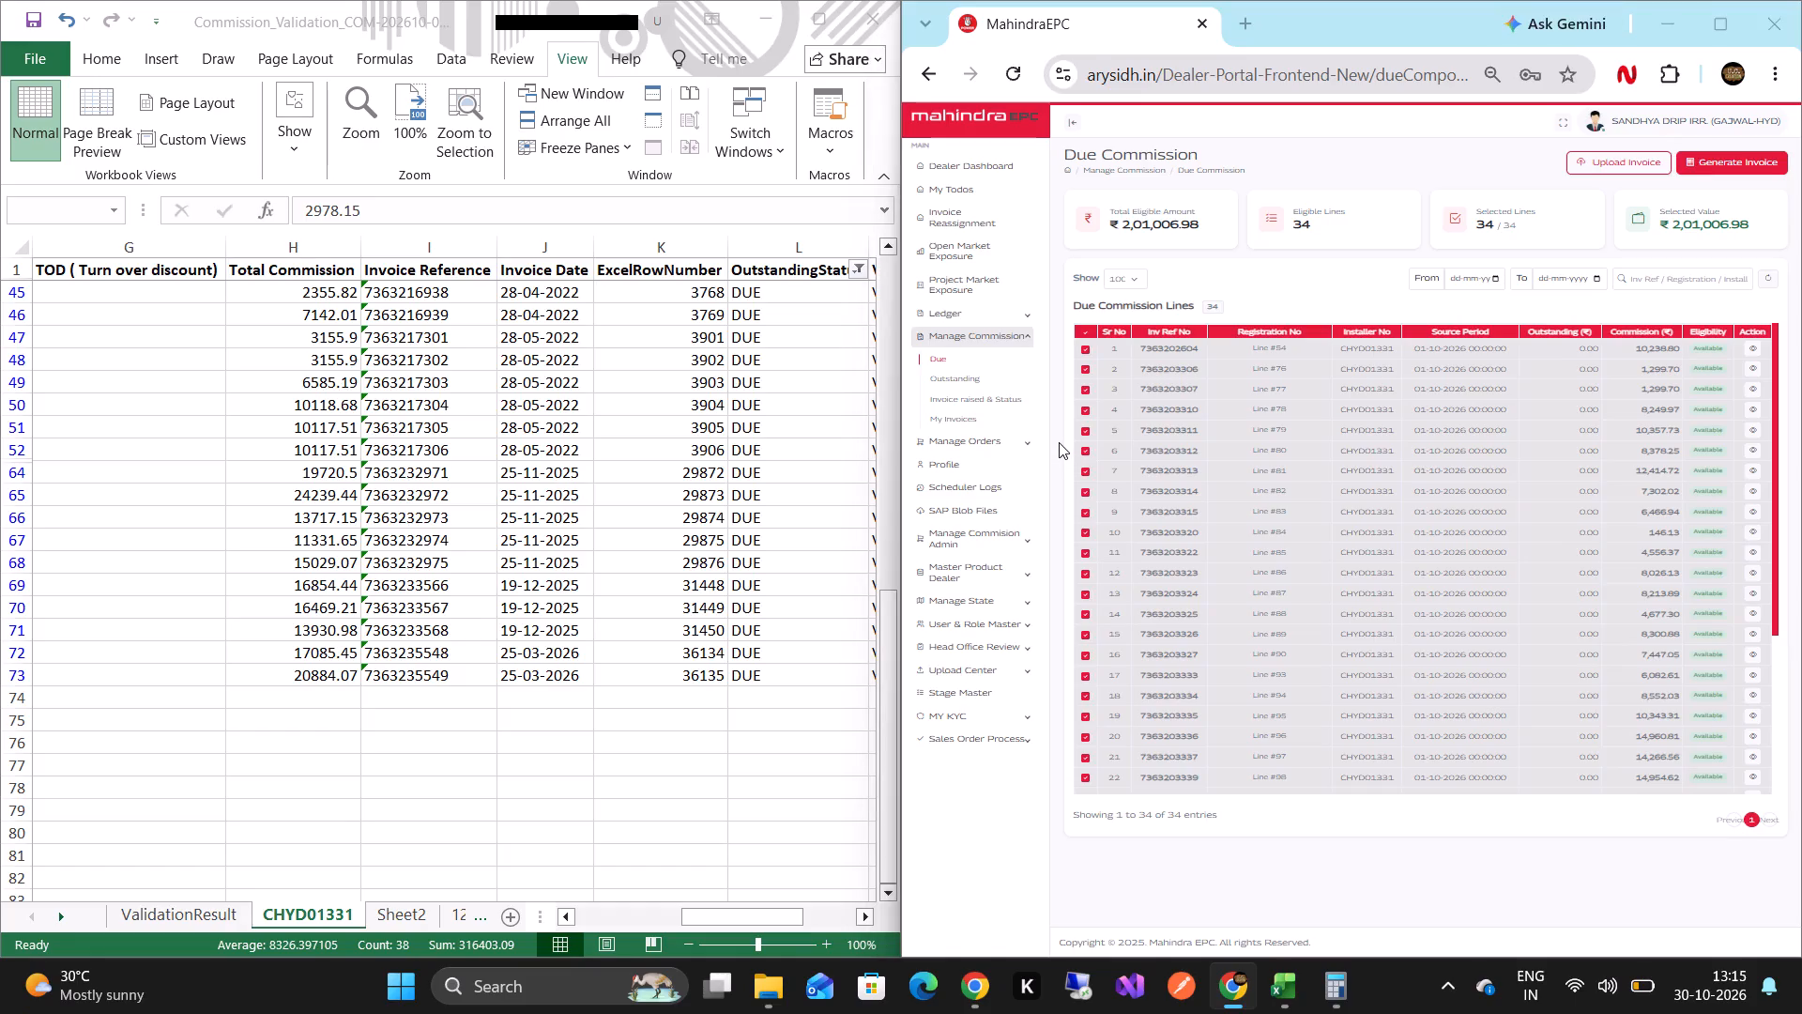
left_click_drag(8, 38, 1283, 748)
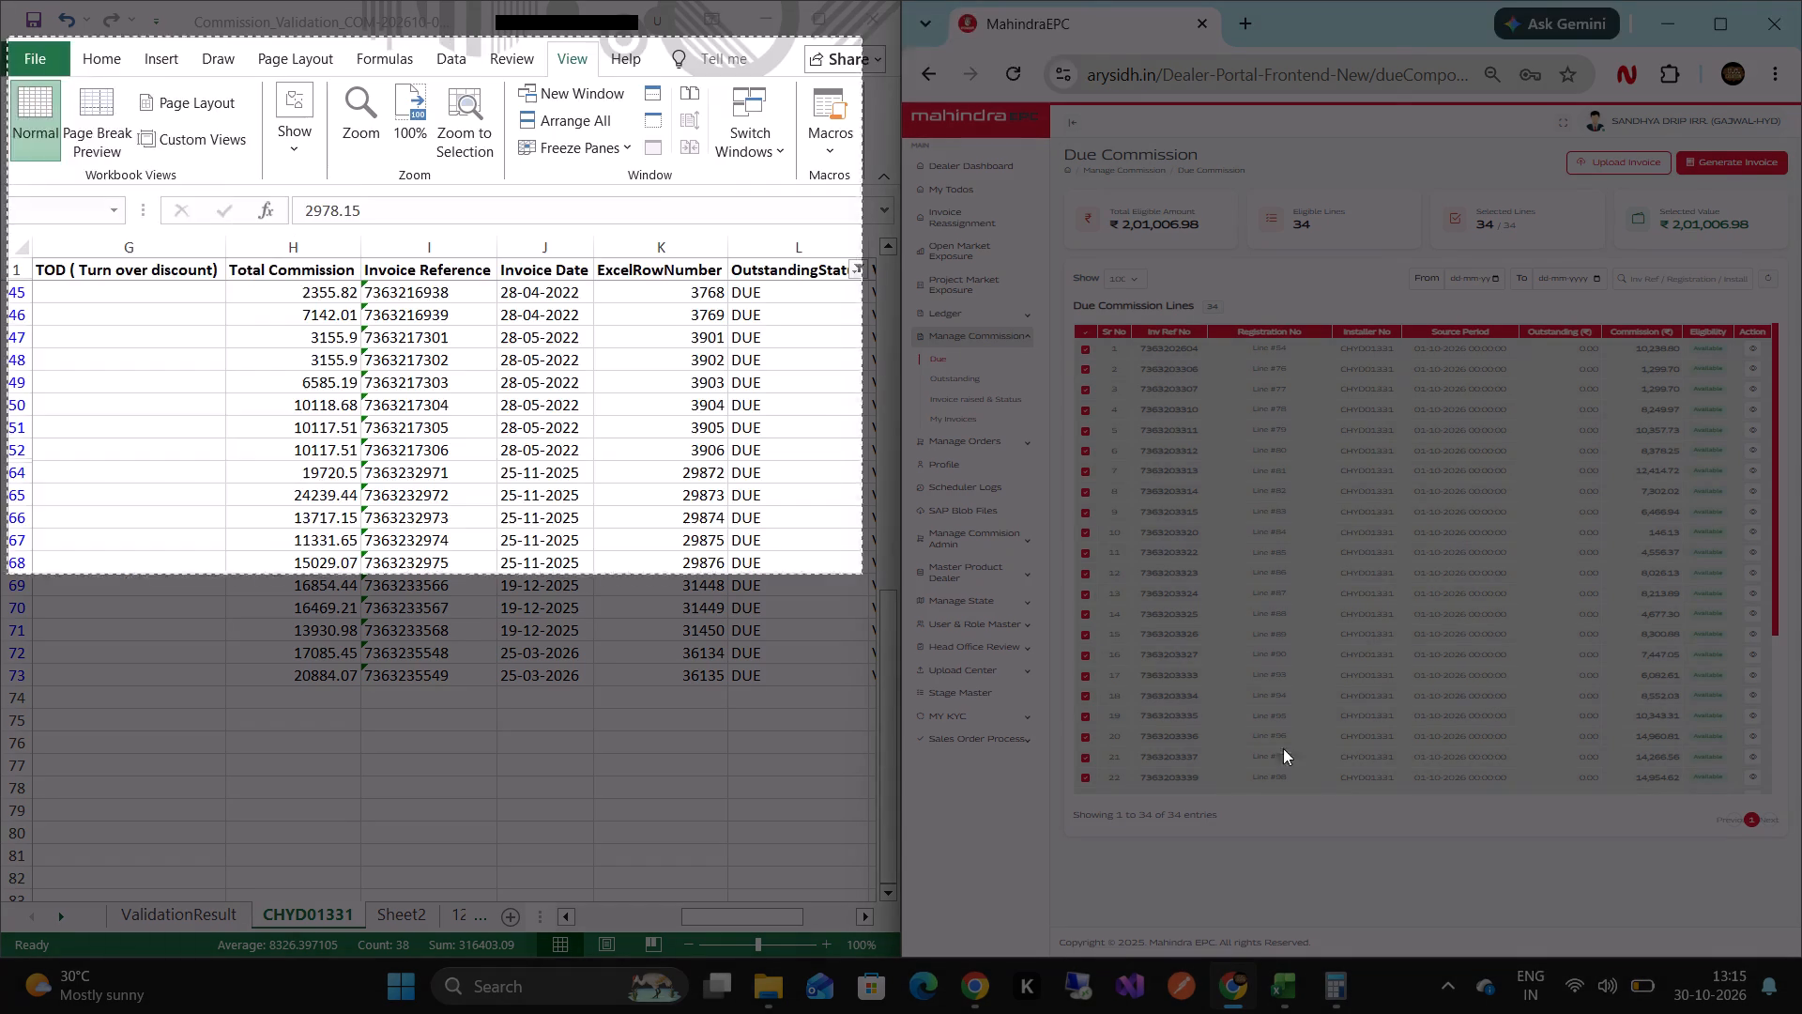
left_click_drag(1283, 748, 1793, 967)
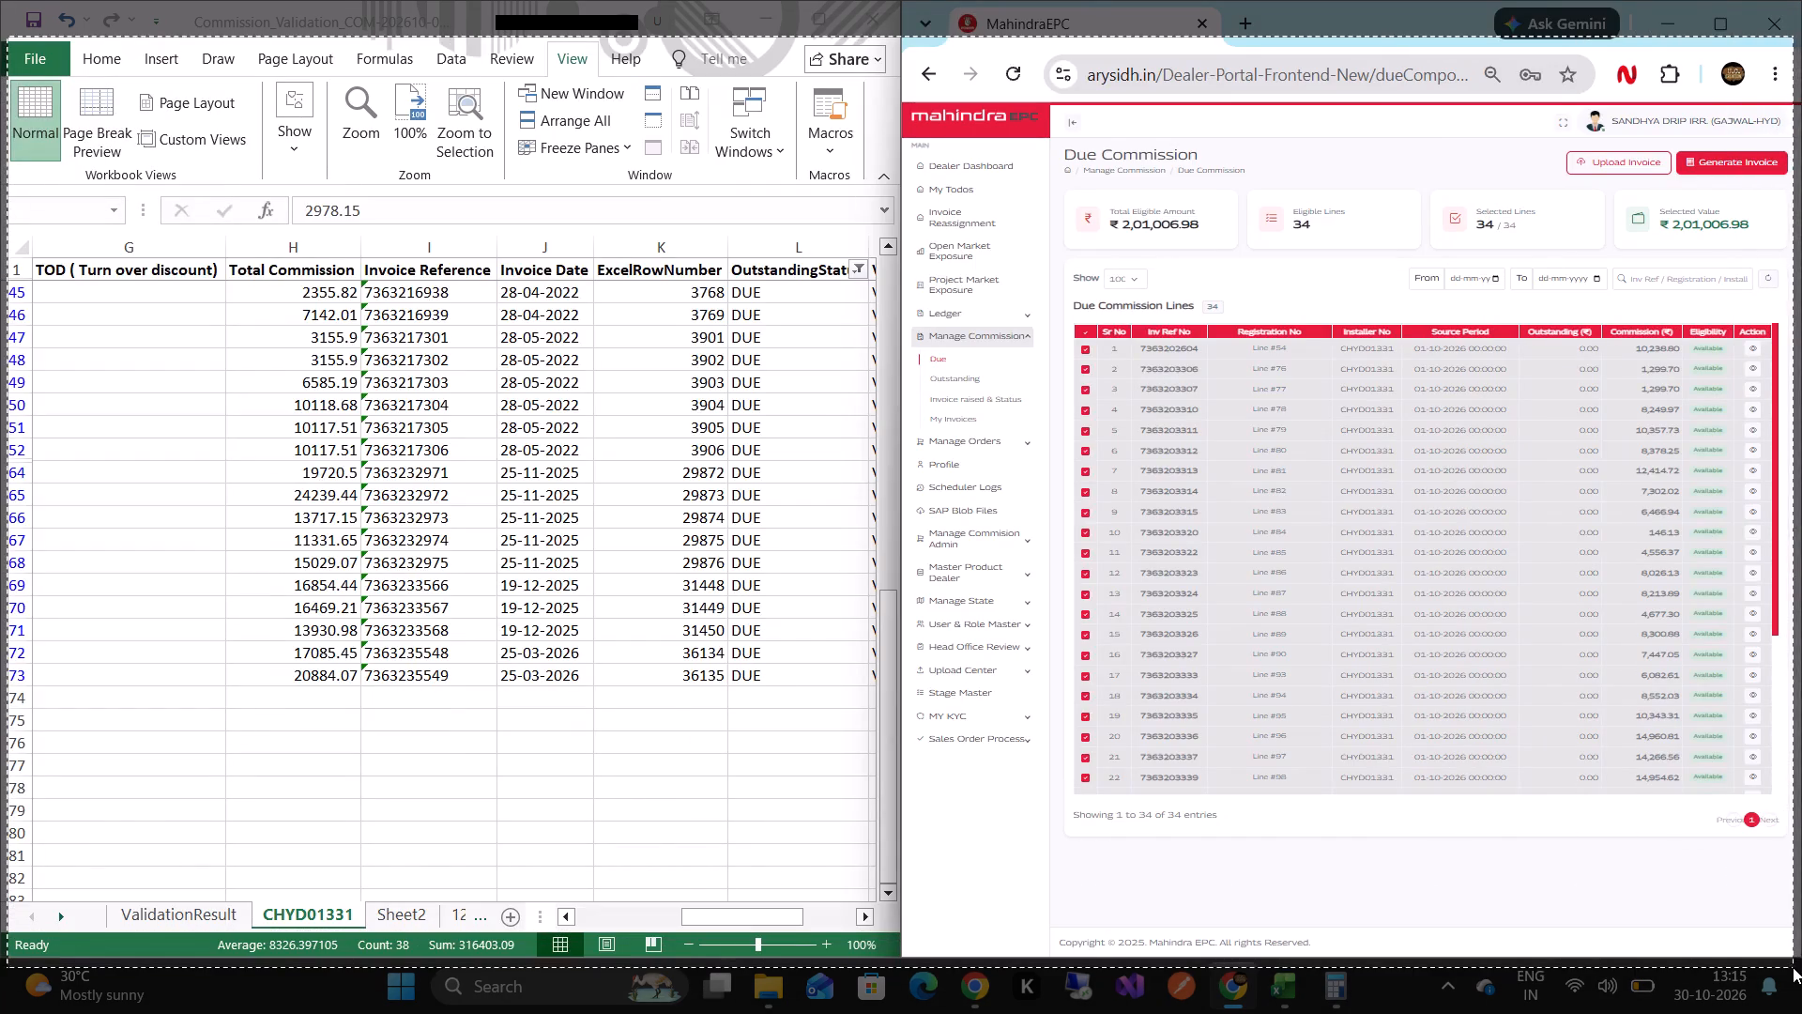
left_click_drag(1793, 967, 1794, 965)
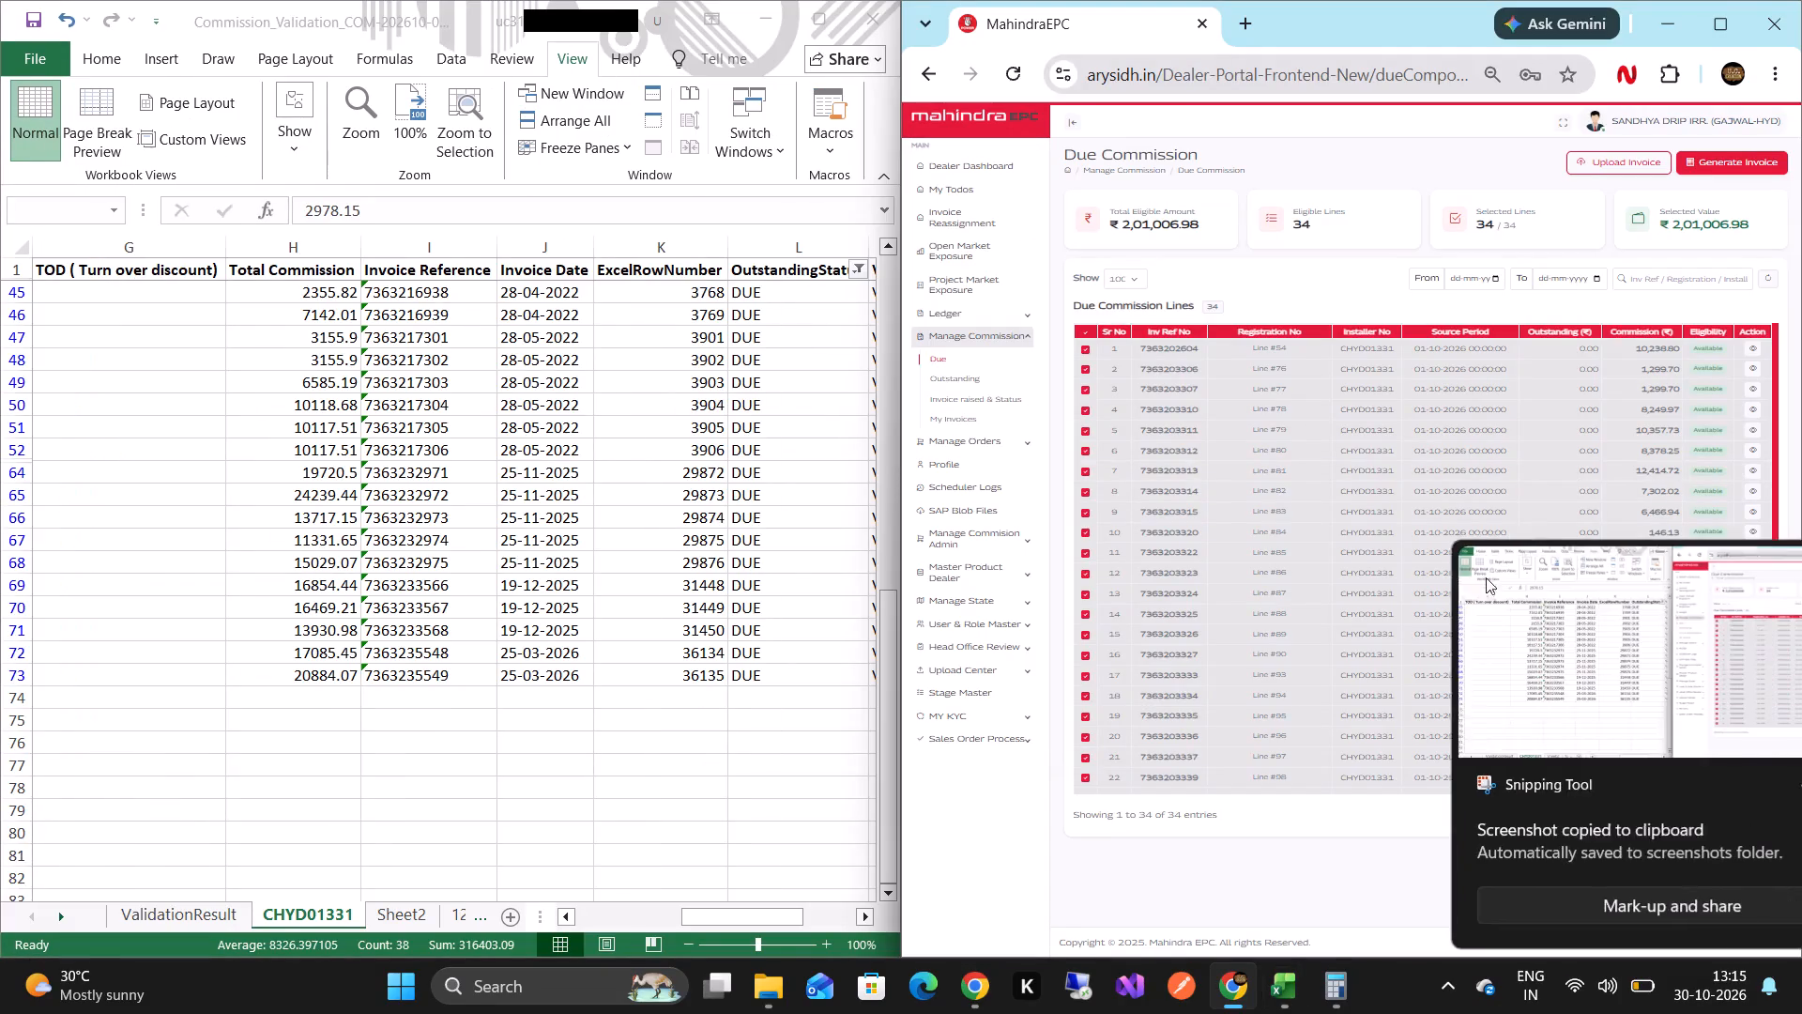
Mark up the capture in Snipping Tool with red rectangles around the sheet's Count and Sum, the portal's Selected Value and the Due entry.
left_click(1534, 662)
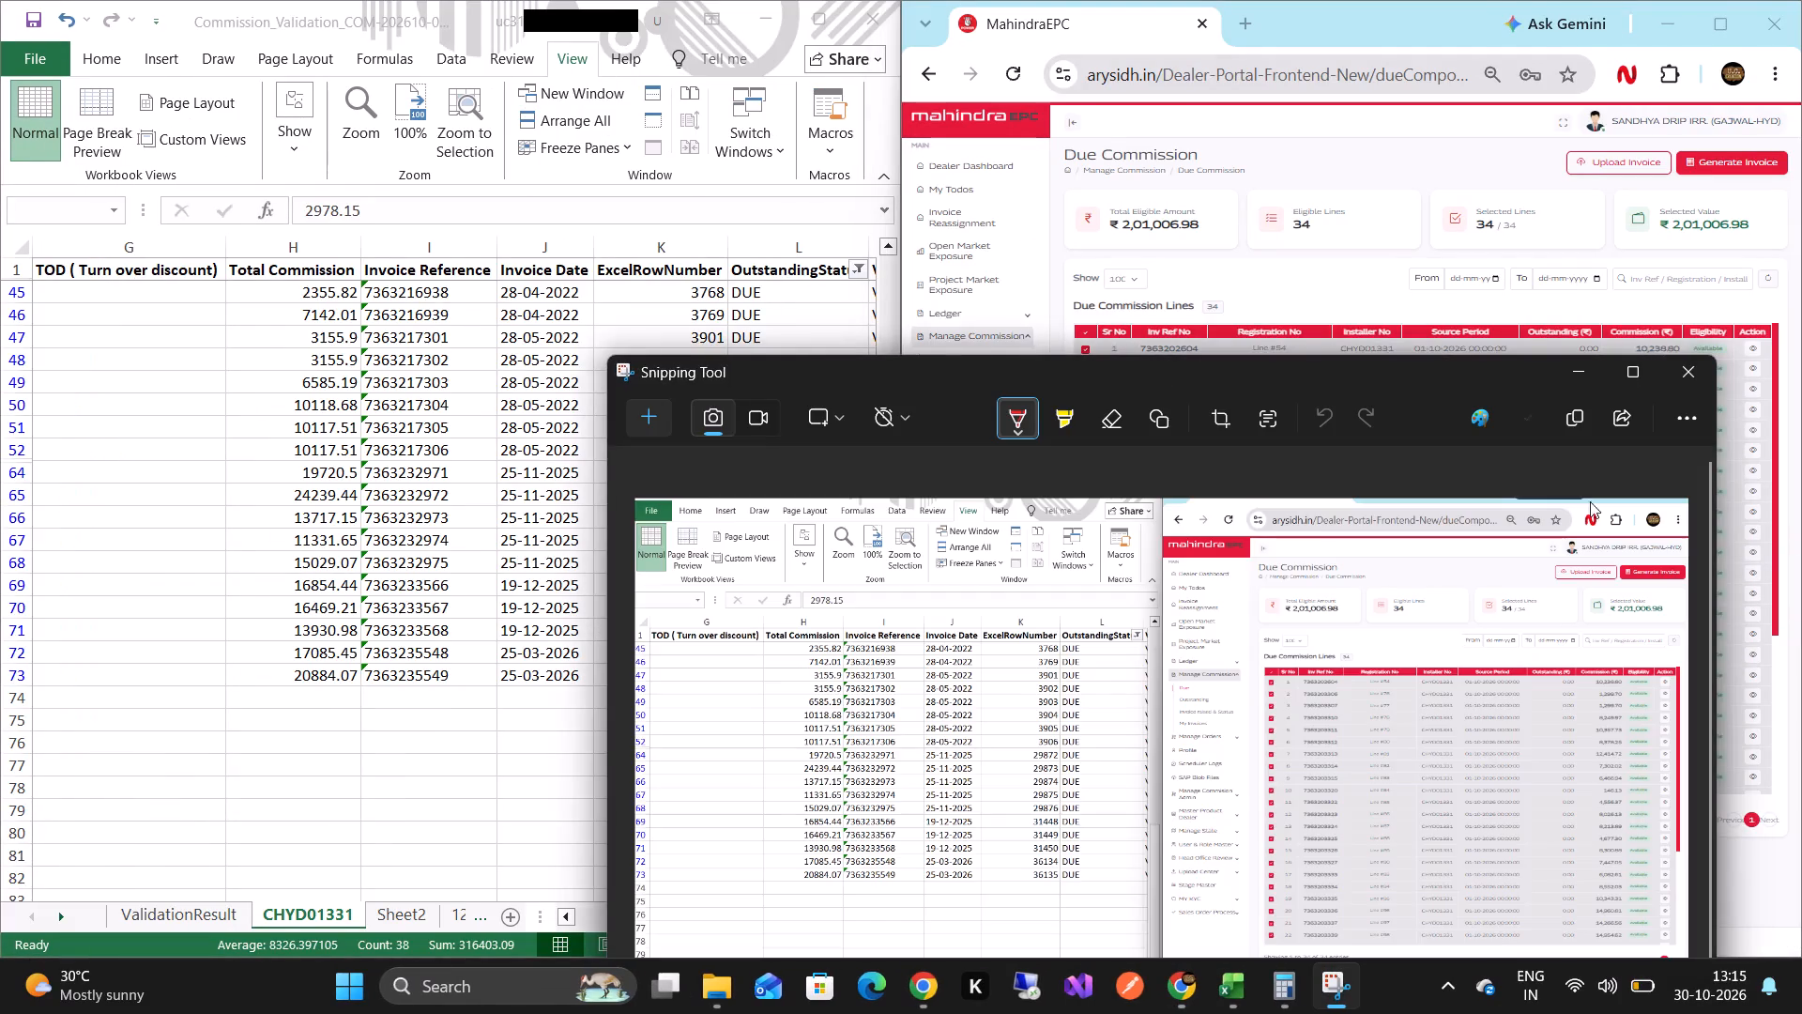
left_click(1639, 368)
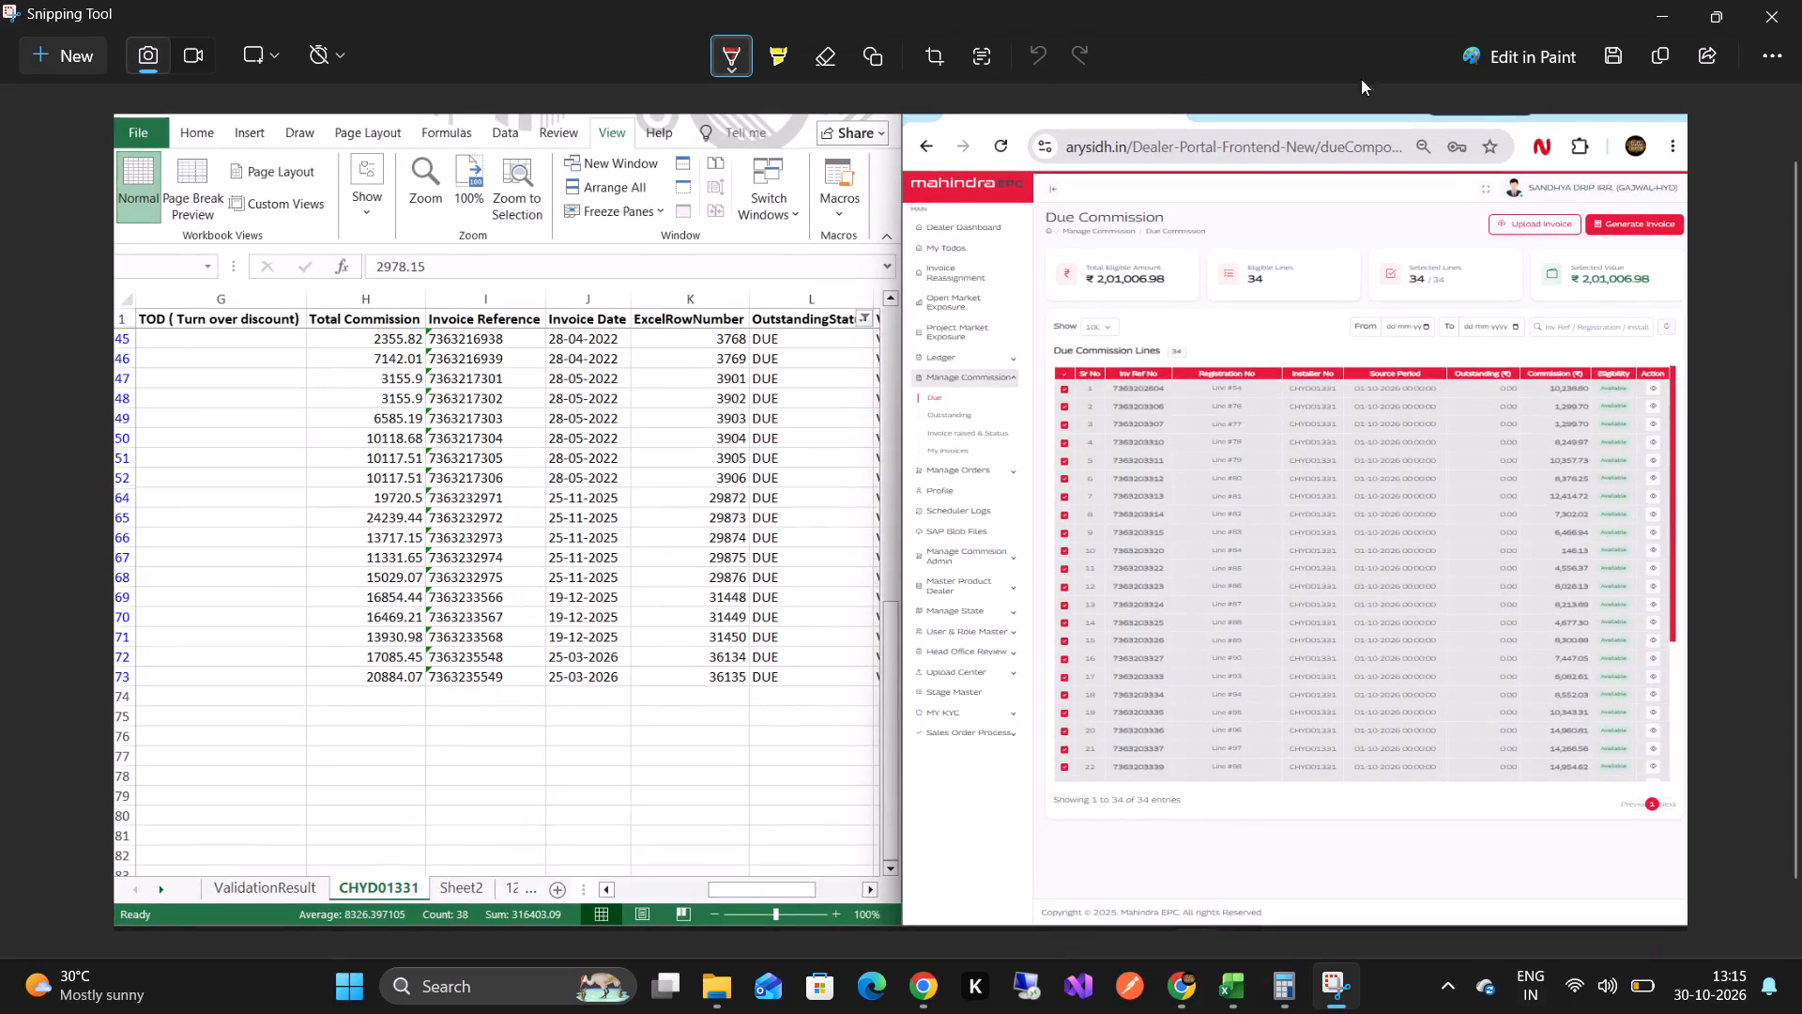
left_click(875, 55)
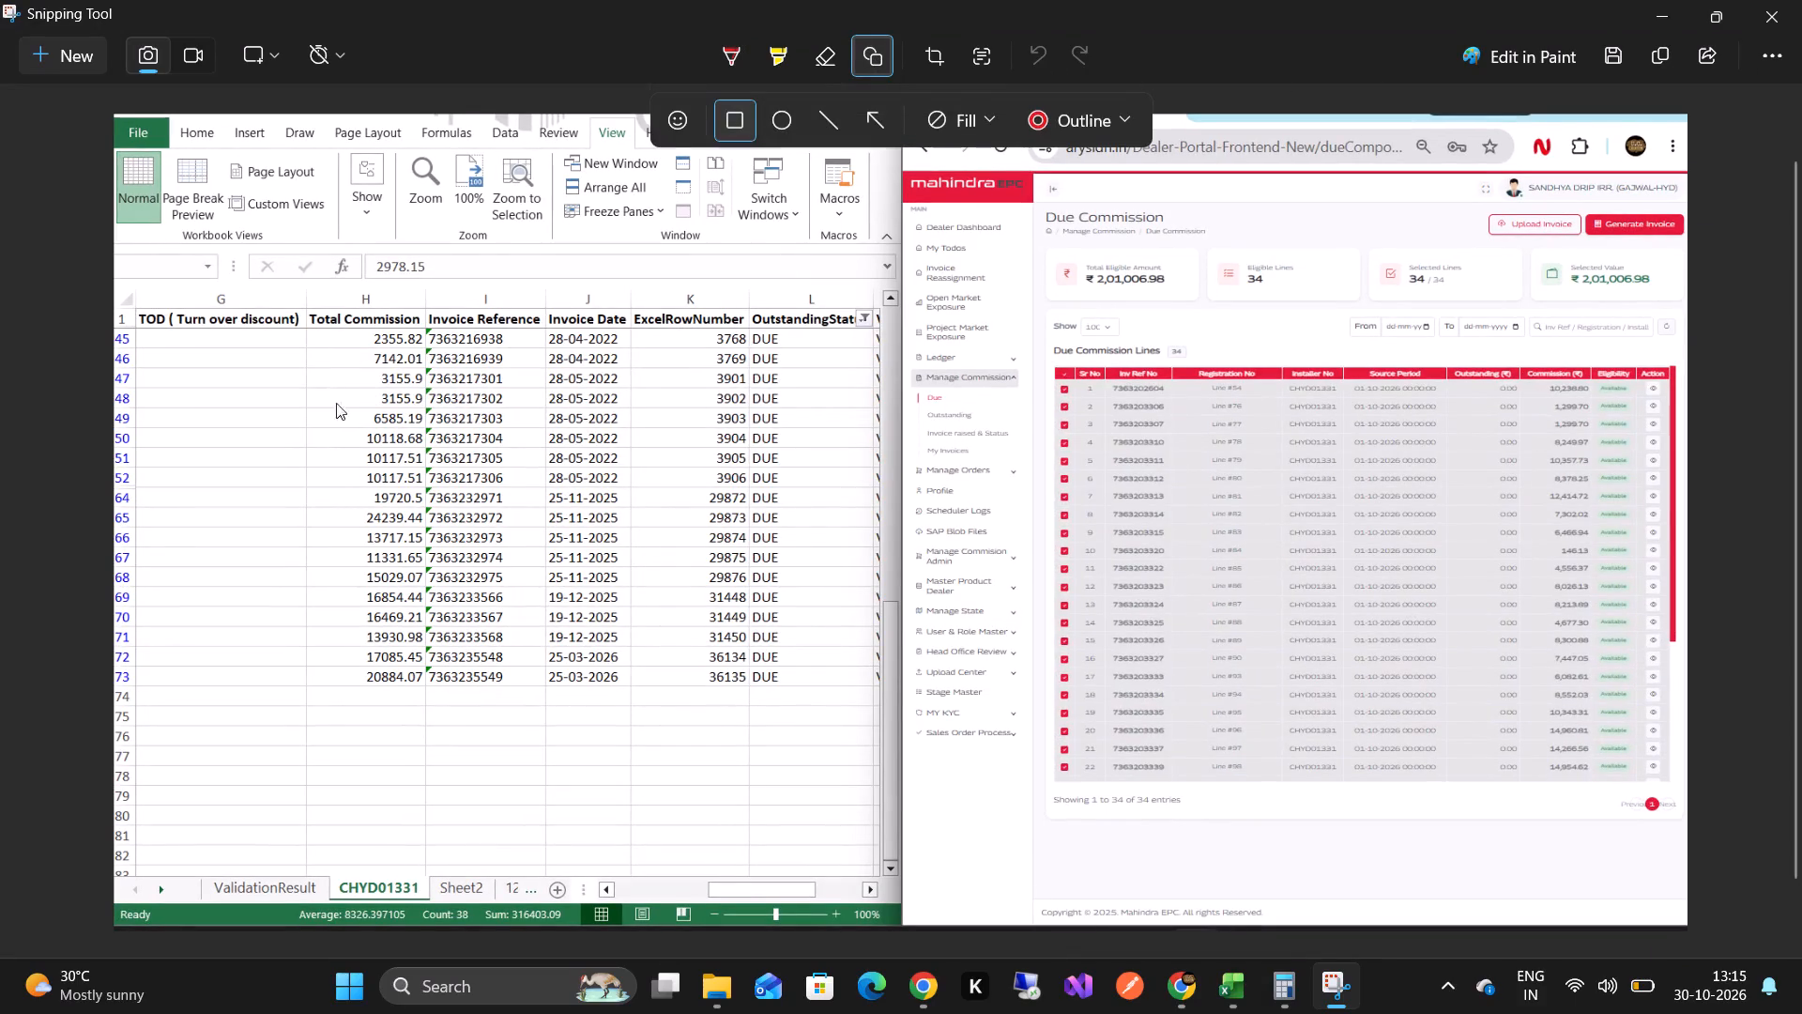
left_click_drag(415, 900, 454, 921)
left_click_drag(454, 921, 576, 923)
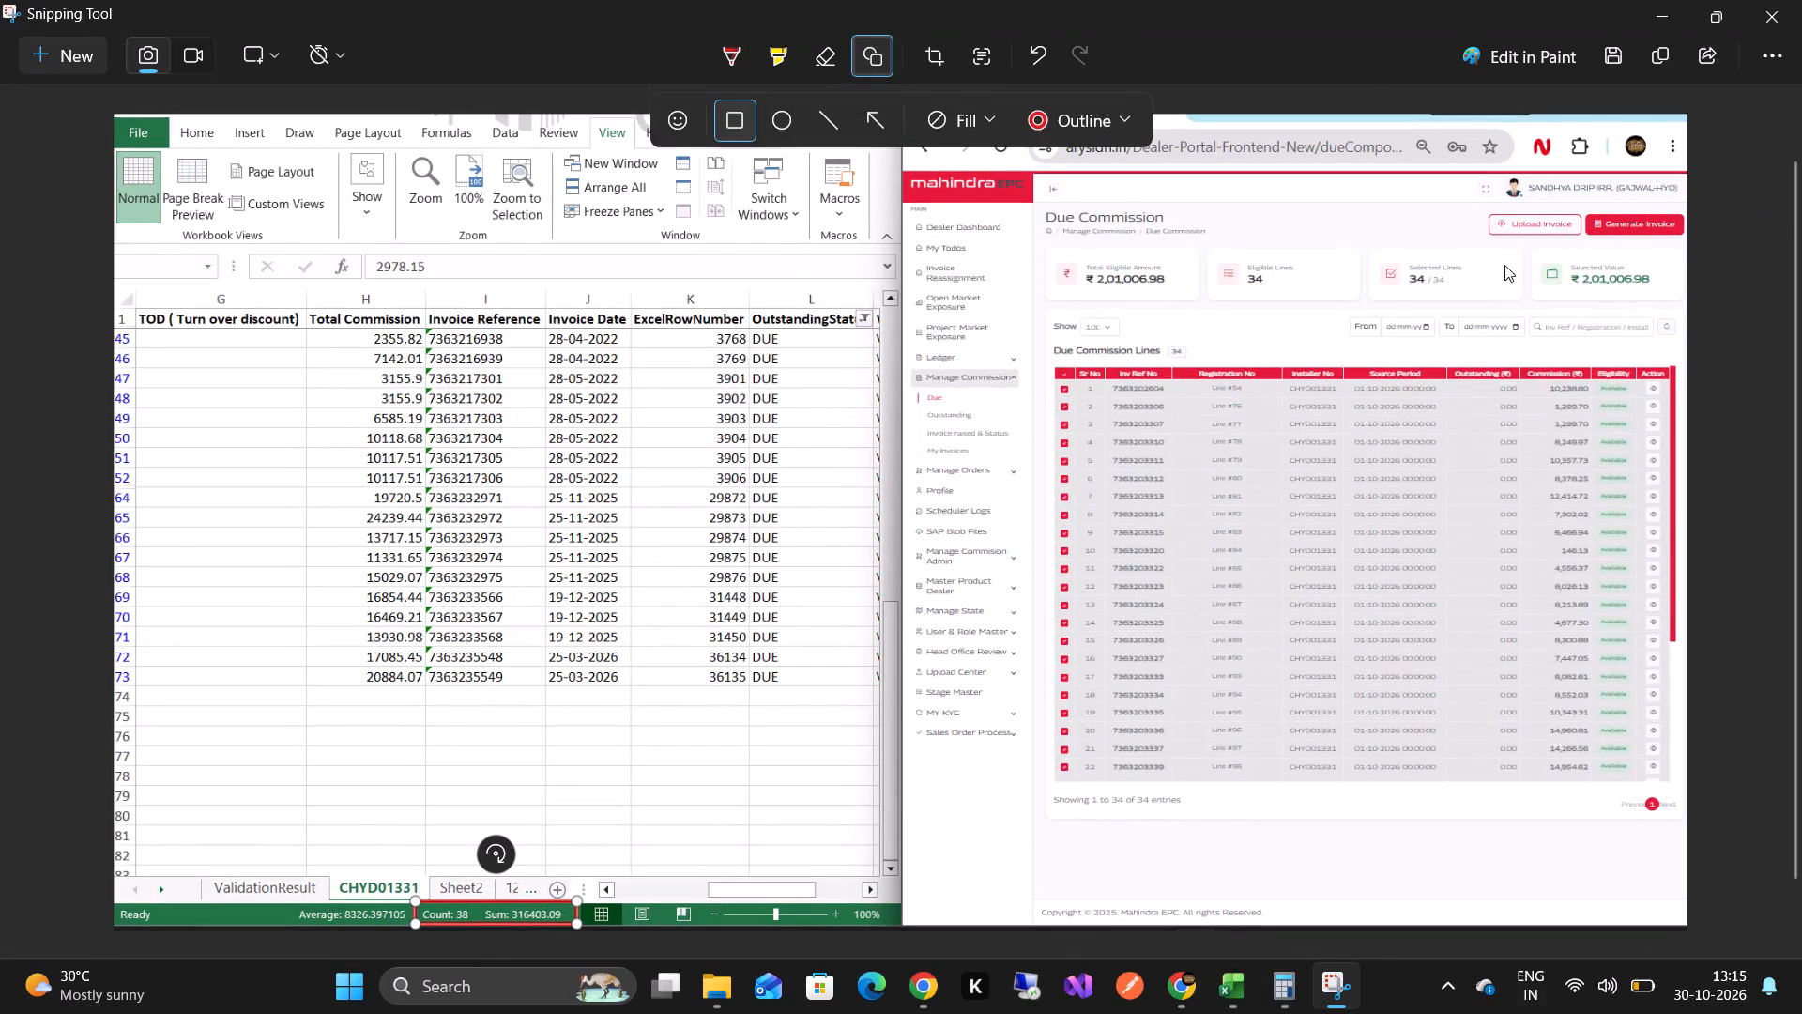
left_click_drag(1530, 256, 1669, 306)
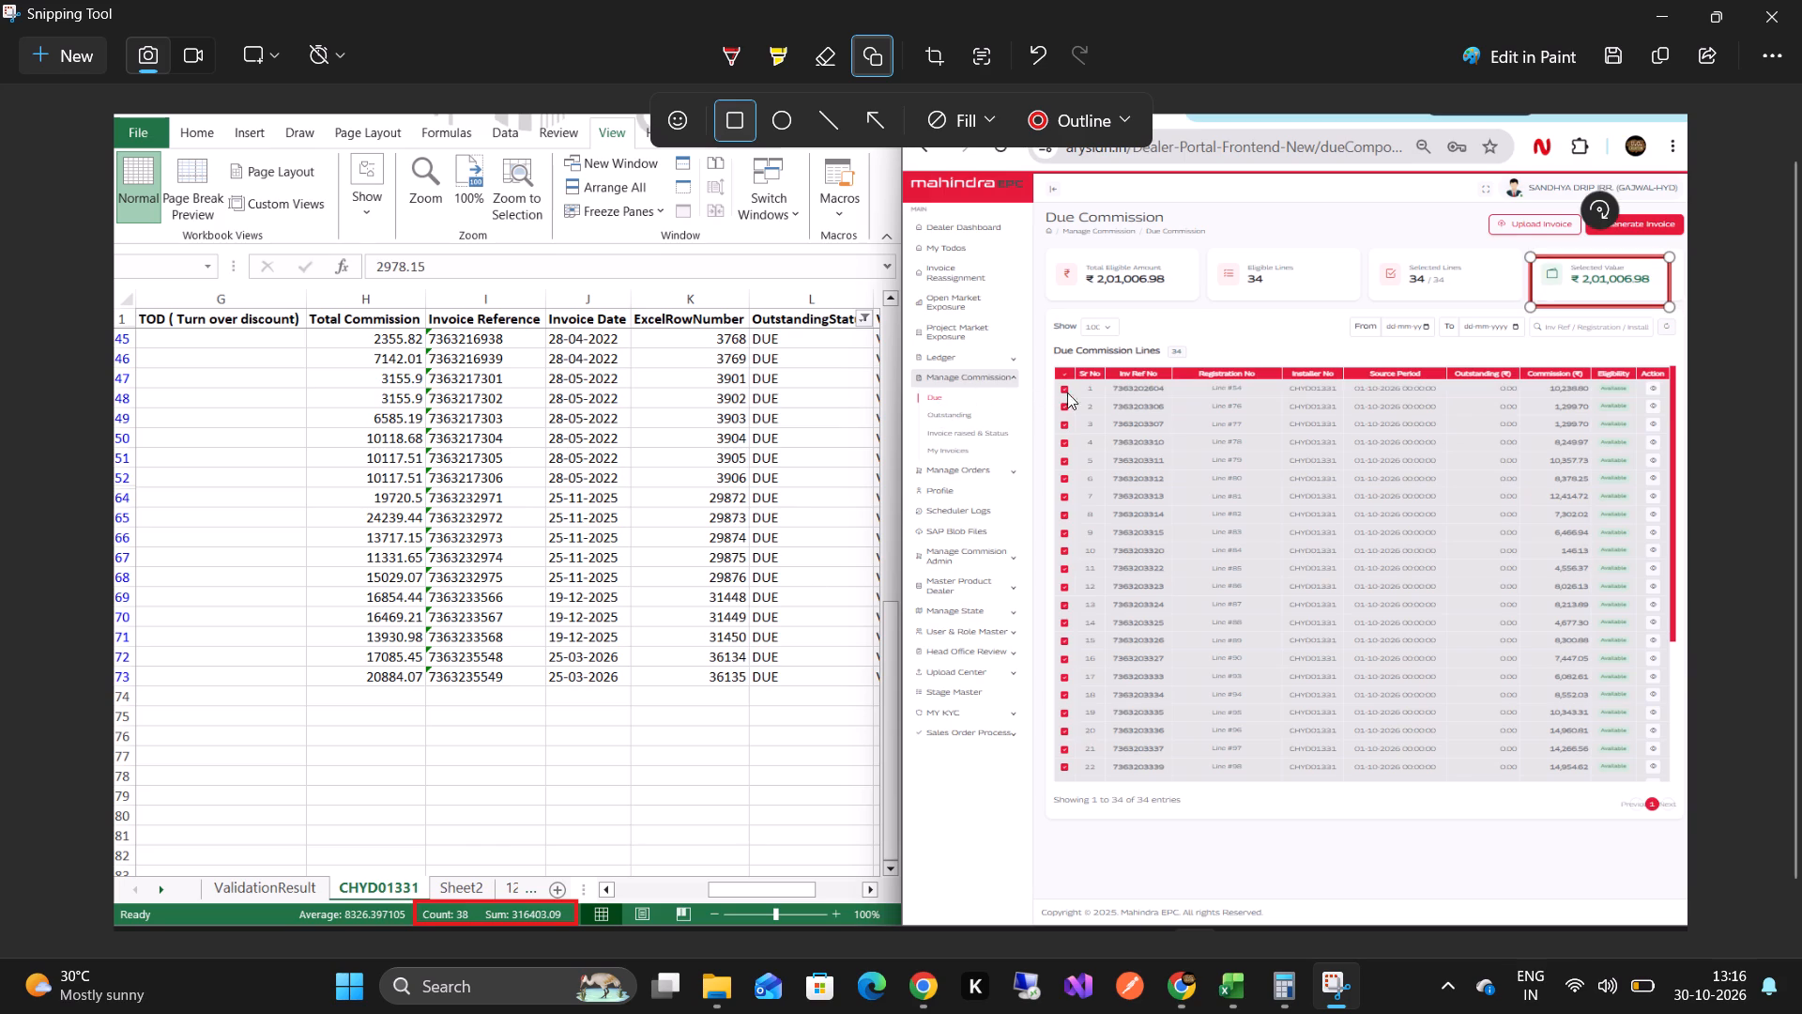
left_click_drag(909, 385, 987, 409)
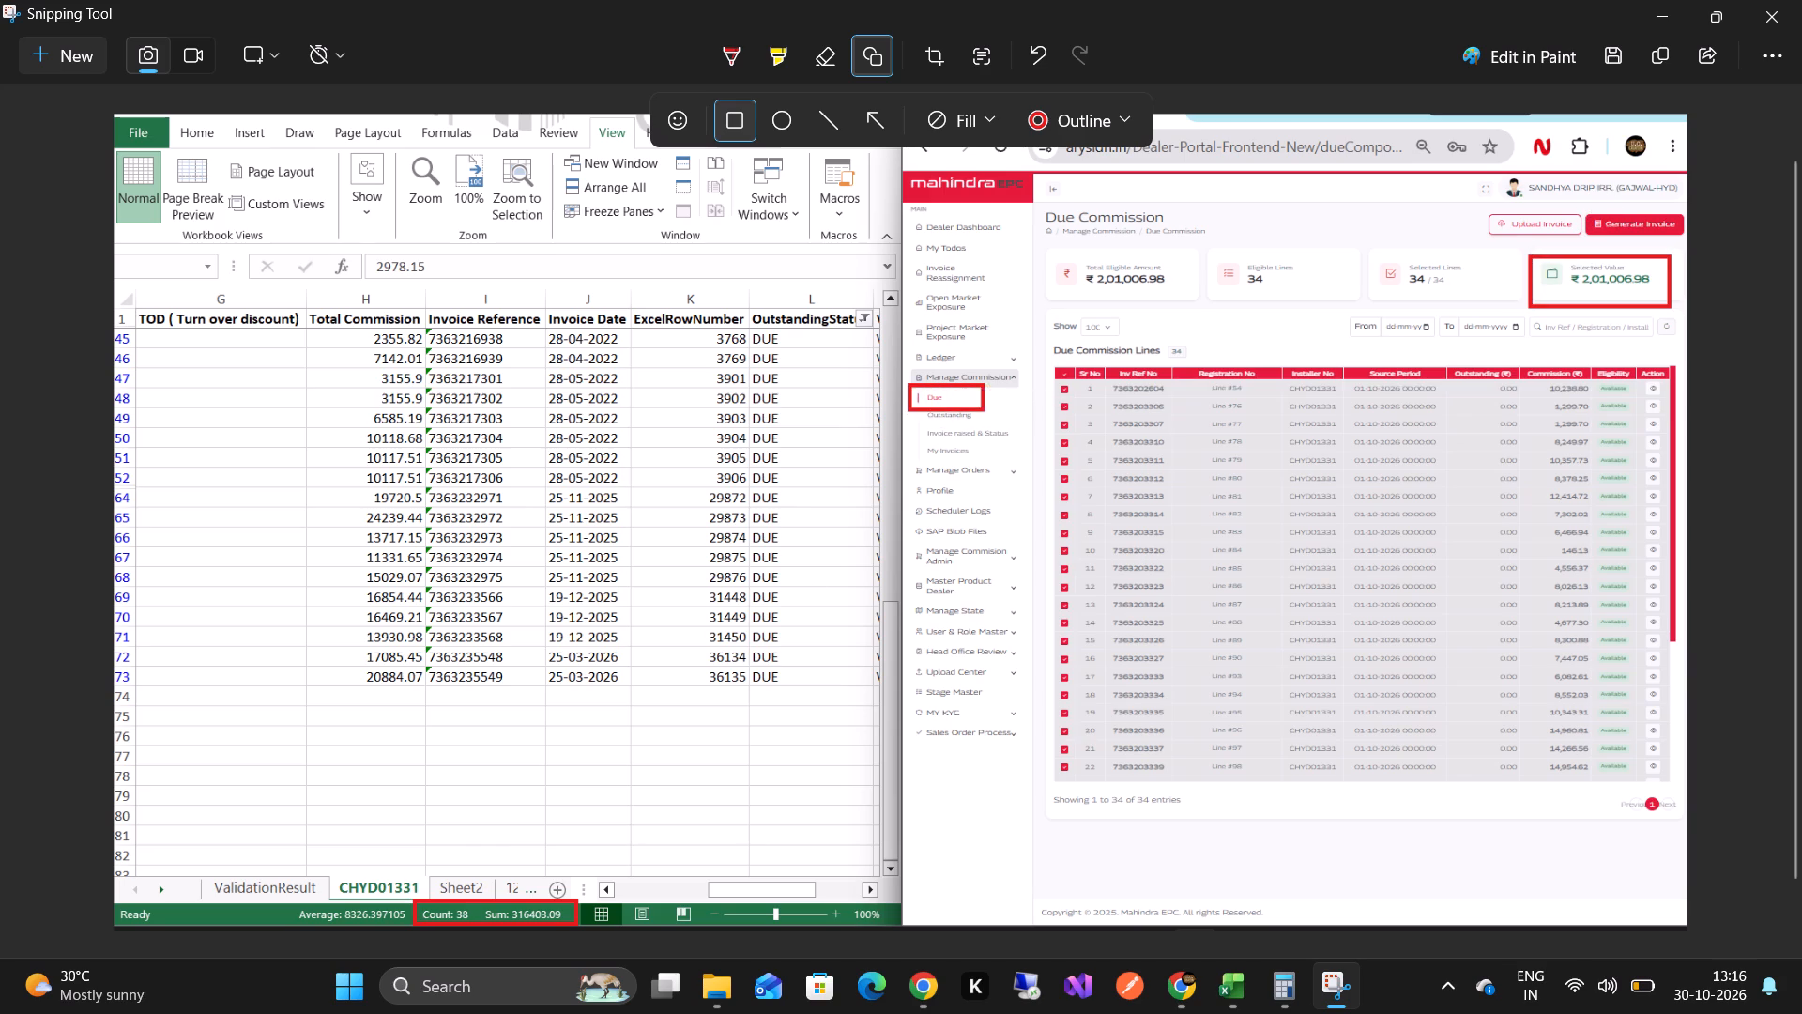
left_click_drag(987, 409, 991, 409)
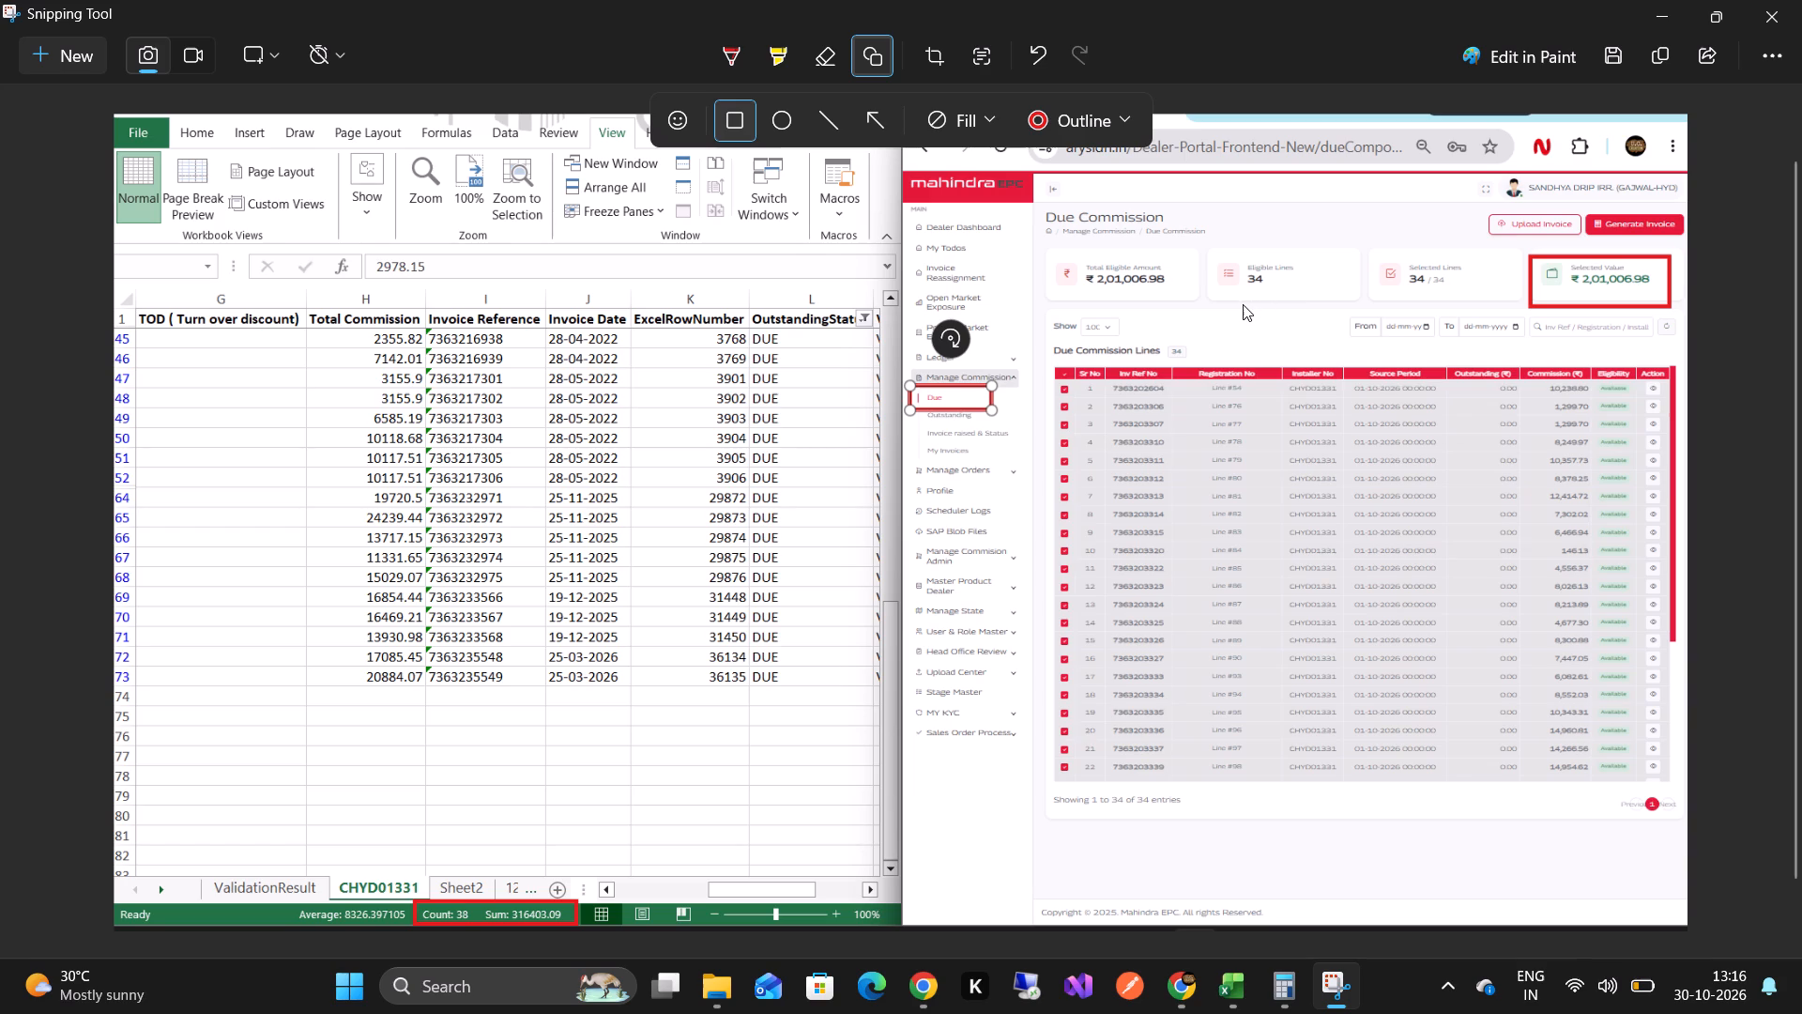
left_click_drag(1210, 254, 1214, 259)
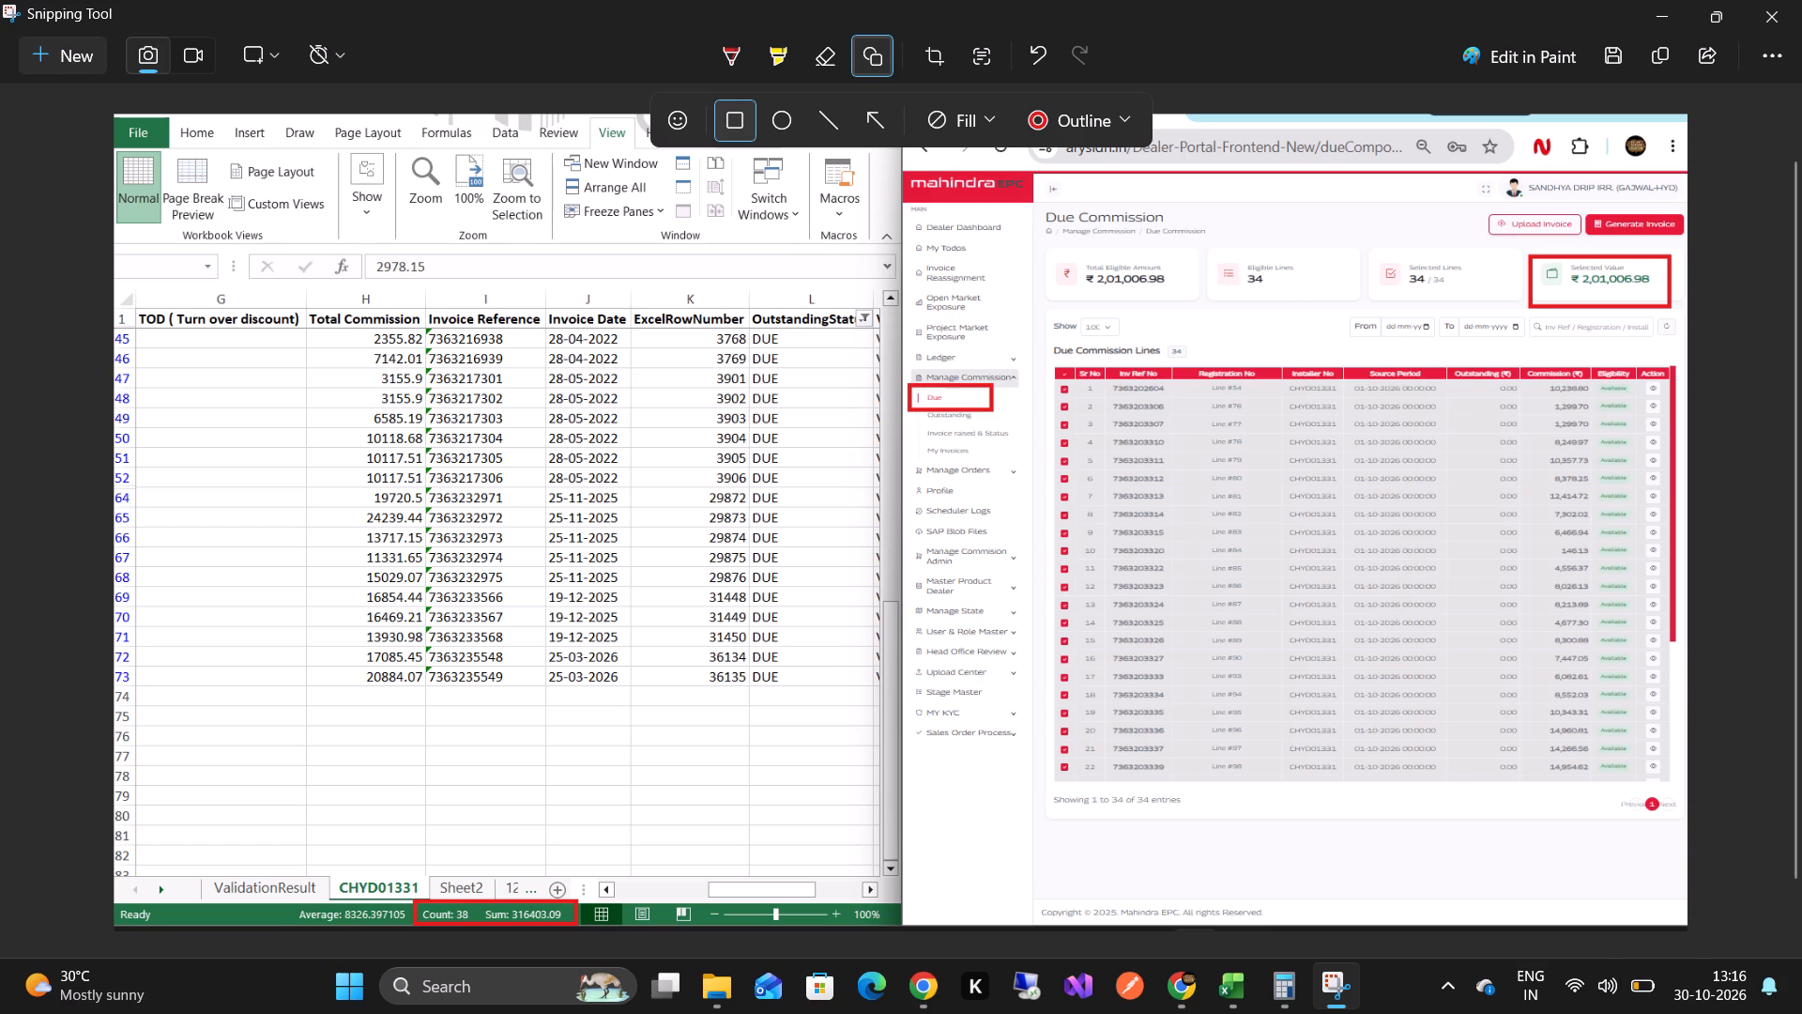
Add red rectangles to the capture around the portal's Eligible Lines card and the sheet's column of DUE status values.
left_click_drag(1214, 259, 1343, 297)
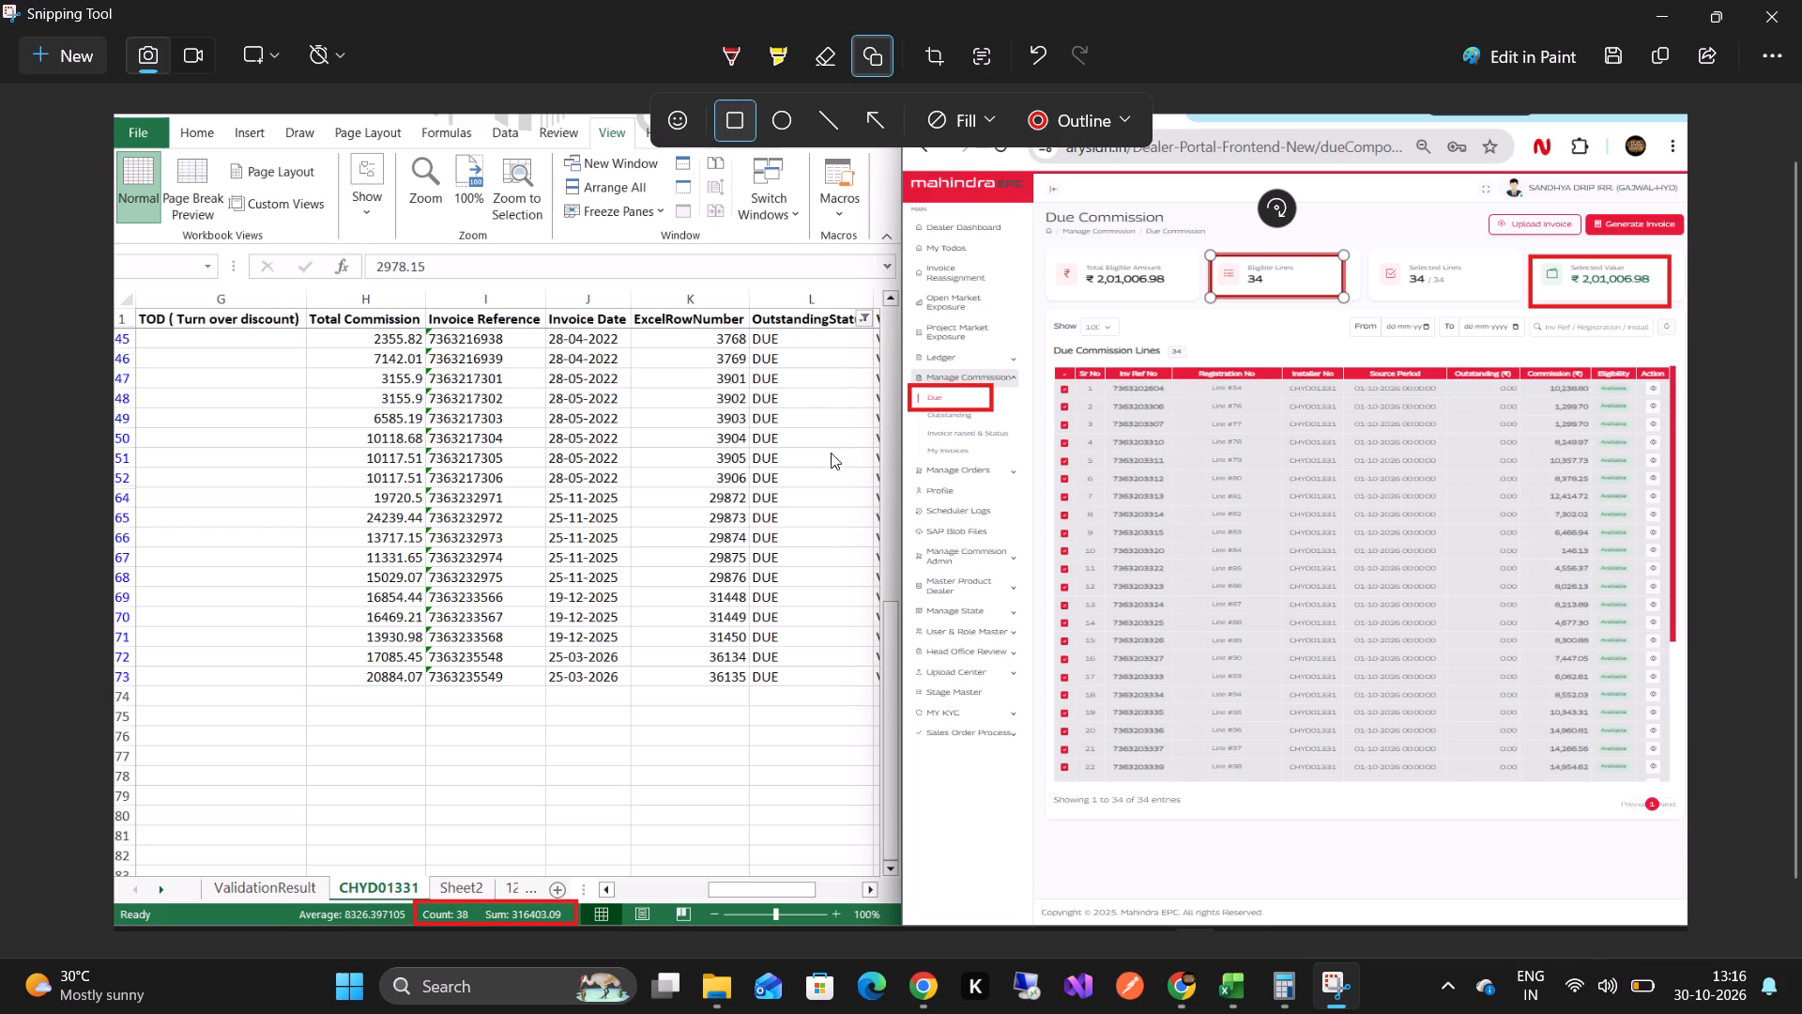
left_click_drag(750, 307, 750, 313)
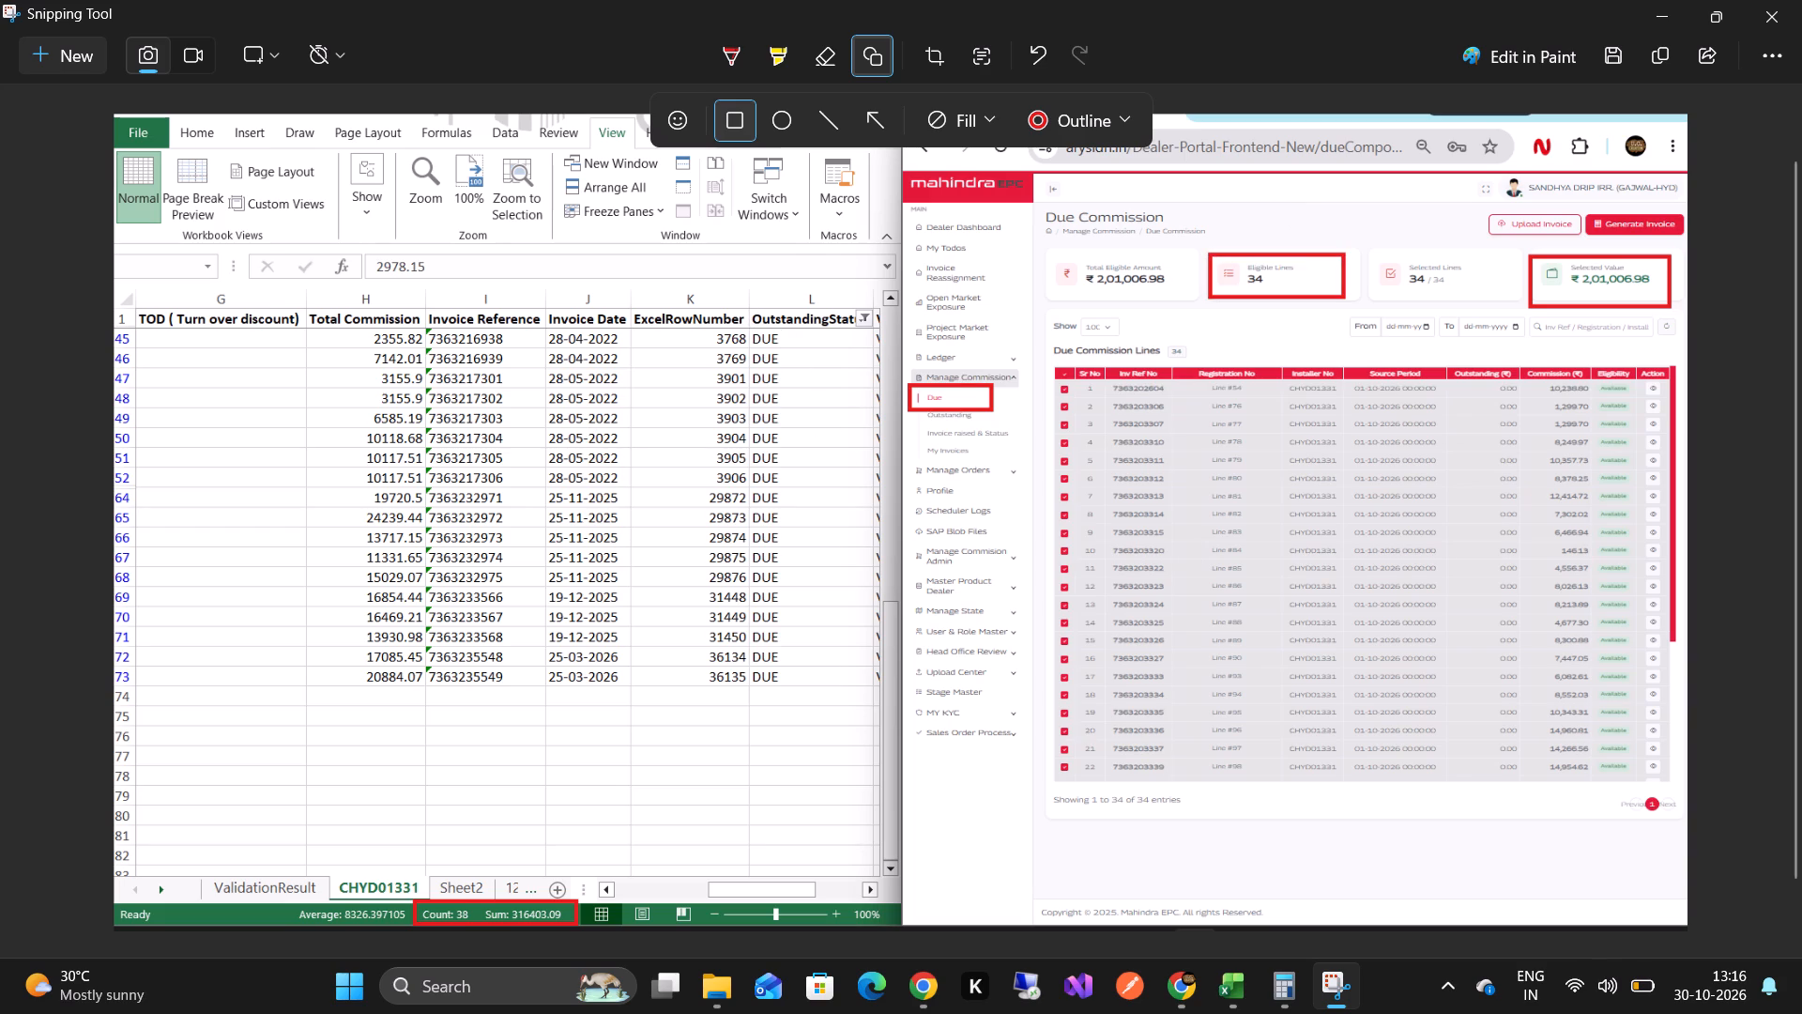
left_click_drag(750, 313, 802, 698)
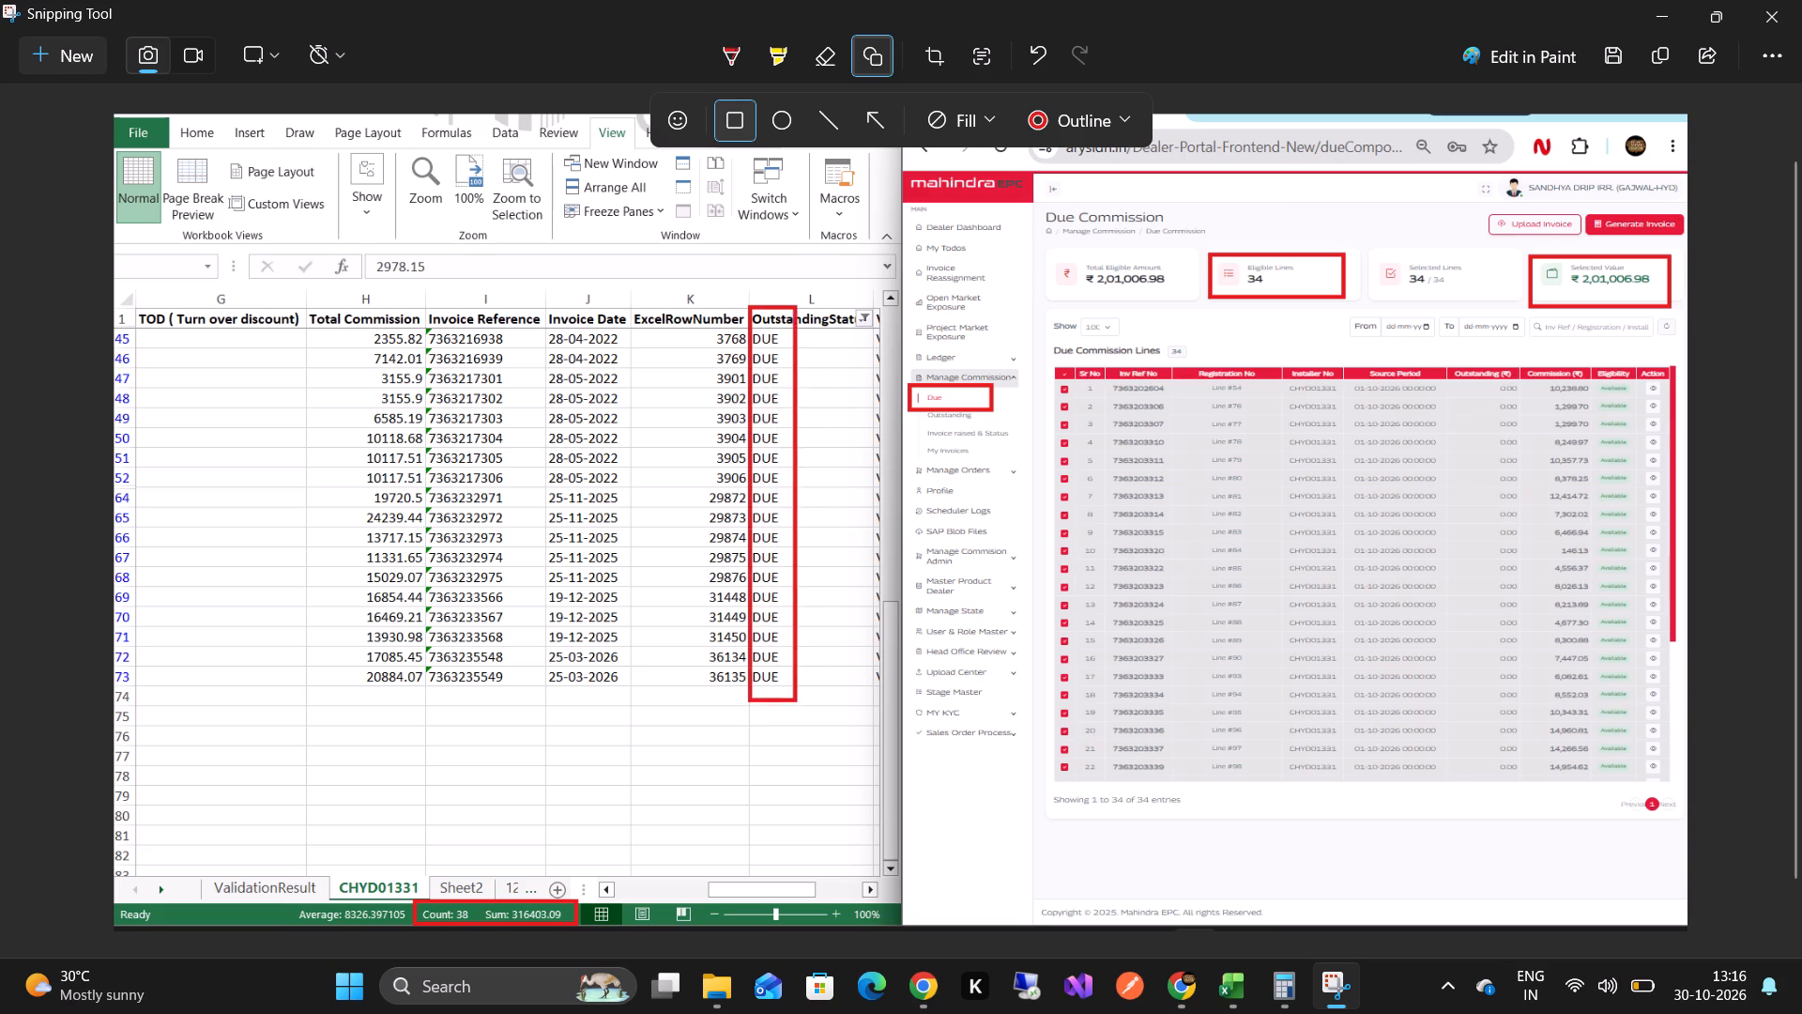
left_click_drag(802, 698, 830, 697)
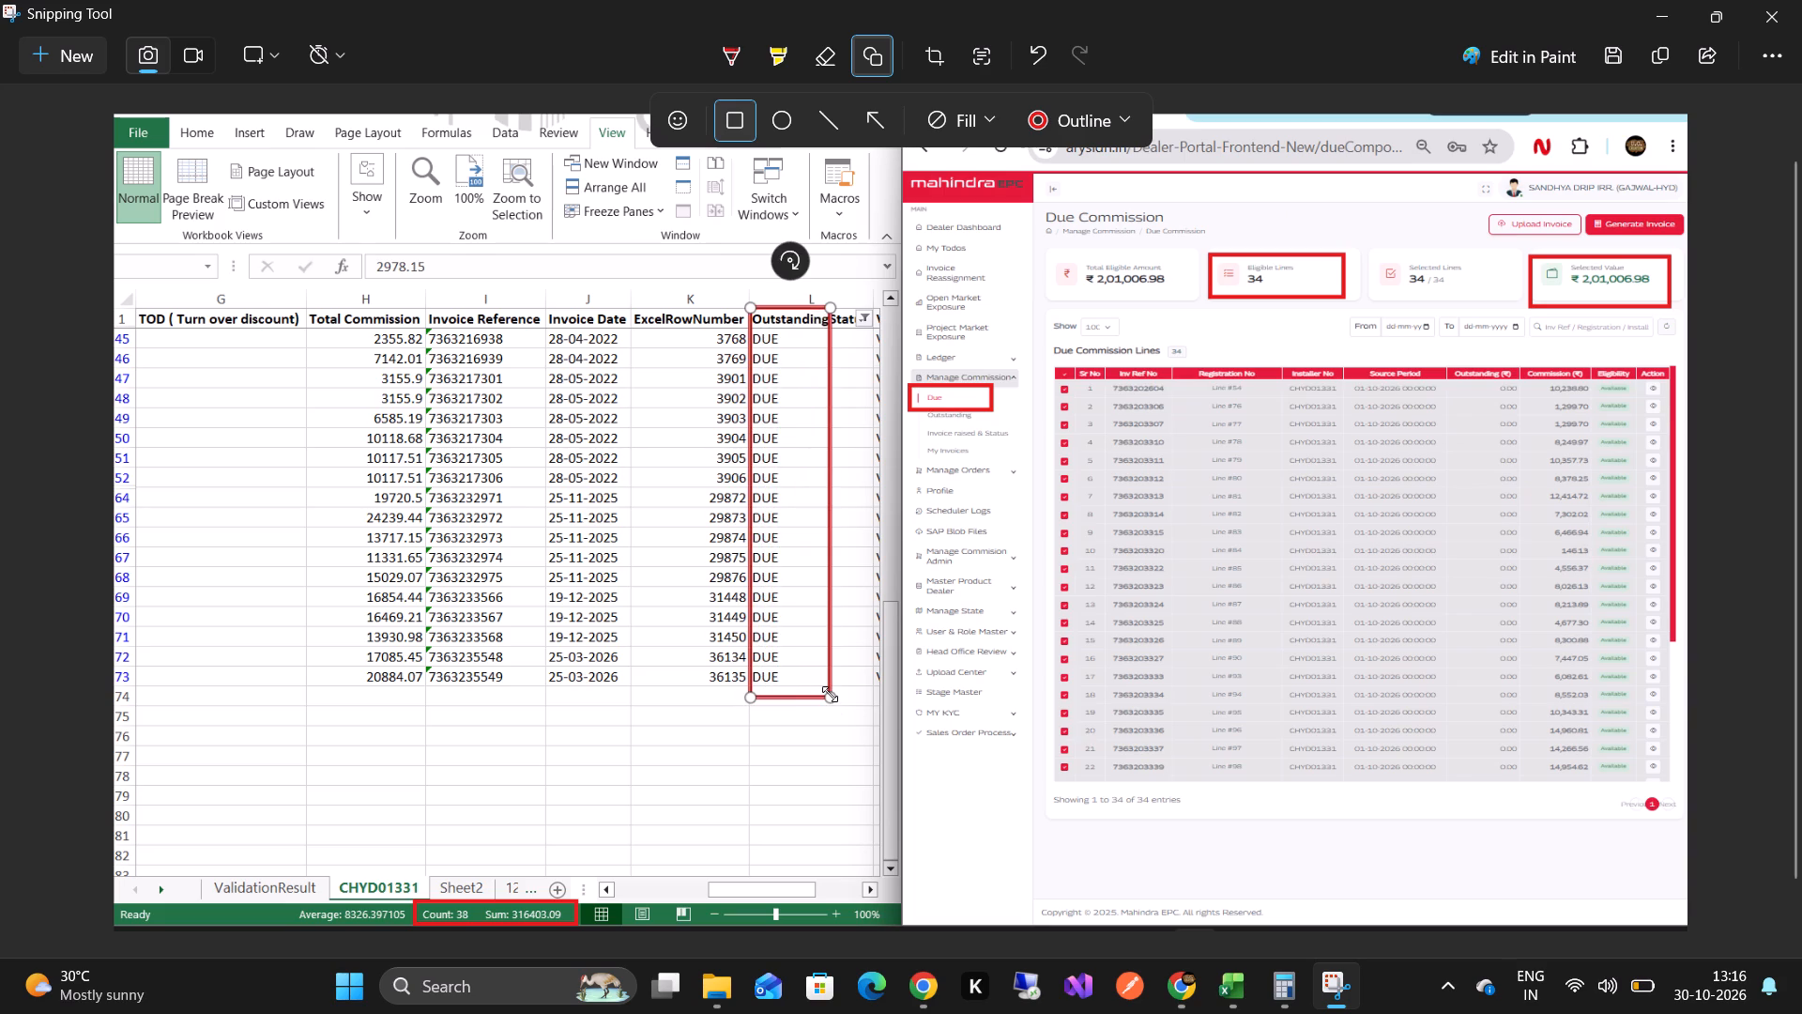
left_click(640, 730)
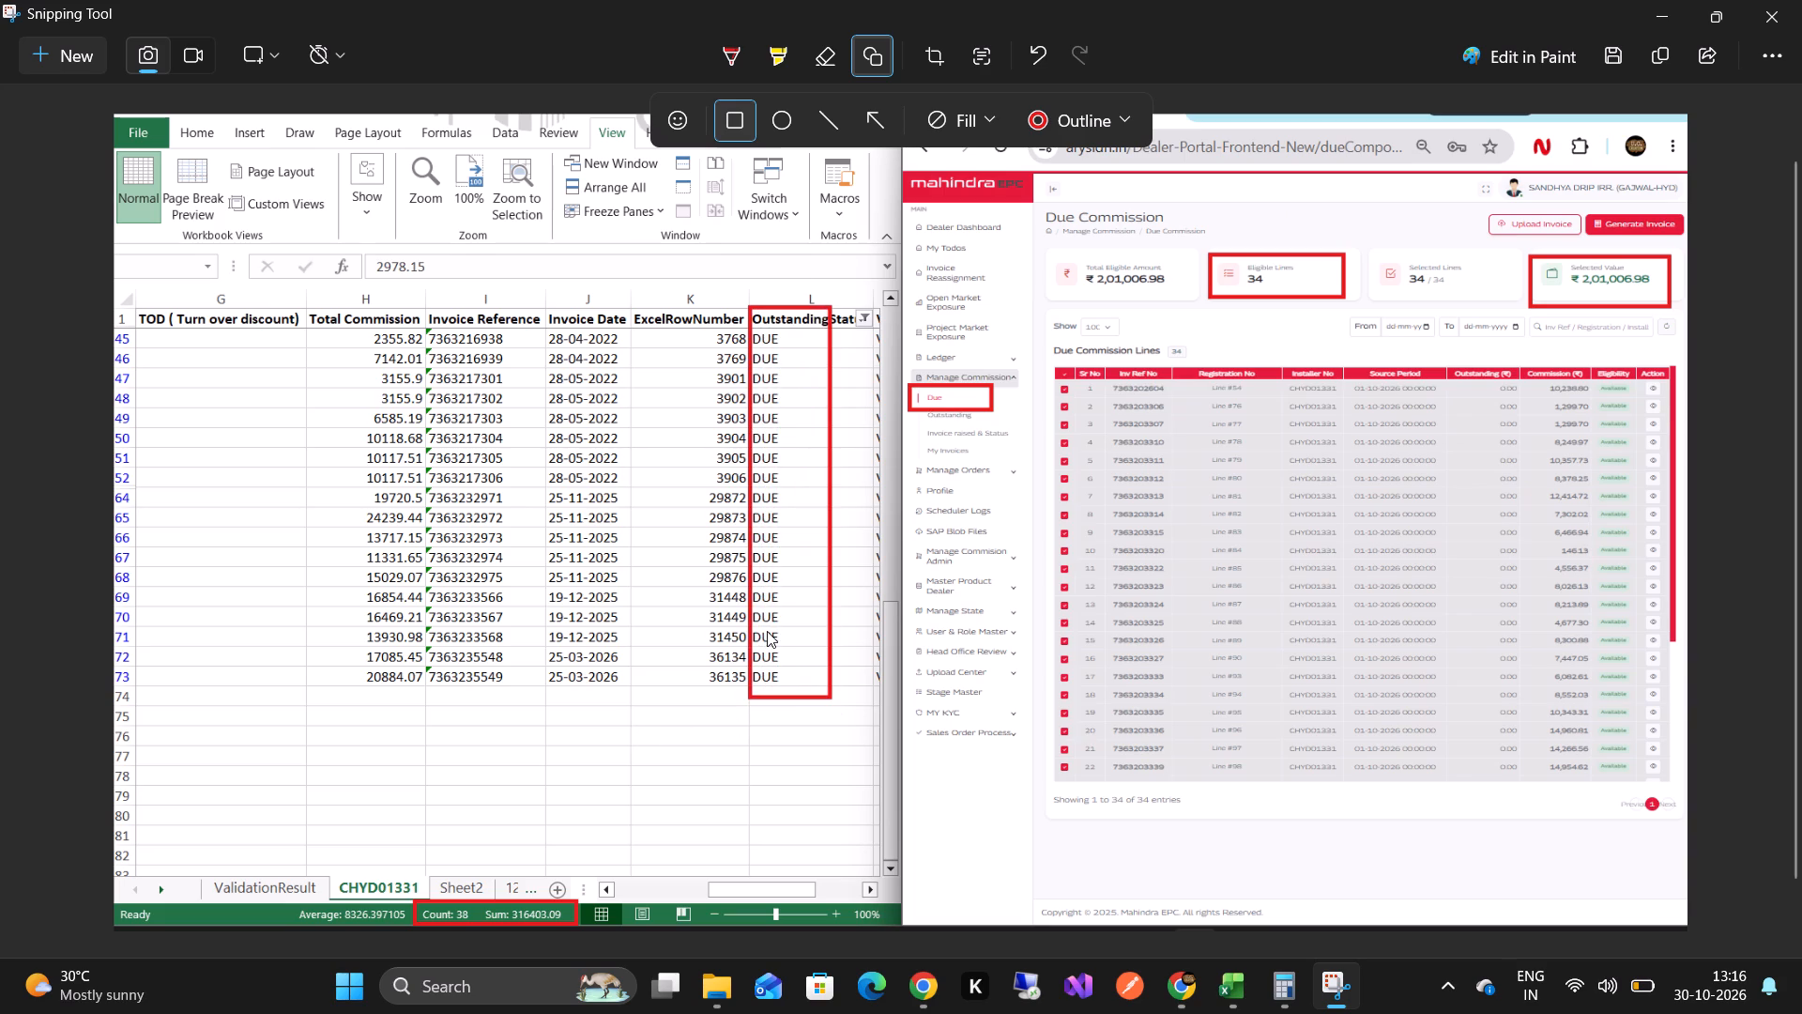
left_click(1451, 541)
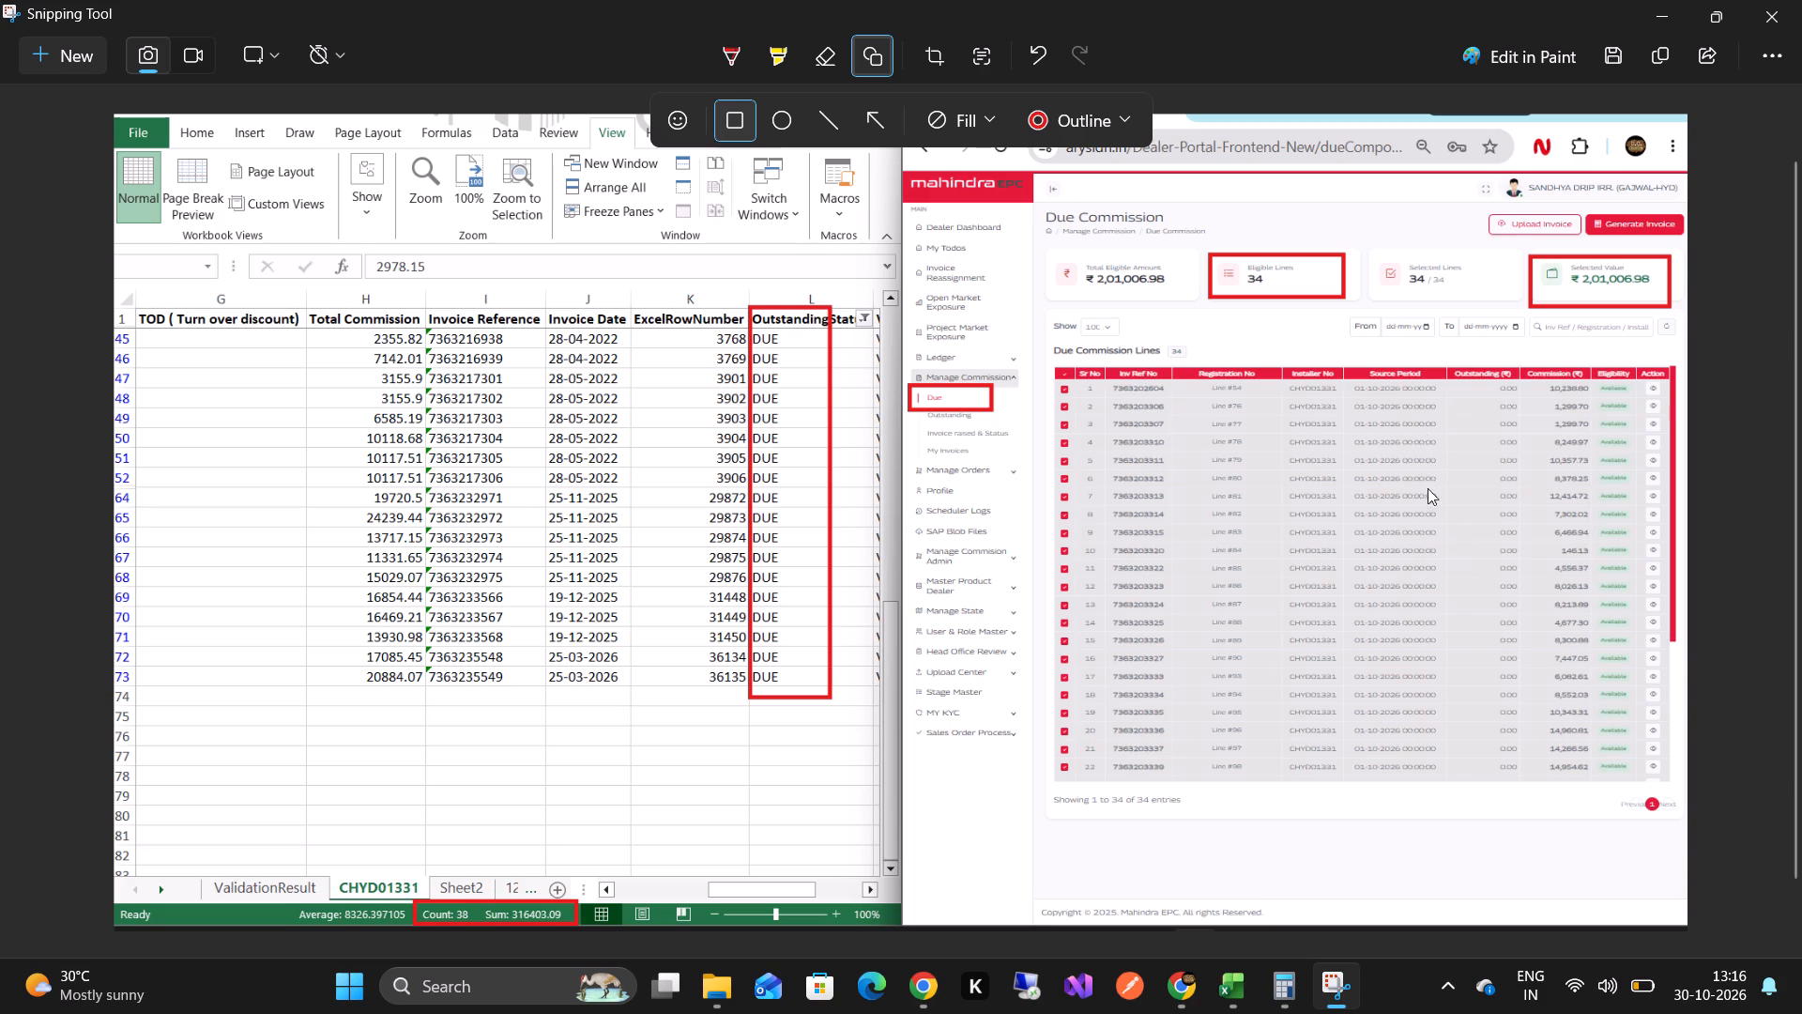
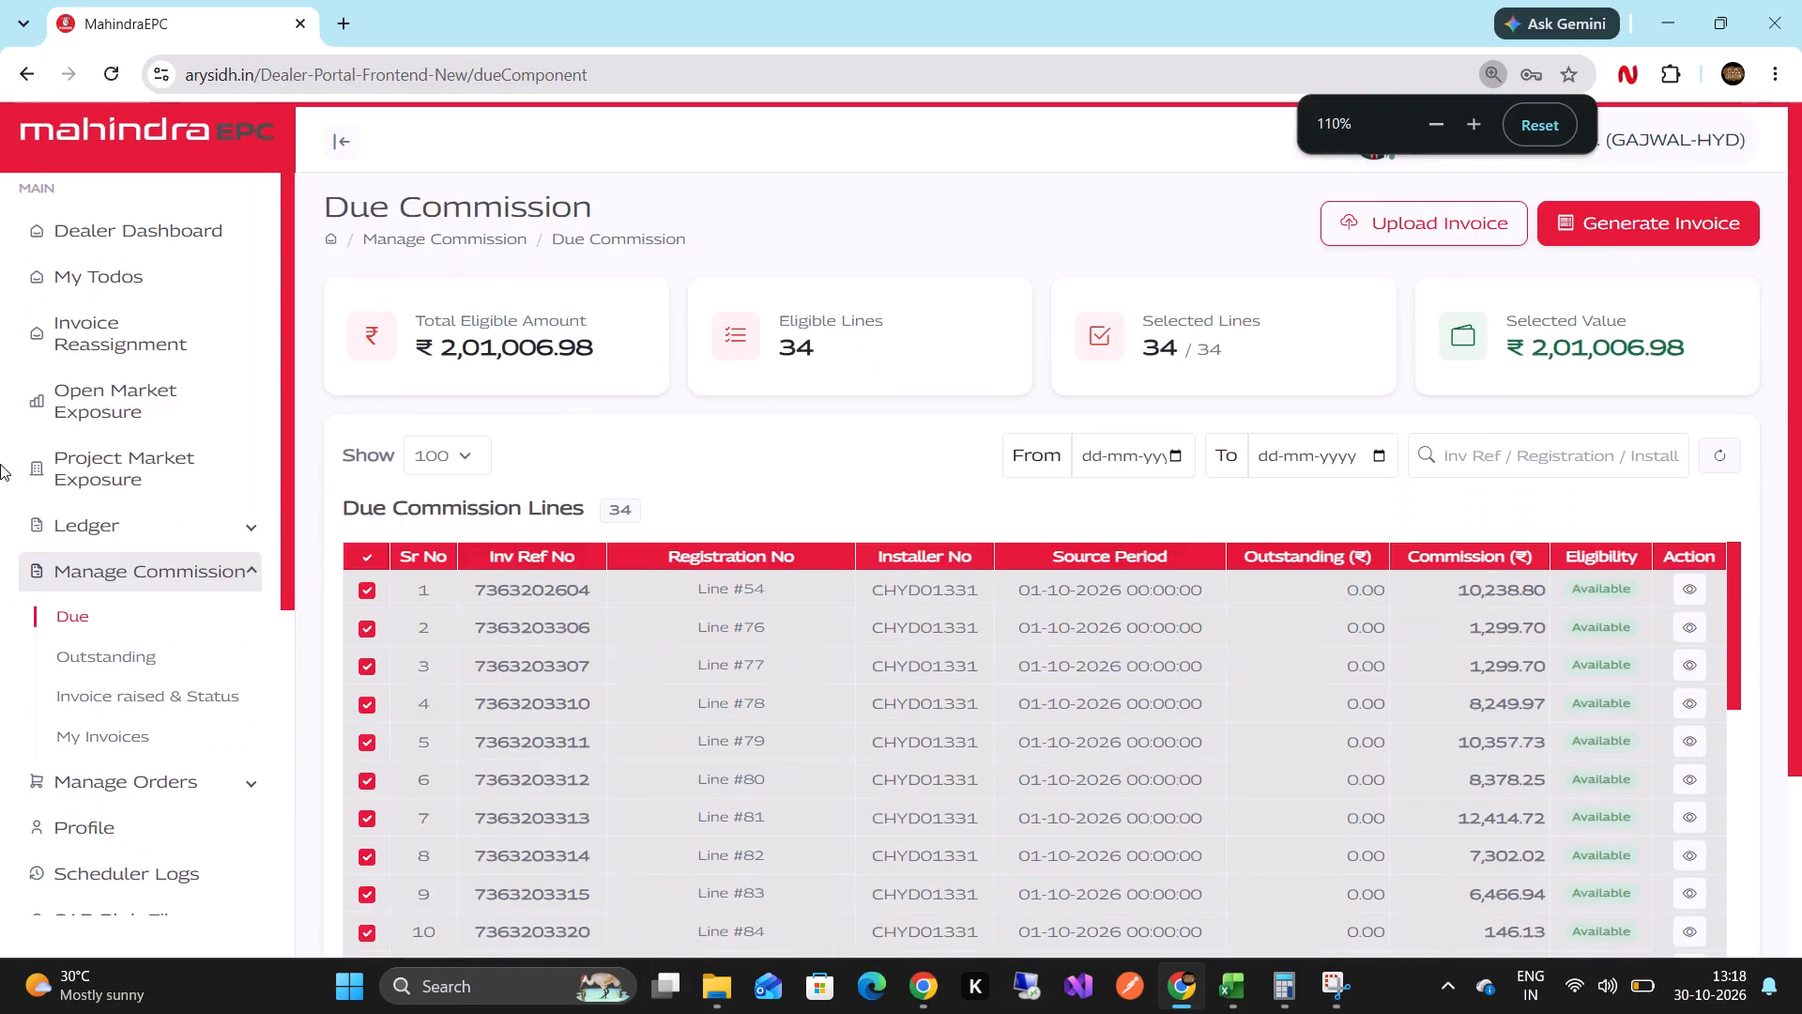
Leave the Due Commission page and open the portal's Scheduler Logs page with its Execution History.
scroll(126, 542, "down", 4)
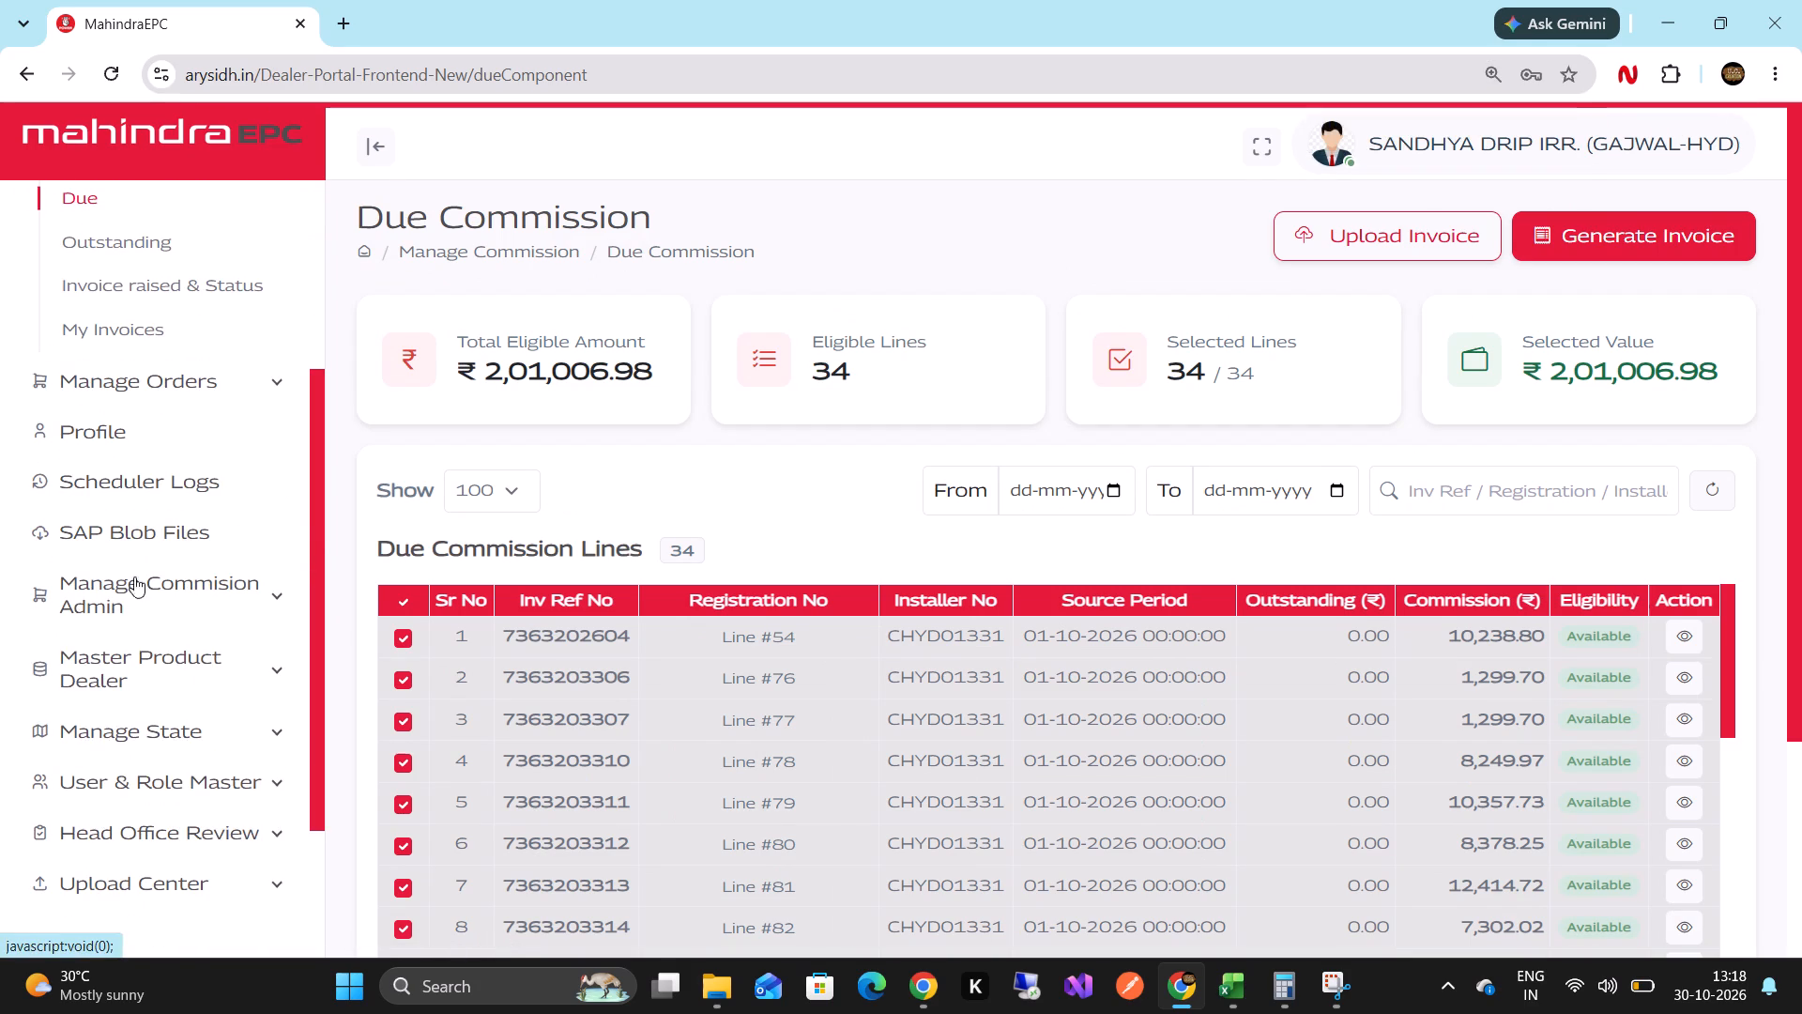
left_click(176, 463)
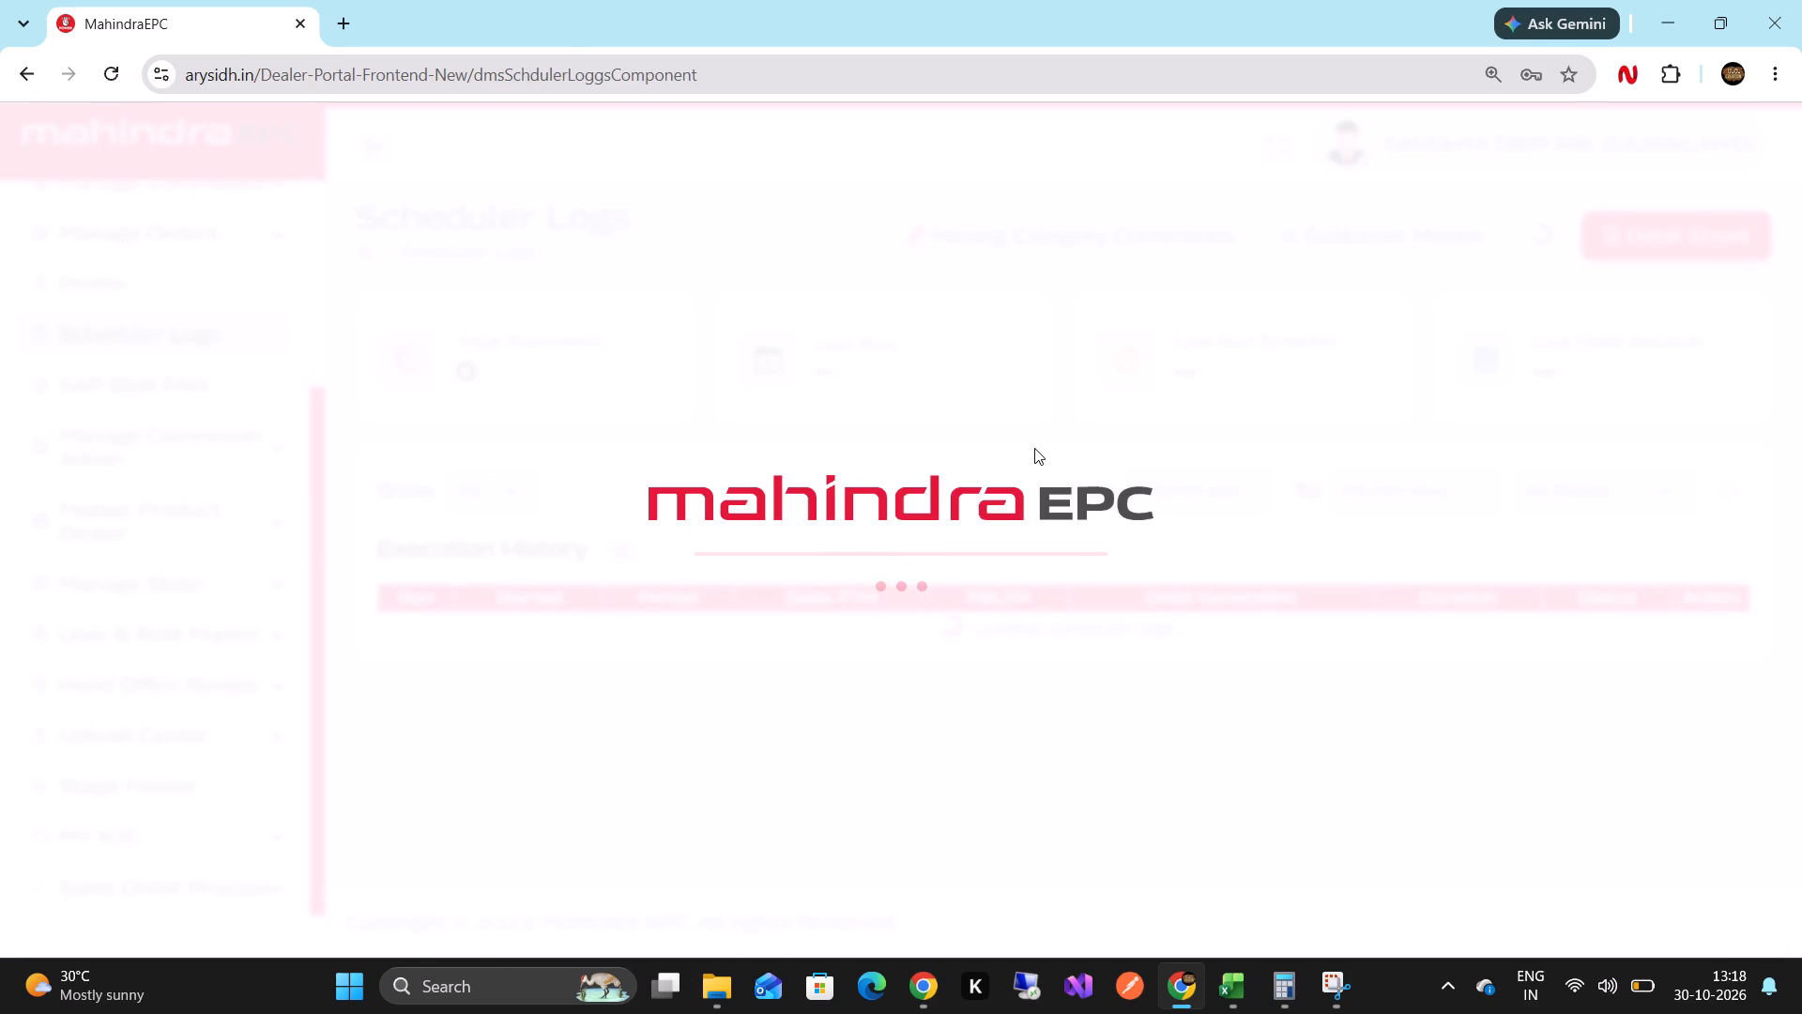
Refresh the Scheduler Logs execution data.
scroll(1799, 508, "up", 5)
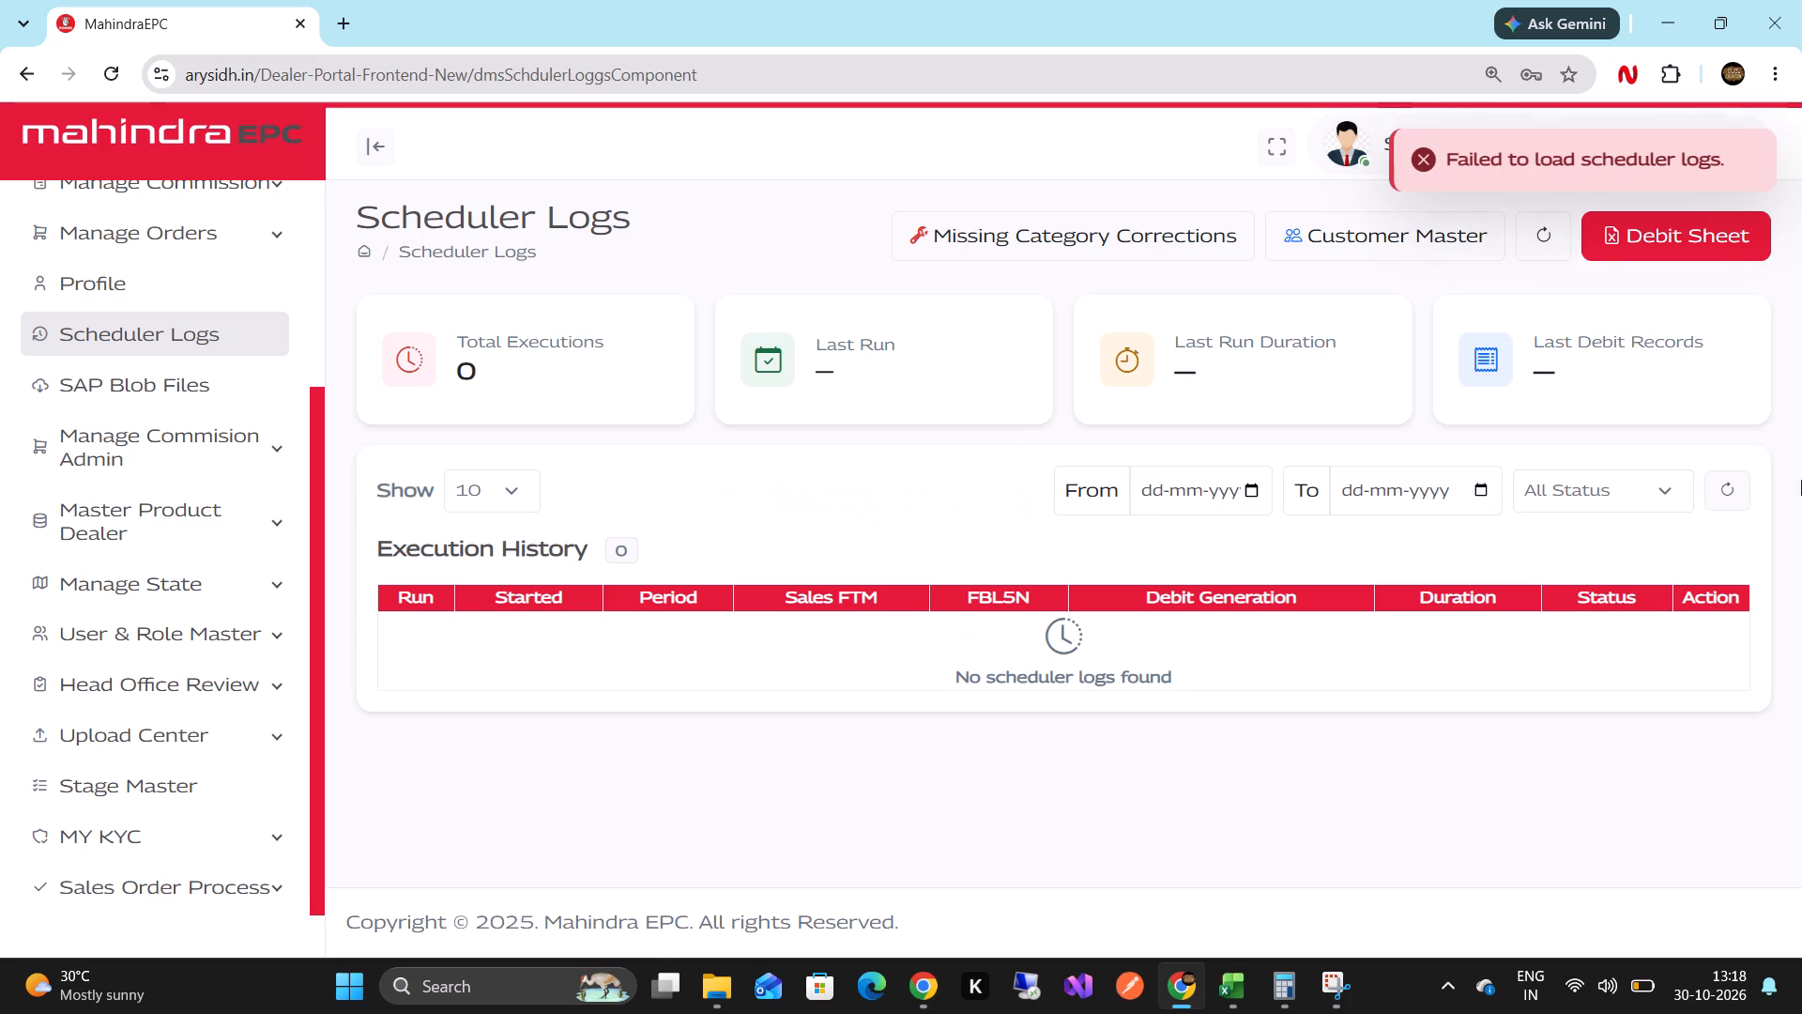
left_click(1550, 228)
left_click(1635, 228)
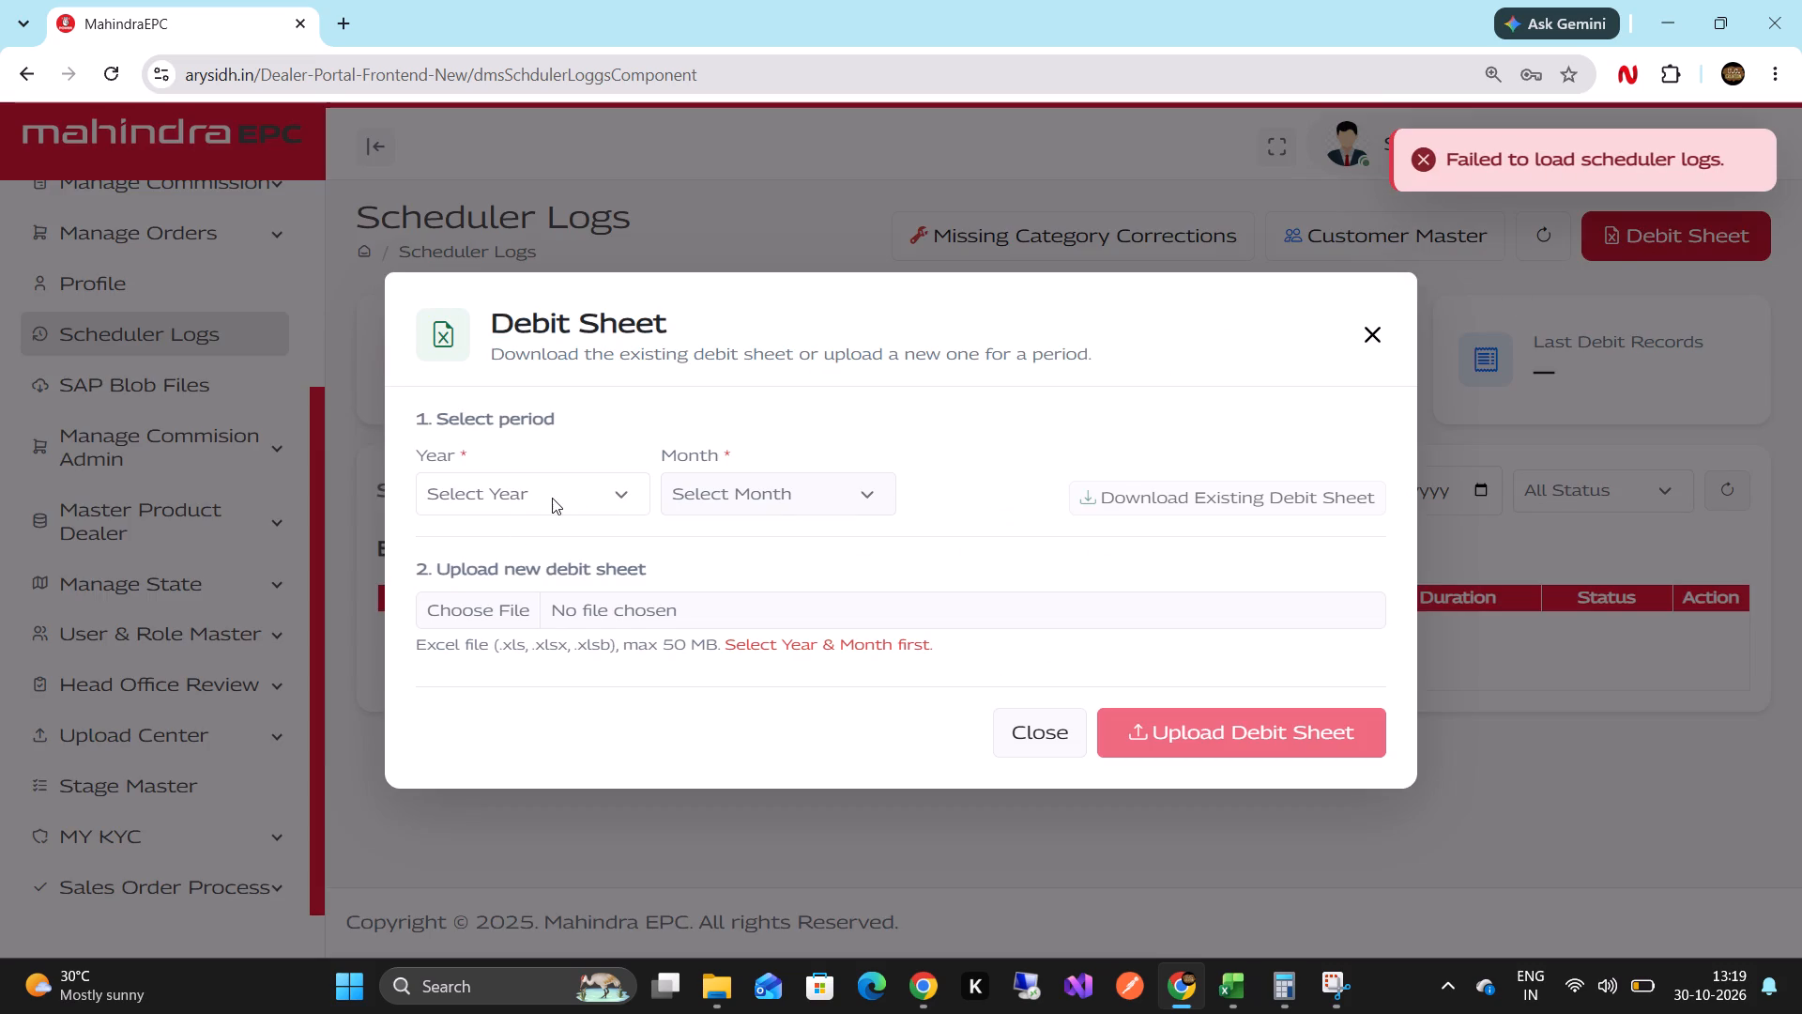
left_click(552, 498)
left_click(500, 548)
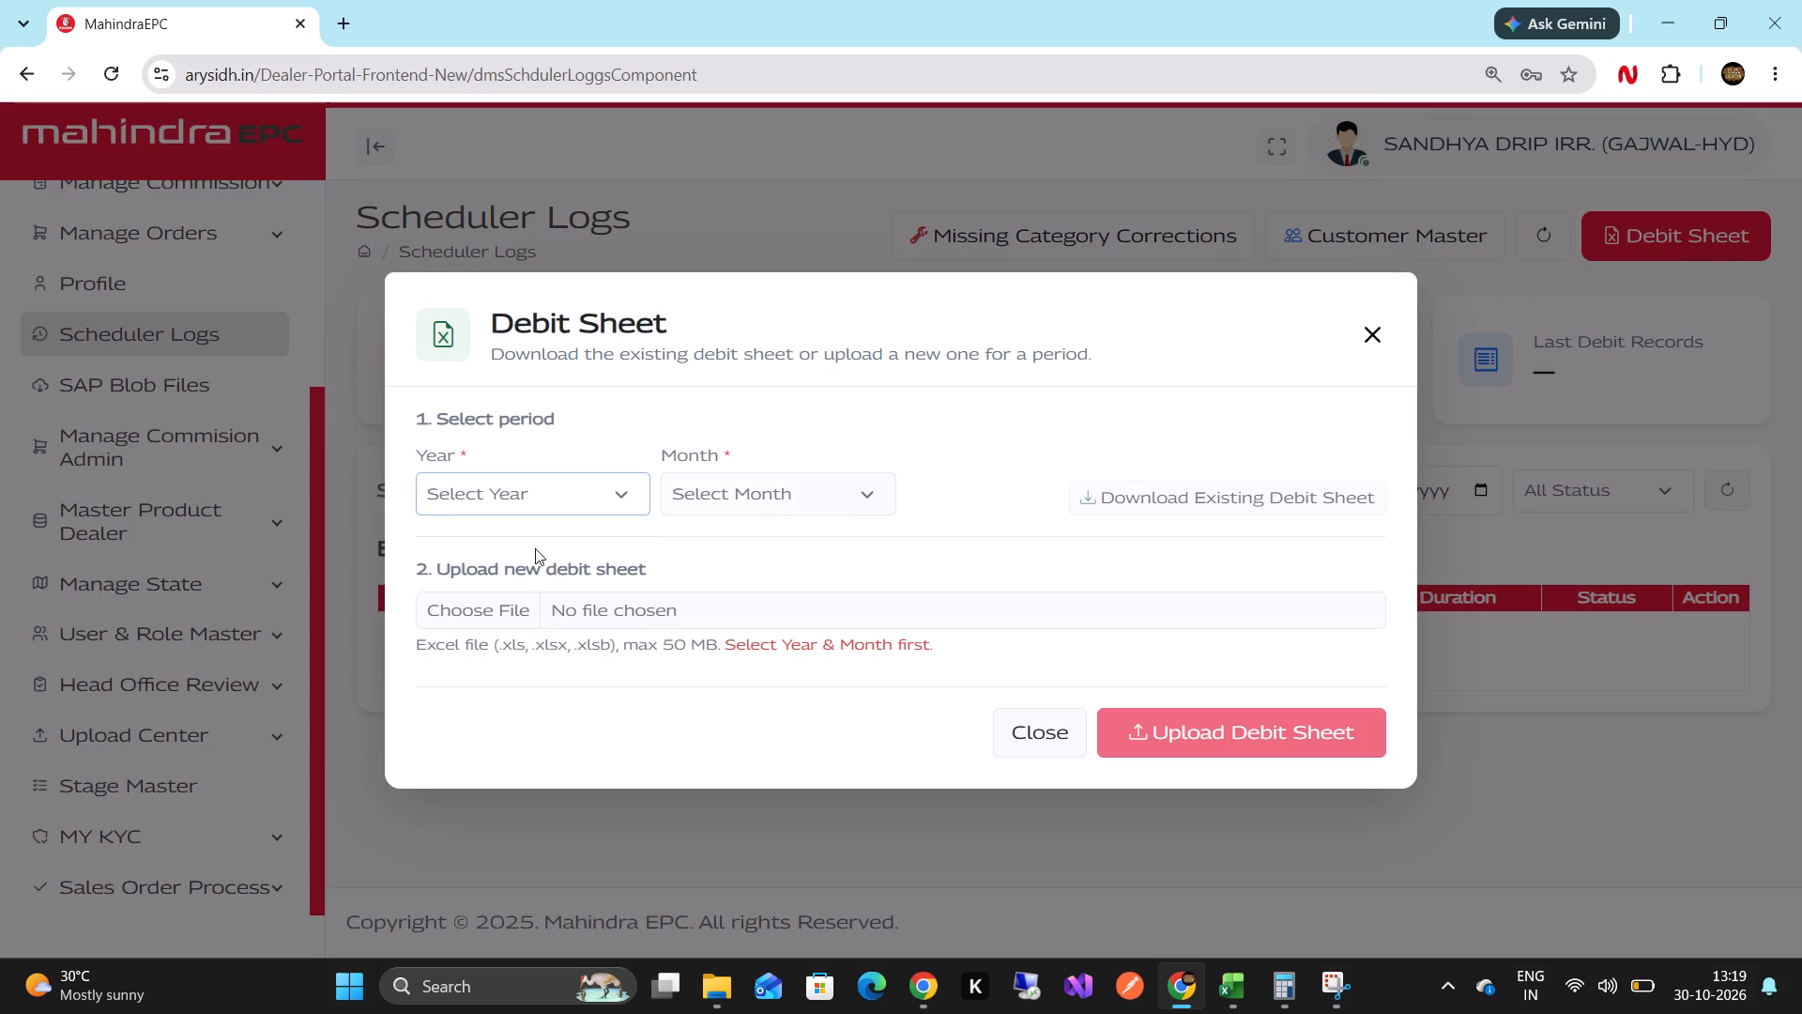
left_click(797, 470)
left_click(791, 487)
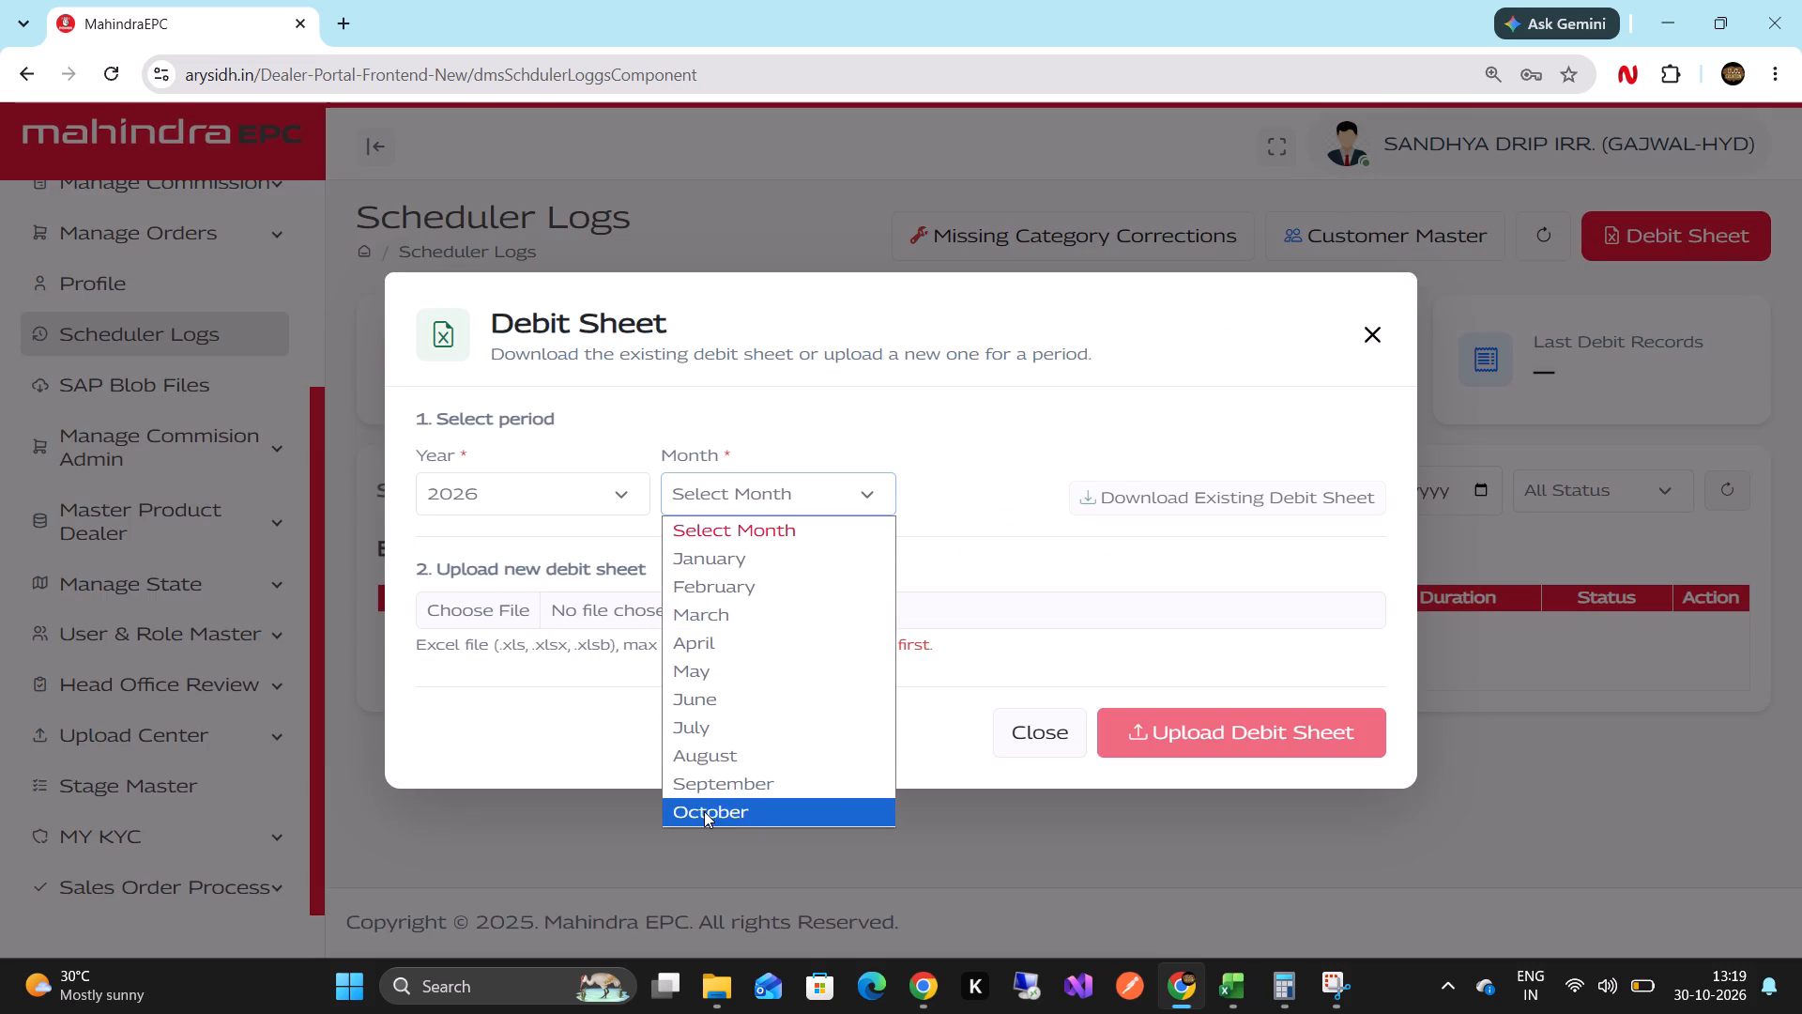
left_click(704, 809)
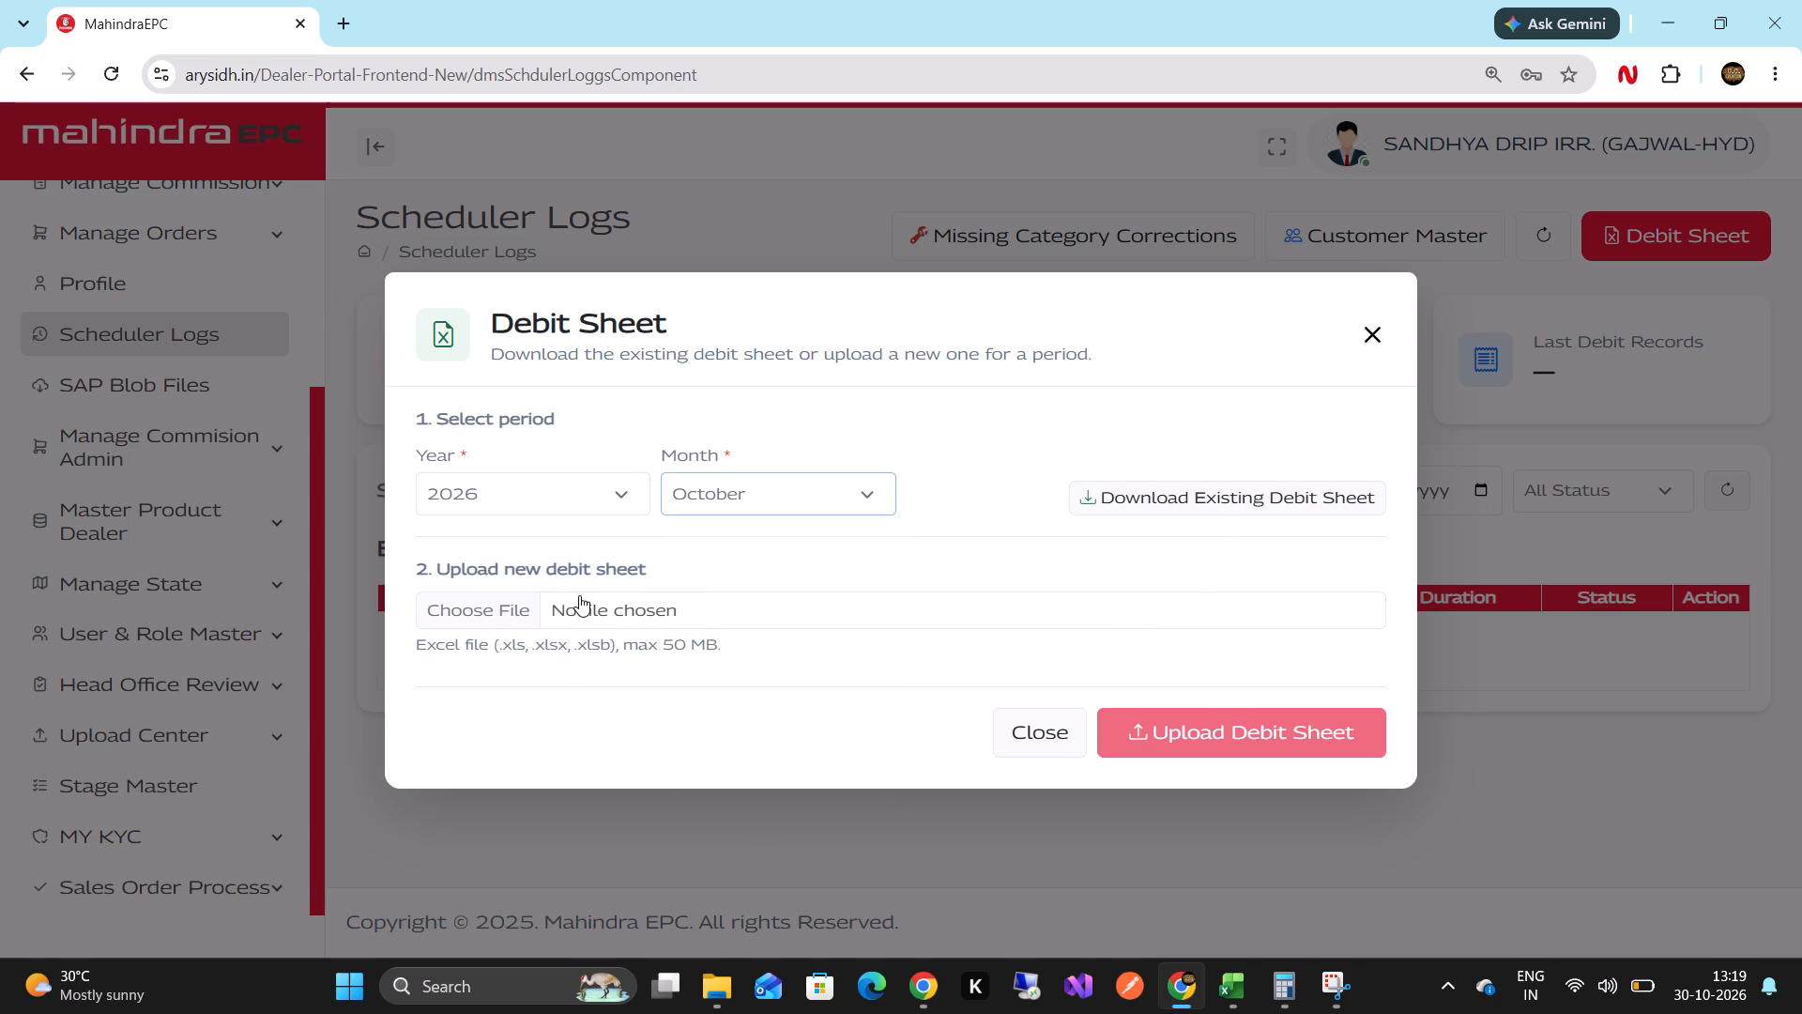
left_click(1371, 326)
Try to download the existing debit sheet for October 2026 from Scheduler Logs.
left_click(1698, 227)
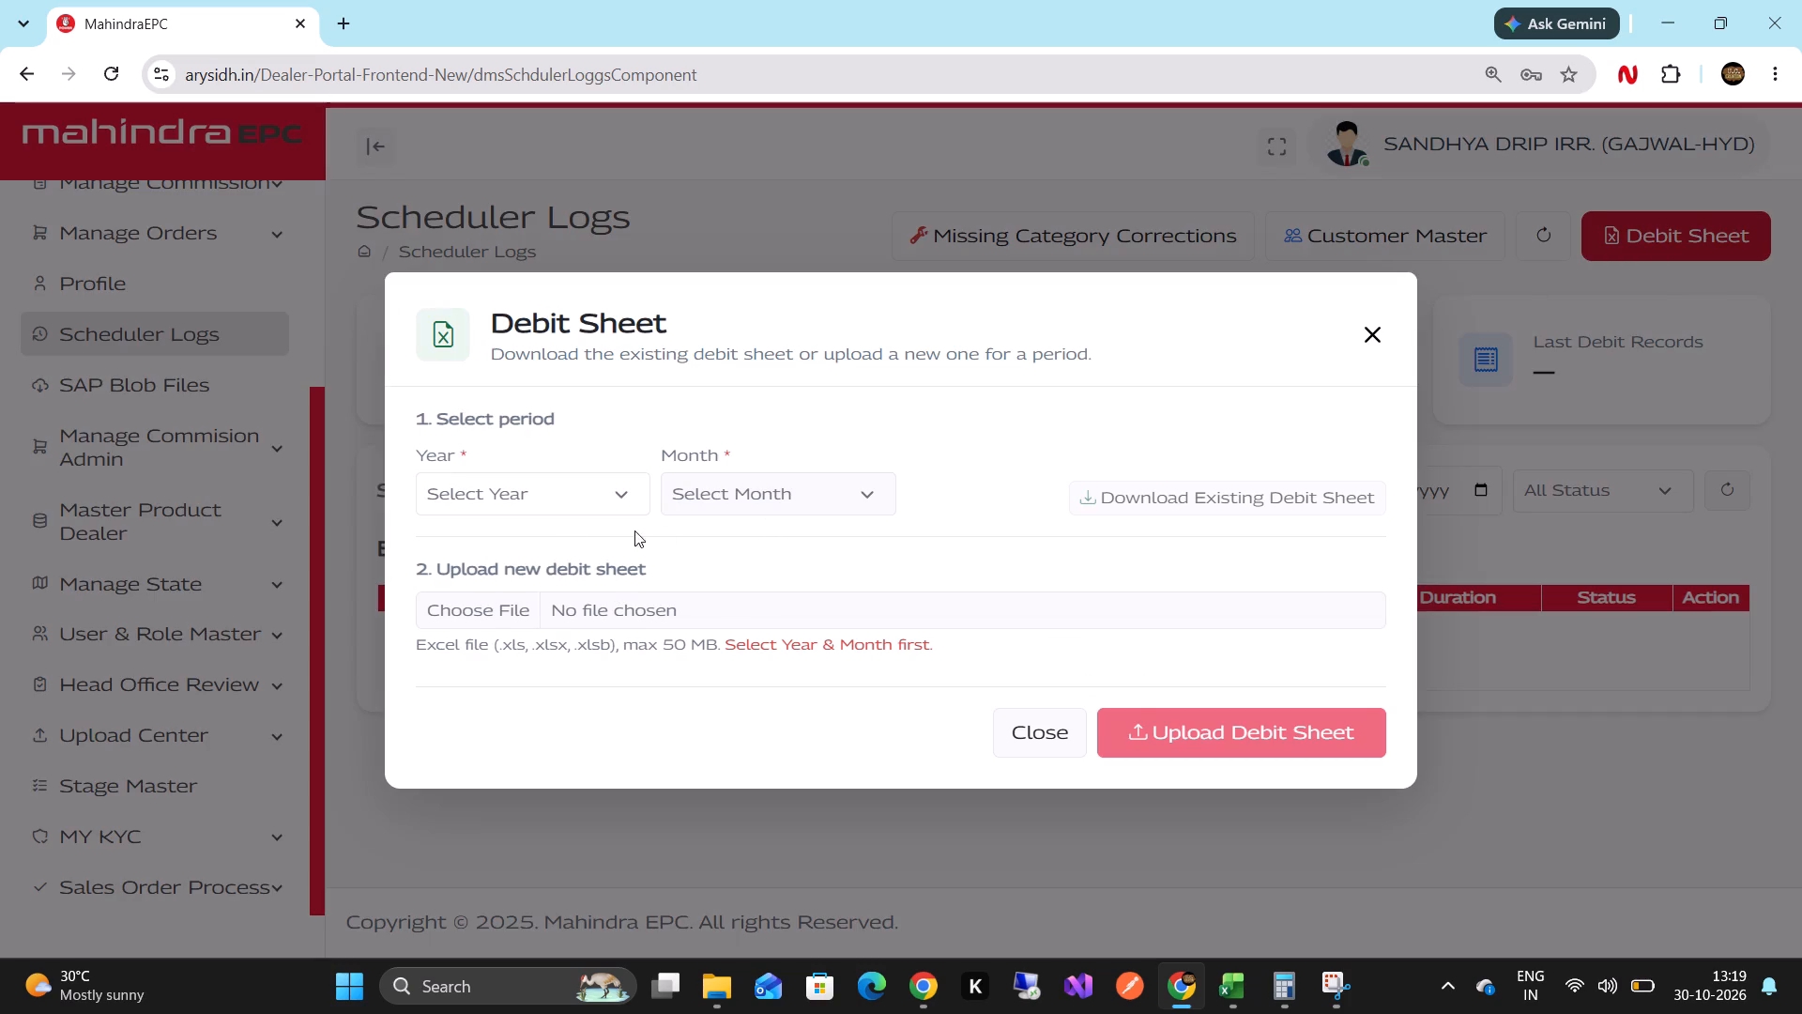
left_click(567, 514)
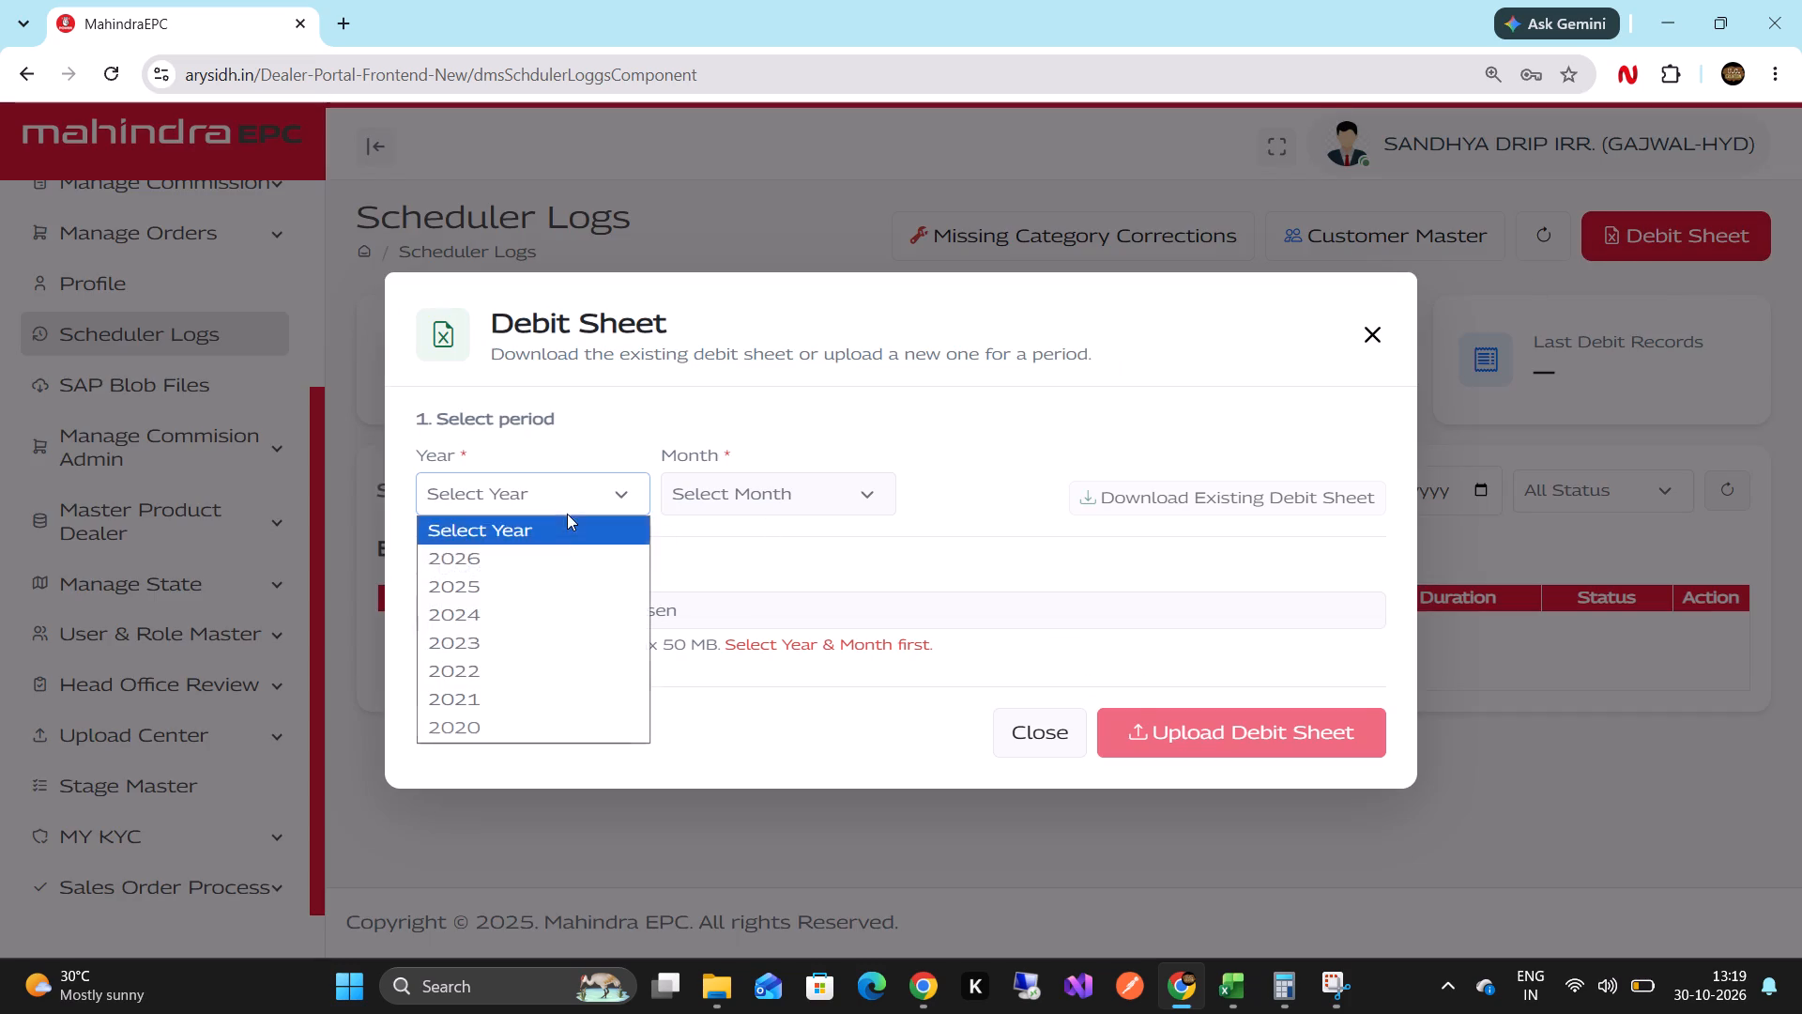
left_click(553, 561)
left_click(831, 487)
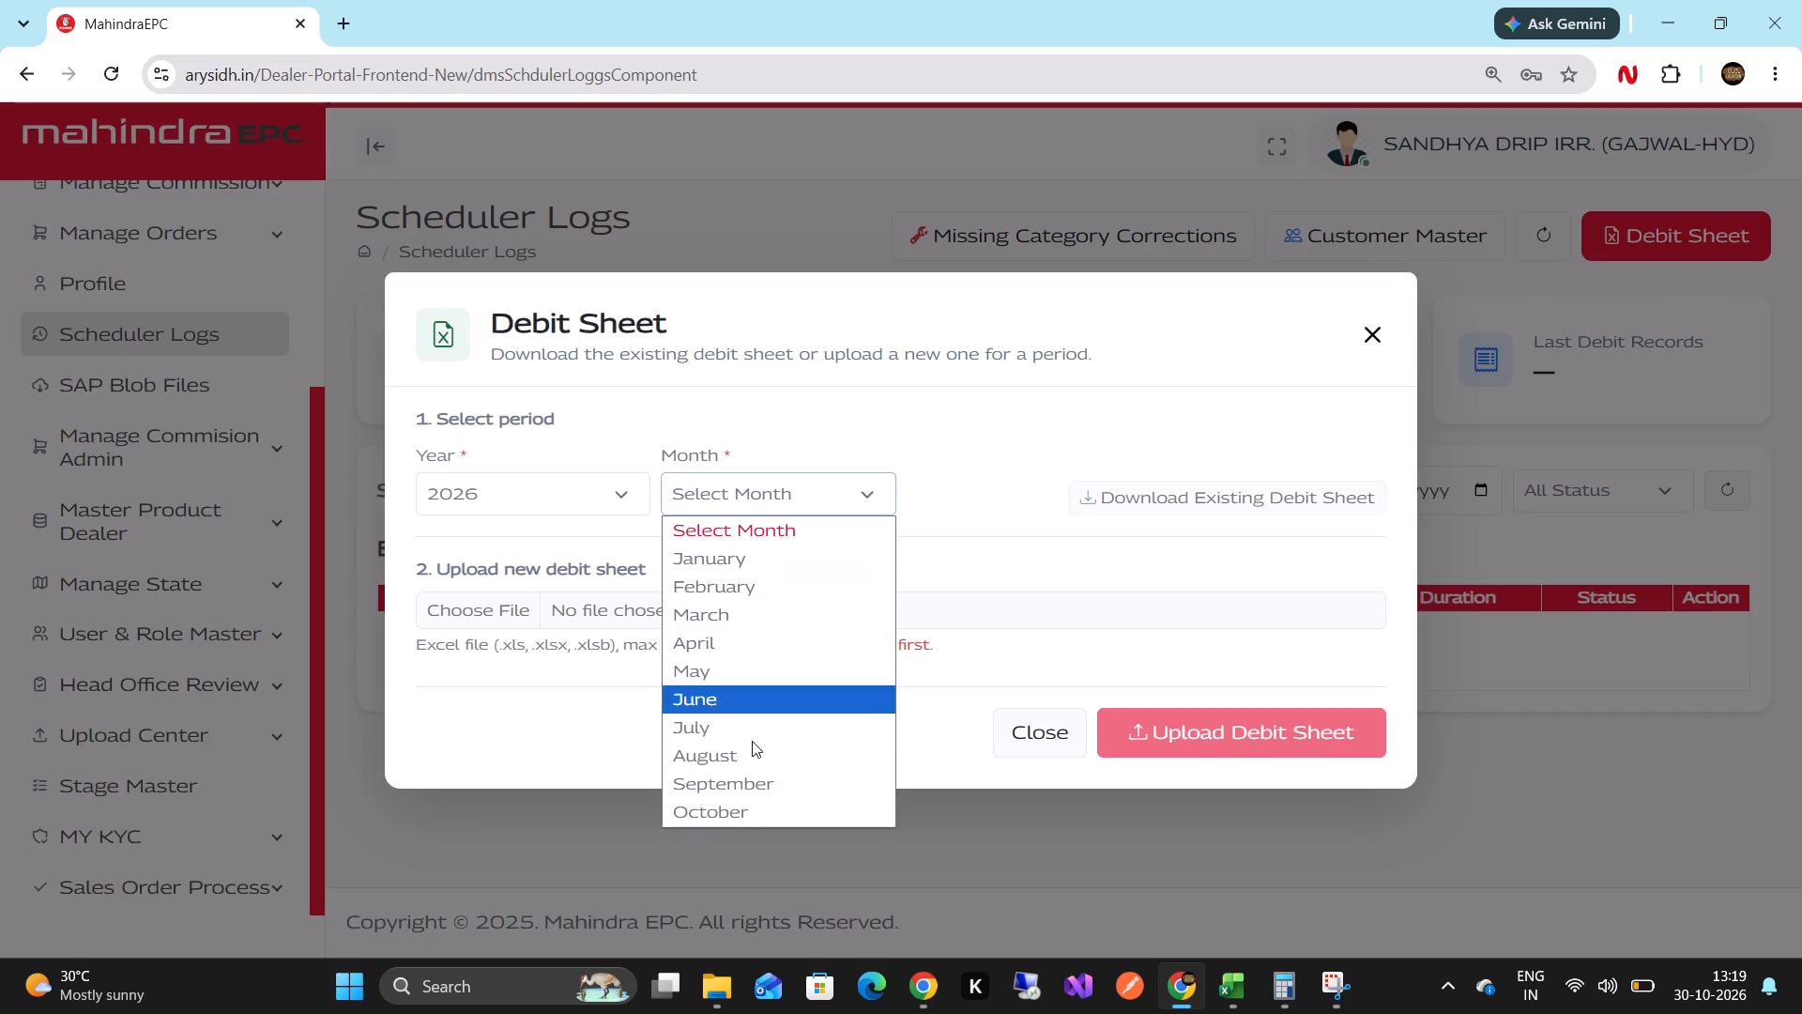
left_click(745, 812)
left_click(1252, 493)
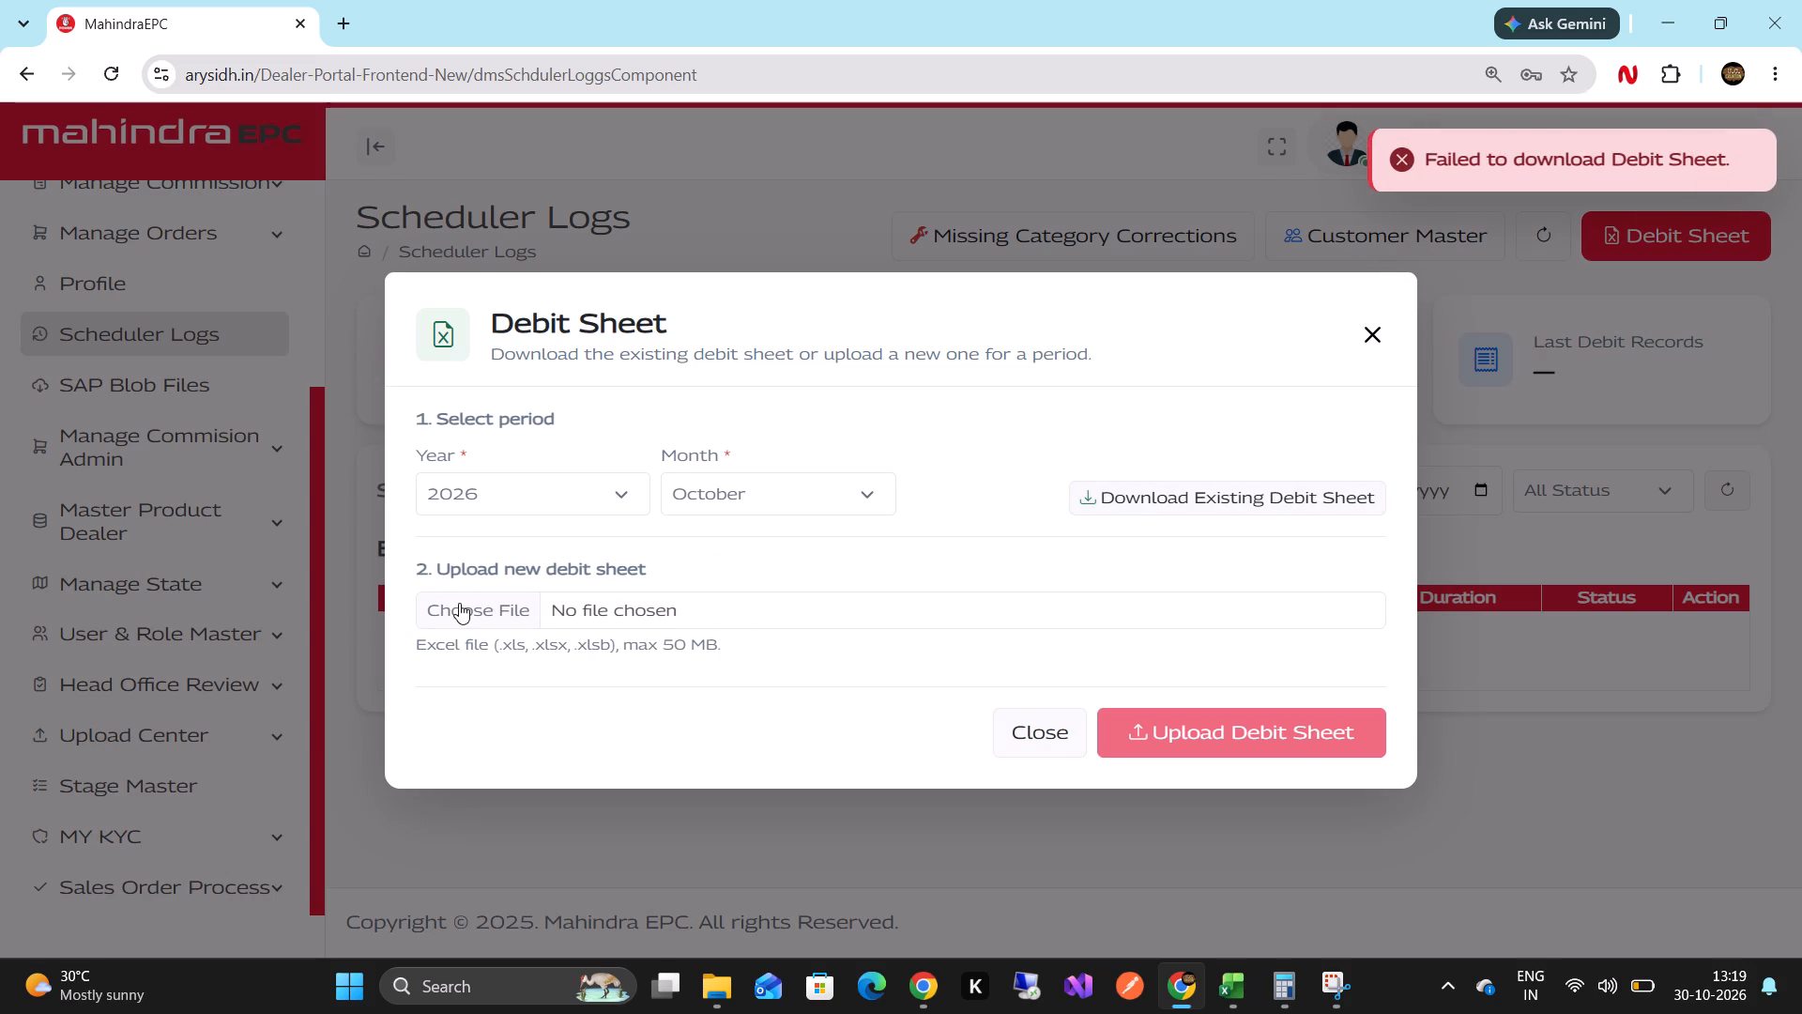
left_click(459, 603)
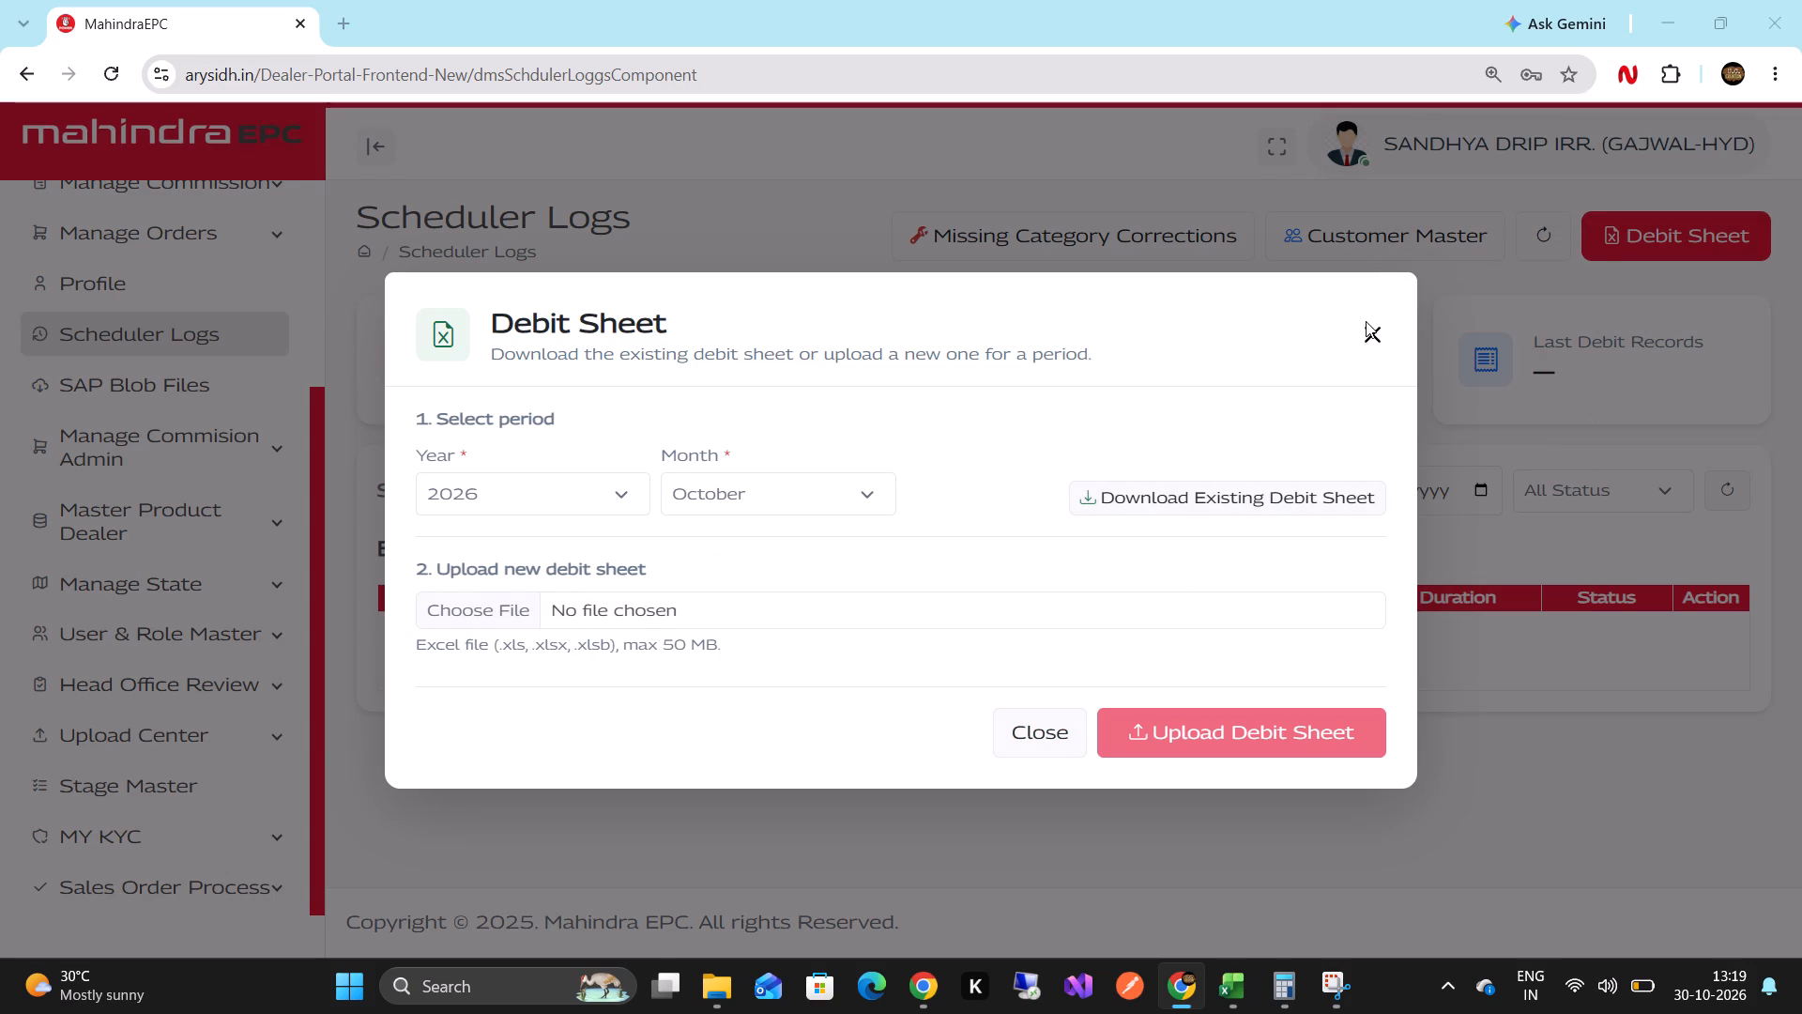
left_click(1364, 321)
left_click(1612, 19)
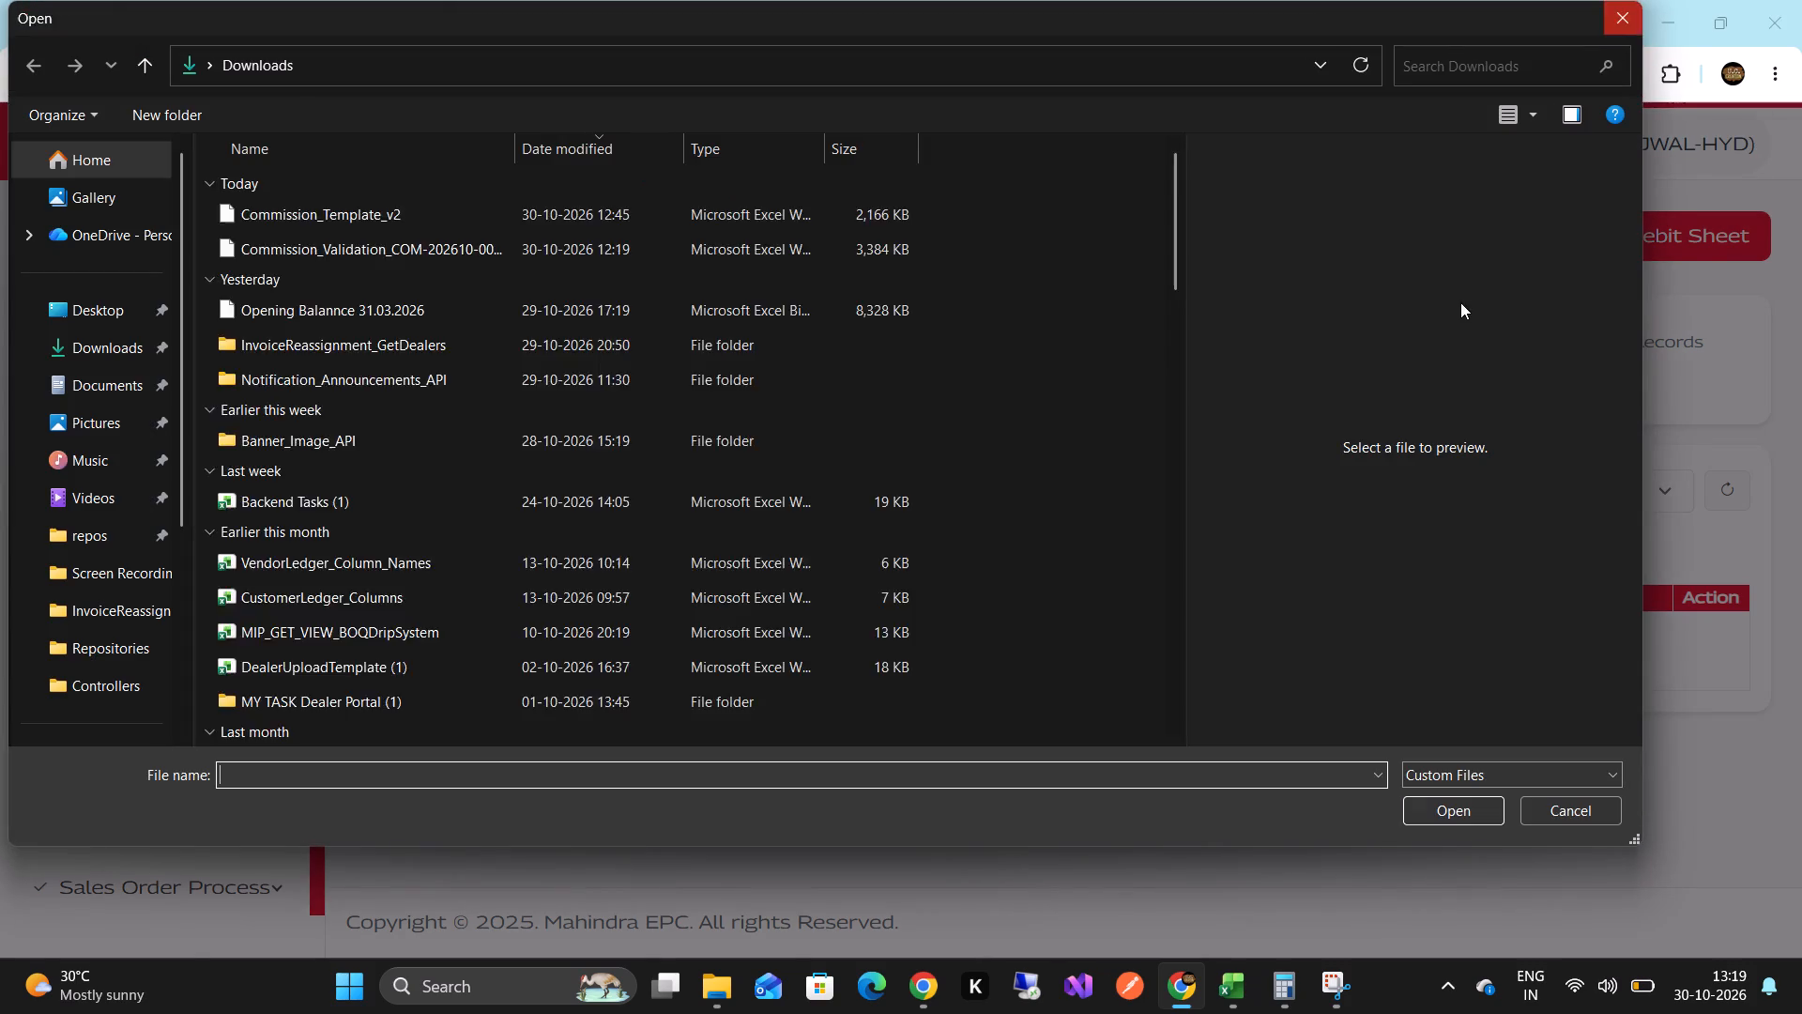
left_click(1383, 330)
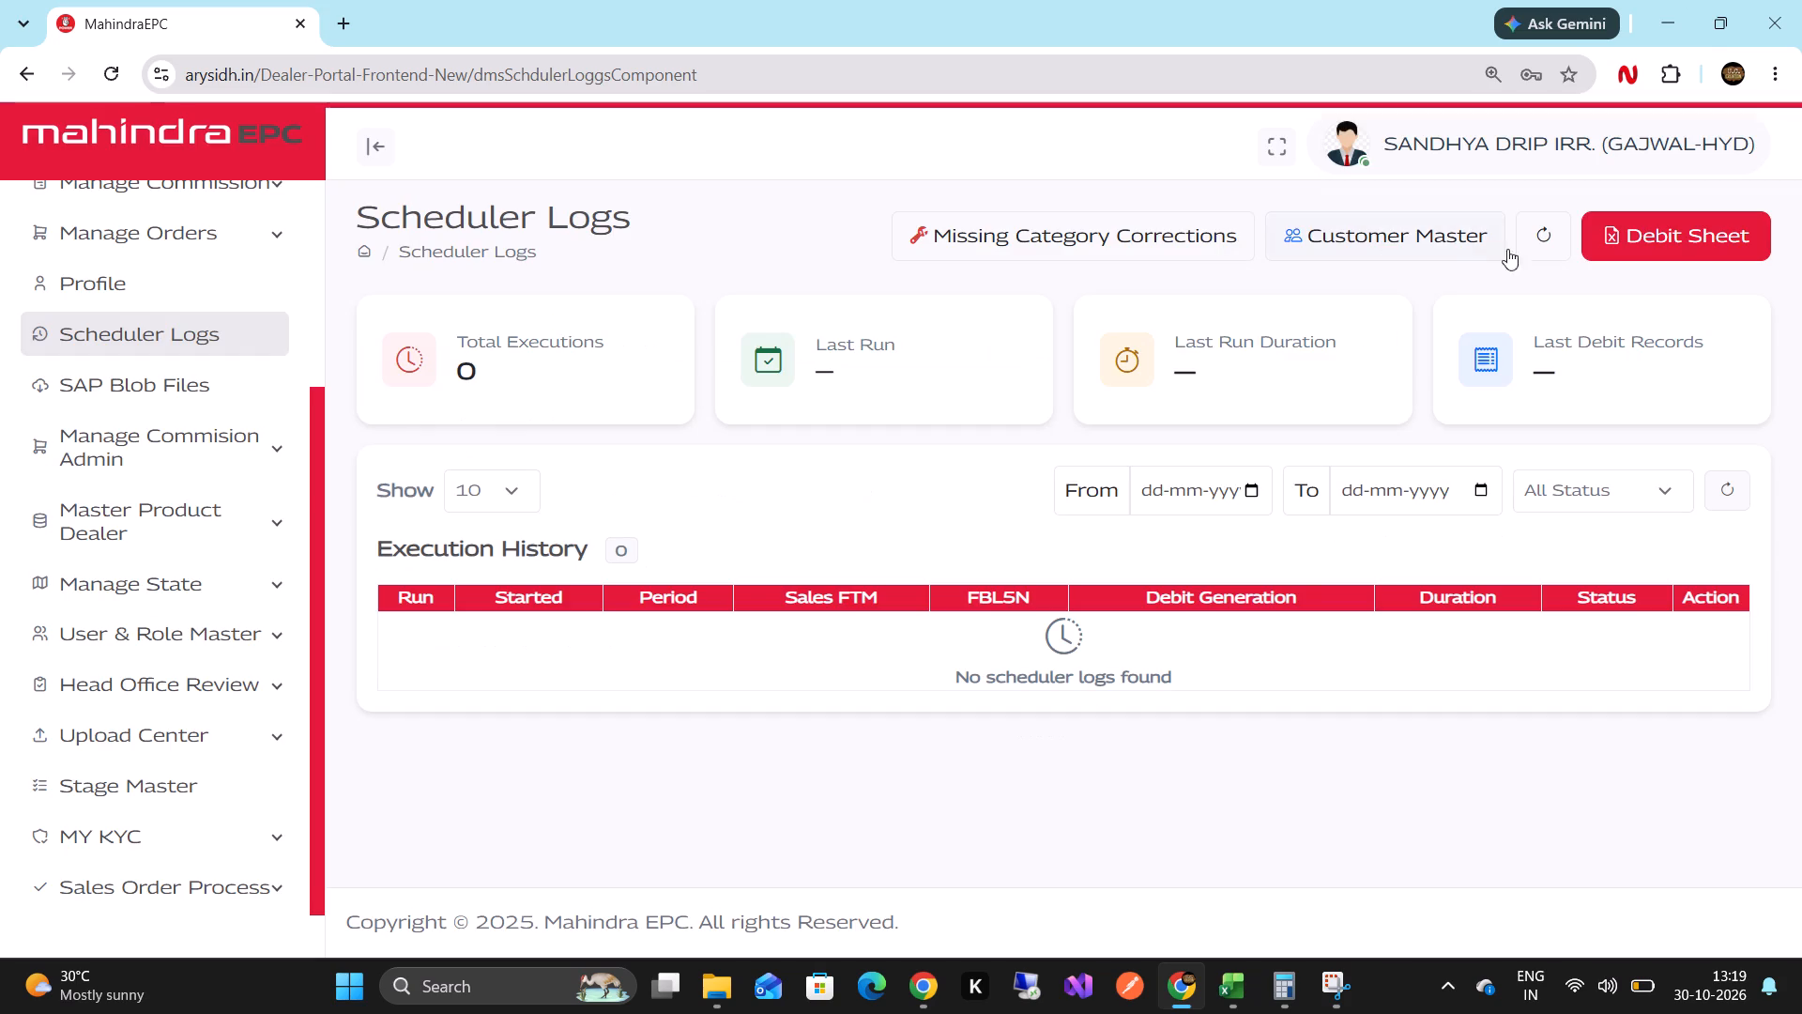
Refresh the Scheduler Logs execution data again.
left_click(1536, 232)
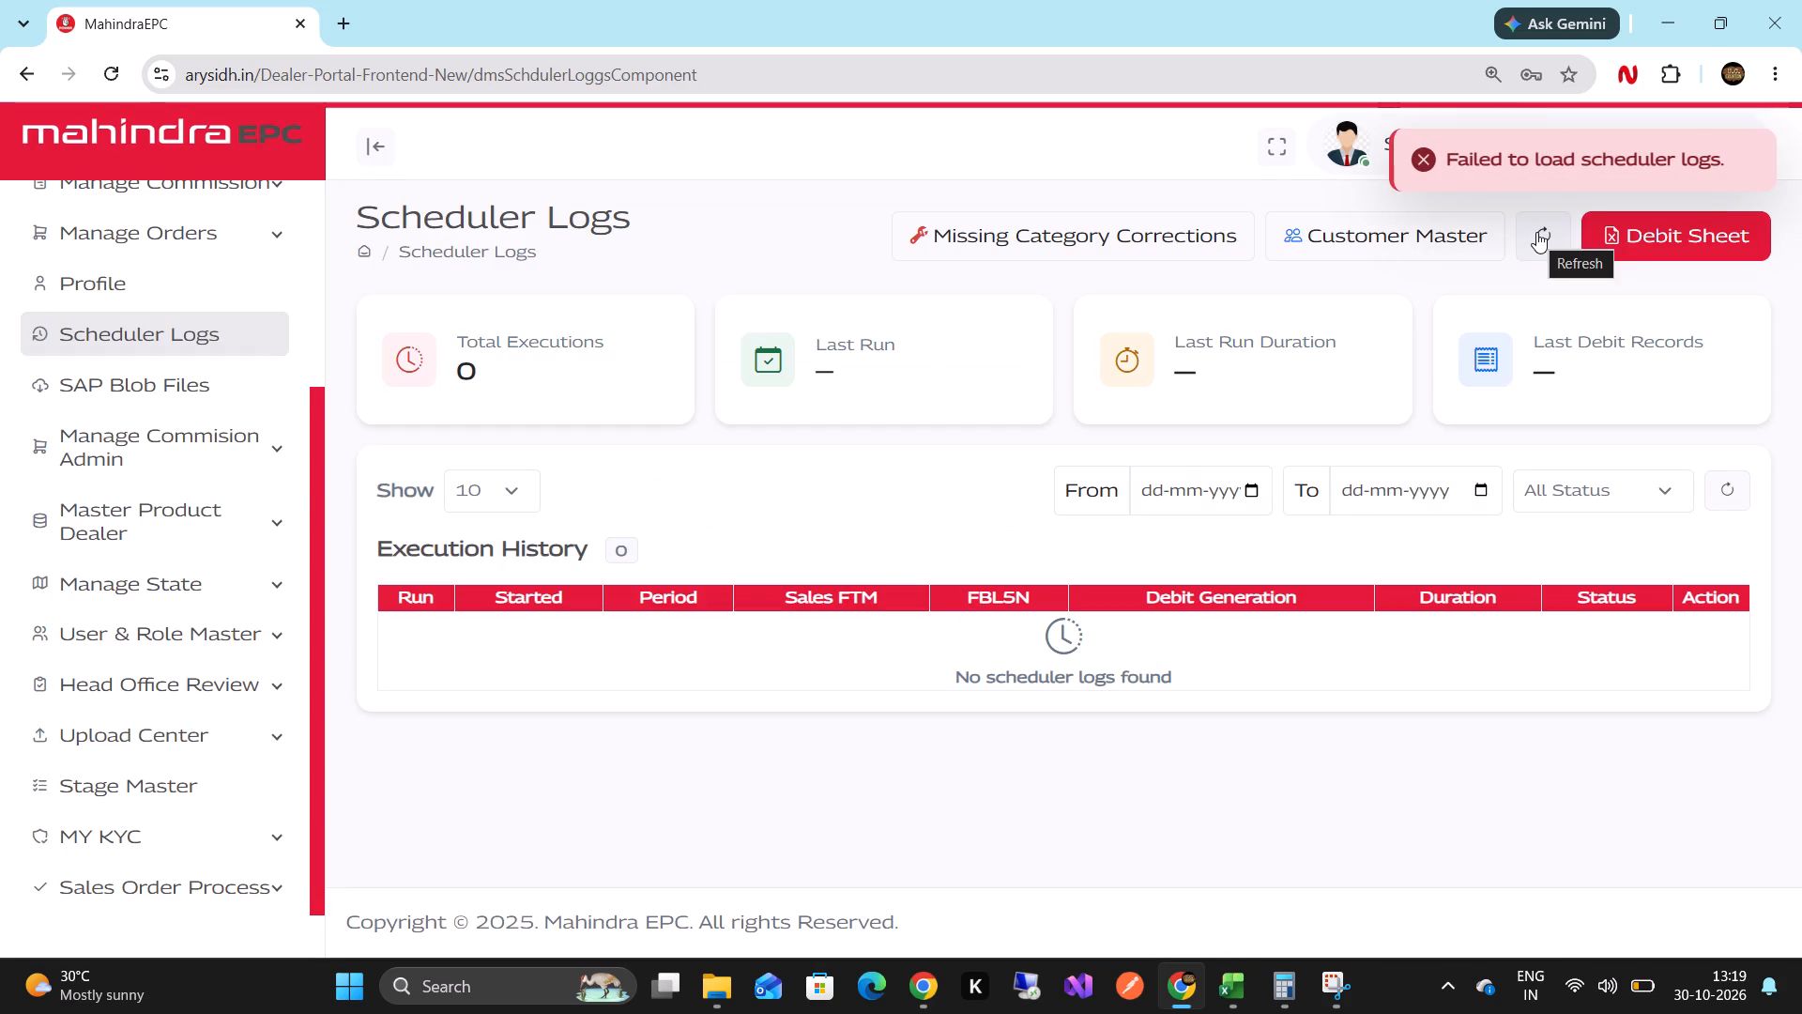
Retry downloading the existing debit sheet with the period set to year 2026 and month October.
left_click(1647, 232)
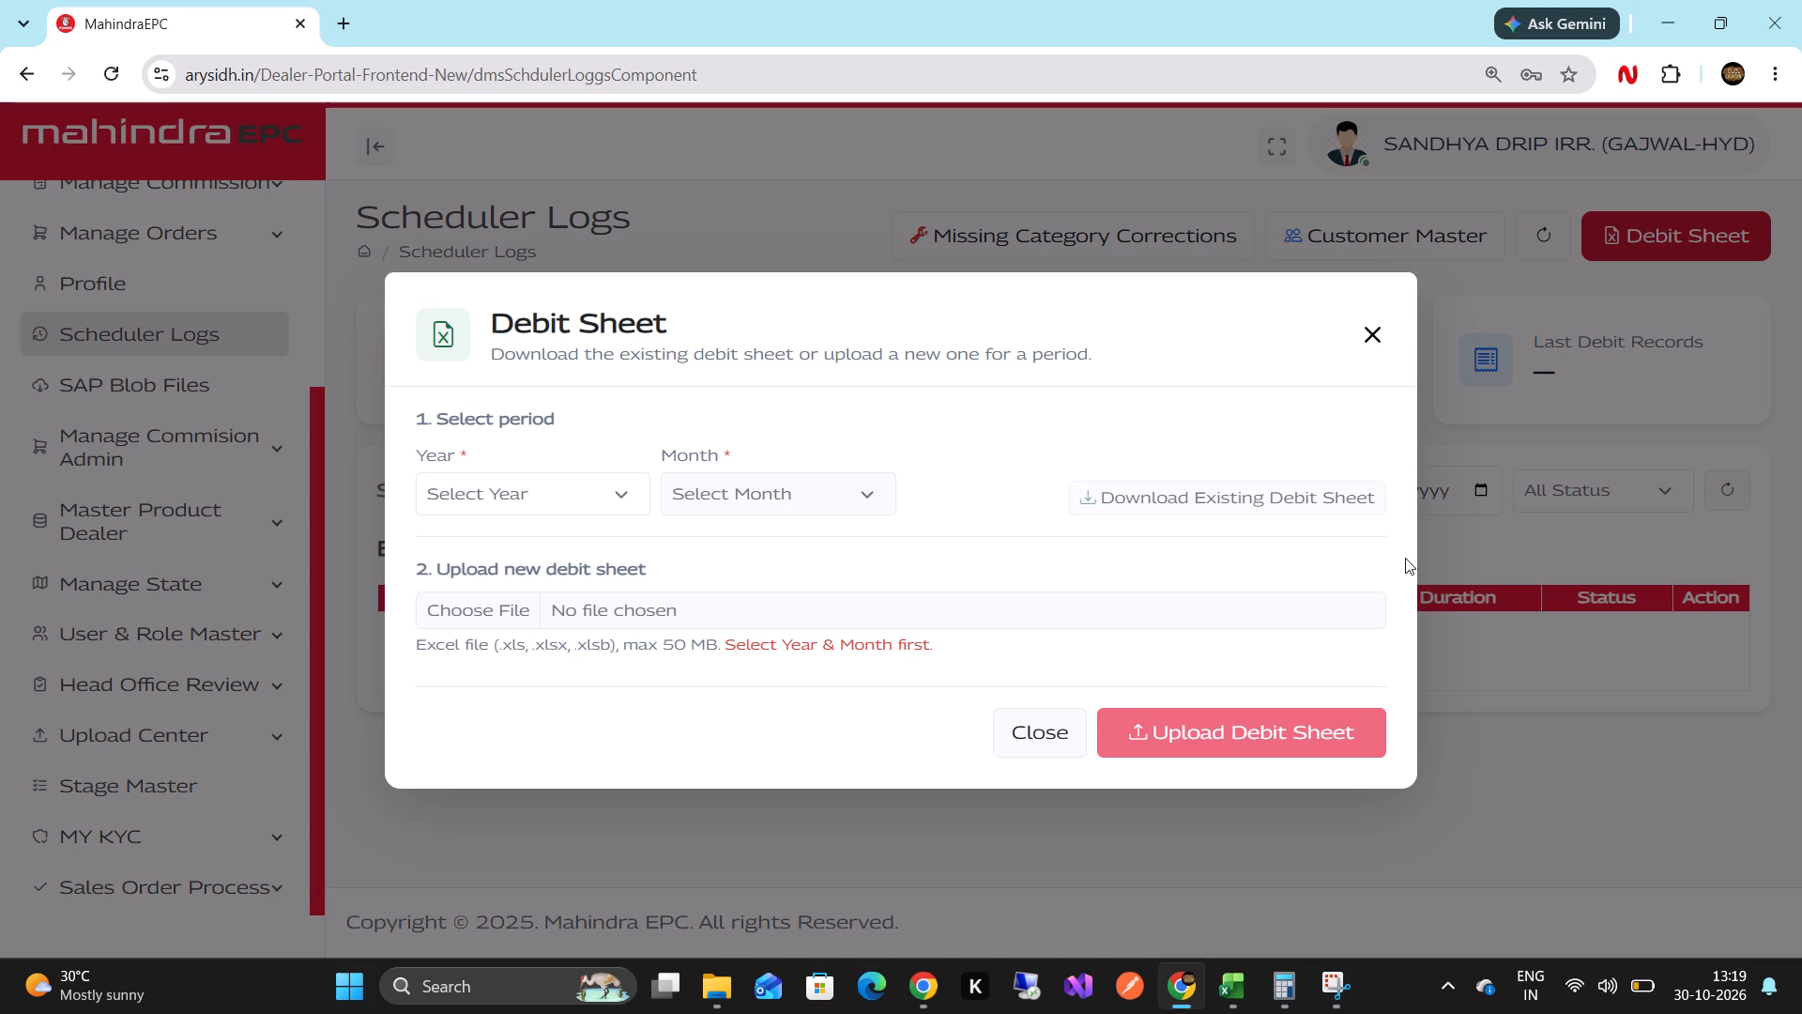
left_click(1375, 345)
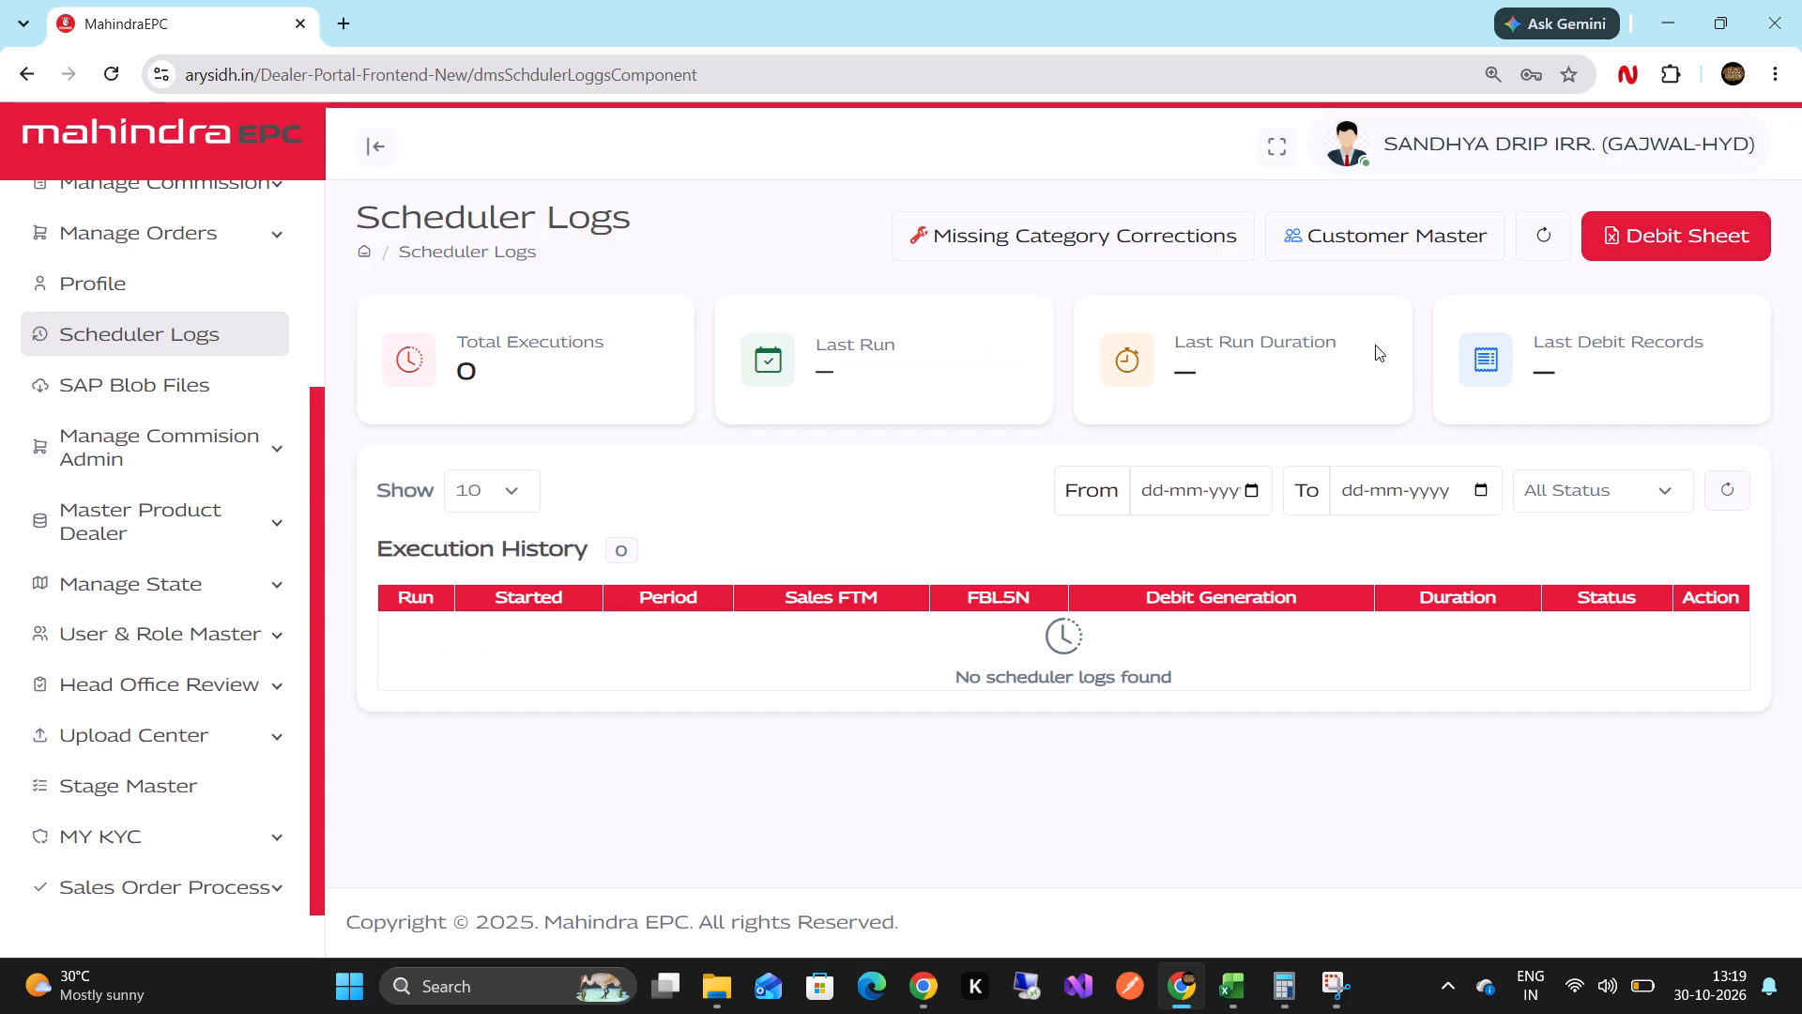
left_click(1647, 235)
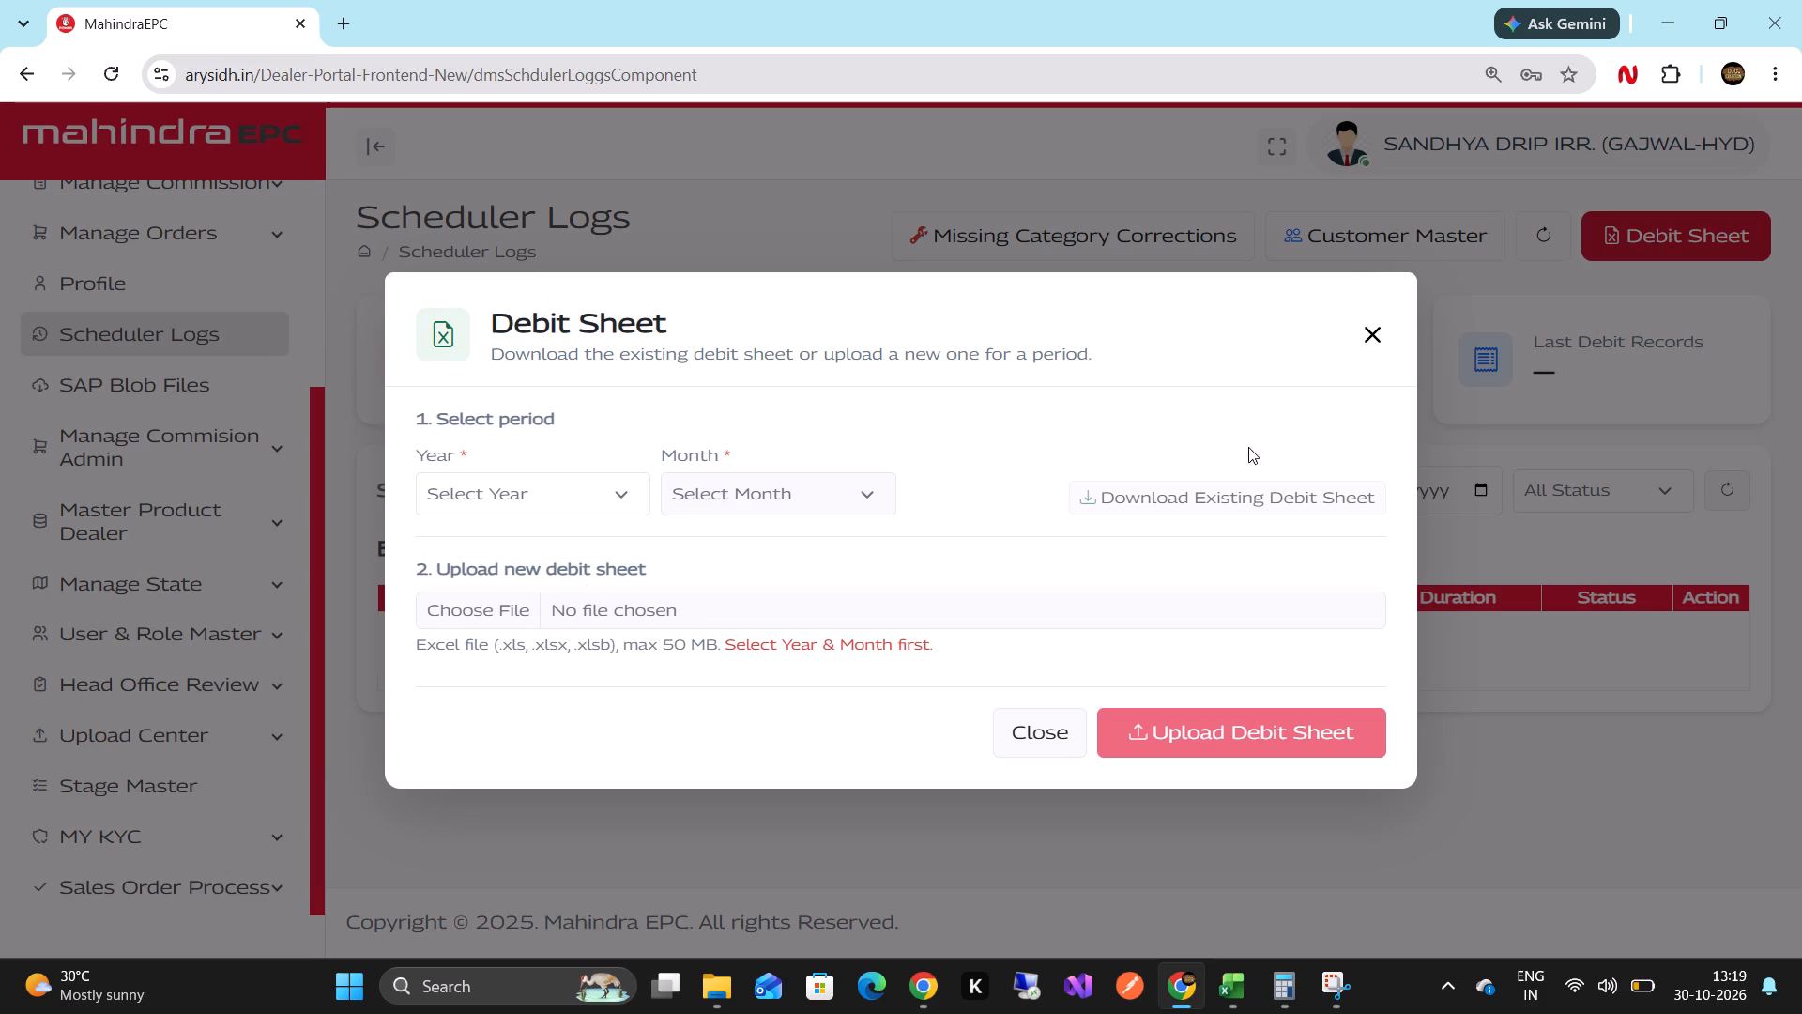
left_click(515, 481)
left_click(477, 569)
left_click(785, 482)
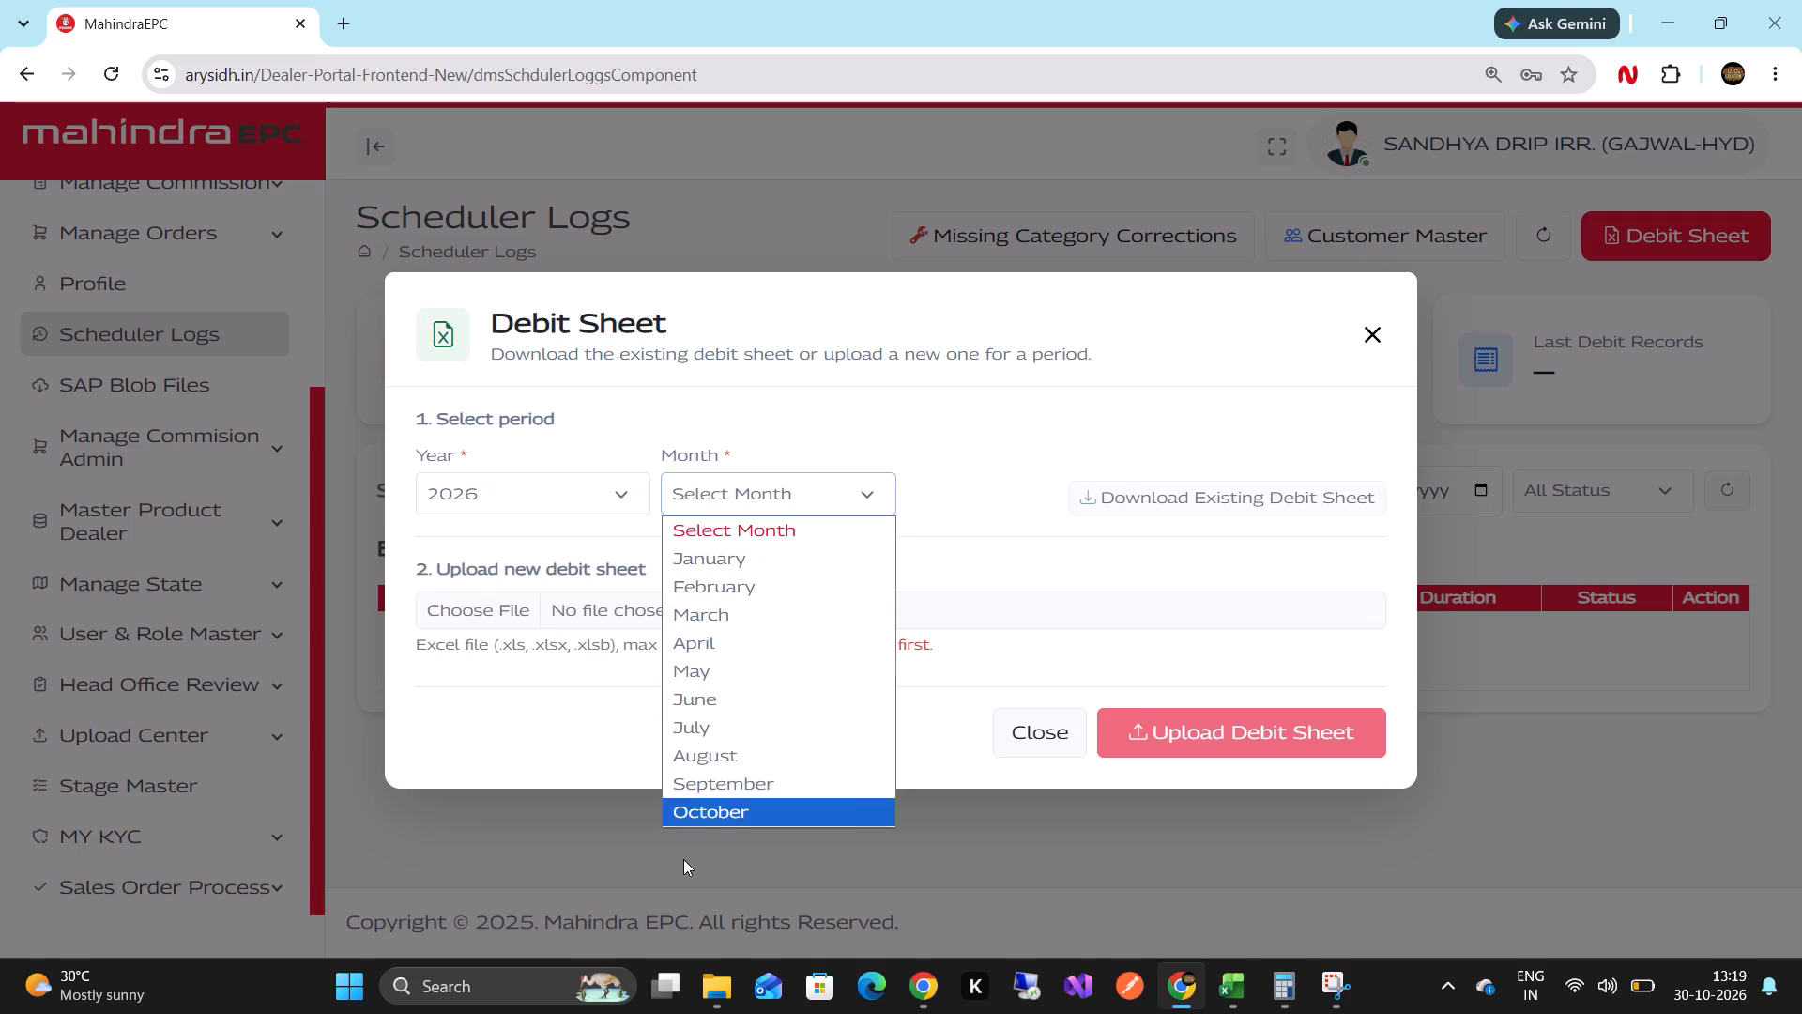
left_click(701, 813)
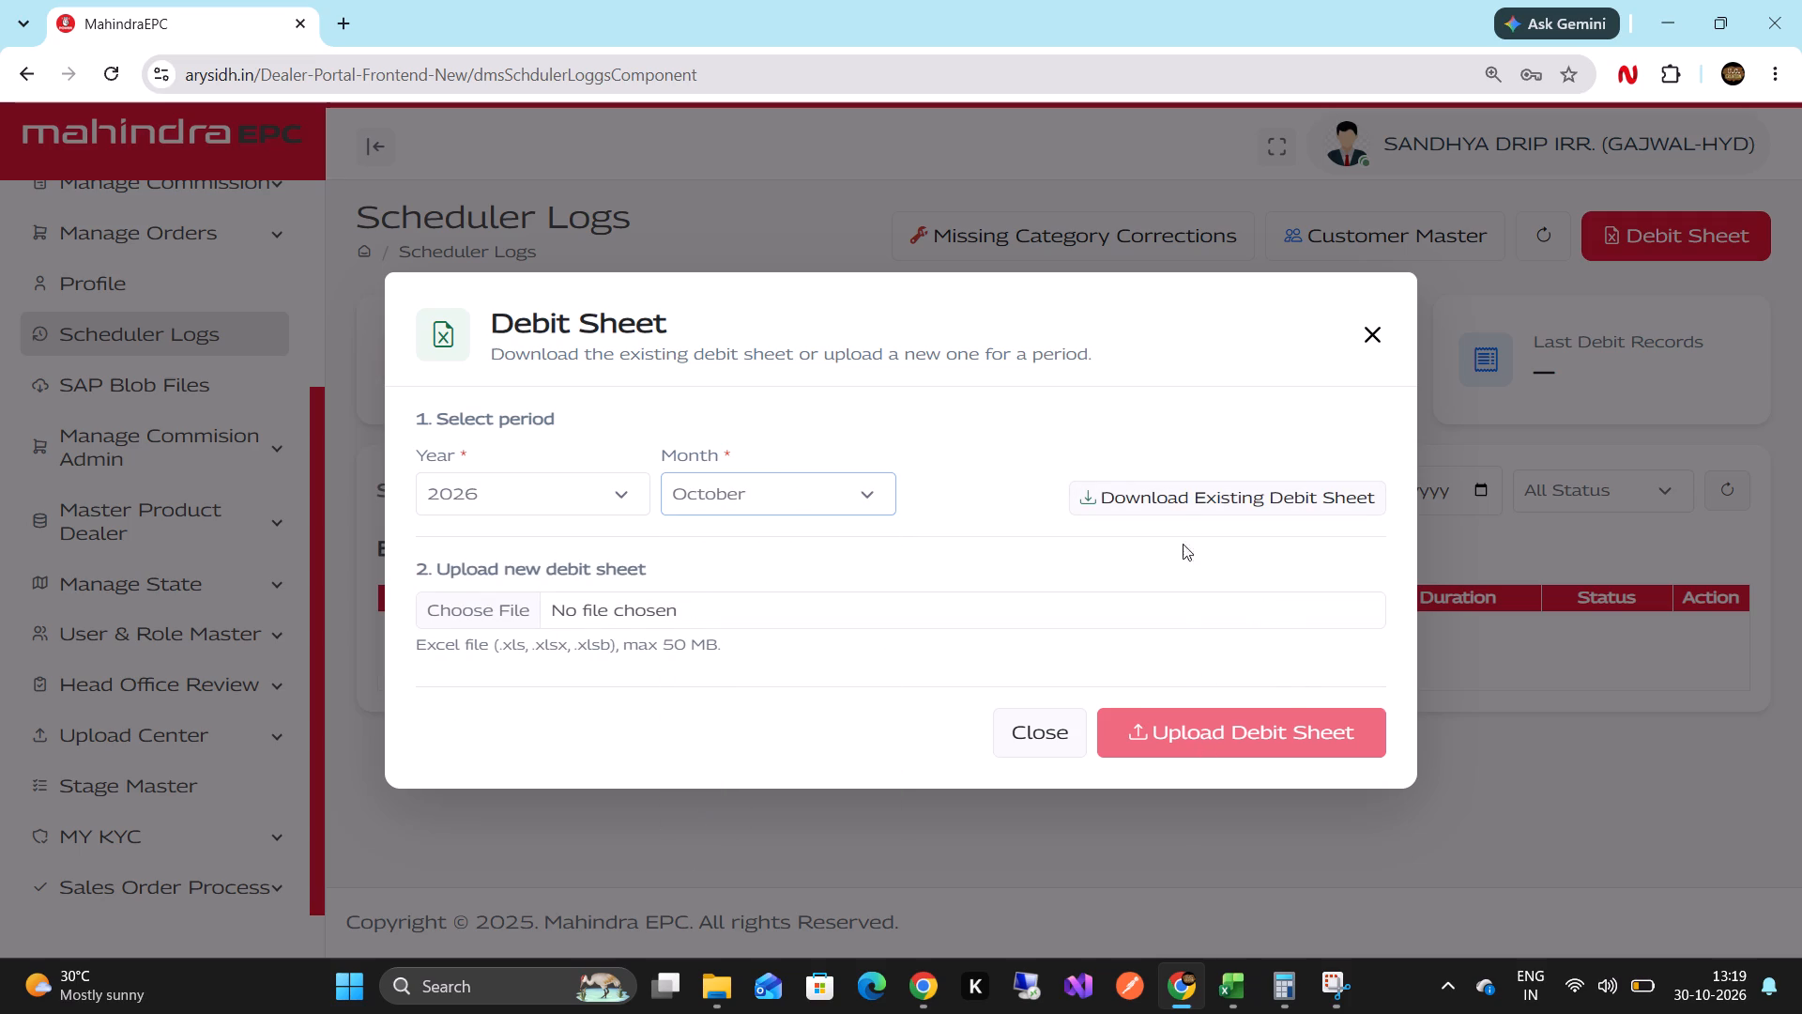
left_click(1234, 485)
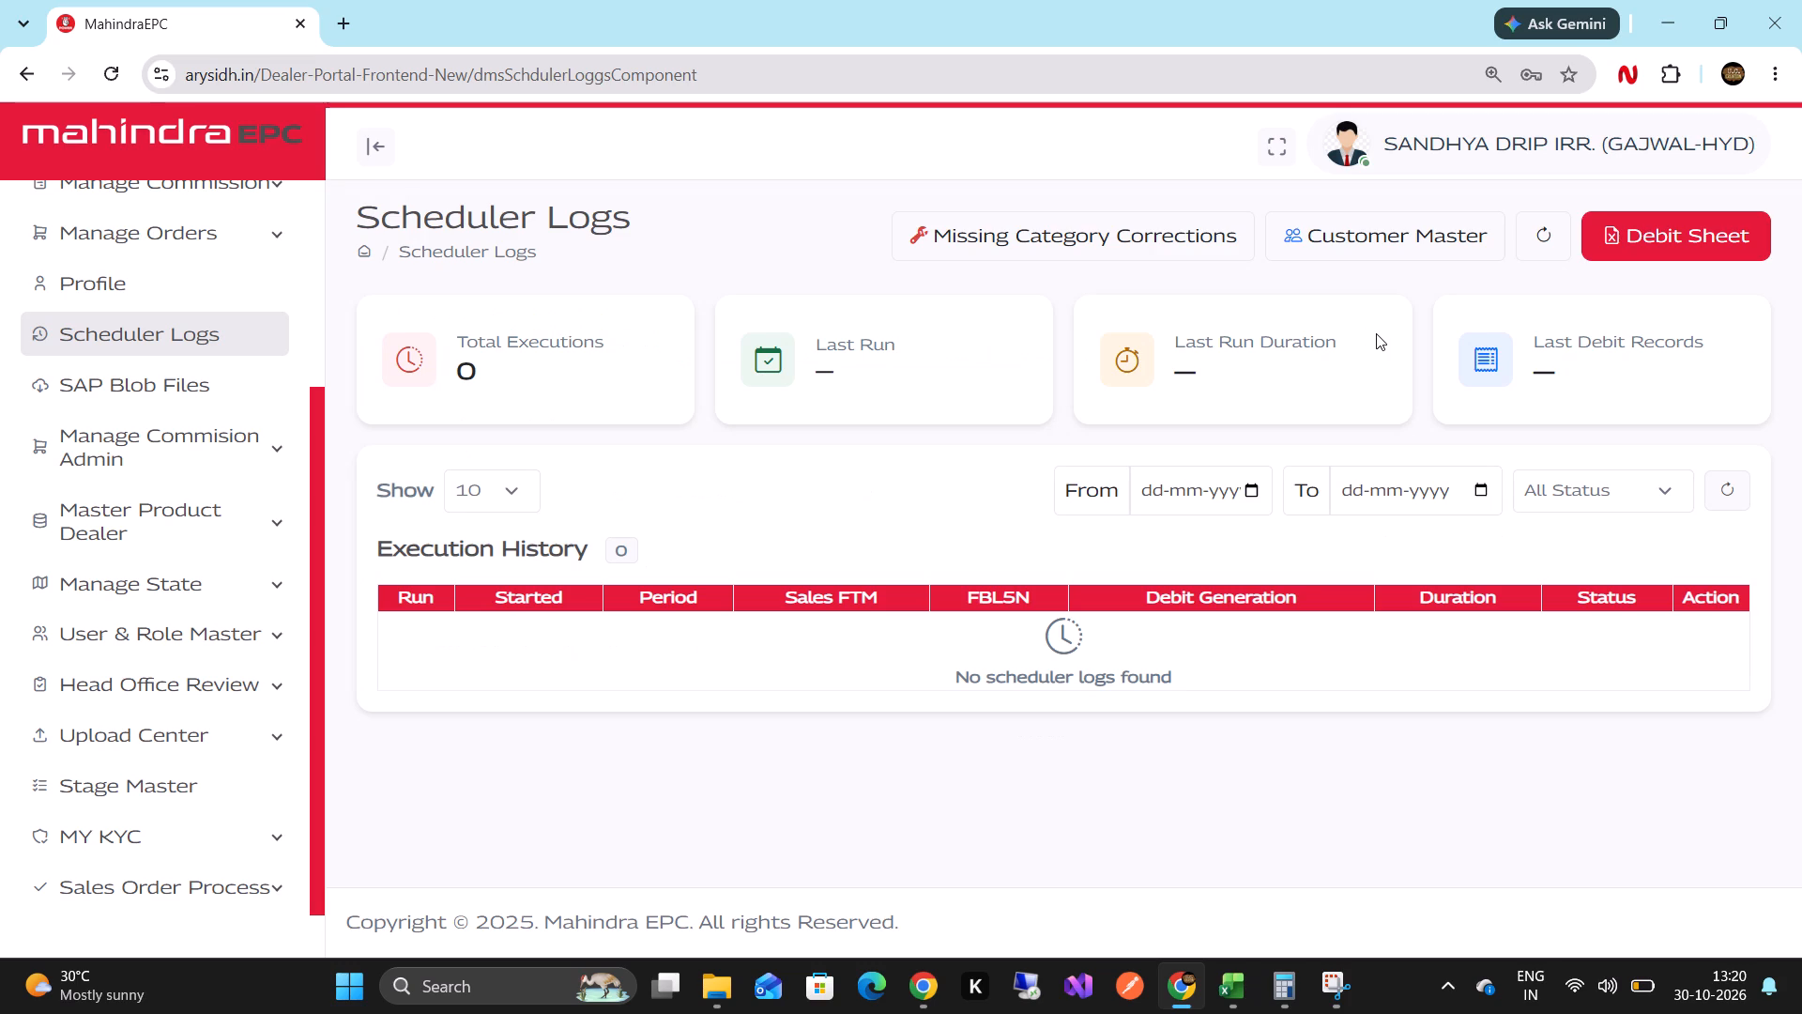
scroll(1355, 405, "down", 4)
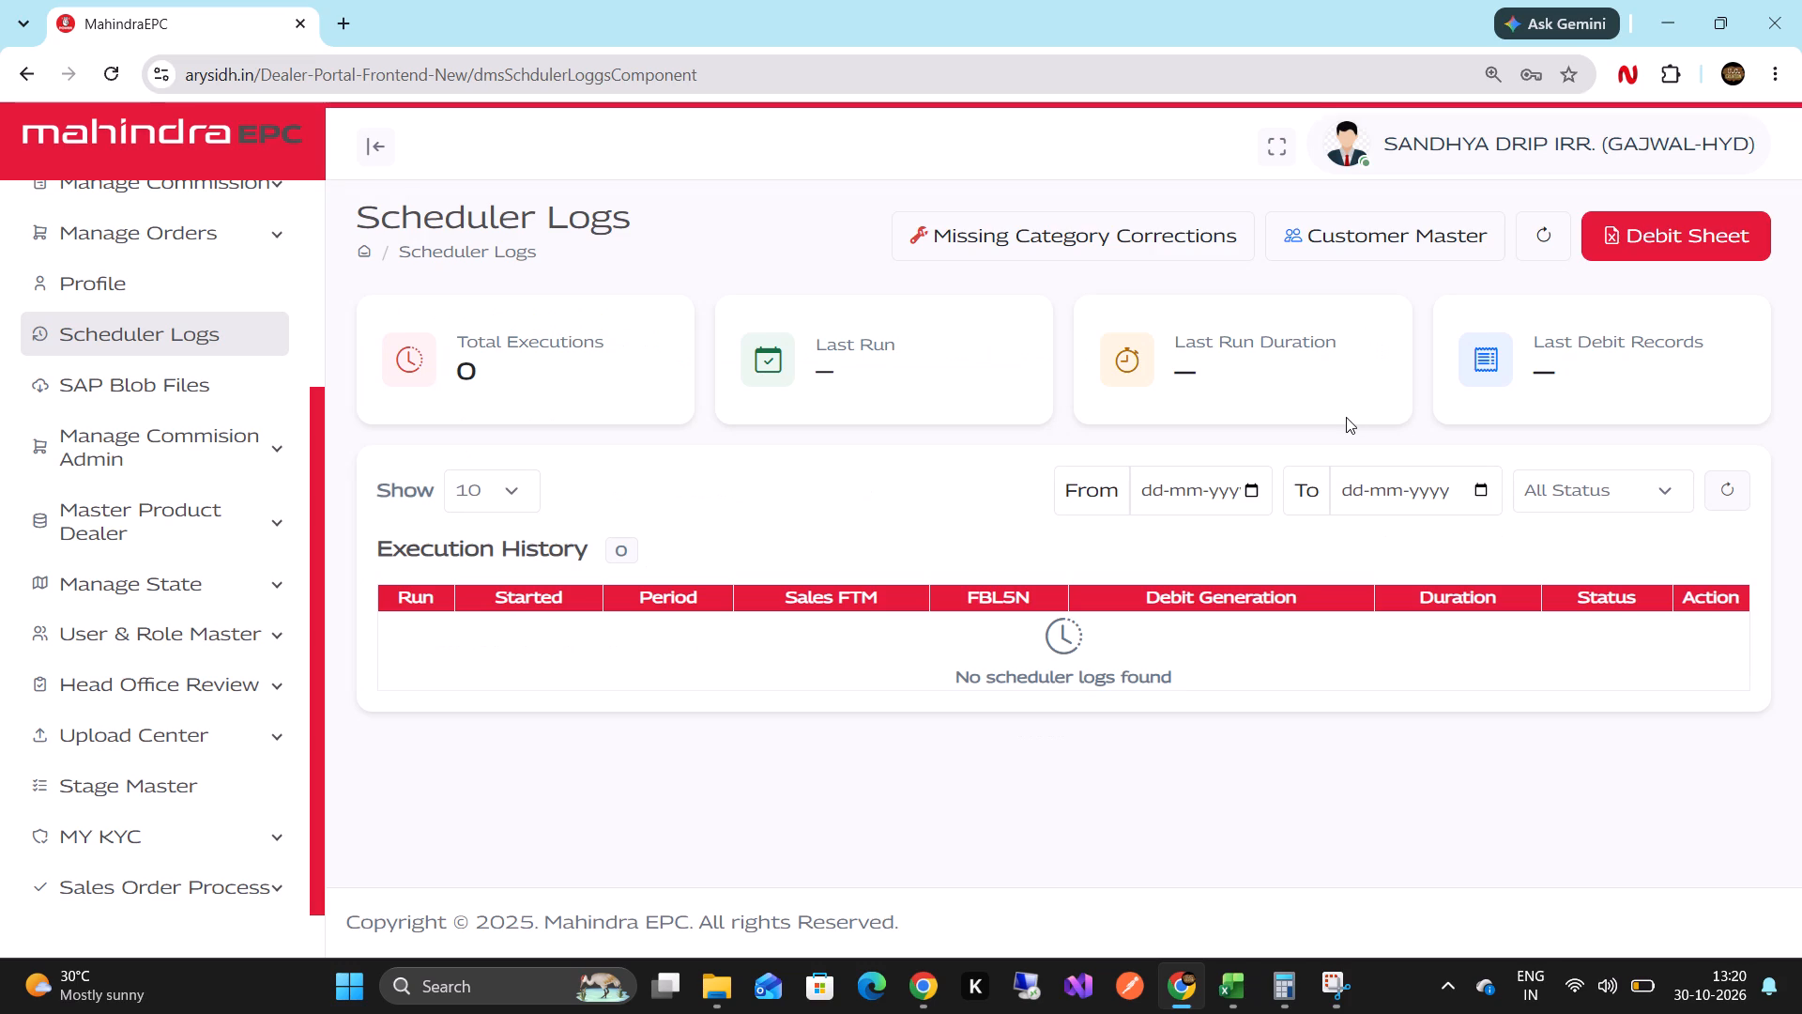
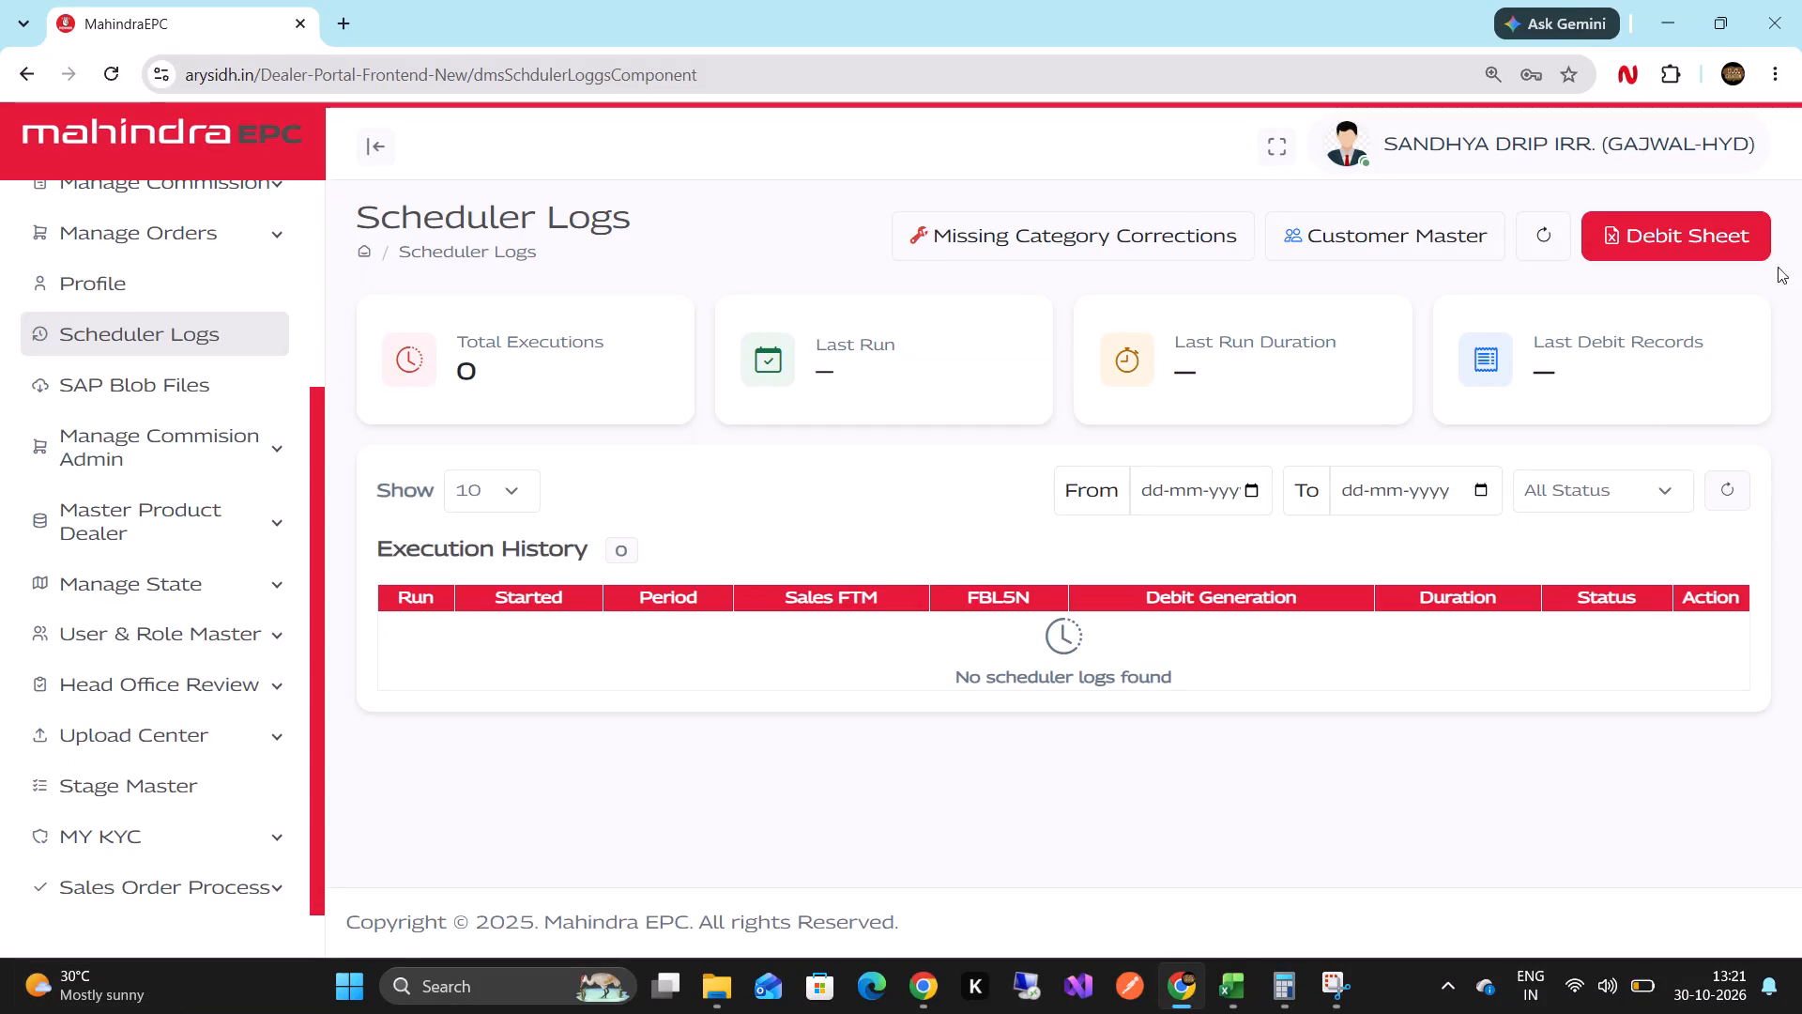
Refresh the Scheduler Logs execution data again and reload the whole portal page.
left_click(1546, 241)
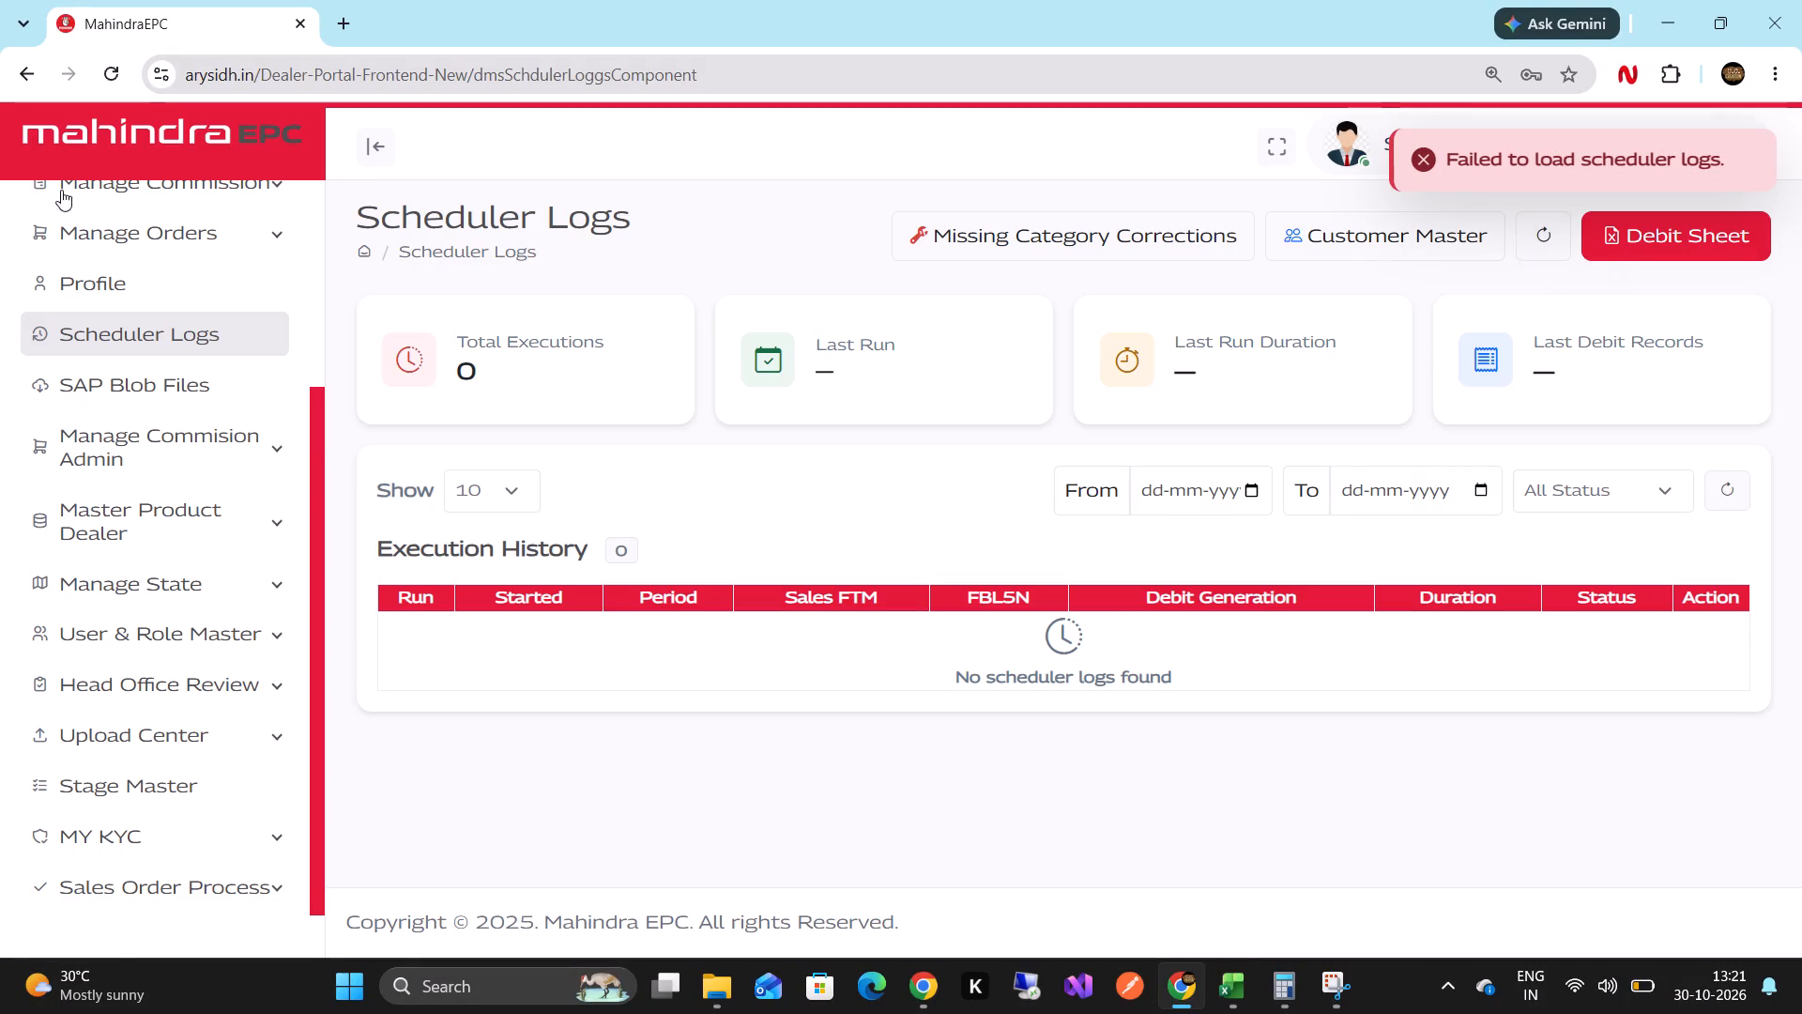
left_click(111, 76)
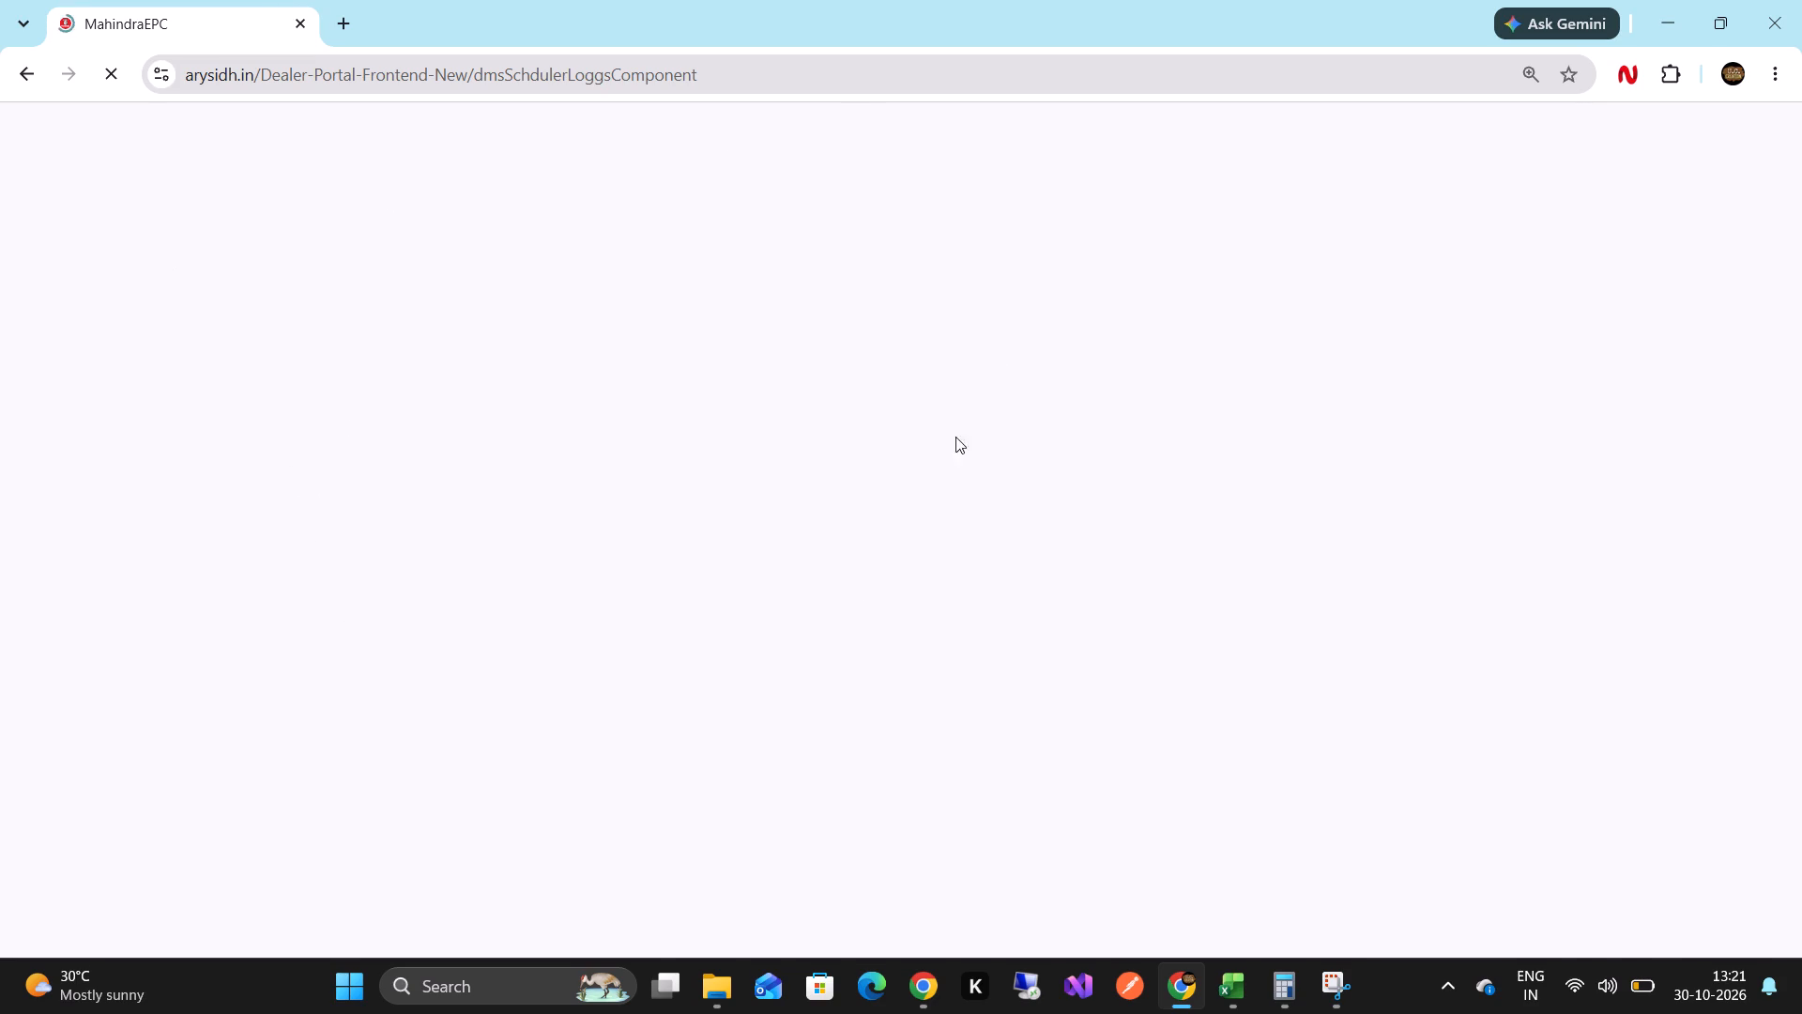
Open the Windows power options for locking, sleeping, shutting down or restarting the computer.
left_click(356, 983)
left_click(1051, 906)
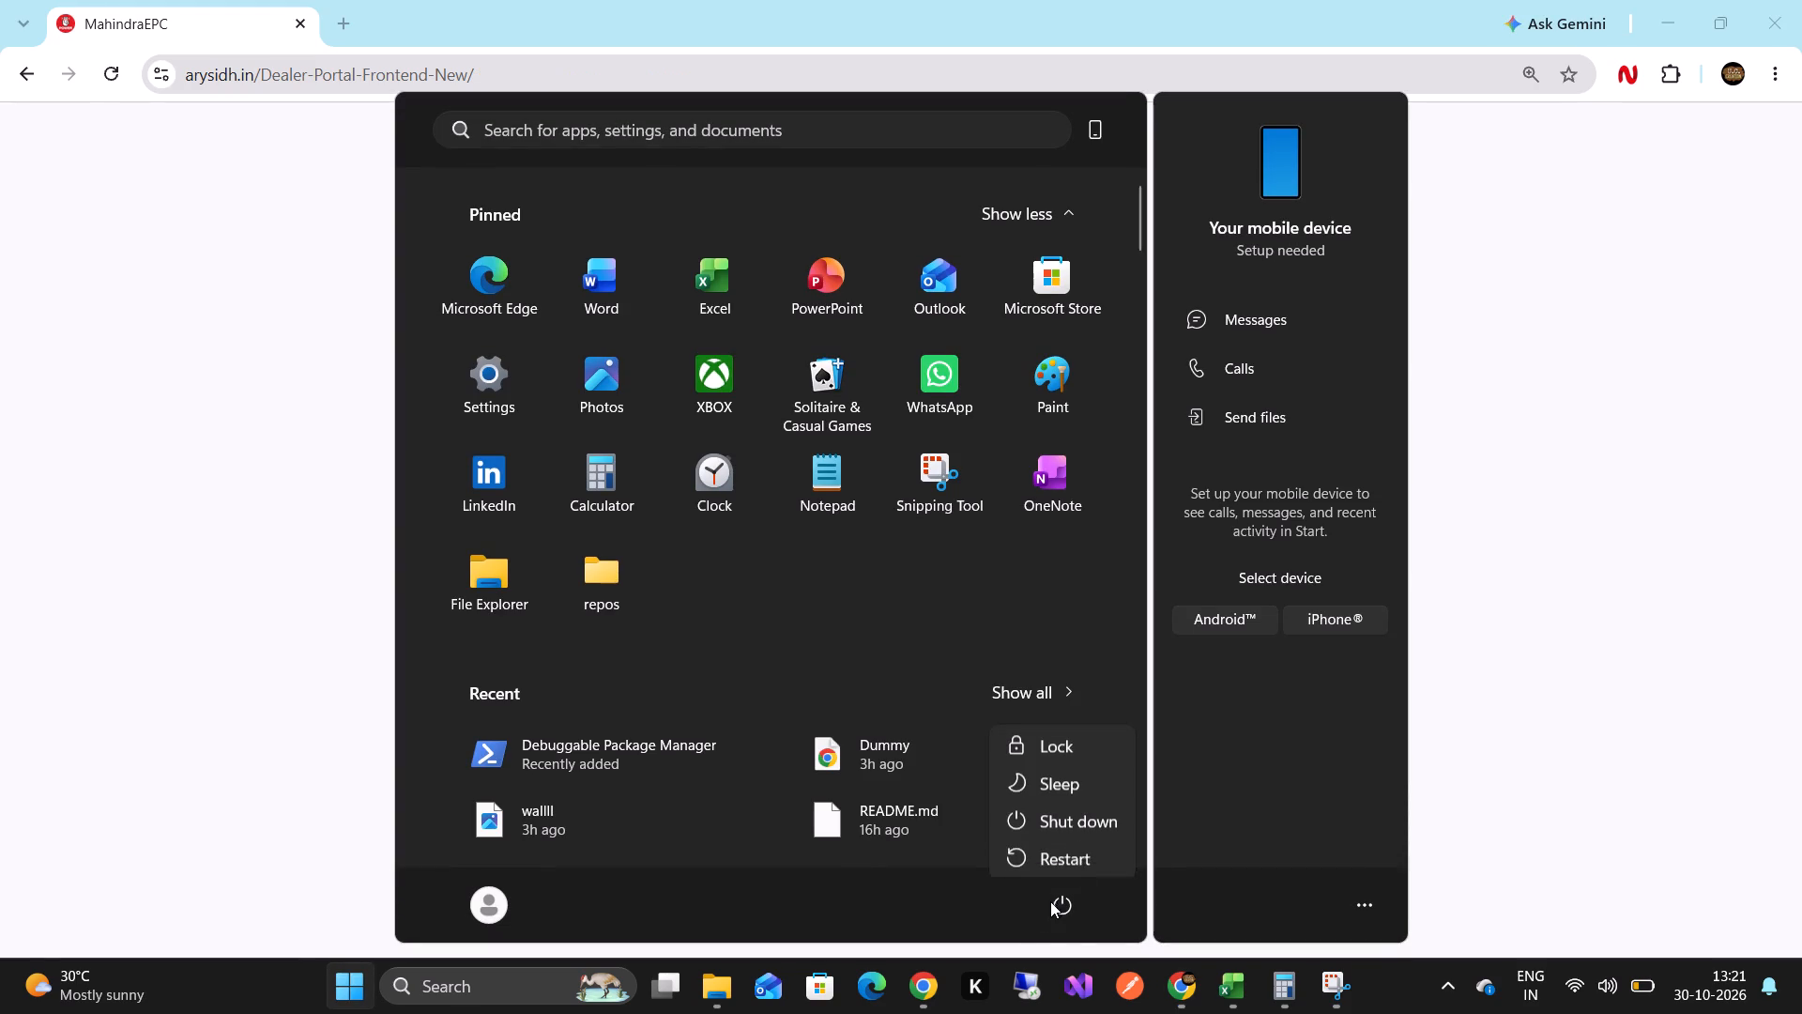